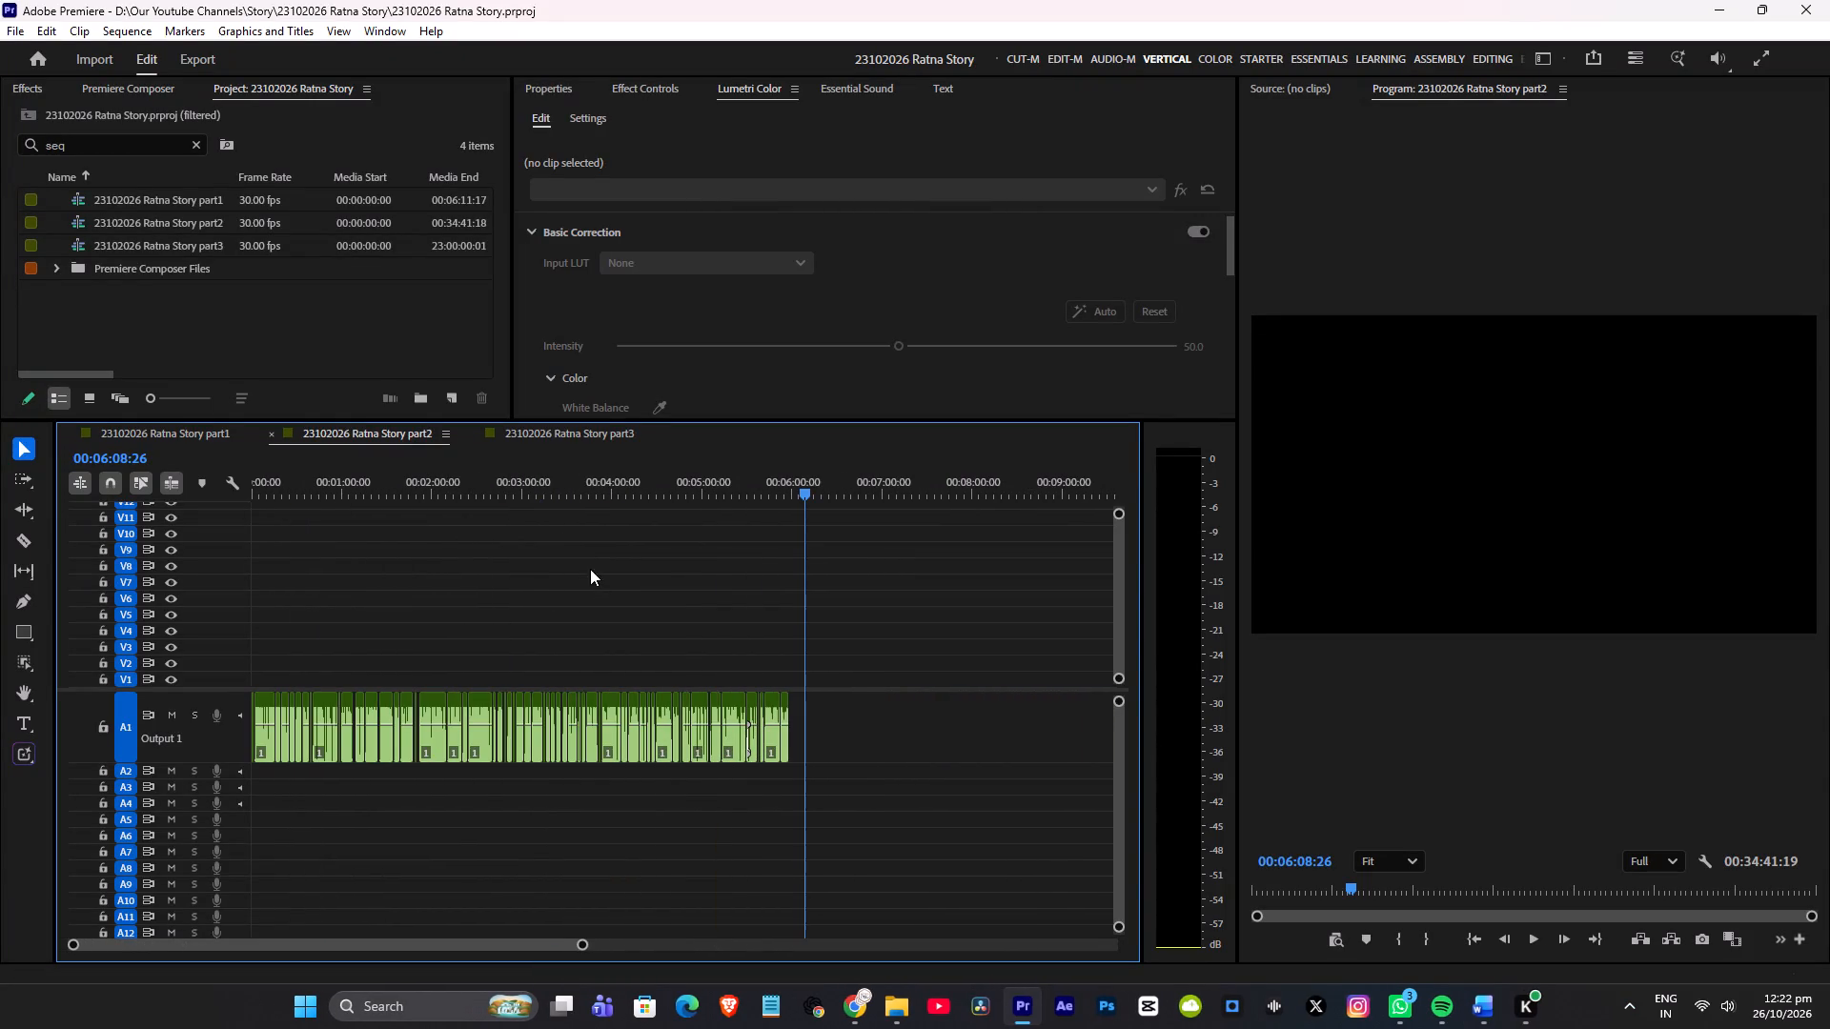
Move the playhead to the start of the 23102026 Ratna Story part2 sequence, at 00:00:00:00.
{"action": "left_click", "coordinate": [569, 486]}
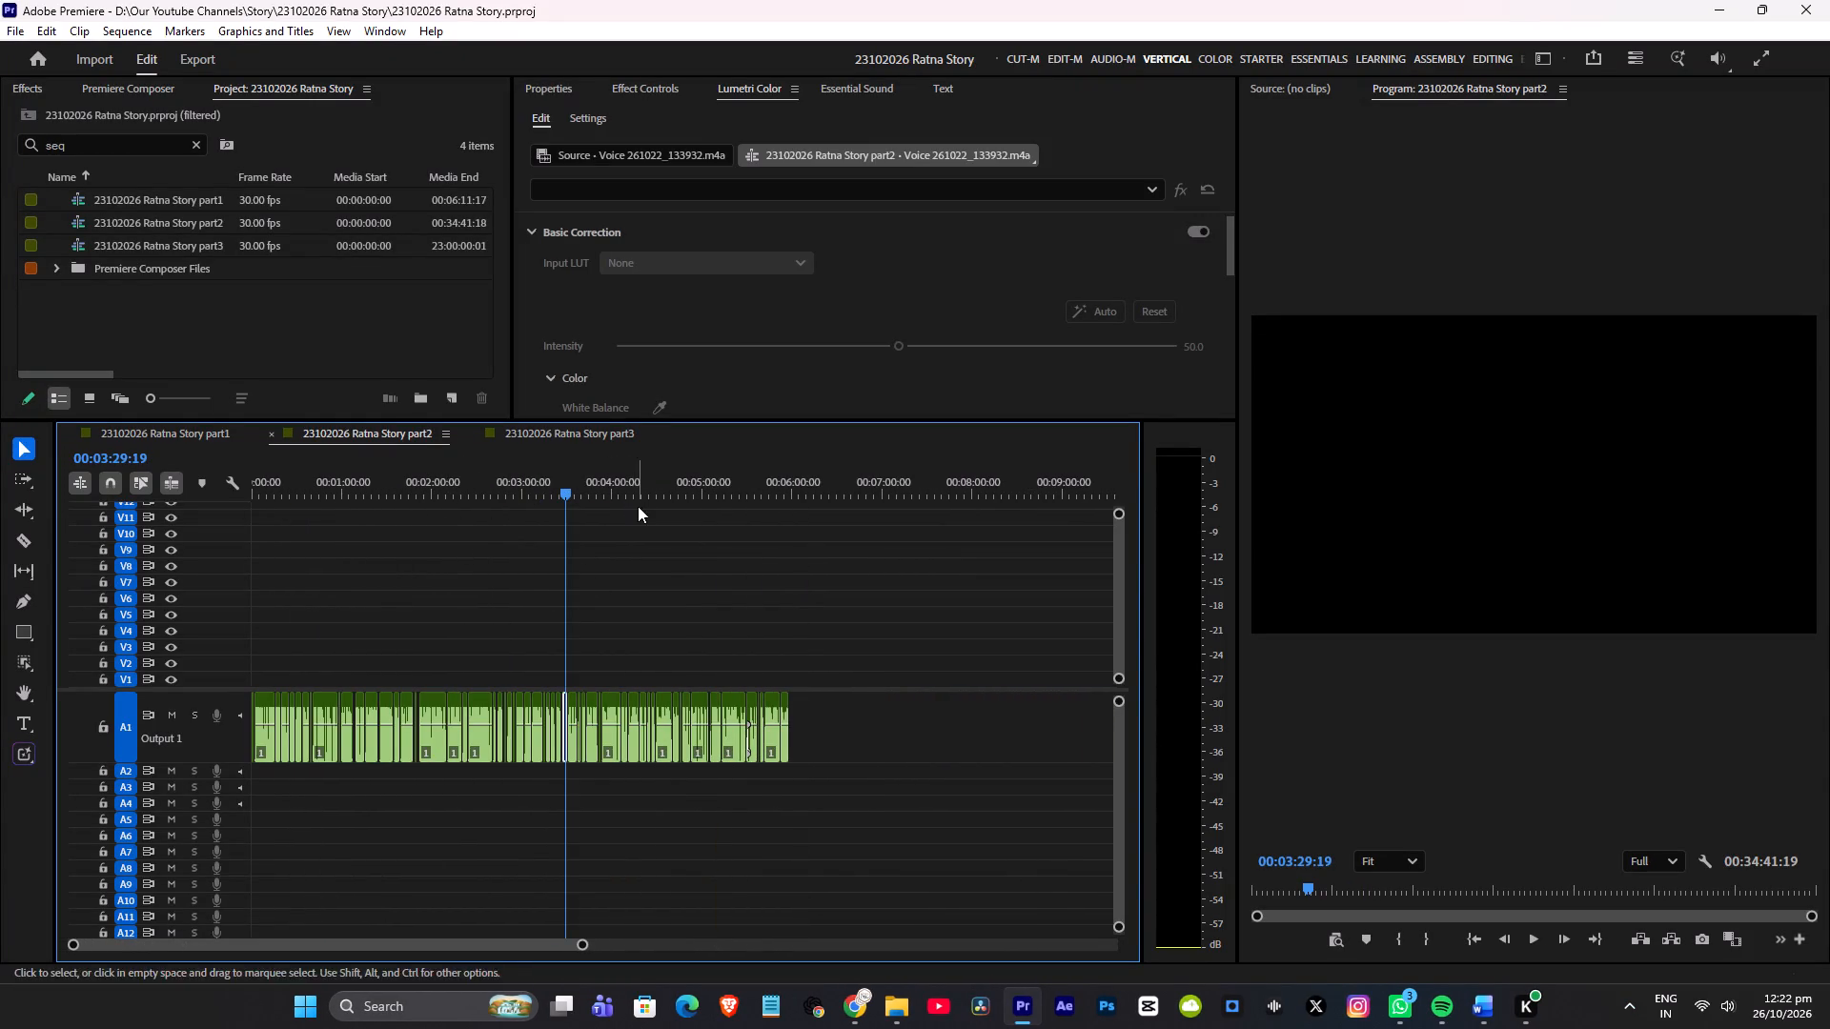
{"action": "left_click_drag", "start_coordinate": [542, 488], "coordinate": [0, 506]}
{"action": "scroll", "coordinate": [371, 584], "scroll_direction": "up", "scroll_amount": 9, "text": "alt"}
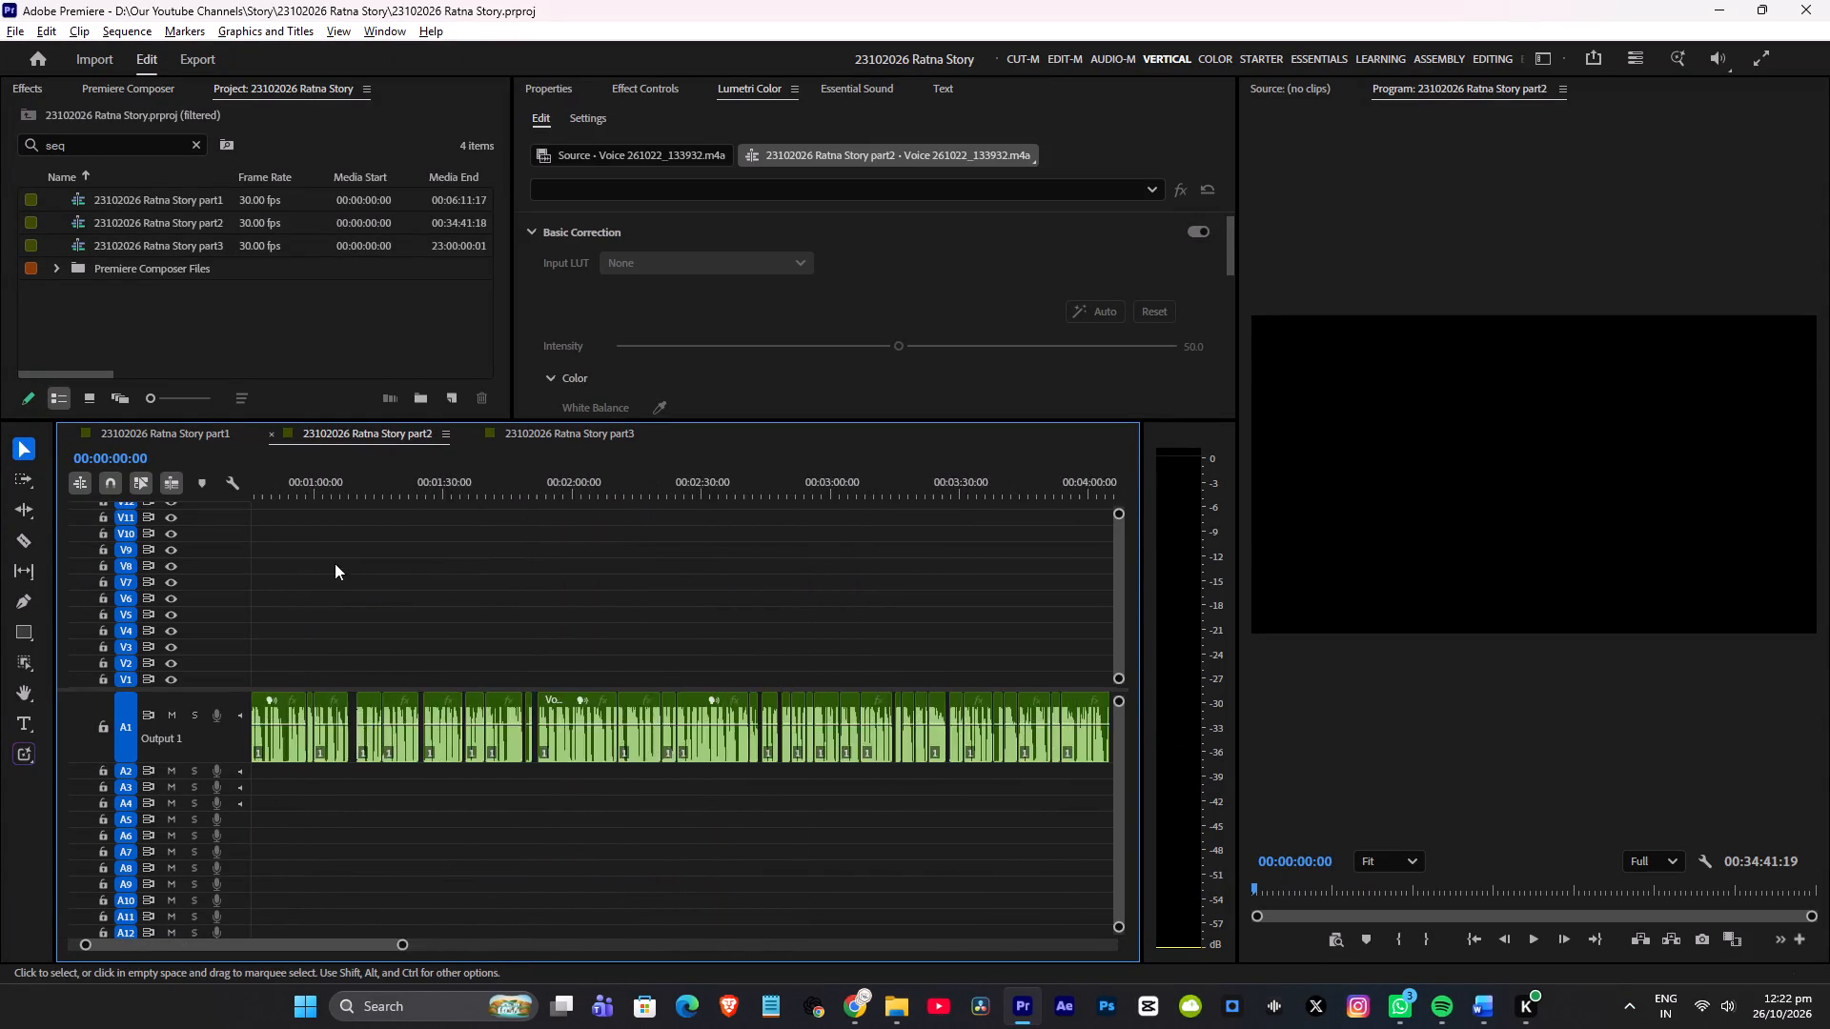
{"action": "scroll", "coordinate": [335, 563], "scroll_direction": "up", "scroll_amount": 6, "text": "alt"}
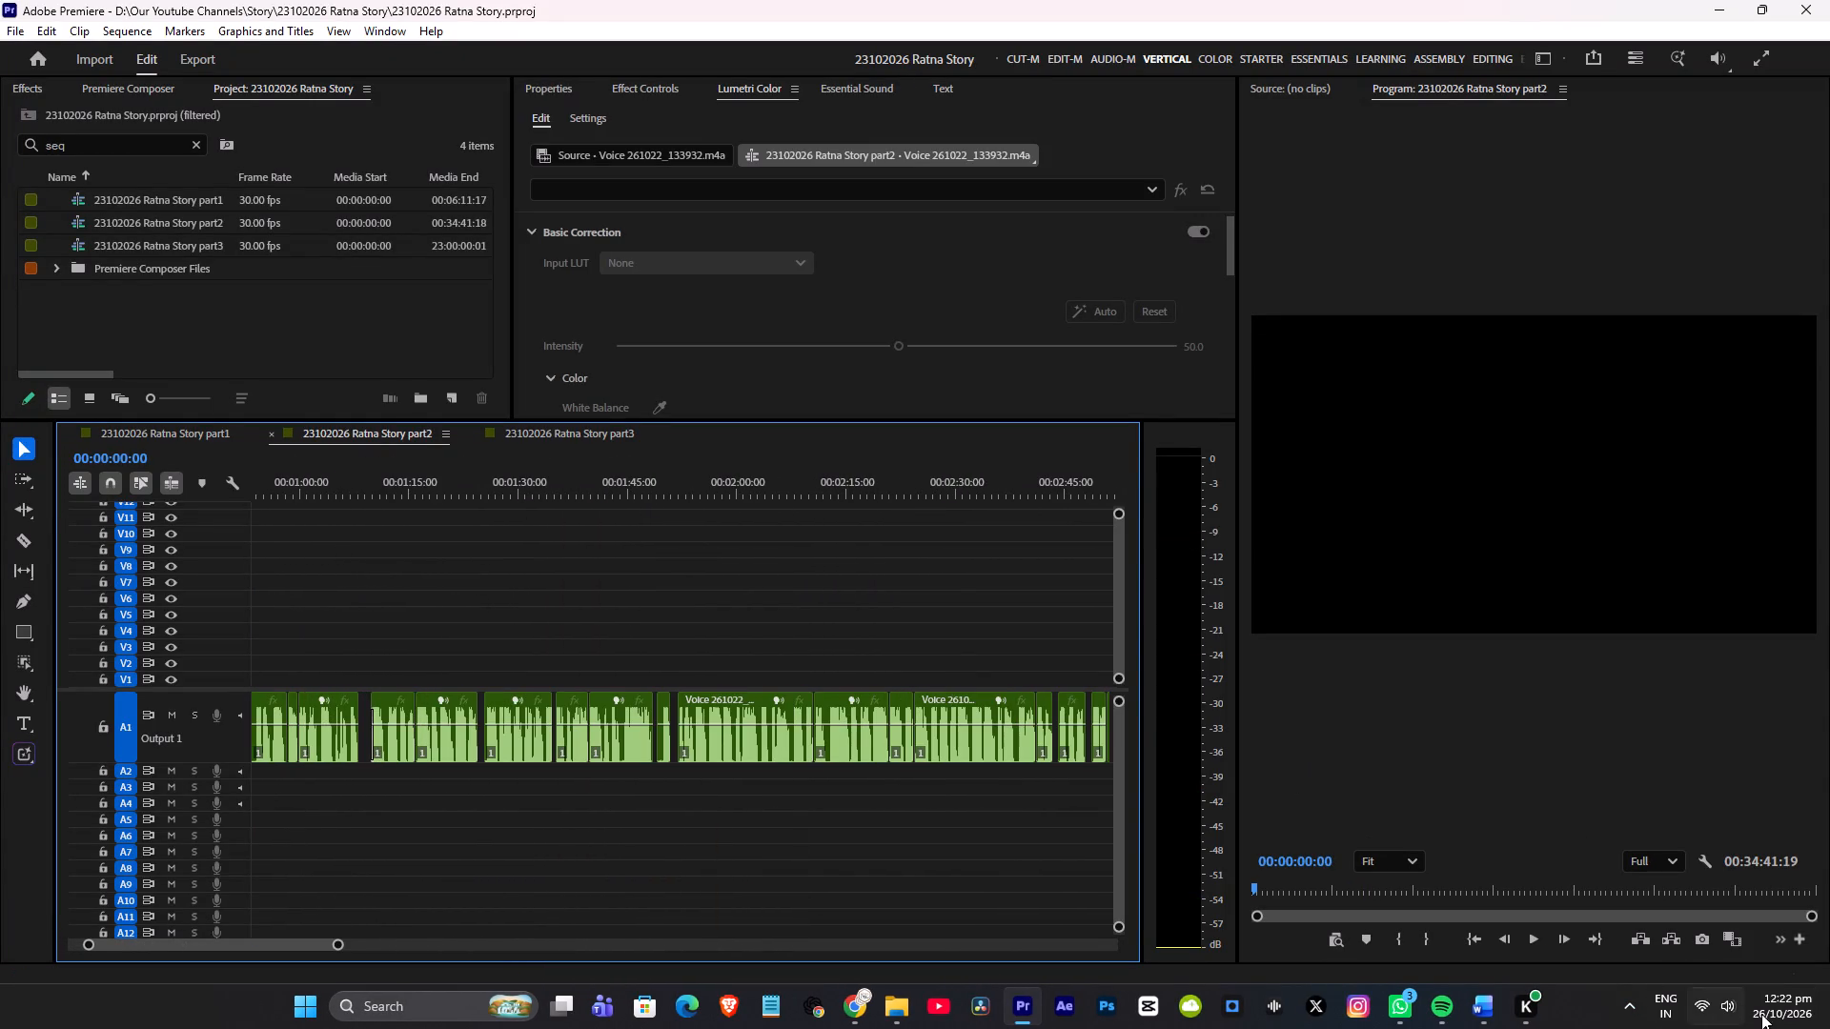
Lower the system volume to a little over one third.
{"action": "left_click", "coordinate": [1727, 1005]}
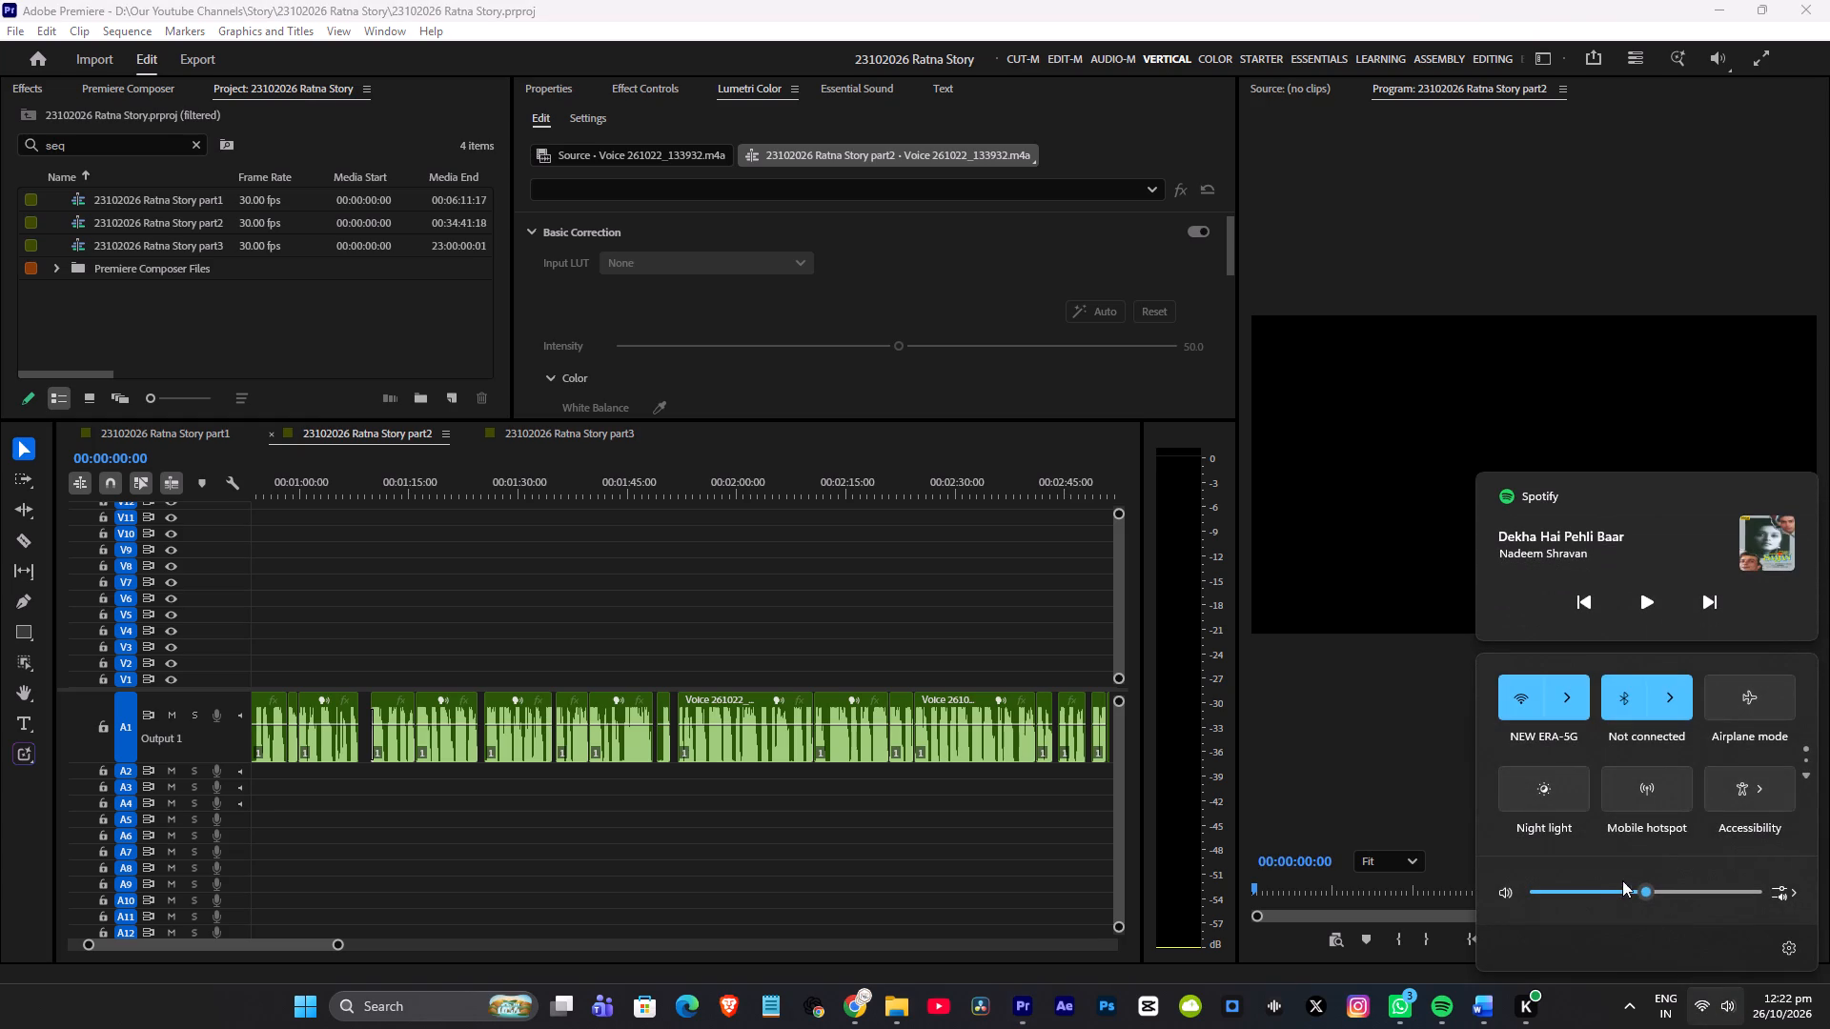
{"action": "left_click", "coordinate": [1610, 890]}
{"action": "left_click", "coordinate": [389, 578]}
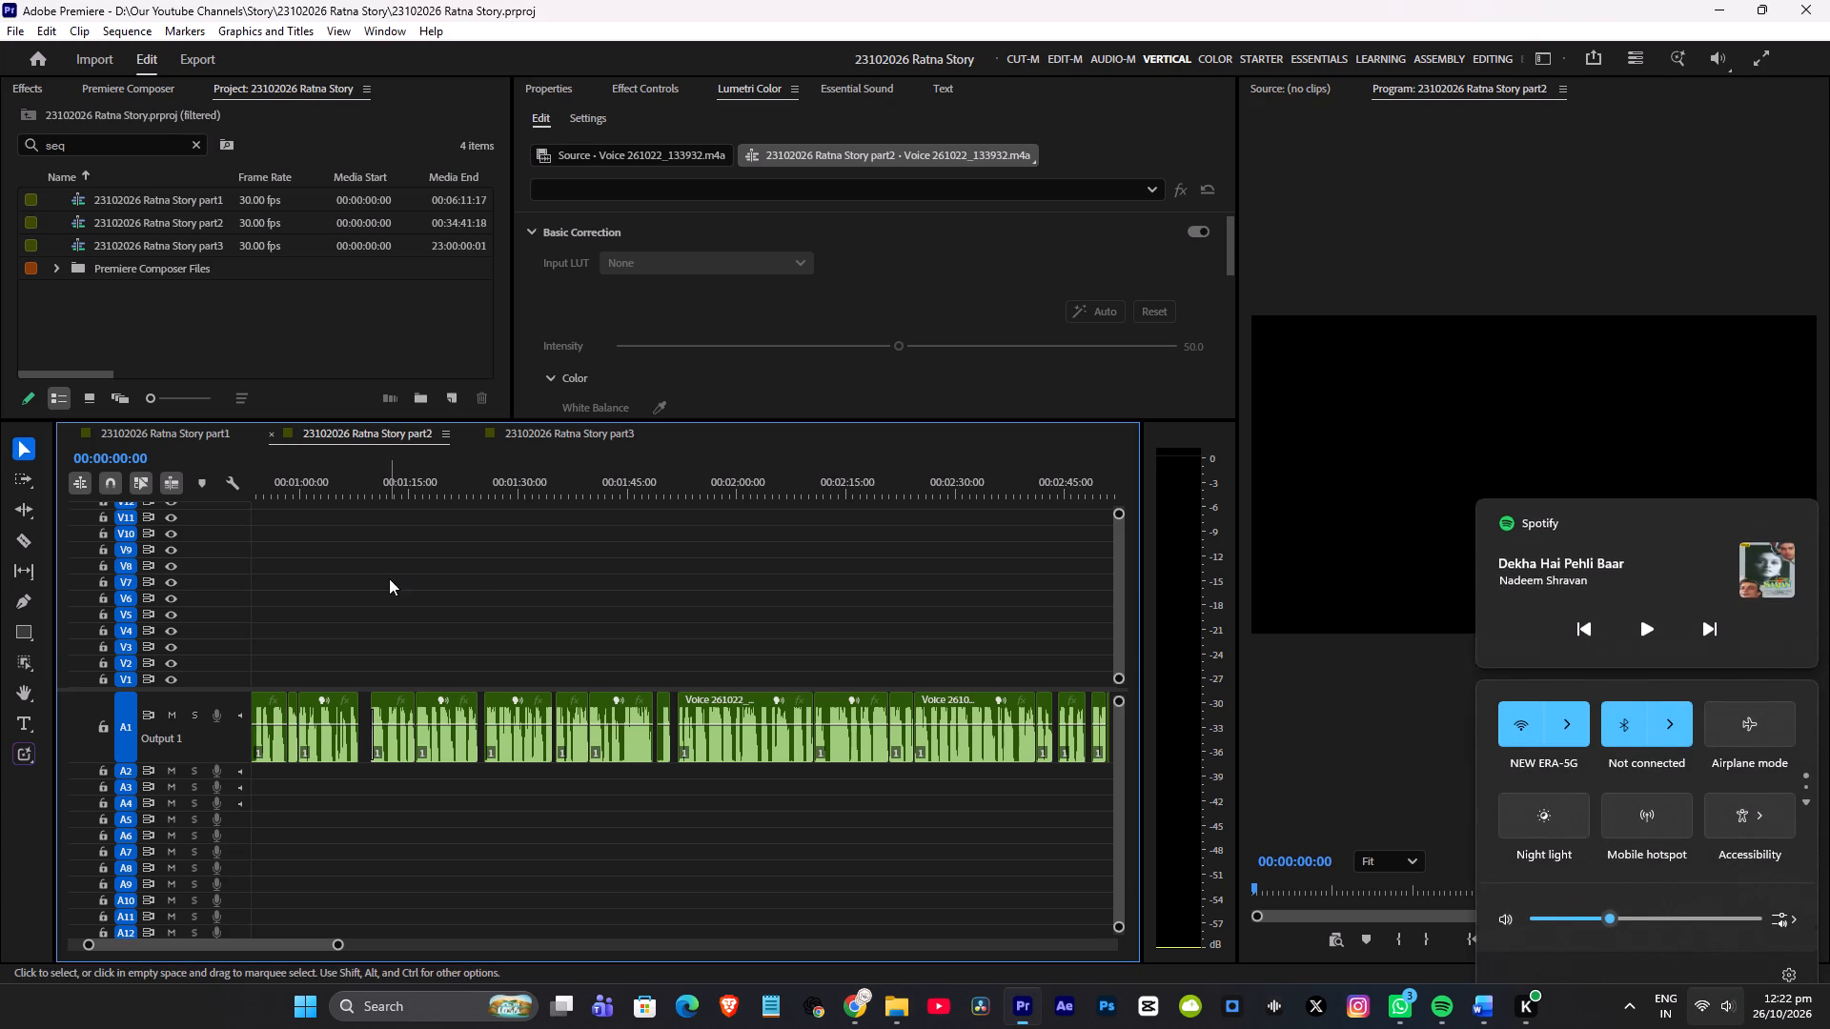
Return the timeline to the beginning of the part2 sequence and save the project.
{"action": "left_click_drag", "start_coordinate": [311, 481], "coordinate": [0, 496]}
{"action": "key", "text": "ctrl+s"}
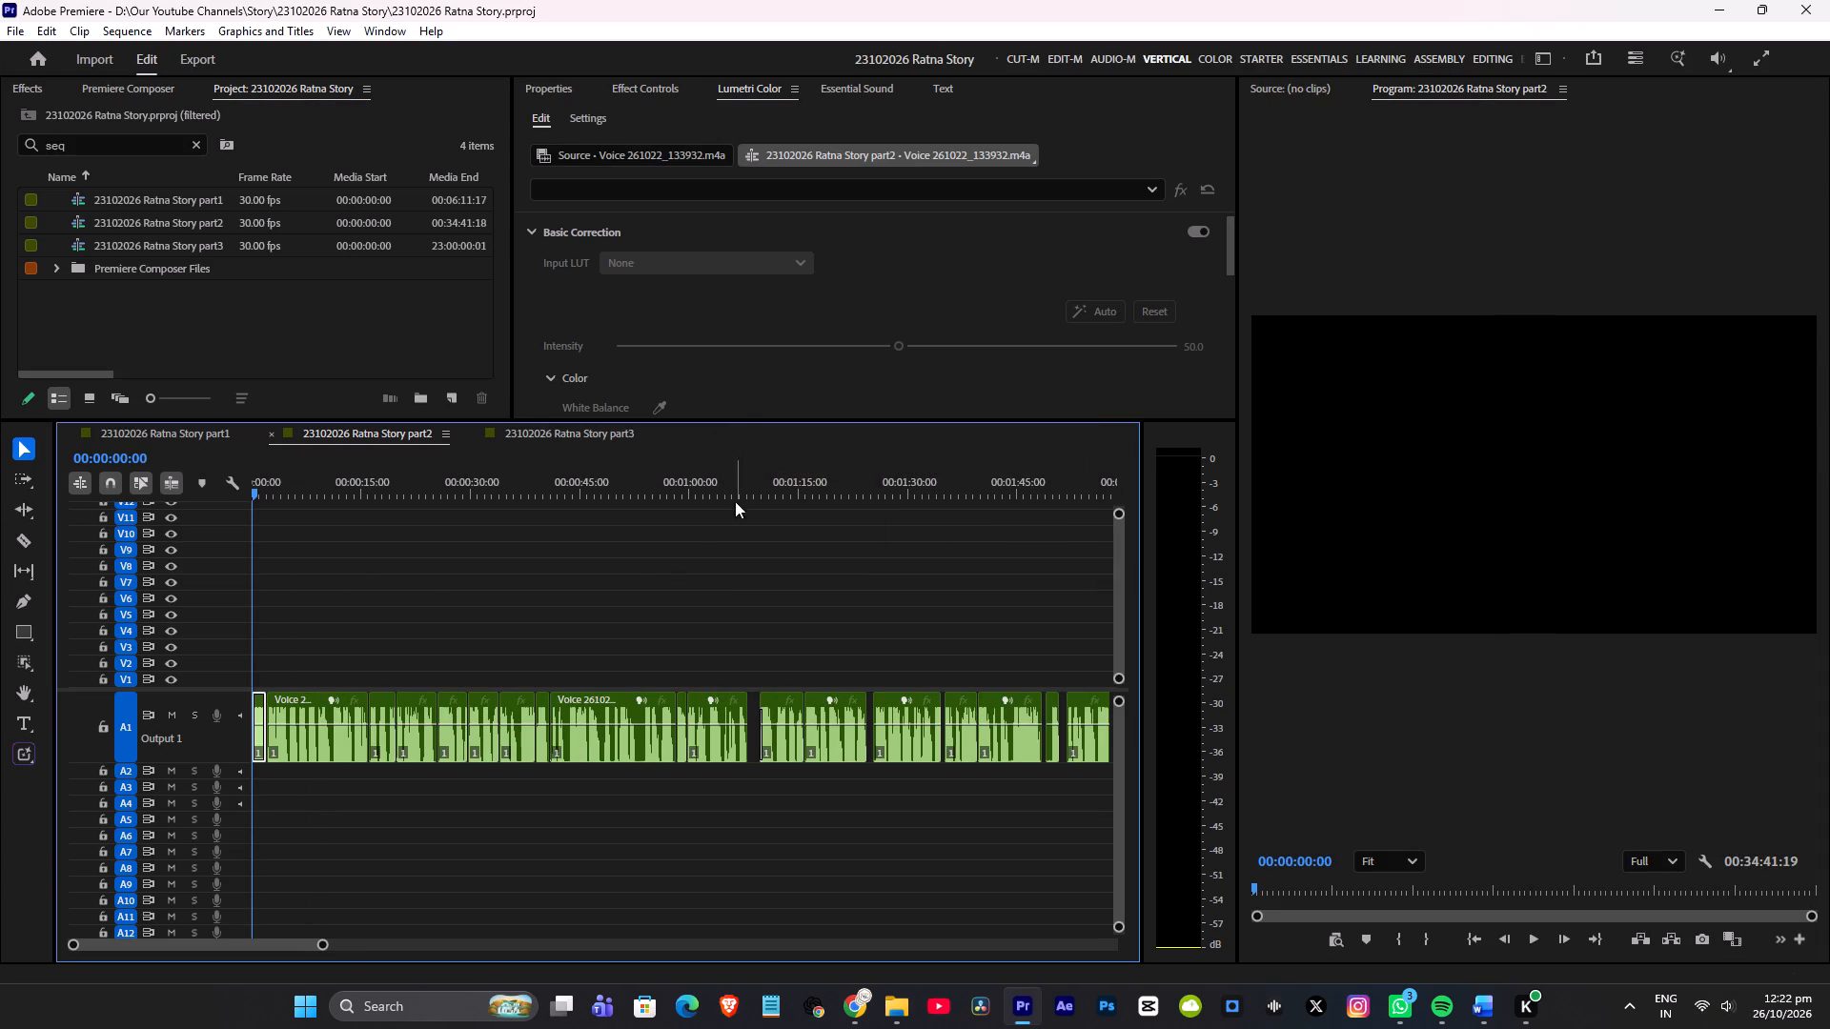
Examine the opening voice clips on track A1 up close, with the playhead kept at the sequence start.
{"action": "scroll", "coordinate": [487, 548], "scroll_direction": "up", "scroll_amount": 20, "text": "alt"}
{"action": "scroll", "coordinate": [487, 548], "scroll_direction": "up", "scroll_amount": 1, "text": "alt"}
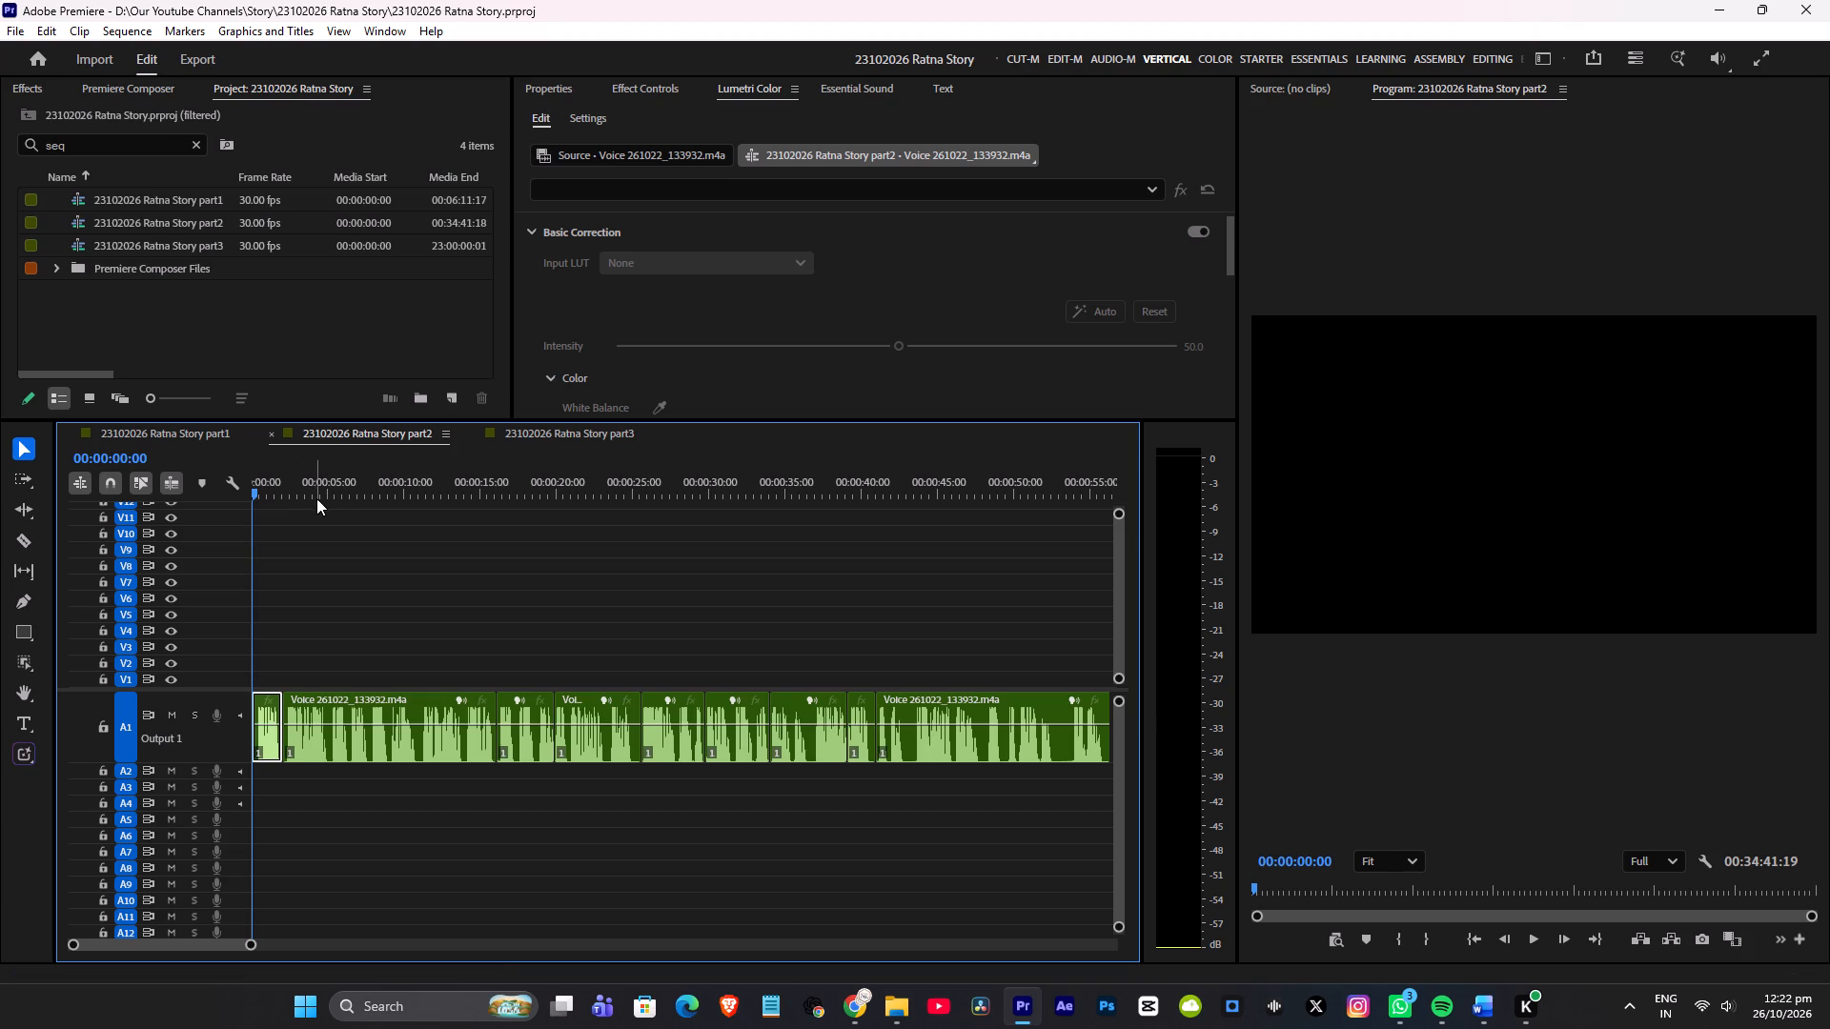
{"action": "left_click_drag", "start_coordinate": [318, 491], "coordinate": [187, 508]}
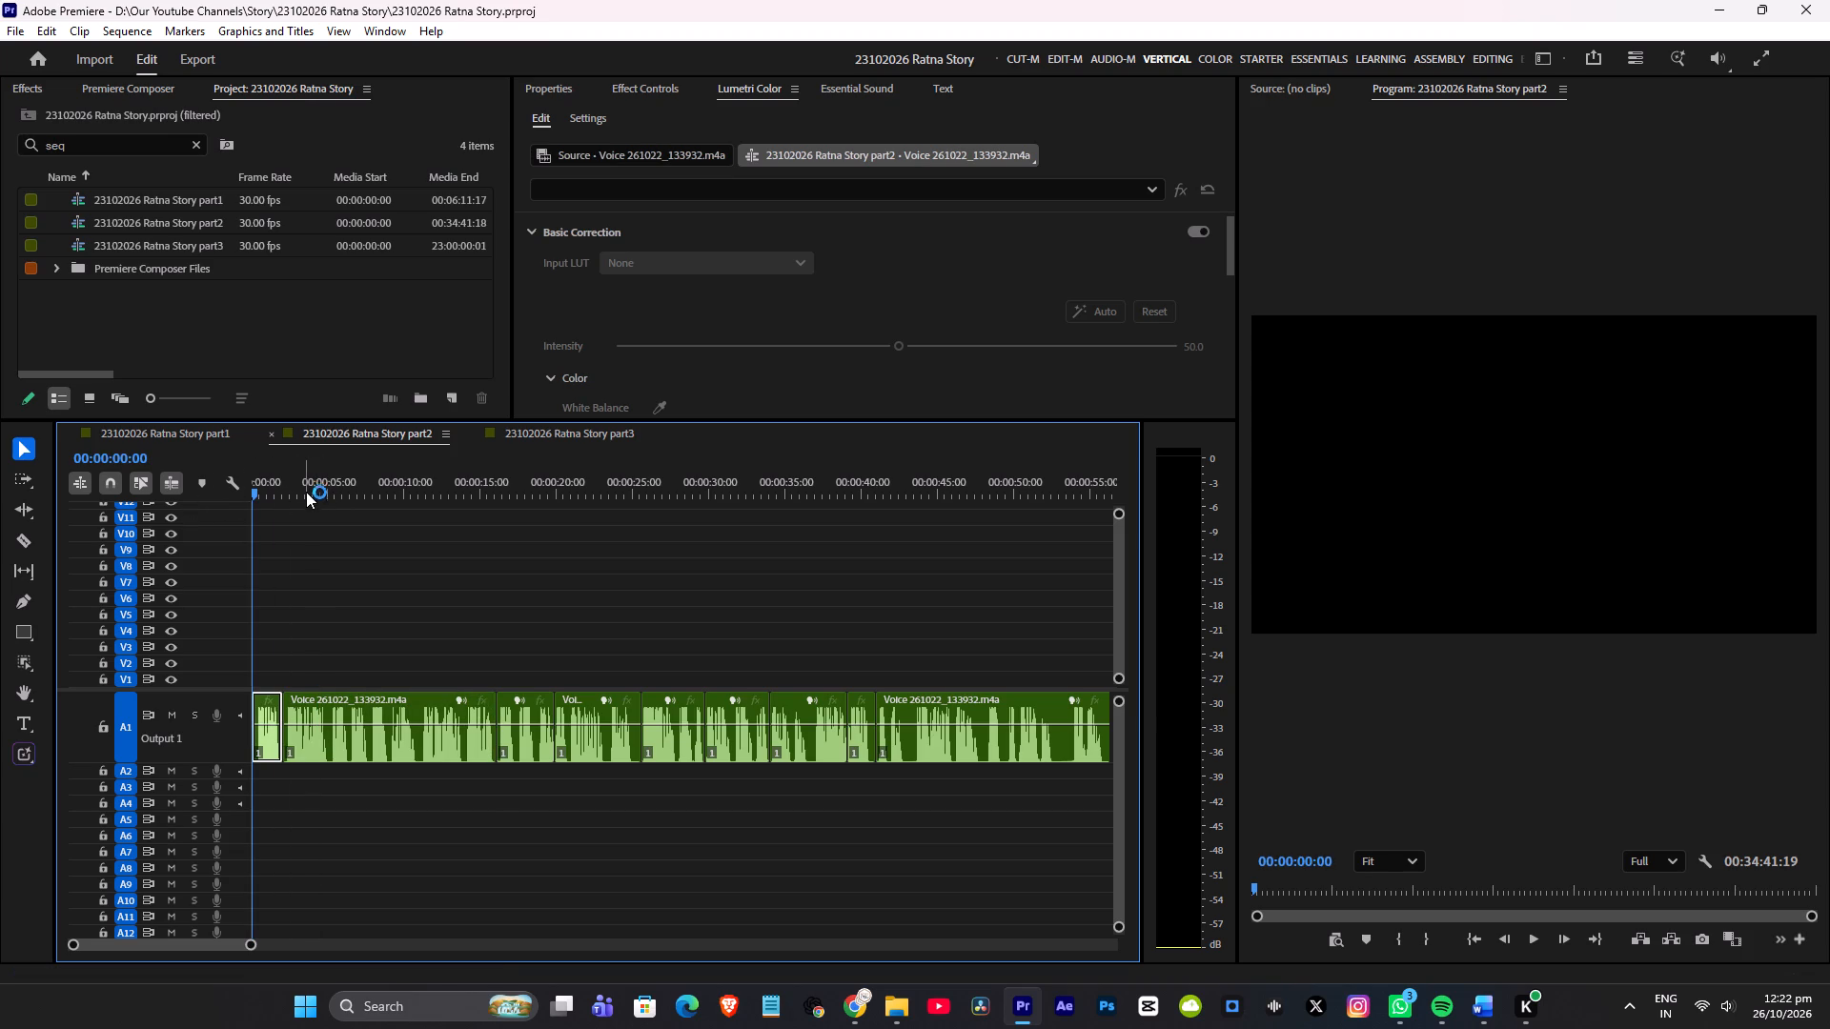
{"action": "left_click_drag", "start_coordinate": [304, 488], "coordinate": [184, 494]}
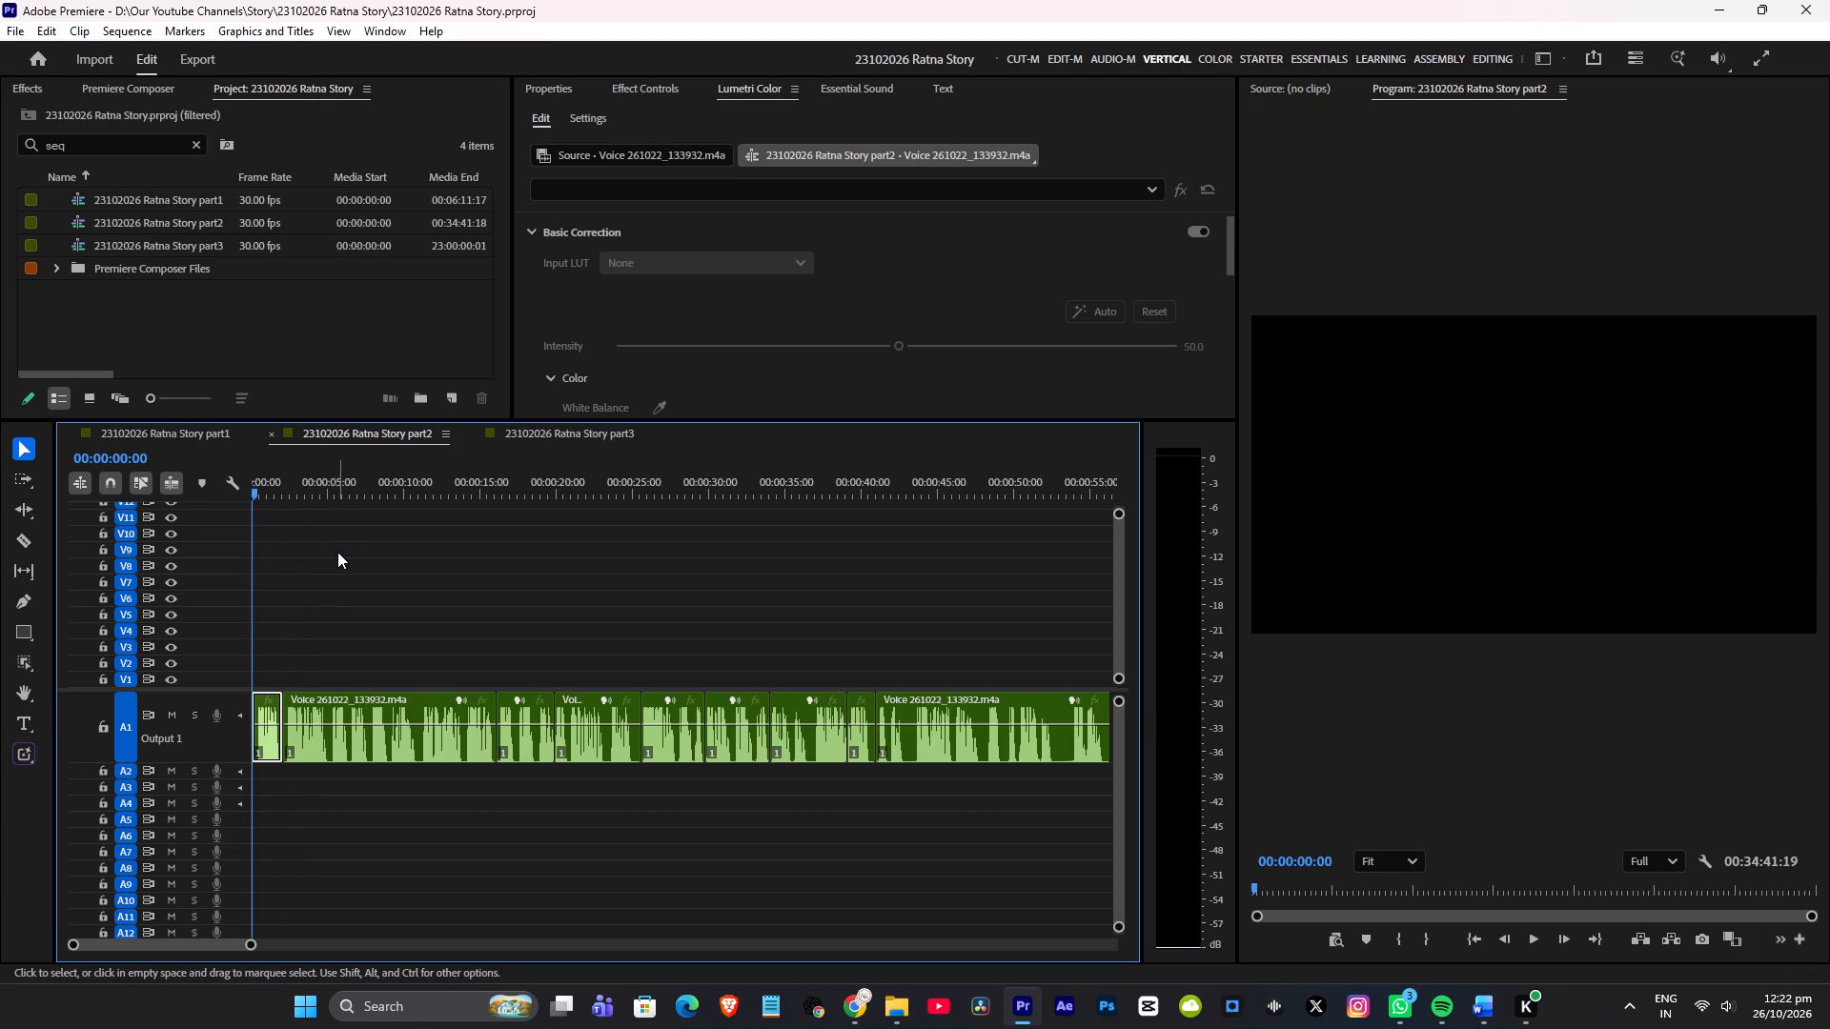
{"action": "scroll", "coordinate": [323, 558], "scroll_direction": "up", "scroll_amount": 9, "text": "alt"}
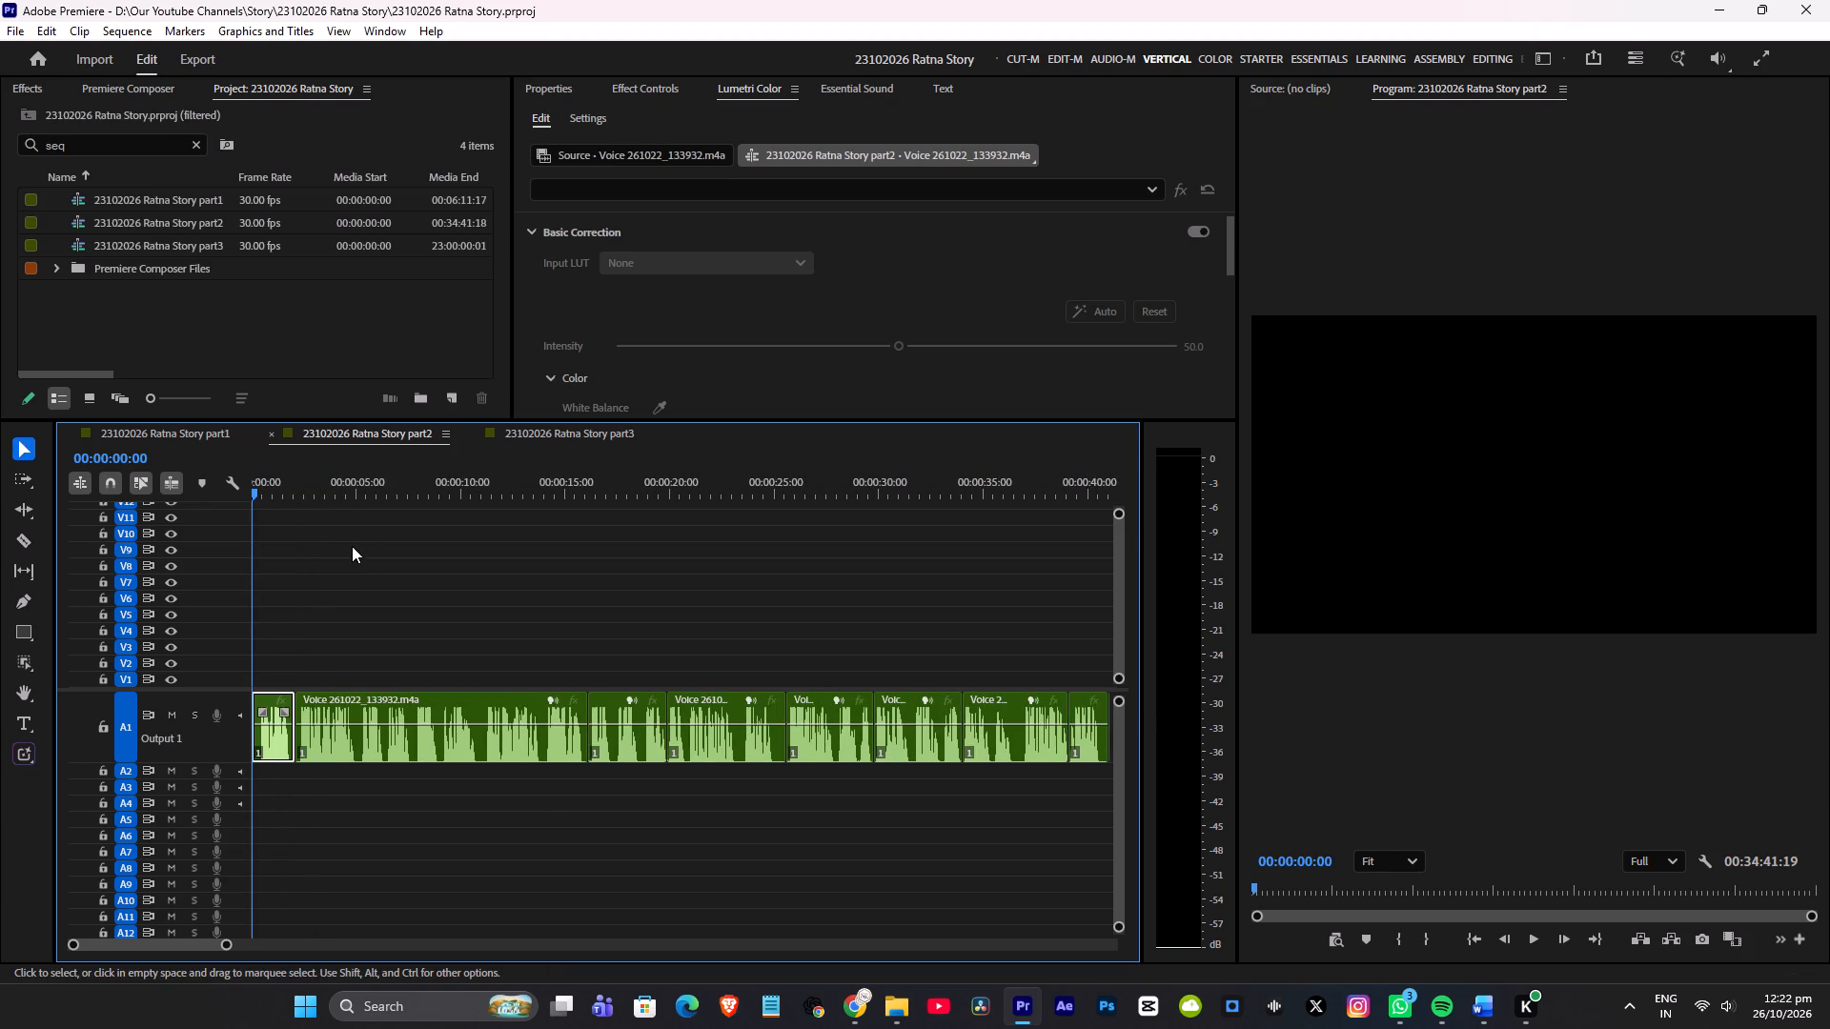
{"action": "left_click_drag", "start_coordinate": [328, 489], "coordinate": [0, 521]}
{"action": "scroll", "coordinate": [519, 583], "scroll_direction": "up", "scroll_amount": 3}
Play back the opening voice-over clips of the 23102026 Ratna Story part2 sequence from the start.
{"action": "scroll", "coordinate": [405, 551], "scroll_direction": "up", "scroll_amount": 10, "text": "alt"}
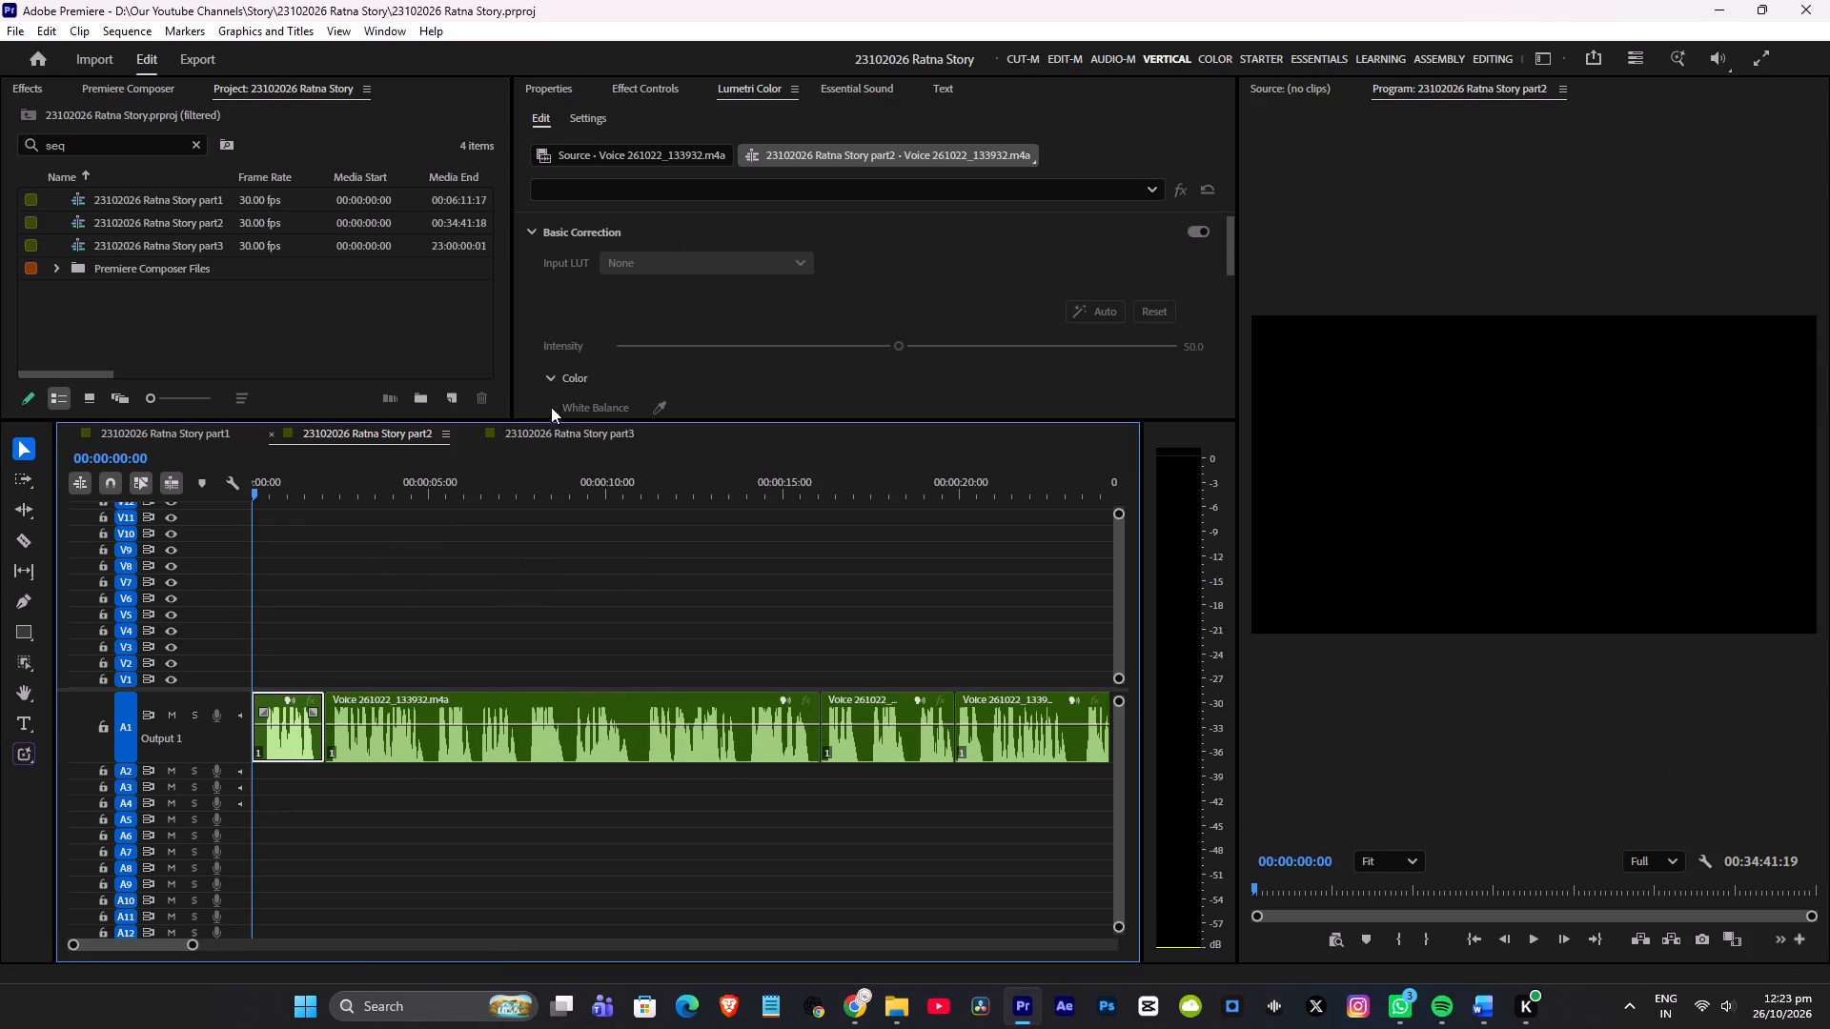
{"action": "left_click_drag", "start_coordinate": [320, 487], "coordinate": [0, 490]}
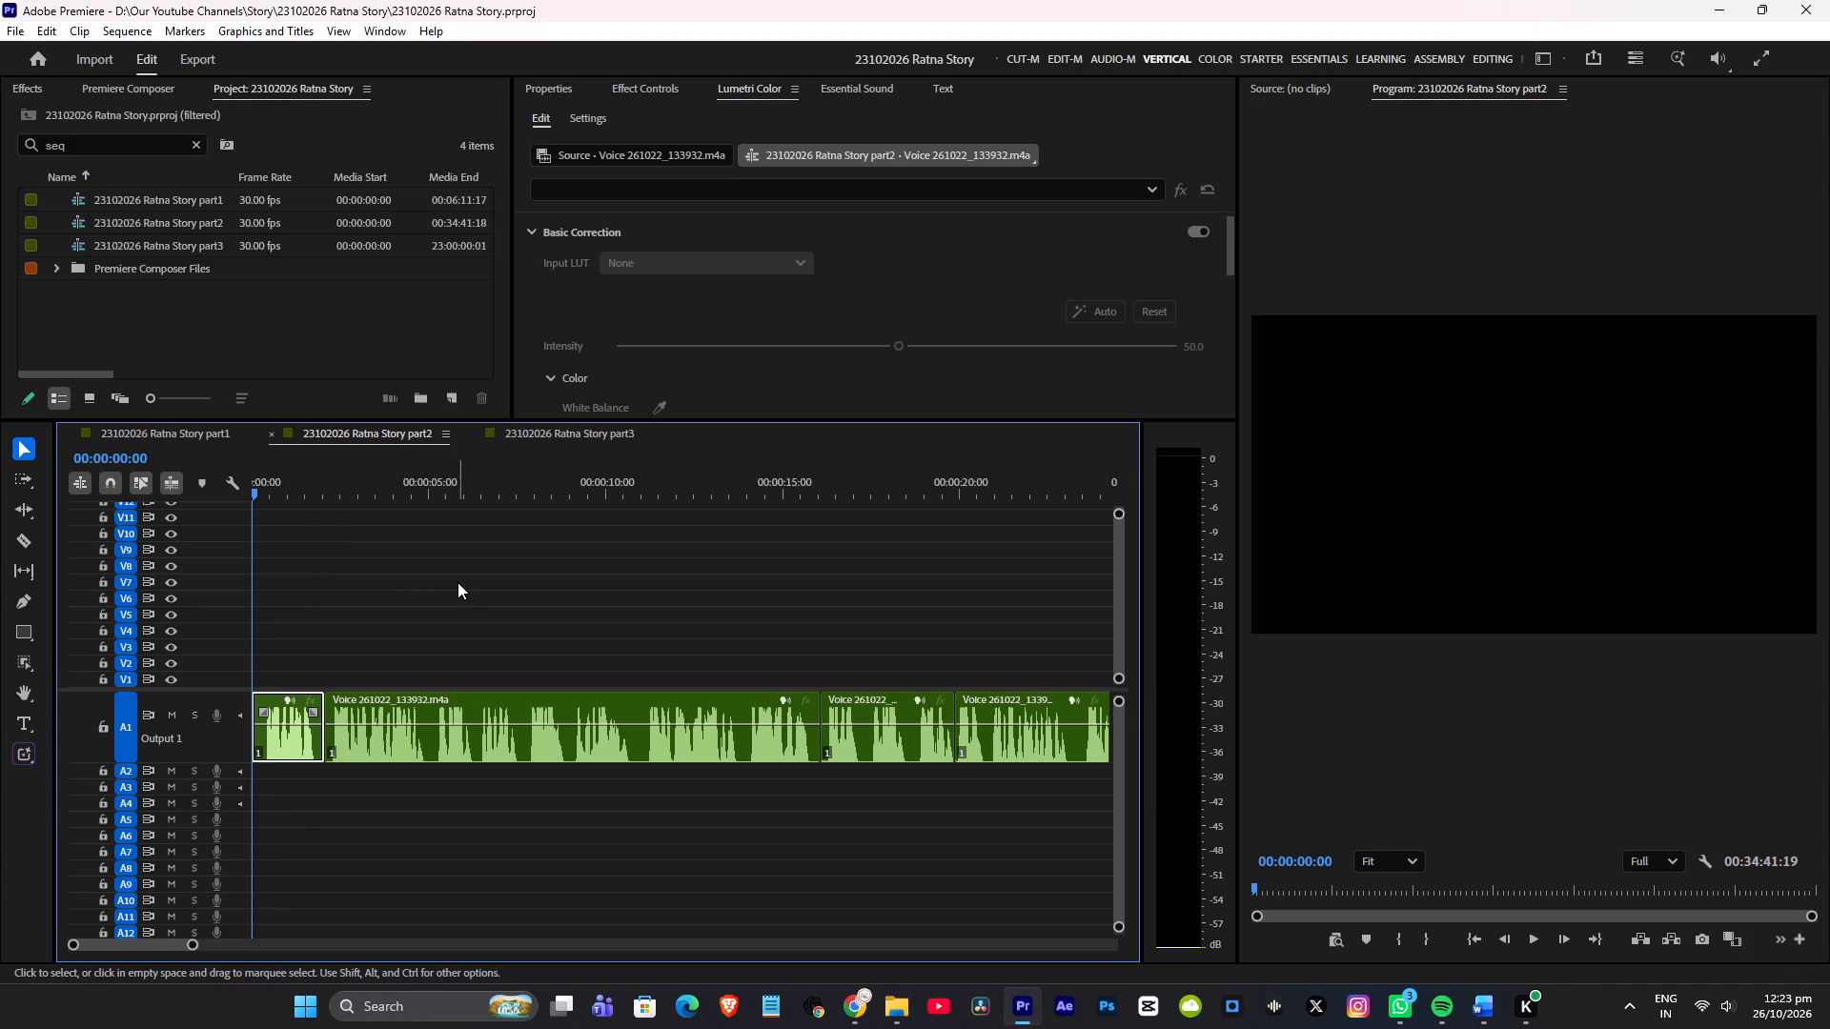
{"action": "key", "text": "space"}
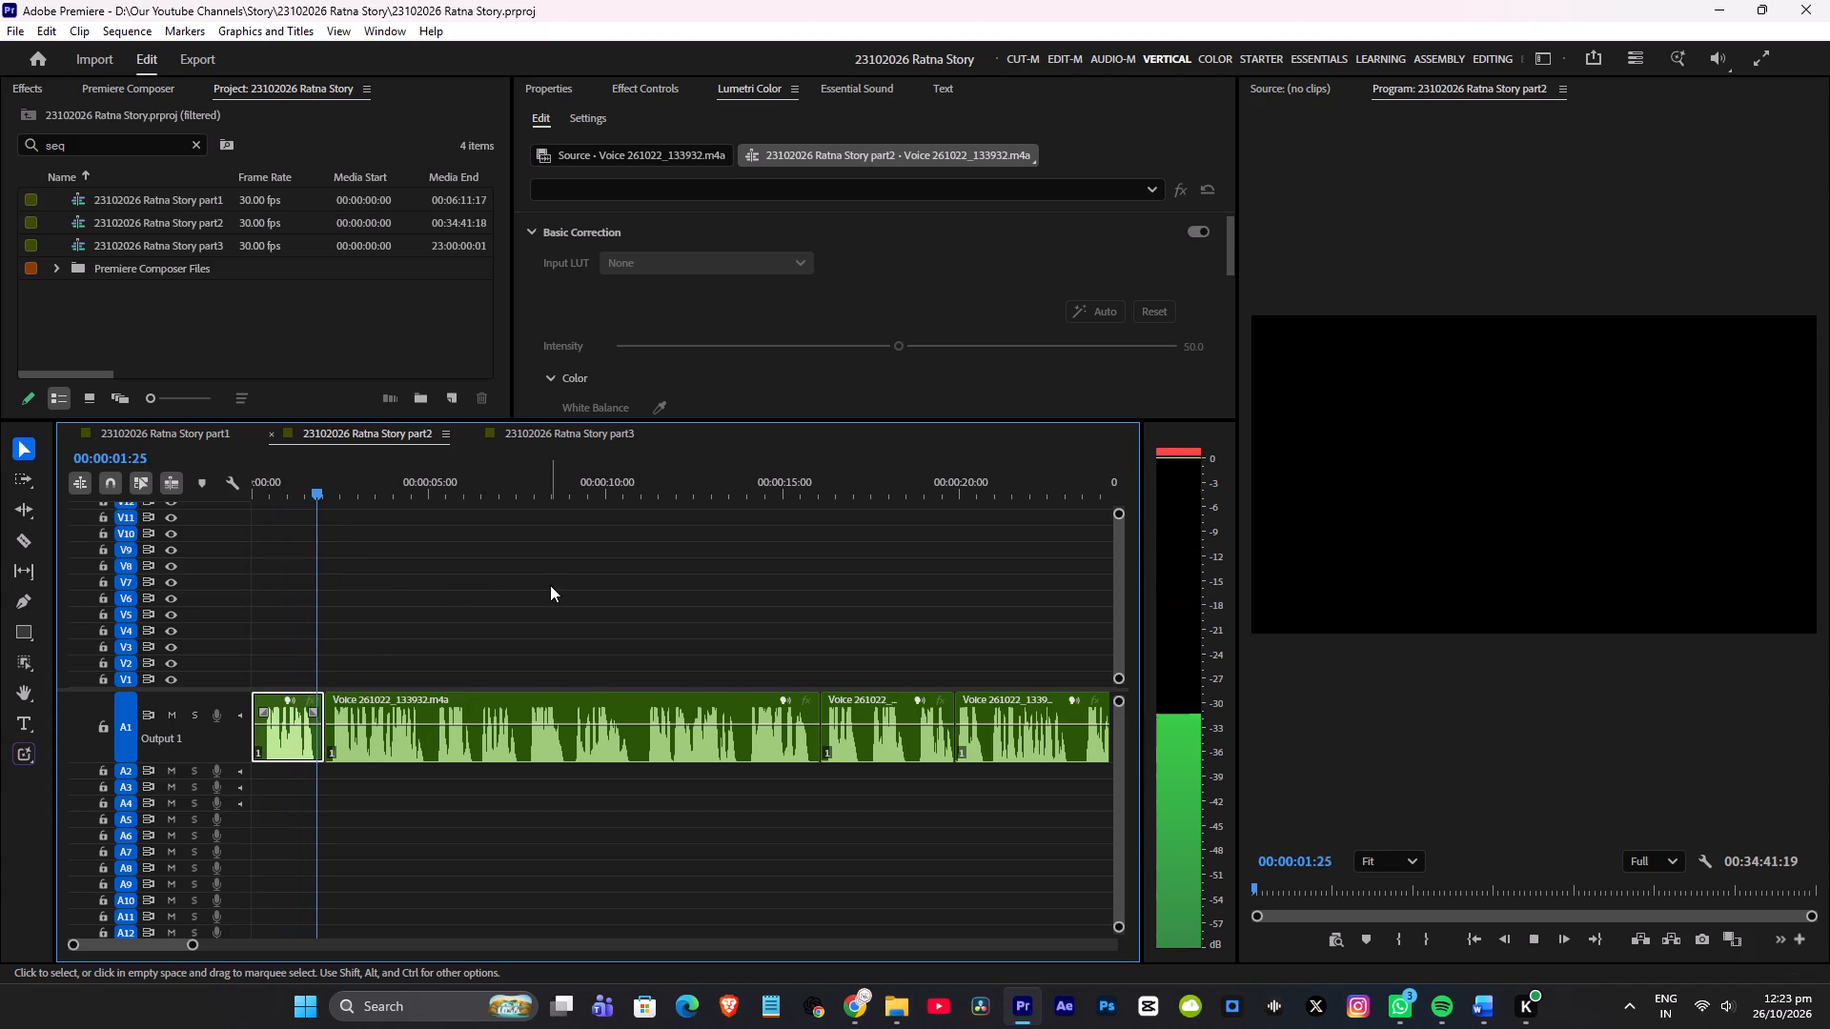
{"action": "scroll", "coordinate": [550, 586], "scroll_direction": "down", "scroll_amount": 4, "text": "alt"}
{"action": "key", "text": "space"}
{"action": "left_click_drag", "start_coordinate": [321, 486], "coordinate": [313, 487]}
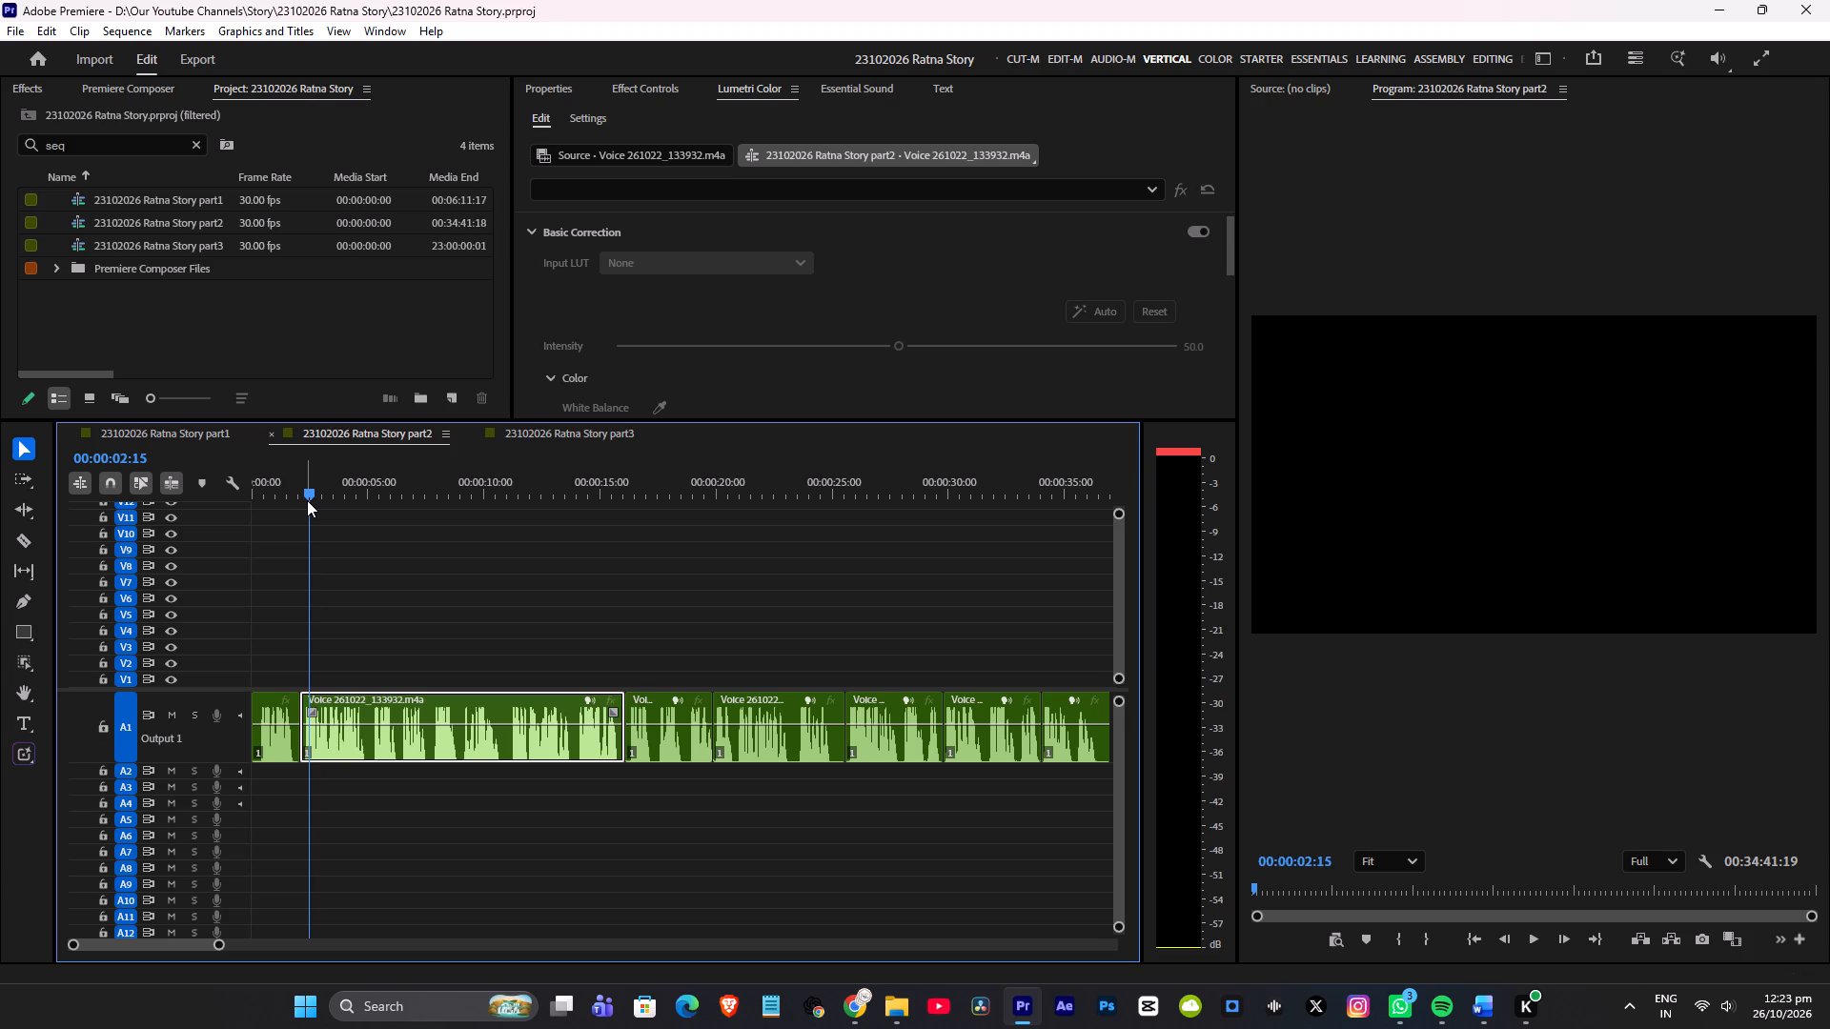
{"action": "left_click_drag", "start_coordinate": [302, 488], "coordinate": [197, 491]}
Save the Ratna Story project.
{"action": "key", "text": "ctrl+s"}
{"action": "key", "text": "space"}
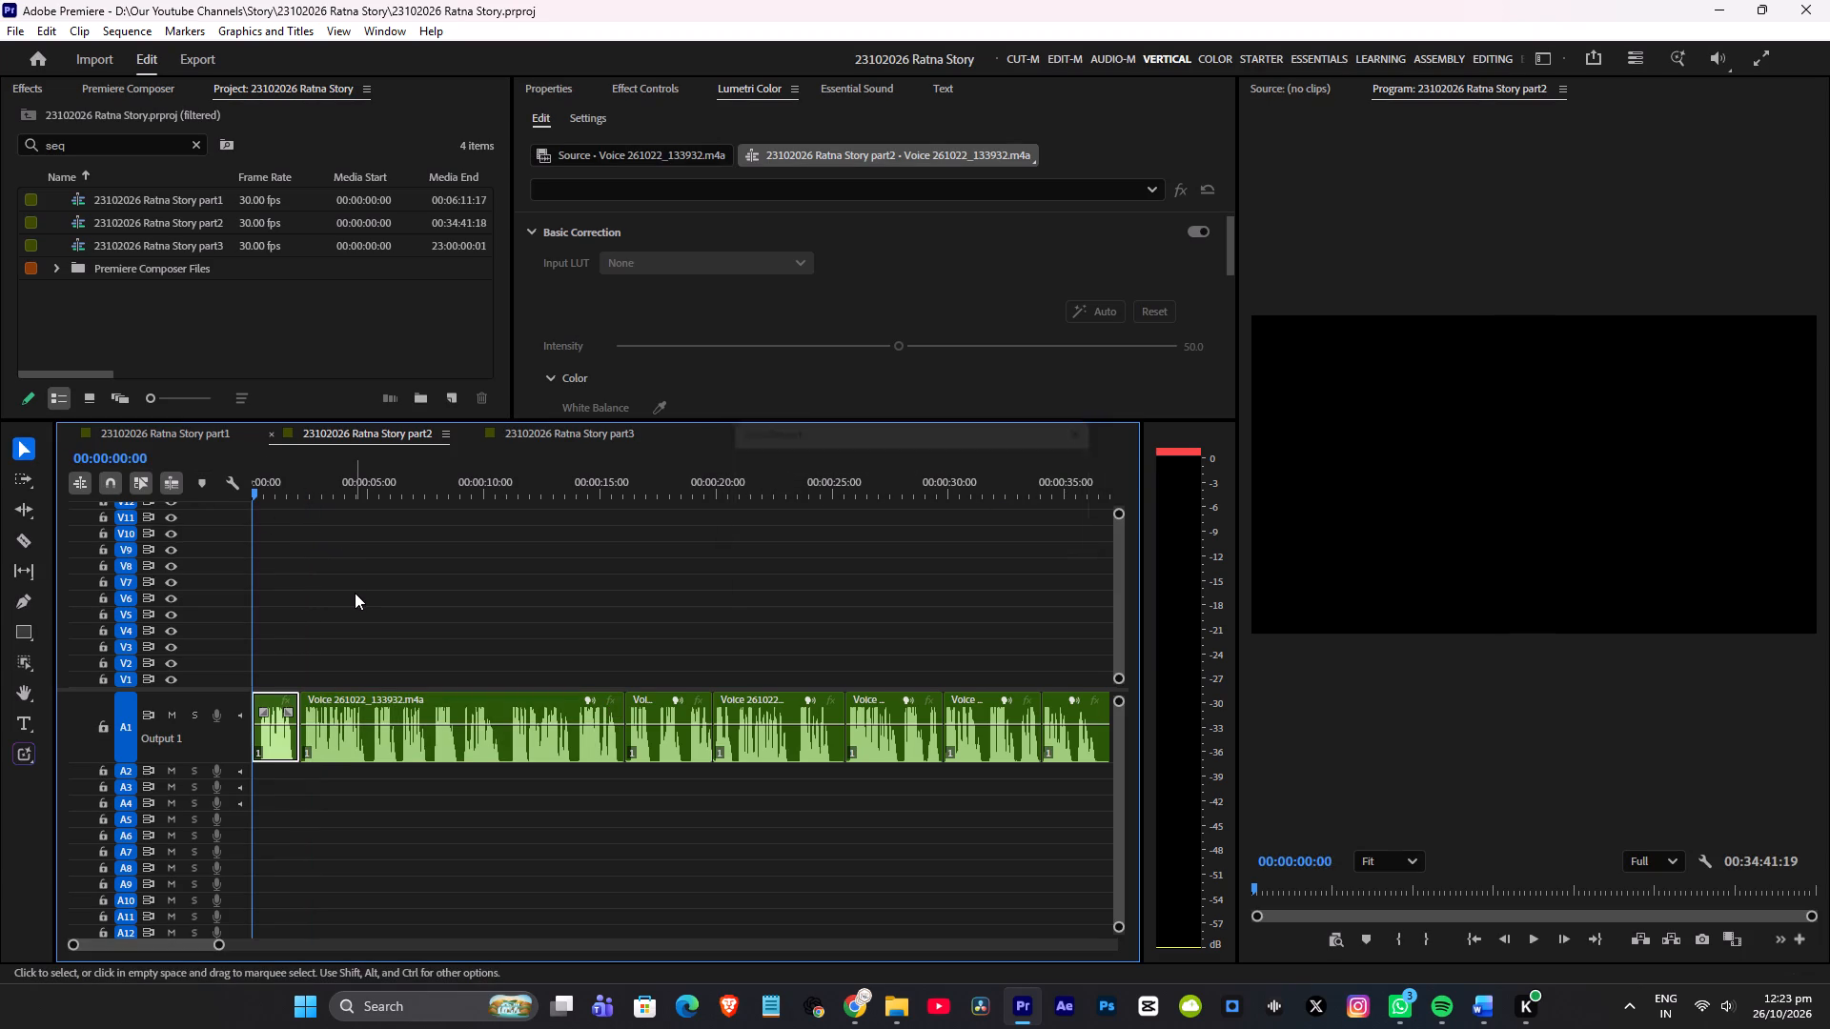
{"action": "scroll", "coordinate": [355, 593], "scroll_direction": "up", "scroll_amount": 14, "text": "alt"}
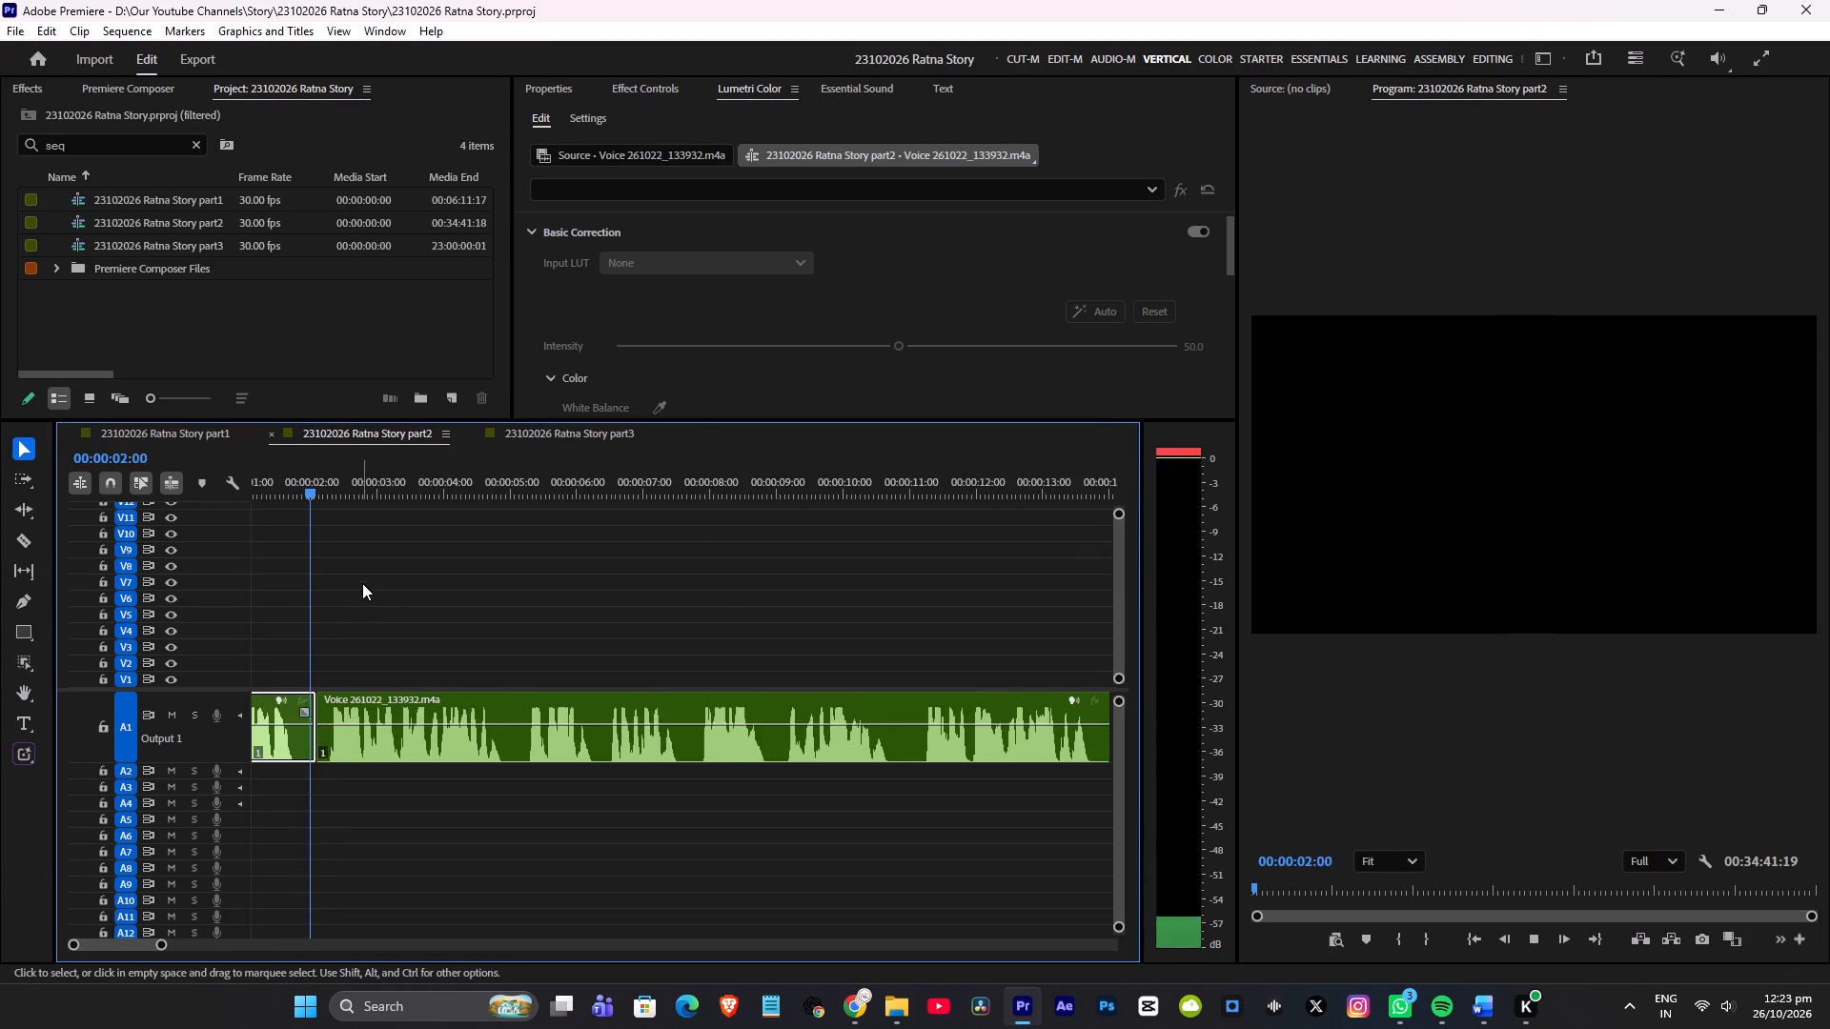
{"action": "scroll", "coordinate": [382, 584], "scroll_direction": "up", "scroll_amount": 5}
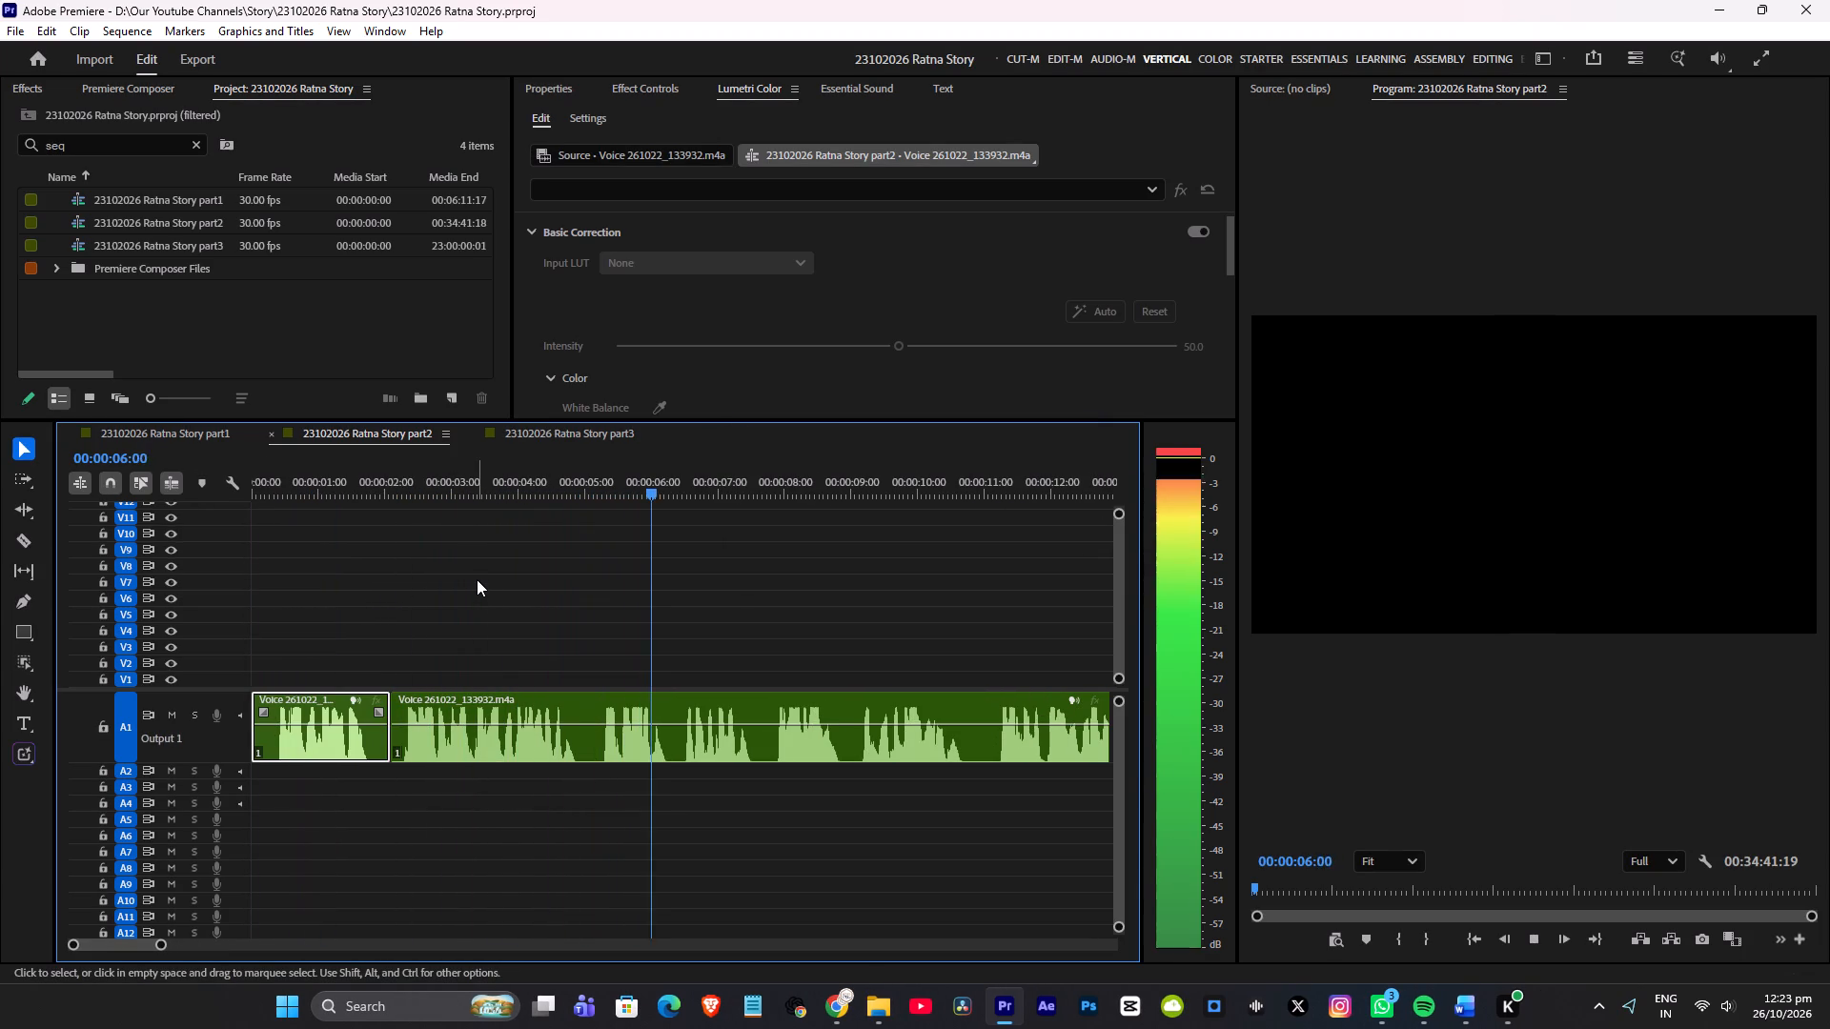
{"action": "key", "text": "space"}
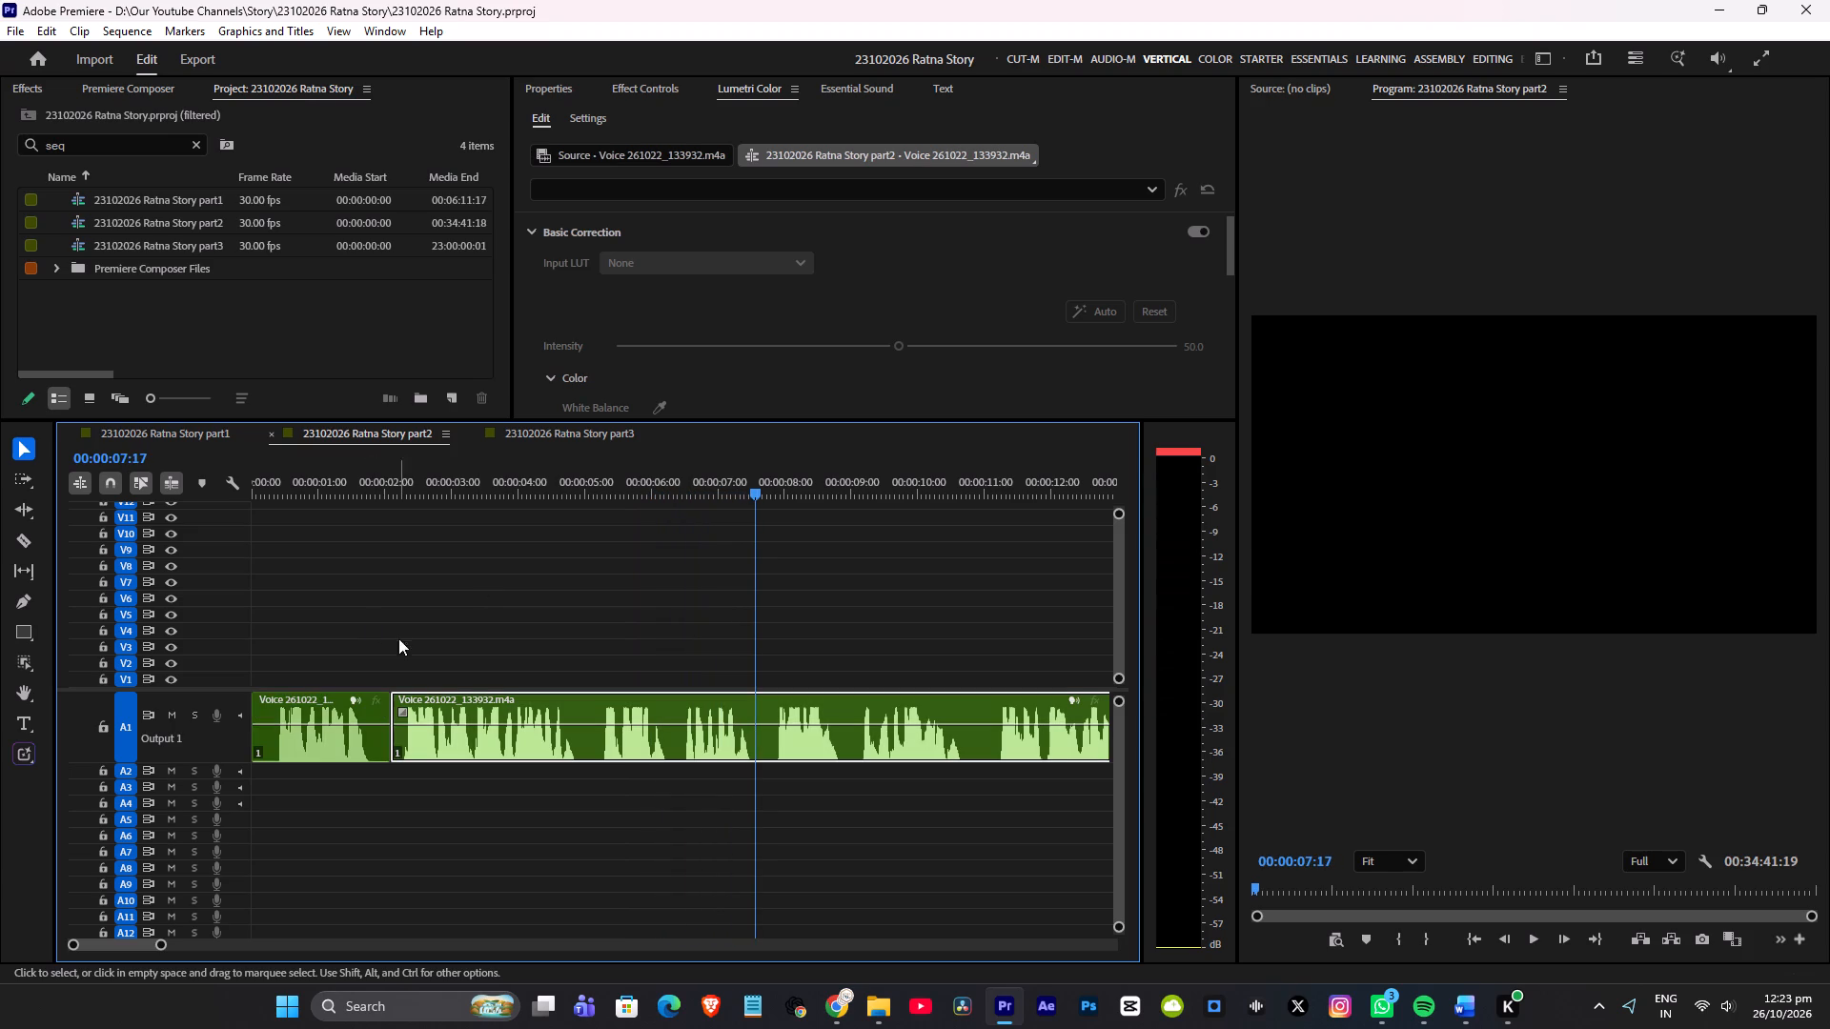
{"action": "left_click_drag", "start_coordinate": [394, 475], "coordinate": [0, 494]}
{"action": "key", "text": "space"}
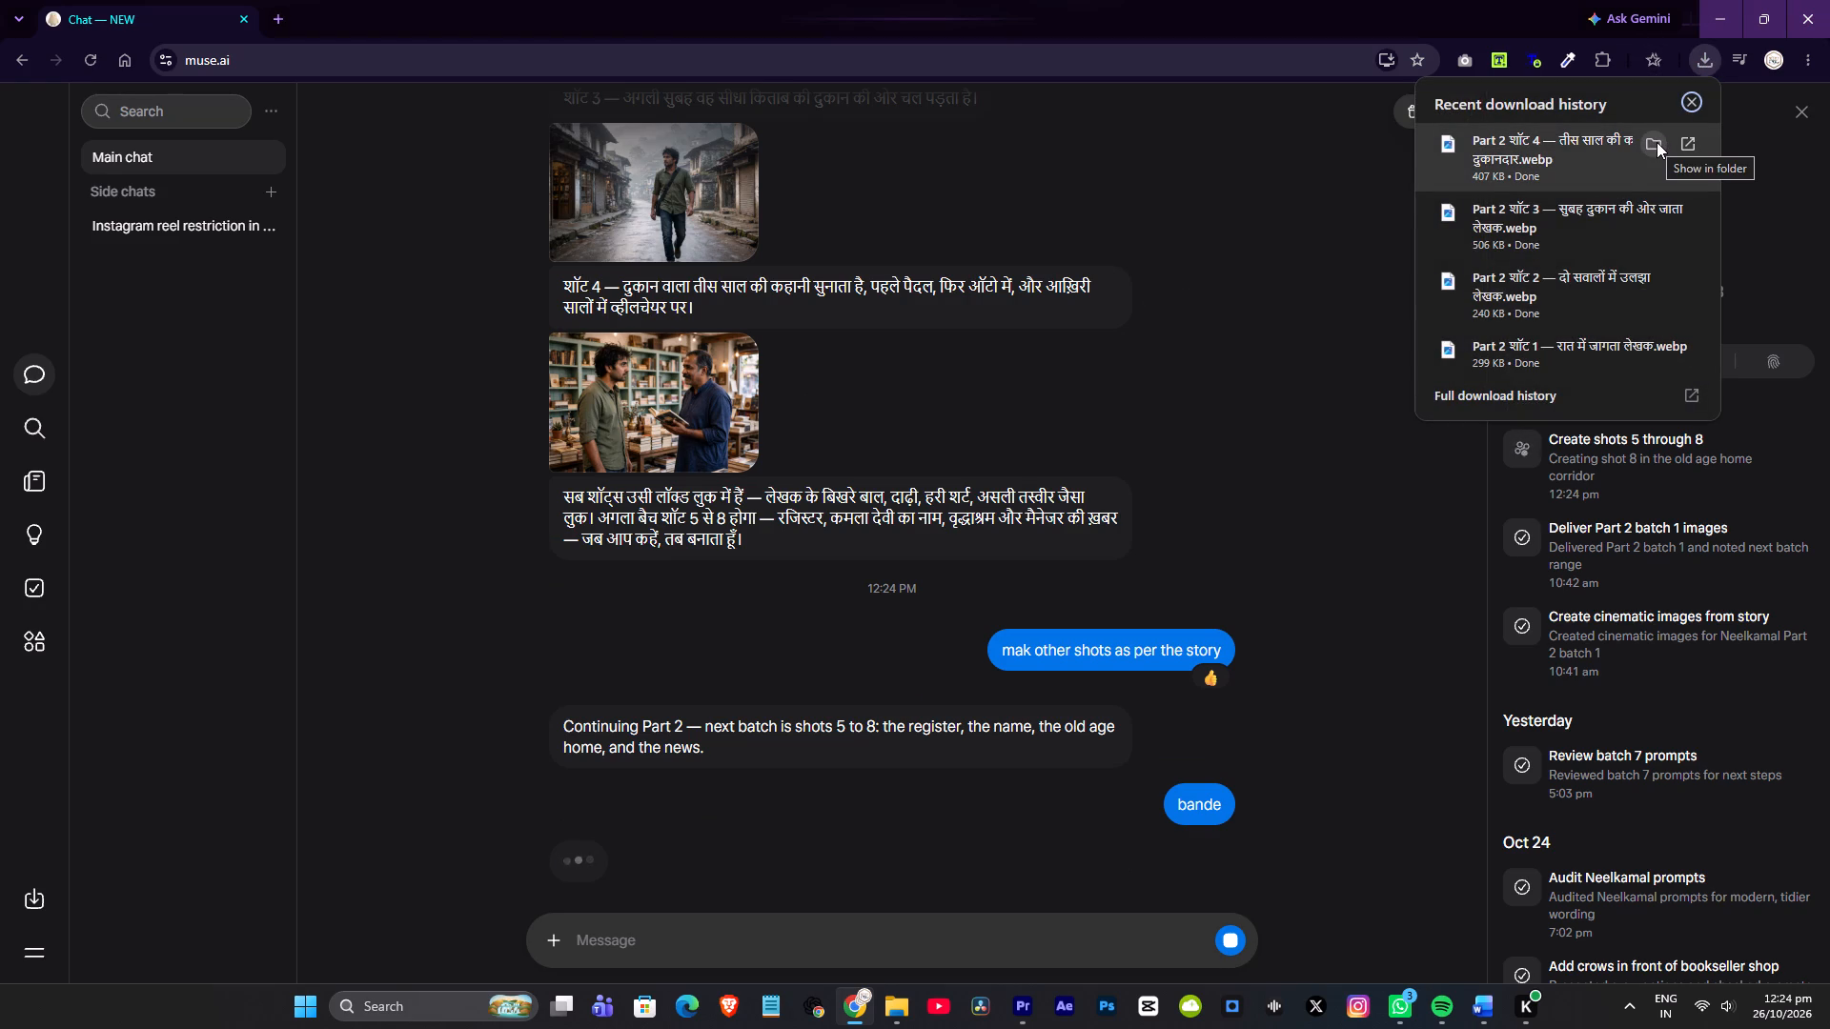
{"action": "left_click", "coordinate": [1657, 142]}
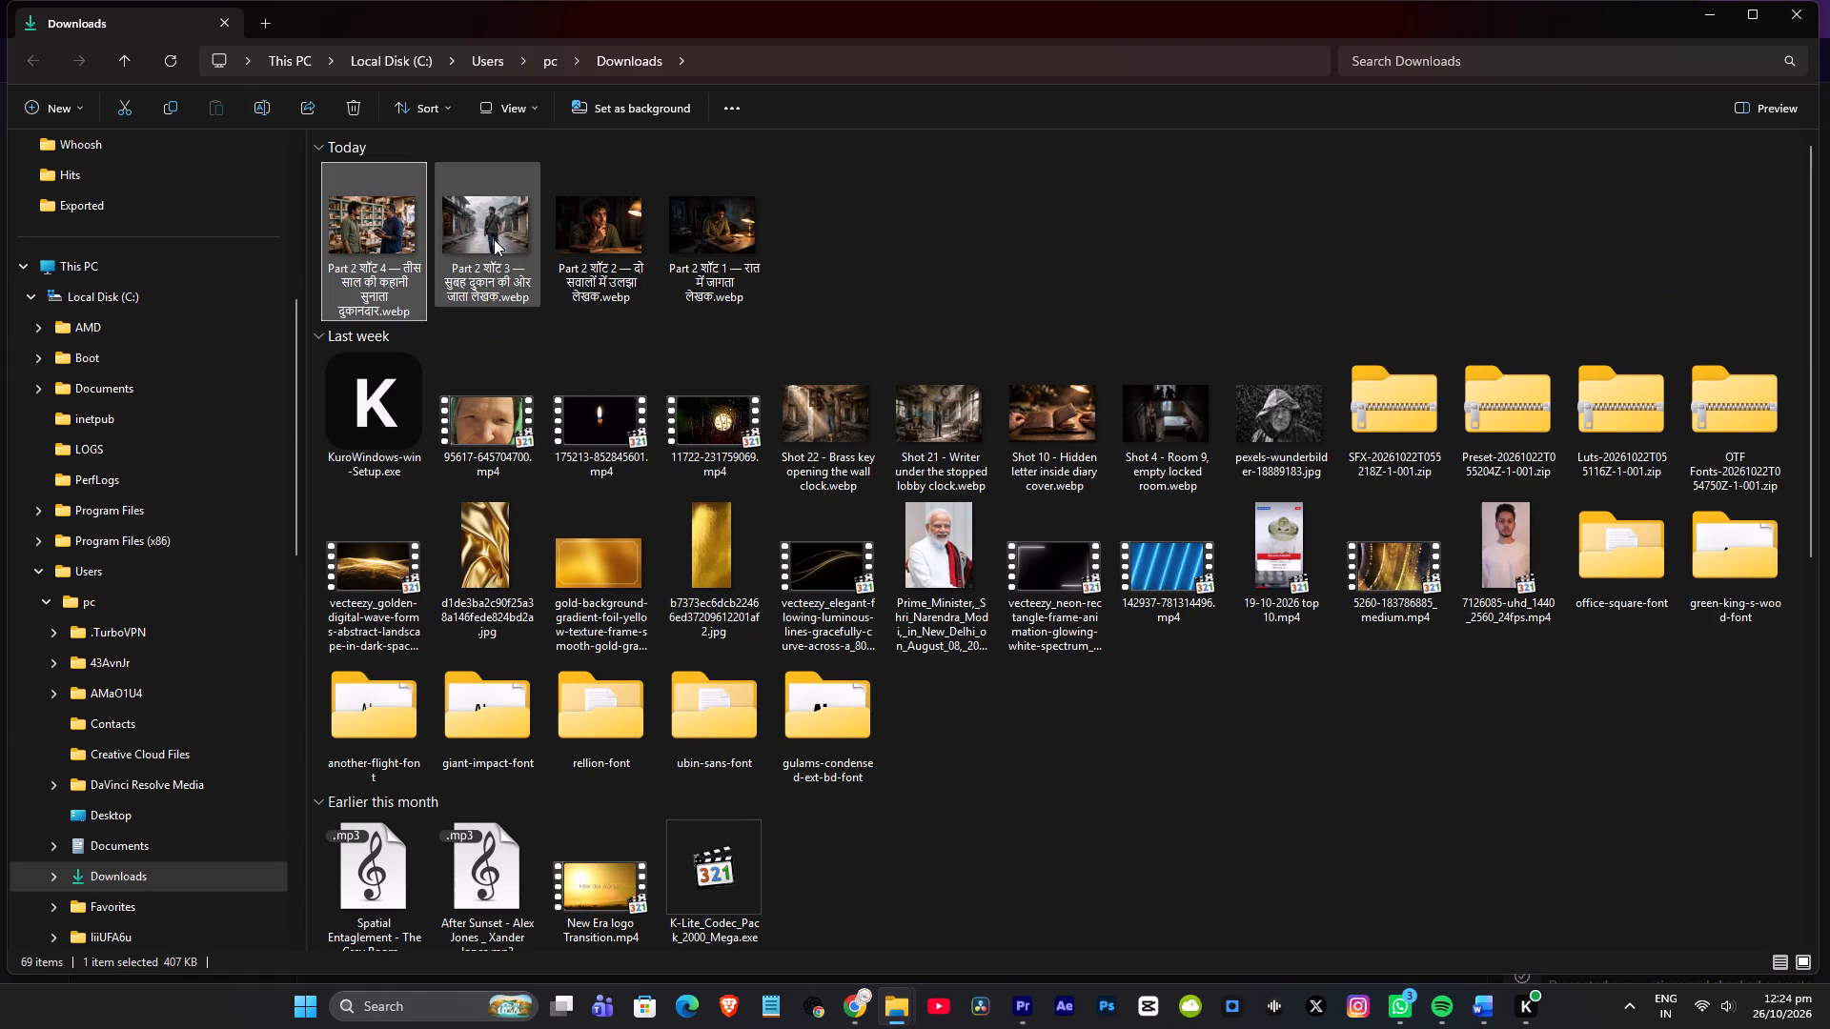
{"action": "left_click_drag", "start_coordinate": [952, 243], "coordinate": [262, 232]}
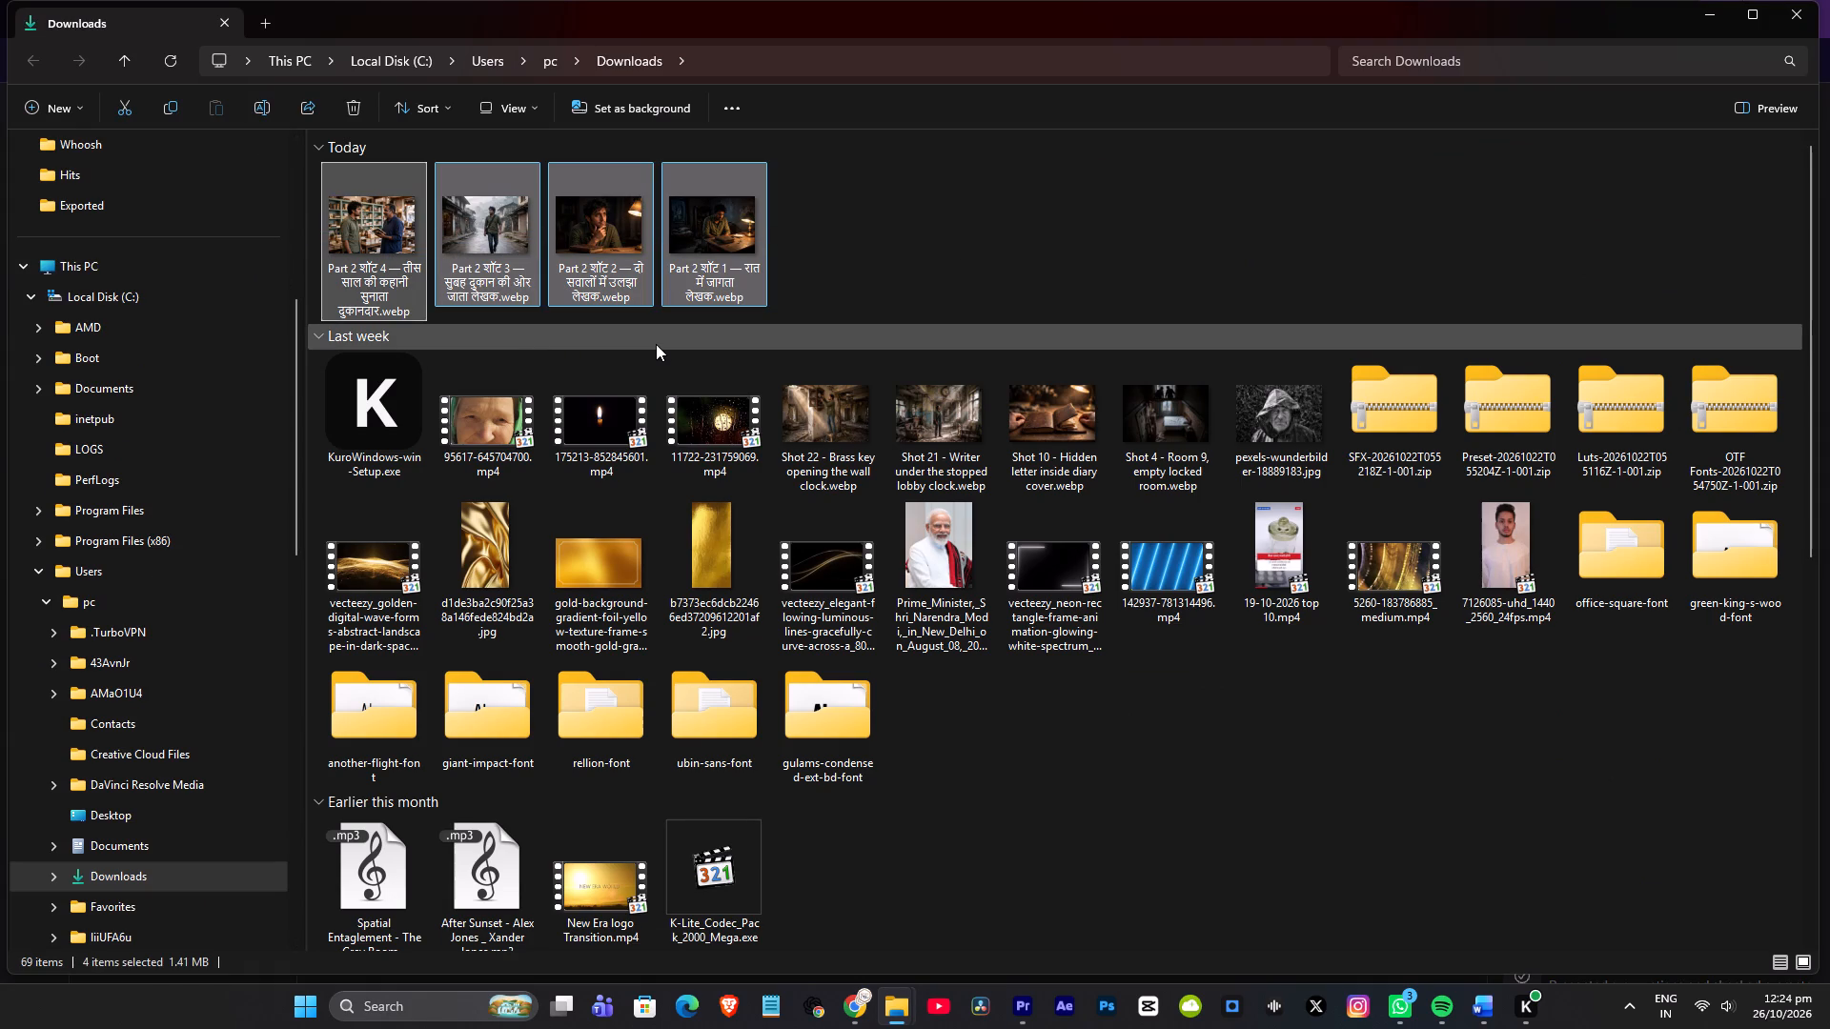
{"action": "key", "text": "ctrl+x"}
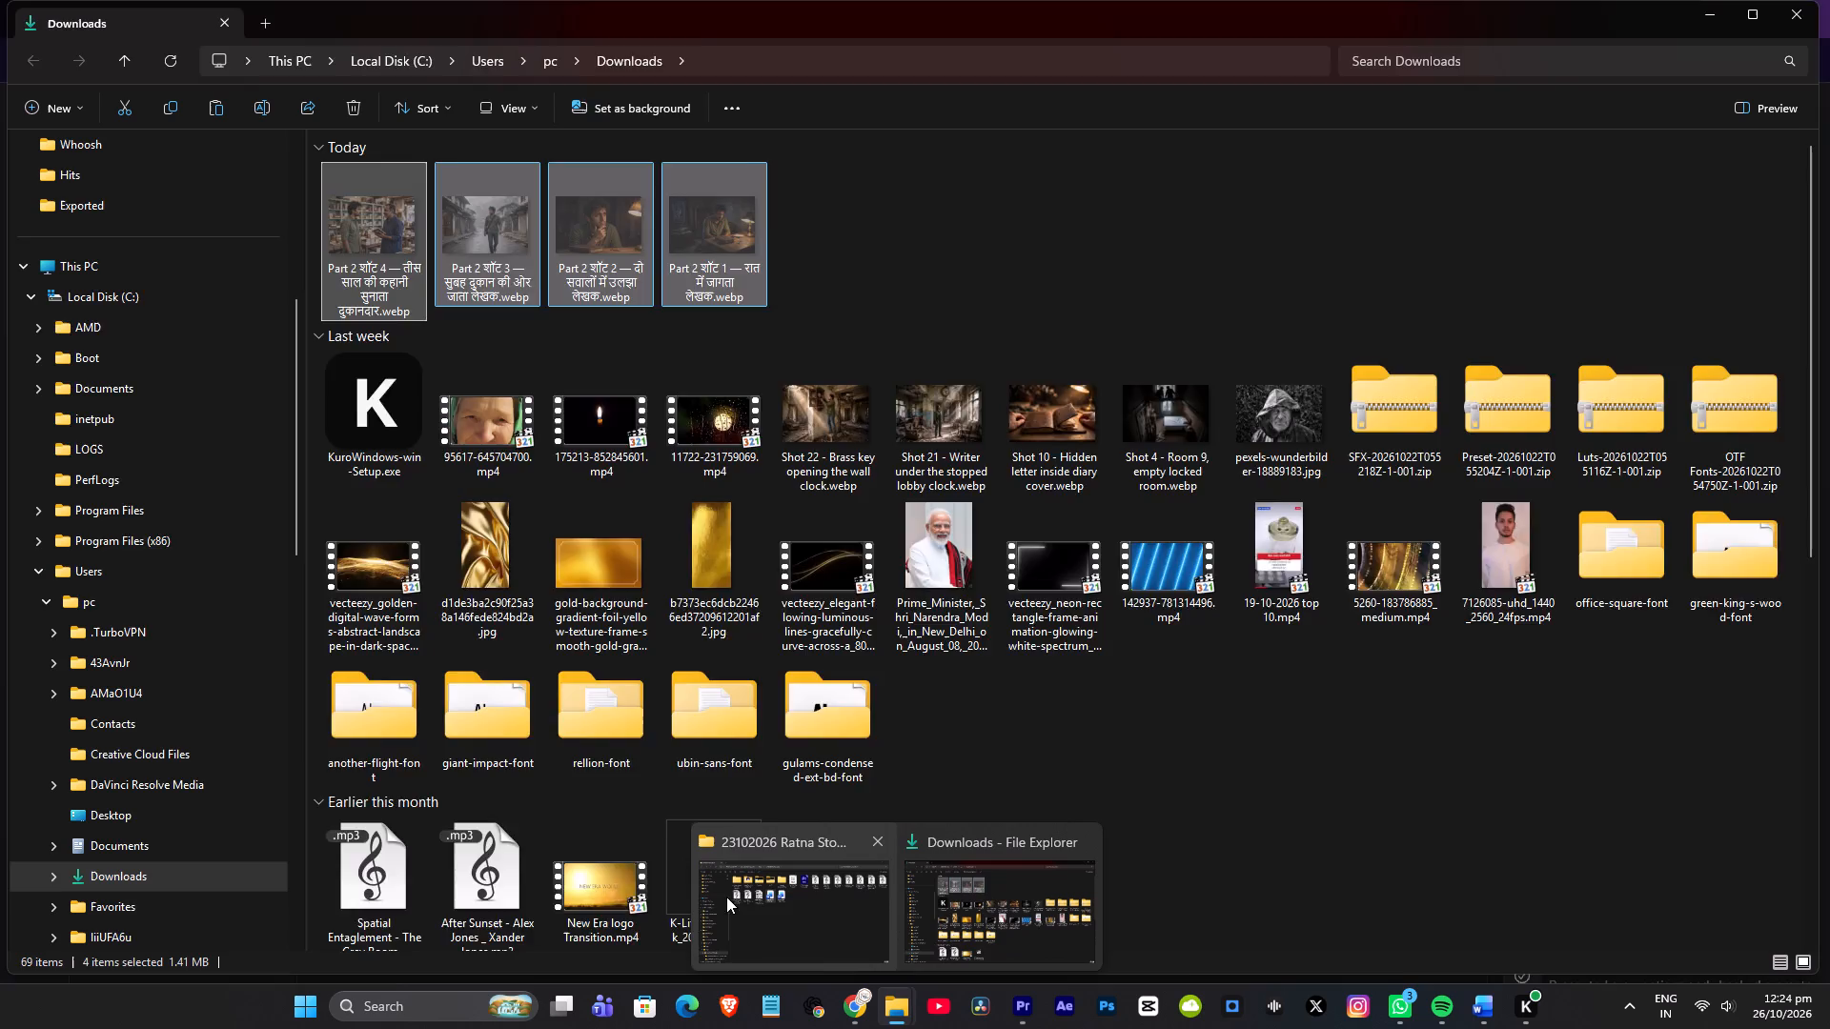
{"action": "left_click", "coordinate": [826, 897]}
{"action": "left_click", "coordinate": [992, 507]}
{"action": "key", "text": "ctrl+shift+n"}
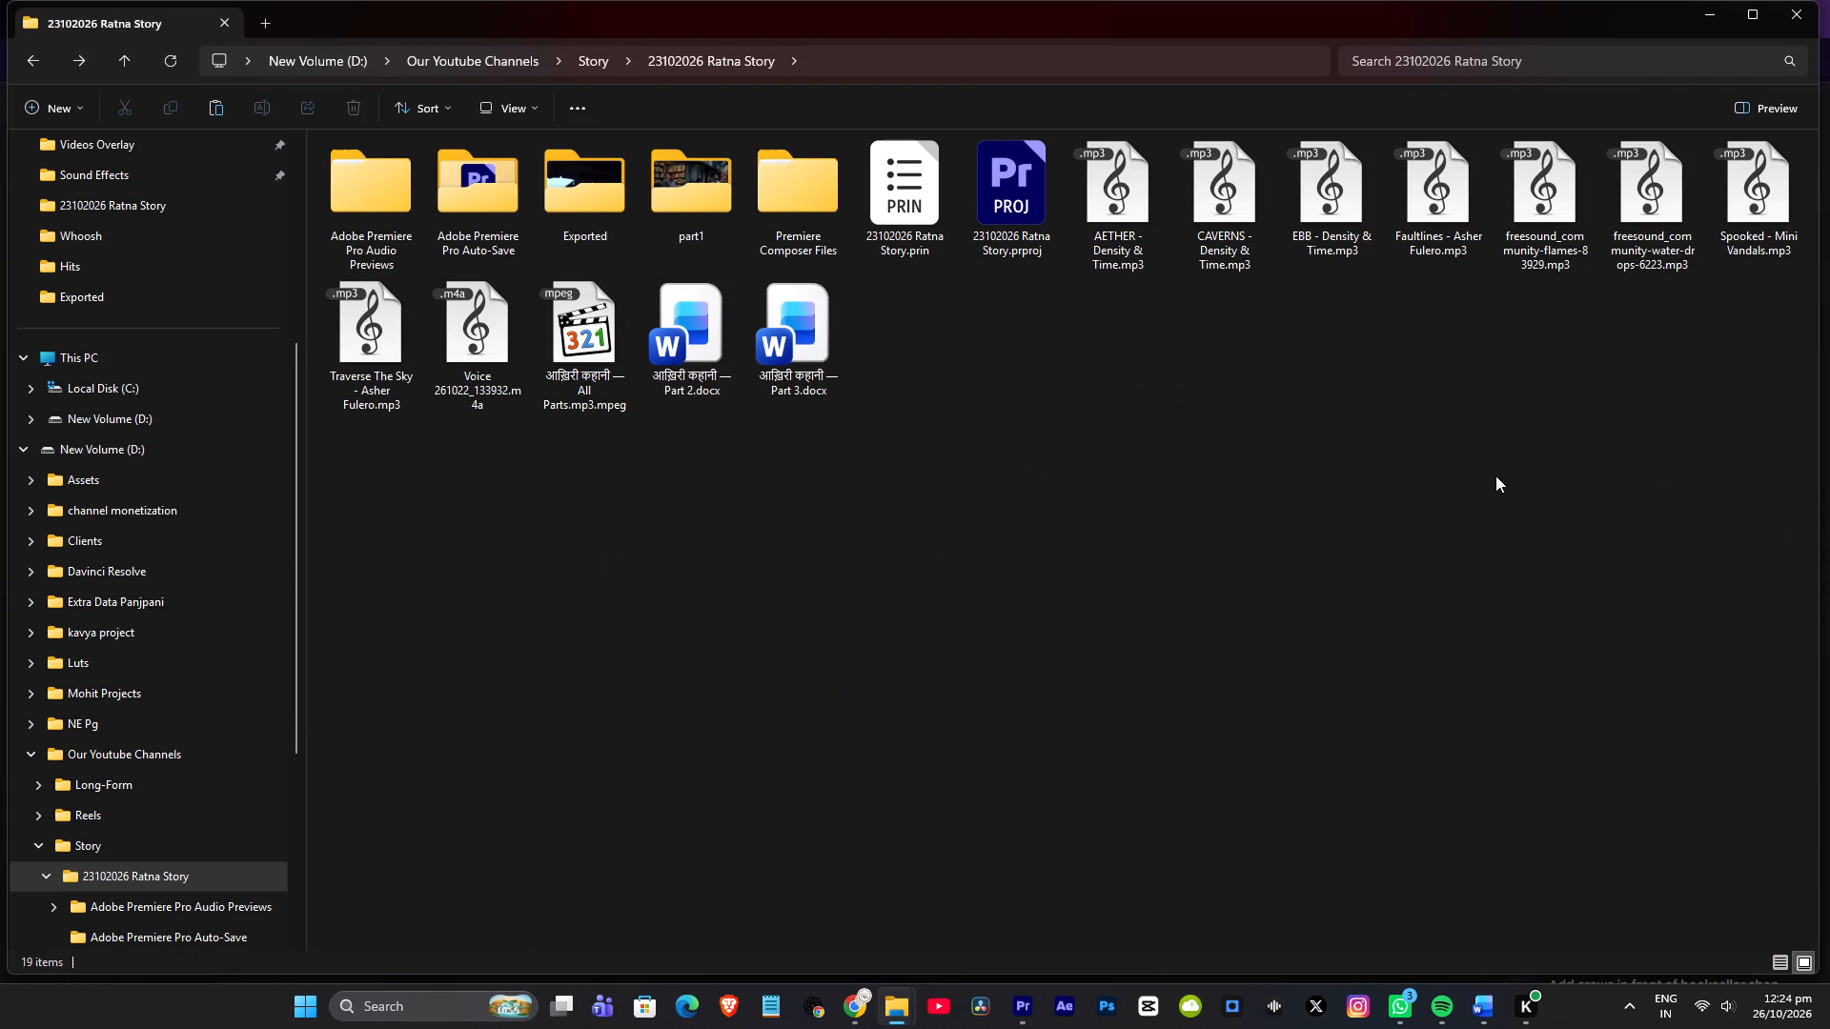
{"action": "type", "text": "part1"}
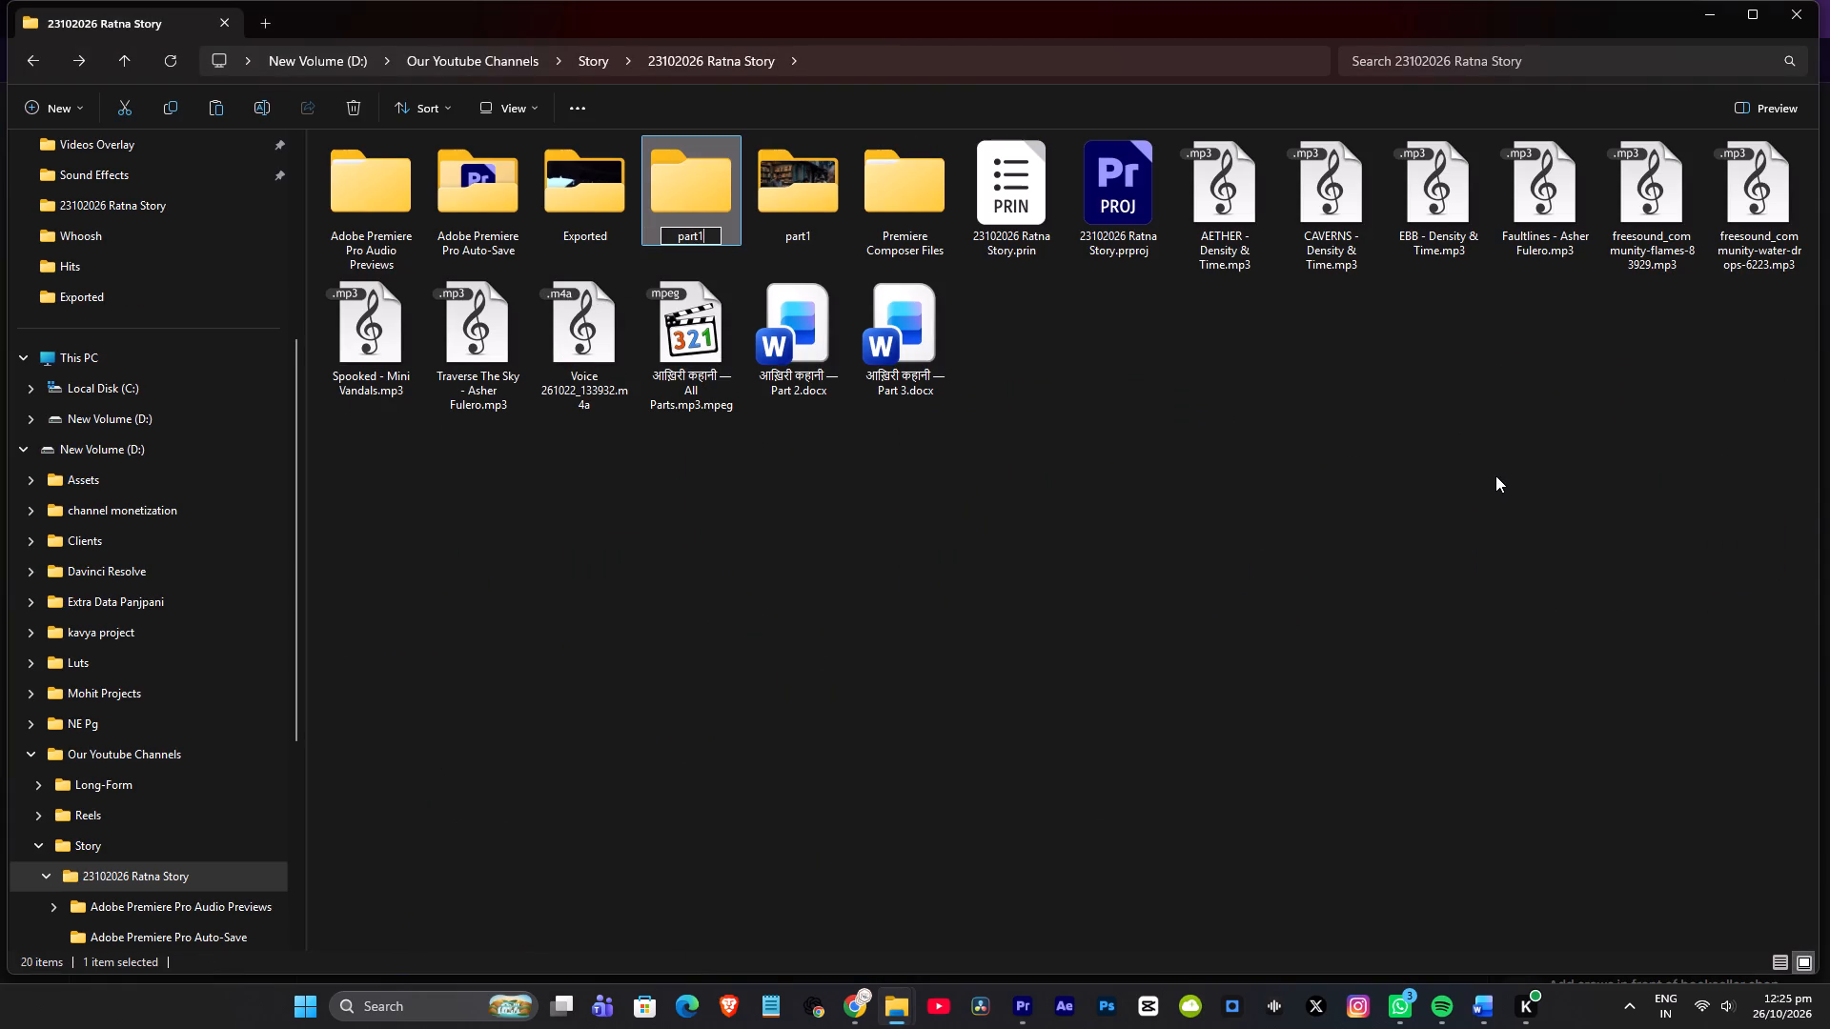
{"action": "key", "text": "BackSpace"}
{"action": "key", "text": "2"}
{"action": "key", "text": "Return"}
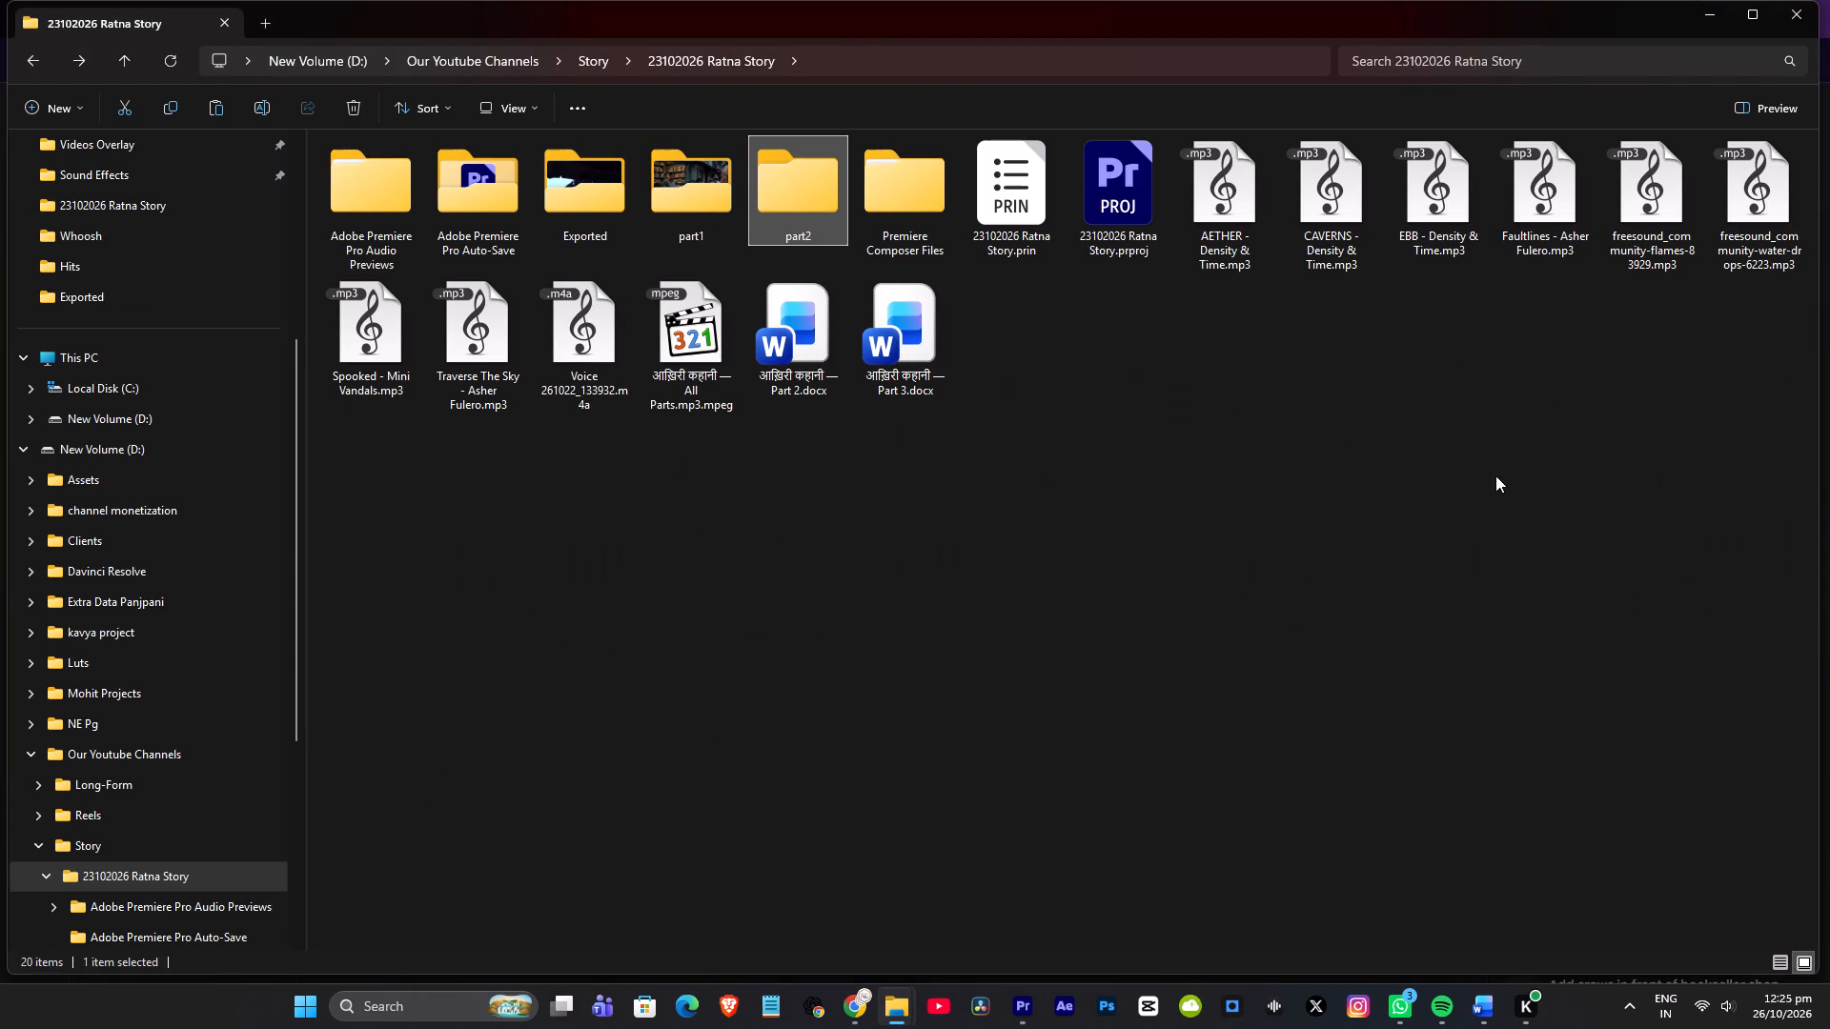
{"action": "key", "text": "Return"}
{"action": "key", "text": "ctrl+v"}
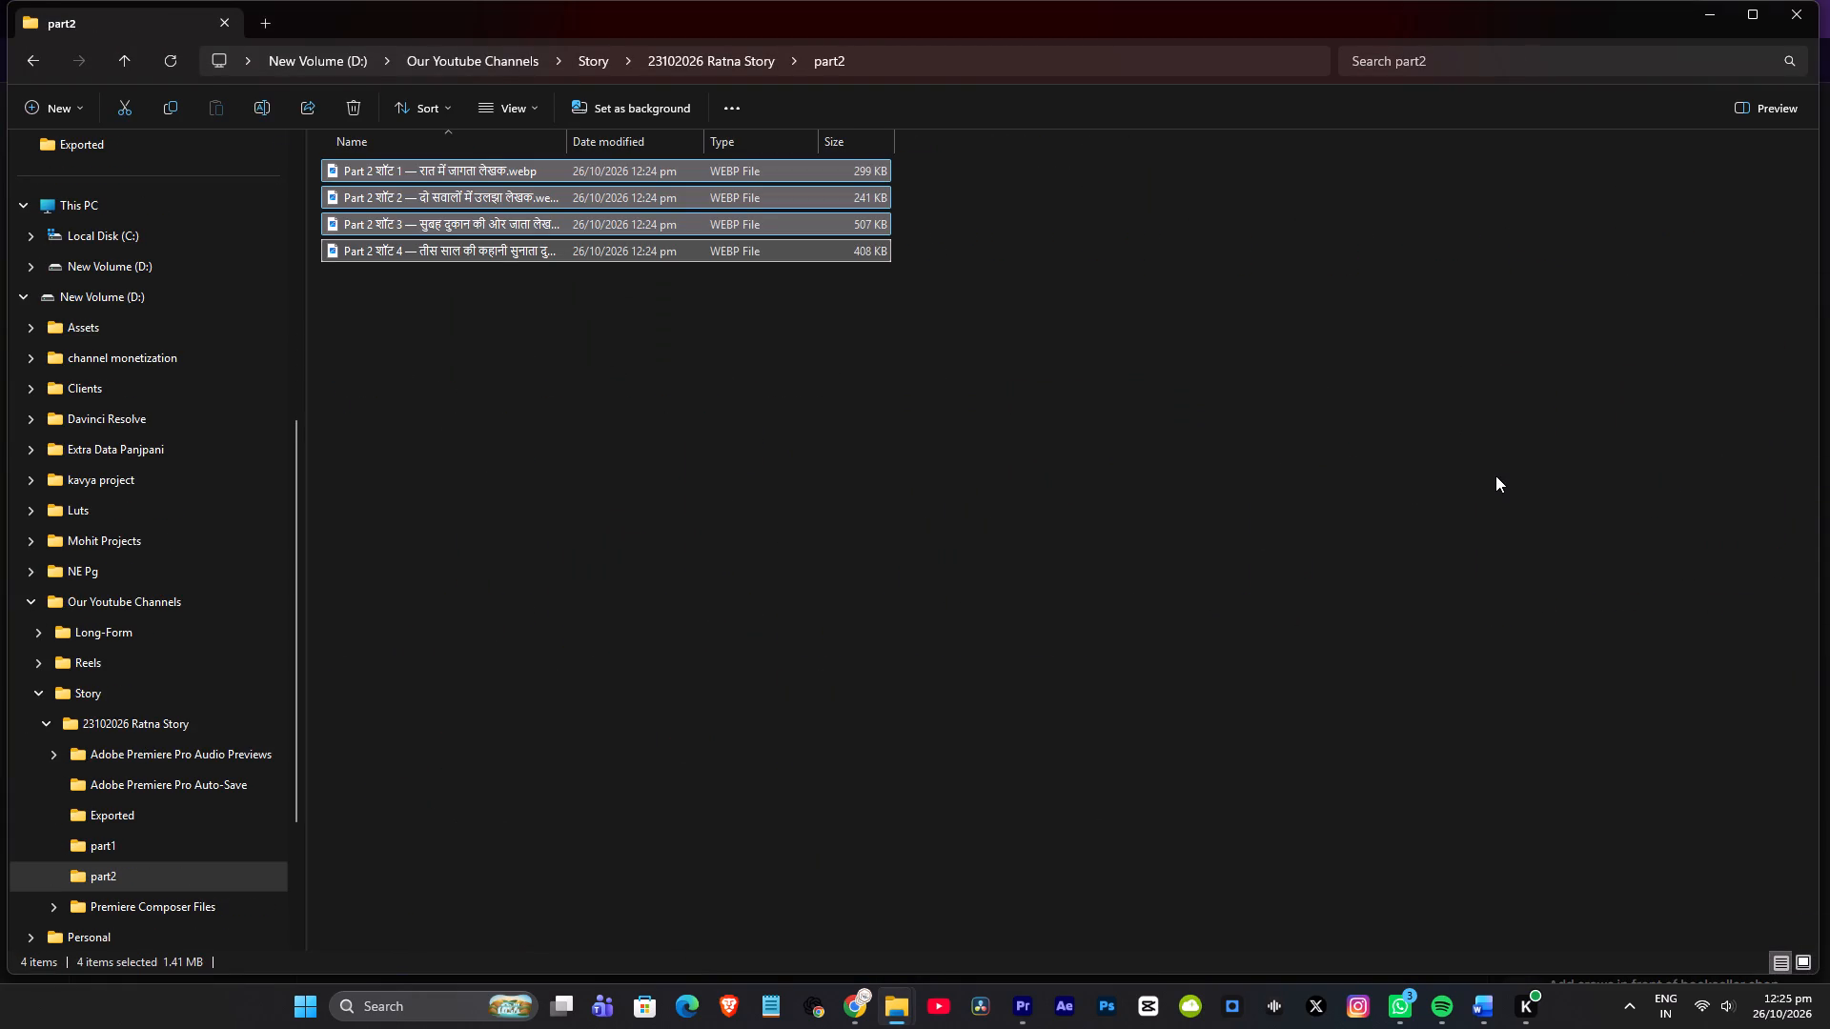
Display the files in the part2 folder as large thumbnails.
{"action": "left_click", "coordinate": [1382, 498]}
{"action": "left_click", "coordinate": [1814, 965]}
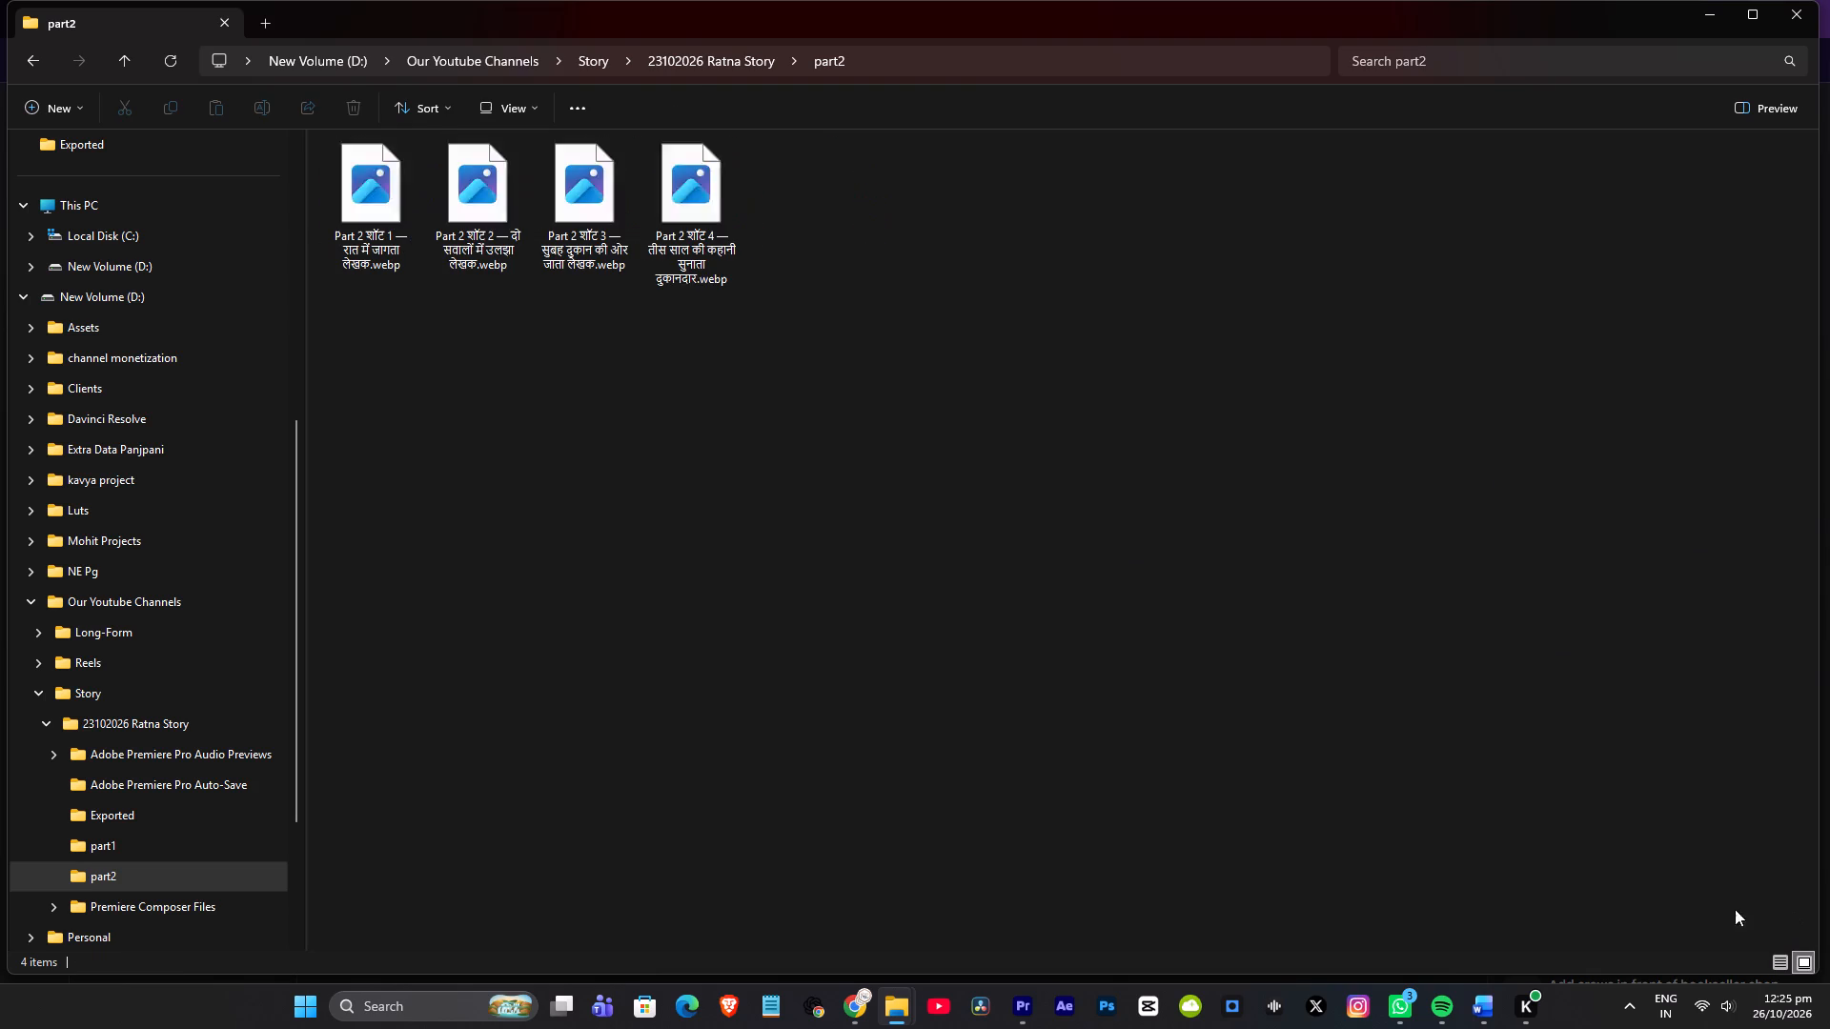
{"action": "left_click", "coordinate": [1059, 548]}
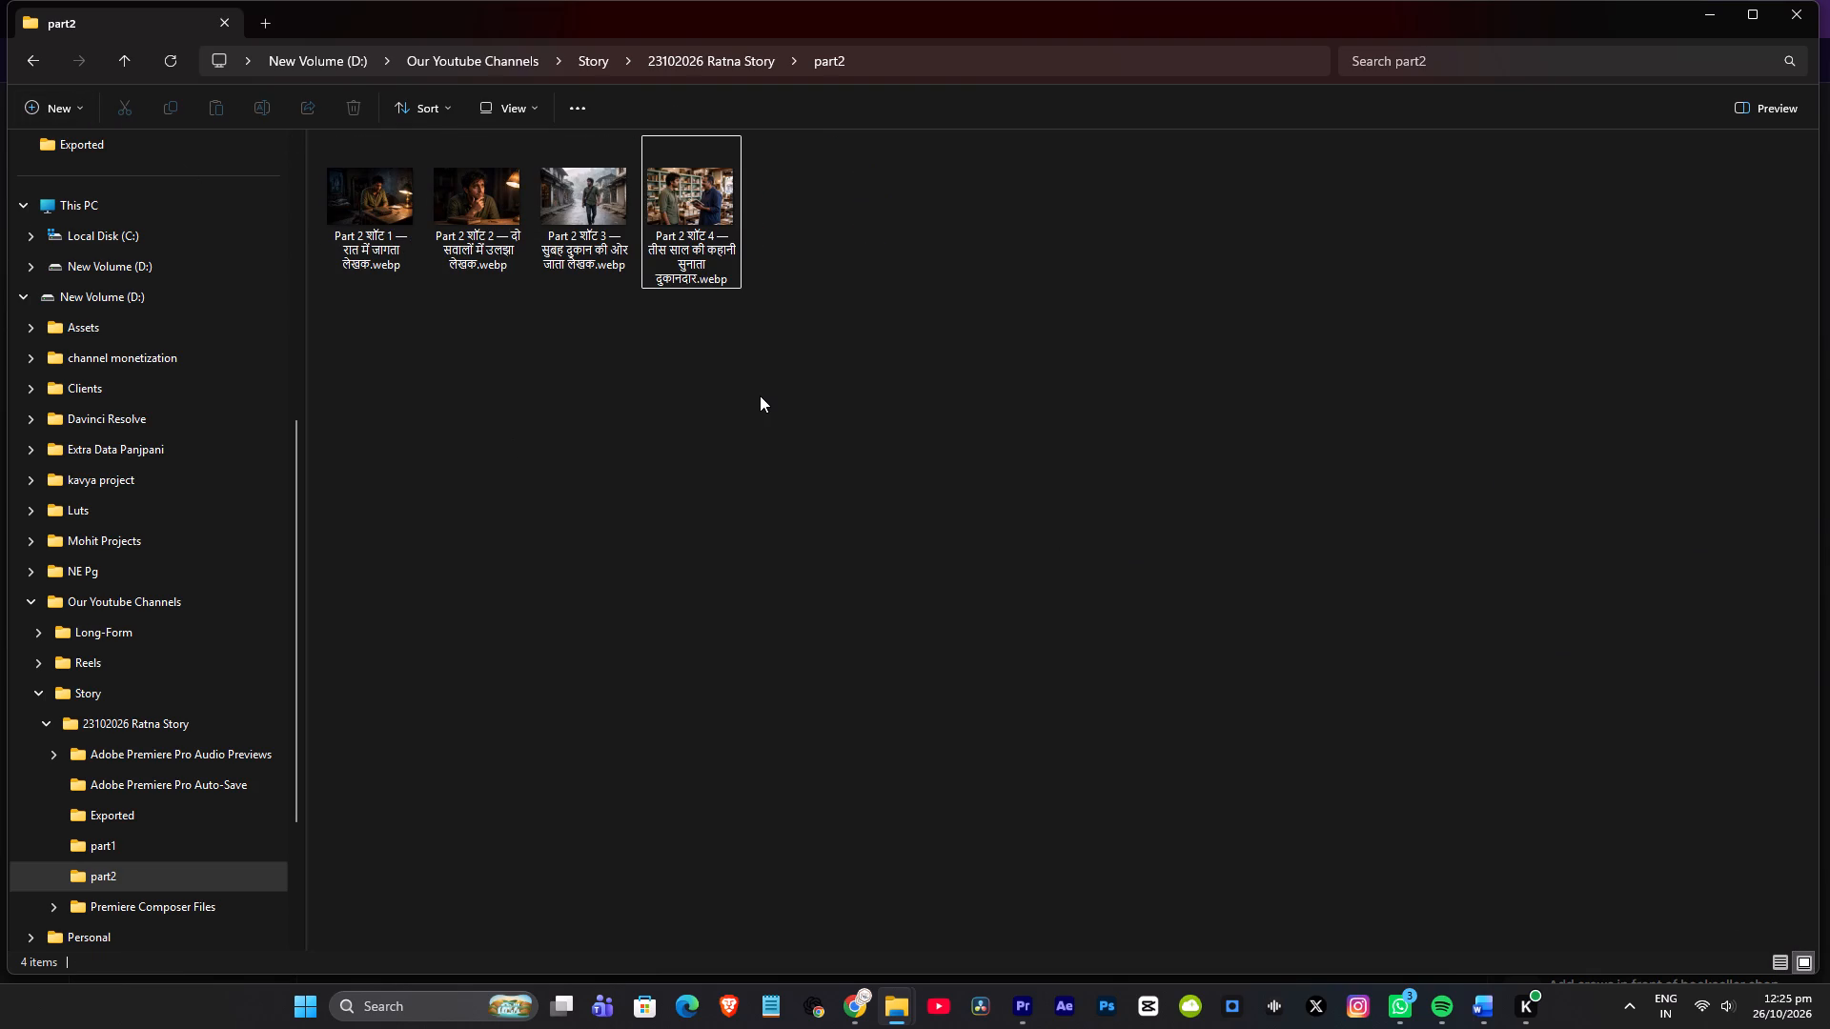
Create another folder named part3 inside 23102026 Ratna Story.
{"action": "key", "text": "BackSpace"}
{"action": "left_click", "coordinate": [1019, 707]}
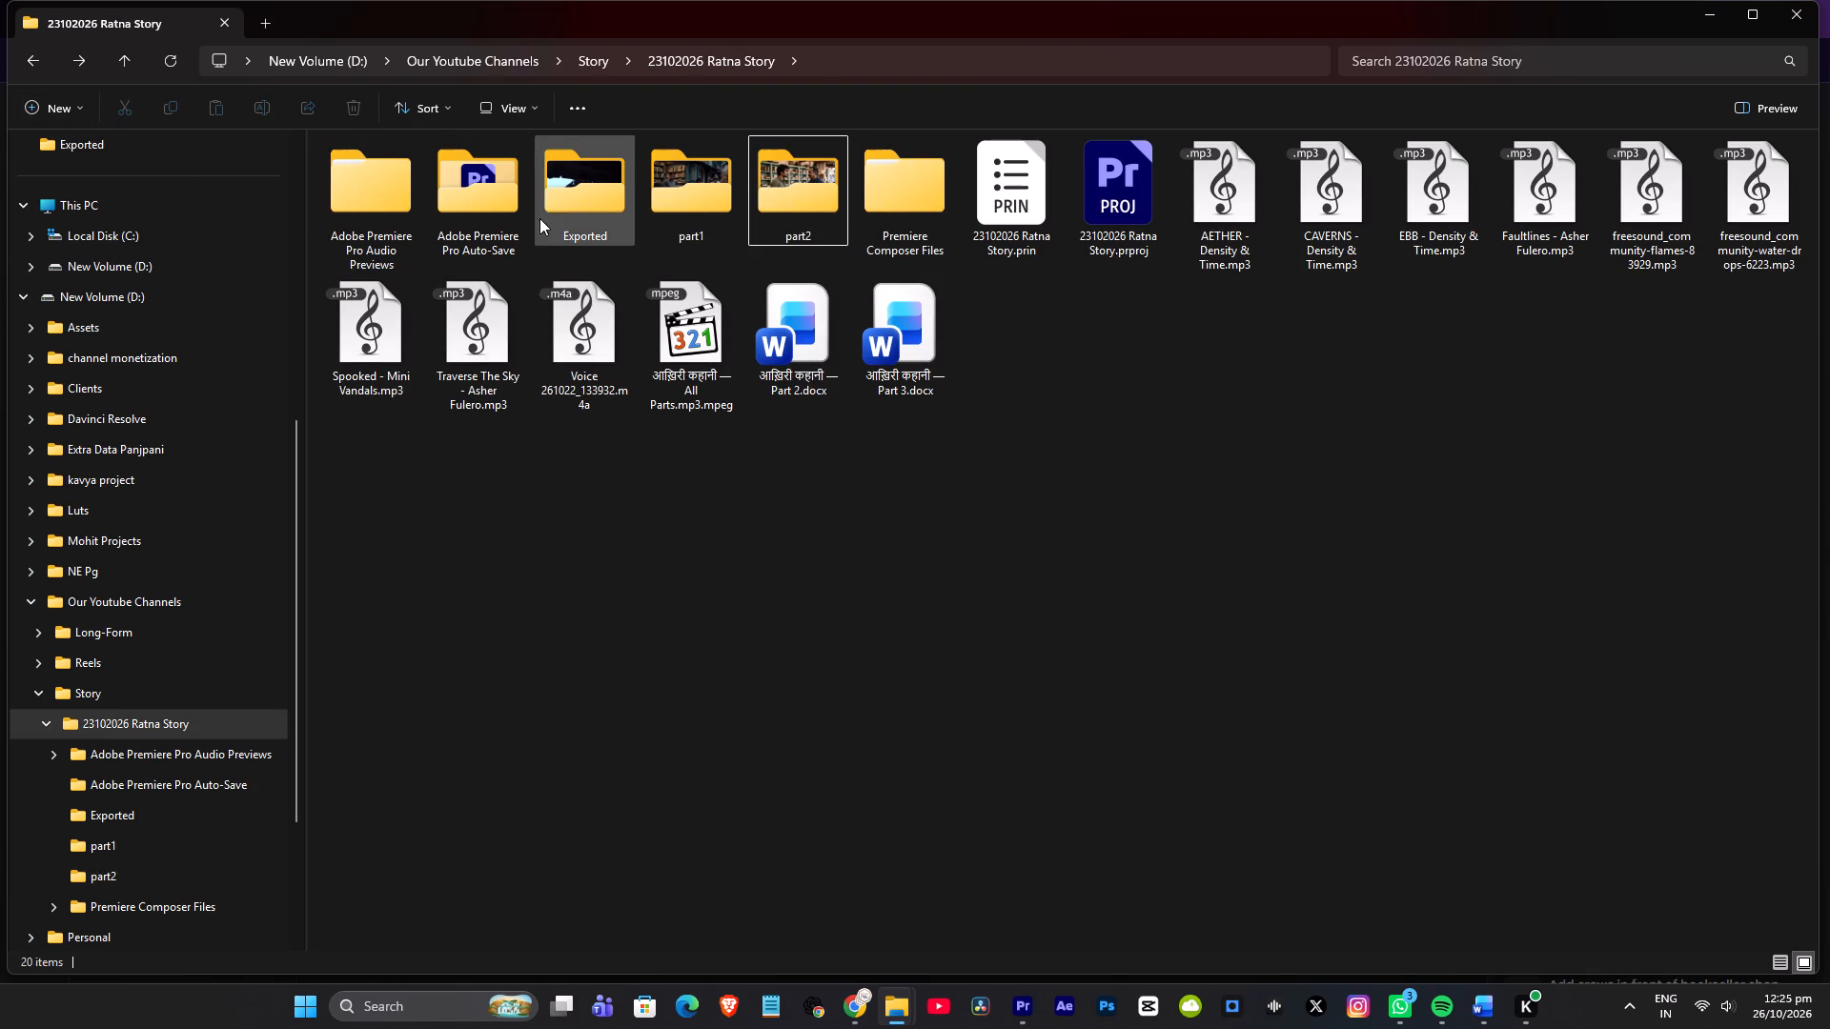
{"action": "left_click", "coordinate": [1146, 637]}
{"action": "key", "text": "ctrl+shift+n"}
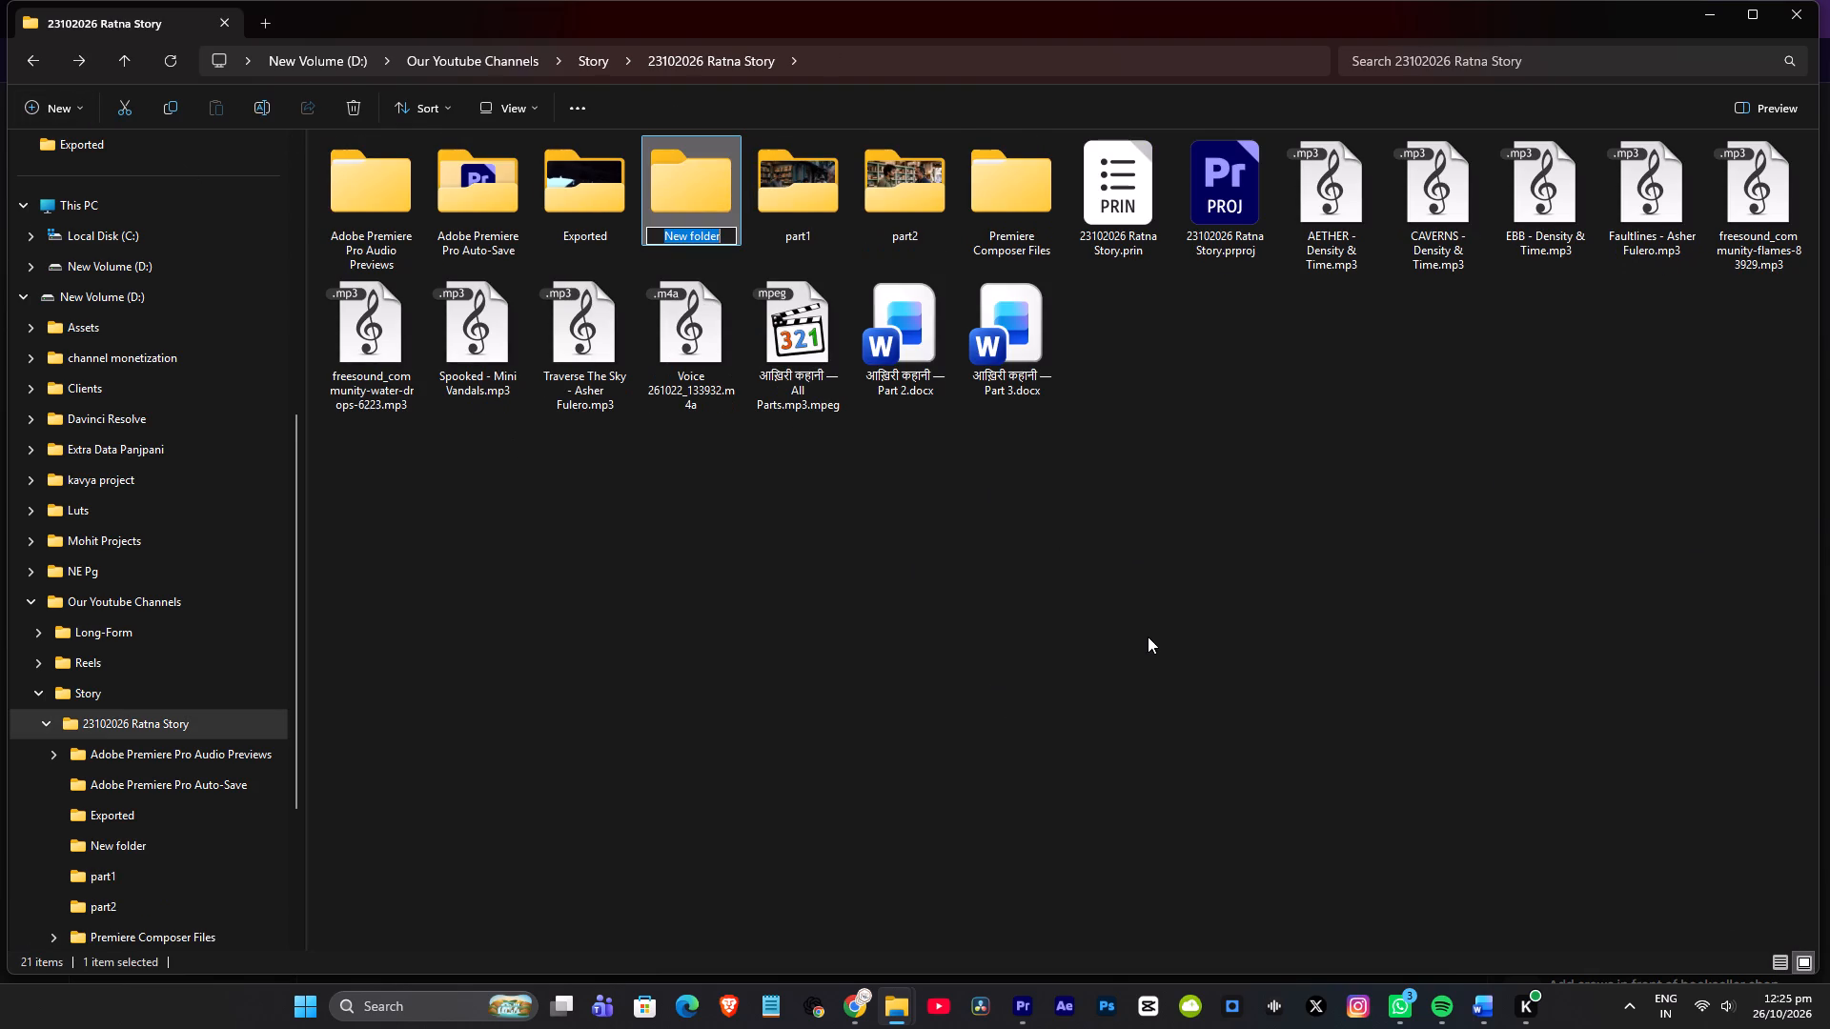
{"action": "type", "text": "part2"}
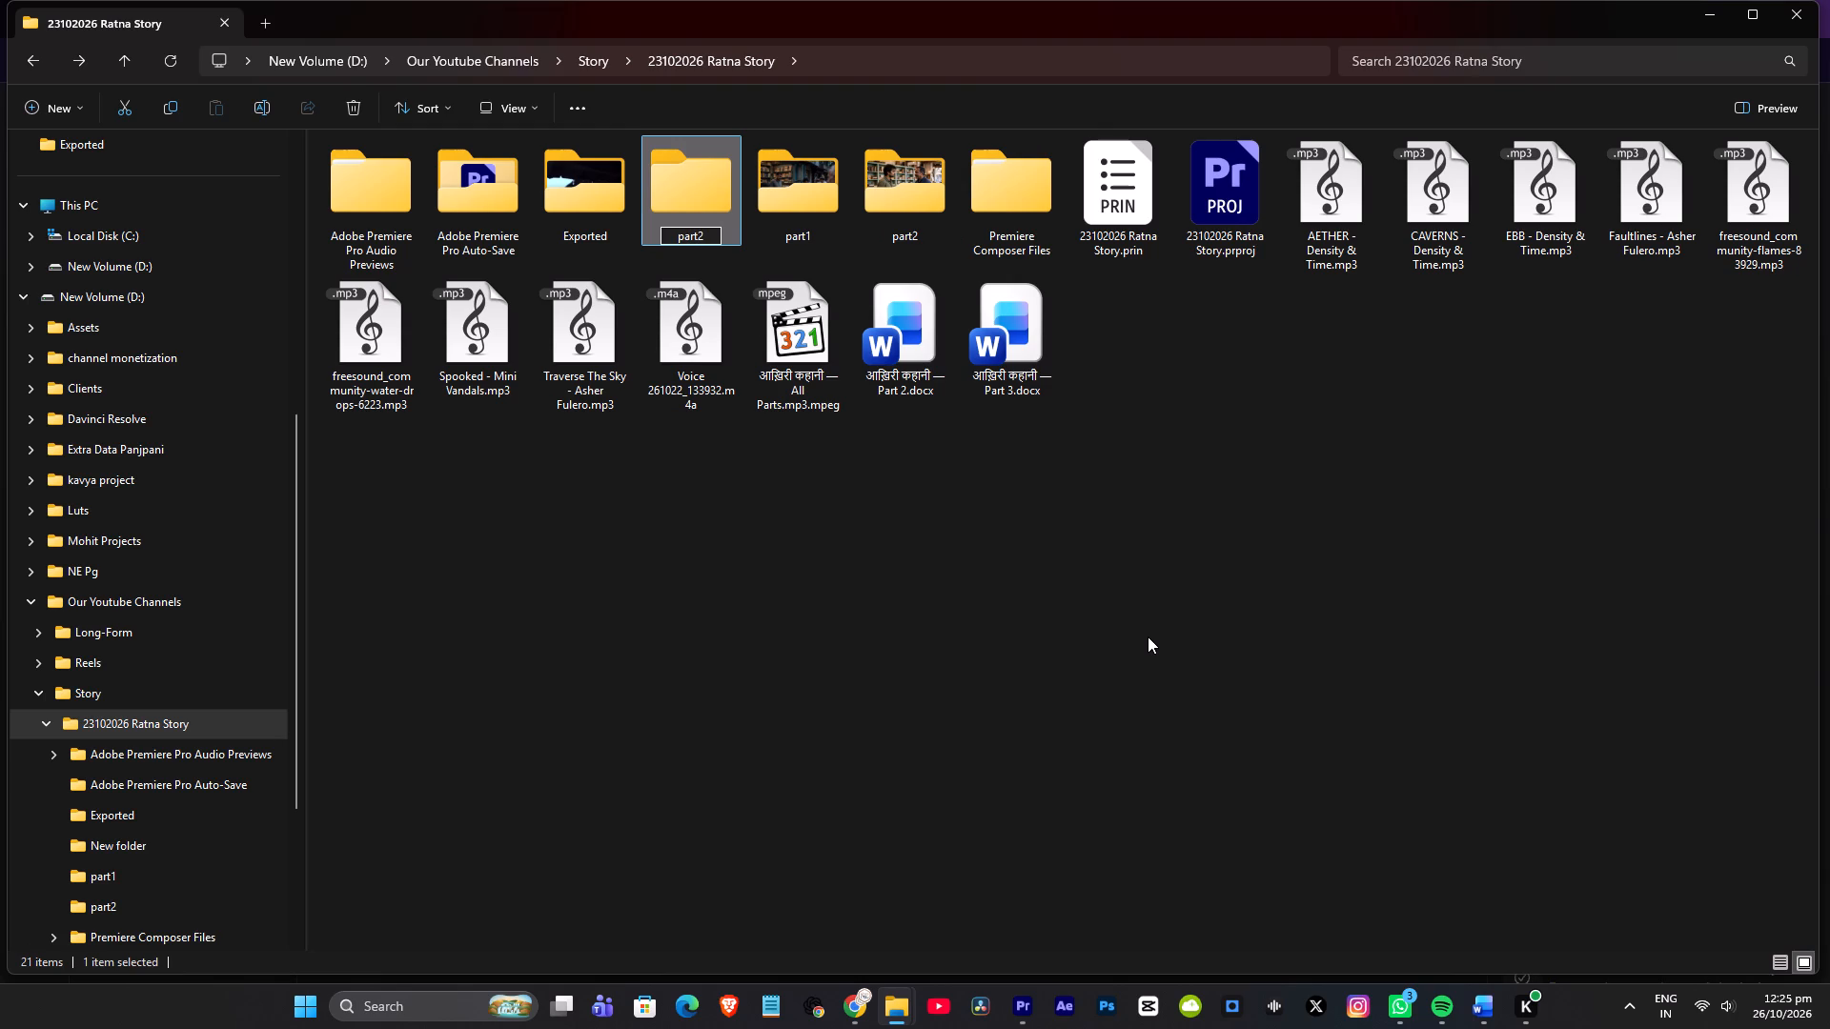
{"action": "key", "text": "BackSpace"}
{"action": "key", "text": "3"}
{"action": "key", "text": "Return"}
{"action": "left_click", "coordinate": [1151, 633]}
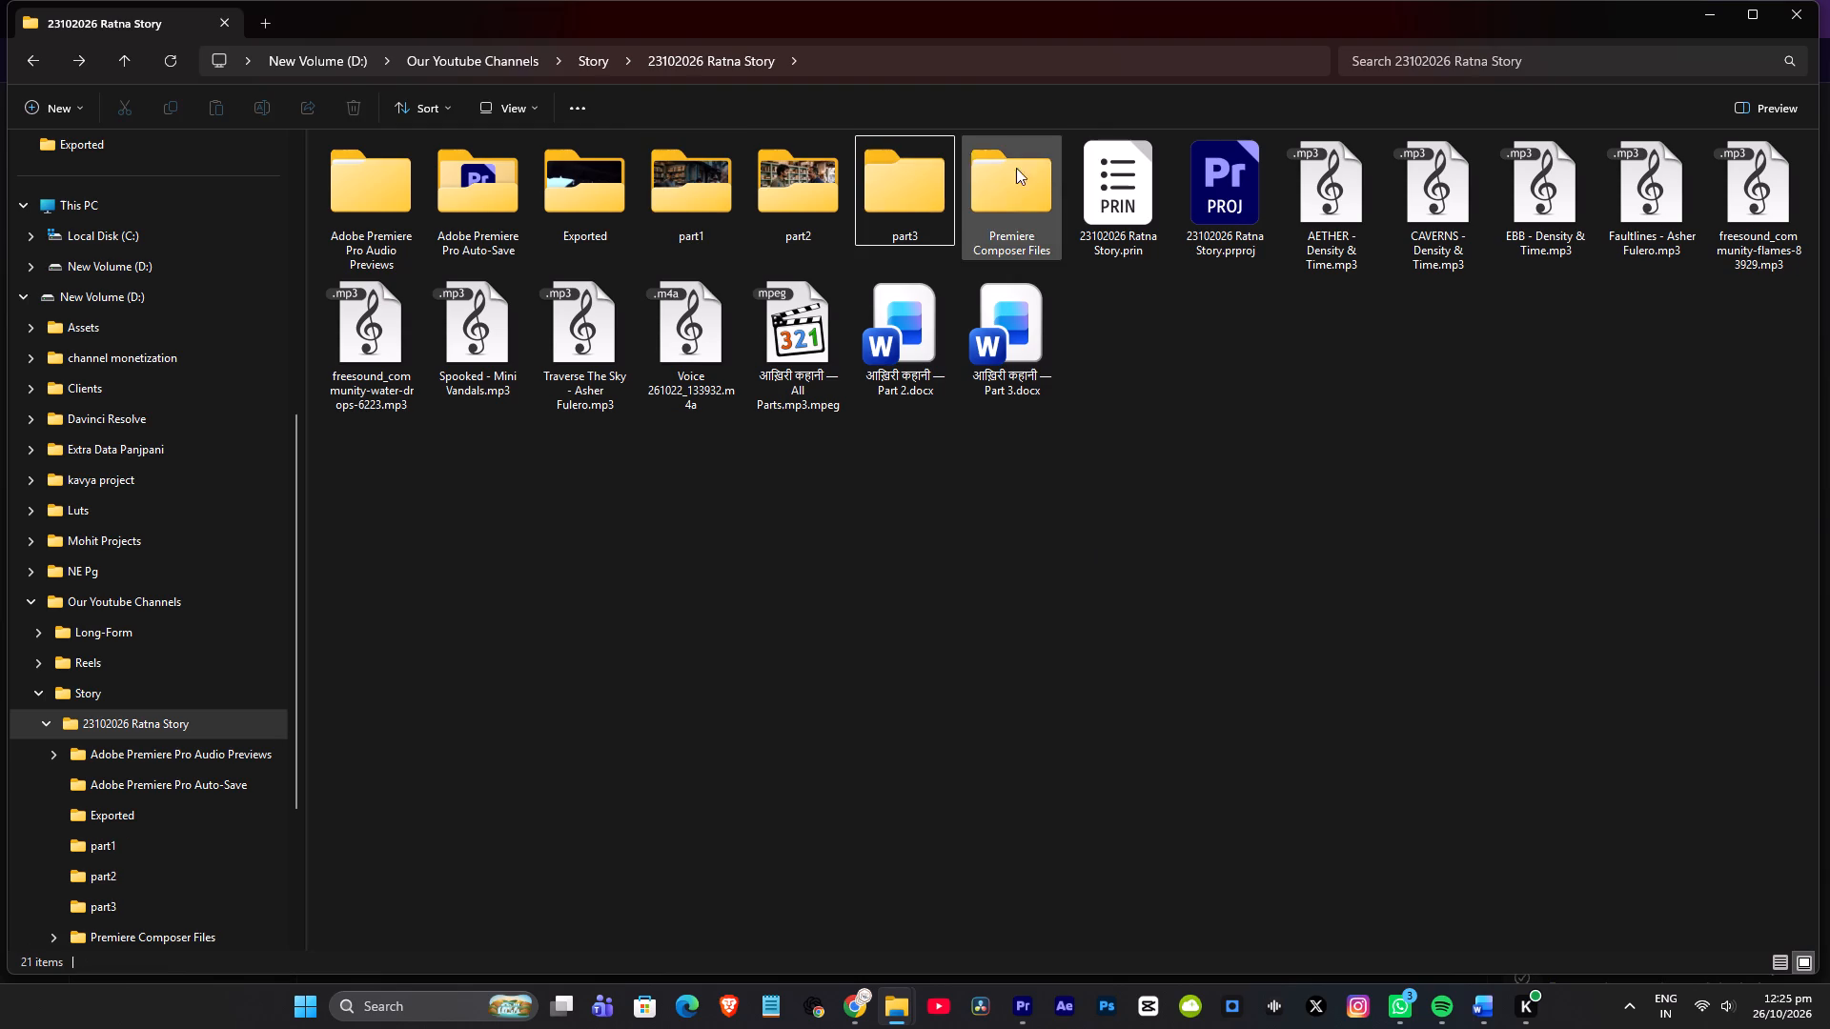
Open the part2 folder to view the moved shot images.
{"action": "double_click", "coordinate": [791, 179]}
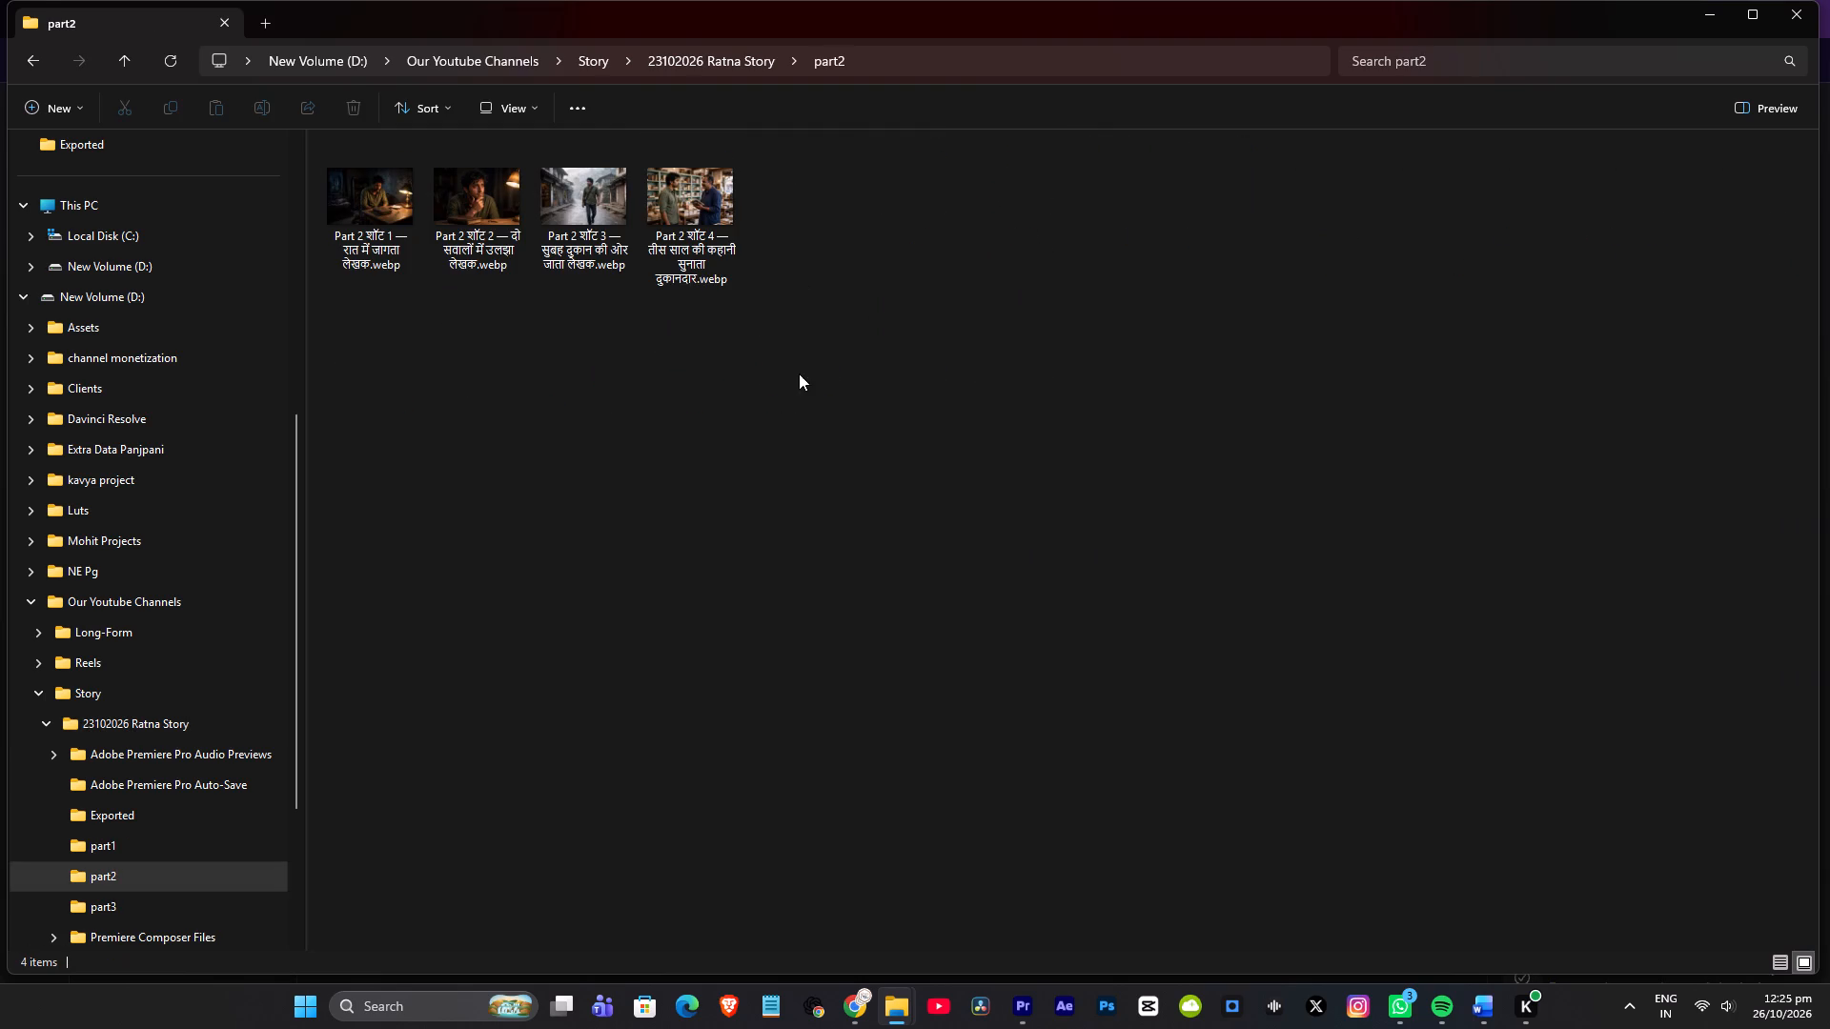
{"action": "left_click", "coordinate": [800, 378]}
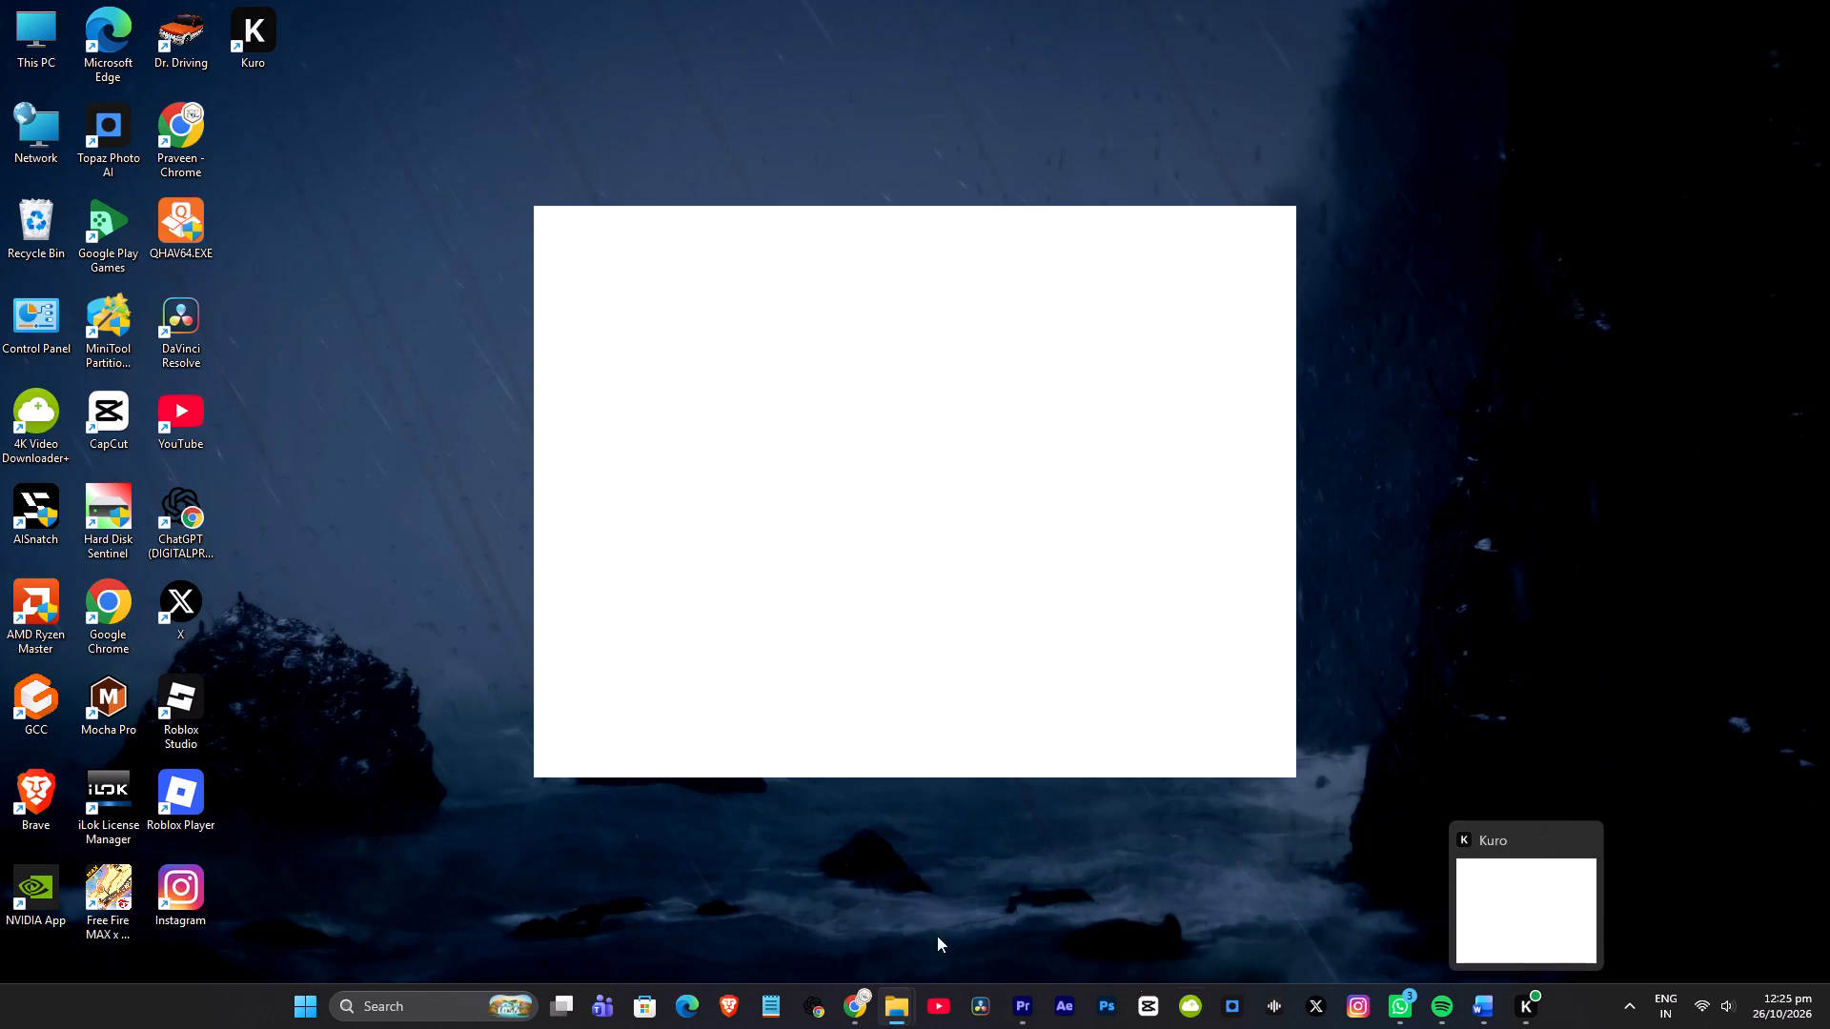
{"action": "scroll", "coordinate": [161, 411], "scroll_direction": "down", "scroll_amount": 2}
{"action": "scroll", "coordinate": [160, 351], "scroll_direction": "up", "scroll_amount": 3}
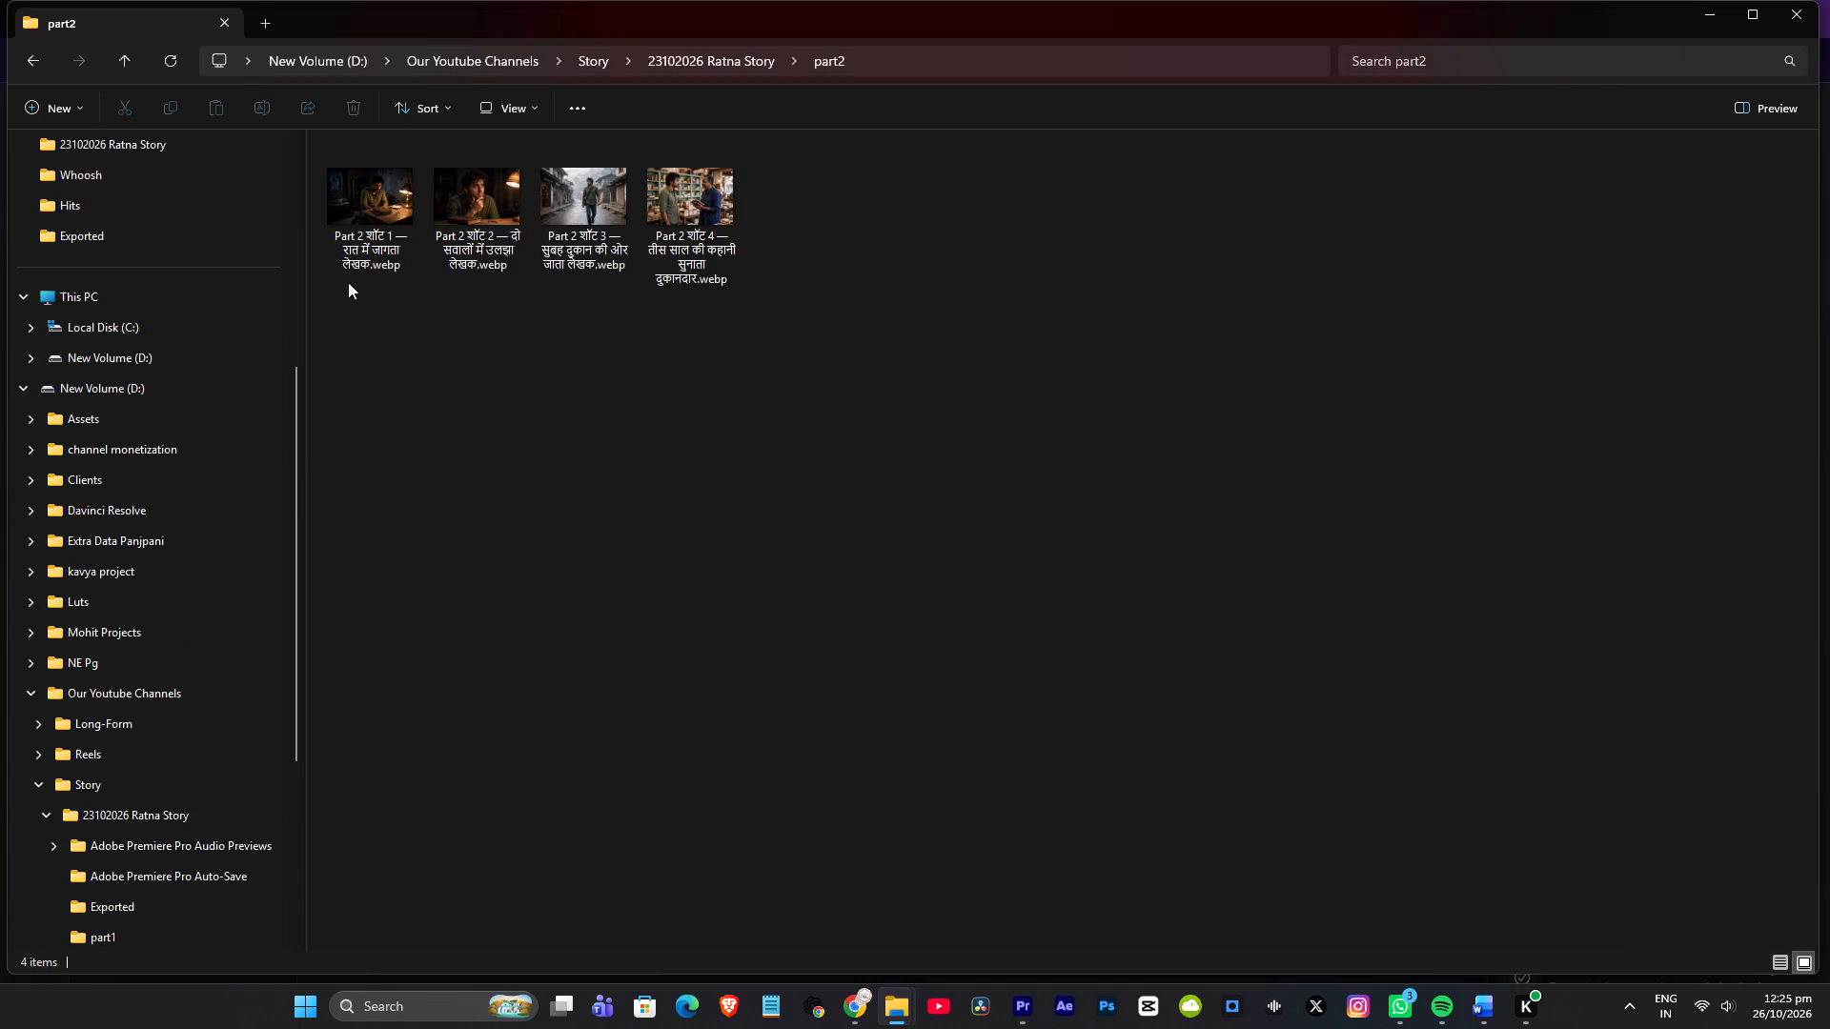
{"action": "left_click", "coordinate": [755, 376]}
Look through Downloads, preview the clip 20260606_154422.mp4 in the drive-download folder, and return to the part2 folder.
{"action": "key", "text": "alt+Tab"}
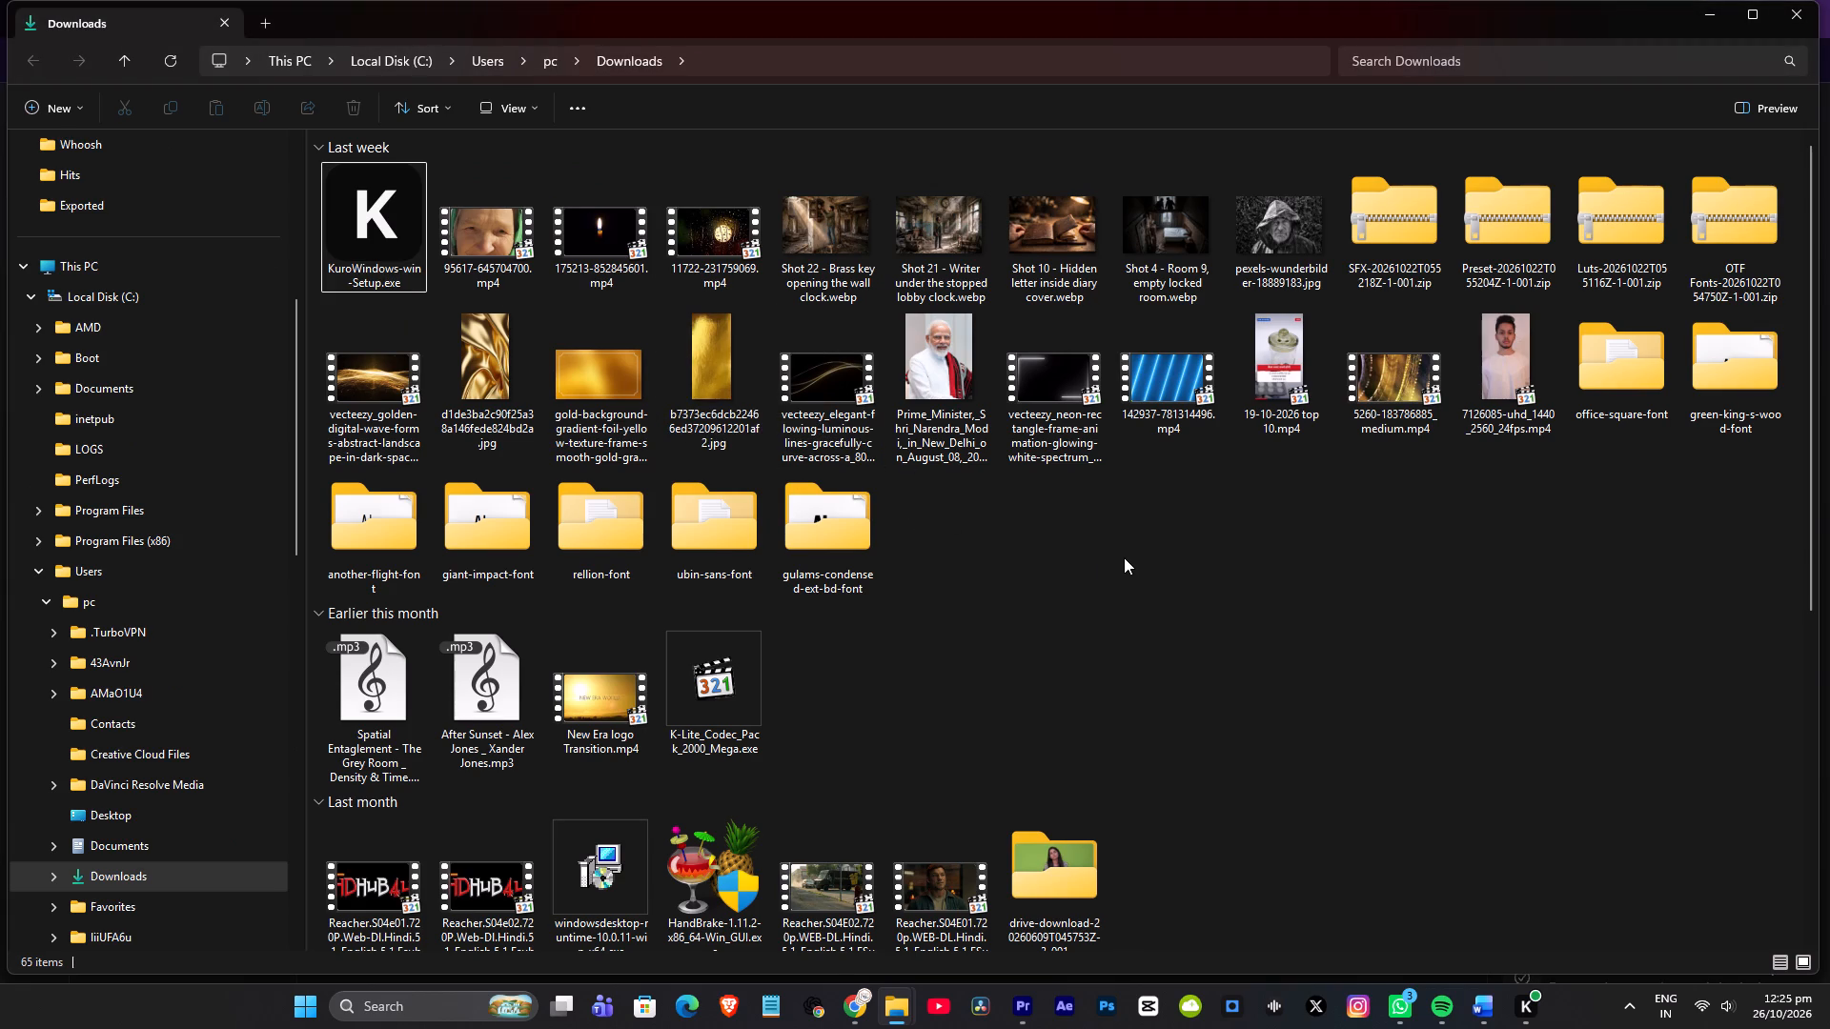
{"action": "scroll", "coordinate": [1100, 565], "scroll_direction": "down", "scroll_amount": 1}
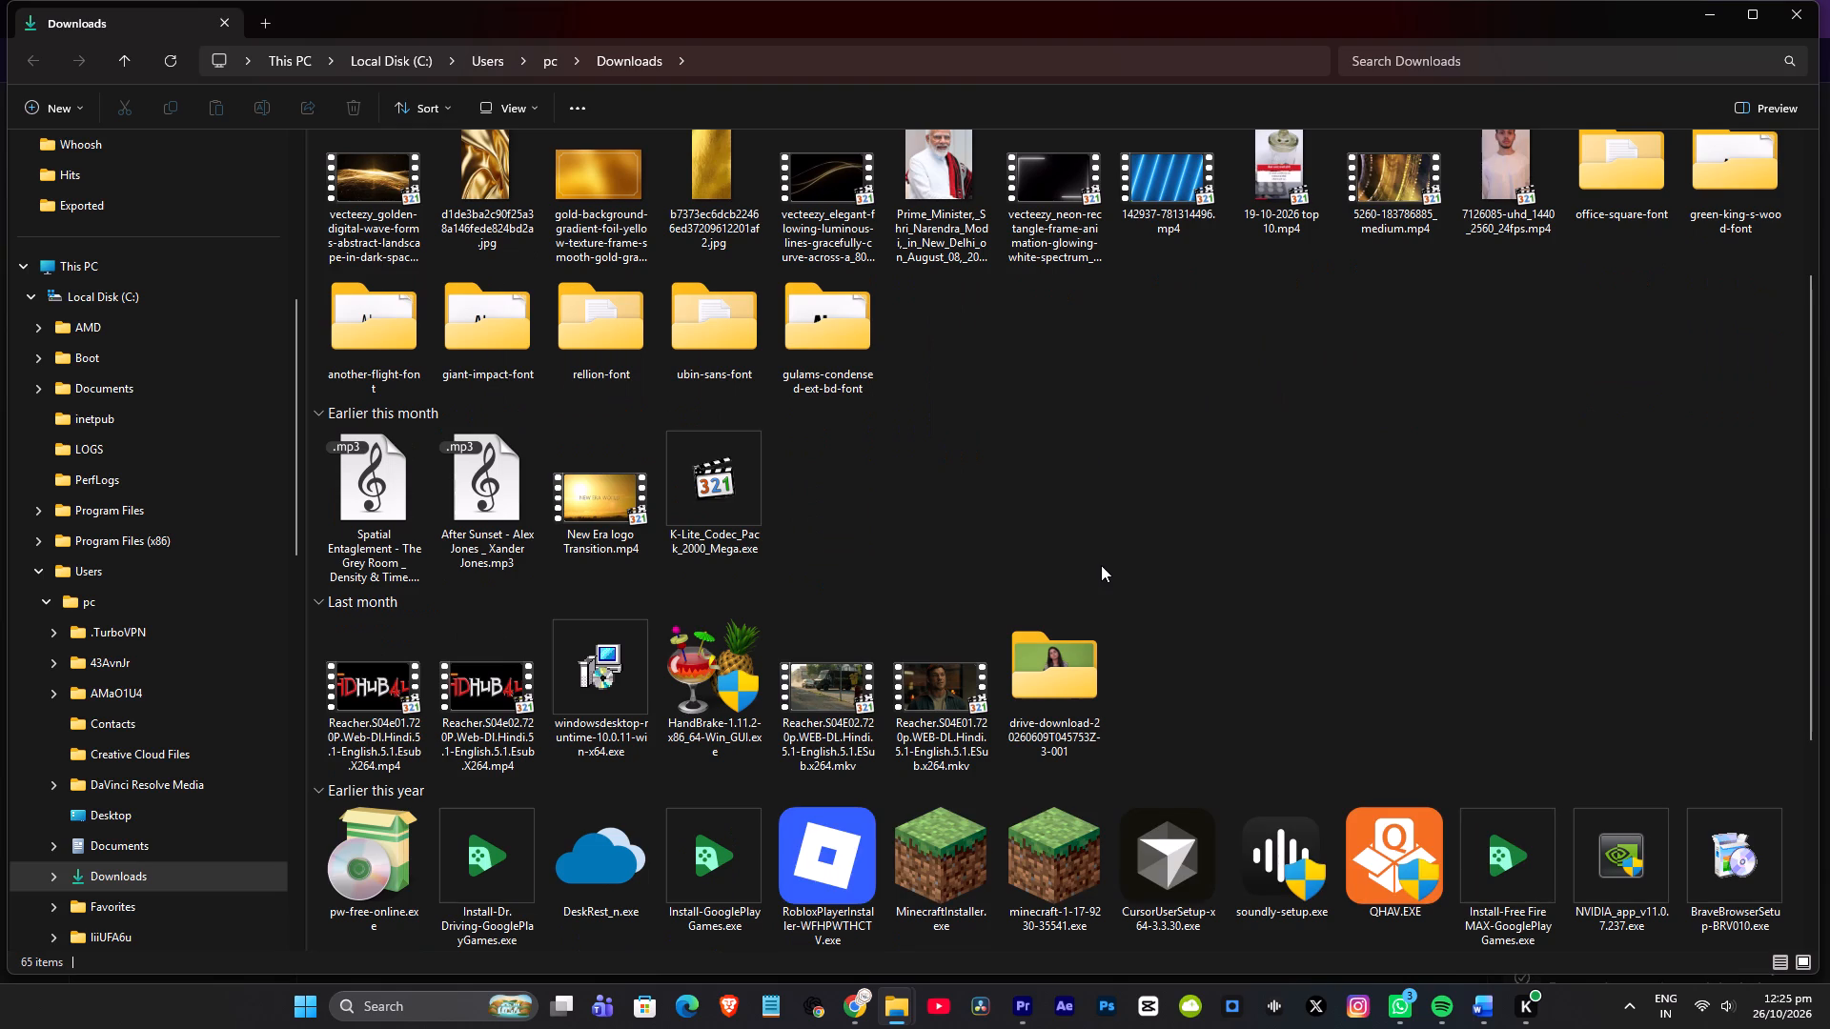
{"action": "double_click", "coordinate": [1062, 670]}
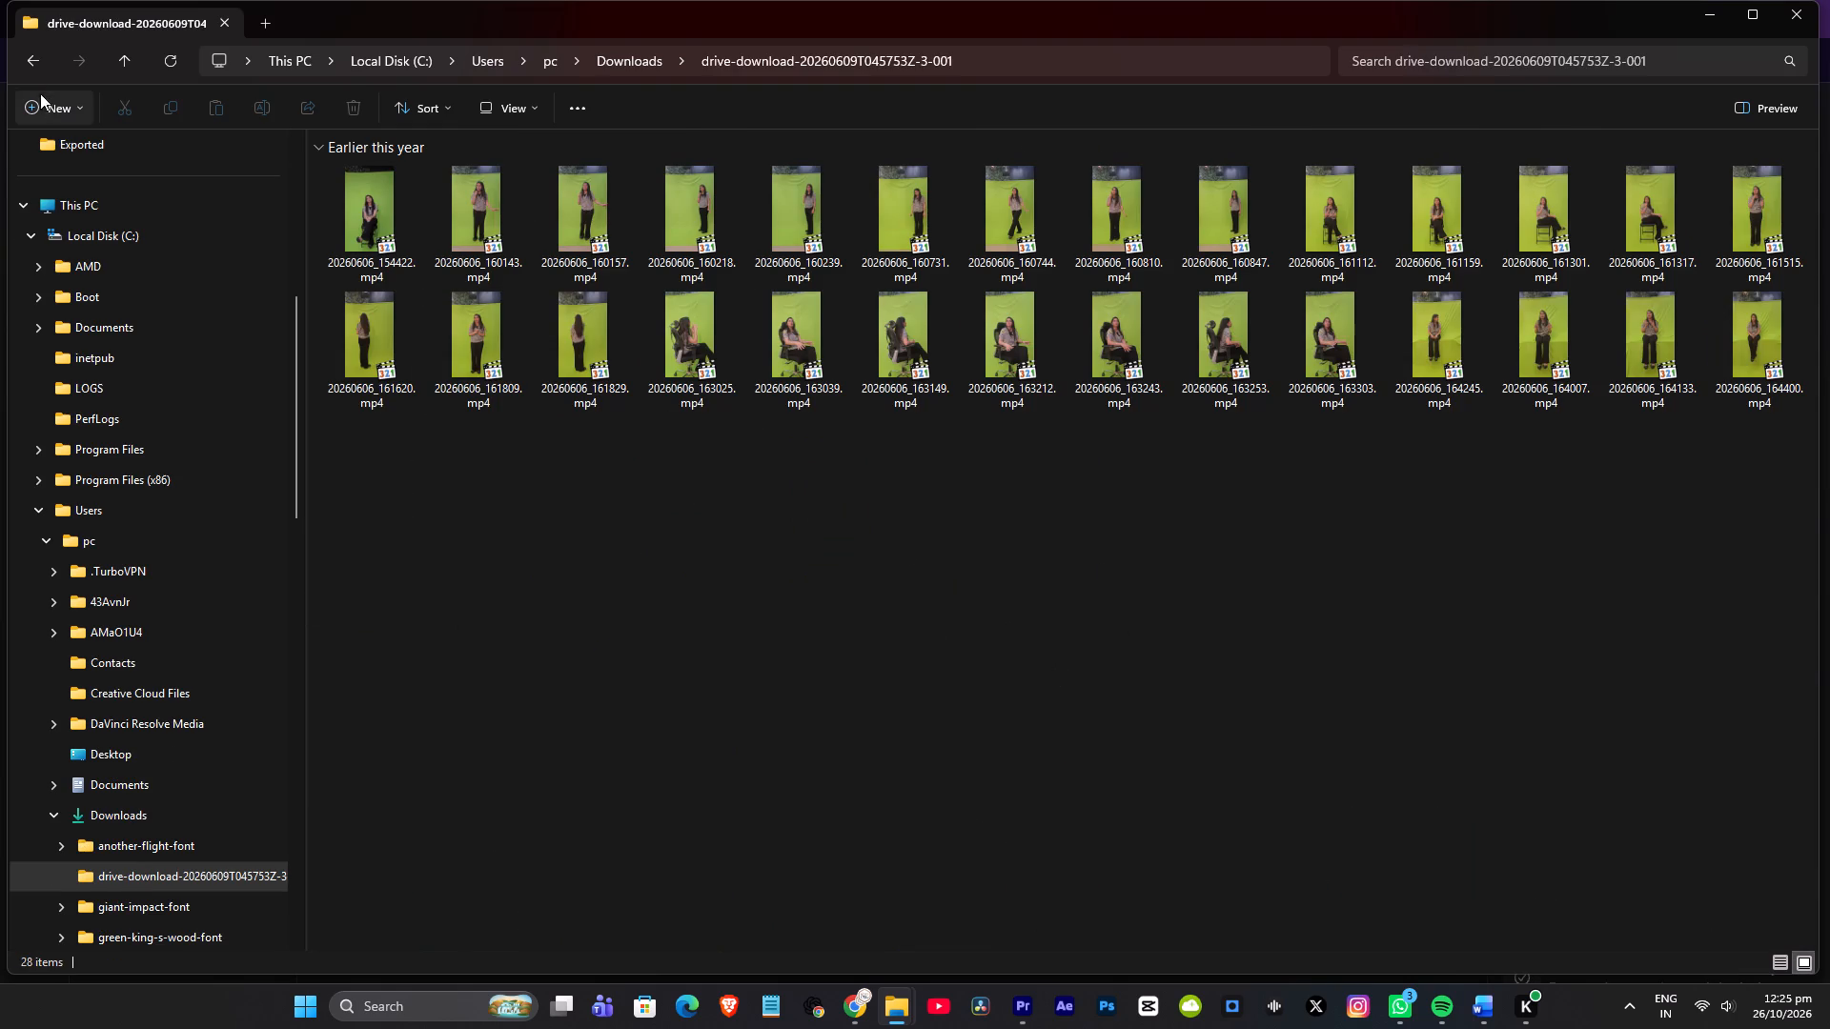
{"action": "double_click", "coordinate": [387, 197]}
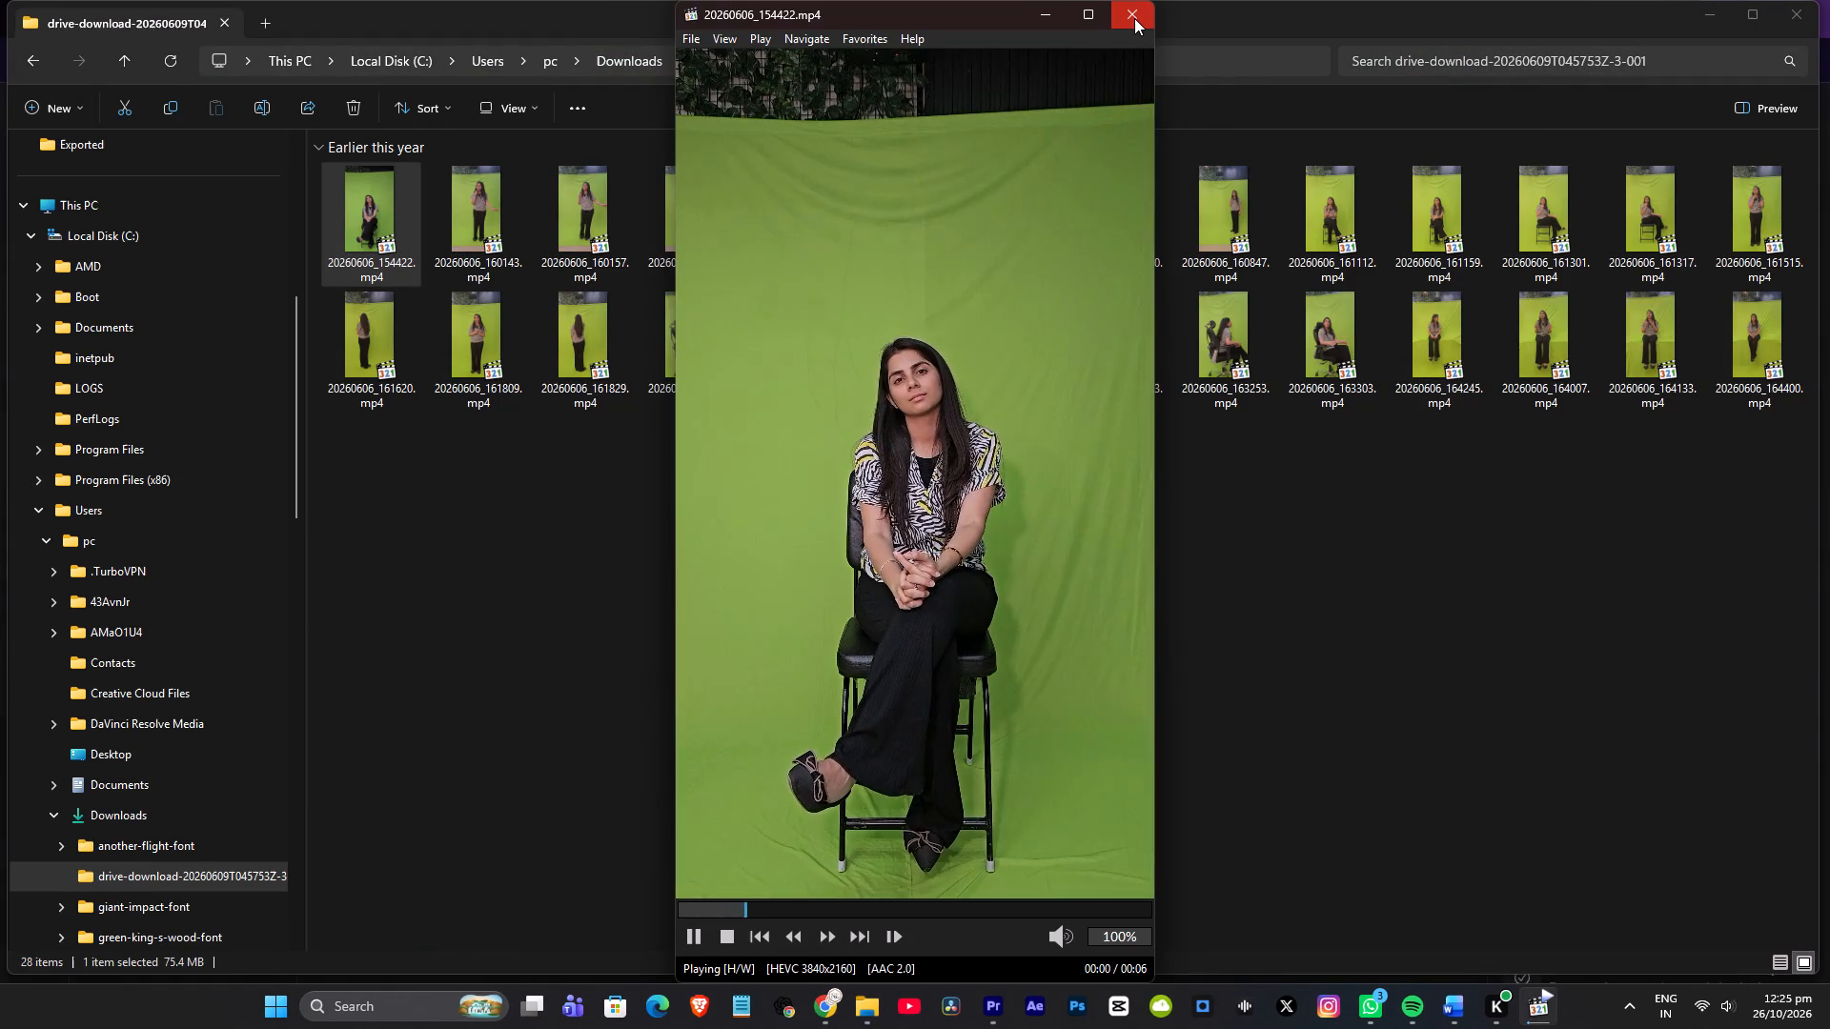
{"action": "left_click", "coordinate": [1134, 16]}
{"action": "left_click", "coordinate": [767, 494]}
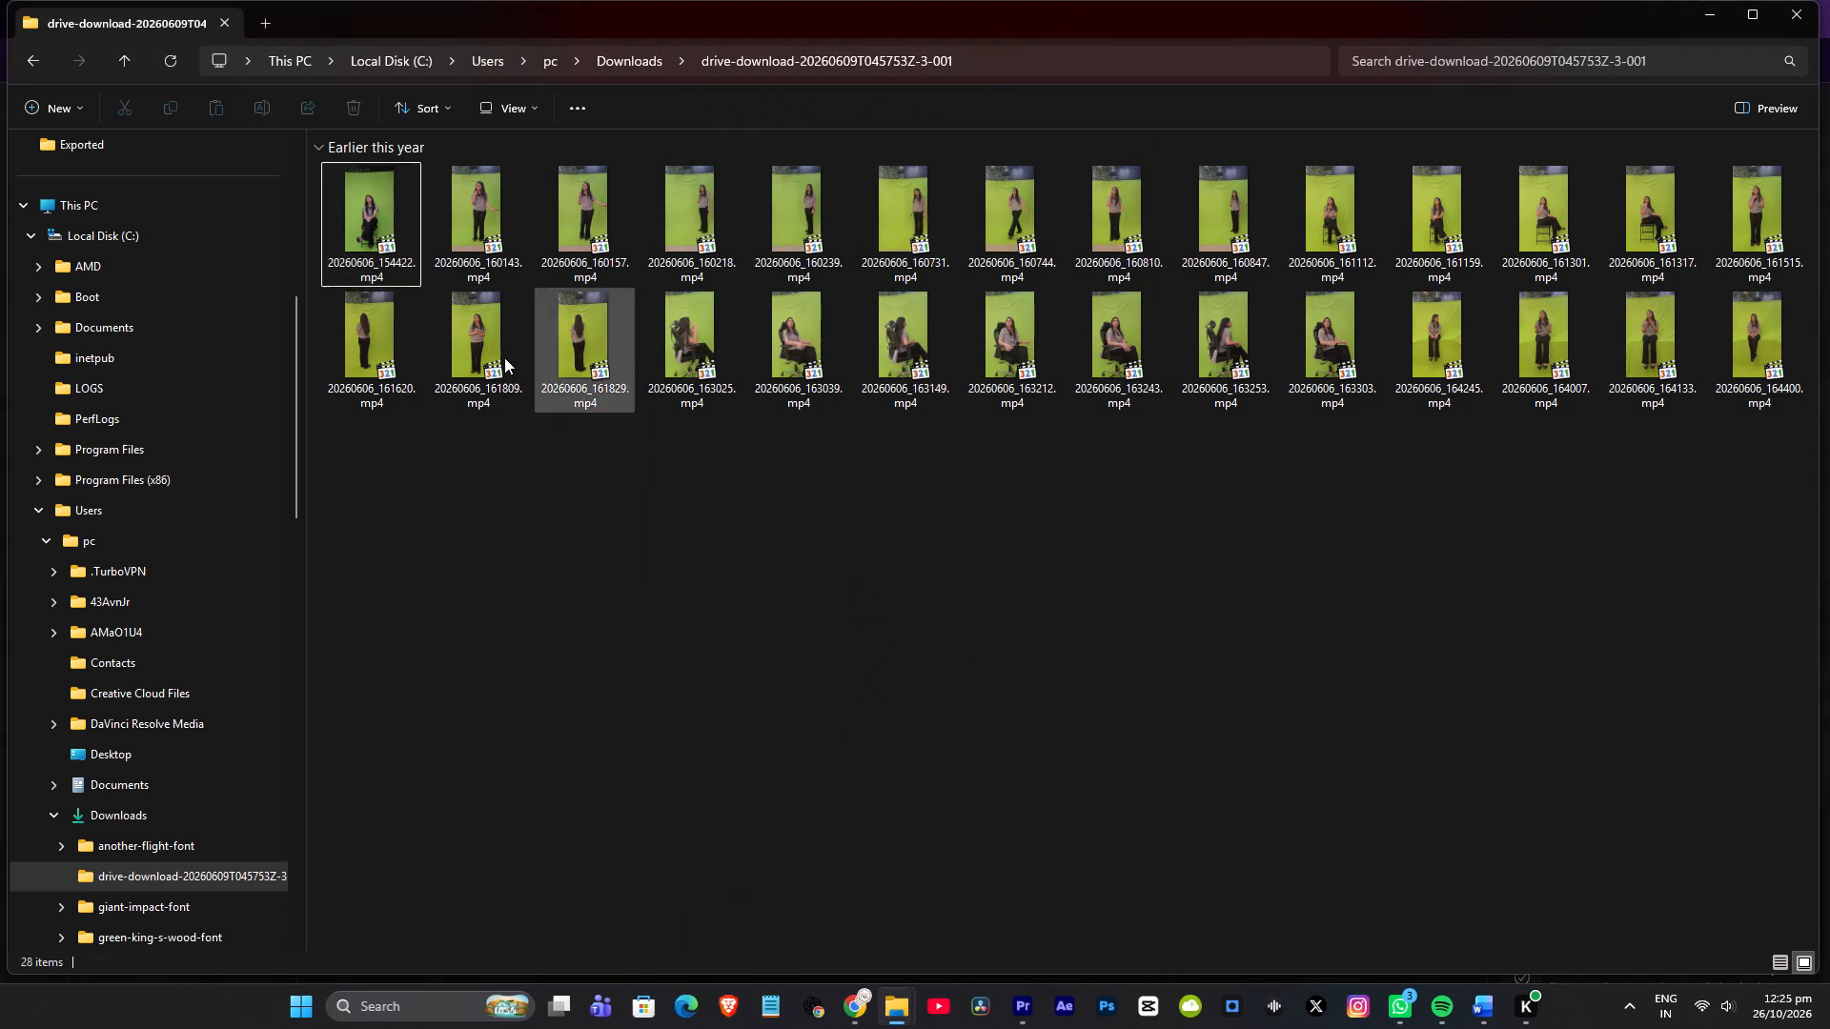
{"action": "double_click", "coordinate": [386, 205]}
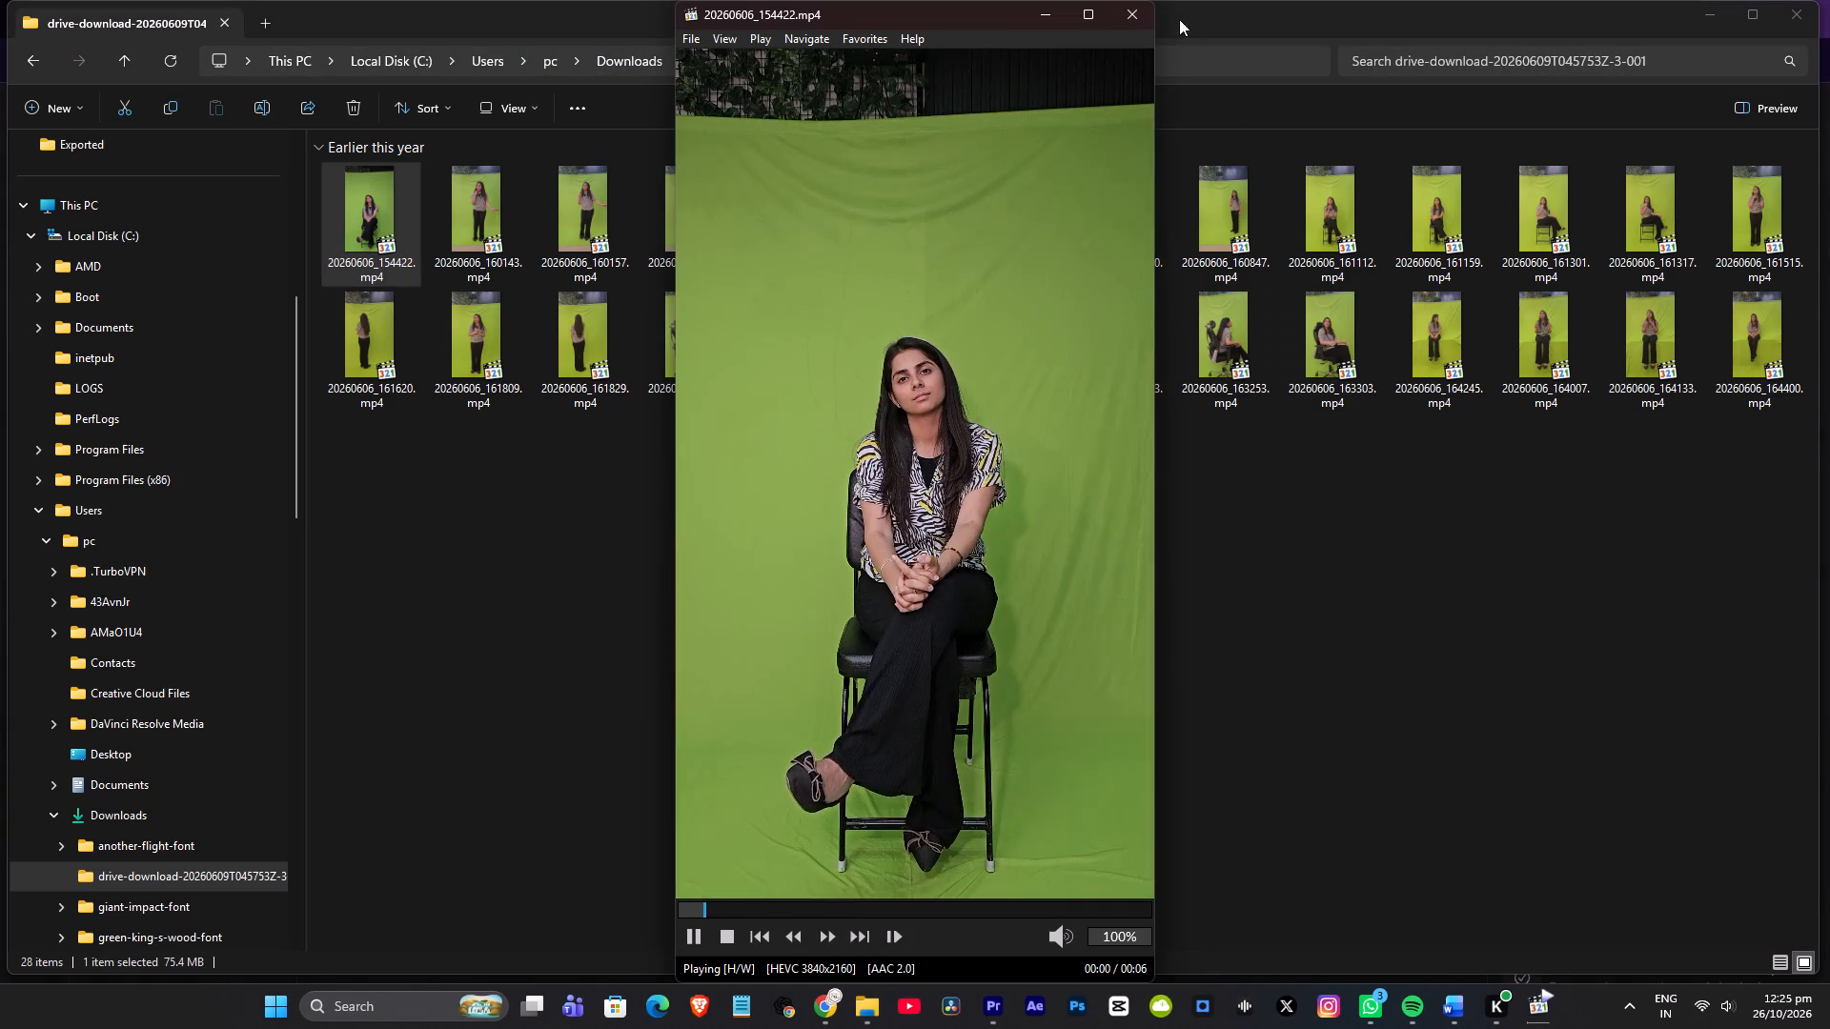
{"action": "left_click", "coordinate": [1137, 20]}
{"action": "left_click", "coordinate": [553, 539]}
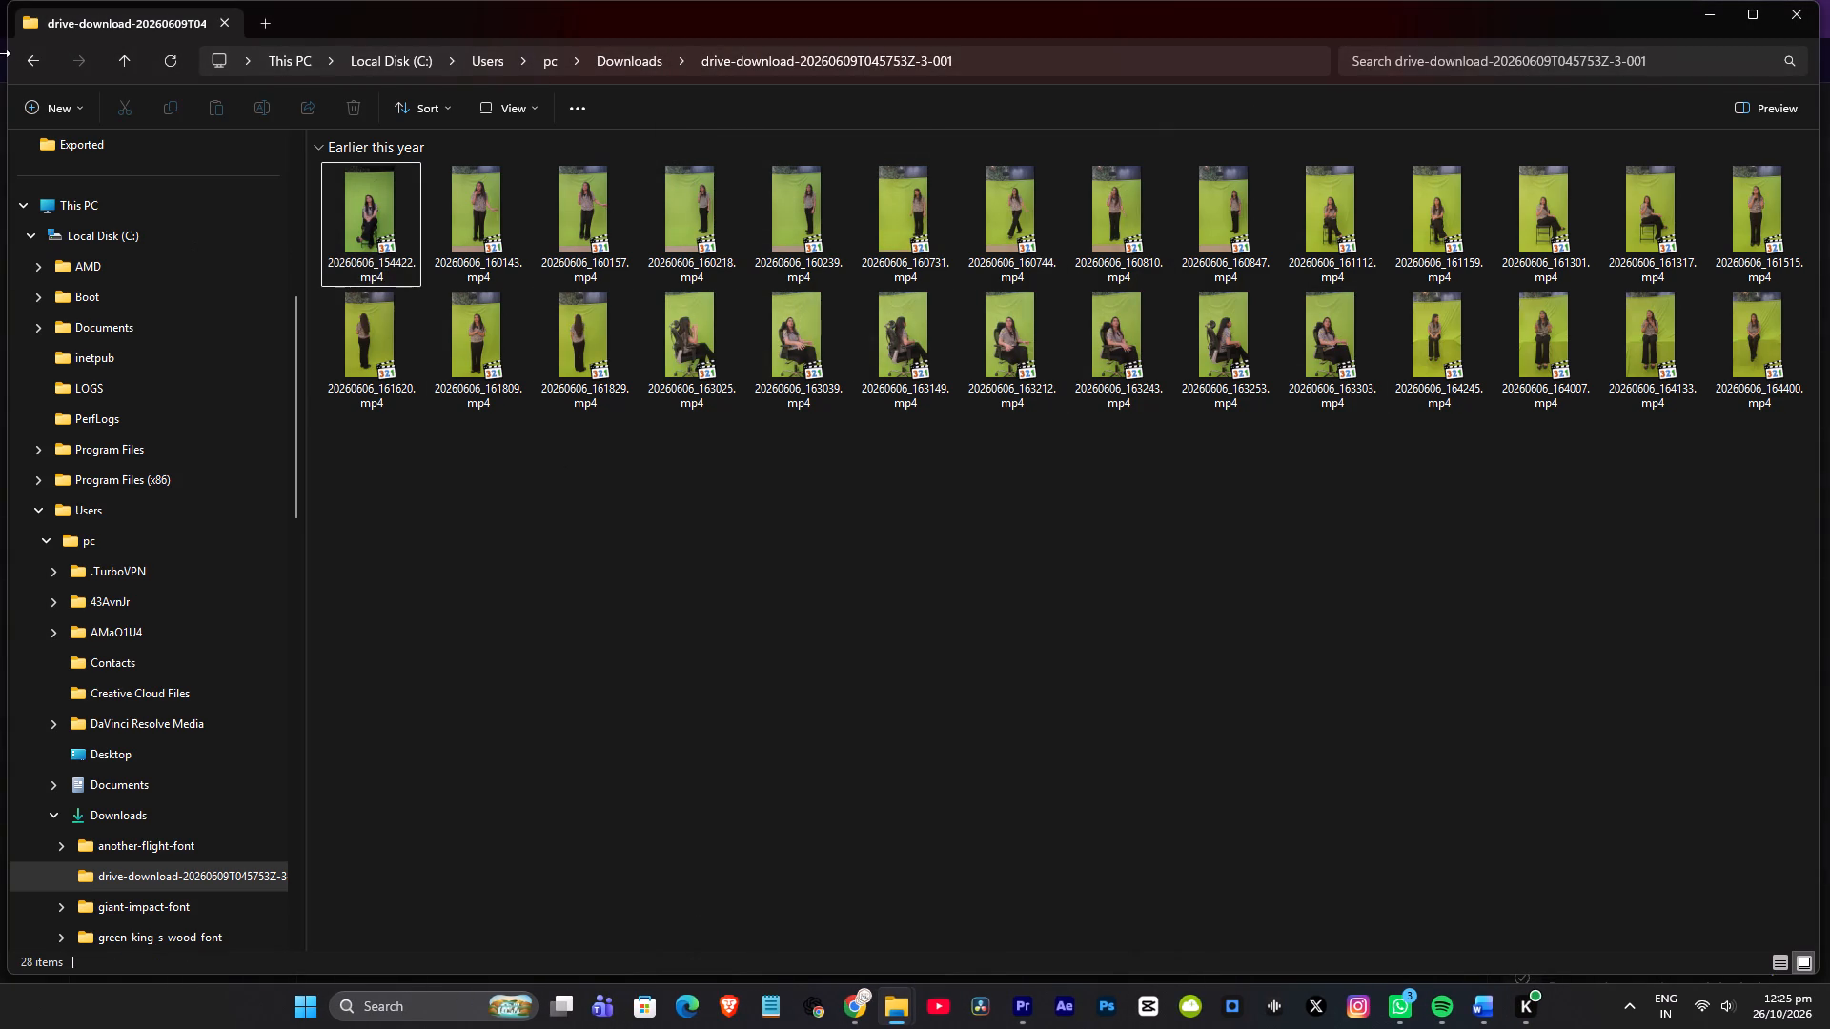
{"action": "left_click", "coordinate": [25, 61]}
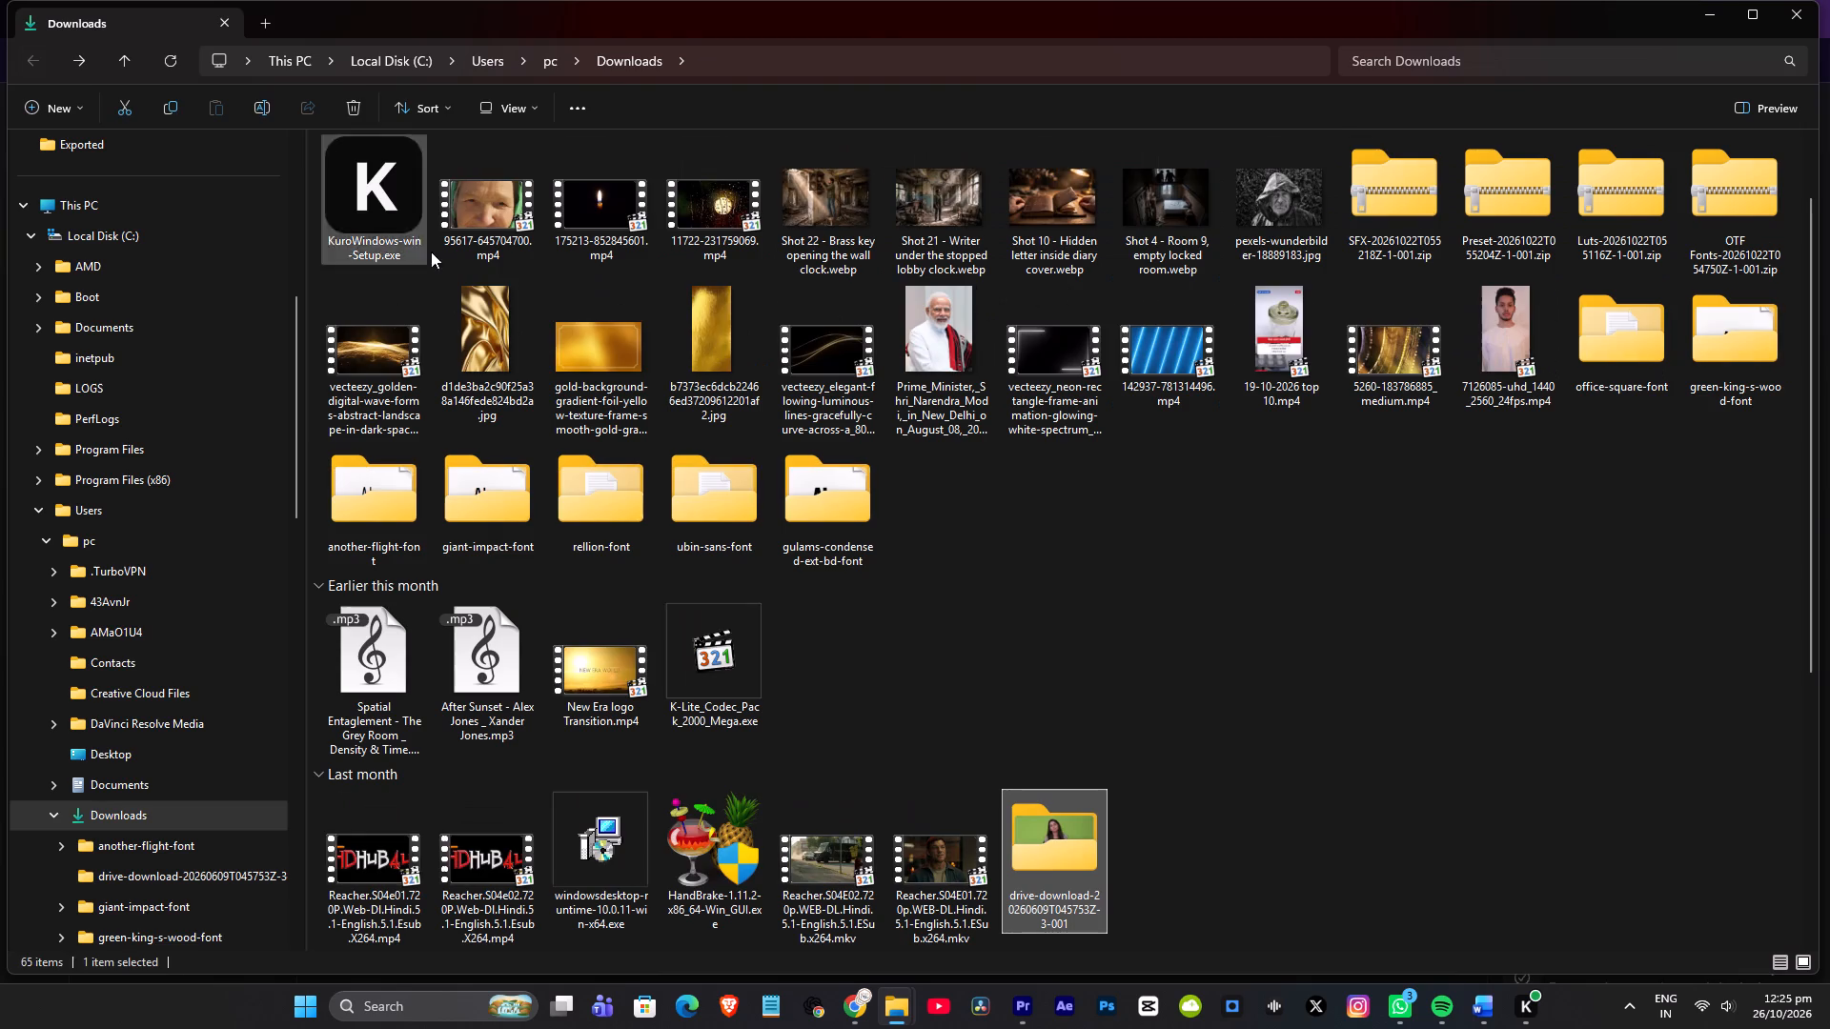
{"action": "scroll", "coordinate": [1146, 616], "scroll_direction": "down", "scroll_amount": 3}
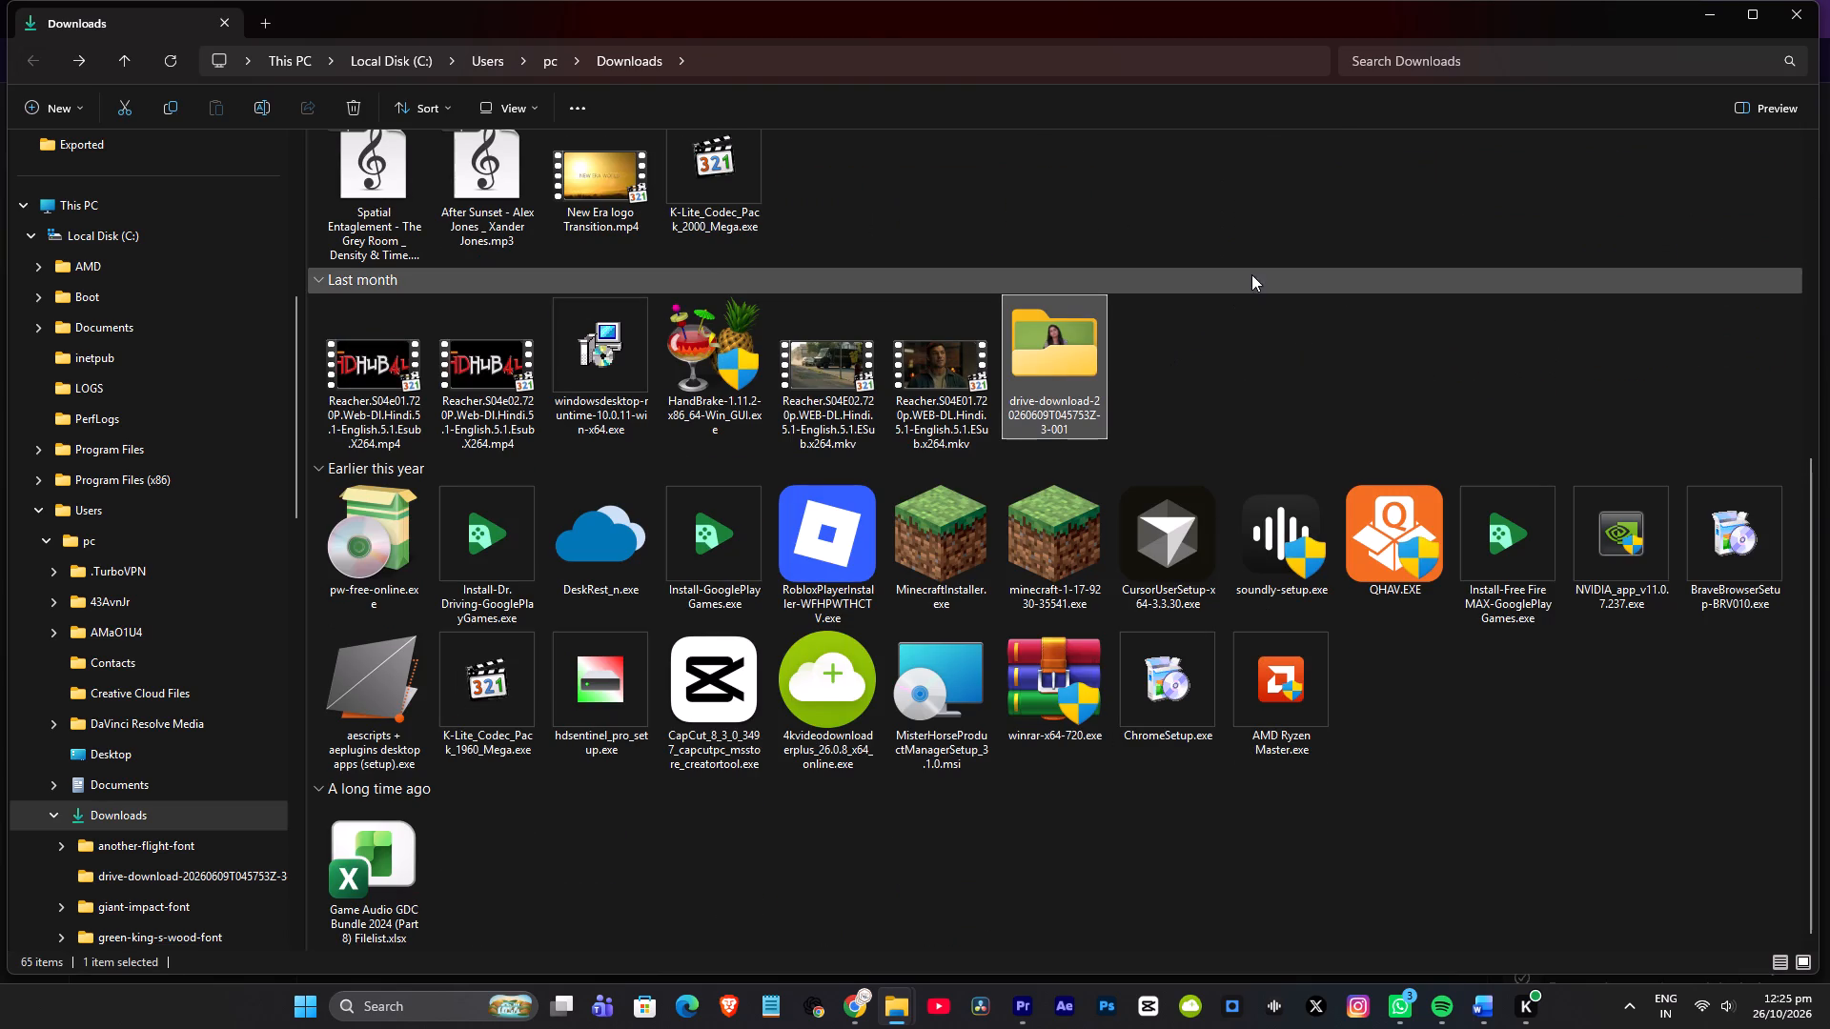
{"action": "left_click", "coordinate": [1251, 274]}
{"action": "left_click", "coordinate": [1239, 200]}
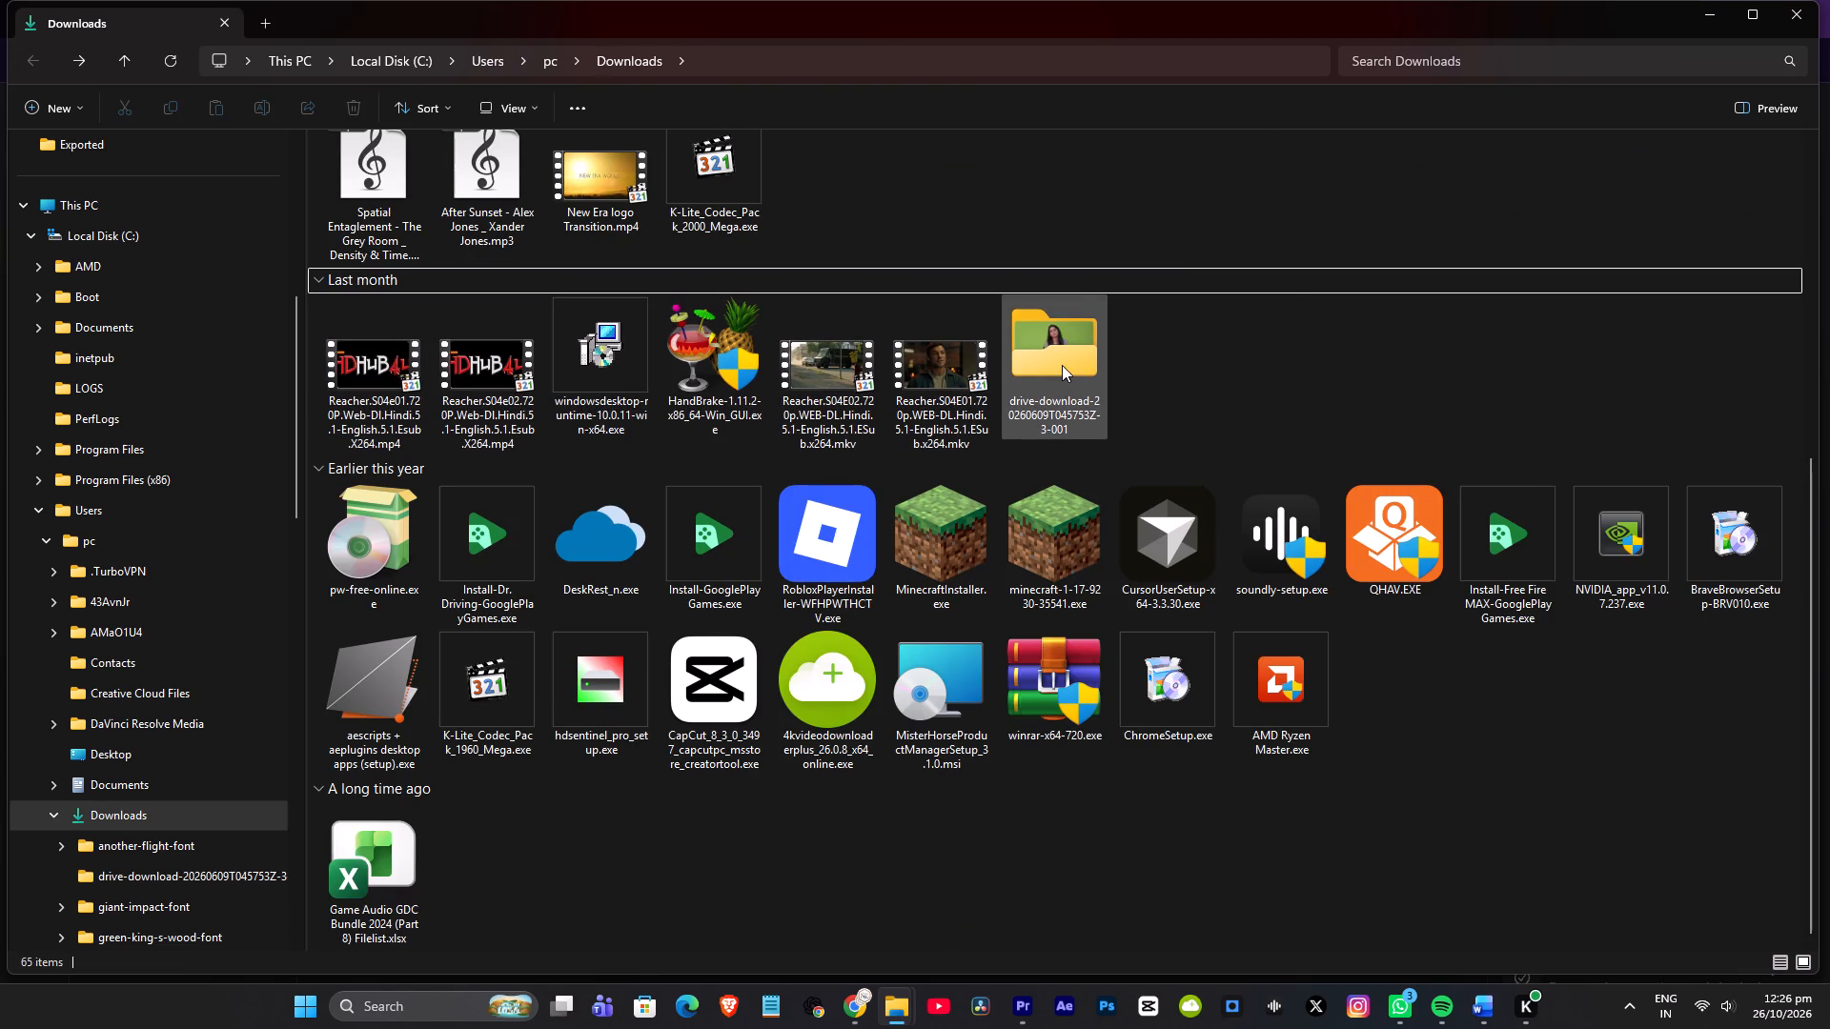
{"action": "key", "text": "alt+Tab"}
{"action": "left_click", "coordinate": [792, 399]}
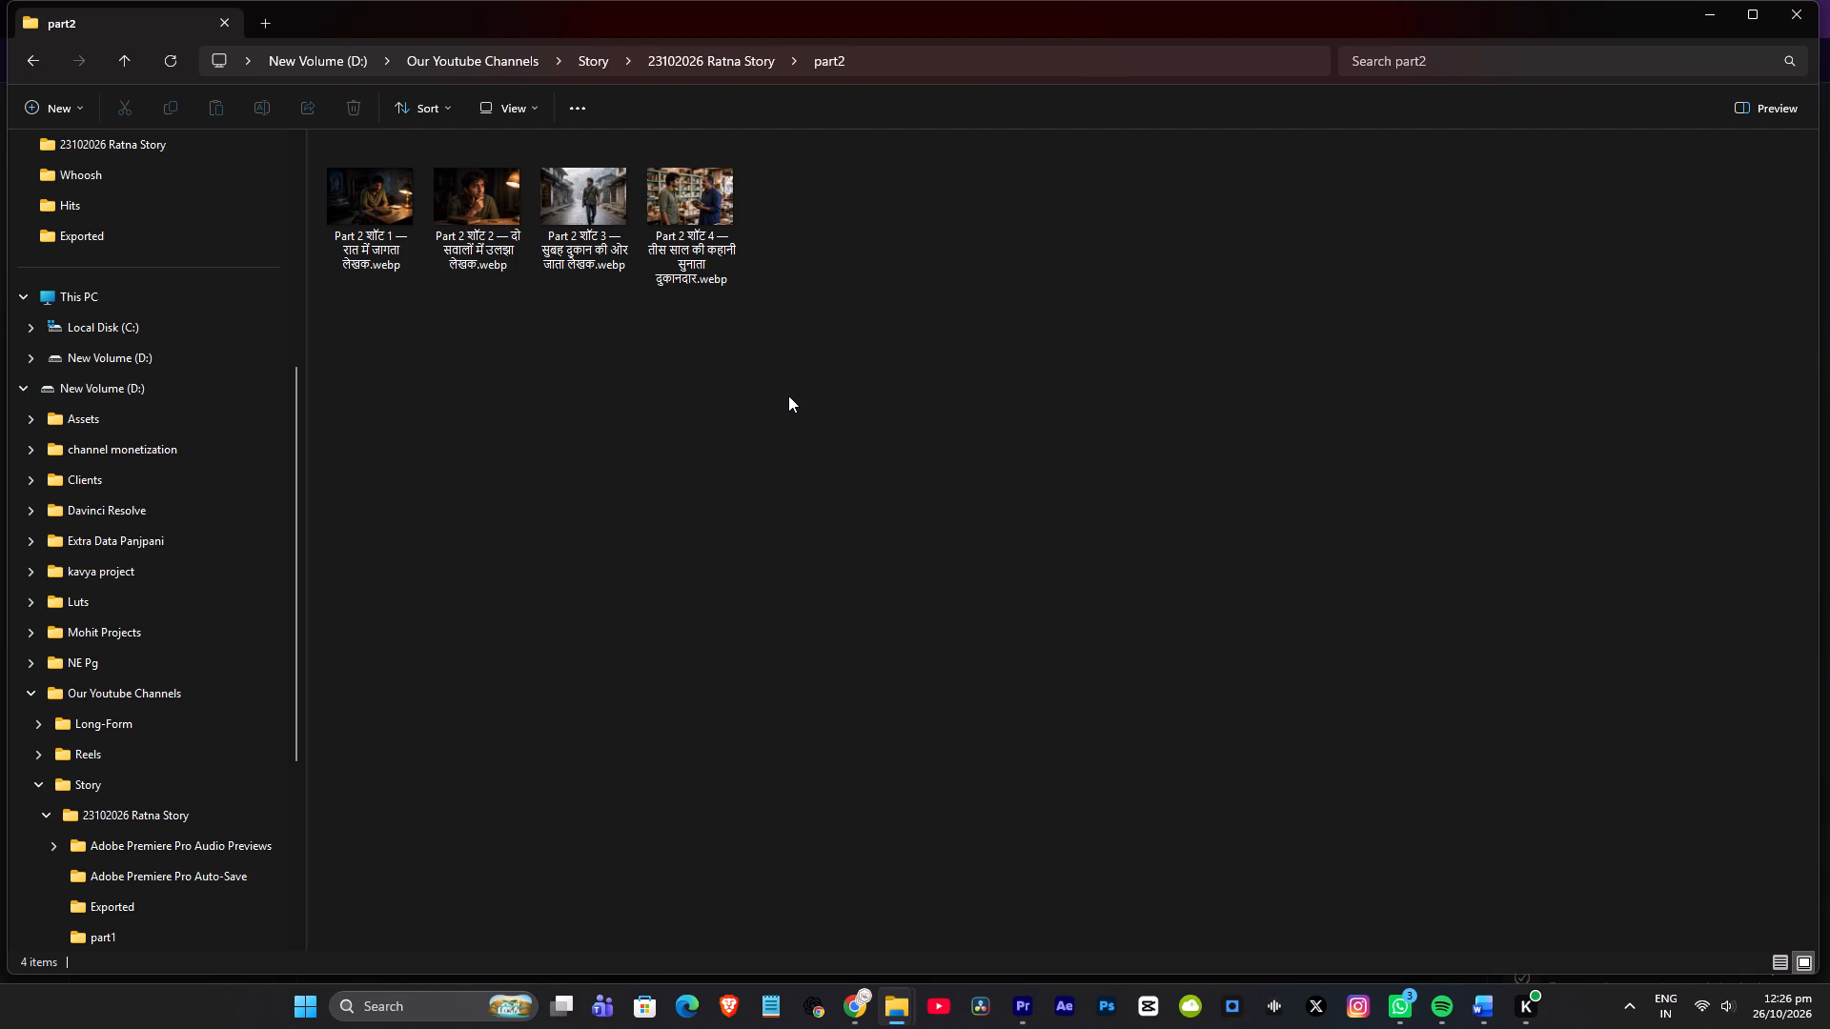
{"action": "left_click", "coordinate": [828, 350]}
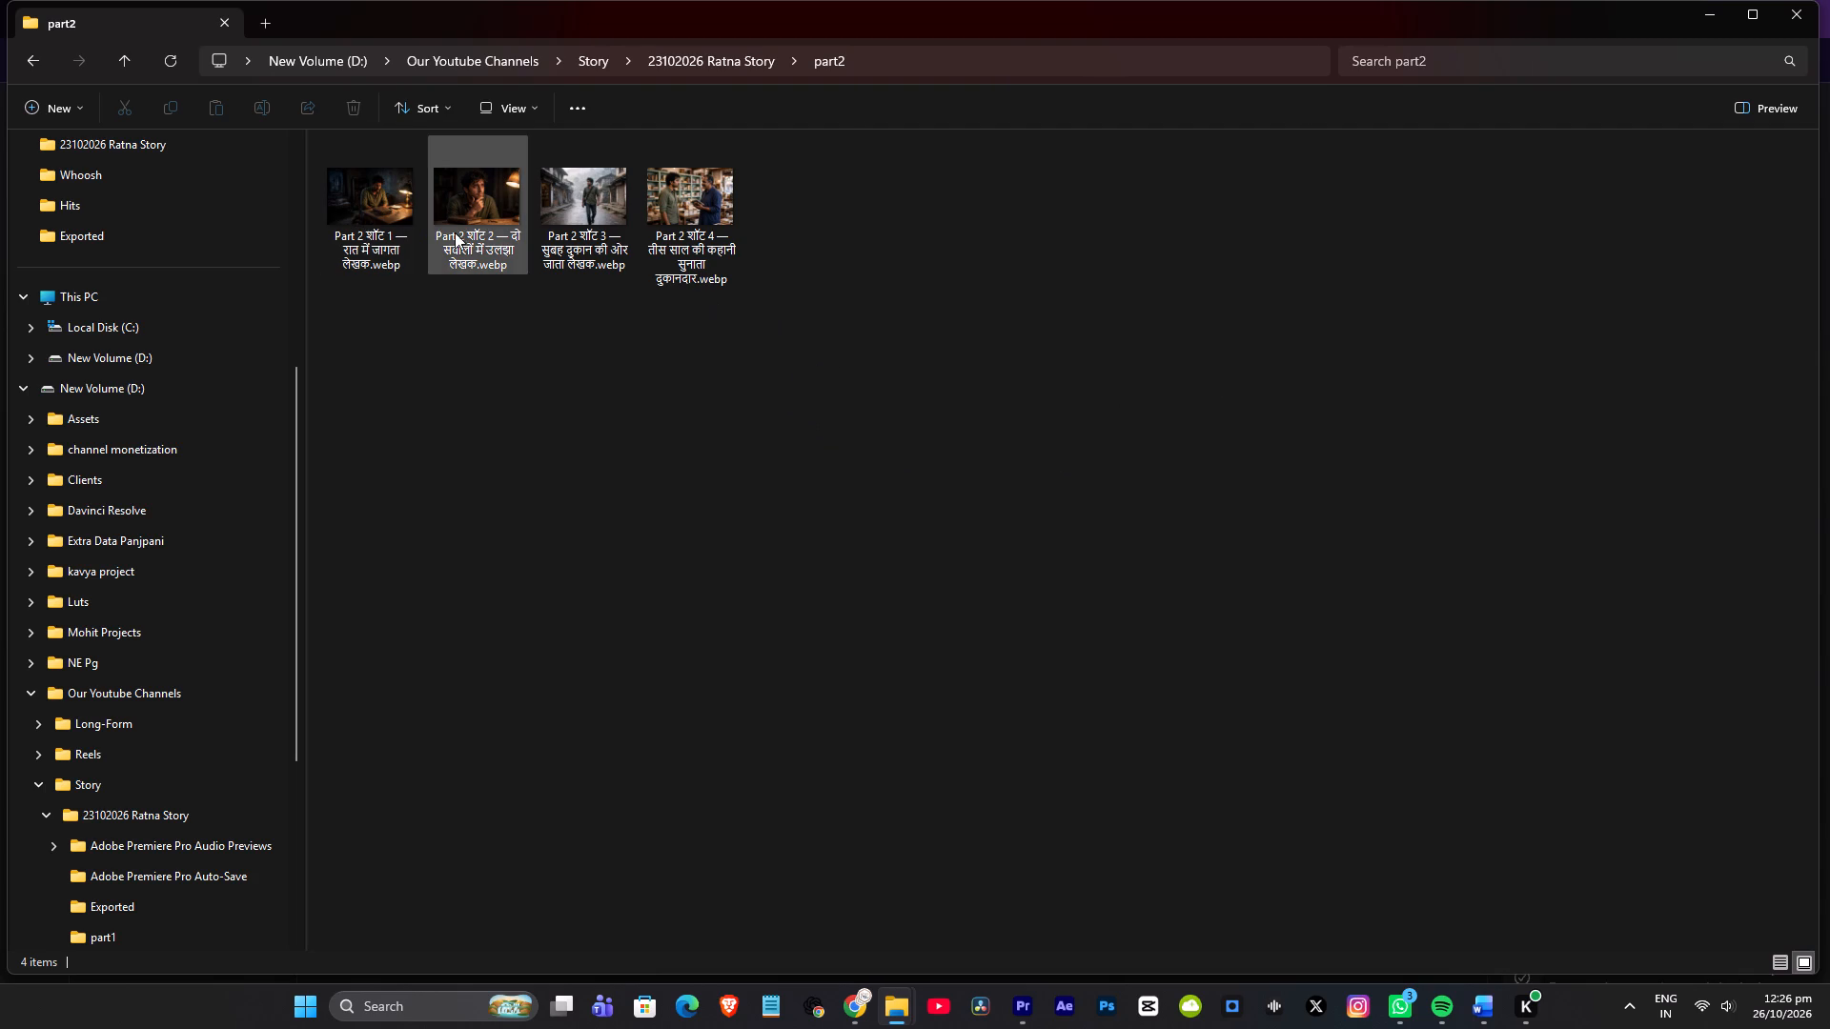
Switch to Premiere and listen to the voice-over from the start of the 23102026 Ratna Story part2 sequence.
{"action": "left_click", "coordinate": [1027, 1007]}
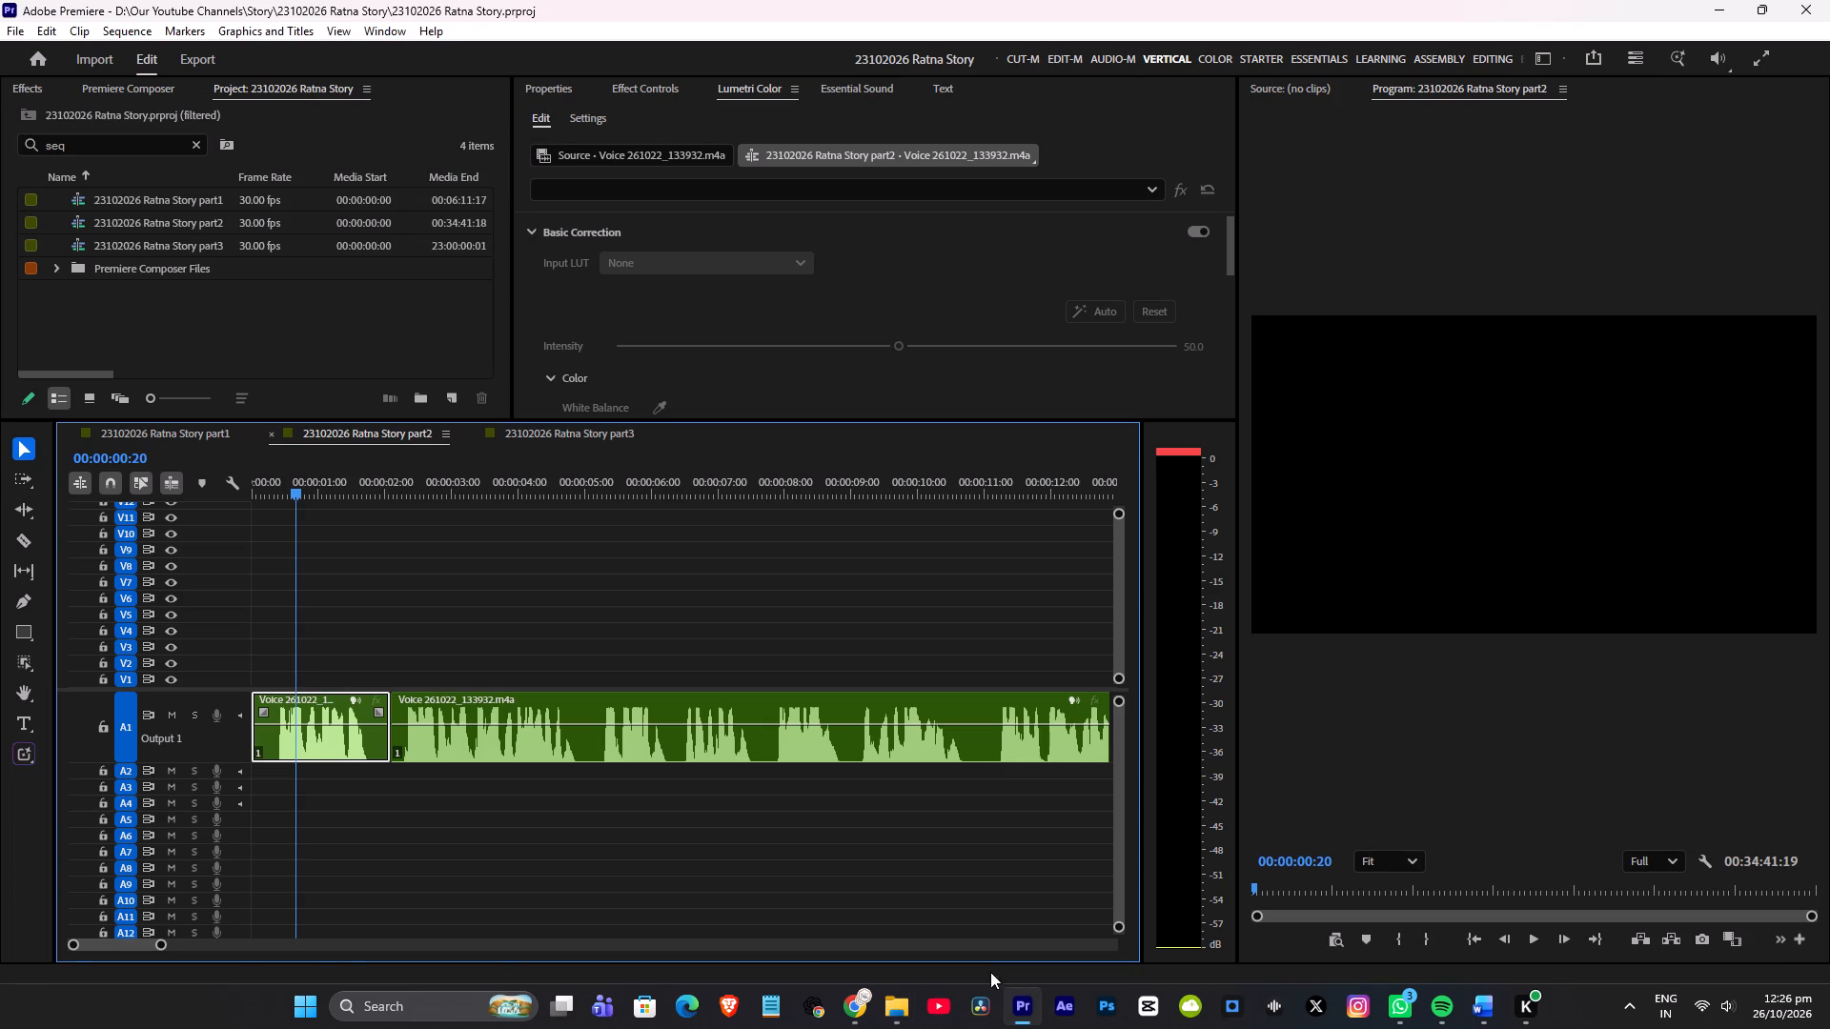
{"action": "left_click_drag", "start_coordinate": [409, 481], "coordinate": [0, 491]}
{"action": "key", "text": "space"}
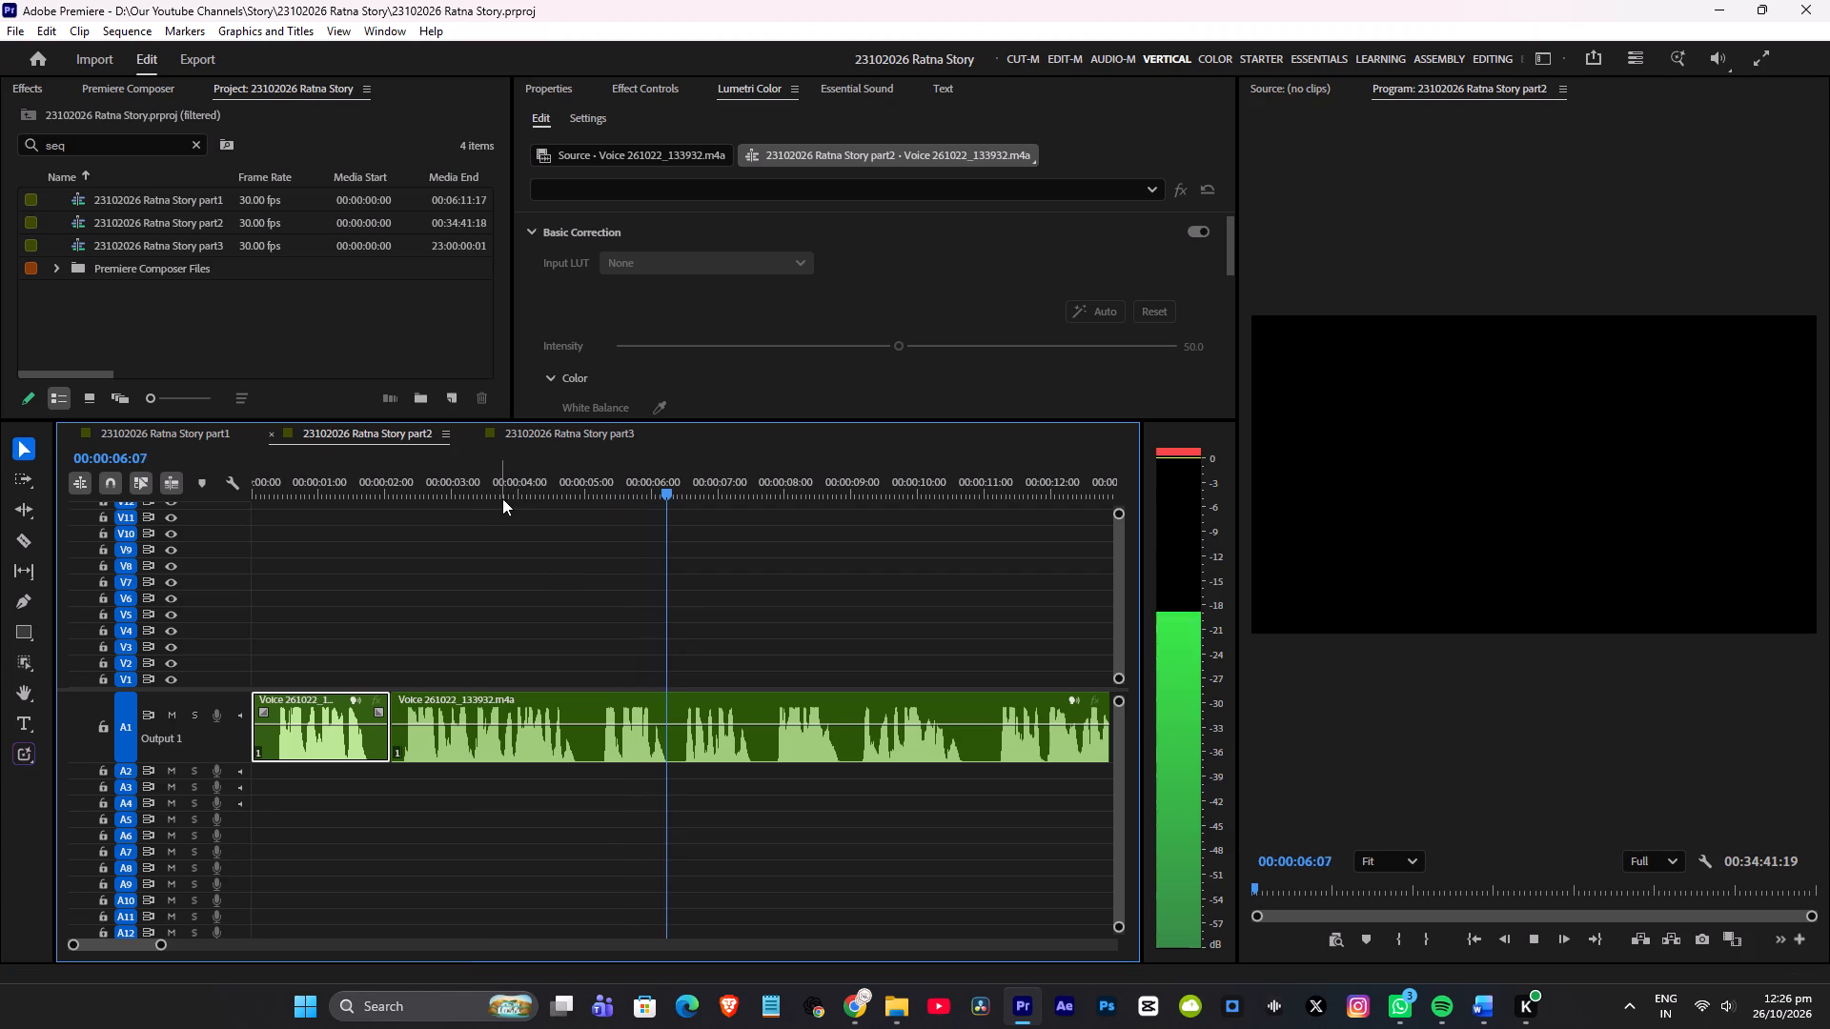
{"action": "left_click", "coordinate": [563, 485]}
Place the Part 2 shot 1 and shot 2 images from the part2 folder on track V4 at the start of the part2 sequence.
{"action": "key", "text": "alt+Tab"}
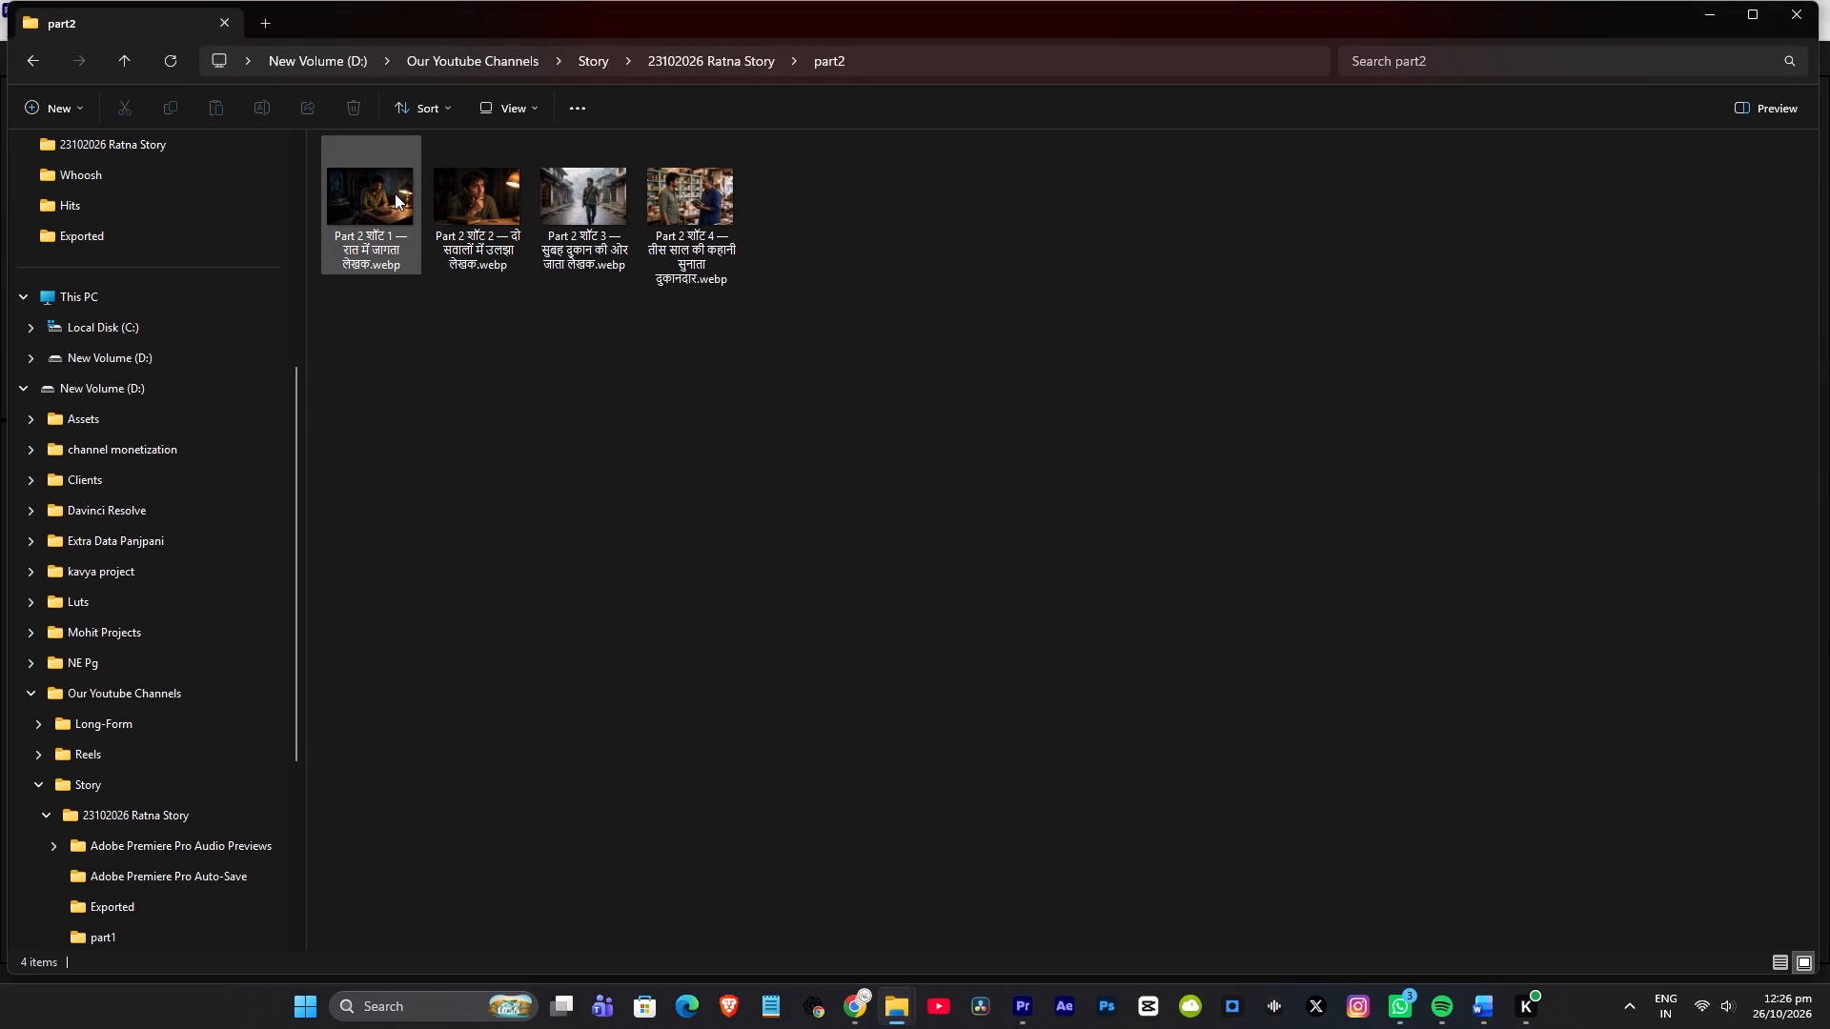
{"action": "left_click", "coordinate": [371, 209], "text": "ctrl"}
{"action": "left_click", "coordinate": [452, 206], "text": "ctrl"}
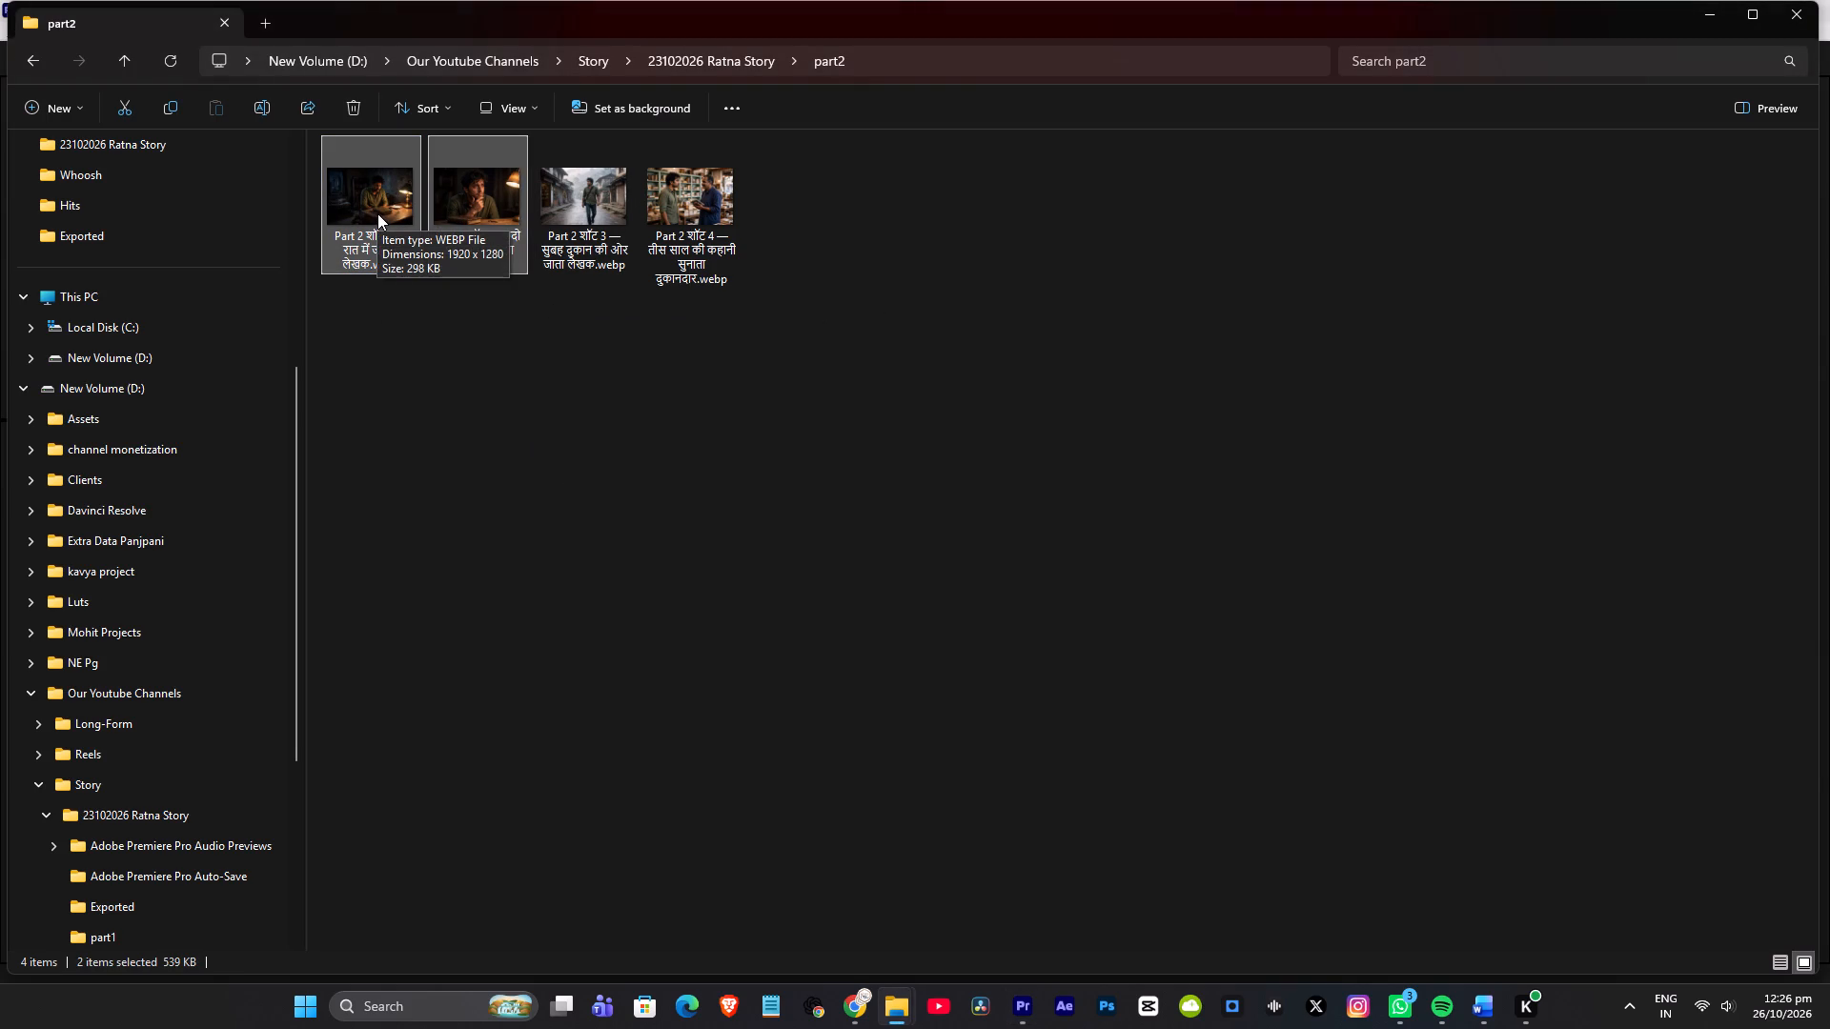
{"action": "left_click_drag", "start_coordinate": [370, 206], "coordinate": [974, 998]}
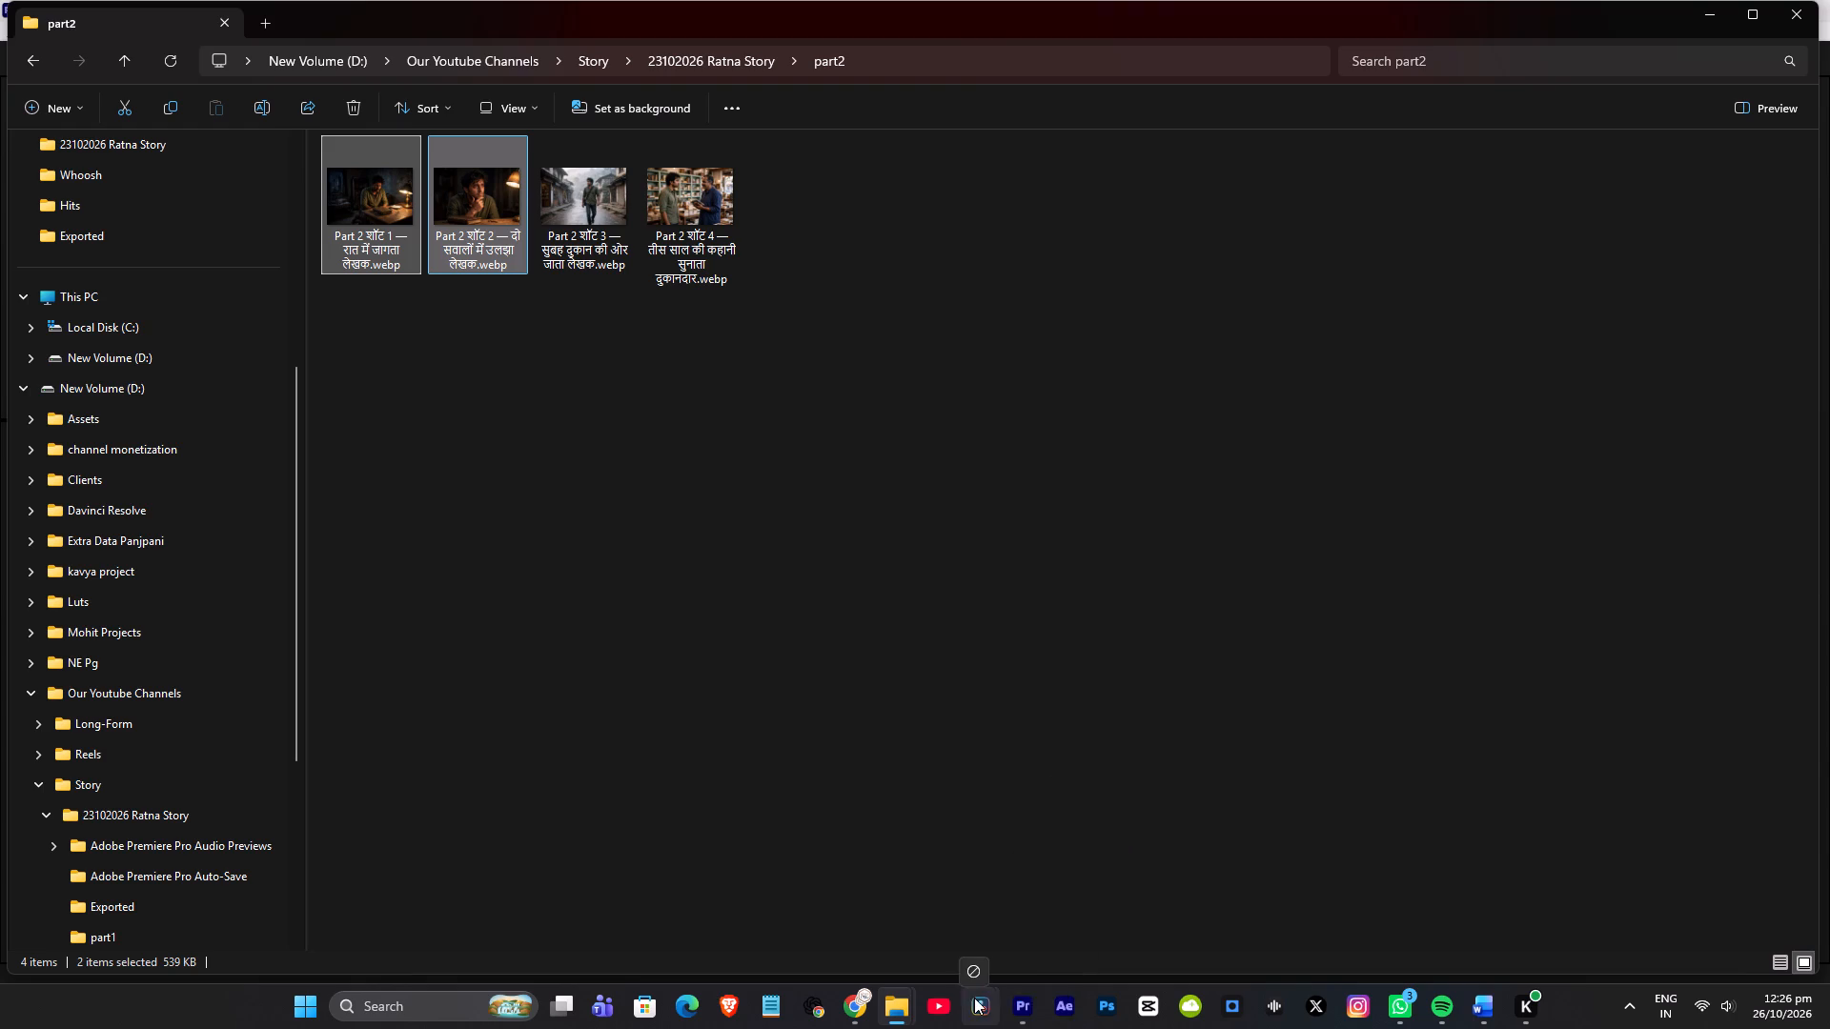
{"action": "left_click_drag", "start_coordinate": [974, 998], "coordinate": [297, 629]}
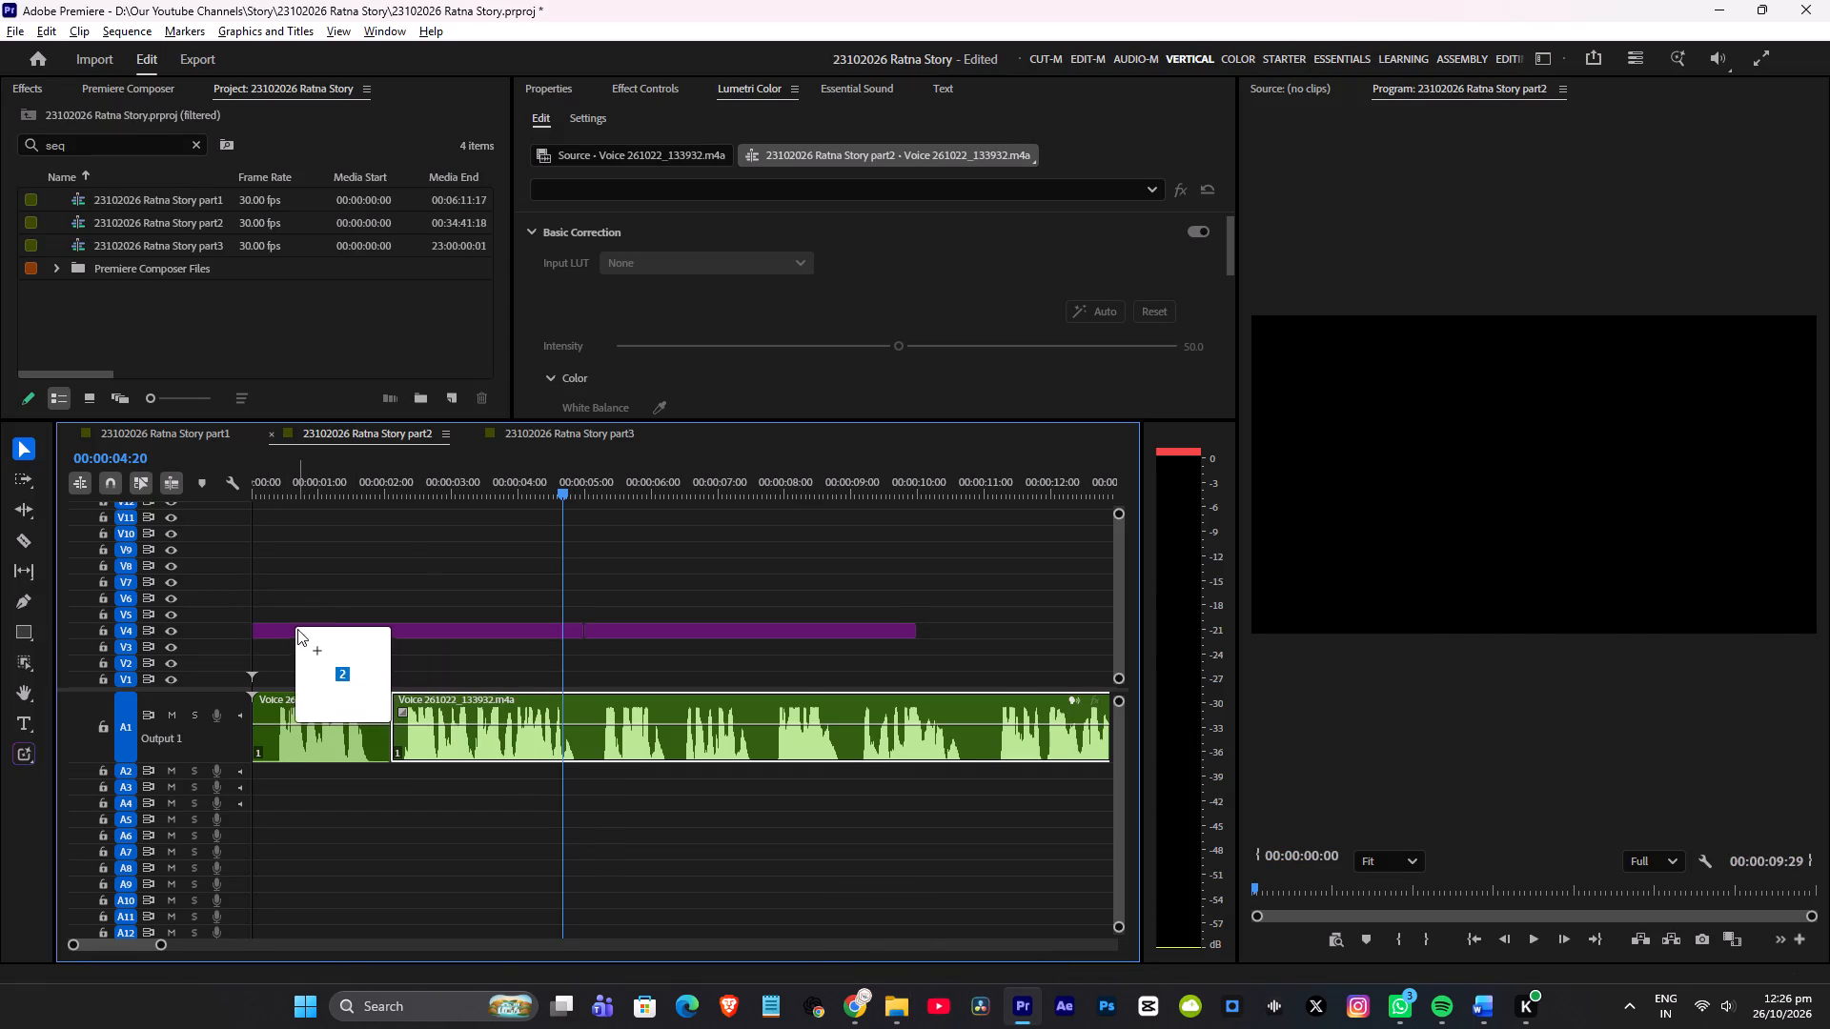
Drop the Part 2 shot 1 and shot 2 images on track V4 at the start of the part2 sequence.
{"action": "left_click_drag", "start_coordinate": [297, 629], "coordinate": [297, 627]}
{"action": "left_click", "coordinate": [414, 553]}
Listen from the start, move the shot 2 image later on V4, and extend the shot 1 image to end at 00:00:05:07.
{"action": "left_click_drag", "start_coordinate": [383, 462], "coordinate": [0, 462]}
{"action": "key", "text": "space"}
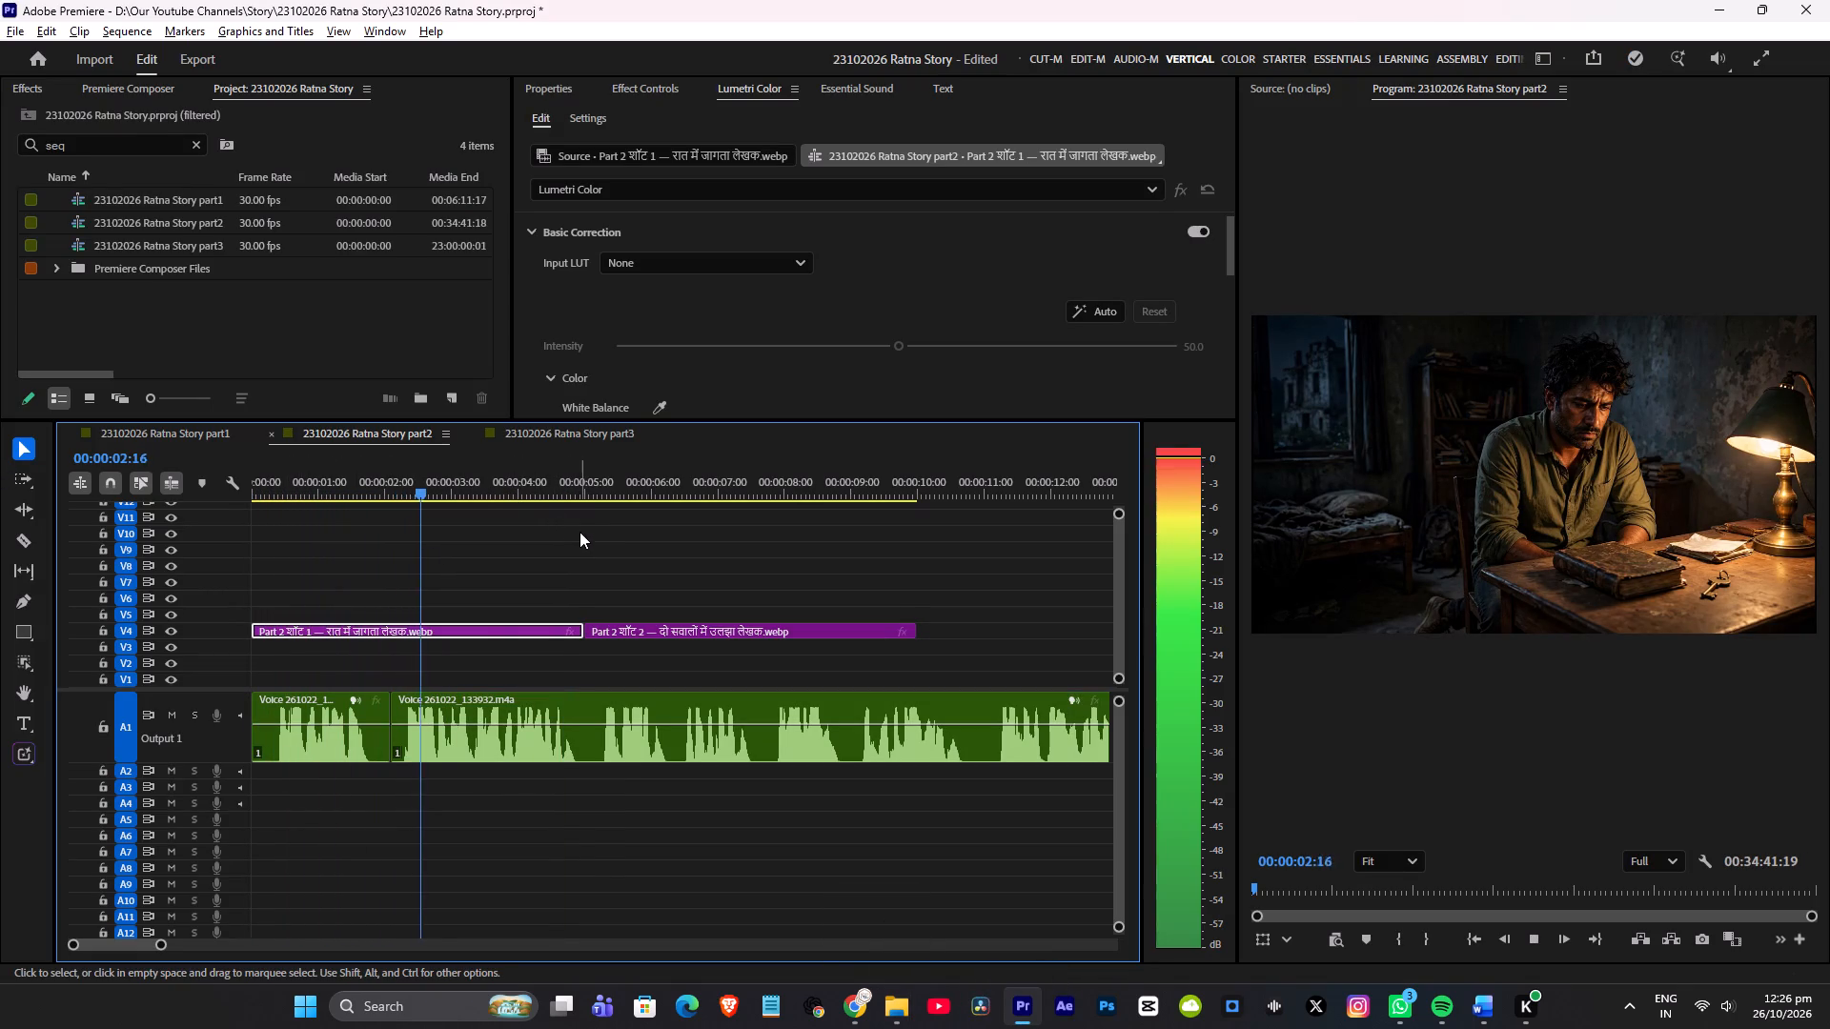
{"action": "scroll", "coordinate": [682, 572], "scroll_direction": "down", "scroll_amount": 2}
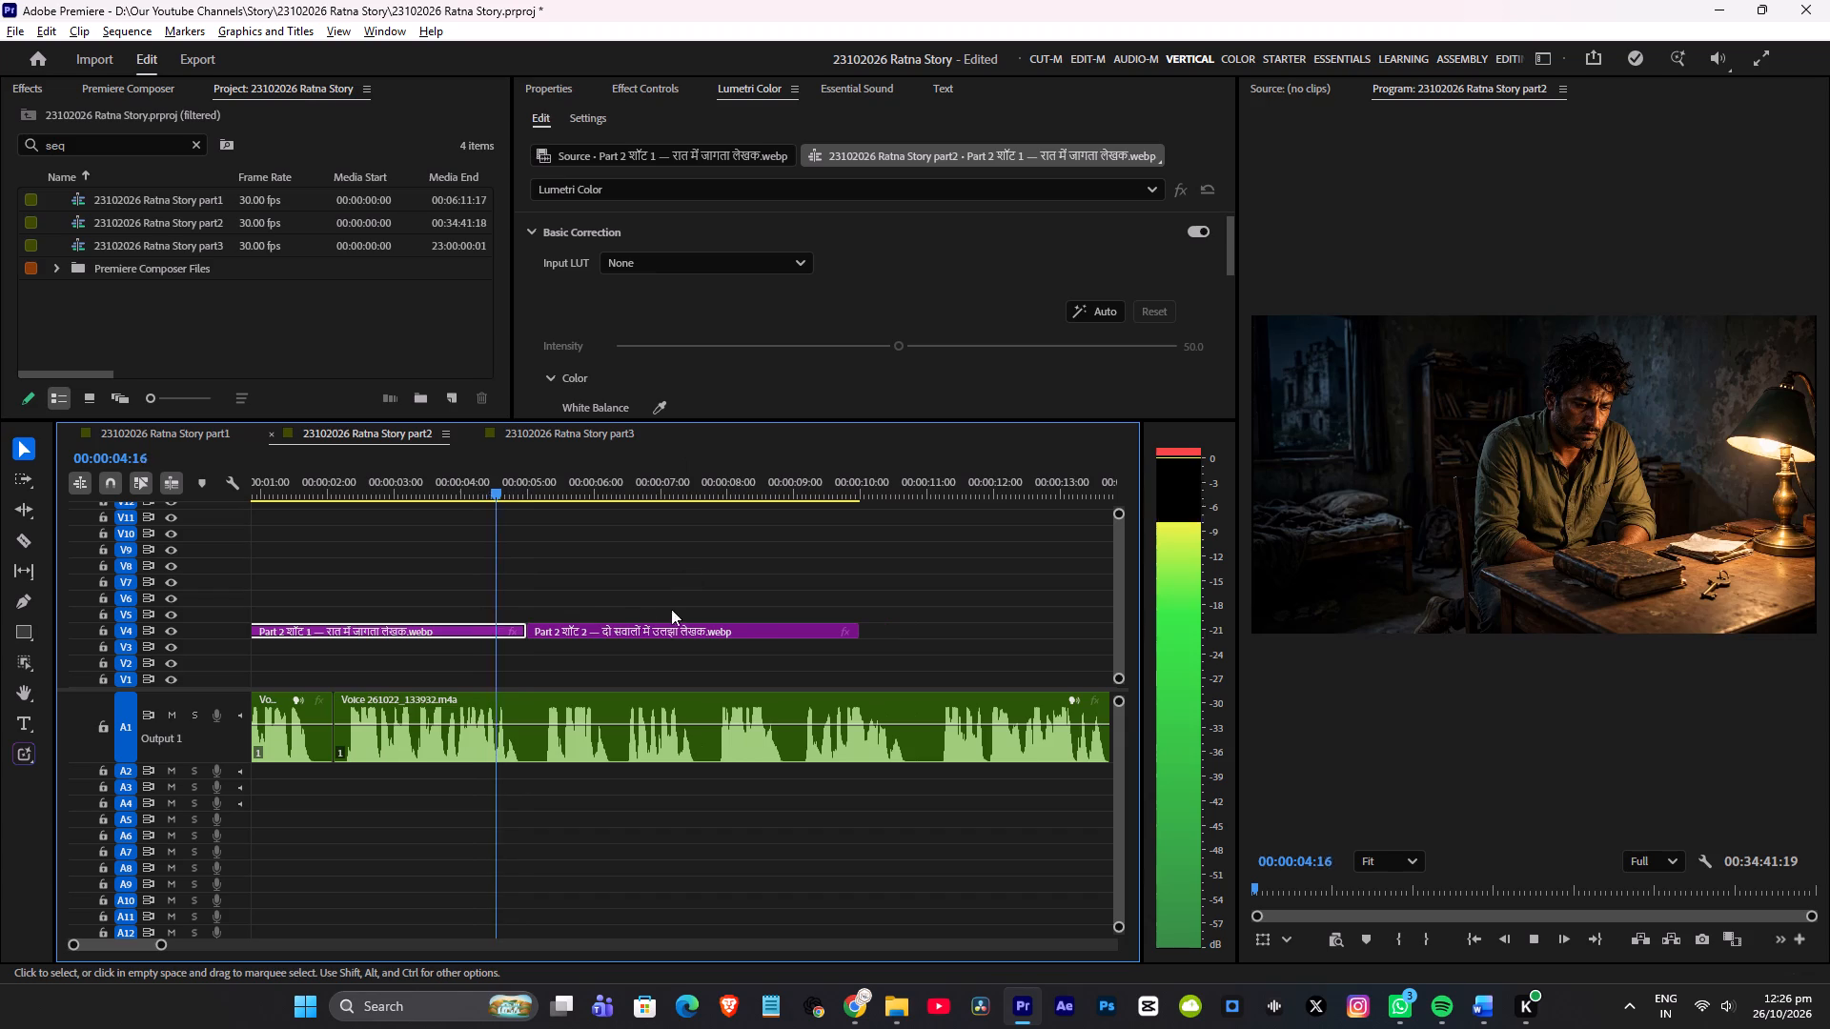
{"action": "key", "text": "space"}
{"action": "left_click_drag", "start_coordinate": [573, 629], "coordinate": [746, 631]}
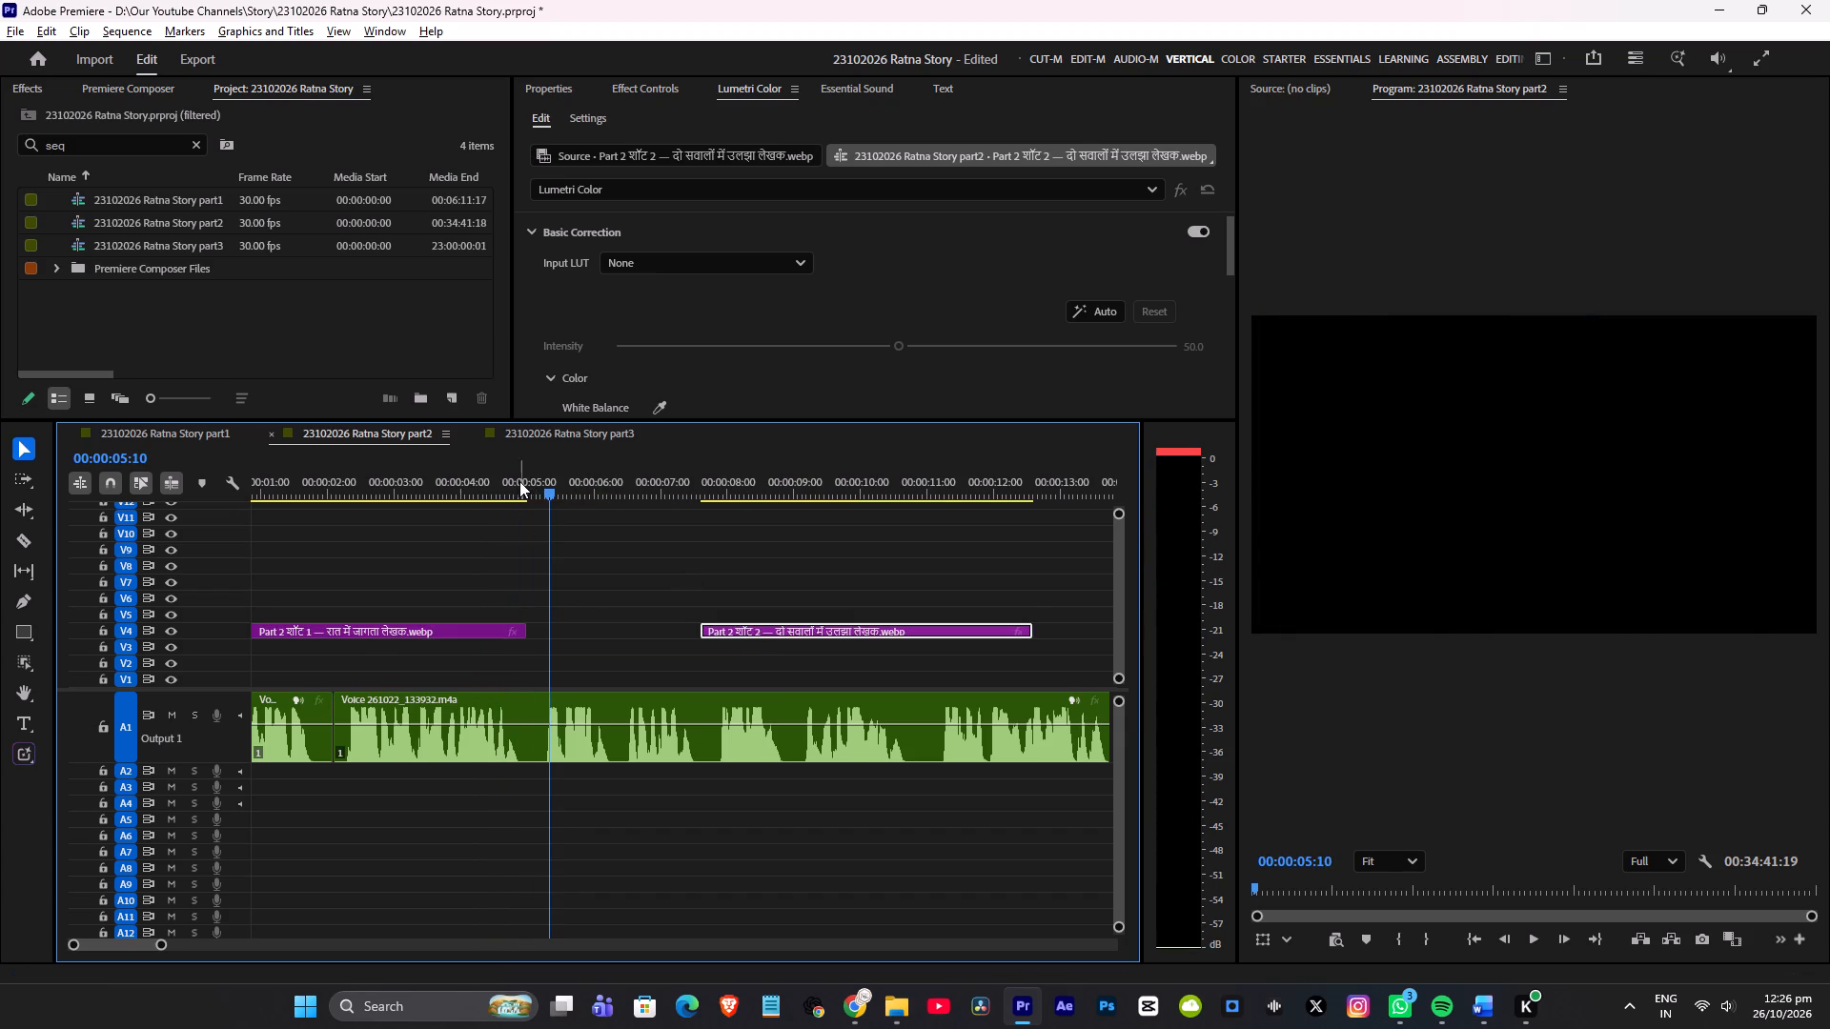
{"action": "left_click_drag", "start_coordinate": [522, 481], "coordinate": [545, 481]}
{"action": "left_click_drag", "start_coordinate": [534, 637], "coordinate": [549, 638]}
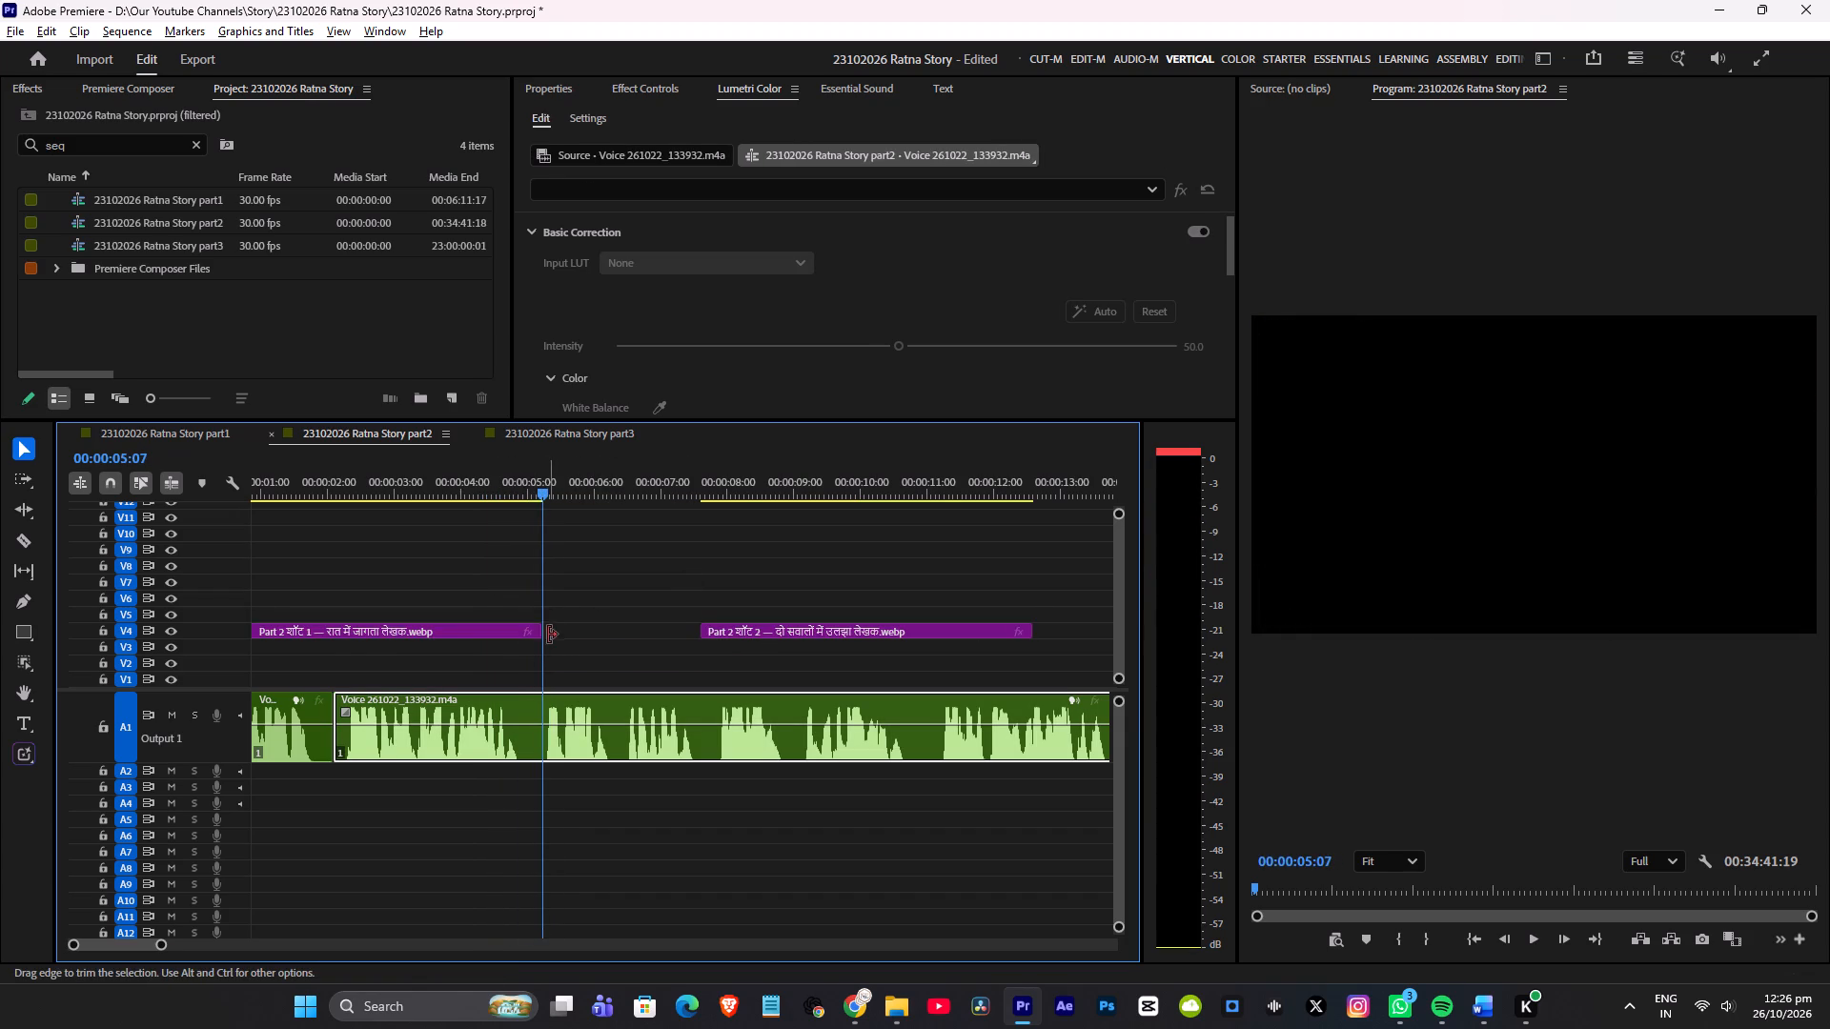
Continue listening to the voice-over and move the shot 2 image further along V4 to start at about 17 seconds.
{"action": "key", "text": "space"}
{"action": "scroll", "coordinate": [661, 555], "scroll_direction": "down", "scroll_amount": 12}
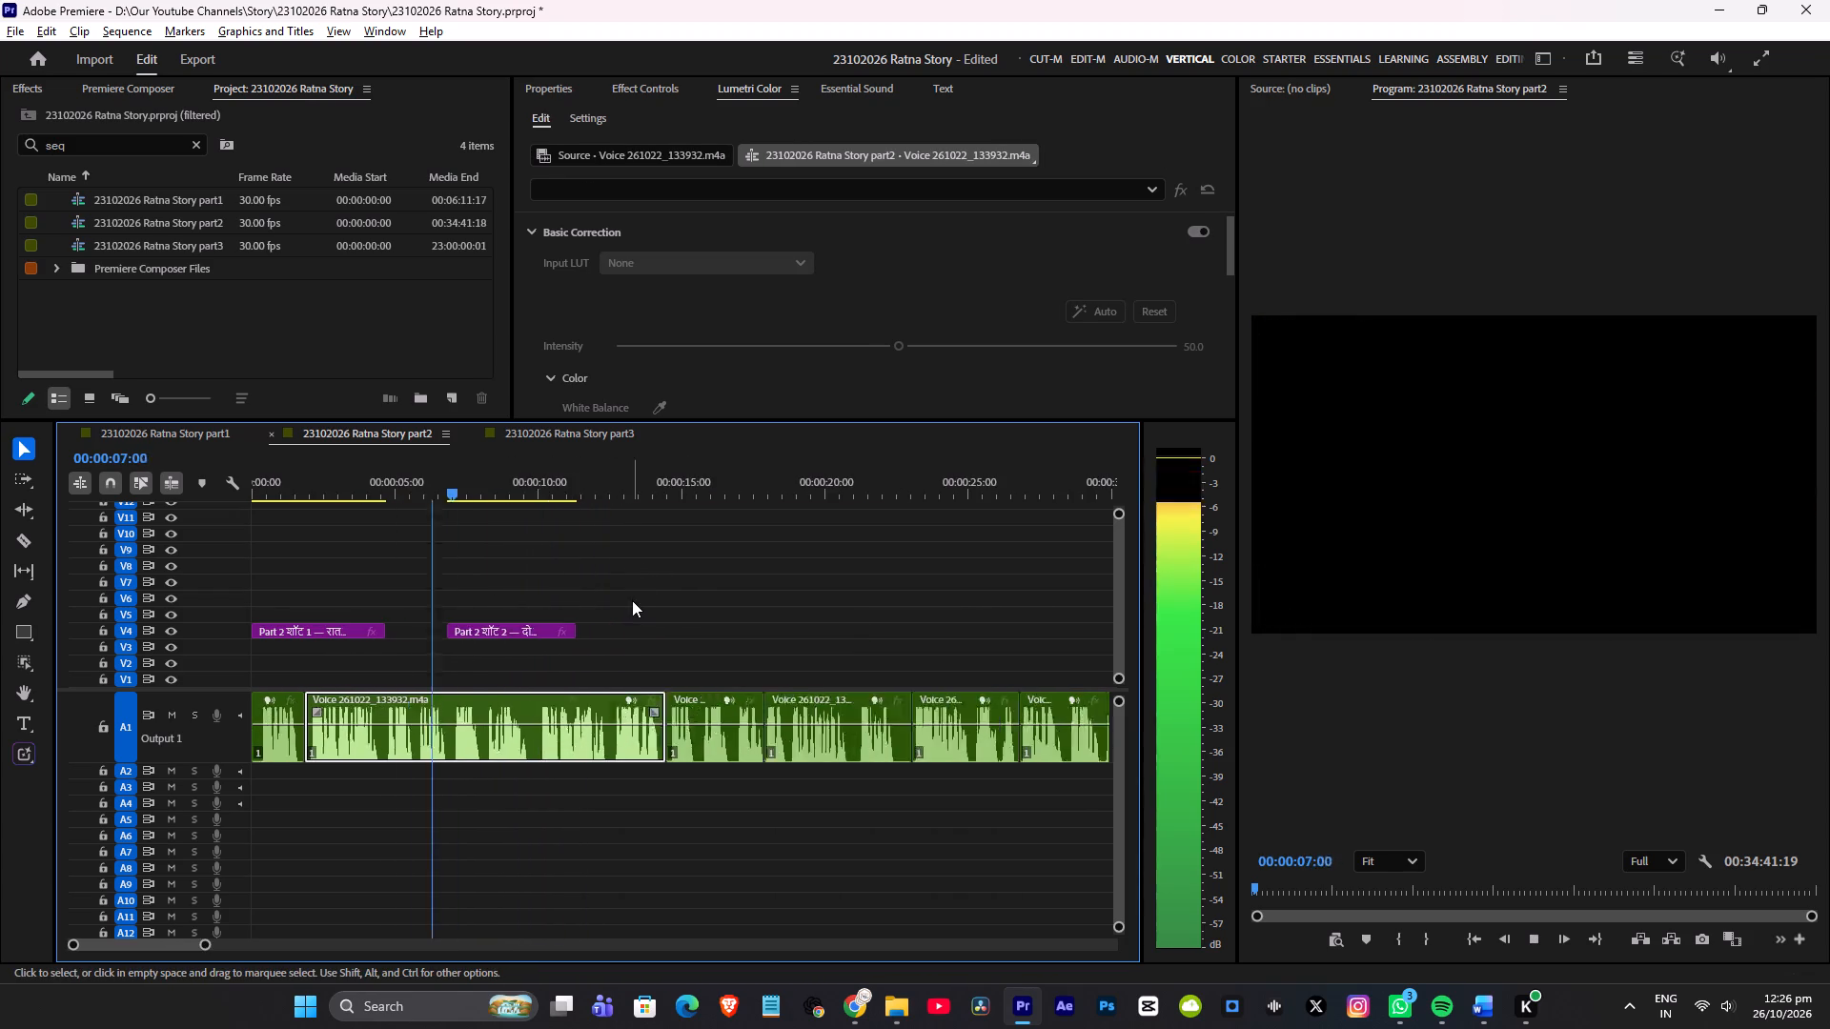
{"action": "scroll", "coordinate": [632, 600], "scroll_direction": "down", "scroll_amount": 2}
{"action": "left_click", "coordinate": [433, 632]}
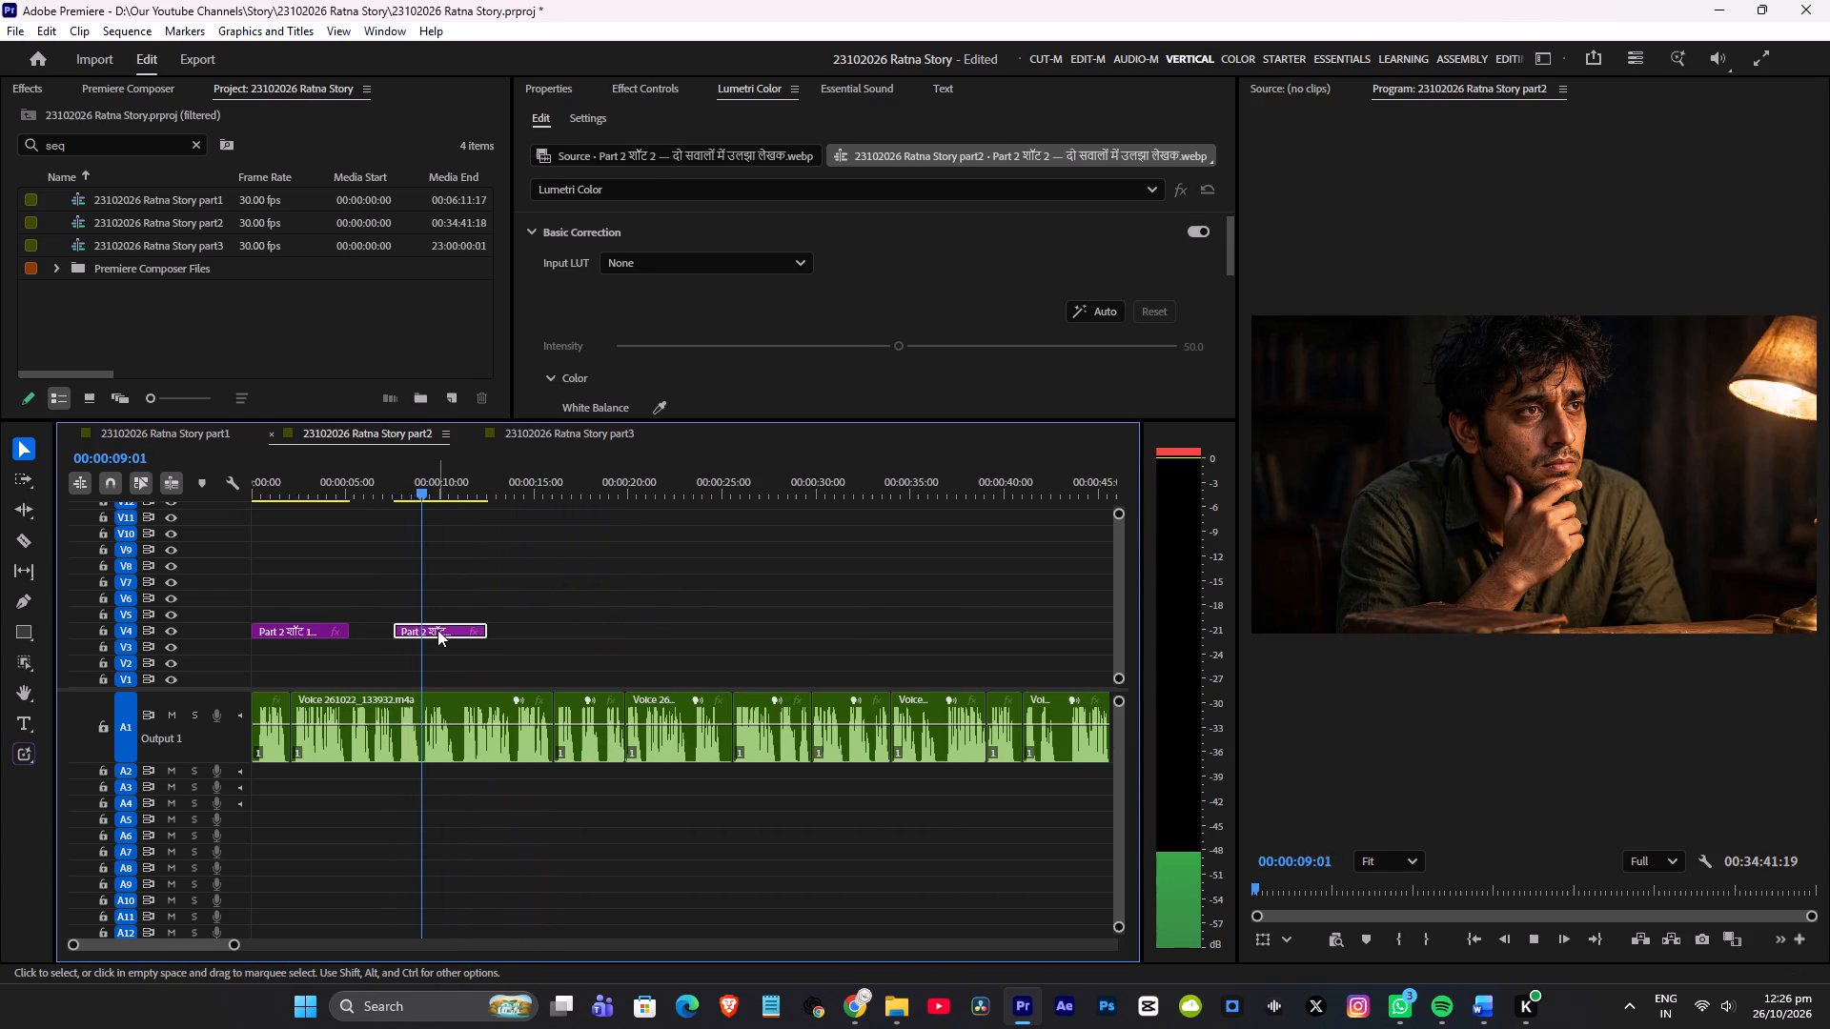
{"action": "left_click_drag", "start_coordinate": [444, 629], "coordinate": [617, 629]}
{"action": "key", "text": "space"}
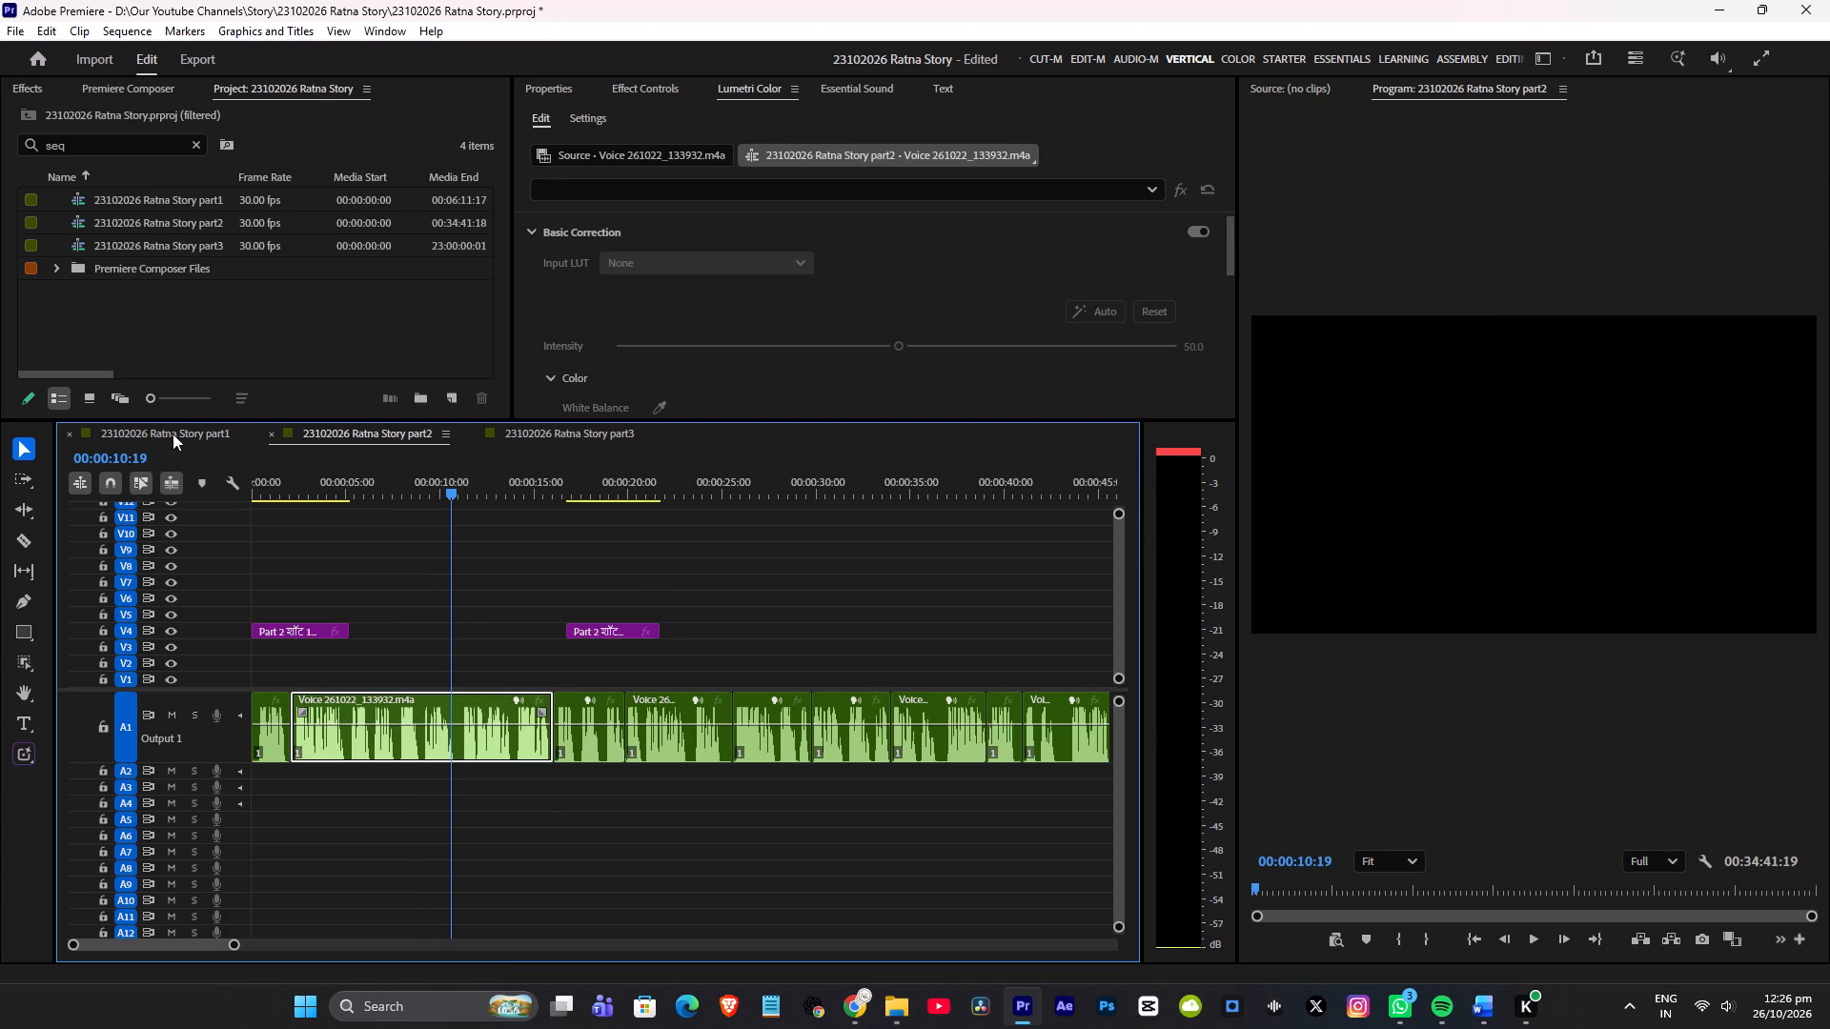
Find the clip Shot 18 - Brass key on writer's desk.webp near 00:05:54 in the part1 sequence and copy it.
{"action": "left_click", "coordinate": [170, 432]}
{"action": "scroll", "coordinate": [476, 555], "scroll_direction": "up", "scroll_amount": 15, "text": "alt"}
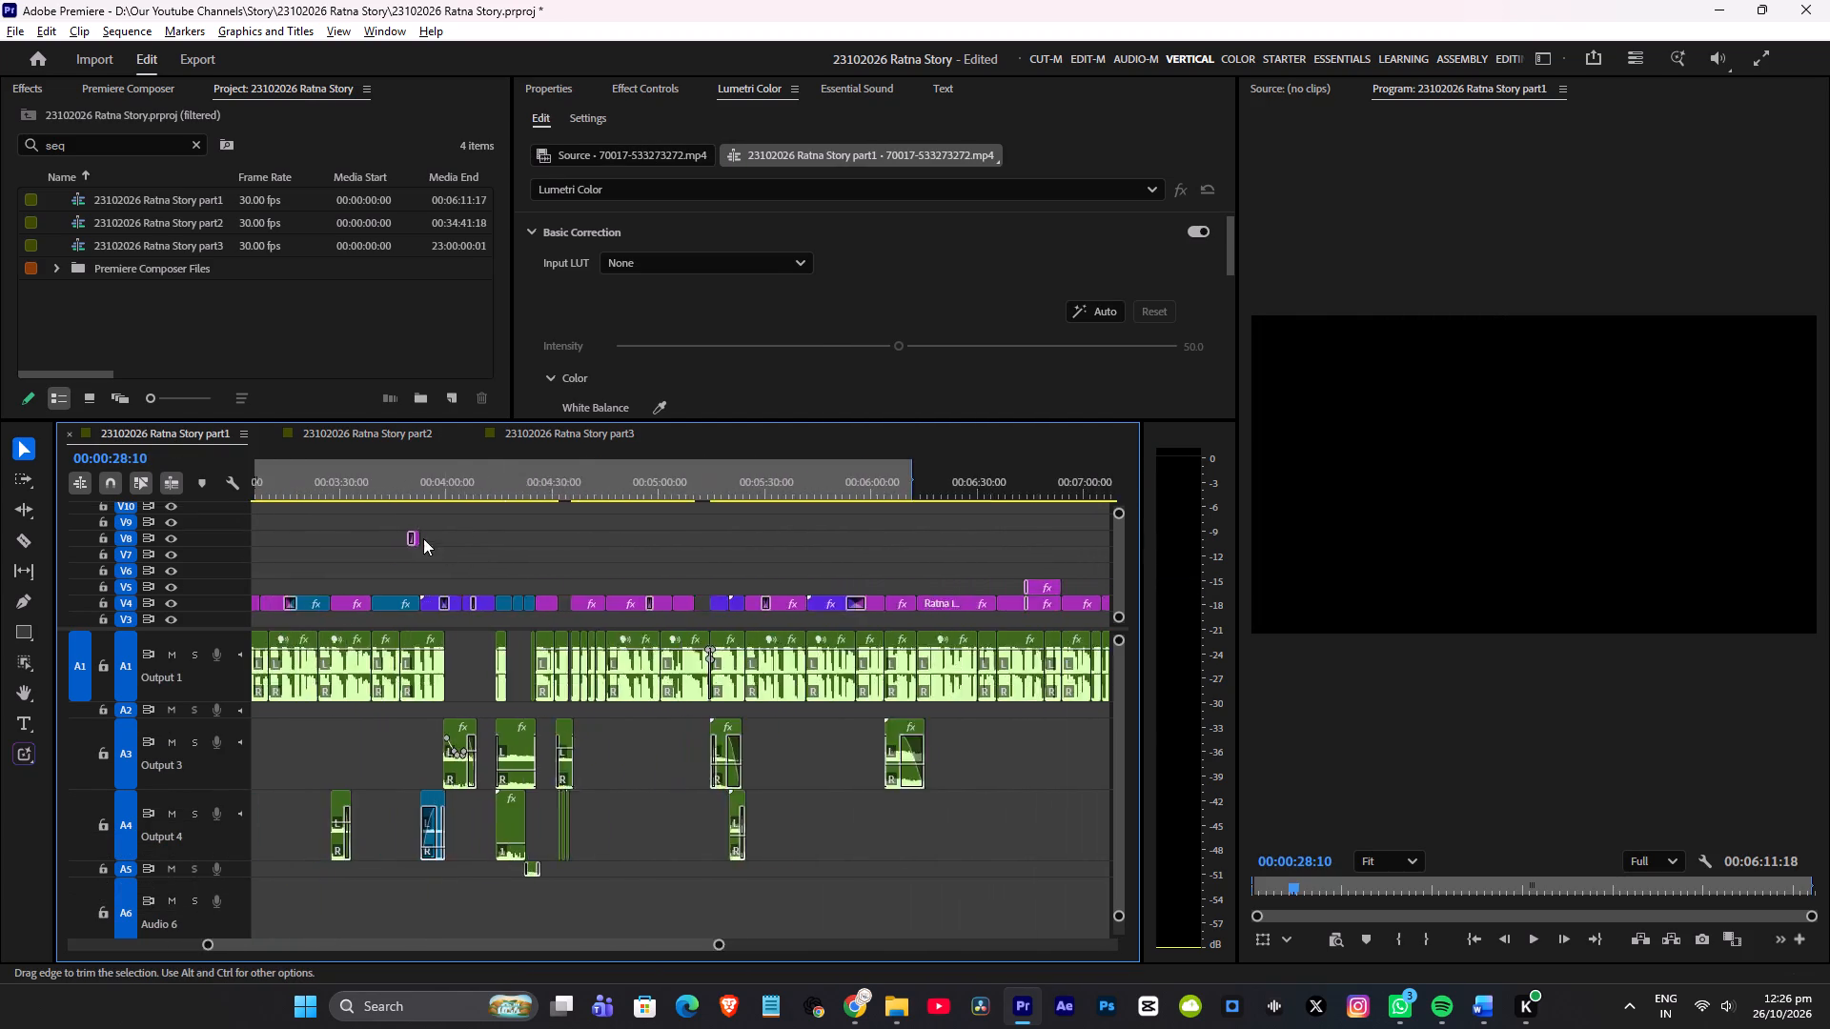
{"action": "scroll", "coordinate": [423, 538], "scroll_direction": "up", "scroll_amount": 10, "text": "alt"}
{"action": "scroll", "coordinate": [464, 546], "scroll_direction": "down", "scroll_amount": 16}
{"action": "scroll", "coordinate": [460, 601], "scroll_direction": "up", "scroll_amount": 1}
{"action": "scroll", "coordinate": [460, 601], "scroll_direction": "down", "scroll_amount": 20}
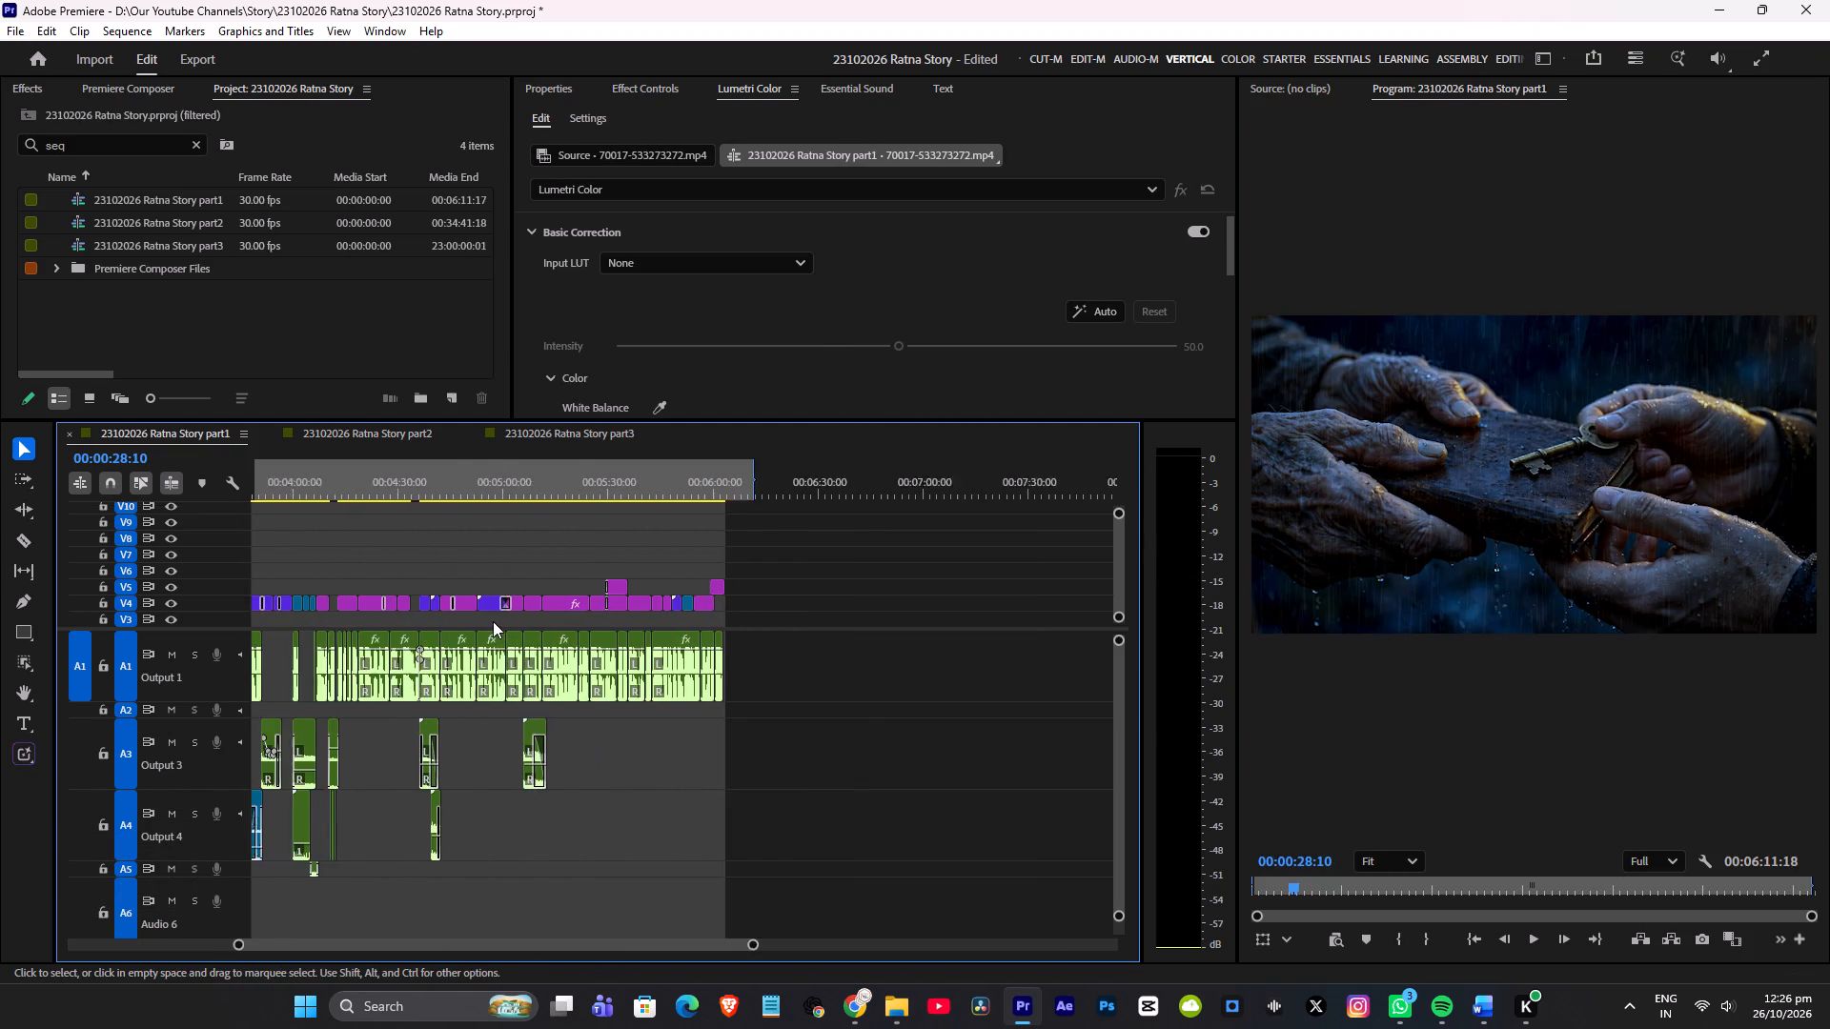
{"action": "scroll", "coordinate": [493, 621], "scroll_direction": "down", "scroll_amount": 1}
{"action": "scroll", "coordinate": [573, 590], "scroll_direction": "up", "scroll_amount": 9, "text": "alt"}
{"action": "left_click_drag", "start_coordinate": [623, 474], "coordinate": [614, 476]}
{"action": "left_click_drag", "start_coordinate": [545, 483], "coordinate": [380, 492]}
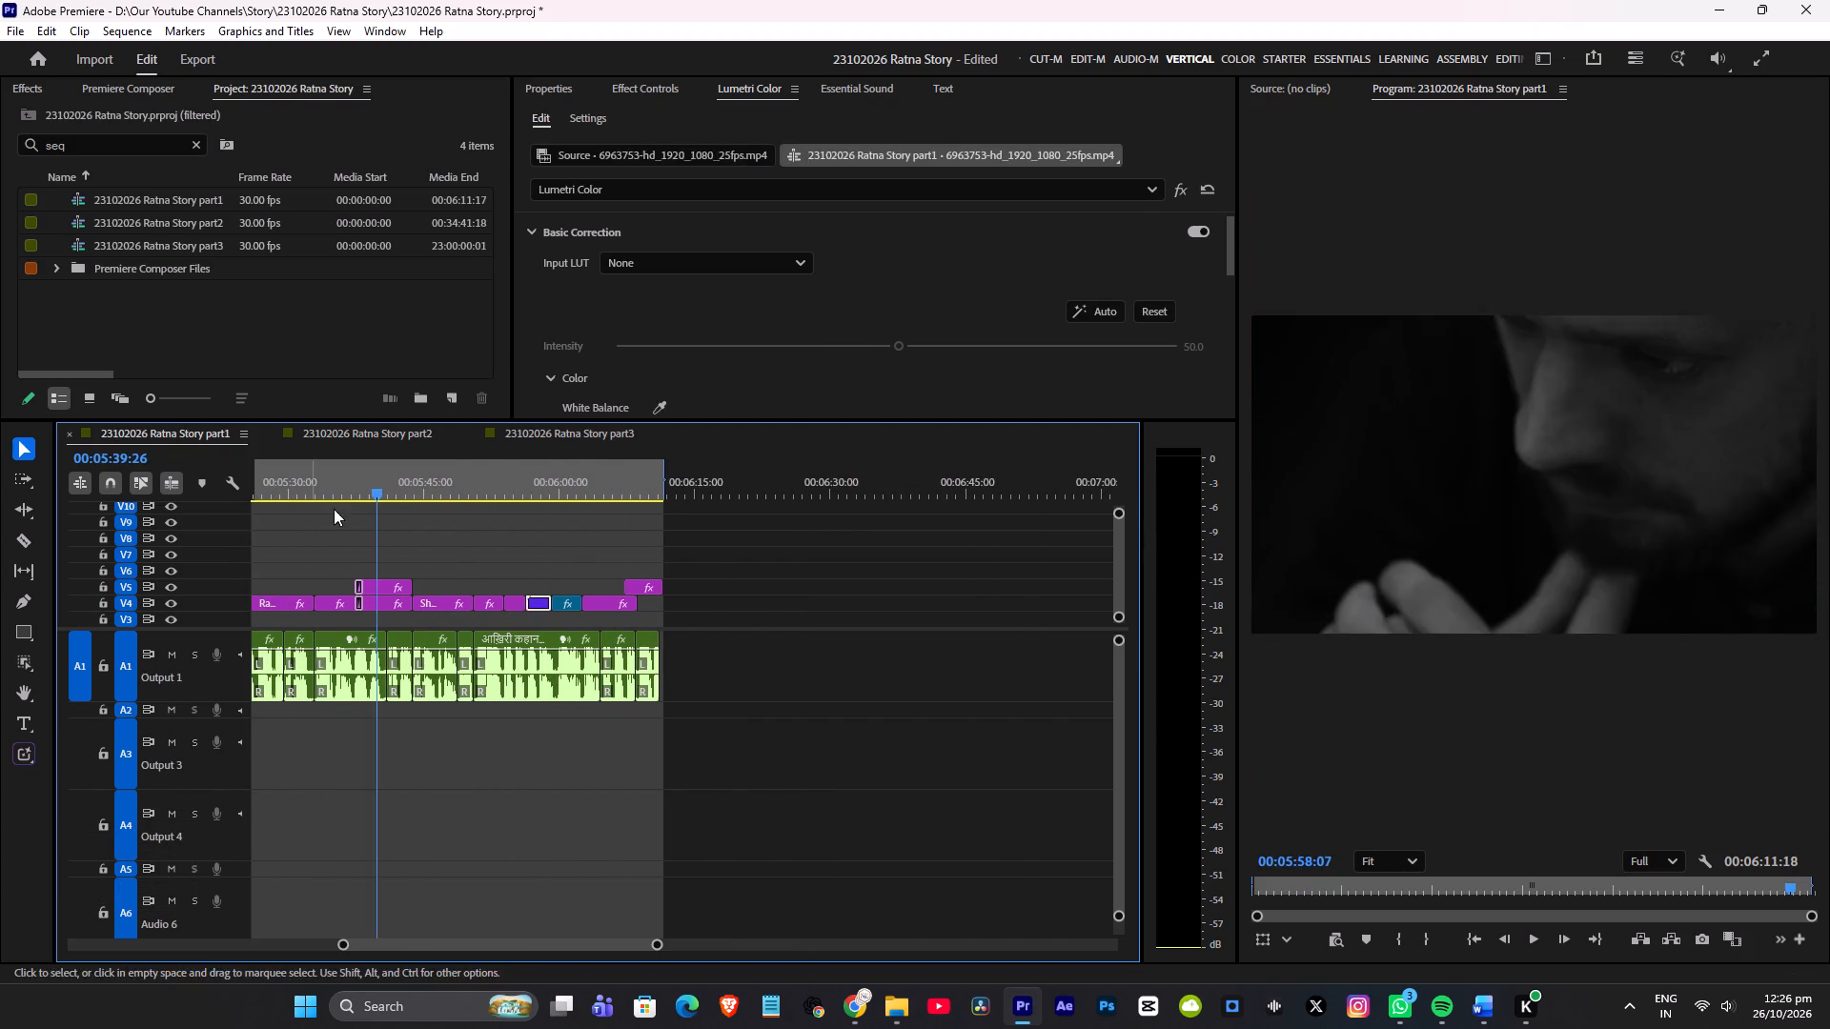
{"action": "left_click", "coordinate": [514, 496]}
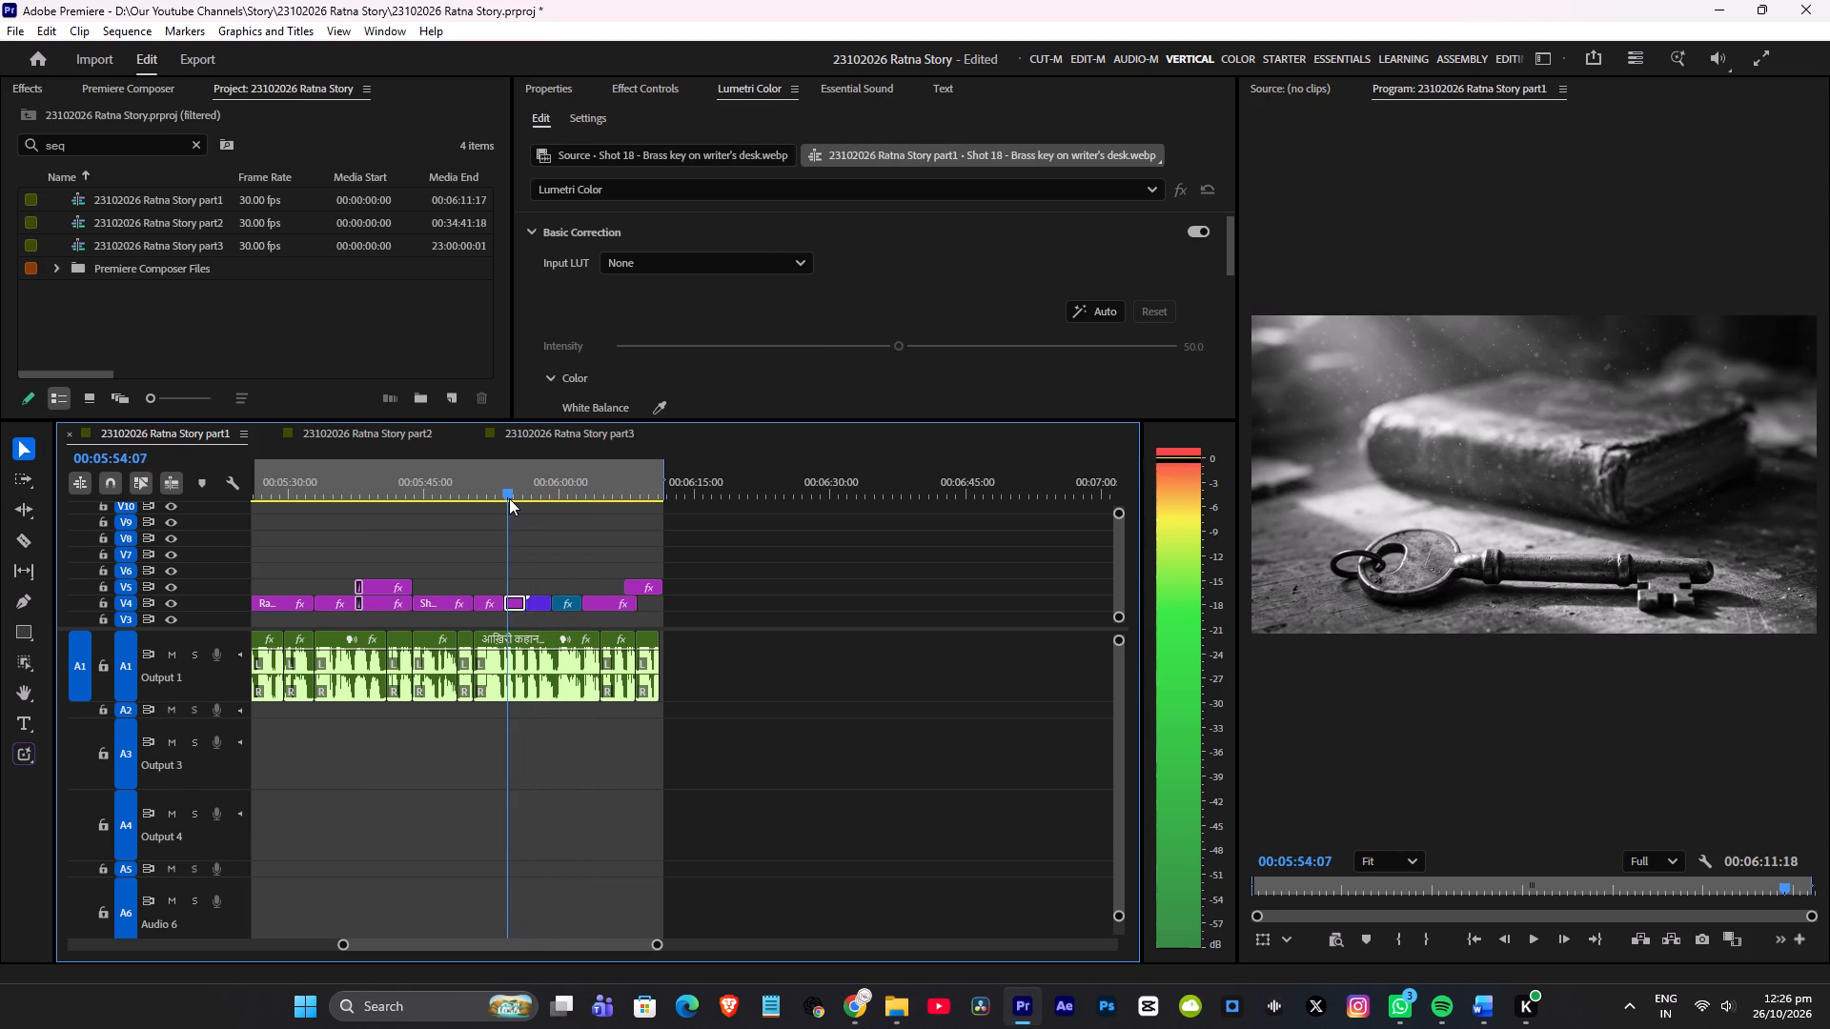
{"action": "scroll", "coordinate": [533, 518], "scroll_direction": "up", "scroll_amount": 7, "text": "alt"}
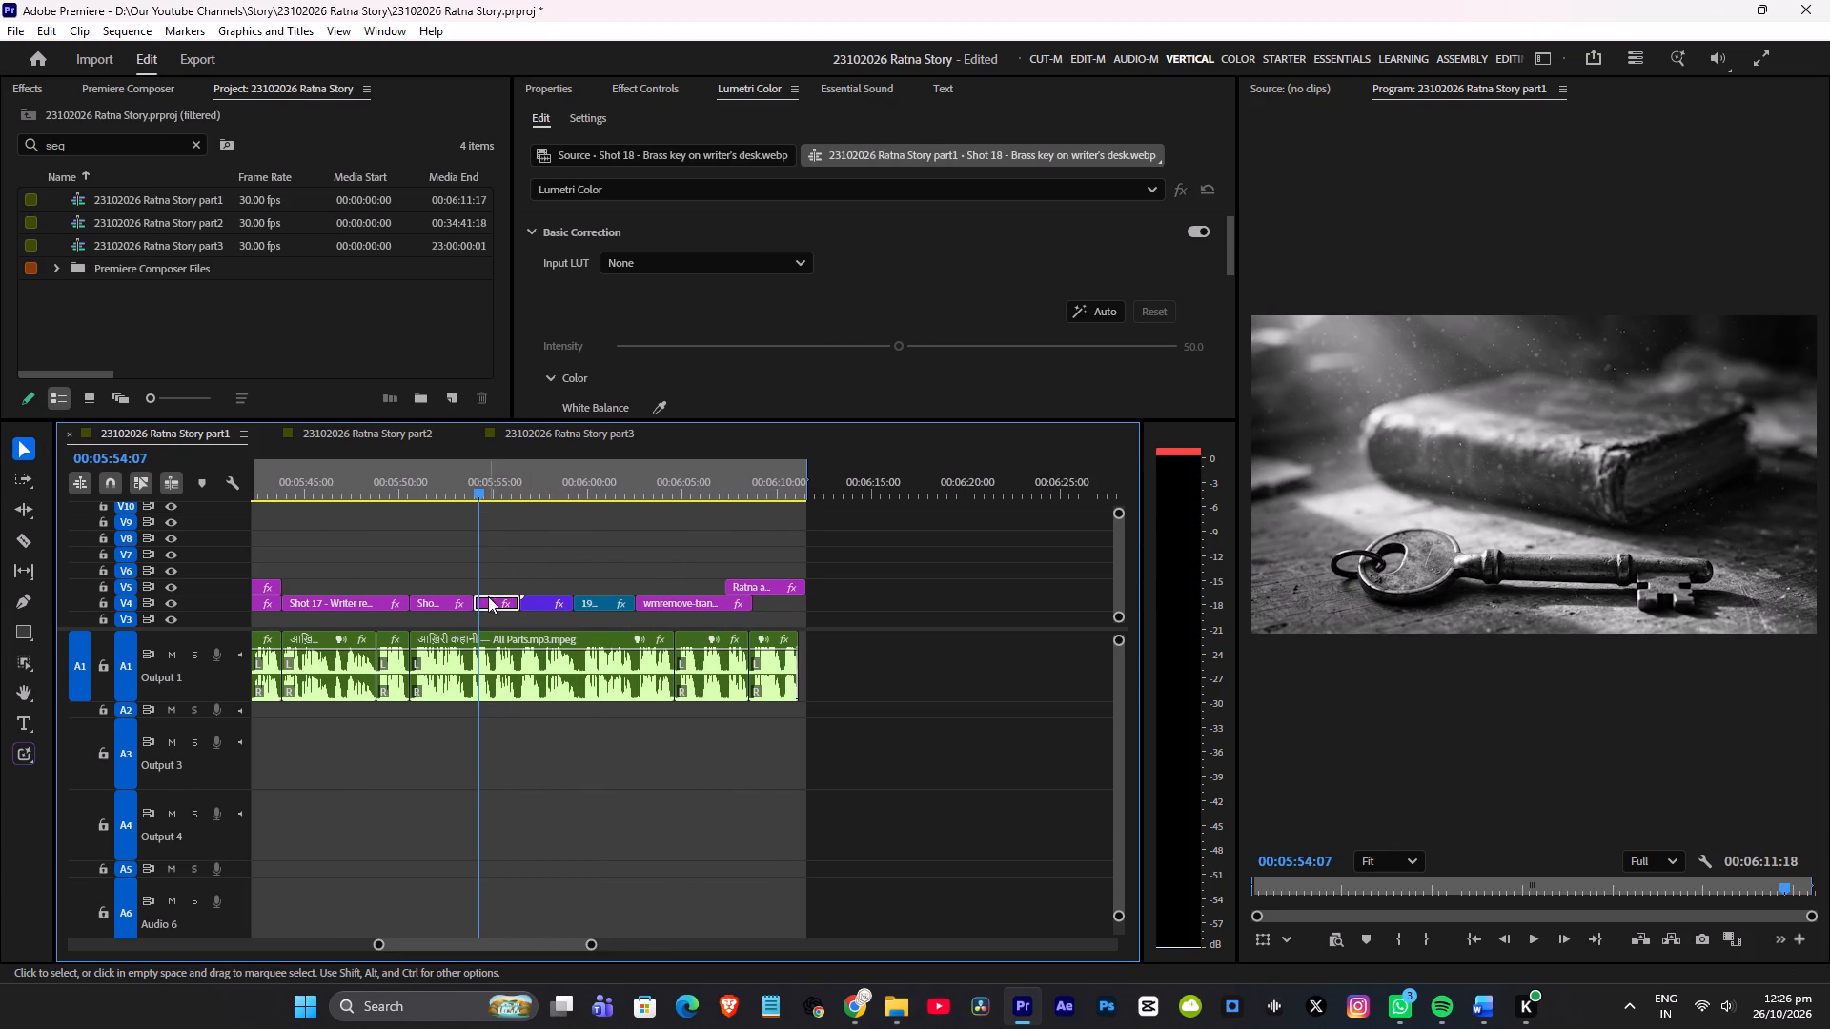
{"action": "key", "text": "ctrl+c"}
Paste the Shot 18 brass key clip on V4 of the part2 sequence at 00:00:08:17 and save the project.
{"action": "left_click", "coordinate": [570, 430]}
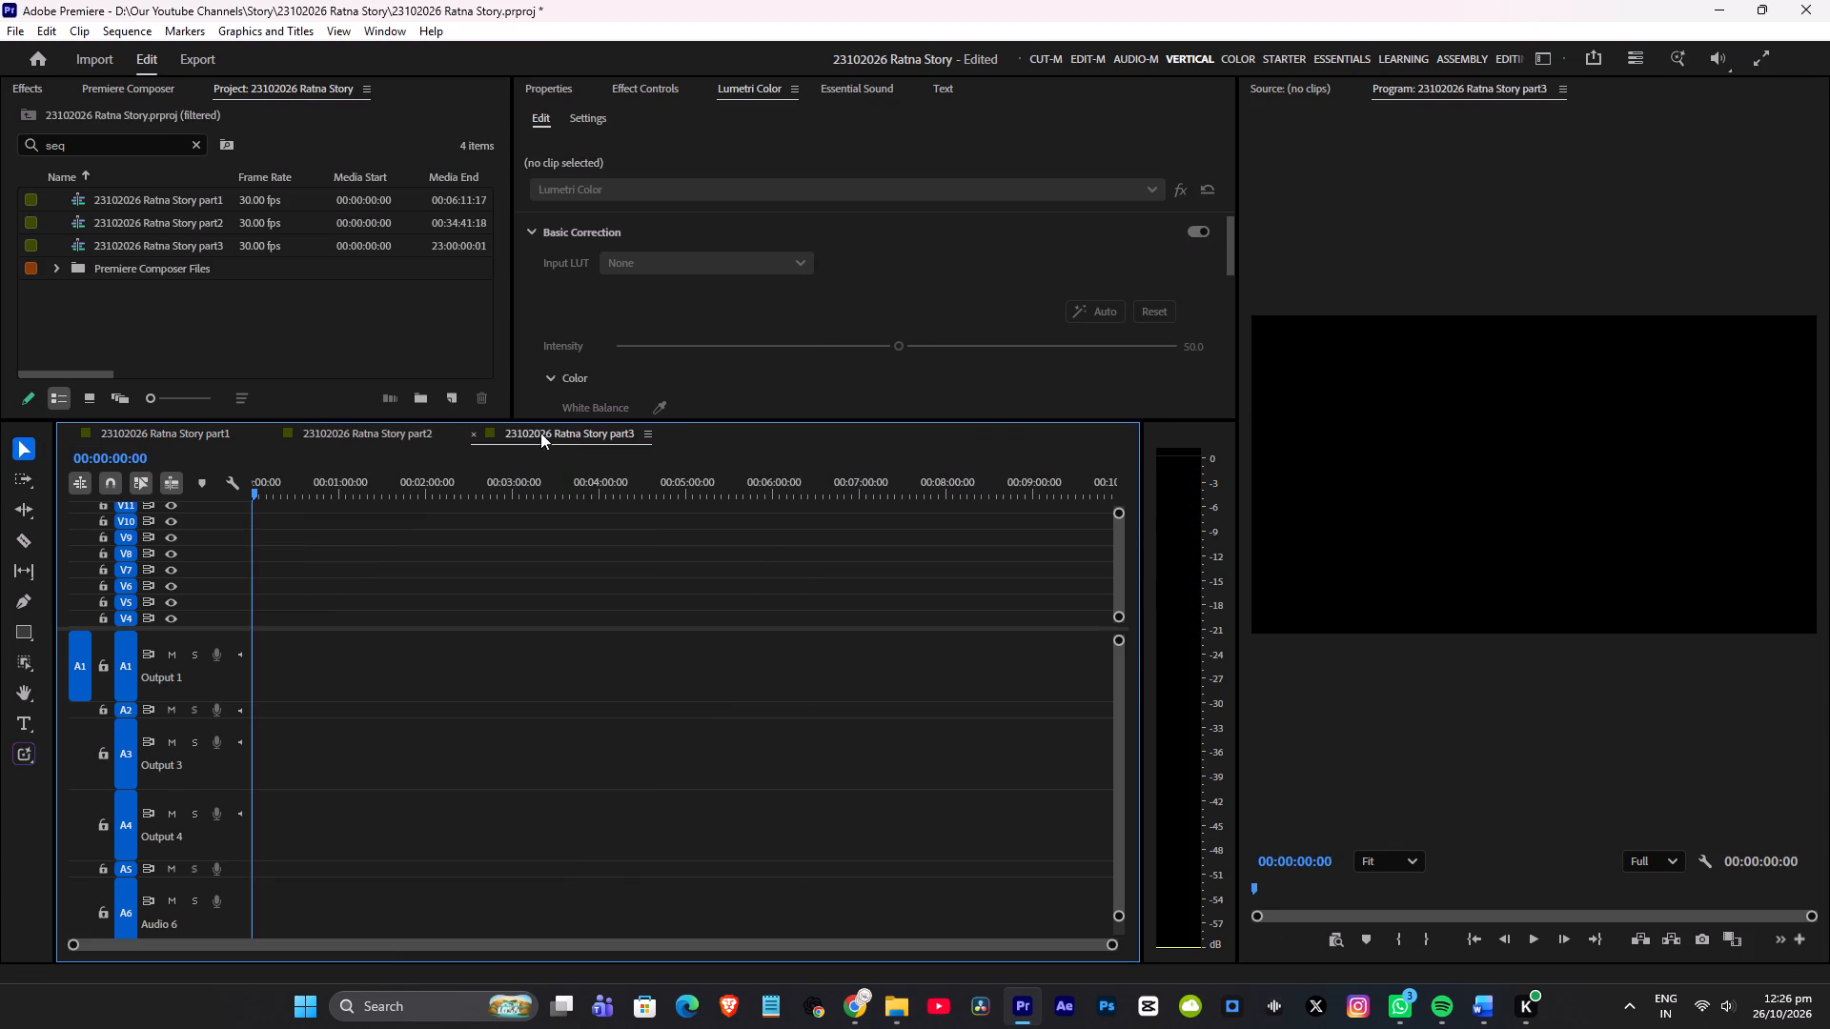
{"action": "left_click", "coordinate": [404, 433]}
{"action": "left_click_drag", "start_coordinate": [506, 466], "coordinate": [415, 484]}
{"action": "left_click", "coordinate": [452, 560]}
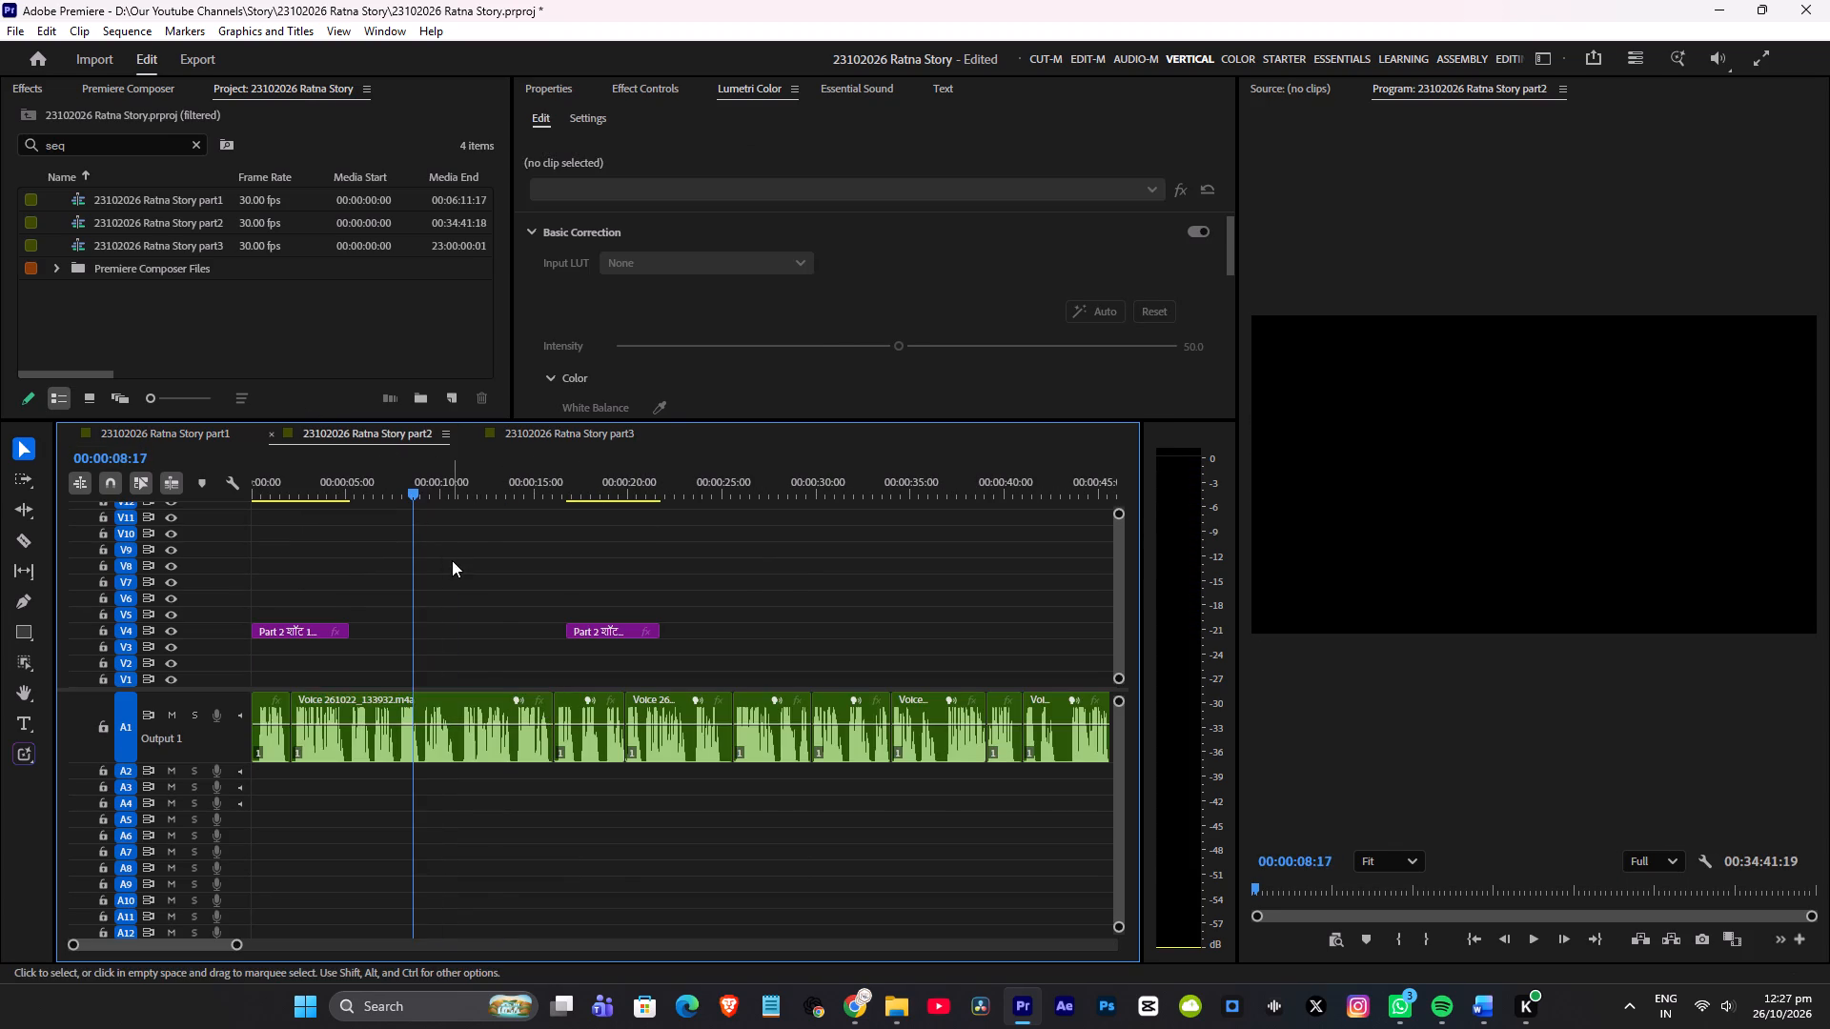
{"action": "key", "text": "ctrl+v"}
{"action": "left_click", "coordinate": [385, 578]}
{"action": "scroll", "coordinate": [403, 585], "scroll_direction": "up", "scroll_amount": 6}
{"action": "key", "text": "ctrl+s"}
Remove the black-and-white effect from the pasted Shot 18 brass key clip.
{"action": "scroll", "coordinate": [446, 581], "scroll_direction": "up", "scroll_amount": 13, "text": "alt"}
{"action": "left_click", "coordinate": [556, 629]}
{"action": "left_click_drag", "start_coordinate": [556, 629], "coordinate": [0, 629]}
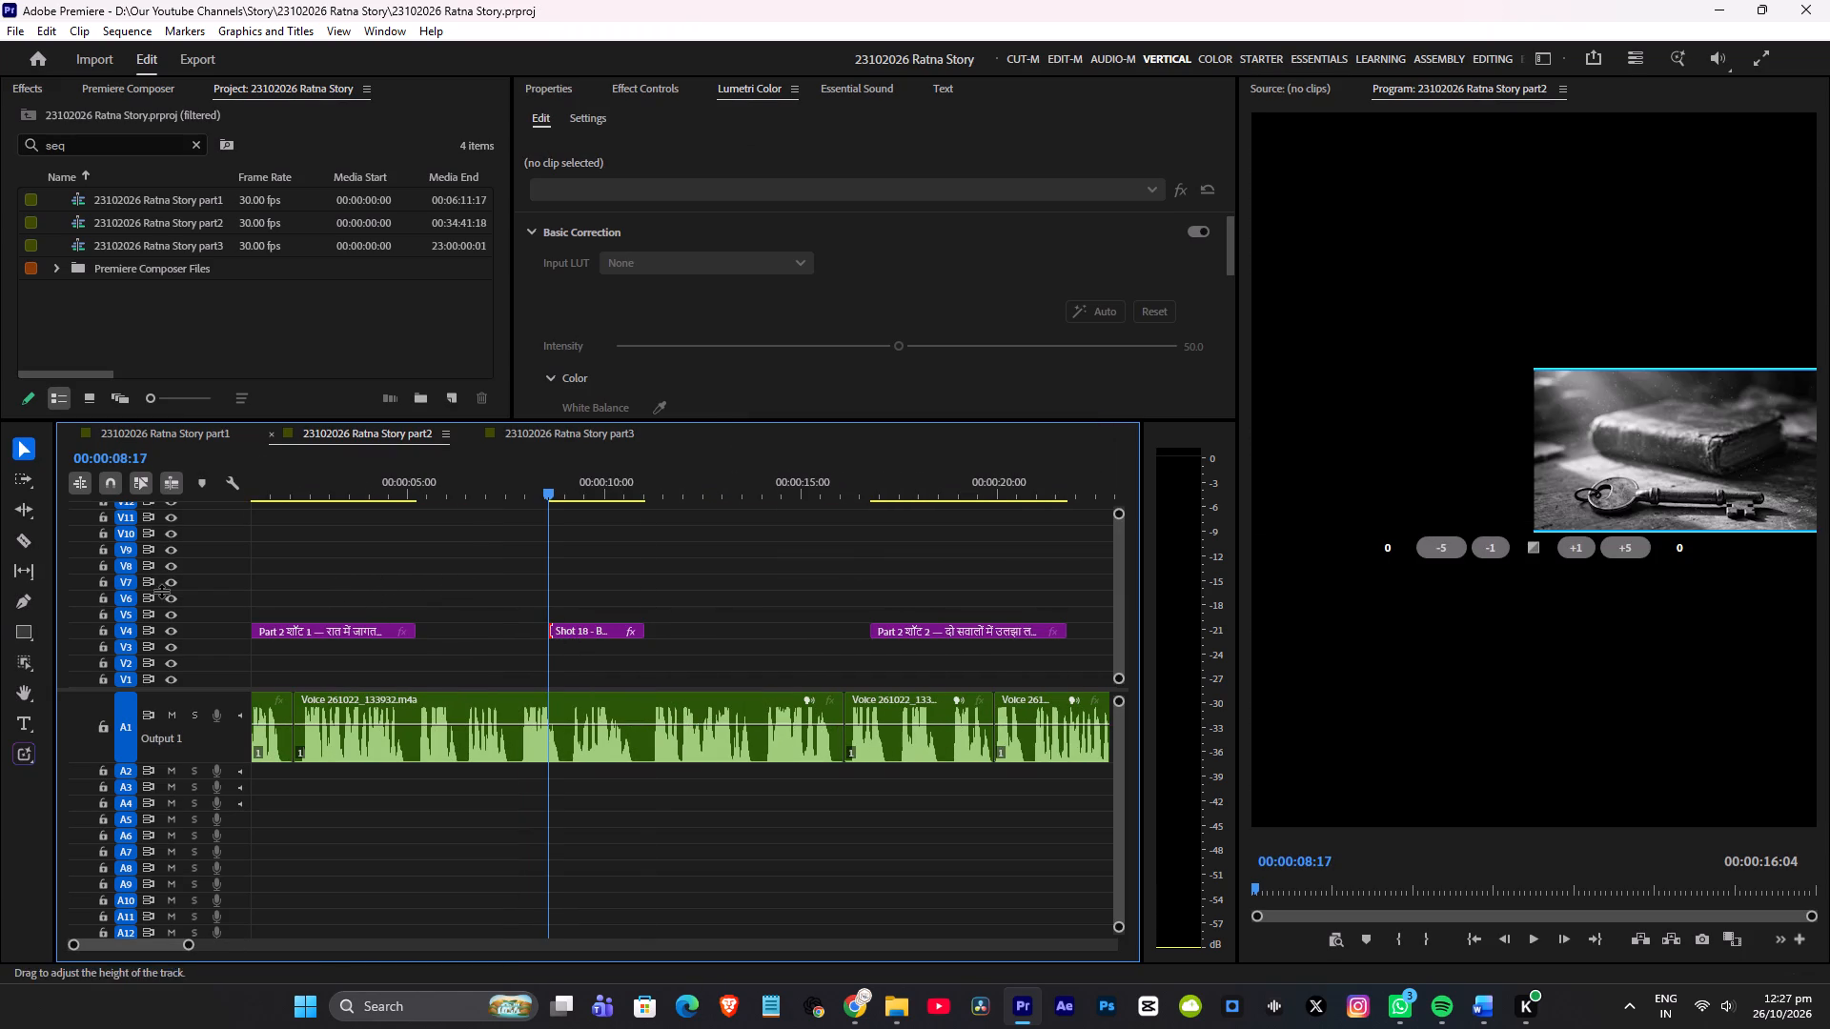
{"action": "left_click", "coordinate": [569, 627]}
{"action": "left_click", "coordinate": [629, 91]}
{"action": "scroll", "coordinate": [1082, 390], "scroll_direction": "down", "scroll_amount": 5}
{"action": "scroll", "coordinate": [1124, 324], "scroll_direction": "up", "scroll_amount": 8}
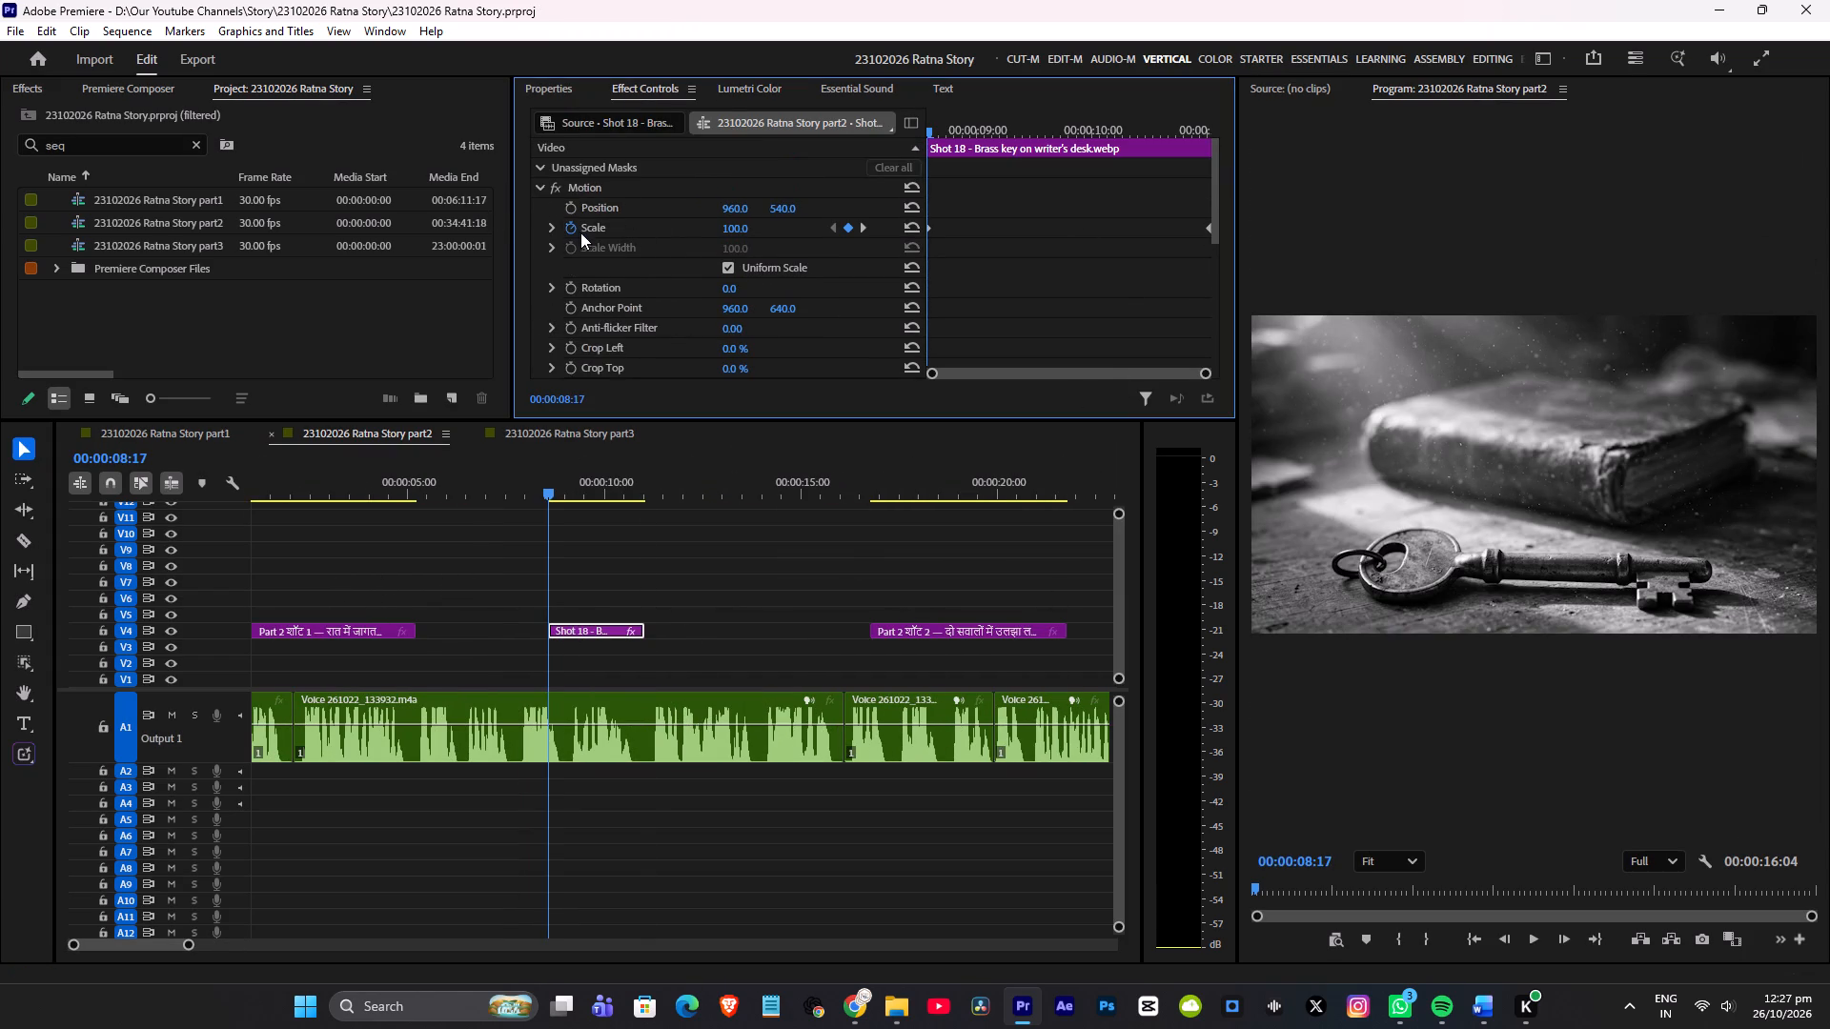
{"action": "scroll", "coordinate": [622, 260], "scroll_direction": "down", "scroll_amount": 15}
{"action": "left_click", "coordinate": [625, 246]}
{"action": "key", "text": "Delete"}
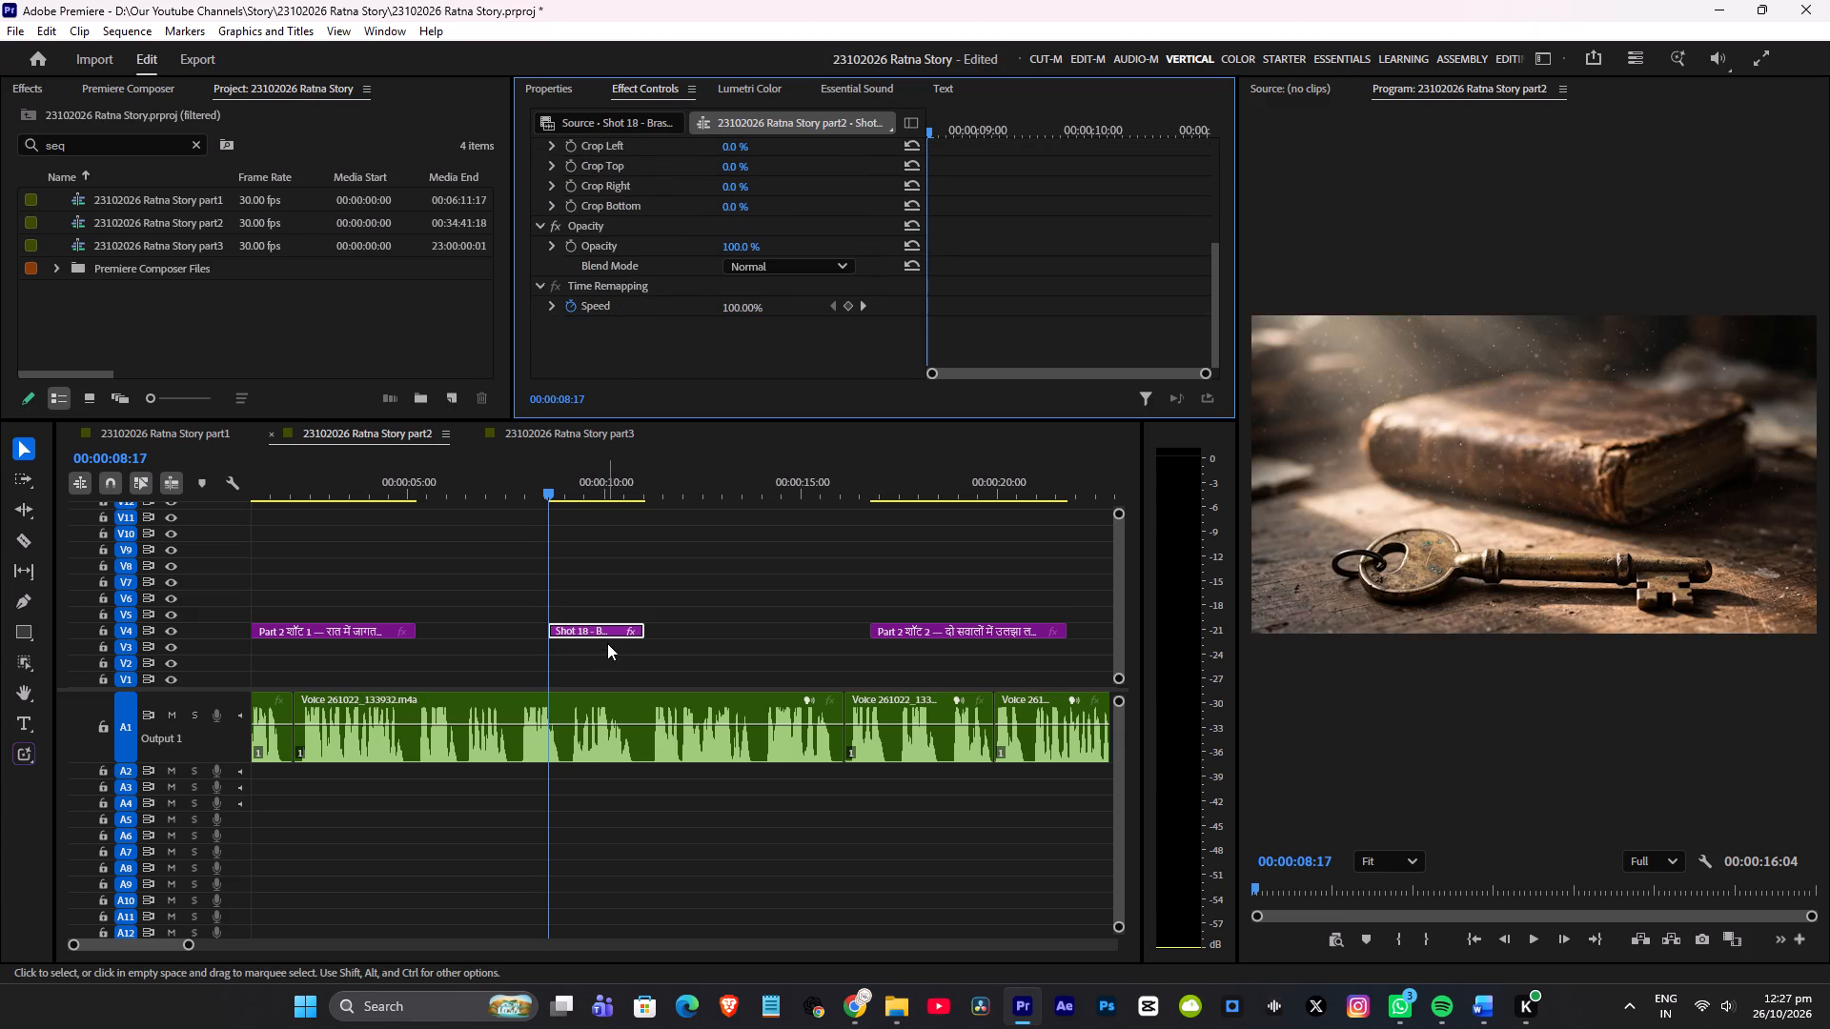
Move the Shot 18 clip directly after the shot 1 image on V4 and extend it to end at 00:00:09:03.
{"action": "left_click_drag", "start_coordinate": [599, 634], "coordinate": [472, 634]}
{"action": "left_click", "coordinate": [397, 492]}
{"action": "key", "text": "space"}
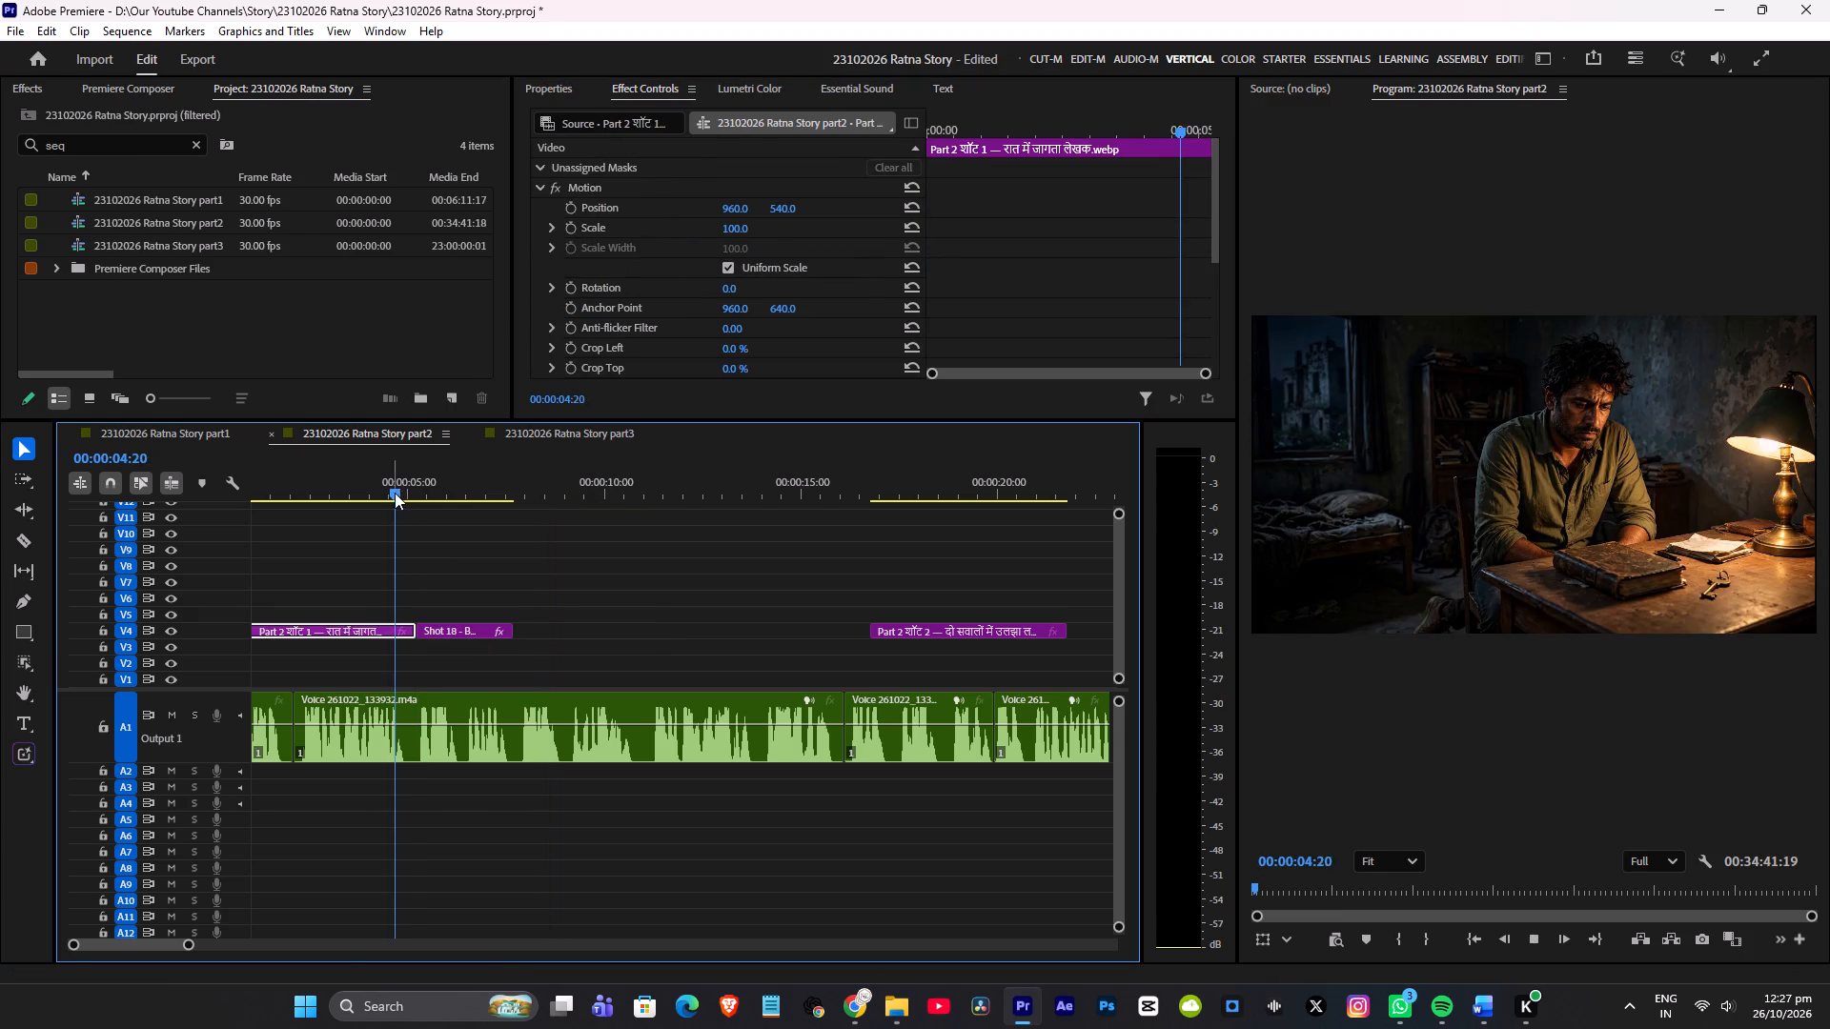
{"action": "scroll", "coordinate": [434, 565], "scroll_direction": "up", "scroll_amount": 1}
{"action": "scroll", "coordinate": [605, 582], "scroll_direction": "up", "scroll_amount": 3, "text": "alt"}
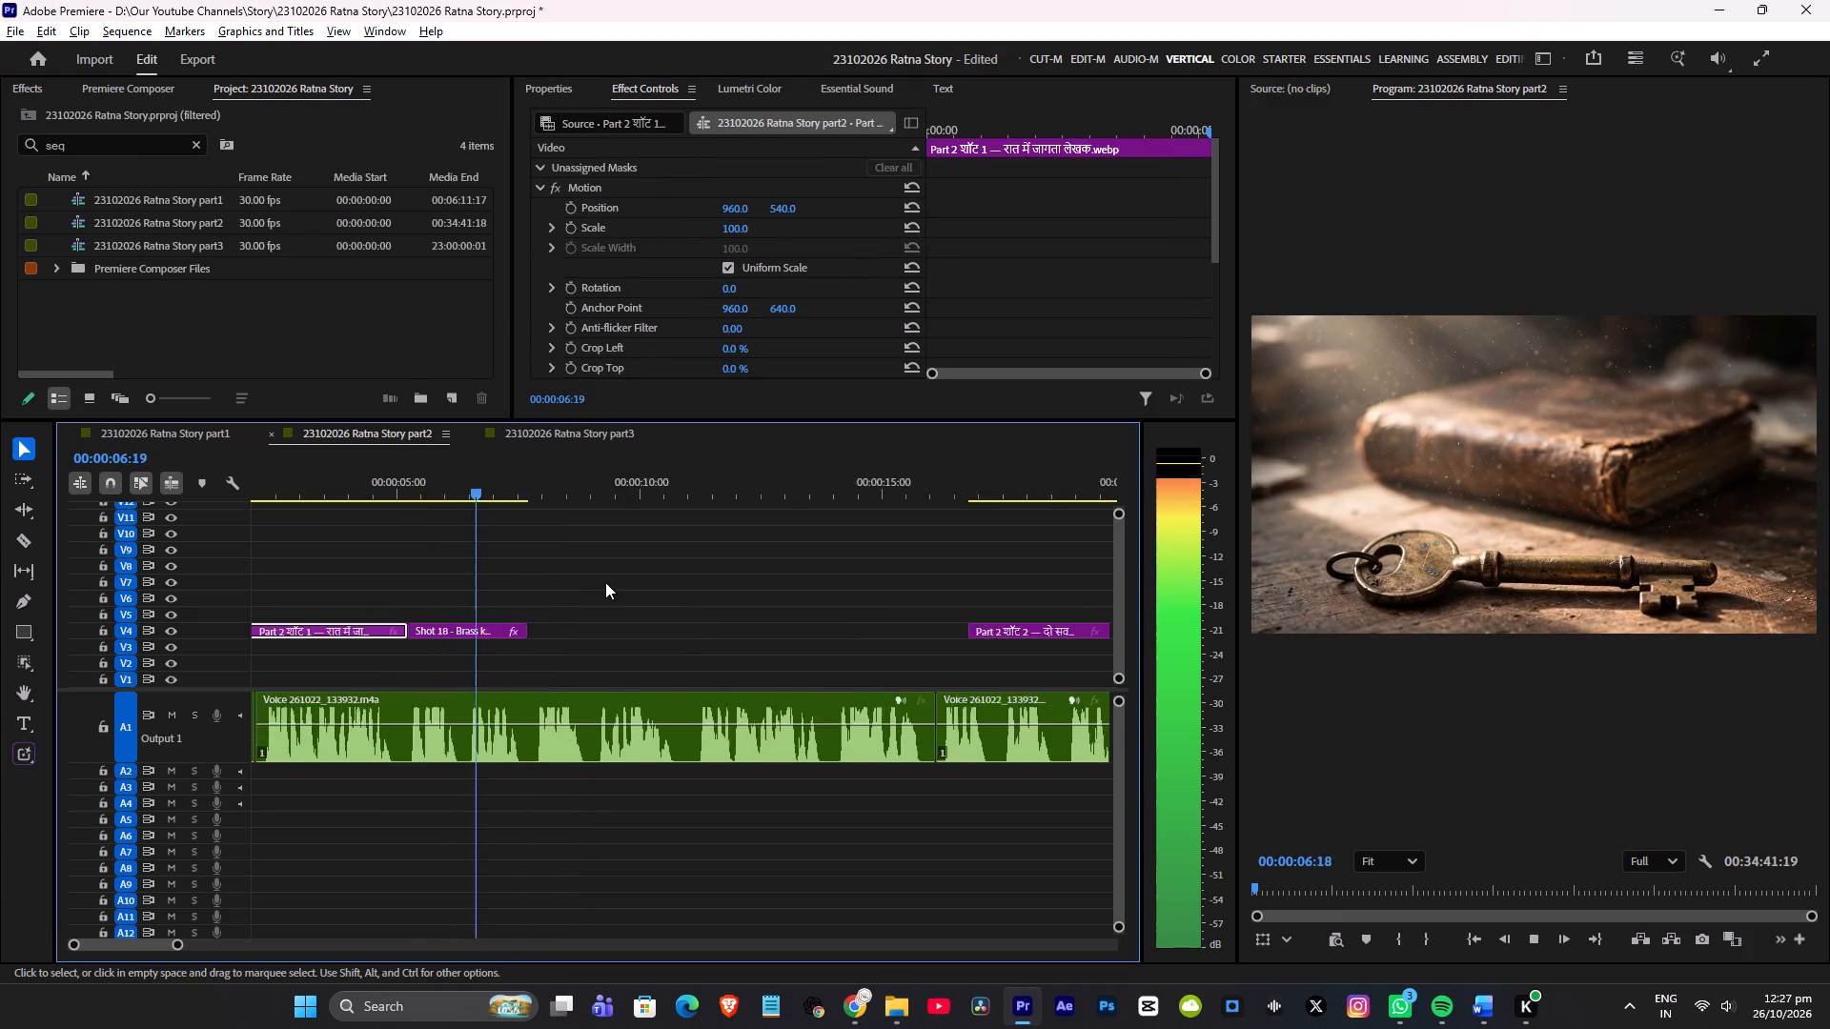
{"action": "scroll", "coordinate": [605, 582], "scroll_direction": "up", "scroll_amount": 2, "text": "alt"}
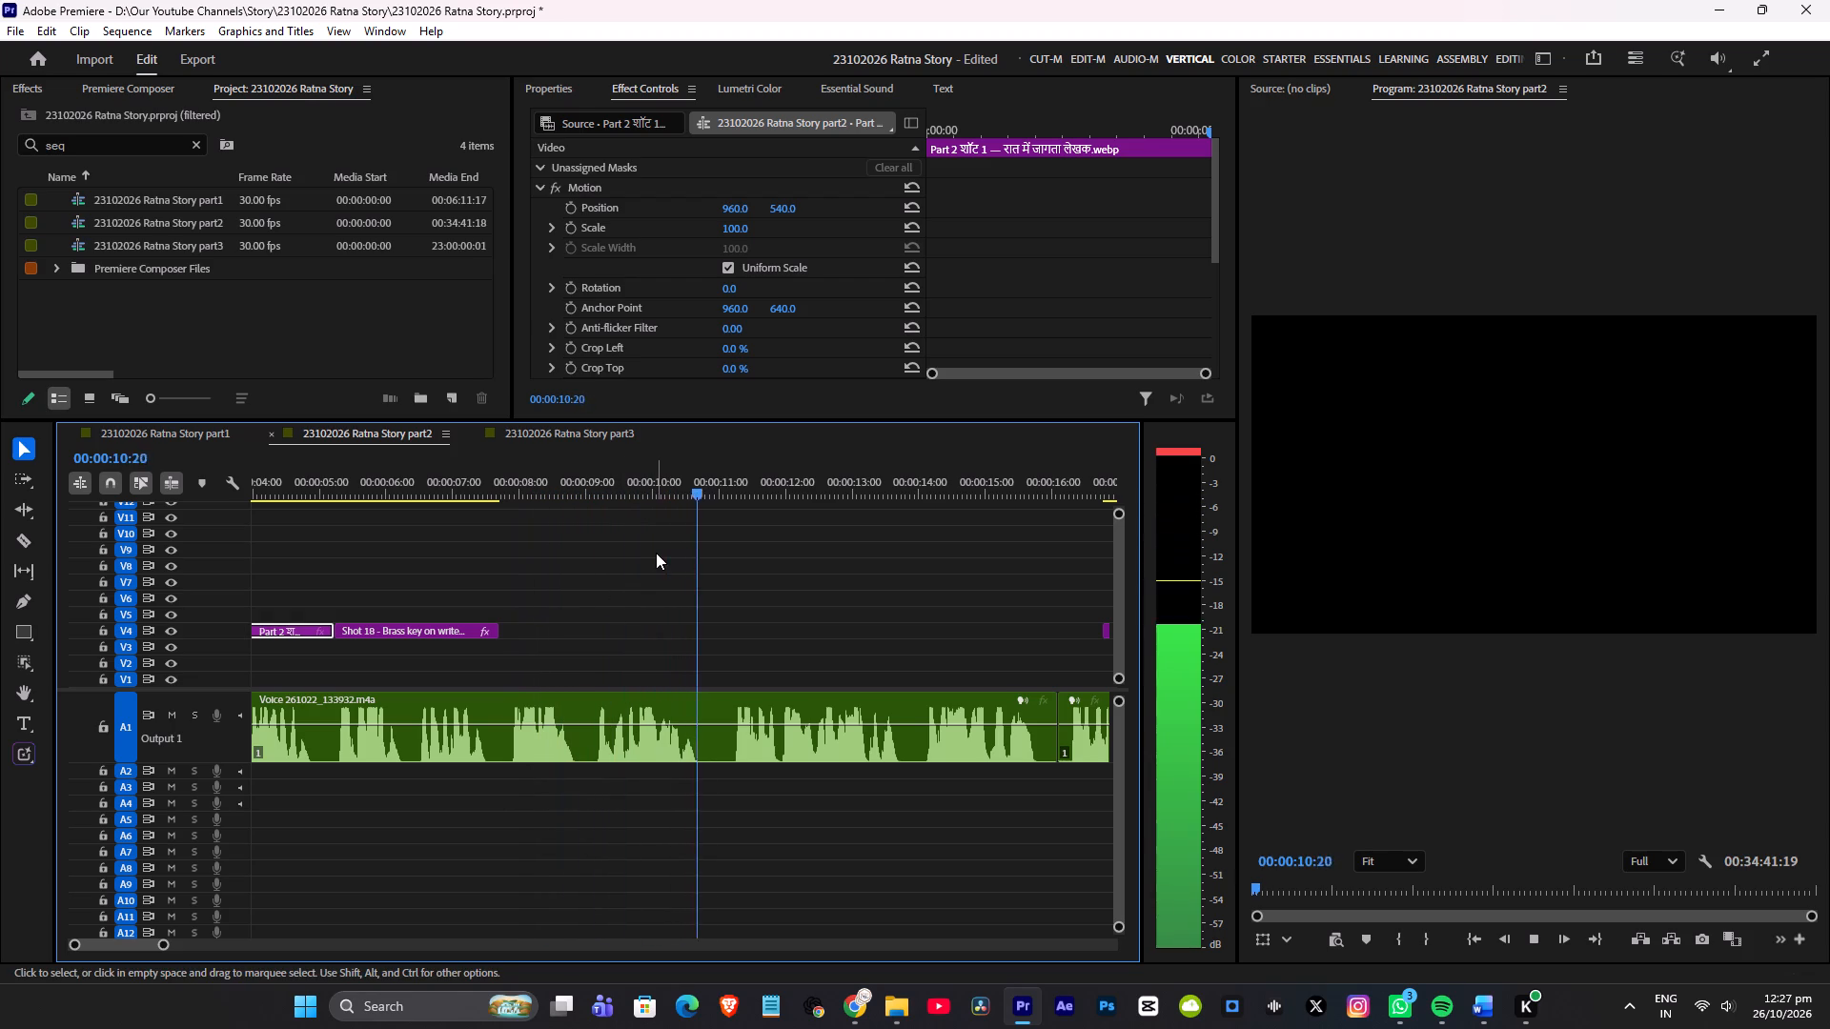
{"action": "key", "text": "space"}
{"action": "left_click", "coordinate": [528, 480]}
{"action": "key", "text": "space"}
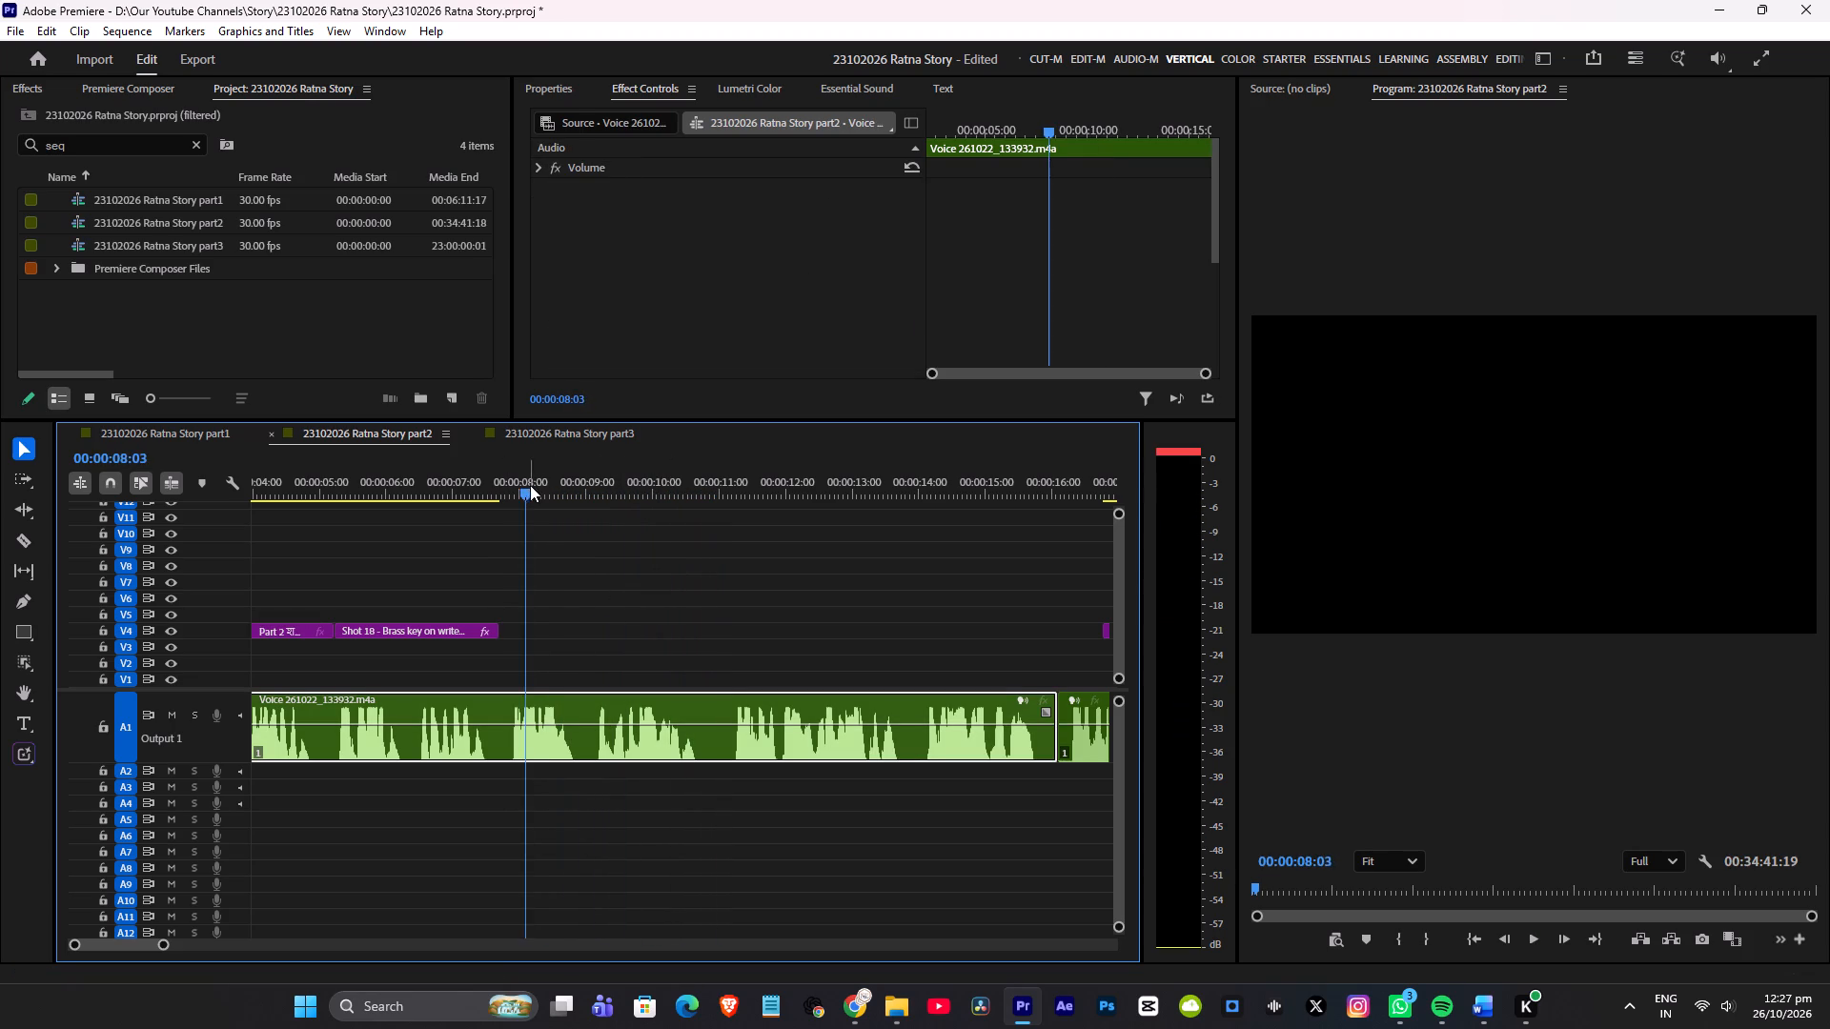
{"action": "key", "text": "space"}
{"action": "left_click_drag", "start_coordinate": [499, 632], "coordinate": [610, 634]}
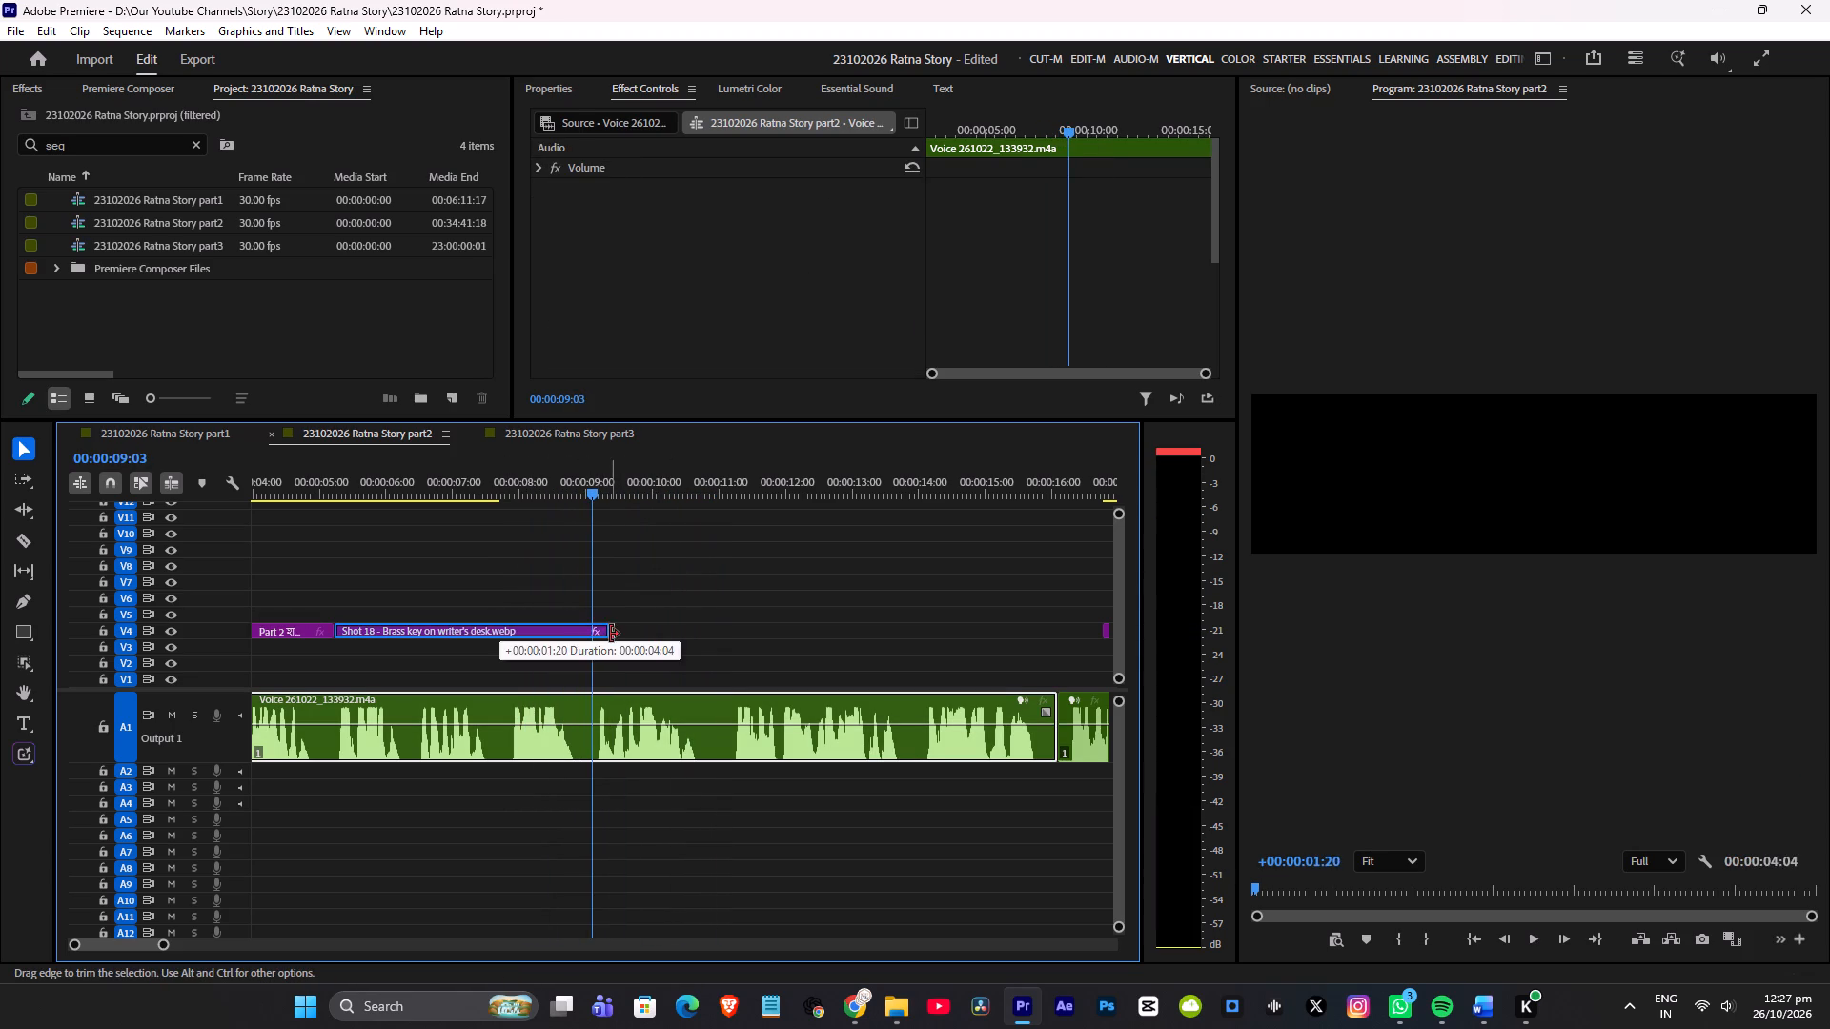
{"action": "left_click_drag", "start_coordinate": [610, 634], "coordinate": [595, 634]}
Move the Shot 18 clip's closing Scale keyframe to the clip's new end and save the project.
{"action": "left_click", "coordinate": [551, 634]}
{"action": "left_click_drag", "start_coordinate": [1108, 225], "coordinate": [1544, 241]}
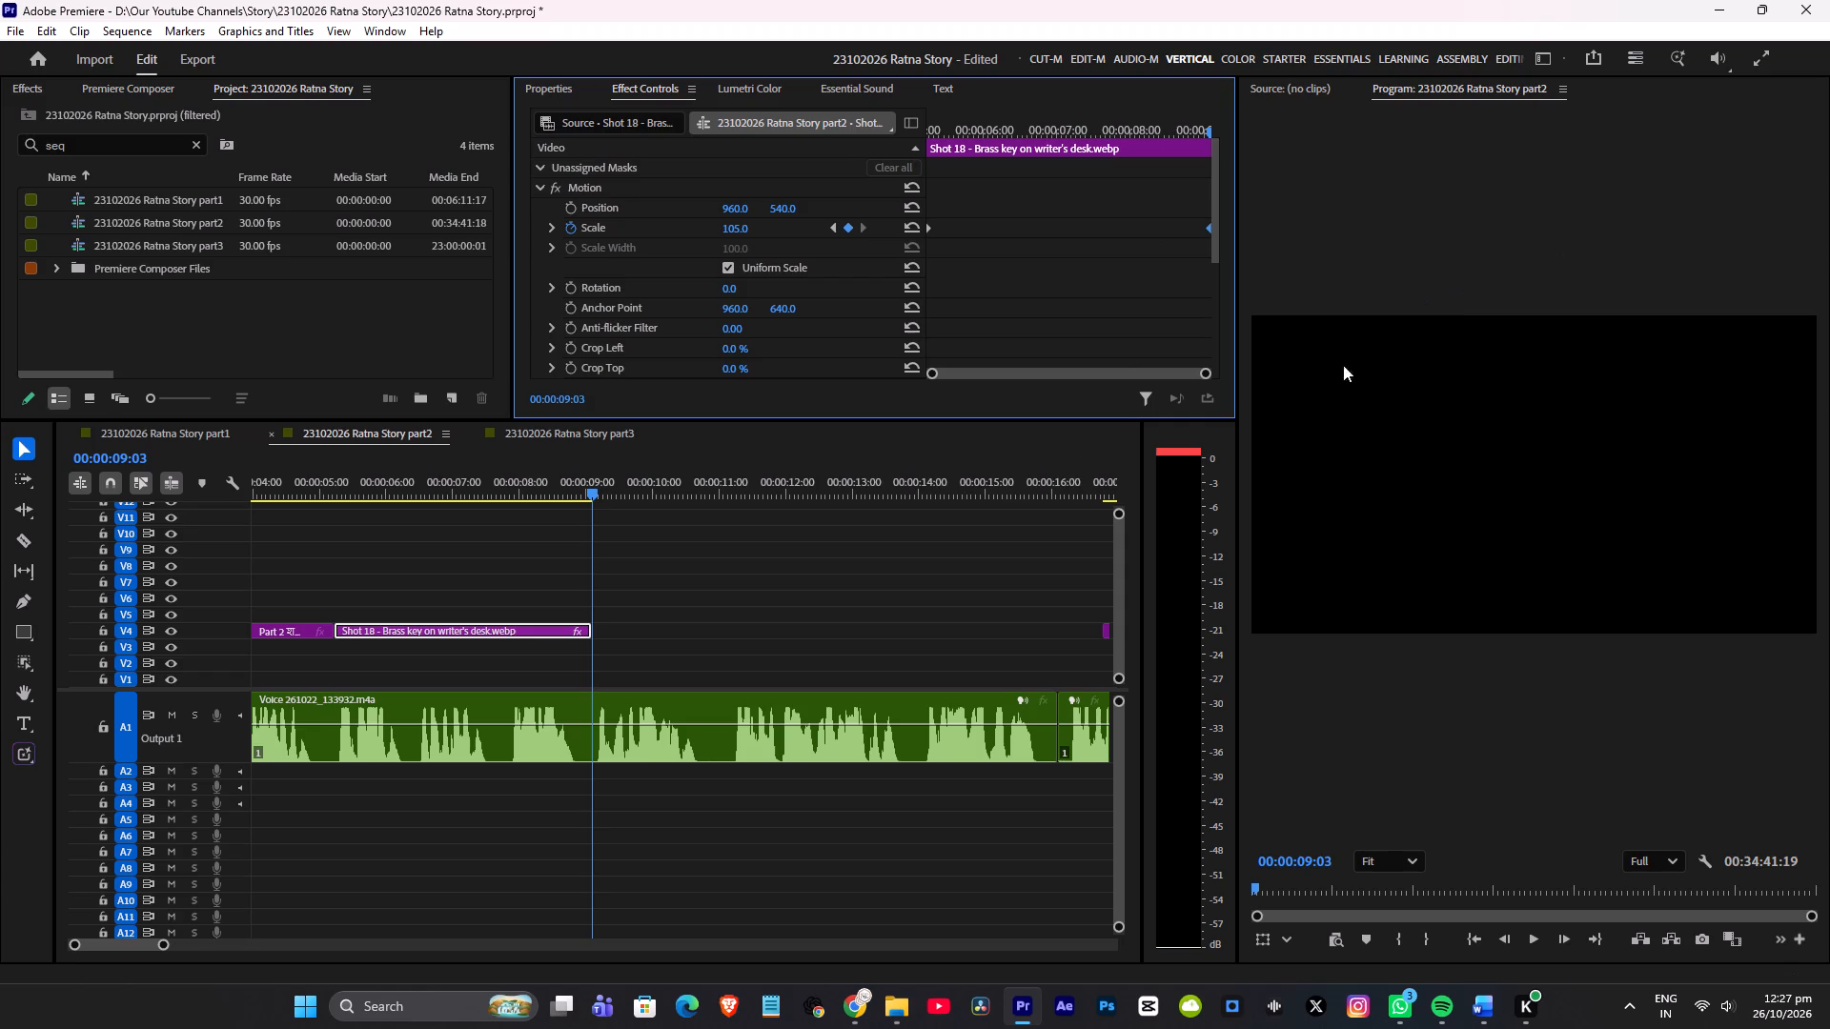
{"action": "key", "text": "ctrl+s"}
Move the shot 2 image on V4 to start directly after the Shot 18 clip.
{"action": "scroll", "coordinate": [606, 573], "scroll_direction": "down", "scroll_amount": 7, "text": "alt"}
{"action": "left_click_drag", "start_coordinate": [827, 630], "coordinate": [755, 631]}
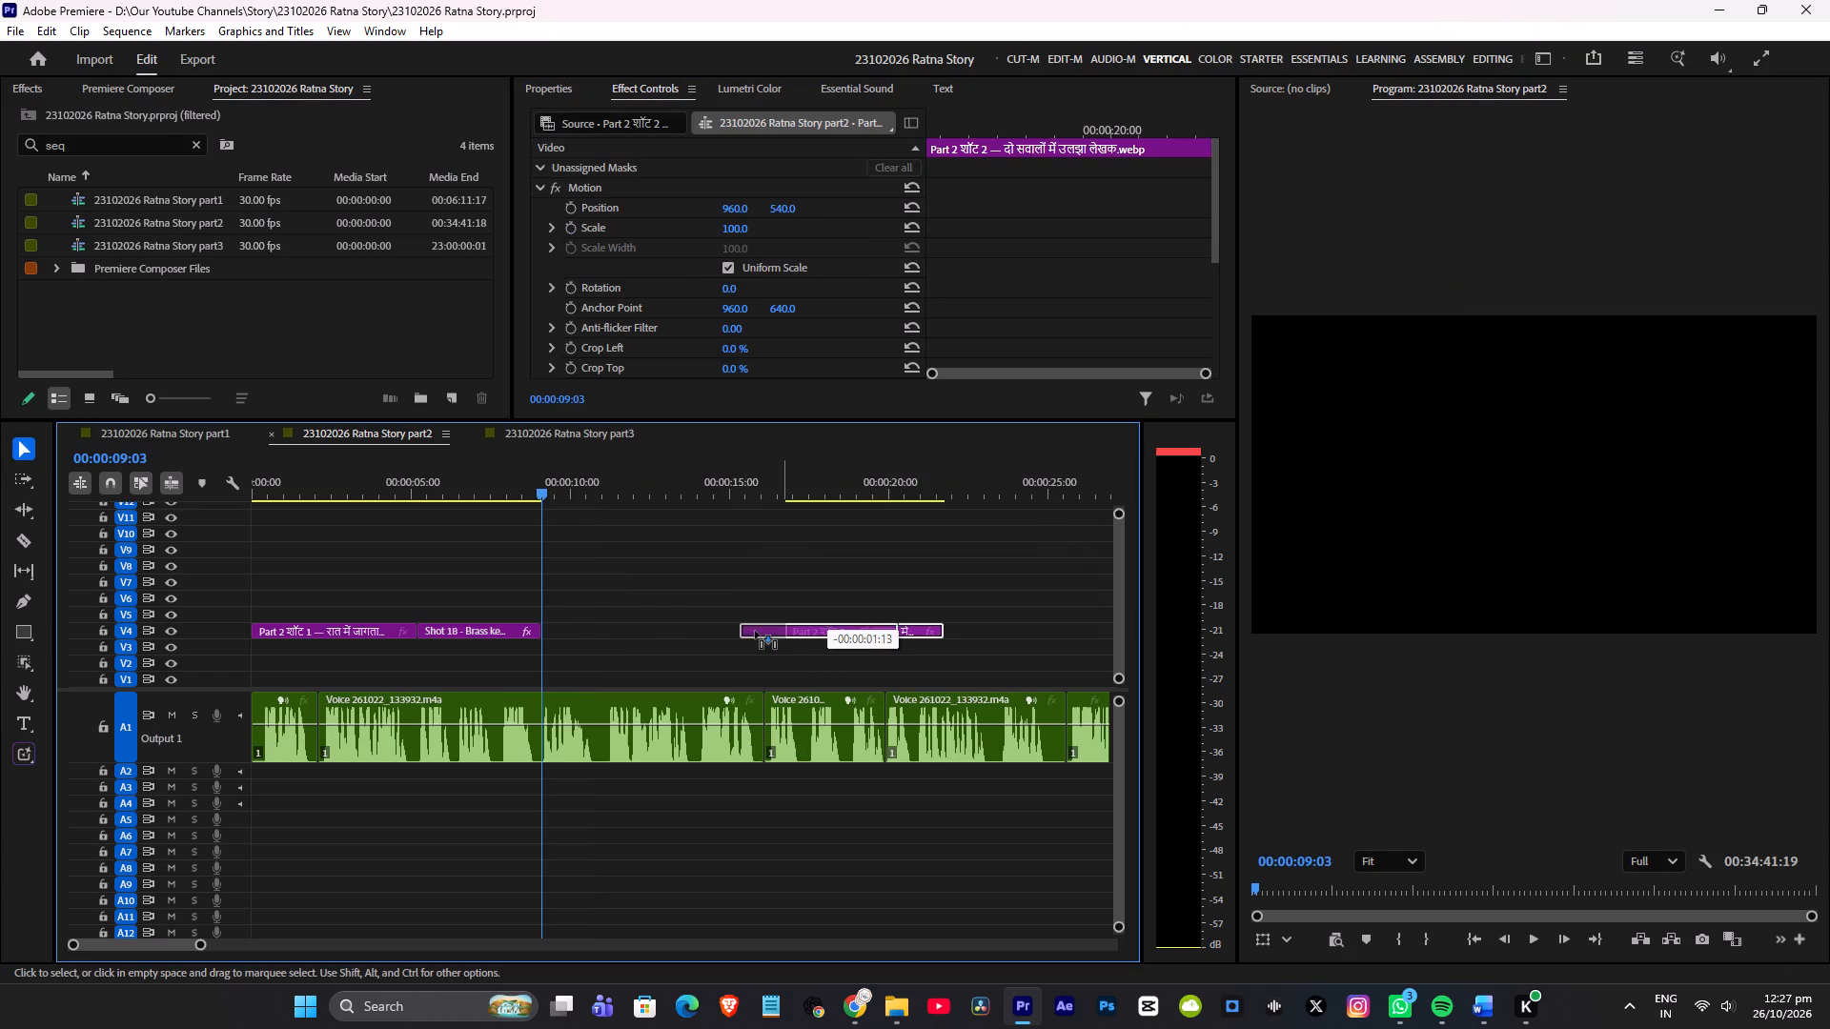
{"action": "left_click_drag", "start_coordinate": [755, 631], "coordinate": [589, 630]}
Listen to the voice-over under the shot 2 image and trim that image's end on V4 to 00:00:13:25.
{"action": "left_click", "coordinate": [477, 474]}
{"action": "key", "text": "space"}
{"action": "scroll", "coordinate": [645, 576], "scroll_direction": "up", "scroll_amount": 6, "text": "alt"}
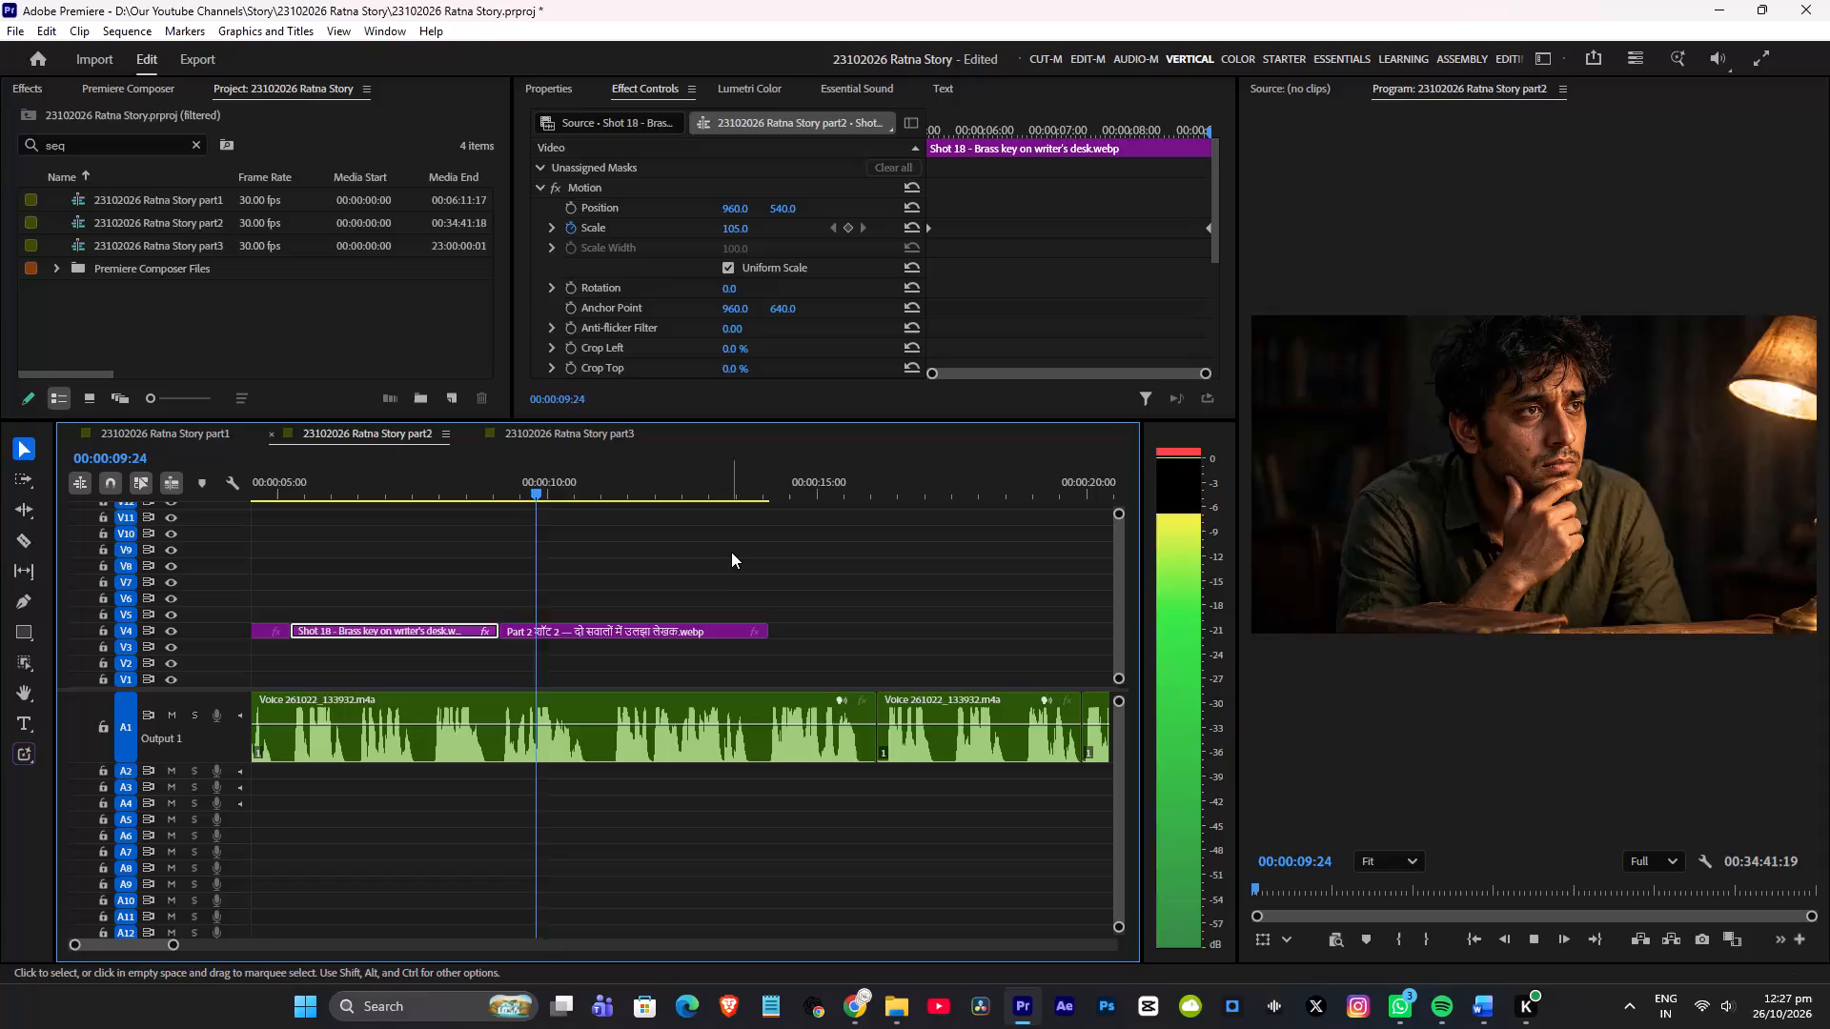
{"action": "scroll", "coordinate": [682, 541], "scroll_direction": "down", "scroll_amount": 2}
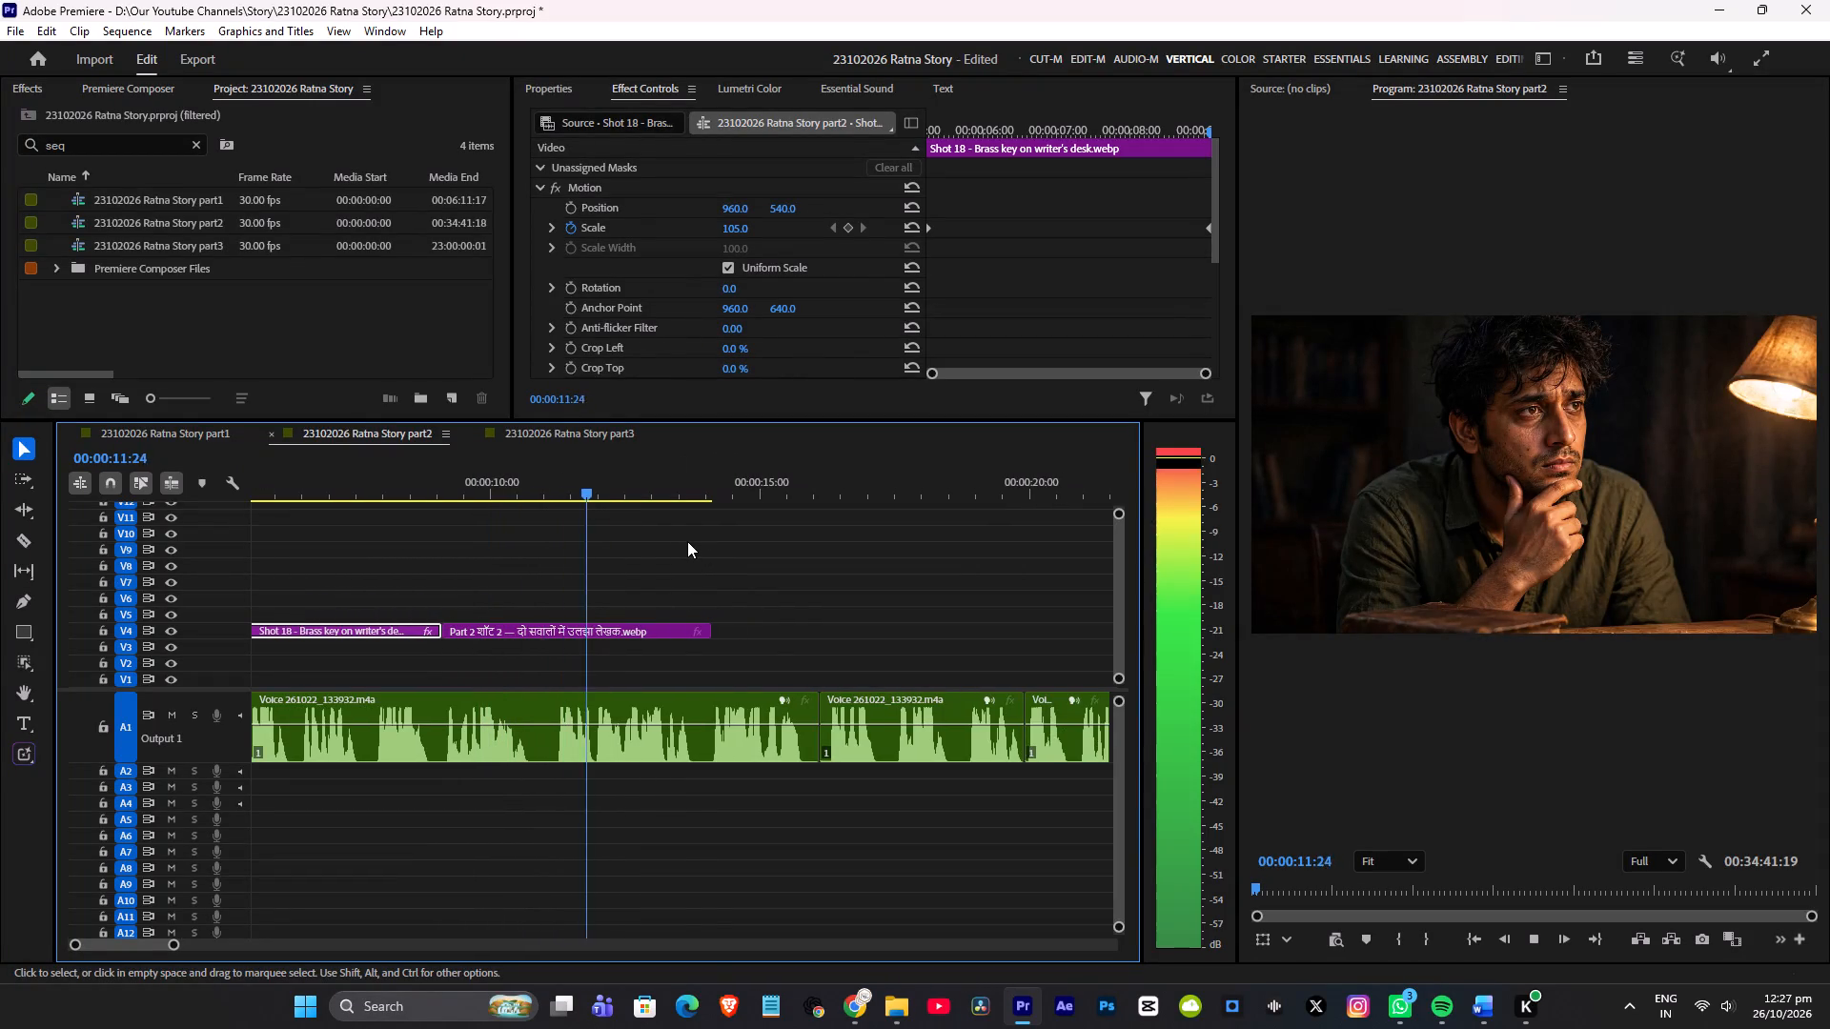
{"action": "scroll", "coordinate": [687, 541], "scroll_direction": "down", "scroll_amount": 3}
{"action": "left_click_drag", "start_coordinate": [631, 629], "coordinate": [723, 627]}
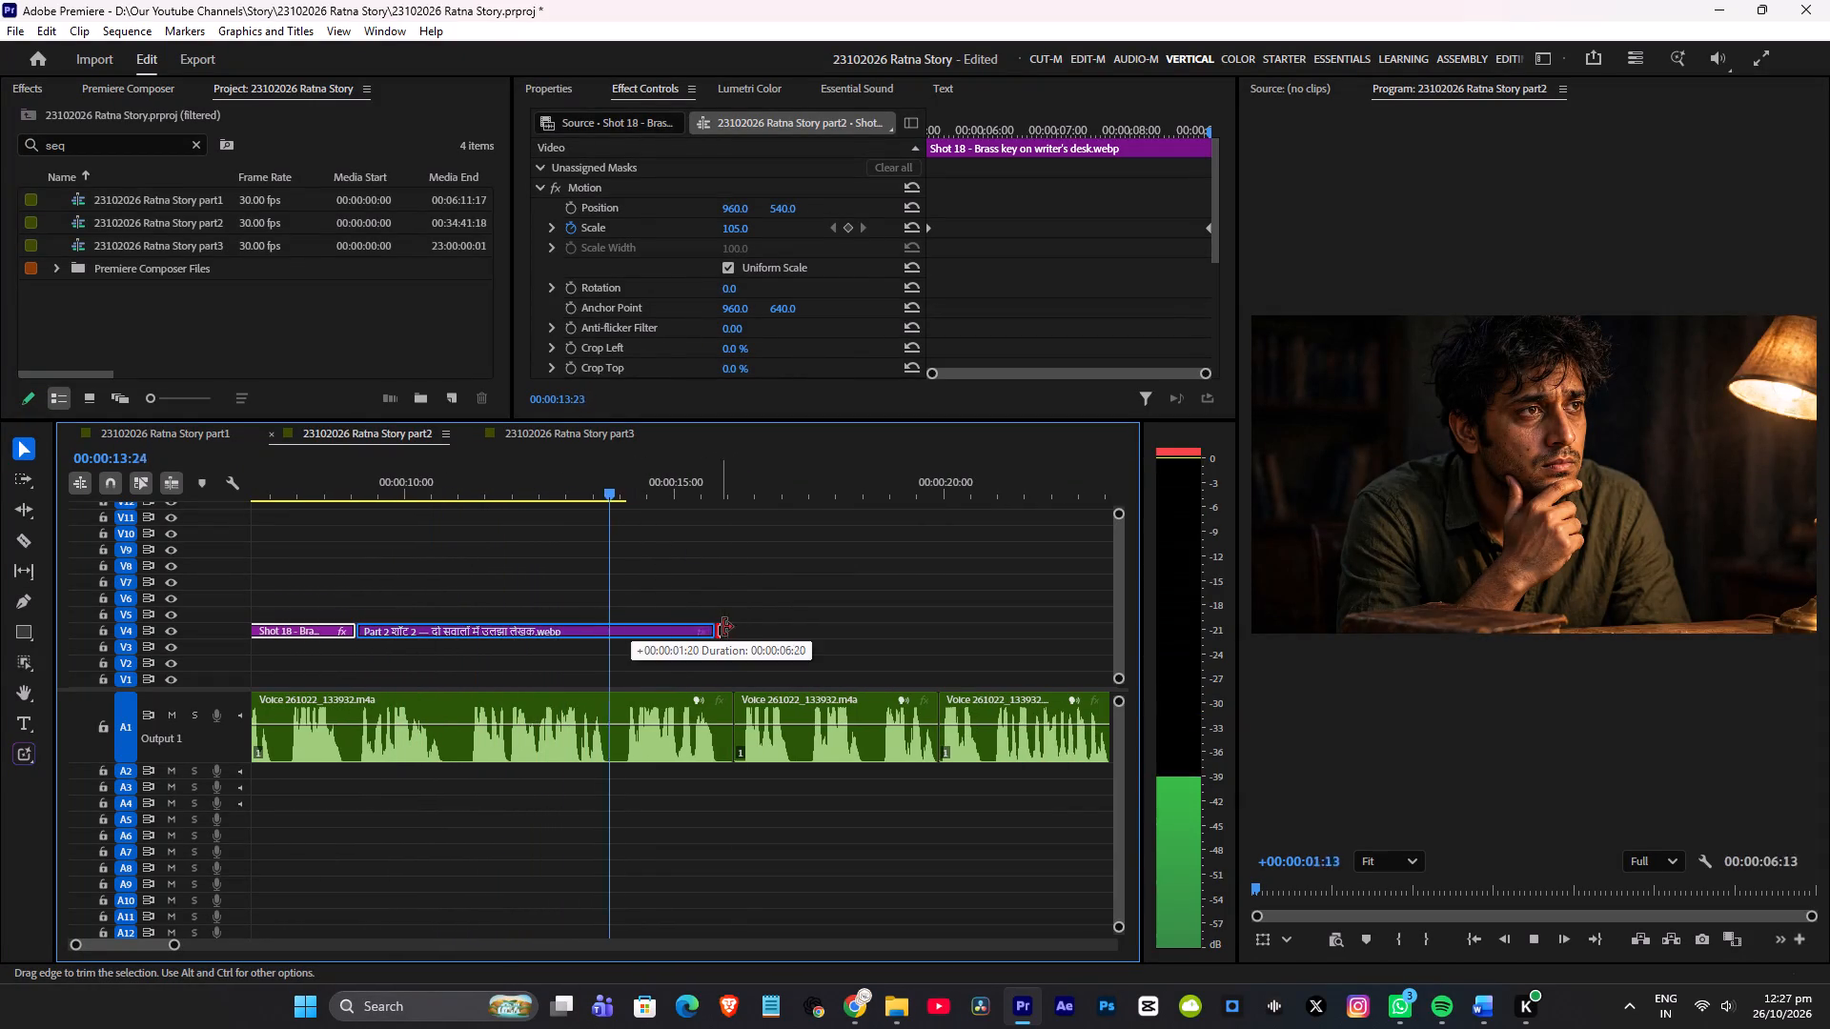
{"action": "left_click_drag", "start_coordinate": [723, 627], "coordinate": [736, 626]}
{"action": "scroll", "coordinate": [842, 600], "scroll_direction": "down", "scroll_amount": 4}
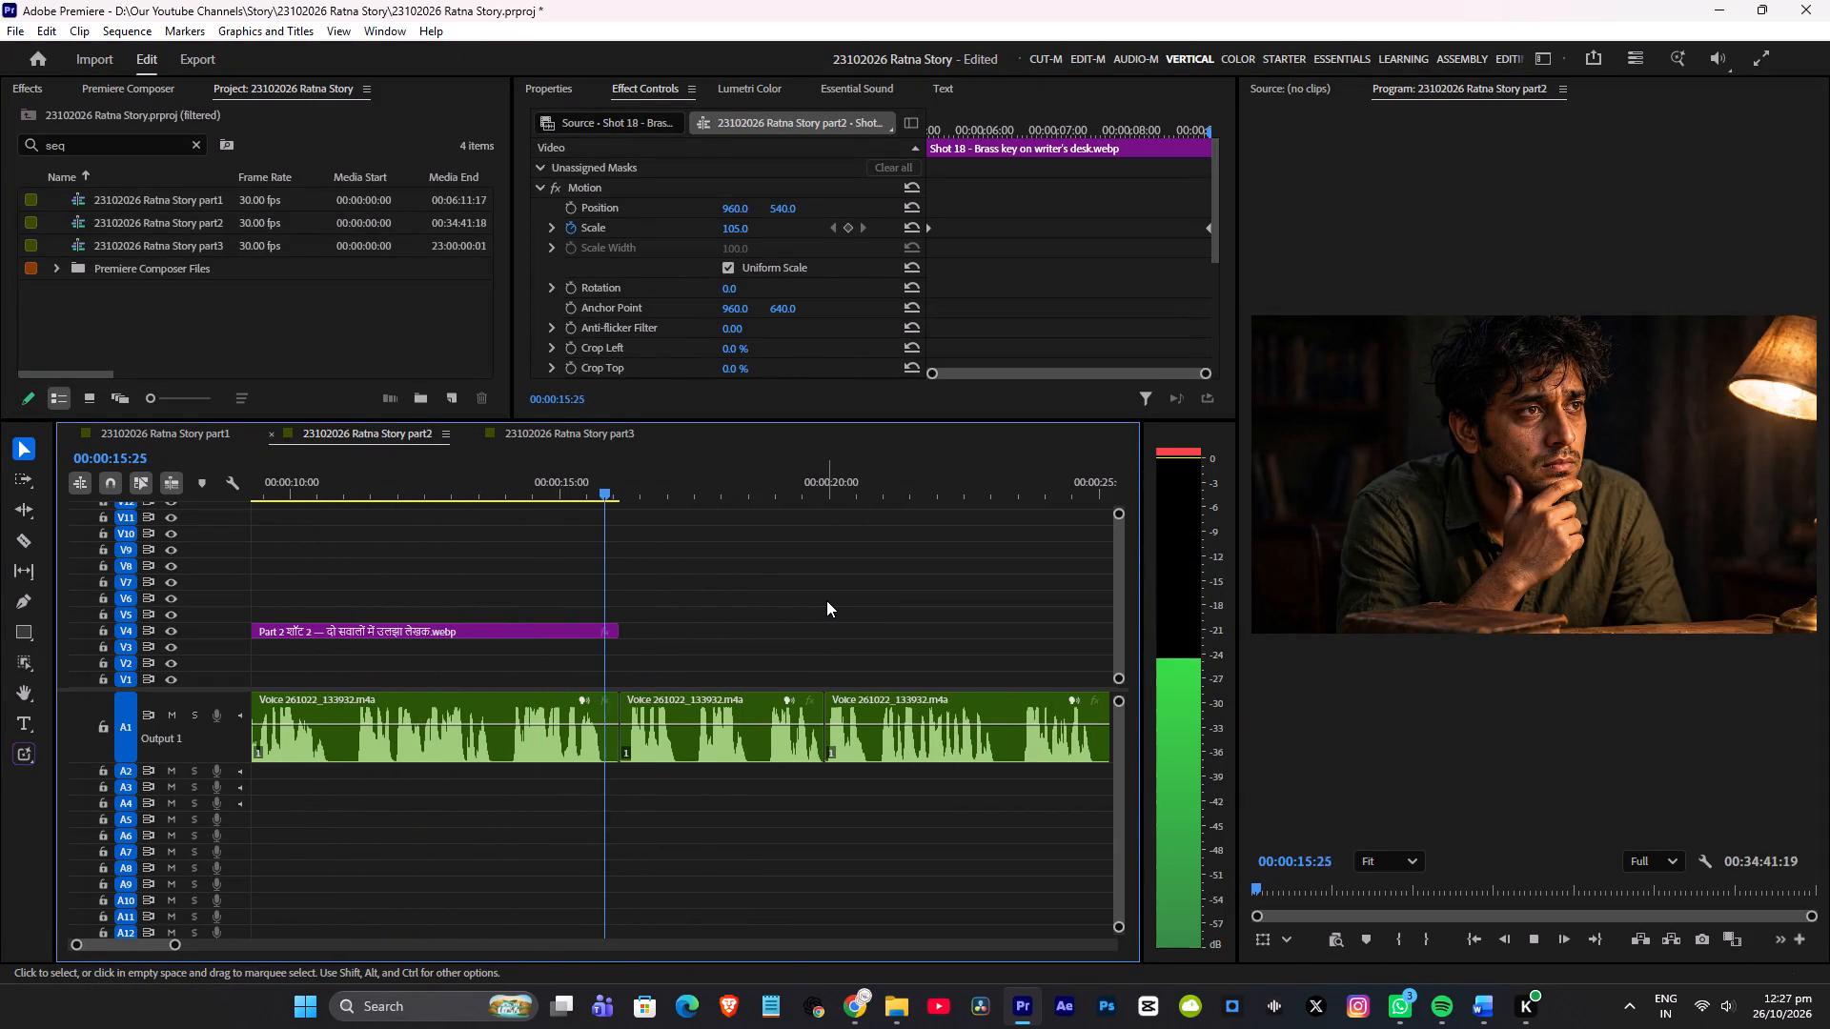
{"action": "left_click", "coordinate": [498, 489]}
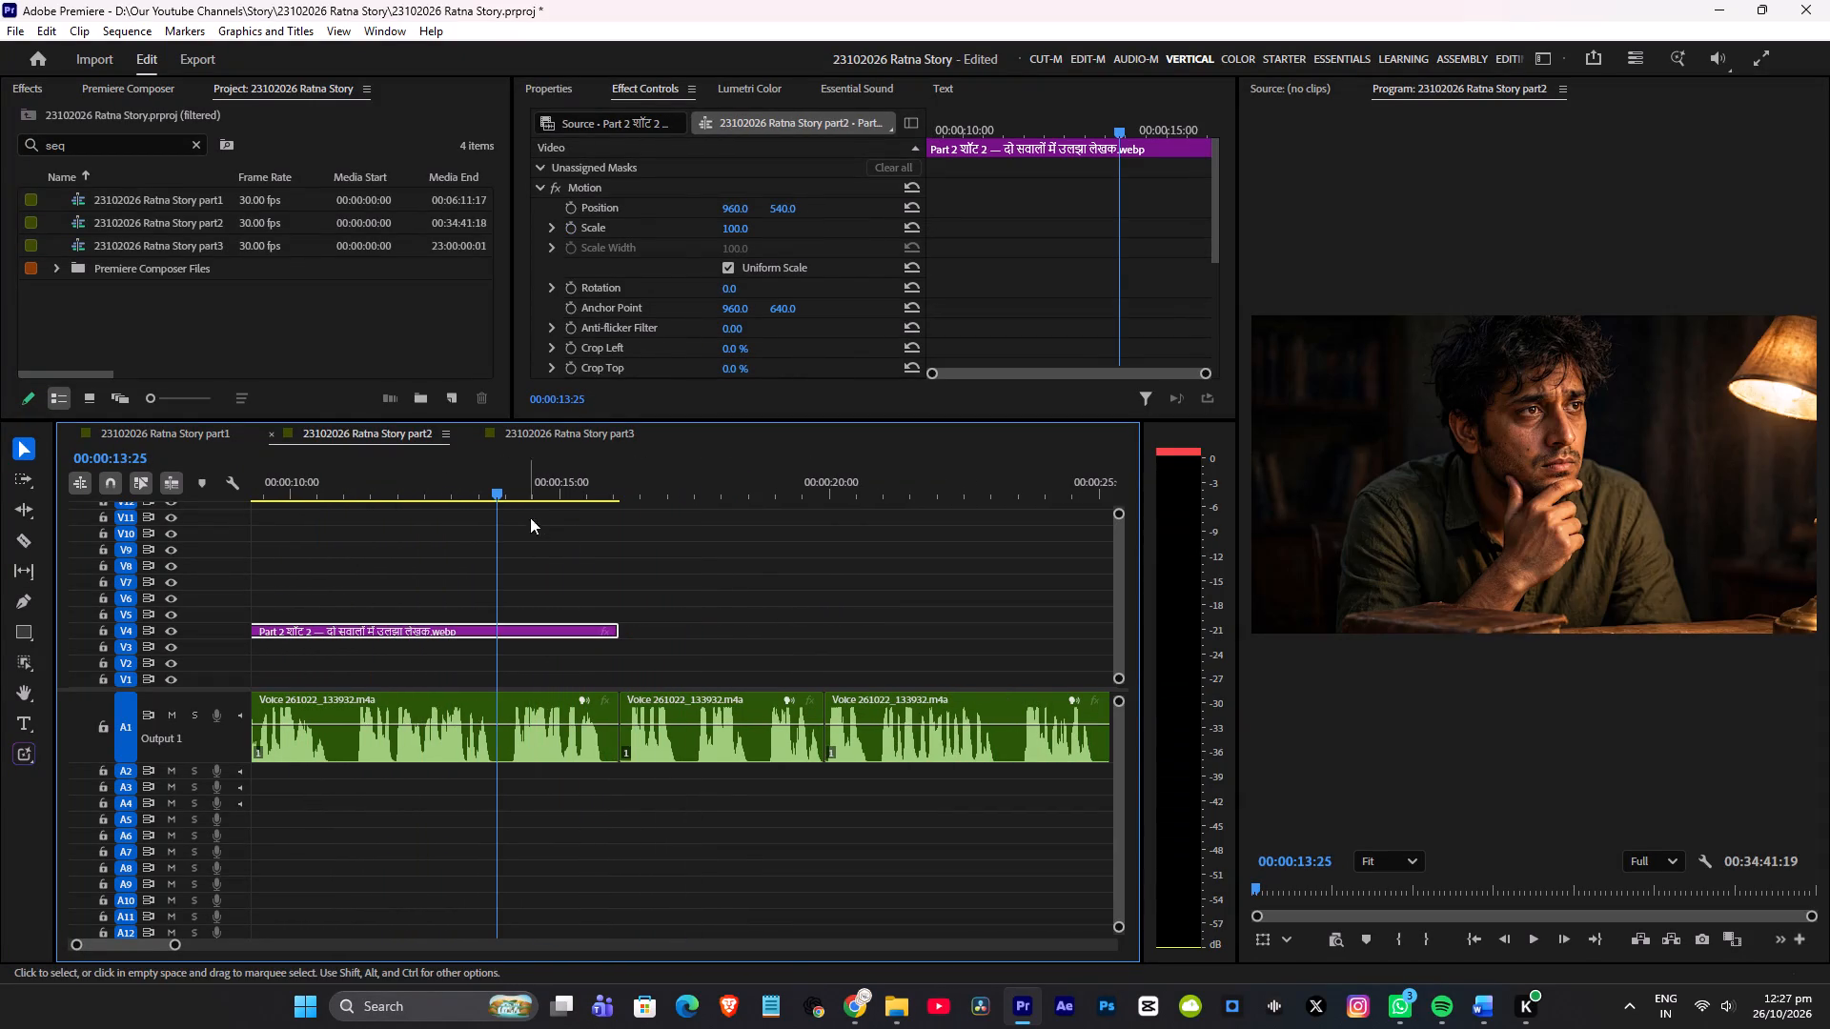
{"action": "left_click_drag", "start_coordinate": [624, 626], "coordinate": [506, 627]}
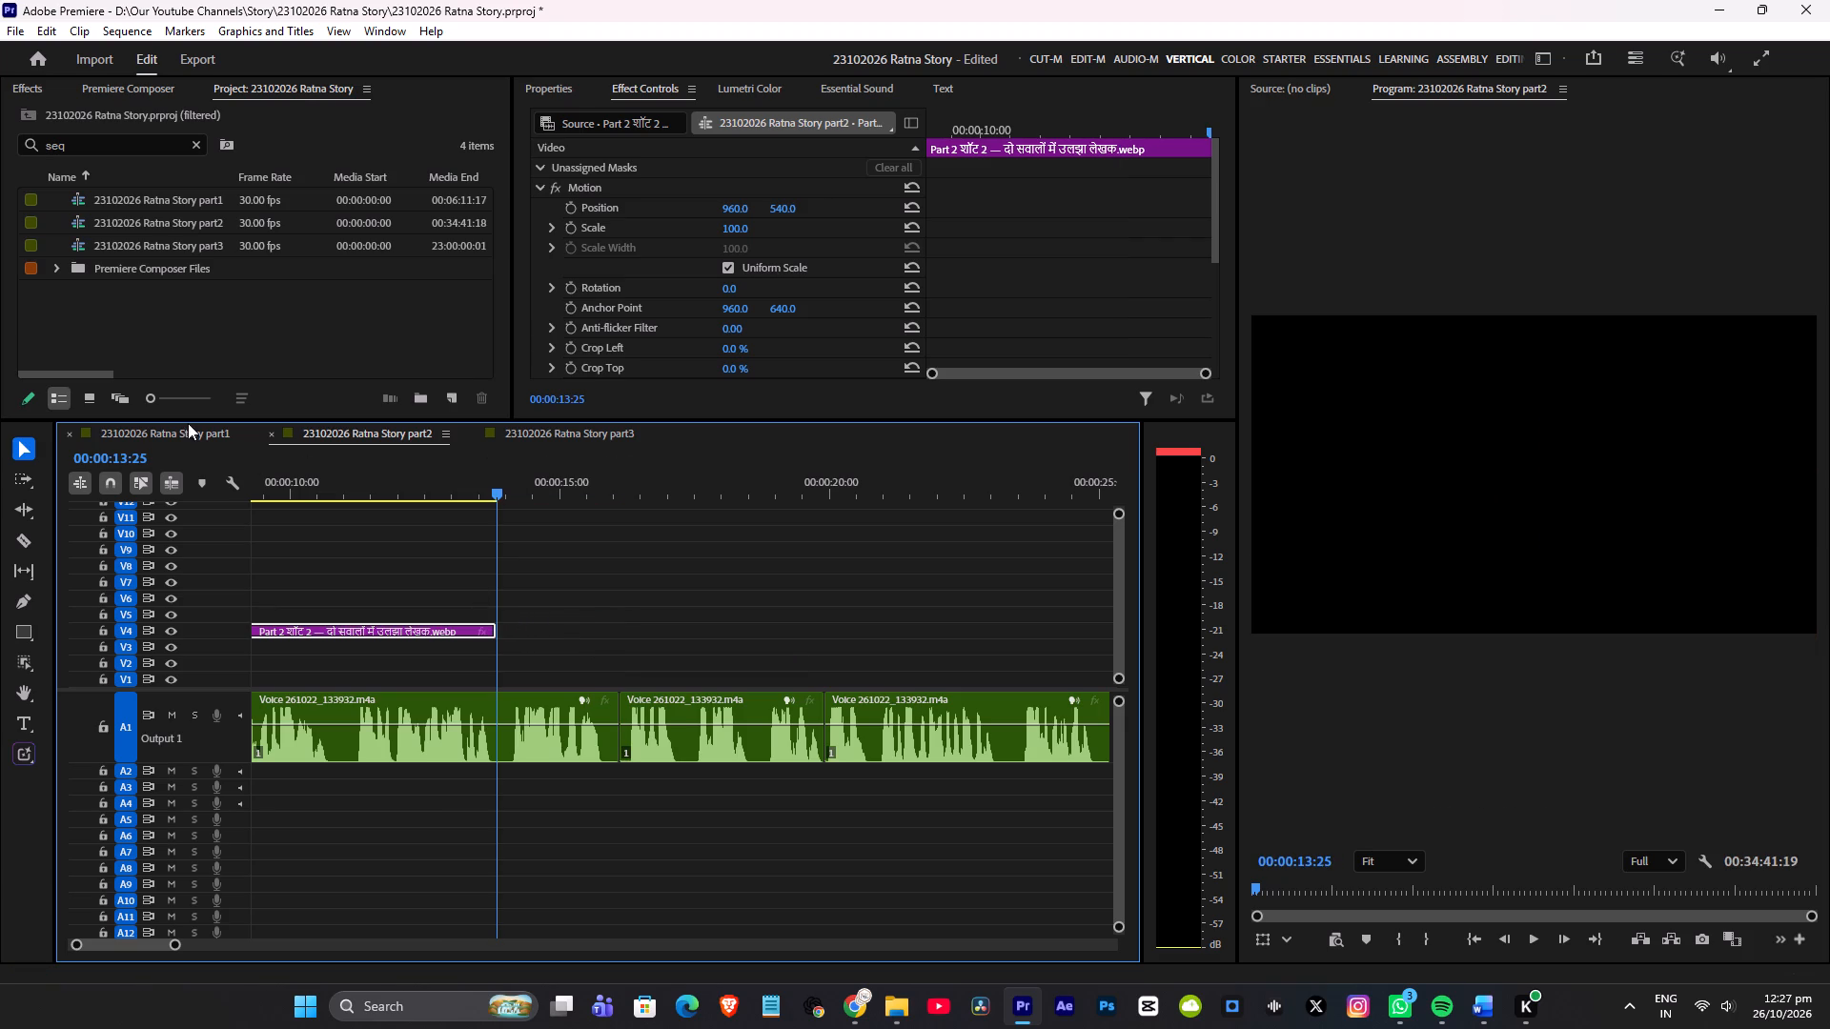
Copy the wall clock image clip wmremove-transformed (1).jpeg near 00:06:04 in the part1 sequence.
{"action": "left_click", "coordinate": [195, 435]}
{"action": "left_click", "coordinate": [728, 487]}
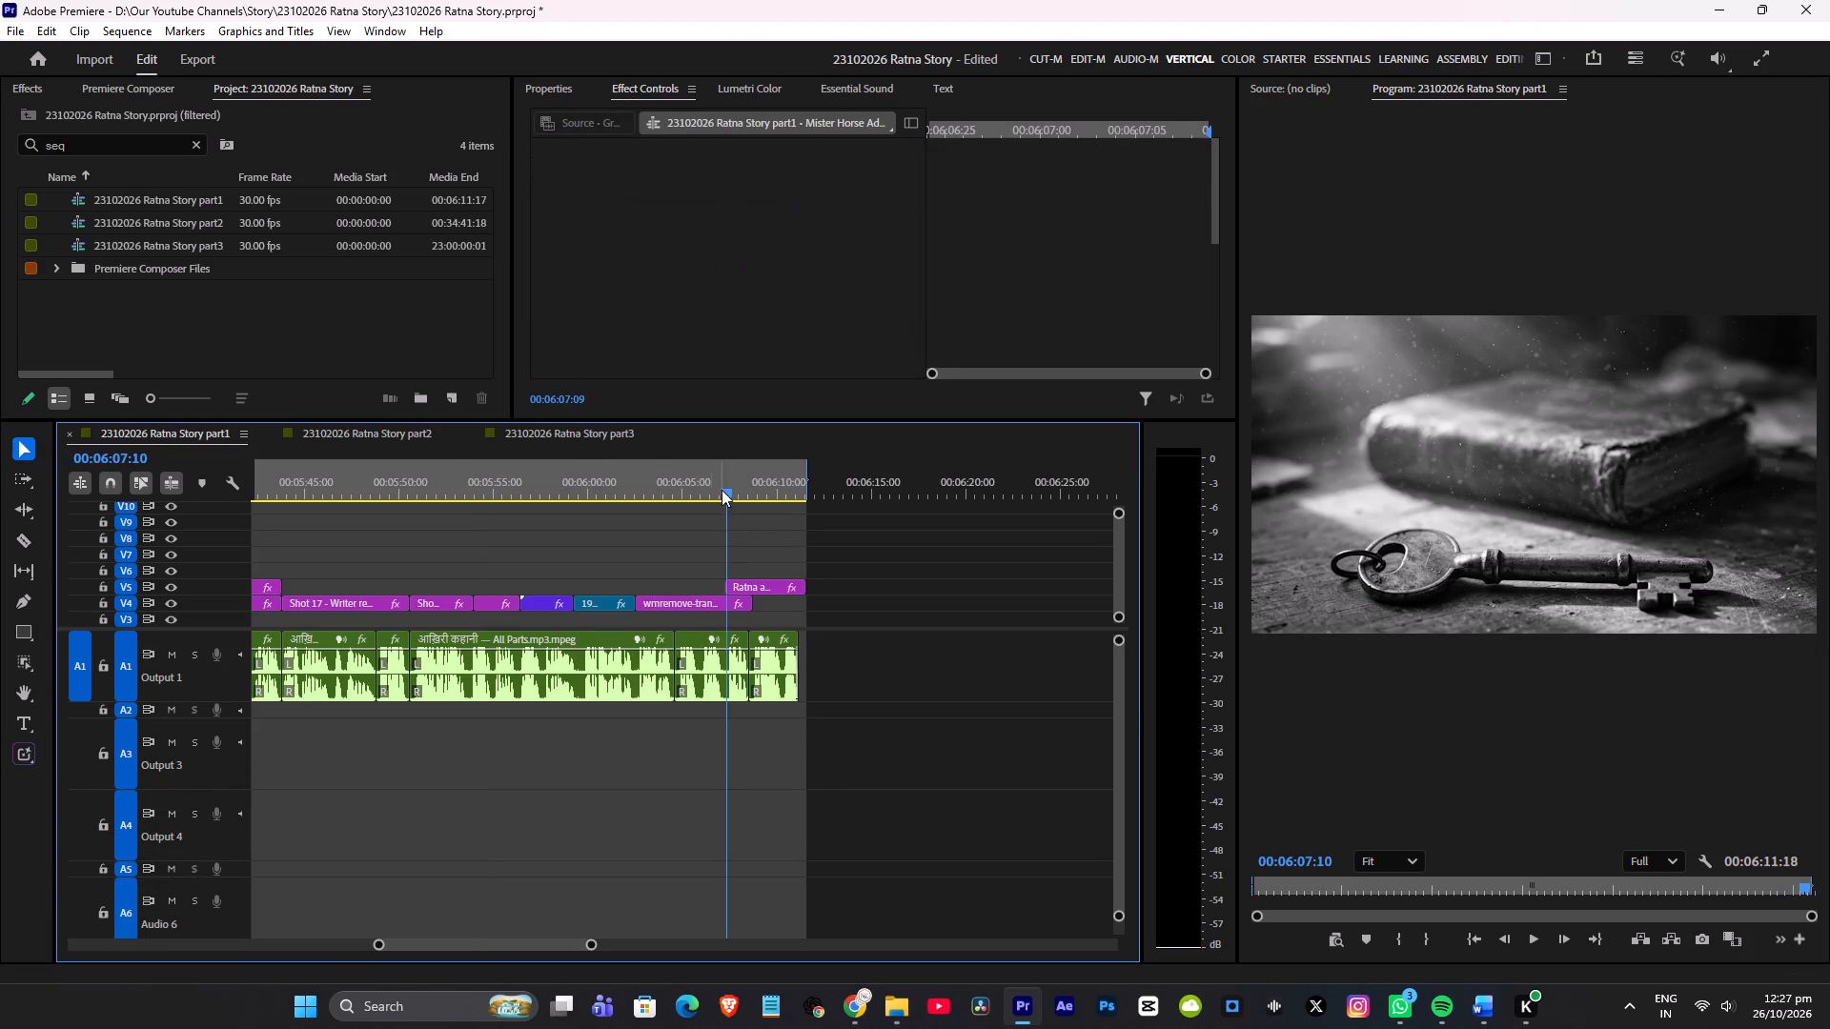
{"action": "left_click", "coordinate": [670, 487]}
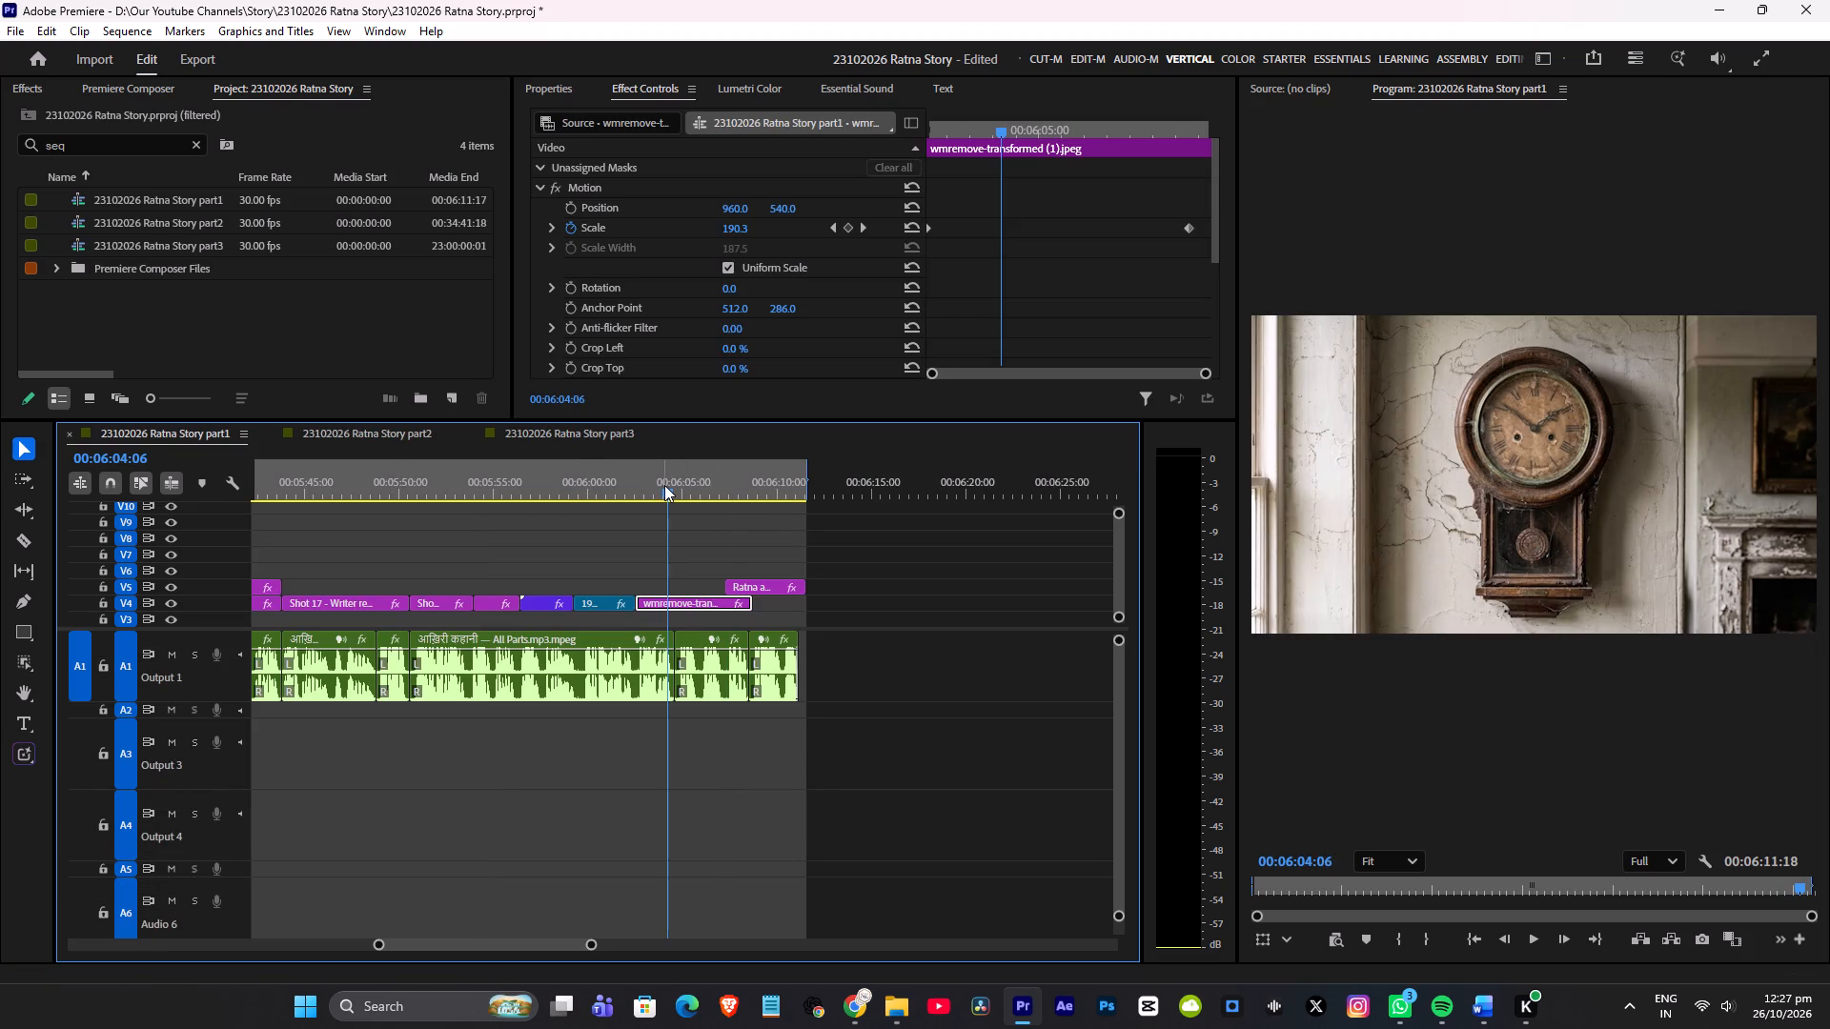
{"action": "key", "text": "ctrl+c"}
Close the part3 sequence and paste the wall clock image on V4 of part2 at 00:00:13:25, after shot 2.
{"action": "left_click", "coordinate": [547, 433]}
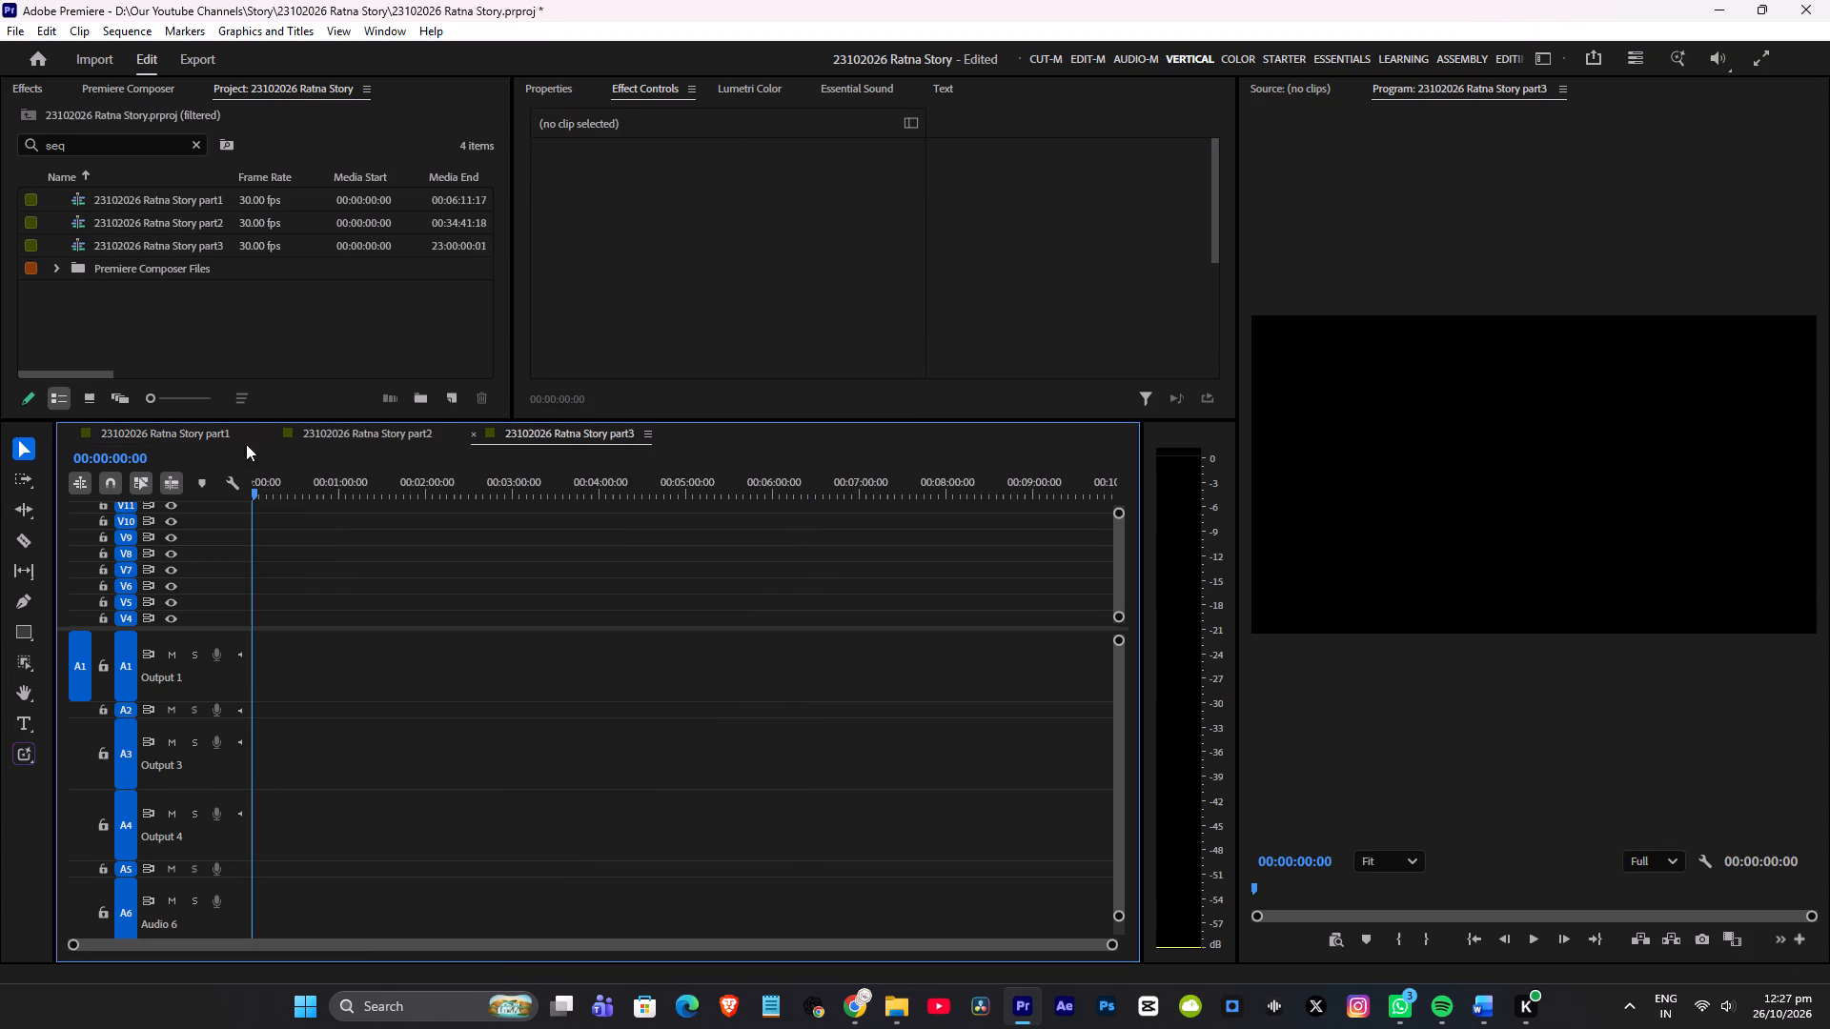
{"action": "left_click", "coordinate": [364, 422]}
{"action": "left_click", "coordinate": [350, 437]}
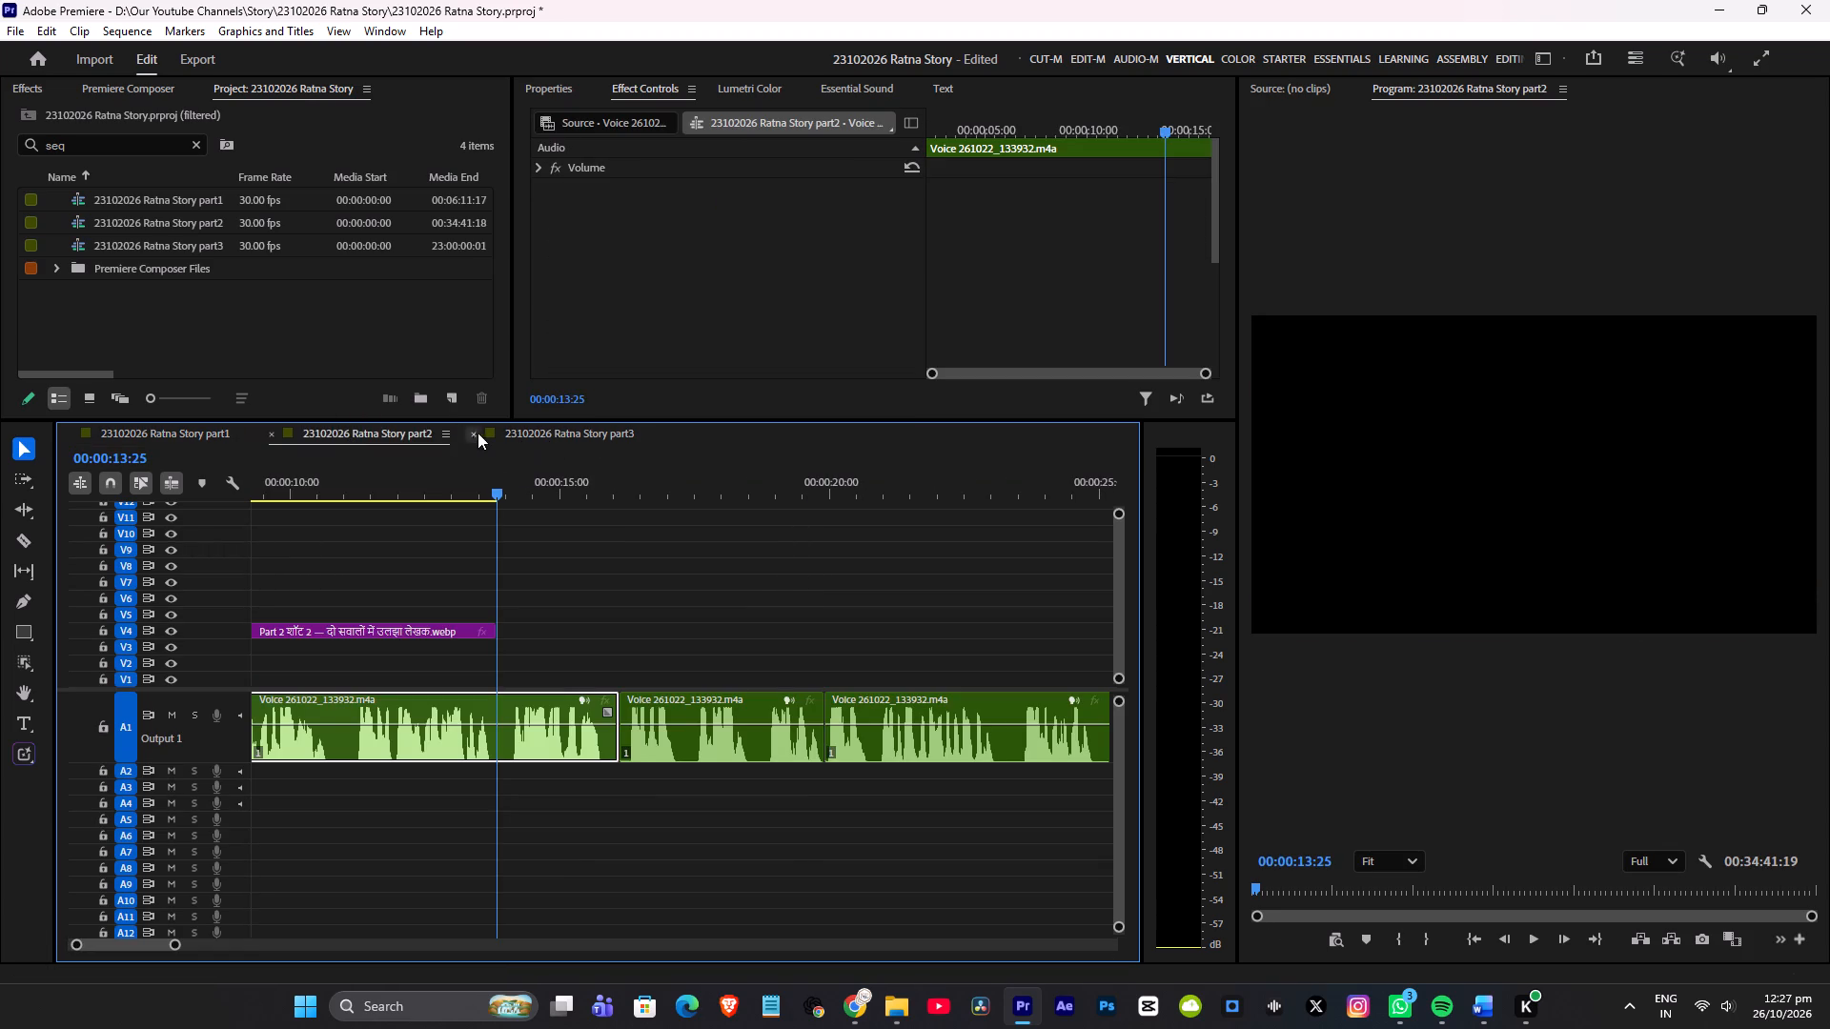
{"action": "left_click", "coordinate": [473, 433]}
{"action": "left_click", "coordinate": [543, 555]}
{"action": "key", "text": "ctrl+v"}
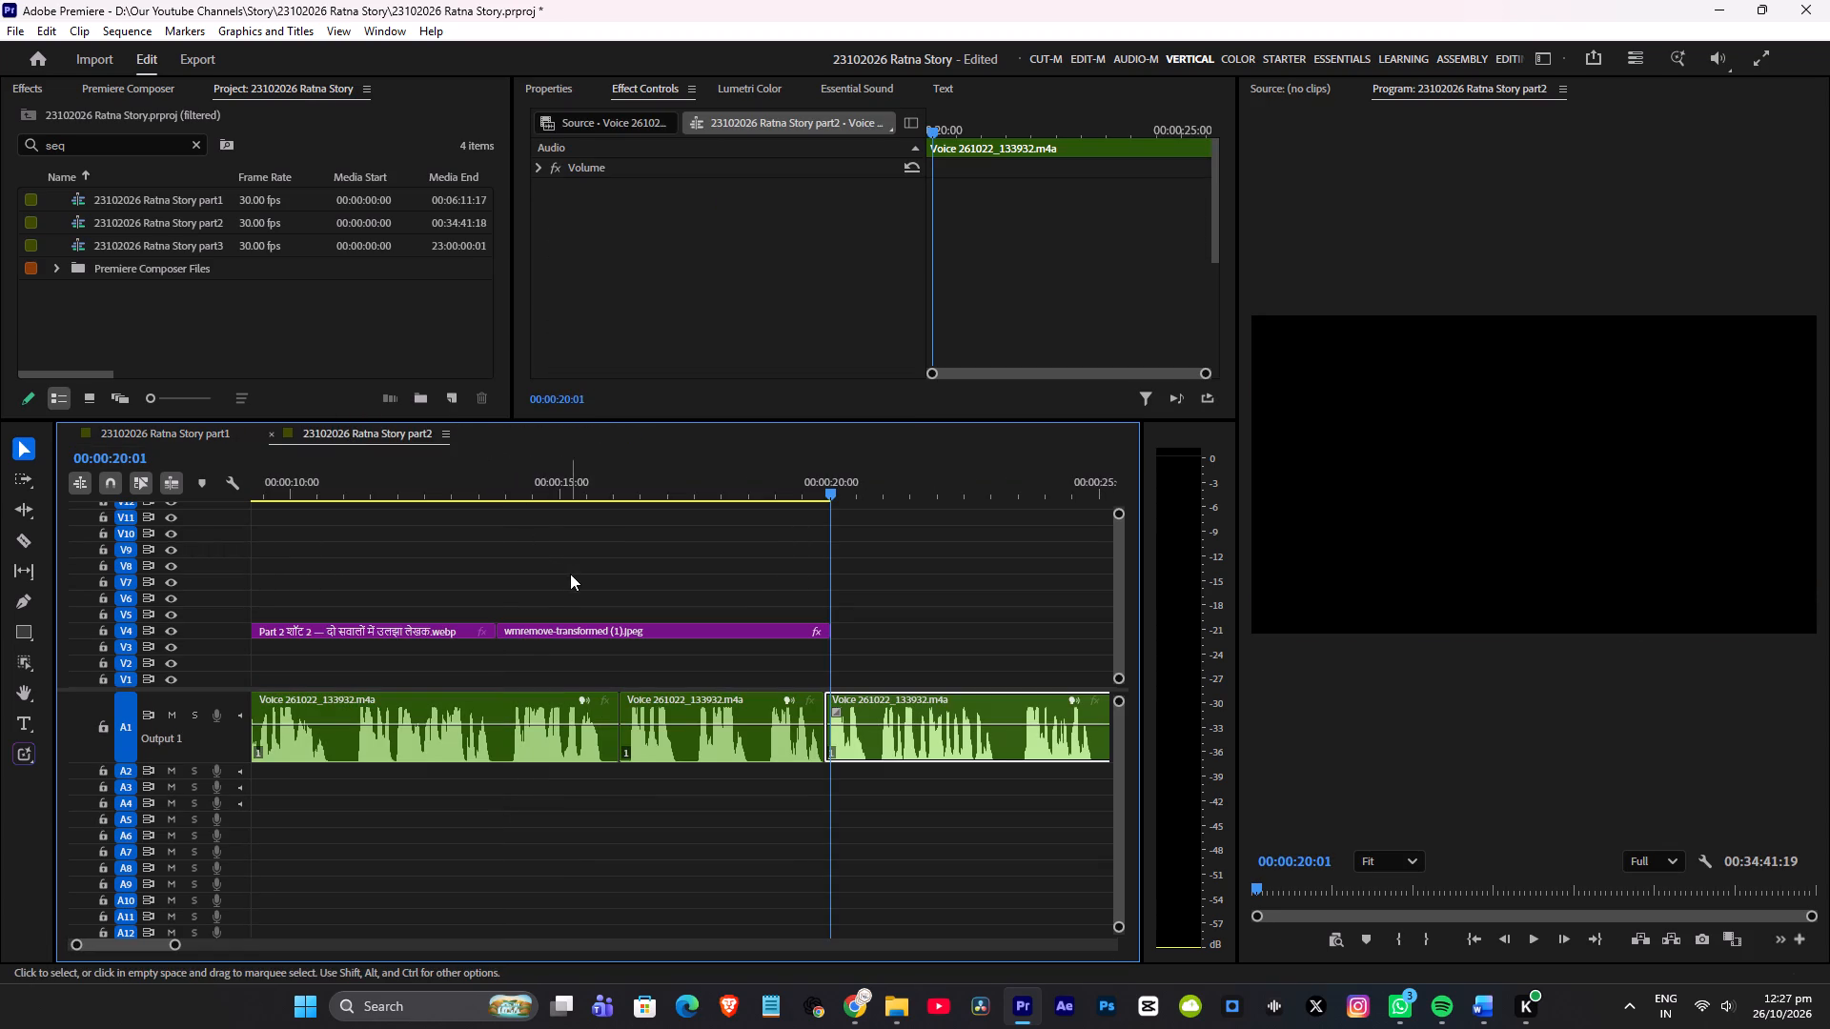
Listen to the voice-over, trim the wall clock image's end on V4 to 00:00:18:21, move its last Scale keyframe to that end, and save.
{"action": "left_click", "coordinate": [440, 482]}
{"action": "key", "text": "space"}
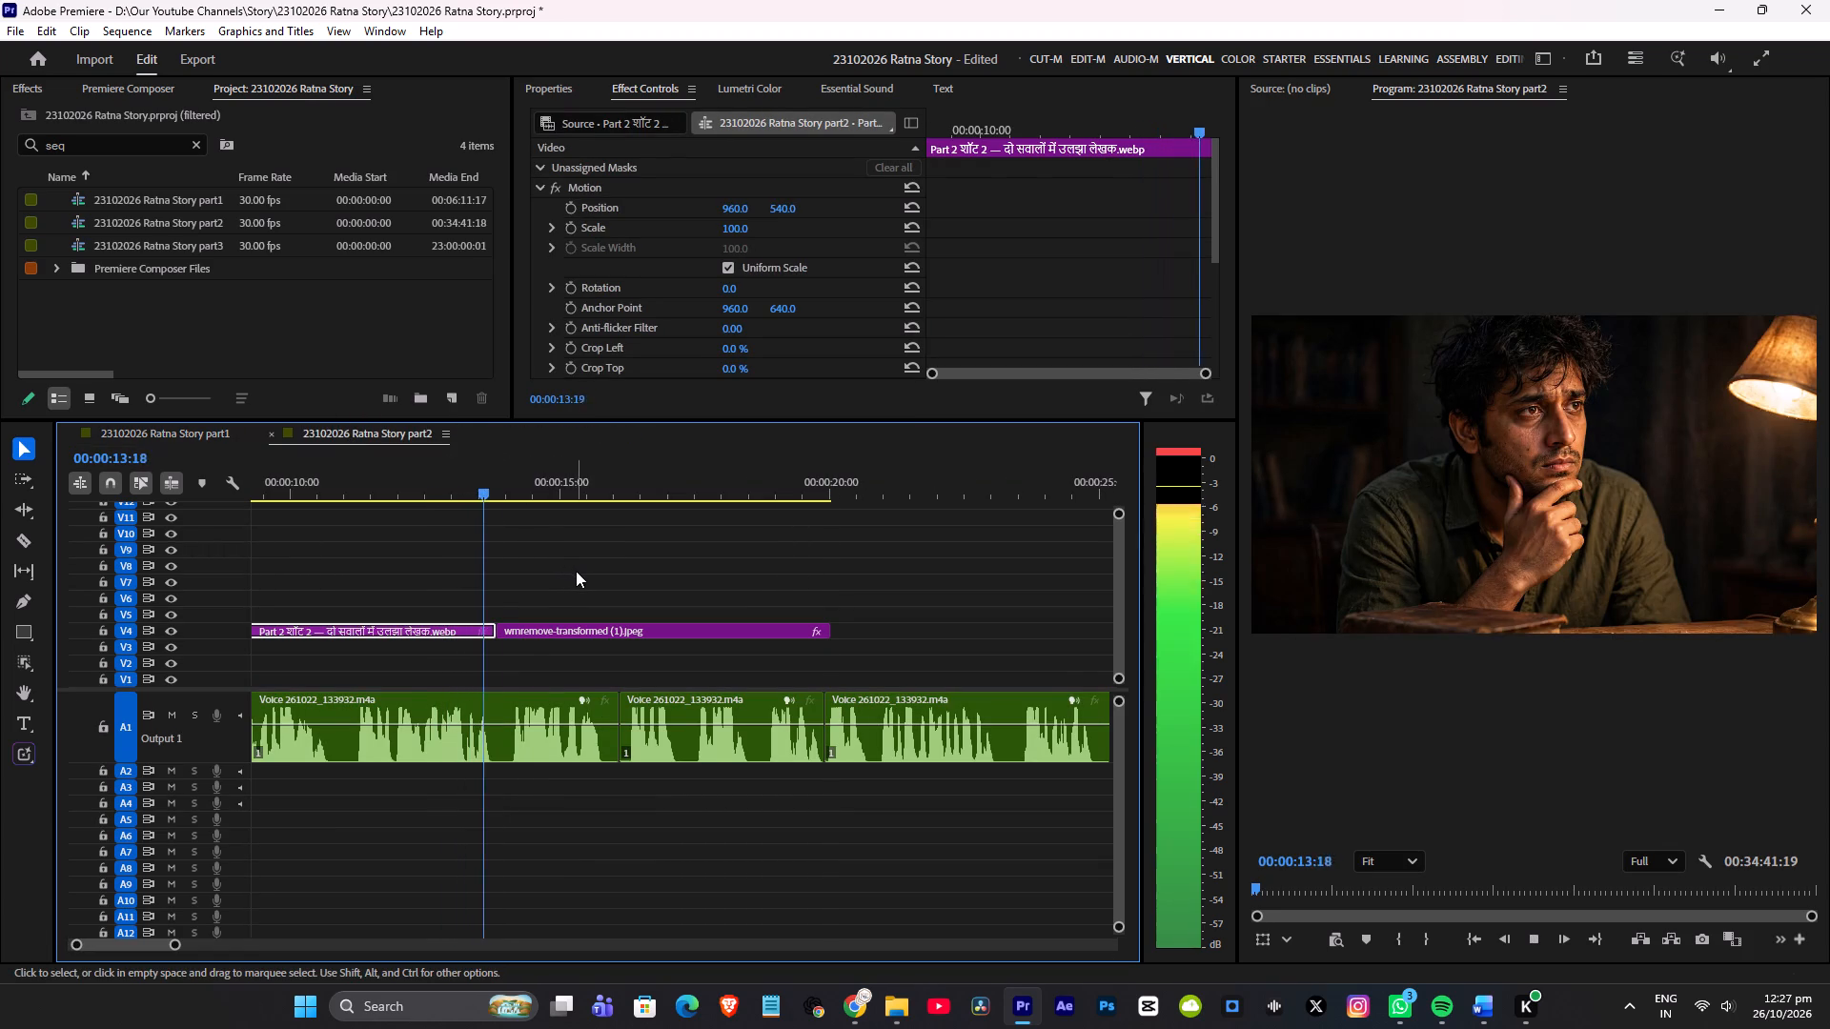
{"action": "scroll", "coordinate": [621, 571], "scroll_direction": "down", "scroll_amount": 3}
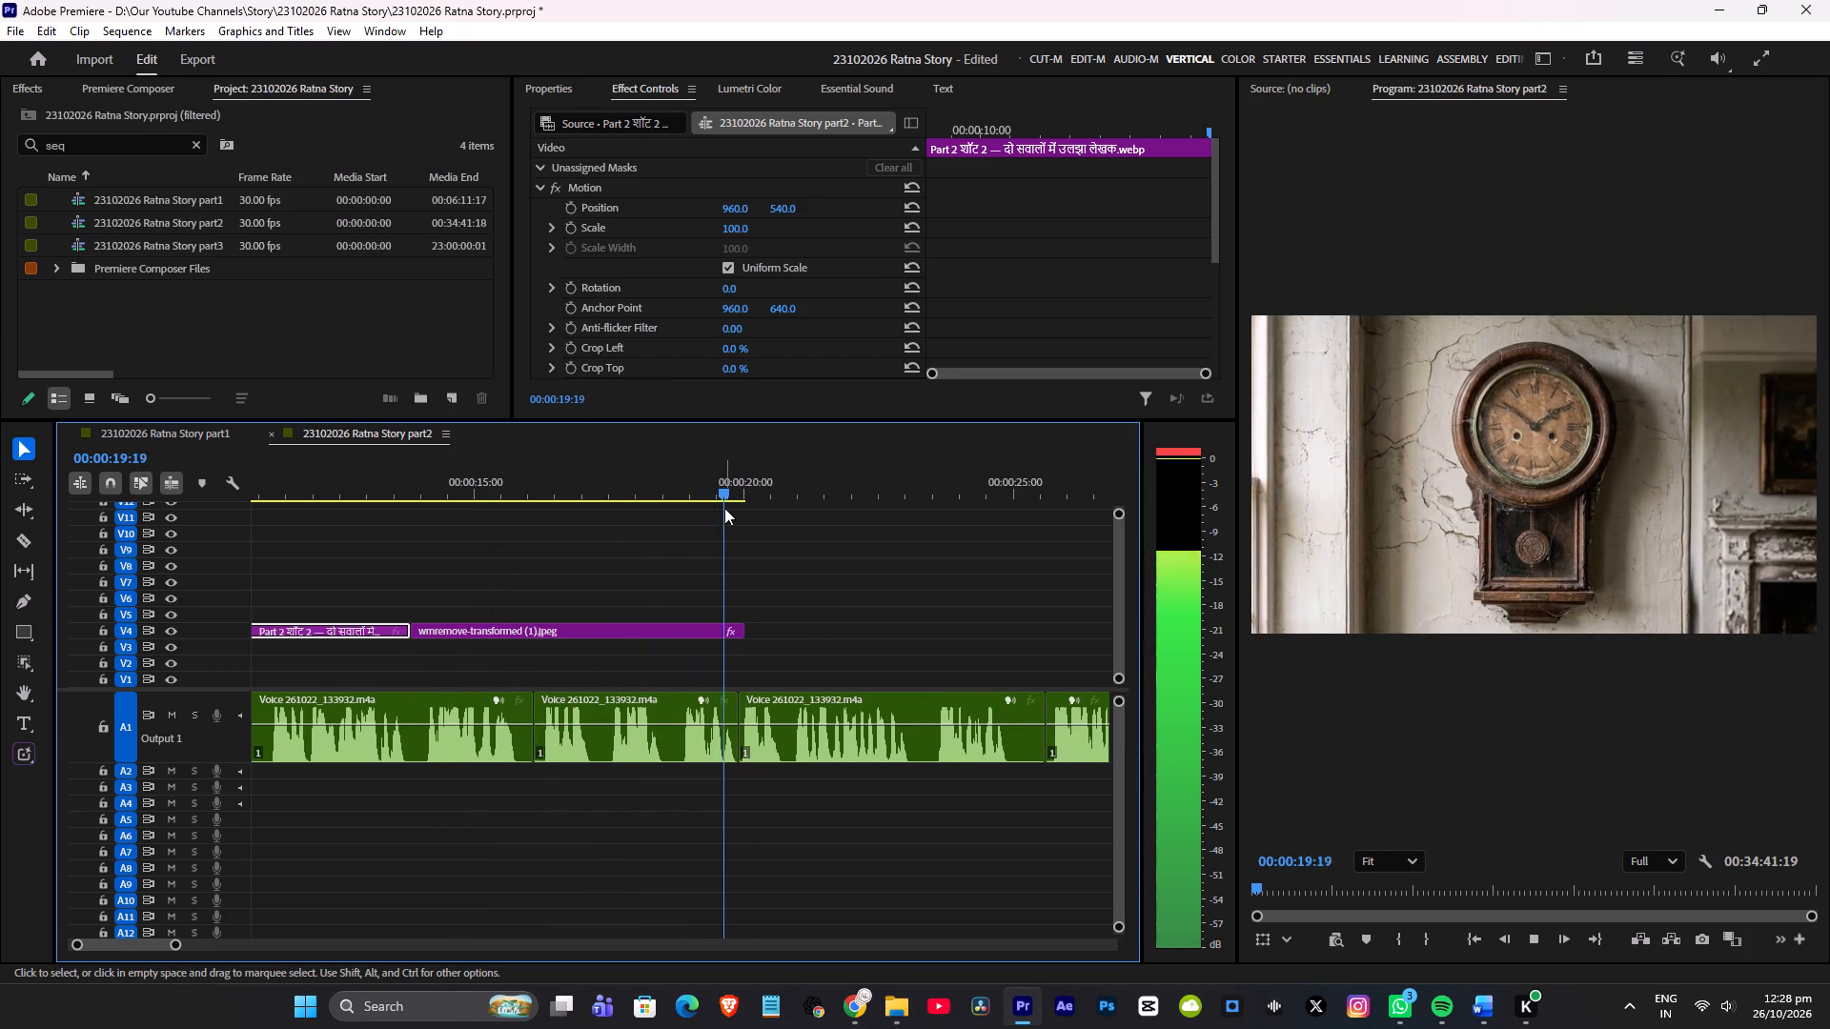
{"action": "key", "text": "space"}
{"action": "left_click_drag", "start_coordinate": [627, 483], "coordinate": [676, 484]}
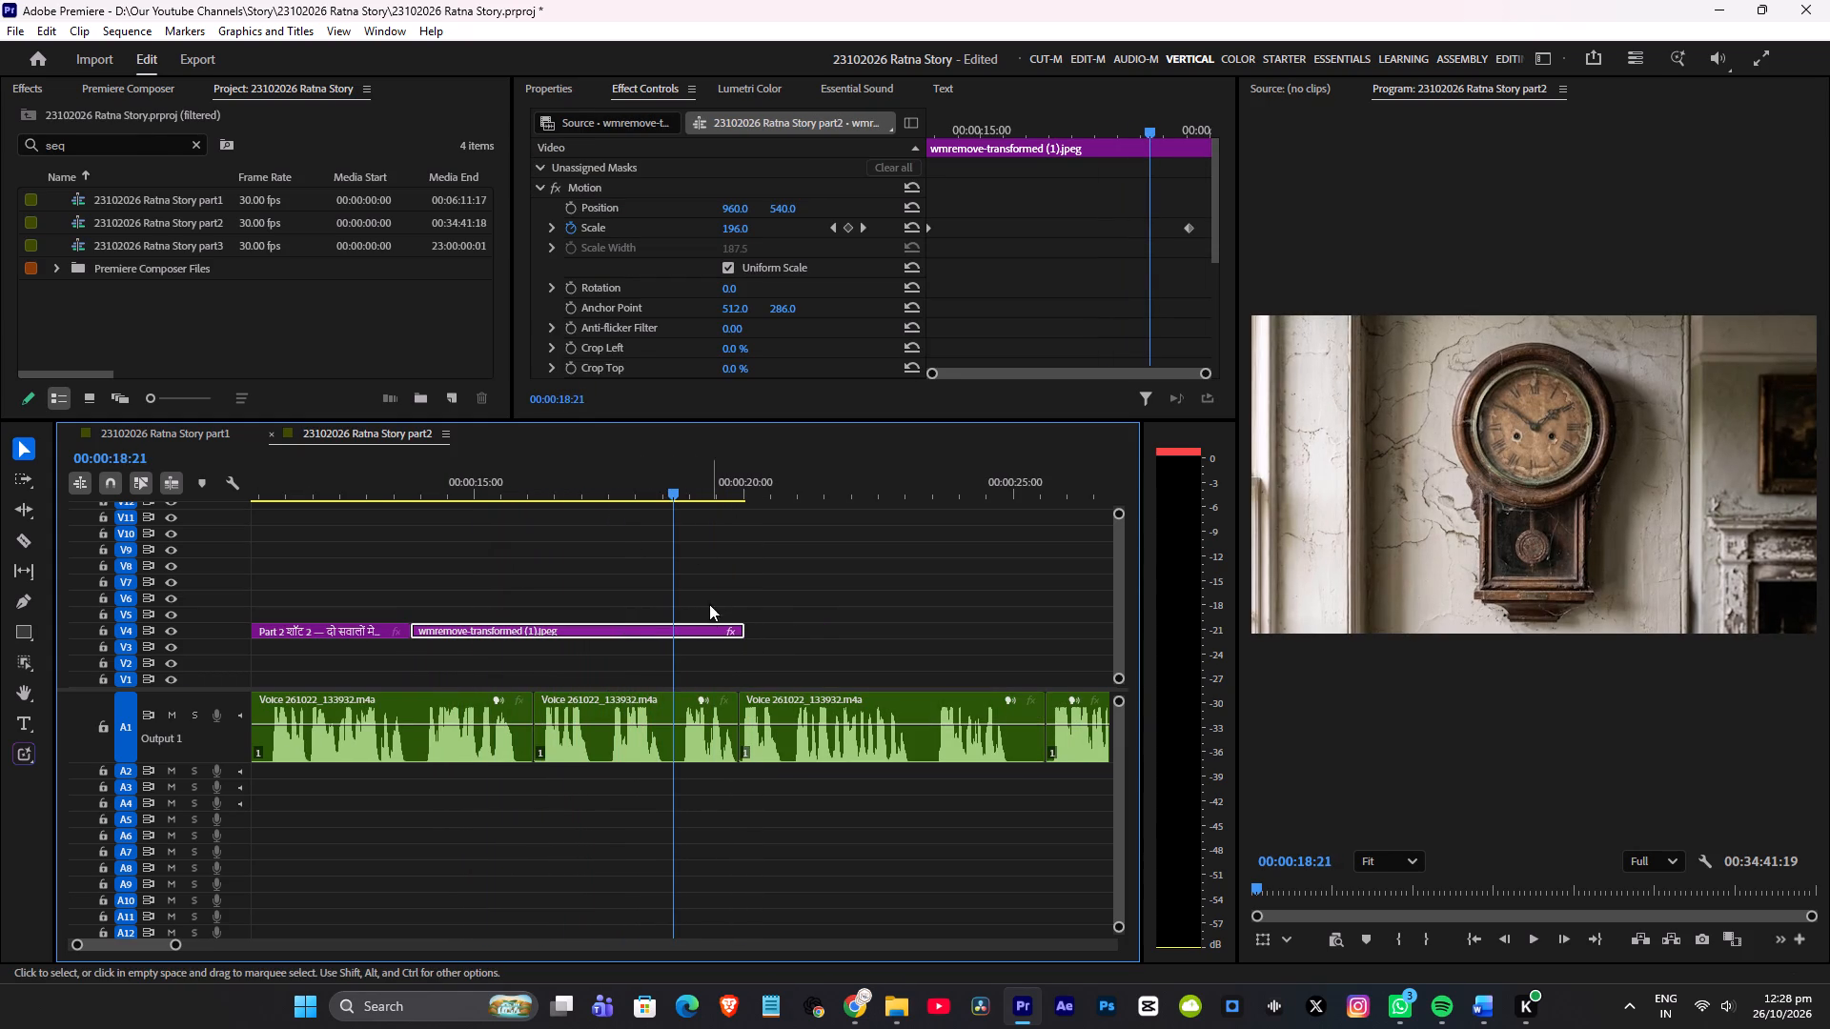
{"action": "left_click", "coordinate": [693, 636]}
{"action": "scroll", "coordinate": [695, 262], "scroll_direction": "down", "scroll_amount": 1}
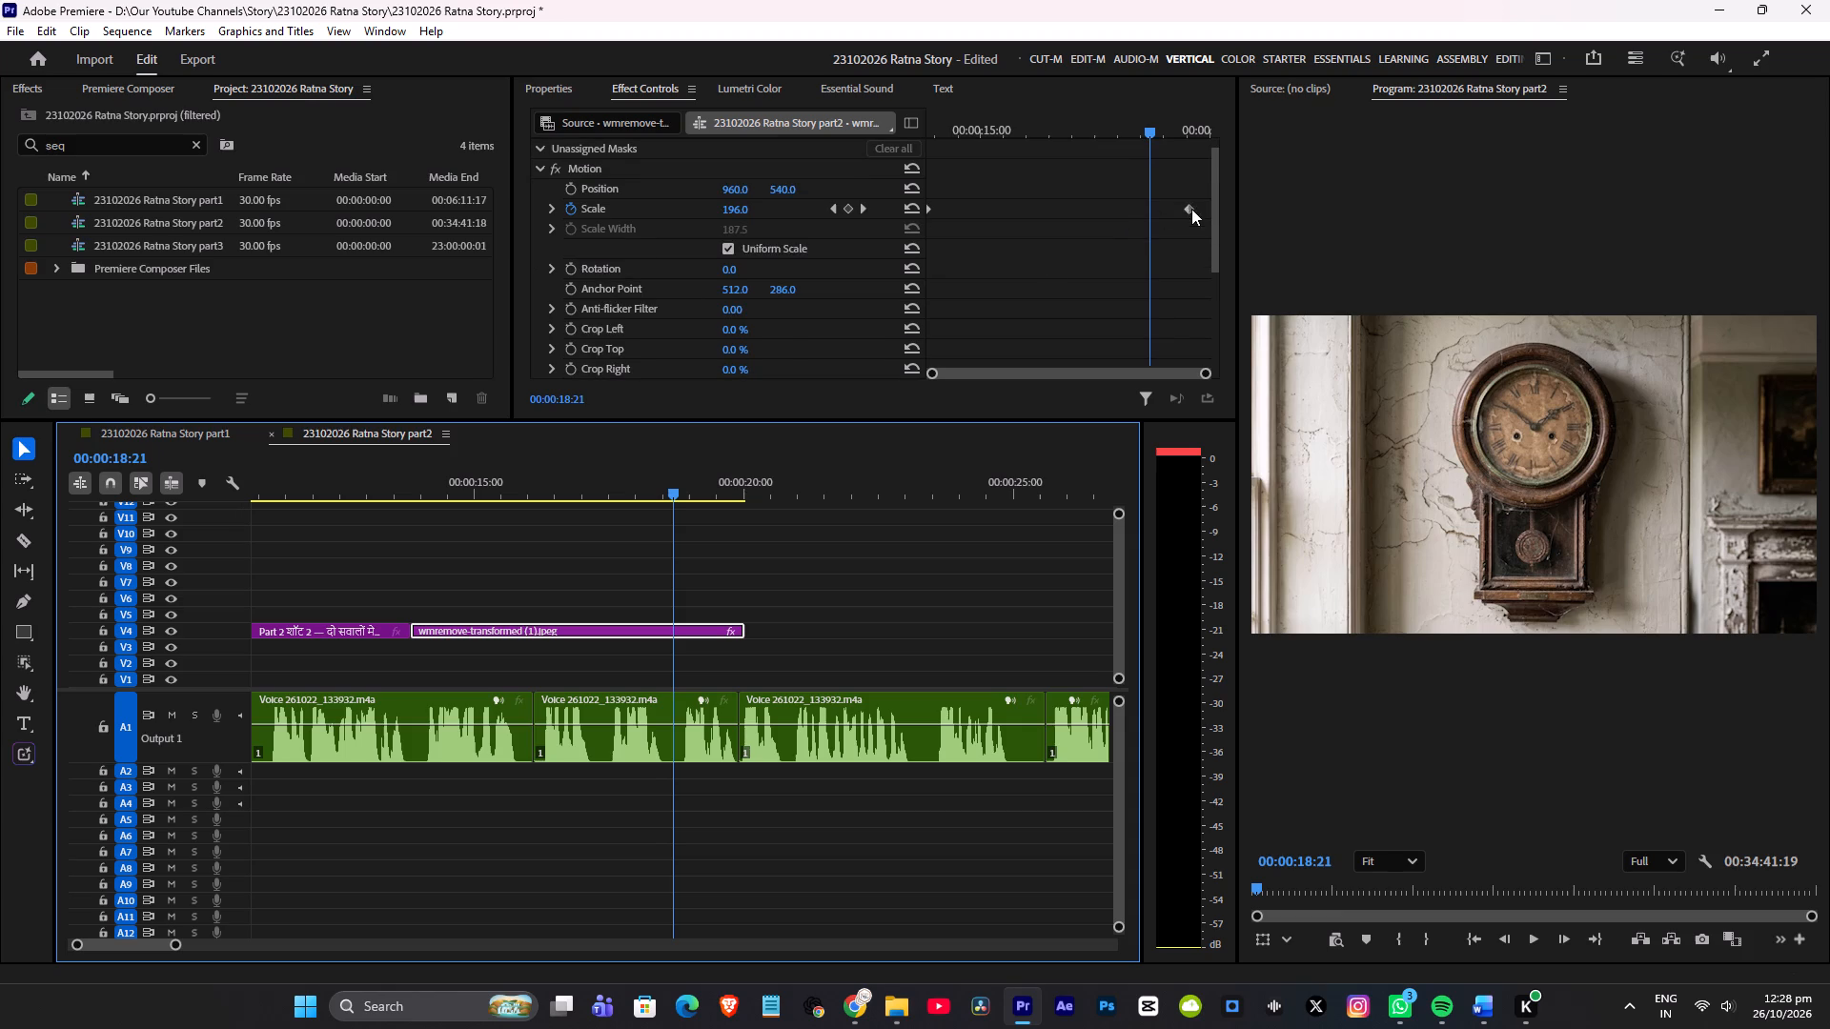
{"action": "left_click_drag", "start_coordinate": [1191, 209], "coordinate": [1105, 214]}
{"action": "left_click_drag", "start_coordinate": [754, 634], "coordinate": [685, 634]}
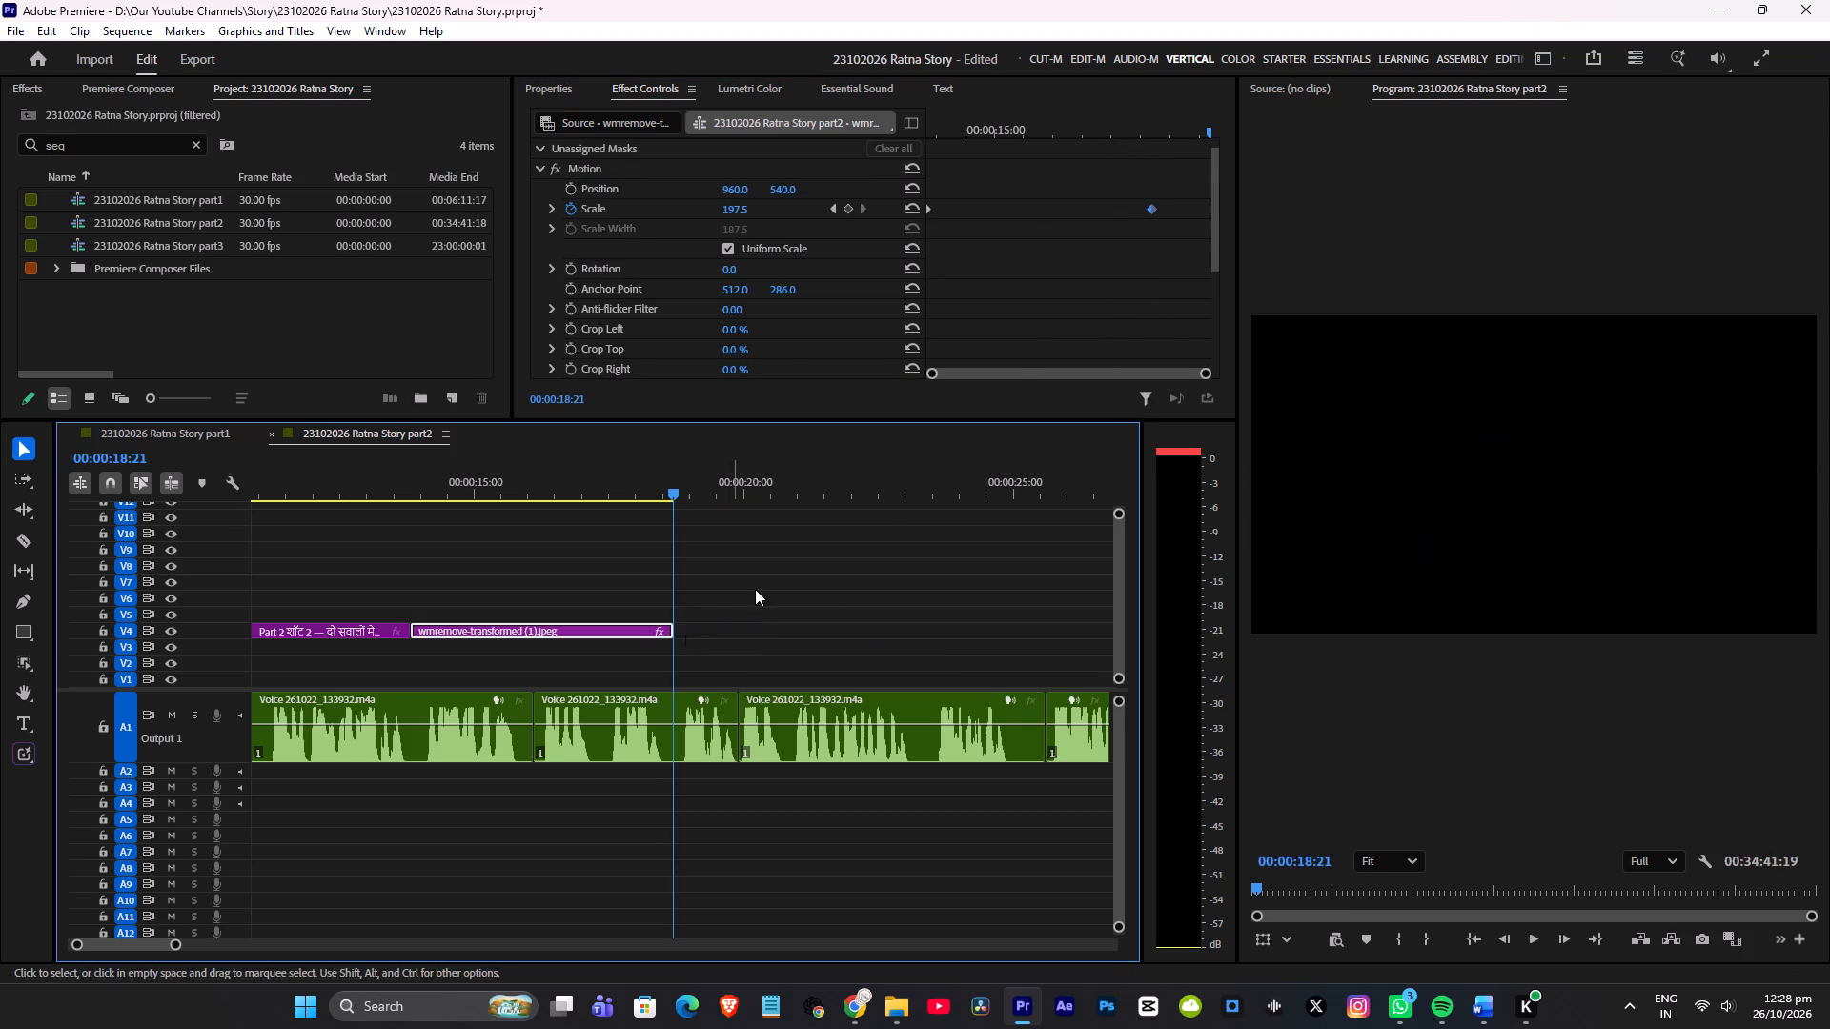
{"action": "left_click_drag", "start_coordinate": [1148, 201], "coordinate": [1314, 229]}
{"action": "key", "text": "ctrl+s"}
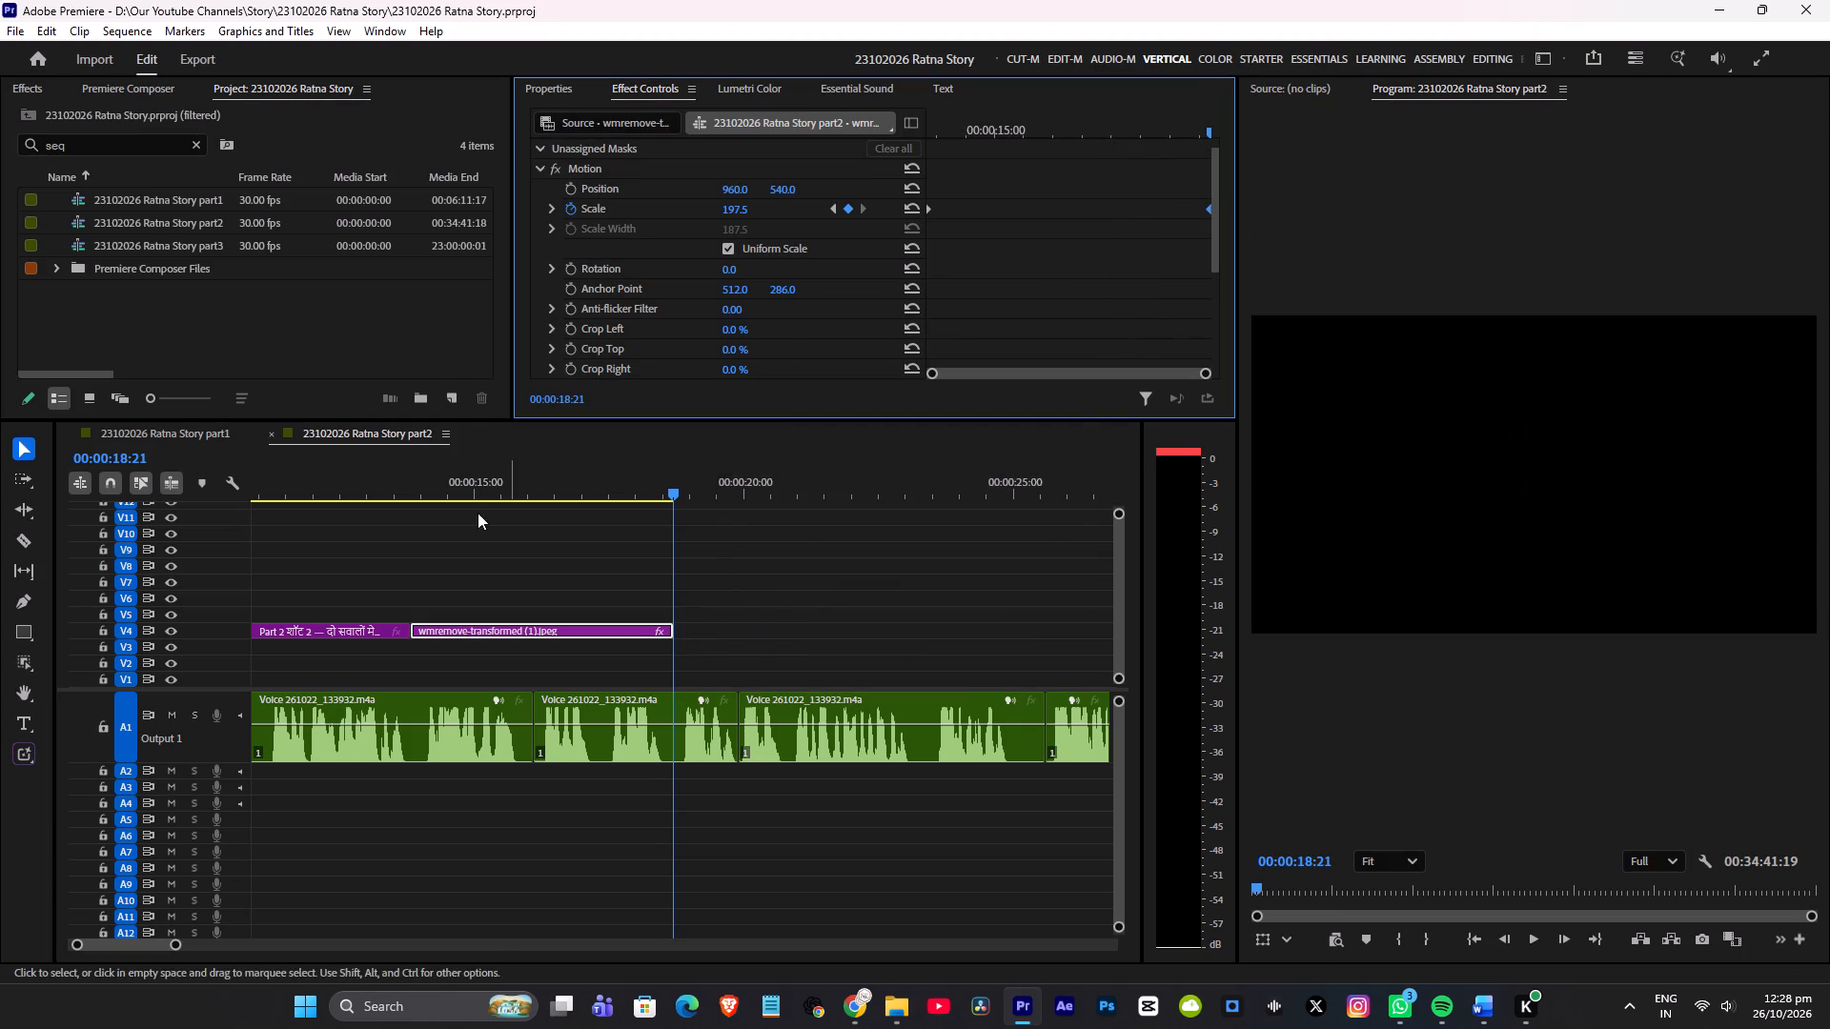
Copy the Ratna at 70 in wheelchair image near 00:06:08 in part1, paste it into part2 at 00:00:18:21, and save.
{"action": "left_click", "coordinate": [166, 430]}
{"action": "scroll", "coordinate": [789, 596], "scroll_direction": "down", "scroll_amount": 6}
{"action": "left_click", "coordinate": [579, 483]}
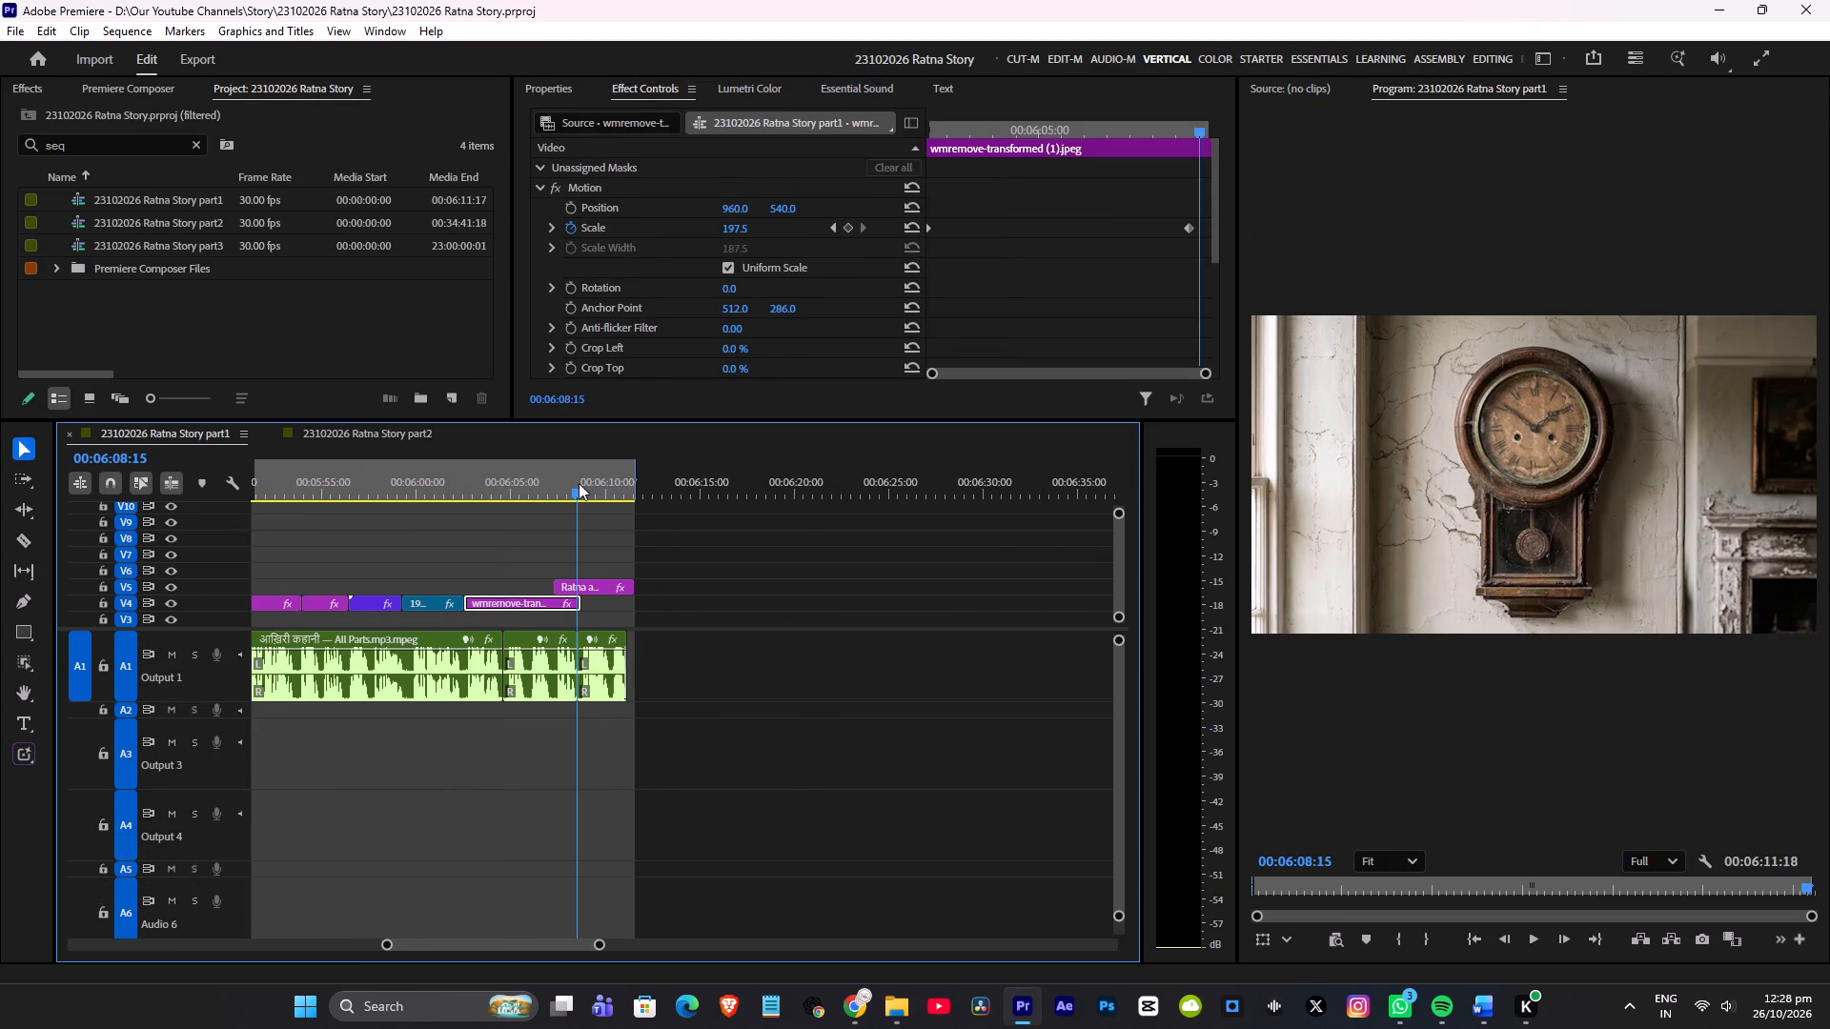
{"action": "left_click", "coordinate": [597, 585]}
{"action": "key", "text": "ctrl+c"}
{"action": "left_click", "coordinate": [340, 432]}
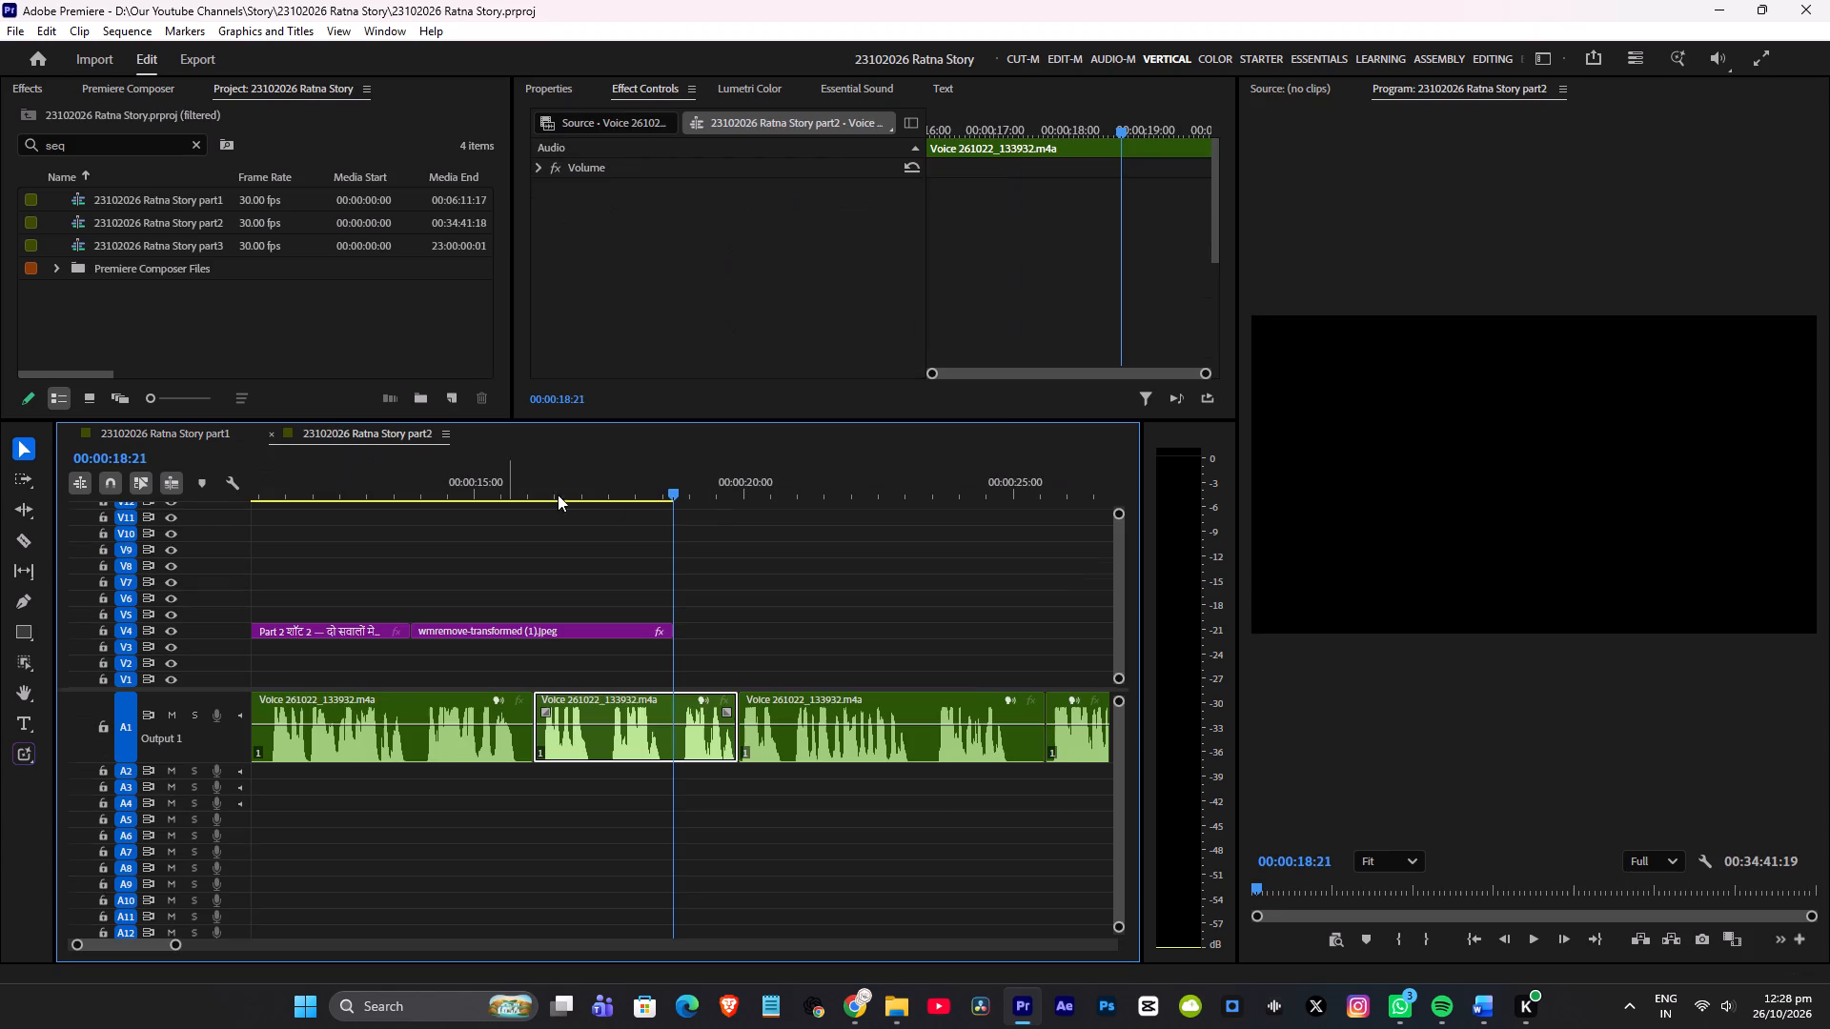
{"action": "key", "text": "ctrl+v"}
{"action": "scroll", "coordinate": [676, 544], "scroll_direction": "down", "scroll_amount": 5}
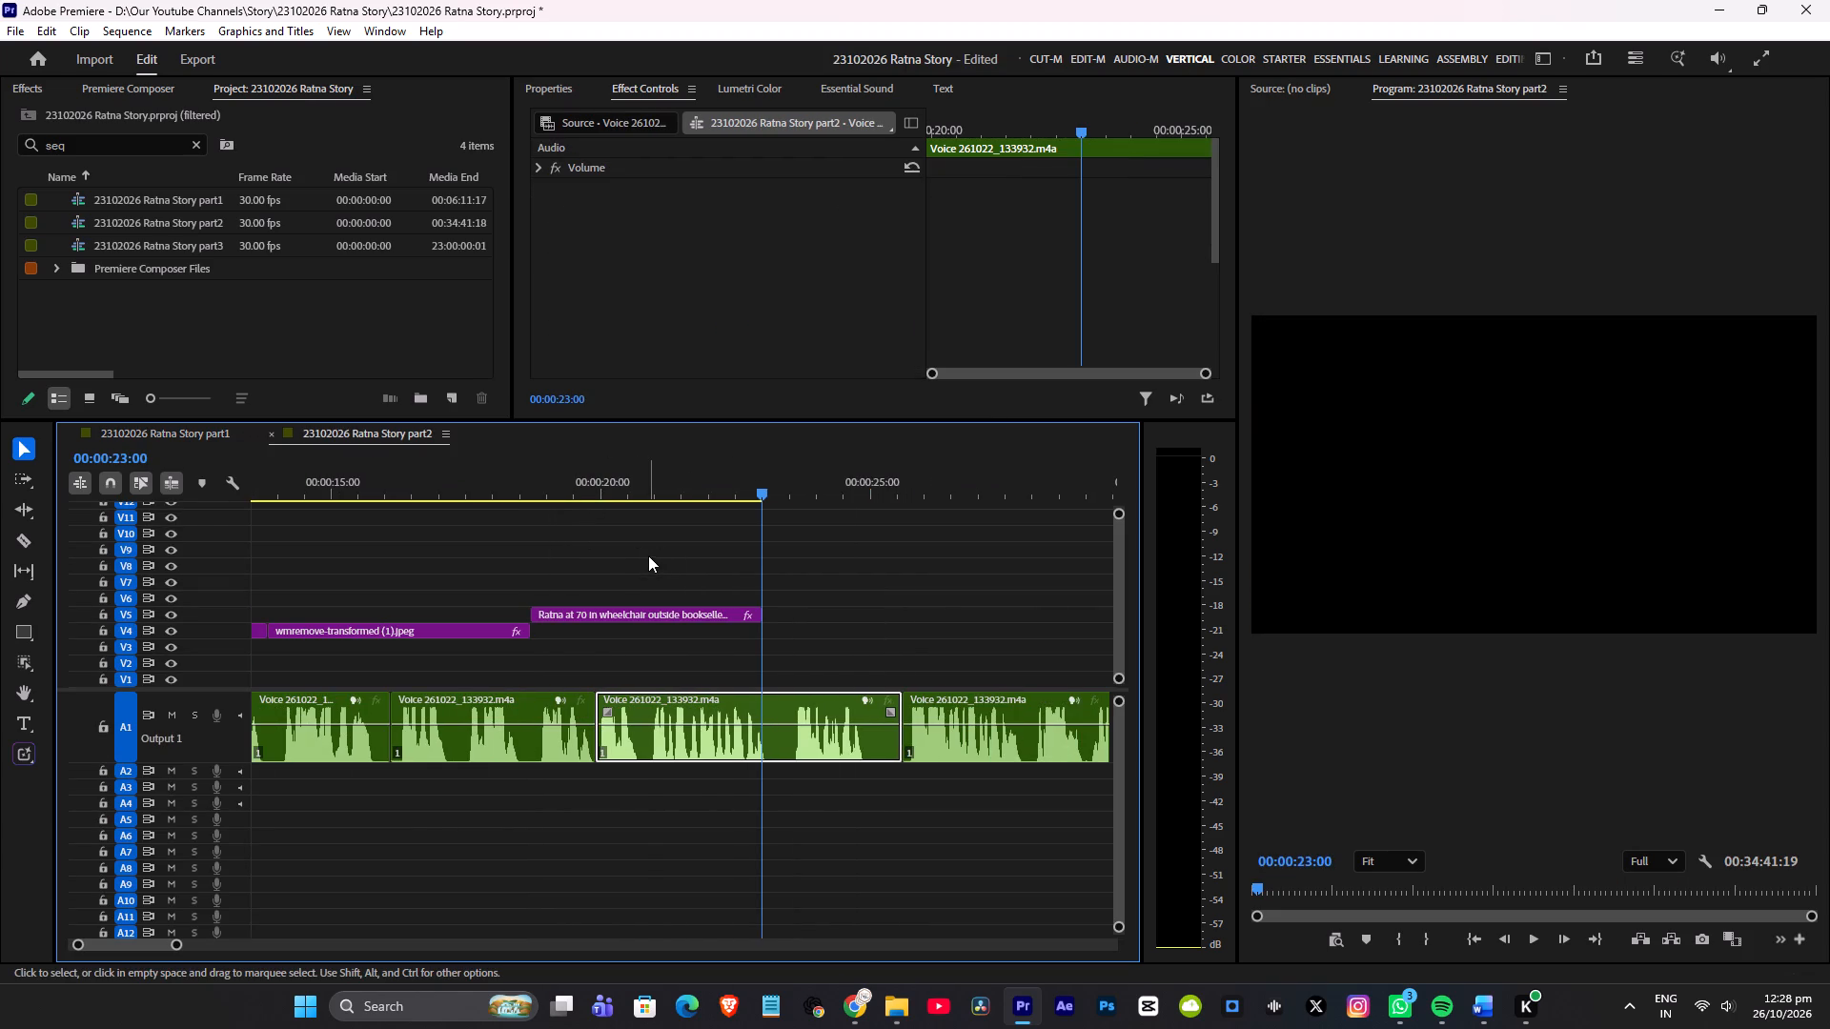
{"action": "key", "text": "ctrl+s"}
Move the pasted wheelchair image from V5 down to V4, directly after the wall clock image, and save the project.
{"action": "left_click_drag", "start_coordinate": [611, 605], "coordinate": [619, 630]}
{"action": "left_click", "coordinate": [622, 549]}
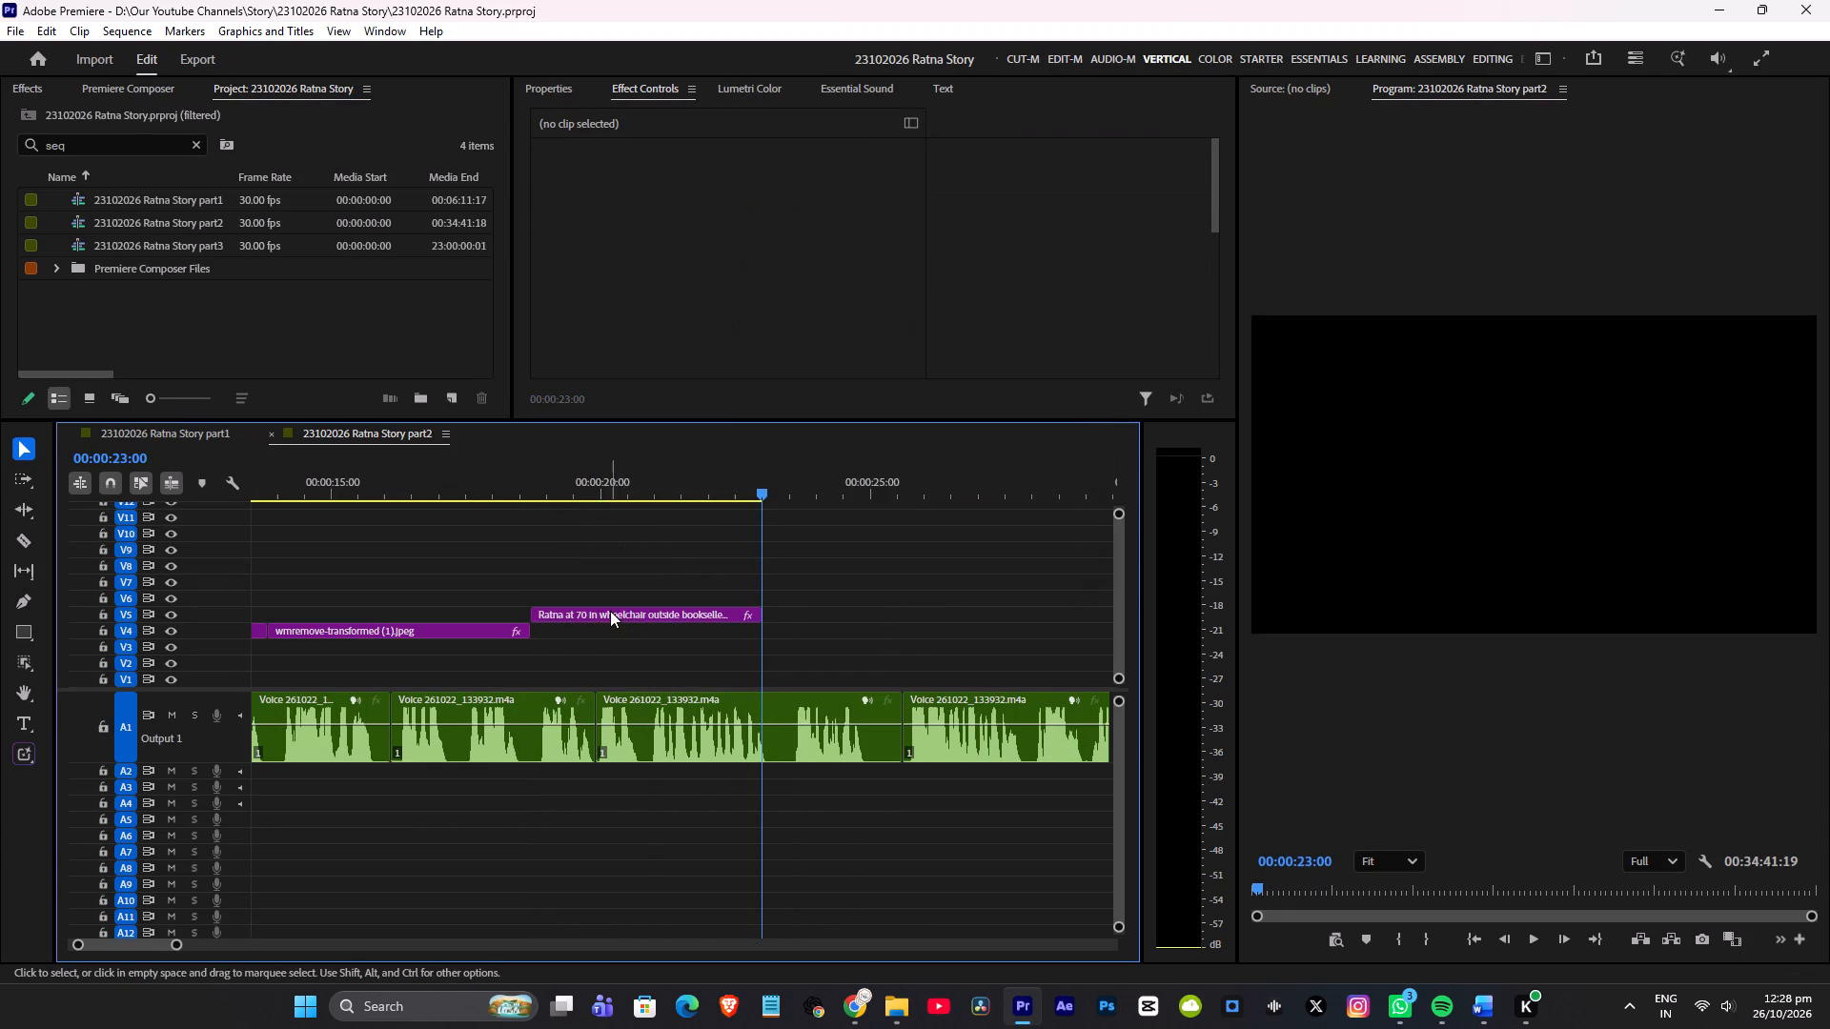
{"action": "left_click_drag", "start_coordinate": [609, 614], "coordinate": [610, 634]}
{"action": "key", "text": "ctrl+s"}
Listen to the voice-over under the wheelchair image, extend that image's end on V4 to 00:00:23:14, and save.
{"action": "left_click", "coordinate": [491, 469]}
{"action": "key", "text": "space"}
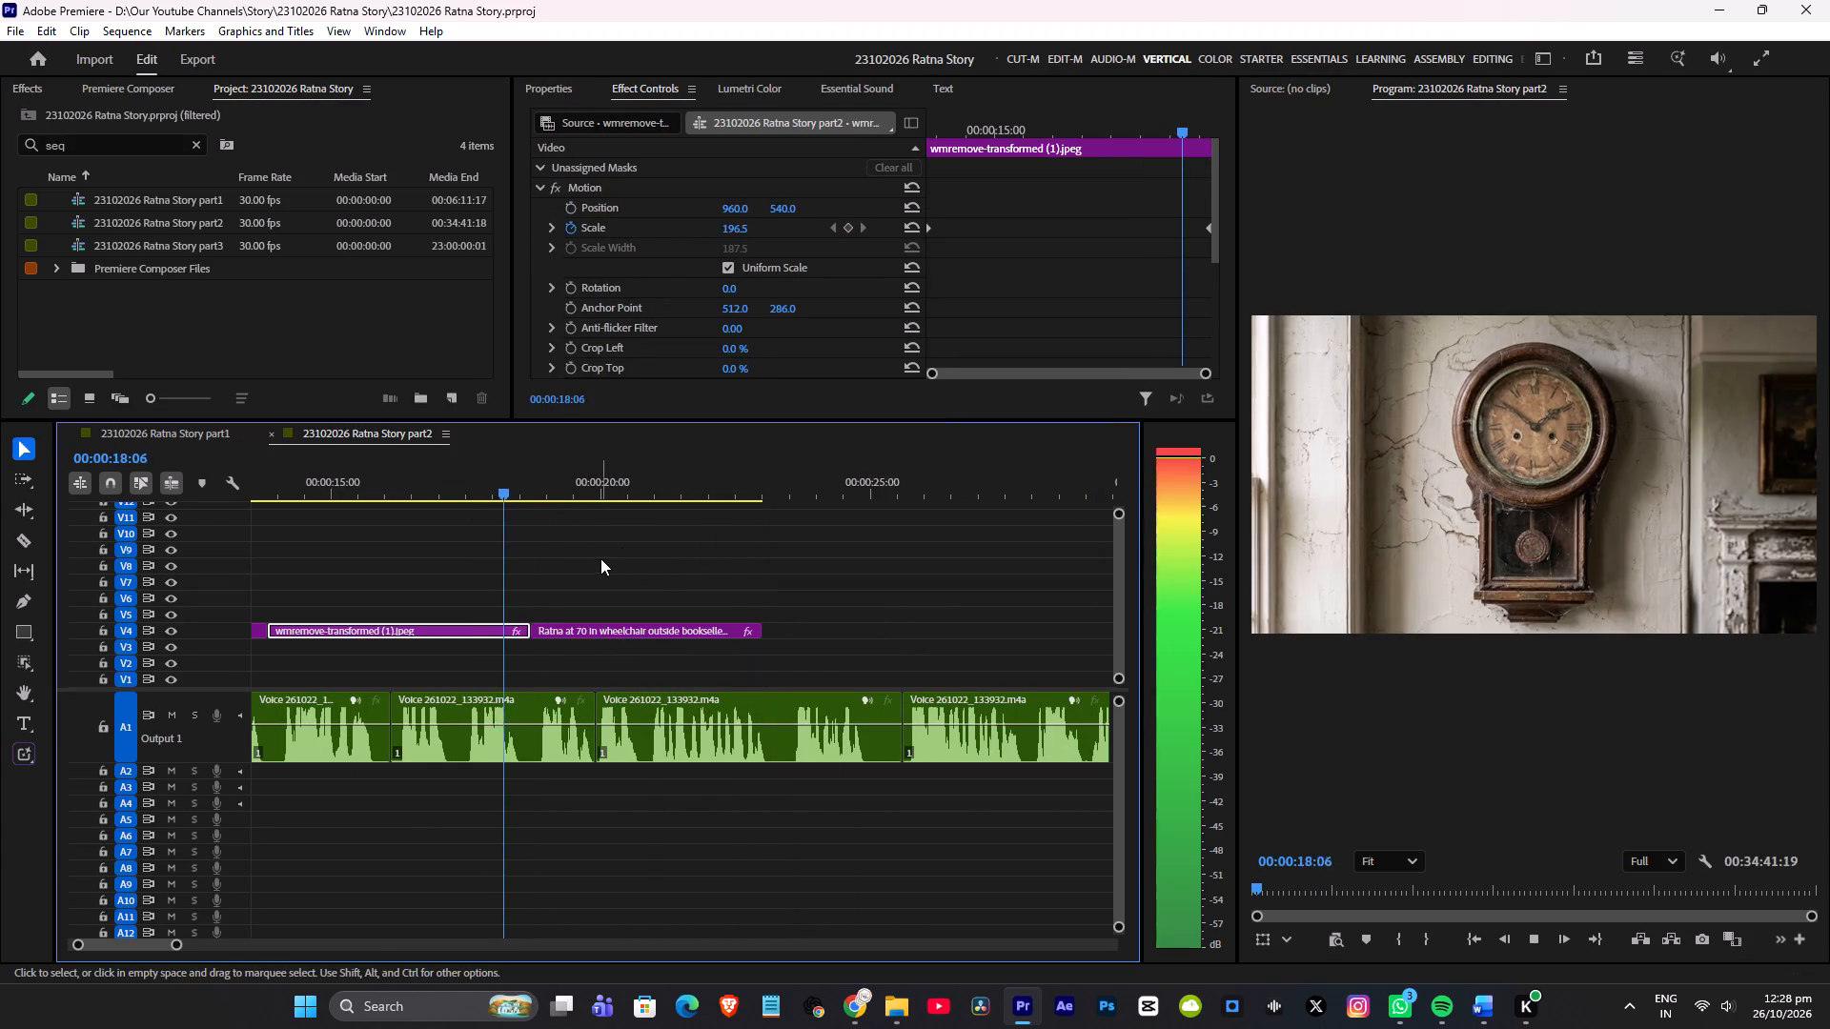
{"action": "scroll", "coordinate": [629, 565], "scroll_direction": "down", "scroll_amount": 5}
{"action": "scroll", "coordinate": [573, 574], "scroll_direction": "up", "scroll_amount": 8}
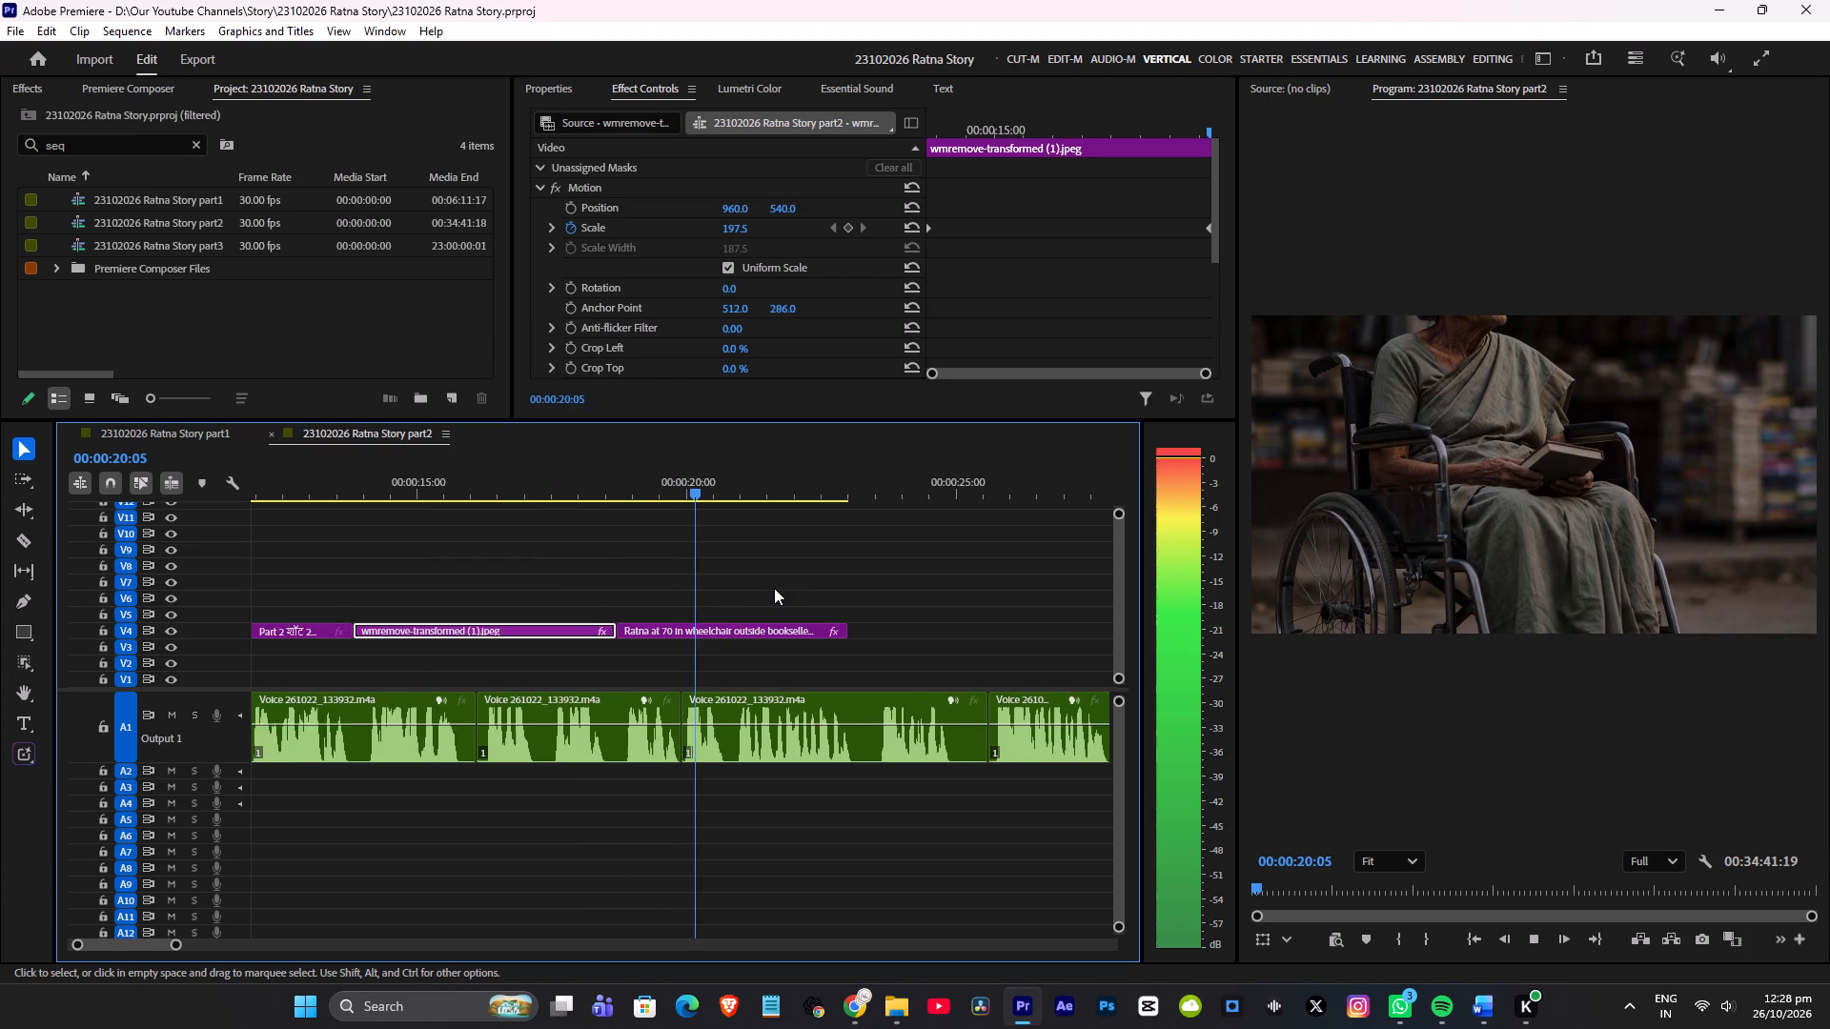
{"action": "scroll", "coordinate": [775, 587], "scroll_direction": "down", "scroll_amount": 4}
{"action": "scroll", "coordinate": [796, 581], "scroll_direction": "up", "scroll_amount": 6, "text": "alt"}
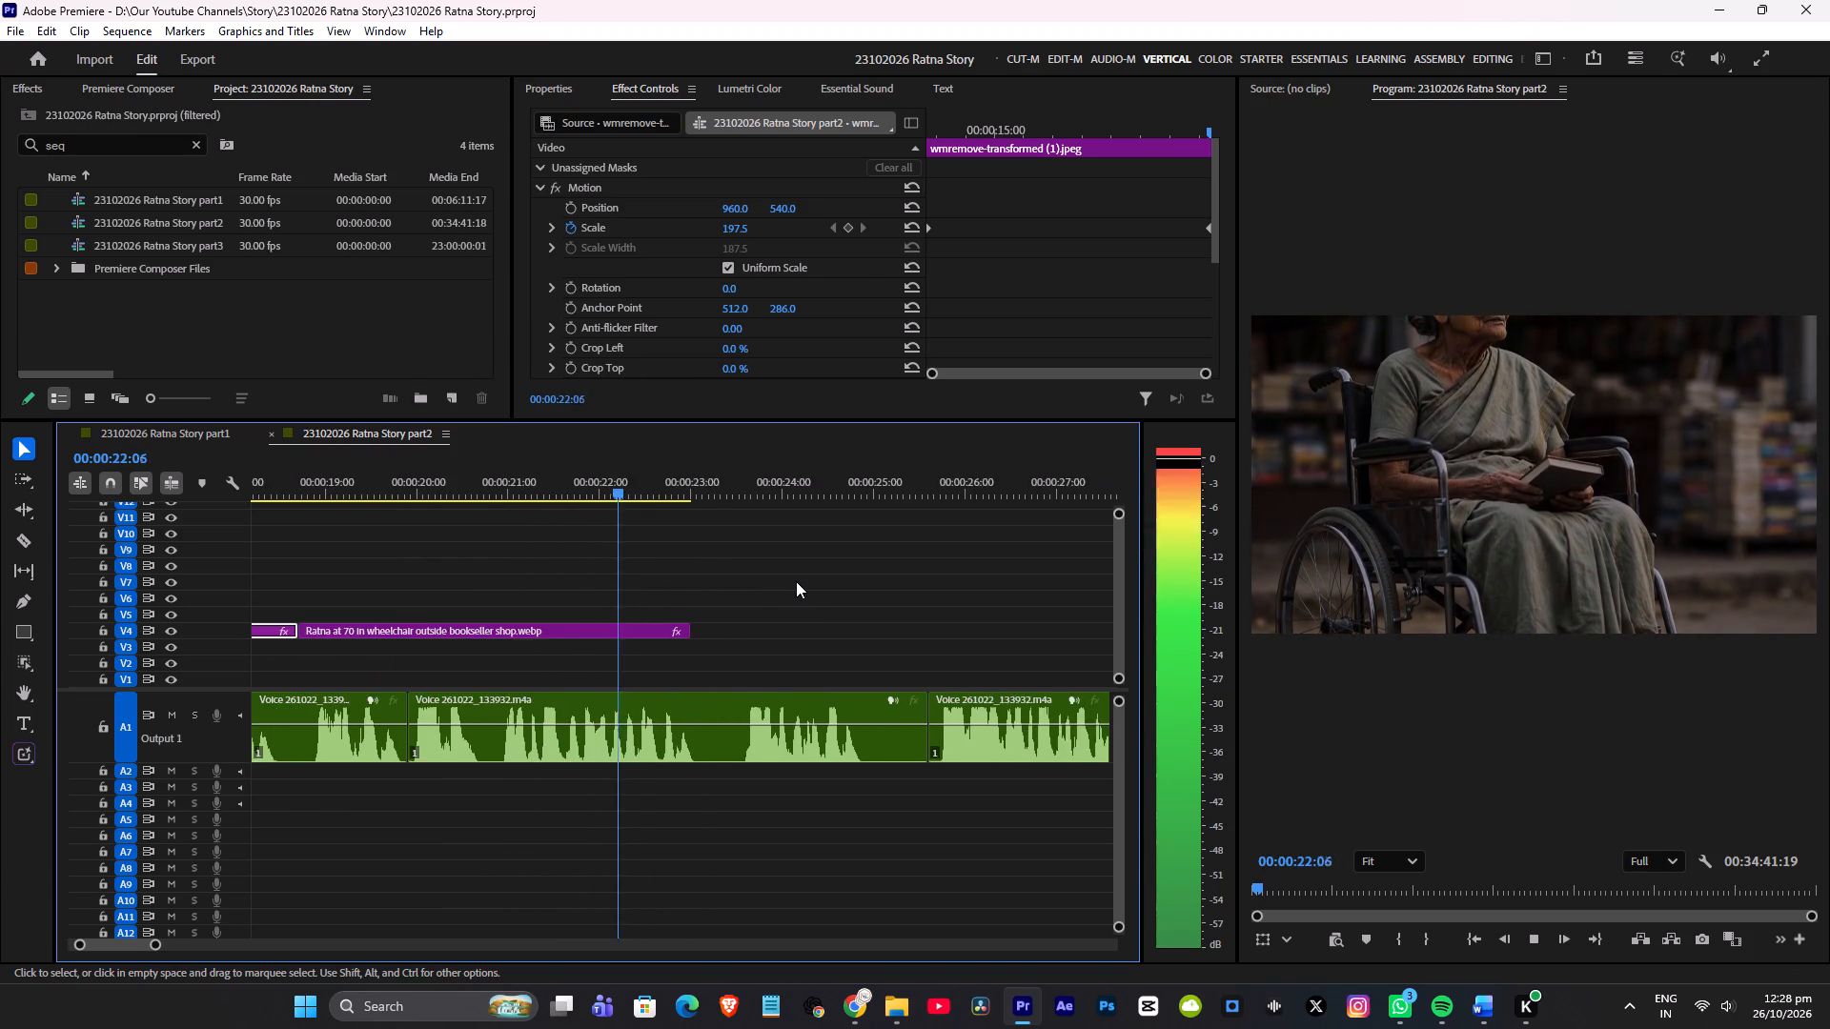
{"action": "scroll", "coordinate": [796, 581], "scroll_direction": "up", "scroll_amount": 2, "text": "alt"}
{"action": "key", "text": "space"}
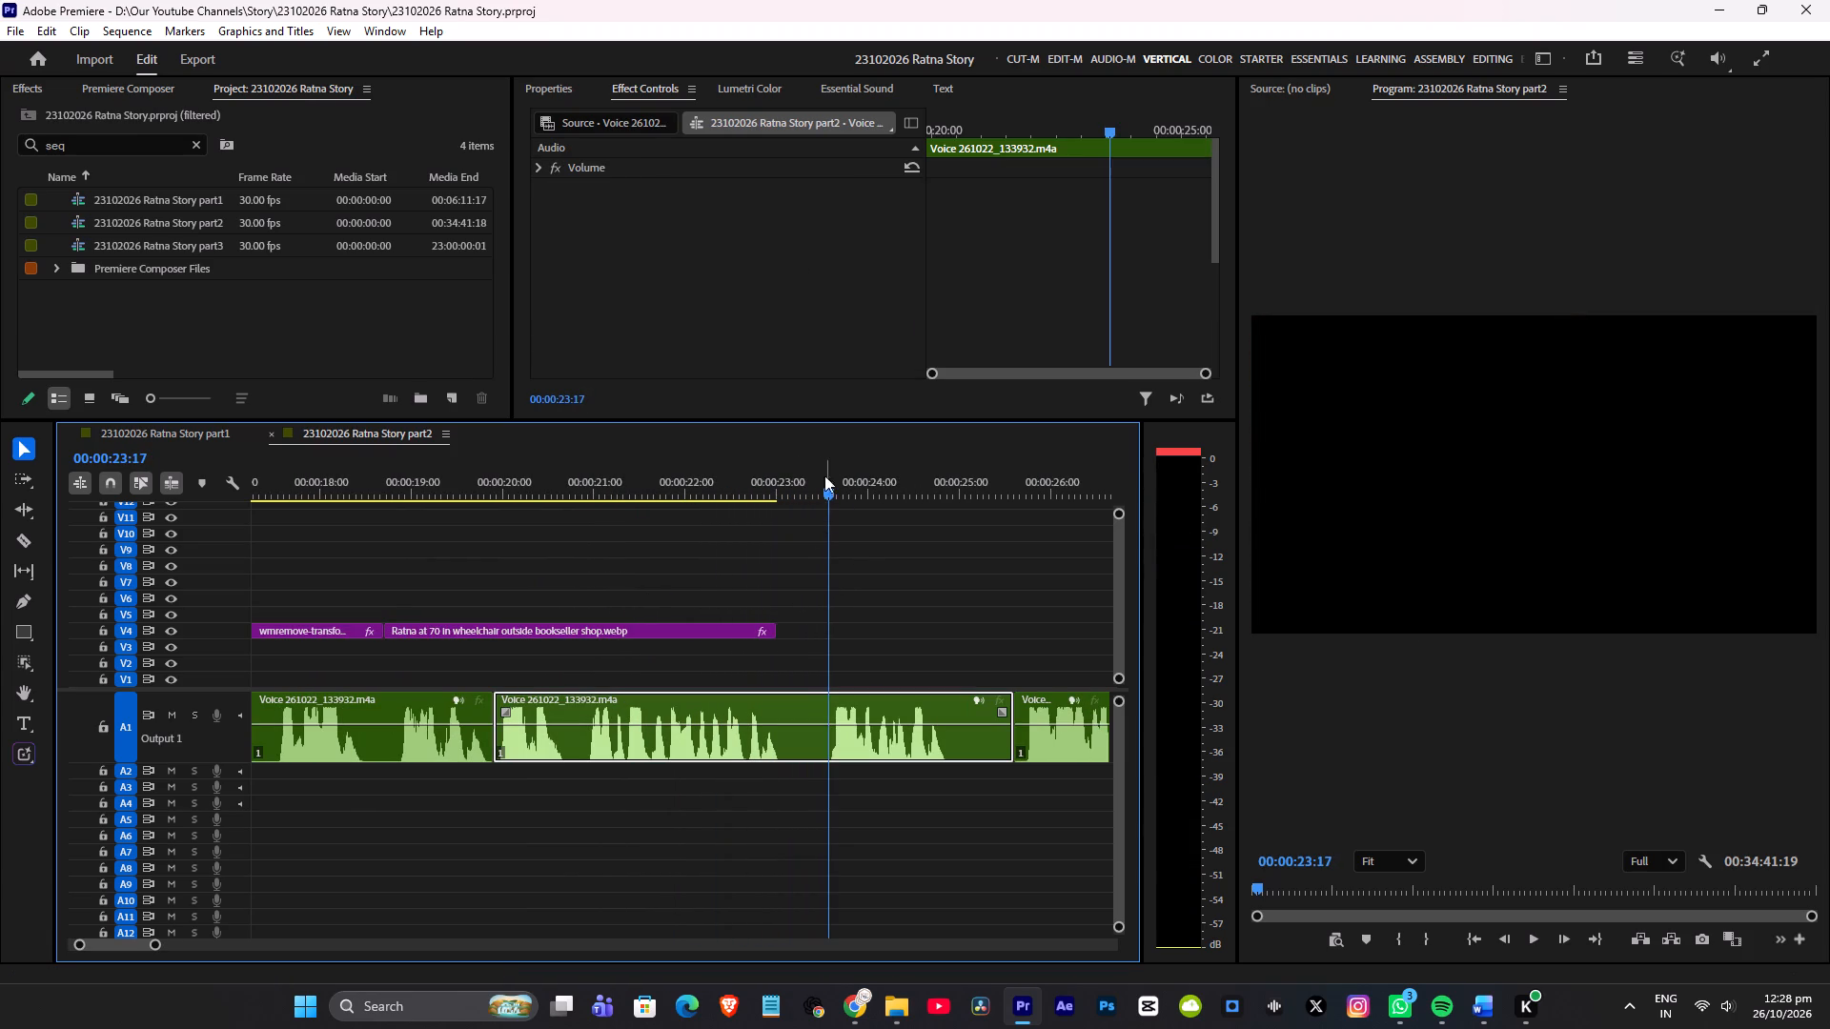
{"action": "left_click_drag", "start_coordinate": [823, 466], "coordinate": [822, 477]}
{"action": "left_click_drag", "start_coordinate": [783, 624], "coordinate": [824, 626]}
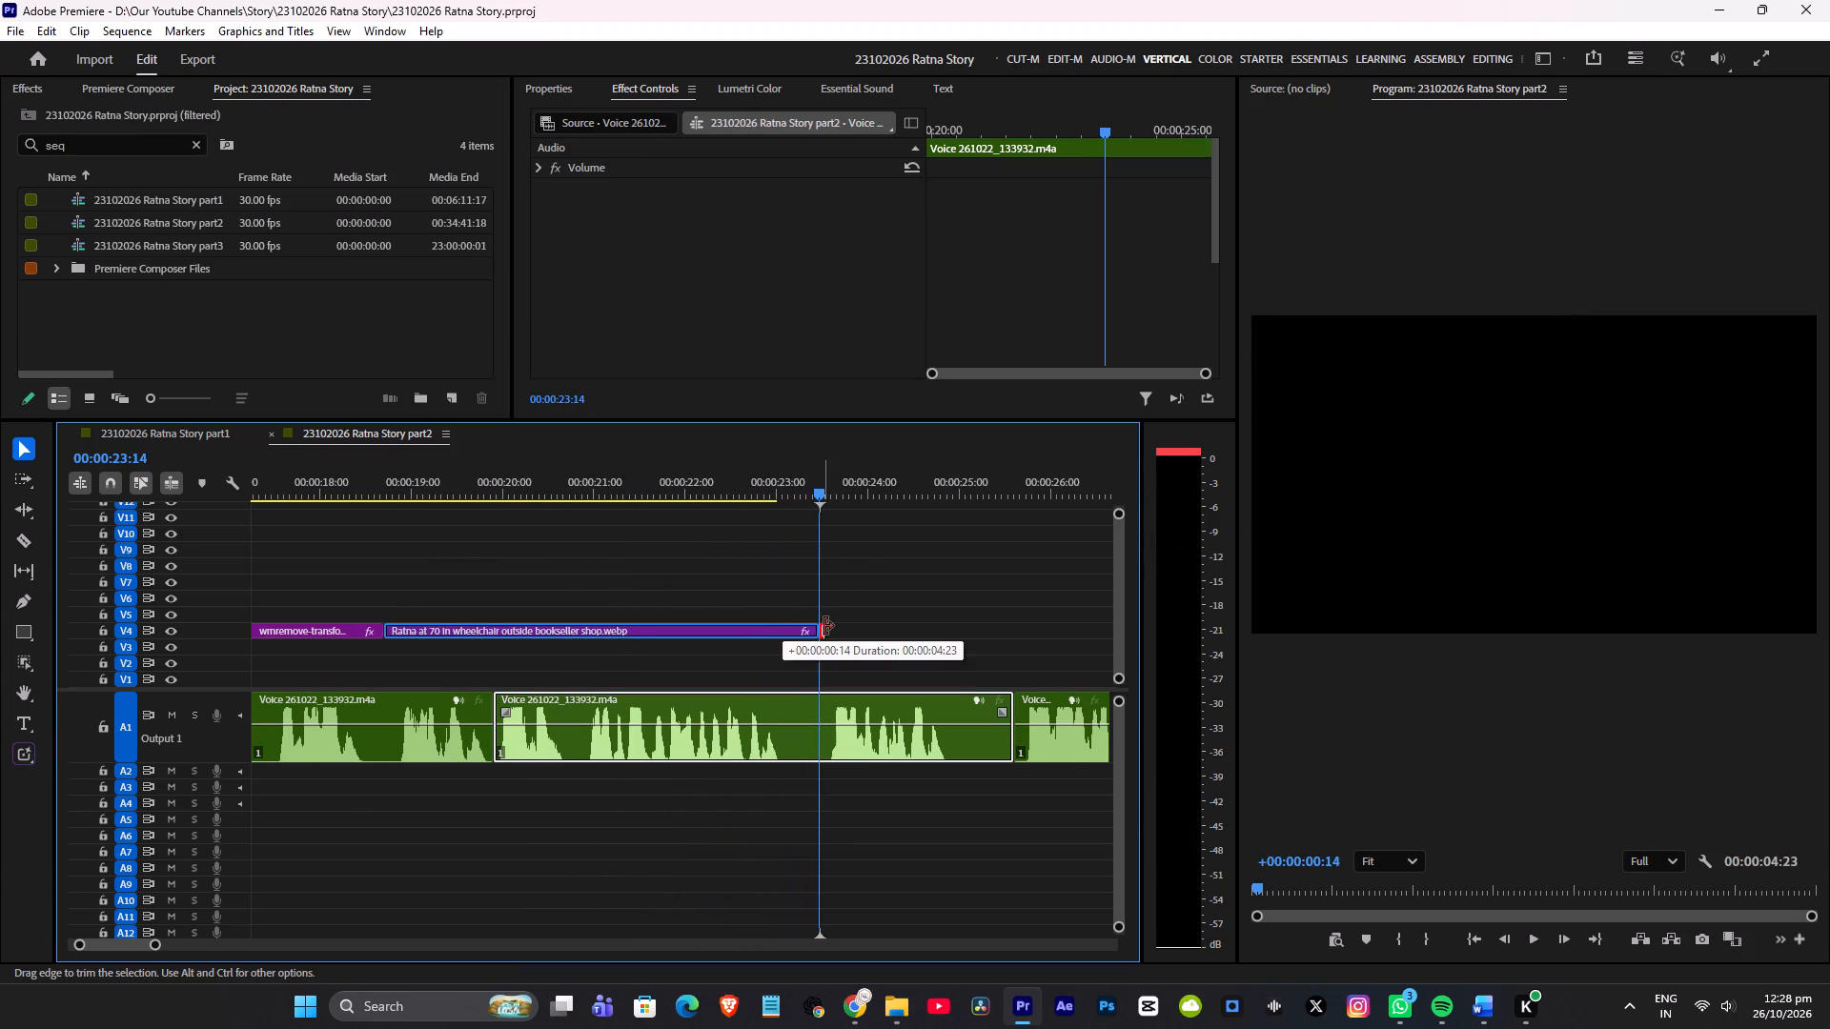
{"action": "left_click_drag", "start_coordinate": [824, 626], "coordinate": [825, 623]}
{"action": "key", "text": "ctrl+s"}
Listen to the part2 voice-over from just before the wheelchair image's end to about 00:00:26:12 to judge the next visual.
{"action": "left_click", "coordinate": [686, 485]}
{"action": "key", "text": "space"}
{"action": "scroll", "coordinate": [749, 535], "scroll_direction": "down", "scroll_amount": 8}
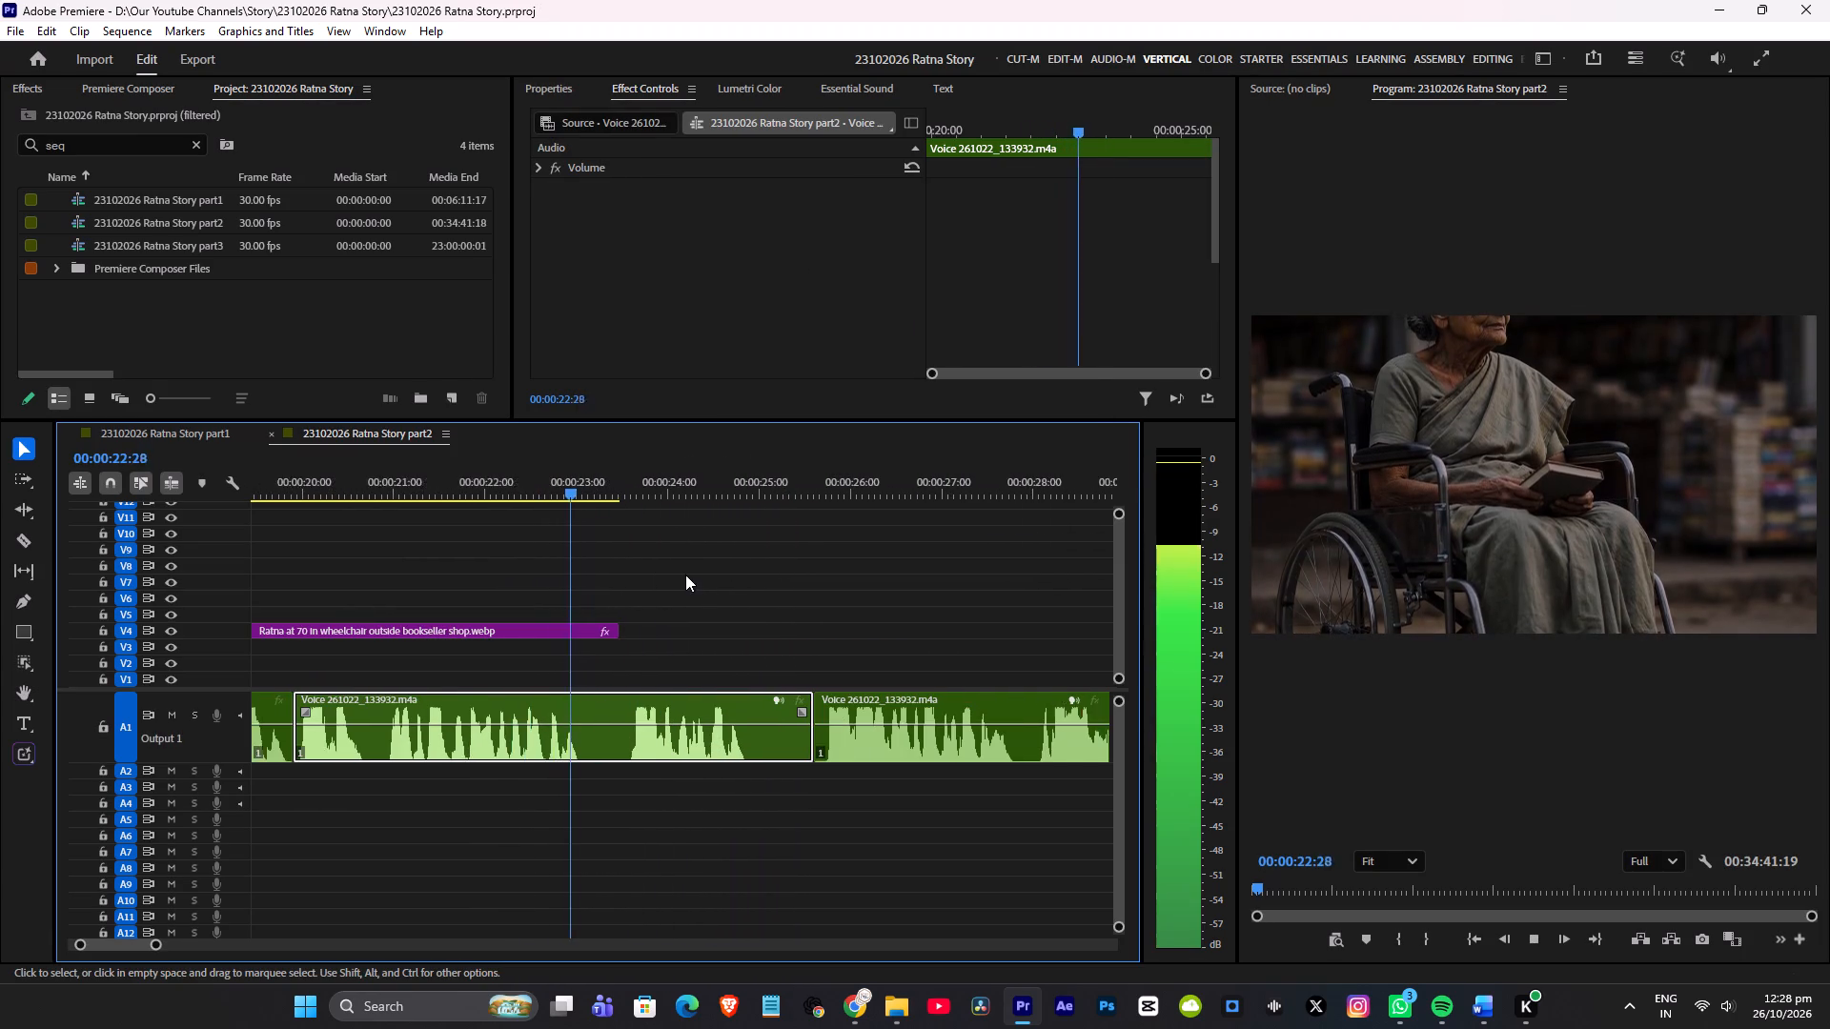
{"action": "scroll", "coordinate": [685, 575], "scroll_direction": "down", "scroll_amount": 9}
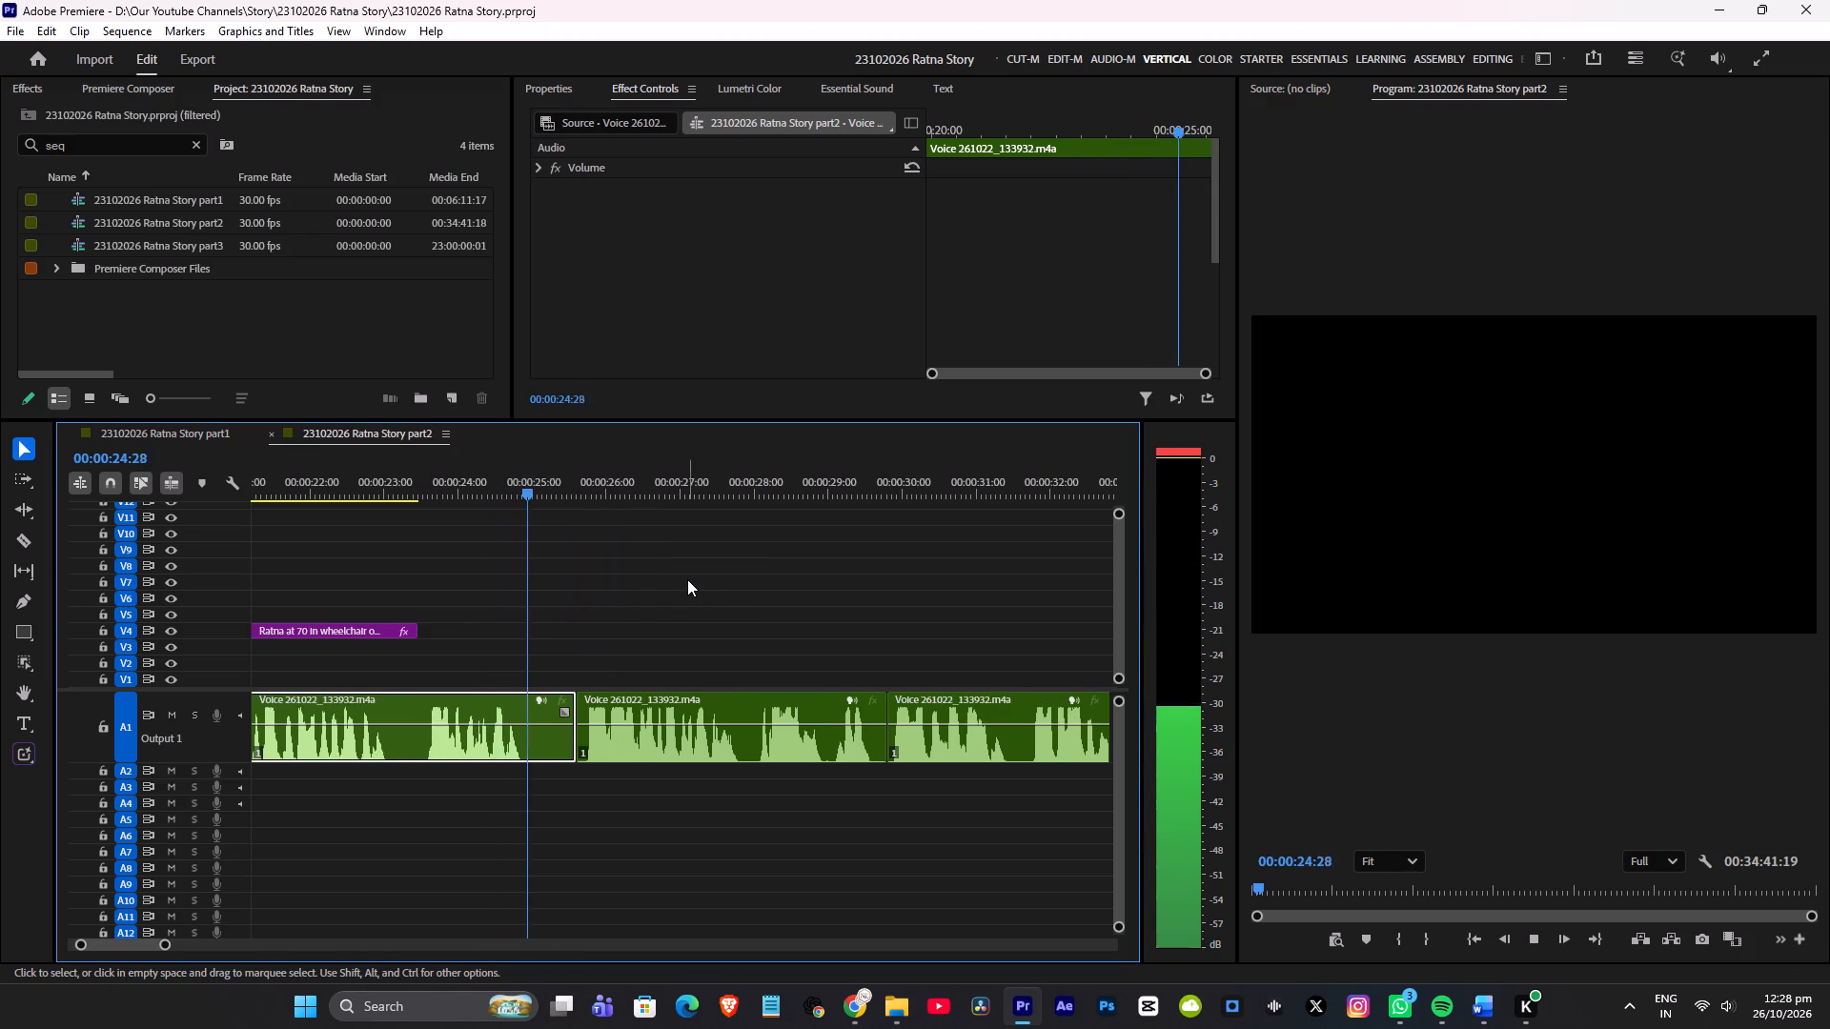
{"action": "scroll", "coordinate": [687, 579], "scroll_direction": "down", "scroll_amount": 5, "text": "alt"}
{"action": "key", "text": "space"}
{"action": "key", "text": "space"}
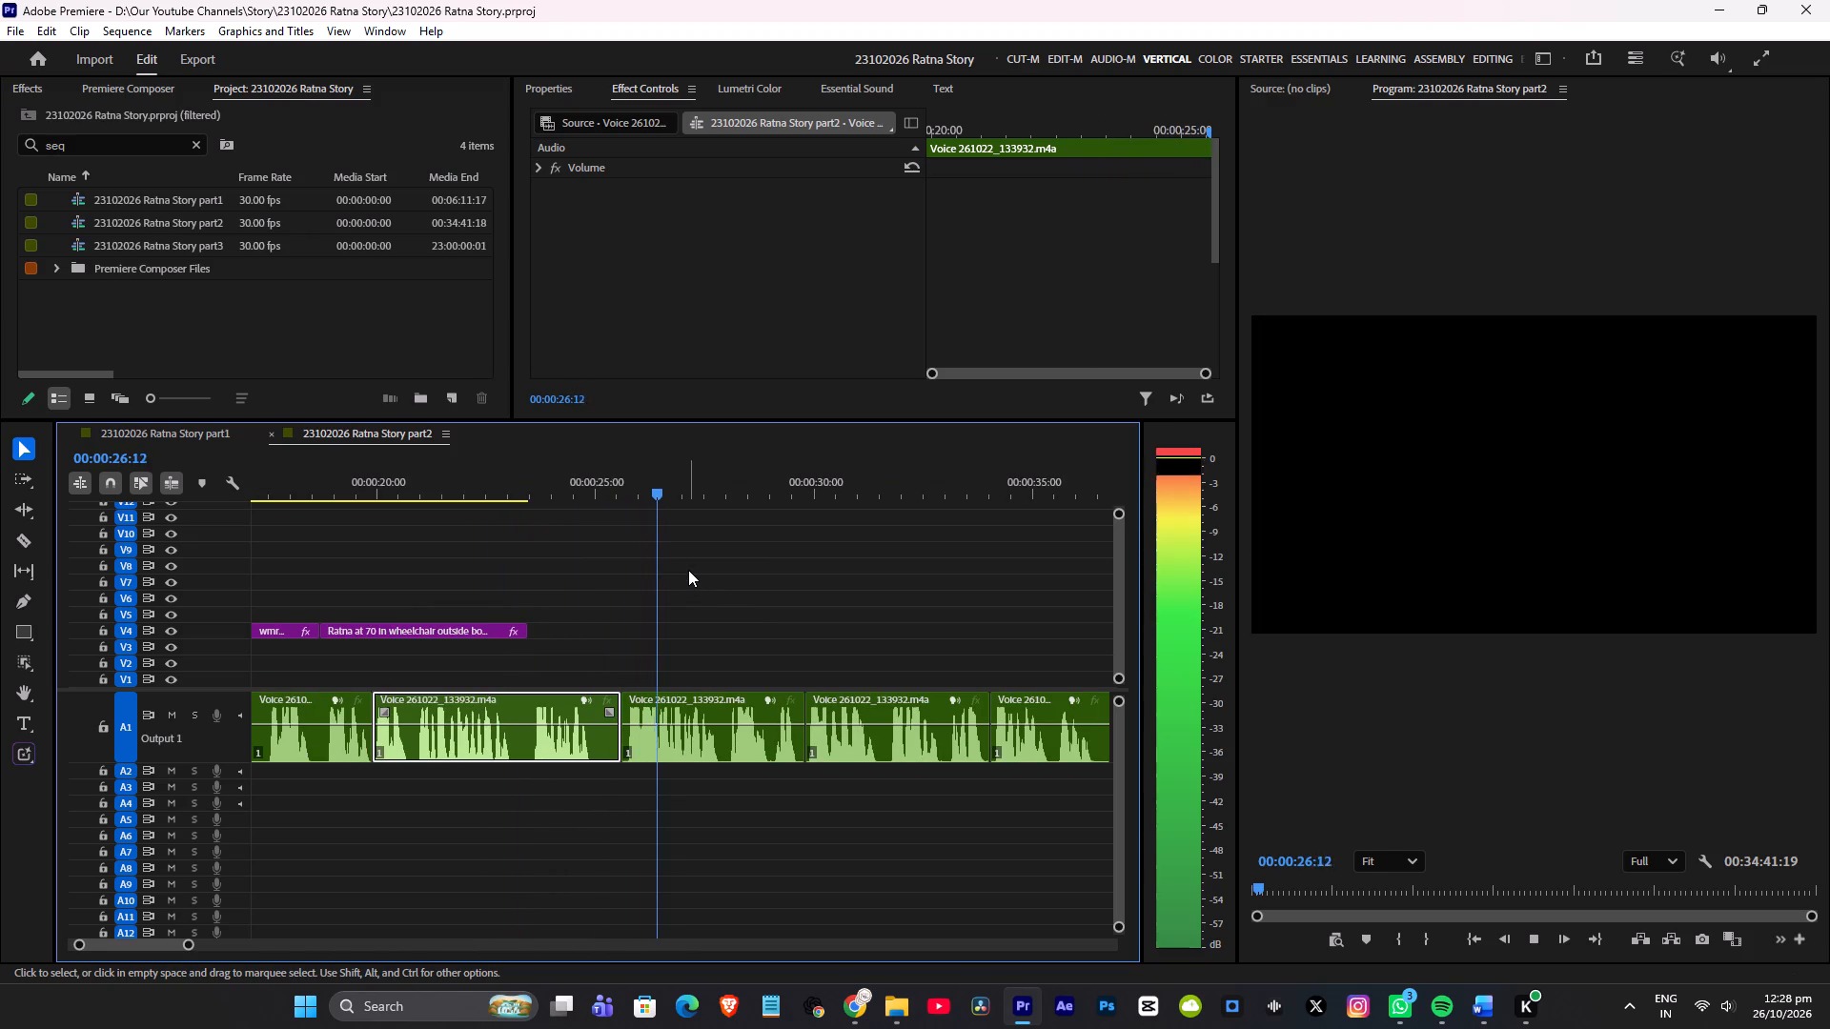
{"action": "key", "text": "space"}
Look back through the part1 sequence from 00:06:08 to about 00:04:14 for a clip to reuse in part2.
{"action": "left_click", "coordinate": [141, 431]}
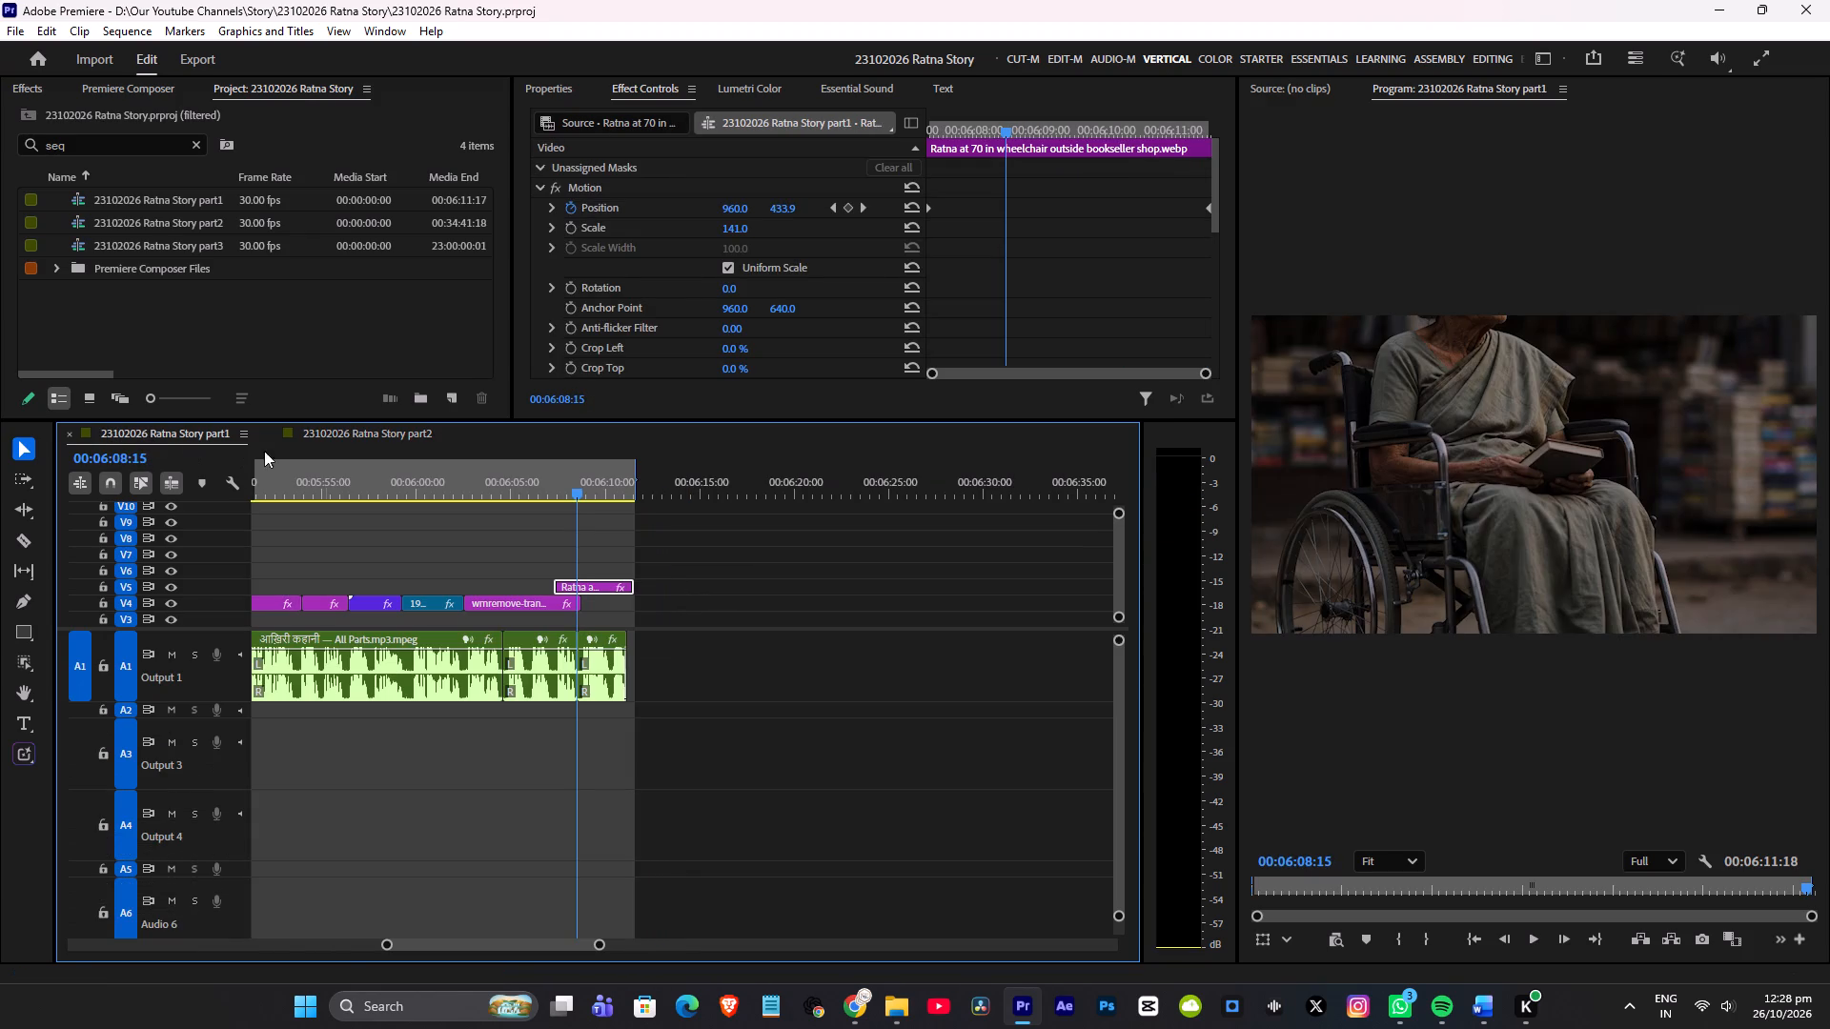
{"action": "scroll", "coordinate": [752, 536], "scroll_direction": "down", "scroll_amount": 7, "text": "alt"}
{"action": "scroll", "coordinate": [760, 555], "scroll_direction": "up", "scroll_amount": 6}
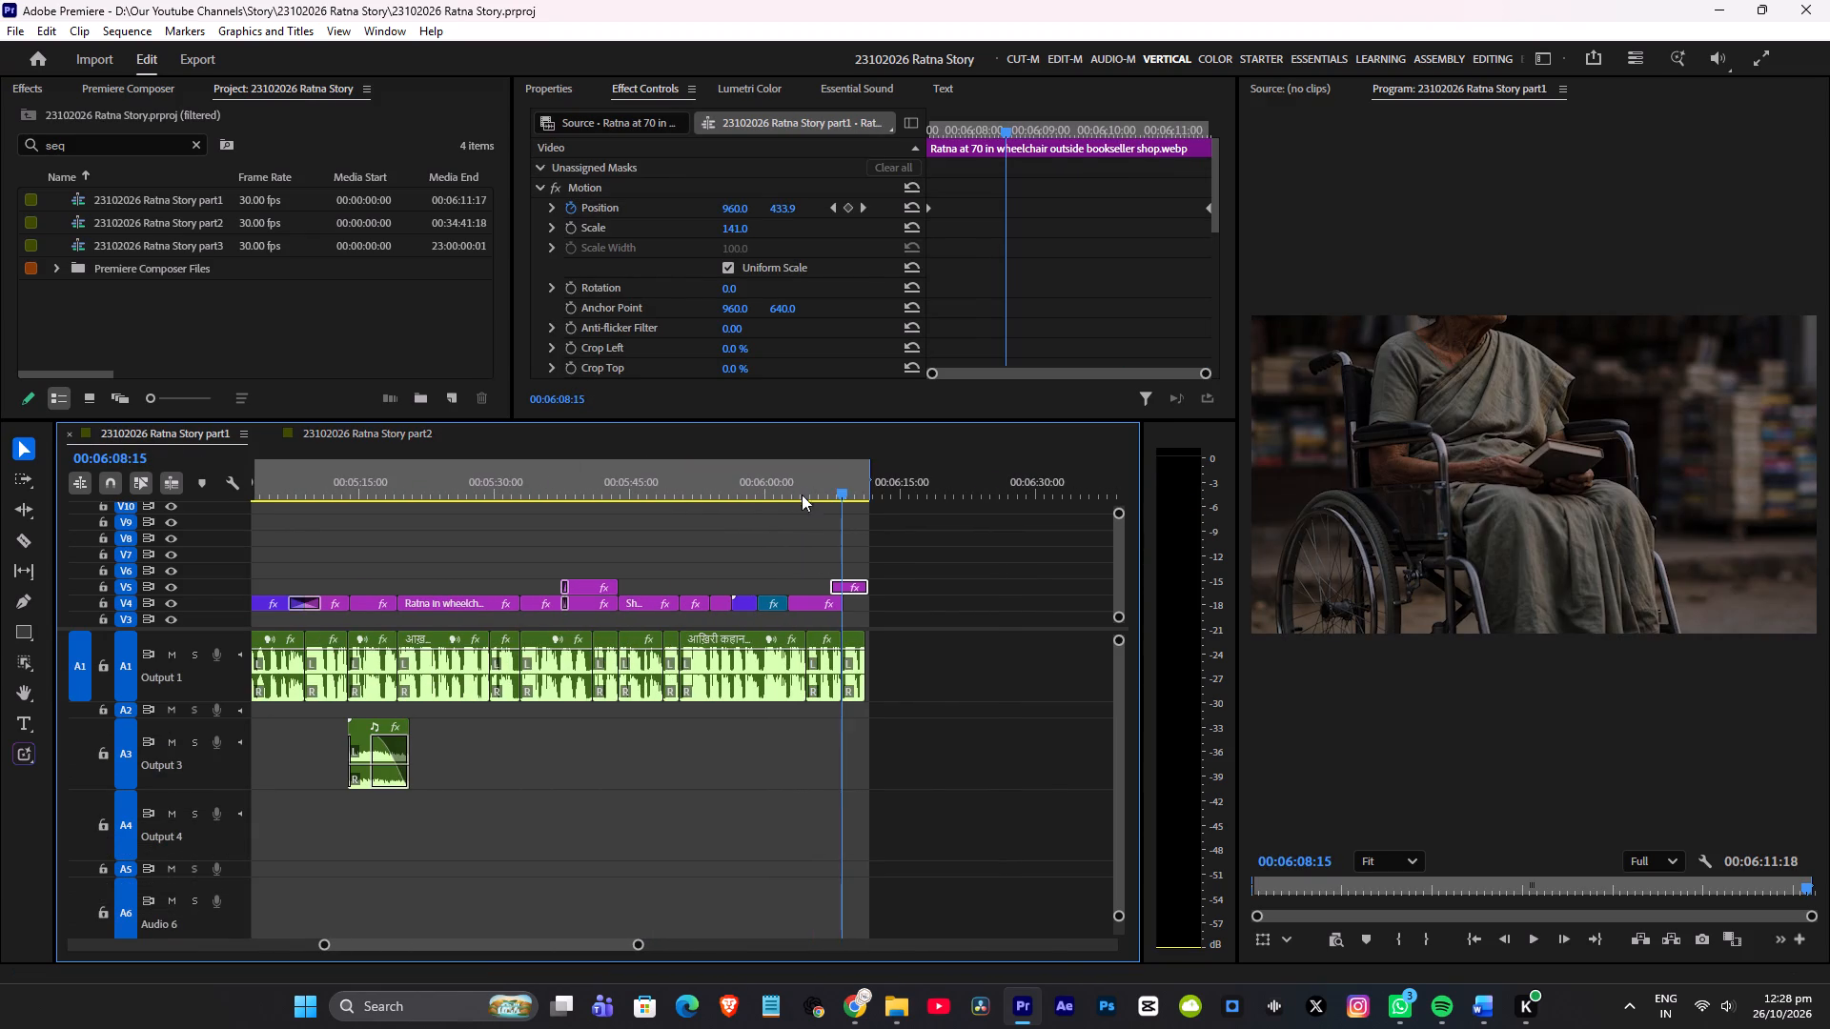
{"action": "left_click", "coordinate": [800, 491]}
{"action": "left_click_drag", "start_coordinate": [783, 488], "coordinate": [417, 489]}
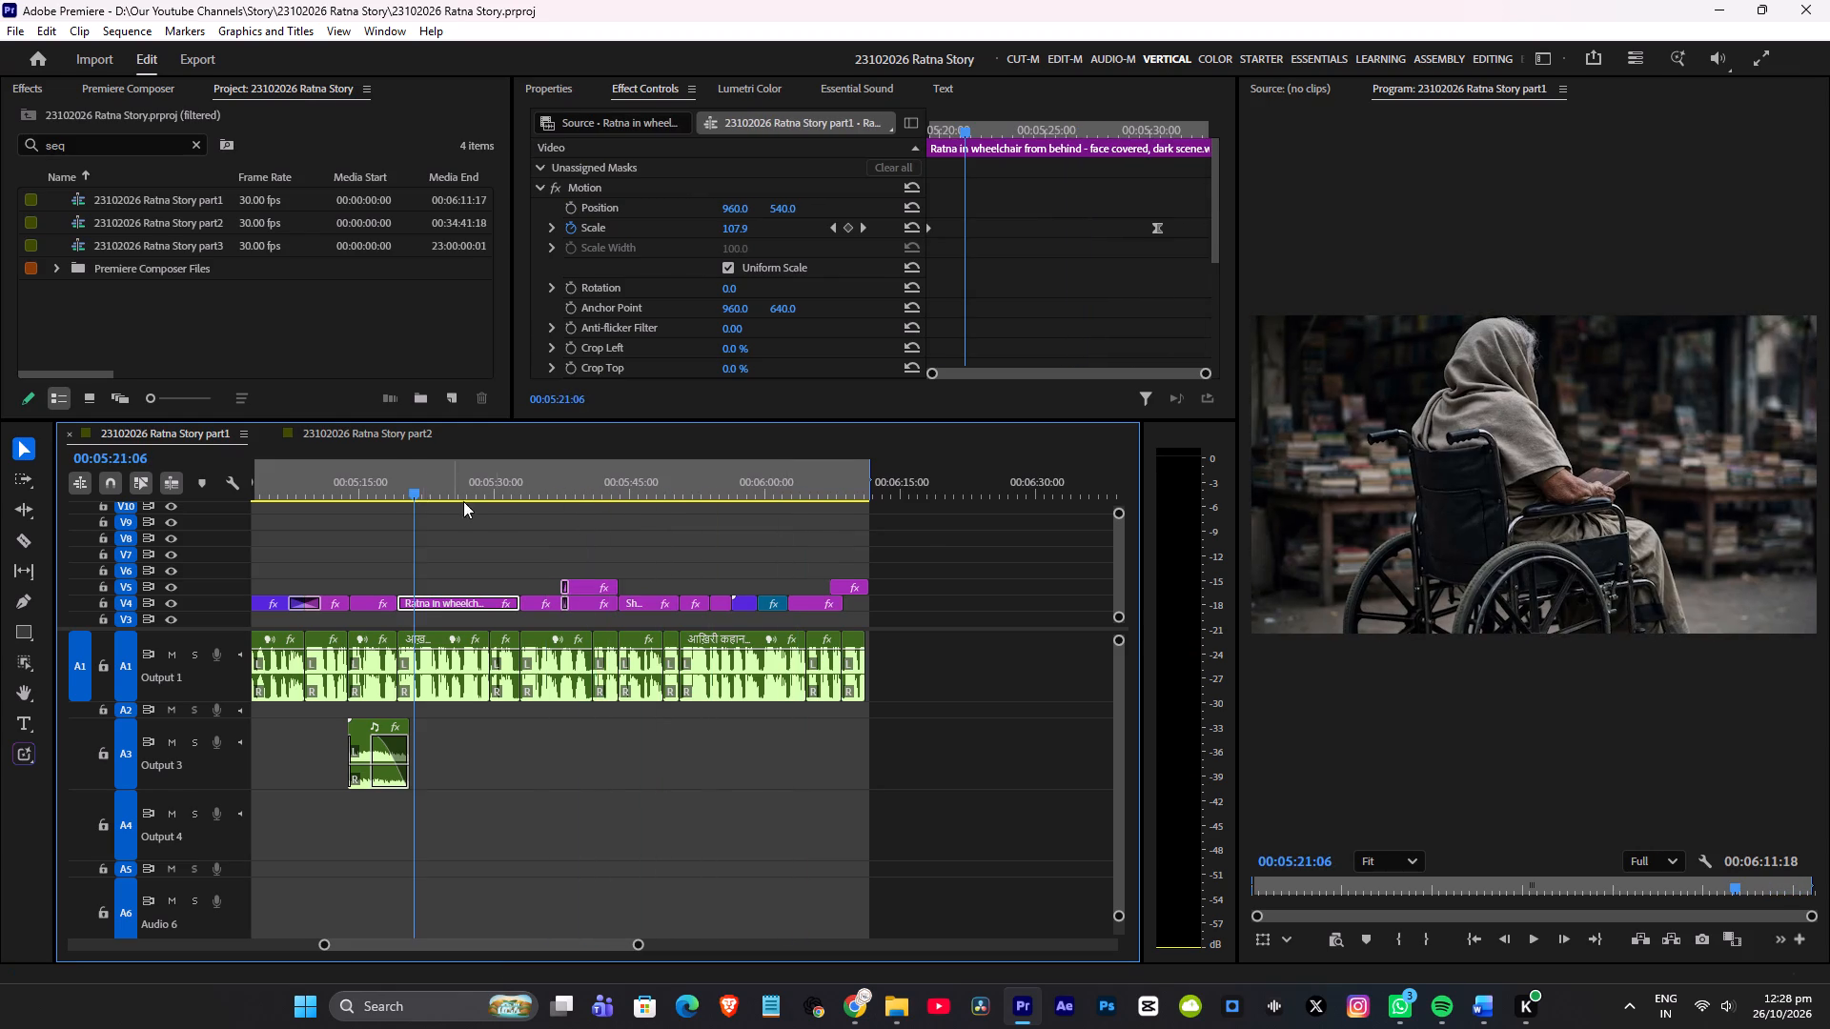
{"action": "scroll", "coordinate": [498, 507], "scroll_direction": "up", "scroll_amount": 5}
{"action": "left_click", "coordinate": [512, 486]}
{"action": "scroll", "coordinate": [552, 519], "scroll_direction": "up", "scroll_amount": 5}
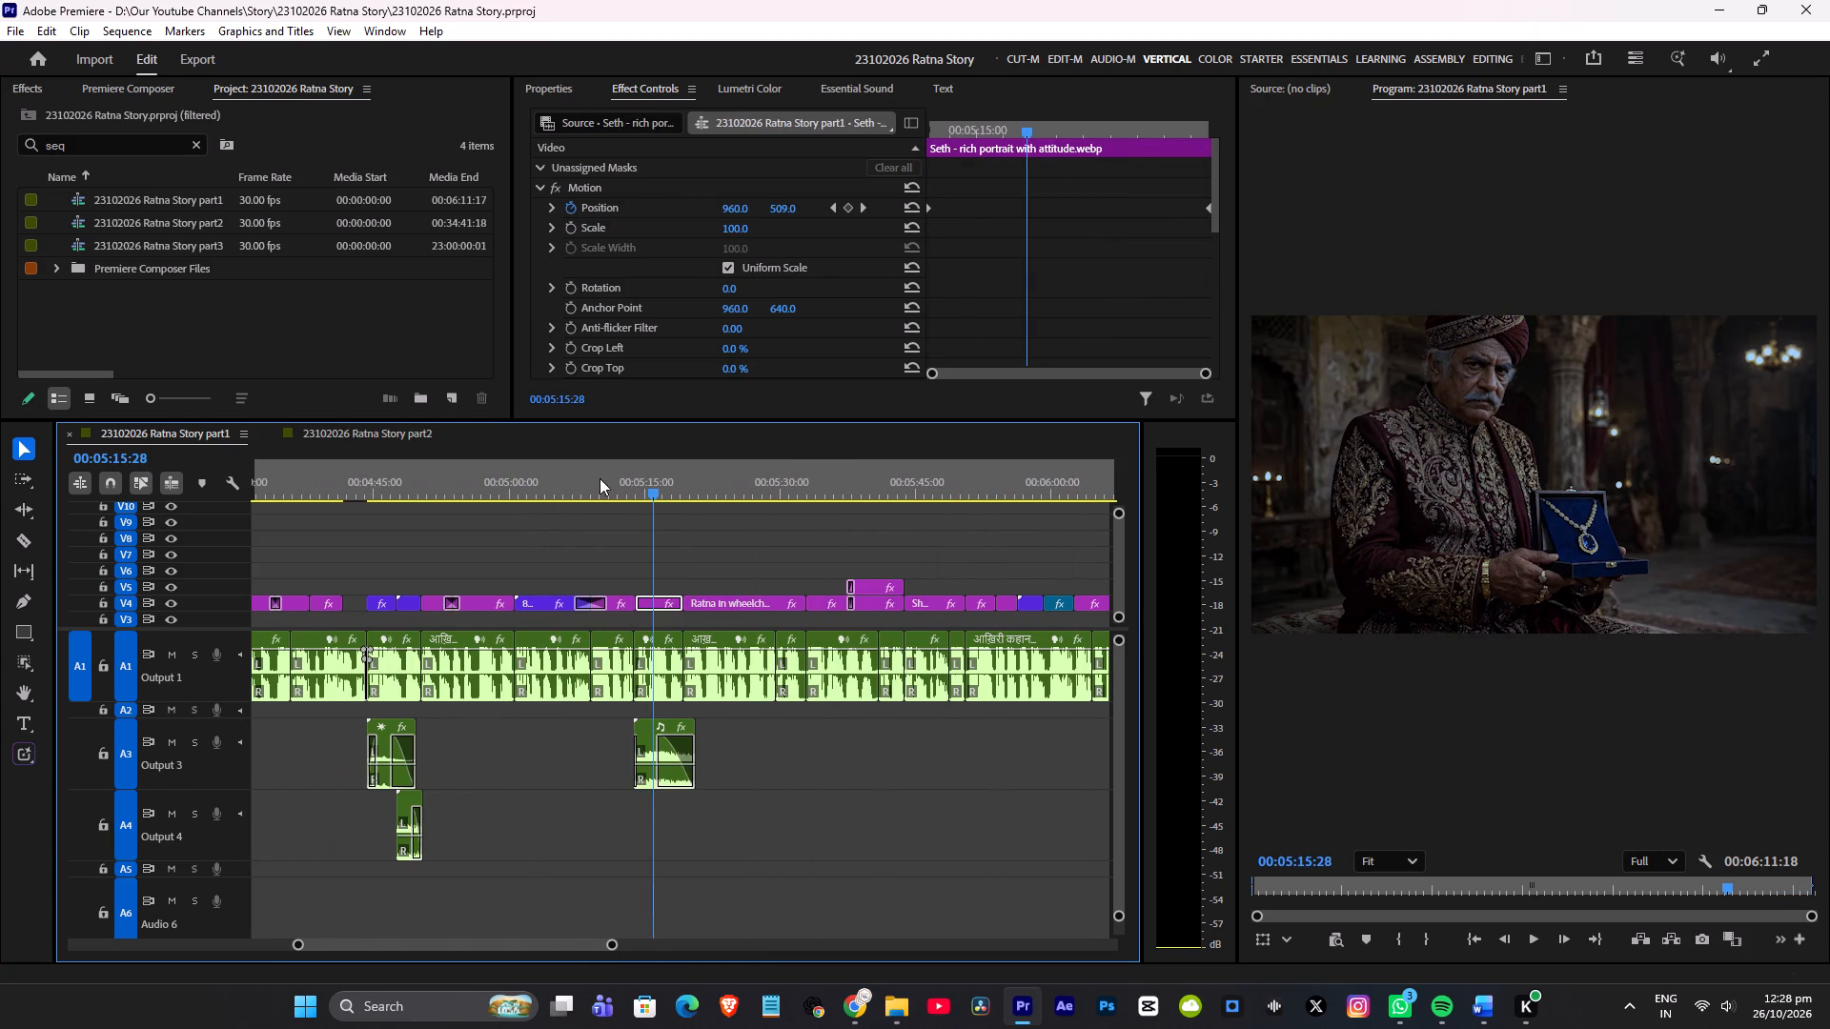
{"action": "left_click", "coordinate": [627, 474]}
{"action": "left_click_drag", "start_coordinate": [603, 474], "coordinate": [374, 492]}
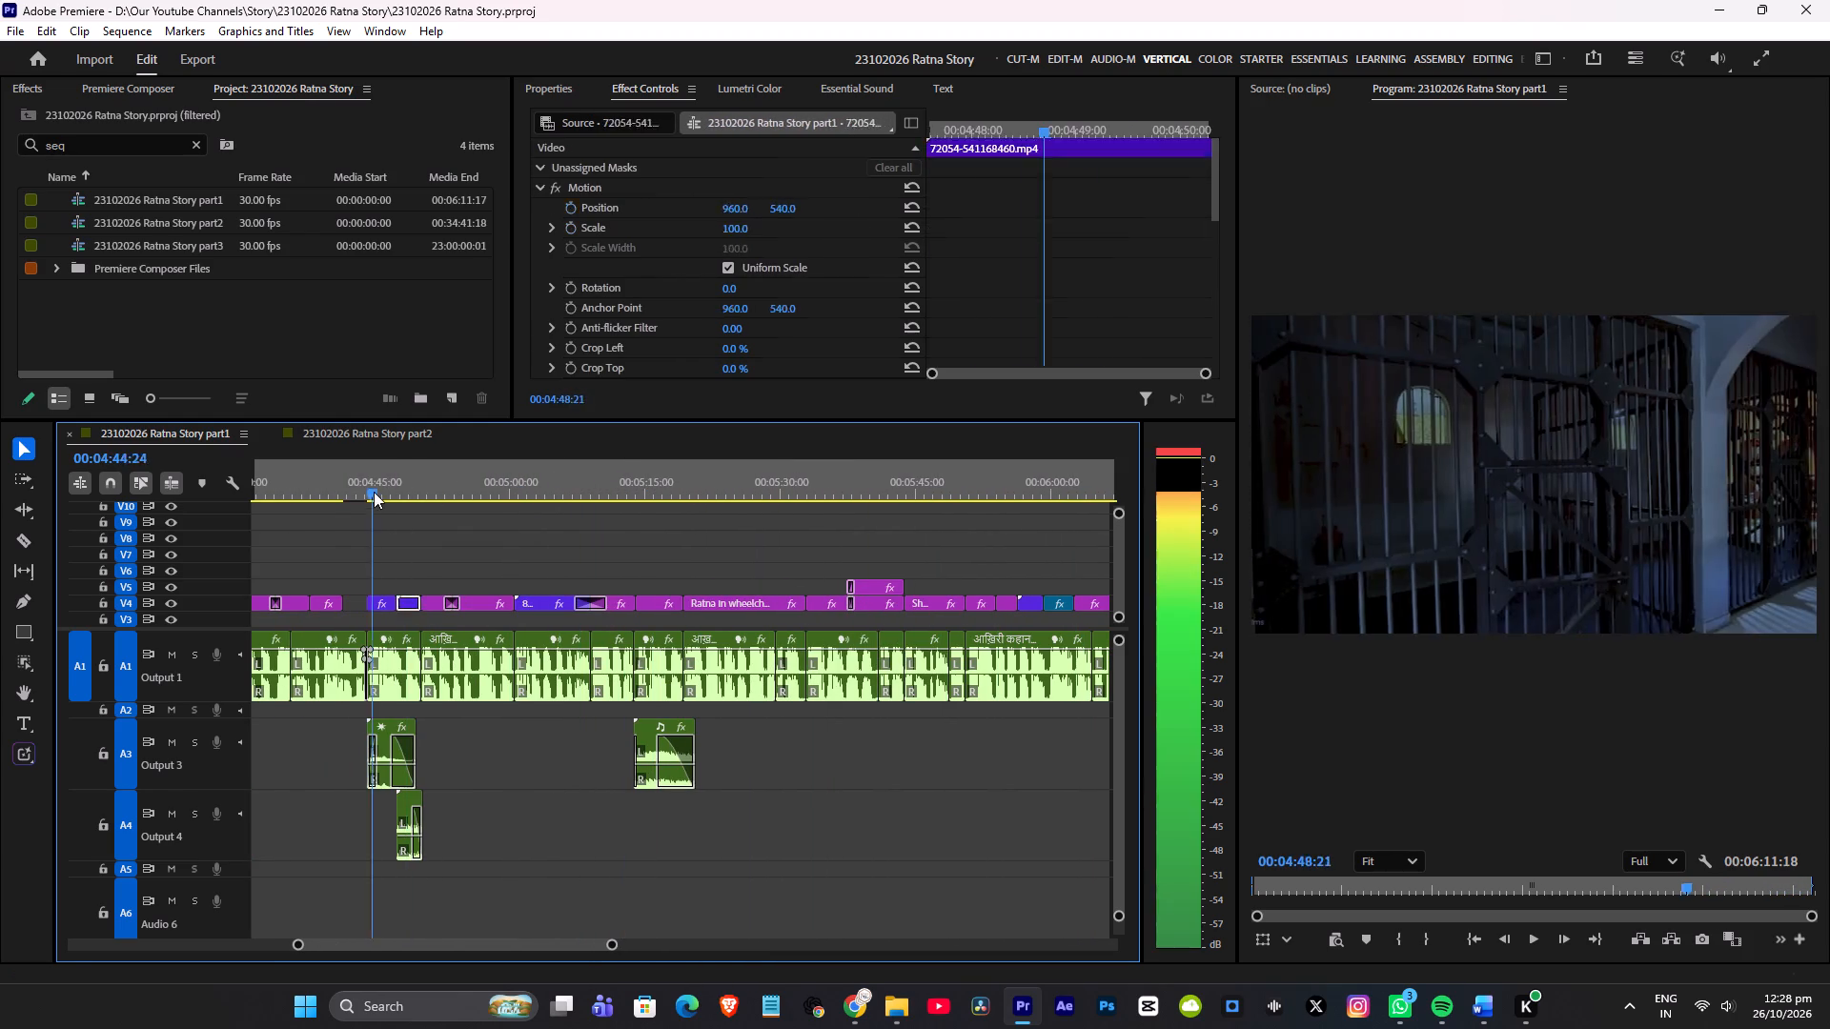
{"action": "left_click_drag", "start_coordinate": [374, 492], "coordinate": [320, 502]}
{"action": "scroll", "coordinate": [441, 514], "scroll_direction": "up", "scroll_amount": 2}
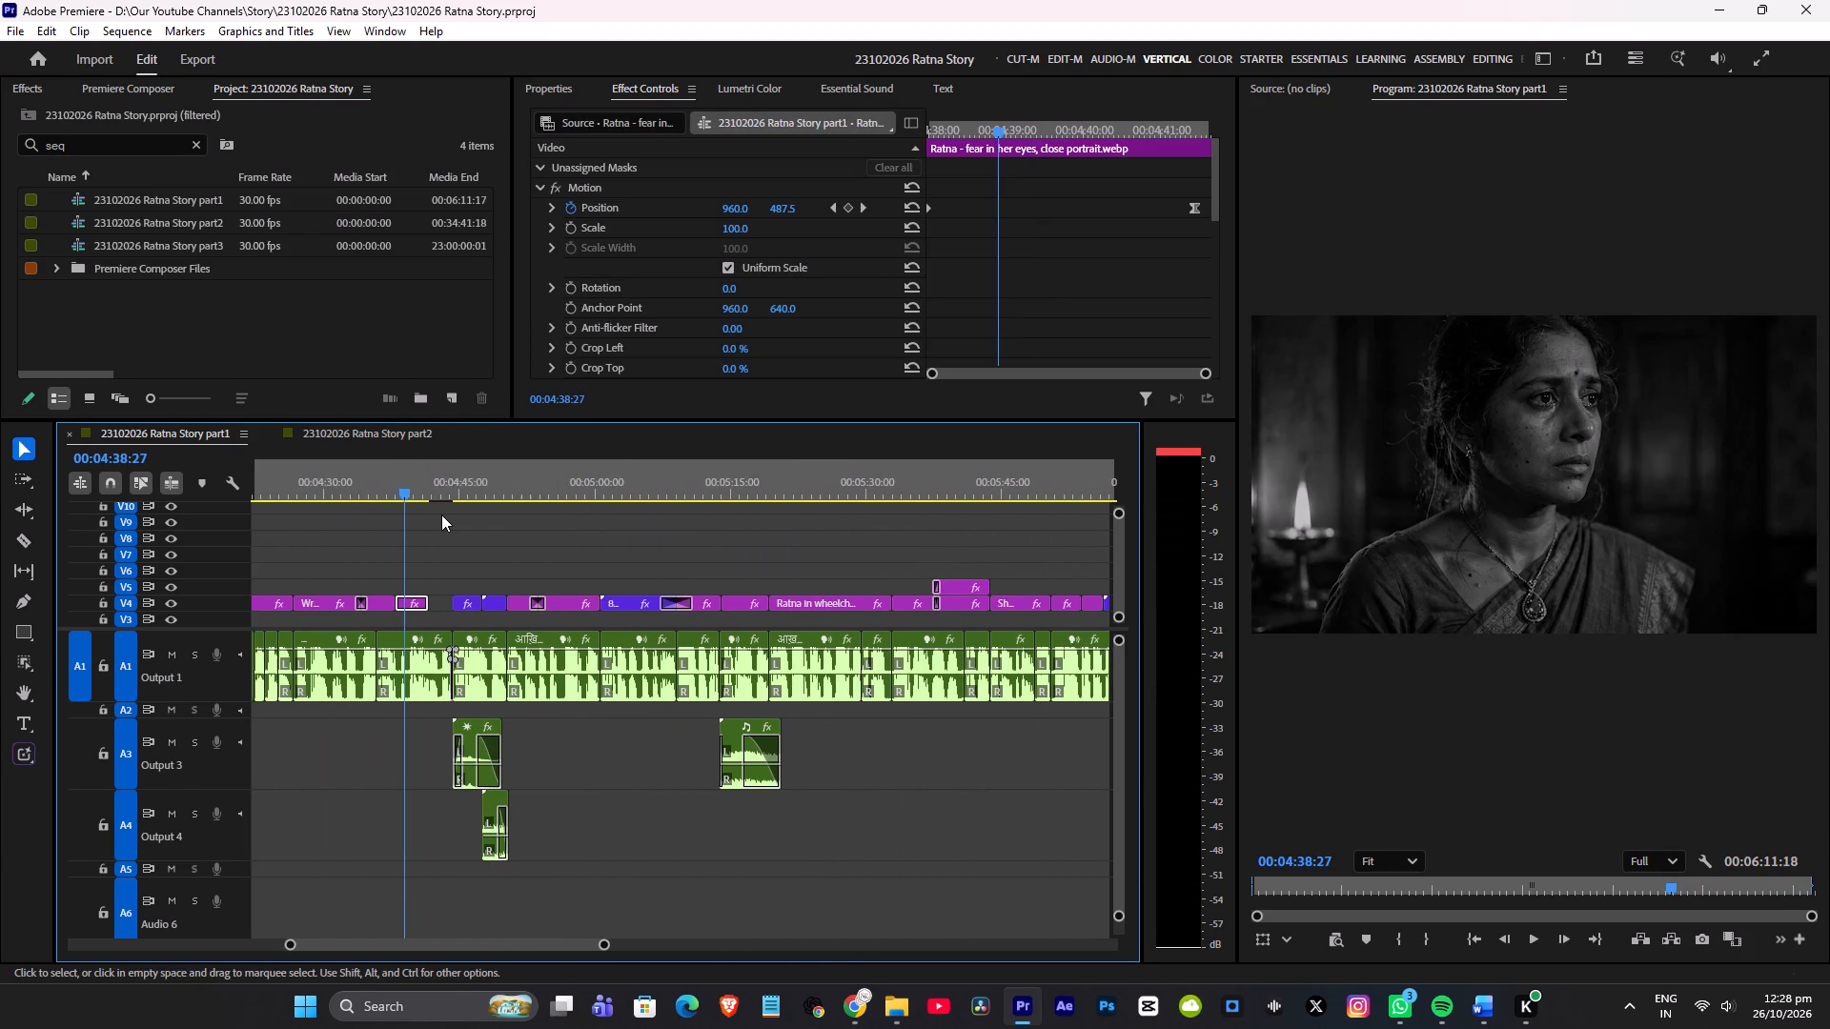
{"action": "scroll", "coordinate": [441, 514], "scroll_direction": "up", "scroll_amount": 11}
{"action": "left_click", "coordinate": [654, 490]}
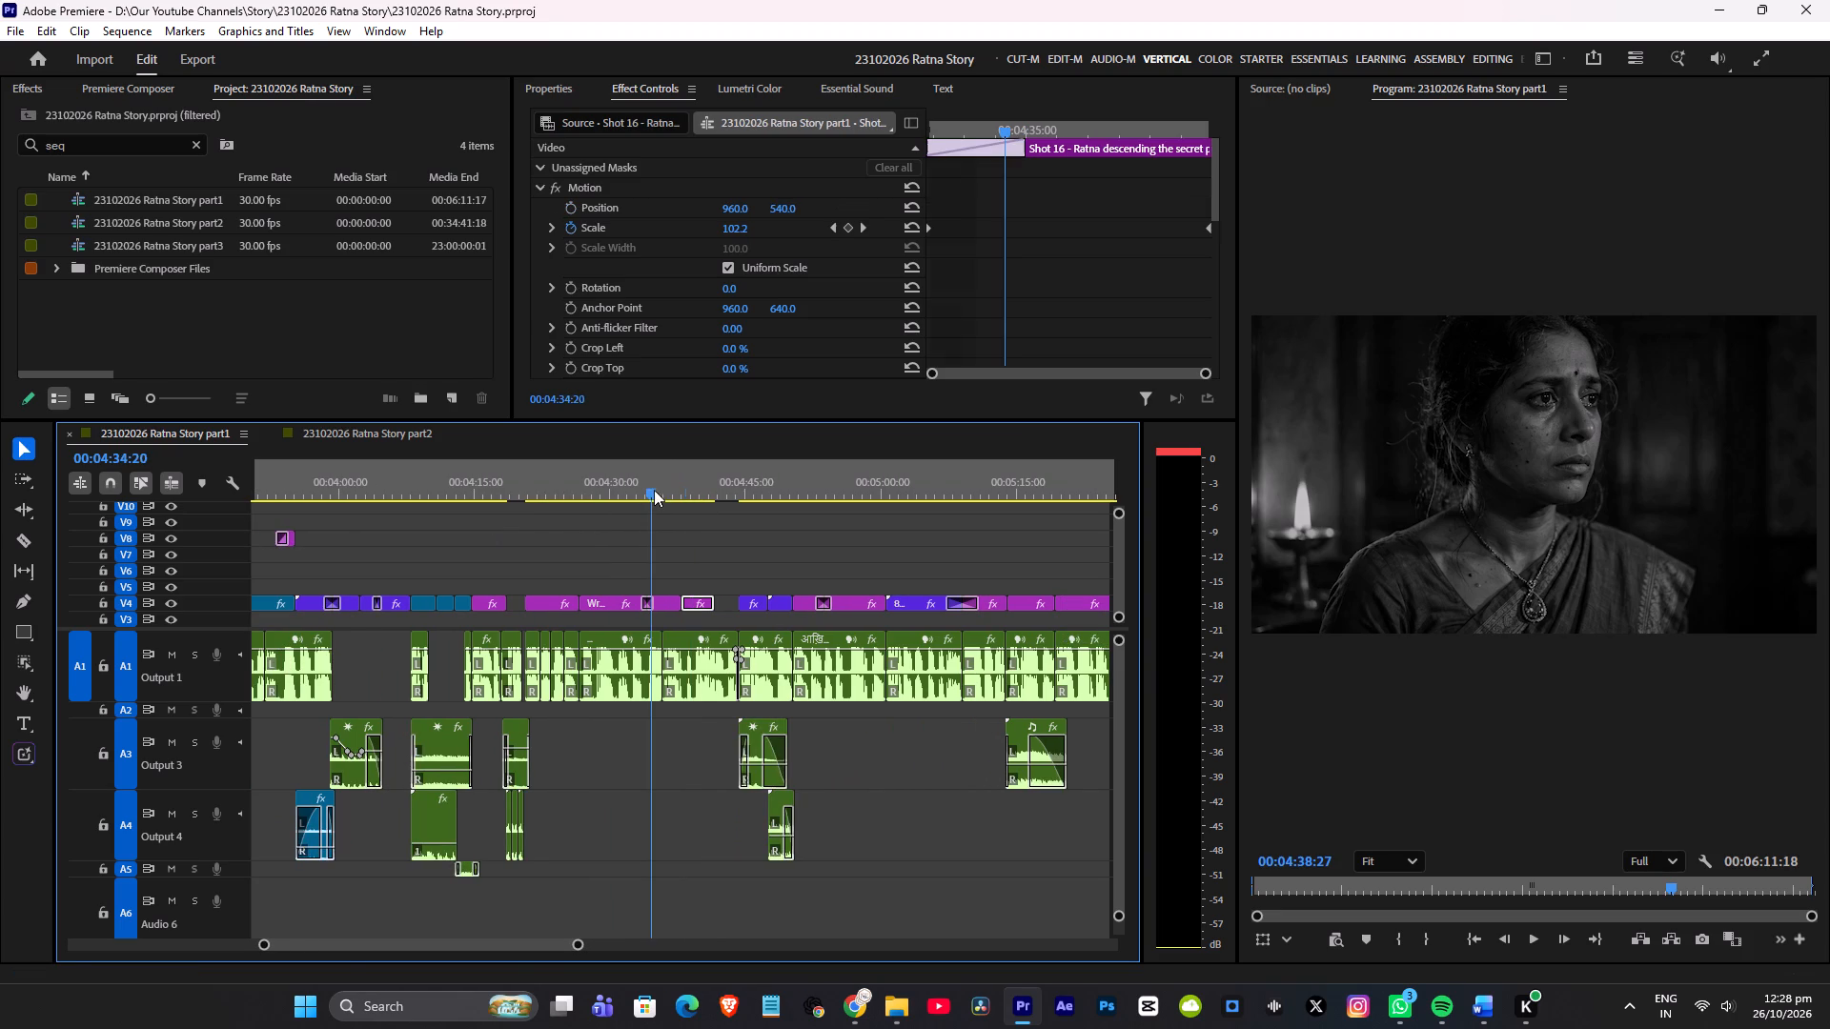
{"action": "scroll", "coordinate": [699, 516], "scroll_direction": "up", "scroll_amount": 2}
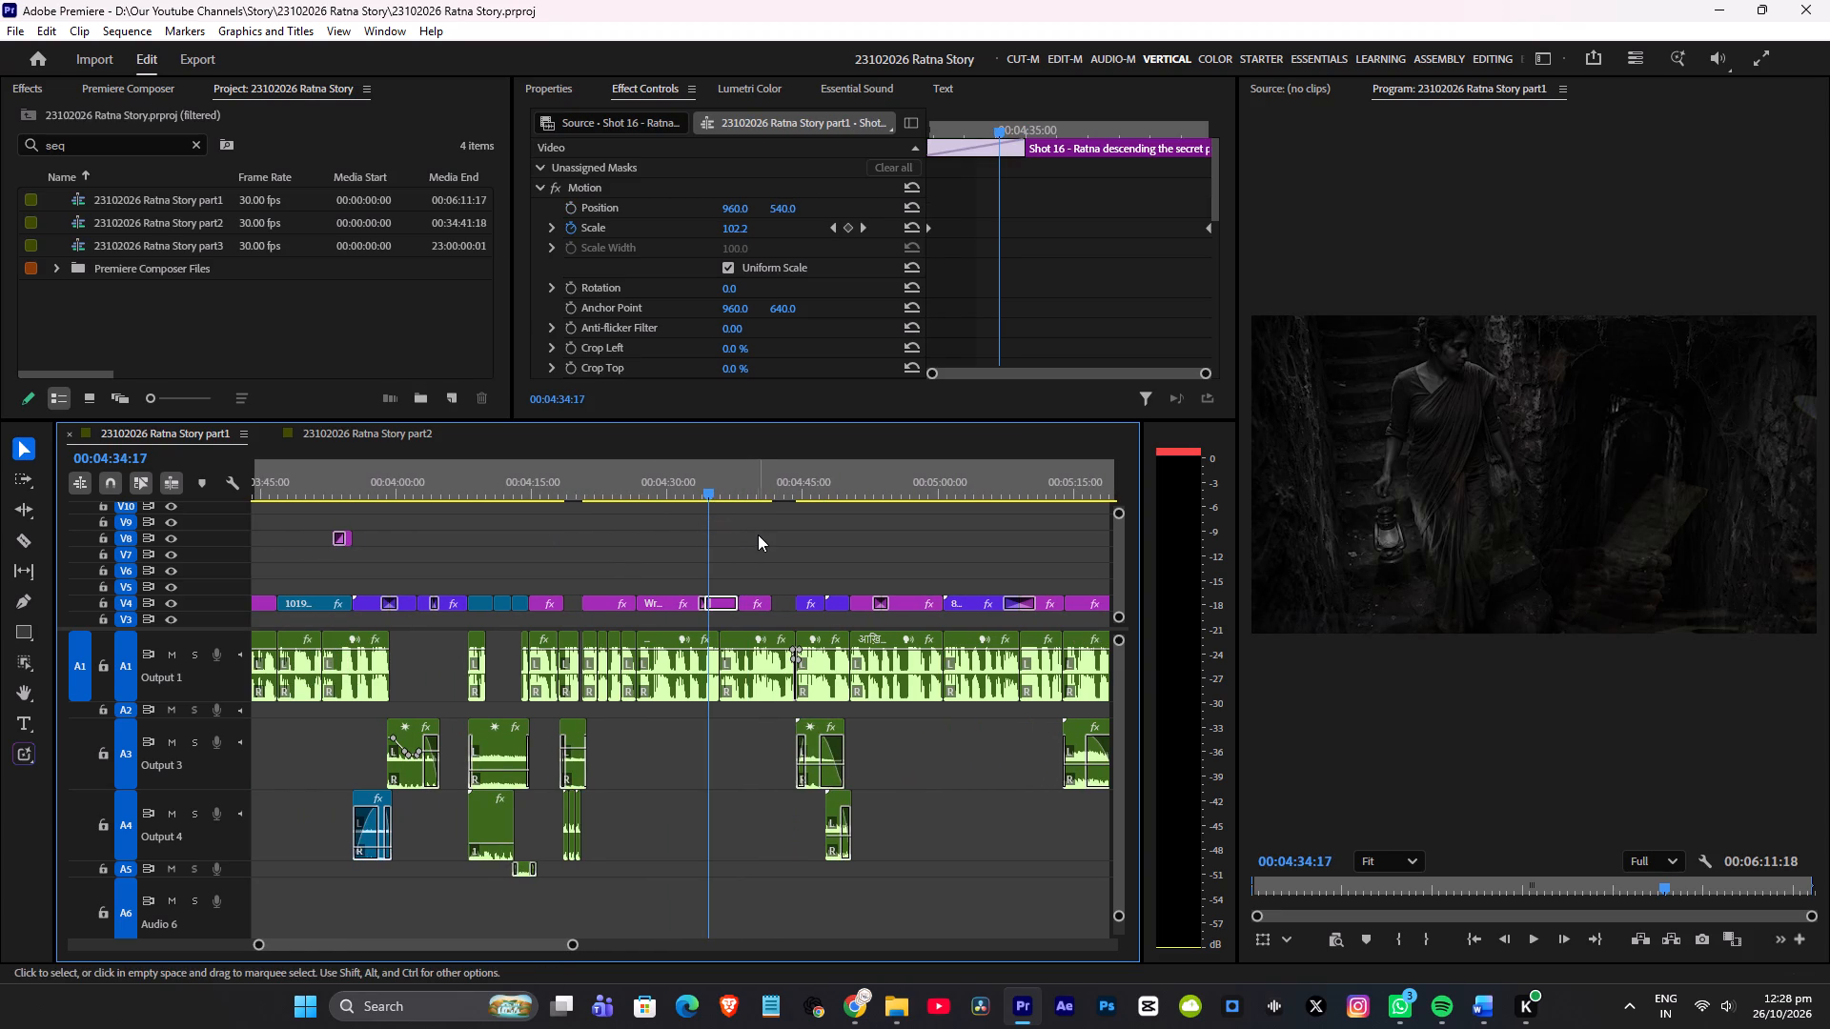
{"action": "scroll", "coordinate": [759, 535], "scroll_direction": "up", "scroll_amount": 3, "text": "alt"}
{"action": "scroll", "coordinate": [759, 535], "scroll_direction": "up", "scroll_amount": 4}
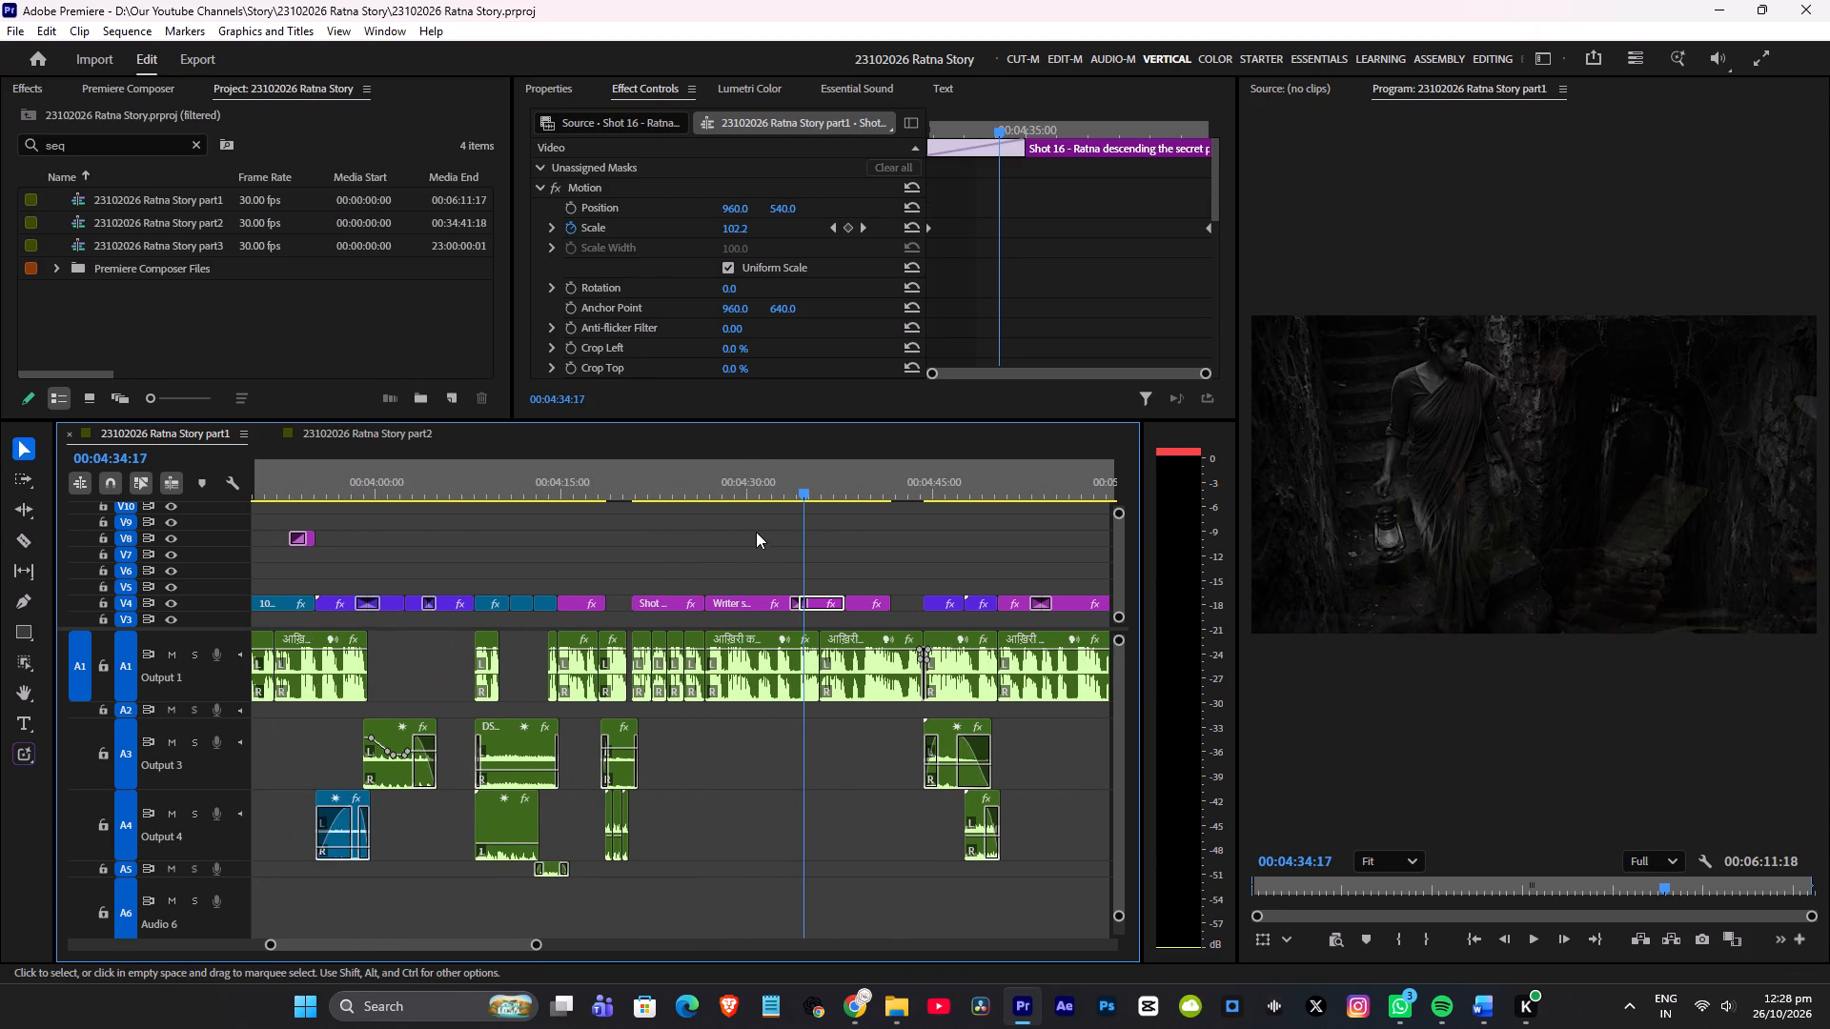
{"action": "left_click", "coordinate": [743, 488]}
{"action": "scroll", "coordinate": [798, 527], "scroll_direction": "up", "scroll_amount": 4}
{"action": "left_click", "coordinate": [793, 496]}
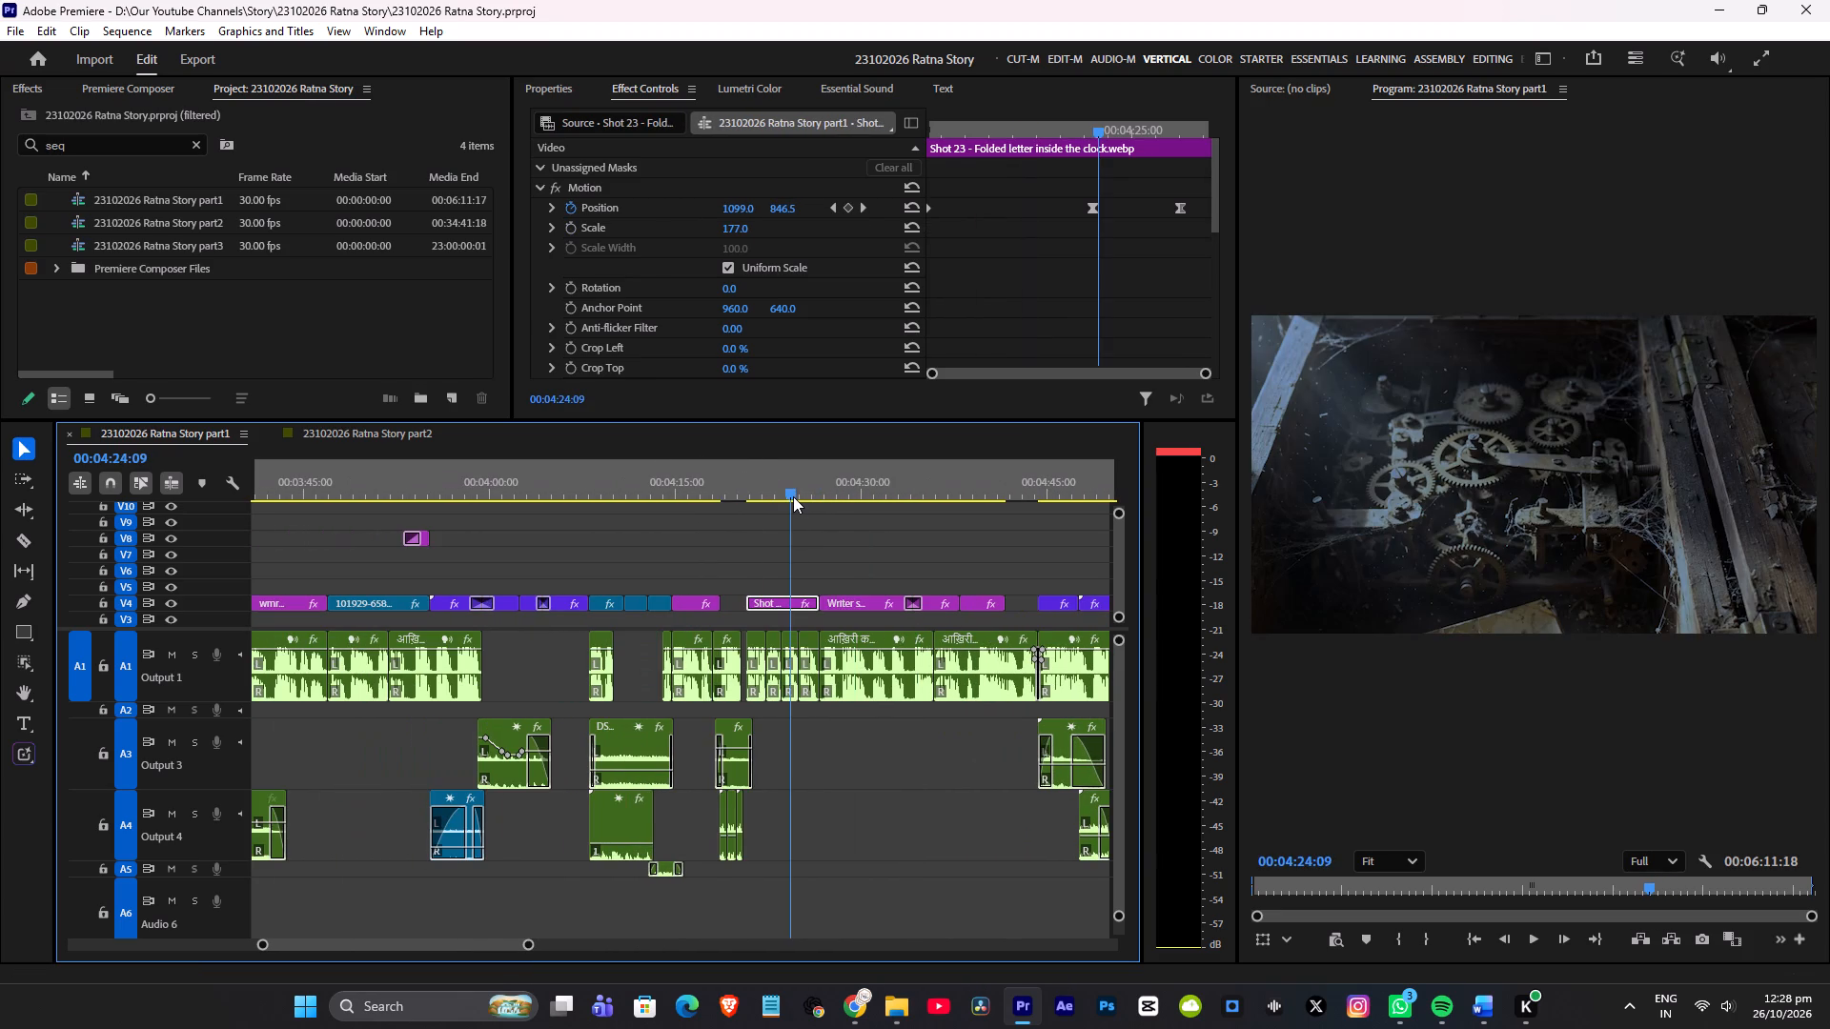
{"action": "left_click", "coordinate": [670, 489]}
{"action": "scroll", "coordinate": [775, 512], "scroll_direction": "up", "scroll_amount": 4}
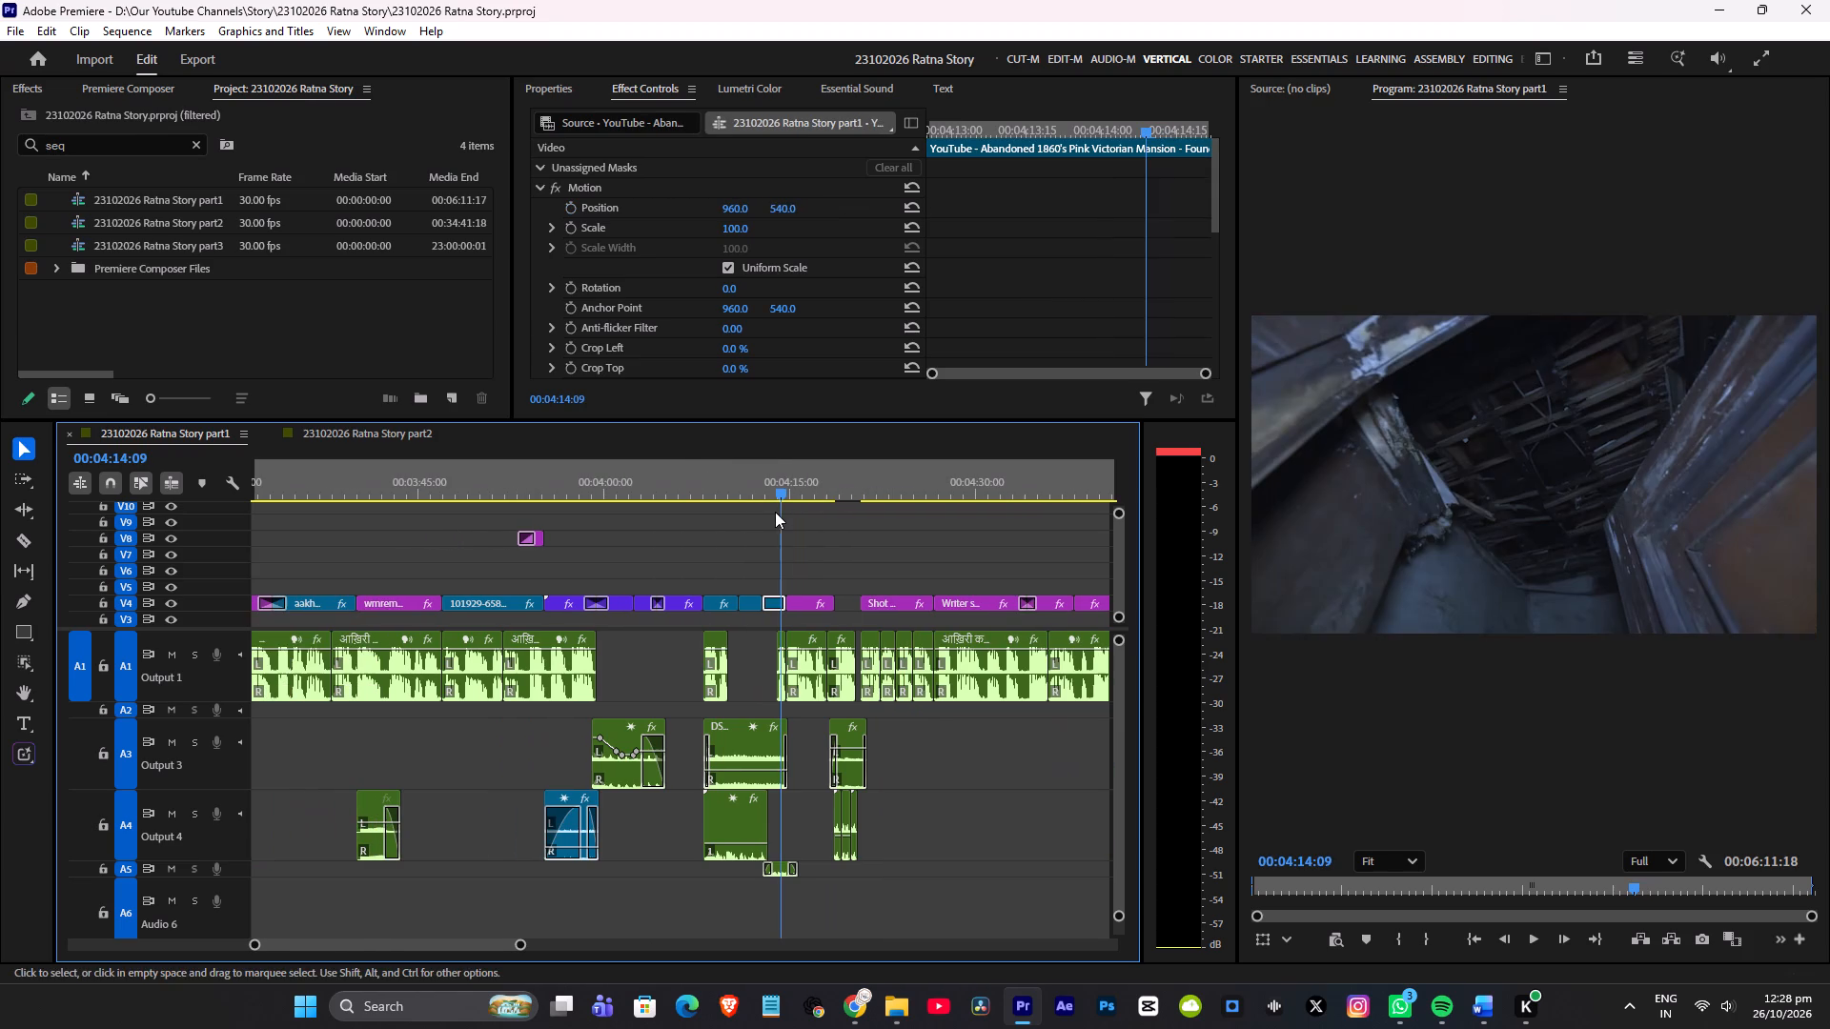
{"action": "left_click", "coordinate": [811, 488]}
{"action": "left_click", "coordinate": [812, 488]}
{"action": "left_click", "coordinate": [812, 491]}
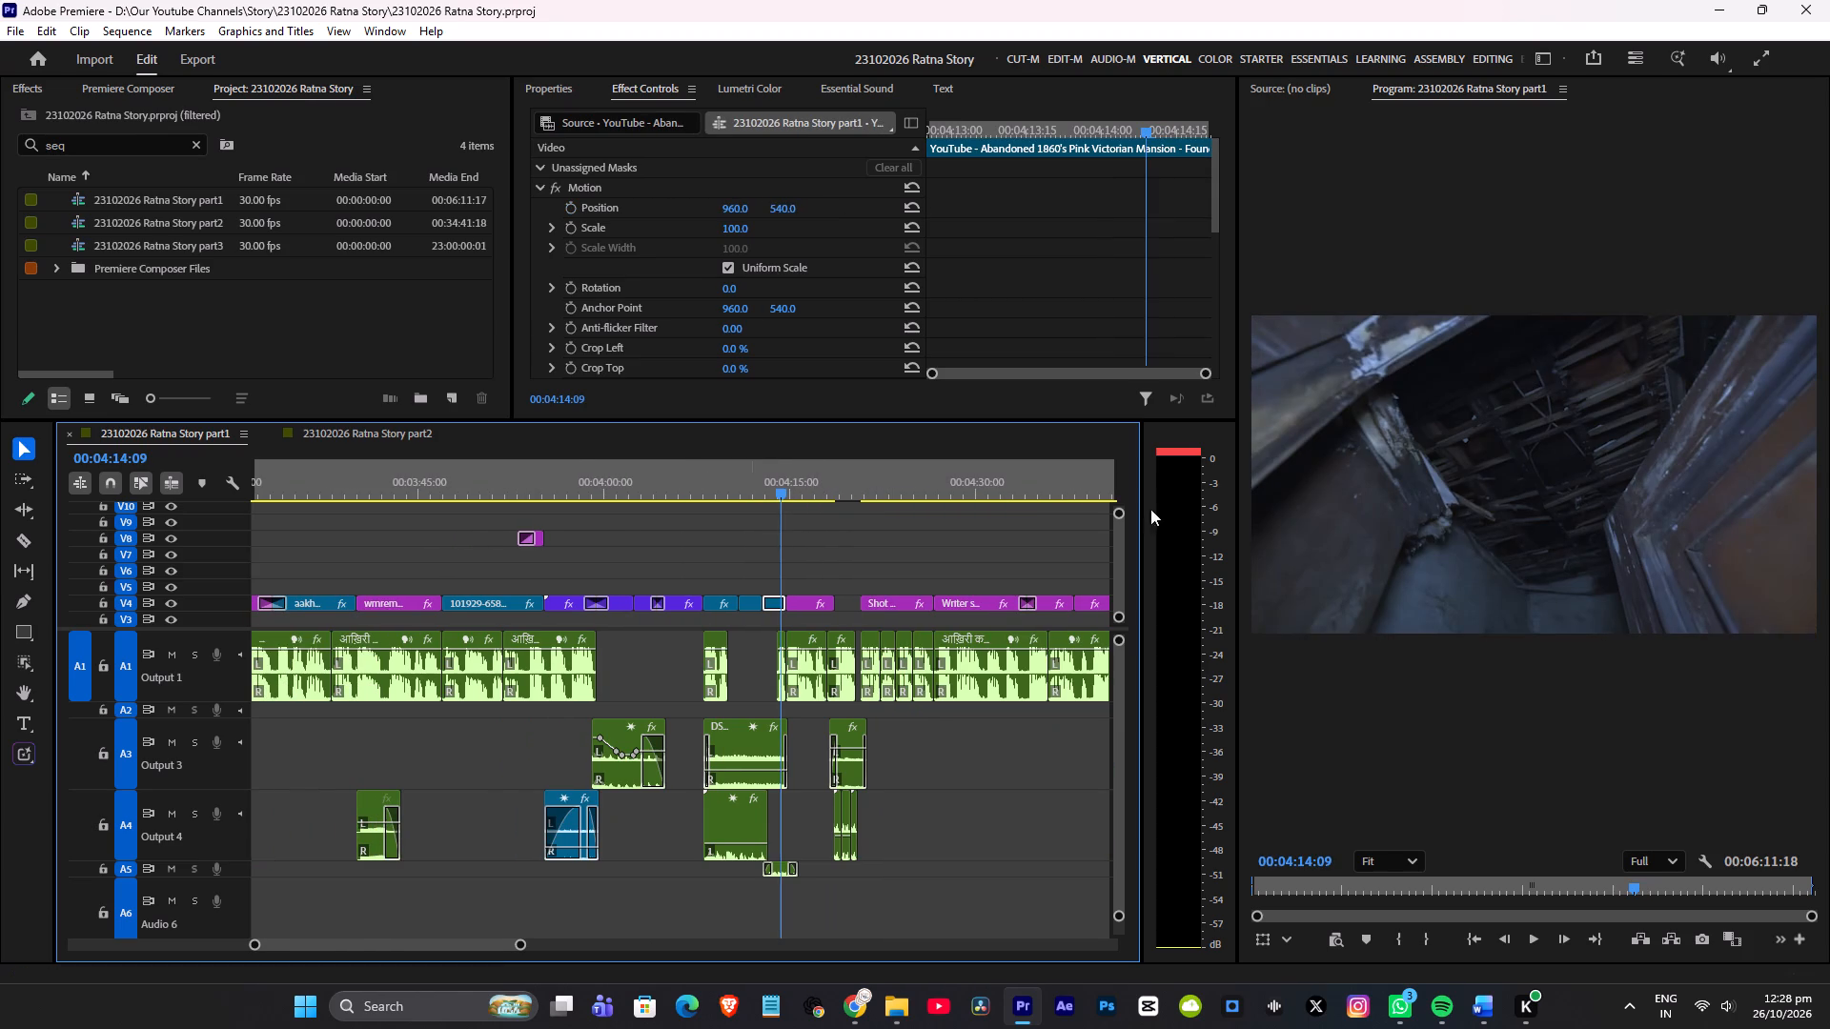
{"action": "left_click_drag", "start_coordinate": [831, 483], "coordinate": [825, 492]}
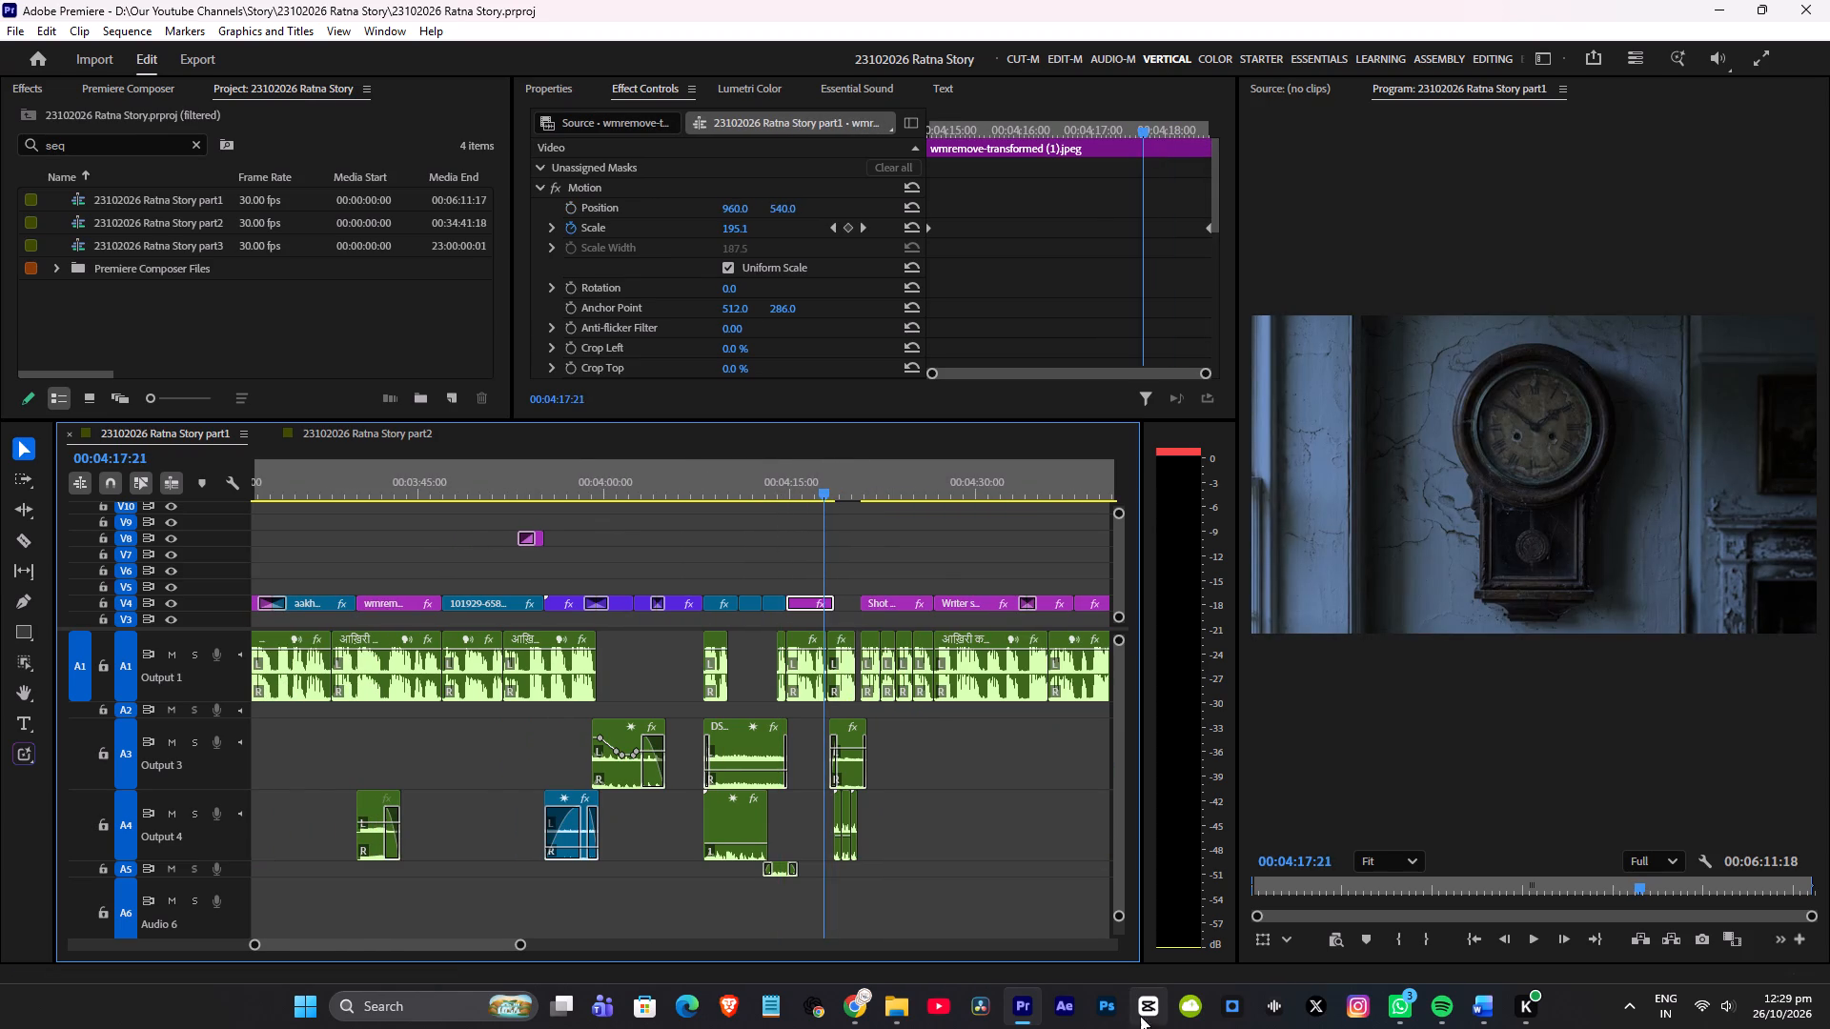
Switch to Chrome and review the latest generated story shots, up to Shot 8, in the muse.ai chat.
{"action": "left_click", "coordinate": [864, 1007]}
{"action": "scroll", "coordinate": [806, 540], "scroll_direction": "down", "scroll_amount": 6}
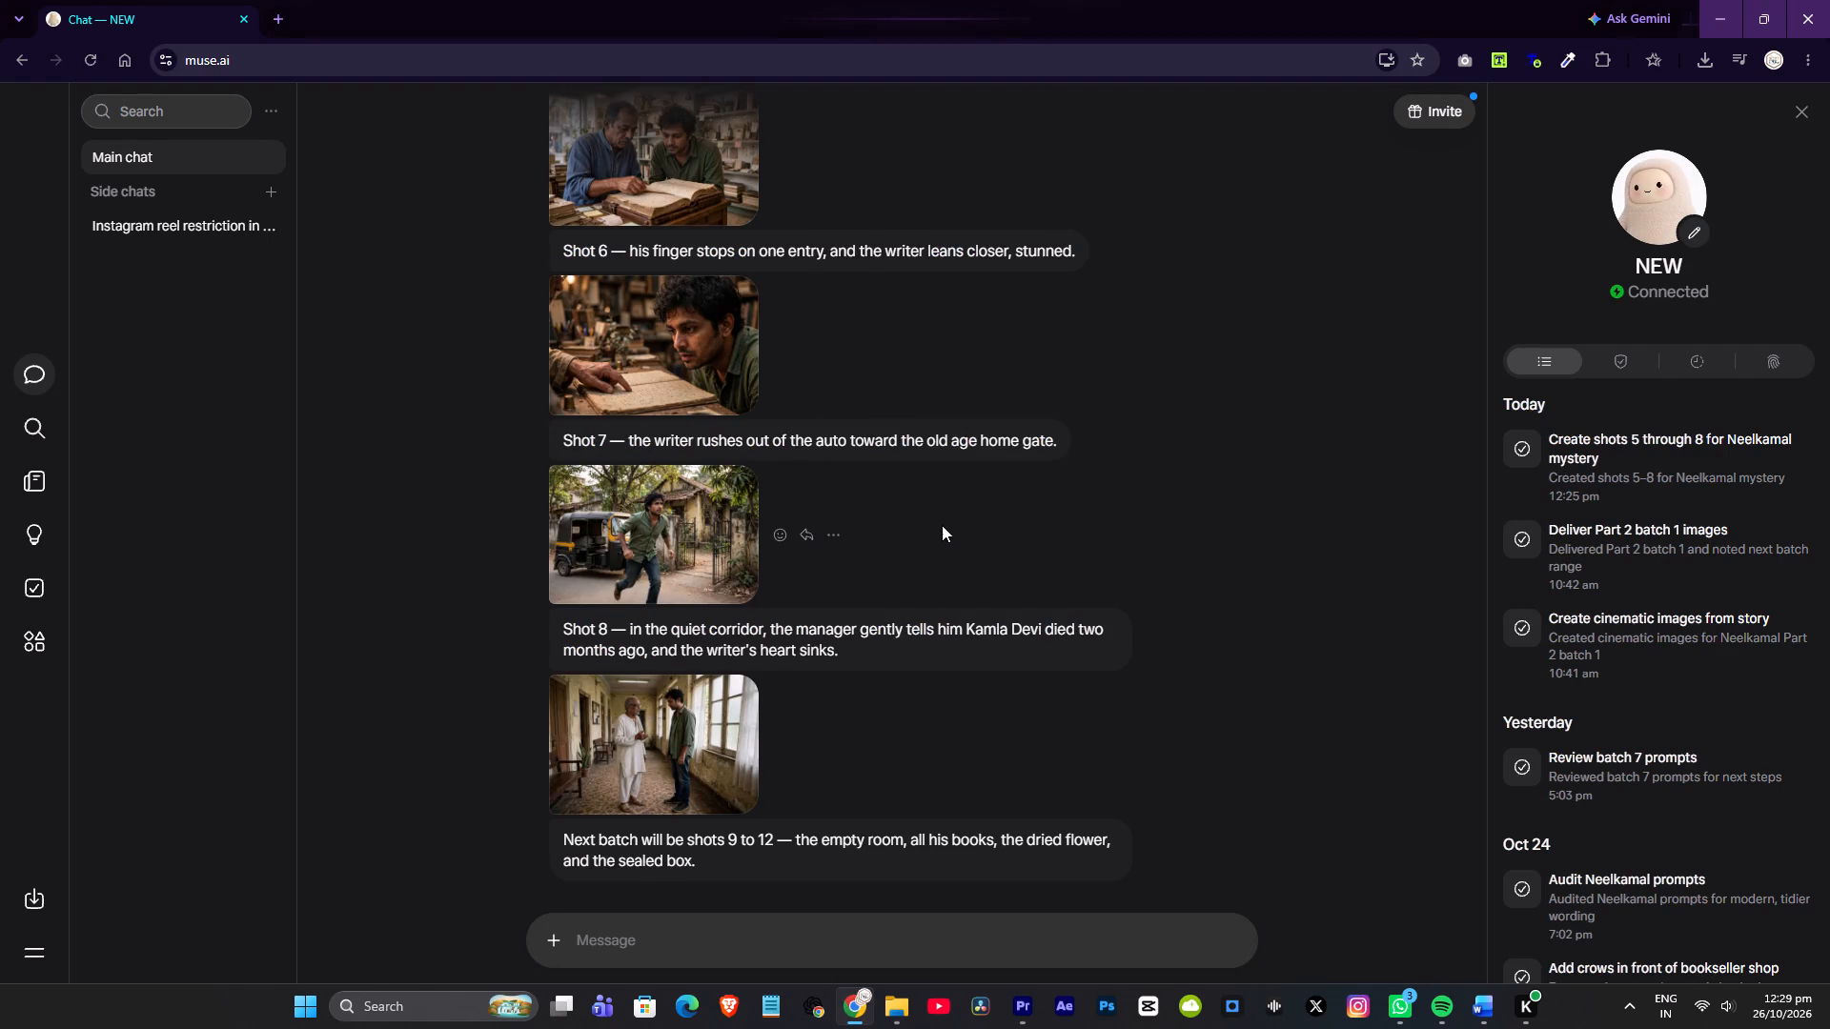
{"action": "scroll", "coordinate": [945, 523], "scroll_direction": "up", "scroll_amount": 5}
{"action": "scroll", "coordinate": [946, 522], "scroll_direction": "down", "scroll_amount": 7}
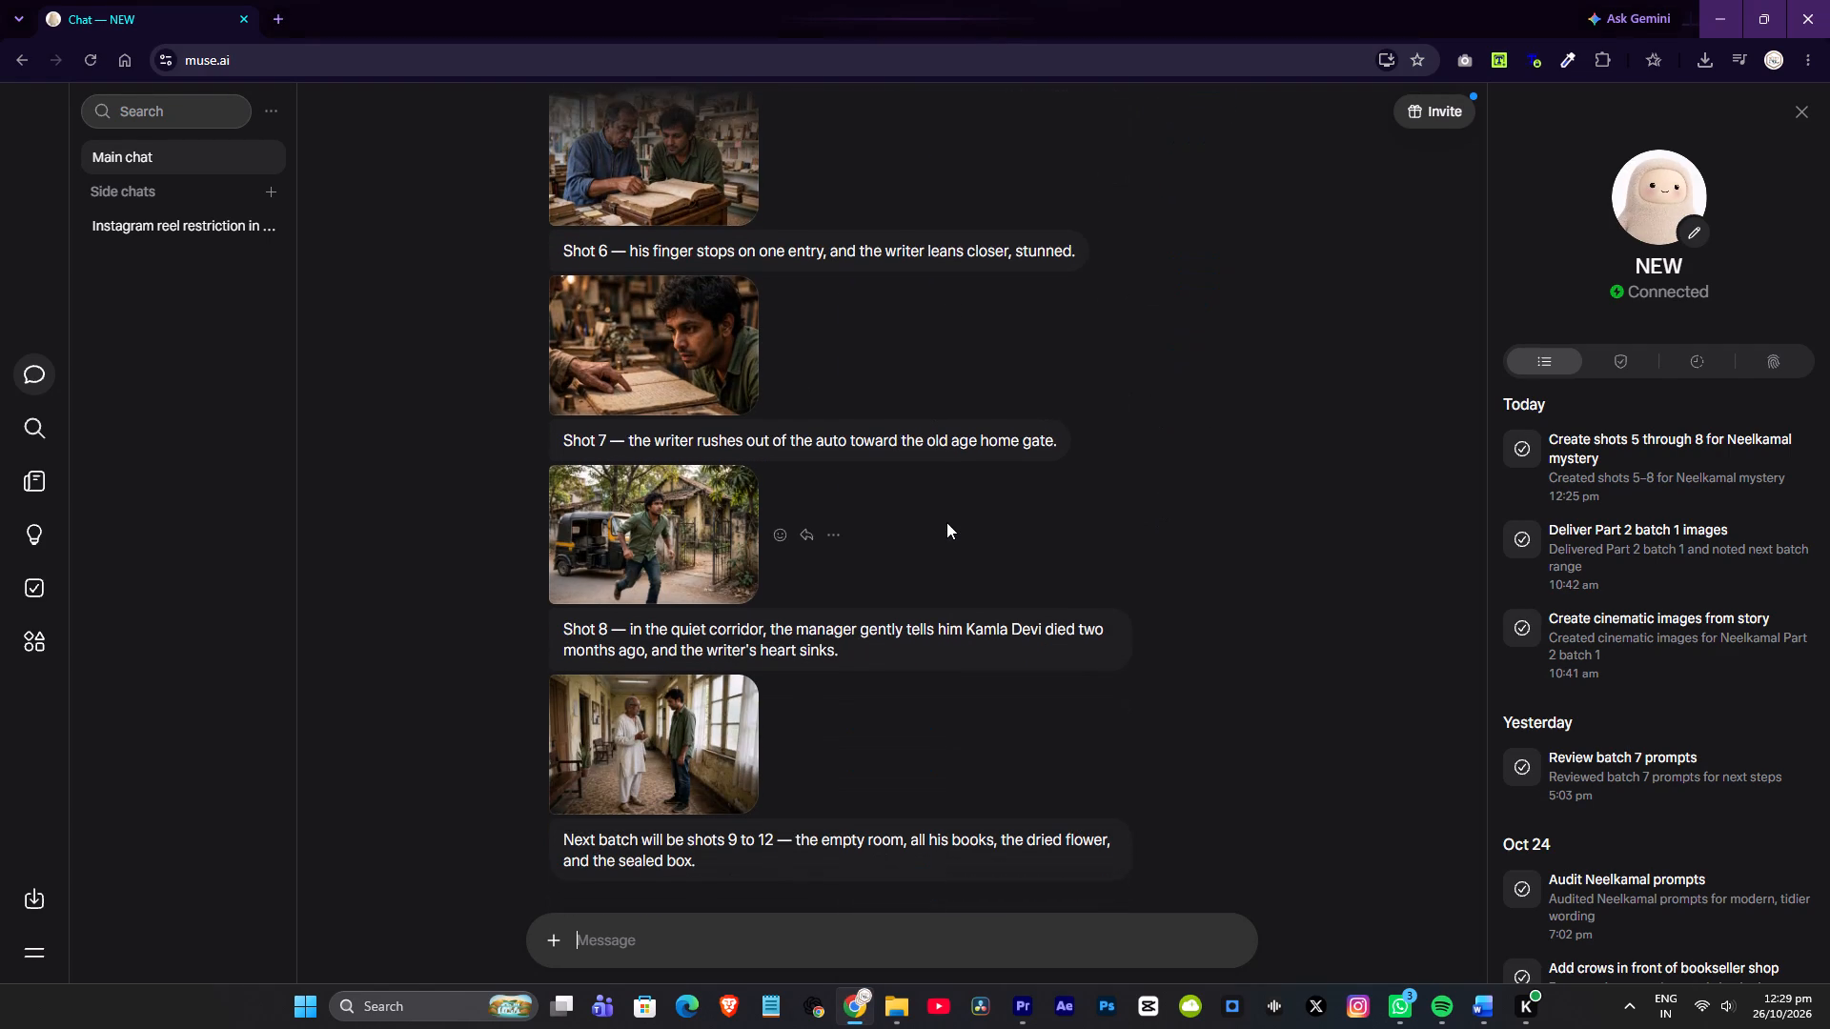
Switch back to Premiere and look back through the part1 sequence from about 00:04:13 to 00:03:15 for a clip to reuse.
{"action": "key", "text": "alt+Tab"}
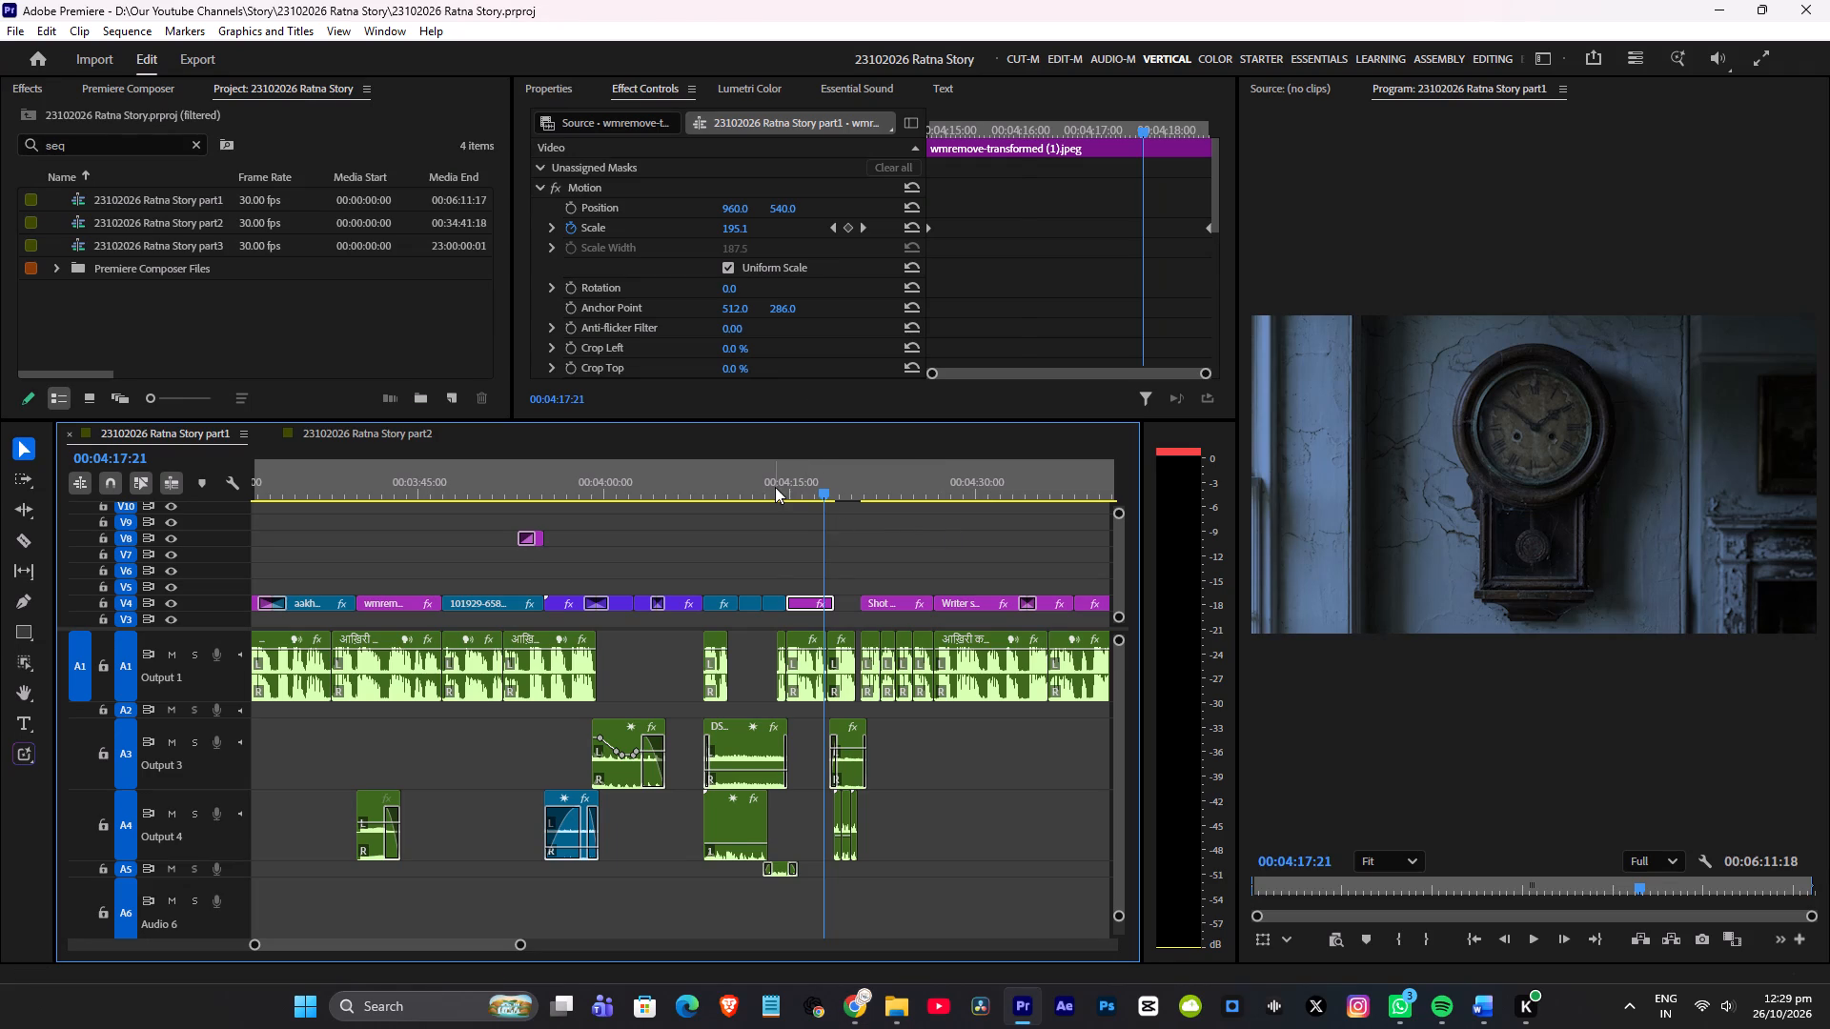
{"action": "left_click", "coordinate": [773, 487]}
{"action": "left_click_drag", "start_coordinate": [755, 489], "coordinate": [615, 519]}
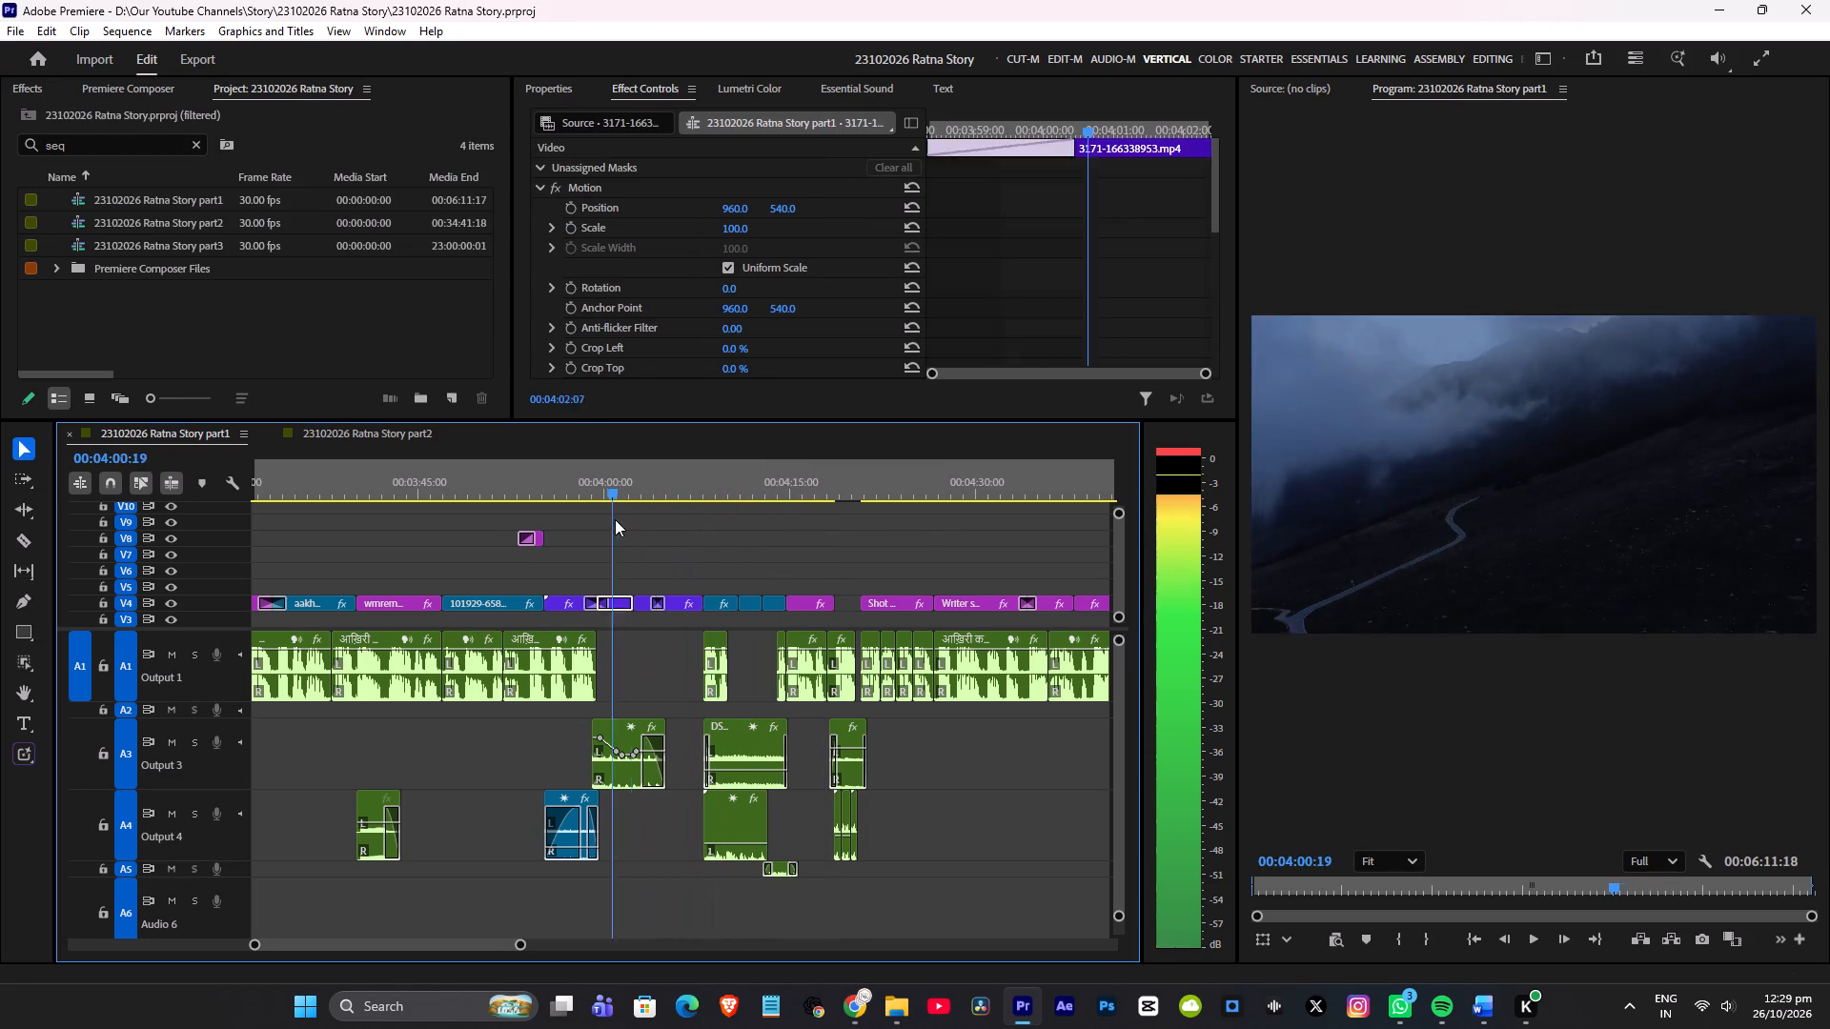
{"action": "left_click_drag", "start_coordinate": [615, 519], "coordinate": [500, 523]}
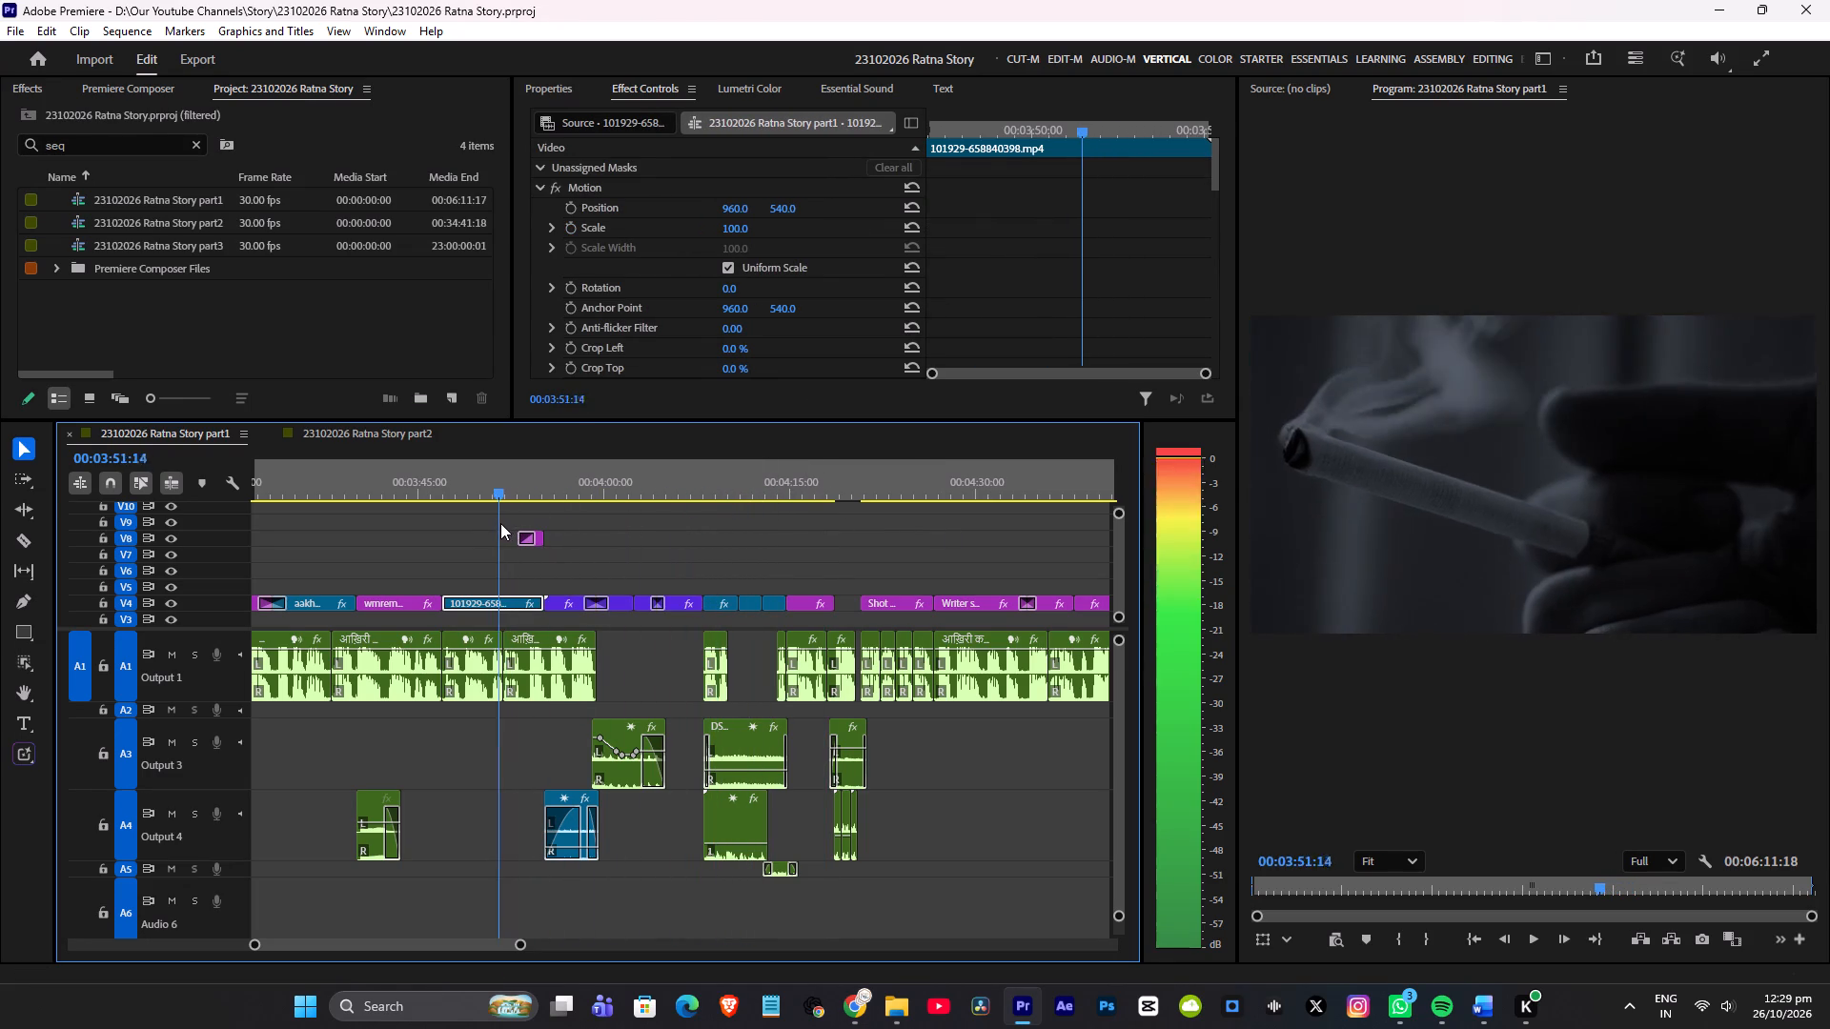
{"action": "left_click_drag", "start_coordinate": [500, 523], "coordinate": [414, 541]}
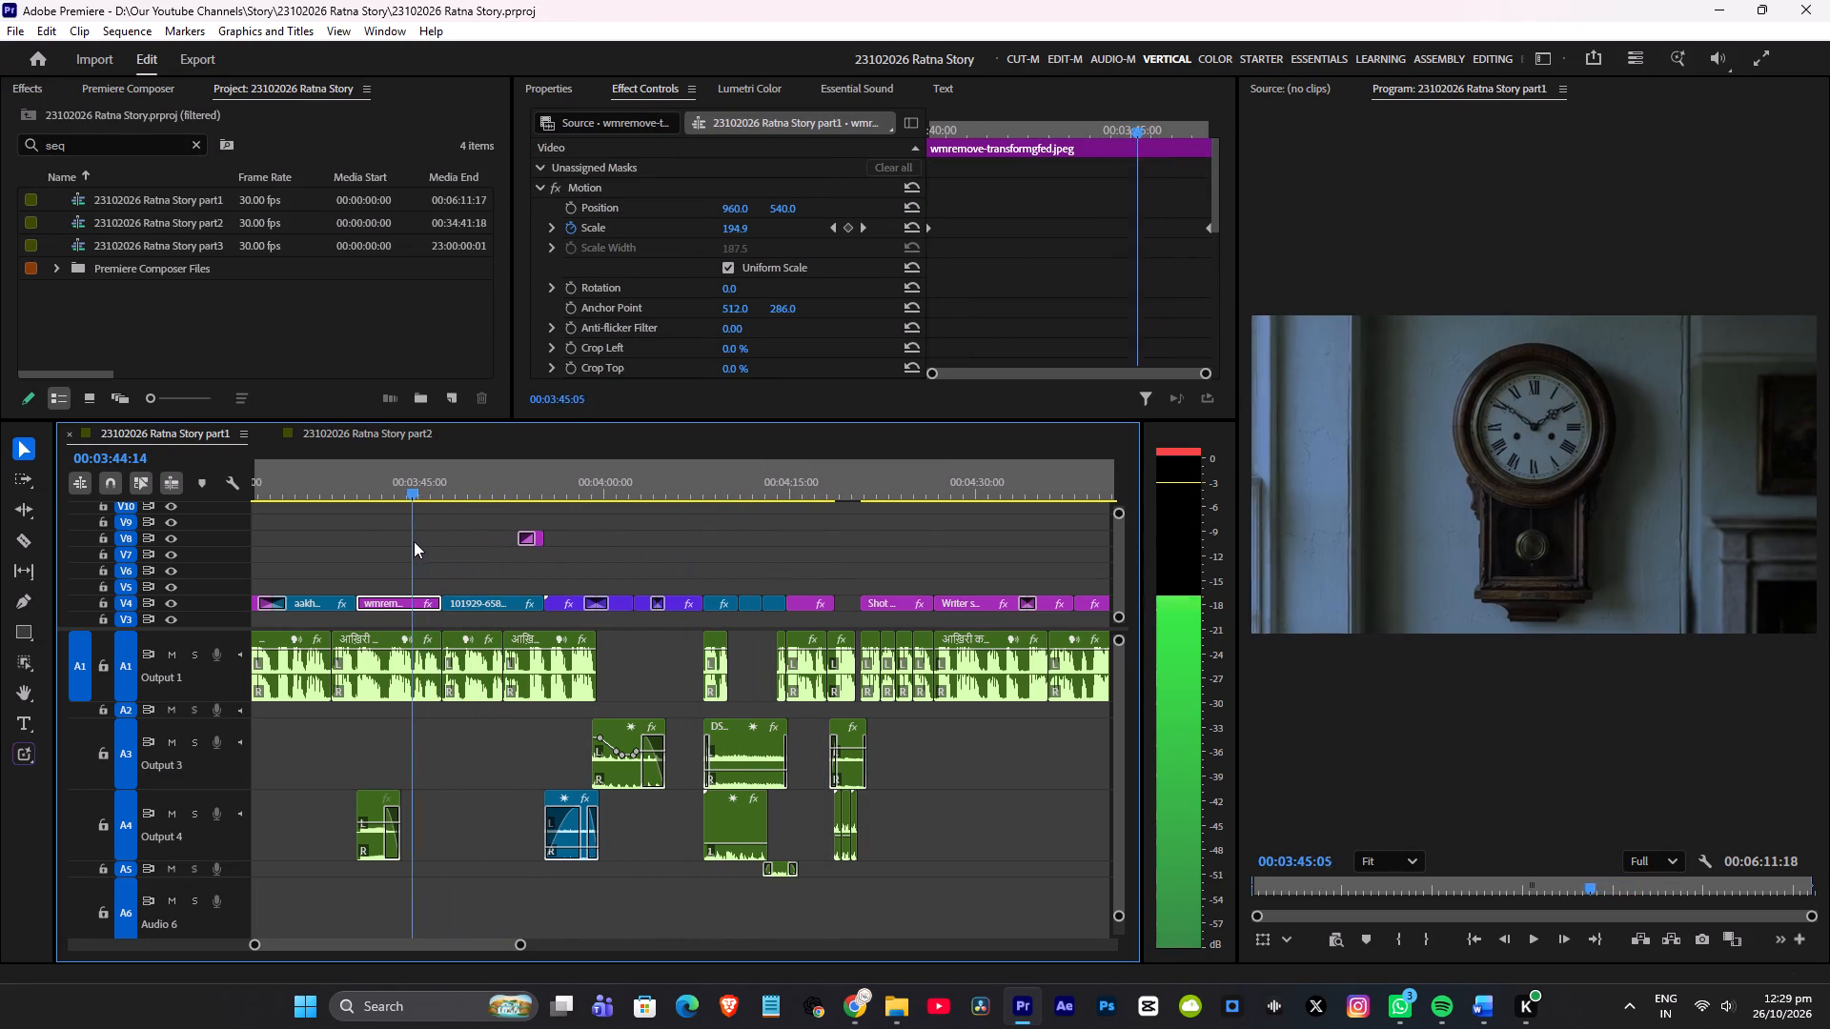
{"action": "left_click_drag", "start_coordinate": [414, 541], "coordinate": [412, 541]}
{"action": "scroll", "coordinate": [428, 551], "scroll_direction": "up", "scroll_amount": 10}
{"action": "left_click", "coordinate": [624, 497]}
{"action": "scroll", "coordinate": [618, 519], "scroll_direction": "up", "scroll_amount": 4}
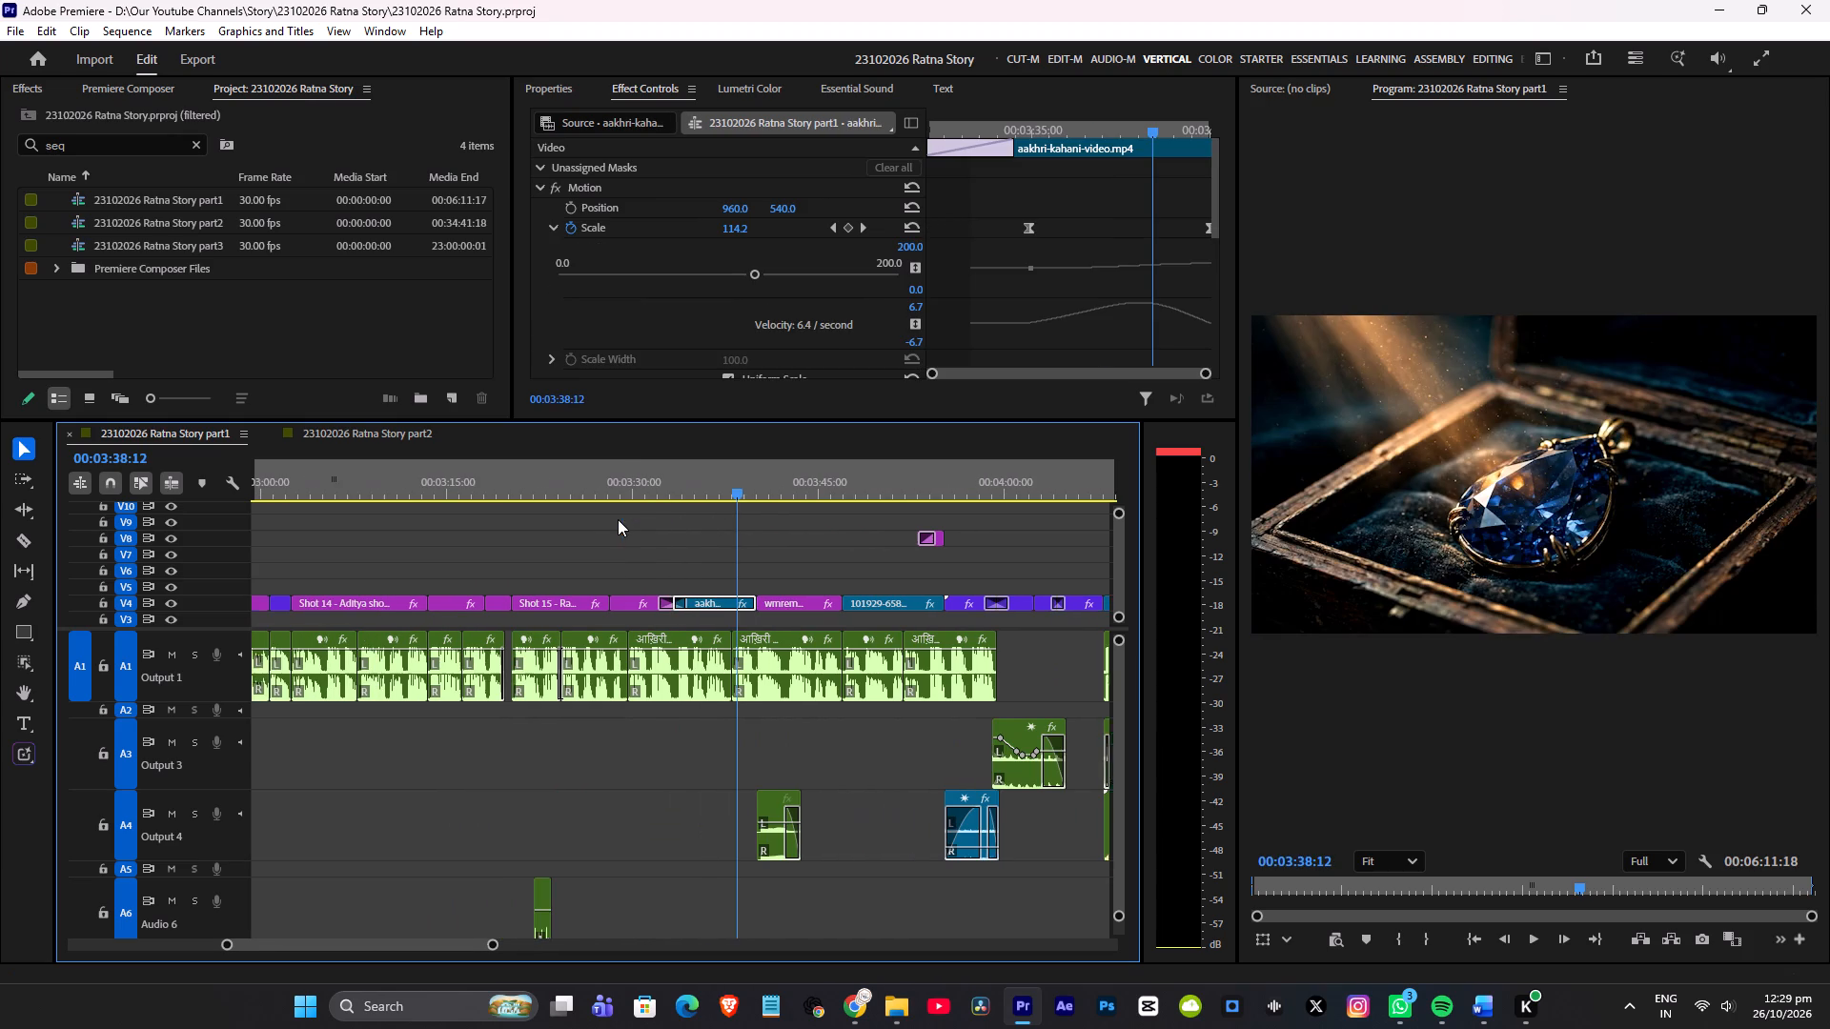
{"action": "scroll", "coordinate": [618, 519], "scroll_direction": "up", "scroll_amount": 1}
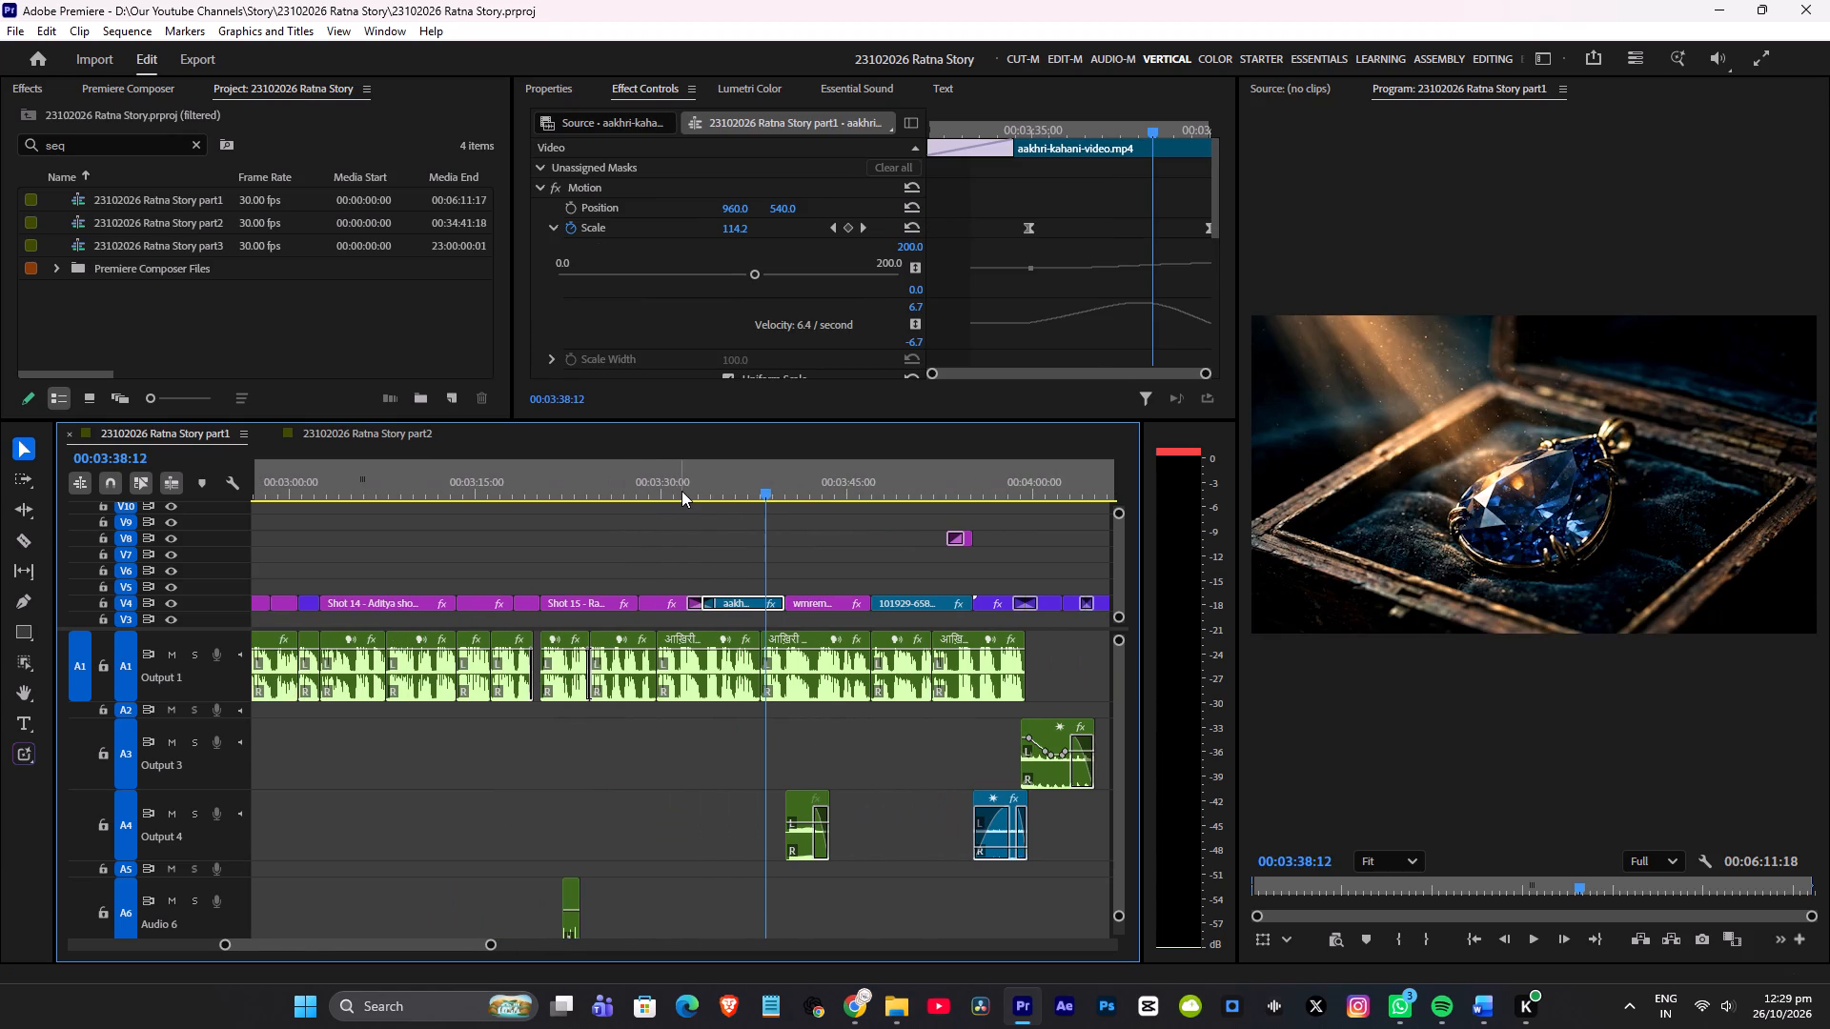
{"action": "left_click", "coordinate": [678, 490]}
{"action": "left_click_drag", "start_coordinate": [638, 486], "coordinate": [618, 494]}
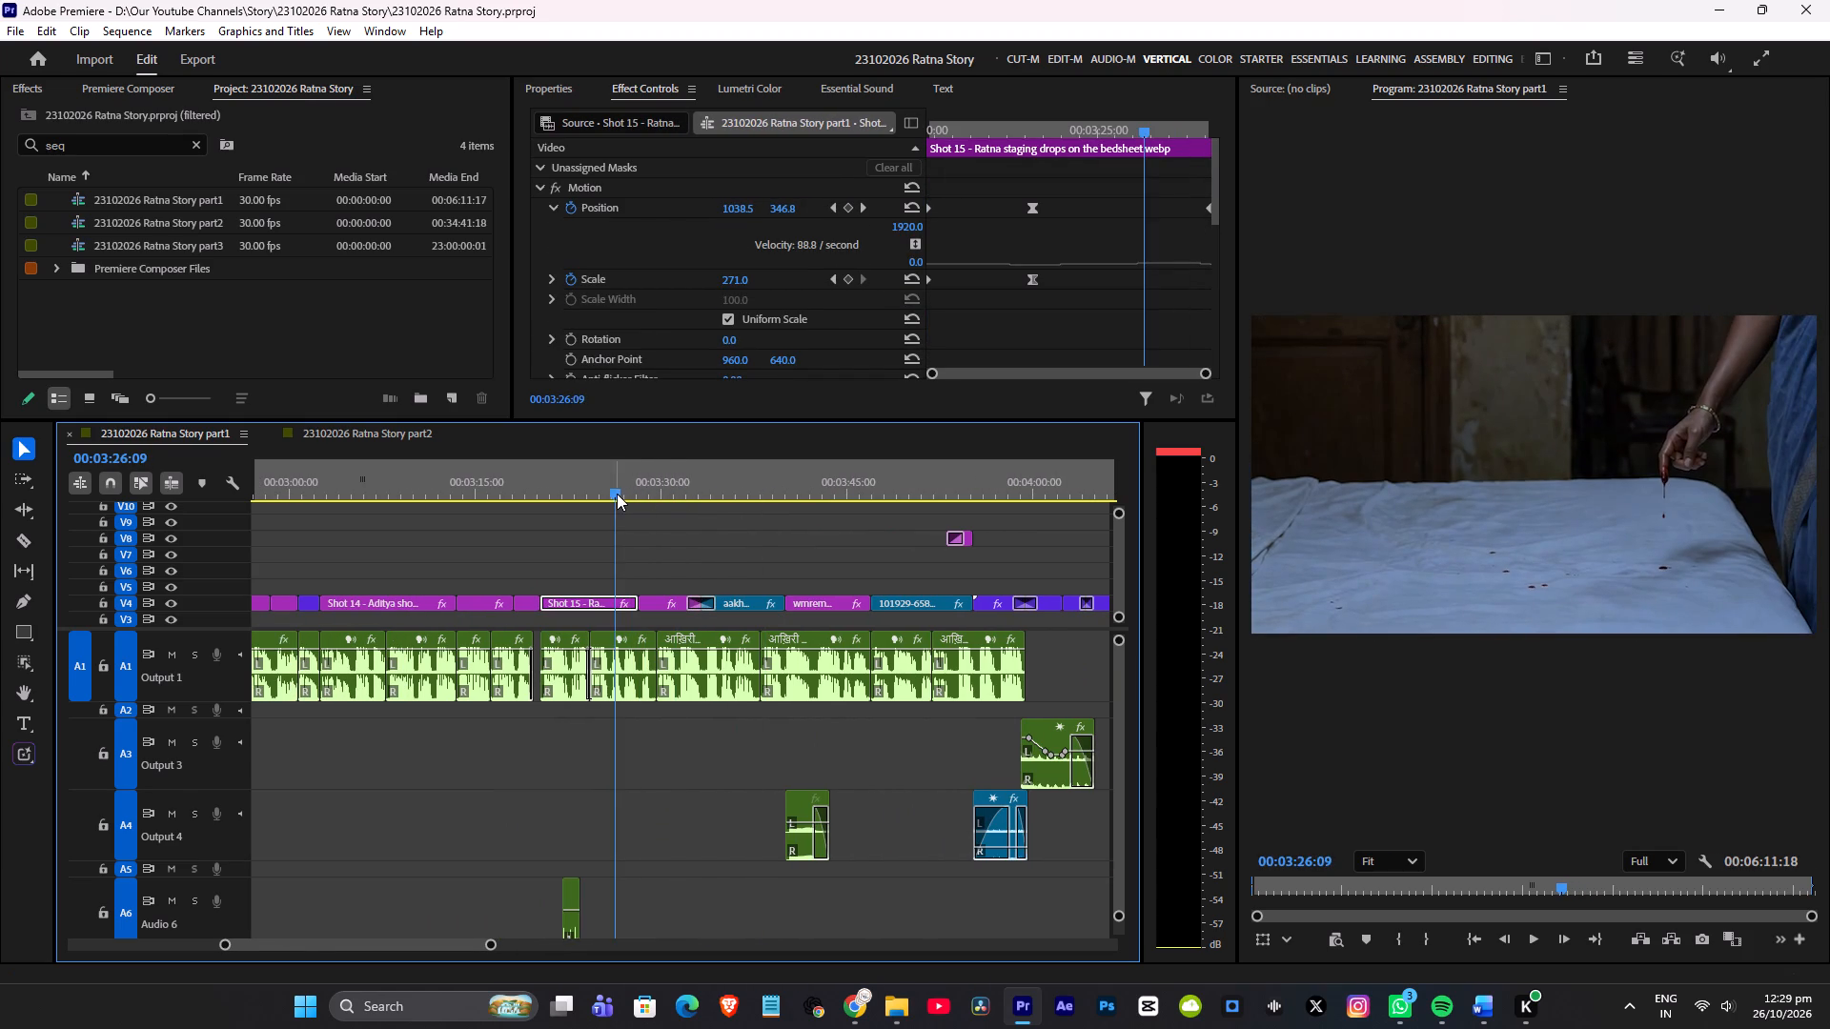
{"action": "left_click_drag", "start_coordinate": [606, 494], "coordinate": [562, 507]}
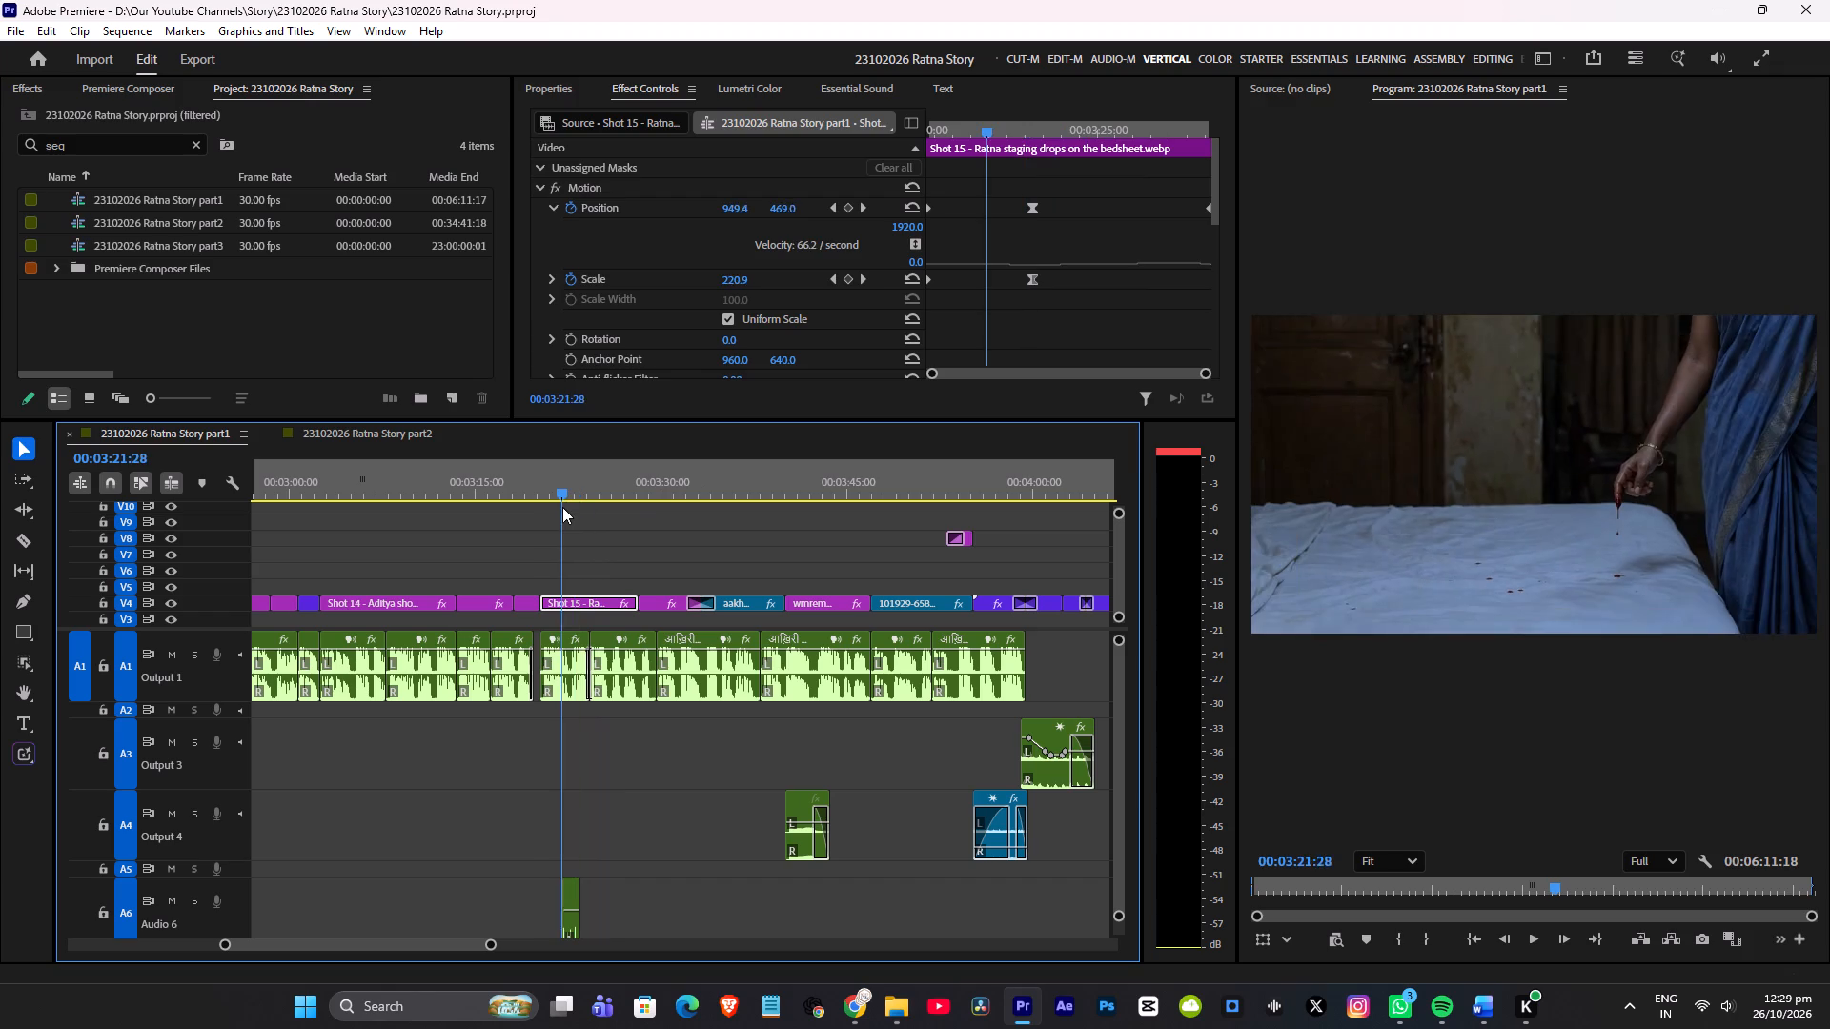
{"action": "left_click_drag", "start_coordinate": [562, 507], "coordinate": [544, 521]}
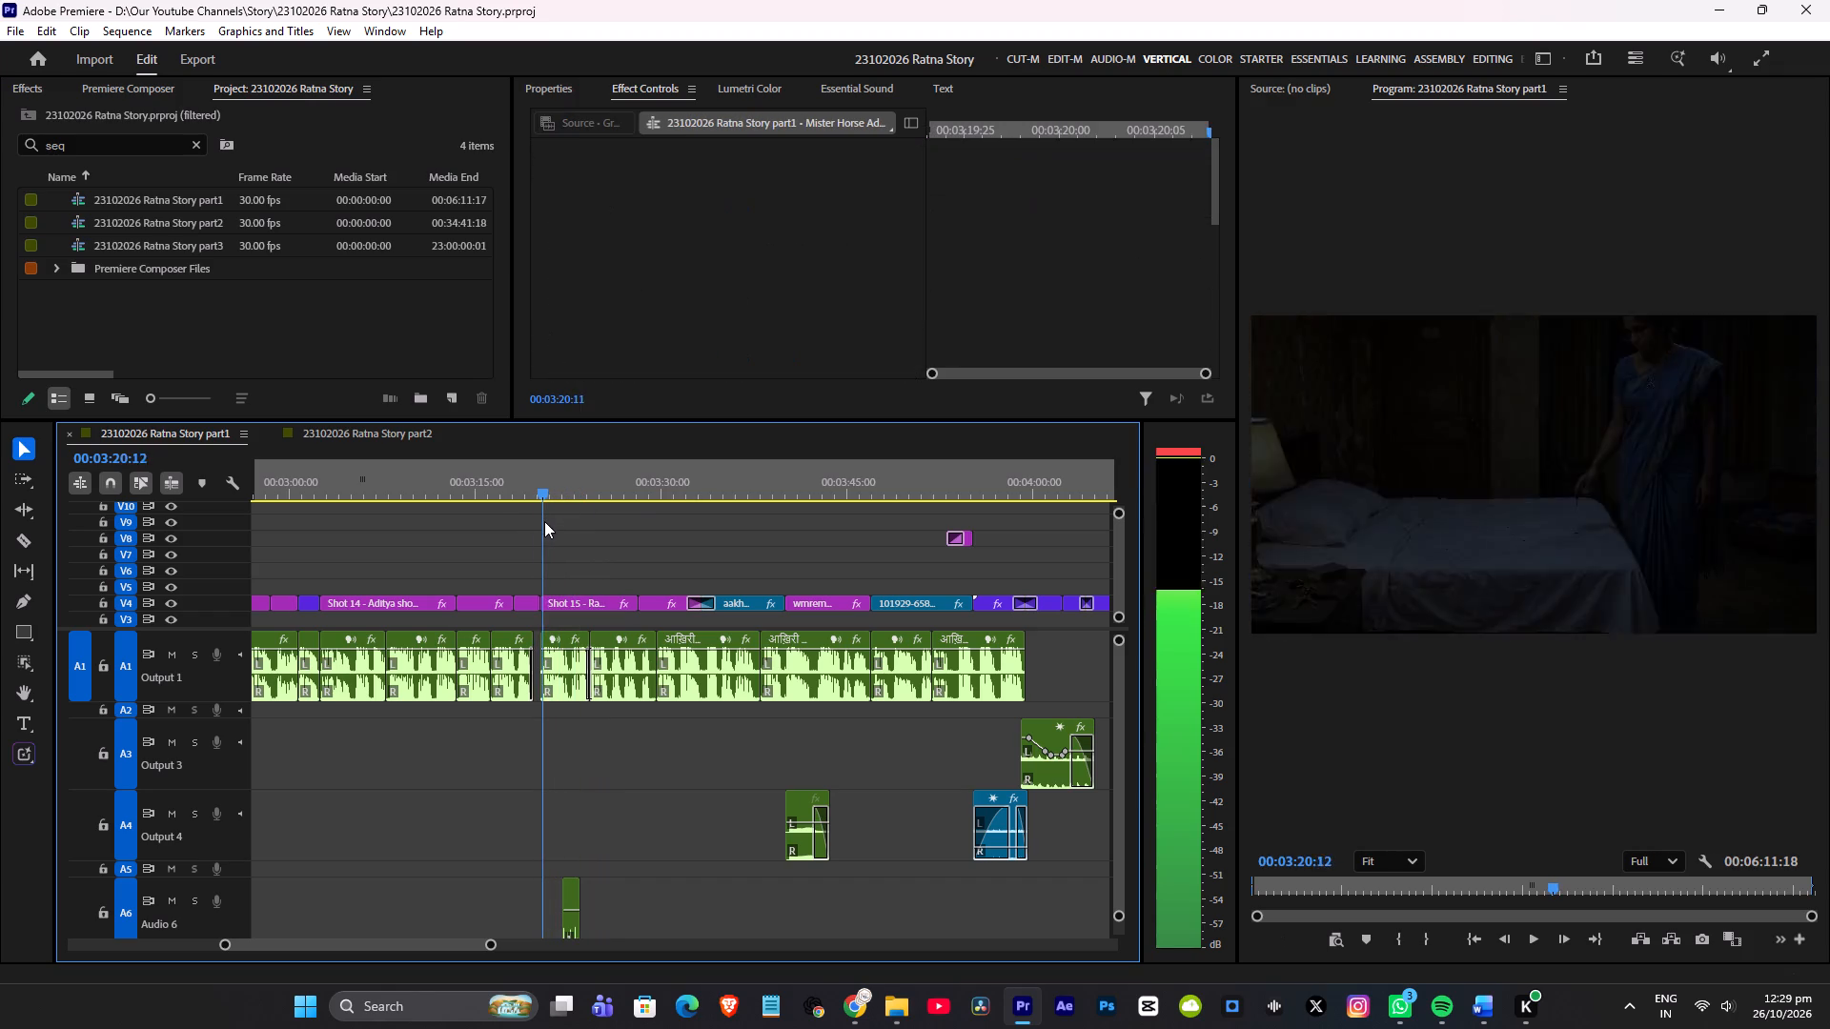
{"action": "left_click_drag", "start_coordinate": [544, 521], "coordinate": [509, 529]}
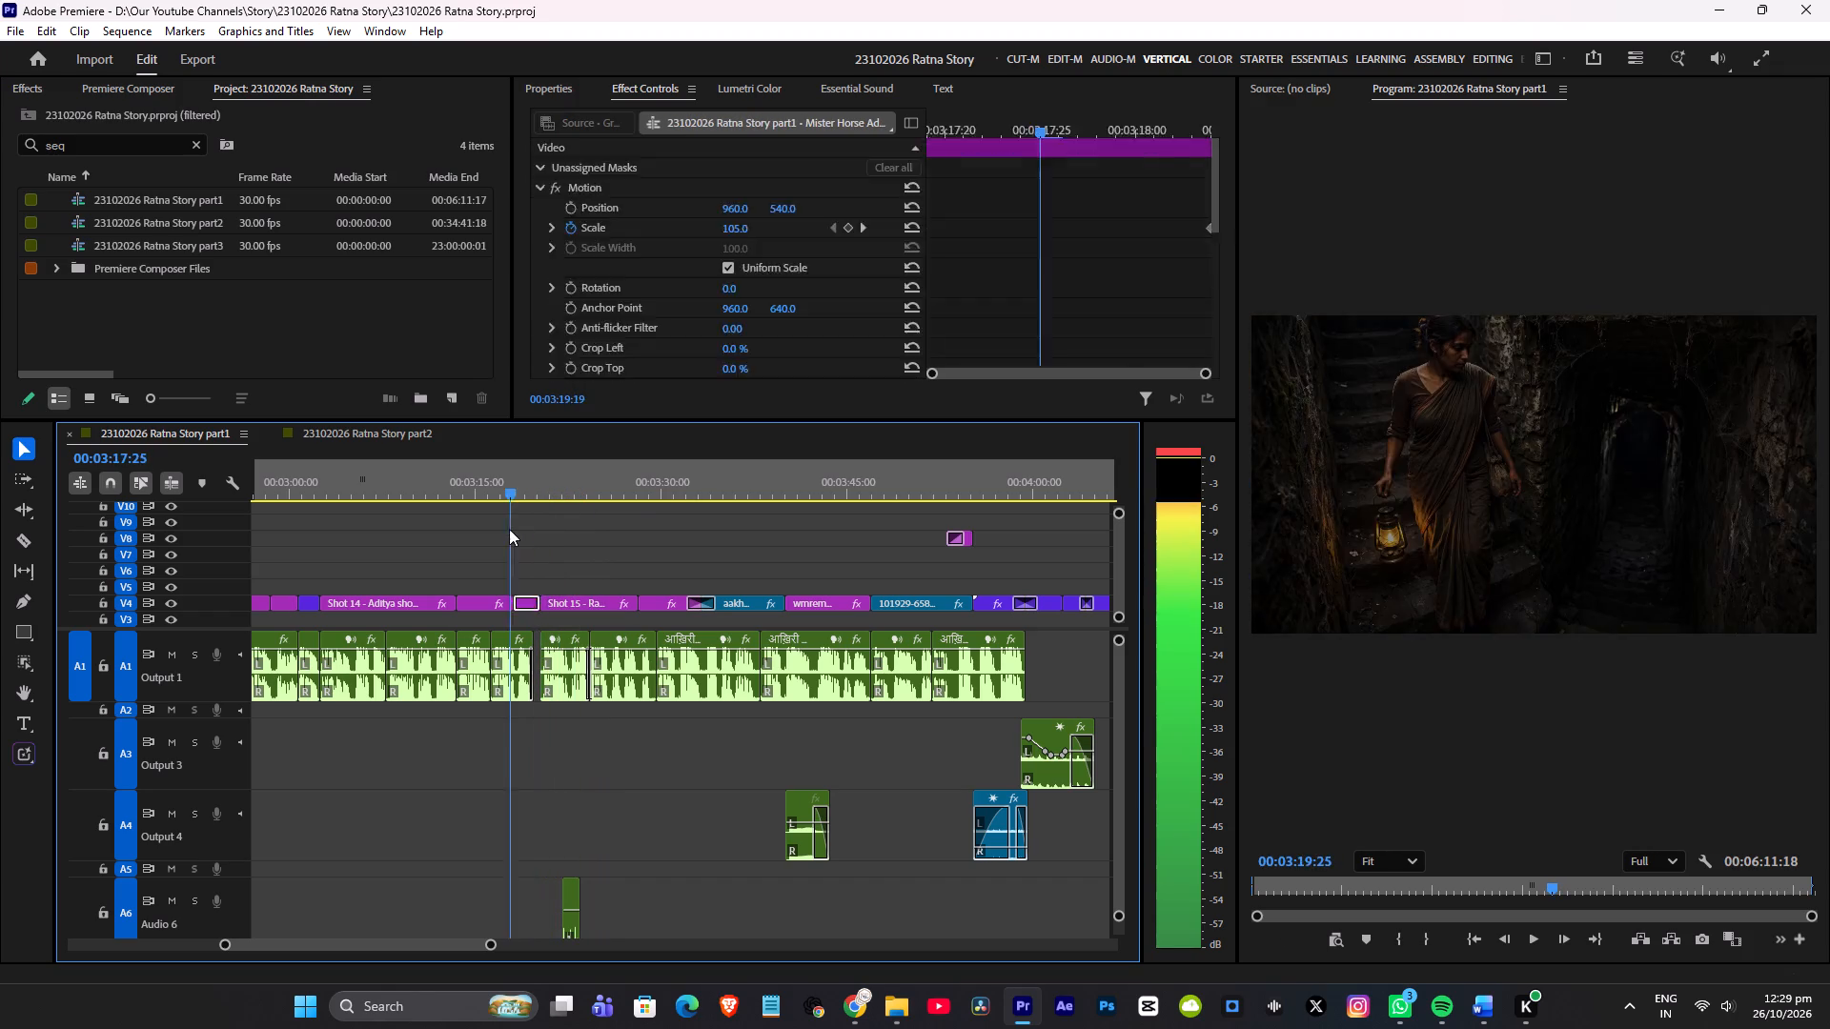
{"action": "left_click_drag", "start_coordinate": [509, 529], "coordinate": [483, 534]}
Continue looking back through the part1 visuals from about 00:03:10 to 00:02:20 for a reusable clip.
{"action": "scroll", "coordinate": [568, 544], "scroll_direction": "up", "scroll_amount": 6}
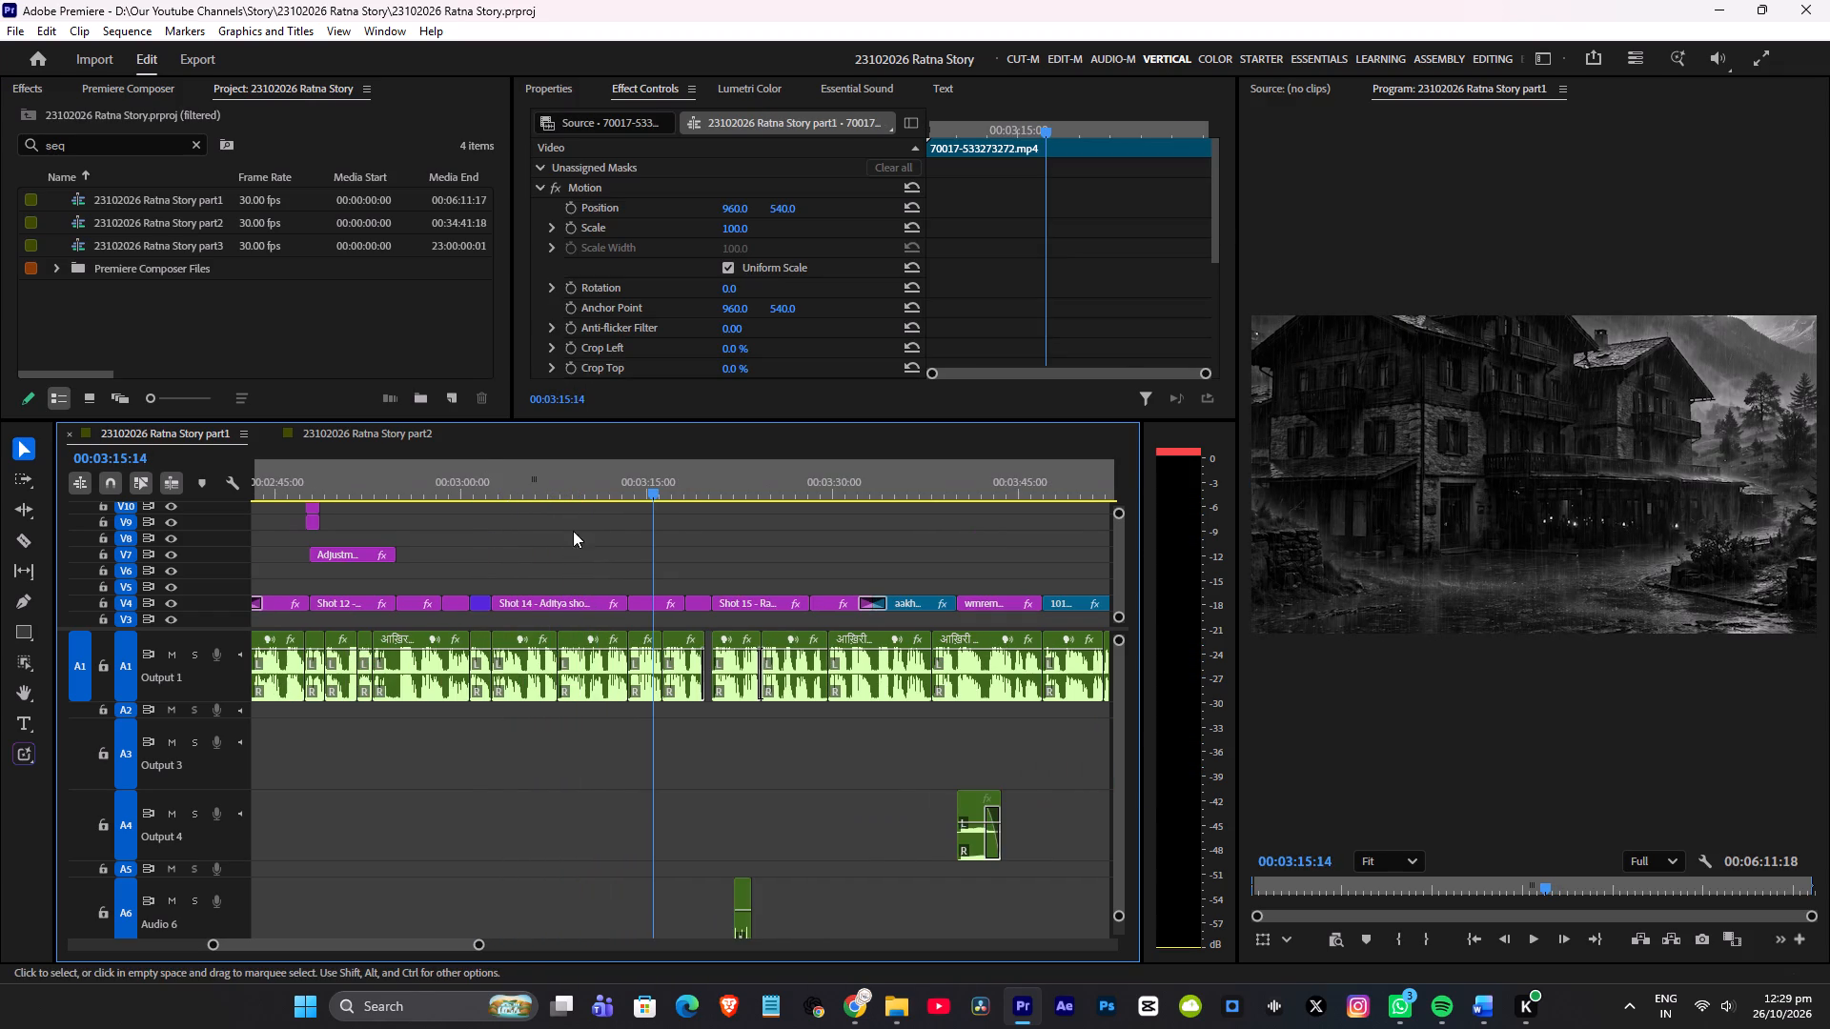
{"action": "left_click", "coordinate": [598, 494]}
{"action": "scroll", "coordinate": [569, 519], "scroll_direction": "up", "scroll_amount": 3}
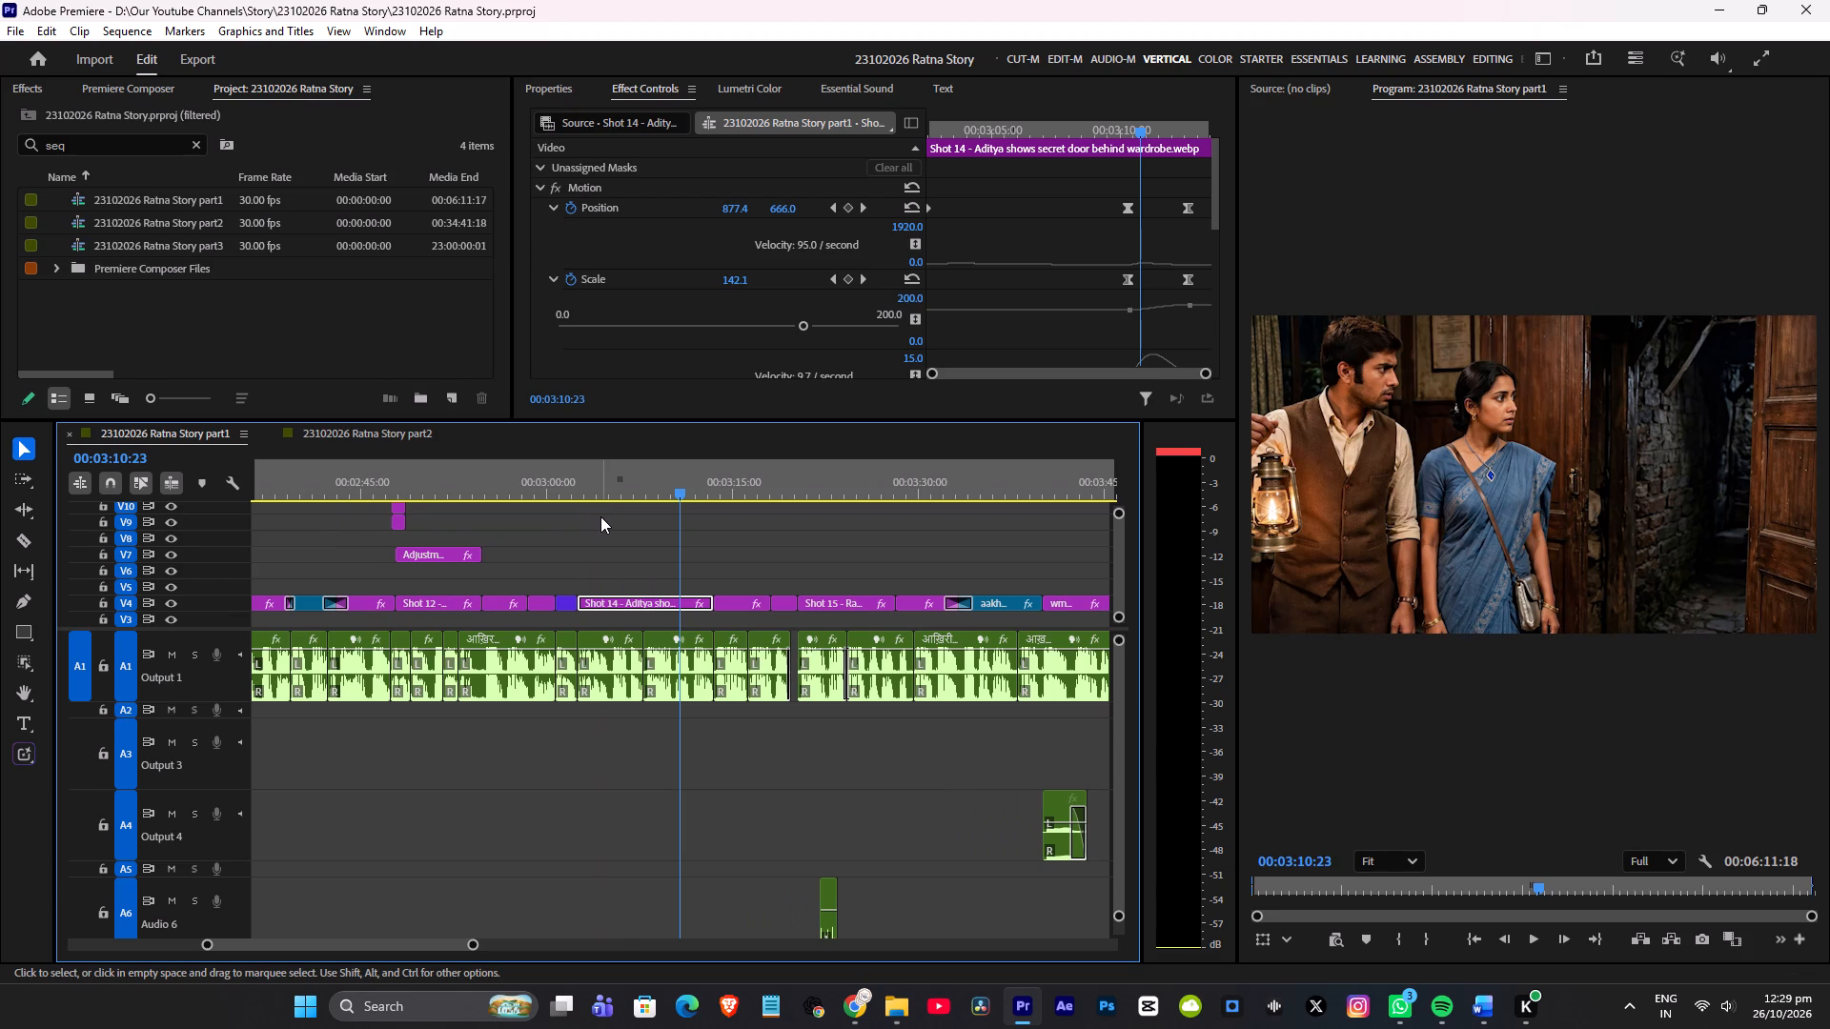
{"action": "scroll", "coordinate": [600, 516], "scroll_direction": "up", "scroll_amount": 1}
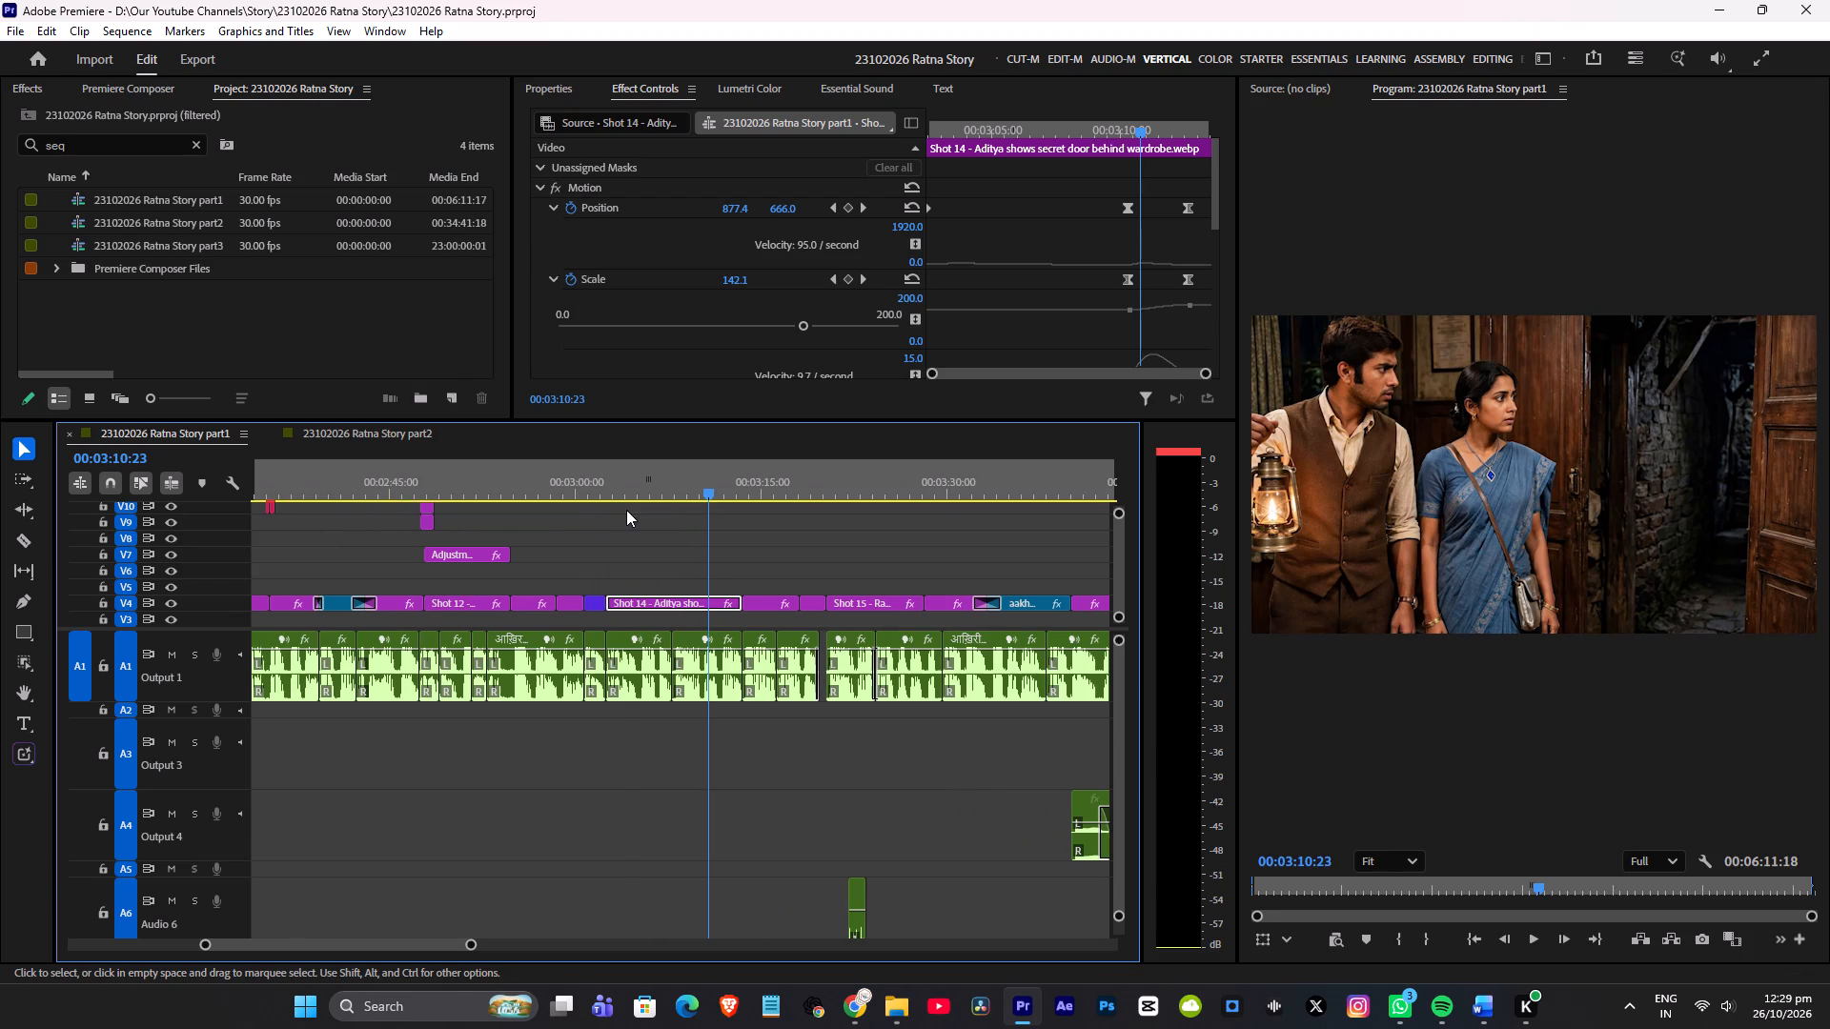
{"action": "left_click", "coordinate": [597, 494]}
{"action": "left_click_drag", "start_coordinate": [575, 487], "coordinate": [519, 503]}
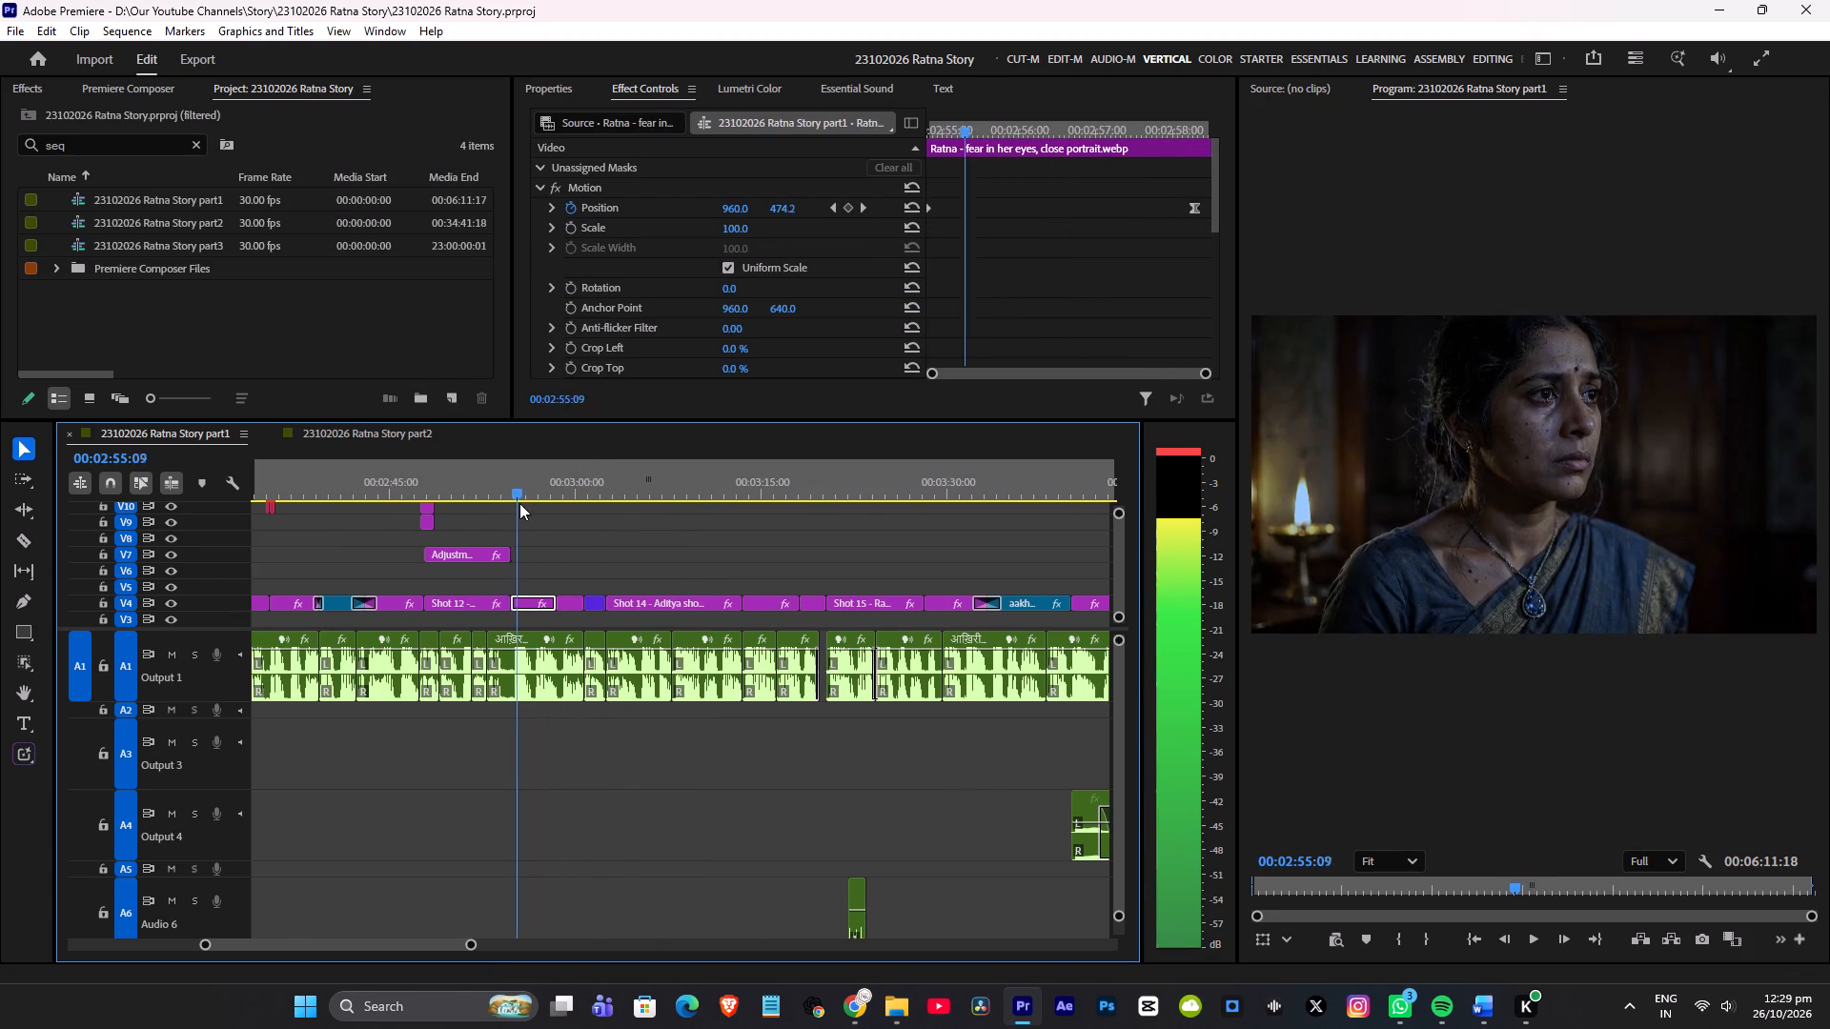
{"action": "left_click_drag", "start_coordinate": [519, 503], "coordinate": [421, 528]}
{"action": "scroll", "coordinate": [487, 528], "scroll_direction": "up", "scroll_amount": 5}
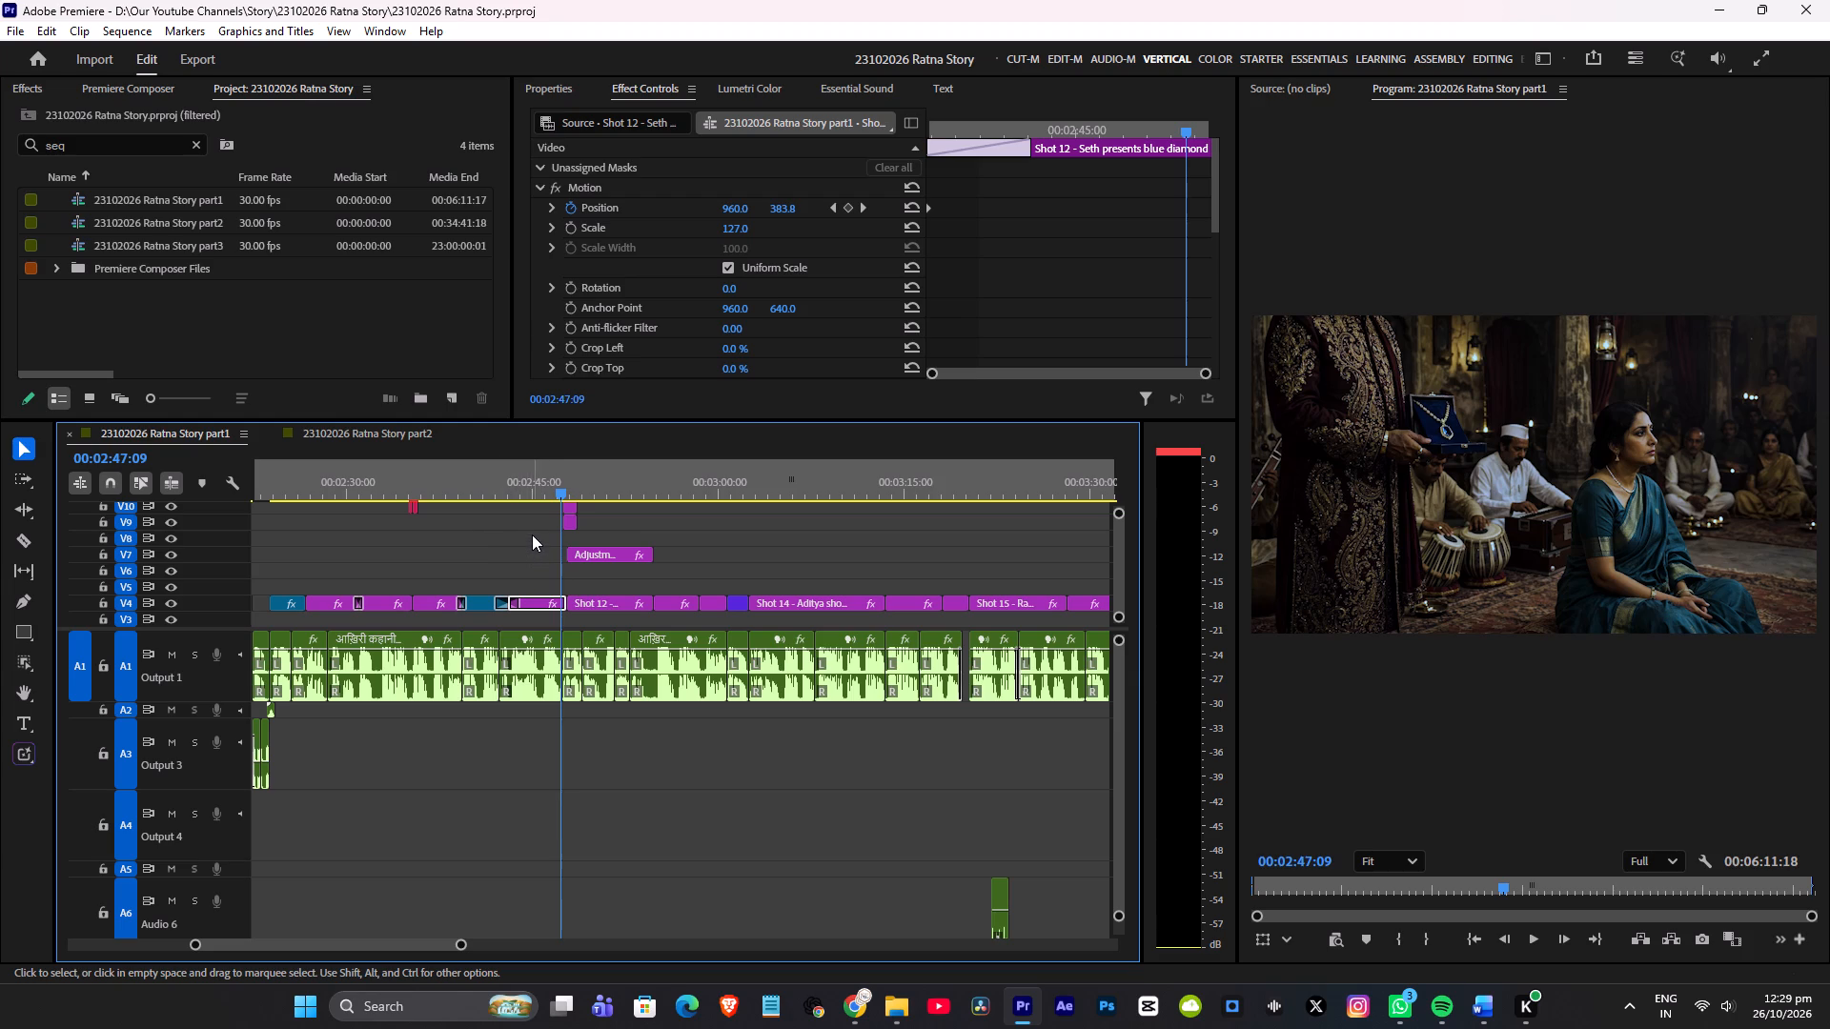
{"action": "left_click", "coordinate": [532, 535]}
{"action": "left_click", "coordinate": [506, 480]}
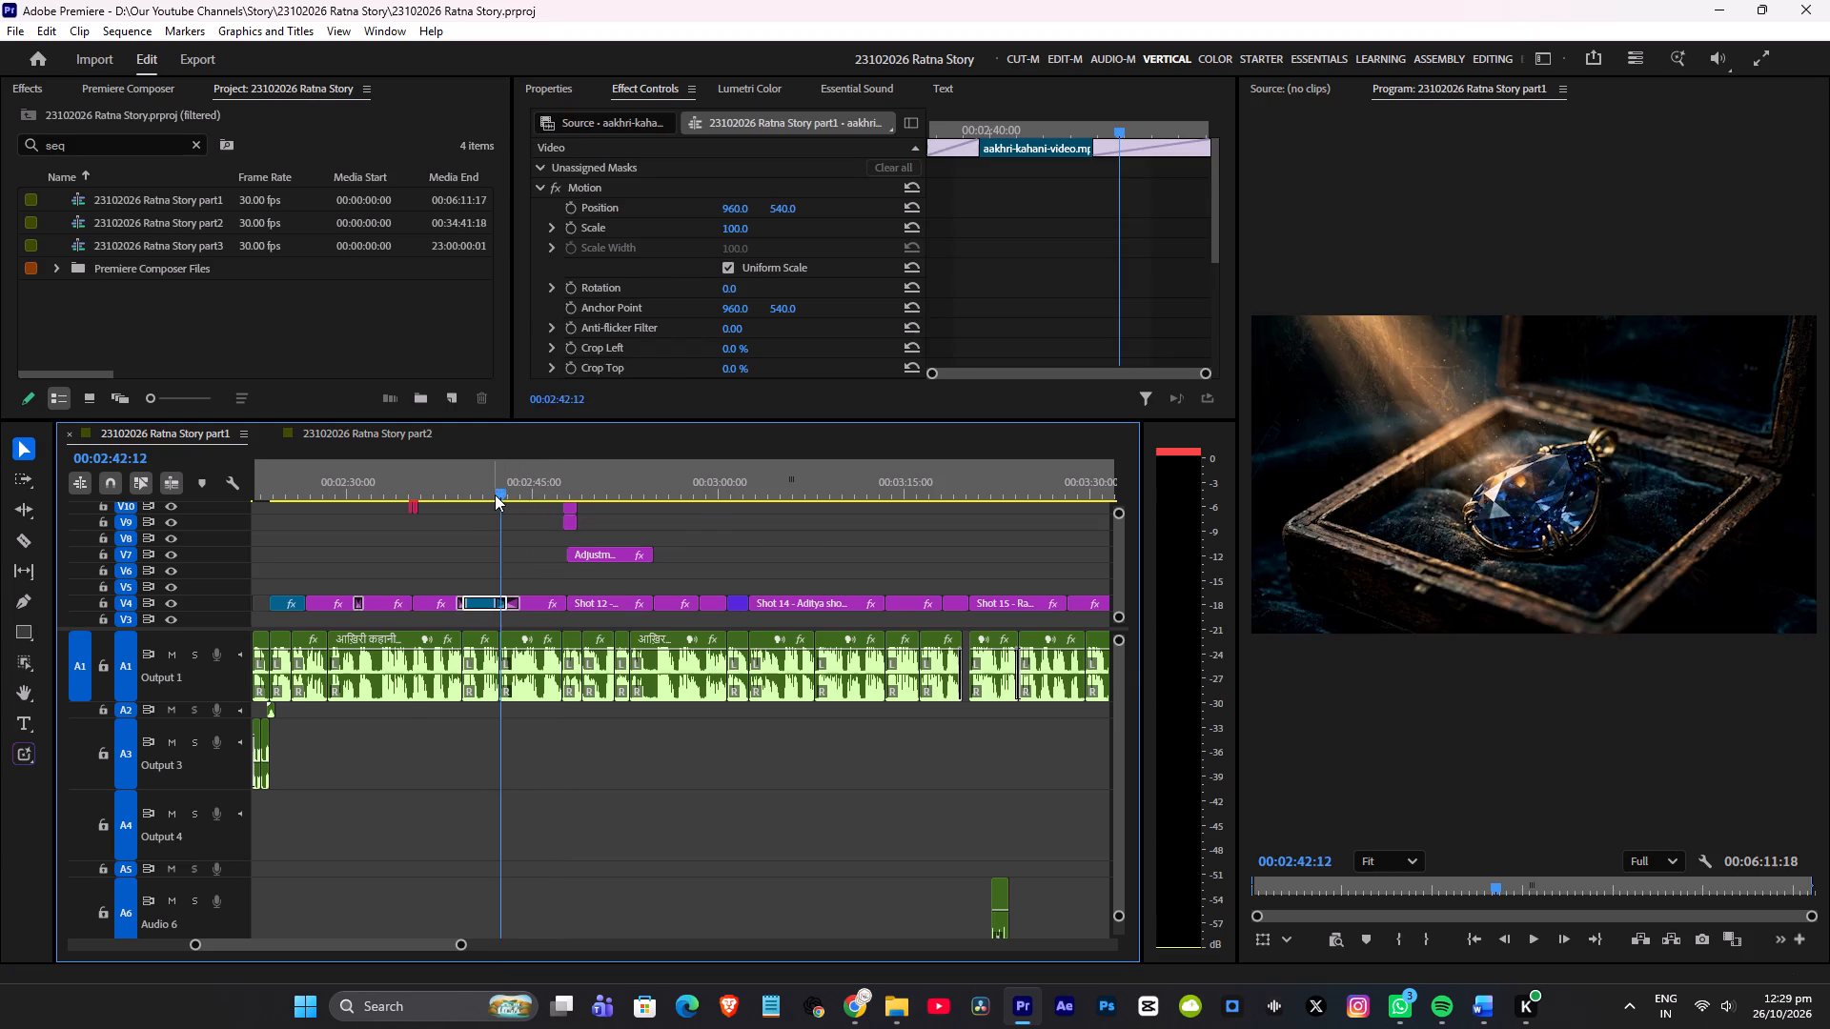
{"action": "scroll", "coordinate": [495, 494], "scroll_direction": "up", "scroll_amount": 5}
{"action": "left_click", "coordinate": [580, 481]}
{"action": "left_click", "coordinate": [529, 478]}
{"action": "left_click", "coordinate": [582, 484]}
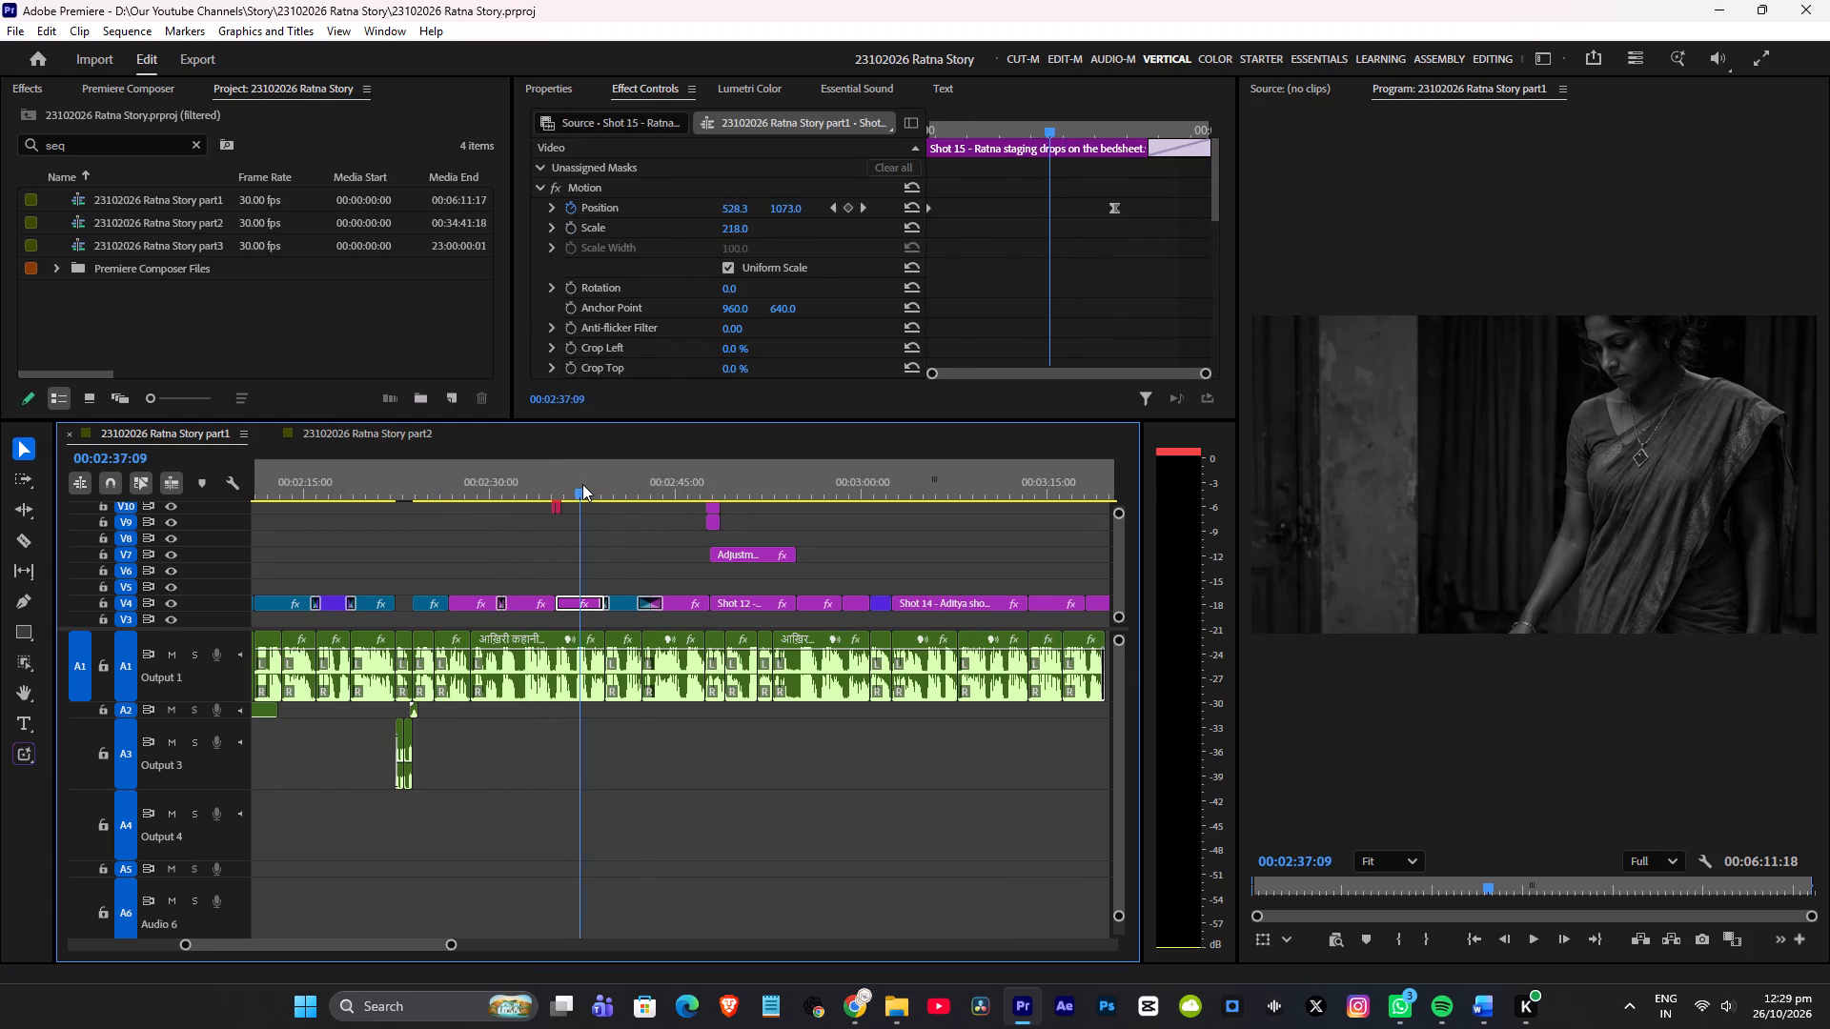
{"action": "left_click_drag", "start_coordinate": [550, 484], "coordinate": [371, 520]}
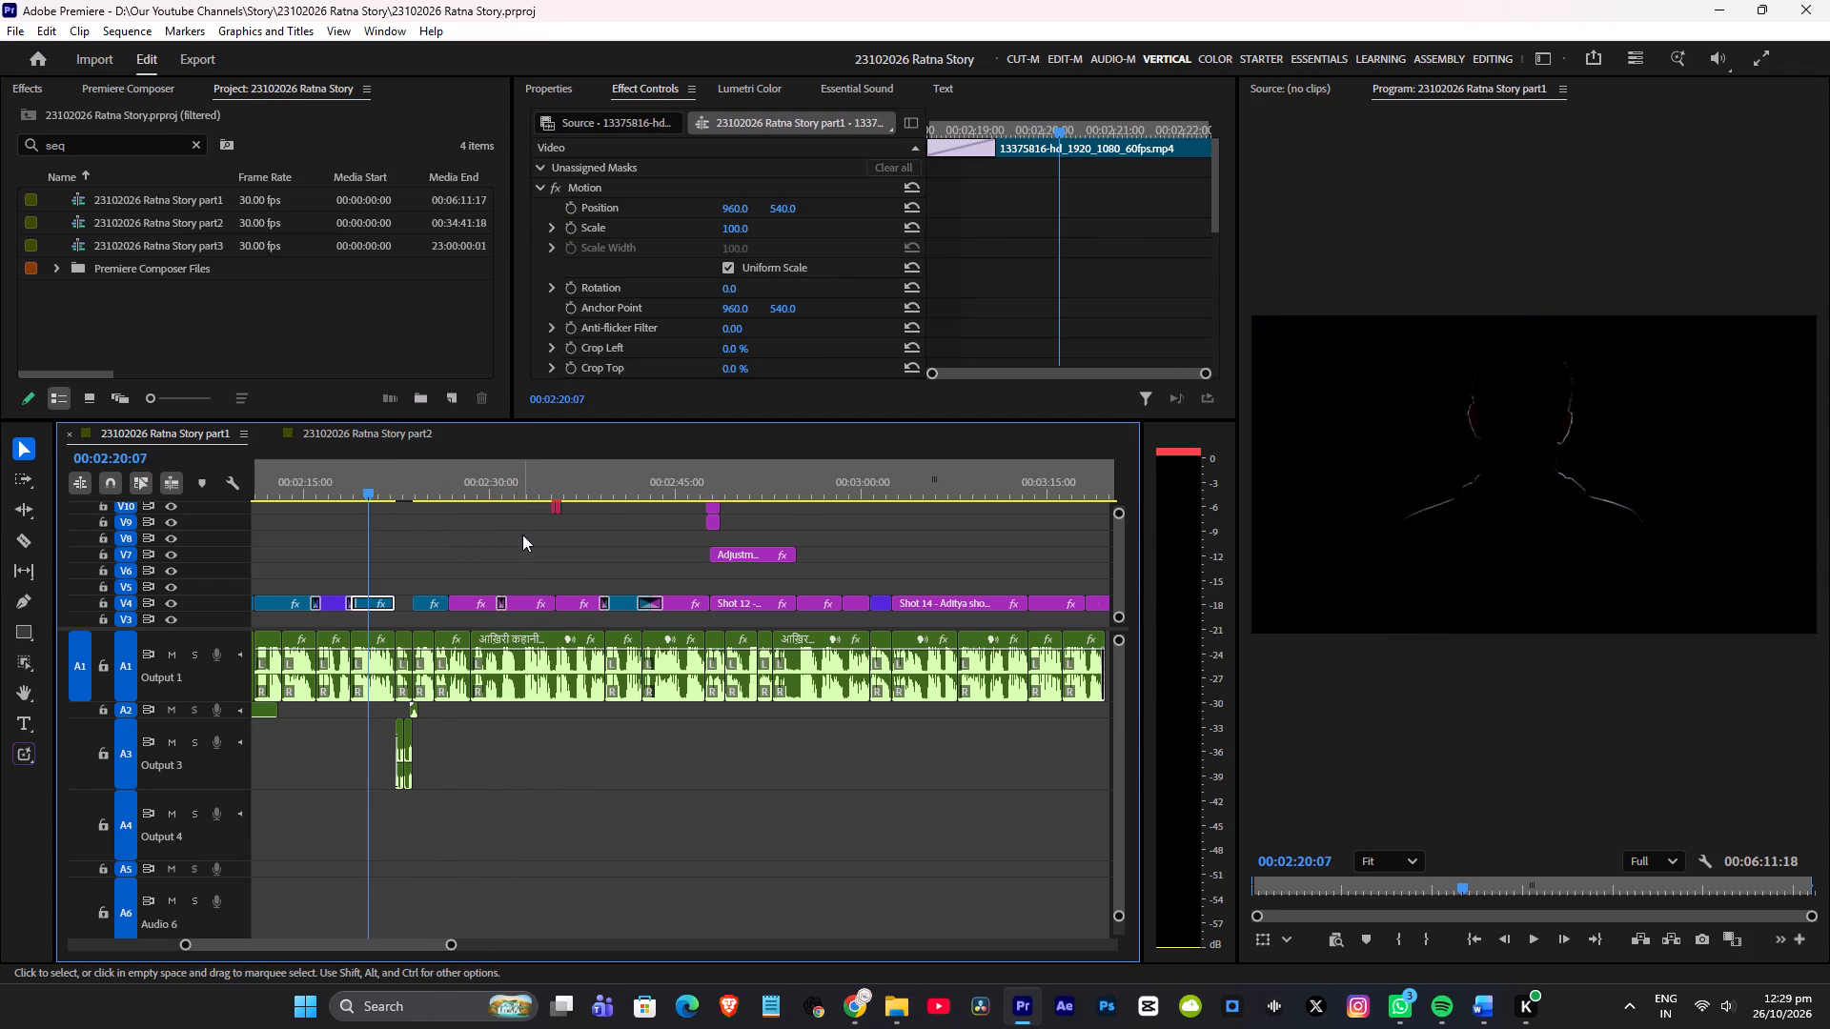
Look further back through part1 from about 00:02:17 to the black-and-white Shot 3 hotel image near 00:01:12.
{"action": "scroll", "coordinate": [522, 535], "scroll_direction": "up", "scroll_amount": 7}
{"action": "left_click_drag", "start_coordinate": [534, 487], "coordinate": [482, 501]}
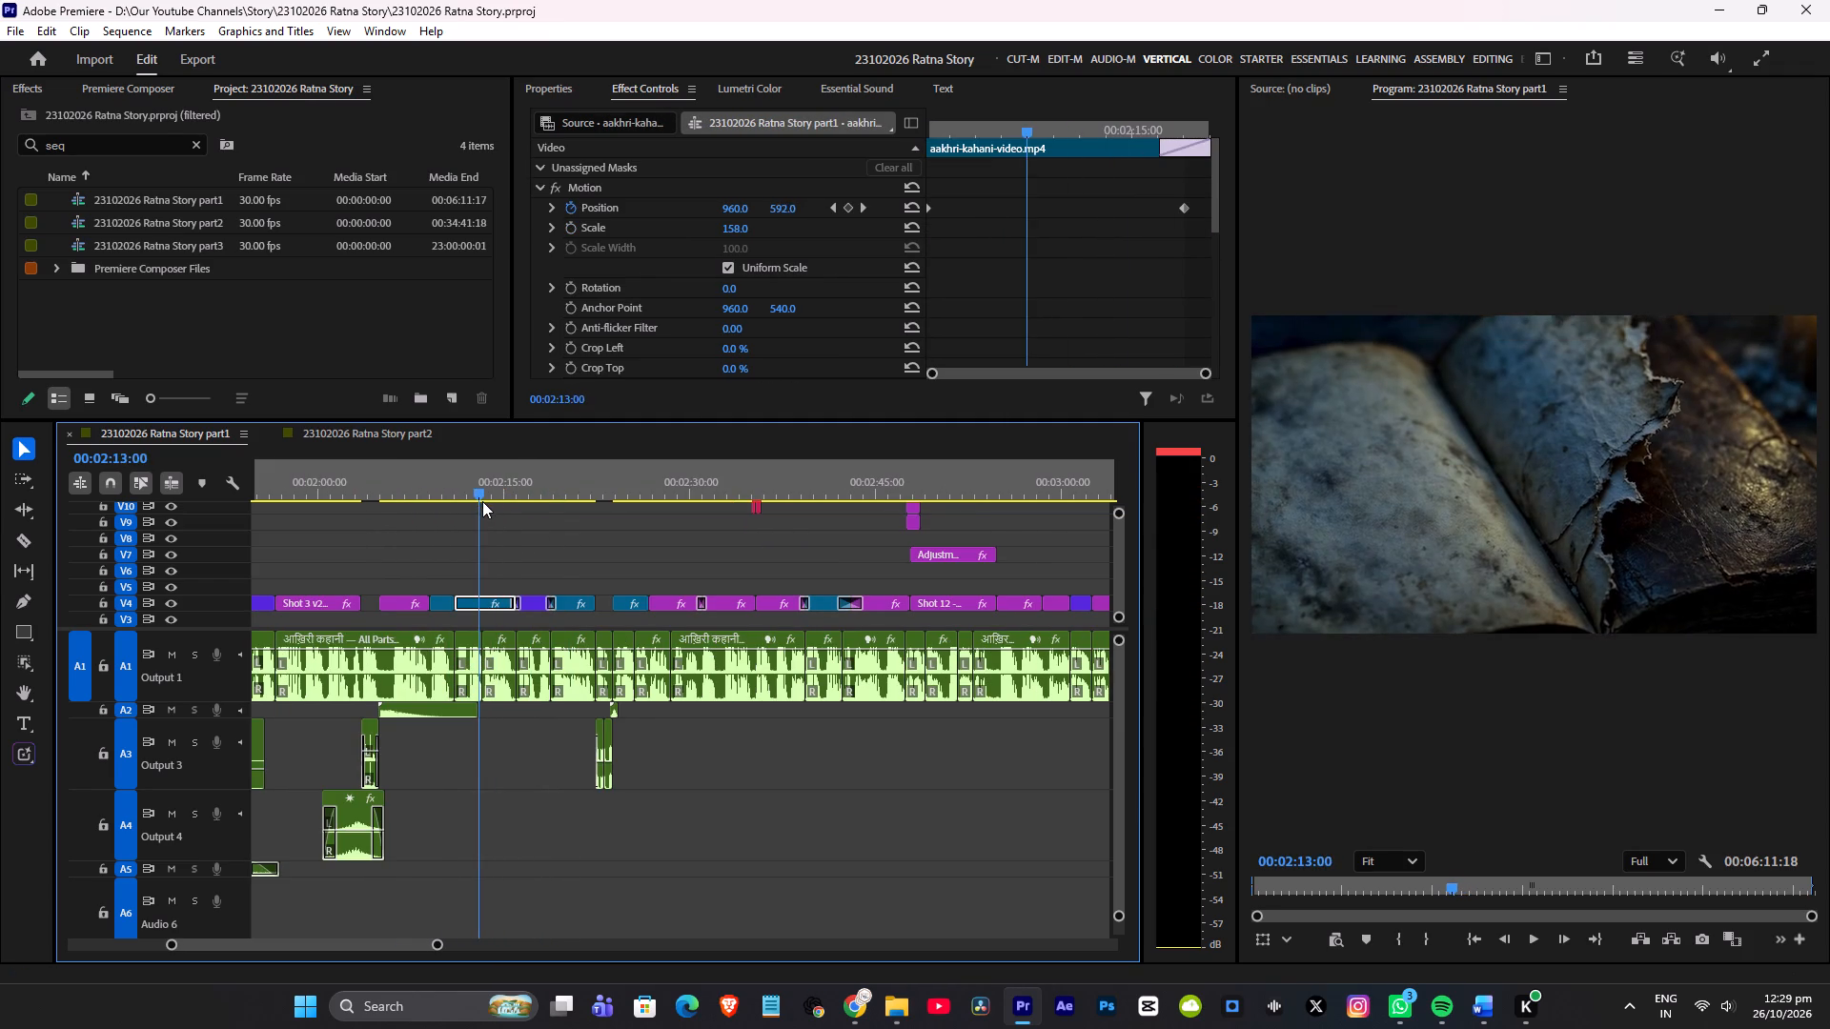
{"action": "left_click_drag", "start_coordinate": [482, 501], "coordinate": [407, 529]}
{"action": "scroll", "coordinate": [481, 542], "scroll_direction": "up", "scroll_amount": 6}
{"action": "left_click", "coordinate": [504, 495]}
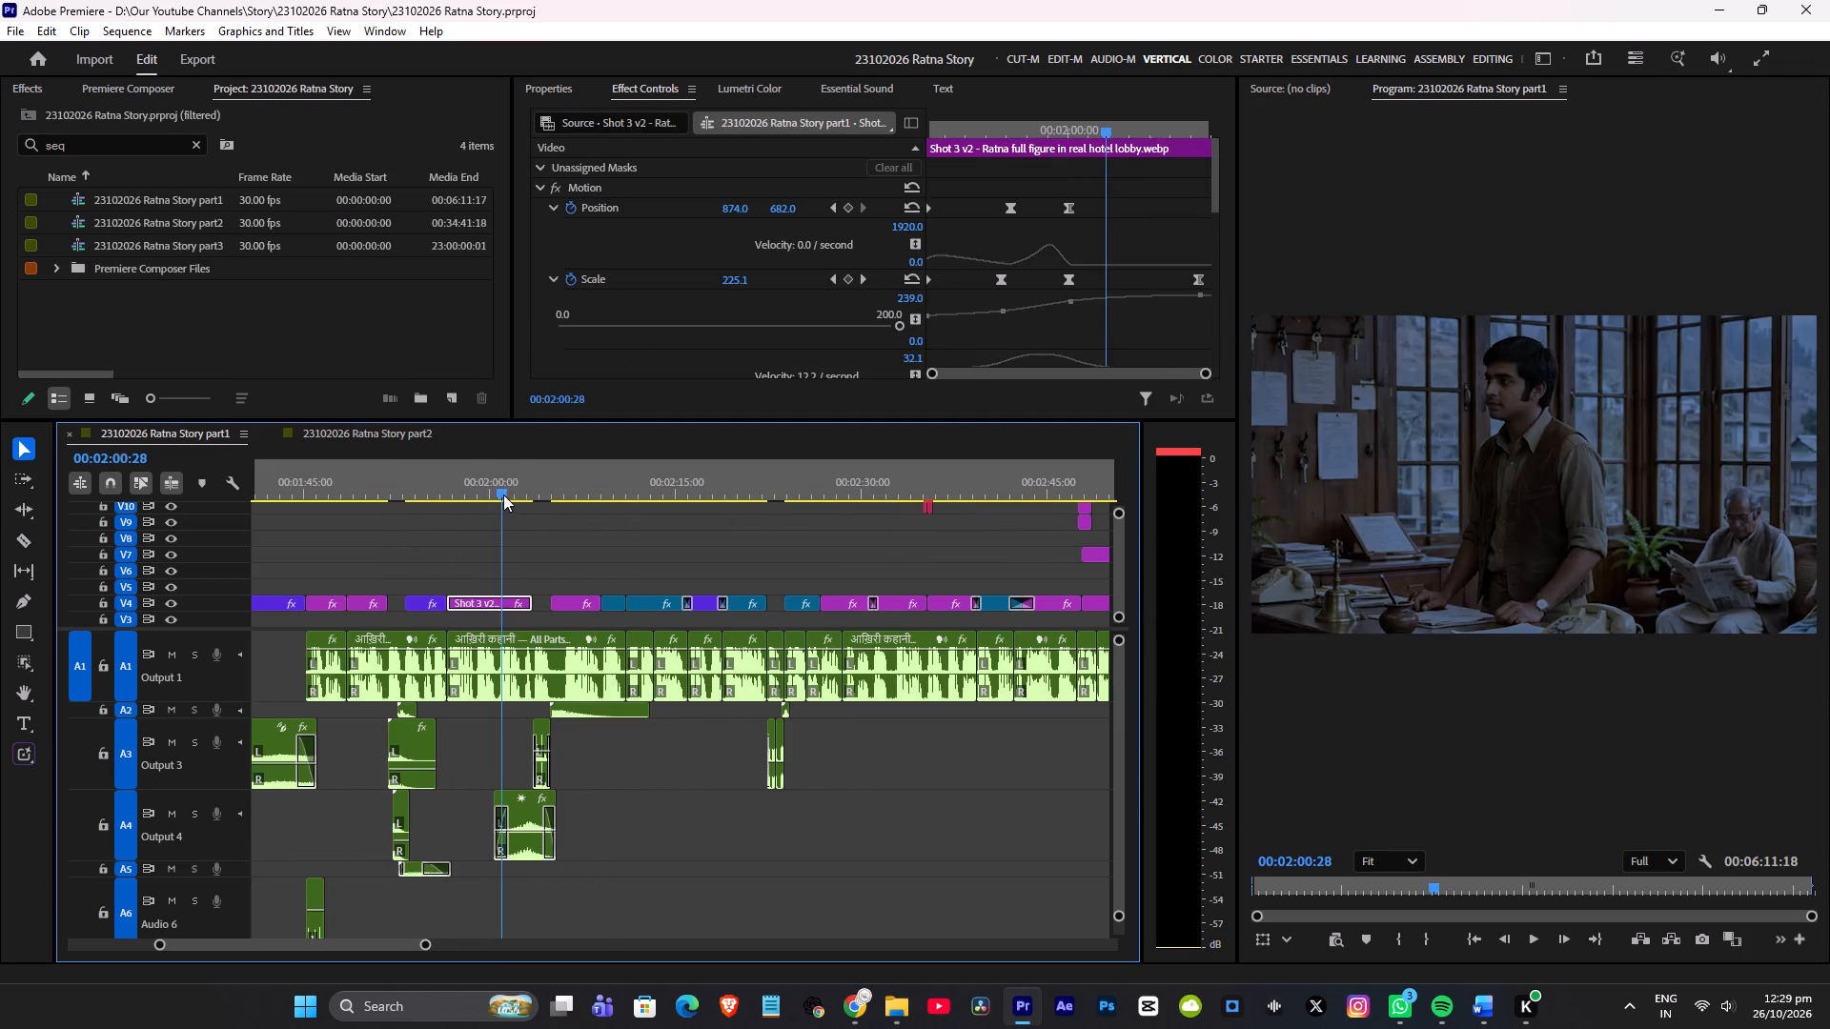
{"action": "left_click_drag", "start_coordinate": [485, 490], "coordinate": [386, 519]}
{"action": "scroll", "coordinate": [465, 540], "scroll_direction": "up", "scroll_amount": 7}
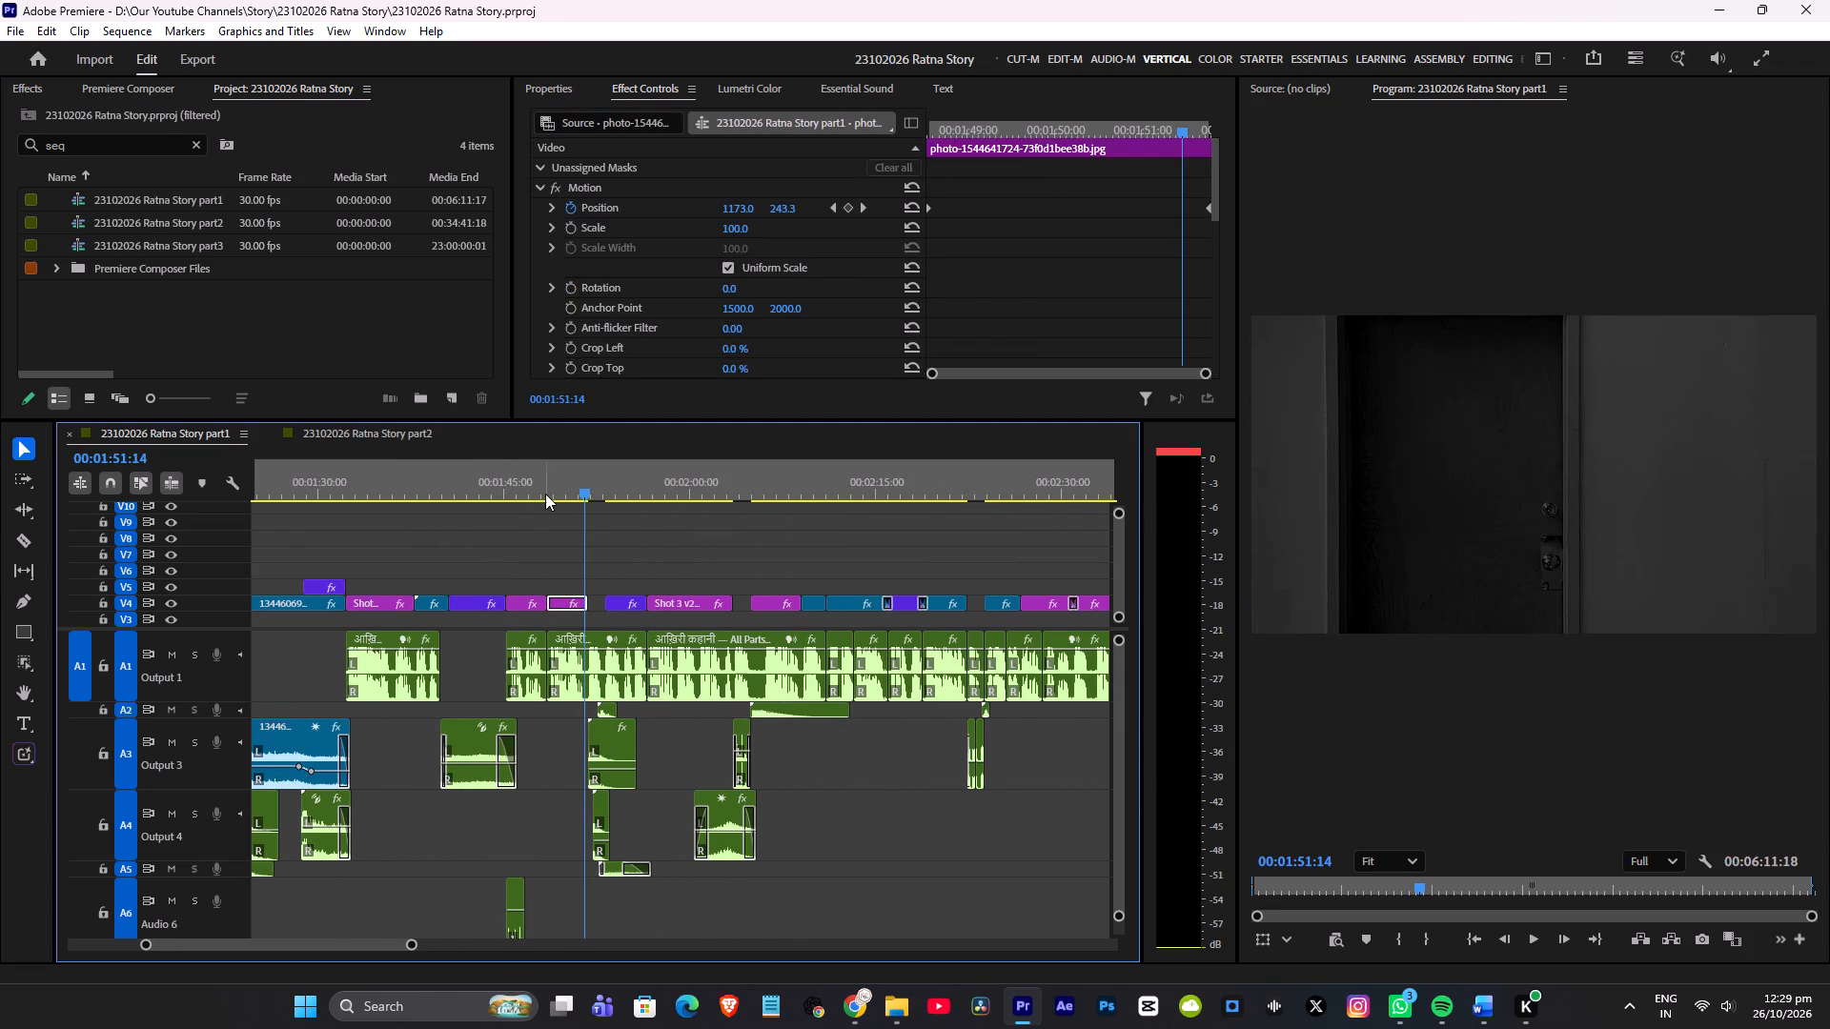
{"action": "left_click", "coordinate": [546, 494]}
{"action": "left_click_drag", "start_coordinate": [531, 494], "coordinate": [673, 494]}
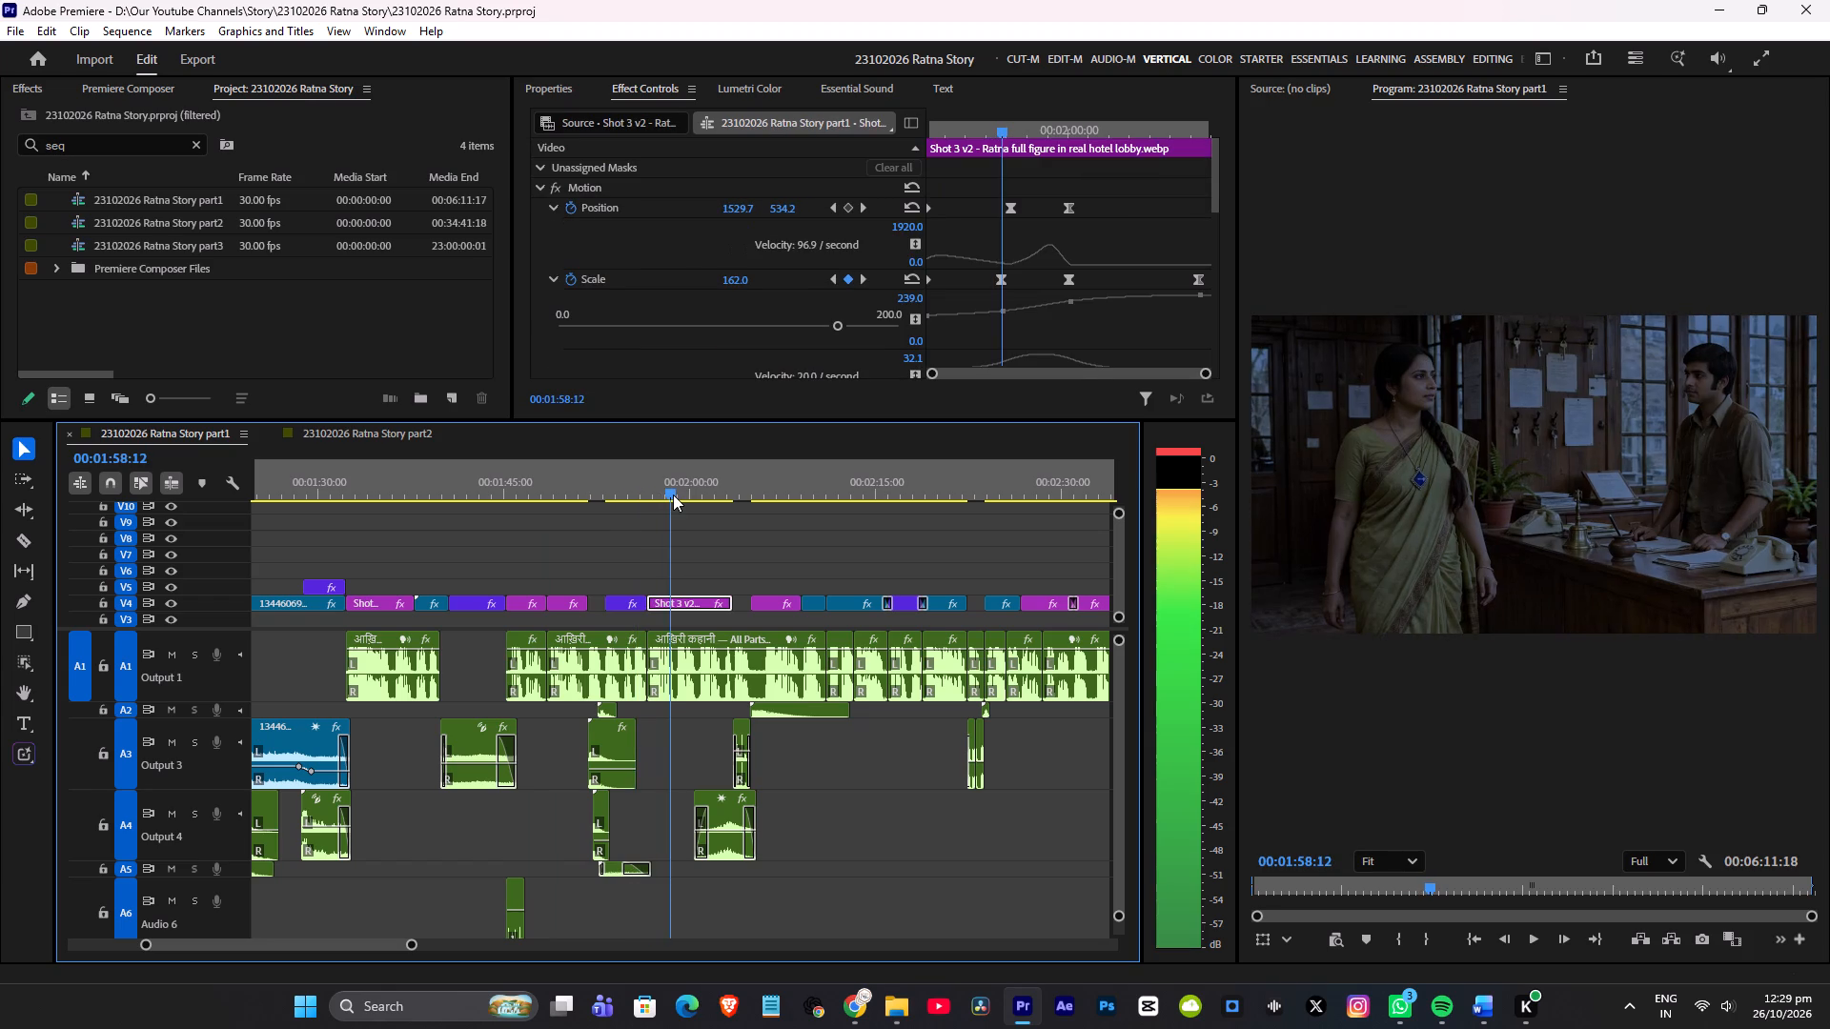
{"action": "left_click_drag", "start_coordinate": [673, 494], "coordinate": [481, 515]}
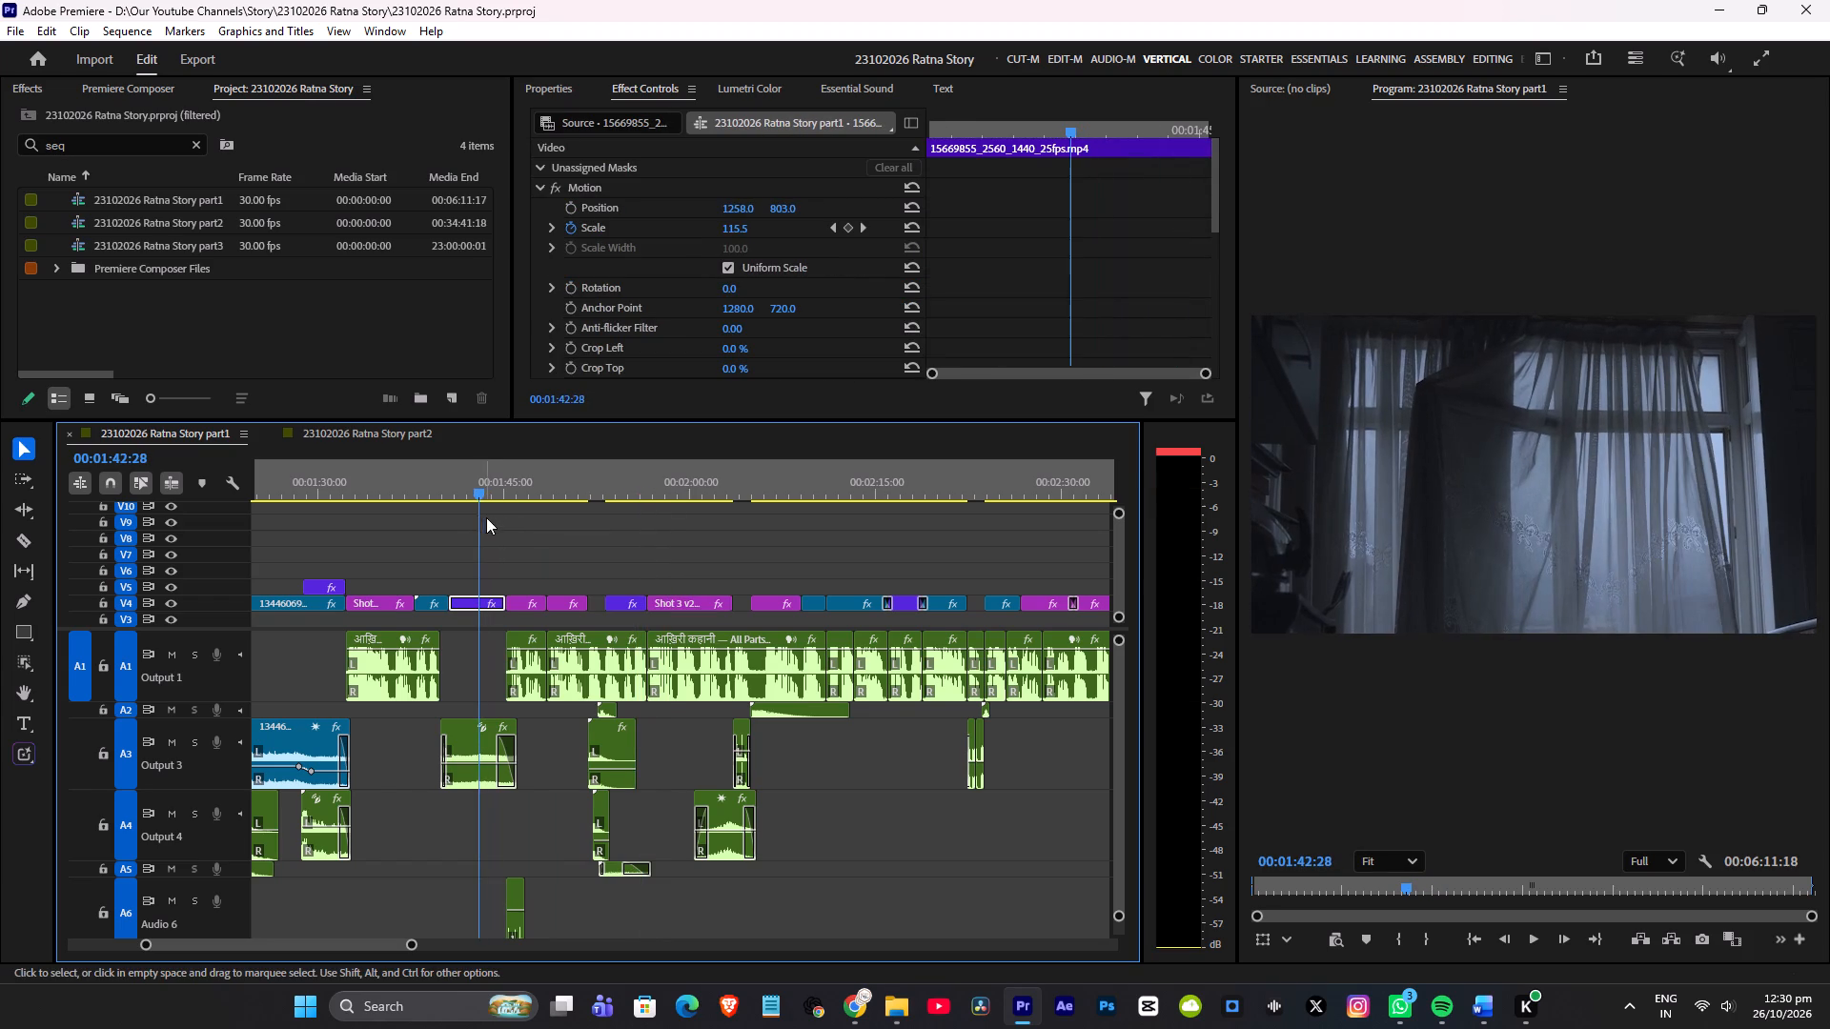
{"action": "scroll", "coordinate": [537, 528], "scroll_direction": "up", "scroll_amount": 3}
{"action": "left_click_drag", "start_coordinate": [531, 495], "coordinate": [522, 496]}
{"action": "left_click_drag", "start_coordinate": [498, 498], "coordinate": [378, 521]}
{"action": "scroll", "coordinate": [442, 539], "scroll_direction": "up", "scroll_amount": 7}
{"action": "left_click_drag", "start_coordinate": [509, 488], "coordinate": [477, 499]}
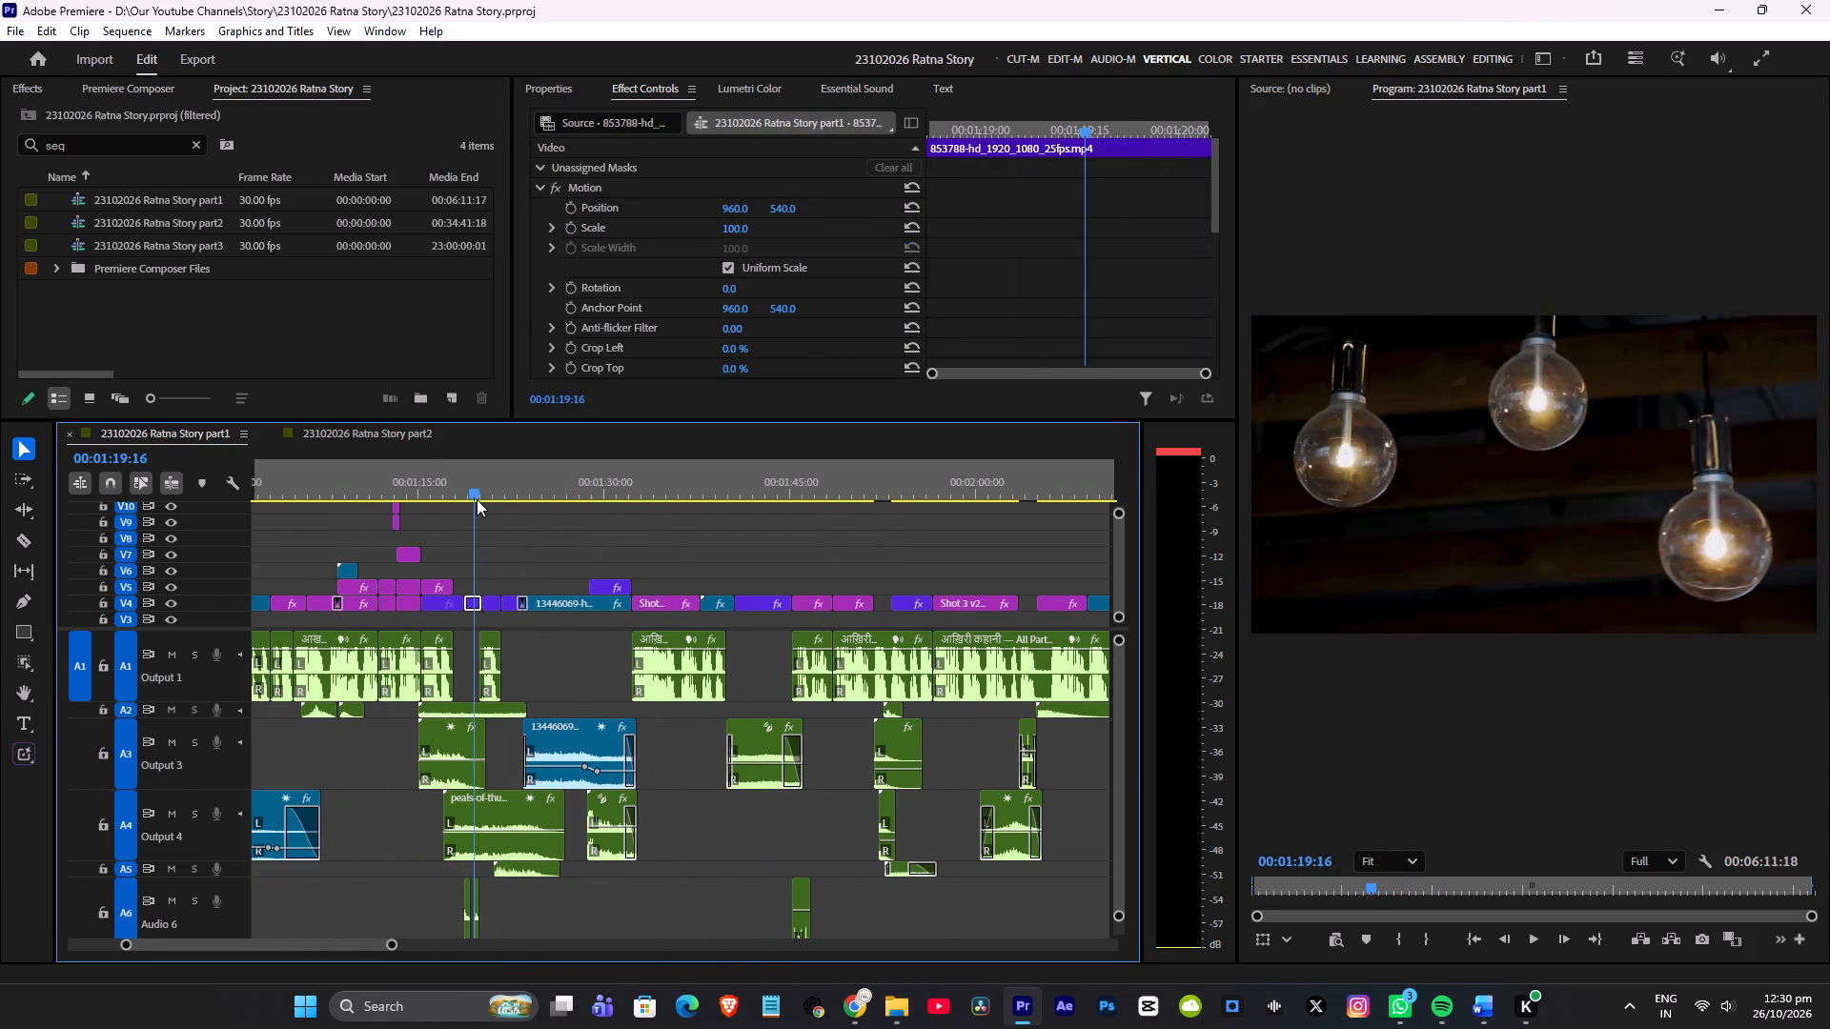
{"action": "left_click_drag", "start_coordinate": [477, 499], "coordinate": [393, 514]}
{"action": "scroll", "coordinate": [389, 559], "scroll_direction": "up", "scroll_amount": 4}
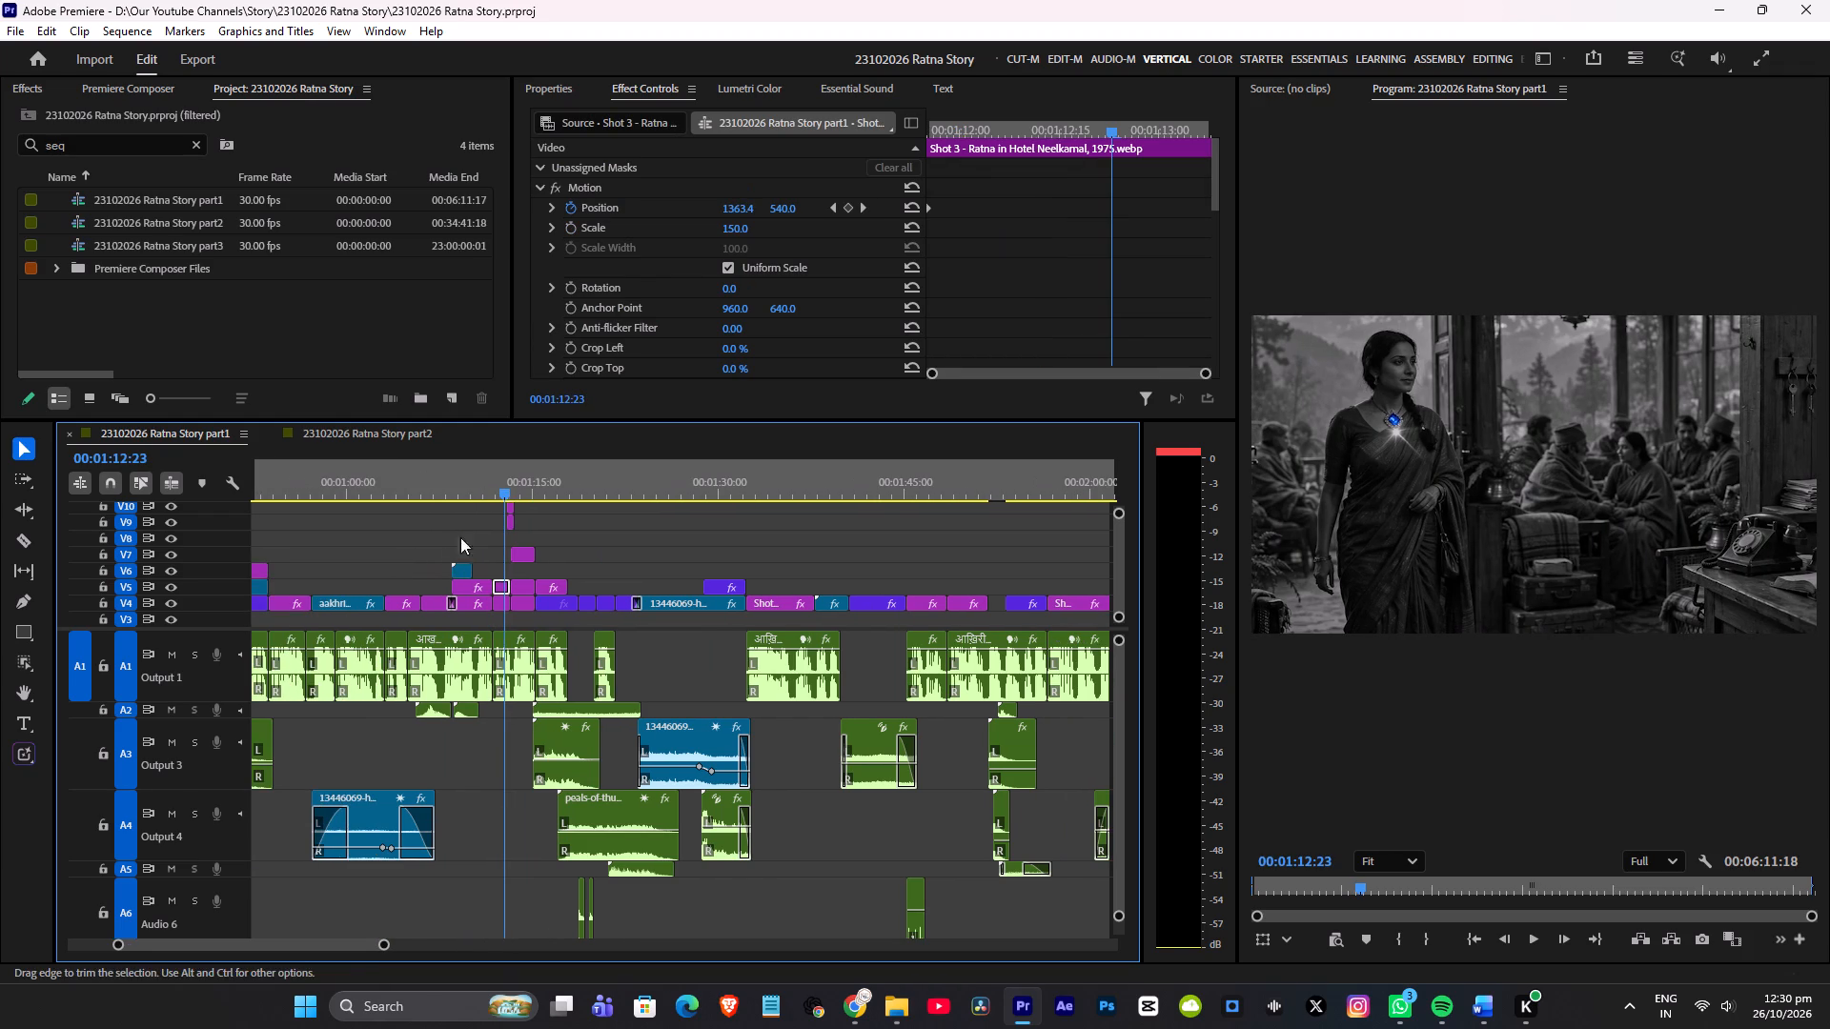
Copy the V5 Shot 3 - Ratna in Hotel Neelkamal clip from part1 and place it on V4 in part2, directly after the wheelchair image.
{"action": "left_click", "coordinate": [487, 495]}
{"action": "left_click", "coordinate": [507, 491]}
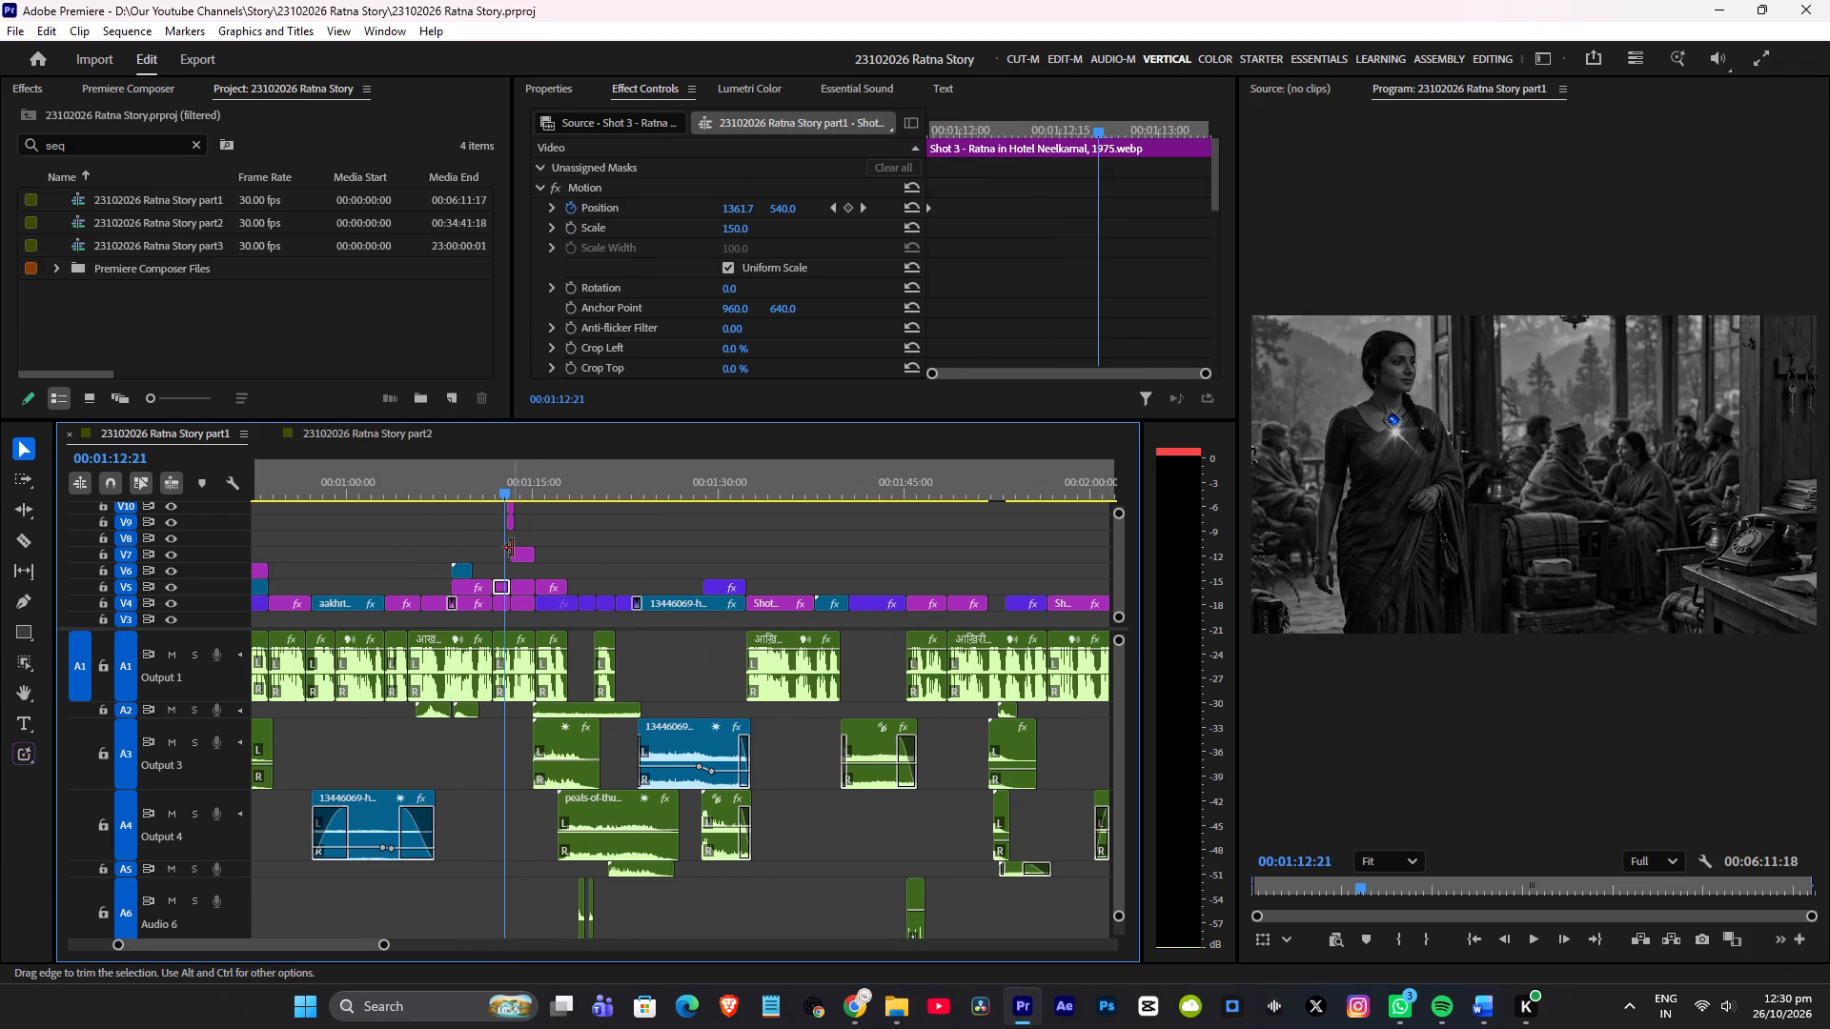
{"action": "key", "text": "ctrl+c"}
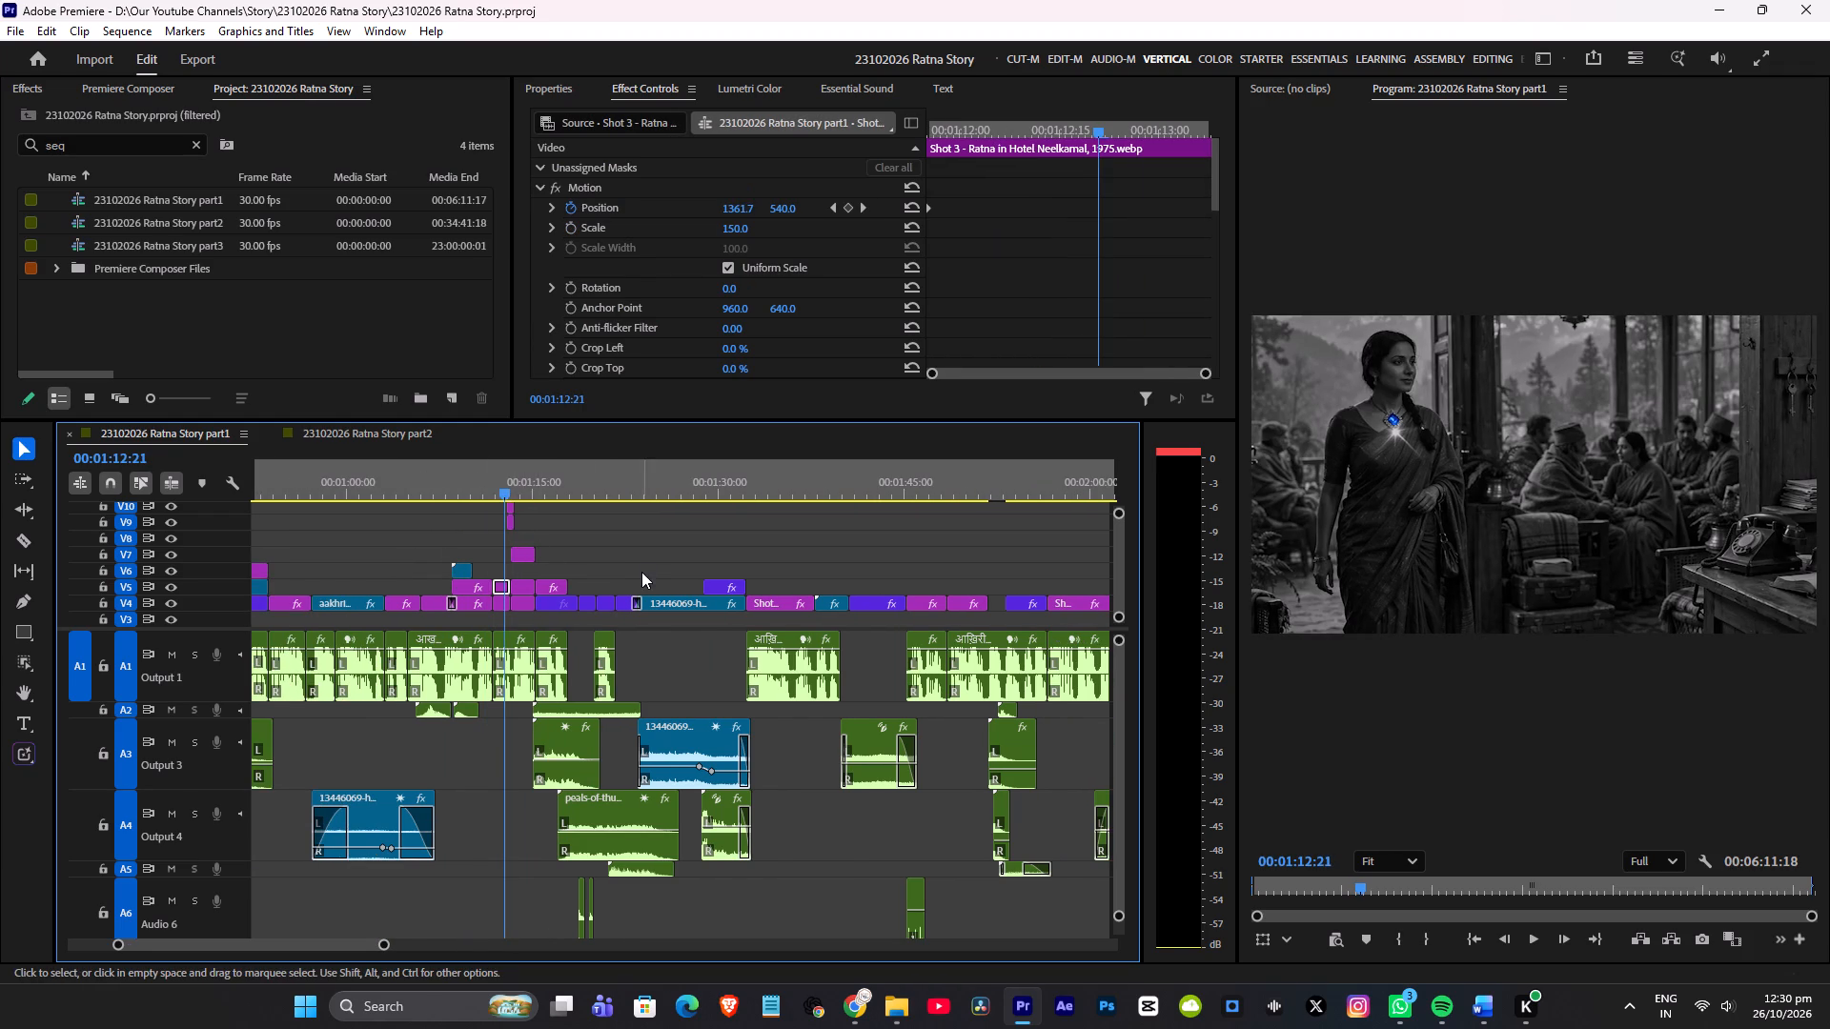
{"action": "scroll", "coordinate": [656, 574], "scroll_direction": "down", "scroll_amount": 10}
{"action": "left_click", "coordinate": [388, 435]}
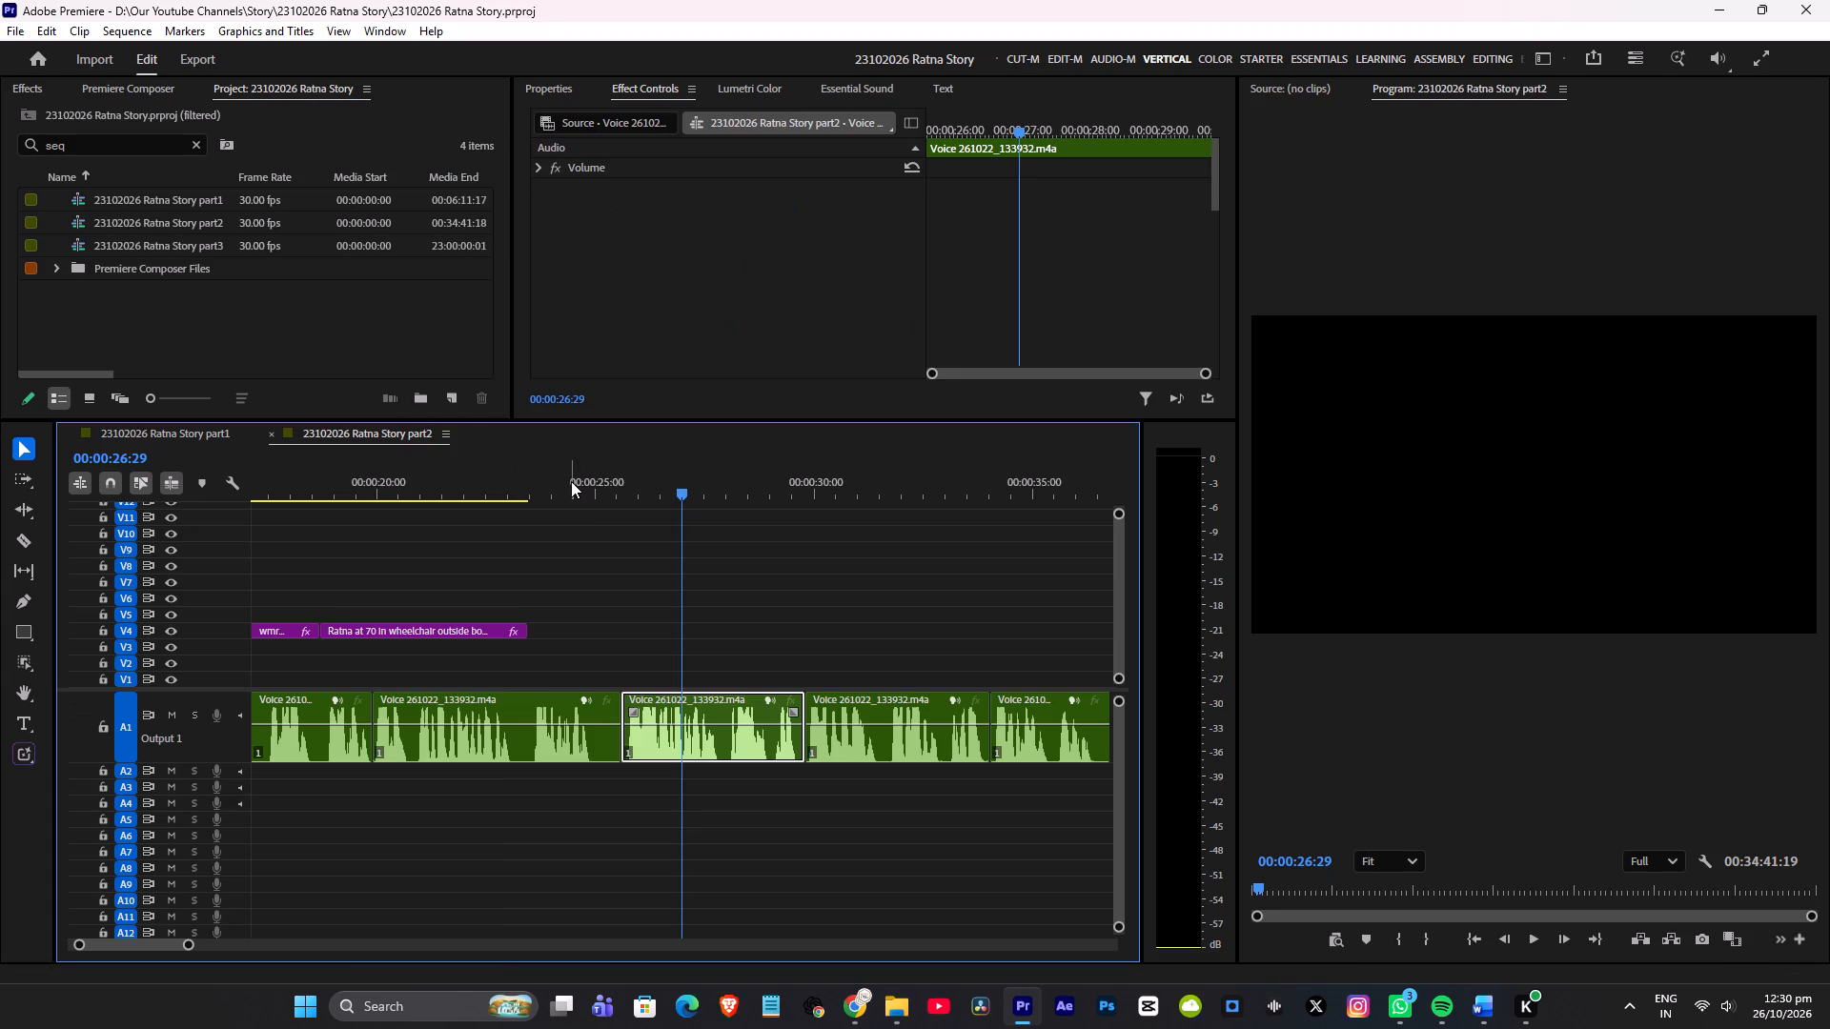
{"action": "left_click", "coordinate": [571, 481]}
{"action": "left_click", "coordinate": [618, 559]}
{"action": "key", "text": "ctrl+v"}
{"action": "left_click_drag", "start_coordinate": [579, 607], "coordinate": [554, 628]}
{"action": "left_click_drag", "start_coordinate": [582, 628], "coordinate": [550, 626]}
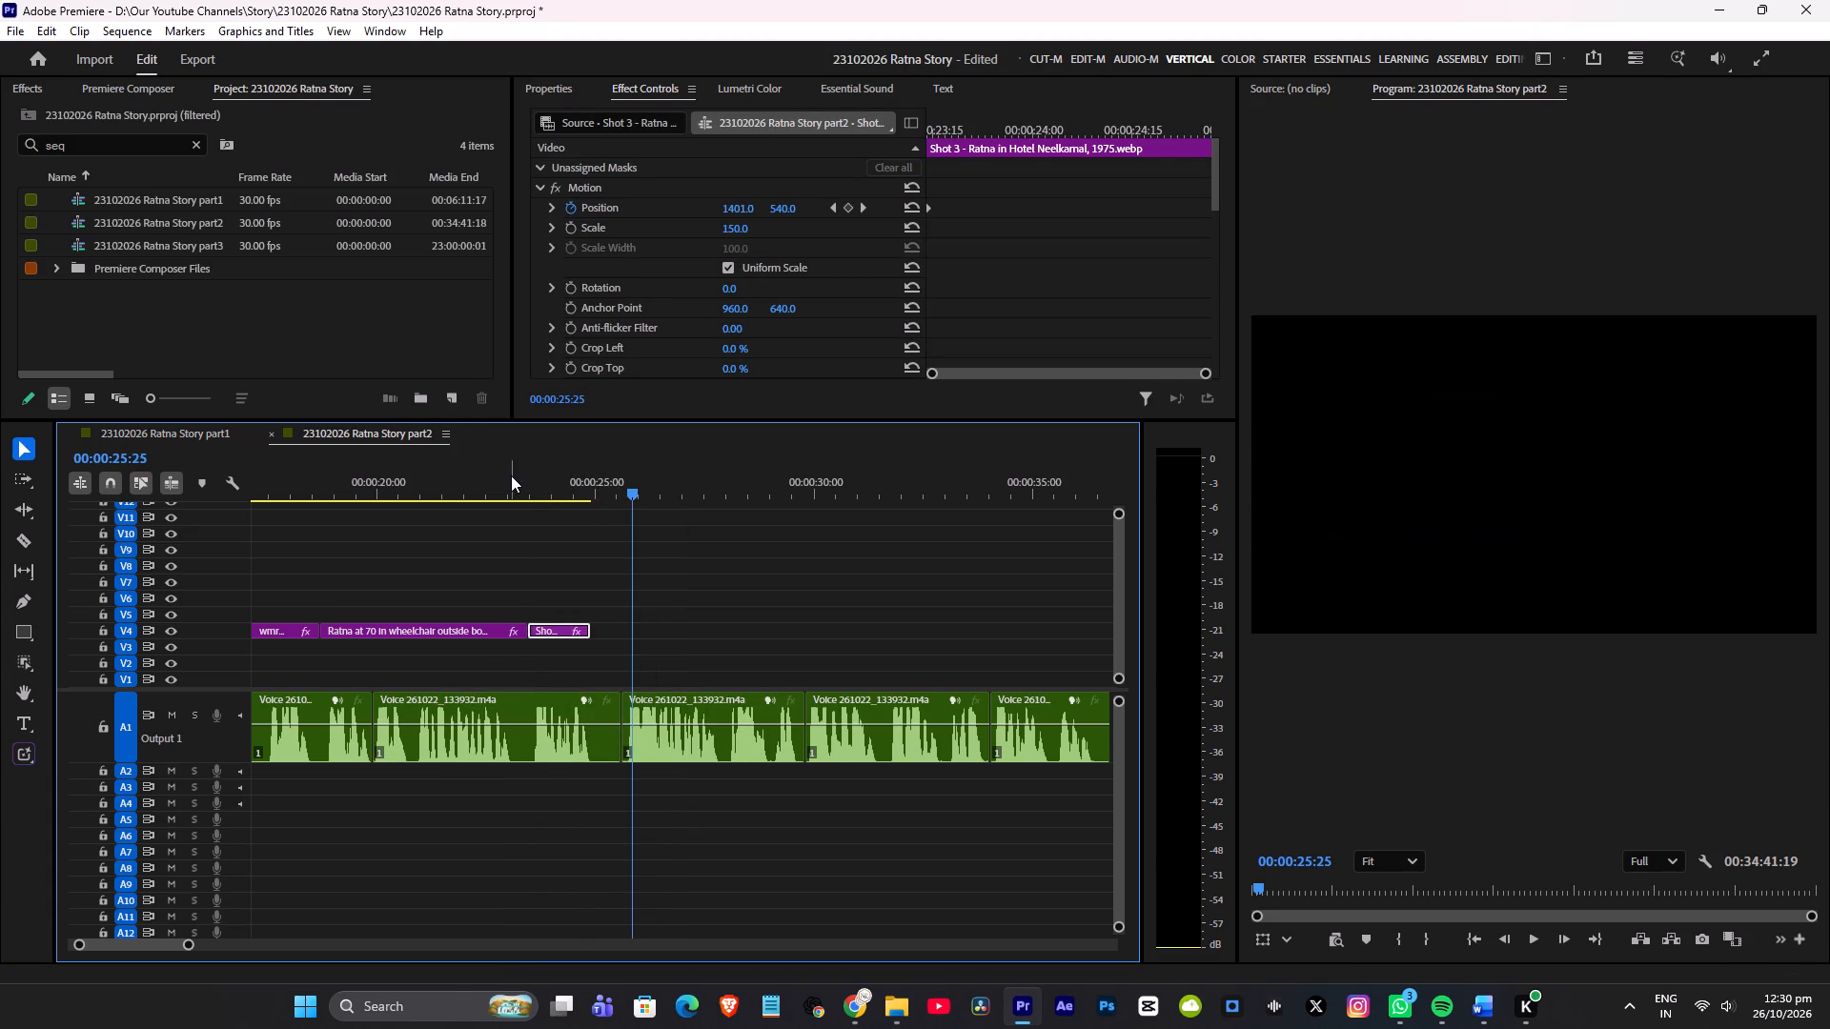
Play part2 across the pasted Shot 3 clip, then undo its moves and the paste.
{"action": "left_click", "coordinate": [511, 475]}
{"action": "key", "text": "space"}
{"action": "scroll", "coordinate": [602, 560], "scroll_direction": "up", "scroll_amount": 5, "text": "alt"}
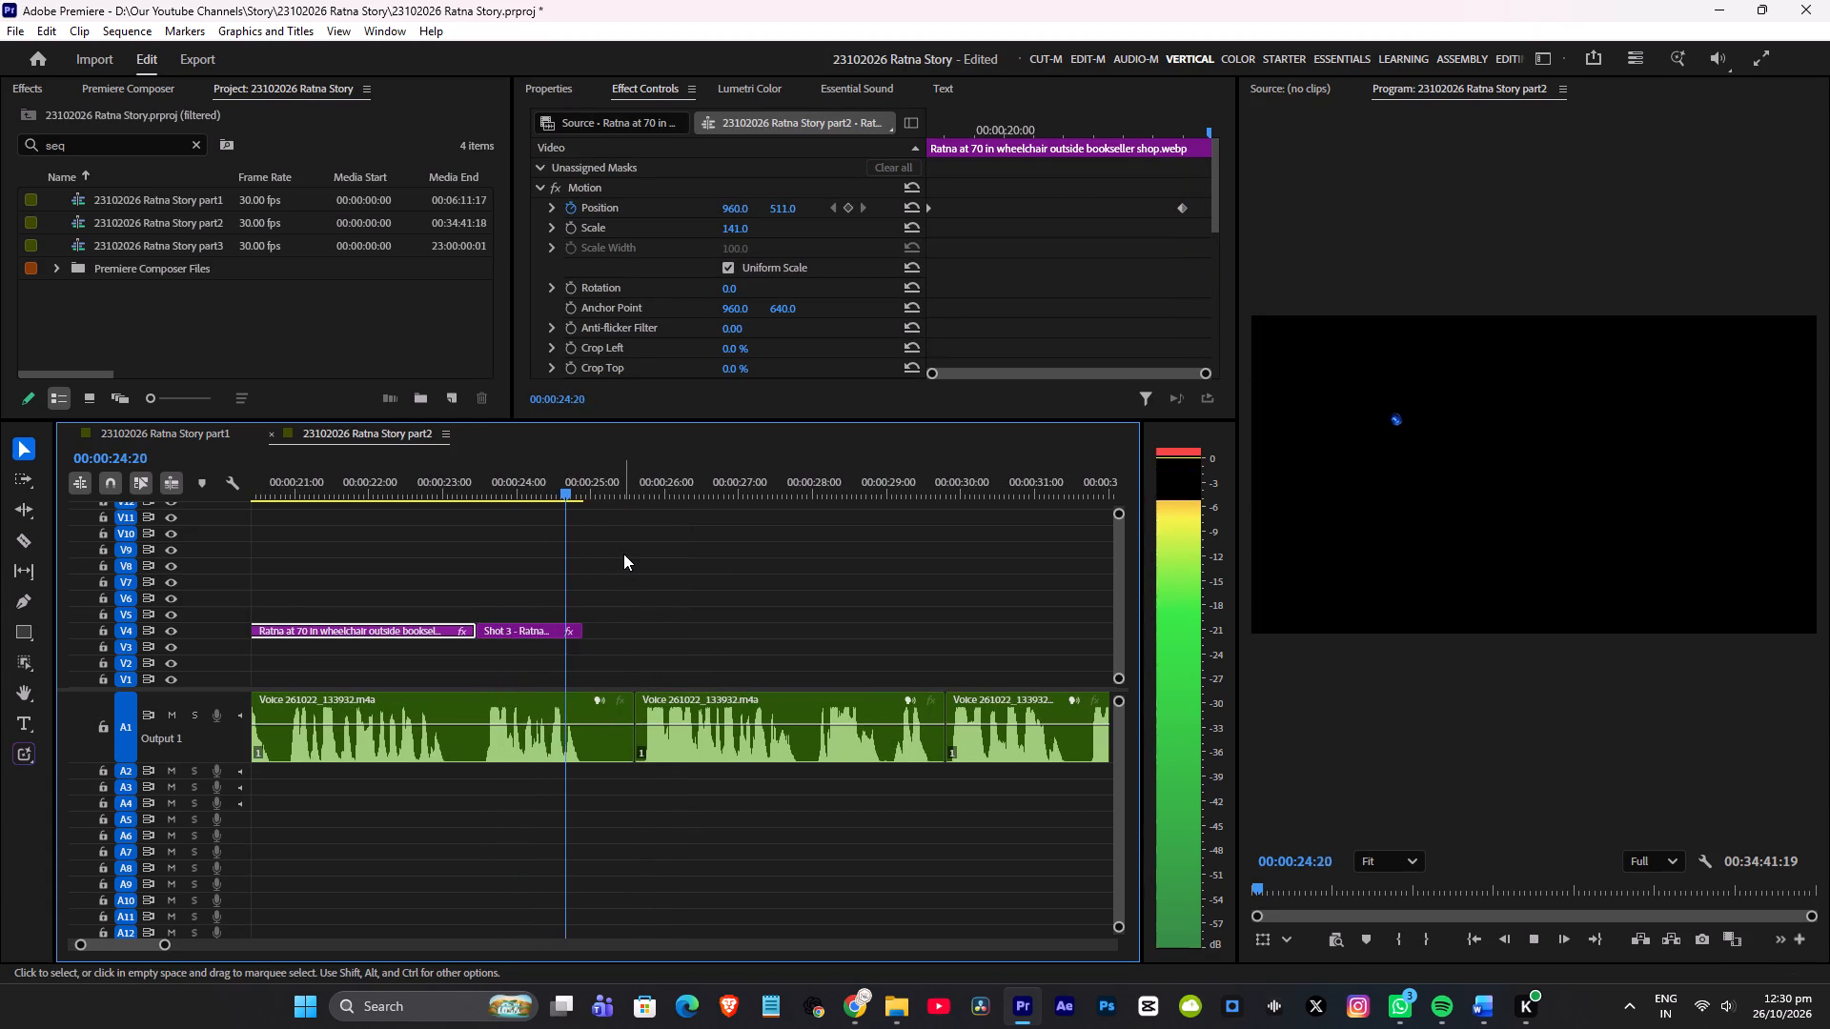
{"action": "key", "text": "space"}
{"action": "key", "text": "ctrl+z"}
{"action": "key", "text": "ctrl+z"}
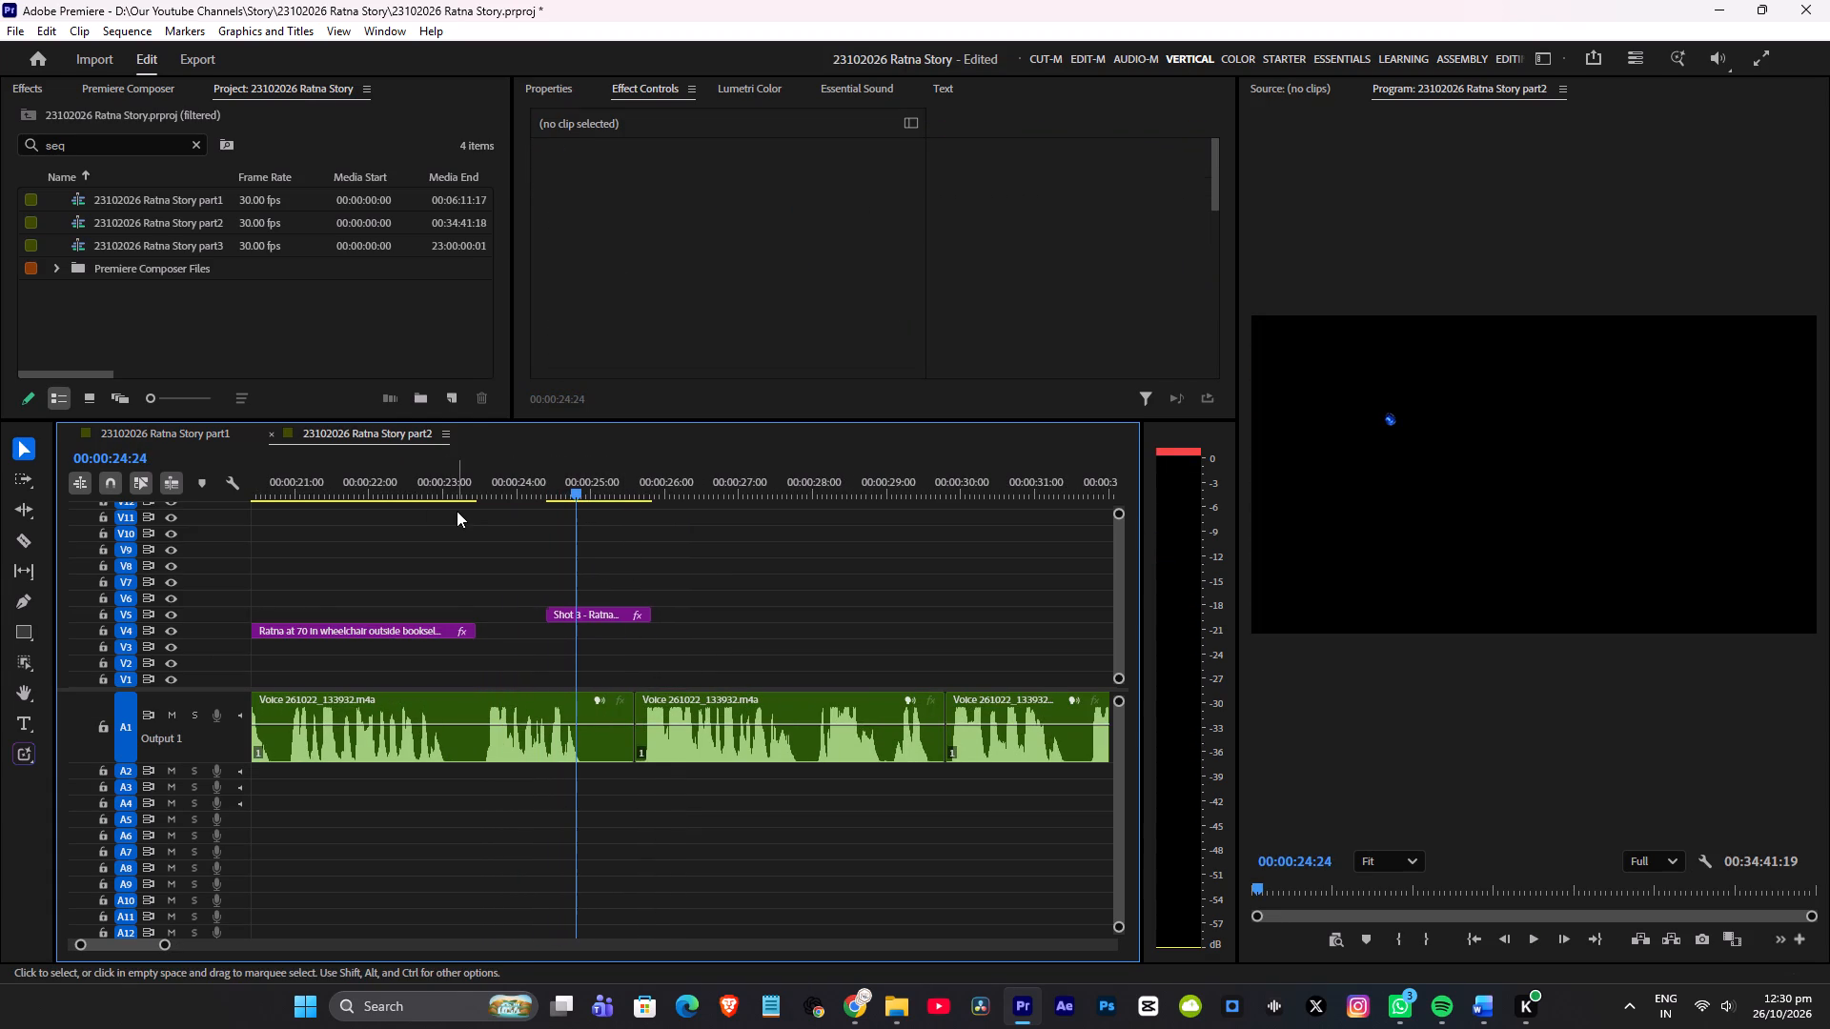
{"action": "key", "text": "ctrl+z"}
Copy the V4 Shot 3 clip beneath the V5 layer near 00:01:12 in part1 and paste it on V4 in part2 at the wheelchair image's end.
{"action": "left_click", "coordinate": [208, 436]}
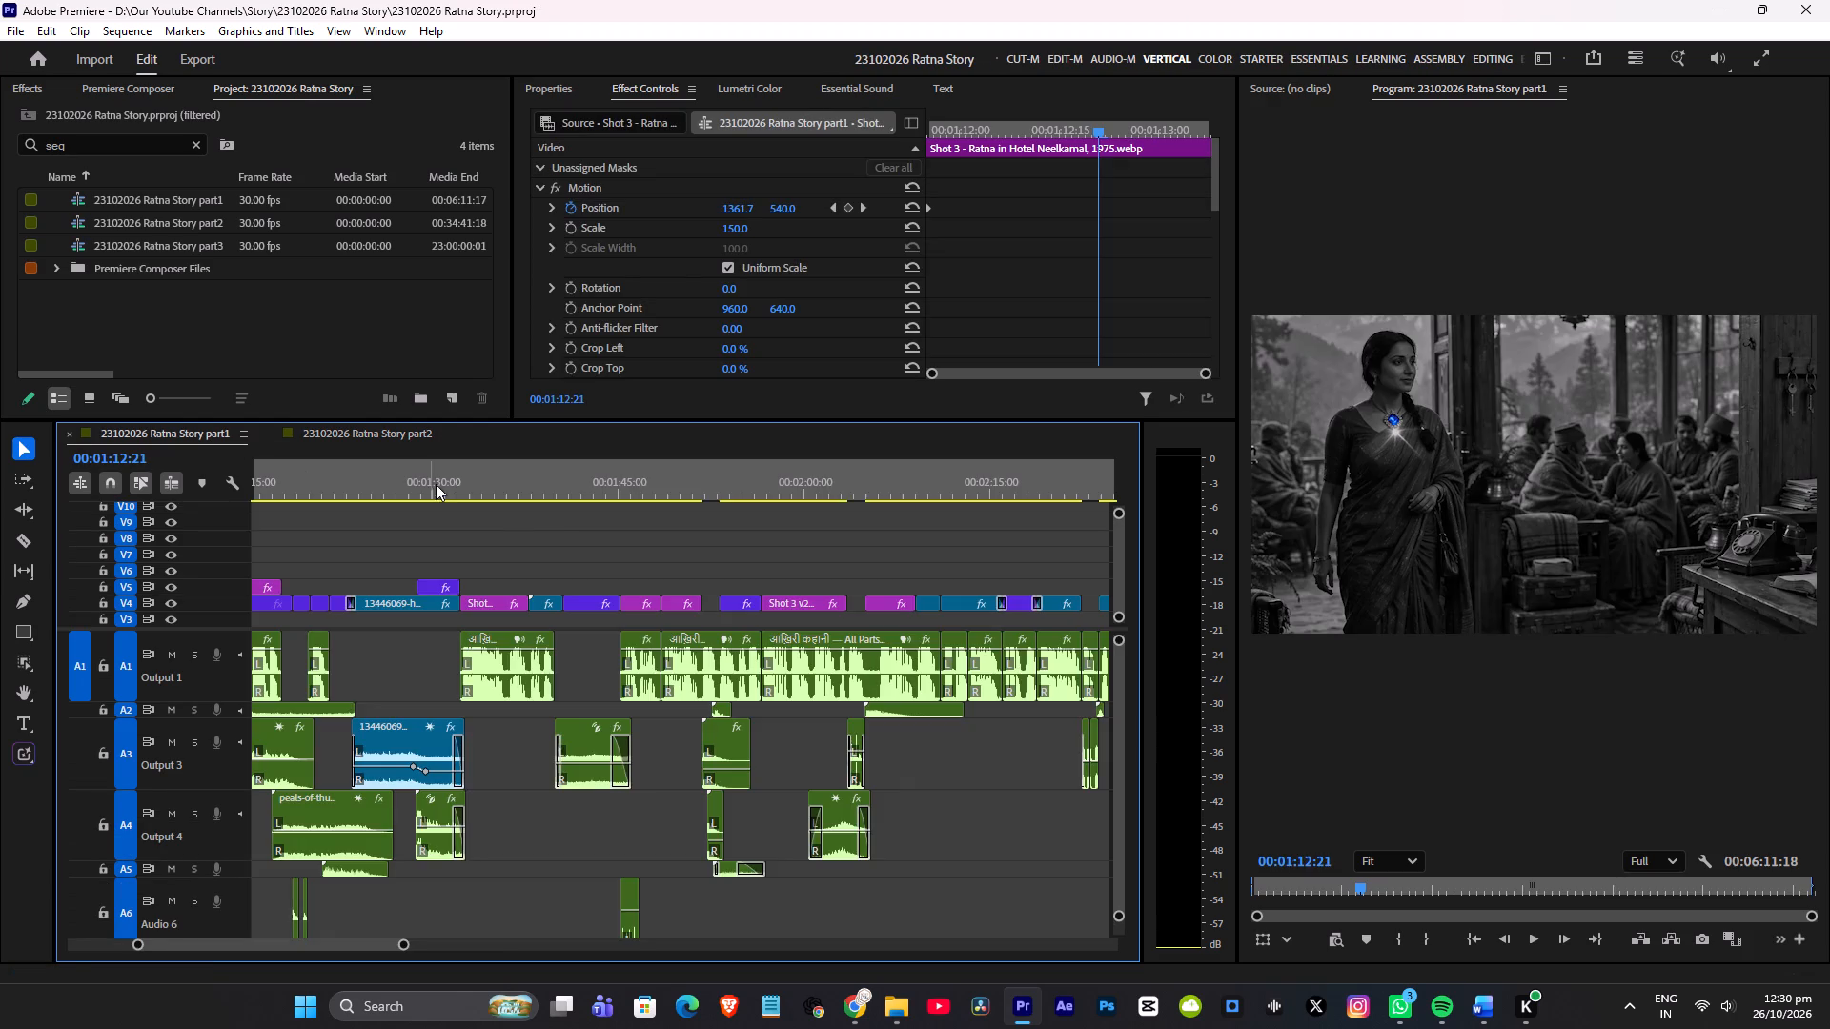
{"action": "scroll", "coordinate": [498, 520], "scroll_direction": "up", "scroll_amount": 14}
{"action": "left_click", "coordinate": [617, 603]}
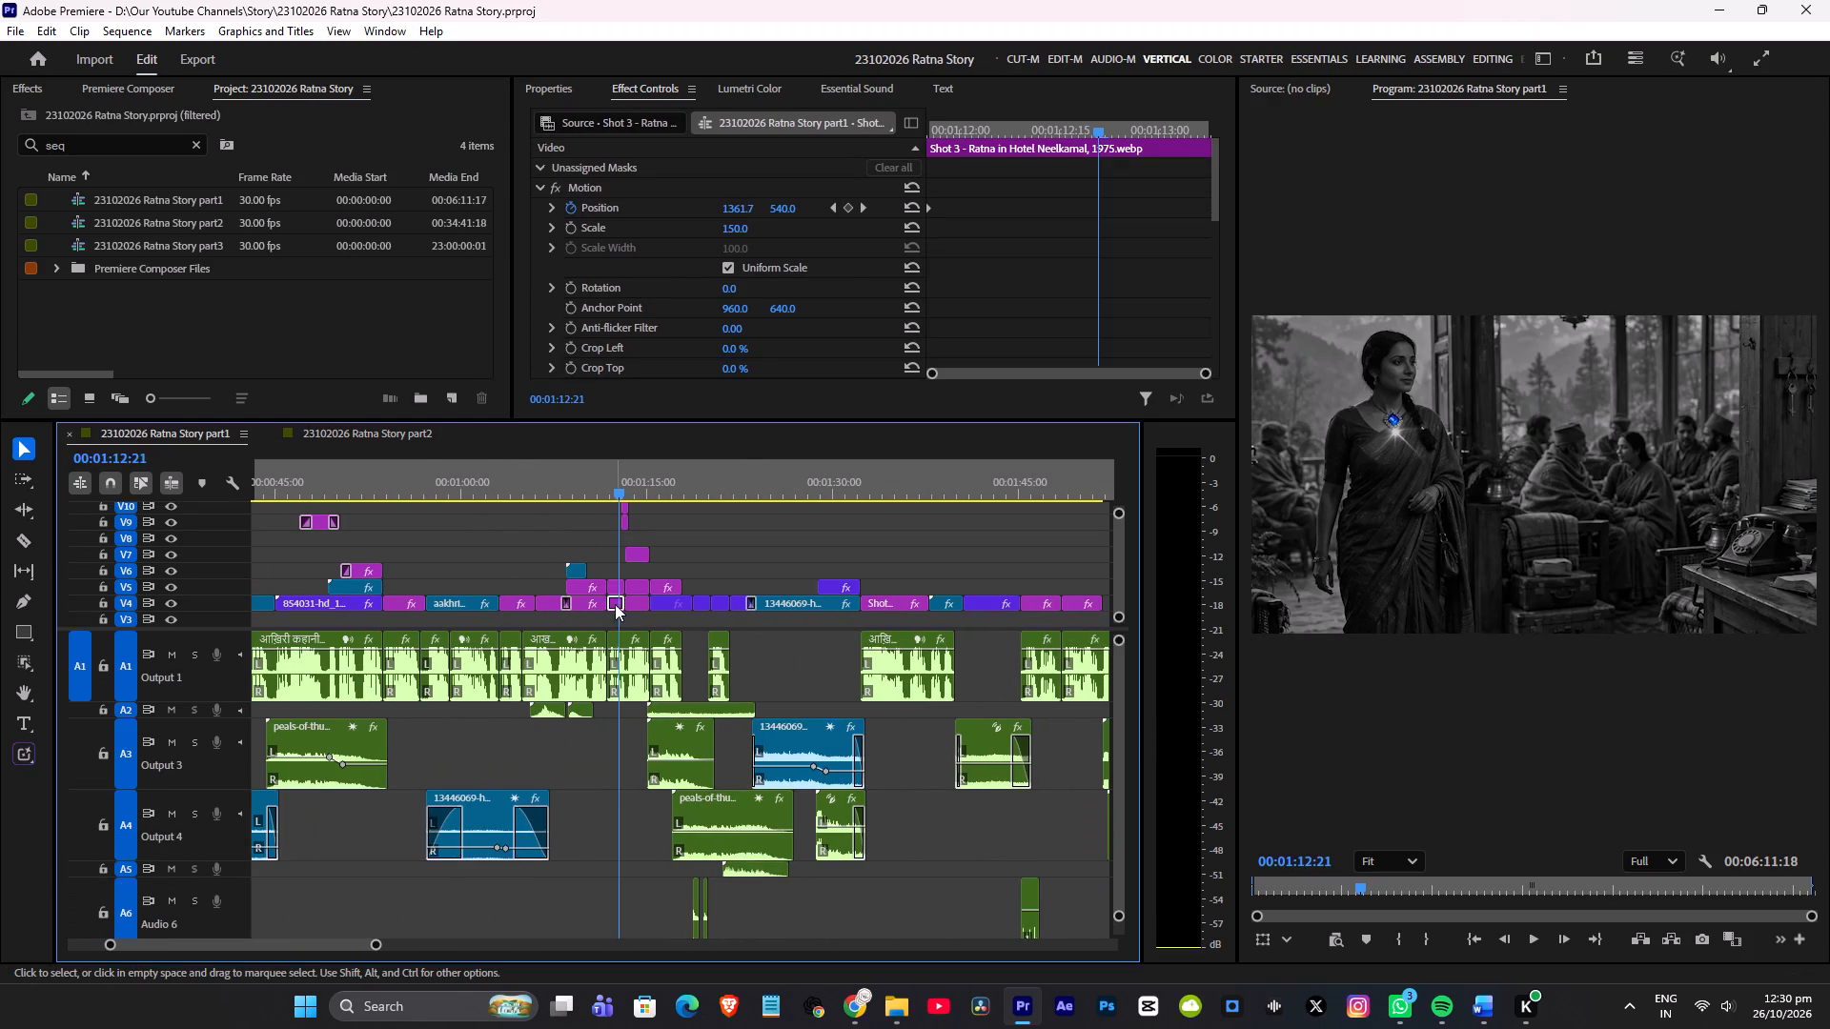
{"action": "key", "text": "ctrl+c"}
{"action": "left_click", "coordinate": [363, 435]}
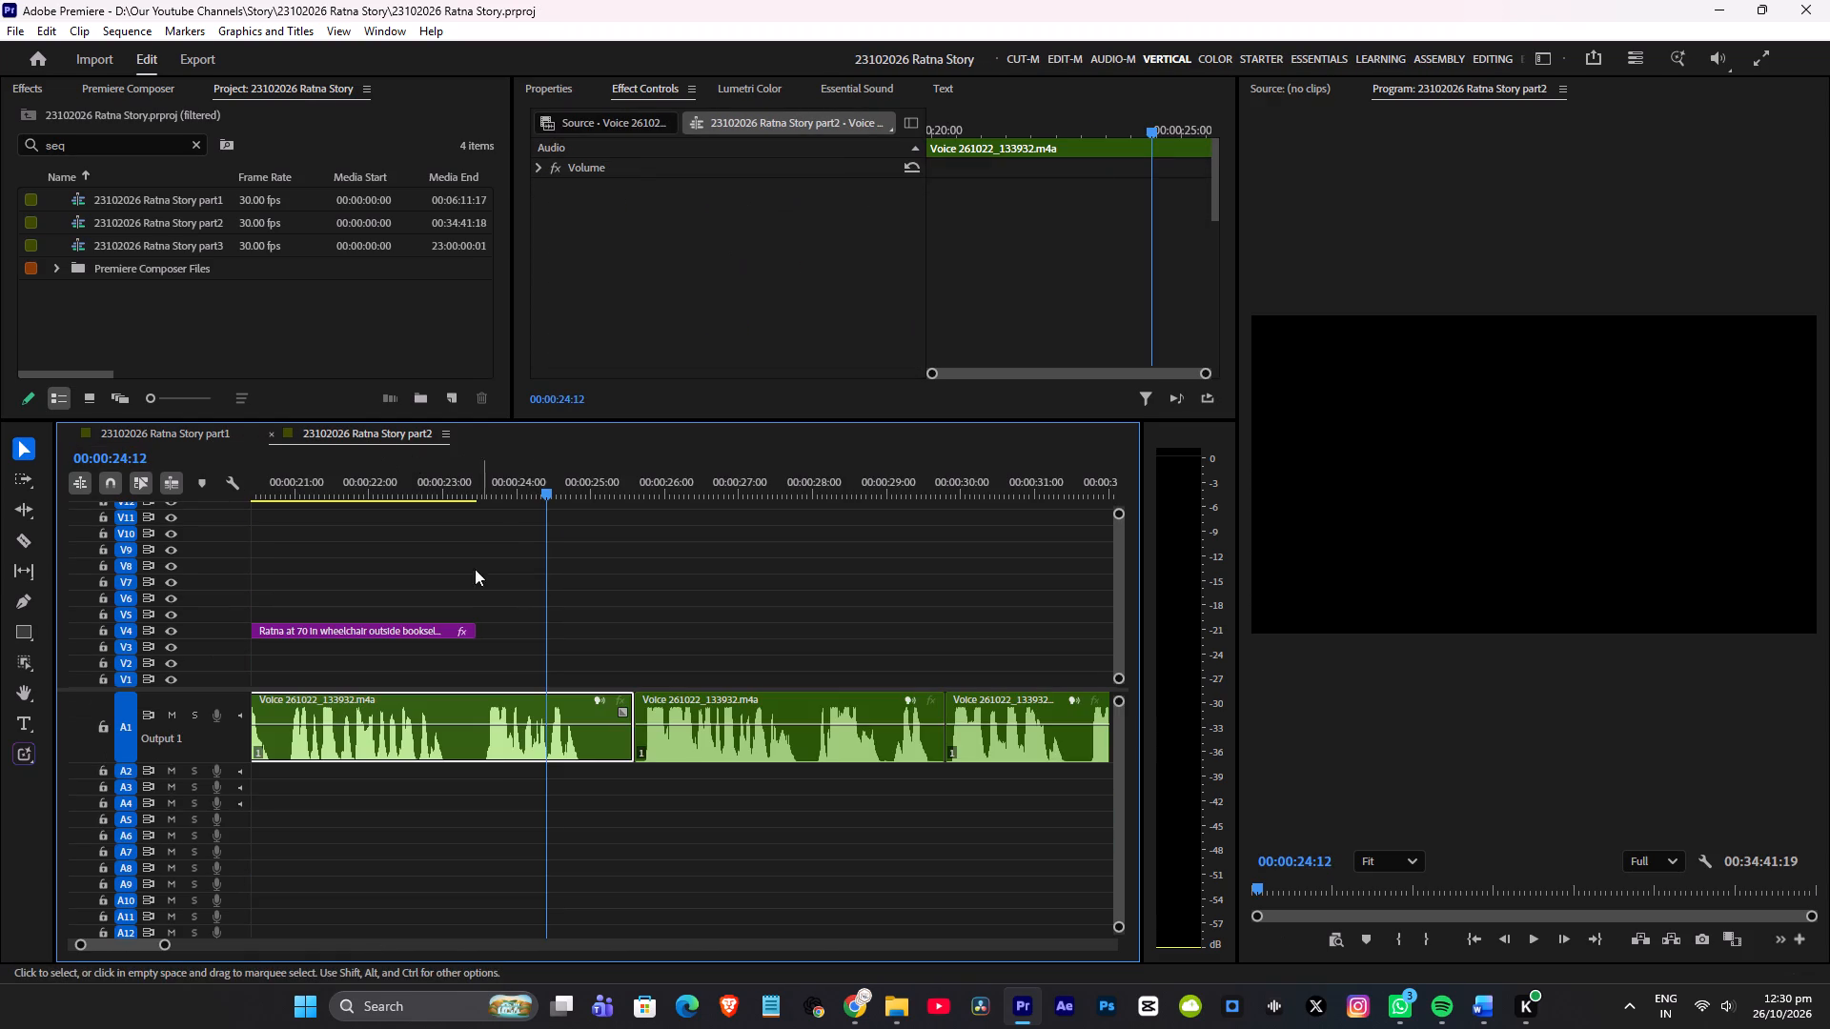
{"action": "left_click", "coordinate": [506, 527]}
{"action": "key", "text": "shift+Up"}
{"action": "key", "text": "ctrl+v"}
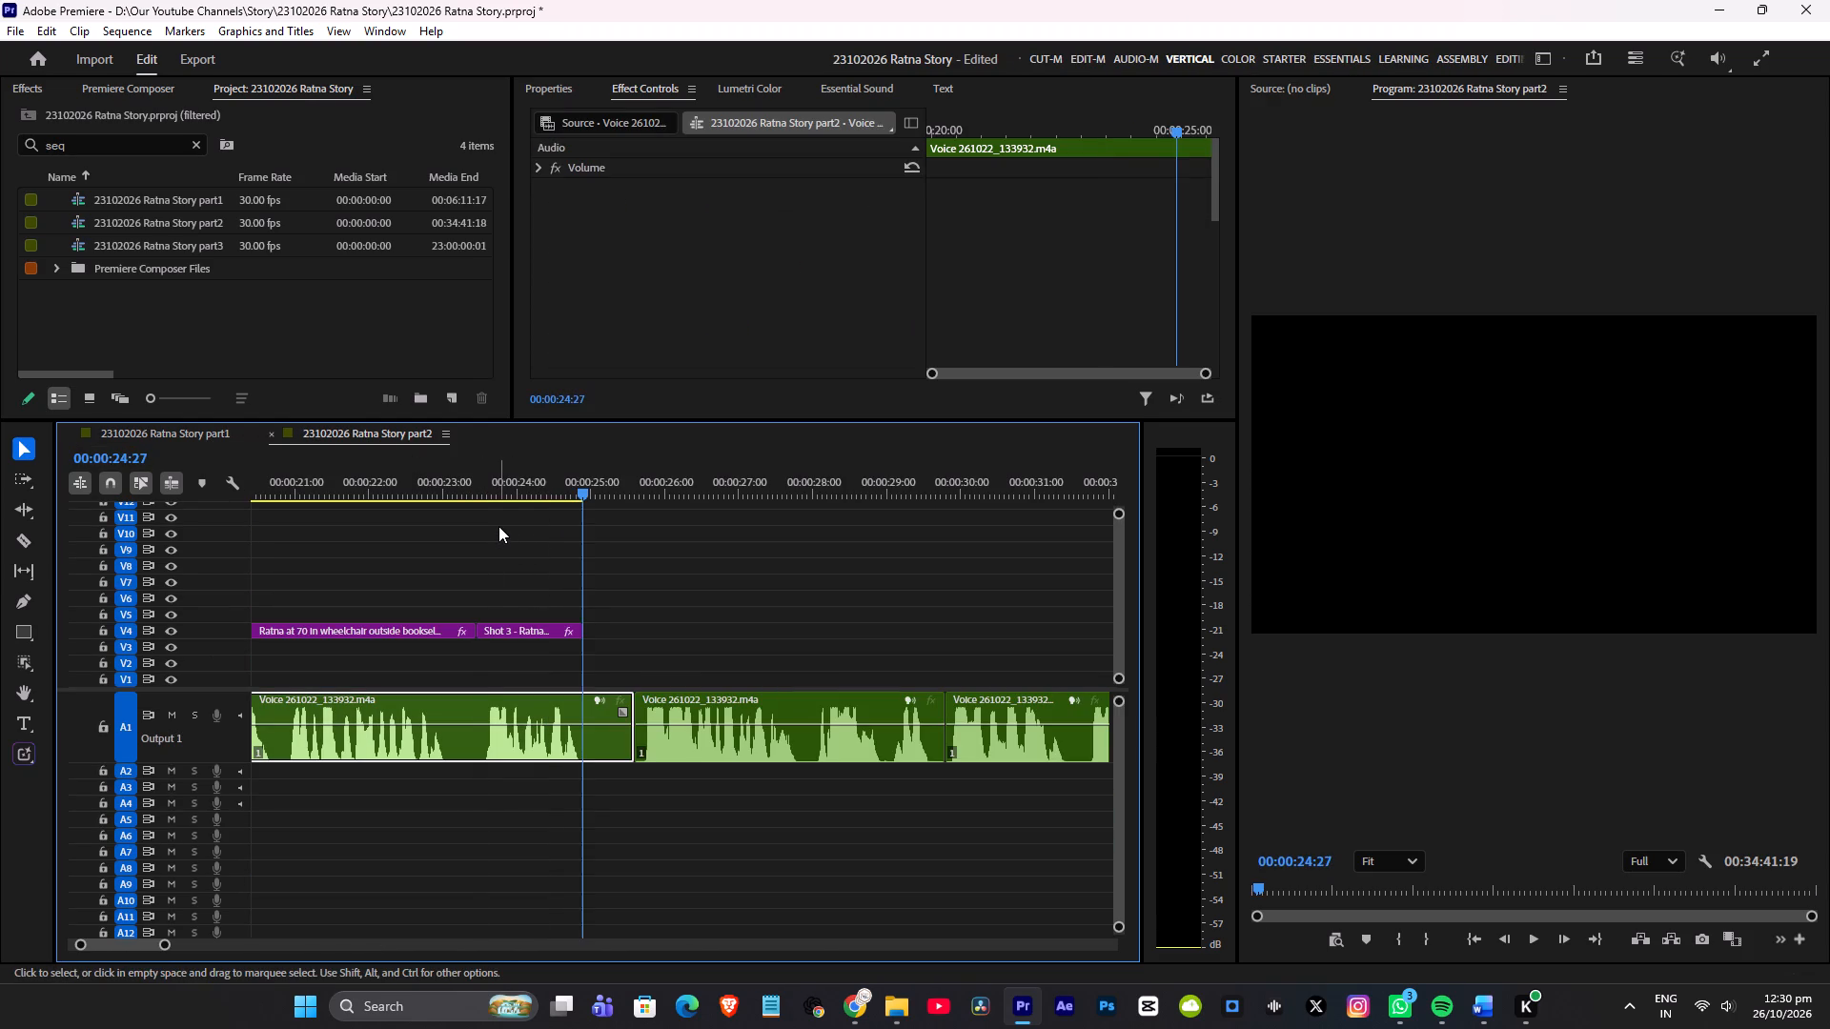
Play part2 across the Shot 3 hotel clip on V4 and extend its end to the voice-over cut near 00:00:25:18.
{"action": "left_click", "coordinate": [438, 486]}
{"action": "key", "text": "ctrl+s"}
{"action": "key", "text": "space"}
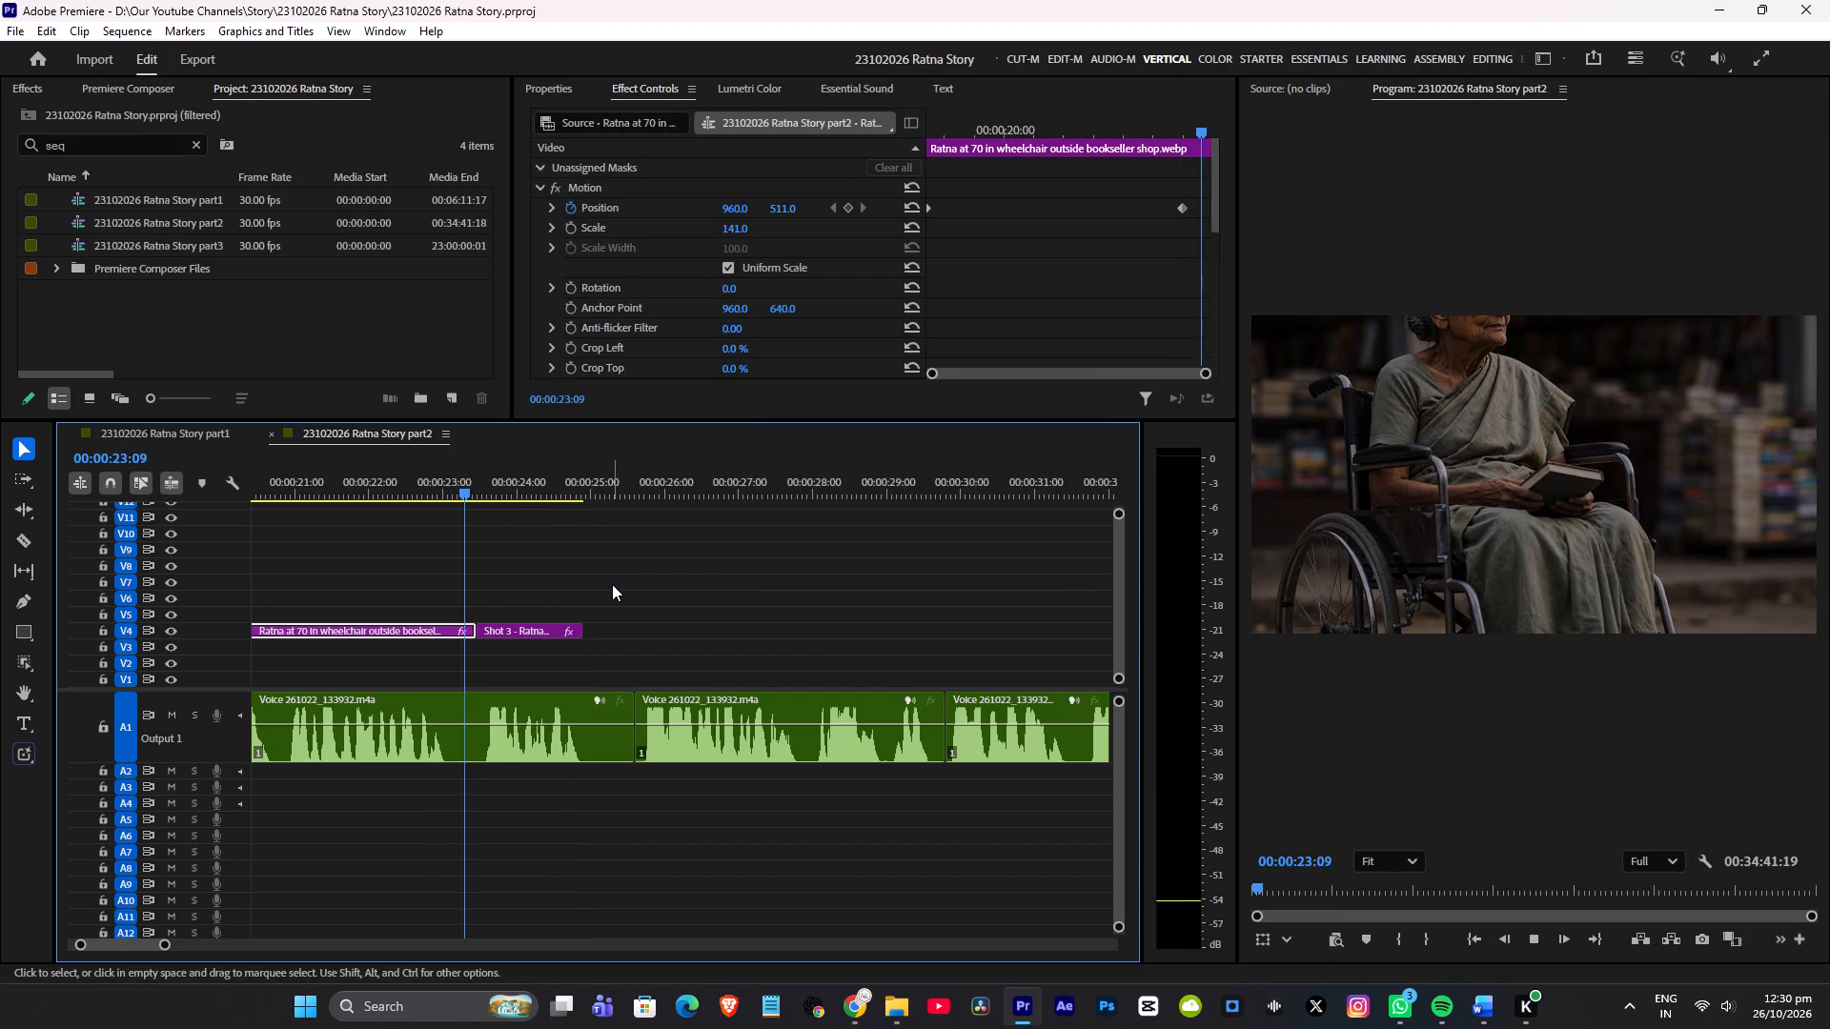
{"action": "key", "text": "space"}
{"action": "left_click", "coordinate": [399, 462]}
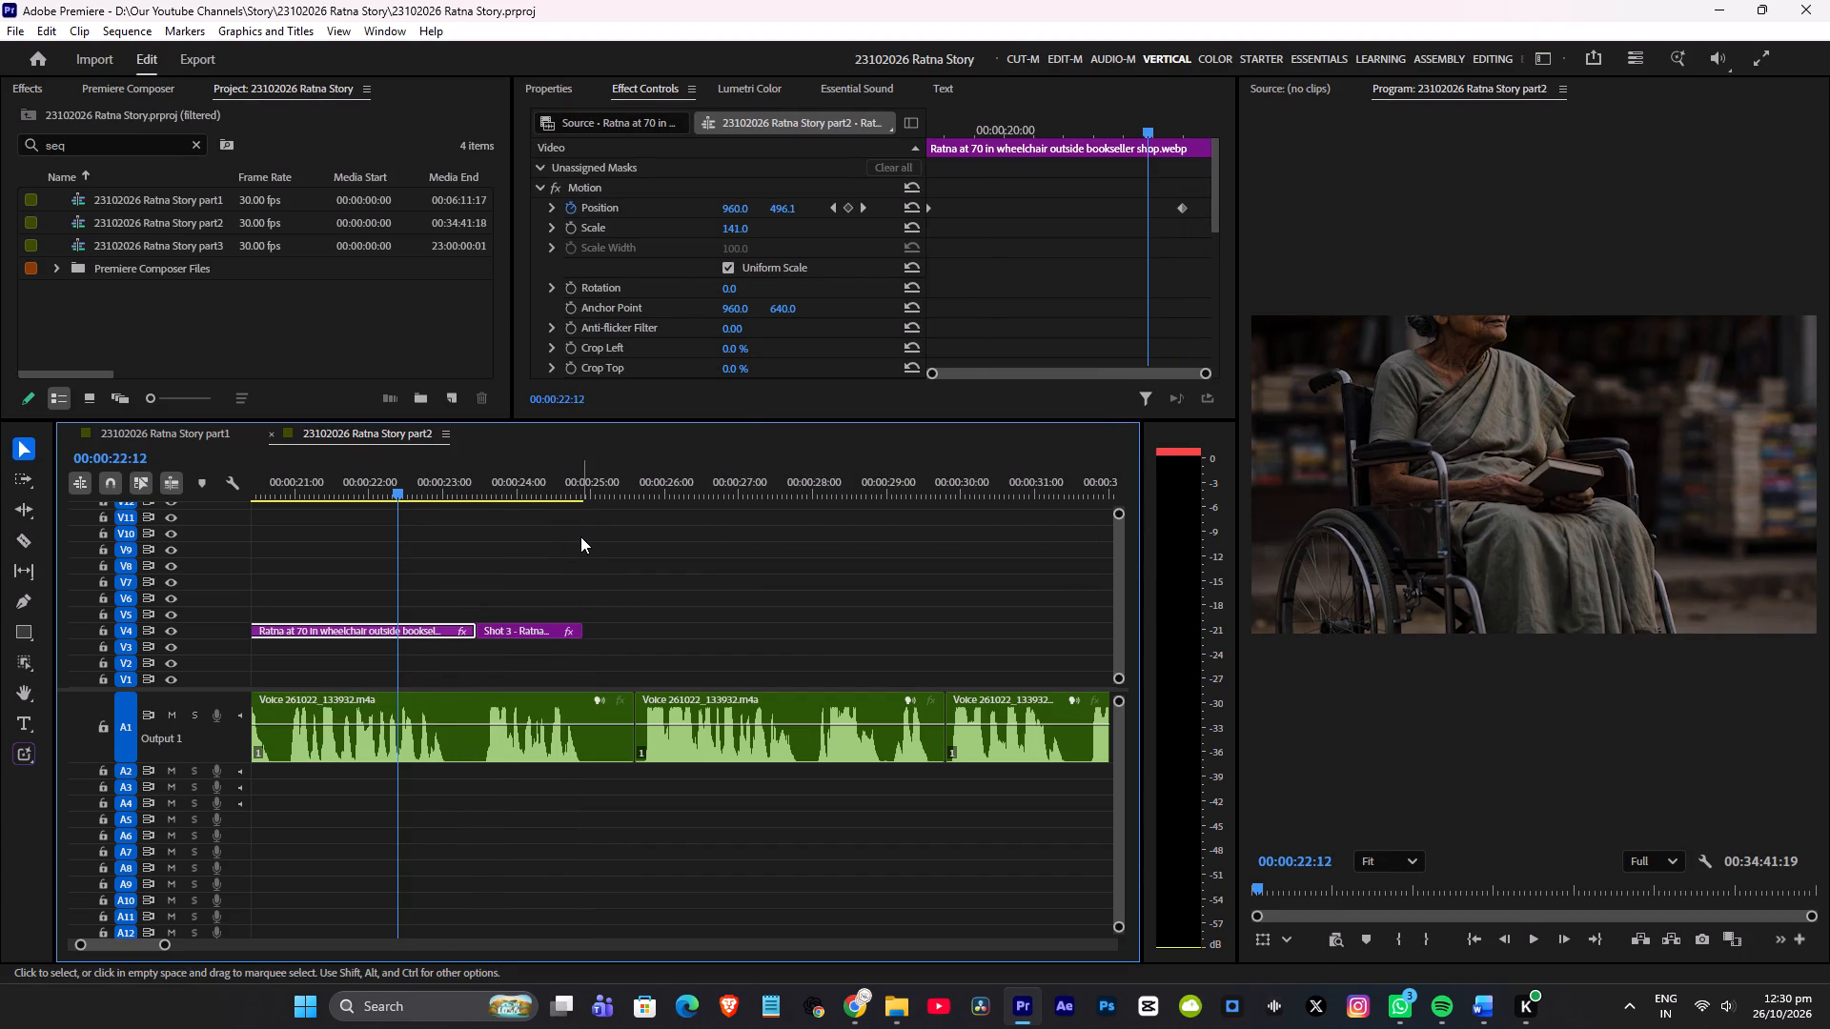
{"action": "key", "text": "ctrl+s"}
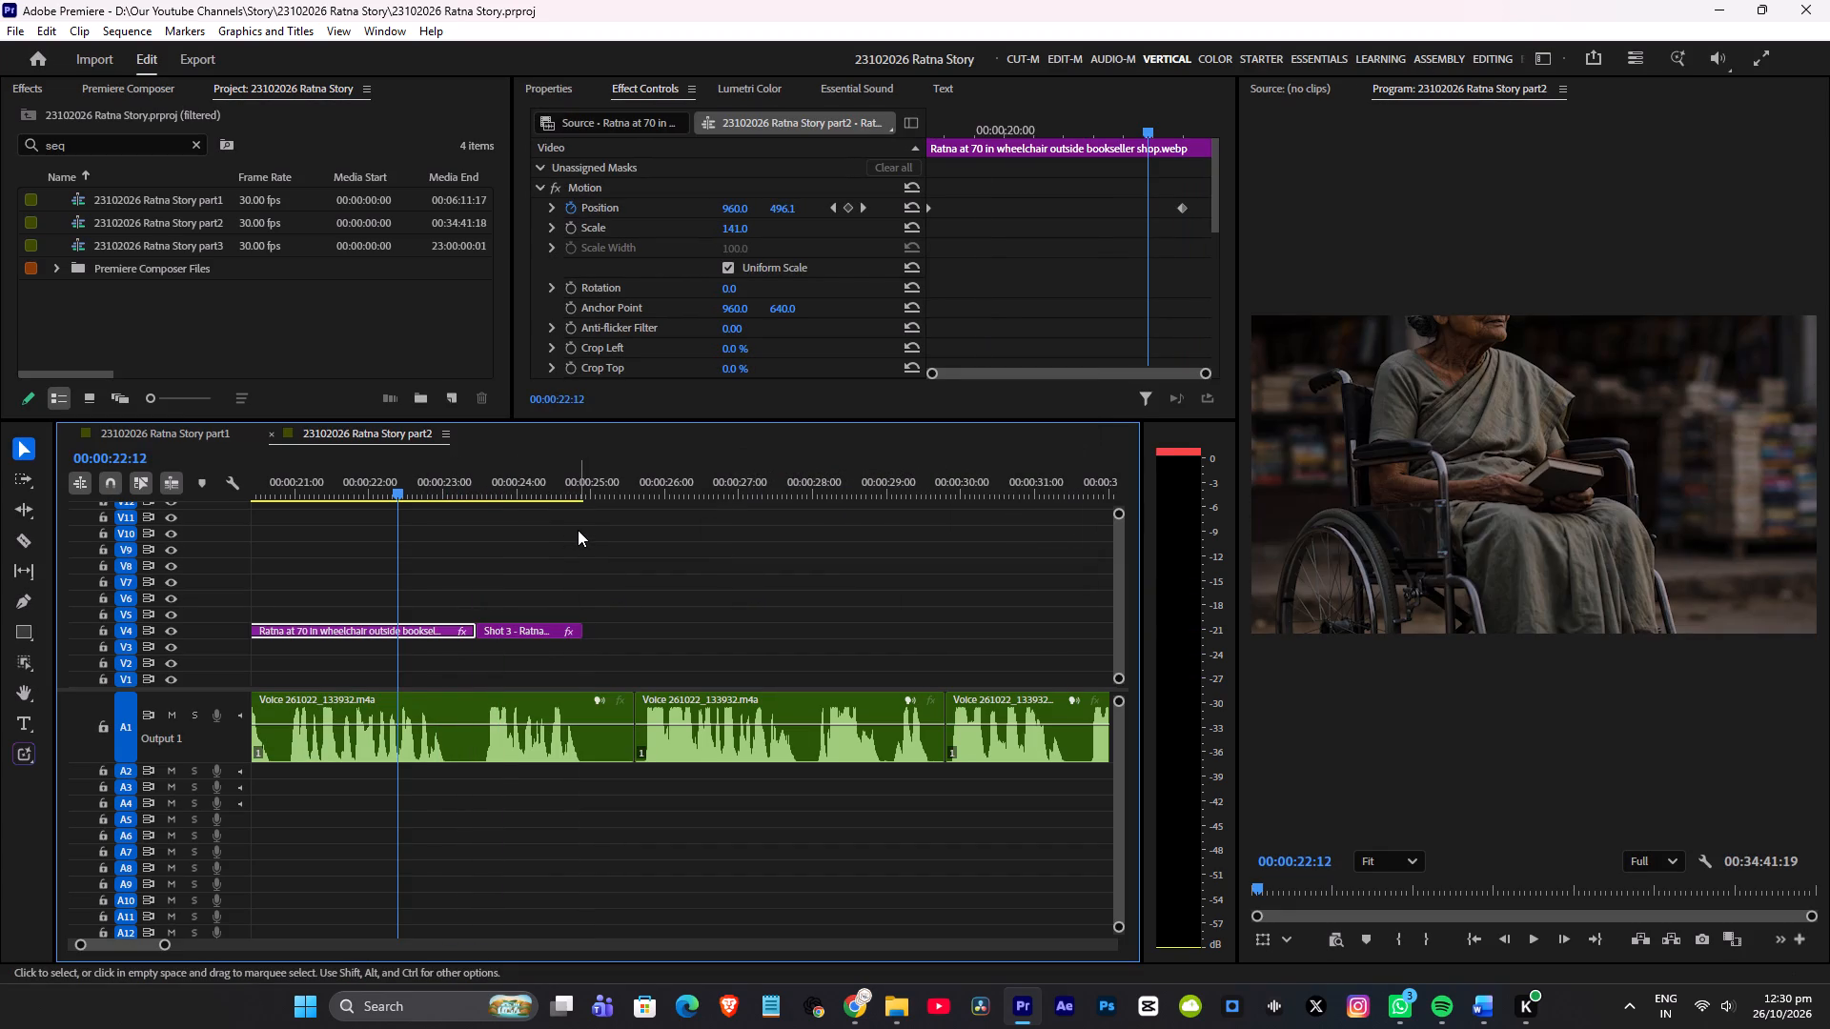
{"action": "key", "text": "ctrl+s"}
{"action": "scroll", "coordinate": [517, 570], "scroll_direction": "up", "scroll_amount": 8, "text": "alt"}
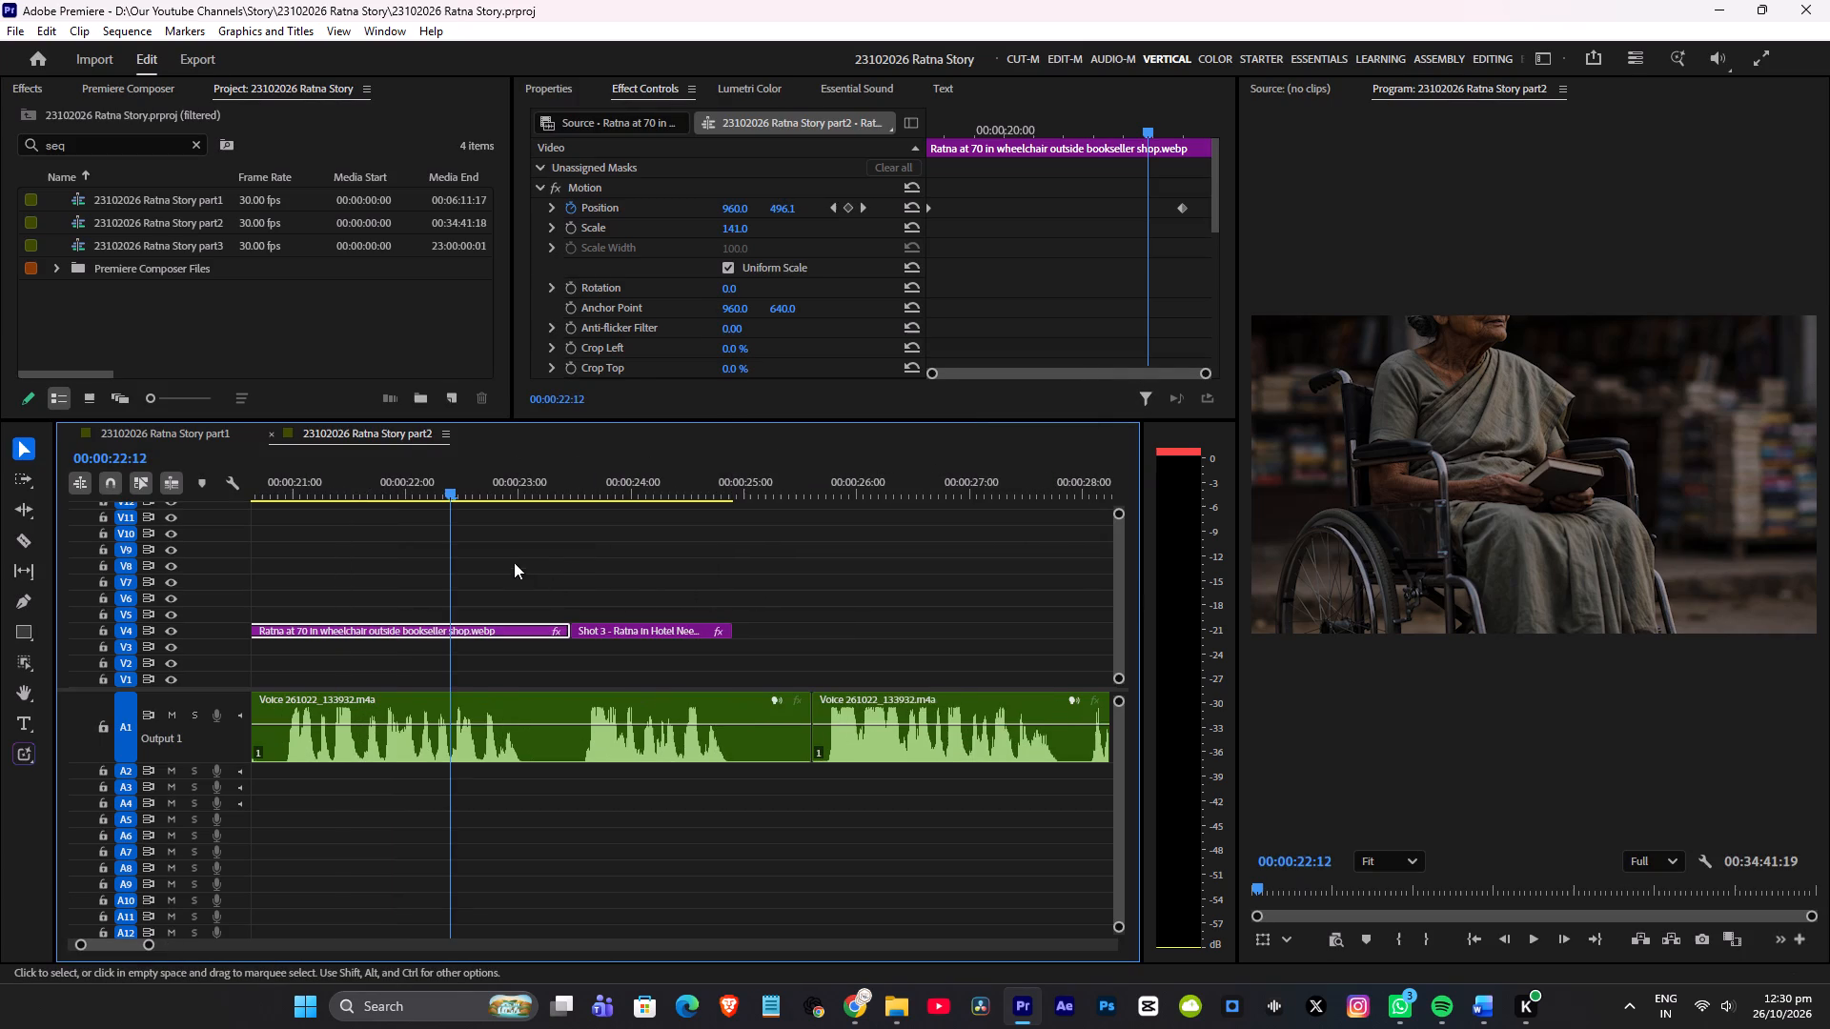
{"action": "key", "text": "space"}
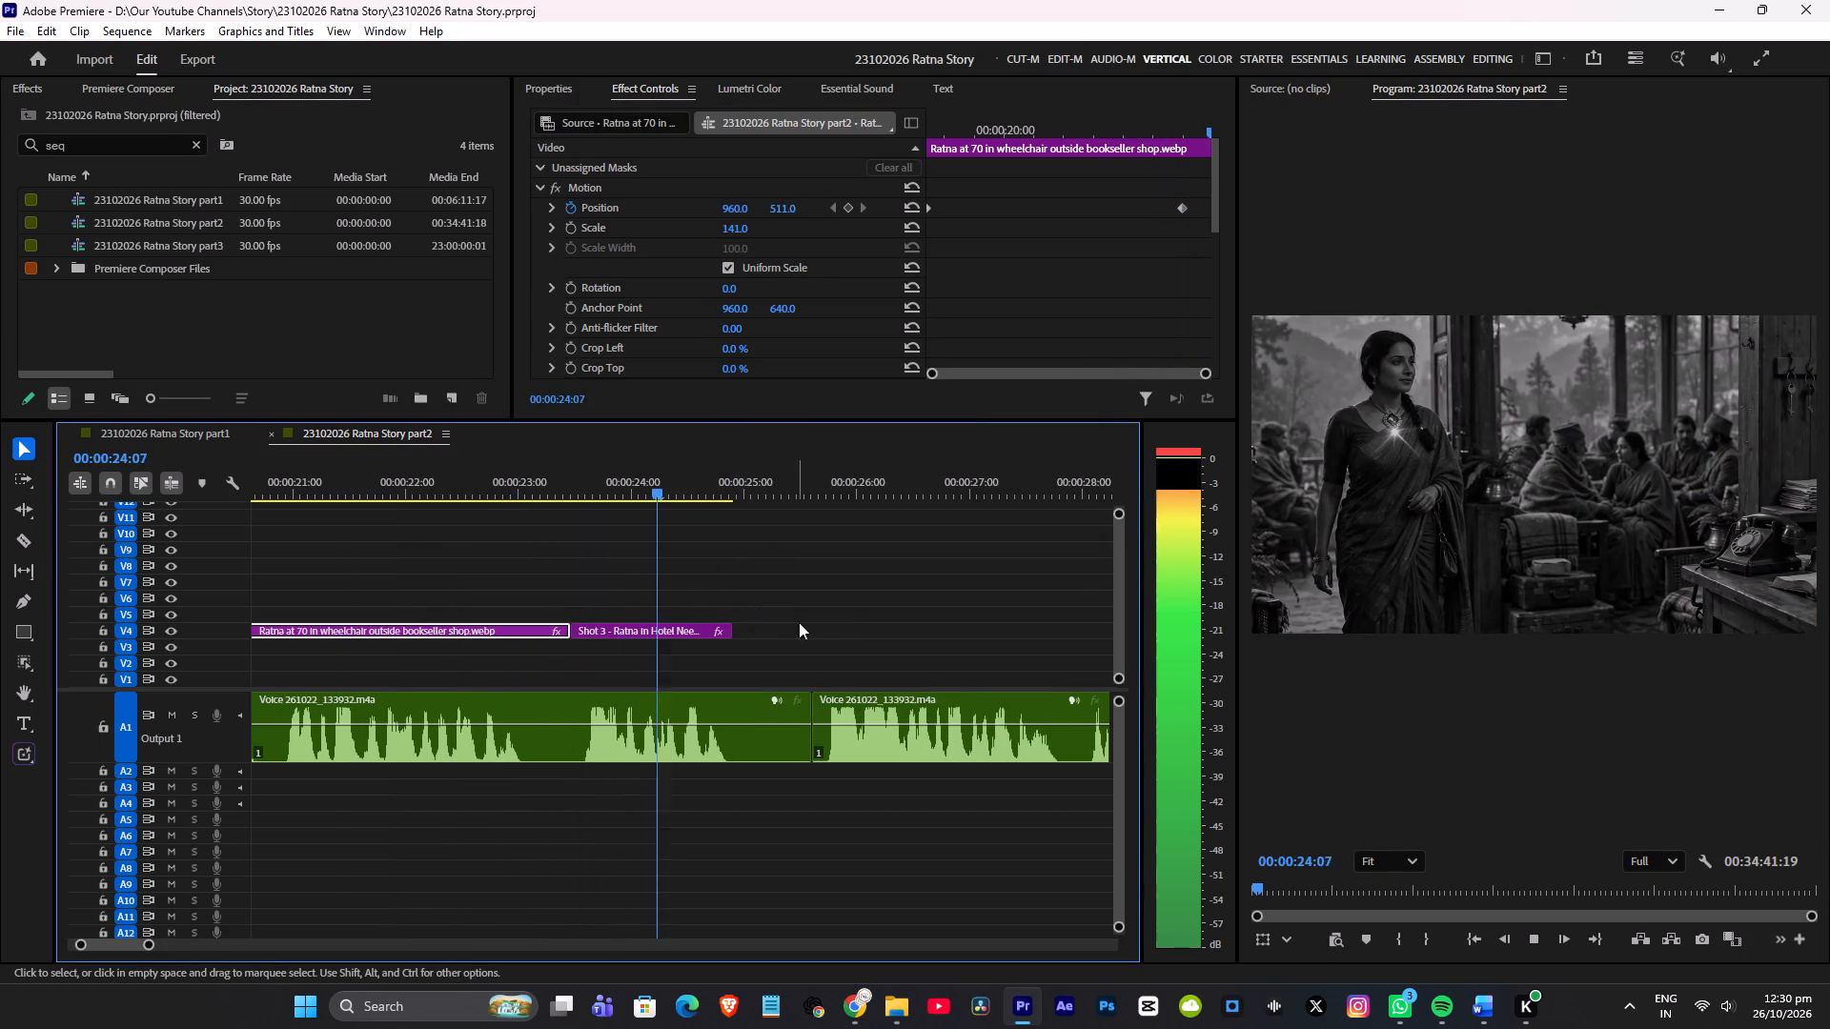
{"action": "key", "text": "space"}
{"action": "left_click_drag", "start_coordinate": [738, 632], "coordinate": [814, 632]}
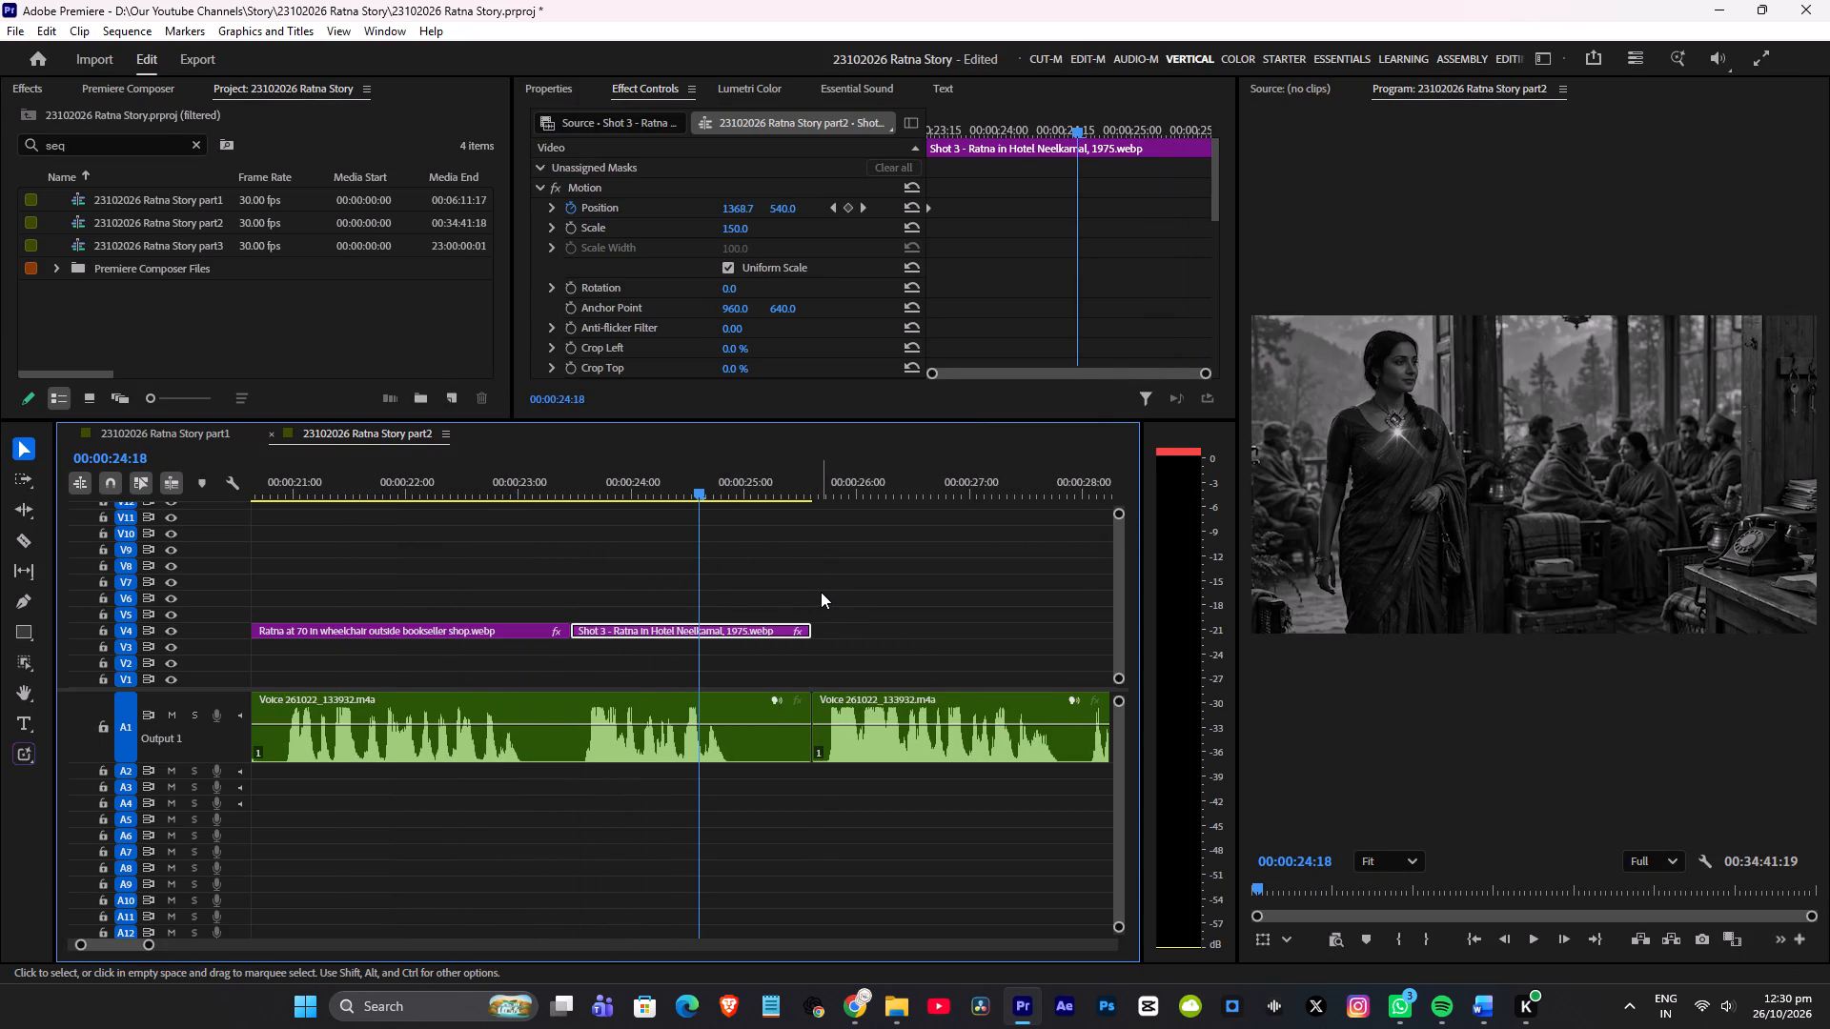
Replay the change from the wheelchair image to the extended Shot 3 clip against the voice-over and save the project.
{"action": "left_click", "coordinate": [562, 491]}
{"action": "key", "text": "space"}
{"action": "key", "text": "space"}
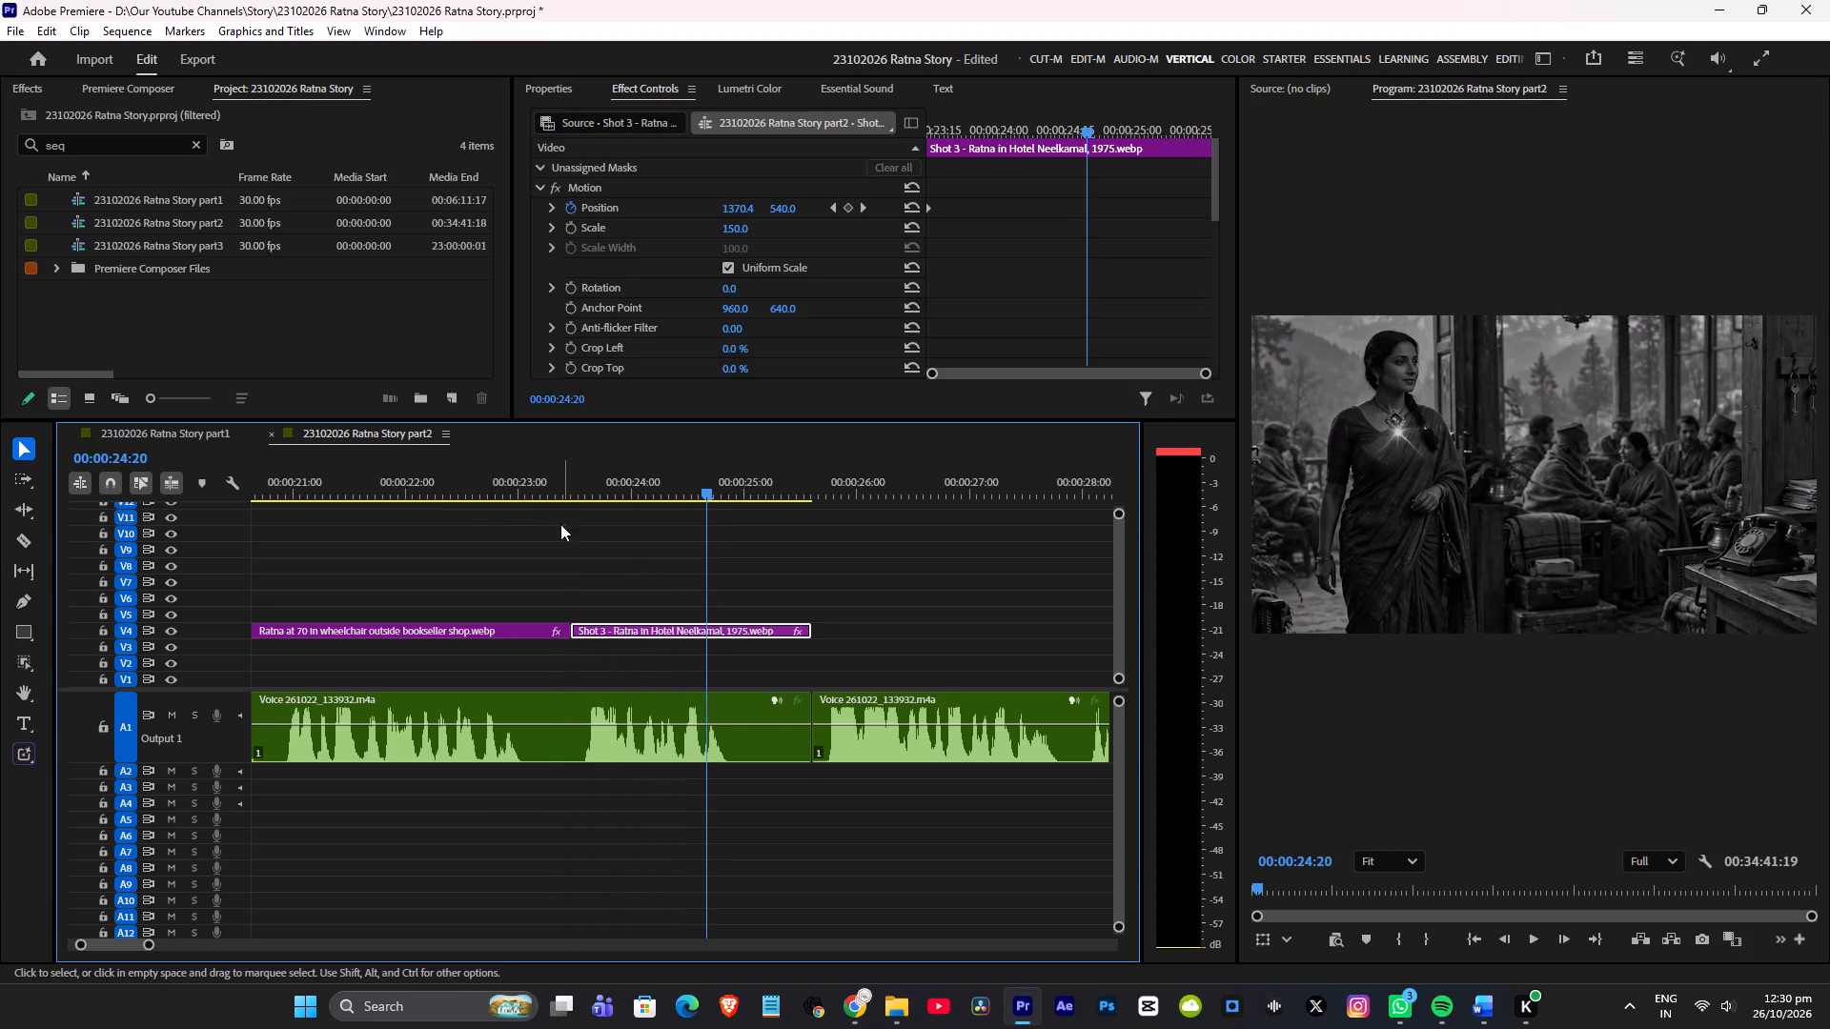
{"action": "left_click", "coordinate": [525, 485]}
{"action": "key", "text": "space"}
{"action": "key", "text": "space"}
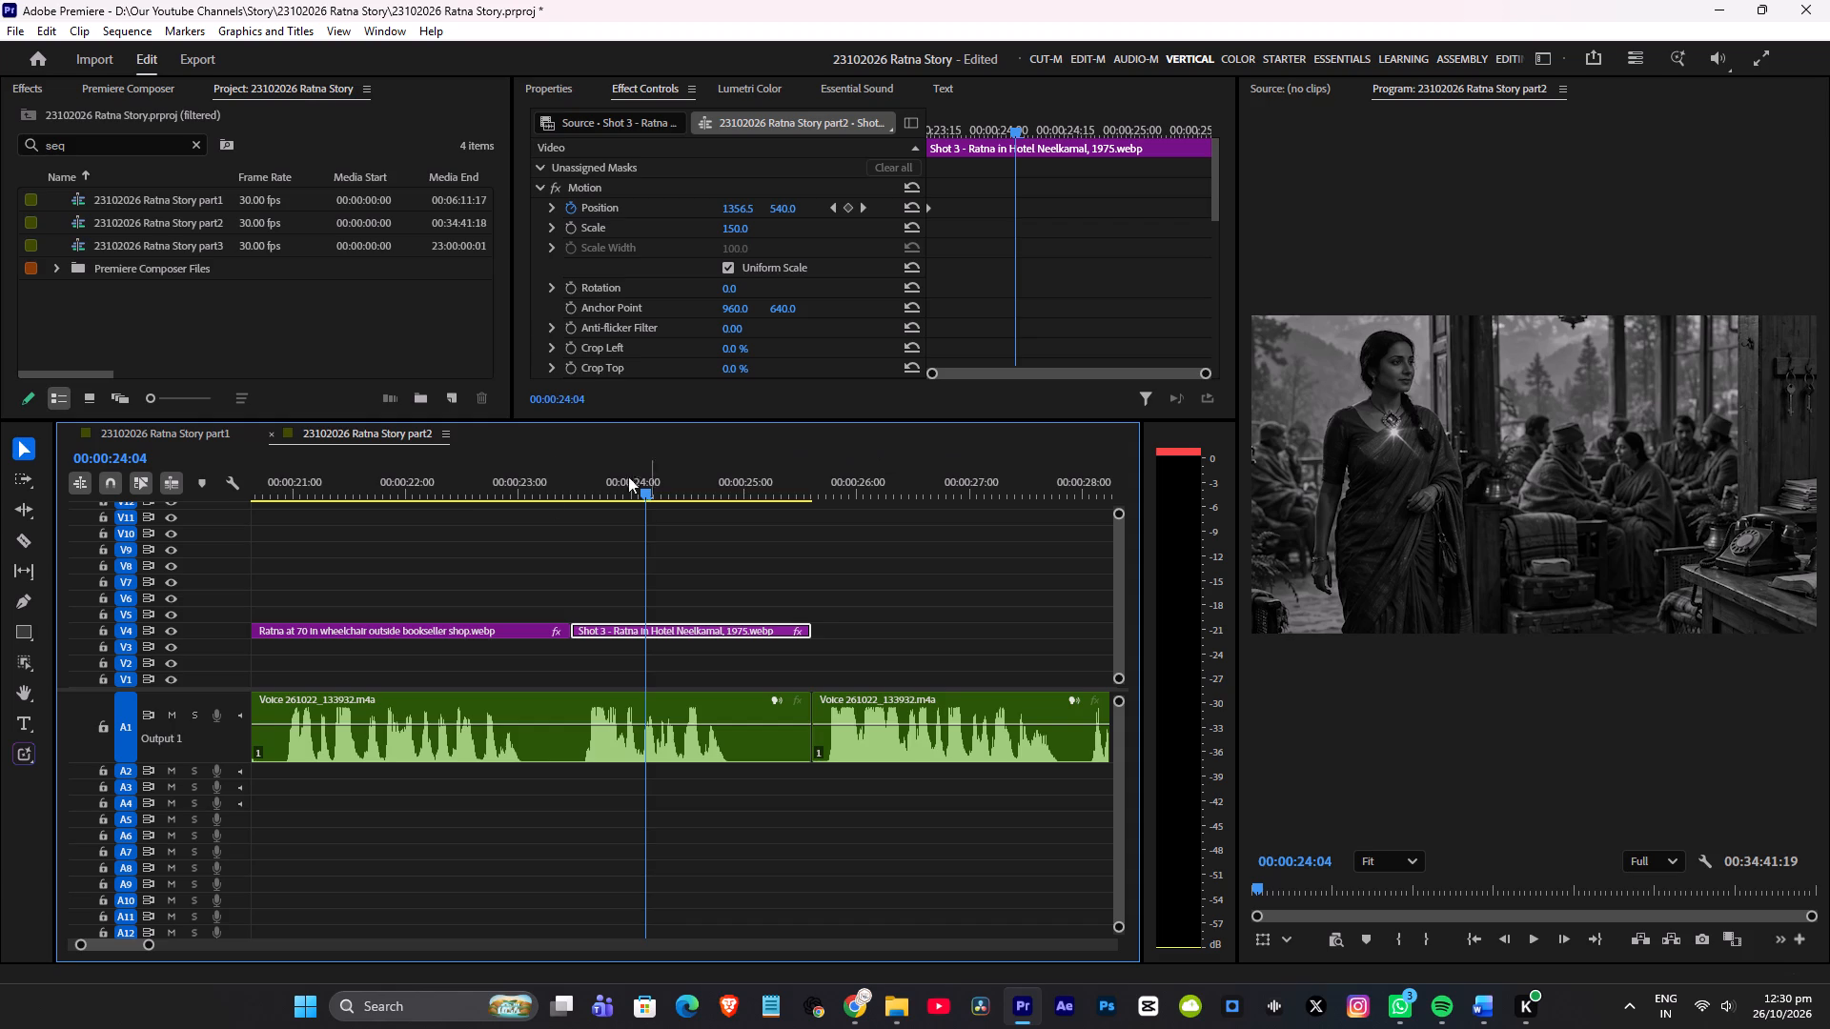
{"action": "scroll", "coordinate": [459, 514], "scroll_direction": "up", "scroll_amount": 2}
{"action": "left_click", "coordinate": [537, 488]}
{"action": "left_click", "coordinate": [494, 478]}
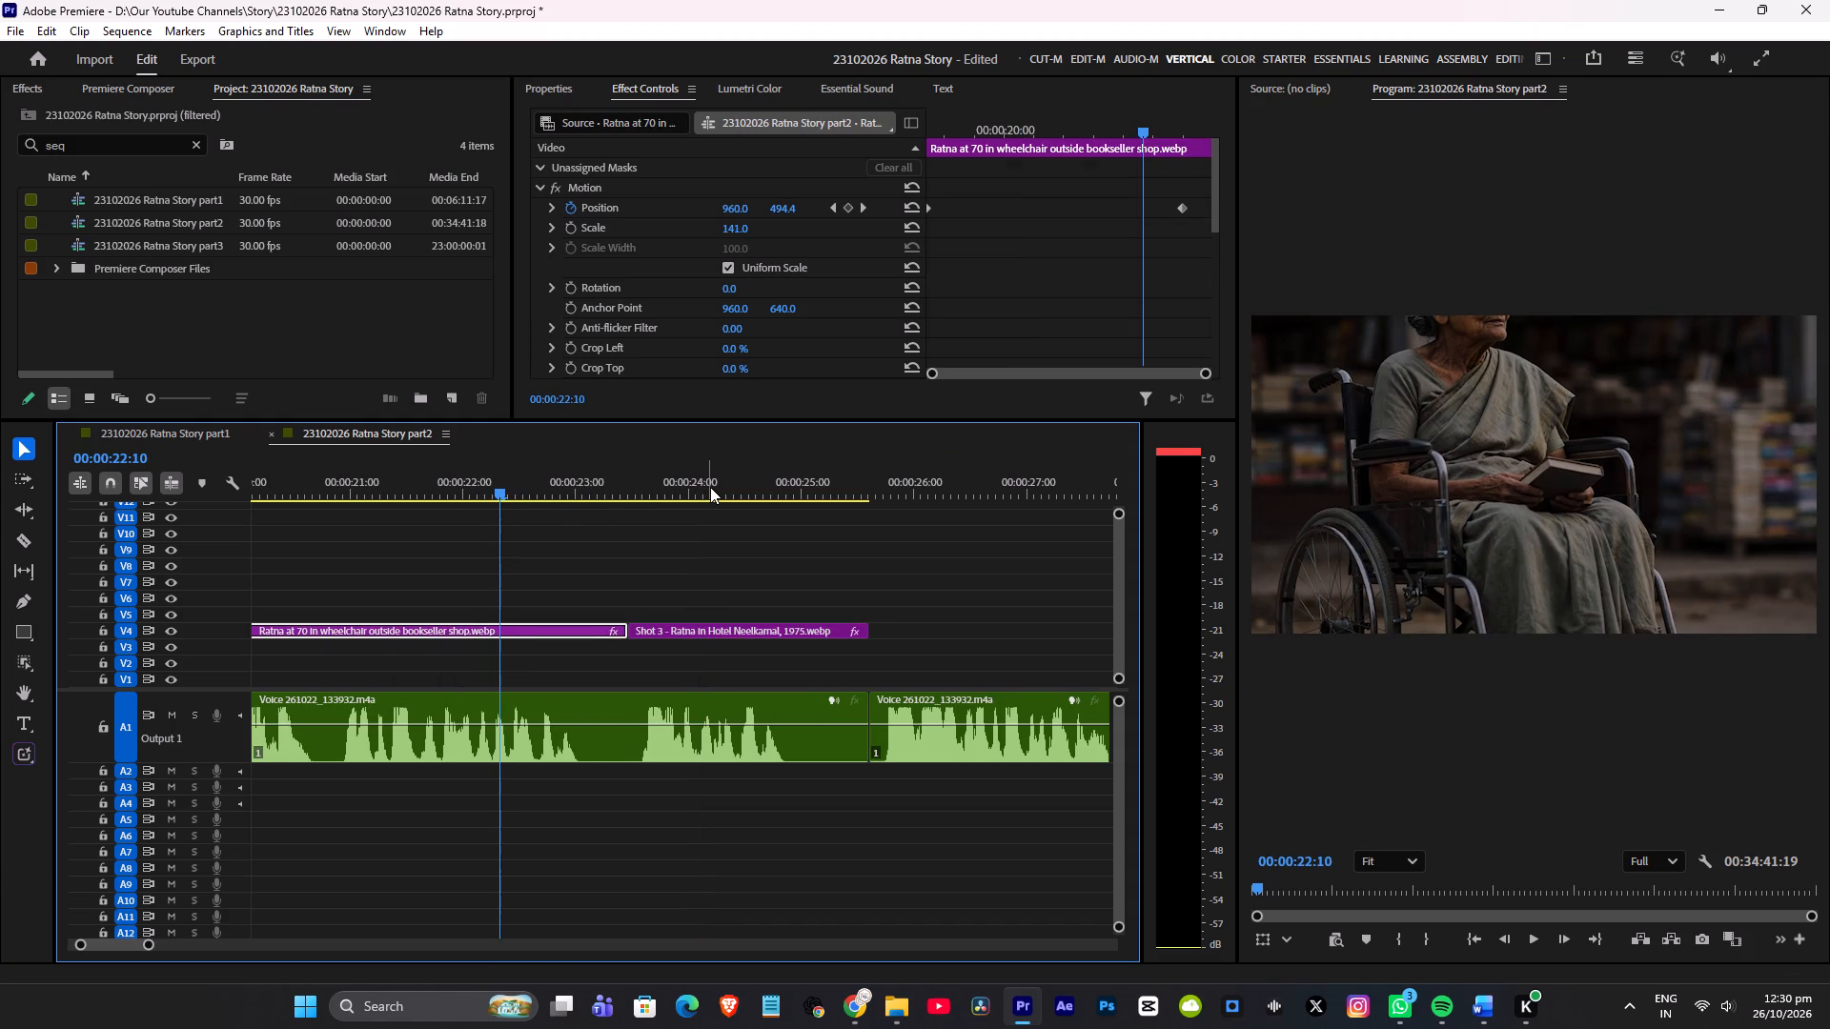
{"action": "key", "text": "space"}
{"action": "scroll", "coordinate": [689, 507], "scroll_direction": "down", "scroll_amount": 2}
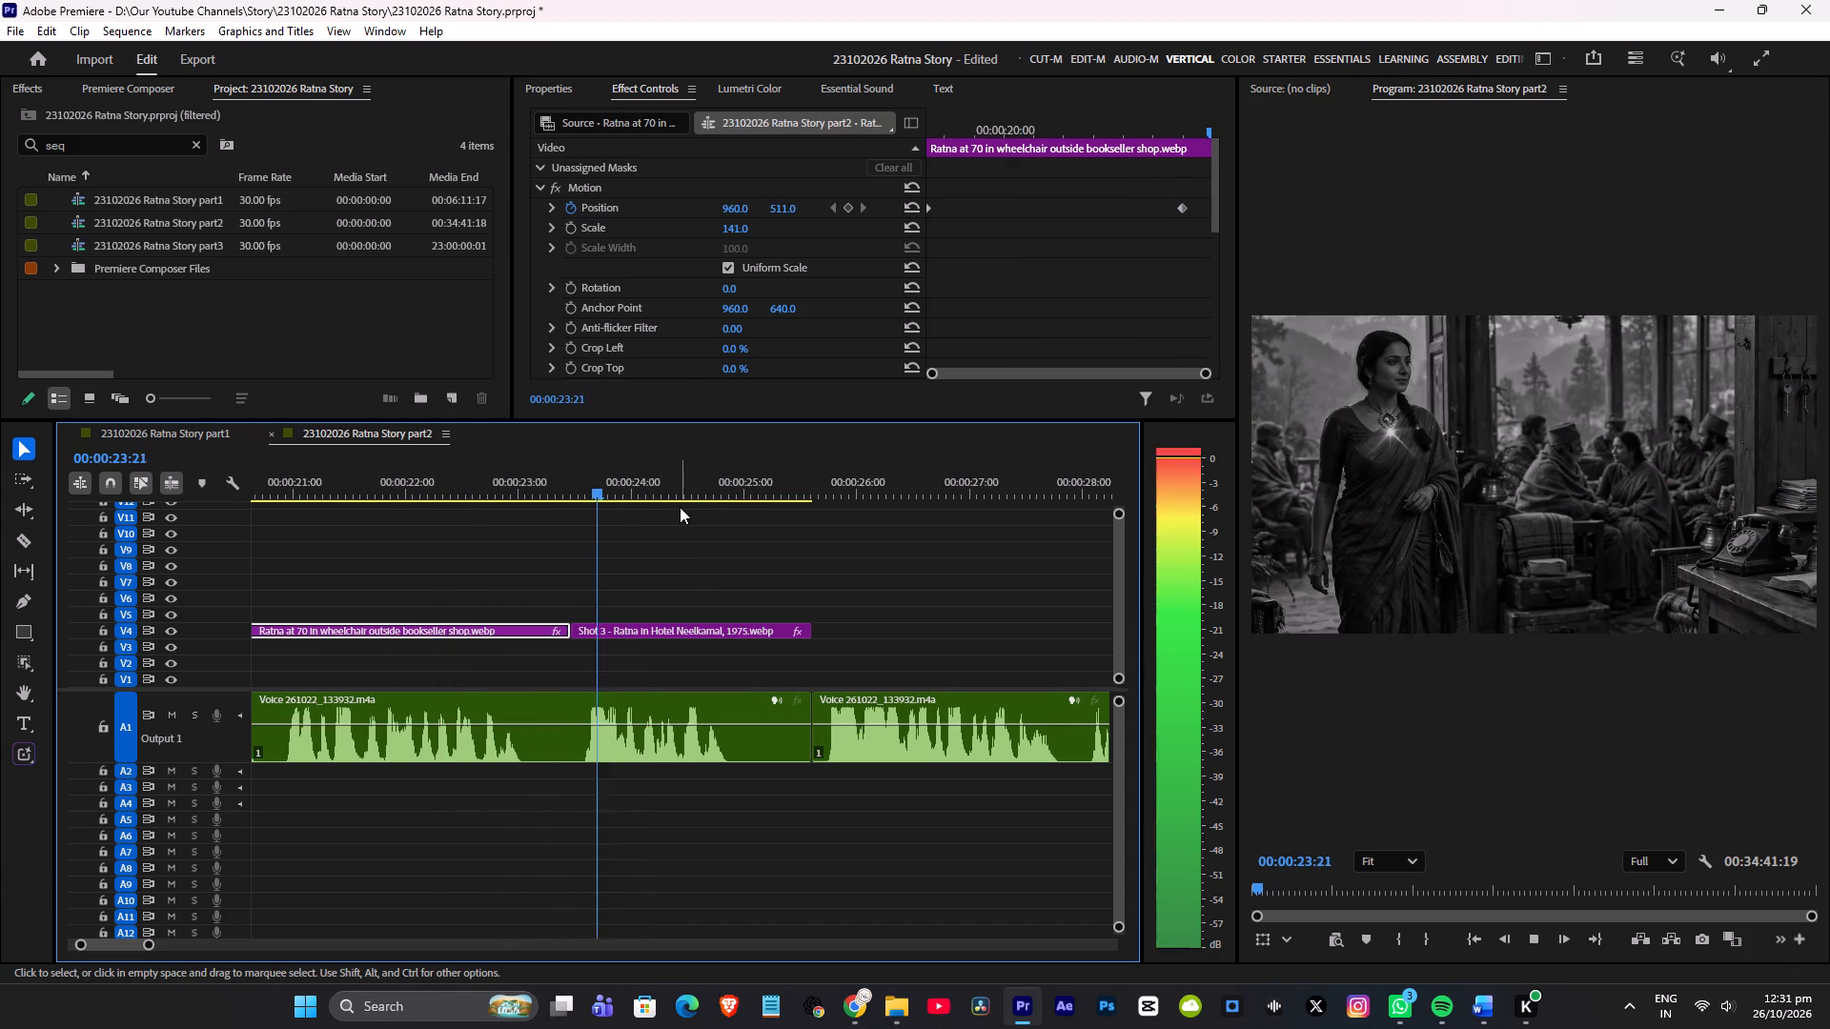
{"action": "scroll", "coordinate": [681, 509], "scroll_direction": "down", "scroll_amount": 3}
{"action": "key", "text": "space"}
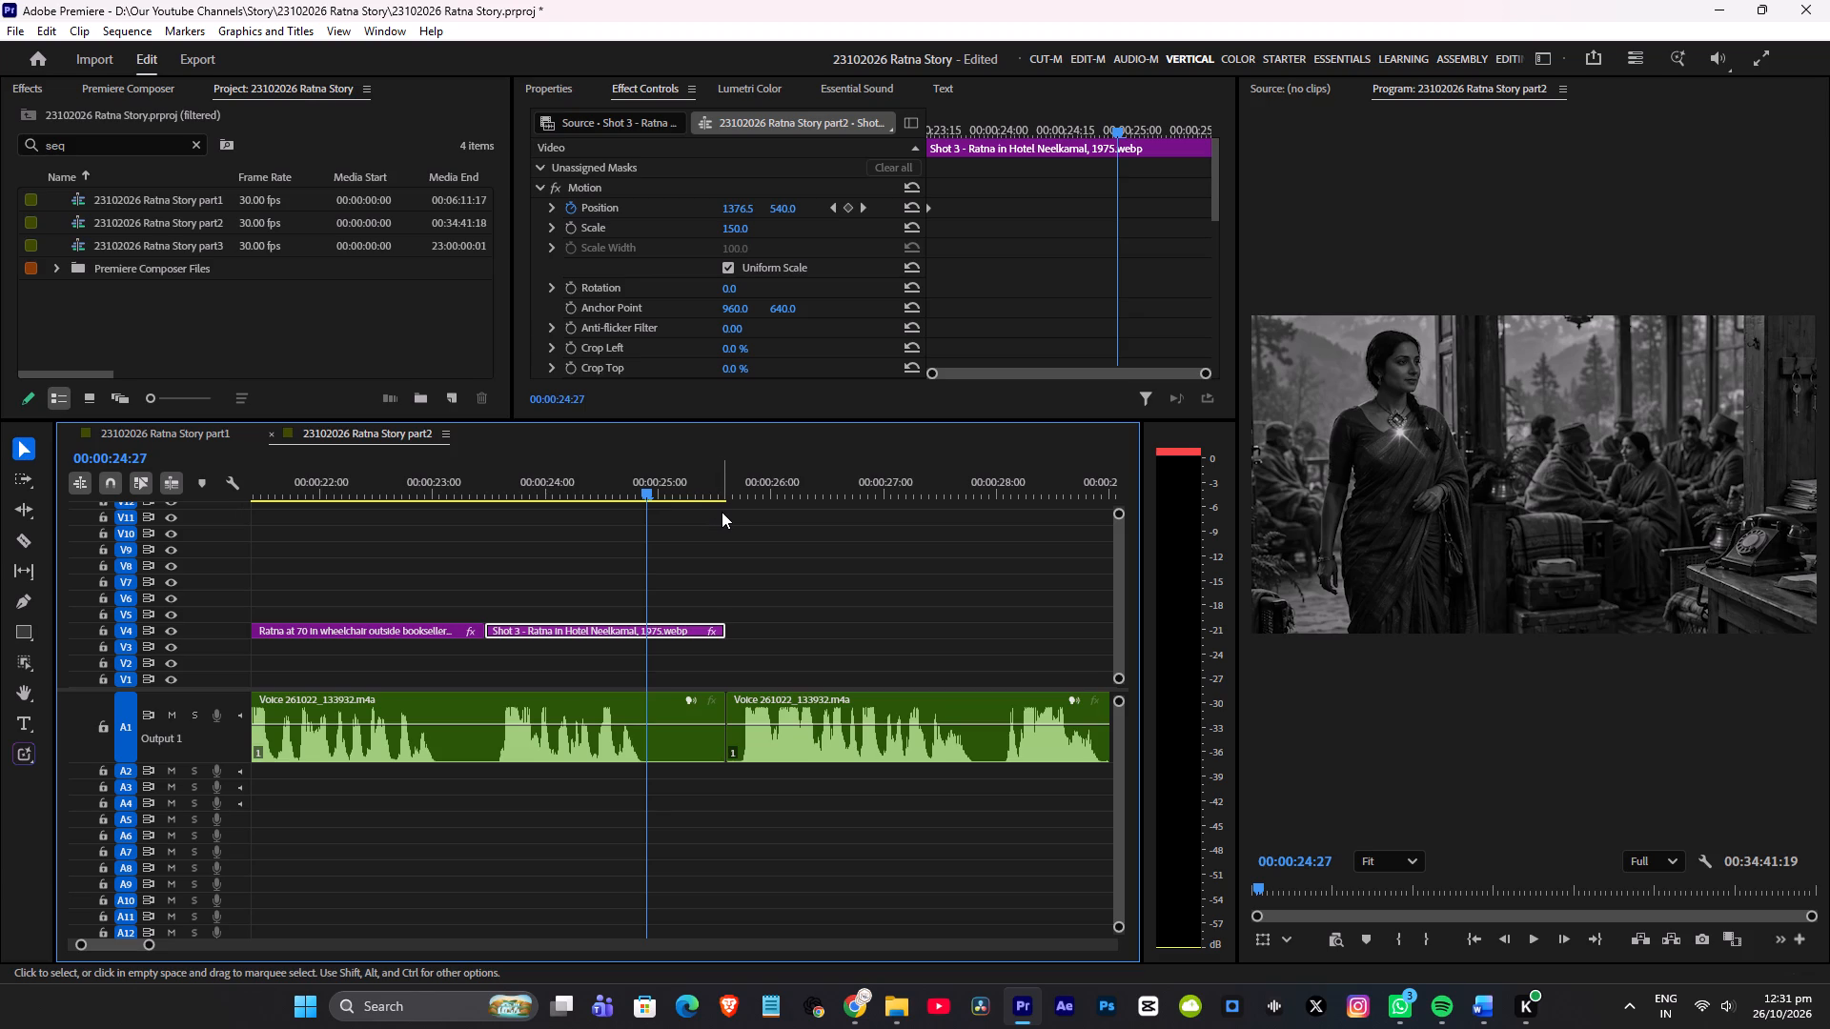
{"action": "key", "text": "ctrl+s"}
{"action": "key", "text": "ctrl+w"}
Listen to the part2 voice-over from the Shot 3 clip on to about 00:00:32:13 to judge which image it needs.
{"action": "key", "text": "space"}
{"action": "scroll", "coordinate": [729, 524], "scroll_direction": "down", "scroll_amount": 4}
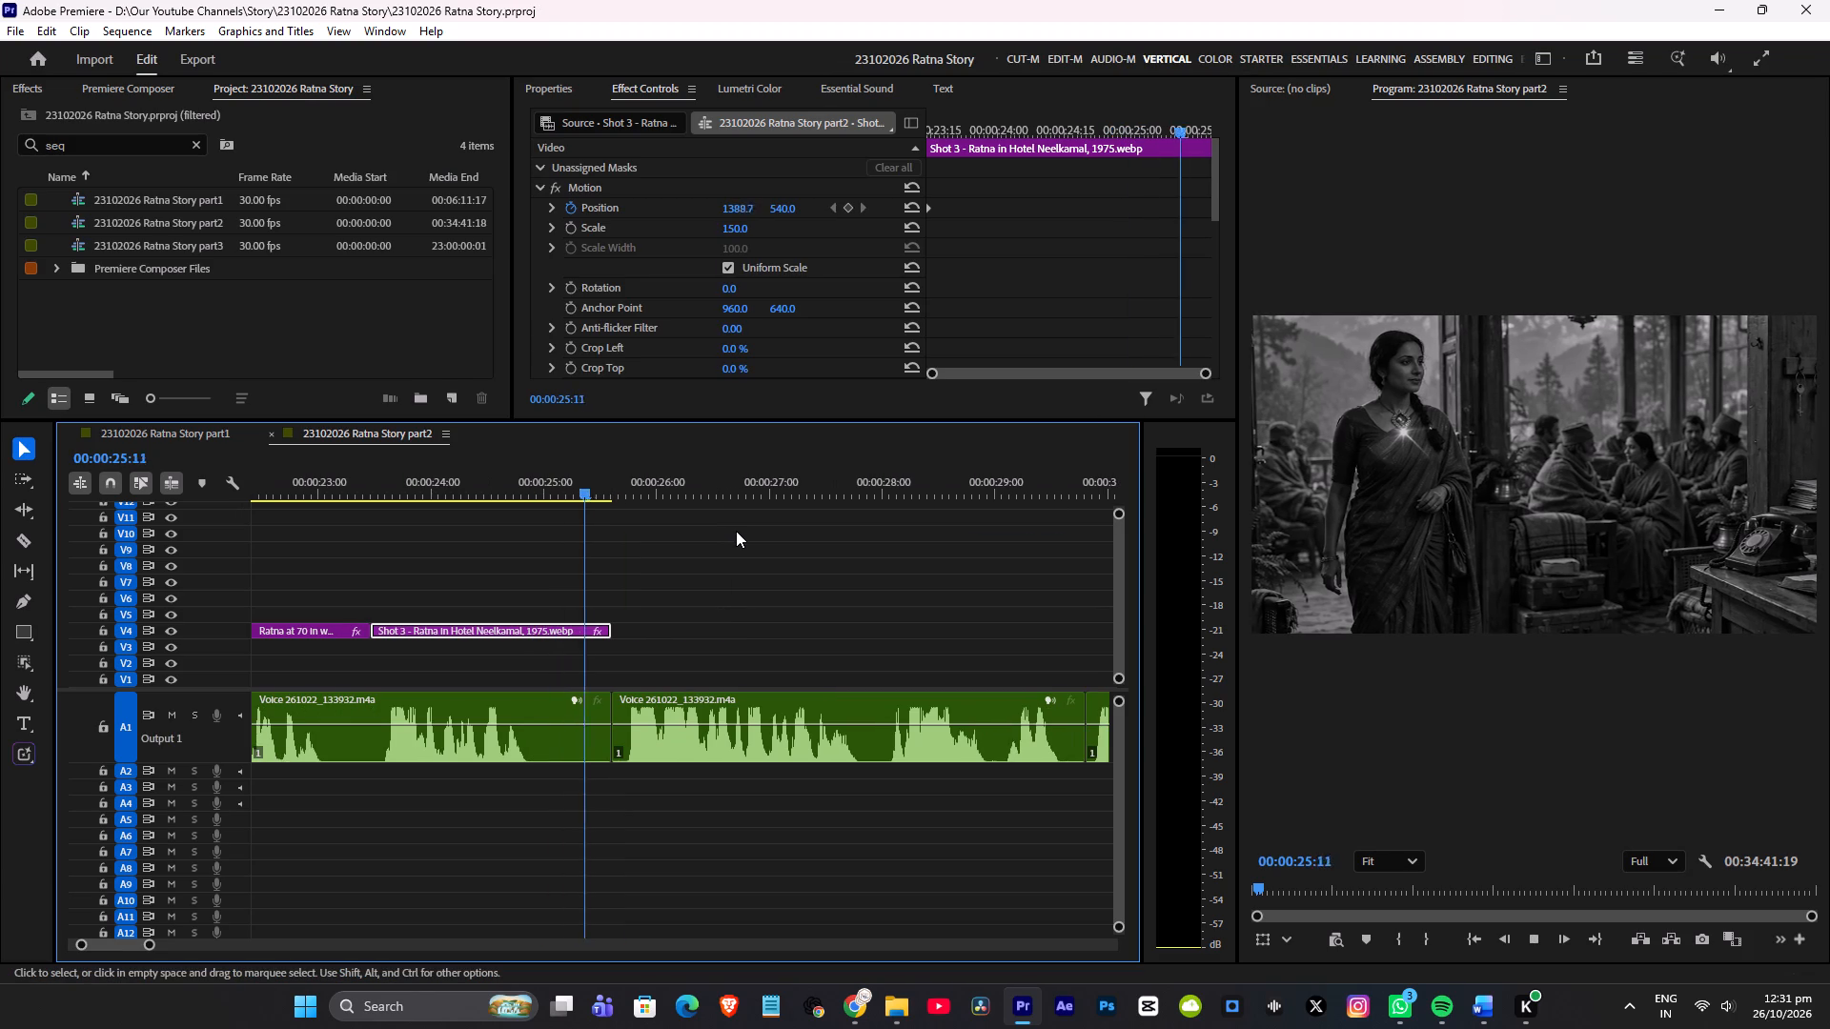
{"action": "scroll", "coordinate": [738, 532], "scroll_direction": "down", "scroll_amount": 4, "text": "alt"}
{"action": "scroll", "coordinate": [740, 531], "scroll_direction": "down", "scroll_amount": 4}
{"action": "left_click", "coordinate": [400, 471]}
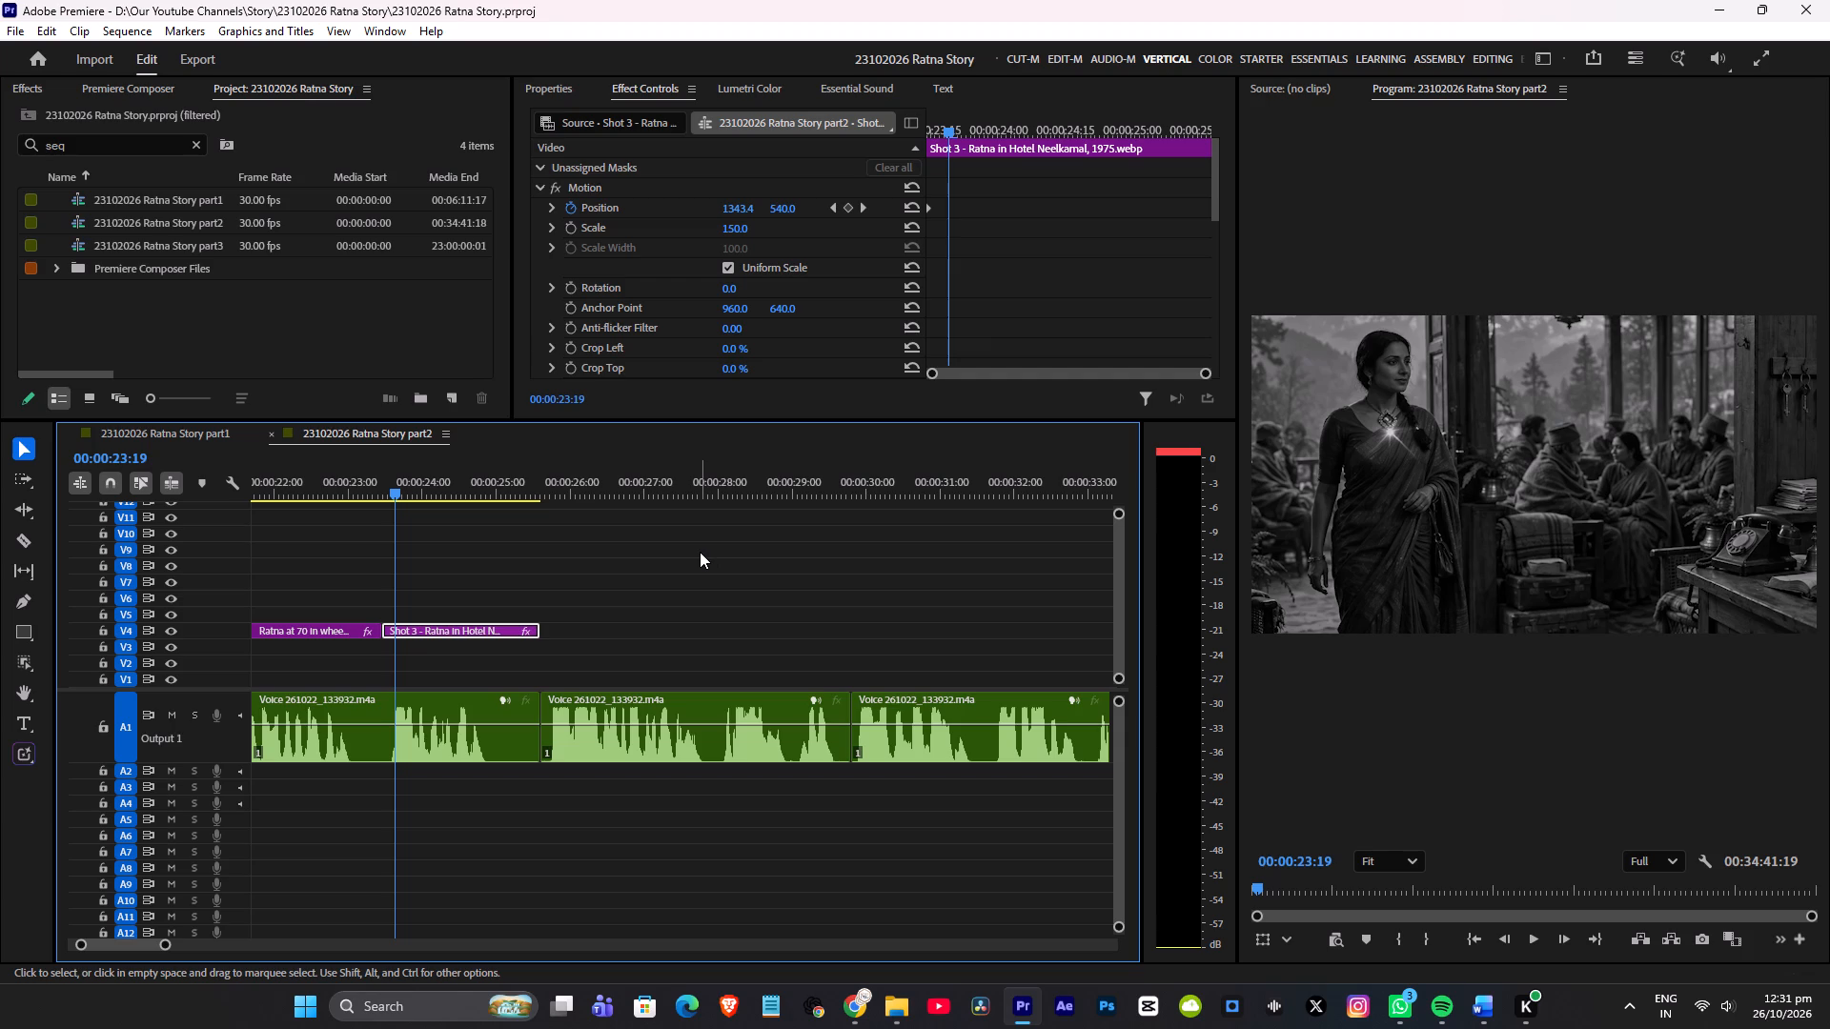
{"action": "scroll", "coordinate": [496, 530], "scroll_direction": "up", "scroll_amount": 4}
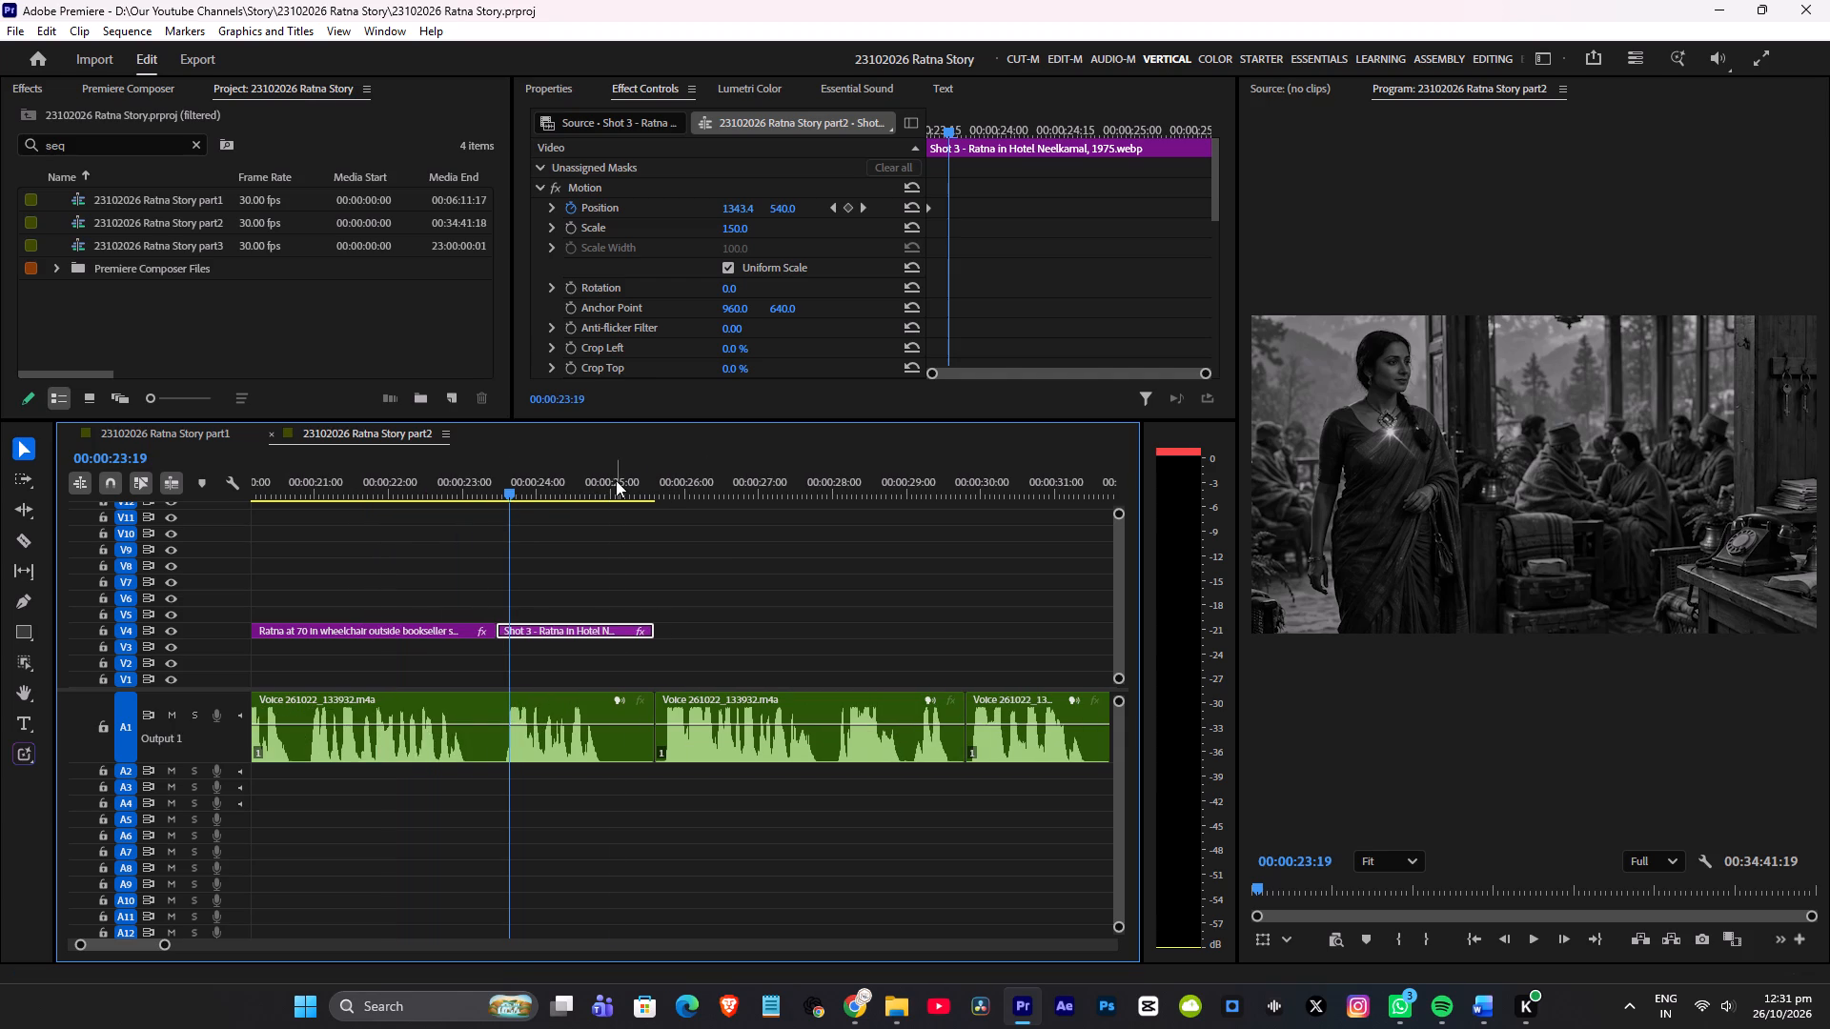
{"action": "left_click", "coordinate": [616, 480]}
{"action": "key", "text": "ctrl+s"}
{"action": "key", "text": "space"}
{"action": "scroll", "coordinate": [718, 526], "scroll_direction": "down", "scroll_amount": 5}
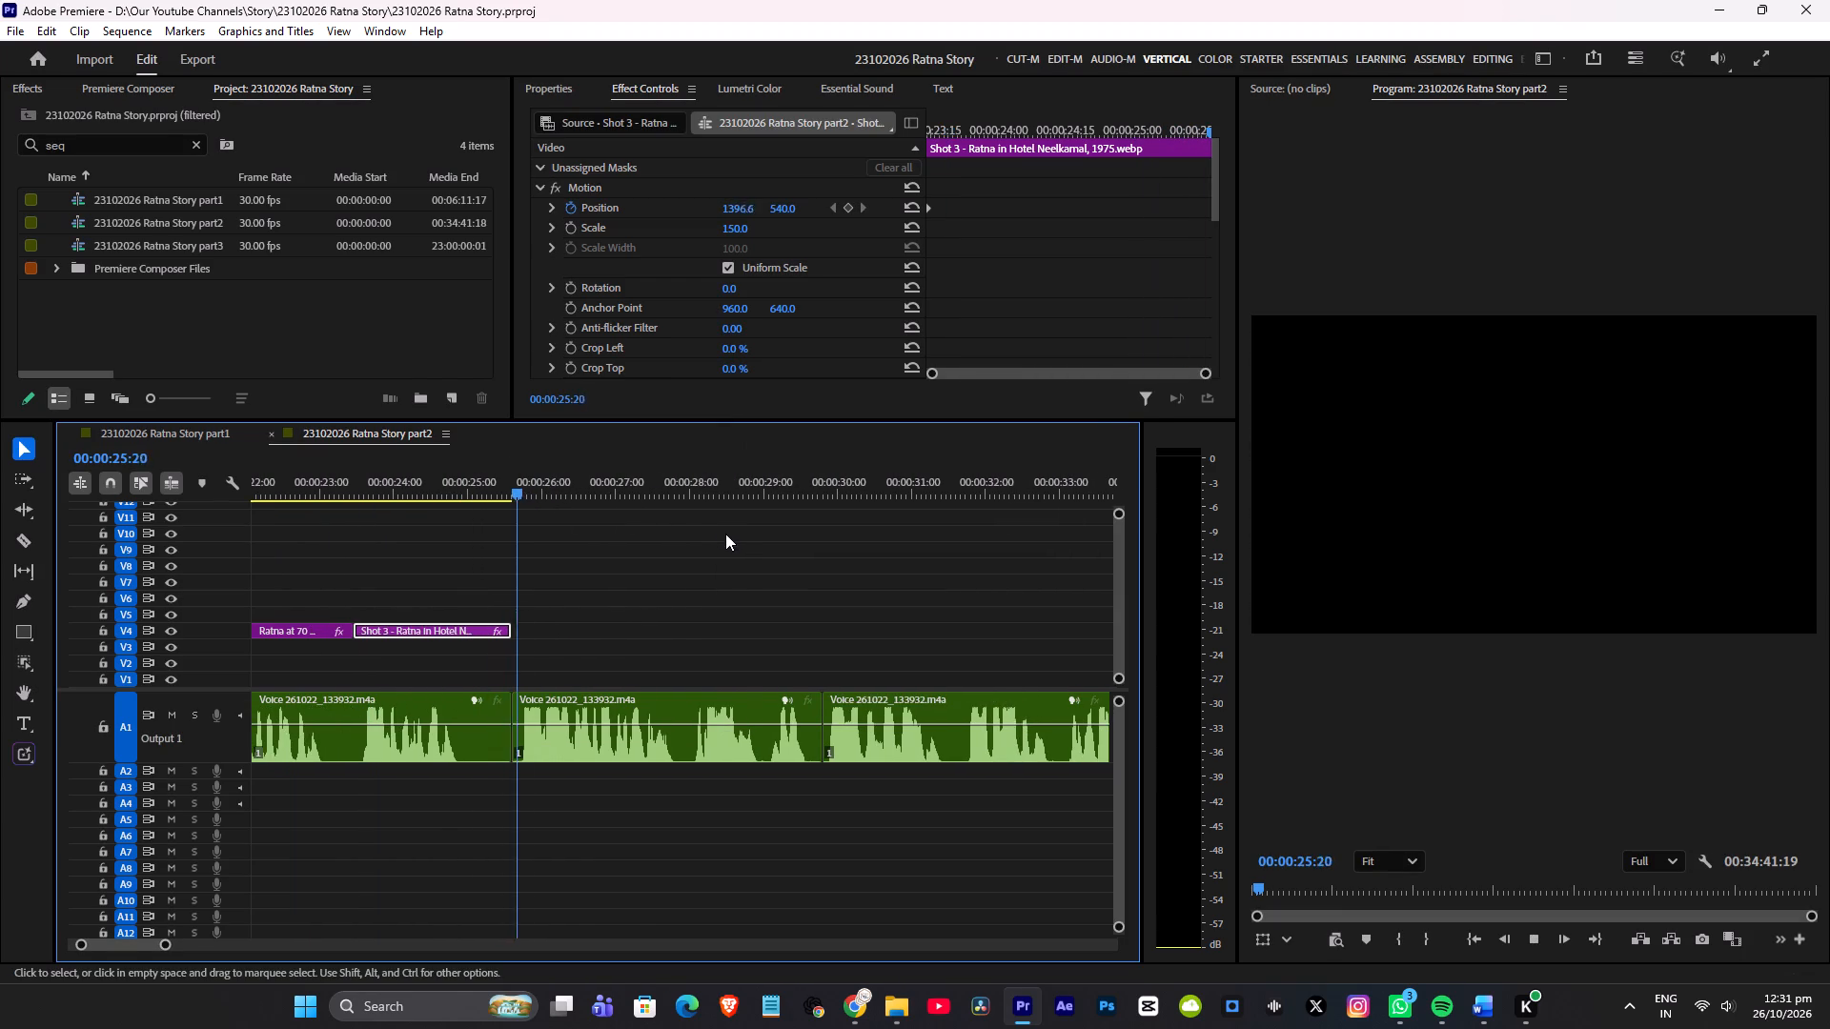
{"action": "scroll", "coordinate": [737, 539], "scroll_direction": "down", "scroll_amount": 6, "text": "alt"}
{"action": "scroll", "coordinate": [749, 539], "scroll_direction": "down", "scroll_amount": 3}
{"action": "scroll", "coordinate": [605, 572], "scroll_direction": "up", "scroll_amount": 6, "text": "alt"}
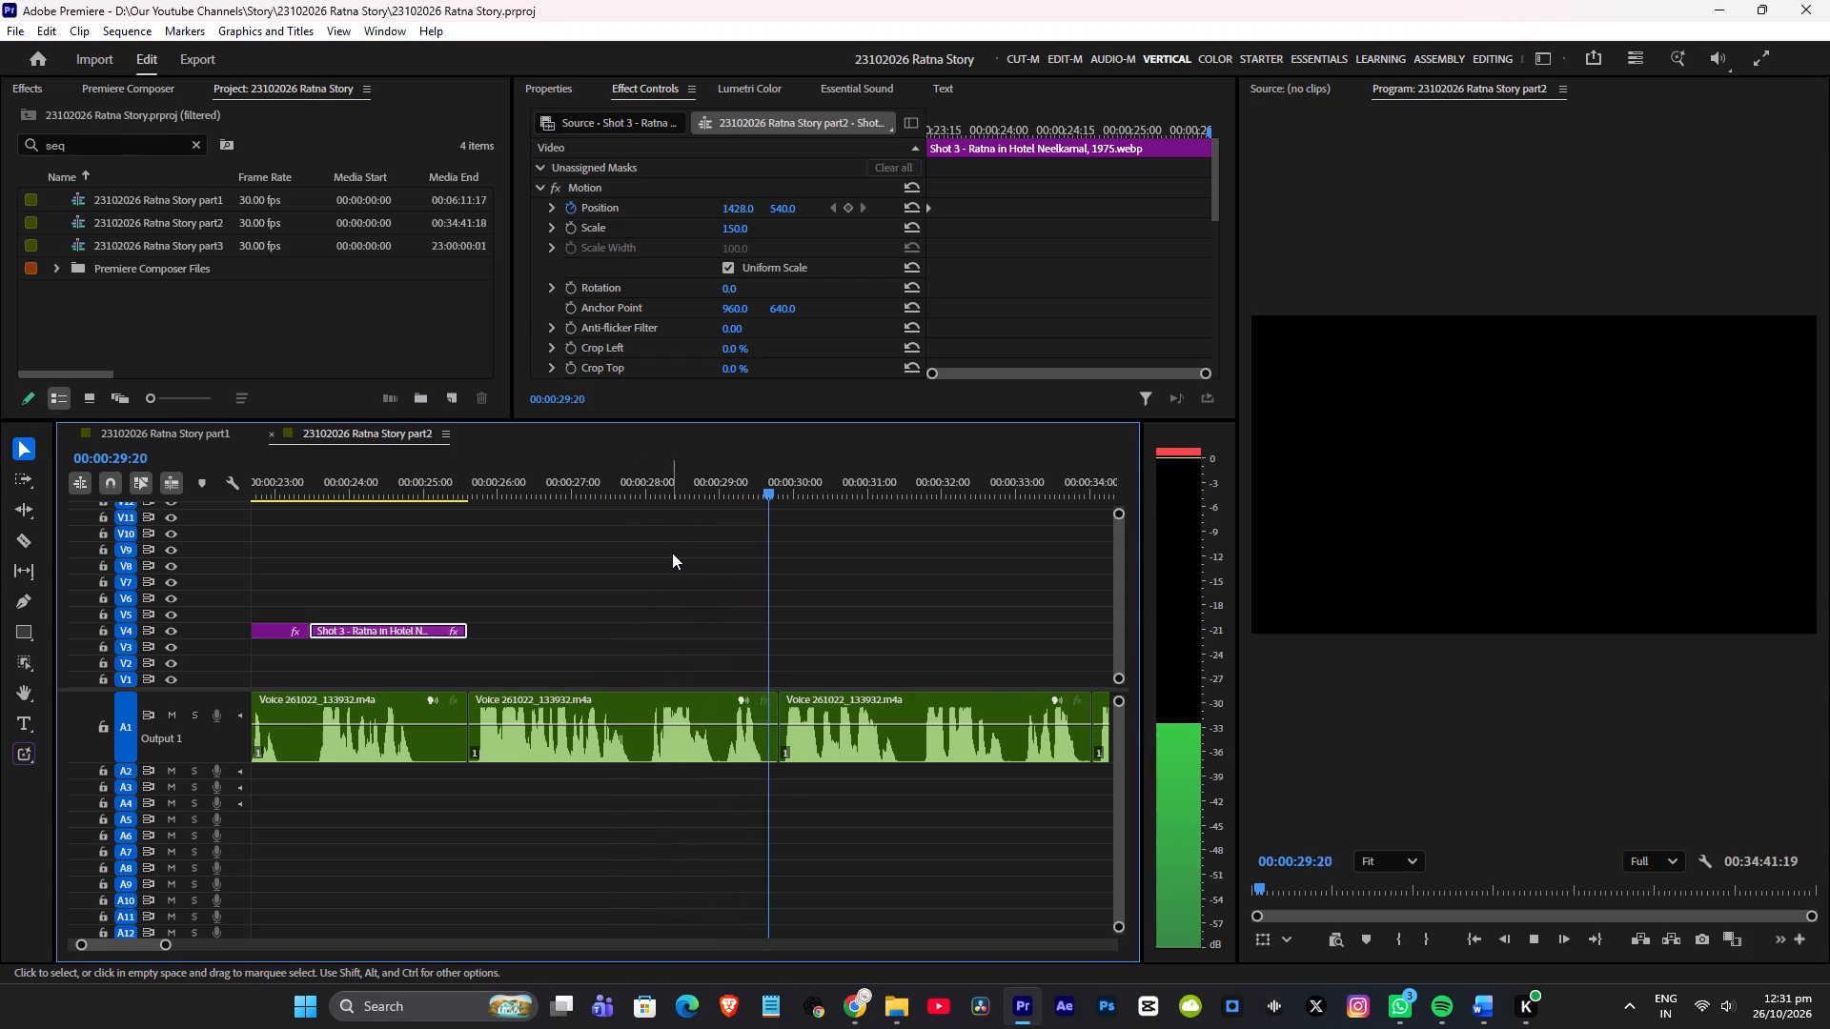
{"action": "scroll", "coordinate": [735, 559], "scroll_direction": "down", "scroll_amount": 5, "text": "alt"}
{"action": "scroll", "coordinate": [828, 575], "scroll_direction": "up", "scroll_amount": 3, "text": "alt"}
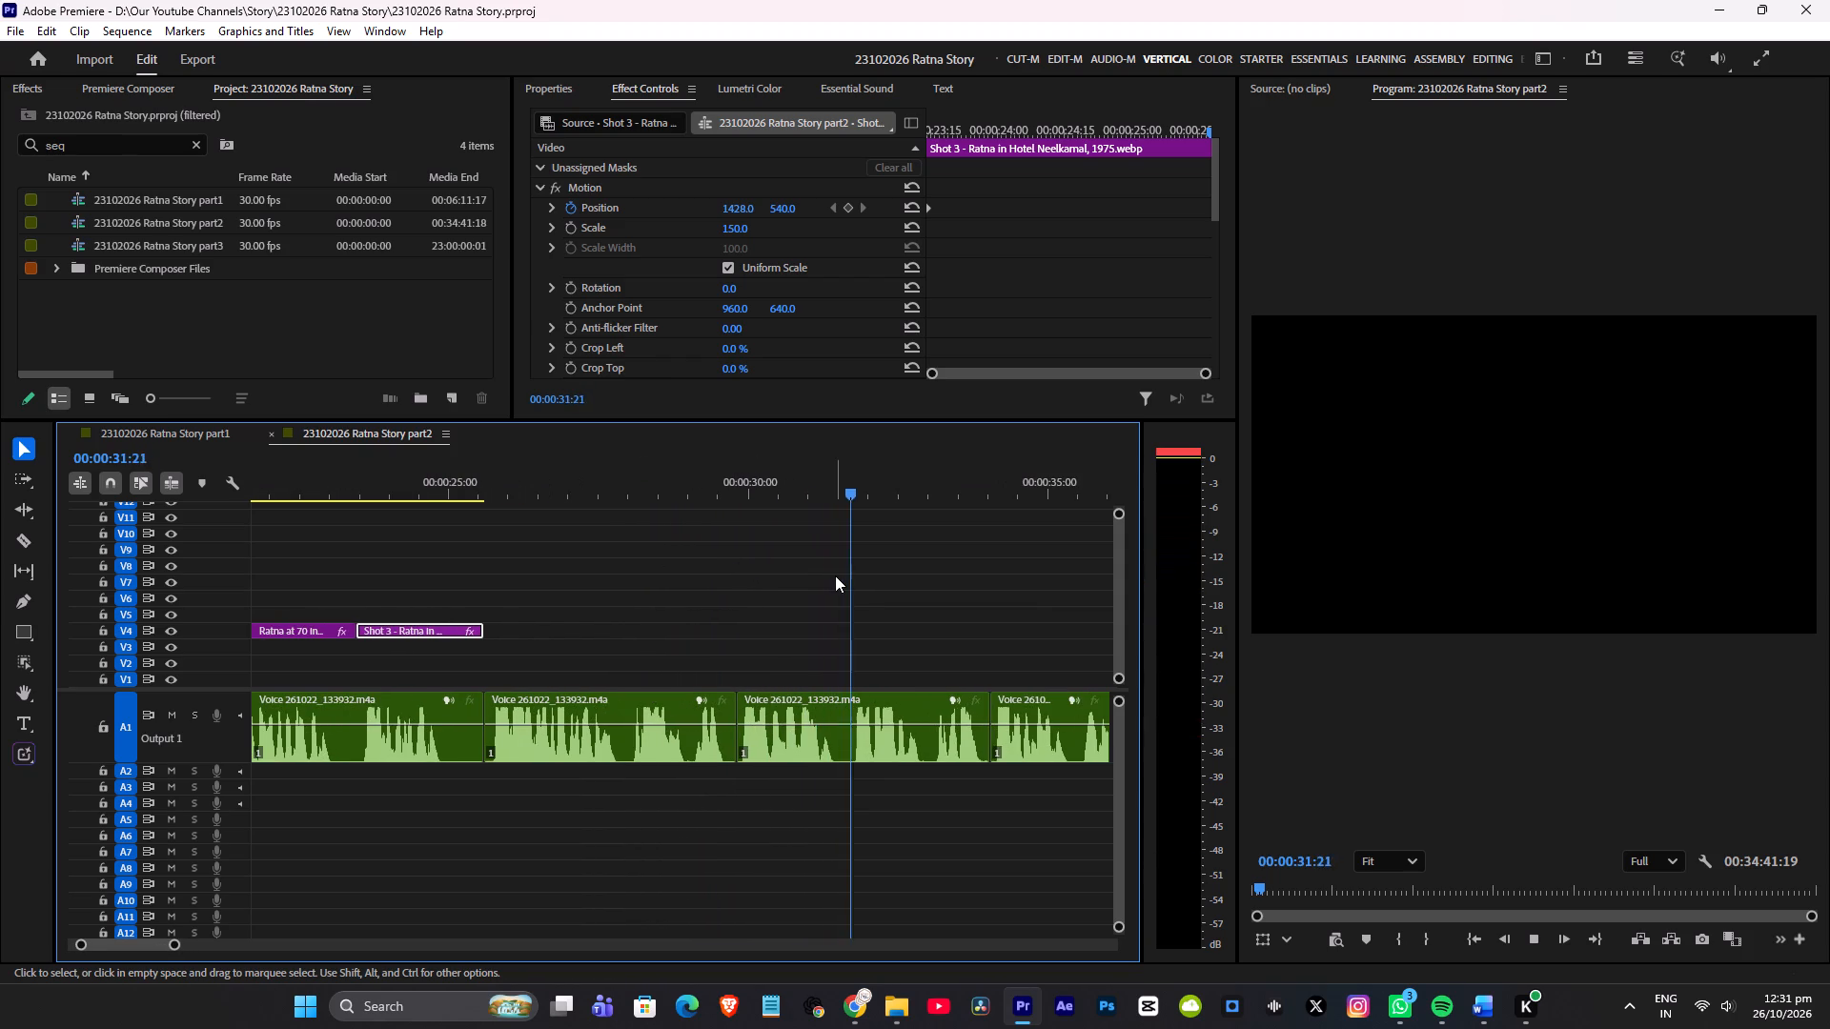
{"action": "key", "text": "space"}
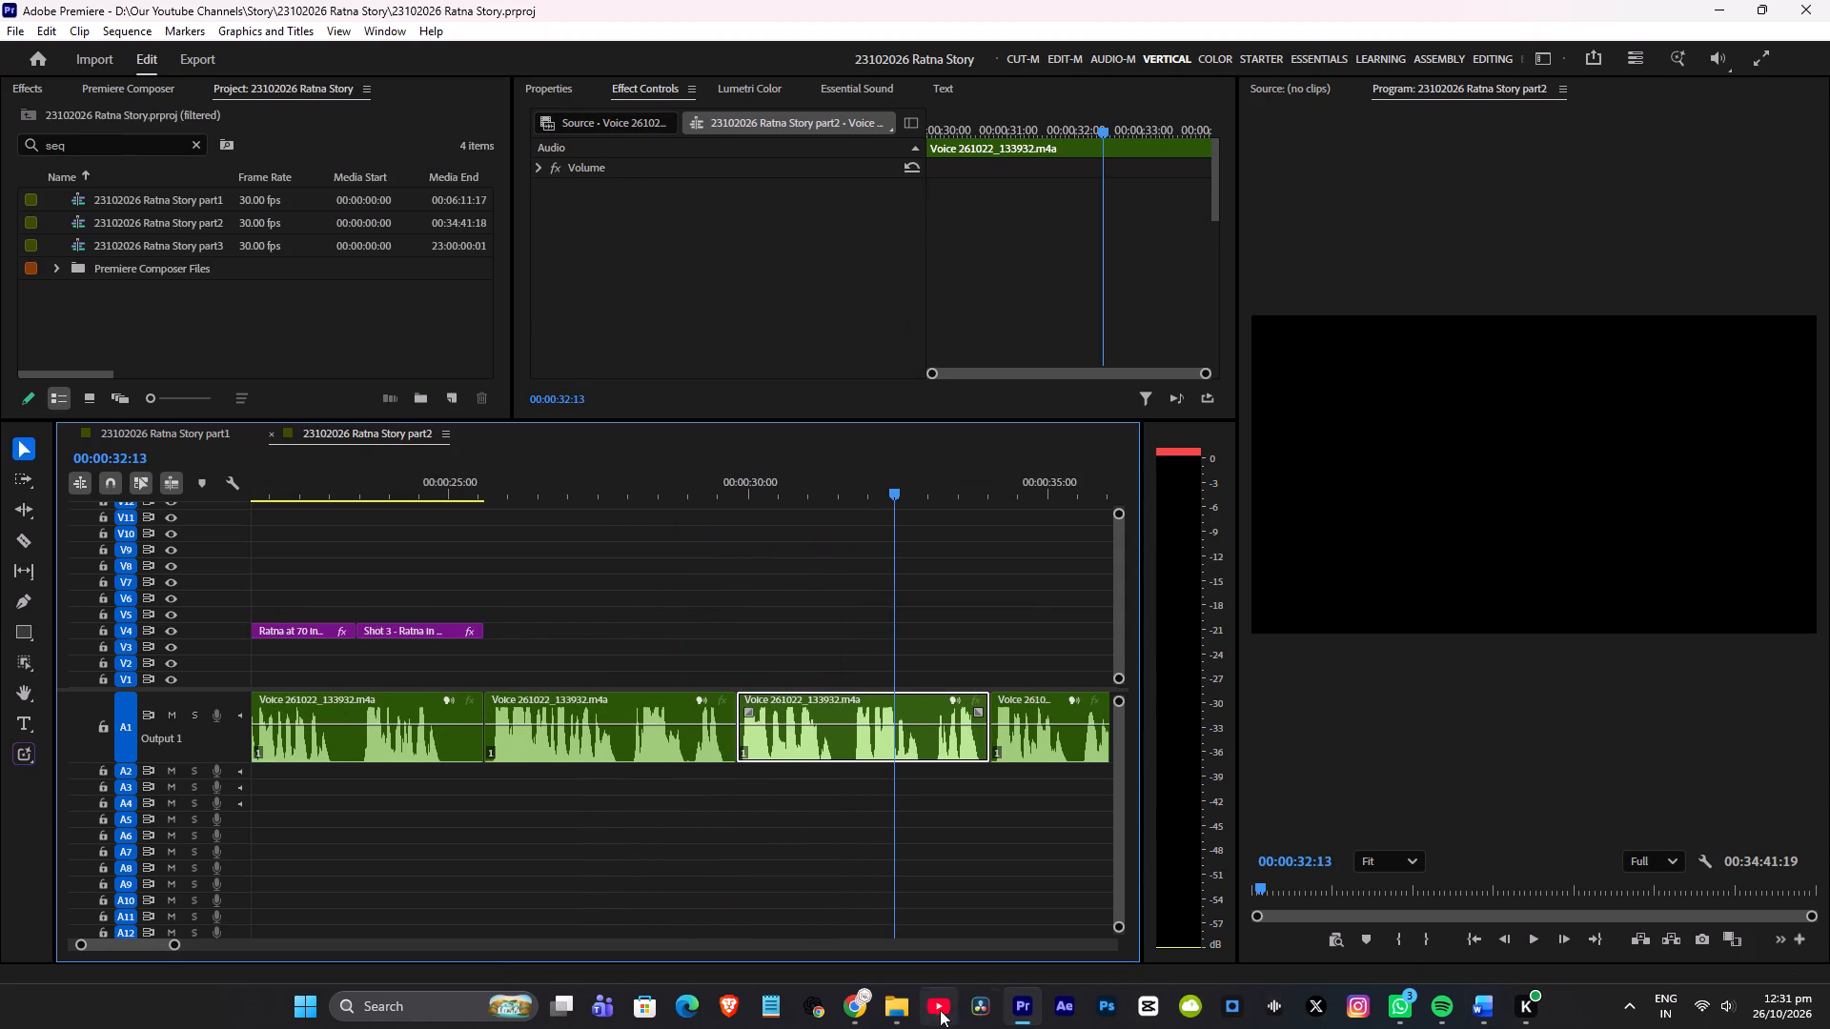
Look through the Part 2 shots in the muse.ai chat in Chrome, enlarge the Shot 4 bookseller image, and return to Premiere.
{"action": "left_click", "coordinate": [862, 1006]}
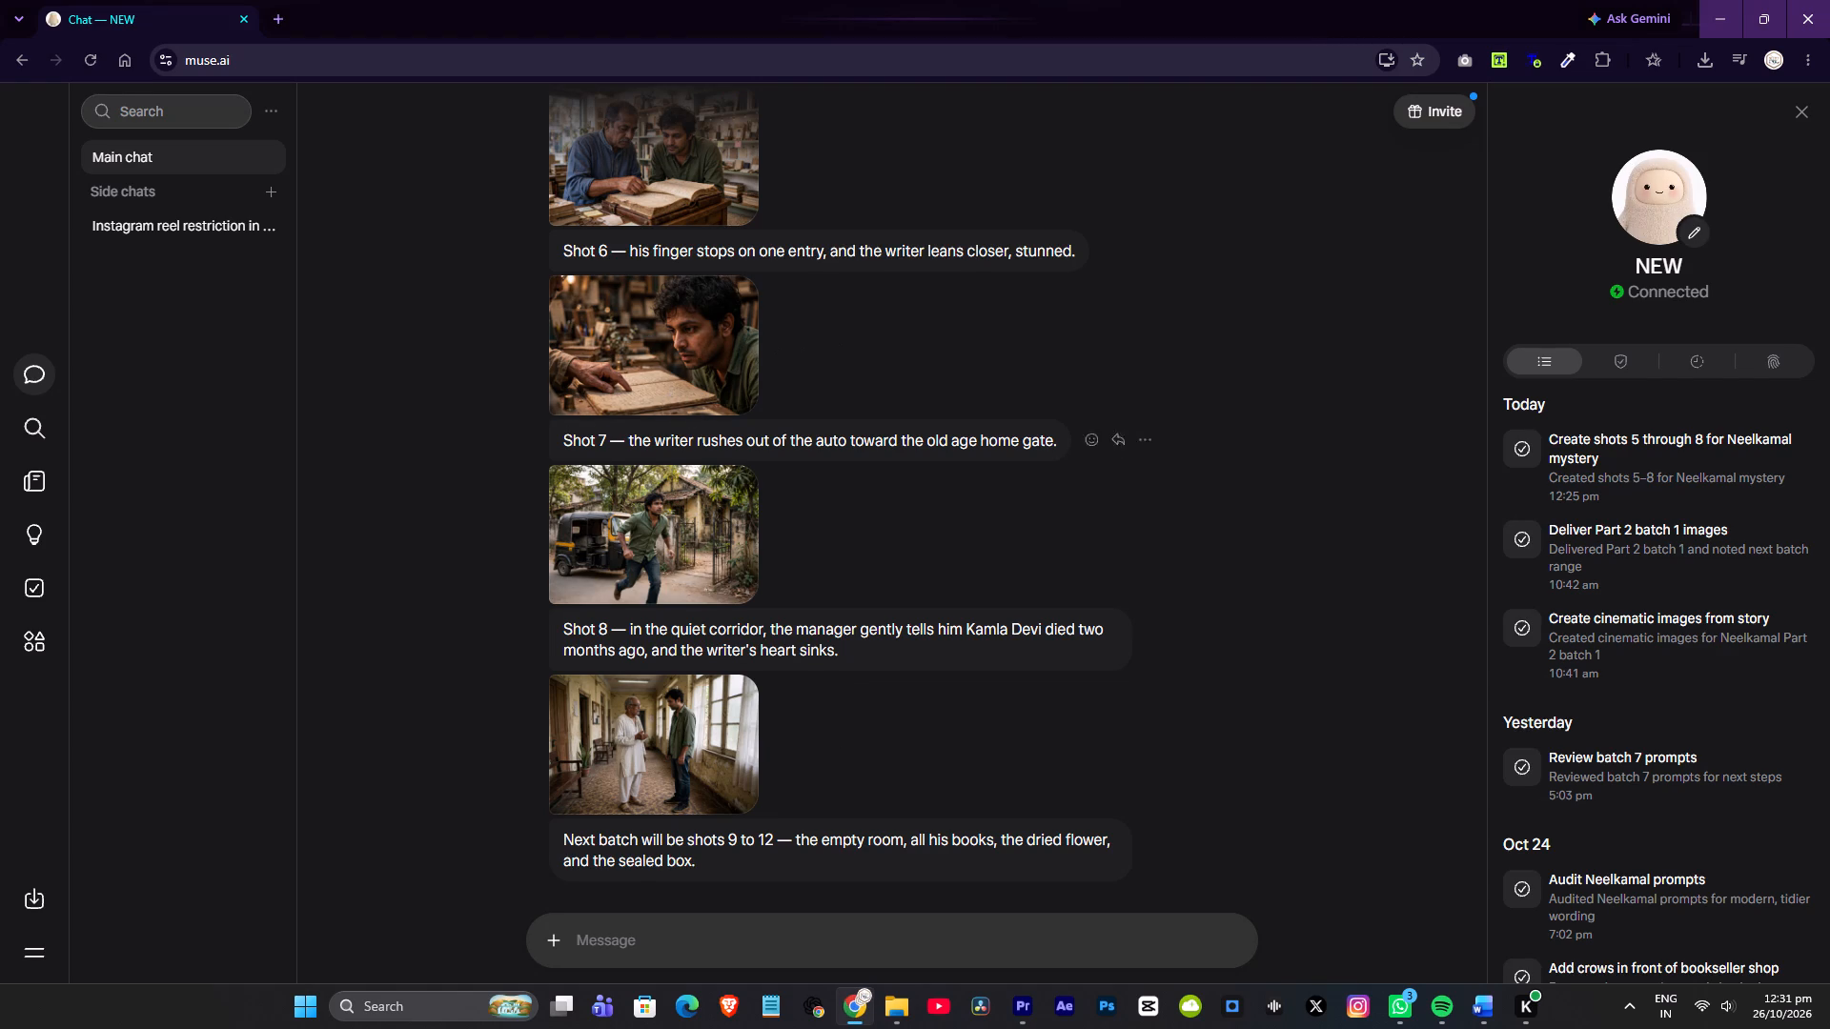
{"action": "scroll", "coordinate": [674, 450], "scroll_direction": "up", "scroll_amount": 7}
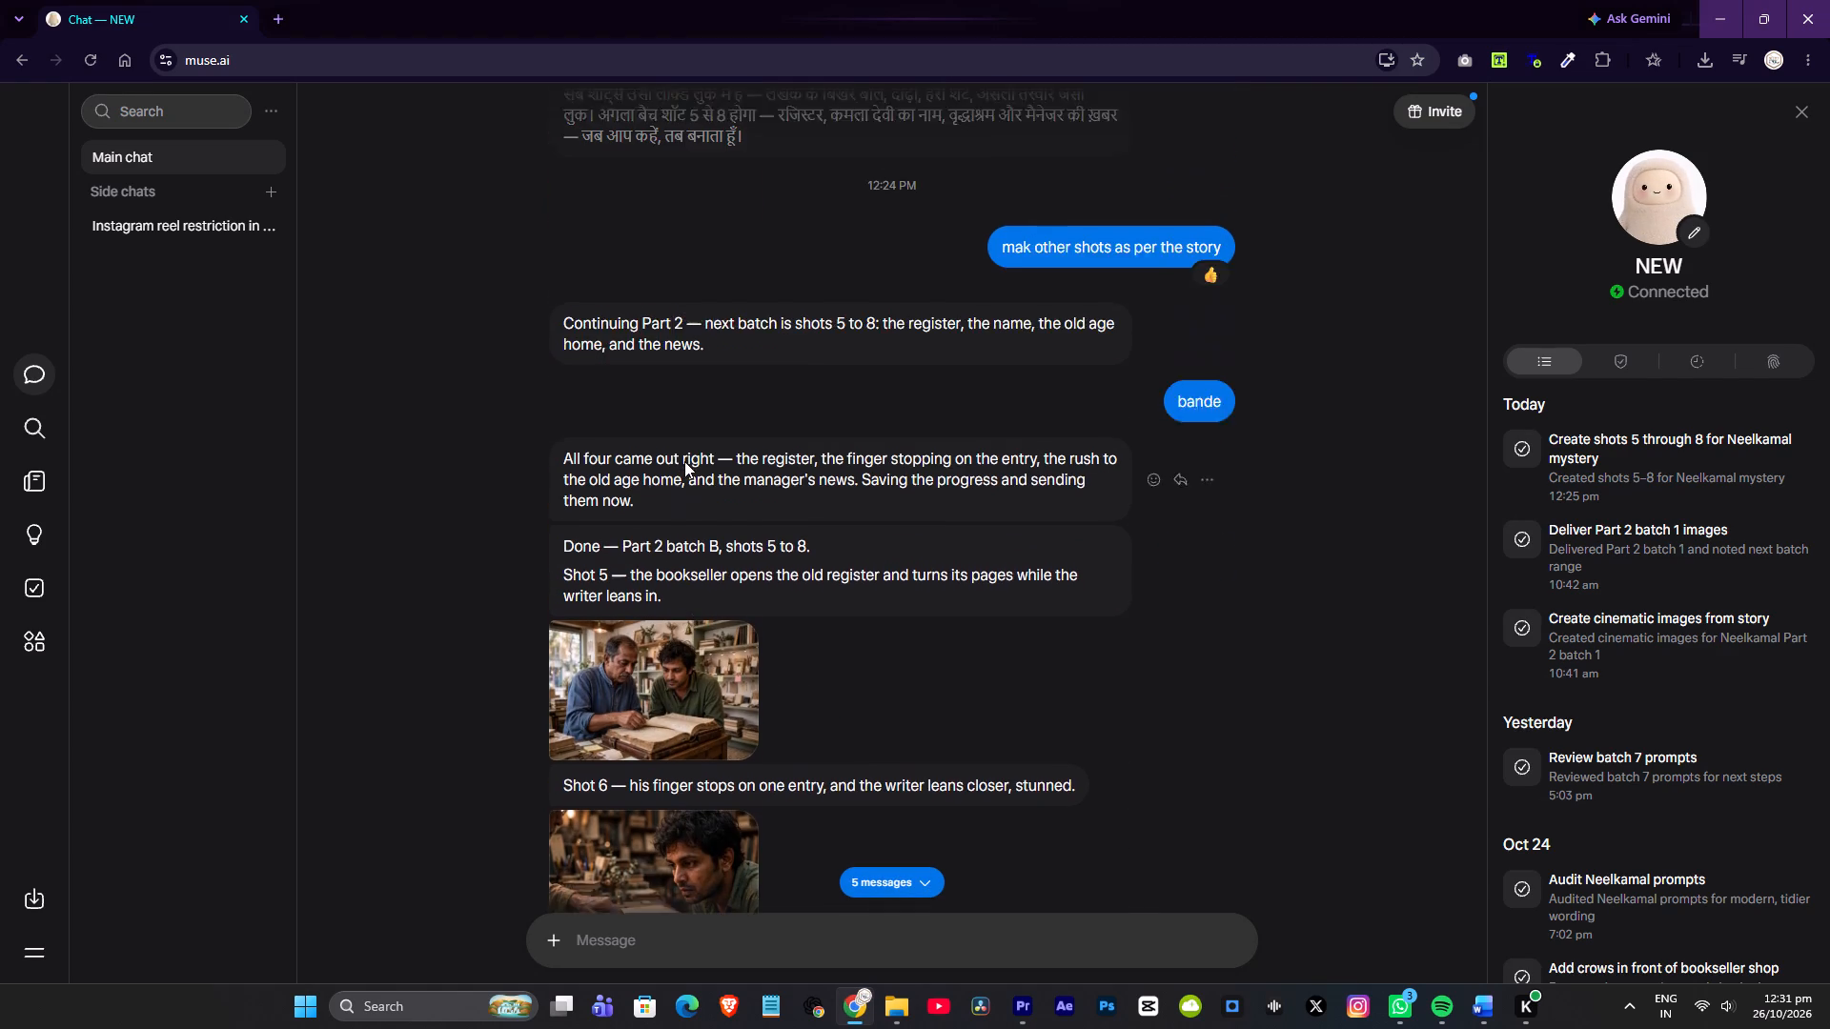
{"action": "scroll", "coordinate": [684, 461], "scroll_direction": "up", "scroll_amount": 6}
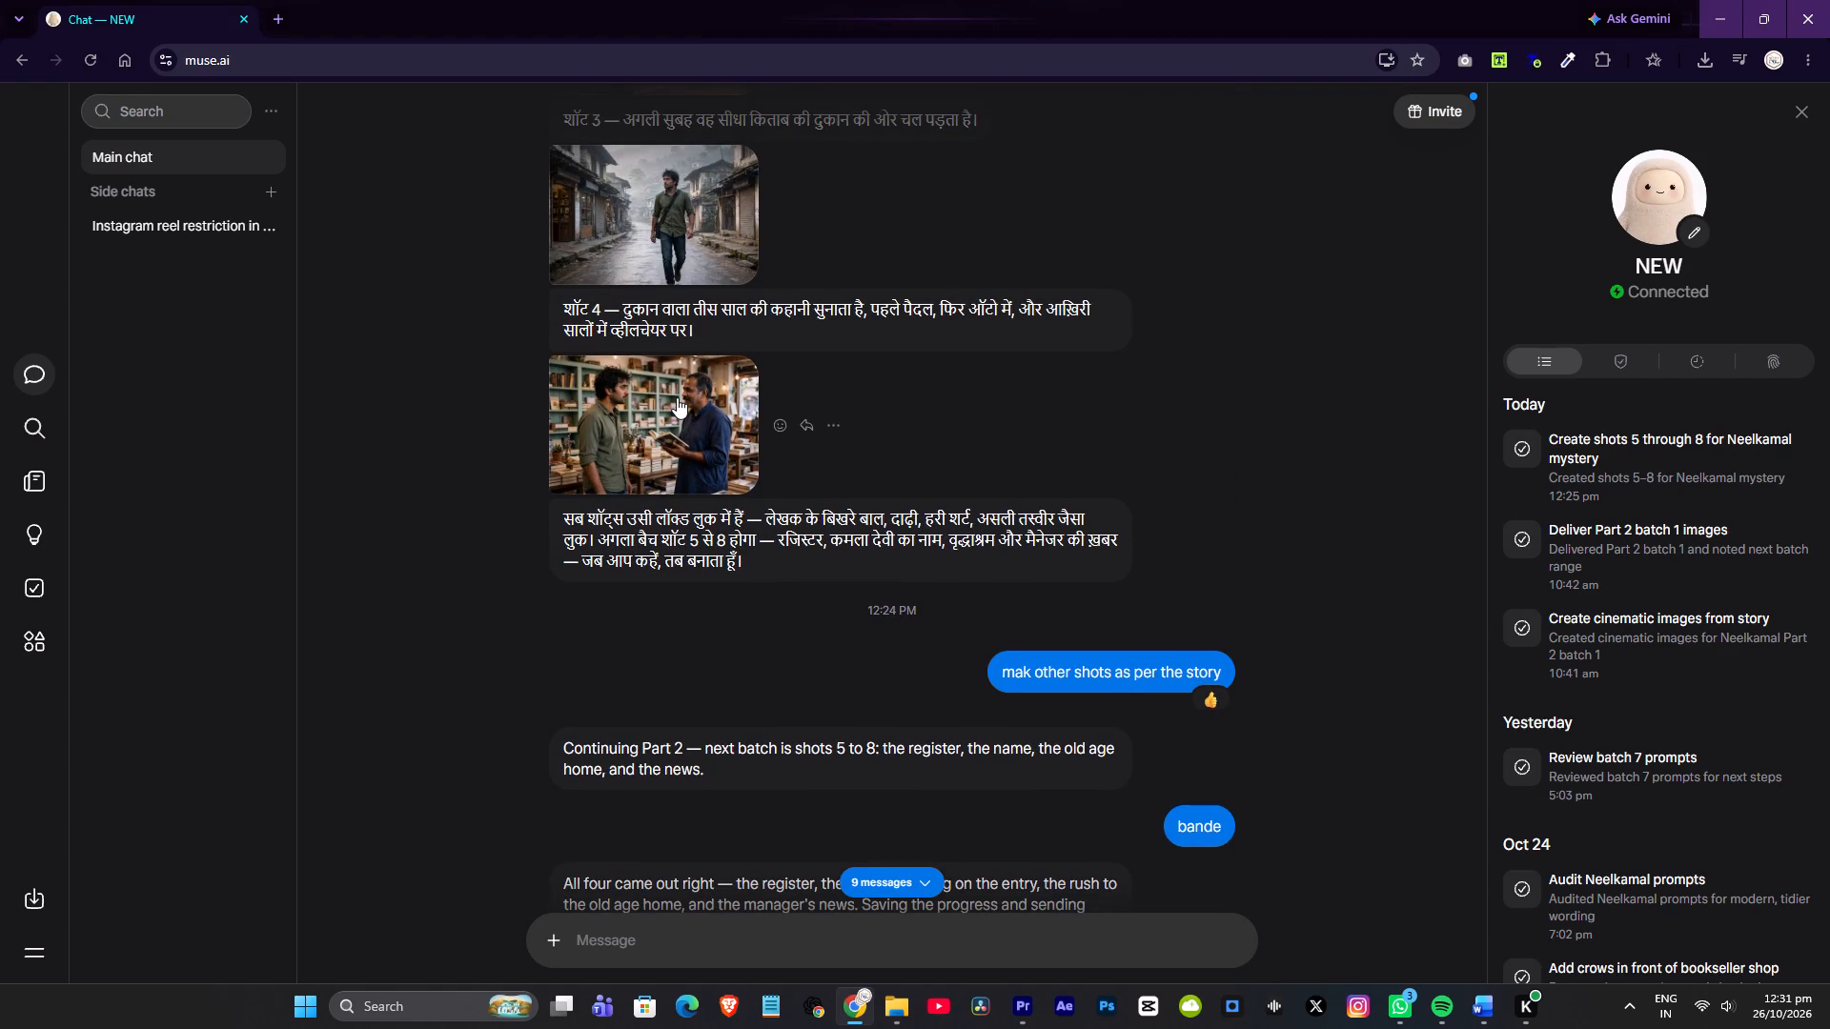
{"action": "scroll", "coordinate": [681, 403], "scroll_direction": "down", "scroll_amount": 5}
{"action": "scroll", "coordinate": [681, 417], "scroll_direction": "up", "scroll_amount": 4}
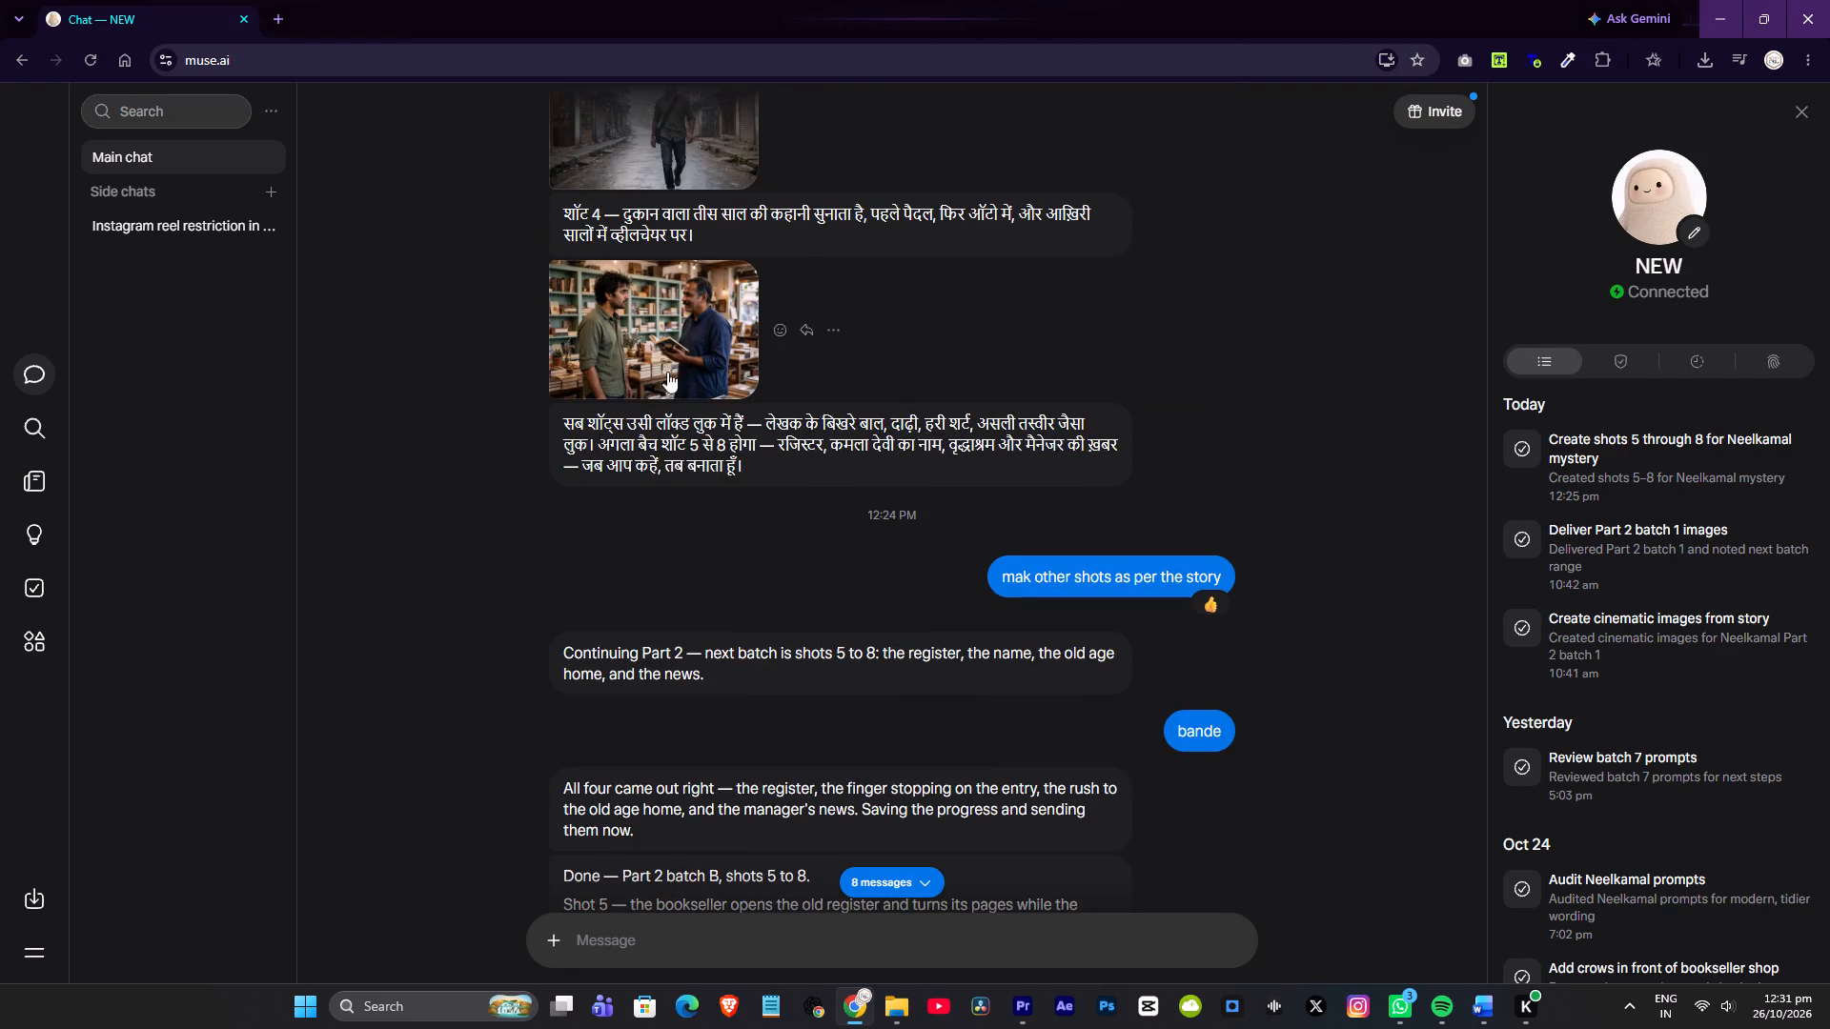
{"action": "left_click", "coordinate": [667, 333]}
{"action": "left_click", "coordinate": [1796, 225]}
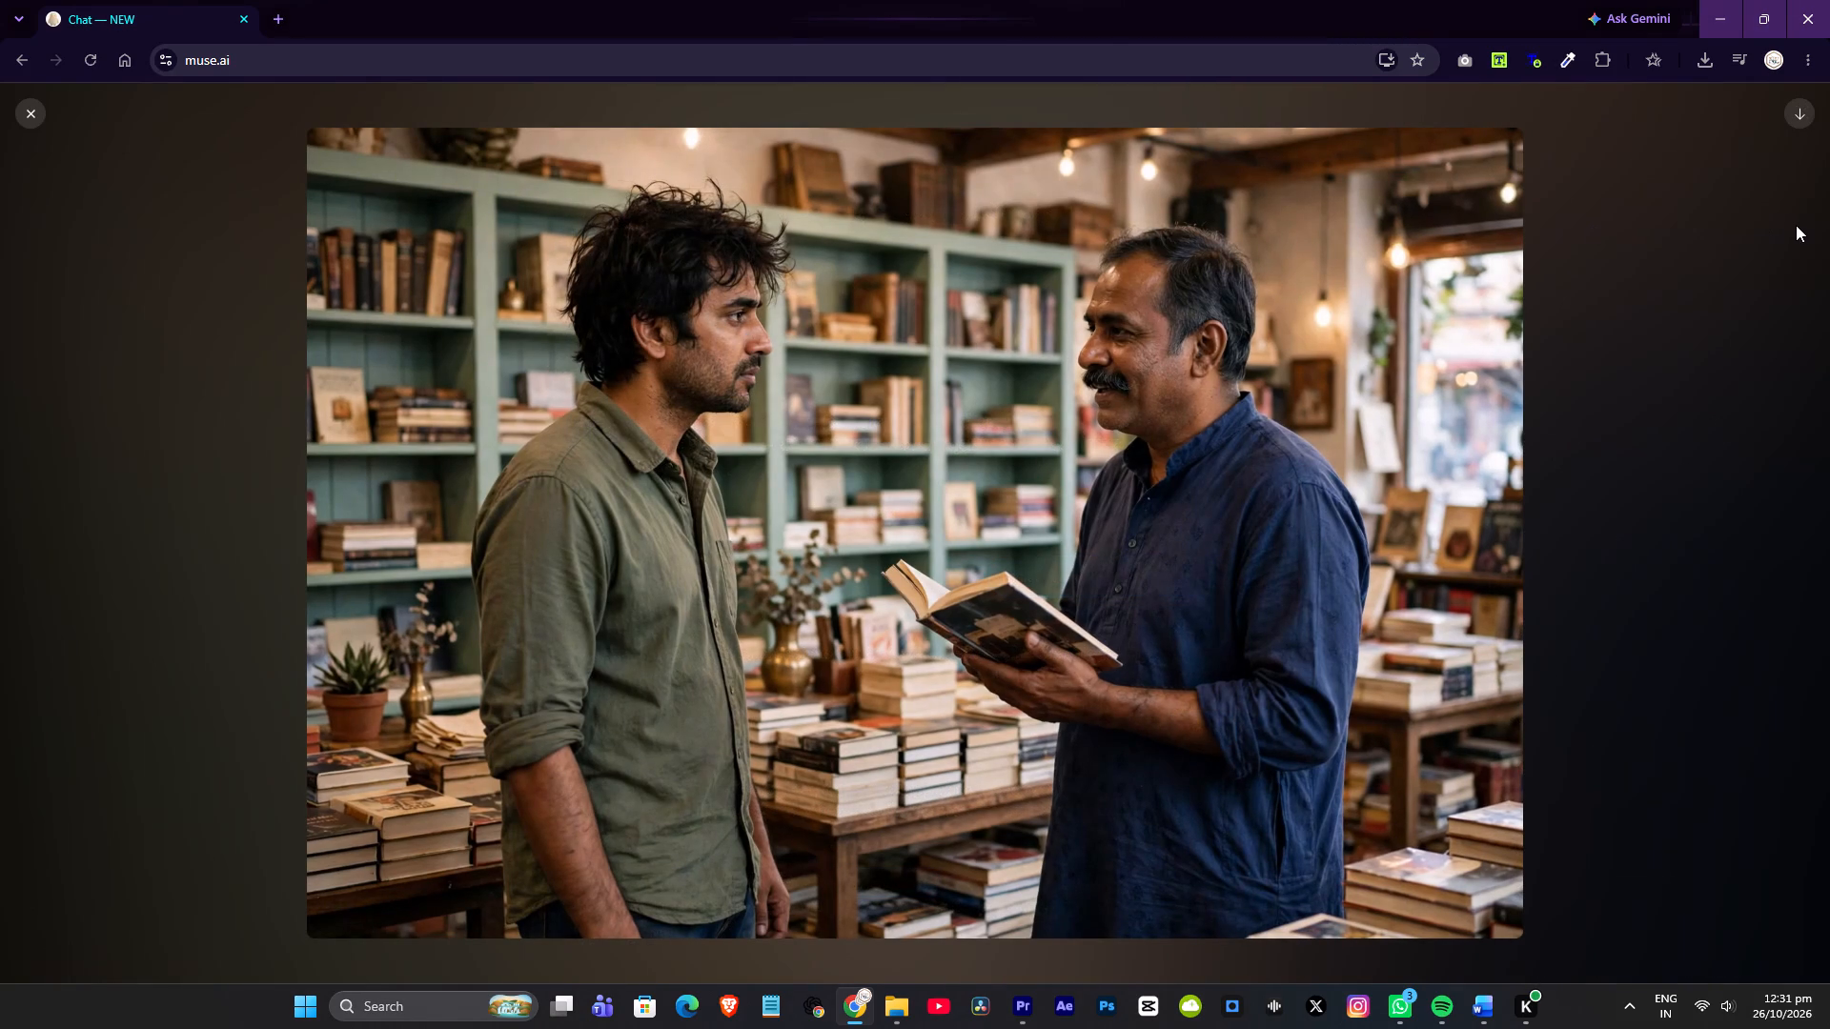
{"action": "scroll", "coordinate": [564, 425], "scroll_direction": "down", "scroll_amount": 5}
{"action": "scroll", "coordinate": [765, 425], "scroll_direction": "up", "scroll_amount": 6}
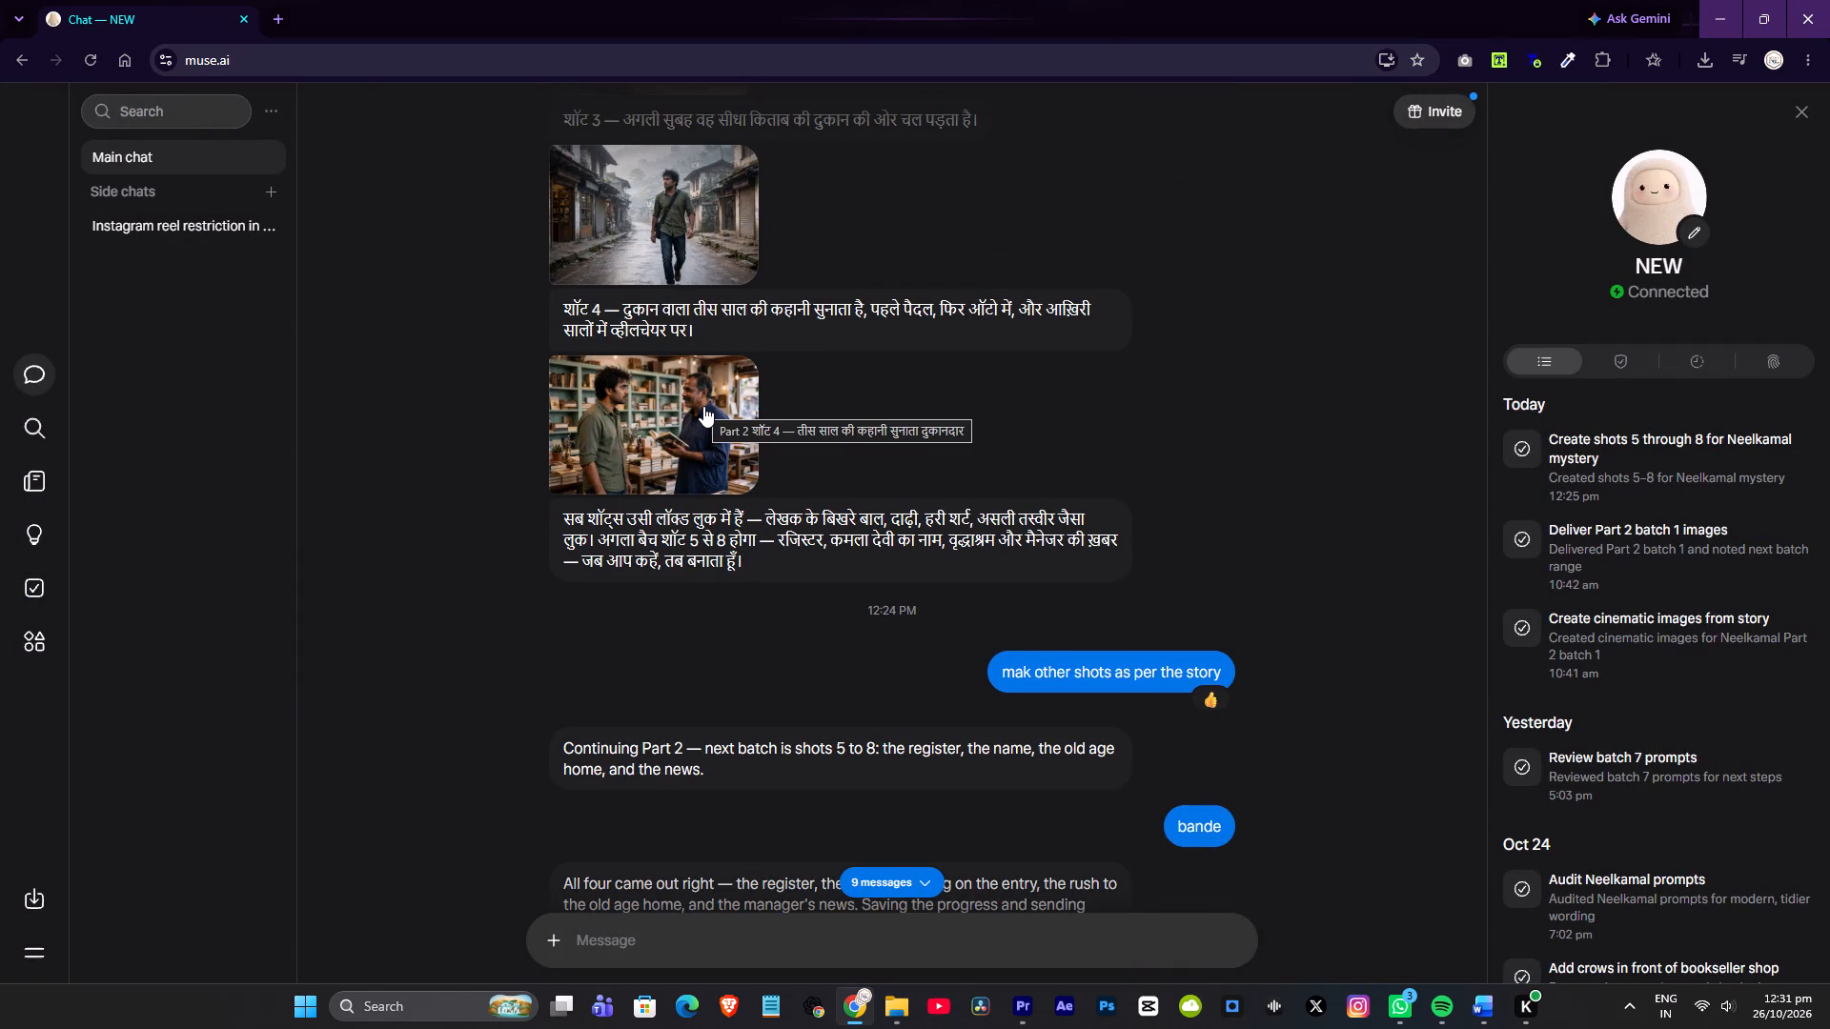
{"action": "key", "text": "alt+Tab"}
{"action": "key", "text": "alt+Tab"}
{"action": "key", "text": "alt+Tab"}
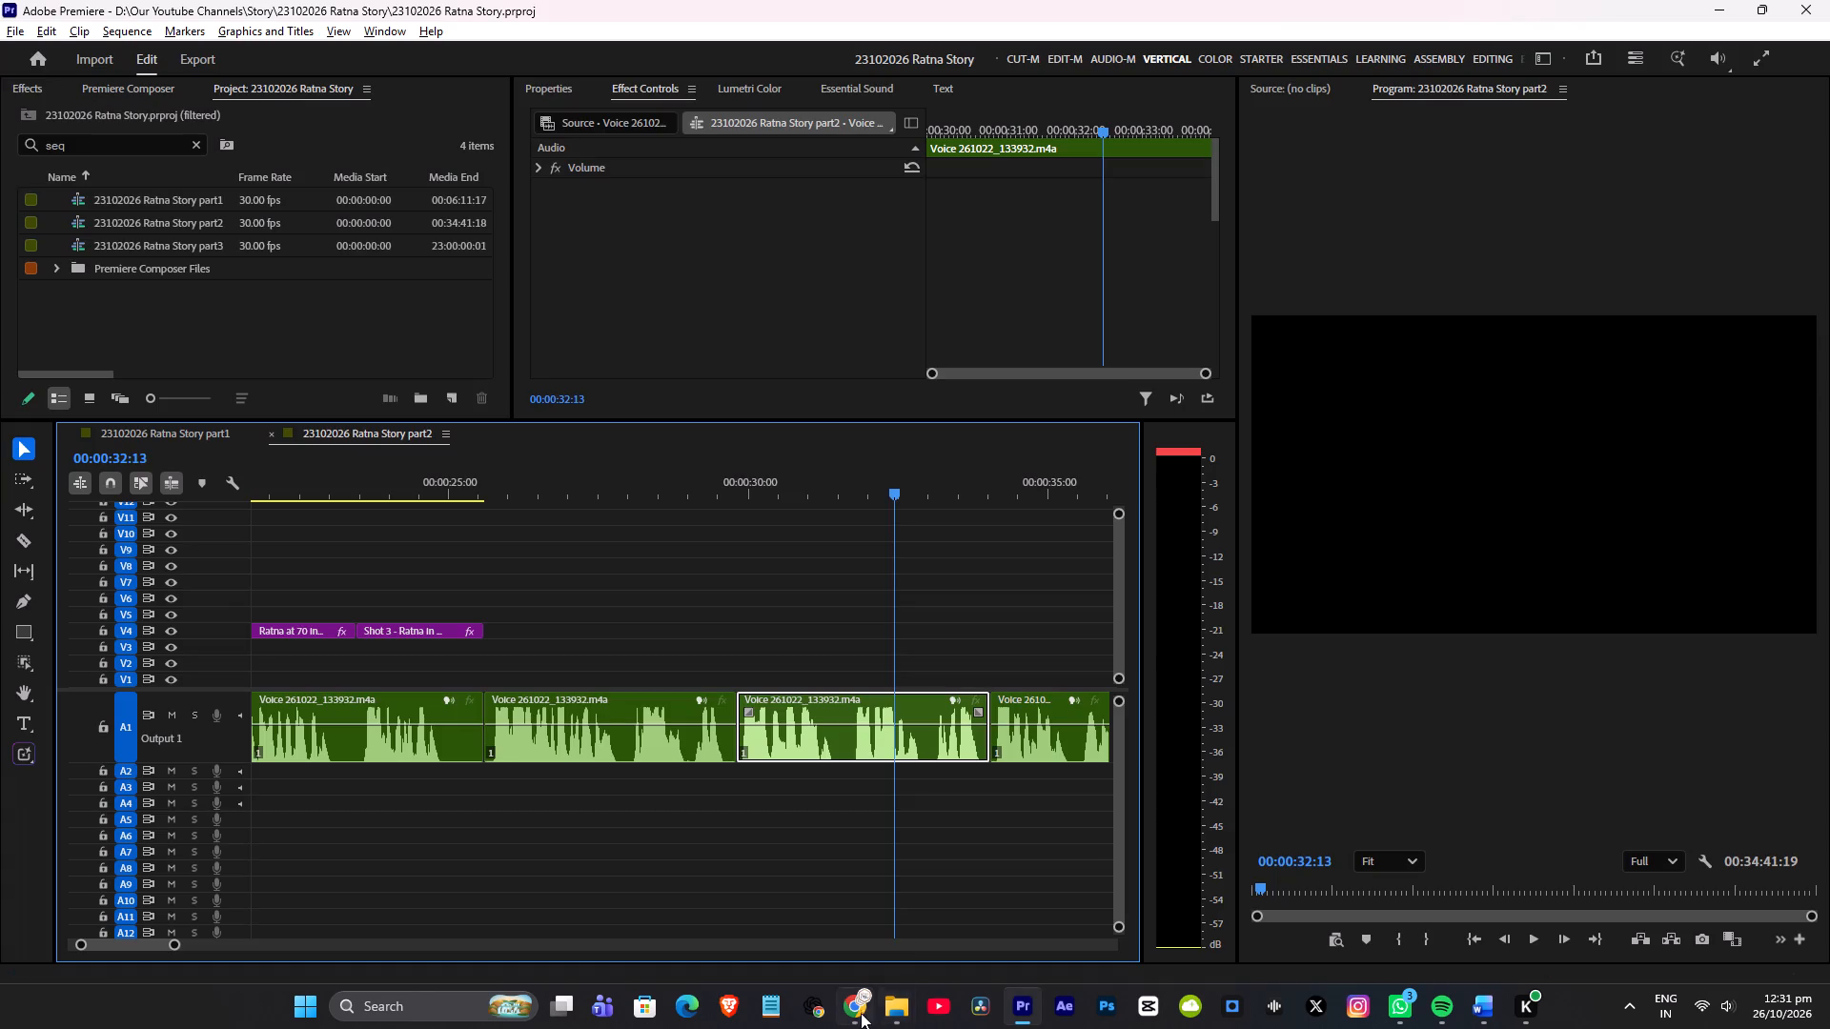
Check the images in the part2 folder in File Explorer and place the Shot 4 bookseller image on V4 directly after Shot 3.
{"action": "left_click", "coordinate": [880, 1007]}
{"action": "left_click", "coordinate": [806, 899]}
{"action": "left_click", "coordinate": [758, 444]}
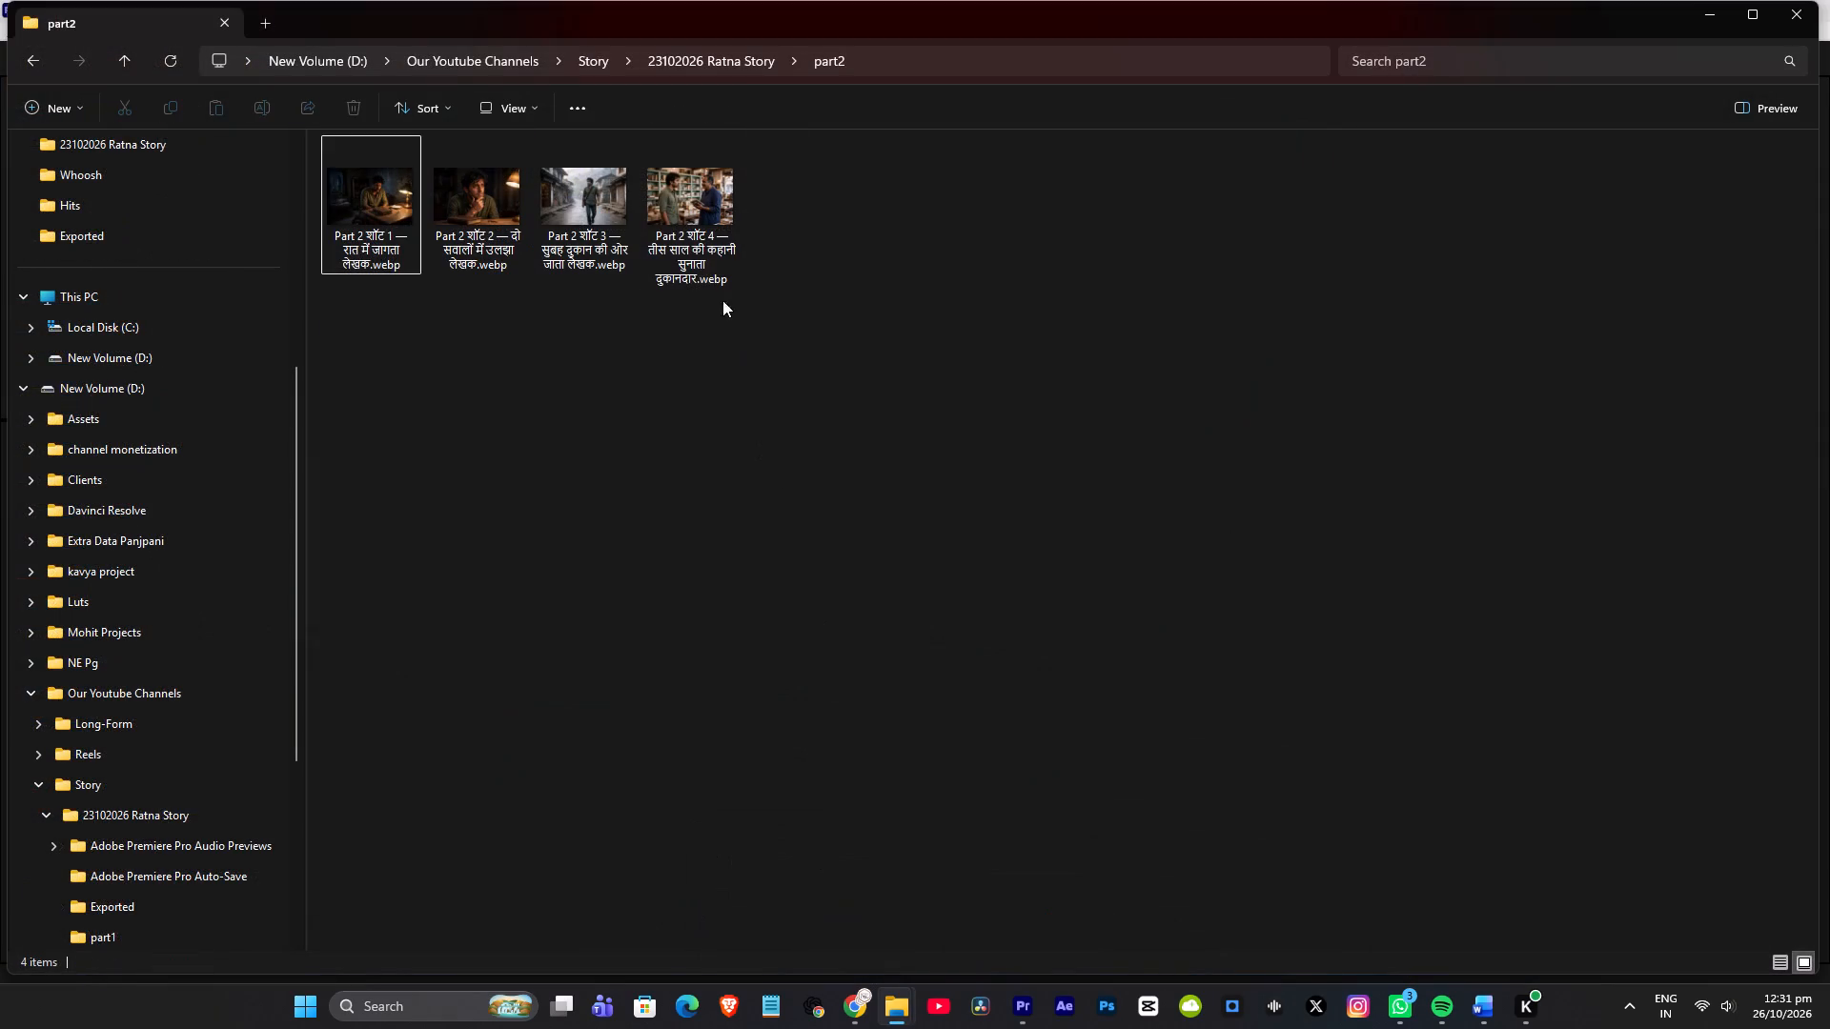
{"action": "left_click", "coordinate": [675, 190]}
{"action": "double_click", "coordinate": [569, 197]}
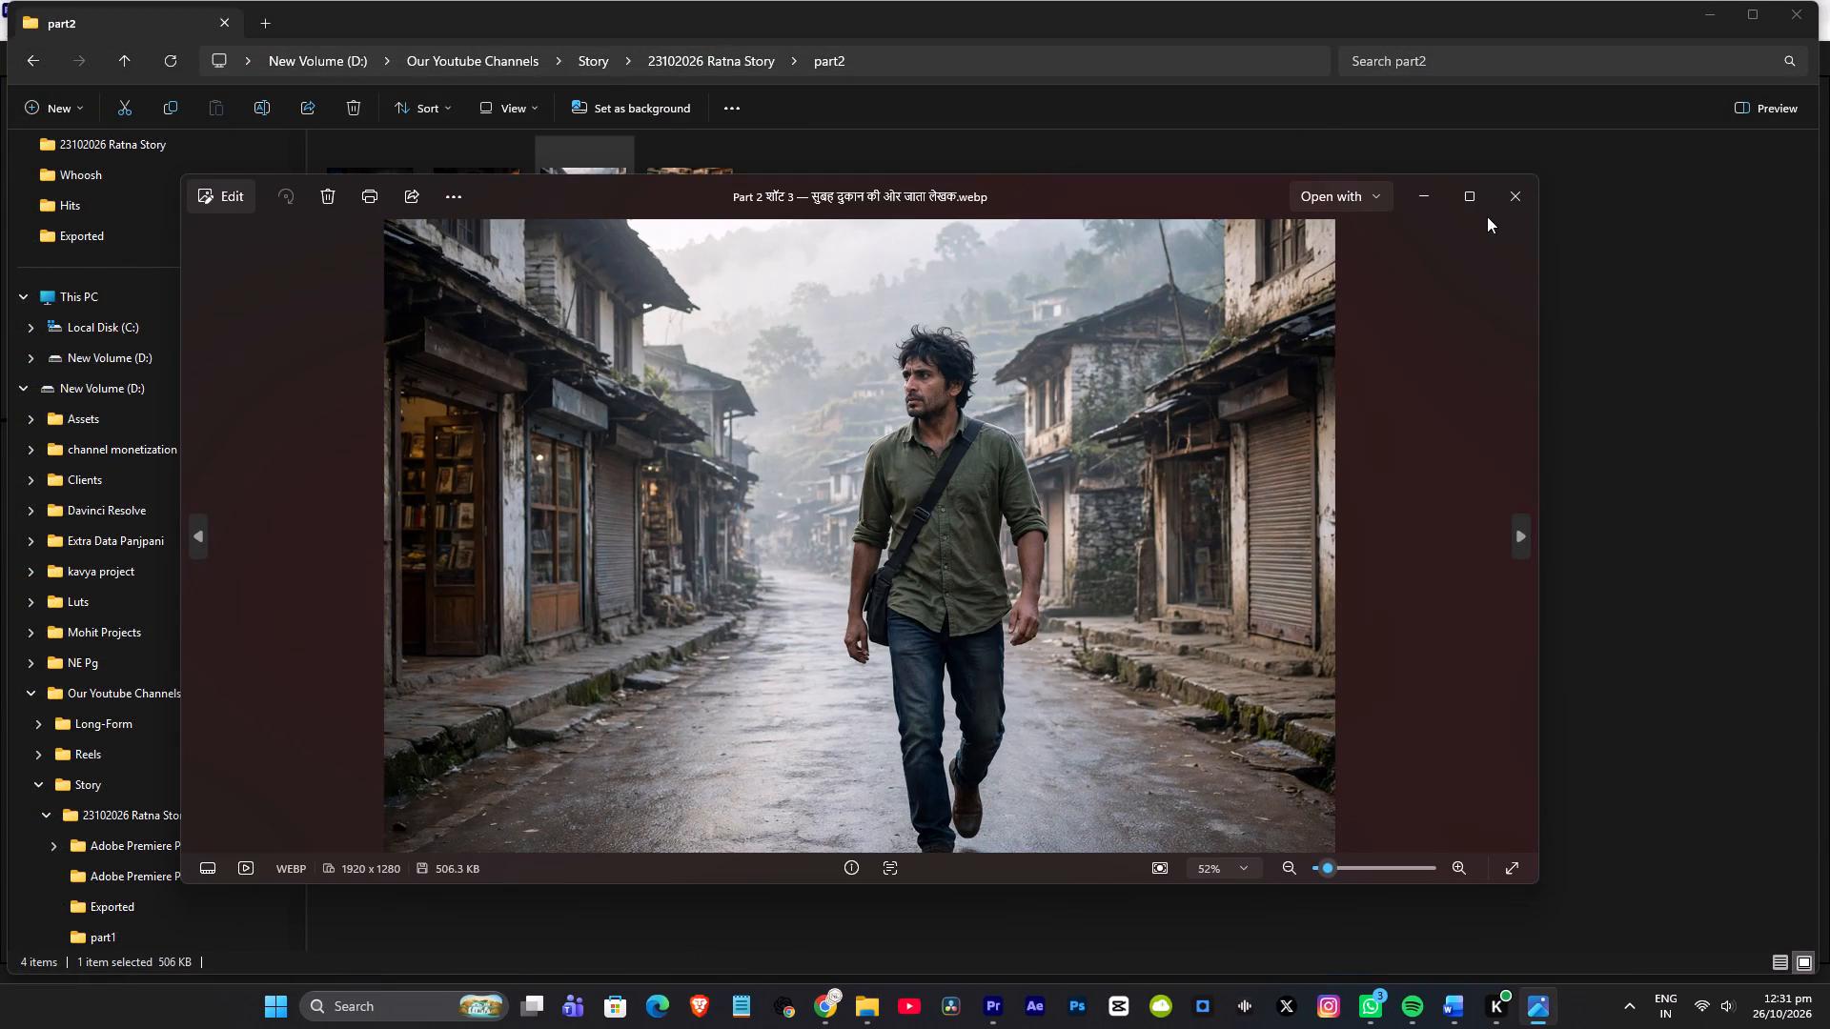
{"action": "left_click", "coordinate": [1514, 194]}
{"action": "left_click", "coordinate": [638, 408]}
{"action": "left_click", "coordinate": [668, 209]}
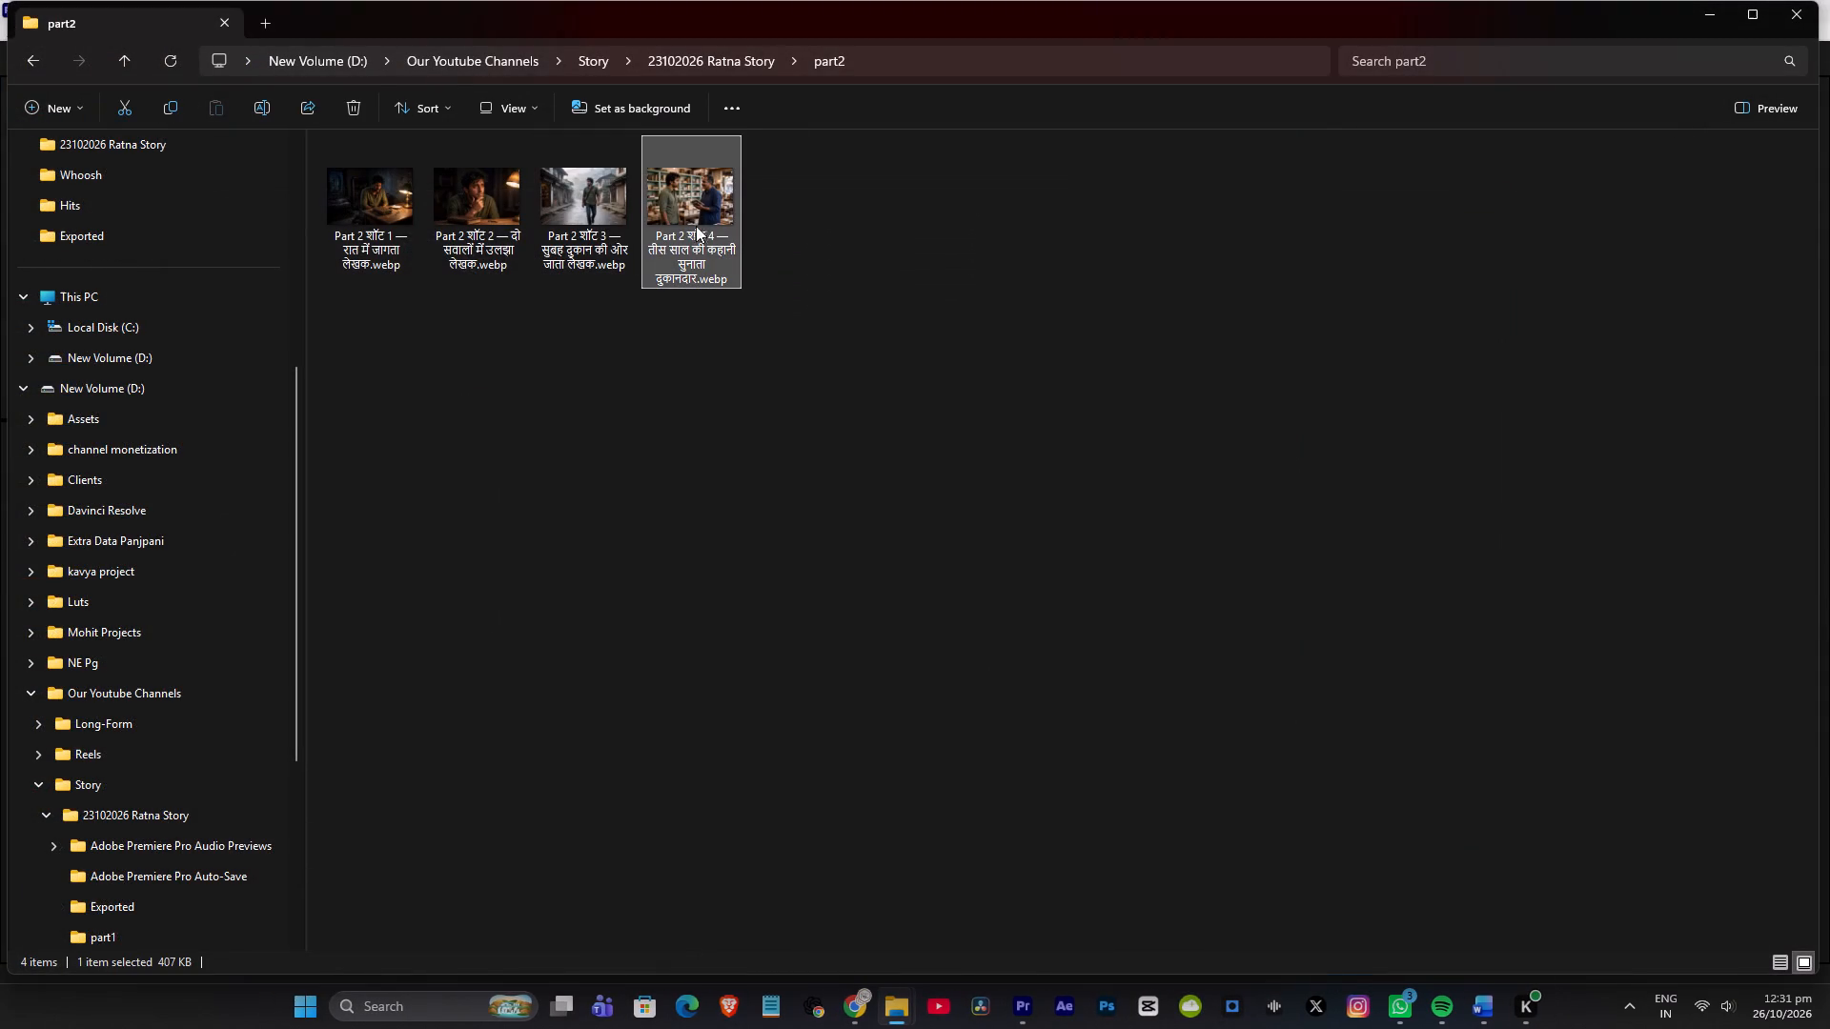
{"action": "left_click_drag", "start_coordinate": [671, 209], "coordinate": [467, 596]}
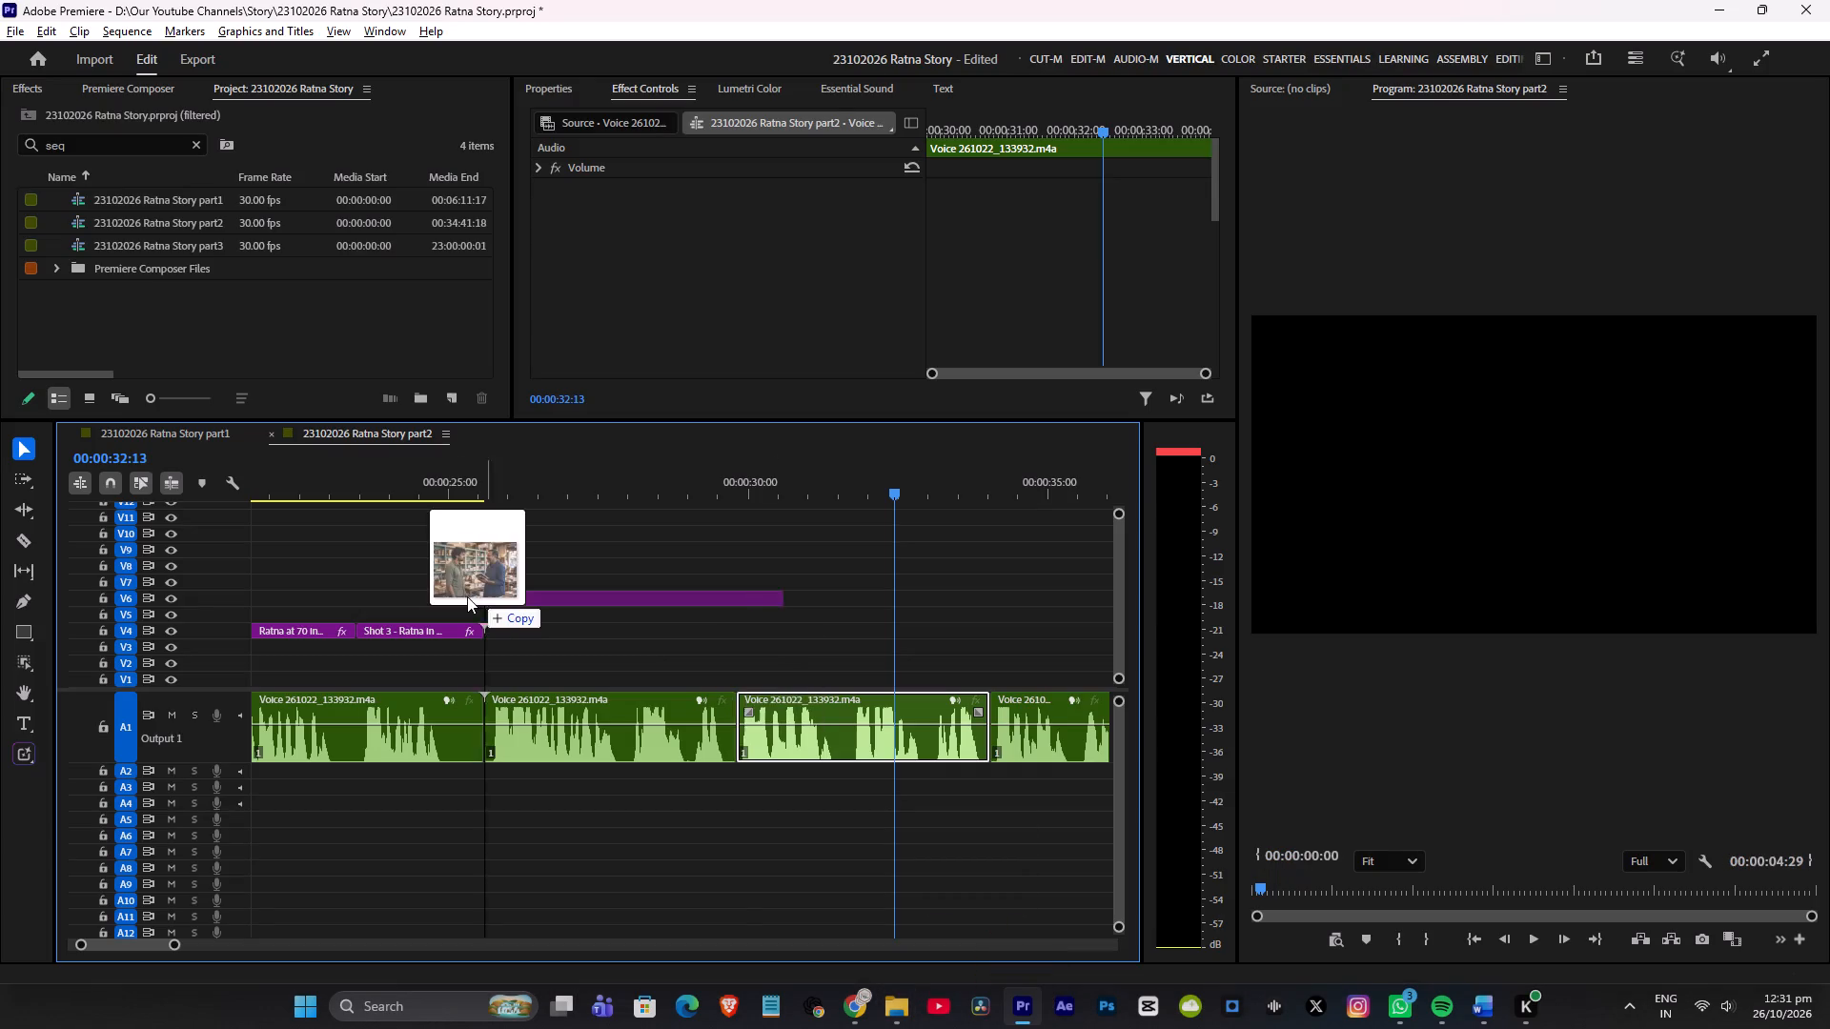
{"action": "left_click_drag", "start_coordinate": [467, 596], "coordinate": [528, 635]}
{"action": "left_click_drag", "start_coordinate": [534, 633], "coordinate": [0, 629]}
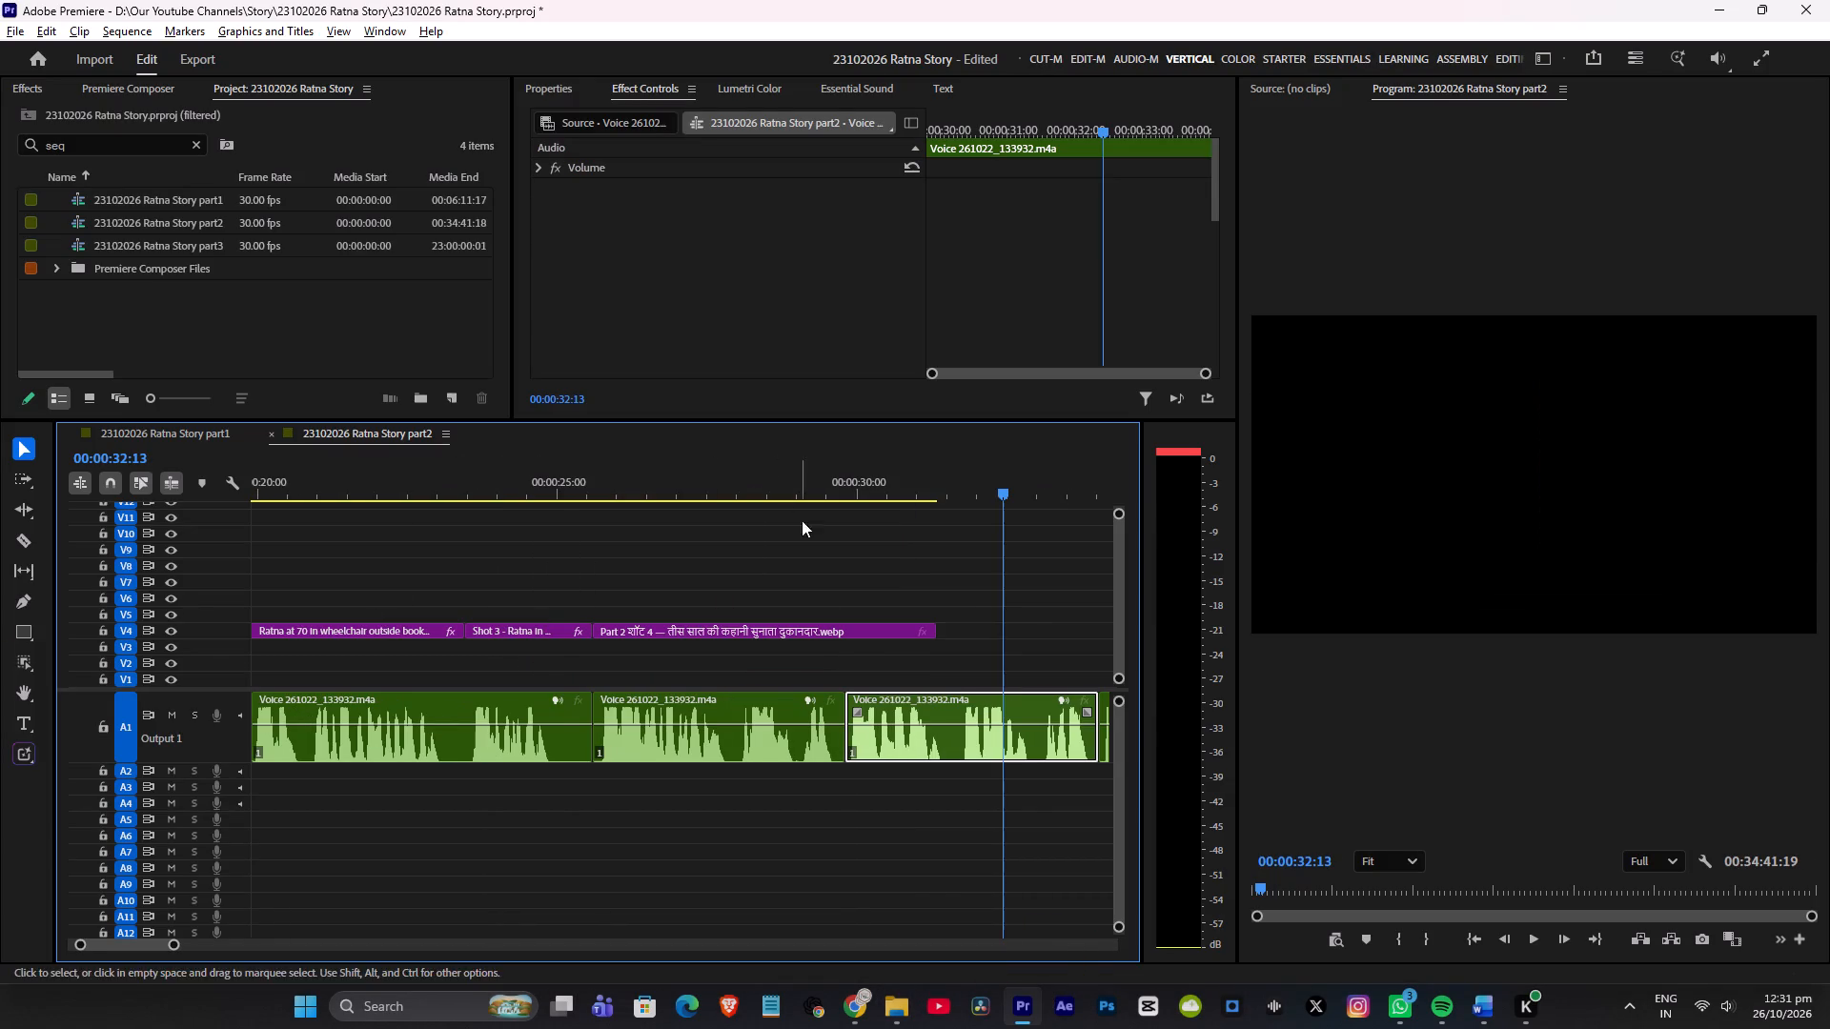
Play the voice-over from the Shot 3 clip and adjust the Shot 4 bookseller image to end at the voice cut near 00:00:34:00.
{"action": "left_click", "coordinate": [566, 467]}
{"action": "key", "text": "space"}
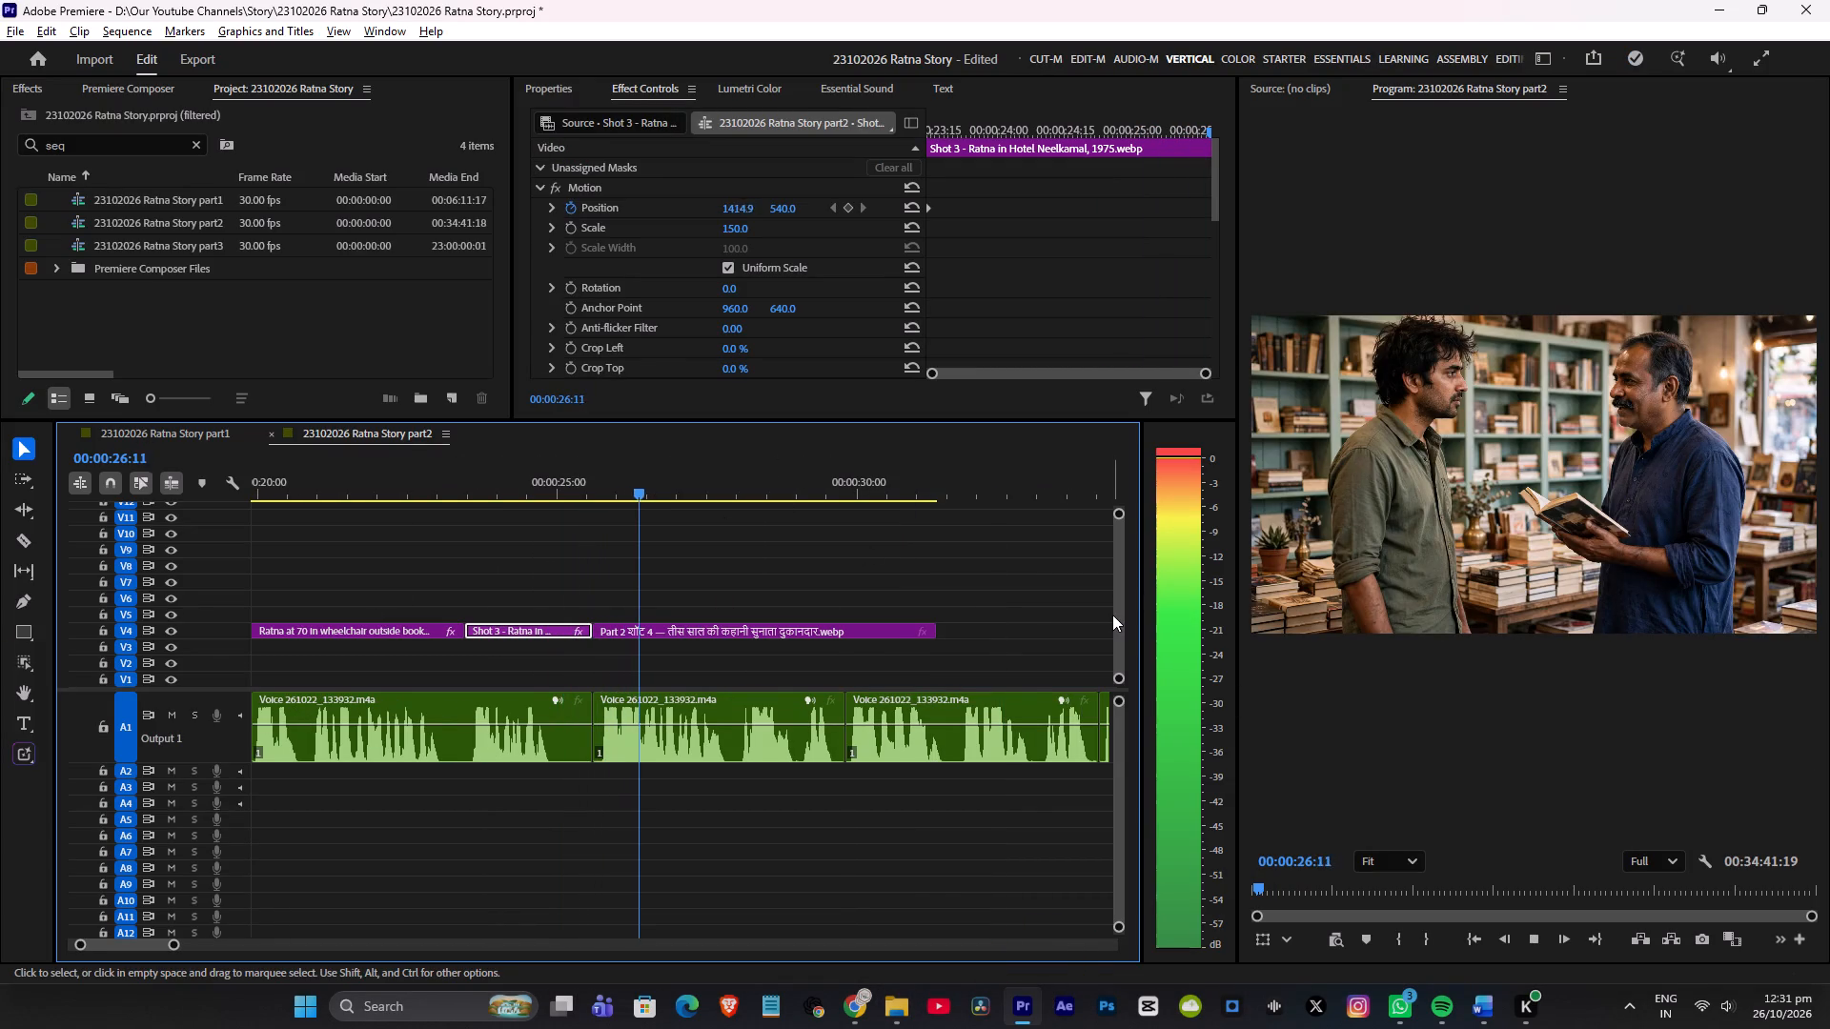
{"action": "scroll", "coordinate": [1112, 615], "scroll_direction": "down", "scroll_amount": 2}
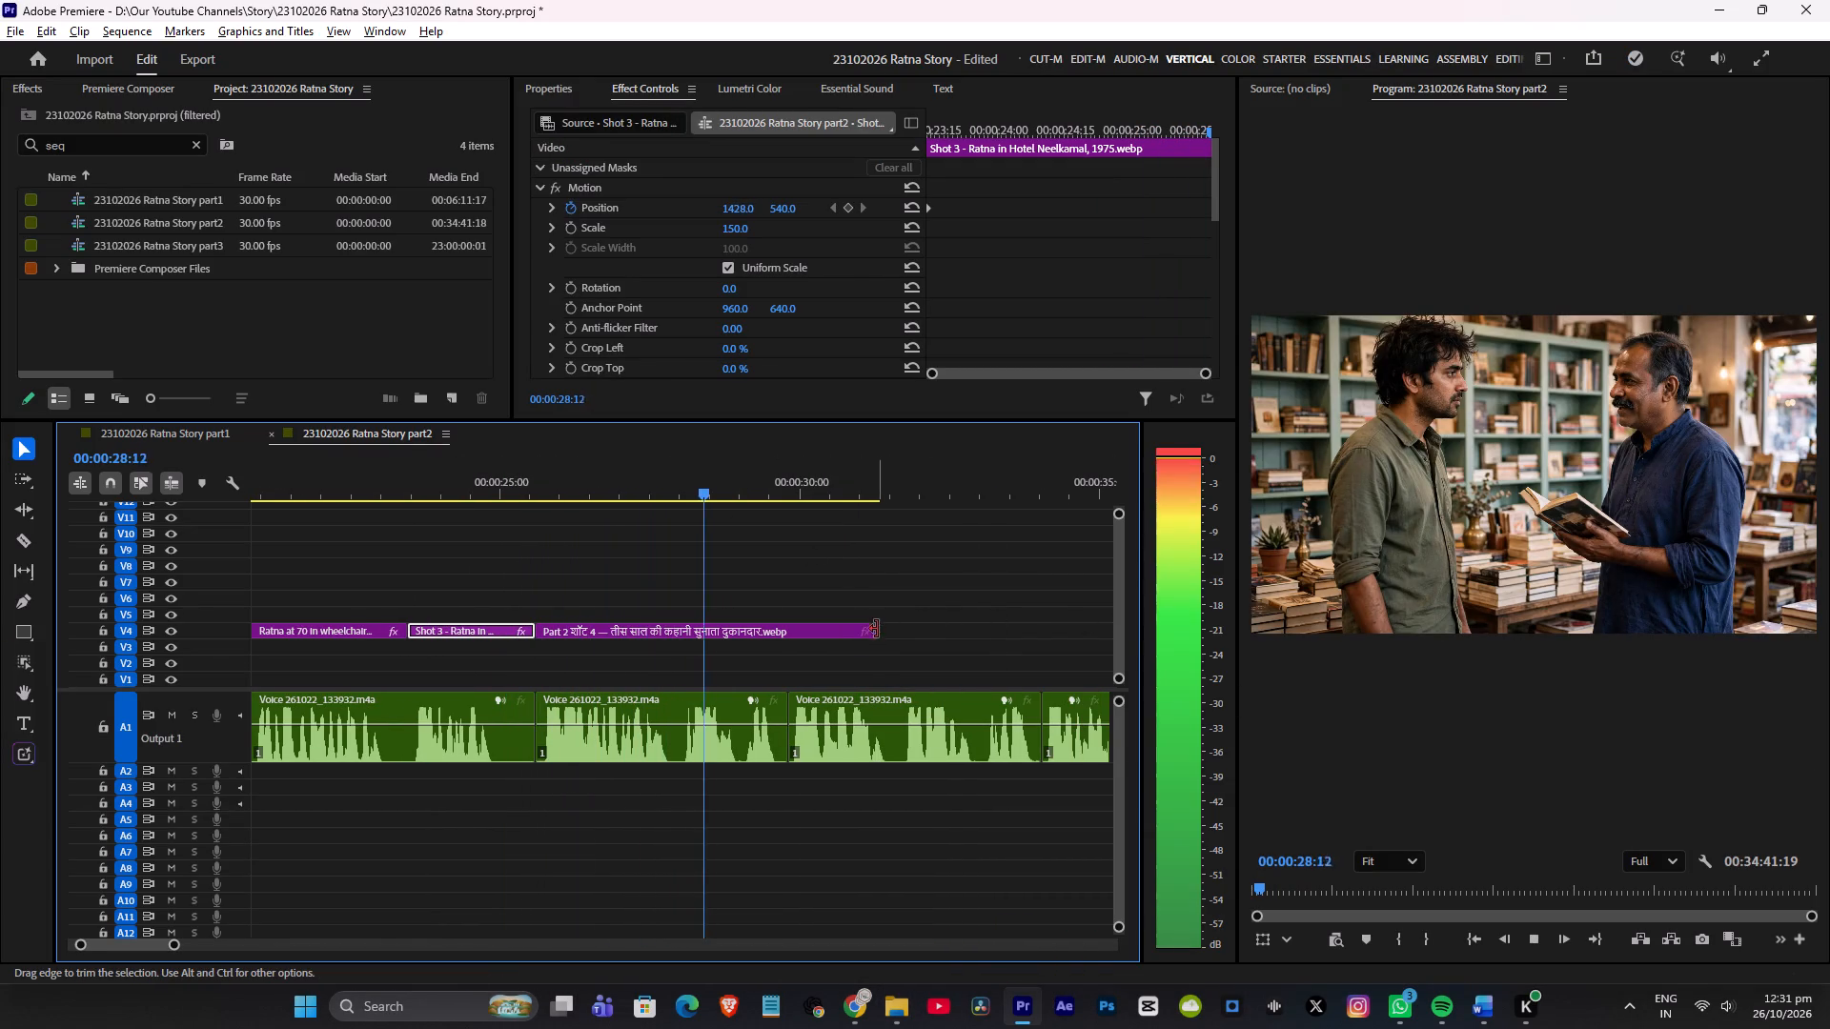
{"action": "left_click_drag", "start_coordinate": [879, 626], "coordinate": [792, 639]}
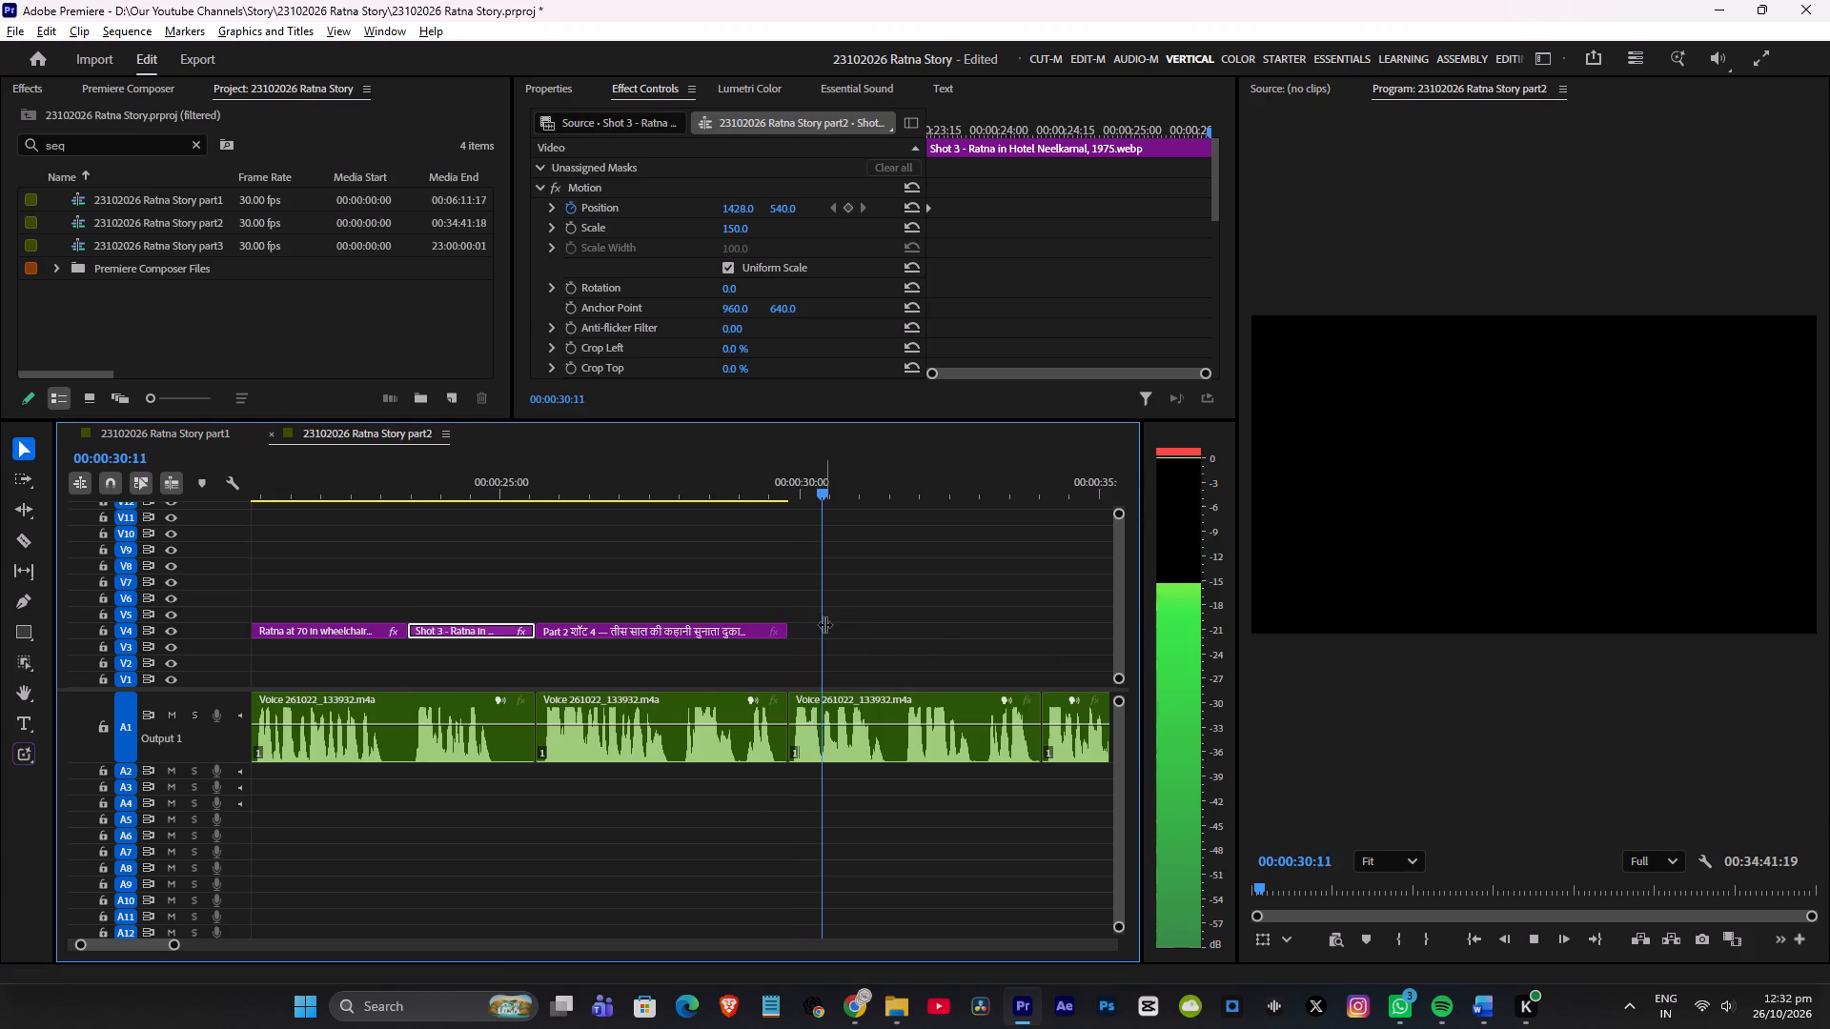
{"action": "scroll", "coordinate": [824, 624], "scroll_direction": "down", "scroll_amount": 5}
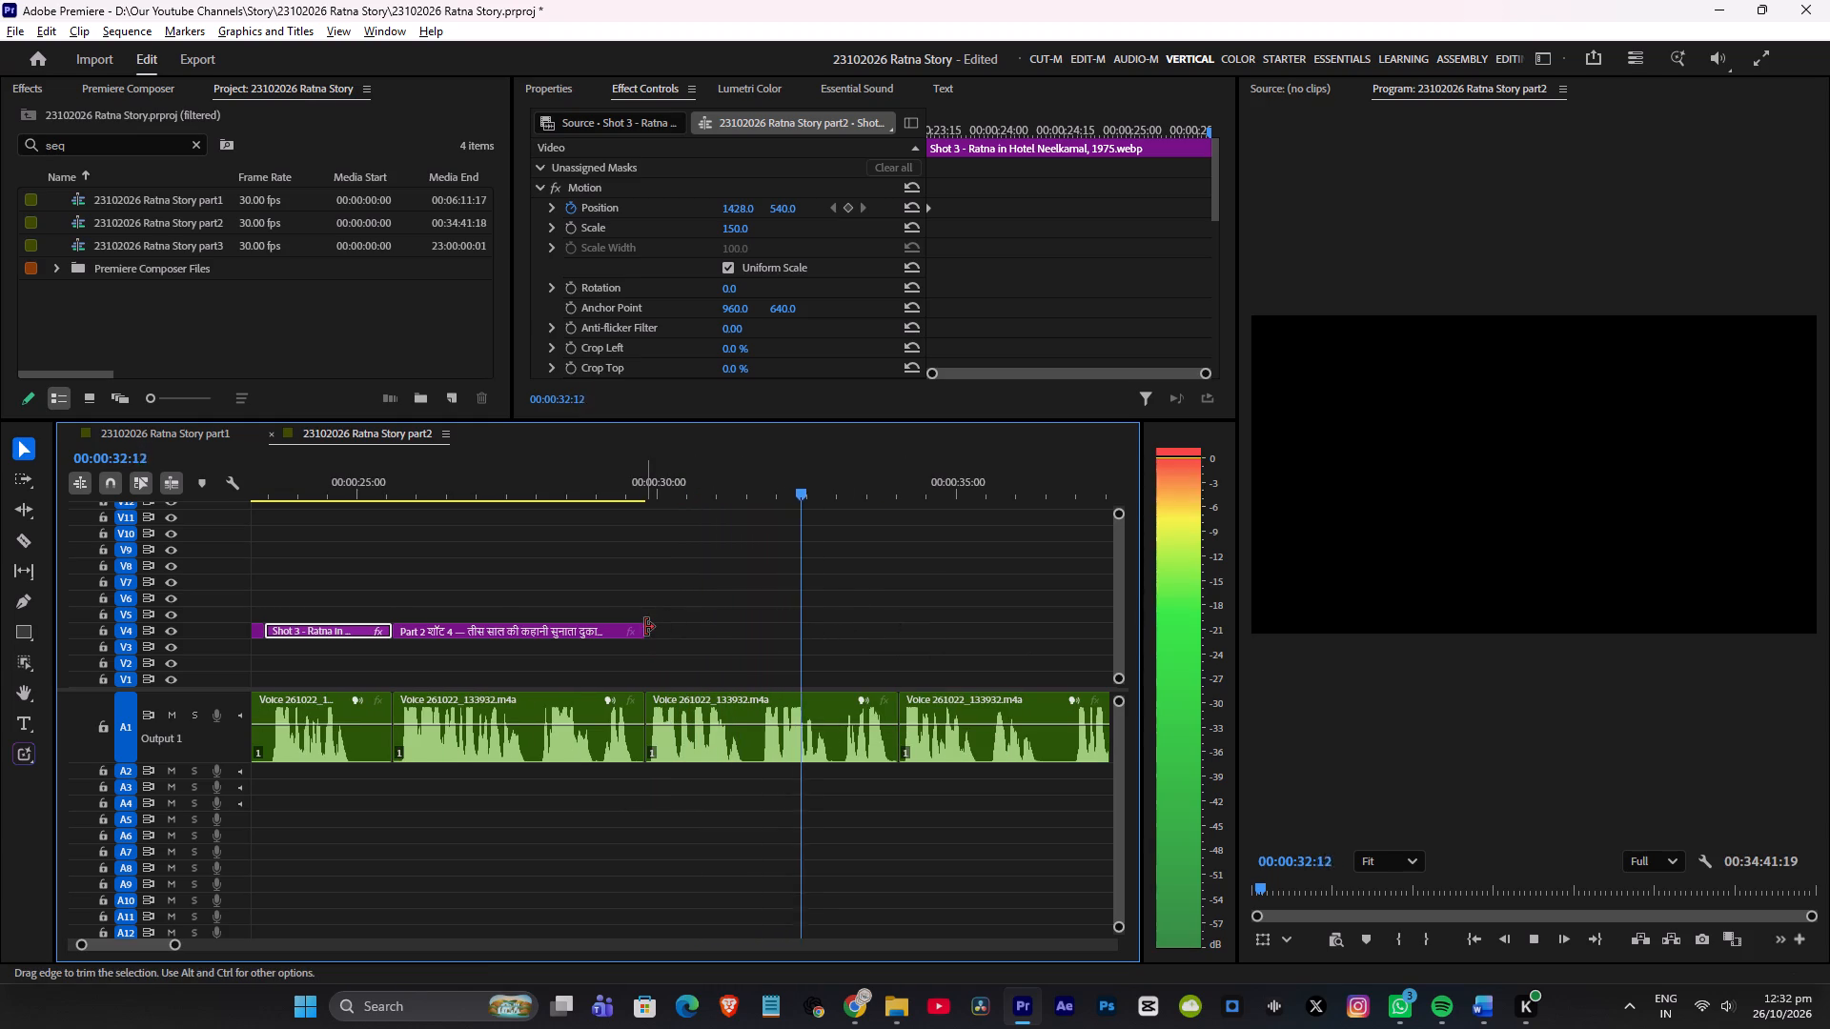
{"action": "left_click_drag", "start_coordinate": [645, 627], "coordinate": [901, 630]}
{"action": "scroll", "coordinate": [903, 611], "scroll_direction": "down", "scroll_amount": 10}
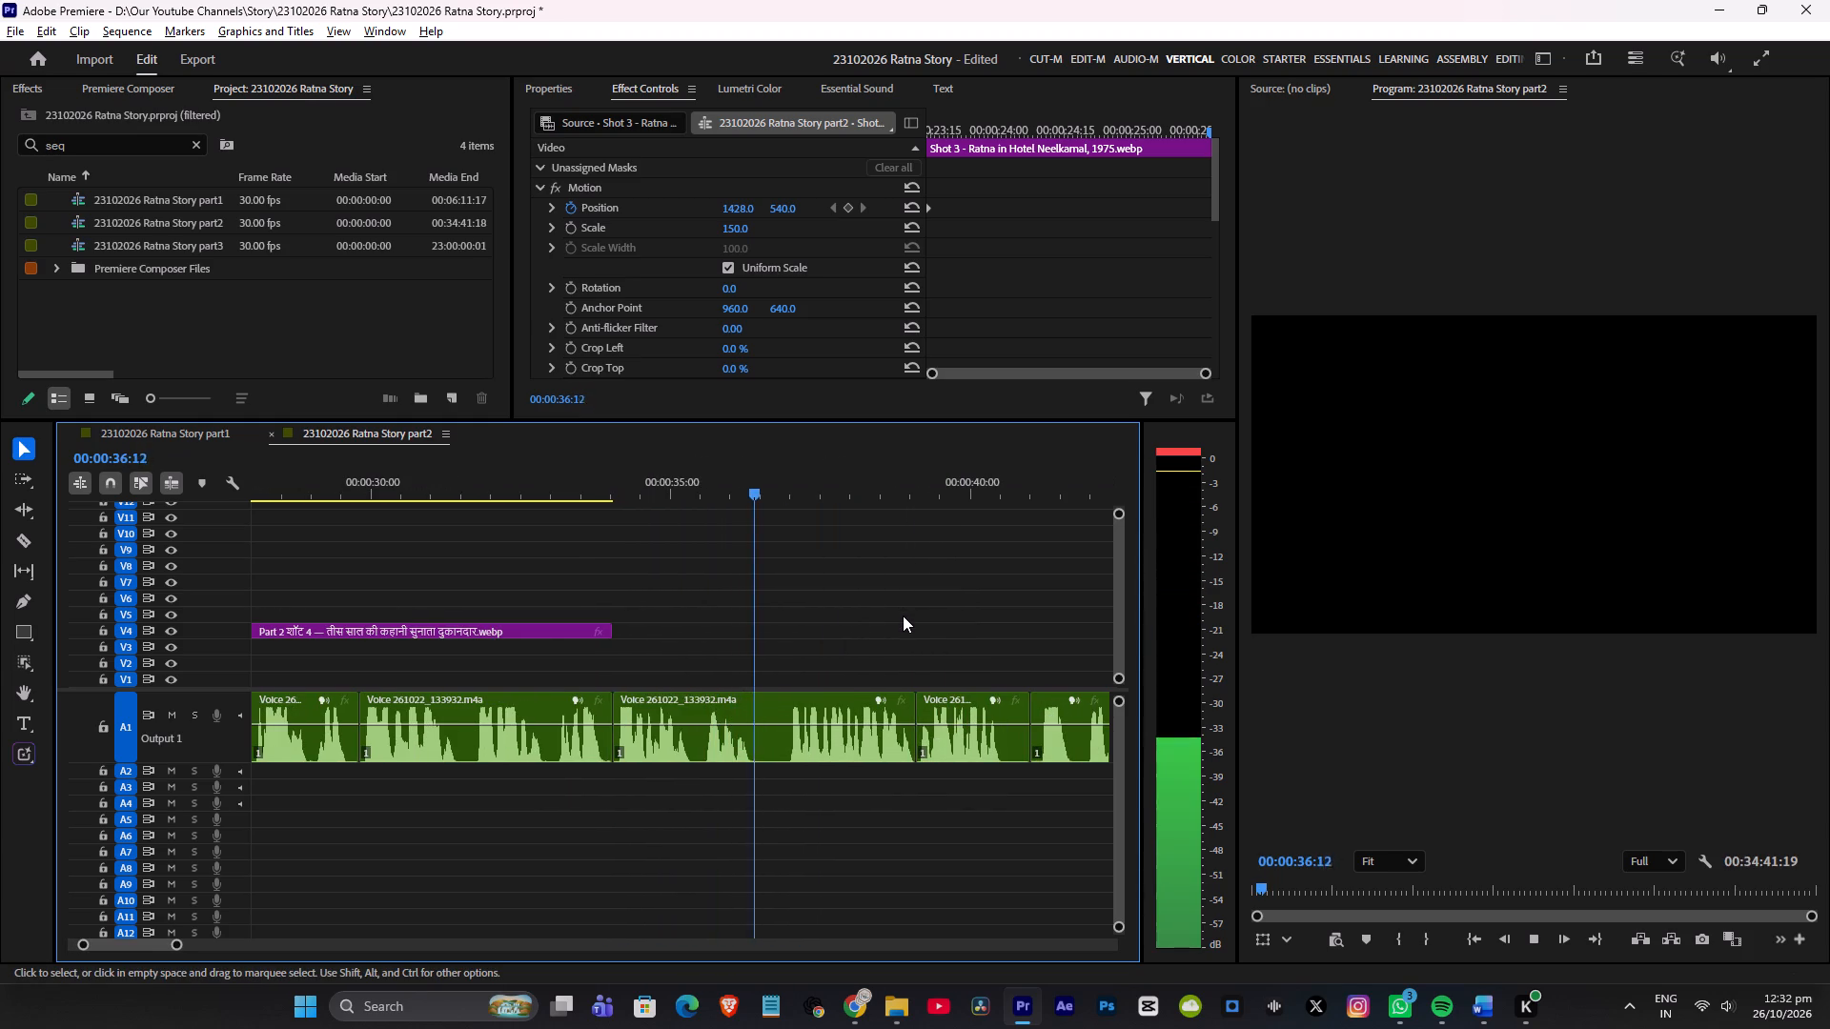
Save the project and check the images in the part2 folder in File Explorer, returning to Premiere.
{"action": "key", "text": "space"}
{"action": "key", "text": "ctrl+s"}
{"action": "key", "text": "alt+Tab"}
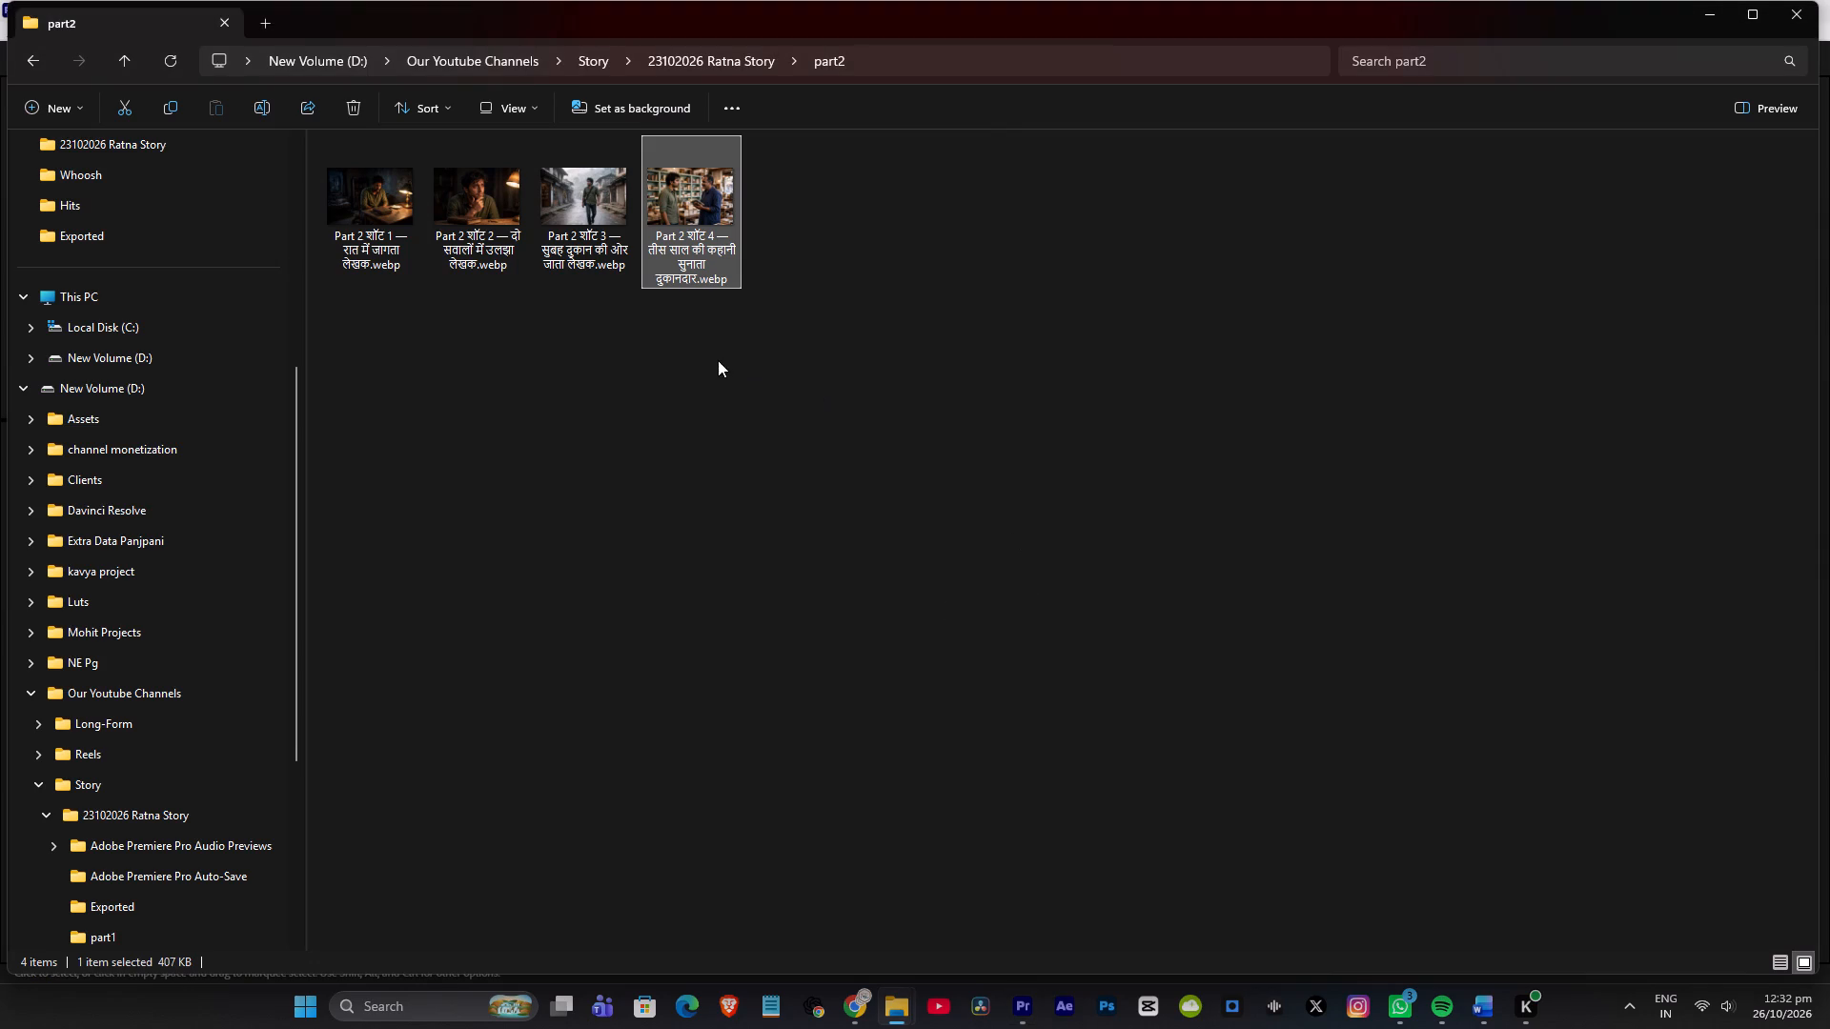
{"action": "key", "text": "alt+Tab"}
Scrub through the closing shots of the part1 sequence and copy the "Ratna in wheelchair from behind - face covered, dark scene" clip.
{"action": "left_click", "coordinate": [197, 435]}
{"action": "scroll", "coordinate": [855, 549], "scroll_direction": "down", "scroll_amount": 2}
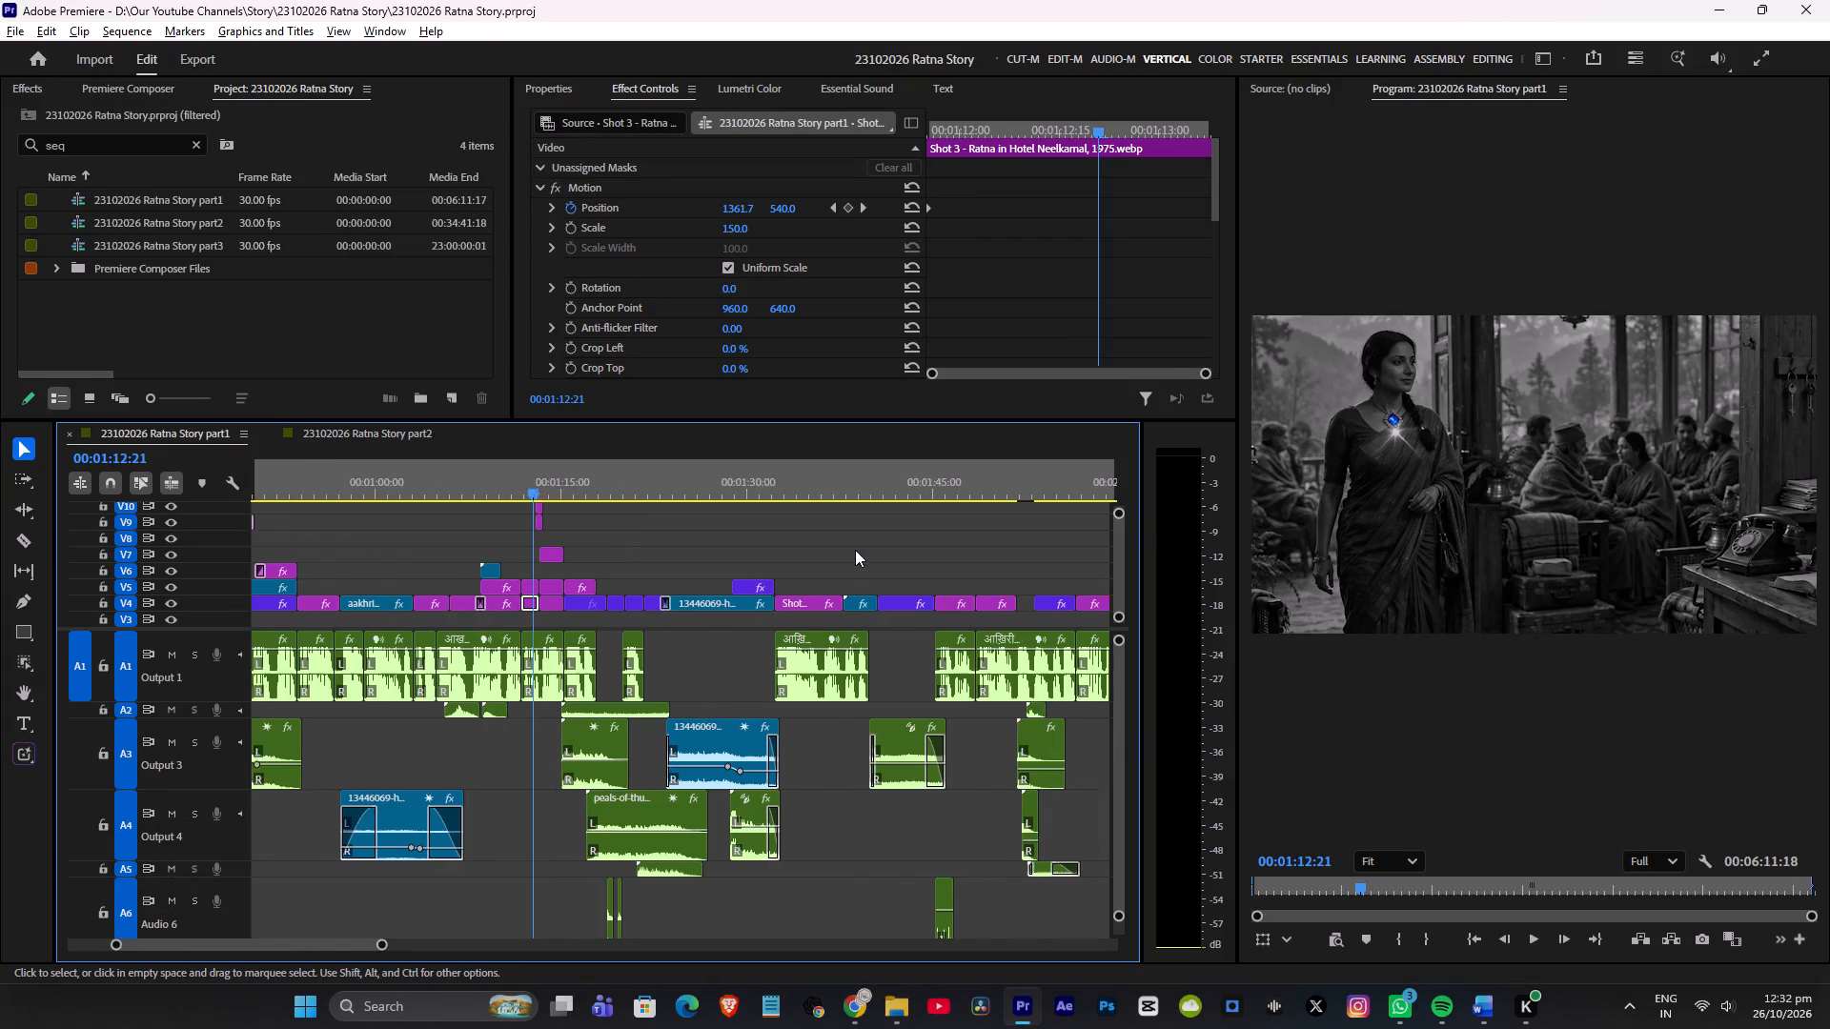
{"action": "scroll", "coordinate": [855, 550], "scroll_direction": "down", "scroll_amount": 20}
{"action": "scroll", "coordinate": [855, 550], "scroll_direction": "down", "scroll_amount": 3}
{"action": "scroll", "coordinate": [1001, 513], "scroll_direction": "down", "scroll_amount": 6}
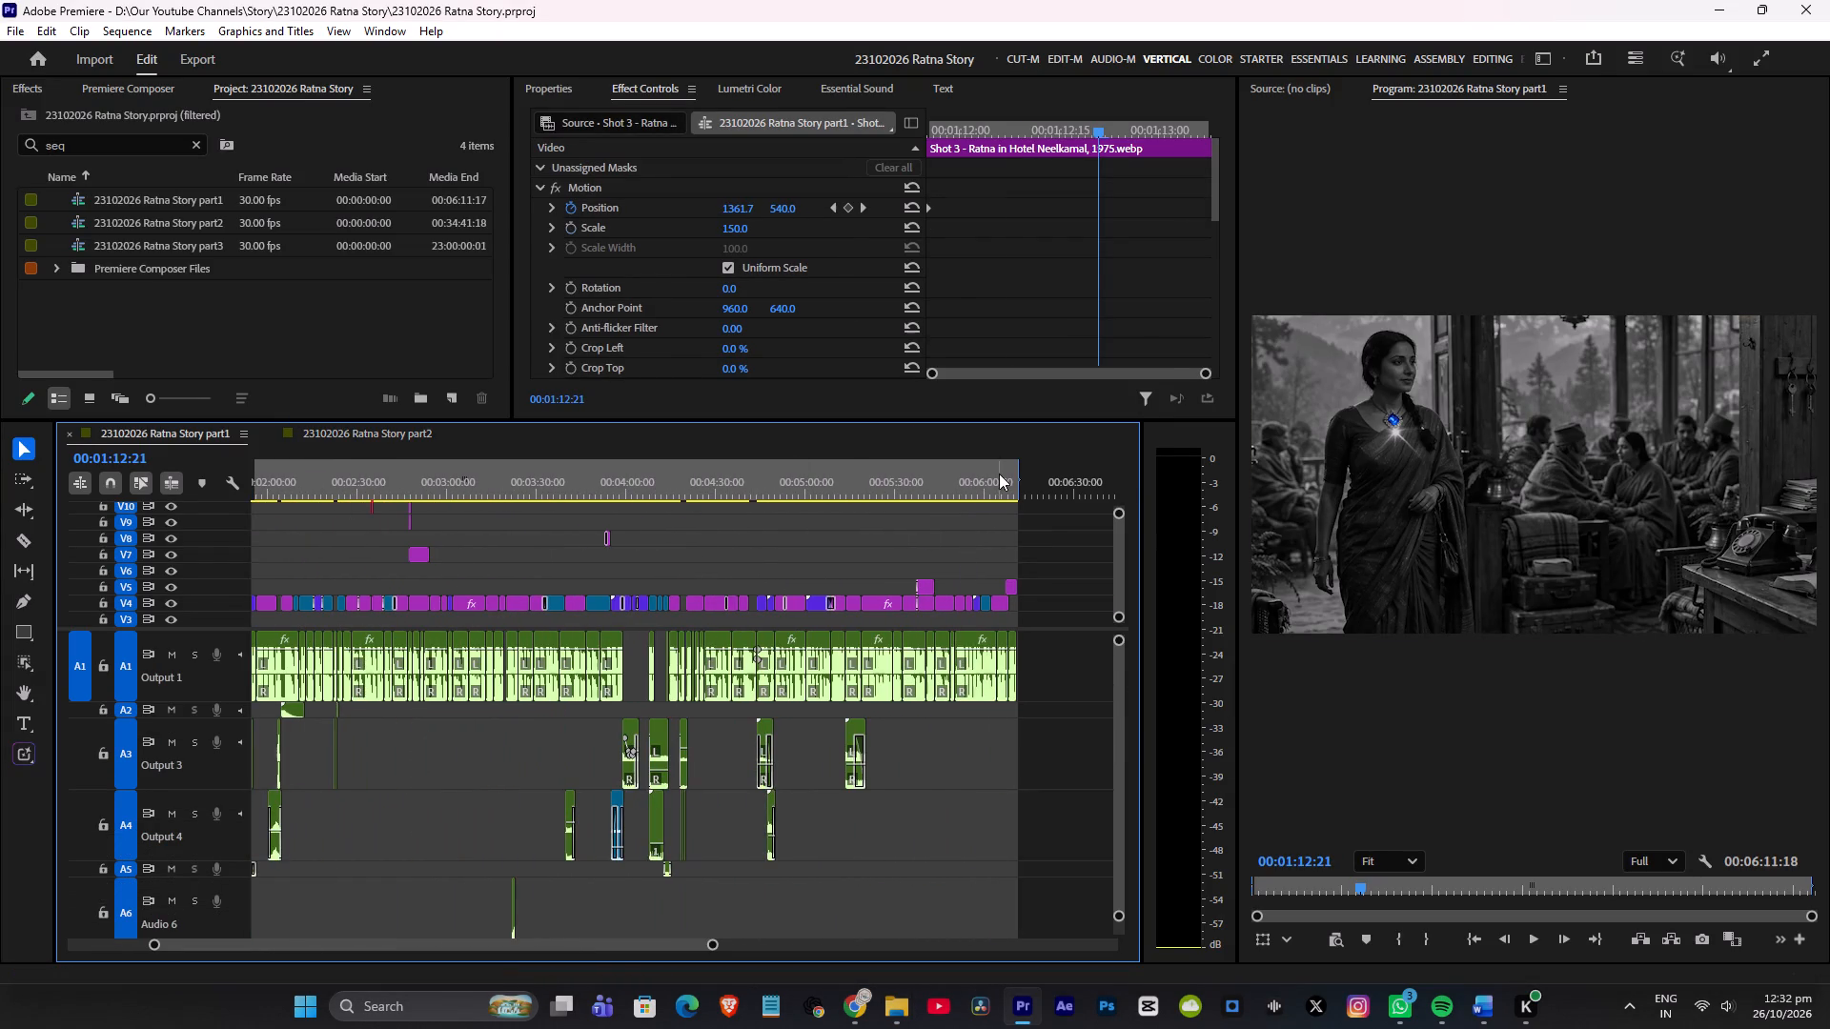
{"action": "left_click", "coordinate": [999, 474]}
{"action": "scroll", "coordinate": [1033, 511], "scroll_direction": "up", "scroll_amount": 10, "text": "alt"}
{"action": "left_click", "coordinate": [898, 477]}
{"action": "left_click", "coordinate": [872, 482]}
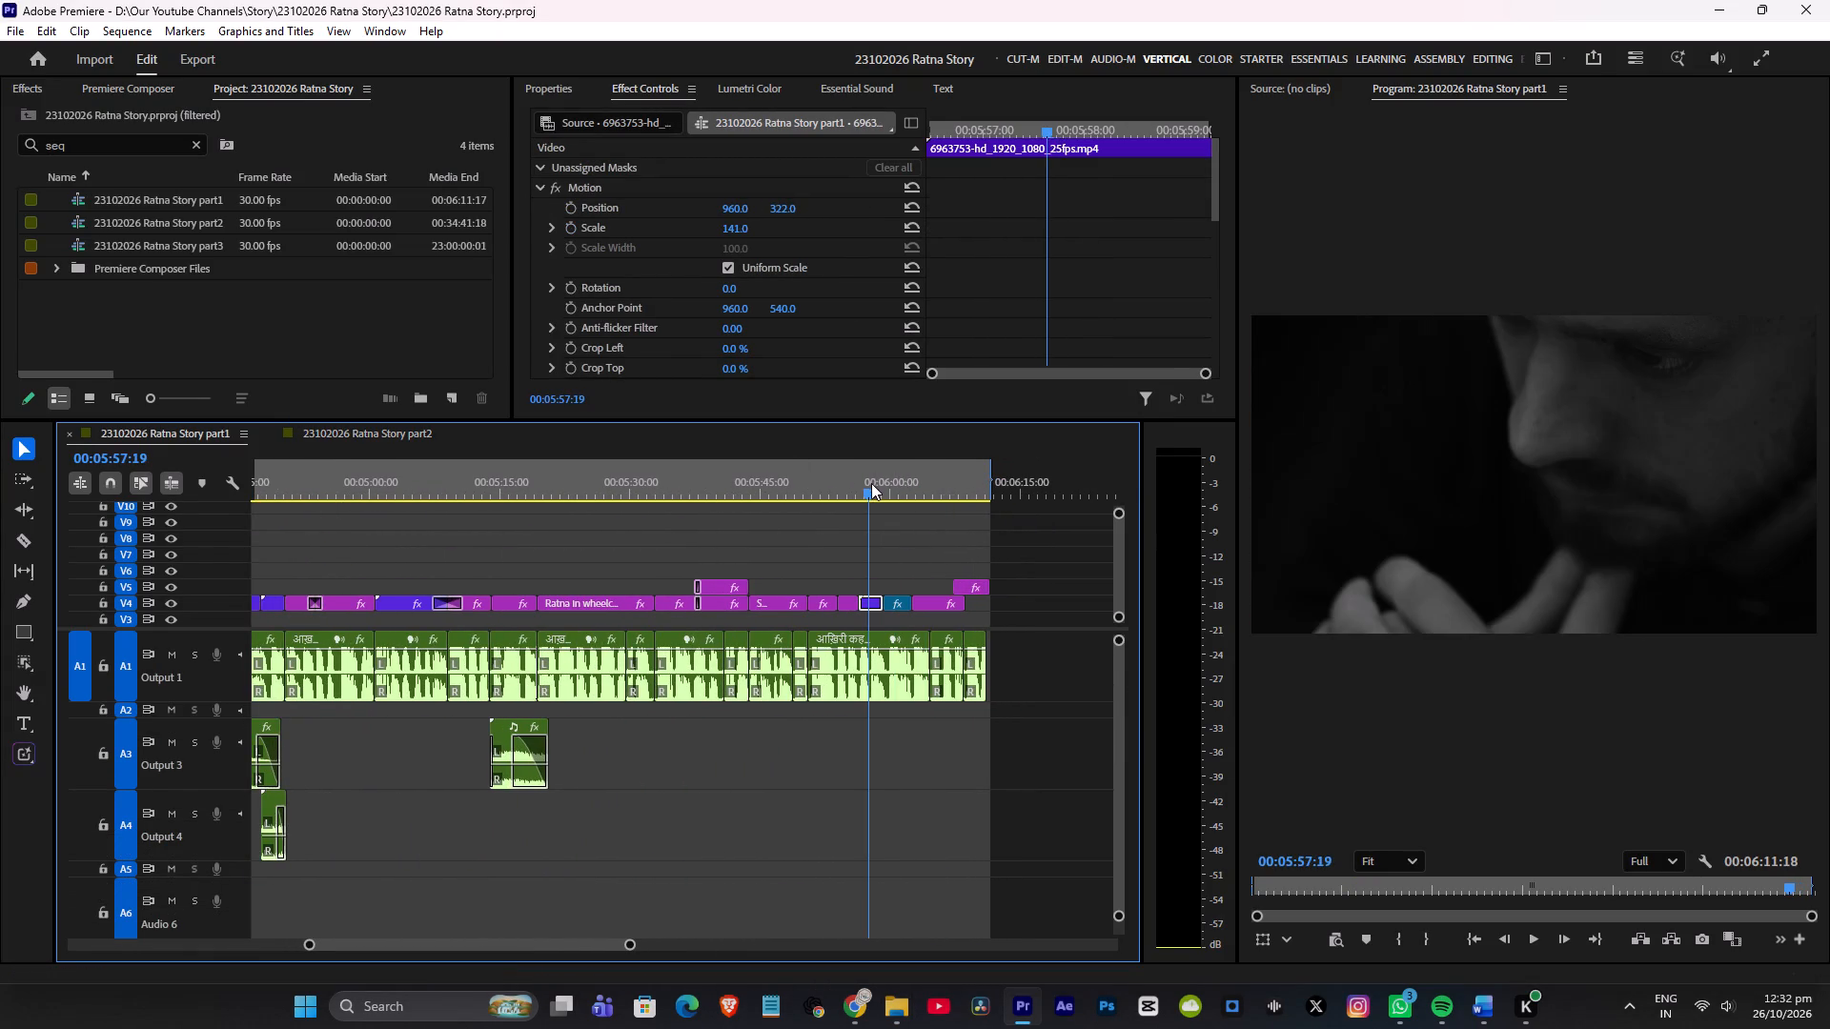
{"action": "left_click_drag", "start_coordinate": [853, 483], "coordinate": [978, 483]}
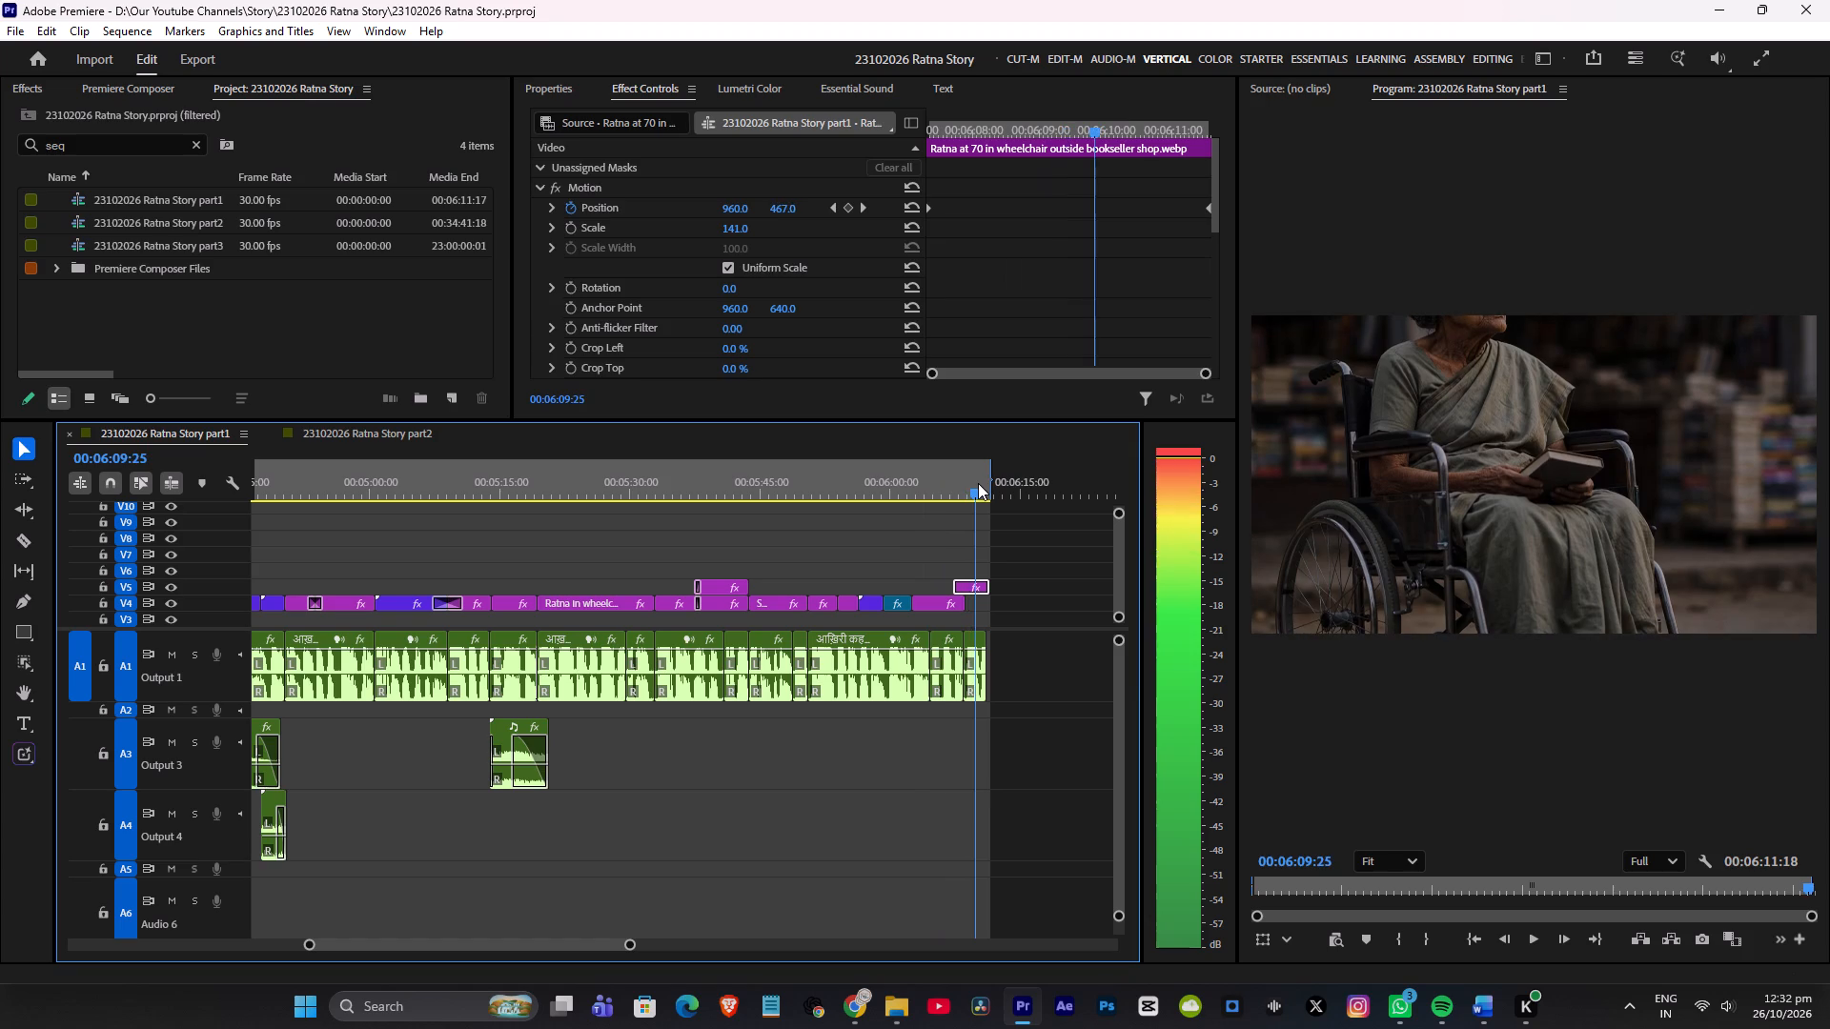
{"action": "left_click_drag", "start_coordinate": [978, 483], "coordinate": [853, 506]}
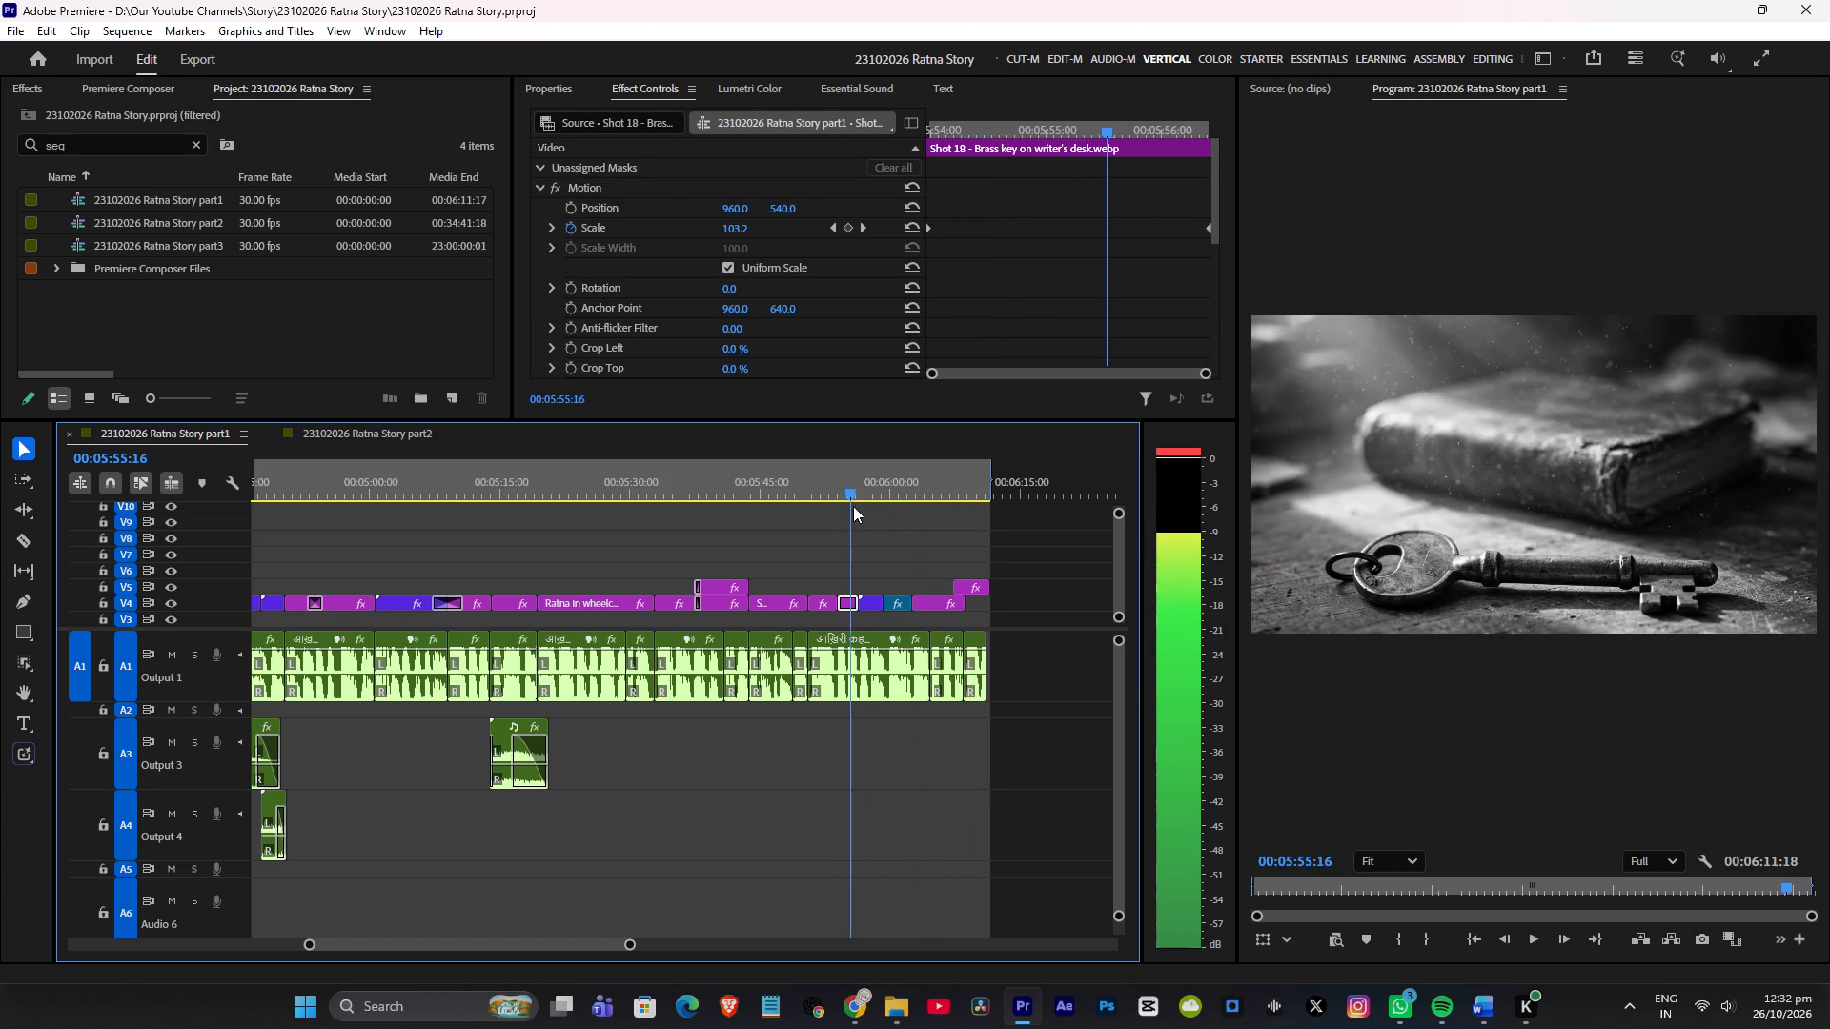
{"action": "left_click_drag", "start_coordinate": [853, 506], "coordinate": [789, 520]}
{"action": "scroll", "coordinate": [810, 549], "scroll_direction": "down", "scroll_amount": 3}
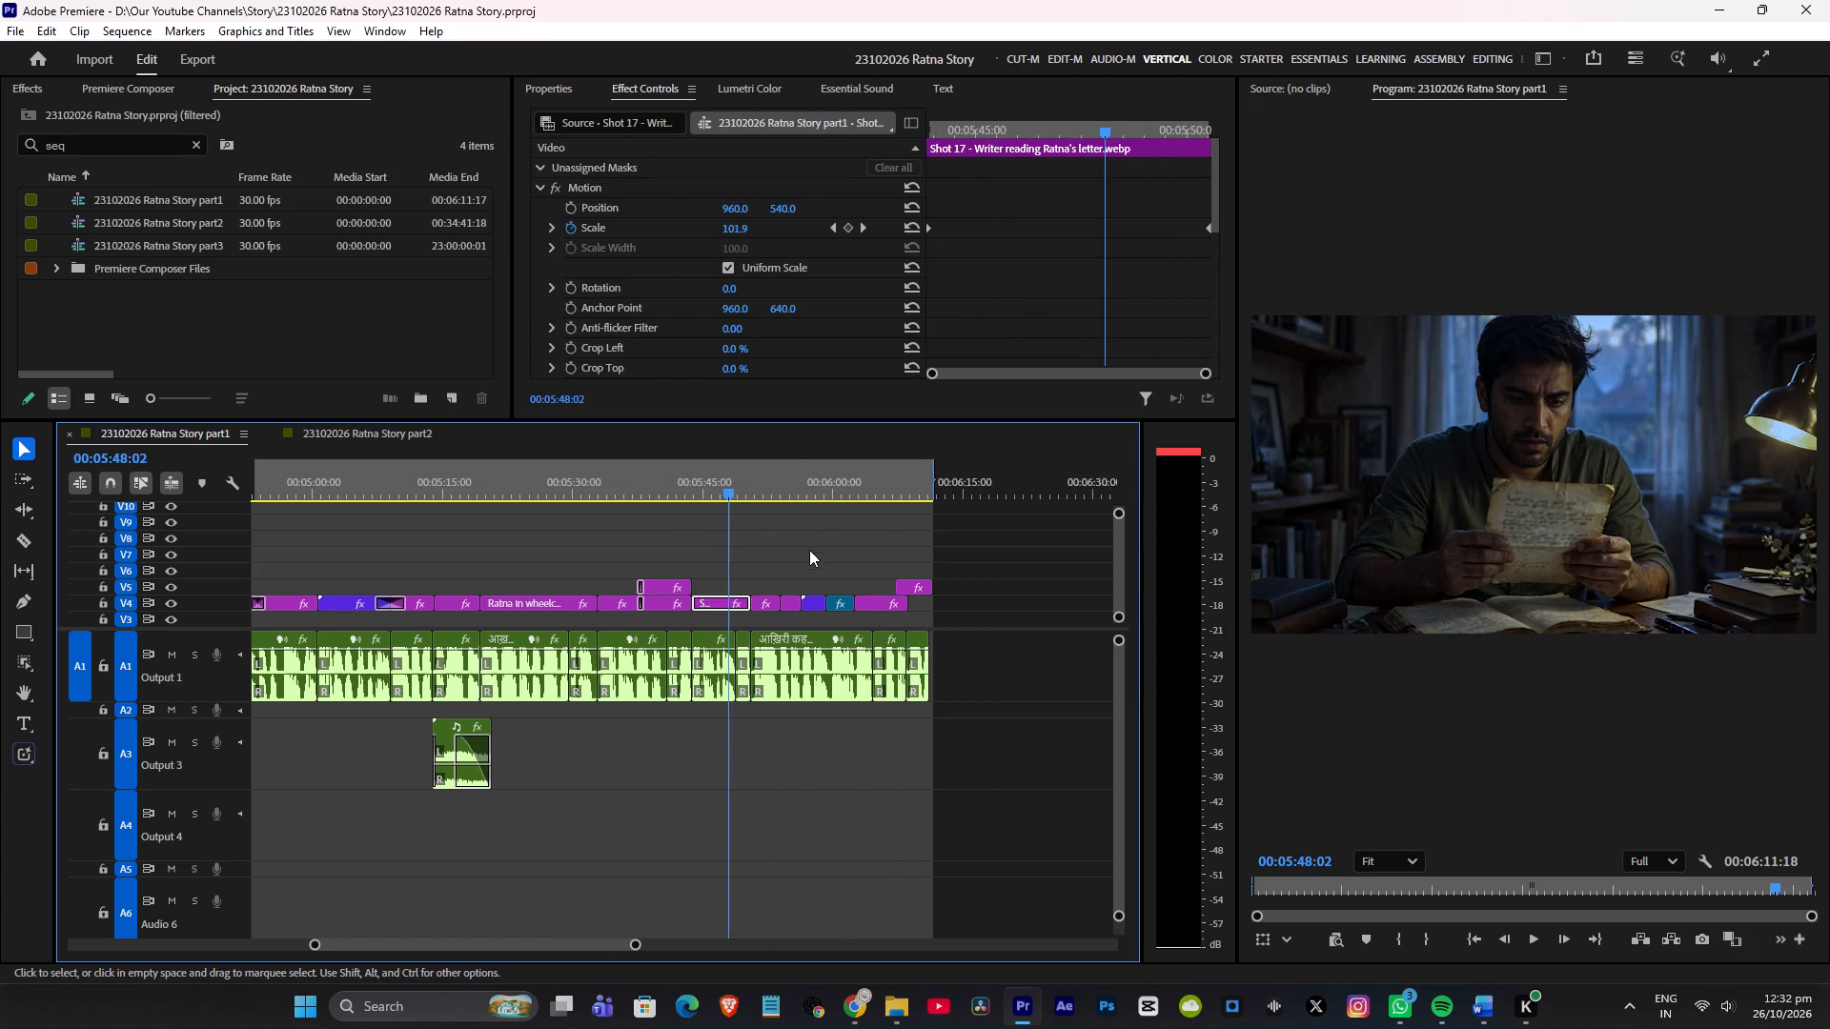
{"action": "left_click", "coordinate": [660, 478]}
{"action": "left_click_drag", "start_coordinate": [613, 479], "coordinate": [600, 482]}
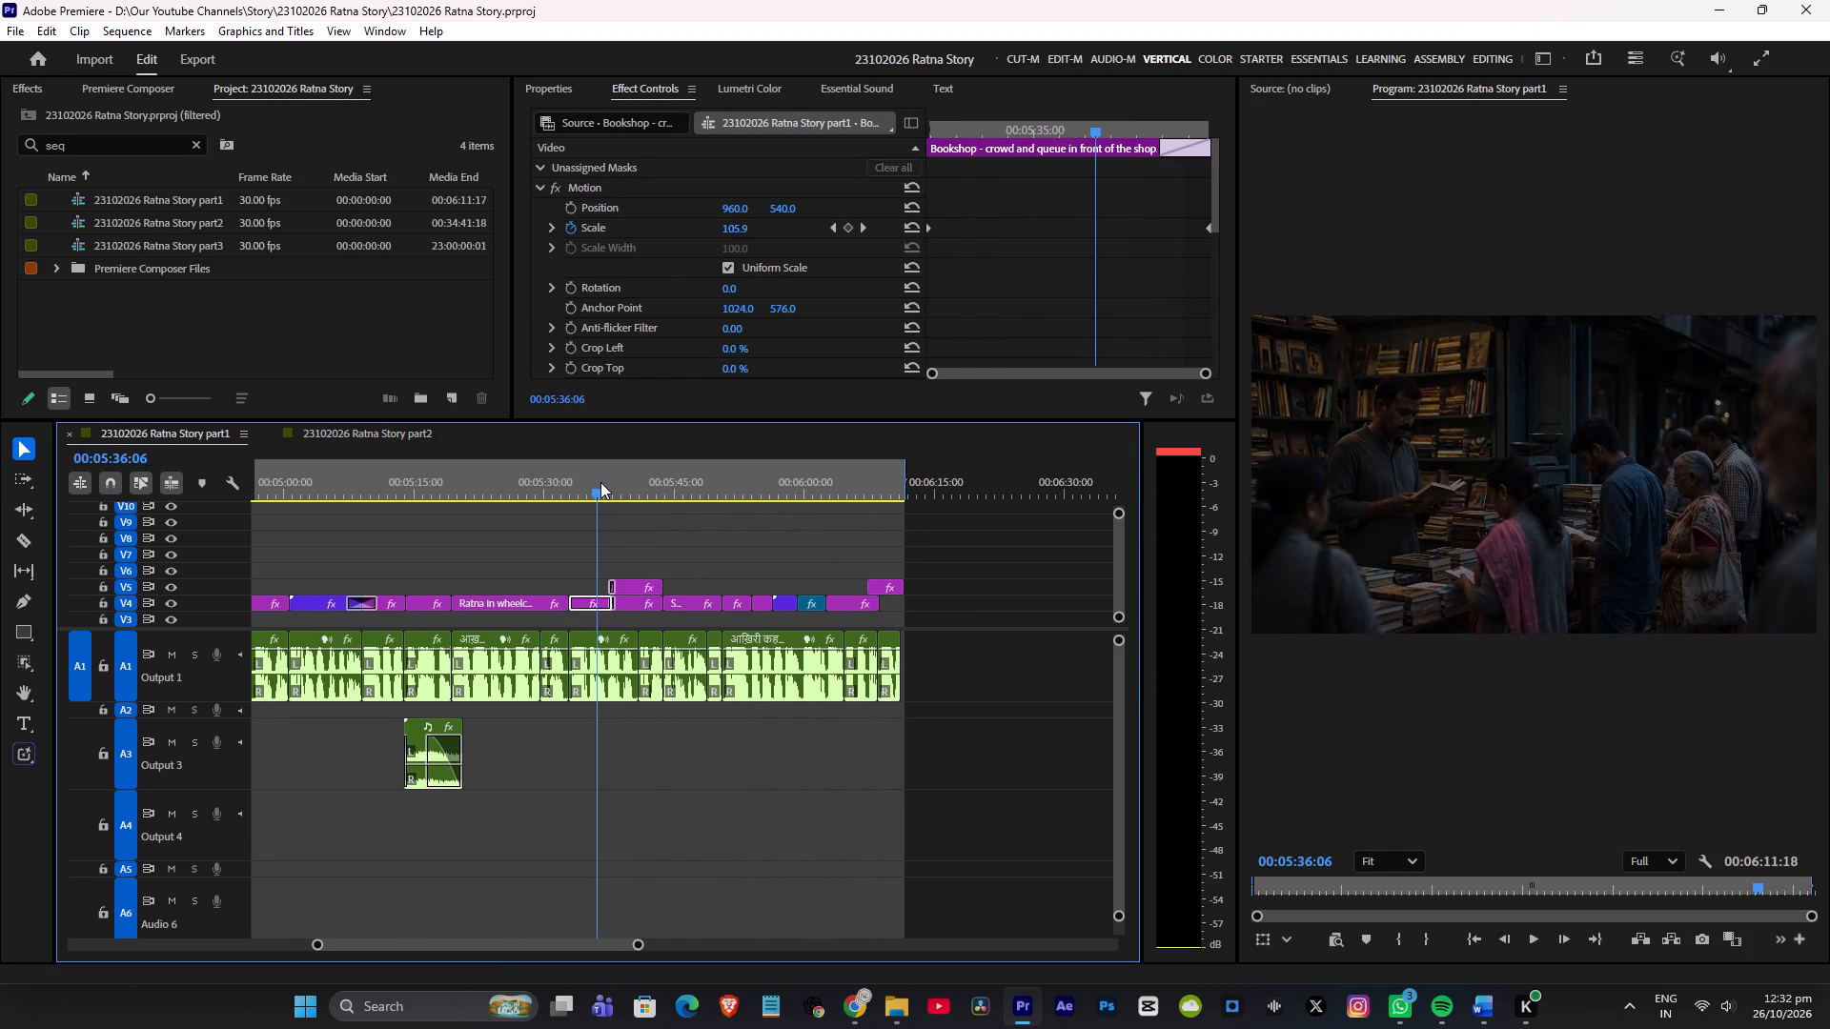
{"action": "left_click_drag", "start_coordinate": [600, 482], "coordinate": [566, 495]}
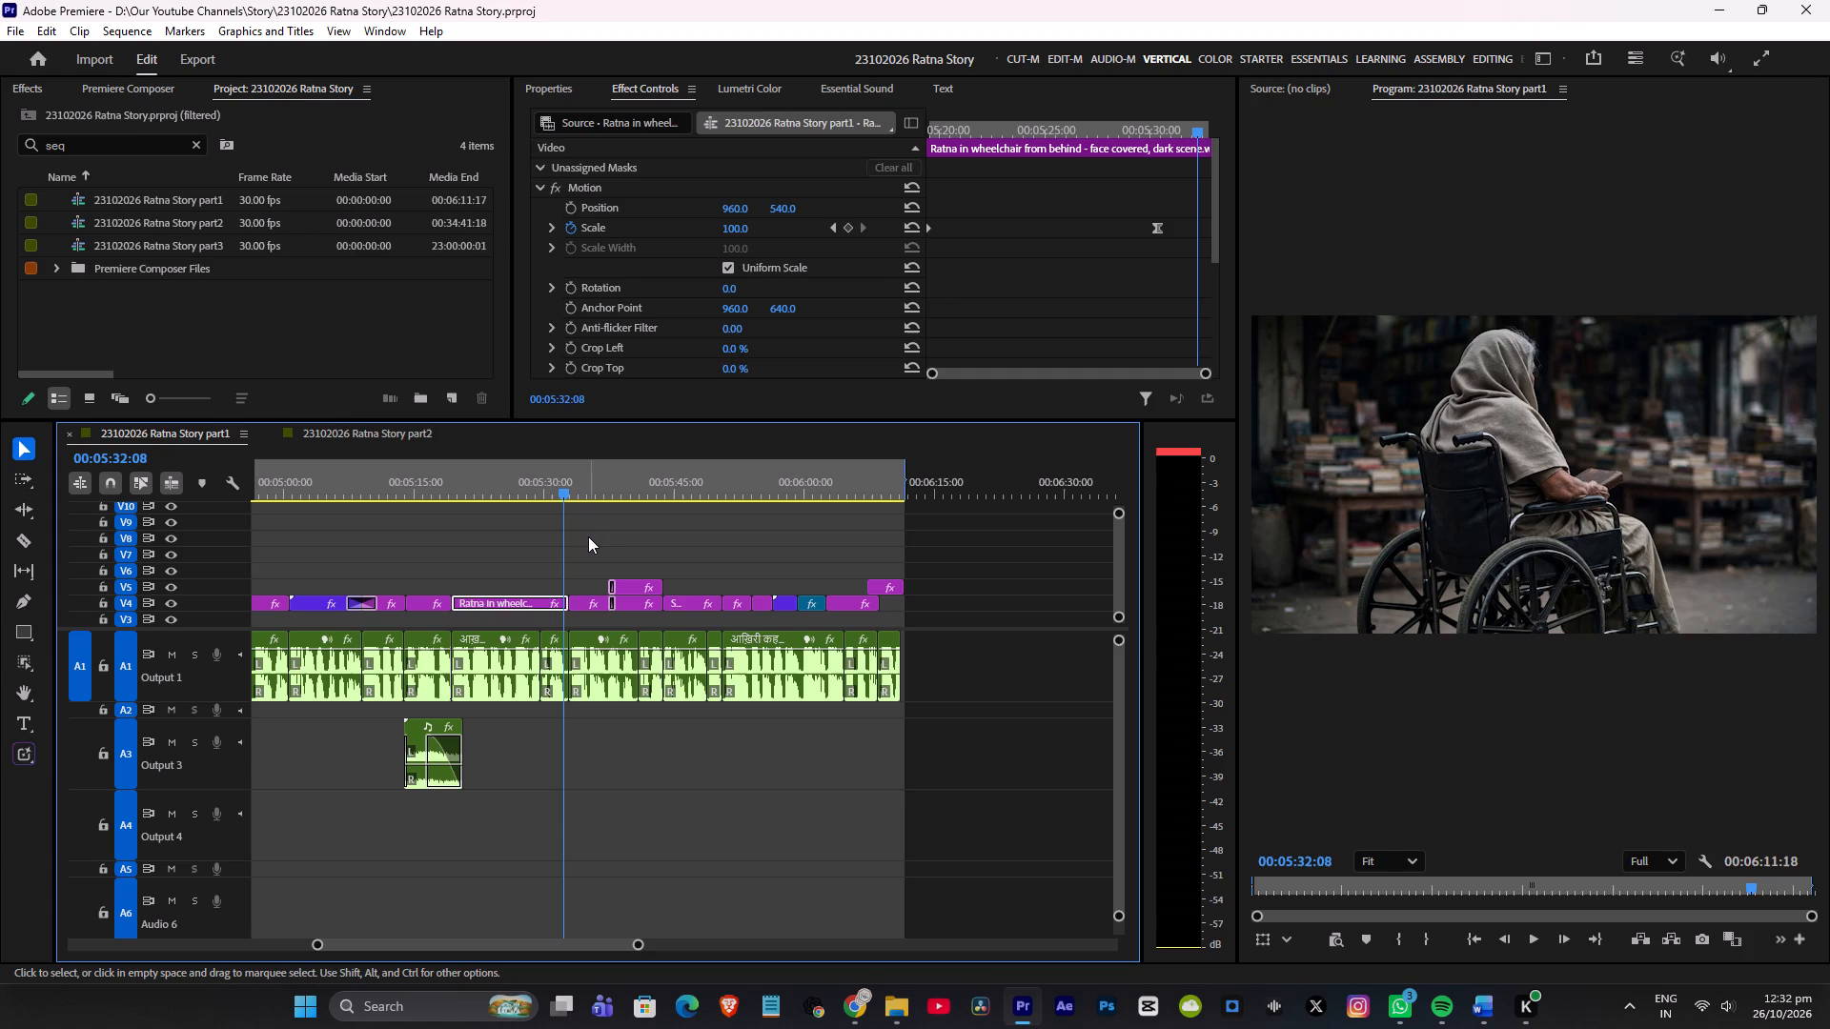
{"action": "key", "text": "ctrl+c"}
Paste the wheelchair clip on V4 of the part2 sequence, butt it against the end of the Shot 4 bookseller image, and save.
{"action": "left_click", "coordinate": [350, 433]}
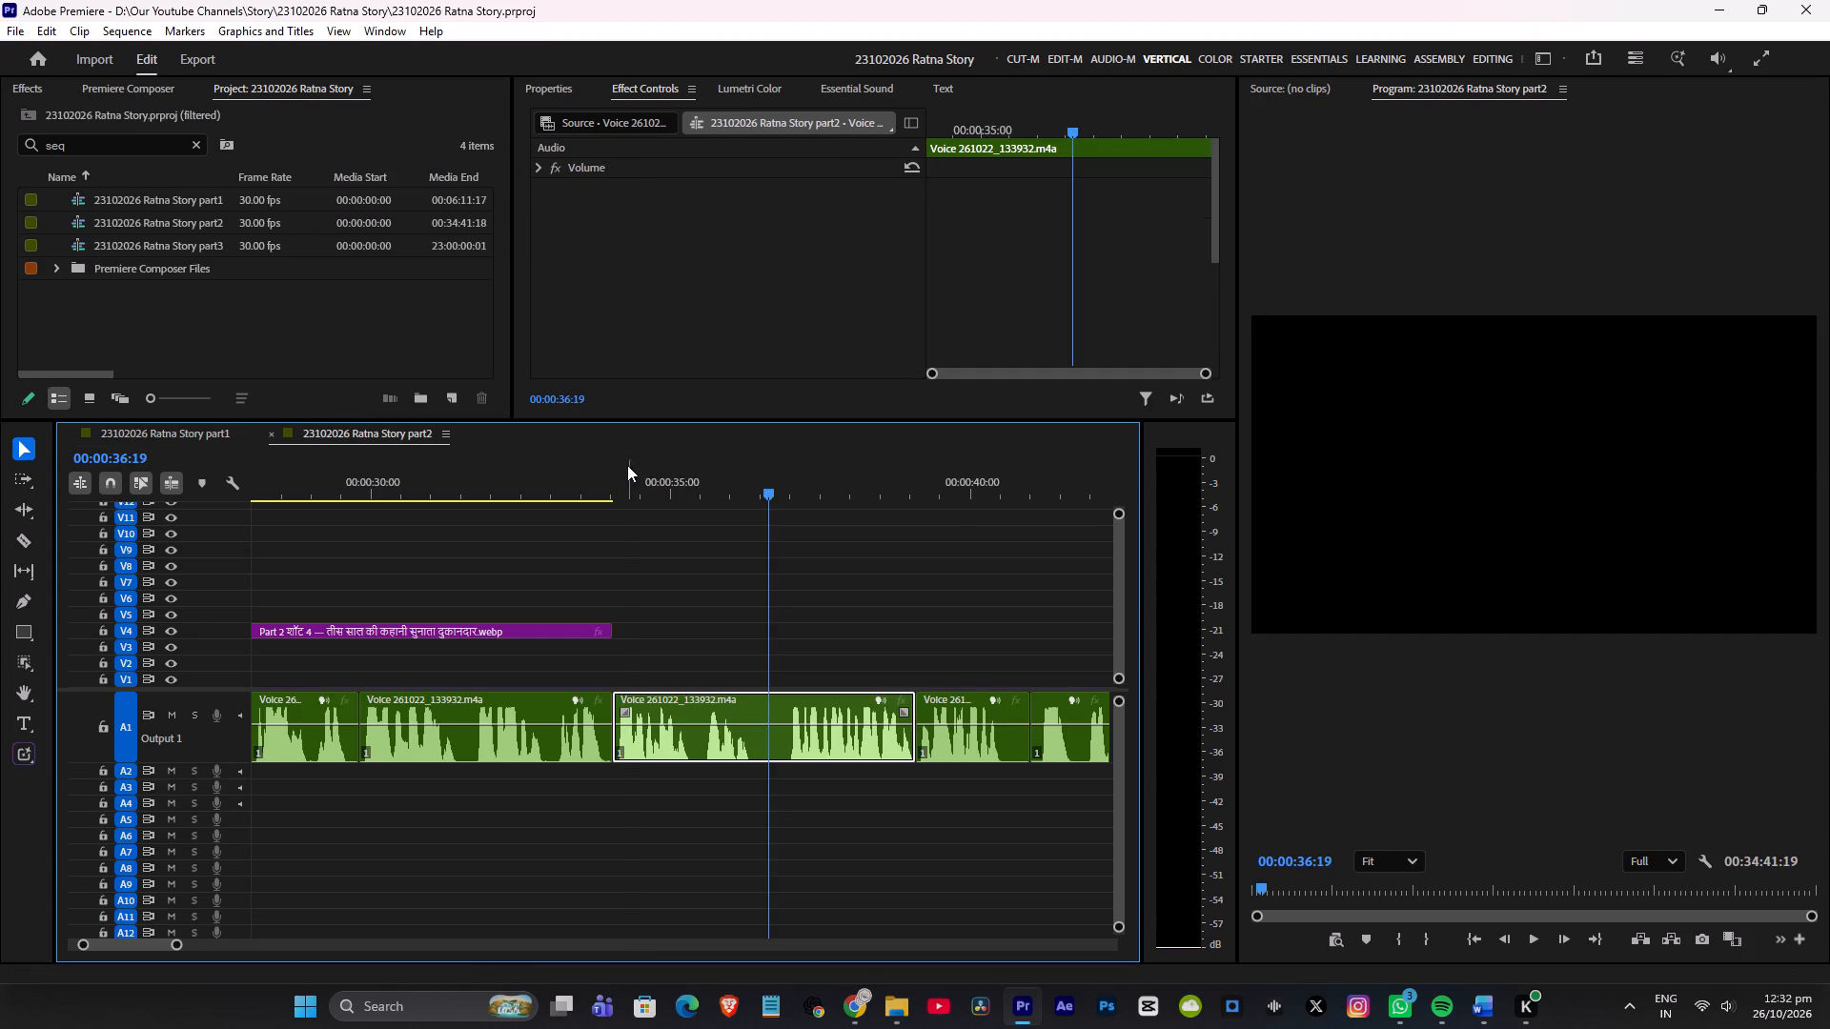
{"action": "left_click", "coordinate": [627, 460]}
{"action": "left_click", "coordinate": [689, 531]}
{"action": "key", "text": "ctrl+v"}
{"action": "scroll", "coordinate": [644, 552], "scroll_direction": "down", "scroll_amount": 8, "text": "alt"}
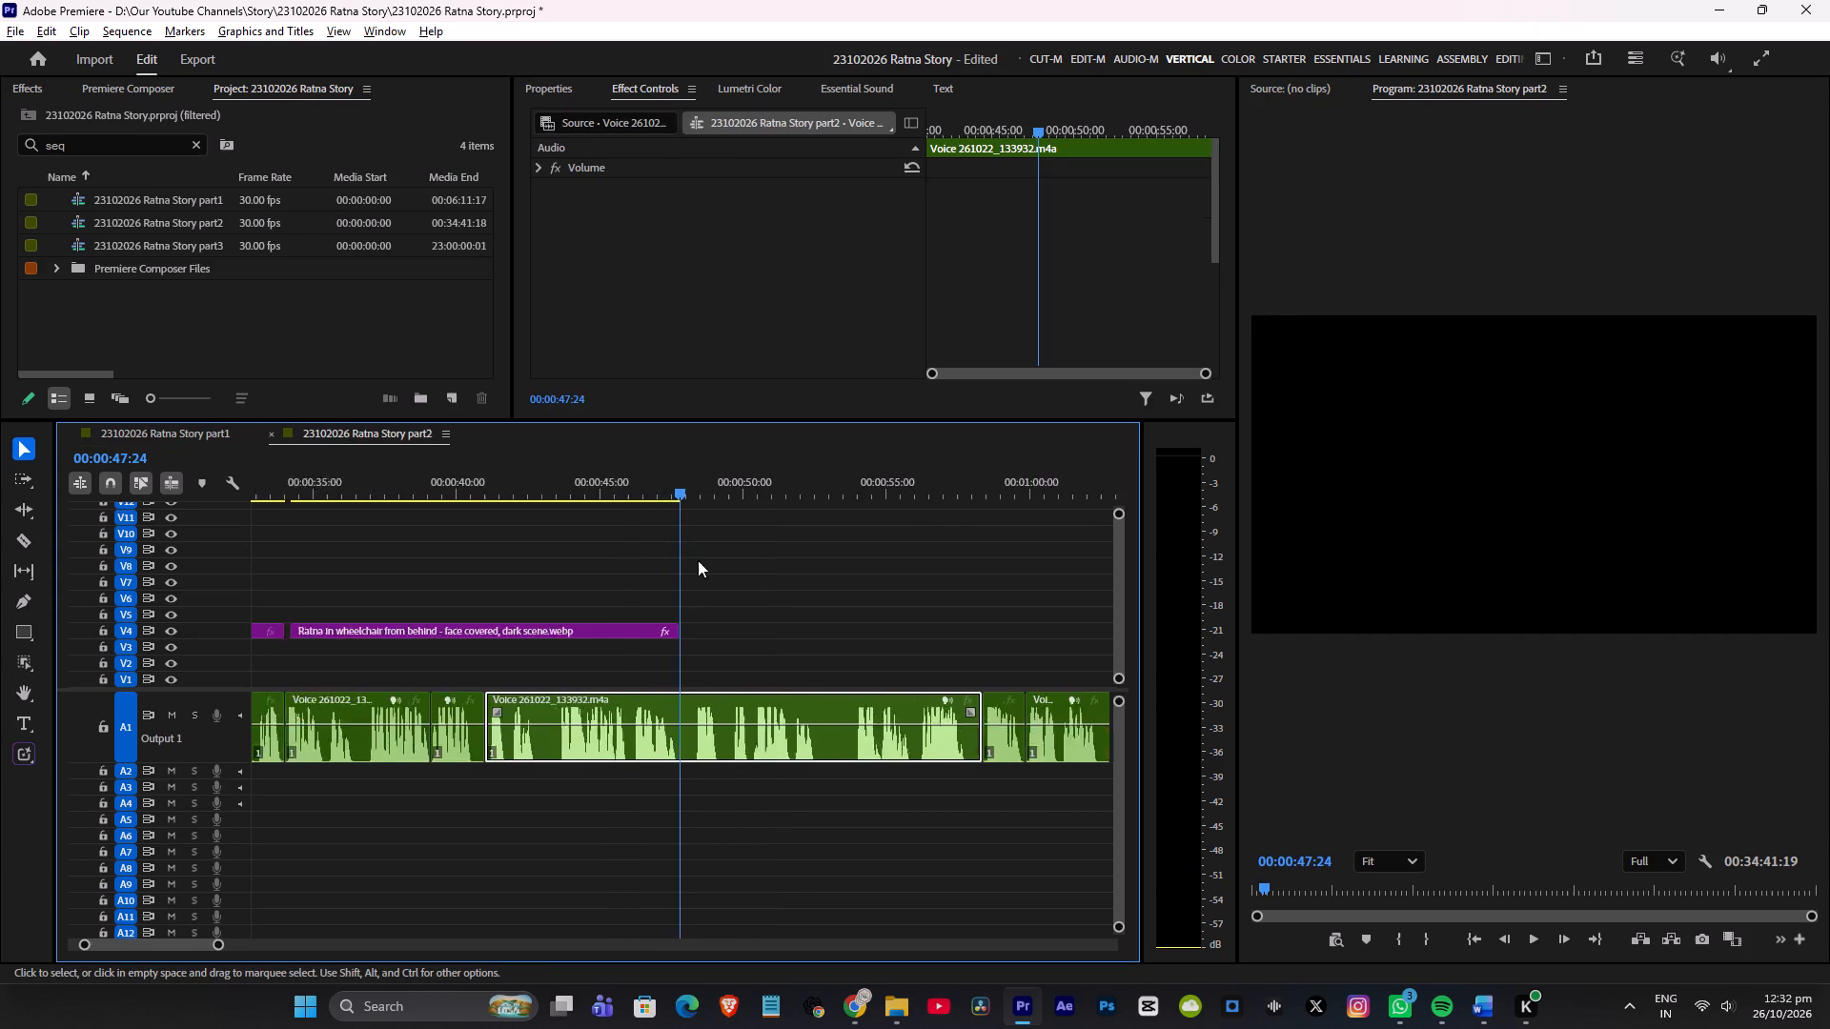
{"action": "scroll", "coordinate": [718, 575], "scroll_direction": "up", "scroll_amount": 20}
{"action": "left_click_drag", "start_coordinate": [584, 628], "coordinate": [578, 629]}
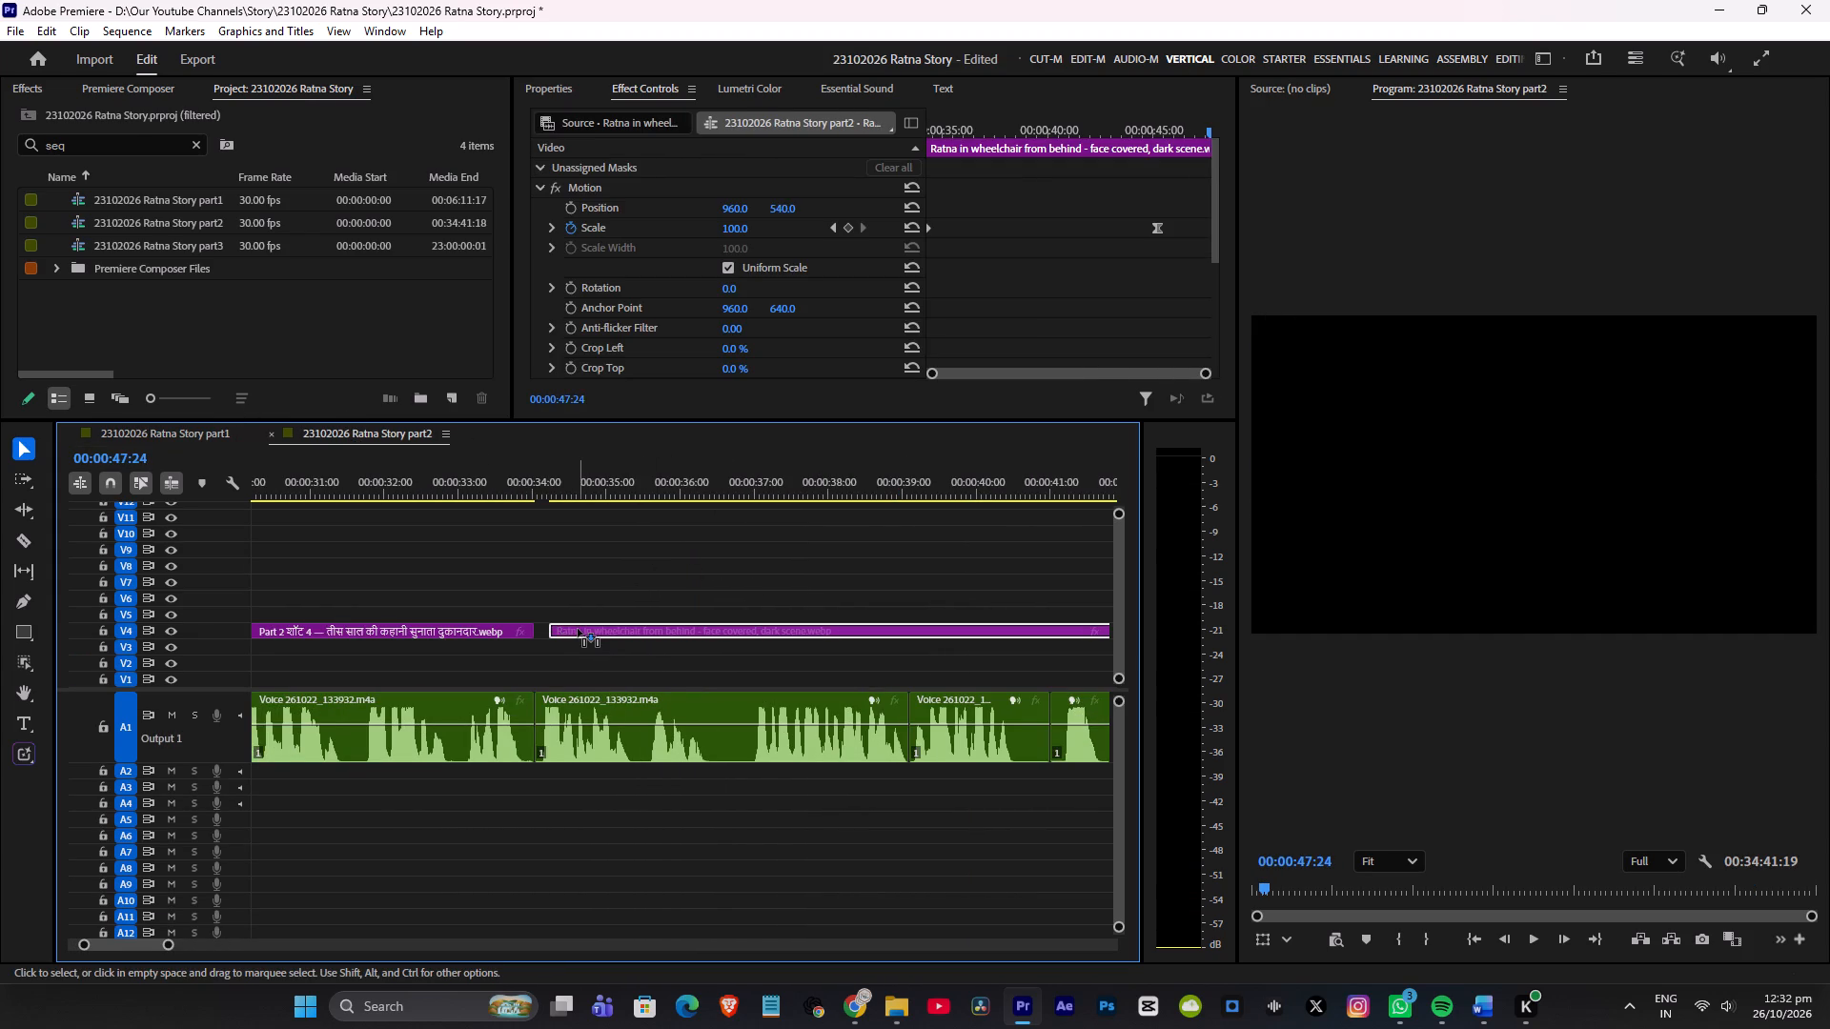
{"action": "left_click_drag", "start_coordinate": [578, 629], "coordinate": [573, 630]}
{"action": "key", "text": "ctrl+s"}
{"action": "left_click", "coordinate": [365, 477]}
{"action": "scroll", "coordinate": [588, 565], "scroll_direction": "up", "scroll_amount": 3}
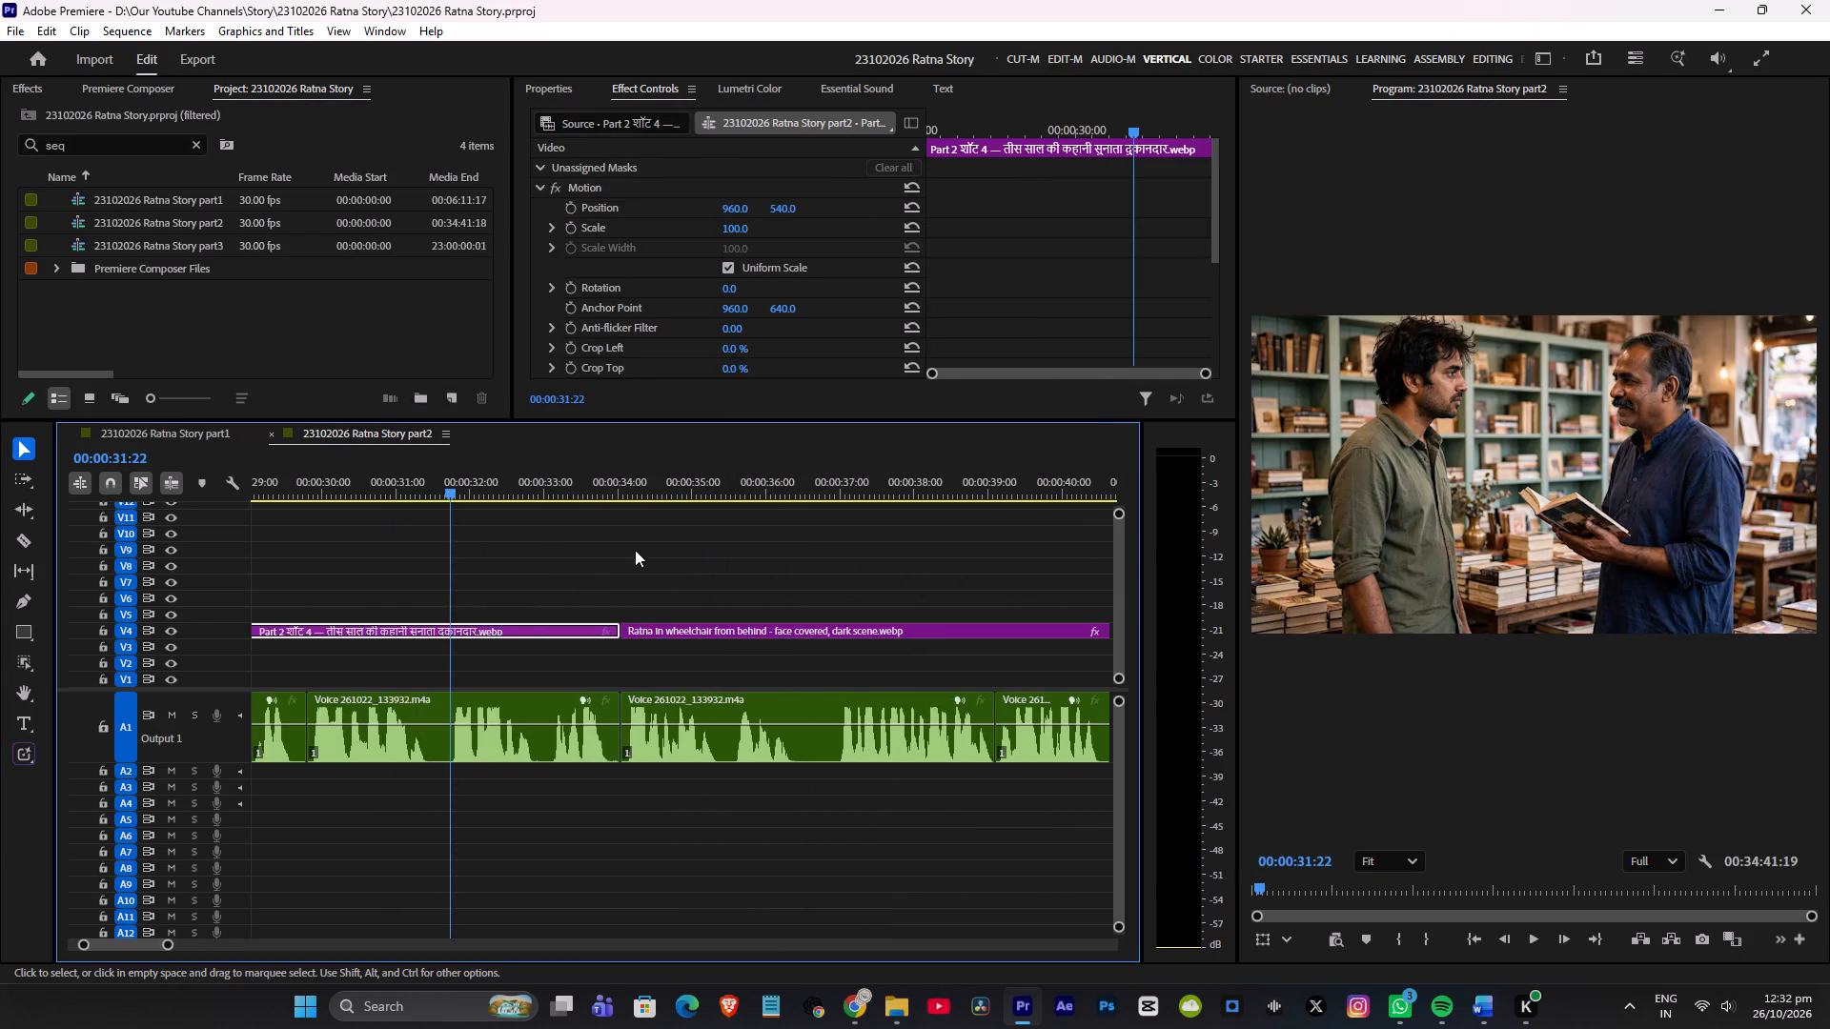
{"action": "scroll", "coordinate": [664, 565], "scroll_direction": "down", "scroll_amount": 7, "text": "alt"}
{"action": "key", "text": "ctrl+s"}
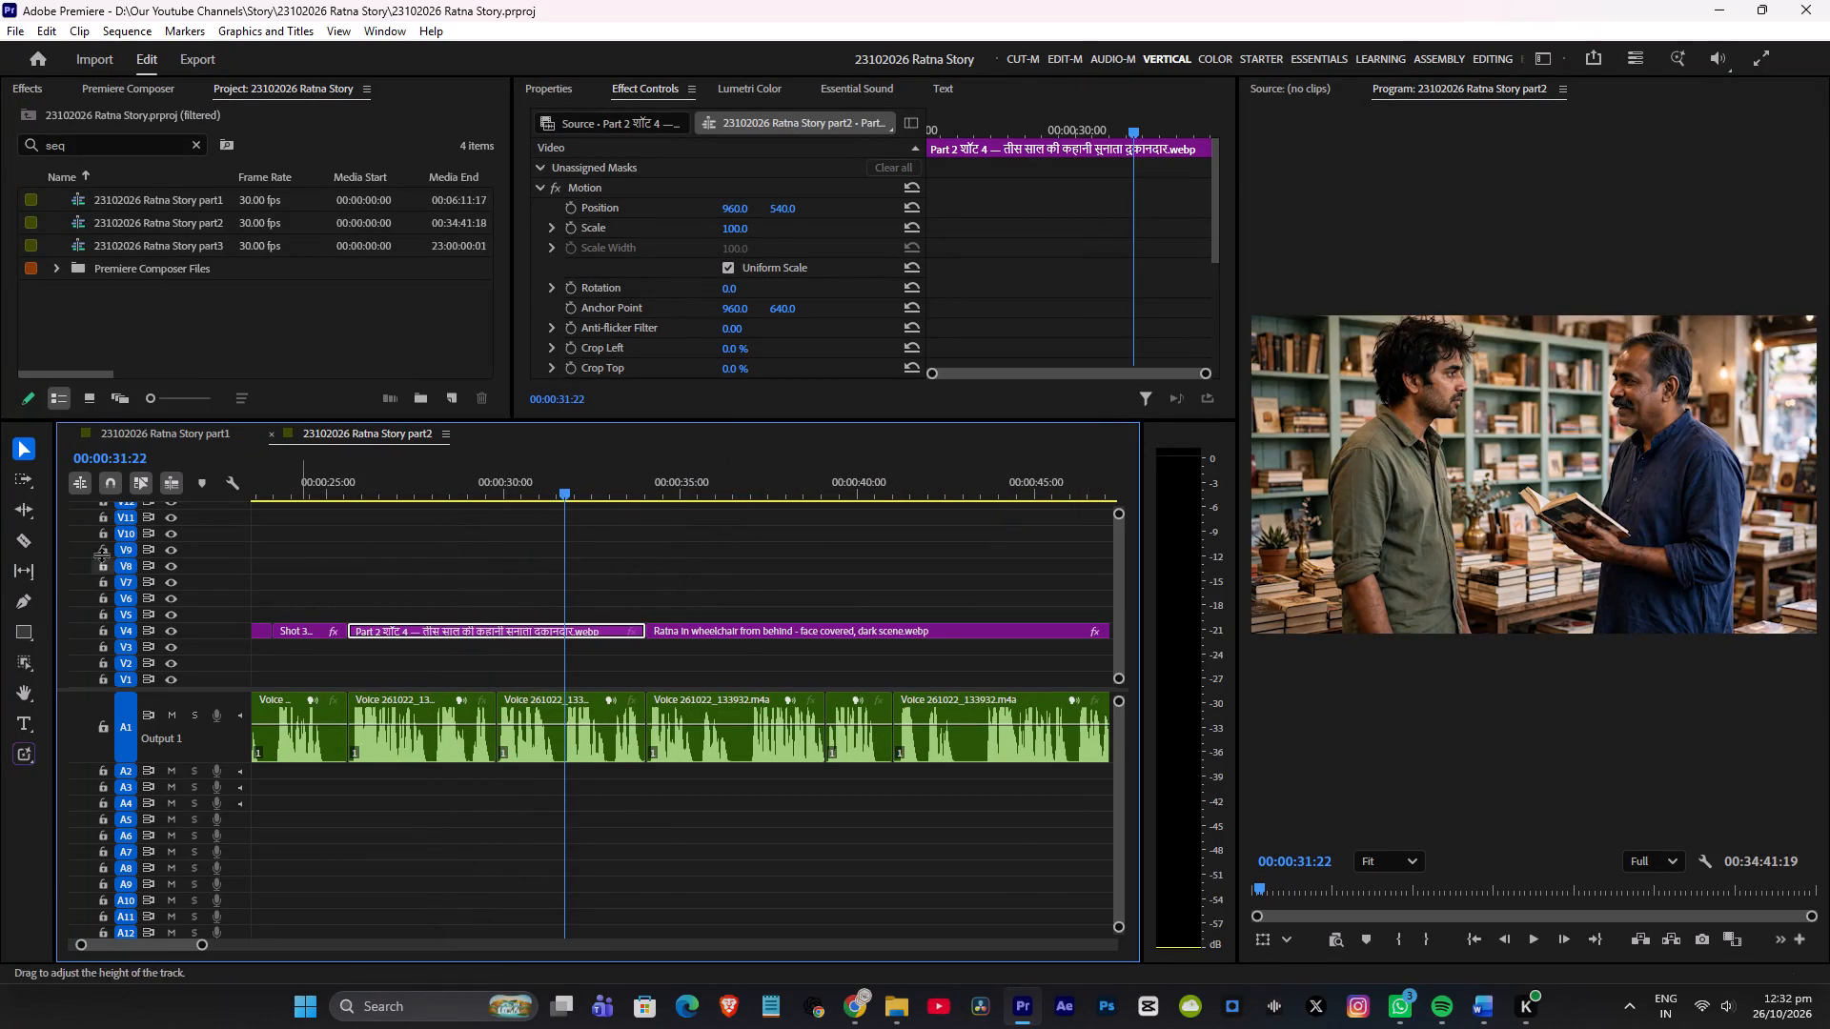
{"action": "scroll", "coordinate": [463, 617], "scroll_direction": "up", "scroll_amount": 3}
{"action": "key", "text": "ctrl+s"}
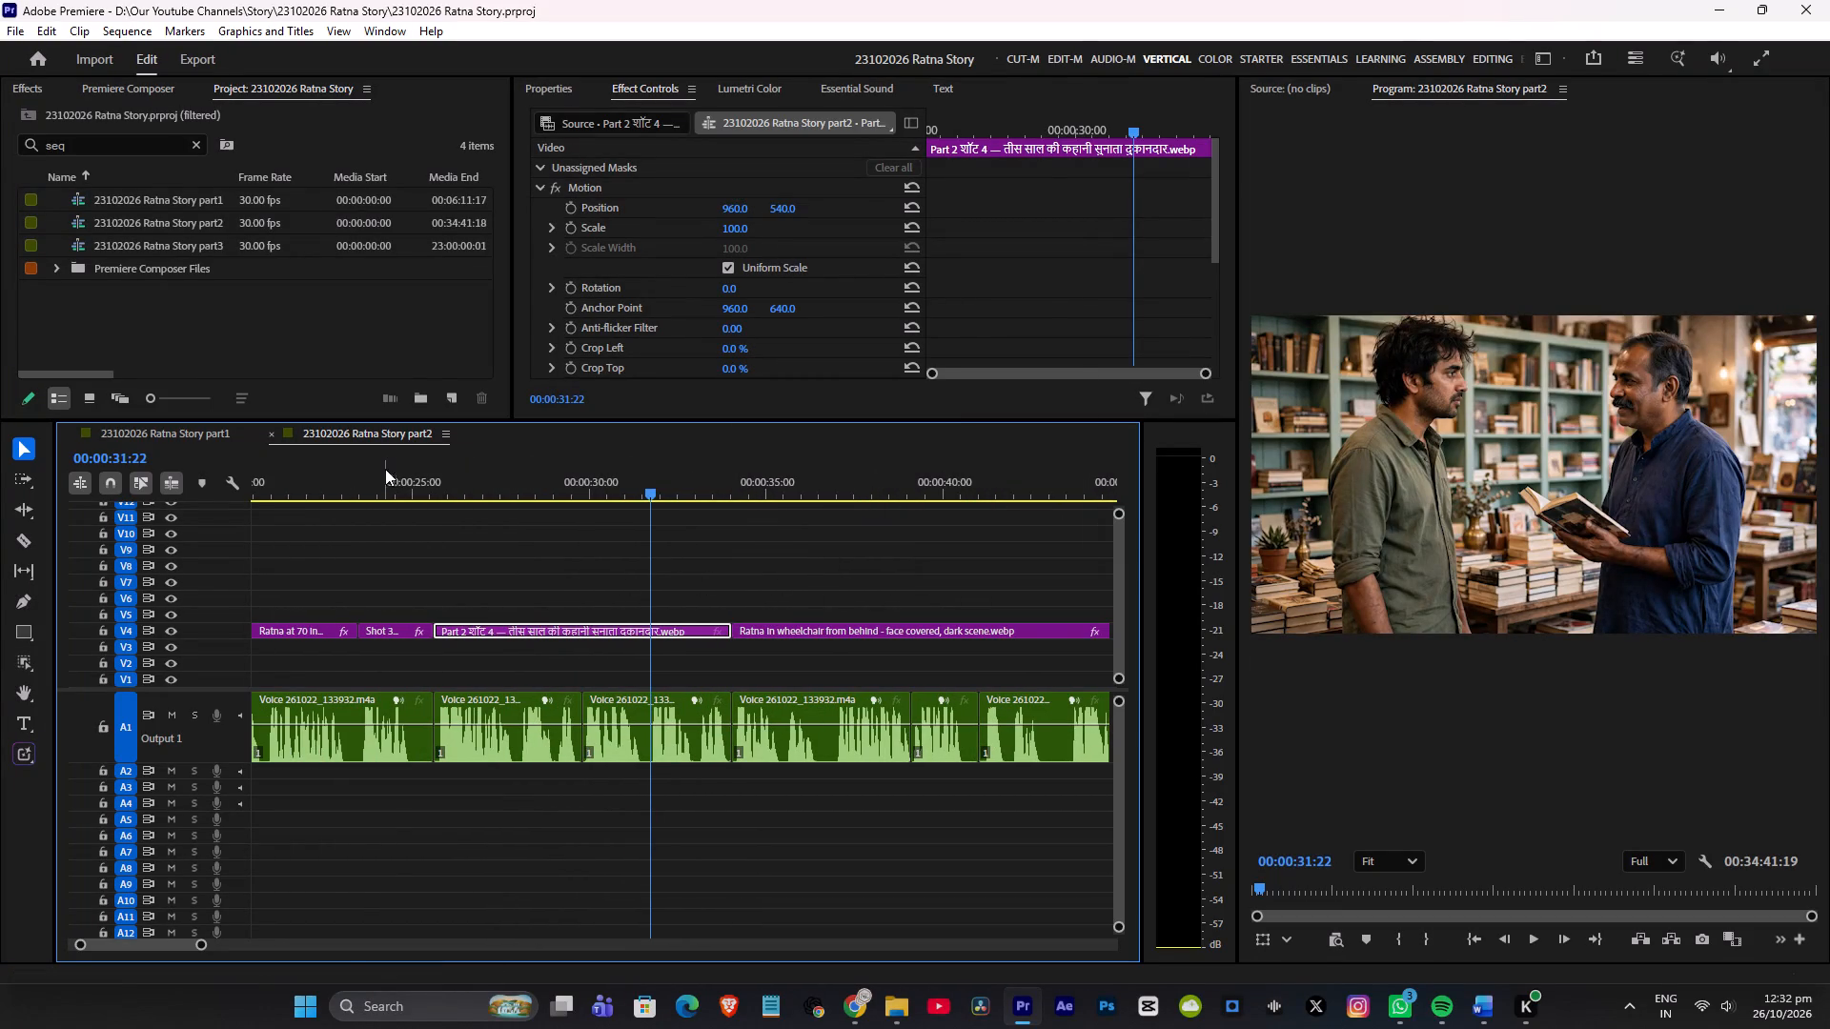
Play the part2 voice-over from the Shot 3 clip to about 00:00:43:13 to judge where the wheelchair image should end.
{"action": "left_click", "coordinate": [393, 477]}
{"action": "key", "text": "space"}
{"action": "scroll", "coordinate": [649, 592], "scroll_direction": "up", "scroll_amount": 5, "text": "alt"}
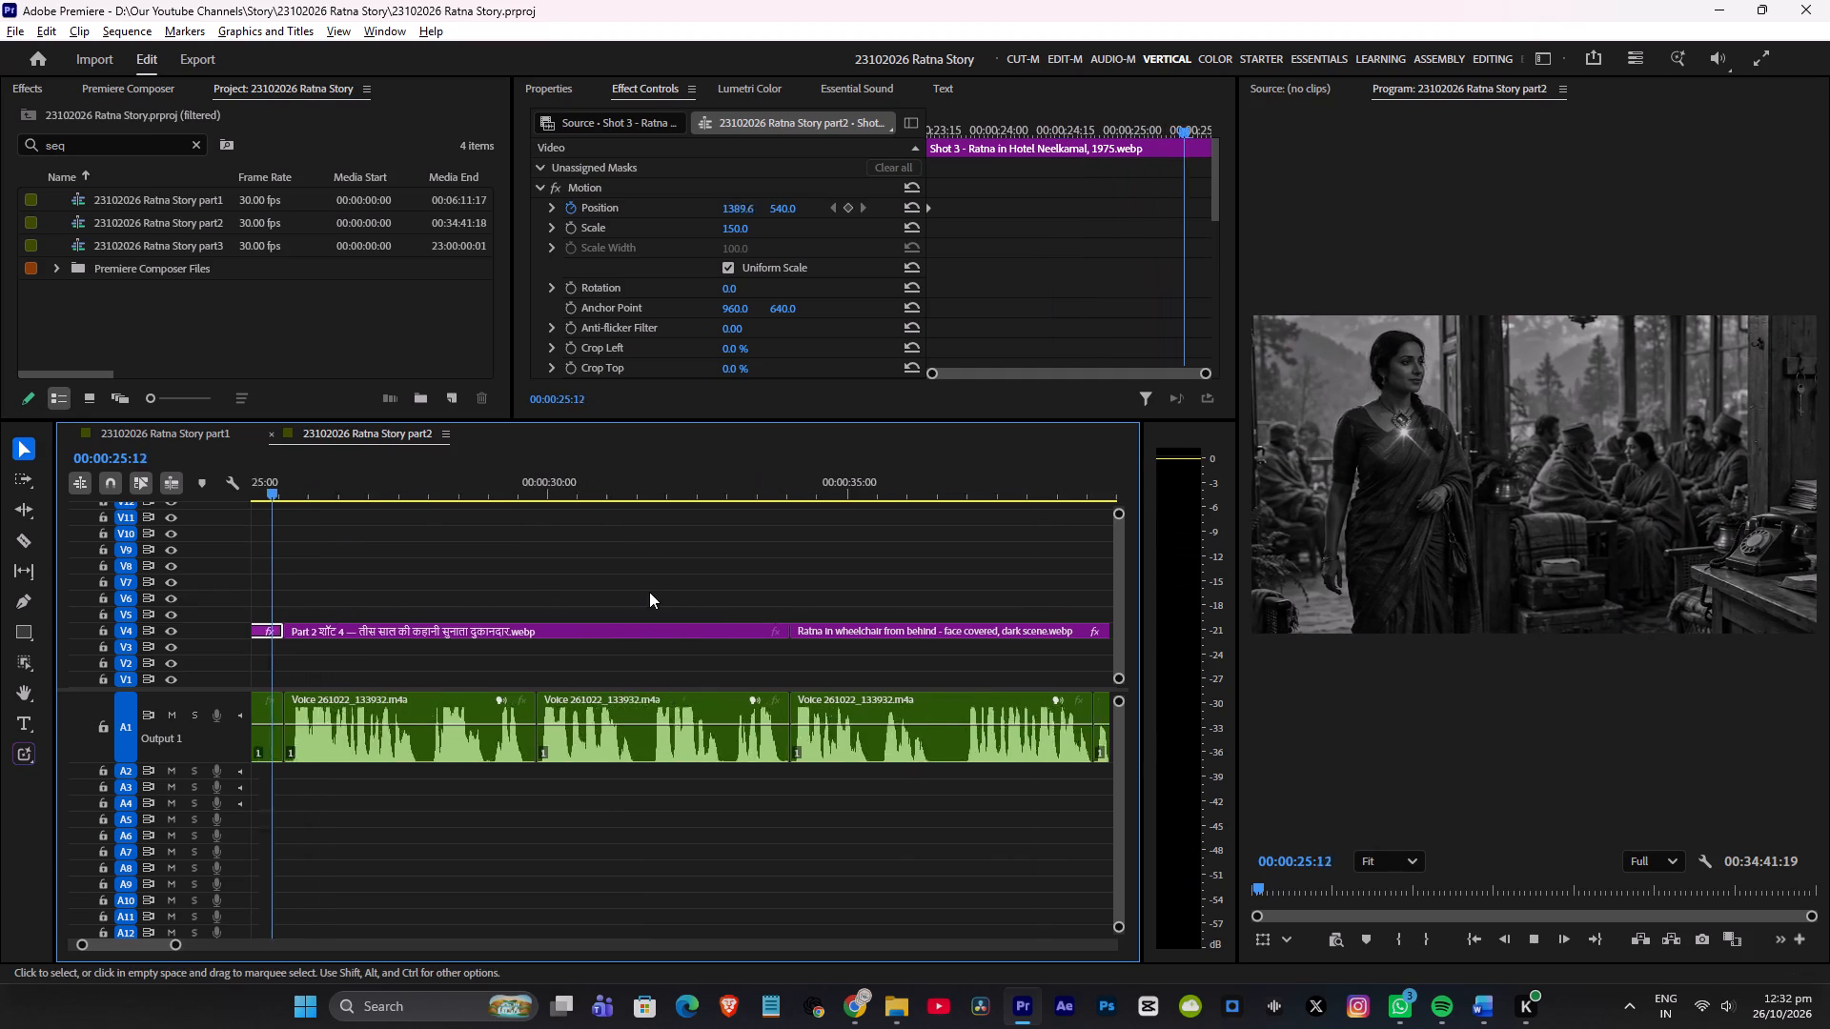
{"action": "scroll", "coordinate": [641, 543], "scroll_direction": "down", "scroll_amount": 15}
{"action": "scroll", "coordinate": [719, 574], "scroll_direction": "down", "scroll_amount": 3}
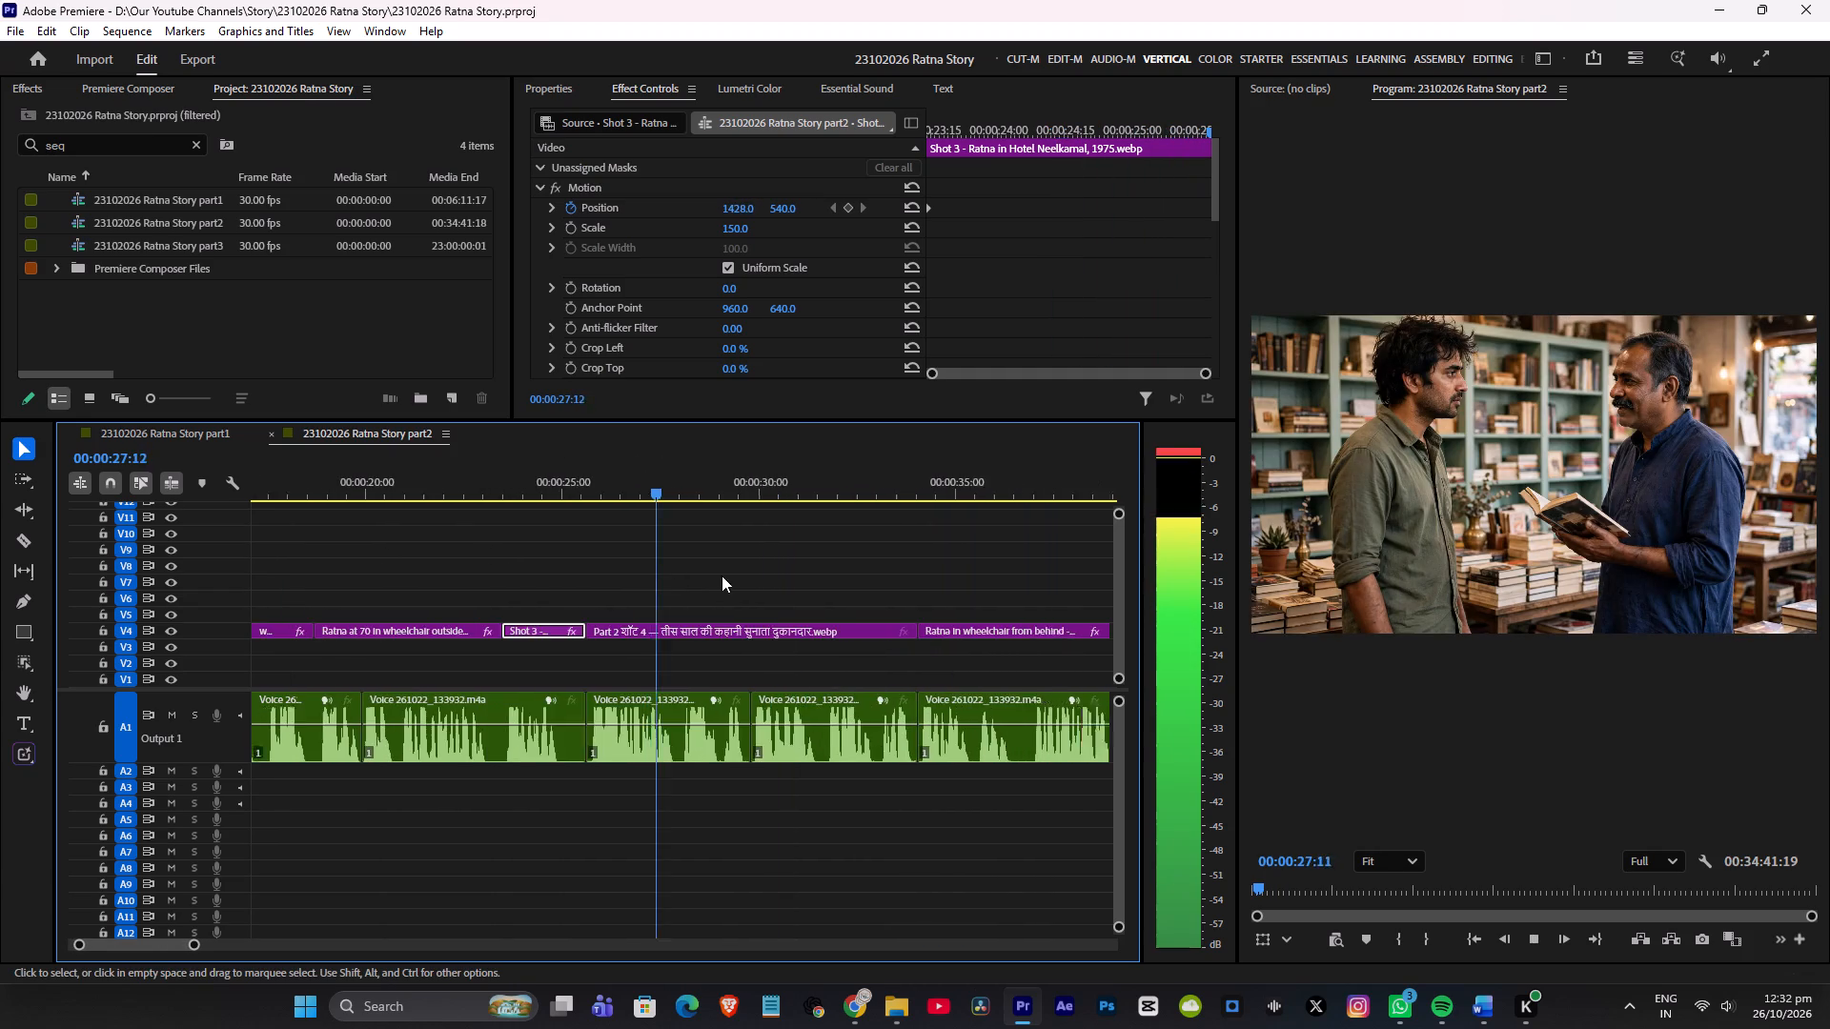
{"action": "scroll", "coordinate": [722, 575], "scroll_direction": "down", "scroll_amount": 5}
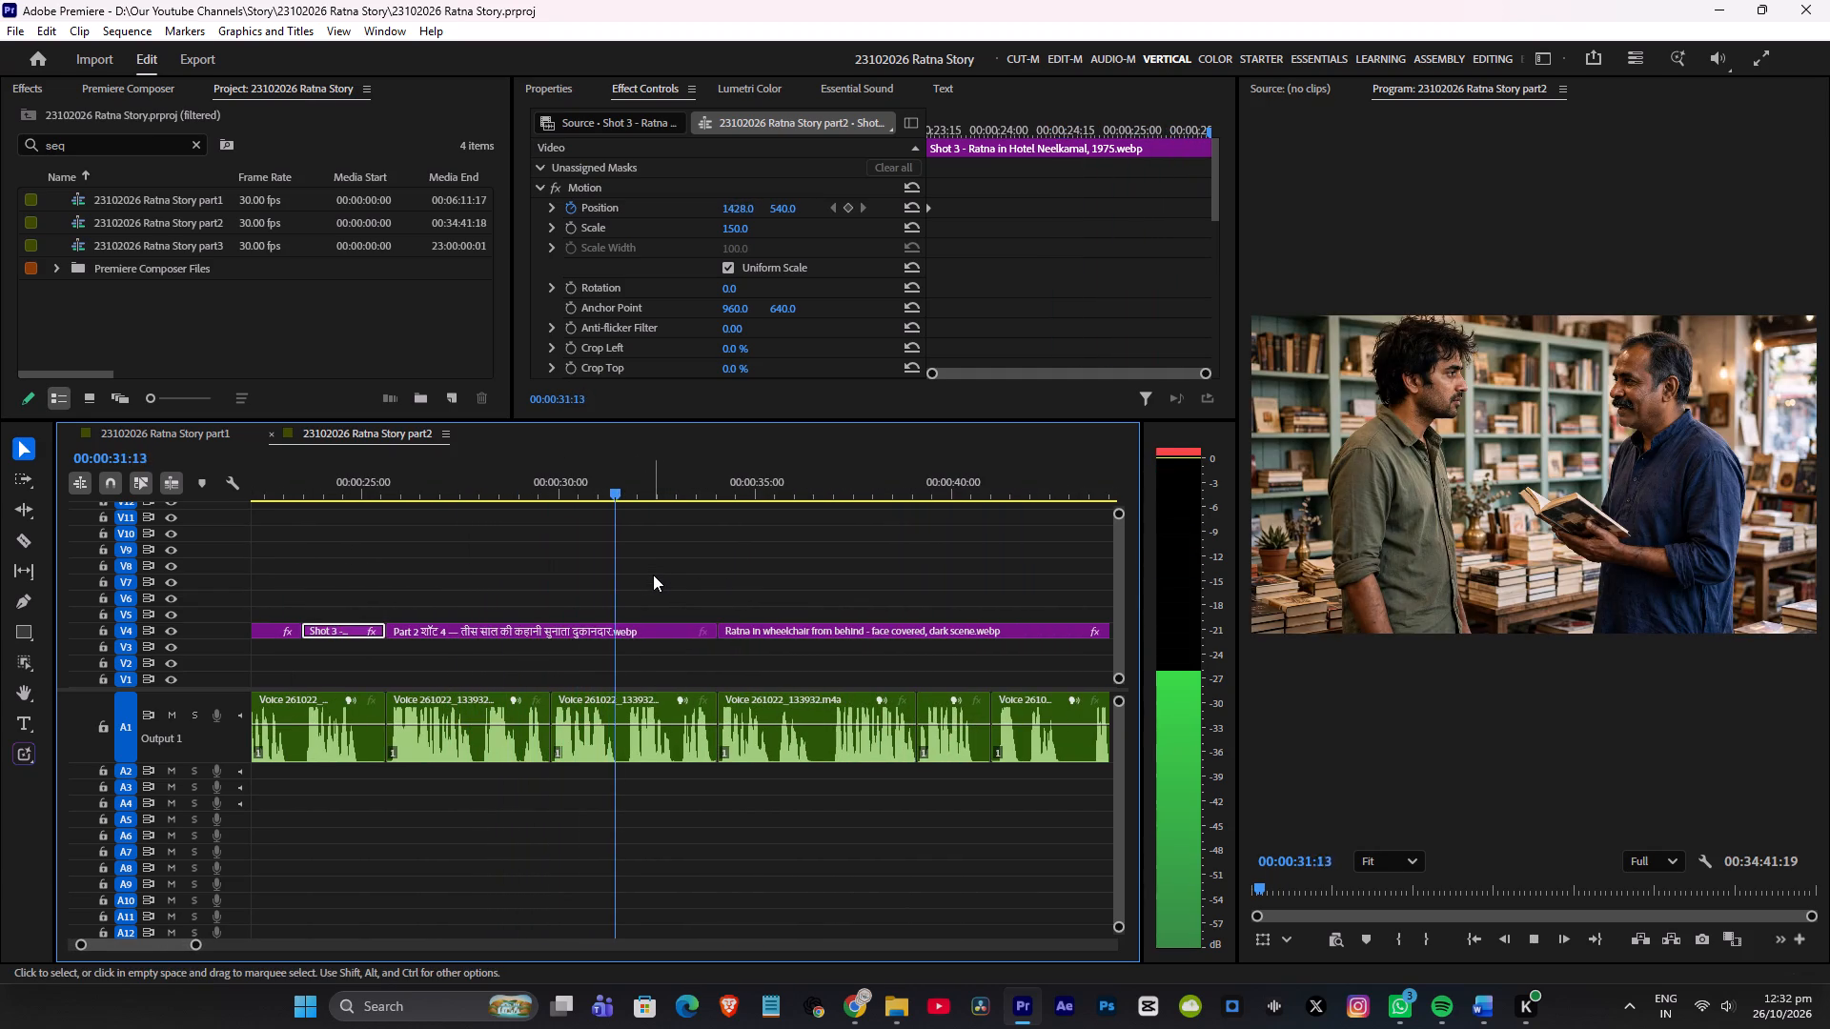
{"action": "scroll", "coordinate": [655, 577], "scroll_direction": "down", "scroll_amount": 4}
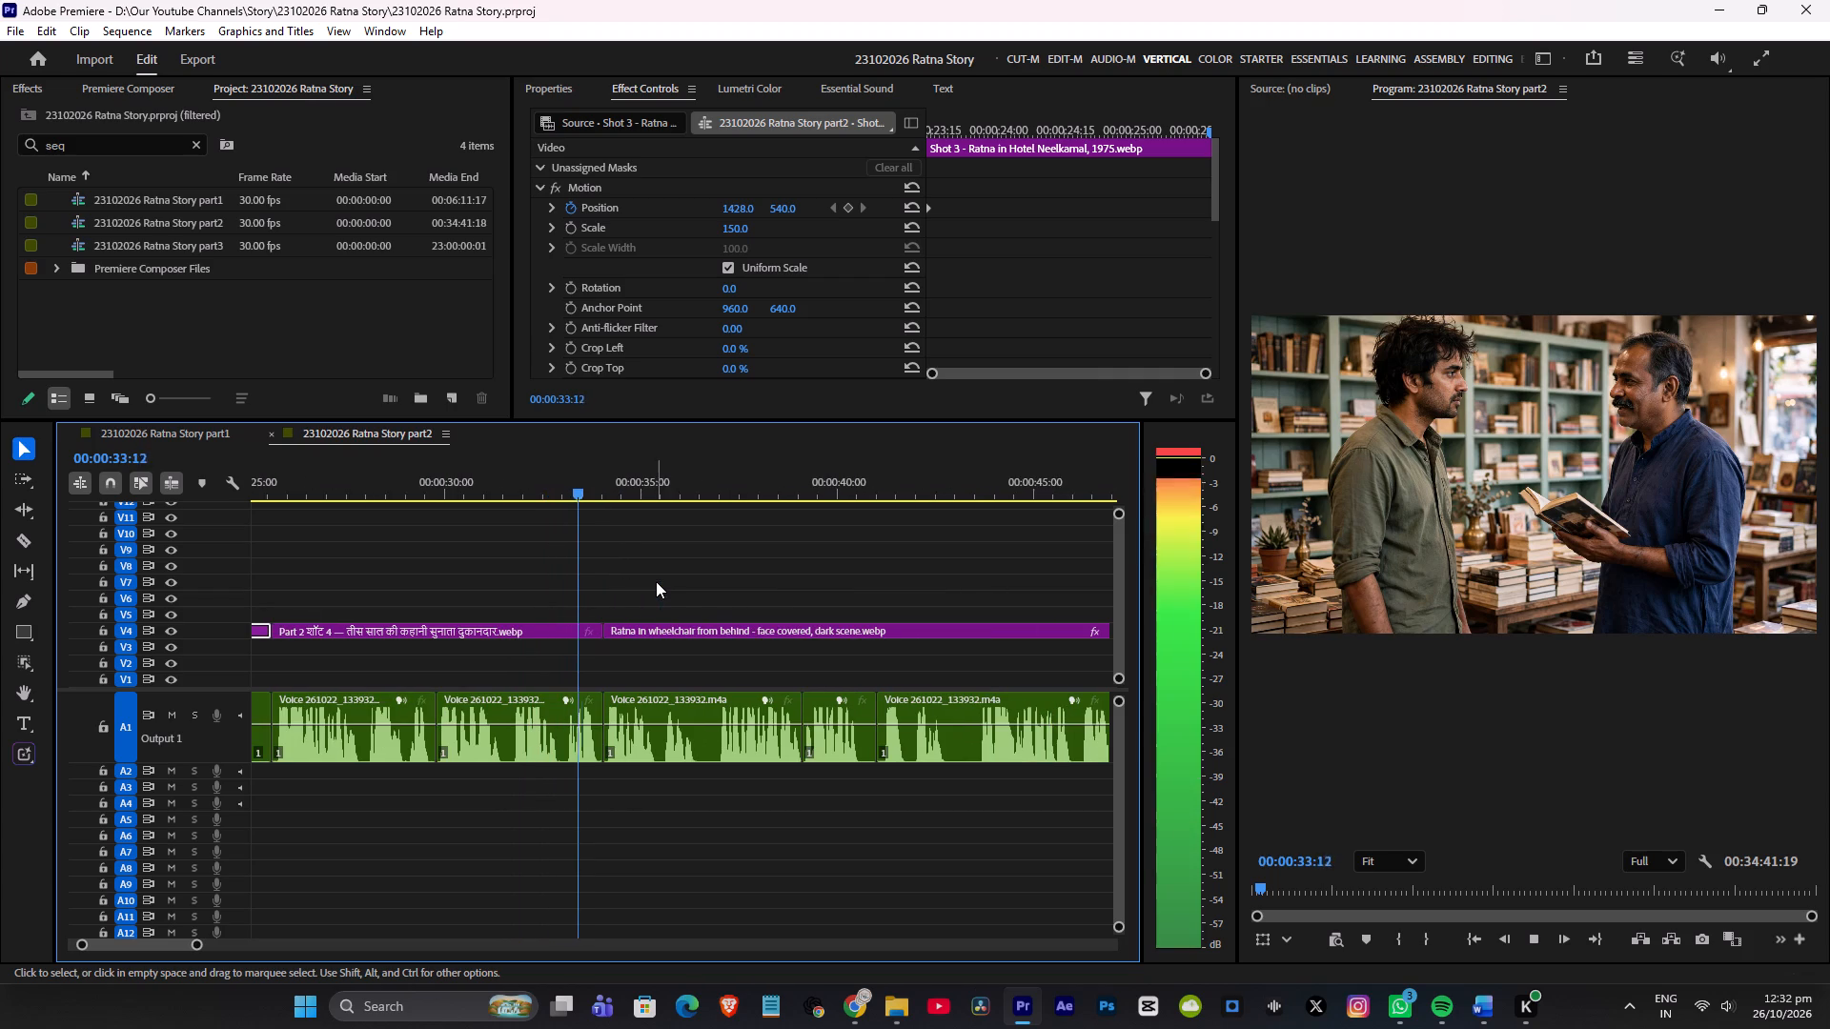
{"action": "scroll", "coordinate": [656, 581], "scroll_direction": "down", "scroll_amount": 3}
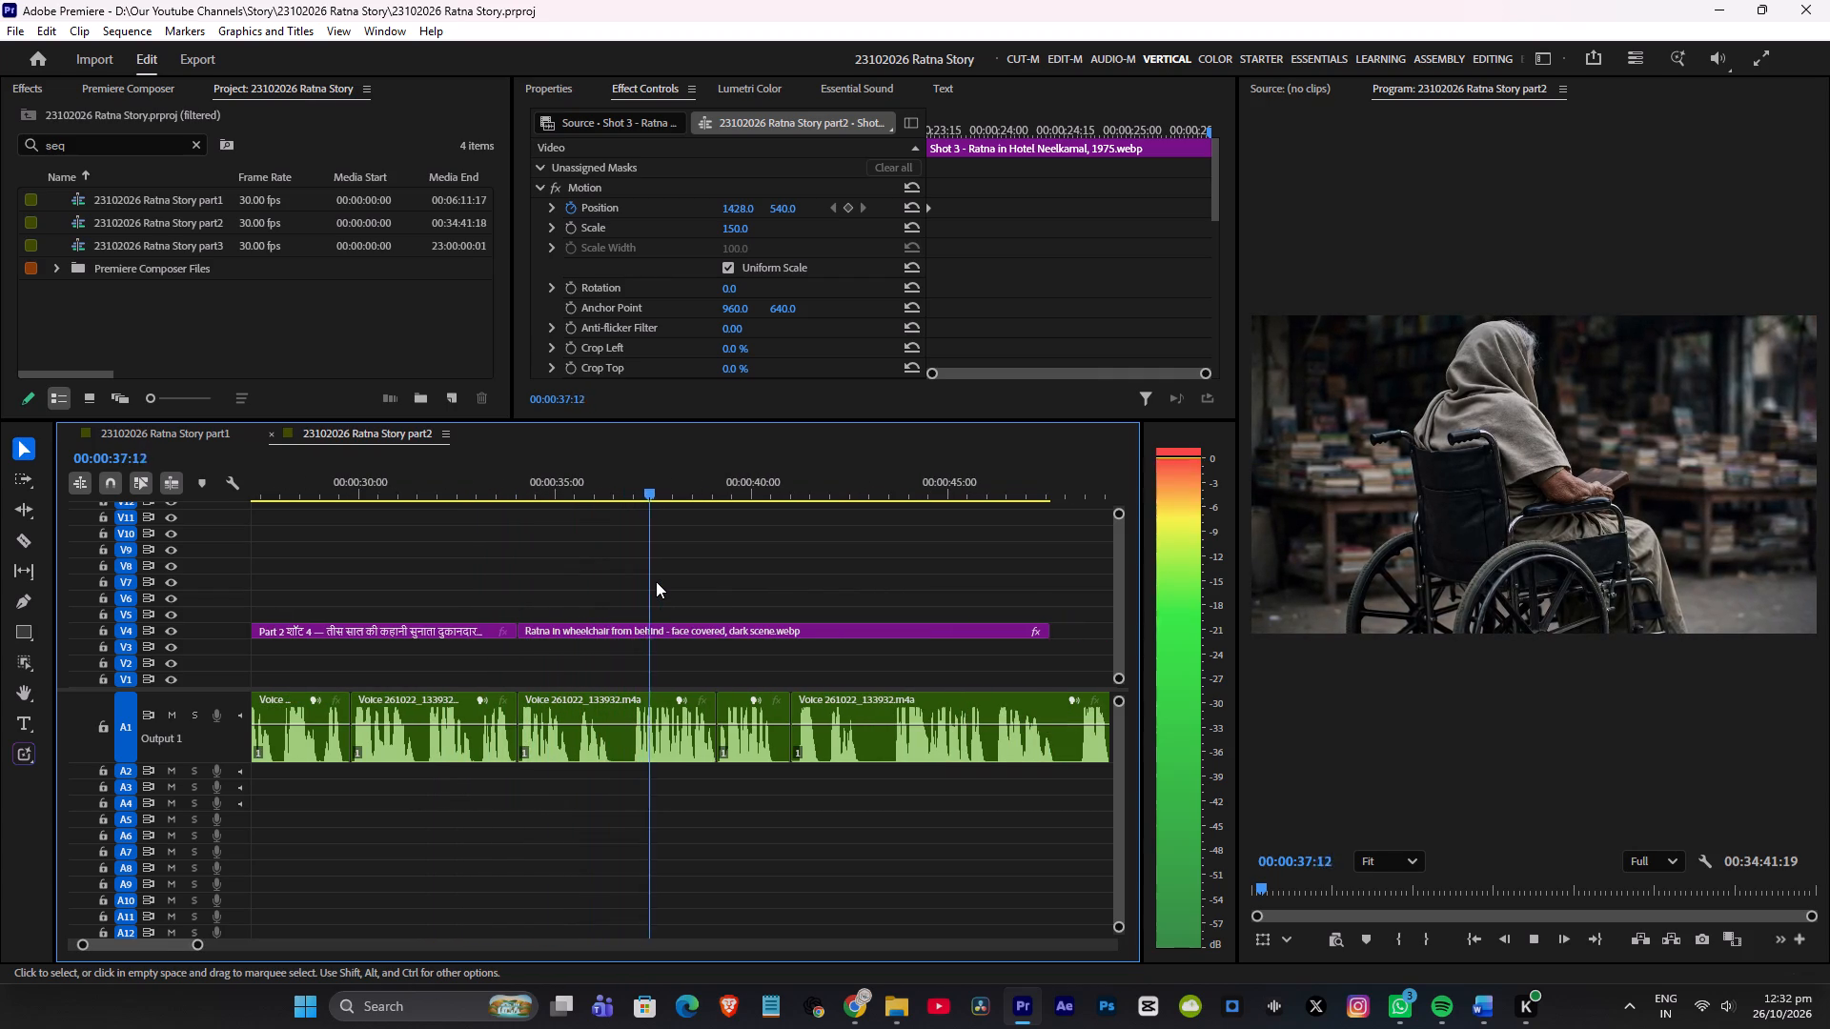
{"action": "scroll", "coordinate": [659, 584], "scroll_direction": "down", "scroll_amount": 2}
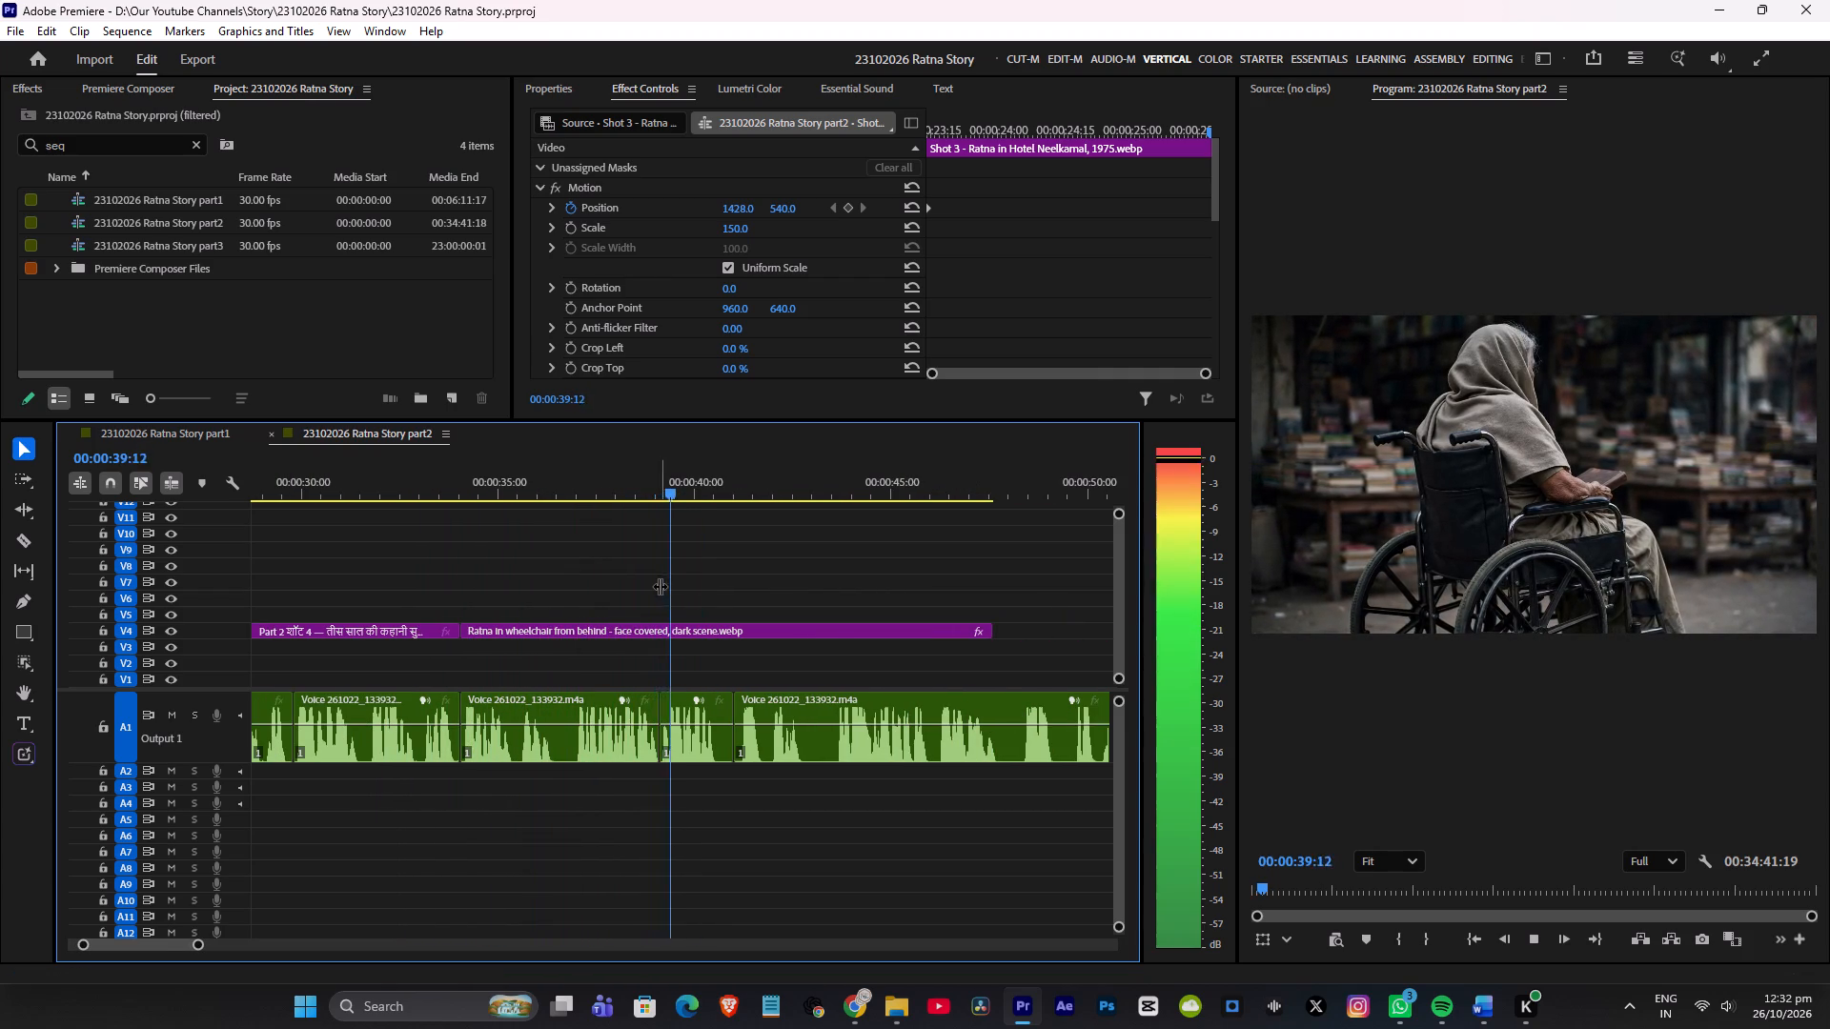
{"action": "scroll", "coordinate": [660, 586], "scroll_direction": "down", "scroll_amount": 3}
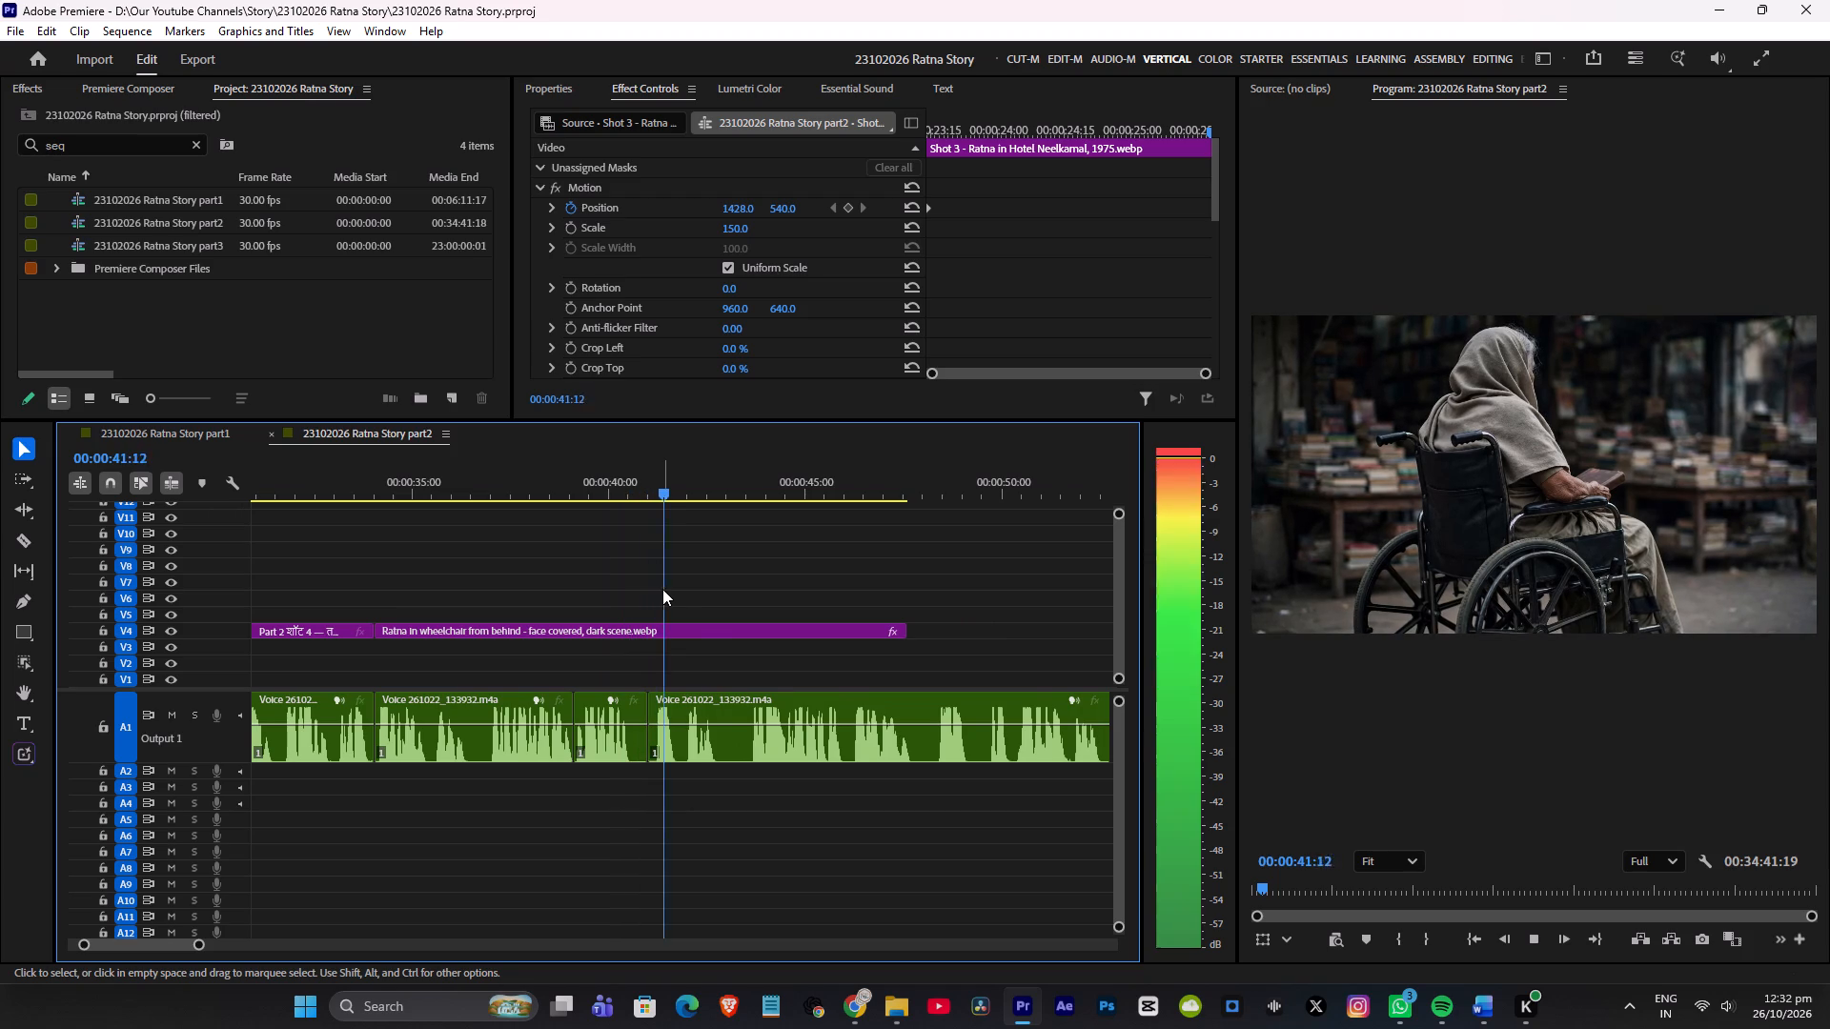
{"action": "scroll", "coordinate": [667, 591], "scroll_direction": "down", "scroll_amount": 1}
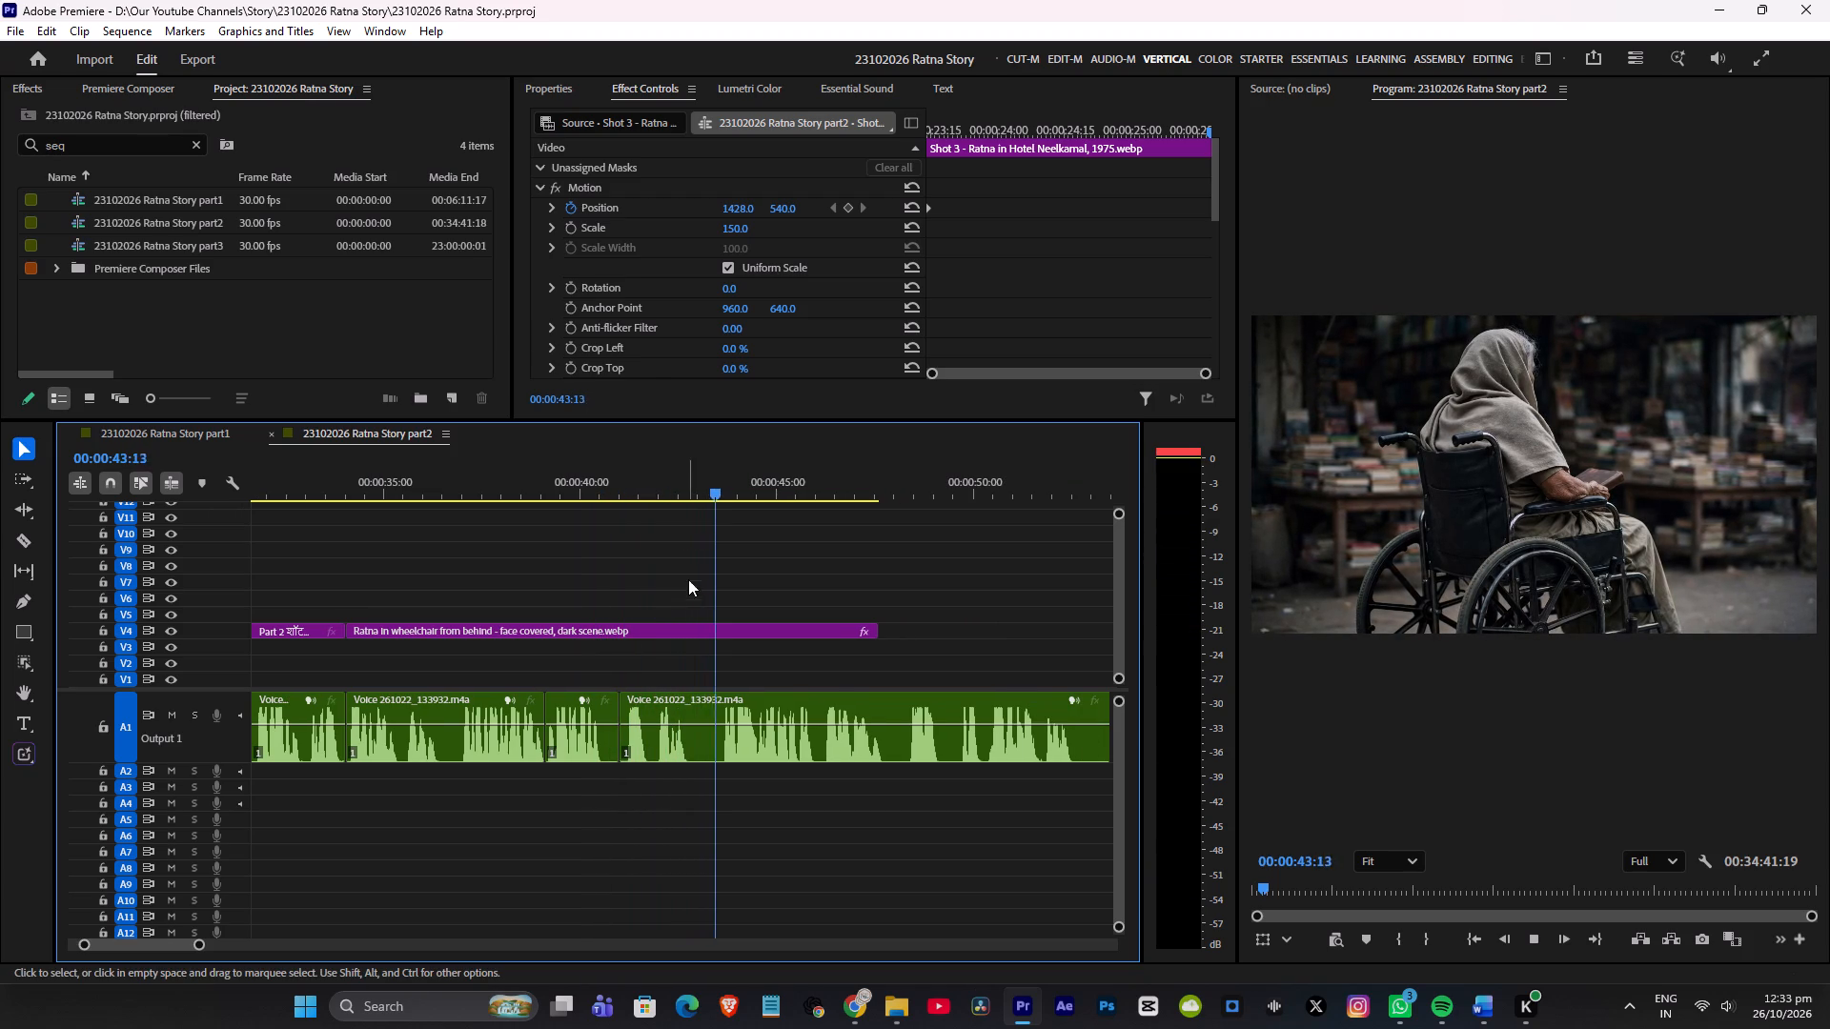
Trim the wheelchair clip to end at 00:00:40:29 at the voice cut, place its final Scale keyframe at the new clip end, and save.
{"action": "left_click", "coordinate": [620, 480]}
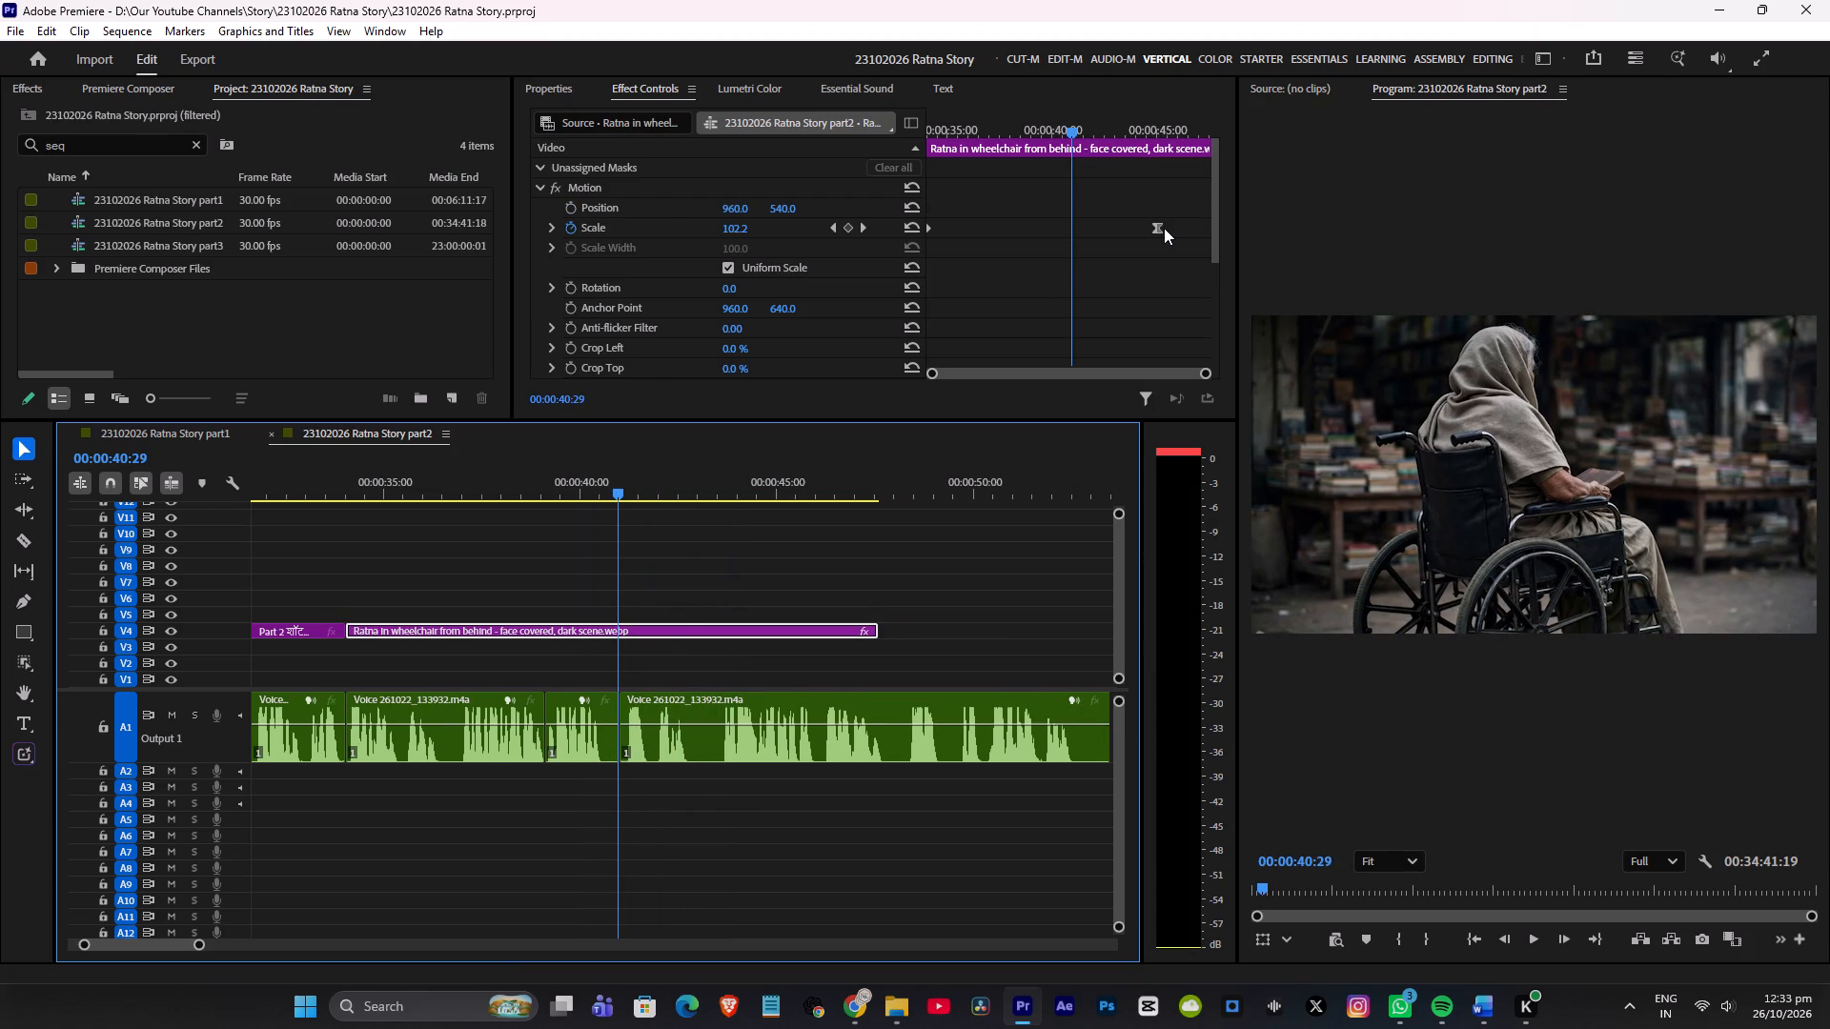
{"action": "left_click_drag", "start_coordinate": [1160, 228], "coordinate": [970, 252]}
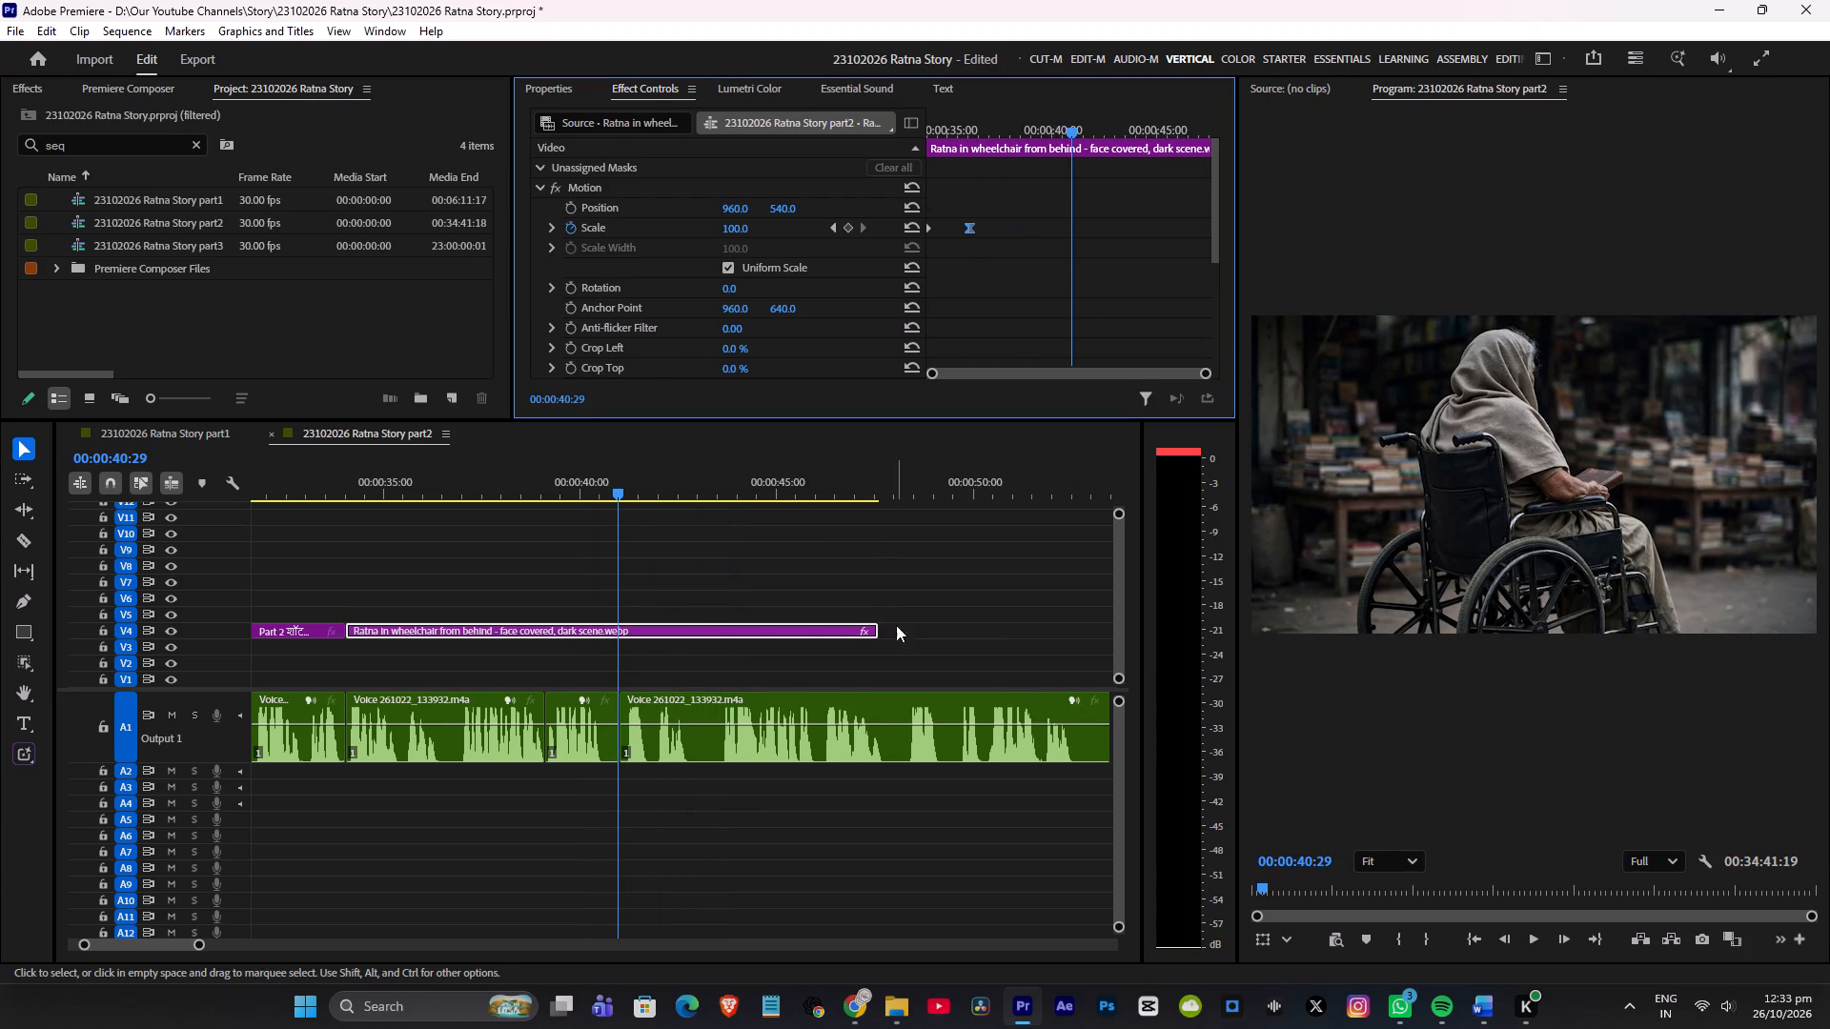
{"action": "left_click_drag", "start_coordinate": [879, 633], "coordinate": [625, 643]}
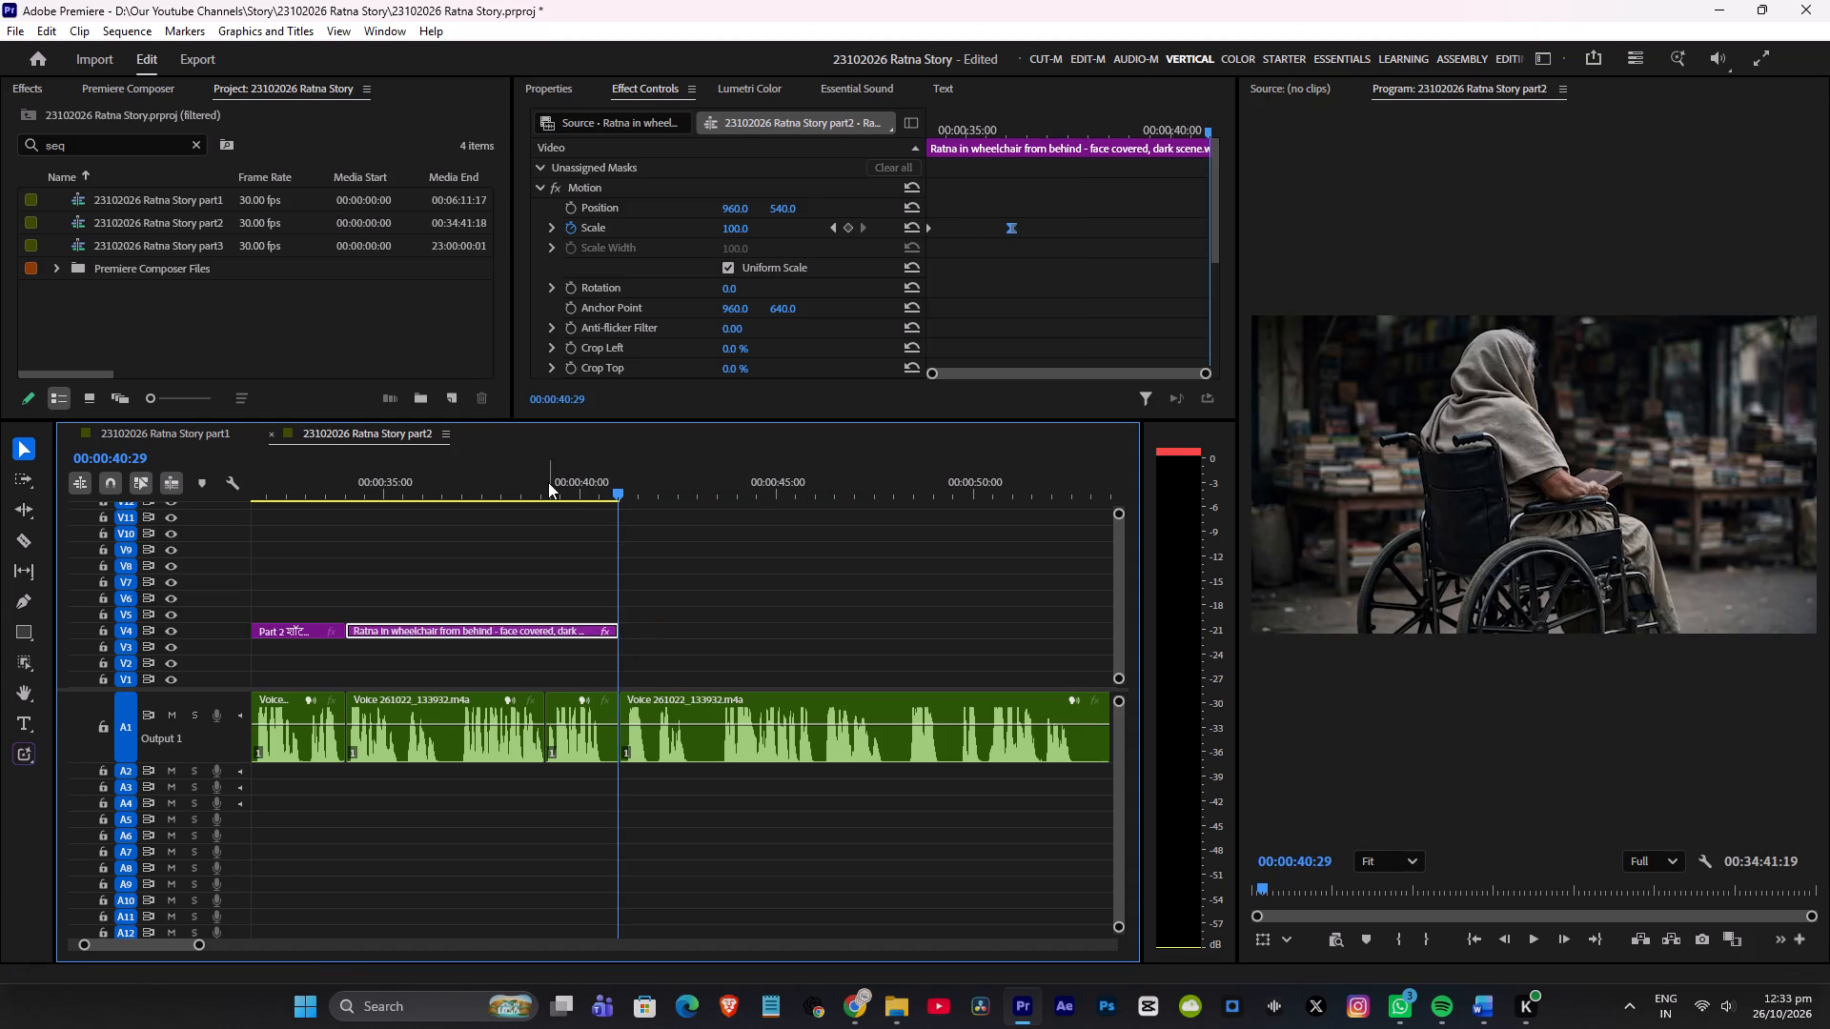
{"action": "left_click", "coordinate": [552, 482]}
{"action": "key", "text": "space"}
{"action": "key", "text": "space"}
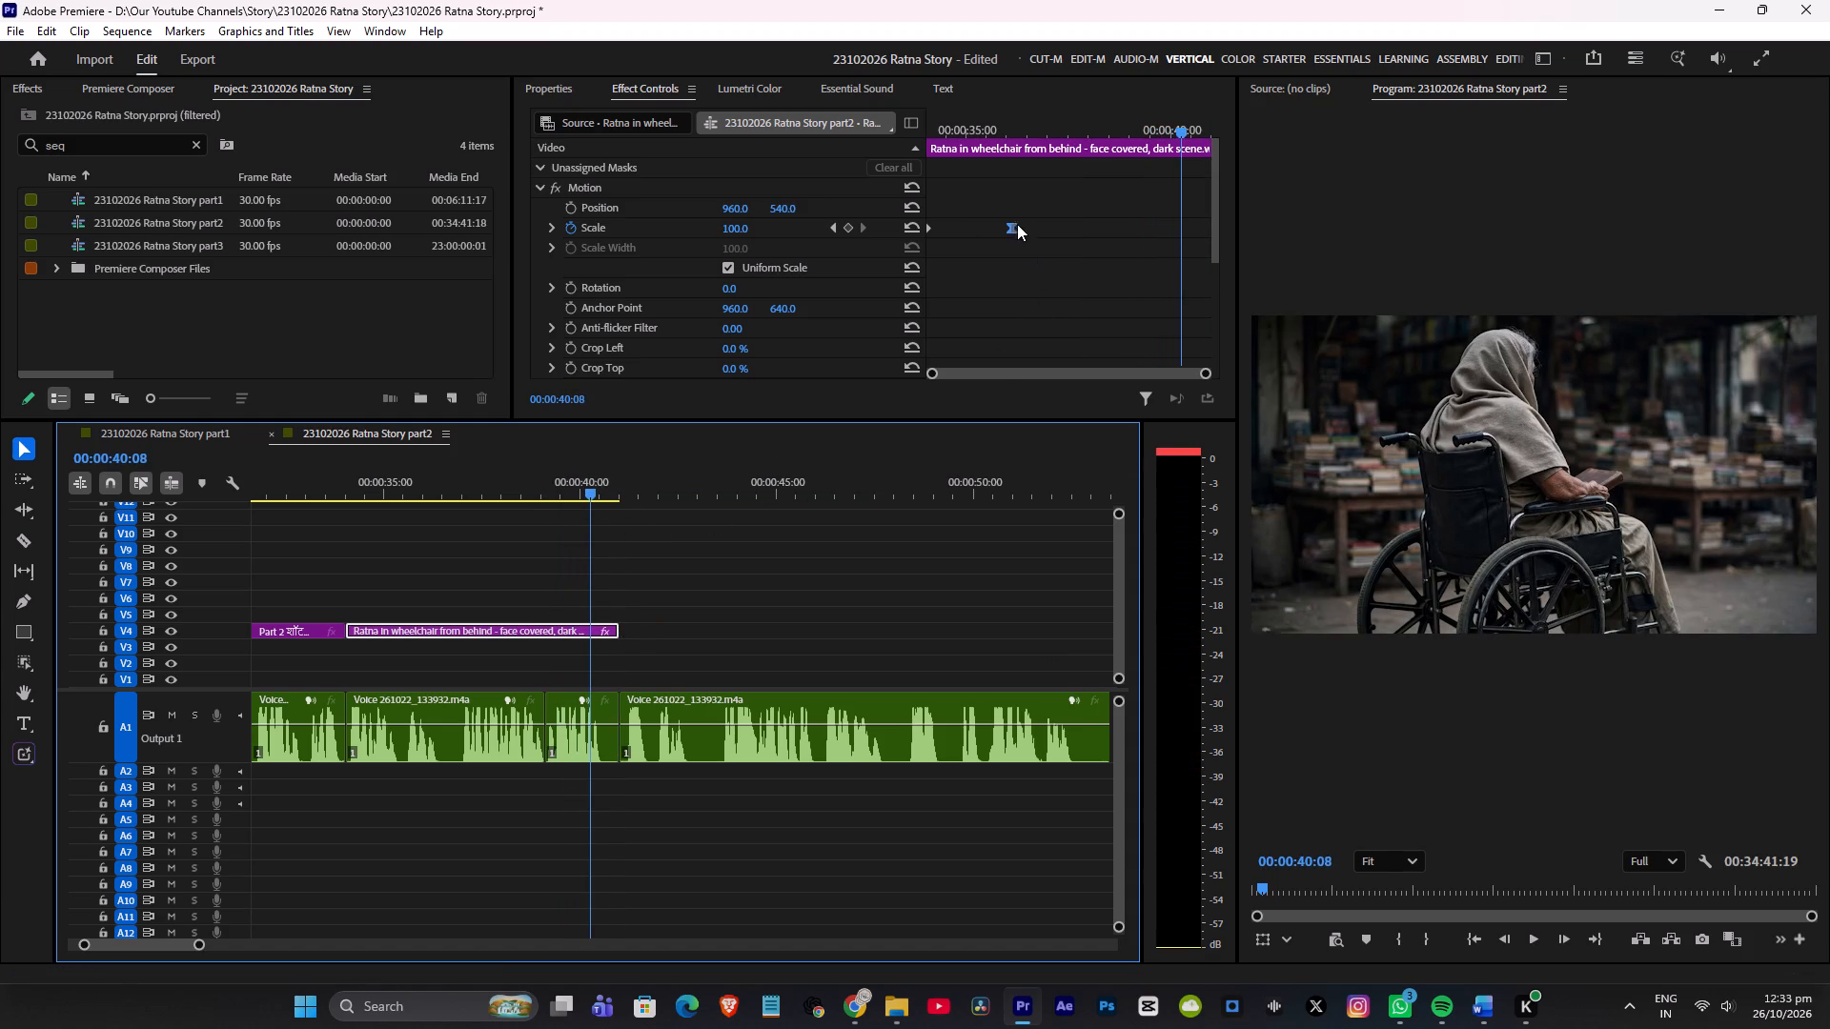
{"action": "left_click_drag", "start_coordinate": [1016, 222], "coordinate": [1652, 273]}
{"action": "key", "text": "ctrl+s"}
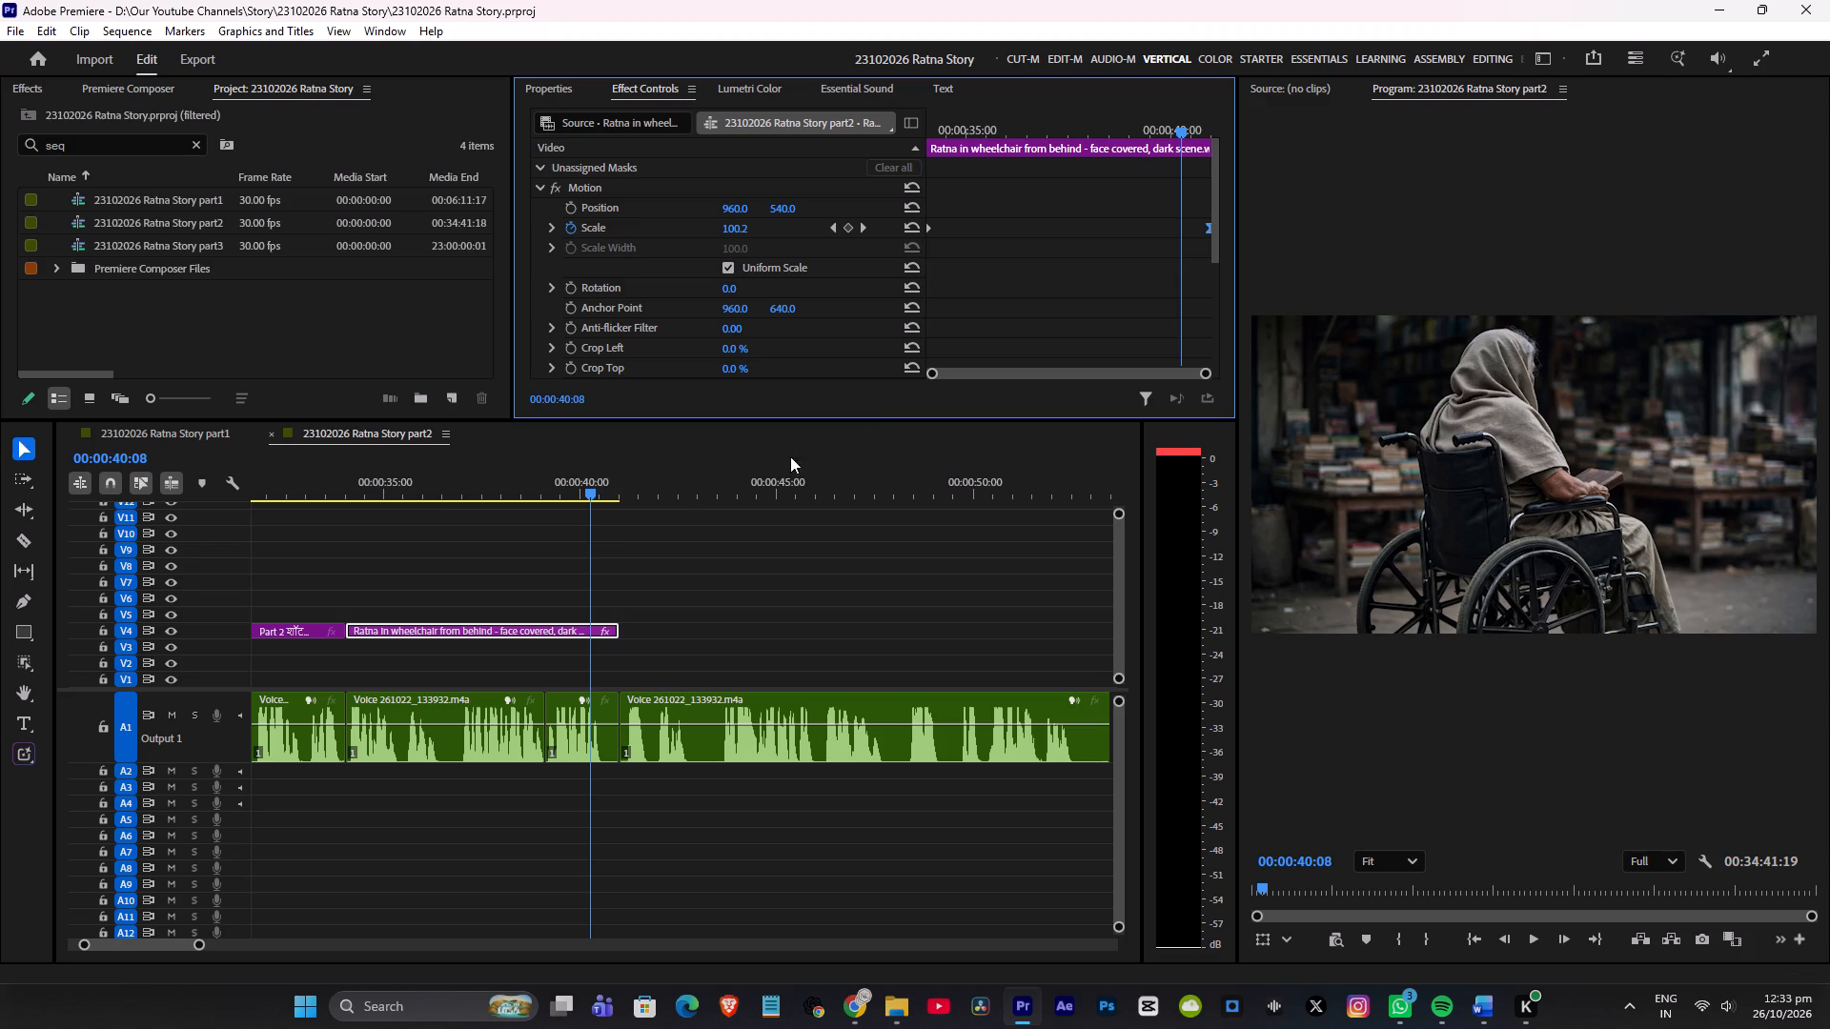
Replay the voice-over from the end of the Shot 4 bookseller image through the wheelchair clip to check the cut timing and zoom, and save.
{"action": "left_click", "coordinate": [332, 492]}
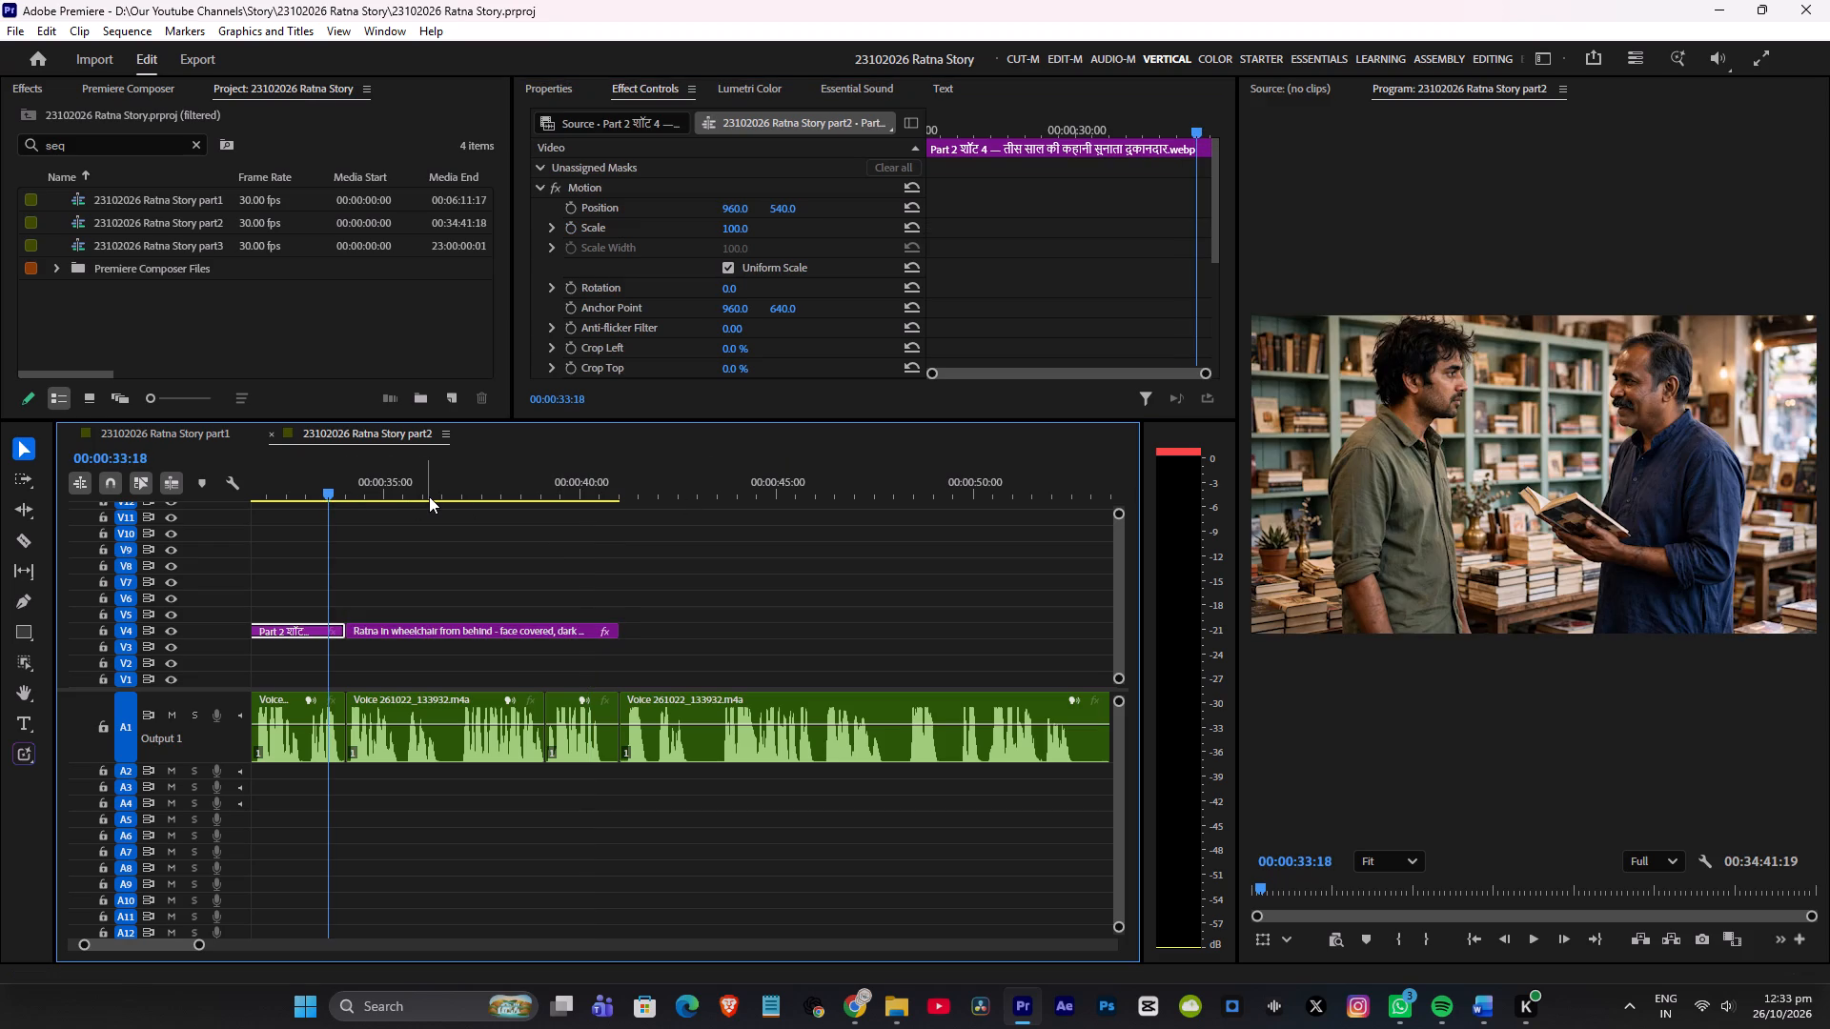
{"action": "key", "text": "space"}
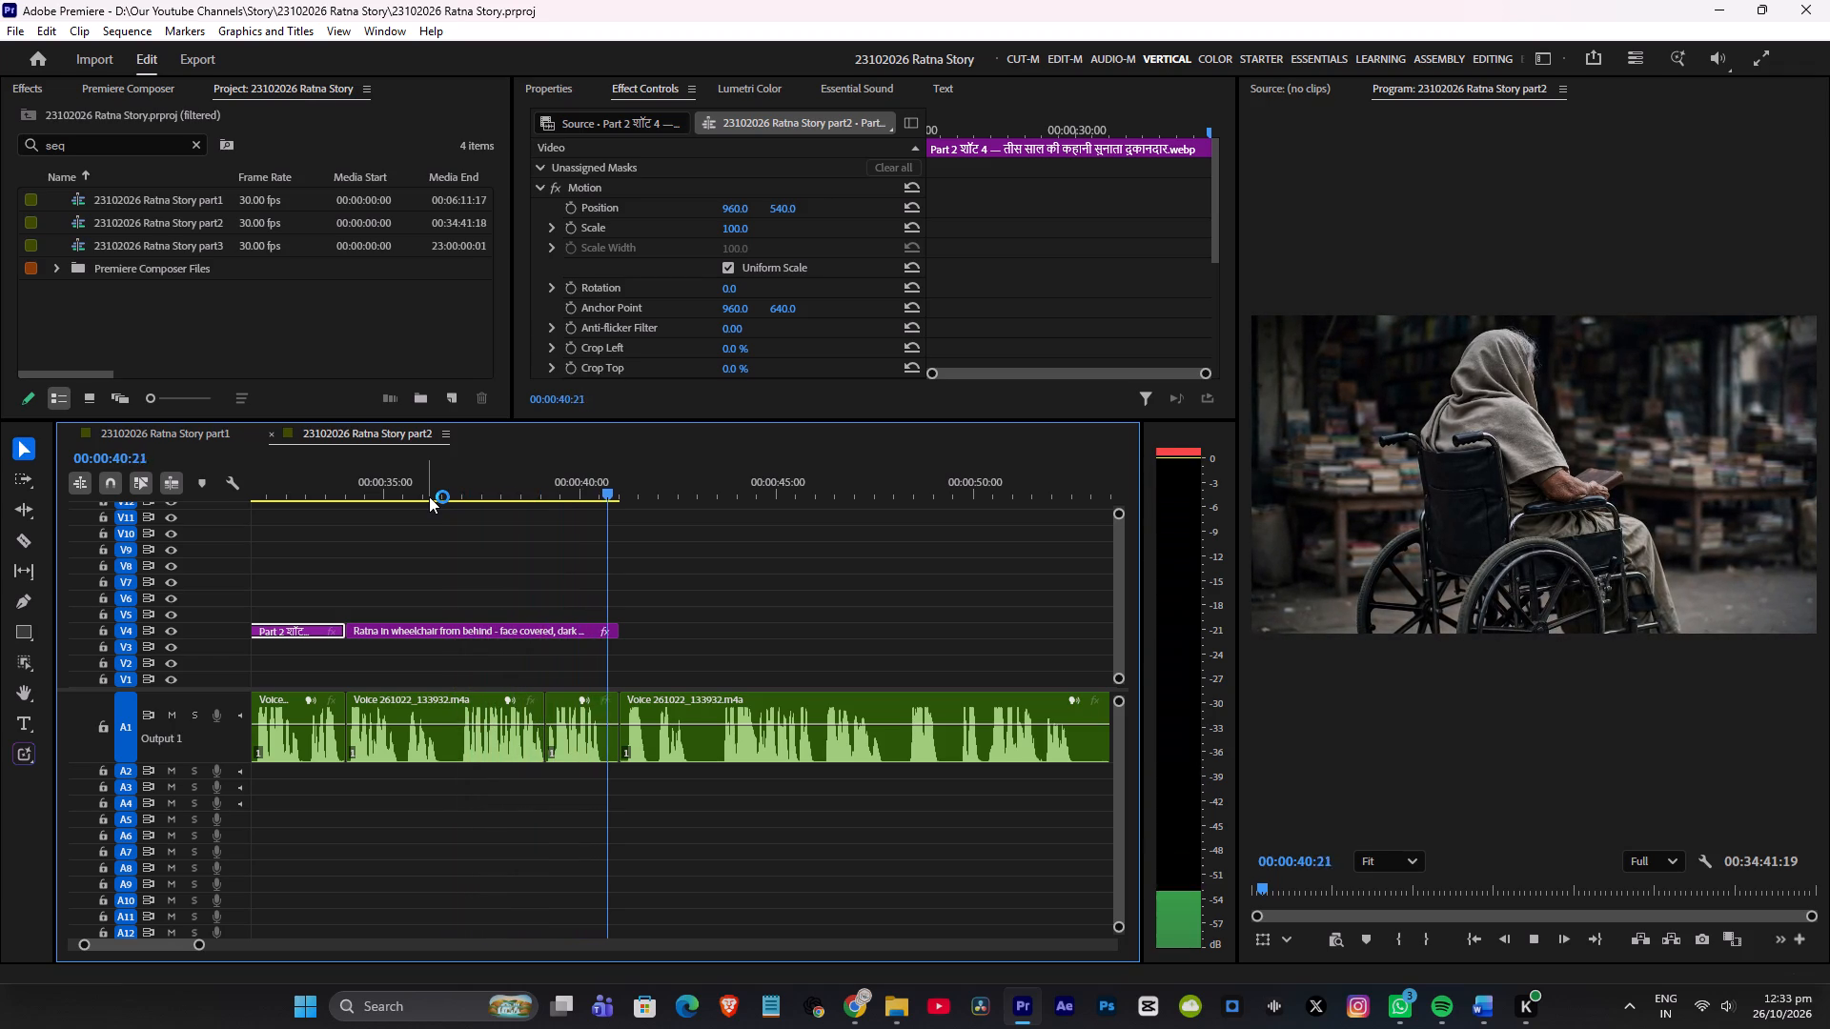
{"action": "key", "text": "space"}
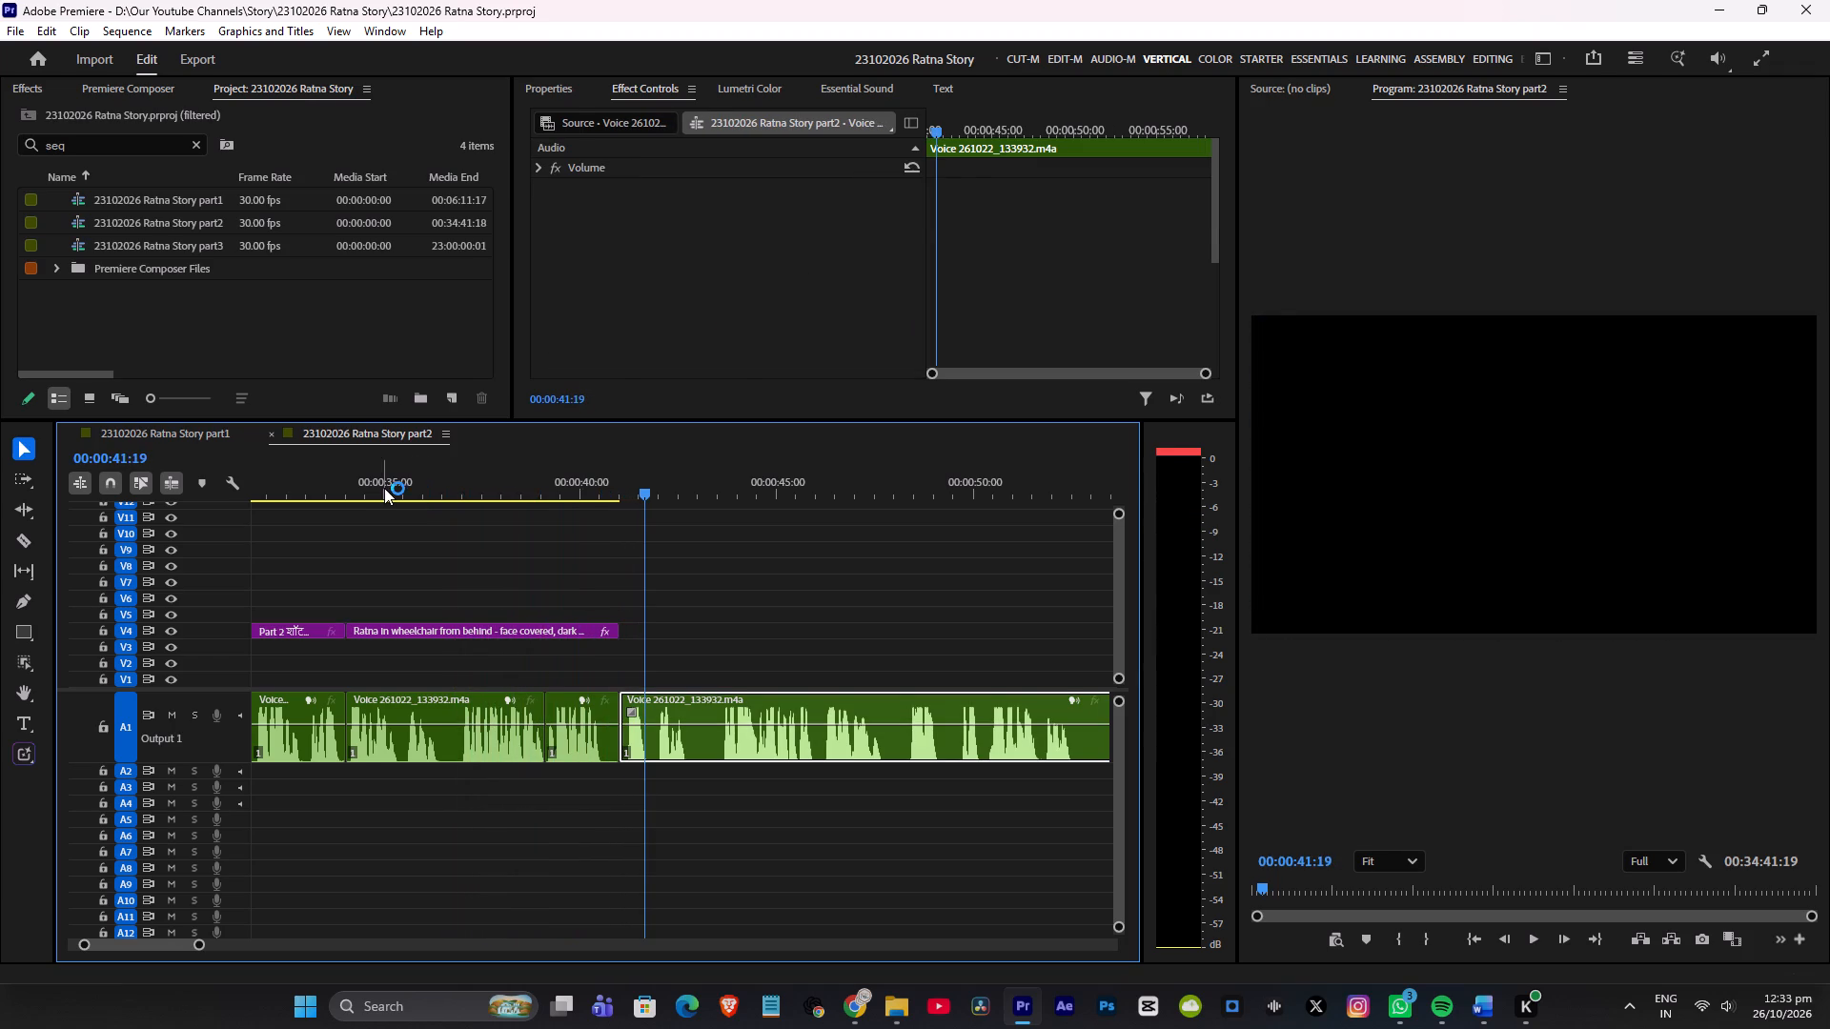
{"action": "left_click", "coordinate": [384, 488]}
{"action": "key", "text": "space"}
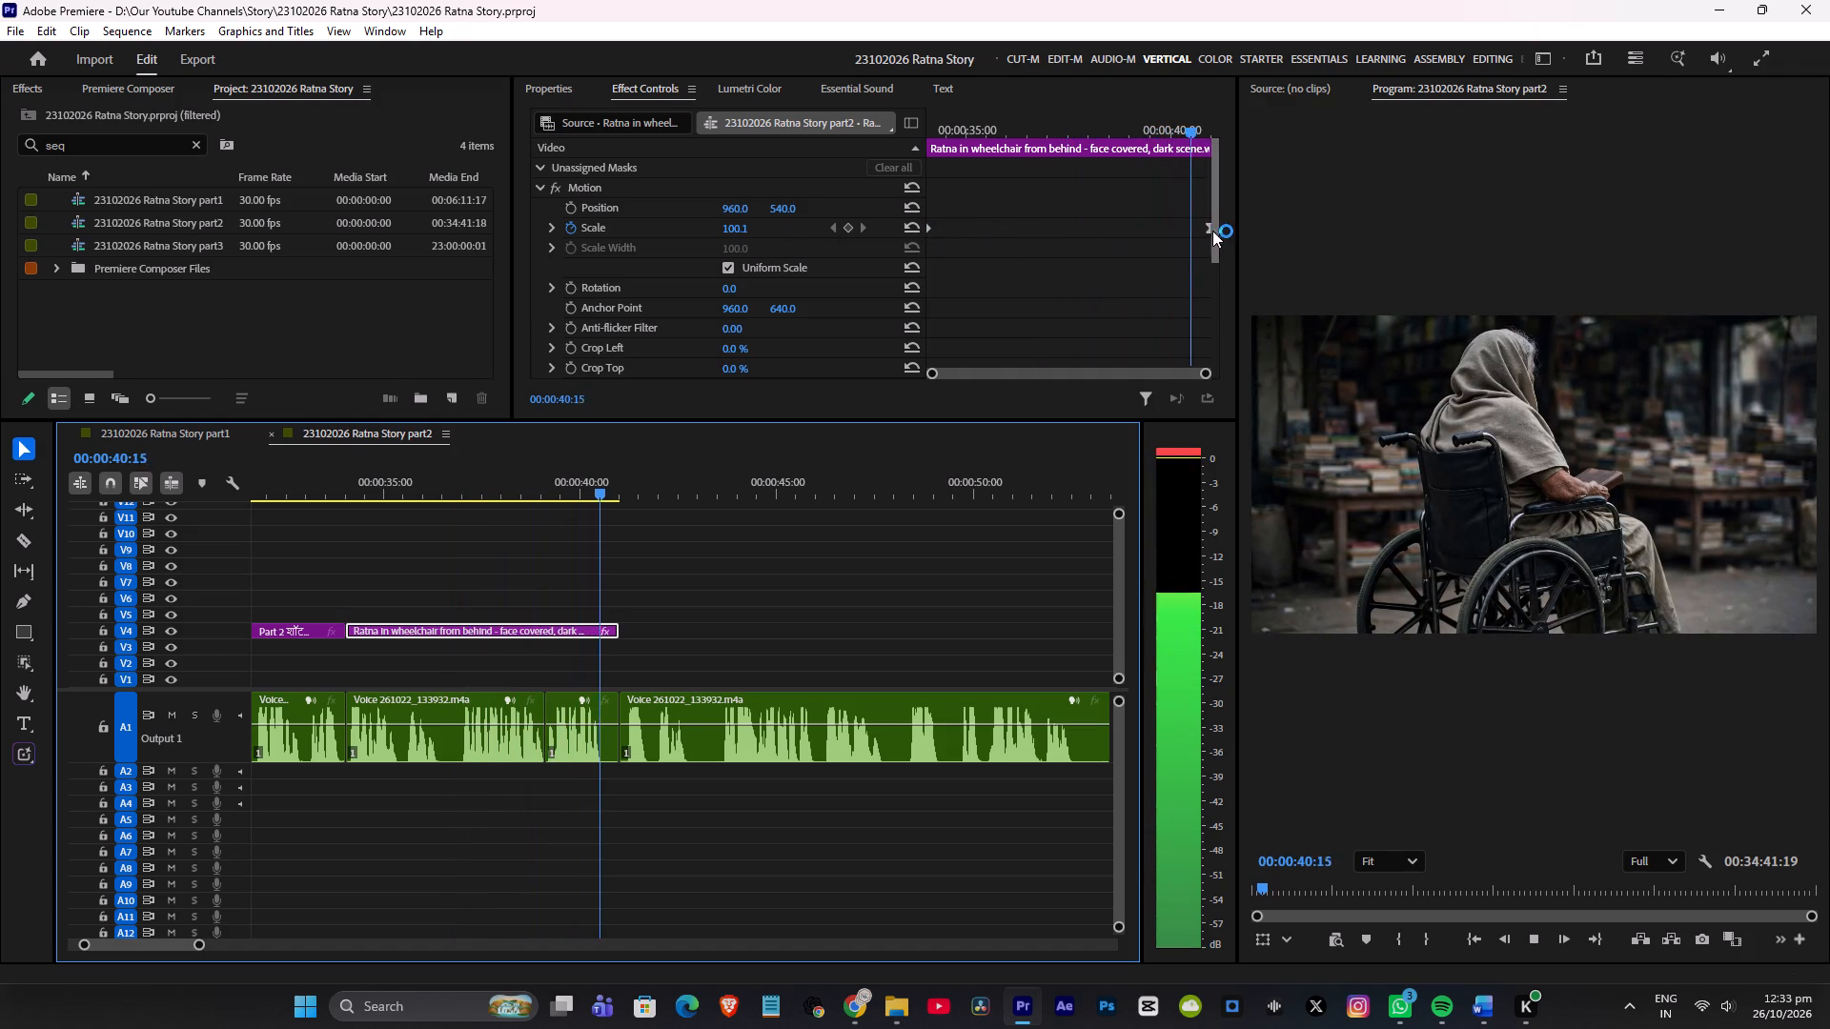
{"action": "key", "text": "space"}
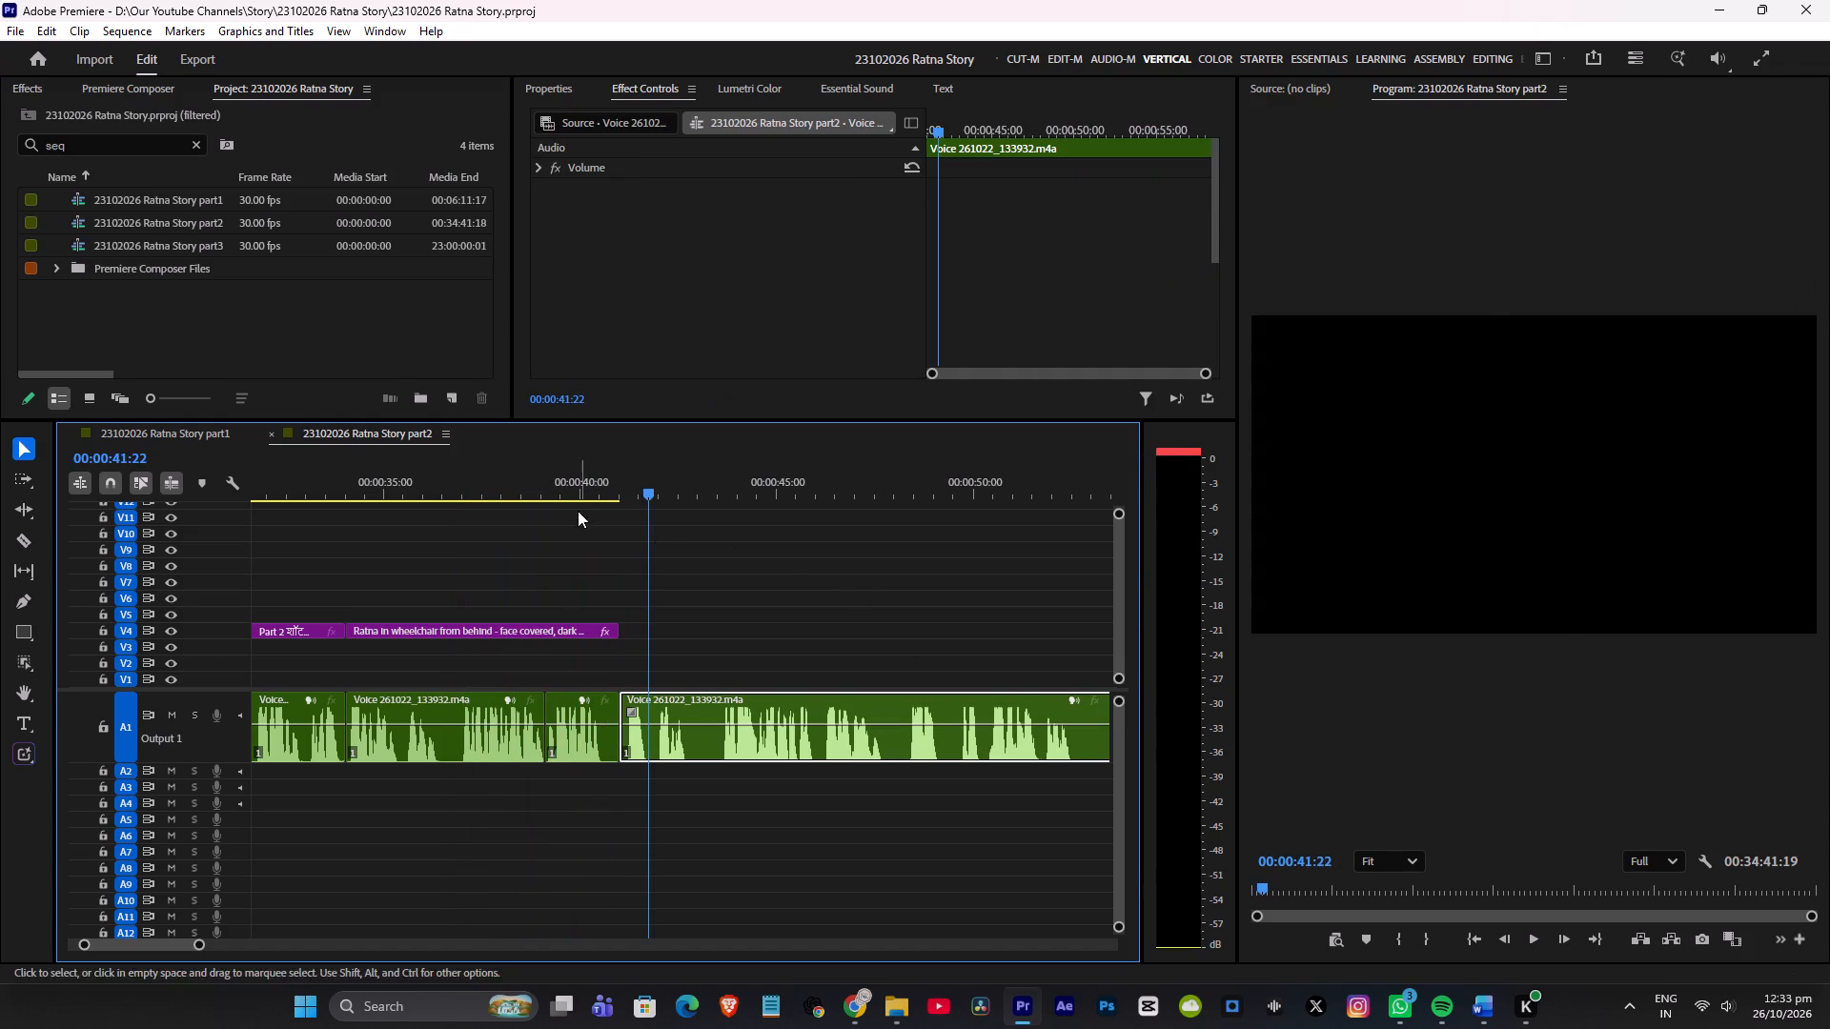
{"action": "left_click", "coordinate": [559, 484]}
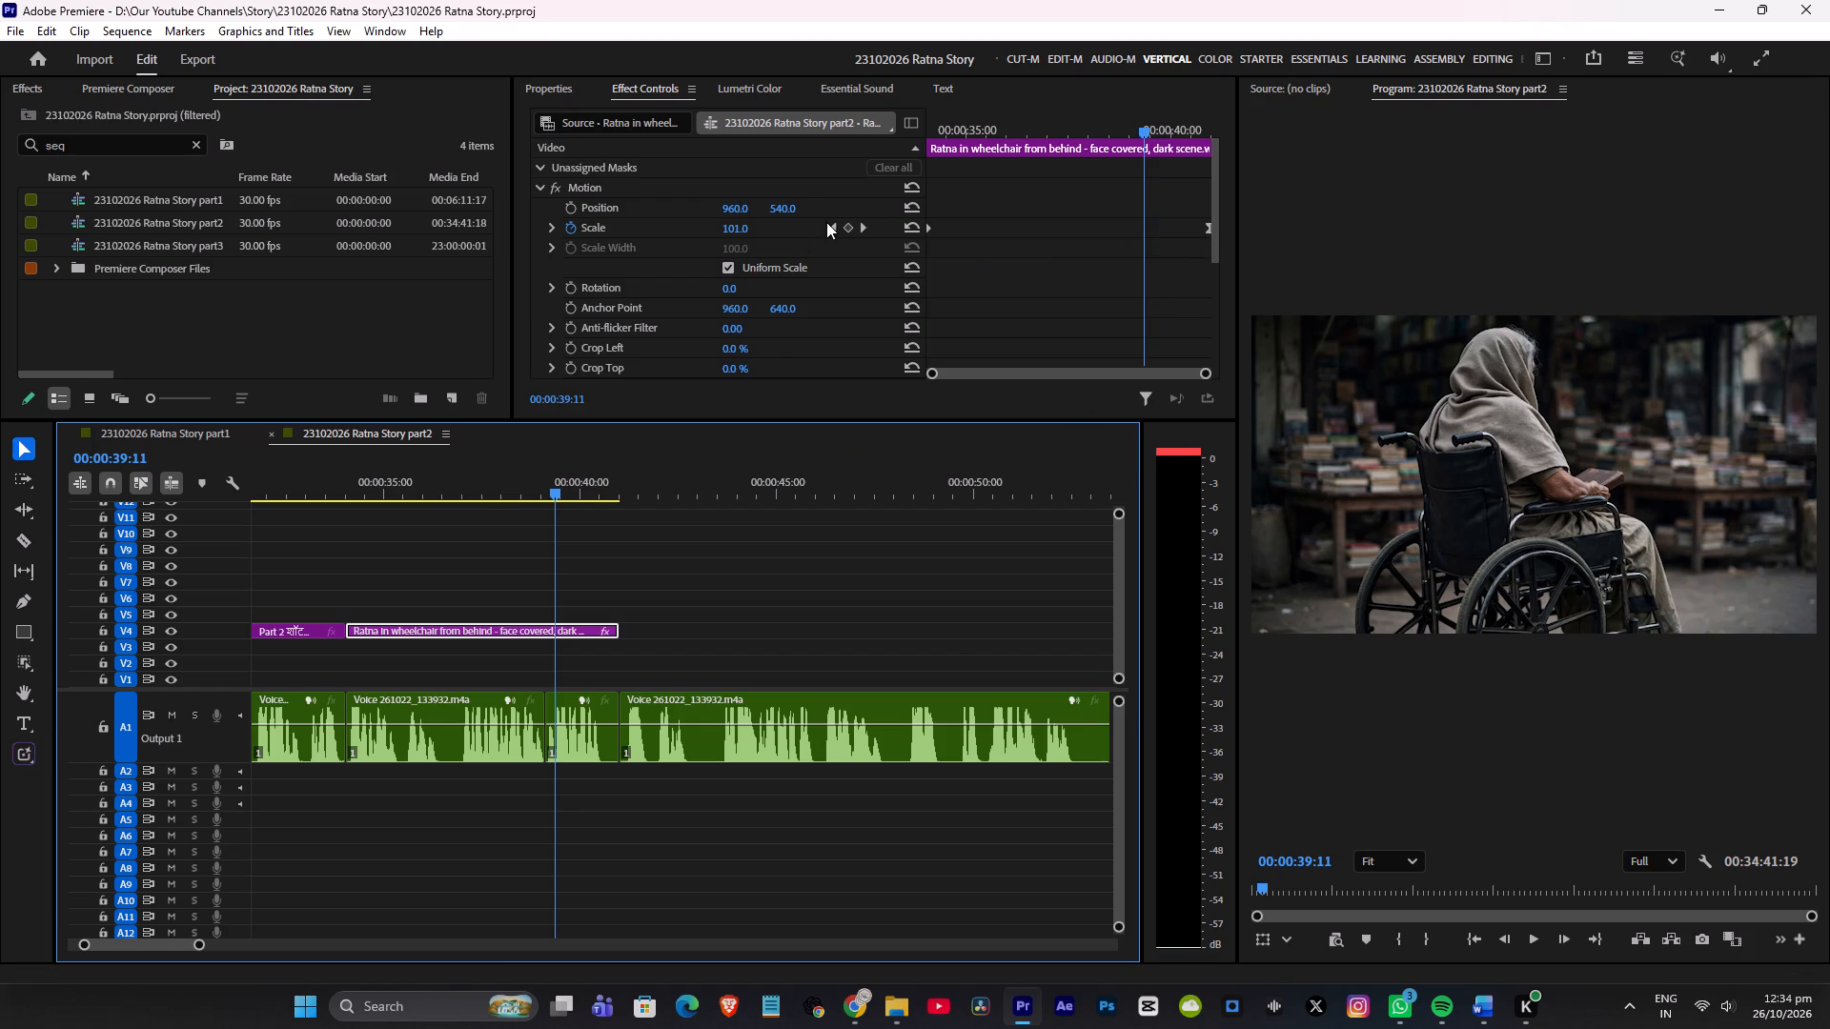
{"action": "scroll", "coordinate": [484, 551], "scroll_direction": "up", "scroll_amount": 1}
{"action": "key", "text": "ctrl+s"}
{"action": "left_click", "coordinate": [355, 484]}
{"action": "key", "text": "space"}
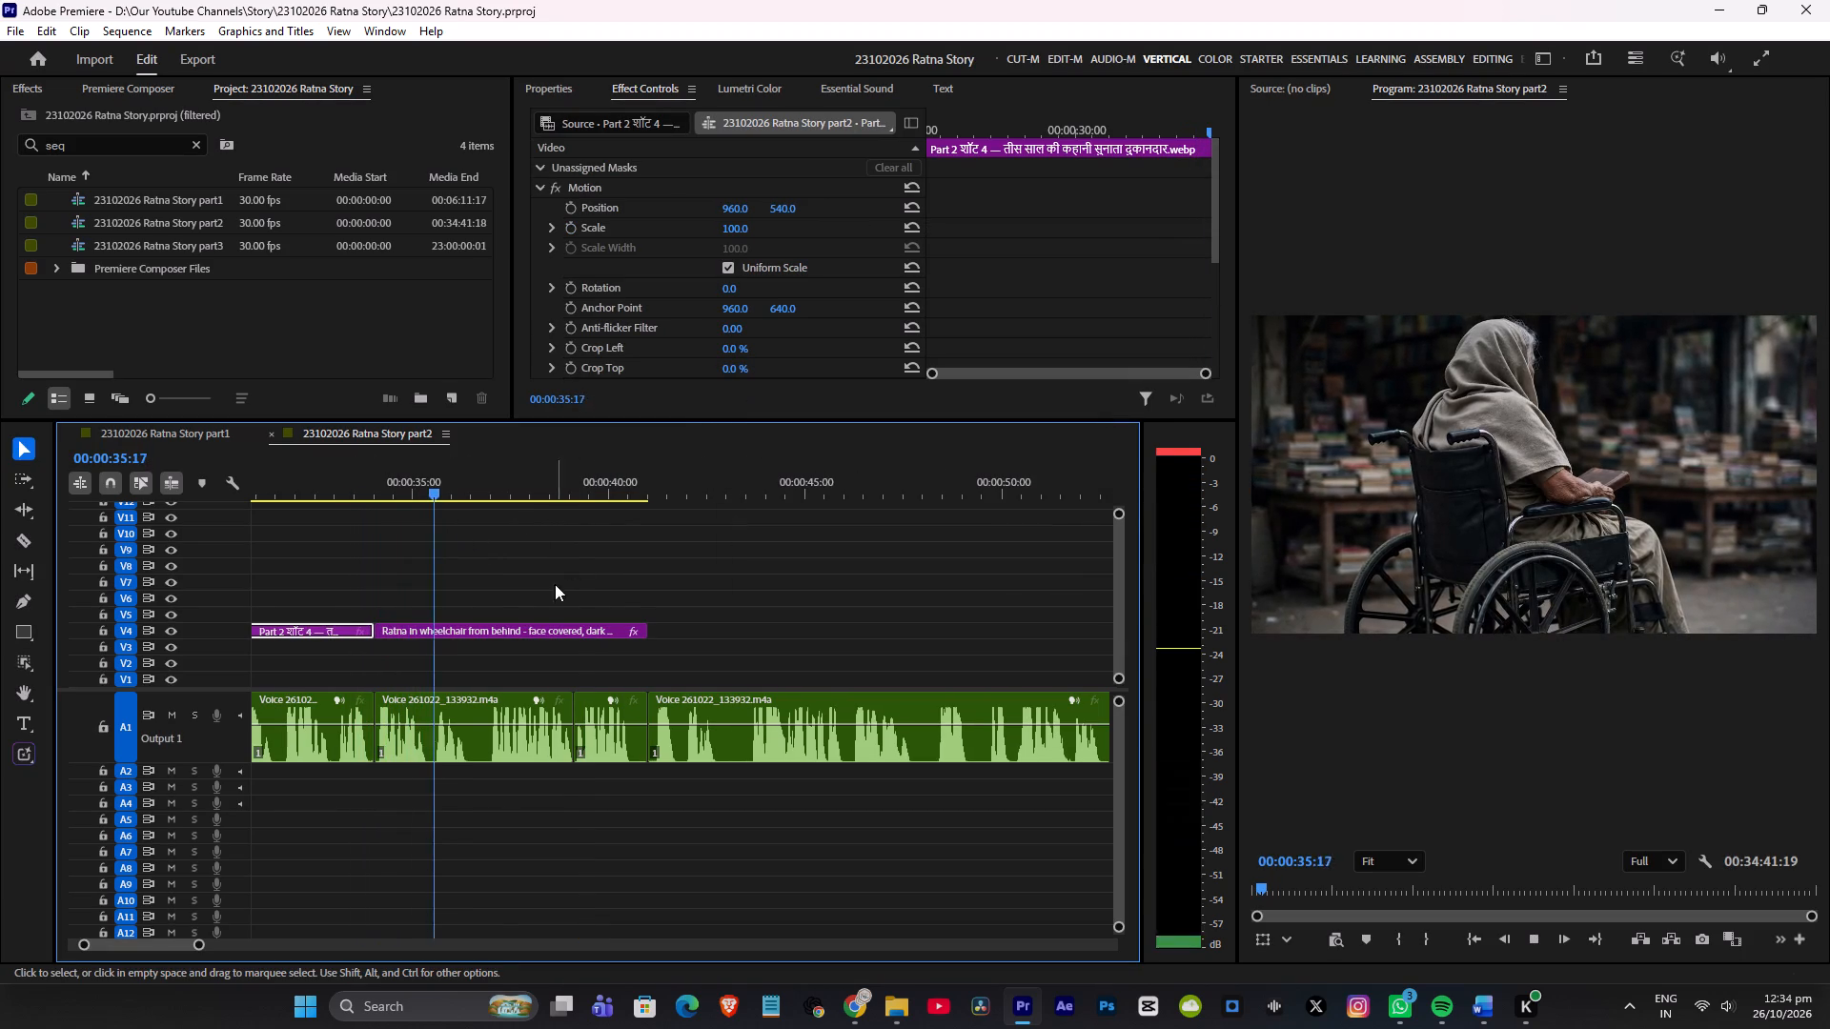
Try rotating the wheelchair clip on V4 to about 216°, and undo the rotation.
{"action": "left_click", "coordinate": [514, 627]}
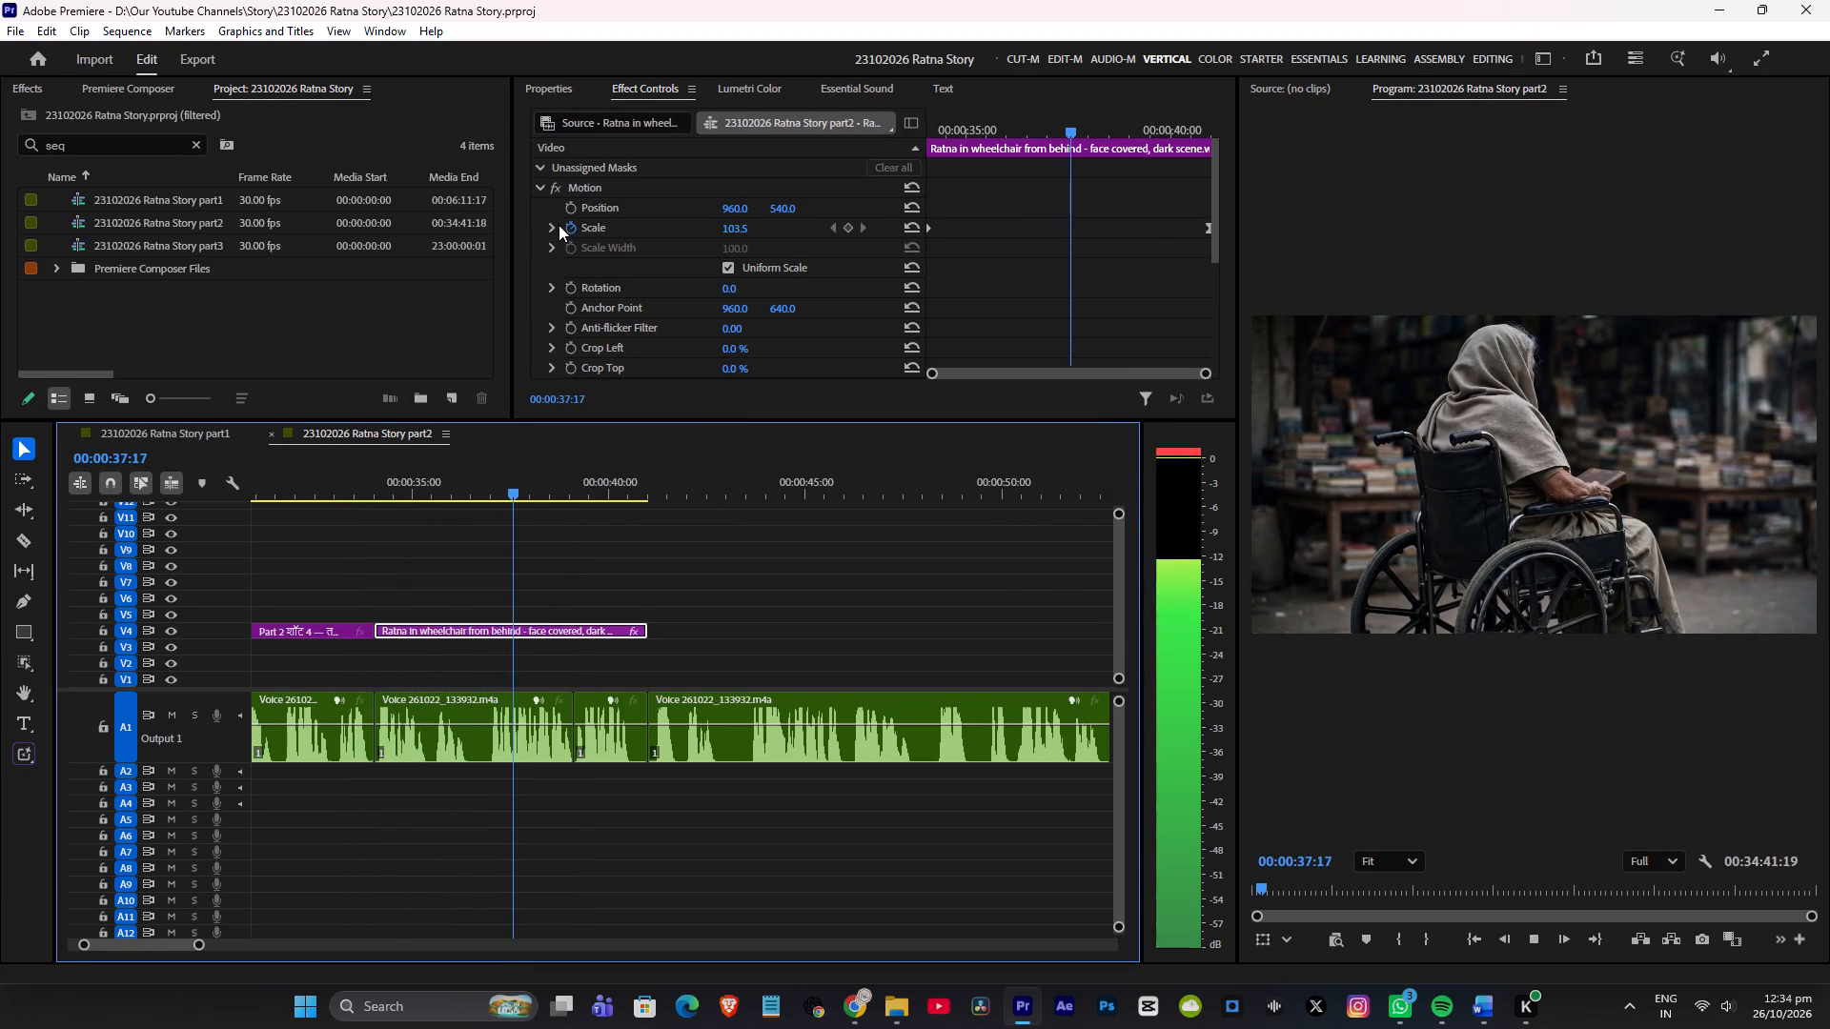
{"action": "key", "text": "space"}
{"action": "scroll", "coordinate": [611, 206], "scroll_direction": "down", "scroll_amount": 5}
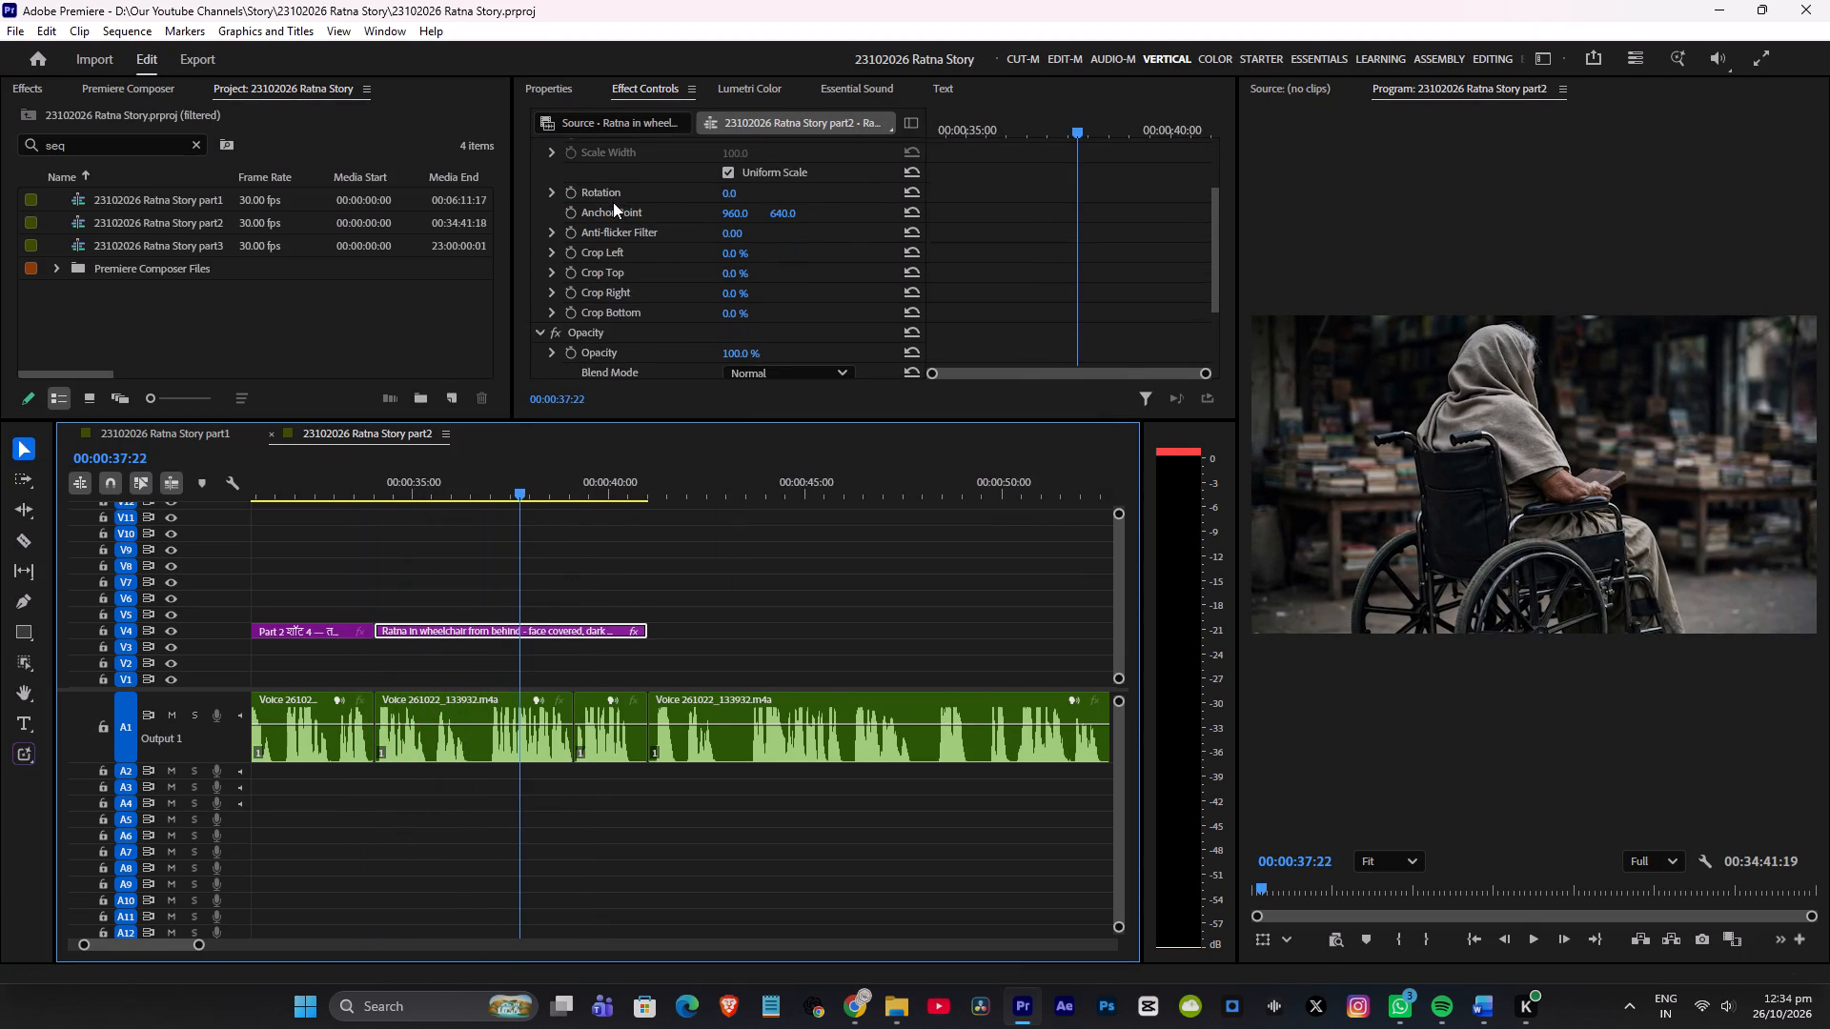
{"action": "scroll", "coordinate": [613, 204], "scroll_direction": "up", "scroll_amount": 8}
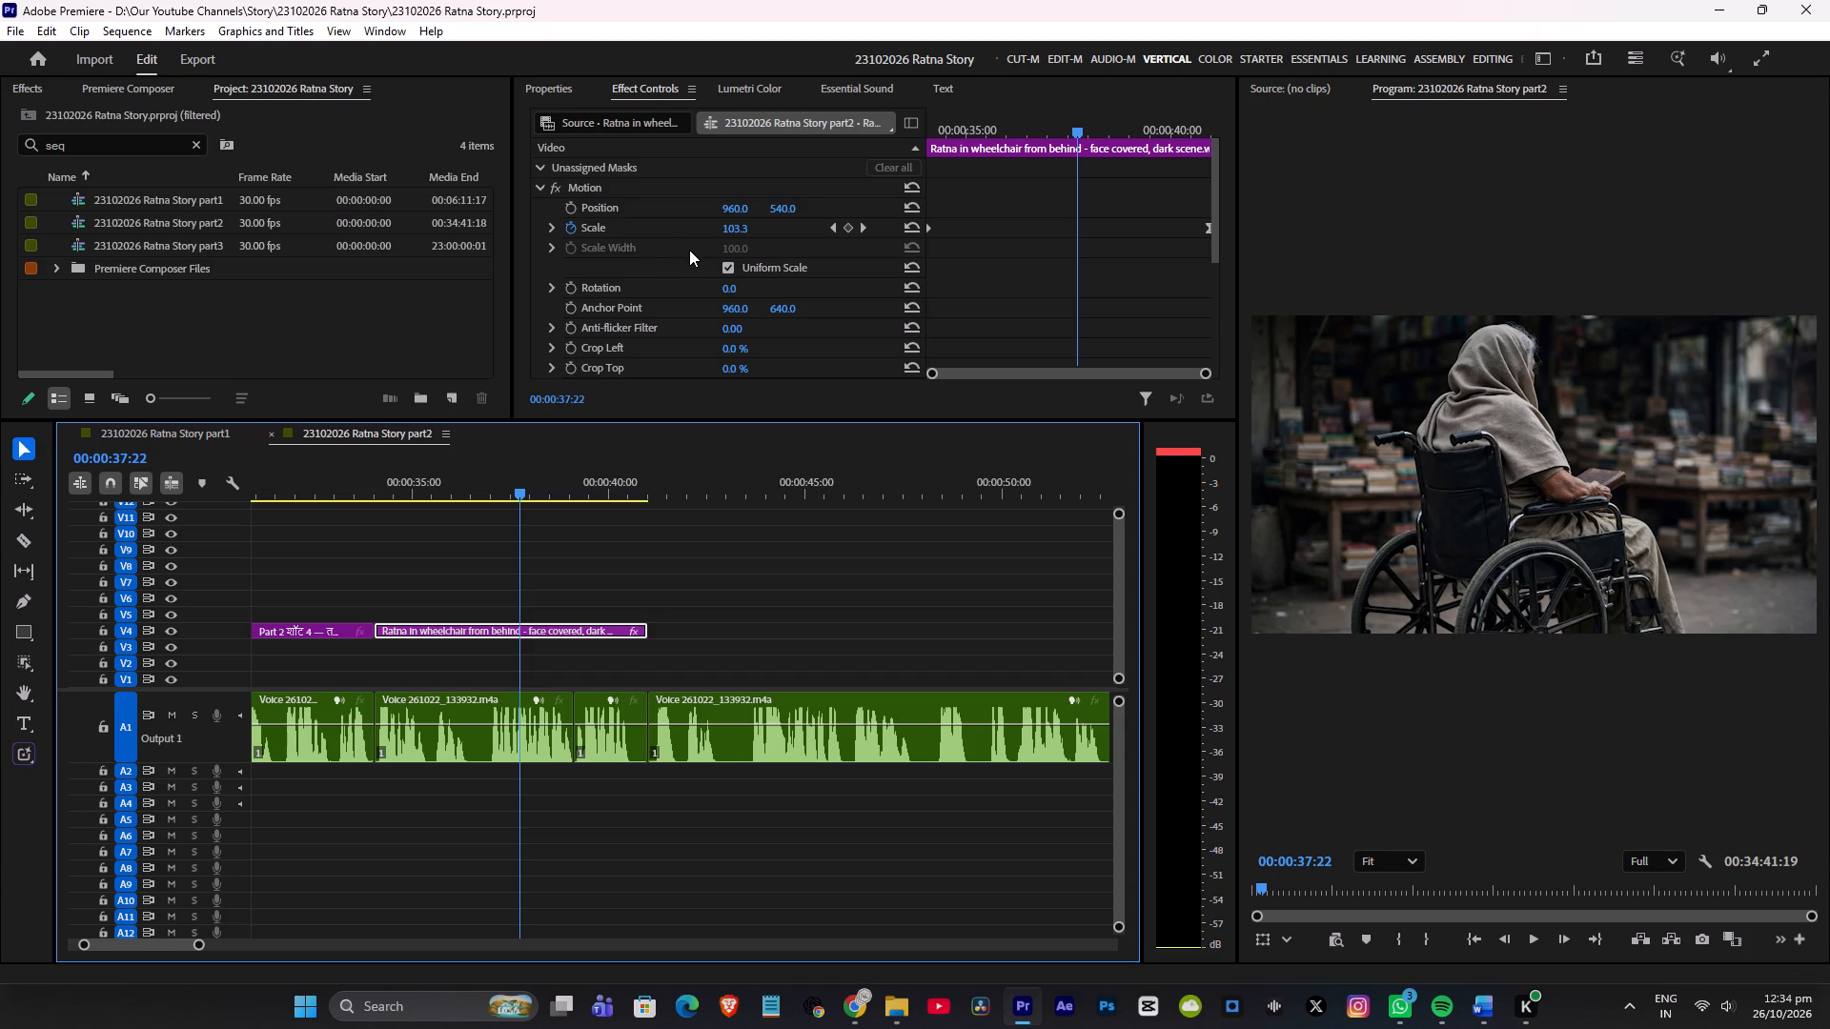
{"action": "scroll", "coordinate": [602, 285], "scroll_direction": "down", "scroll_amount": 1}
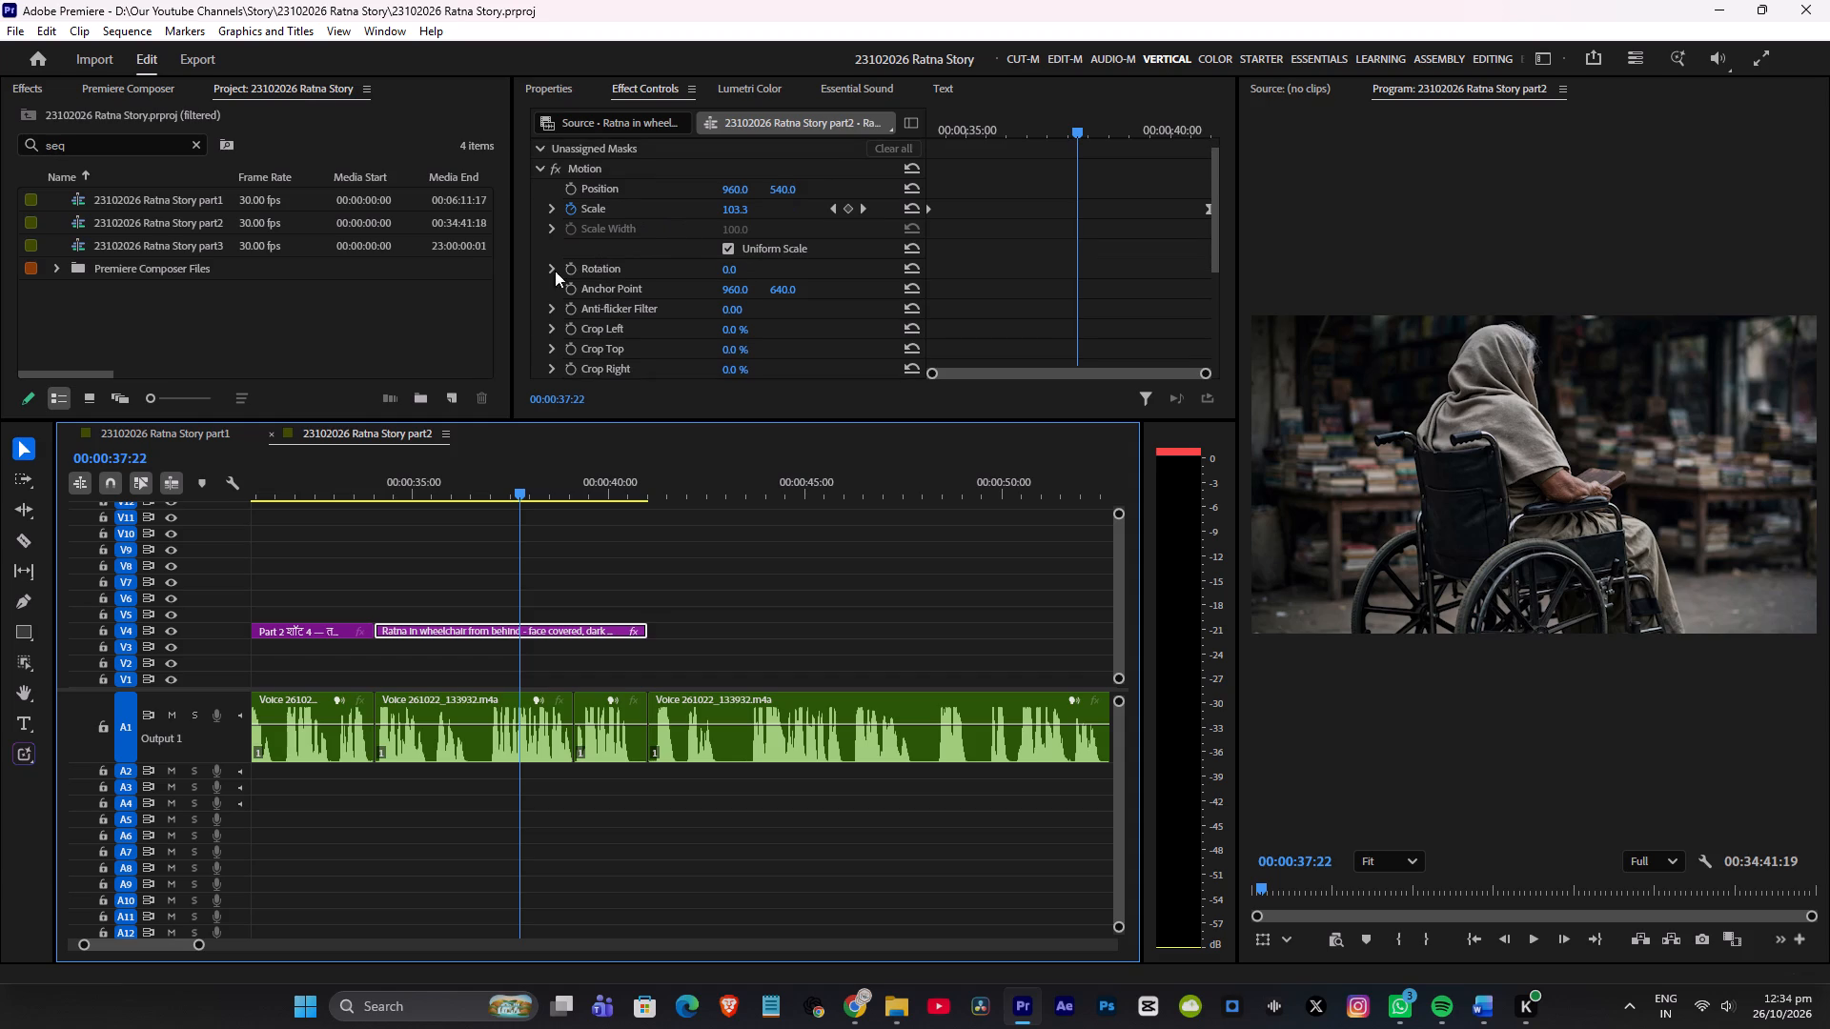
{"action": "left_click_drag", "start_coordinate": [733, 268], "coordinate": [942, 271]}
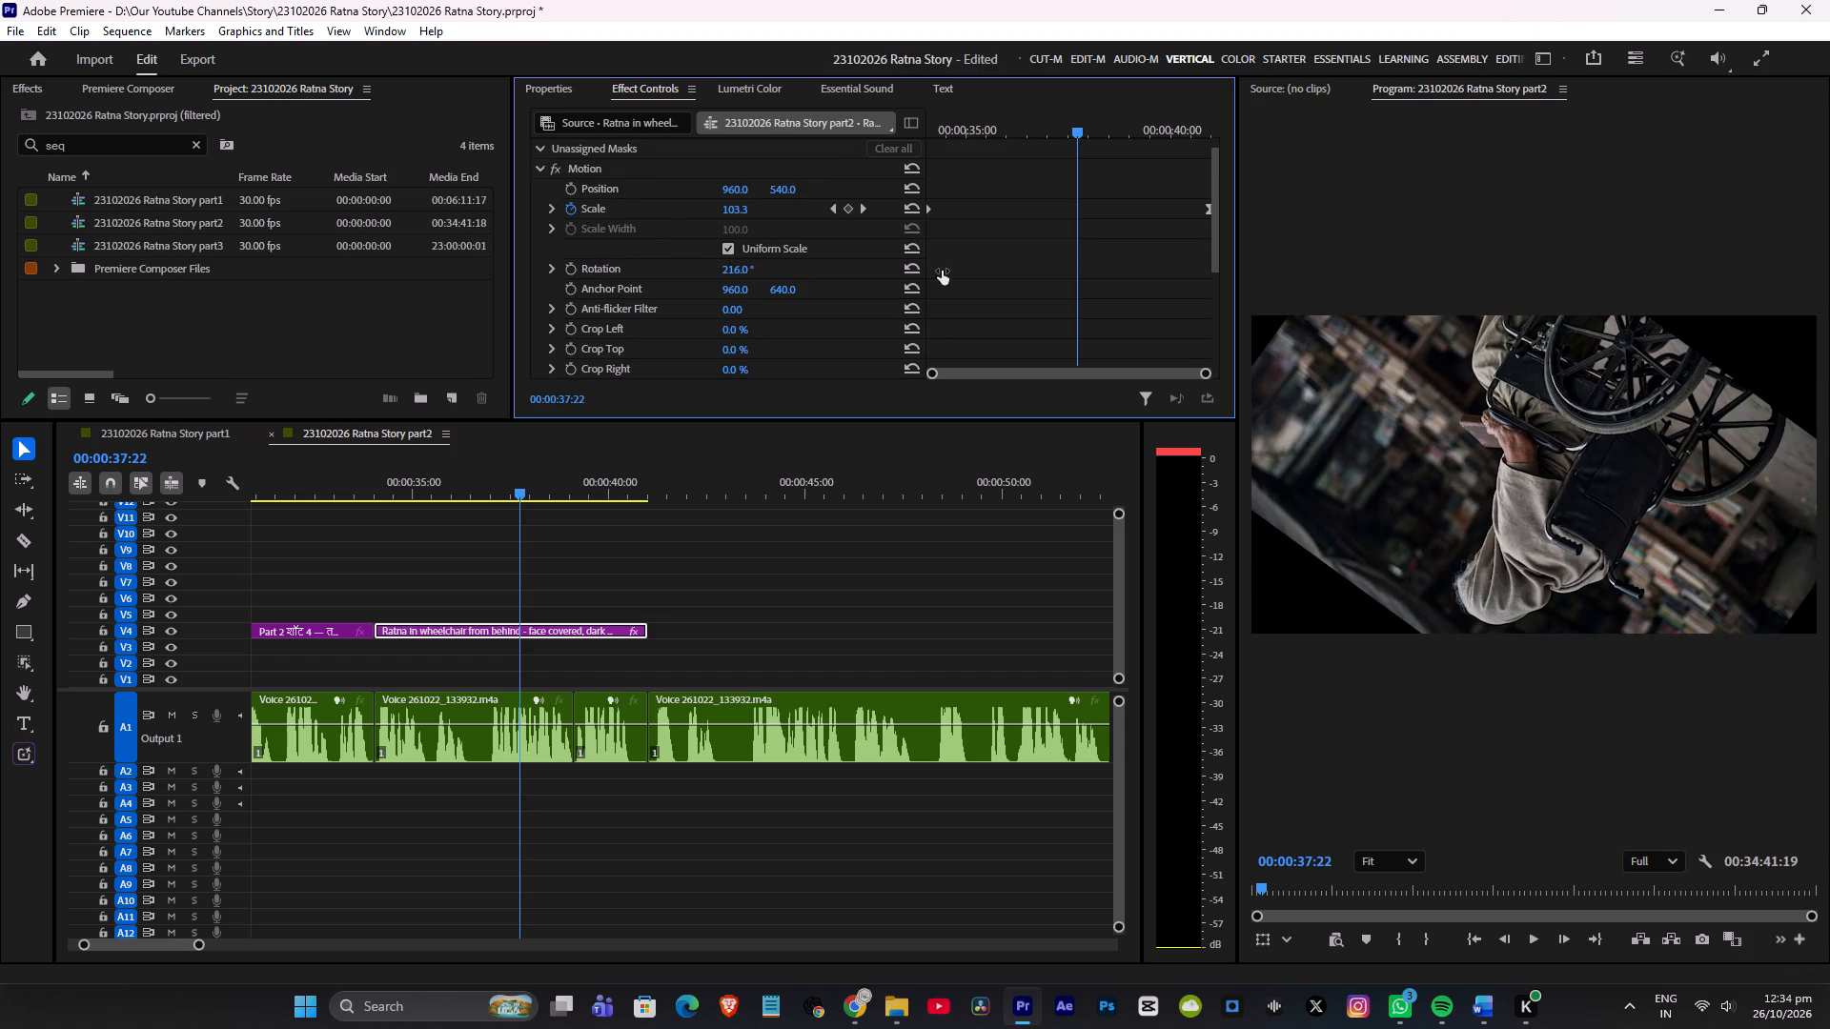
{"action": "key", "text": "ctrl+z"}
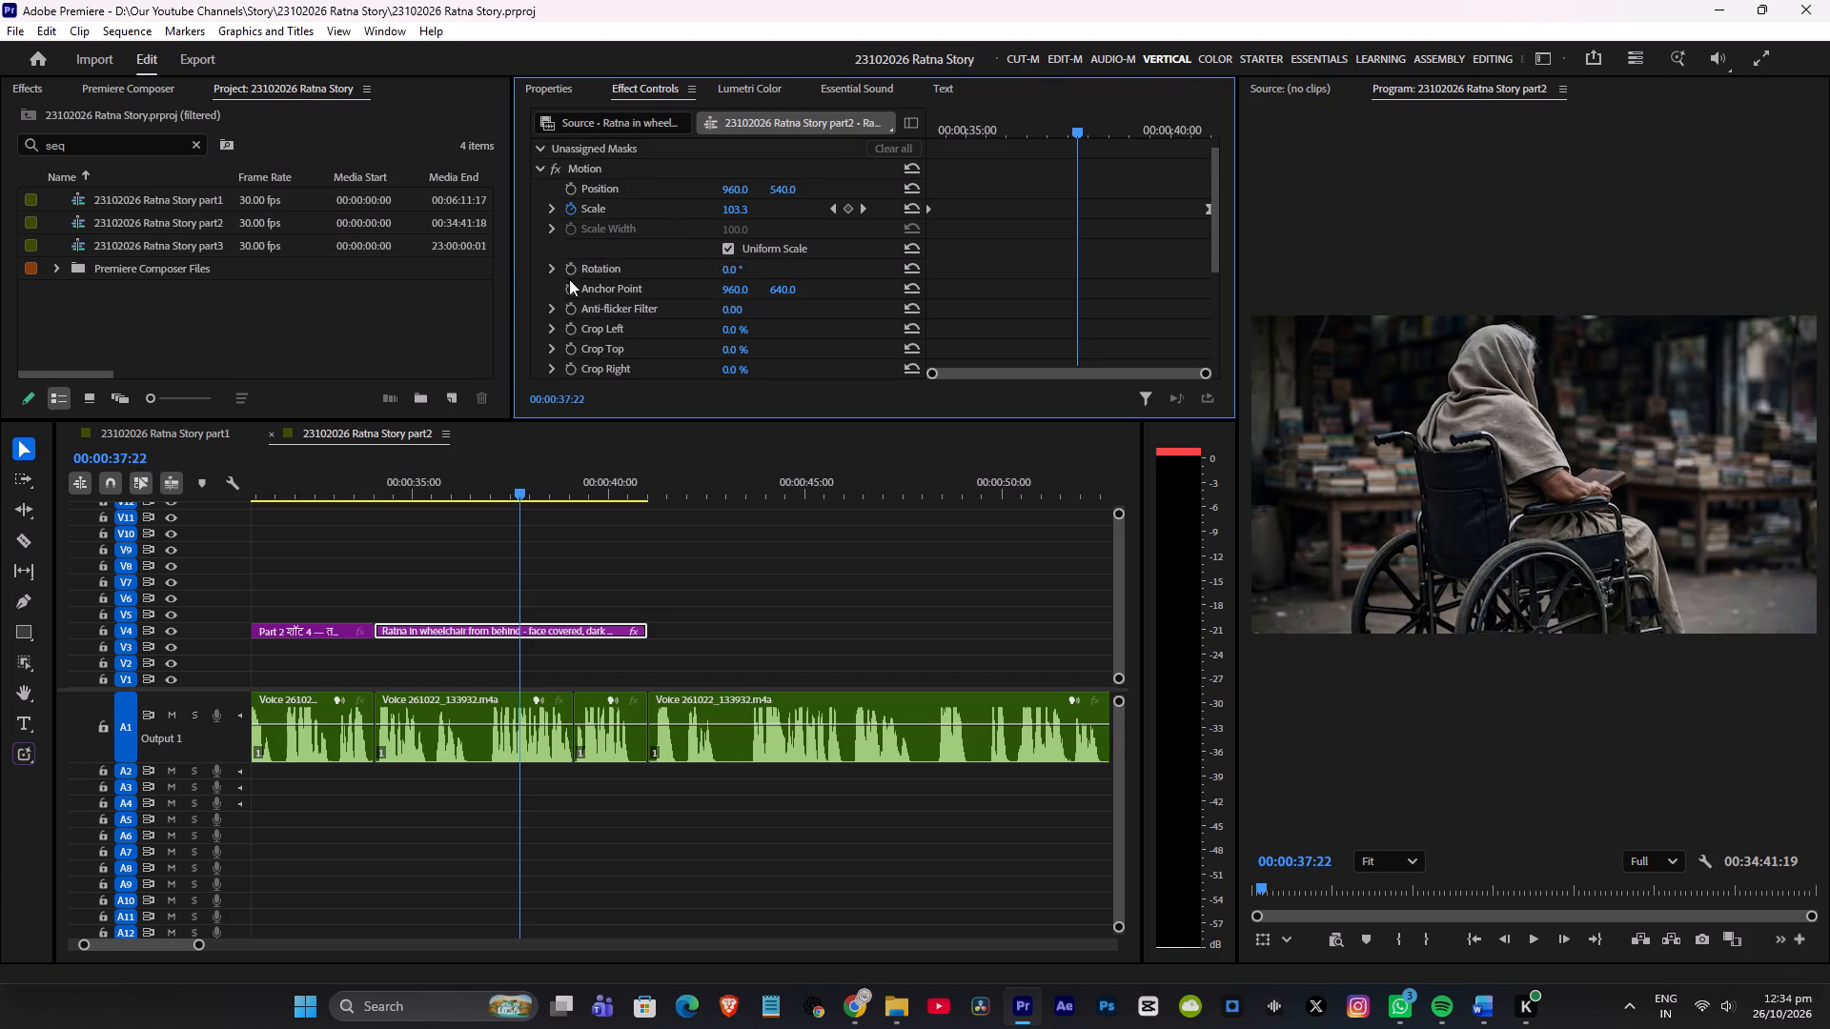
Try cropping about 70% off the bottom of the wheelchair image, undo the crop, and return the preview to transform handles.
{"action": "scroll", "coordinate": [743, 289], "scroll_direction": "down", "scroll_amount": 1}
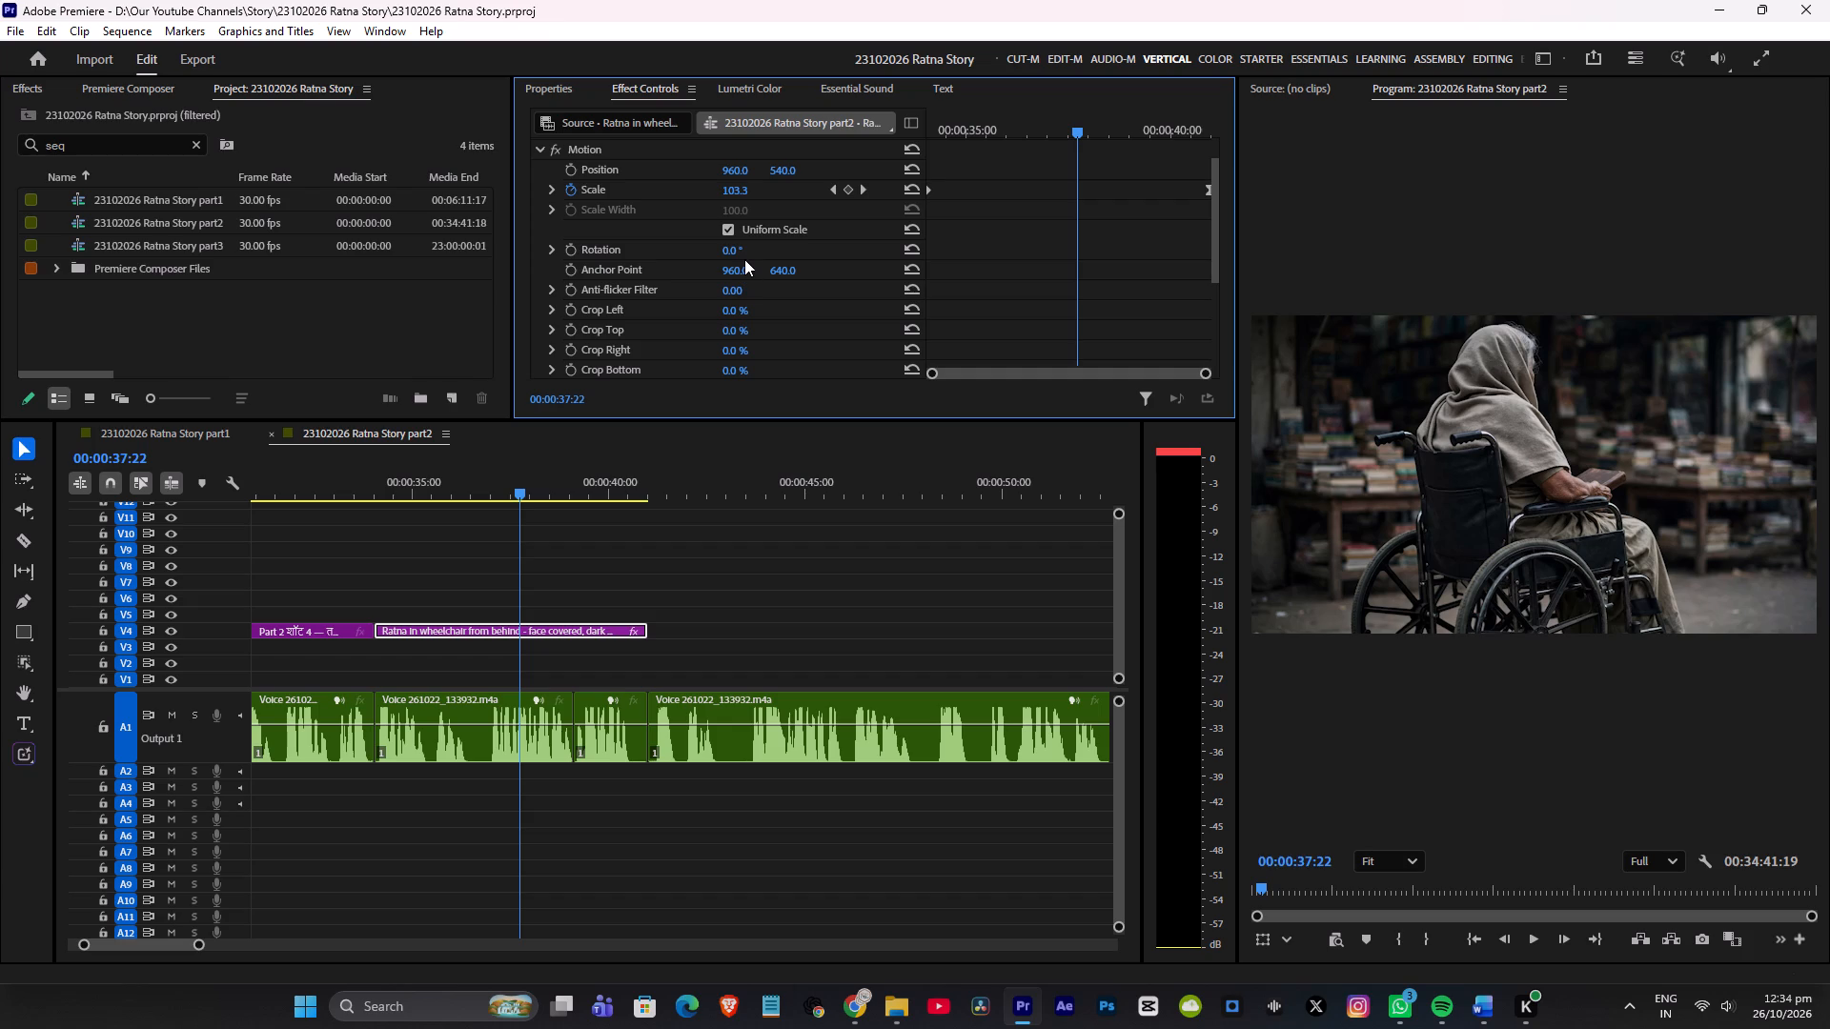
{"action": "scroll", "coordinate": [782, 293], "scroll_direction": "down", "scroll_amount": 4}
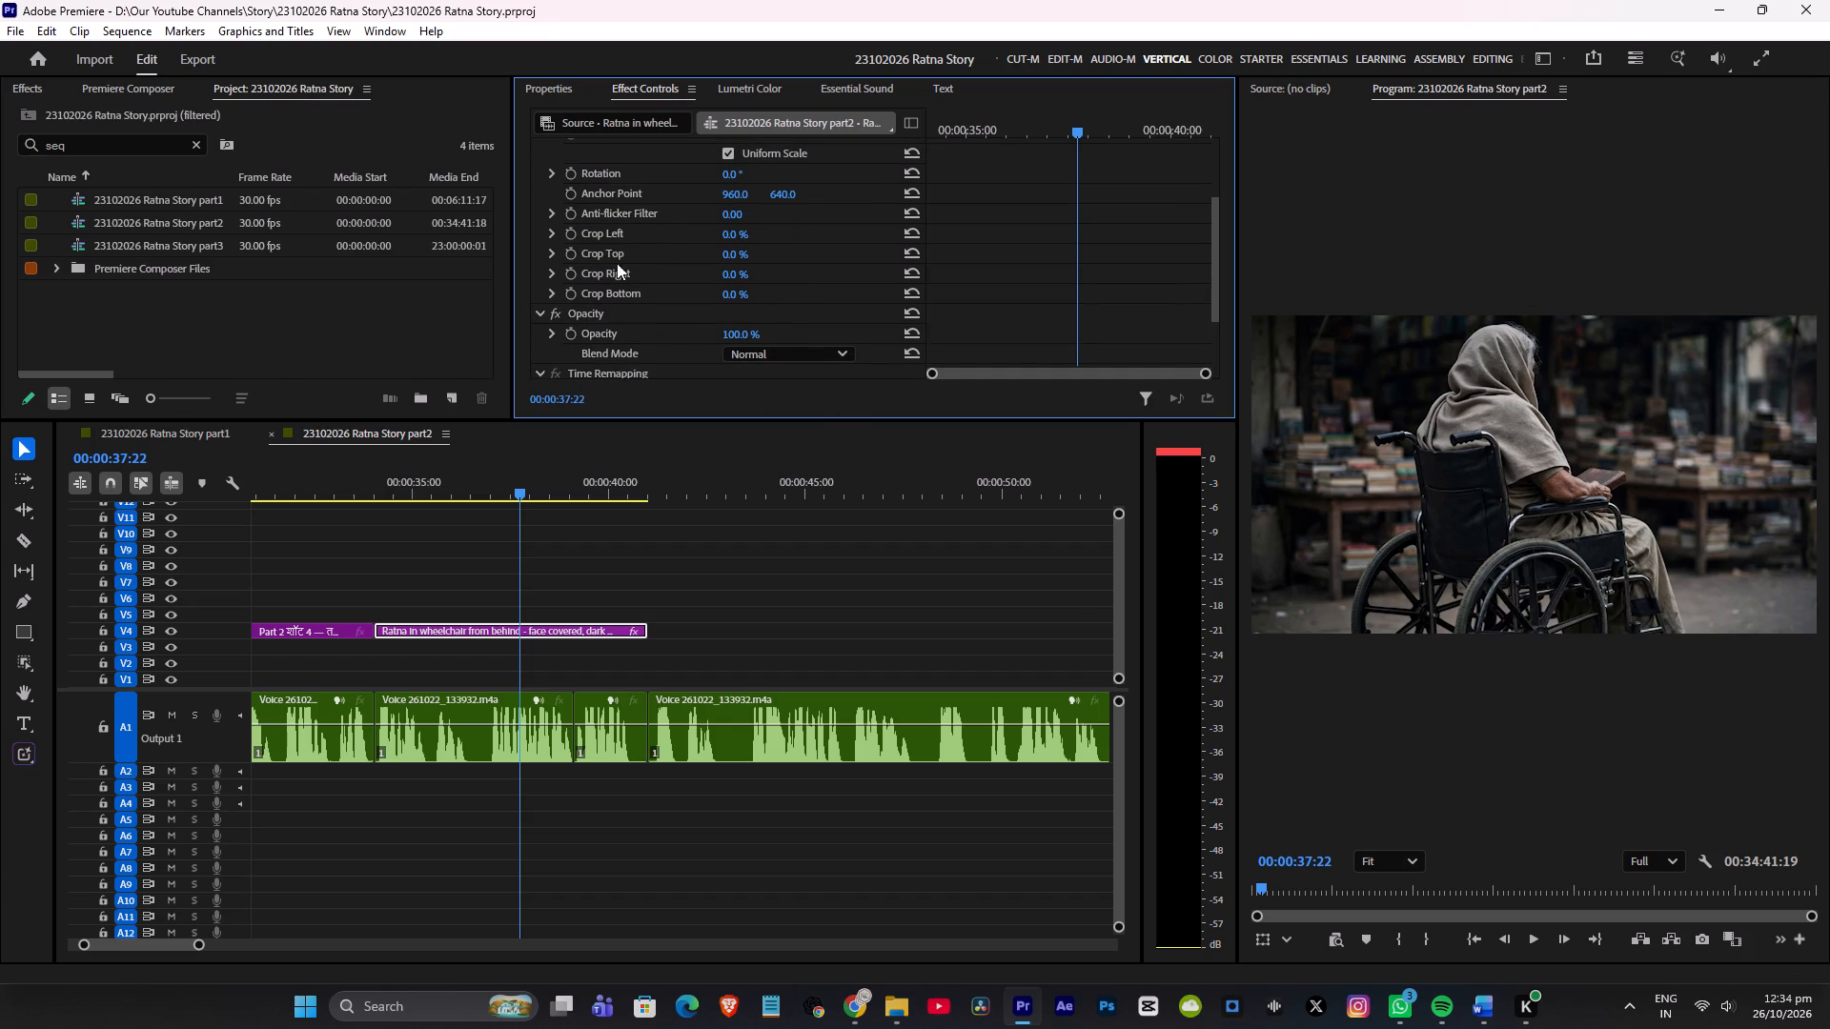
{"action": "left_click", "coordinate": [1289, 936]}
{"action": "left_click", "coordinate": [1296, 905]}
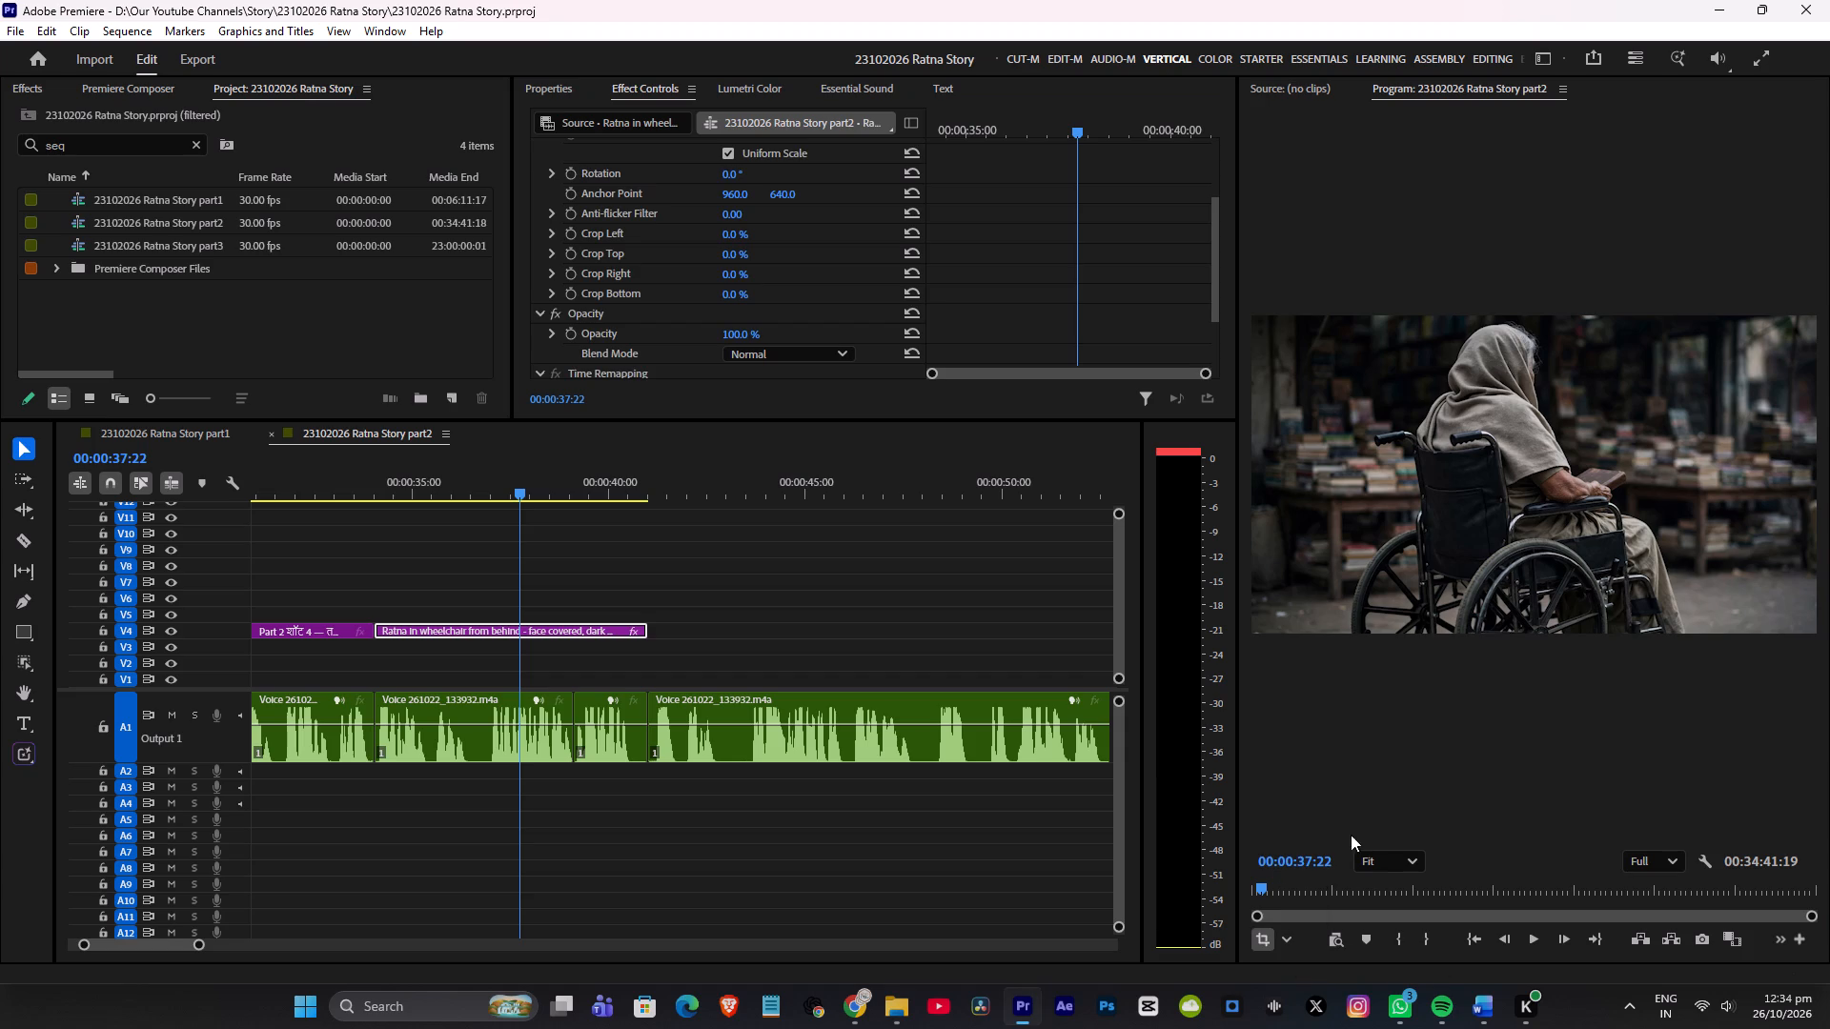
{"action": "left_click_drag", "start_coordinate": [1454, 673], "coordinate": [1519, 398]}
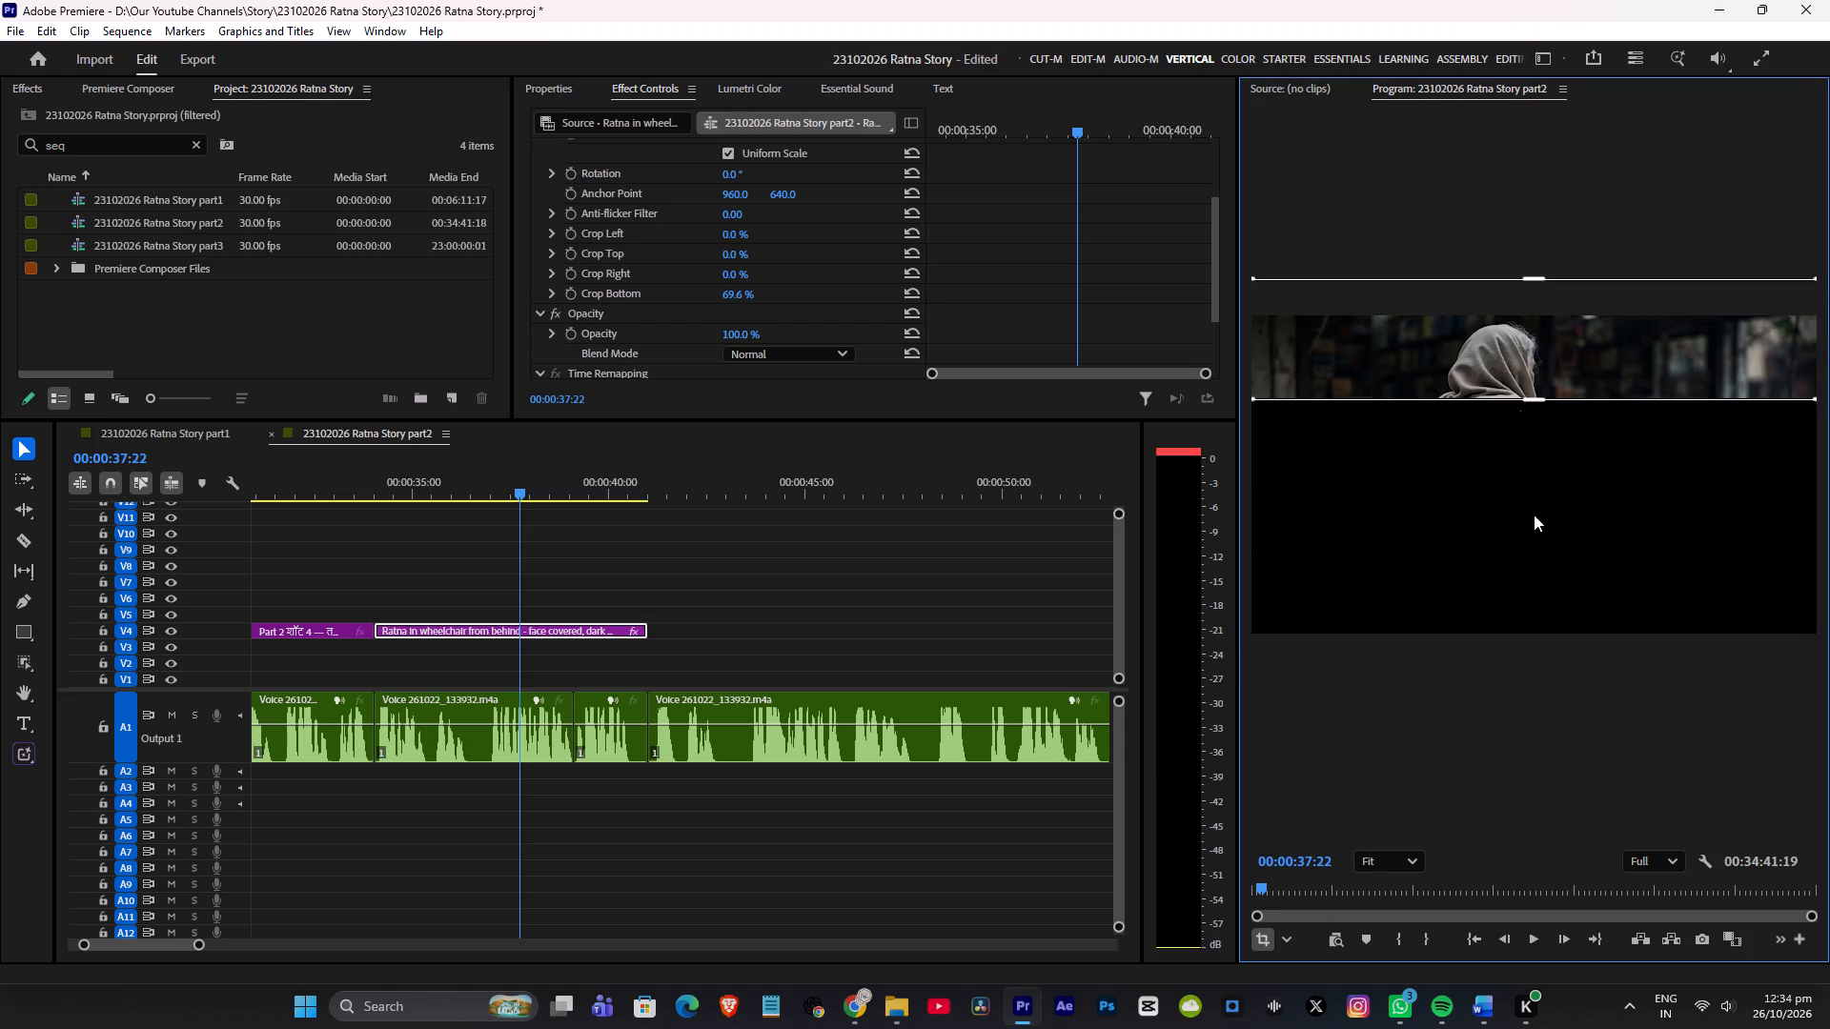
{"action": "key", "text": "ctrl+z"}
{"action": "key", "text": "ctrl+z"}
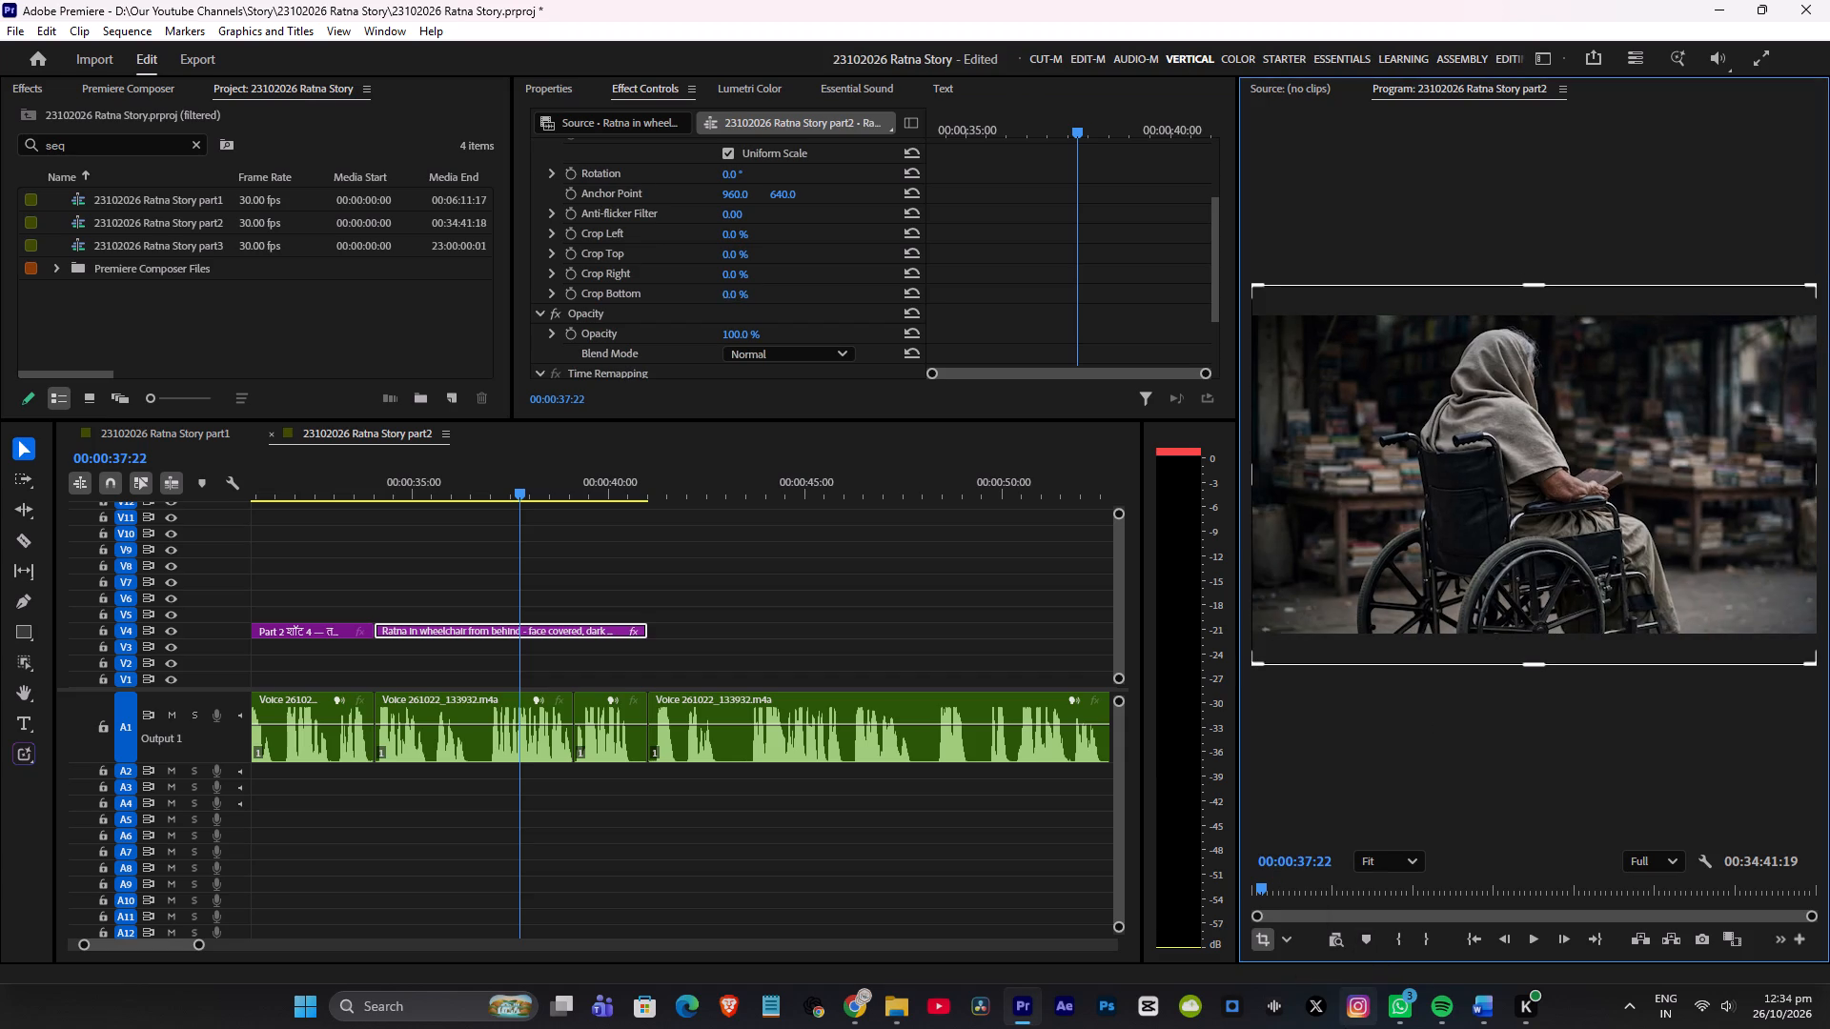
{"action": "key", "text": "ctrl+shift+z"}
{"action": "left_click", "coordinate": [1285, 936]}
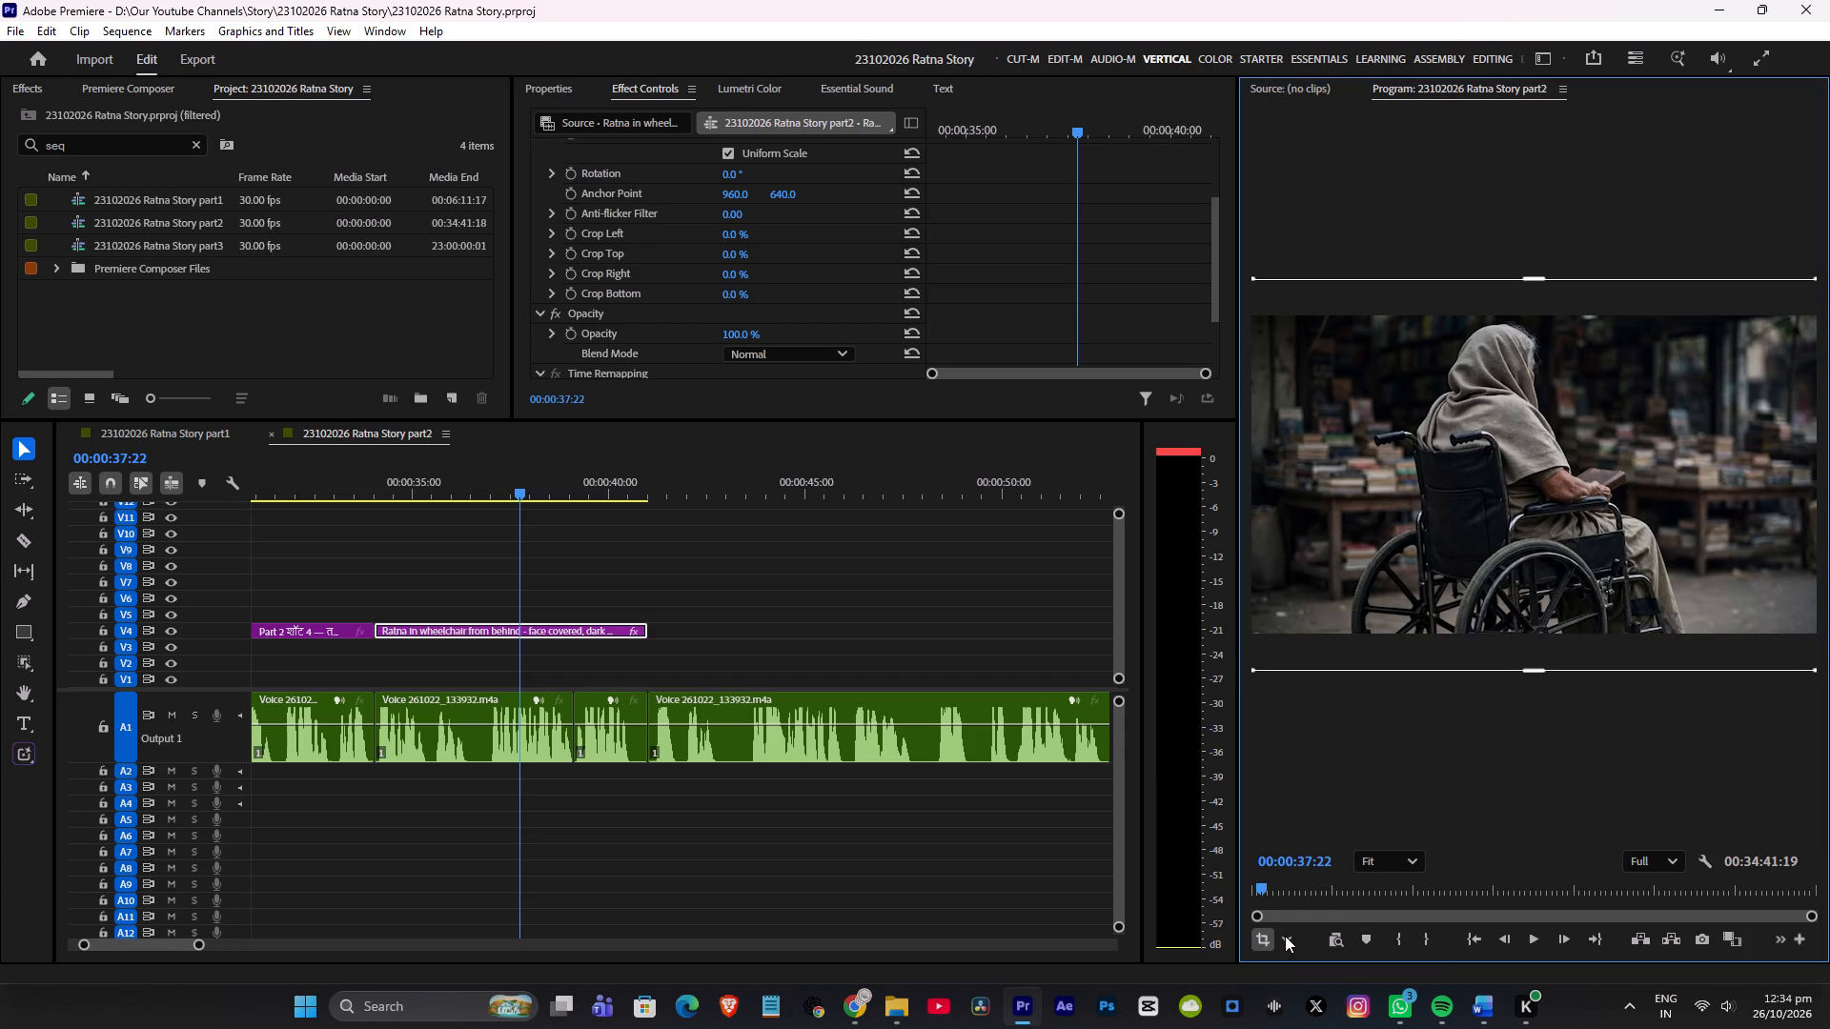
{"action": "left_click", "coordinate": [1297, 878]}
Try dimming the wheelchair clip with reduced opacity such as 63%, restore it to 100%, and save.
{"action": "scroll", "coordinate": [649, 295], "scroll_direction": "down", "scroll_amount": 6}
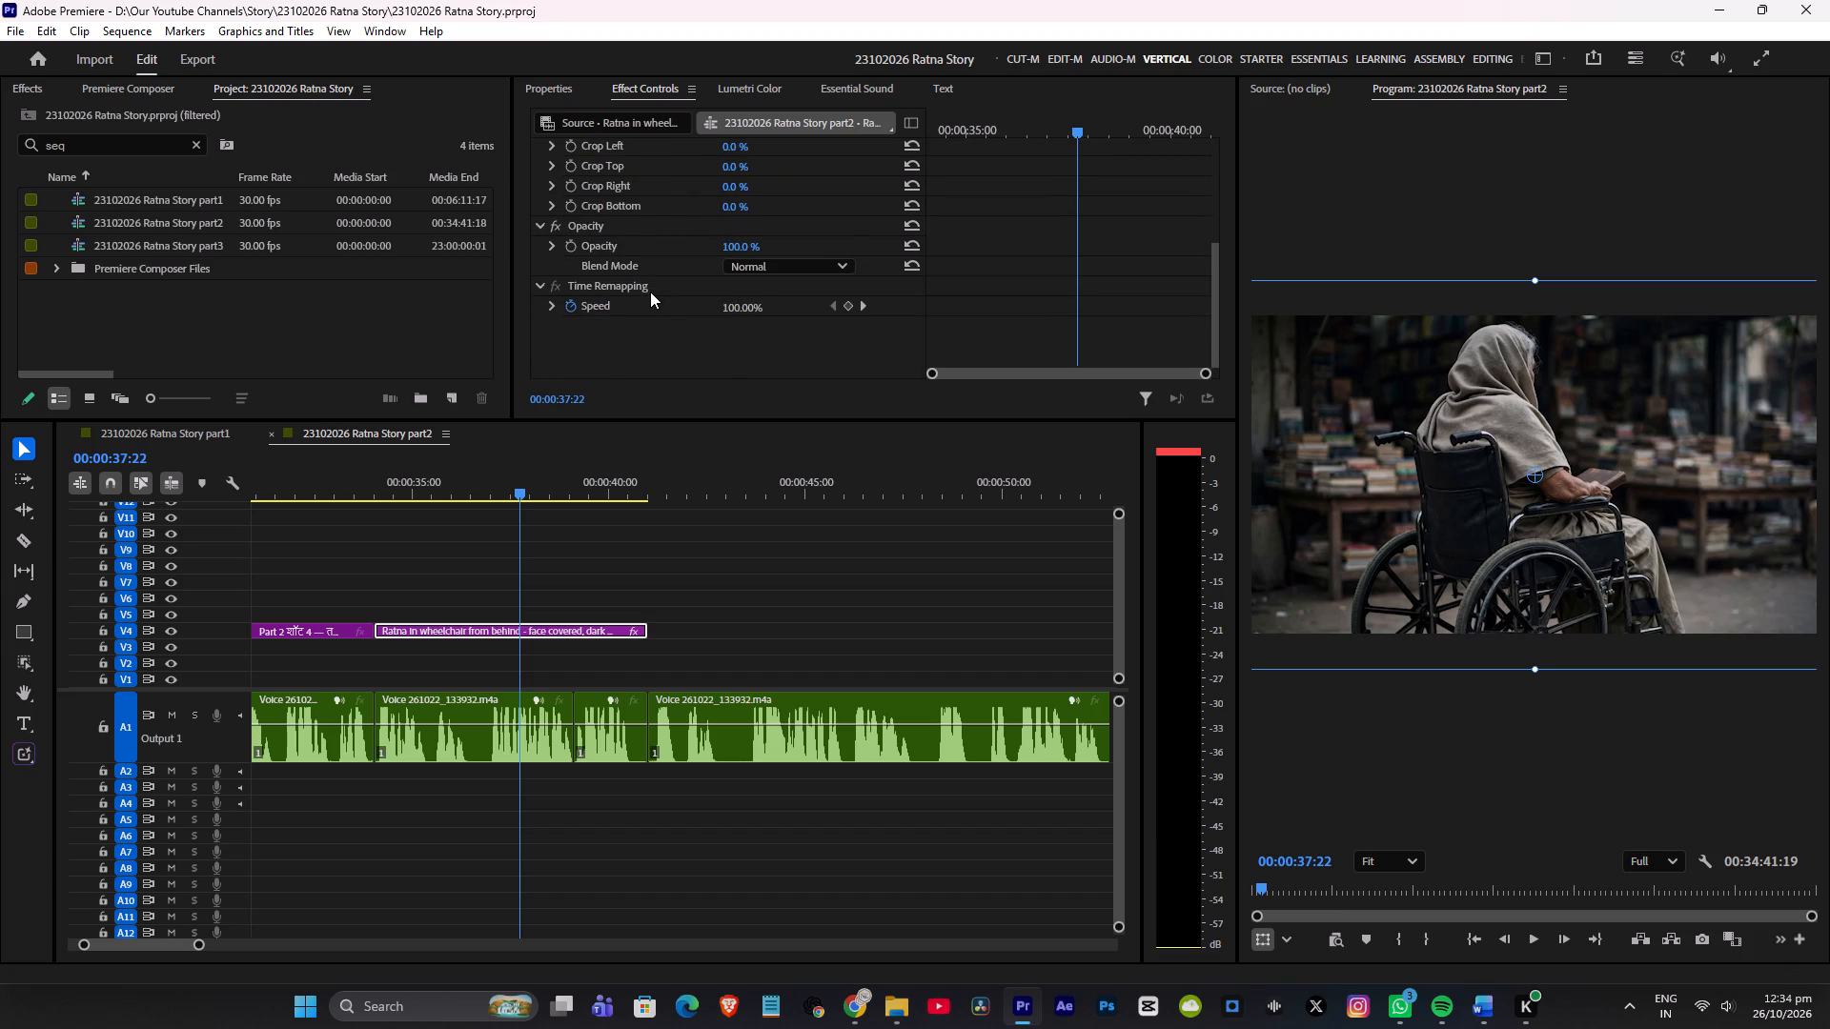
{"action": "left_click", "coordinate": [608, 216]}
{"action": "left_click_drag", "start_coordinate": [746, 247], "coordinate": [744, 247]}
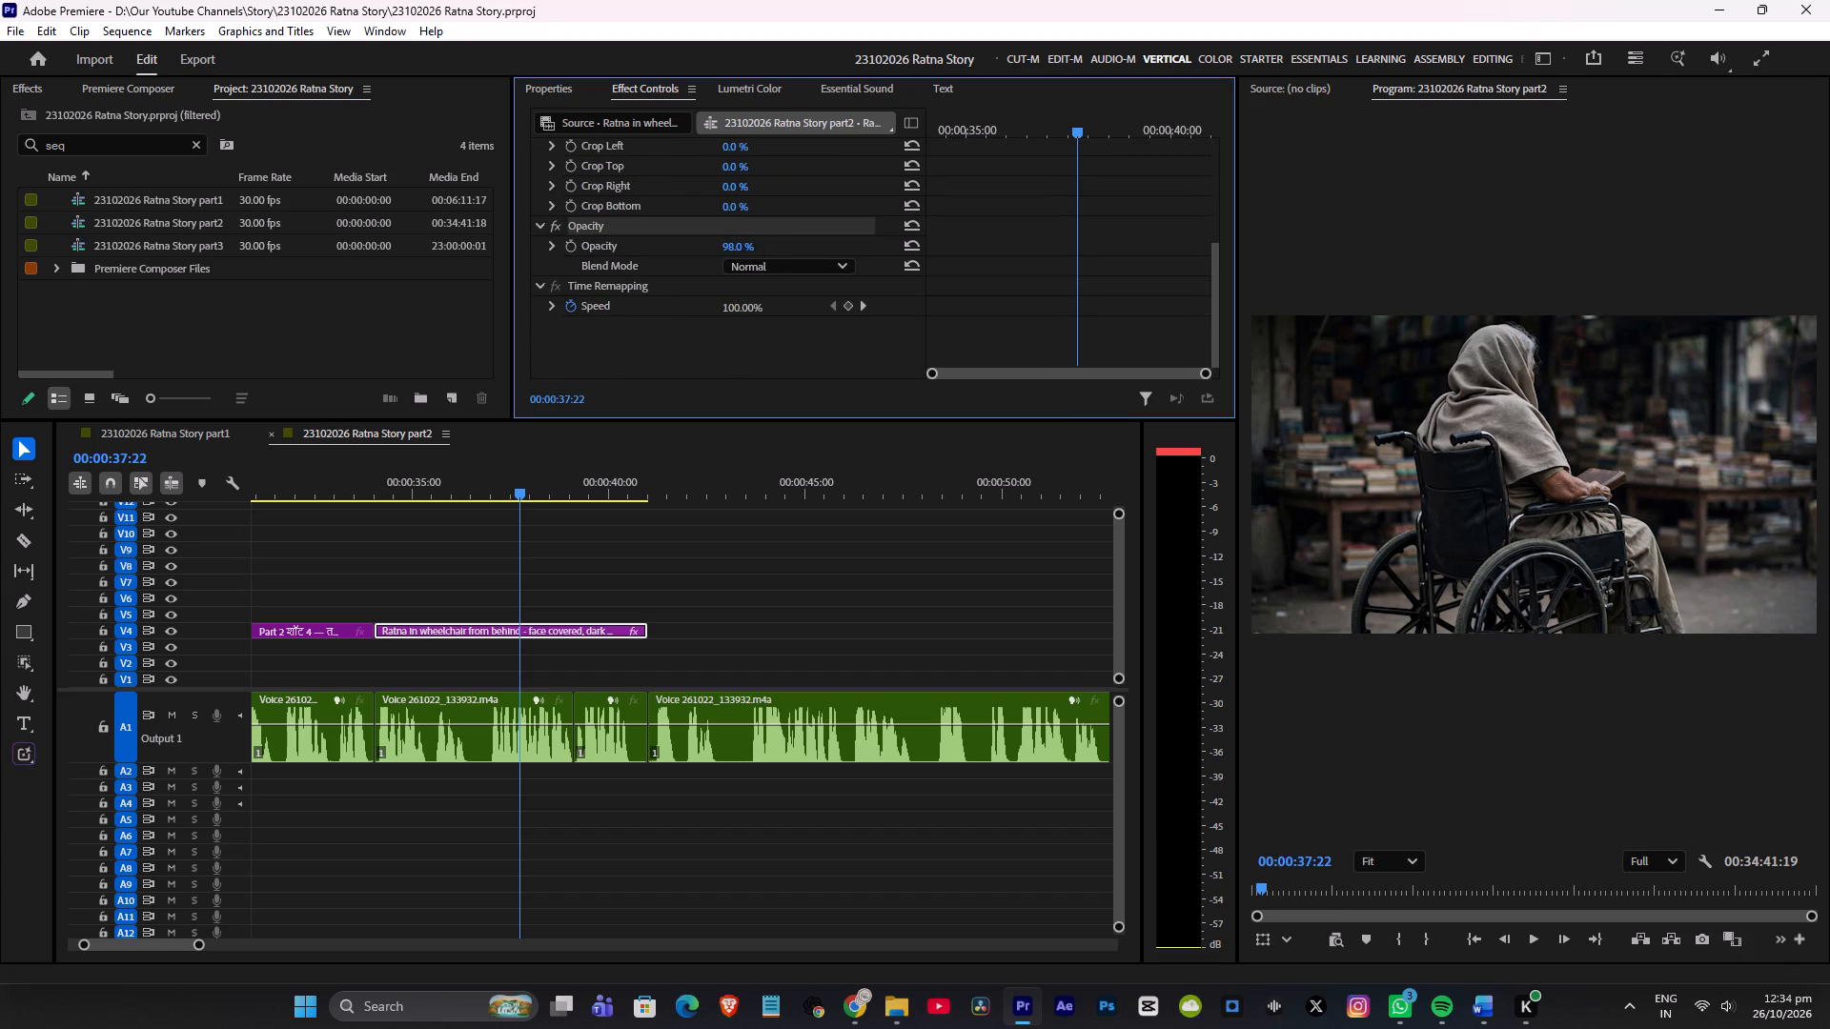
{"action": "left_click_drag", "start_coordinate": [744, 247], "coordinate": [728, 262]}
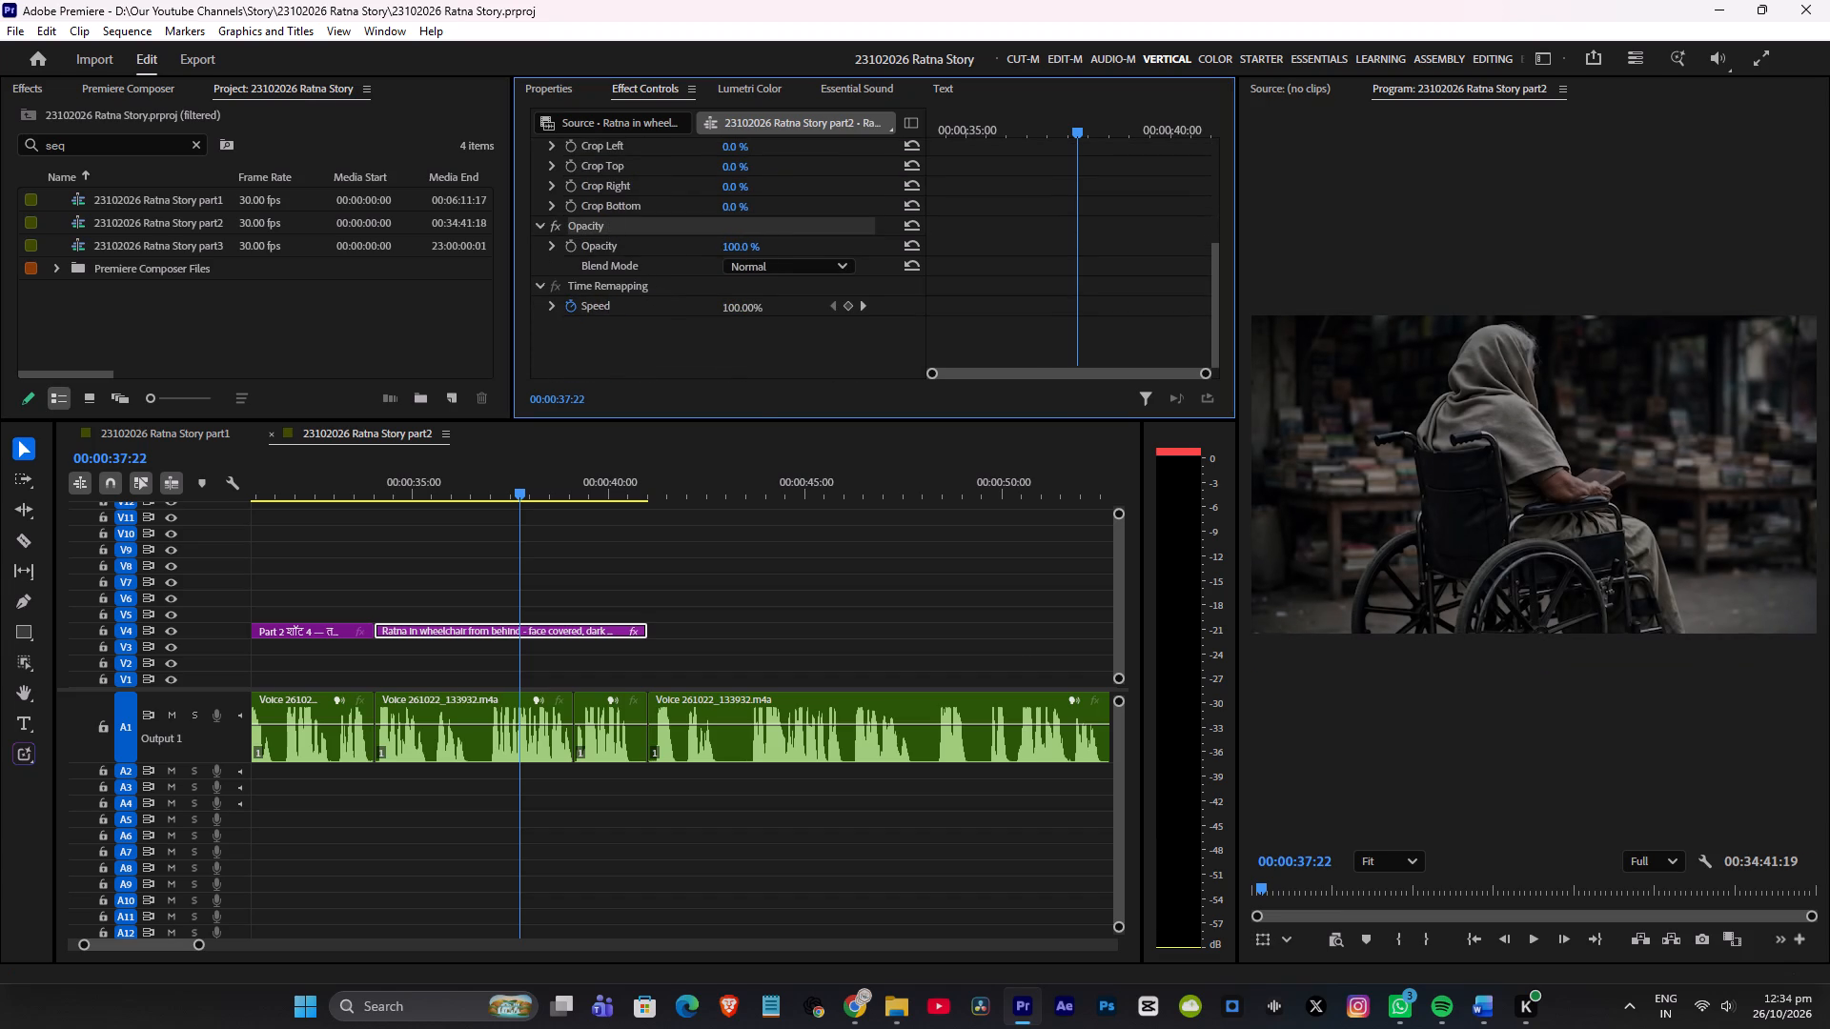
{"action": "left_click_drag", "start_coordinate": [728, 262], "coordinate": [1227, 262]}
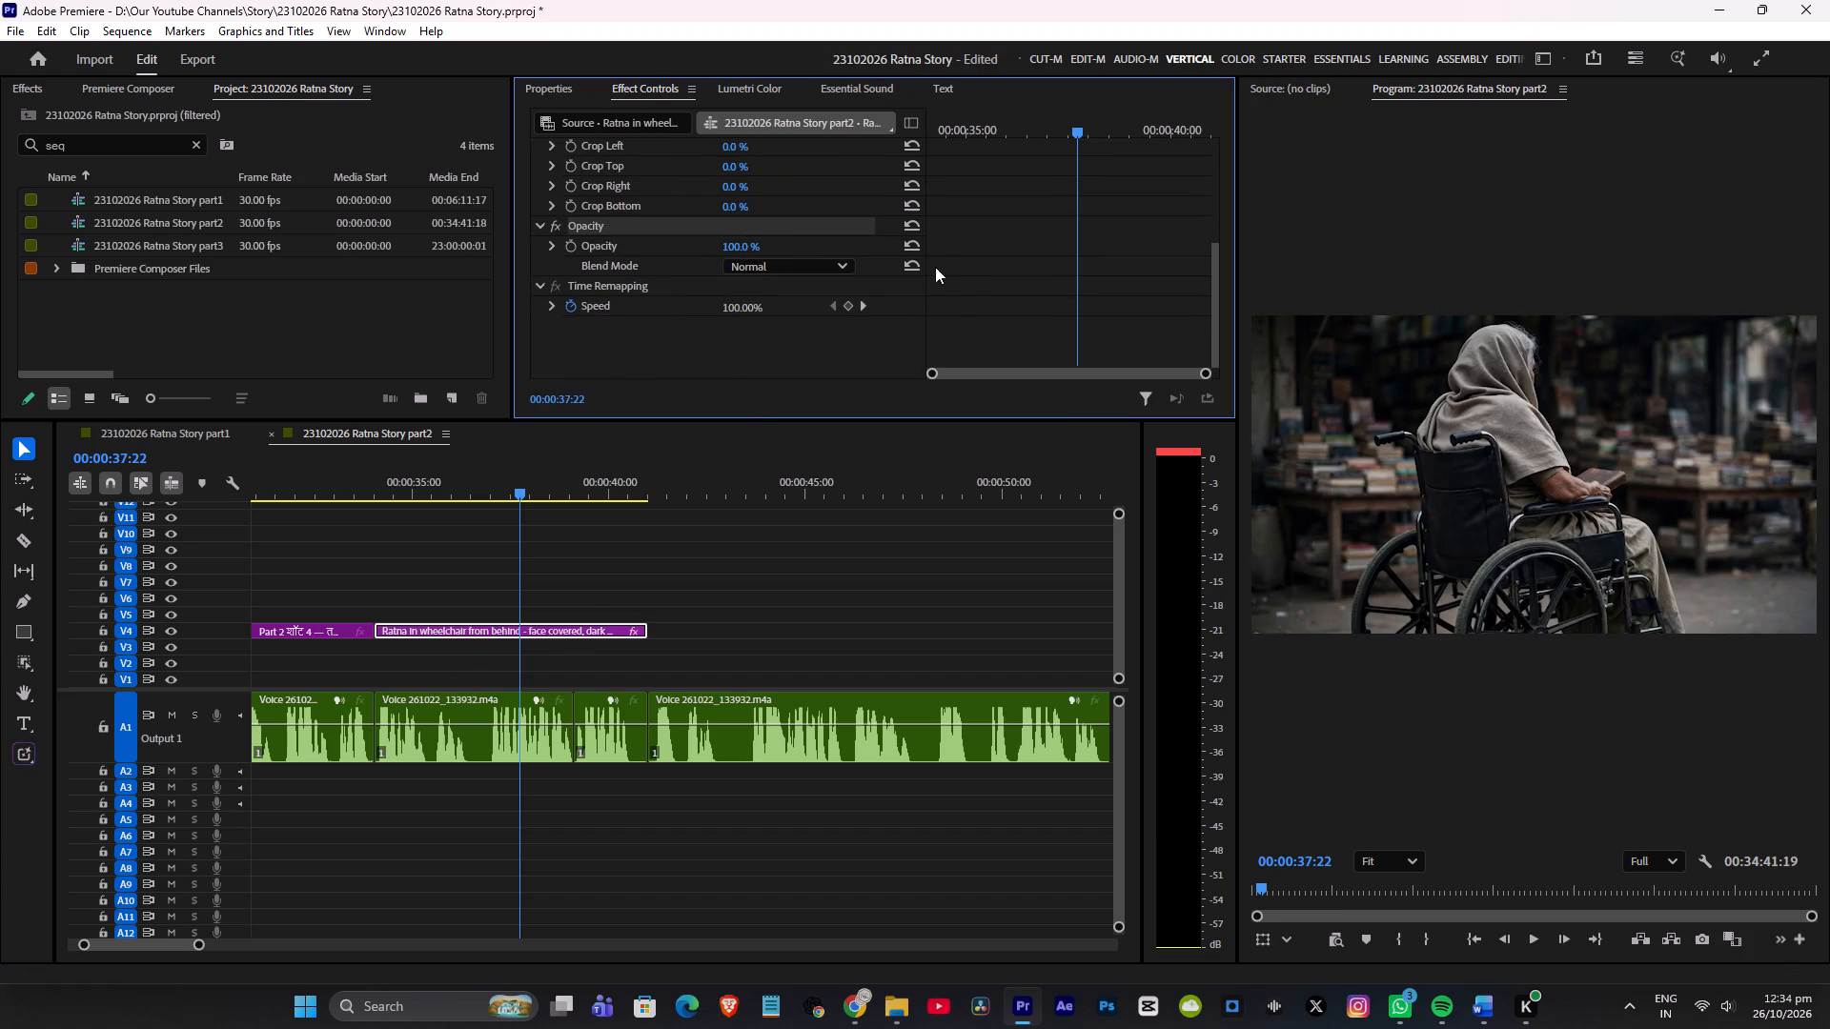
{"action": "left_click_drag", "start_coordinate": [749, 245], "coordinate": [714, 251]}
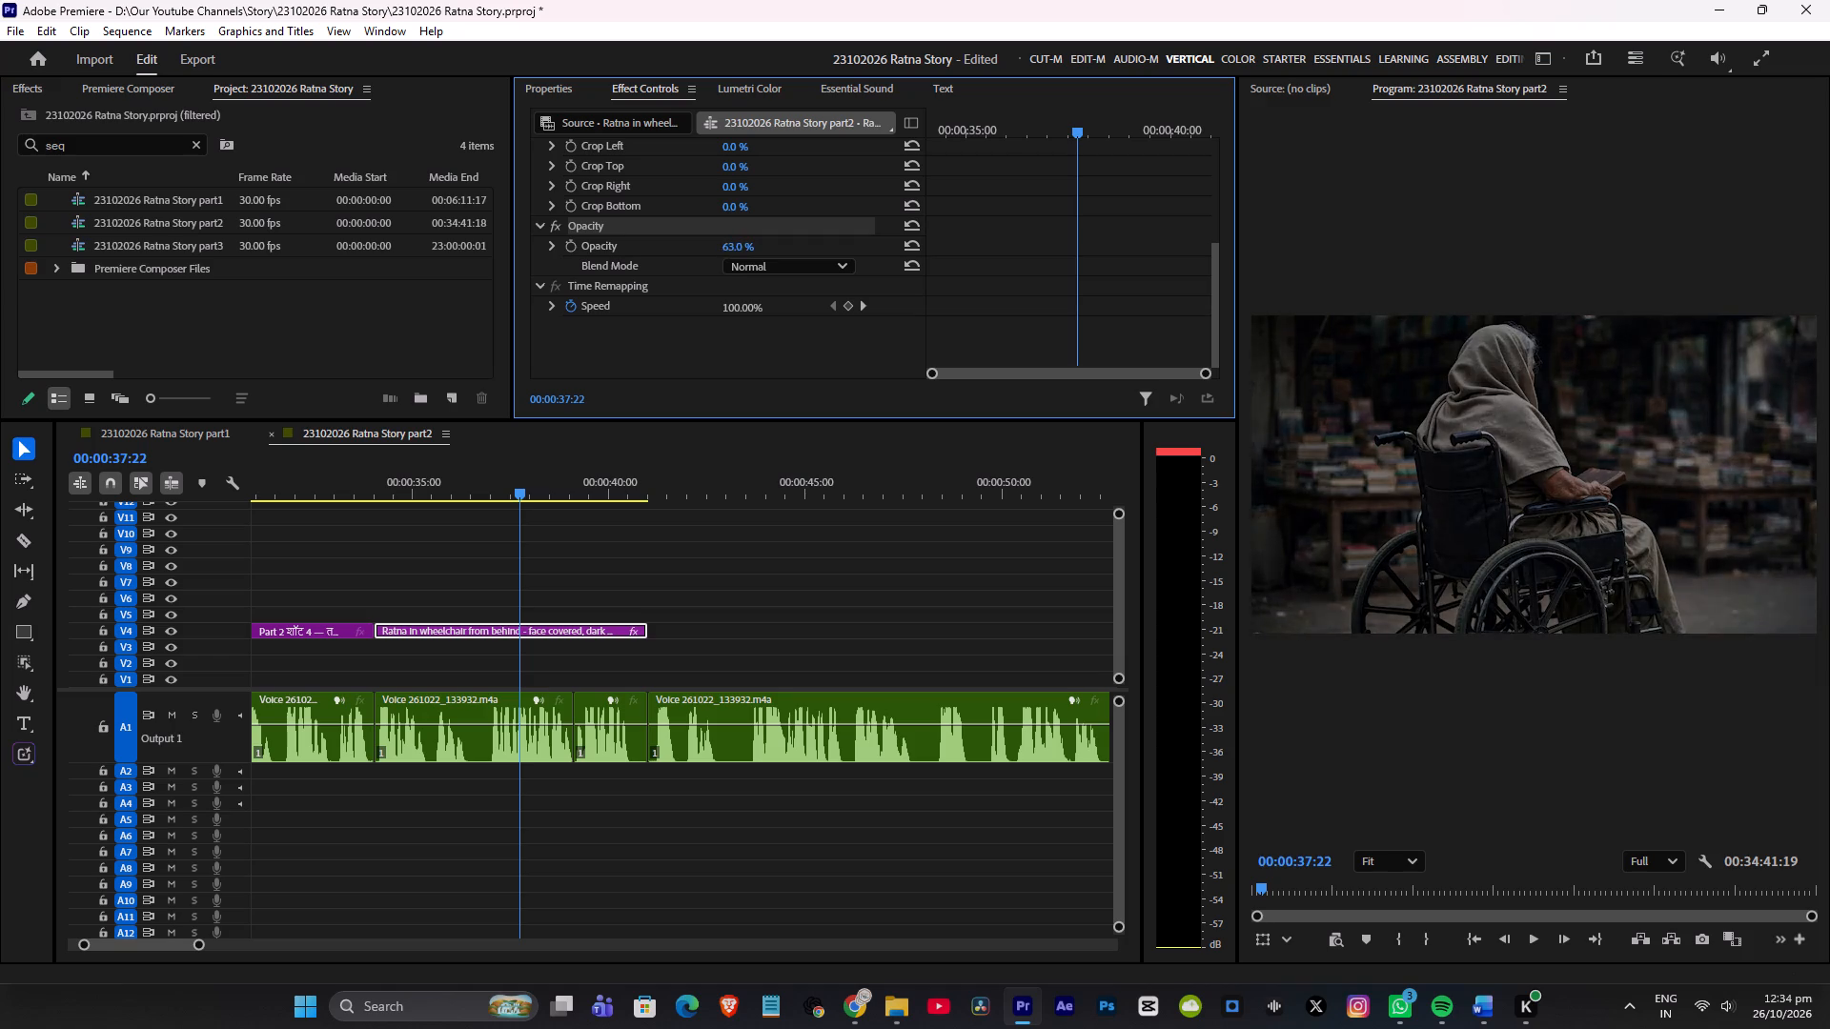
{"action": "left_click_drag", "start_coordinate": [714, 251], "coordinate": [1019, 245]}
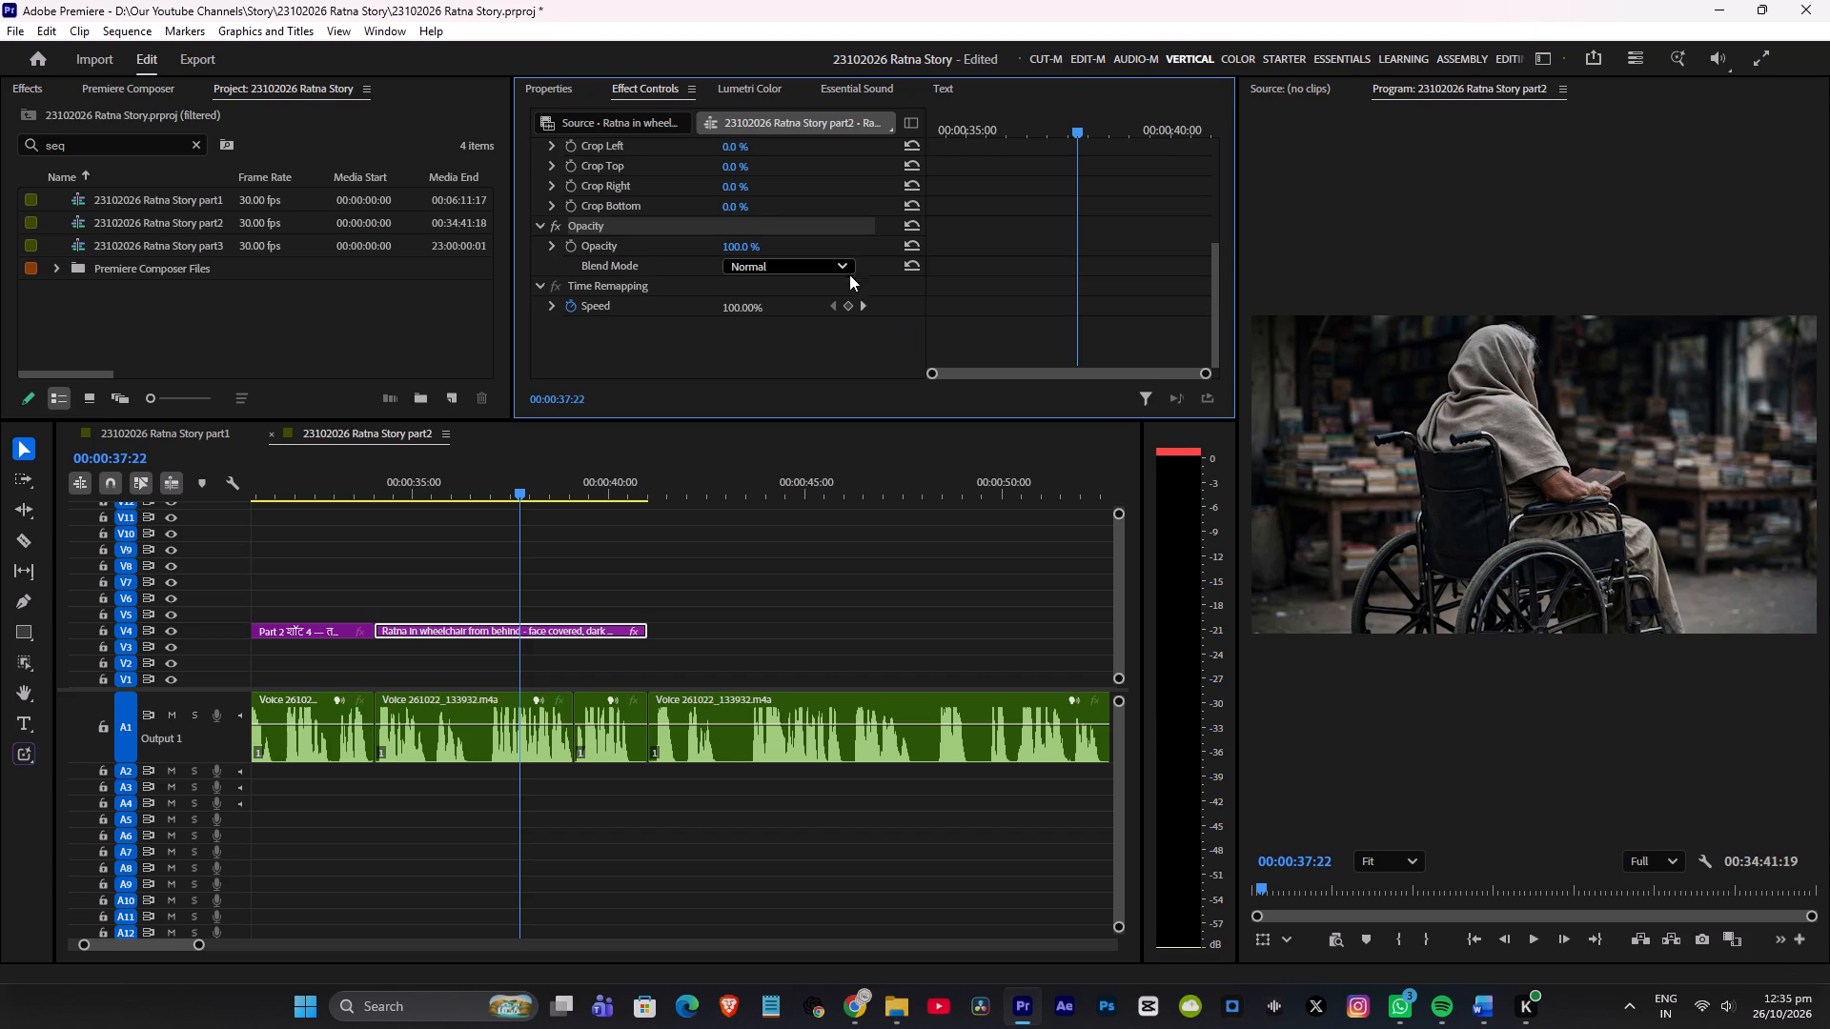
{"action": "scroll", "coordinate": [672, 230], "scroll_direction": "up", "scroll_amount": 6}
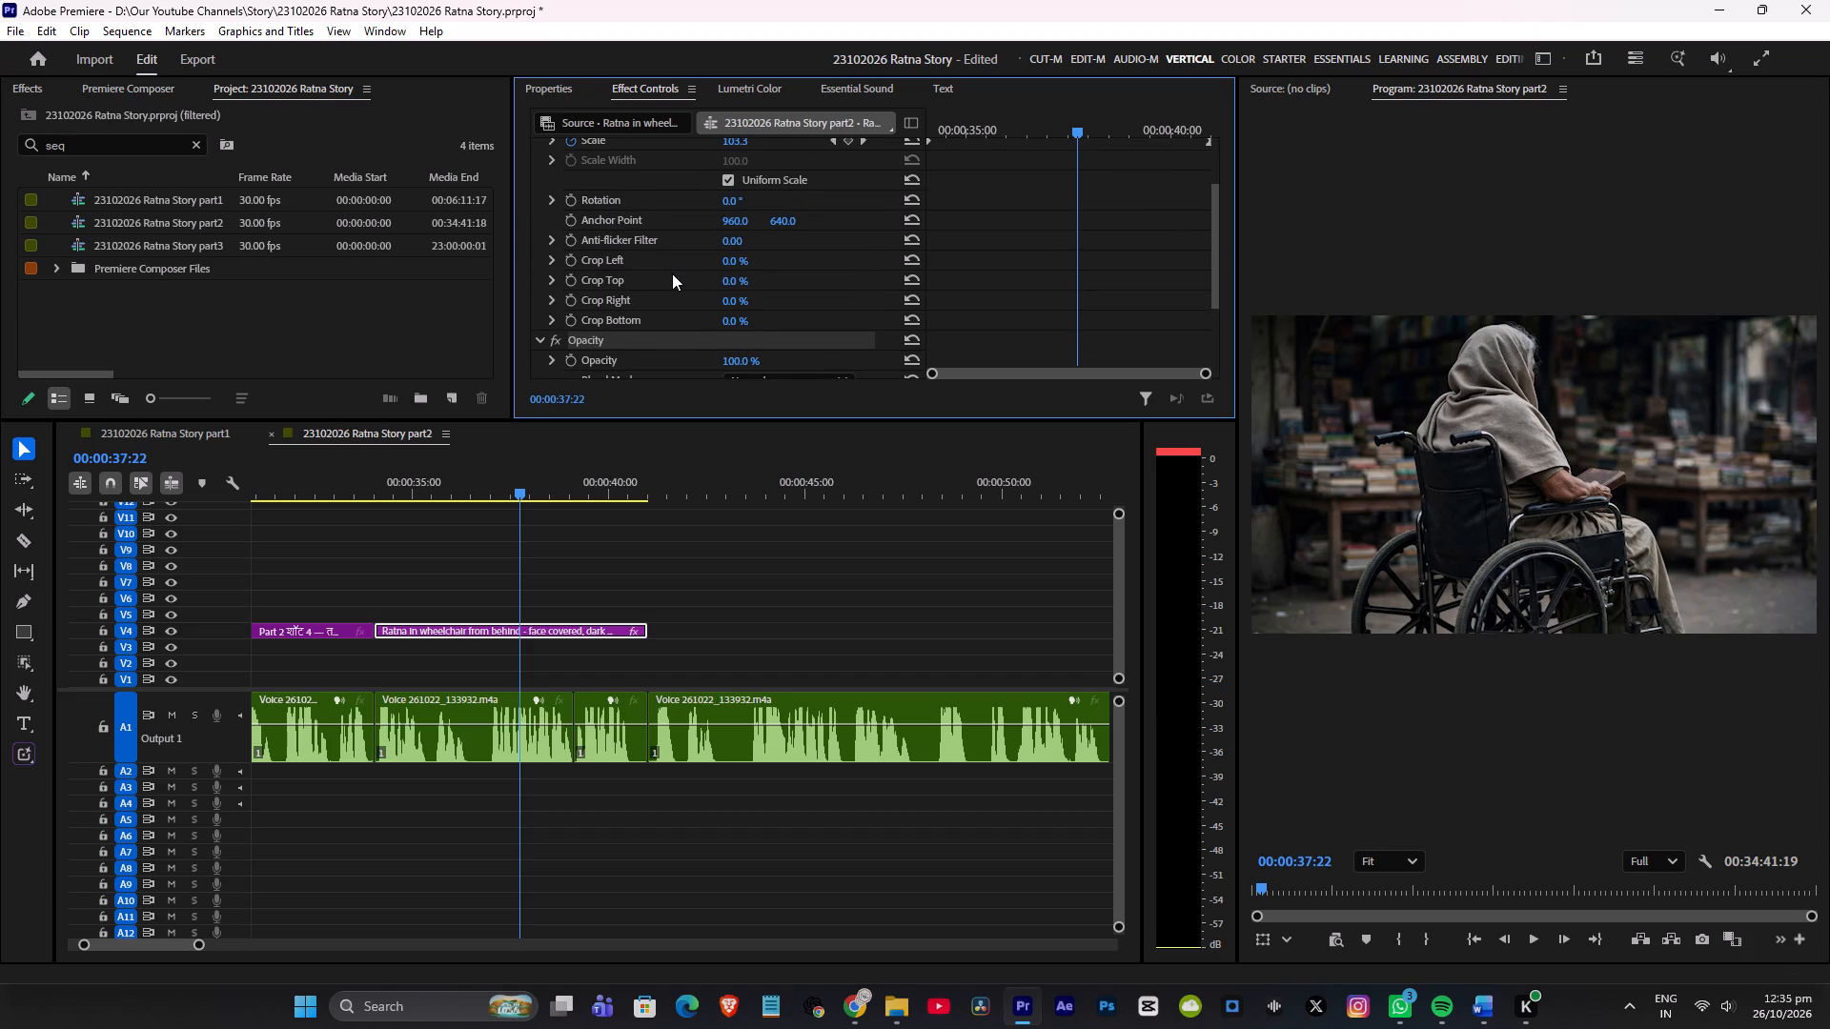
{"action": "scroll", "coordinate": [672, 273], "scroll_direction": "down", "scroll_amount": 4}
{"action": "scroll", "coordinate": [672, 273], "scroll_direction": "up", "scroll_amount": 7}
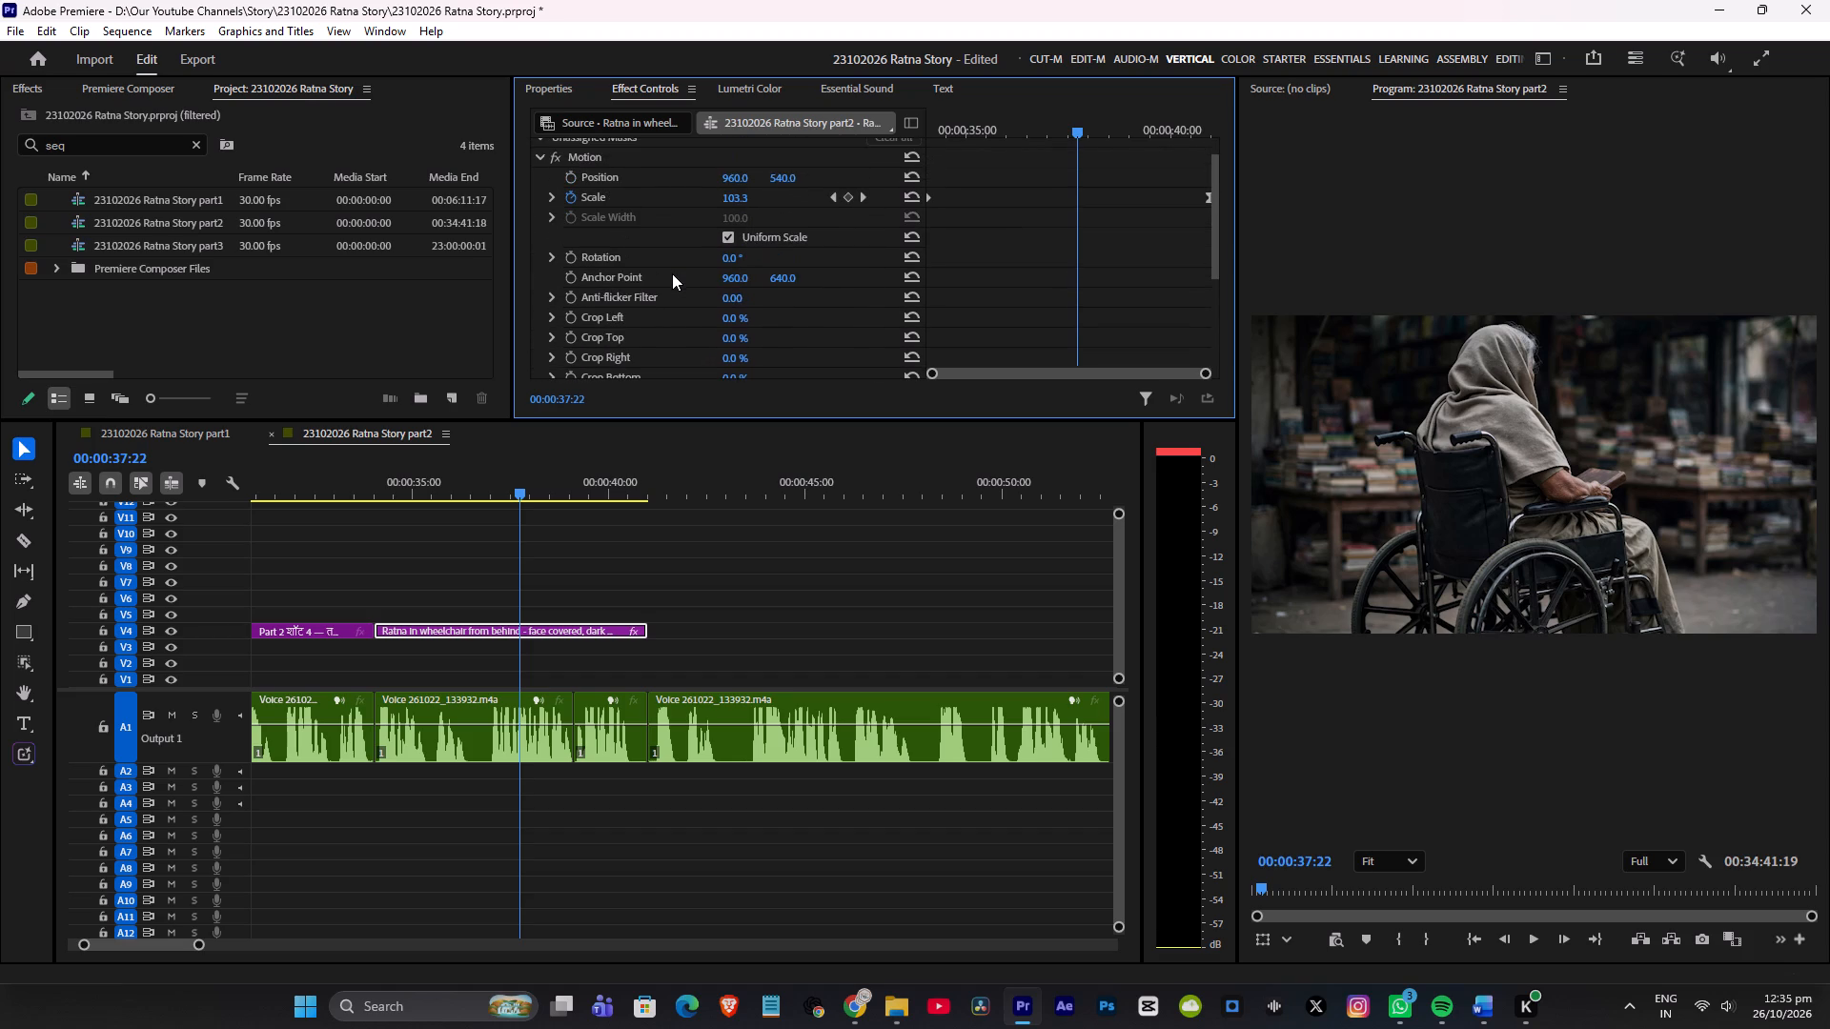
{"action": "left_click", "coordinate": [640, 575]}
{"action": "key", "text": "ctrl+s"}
Play the voice-over beyond the wheelchair clip to 00:00:44:09, and review the earlier V4 images back from 00:00:22:01 to the Shot 4 bookseller clip.
{"action": "key", "text": "space"}
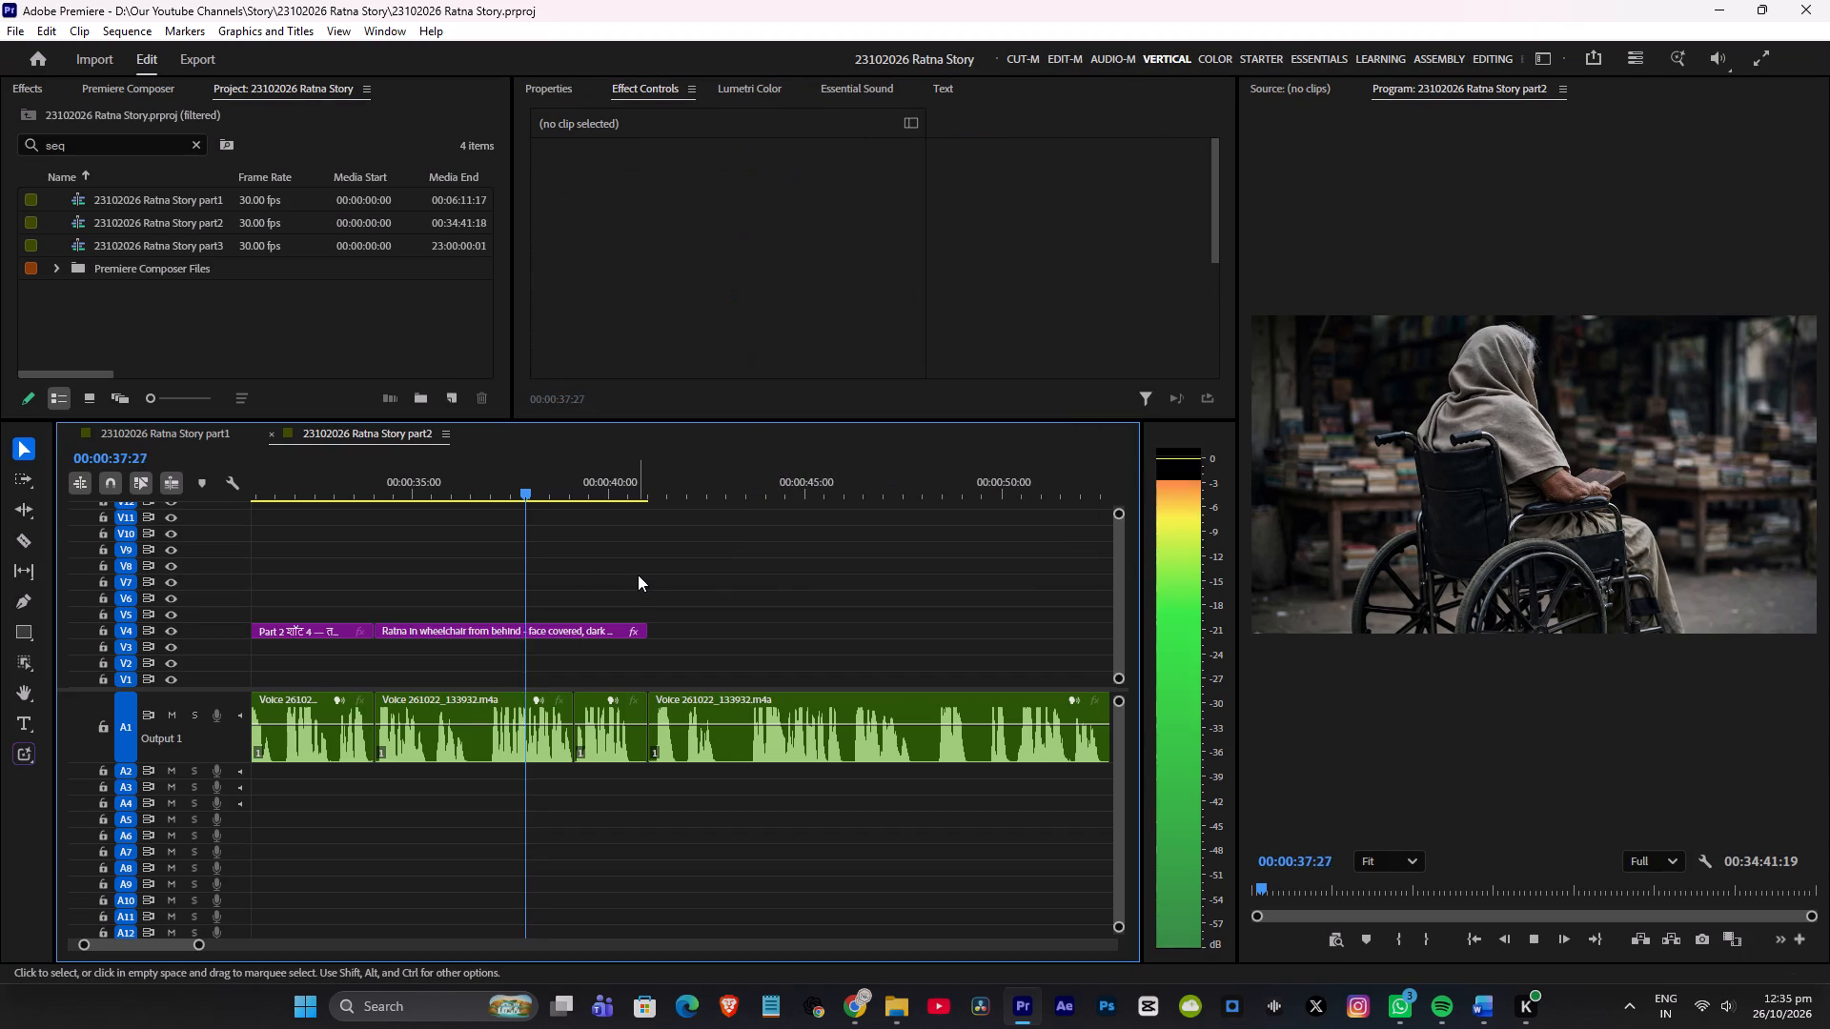
{"action": "scroll", "coordinate": [640, 569], "scroll_direction": "down", "scroll_amount": 4}
{"action": "scroll", "coordinate": [559, 568], "scroll_direction": "up", "scroll_amount": 4, "text": "alt"}
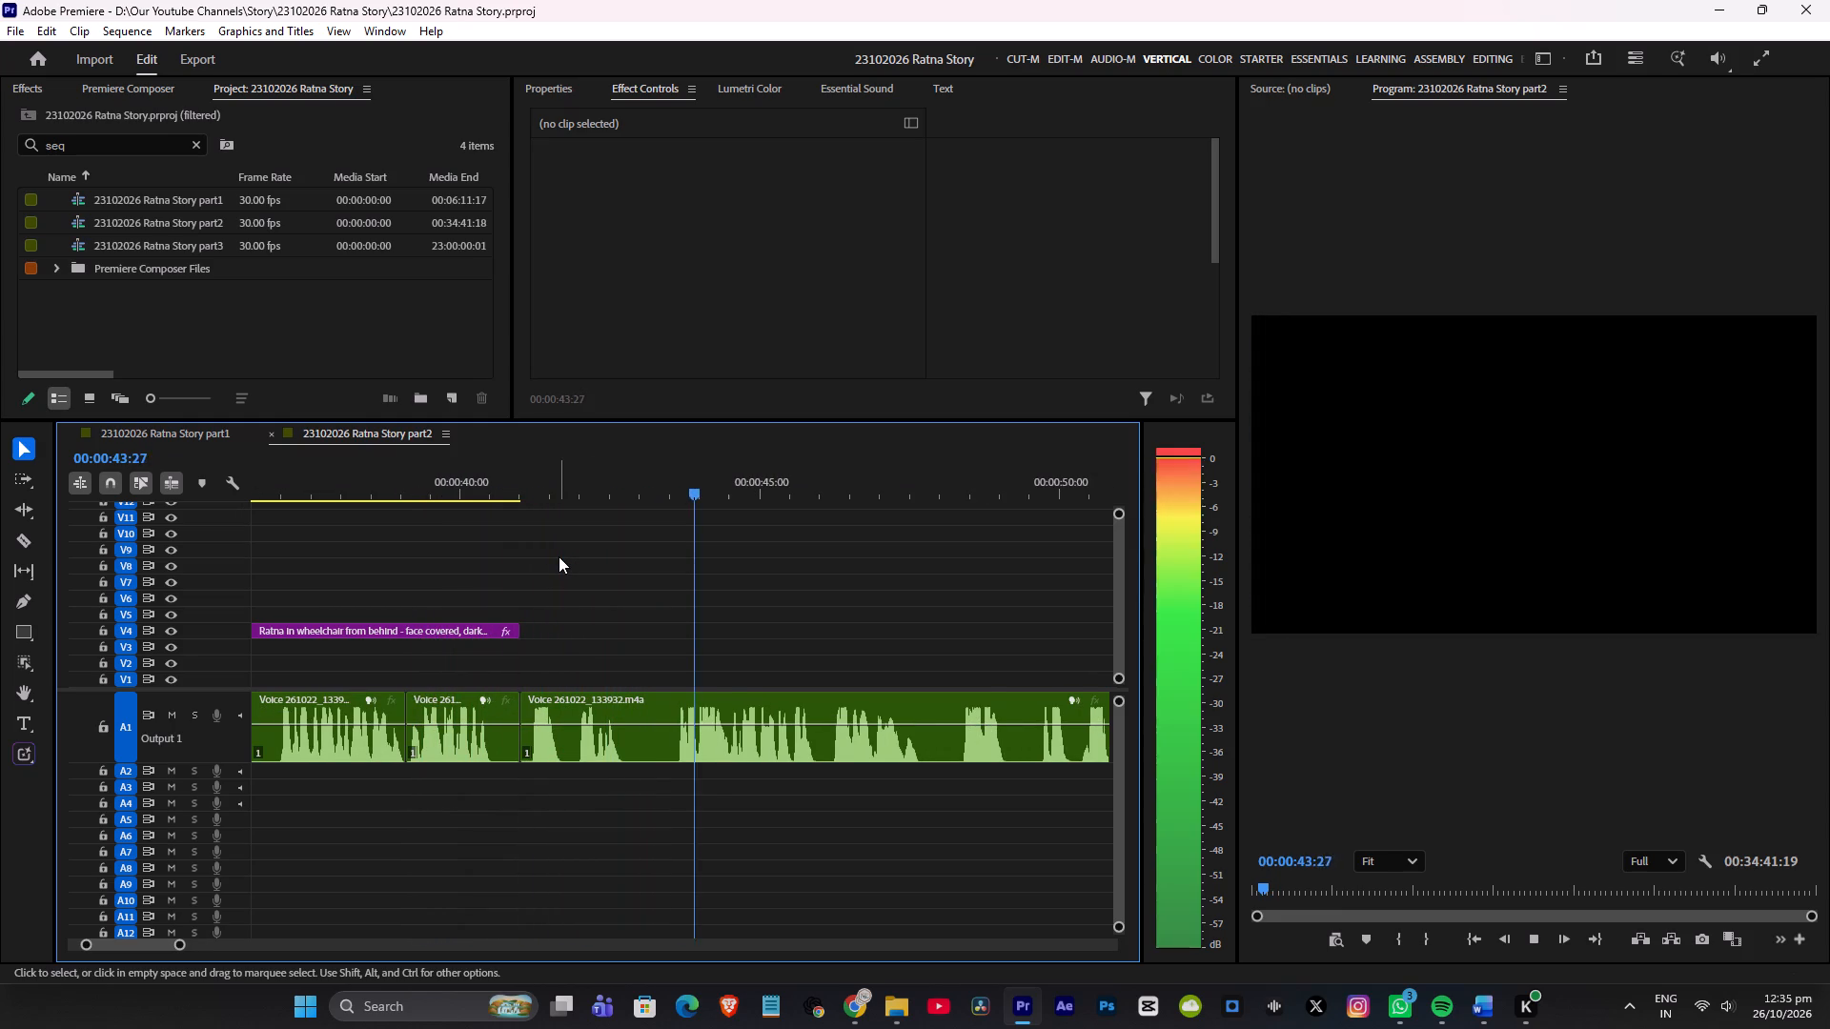
{"action": "key", "text": "space"}
{"action": "scroll", "coordinate": [736, 613], "scroll_direction": "down", "scroll_amount": 5, "text": "alt"}
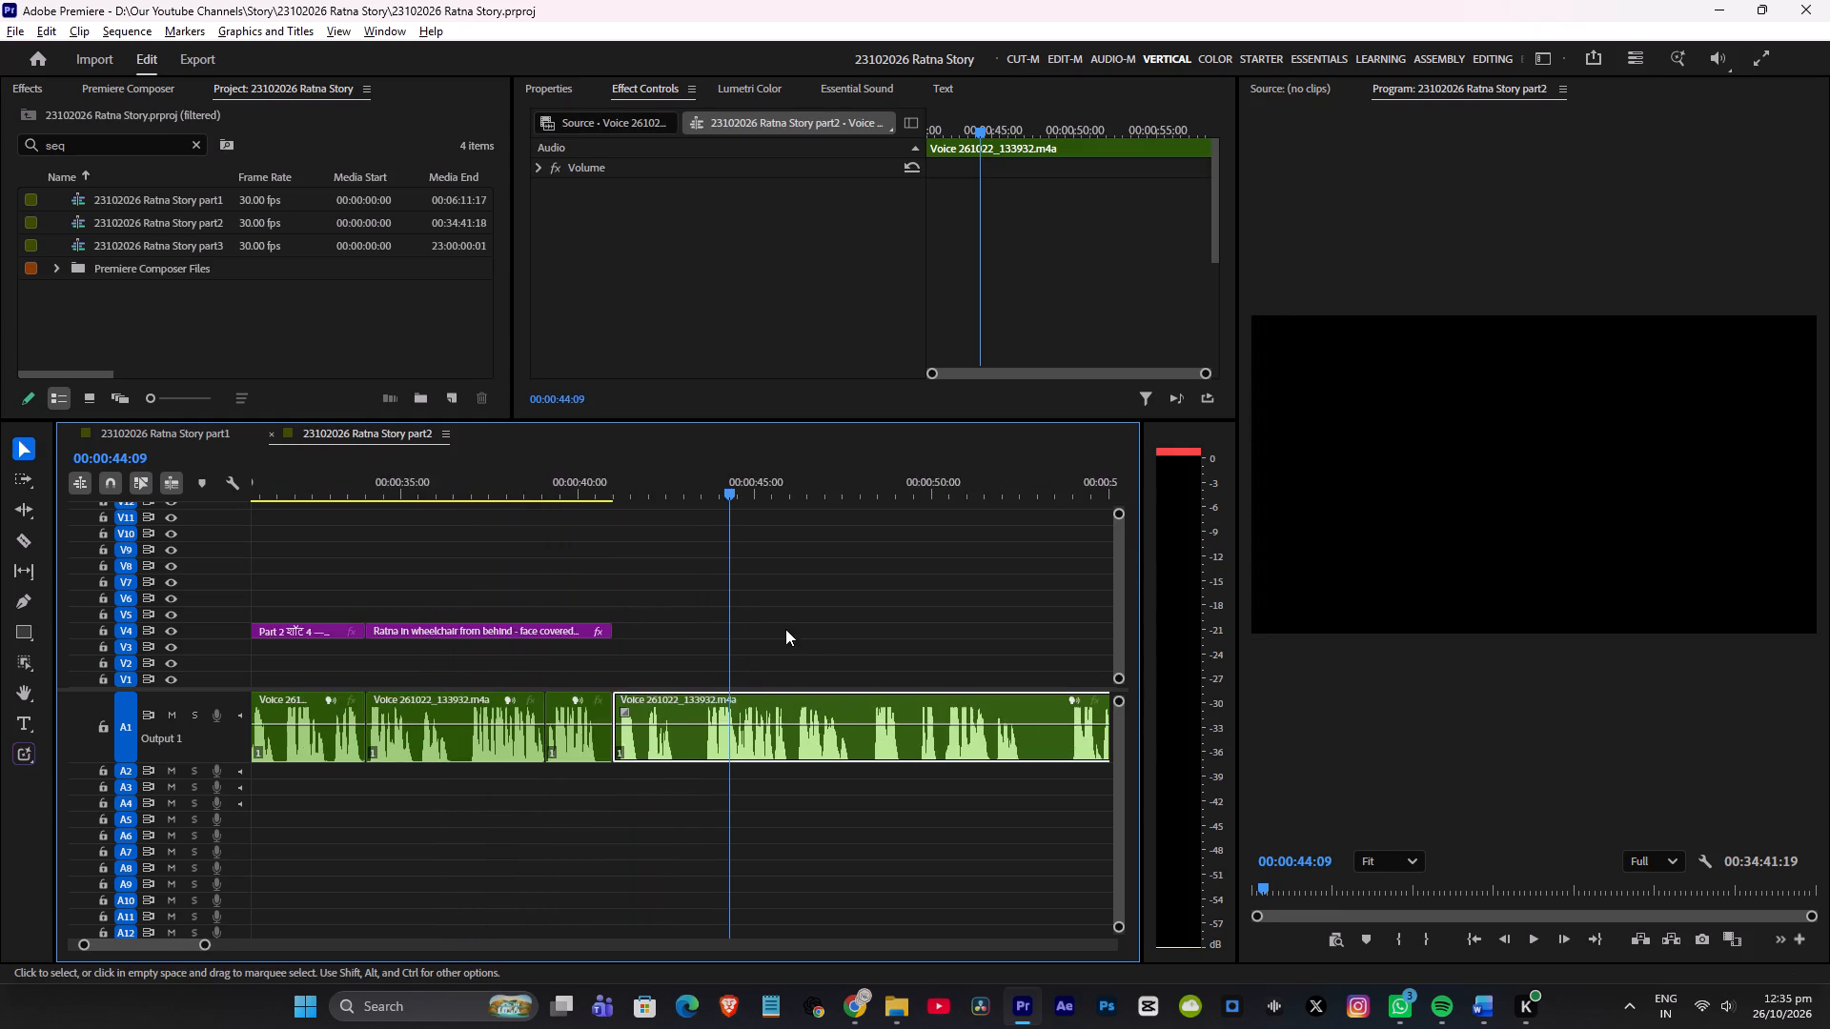
{"action": "scroll", "coordinate": [785, 627], "scroll_direction": "up", "scroll_amount": 8}
{"action": "scroll", "coordinate": [750, 558], "scroll_direction": "up", "scroll_amount": 8}
{"action": "scroll", "coordinate": [724, 575], "scroll_direction": "down", "scroll_amount": 5, "text": "alt"}
{"action": "left_click", "coordinate": [534, 486]}
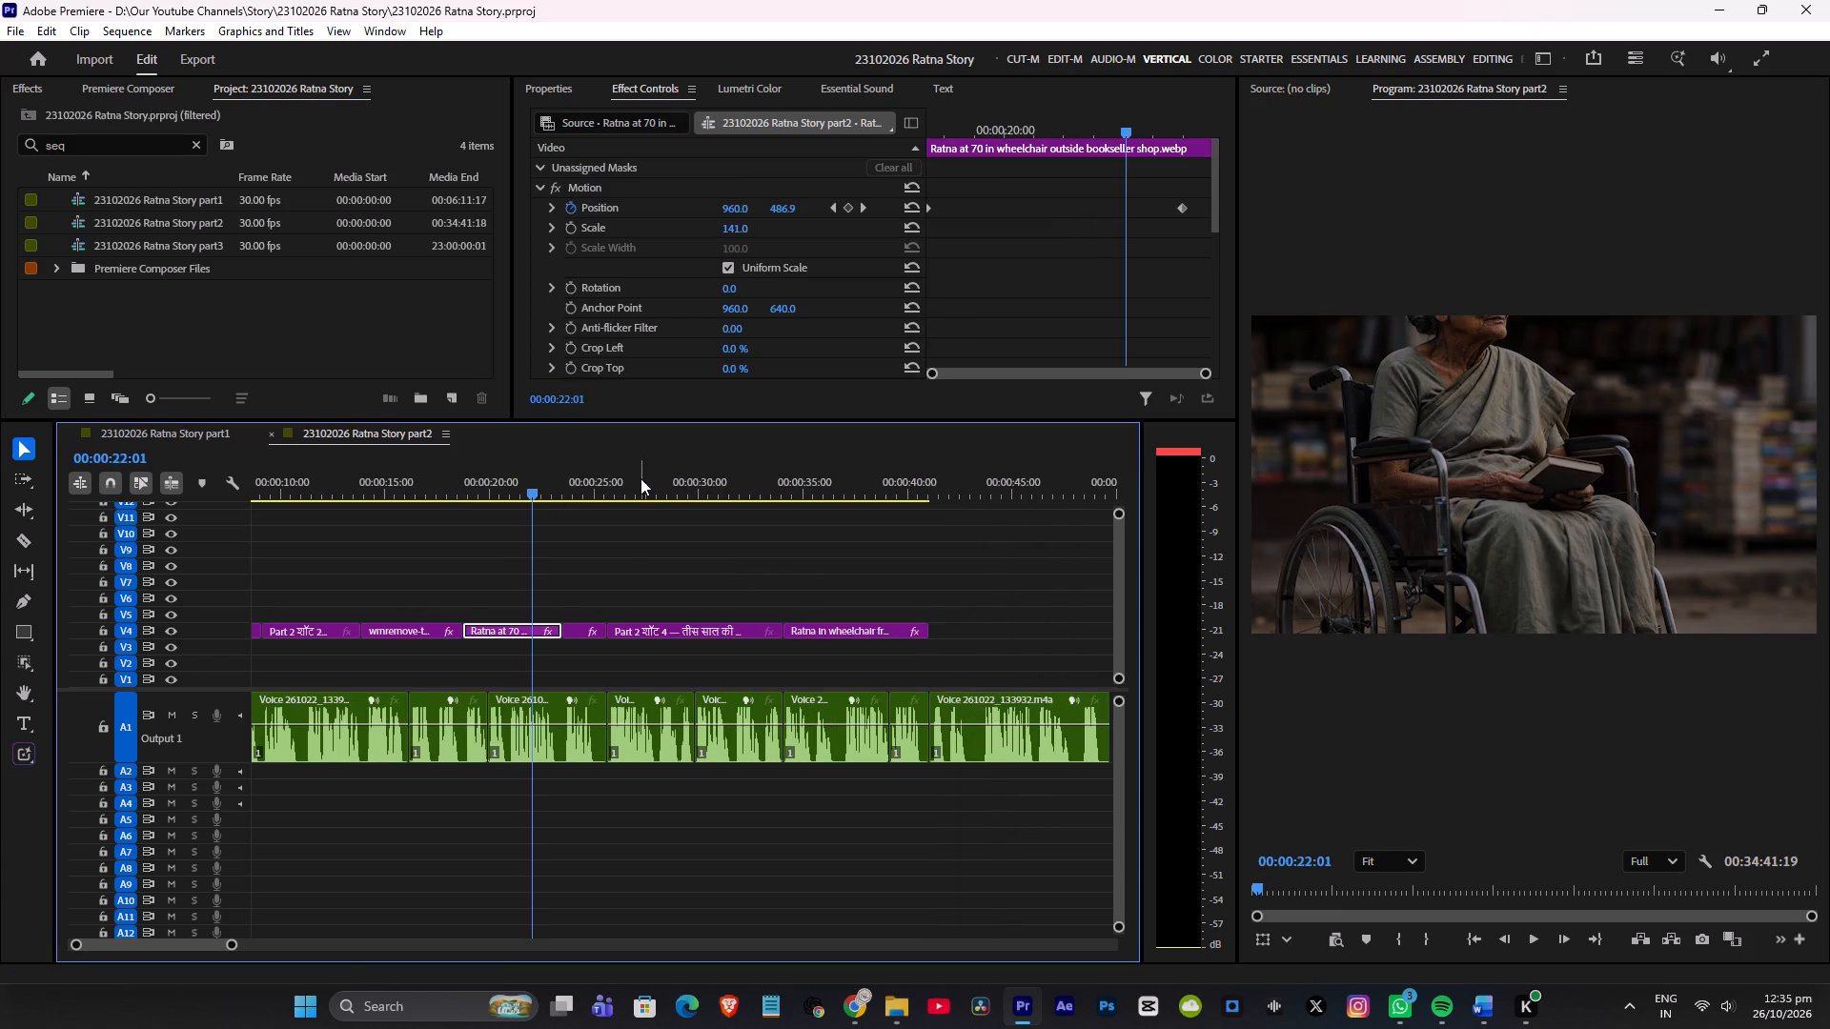
{"action": "scroll", "coordinate": [641, 525], "scroll_direction": "down", "scroll_amount": 2}
{"action": "left_click", "coordinate": [539, 480]}
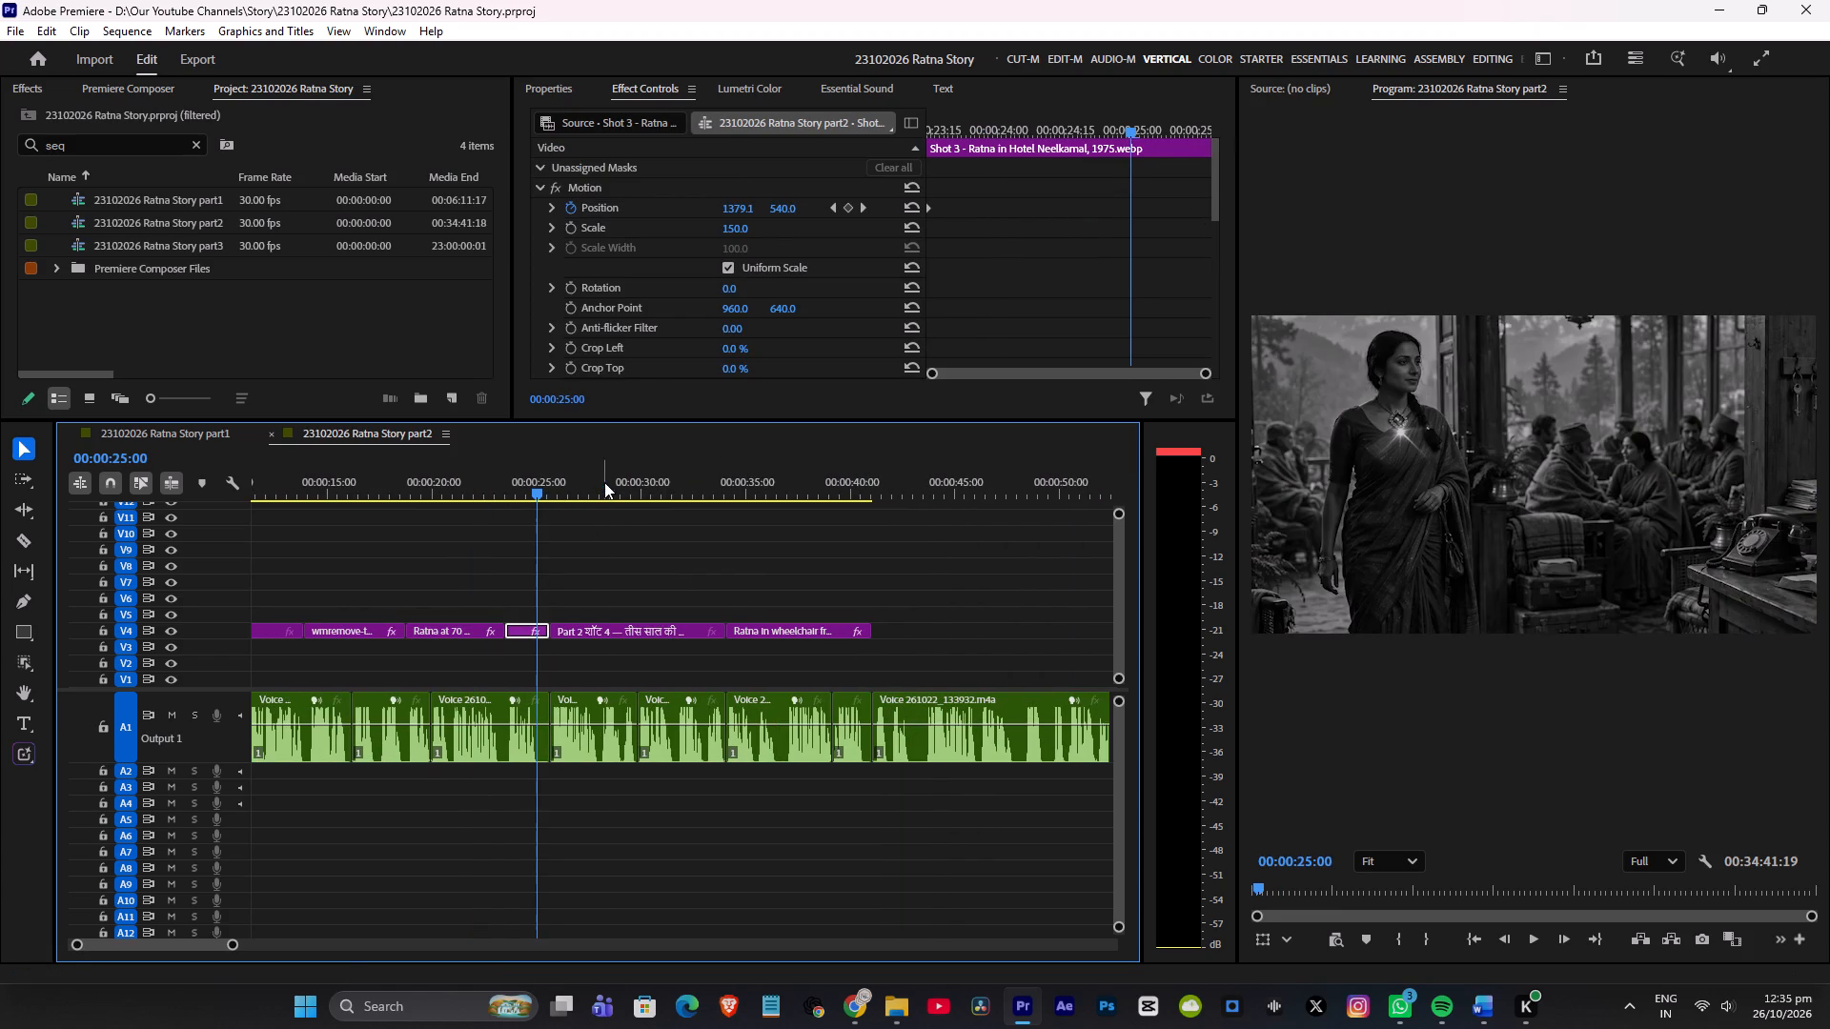
{"action": "left_click", "coordinate": [604, 482]}
{"action": "scroll", "coordinate": [669, 559], "scroll_direction": "down", "scroll_amount": 7}
{"action": "left_click", "coordinate": [458, 631], "text": "alt"}
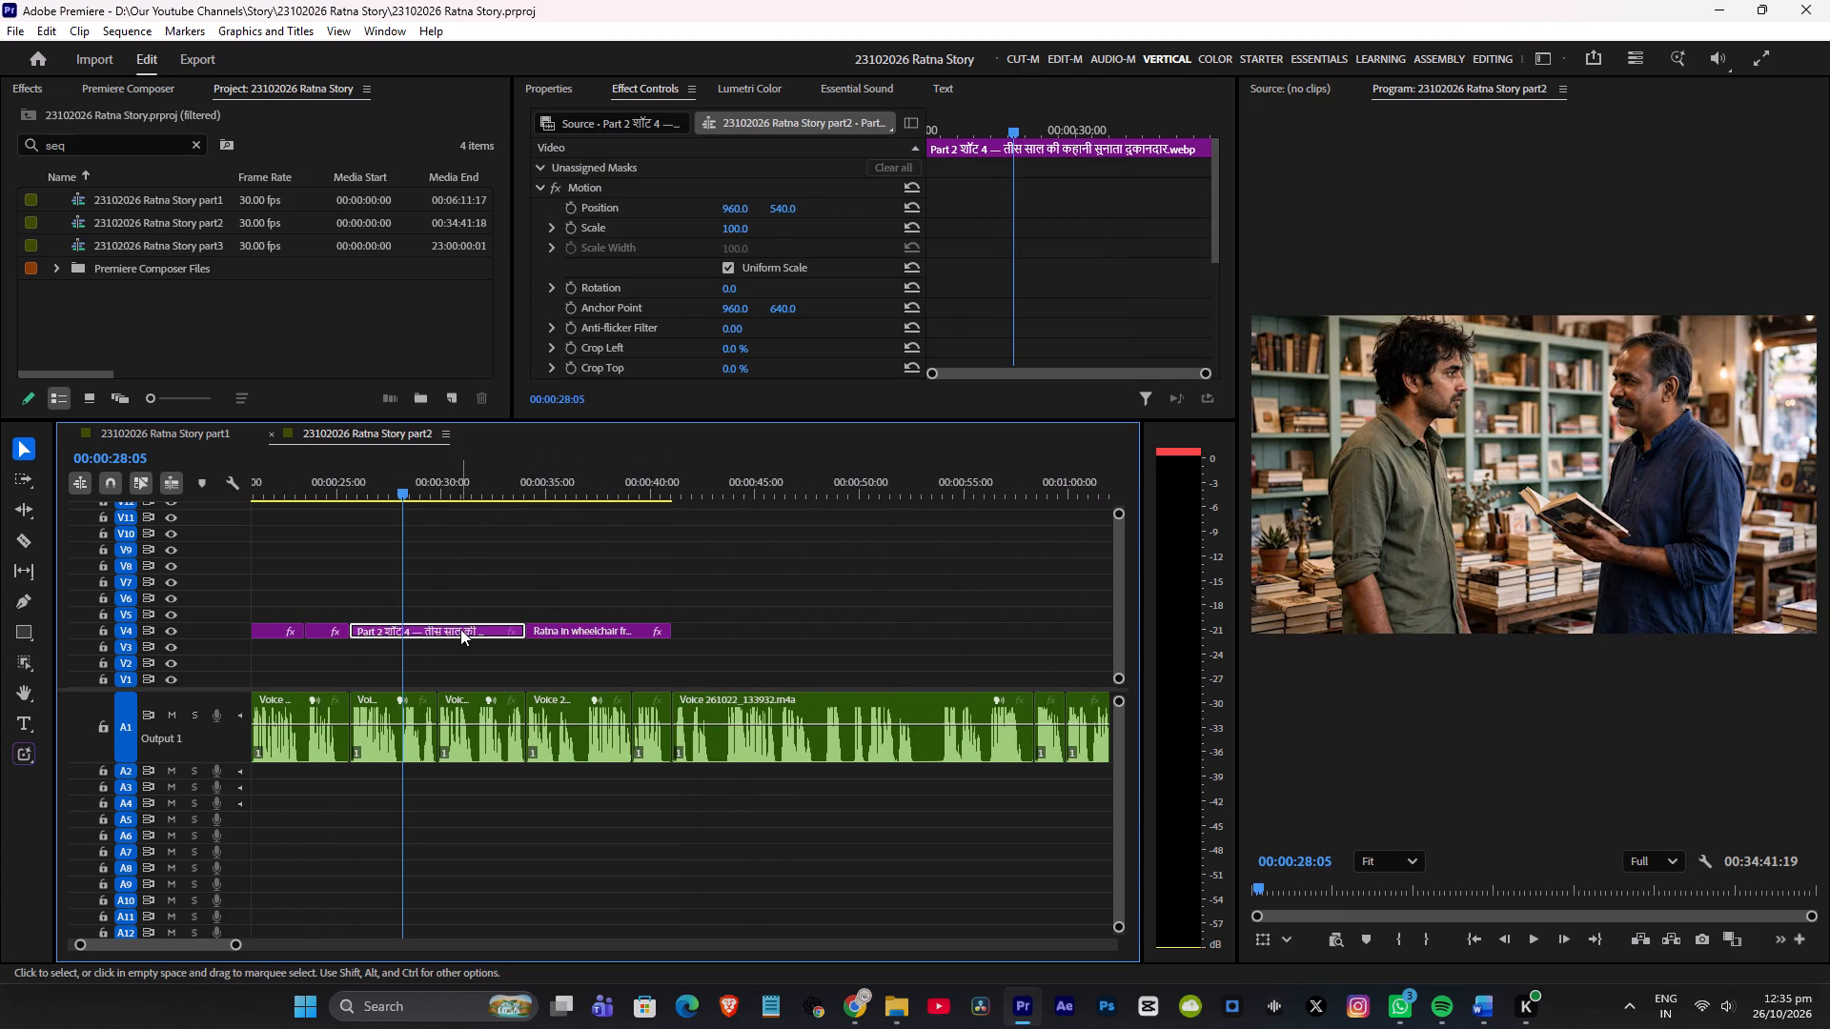
{"action": "key", "text": "alt+Tab"}
{"action": "key", "text": "alt+Tab"}
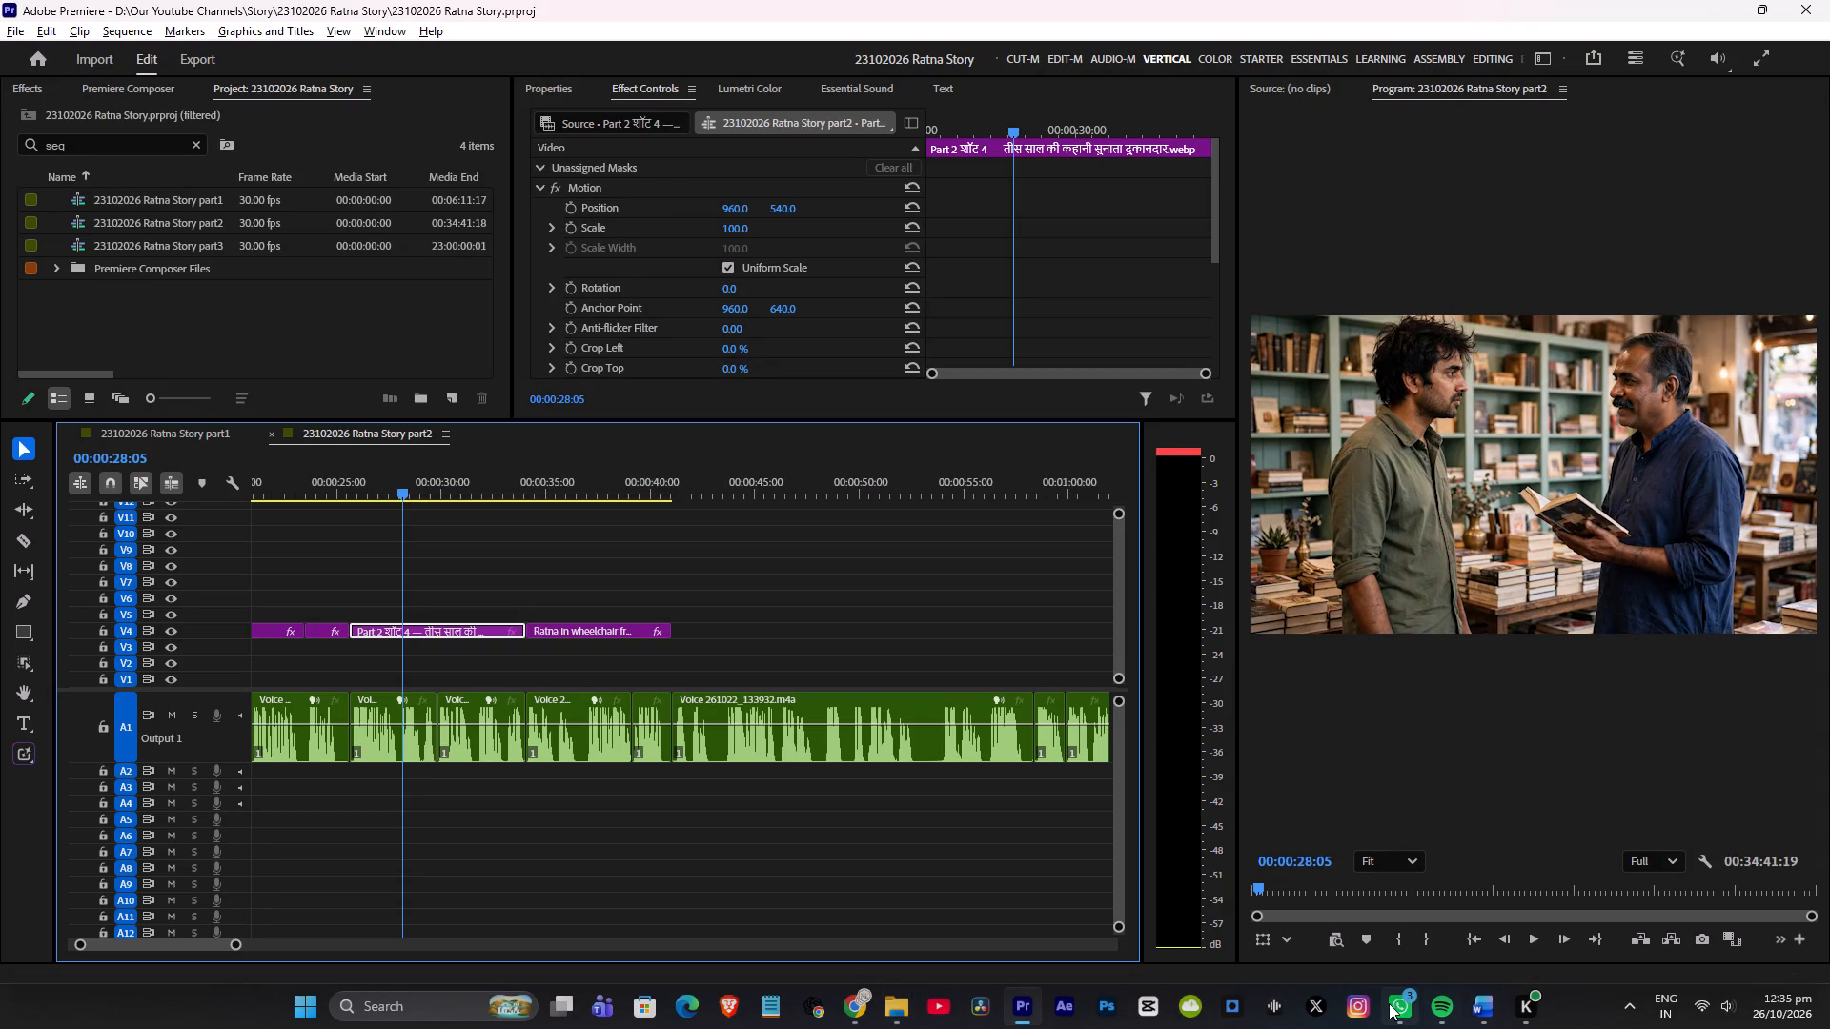
{"action": "left_click", "coordinate": [863, 1003]}
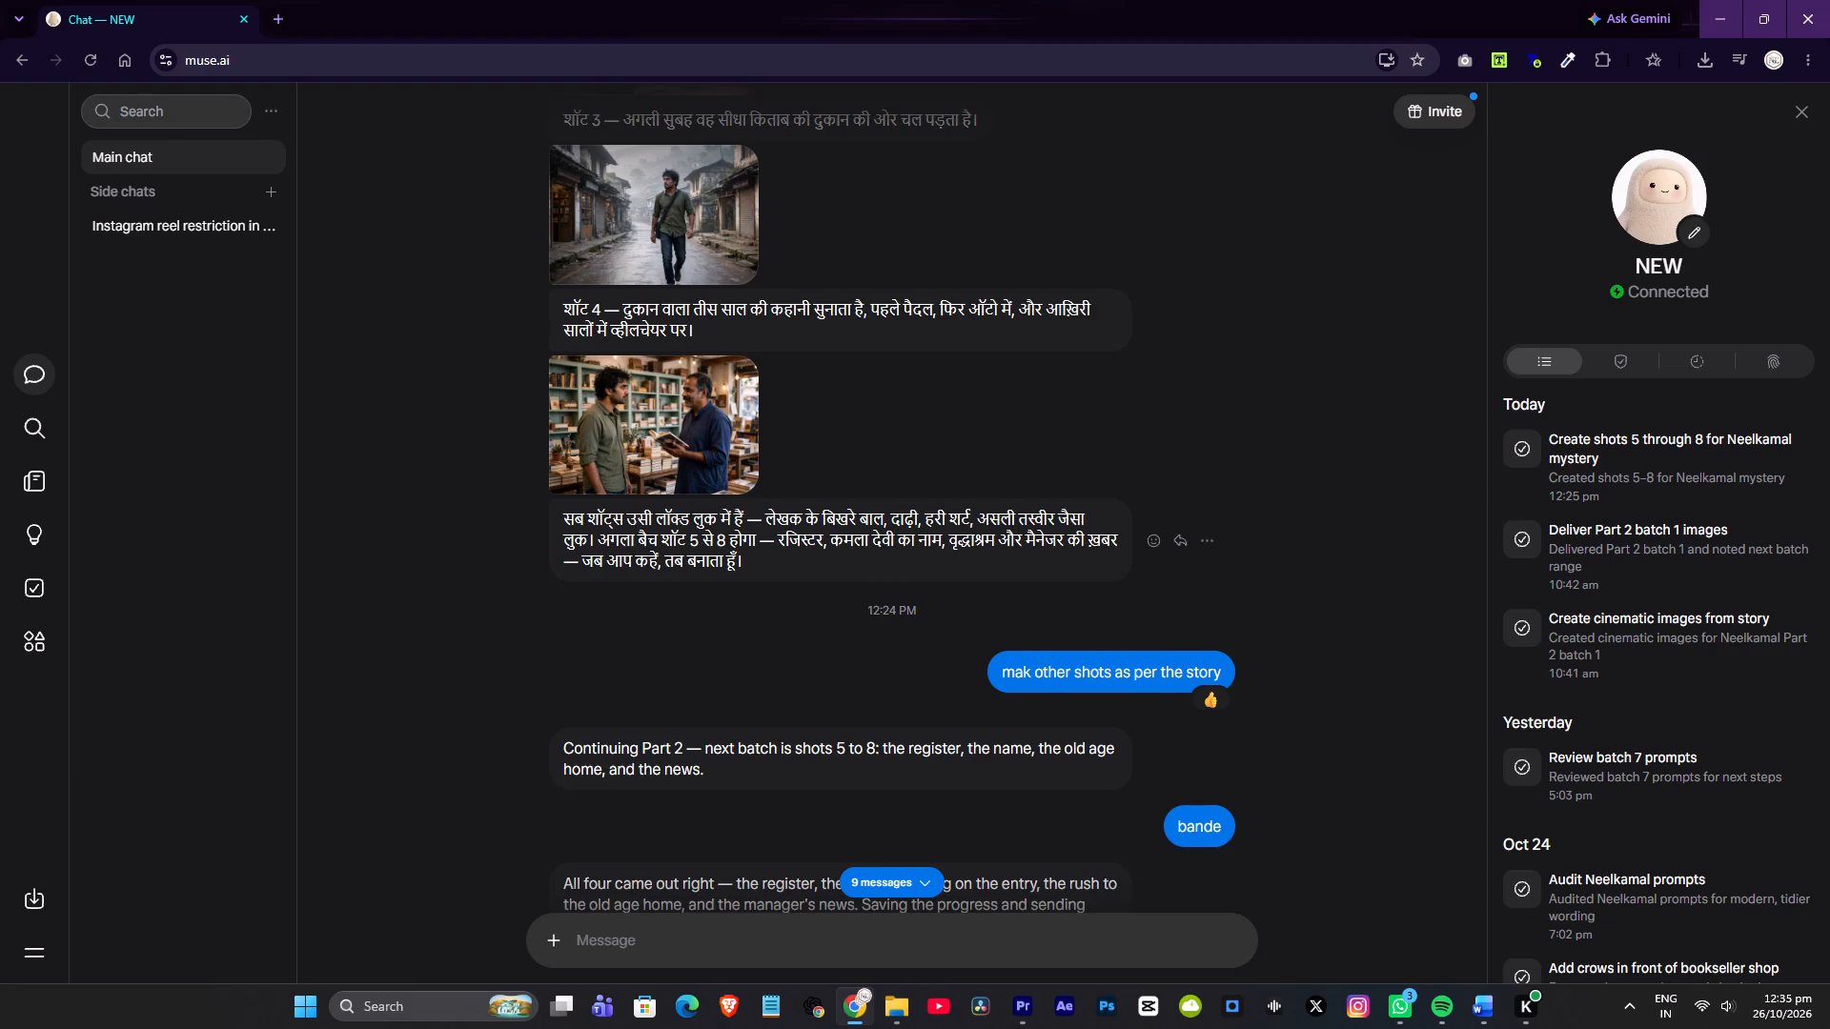
{"action": "scroll", "coordinate": [644, 533], "scroll_direction": "down", "scroll_amount": 7}
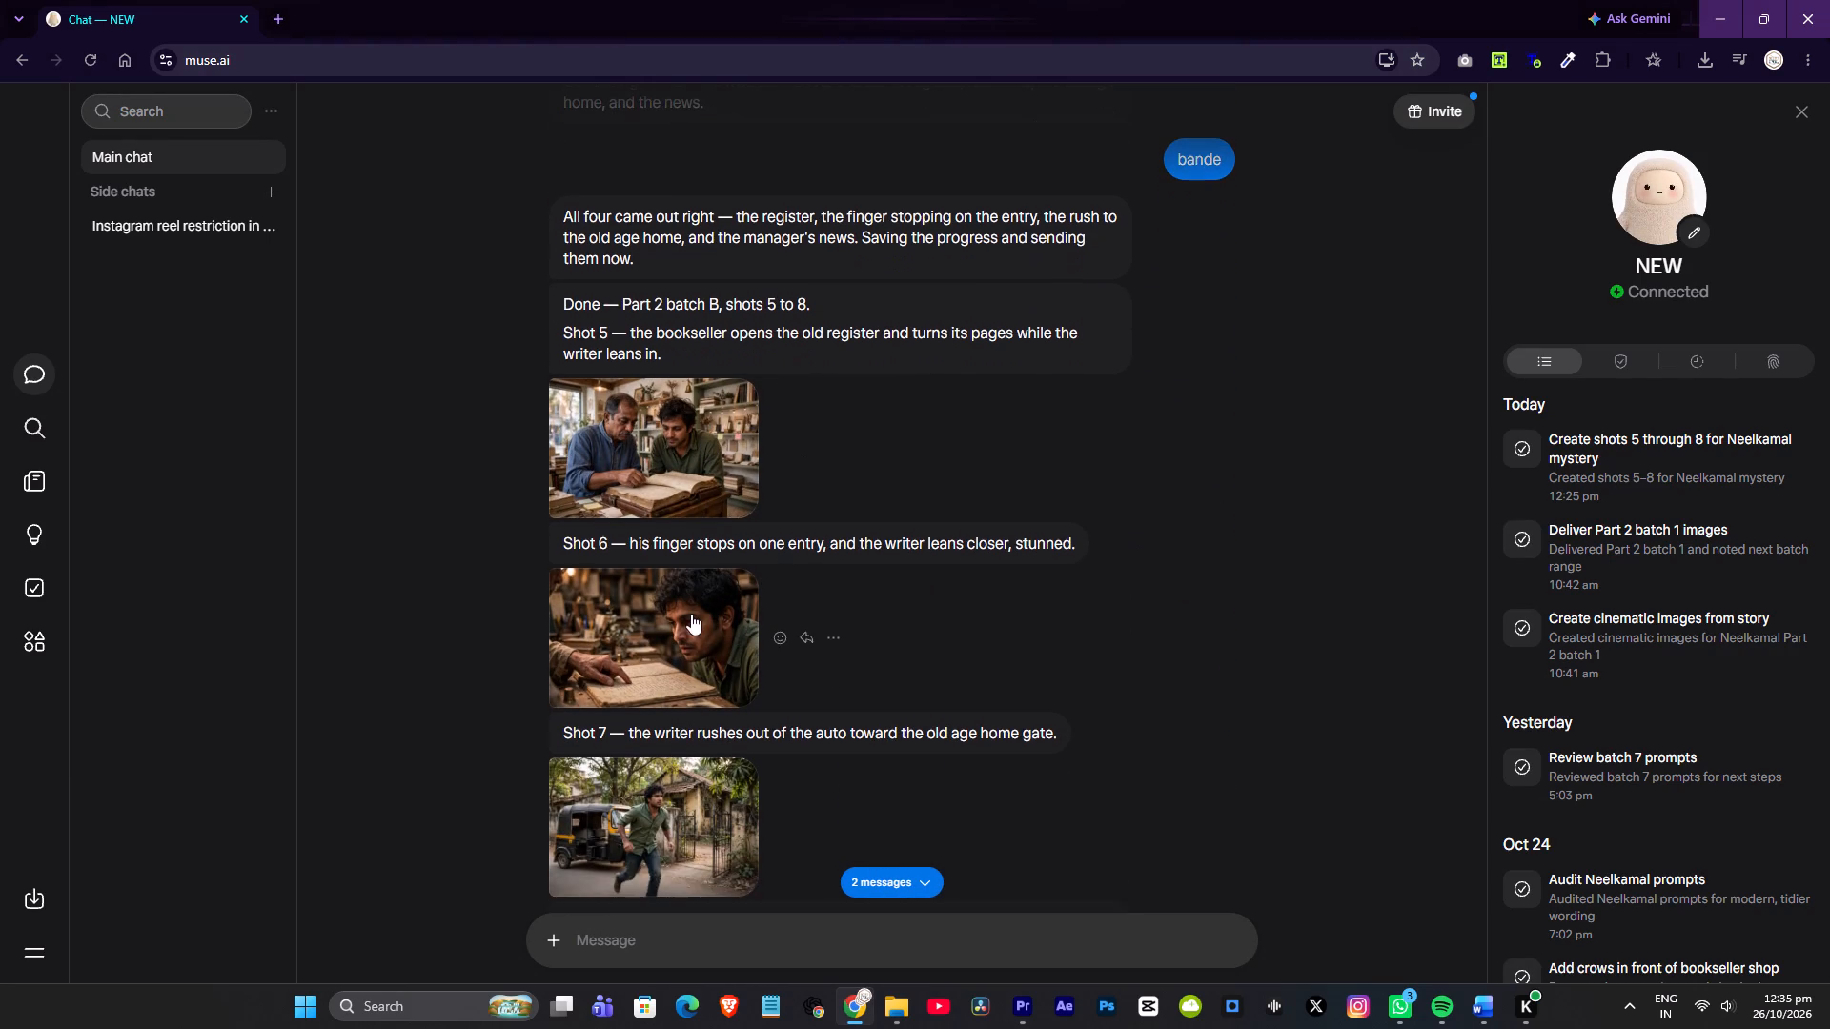
{"action": "left_click", "coordinate": [687, 628]}
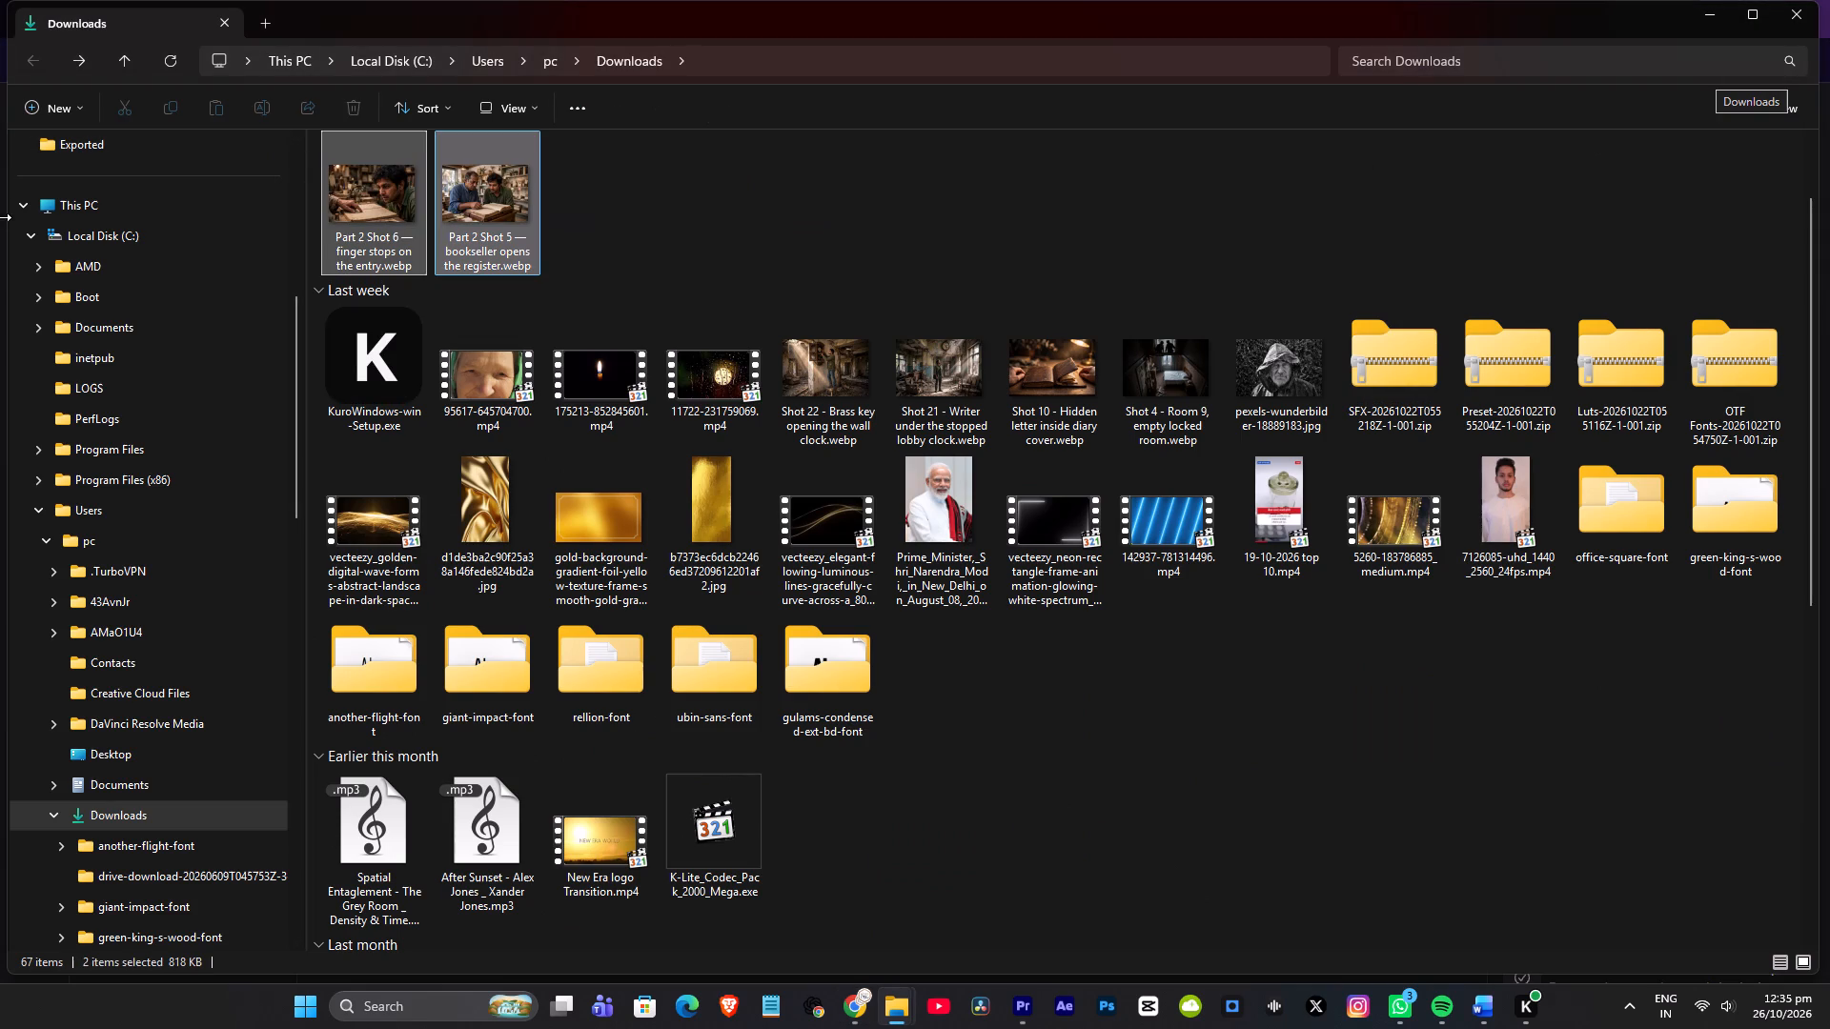
{"action": "key", "text": "ctrl+x"}
{"action": "left_click", "coordinate": [897, 1004]}
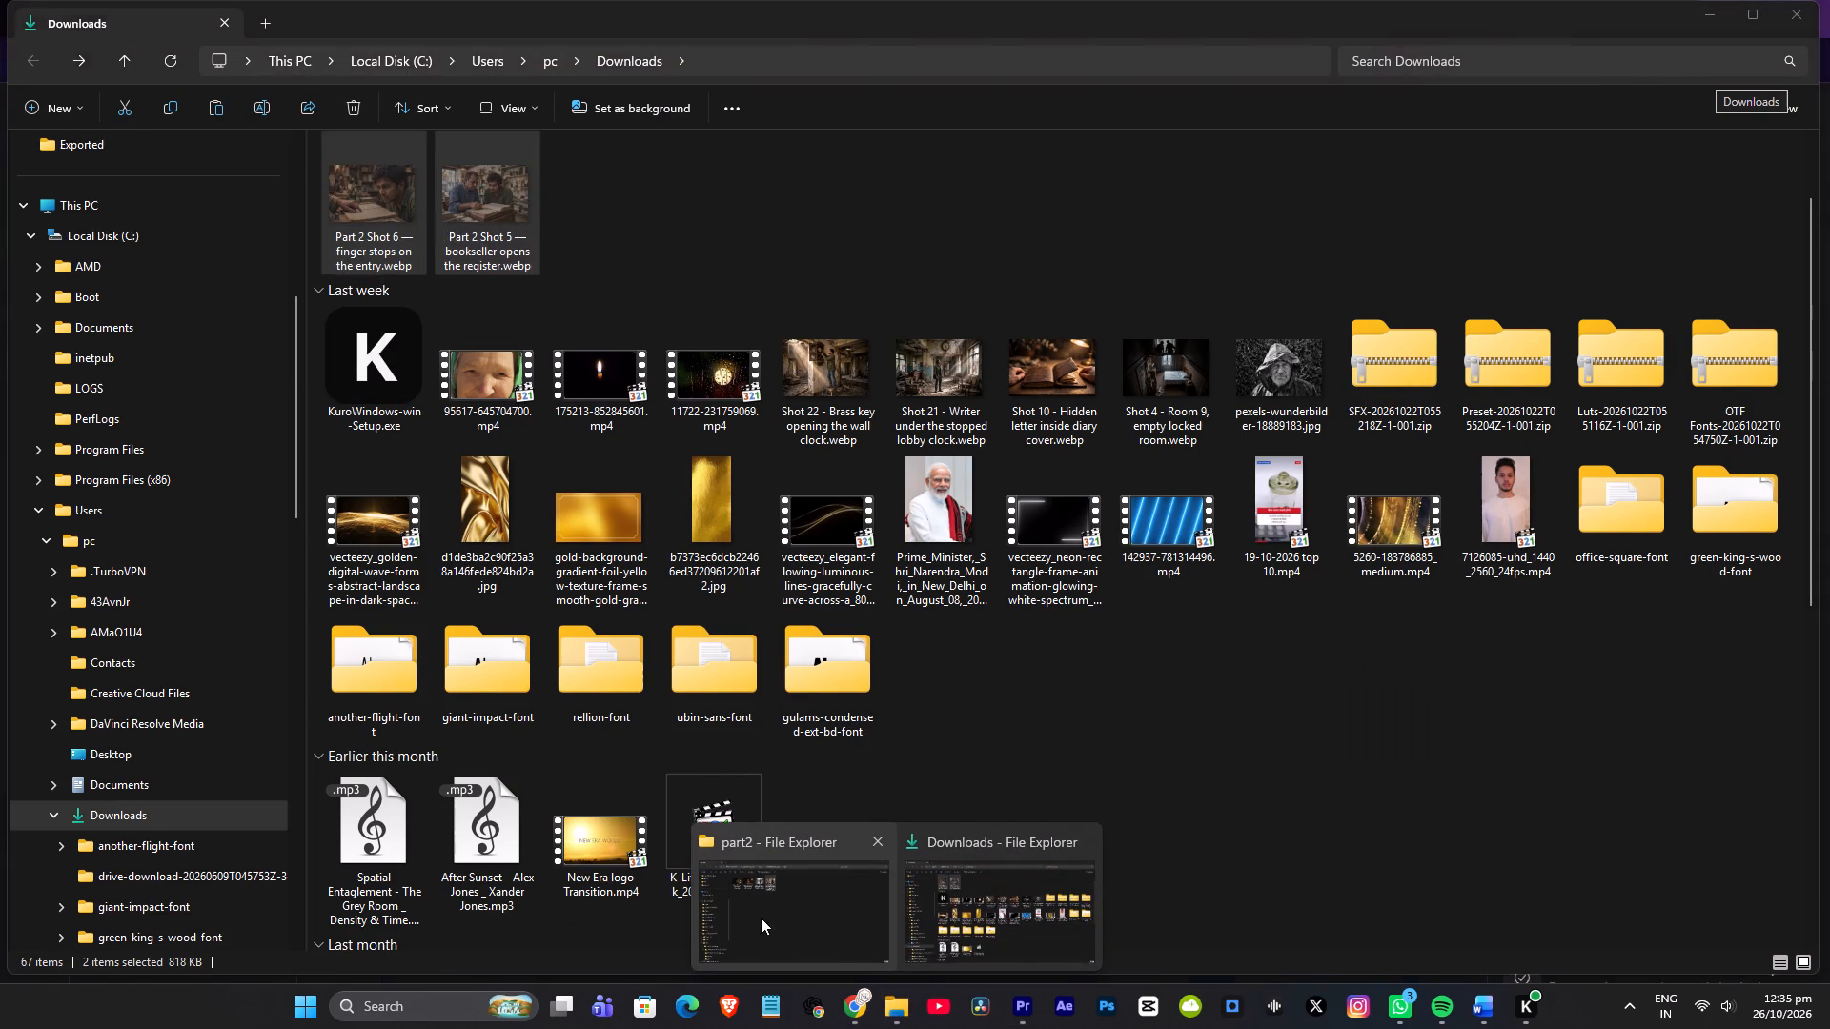
{"action": "left_click", "coordinate": [798, 914]}
{"action": "left_click", "coordinate": [910, 614]}
{"action": "key", "text": "ctrl+v"}
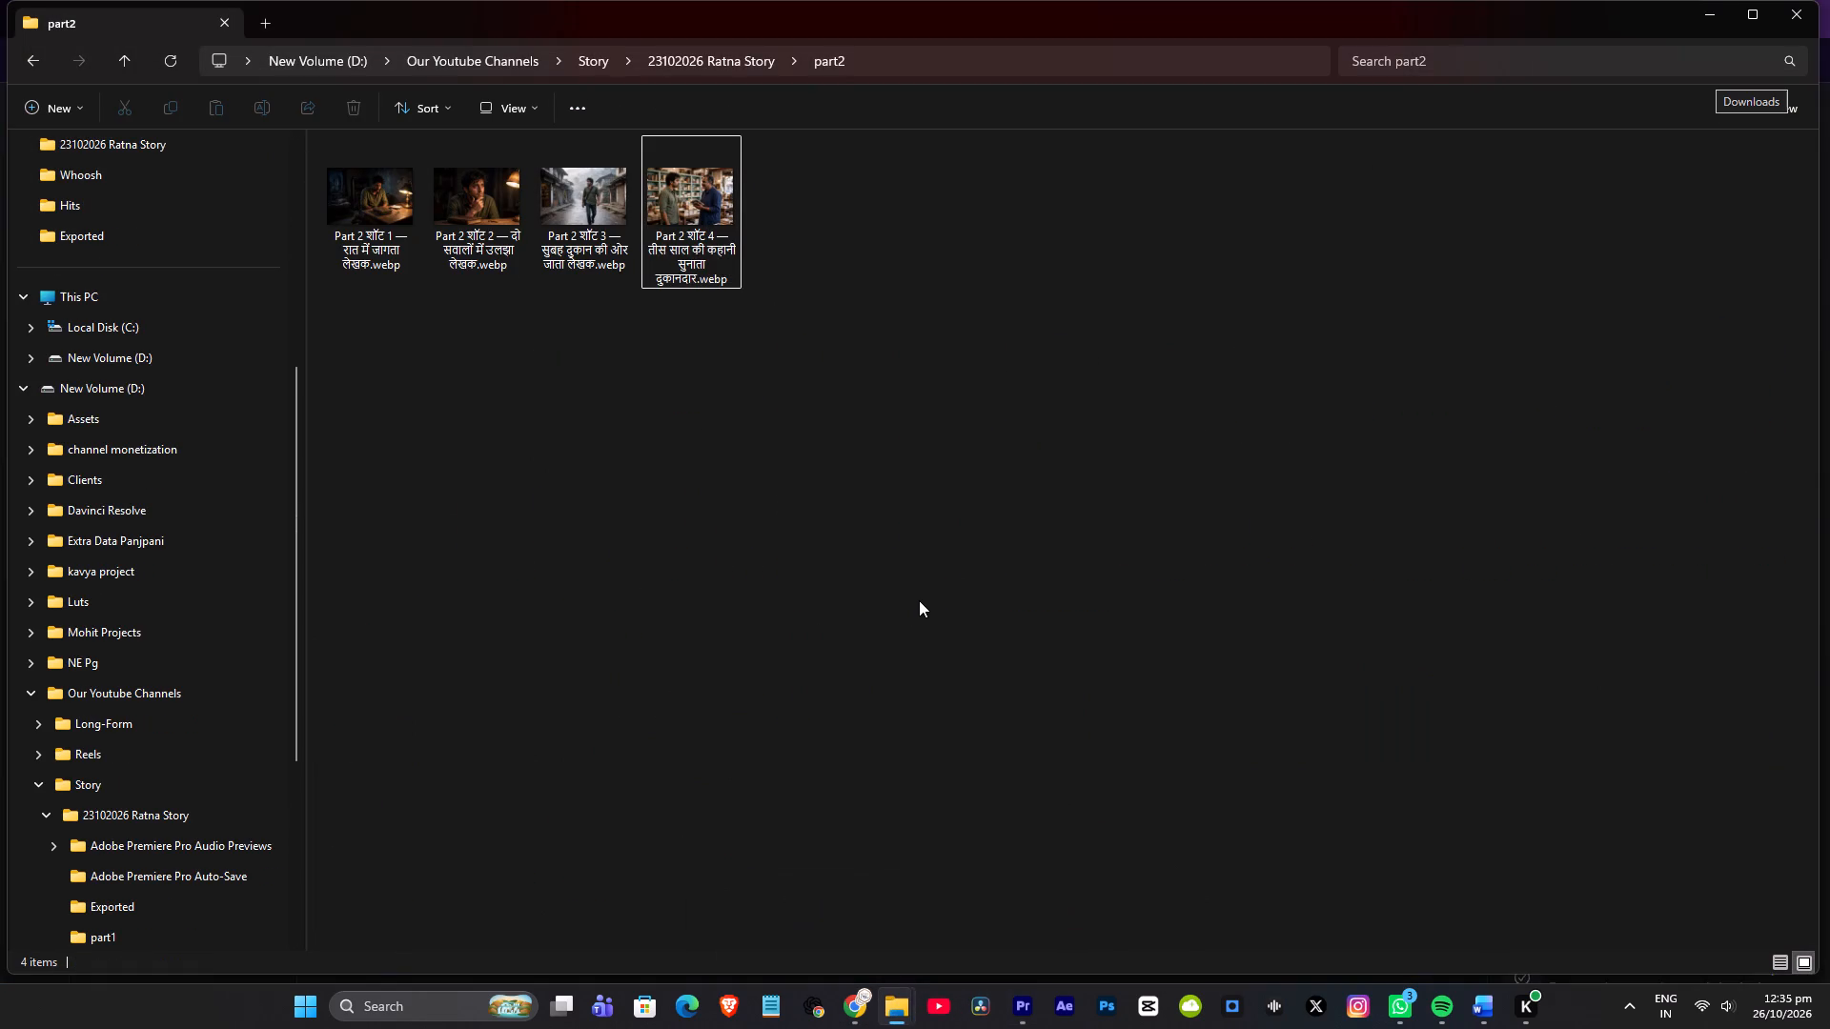
Place the Shot 5 and Shot 6 images on V4 in Premiere directly after the wheelchair clip, and save the project.
{"action": "left_click_drag", "start_coordinate": [368, 208], "coordinate": [899, 669]}
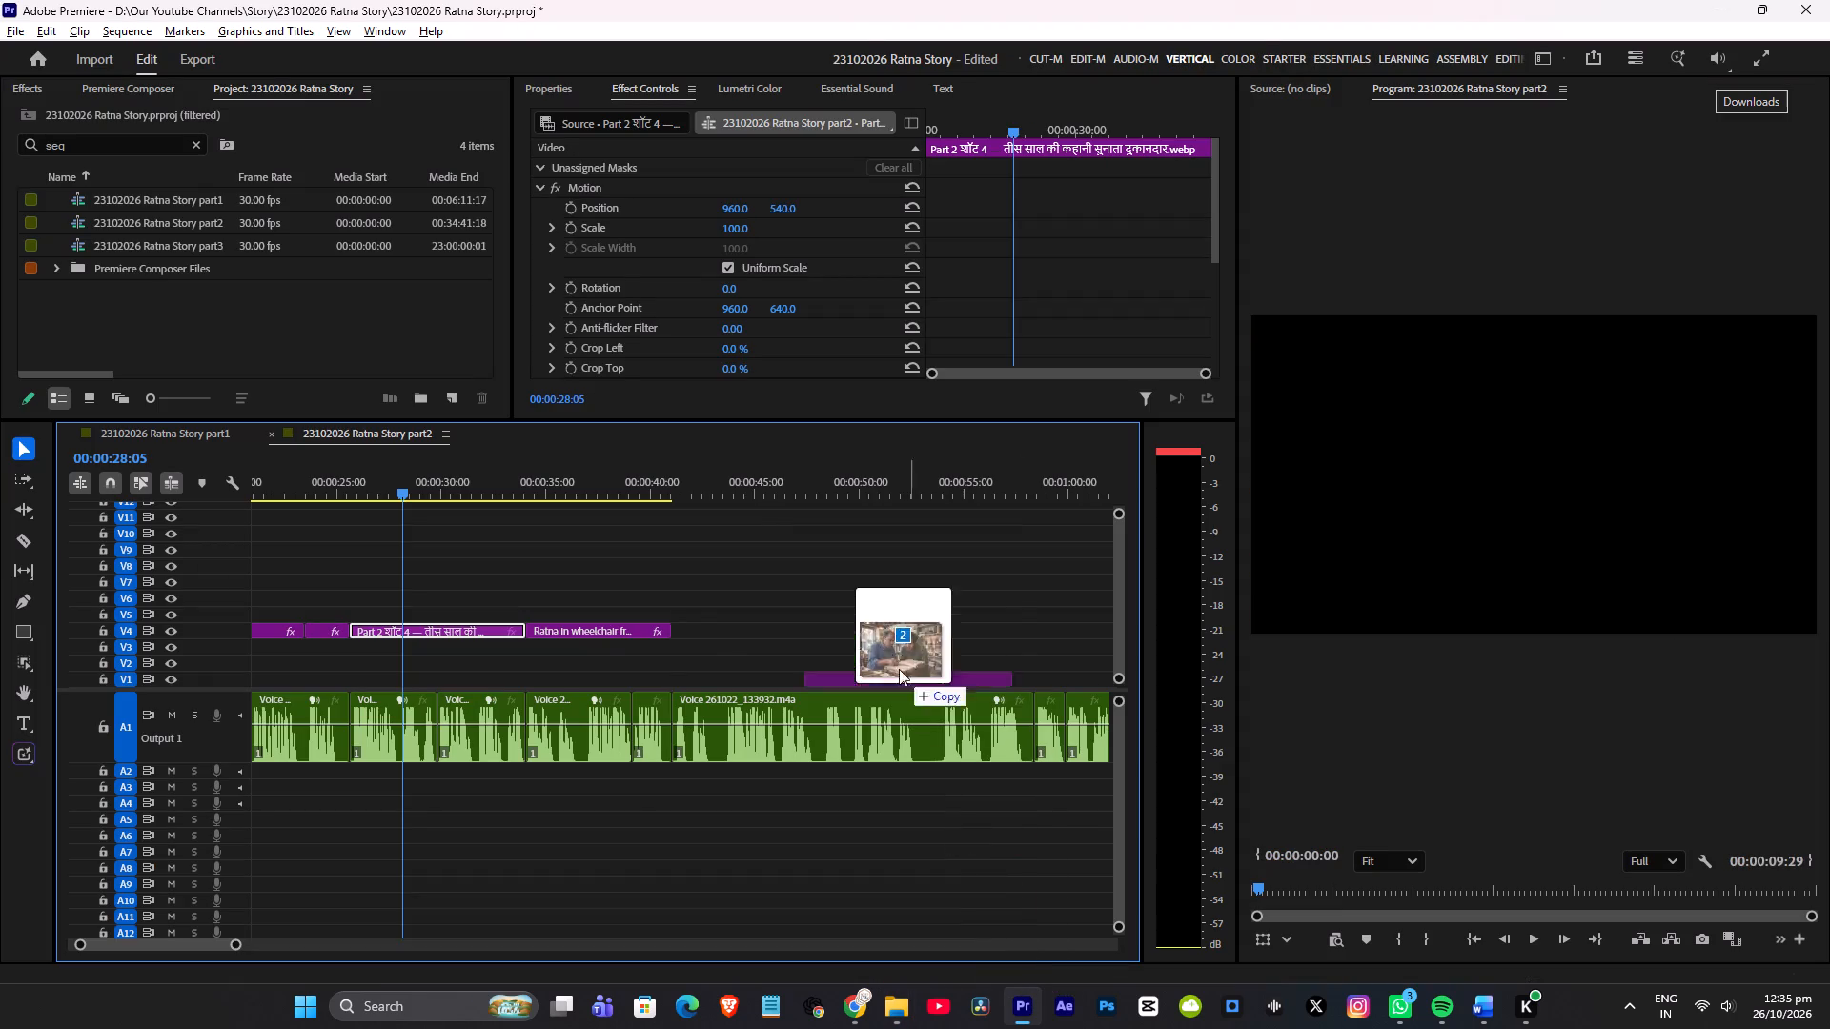
{"action": "left_click_drag", "start_coordinate": [899, 669], "coordinate": [784, 628]}
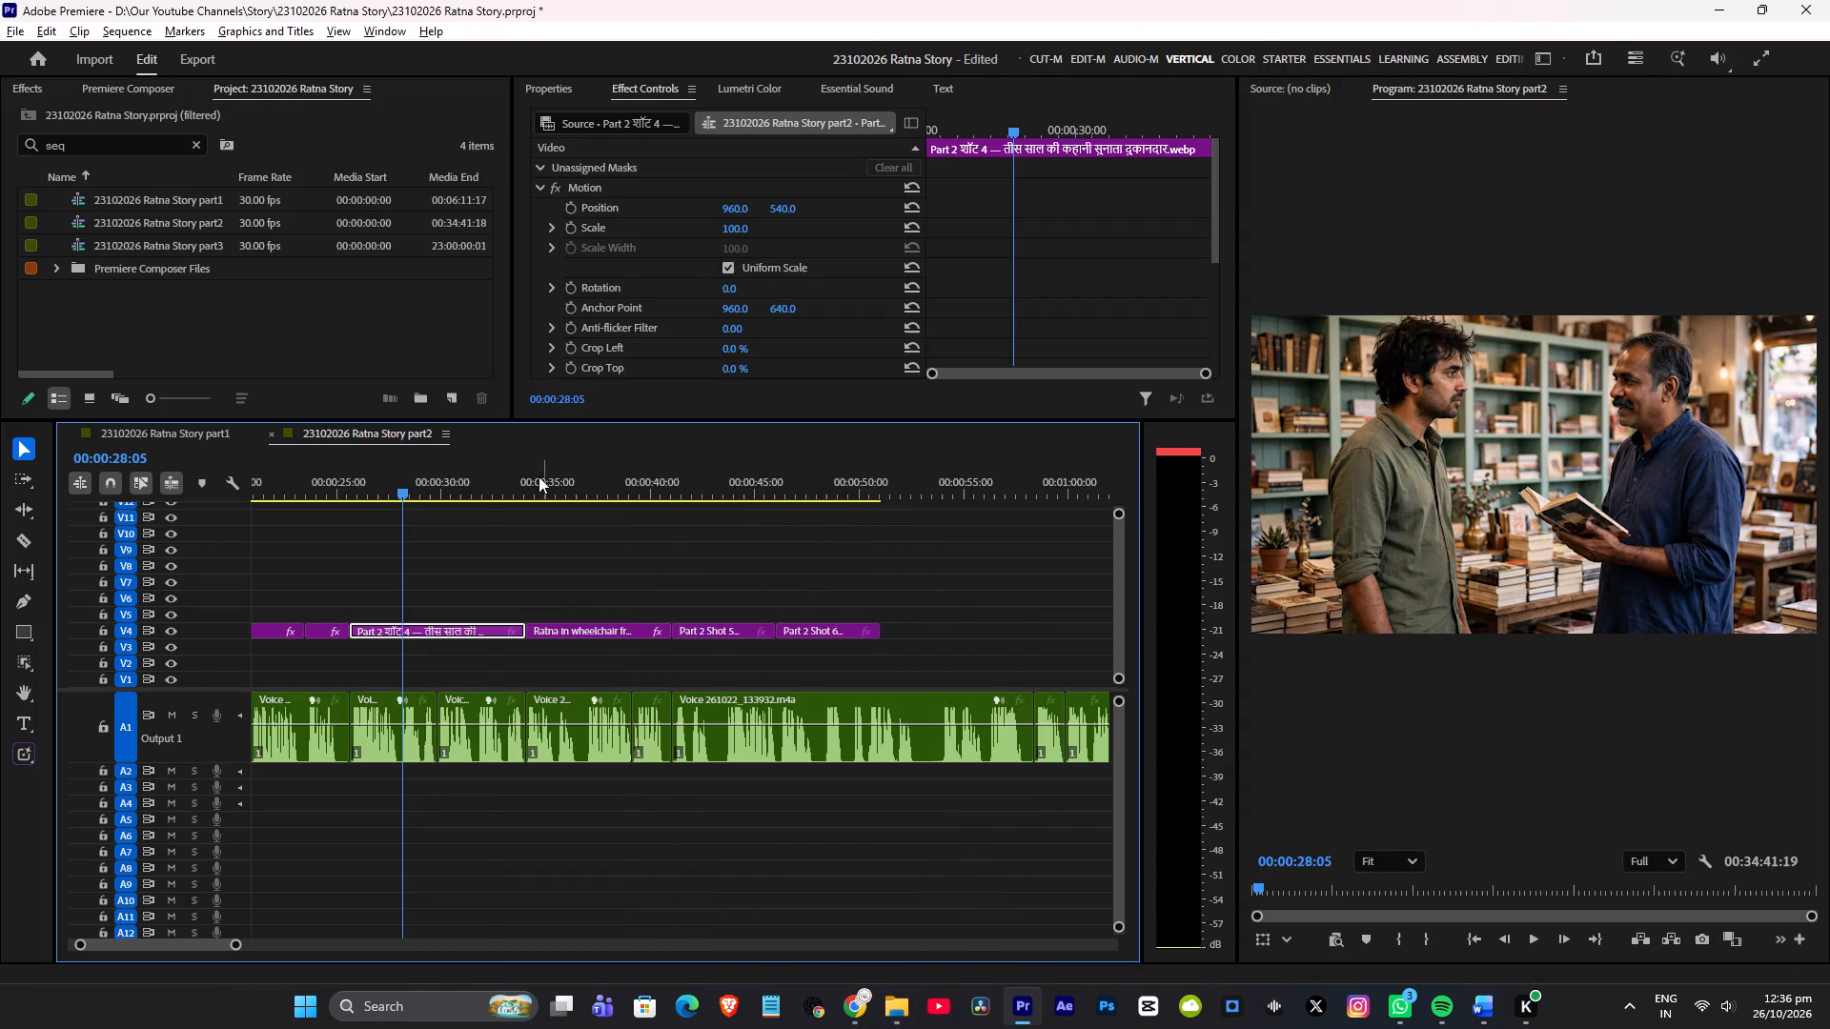
{"action": "left_click", "coordinate": [481, 476]}
{"action": "key", "text": "ctrl+s"}
Play the voice-over from the wheelchair clip through Shot 5 and Shot 6 to check where the new images fit.
{"action": "key", "text": "space"}
{"action": "scroll", "coordinate": [687, 595], "scroll_direction": "down", "scroll_amount": 5, "text": "alt"}
{"action": "scroll", "coordinate": [744, 593], "scroll_direction": "up", "scroll_amount": 6, "text": "alt"}
{"action": "left_click", "coordinate": [595, 487]}
{"action": "key", "text": "space"}
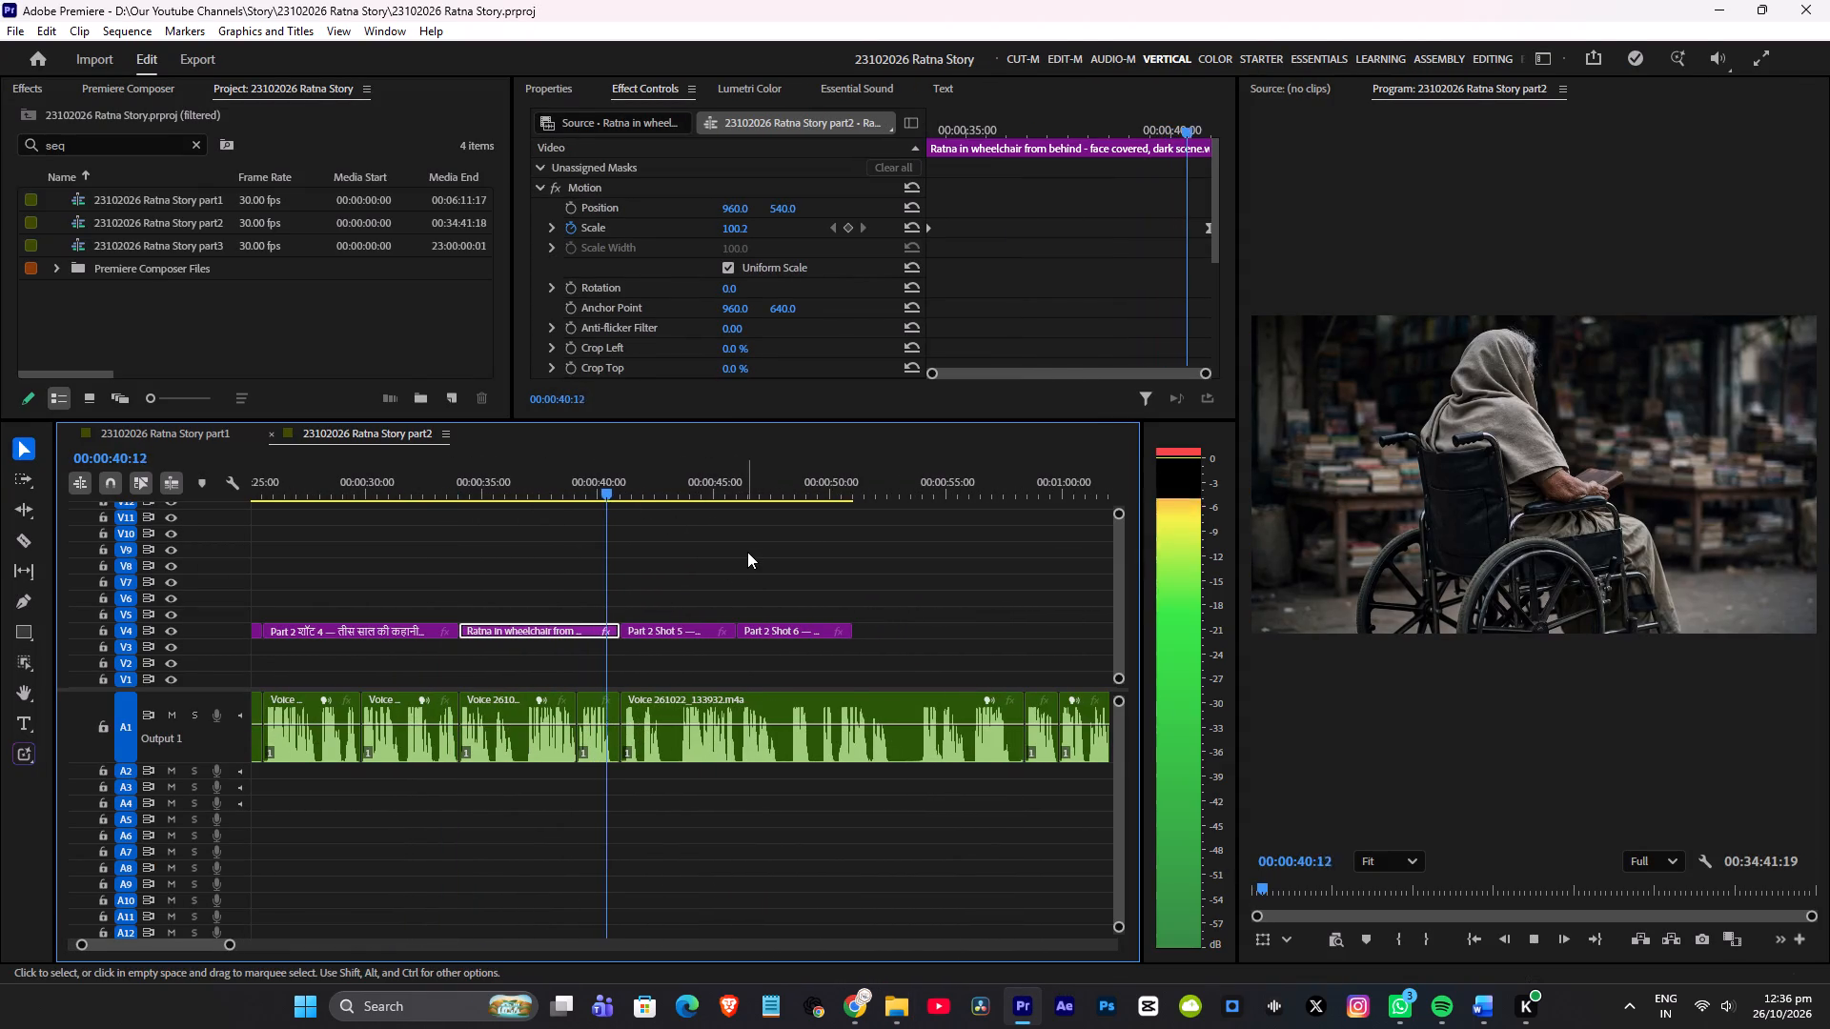
{"action": "scroll", "coordinate": [761, 546], "scroll_direction": "down", "scroll_amount": 2}
{"action": "scroll", "coordinate": [700, 563], "scroll_direction": "up", "scroll_amount": 2, "text": "alt"}
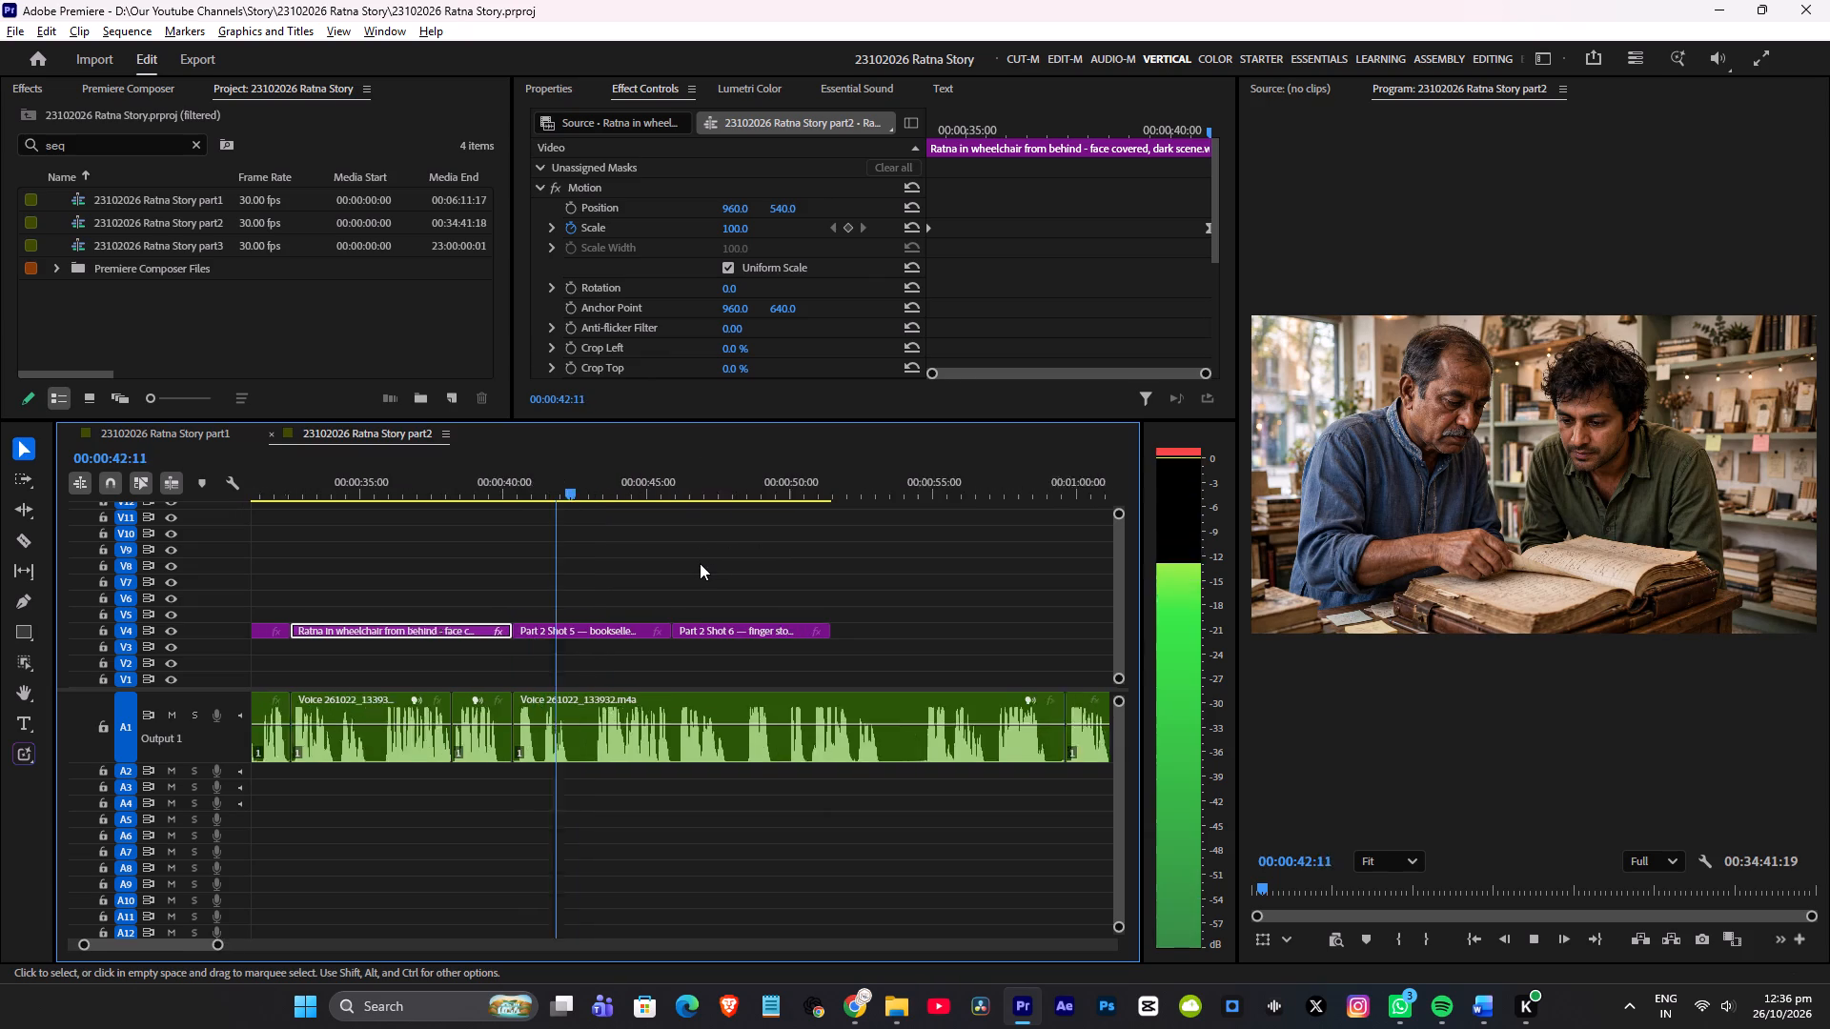
{"action": "scroll", "coordinate": [700, 563], "scroll_direction": "up", "scroll_amount": 4, "text": "alt"}
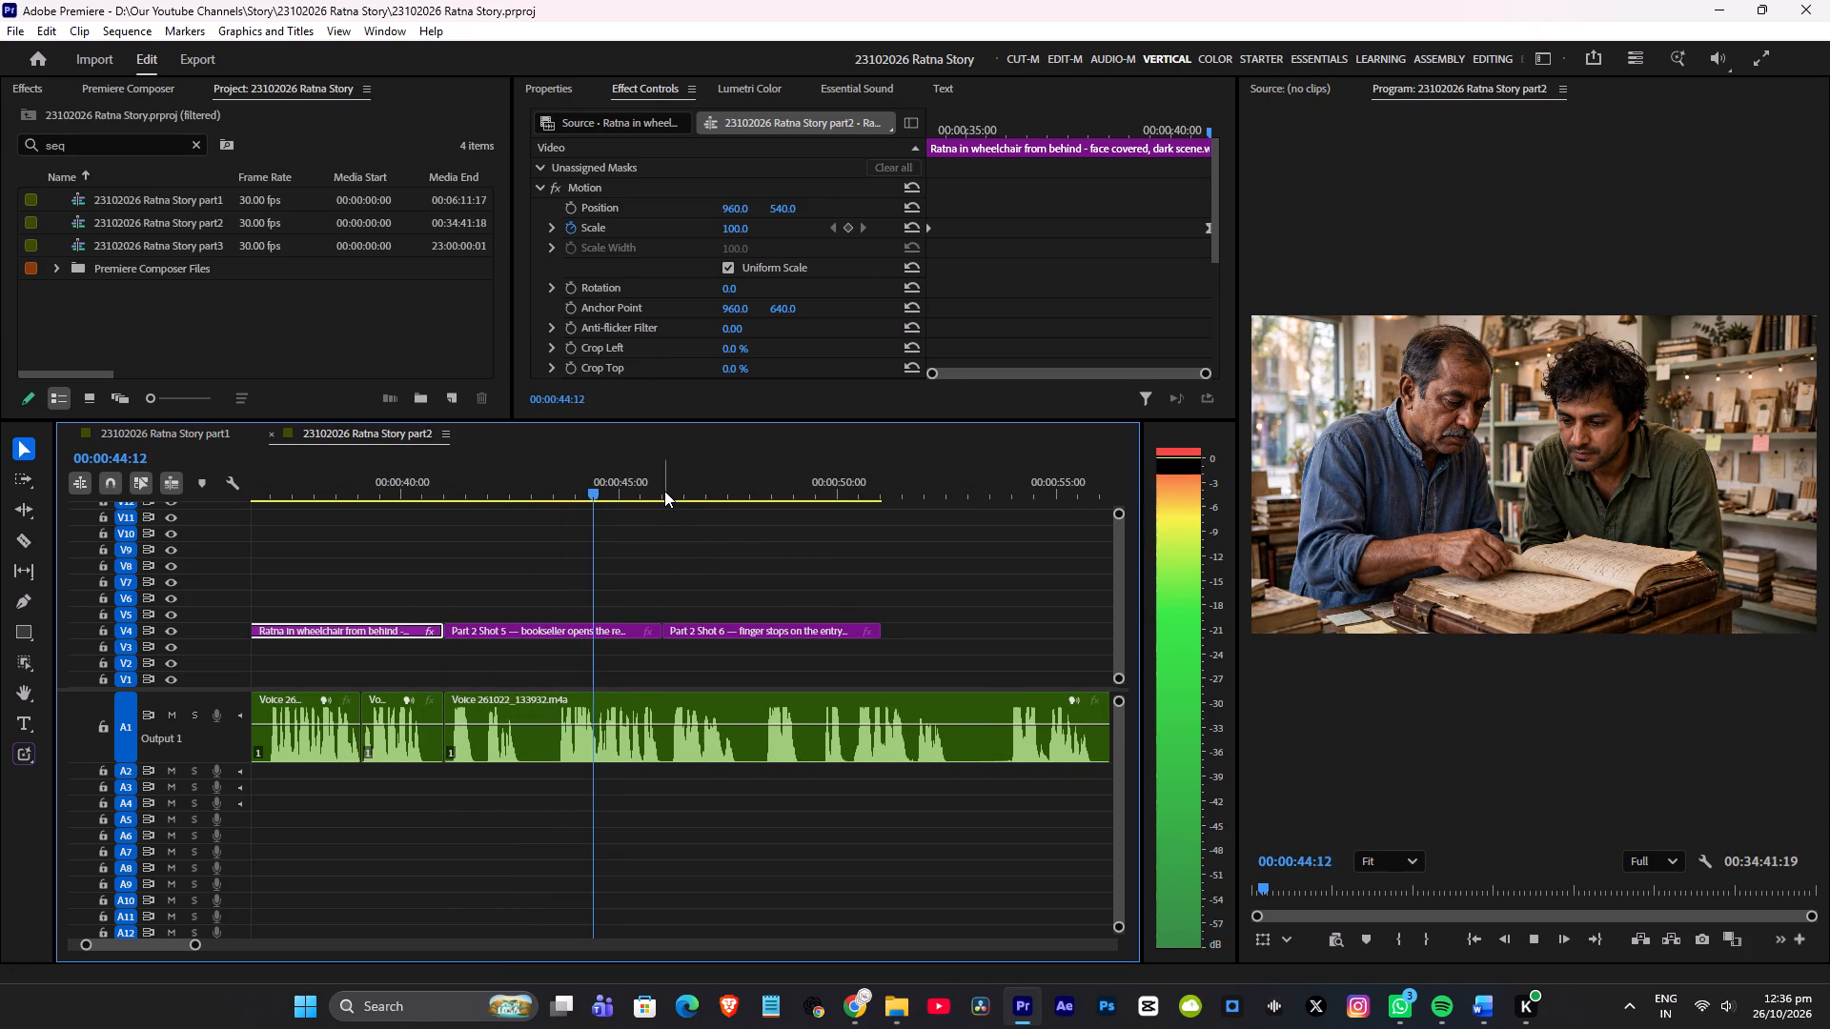
{"action": "scroll", "coordinate": [781, 551], "scroll_direction": "down", "scroll_amount": 2, "text": "alt"}
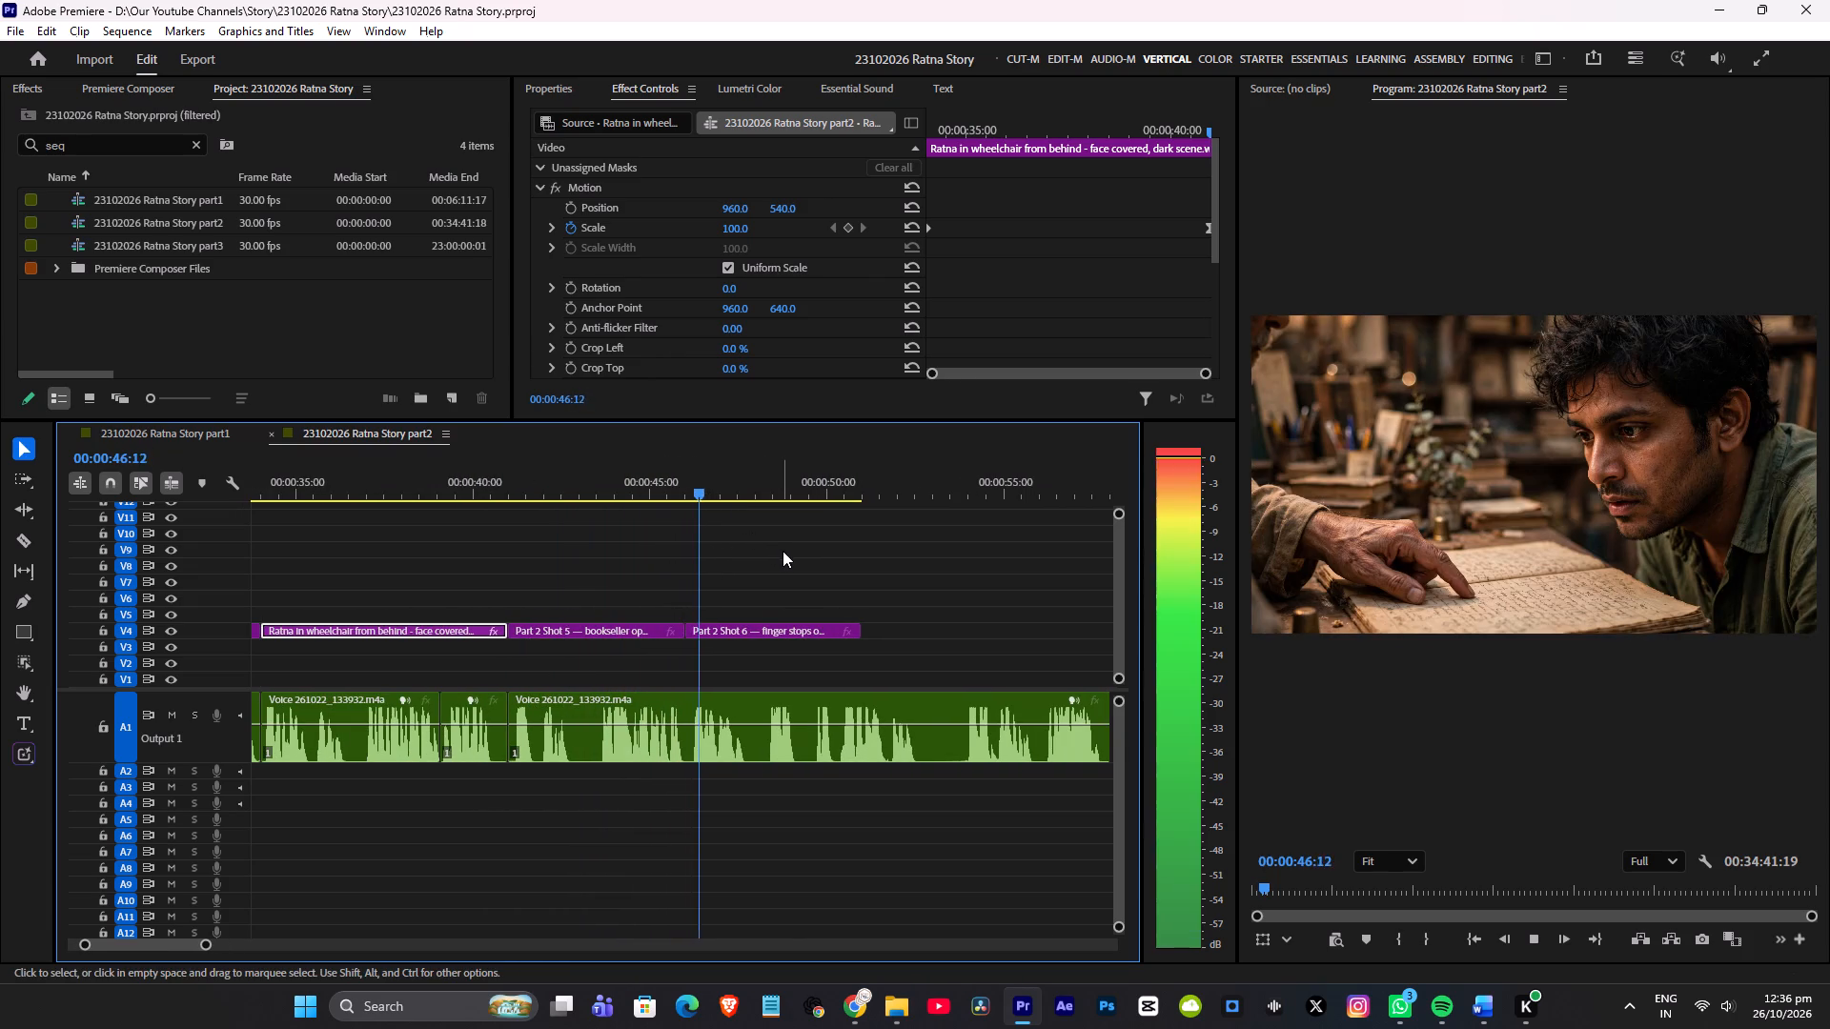
{"action": "key", "text": "space"}
Find the voice-over cue at 00:00:43:14 and trim the start of the Shot 5 clip on V4 to it.
{"action": "left_click_drag", "start_coordinate": [605, 490], "coordinate": [586, 507]}
{"action": "key", "text": "space"}
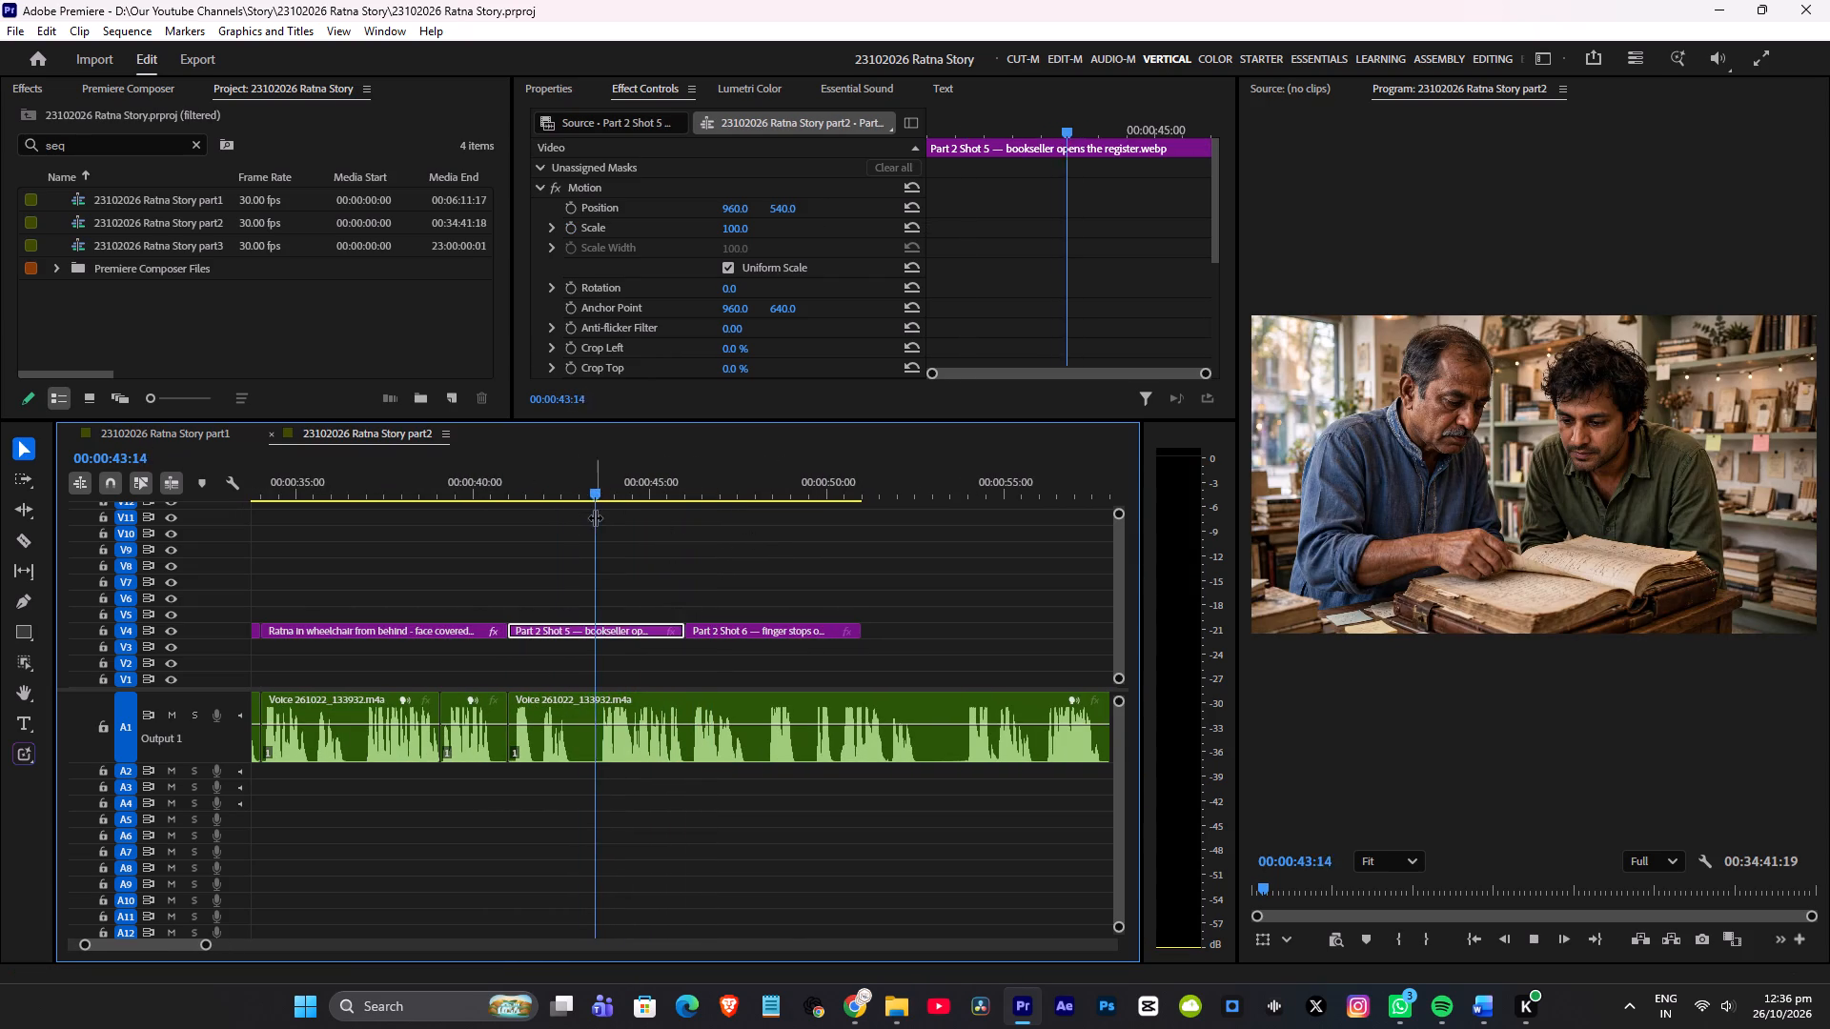
{"action": "key", "text": "space"}
{"action": "left_click", "coordinate": [594, 497]}
{"action": "left_click_drag", "start_coordinate": [650, 589], "coordinate": [787, 657]}
{"action": "left_click_drag", "start_coordinate": [518, 626], "coordinate": [535, 626]}
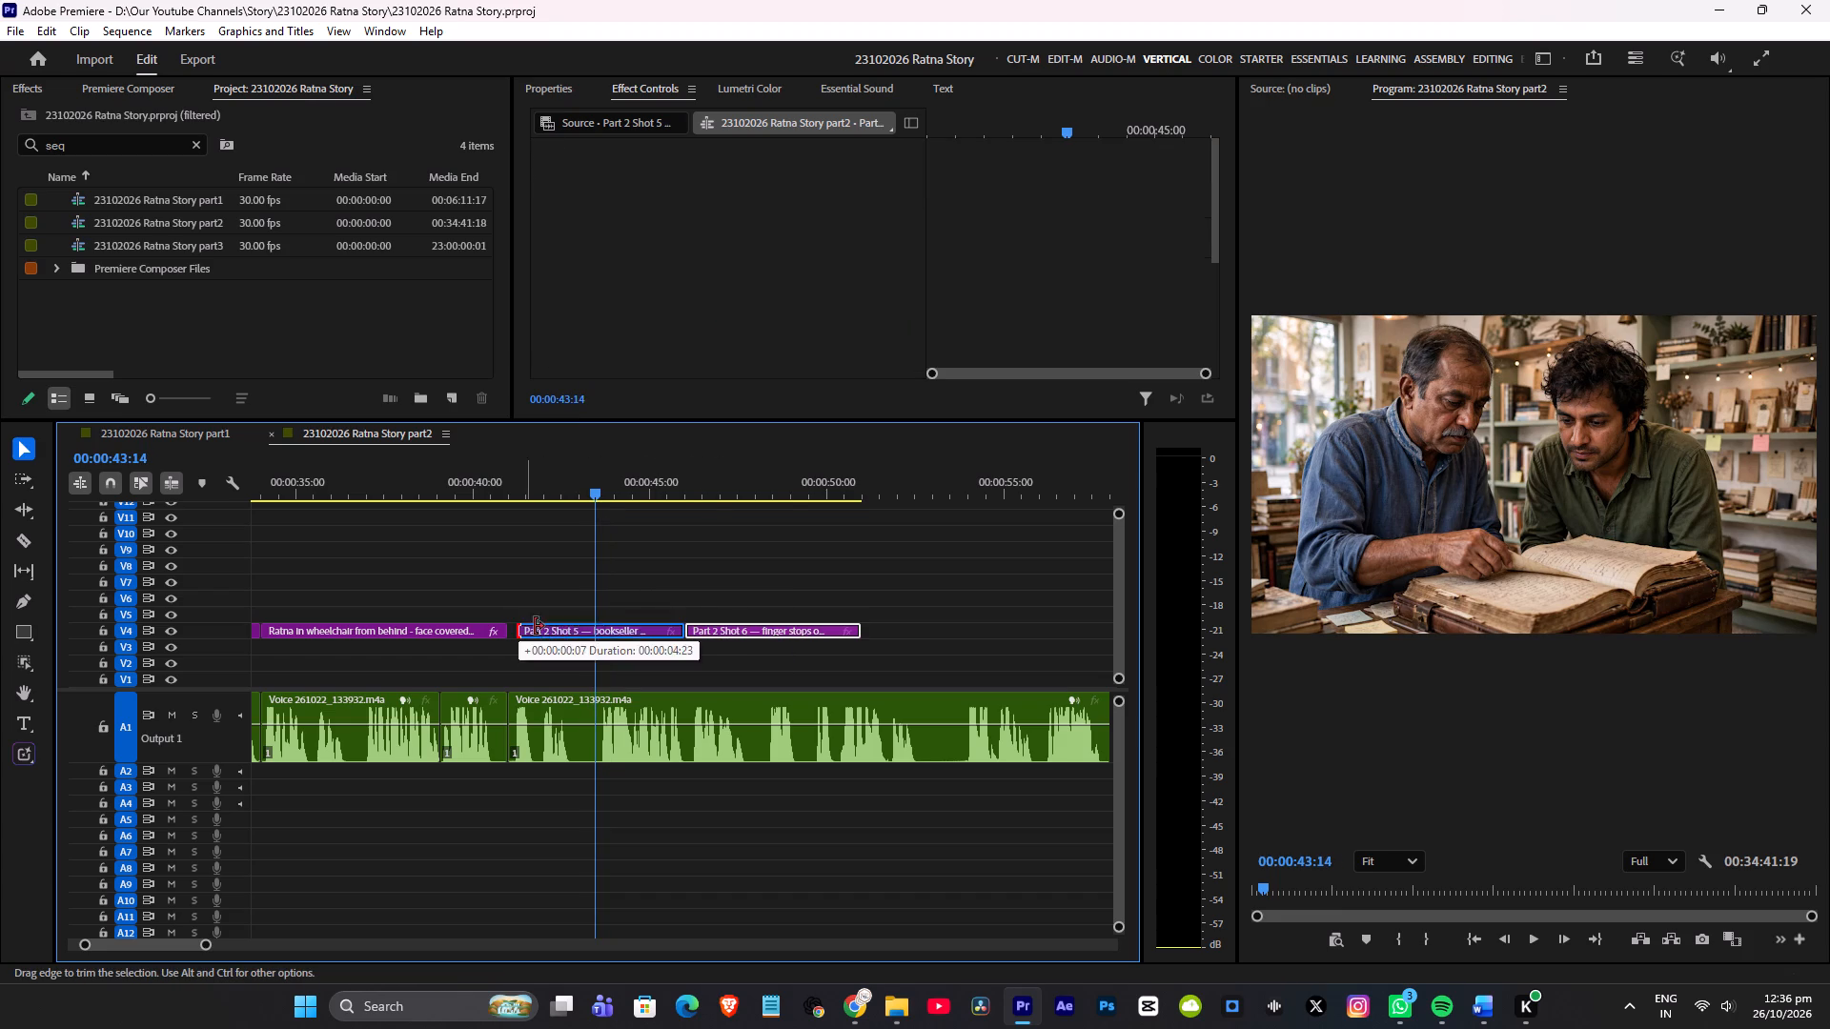
{"action": "left_click_drag", "start_coordinate": [535, 626], "coordinate": [607, 615]}
{"action": "left_click", "coordinate": [690, 580]}
Shift the Shot 6 clip to start at 00:00:48:04 on V4 and extend the end of Shot 5 to meet it.
{"action": "key", "text": "space"}
{"action": "scroll", "coordinate": [744, 586], "scroll_direction": "up", "scroll_amount": 4, "text": "alt"}
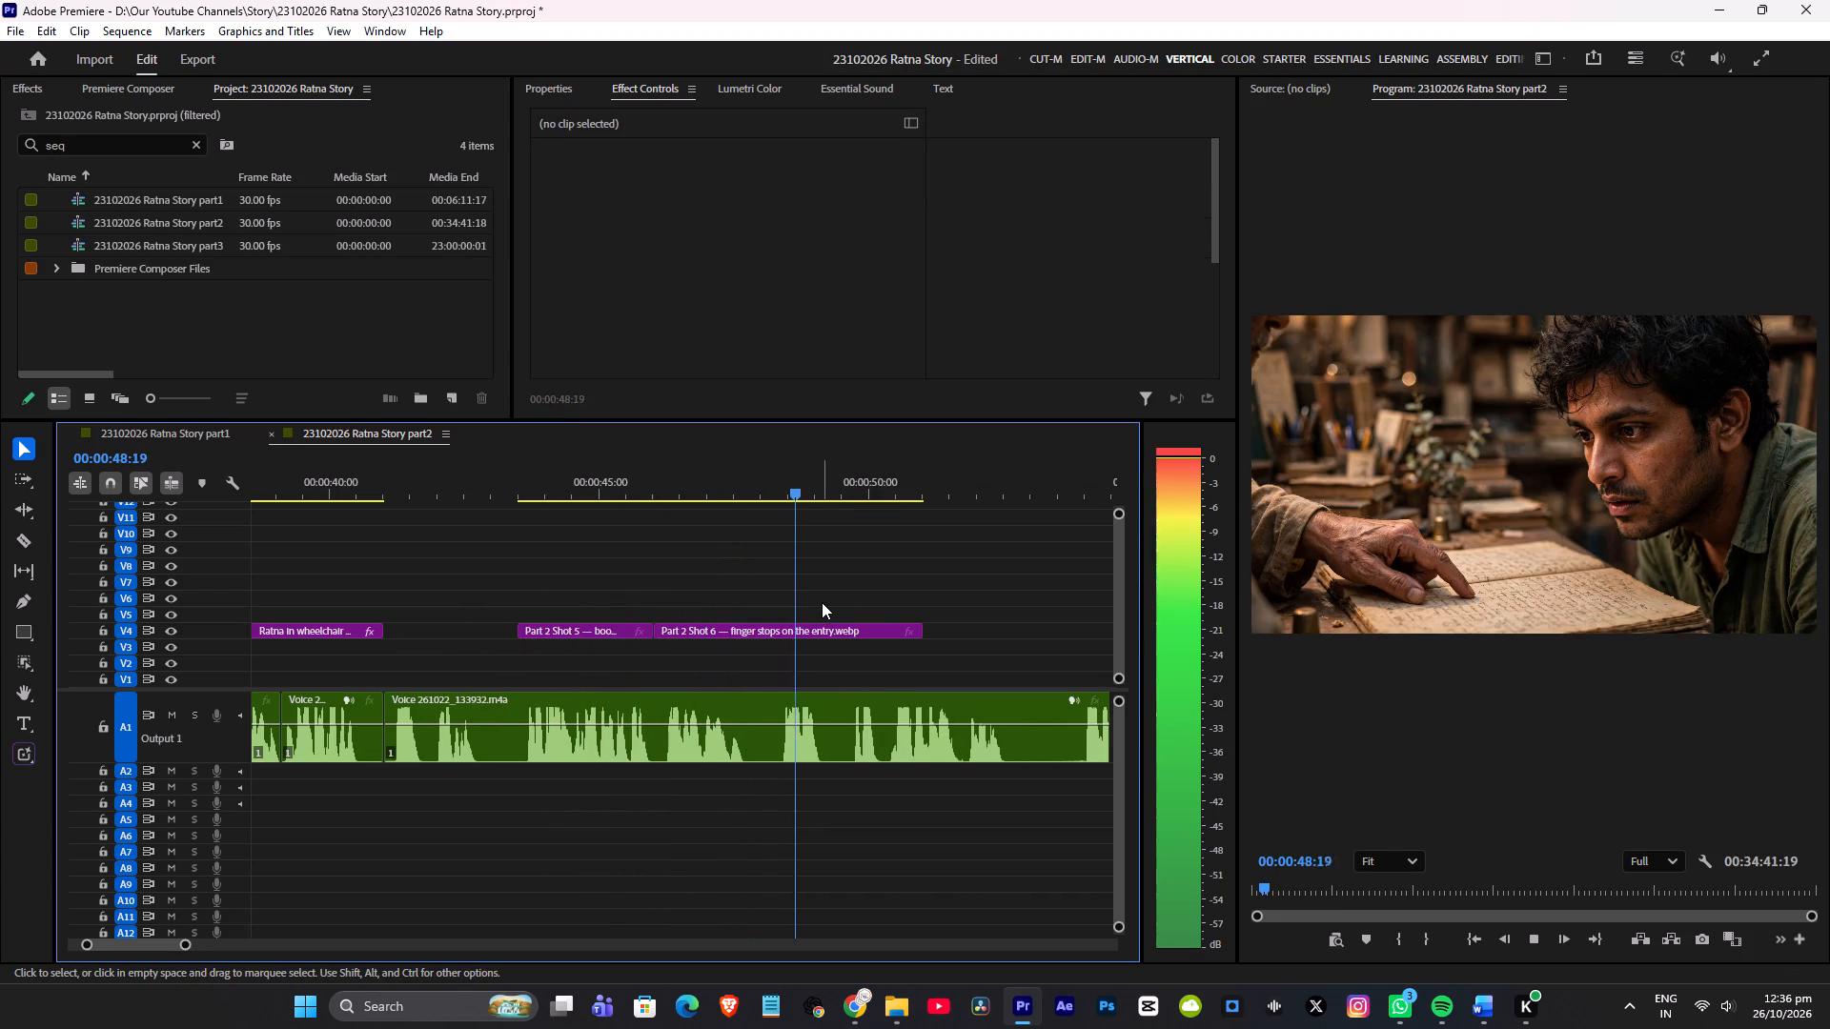
{"action": "left_click", "coordinate": [770, 485]}
{"action": "left_click_drag", "start_coordinate": [710, 626], "coordinate": [835, 625]}
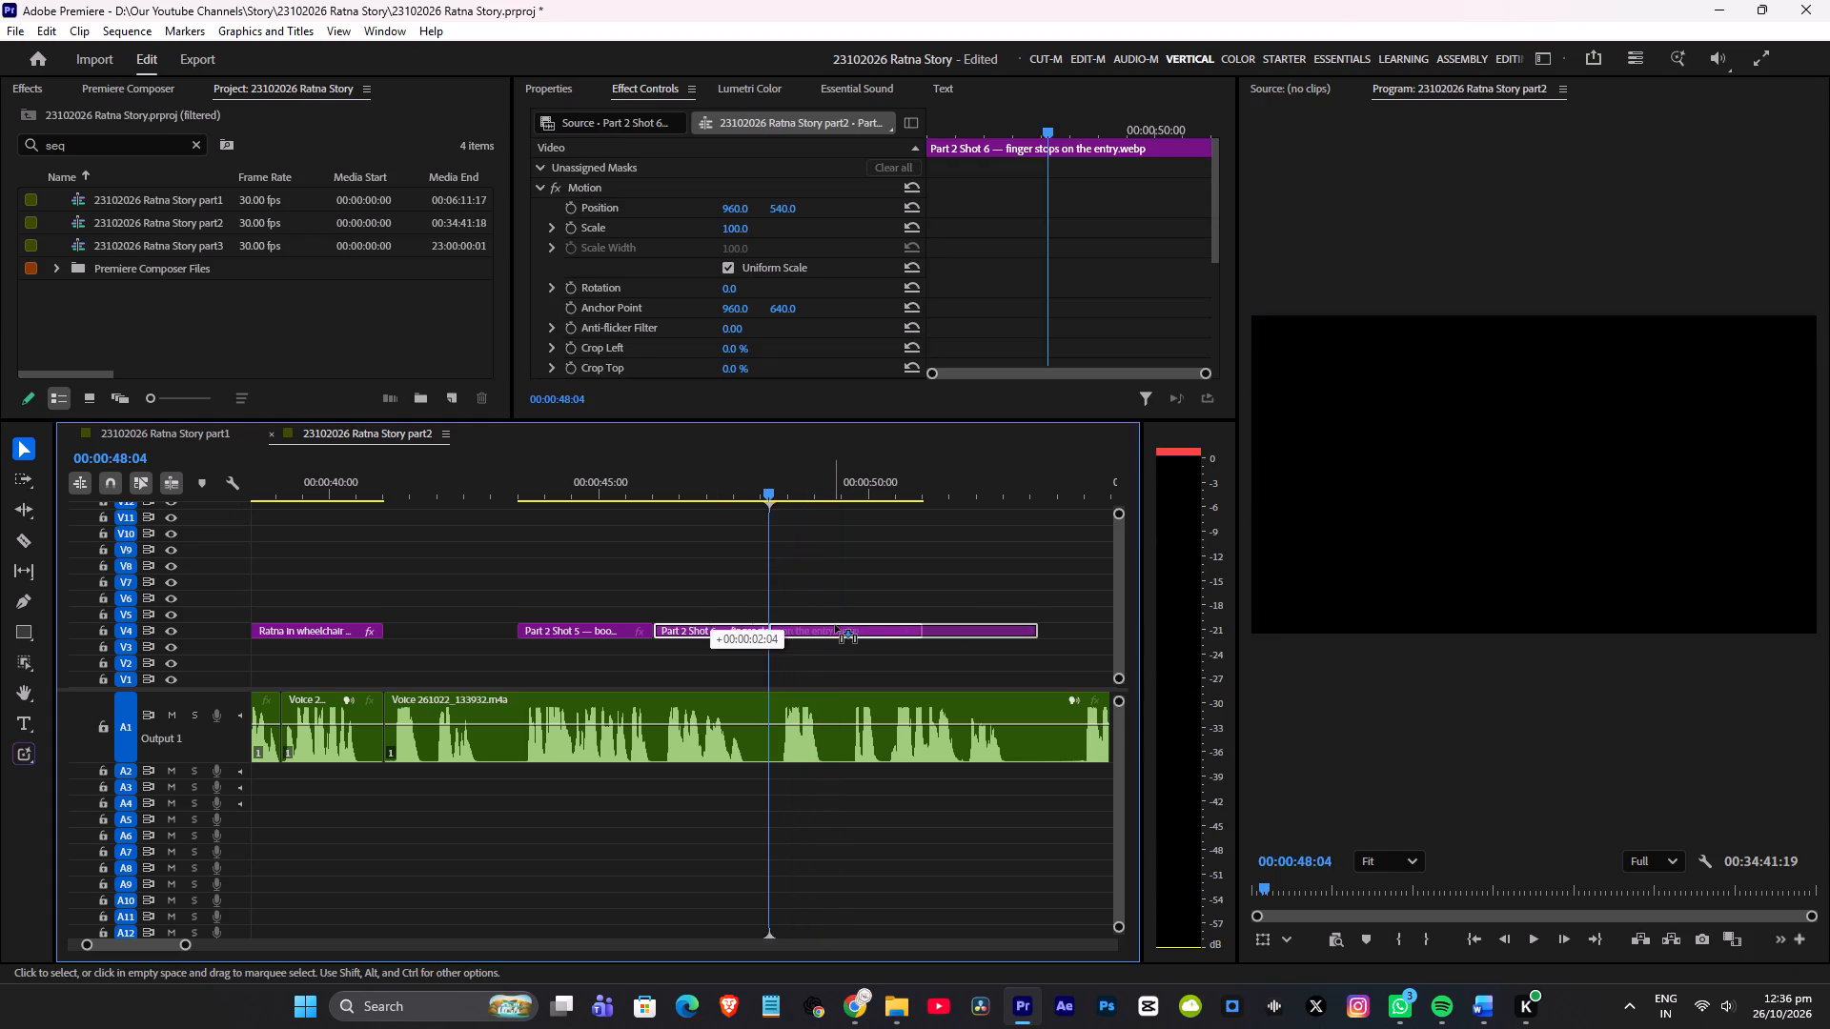
{"action": "left_click_drag", "start_coordinate": [835, 625], "coordinate": [836, 625]}
{"action": "left_click_drag", "start_coordinate": [648, 634], "coordinate": [1117, 634]}
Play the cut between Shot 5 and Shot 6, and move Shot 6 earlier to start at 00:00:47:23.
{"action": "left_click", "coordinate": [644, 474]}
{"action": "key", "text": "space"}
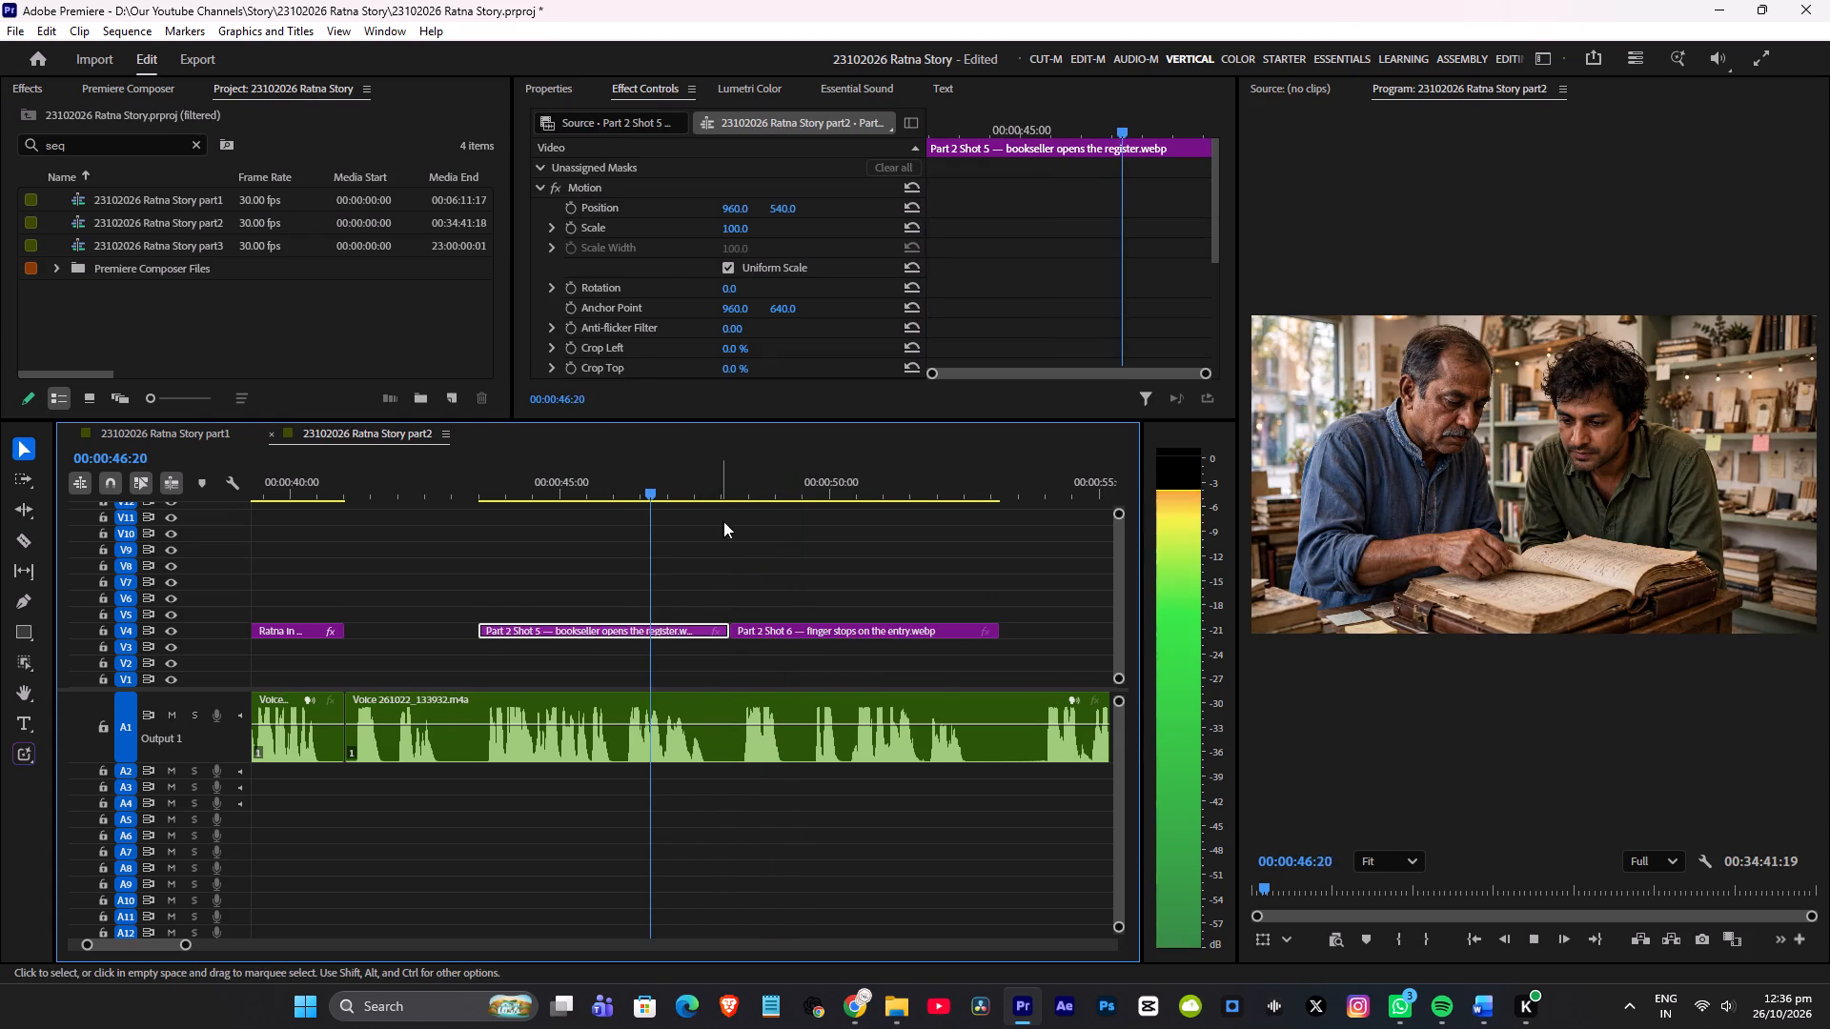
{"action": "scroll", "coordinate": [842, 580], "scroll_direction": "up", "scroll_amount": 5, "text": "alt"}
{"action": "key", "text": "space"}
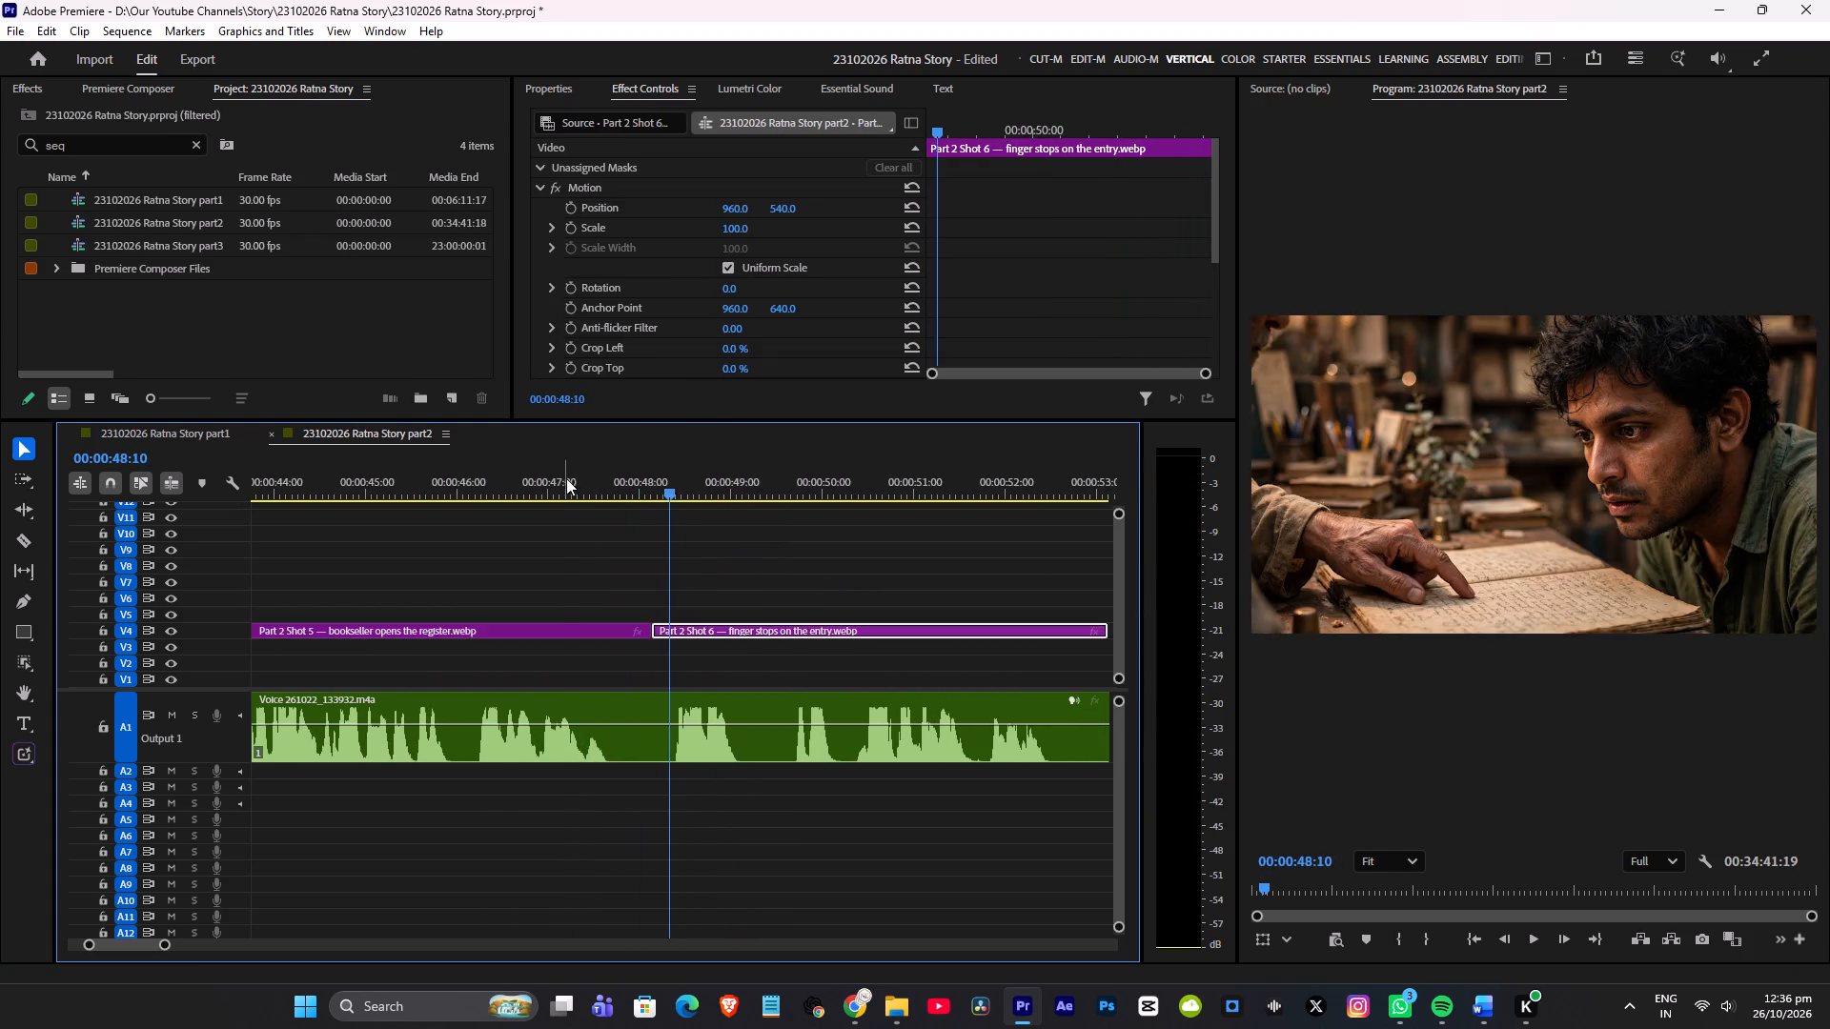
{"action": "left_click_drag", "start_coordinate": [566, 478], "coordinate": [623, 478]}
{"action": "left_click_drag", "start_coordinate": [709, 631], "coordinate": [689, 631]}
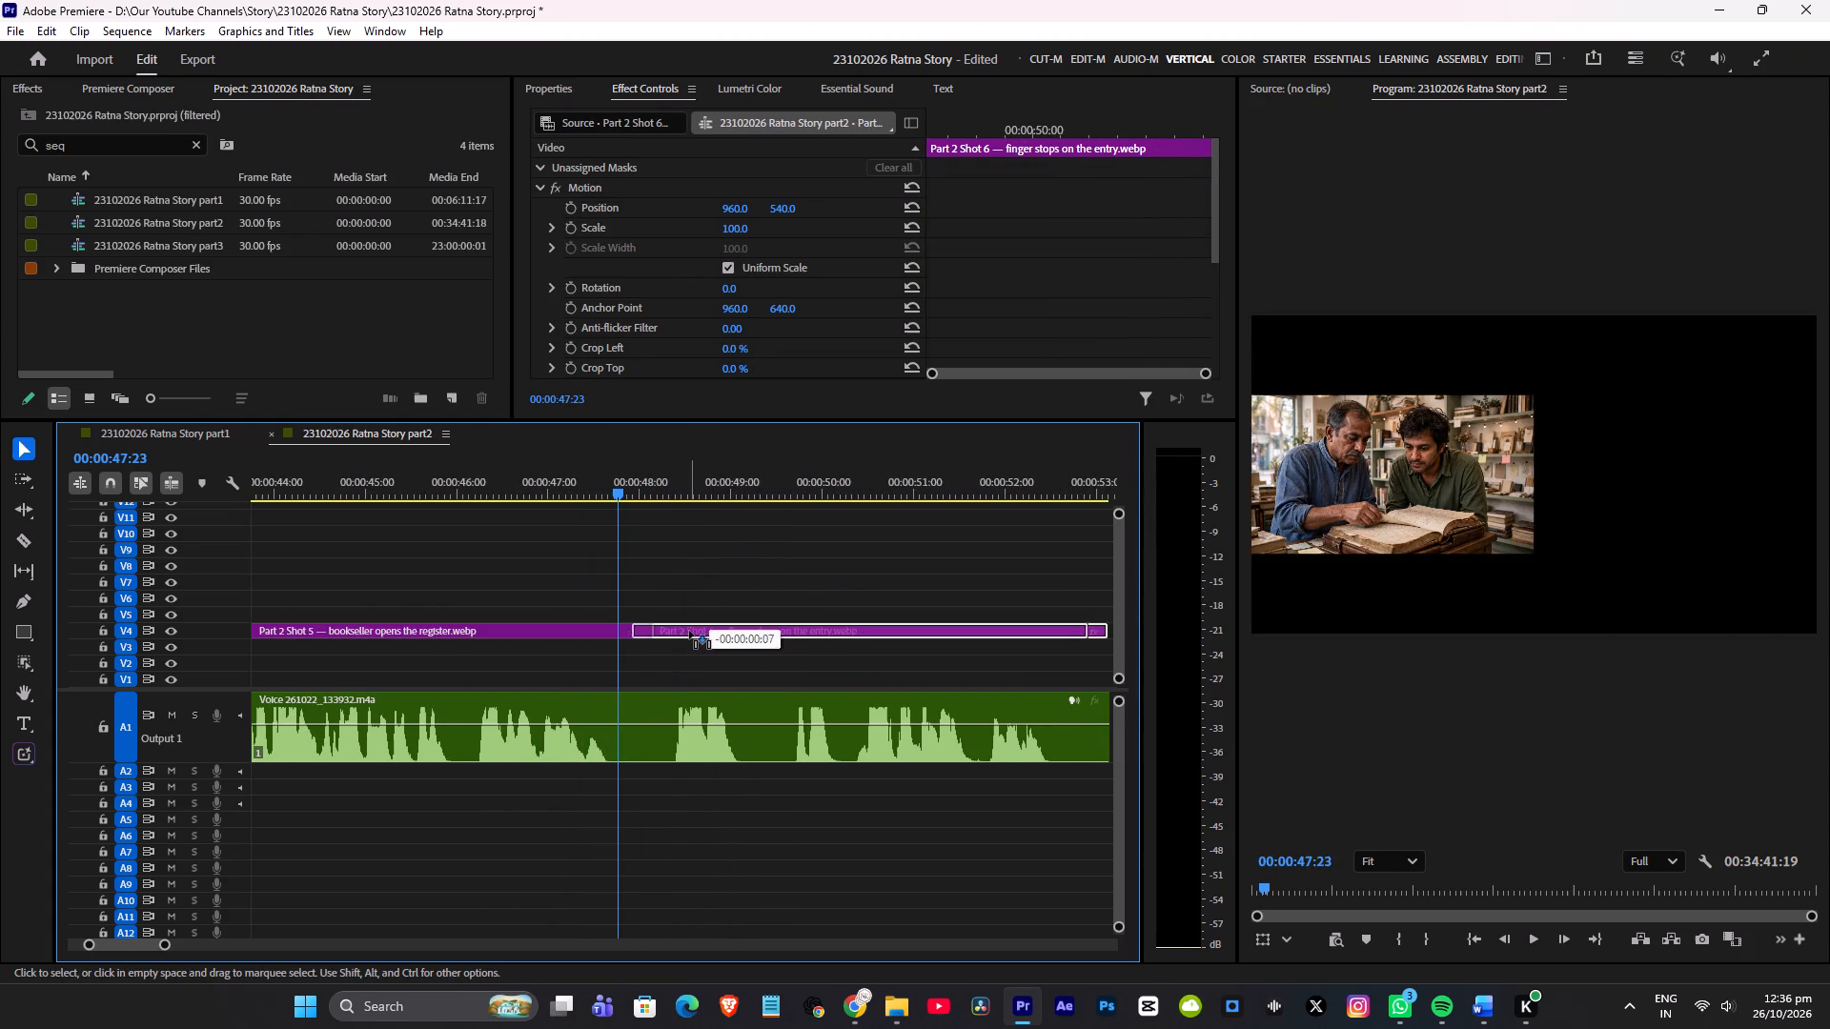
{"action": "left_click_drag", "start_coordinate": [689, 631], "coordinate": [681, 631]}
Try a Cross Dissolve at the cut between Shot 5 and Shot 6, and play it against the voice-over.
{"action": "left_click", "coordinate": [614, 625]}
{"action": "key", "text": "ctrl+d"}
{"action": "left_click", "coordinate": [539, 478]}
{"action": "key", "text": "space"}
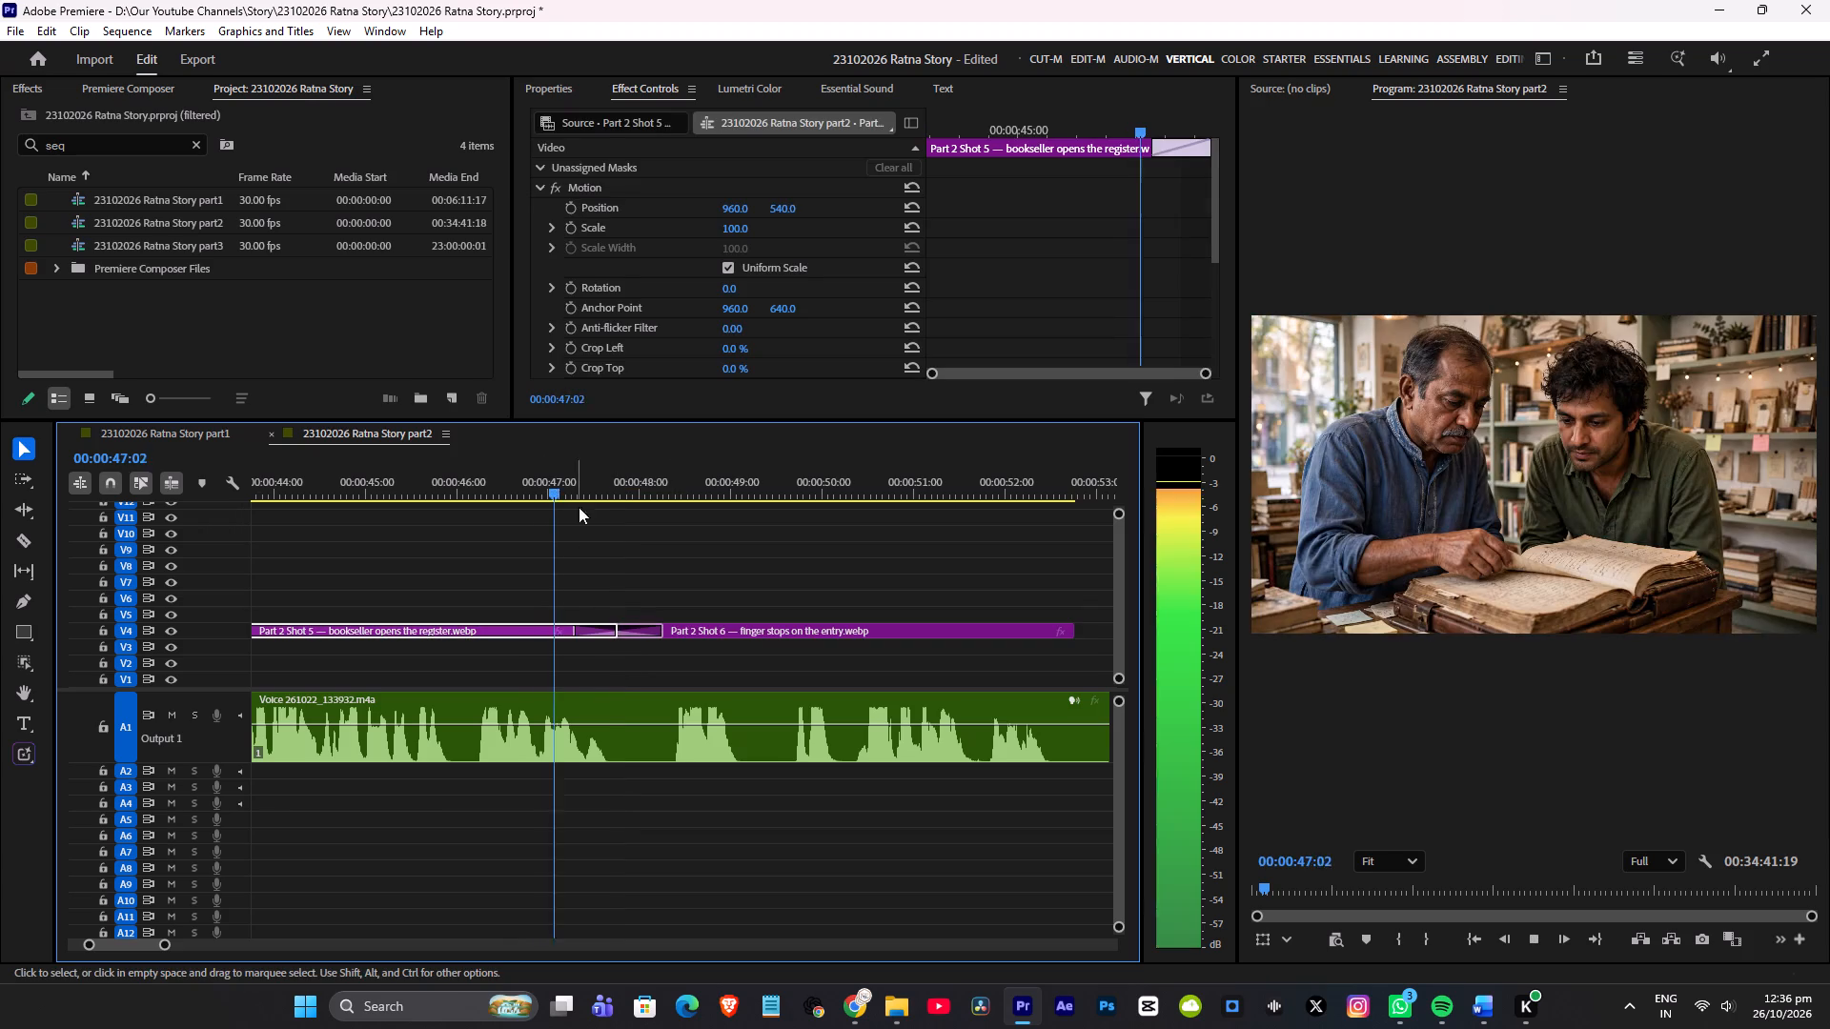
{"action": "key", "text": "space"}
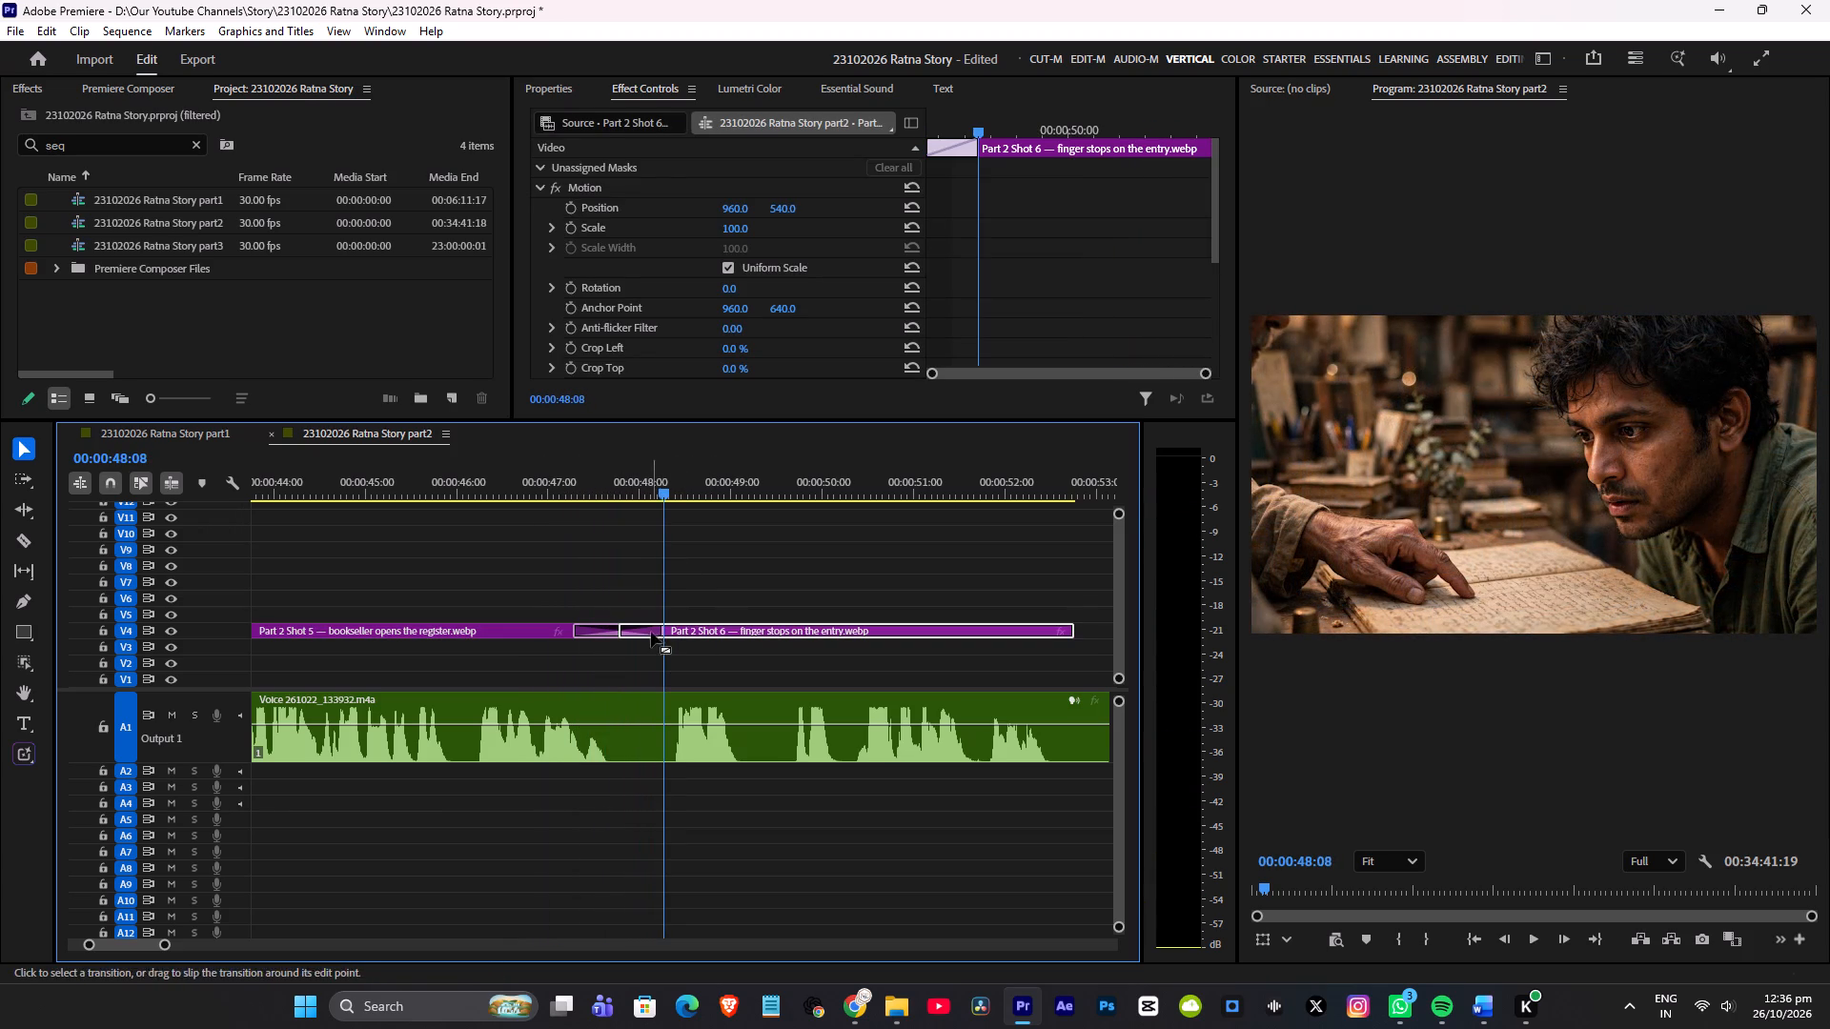
Move Shot 6 to start just before 00:00:47:00, add a Cross Dissolve at its cut with Shot 5, and preview it.
{"action": "left_click_drag", "start_coordinate": [704, 631], "coordinate": [625, 633]}
{"action": "left_click", "coordinate": [536, 627]}
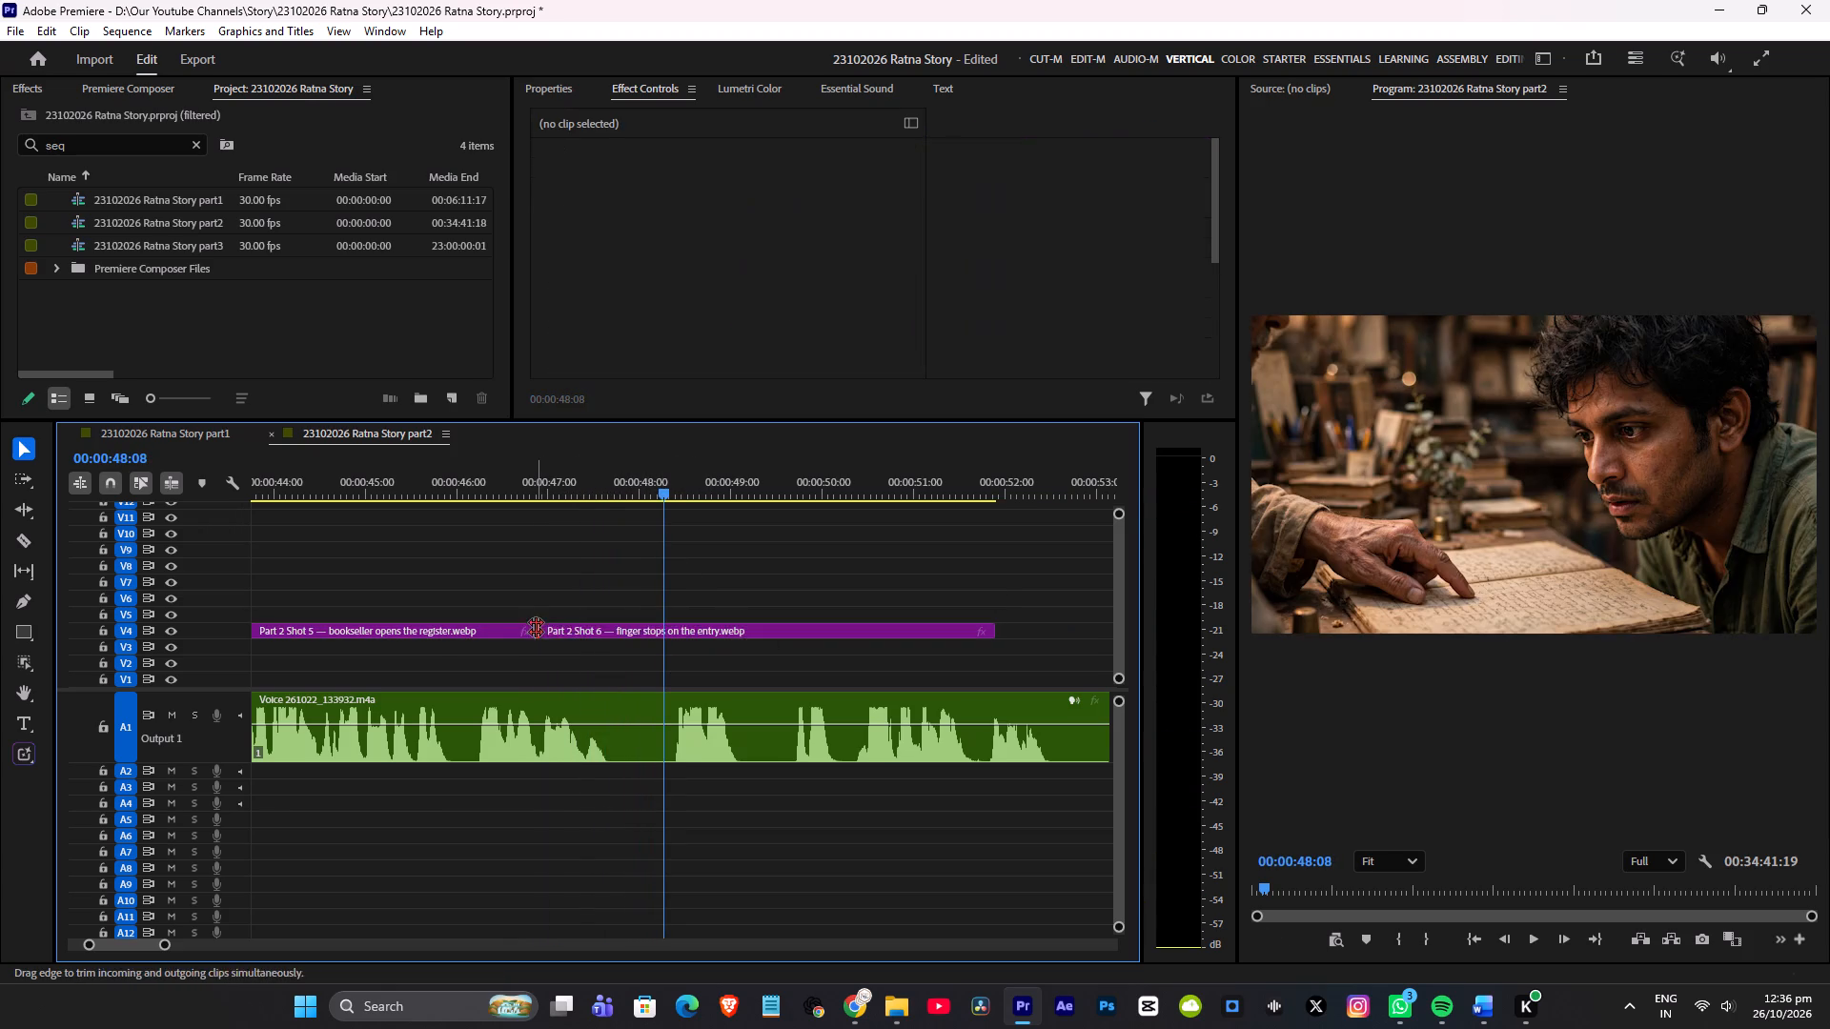
{"action": "key", "text": "ctrl+d"}
{"action": "left_click", "coordinate": [442, 460]}
{"action": "key", "text": "space"}
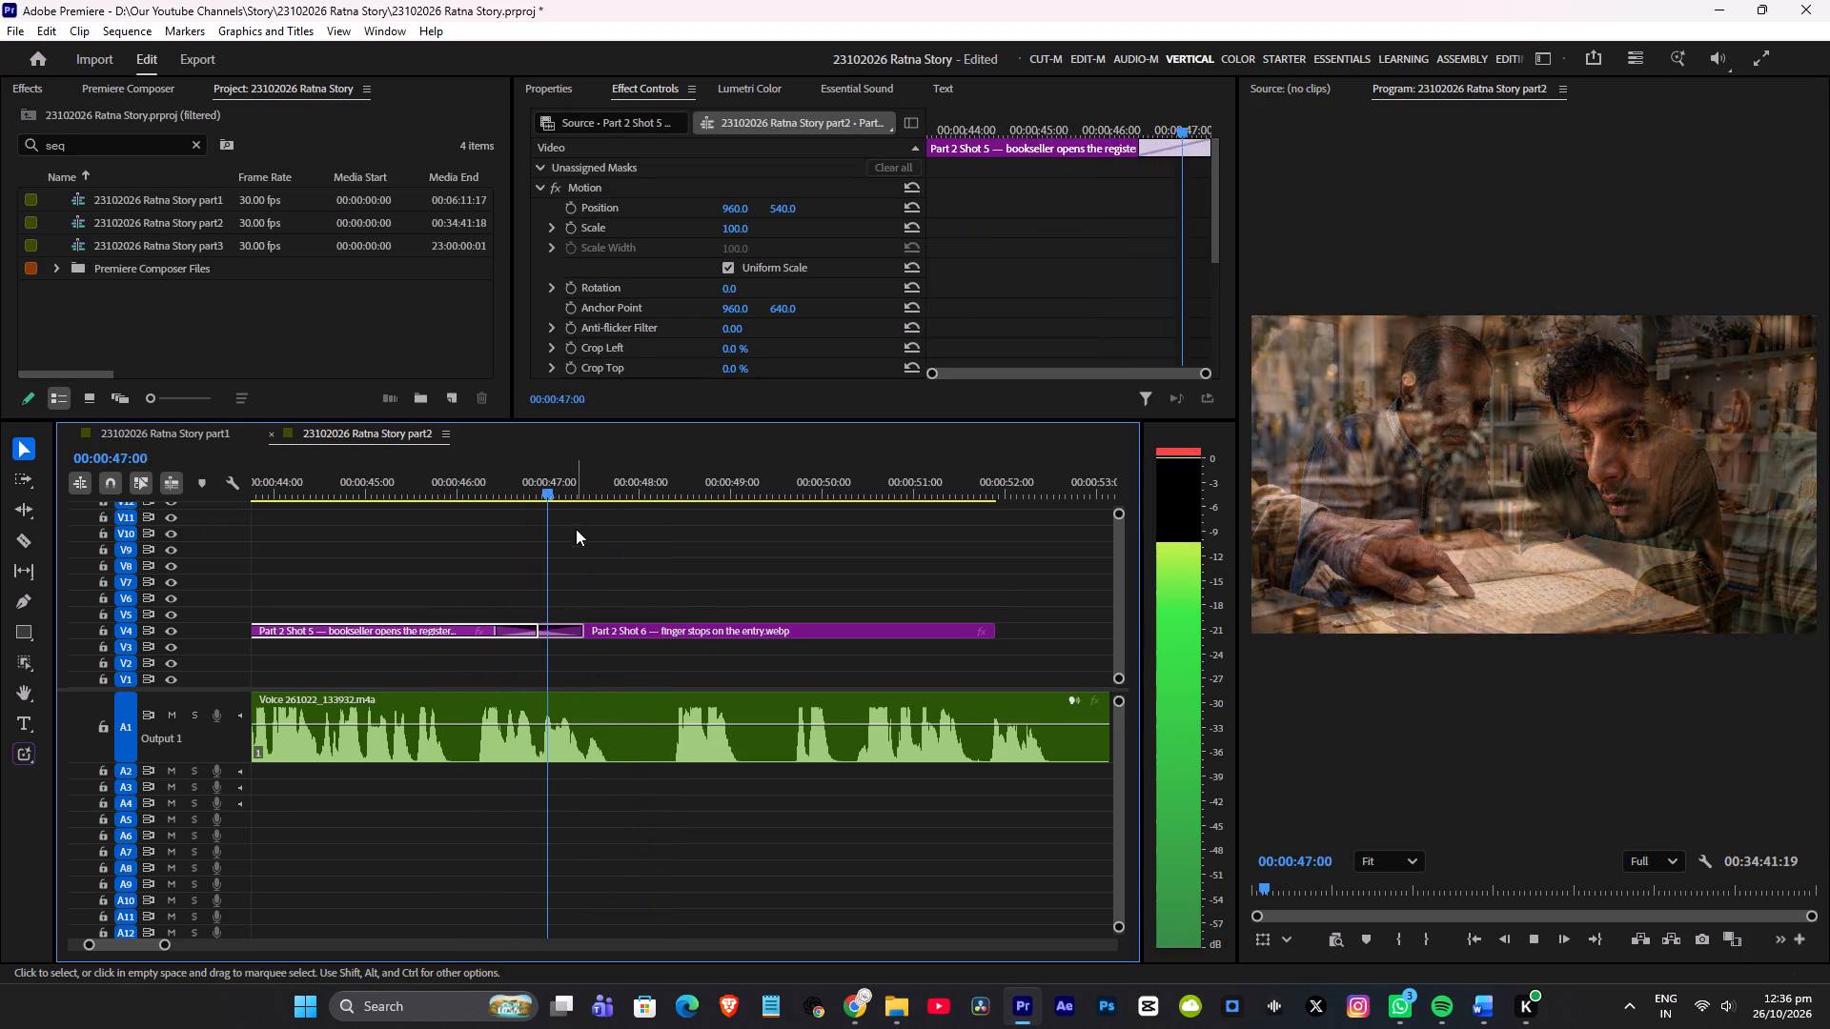
{"action": "key", "text": "space"}
Lengthen the Cross Dissolve between Shot 5 and Shot 6 to 00:00:01:14, and return to 00:00:45:19 ahead of it.
{"action": "left_click", "coordinate": [518, 630]}
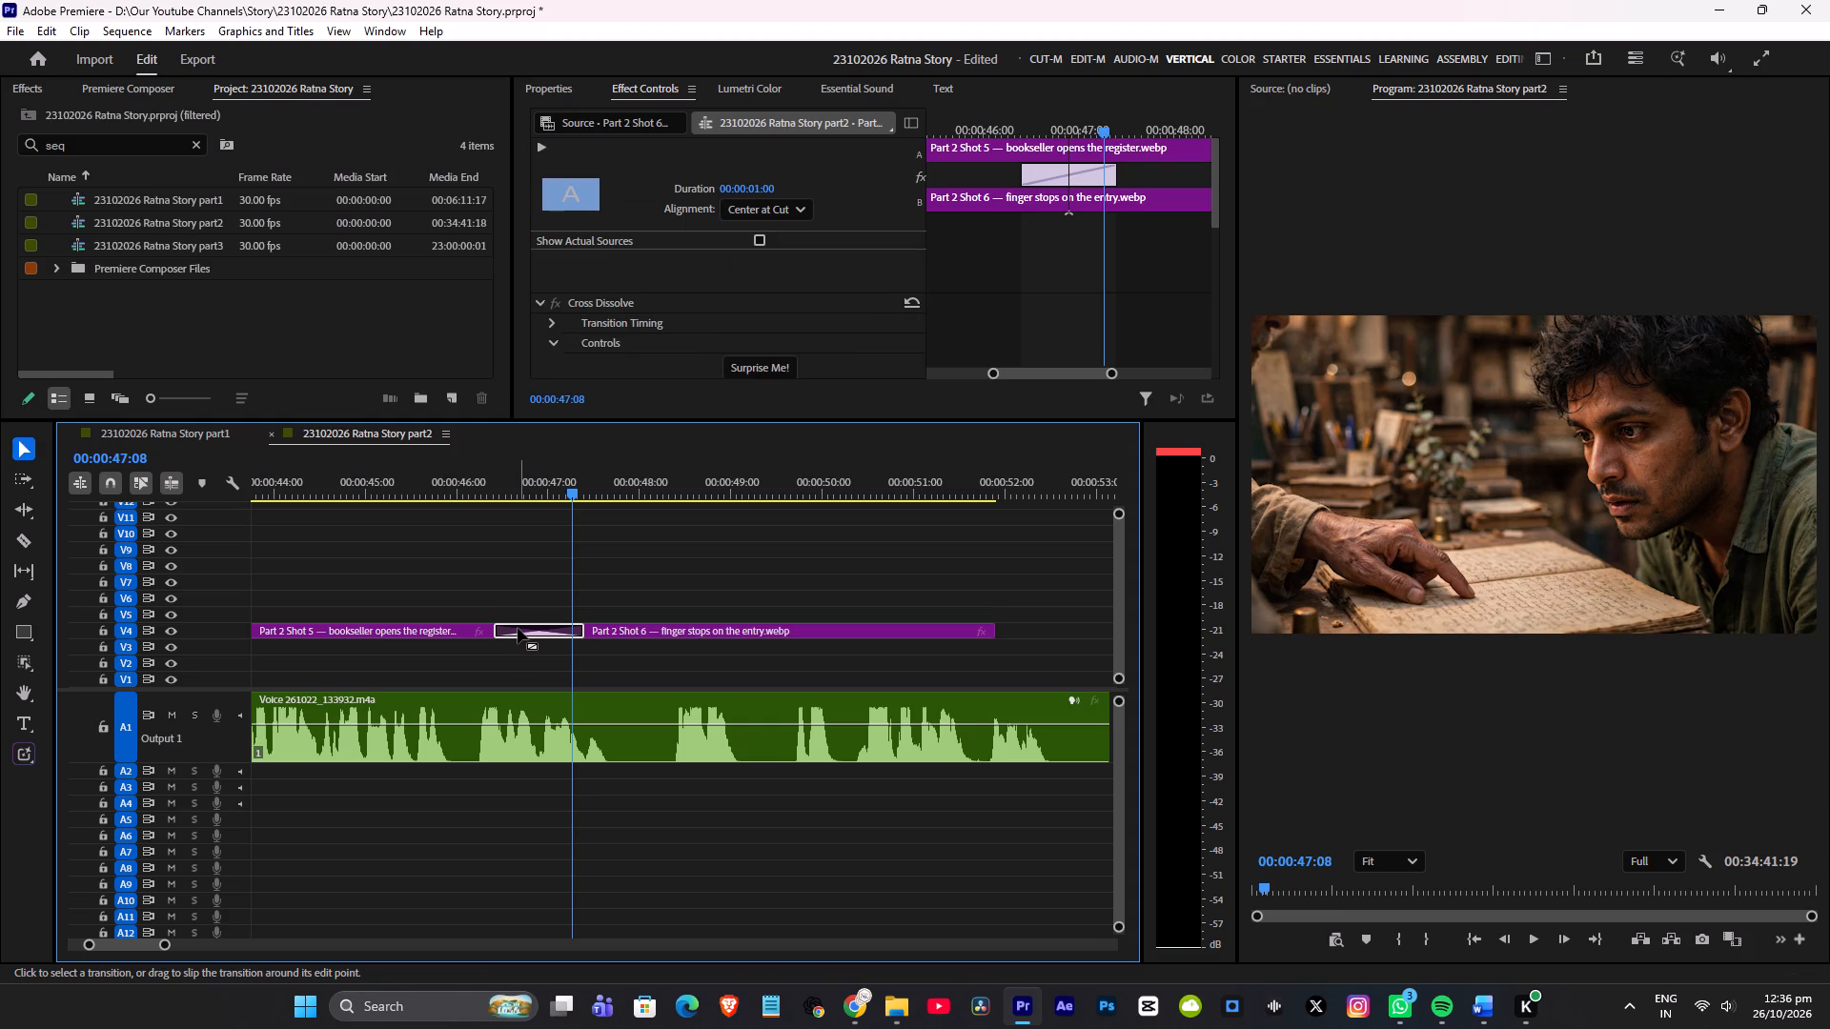
{"action": "left_click_drag", "start_coordinate": [499, 627], "coordinate": [478, 627]}
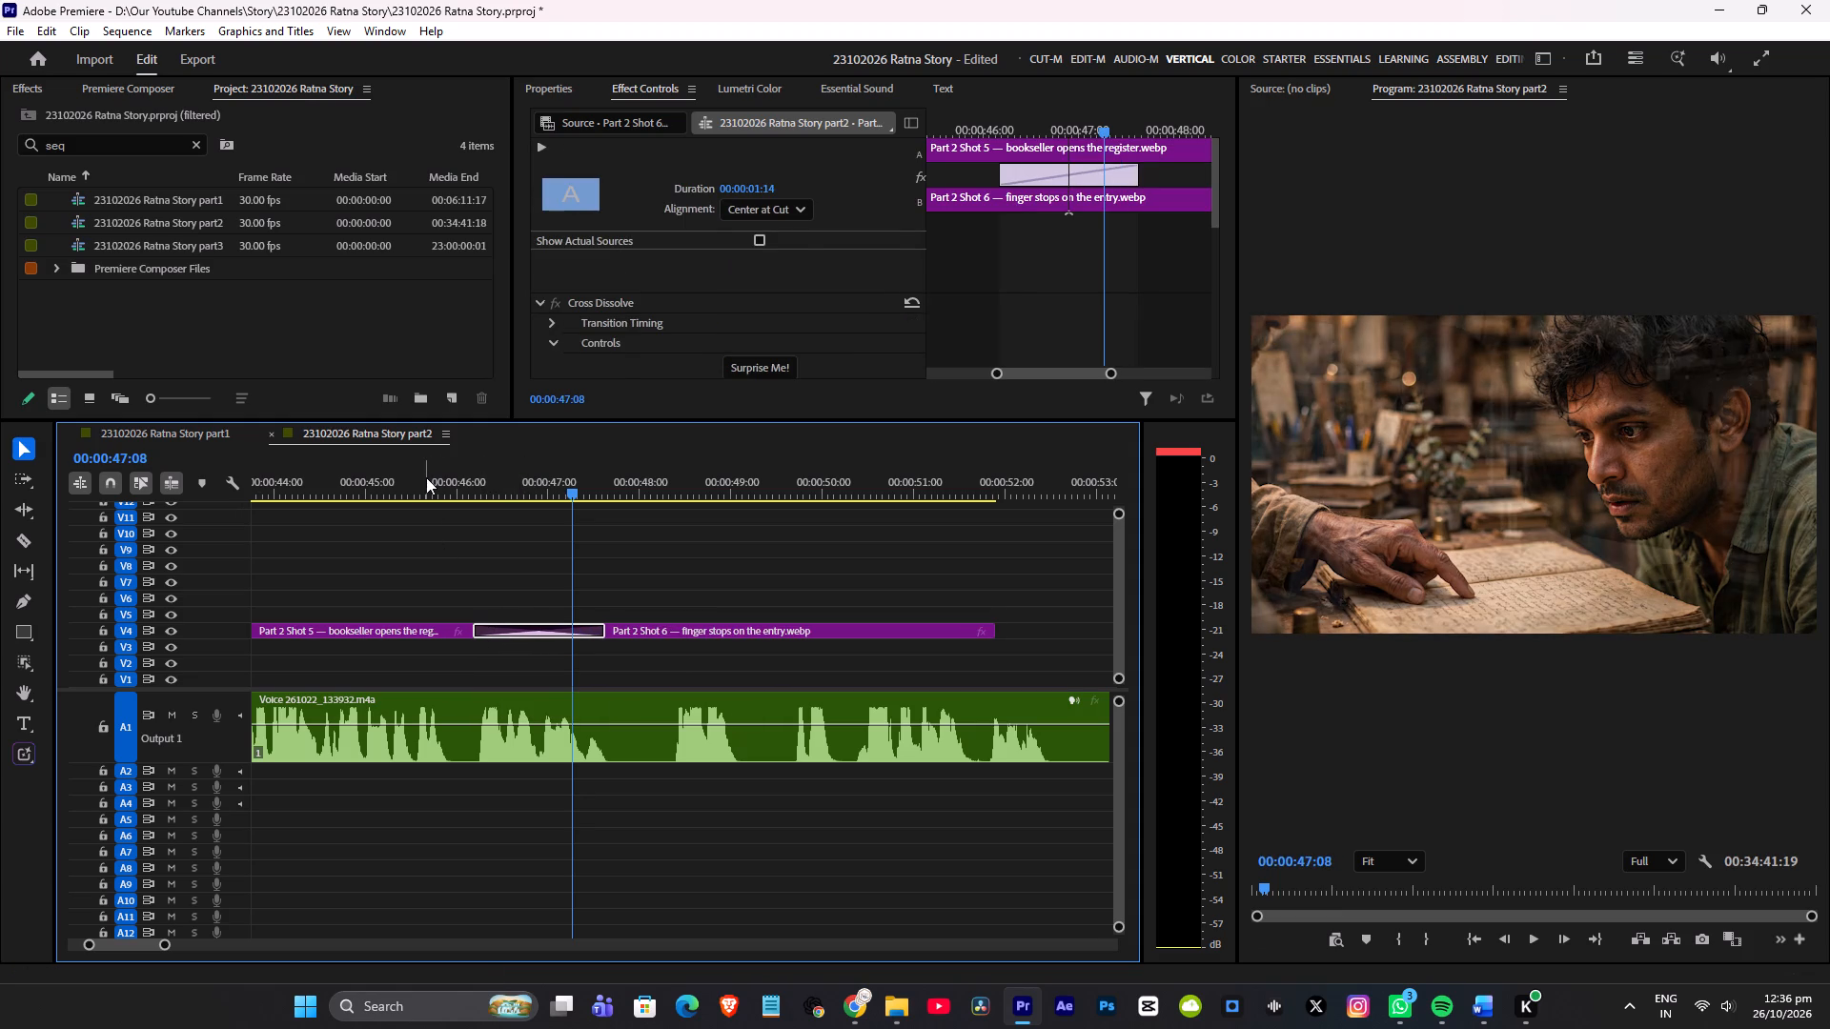
{"action": "left_click", "coordinate": [426, 477]}
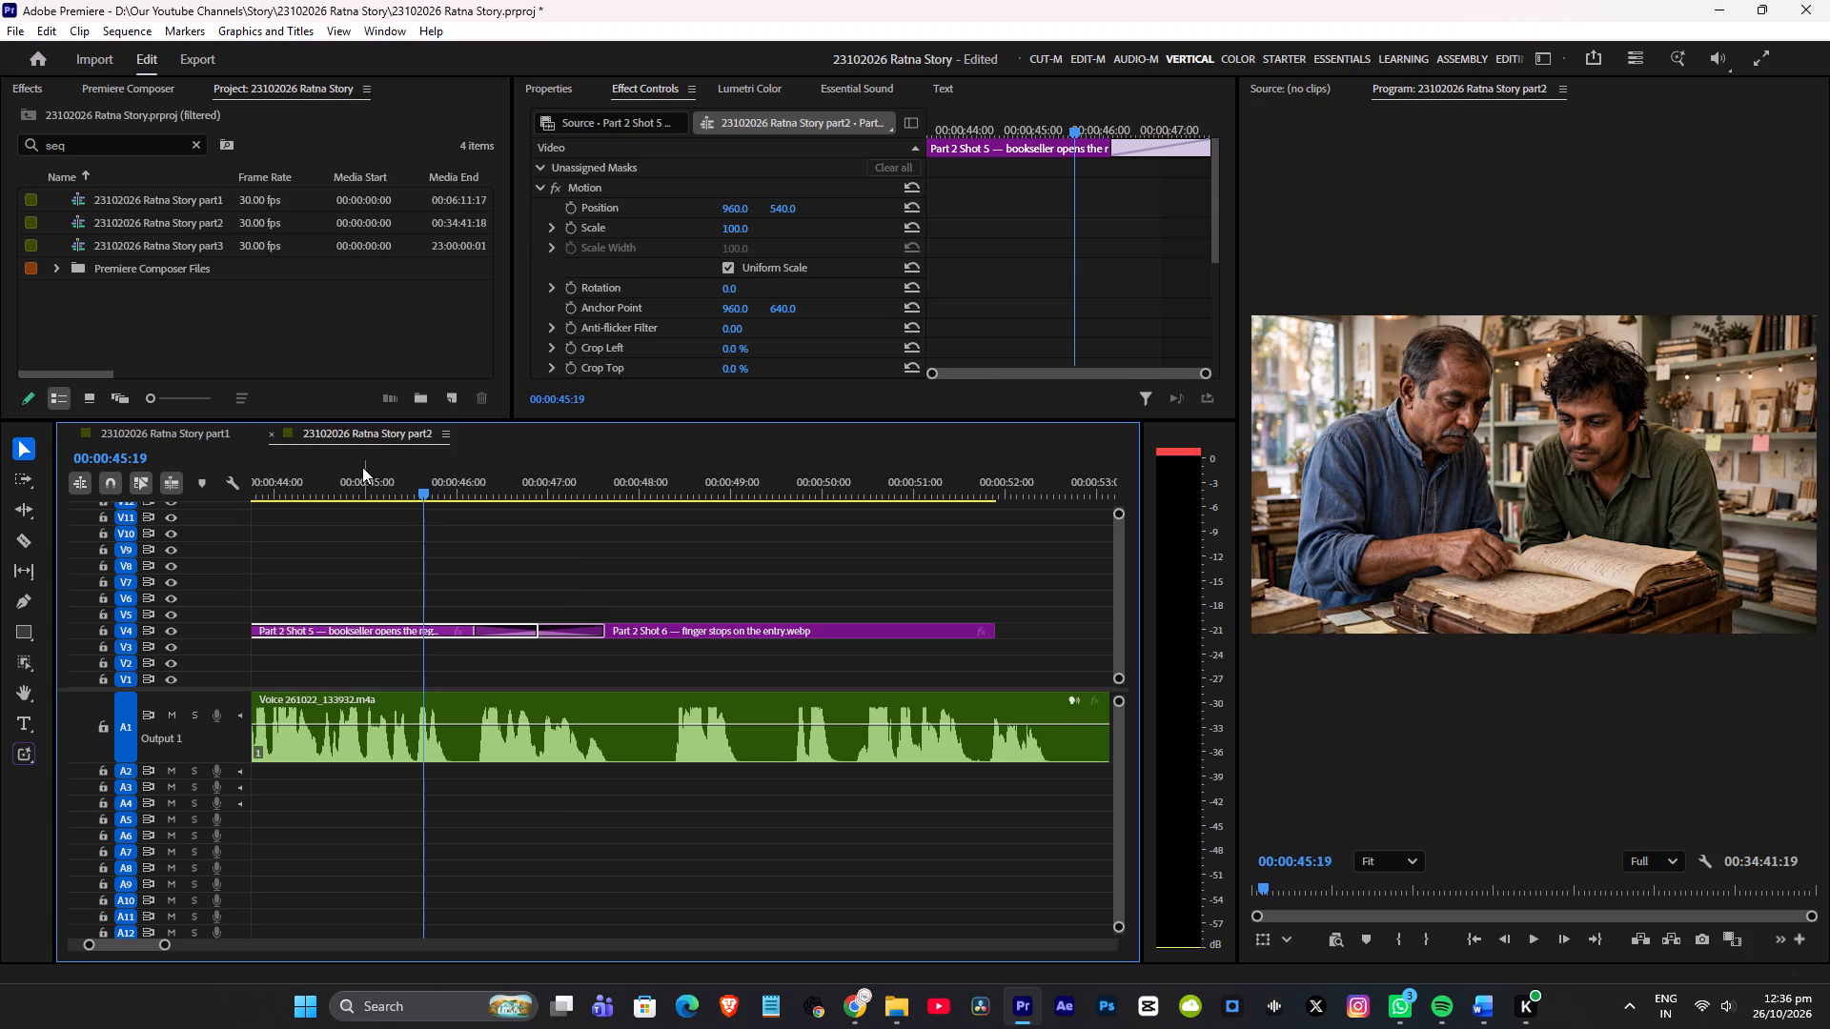
Preview the Cross Dissolve between Shot 5 and Shot 6, lengthen it to about 2.4 seconds, and save the project.
{"action": "key", "text": "space"}
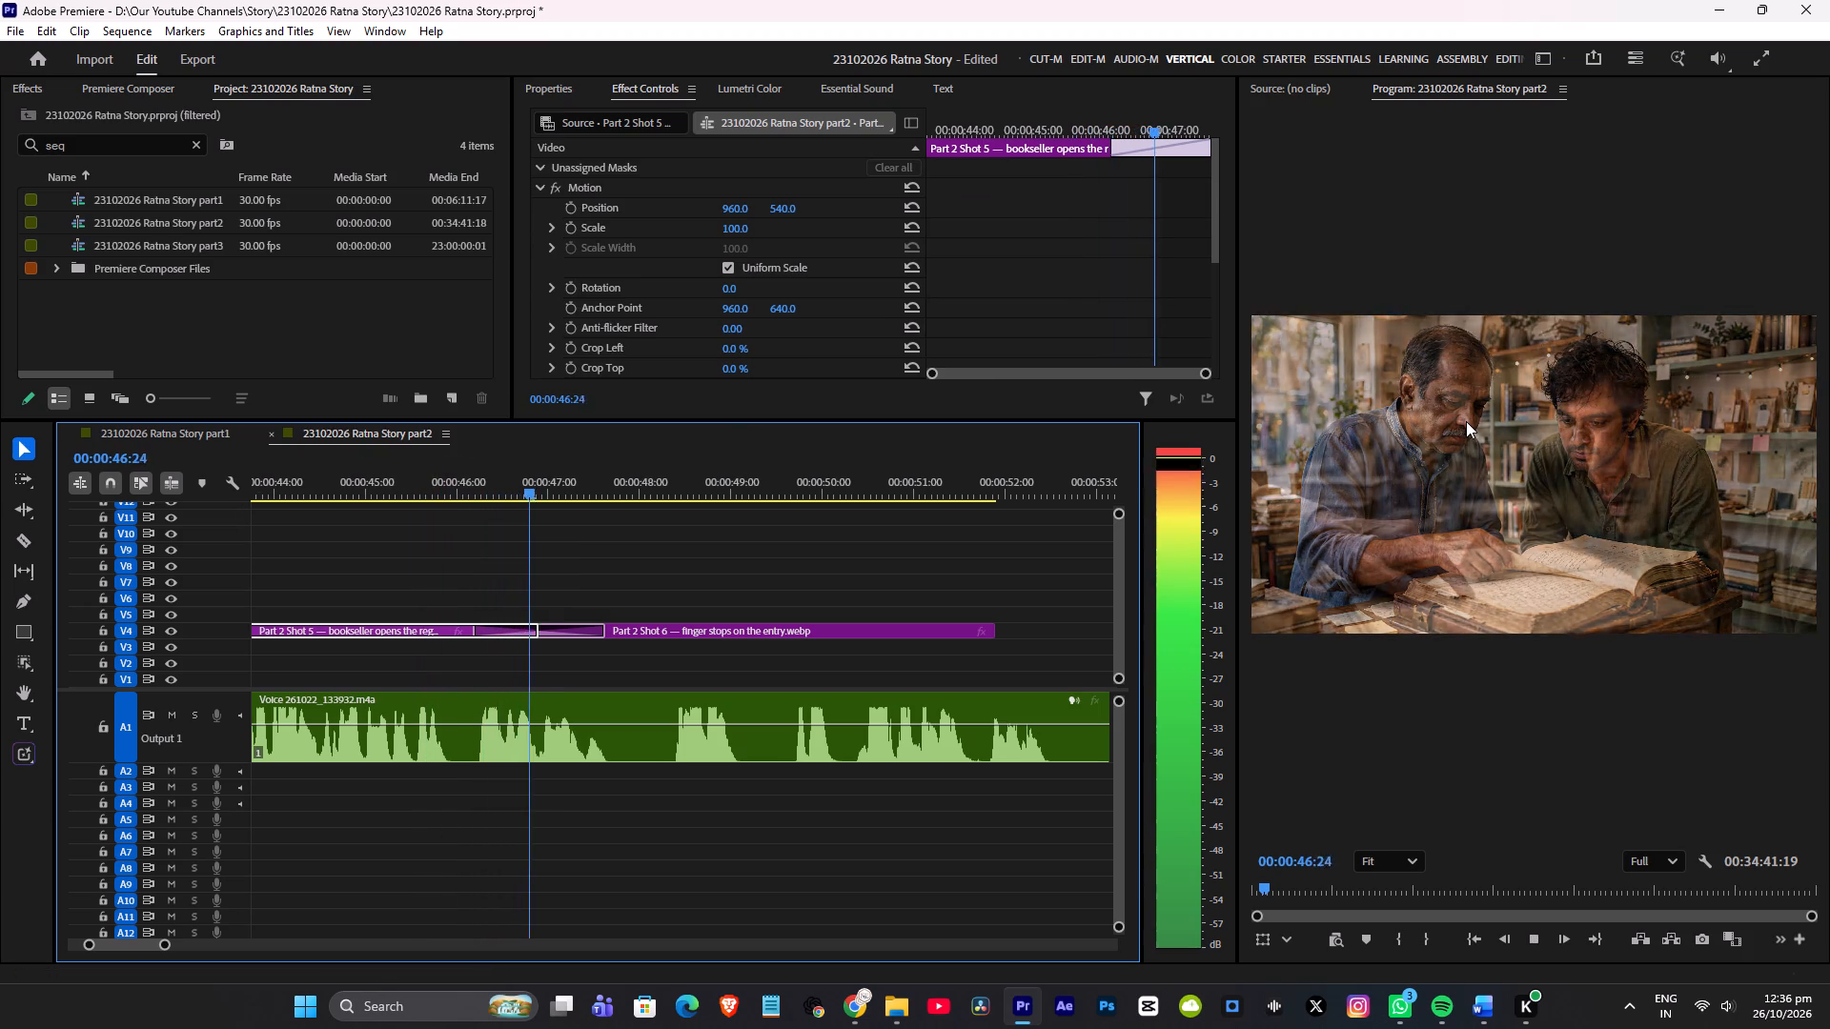
{"action": "key", "text": "space"}
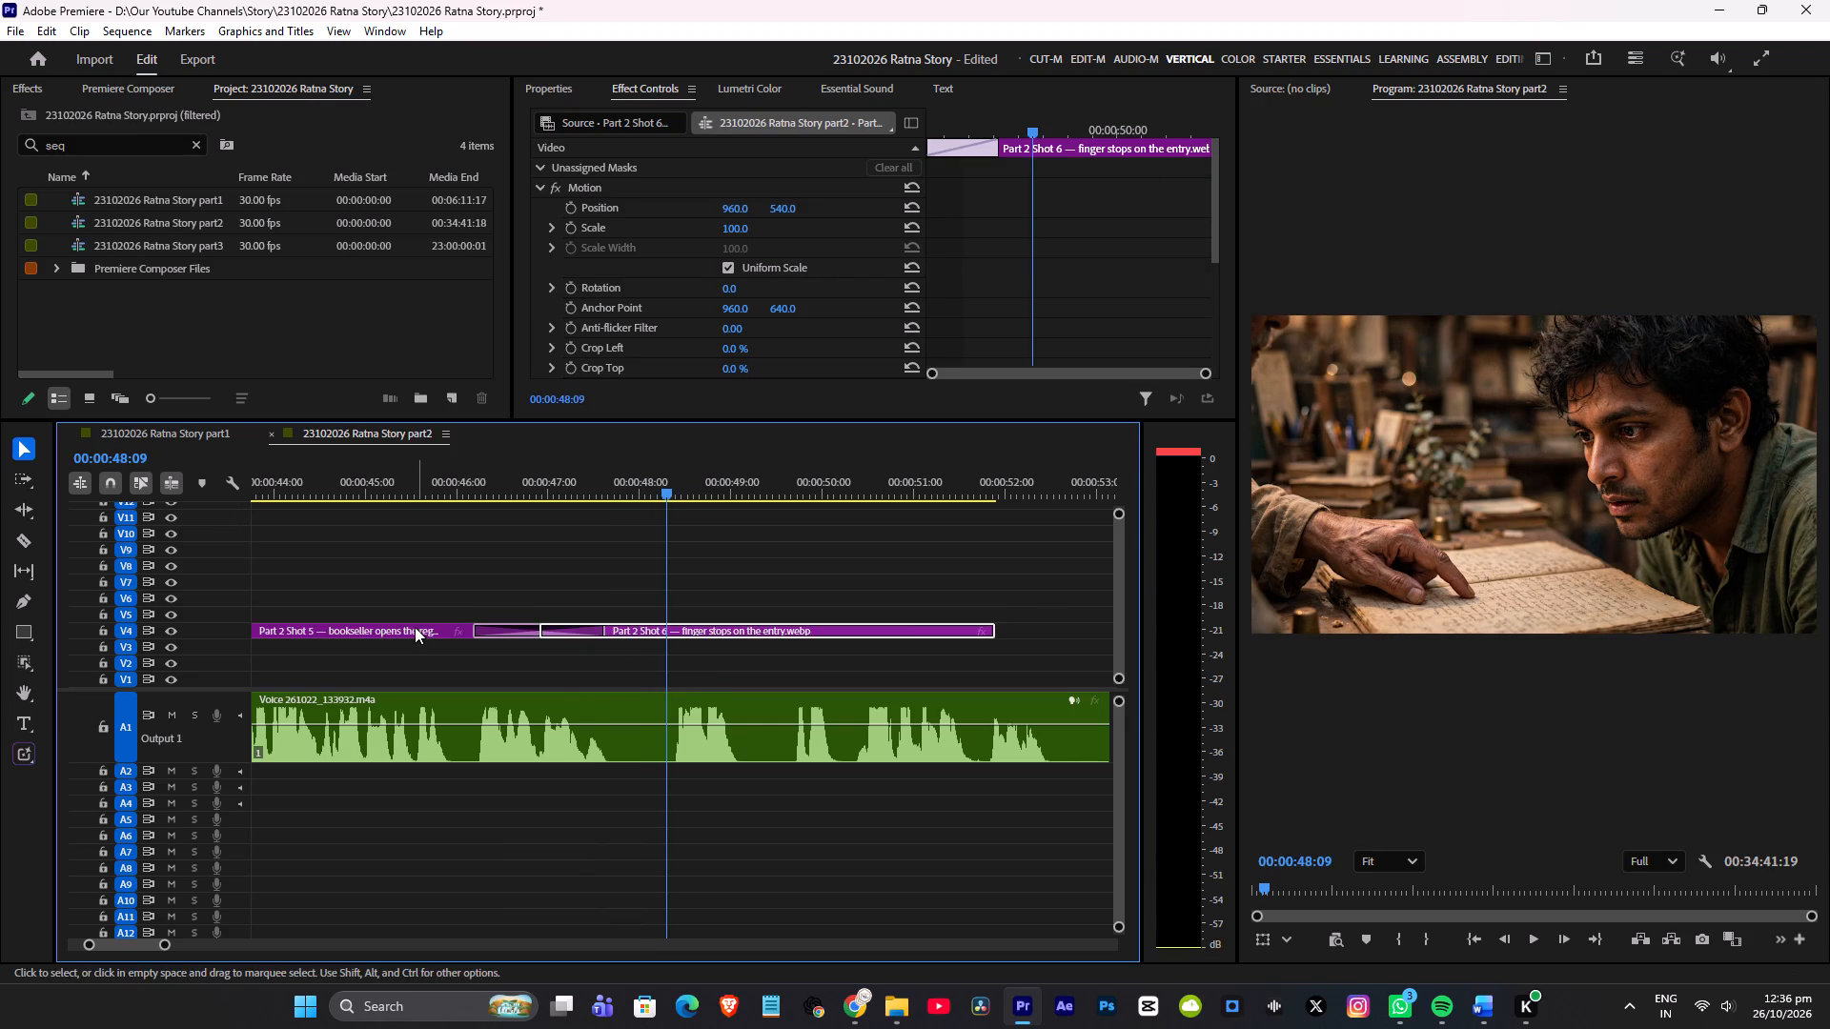
{"action": "left_click_drag", "start_coordinate": [478, 631], "coordinate": [392, 628]}
{"action": "left_click", "coordinate": [338, 467]}
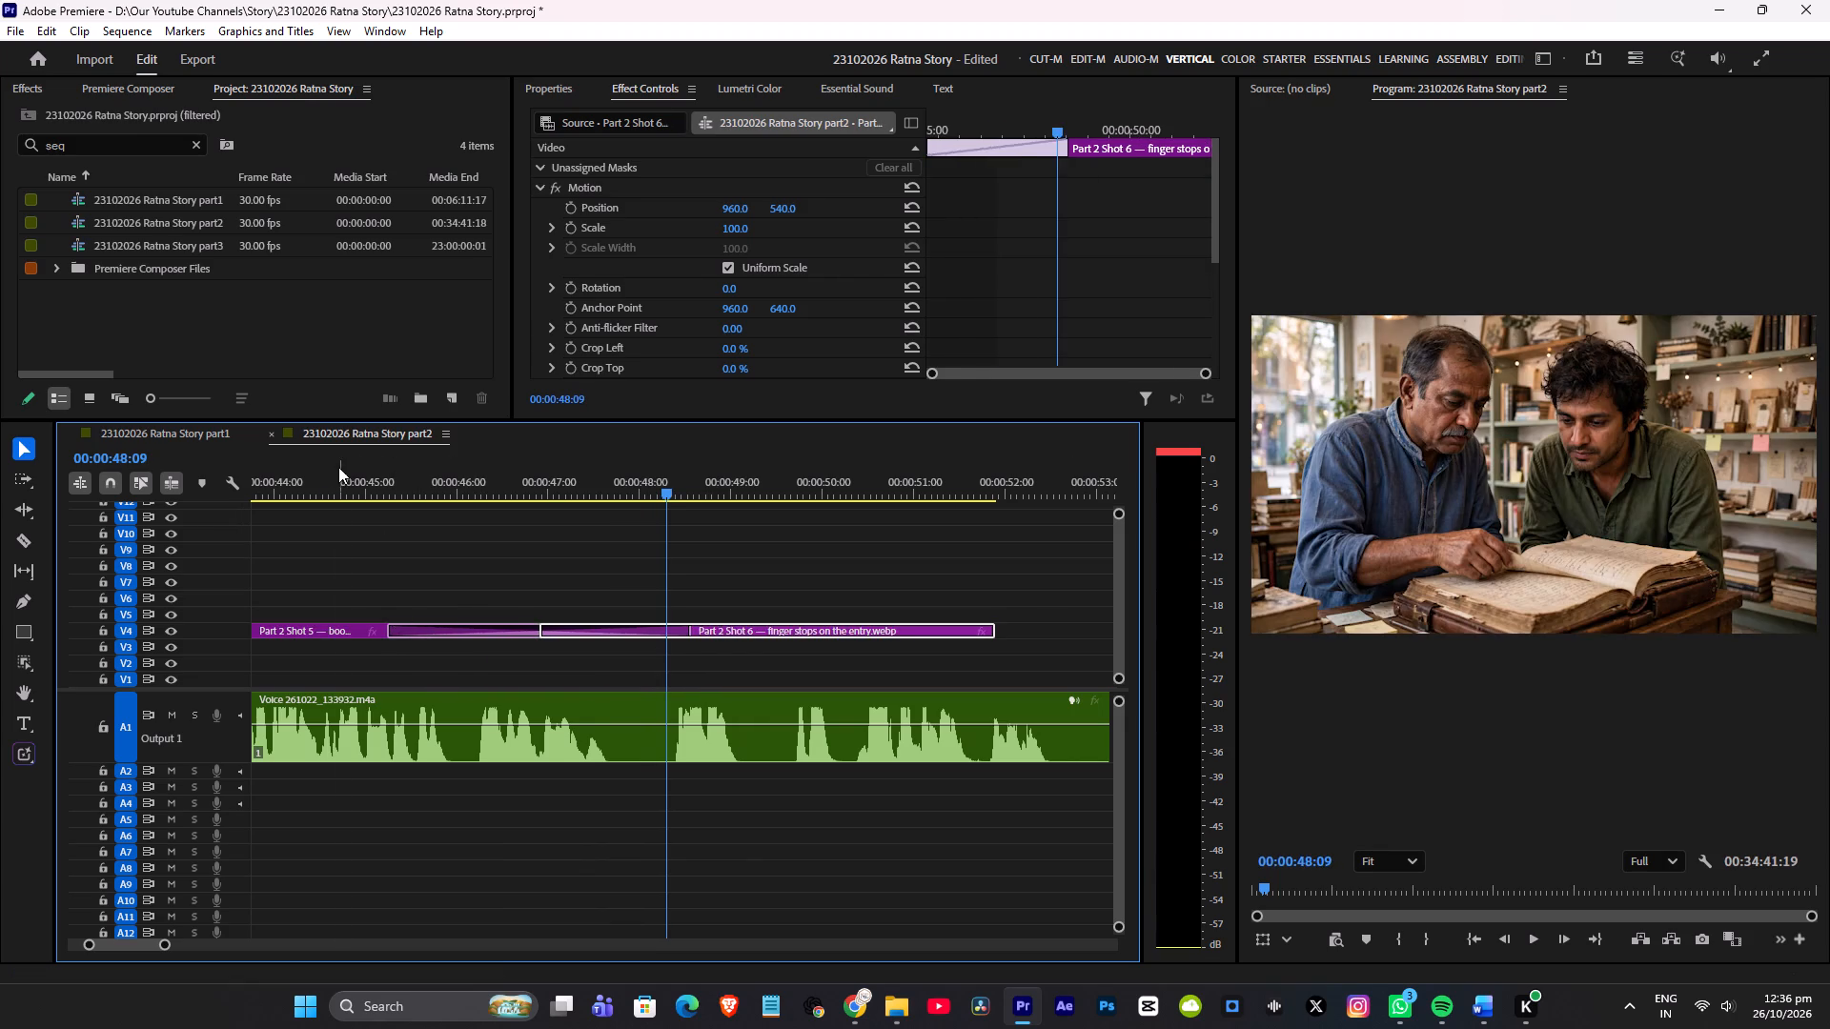
{"action": "key", "text": "space"}
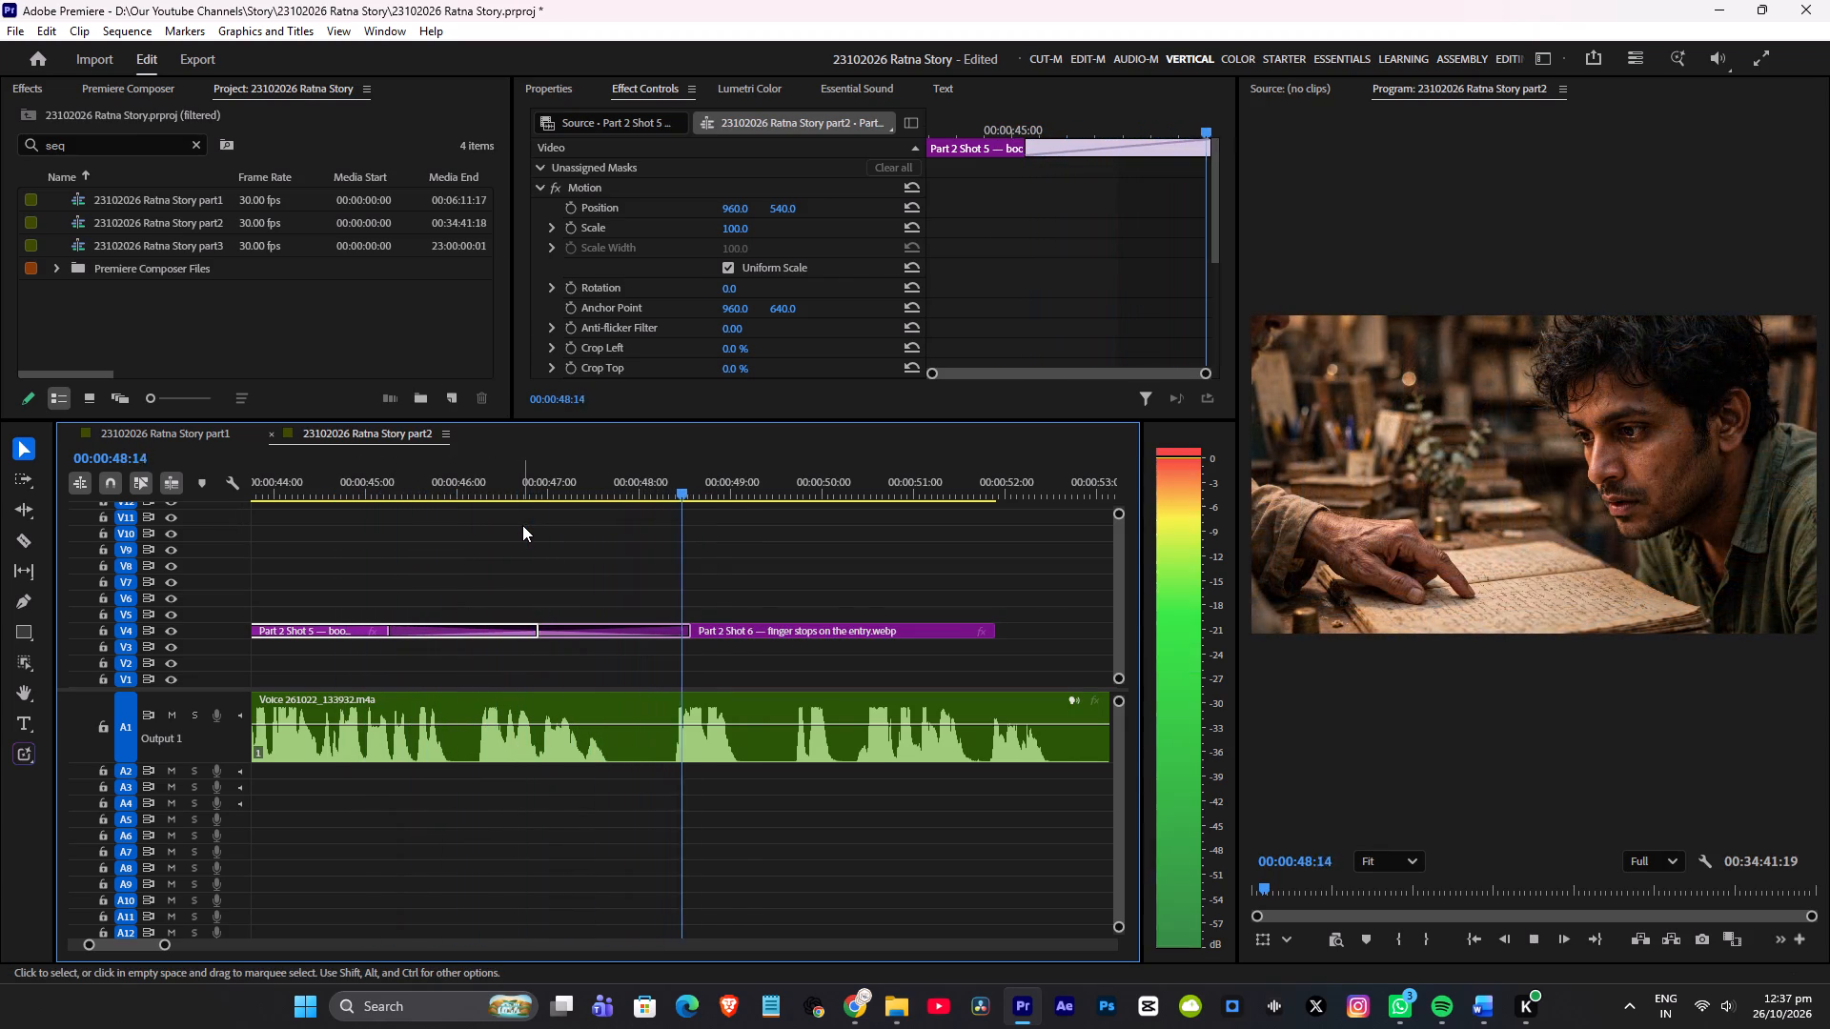
{"action": "key", "text": "space"}
{"action": "left_click_drag", "start_coordinate": [687, 632], "coordinate": [646, 636]}
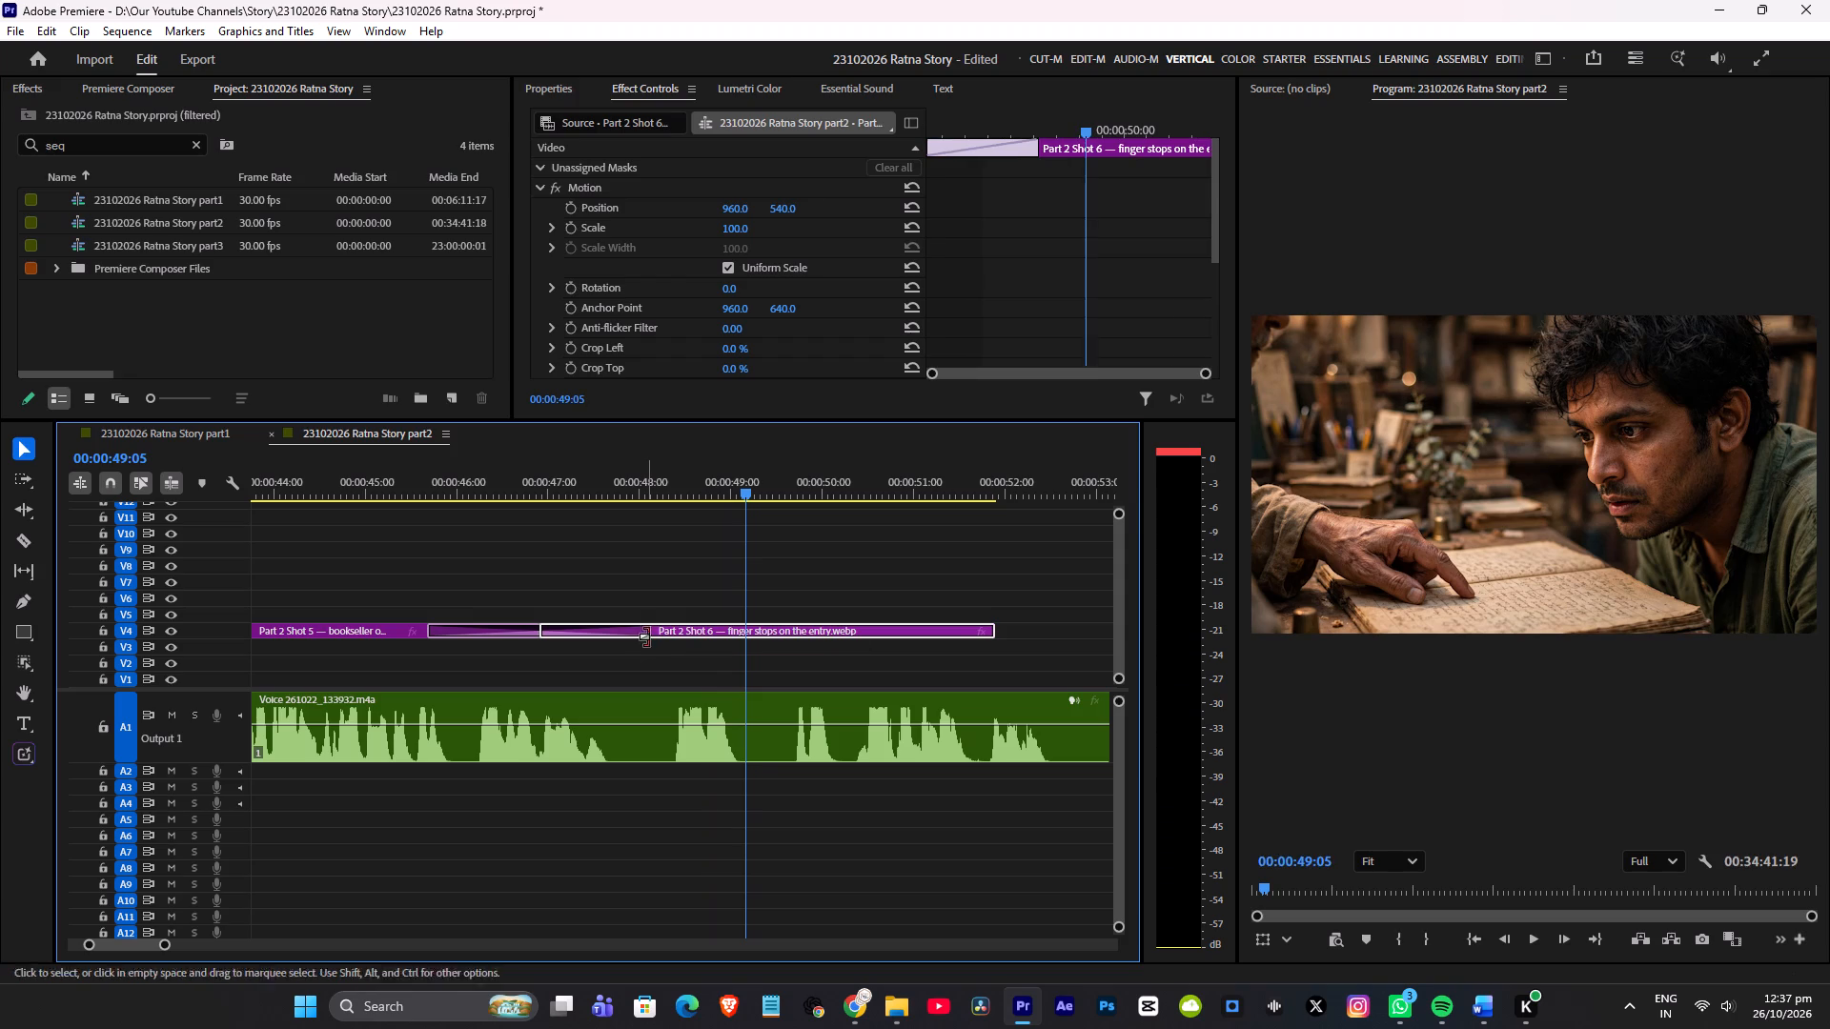
{"action": "key", "text": "ctrl+s"}
{"action": "key", "text": "ctrl+s"}
{"action": "scroll", "coordinate": [834, 597], "scroll_direction": "down", "scroll_amount": 5}
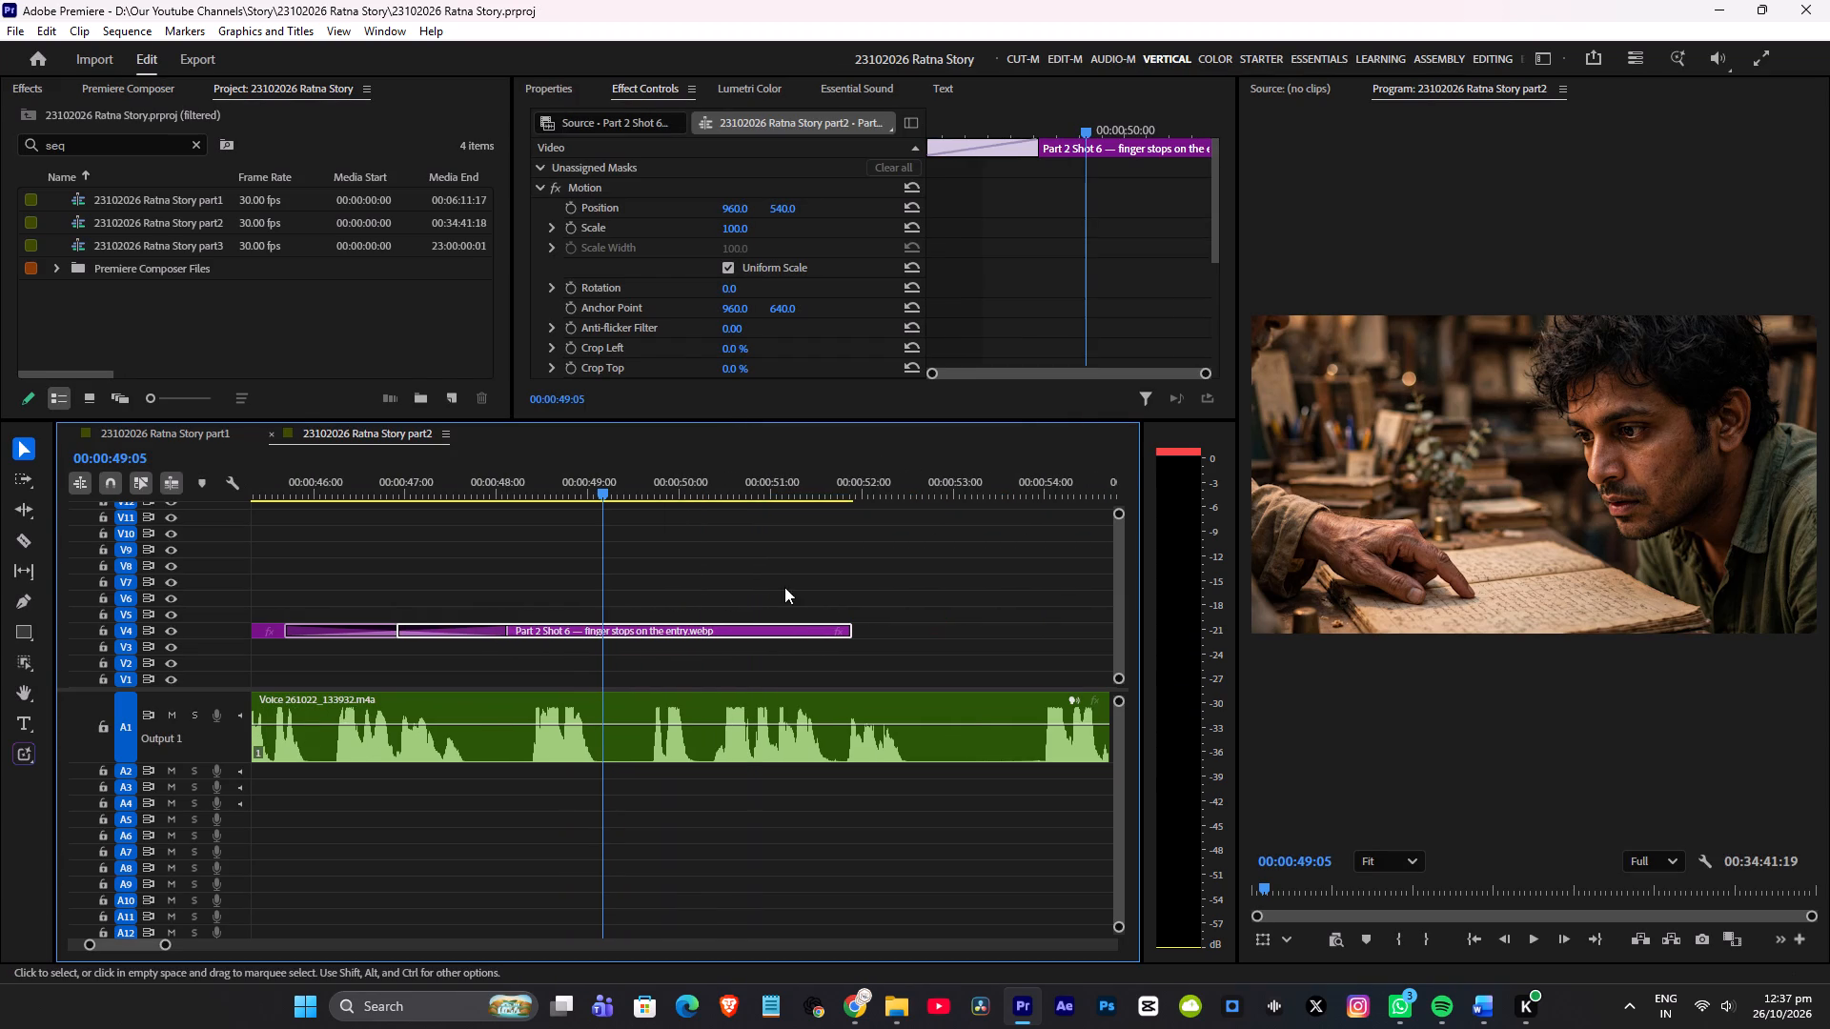
{"action": "left_click", "coordinate": [751, 580]}
{"action": "key", "text": "ctrl+s"}
Play Shot 6 against the voice-over, extend its end to about 00:00:53:22, and listen on to 00:00:57:22.
{"action": "scroll", "coordinate": [727, 578], "scroll_direction": "down", "scroll_amount": 4, "text": "alt"}
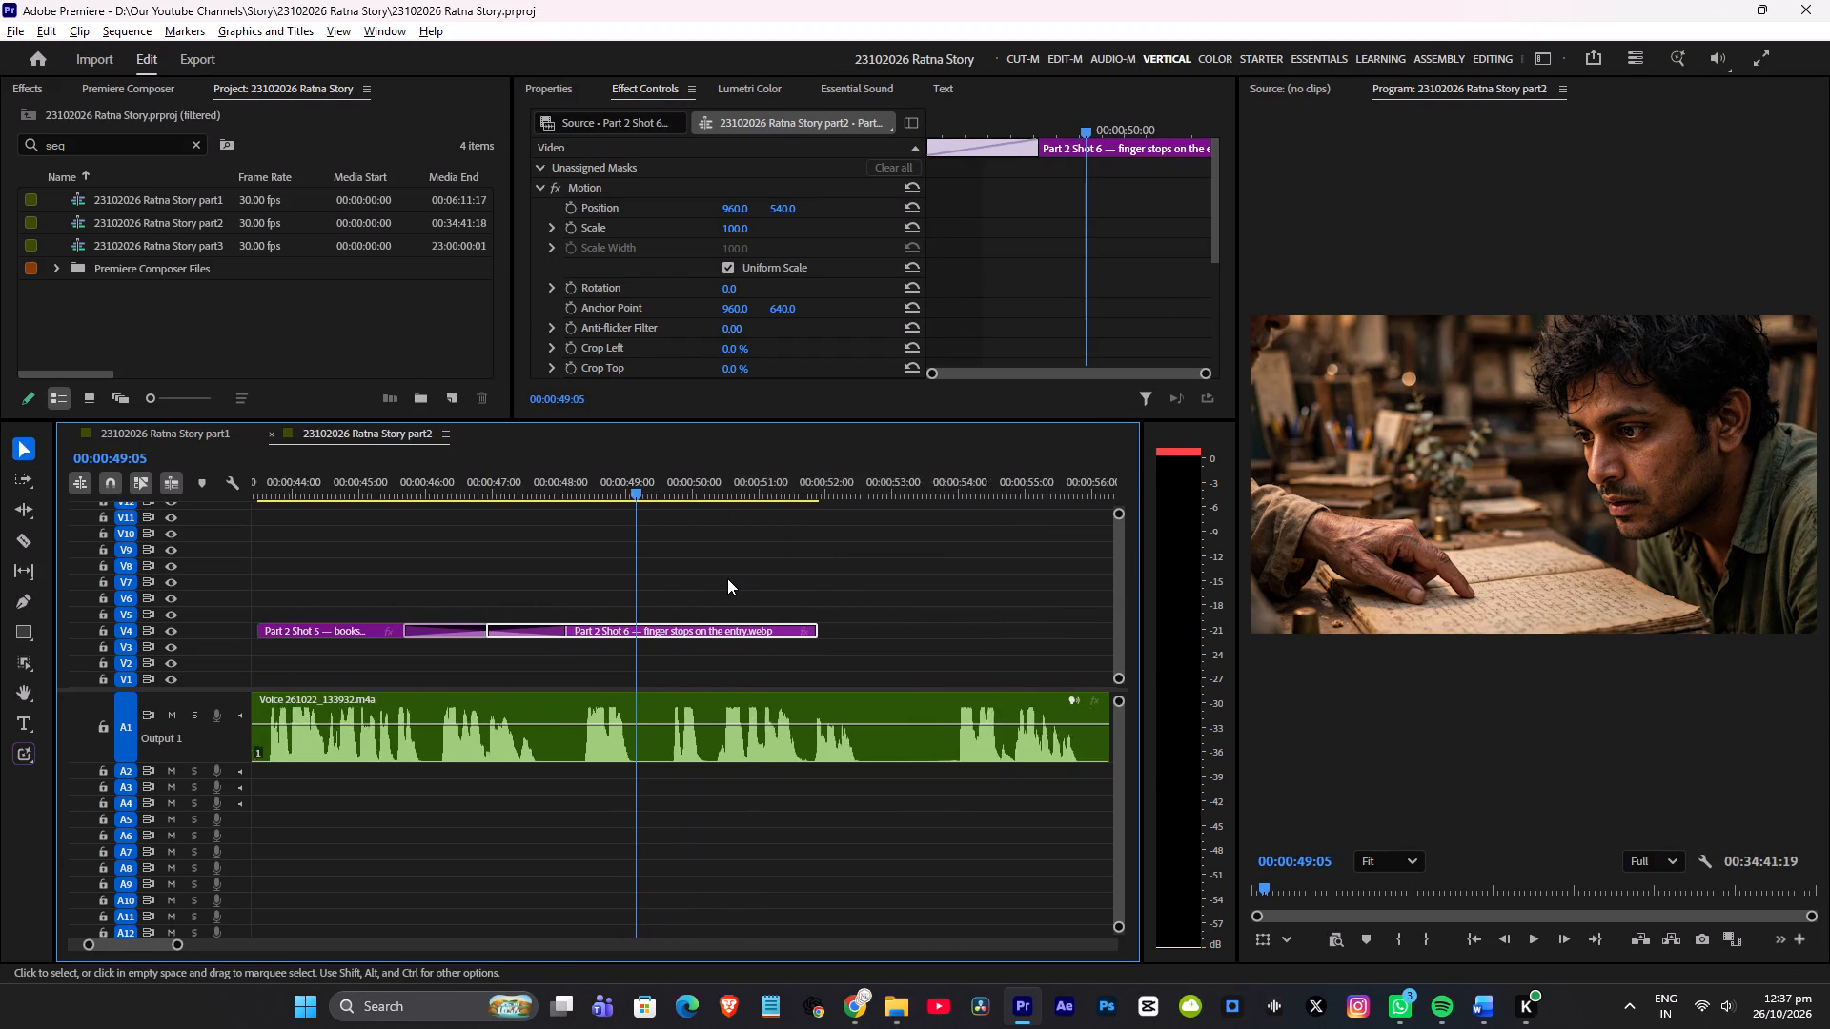
{"action": "scroll", "coordinate": [731, 574], "scroll_direction": "up", "scroll_amount": 4, "text": "alt"}
{"action": "left_click", "coordinate": [647, 481]}
{"action": "key", "text": "space"}
{"action": "scroll", "coordinate": [779, 577], "scroll_direction": "down", "scroll_amount": 4}
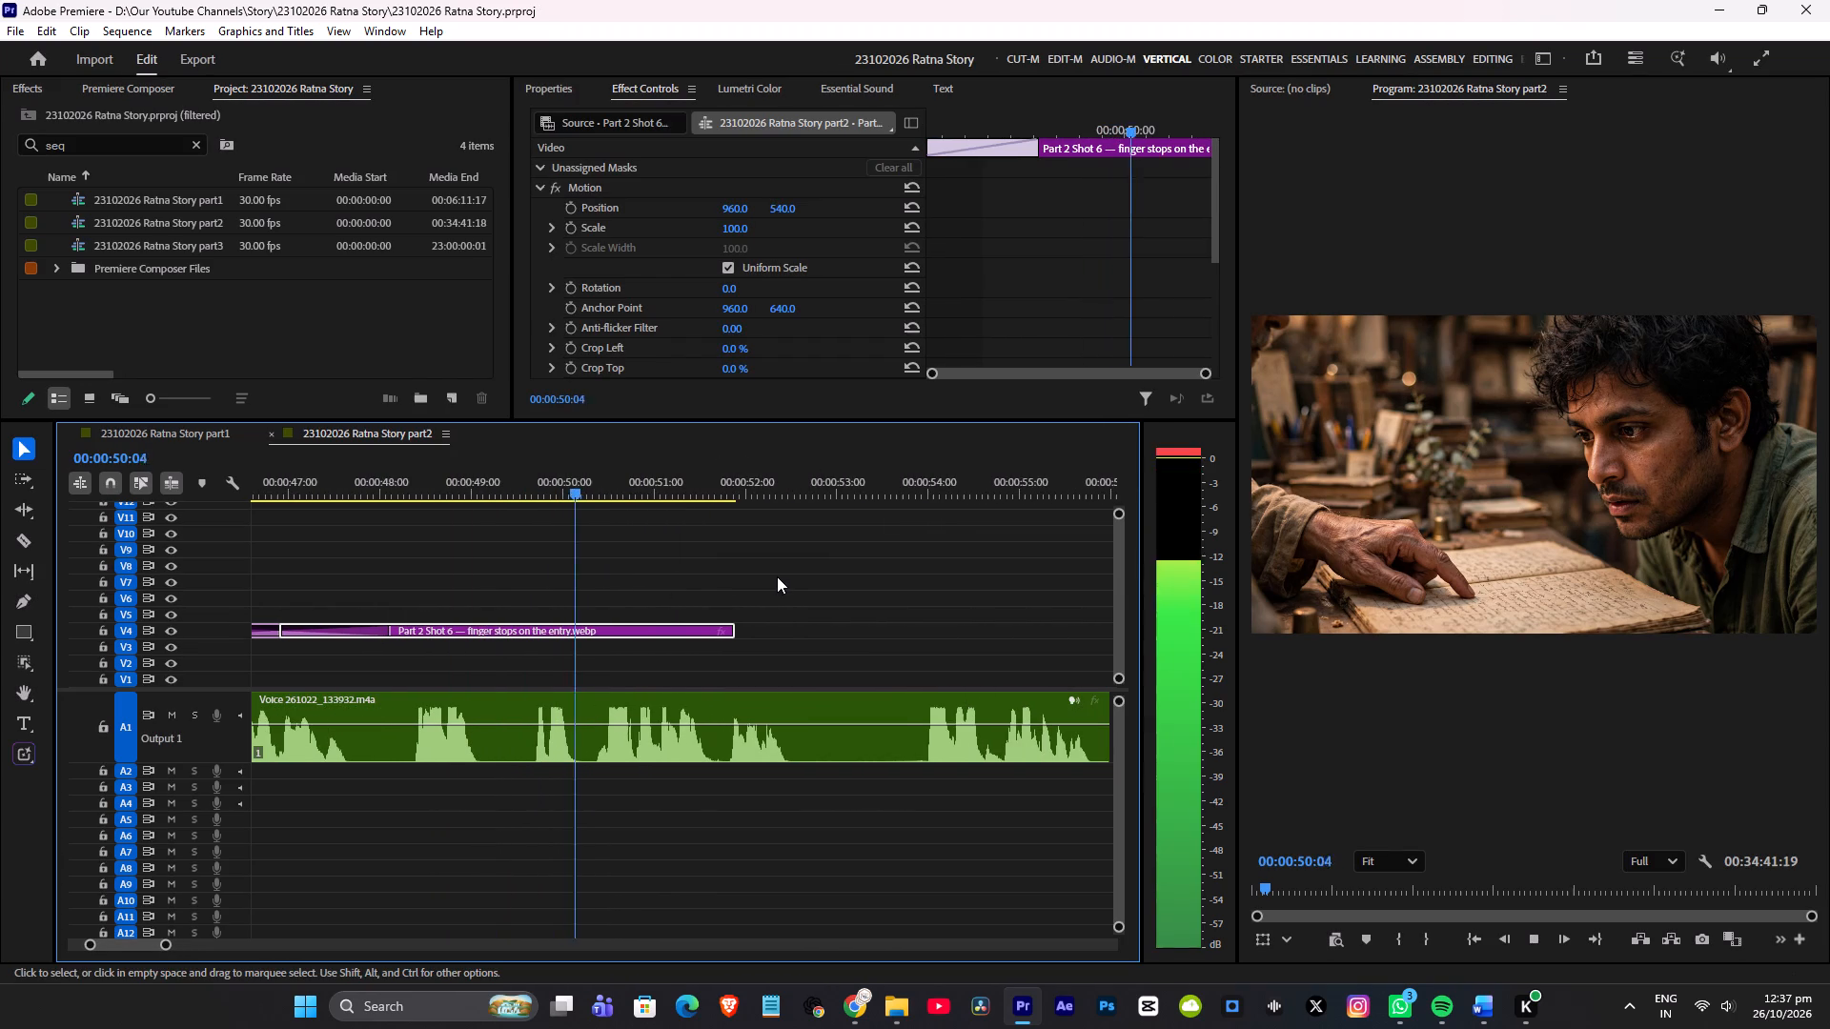
{"action": "scroll", "coordinate": [726, 576], "scroll_direction": "down", "scroll_amount": 4}
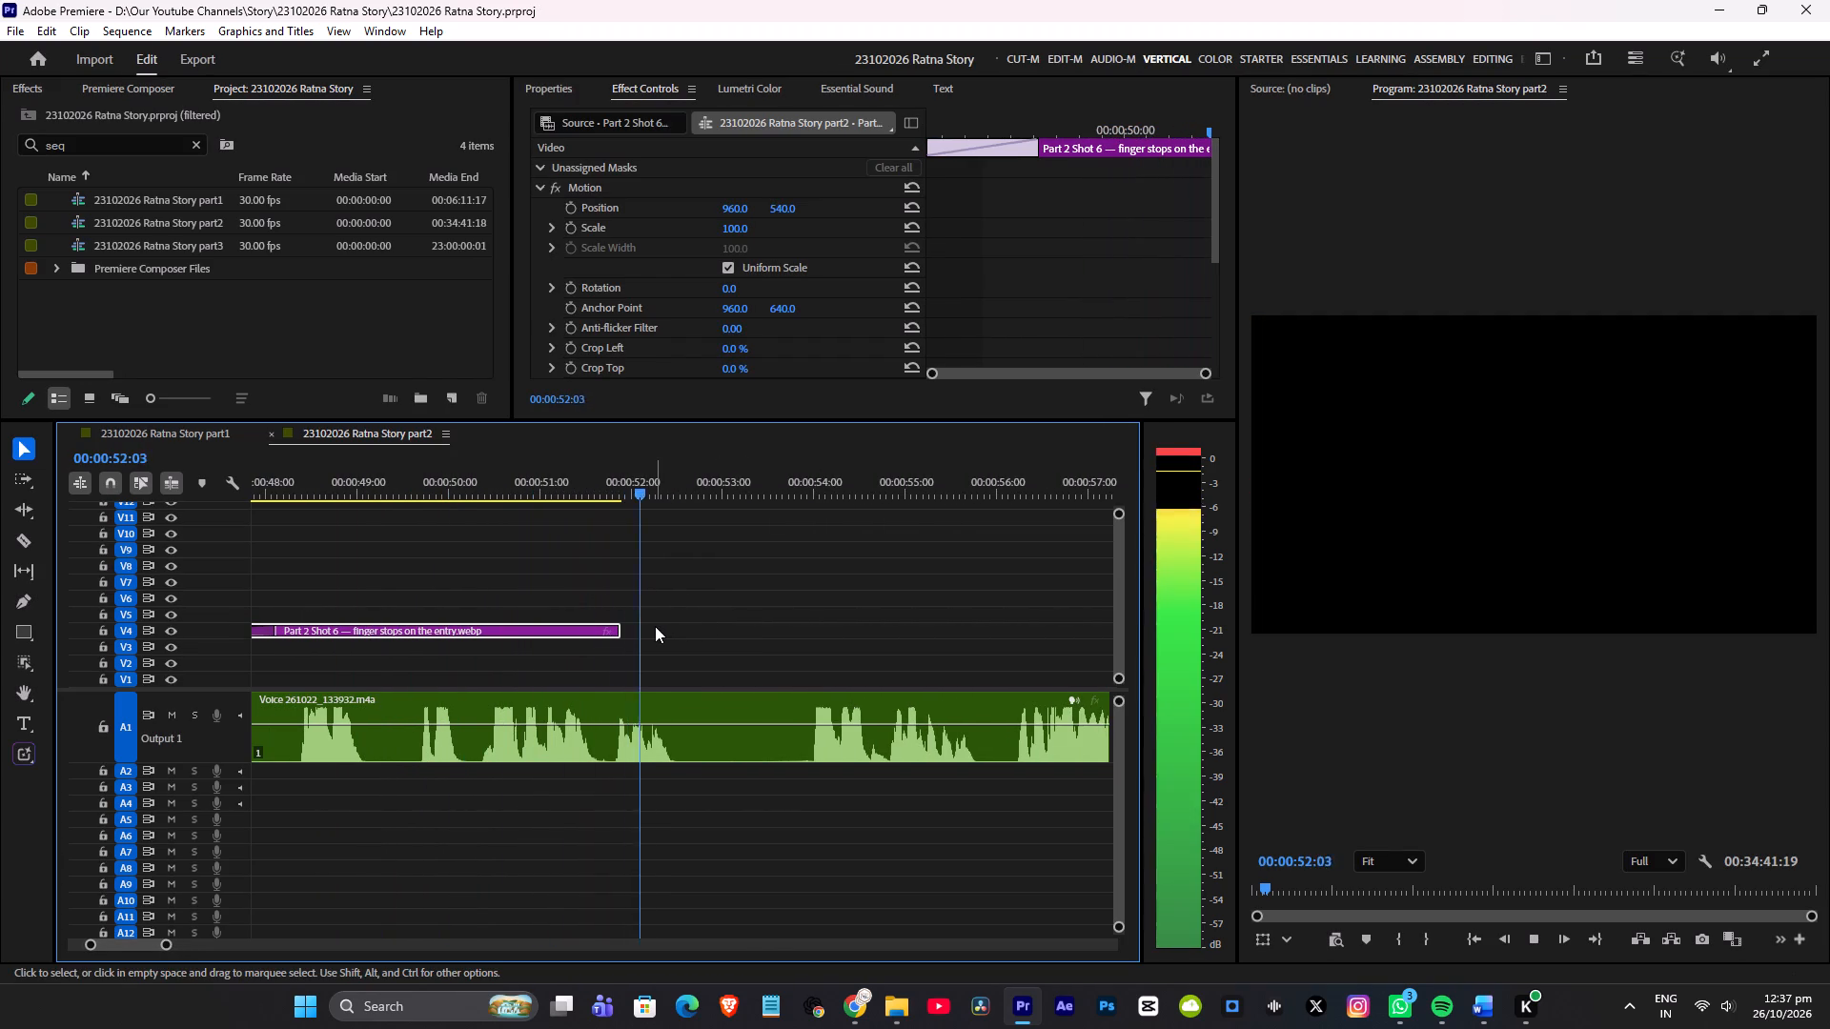
{"action": "key", "text": "space"}
{"action": "scroll", "coordinate": [761, 613], "scroll_direction": "down", "scroll_amount": 5, "text": "alt"}
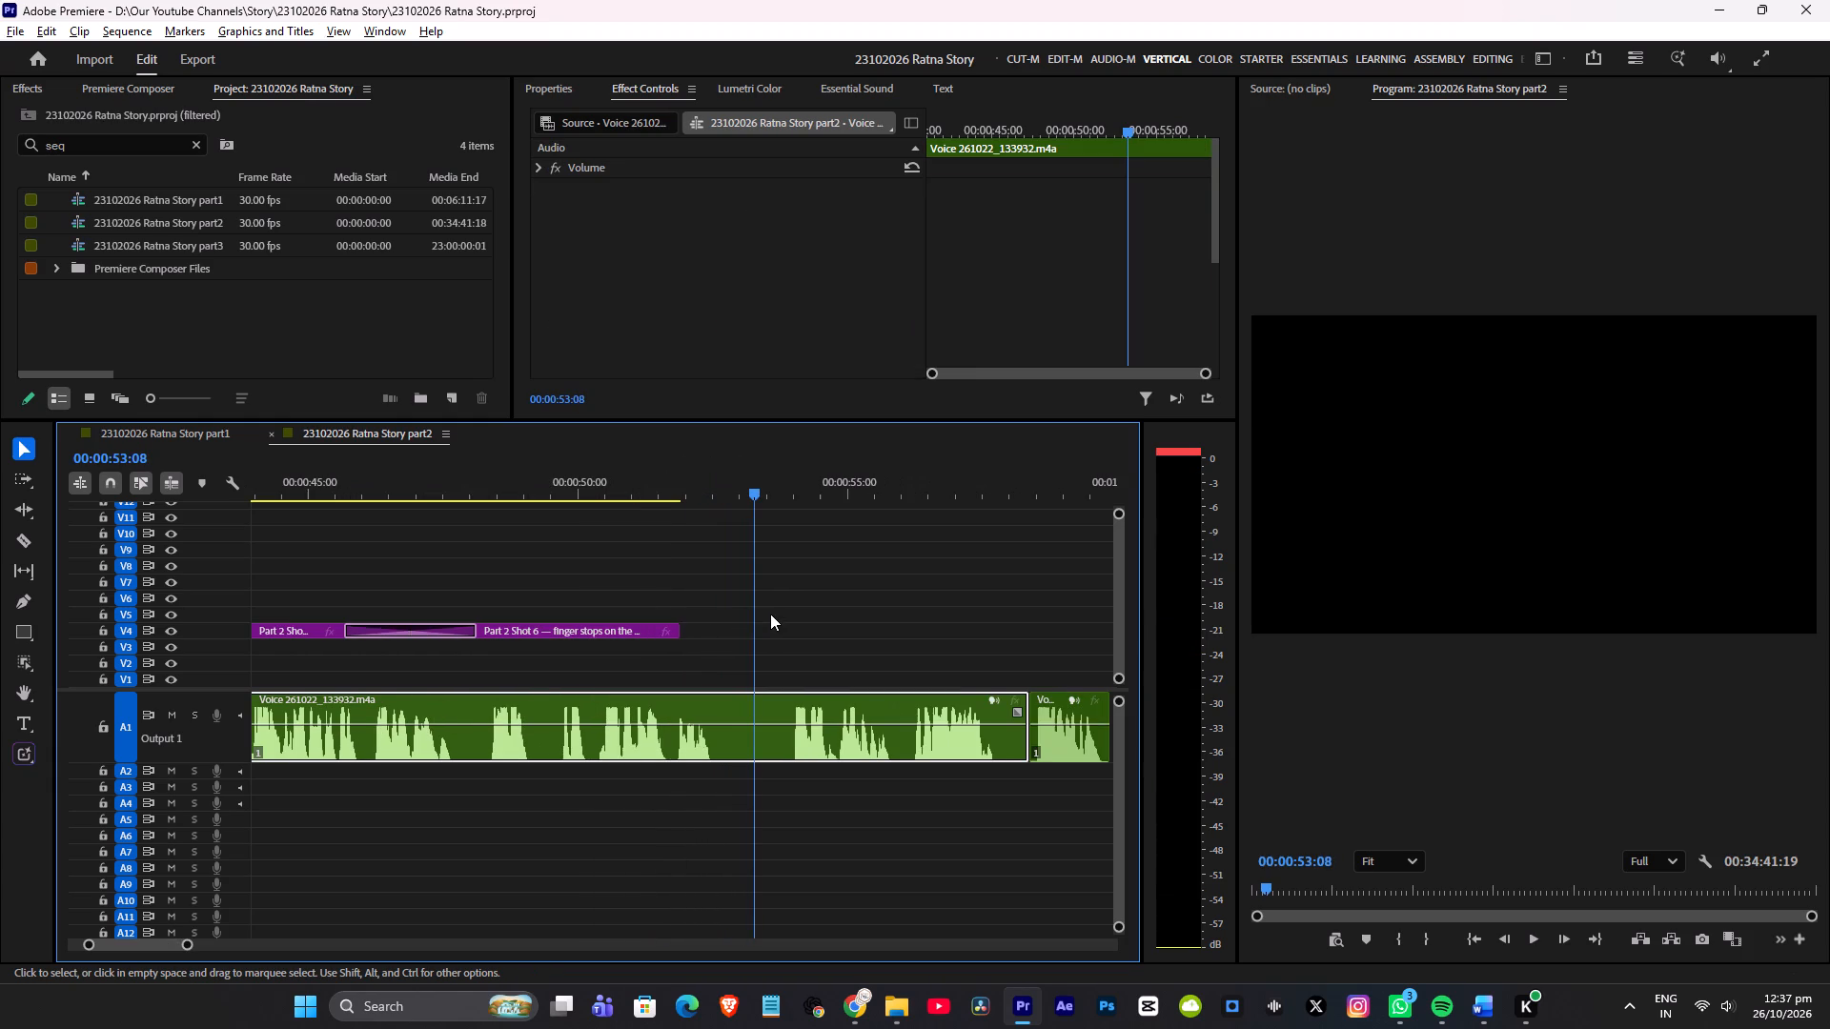
{"action": "left_click_drag", "start_coordinate": [684, 627], "coordinate": [784, 628]}
{"action": "key", "text": "space"}
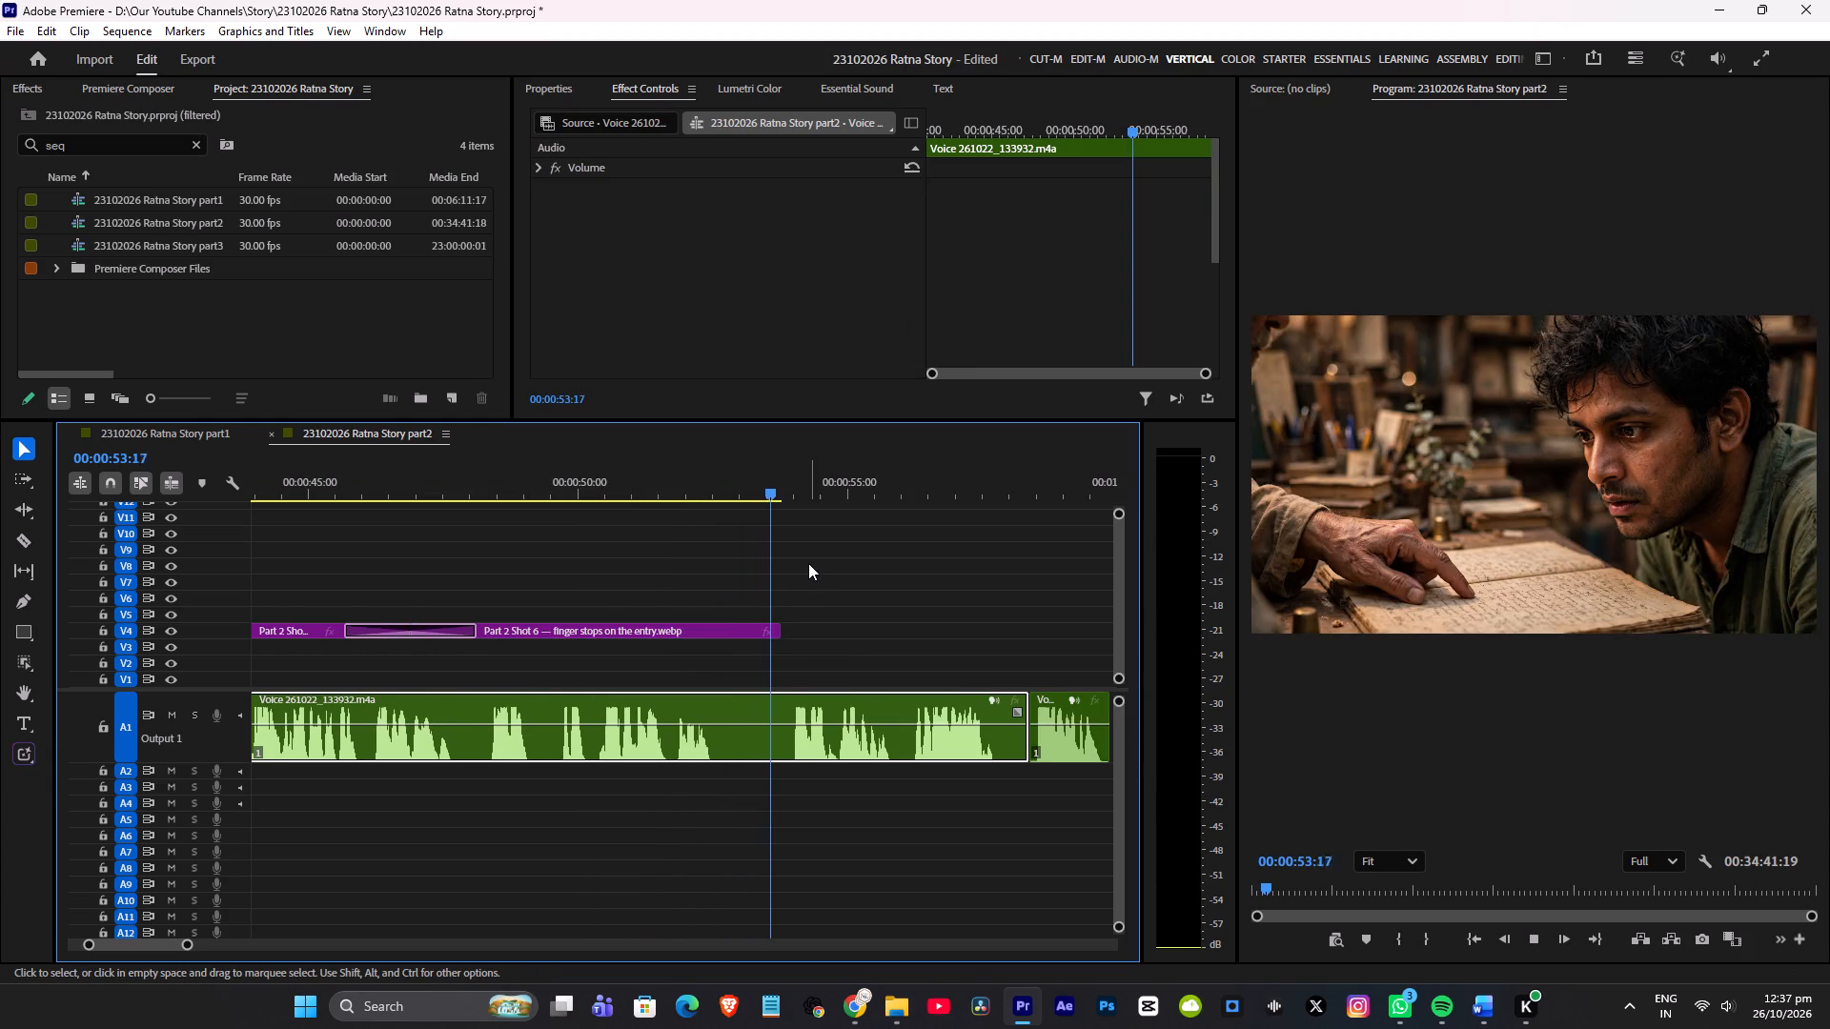
{"action": "scroll", "coordinate": [807, 565], "scroll_direction": "down", "scroll_amount": 16, "text": "alt"}
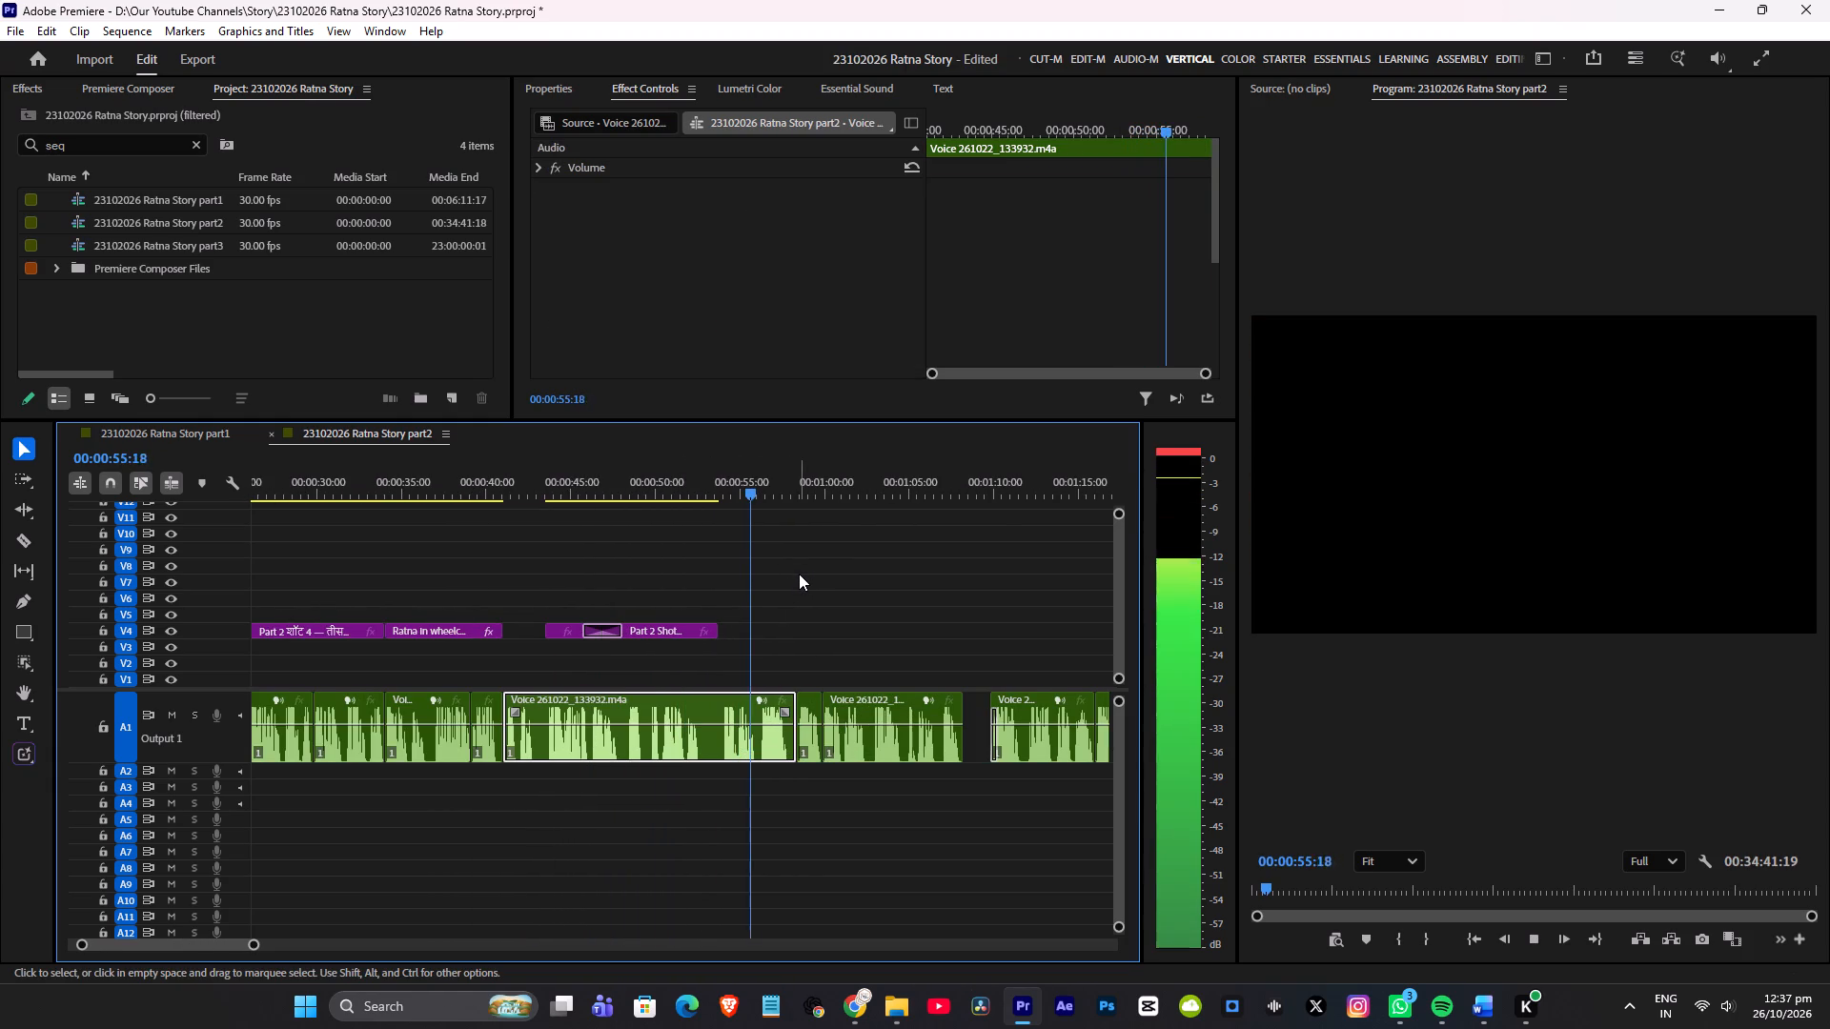
{"action": "scroll", "coordinate": [821, 578], "scroll_direction": "up", "scroll_amount": 6, "text": "alt"}
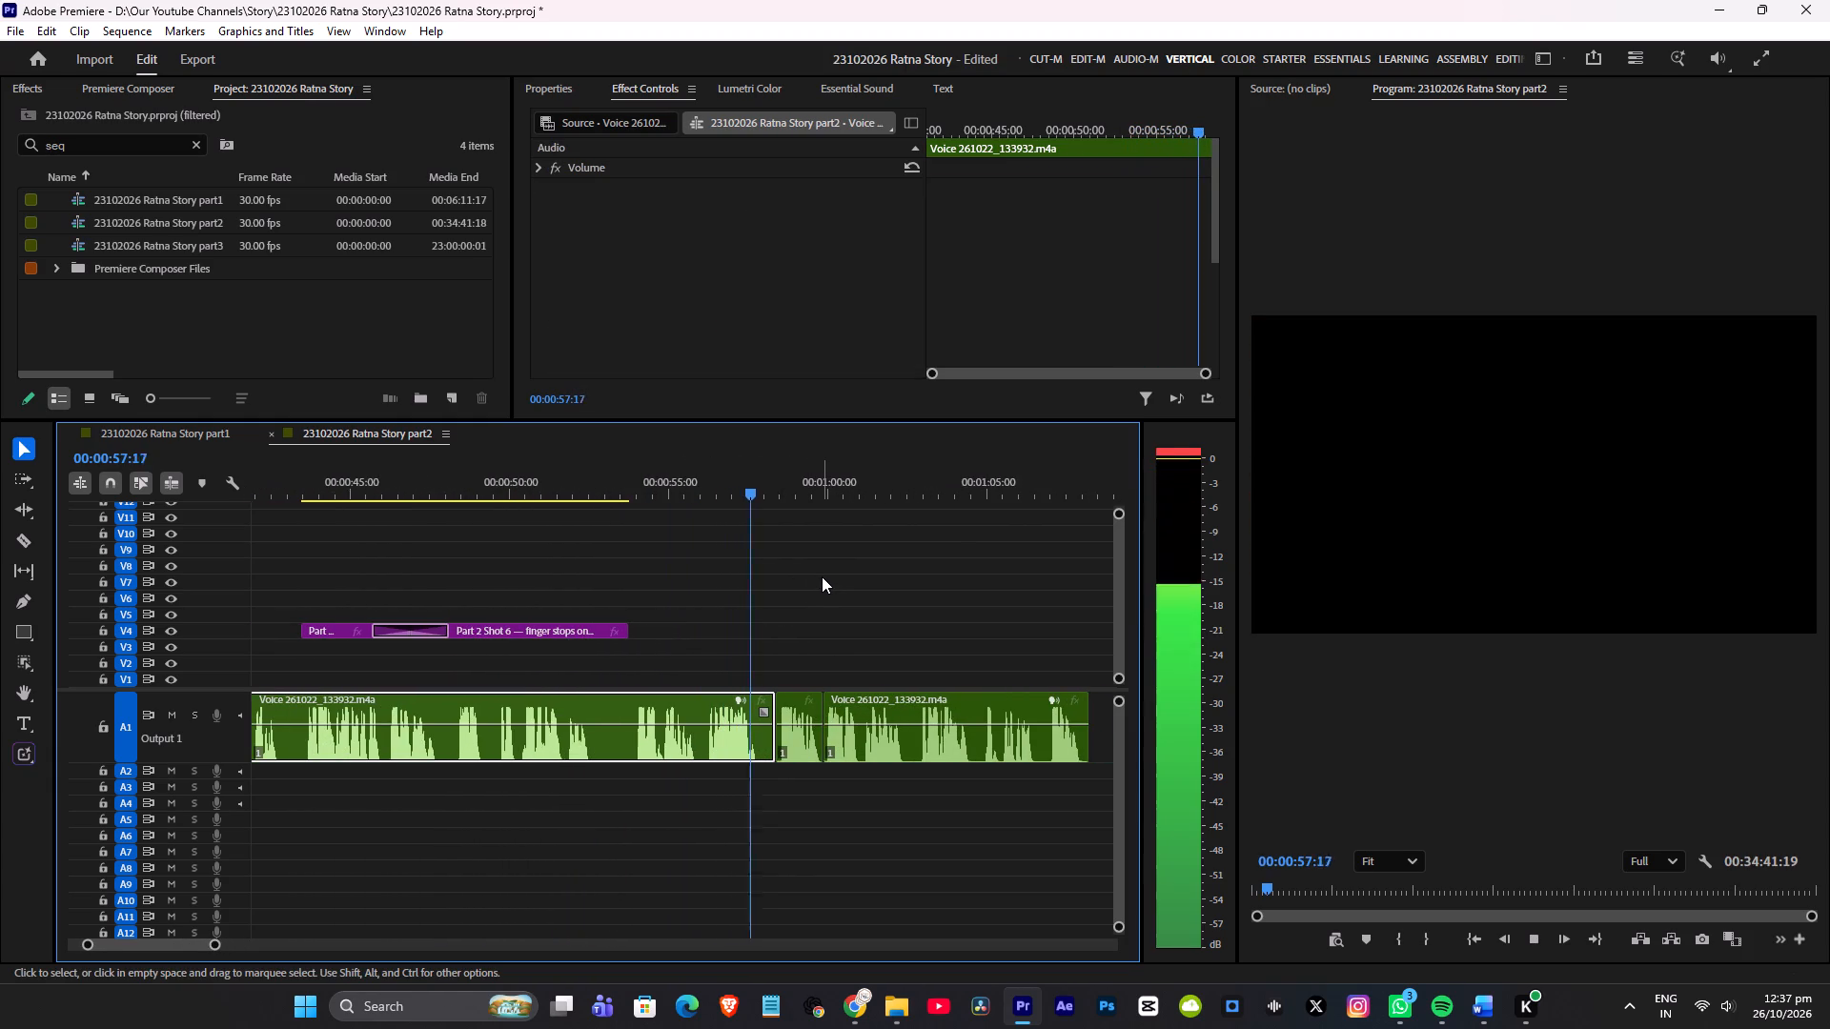
{"action": "key", "text": "space"}
Switch to the muse.ai chat in Chrome, view the Shot 7 image, and download the Shot 7 and Shot 8 images.
{"action": "key", "text": "alt+Tab"}
{"action": "key", "text": "alt+Tab"}
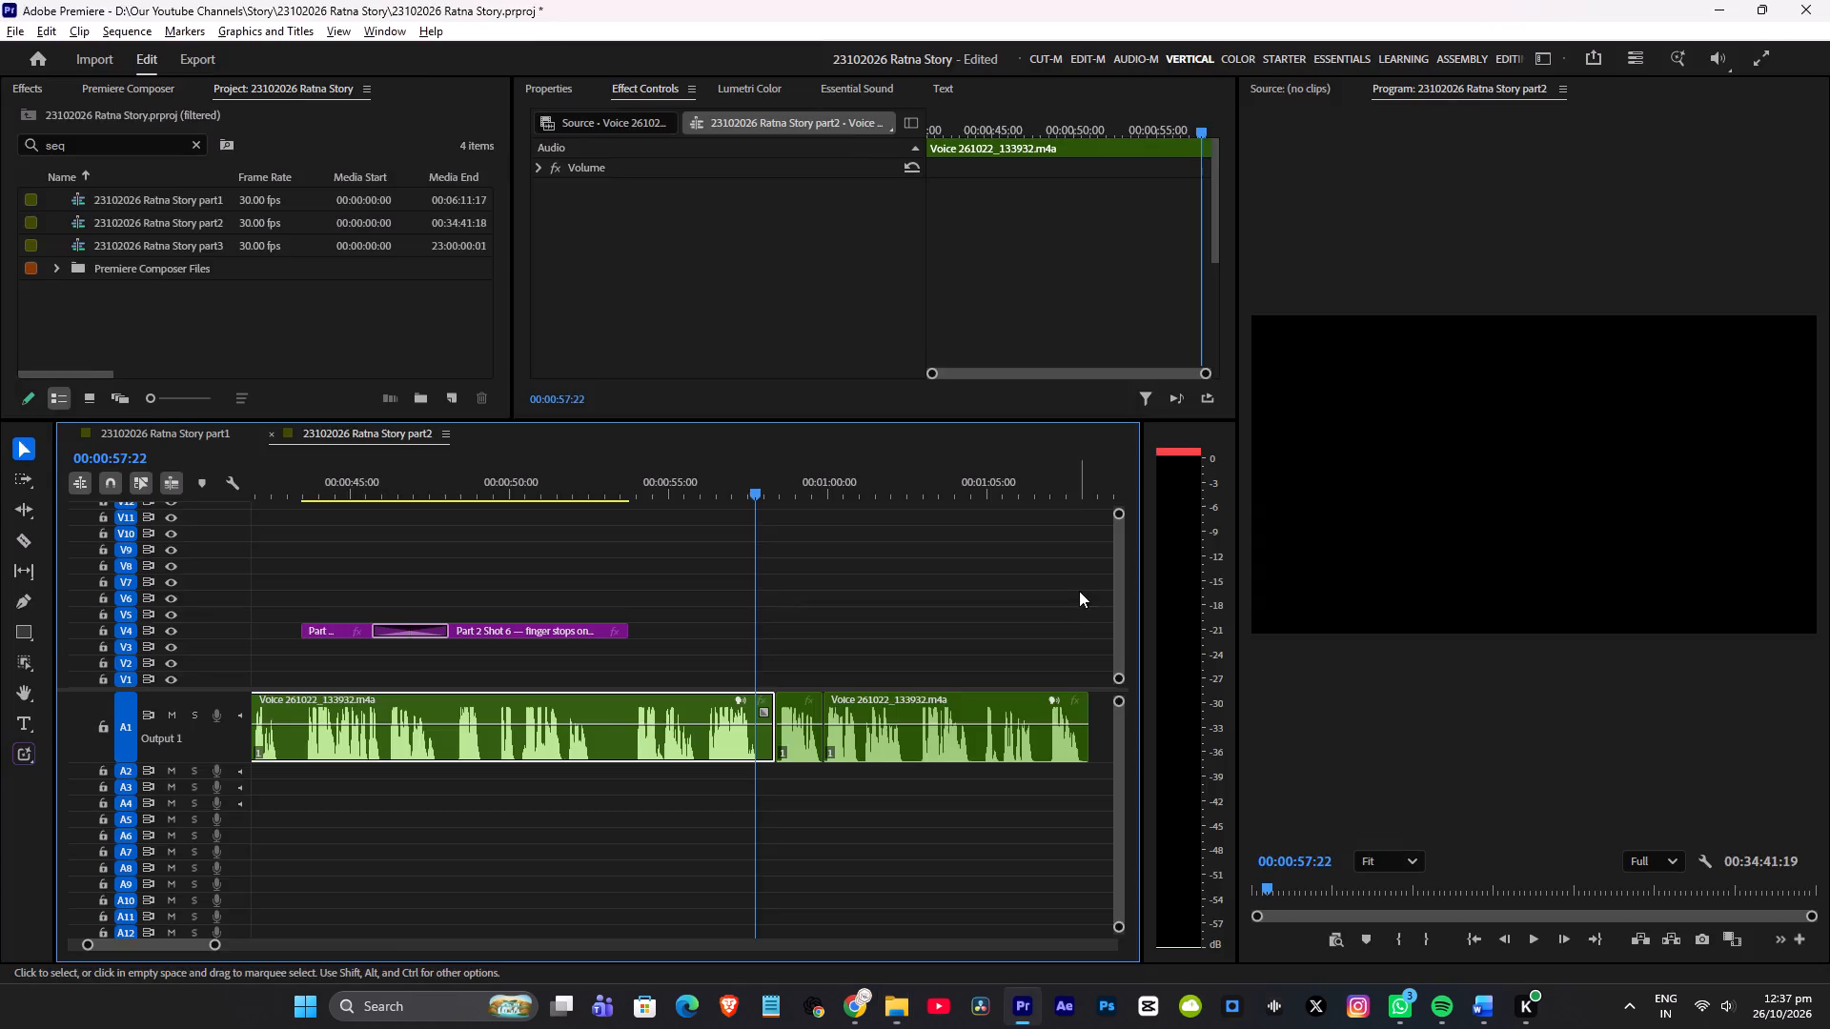
{"action": "key", "text": "alt+Tab"}
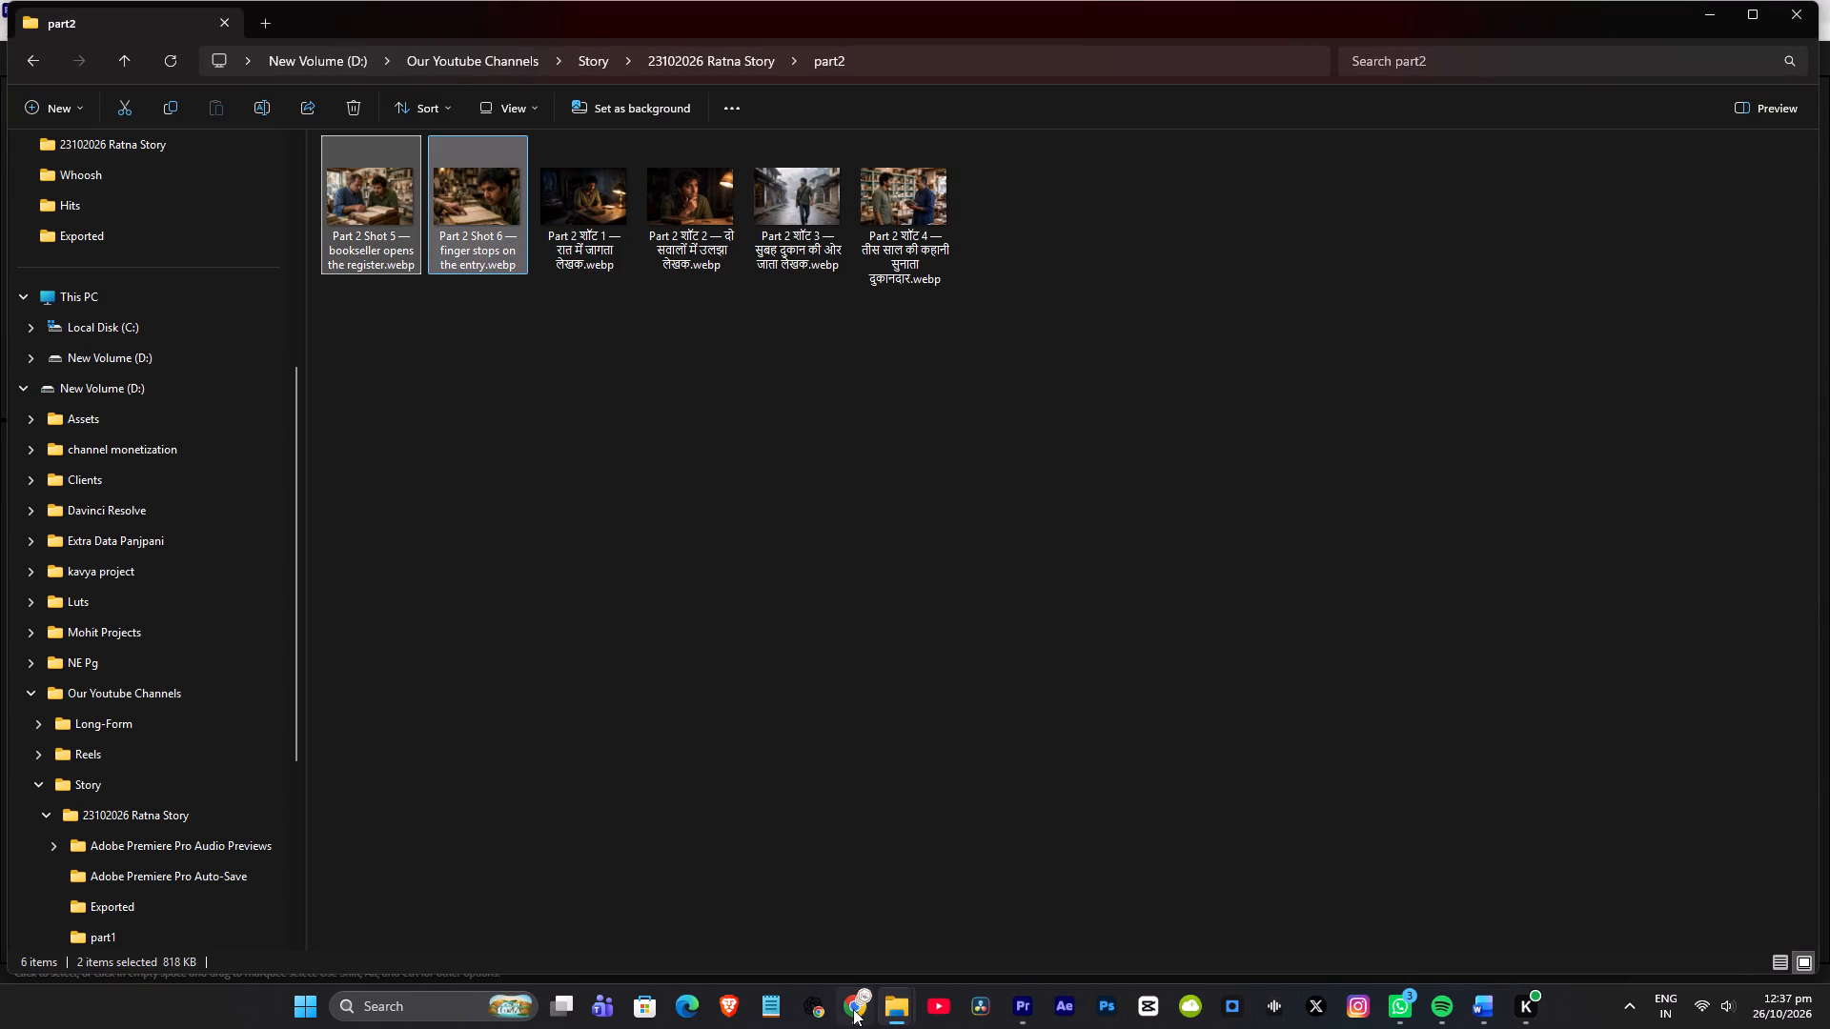
{"action": "left_click", "coordinate": [852, 1006]}
{"action": "scroll", "coordinate": [681, 555], "scroll_direction": "down", "scroll_amount": 2}
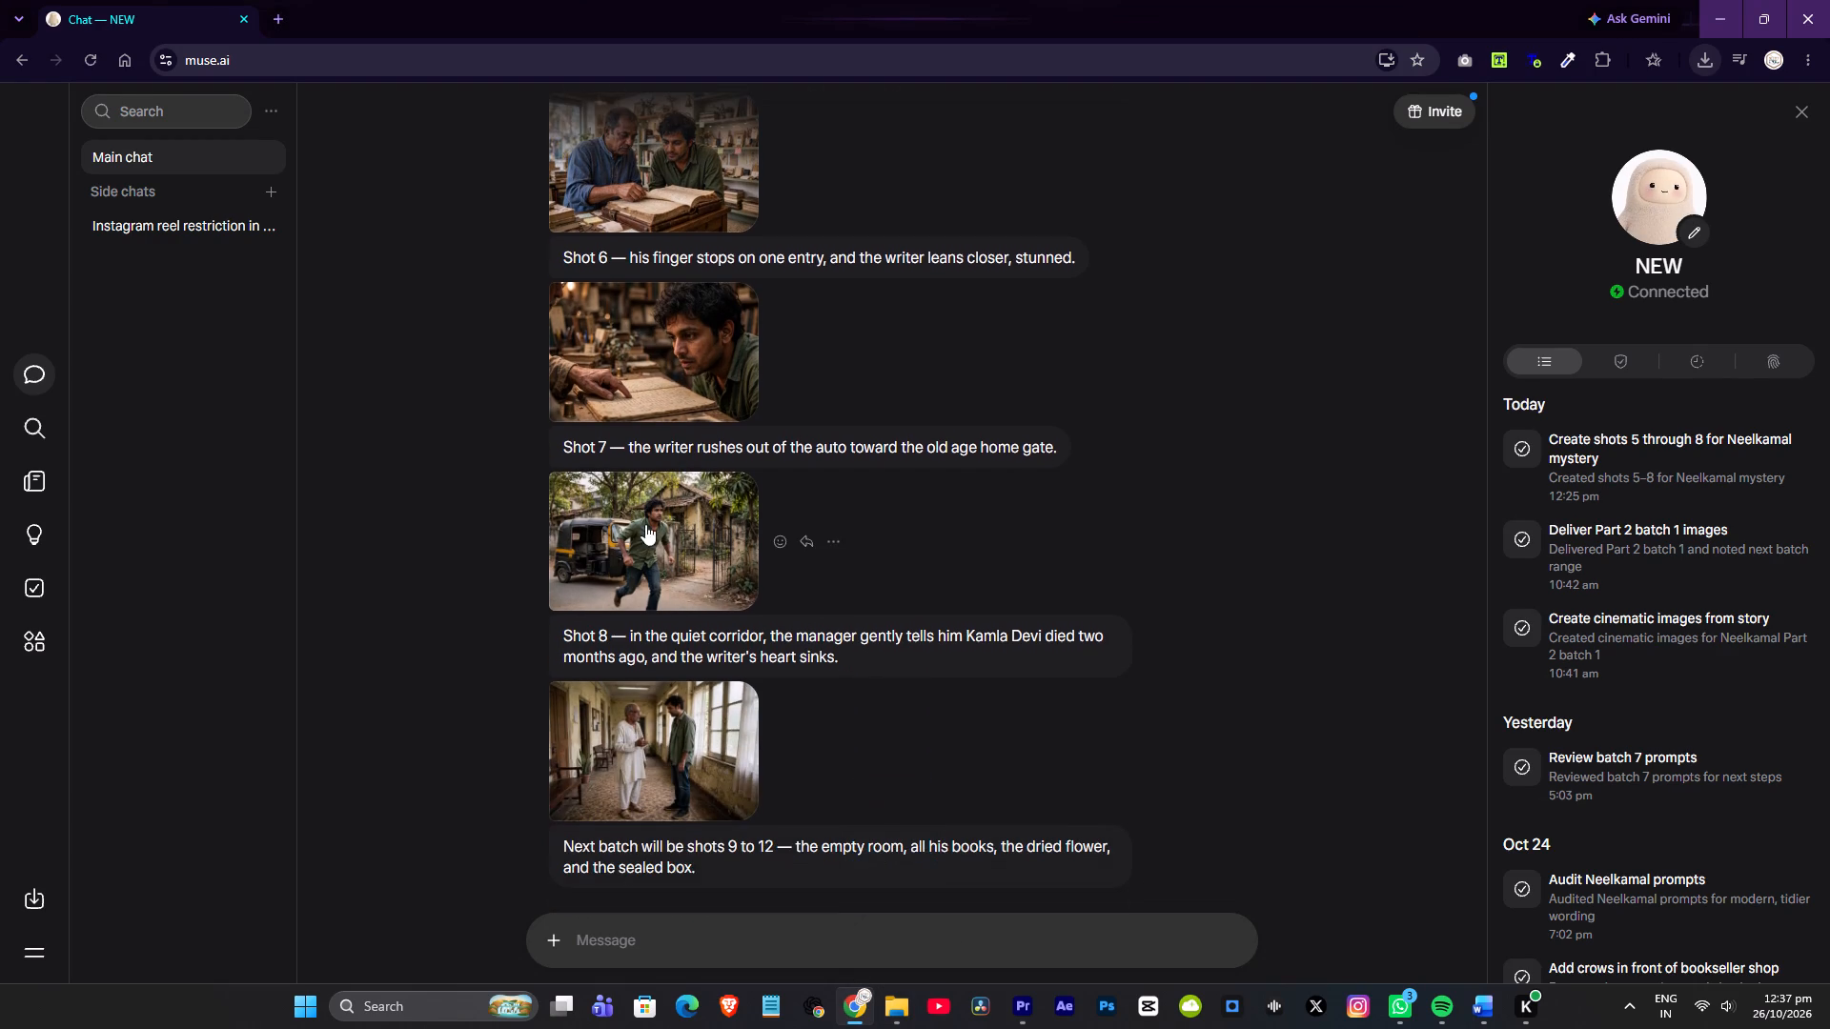
{"action": "left_click", "coordinate": [638, 520]}
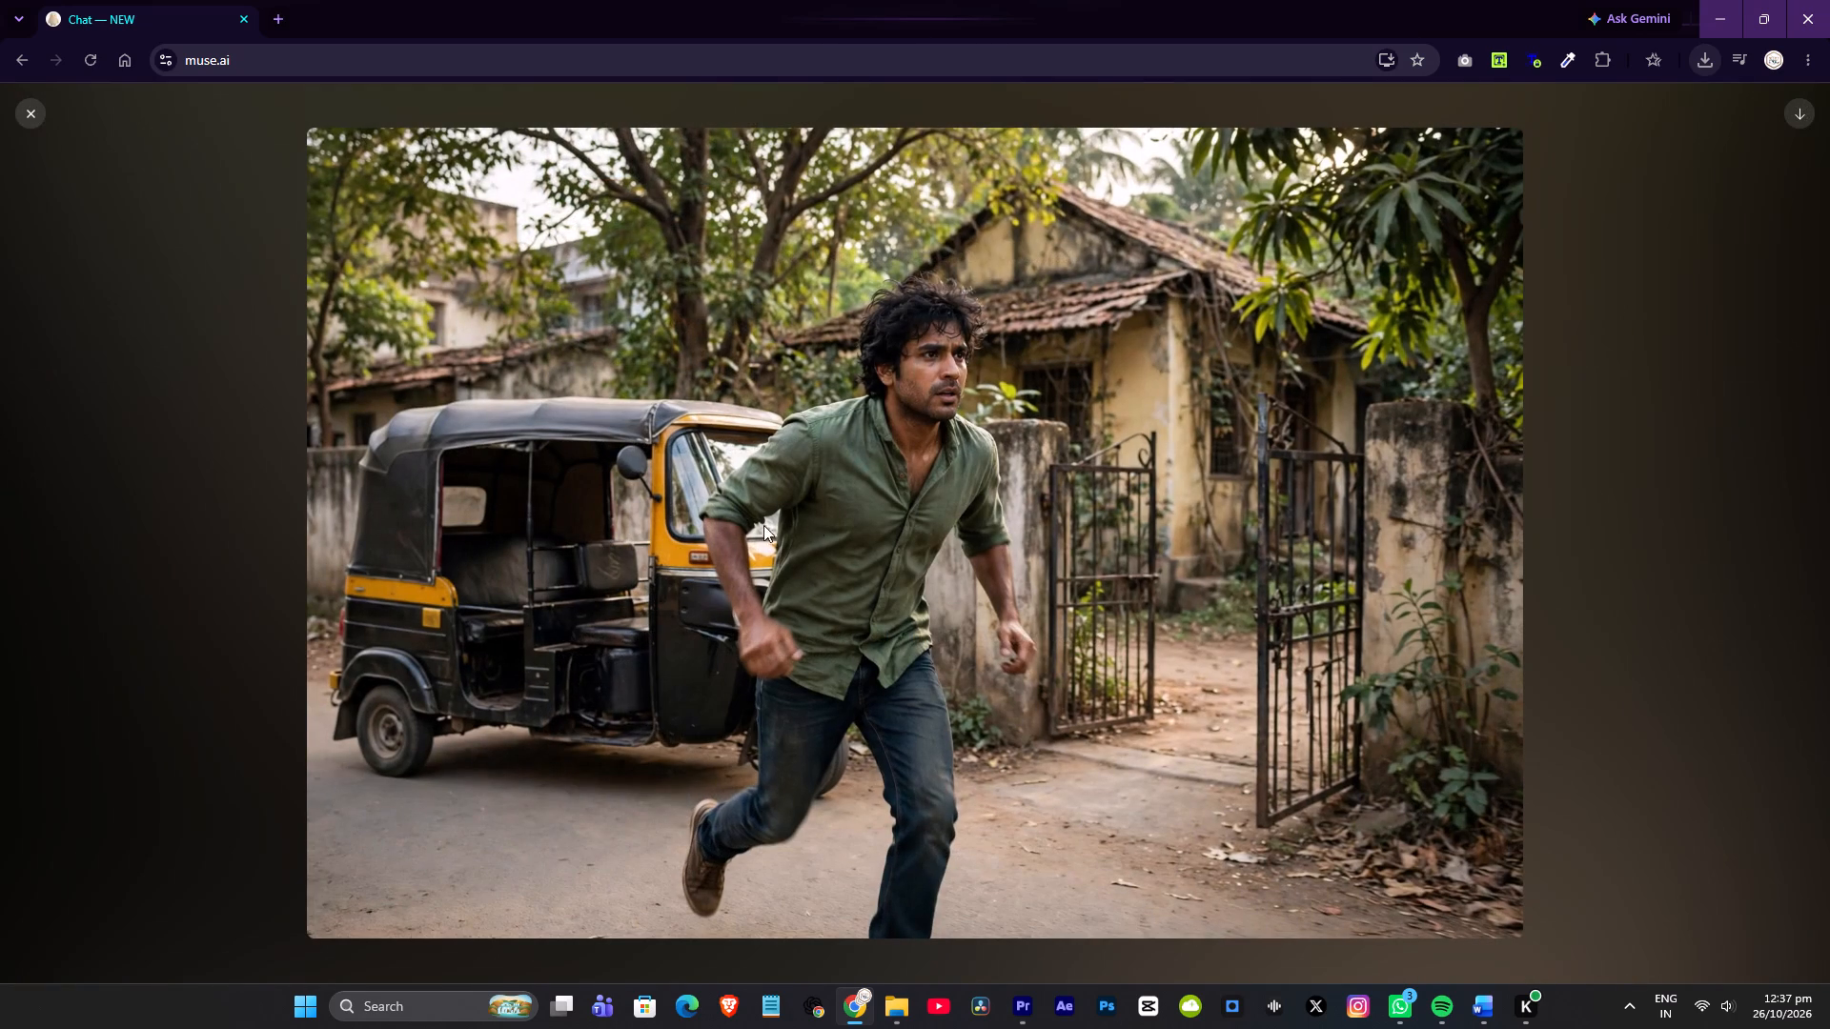
{"action": "left_click", "coordinate": [38, 114]}
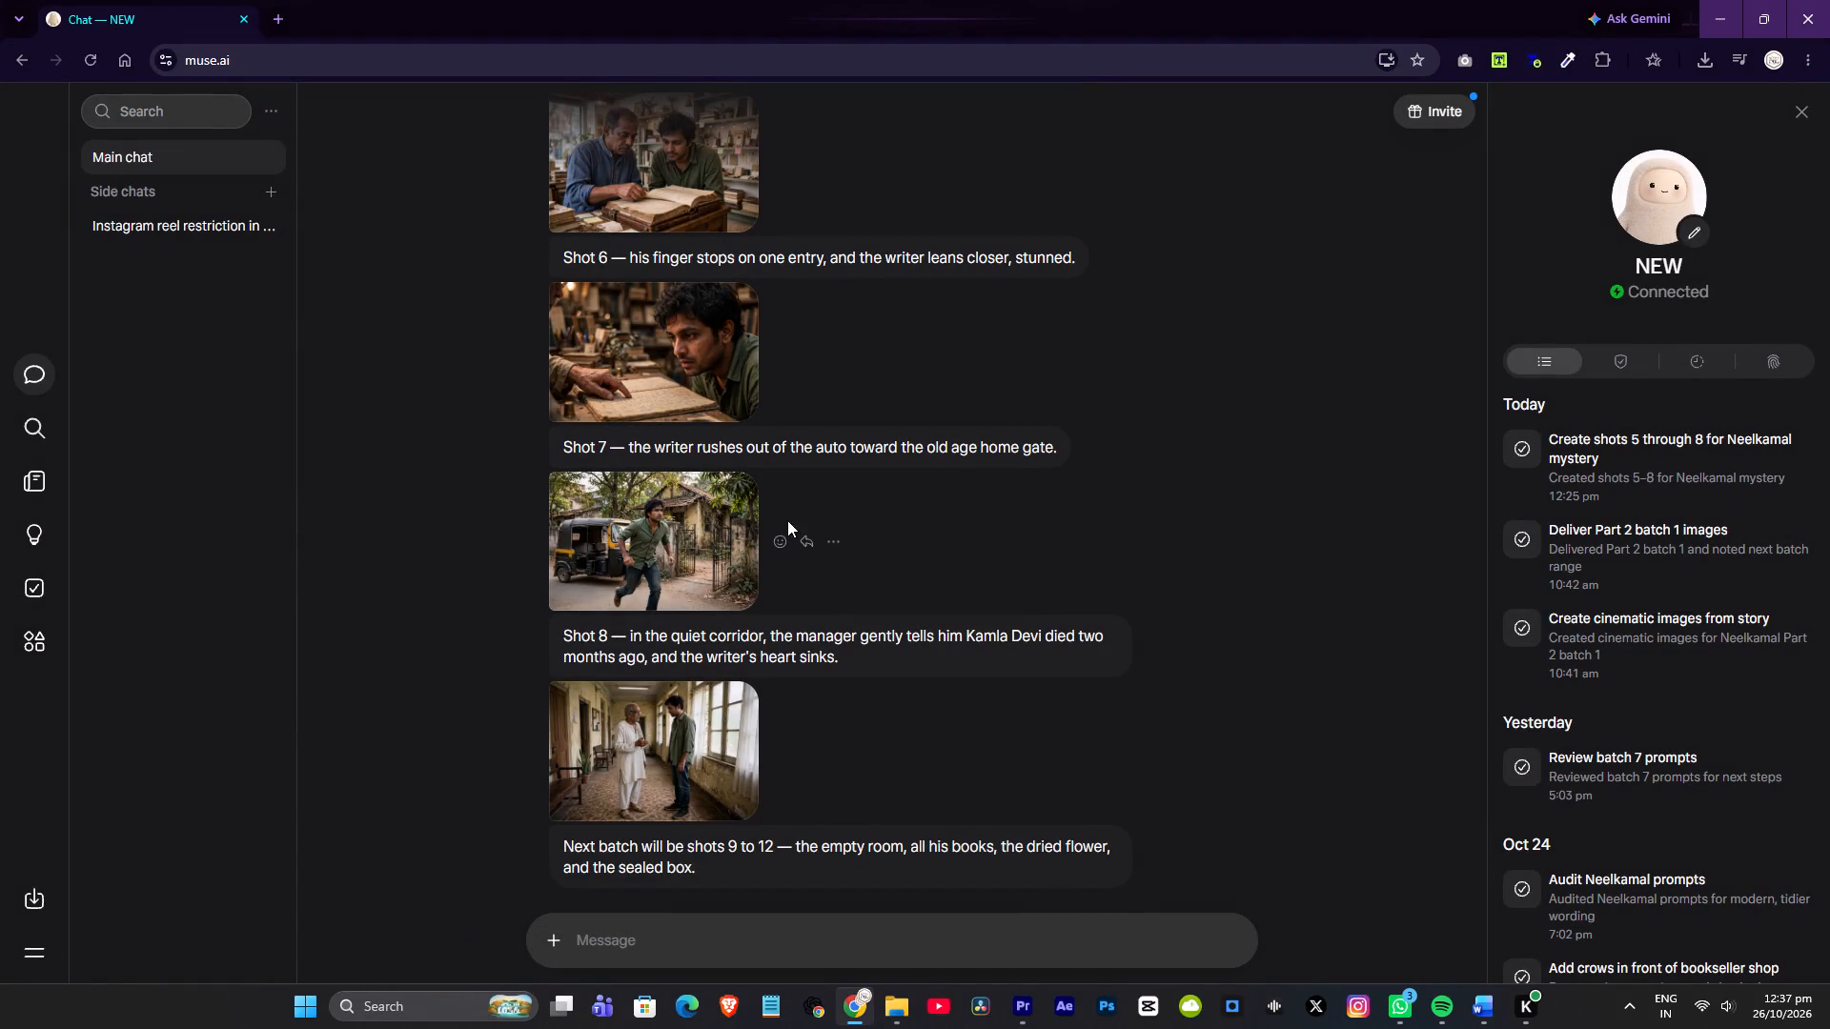
{"action": "right_click", "coordinate": [712, 521]}
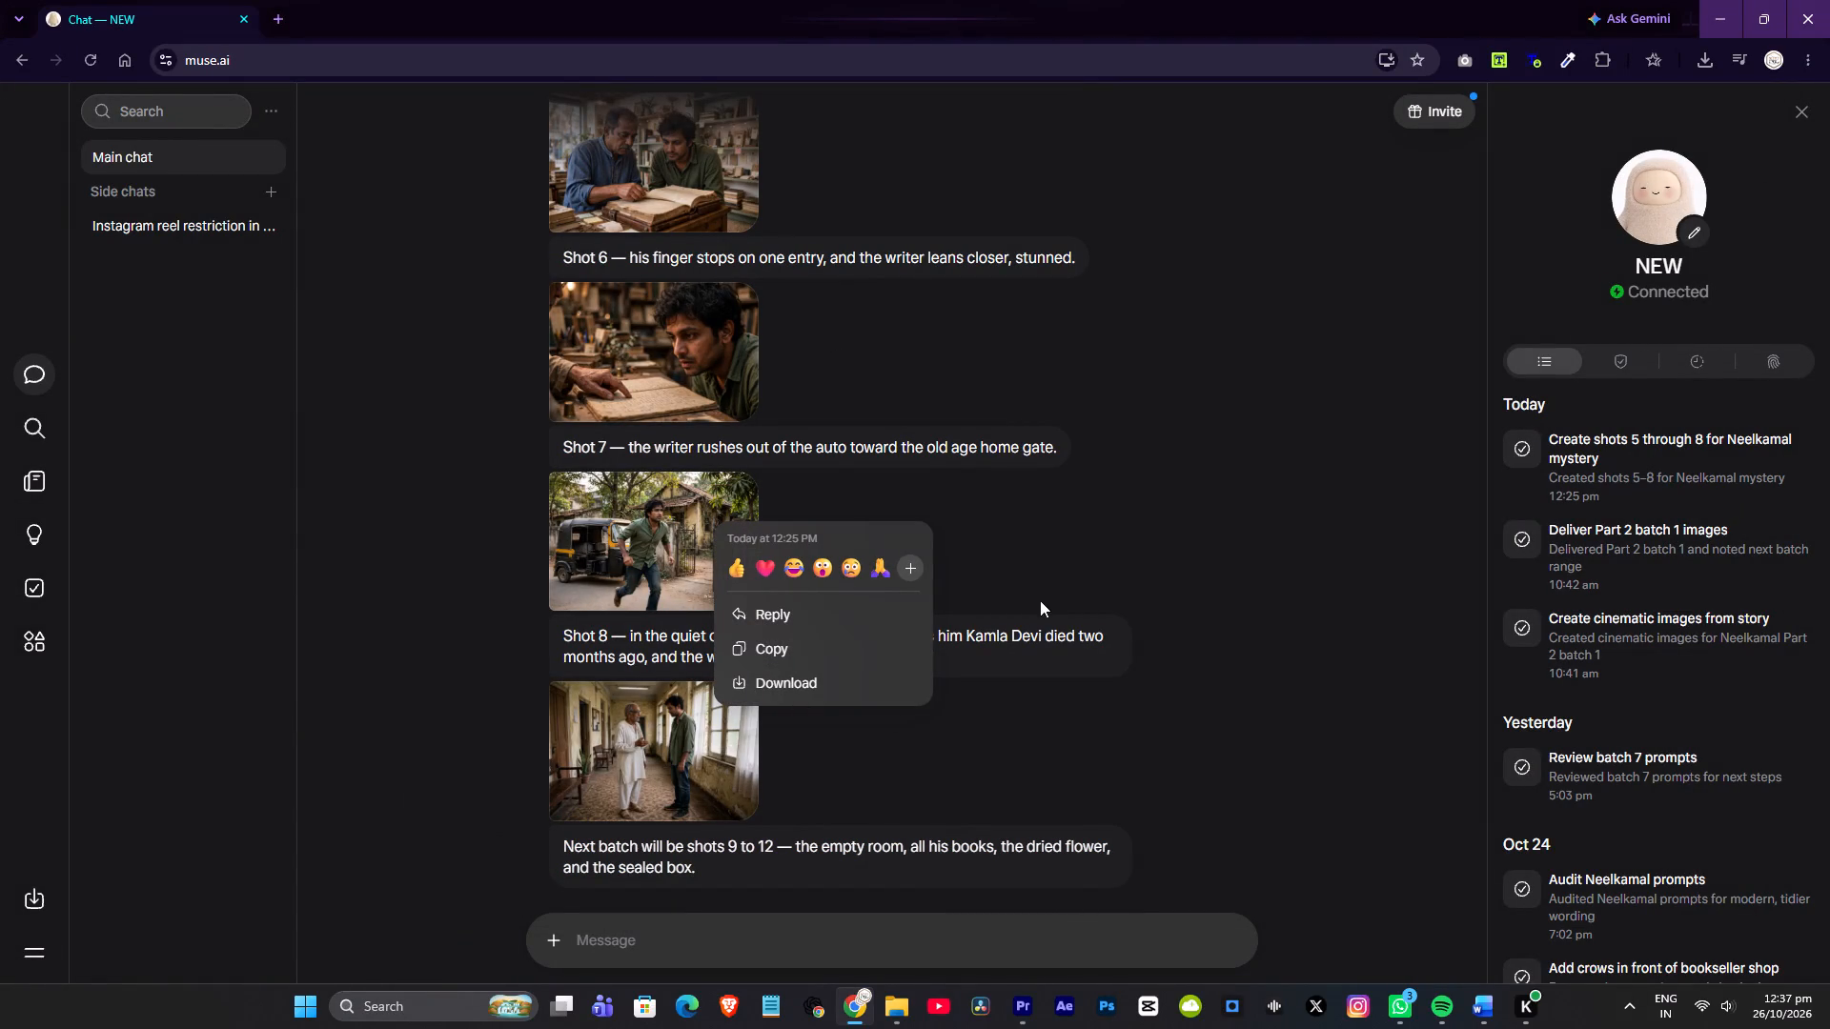
{"action": "left_click", "coordinate": [805, 683]}
{"action": "right_click", "coordinate": [695, 735]}
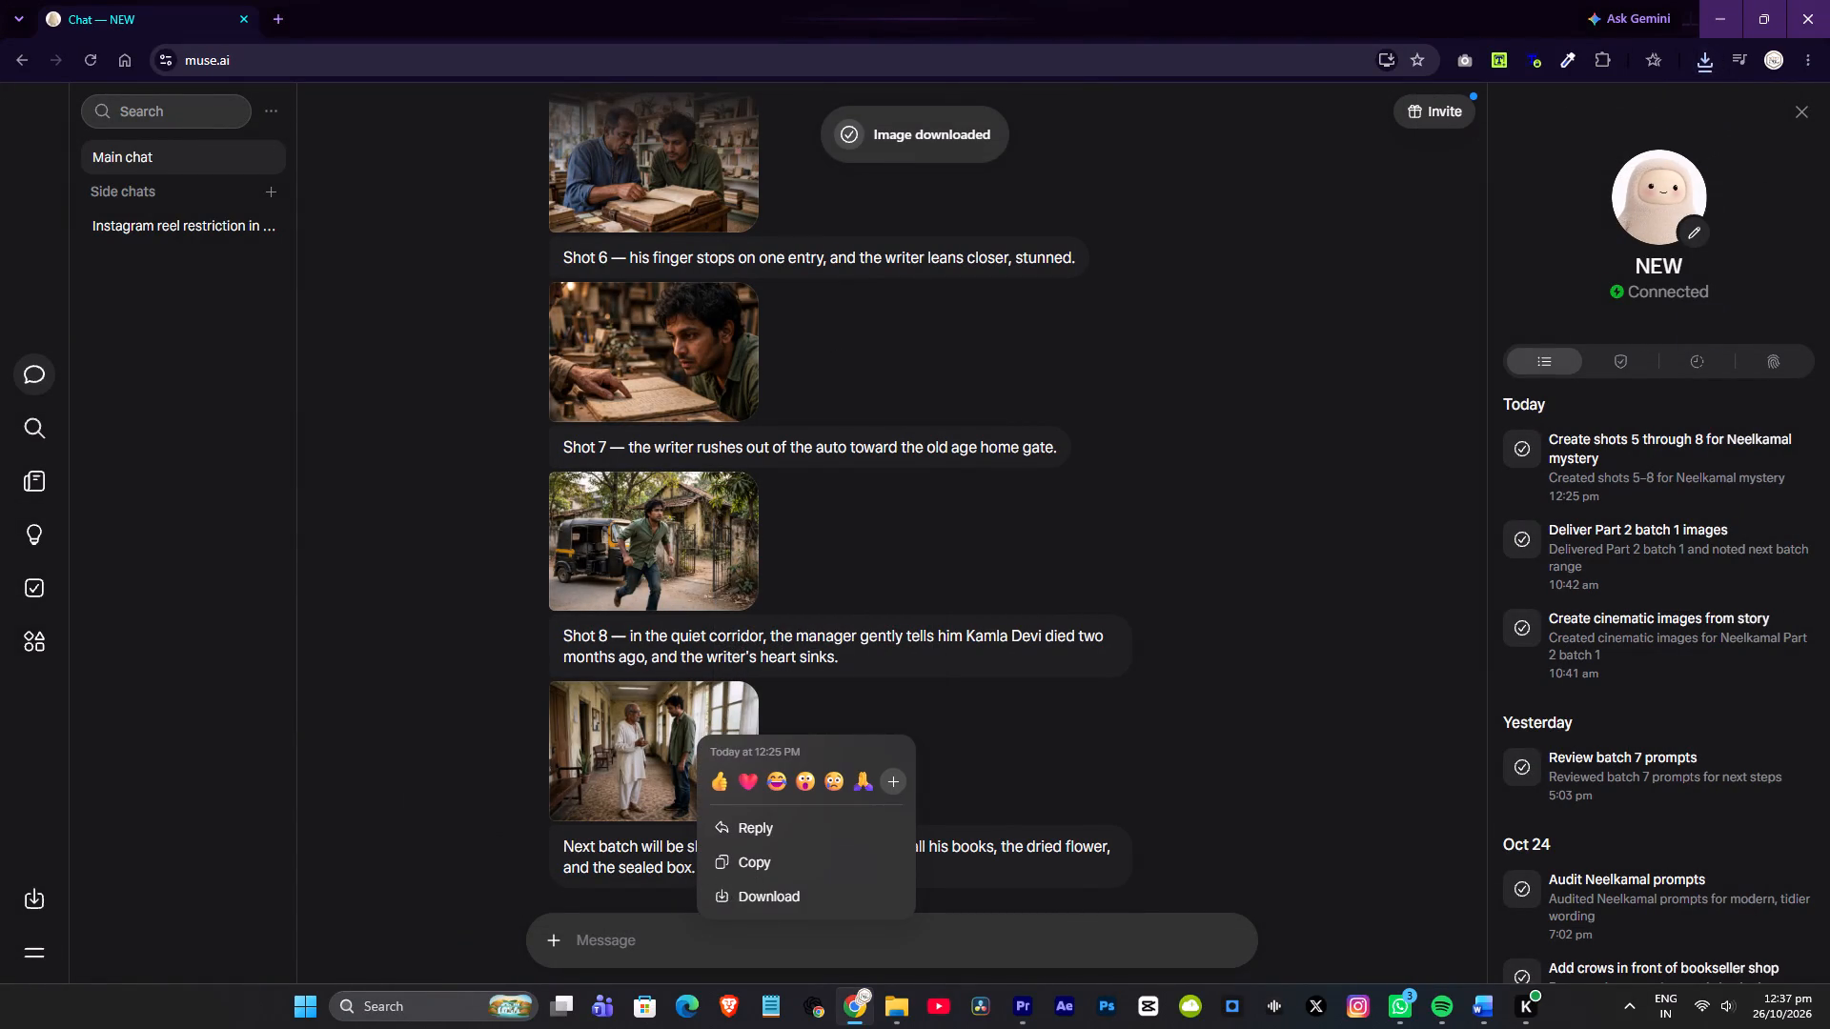
{"action": "left_click", "coordinate": [757, 899]}
Send muse.ai the message "make other scenes".
{"action": "scroll", "coordinate": [870, 527], "scroll_direction": "down", "scroll_amount": 4}
{"action": "left_click", "coordinate": [781, 949]}
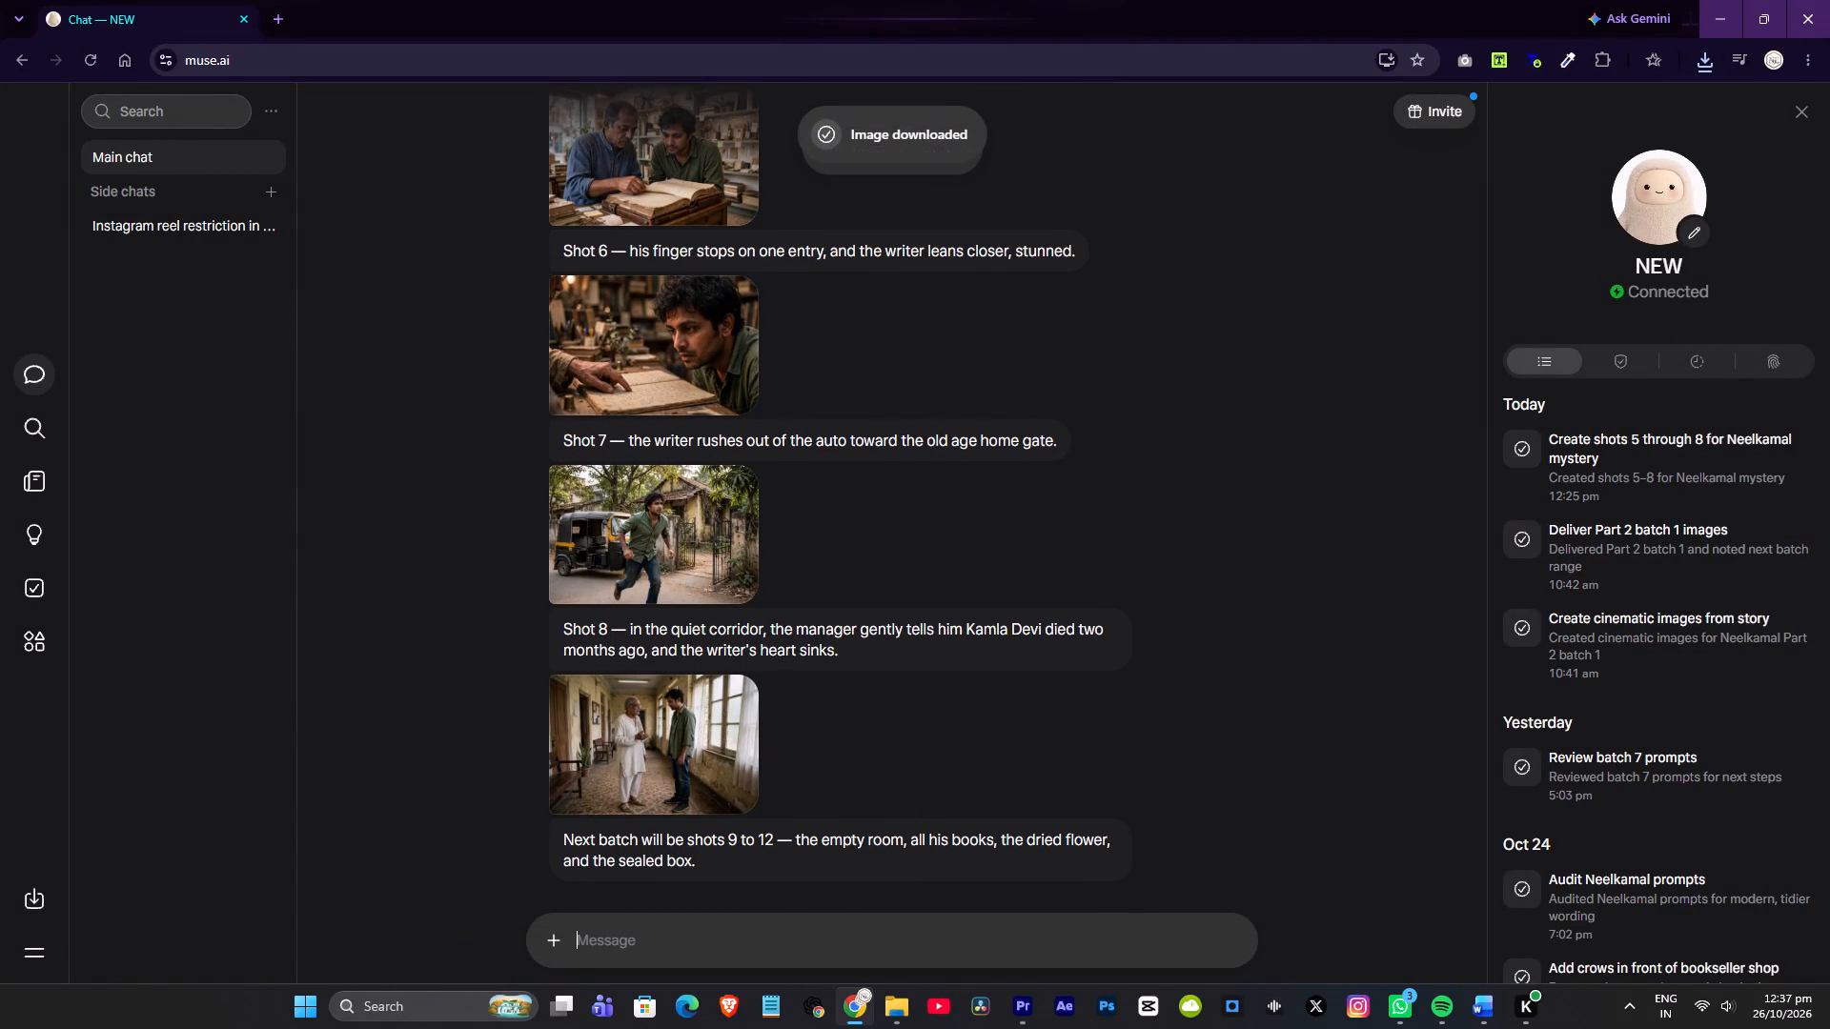
{"action": "type", "text": "make"}
{"action": "key", "text": "space"}
{"action": "type", "text": "othg"}
{"action": "key", "text": "BackSpace"}
{"action": "type", "text": "er scenes"}
{"action": "key", "text": "space"}
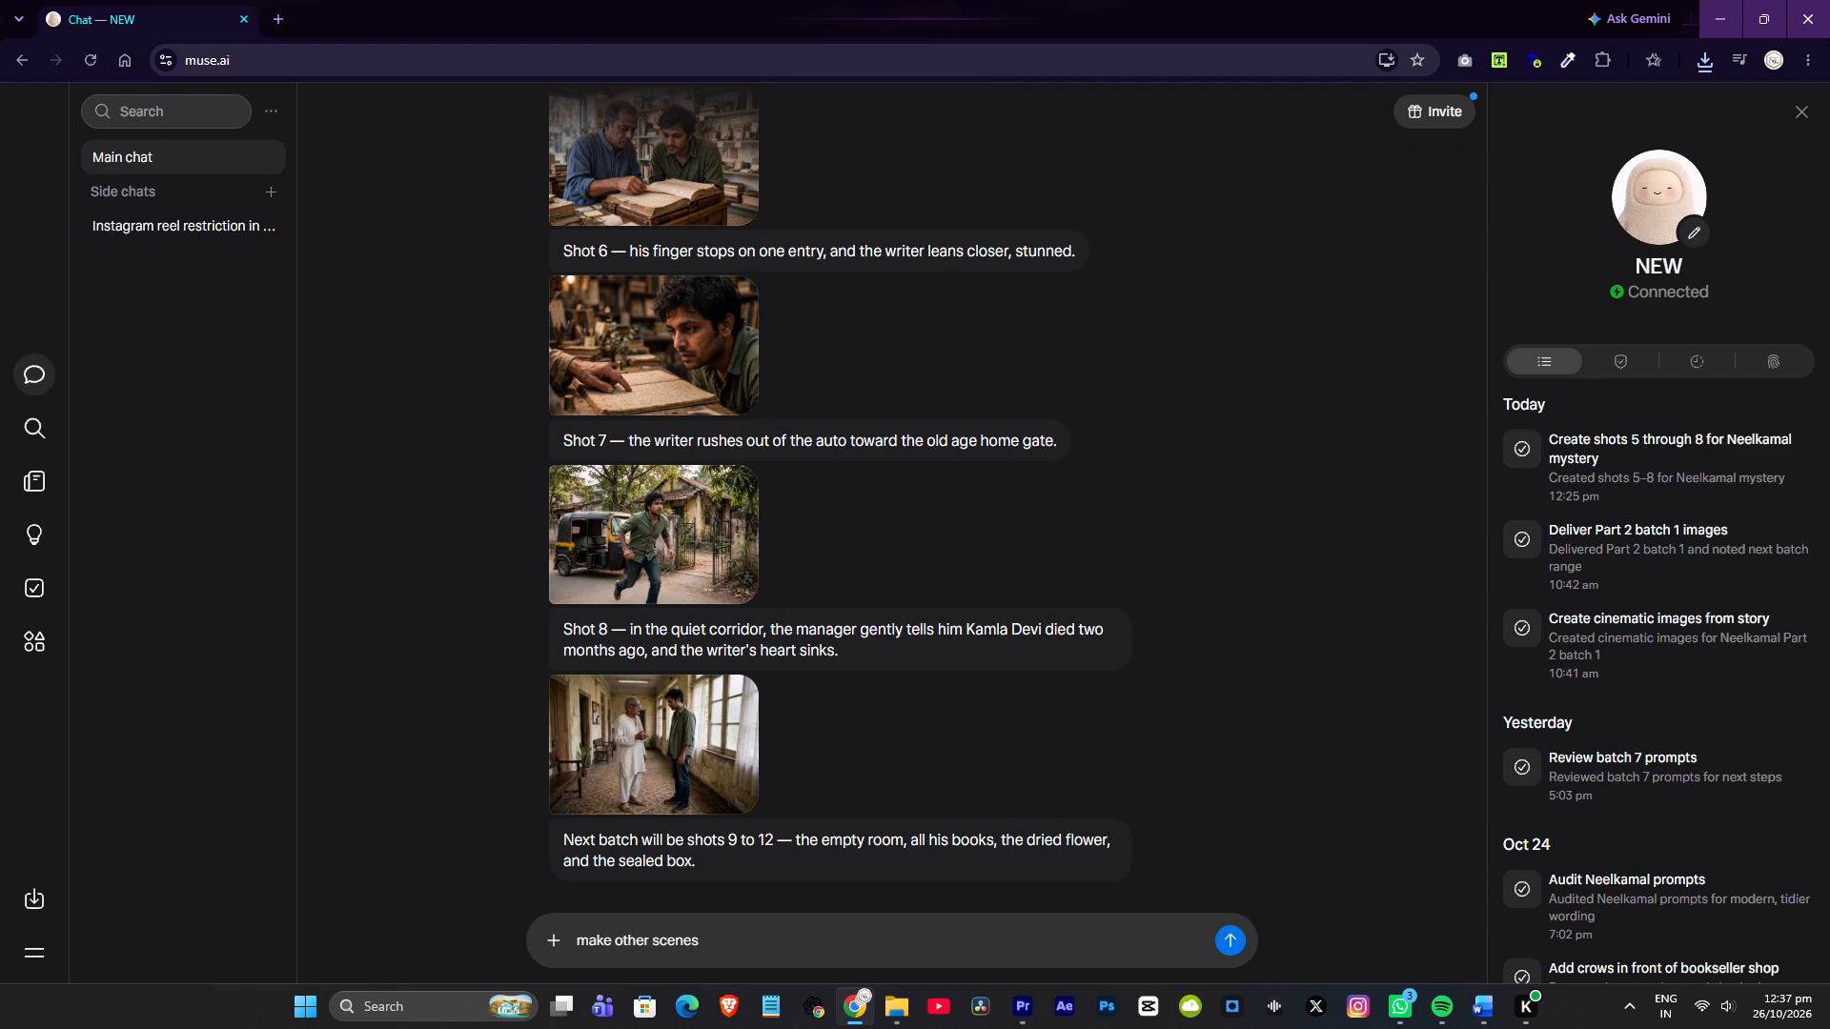
{"action": "key", "text": "Return"}
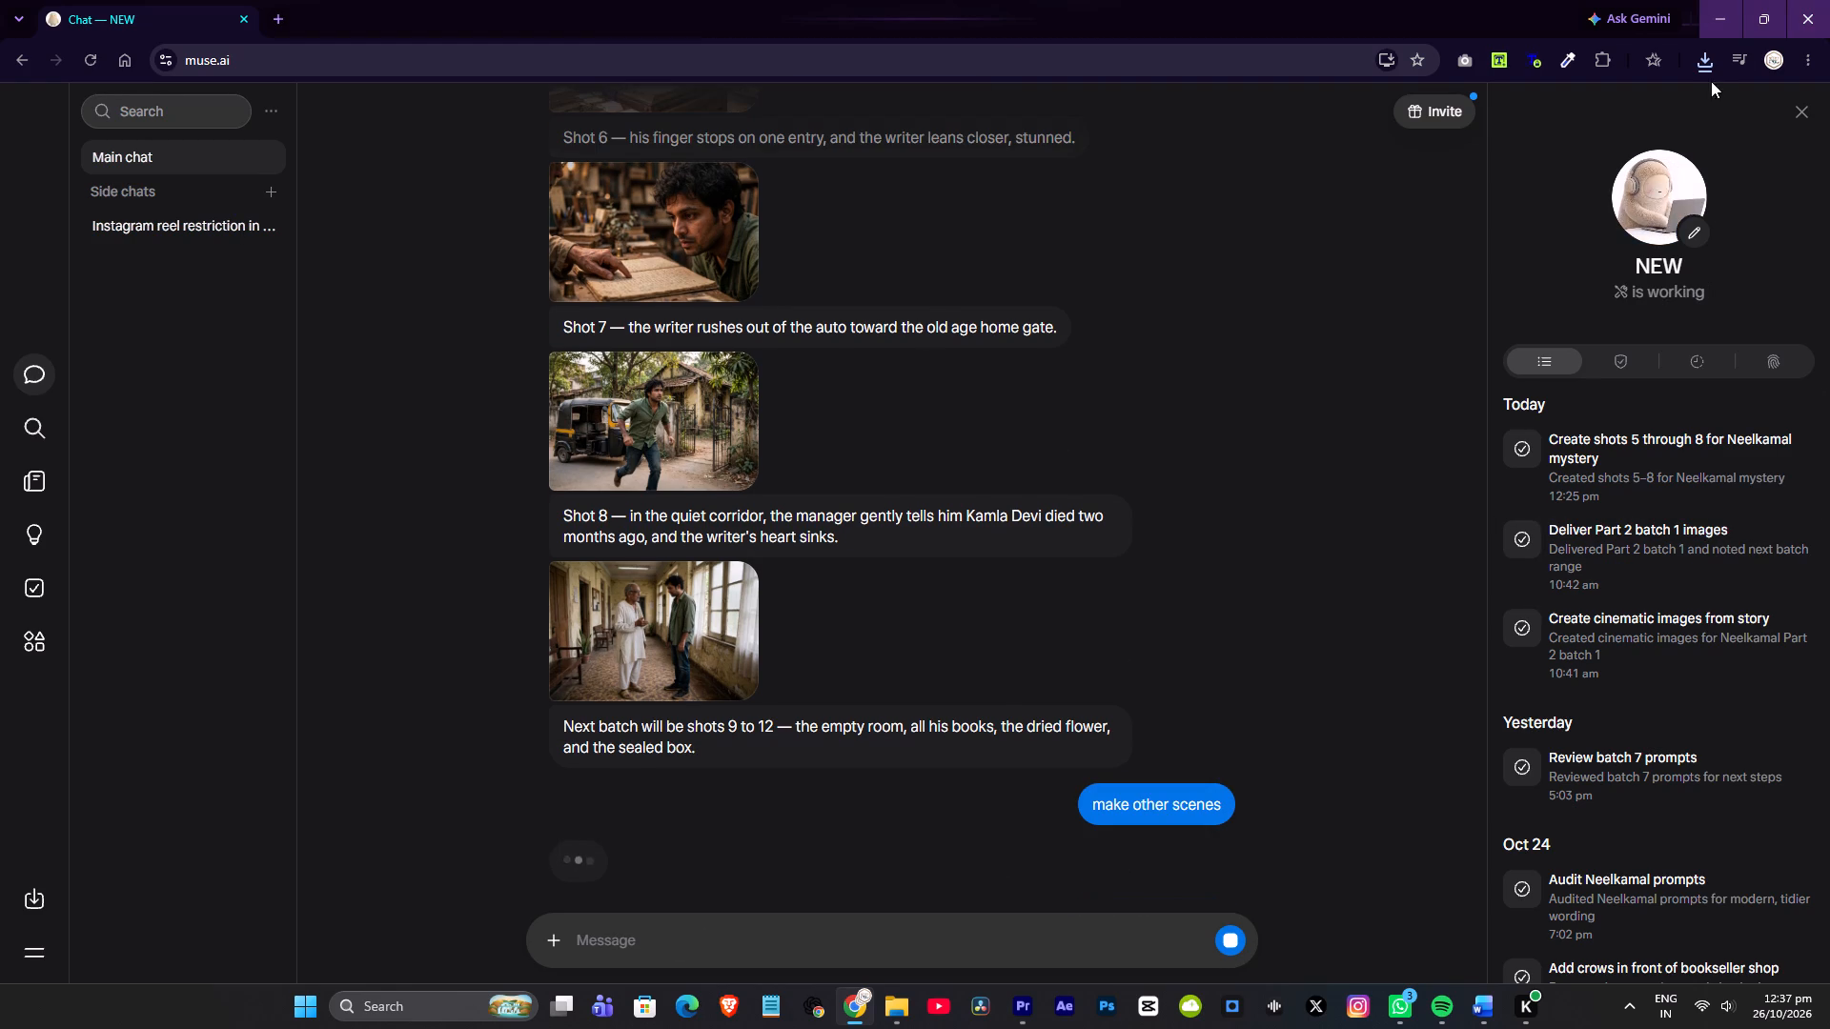
Move the downloaded Part 2 Shot 7 and Shot 8 images from Downloads into the project's part2 folder.
{"action": "left_click", "coordinate": [1704, 75]}
{"action": "left_click", "coordinate": [1643, 140]}
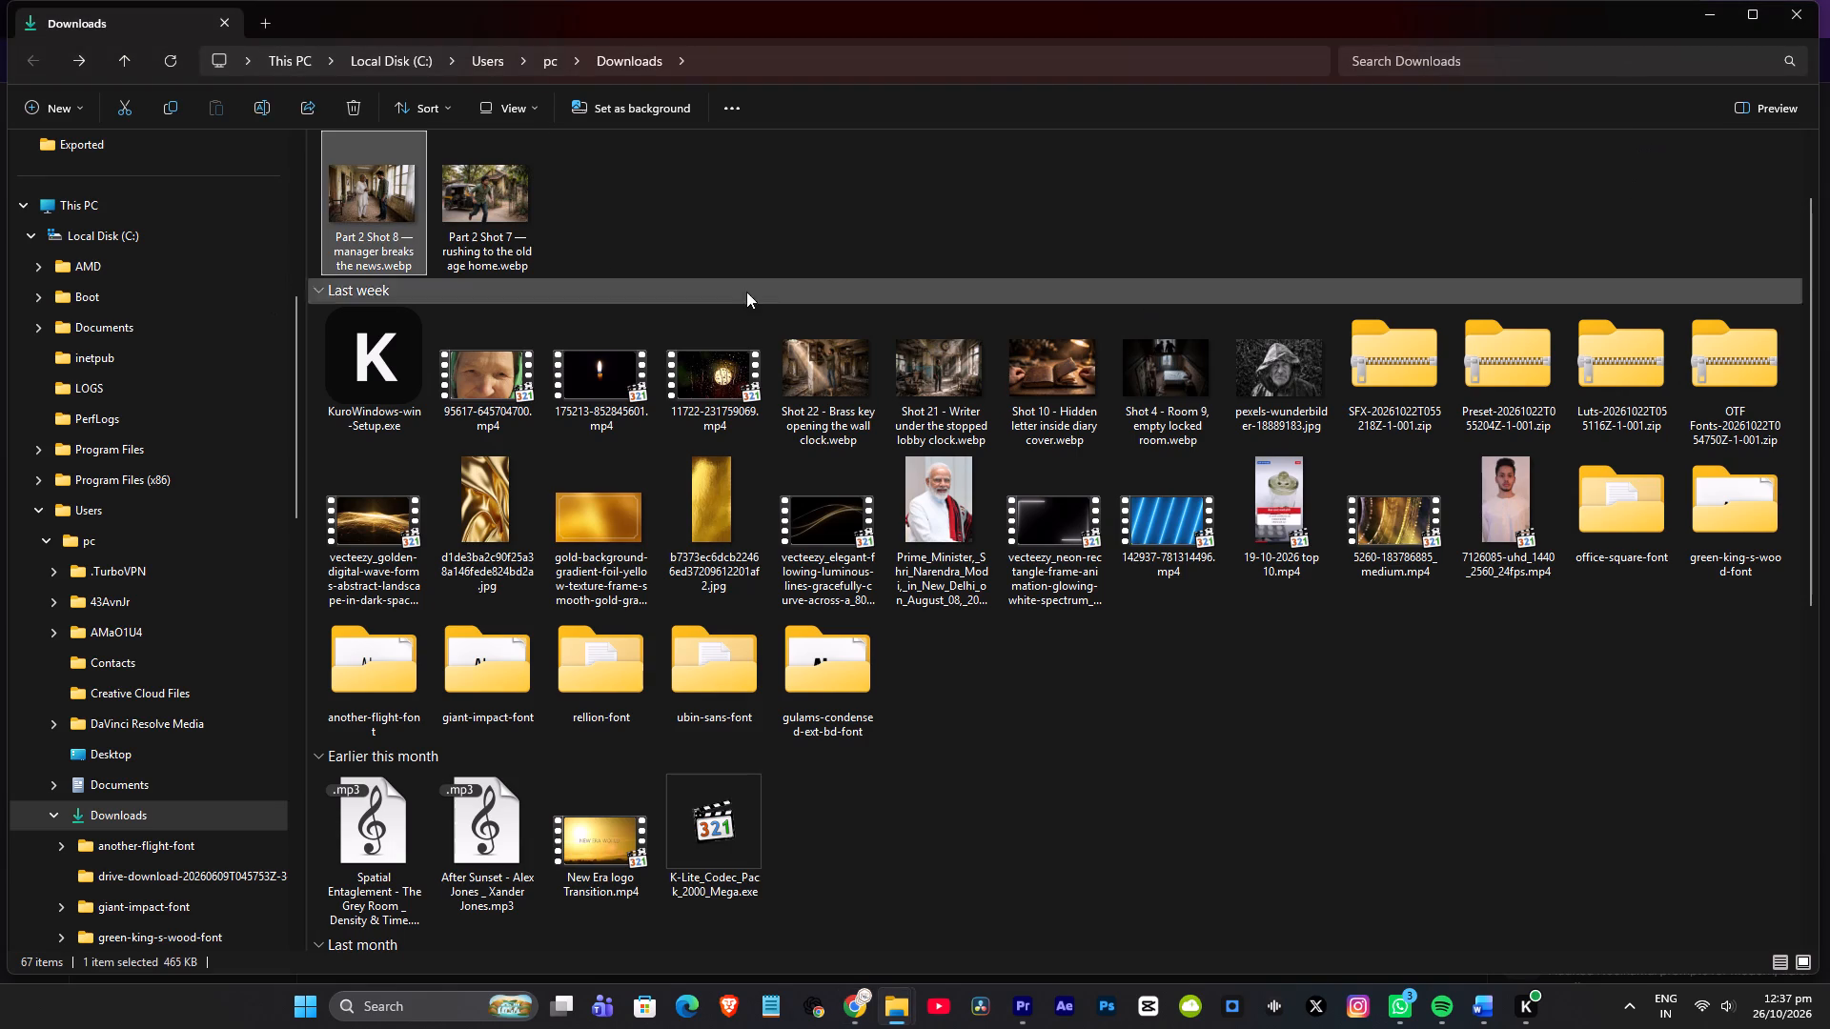
{"action": "left_click_drag", "start_coordinate": [845, 314], "coordinate": [832, 296]}
{"action": "left_click_drag", "start_coordinate": [725, 238], "coordinate": [0, 193]}
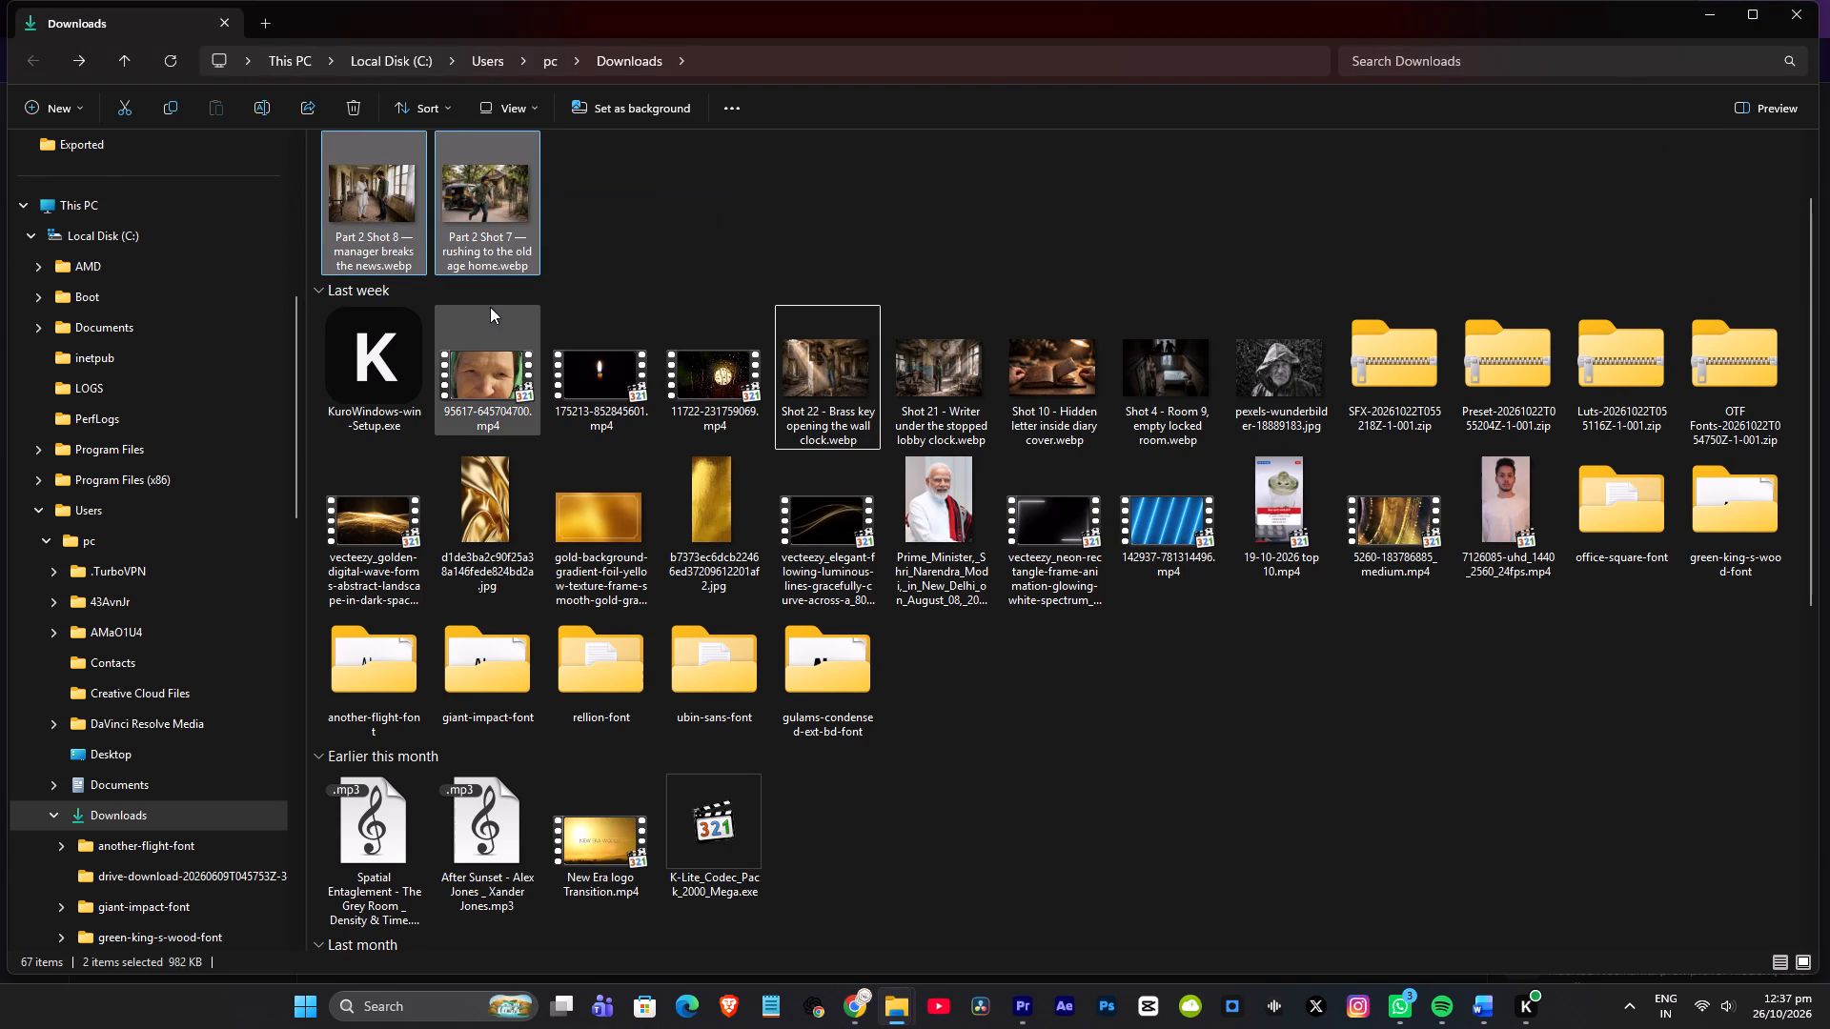
{"action": "key", "text": "ctrl+x"}
{"action": "left_click", "coordinate": [884, 1000]}
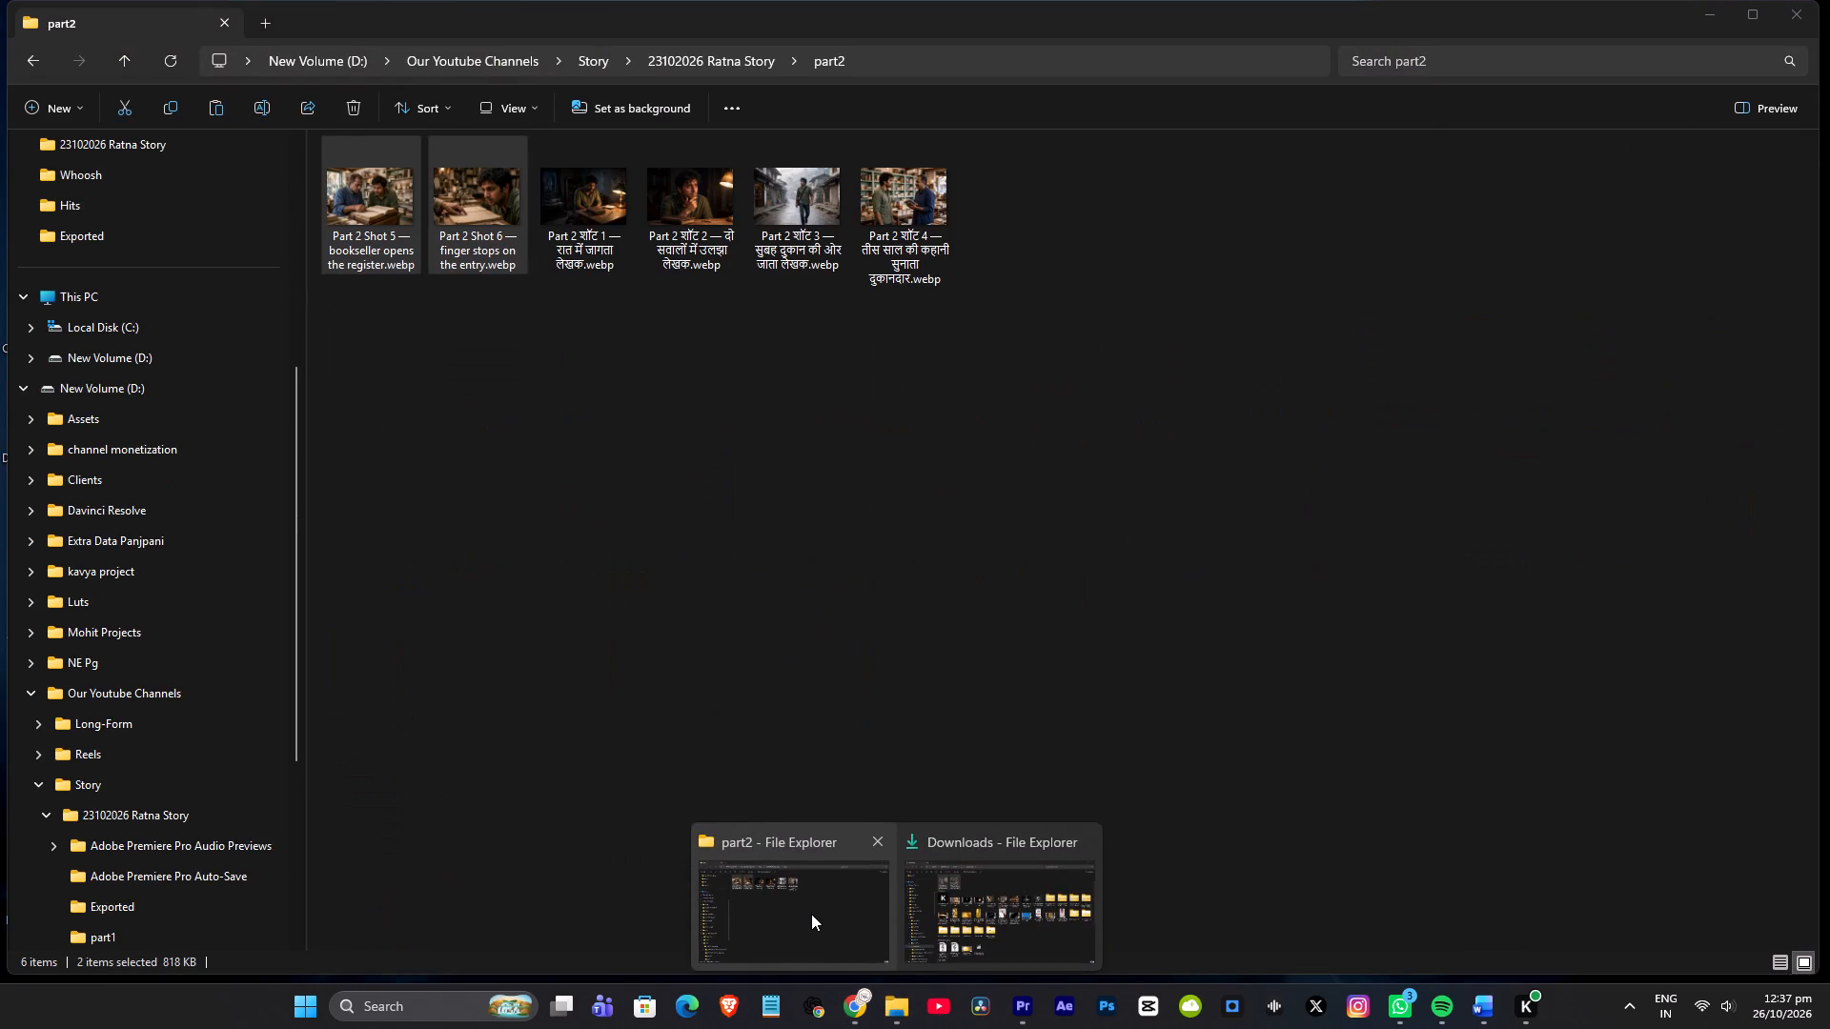
{"action": "left_click", "coordinate": [811, 914]}
{"action": "left_click", "coordinate": [948, 648]}
{"action": "key", "text": "ctrl+v"}
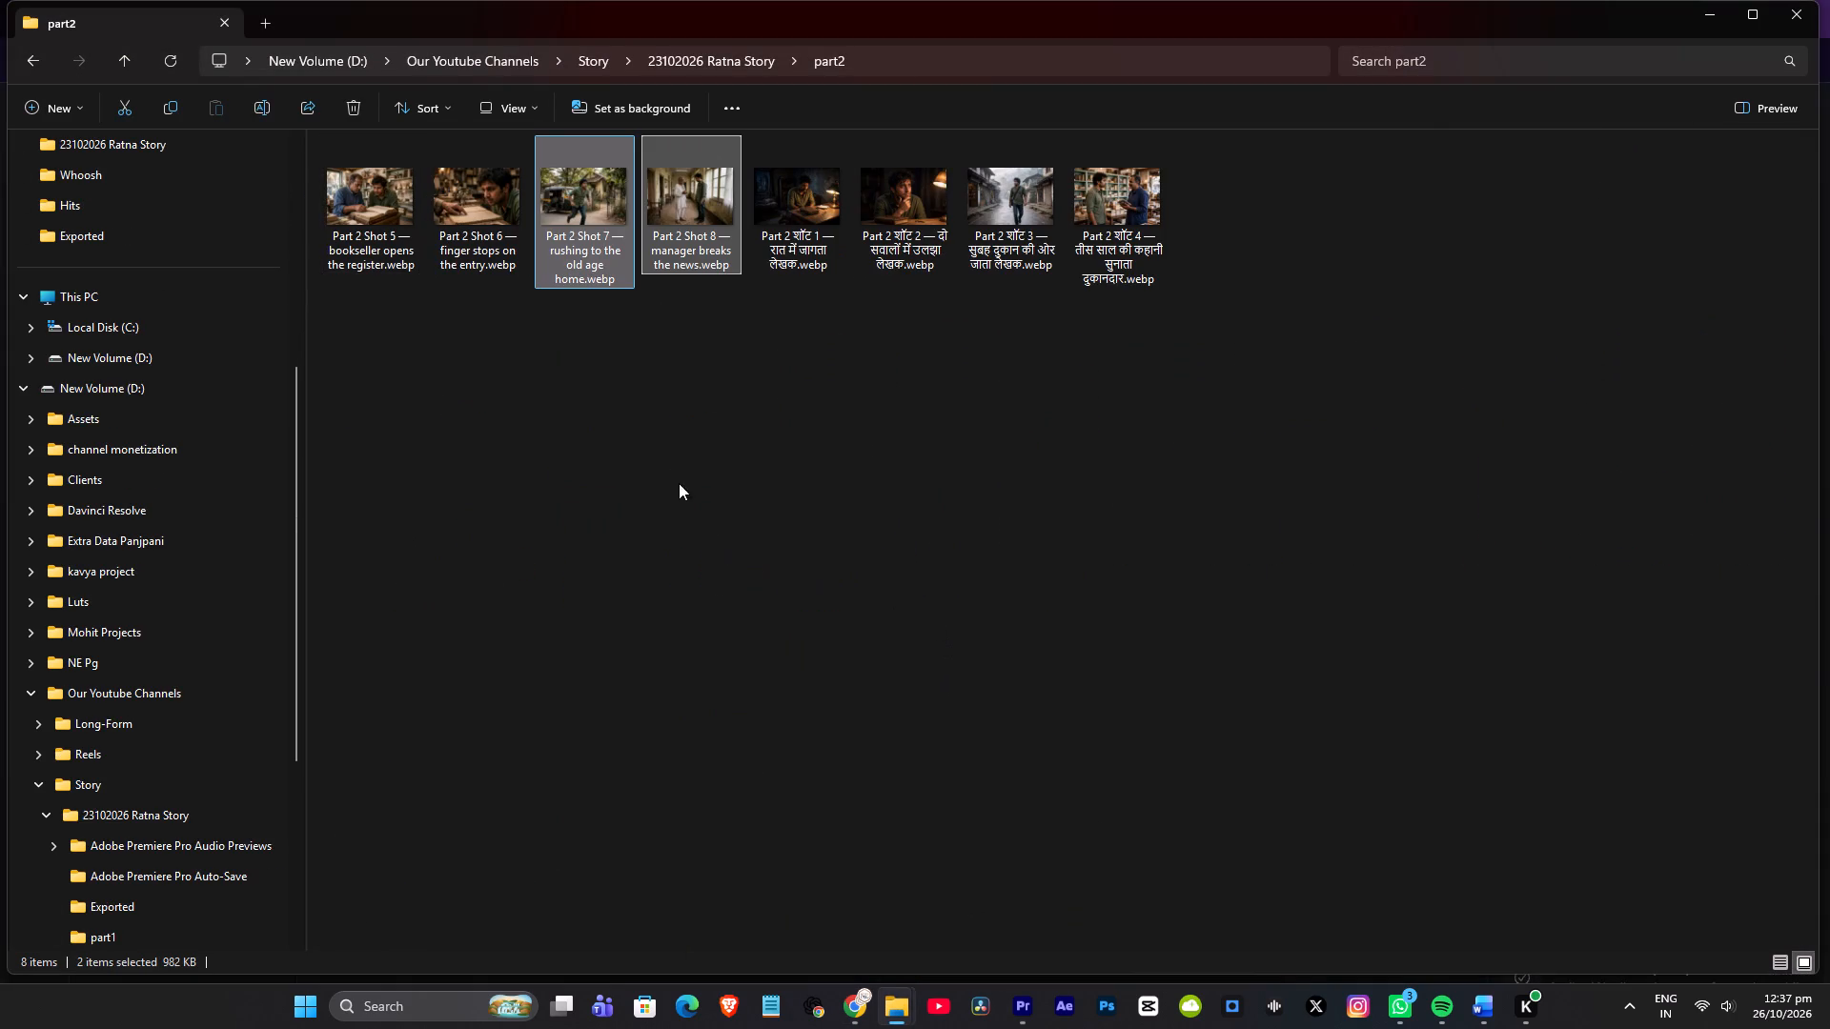
Place Shot 7 followed by Shot 8 on V4 of the Premiere part2 sequence from about 00:00:55:06, and save.
{"action": "left_click_drag", "start_coordinate": [611, 202], "coordinate": [690, 638]}
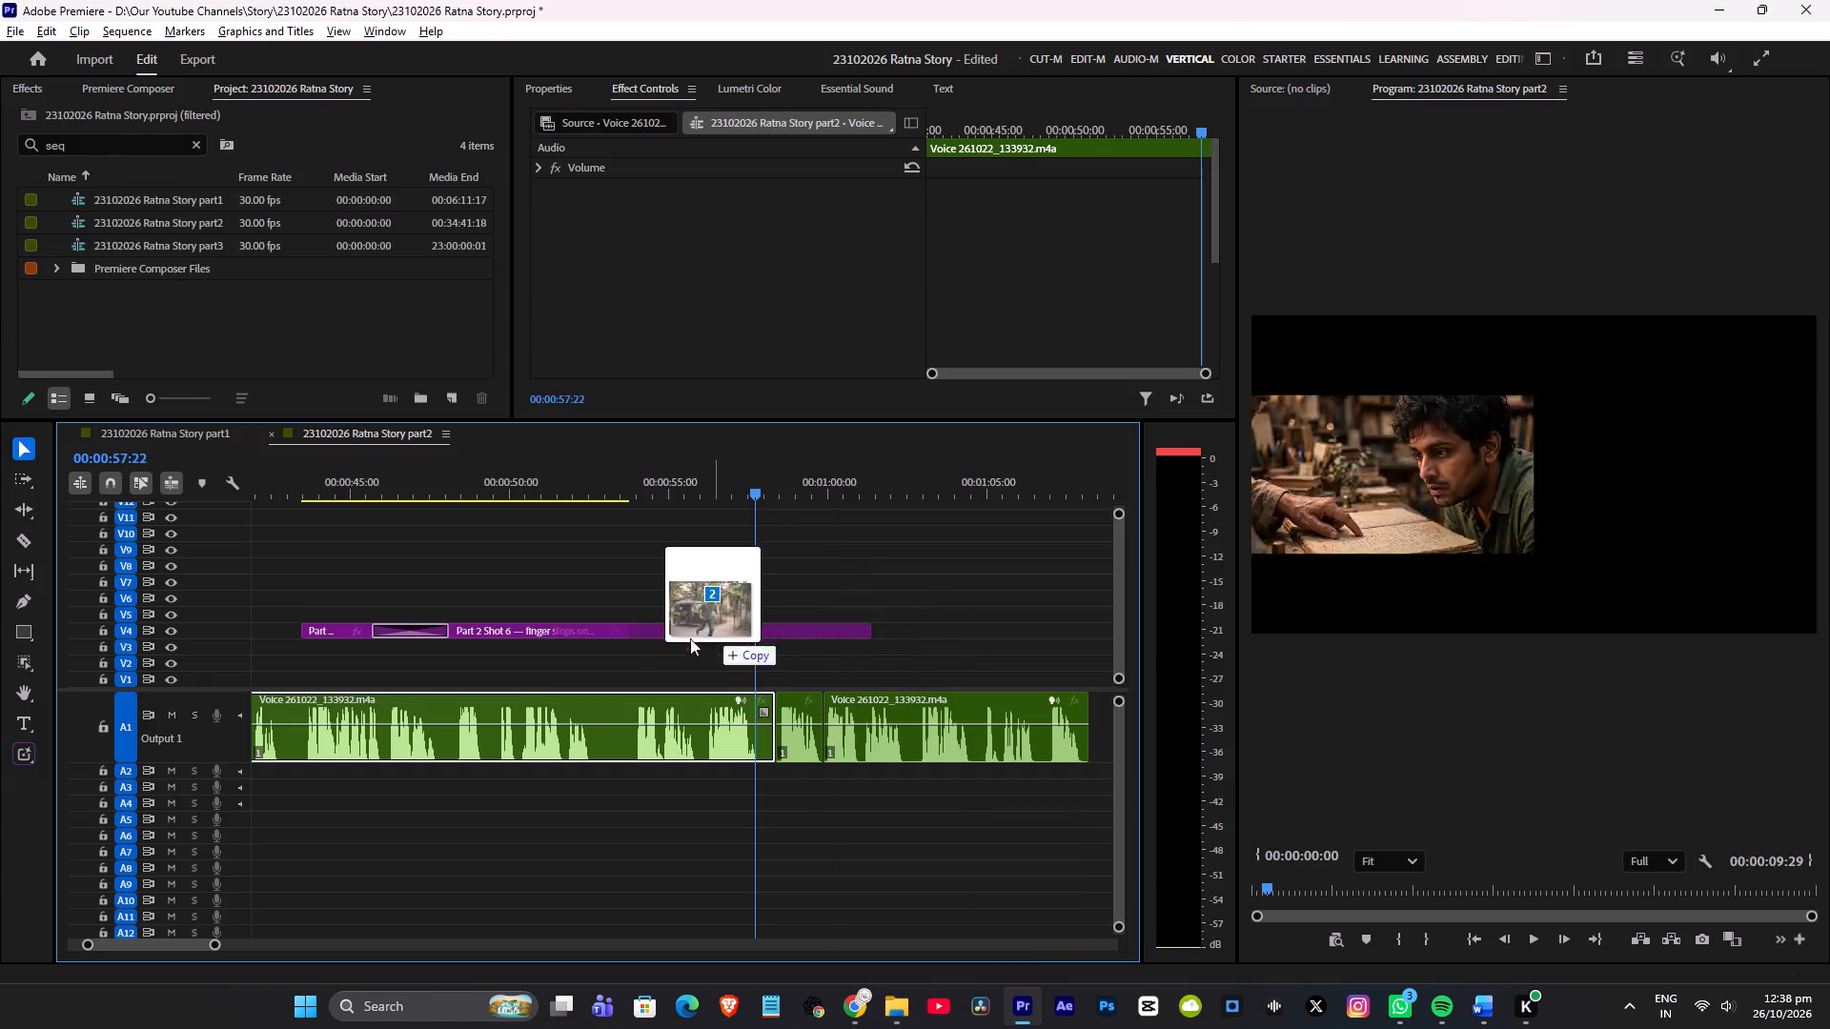
{"action": "left_click_drag", "start_coordinate": [690, 638], "coordinate": [836, 627]}
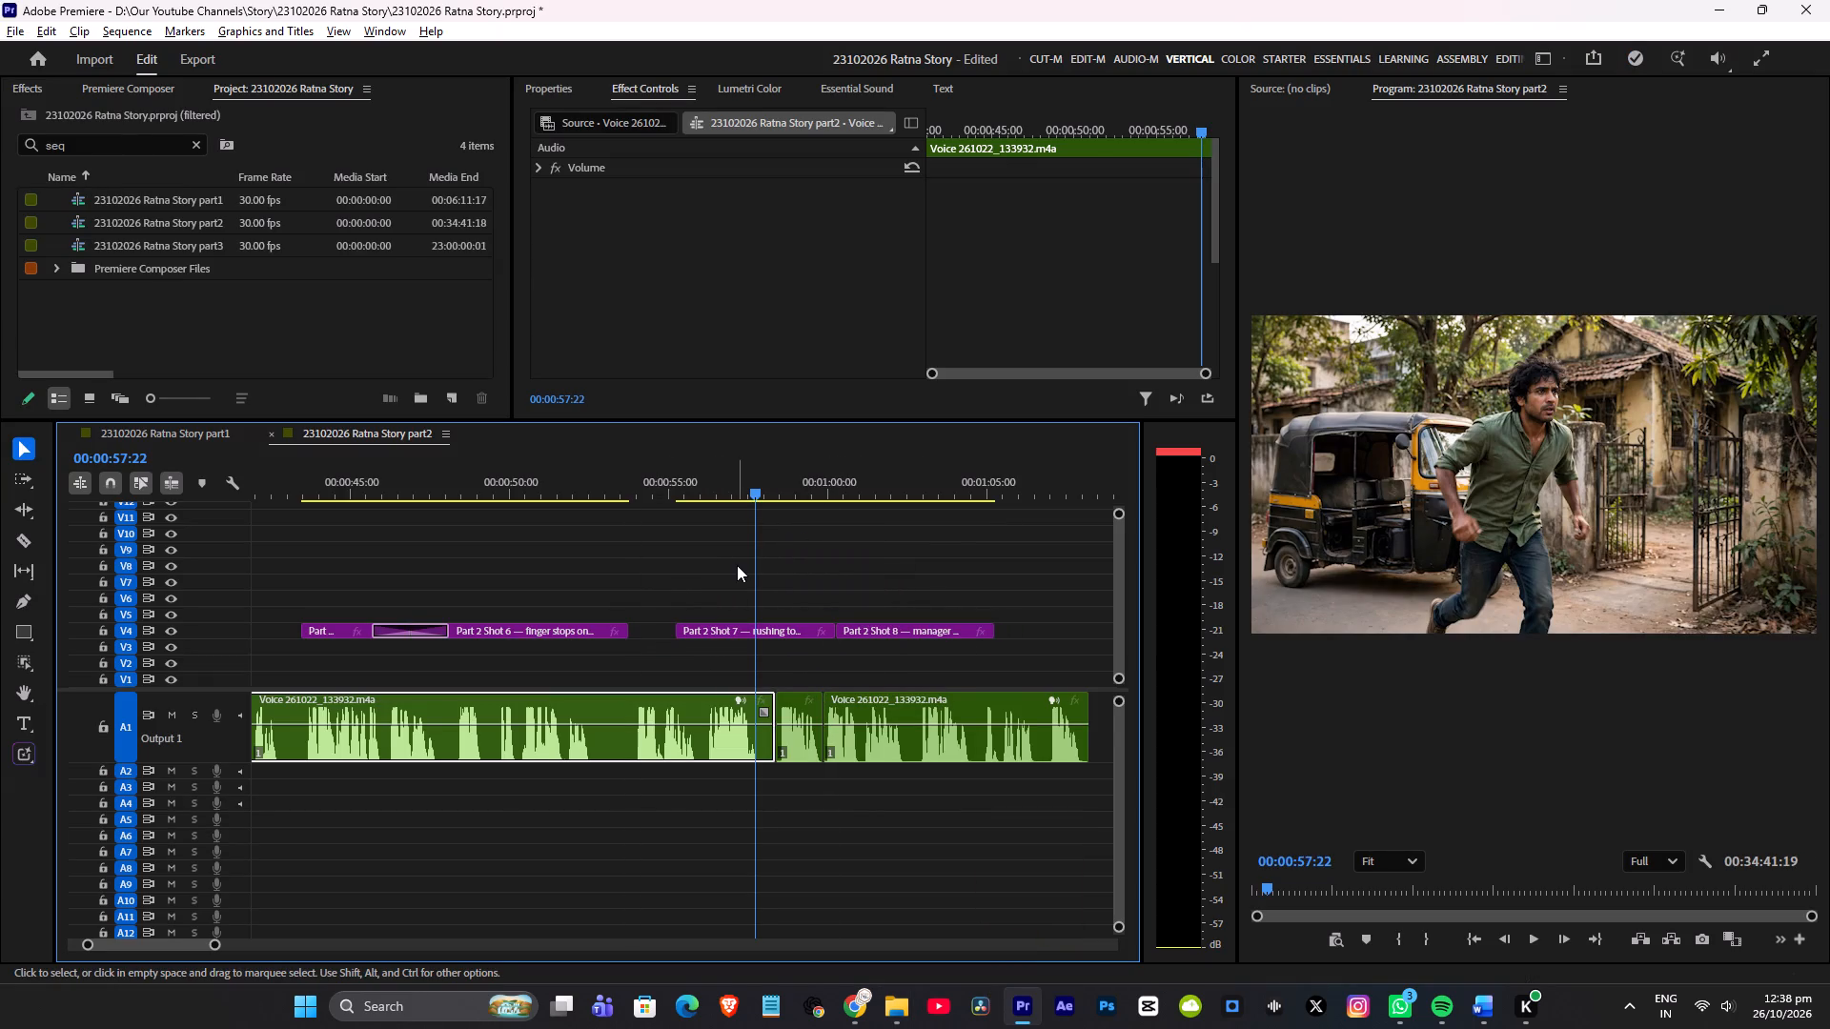
{"action": "scroll", "coordinate": [743, 579], "scroll_direction": "down", "scroll_amount": 6}
{"action": "key", "text": "ctrl+s"}
Play the end of Shot 6, move Shot 7 earlier by 00:00:01:14 to meet it, preview the cut, and save.
{"action": "scroll", "coordinate": [597, 600], "scroll_direction": "up", "scroll_amount": 2, "text": "alt"}
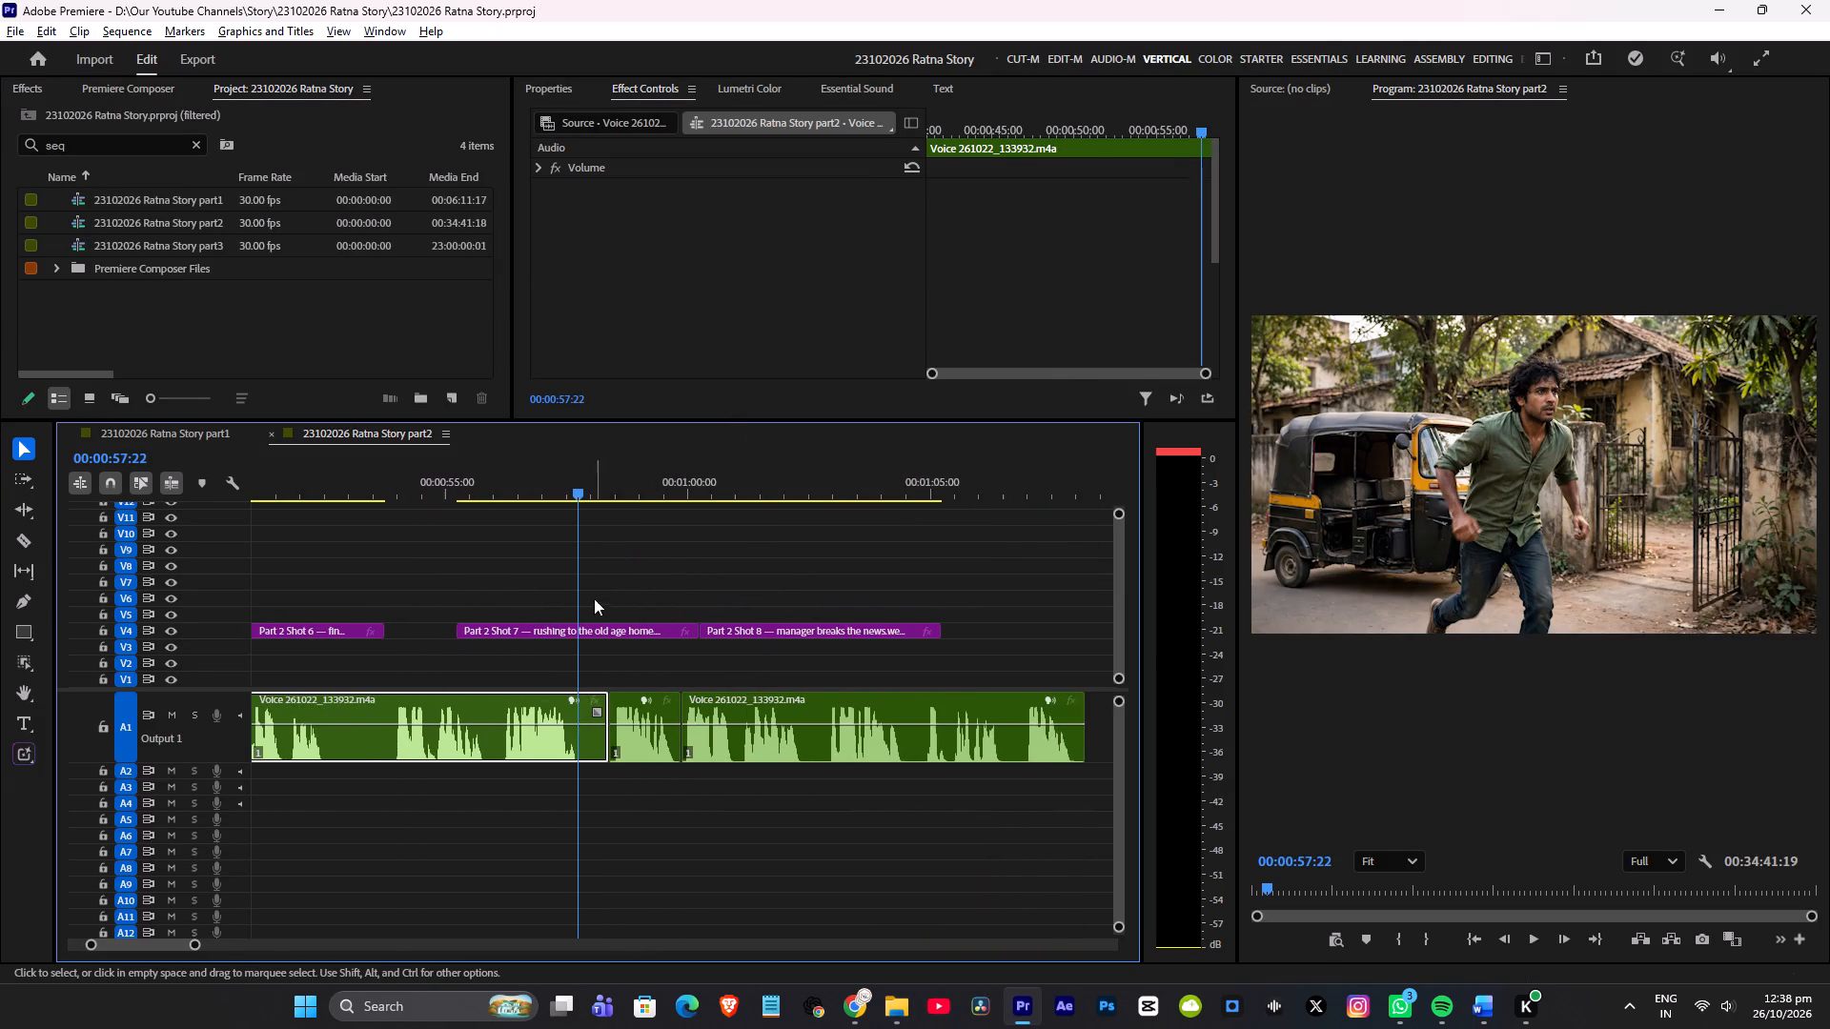
{"action": "scroll", "coordinate": [594, 598], "scroll_direction": "up", "scroll_amount": 6, "text": "alt"}
{"action": "left_click", "coordinate": [620, 552]}
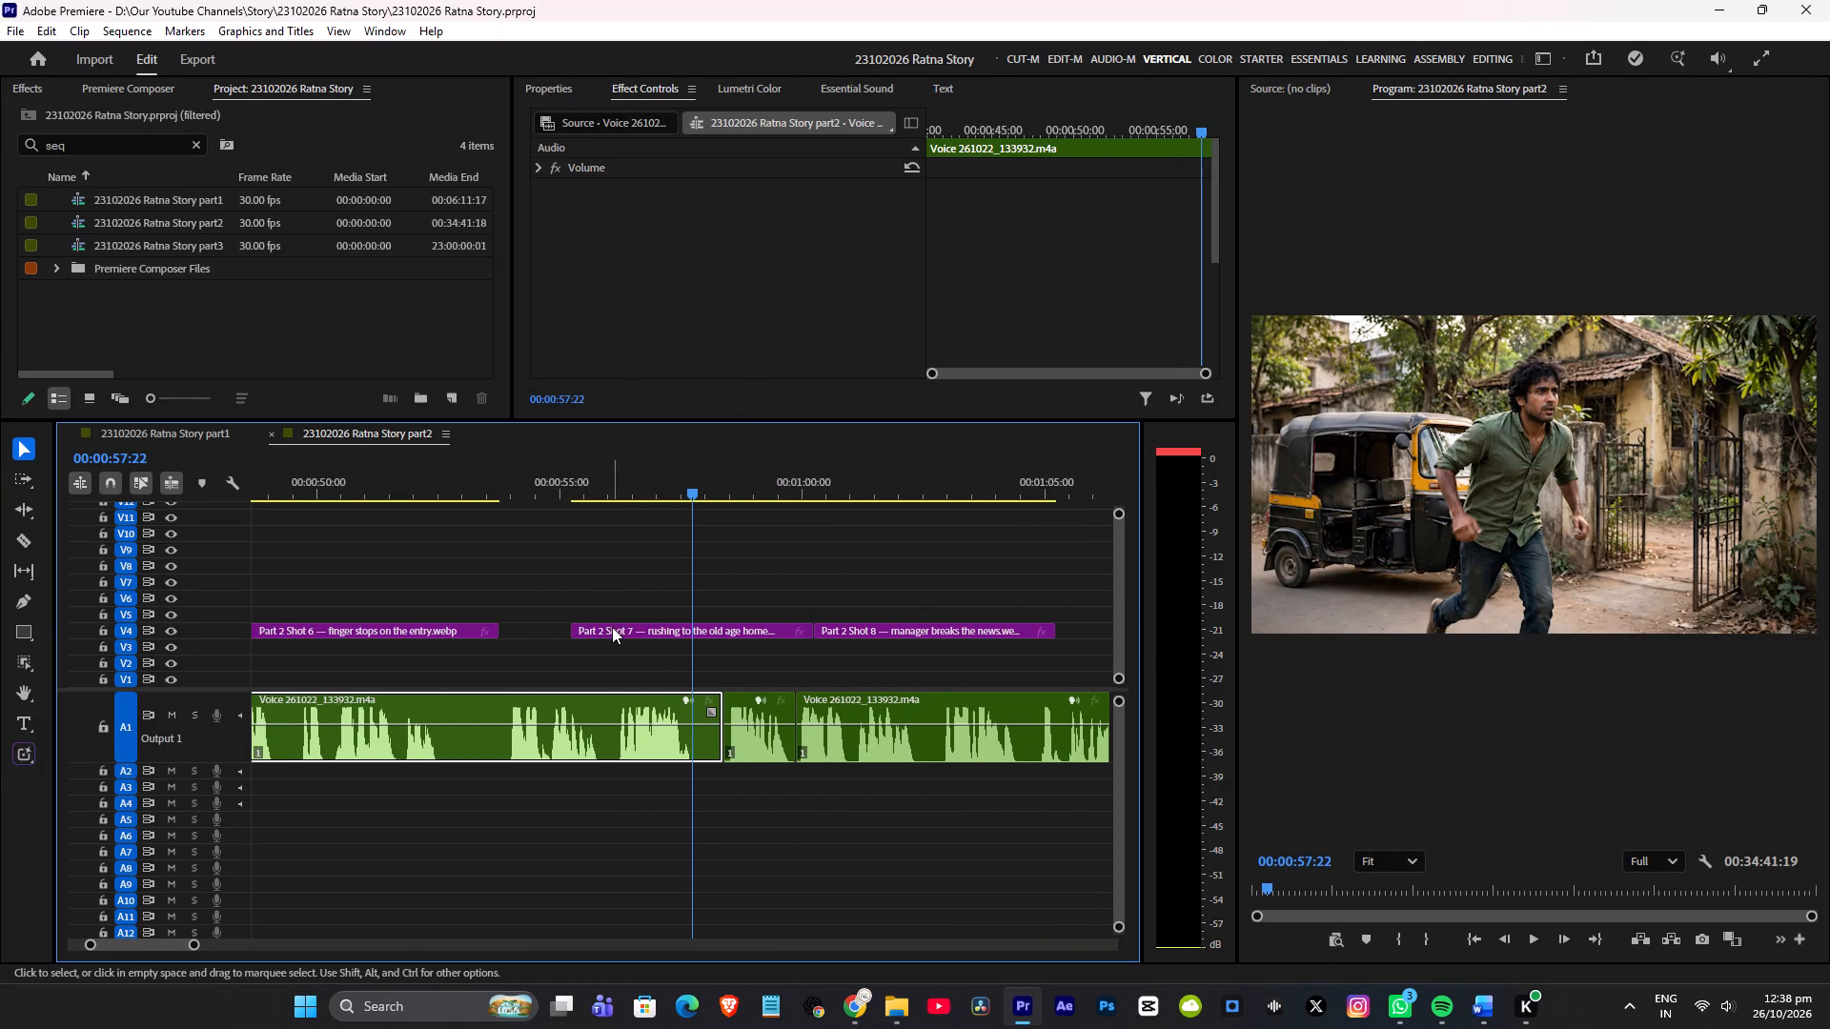
{"action": "left_click", "coordinate": [612, 628]}
{"action": "left_click", "coordinate": [467, 485]}
{"action": "key", "text": "space"}
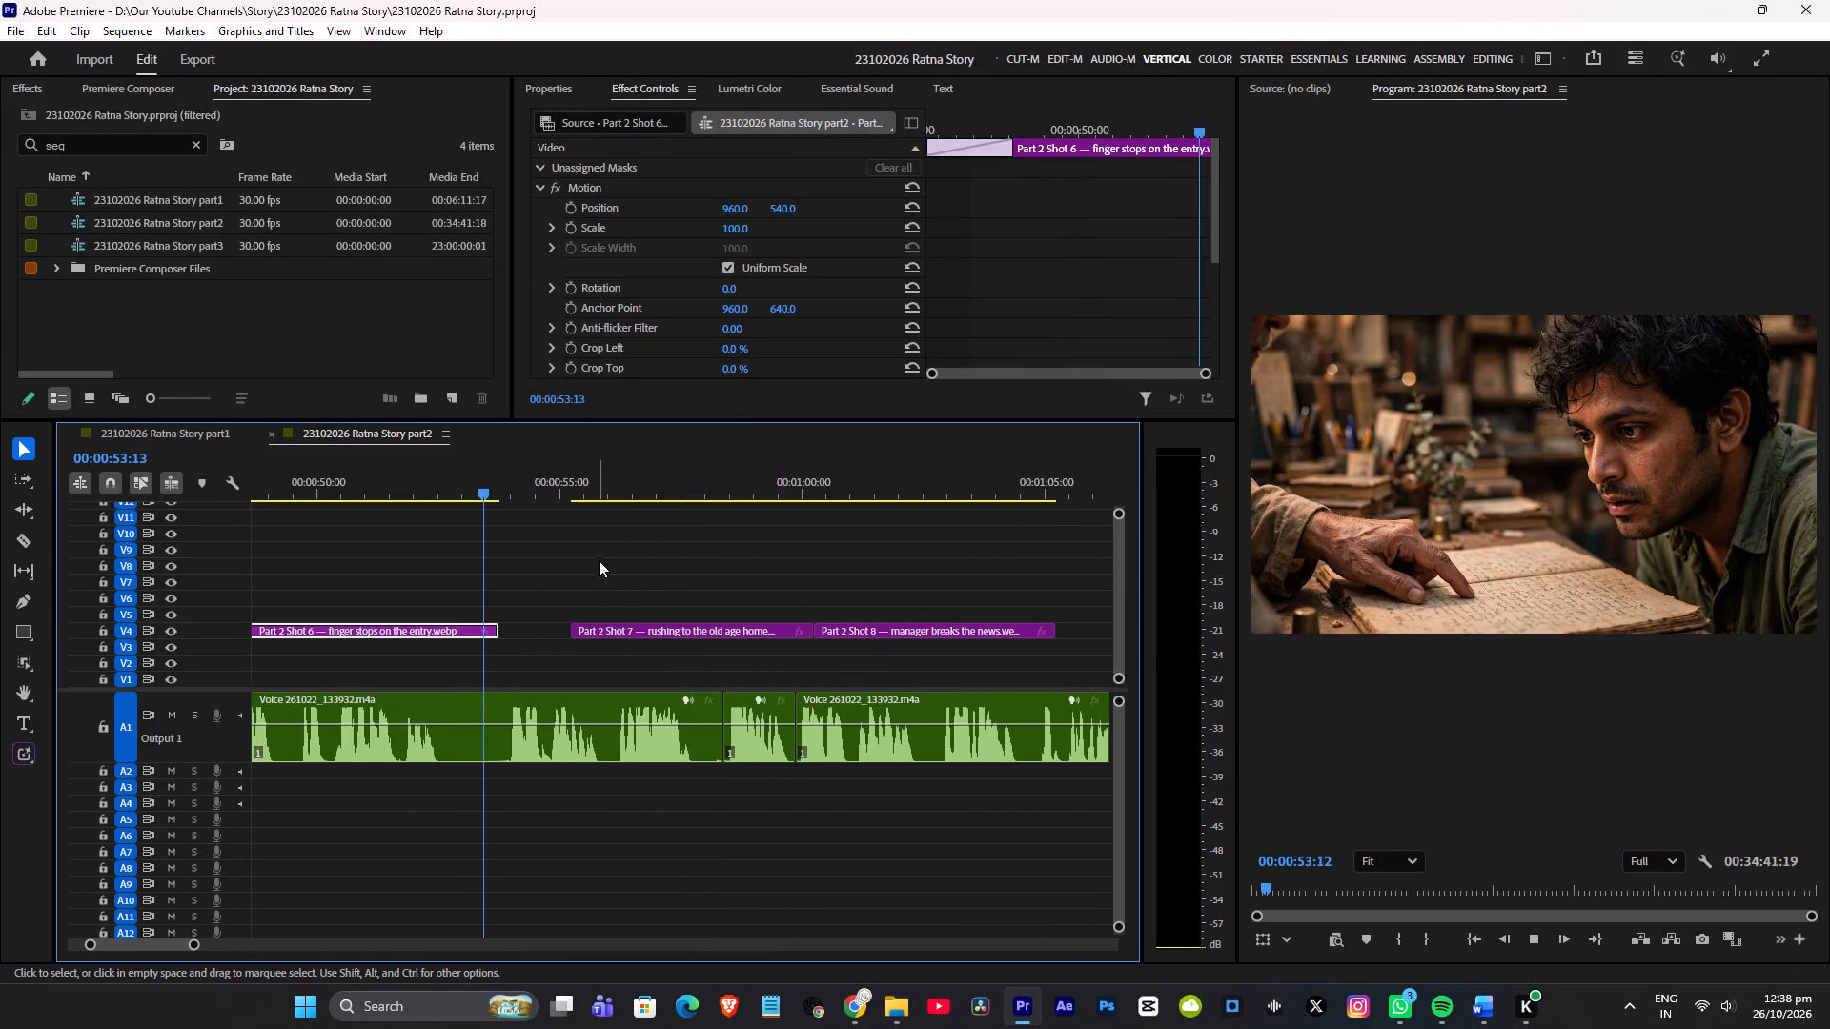
{"action": "key", "text": "space"}
{"action": "key", "text": "space"}
{"action": "key", "text": "space"}
{"action": "left_click_drag", "start_coordinate": [606, 628], "coordinate": [542, 627]}
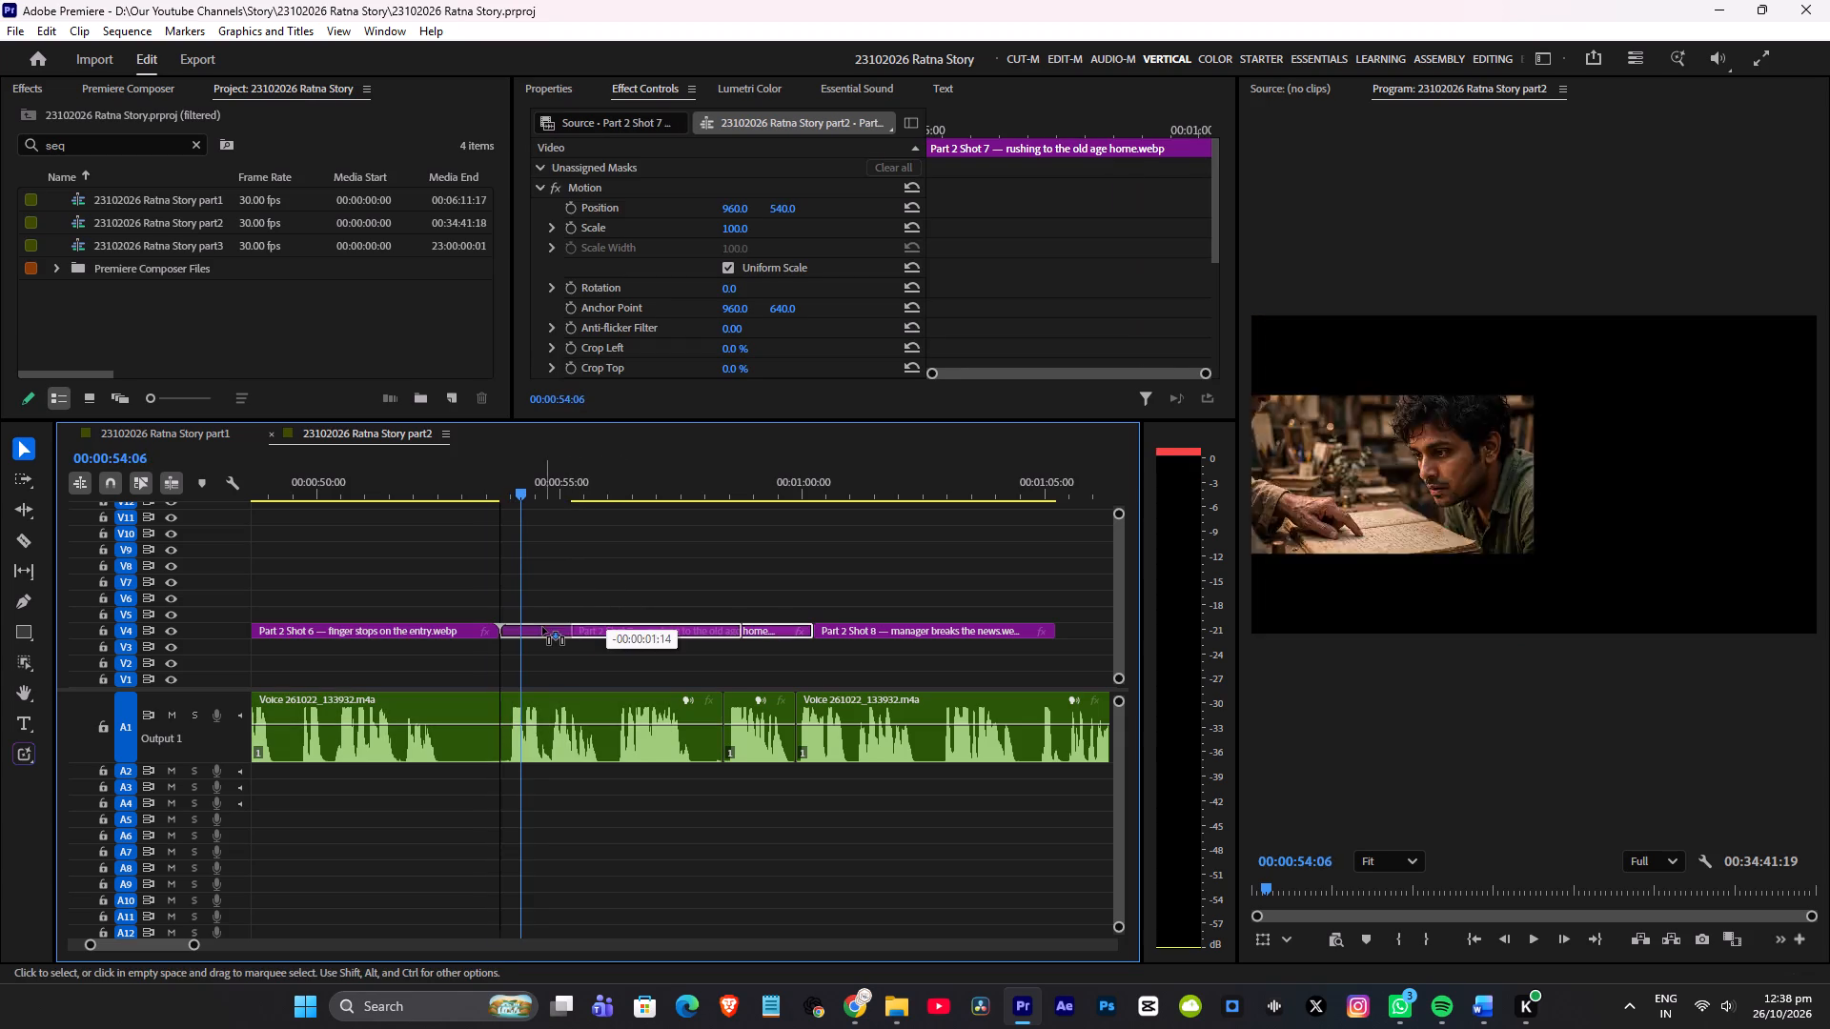
{"action": "left_click_drag", "start_coordinate": [542, 627], "coordinate": [541, 626]}
{"action": "key", "text": "space"}
{"action": "key", "text": "space"}
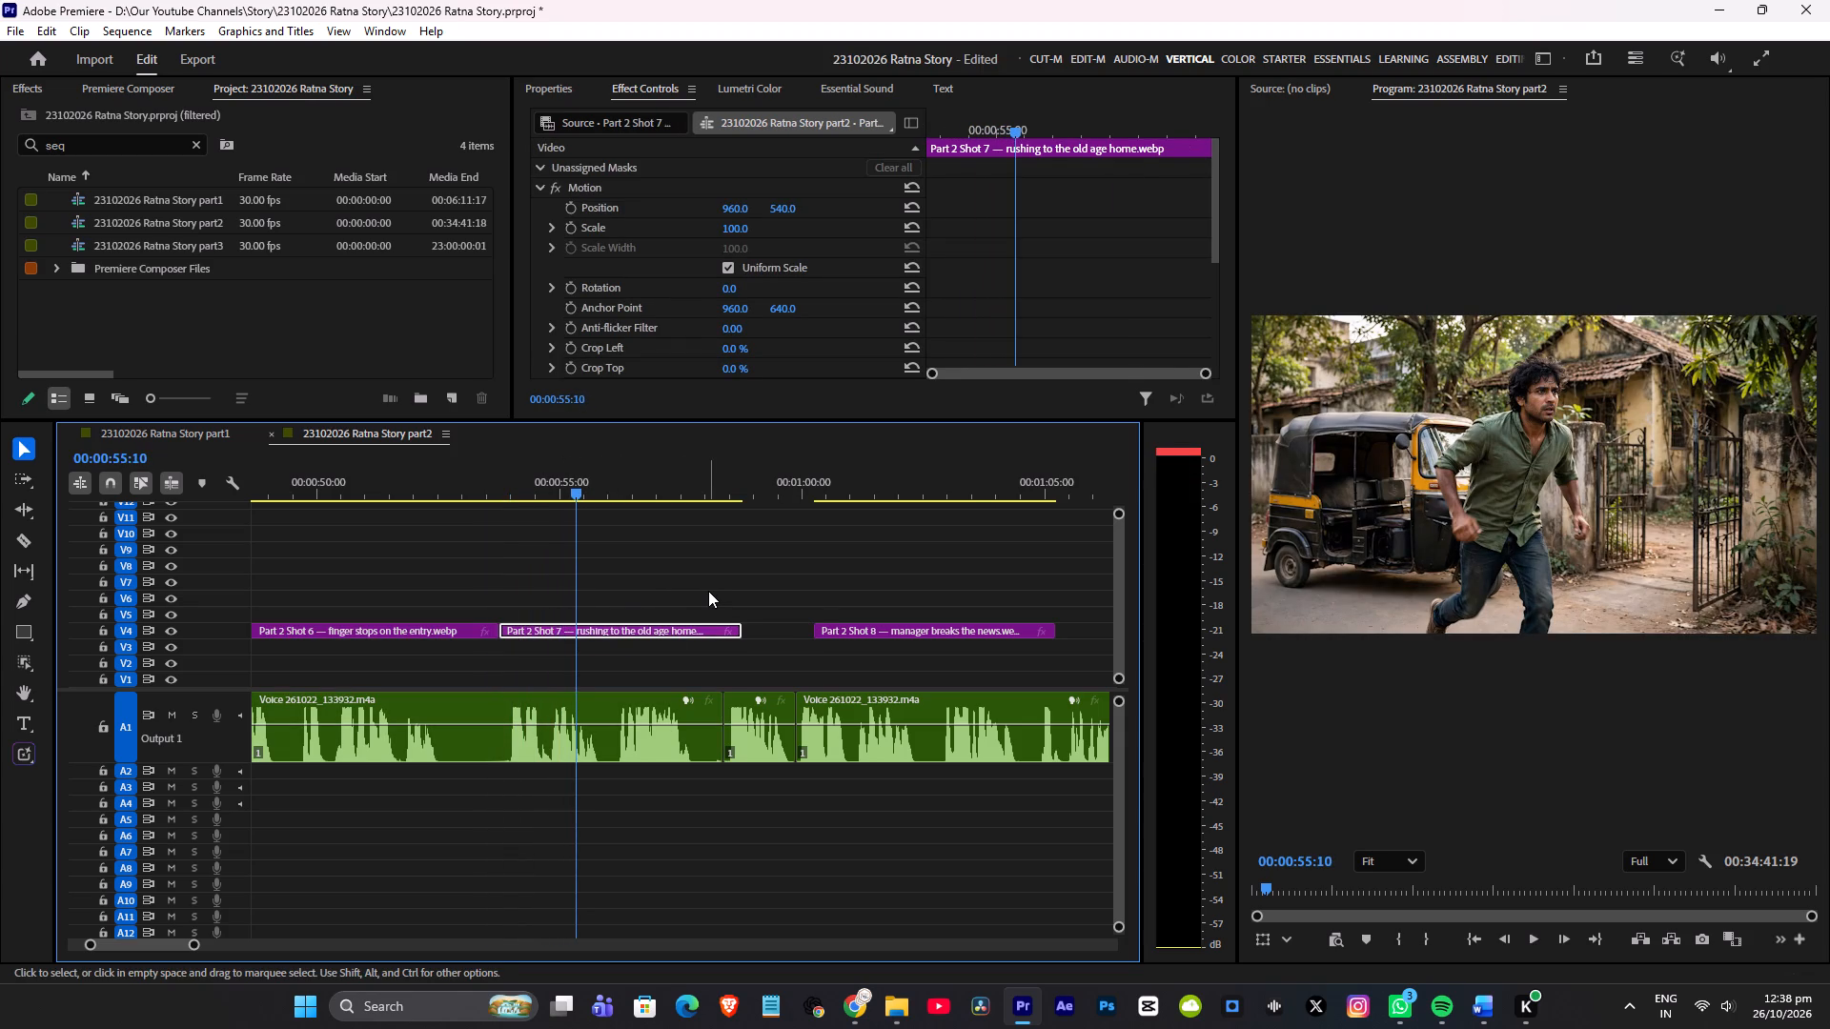
{"action": "key", "text": "ctrl+s"}
{"action": "scroll", "coordinate": [708, 590], "scroll_direction": "up", "scroll_amount": 6, "text": "alt"}
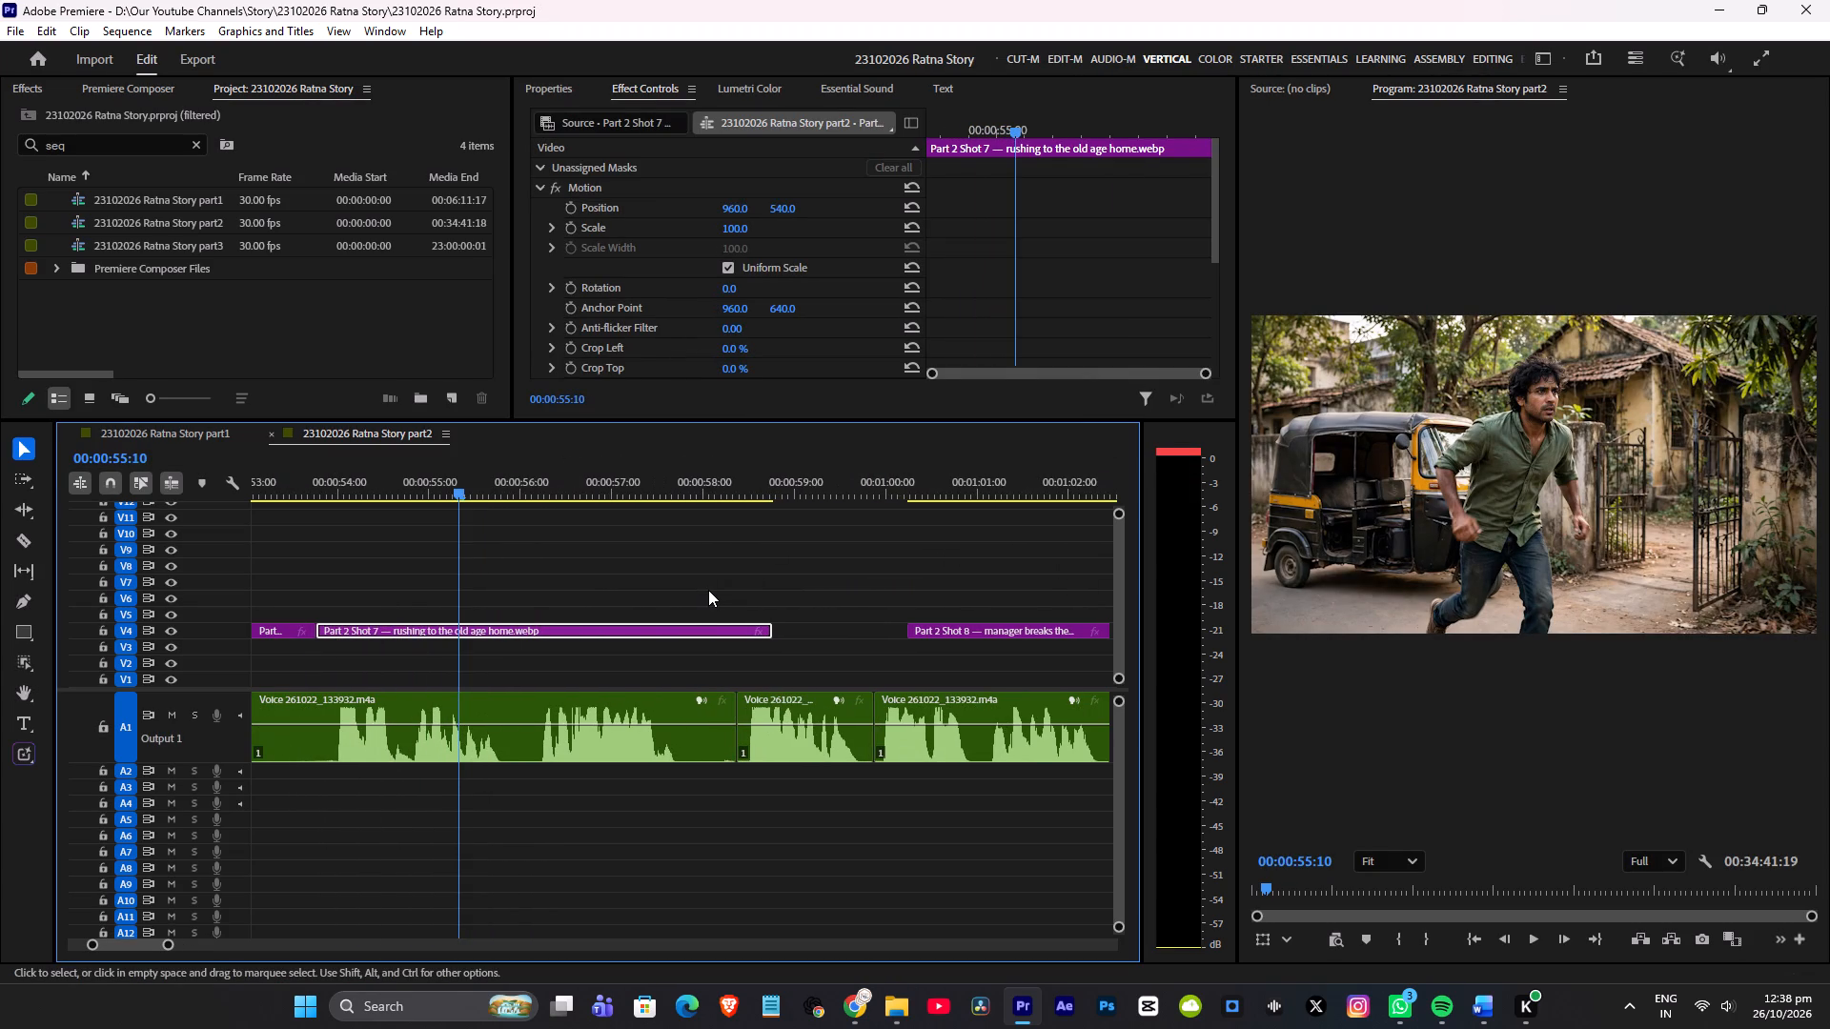
Move Shot 8 on V4 earlier to 00:00:56:02, overlapping Shot 7, add a dissolve at the cut, preview it, and save.
{"action": "key", "text": "space"}
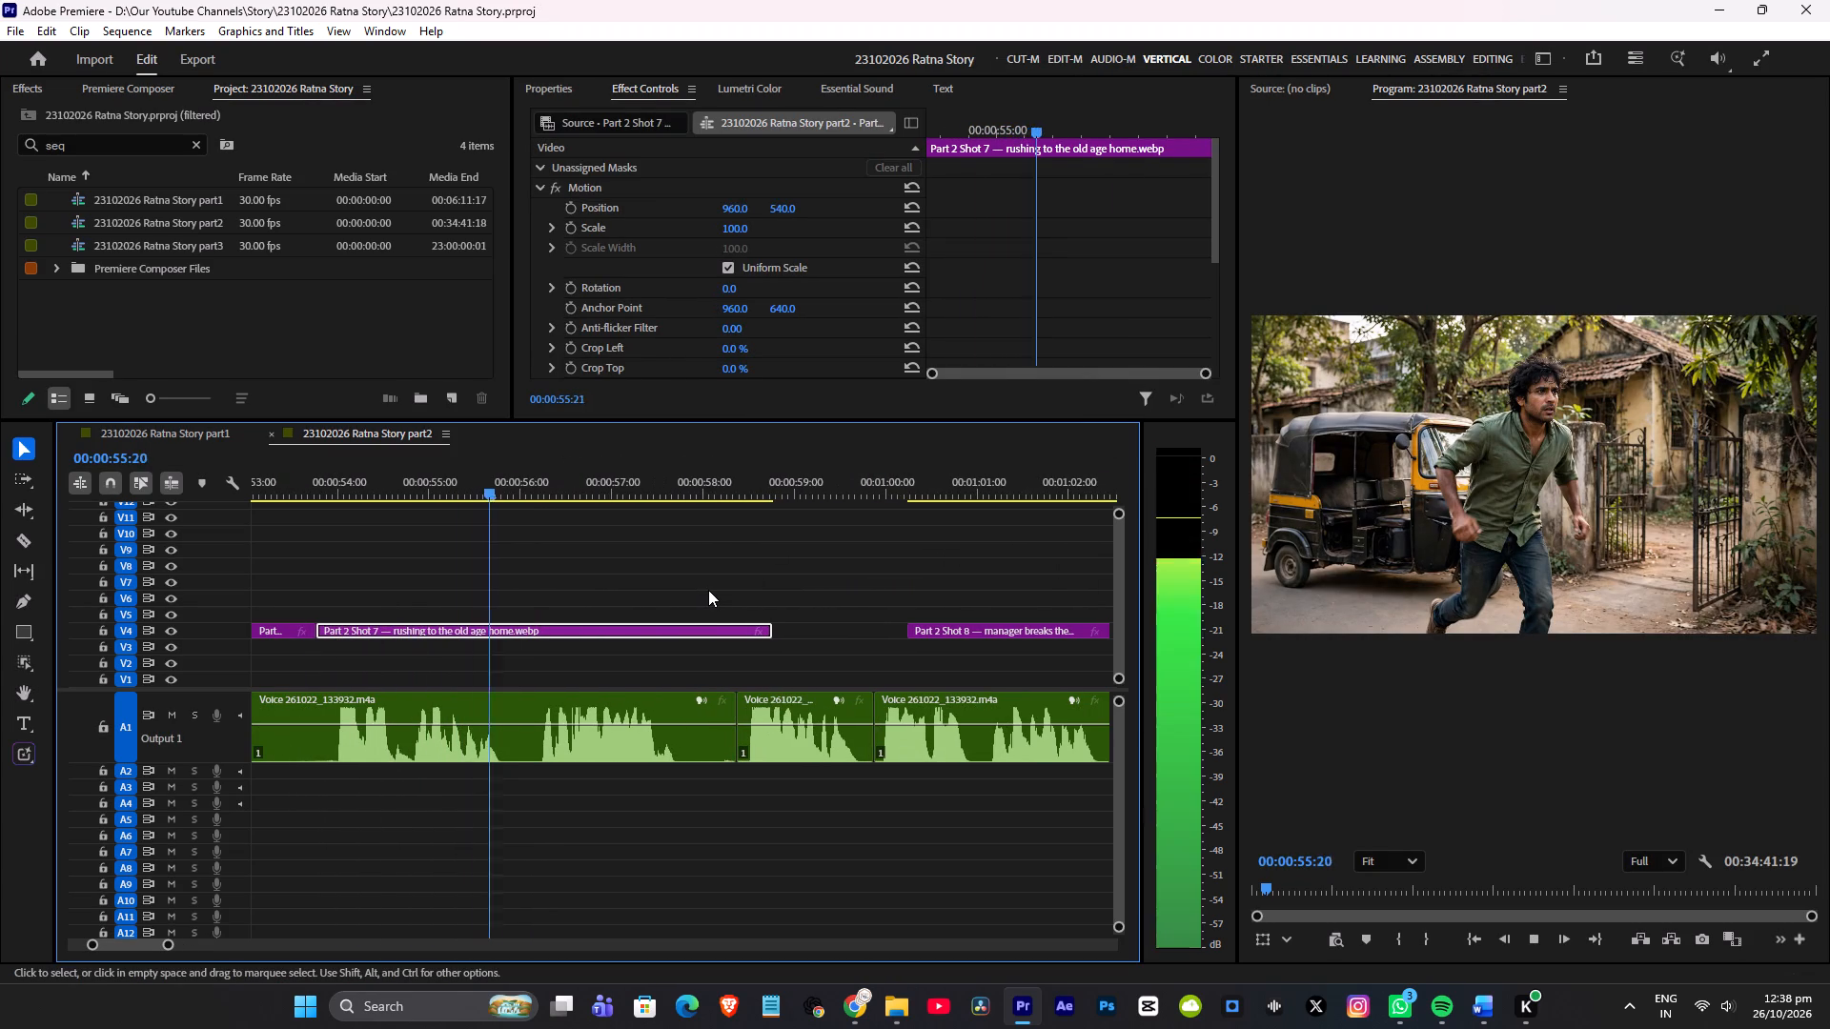
{"action": "key", "text": "space"}
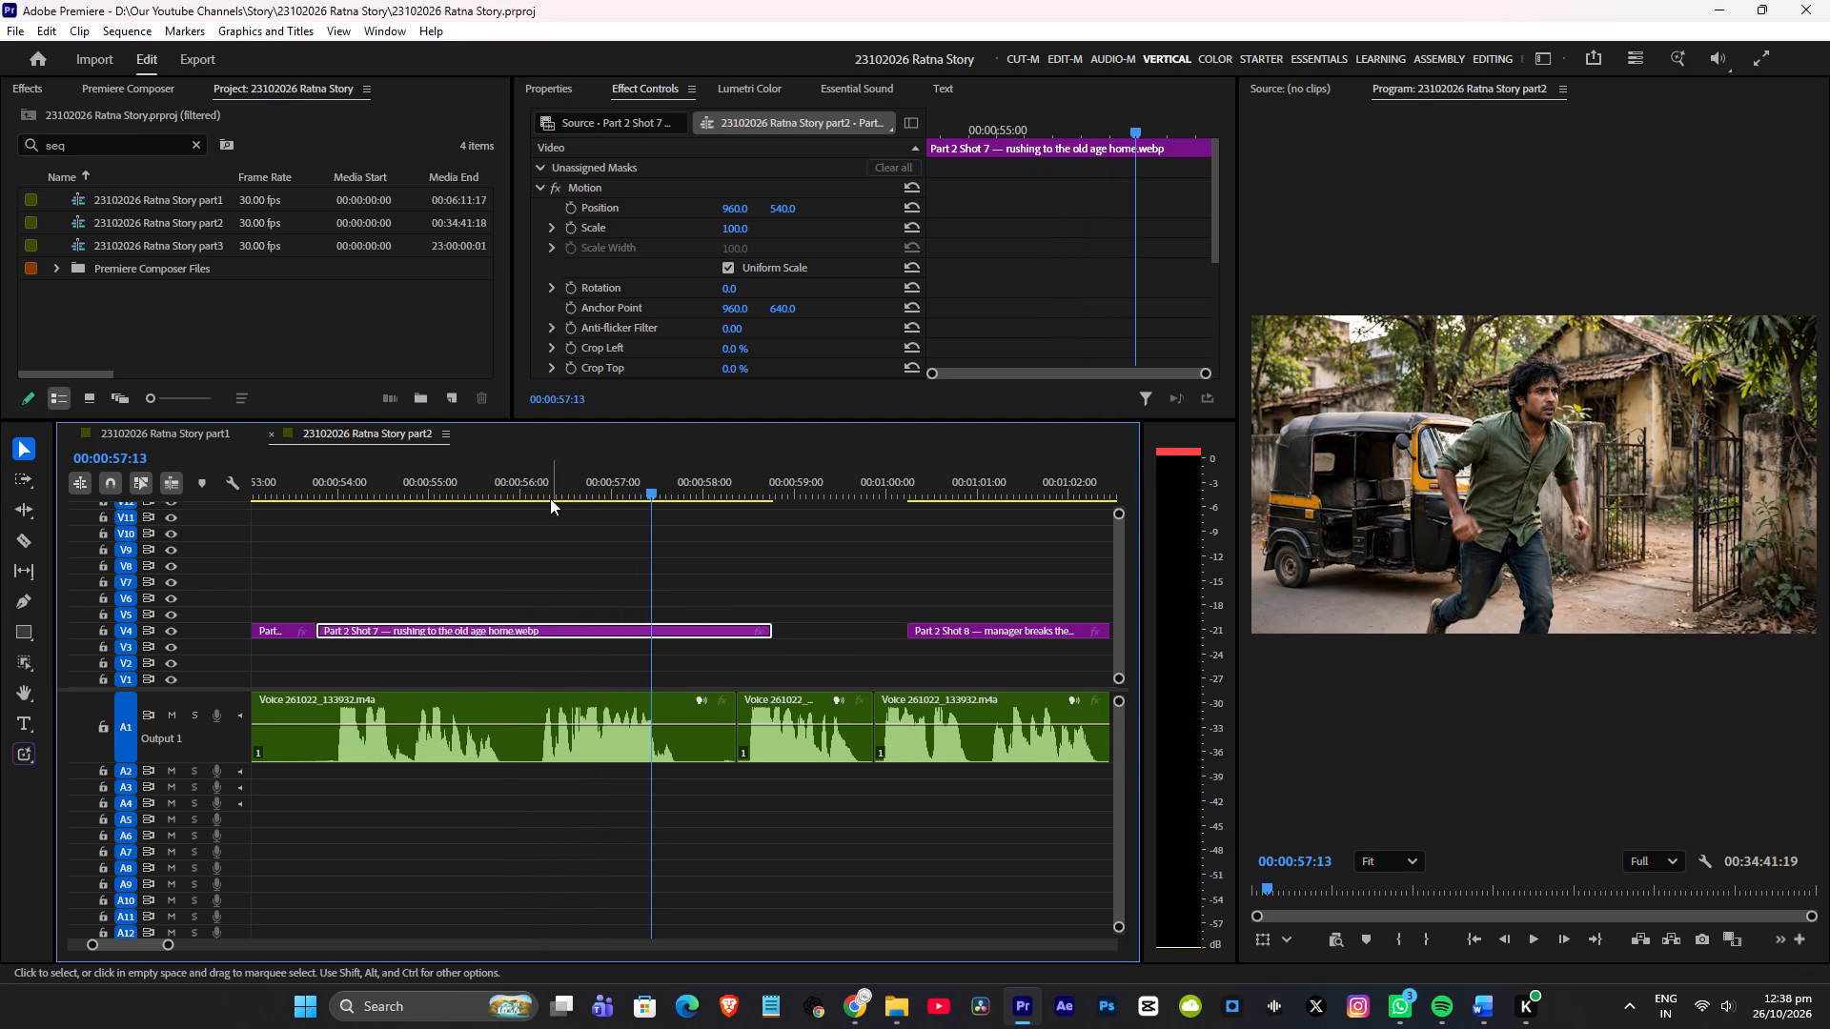
{"action": "left_click_drag", "start_coordinate": [537, 473], "coordinate": [529, 486]}
{"action": "left_click_drag", "start_coordinate": [1019, 625], "coordinate": [648, 633]}
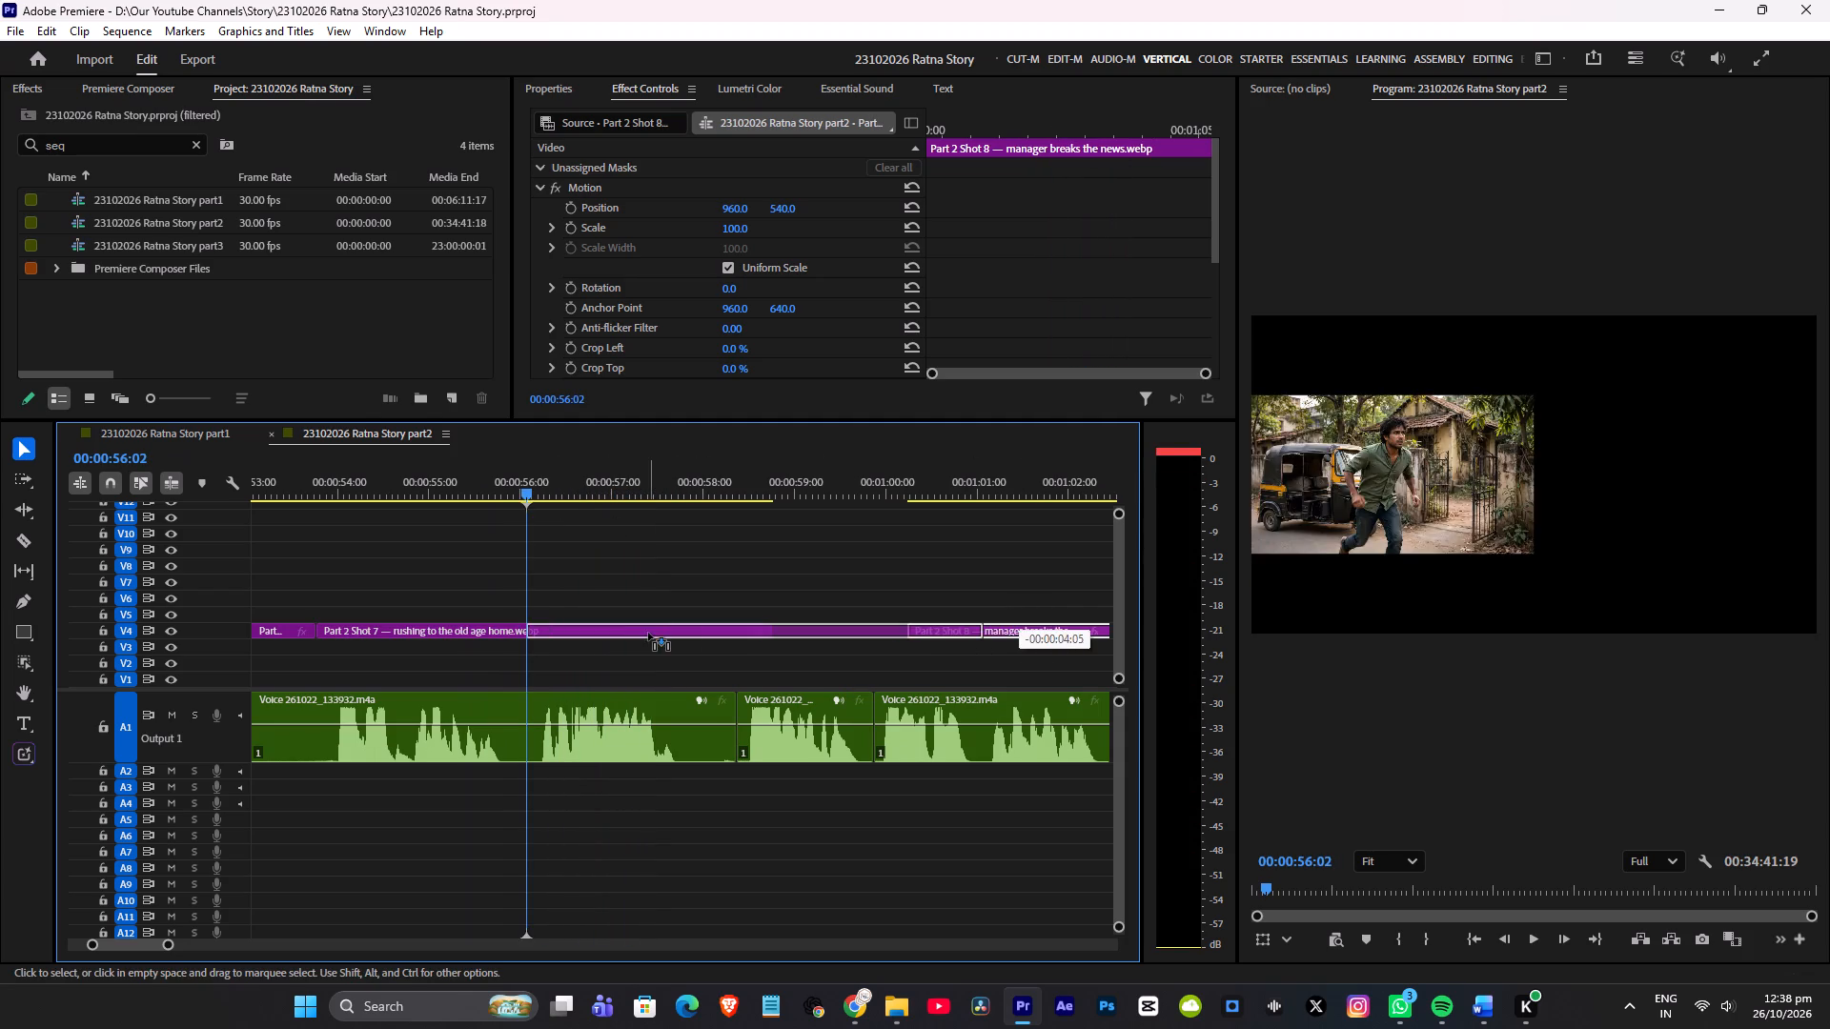
{"action": "left_click_drag", "start_coordinate": [648, 633], "coordinate": [640, 633]}
{"action": "left_click", "coordinate": [529, 625]}
{"action": "key", "text": "ctrl+d"}
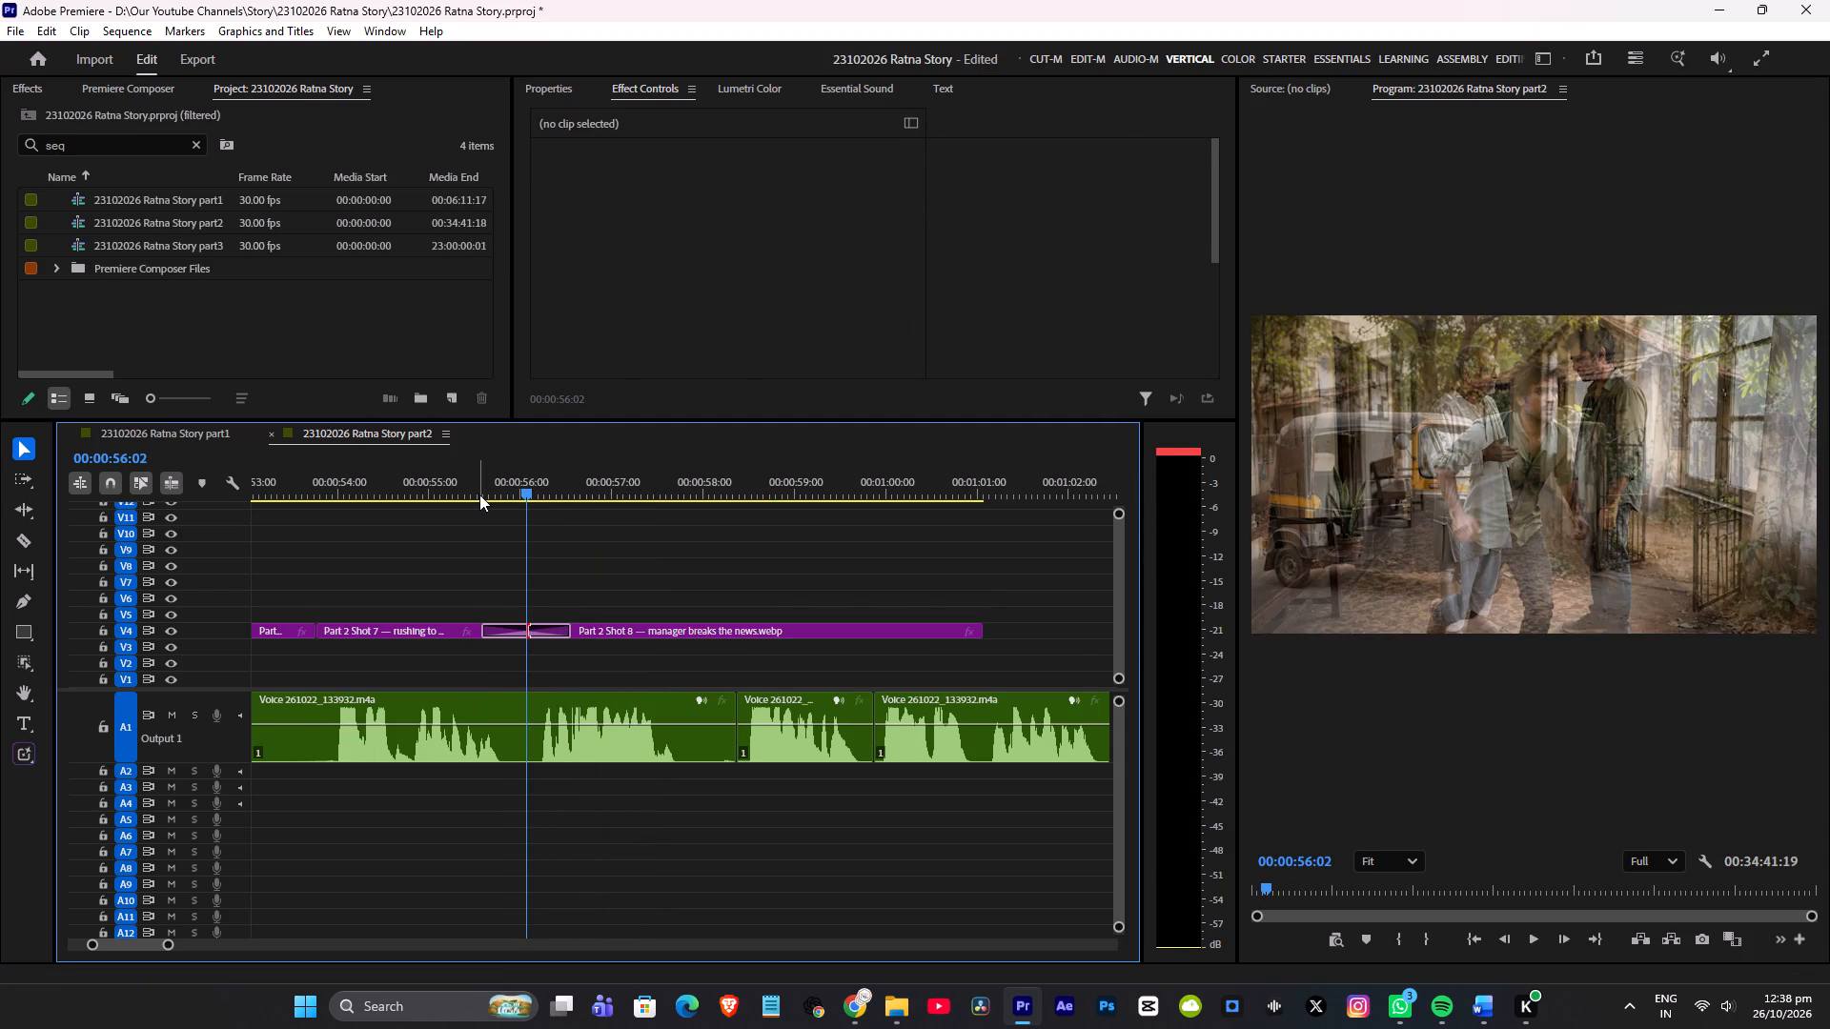
{"action": "left_click", "coordinate": [479, 494]}
{"action": "key", "text": "space"}
{"action": "scroll", "coordinate": [762, 604], "scroll_direction": "down", "scroll_amount": 5}
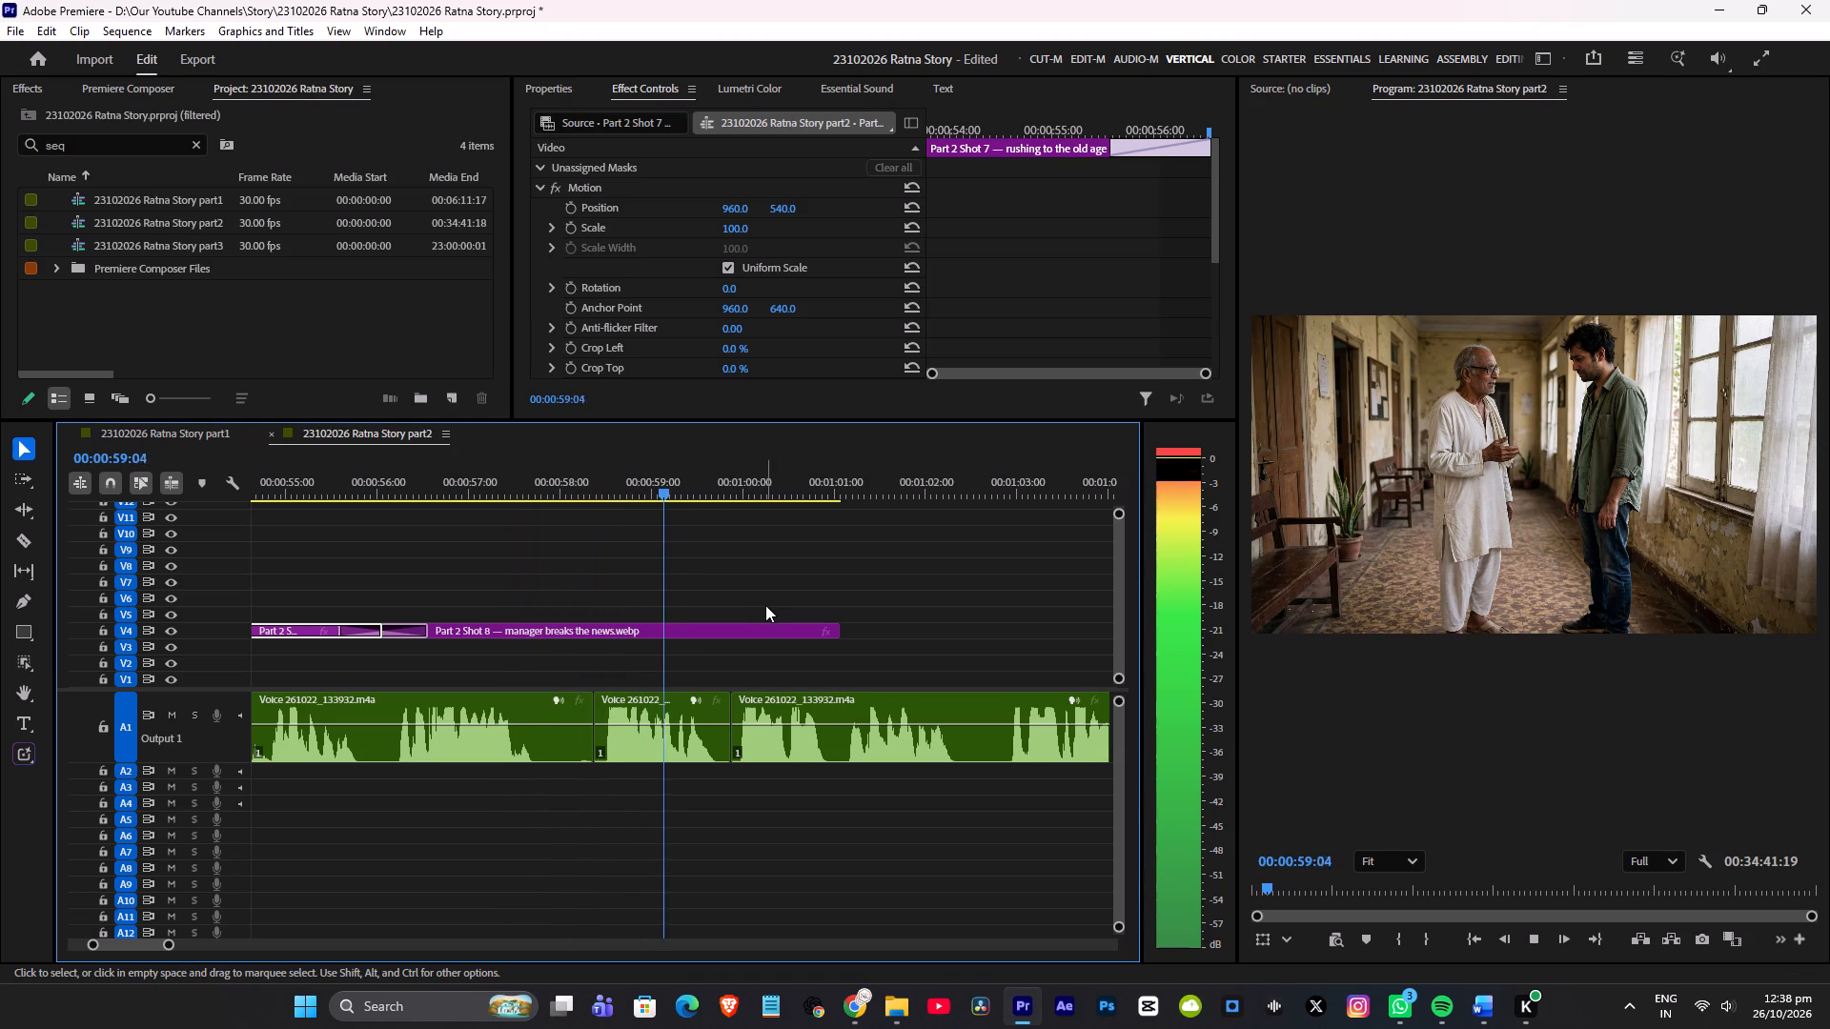
{"action": "key", "text": "space"}
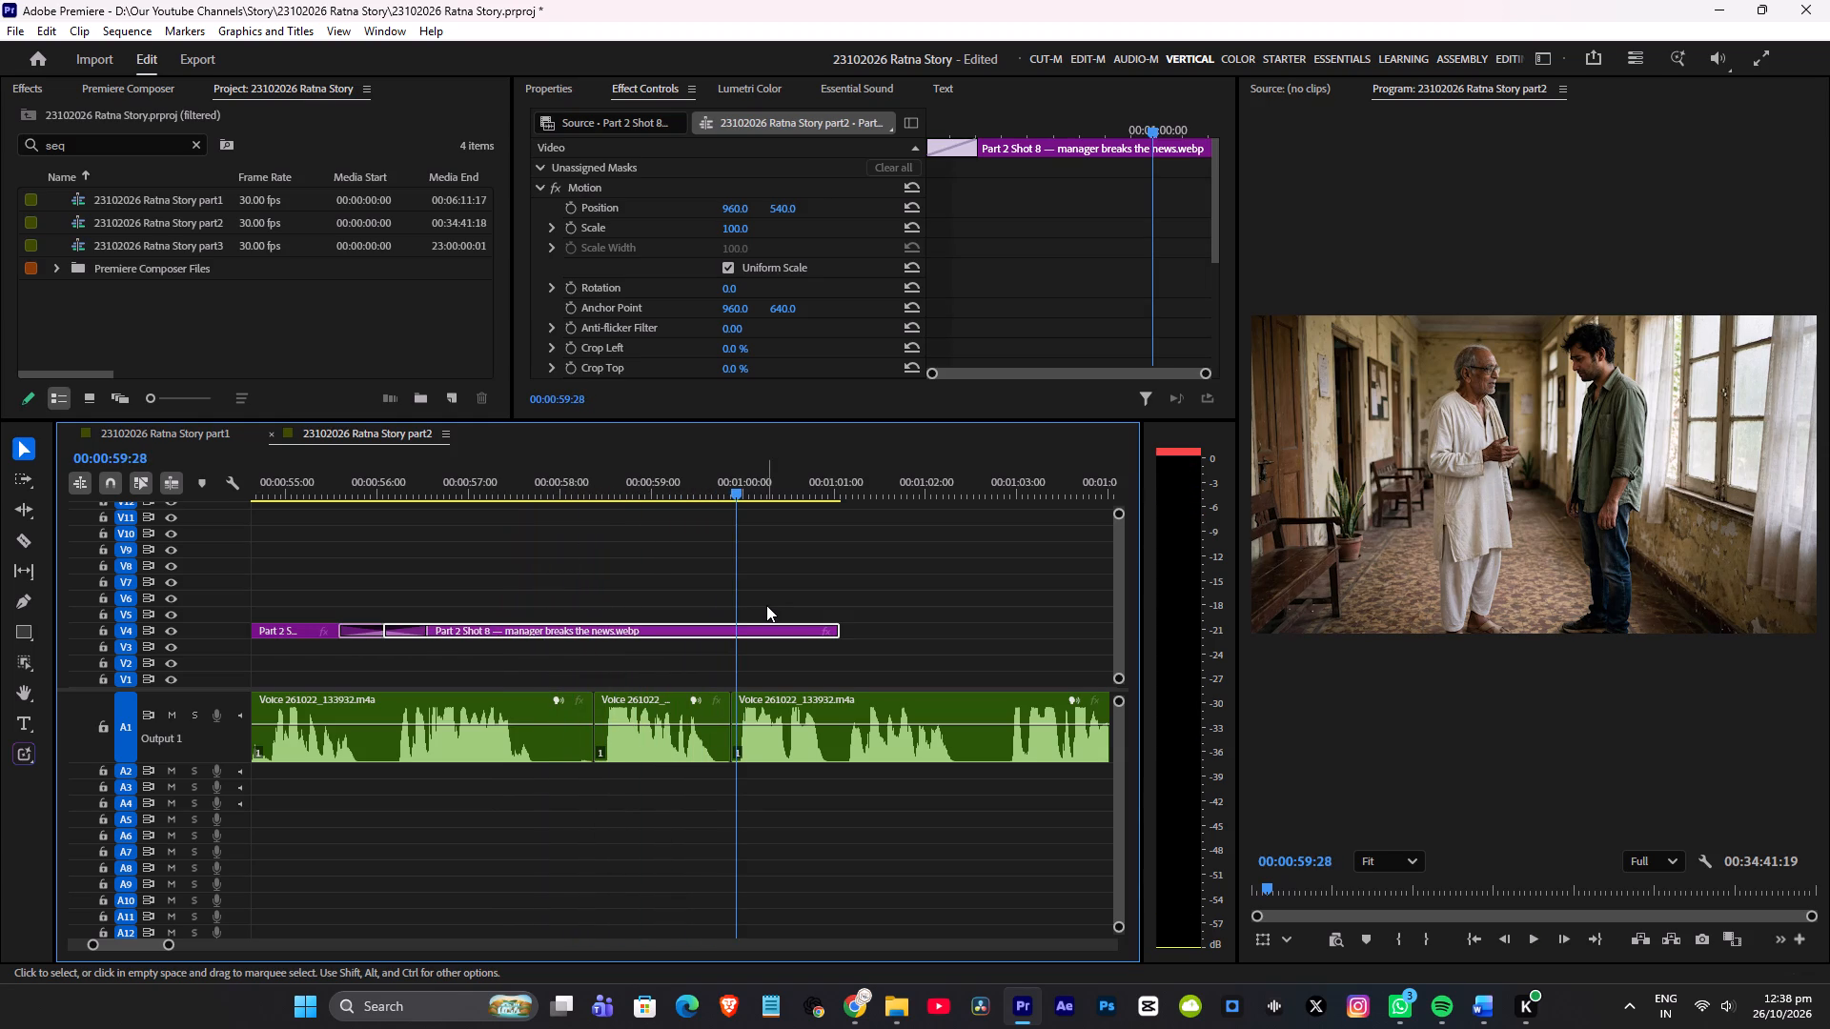
{"action": "key", "text": "ctrl+s"}
Play on past Shot 8, trim its end back to the start of the voice-over clip near 00:01:00:00, and save.
{"action": "scroll", "coordinate": [775, 609], "scroll_direction": "down", "scroll_amount": 2}
{"action": "key", "text": "space"}
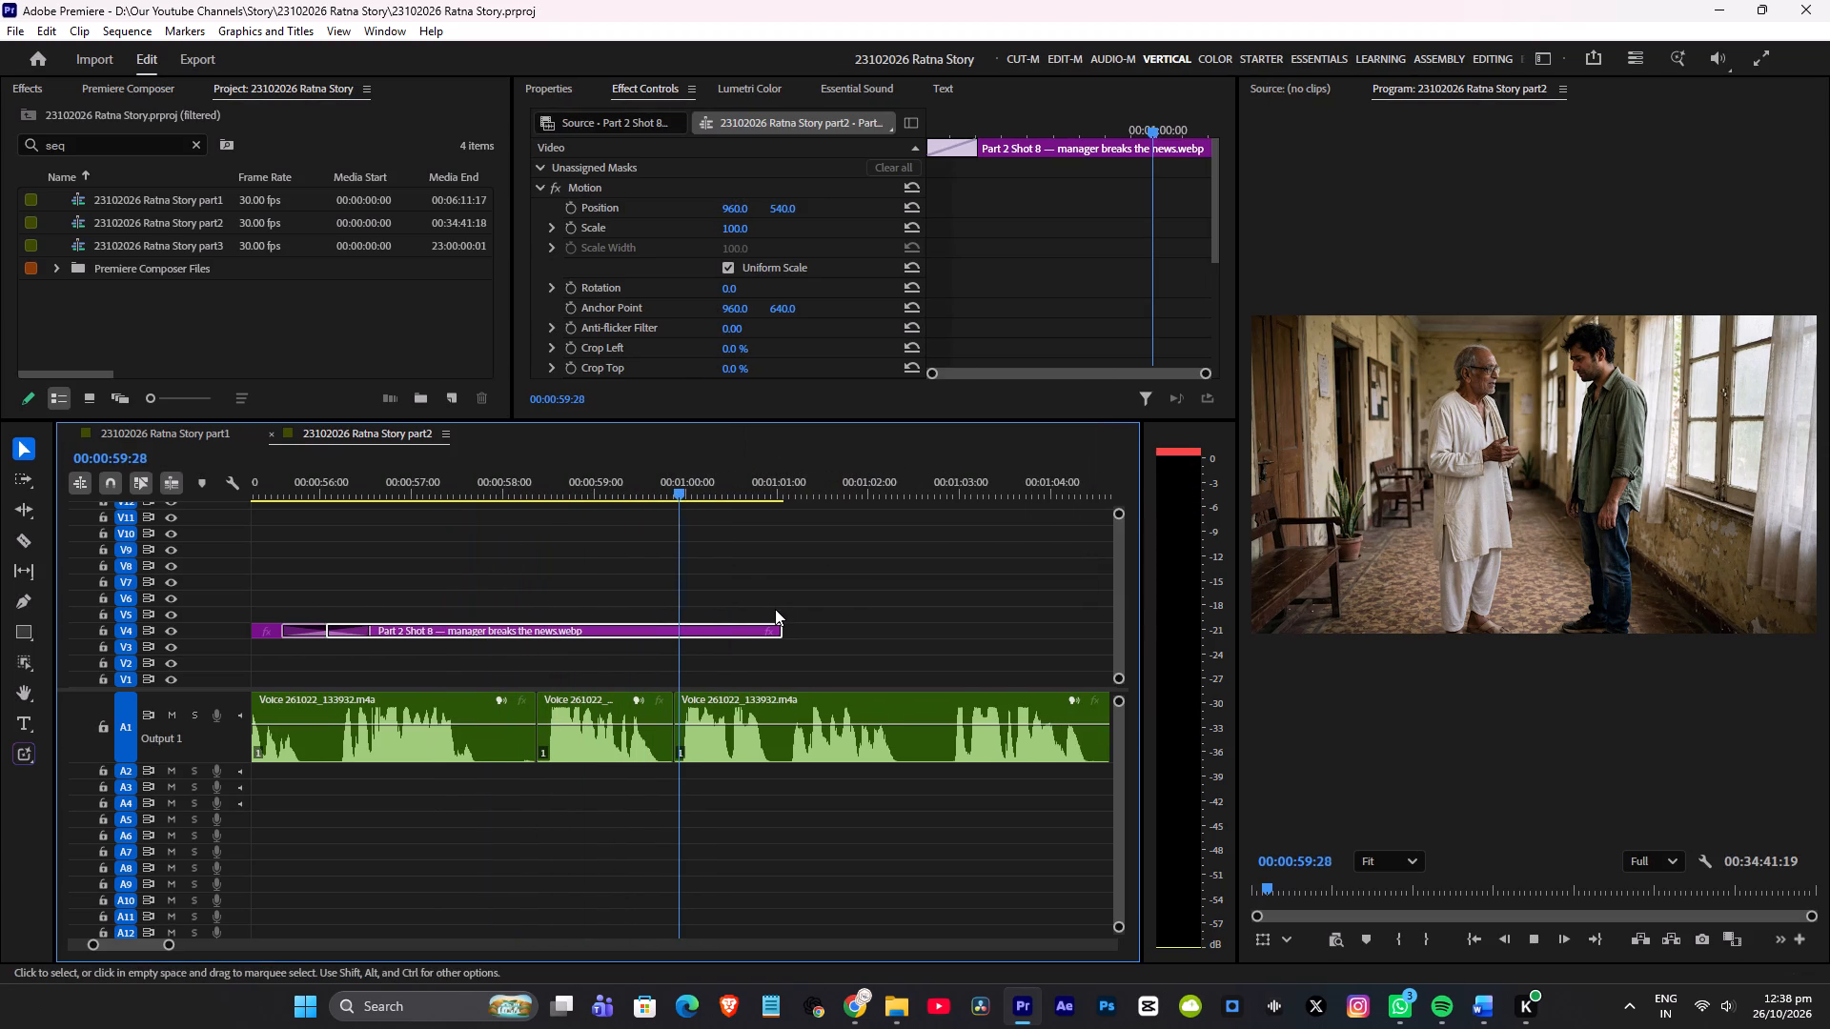
{"action": "scroll", "coordinate": [776, 611], "scroll_direction": "down", "scroll_amount": 5}
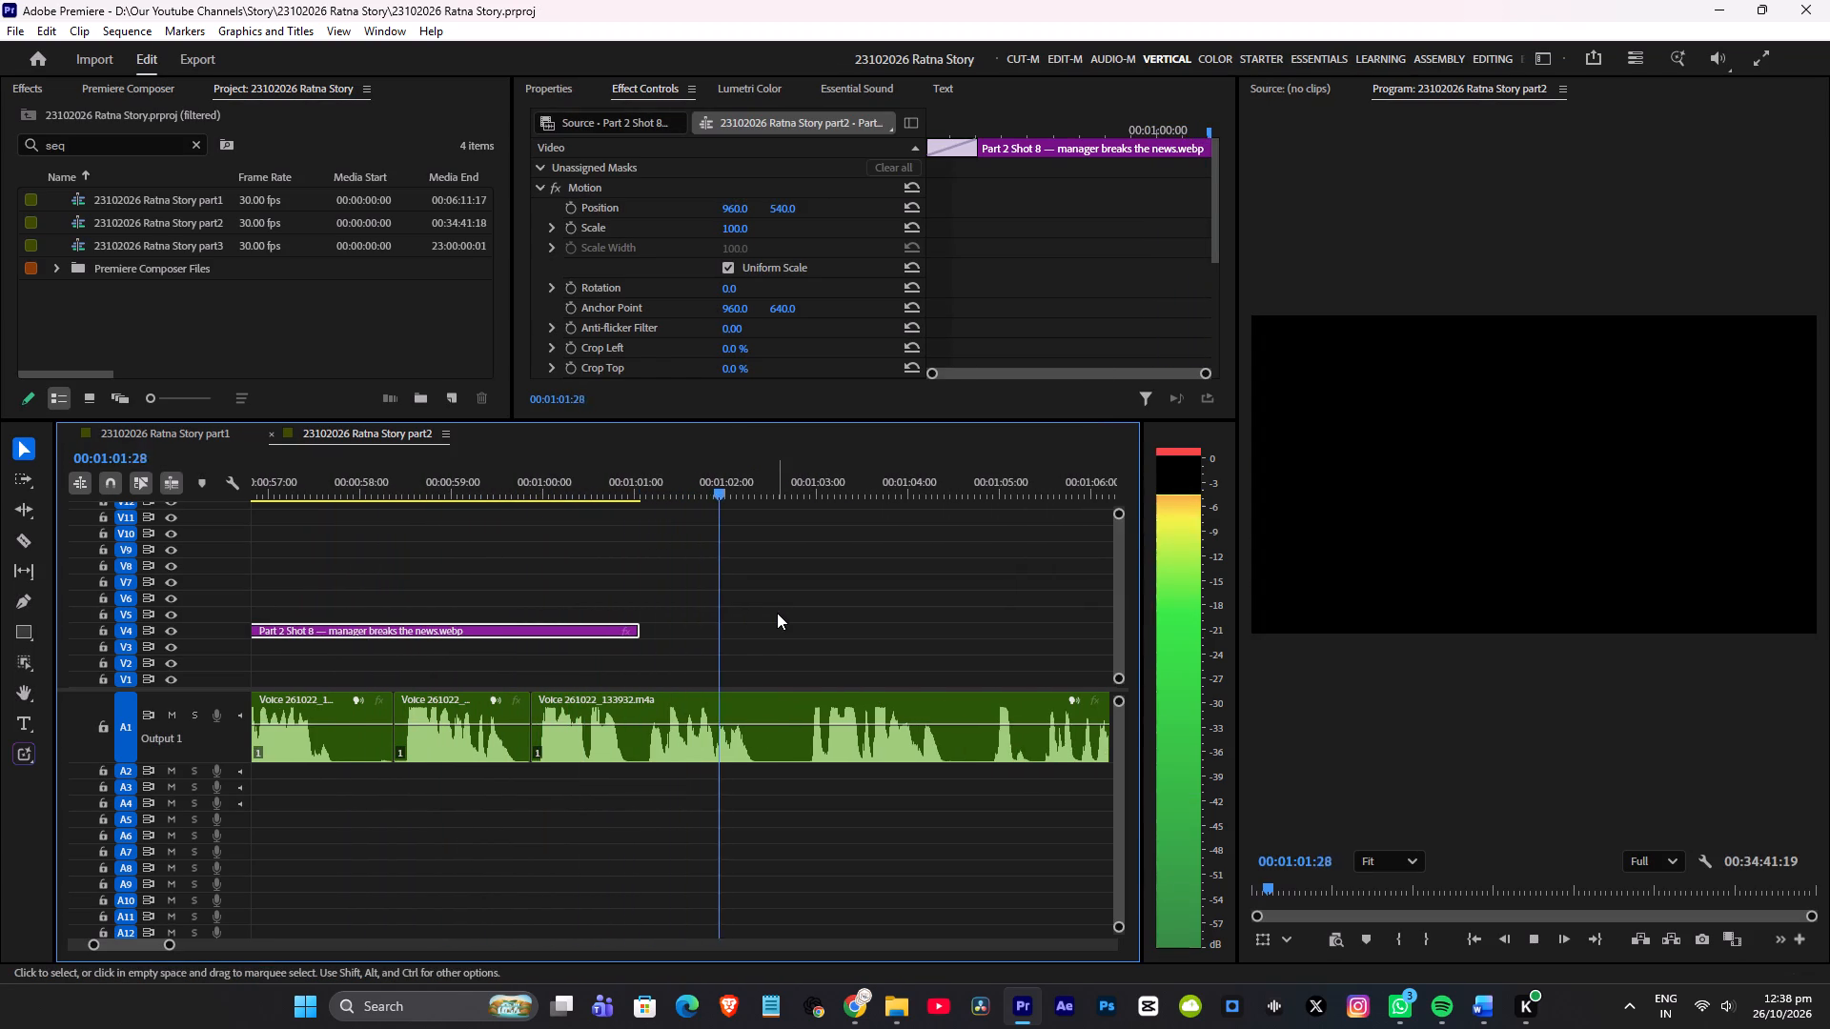
{"action": "left_click_drag", "start_coordinate": [794, 493], "coordinate": [618, 536]}
{"action": "key", "text": "space"}
{"action": "key", "text": "space"}
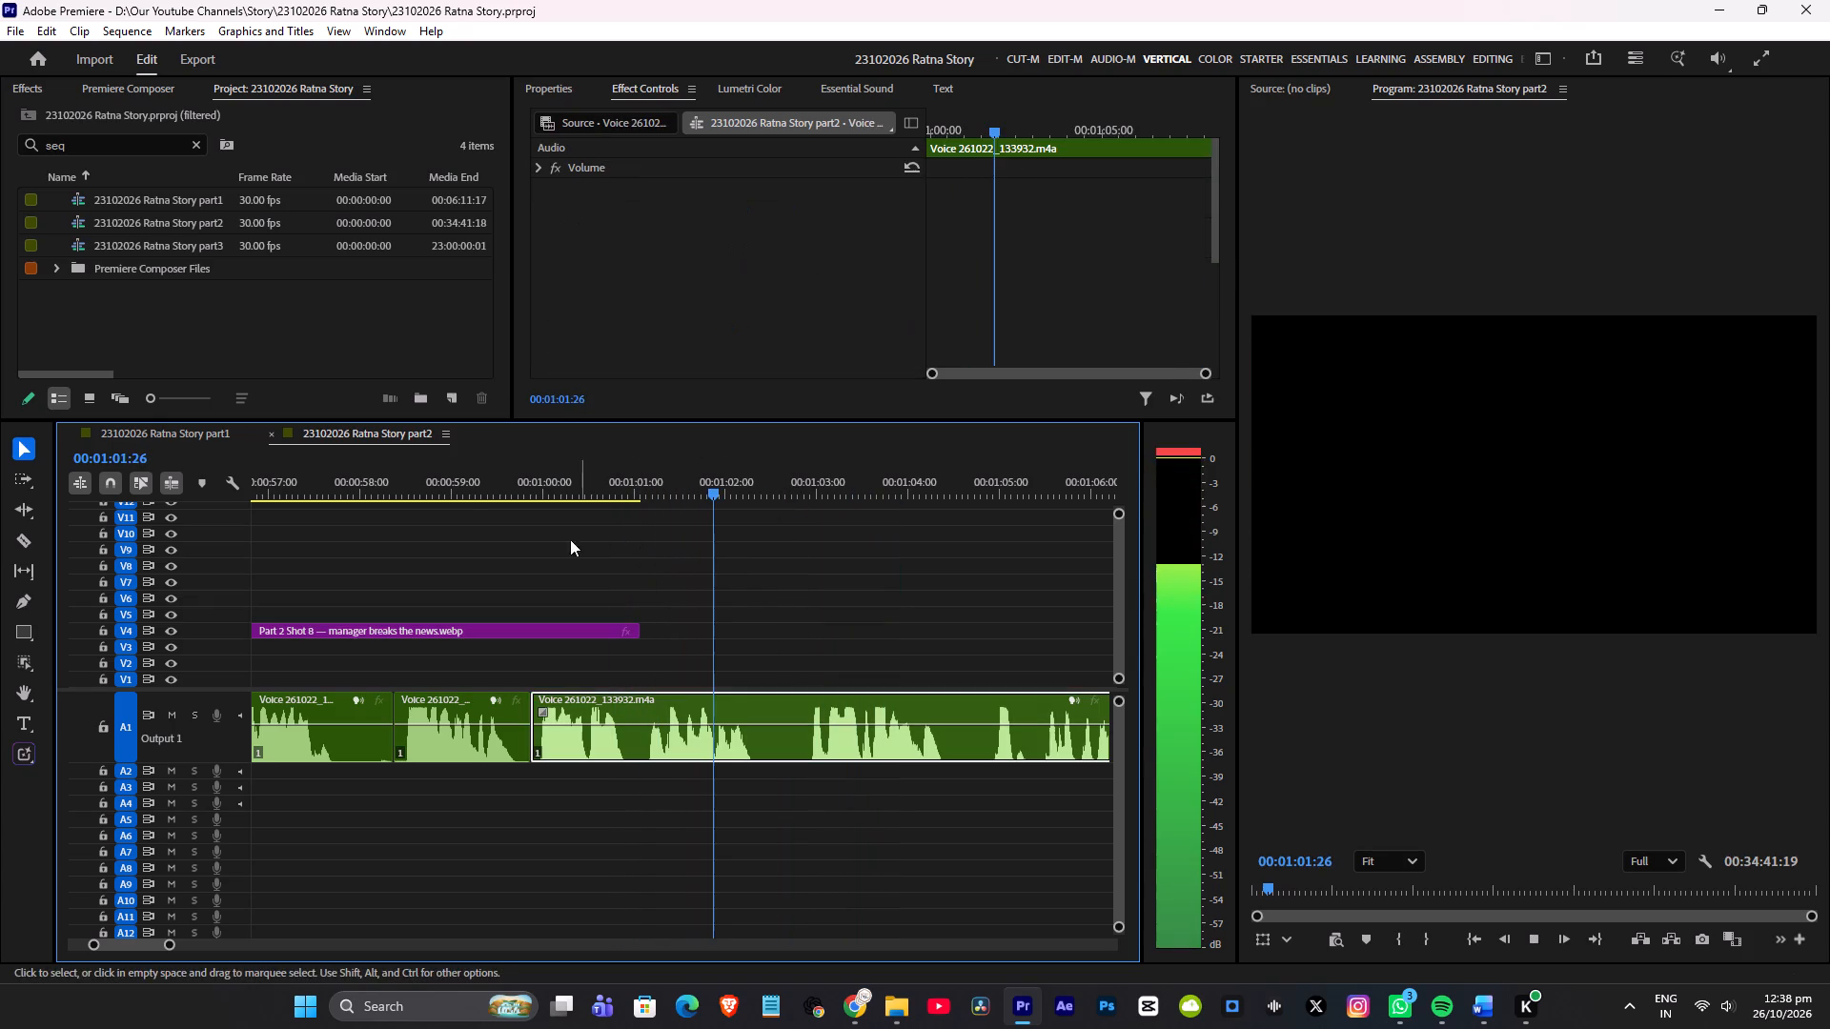
{"action": "left_click", "coordinate": [452, 485]}
{"action": "left_click_drag", "start_coordinate": [649, 628], "coordinate": [542, 622]}
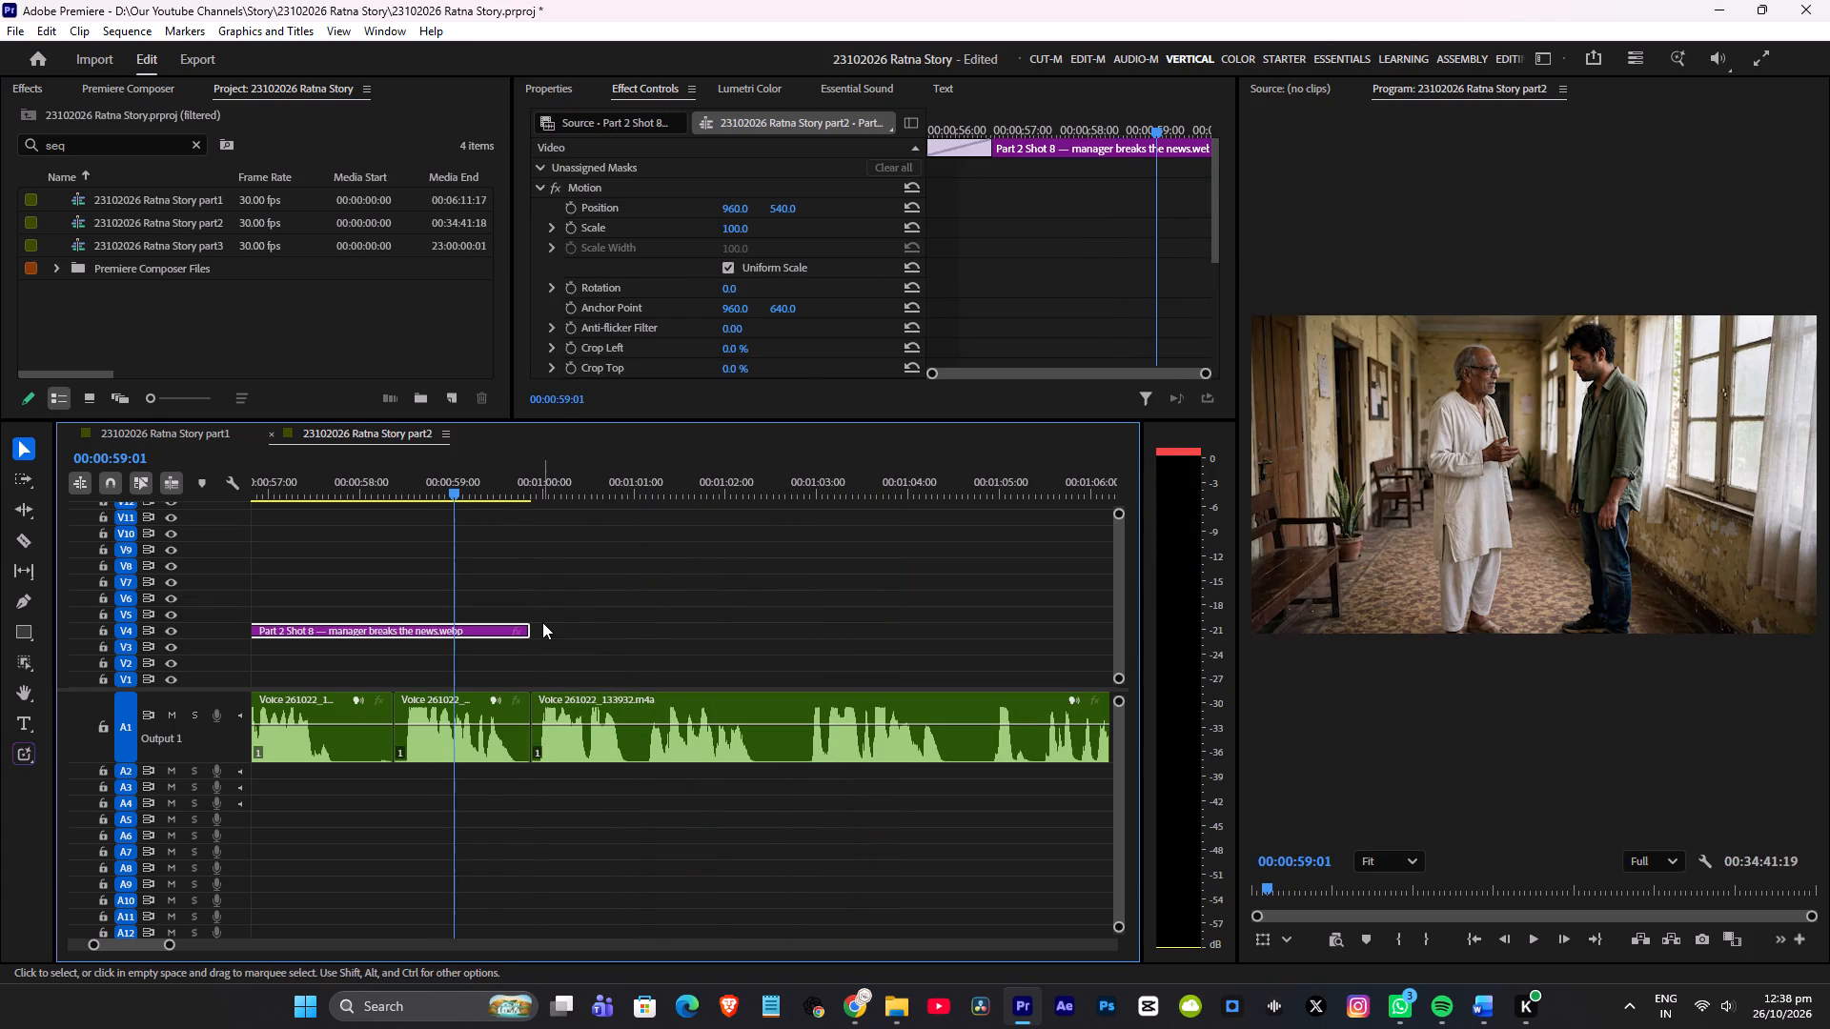
{"action": "key", "text": "ctrl+s"}
Listen to the voice-over from 00:00:59:01 to about 00:01:06:16 to plan the visuals that follow Shot 8.
{"action": "key", "text": "space"}
{"action": "scroll", "coordinate": [687, 637], "scroll_direction": "down", "scroll_amount": 3}
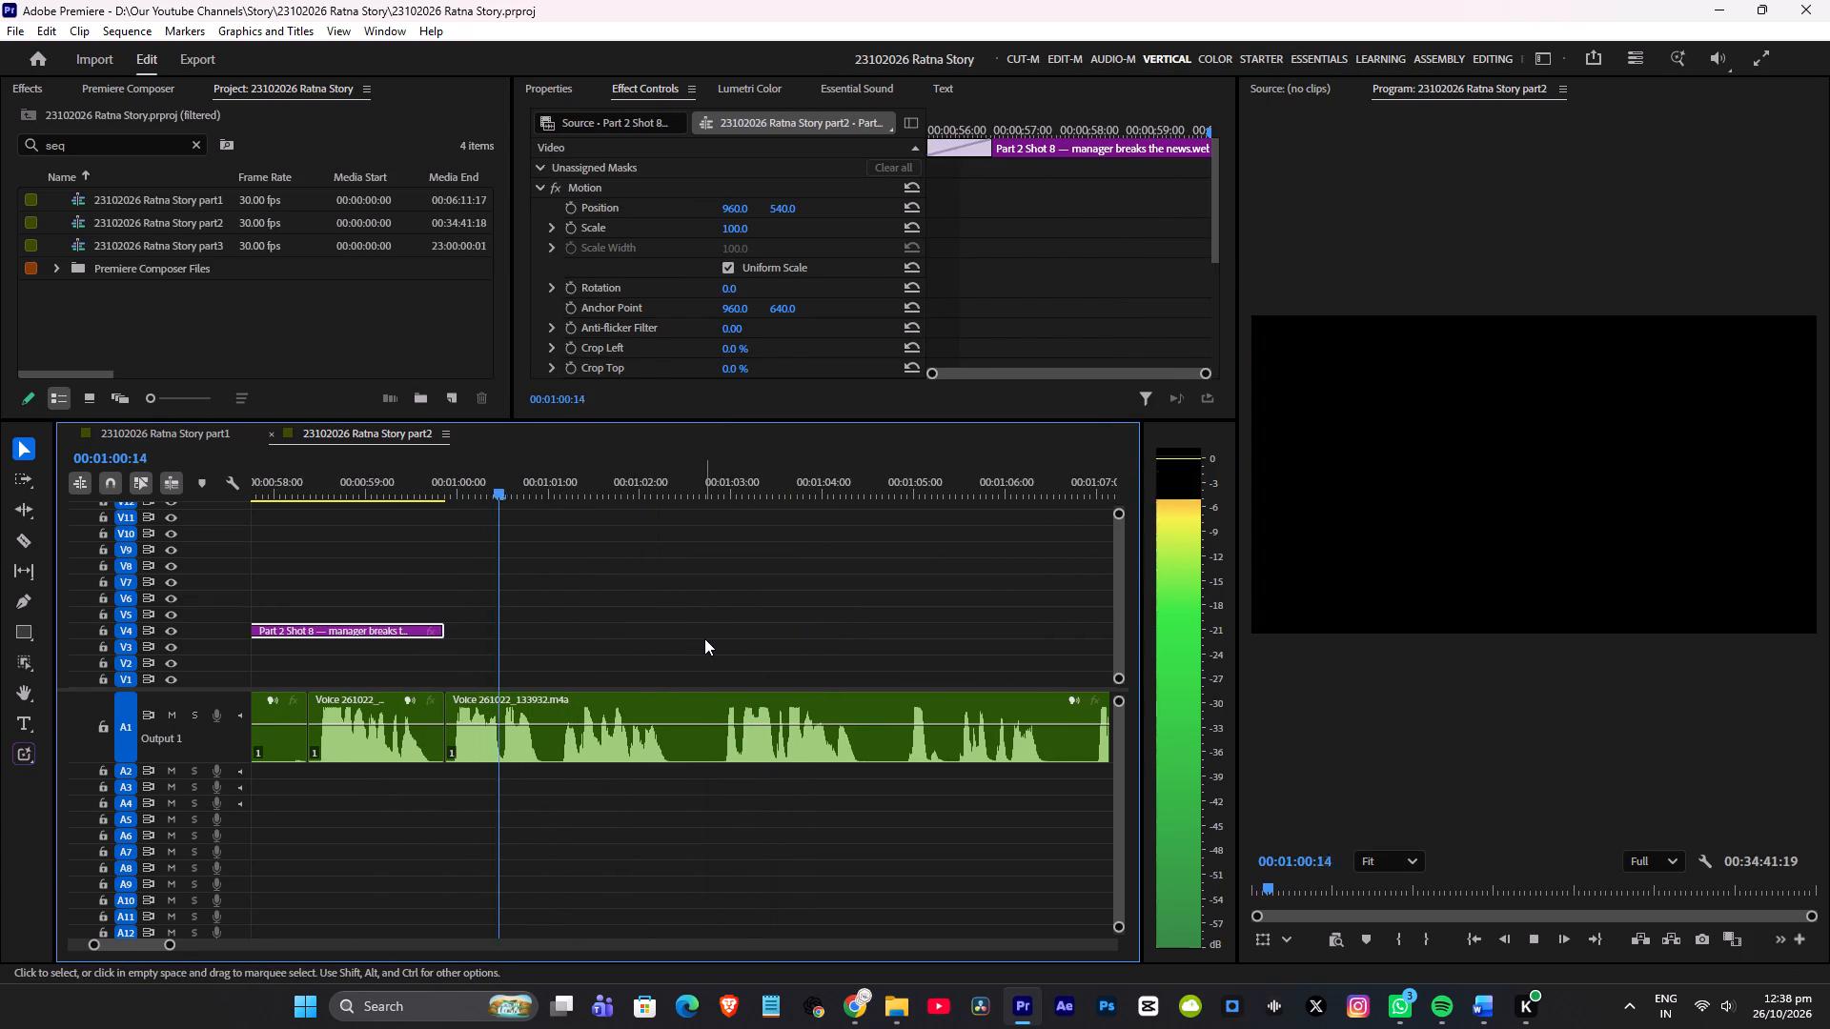
{"action": "scroll", "coordinate": [705, 638], "scroll_direction": "down", "scroll_amount": 3}
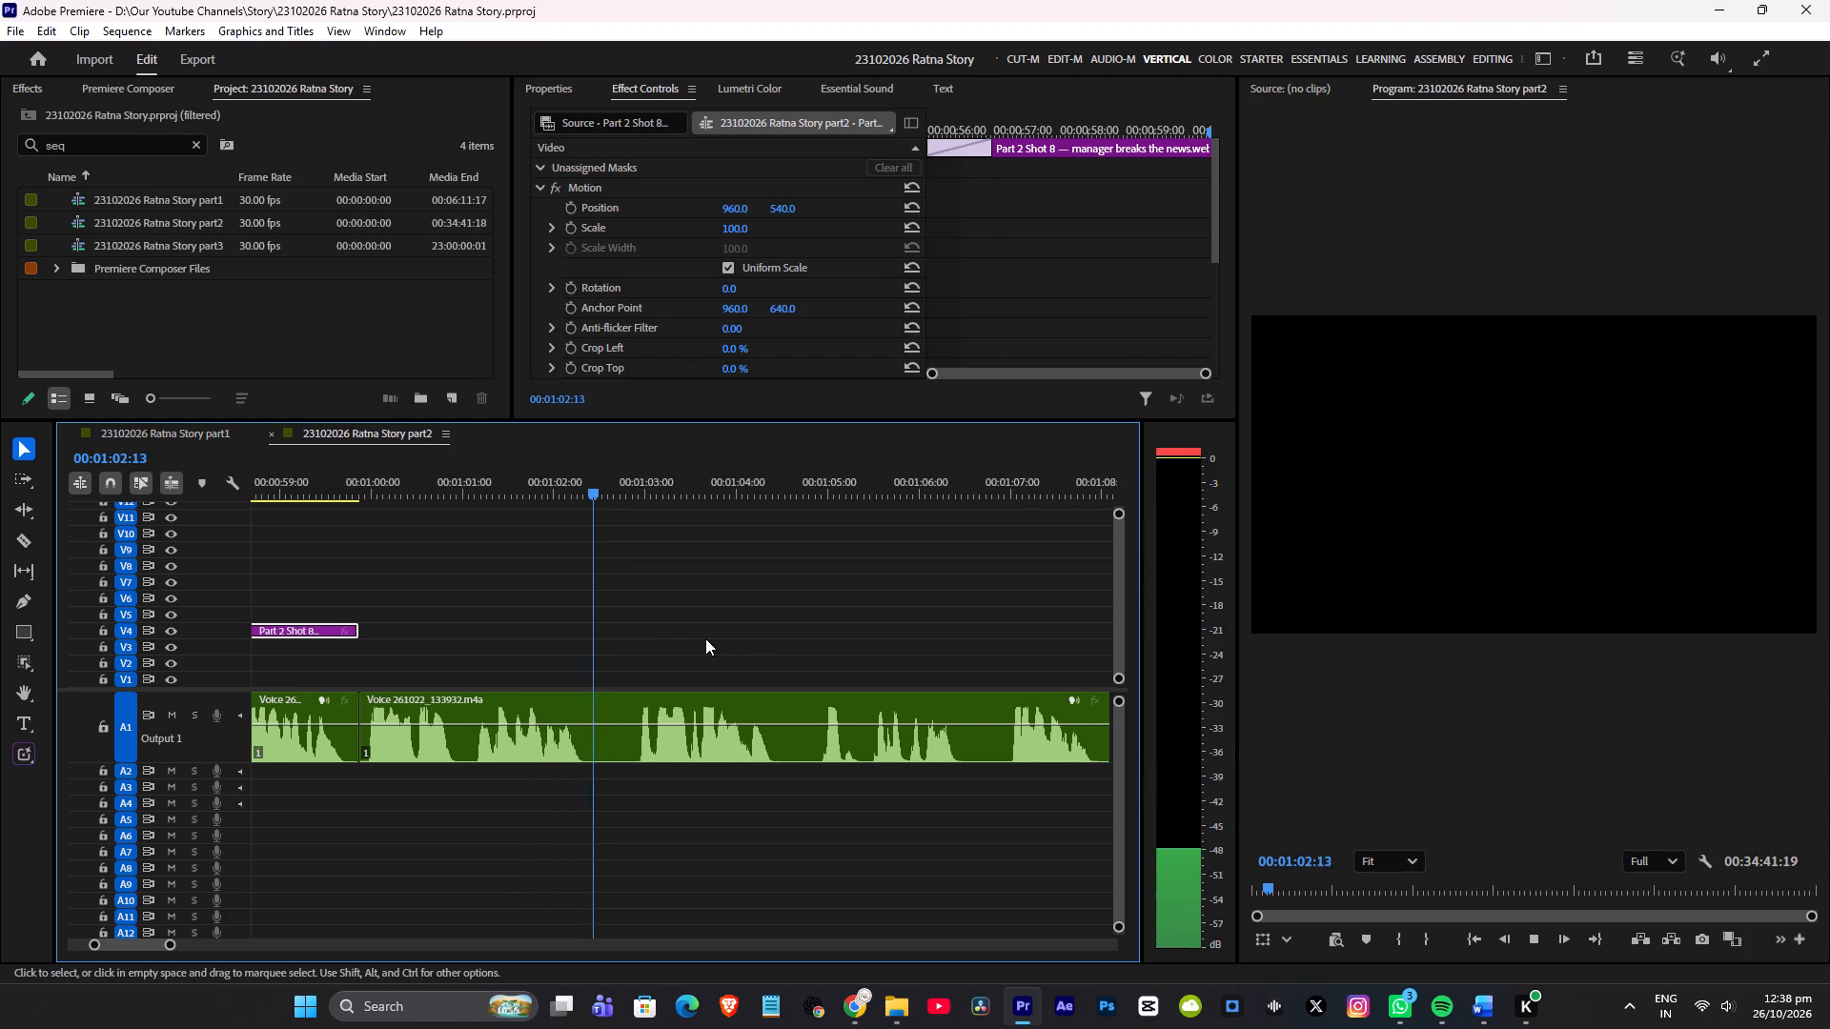
{"action": "scroll", "coordinate": [705, 638], "scroll_direction": "down", "scroll_amount": 3}
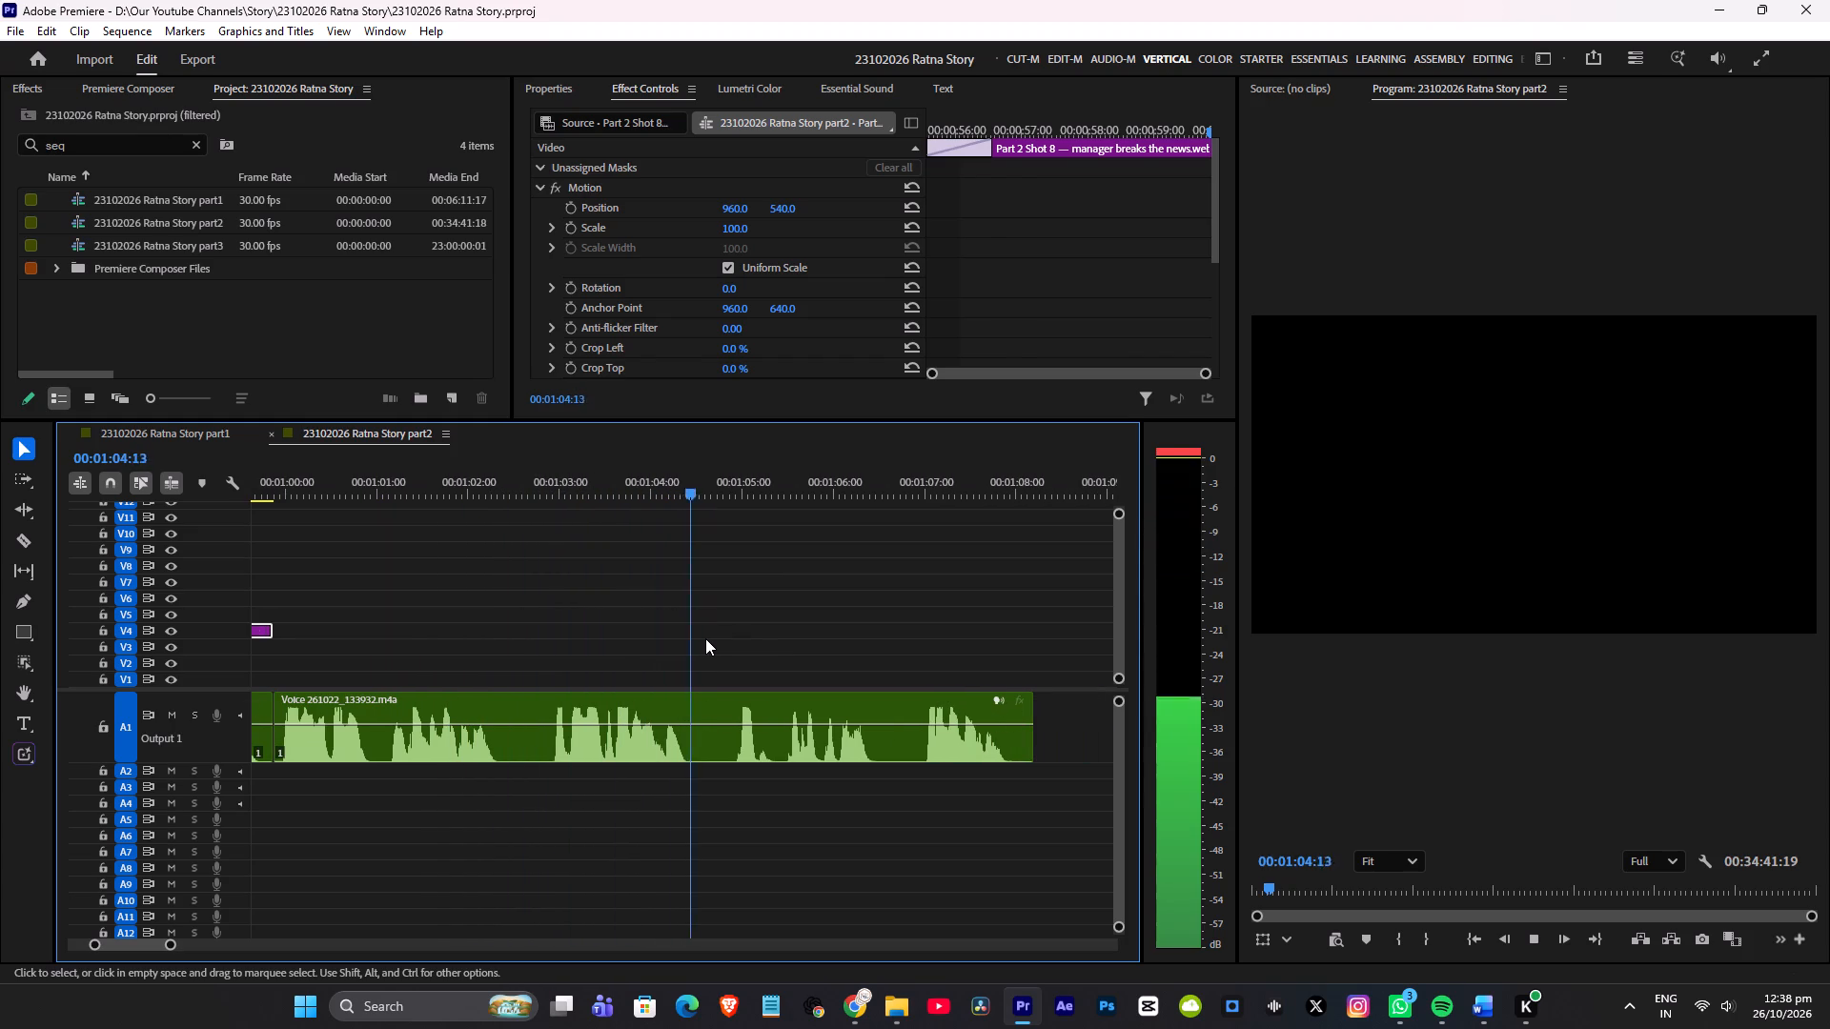
{"action": "scroll", "coordinate": [705, 638], "scroll_direction": "down", "scroll_amount": 1}
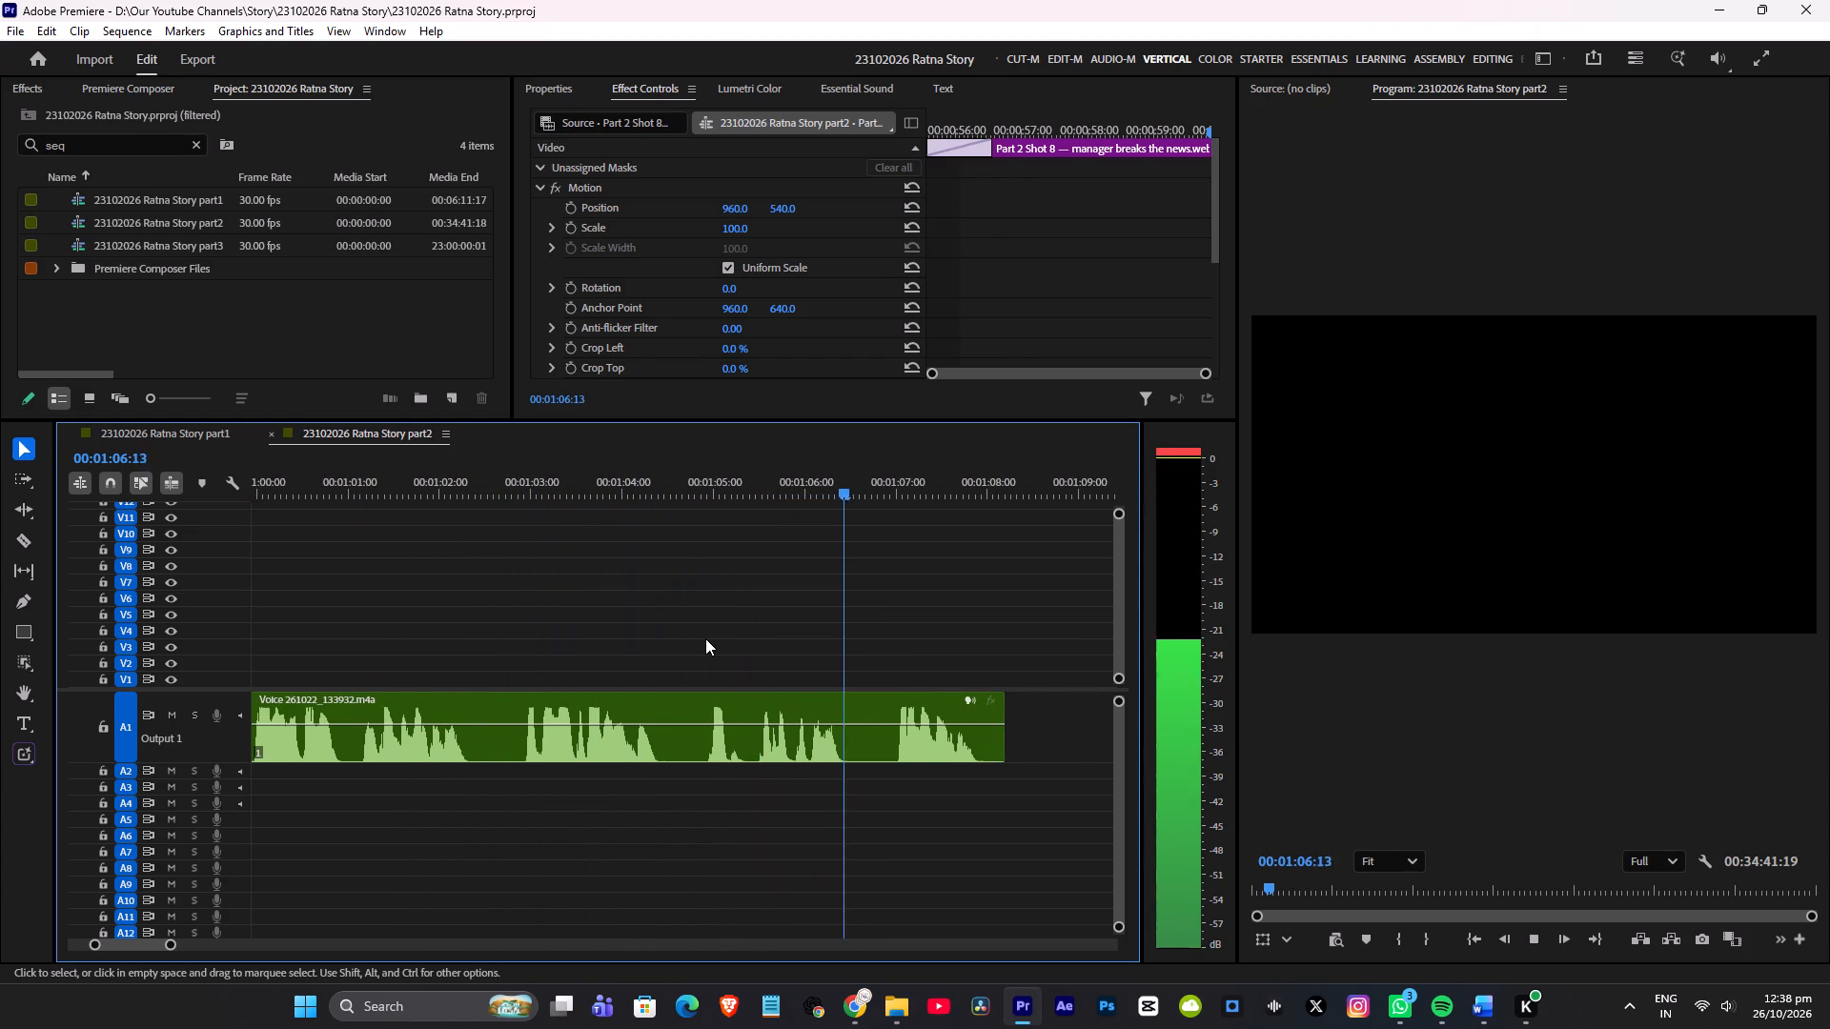
{"action": "scroll", "coordinate": [707, 638], "scroll_direction": "down", "scroll_amount": 5}
{"action": "key", "text": "space"}
{"action": "left_click_drag", "start_coordinate": [731, 481], "coordinate": [713, 492]}
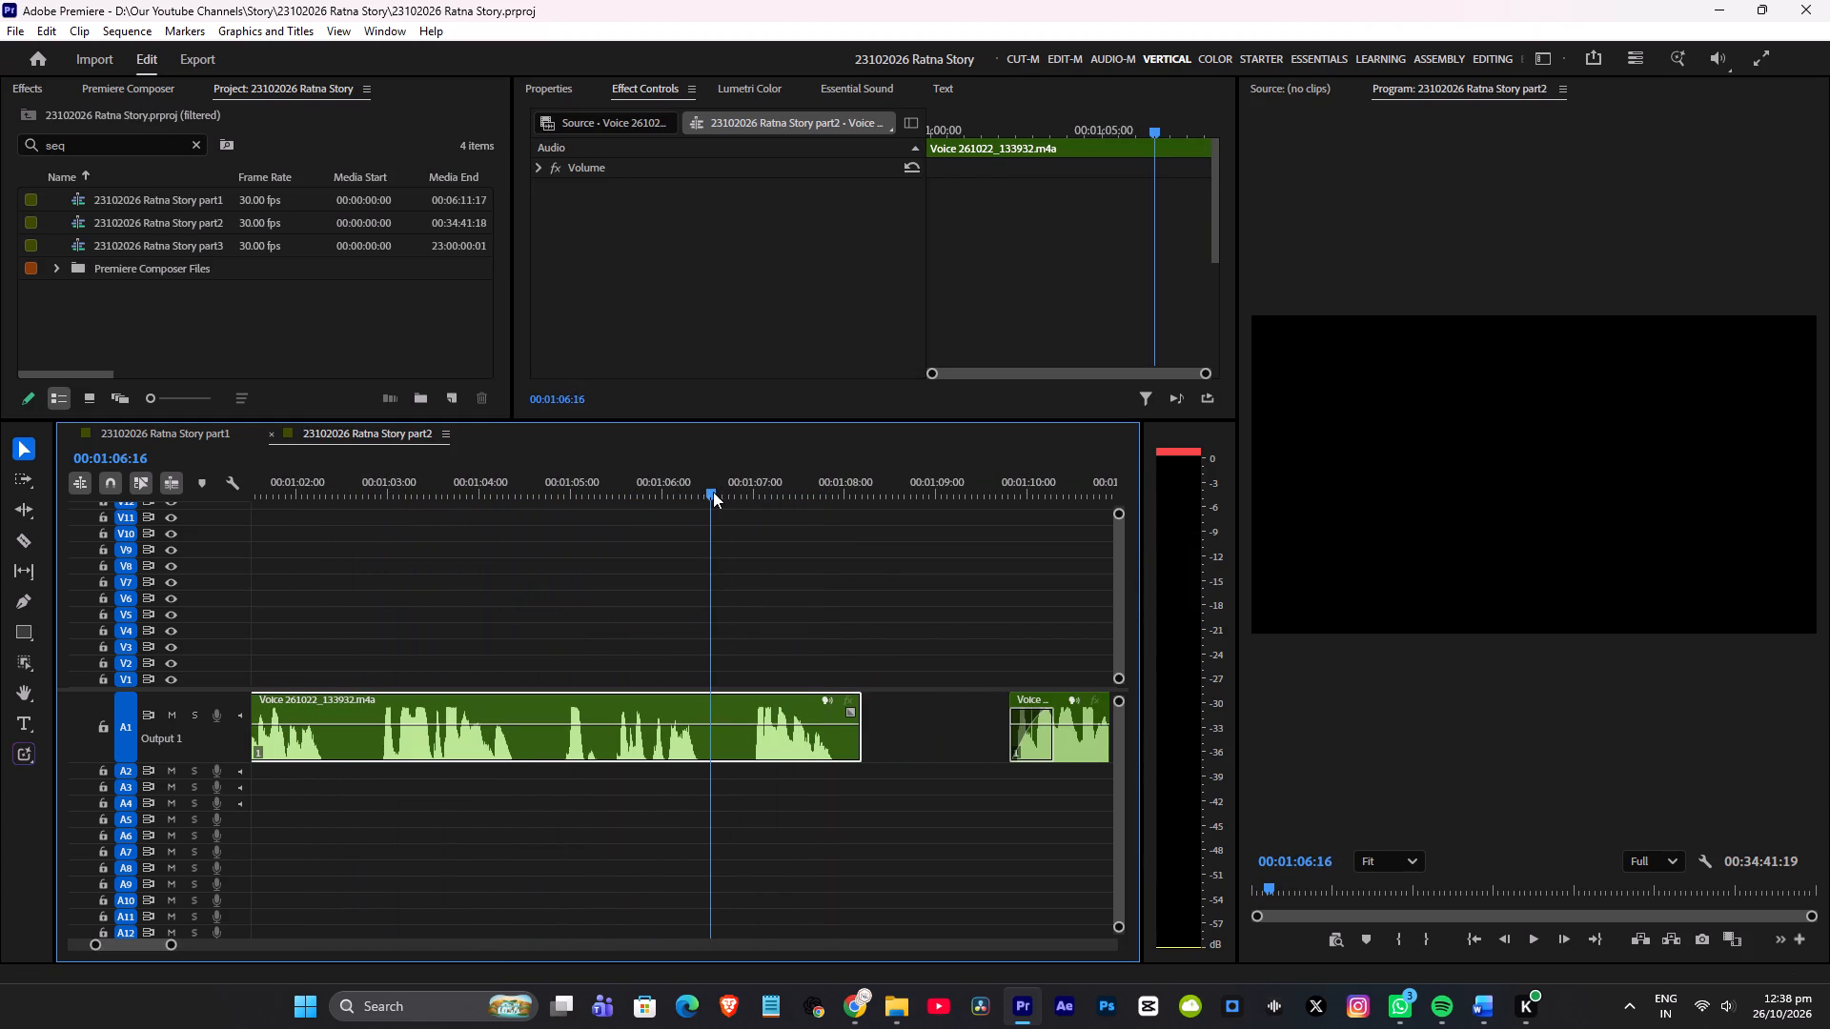
{"action": "left_click_drag", "start_coordinate": [713, 492], "coordinate": [713, 493]}
{"action": "key", "text": "ctrl+s"}
{"action": "scroll", "coordinate": [725, 500], "scroll_direction": "down", "scroll_amount": 1}
{"action": "scroll", "coordinate": [728, 548], "scroll_direction": "up", "scroll_amount": 3}
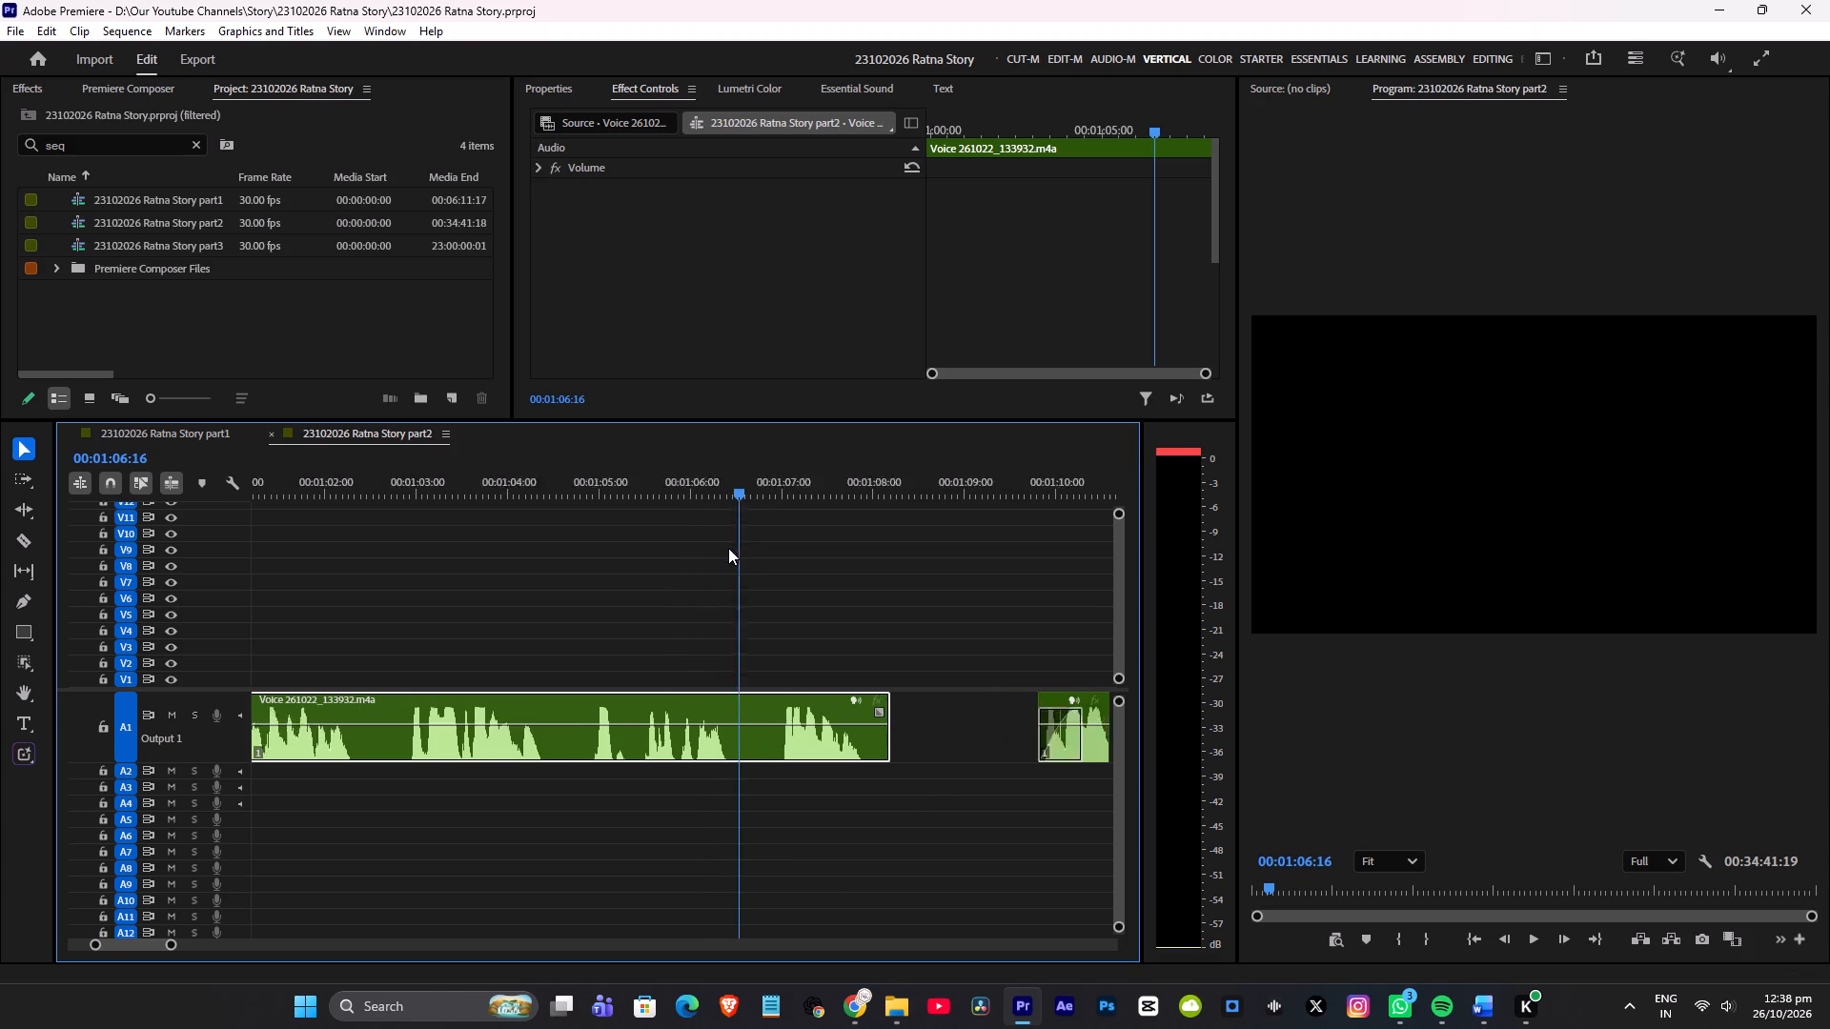
{"action": "scroll", "coordinate": [728, 548], "scroll_direction": "up", "scroll_amount": 2}
{"action": "scroll", "coordinate": [783, 567], "scroll_direction": "down", "scroll_amount": 3}
{"action": "key", "text": "alt+Tab"}
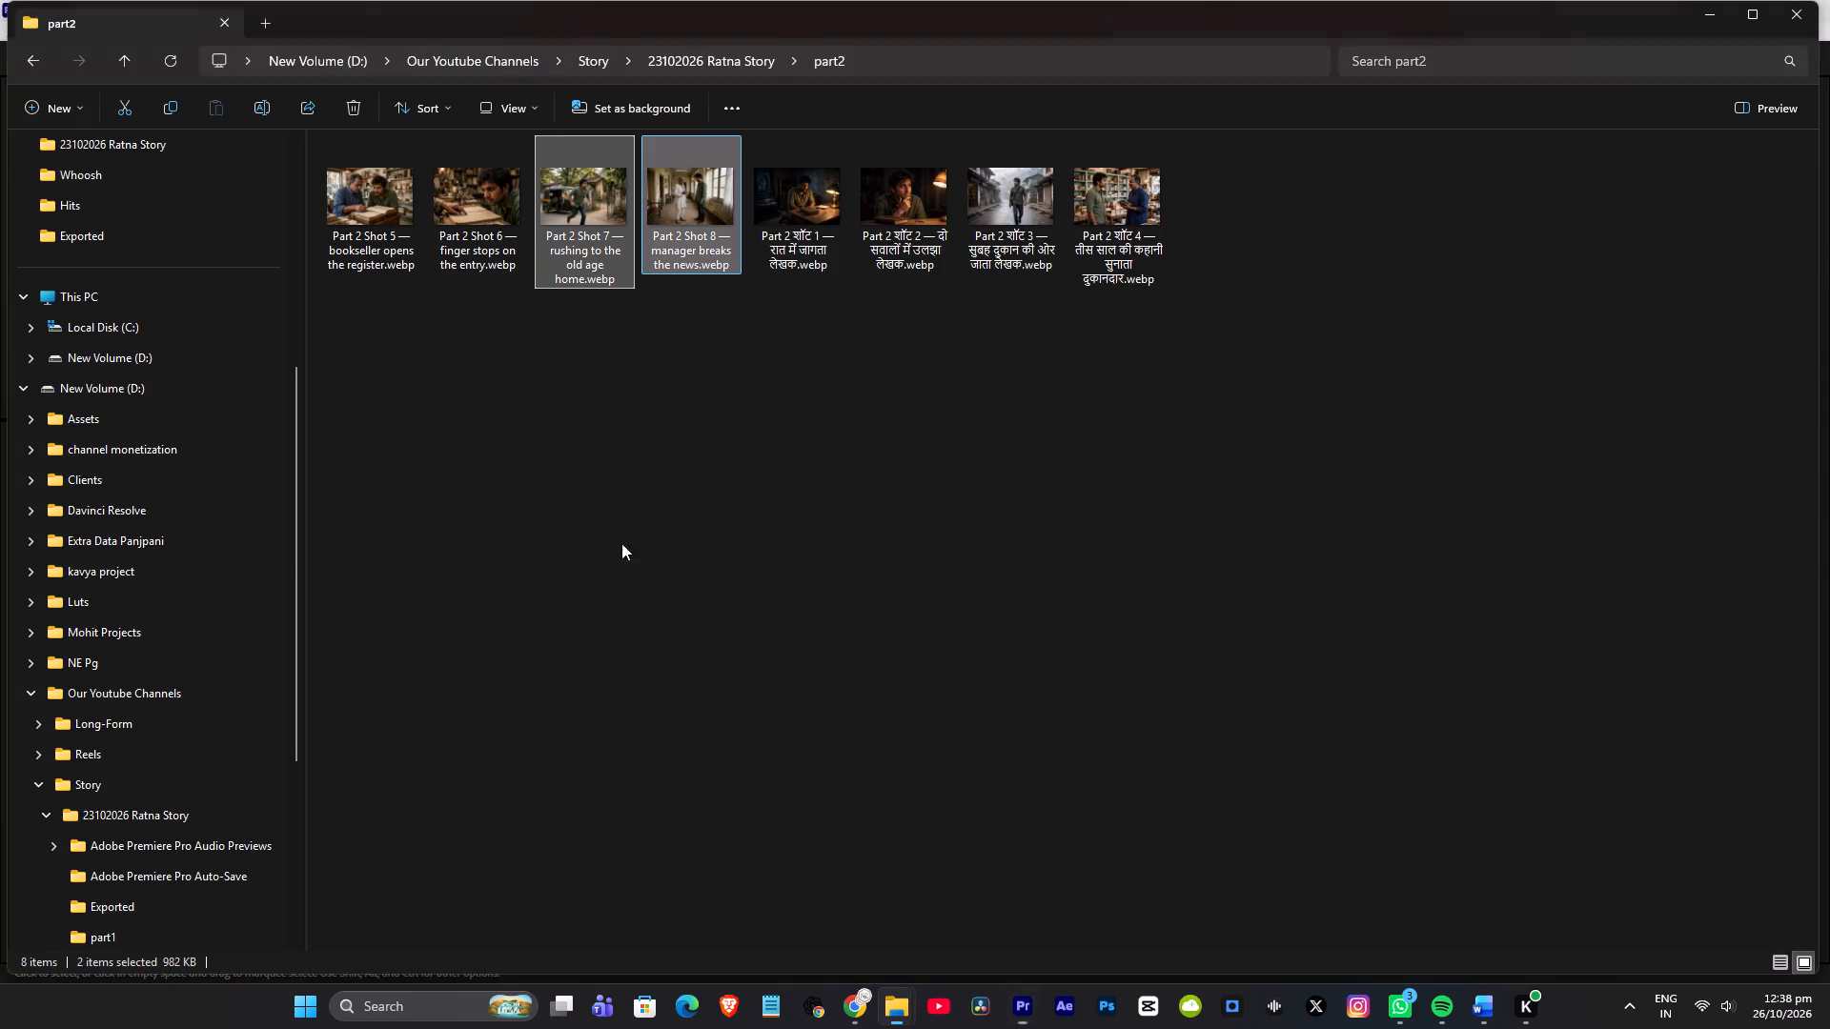
{"action": "key", "text": "alt+Tab"}
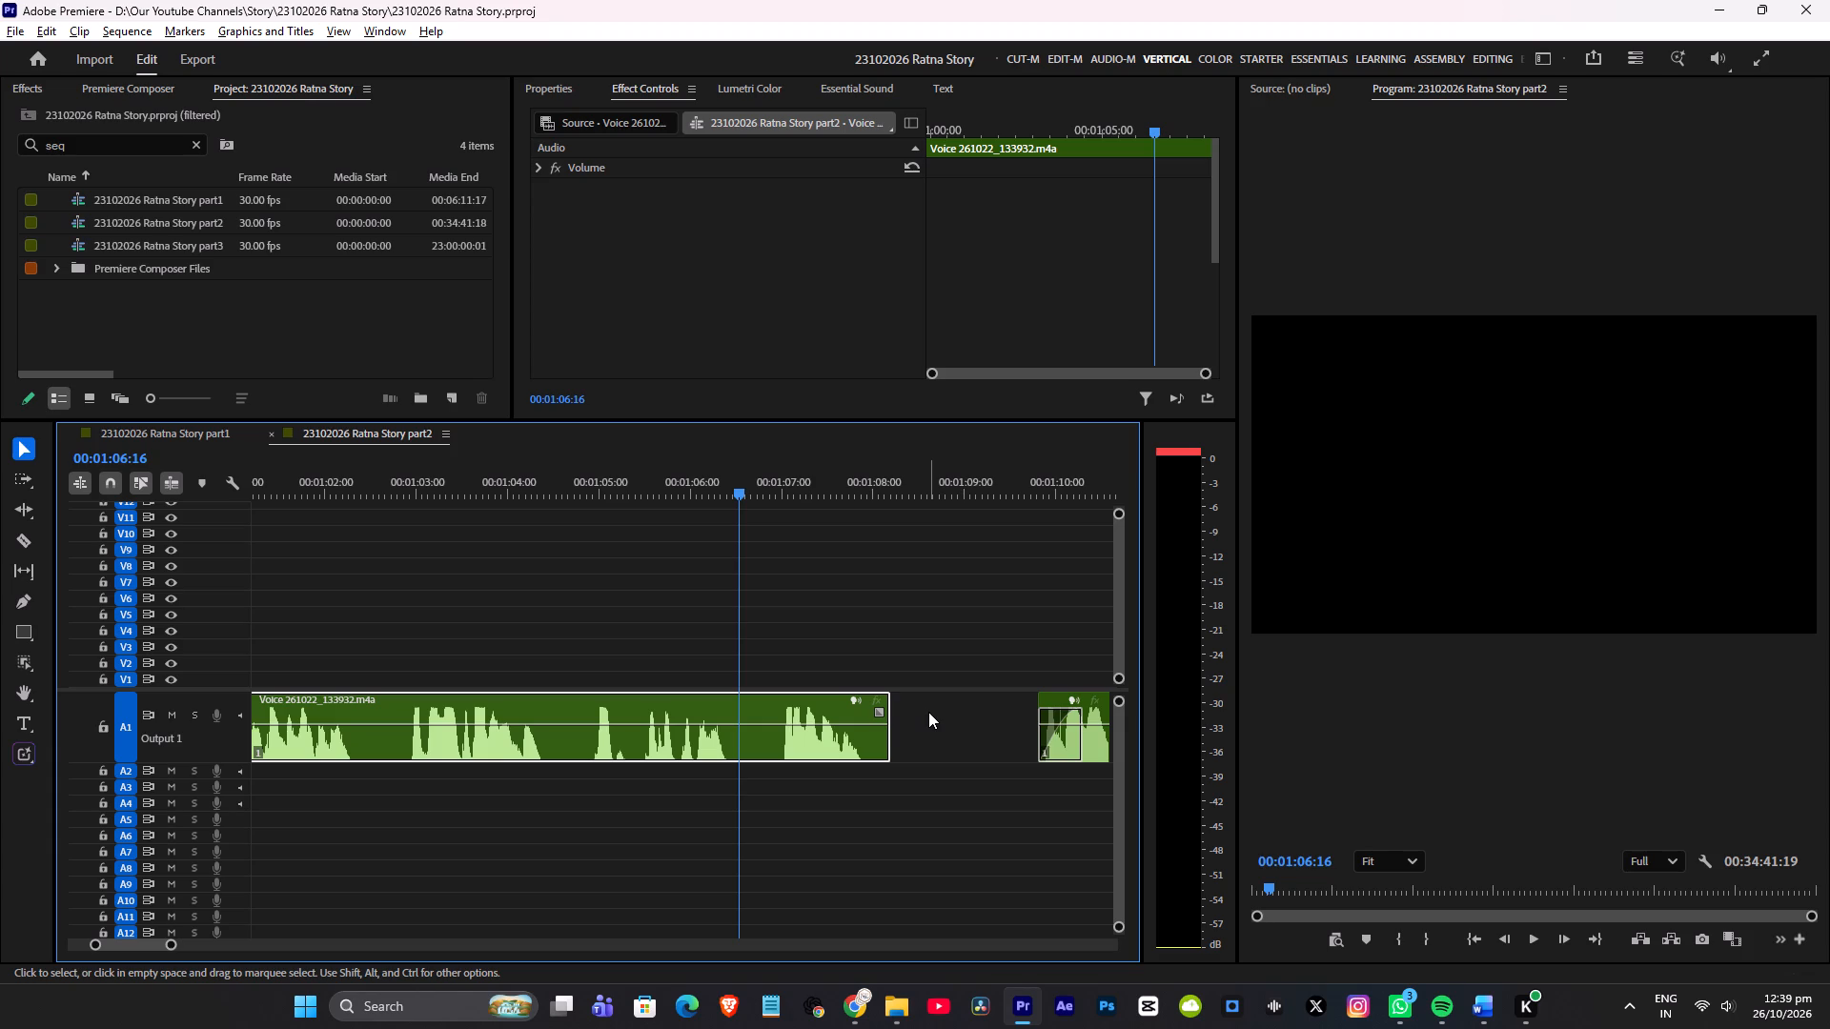
{"action": "key", "text": "ctrl+s"}
{"action": "left_click", "coordinate": [682, 484]}
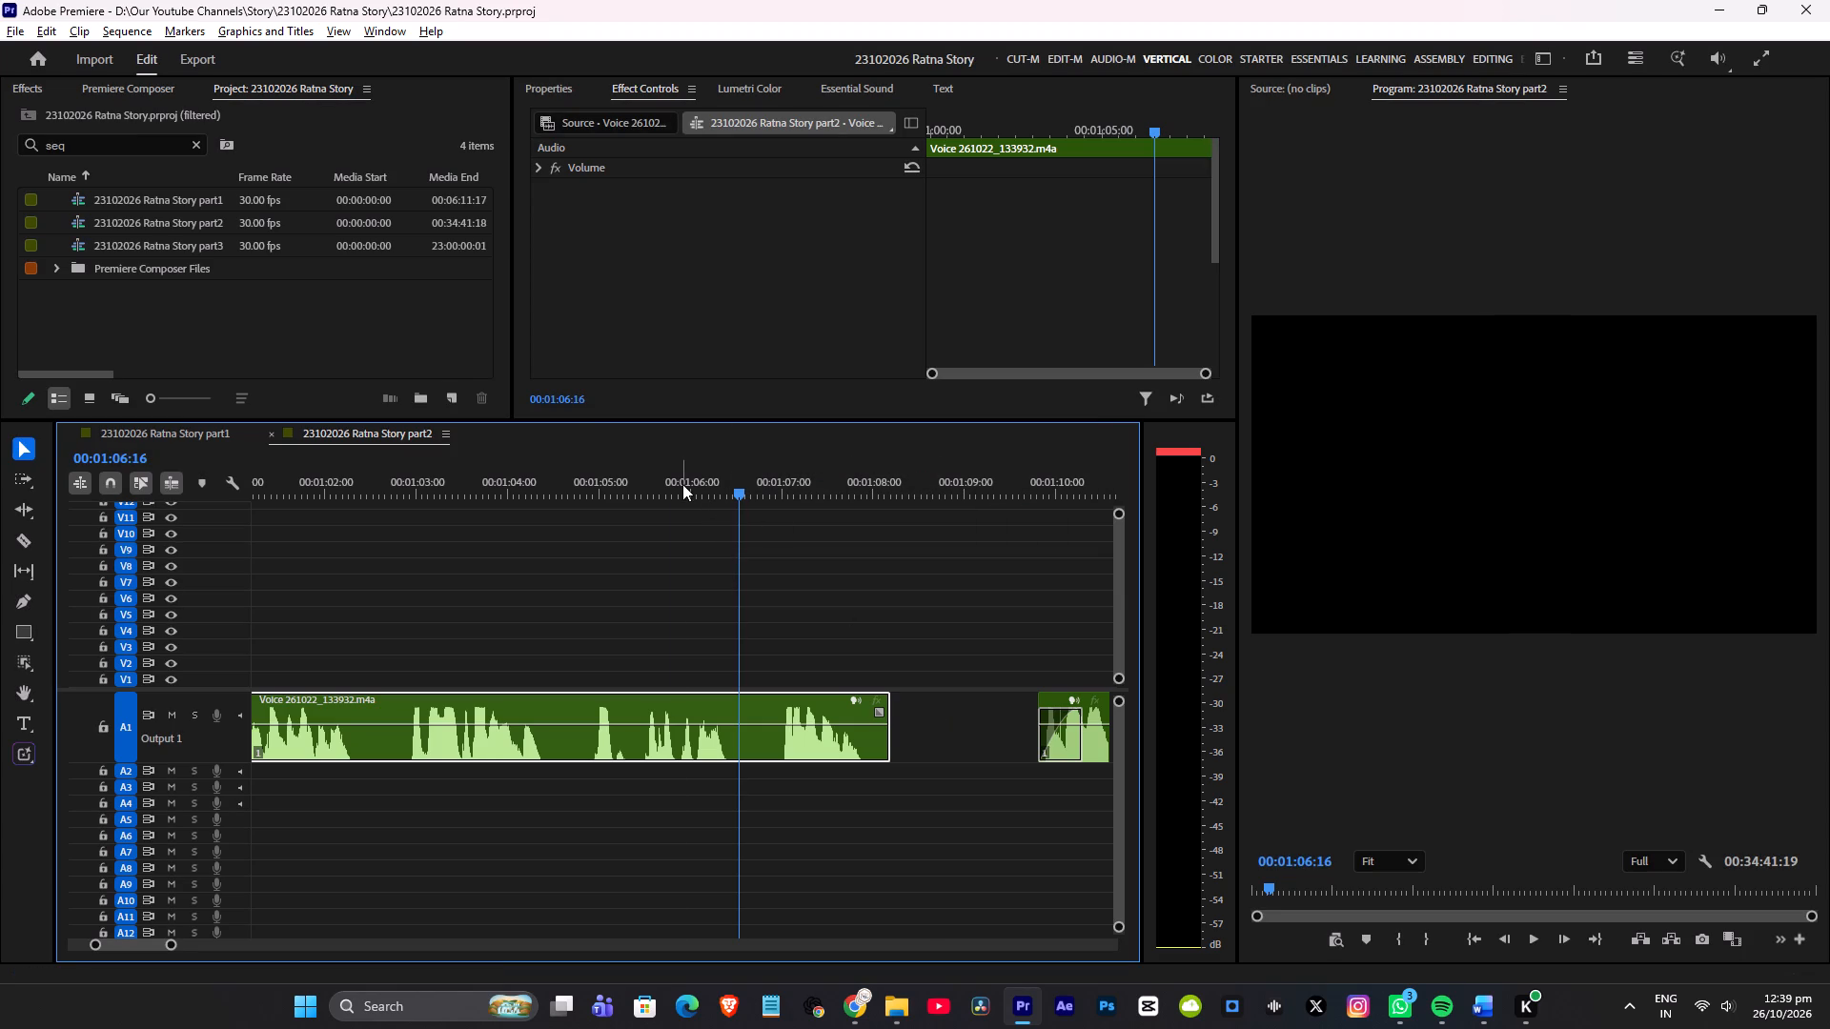
{"action": "key", "text": "ctrl+s"}
Switch to muse.ai in Chrome and review the Part 2 images for shots 9 to 12, viewing Shot 9 enlarged.
{"action": "key", "text": "alt+Tab"}
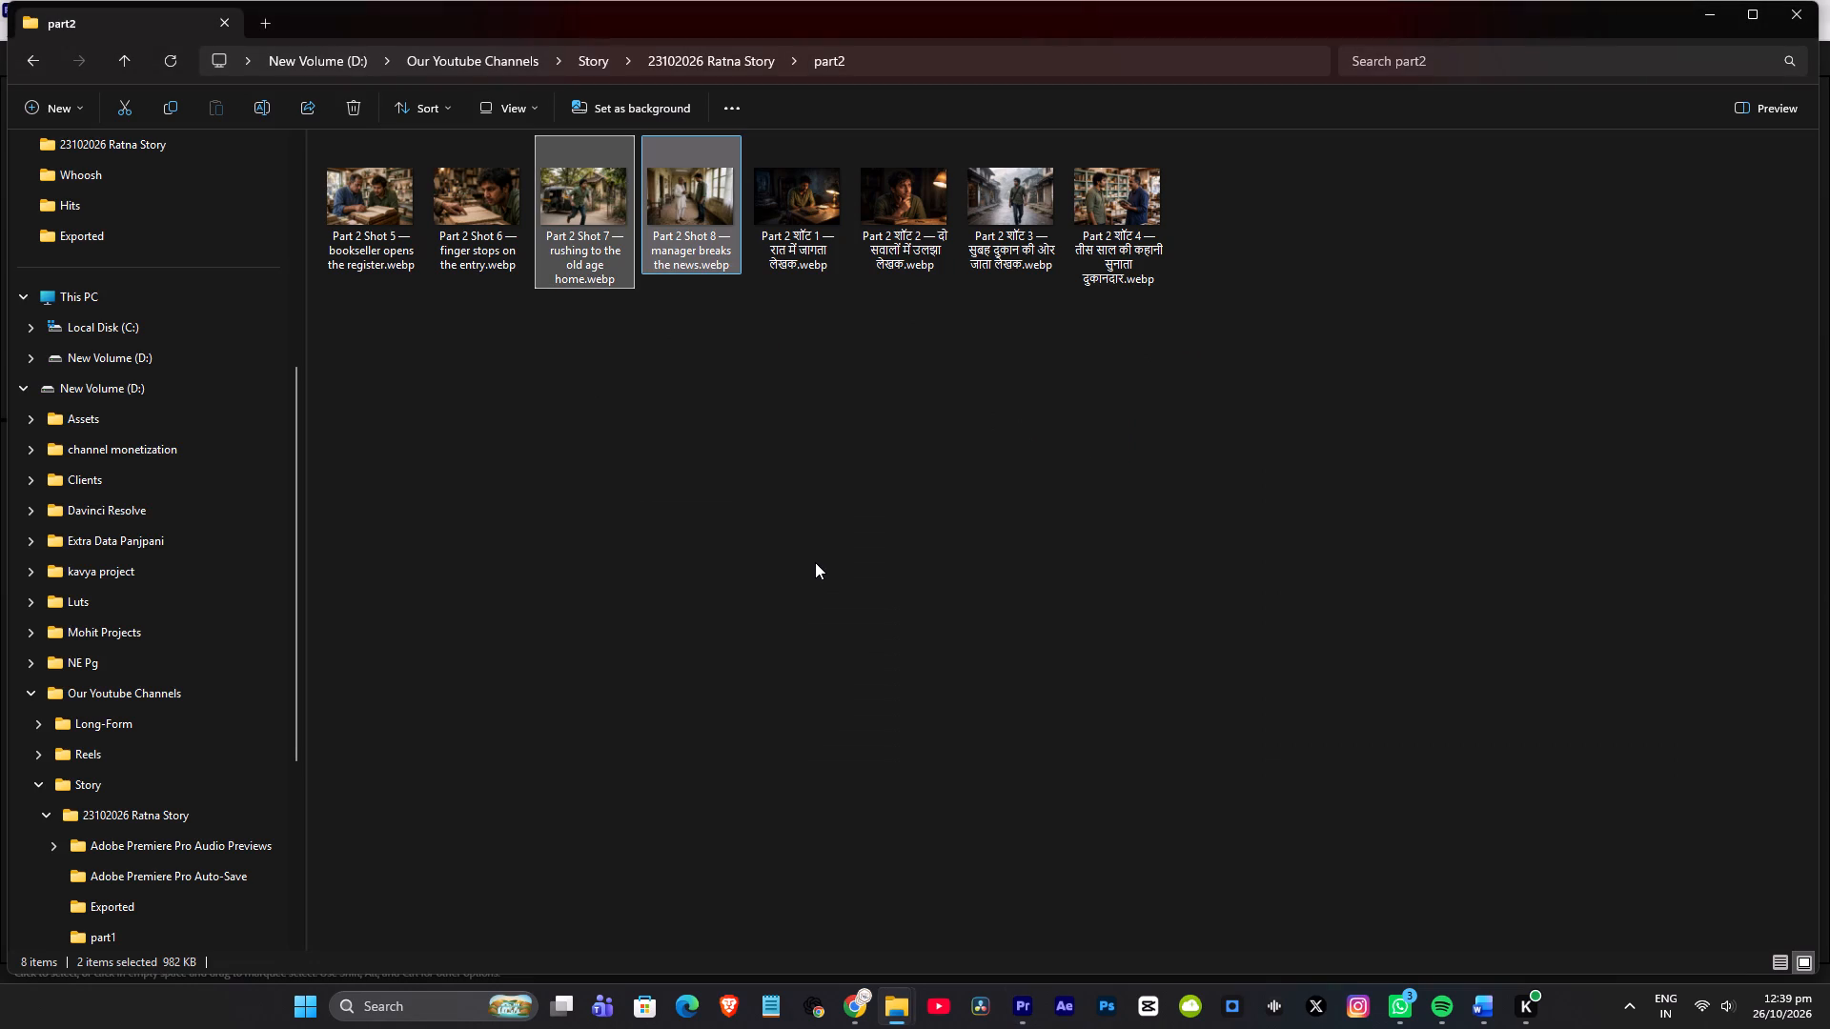
{"action": "left_click", "coordinate": [724, 415]}
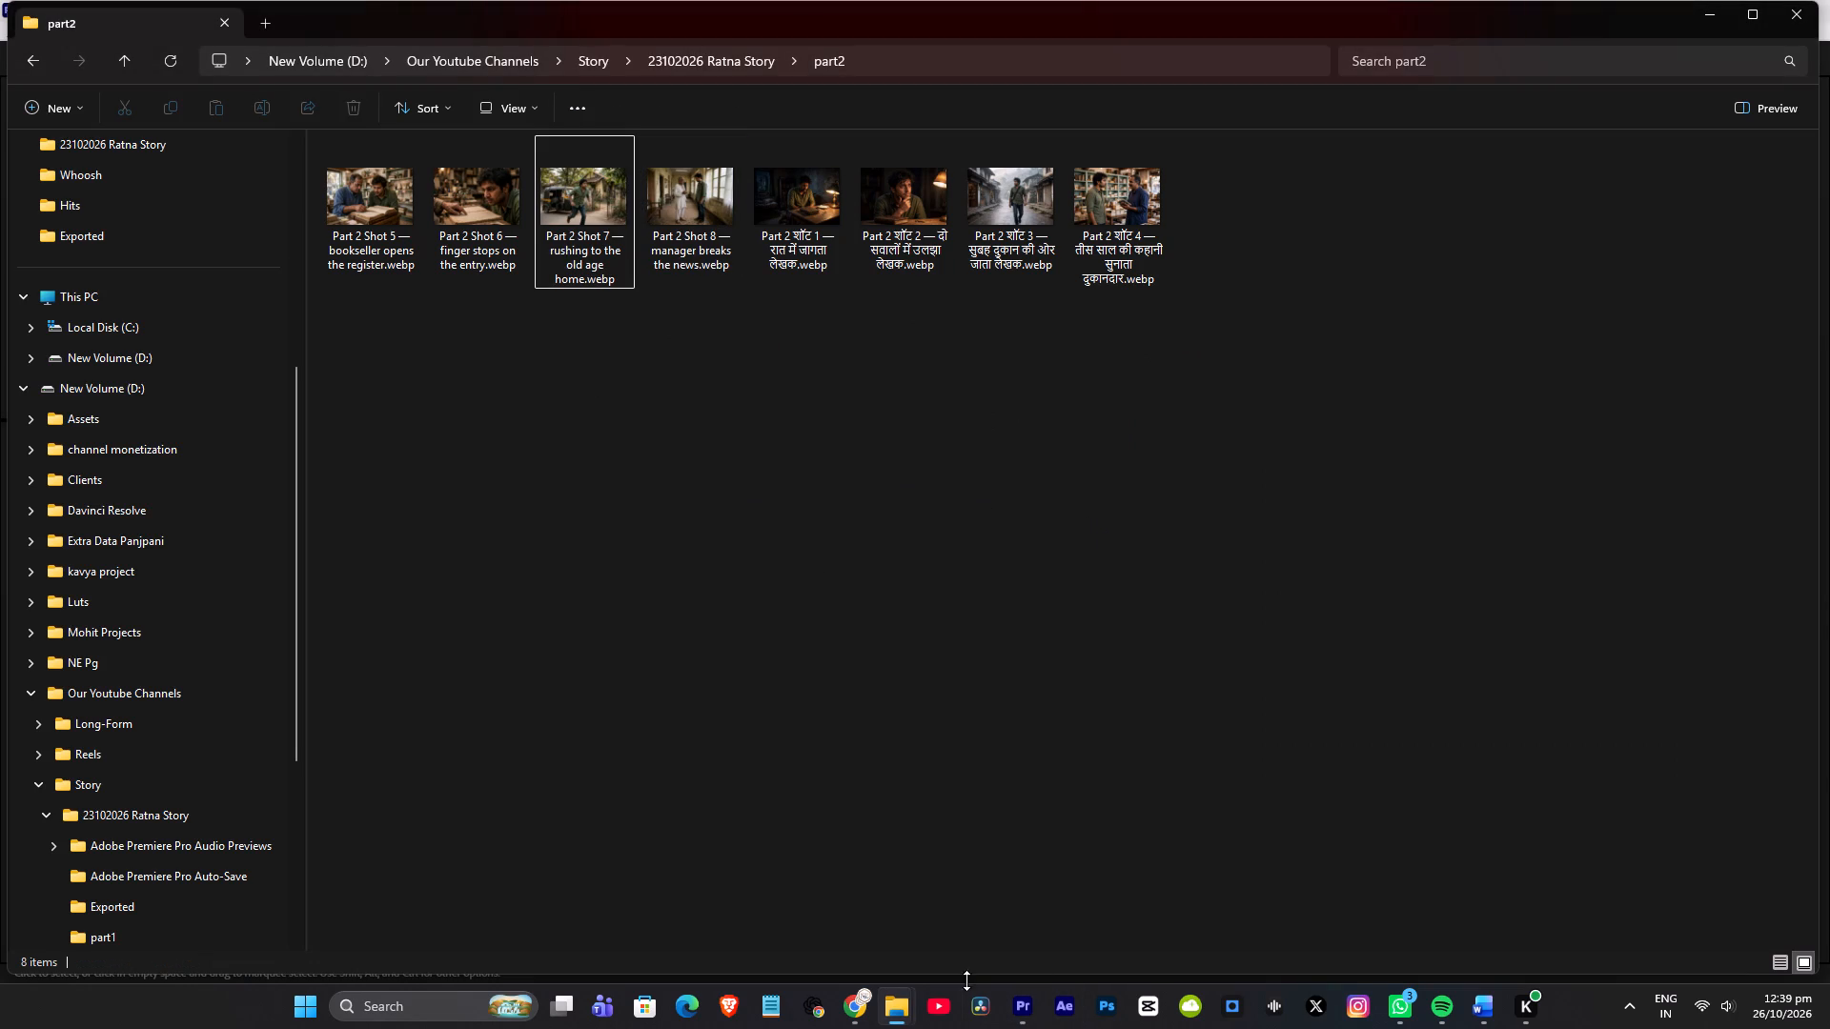
{"action": "left_click", "coordinate": [852, 1009]}
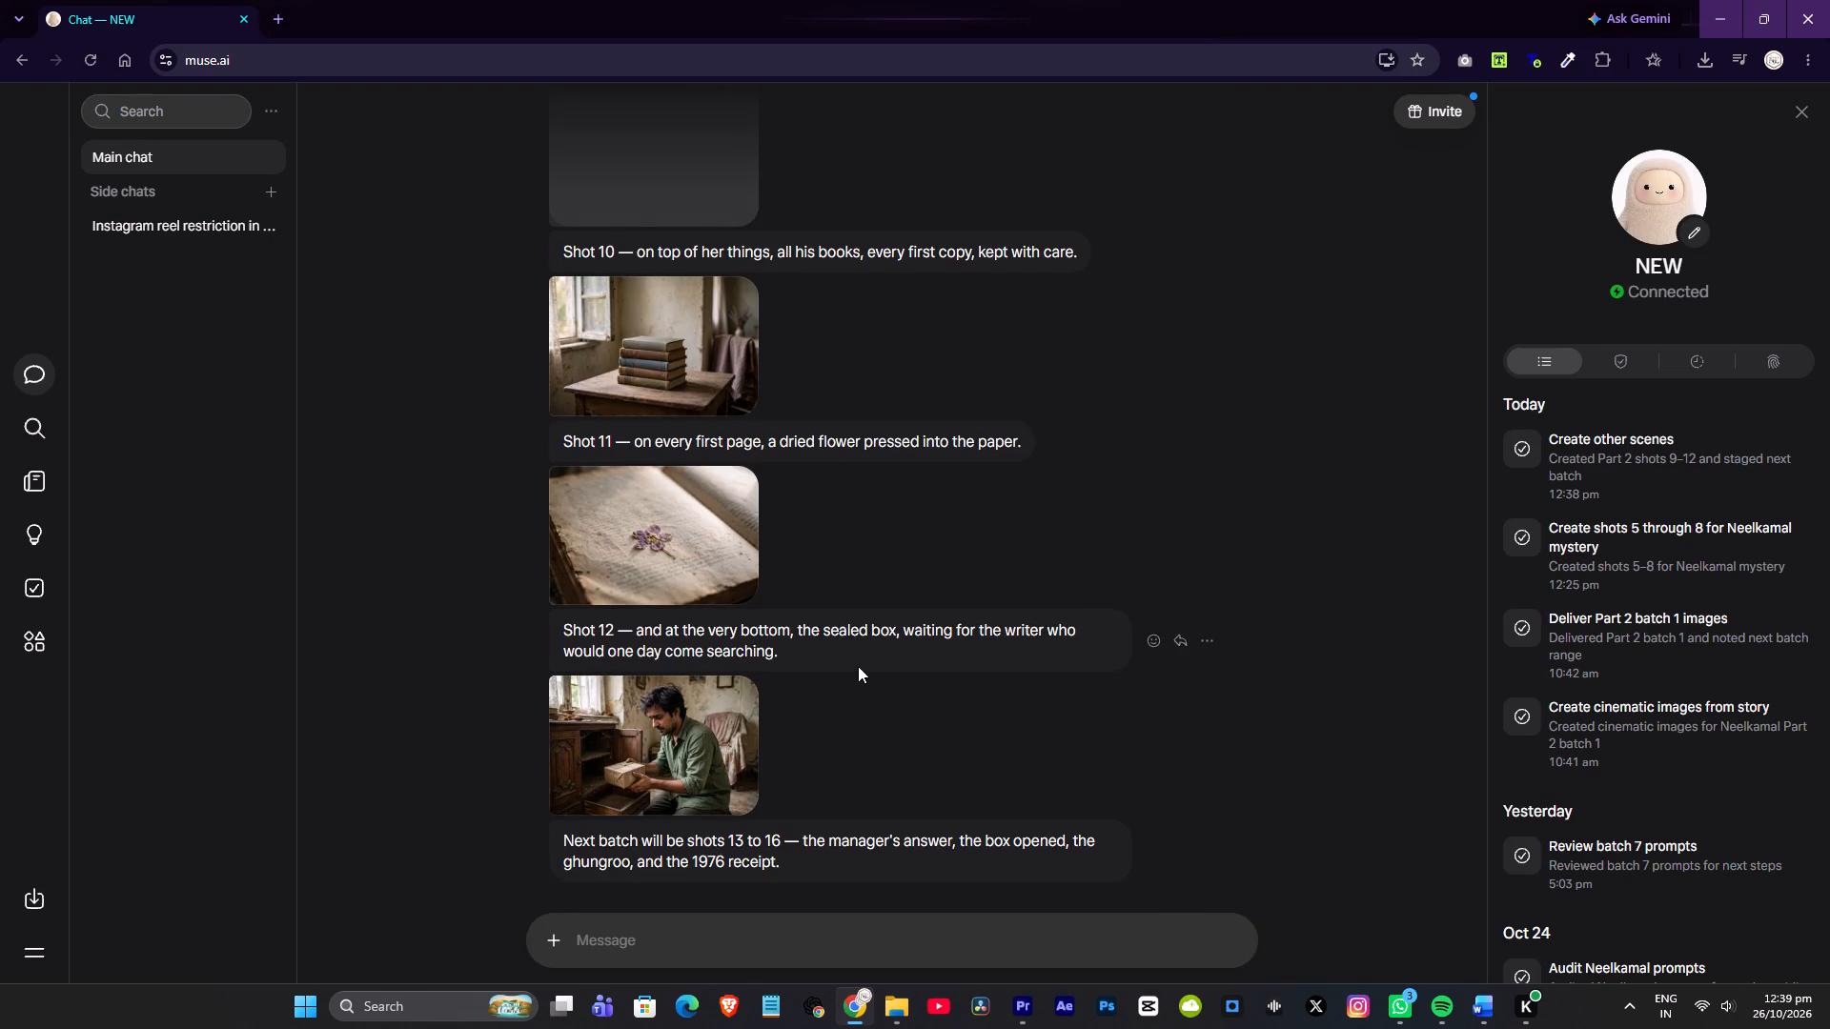
{"action": "scroll", "coordinate": [1033, 548], "scroll_direction": "up", "scroll_amount": 2}
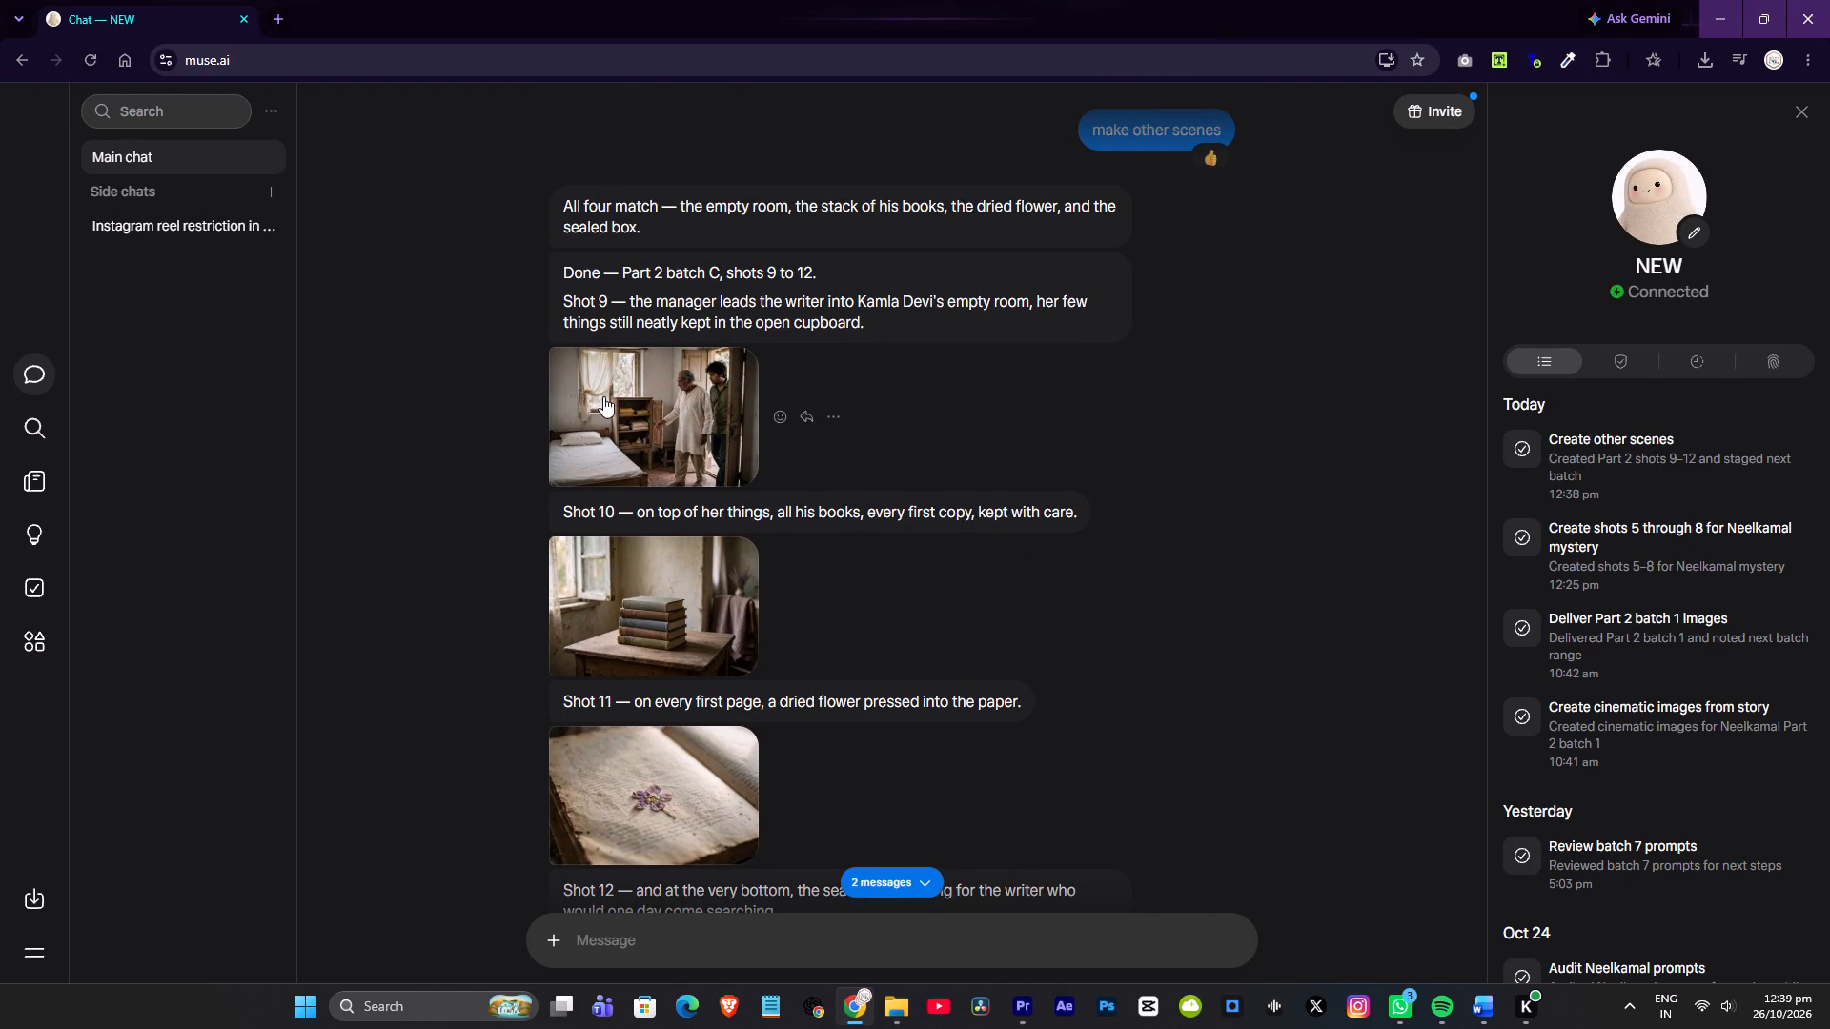
{"action": "scroll", "coordinate": [681, 392], "scroll_direction": "up", "scroll_amount": 2}
{"action": "scroll", "coordinate": [681, 393], "scroll_direction": "down", "scroll_amount": 1}
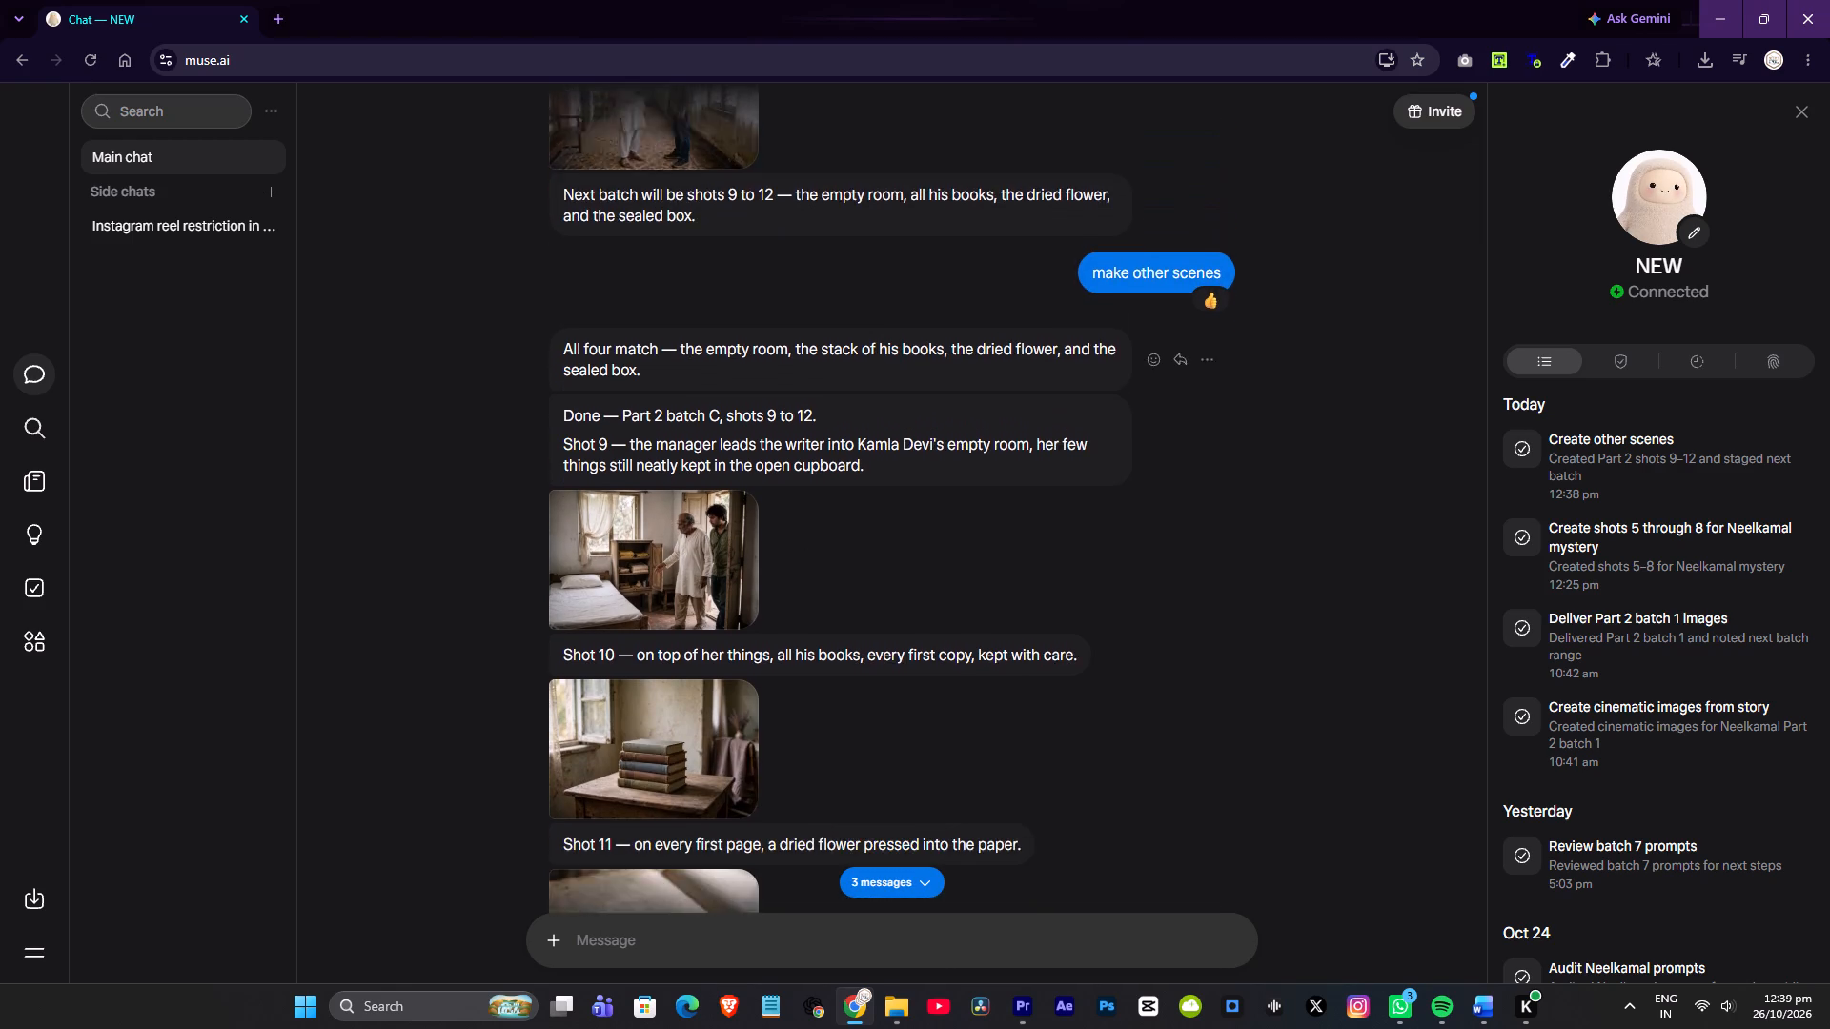
{"action": "scroll", "coordinate": [681, 393], "scroll_direction": "down", "scroll_amount": 1}
{"action": "scroll", "coordinate": [681, 393], "scroll_direction": "up", "scroll_amount": 3}
{"action": "scroll", "coordinate": [681, 393], "scroll_direction": "down", "scroll_amount": 3}
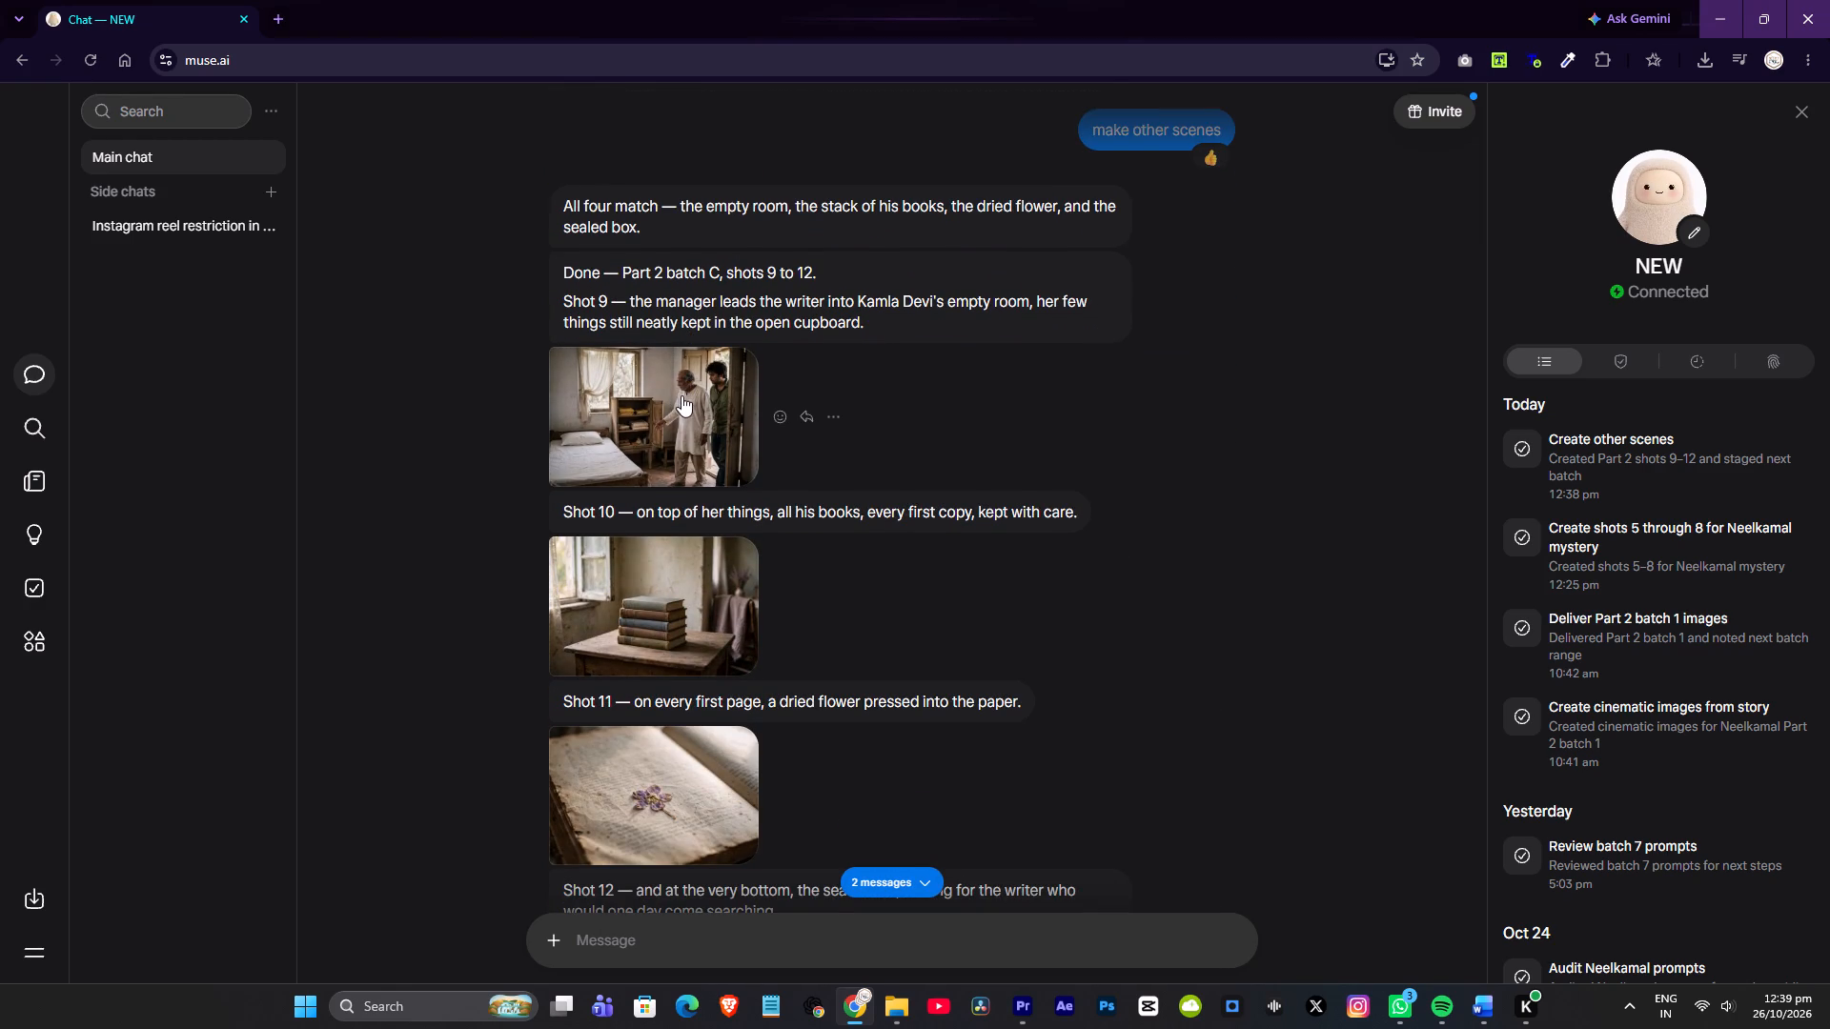
{"action": "scroll", "coordinate": [681, 395], "scroll_direction": "down", "scroll_amount": 1}
{"action": "left_click", "coordinate": [681, 346]}
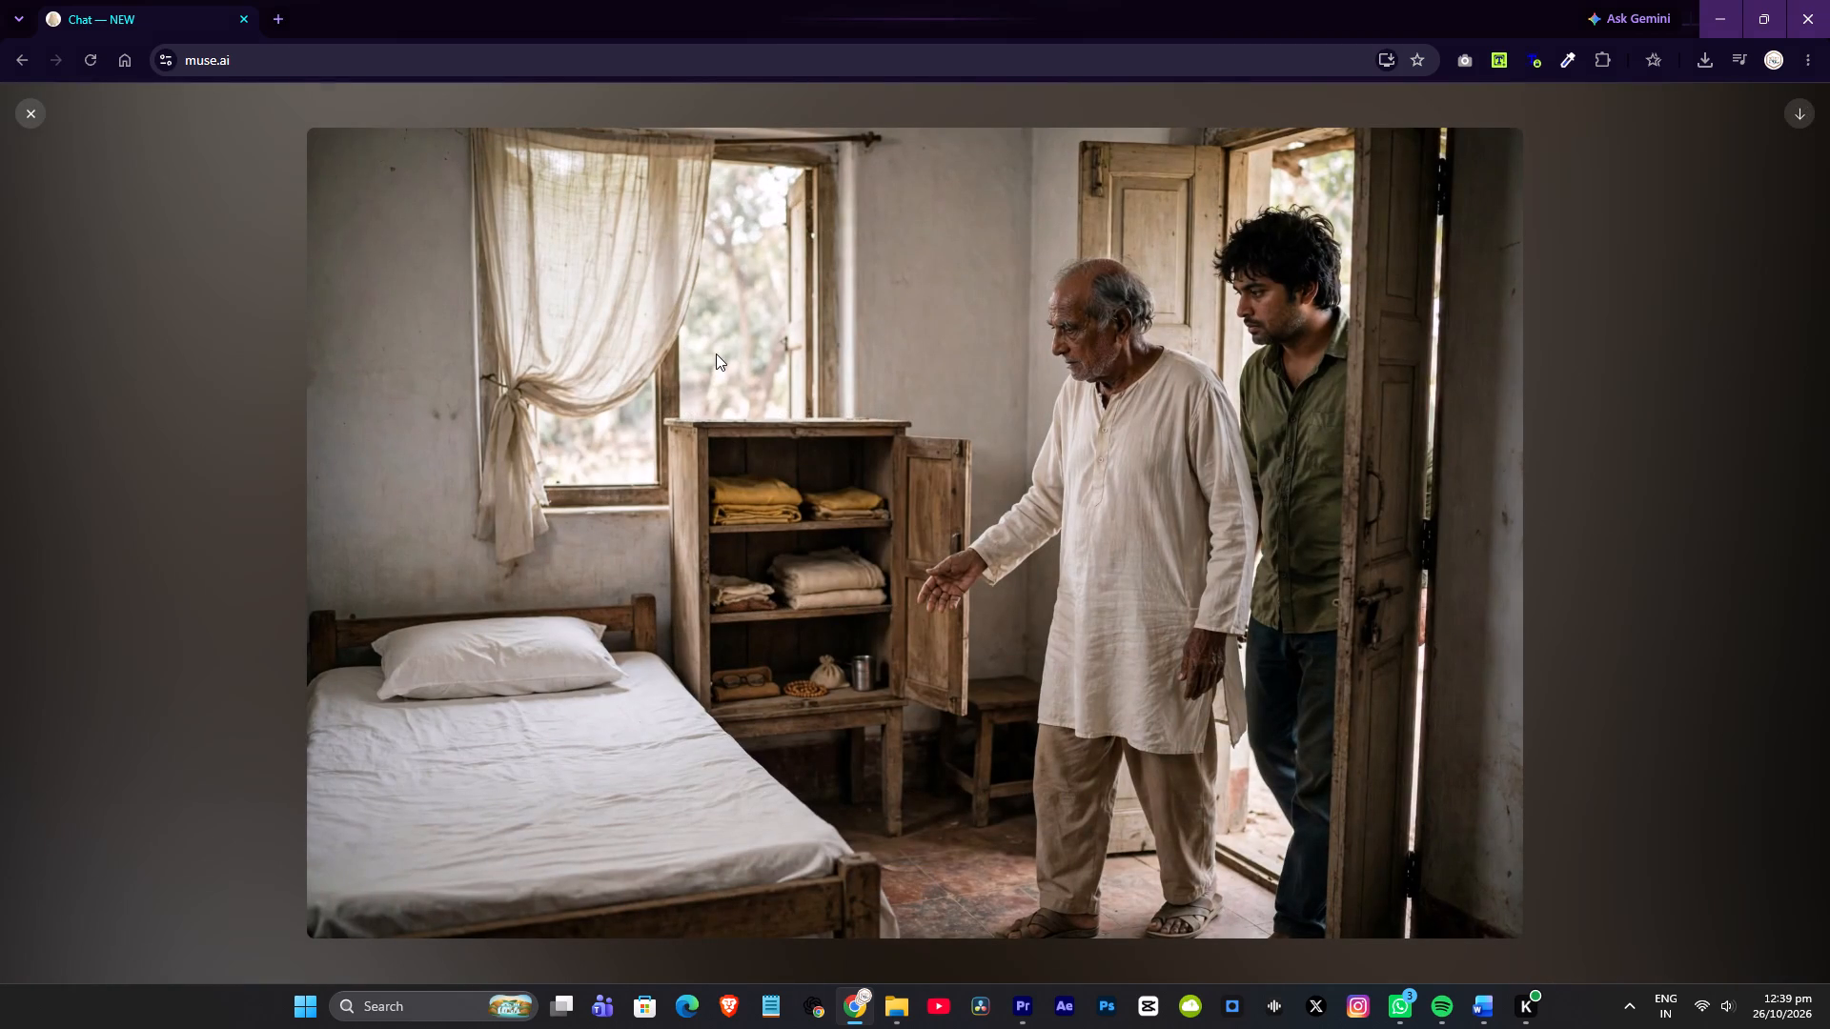
{"action": "left_click", "coordinate": [29, 107]}
{"action": "scroll", "coordinate": [685, 481], "scroll_direction": "down", "scroll_amount": 4}
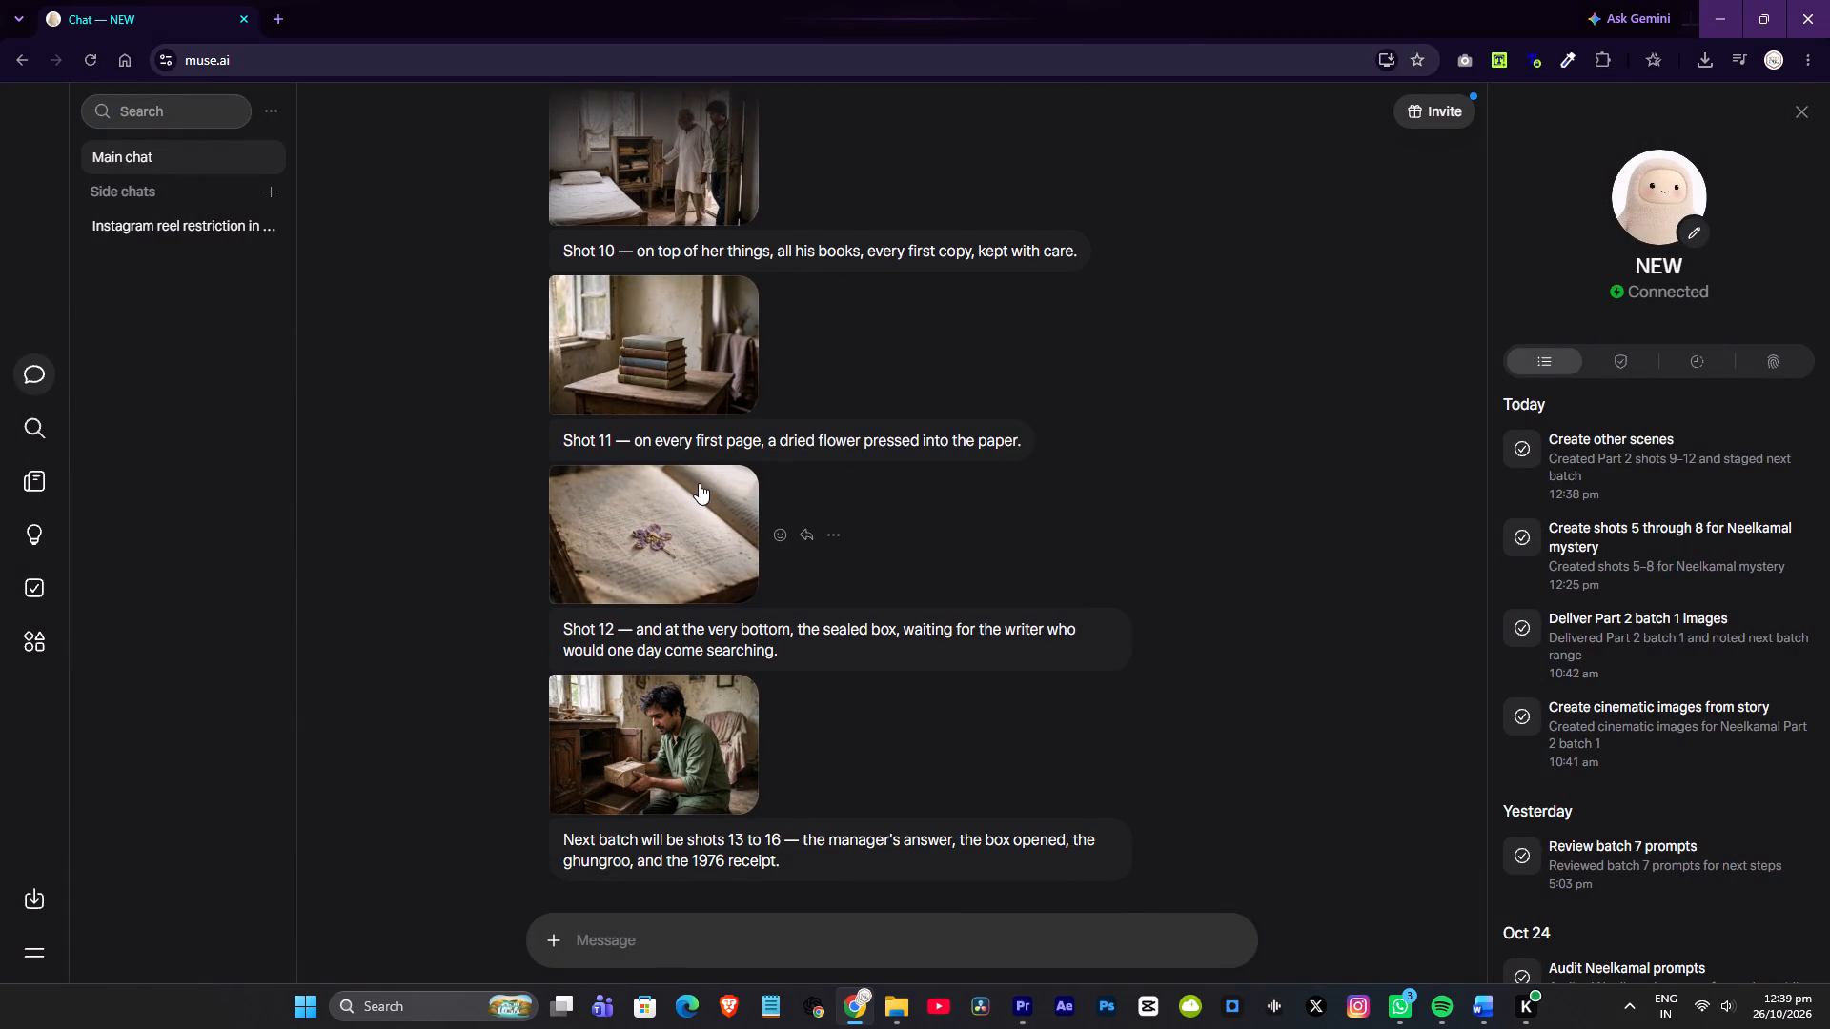
{"action": "scroll", "coordinate": [701, 483], "scroll_direction": "up", "scroll_amount": 3}
Download the Shot 9, Shot 10, Shot 11 and Shot 12 images from the muse.ai chat.
{"action": "right_click", "coordinate": [656, 410]}
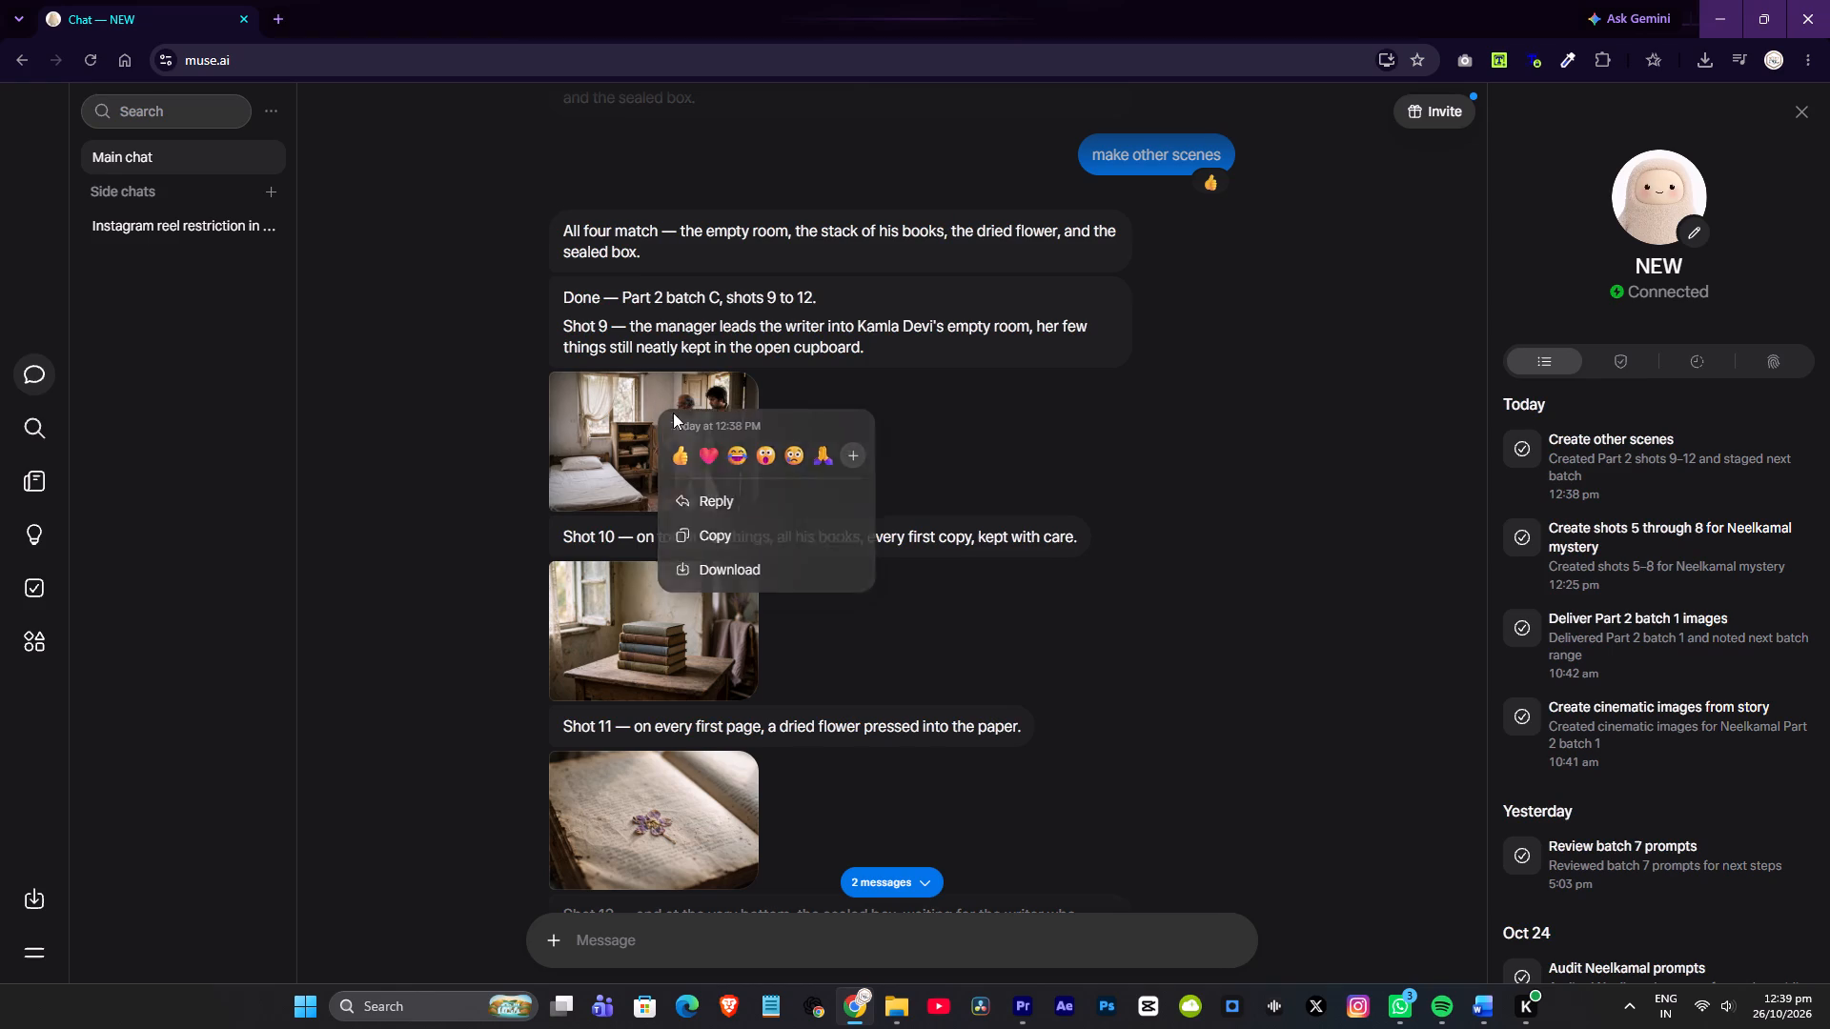
{"action": "left_click", "coordinate": [768, 567]}
{"action": "right_click", "coordinate": [684, 576]}
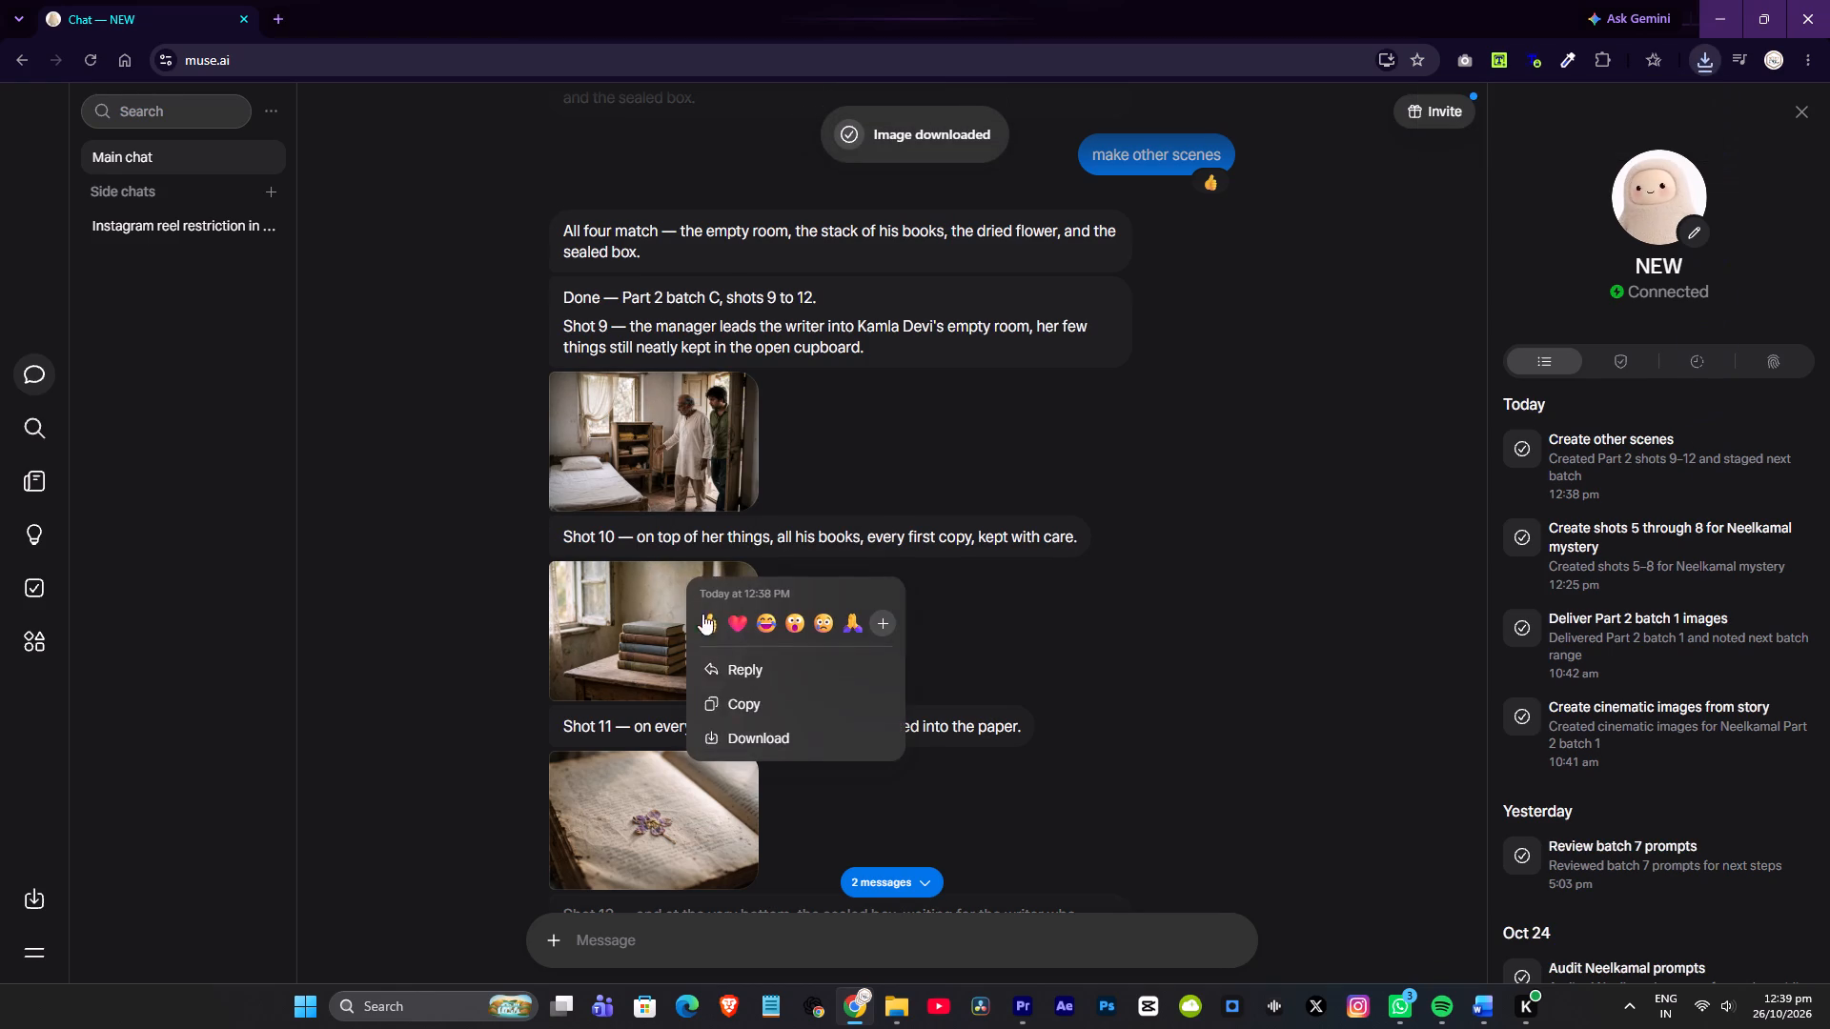
{"action": "left_click", "coordinate": [719, 741]}
{"action": "scroll", "coordinate": [693, 661], "scroll_direction": "down", "scroll_amount": 4}
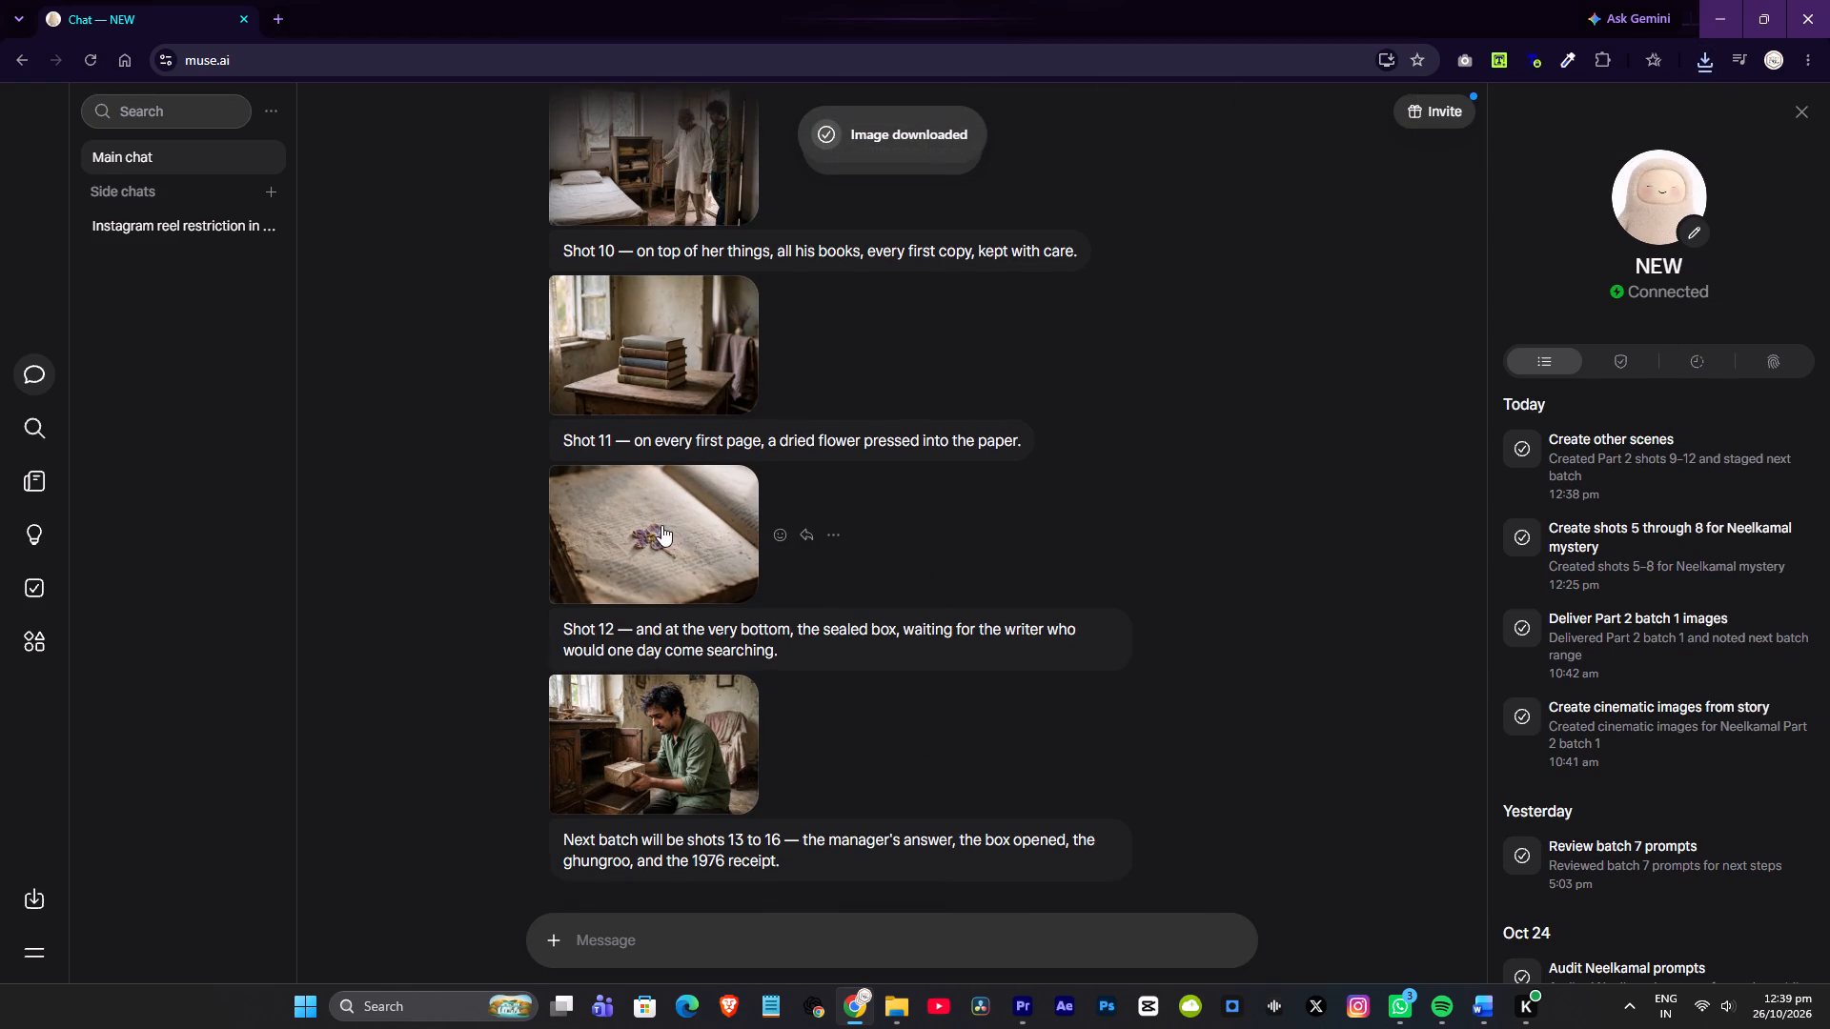
{"action": "left_click", "coordinate": [660, 527]}
{"action": "left_click", "coordinate": [208, 363]}
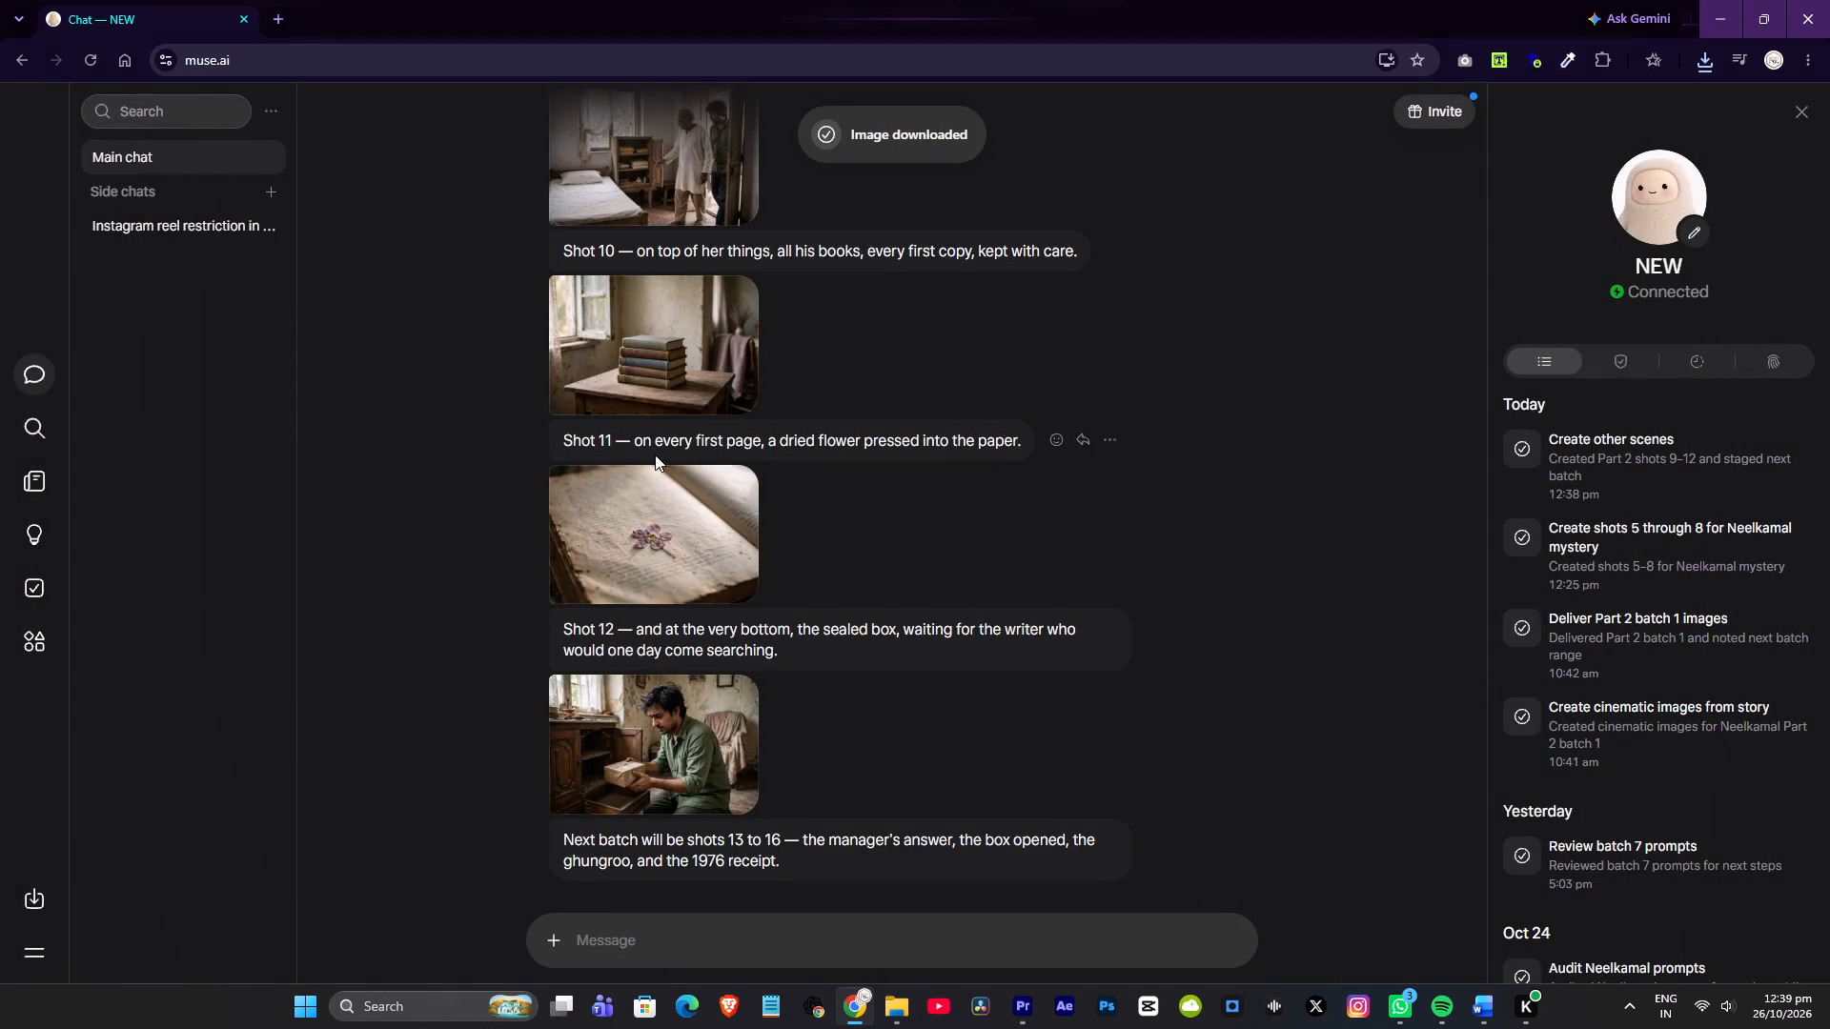
{"action": "right_click", "coordinate": [655, 531]}
{"action": "left_click", "coordinate": [733, 694]}
{"action": "scroll", "coordinate": [697, 711], "scroll_direction": "down", "scroll_amount": 3}
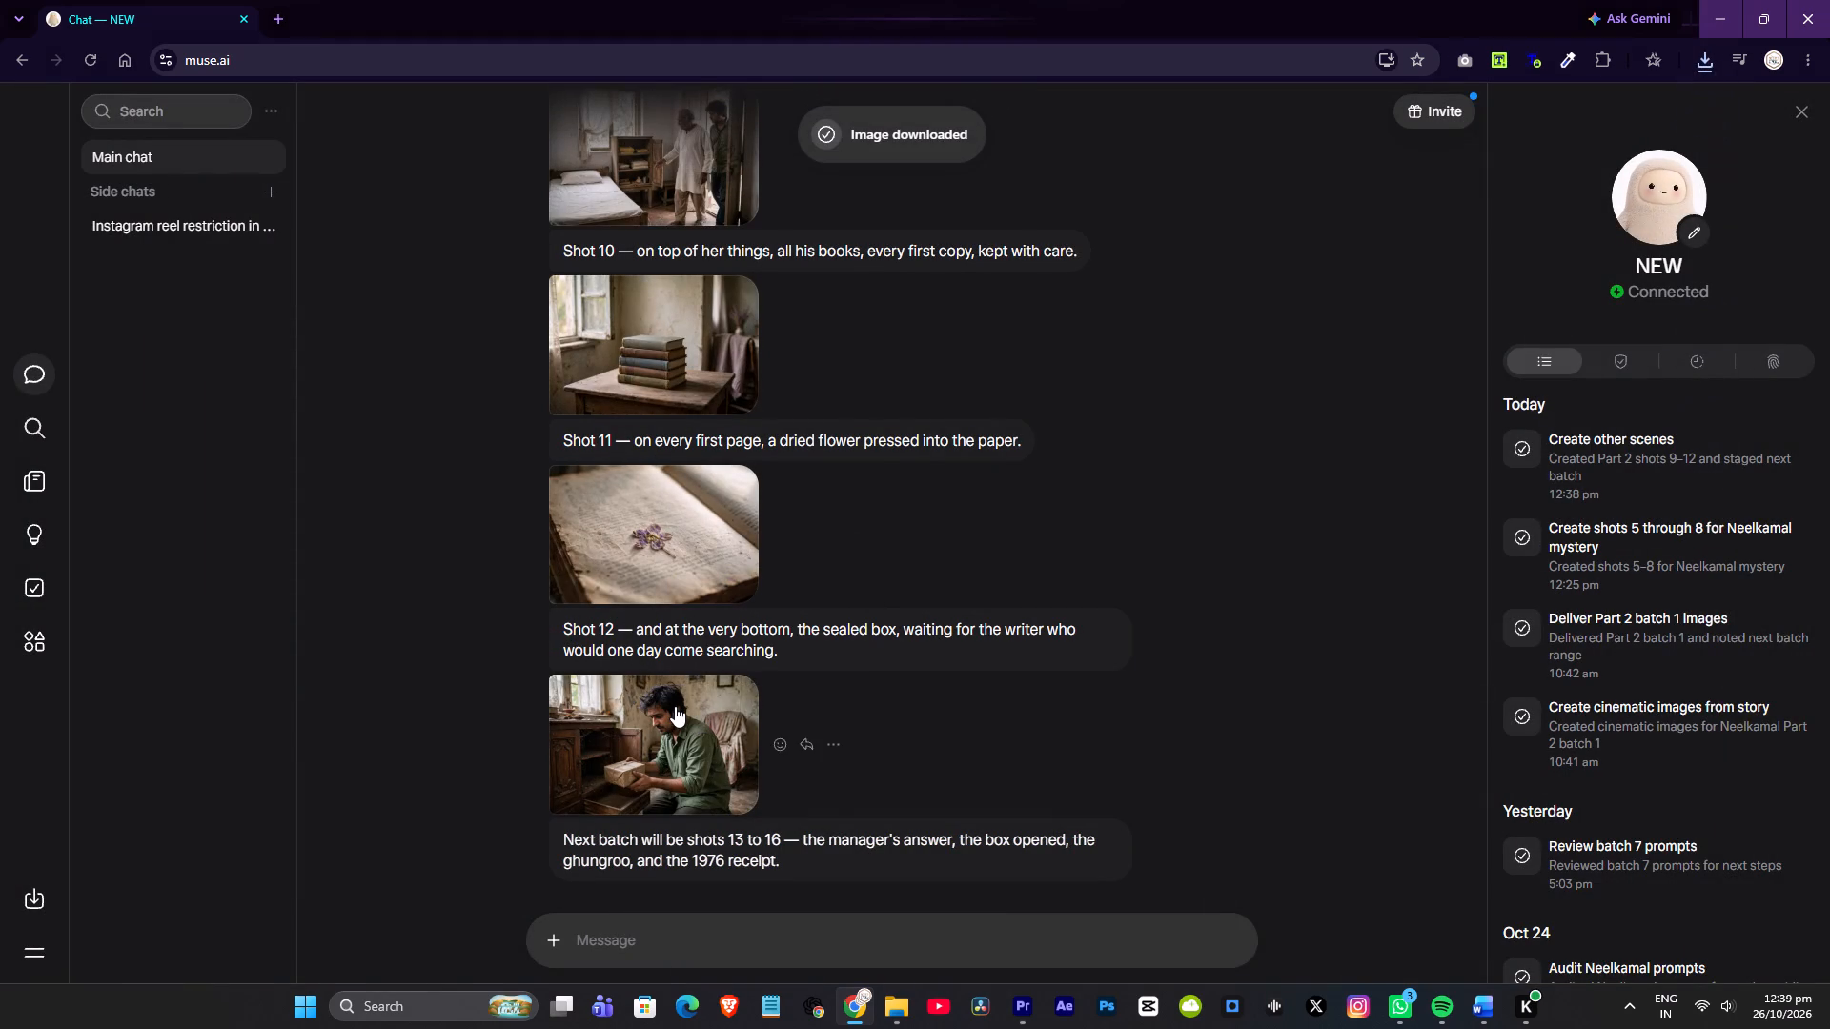
{"action": "right_click", "coordinate": [675, 706]}
{"action": "left_click", "coordinate": [730, 862]}
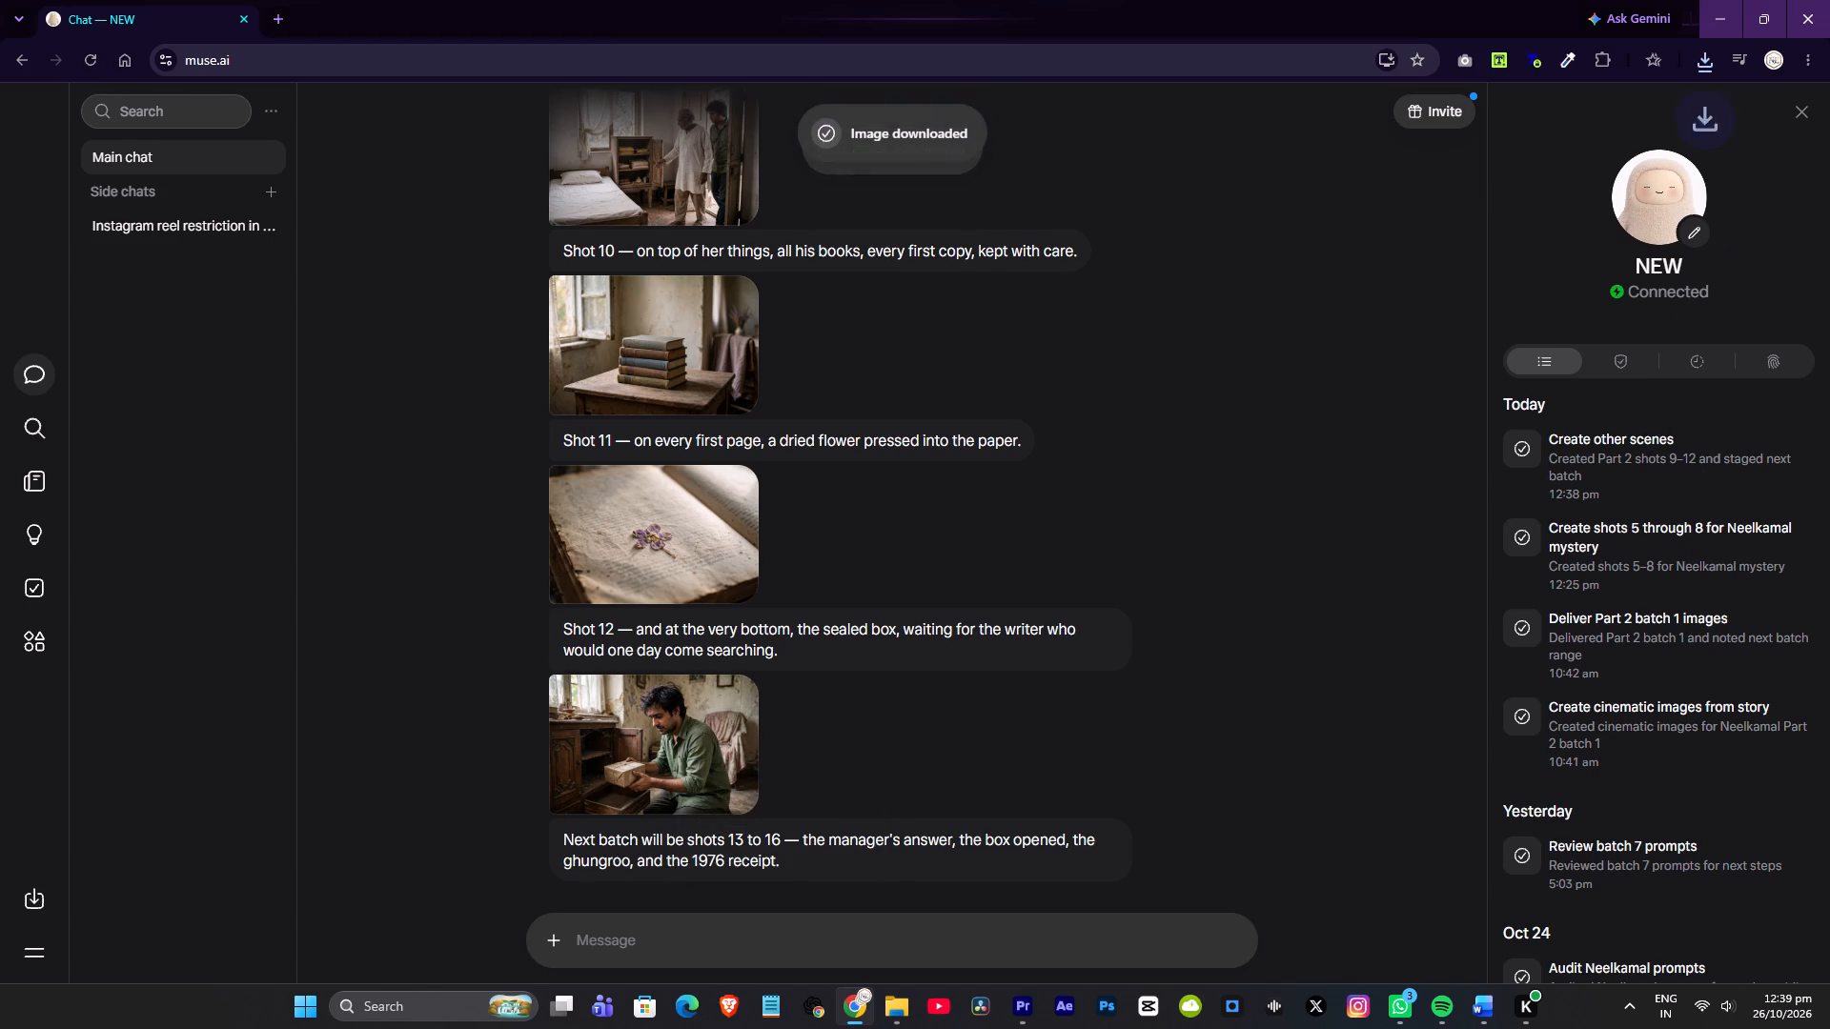
Send muse.ai the message "make other batch".
{"action": "left_click", "coordinate": [819, 940]}
{"action": "type", "text": "make other b"}
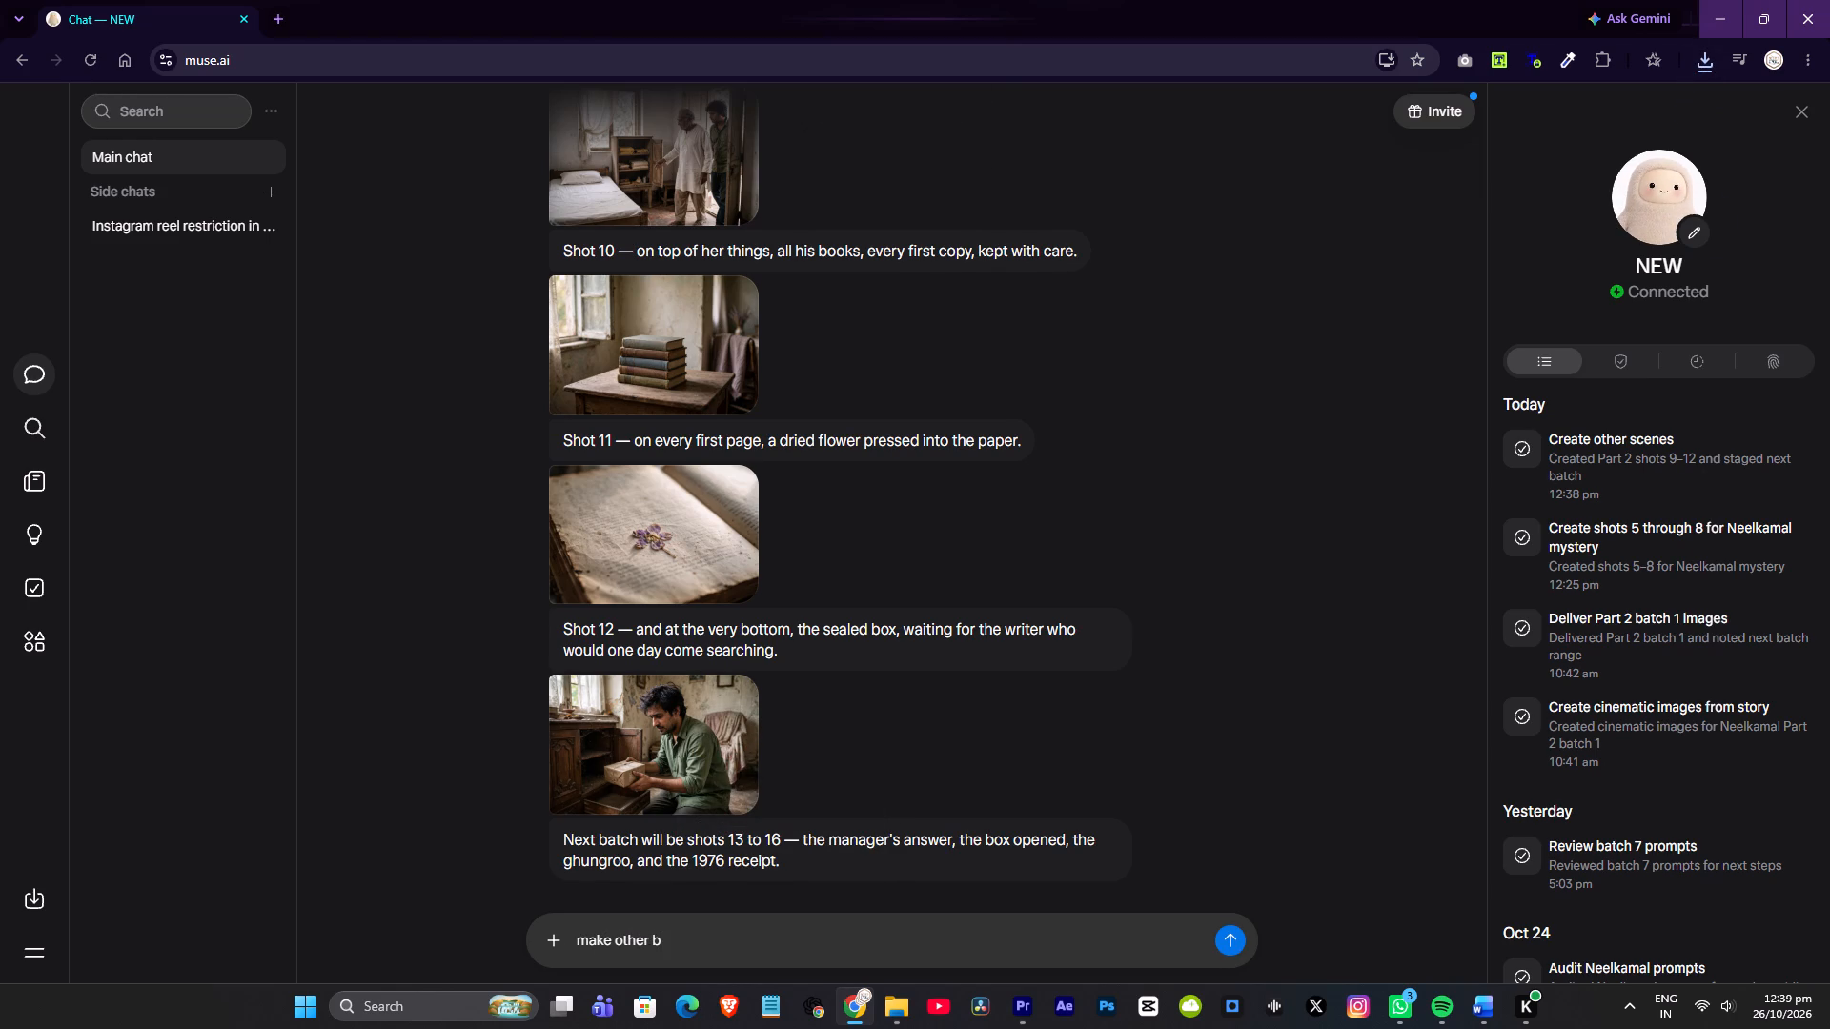
{"action": "type", "text": "atch"}
{"action": "key", "text": "Return"}
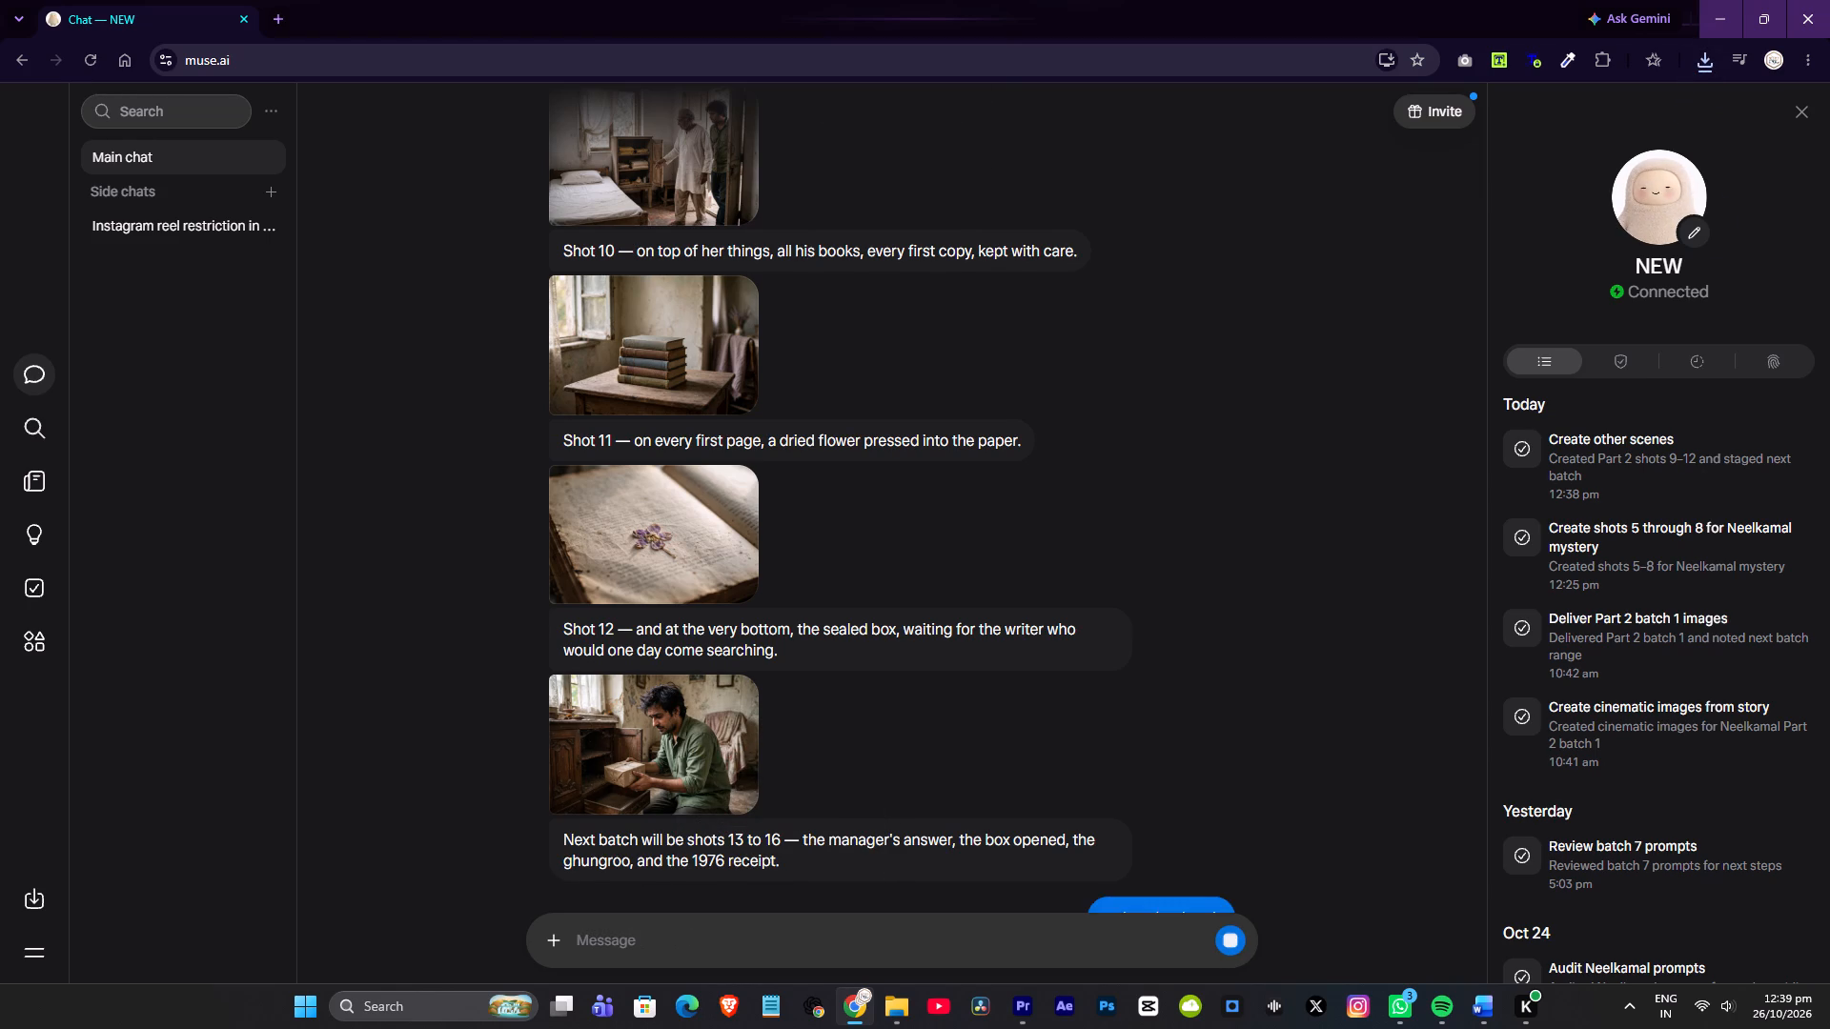
Move the downloaded Part 2 Shot 9, 10, 11 and 12 images from Downloads into the Ratna Story part2 folder.
{"action": "left_click", "coordinate": [1713, 71]}
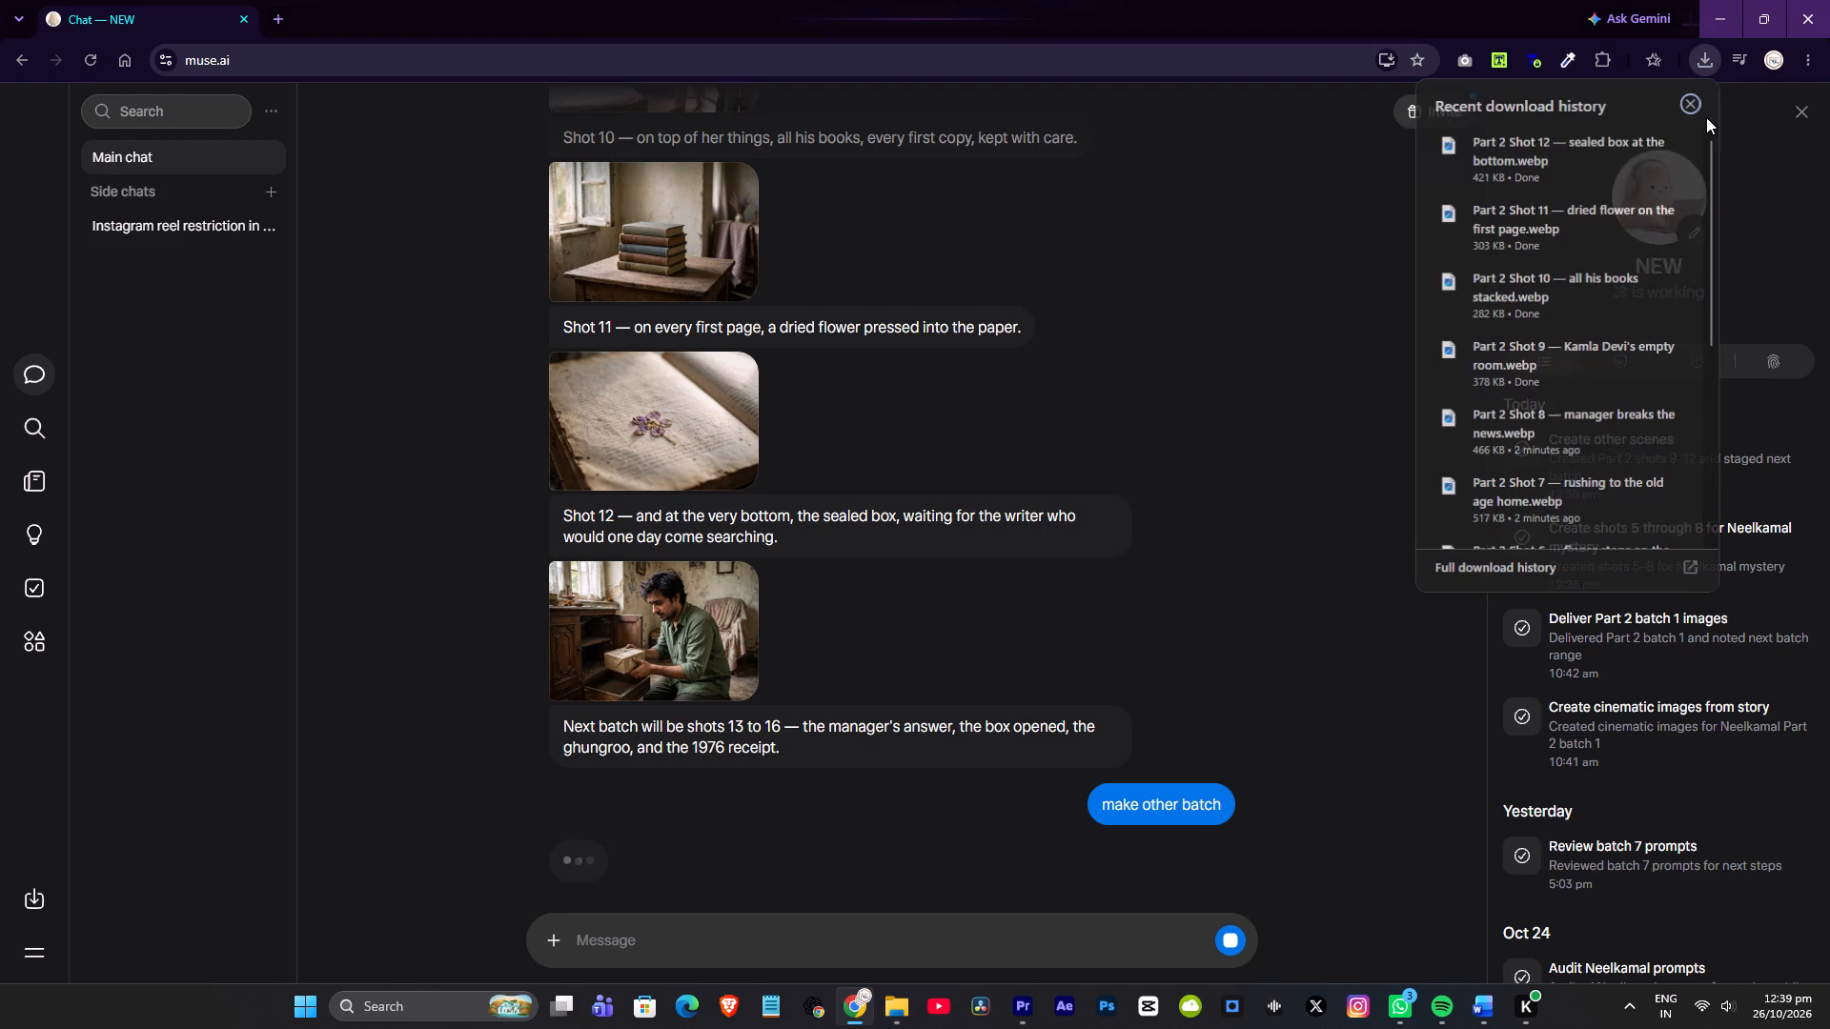
{"action": "left_click", "coordinate": [1639, 144]}
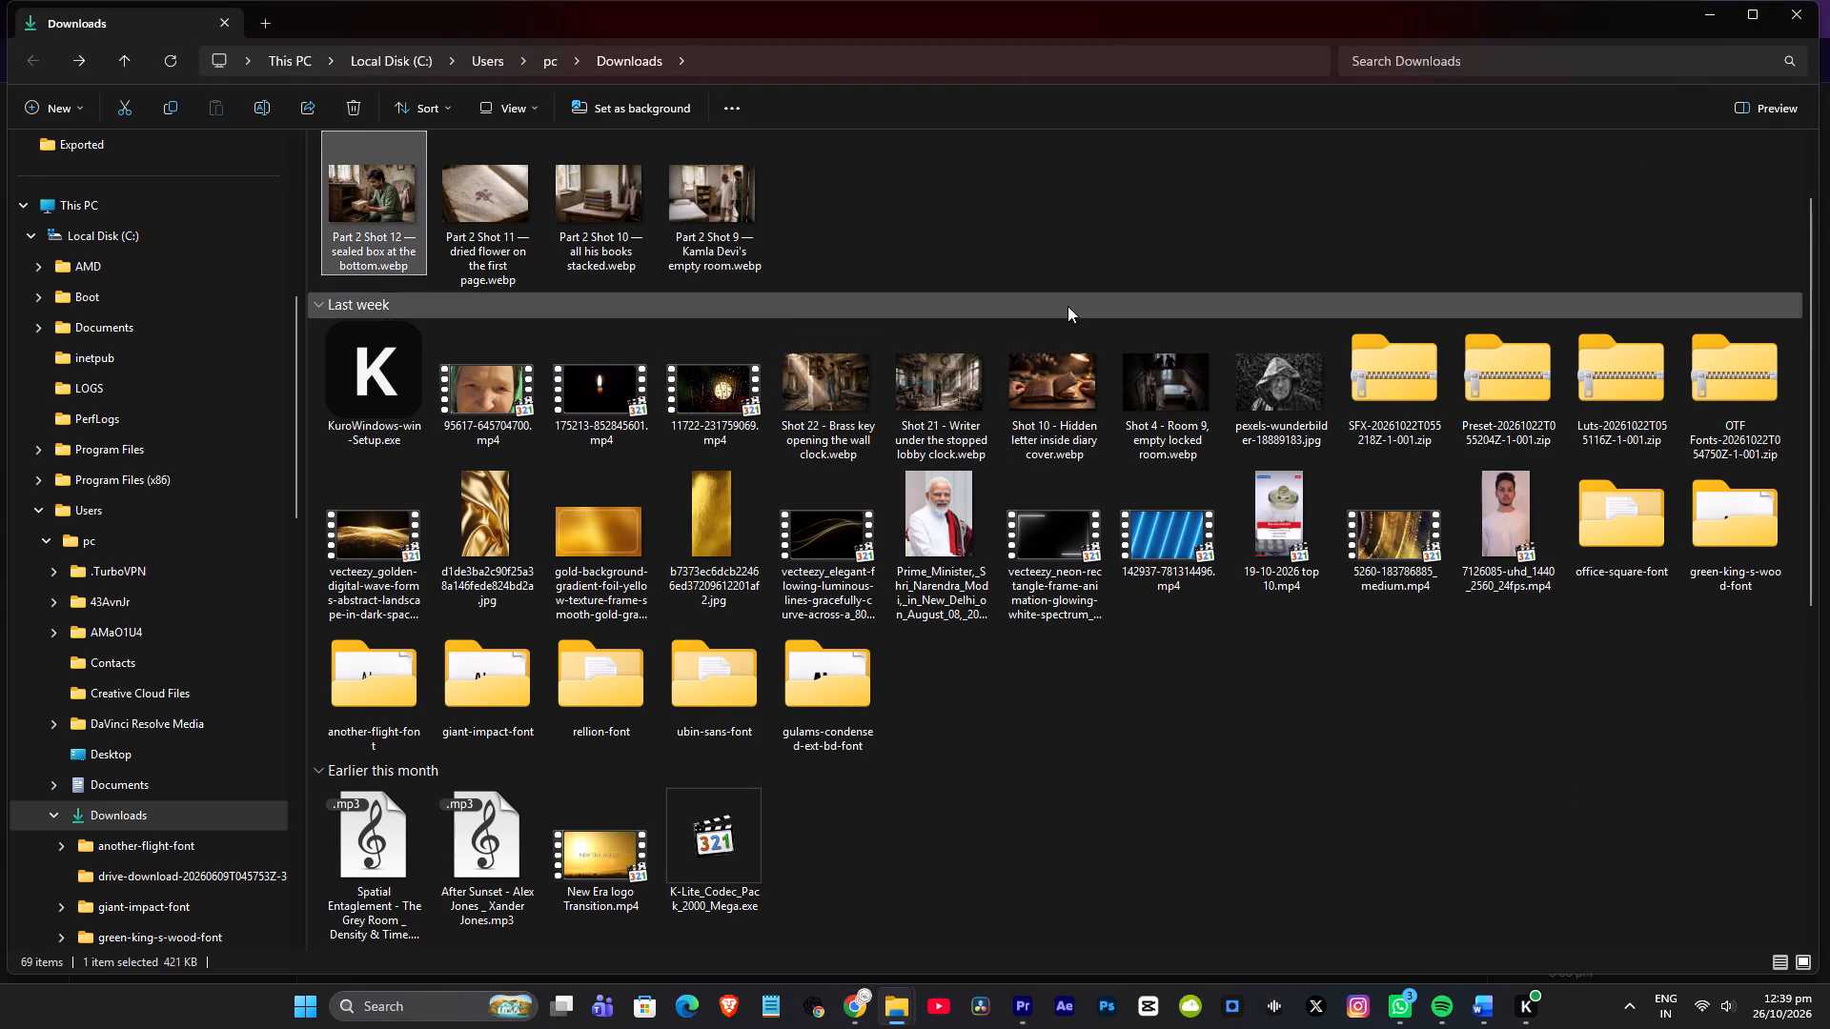
{"action": "left_click_drag", "start_coordinate": [1051, 215], "coordinate": [260, 214]}
{"action": "key", "text": "ctrl+x"}
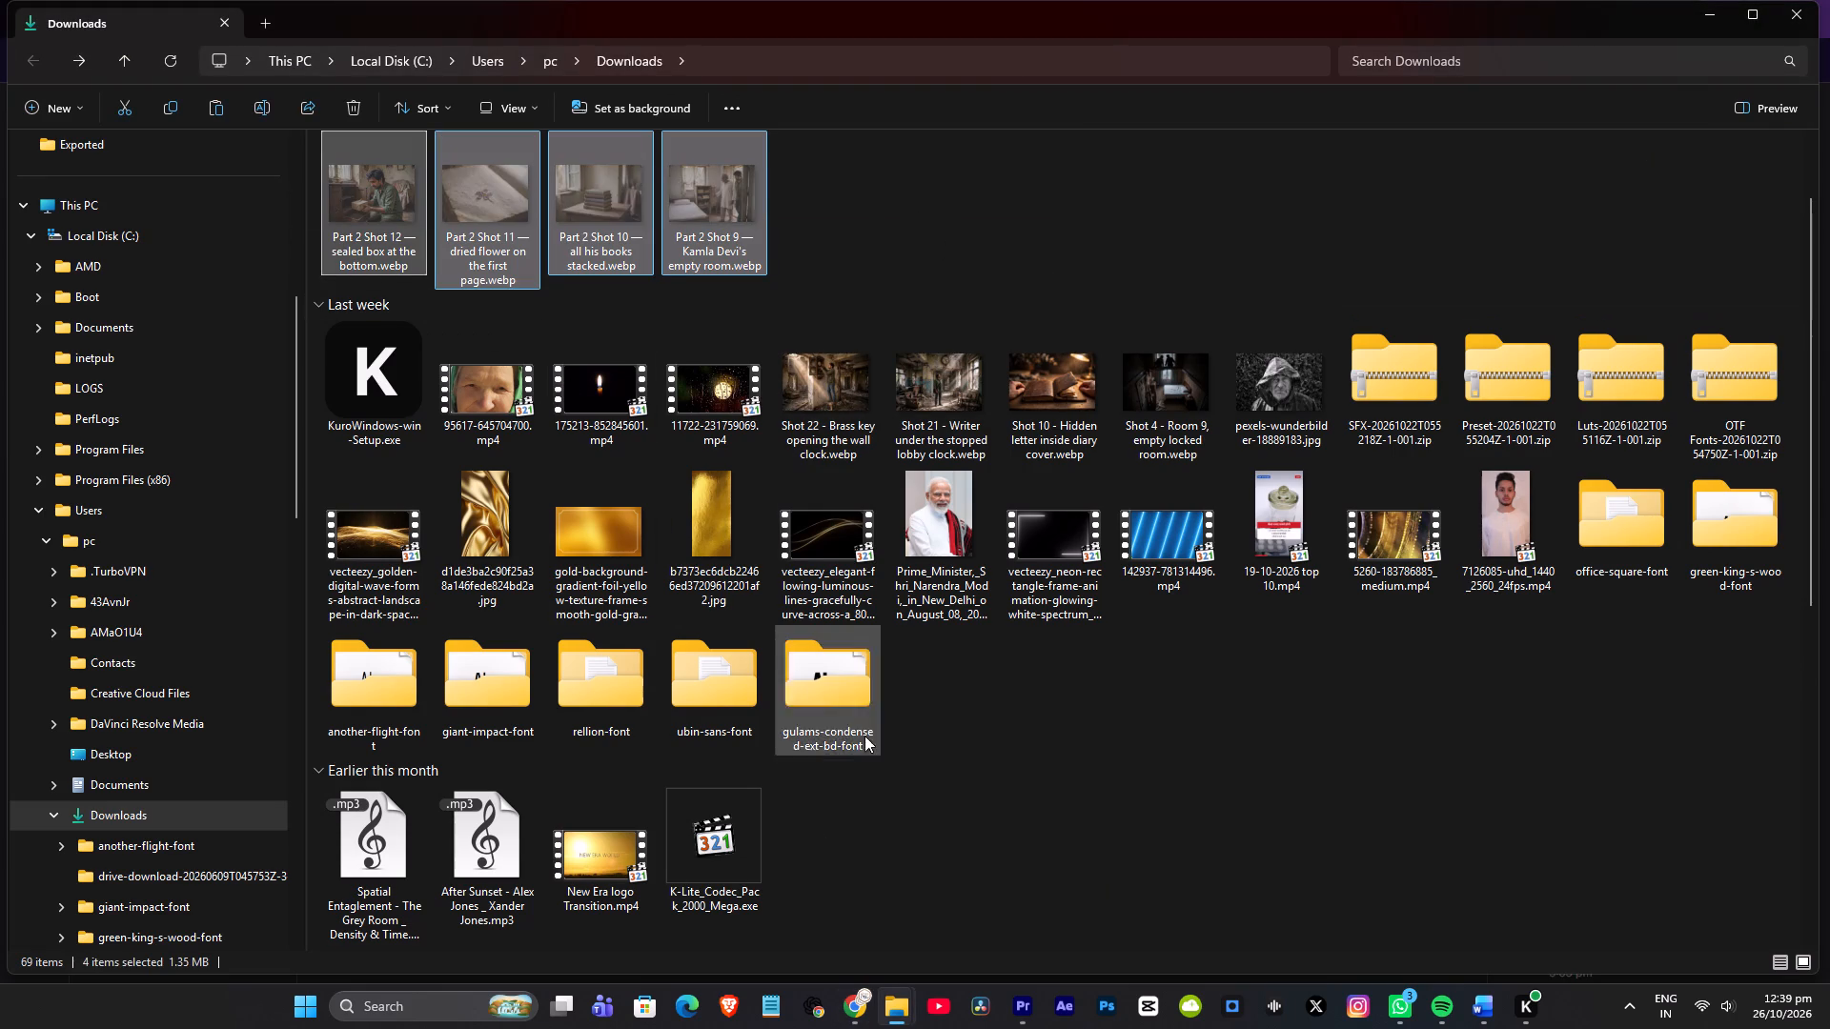
{"action": "left_click", "coordinate": [896, 1004]}
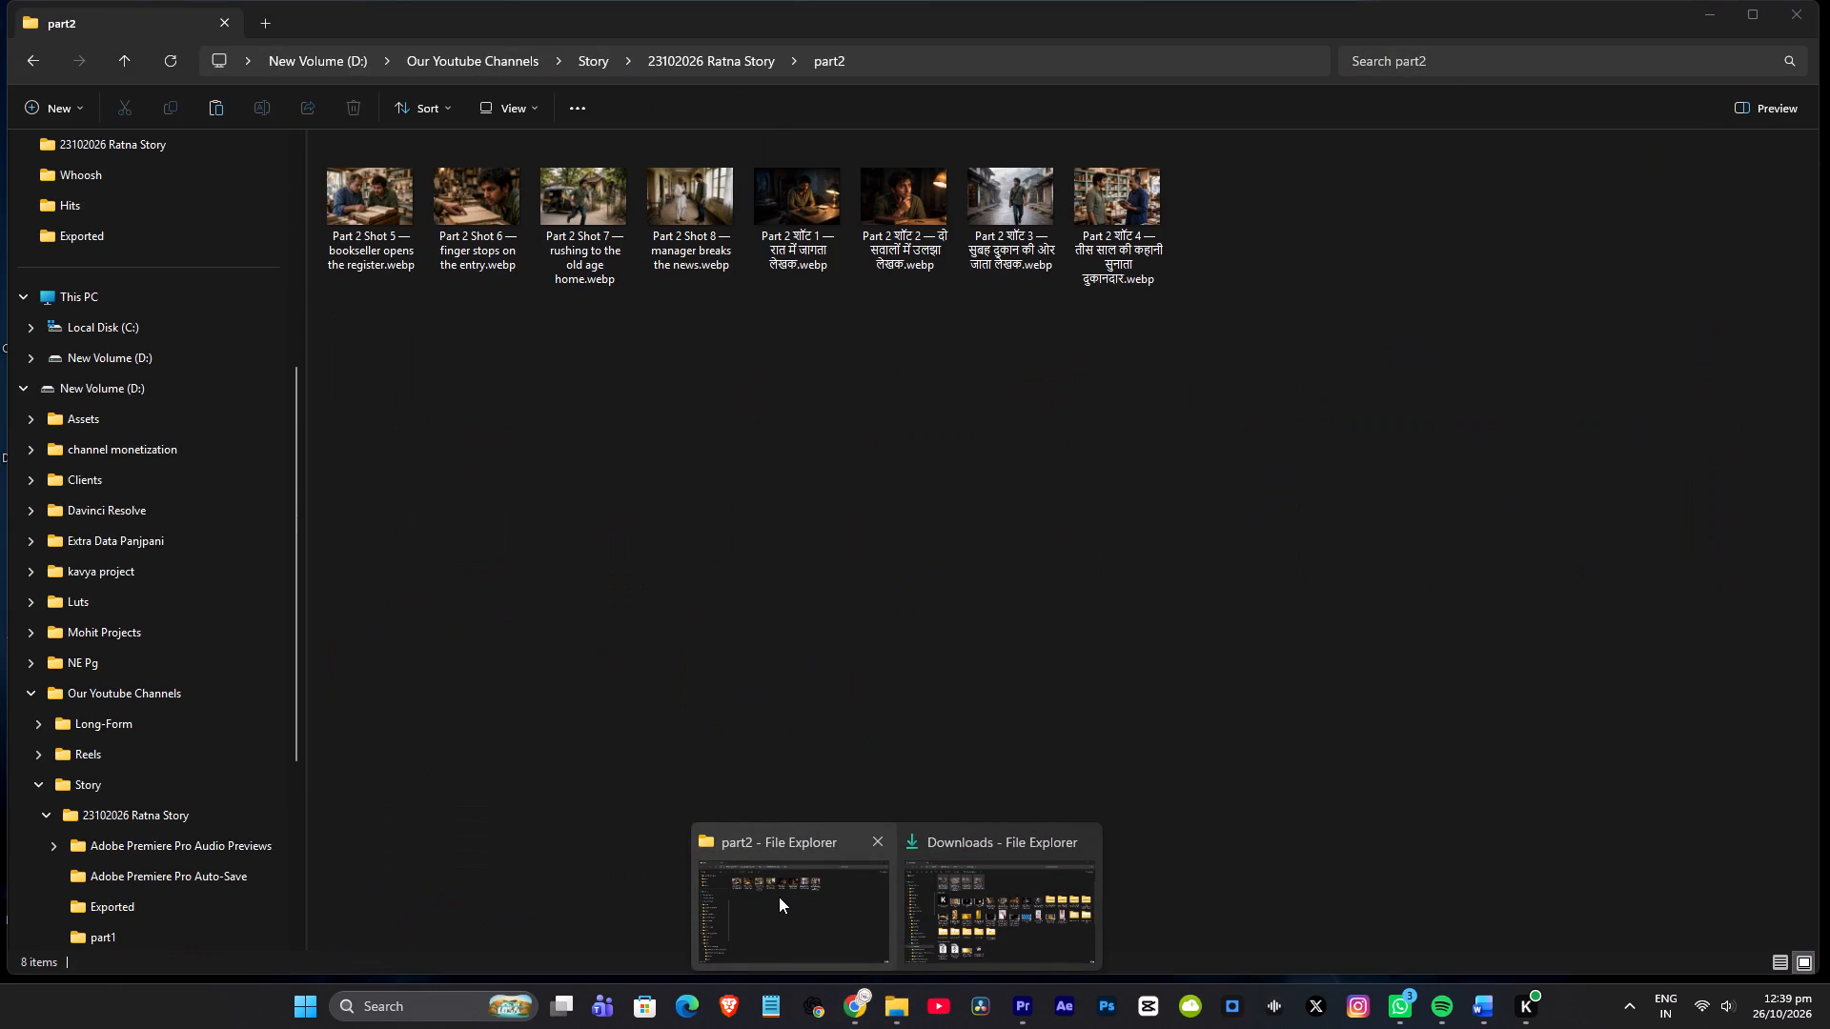
{"action": "left_click", "coordinate": [780, 898]}
{"action": "left_click", "coordinate": [942, 693]}
{"action": "key", "text": "ctrl+v"}
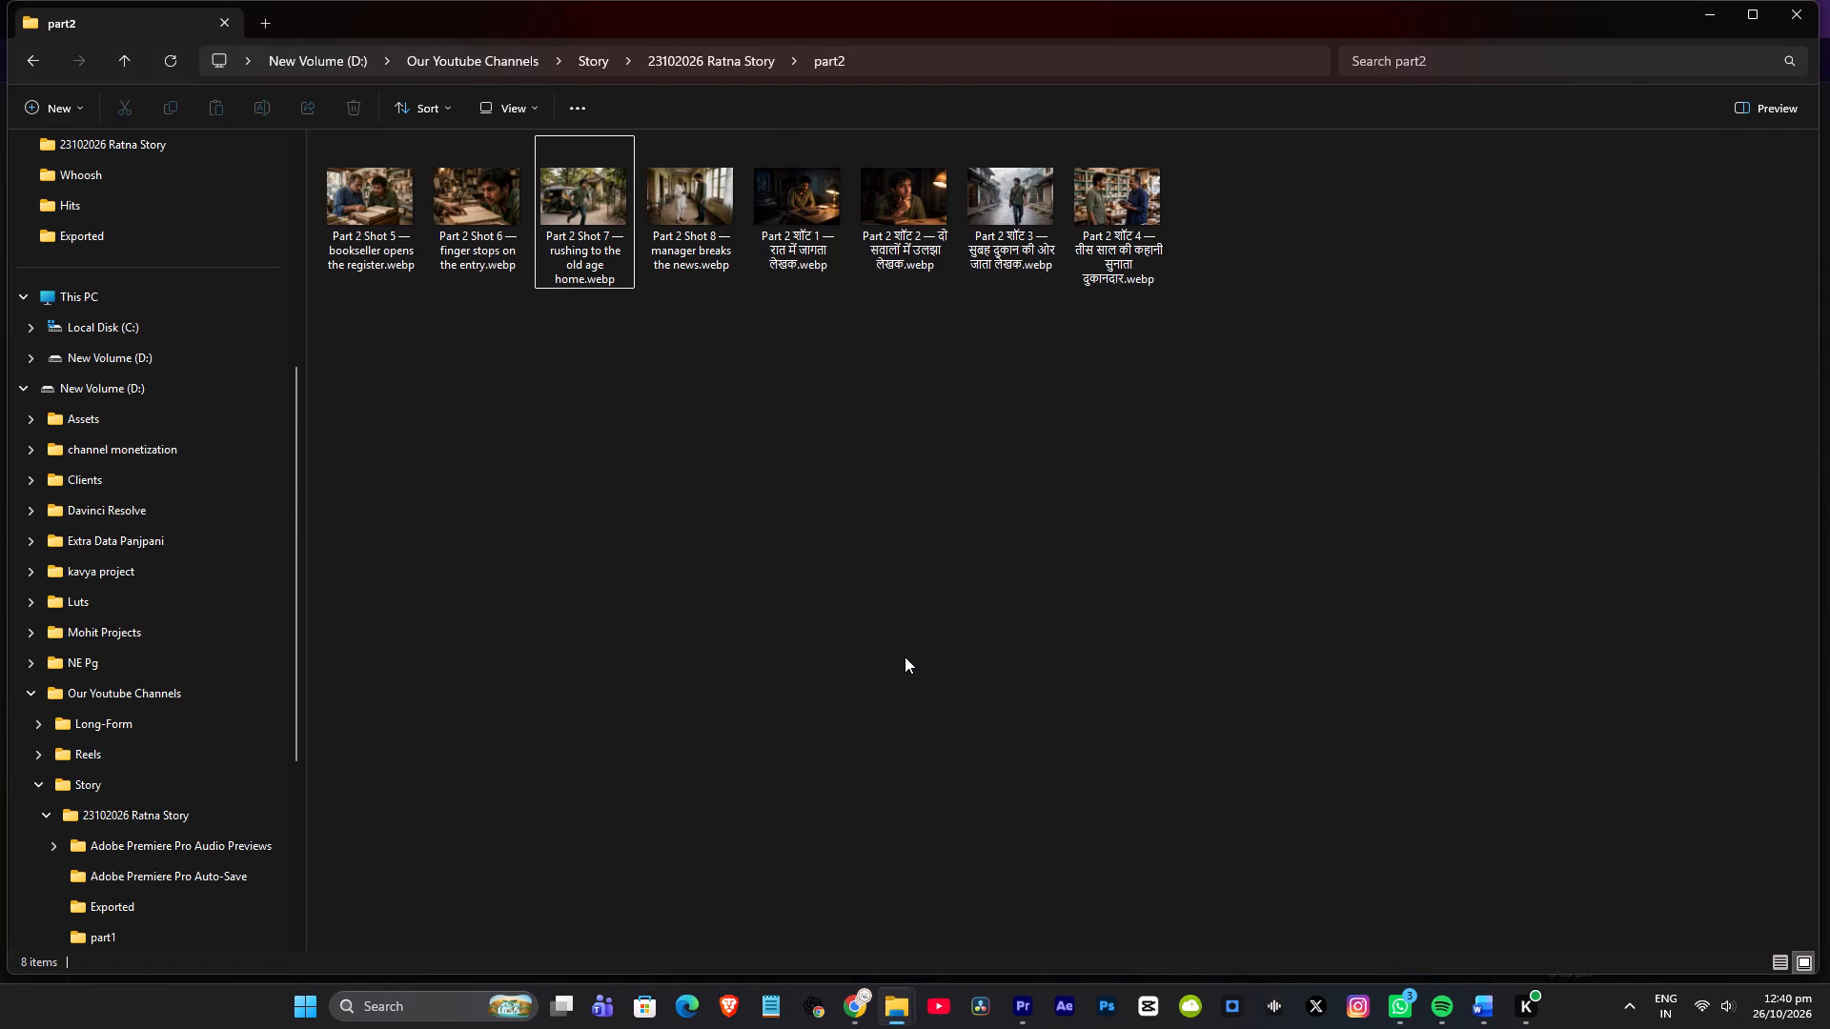
Add the Shot 9 to Shot 12 images from the part2 folder to Premiere's part2 sequence on V3 from about 00:01:05:00, and save.
{"action": "left_click_drag", "start_coordinate": [806, 220], "coordinate": [1035, 676]}
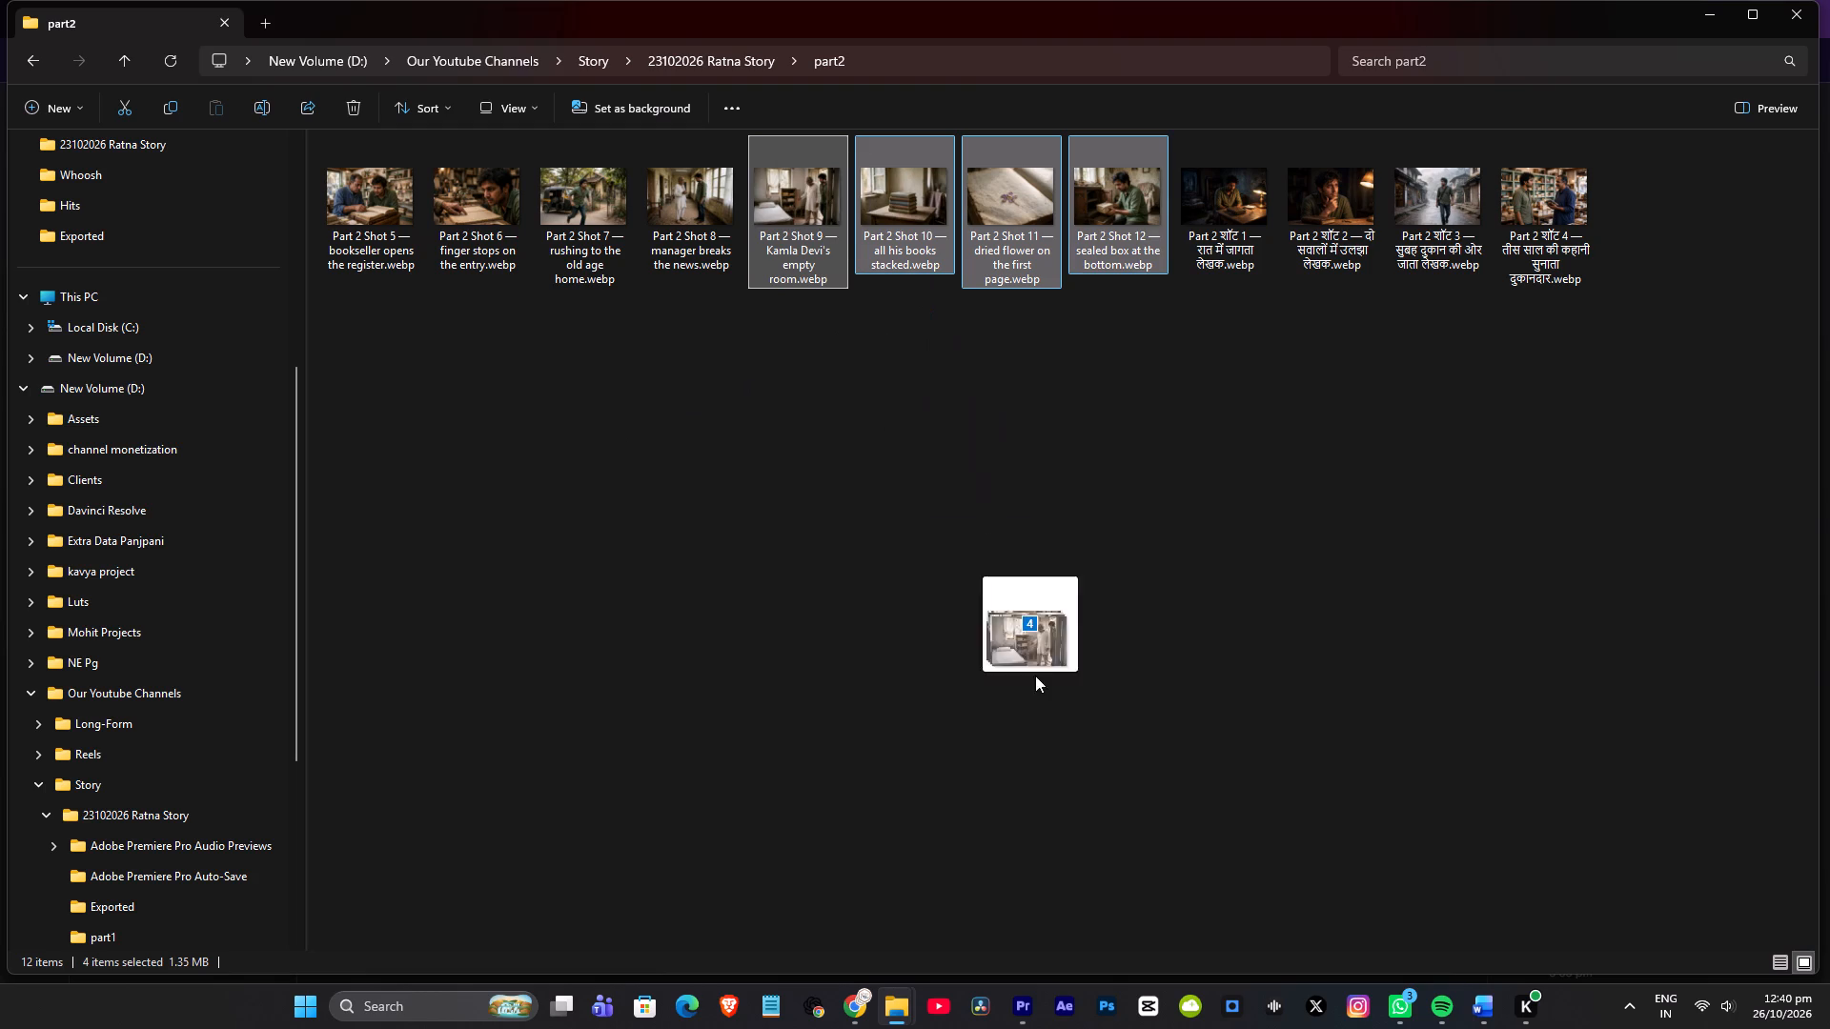
{"action": "left_click_drag", "start_coordinate": [1035, 676], "coordinate": [1027, 951]}
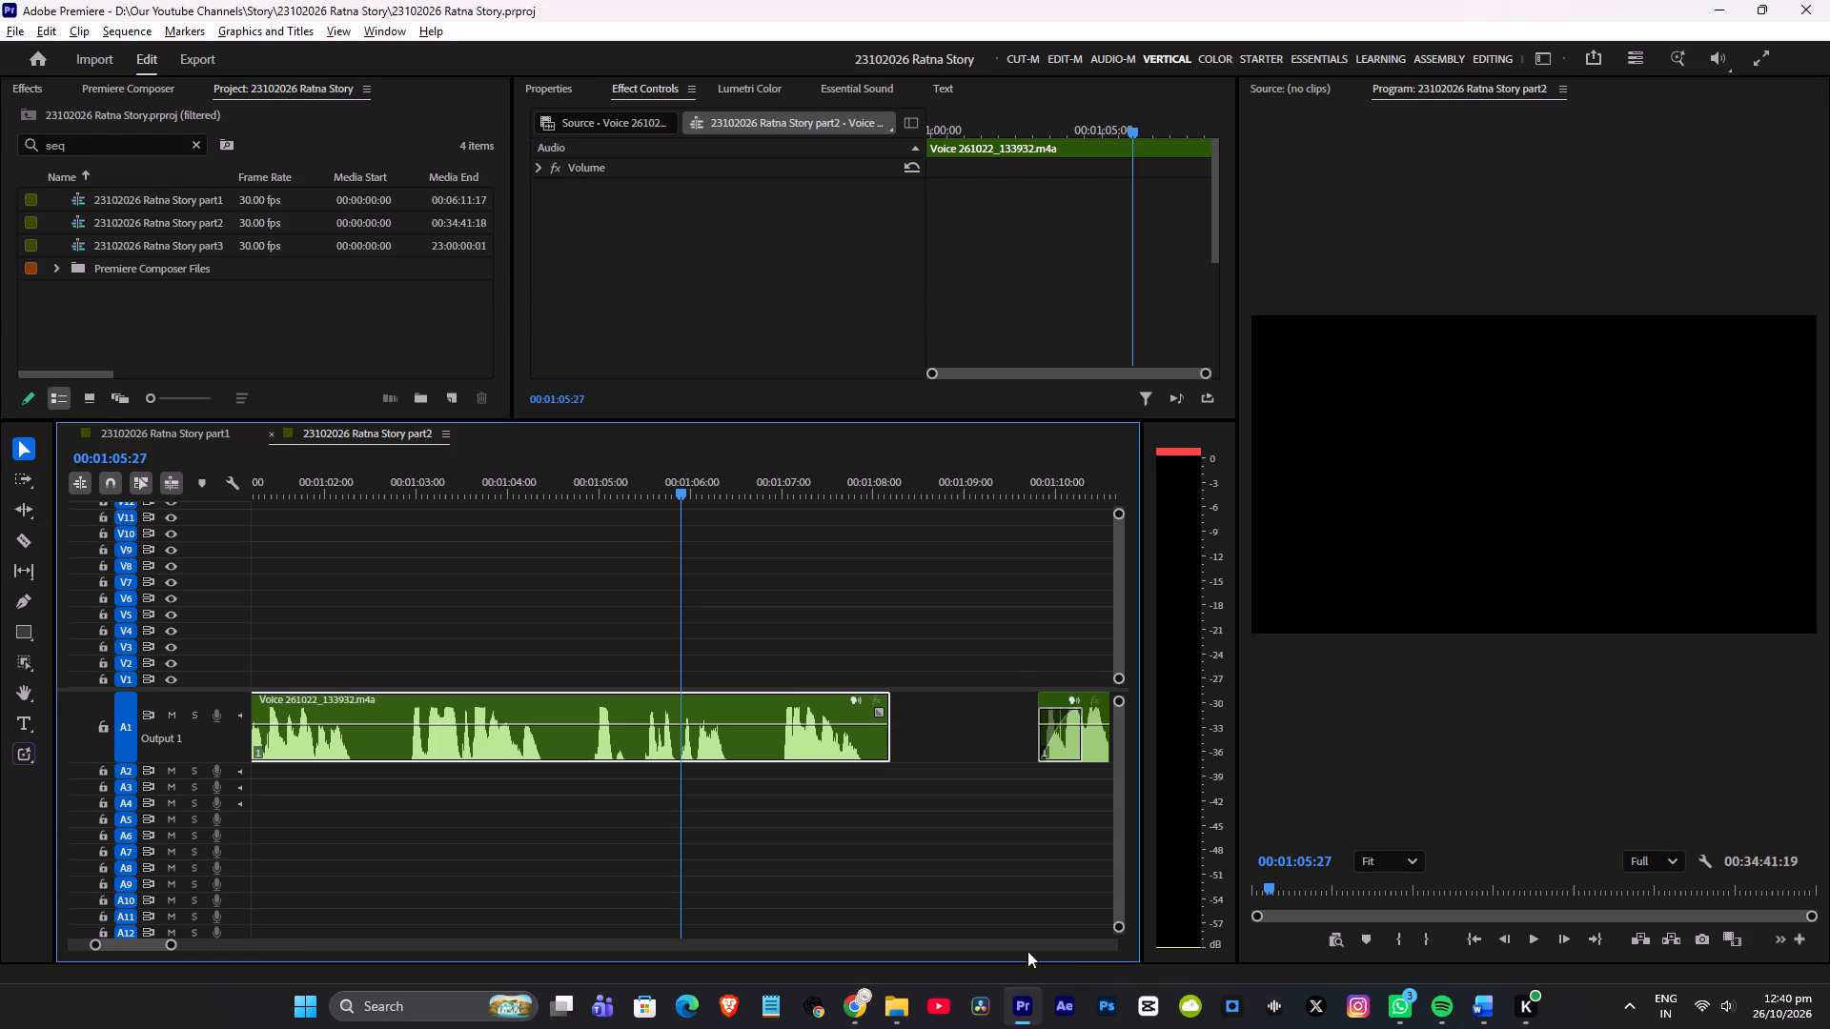
{"action": "left_click_drag", "start_coordinate": [1027, 951], "coordinate": [600, 642]}
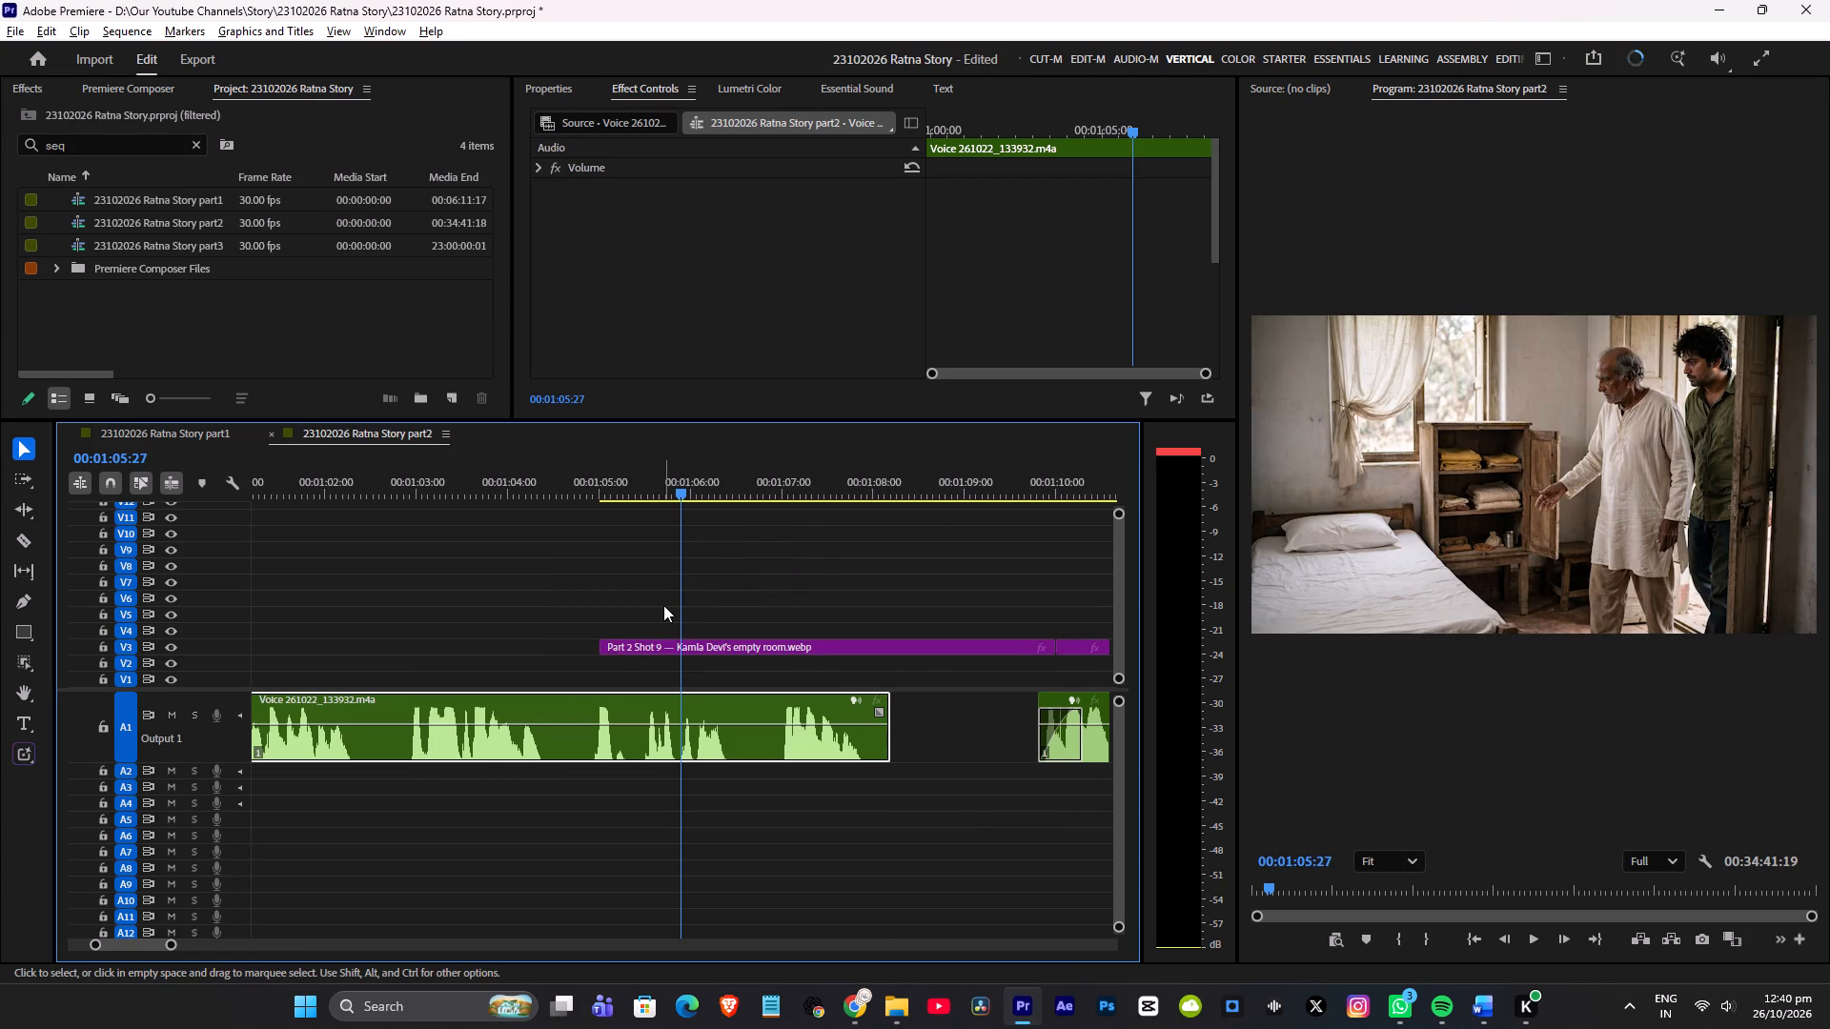
{"action": "scroll", "coordinate": [663, 618], "scroll_direction": "down", "scroll_amount": 5, "text": "alt"}
{"action": "scroll", "coordinate": [661, 639], "scroll_direction": "up", "scroll_amount": 1, "text": "alt"}
{"action": "scroll", "coordinate": [661, 642], "scroll_direction": "down", "scroll_amount": 7, "text": "alt"}
{"action": "key", "text": "ctrl+s"}
{"action": "scroll", "coordinate": [620, 628], "scroll_direction": "down", "scroll_amount": 8, "text": "alt"}
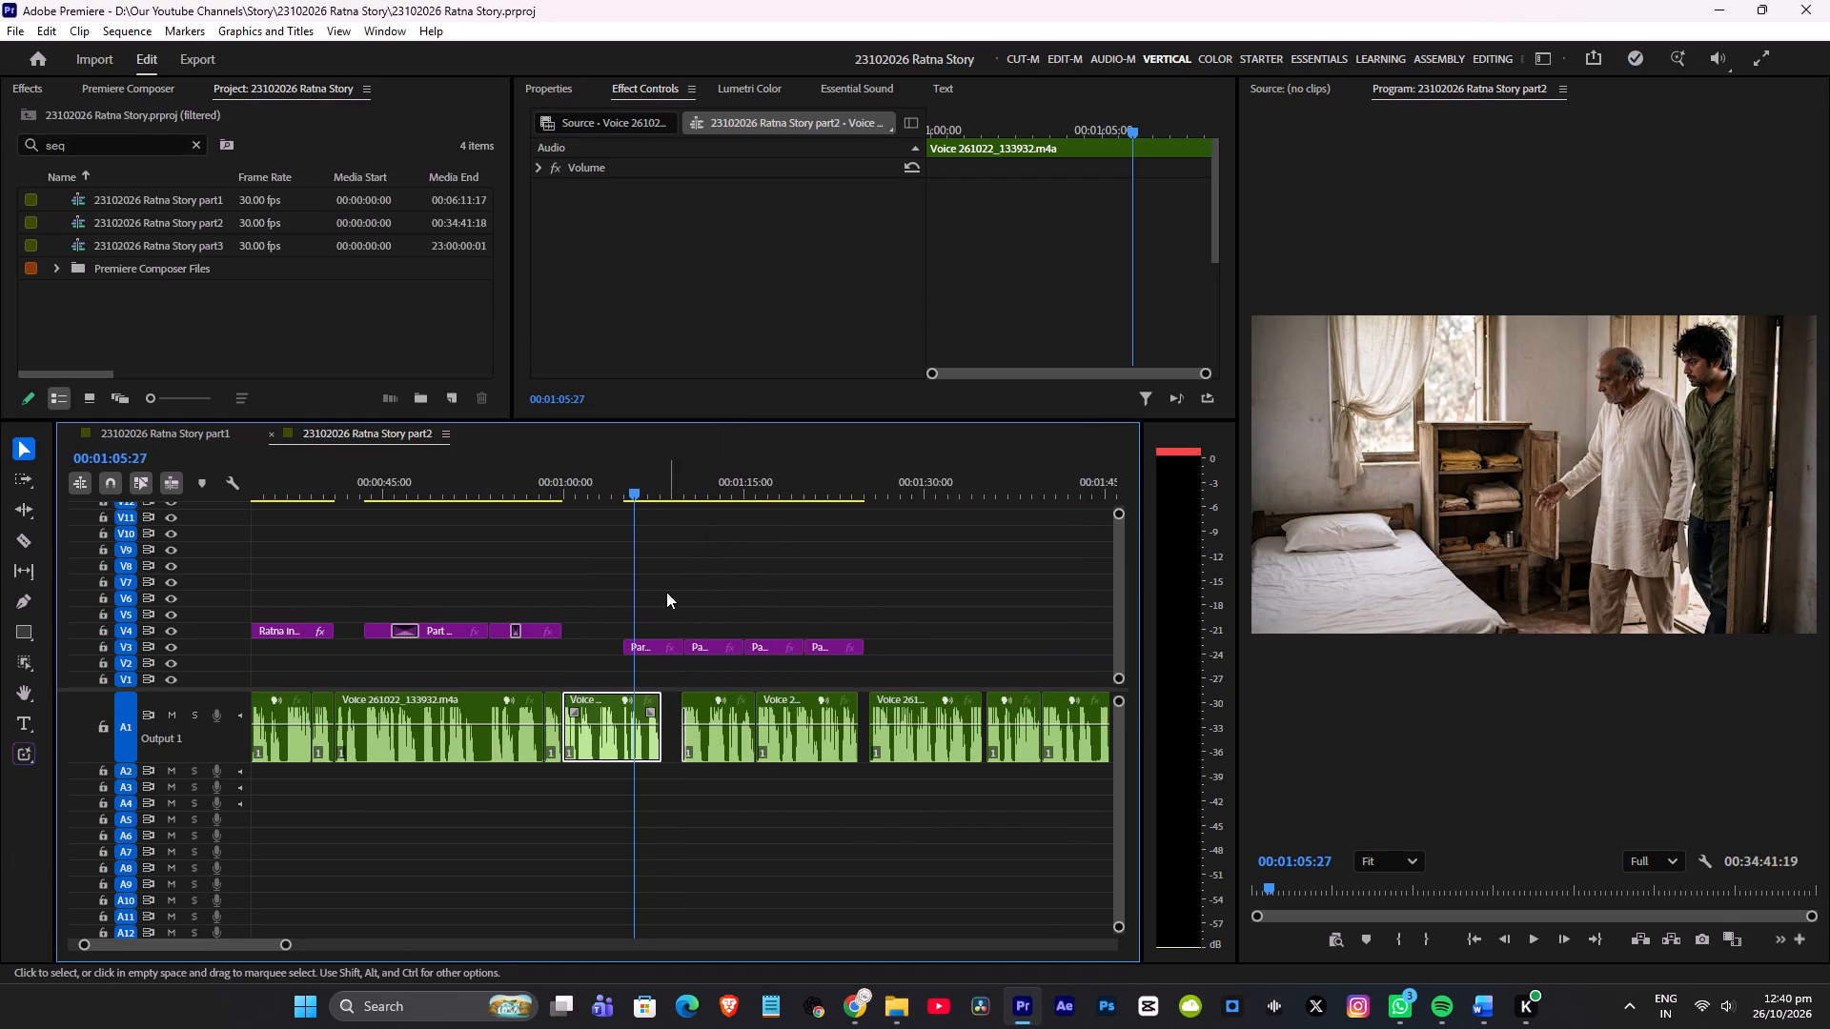
Move the four clips, Shot 9 to Shot 12, up one track to V4 at the same time position.
{"action": "left_click_drag", "start_coordinate": [606, 589], "coordinate": [851, 653]}
{"action": "left_click_drag", "start_coordinate": [836, 645], "coordinate": [834, 628]}
{"action": "scroll", "coordinate": [599, 631], "scroll_direction": "up", "scroll_amount": 8, "text": "alt"}
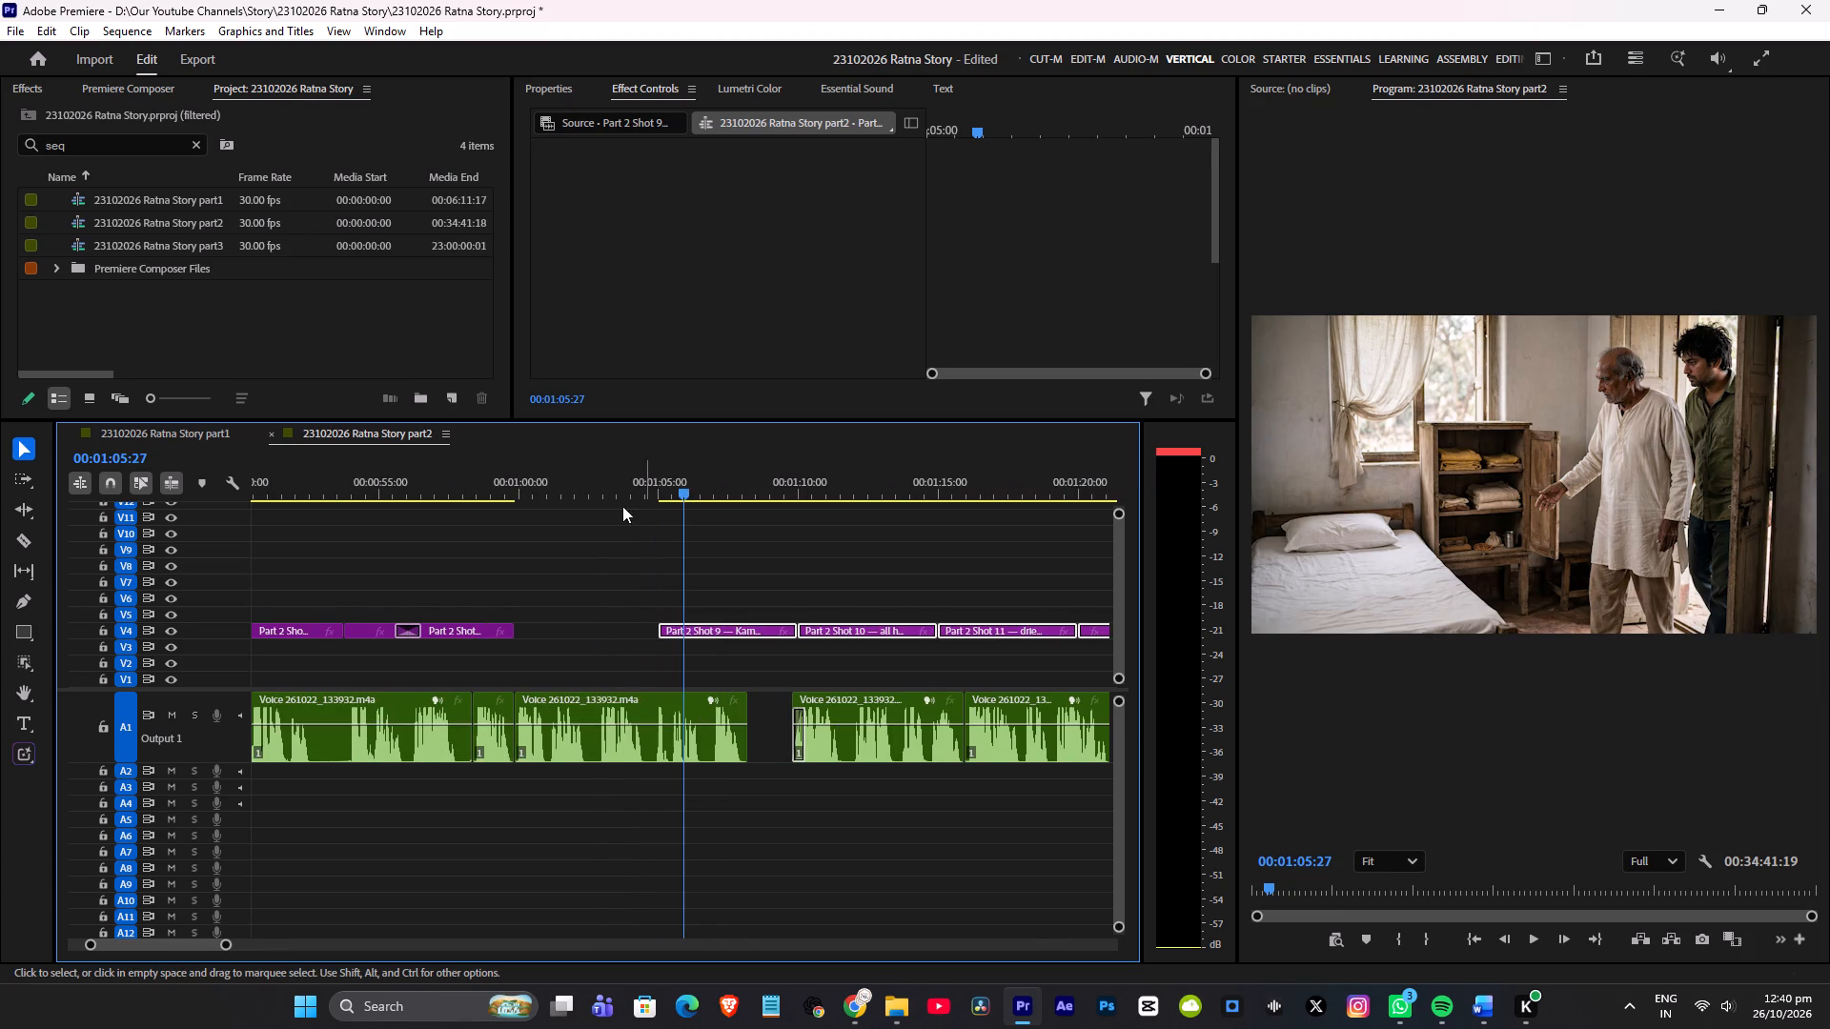
Play the voice-over from about 00:01:02:20 to 00:01:17:26 to check where Shots 9 to 12 belong.
{"action": "left_click", "coordinate": [595, 492]}
{"action": "key", "text": "space"}
{"action": "scroll", "coordinate": [689, 565], "scroll_direction": "down", "scroll_amount": 4}
{"action": "scroll", "coordinate": [605, 580], "scroll_direction": "up", "scroll_amount": 5, "text": "alt"}
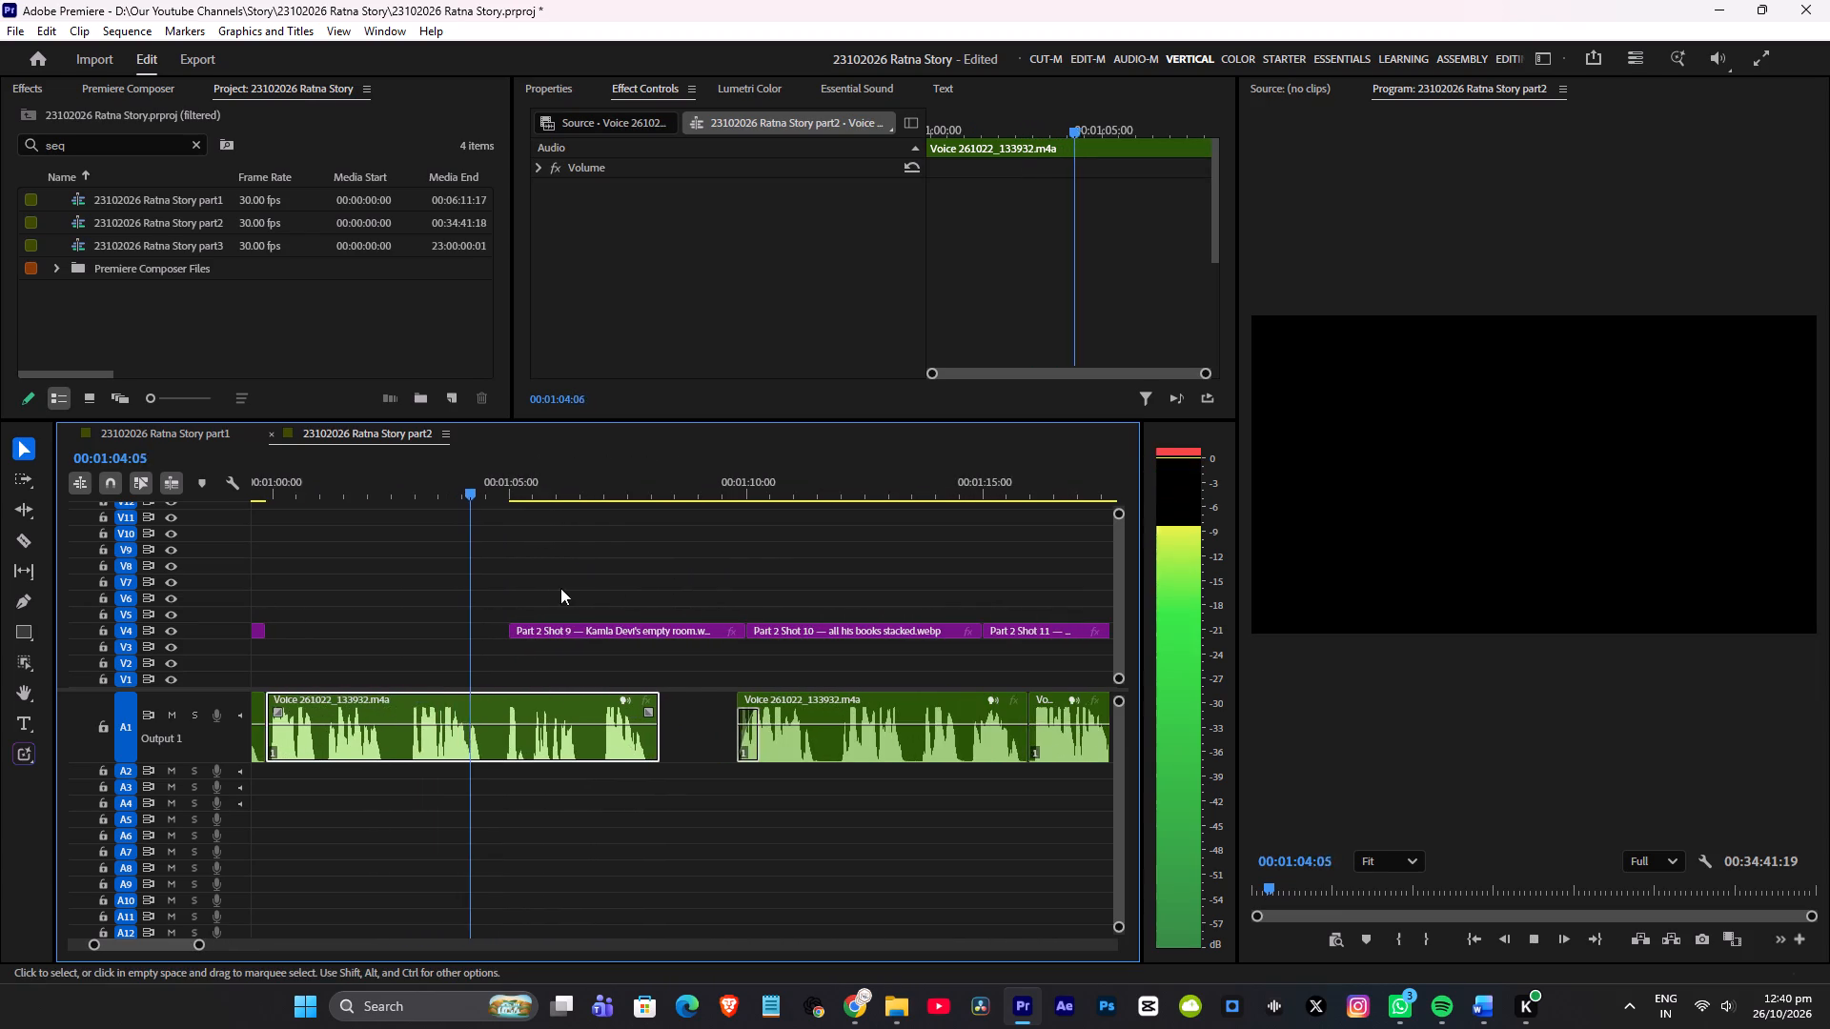
{"action": "scroll", "coordinate": [565, 583], "scroll_direction": "down", "scroll_amount": 3}
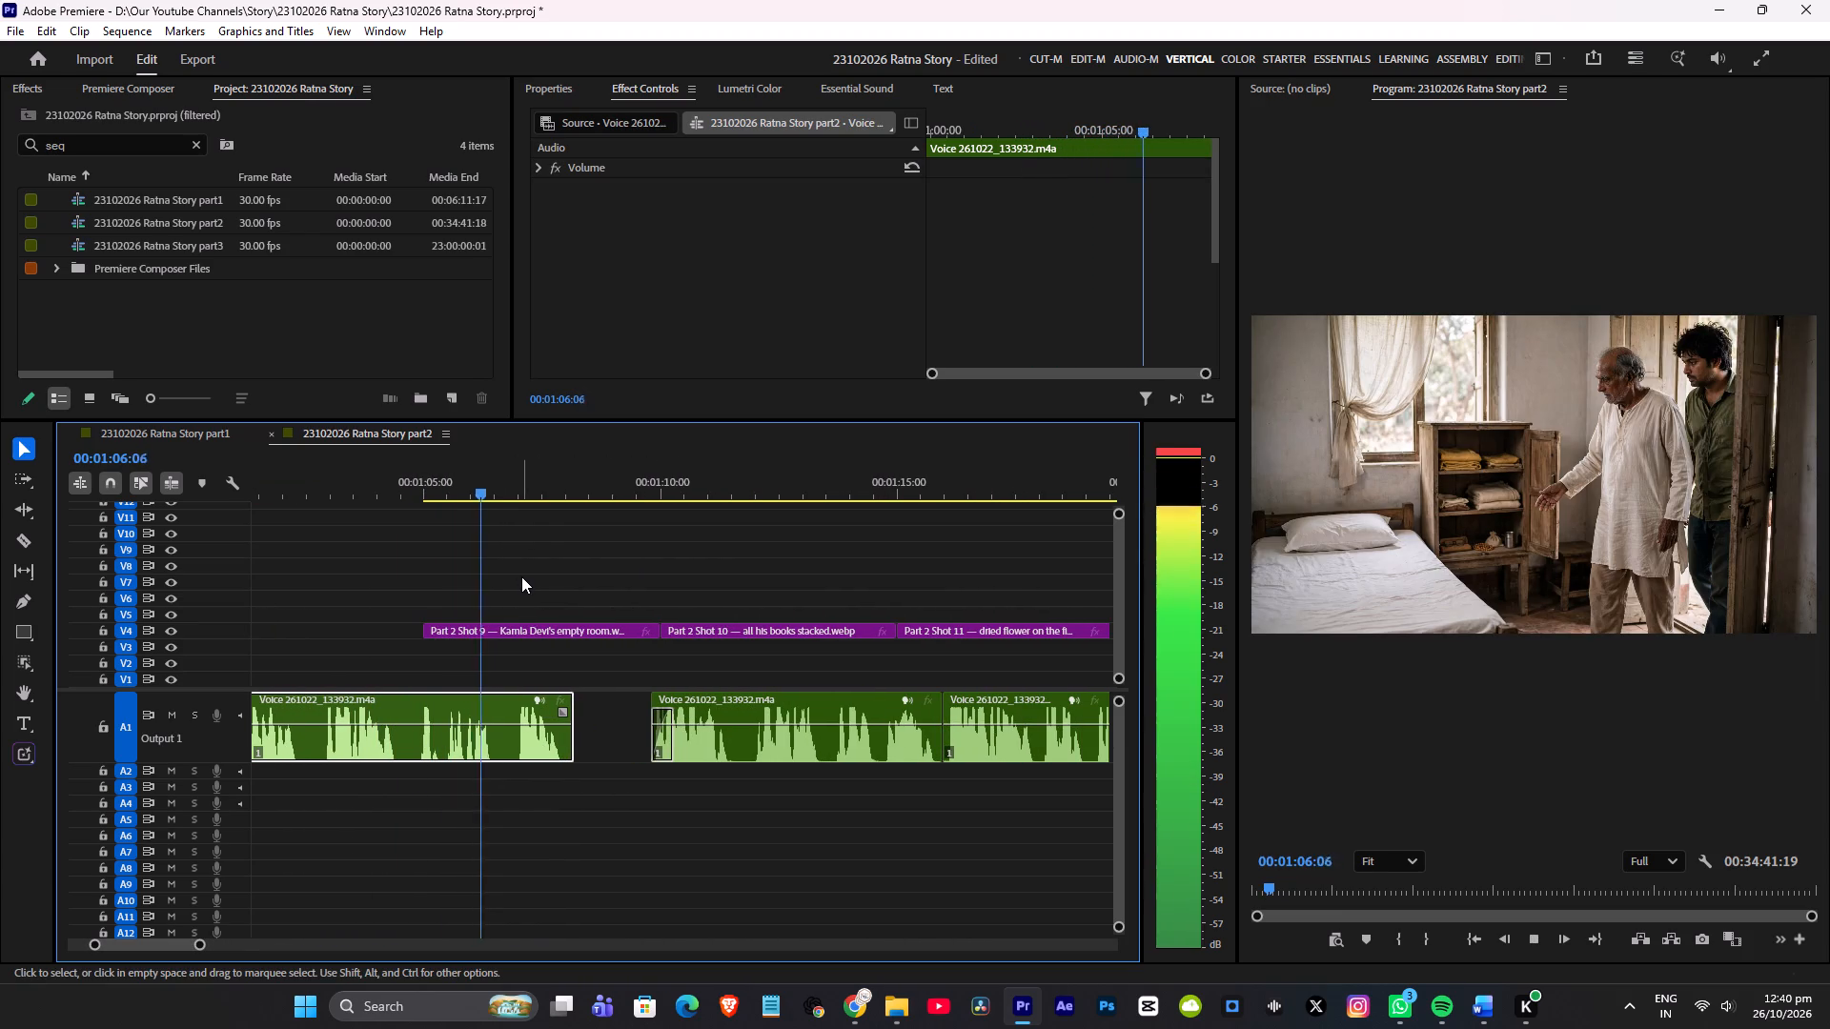
{"action": "scroll", "coordinate": [539, 573], "scroll_direction": "down", "scroll_amount": 5, "text": "alt"}
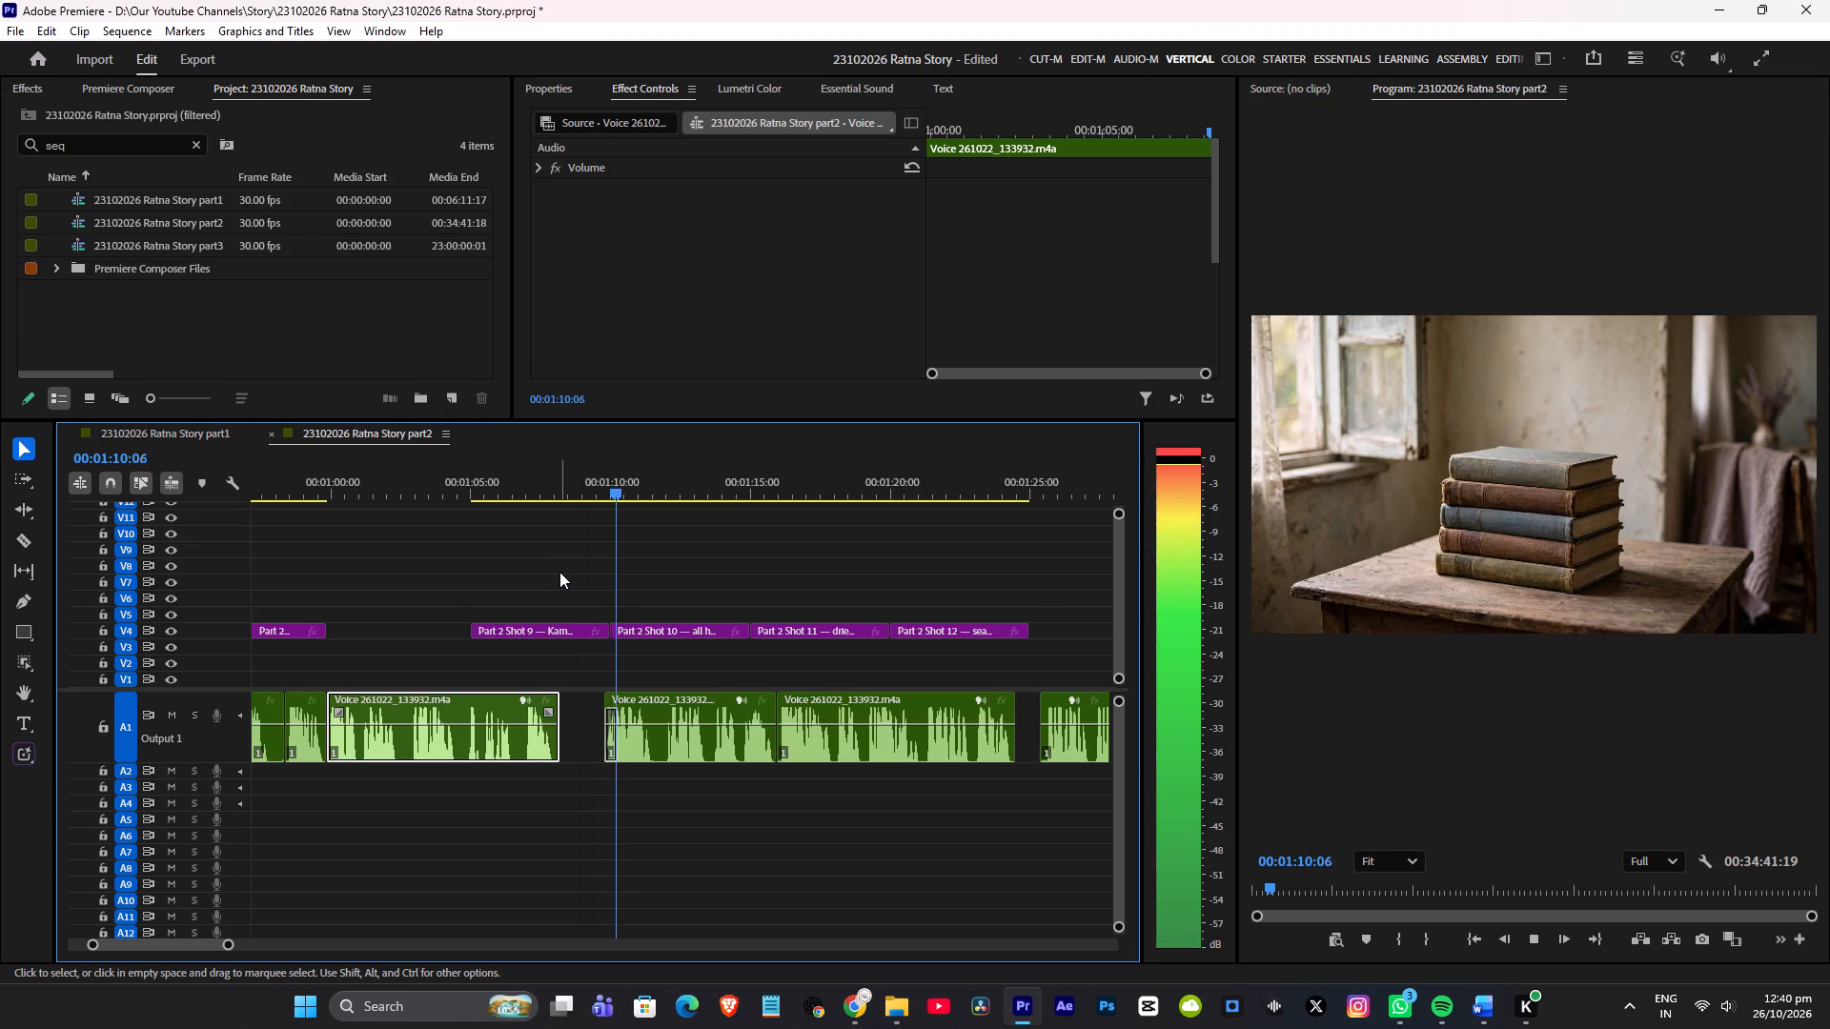
{"action": "scroll", "coordinate": [559, 573], "scroll_direction": "down", "scroll_amount": 5, "text": "alt"}
{"action": "scroll", "coordinate": [583, 572], "scroll_direction": "up", "scroll_amount": 3, "text": "alt"}
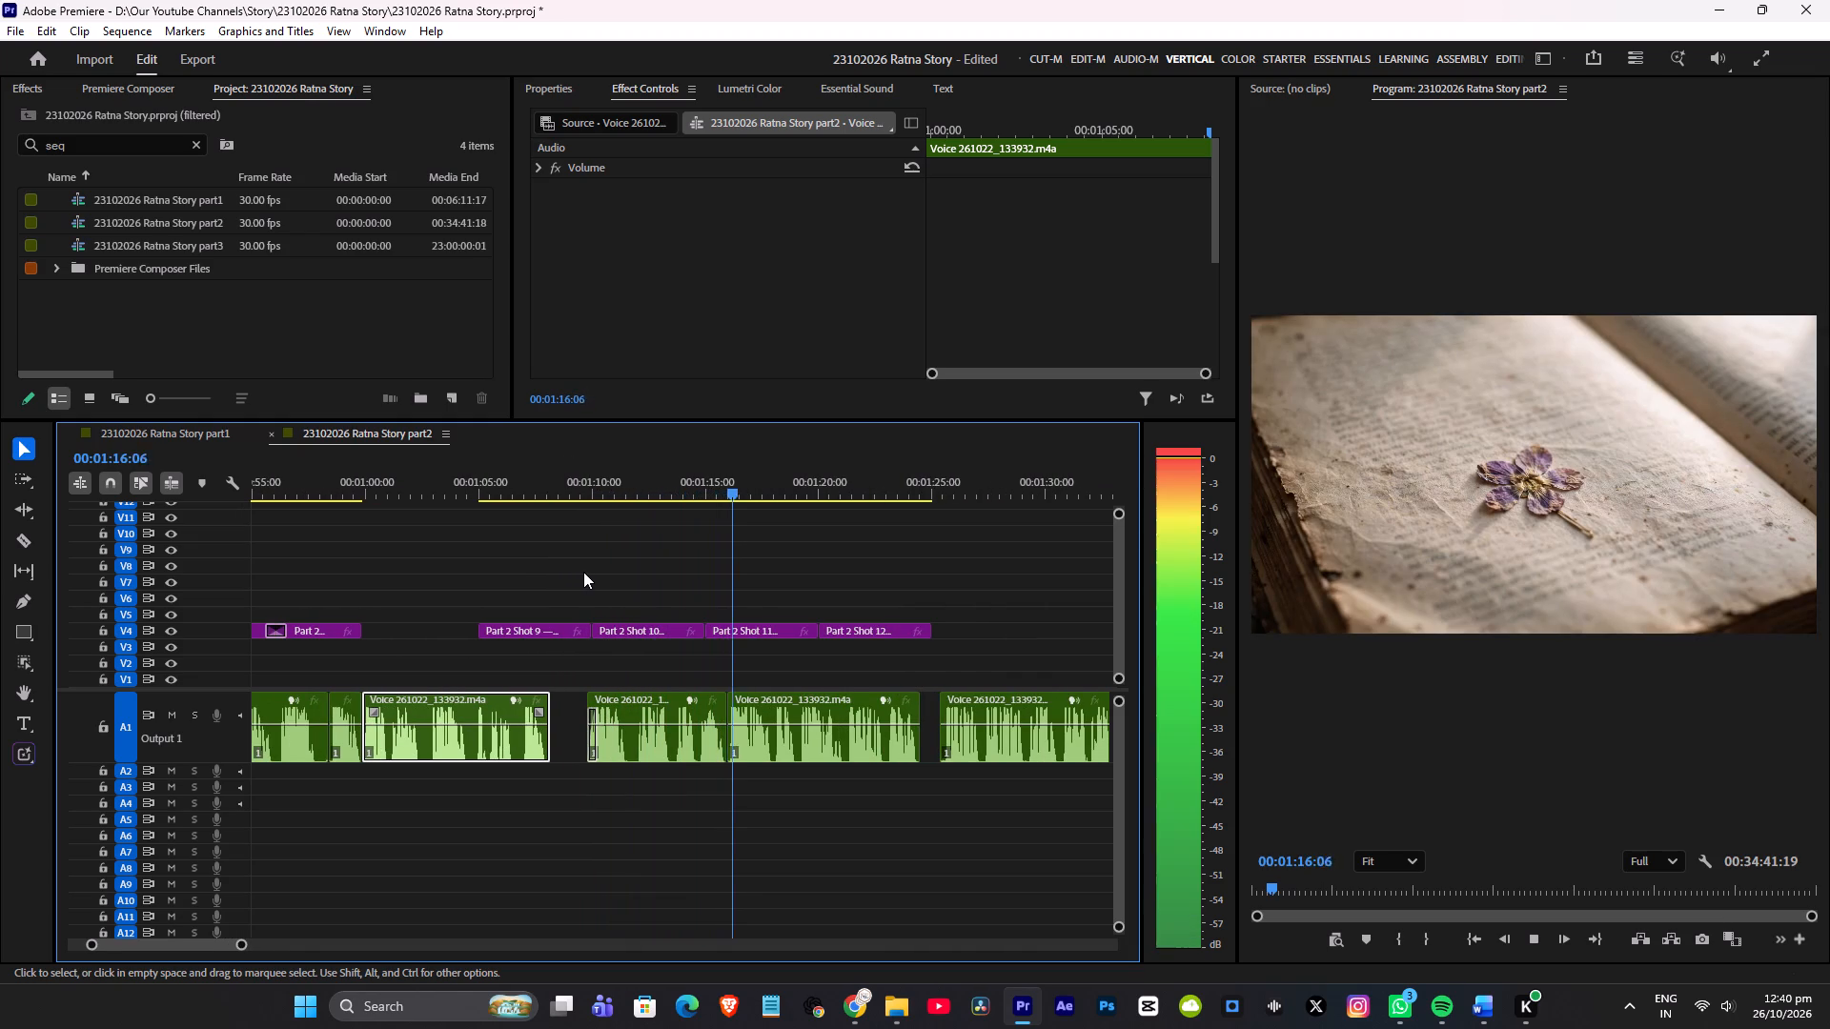
{"action": "scroll", "coordinate": [583, 572], "scroll_direction": "down", "scroll_amount": 3}
{"action": "key", "text": "space"}
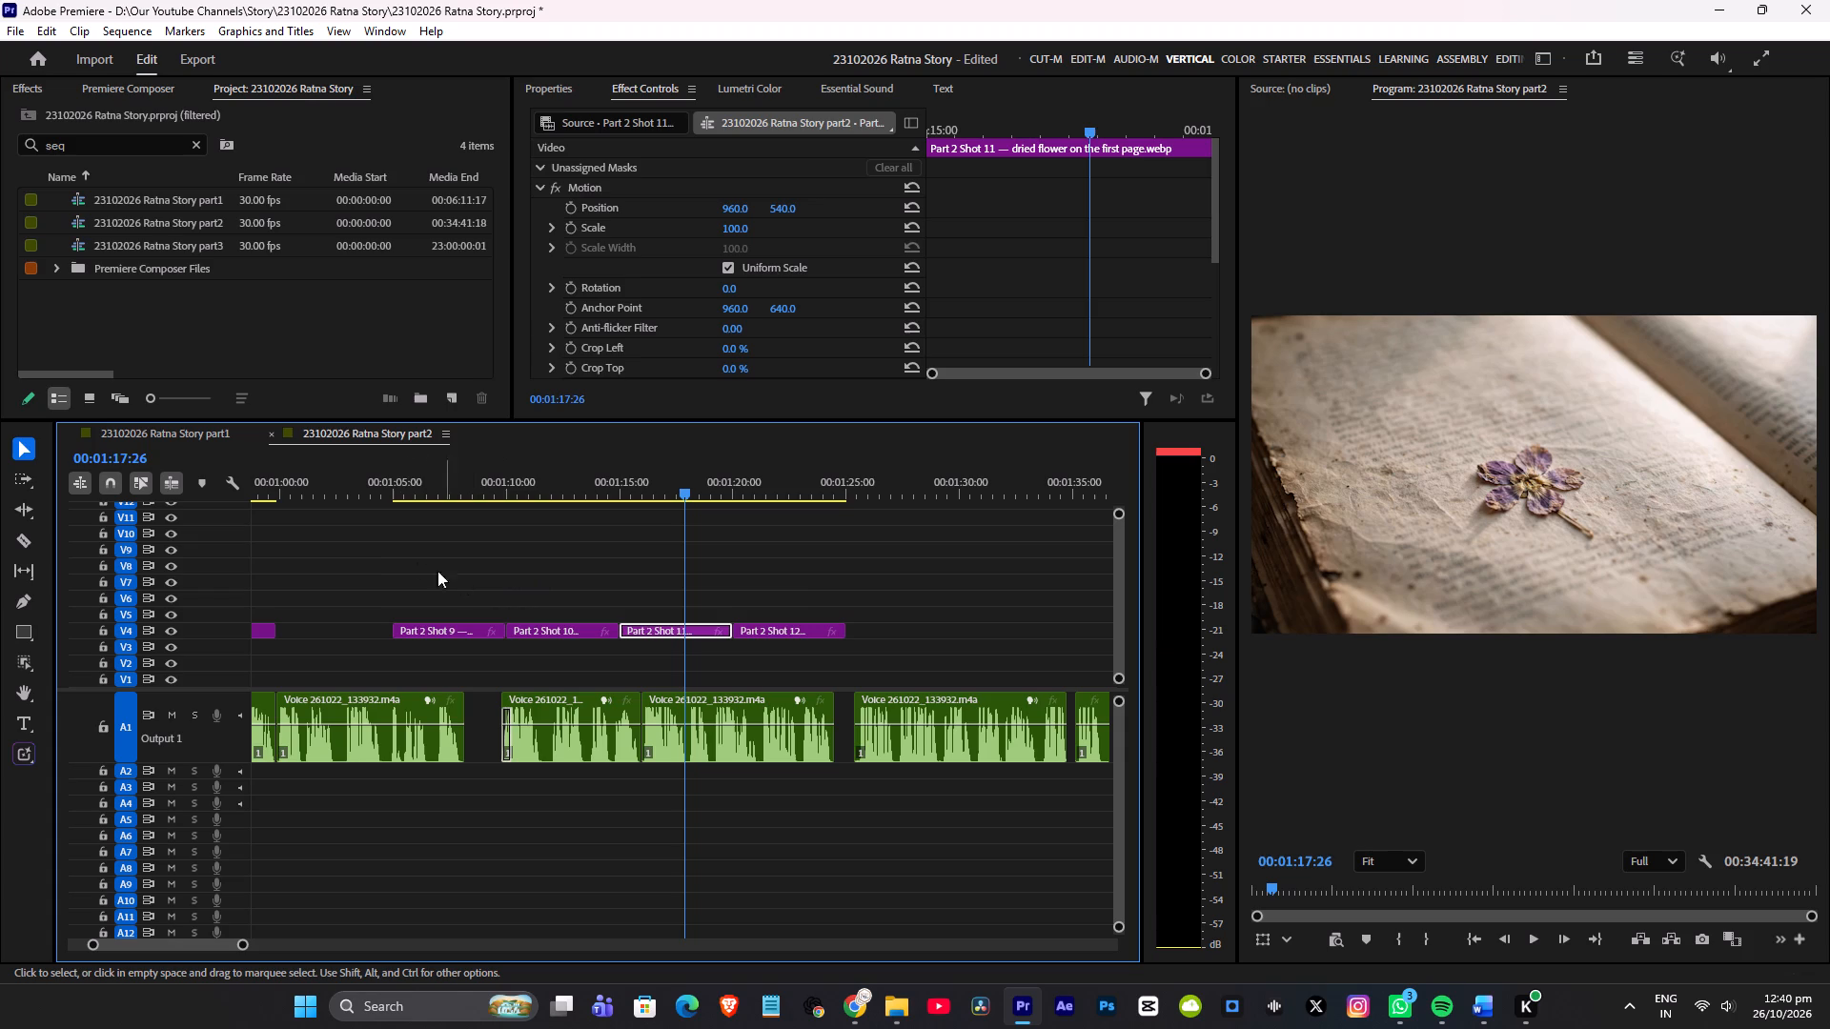
Shift Shots 9 to 12 together along V4 so that Shot 9 starts at about 00:01:16:00 with its voice-over clip.
{"action": "left_click_drag", "start_coordinate": [395, 566], "coordinate": [810, 626]}
{"action": "left_click_drag", "start_coordinate": [442, 635], "coordinate": [679, 633]}
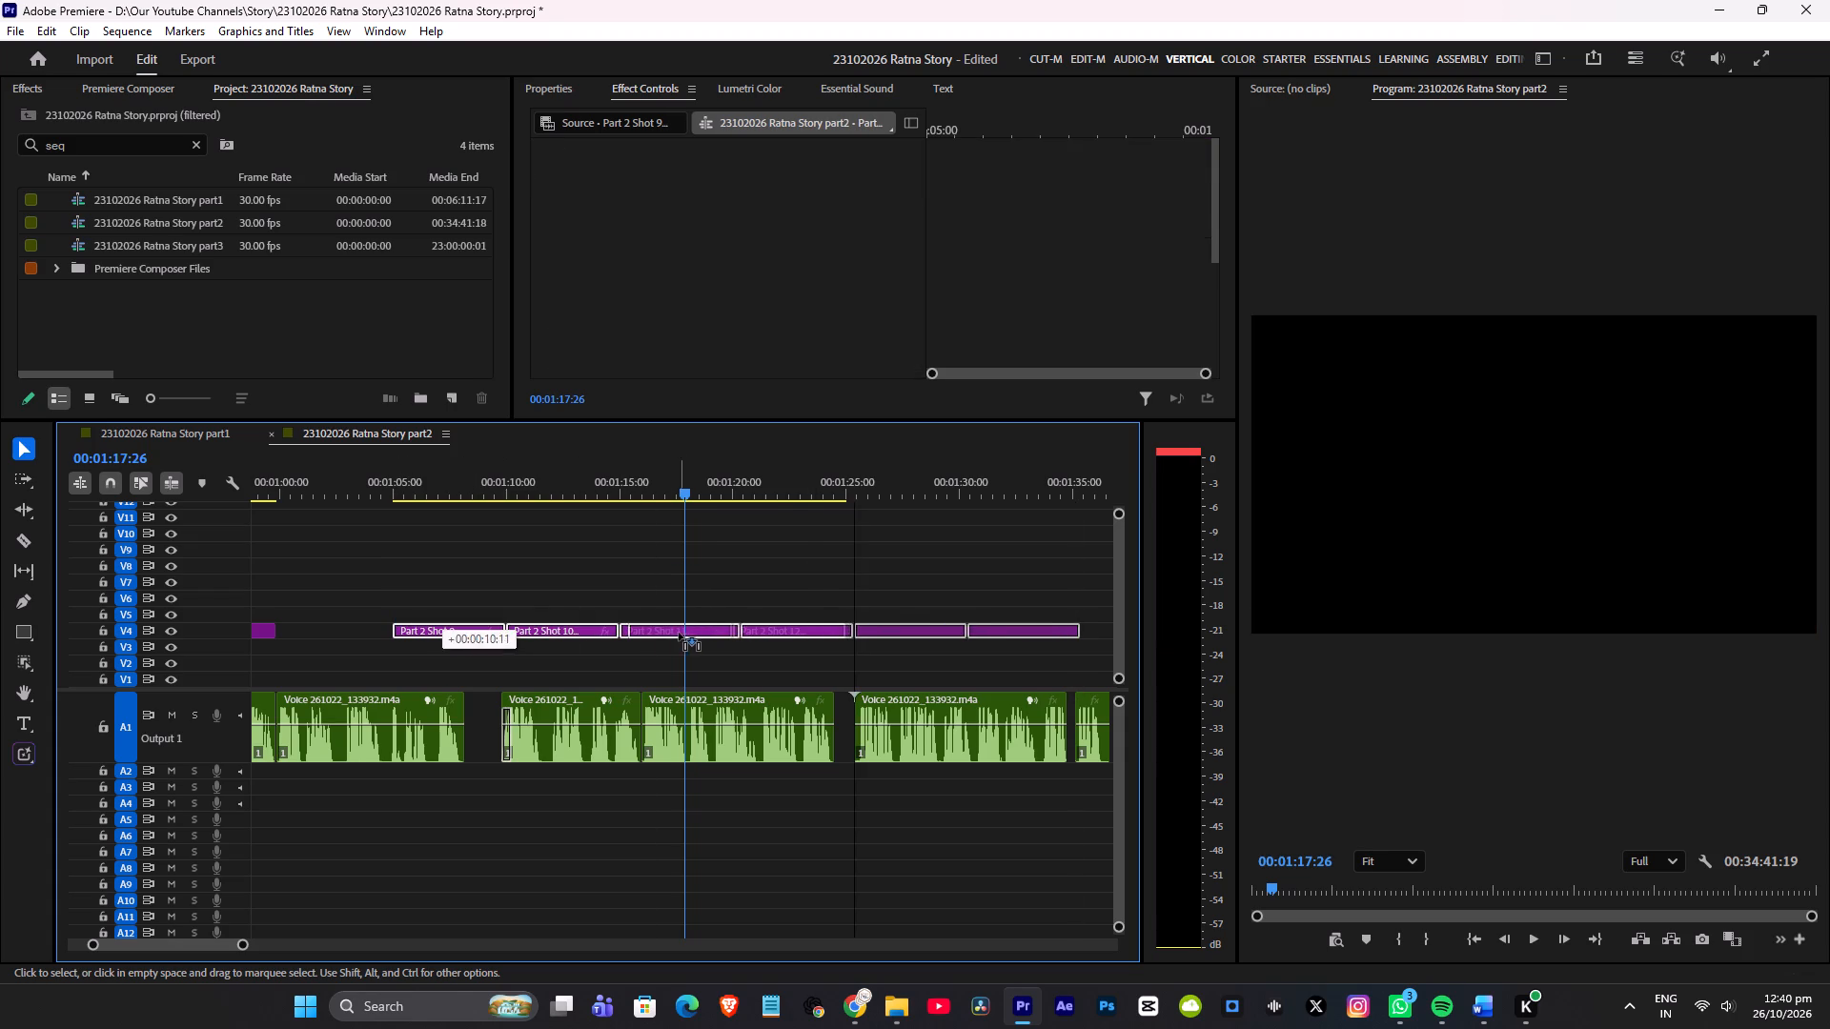
{"action": "left_click_drag", "start_coordinate": [679, 633], "coordinate": [695, 633]}
{"action": "left_click", "coordinate": [625, 552]}
Check Shot 9's position against the voice-over from about 00:01:14:15 to 00:01:18:27, return to 00:01:16:00, and save the project.
{"action": "left_click", "coordinate": [610, 487]}
{"action": "key", "text": "space"}
{"action": "scroll", "coordinate": [679, 547], "scroll_direction": "down", "scroll_amount": 5}
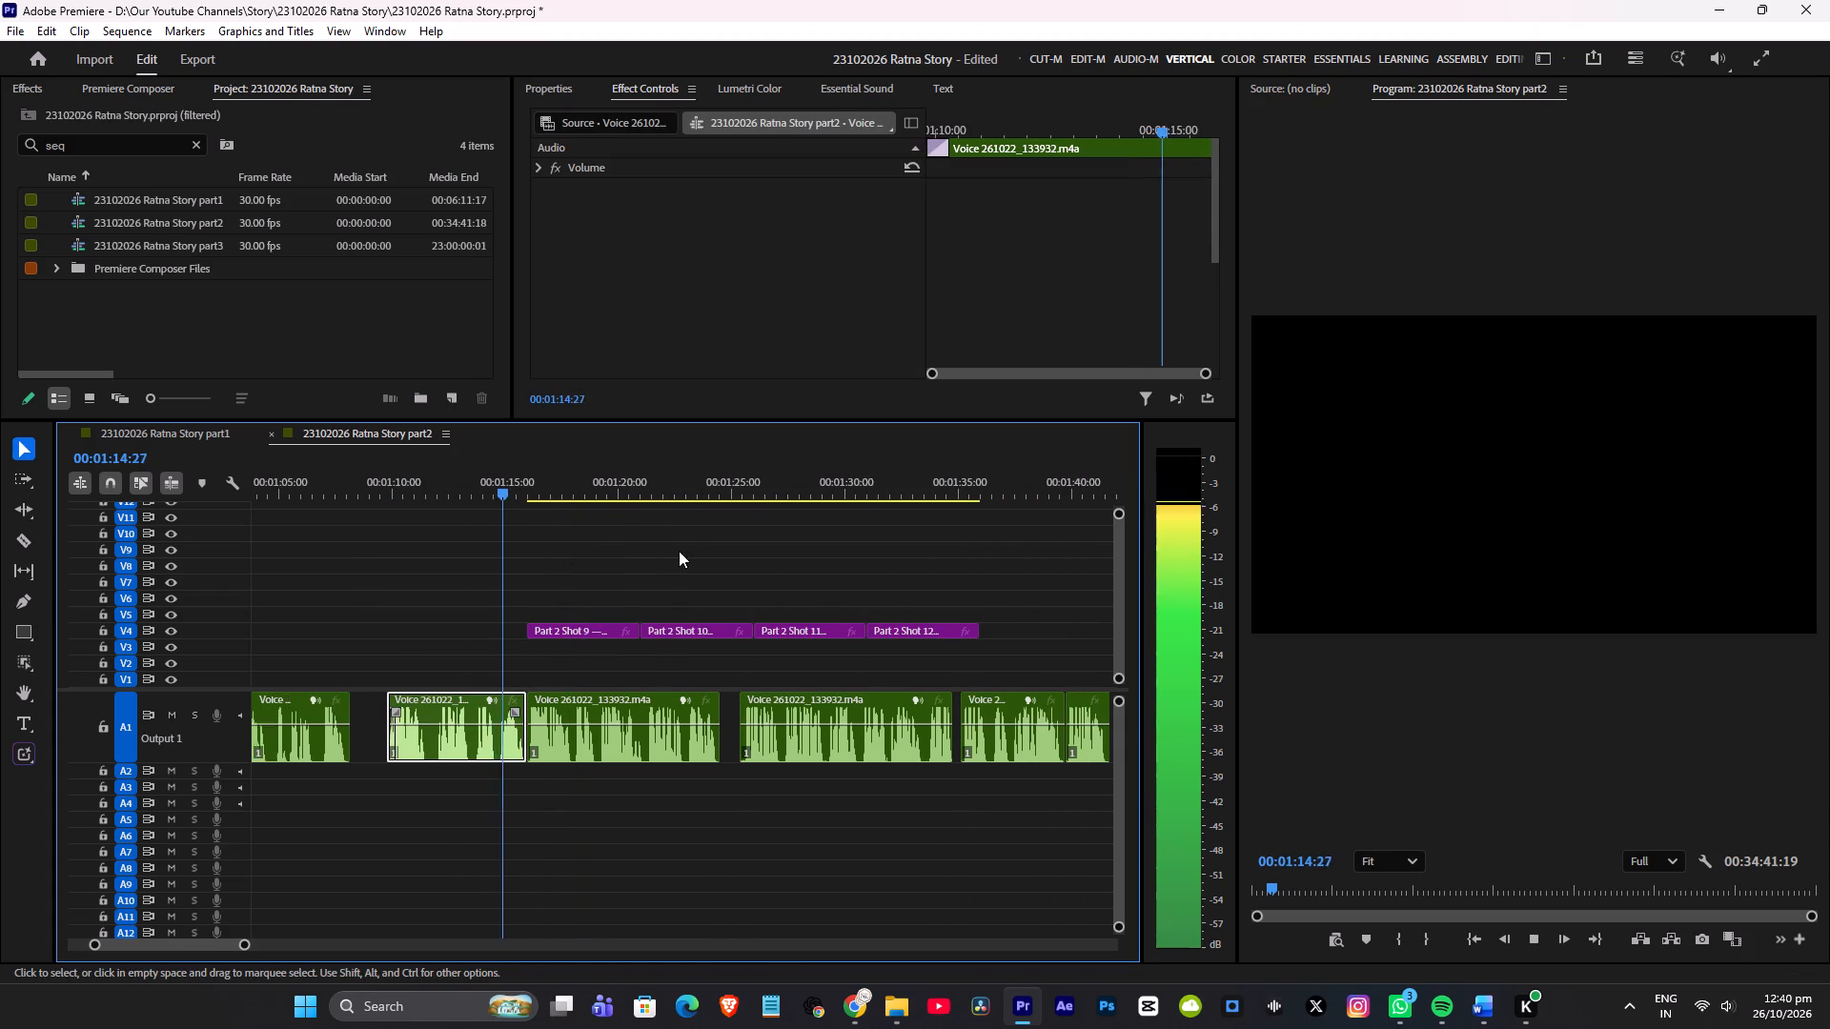
{"action": "scroll", "coordinate": [611, 580], "scroll_direction": "up", "scroll_amount": 6, "text": "alt"}
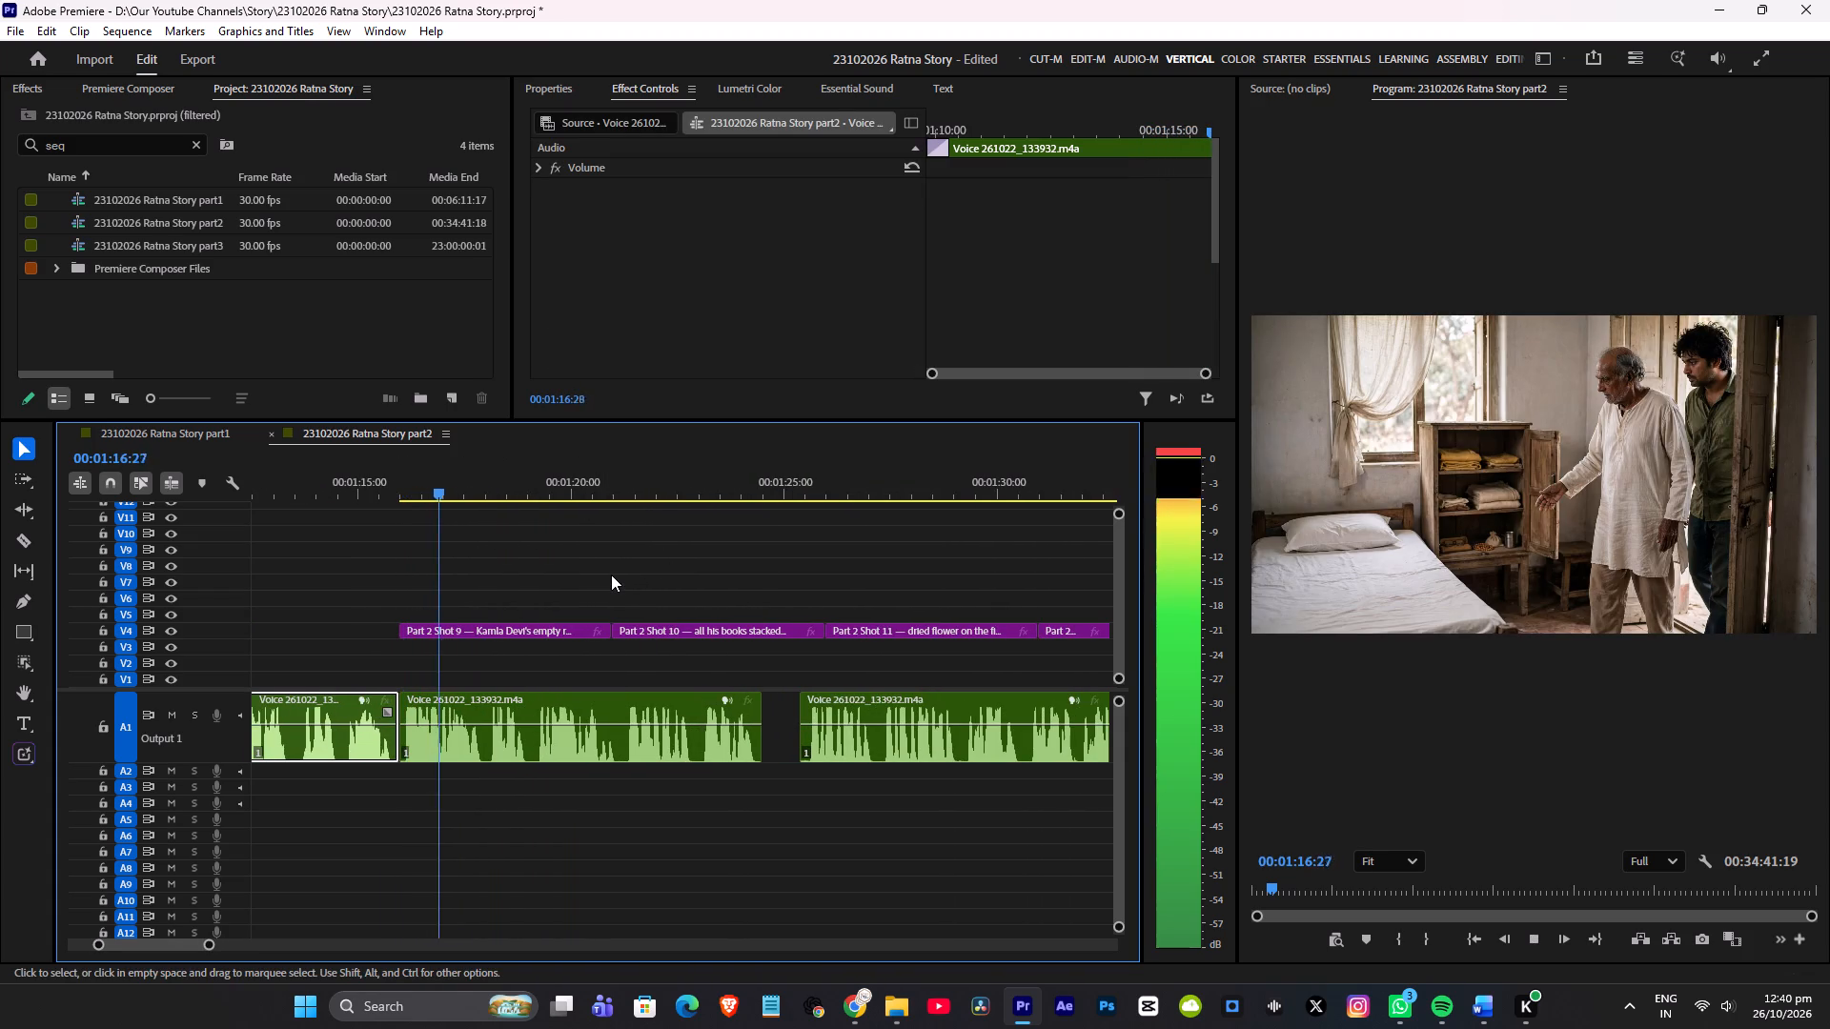
{"action": "key", "text": "space"}
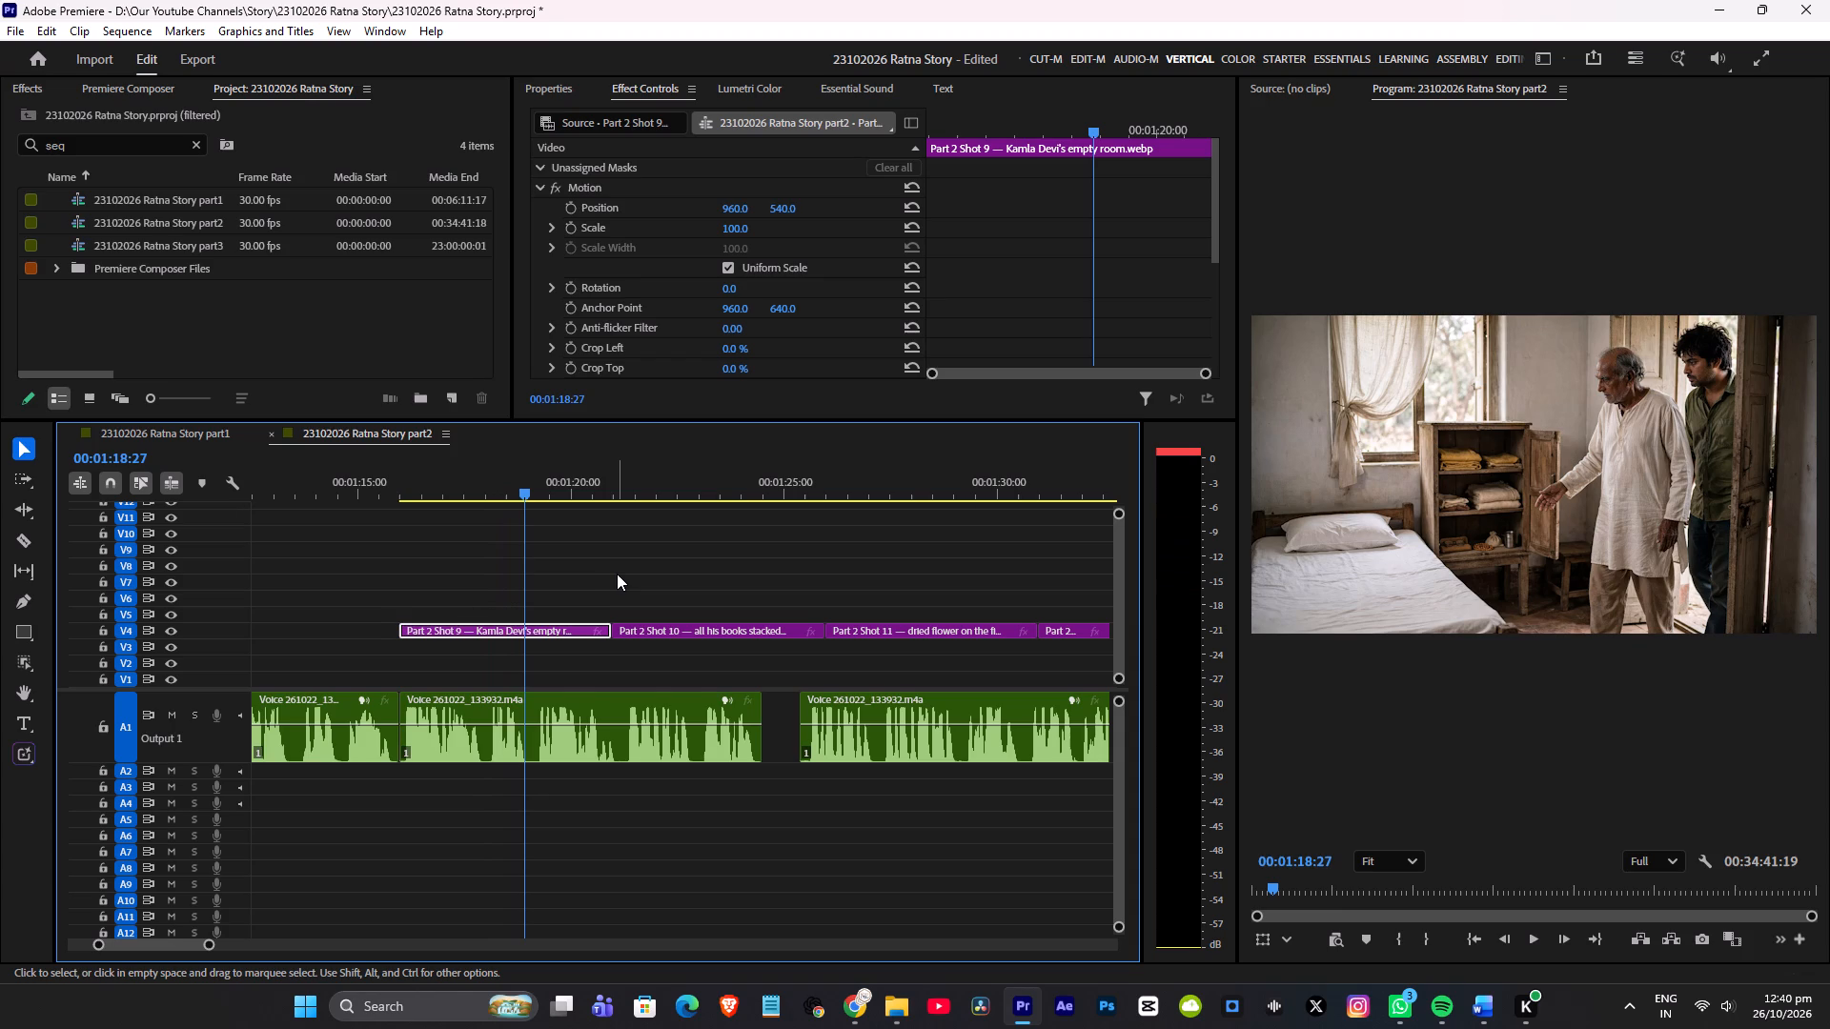
{"action": "scroll", "coordinate": [624, 574], "scroll_direction": "down", "scroll_amount": 4, "text": "alt"}
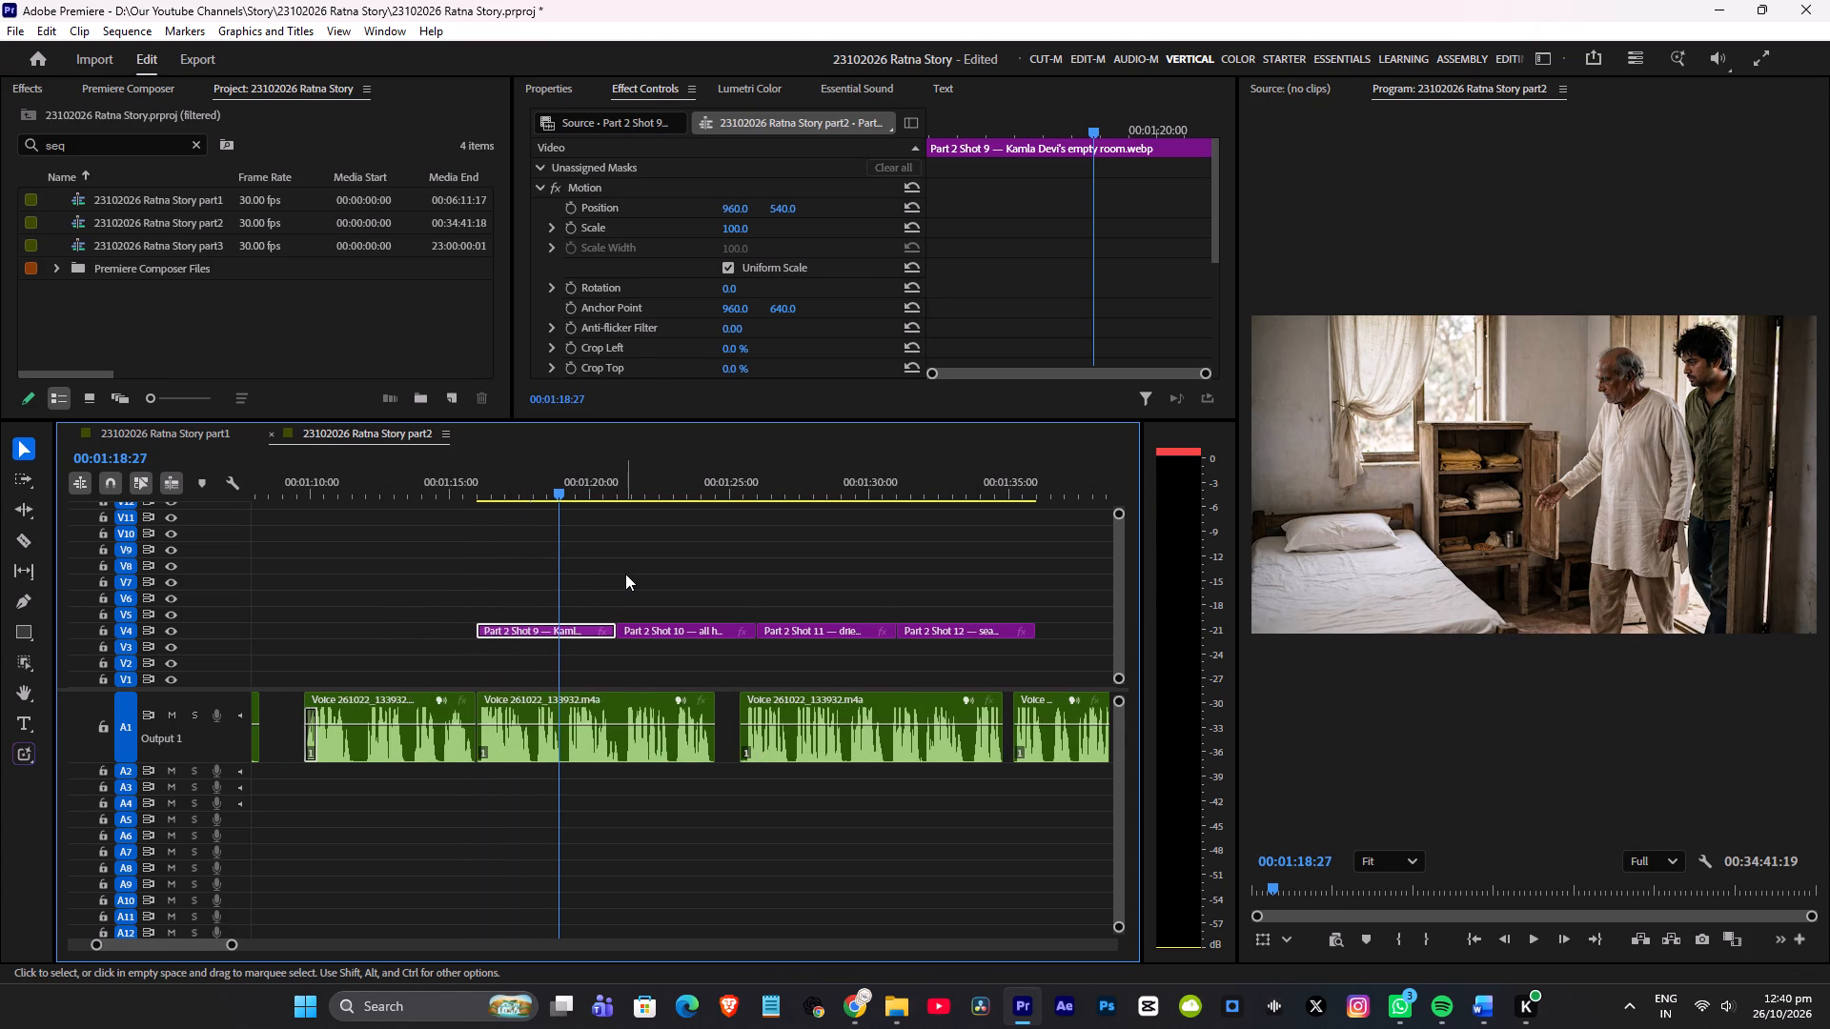
{"action": "scroll", "coordinate": [625, 574], "scroll_direction": "down", "scroll_amount": 4}
{"action": "scroll", "coordinate": [625, 574], "scroll_direction": "down", "scroll_amount": 4, "text": "alt"}
{"action": "scroll", "coordinate": [486, 584], "scroll_direction": "up", "scroll_amount": 4}
{"action": "left_click", "coordinate": [507, 542]}
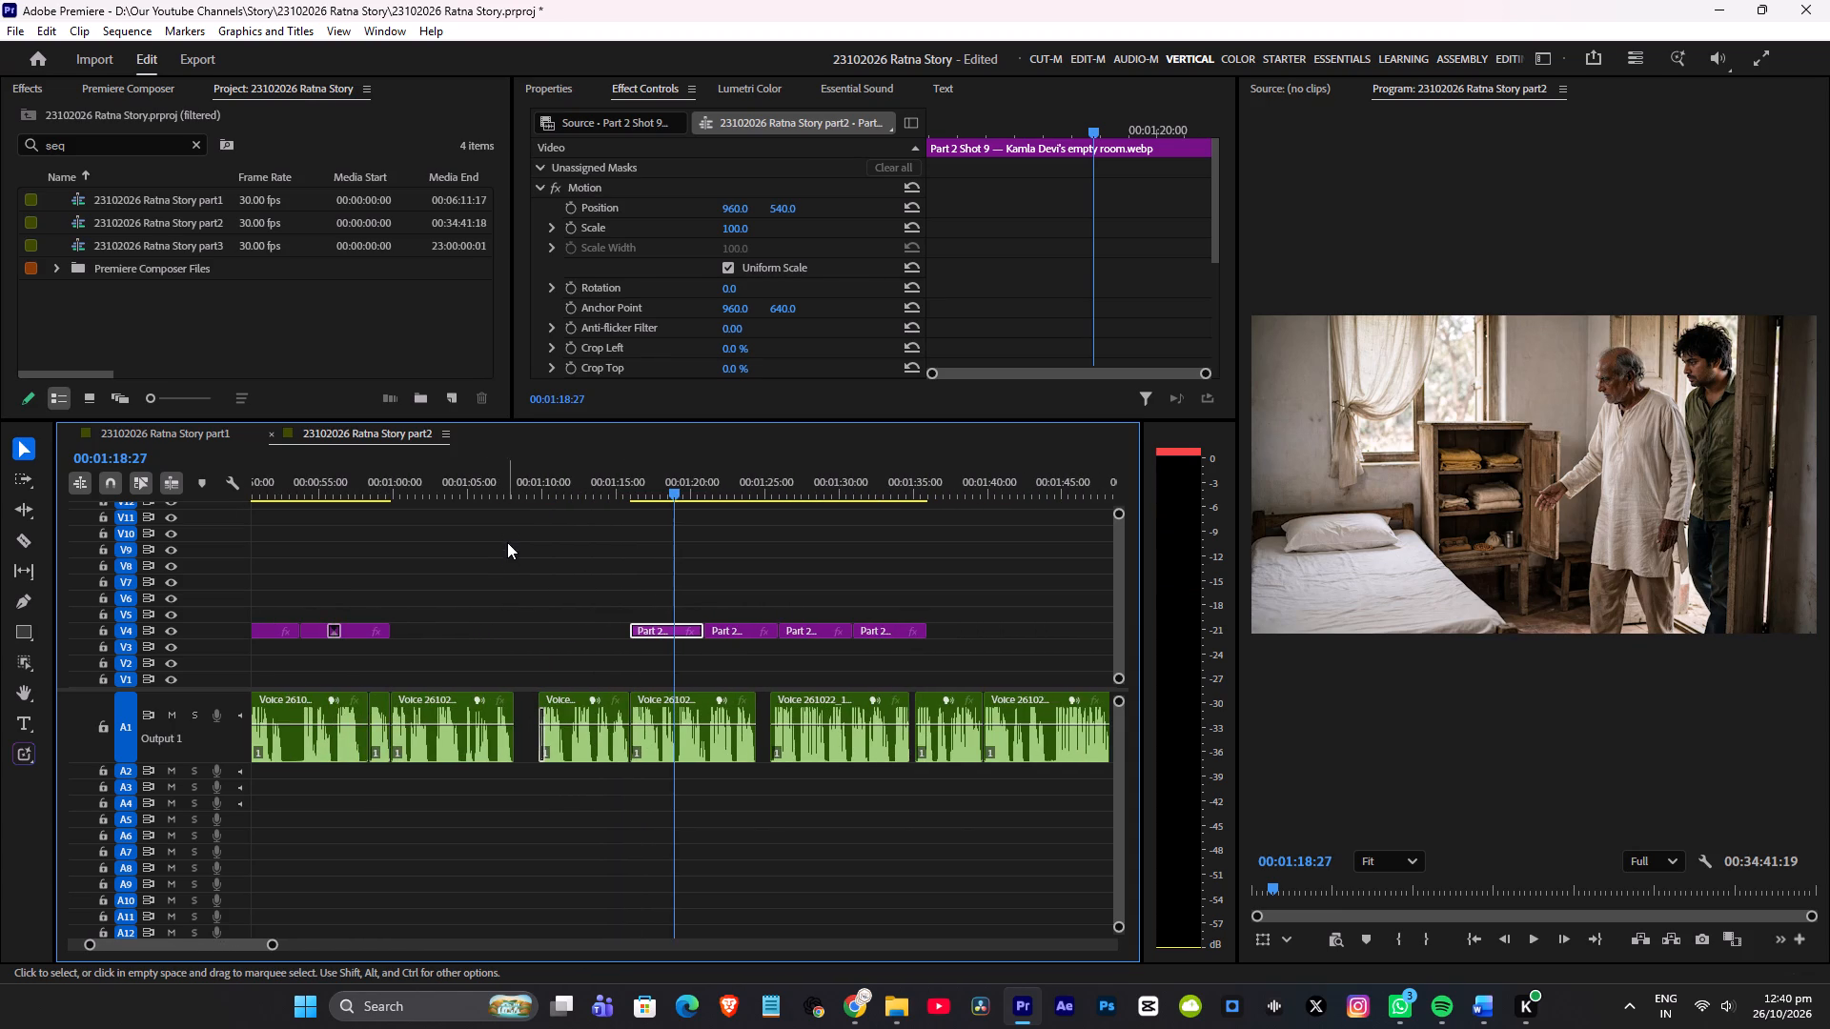
{"action": "left_click", "coordinate": [632, 489]}
{"action": "left_click", "coordinate": [664, 553]}
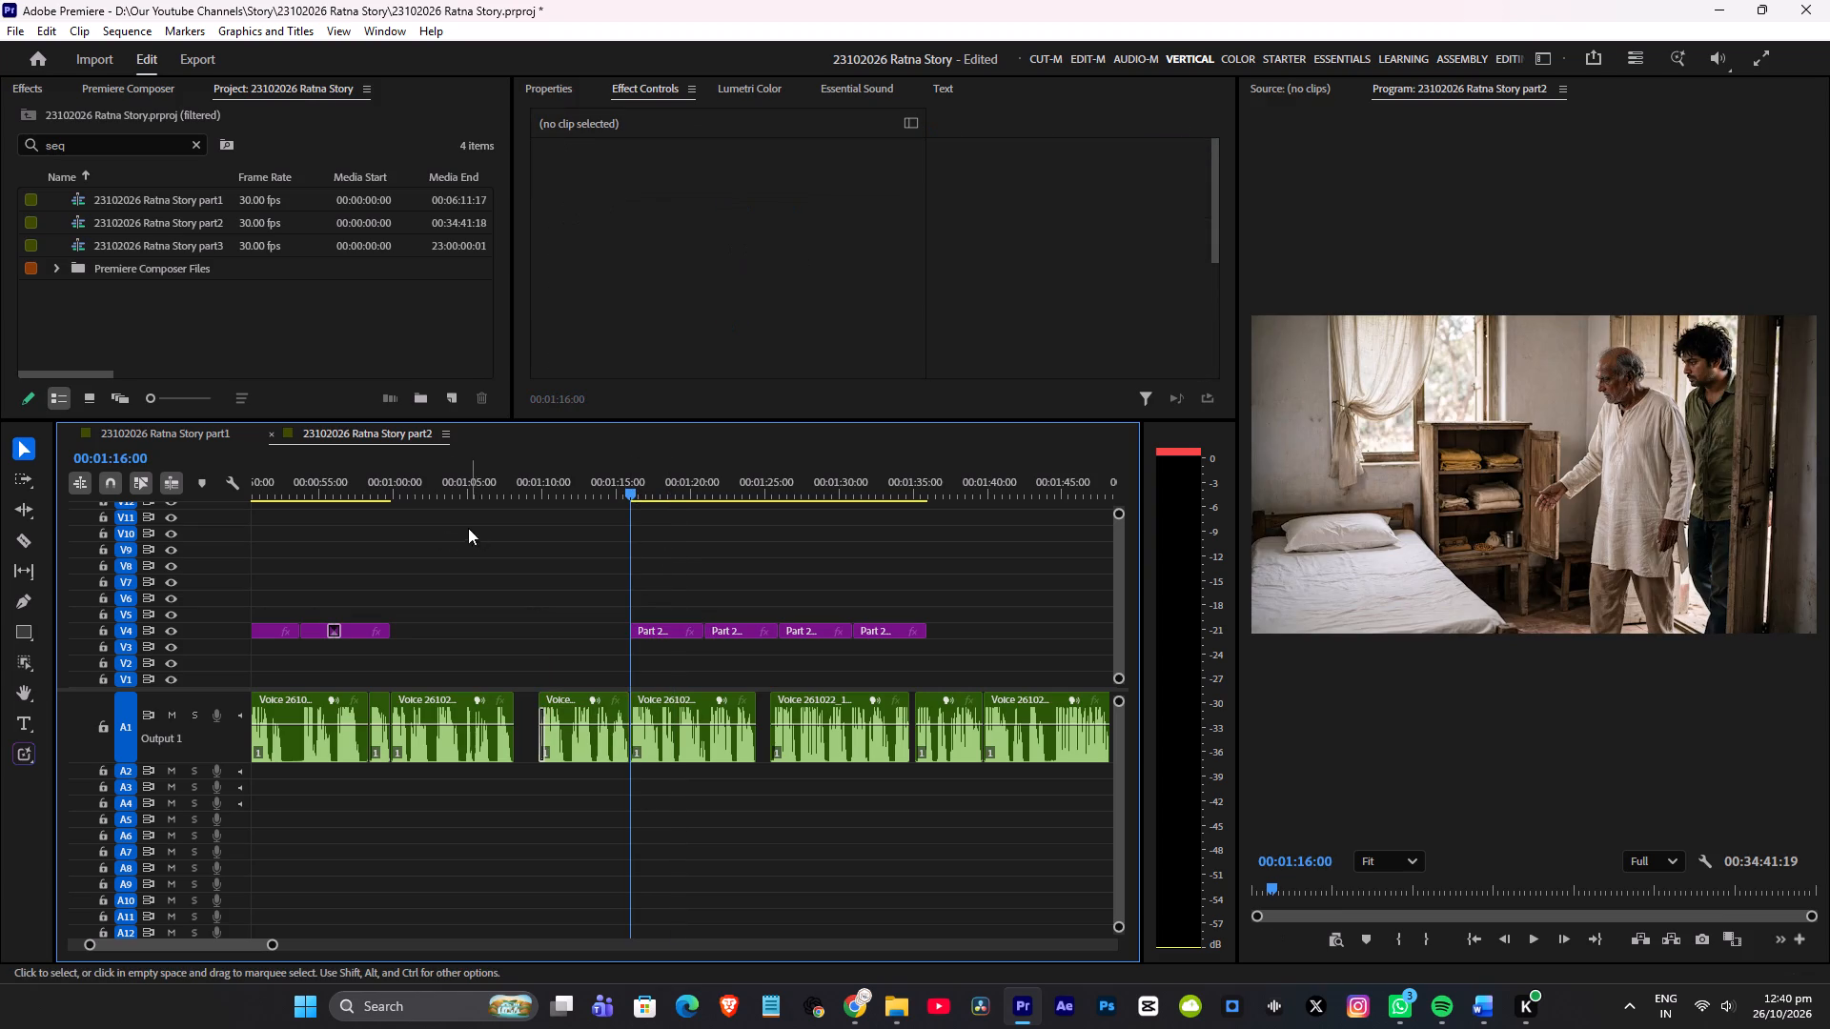
{"action": "scroll", "coordinate": [672, 602], "scroll_direction": "down", "scroll_amount": 4}
{"action": "scroll", "coordinate": [547, 577], "scroll_direction": "up", "scroll_amount": 8, "text": "alt"}
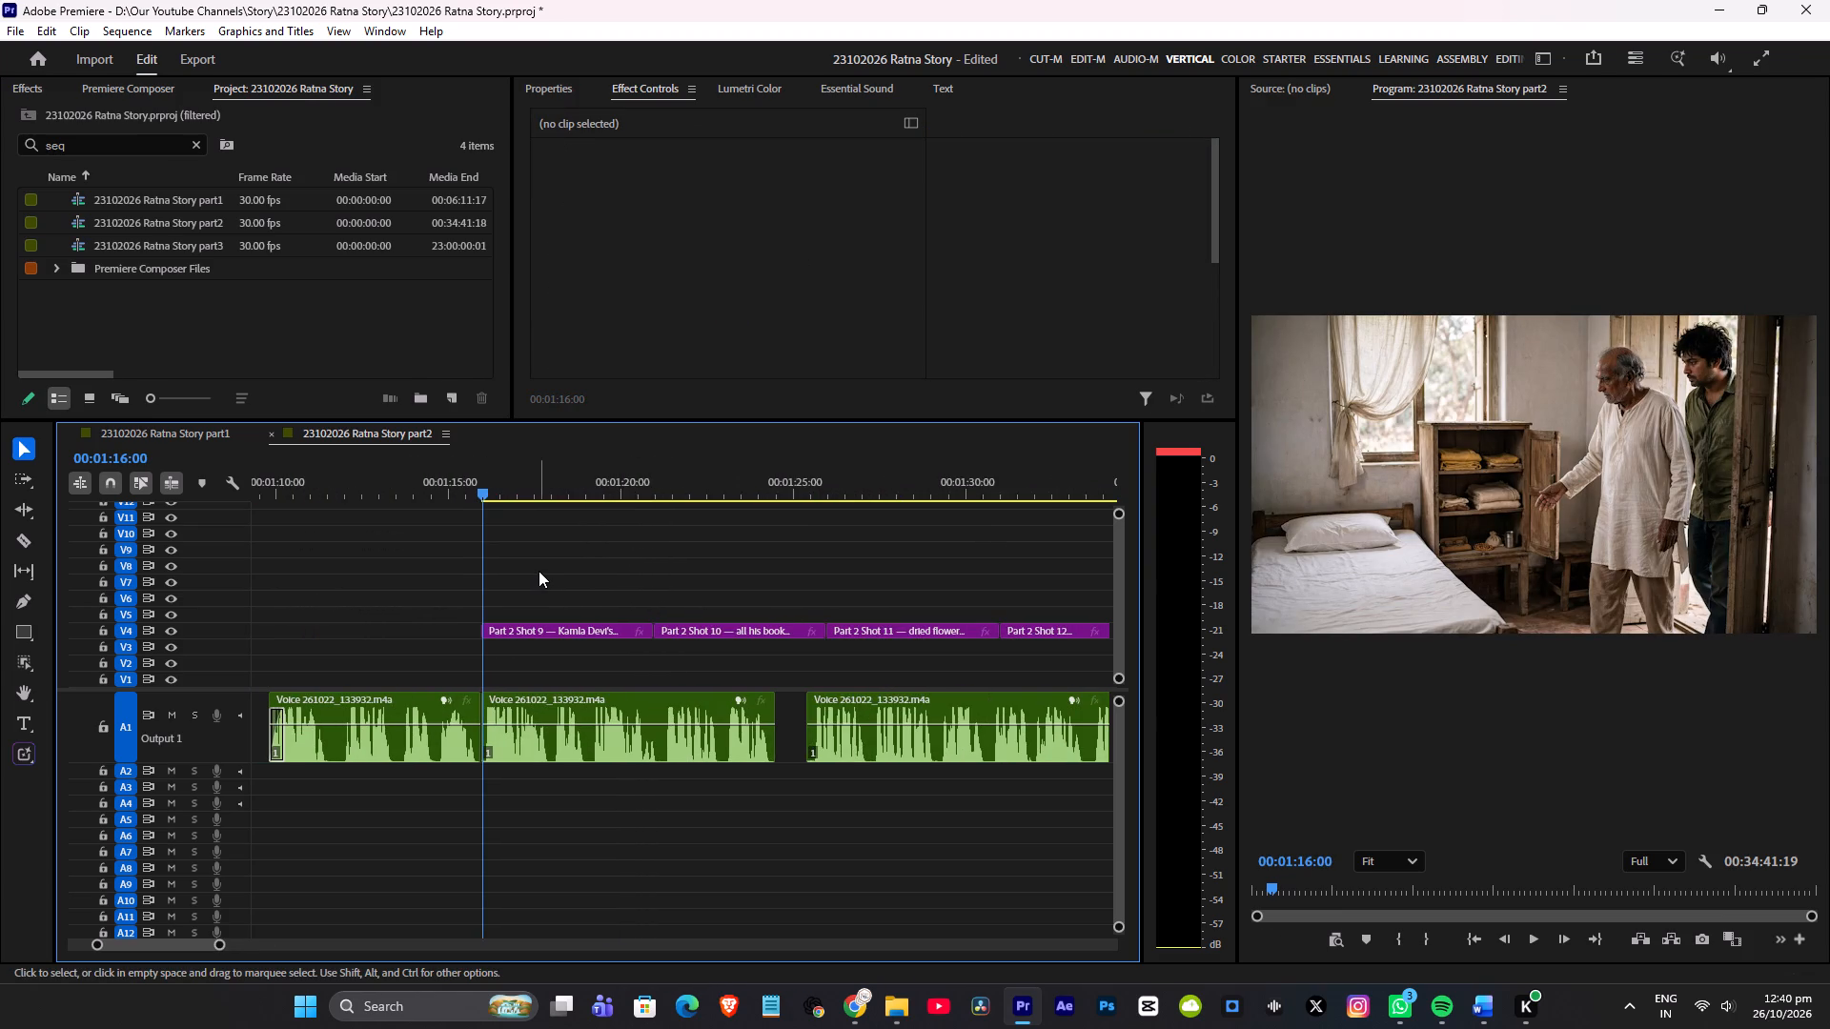
{"action": "key", "text": "ctrl+s"}
Listen to the voice-over from 00:01:16:15 to about 00:01:24:06 to find the cut between Shot 9 and Shot 10, saving along the way.
{"action": "scroll", "coordinate": [571, 606], "scroll_direction": "up", "scroll_amount": 3, "text": "alt"}
{"action": "left_click", "coordinate": [476, 477]}
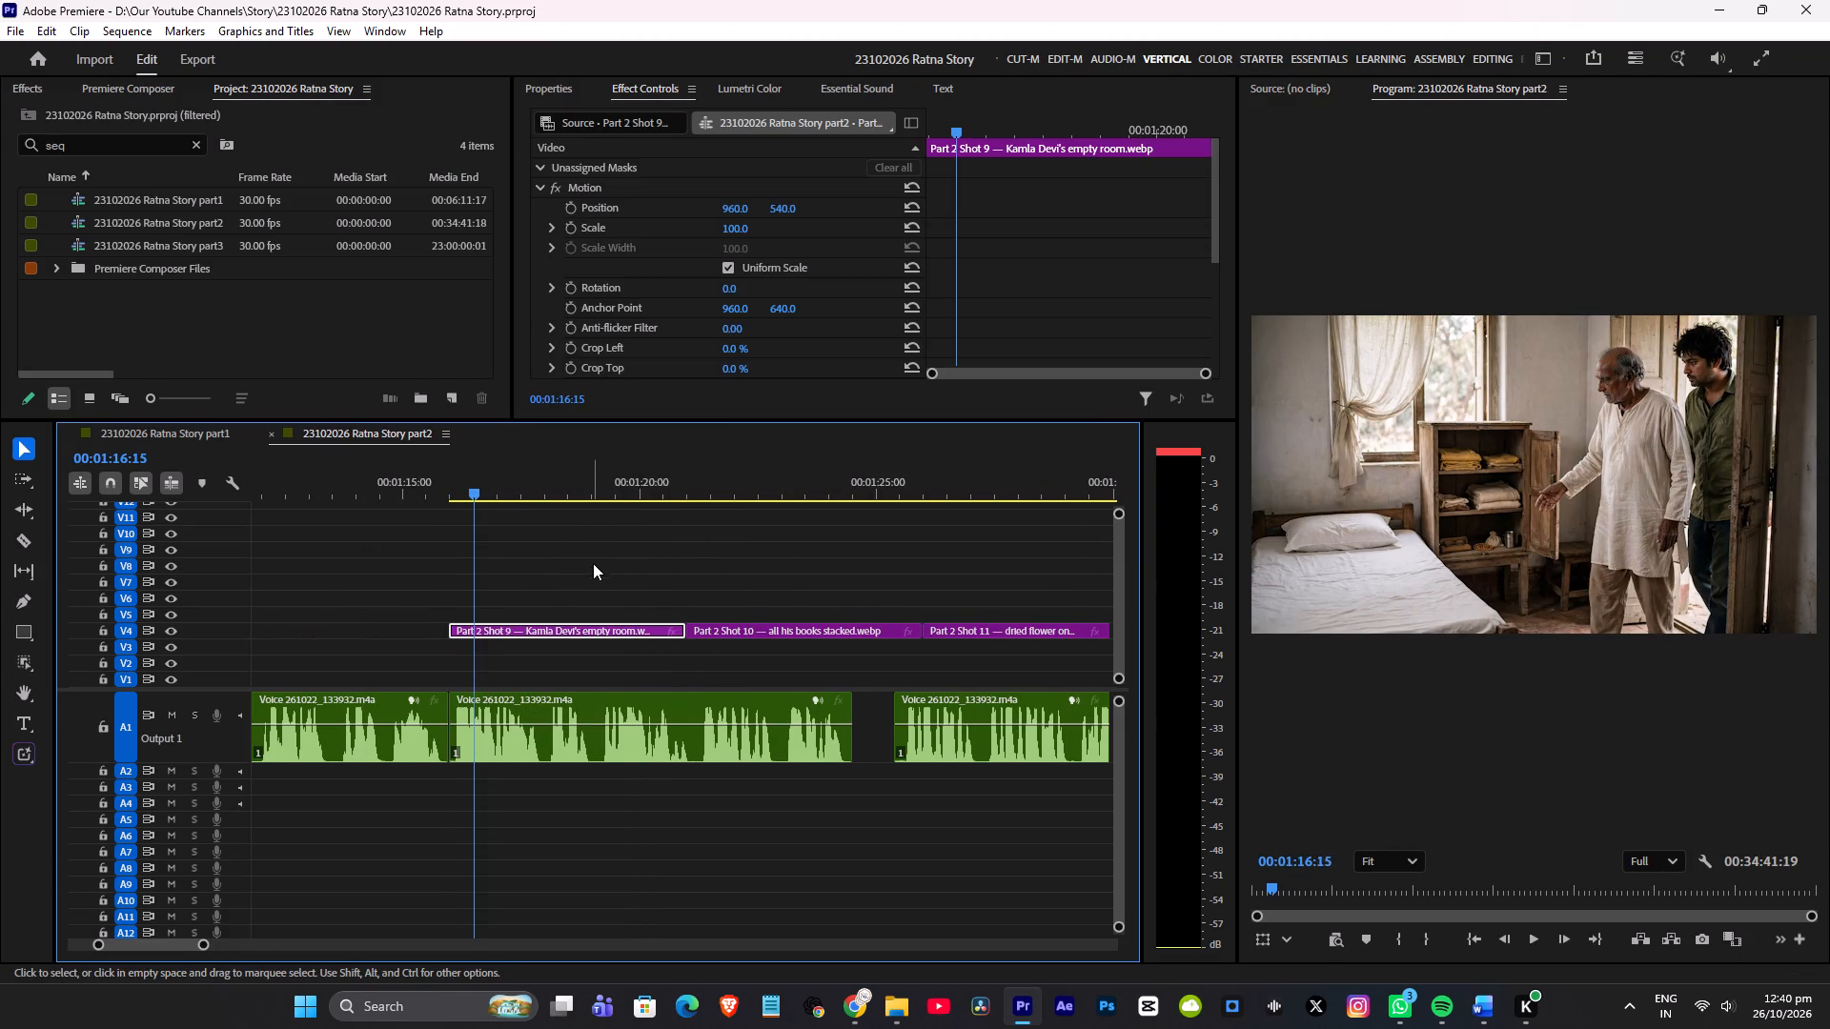
{"action": "scroll", "coordinate": [587, 576], "scroll_direction": "down", "scroll_amount": 3}
{"action": "scroll", "coordinate": [587, 578], "scroll_direction": "up", "scroll_amount": 4, "text": "alt"}
{"action": "key", "text": "space"}
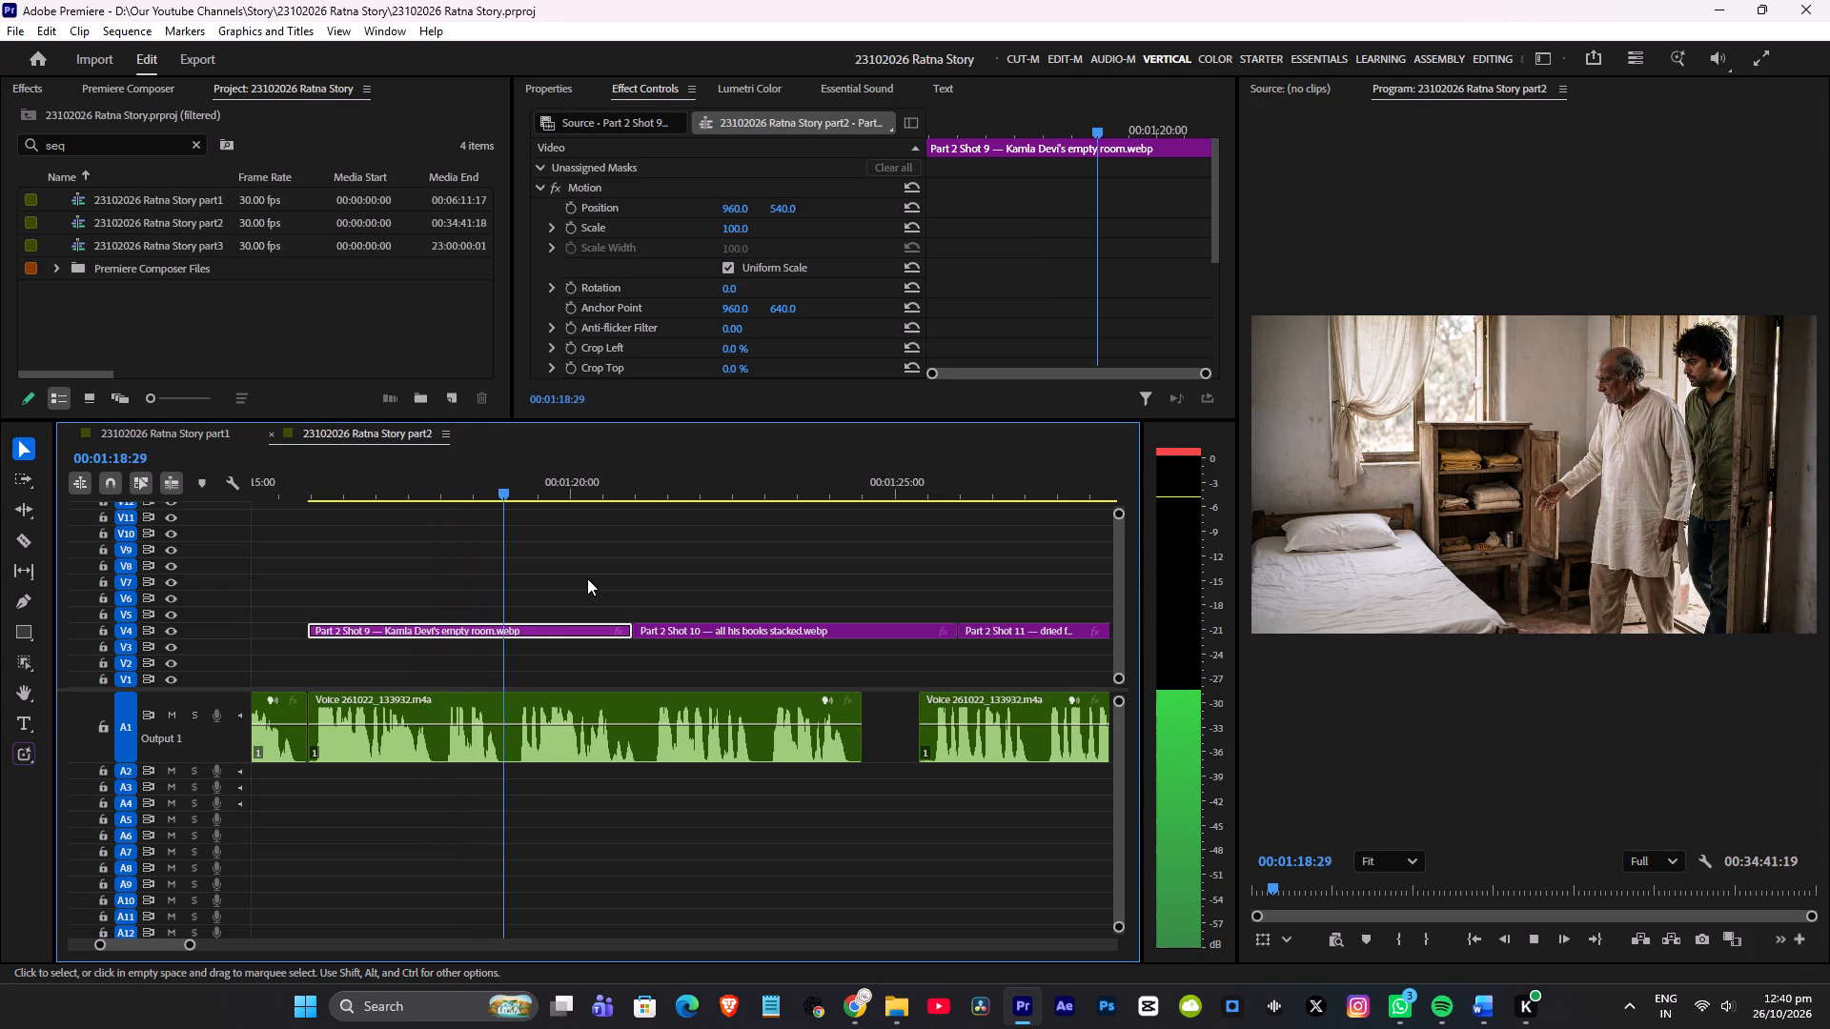
{"action": "key", "text": "space"}
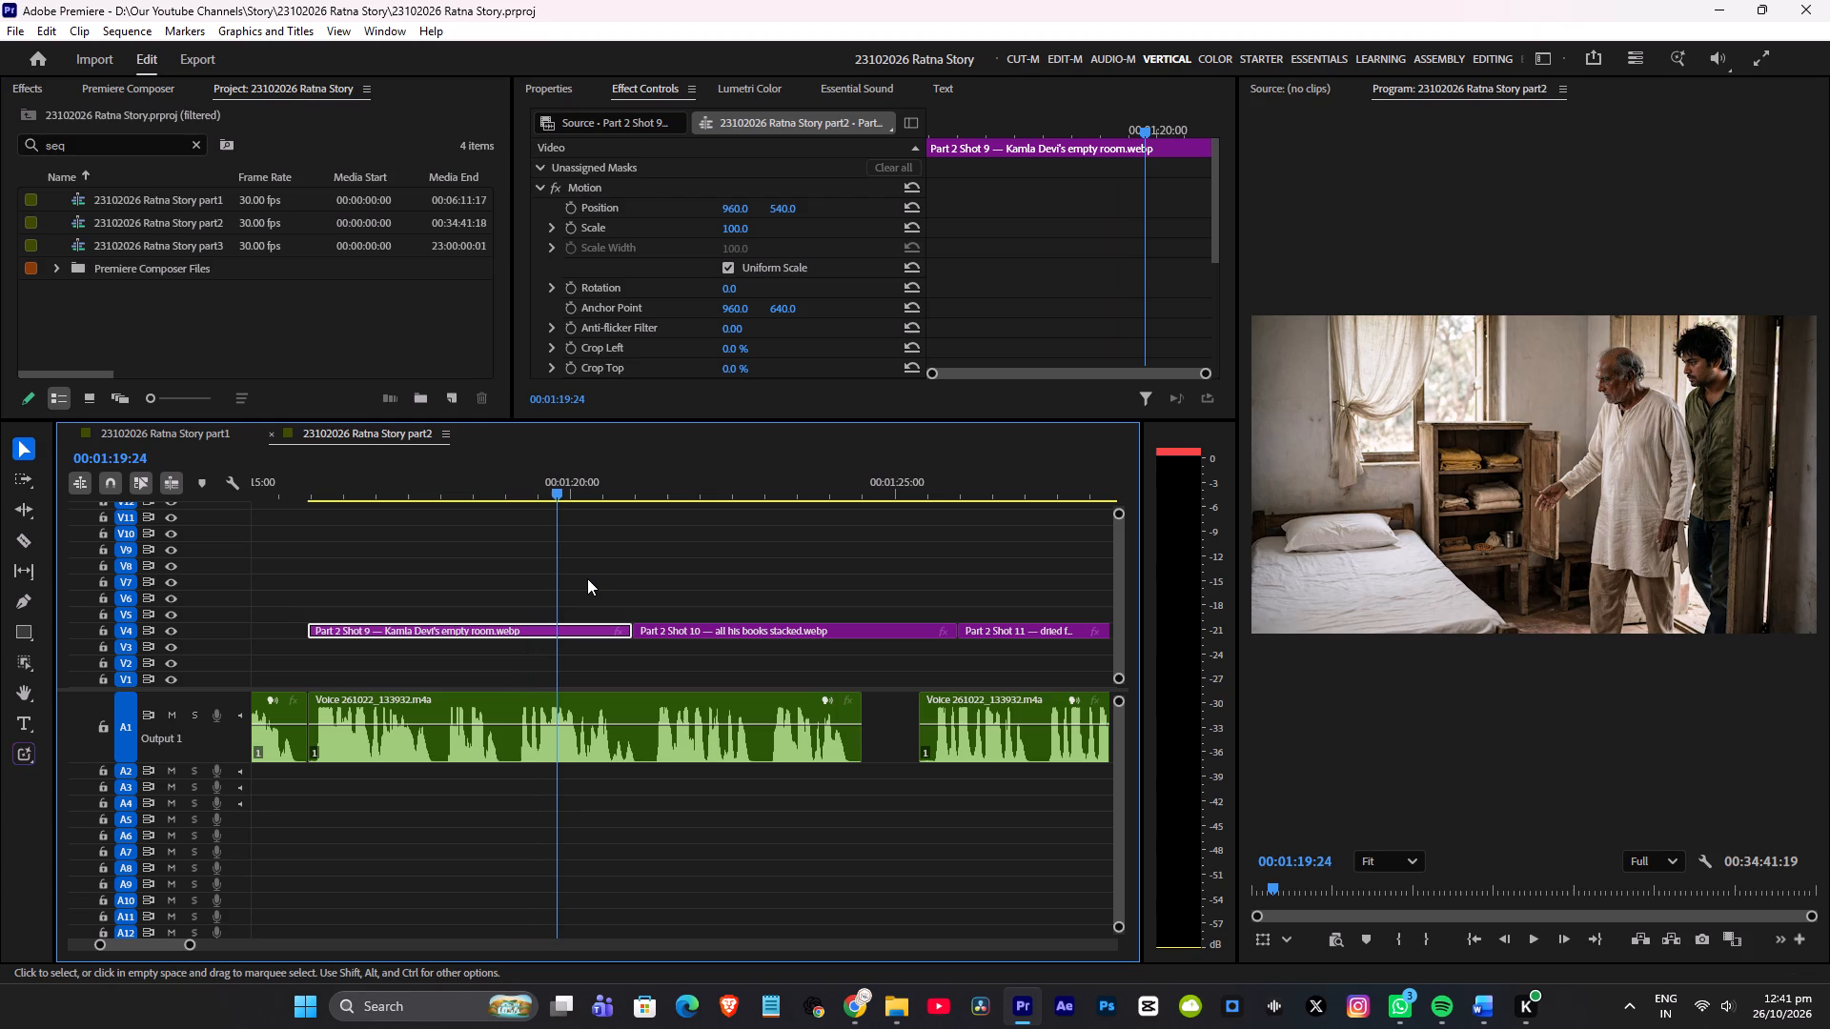
{"action": "key", "text": "ctrl+s"}
{"action": "left_click", "coordinate": [582, 560]}
{"action": "key", "text": "space"}
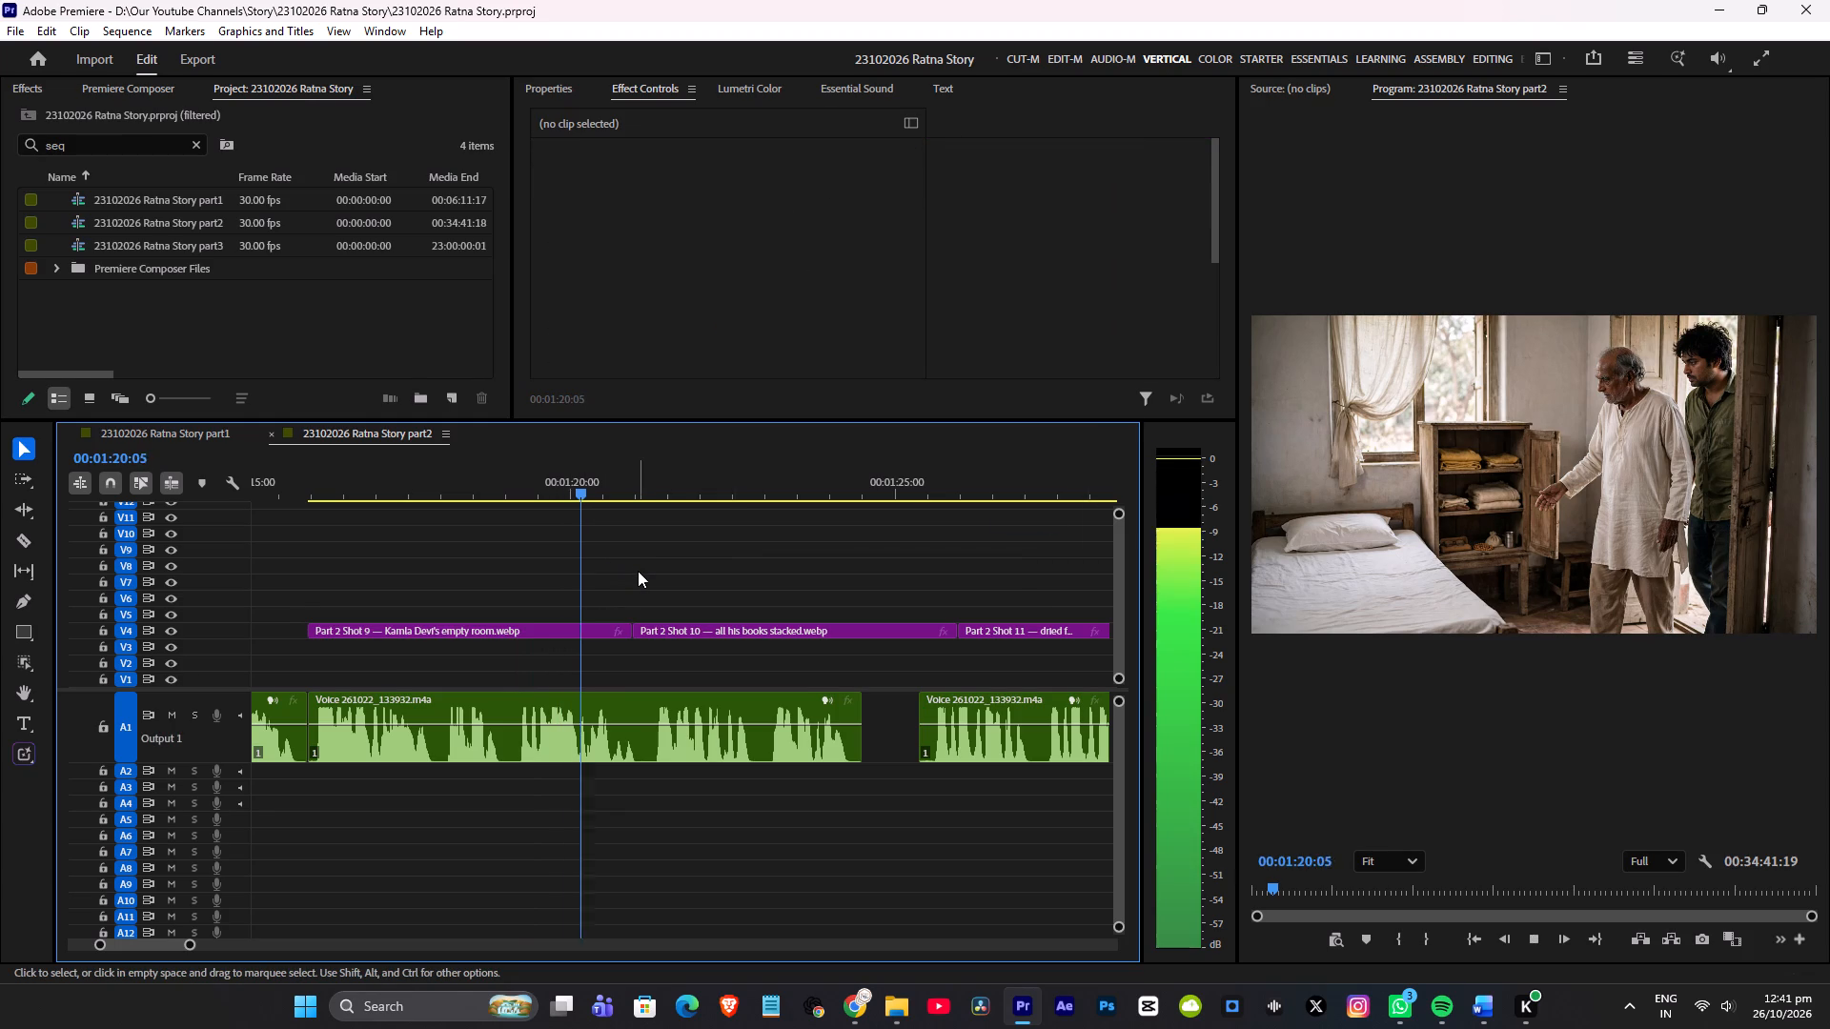
{"action": "scroll", "coordinate": [639, 574], "scroll_direction": "down", "scroll_amount": 5, "text": "alt"}
{"action": "scroll", "coordinate": [649, 575], "scroll_direction": "down", "scroll_amount": 3}
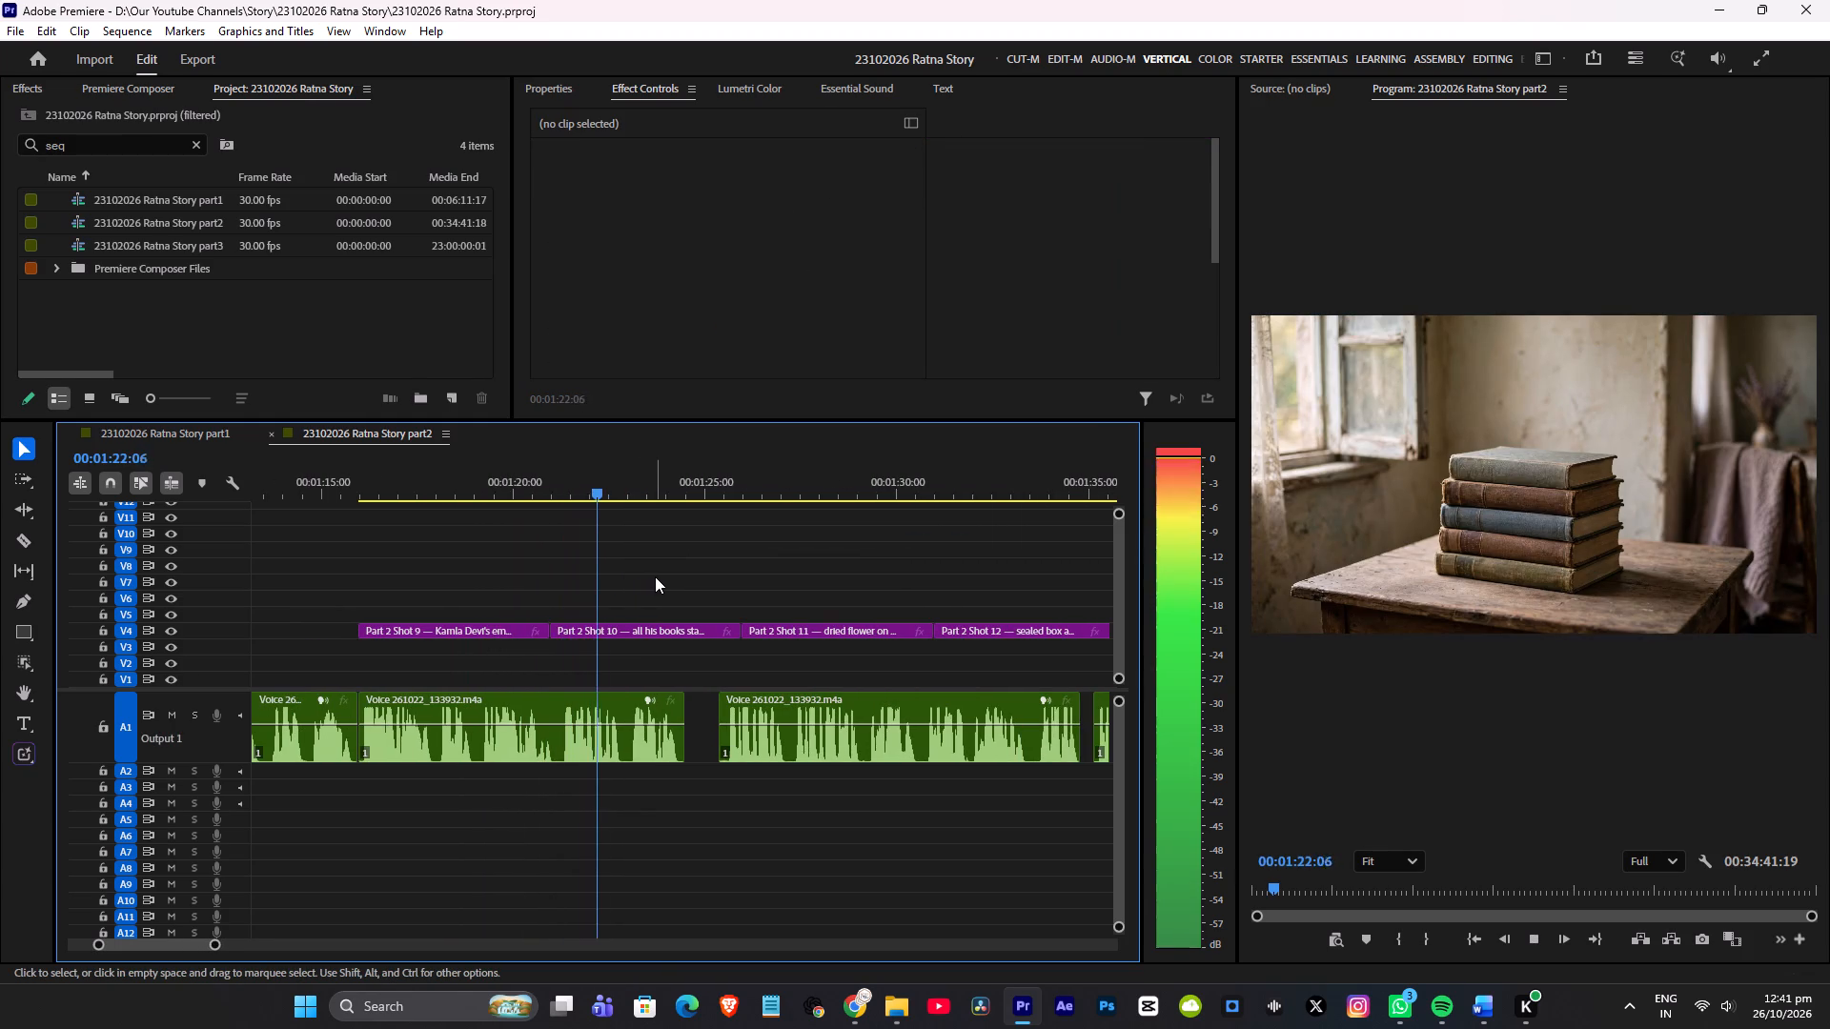
{"action": "scroll", "coordinate": [655, 576], "scroll_direction": "down", "scroll_amount": 1}
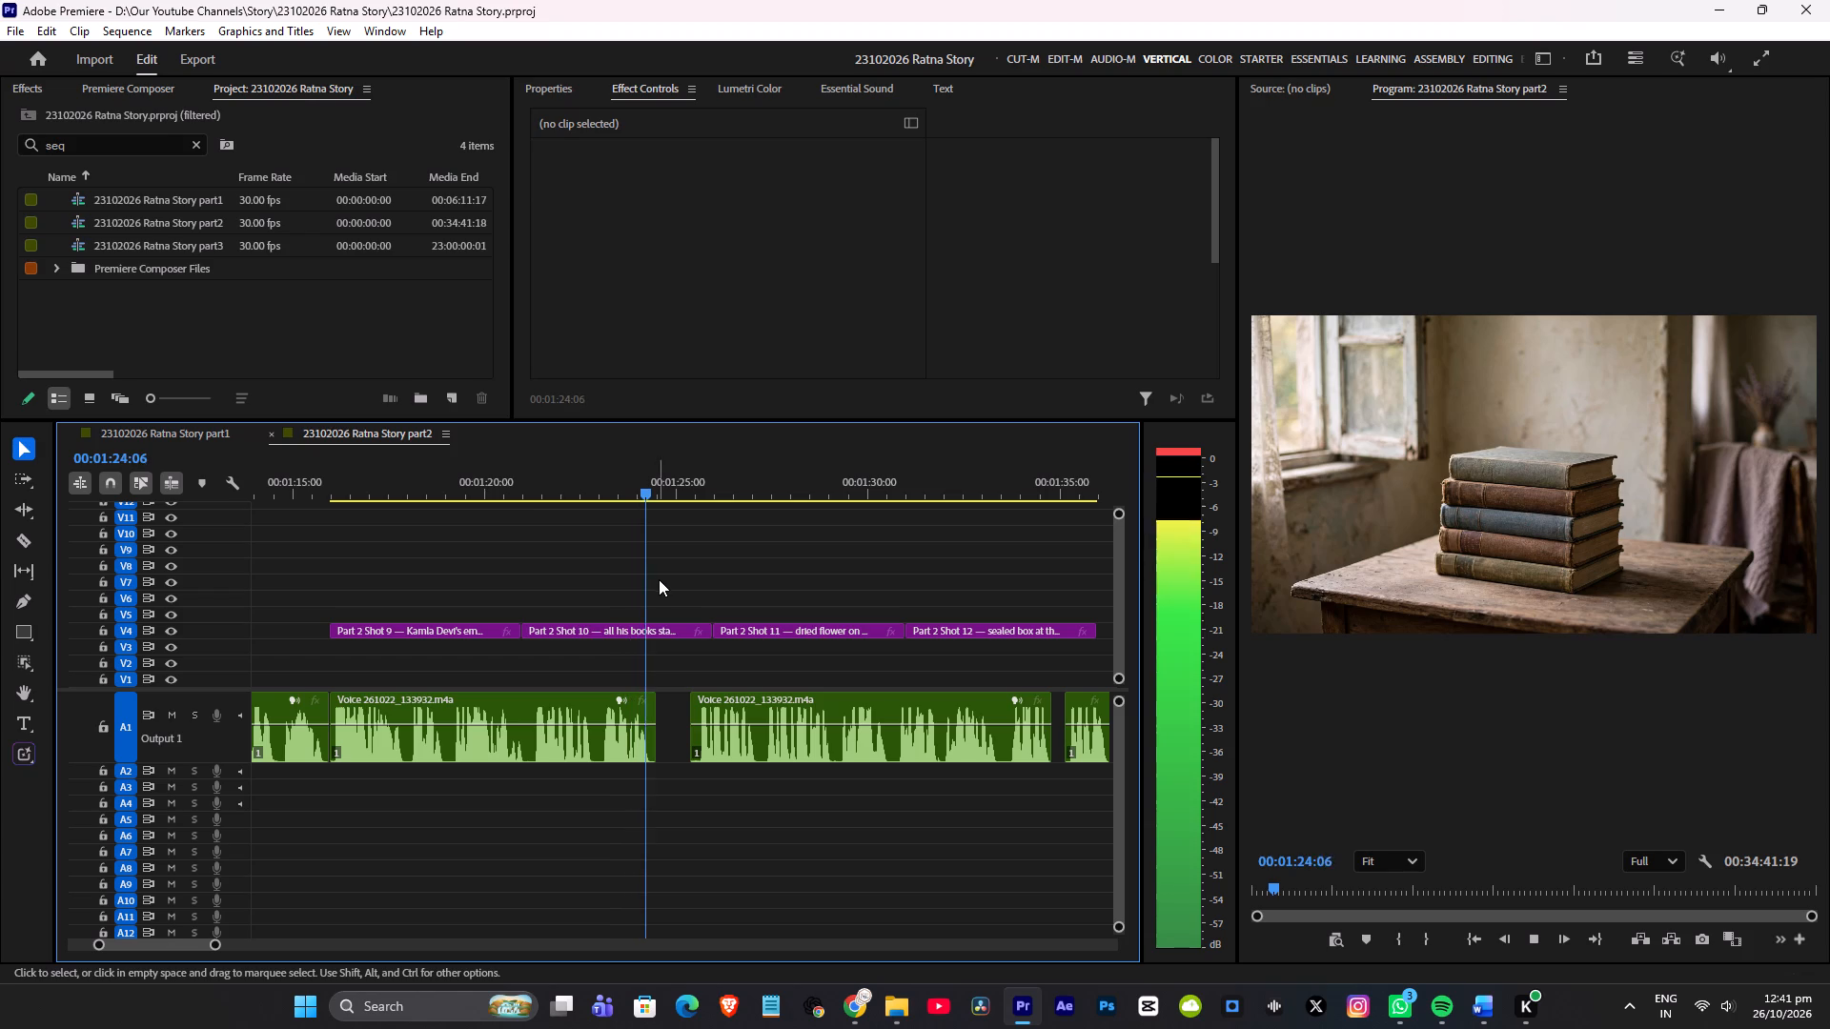
{"action": "key", "text": "space"}
Trim the start of Shot 10 to 00:01:22:04 and extend the end of Shot 9 to meet it.
{"action": "left_click", "coordinate": [519, 472]}
{"action": "key", "text": "space"}
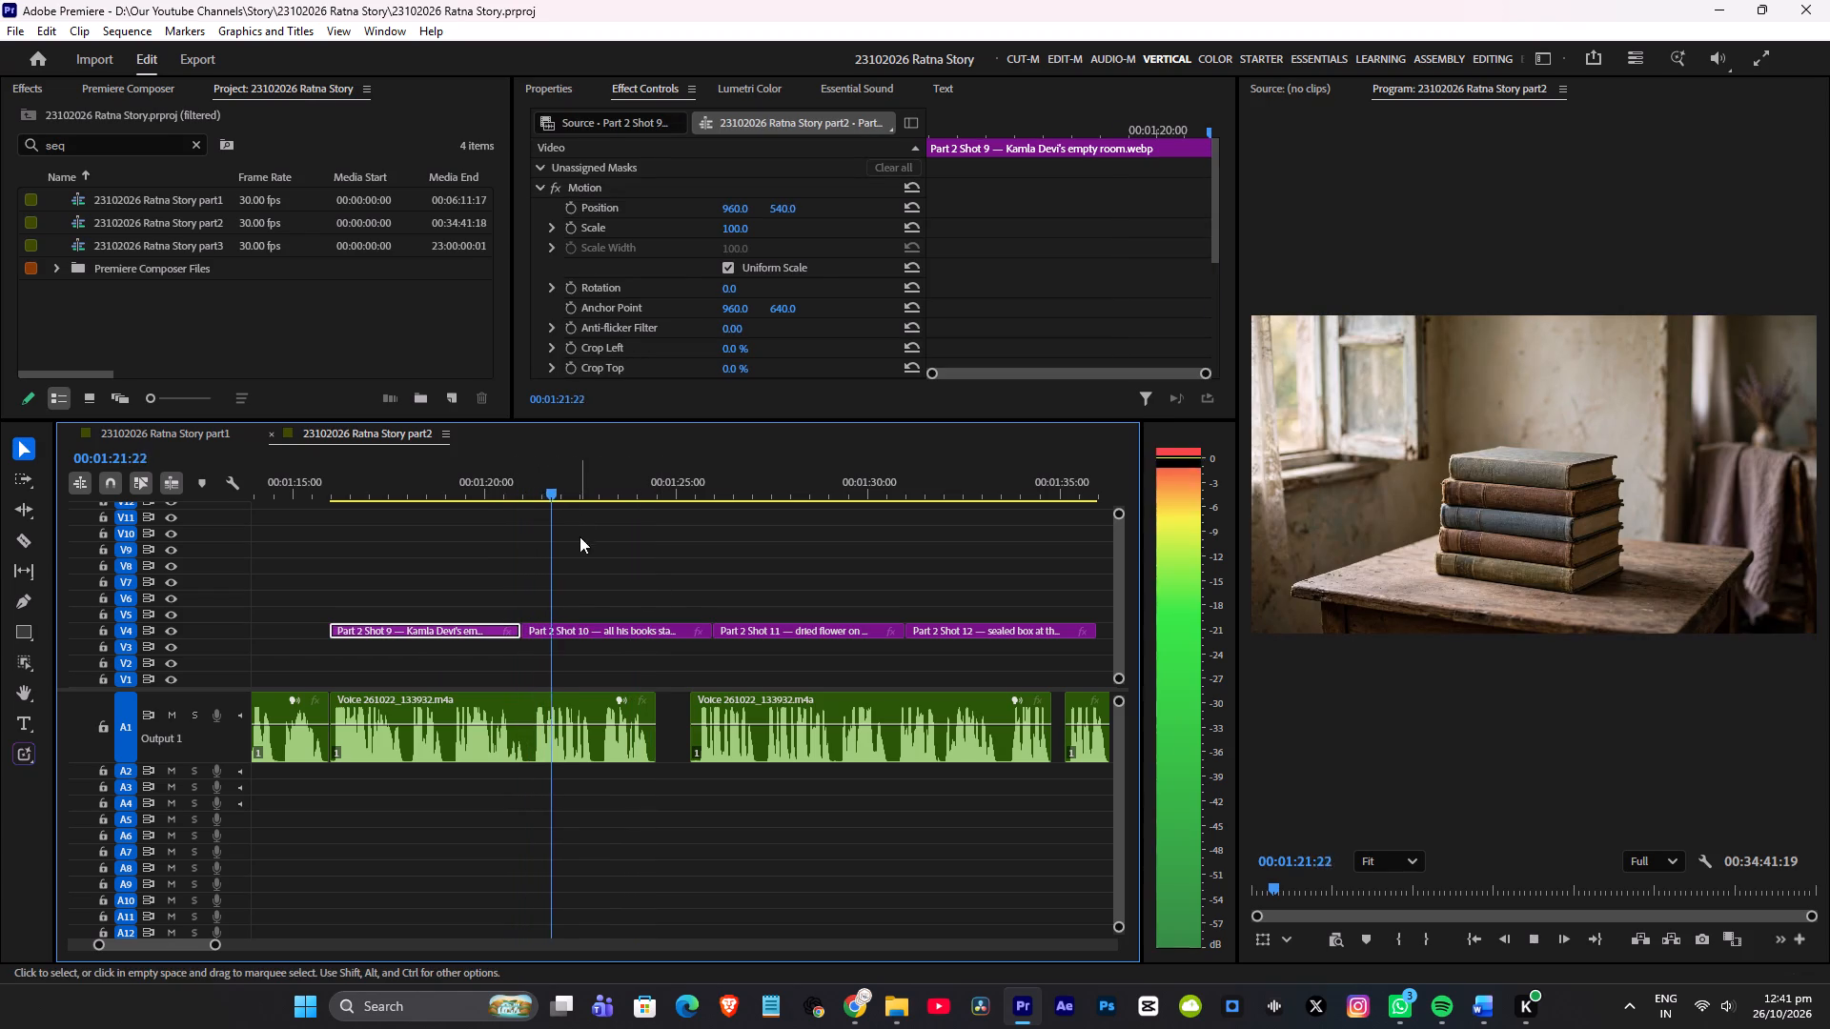
{"action": "key", "text": "space"}
{"action": "left_click_drag", "start_coordinate": [529, 632], "coordinate": [572, 632]}
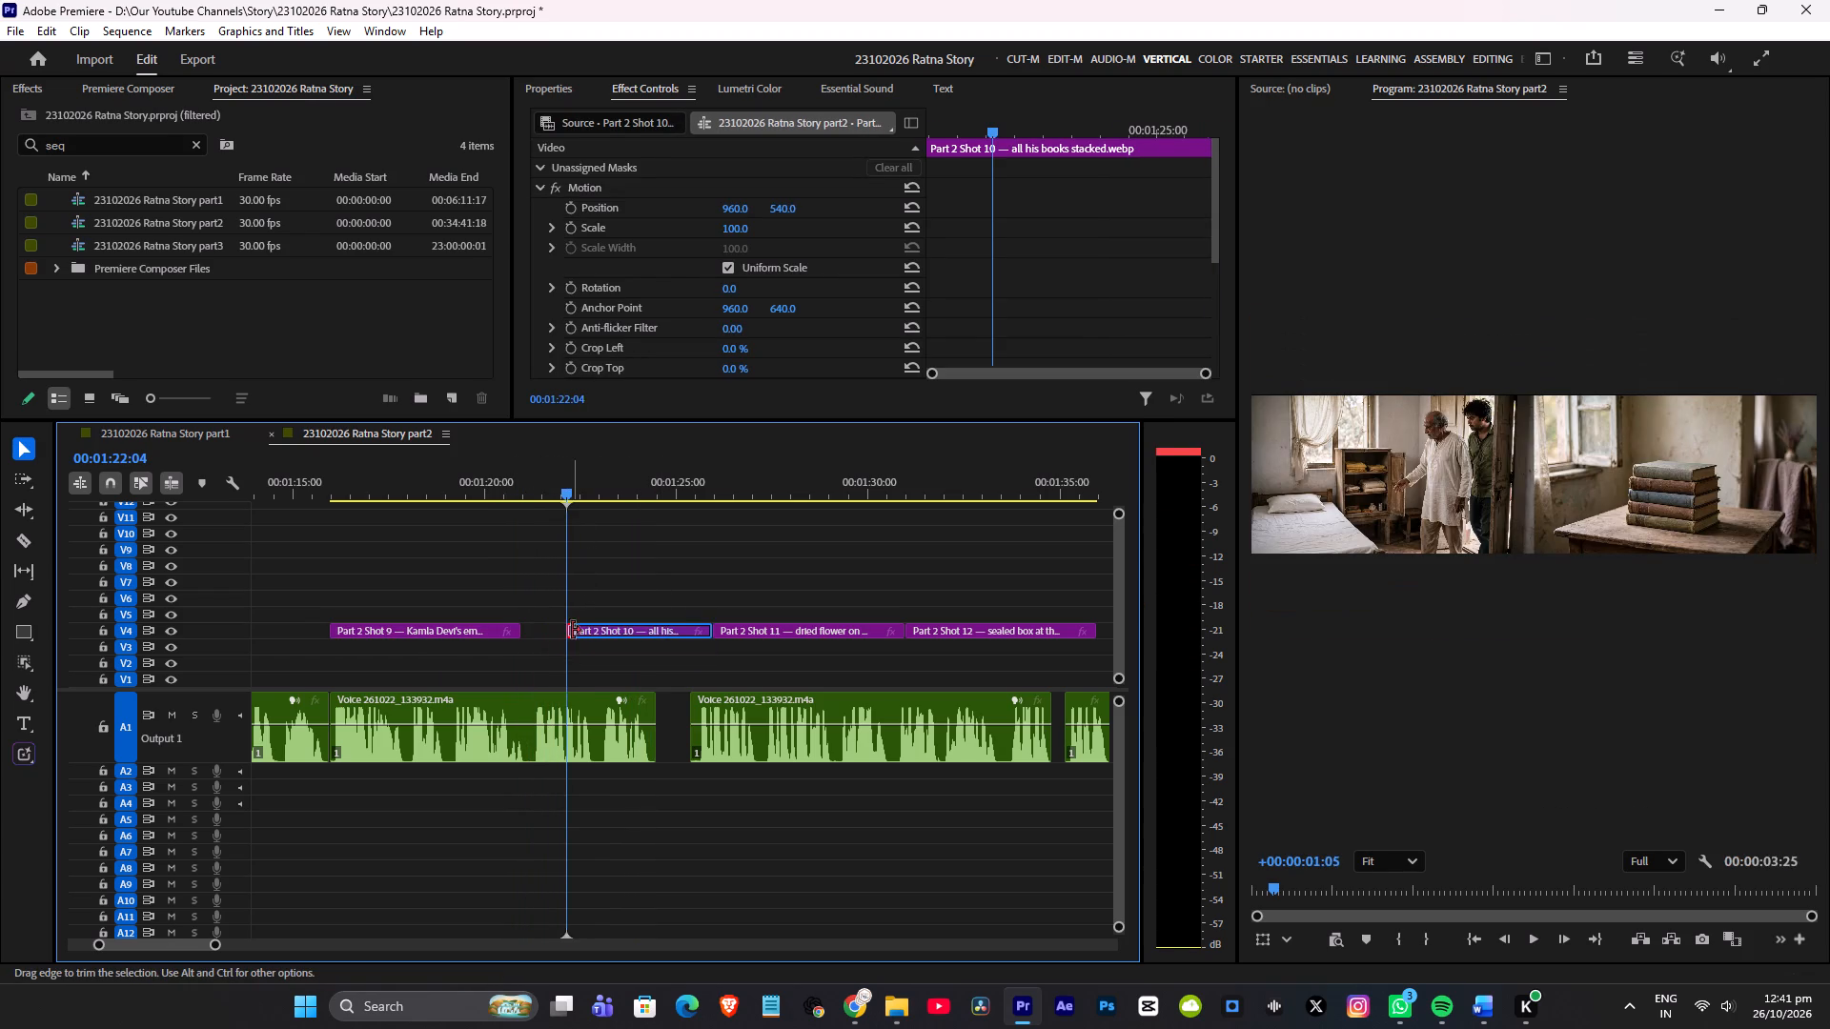
{"action": "key", "text": "space"}
{"action": "key", "text": "space"}
{"action": "left_click_drag", "start_coordinate": [519, 628], "coordinate": [589, 628]}
Trim the start of Shot 11 to the voice-over cut at 00:01:27:04, extend Shot 10 to meet it, and save the project.
{"action": "key", "text": "space"}
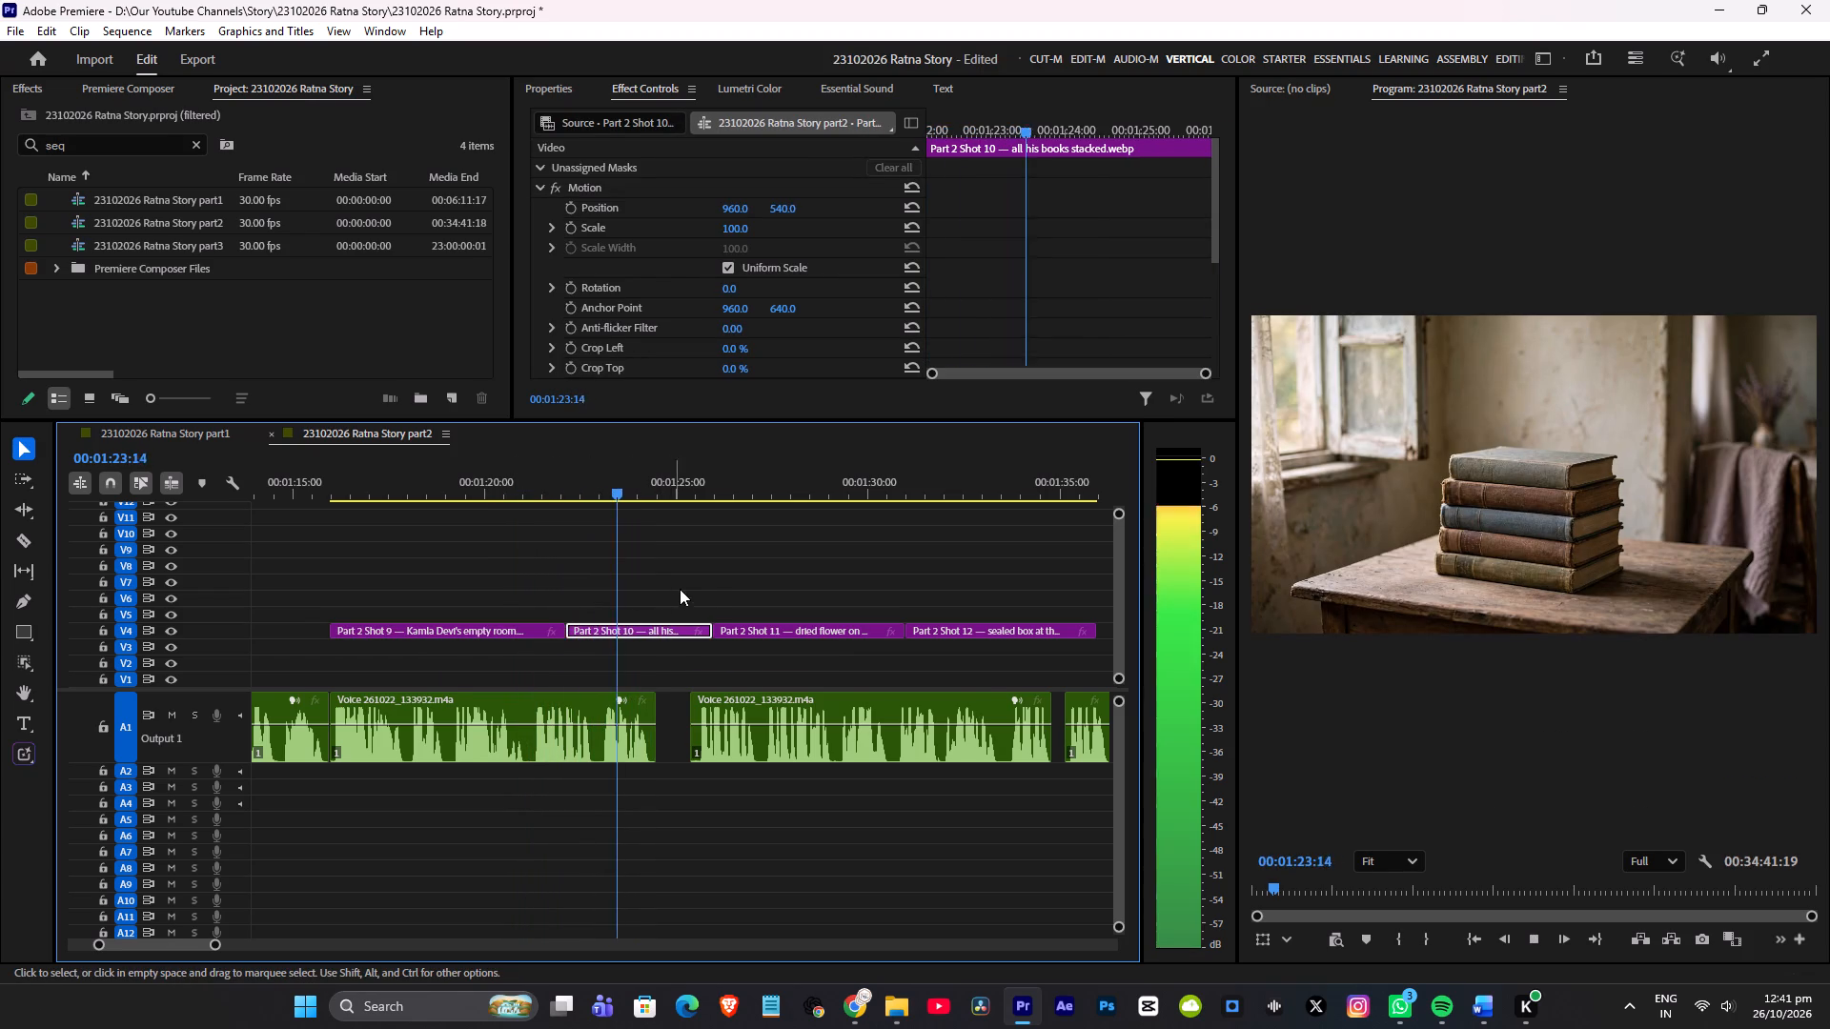
{"action": "scroll", "coordinate": [710, 589], "scroll_direction": "down", "scroll_amount": 2}
{"action": "scroll", "coordinate": [707, 589], "scroll_direction": "up", "scroll_amount": 6, "text": "alt"}
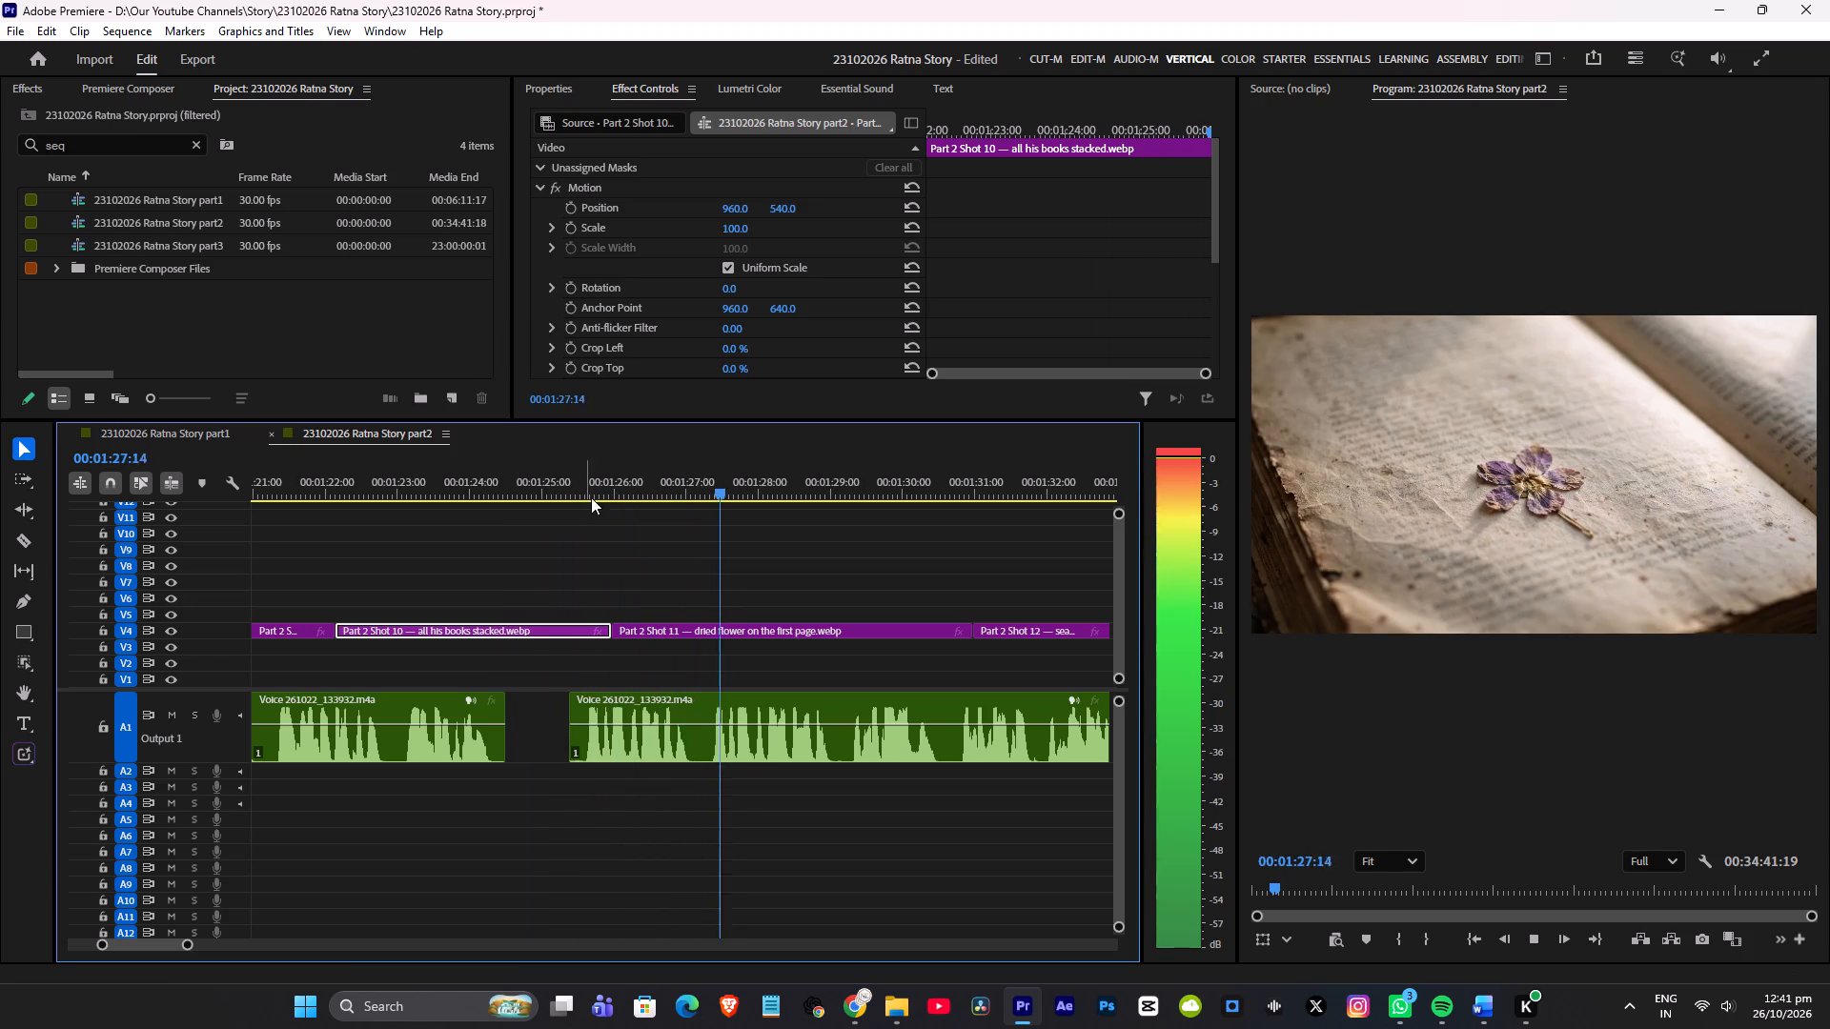
{"action": "scroll", "coordinate": [690, 619], "scroll_direction": "down", "scroll_amount": 7, "text": "alt"}
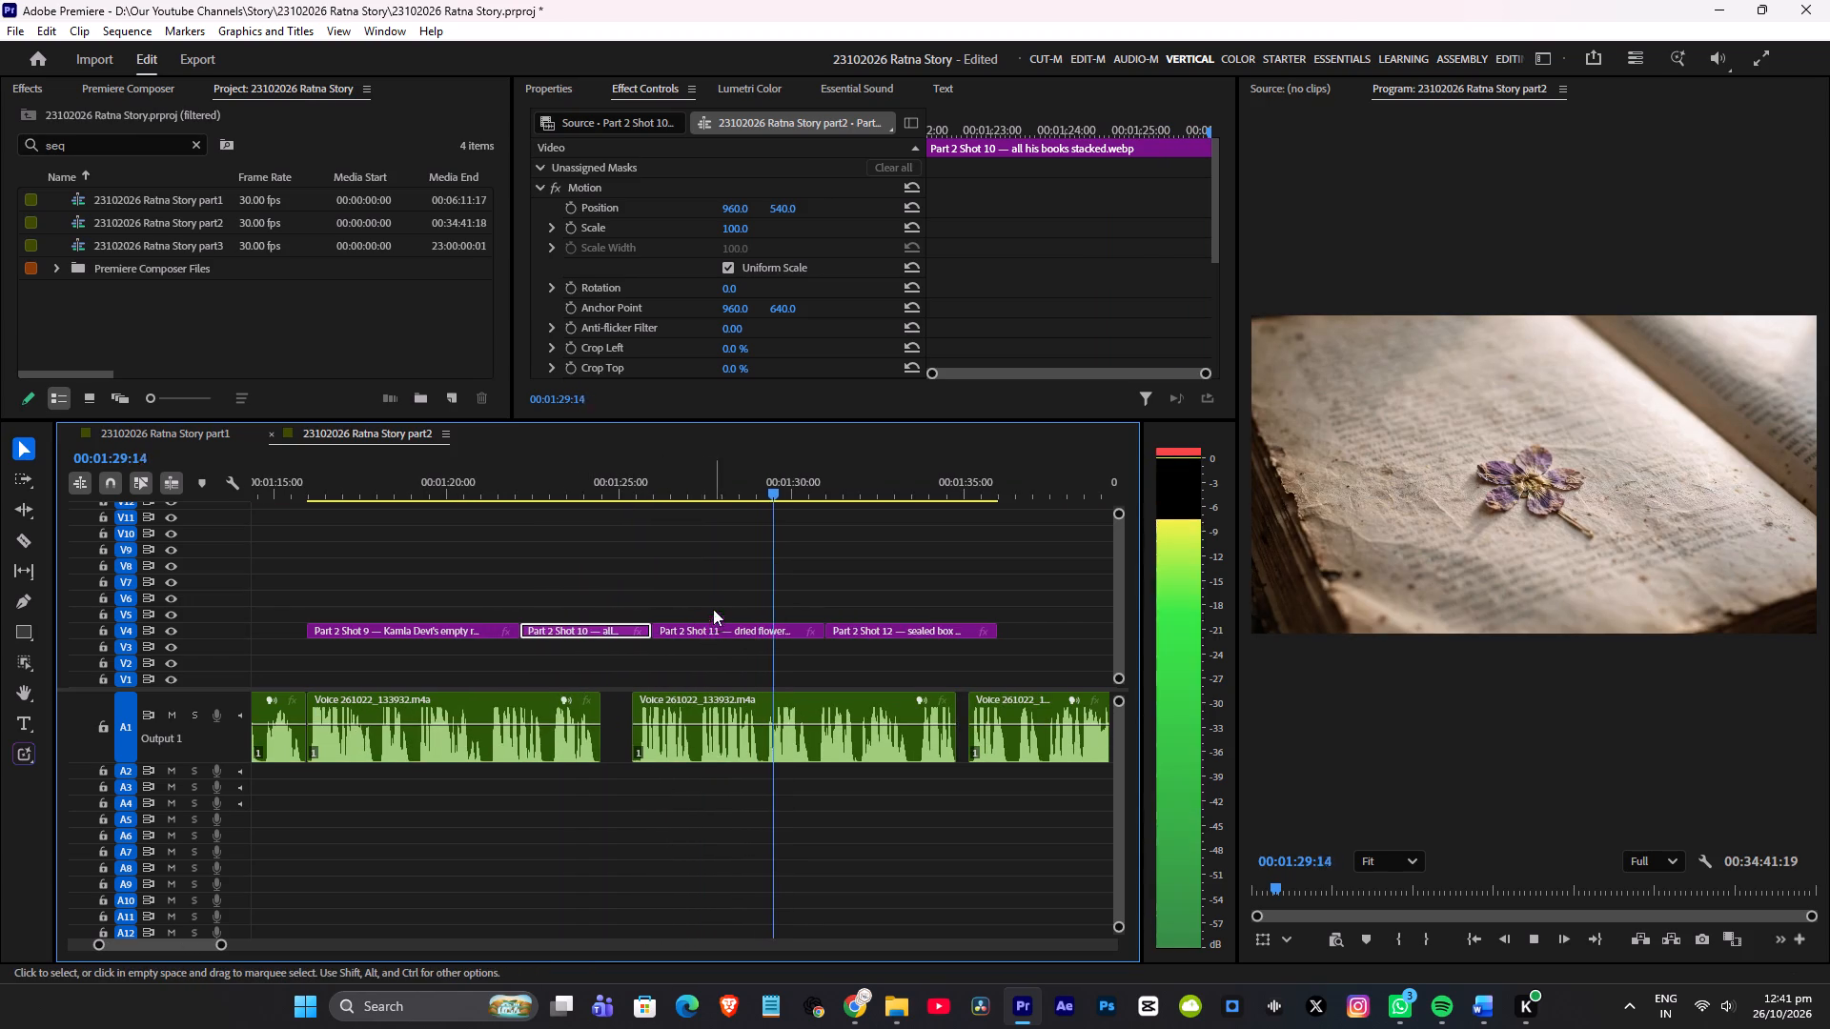
{"action": "key", "text": "space"}
{"action": "left_click", "coordinate": [668, 480]}
{"action": "key", "text": "space"}
{"action": "key", "text": "space"}
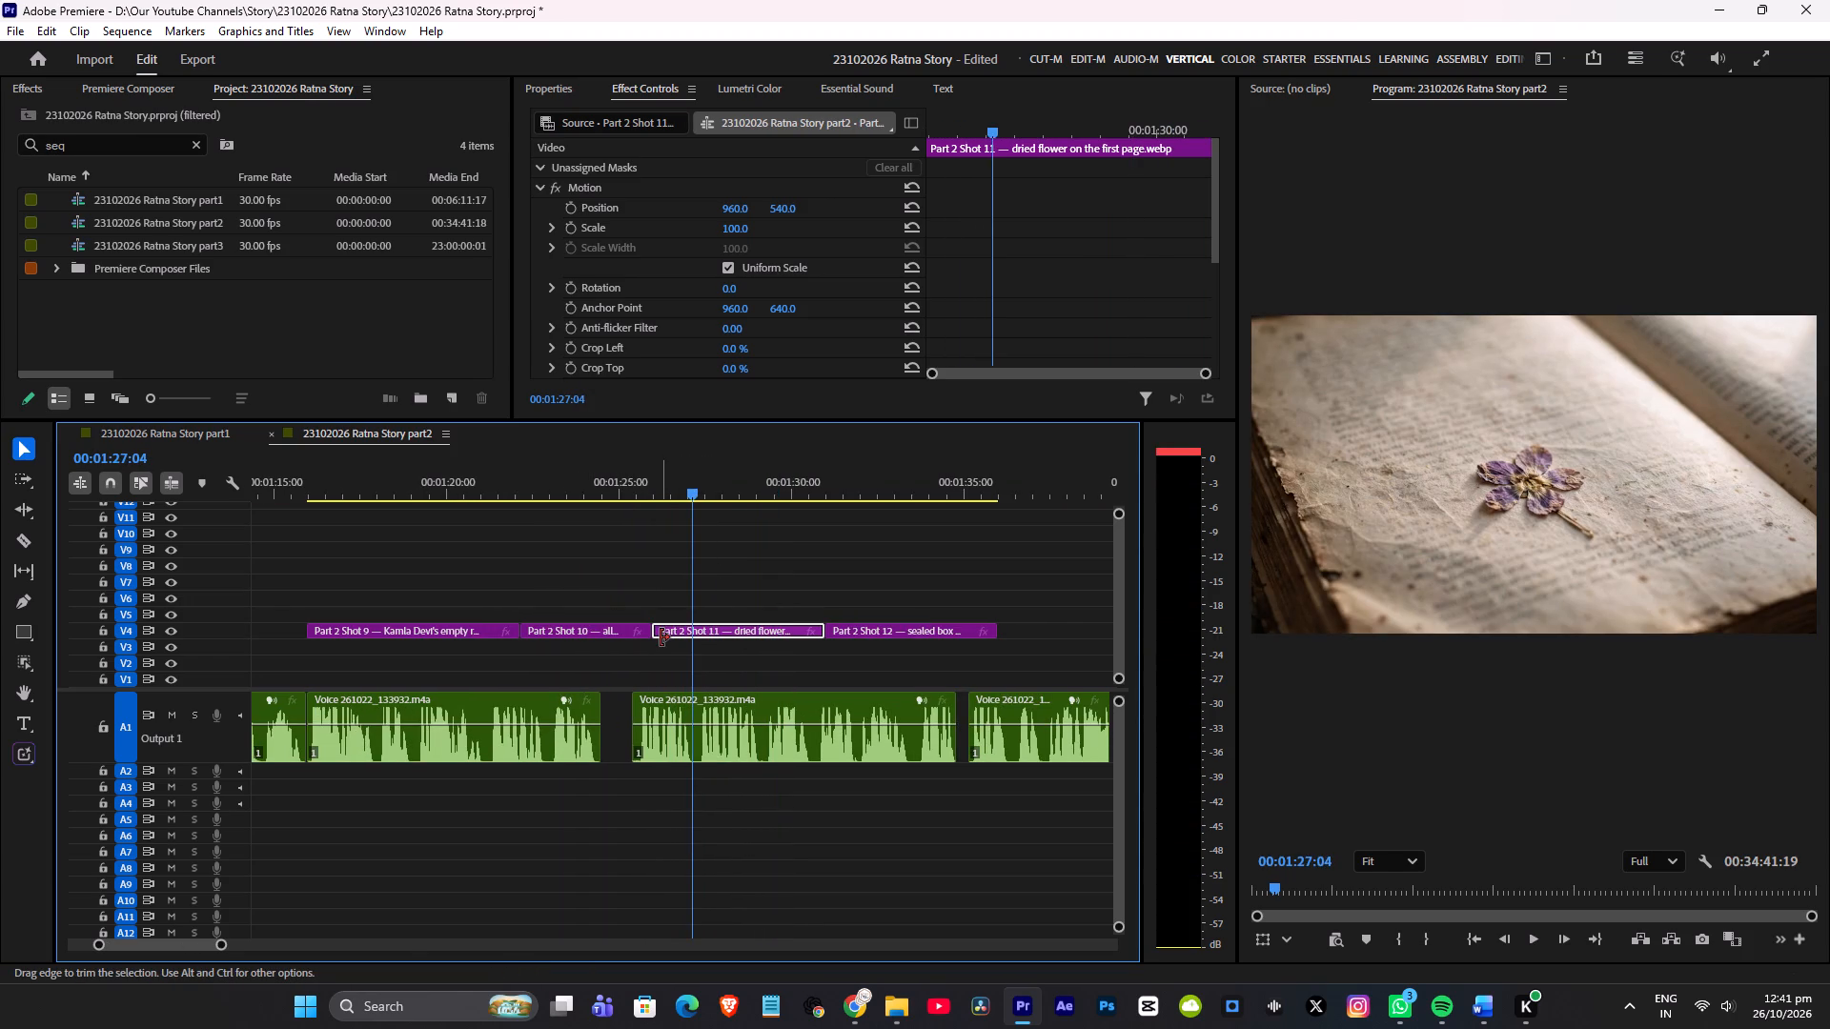
{"action": "left_click_drag", "start_coordinate": [661, 637], "coordinate": [697, 637]}
{"action": "left_click_drag", "start_coordinate": [653, 629], "coordinate": [835, 619]}
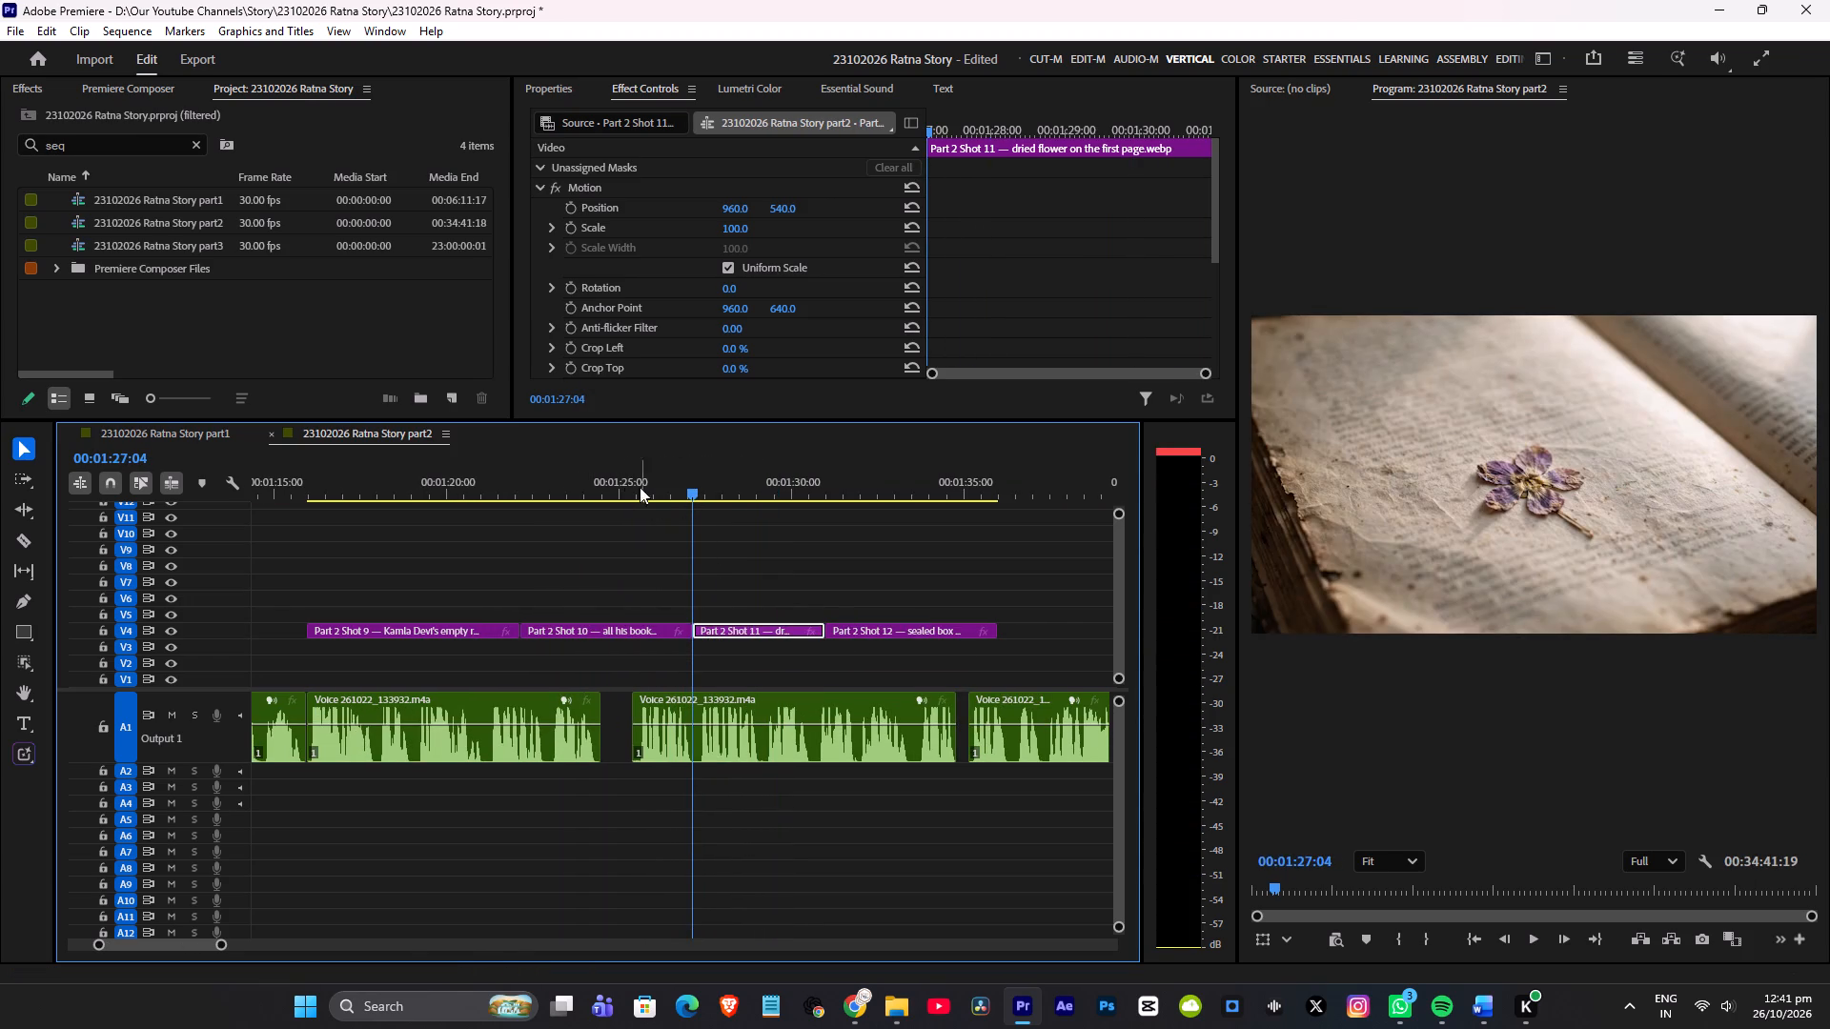
{"action": "left_click", "coordinate": [610, 463]}
{"action": "key", "text": "ctrl+s"}
Play through the voice-over, trim the start of Shot 12 to about 00:01:31:16, and extend the end of Shot 11 to meet it.
{"action": "key", "text": "space"}
{"action": "scroll", "coordinate": [681, 582], "scroll_direction": "up", "scroll_amount": 7, "text": "alt"}
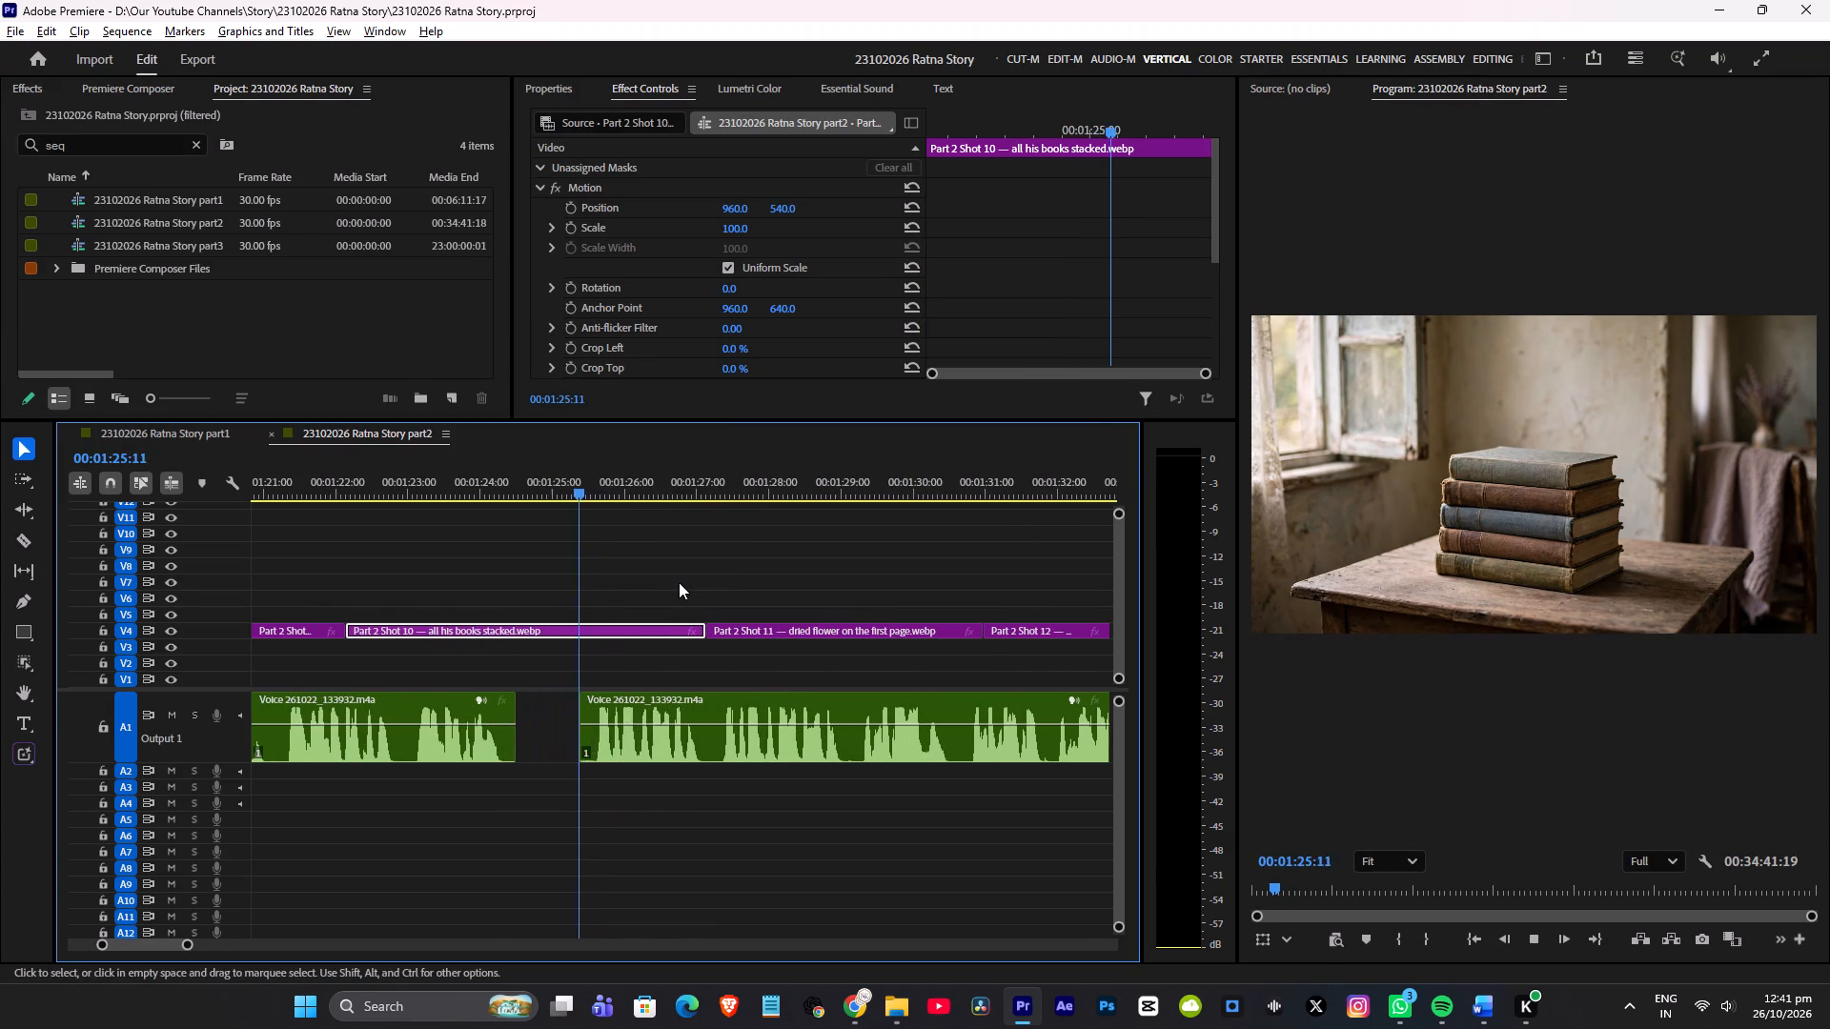
{"action": "scroll", "coordinate": [730, 538], "scroll_direction": "down", "scroll_amount": 5, "text": "alt"}
{"action": "scroll", "coordinate": [772, 562], "scroll_direction": "up", "scroll_amount": 5, "text": "alt"}
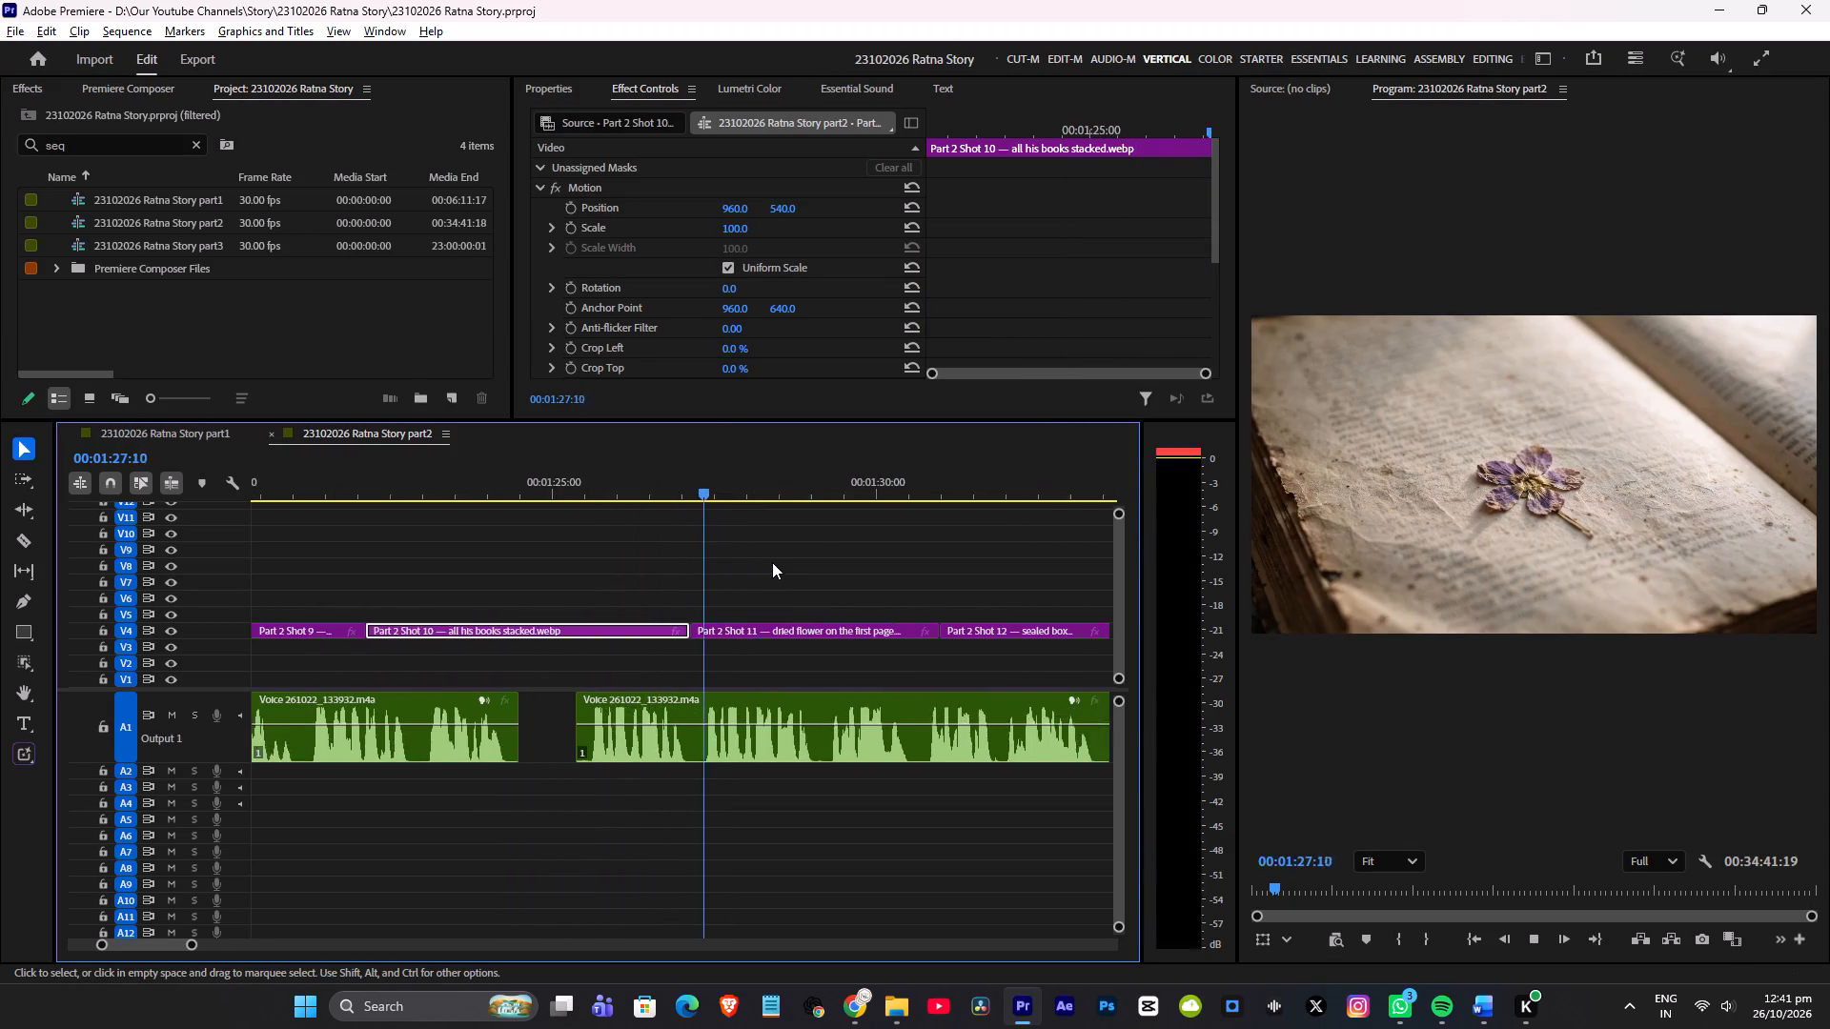
{"action": "scroll", "coordinate": [785, 568], "scroll_direction": "down", "scroll_amount": 9, "text": "alt"}
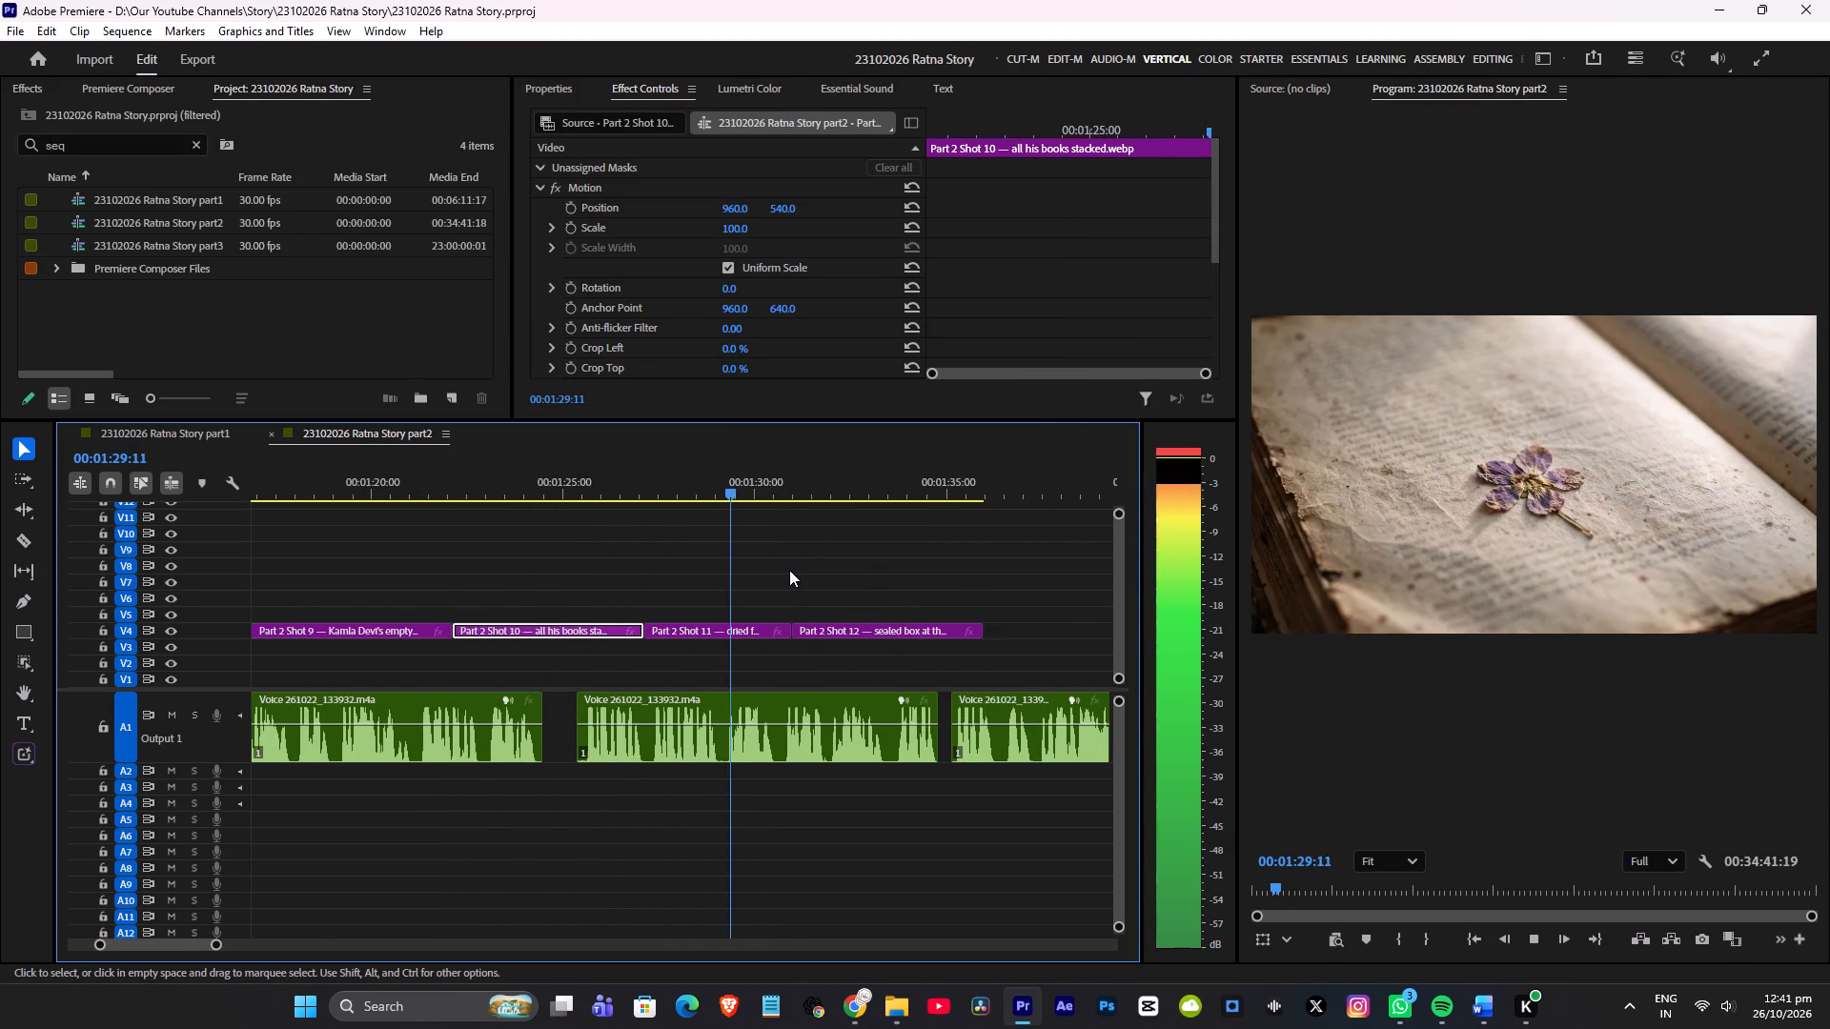
{"action": "scroll", "coordinate": [797, 575], "scroll_direction": "up", "scroll_amount": 4, "text": "alt"}
{"action": "scroll", "coordinate": [802, 577], "scroll_direction": "down", "scroll_amount": 4}
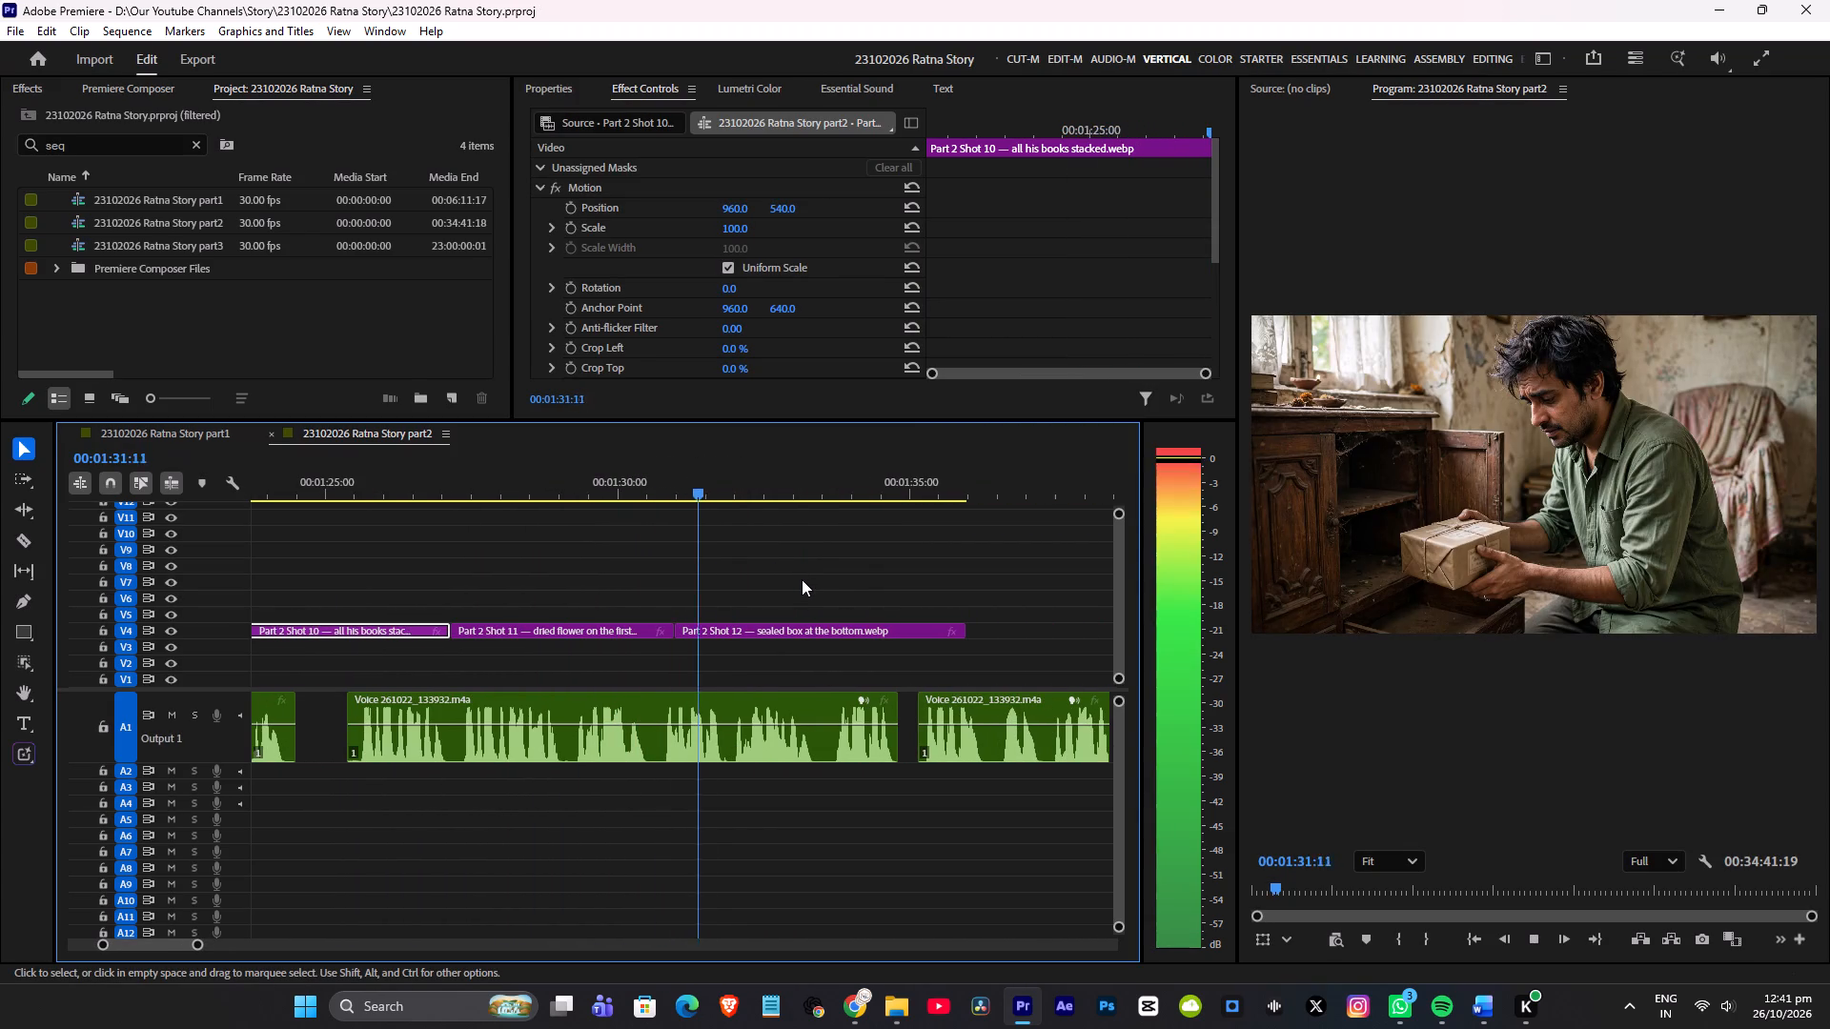
{"action": "scroll", "coordinate": [802, 579], "scroll_direction": "down", "scroll_amount": 1}
{"action": "scroll", "coordinate": [766, 610], "scroll_direction": "up", "scroll_amount": 4, "text": "alt"}
{"action": "key", "text": "space"}
{"action": "left_click_drag", "start_coordinate": [633, 494], "coordinate": [658, 490]}
{"action": "left_click_drag", "start_coordinate": [591, 626], "coordinate": [642, 625]}
{"action": "left_click_drag", "start_coordinate": [583, 634], "coordinate": [838, 623]}
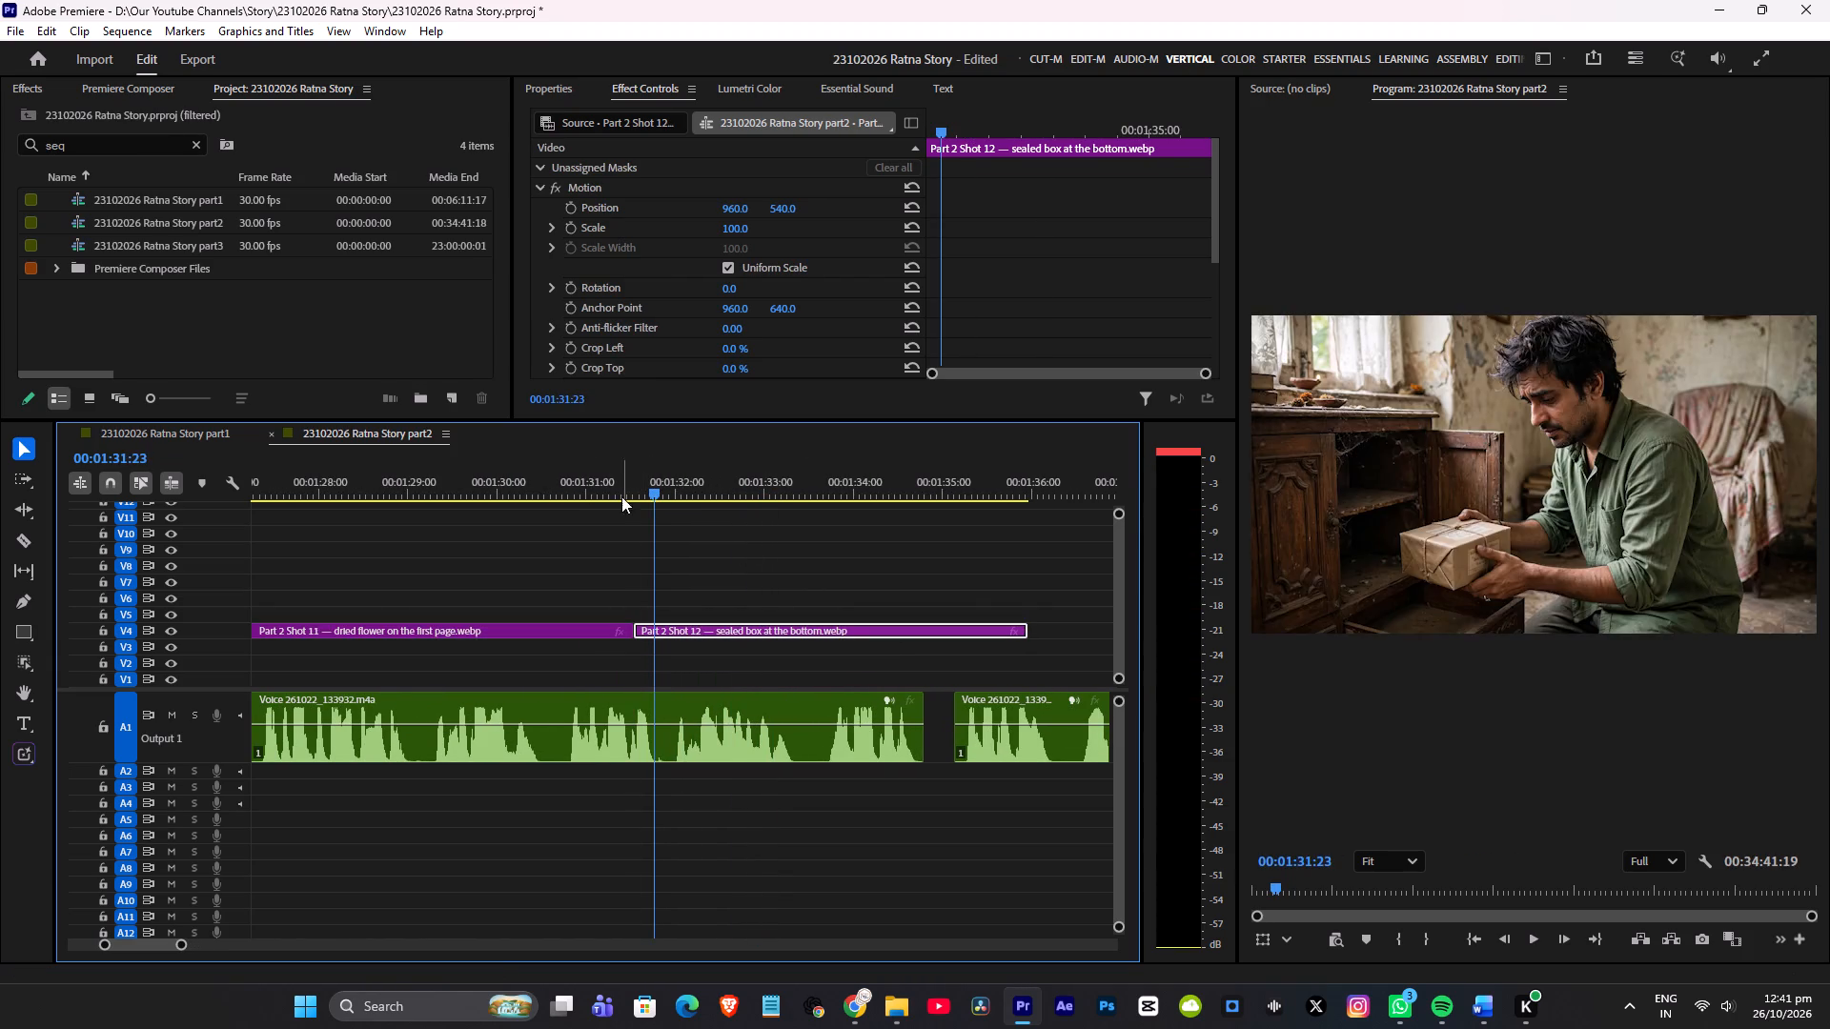
Play on through the voice-over, extend the end of Shot 12 to the voice clip boundary at about 00:01:39:22, and save the project.
{"action": "left_click", "coordinate": [553, 480]}
{"action": "key", "text": "space"}
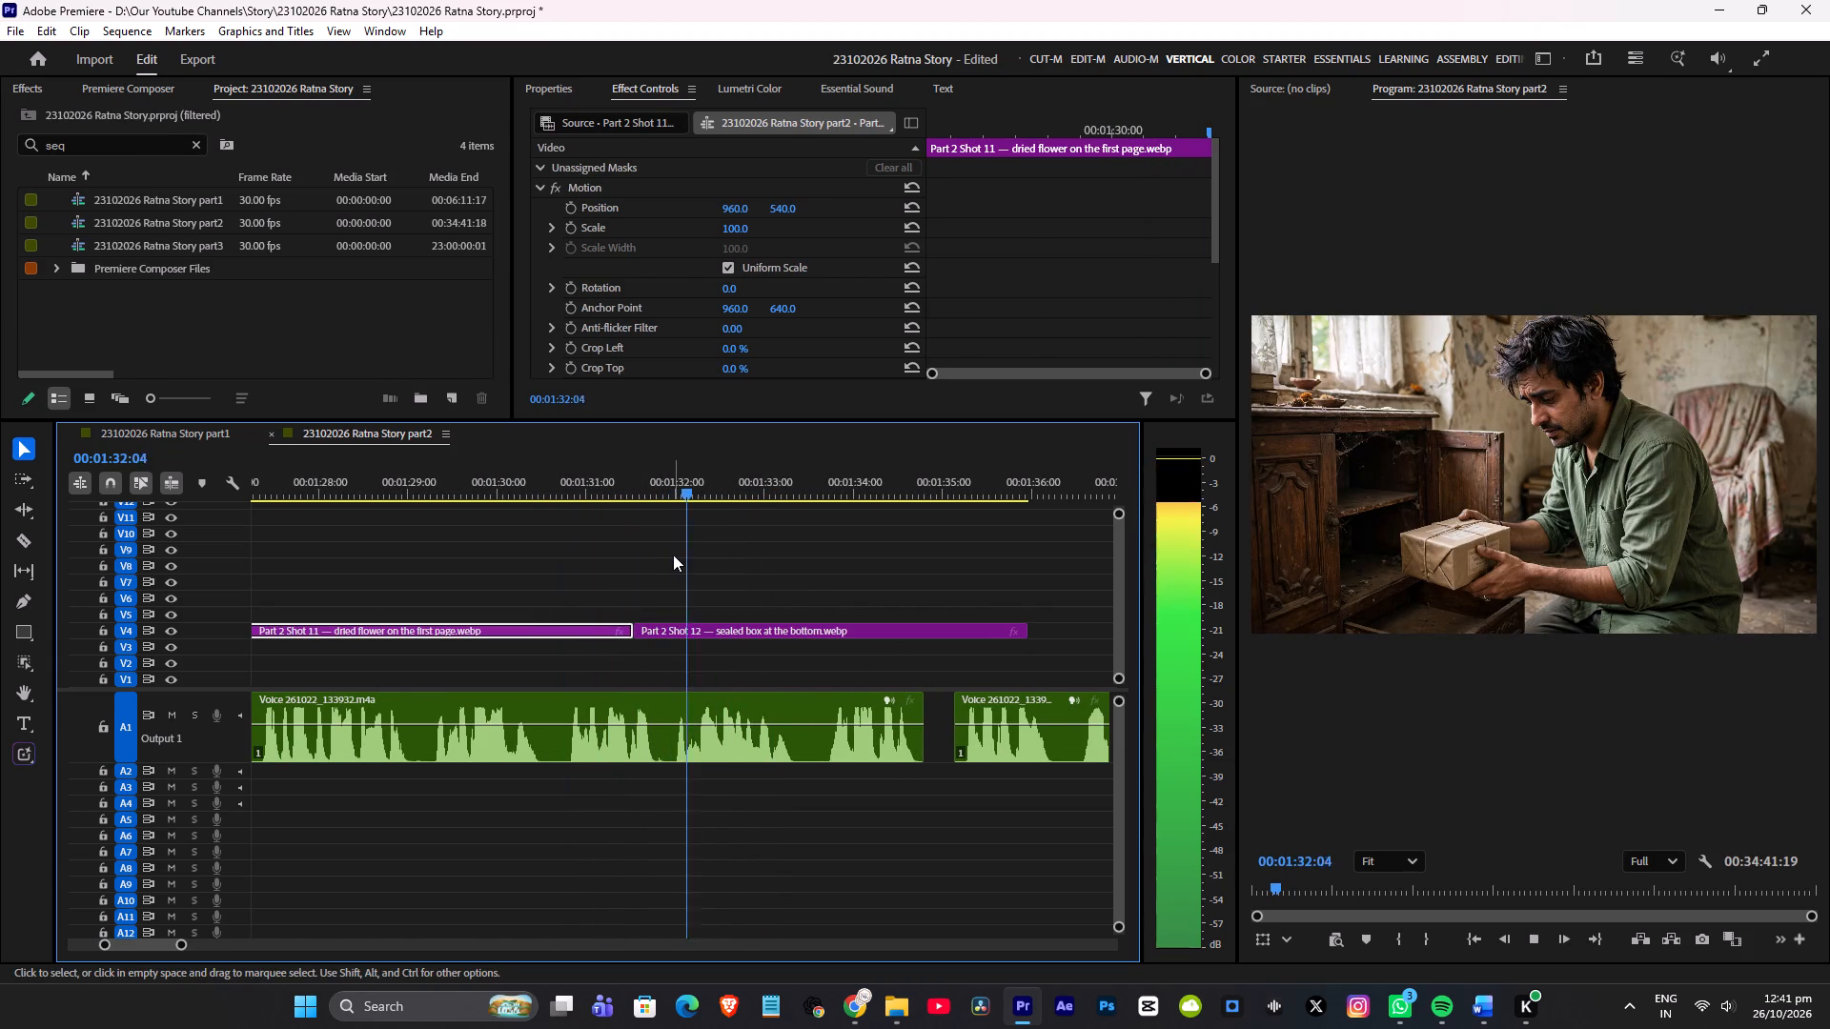
{"action": "scroll", "coordinate": [701, 559], "scroll_direction": "down", "scroll_amount": 11}
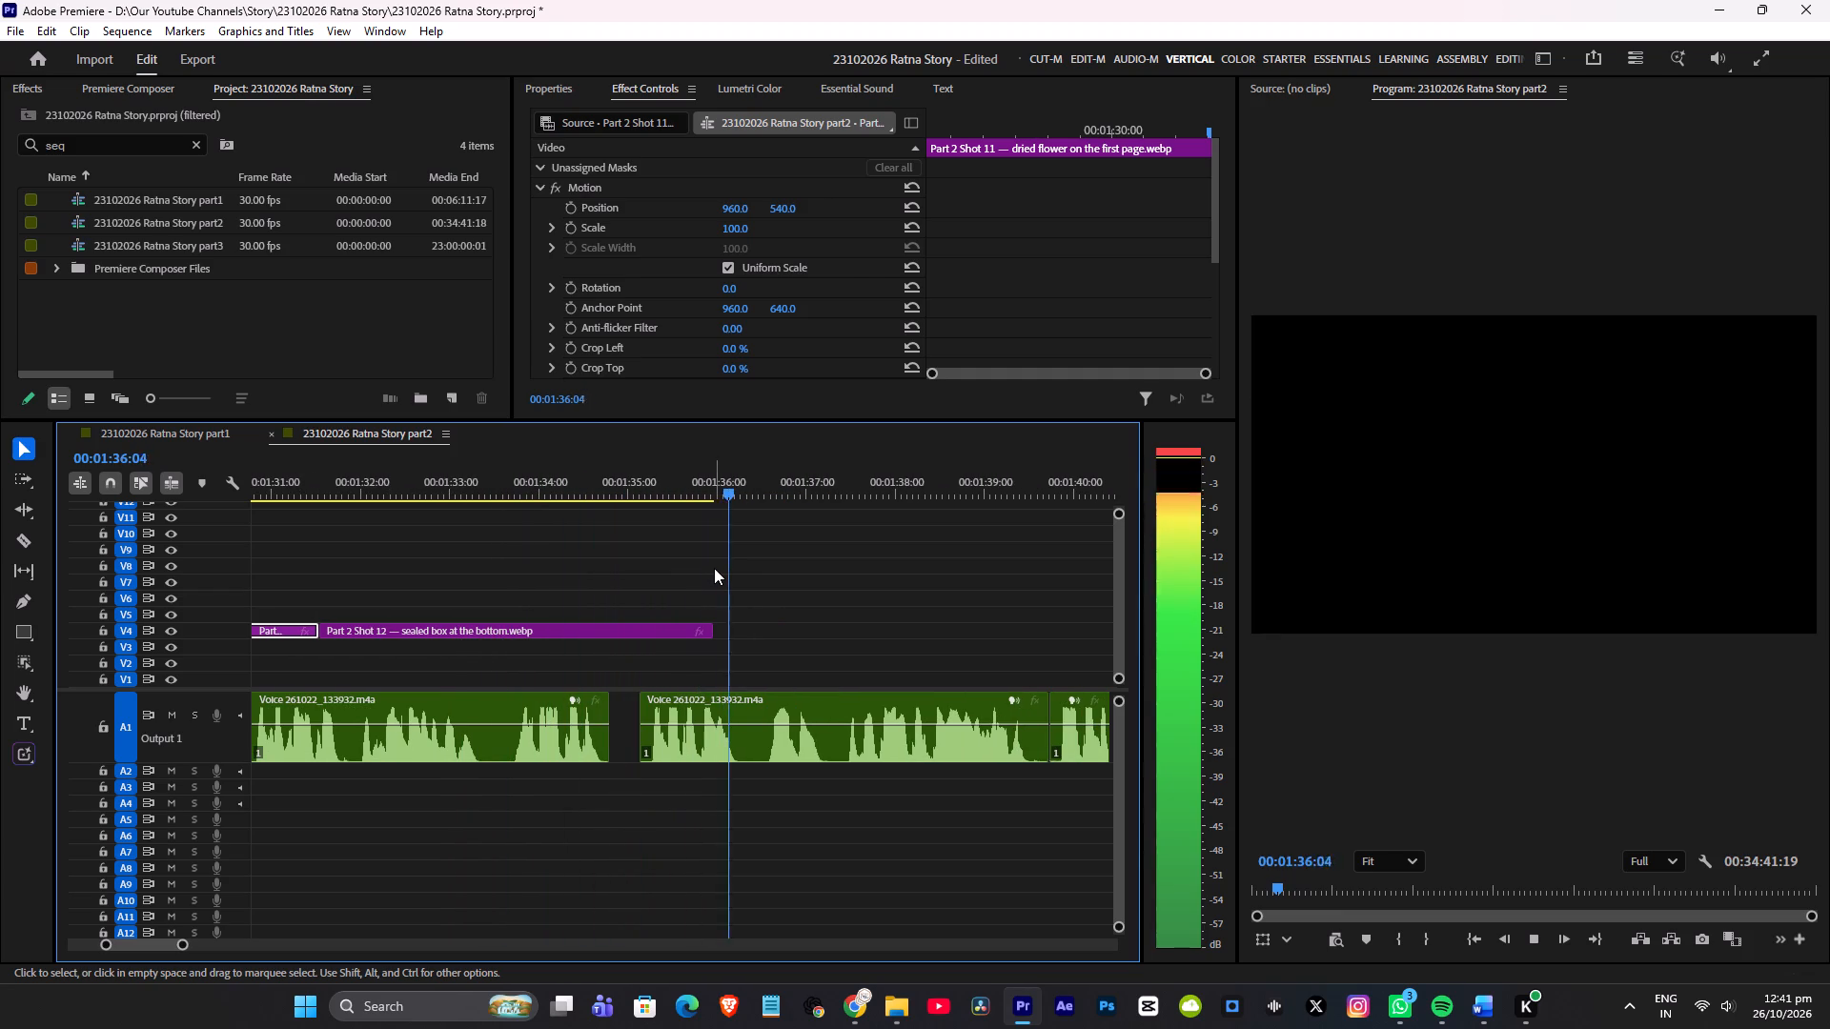
{"action": "scroll", "coordinate": [714, 568], "scroll_direction": "down", "scroll_amount": 3}
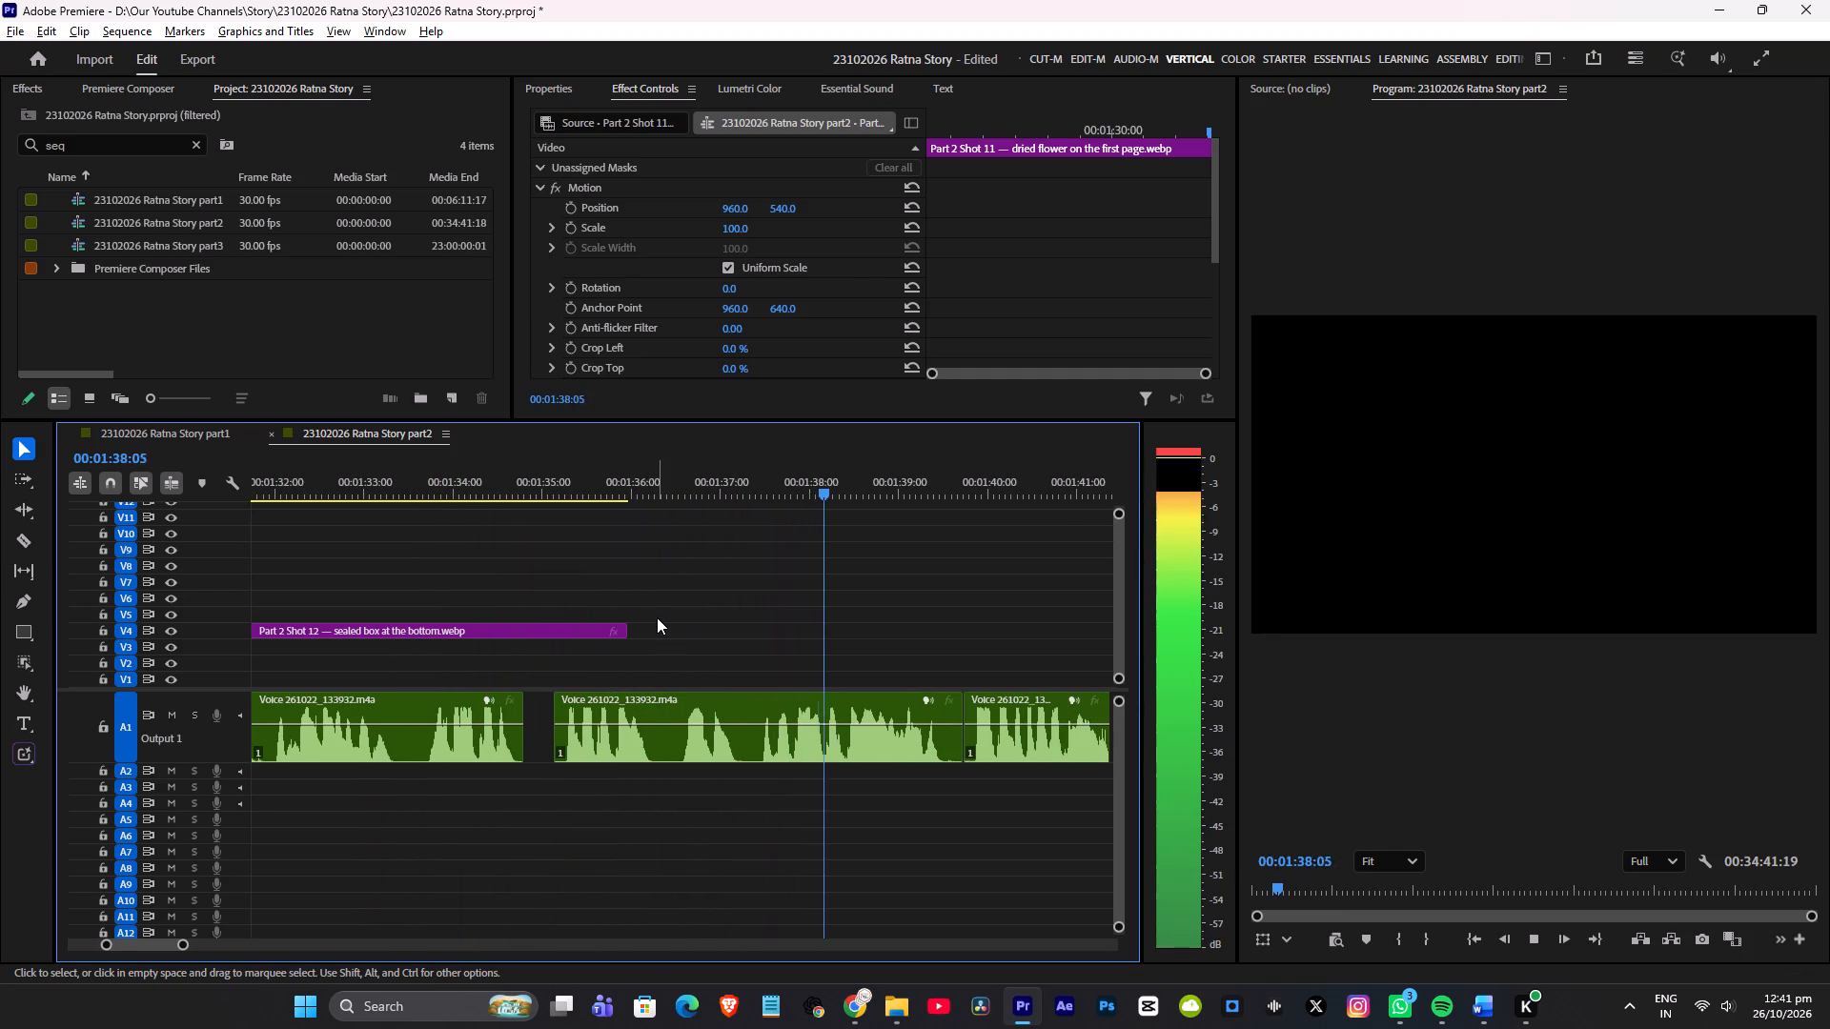
{"action": "scroll", "coordinate": [658, 619], "scroll_direction": "down", "scroll_amount": 6, "text": "alt"}
{"action": "left_click_drag", "start_coordinate": [654, 636], "coordinate": [826, 610]}
{"action": "key", "text": "space"}
{"action": "key", "text": "ctrl+s"}
{"action": "scroll", "coordinate": [875, 610], "scroll_direction": "down", "scroll_amount": 5}
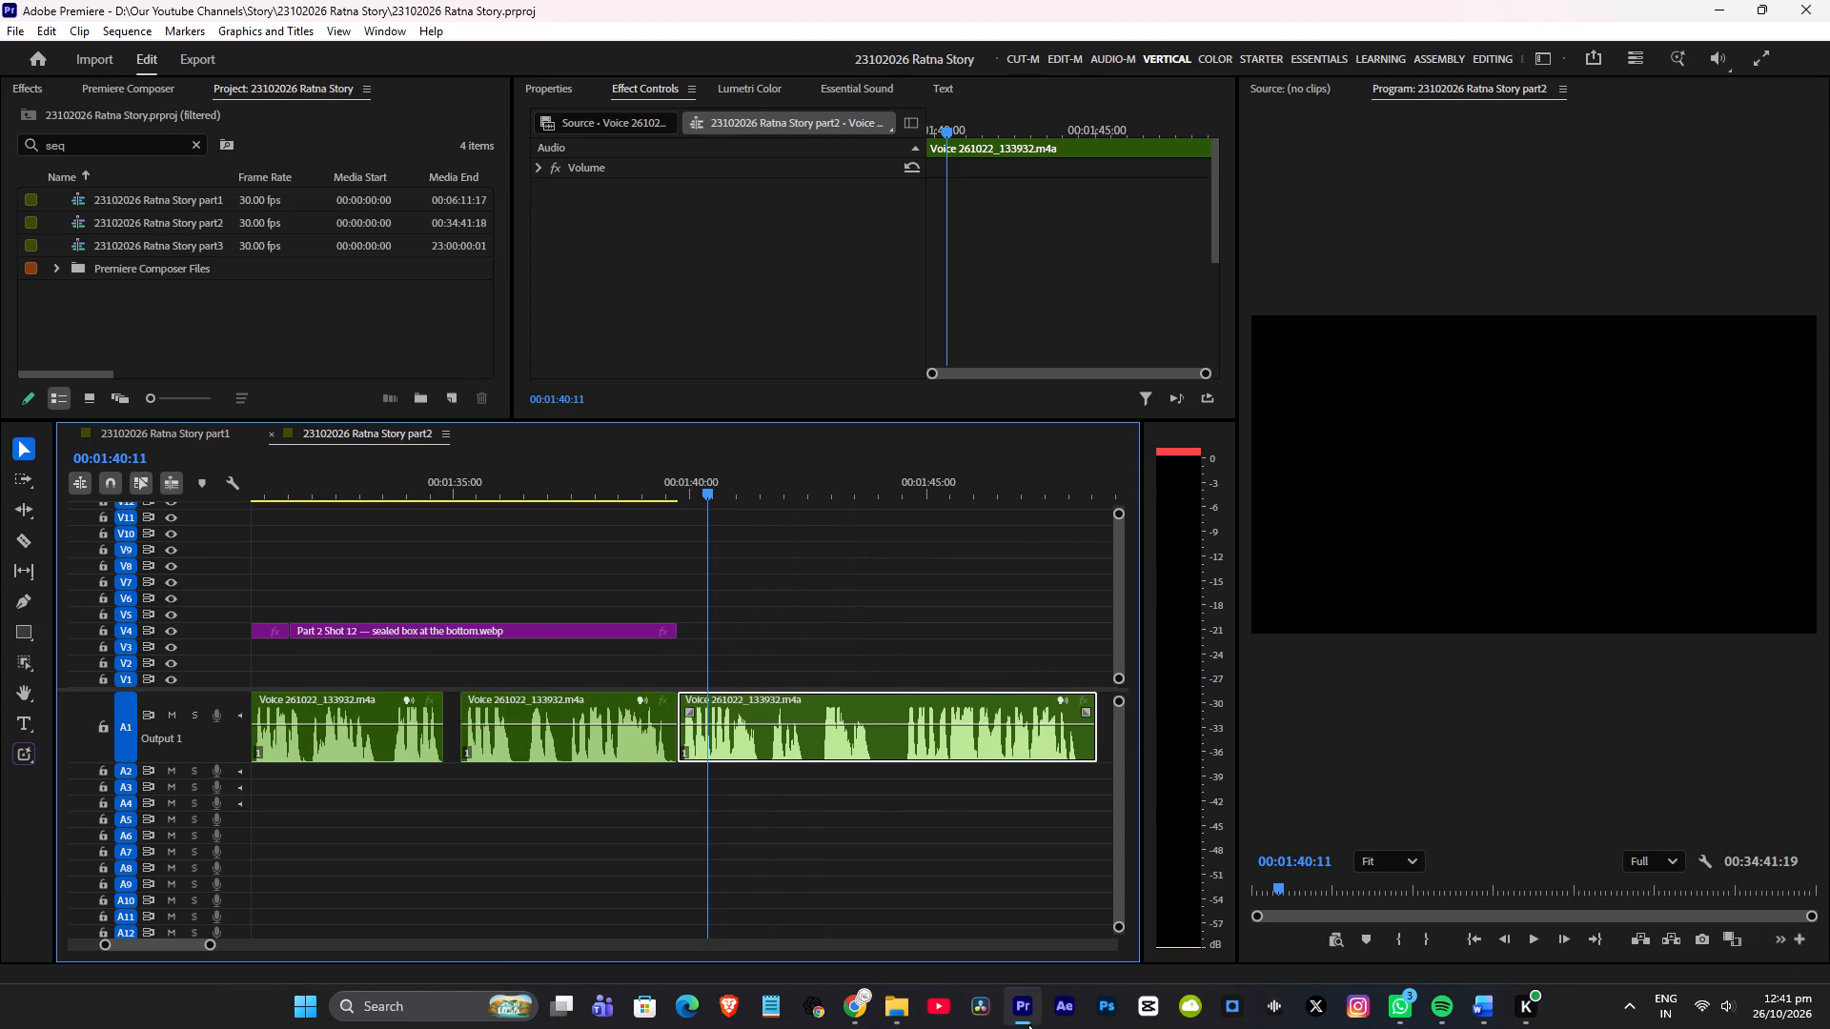
Switch to the muse.ai chat in Chrome and examine the Shot 13, 14, 15 and 16 images one by one at full size.
{"action": "left_click", "coordinate": [861, 1004]}
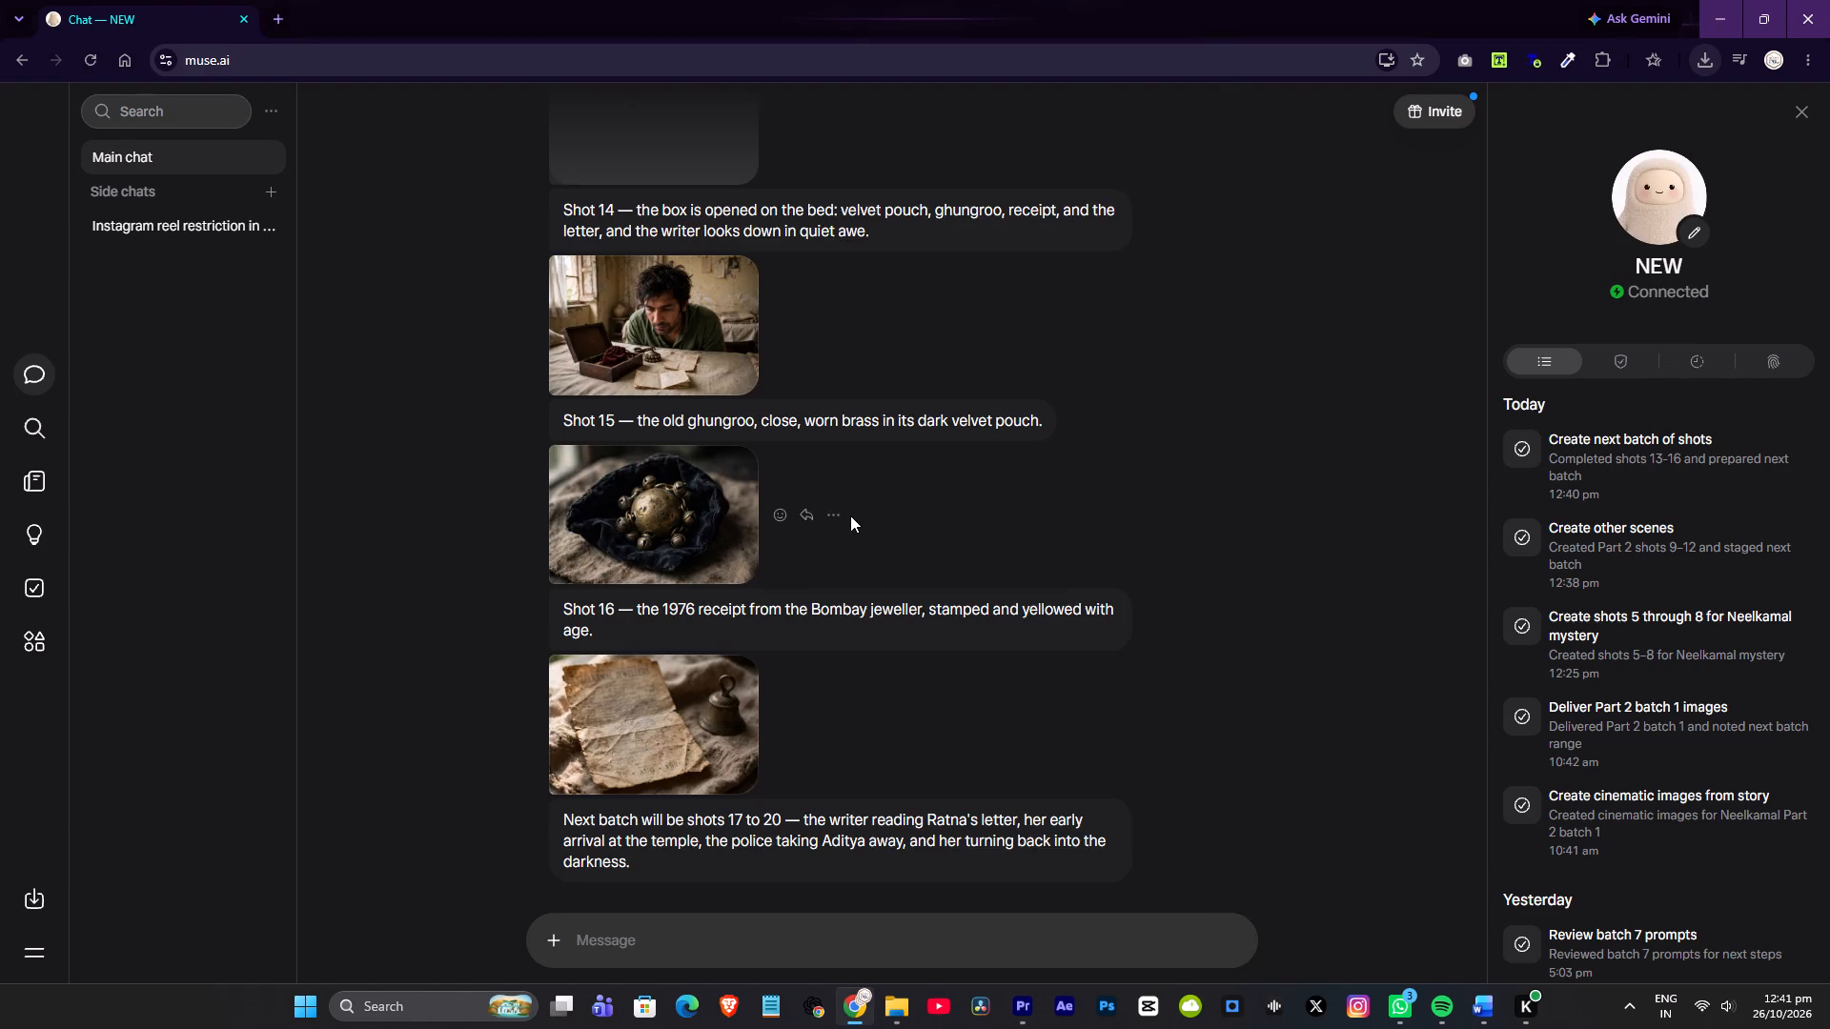
{"action": "scroll", "coordinate": [850, 515], "scroll_direction": "up", "scroll_amount": 5}
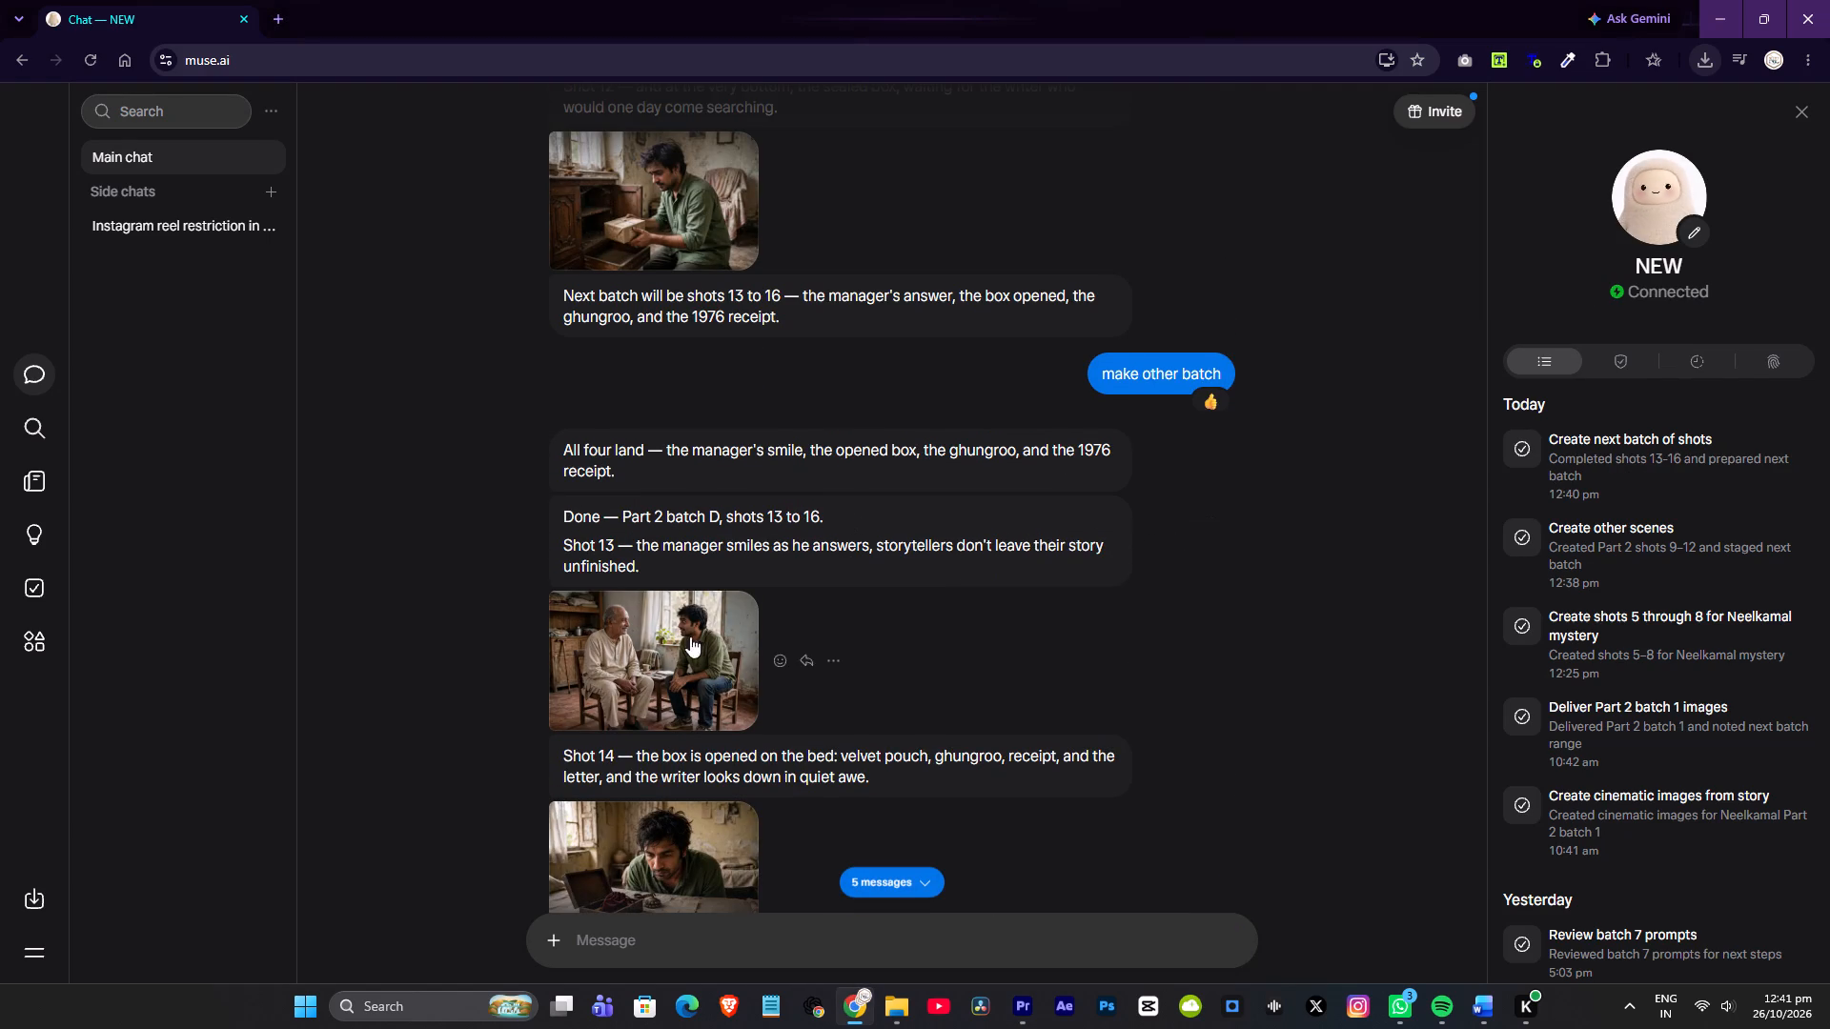
{"action": "left_click", "coordinate": [641, 652]}
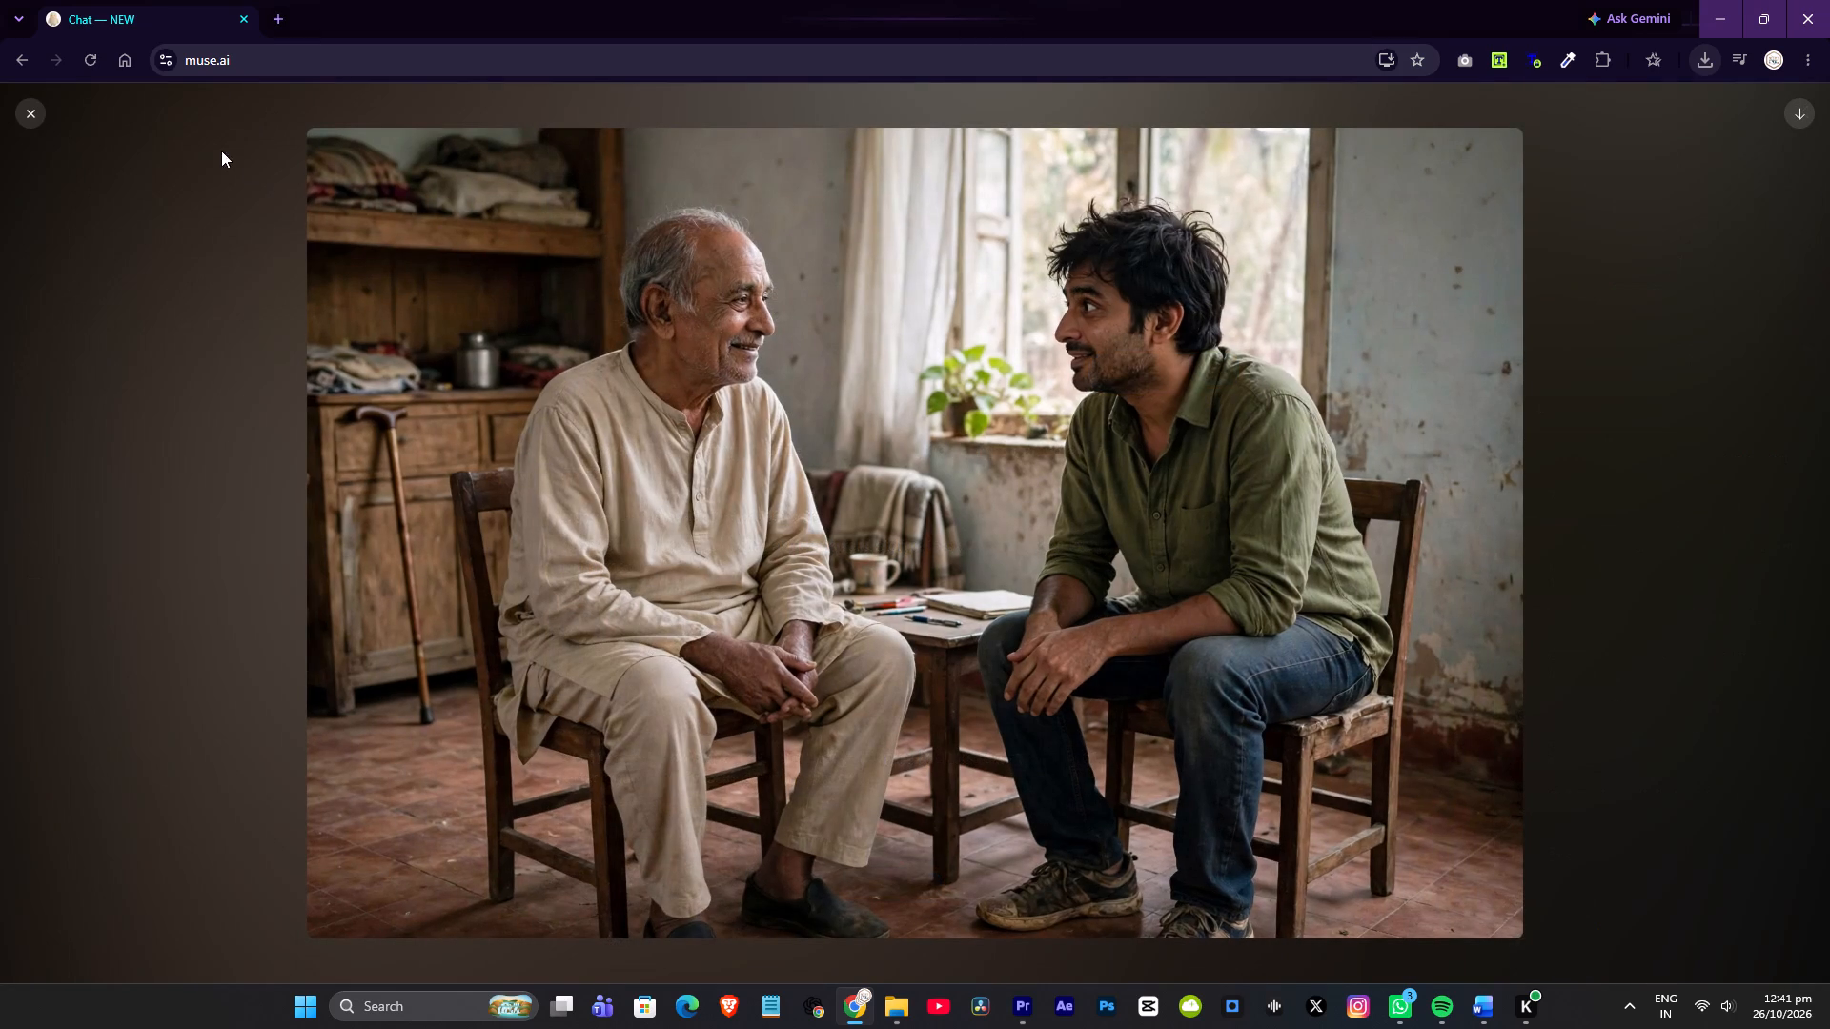
{"action": "left_click", "coordinate": [29, 117]}
{"action": "scroll", "coordinate": [760, 601], "scroll_direction": "down", "scroll_amount": 4}
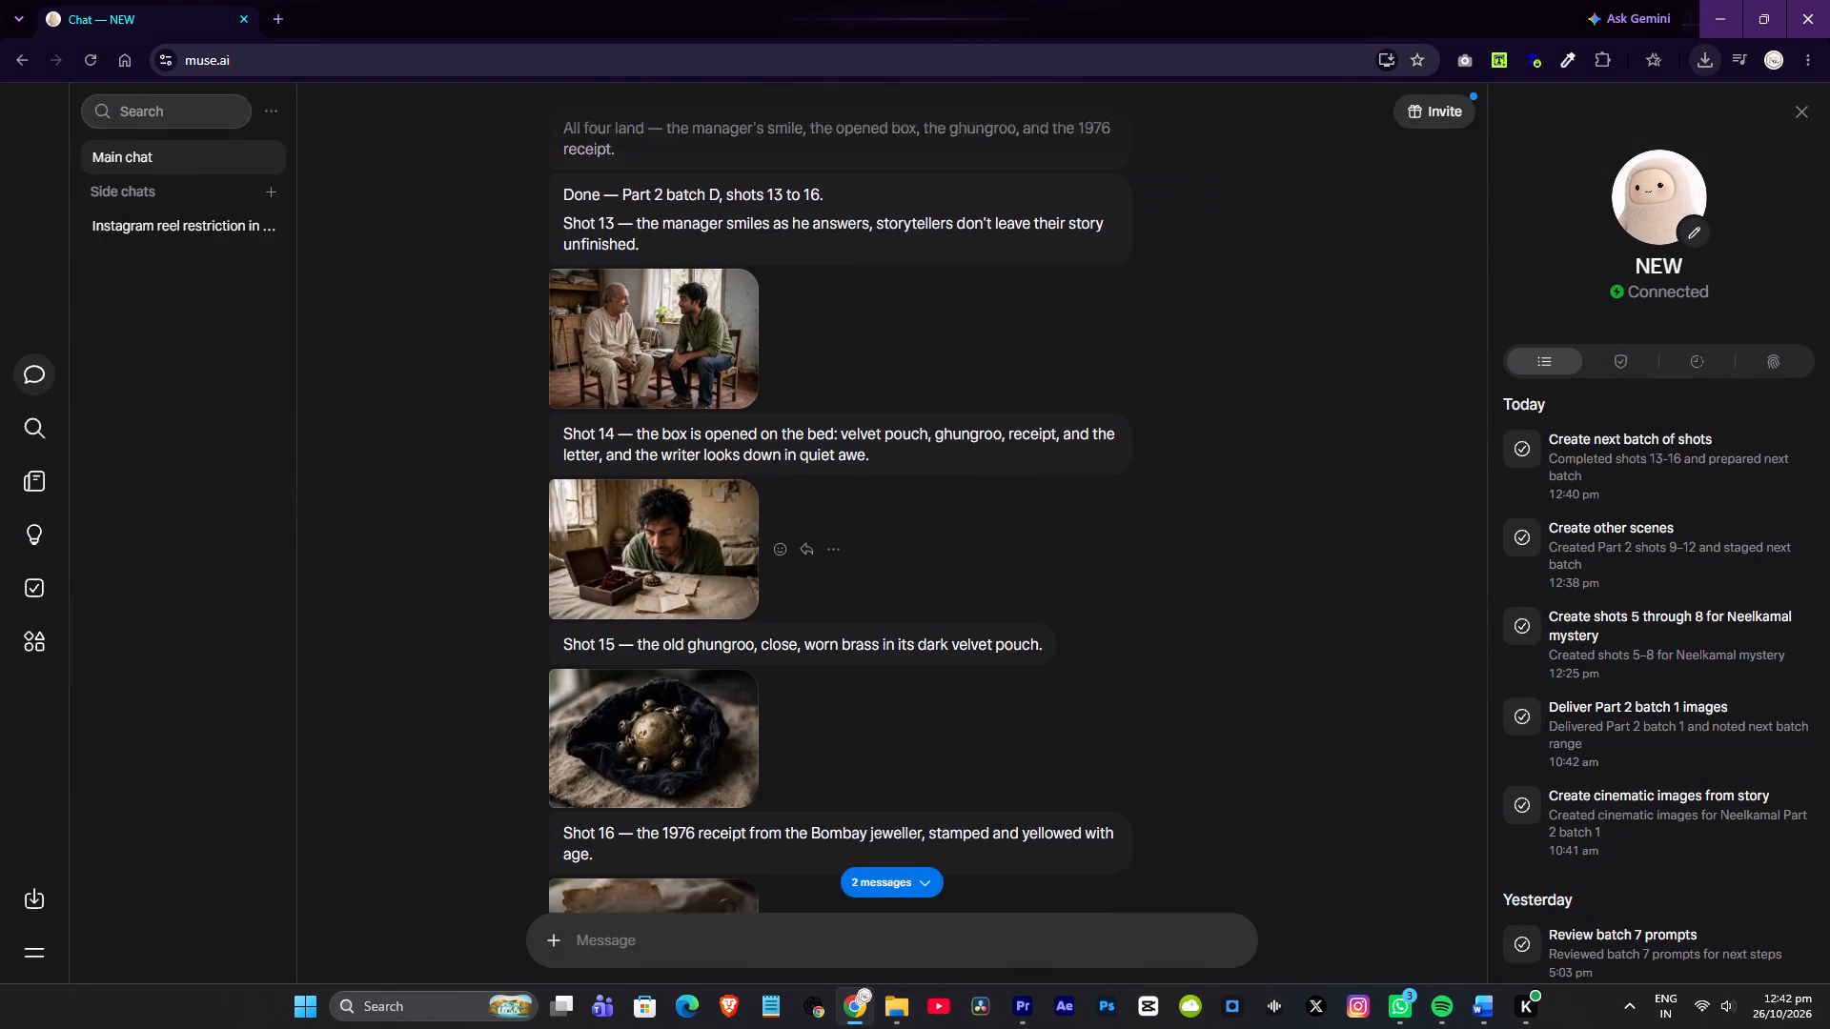
{"action": "left_click", "coordinate": [660, 460]}
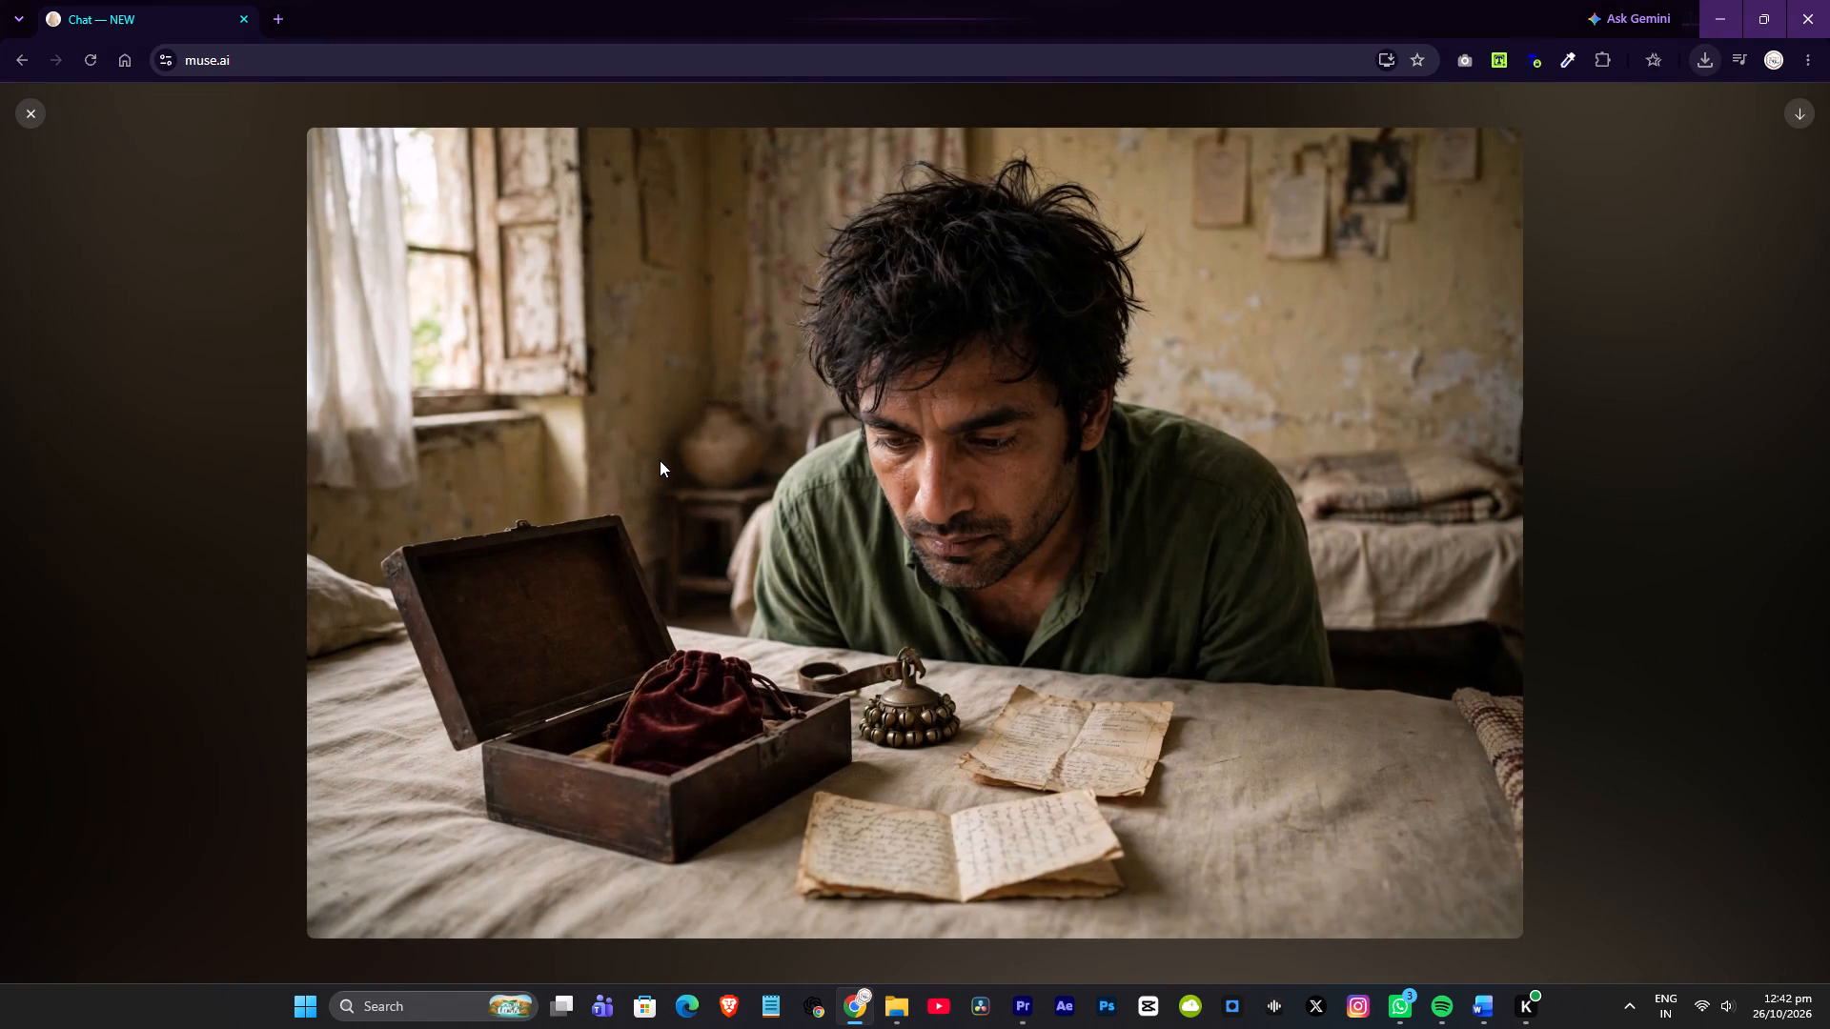
{"action": "left_click", "coordinate": [30, 104]}
{"action": "scroll", "coordinate": [685, 470], "scroll_direction": "down", "scroll_amount": 4}
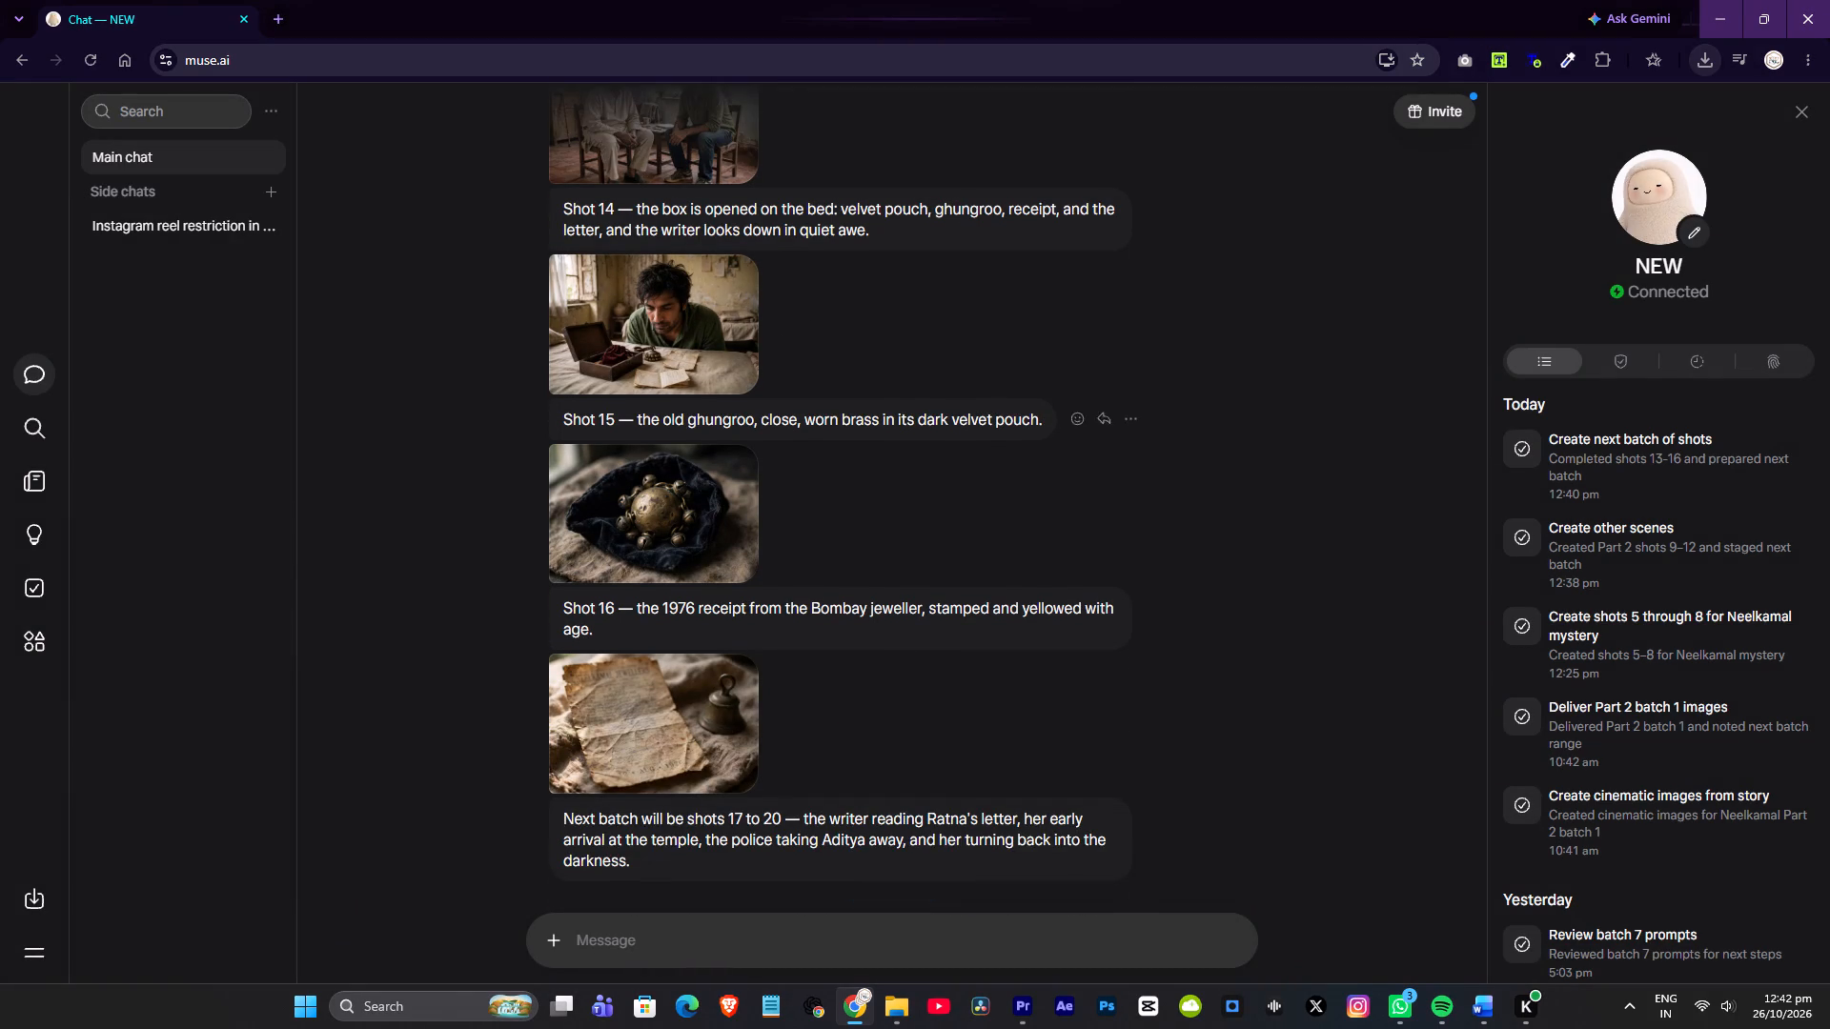
{"action": "left_click", "coordinate": [681, 522]}
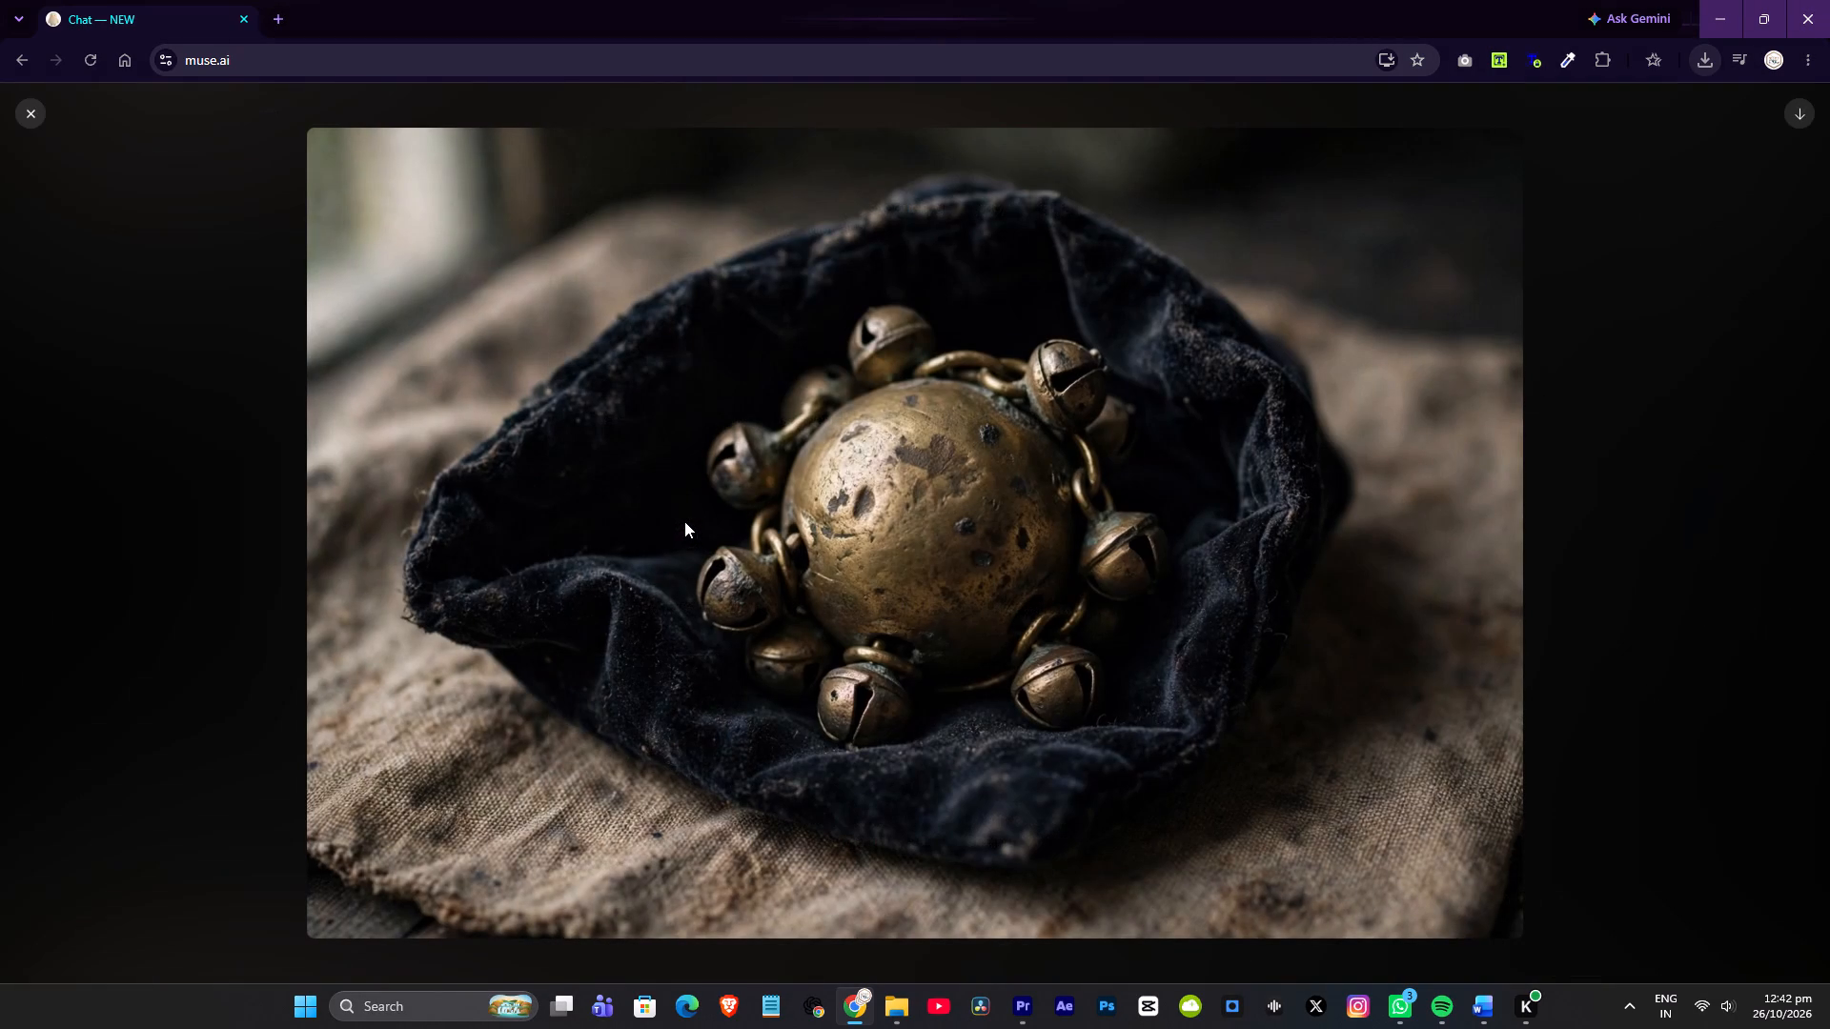
{"action": "left_click", "coordinate": [30, 109]}
{"action": "scroll", "coordinate": [725, 433], "scroll_direction": "down", "scroll_amount": 2}
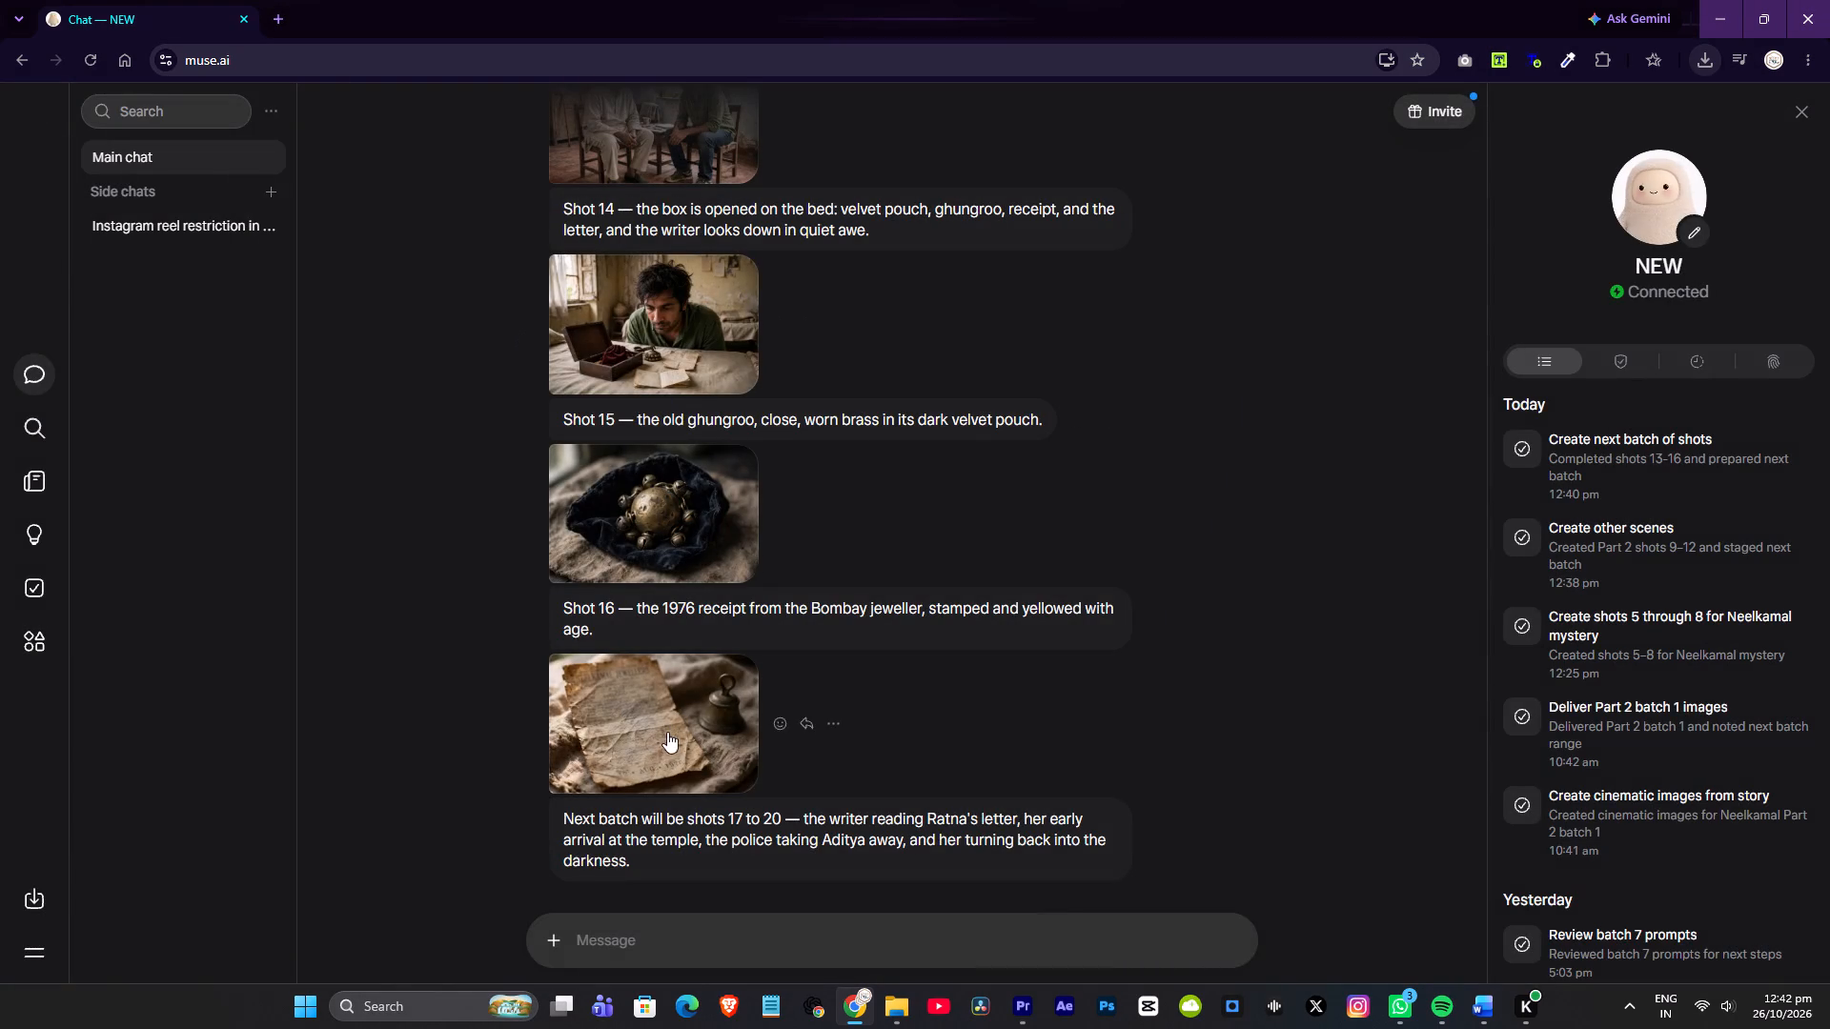
{"action": "left_click", "coordinate": [664, 732]}
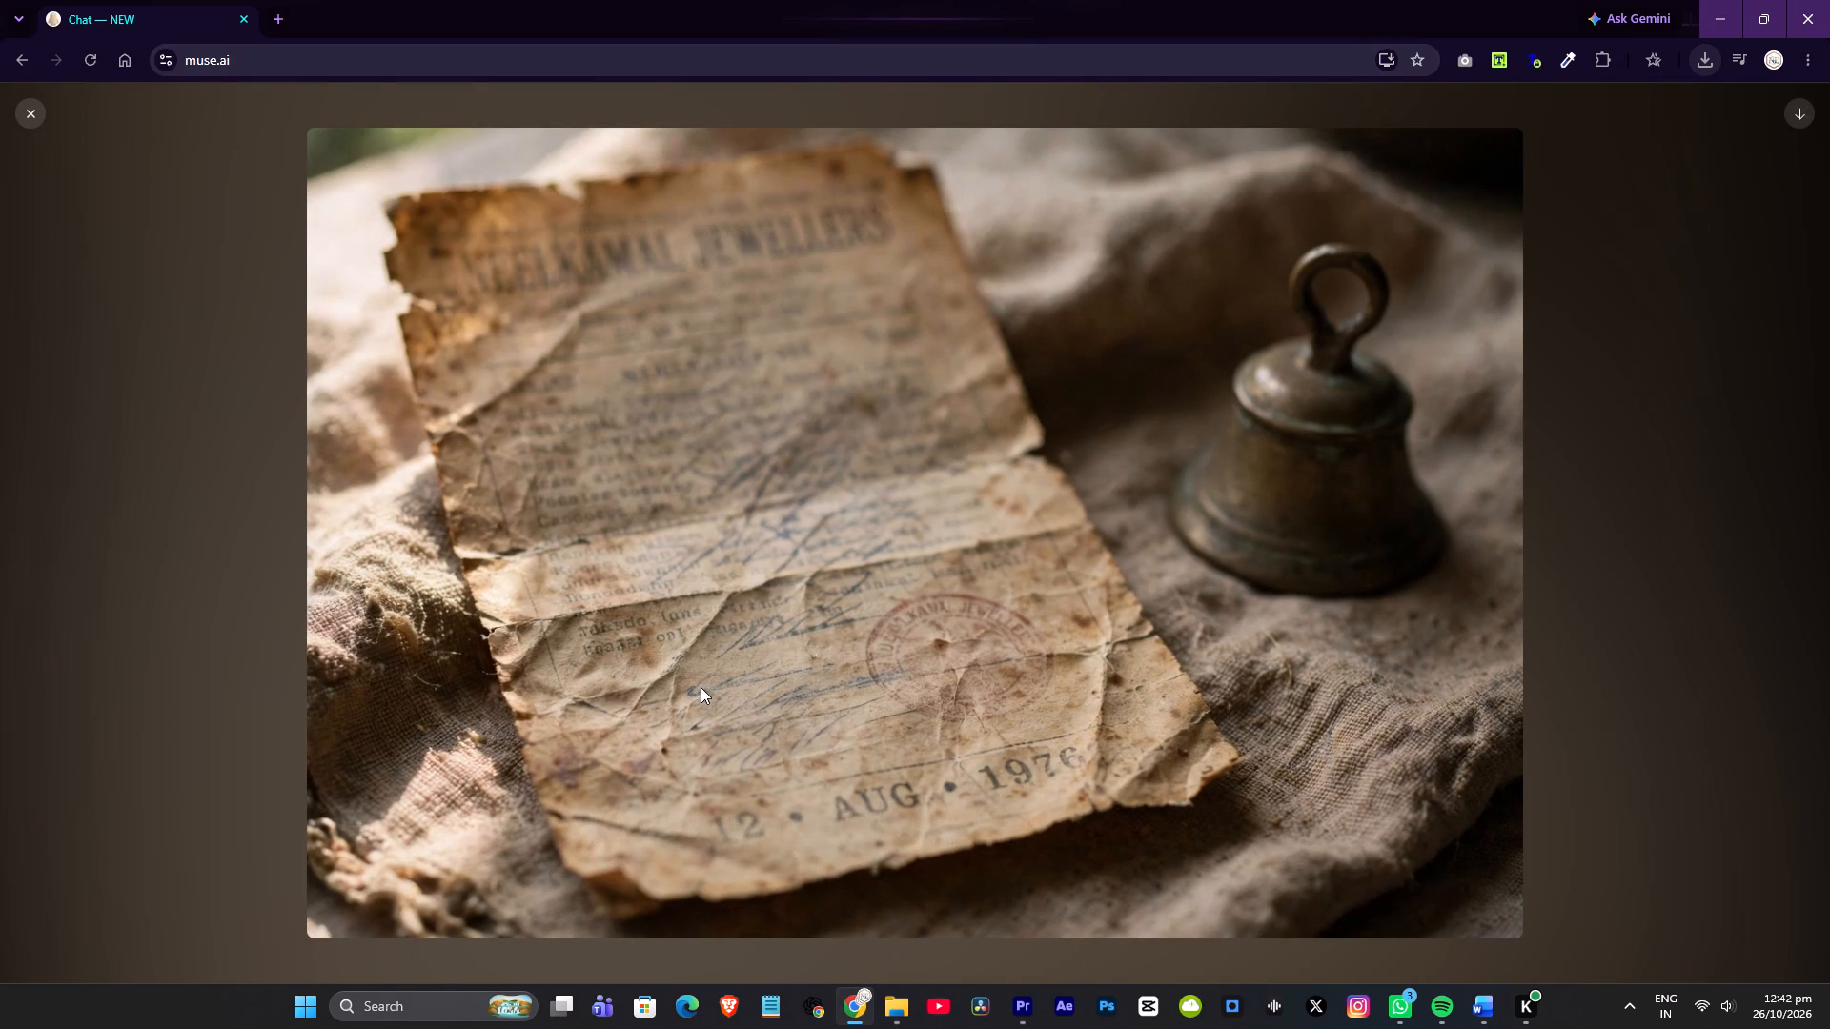
{"action": "left_click", "coordinate": [27, 112]}
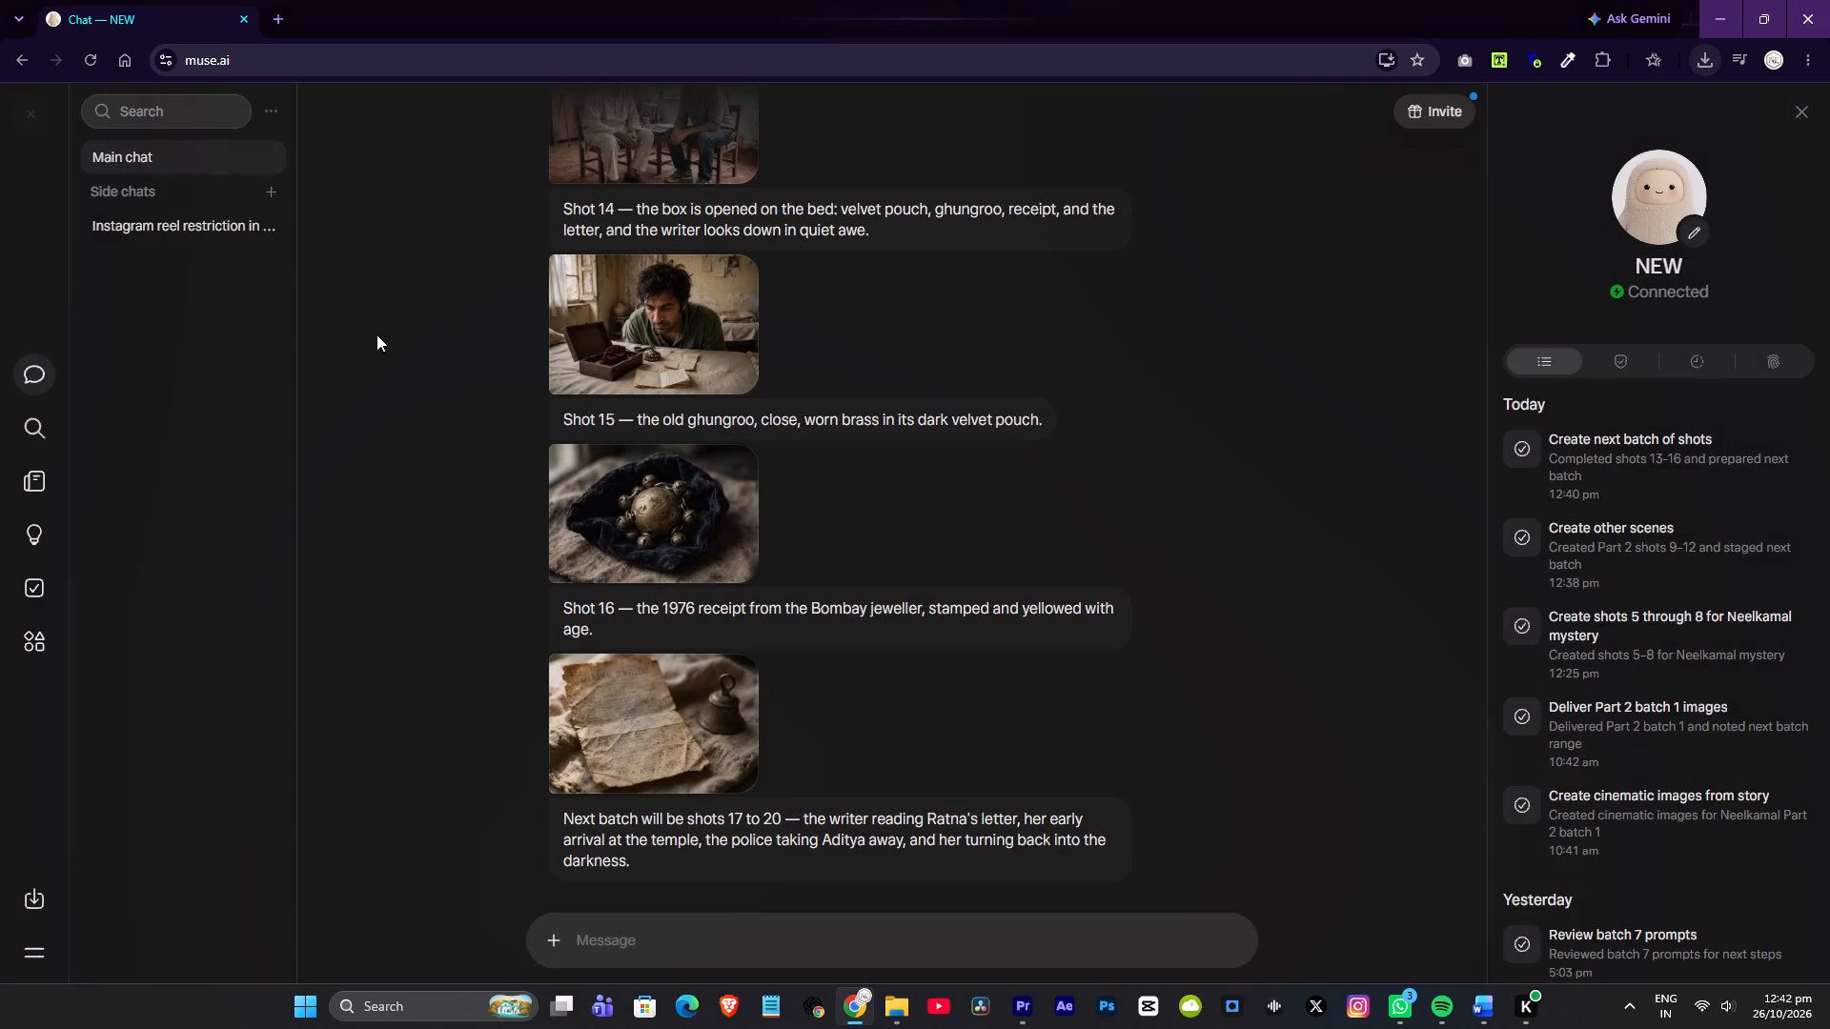
Download the Shot 16 receipt image and the Shot 14 opened-box image, and check the recent downloads list.
{"action": "right_click", "coordinate": [640, 710]}
{"action": "left_click", "coordinate": [730, 878]}
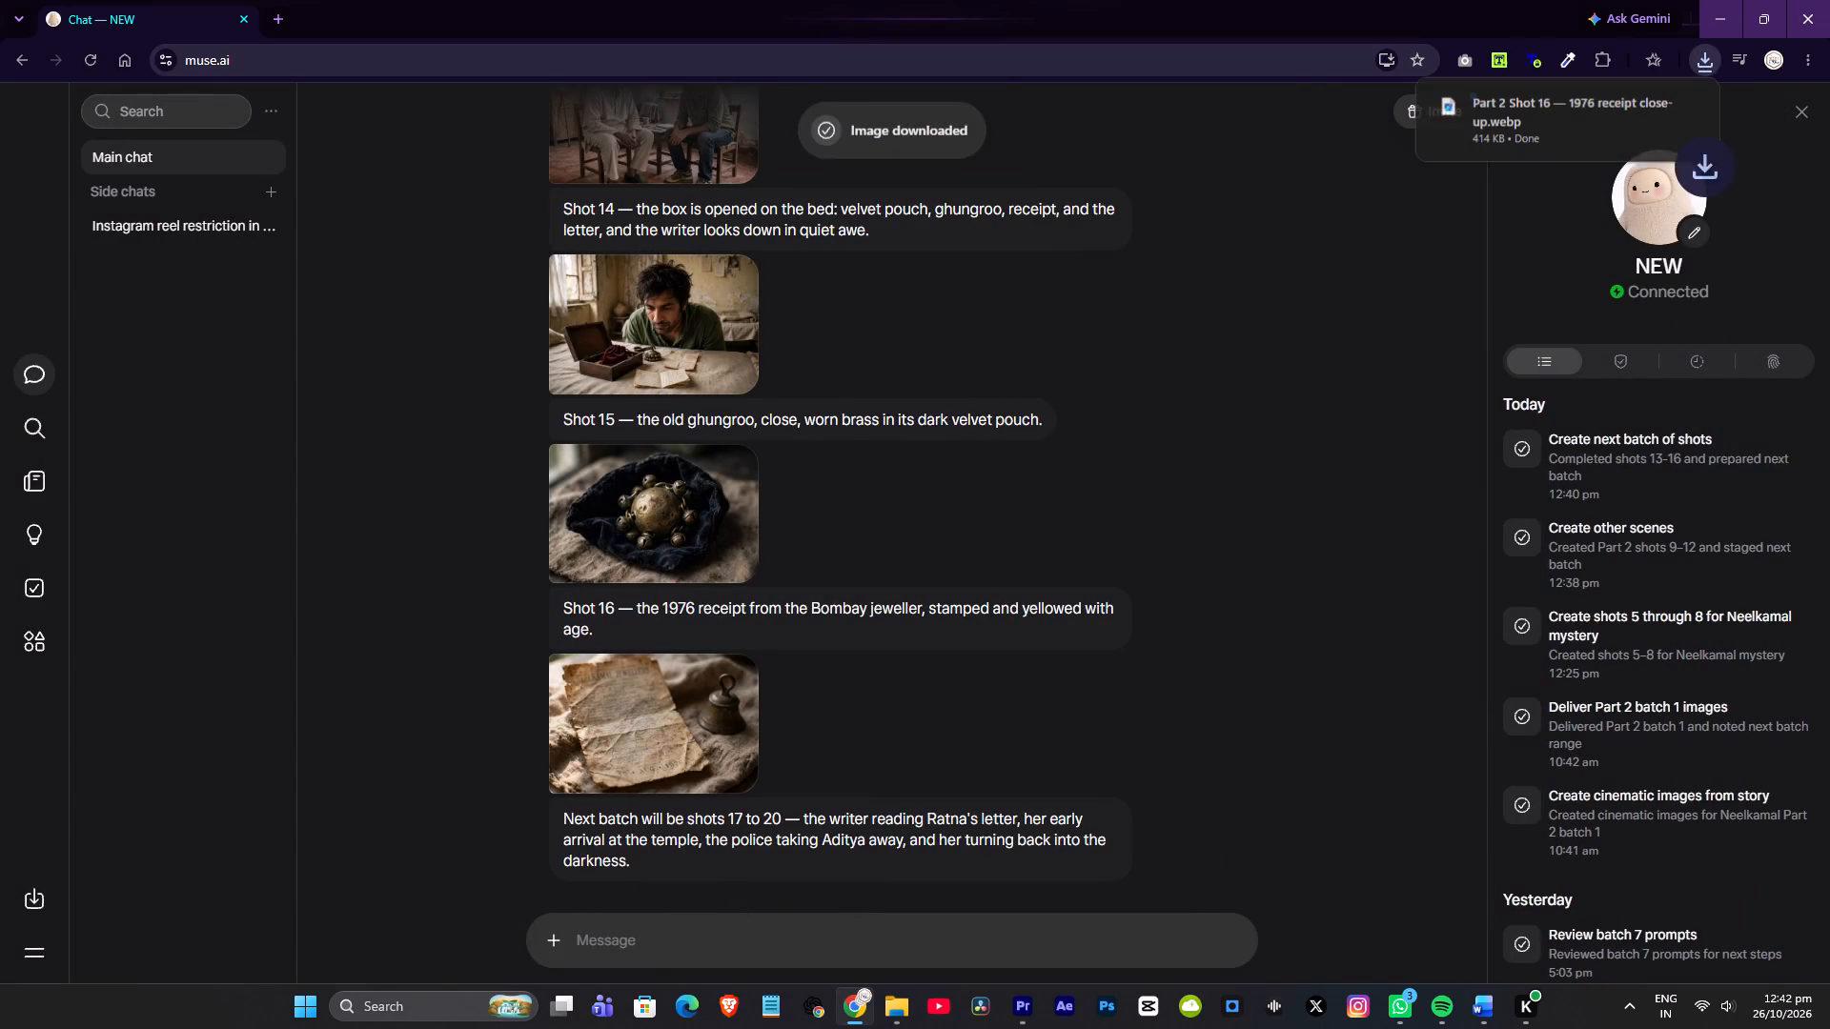
{"action": "scroll", "coordinate": [740, 528], "scroll_direction": "up", "scroll_amount": 3}
{"action": "right_click", "coordinate": [679, 585]}
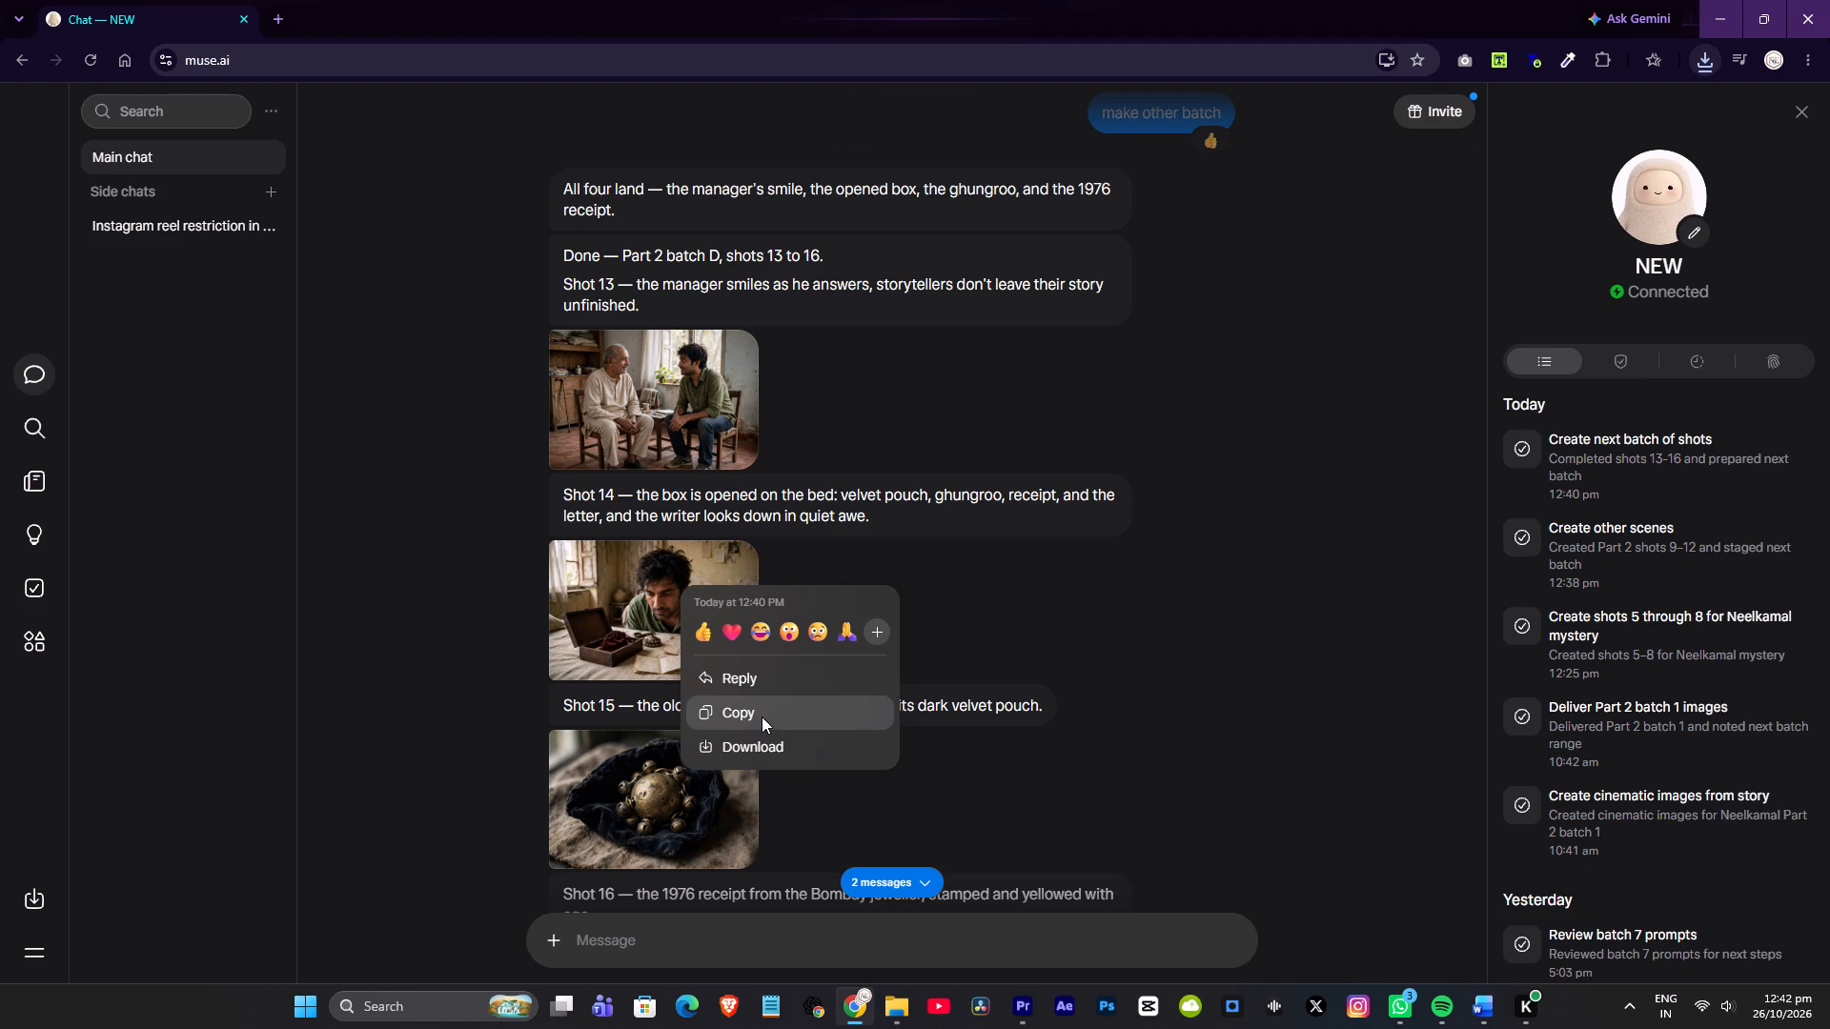
{"action": "left_click", "coordinate": [772, 743]}
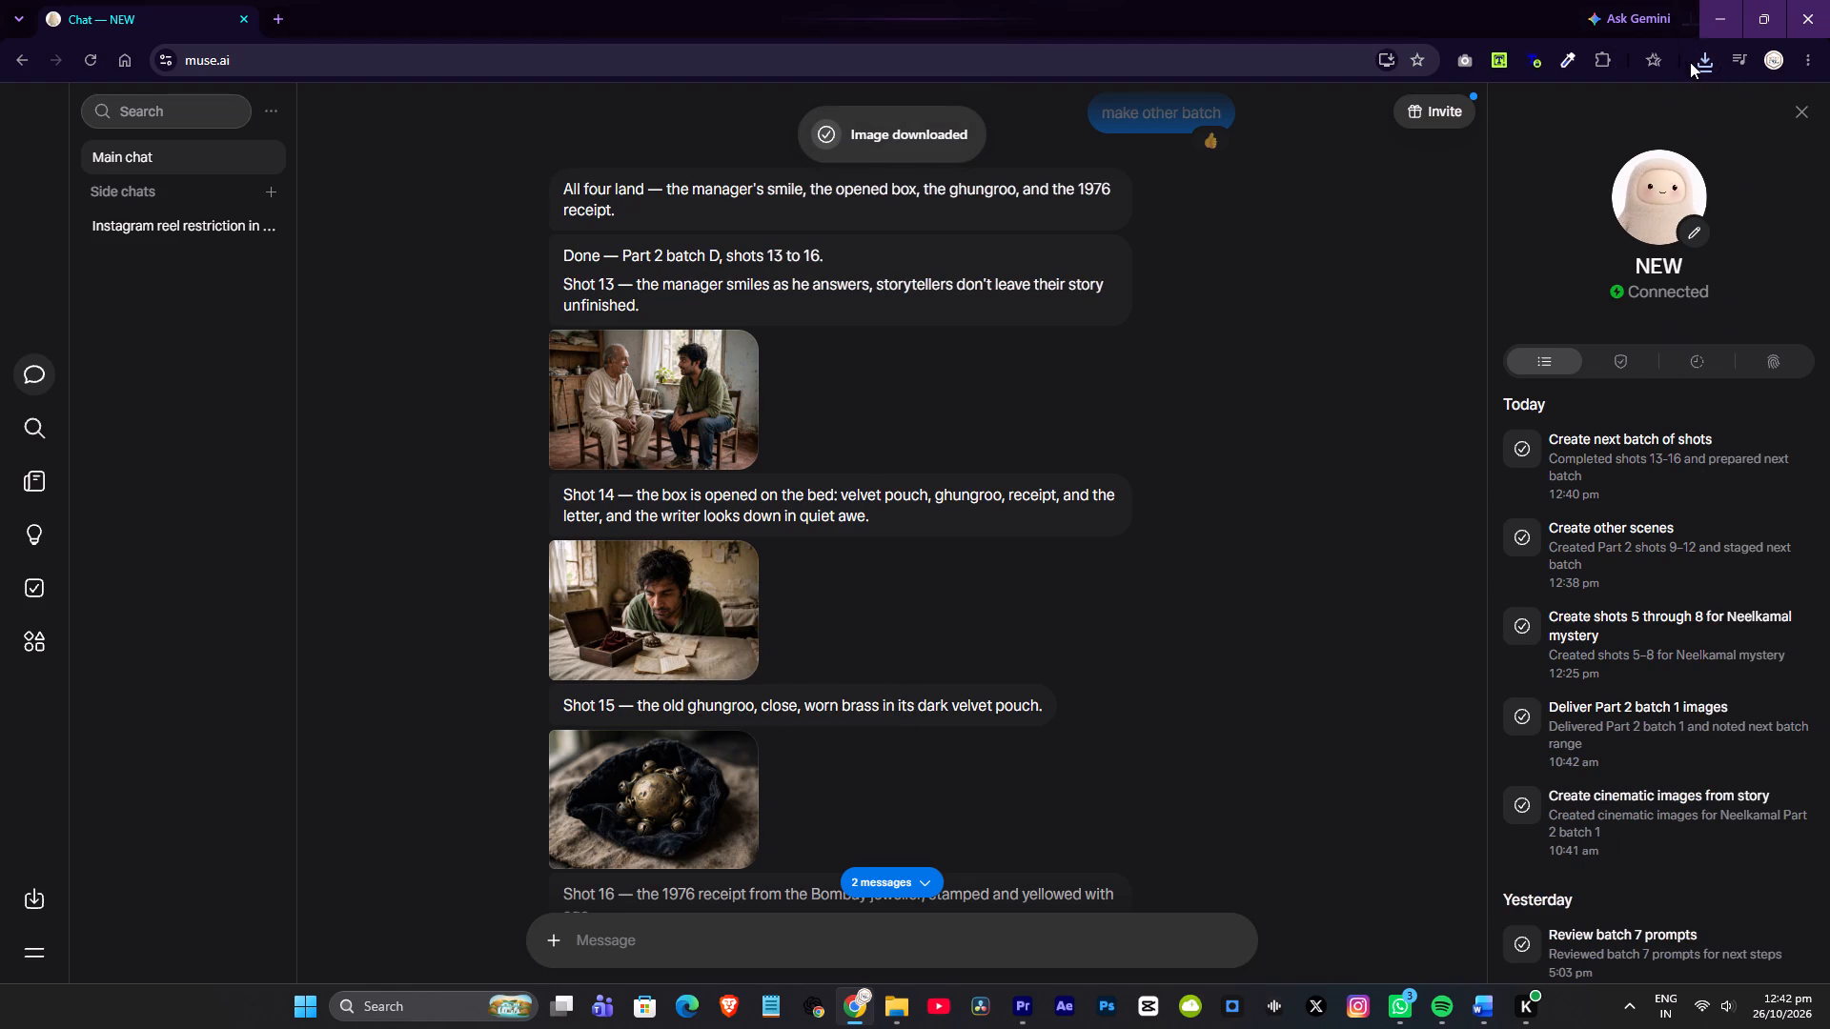
{"action": "scroll", "coordinate": [1330, 277], "scroll_direction": "up", "scroll_amount": 1}
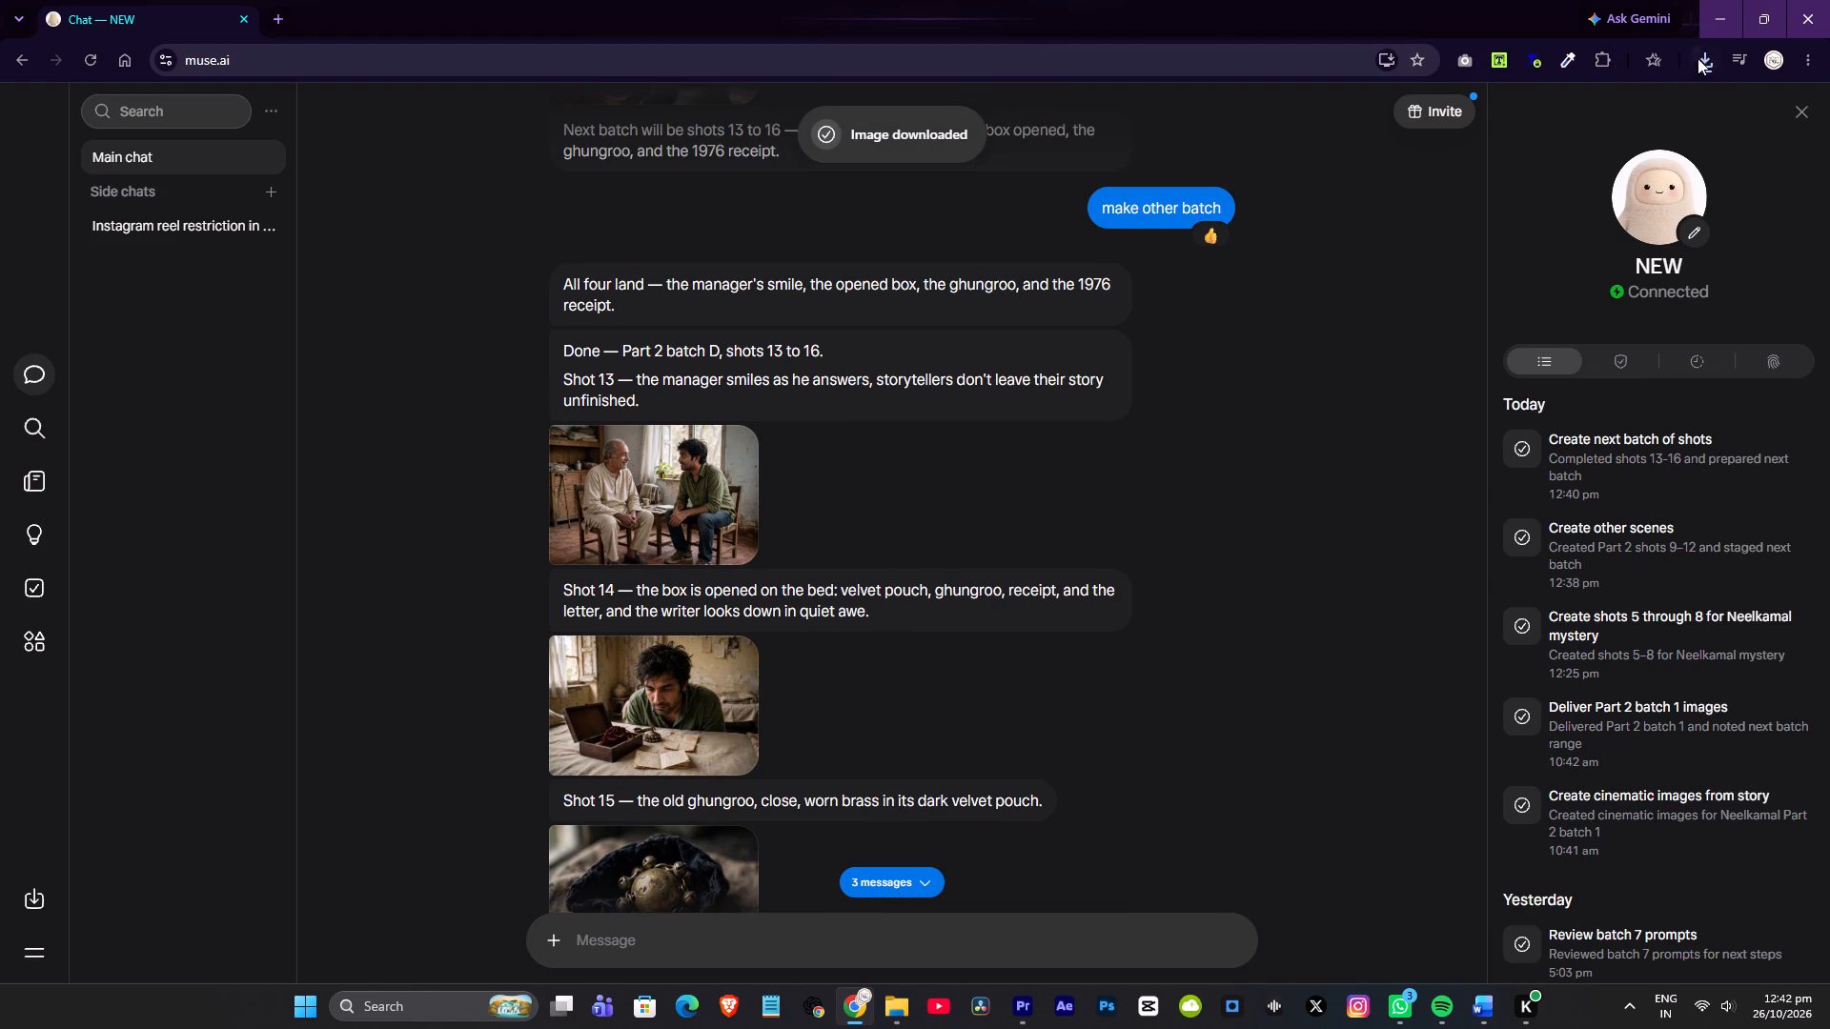
{"action": "left_click", "coordinate": [1698, 58]}
Request the next set of shots in the chat with the message "make other batch".
{"action": "scroll", "coordinate": [960, 843], "scroll_direction": "down", "scroll_amount": 6}
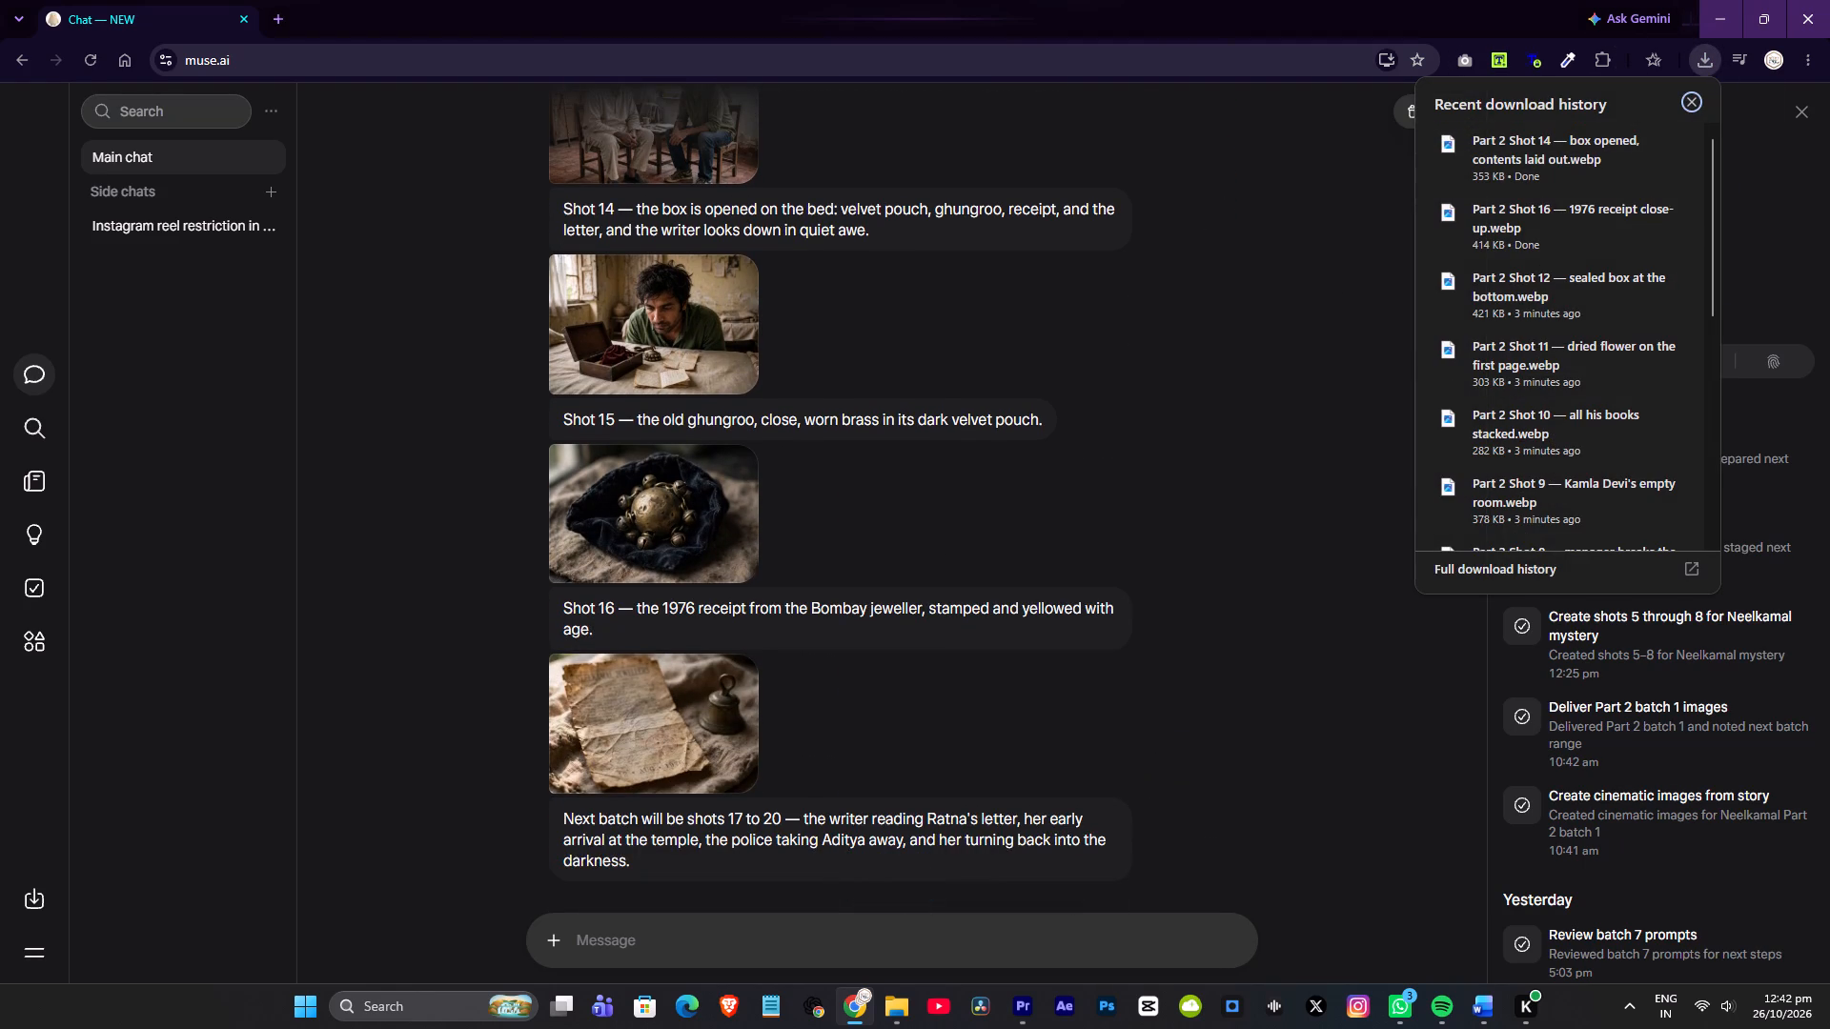
{"action": "left_click", "coordinate": [919, 948]}
{"action": "type", "text": "make other batch"}
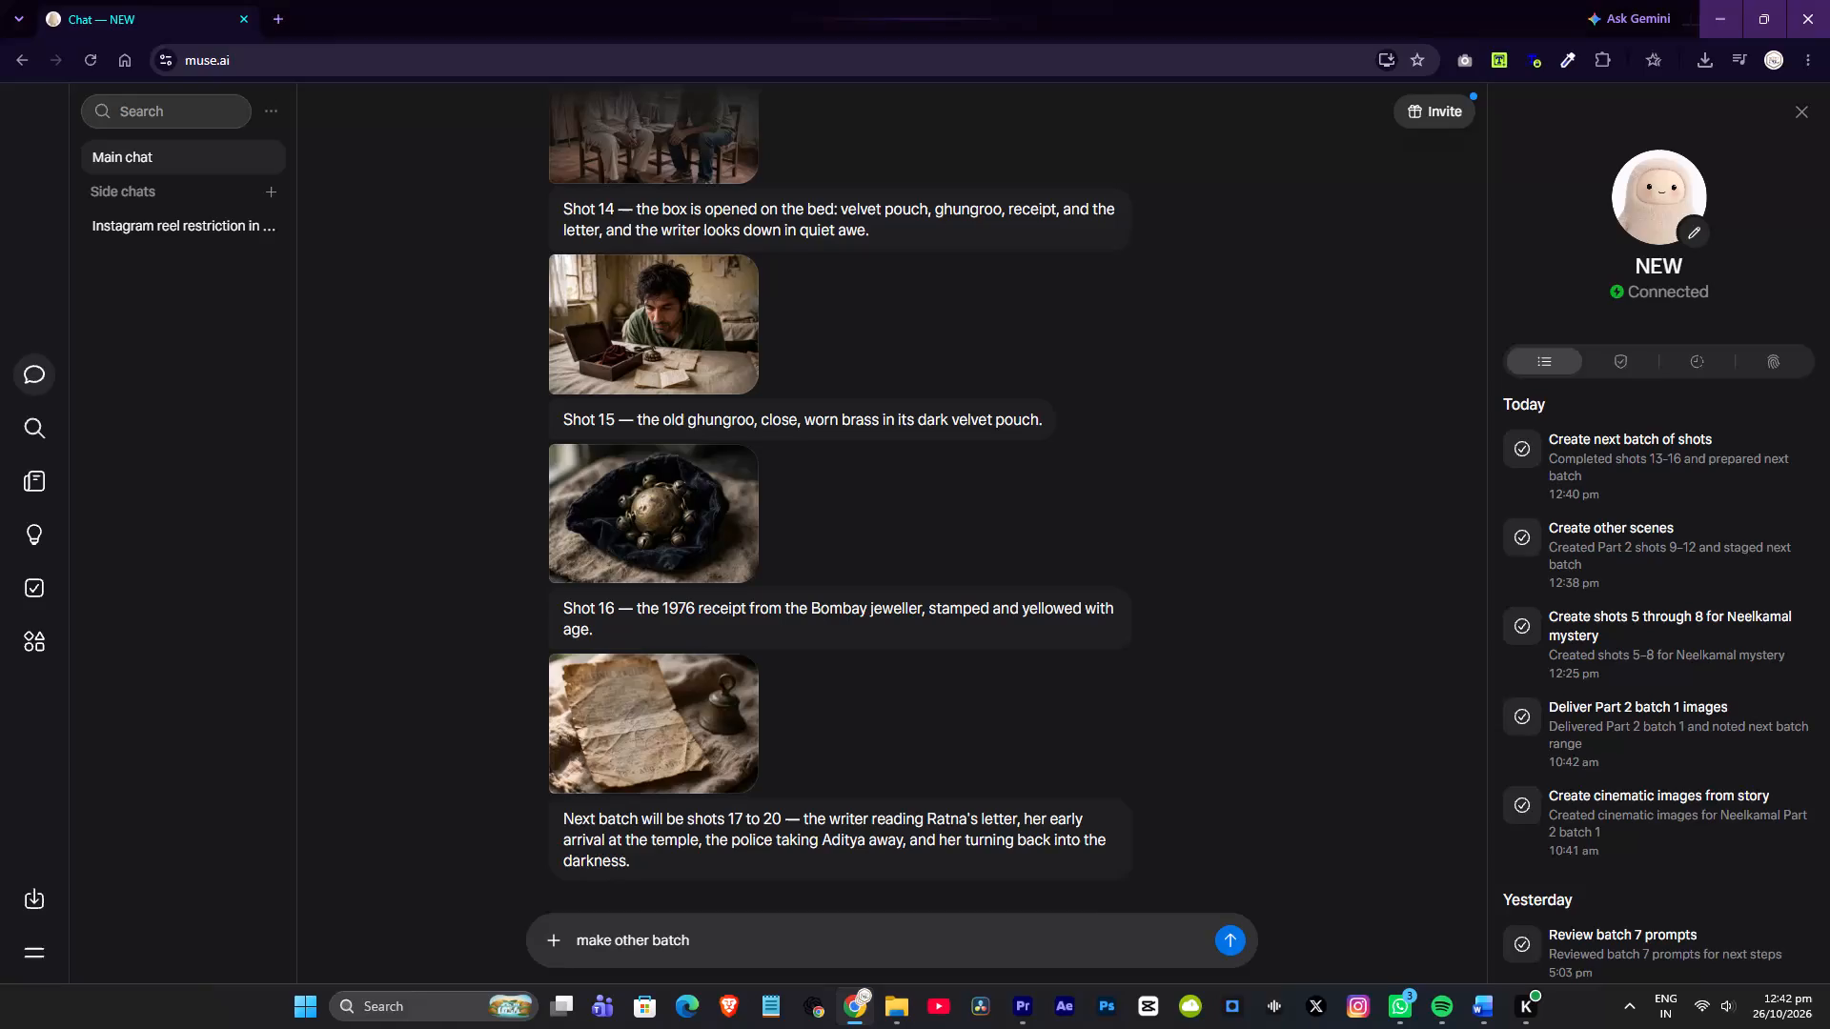
{"action": "key", "text": "Return"}
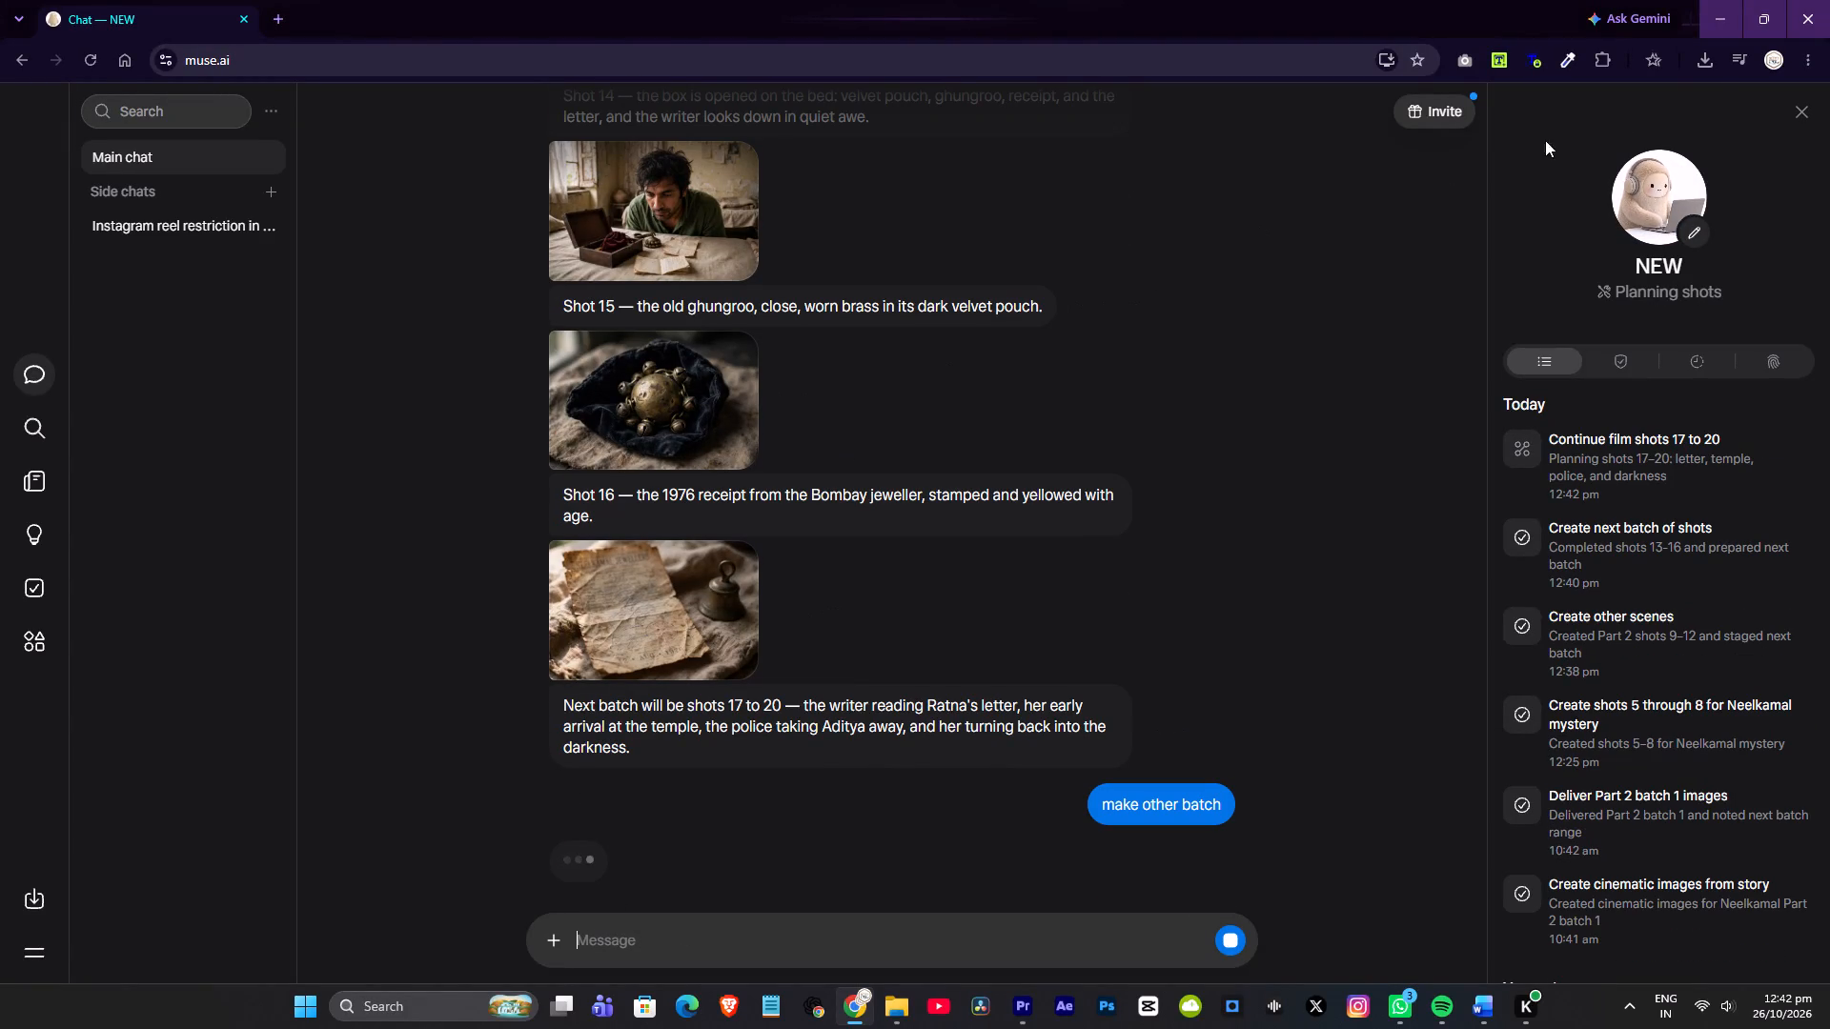
Move the downloaded Shot 14 and Shot 16 images from Downloads into the Ratna Story project's part2 folder.
{"action": "left_click", "coordinate": [1703, 61]}
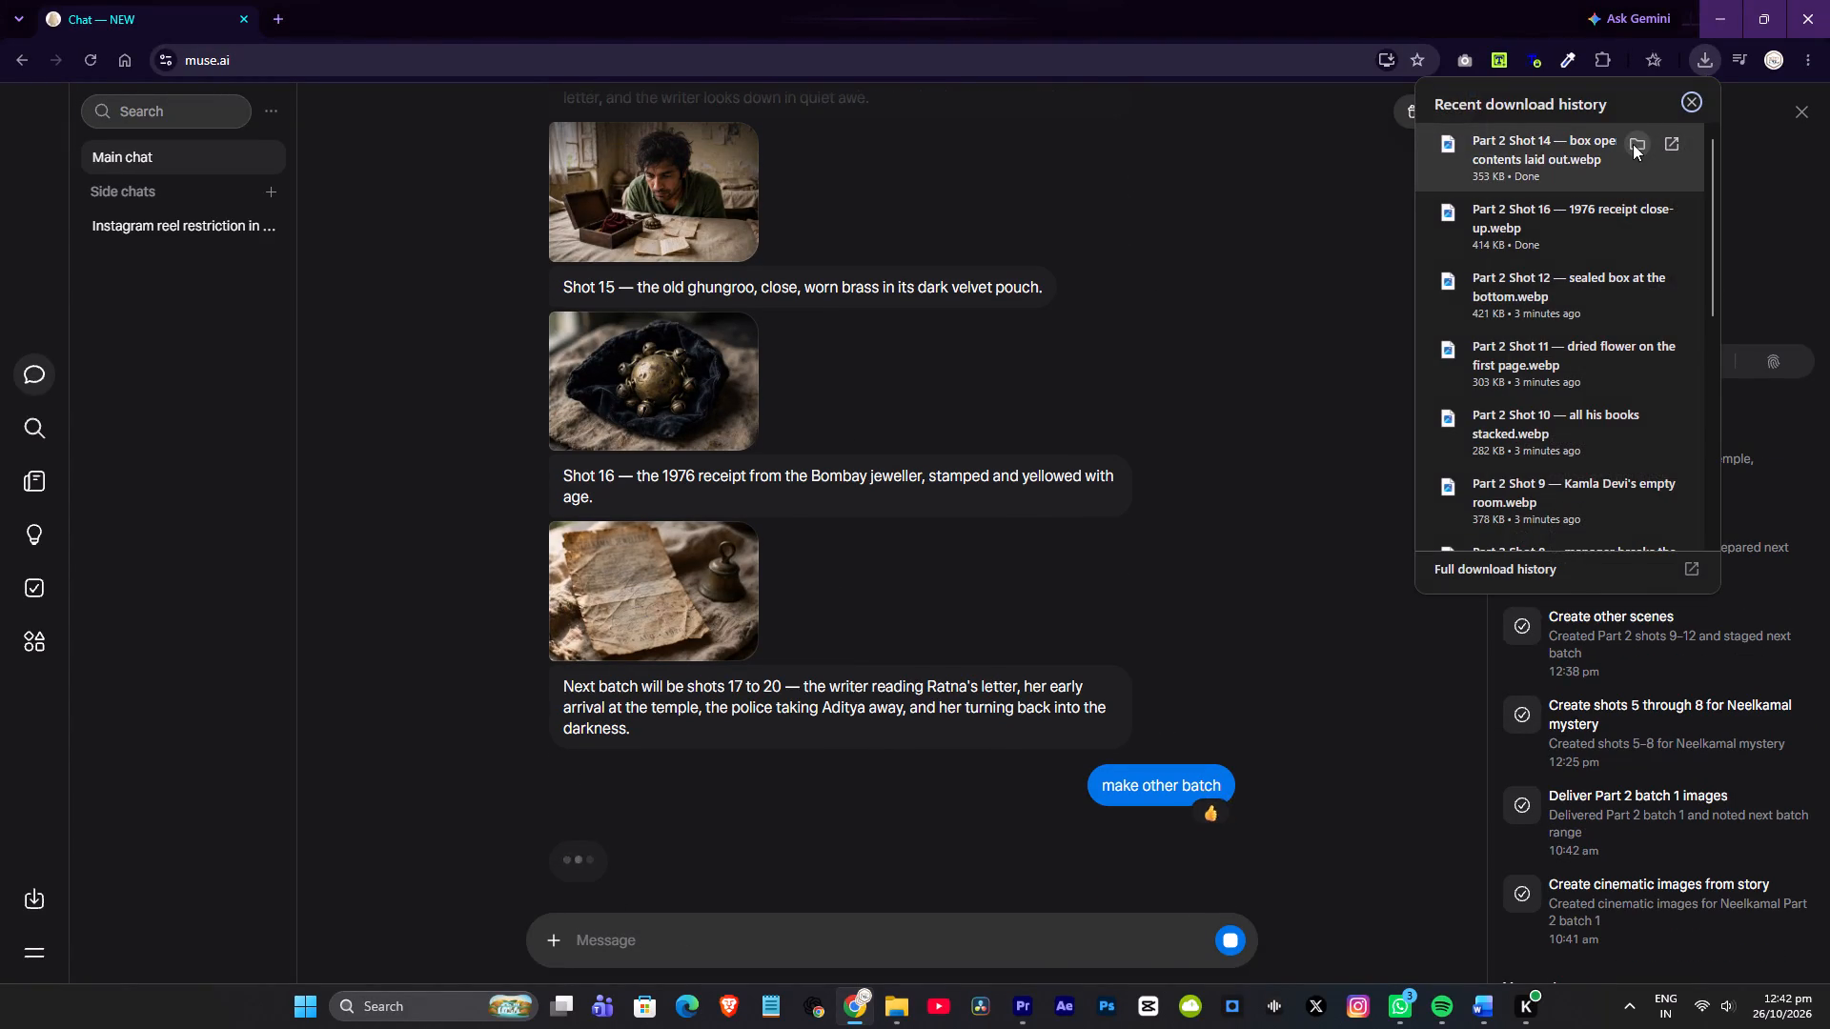
{"action": "left_click", "coordinate": [1633, 144]}
{"action": "left_click", "coordinate": [699, 250]}
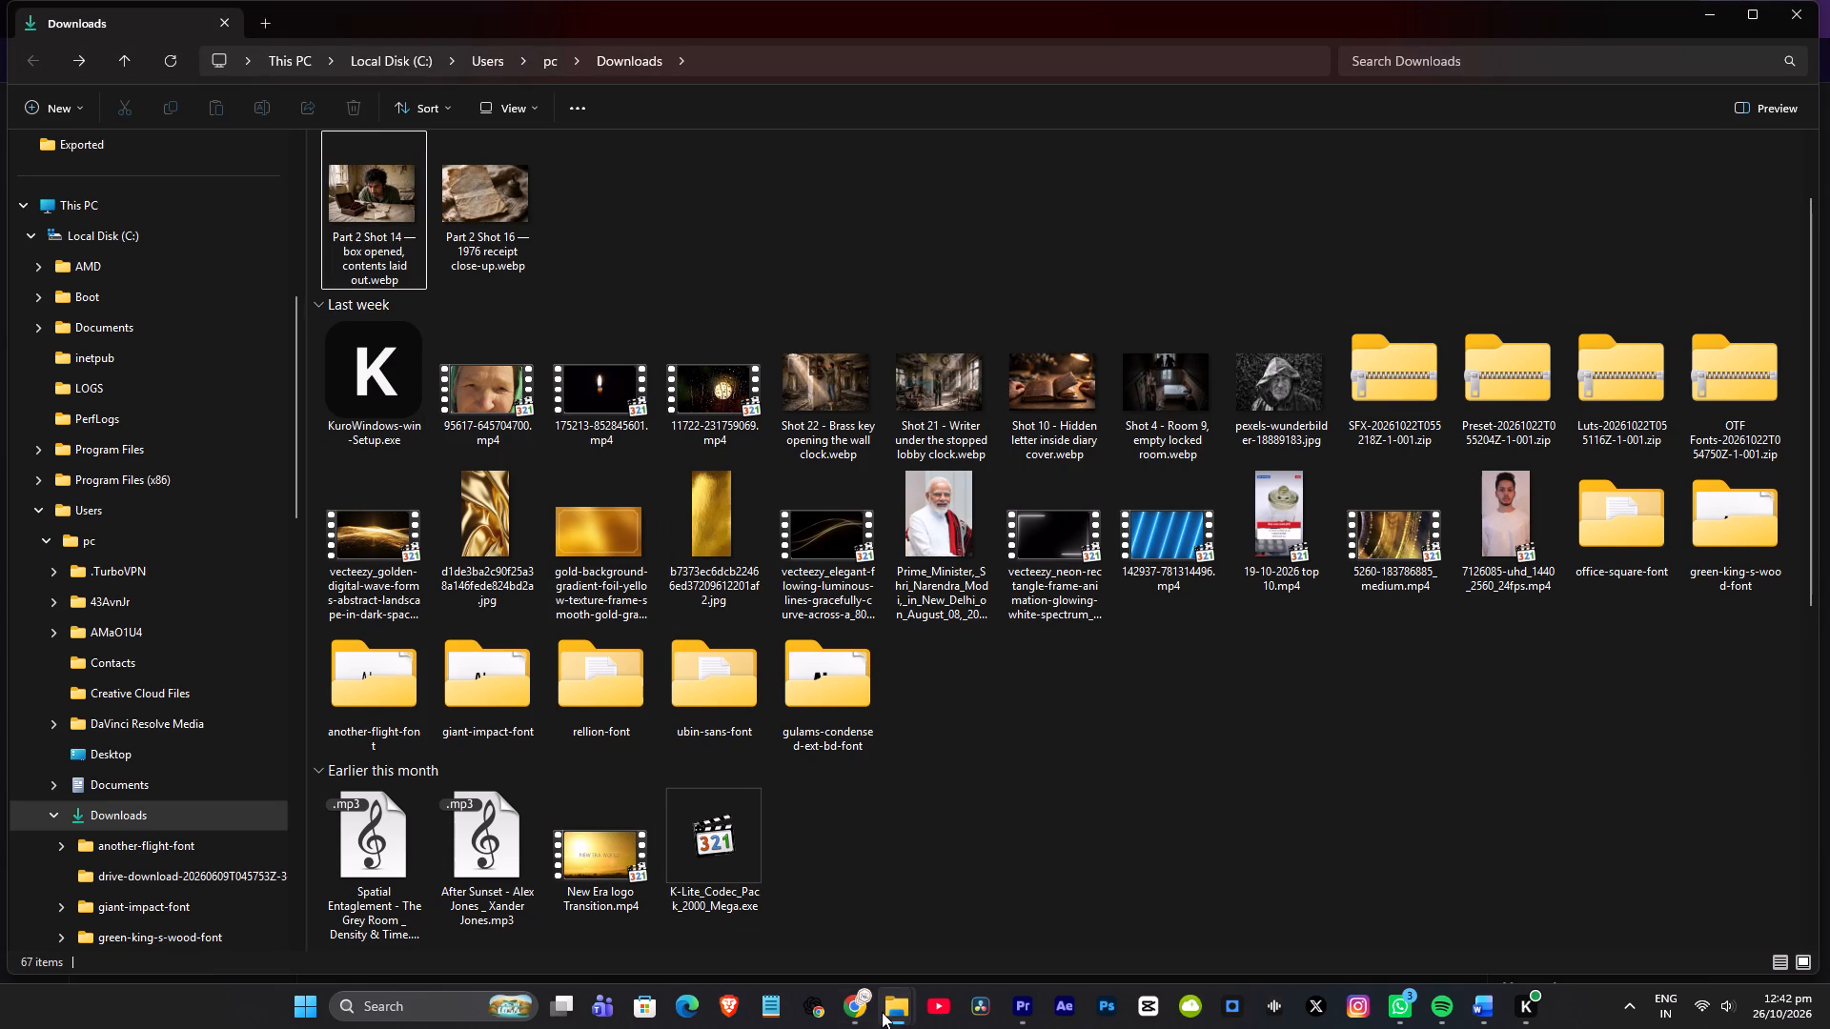
{"action": "left_click_drag", "start_coordinate": [783, 220], "coordinate": [667, 220]}
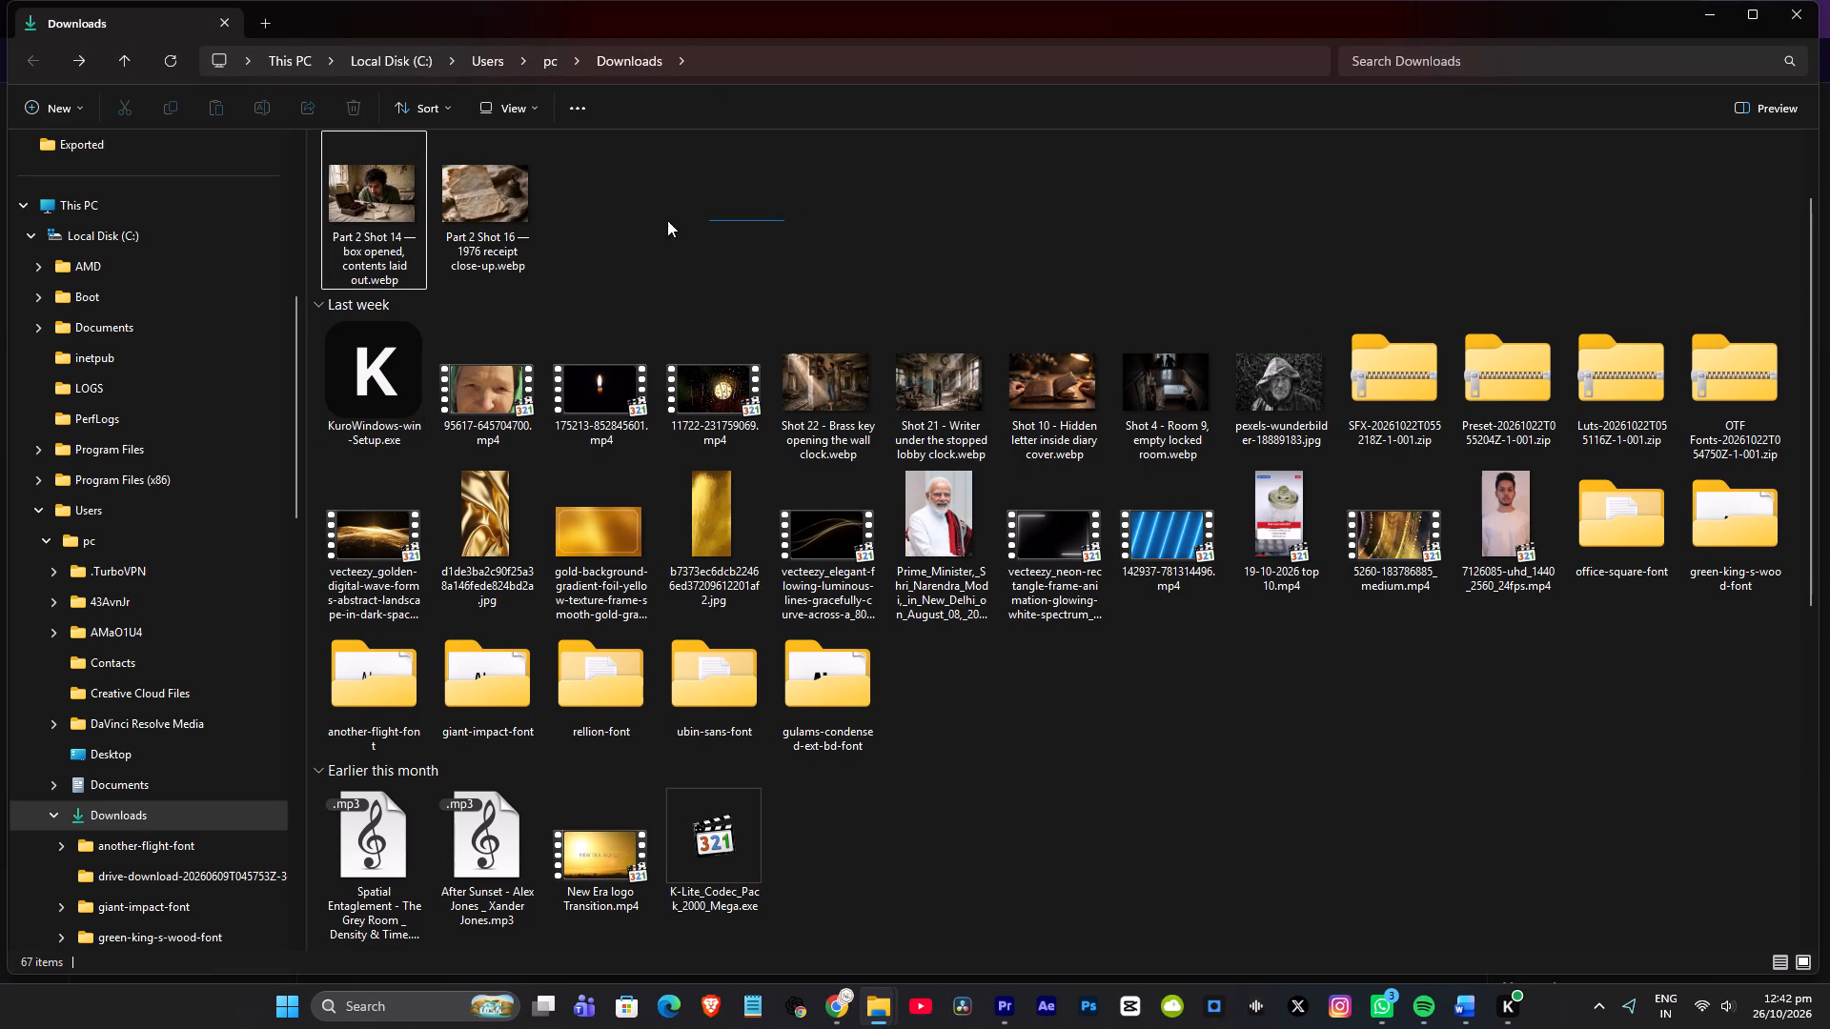
{"action": "left_click_drag", "start_coordinate": [667, 220], "coordinate": [308, 220]}
{"action": "key", "text": "ctrl+x"}
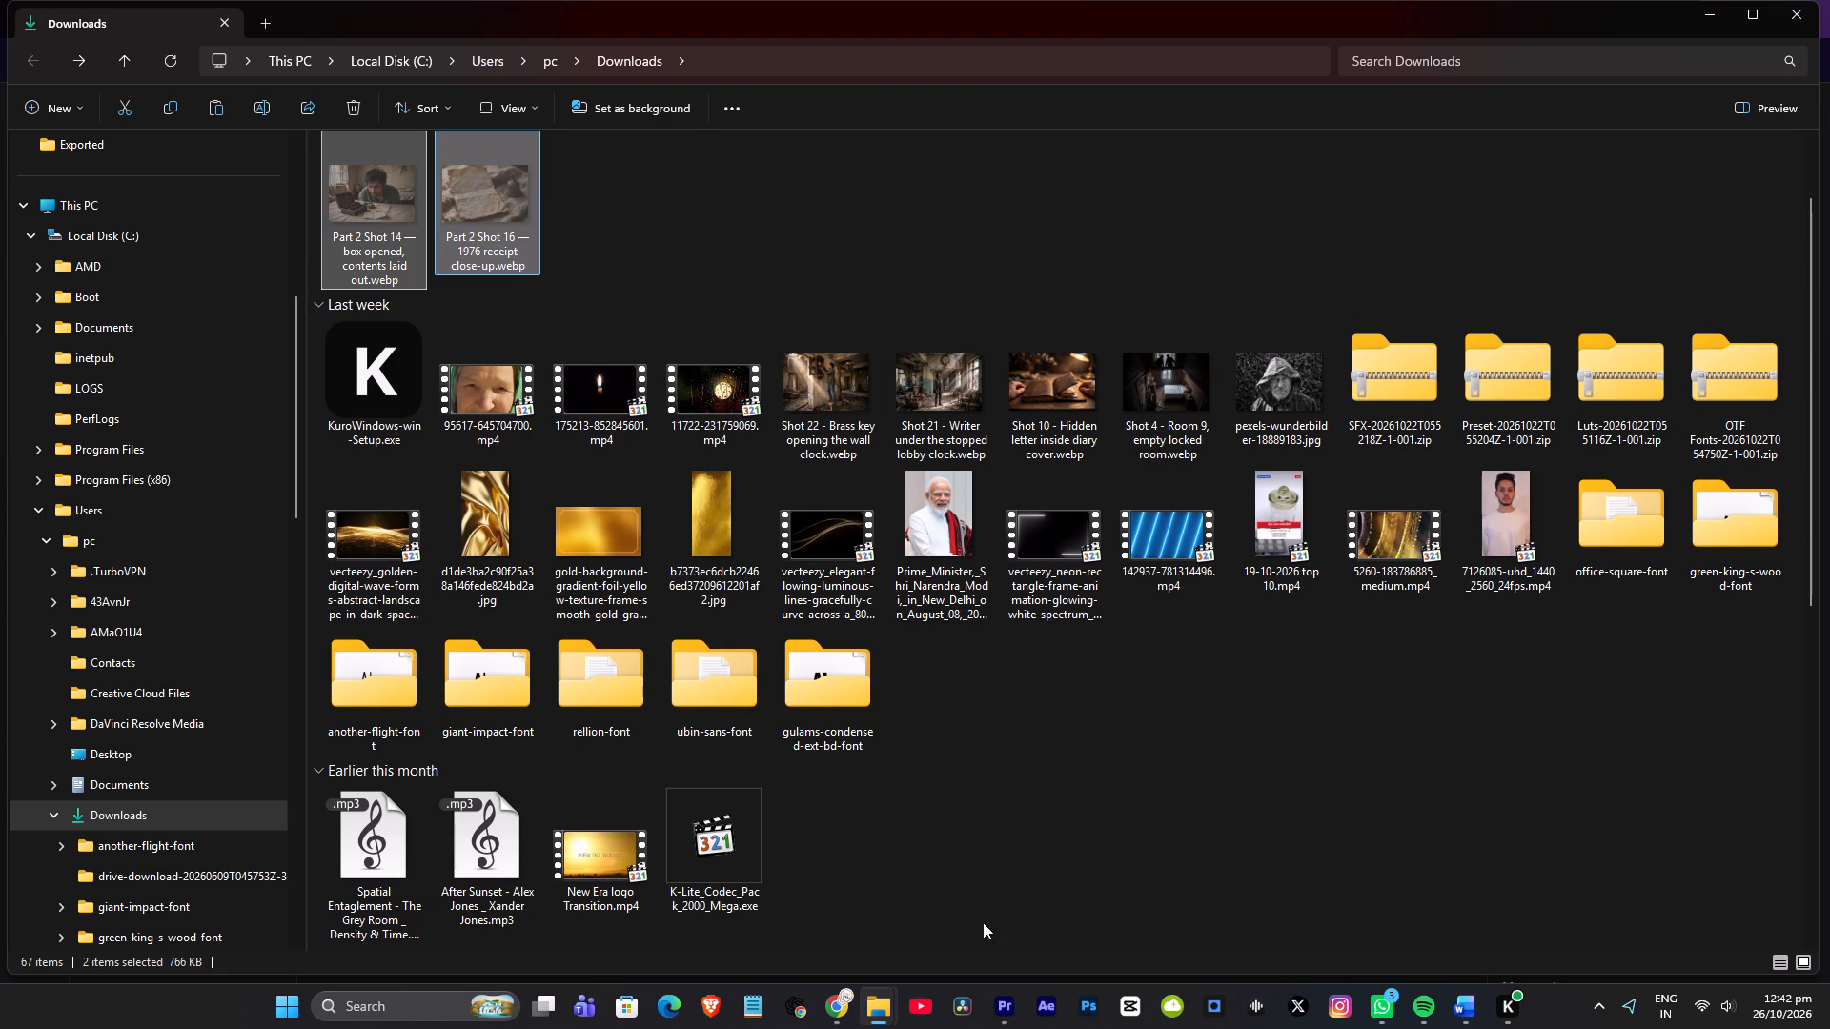
{"action": "left_click", "coordinate": [786, 900]}
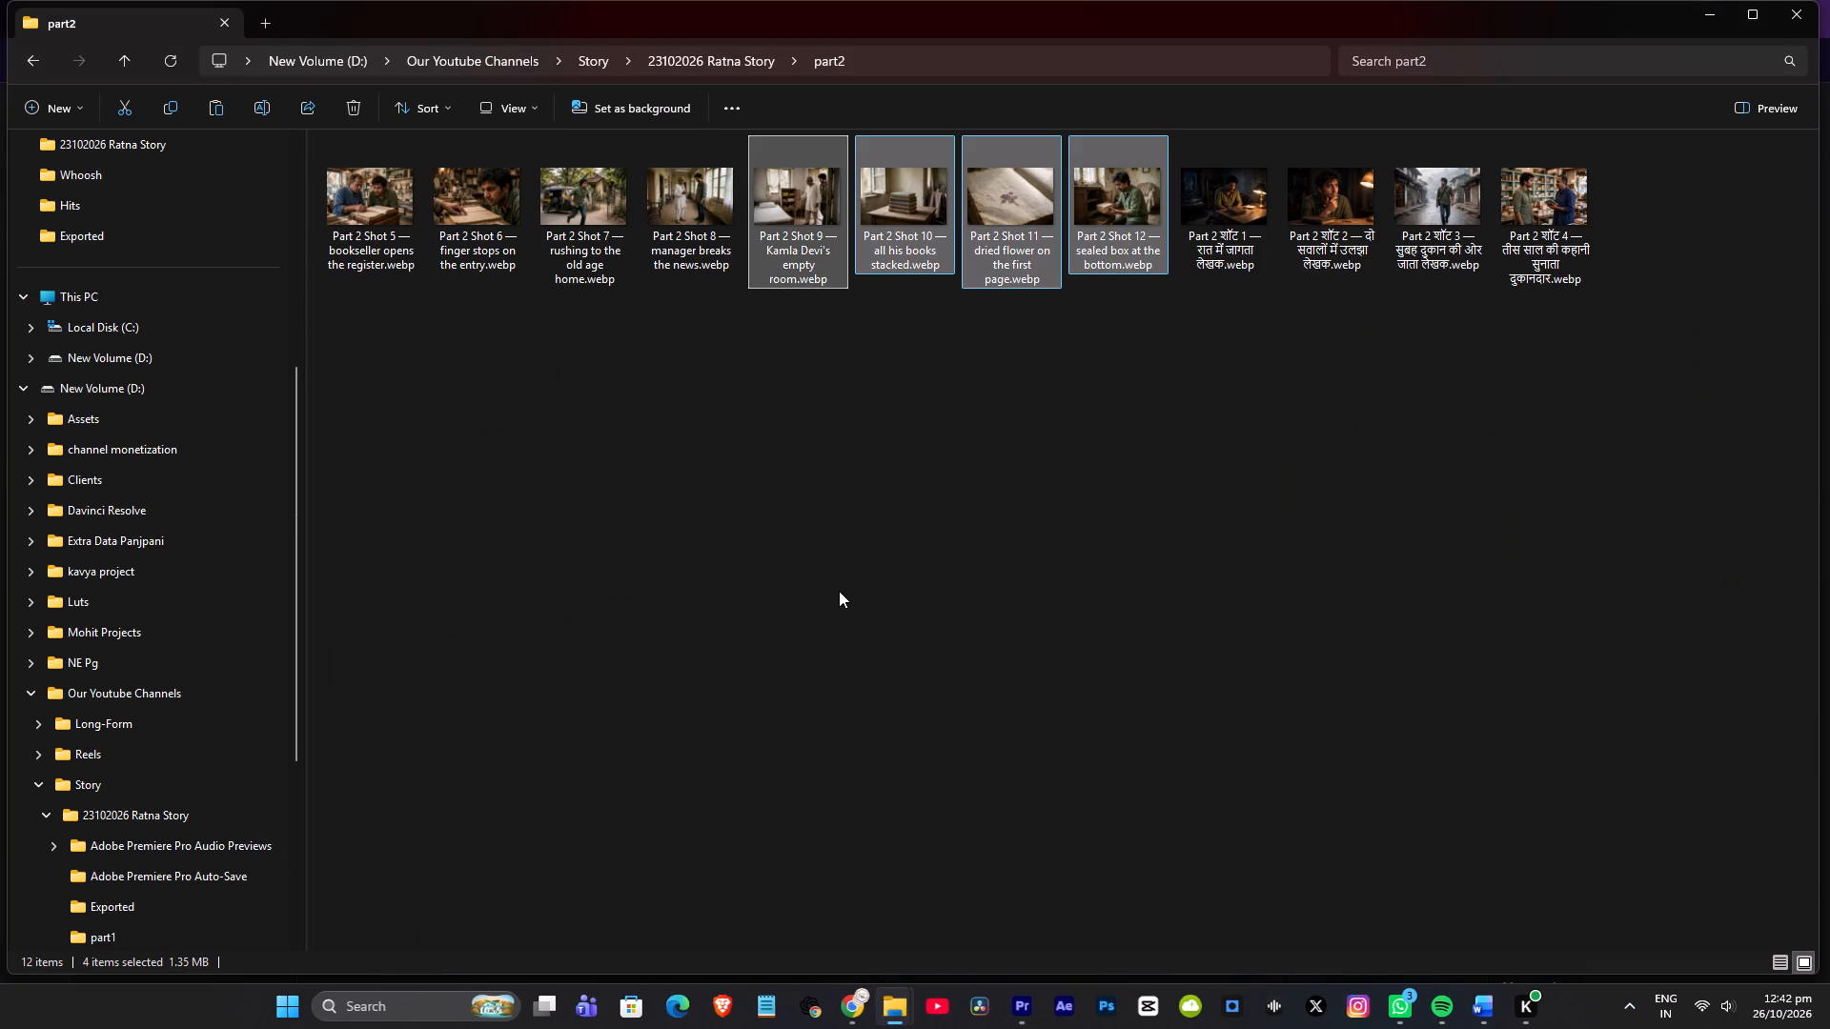
{"action": "left_click", "coordinate": [838, 585]}
{"action": "key", "text": "ctrl+v"}
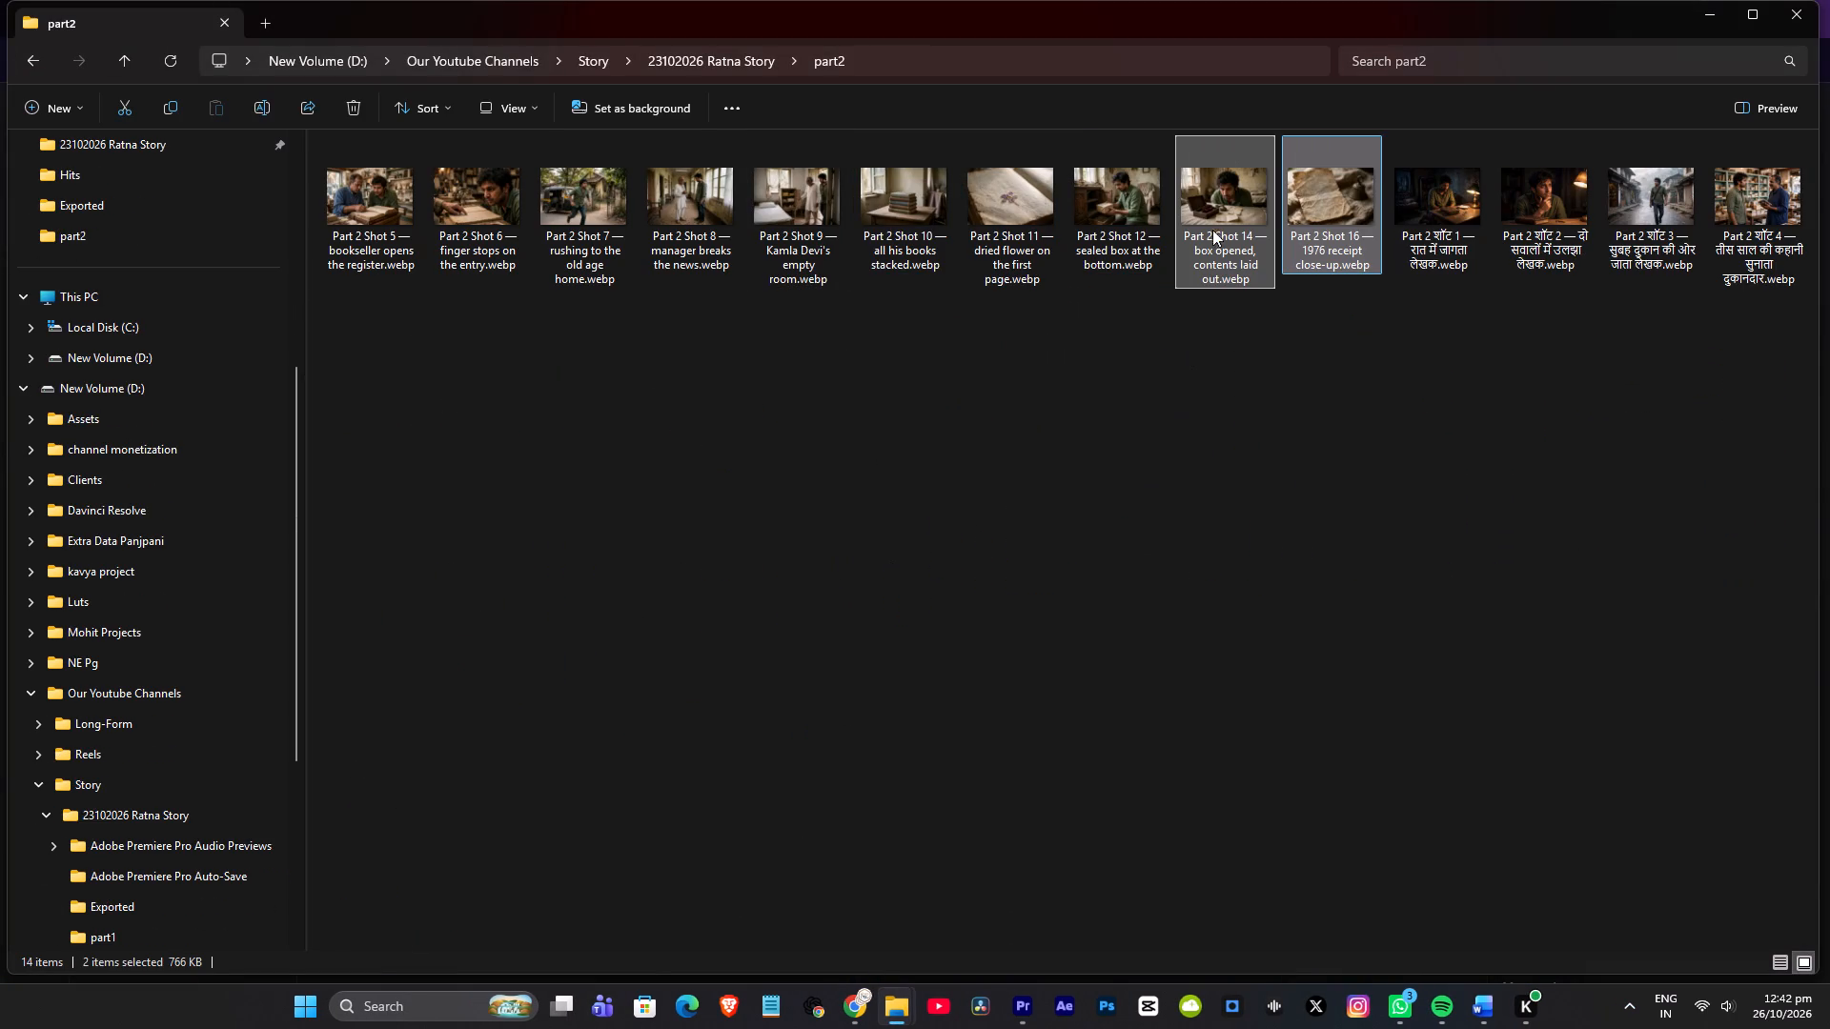
Import the Shot 14 and Shot 16 images into the Premiere part2 sequence, placing them on V4 directly after Shot 12.
{"action": "left_click_drag", "start_coordinate": [1210, 221], "coordinate": [1013, 992]}
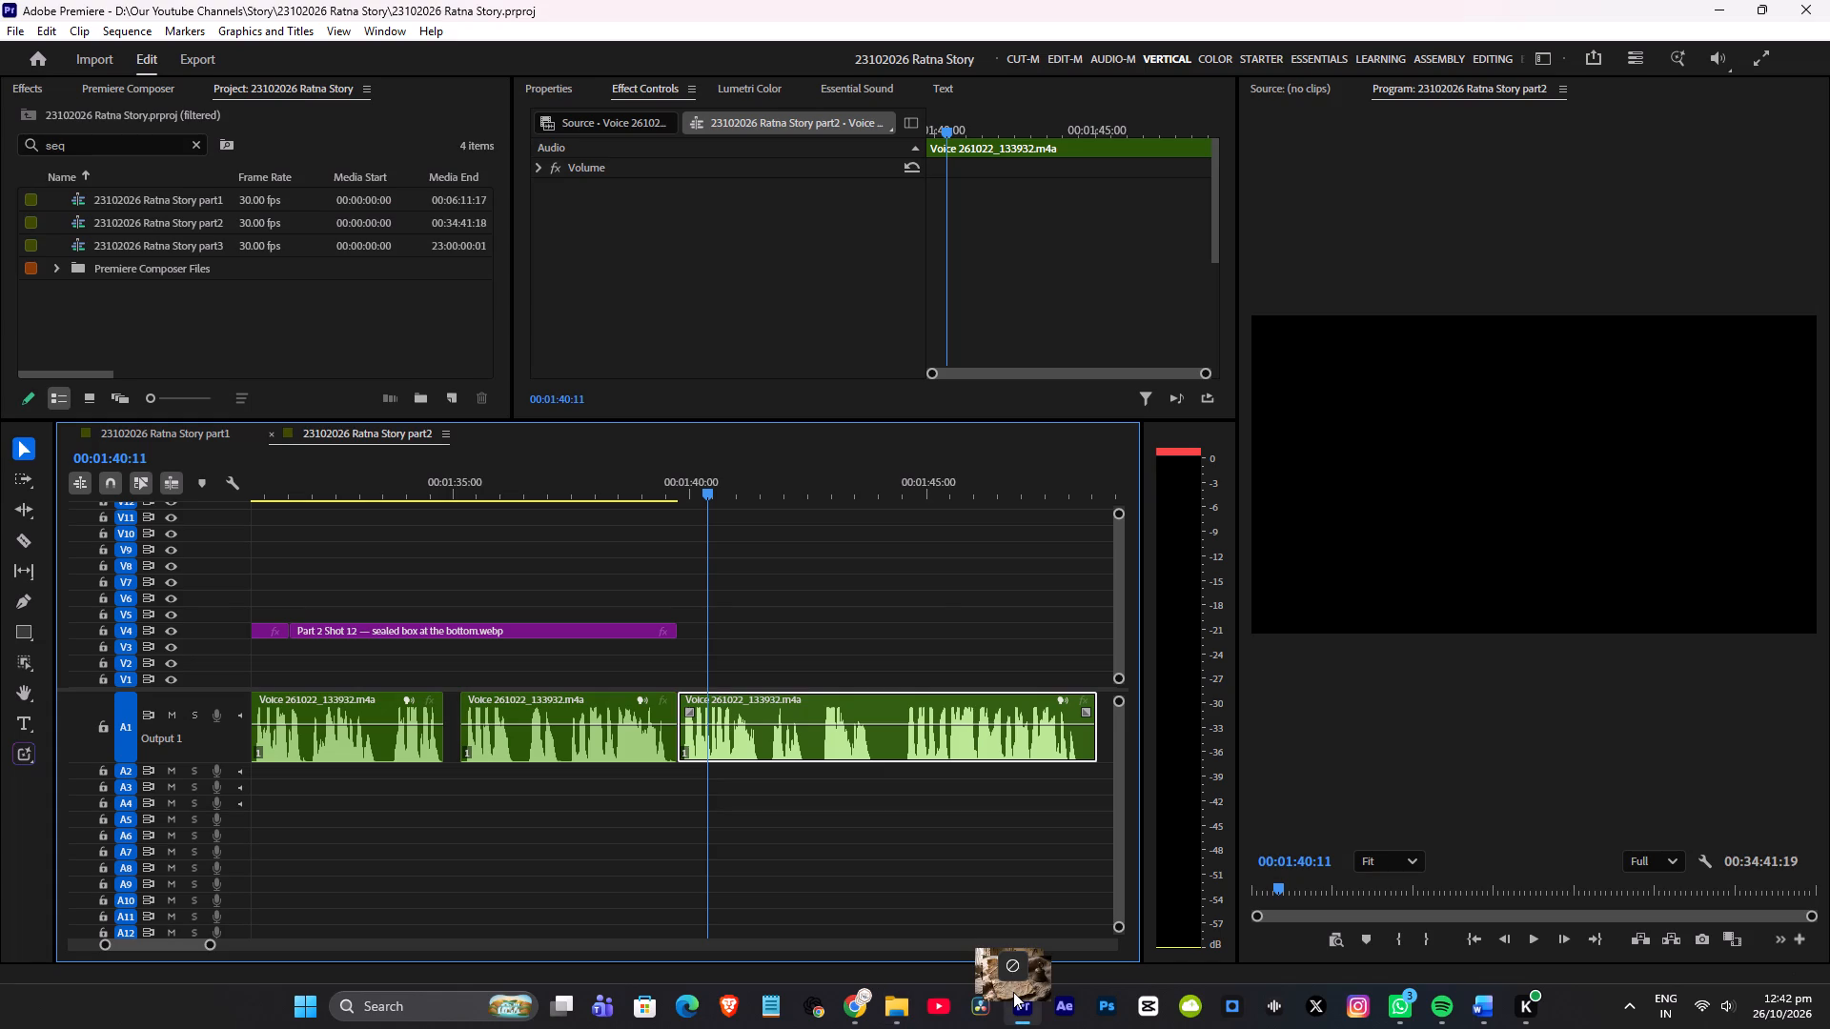
{"action": "left_click_drag", "start_coordinate": [1013, 992], "coordinate": [899, 608]}
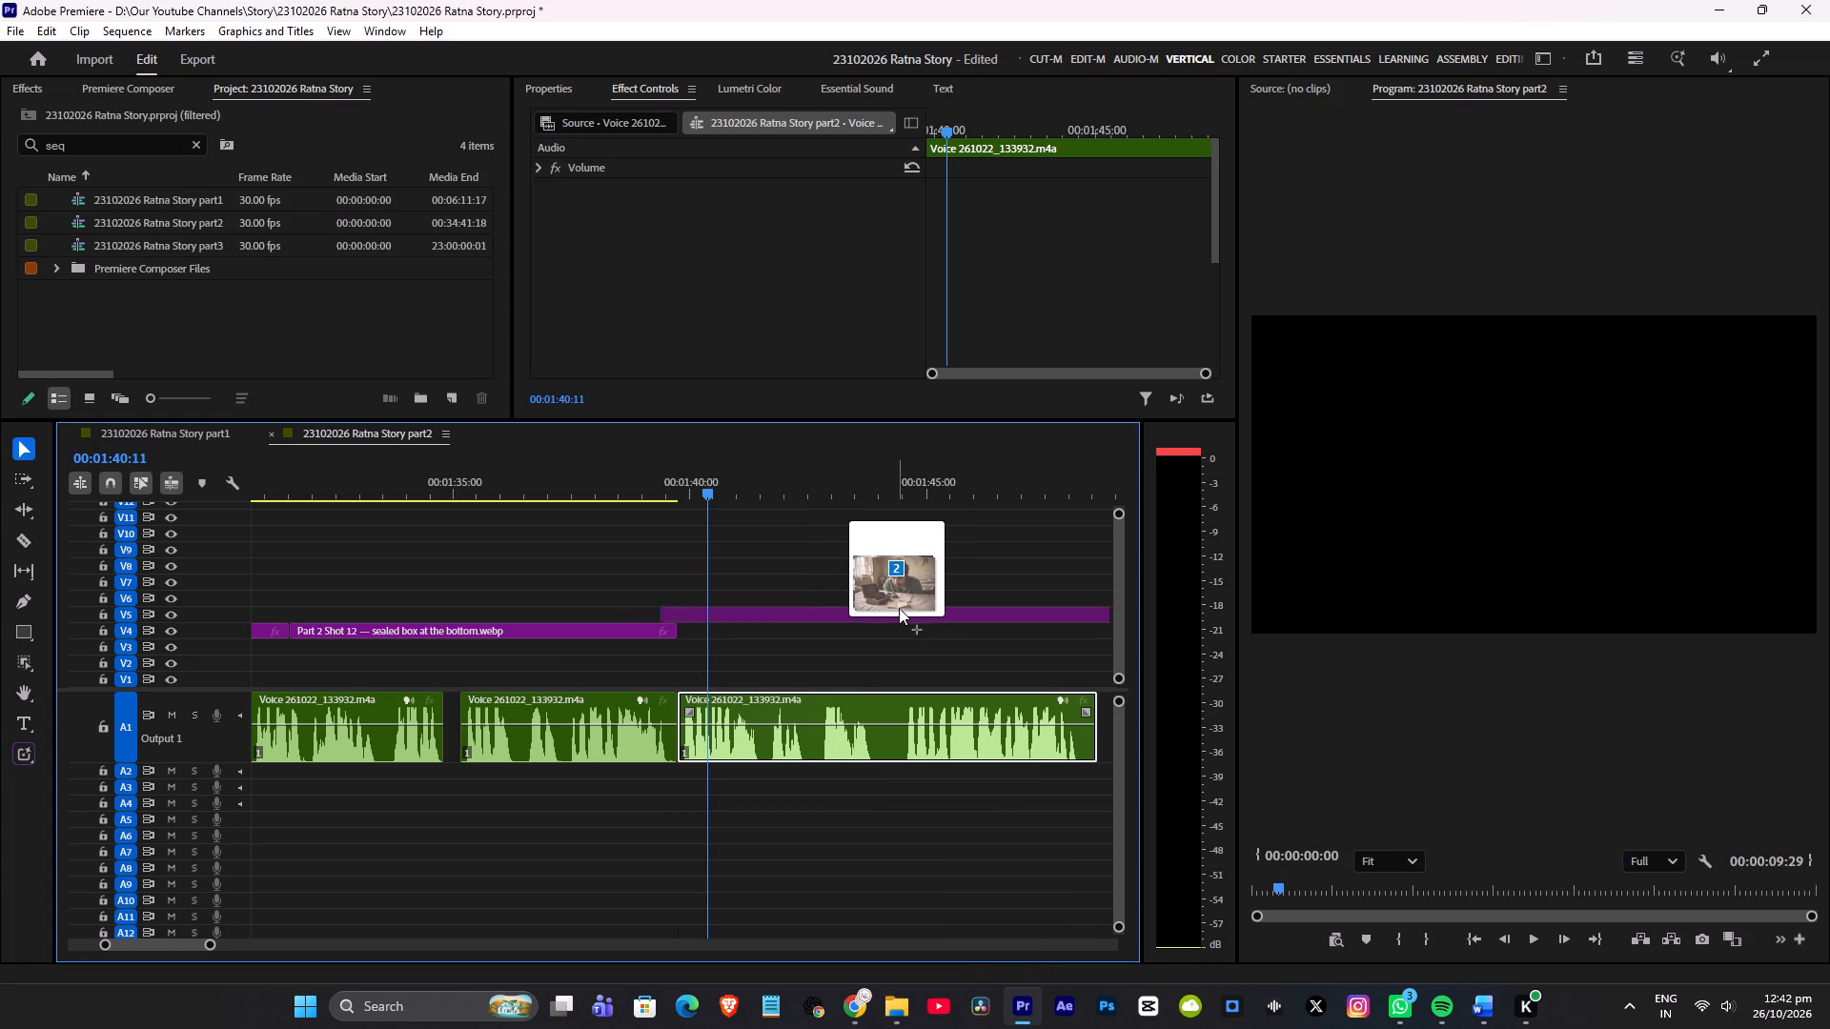
{"action": "left_click_drag", "start_coordinate": [899, 608], "coordinate": [914, 611]}
{"action": "left_click_drag", "start_coordinate": [846, 569], "coordinate": [967, 633]}
{"action": "left_click_drag", "start_coordinate": [844, 620], "coordinate": [846, 630]}
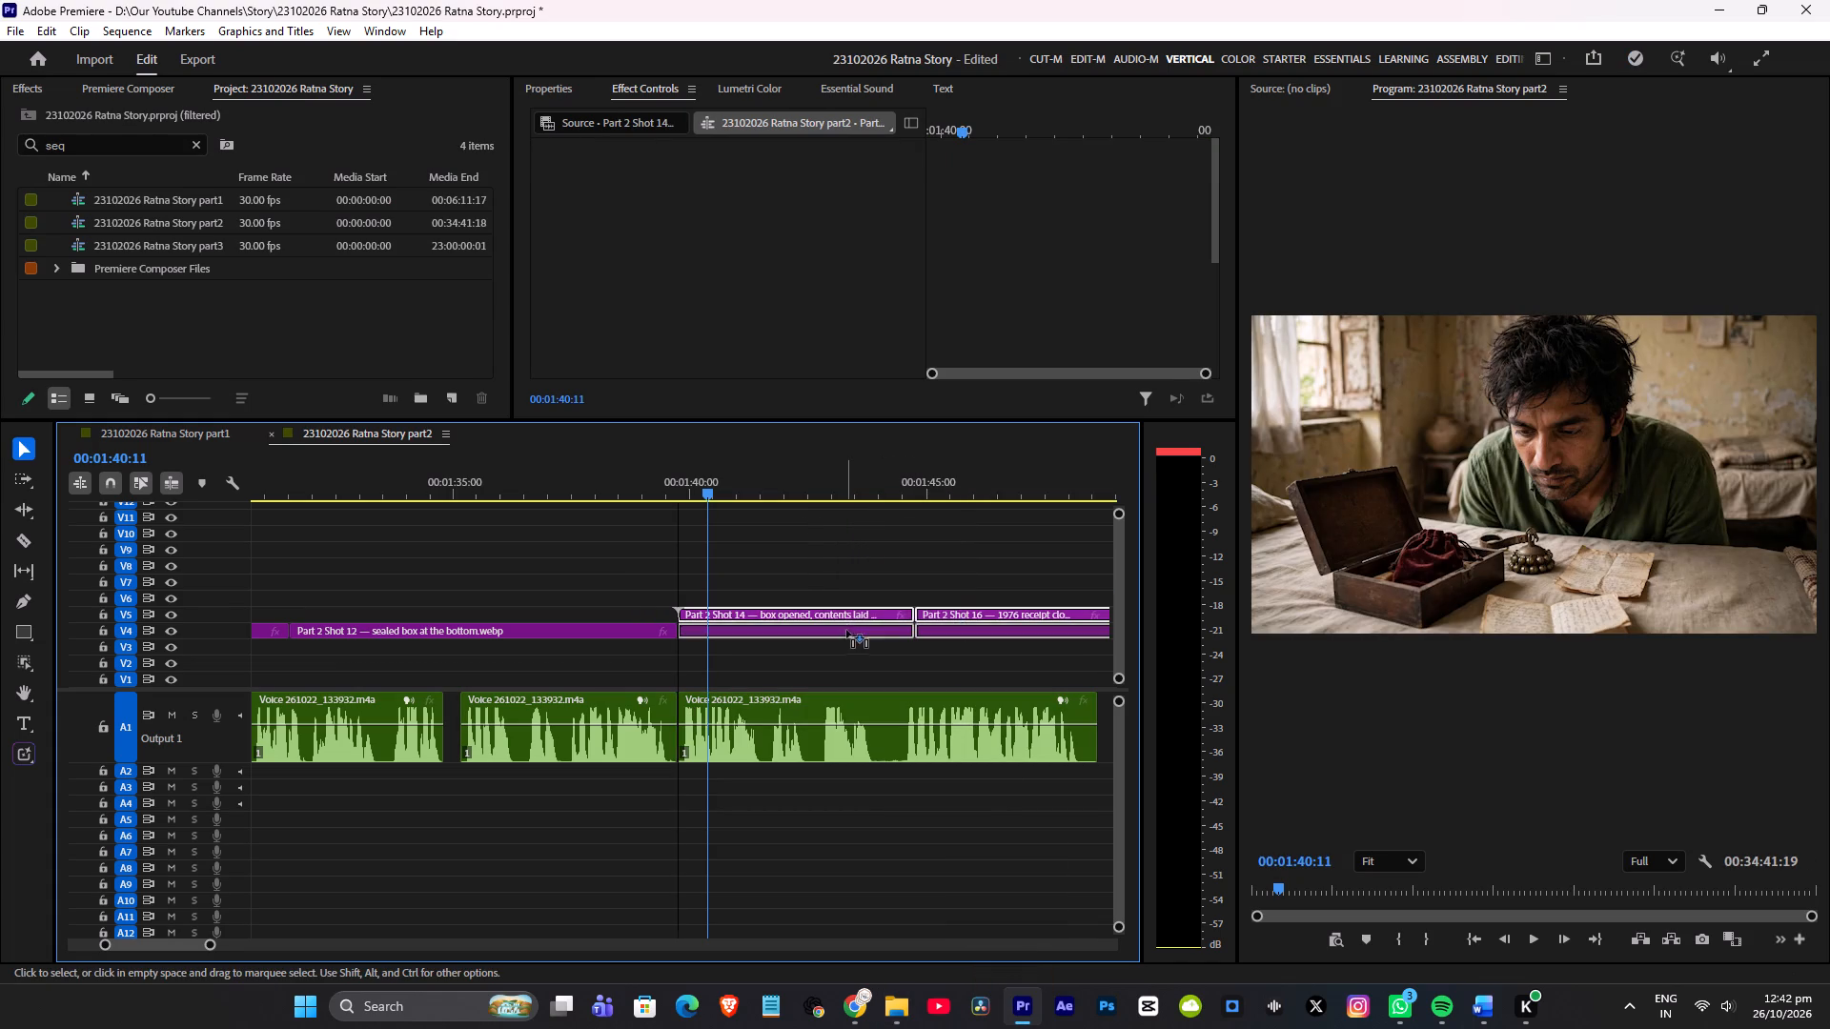
{"action": "left_click_drag", "start_coordinate": [846, 630], "coordinate": [847, 632]}
{"action": "left_click", "coordinate": [849, 578]}
Play the sequence from just before the Shot 14 clip to check the new images against the voice-over.
{"action": "left_click", "coordinate": [651, 476]}
{"action": "key", "text": "space"}
{"action": "scroll", "coordinate": [711, 537], "scroll_direction": "down", "scroll_amount": 5}
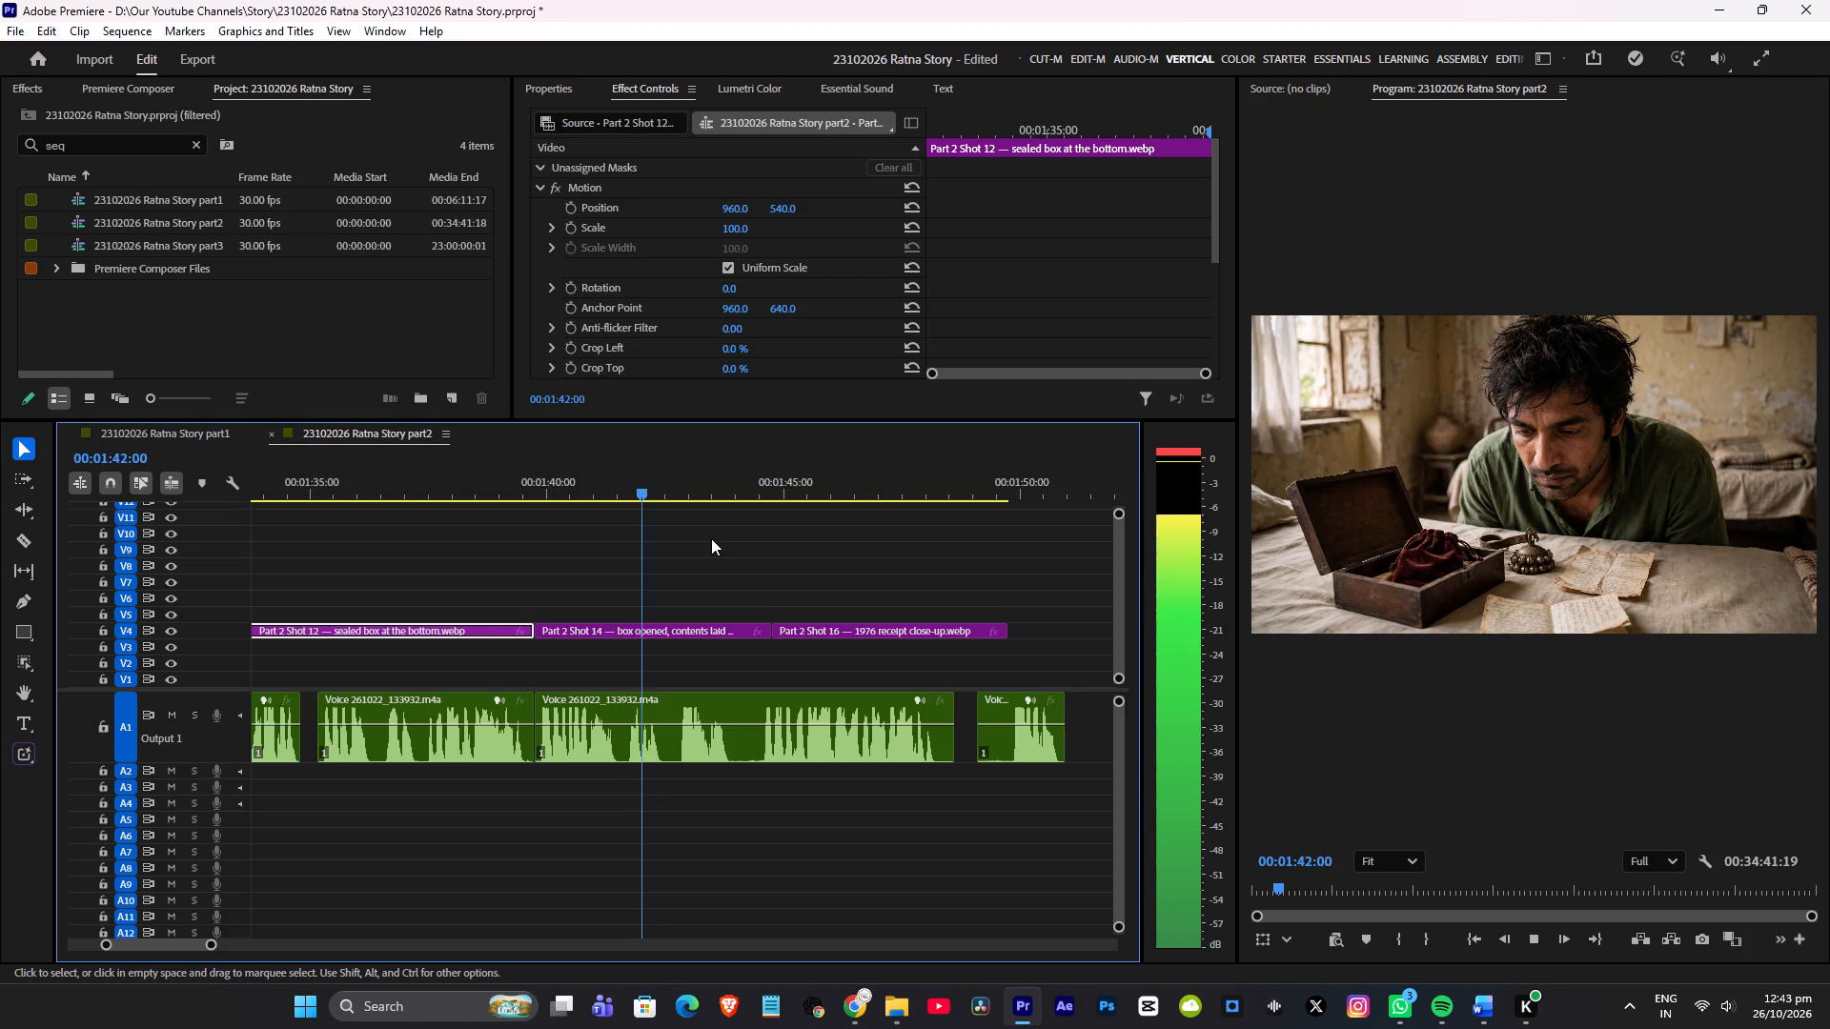
{"action": "scroll", "coordinate": [737, 553], "scroll_direction": "up", "scroll_amount": 4, "text": "alt"}
{"action": "scroll", "coordinate": [742, 554], "scroll_direction": "down", "scroll_amount": 8, "text": "alt"}
{"action": "scroll", "coordinate": [765, 553], "scroll_direction": "down", "scroll_amount": 3}
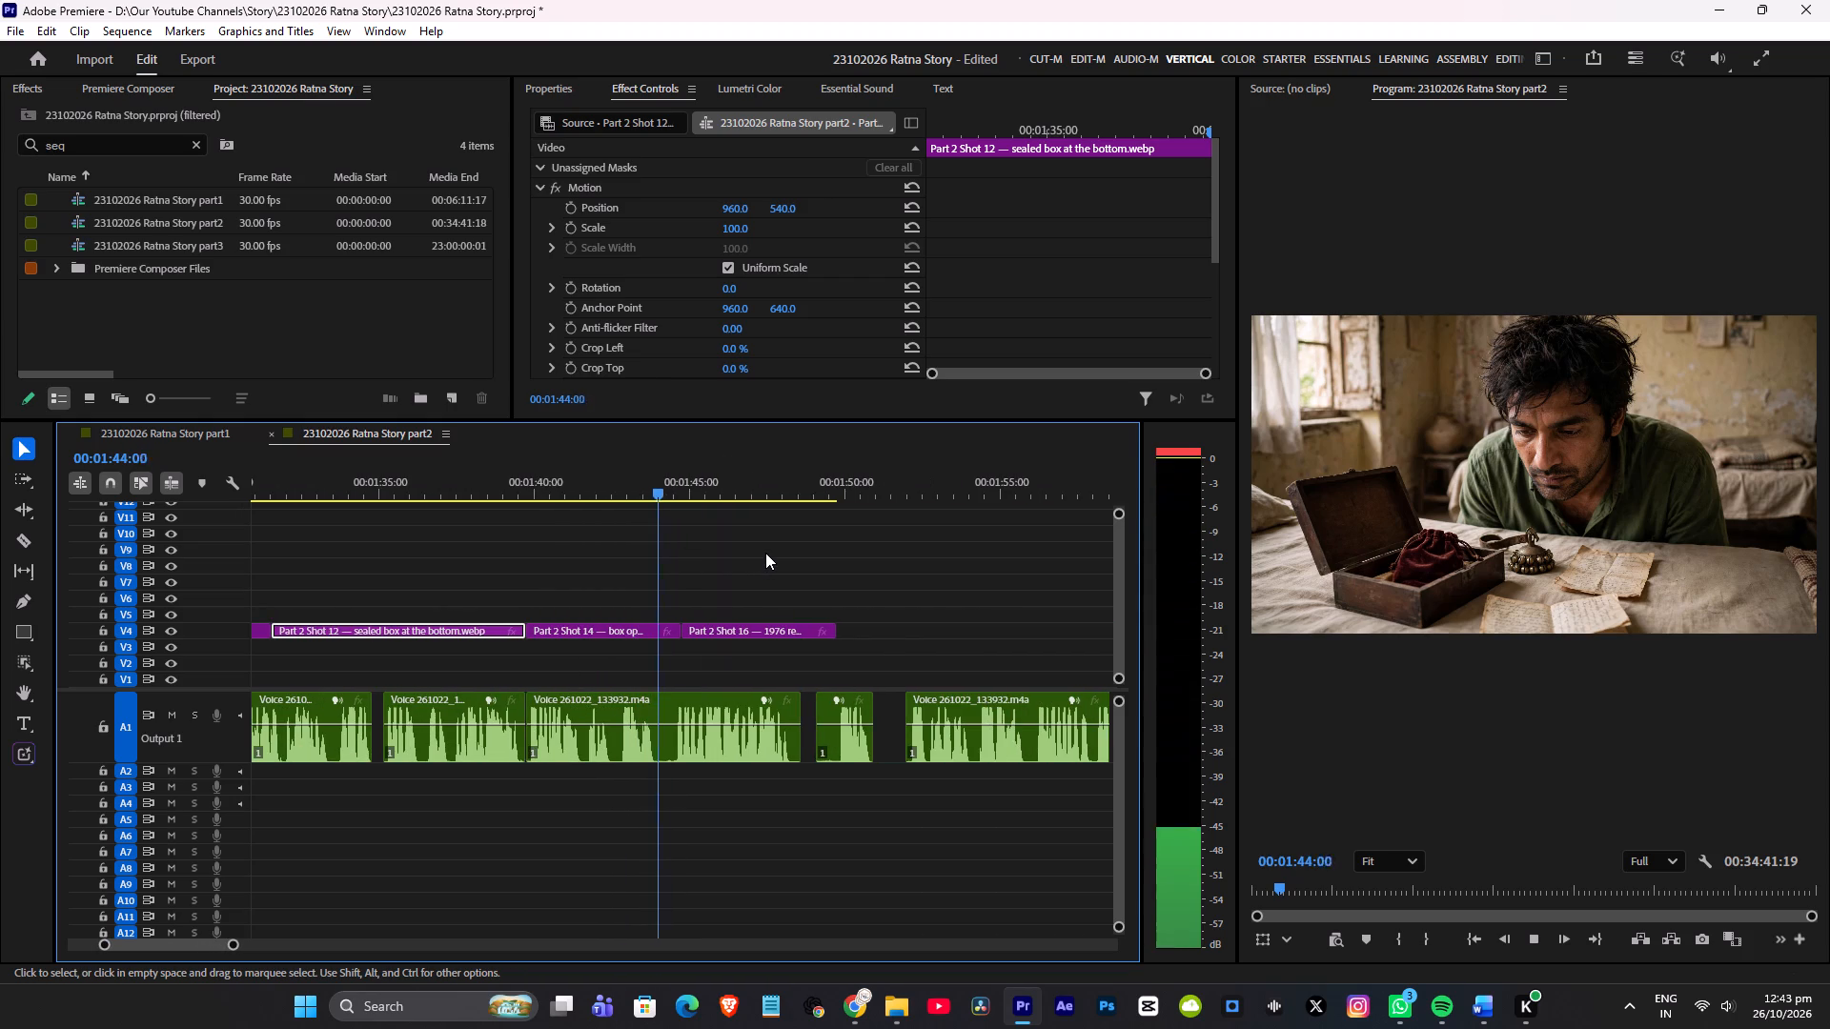
{"action": "key", "text": "space"}
{"action": "key", "text": "alt+Tab"}
{"action": "key", "text": "alt+Tab"}
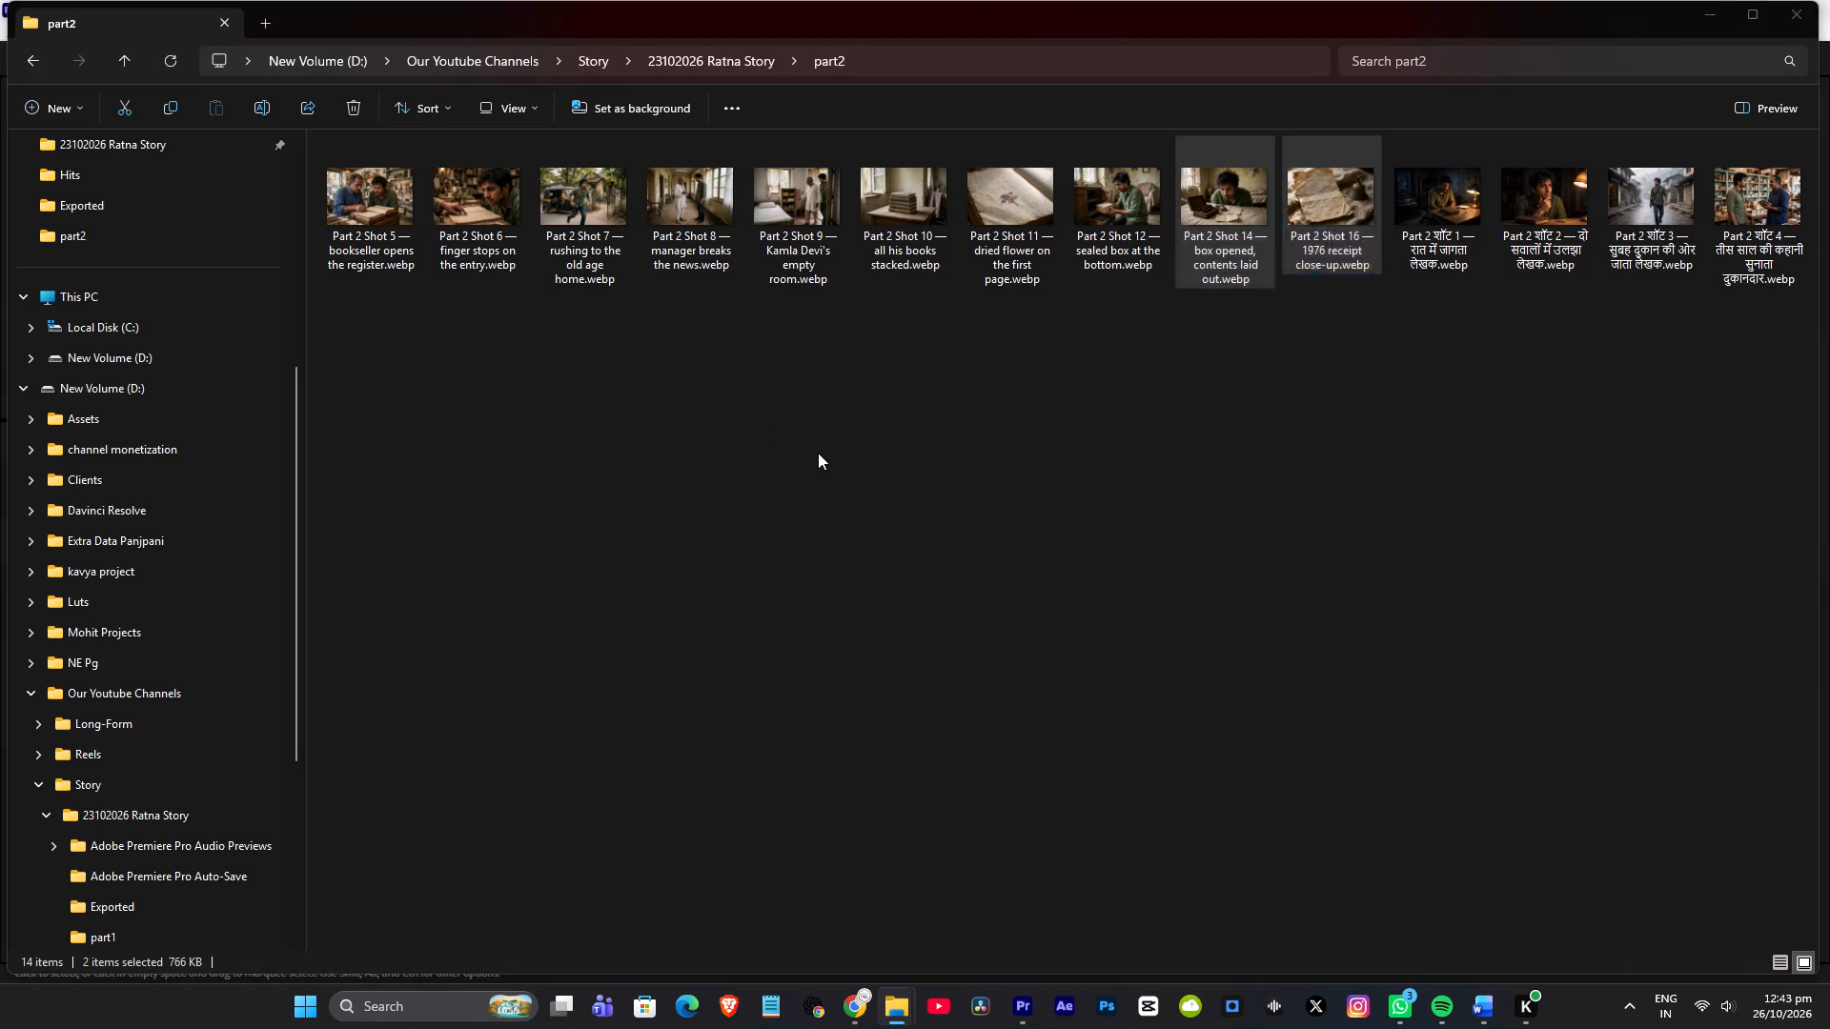
{"action": "key", "text": "alt+Tab"}
{"action": "key", "text": "alt+Tab"}
{"action": "key", "text": "alt+Tab"}
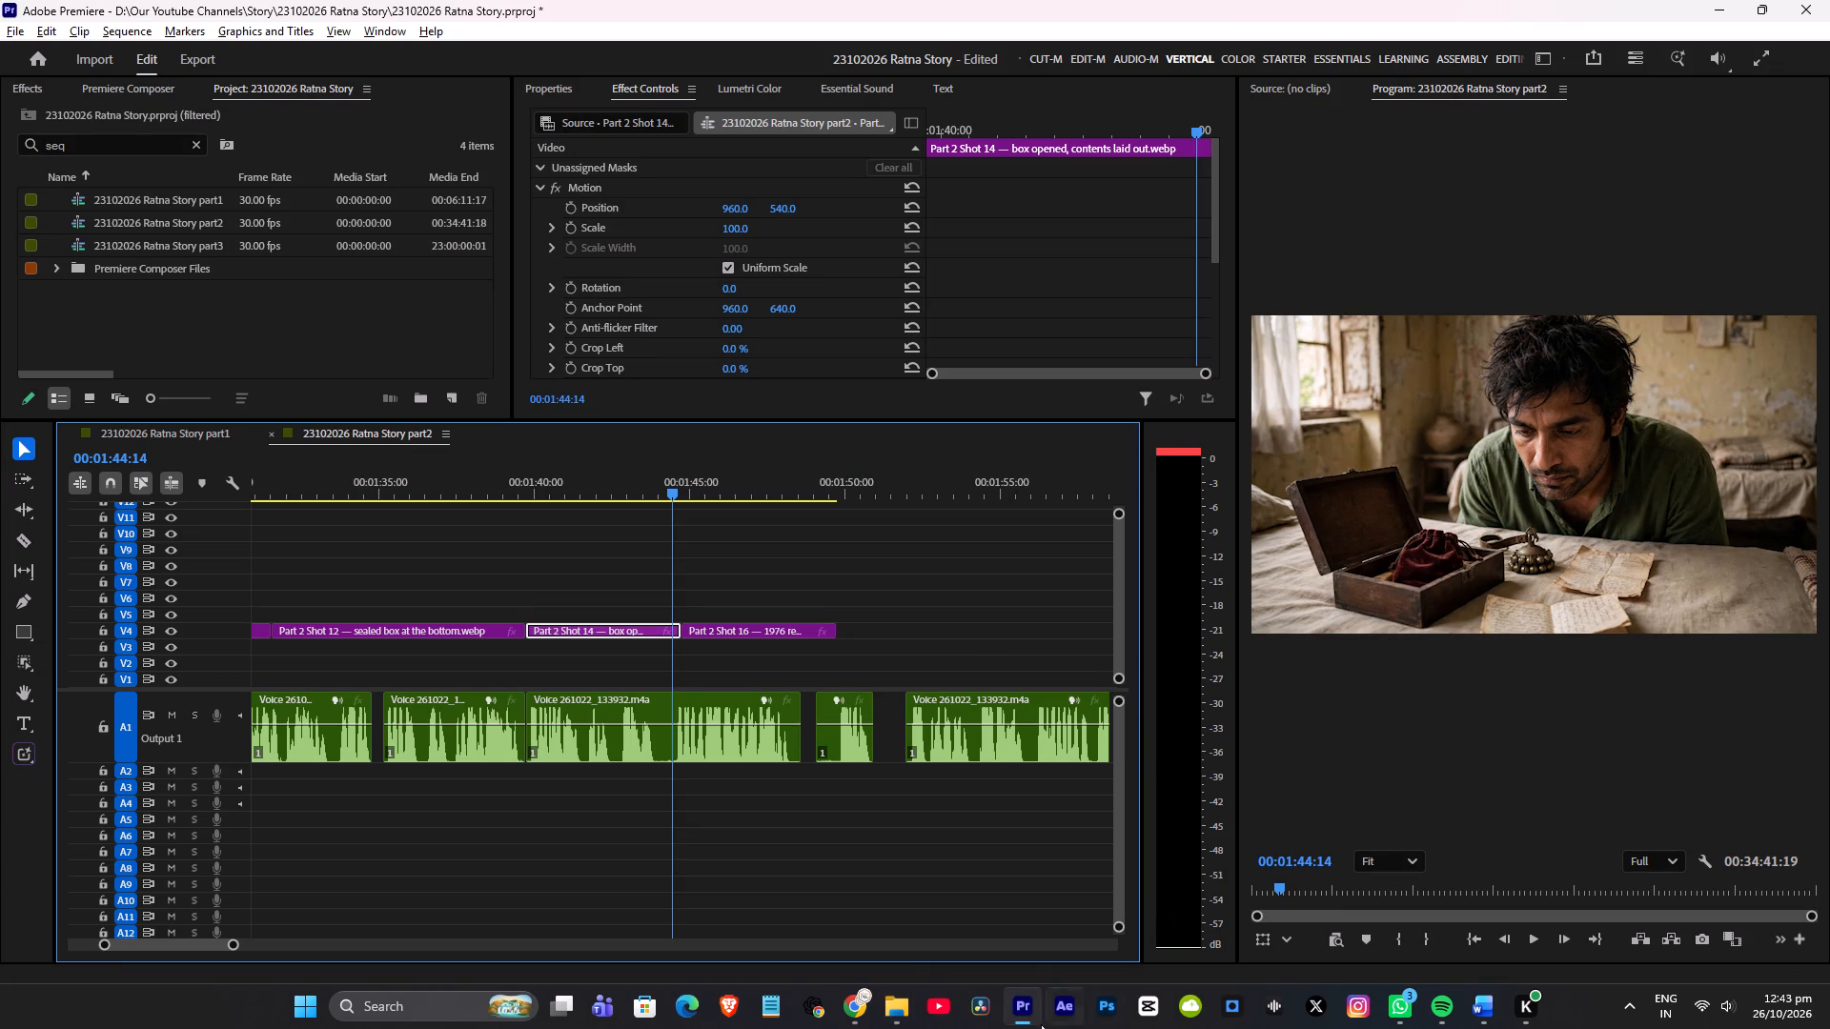
{"action": "left_click", "coordinate": [886, 1009]}
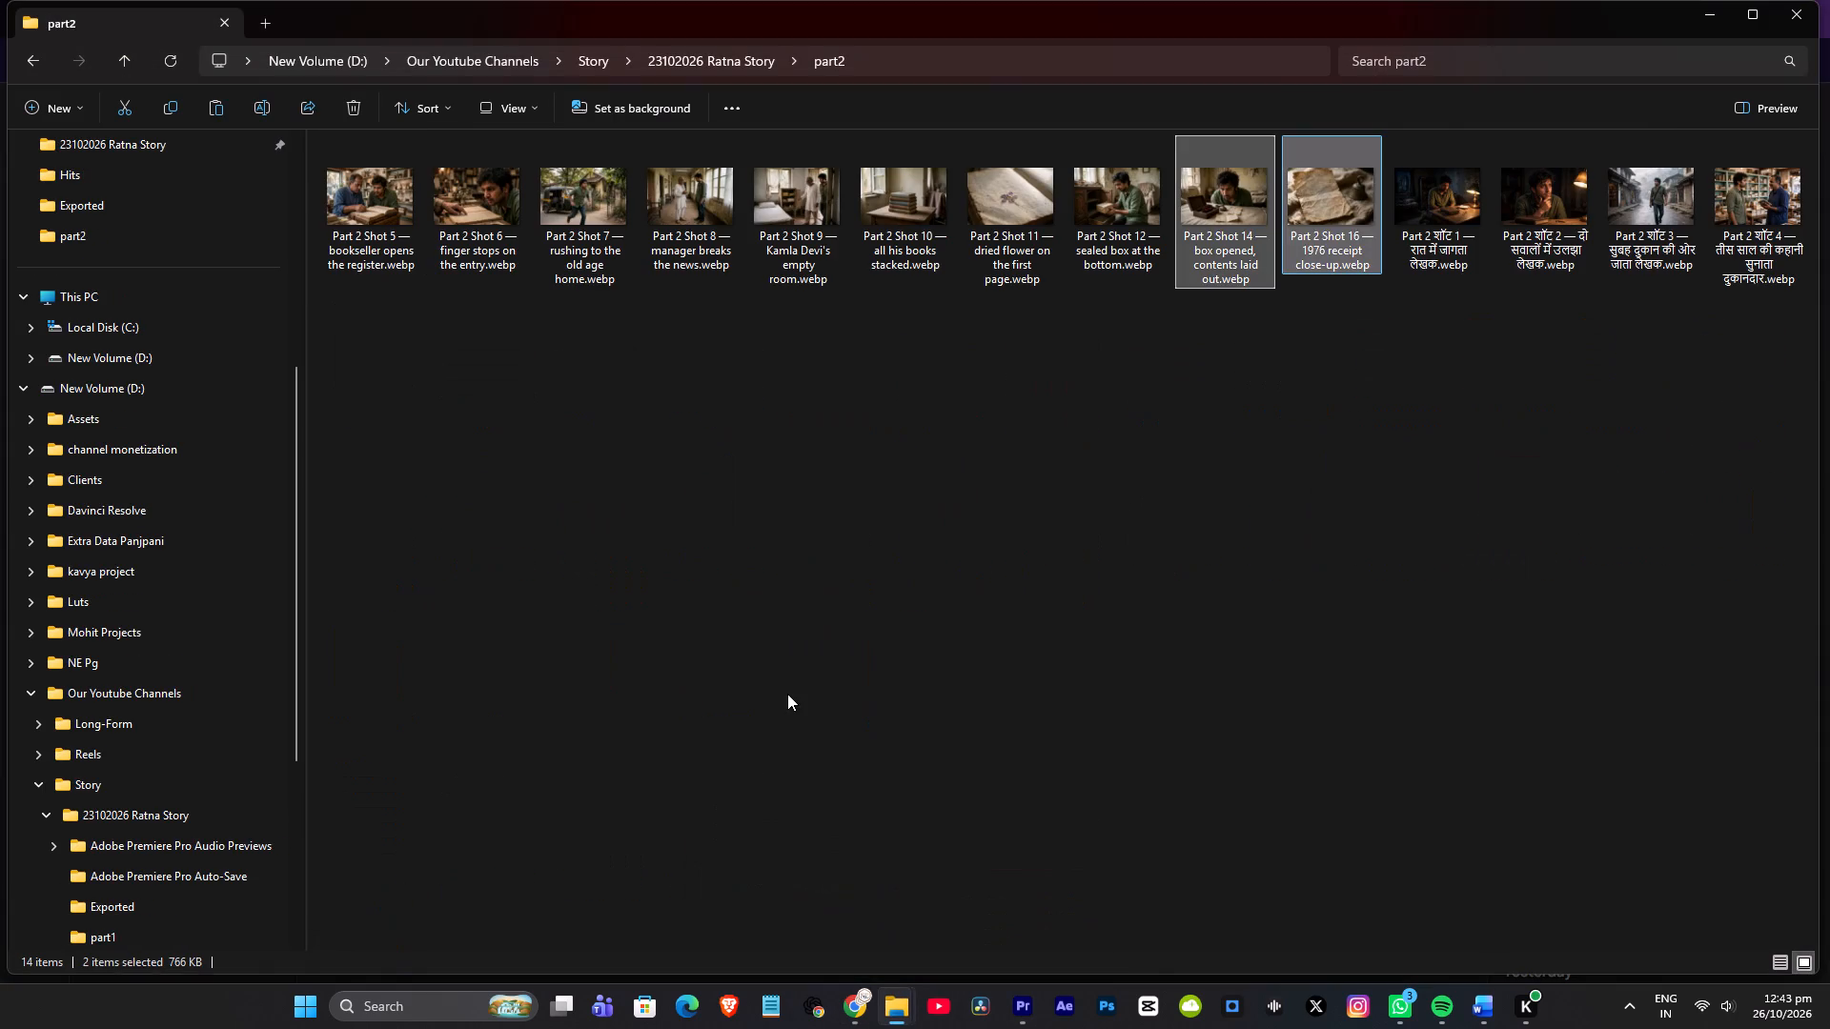
{"action": "key", "text": "ctrl+v"}
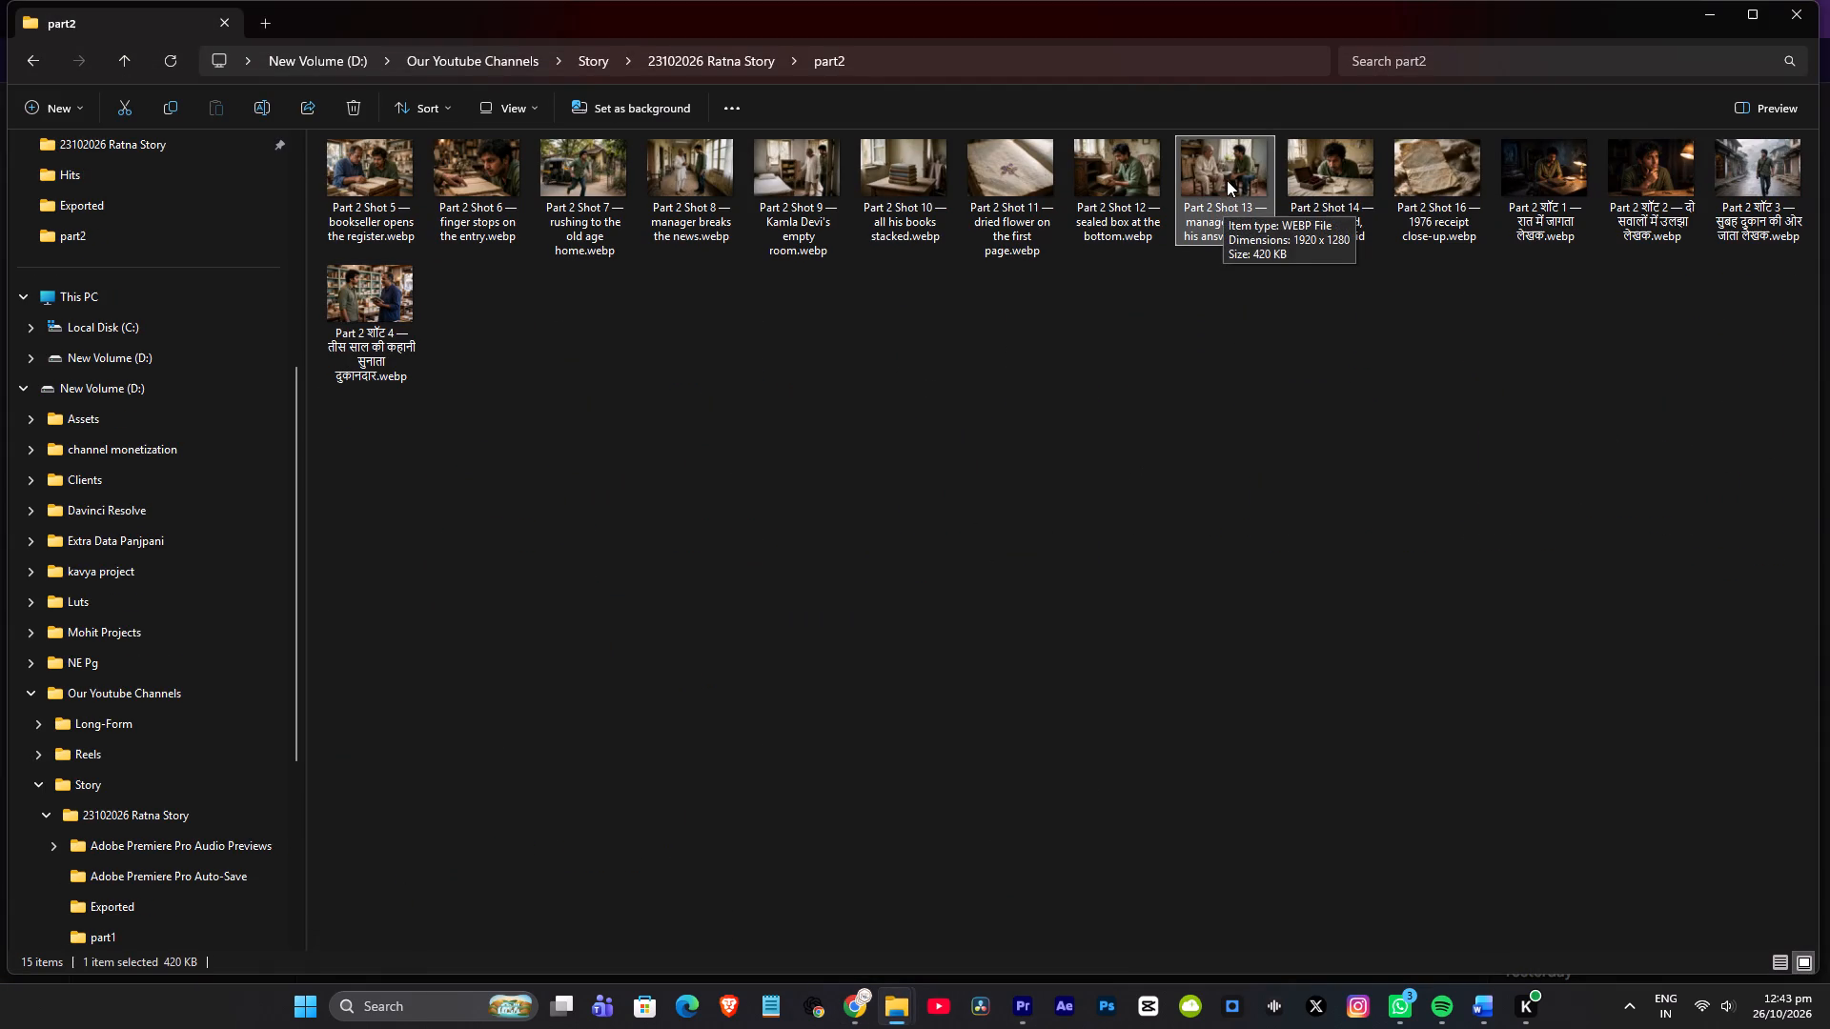
Import the Shot 13 image into the Premiere part2 sequence, placing it on V7 above Shot 14 at about 00:01:40:20.
{"action": "left_click_drag", "start_coordinate": [1227, 180], "coordinate": [1025, 989]}
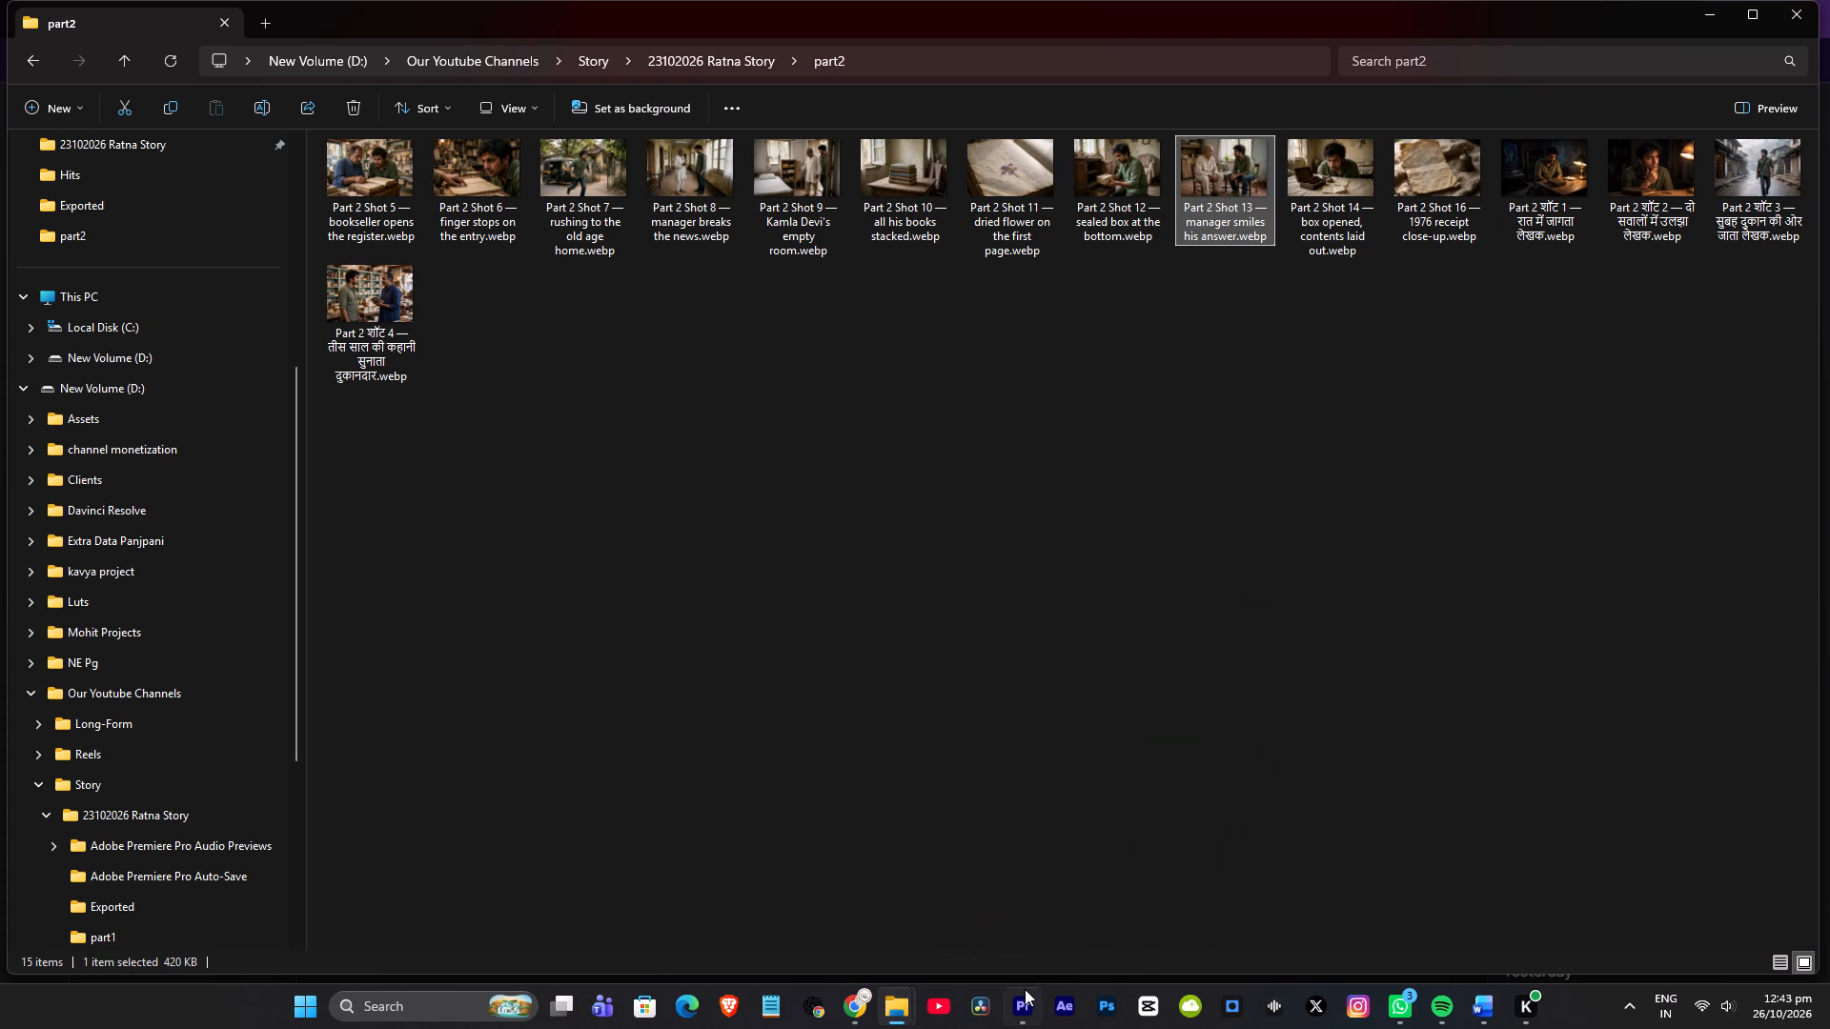
{"action": "left_click_drag", "start_coordinate": [1025, 989], "coordinate": [805, 581]}
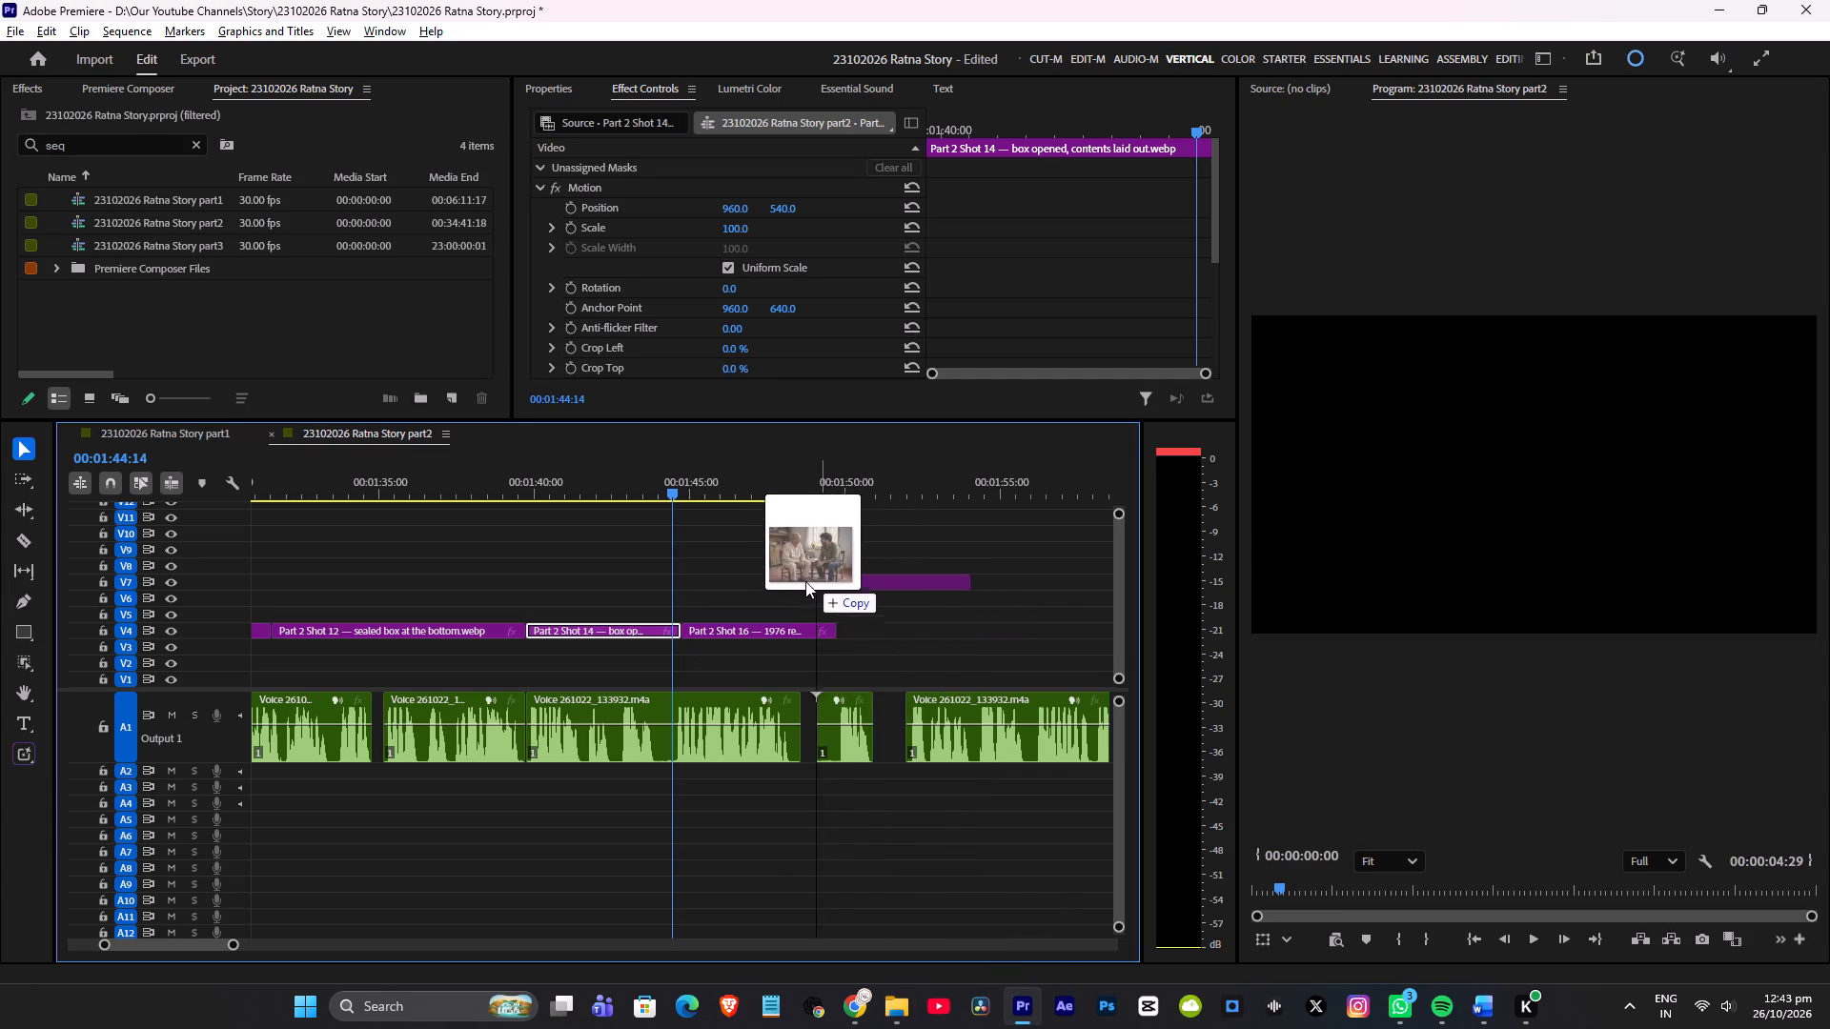
{"action": "left_click_drag", "start_coordinate": [805, 581], "coordinate": [555, 581]}
Play through the voice-over from Shot 12 and extend the start of Shot 13 back to Shot 12's end.
{"action": "left_click", "coordinate": [402, 475]}
{"action": "key", "text": "space"}
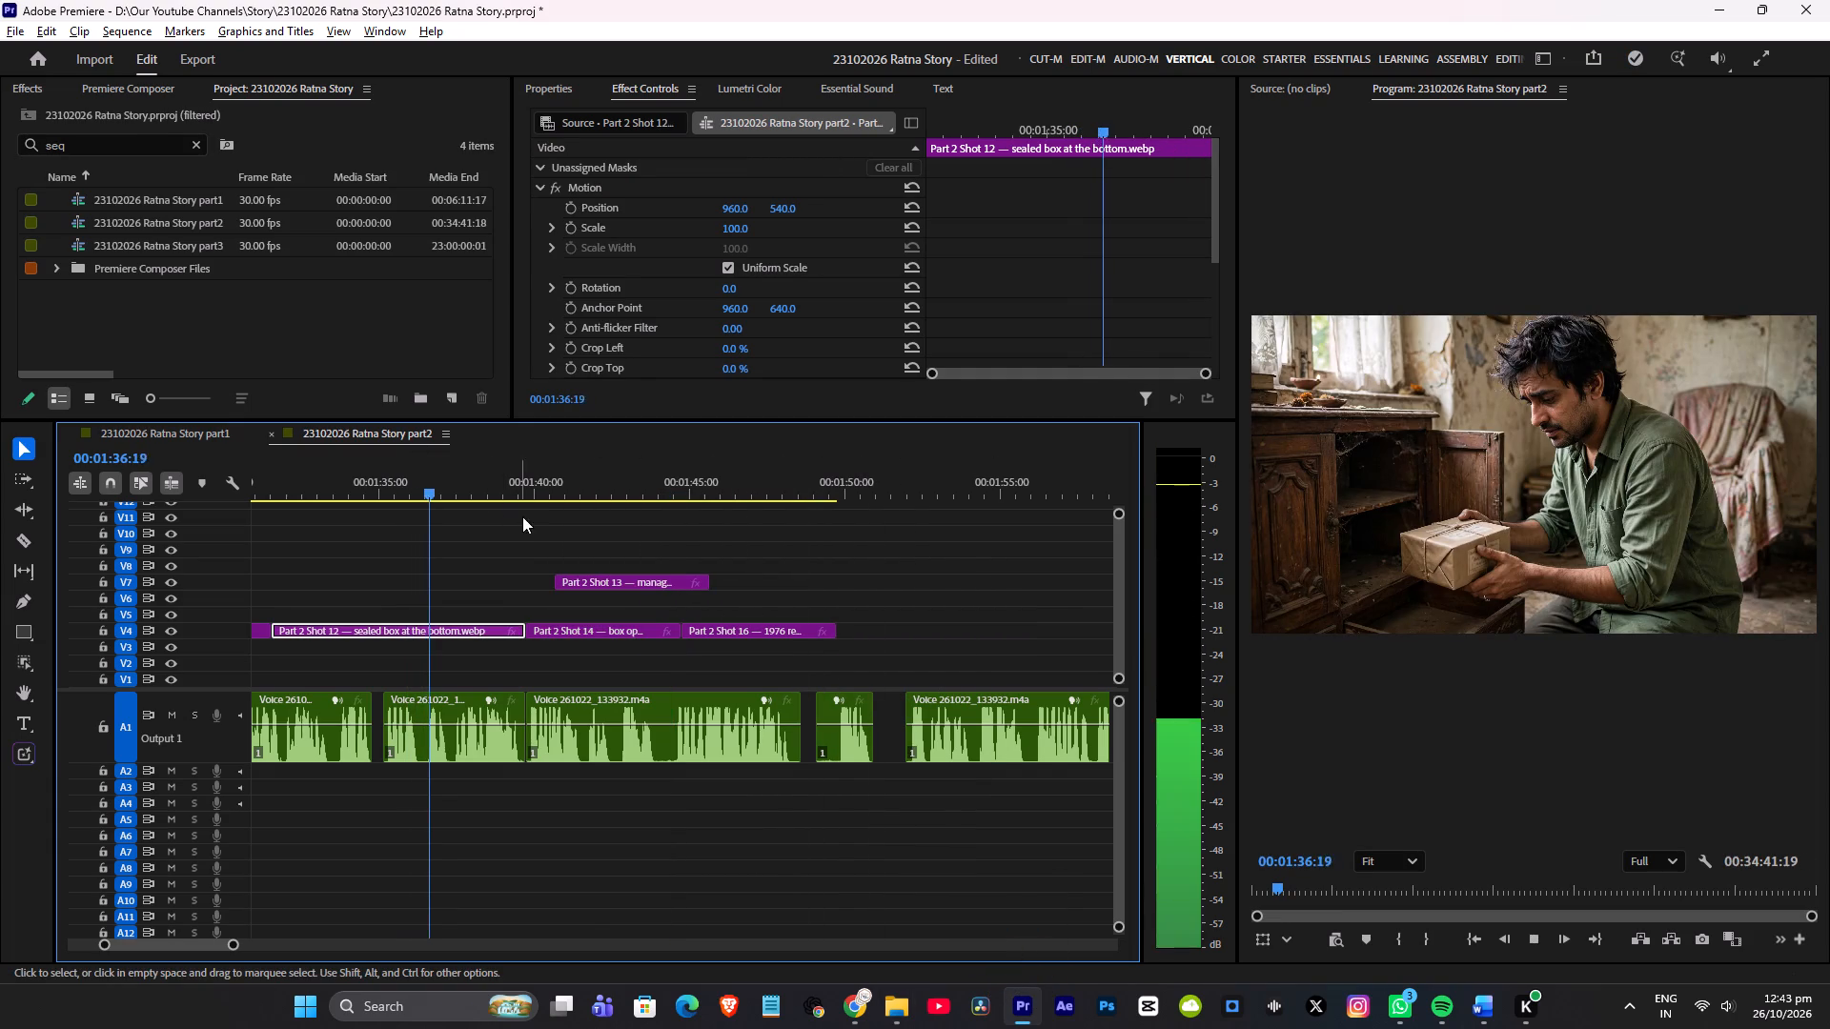
{"action": "scroll", "coordinate": [525, 517], "scroll_direction": "up", "scroll_amount": 5}
{"action": "scroll", "coordinate": [717, 539], "scroll_direction": "down", "scroll_amount": 3}
{"action": "scroll", "coordinate": [724, 540], "scroll_direction": "up", "scroll_amount": 5, "text": "alt"}
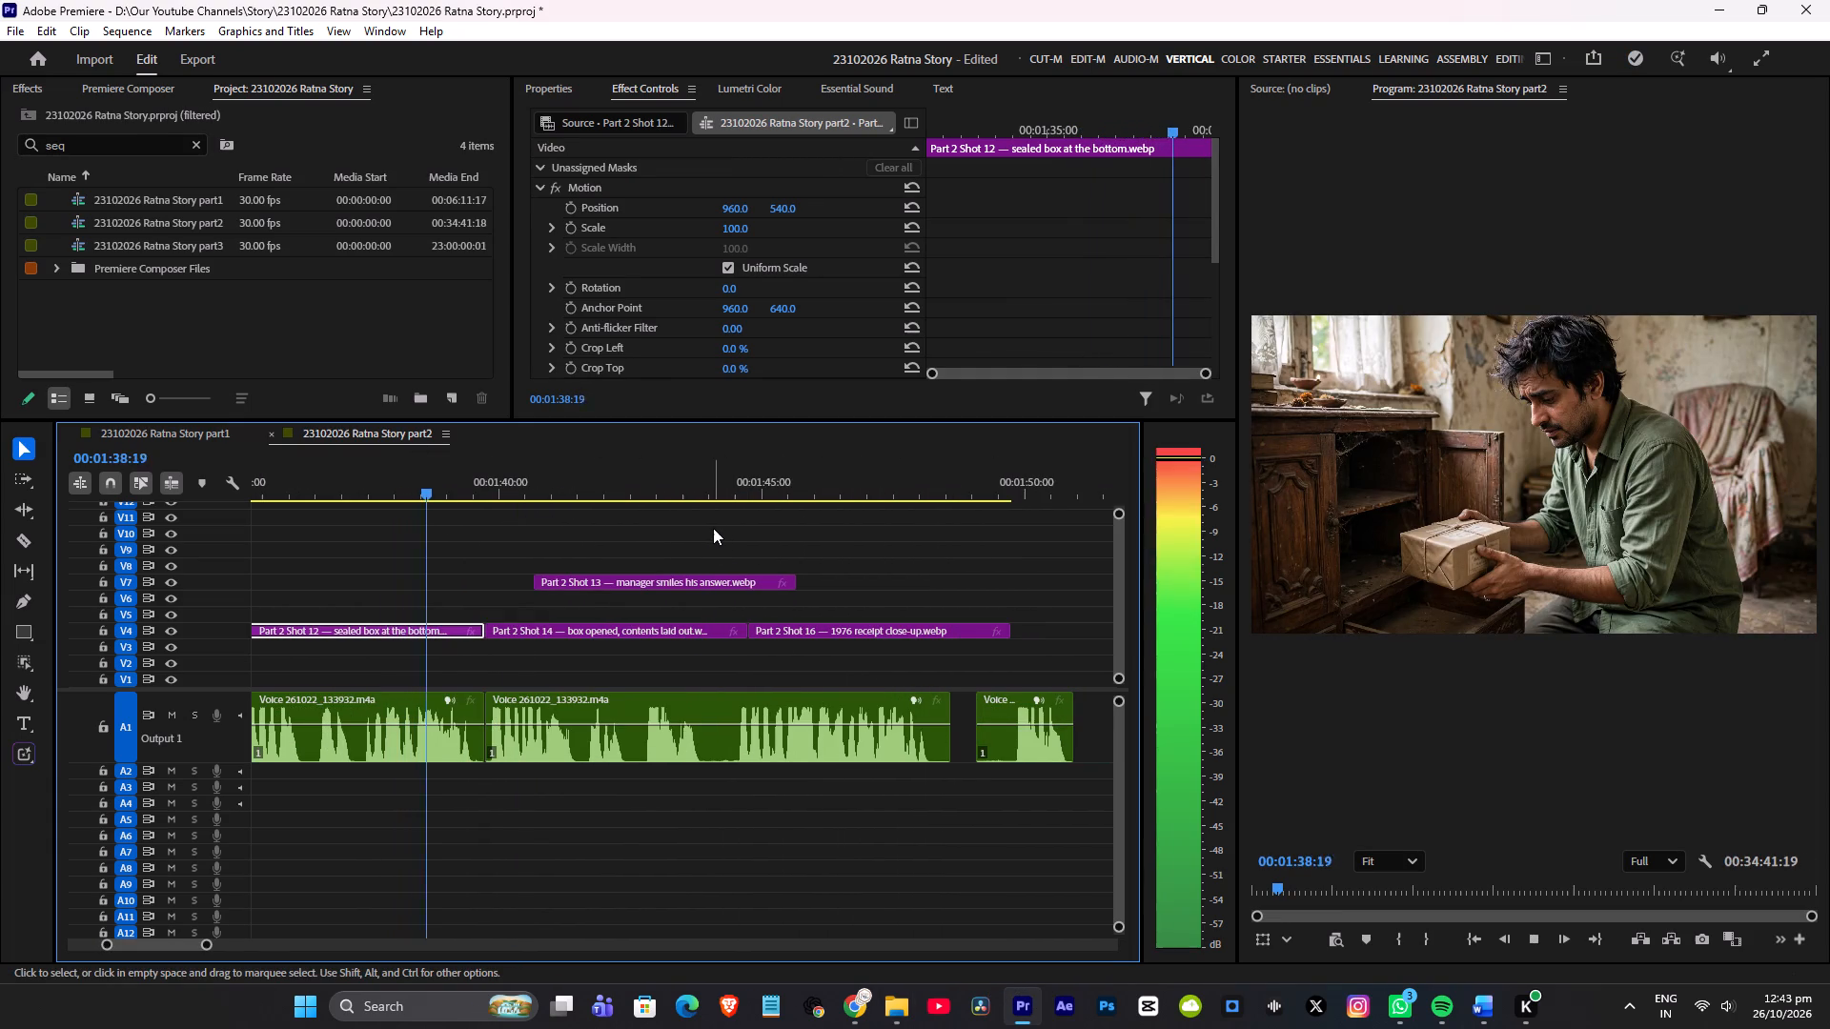
{"action": "scroll", "coordinate": [636, 540], "scroll_direction": "down", "scroll_amount": 1}
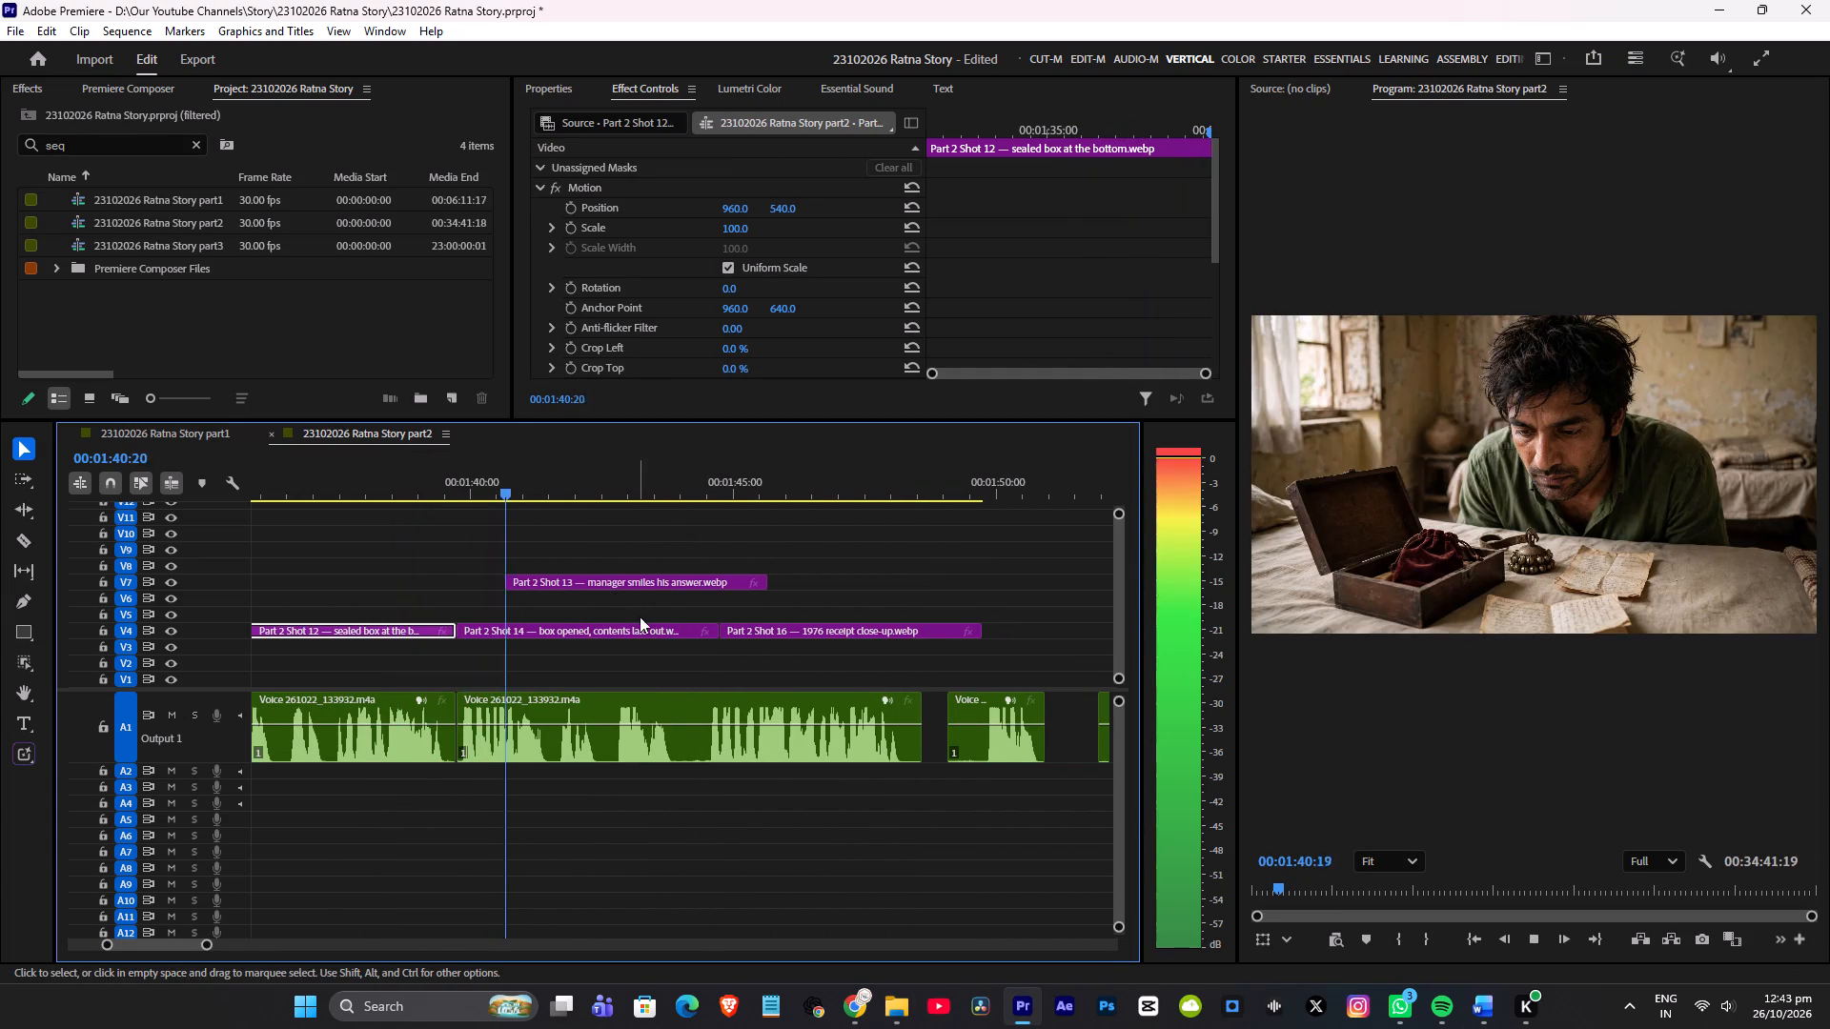
{"action": "scroll", "coordinate": [651, 613], "scroll_direction": "down", "scroll_amount": 2}
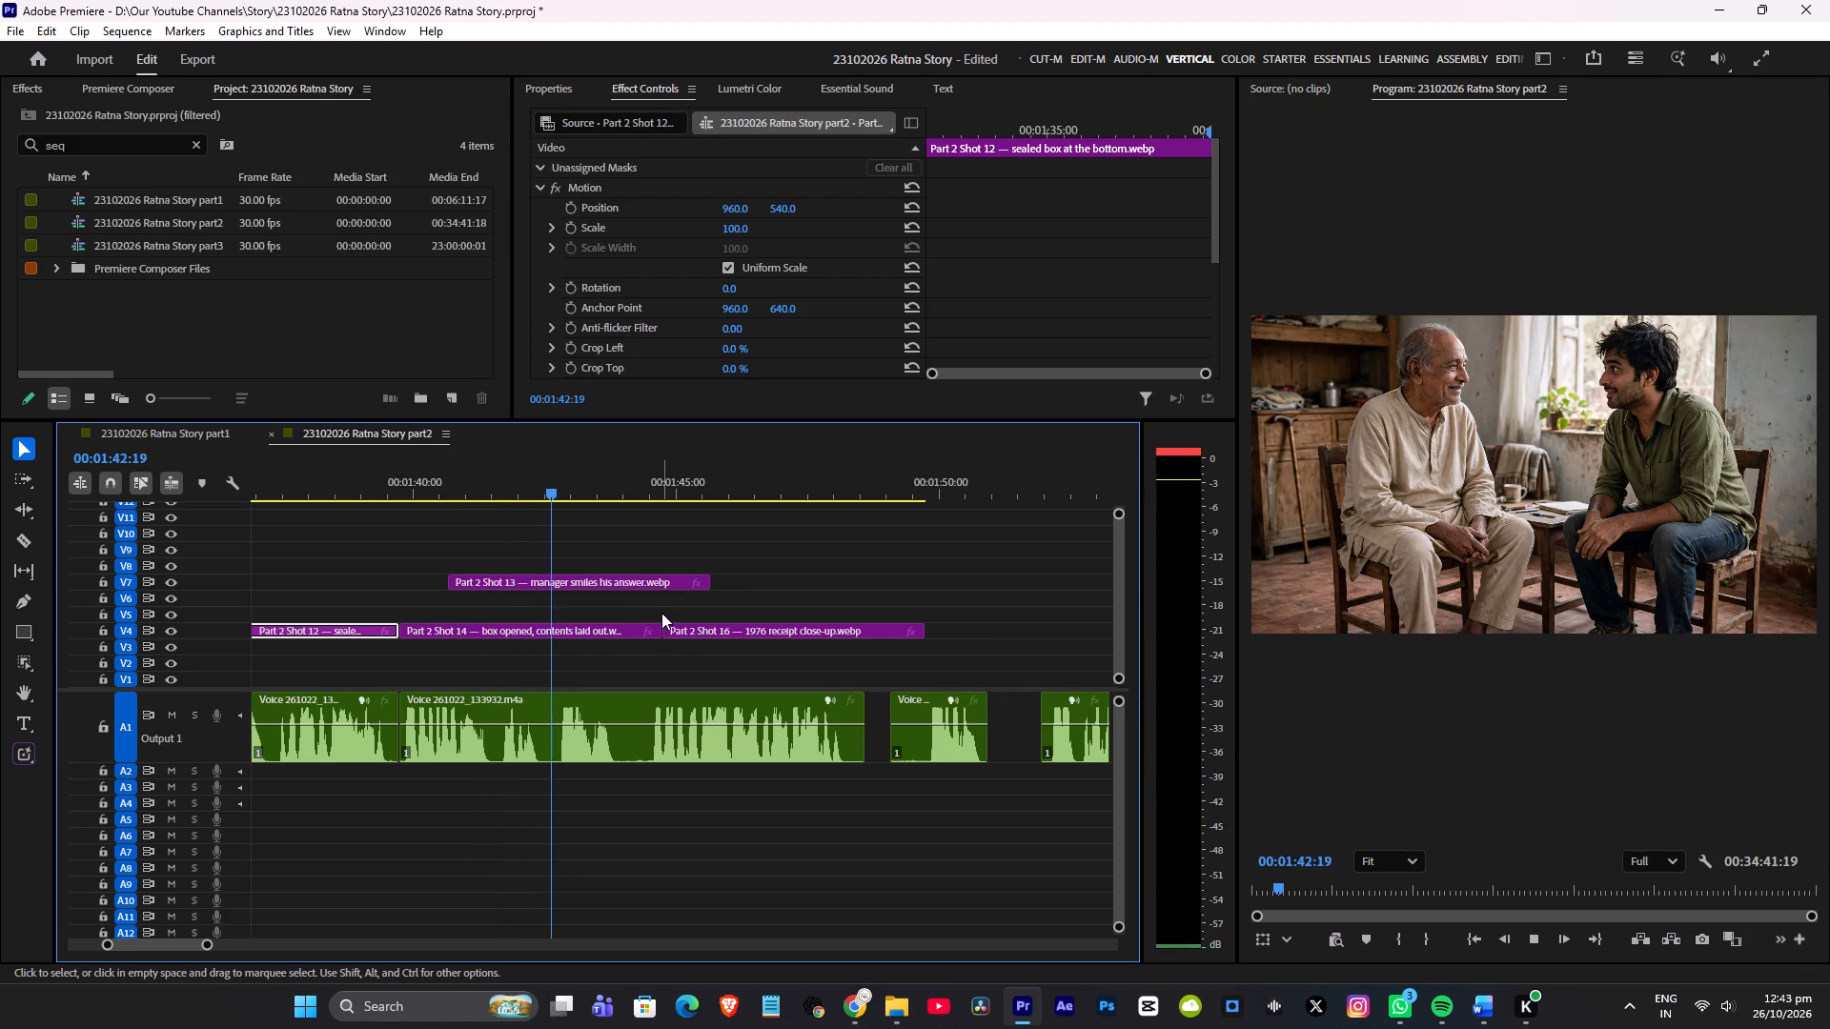
{"action": "key", "text": "space"}
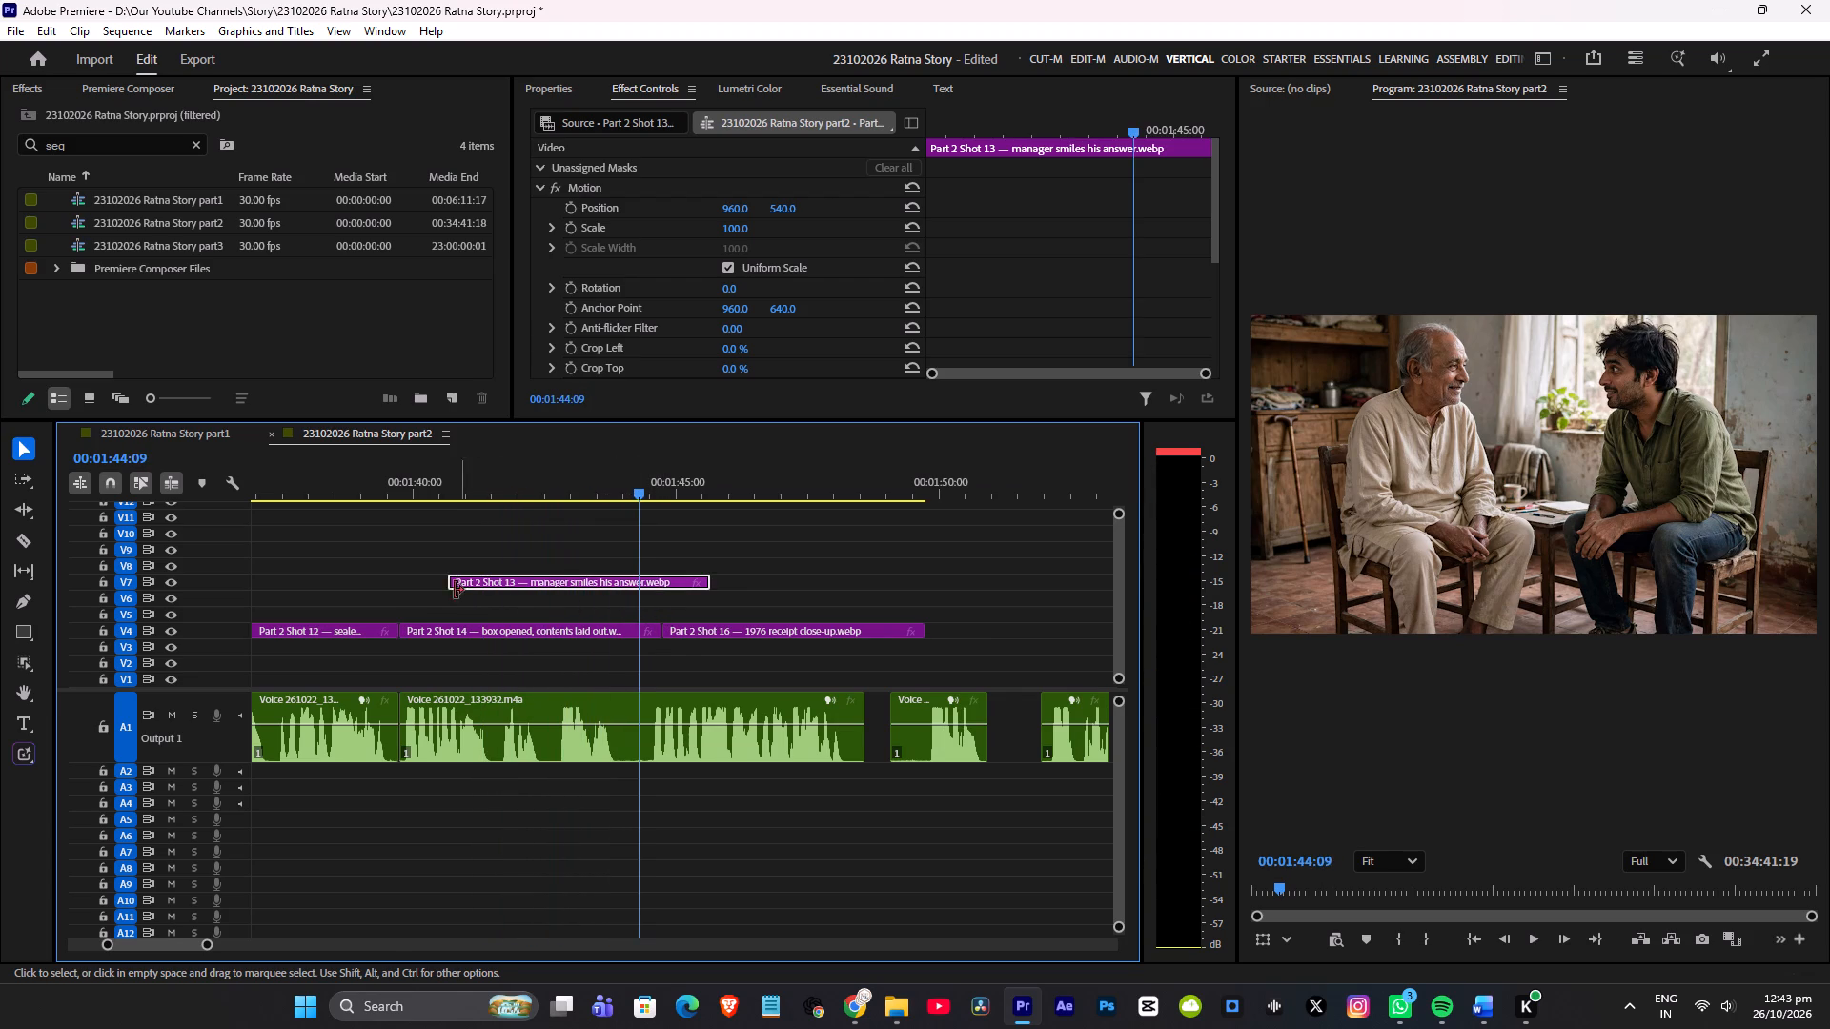
{"action": "left_click_drag", "start_coordinate": [448, 587], "coordinate": [398, 582]}
Play on through the voice-over, then move Shots 14 and 16 together along V4 to start with the short voice clip at about 00:01:49.
{"action": "key", "text": "space"}
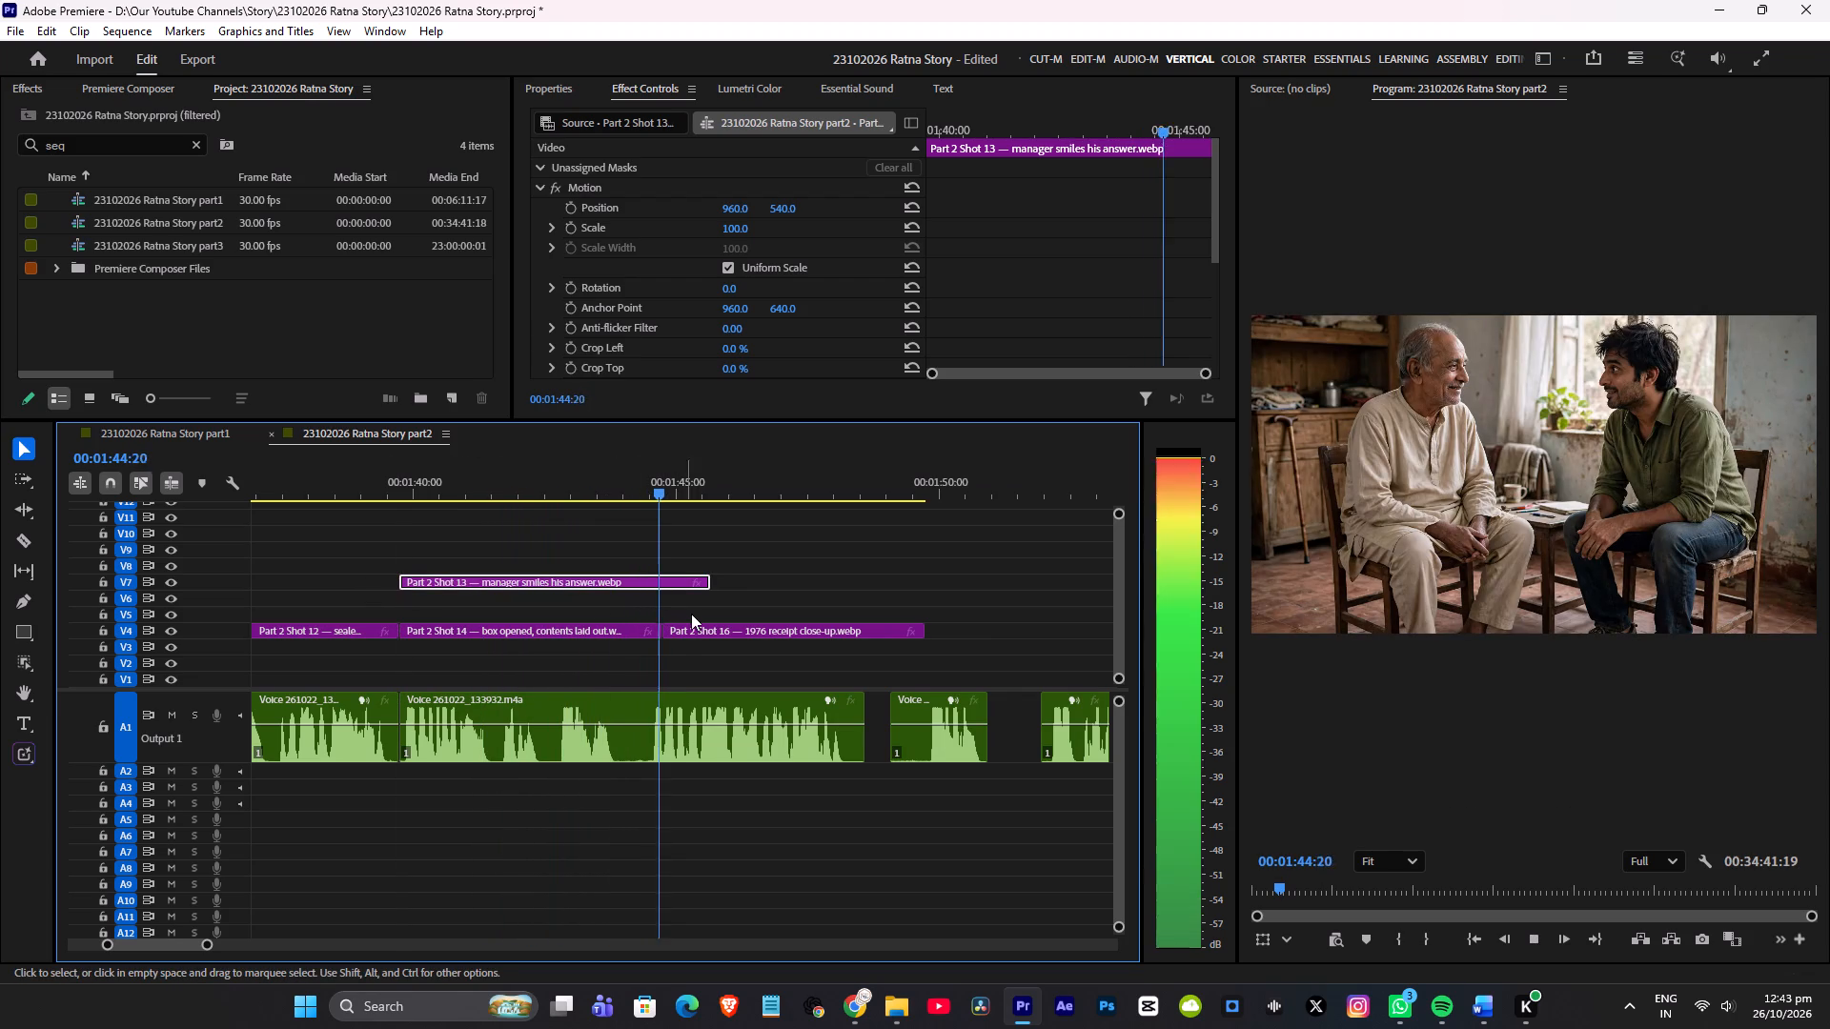
{"action": "scroll", "coordinate": [695, 599], "scroll_direction": "down", "scroll_amount": 4}
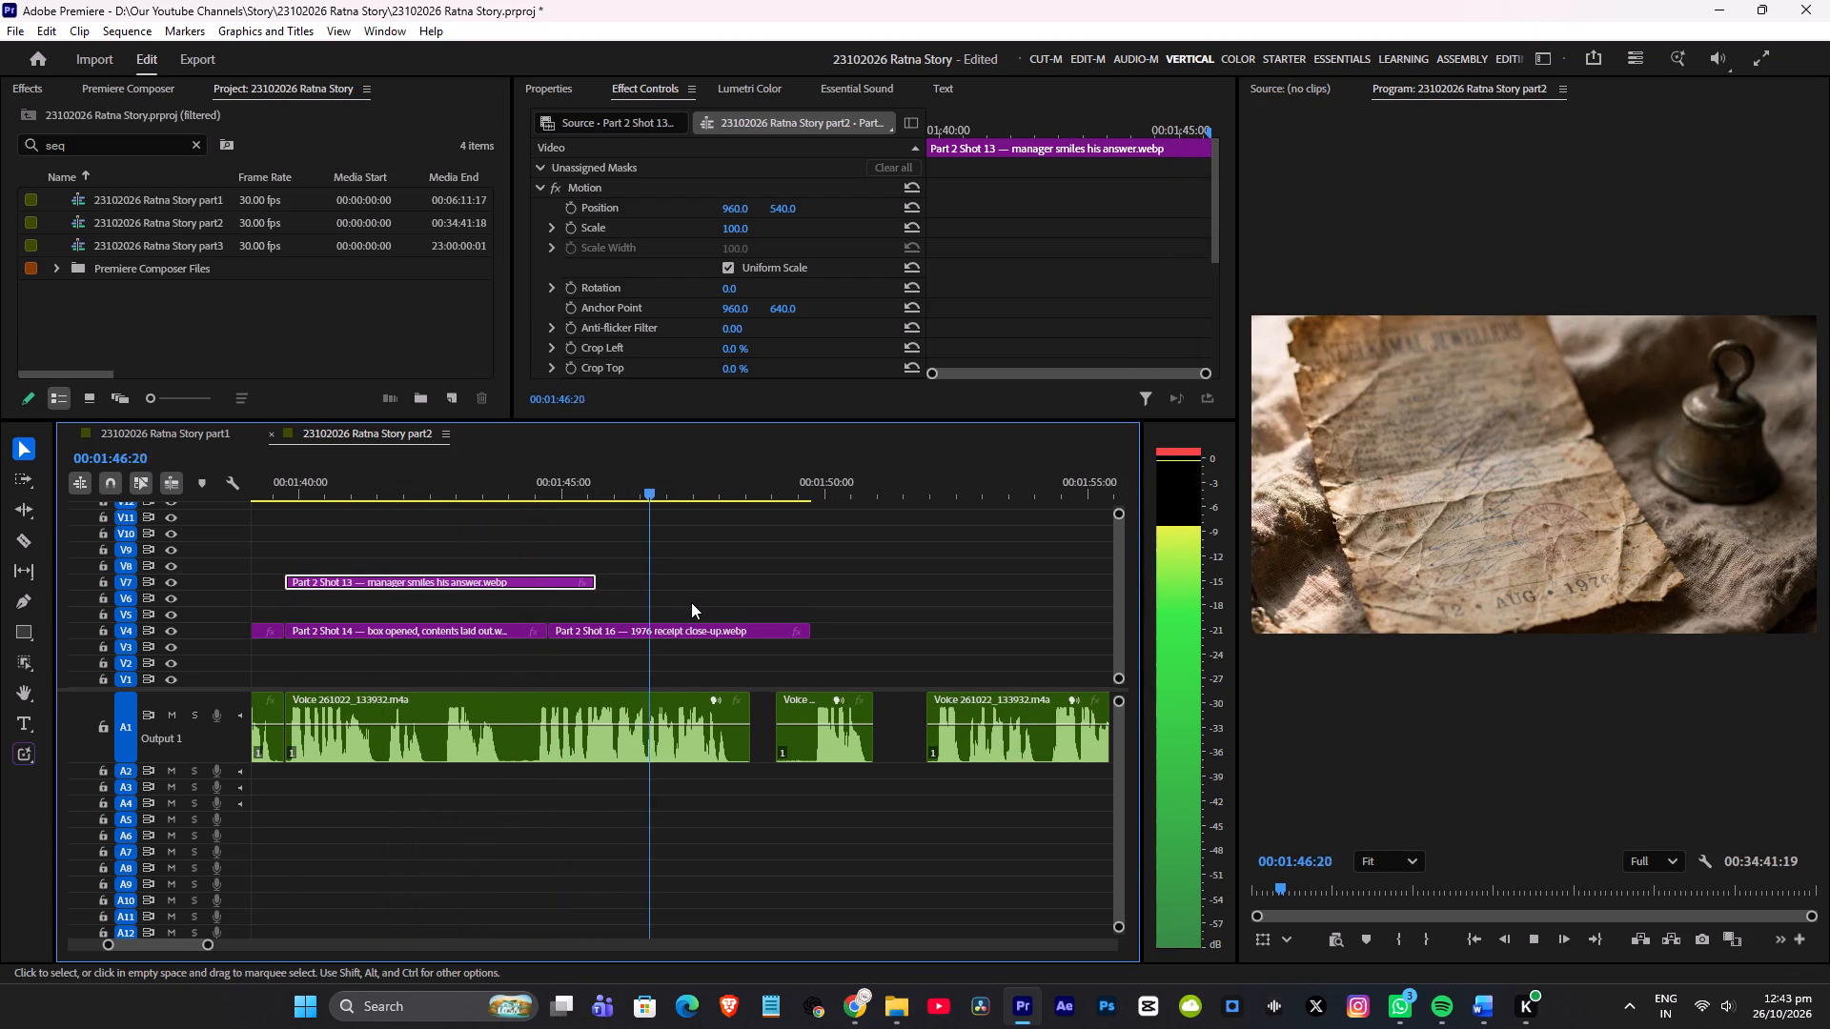
{"action": "scroll", "coordinate": [690, 602], "scroll_direction": "down", "scroll_amount": 3}
{"action": "scroll", "coordinate": [662, 609], "scroll_direction": "down", "scroll_amount": 4, "text": "alt"}
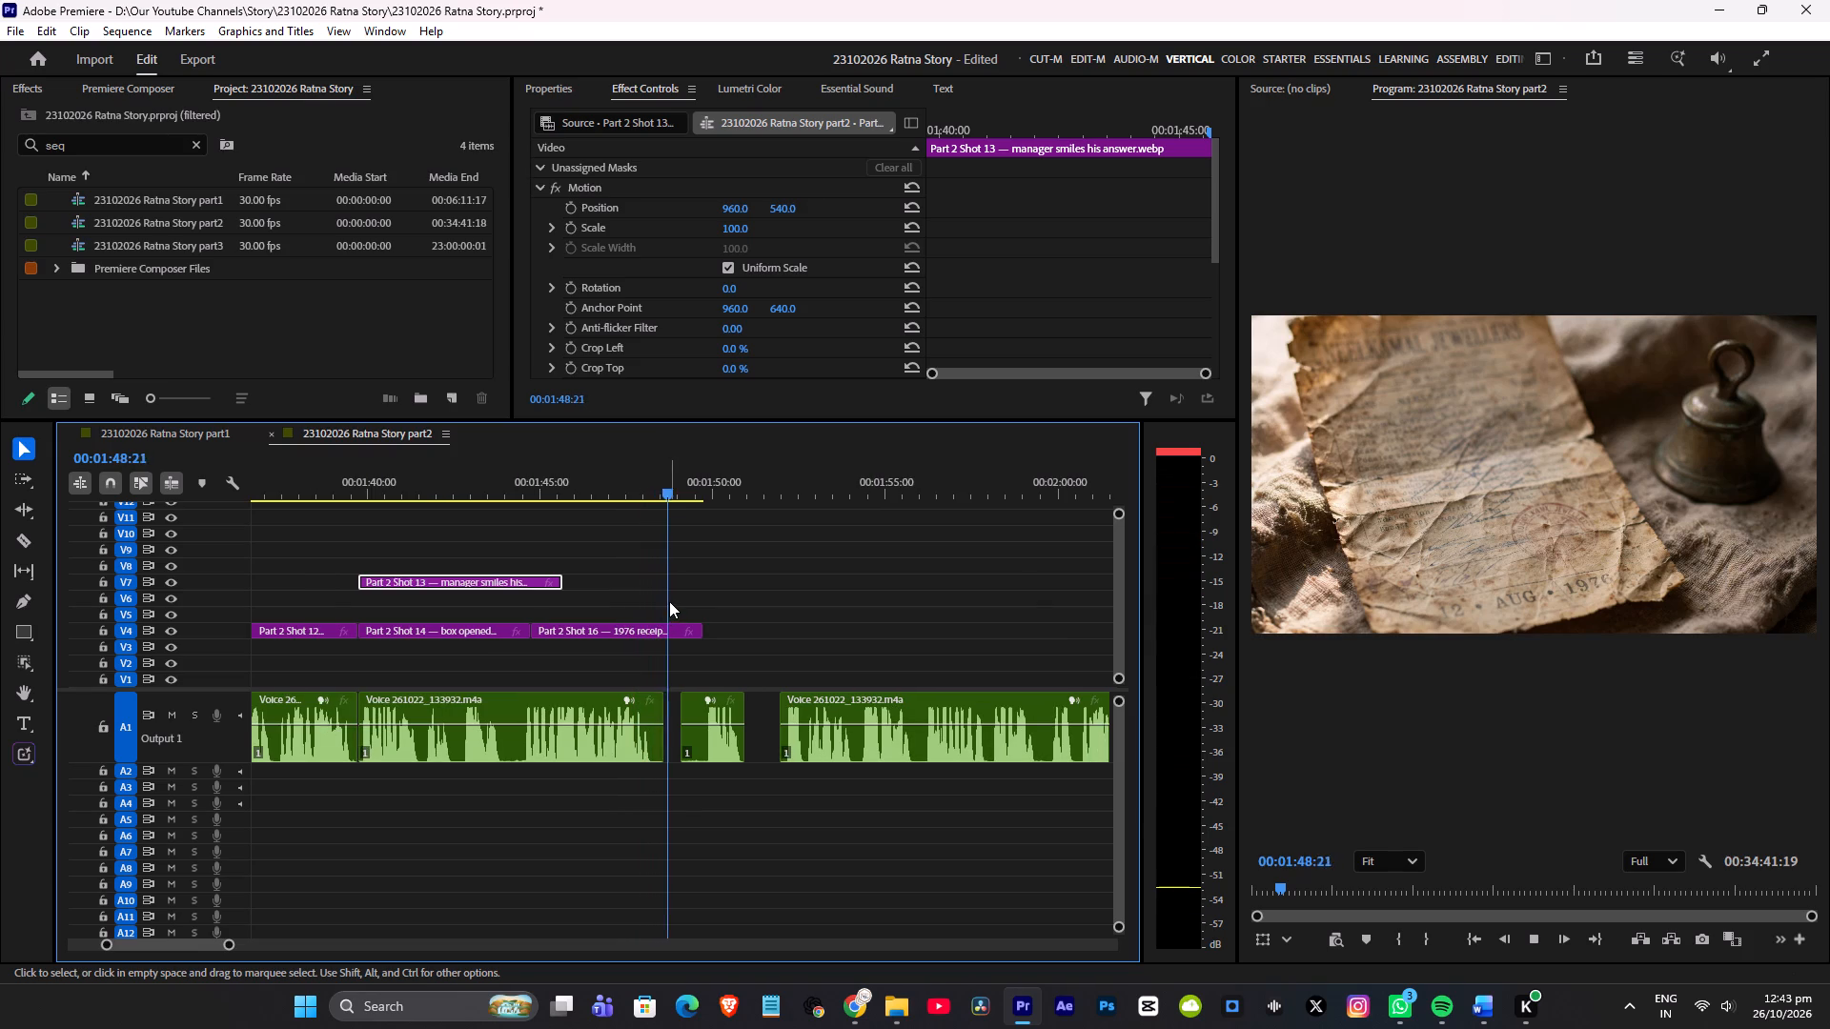
{"action": "scroll", "coordinate": [680, 601], "scroll_direction": "down", "scroll_amount": 1}
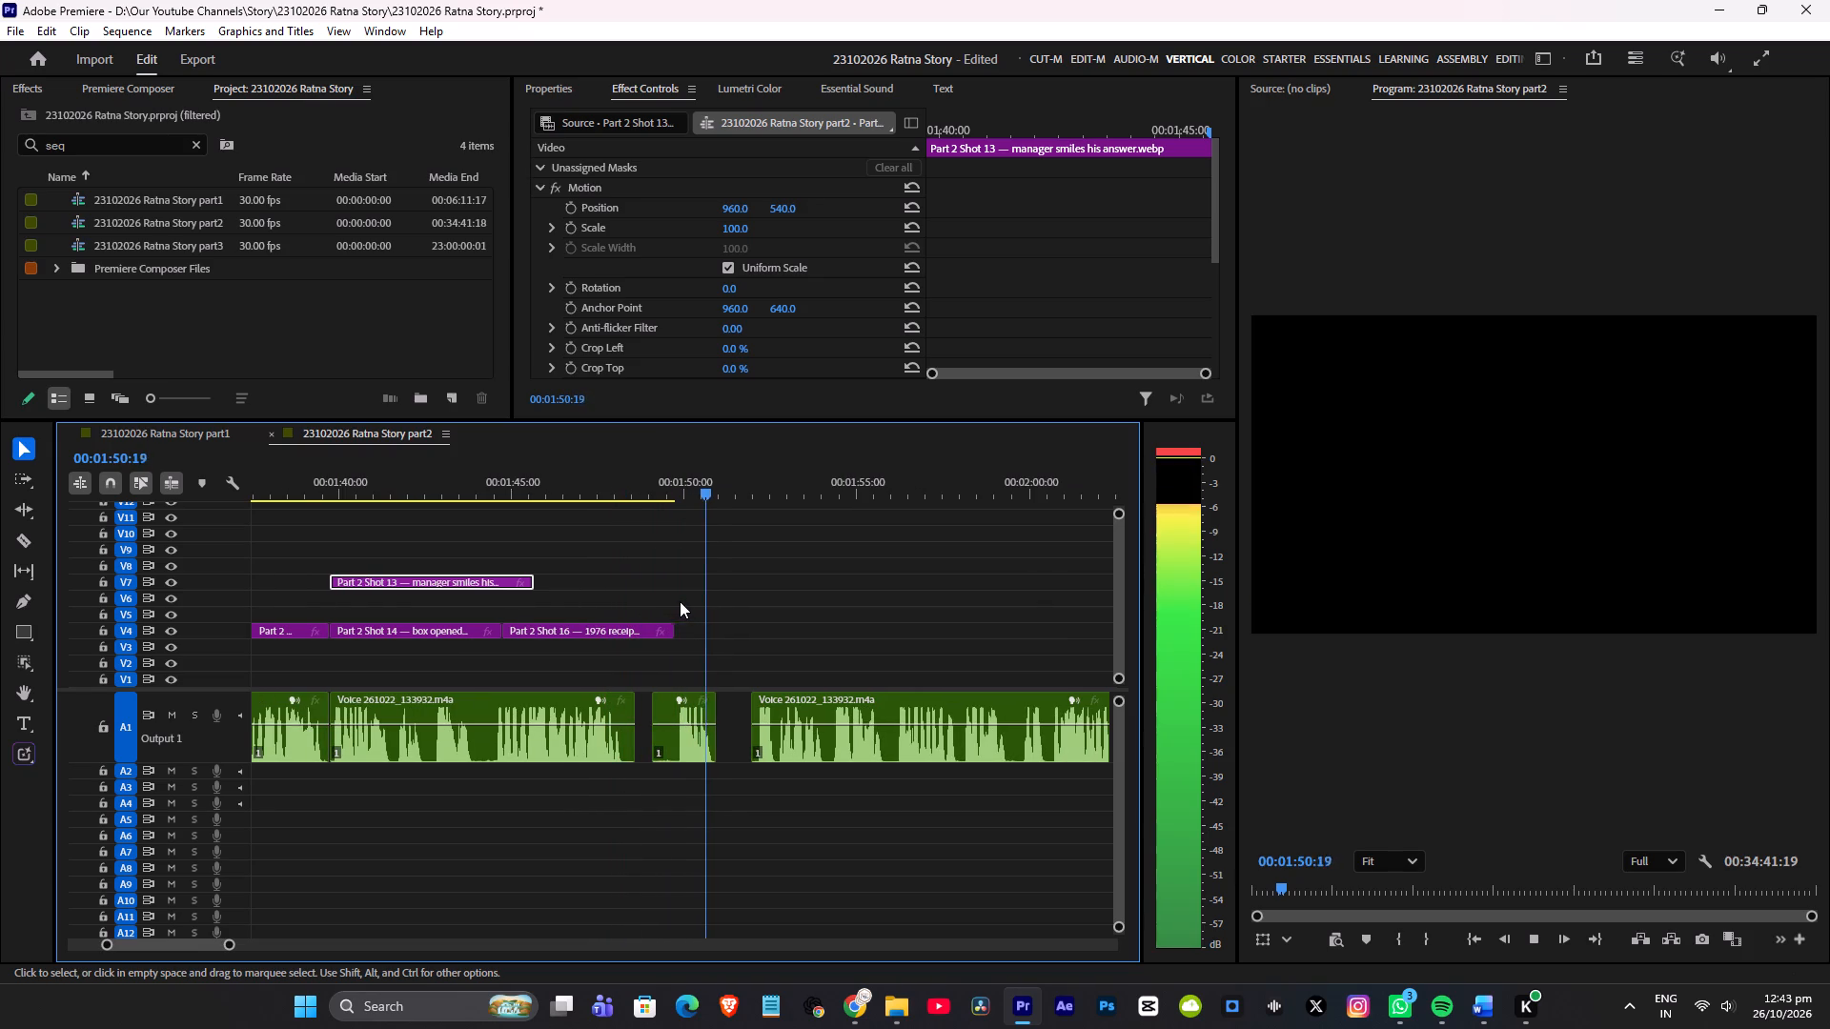
{"action": "key", "text": "space"}
{"action": "left_click_drag", "start_coordinate": [449, 609], "coordinate": [611, 627]}
{"action": "left_click_drag", "start_coordinate": [450, 627], "coordinate": [753, 627]}
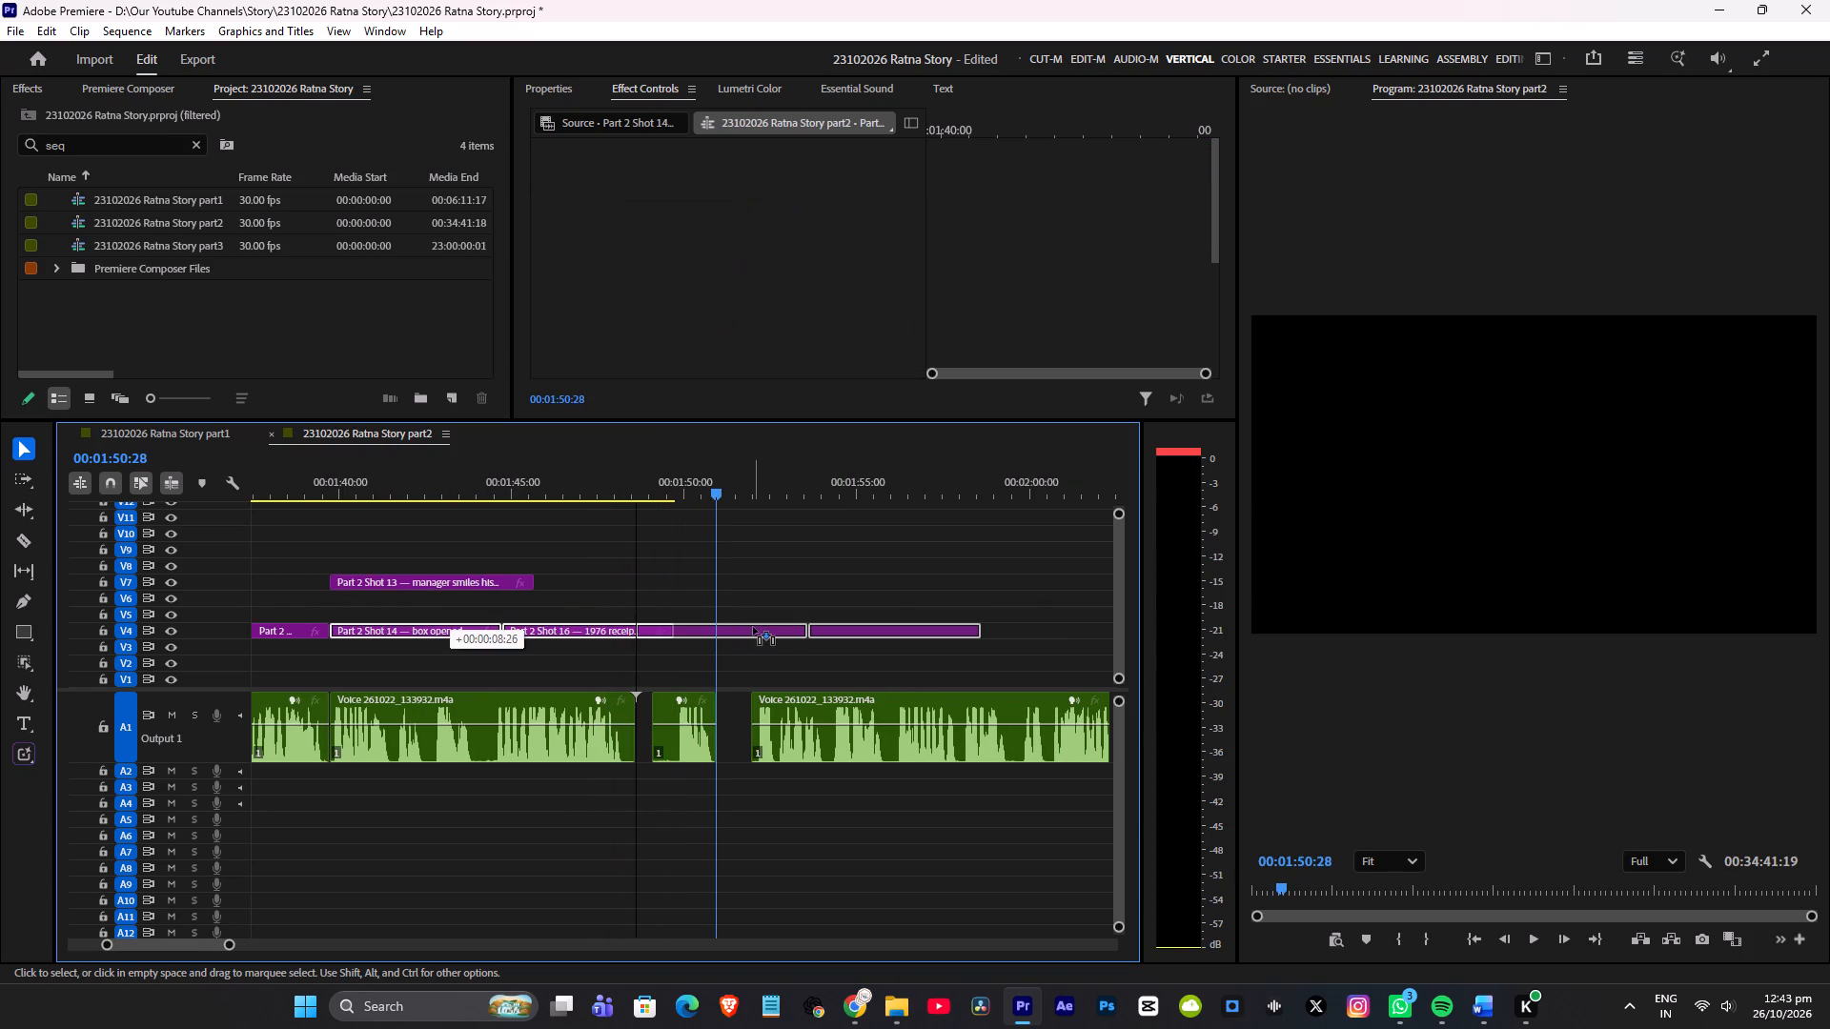
{"action": "left_click_drag", "start_coordinate": [753, 627], "coordinate": [782, 623]}
Close the voice-over gap after the short clip on A1, keeping Shots 14 and 16 on V4 starting at about 00:01:49.
{"action": "left_click", "coordinate": [655, 487]}
{"action": "key", "text": "space"}
{"action": "scroll", "coordinate": [730, 522], "scroll_direction": "down", "scroll_amount": 1}
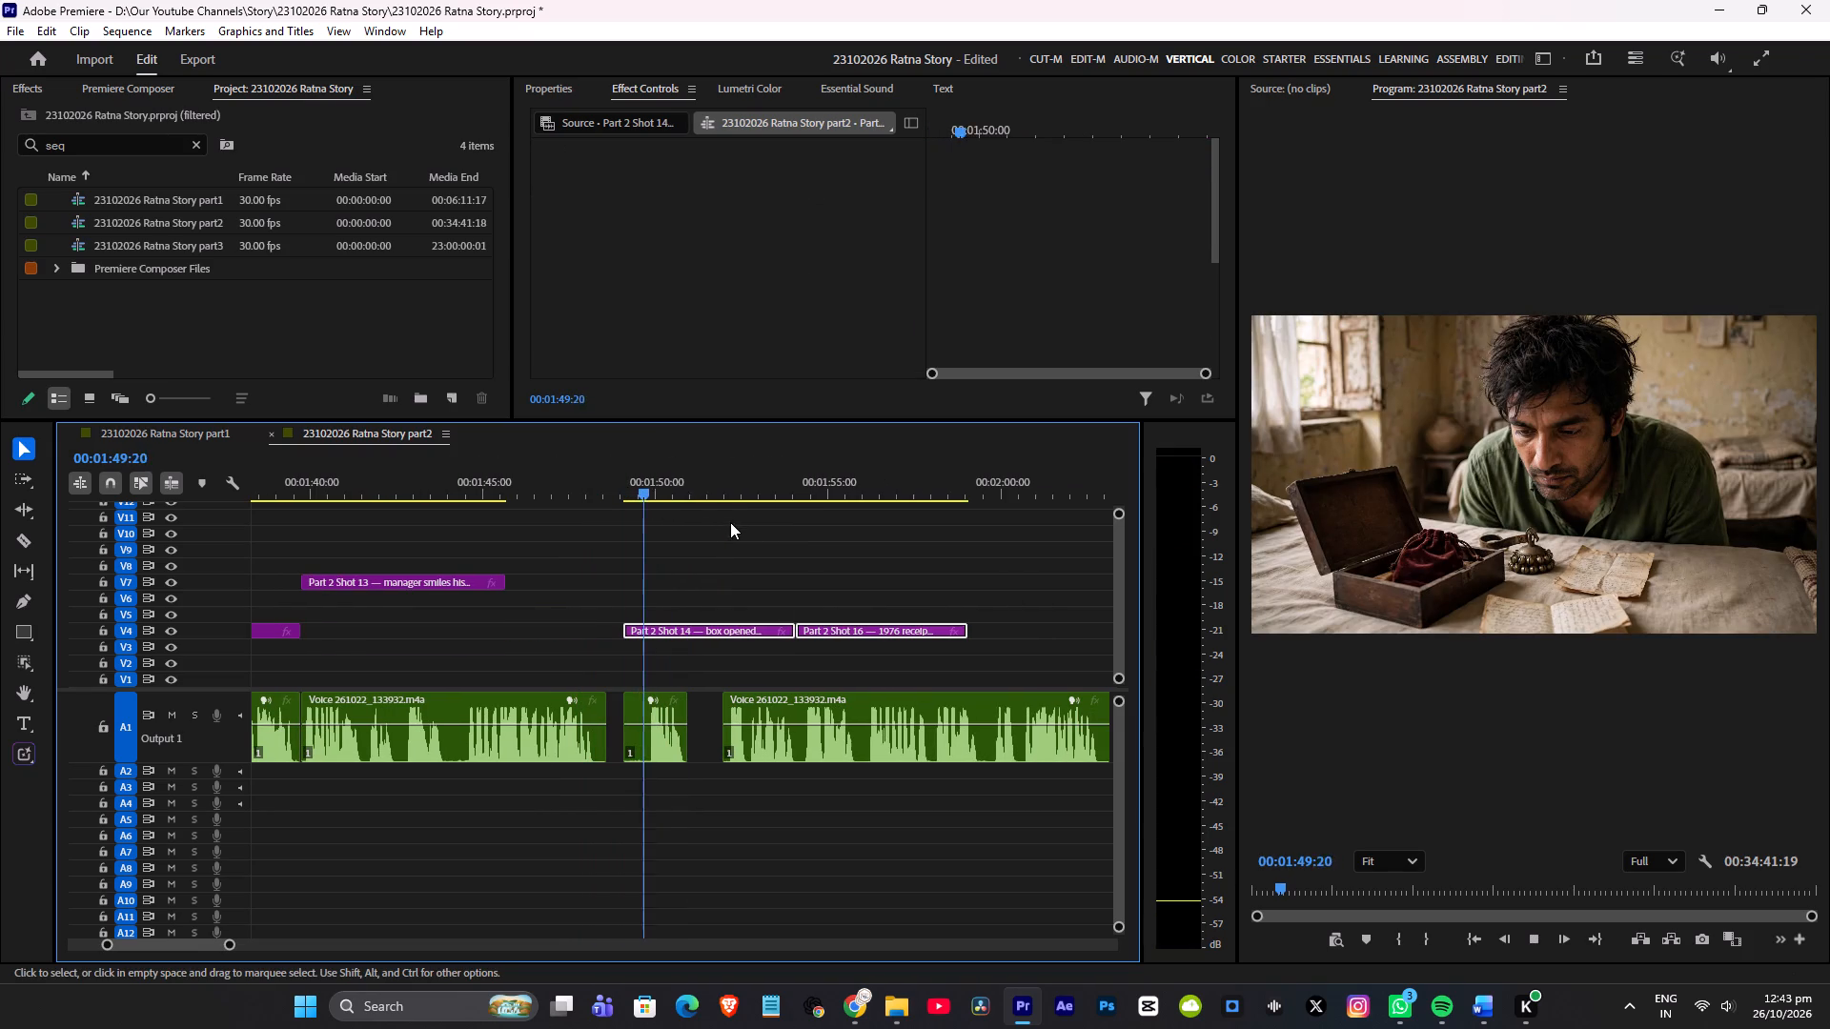
{"action": "scroll", "coordinate": [741, 521], "scroll_direction": "up", "scroll_amount": 7, "text": "alt"}
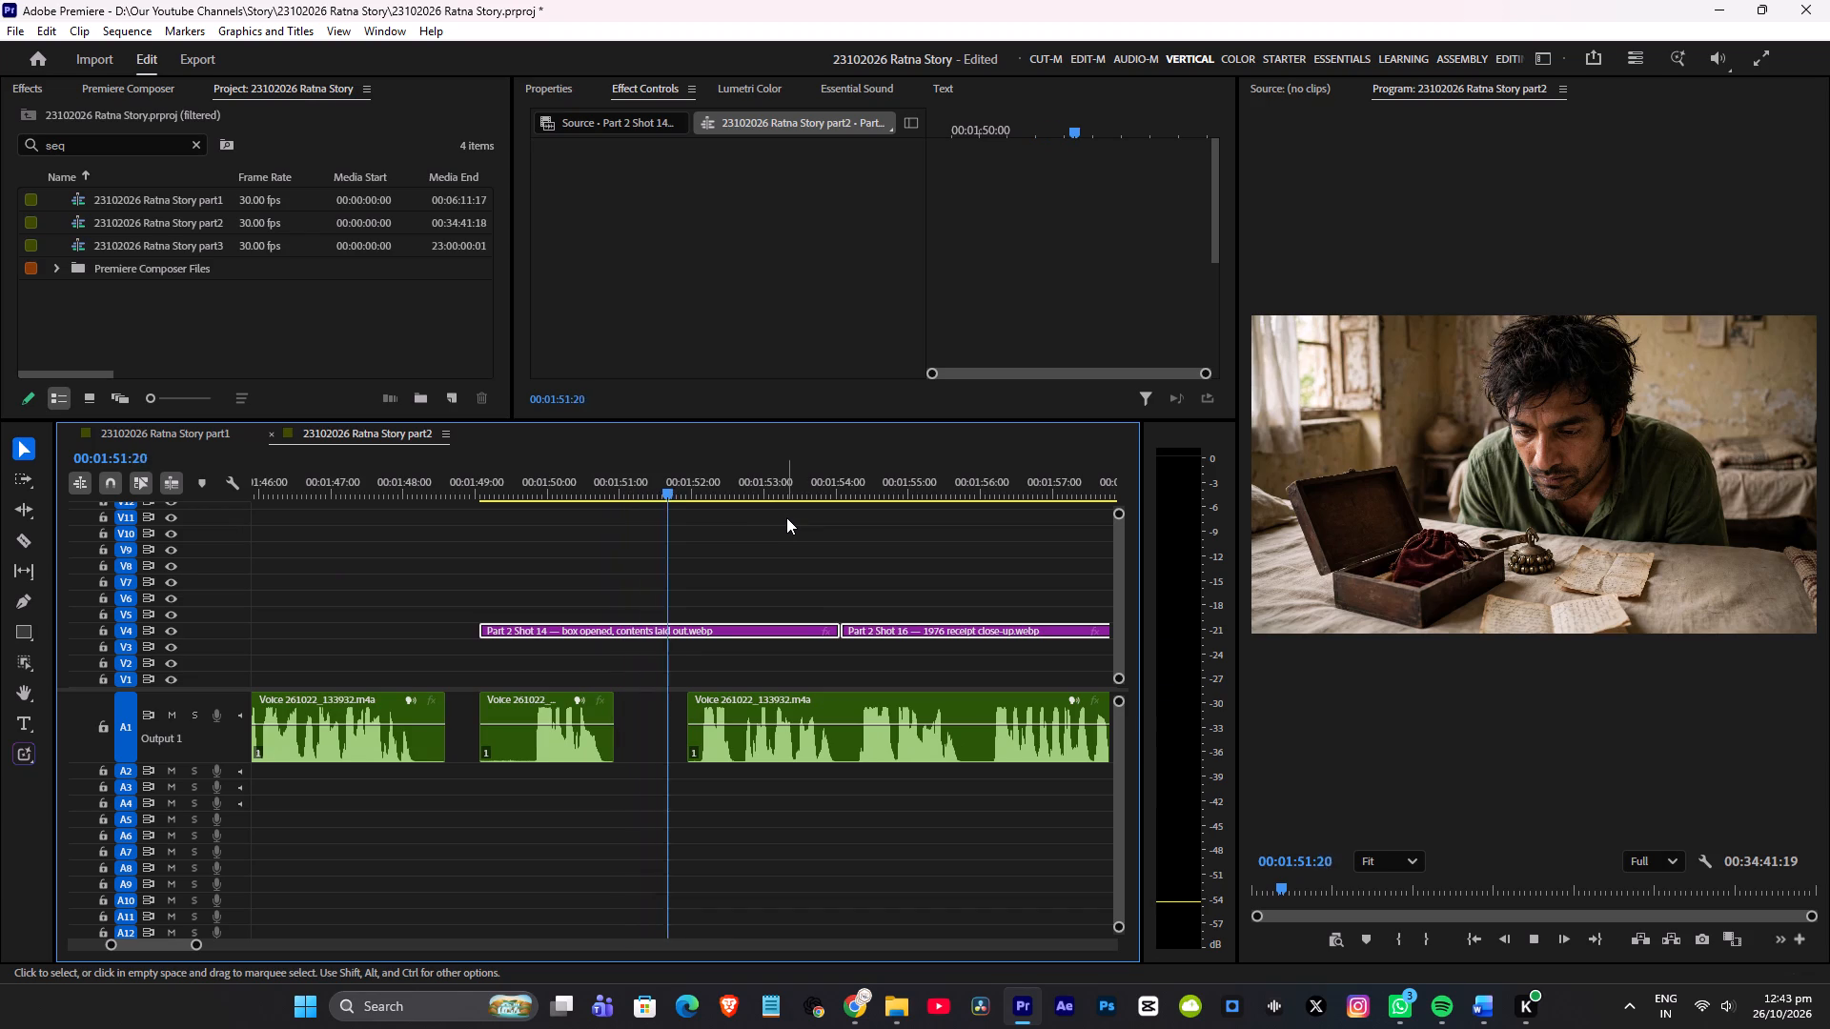
{"action": "scroll", "coordinate": [714, 530], "scroll_direction": "down", "scroll_amount": 9, "text": "alt"}
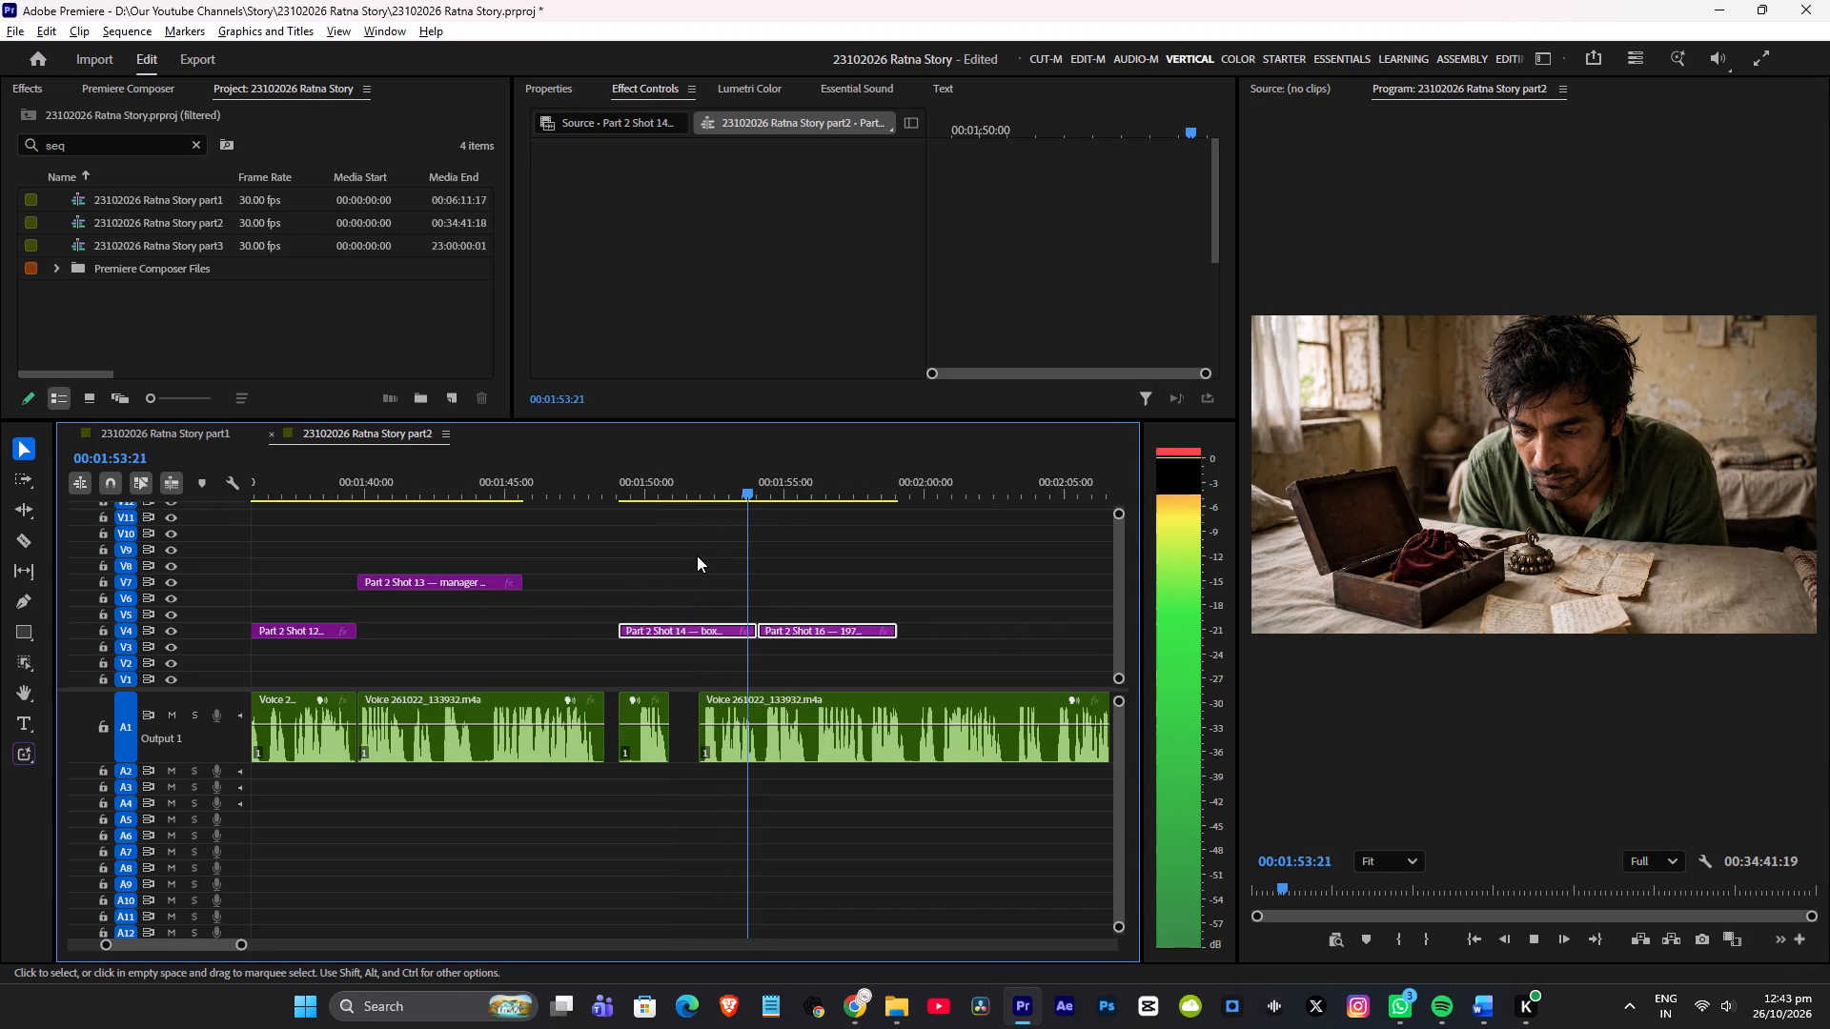
{"action": "key", "text": "space"}
{"action": "left_click_drag", "start_coordinate": [678, 579], "coordinate": [811, 627]}
{"action": "left_click_drag", "start_coordinate": [801, 627], "coordinate": [983, 626]}
{"action": "left_click", "coordinate": [680, 712]}
{"action": "key", "text": "Delete"}
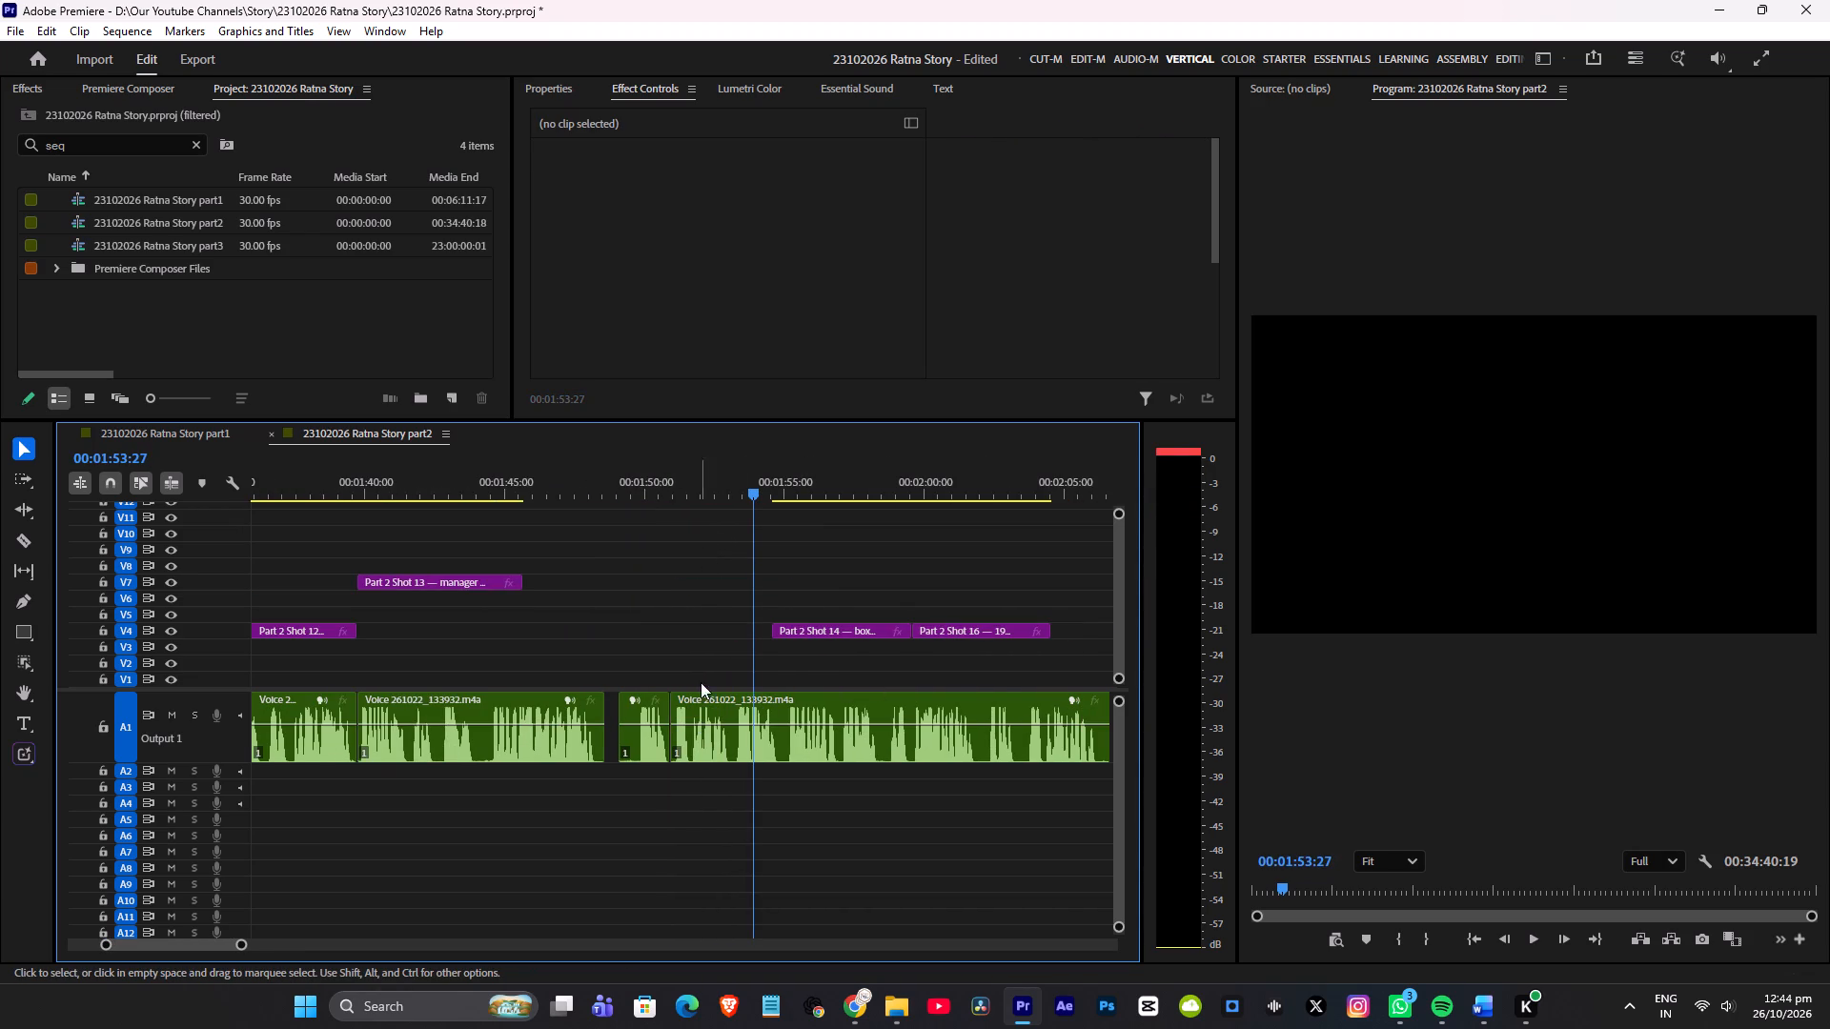
{"action": "left_click_drag", "start_coordinate": [701, 553], "coordinate": [964, 631]}
{"action": "left_click_drag", "start_coordinate": [867, 630], "coordinate": [761, 630]}
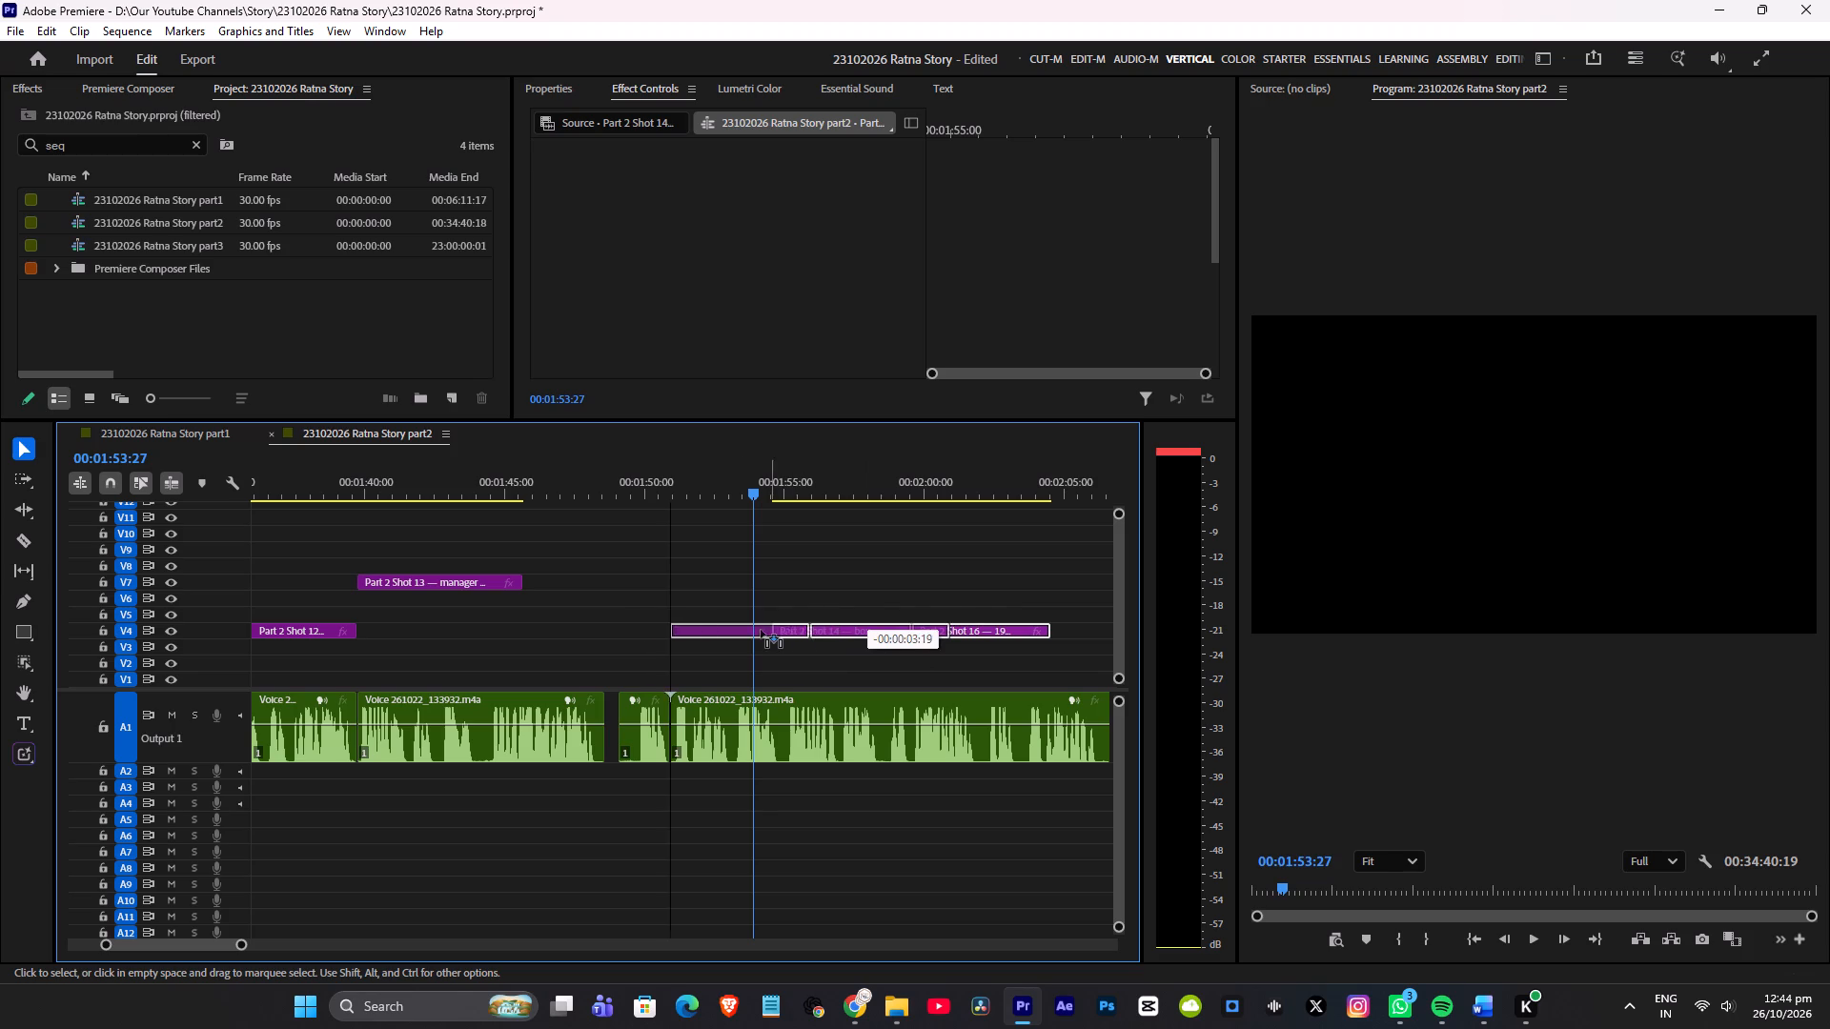
{"action": "left_click_drag", "start_coordinate": [761, 630], "coordinate": [722, 631]}
Play the voice-over across Shots 14 and 16 to judge where the receipt close-up should begin.
{"action": "left_click", "coordinate": [613, 492]}
{"action": "key", "text": "space"}
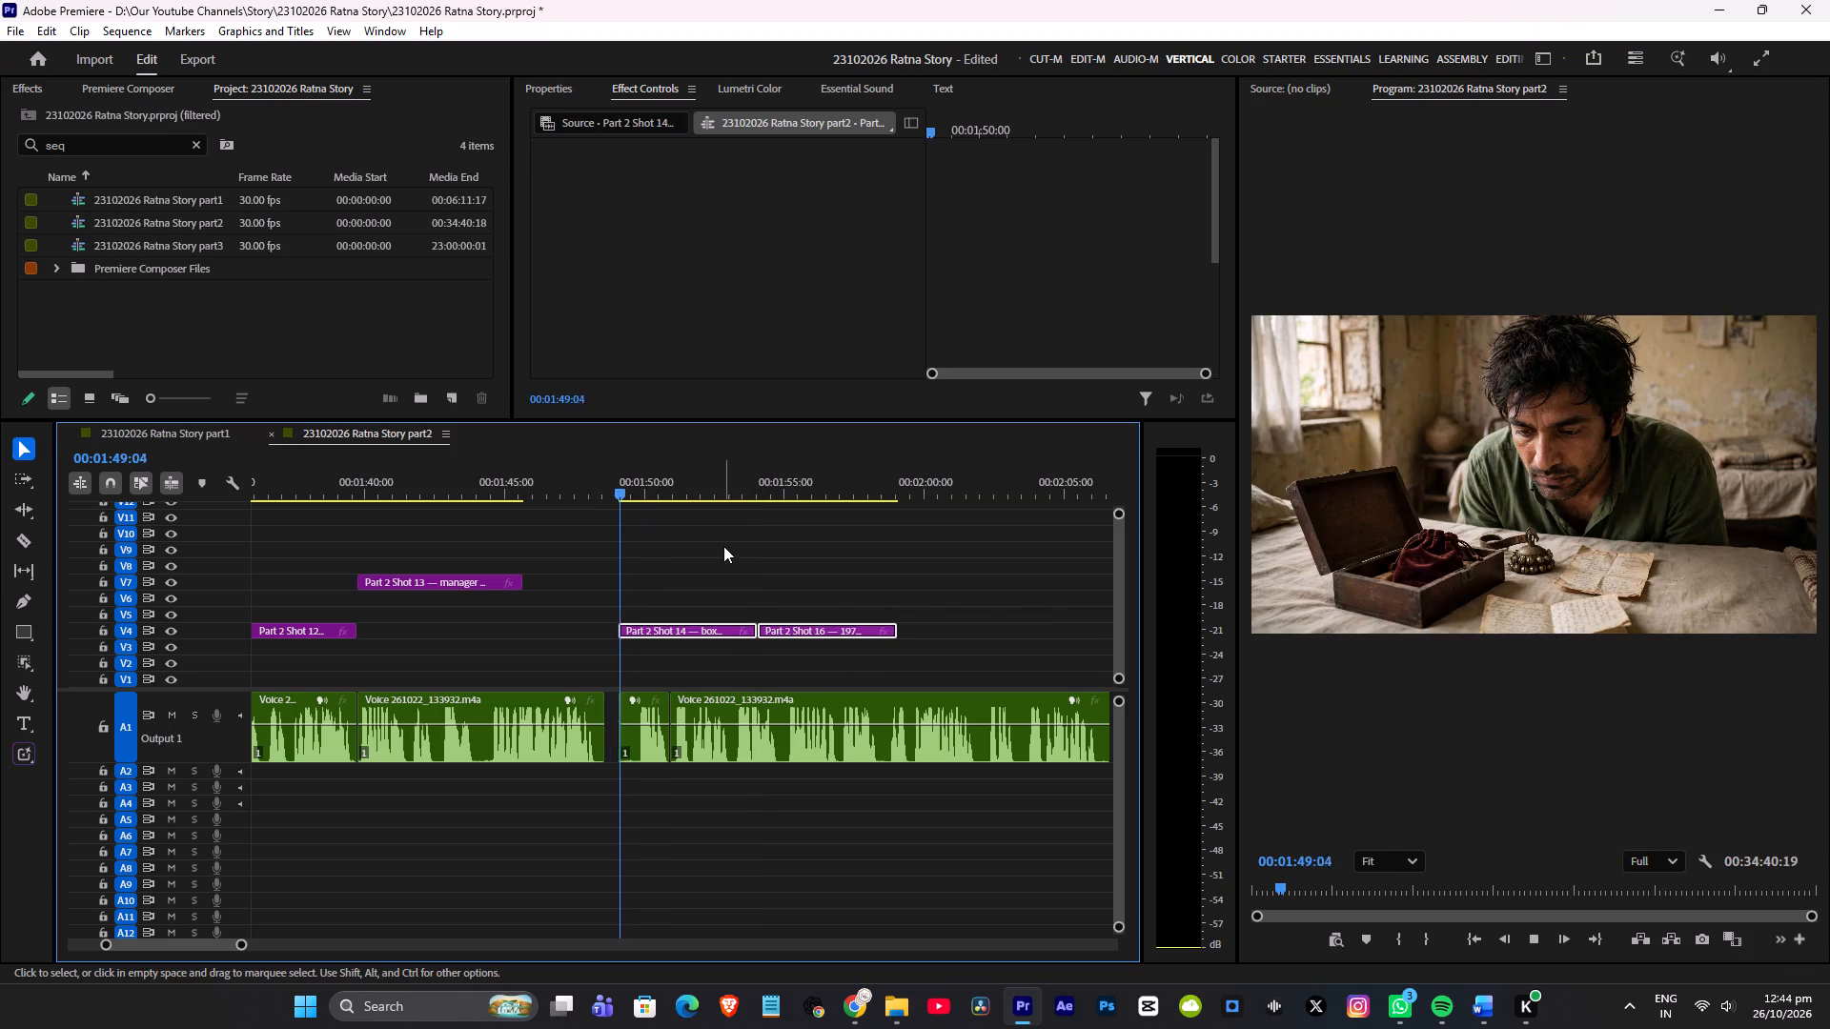
{"action": "scroll", "coordinate": [786, 552], "scroll_direction": "up", "scroll_amount": 5, "text": "alt"}
{"action": "left_click", "coordinate": [730, 532]}
{"action": "scroll", "coordinate": [730, 535], "scroll_direction": "down", "scroll_amount": 3}
{"action": "scroll", "coordinate": [650, 565], "scroll_direction": "up", "scroll_amount": 3}
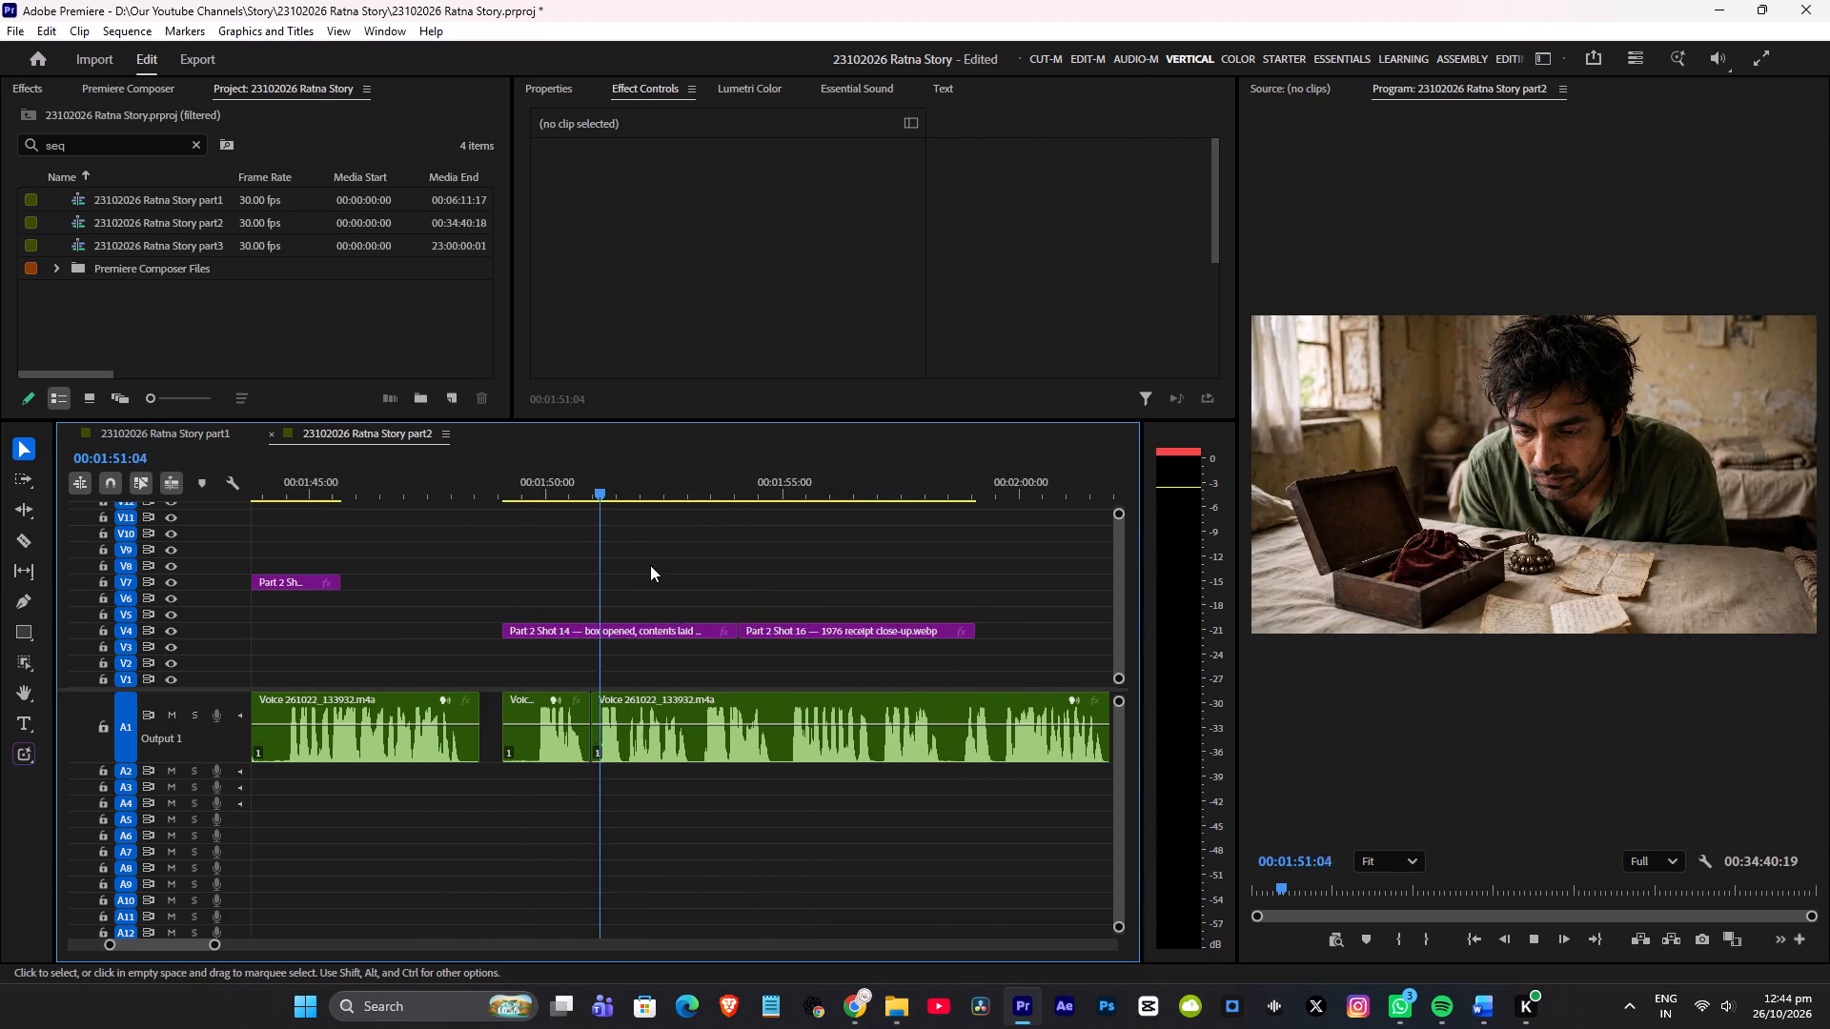
{"action": "scroll", "coordinate": [712, 569], "scroll_direction": "up", "scroll_amount": 5, "text": "alt"}
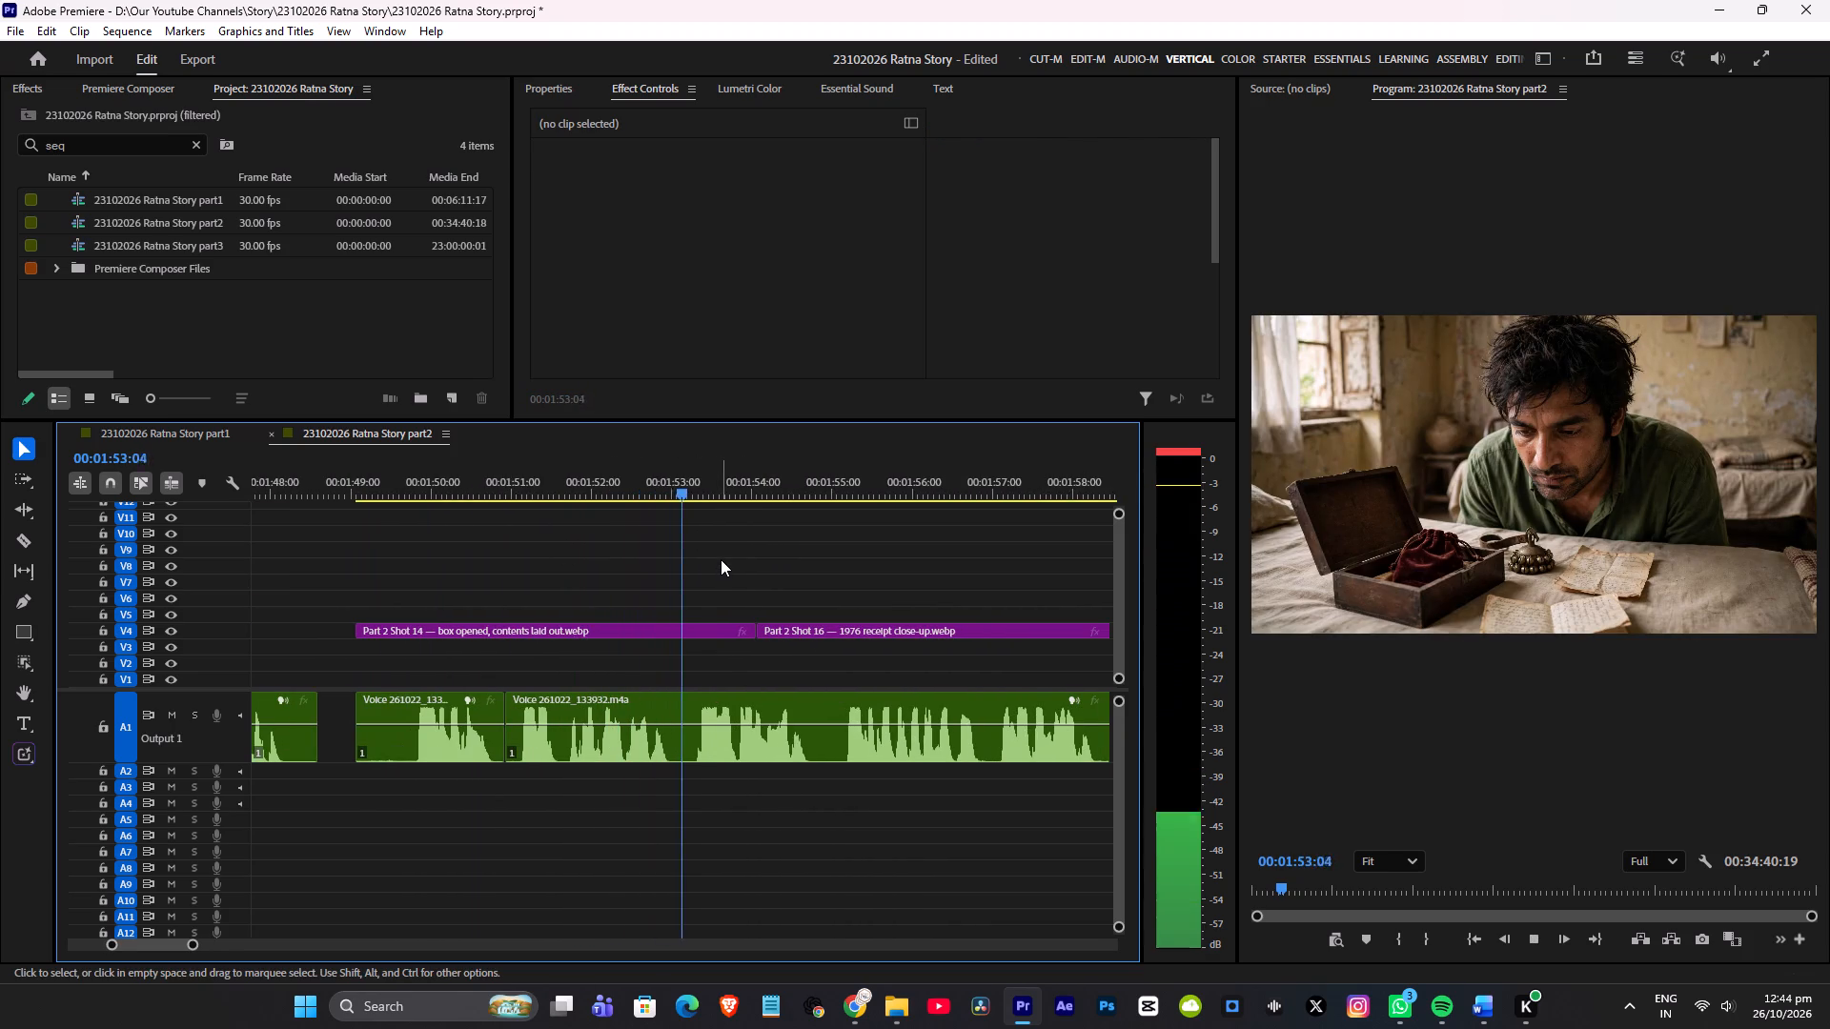
{"action": "scroll", "coordinate": [721, 559], "scroll_direction": "down", "scroll_amount": 2}
{"action": "key", "text": "space"}
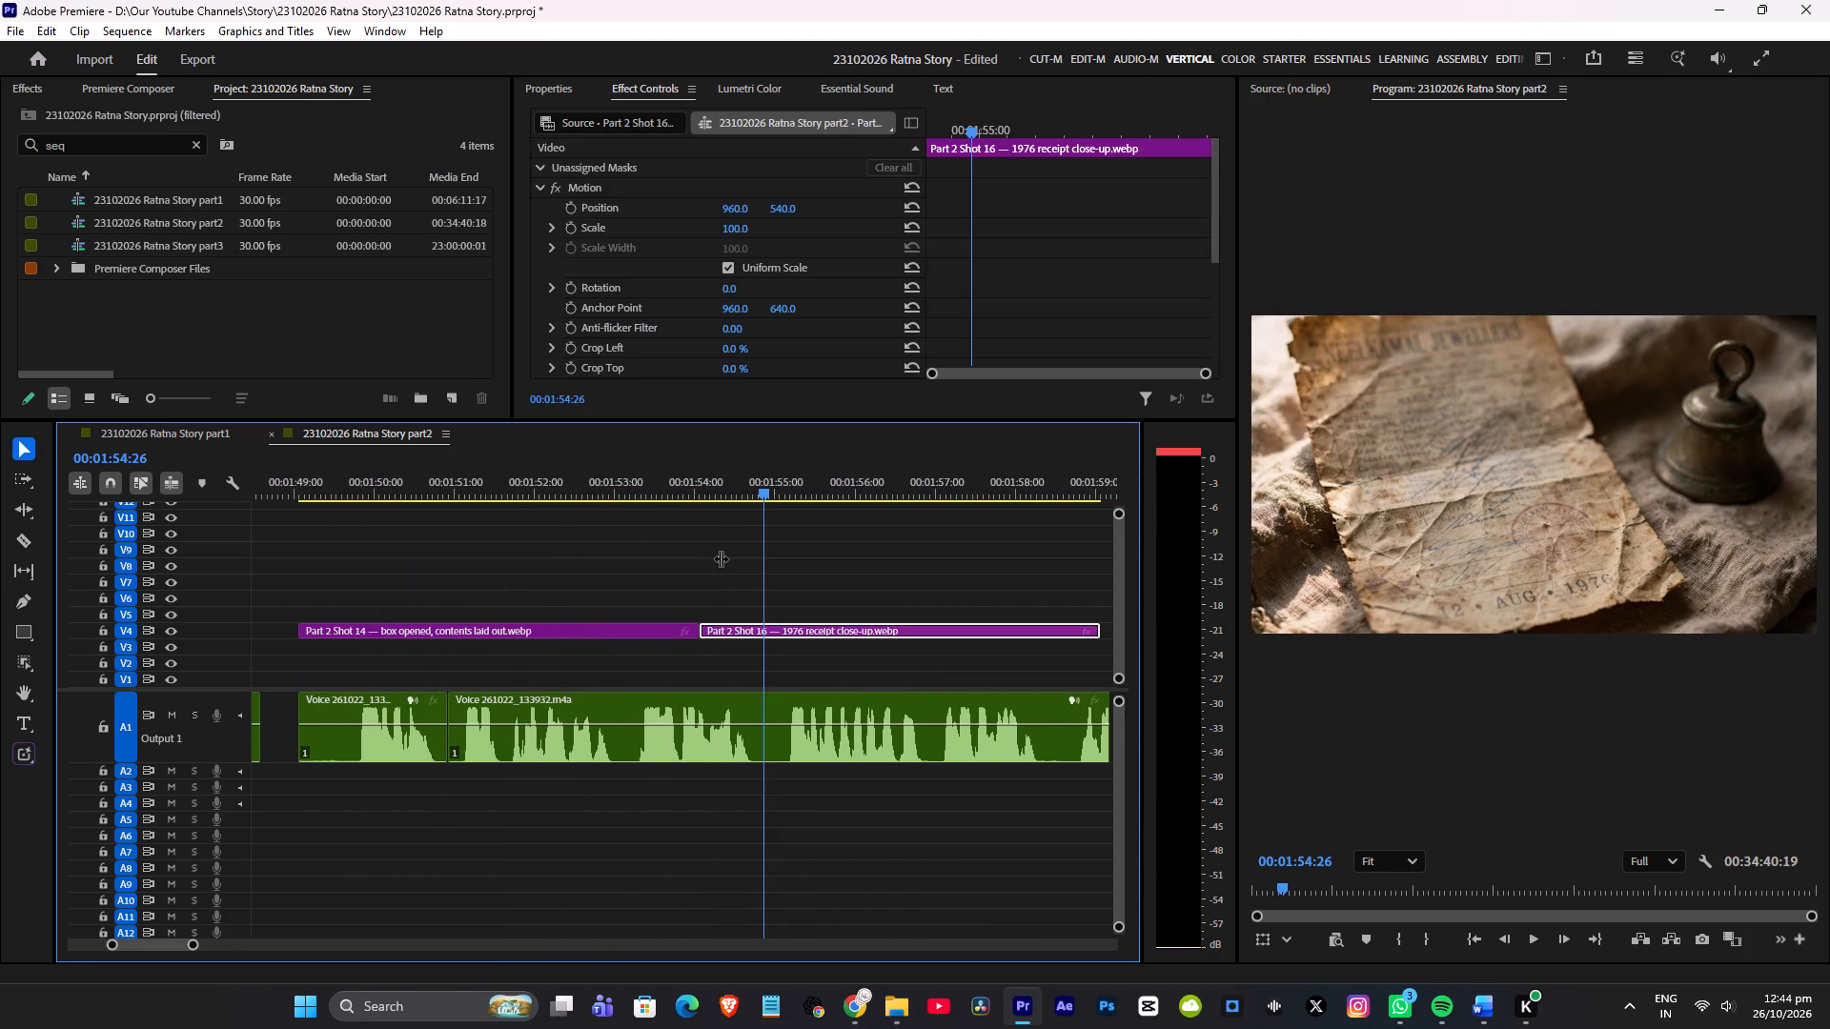
Save the project, extend Shot 14's end to about 00:01:55, and move Shot 16 to start directly after it.
{"action": "left_click", "coordinate": [596, 485]}
{"action": "key", "text": "ctrl+s"}
{"action": "scroll", "coordinate": [662, 557], "scroll_direction": "up", "scroll_amount": 2, "text": "alt"}
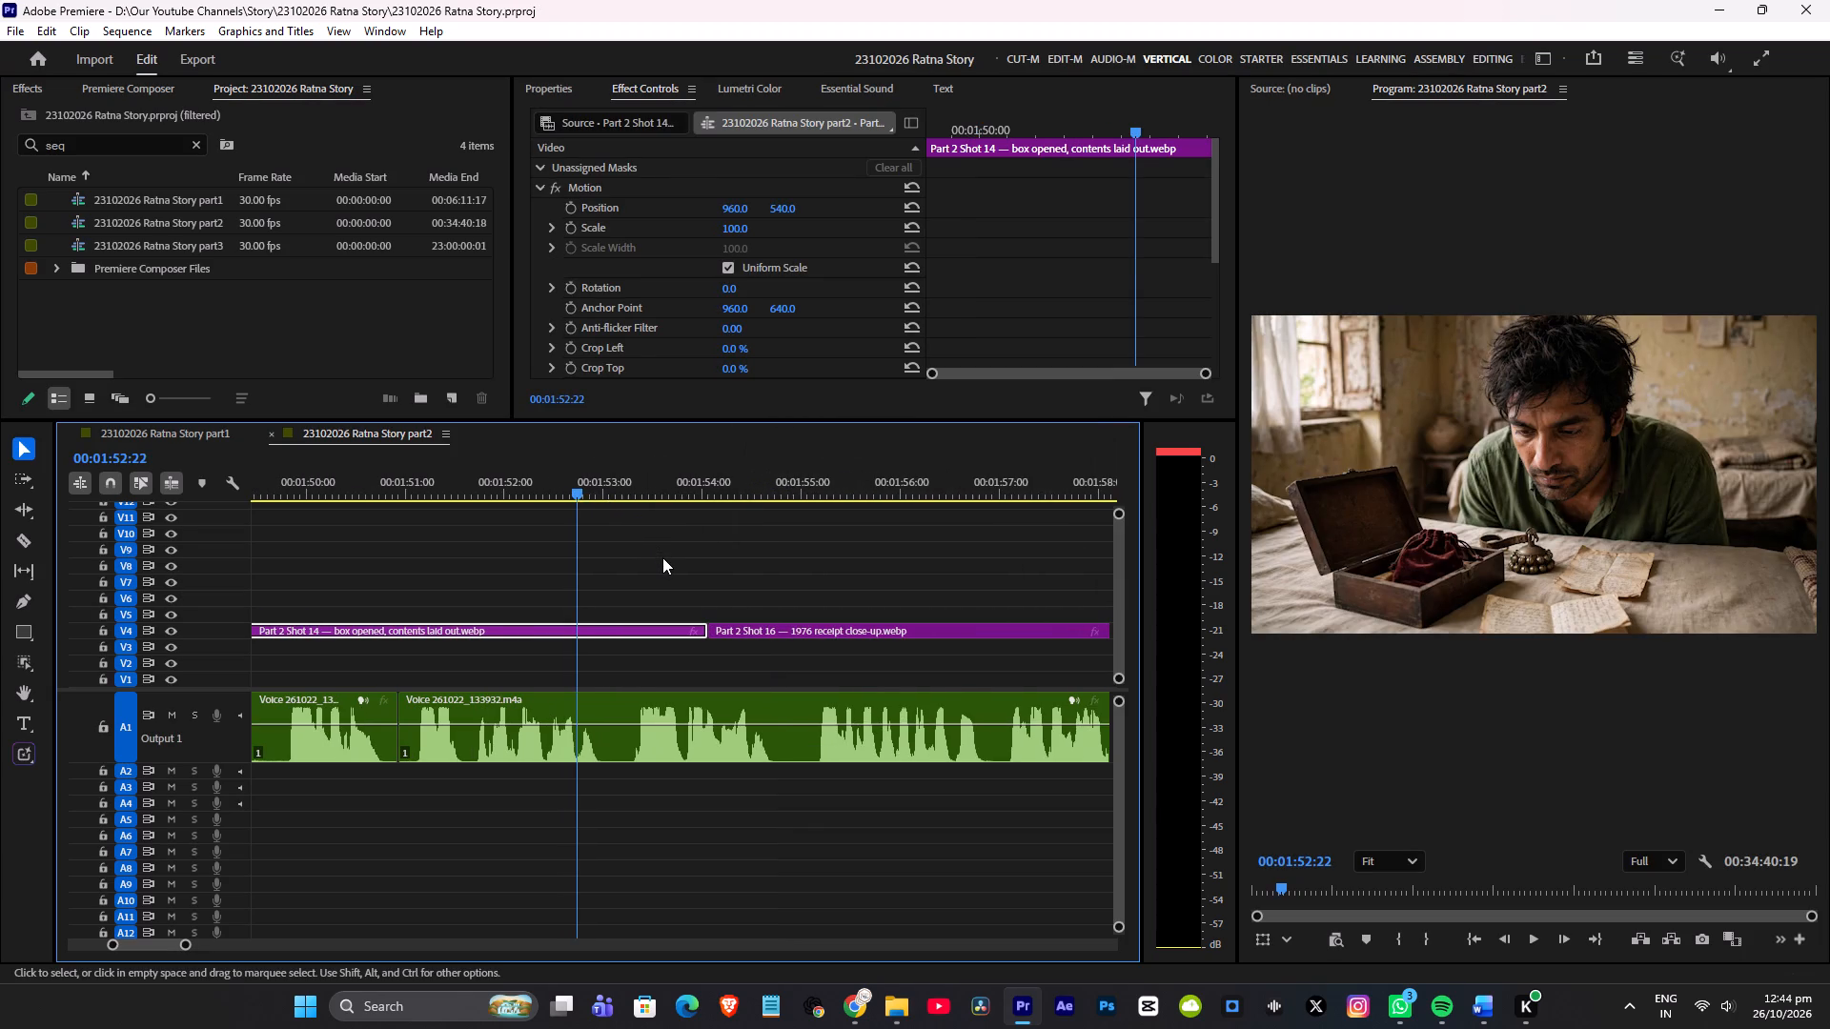
{"action": "key", "text": "space"}
{"action": "scroll", "coordinate": [674, 542], "scroll_direction": "up", "scroll_amount": 1}
{"action": "scroll", "coordinate": [674, 542], "scroll_direction": "down", "scroll_amount": 11}
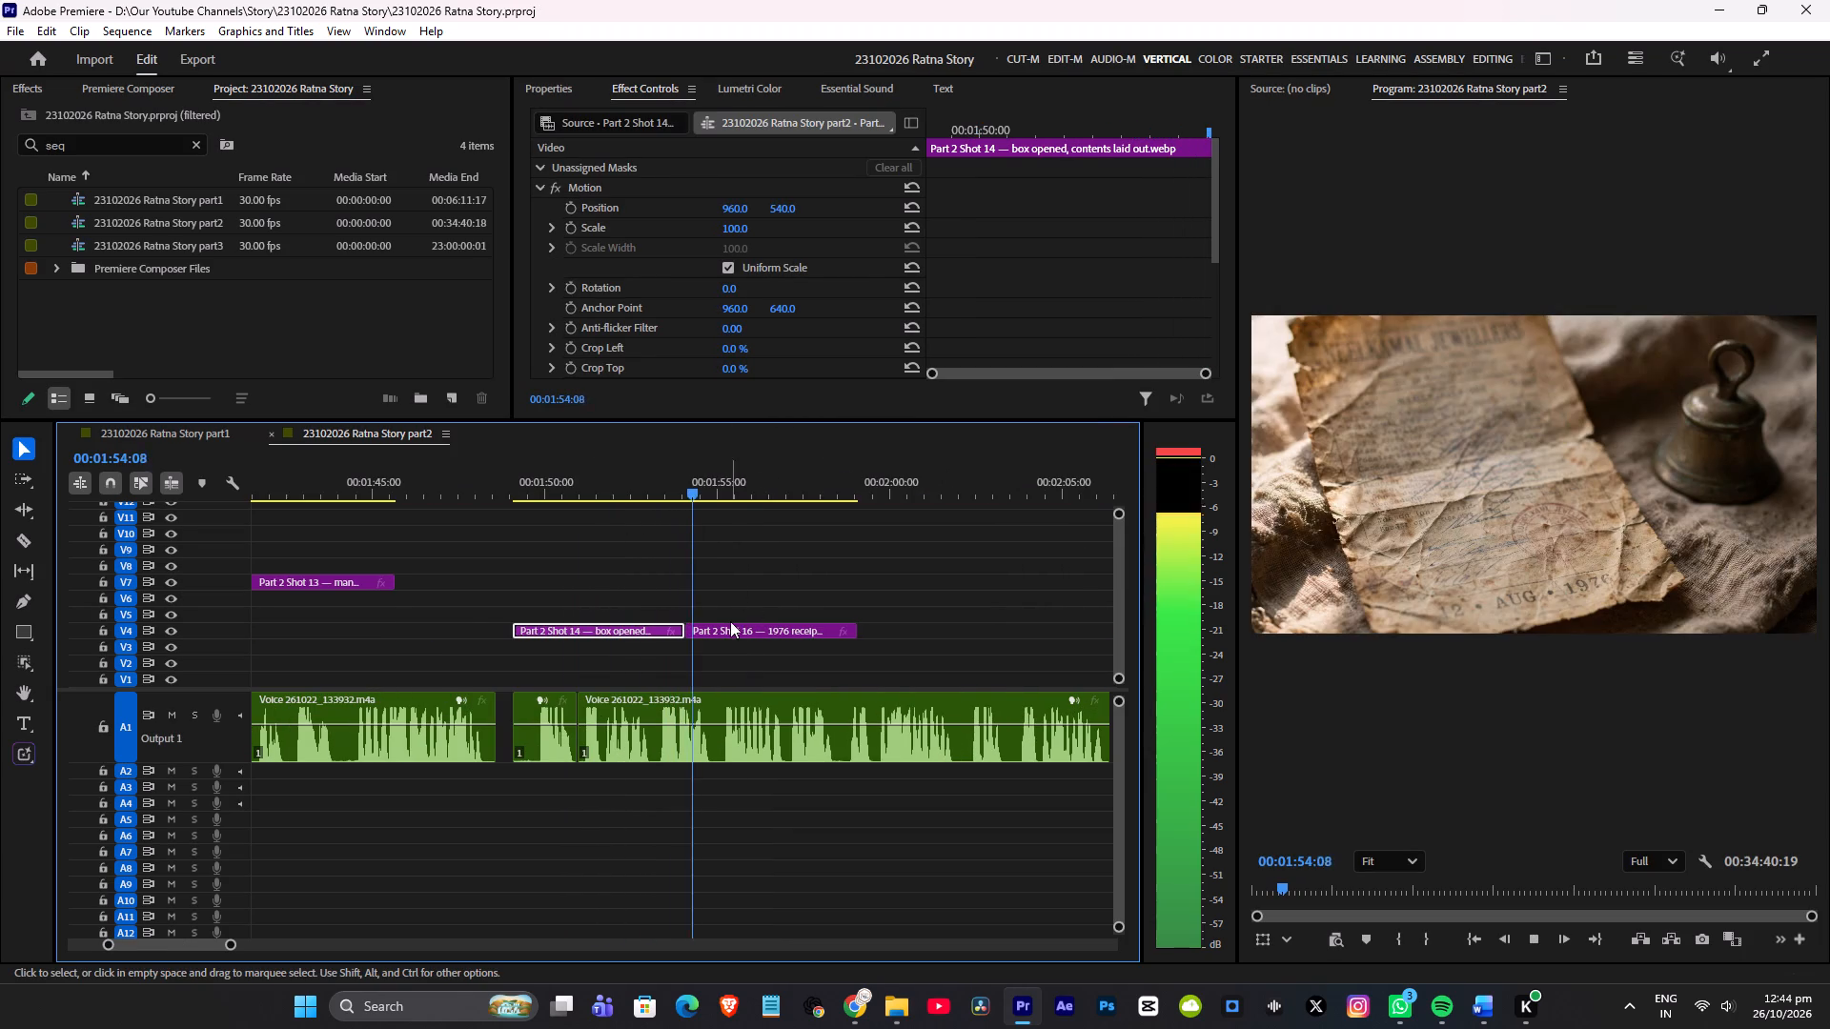
{"action": "left_click", "coordinate": [724, 623]}
{"action": "left_click_drag", "start_coordinate": [730, 627], "coordinate": [912, 628]}
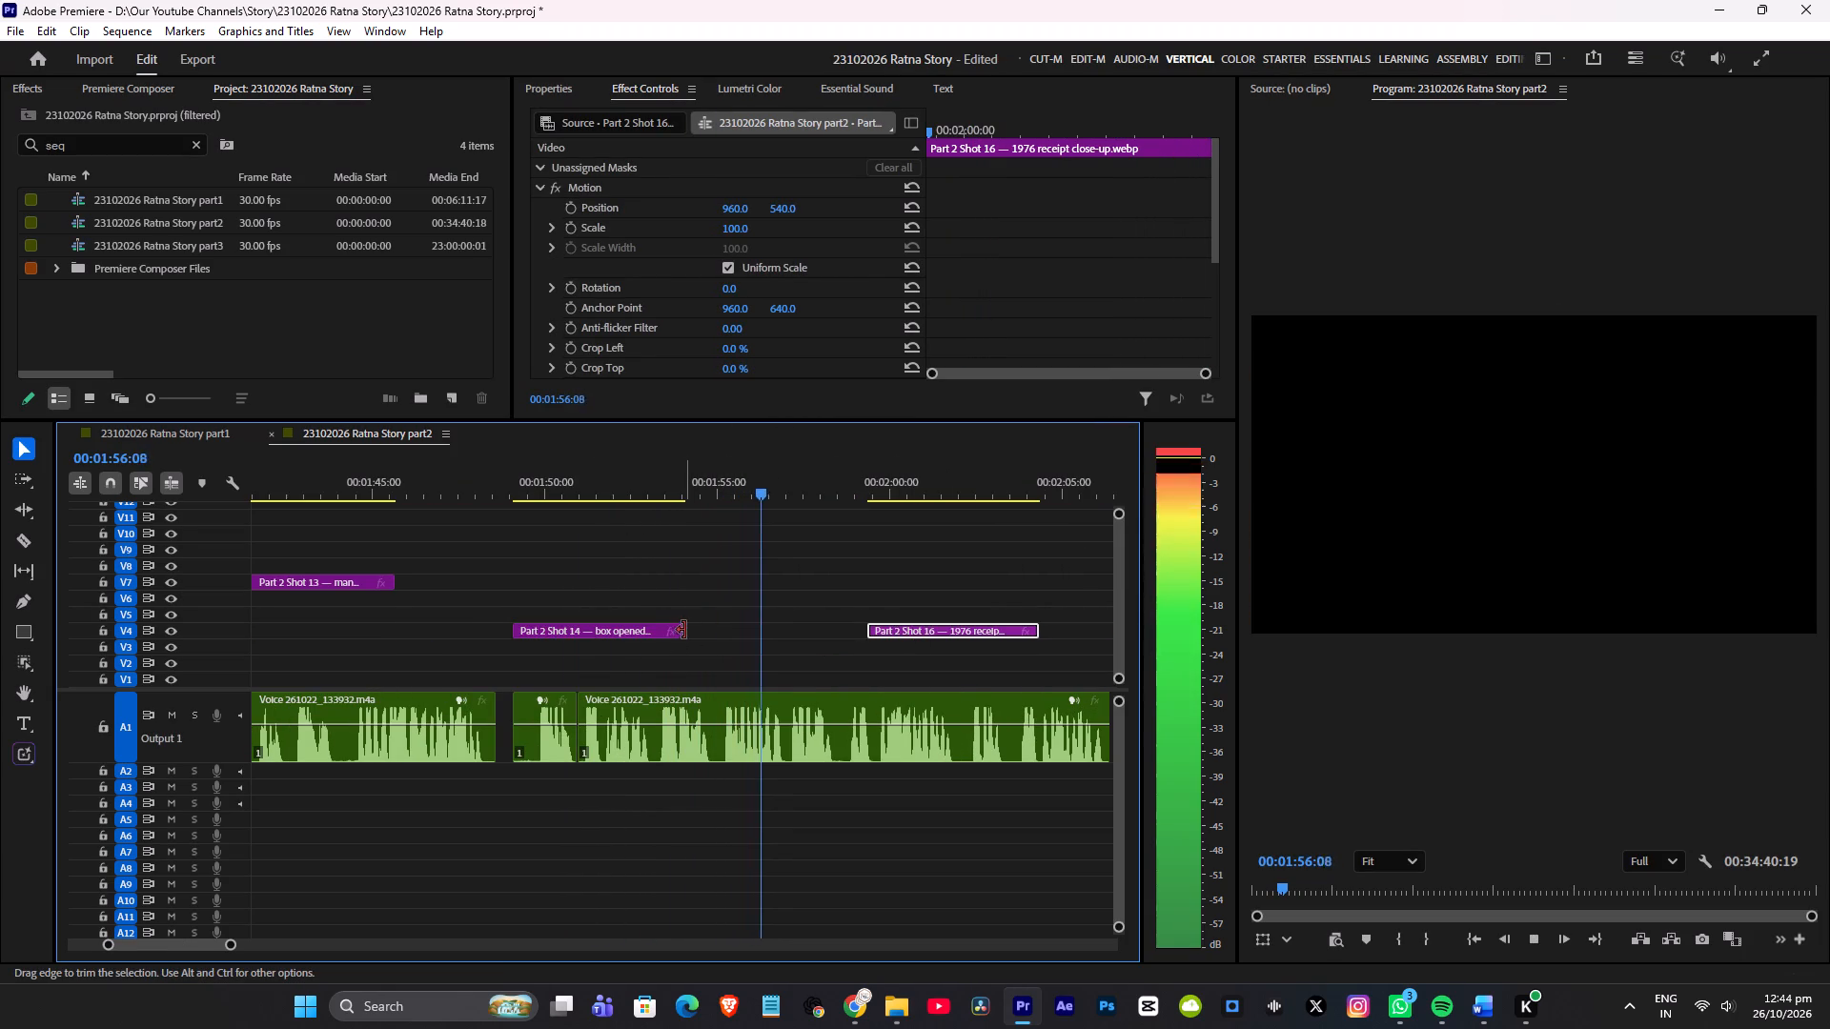
{"action": "left_click_drag", "start_coordinate": [684, 630], "coordinate": [719, 636]}
{"action": "key", "text": "space"}
{"action": "left_click_drag", "start_coordinate": [902, 627], "coordinate": [787, 630]}
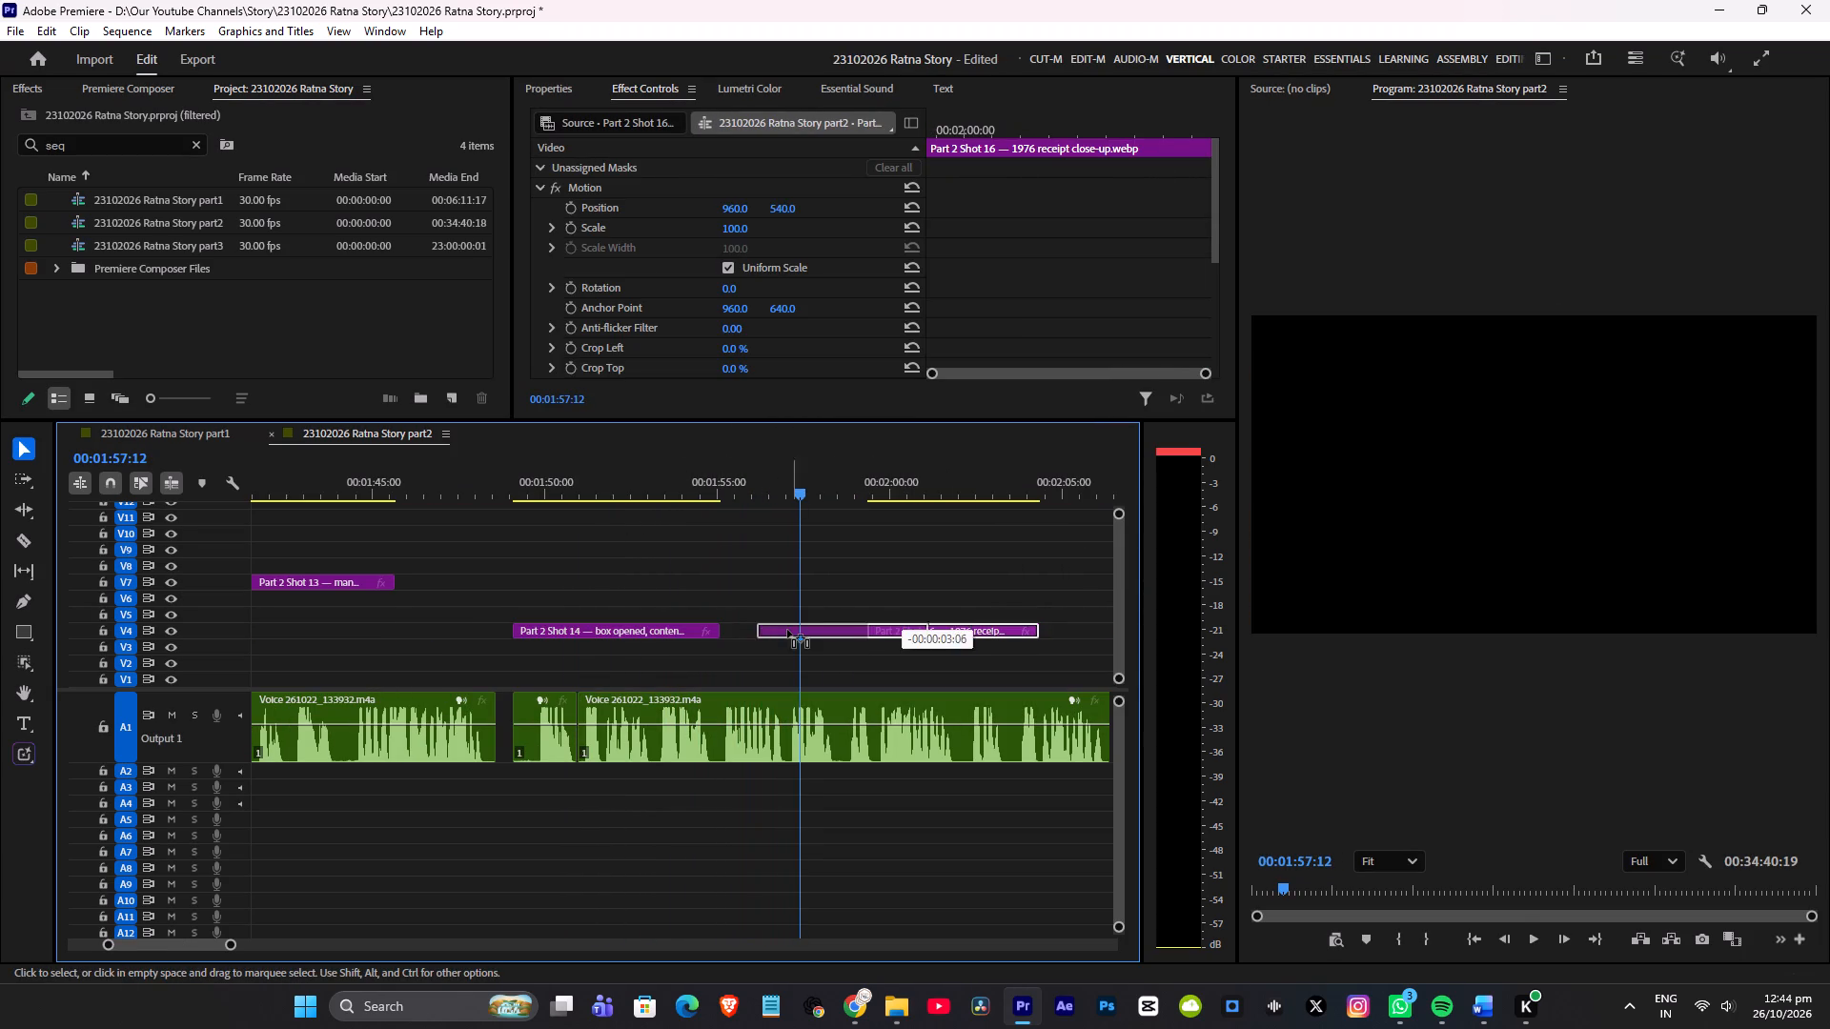
{"action": "left_click_drag", "start_coordinate": [787, 630], "coordinate": [761, 631]}
Play on through the voice-over from Shot 14's end, save, and extend Shot 16's end to about 00:02:02.
{"action": "left_click", "coordinate": [718, 484]}
{"action": "key", "text": "space"}
{"action": "scroll", "coordinate": [802, 528], "scroll_direction": "down", "scroll_amount": 6}
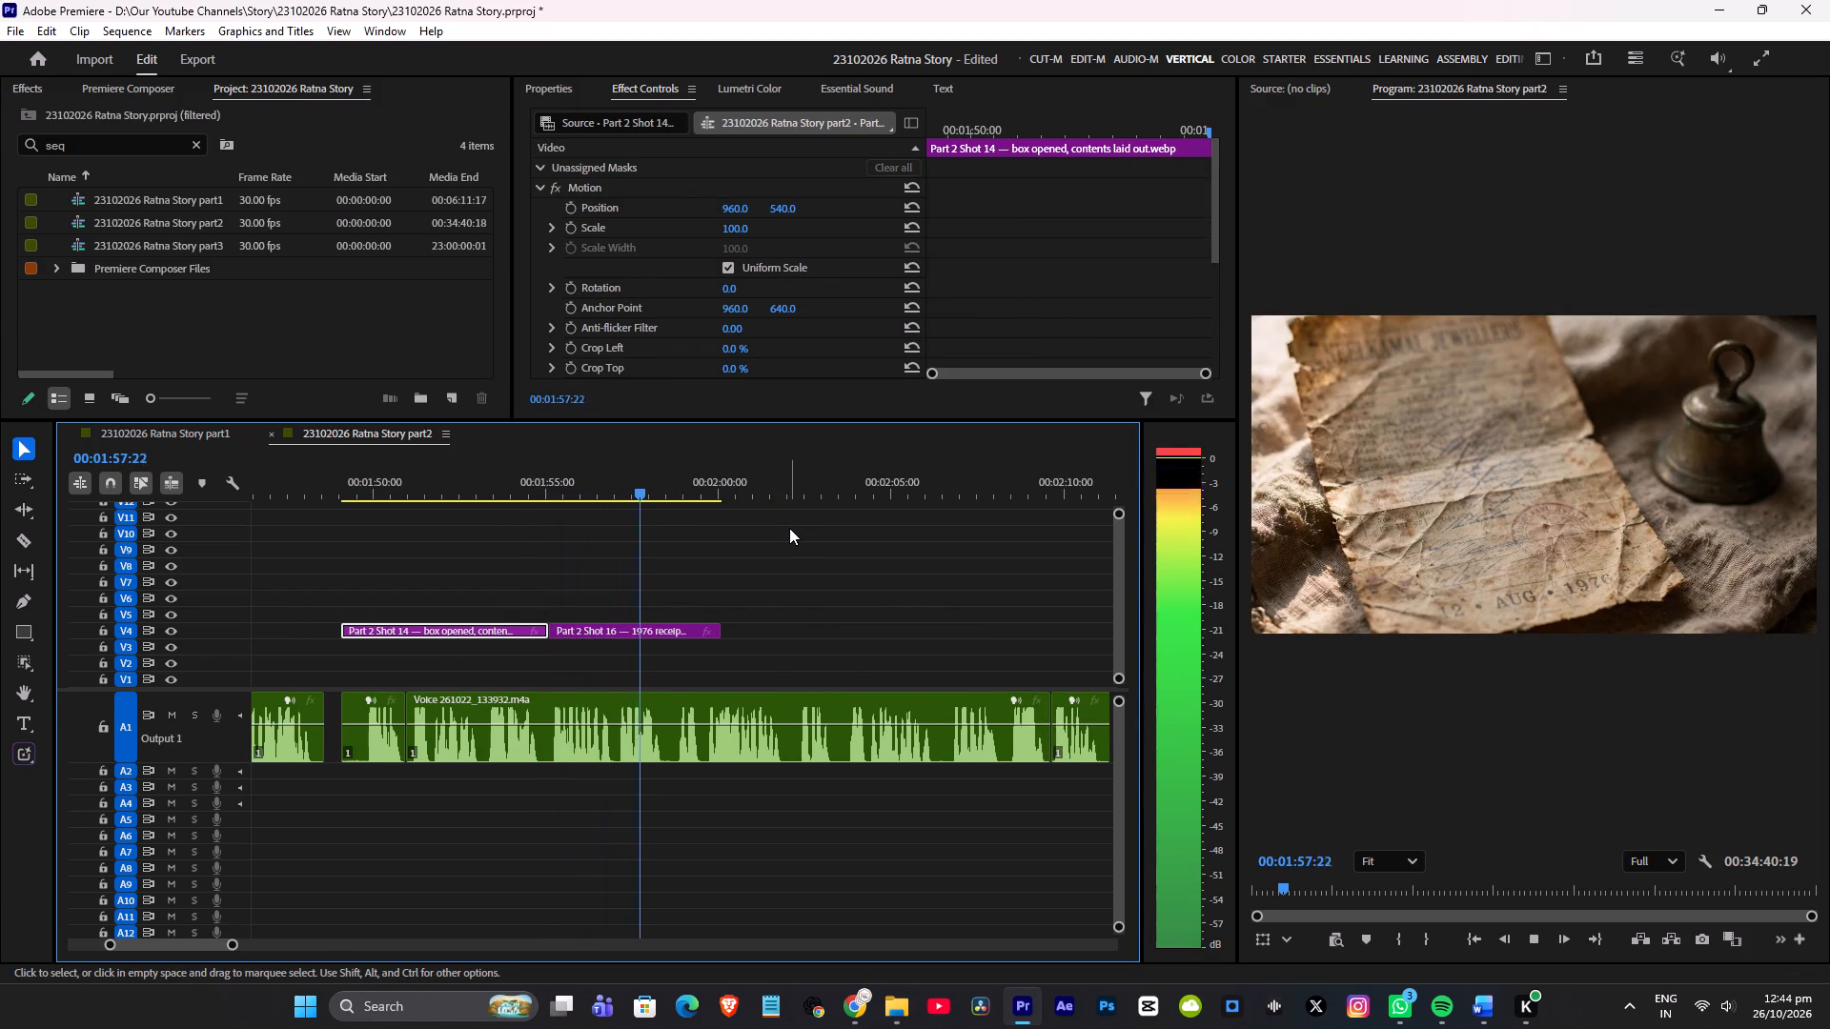
{"action": "key", "text": "ctrl+s"}
{"action": "key", "text": "space"}
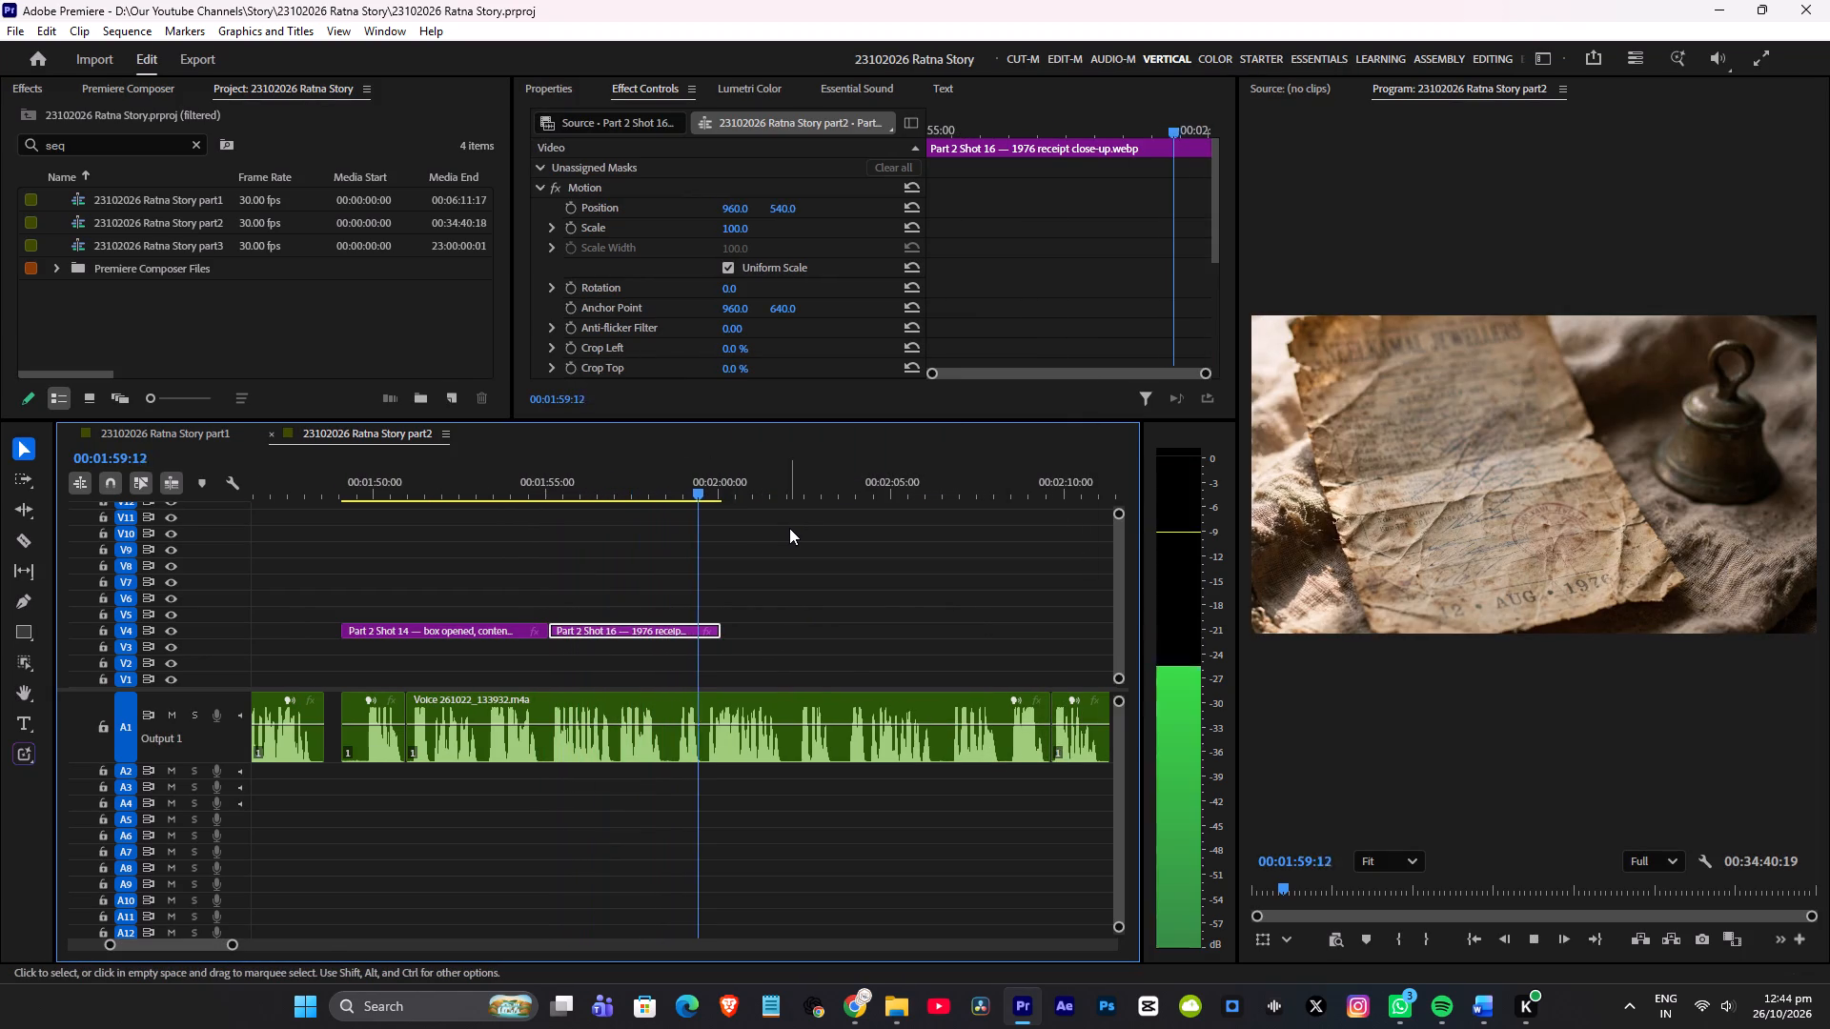
{"action": "scroll", "coordinate": [788, 532], "scroll_direction": "up", "scroll_amount": 7, "text": "alt"}
{"action": "scroll", "coordinate": [733, 560], "scroll_direction": "down", "scroll_amount": 6}
{"action": "left_click_drag", "start_coordinate": [667, 631], "coordinate": [763, 633]}
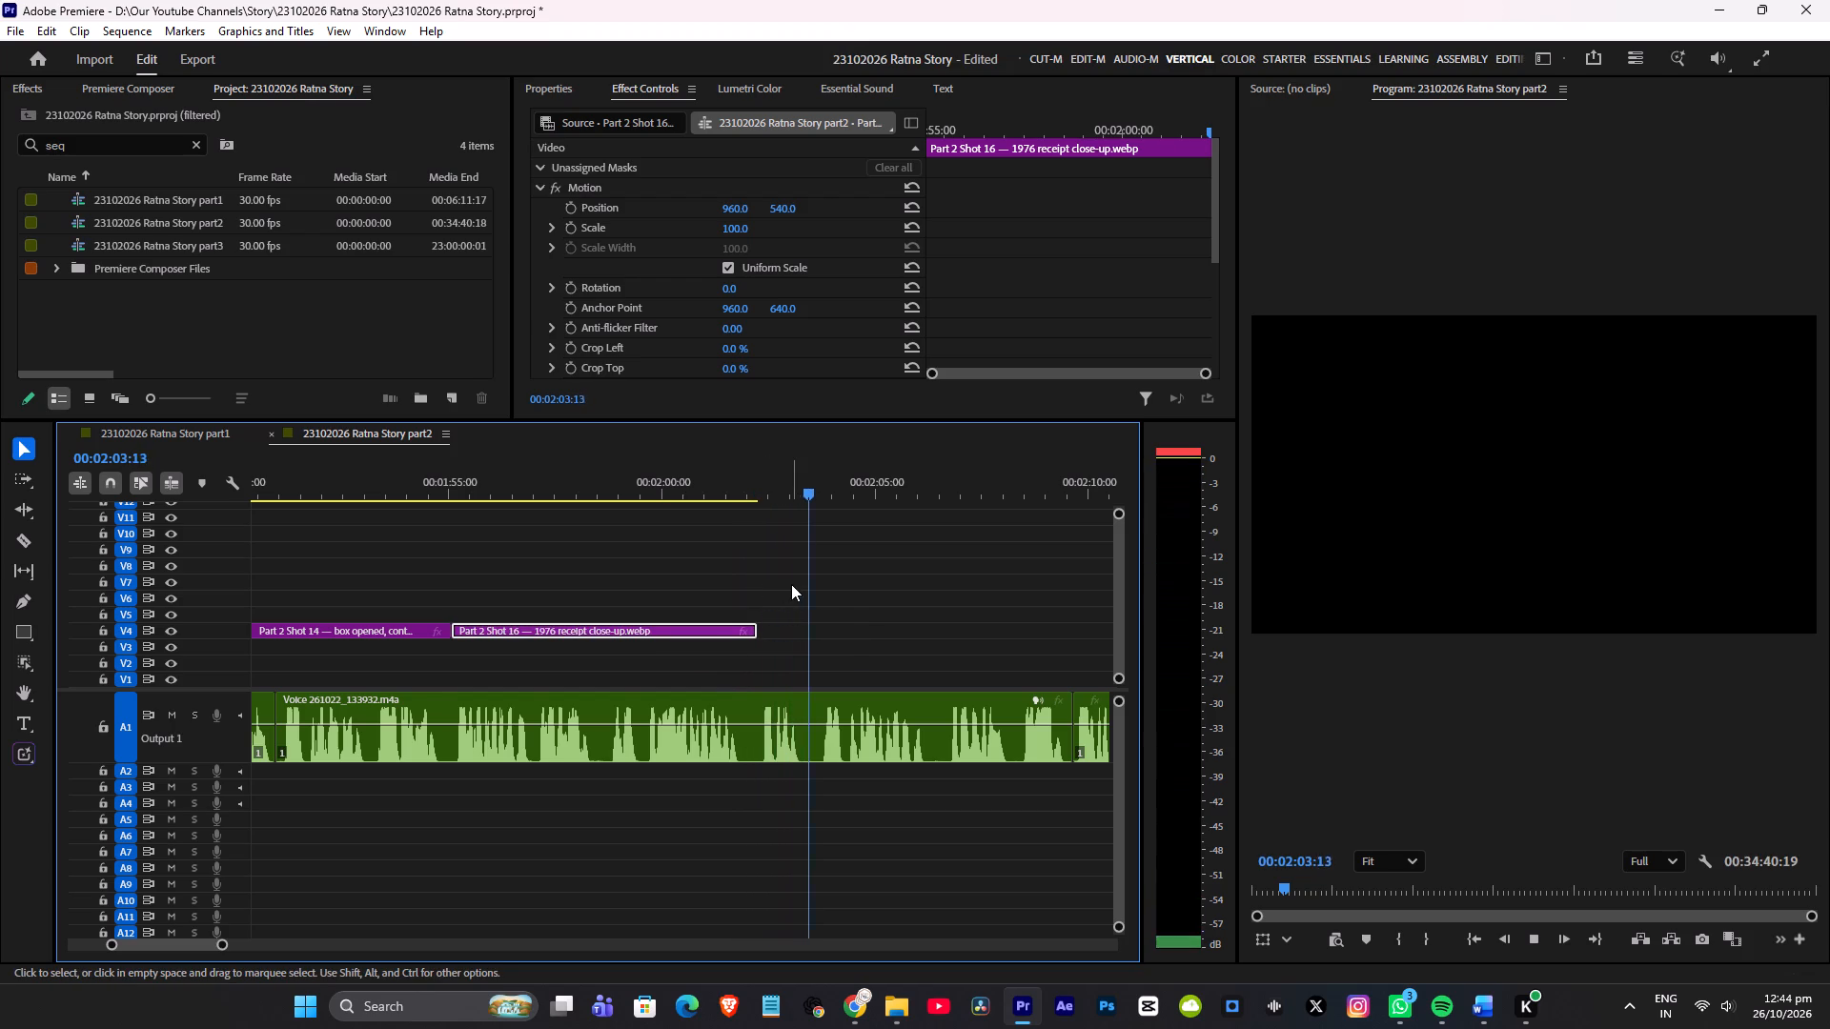
{"action": "scroll", "coordinate": [766, 586], "scroll_direction": "down", "scroll_amount": 6, "text": "alt"}
{"action": "scroll", "coordinate": [779, 570], "scroll_direction": "down", "scroll_amount": 5}
{"action": "key", "text": "space"}
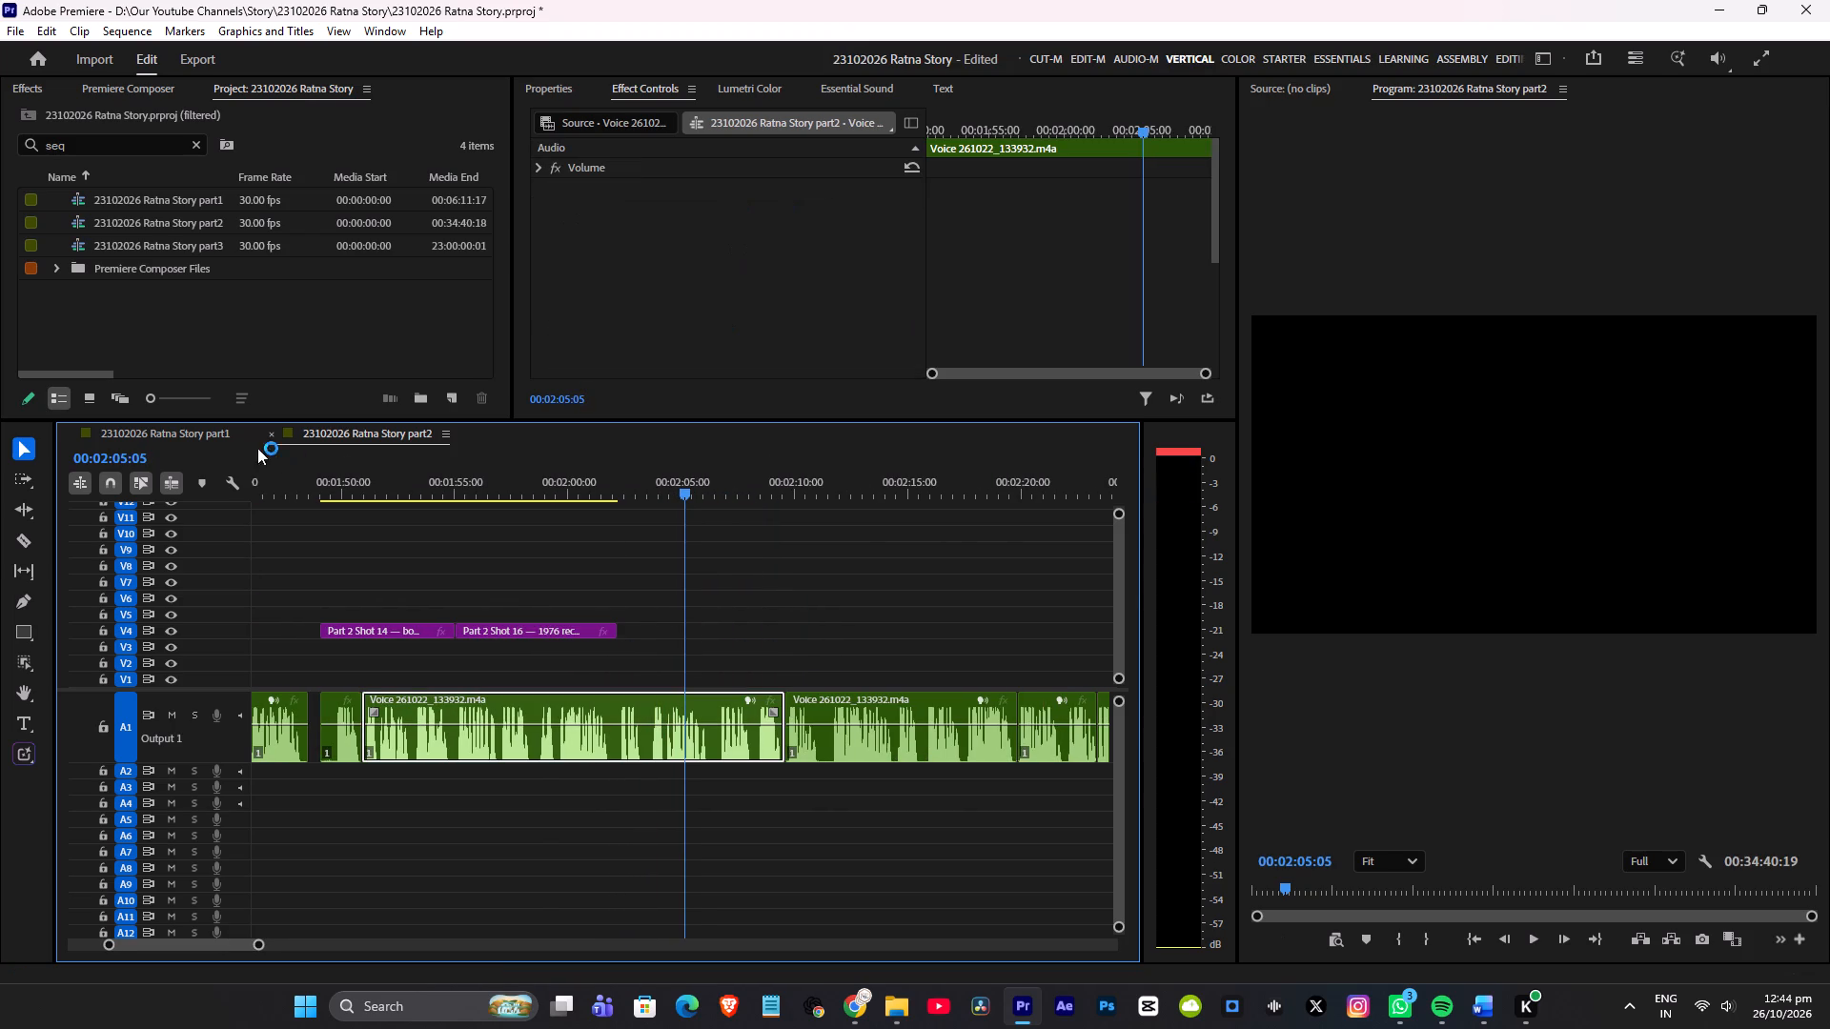
Copy the "Seth - rich portrait with attitude" clip from the part1 sequence and paste it into part2 at 00:02:05:05.
{"action": "left_click", "coordinate": [188, 435]}
{"action": "scroll", "coordinate": [636, 570], "scroll_direction": "up", "scroll_amount": 12}
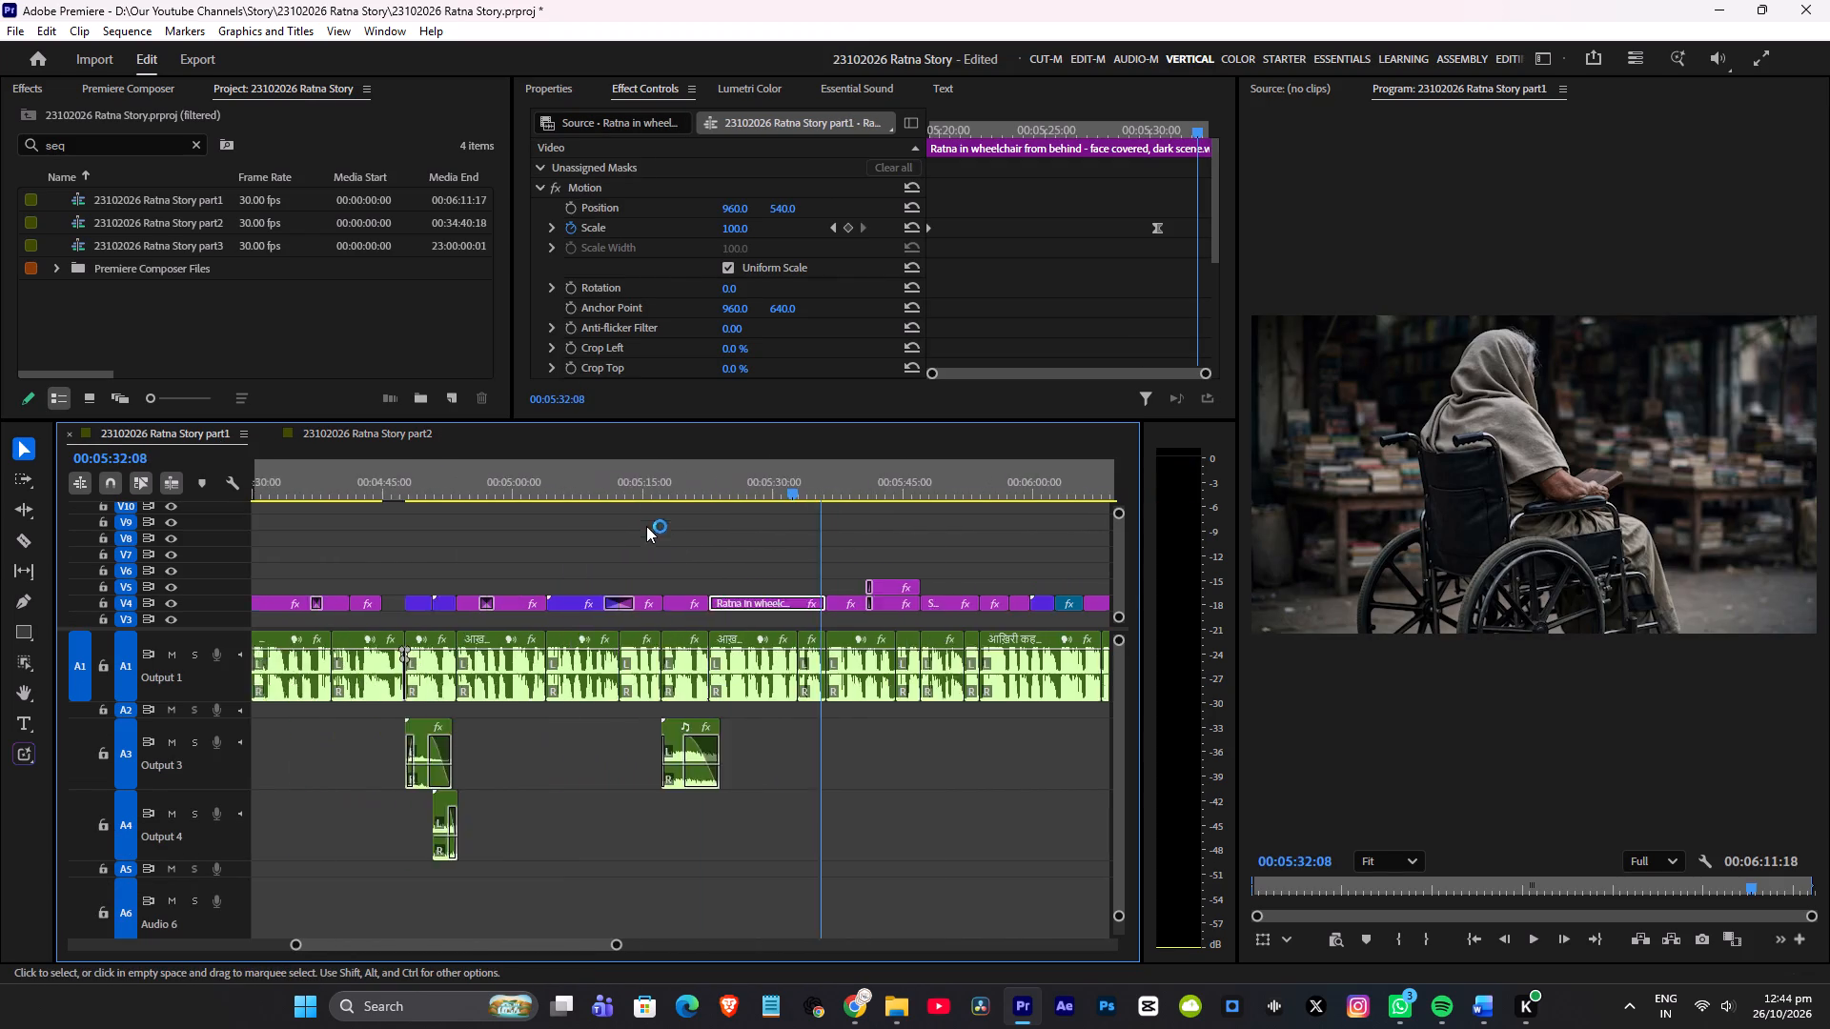
{"action": "scroll", "coordinate": [646, 526], "scroll_direction": "up", "scroll_amount": 1}
{"action": "left_click", "coordinate": [805, 478]}
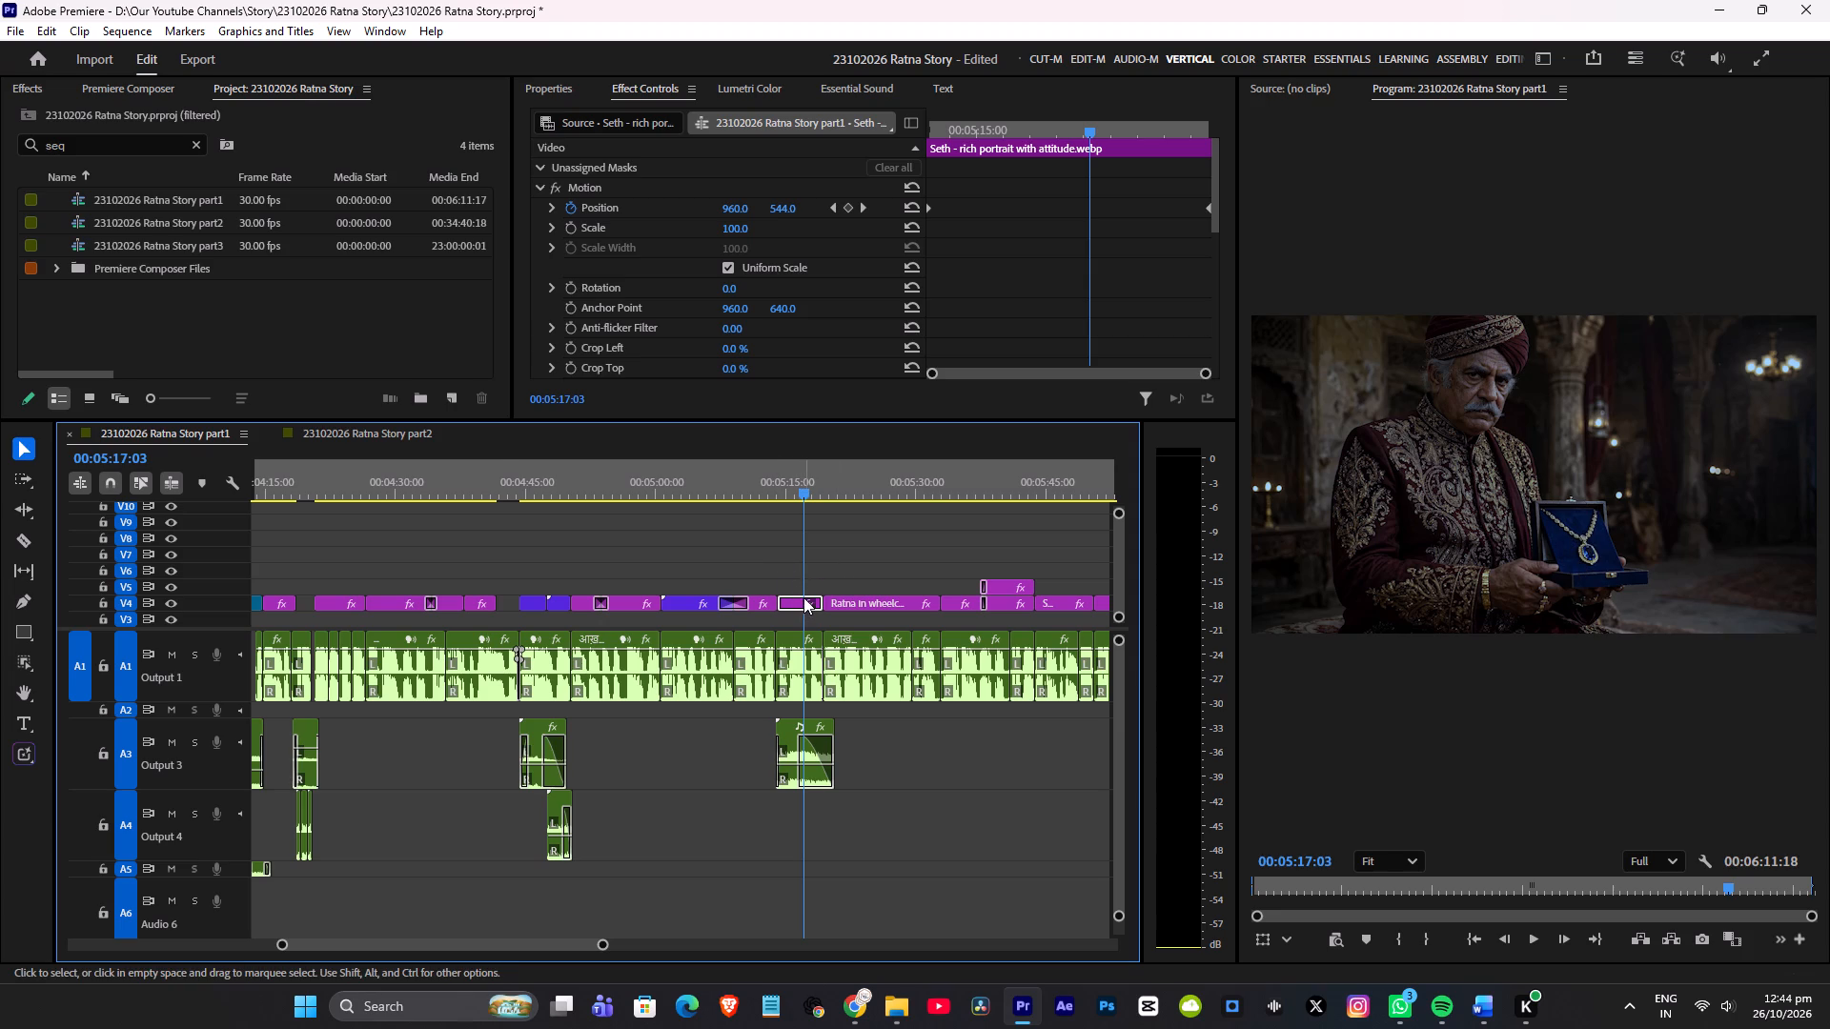
{"action": "key", "text": "ctrl+c"}
{"action": "left_click", "coordinate": [342, 434]}
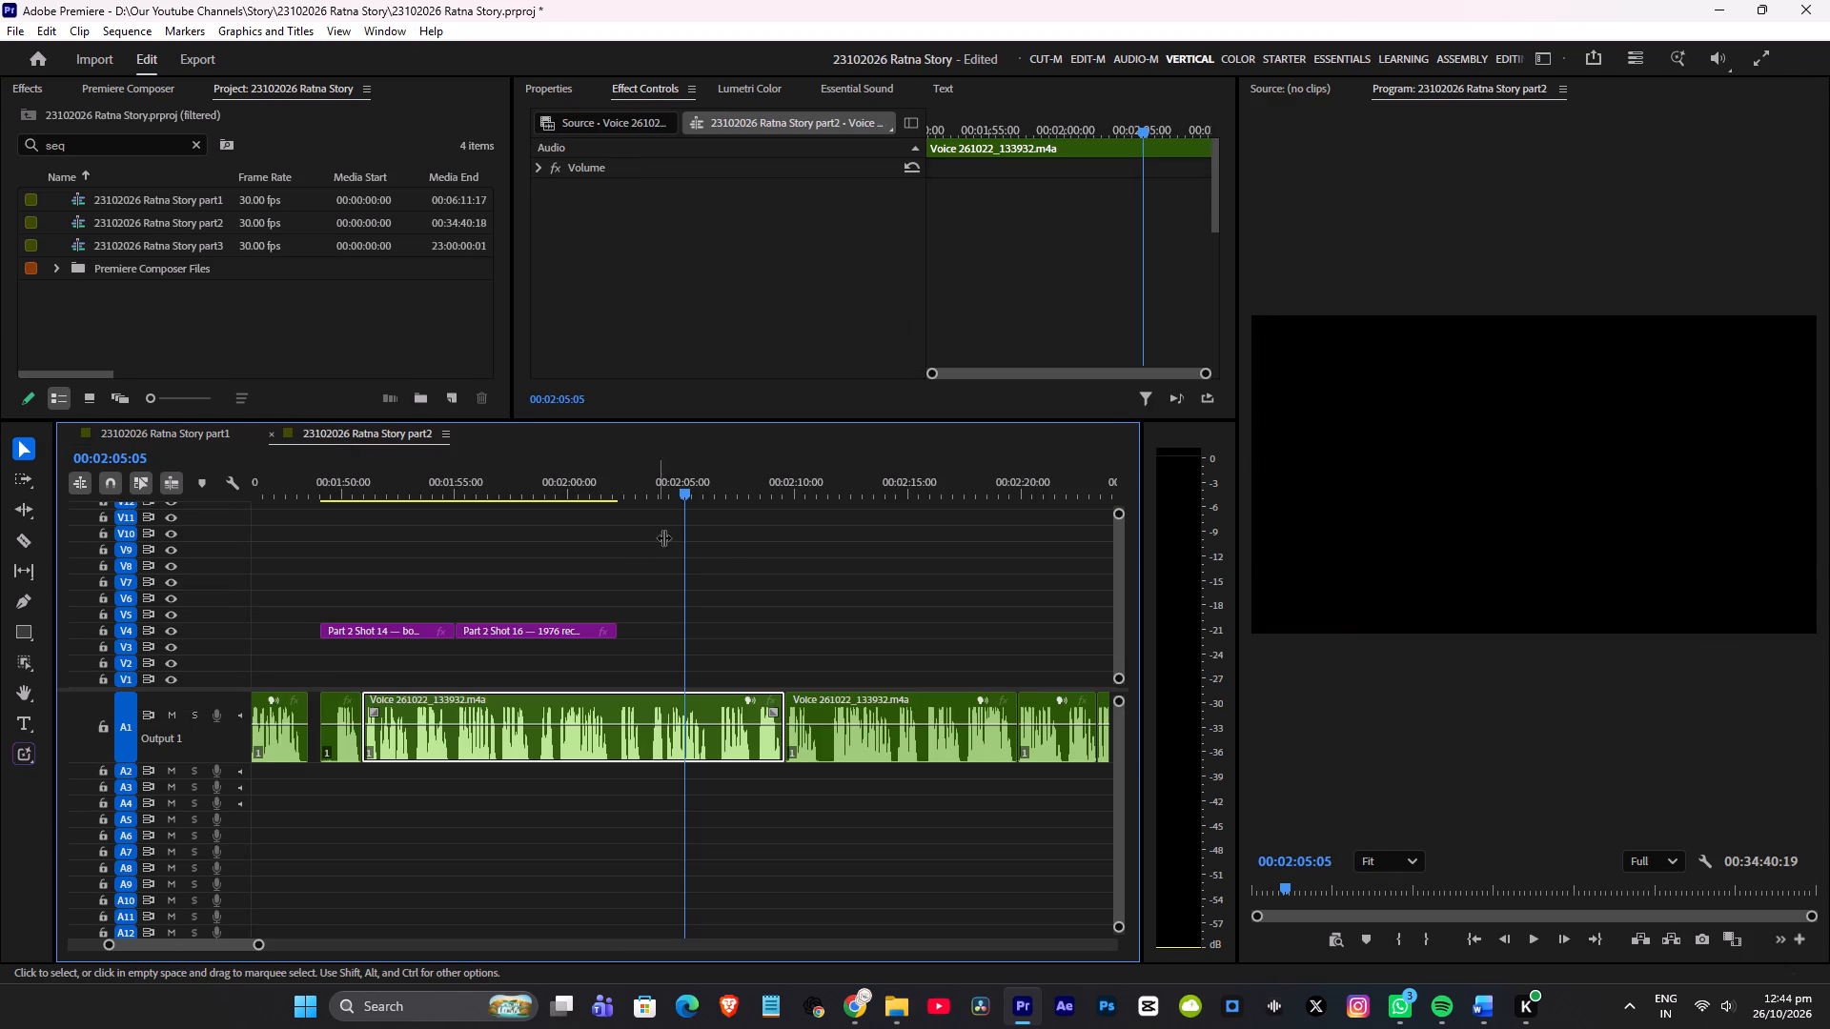
{"action": "left_click", "coordinate": [720, 547]}
{"action": "key", "text": "ctrl+v"}
Move the Seth portrait earlier on V4 over Shot 16's end, matching the voice-over so it starts at 00:02:00:03.
{"action": "scroll", "coordinate": [640, 599], "scroll_direction": "up", "scroll_amount": 5, "text": "alt"}
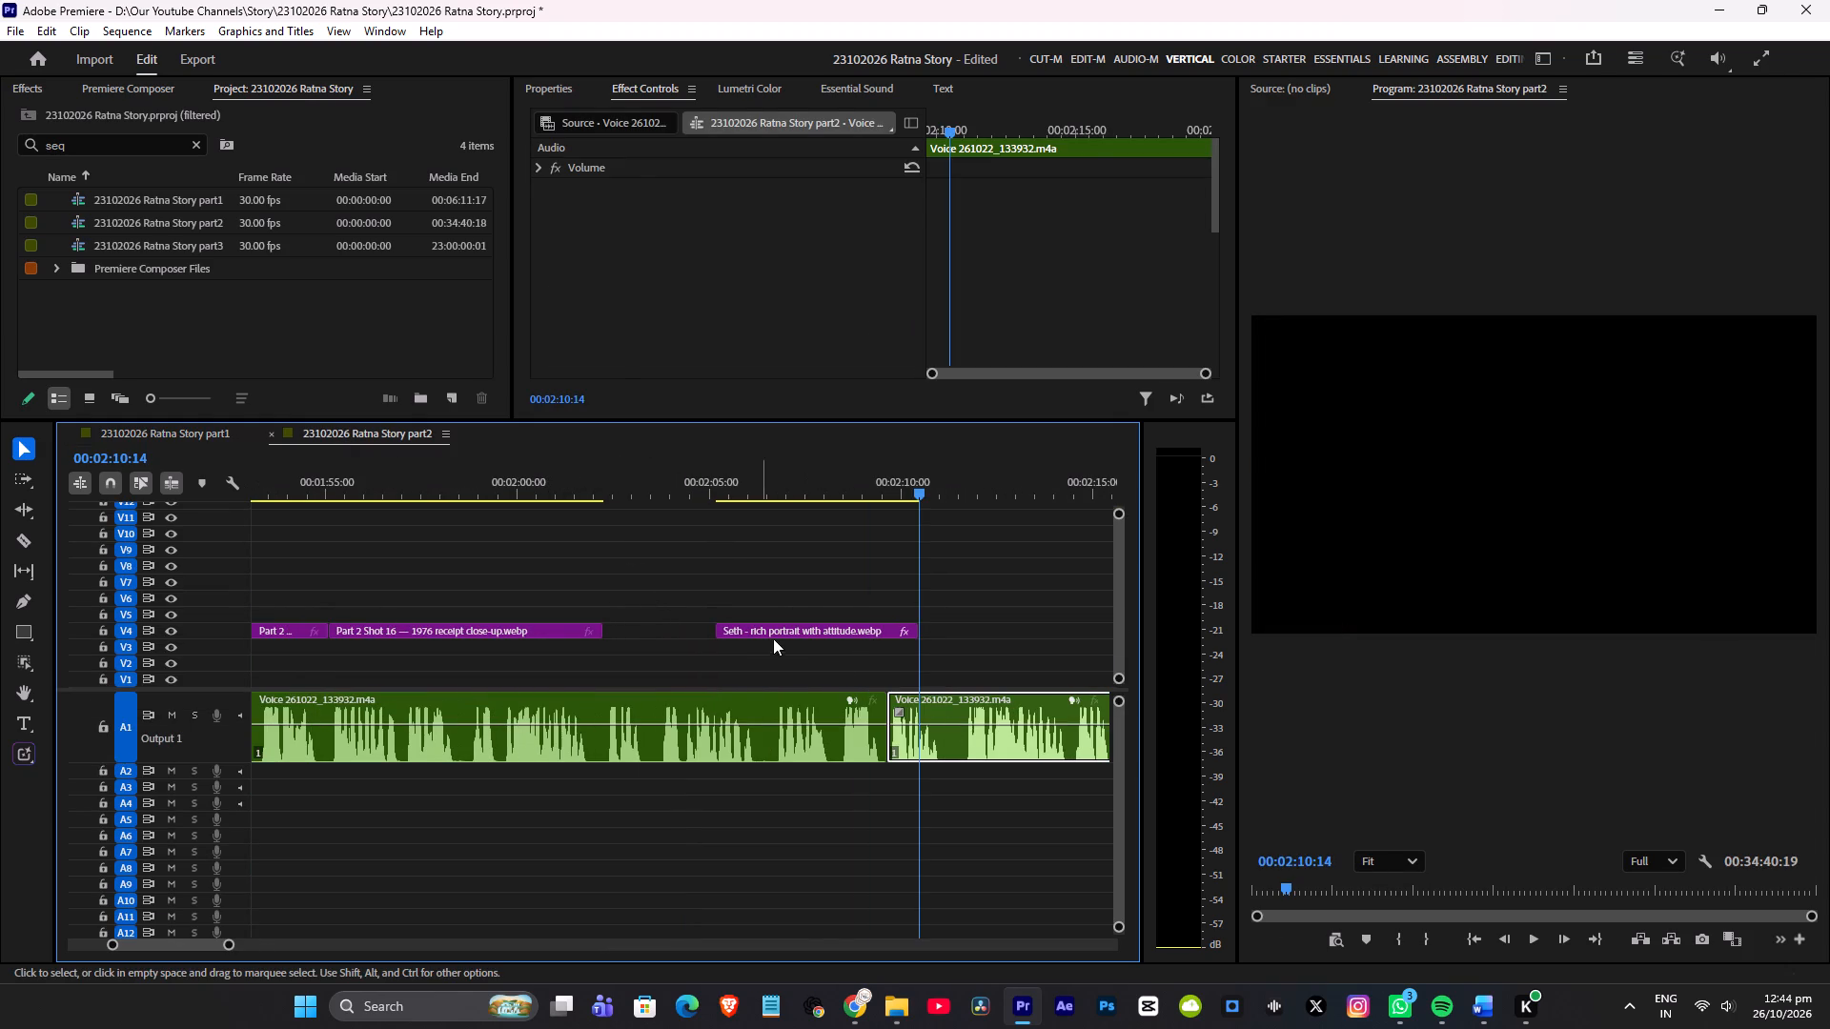
{"action": "left_click_drag", "start_coordinate": [775, 630], "coordinate": [596, 630]}
{"action": "left_click", "coordinate": [477, 485]}
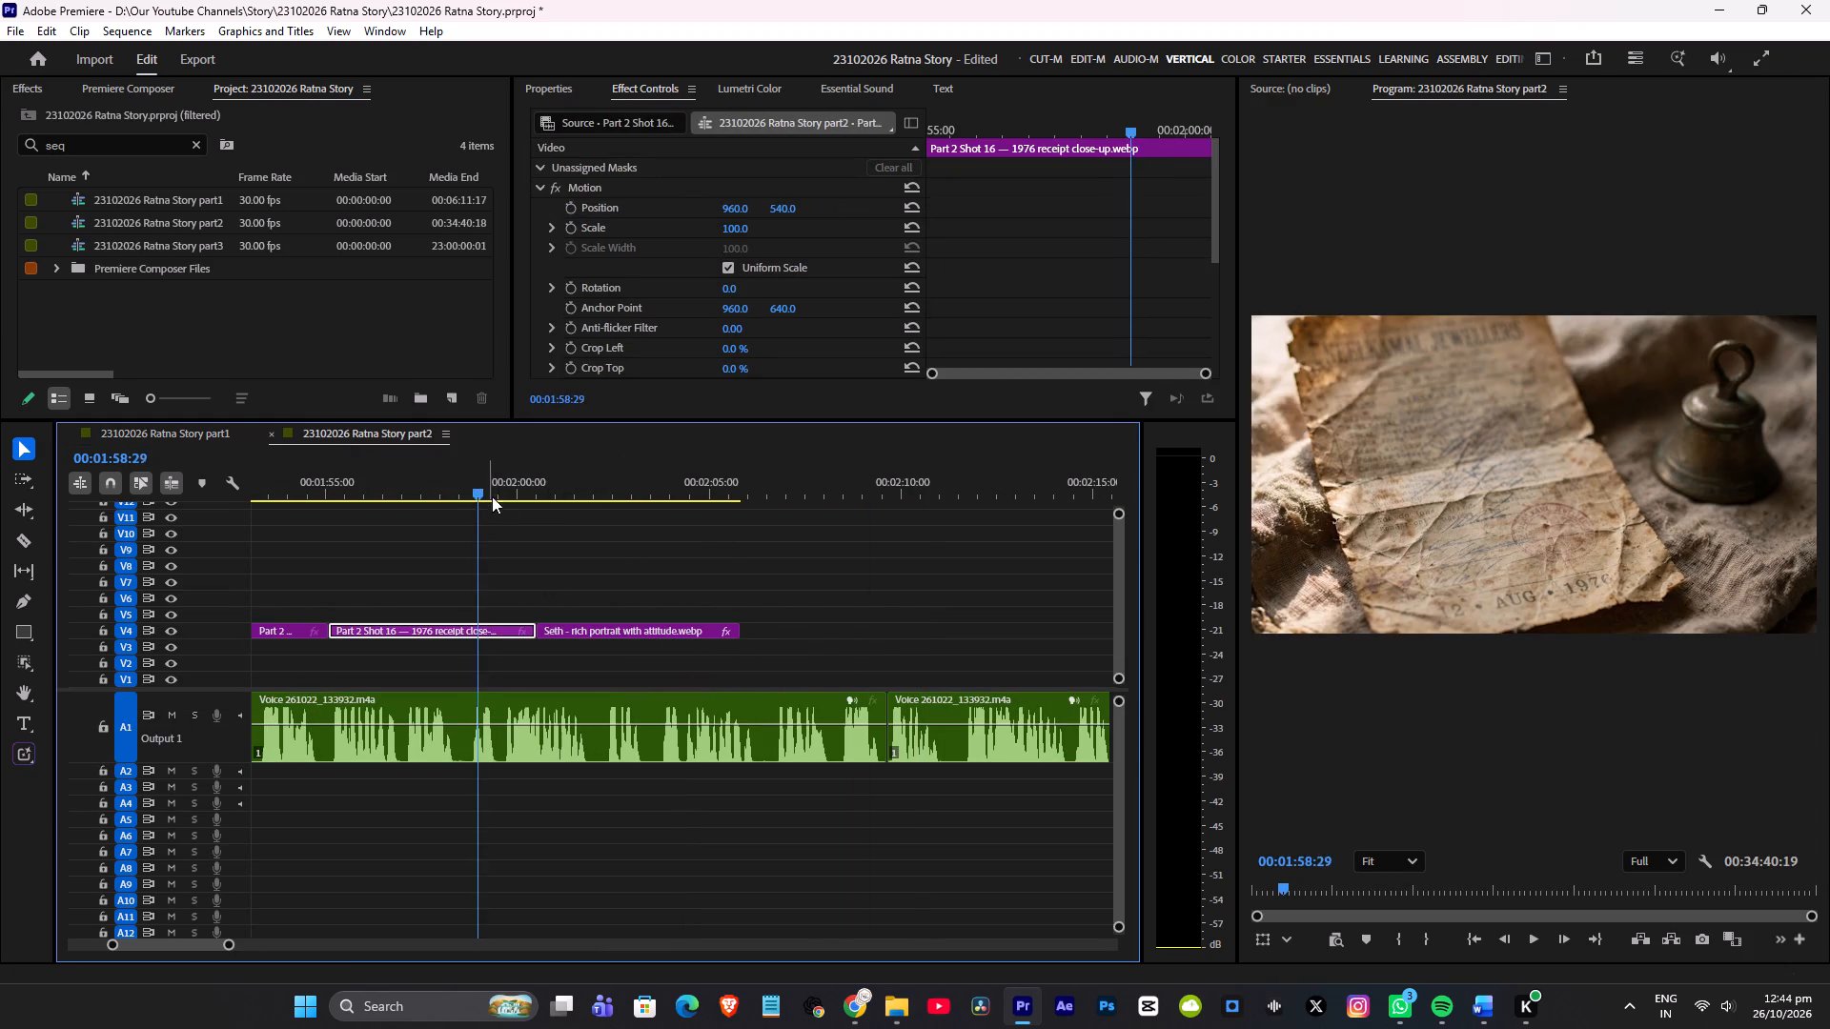
{"action": "key", "text": "space"}
{"action": "scroll", "coordinate": [577, 539], "scroll_direction": "up", "scroll_amount": 9, "text": "alt"}
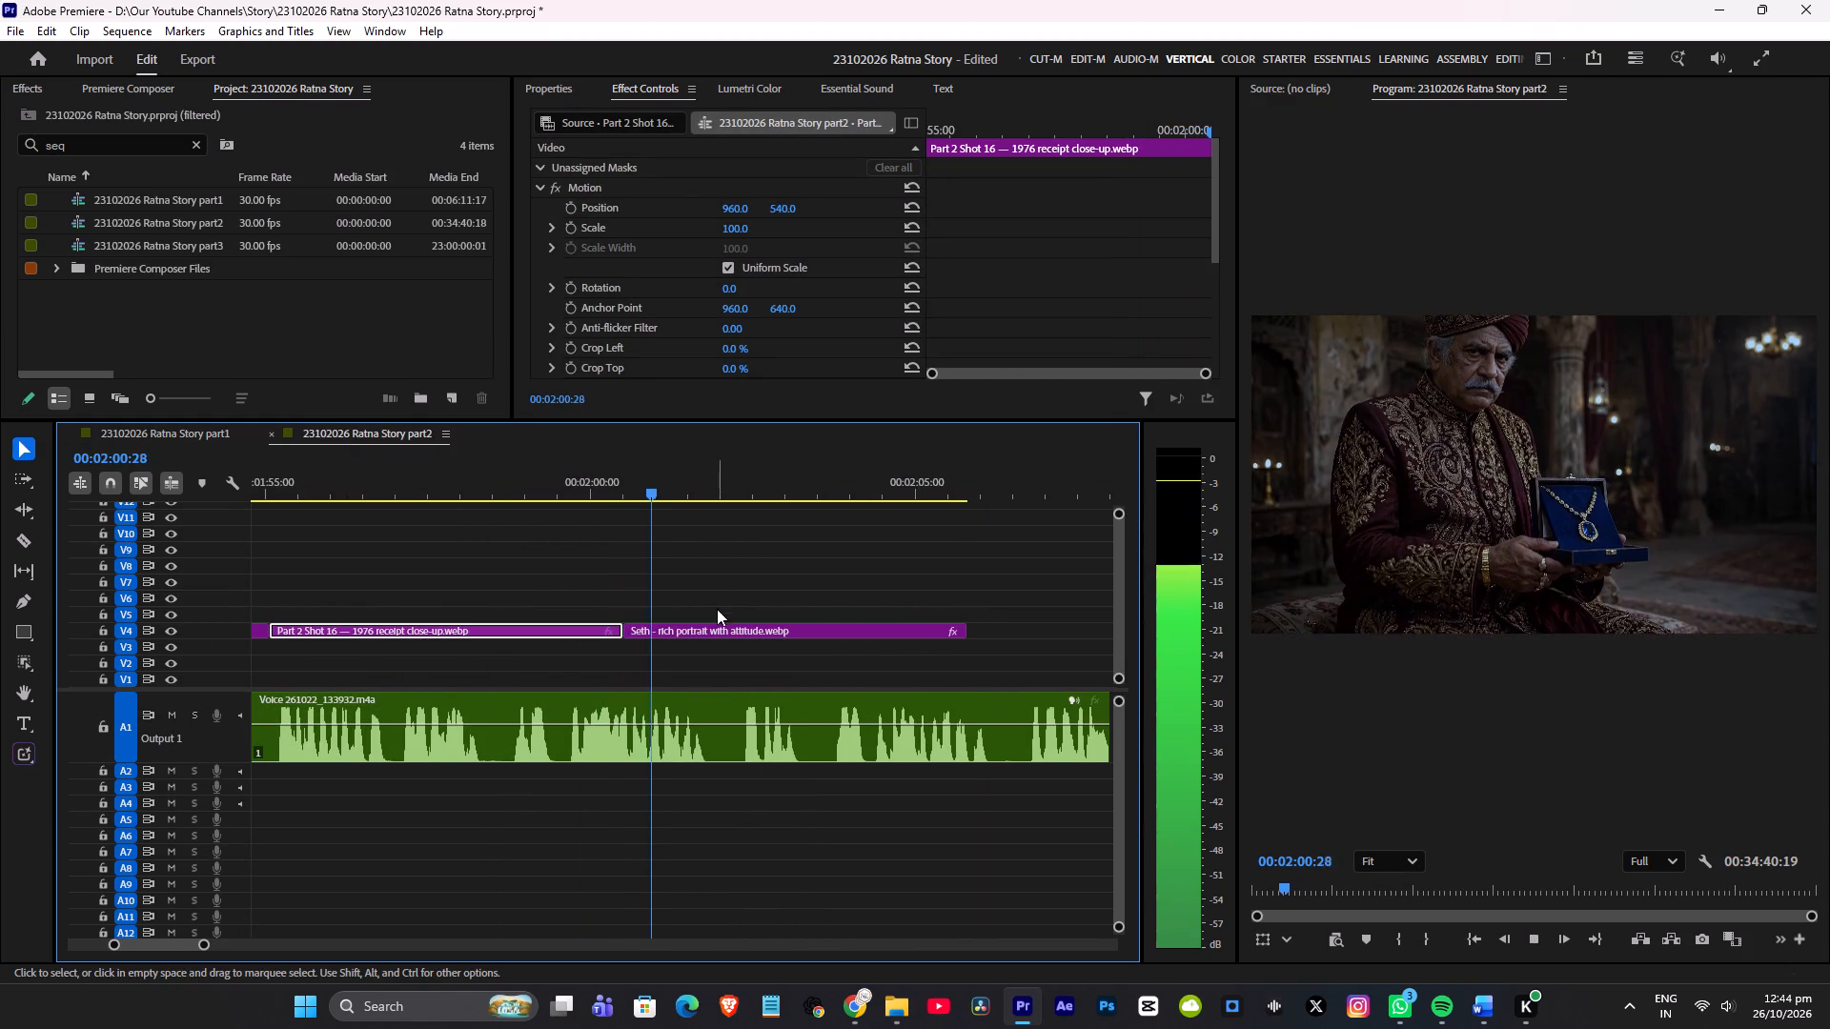
{"action": "key", "text": "space"}
{"action": "left_click_drag", "start_coordinate": [695, 631], "coordinate": [668, 634]}
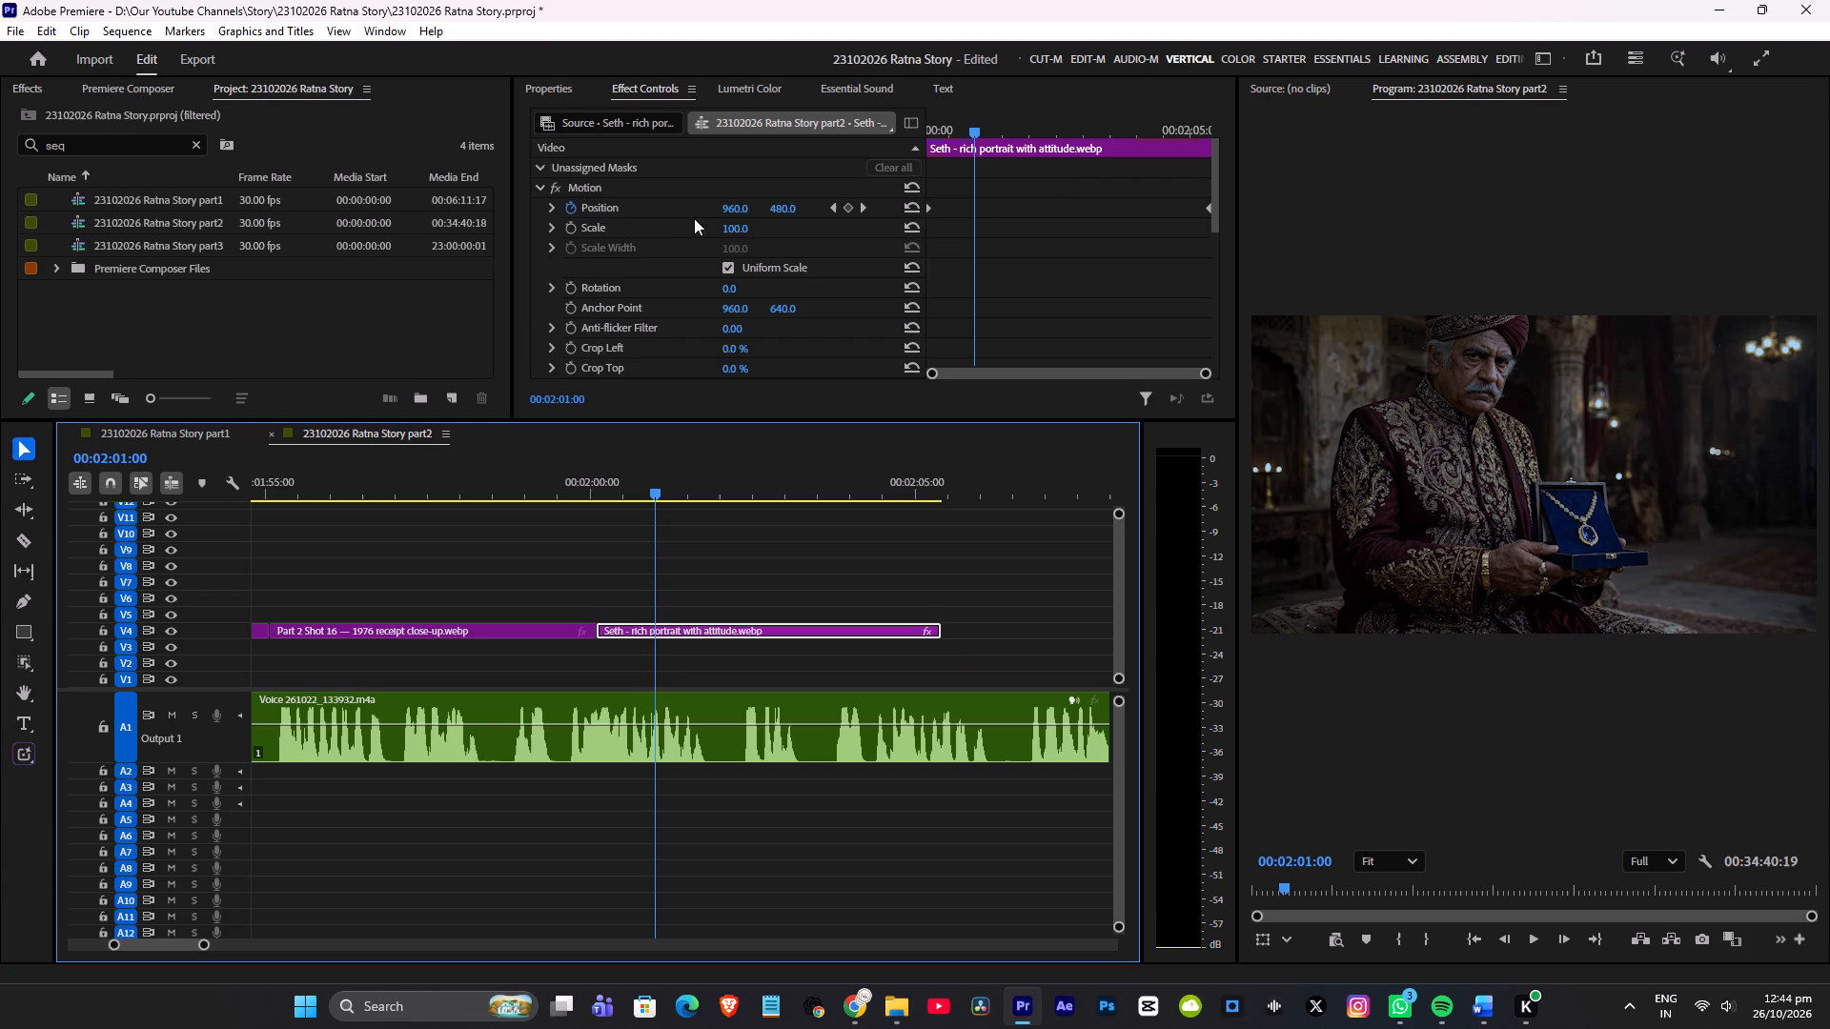
Remove the Seth portrait's Position animation and reframe it on the necklace box with Scale 235 and Position 279.0, 90.1.
{"action": "left_click_drag", "start_coordinate": [1207, 207], "coordinate": [981, 237]}
{"action": "left_click", "coordinate": [564, 206]}
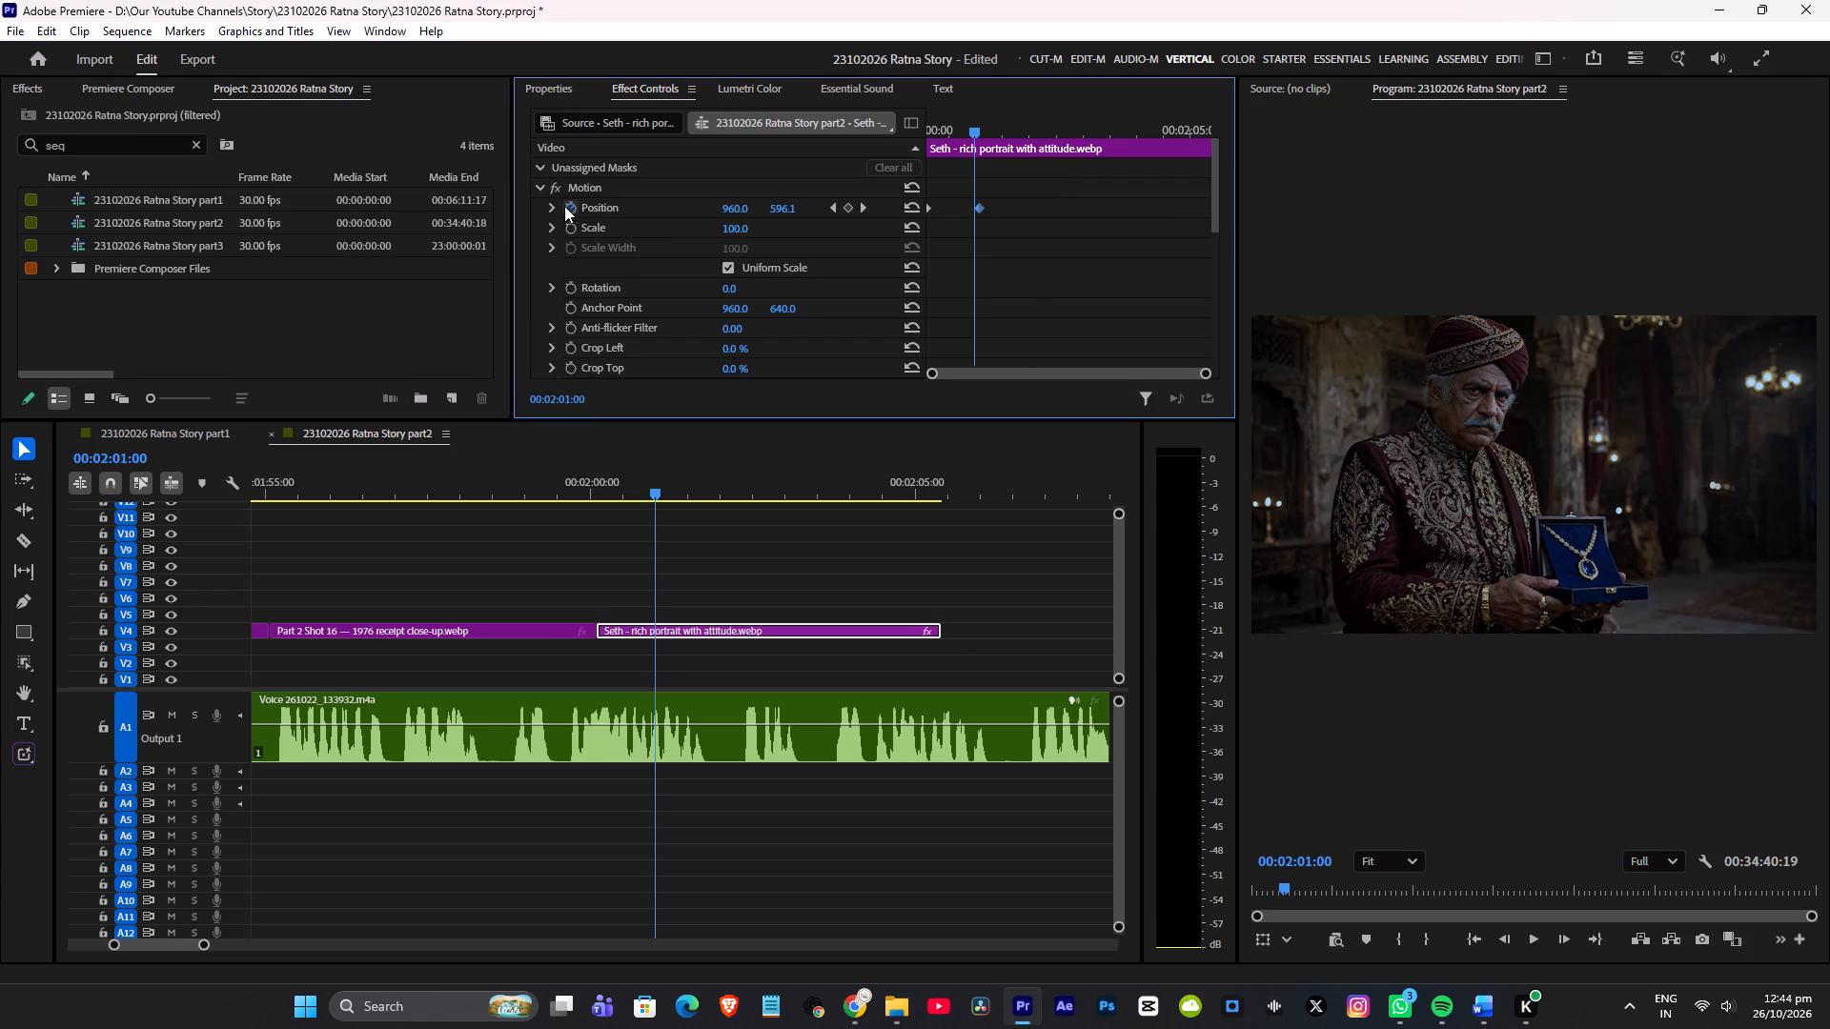
{"action": "left_click", "coordinate": [994, 568]}
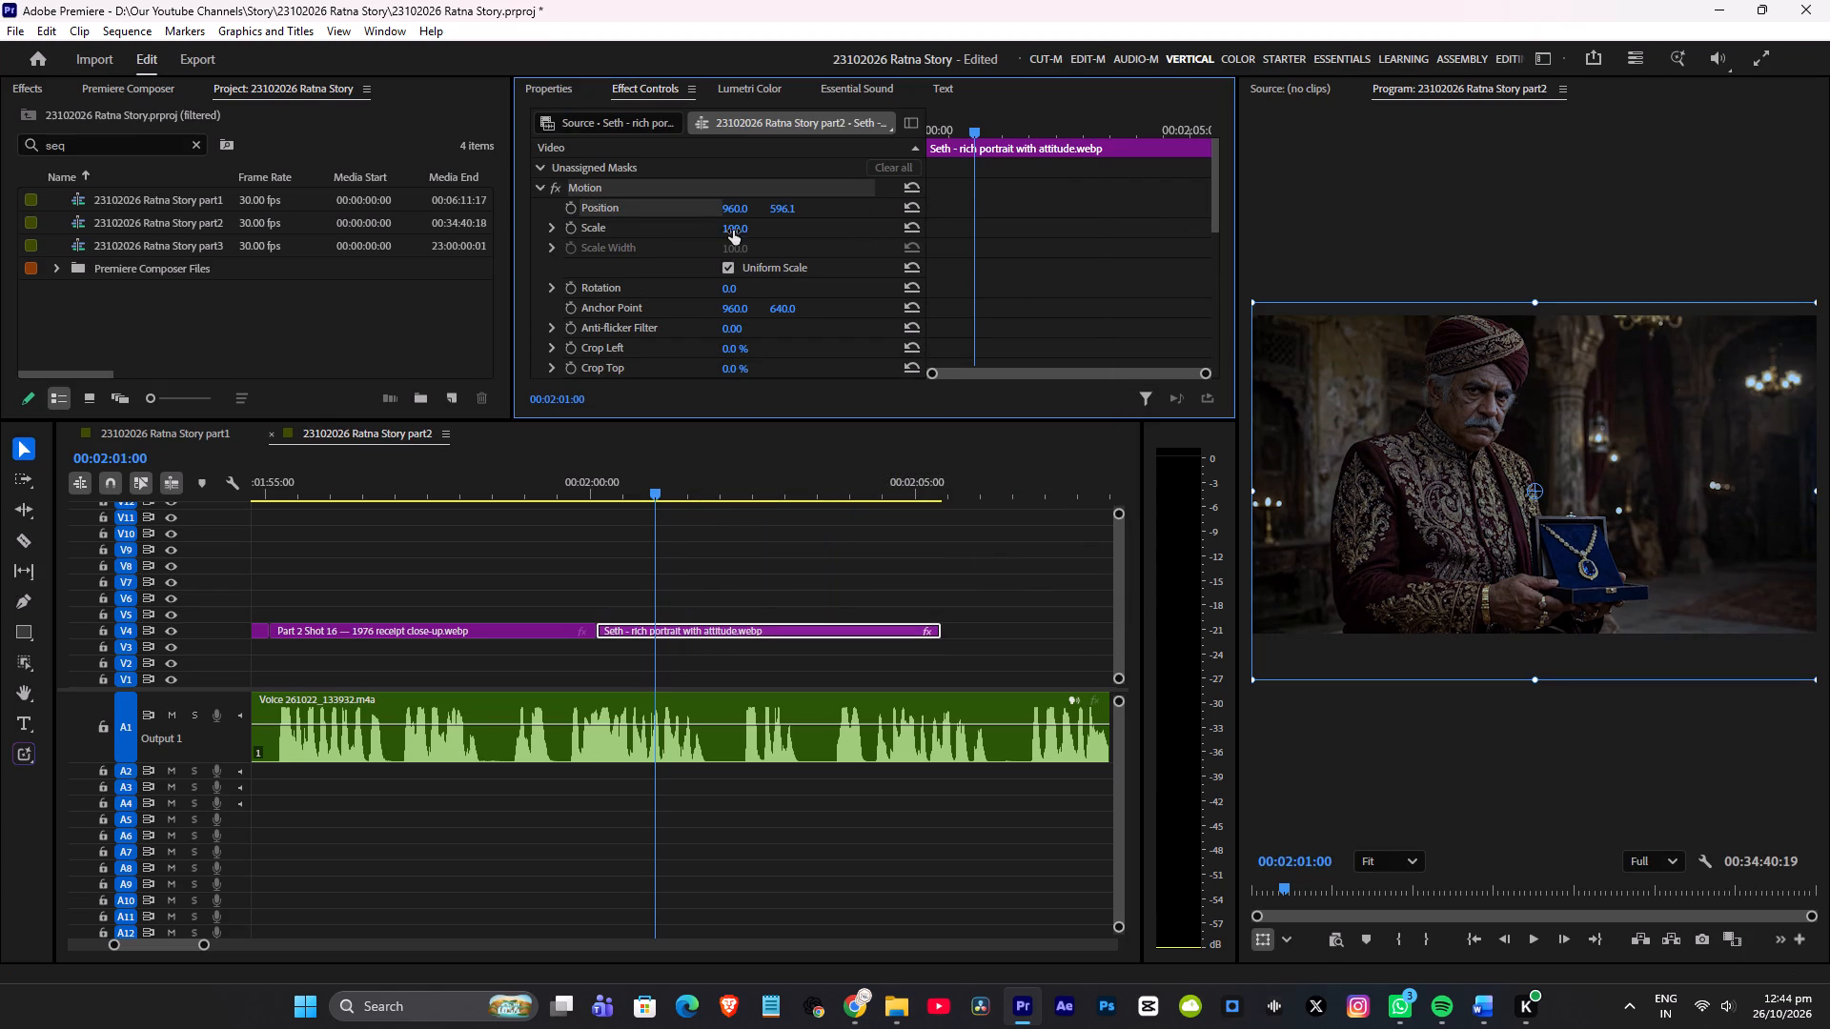
{"action": "left_click_drag", "start_coordinate": [740, 230], "coordinate": [868, 230]}
{"action": "left_click_drag", "start_coordinate": [791, 208], "coordinate": [266, 243]}
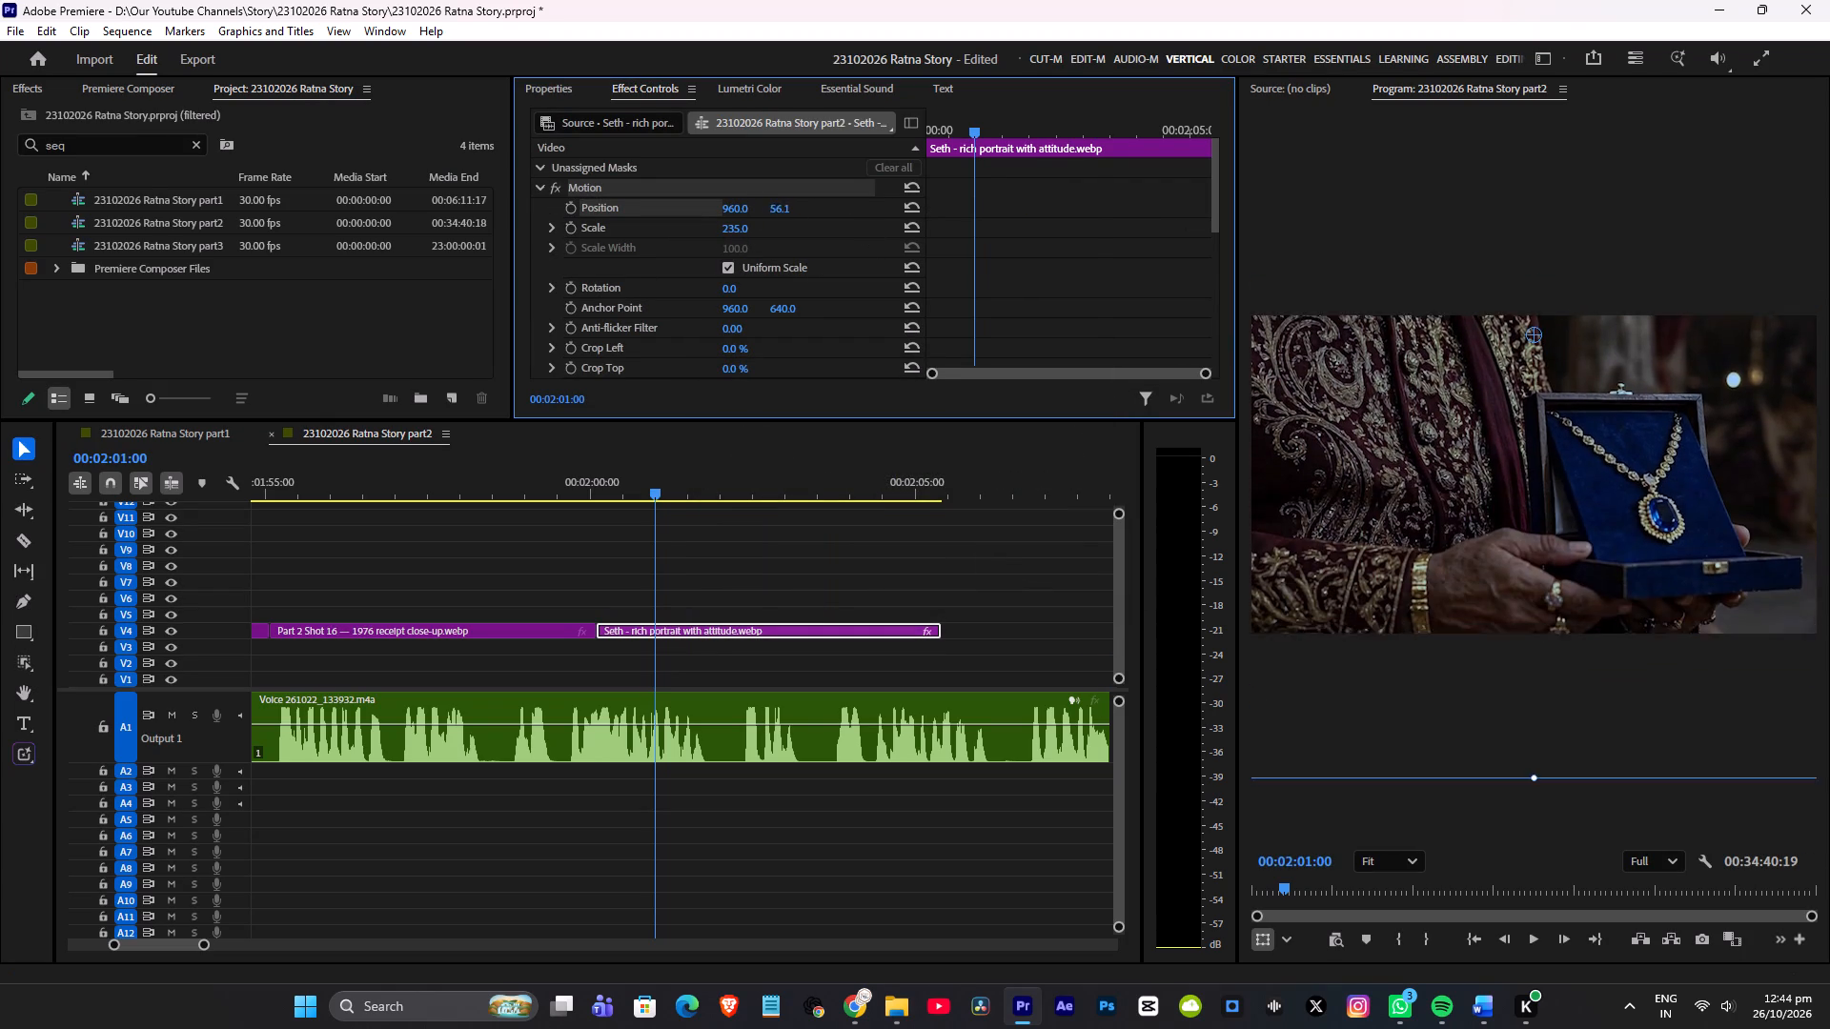
{"action": "left_click_drag", "start_coordinate": [266, 243], "coordinate": [309, 240]}
{"action": "left_click_drag", "start_coordinate": [743, 206], "coordinate": [616, 217]}
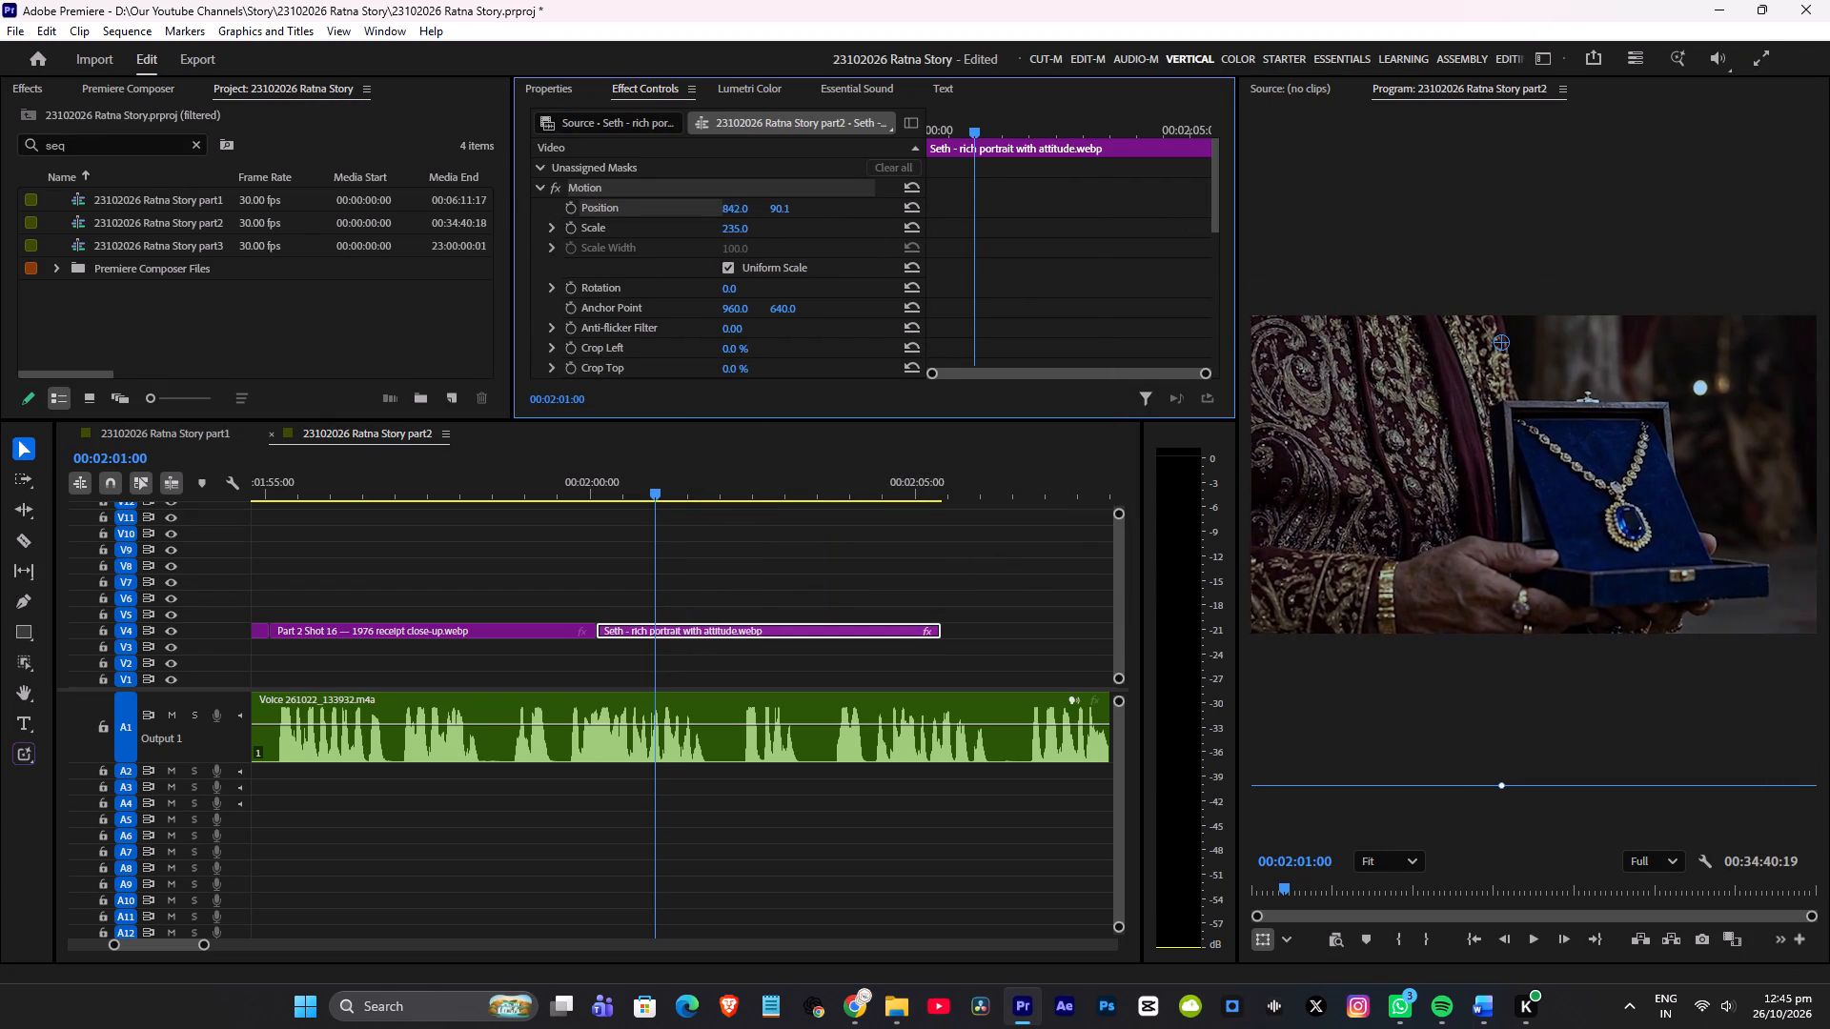
{"action": "left_click_drag", "start_coordinate": [616, 217], "coordinate": [612, 207]}
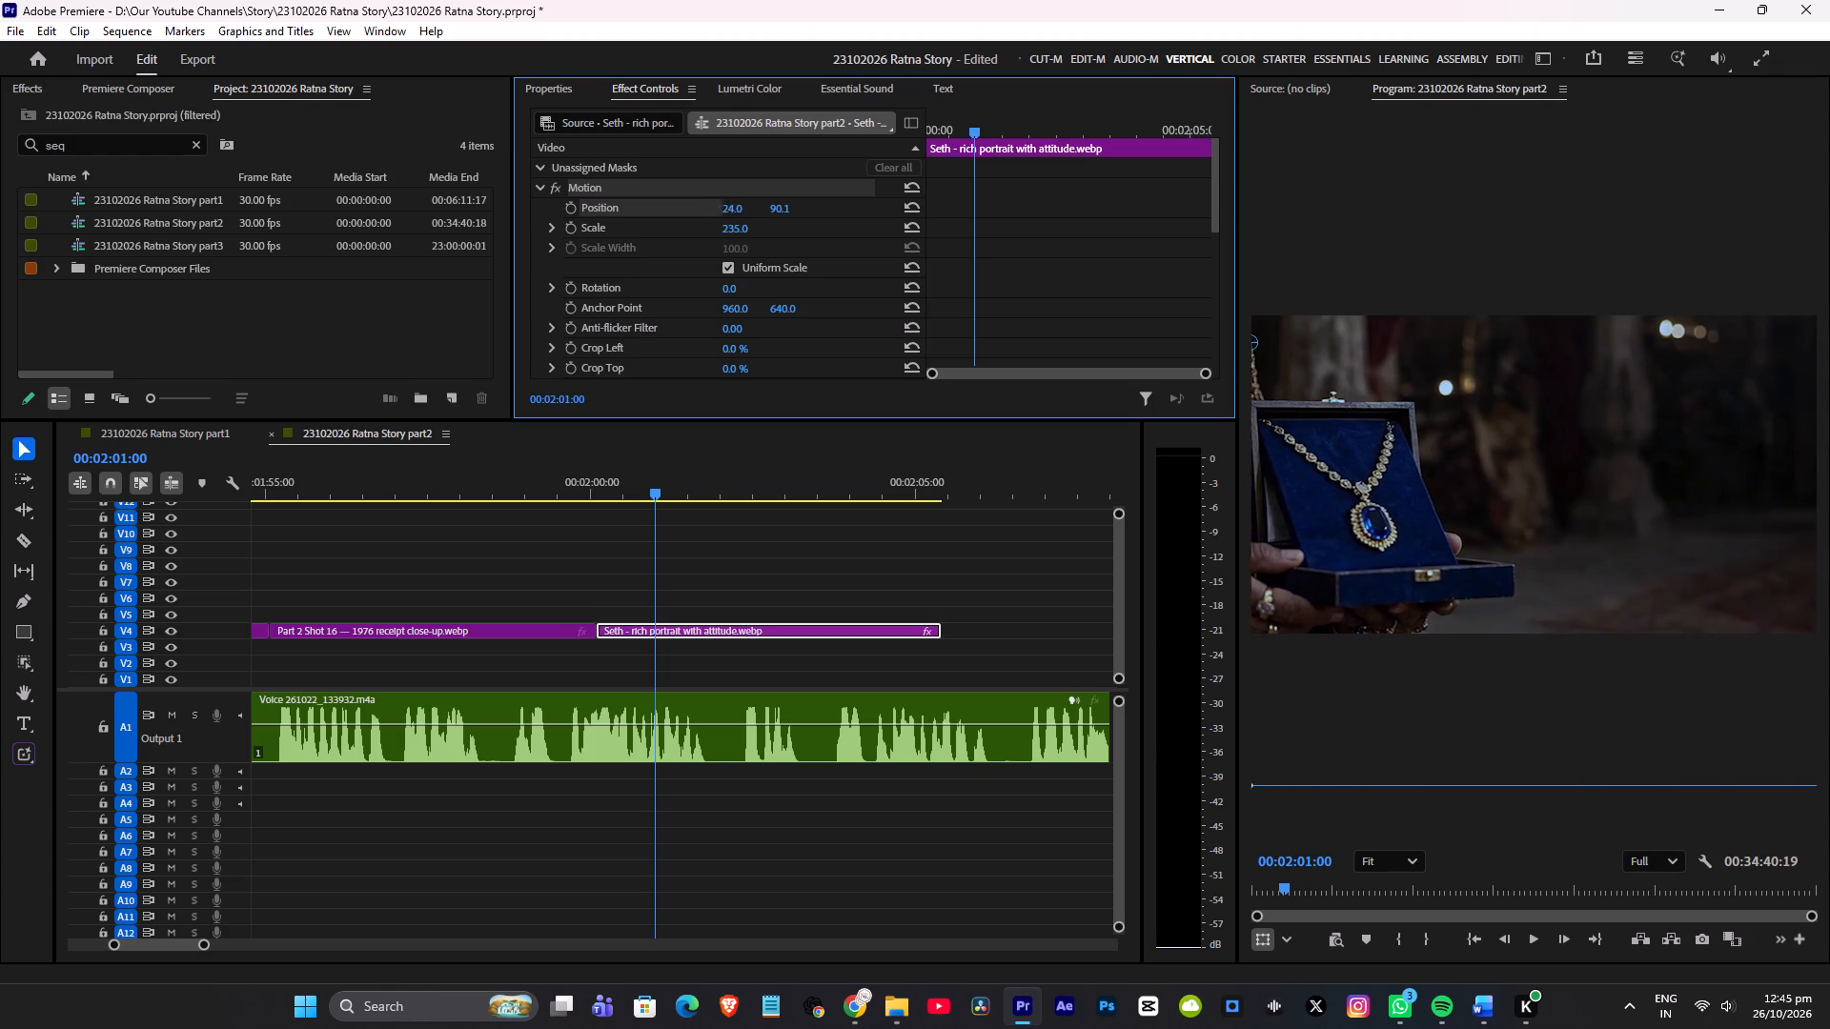
{"action": "left_click_drag", "start_coordinate": [612, 207], "coordinate": [839, 196]}
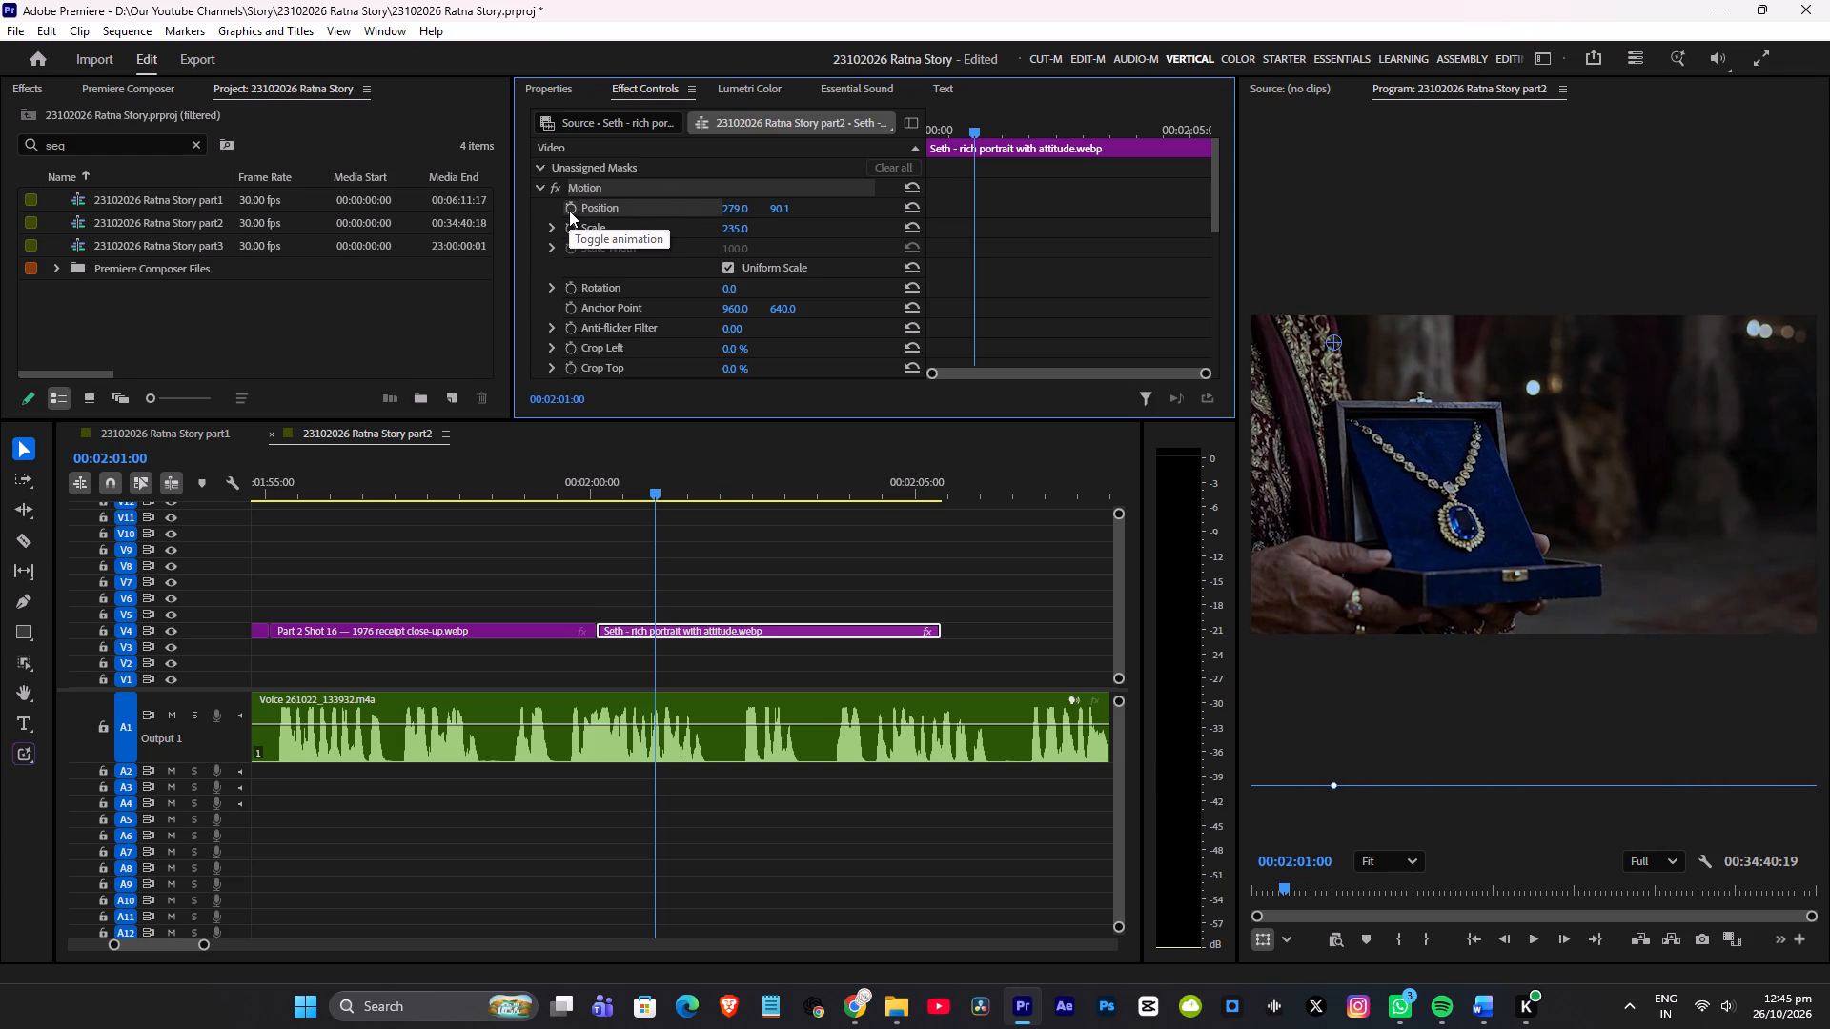
Animate the Seth portrait's Position from 279.0, 215.1 at the clip's start to 279.0, 90.1 at its end, and save.
{"action": "left_click", "coordinate": [569, 211]}
{"action": "left_click_drag", "start_coordinate": [980, 126], "coordinate": [507, 142]}
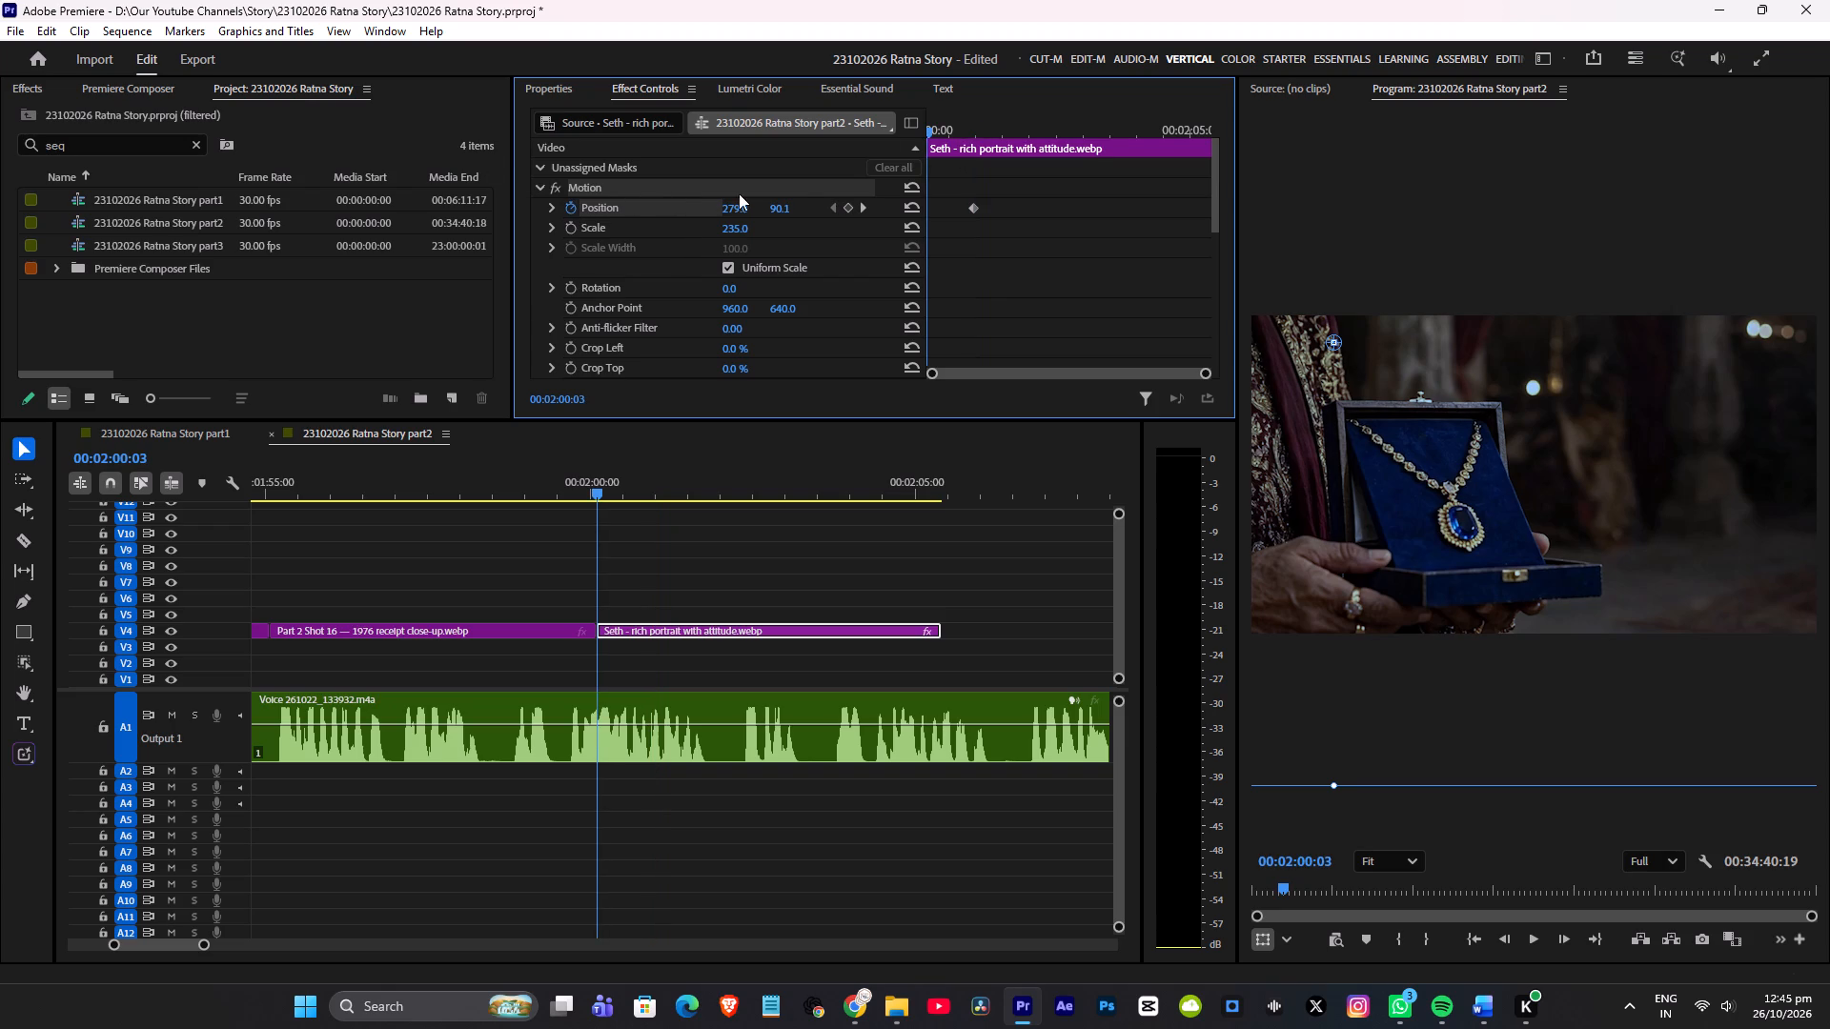
{"action": "left_click_drag", "start_coordinate": [783, 209], "coordinate": [903, 208]}
{"action": "key", "text": "space"}
{"action": "key", "text": "space"}
{"action": "left_click_drag", "start_coordinate": [977, 206], "coordinate": [1829, 221]}
{"action": "left_click", "coordinate": [550, 493]}
{"action": "key", "text": "ctrl+s"}
Preview the cut from Shot 16 into the necklace close-up and go back to the close-up's first frame.
{"action": "key", "text": "space"}
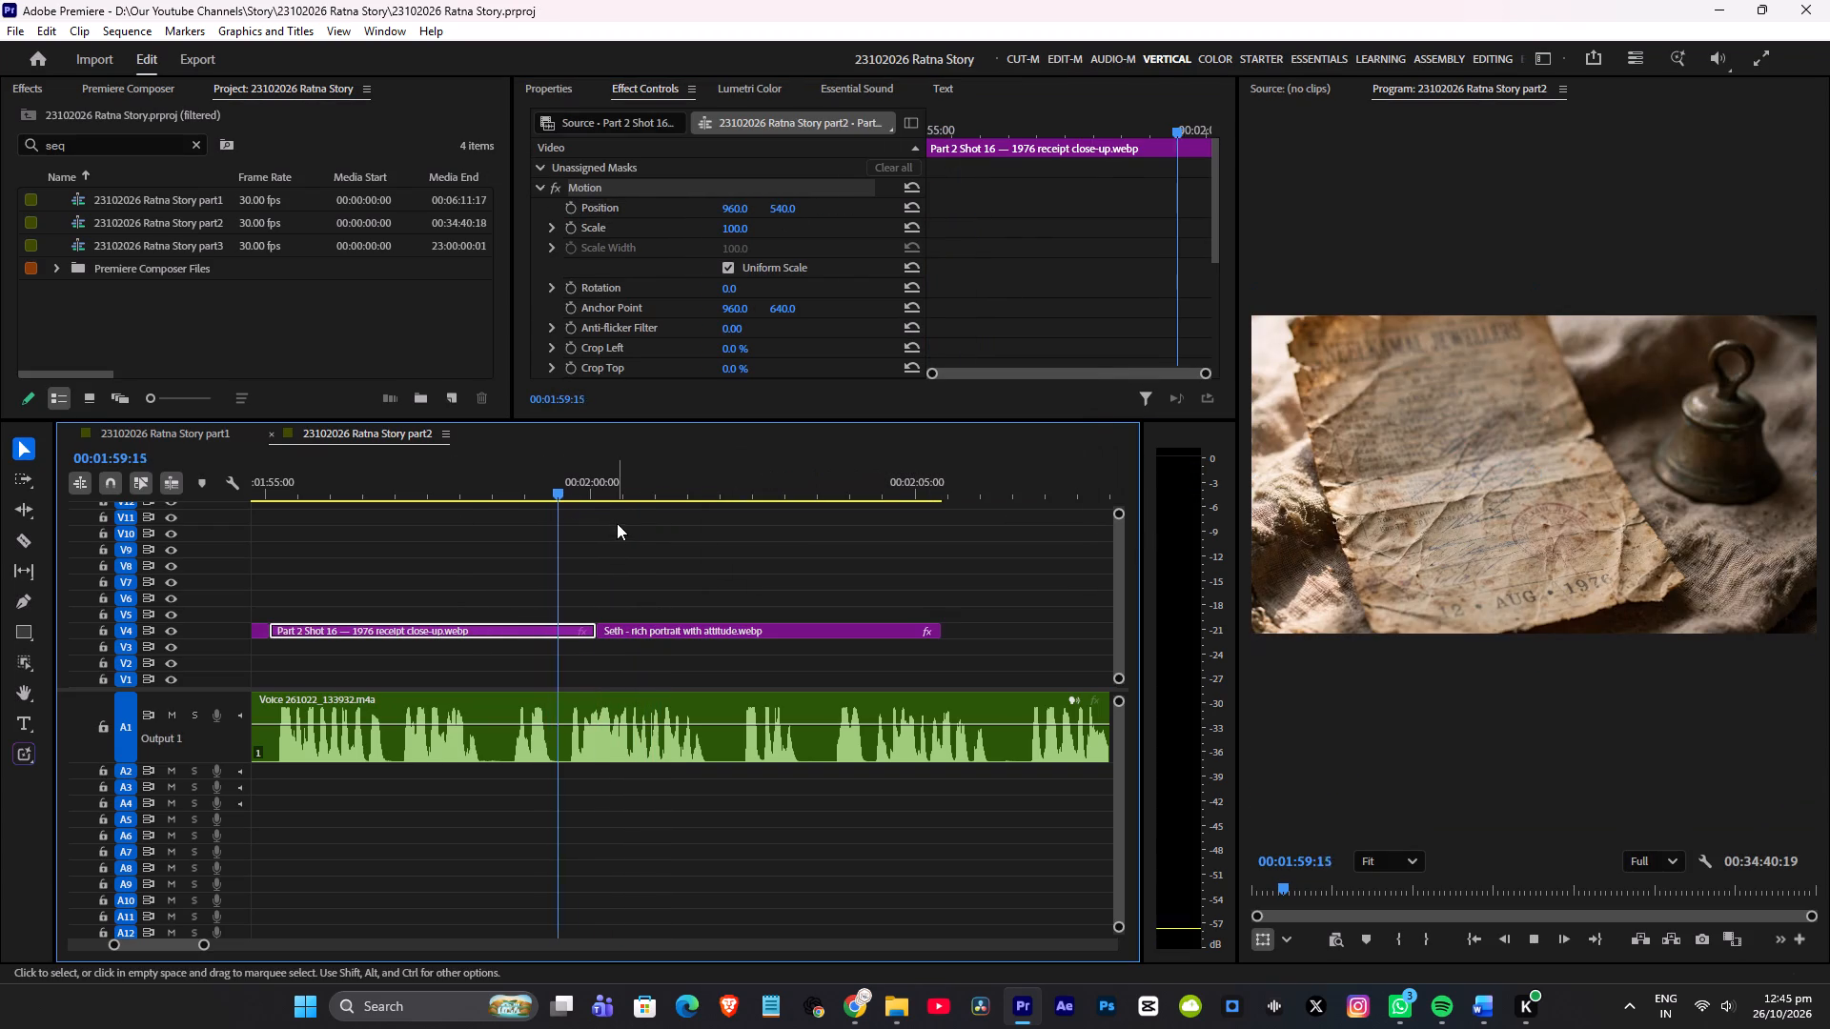
{"action": "left_click", "coordinate": [598, 460]}
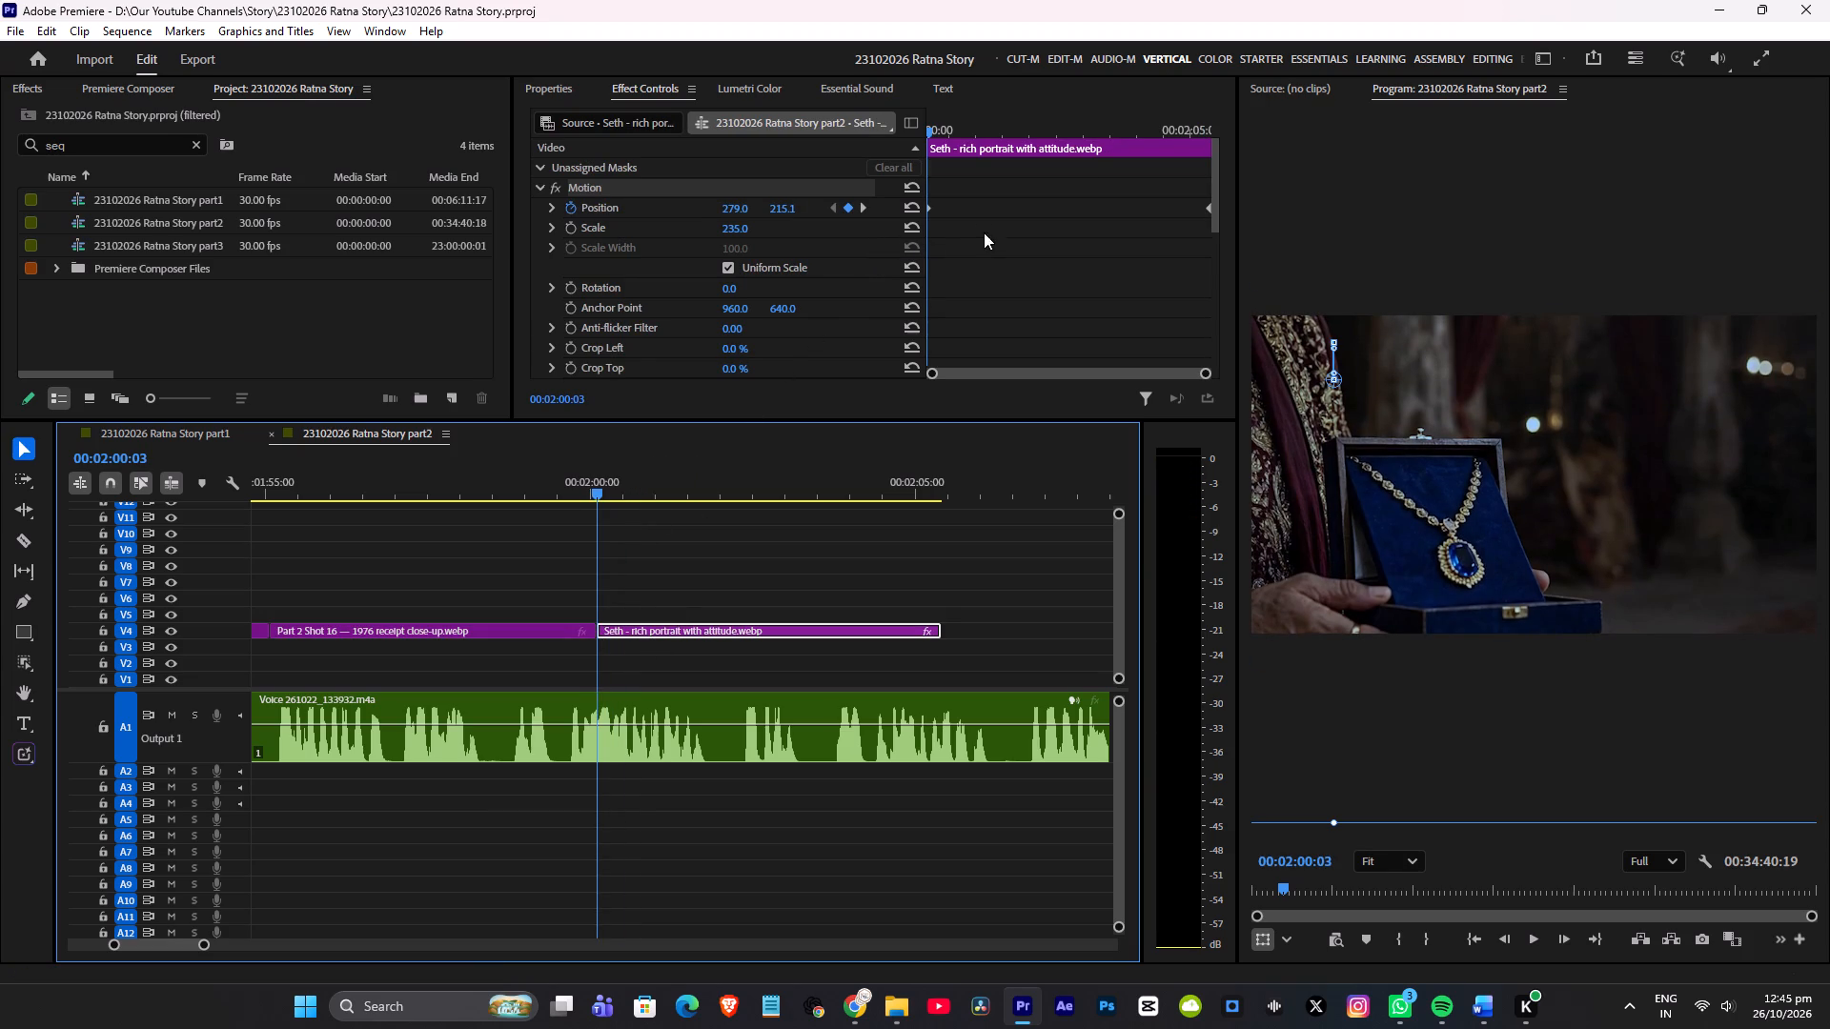
{"action": "left_click_drag", "start_coordinate": [1004, 130], "coordinate": [893, 134]}
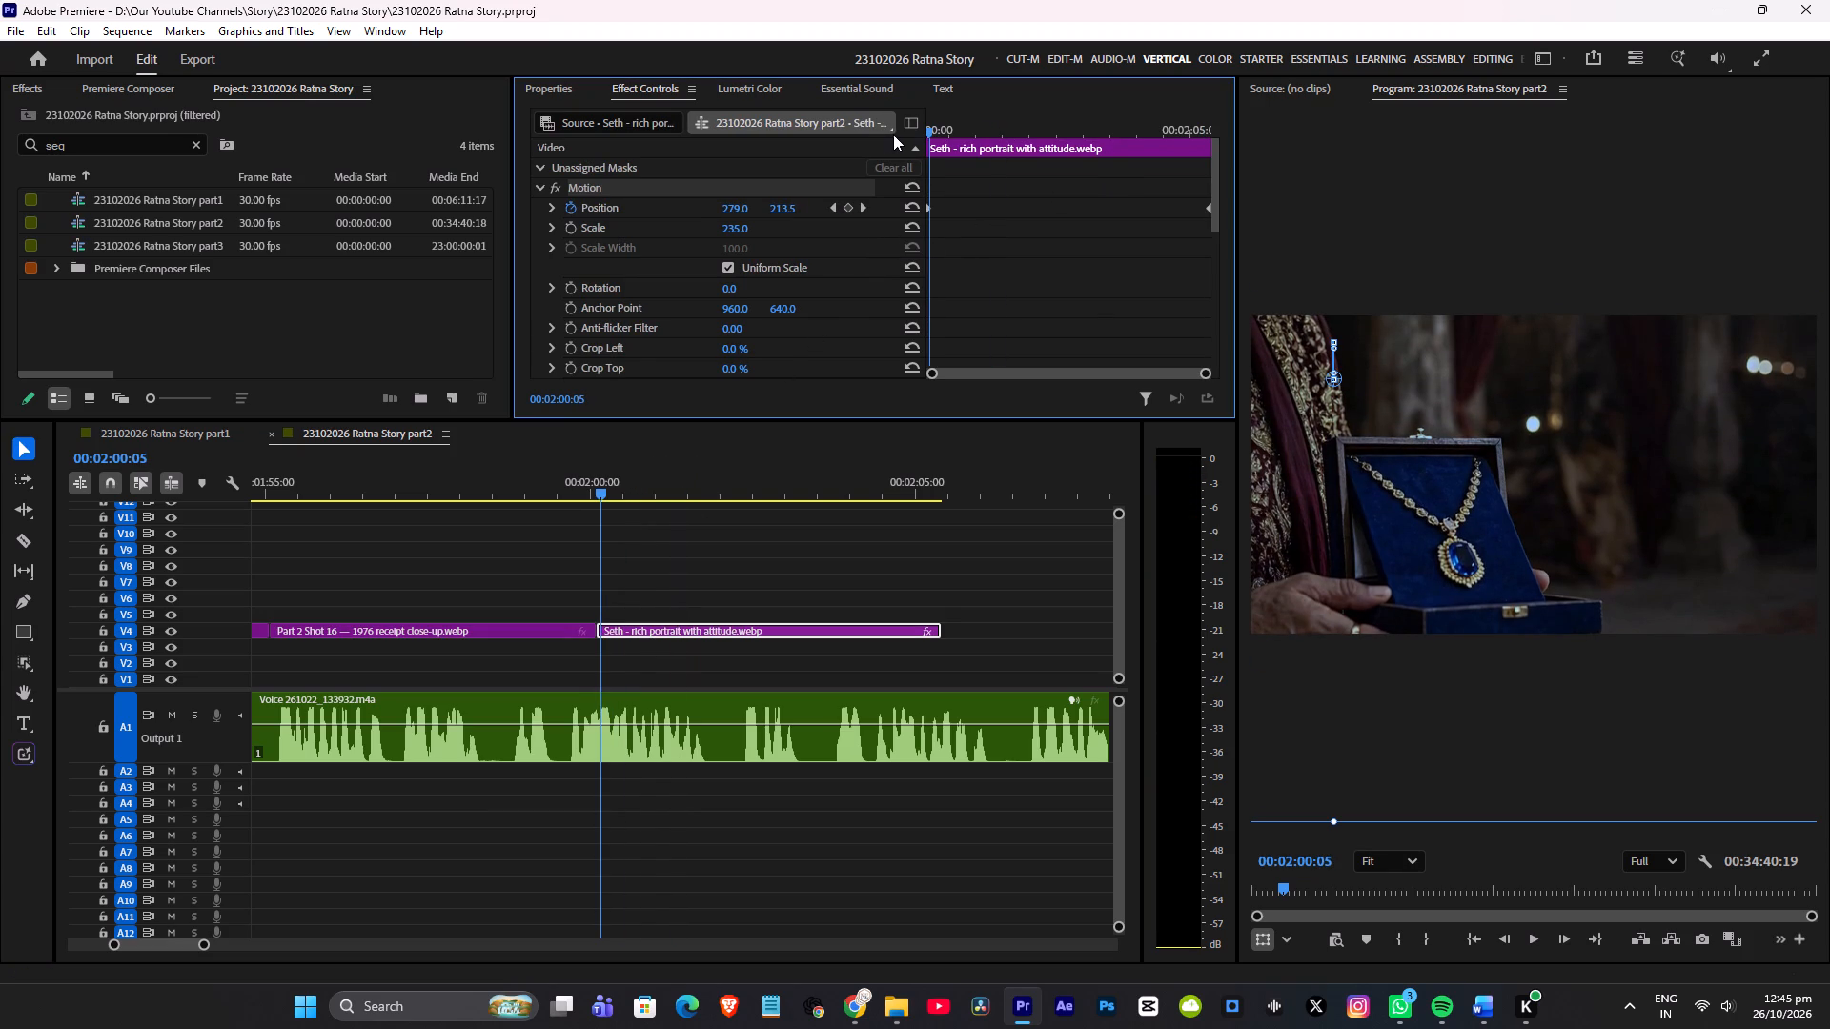
{"action": "left_click_drag", "start_coordinate": [893, 134], "coordinate": [814, 162]}
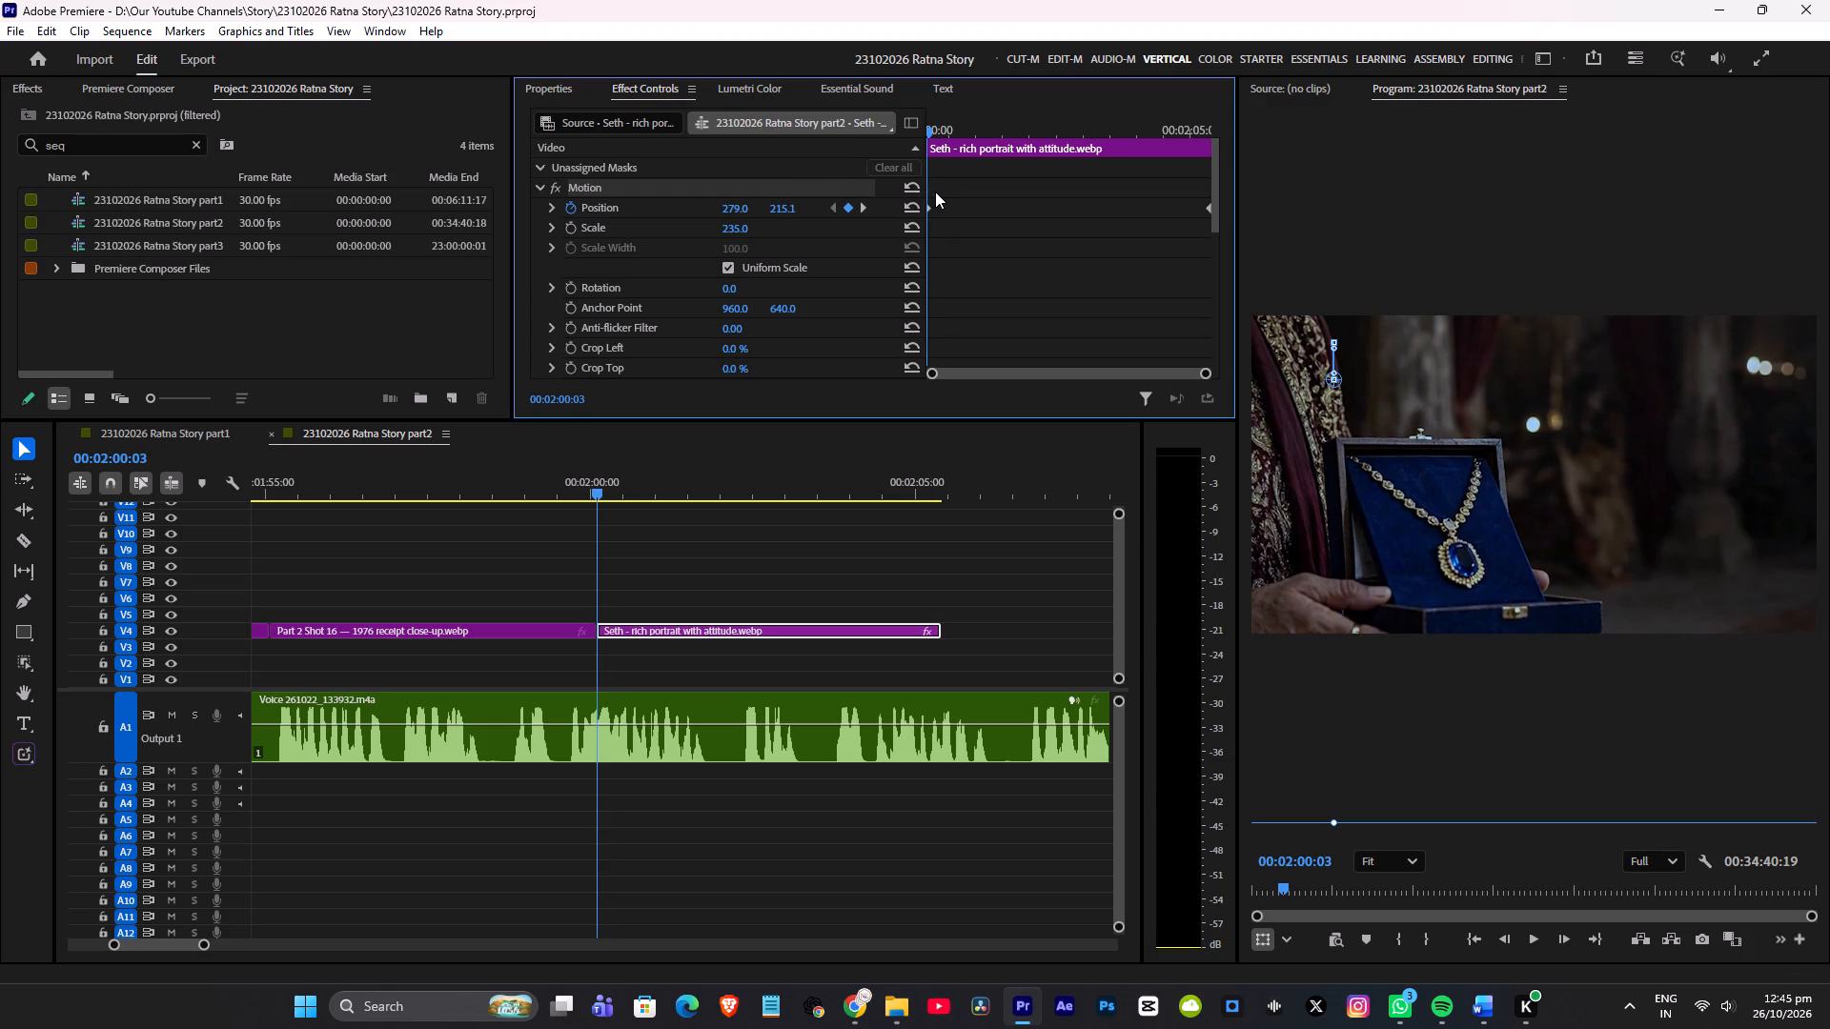
Play the necklace close-up to 00:02:03:23 against the voice-over and move its end Position keyframe to just before that point.
{"action": "left_click", "coordinate": [578, 483]}
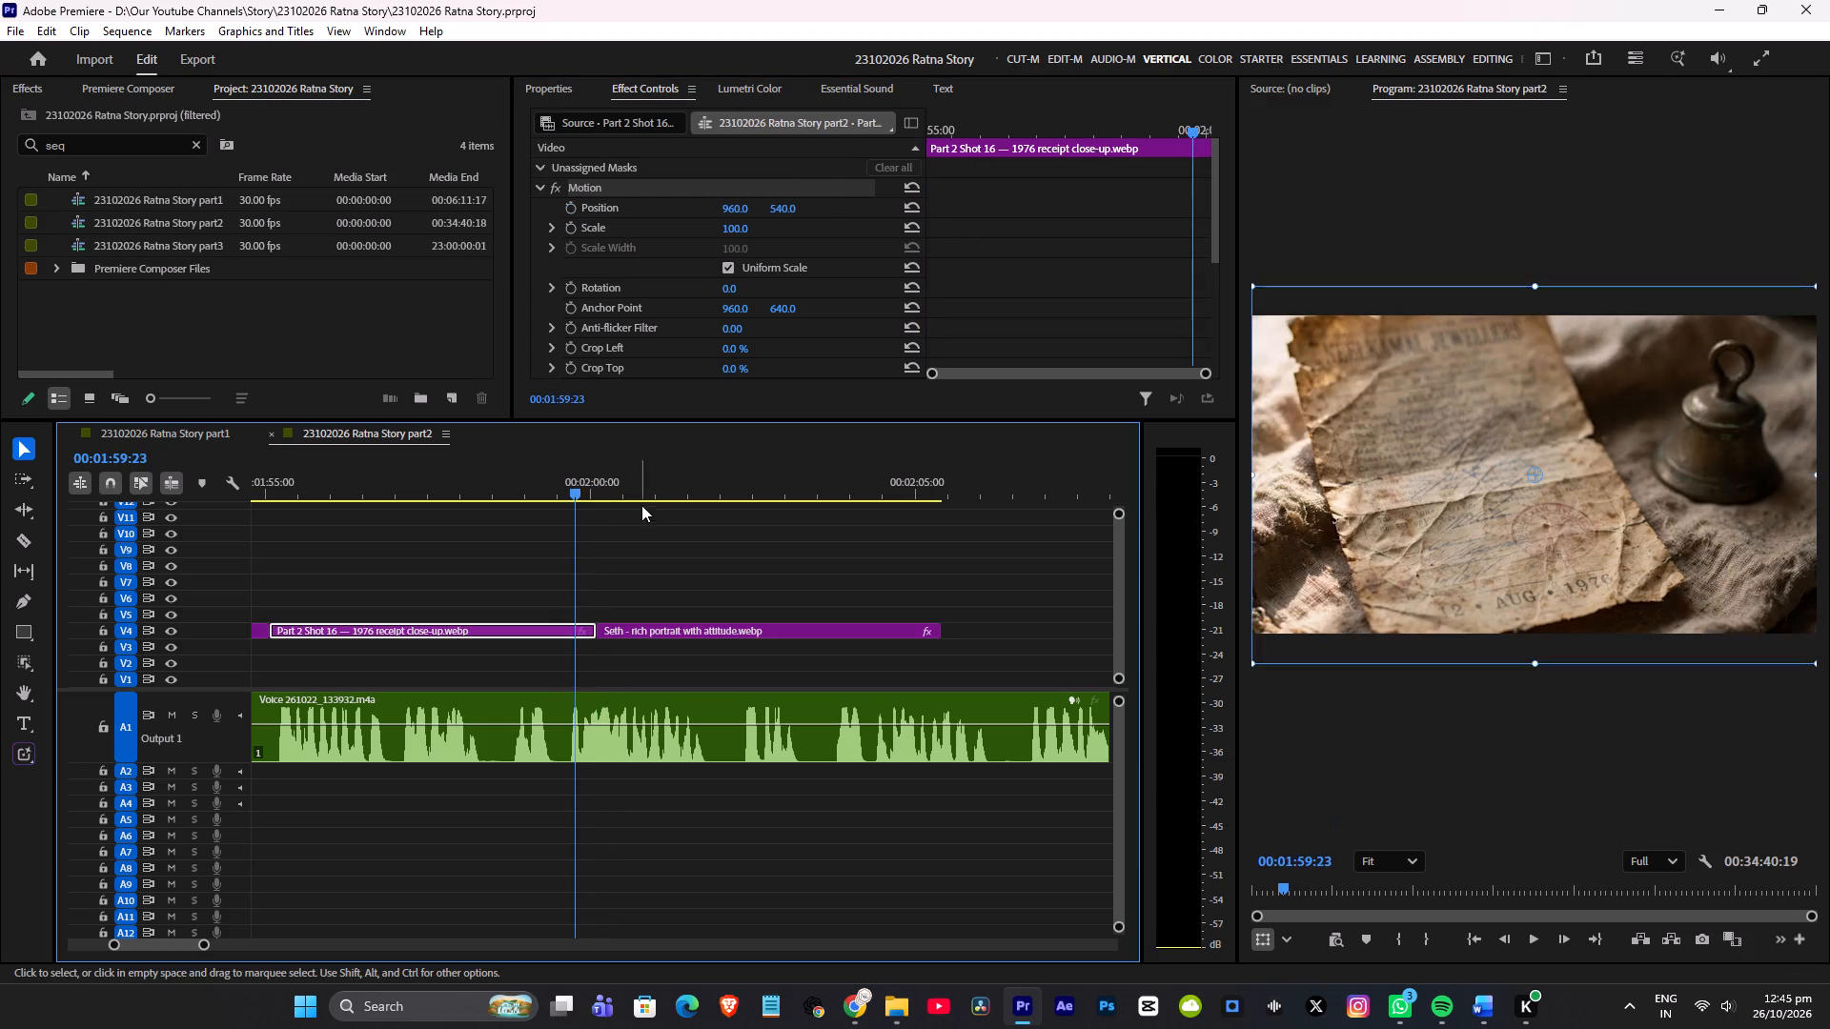
{"action": "key", "text": "space"}
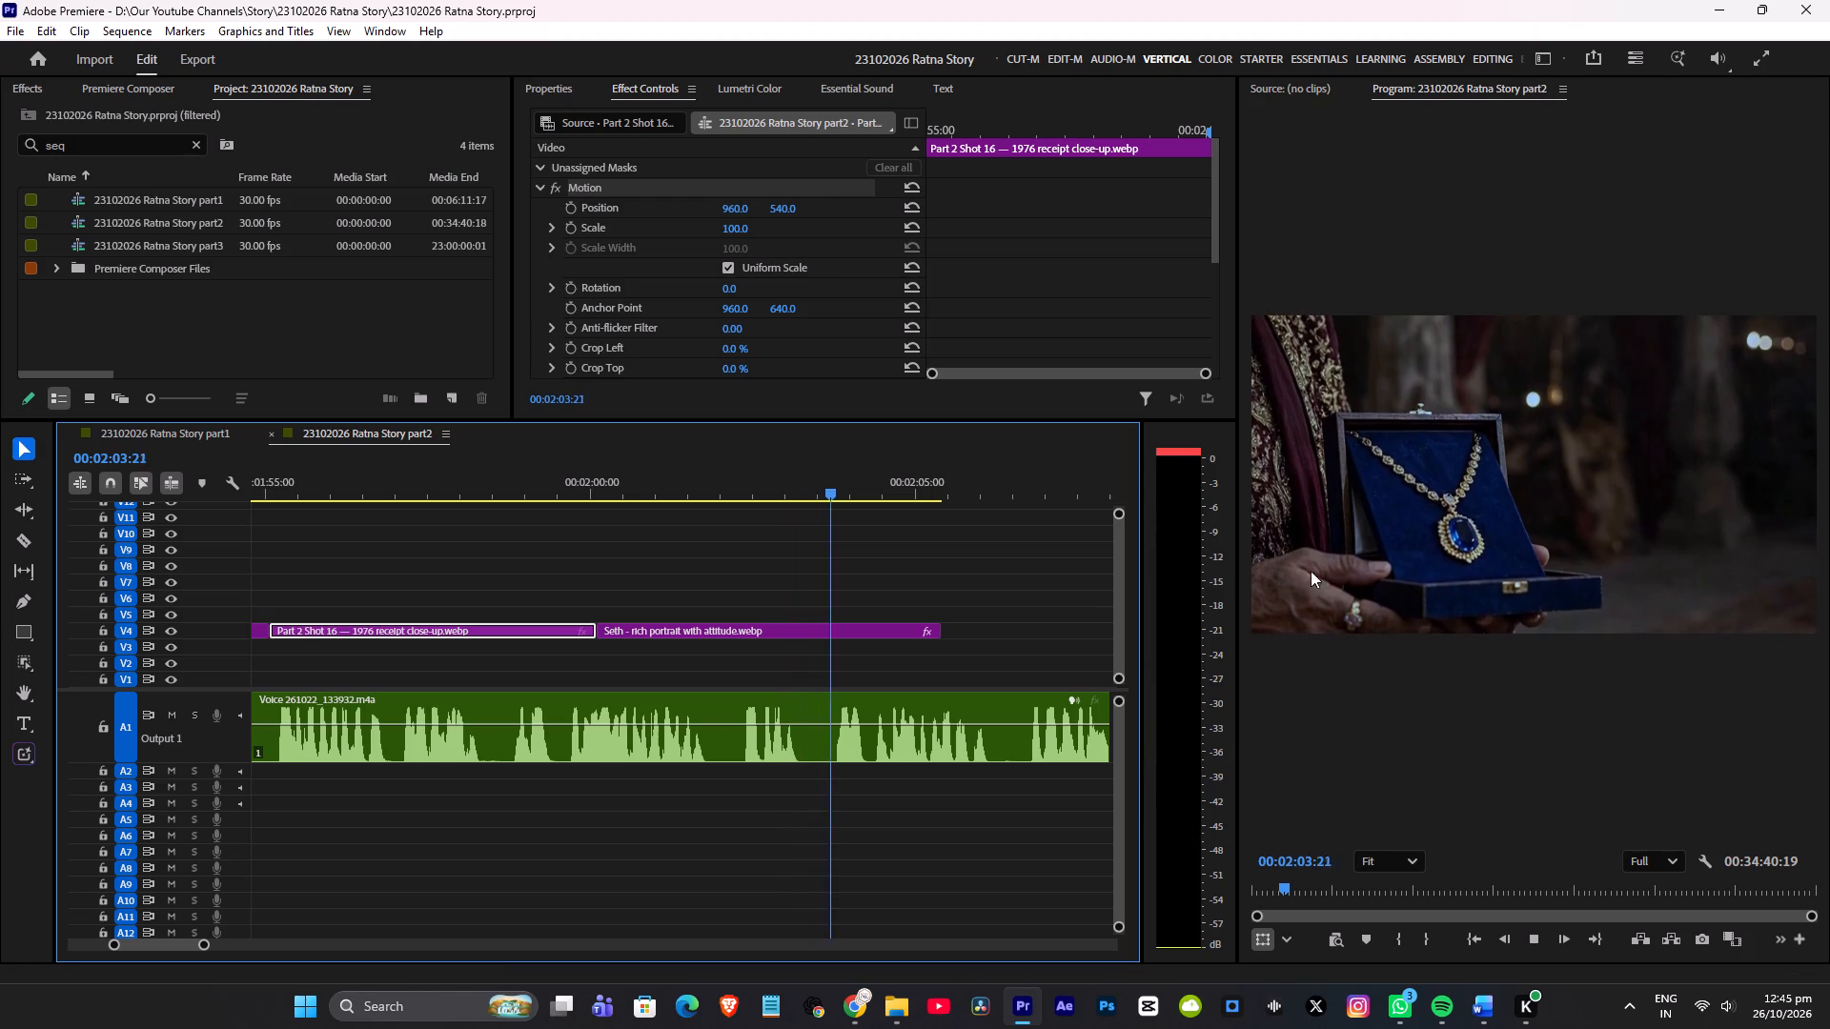
{"action": "scroll", "coordinate": [926, 542], "scroll_direction": "down", "scroll_amount": 3}
{"action": "left_click_drag", "start_coordinate": [757, 488], "coordinate": [750, 497]}
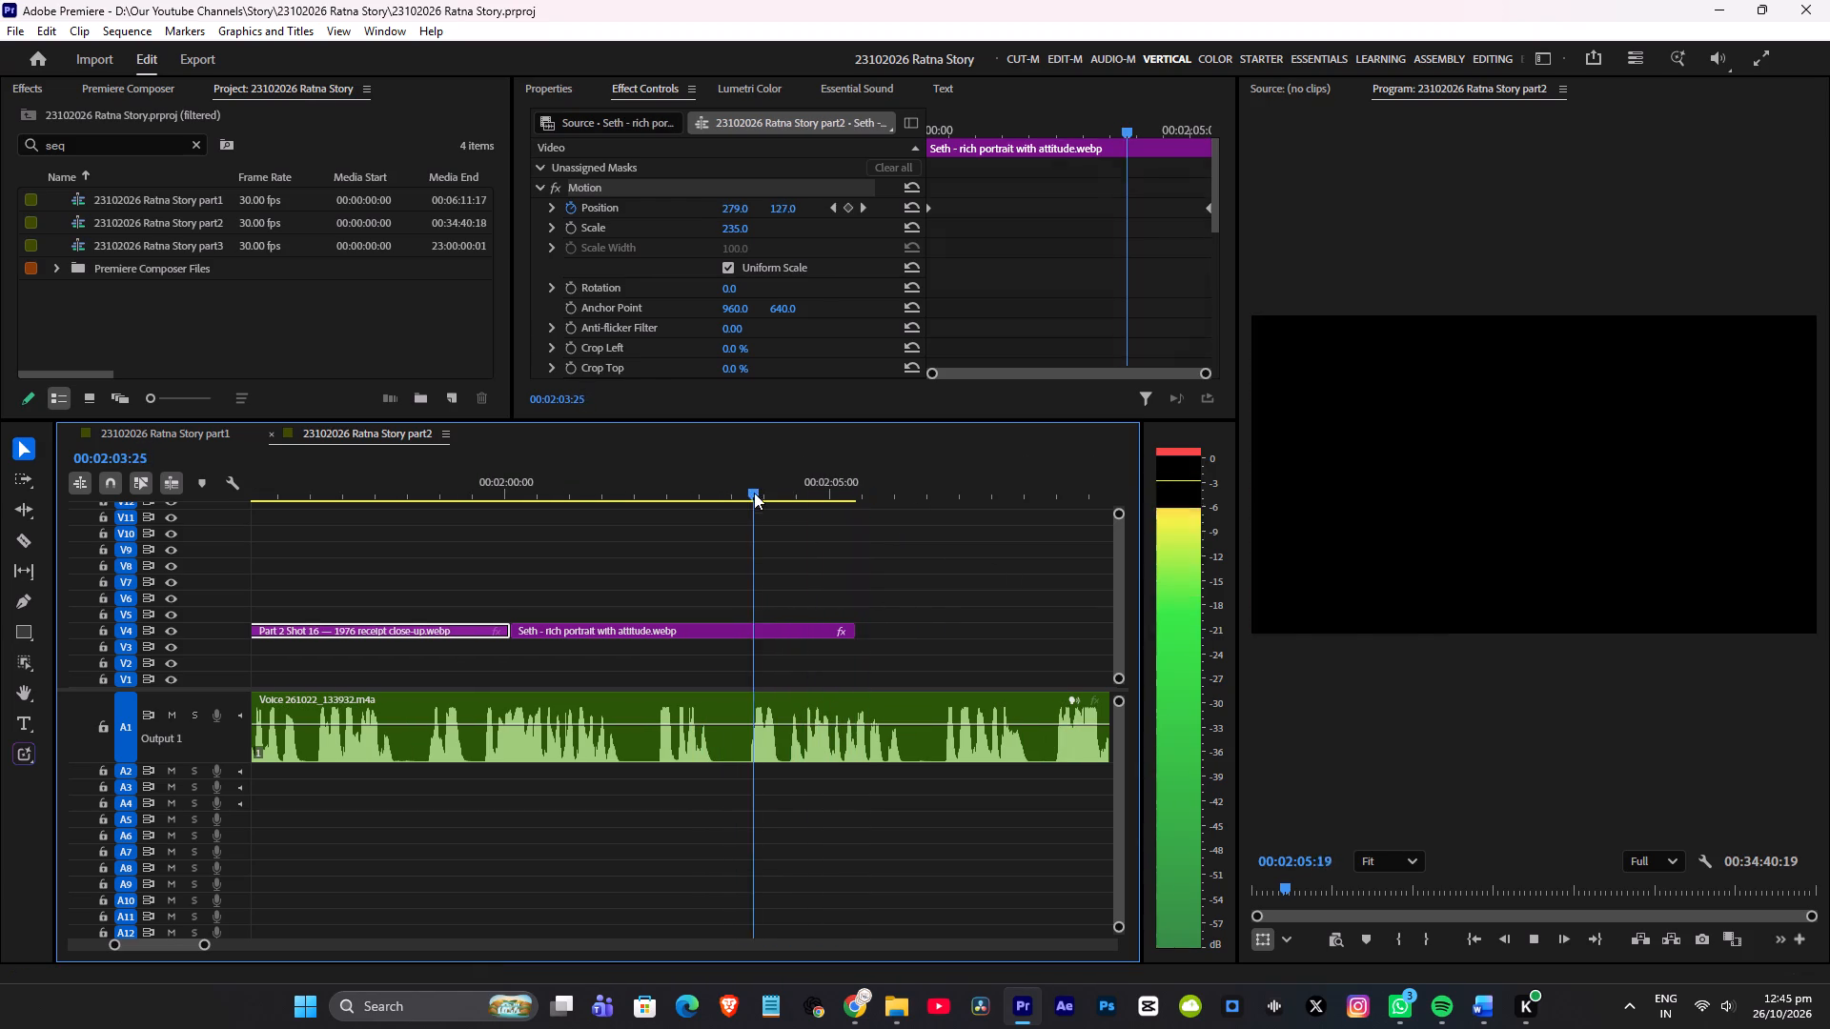
{"action": "left_click_drag", "start_coordinate": [750, 497], "coordinate": [754, 506]}
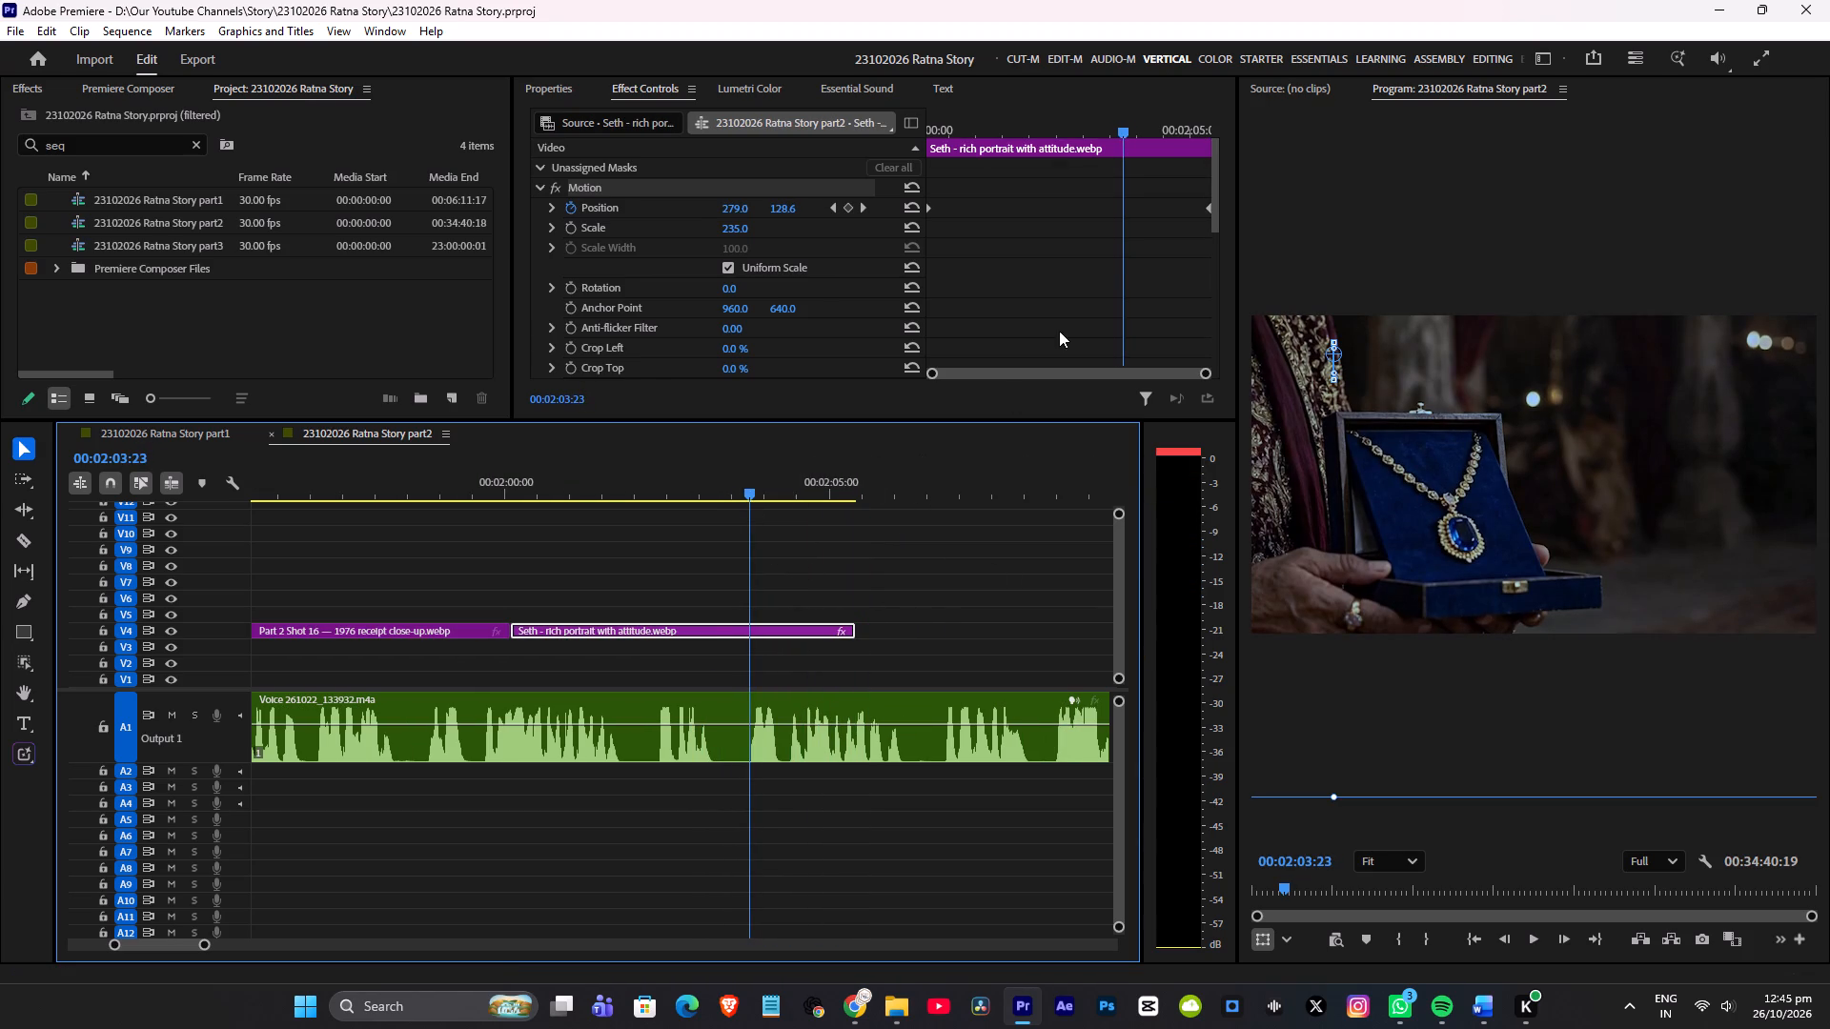
{"action": "left_click_drag", "start_coordinate": [1206, 205], "coordinate": [1118, 214]}
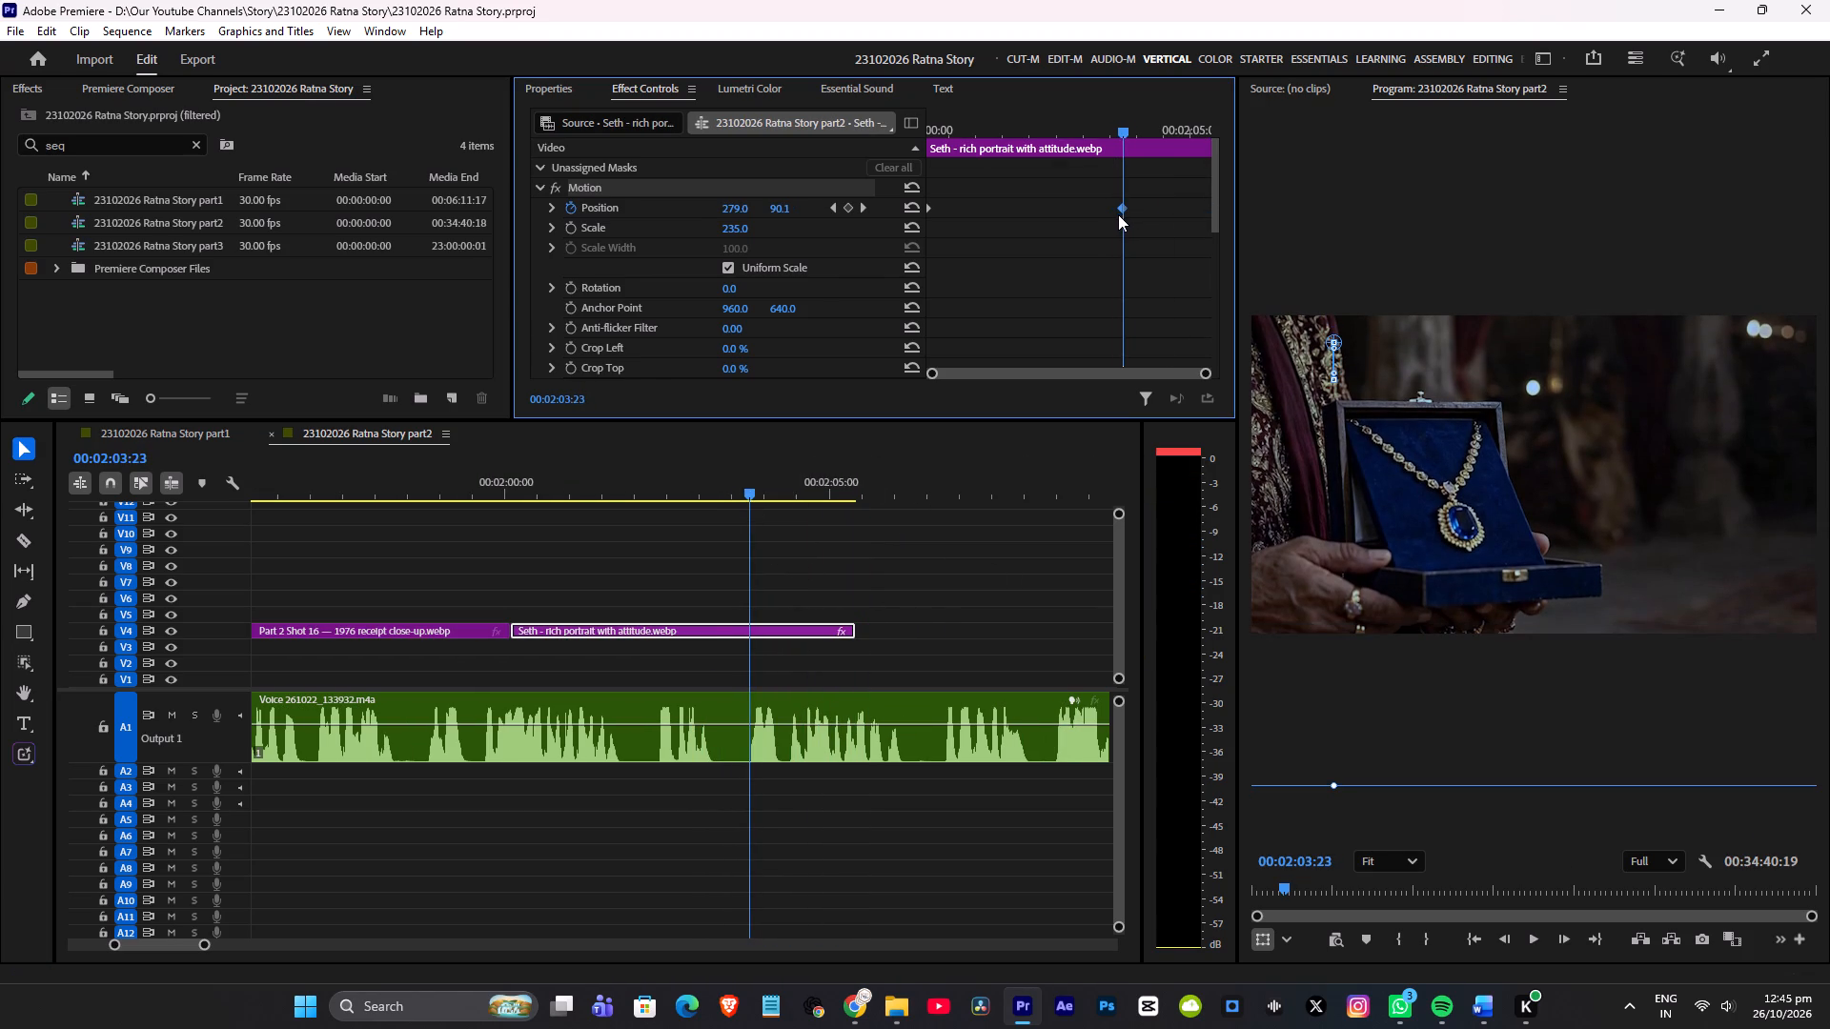
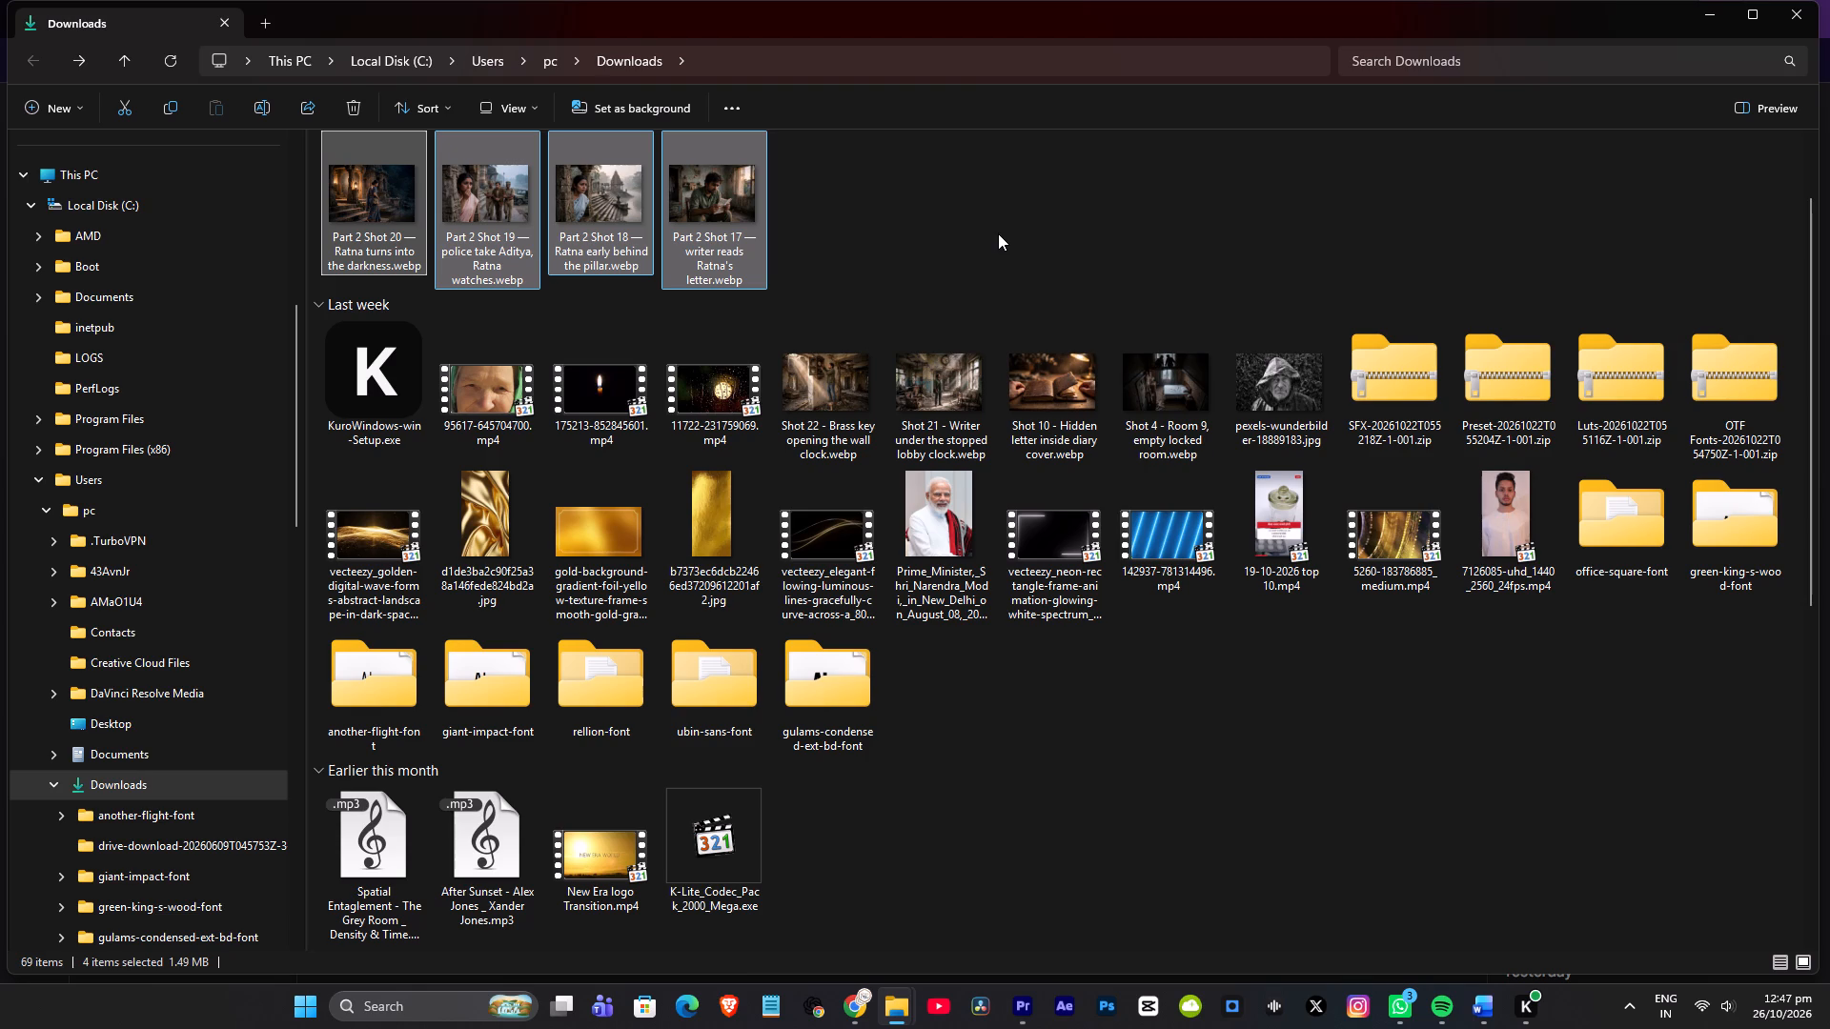
{"action": "key", "text": "ctrl+x"}
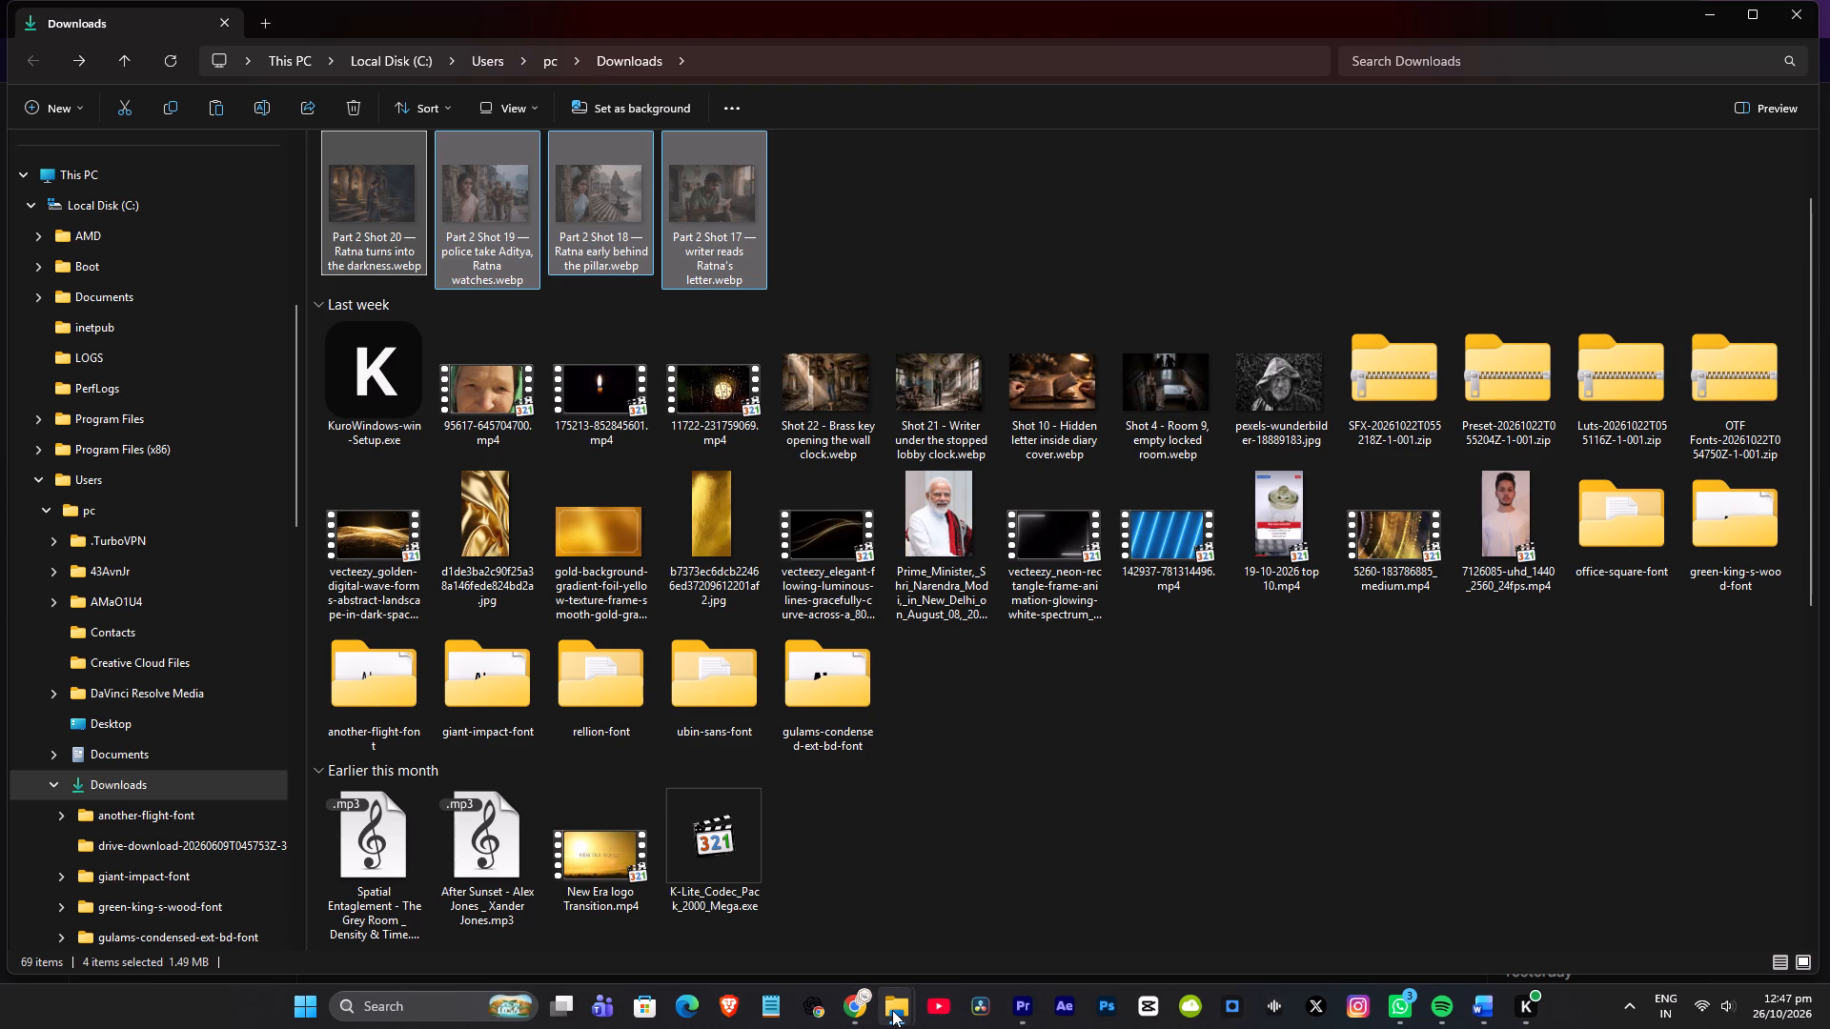
{"action": "key", "text": "grave"}
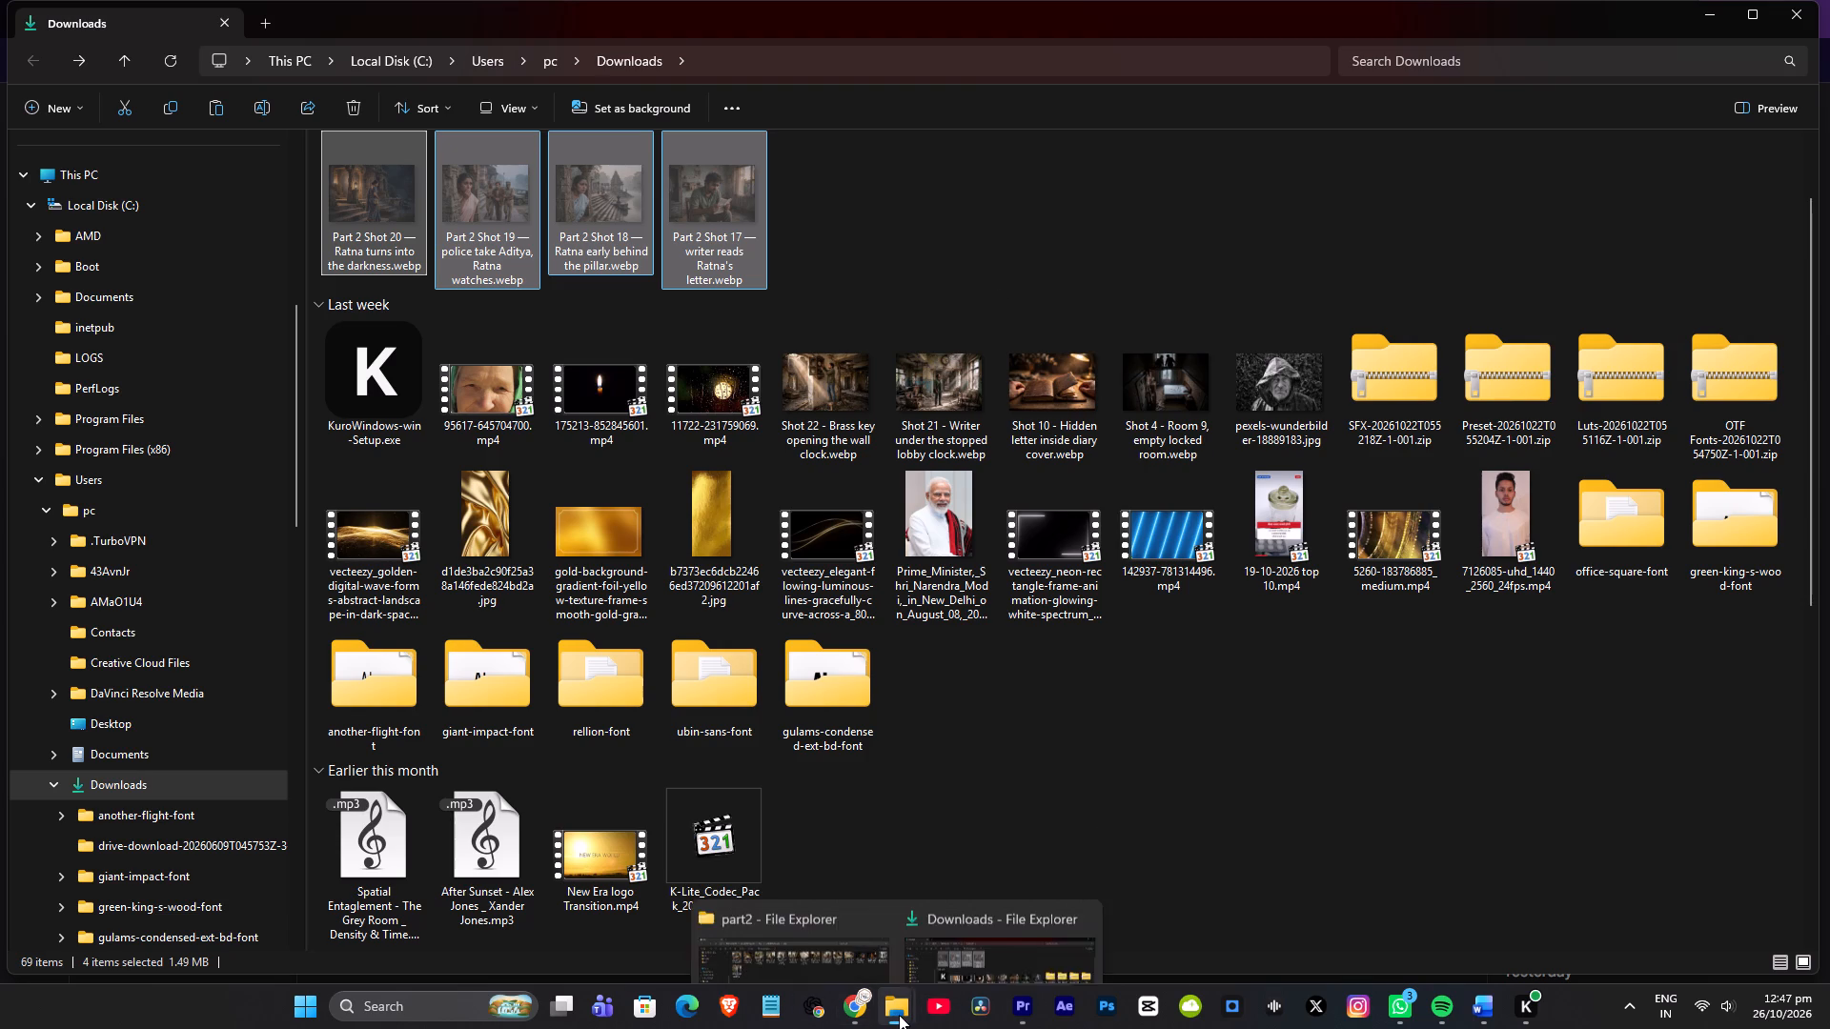
{"action": "left_click", "coordinate": [815, 942]}
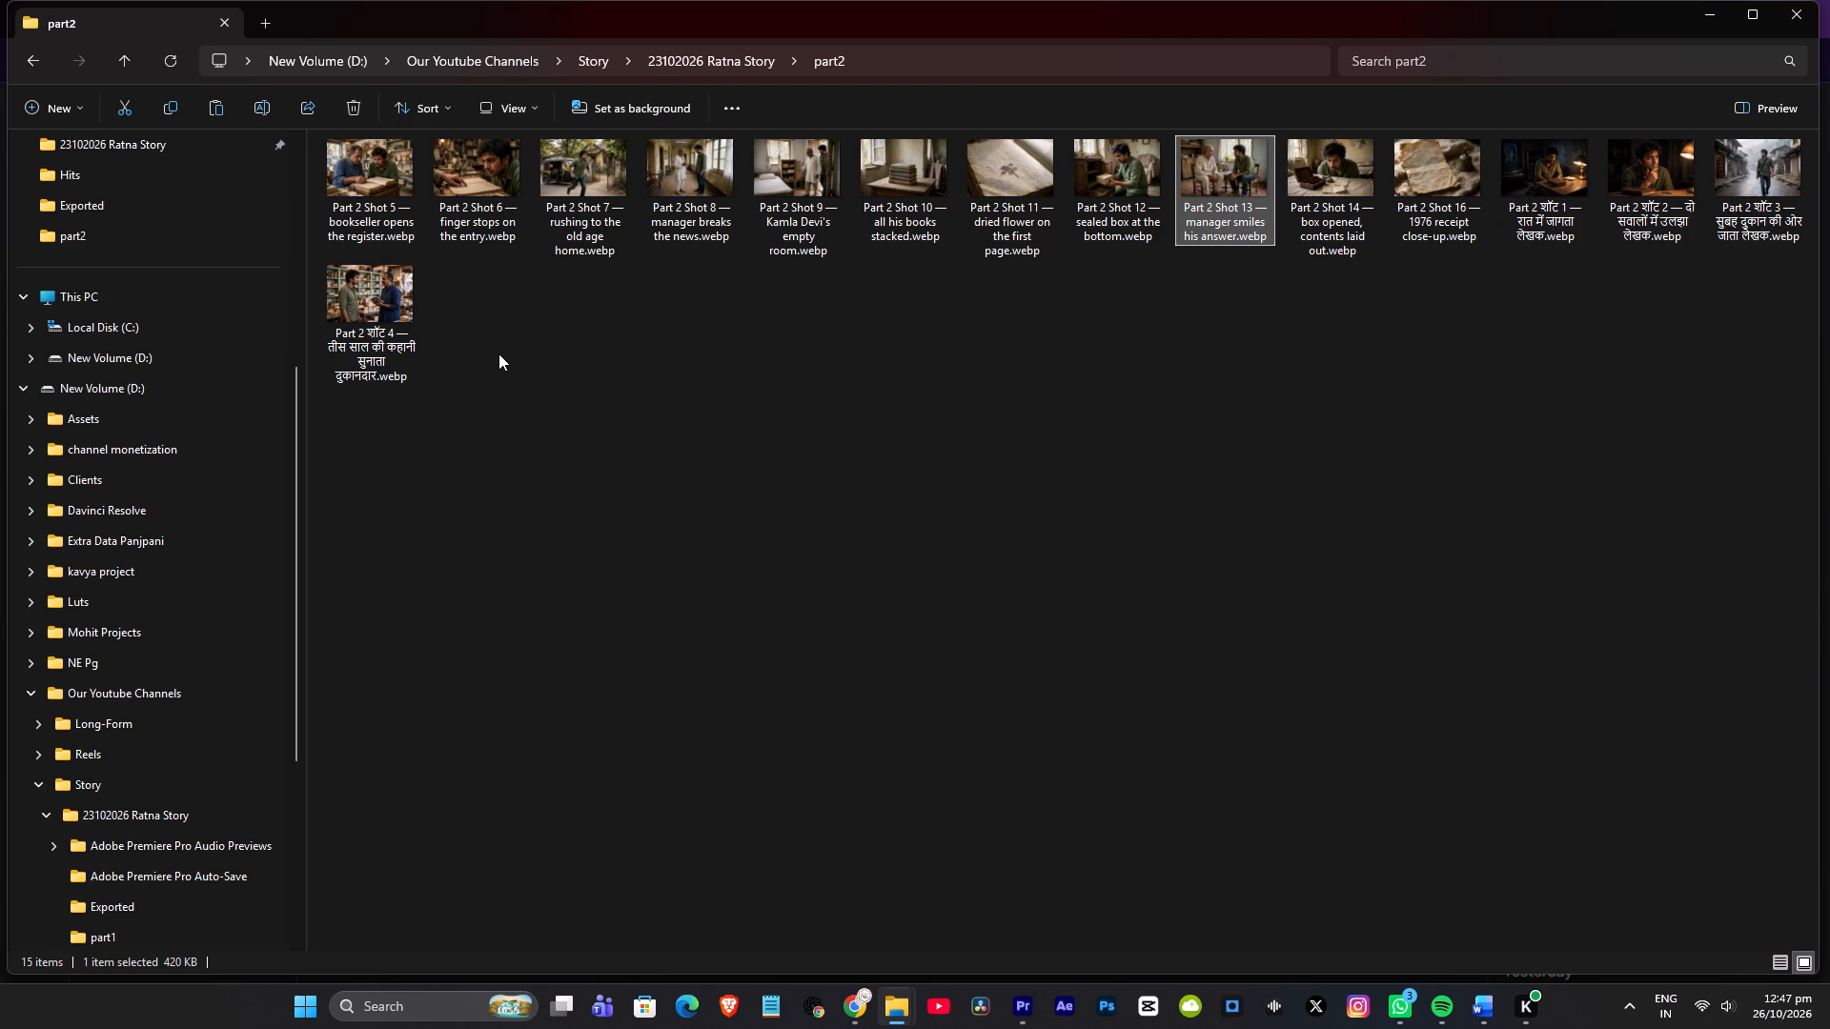
{"action": "key", "text": "ctrl+v"}
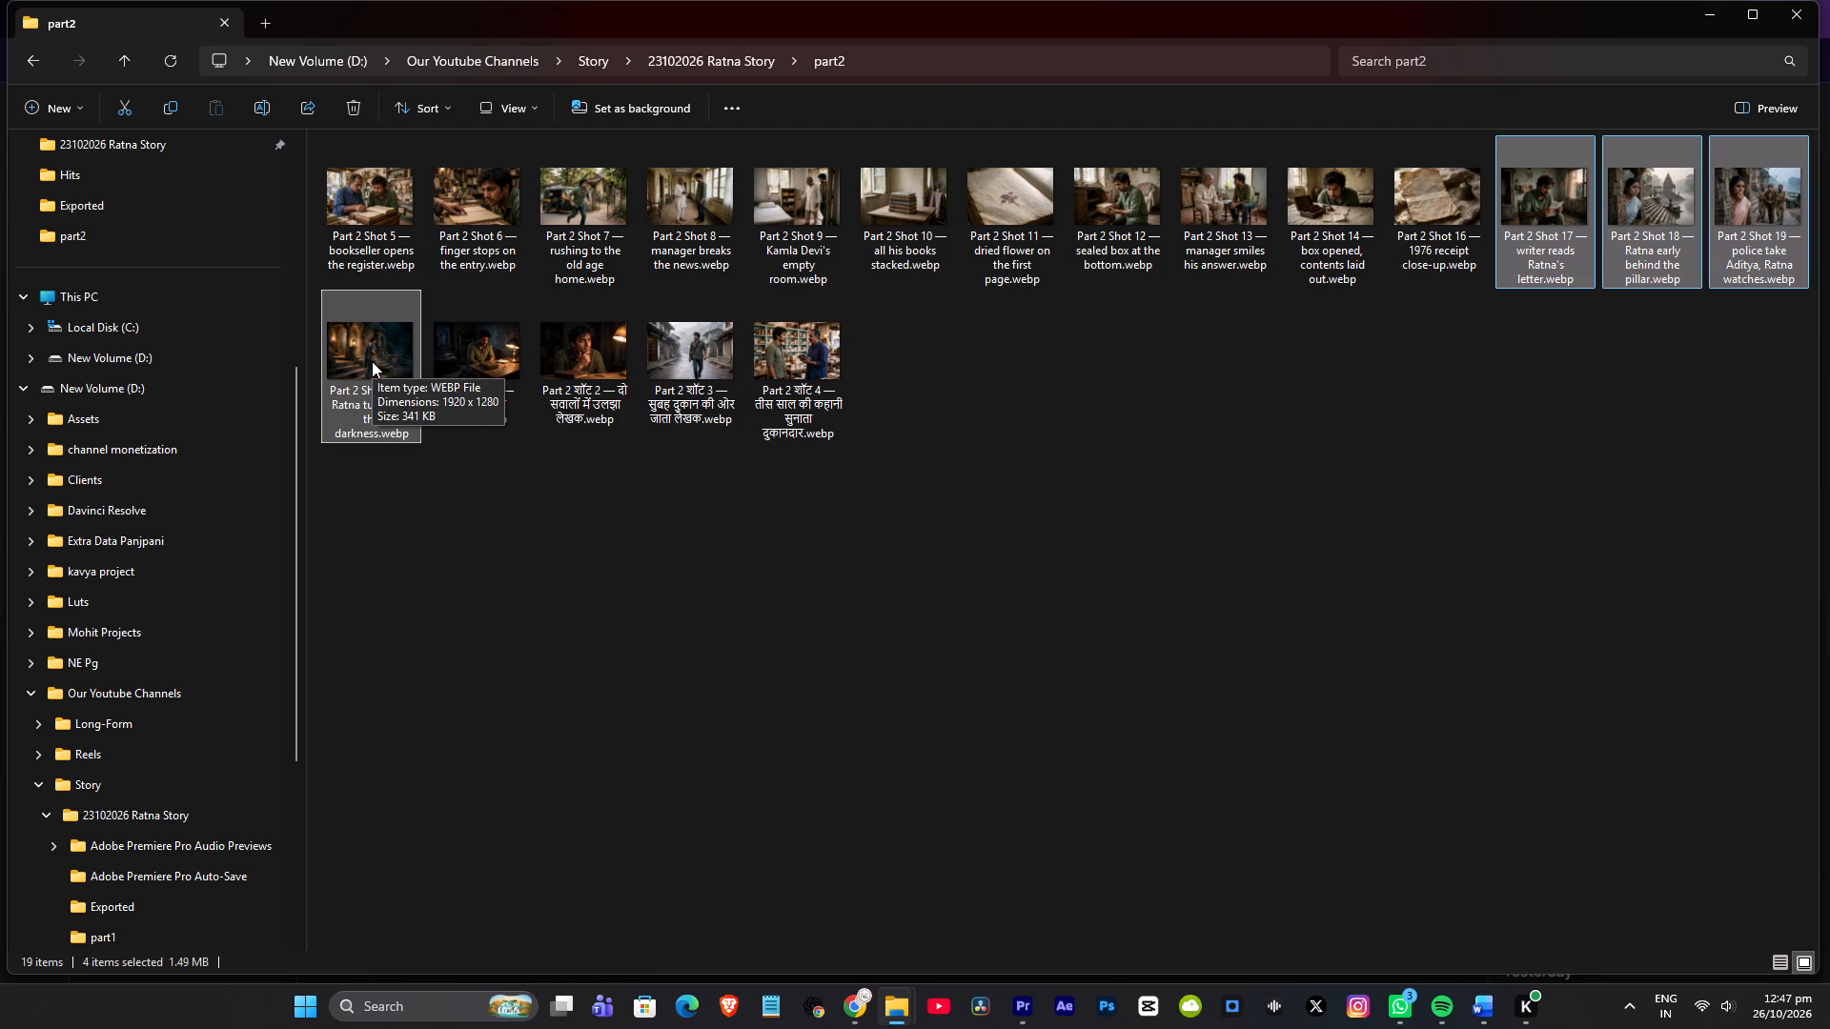
Bring the four Shot 17 to 20 images from part2 into the Premiere timeline on V5, starting at 00:02:03:23 after the Seth portrait.
{"action": "left_click_drag", "start_coordinate": [371, 366], "coordinate": [371, 367]}
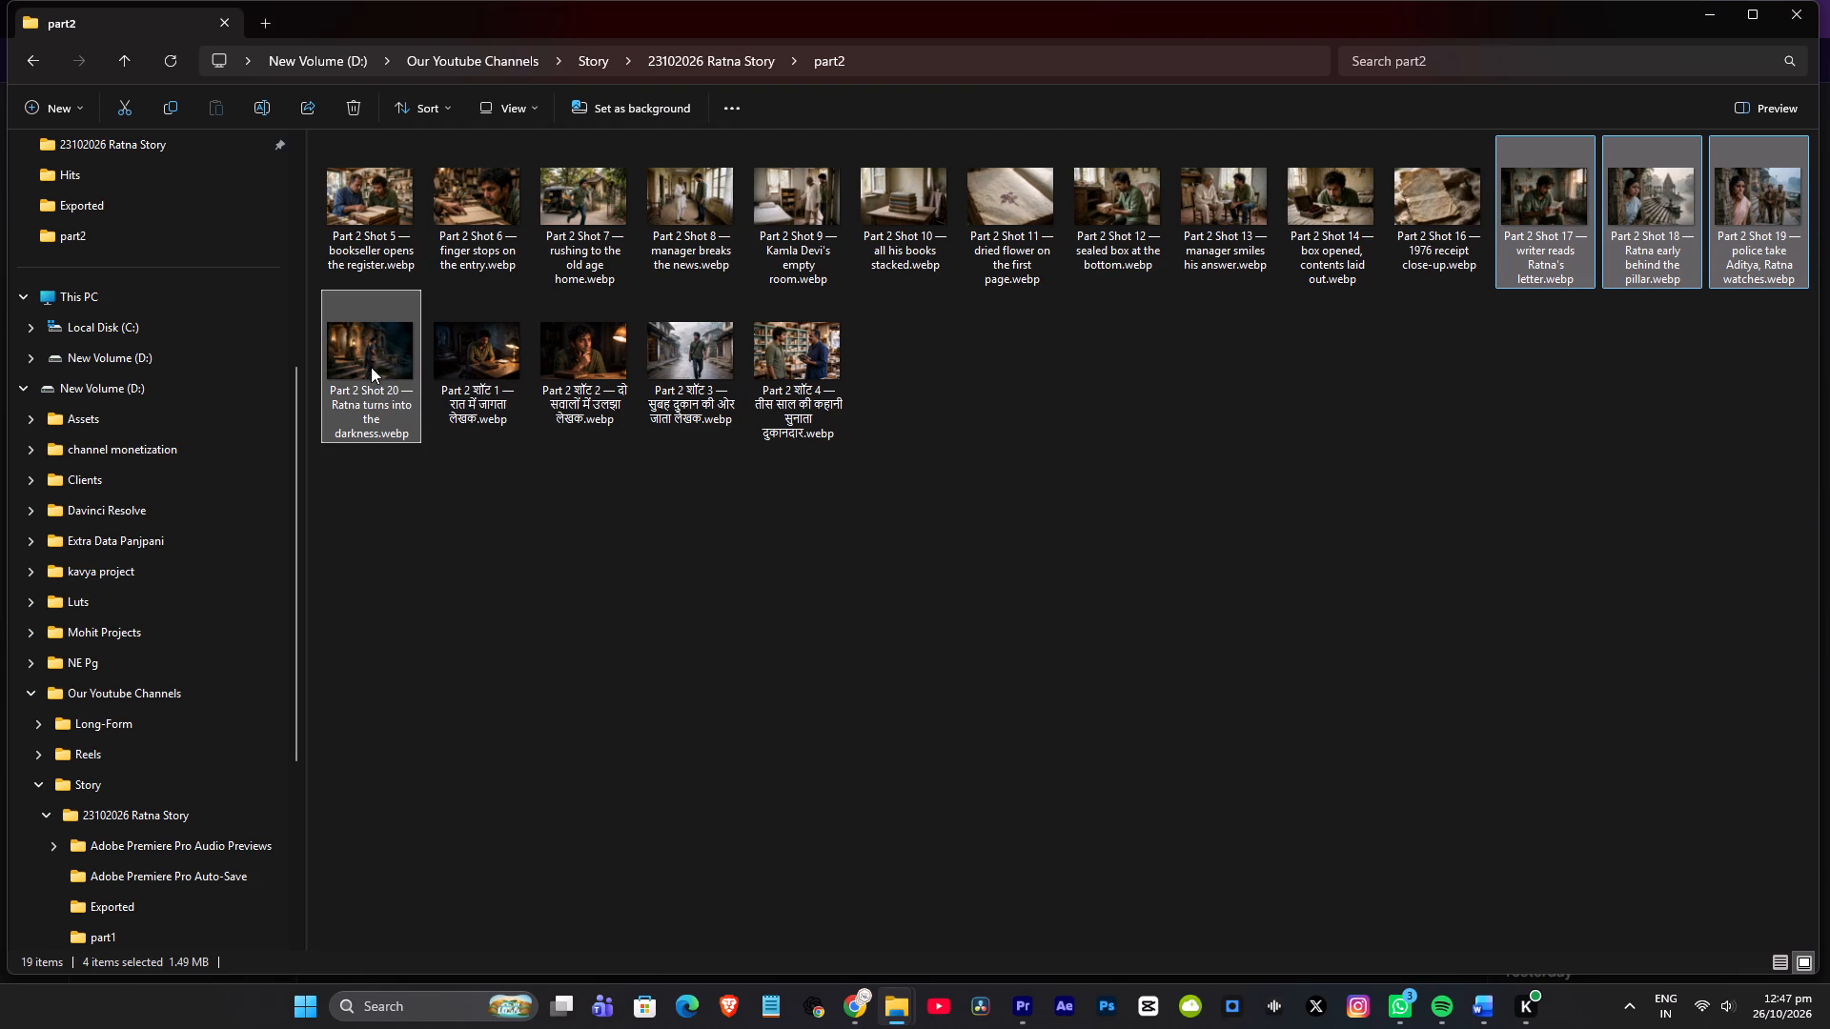
{"action": "left_click_drag", "start_coordinate": [371, 367], "coordinate": [1029, 1028]}
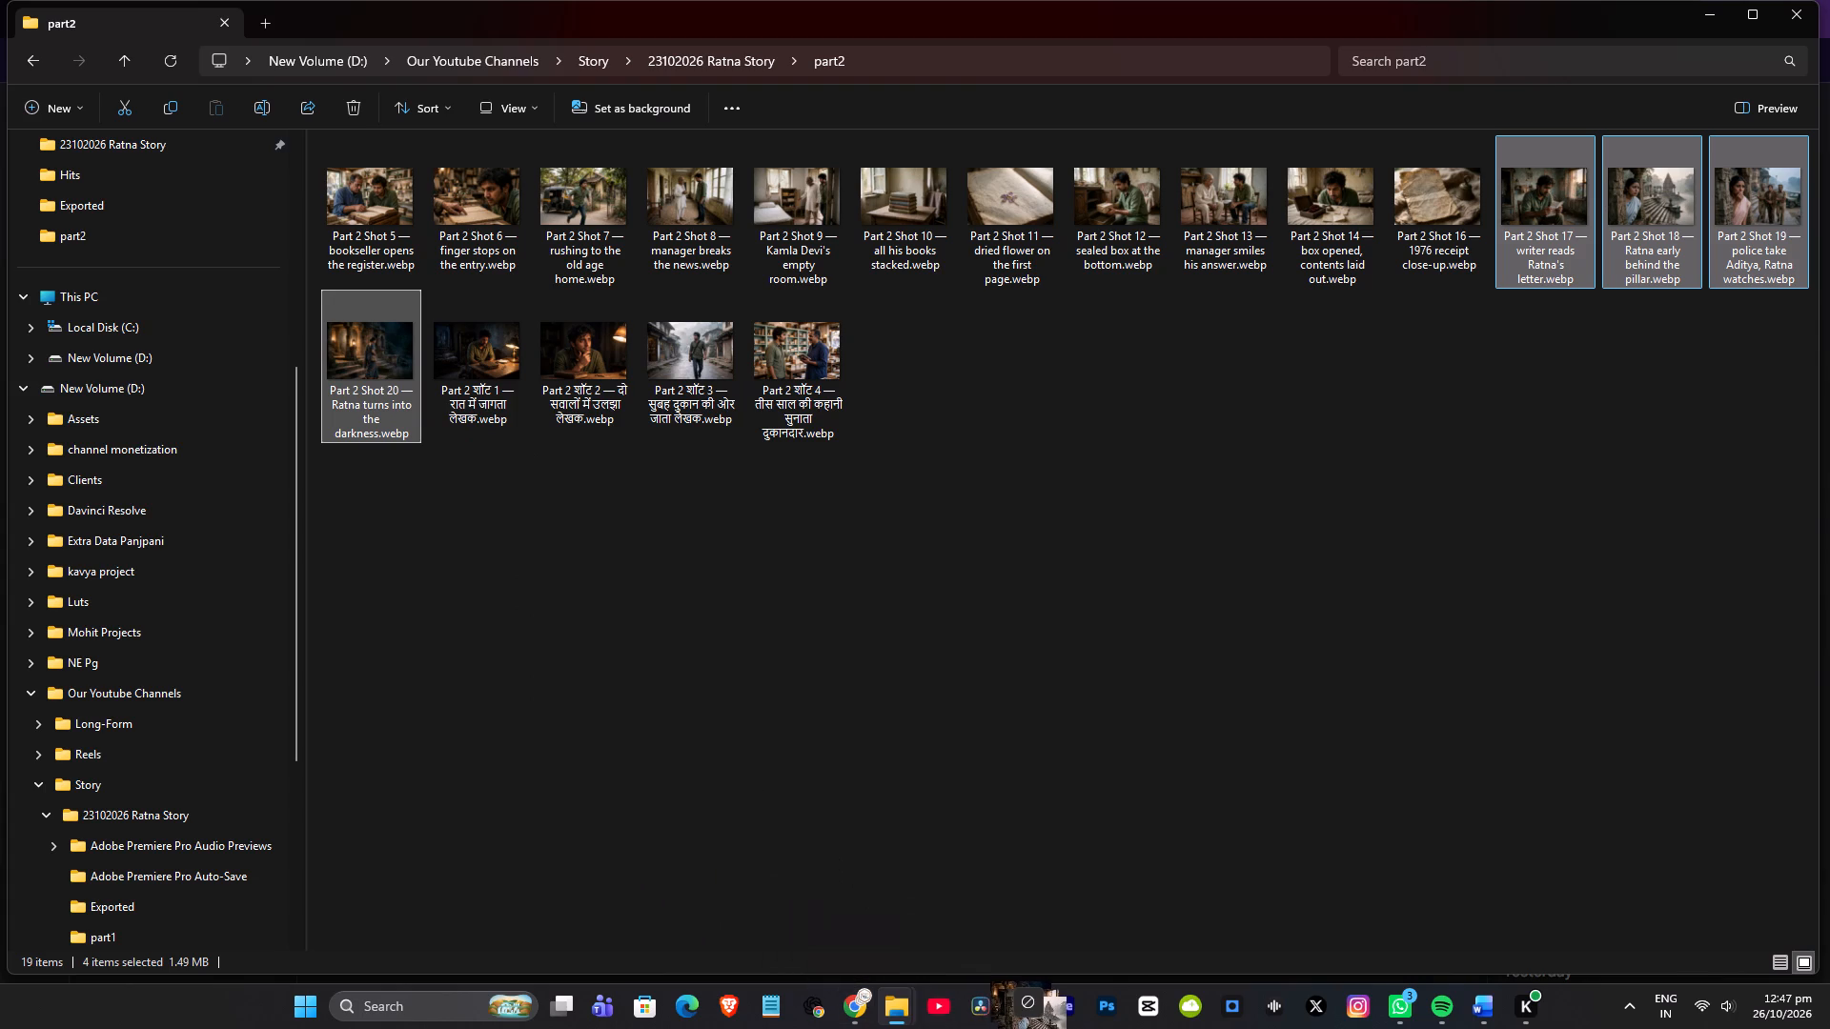
{"action": "left_click_drag", "start_coordinate": [1029, 1028], "coordinate": [935, 723]}
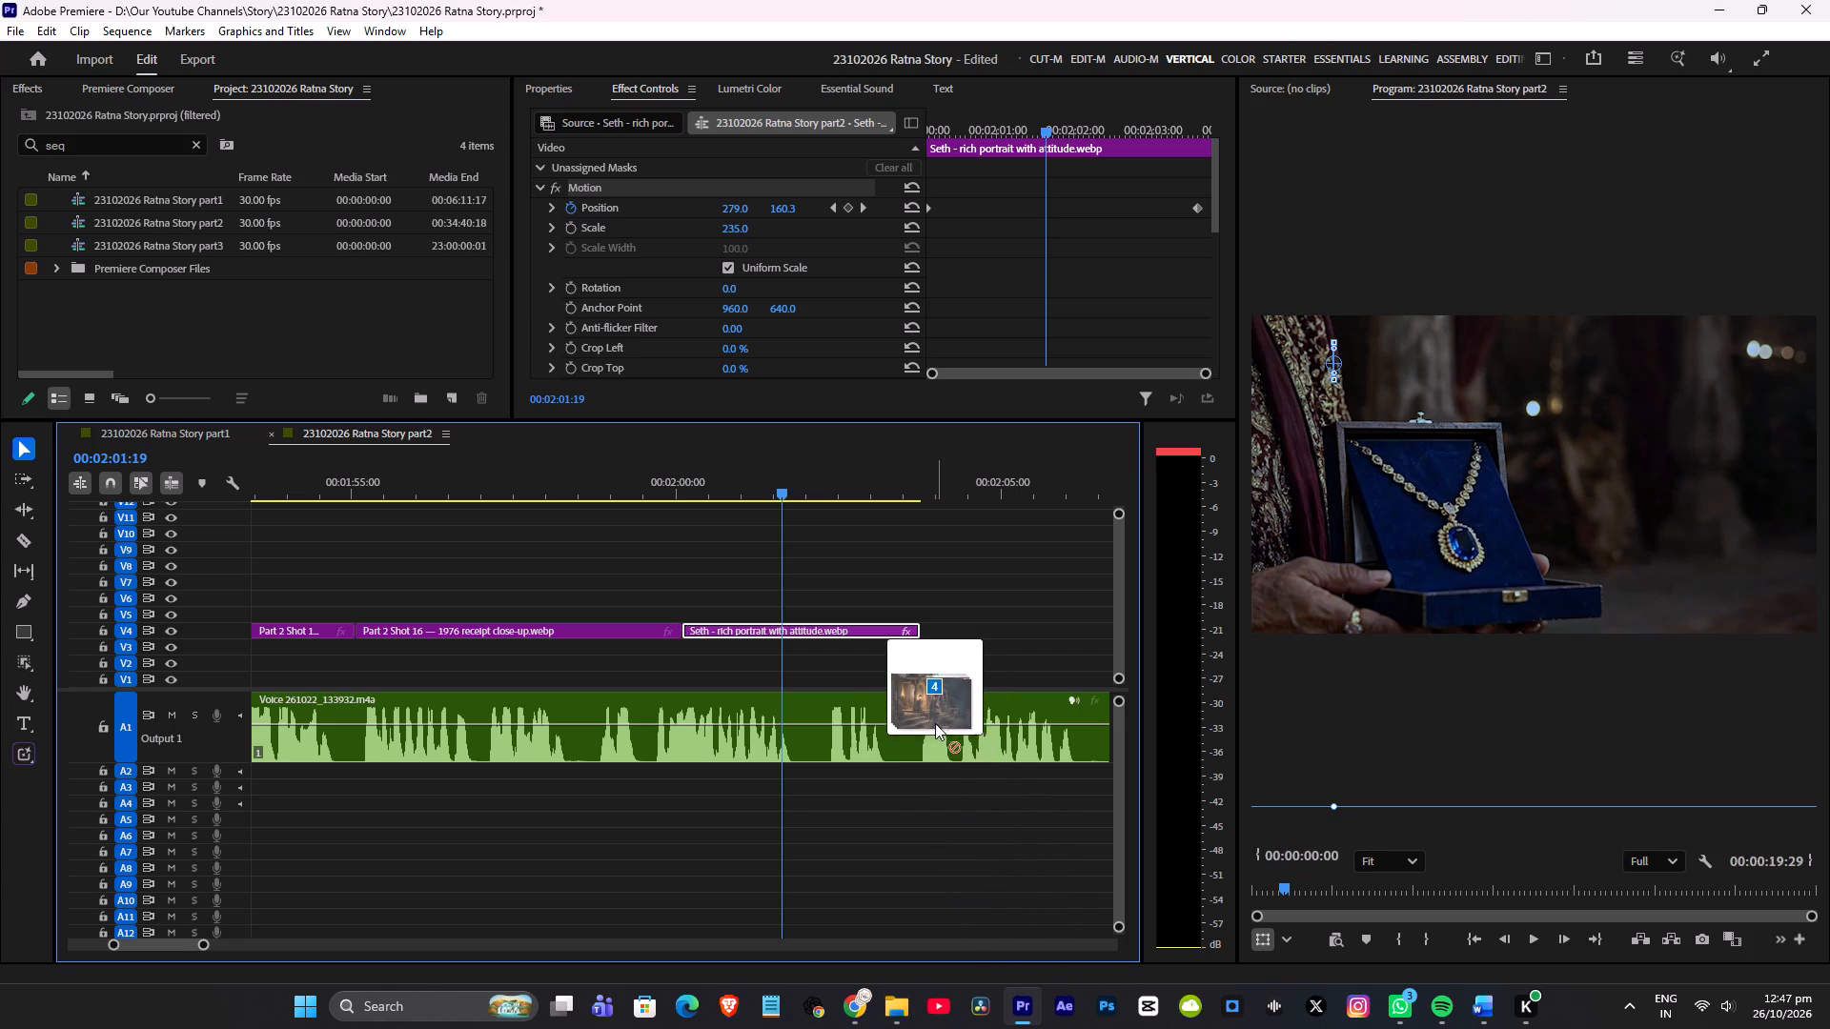
{"action": "left_click_drag", "start_coordinate": [935, 723], "coordinate": [930, 611]}
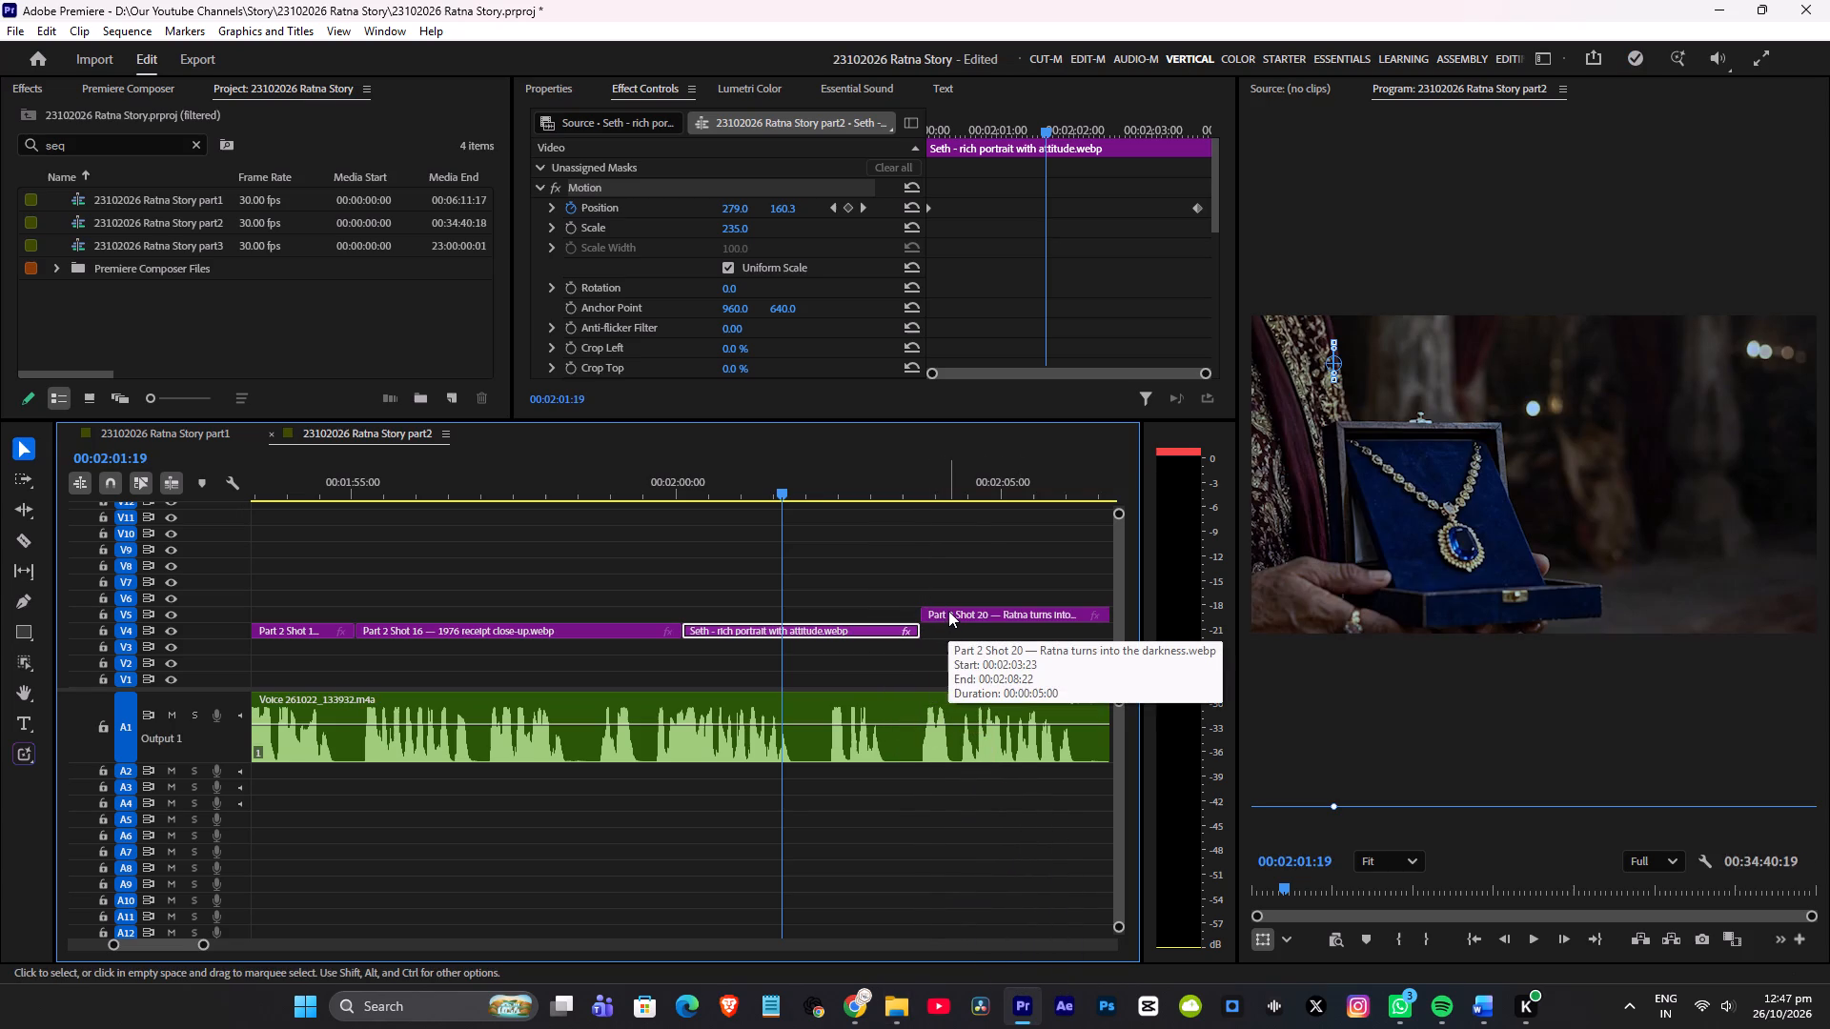
Play the cut from the necklace close-up into the Shot 20 image against the voice-over.
{"action": "key", "text": "Right"}
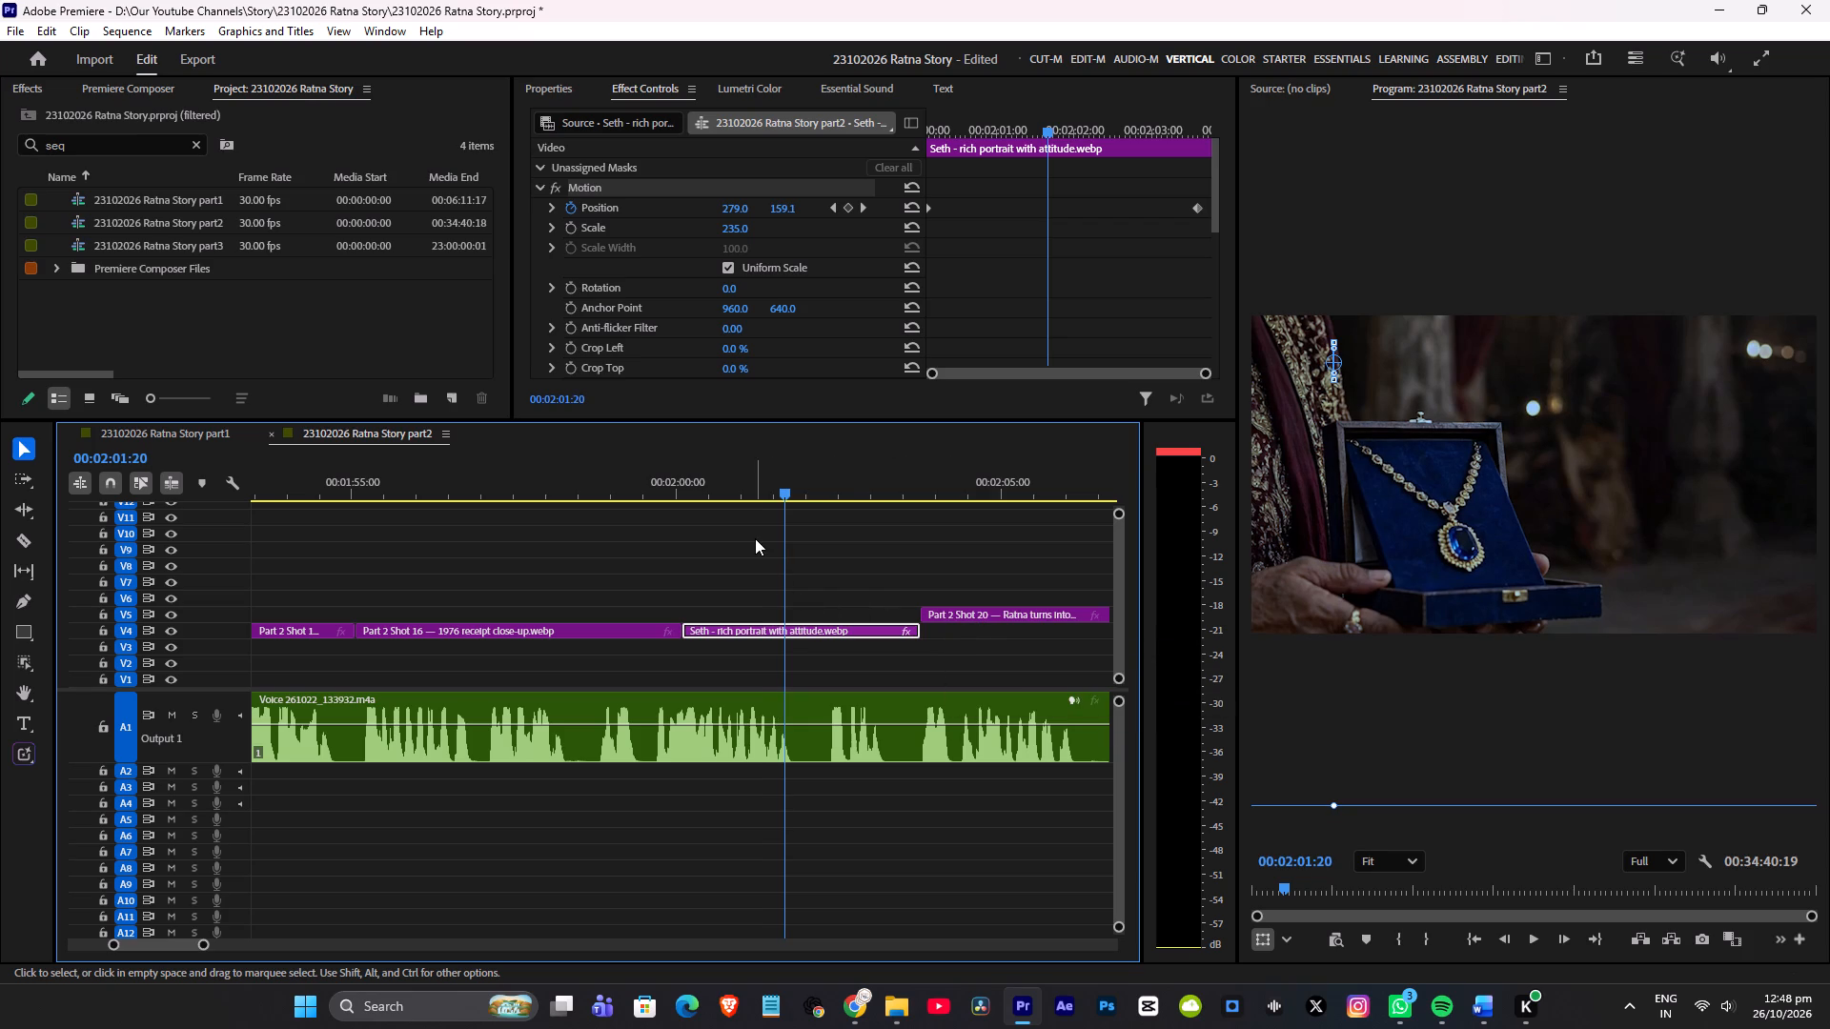
{"action": "left_click_drag", "start_coordinate": [779, 490], "coordinate": [834, 494]}
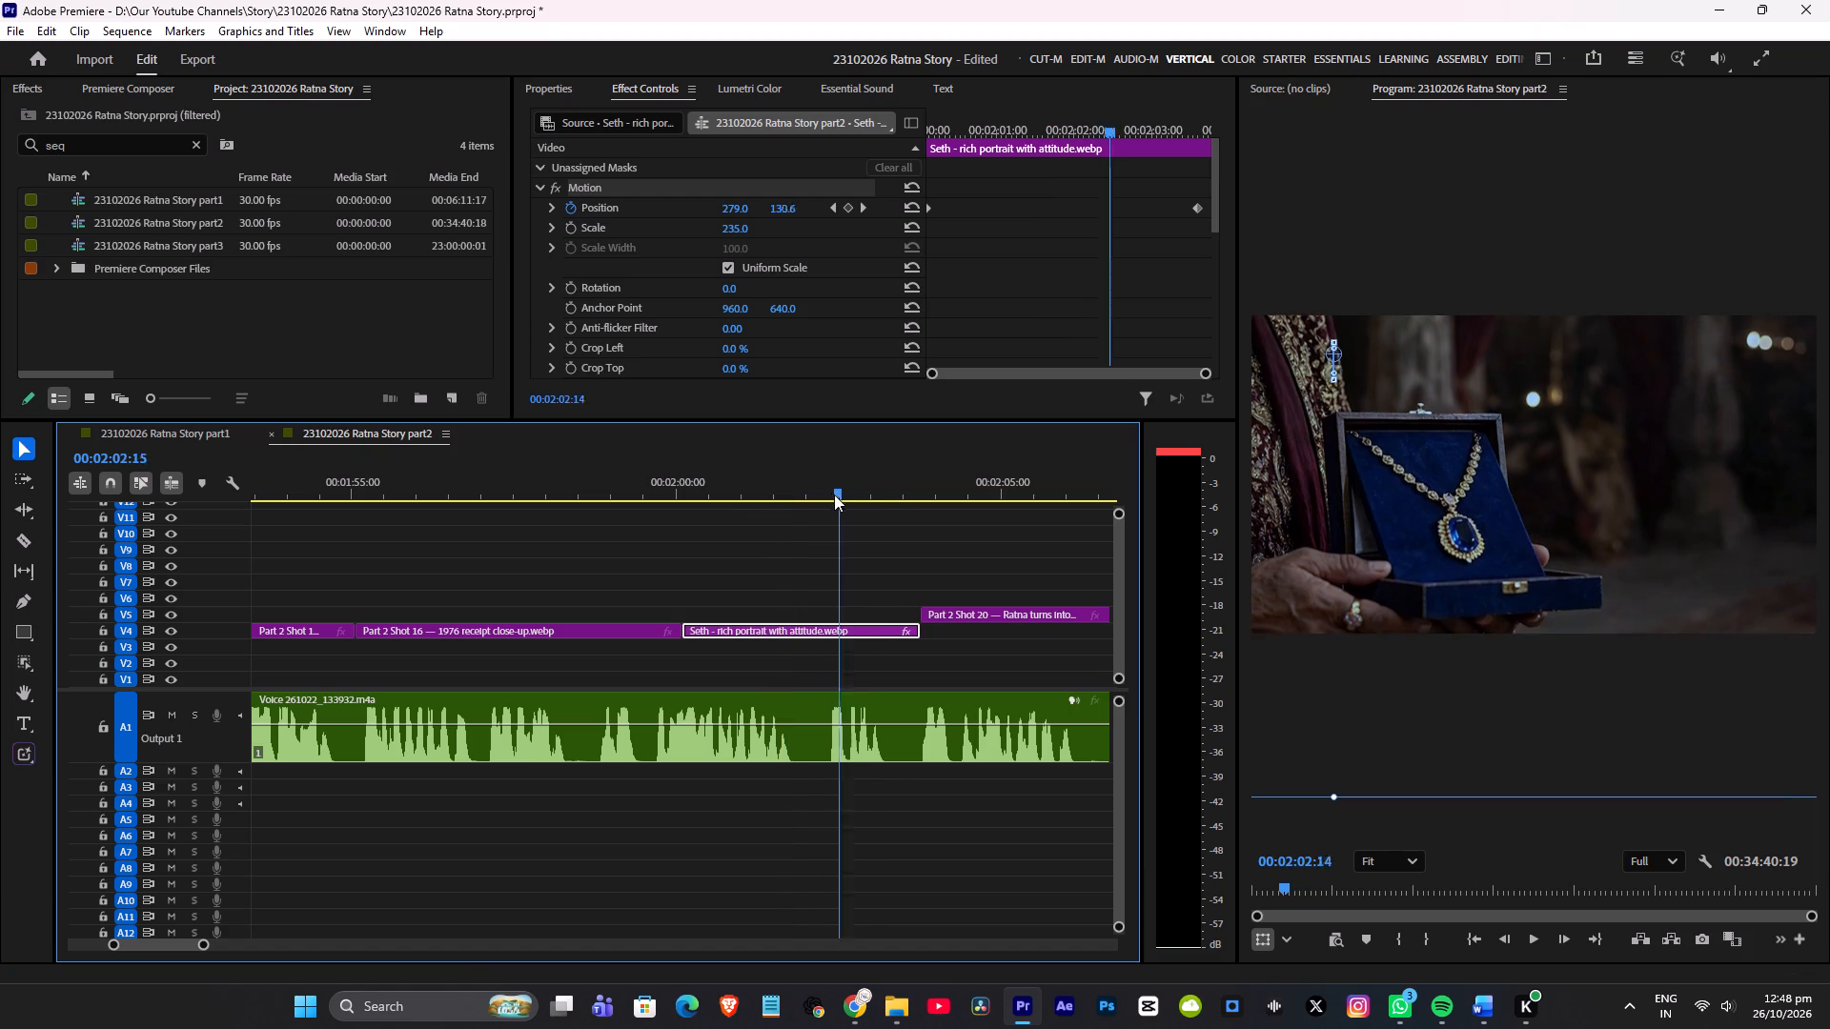
{"action": "left_click_drag", "start_coordinate": [834, 494], "coordinate": [928, 512]}
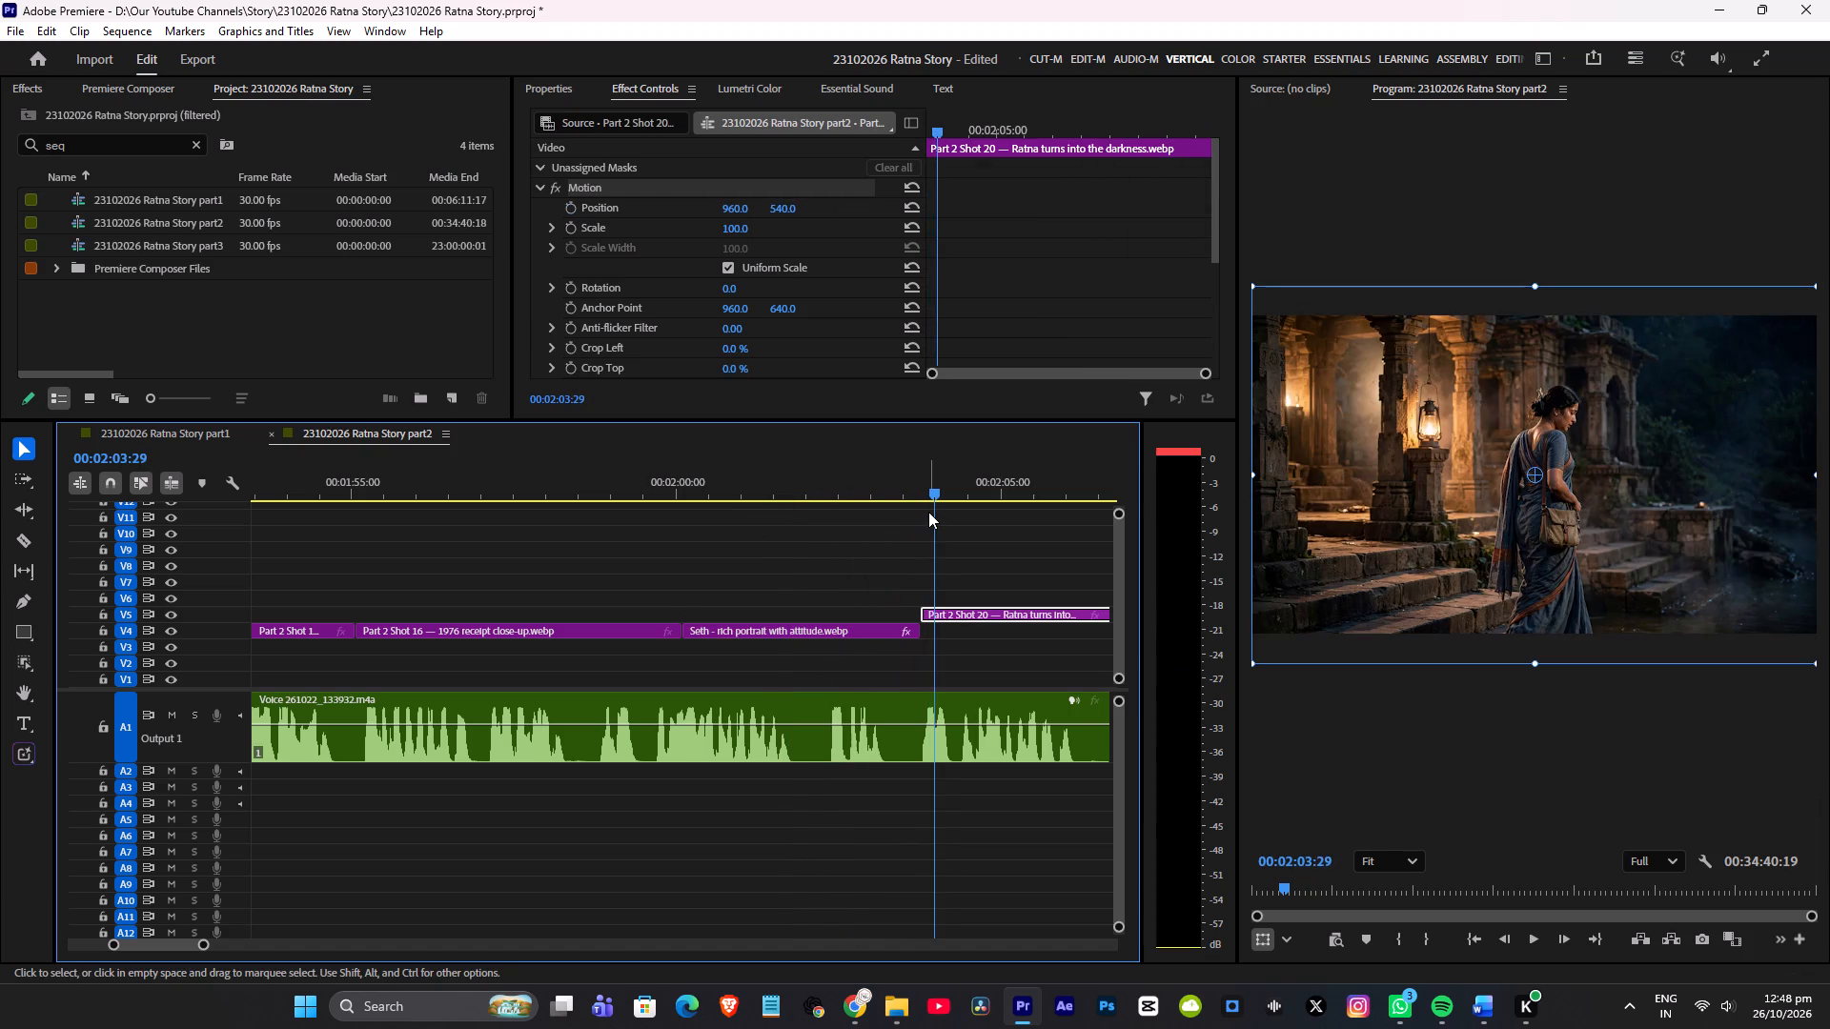
{"action": "scroll", "coordinate": [928, 512], "scroll_direction": "down", "scroll_amount": 5}
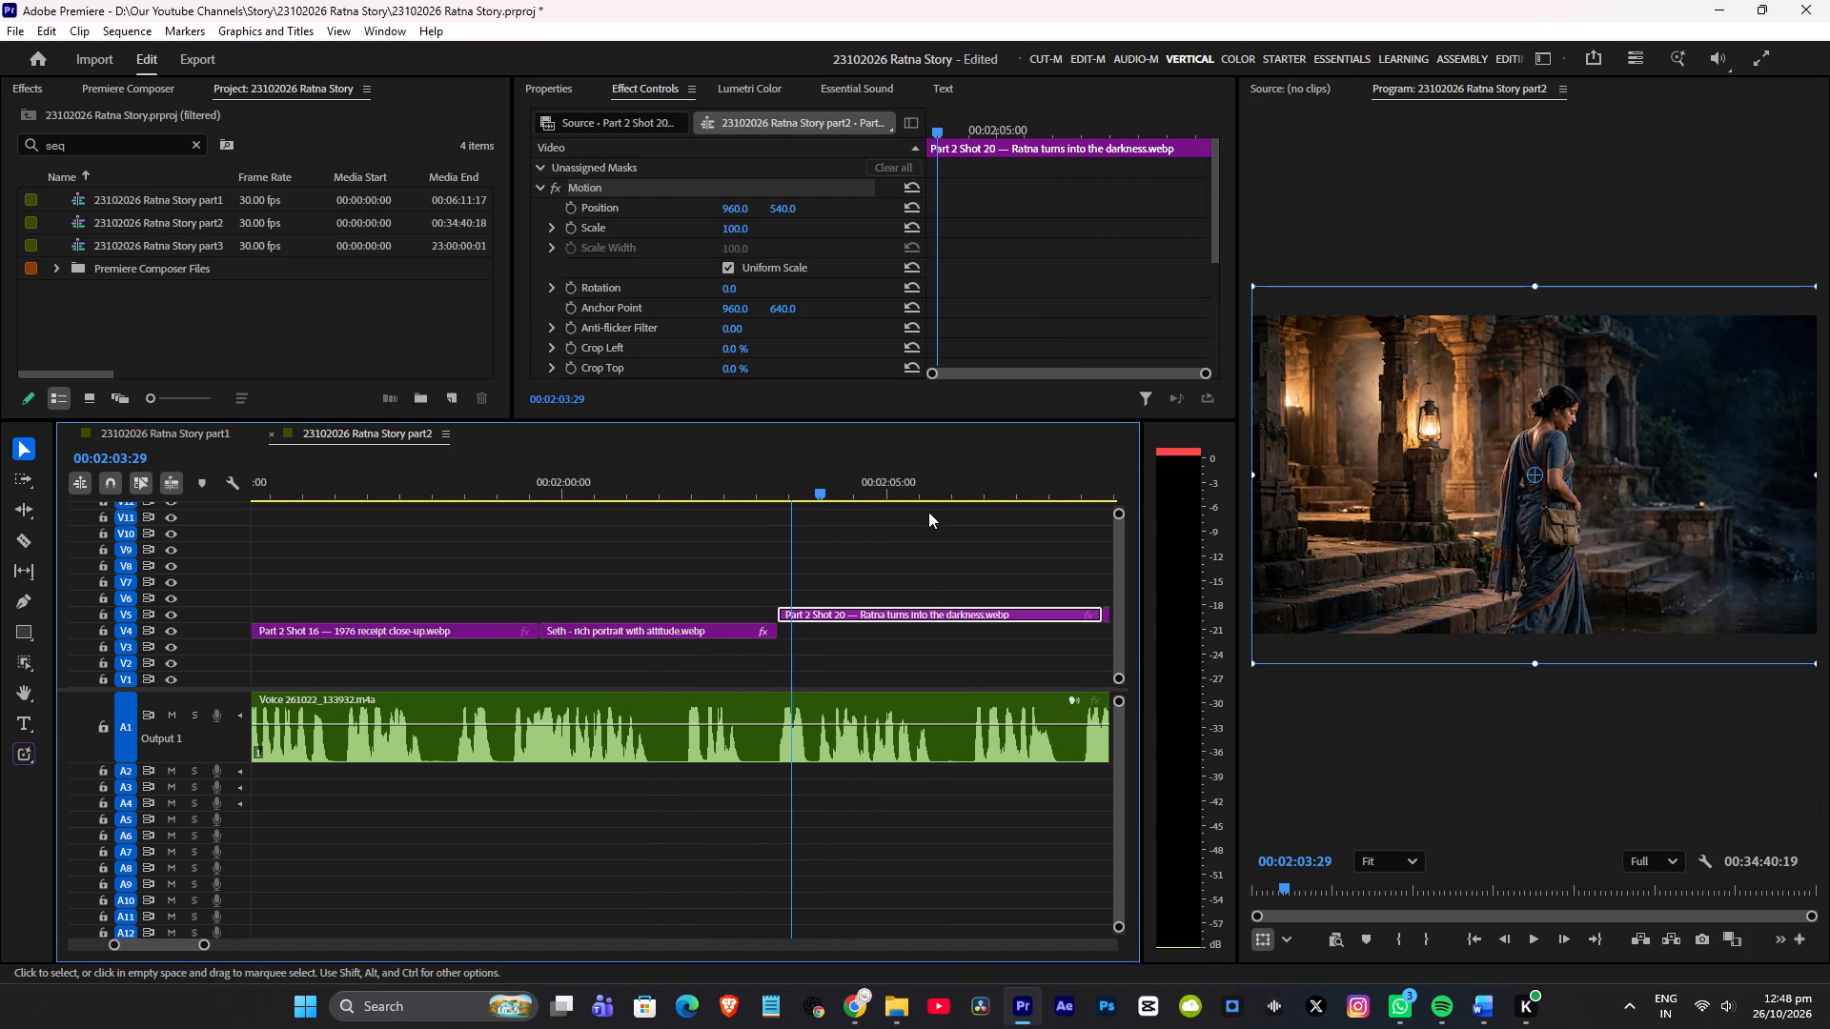
{"action": "scroll", "coordinate": [928, 512], "scroll_direction": "down", "scroll_amount": 16}
{"action": "key", "text": "space"}
{"action": "scroll", "coordinate": [934, 510], "scroll_direction": "down", "scroll_amount": 4}
{"action": "key", "text": "space"}
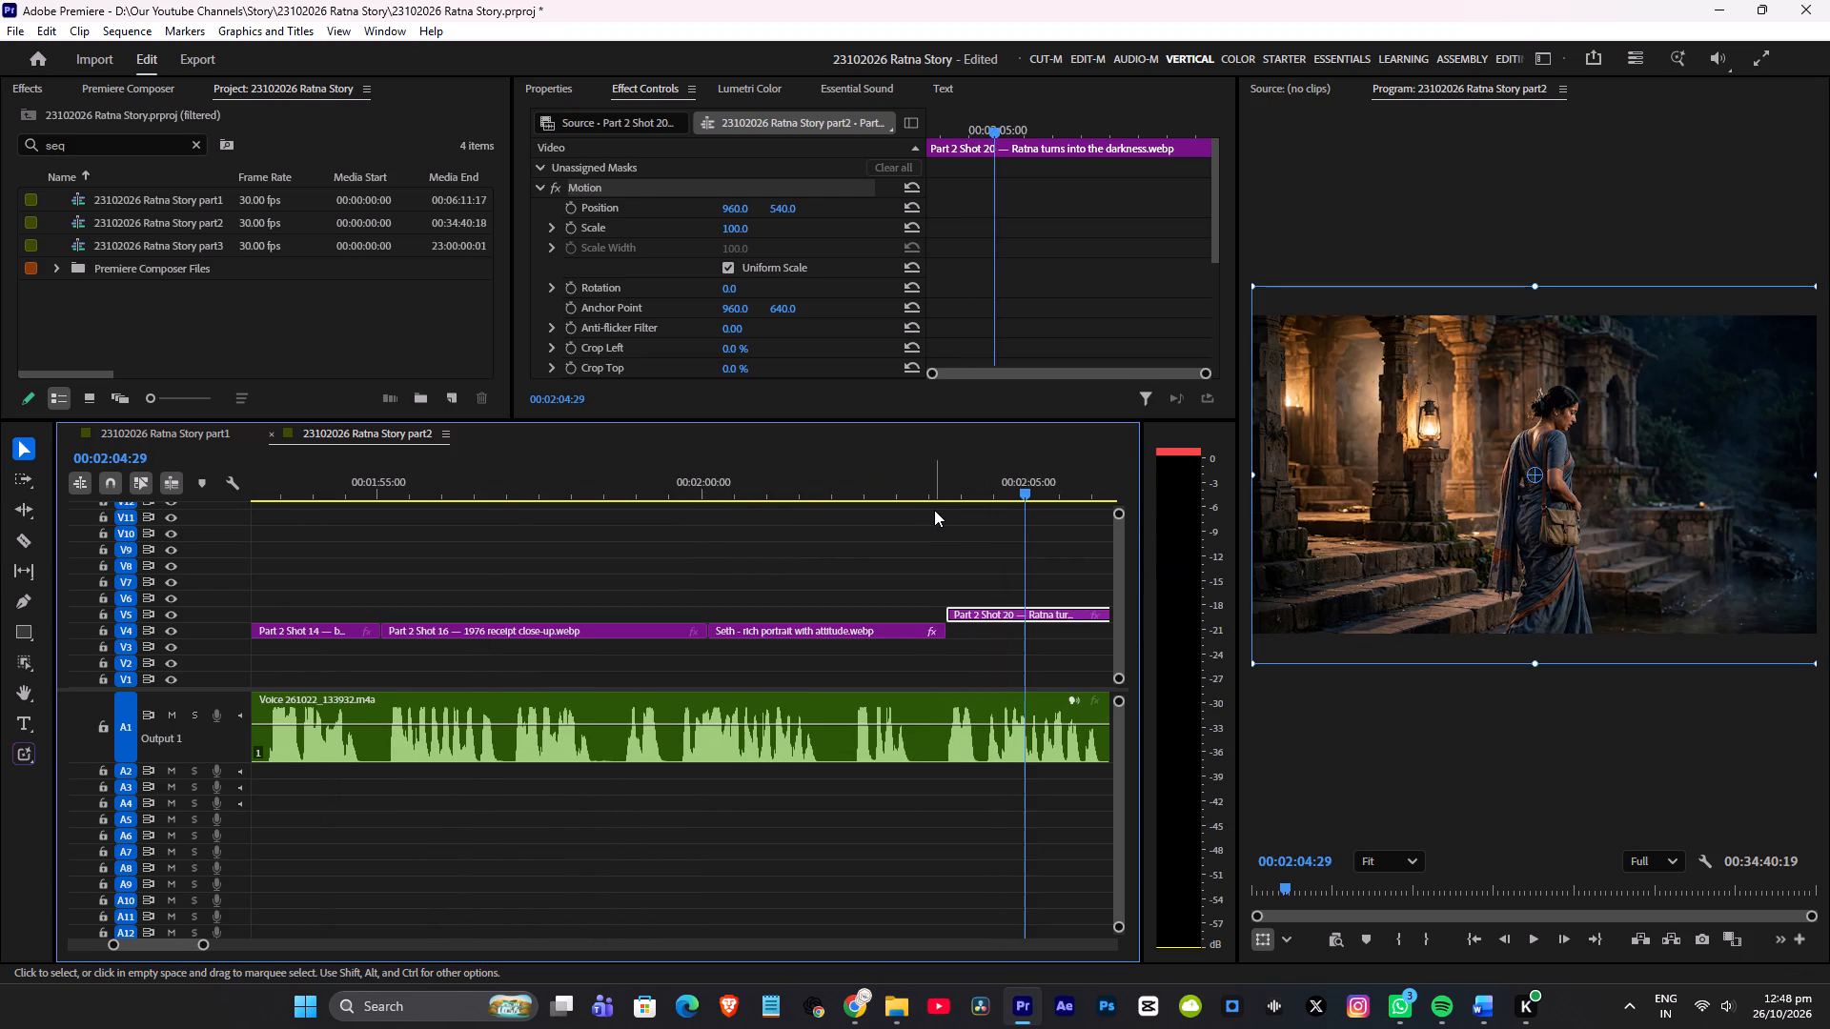
{"action": "left_click", "coordinate": [833, 494]}
{"action": "key", "text": "space"}
{"action": "key", "text": "space"}
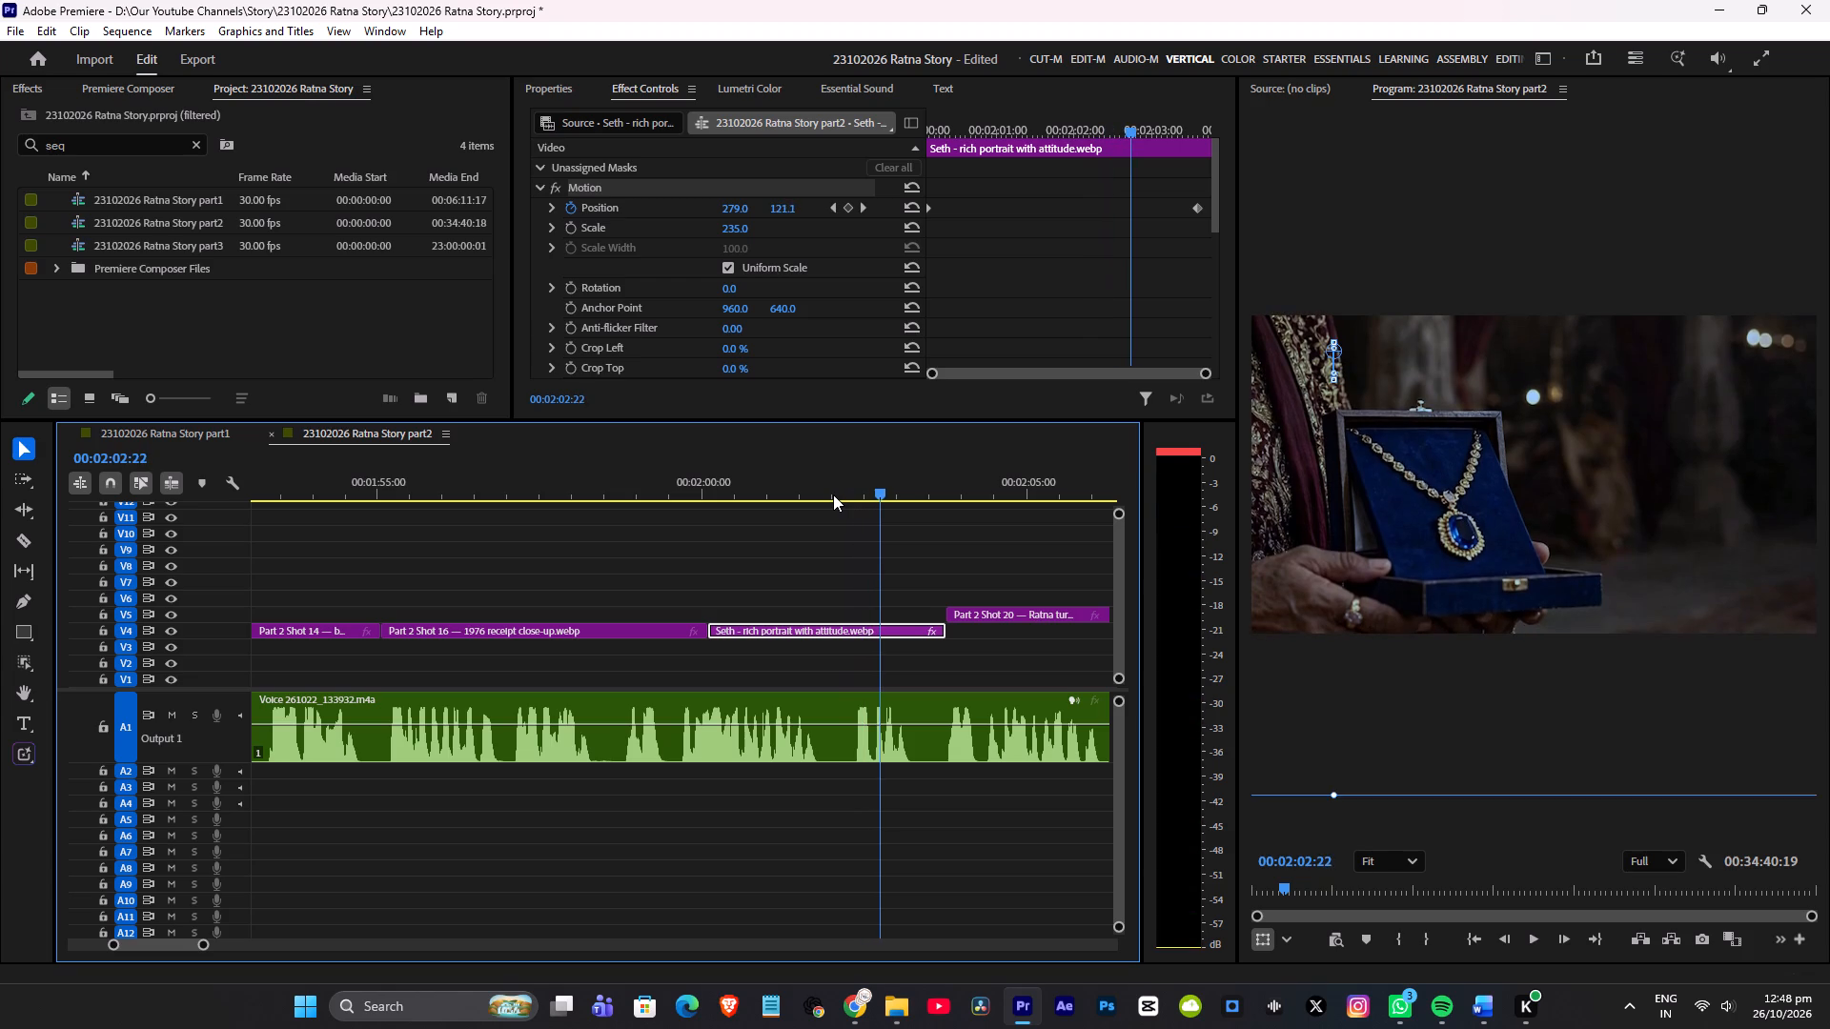
{"action": "key", "text": "space"}
{"action": "key", "text": "space"}
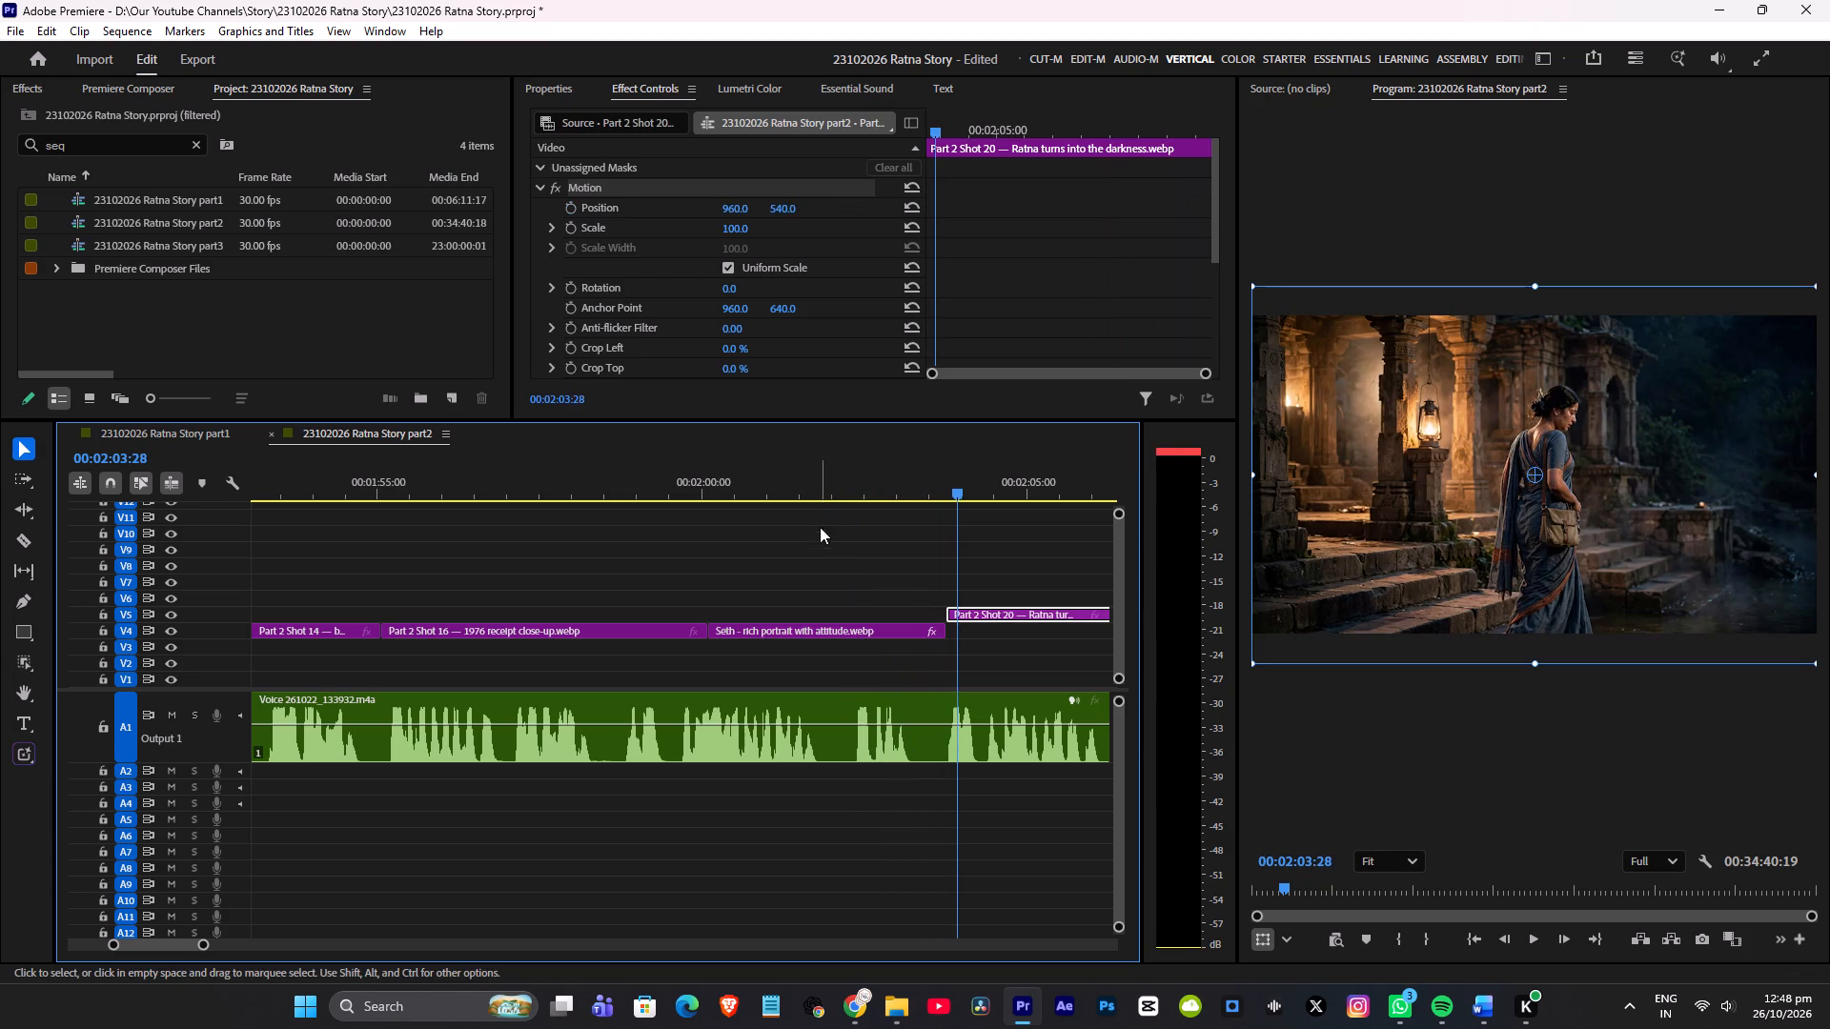
{"action": "key", "text": "space"}
{"action": "key", "text": "space"}
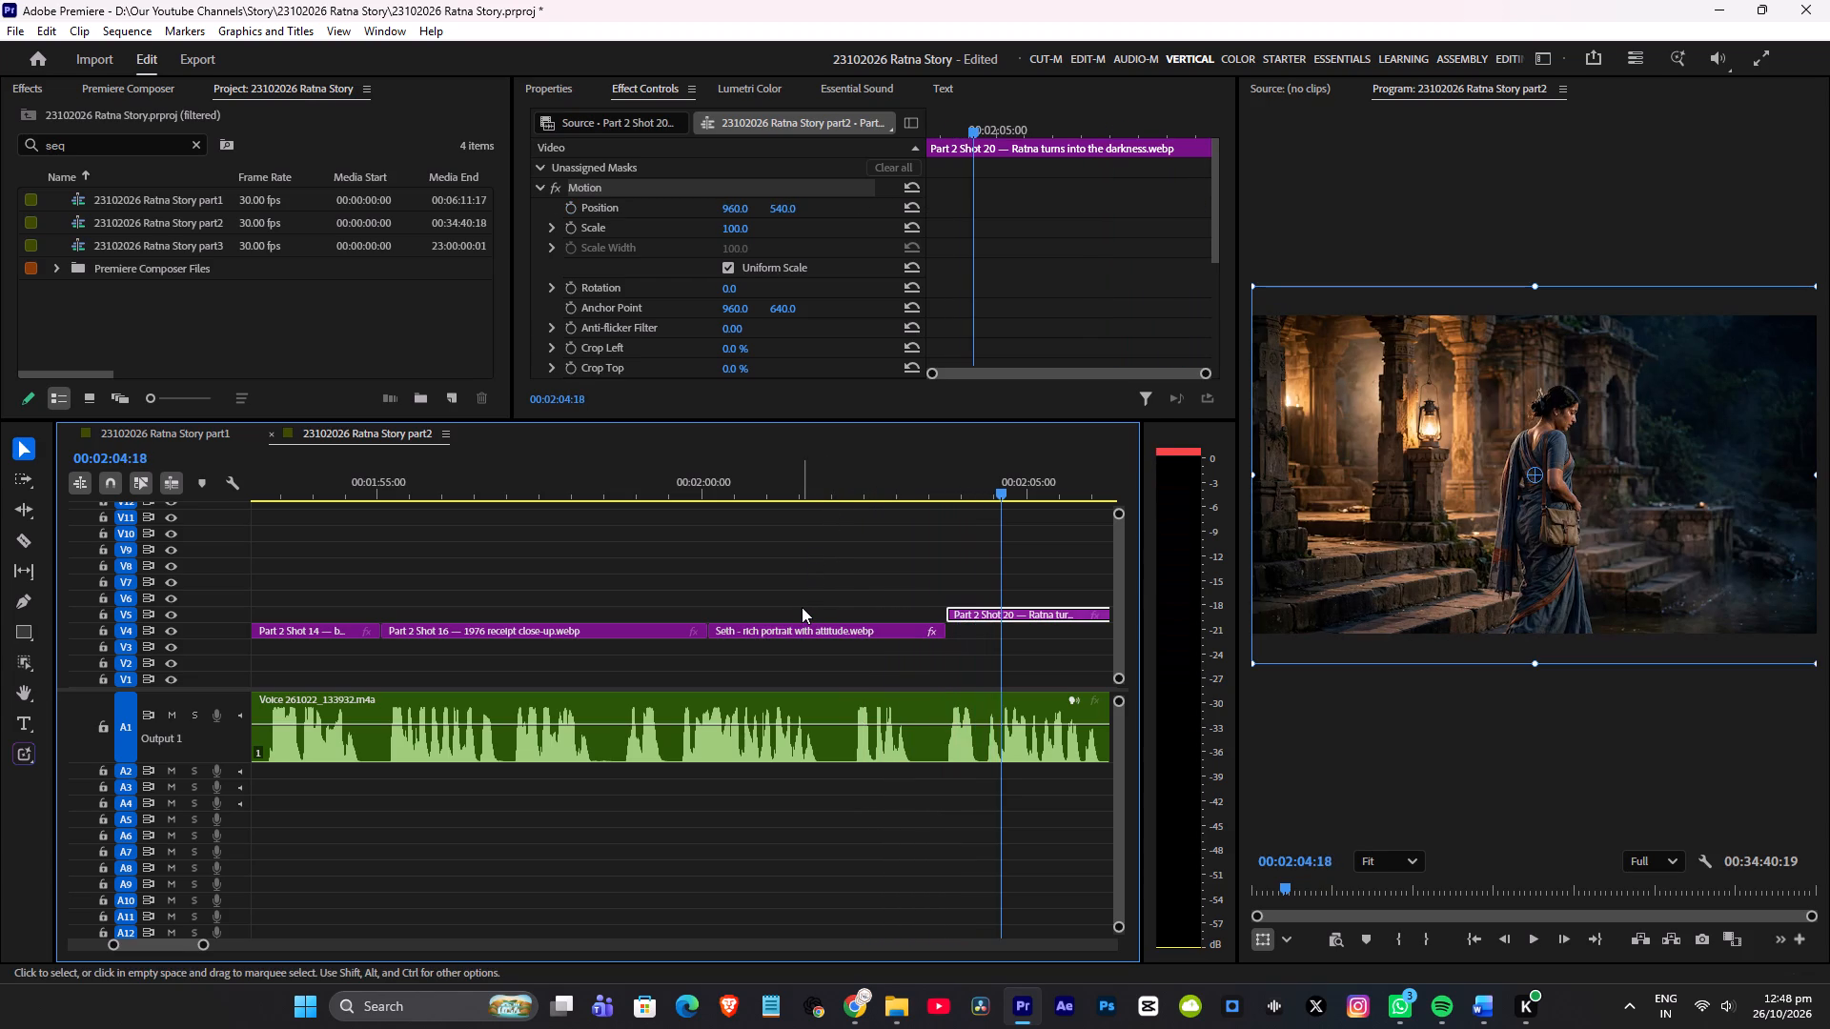
Check the newly placed images and move the Shot 20 clip from V5 up to V8, starting at about 00:02:23.
{"action": "scroll", "coordinate": [686, 712], "scroll_direction": "down", "scroll_amount": 5, "text": "alt"}
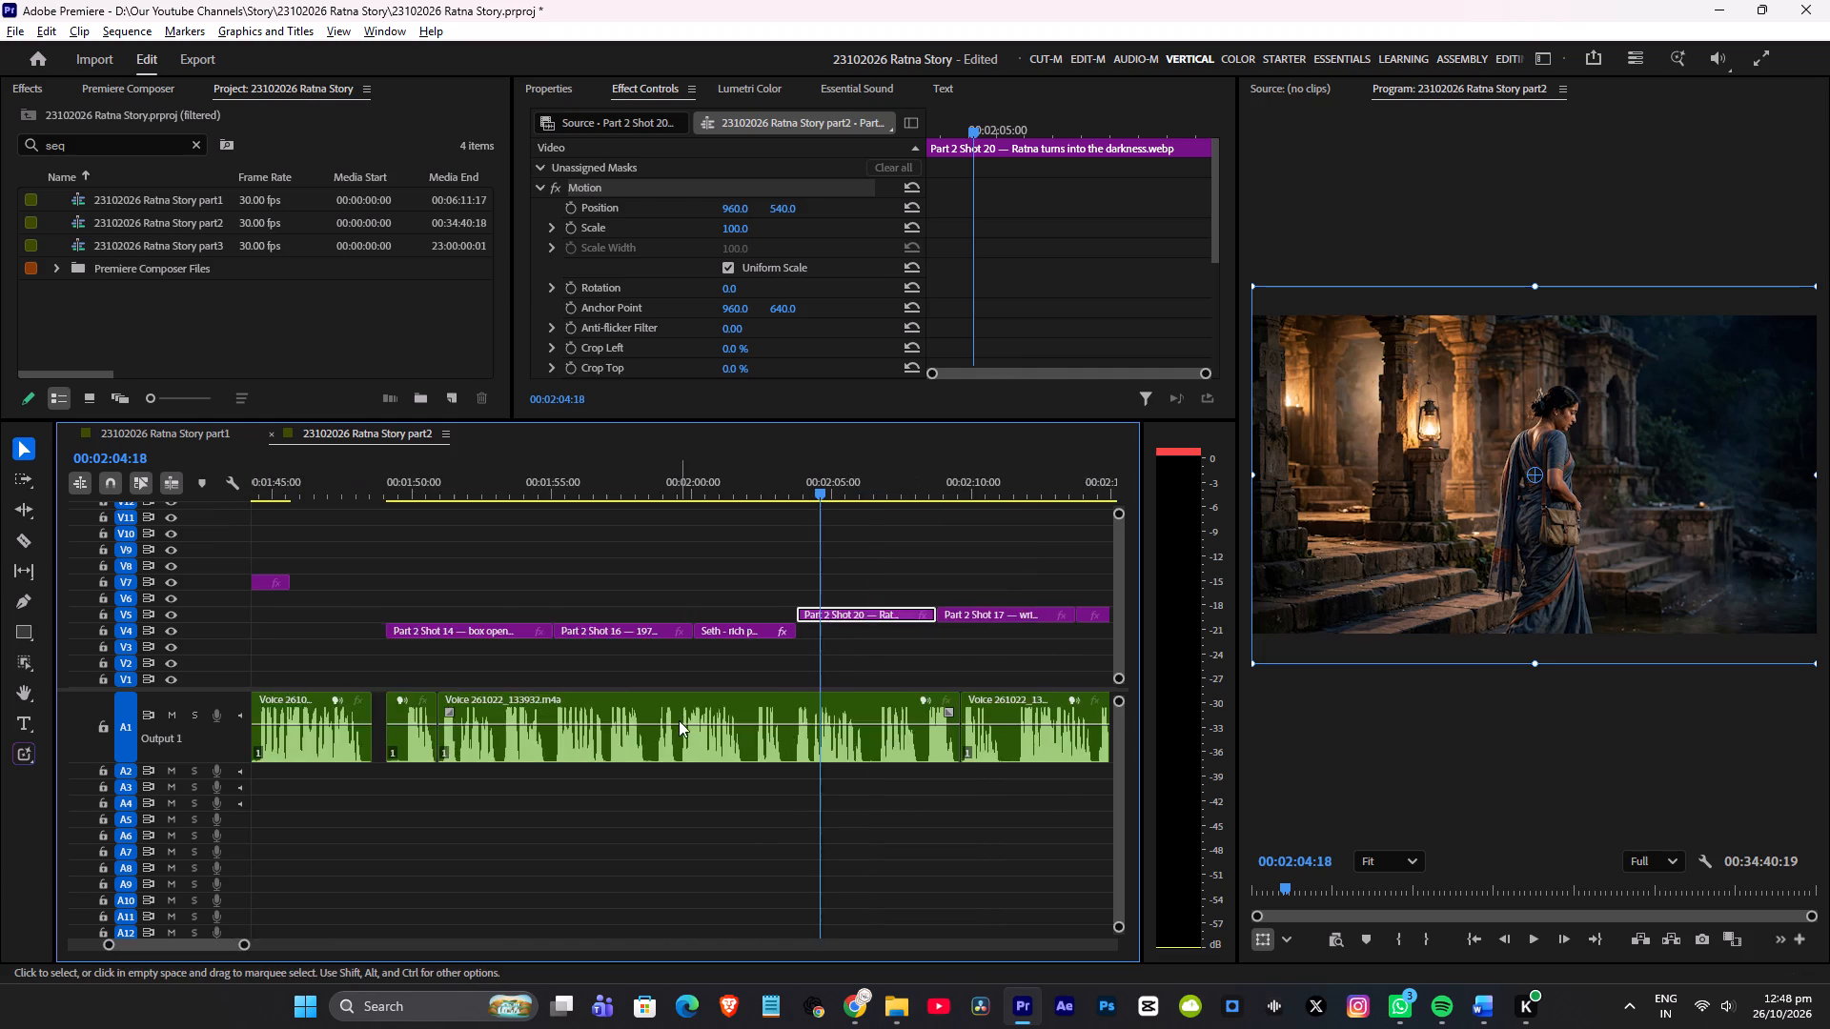
{"action": "scroll", "coordinate": [679, 720], "scroll_direction": "down", "scroll_amount": 13, "text": "alt"}
{"action": "left_click", "coordinate": [708, 479]}
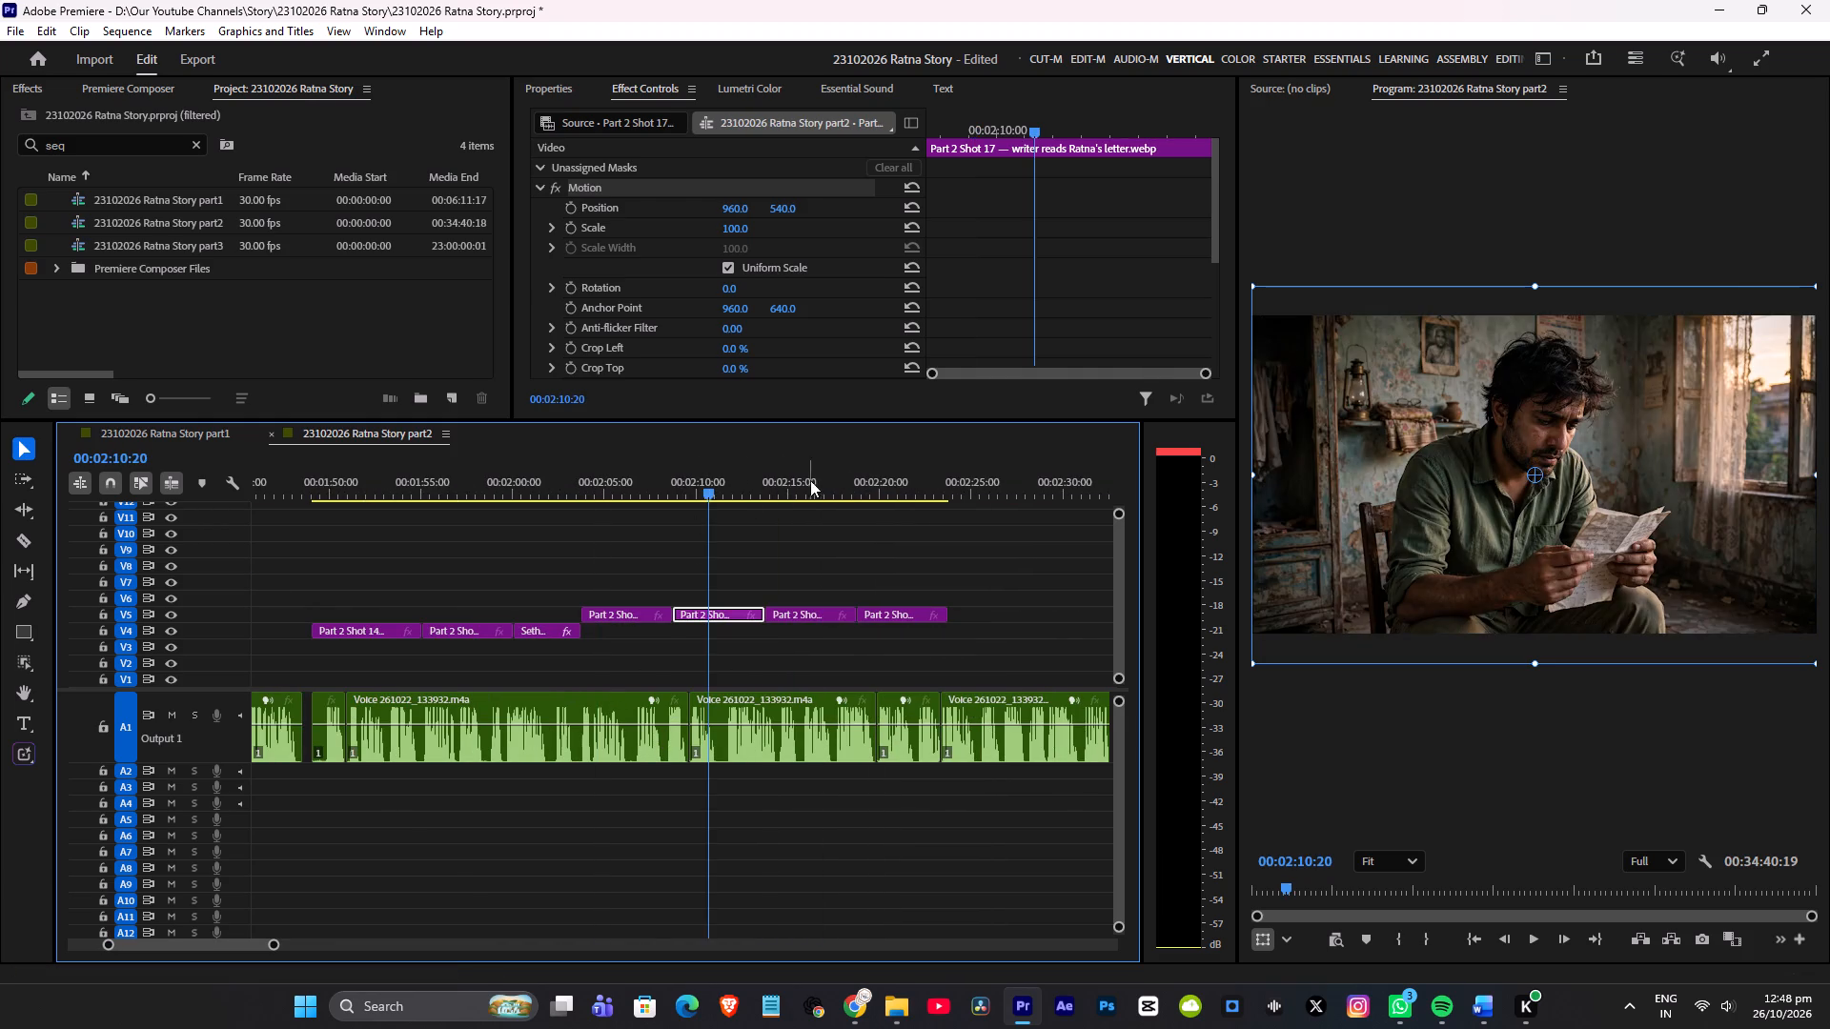
{"action": "left_click", "coordinate": [814, 478]}
{"action": "left_click", "coordinate": [700, 476]}
{"action": "left_click", "coordinate": [921, 478]}
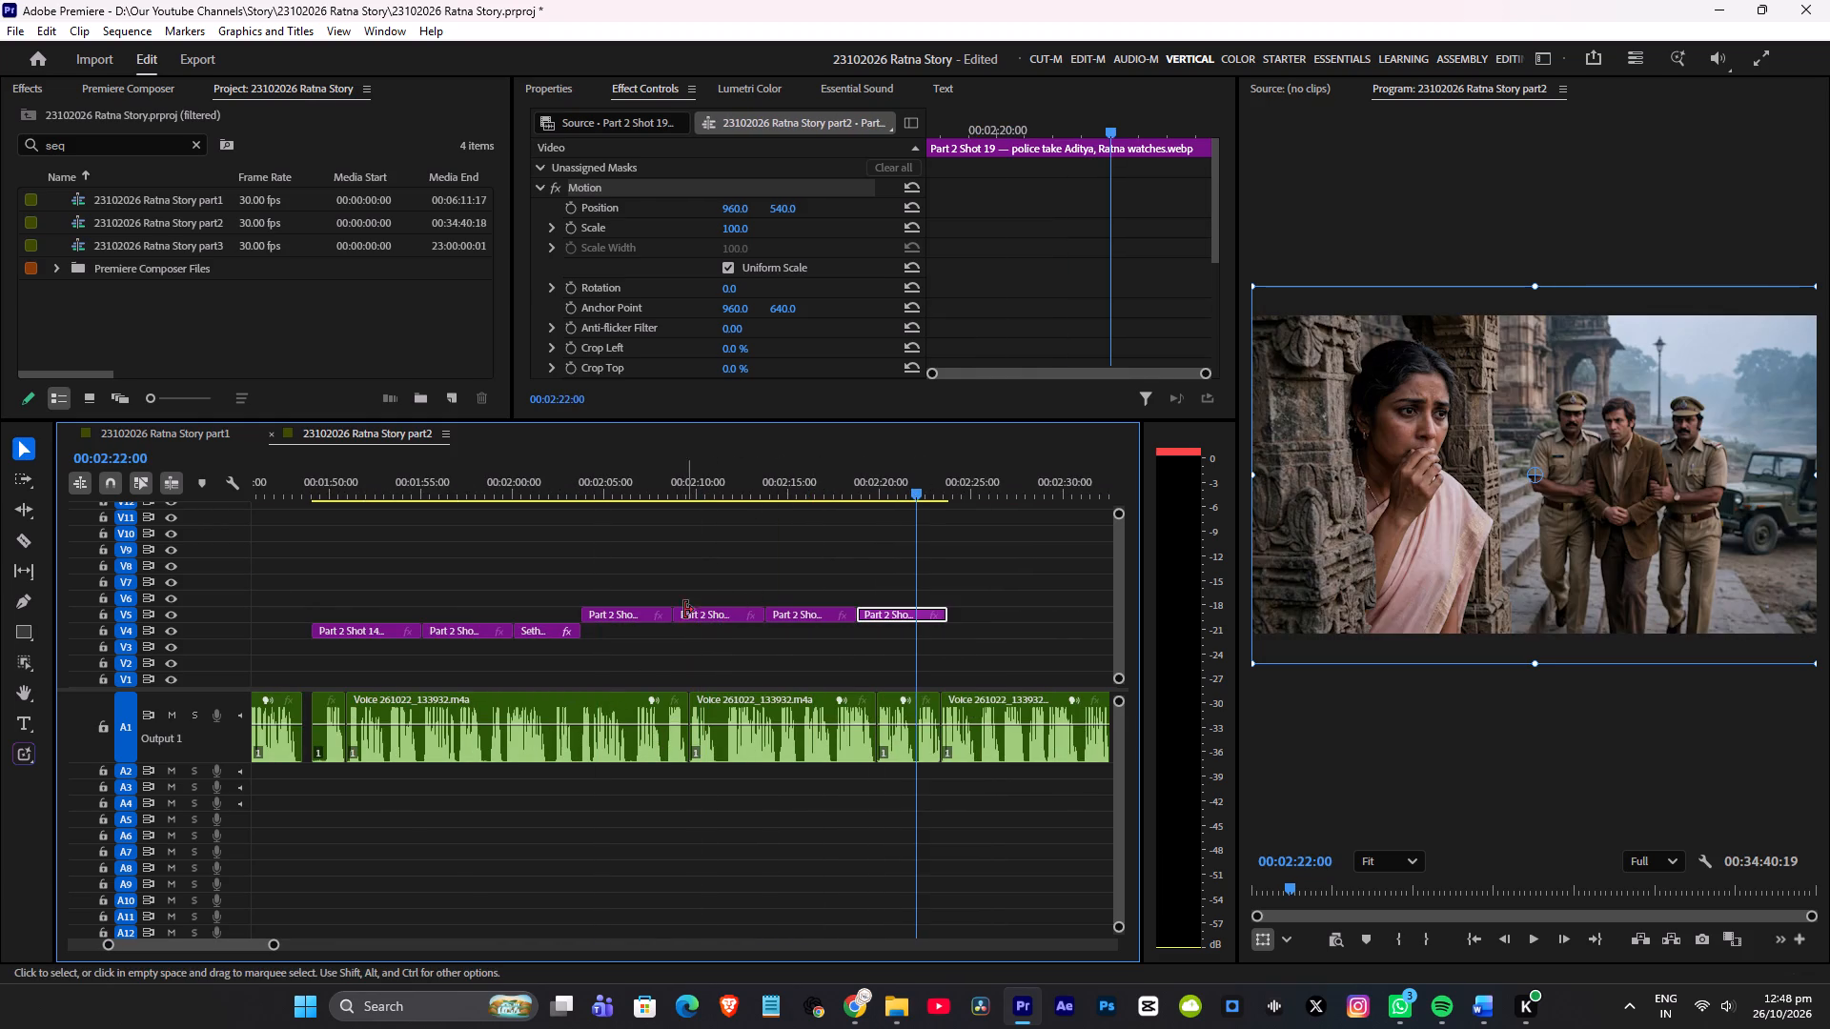
{"action": "left_click_drag", "start_coordinate": [640, 615], "coordinate": [989, 558]}
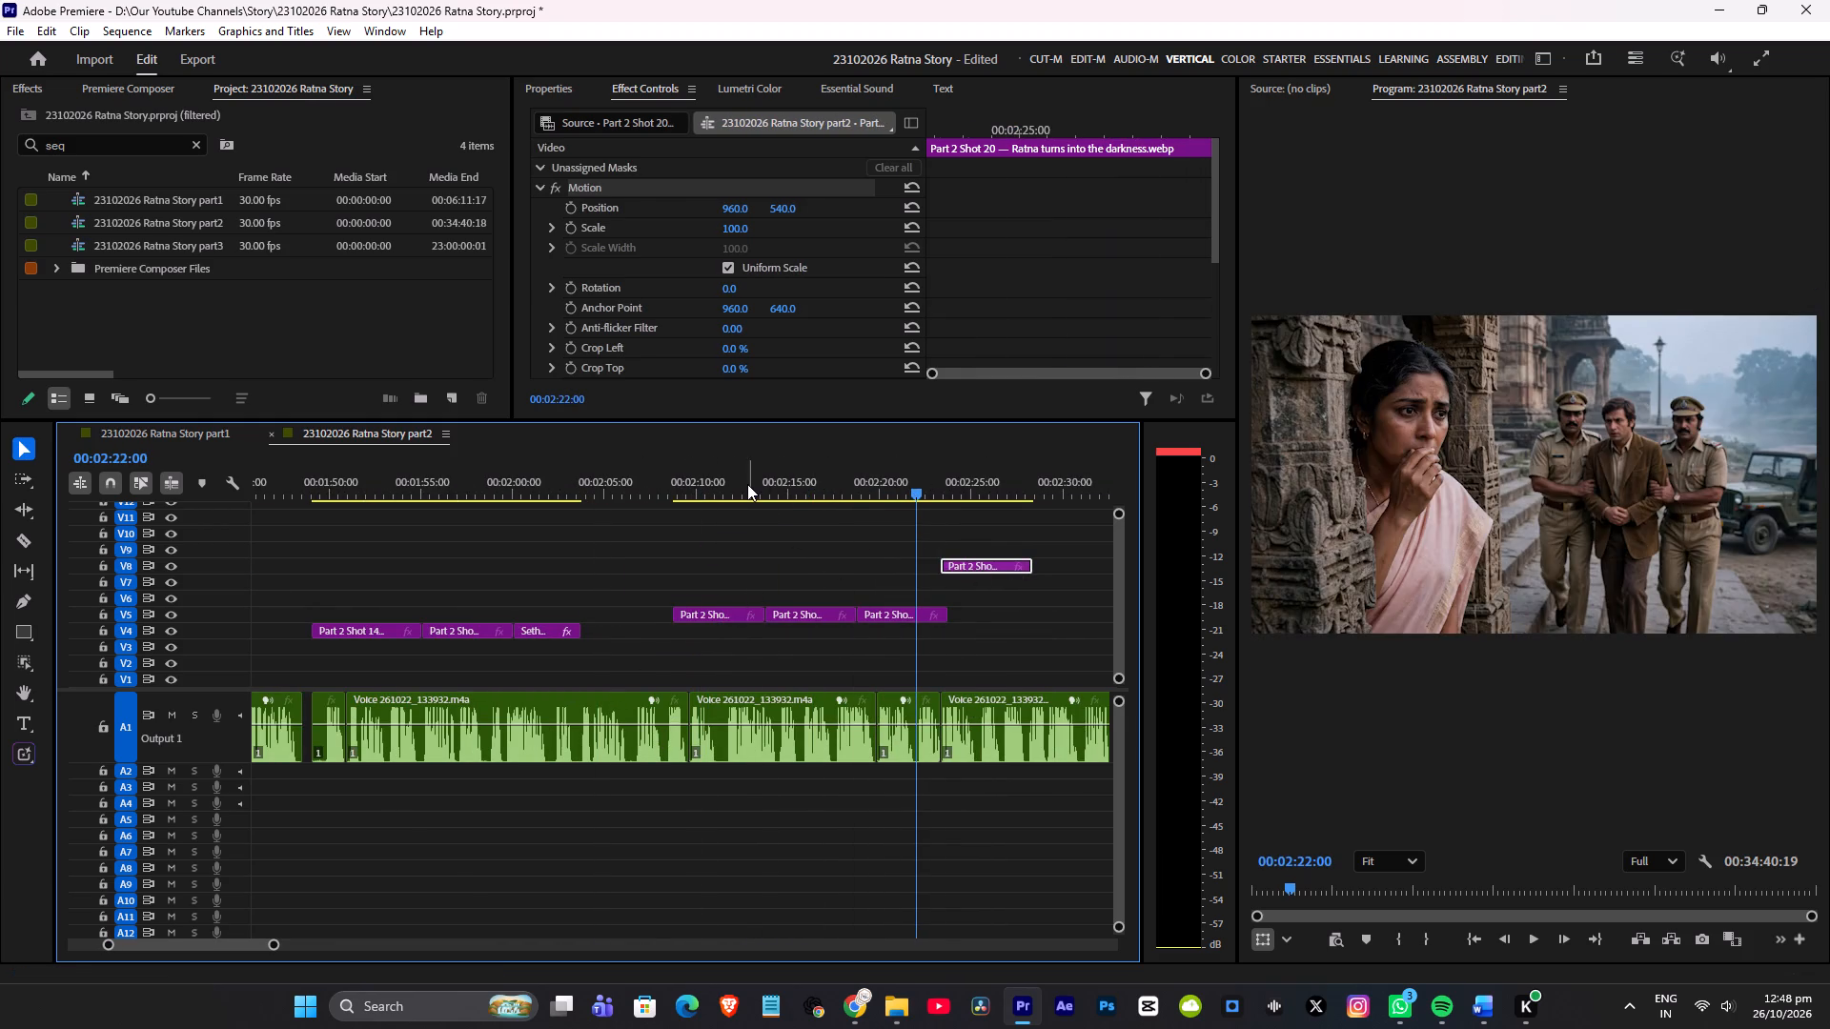
Move the Shot 17 letter-reading clip earlier on V5 to about 00:01:59:13, over the end of Shot 16 and the necklace close-up.
{"action": "left_click", "coordinate": [747, 484]}
{"action": "left_click", "coordinate": [717, 616]}
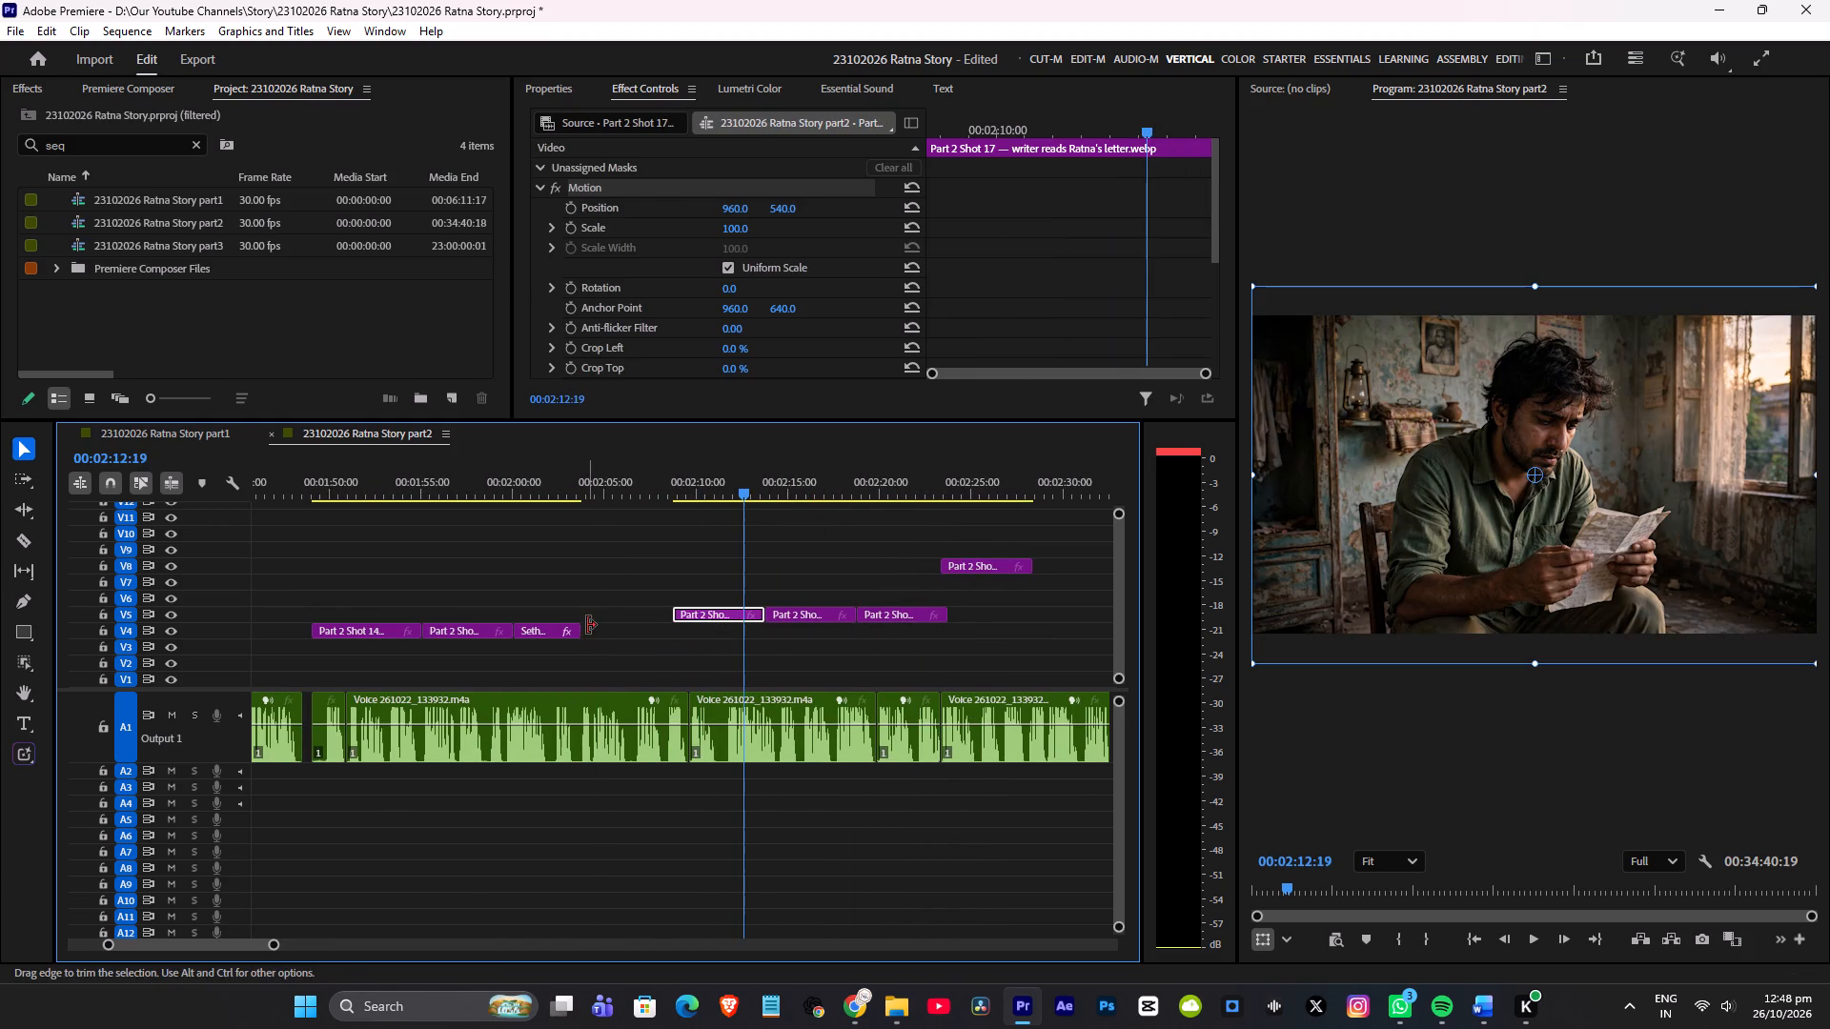
{"action": "scroll", "coordinate": [555, 601], "scroll_direction": "up", "scroll_amount": 10, "text": "alt"}
{"action": "left_click", "coordinate": [539, 485]}
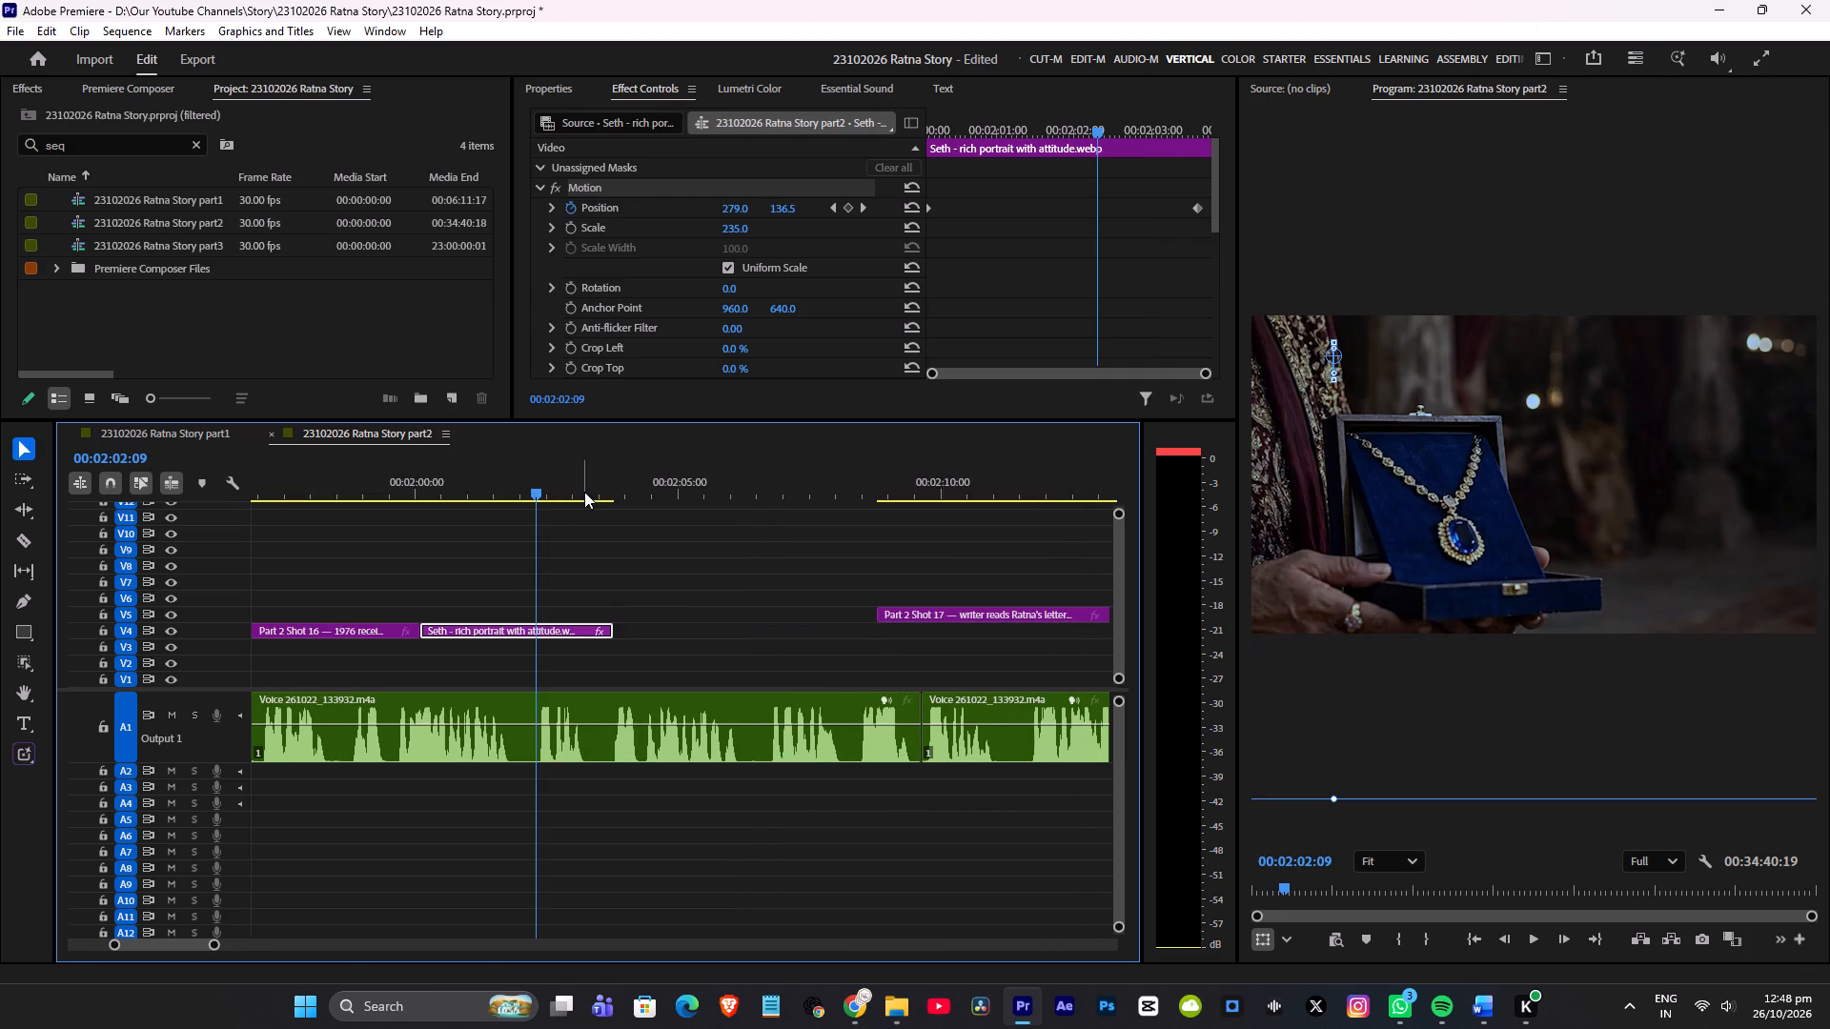
{"action": "left_click_drag", "start_coordinate": [915, 607], "coordinate": [423, 608]}
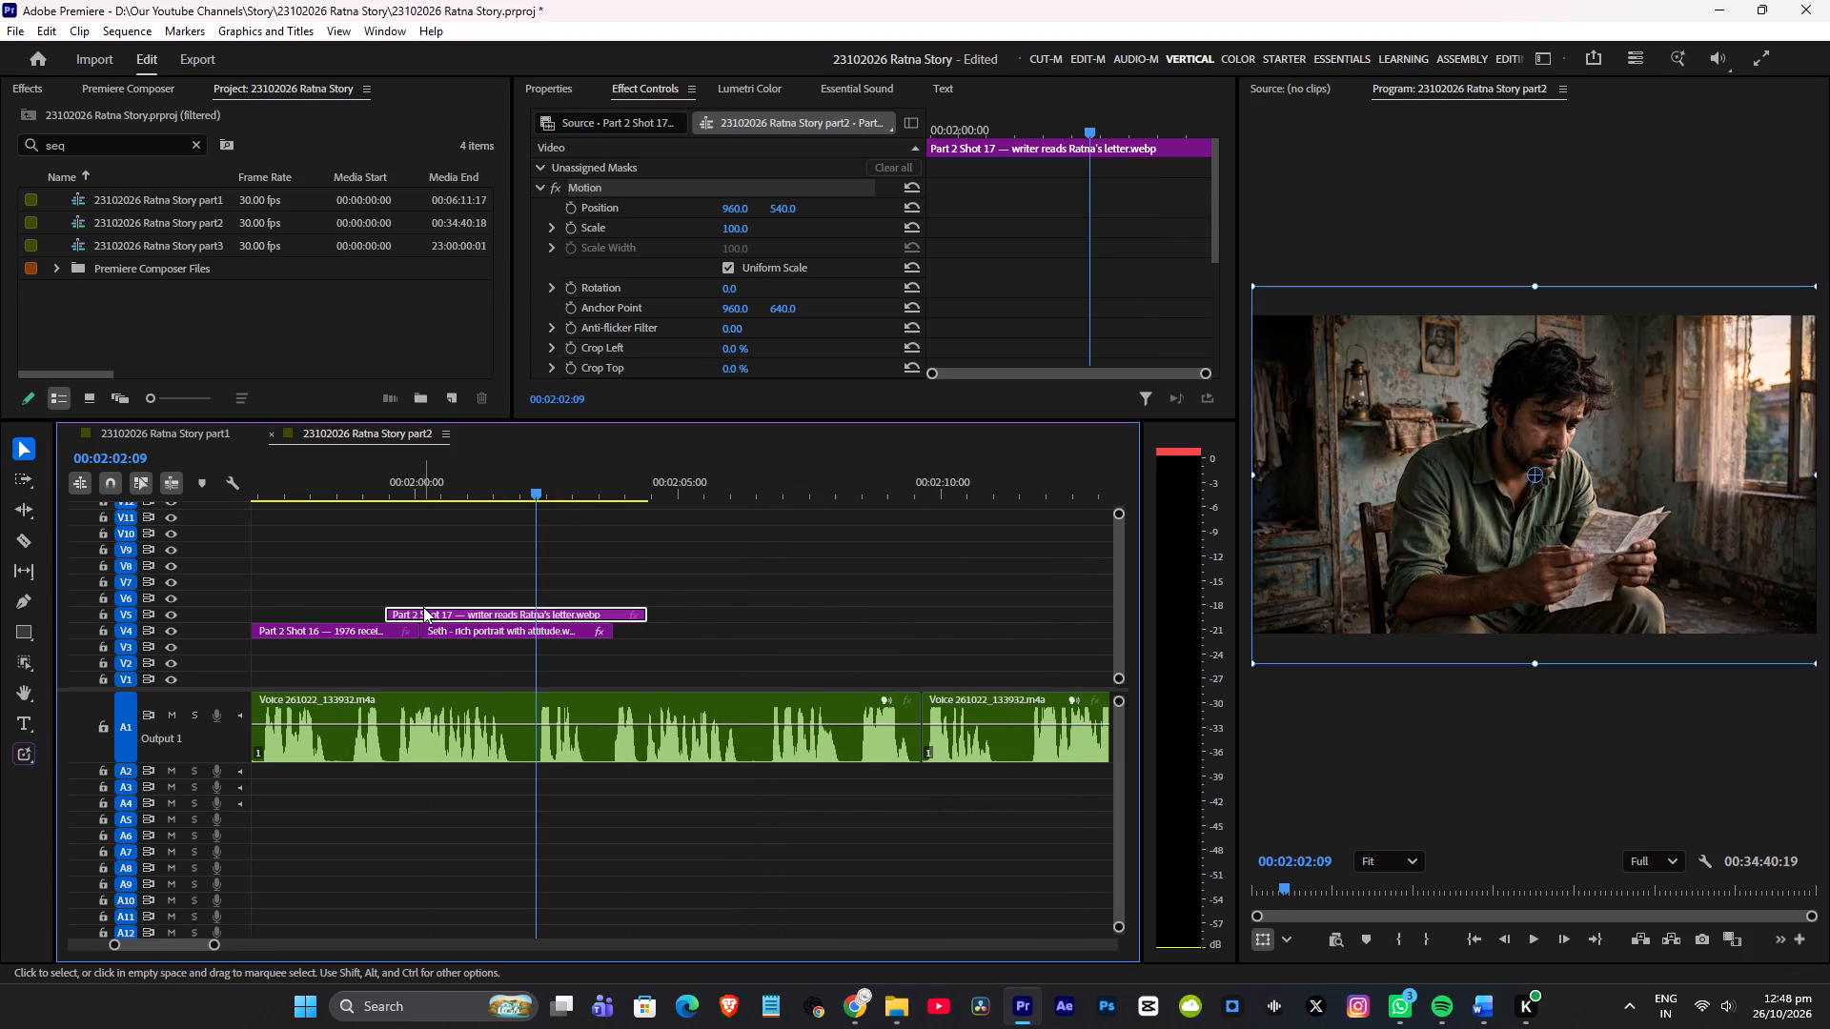
{"action": "left_click_drag", "start_coordinate": [429, 606], "coordinate": [429, 595]}
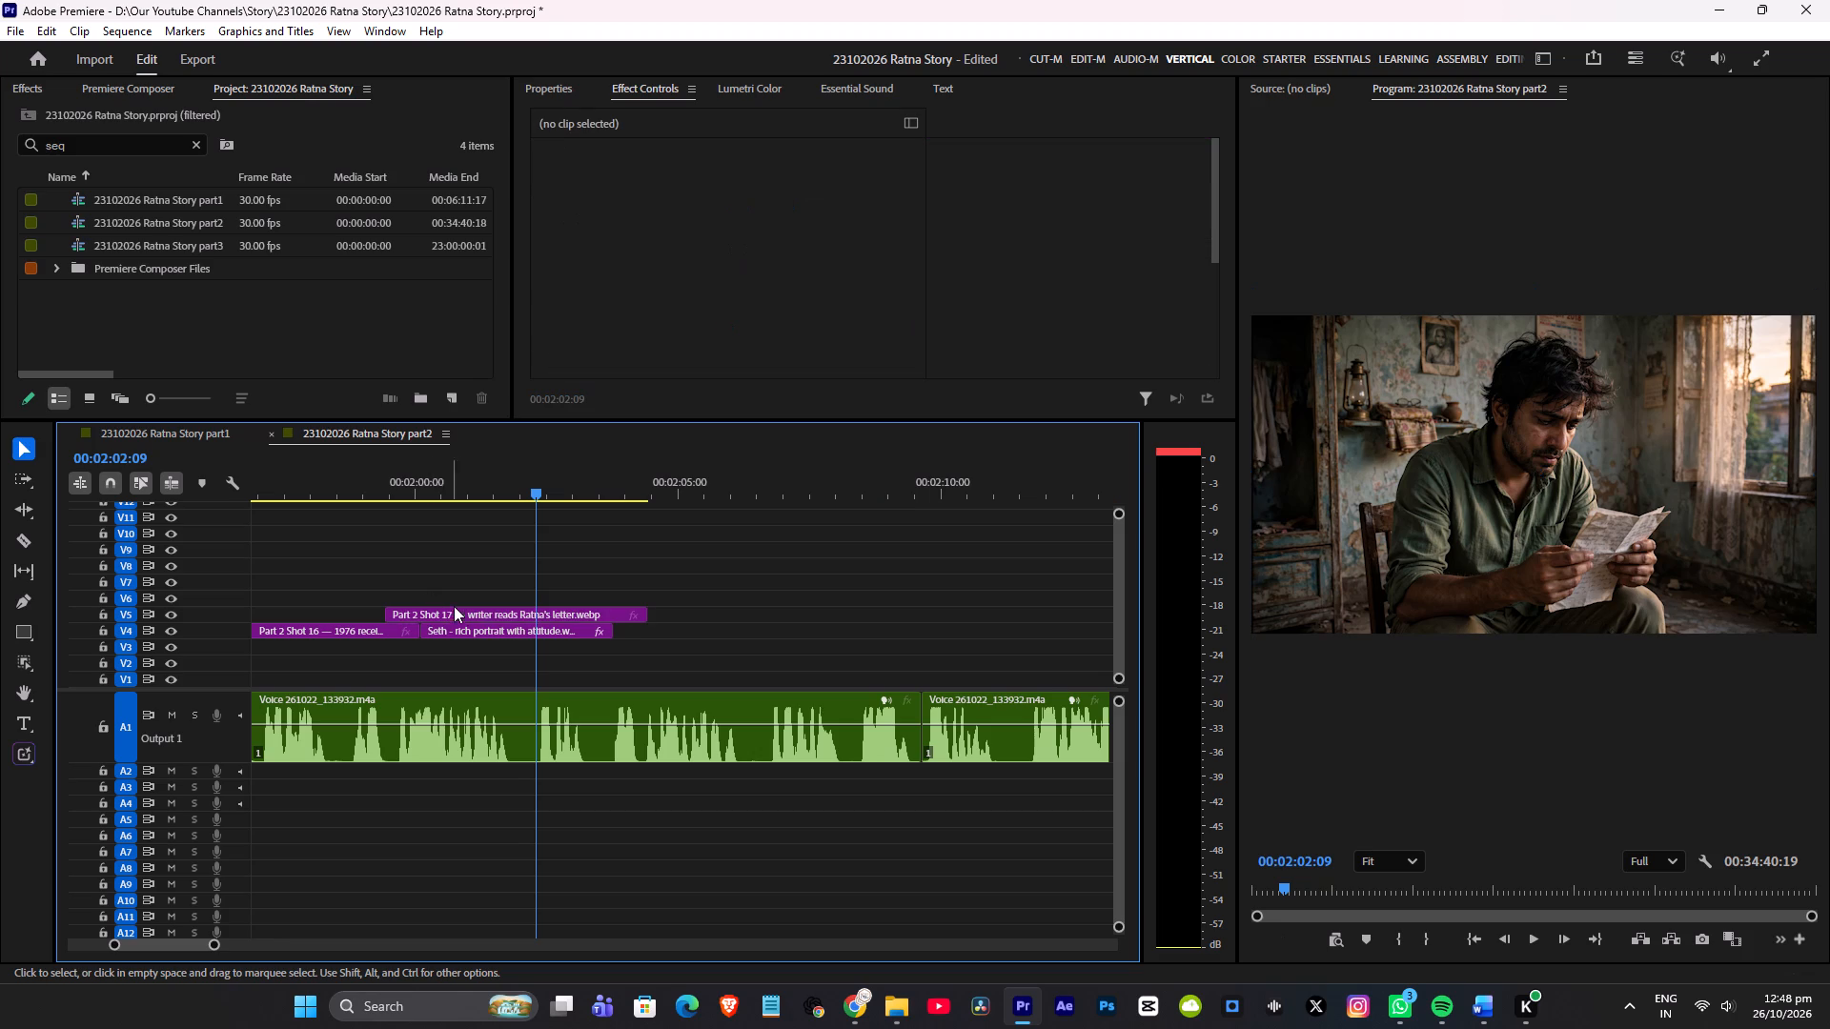
Replay the cut from the receipt close-up and move the Shot 17 letter-reading clip later on V5, starting at 00:02:03:06.
{"action": "left_click", "coordinate": [317, 484]}
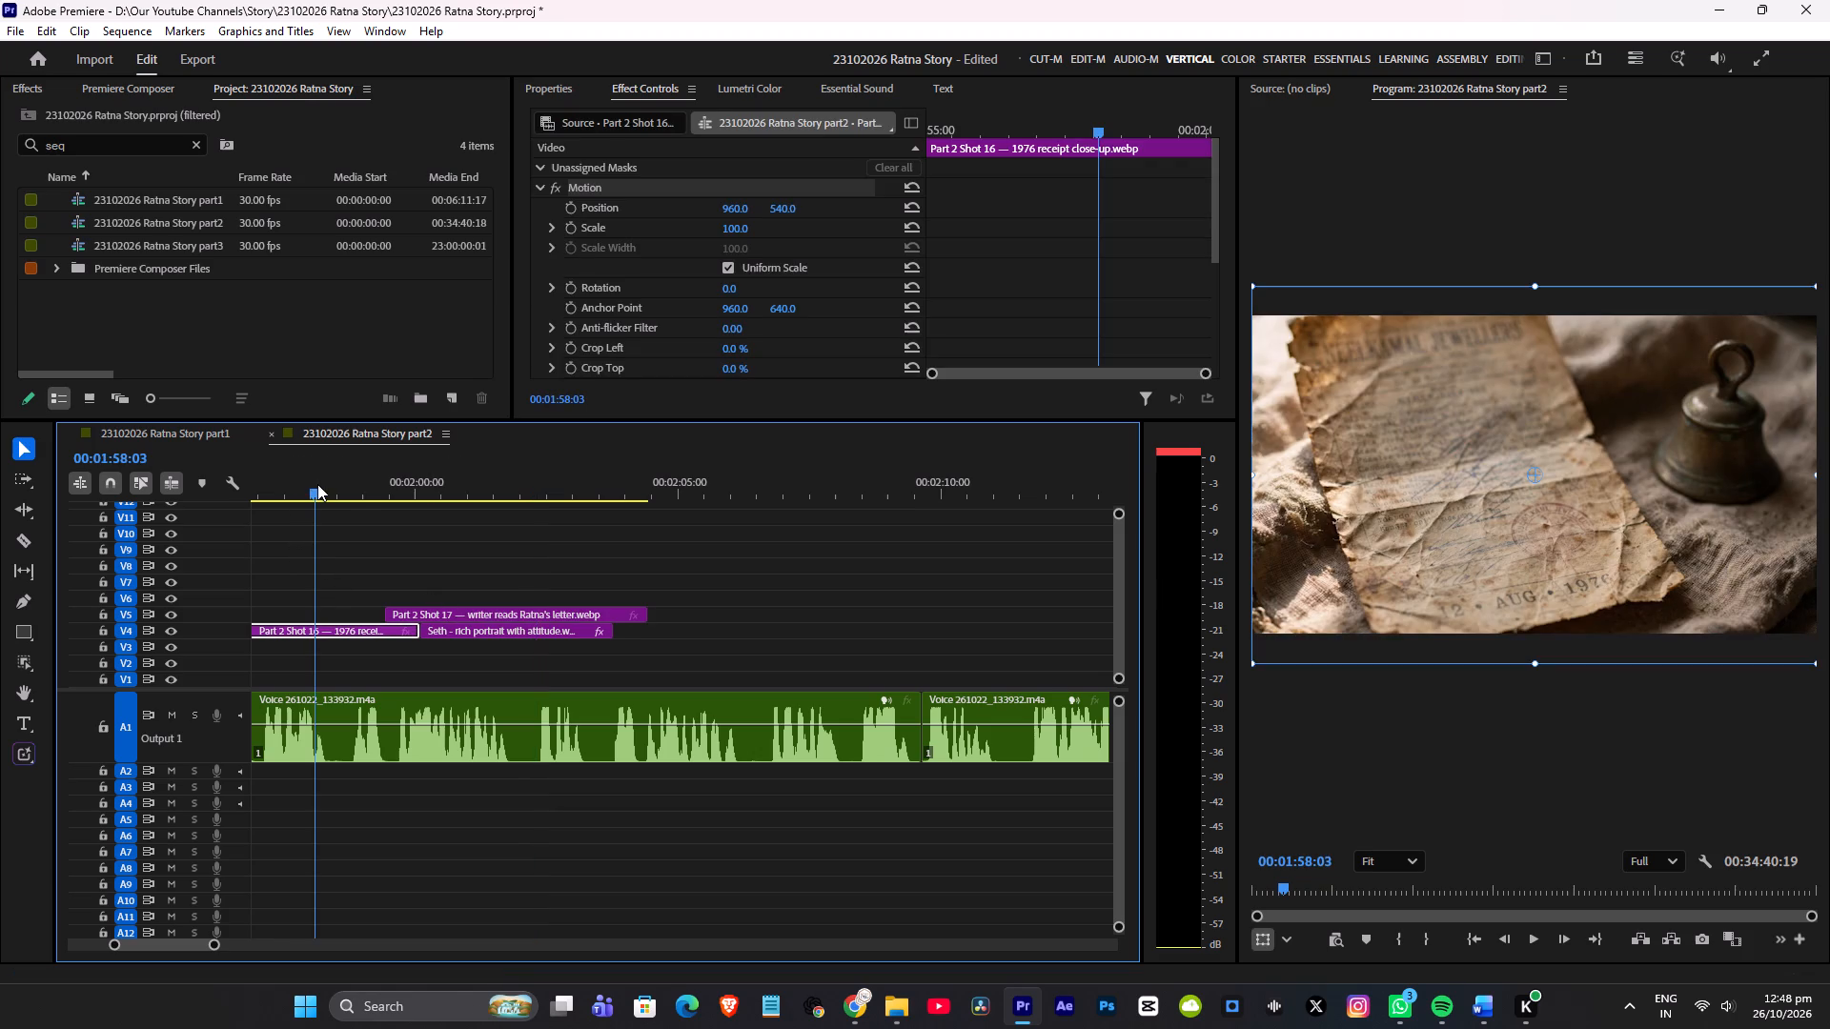
{"action": "key", "text": "space"}
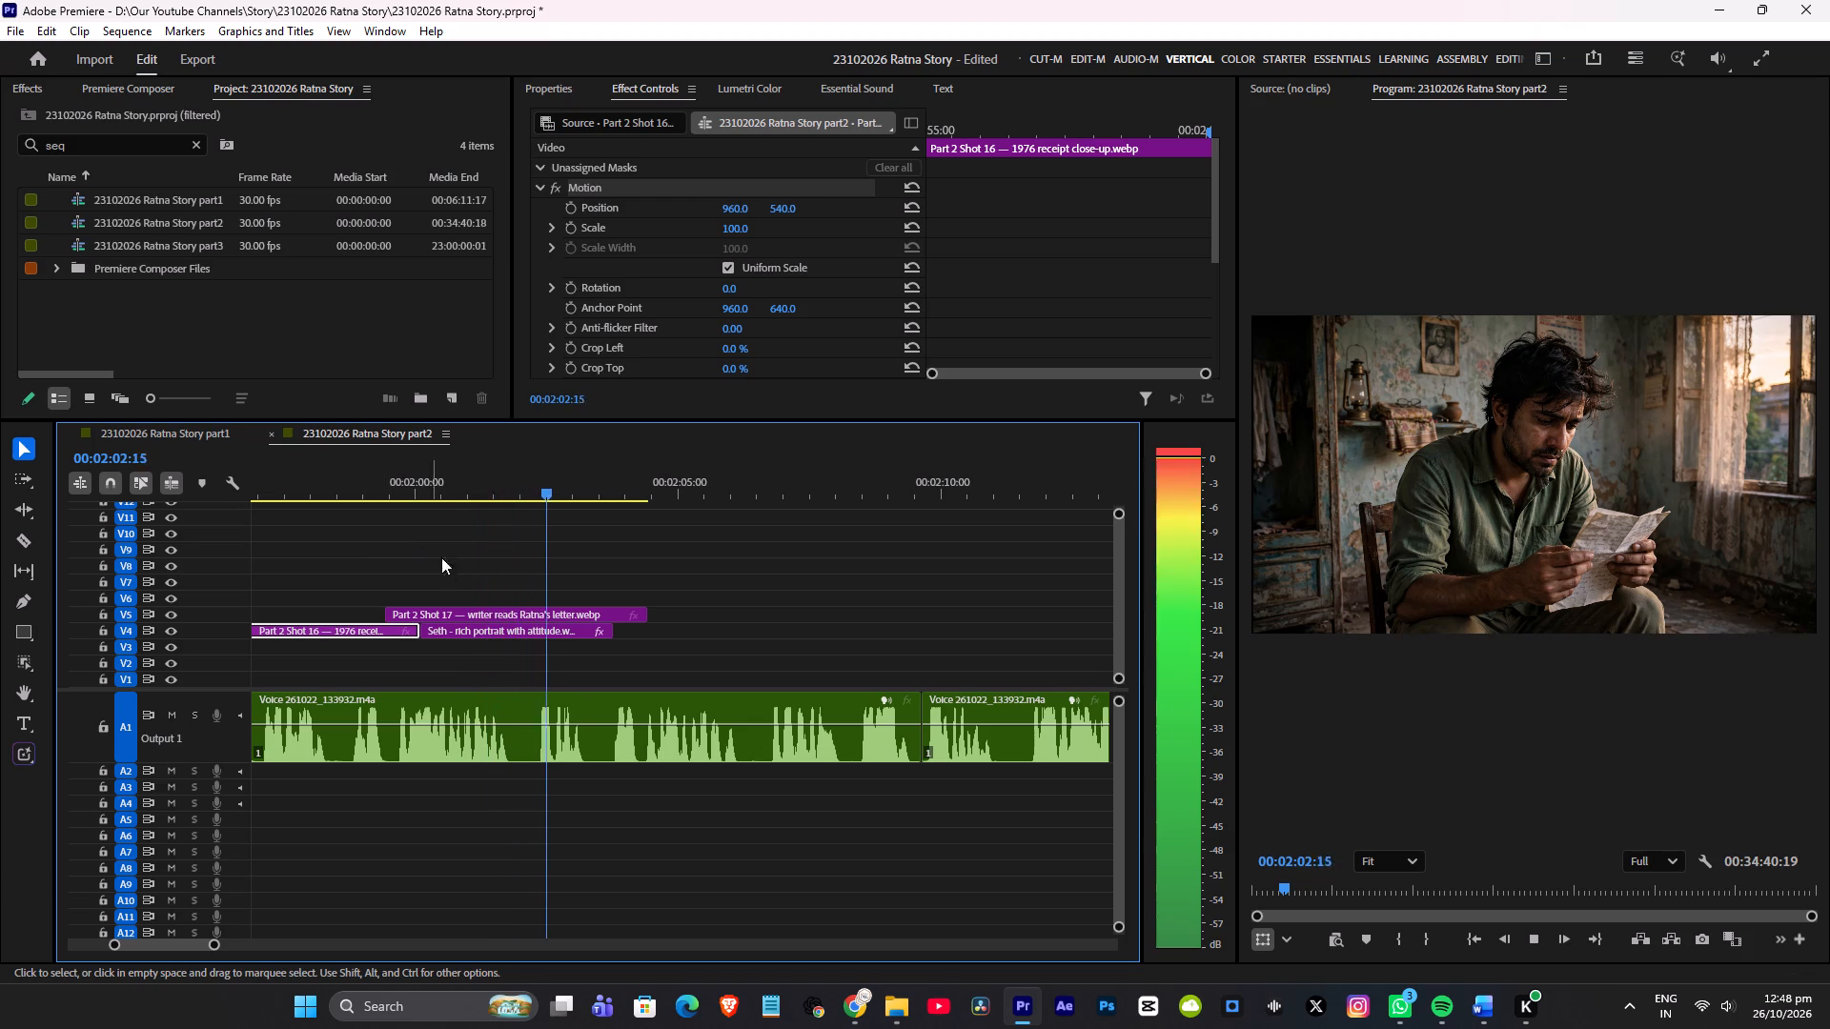
{"action": "key", "text": "space"}
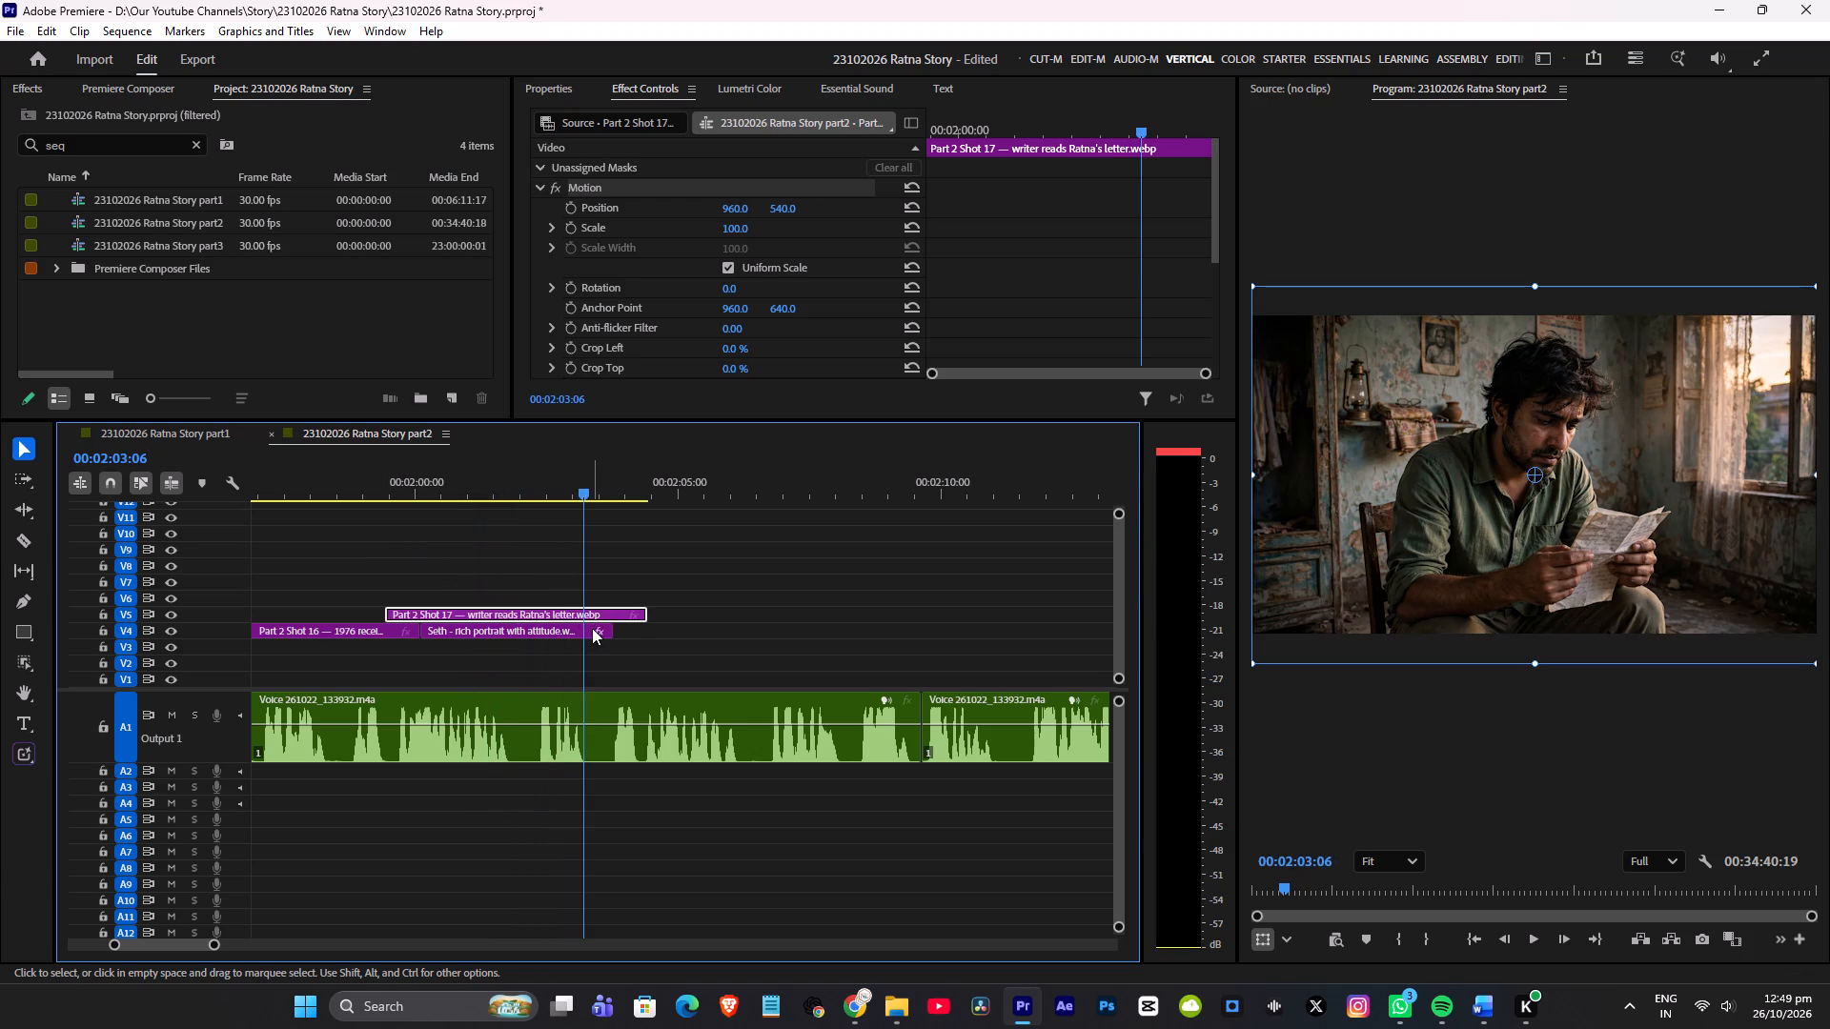
{"action": "left_click_drag", "start_coordinate": [547, 613], "coordinate": [603, 621]}
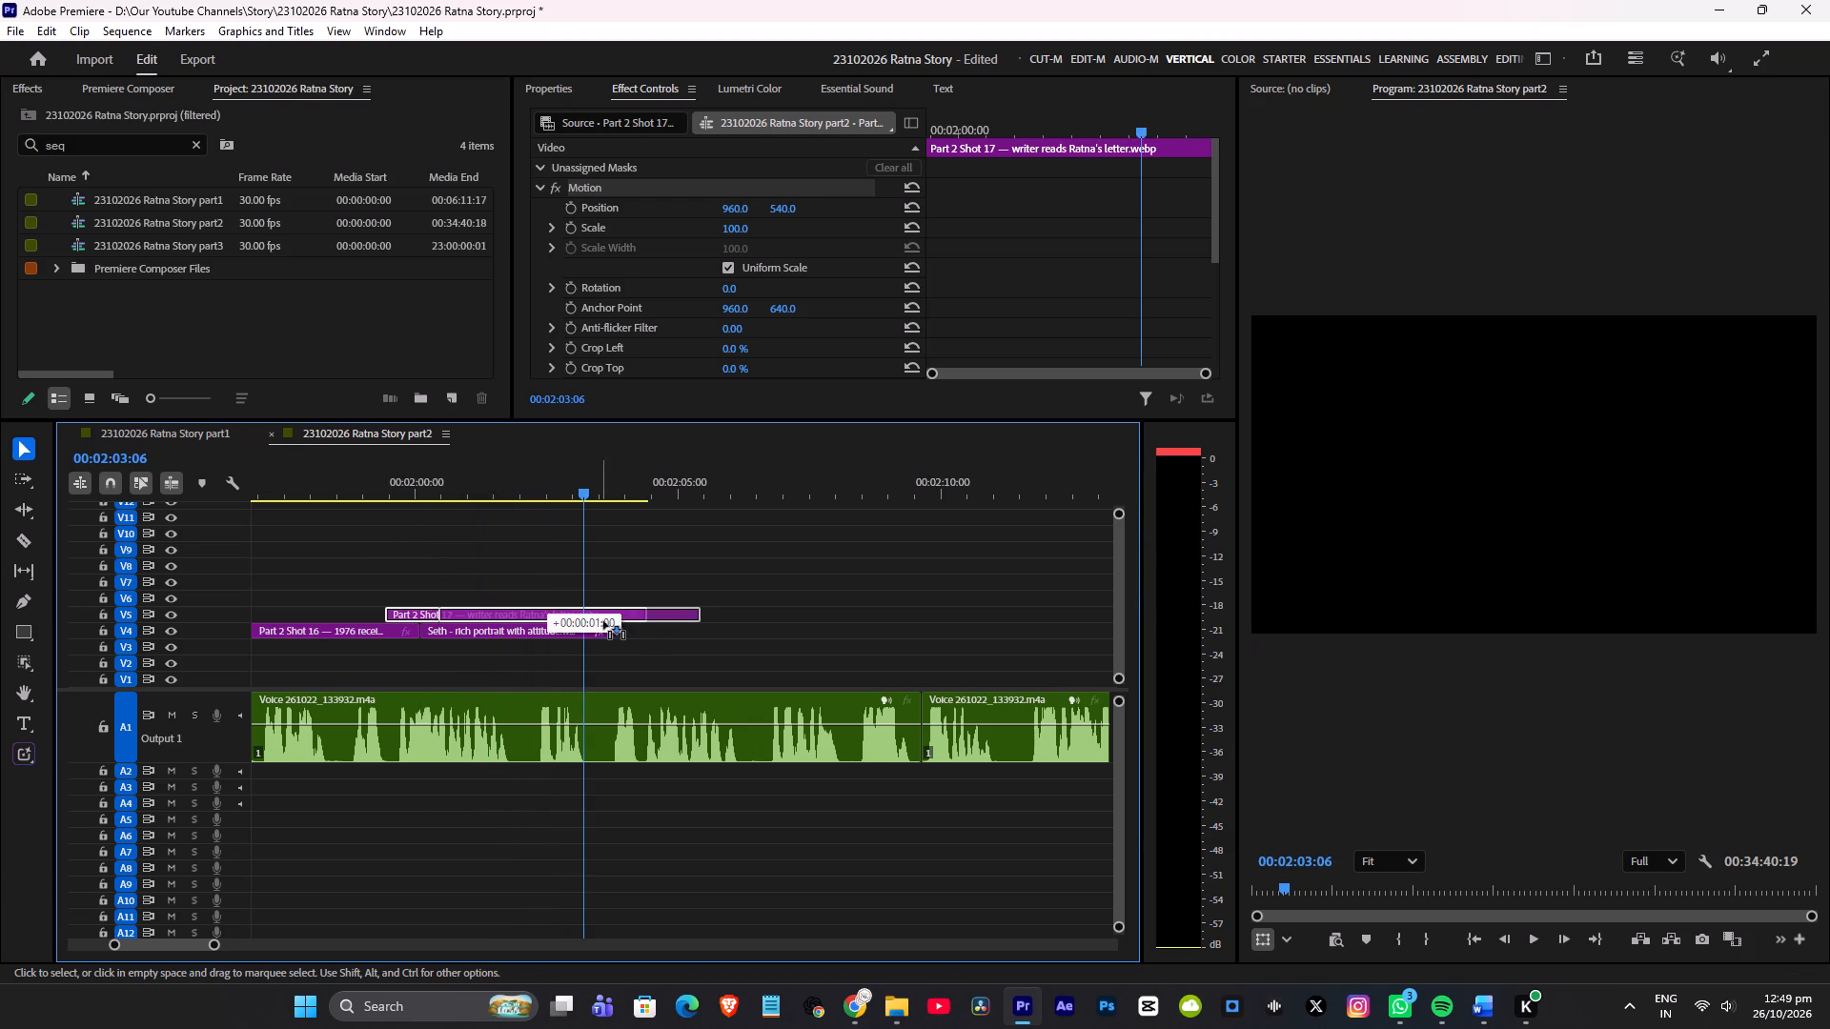
{"action": "left_click_drag", "start_coordinate": [603, 621], "coordinate": [796, 641]}
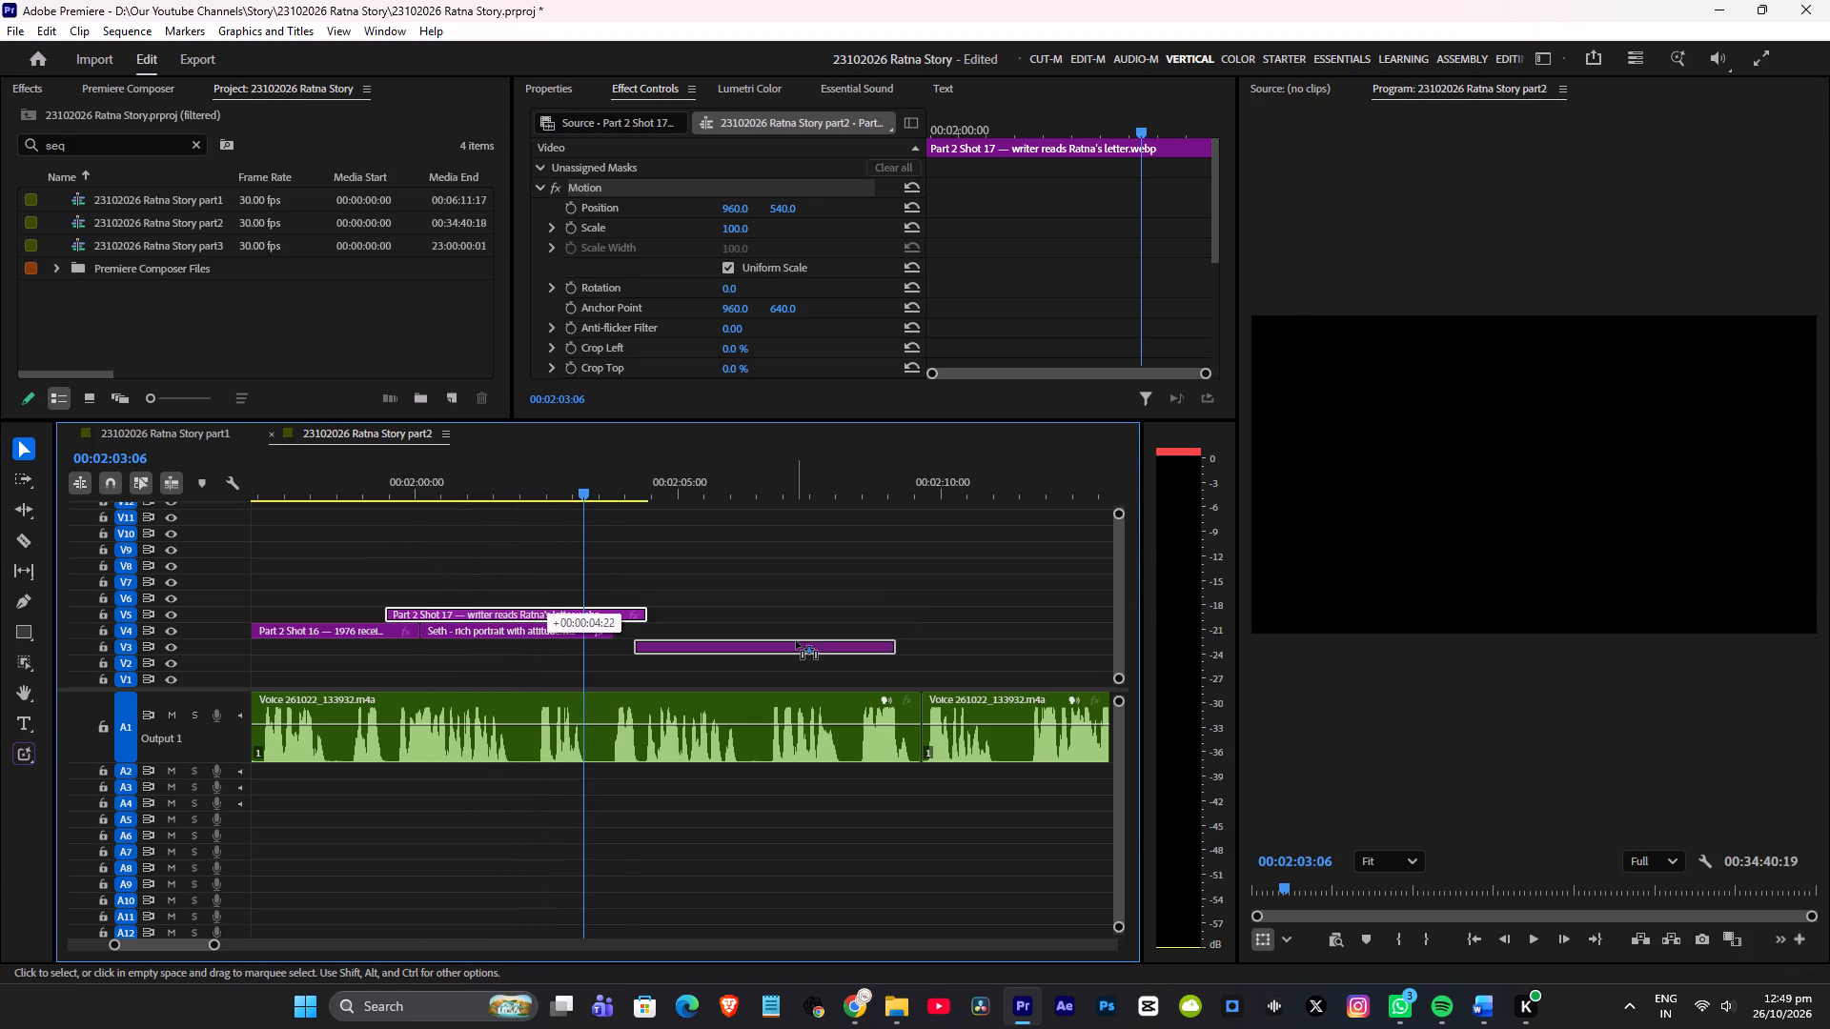
{"action": "left_click_drag", "start_coordinate": [796, 641], "coordinate": [760, 612]}
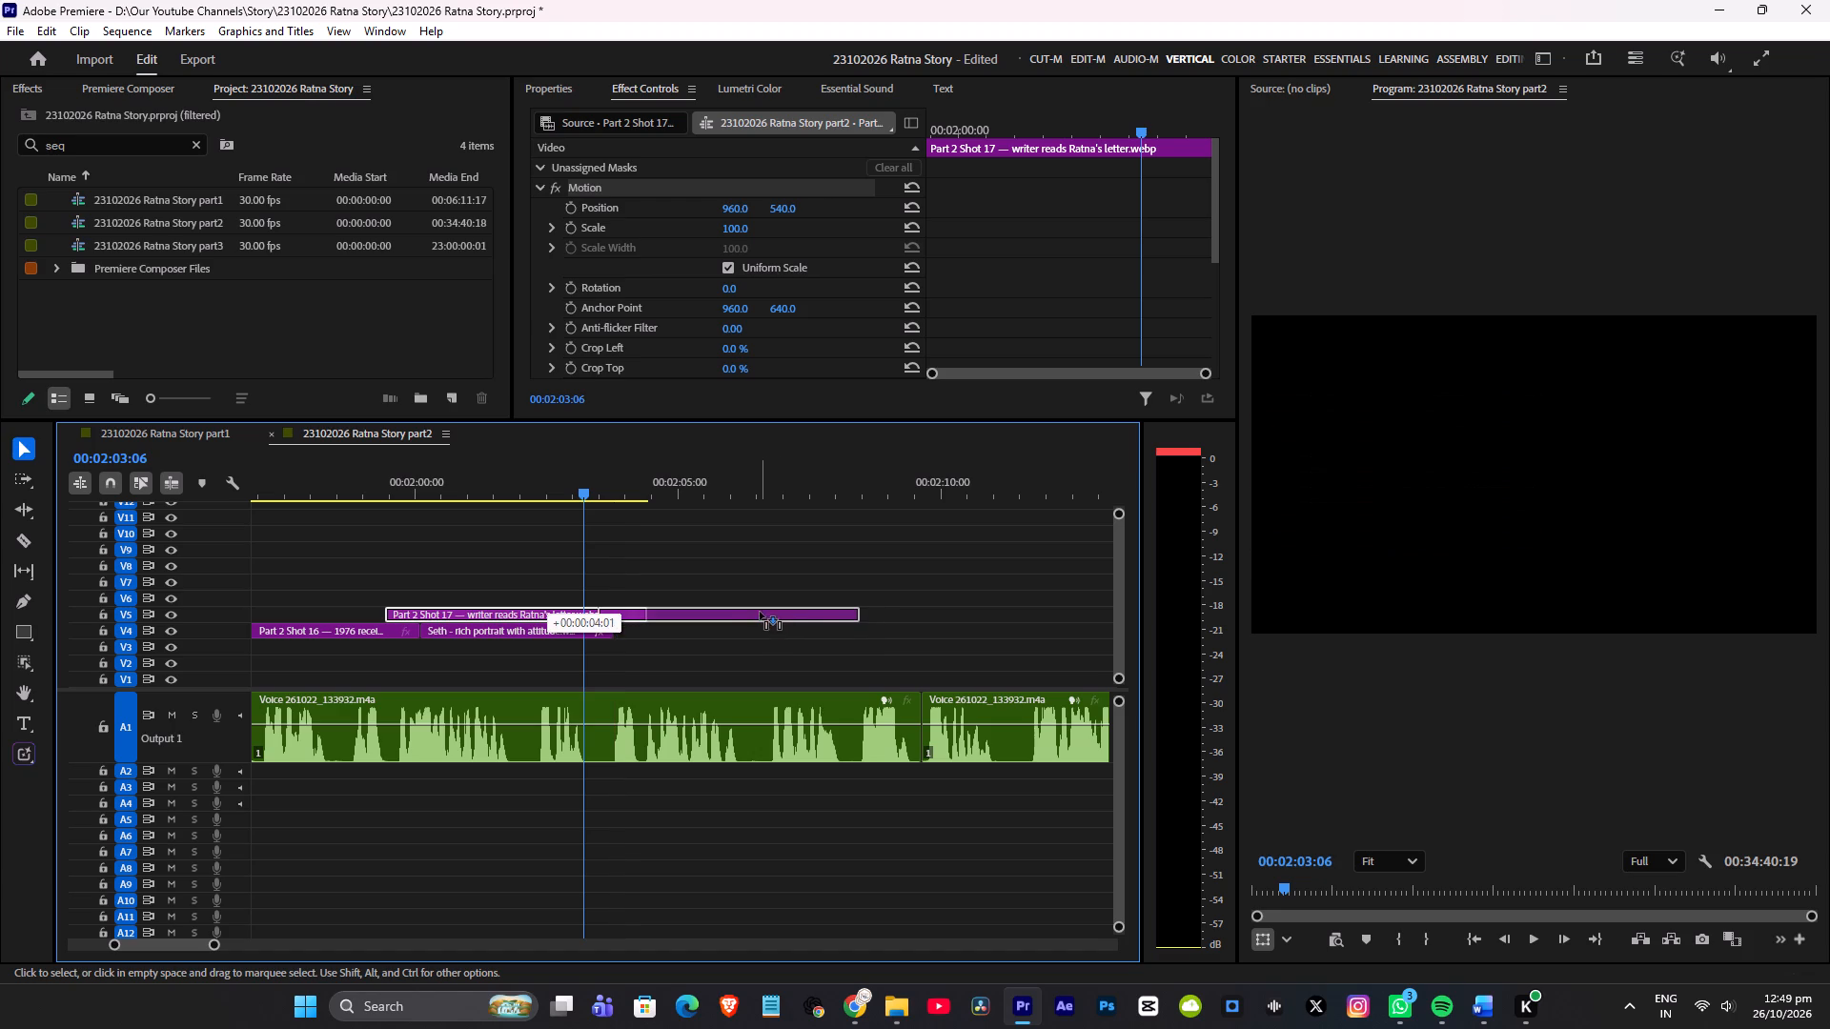
{"action": "left_click_drag", "start_coordinate": [760, 612], "coordinate": [759, 611]}
{"action": "left_click_drag", "start_coordinate": [640, 608], "coordinate": [617, 622]}
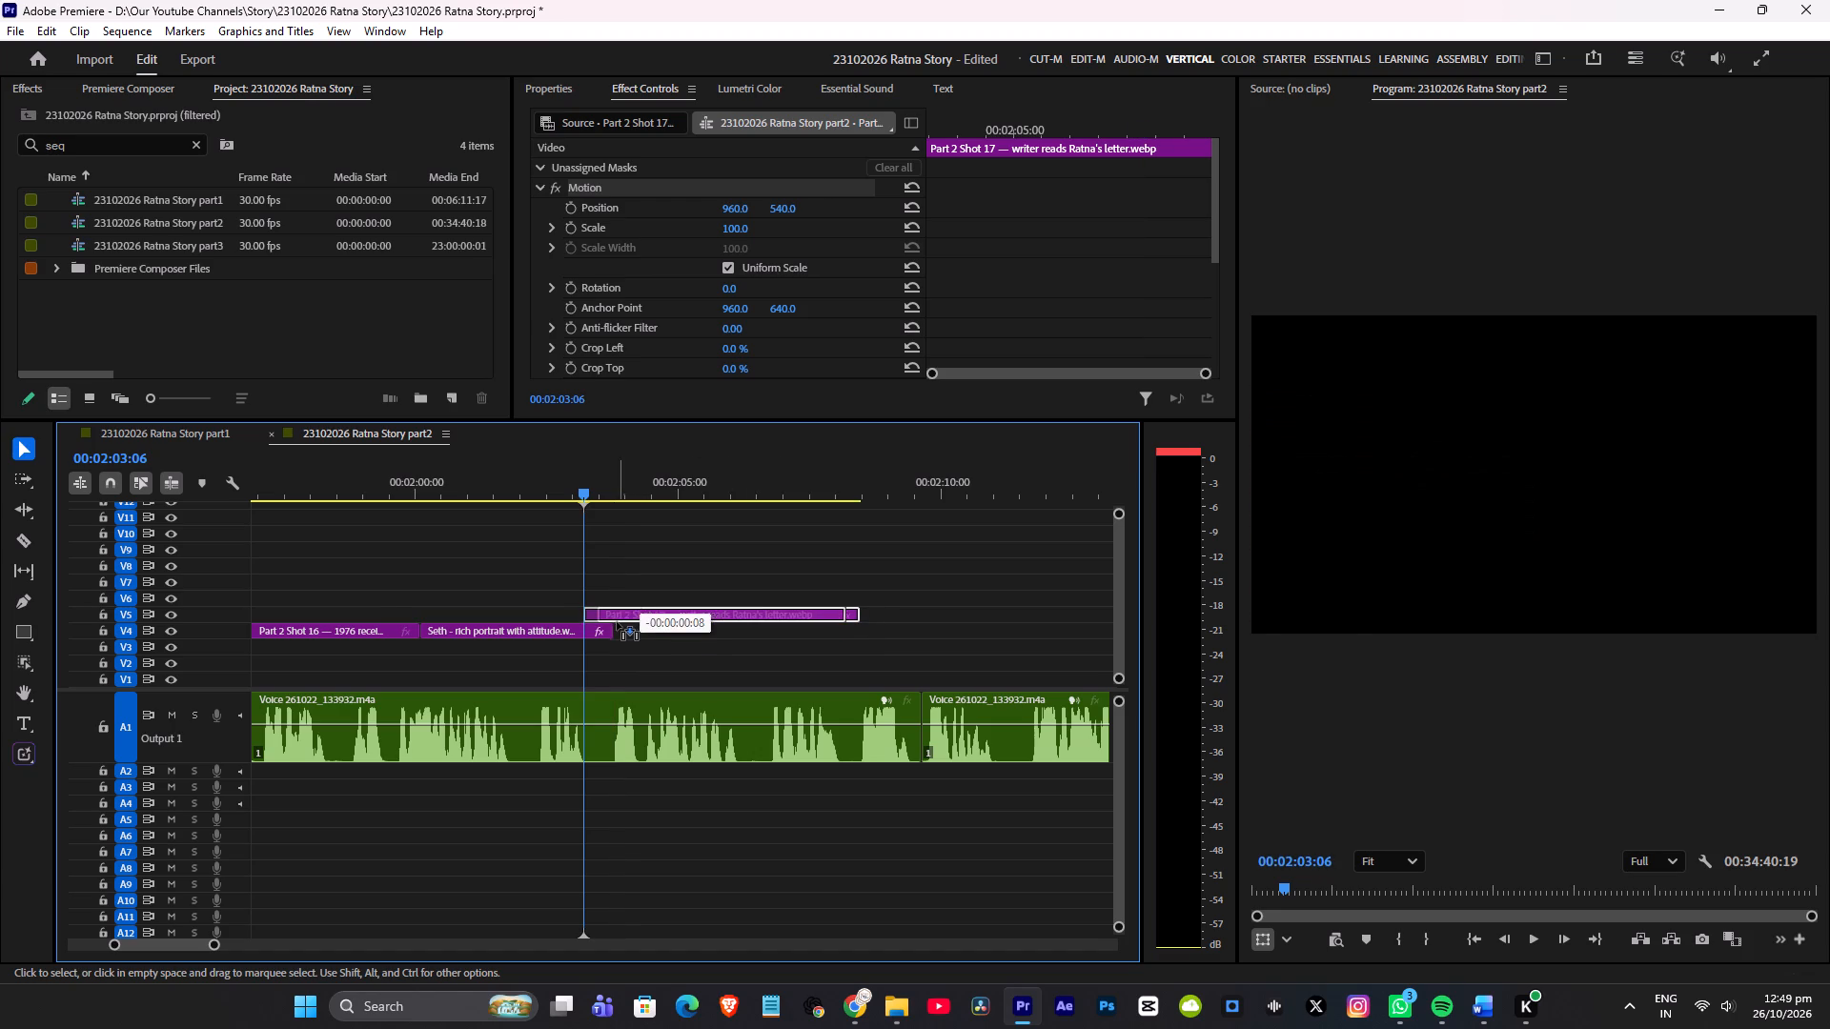
{"action": "left_click_drag", "start_coordinate": [617, 622], "coordinate": [615, 617]}
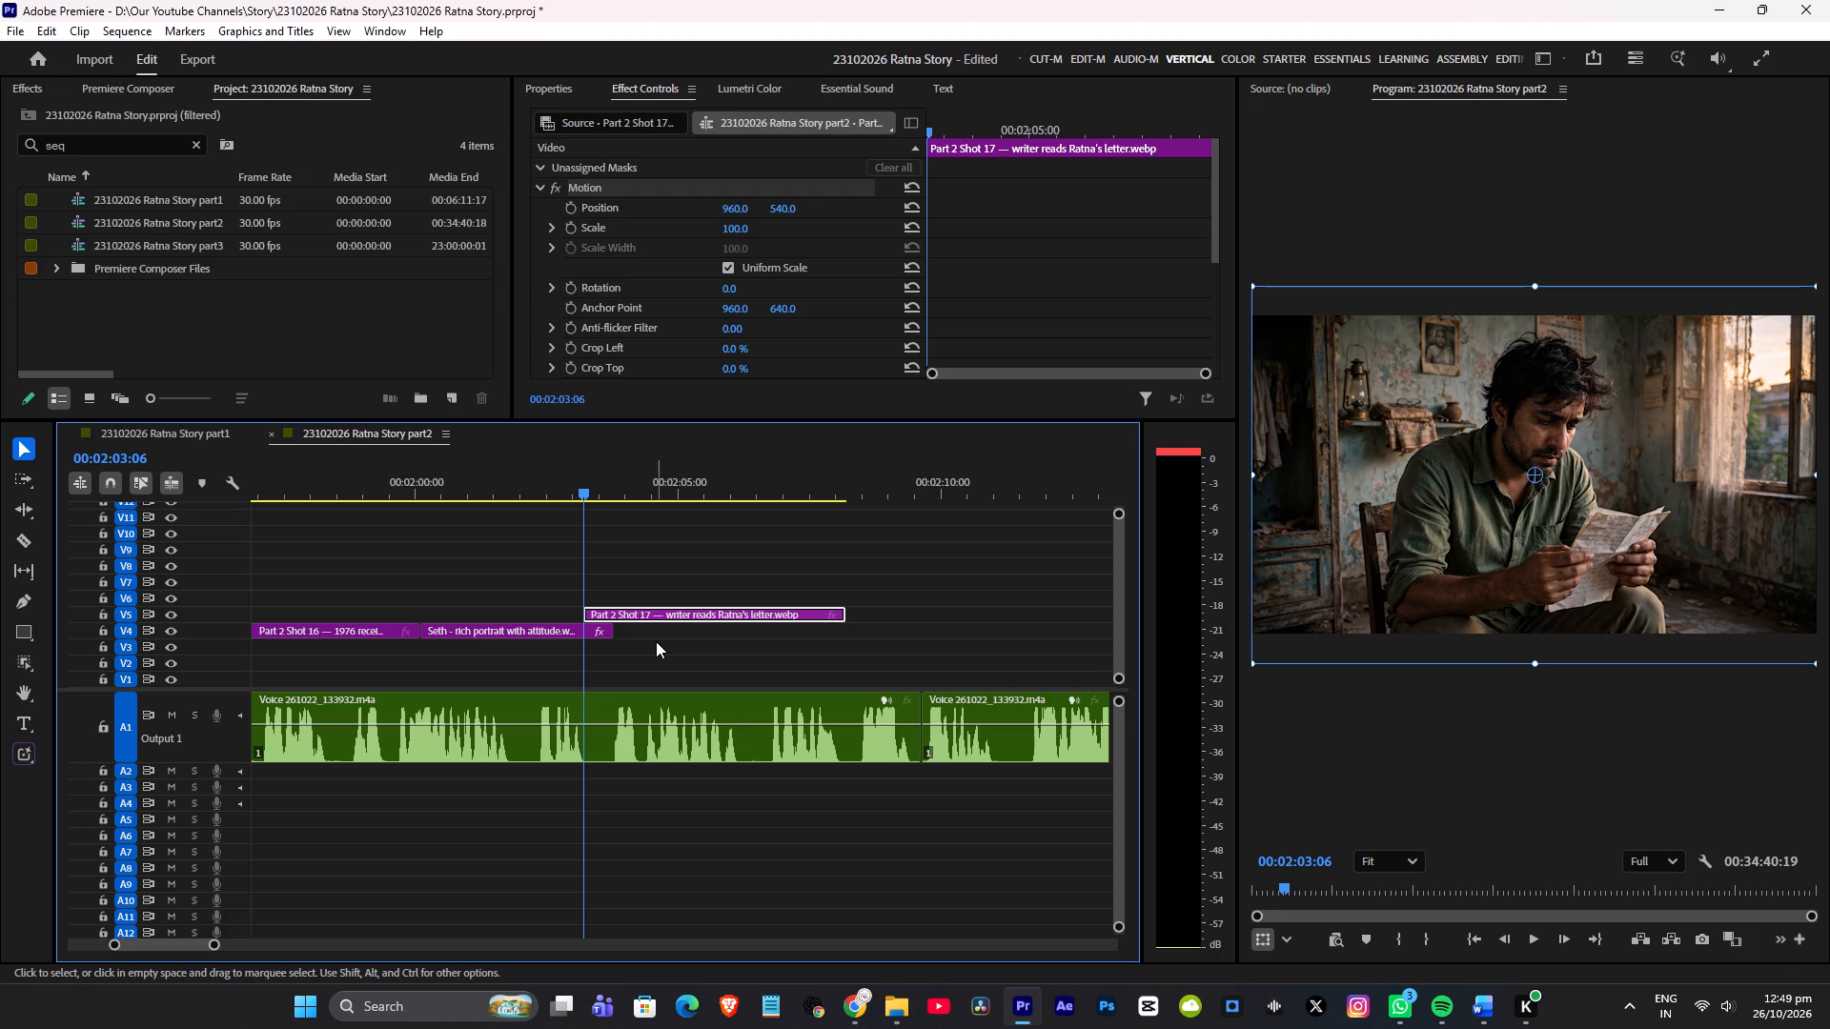
Check the new cut against the voice-over and extend the start of the Shot 17 clip back to about 00:02:02.
{"action": "key", "text": "space"}
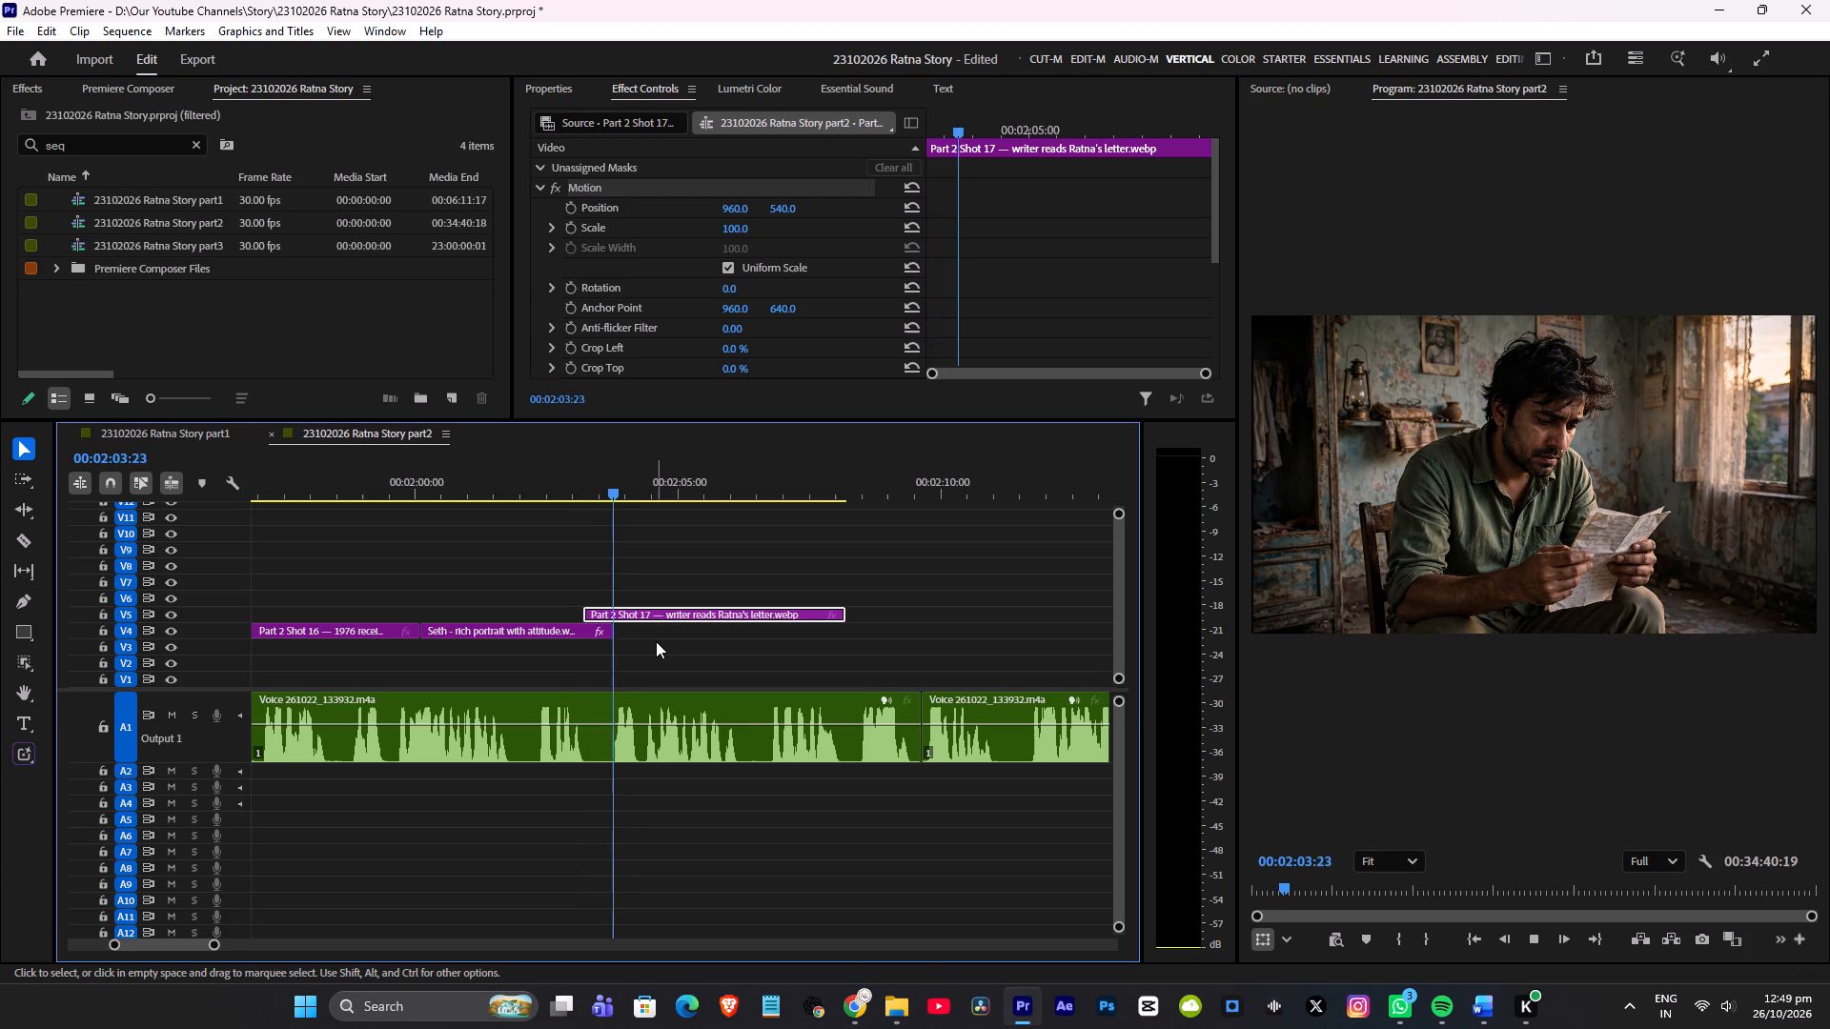
{"action": "key", "text": "space"}
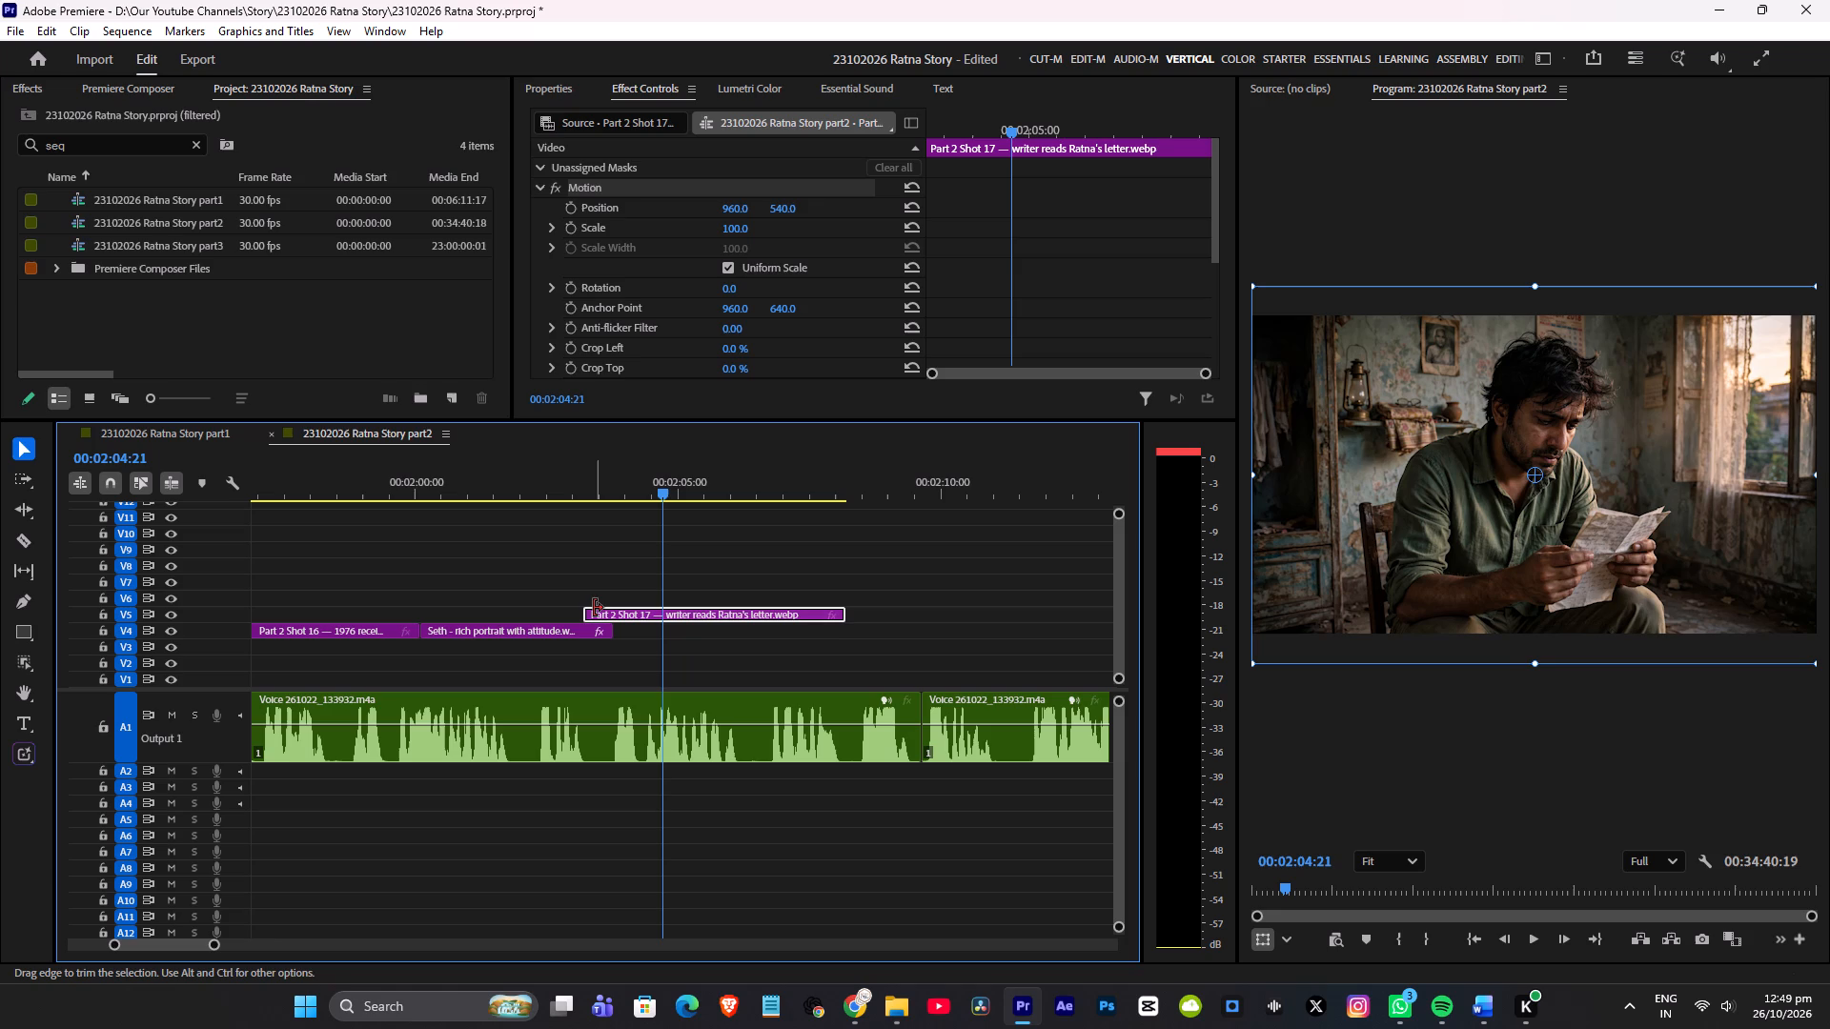
{"action": "left_click_drag", "start_coordinate": [594, 611], "coordinate": [584, 616]}
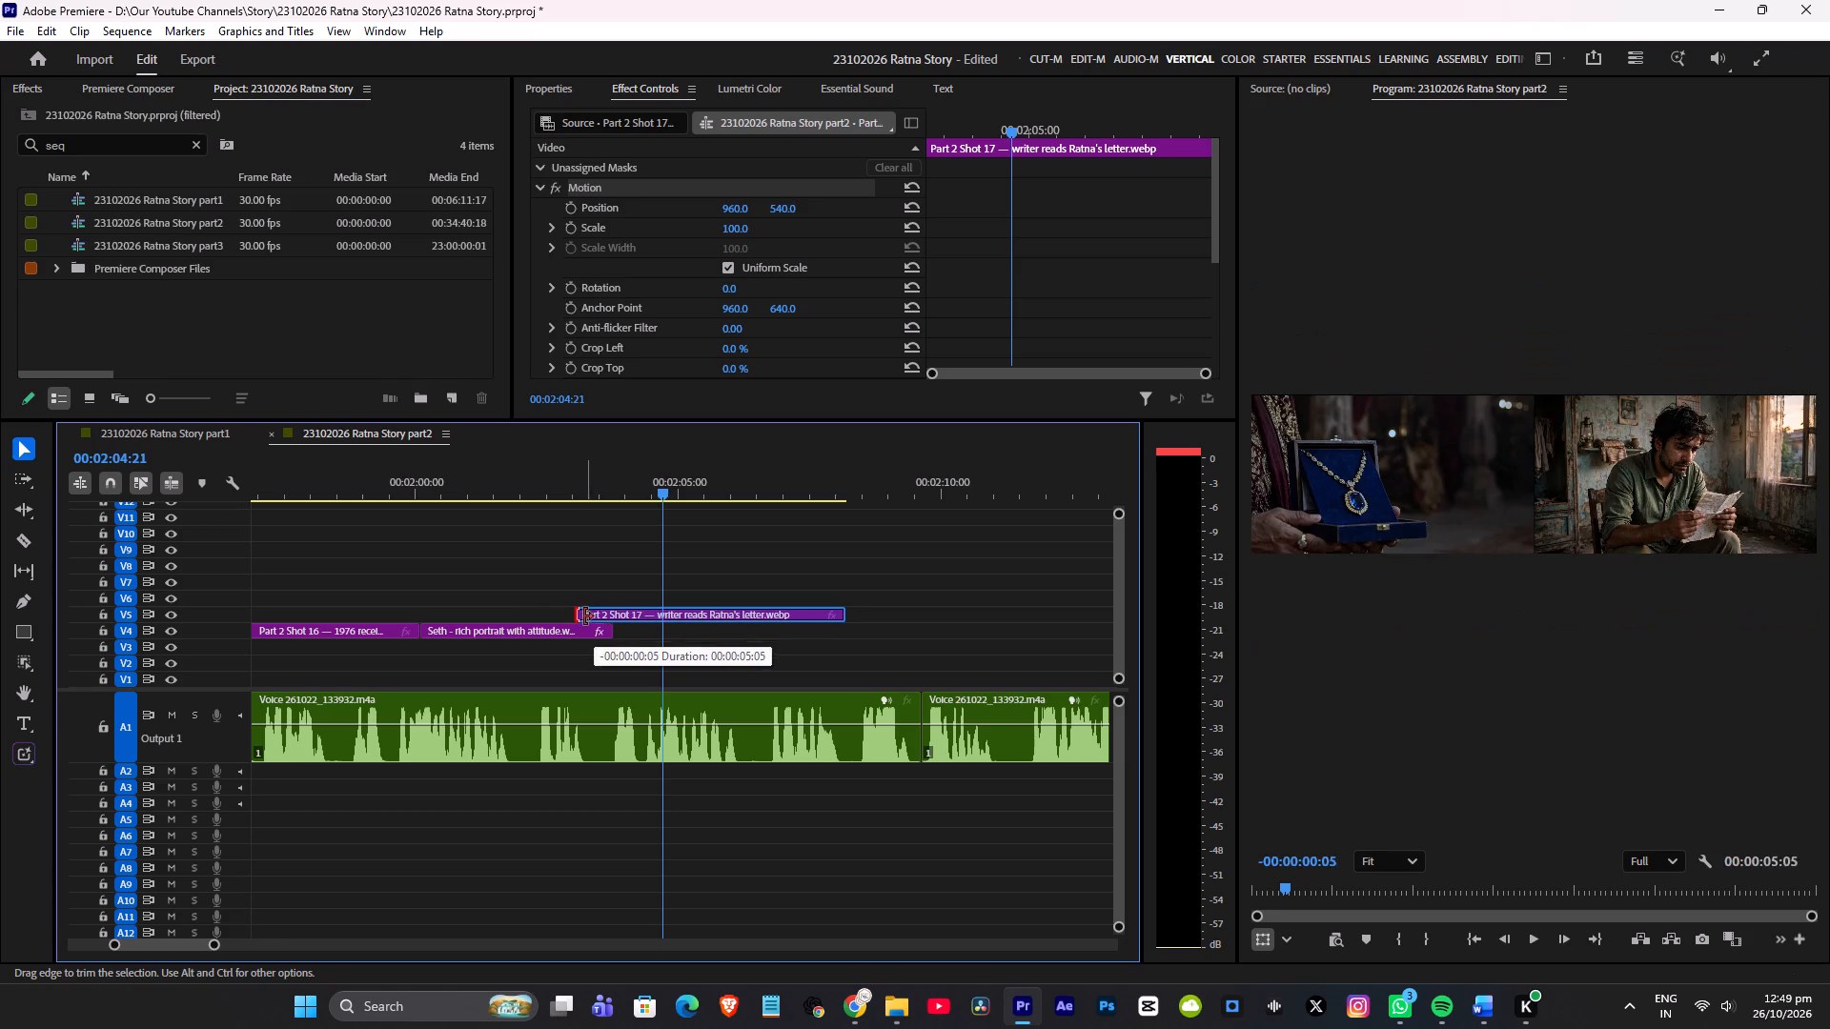
{"action": "left_click_drag", "start_coordinate": [584, 616], "coordinate": [527, 619]}
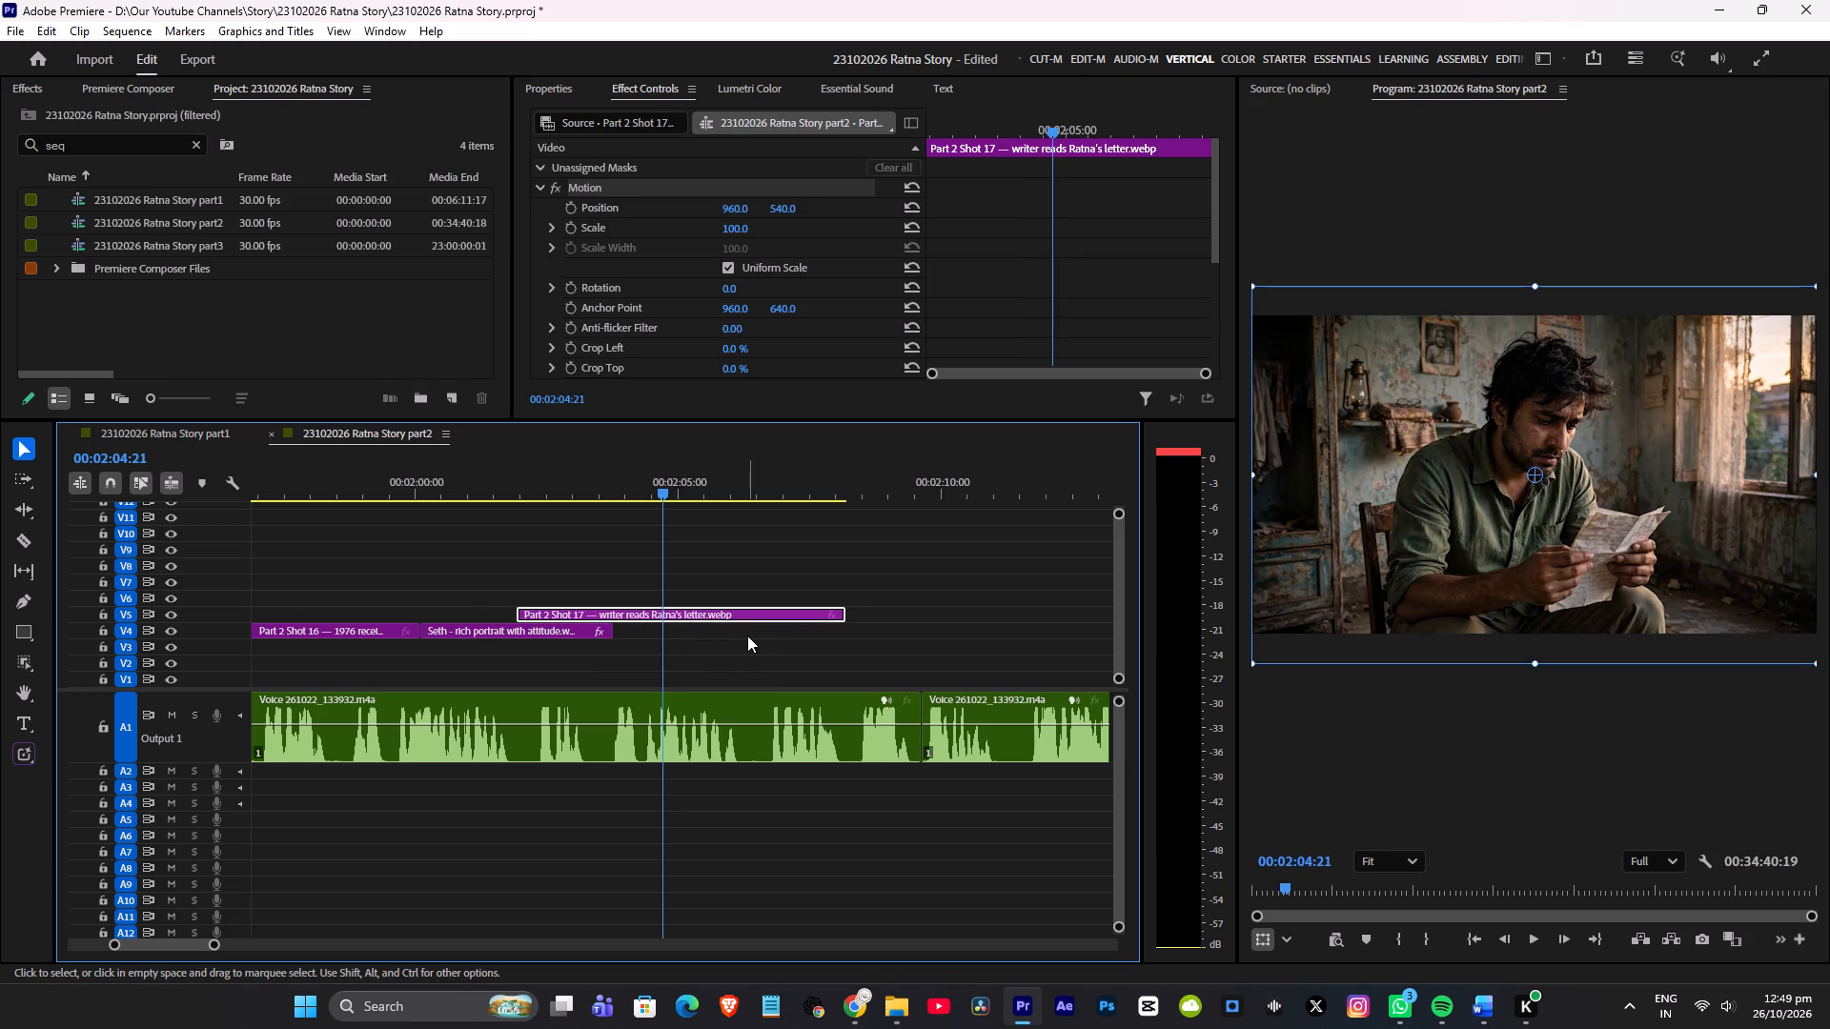
Play through the Shot 17 clip and shorten its end on V5 to about 00:02:06.
{"action": "left_click", "coordinate": [344, 493]}
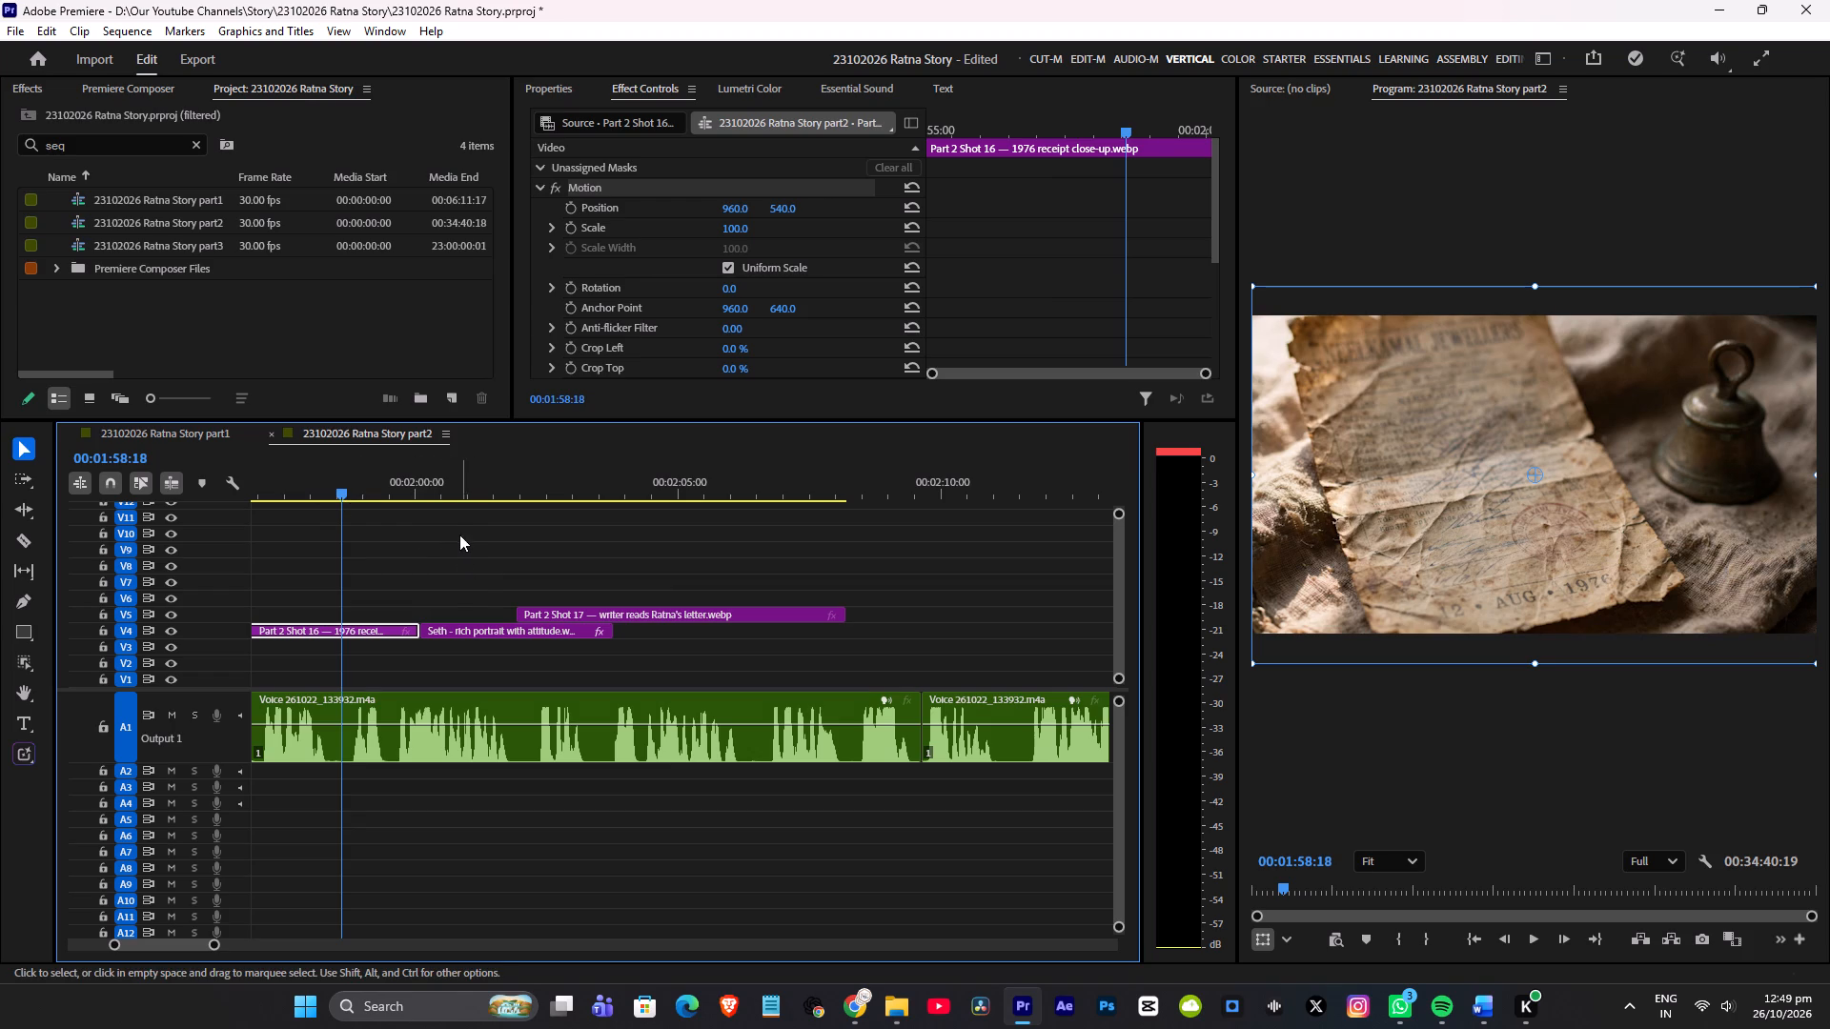
{"action": "key", "text": "space"}
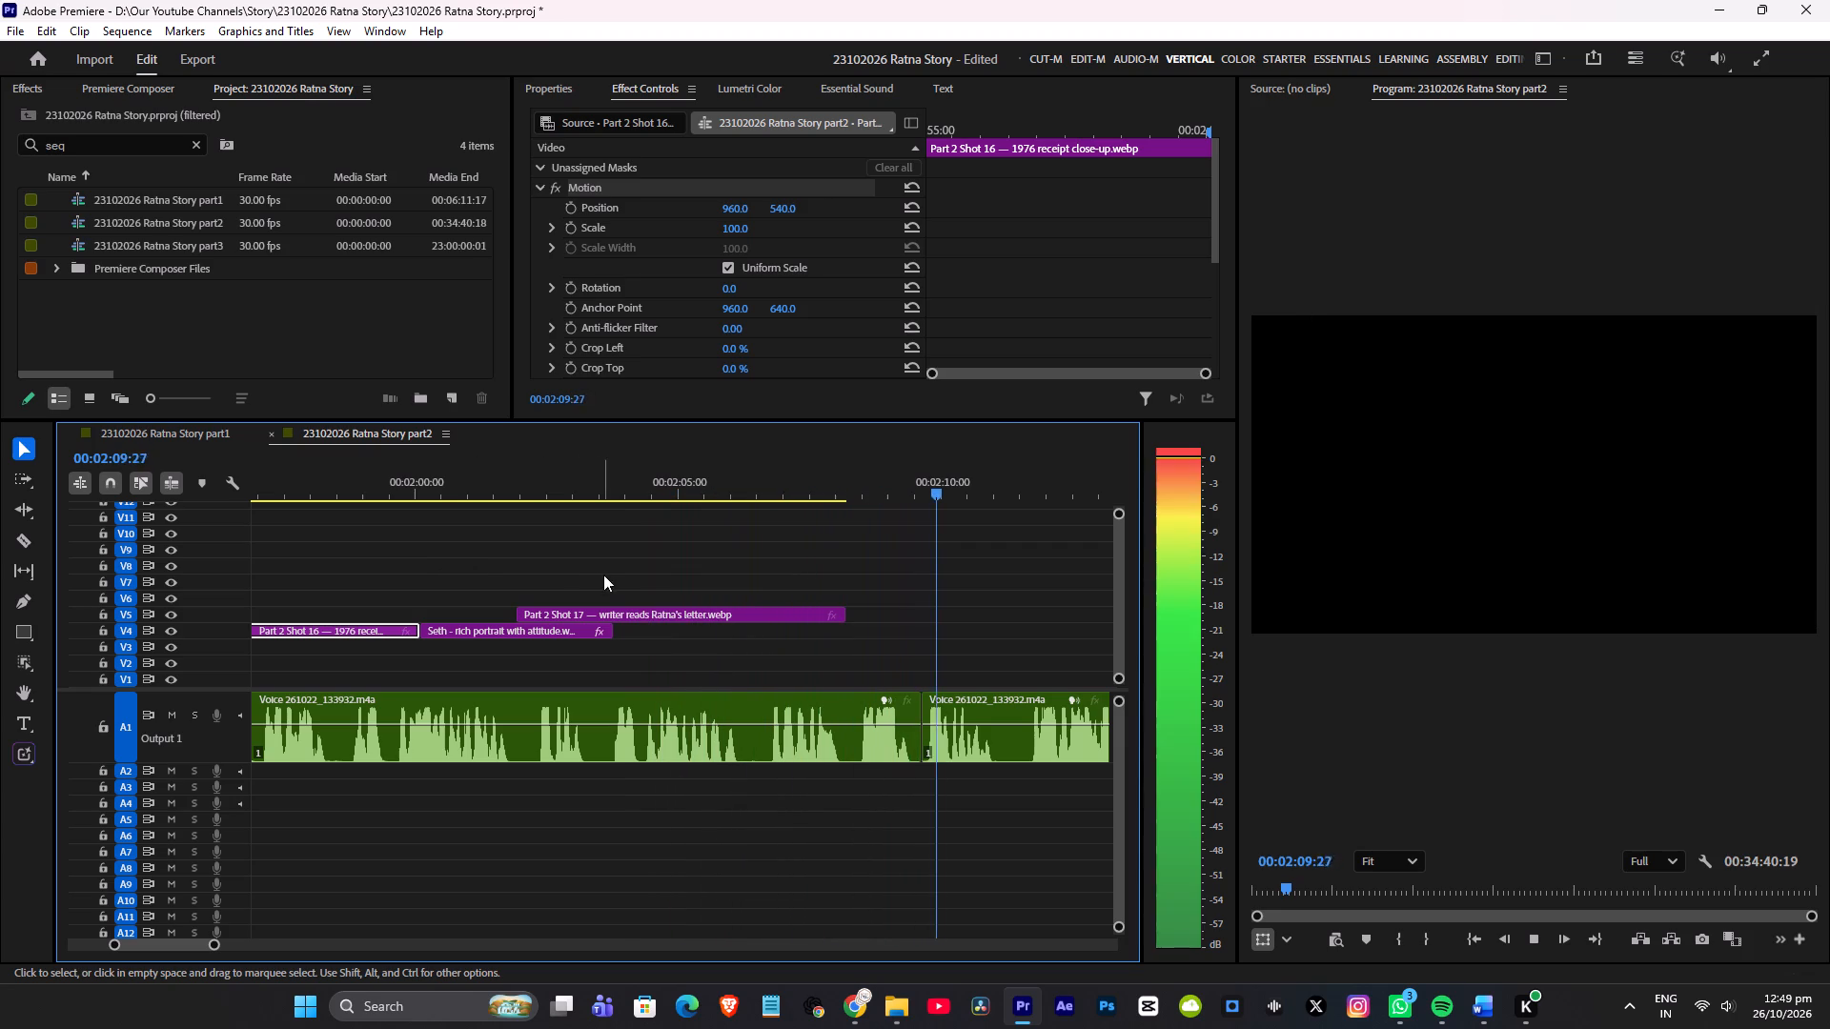
{"action": "key", "text": "space"}
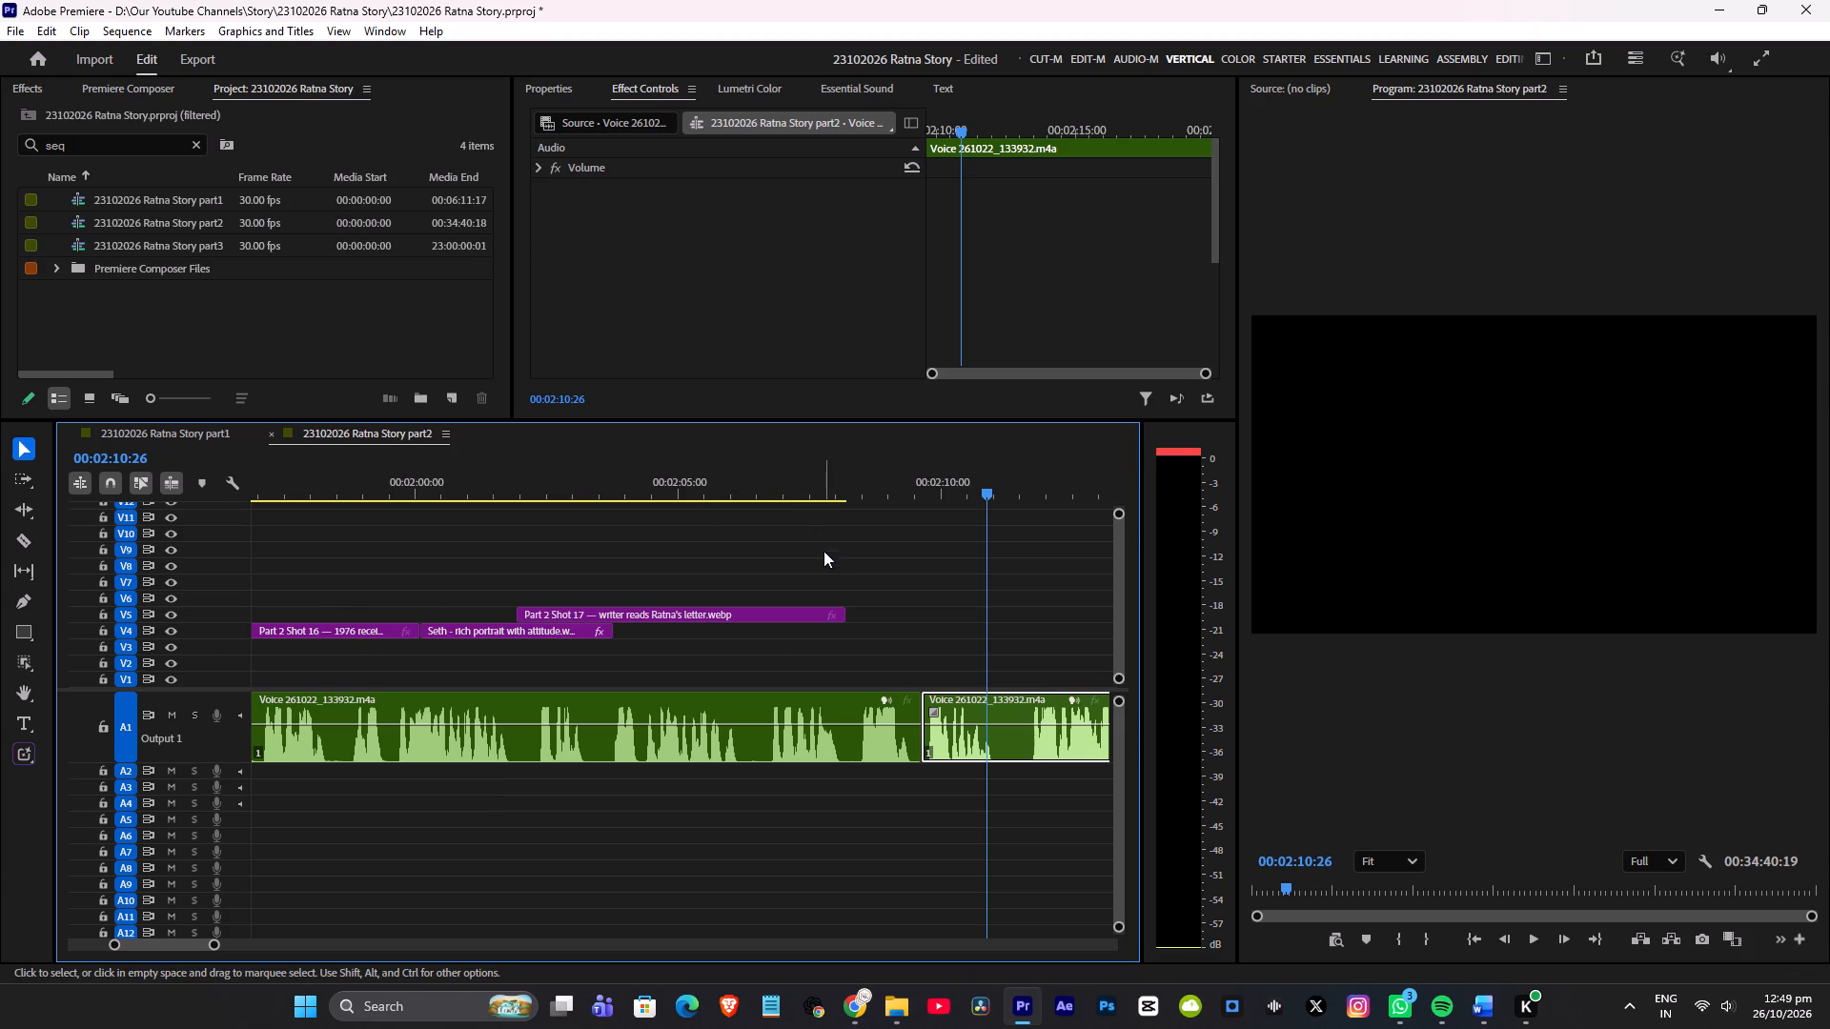
{"action": "left_click", "coordinate": [777, 606]}
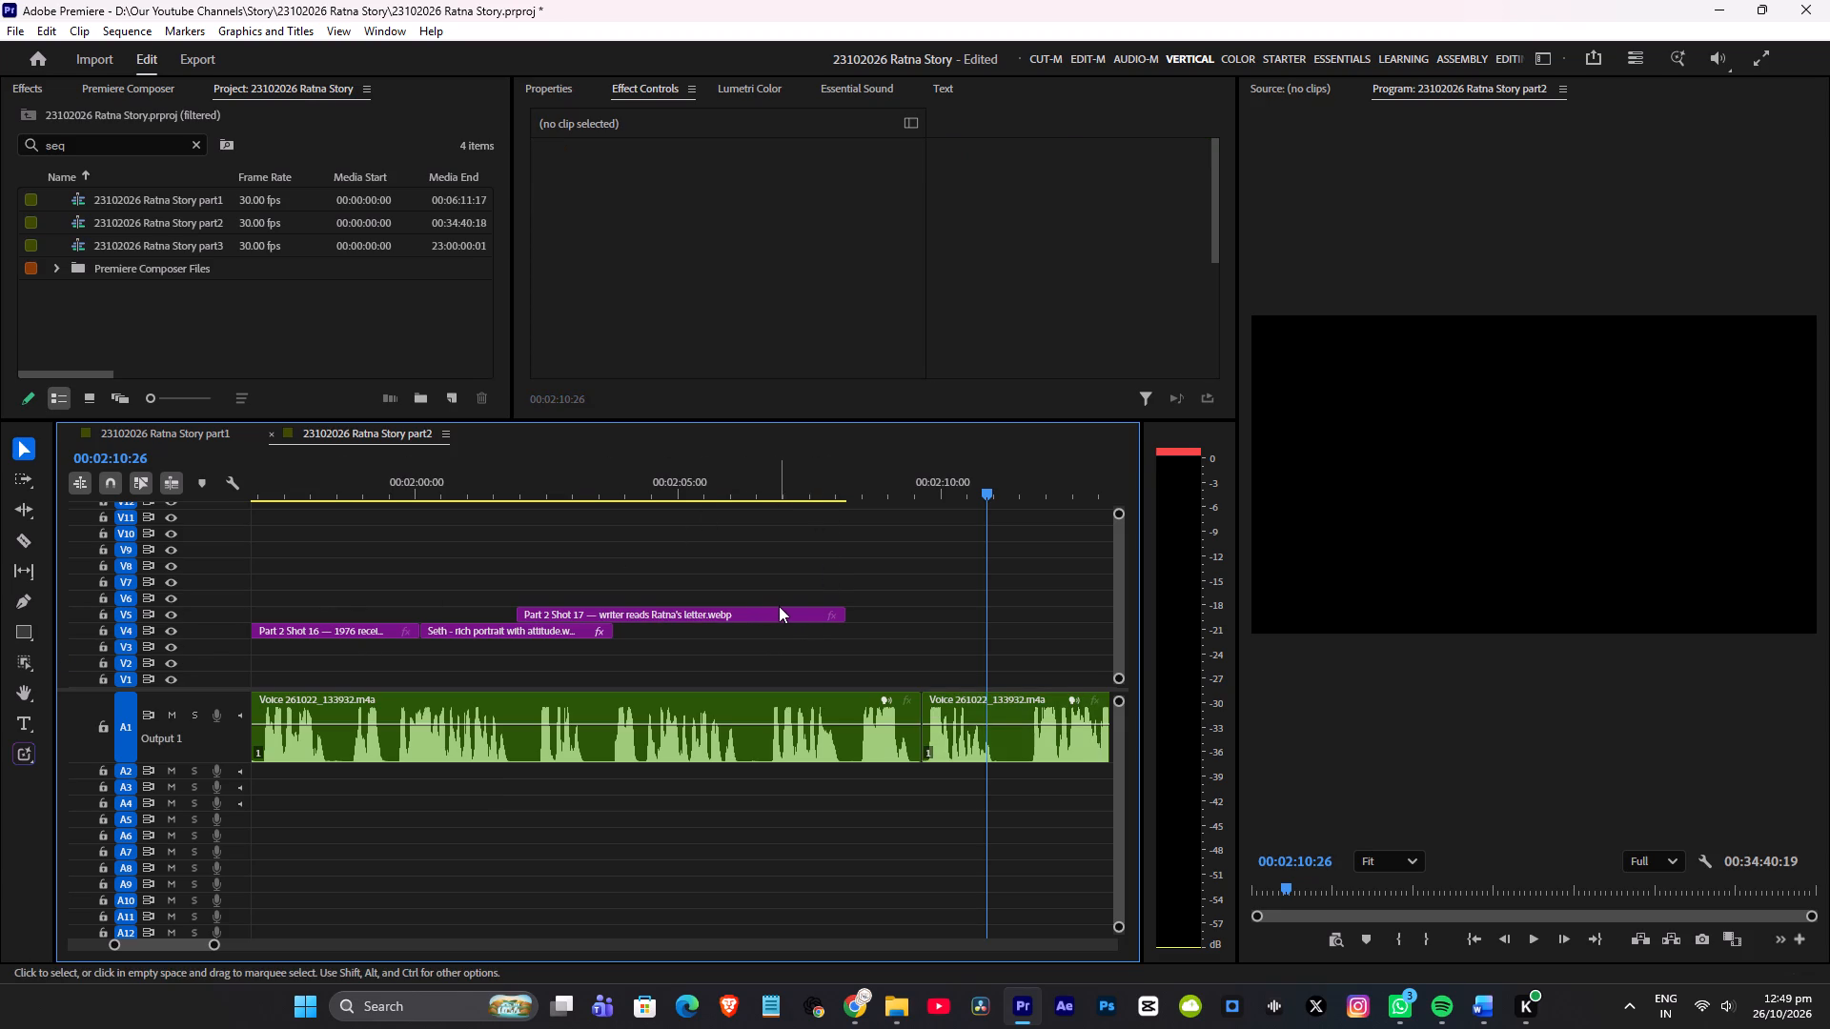
{"action": "left_click_drag", "start_coordinate": [843, 607], "coordinate": [809, 621]}
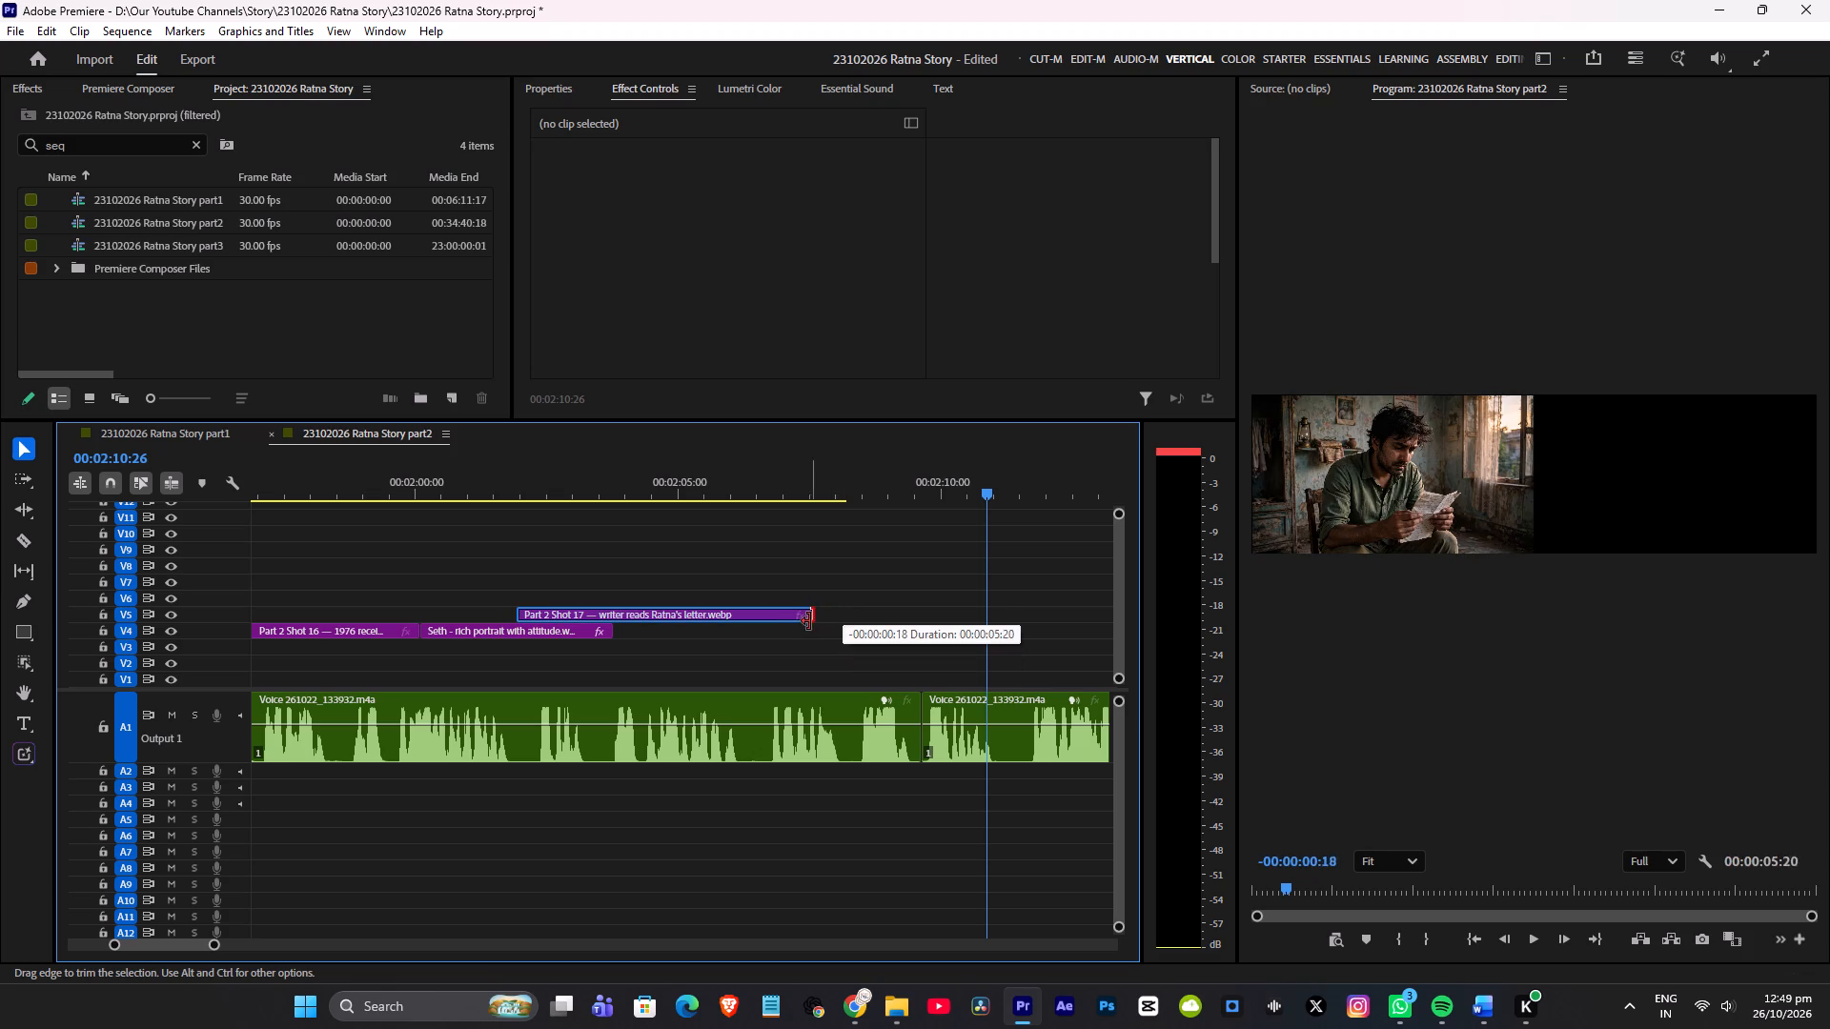
{"action": "left_click_drag", "start_coordinate": [809, 621], "coordinate": [780, 620]}
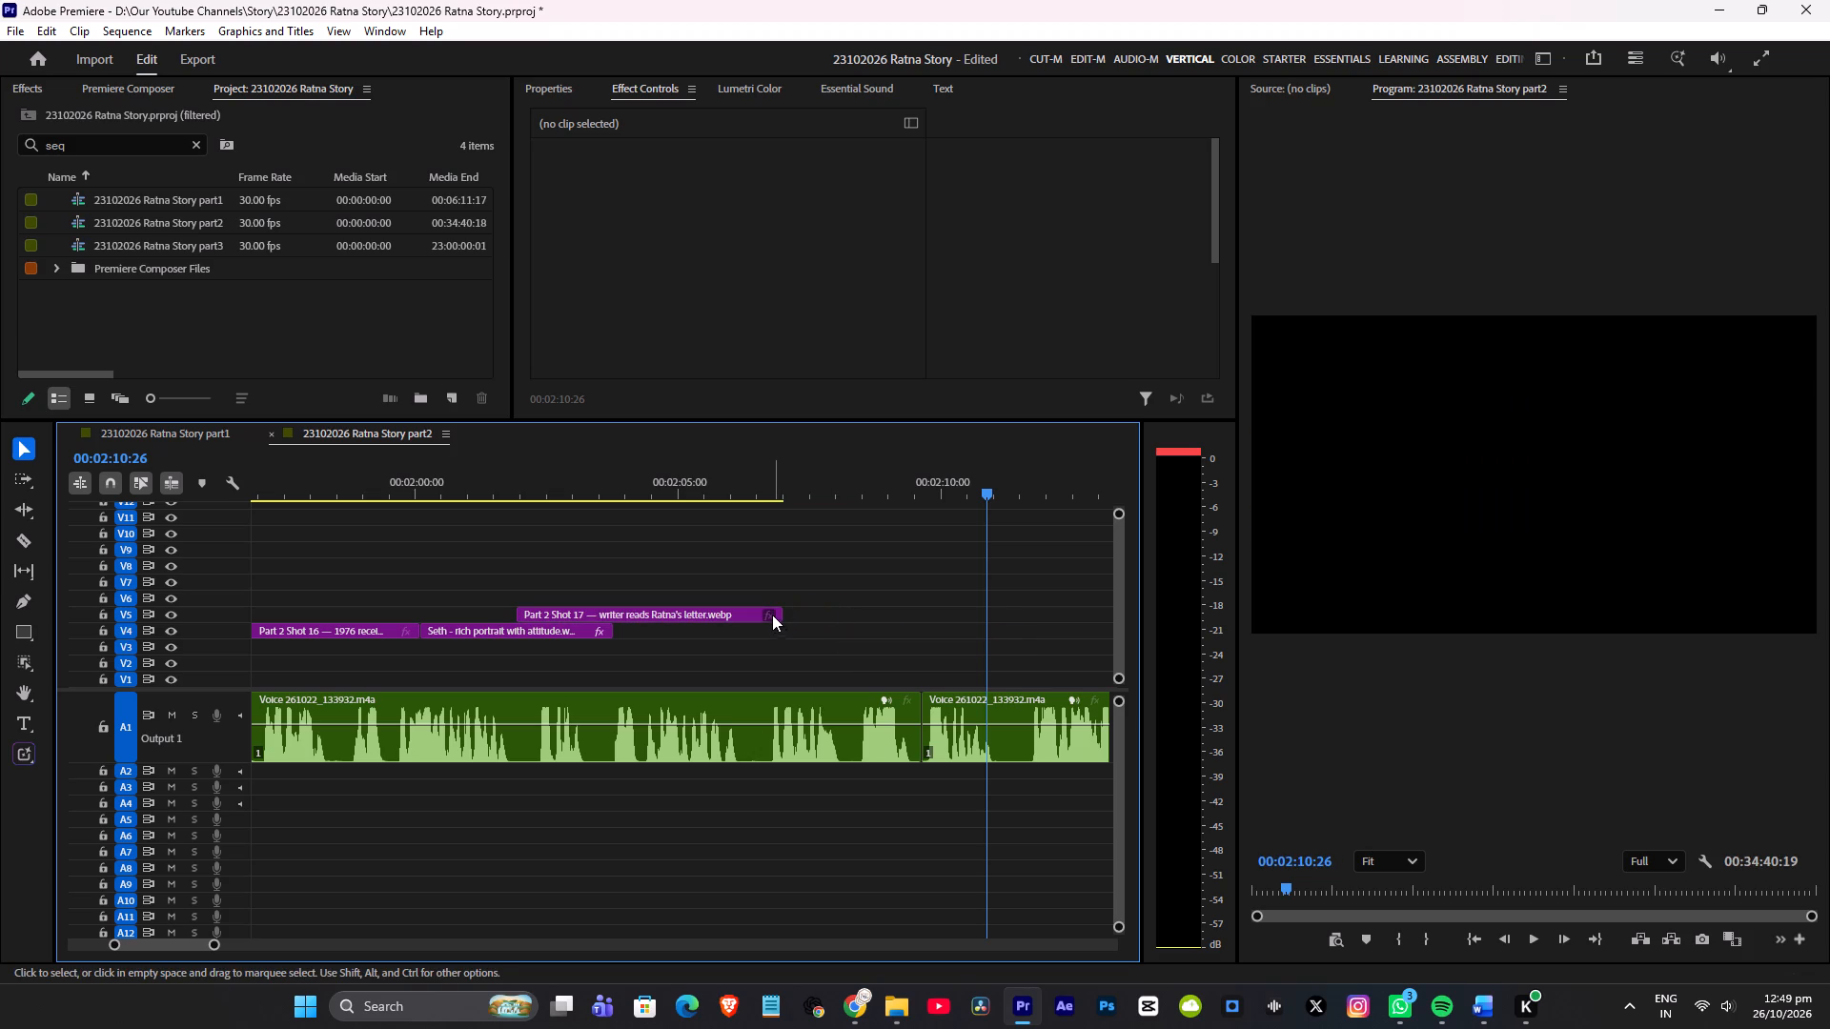
{"action": "left_click_drag", "start_coordinate": [771, 613], "coordinate": [748, 614]}
{"action": "key", "text": "ctrl+z"}
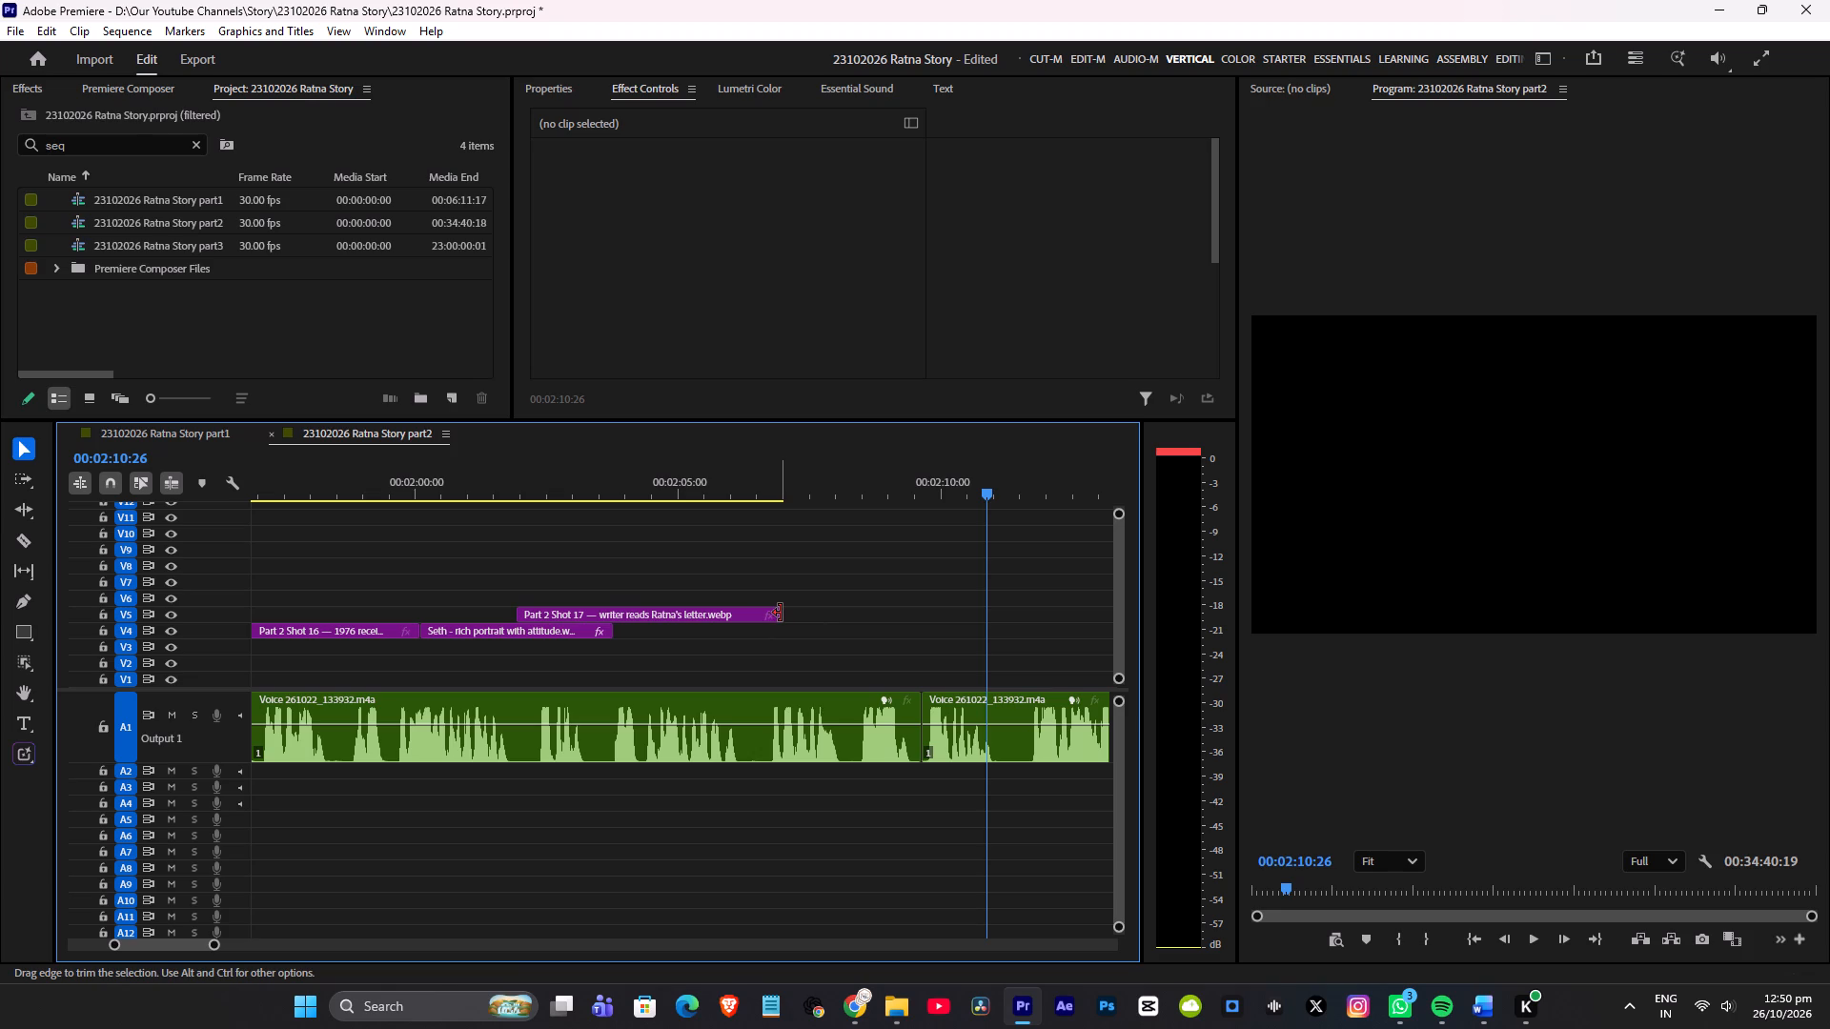
{"action": "left_click_drag", "start_coordinate": [782, 613], "coordinate": [742, 616]}
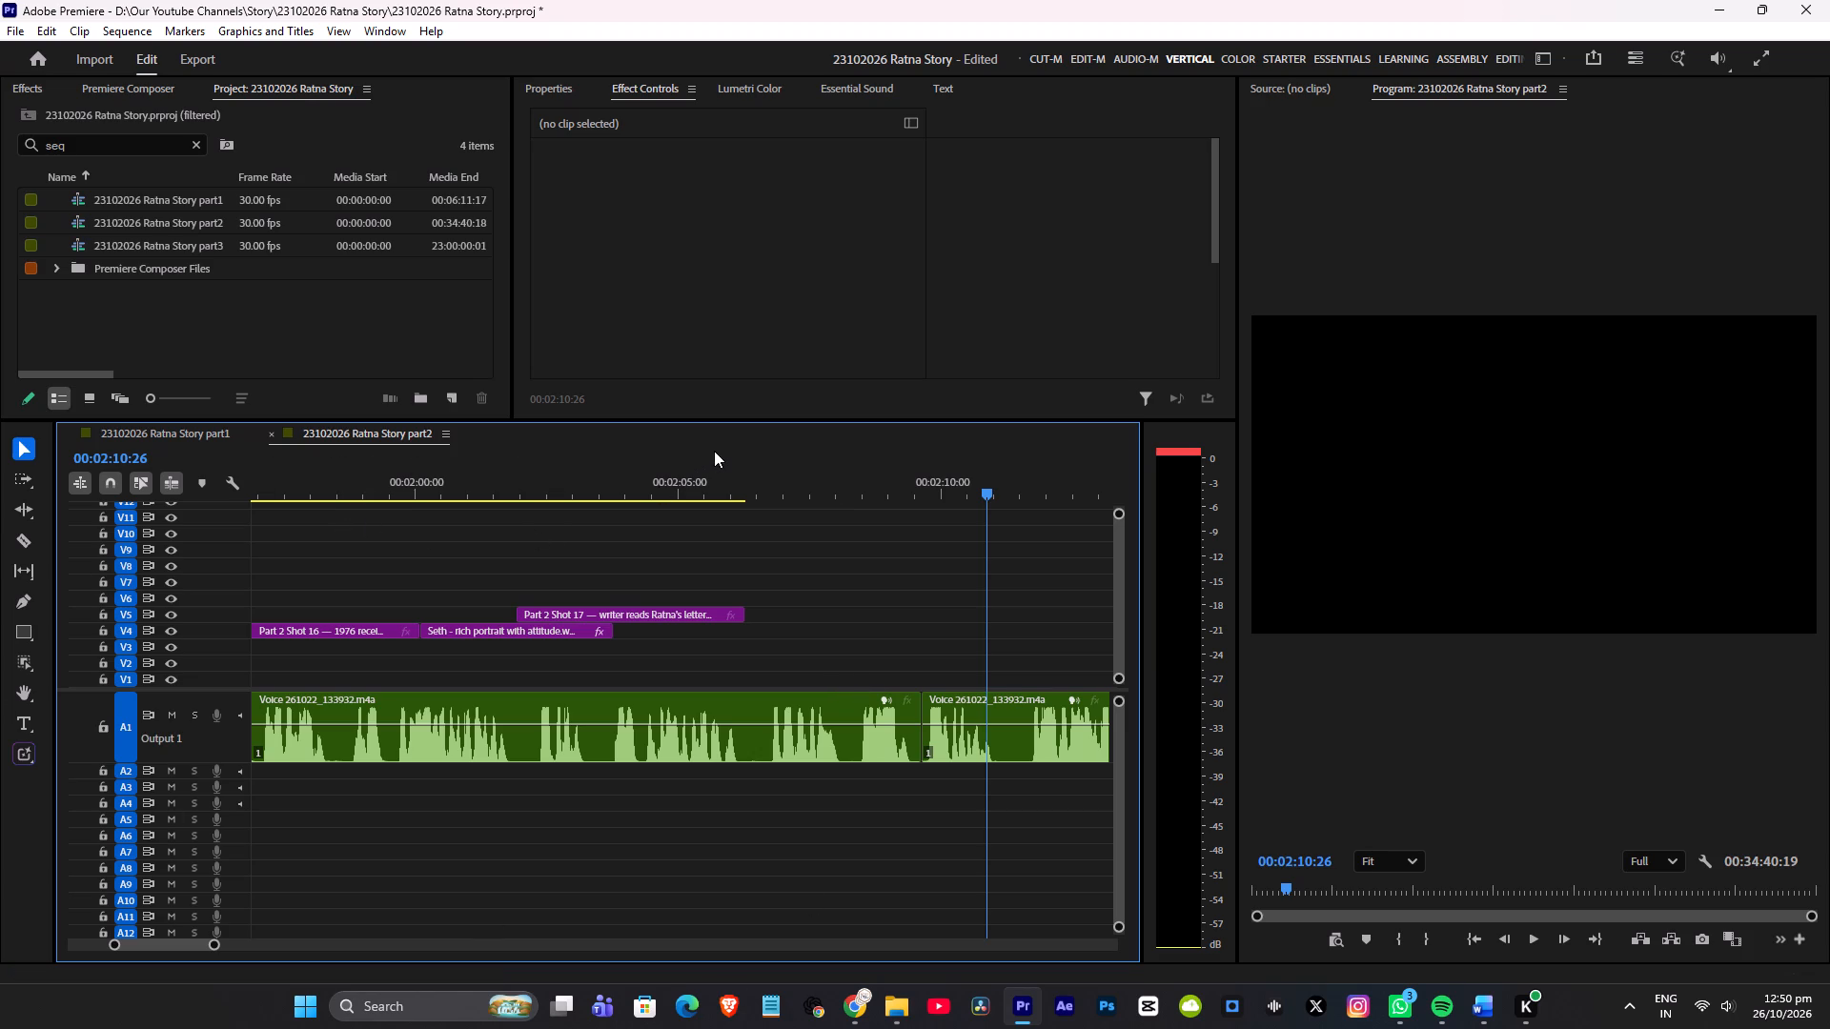
Play the voice-over from near the end of the Shot 17 clip, through the following section without visuals.
{"action": "left_click", "coordinate": [707, 489]}
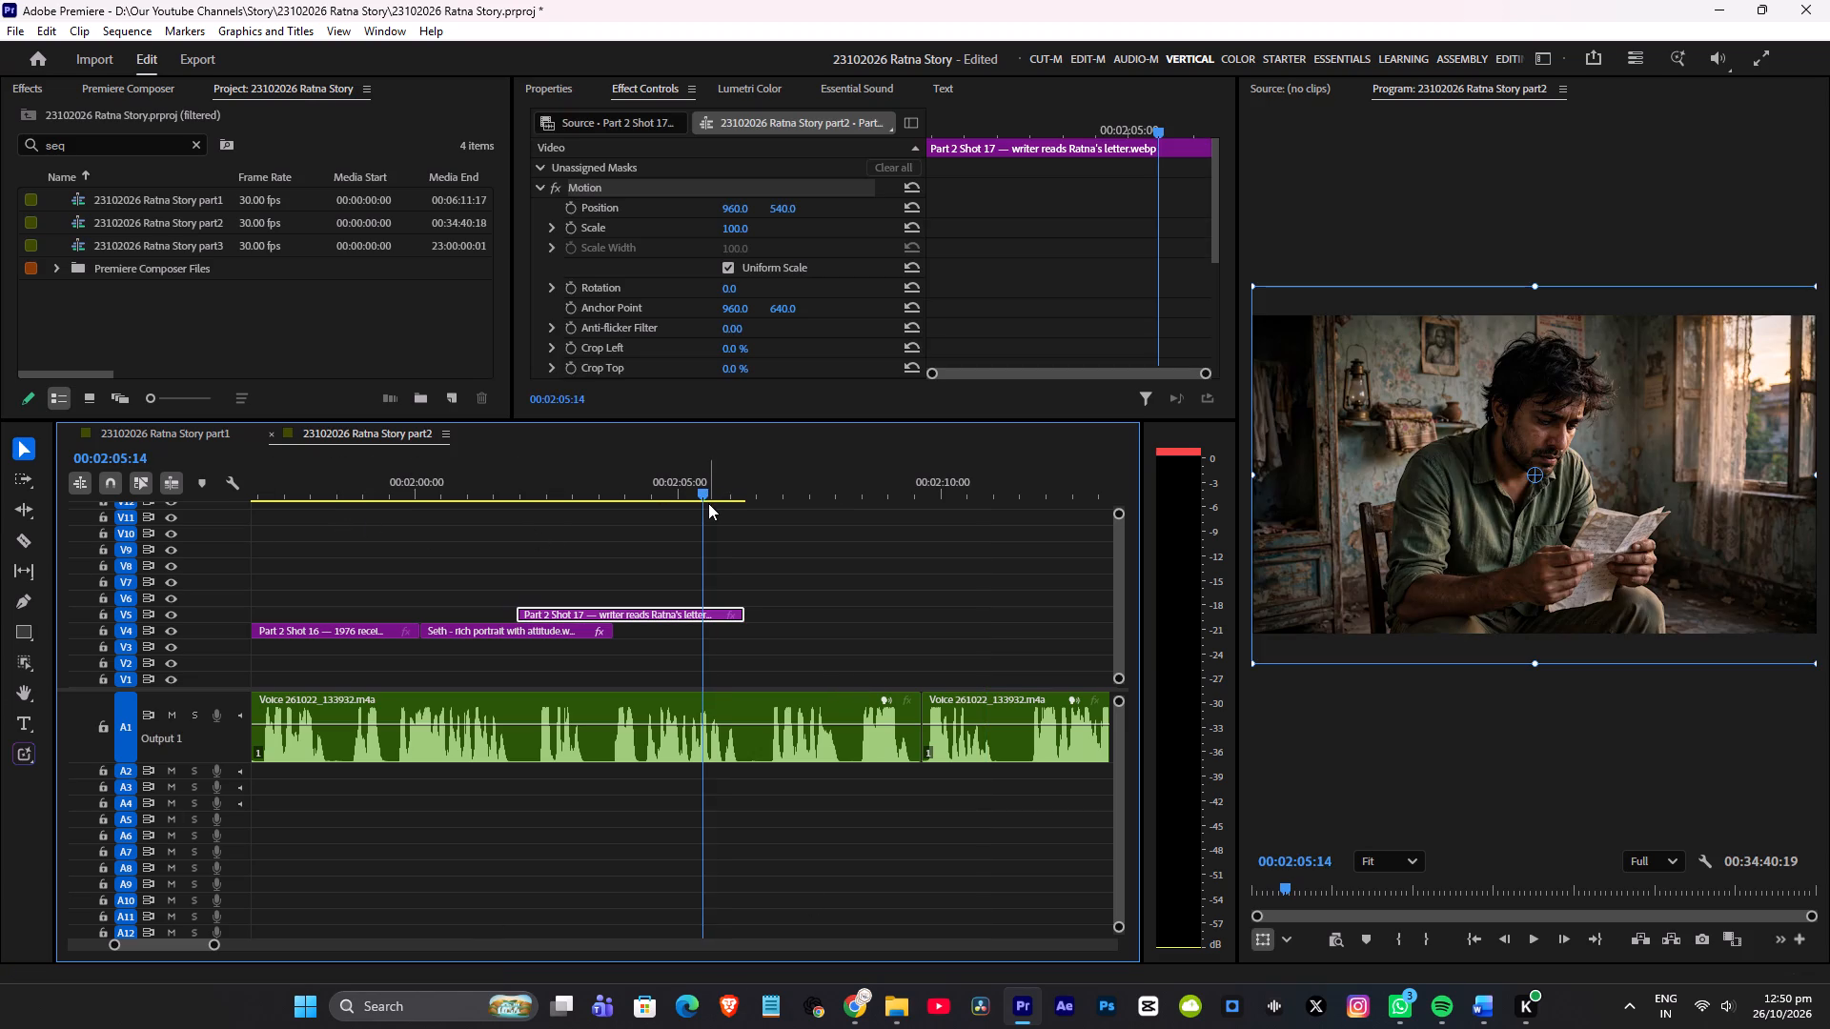
{"action": "key", "text": "space"}
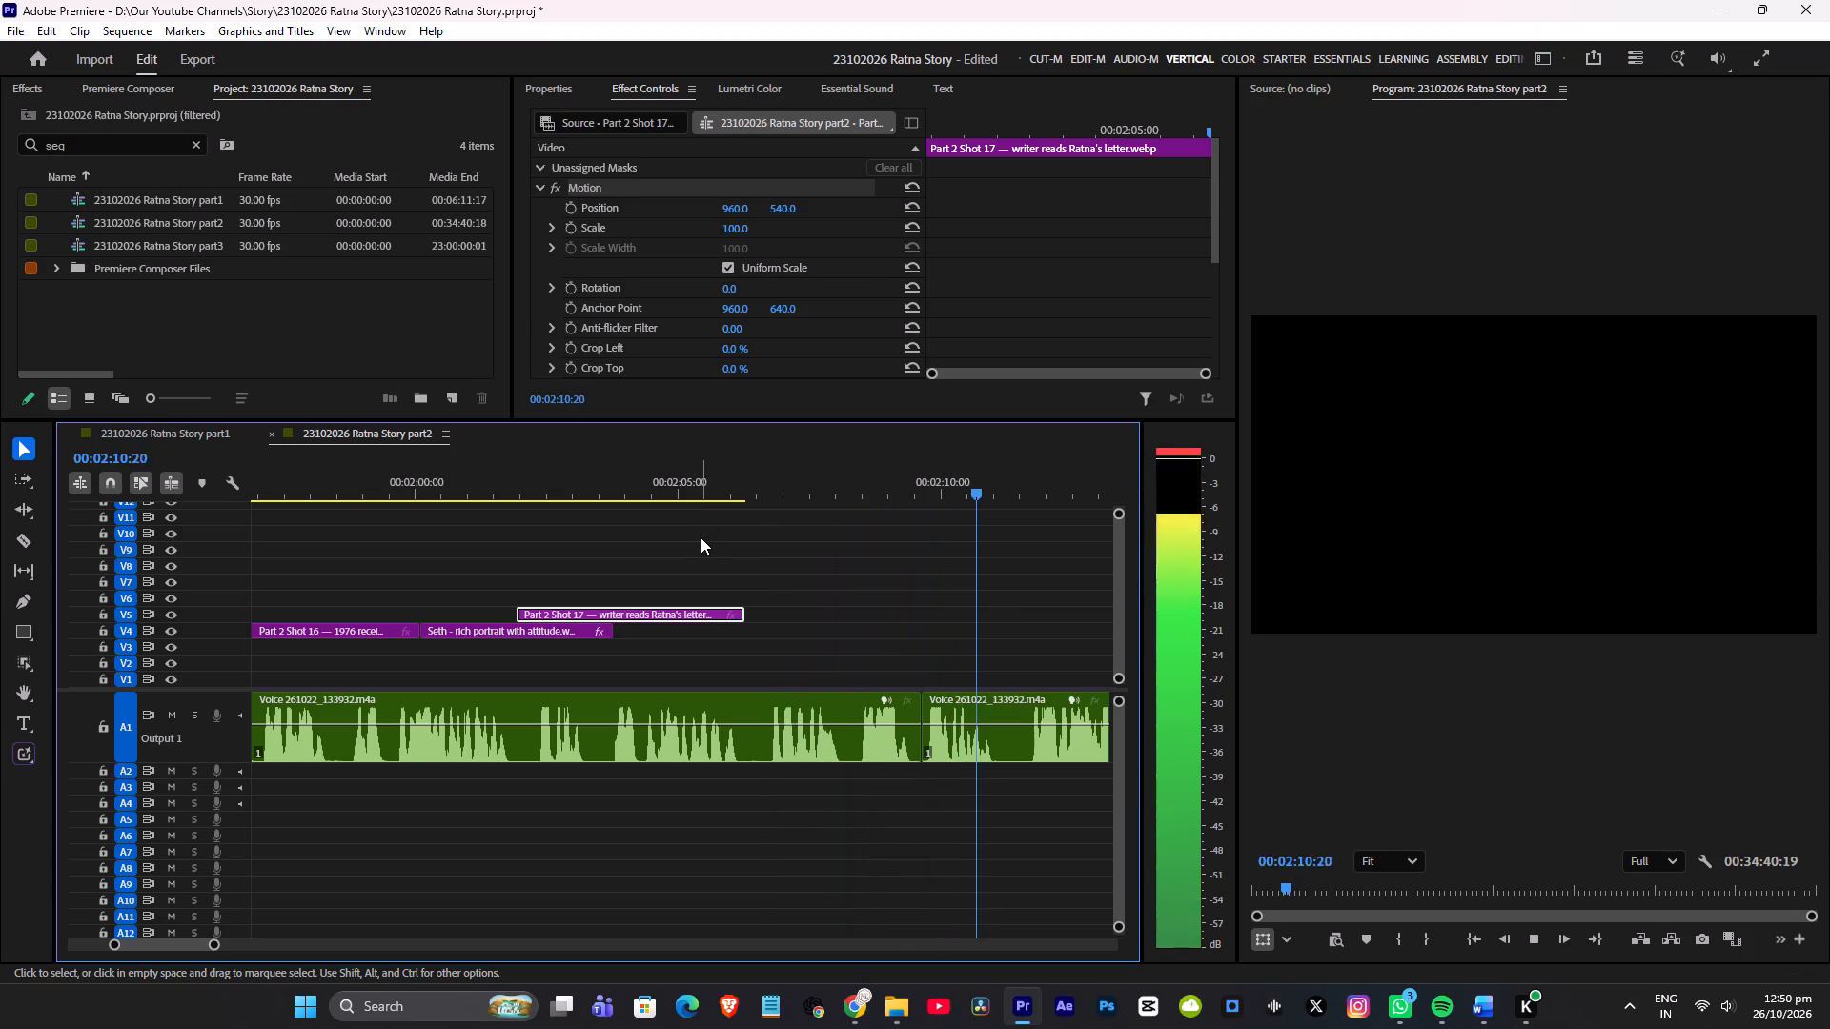
{"action": "key", "text": "space"}
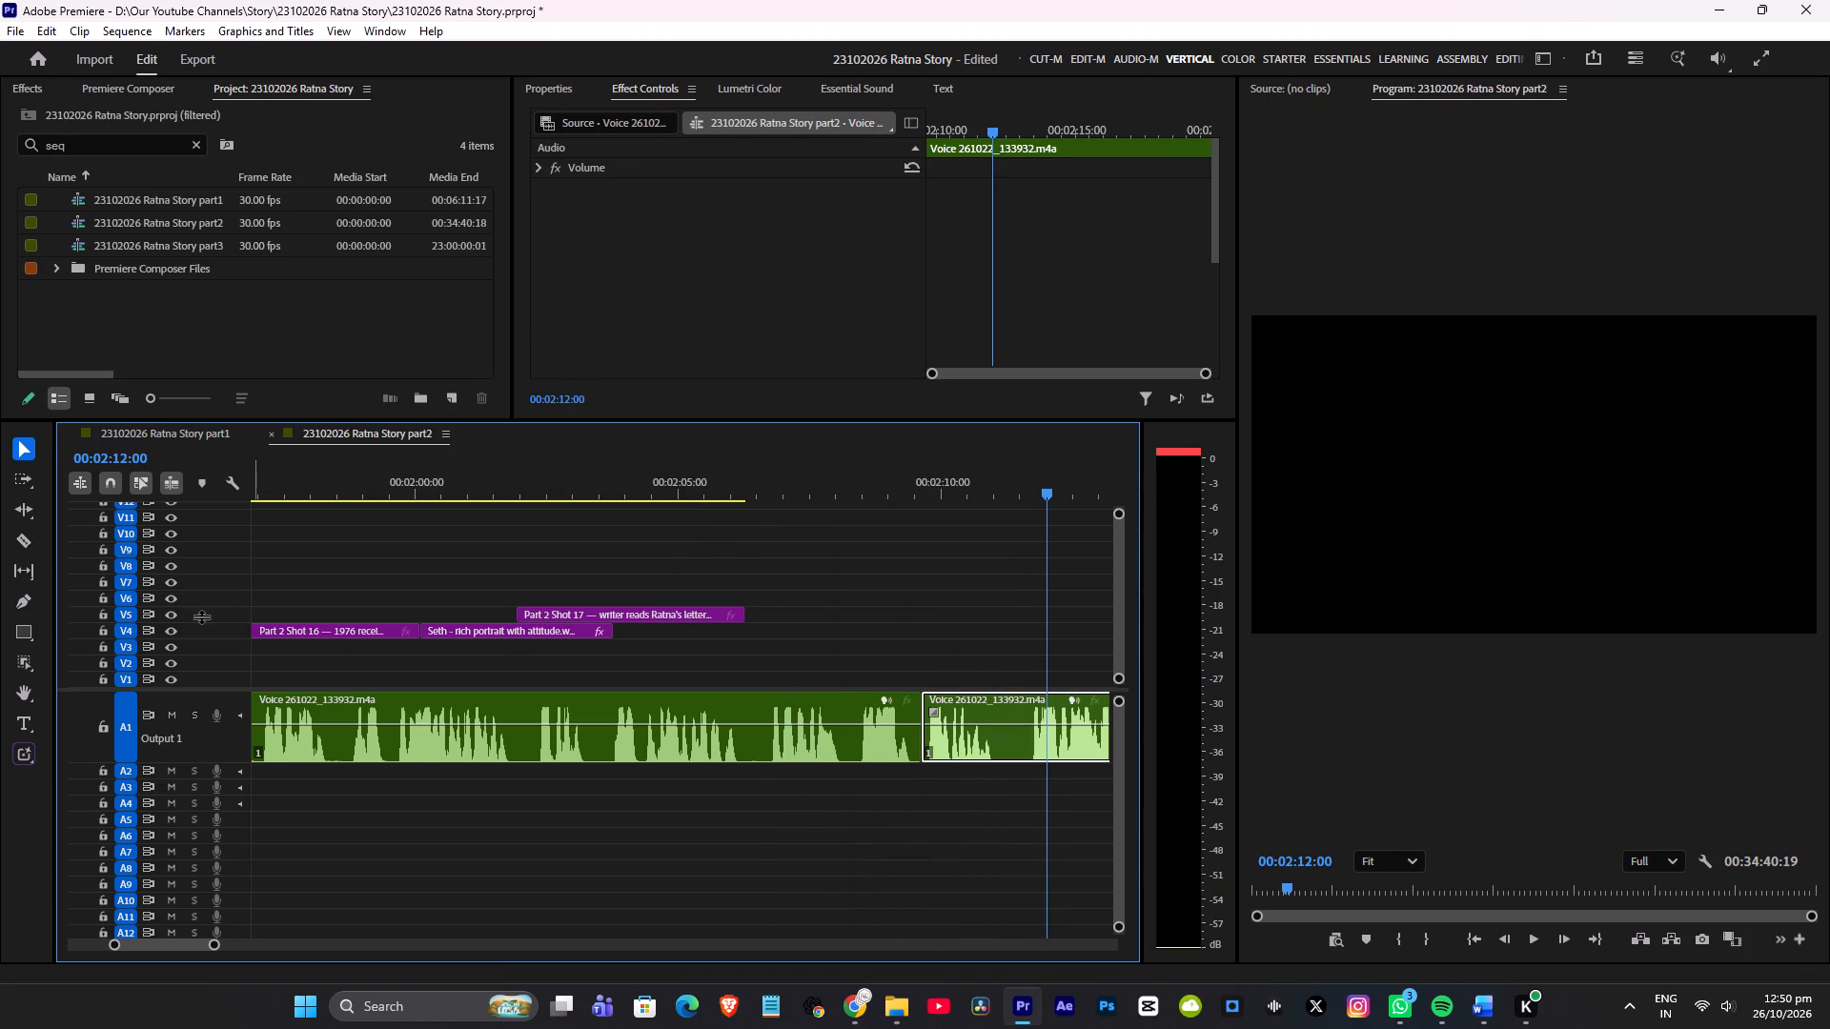
Open the Part 1 sequence and look through its timeline for a clip to reuse in Part 2.
{"action": "left_click", "coordinate": [173, 431]}
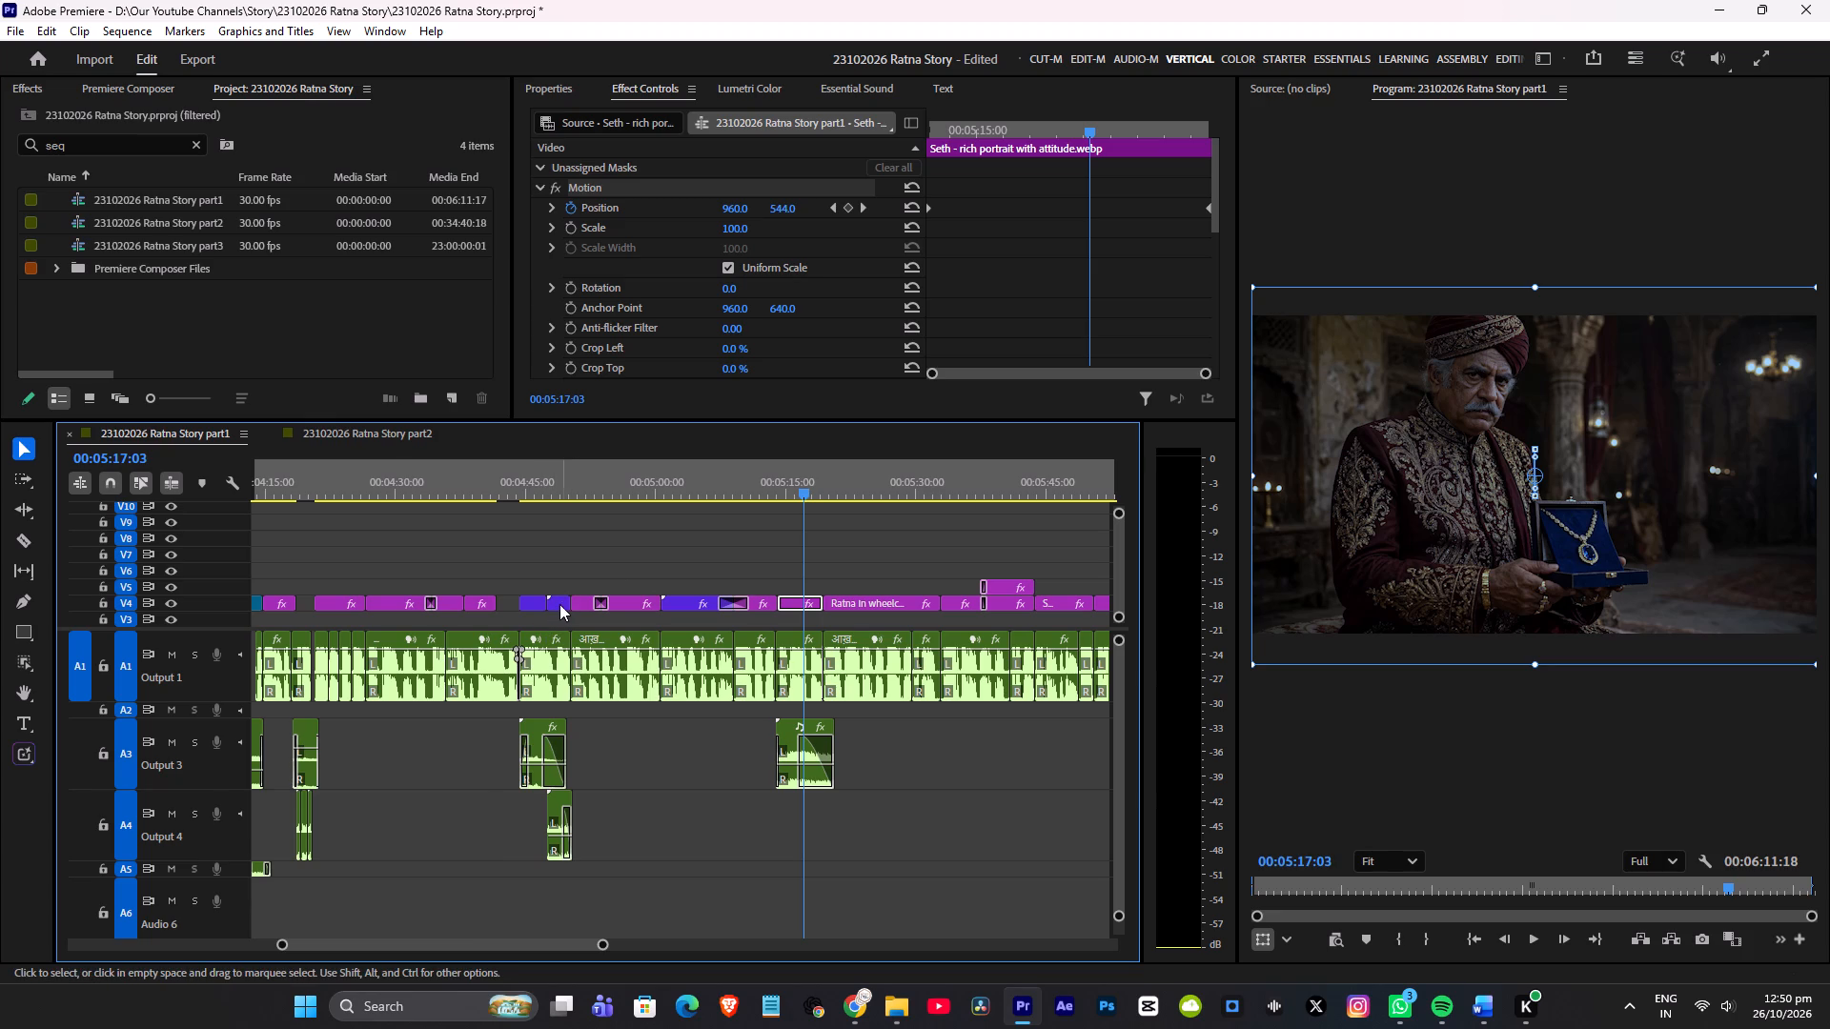
{"action": "scroll", "coordinate": [553, 607], "scroll_direction": "down", "scroll_amount": 3}
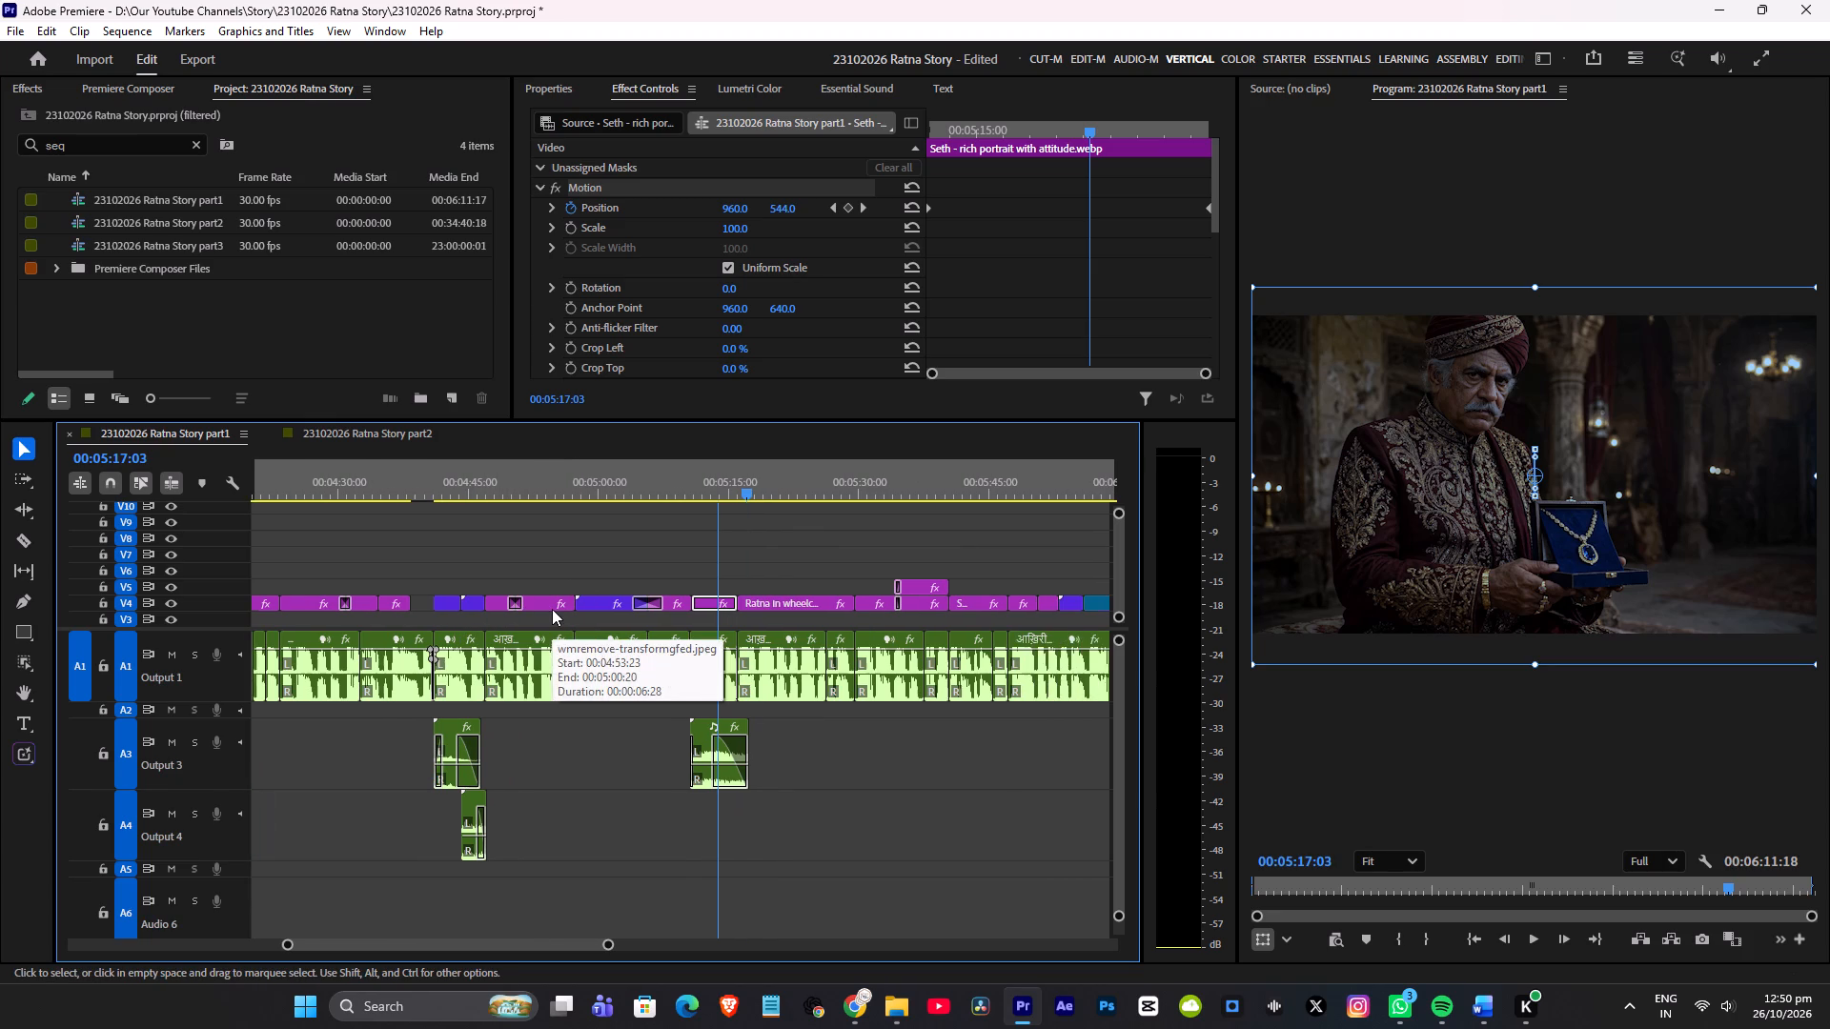
{"action": "scroll", "coordinate": [552, 609], "scroll_direction": "down", "scroll_amount": 2}
{"action": "scroll", "coordinate": [552, 609], "scroll_direction": "up", "scroll_amount": 10}
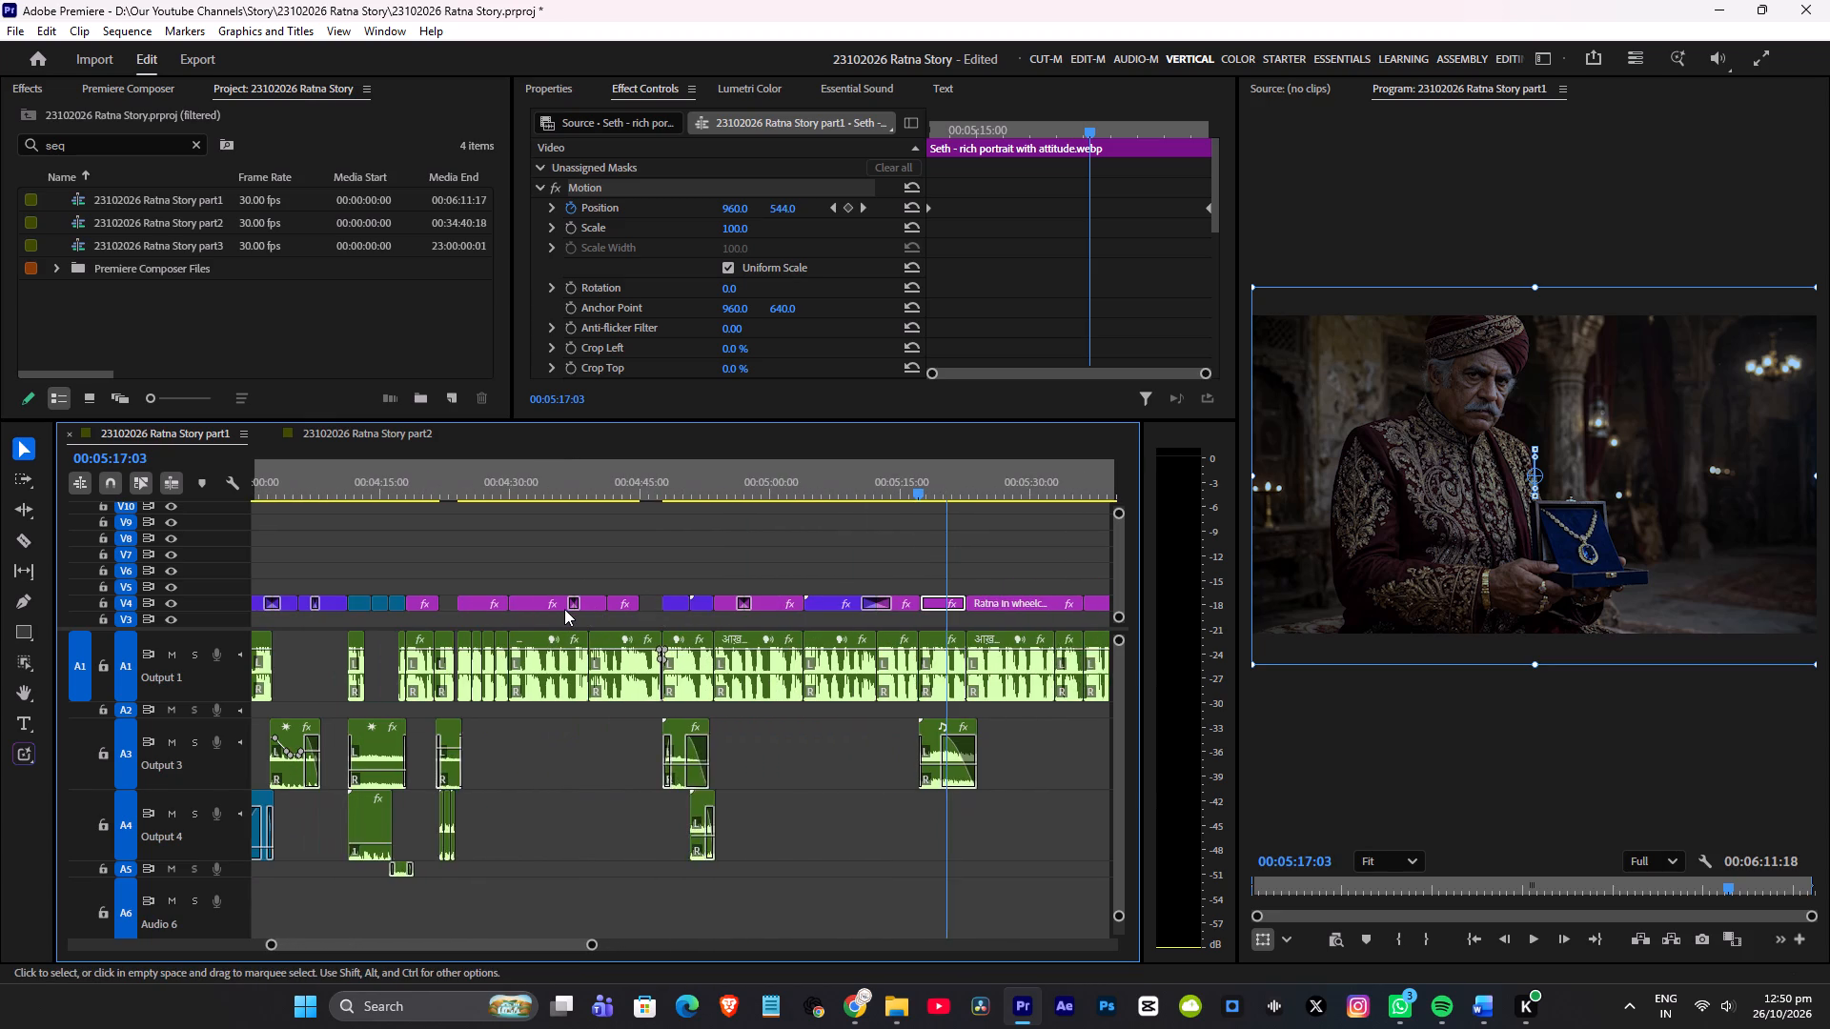
{"action": "scroll", "coordinate": [564, 609], "scroll_direction": "up", "scroll_amount": 1}
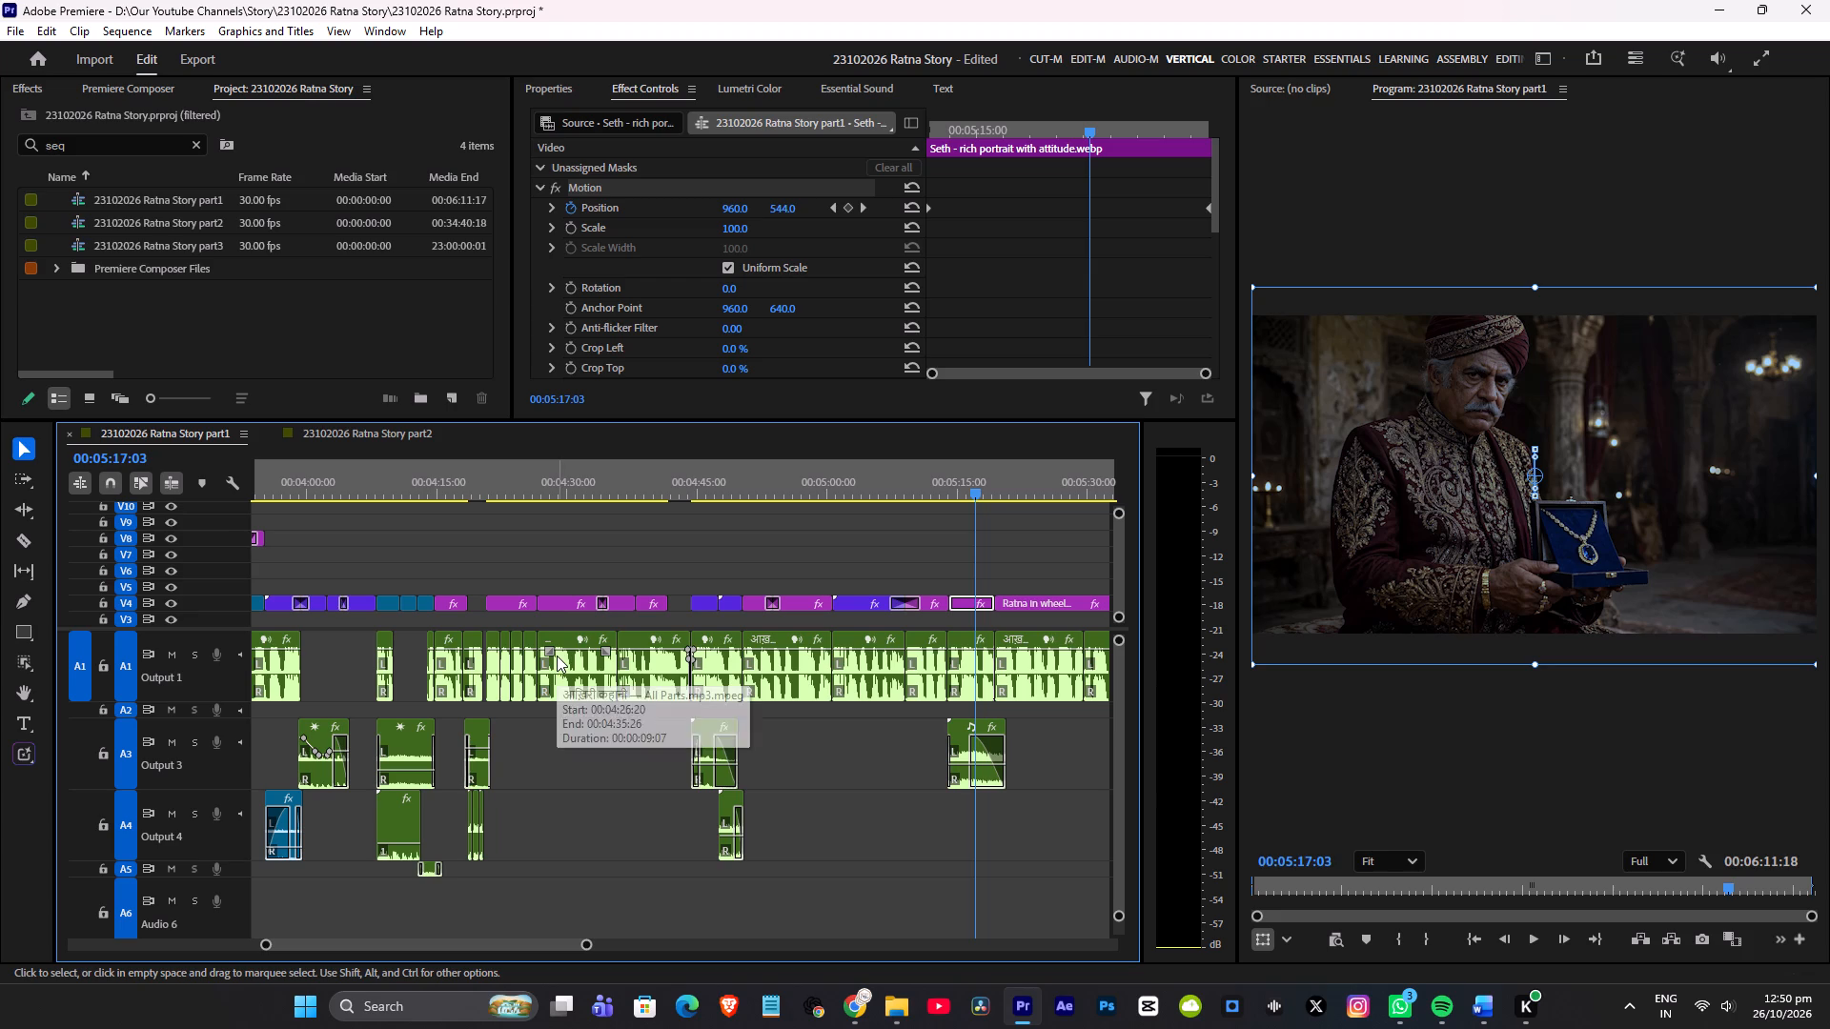
{"action": "scroll", "coordinate": [557, 658], "scroll_direction": "up", "scroll_amount": 3}
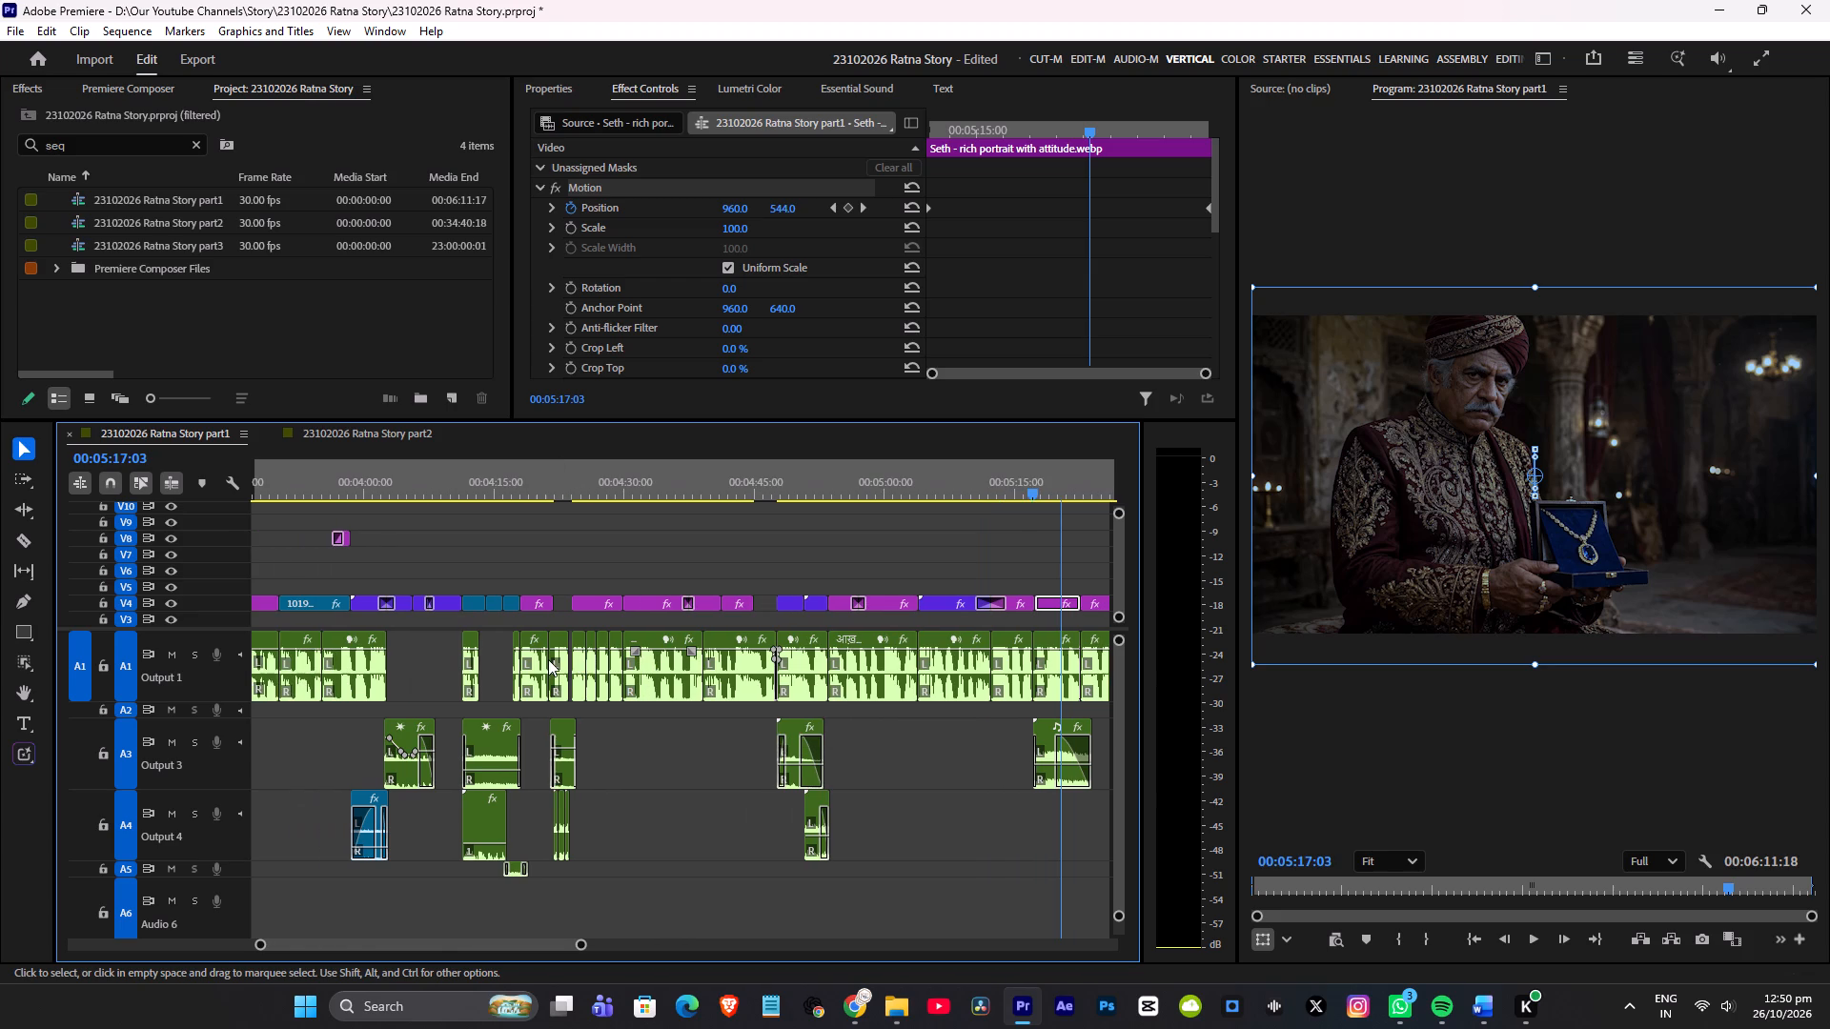
{"action": "scroll", "coordinate": [544, 659], "scroll_direction": "up", "scroll_amount": 2}
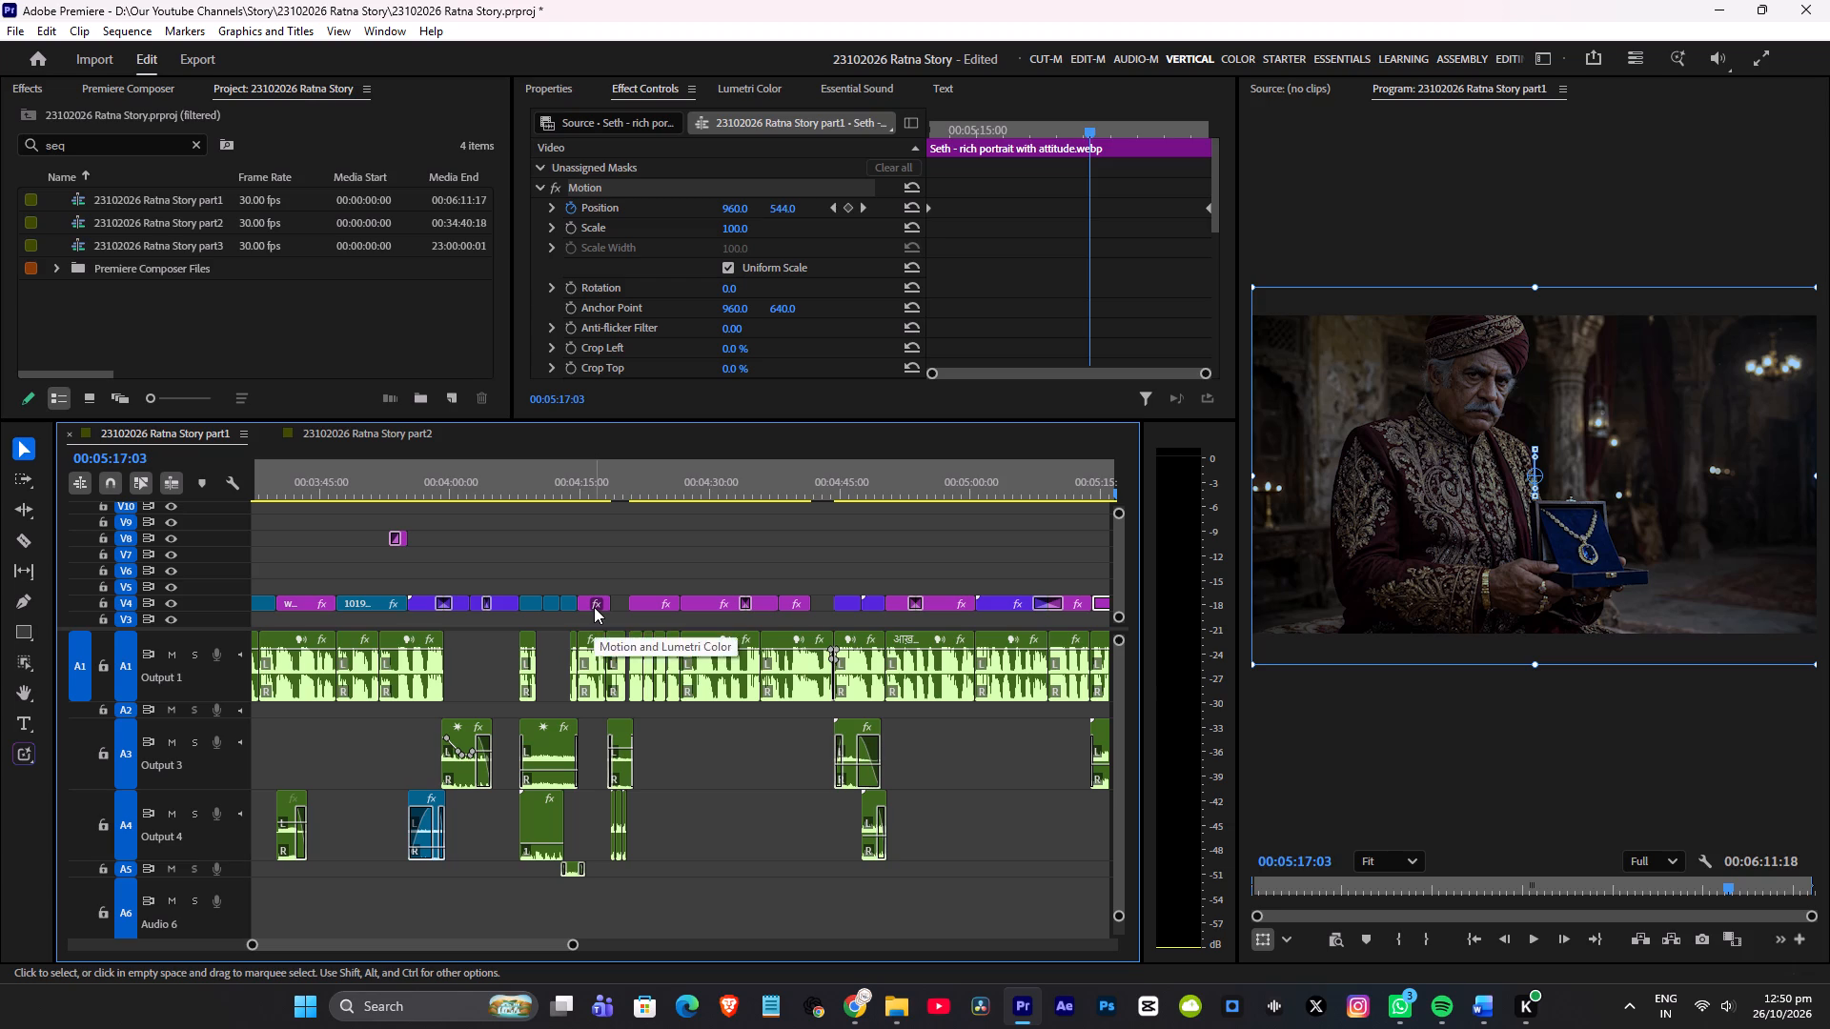
Scrub the Part 1 visuals from about 00:04:15 back to about 00:03:12, examining the images for a reusable shot.
{"action": "left_click", "coordinate": [594, 607]}
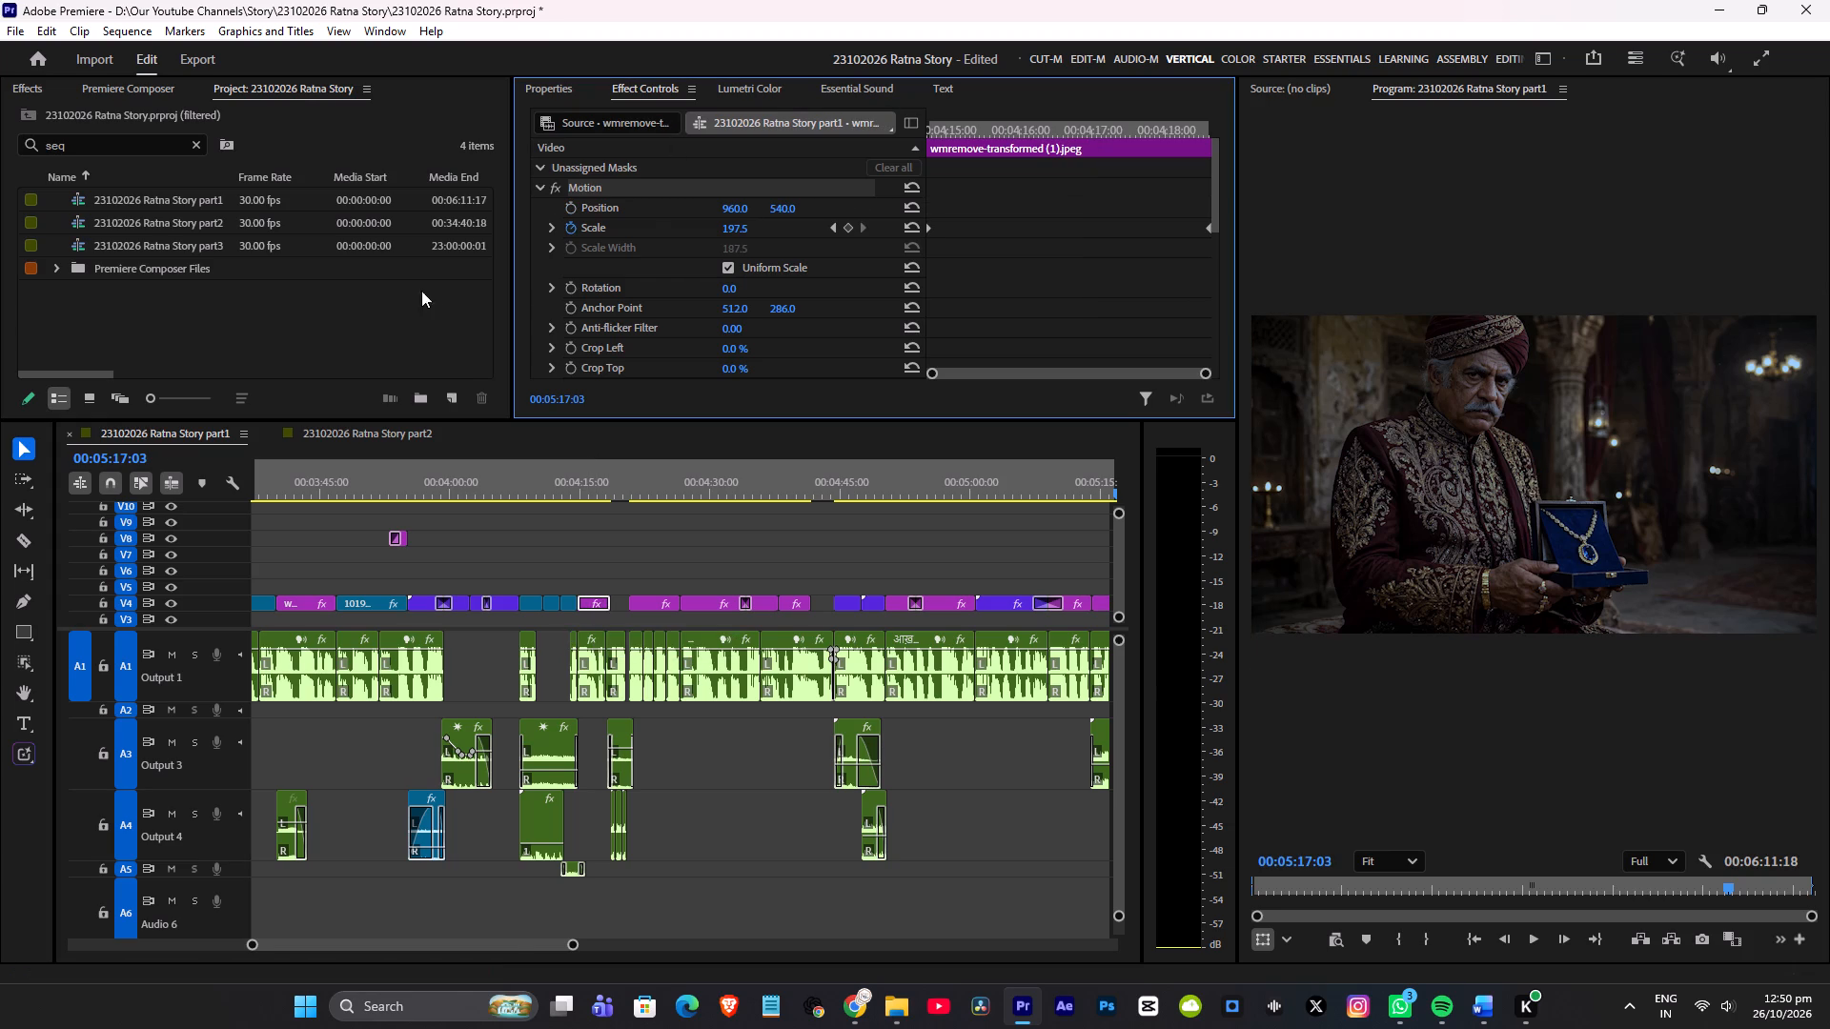
{"action": "scroll", "coordinate": [635, 571], "scroll_direction": "up", "scroll_amount": 3}
{"action": "left_click", "coordinate": [670, 490]}
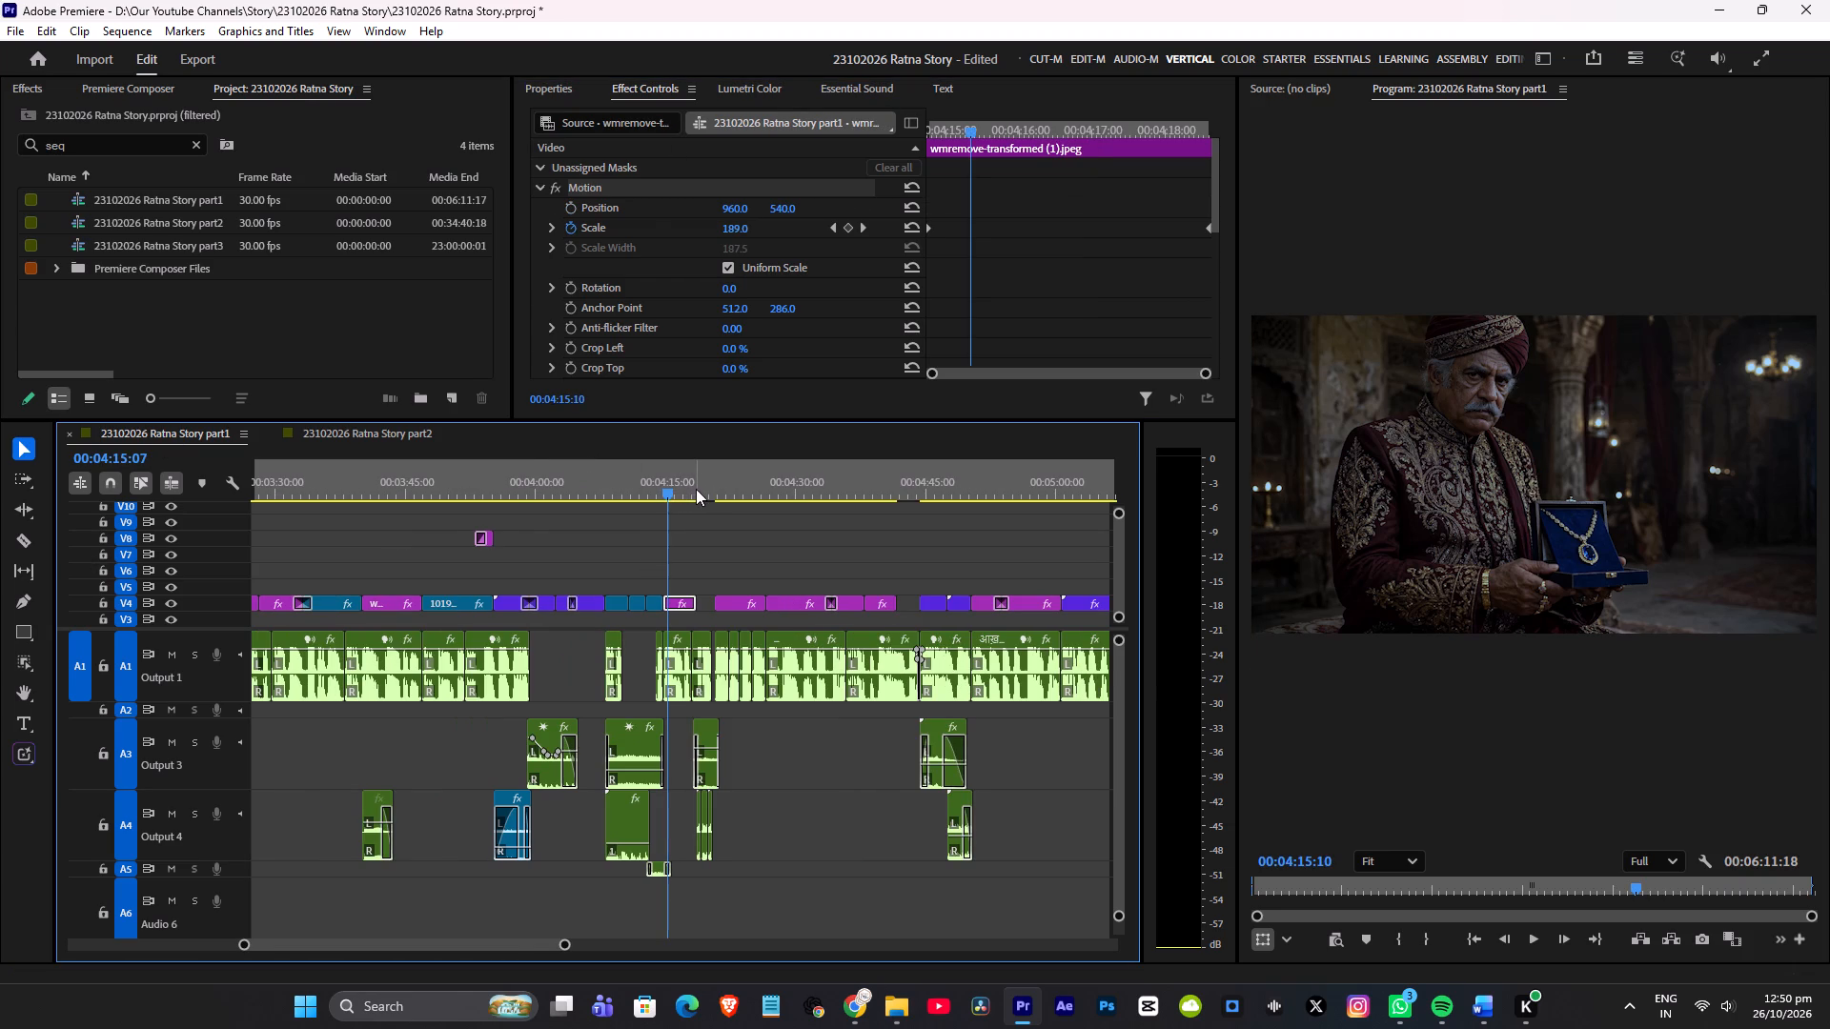
{"action": "left_click_drag", "start_coordinate": [695, 494], "coordinate": [470, 550]}
{"action": "scroll", "coordinate": [548, 571], "scroll_direction": "up", "scroll_amount": 3}
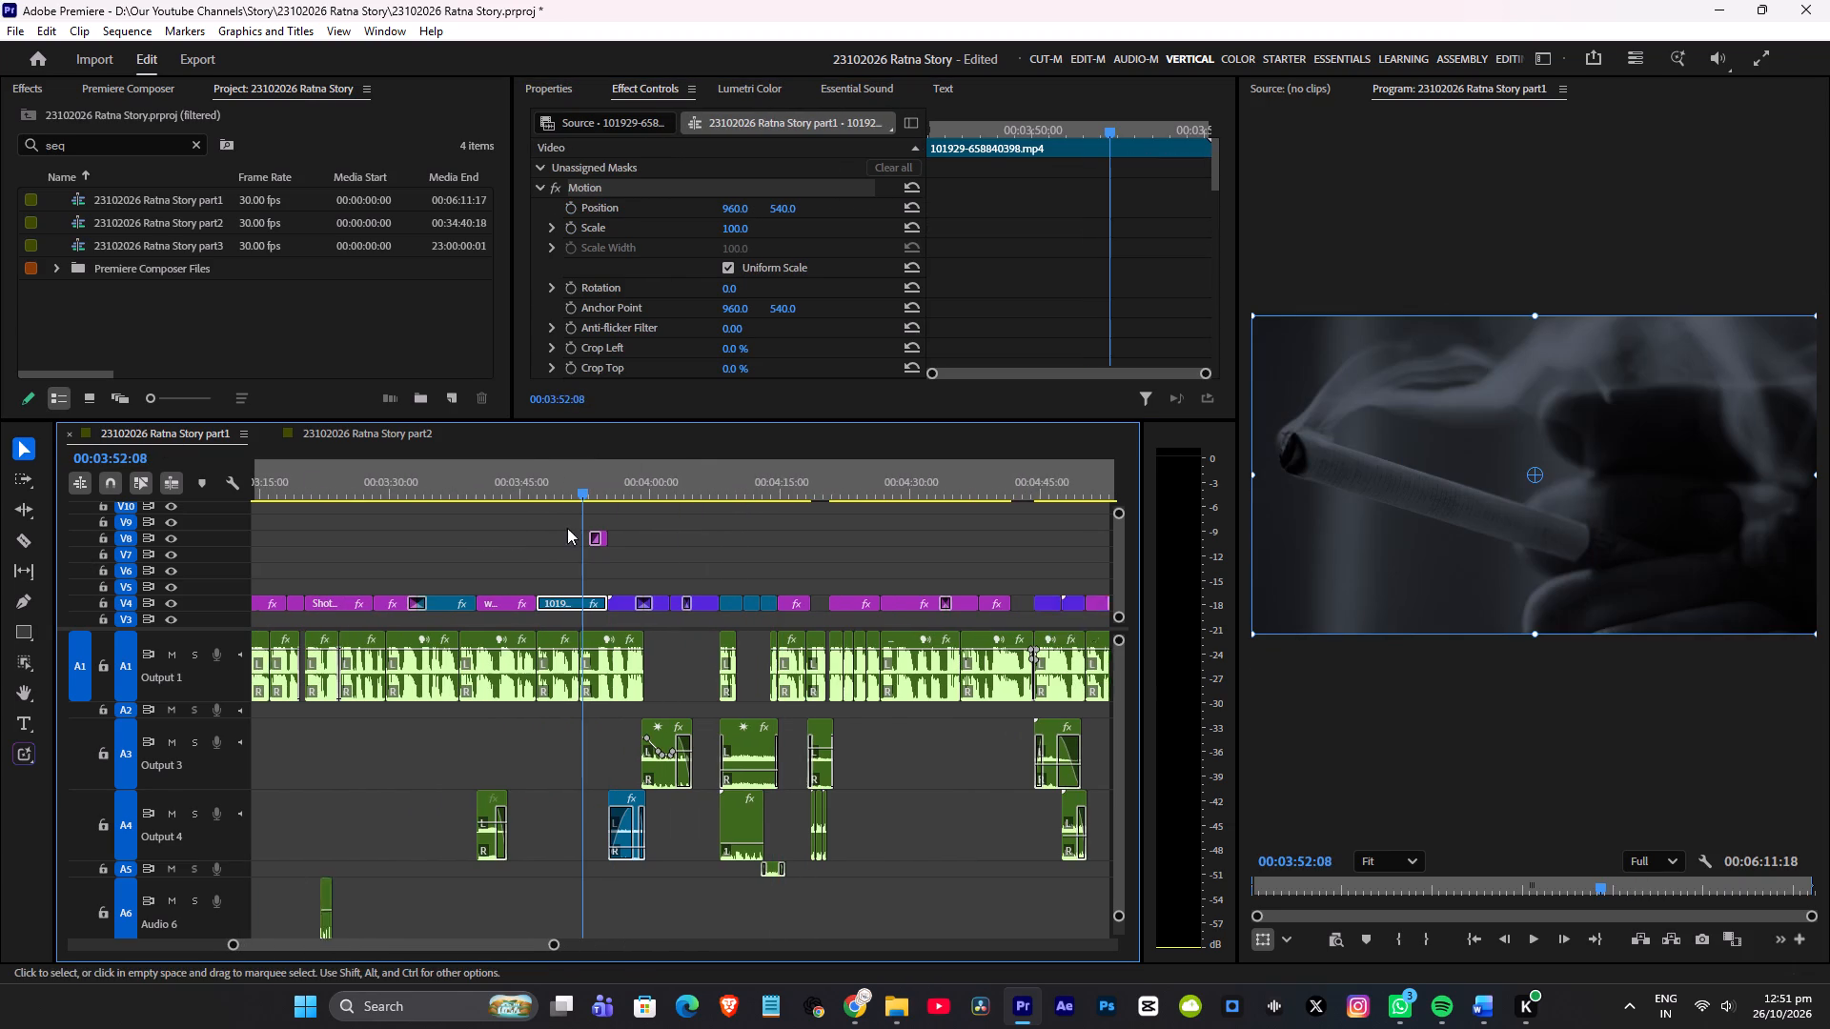
{"action": "scroll", "coordinate": [567, 528], "scroll_direction": "up", "scroll_amount": 3}
{"action": "left_click", "coordinate": [580, 474]}
{"action": "left_click", "coordinate": [557, 490]}
{"action": "left_click_drag", "start_coordinate": [580, 486], "coordinate": [400, 550]}
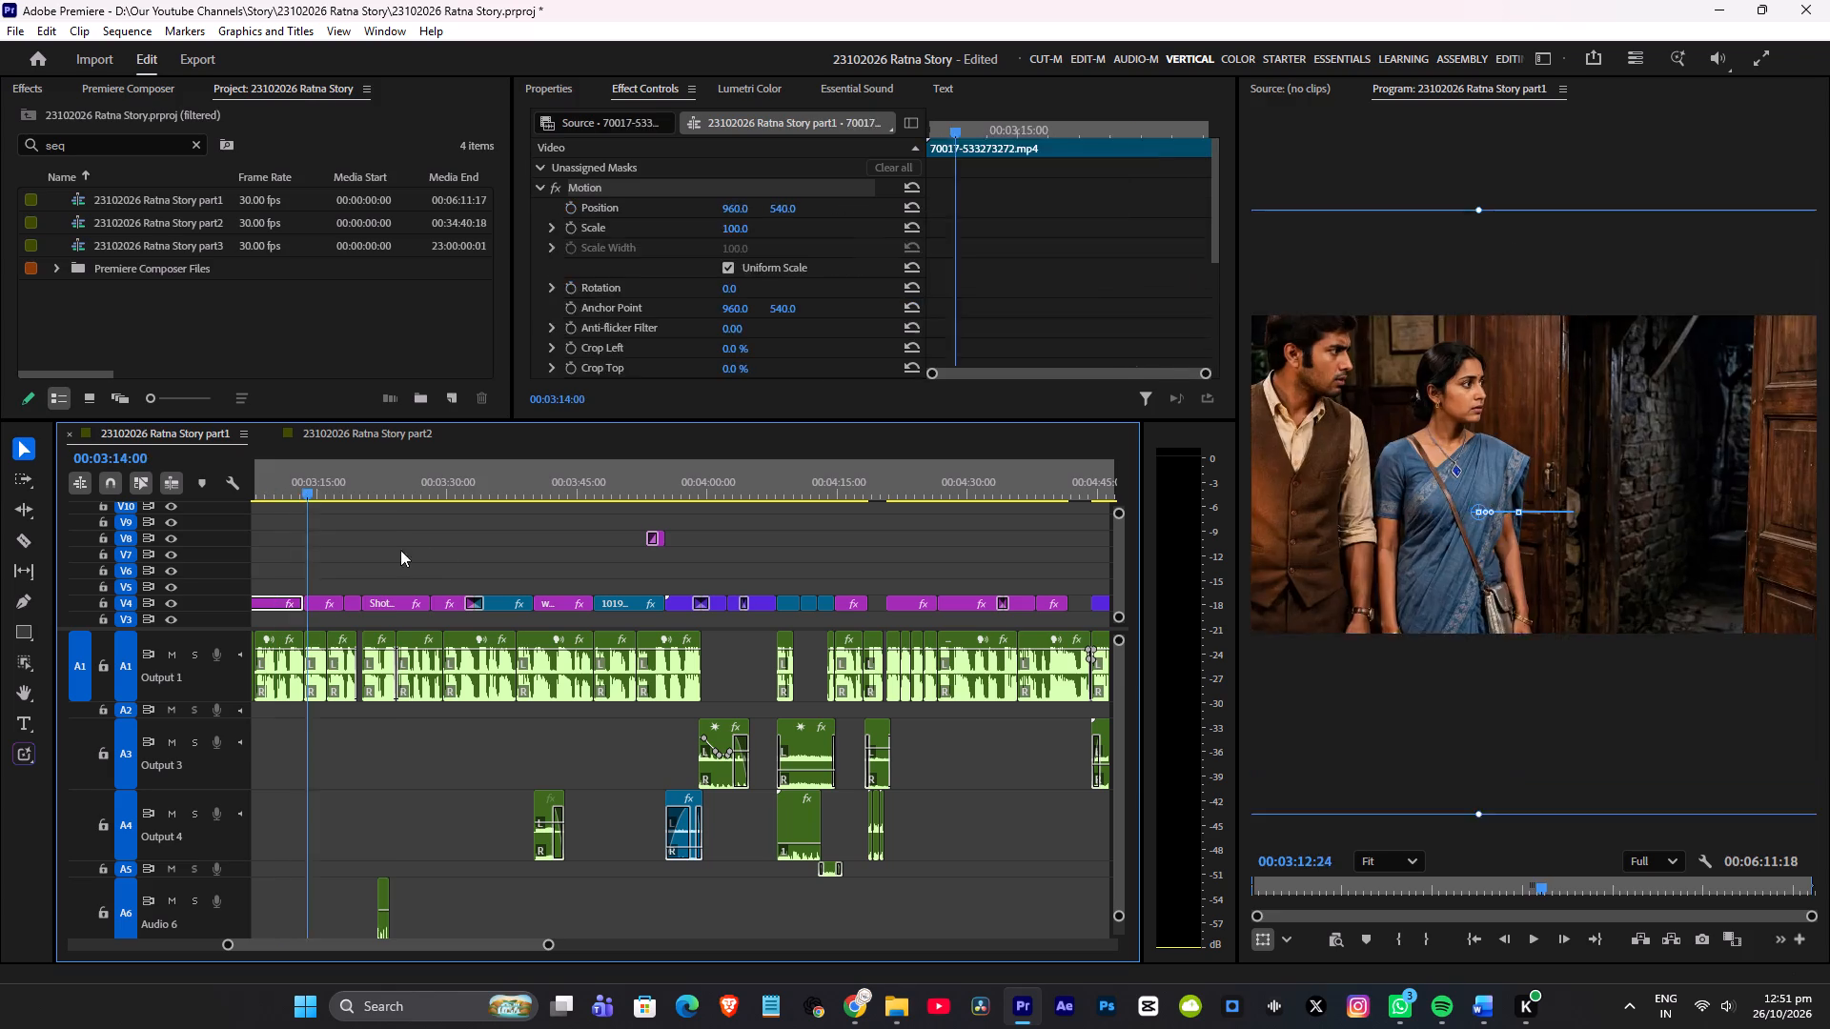
{"action": "left_click_drag", "start_coordinate": [400, 550], "coordinate": [376, 572]}
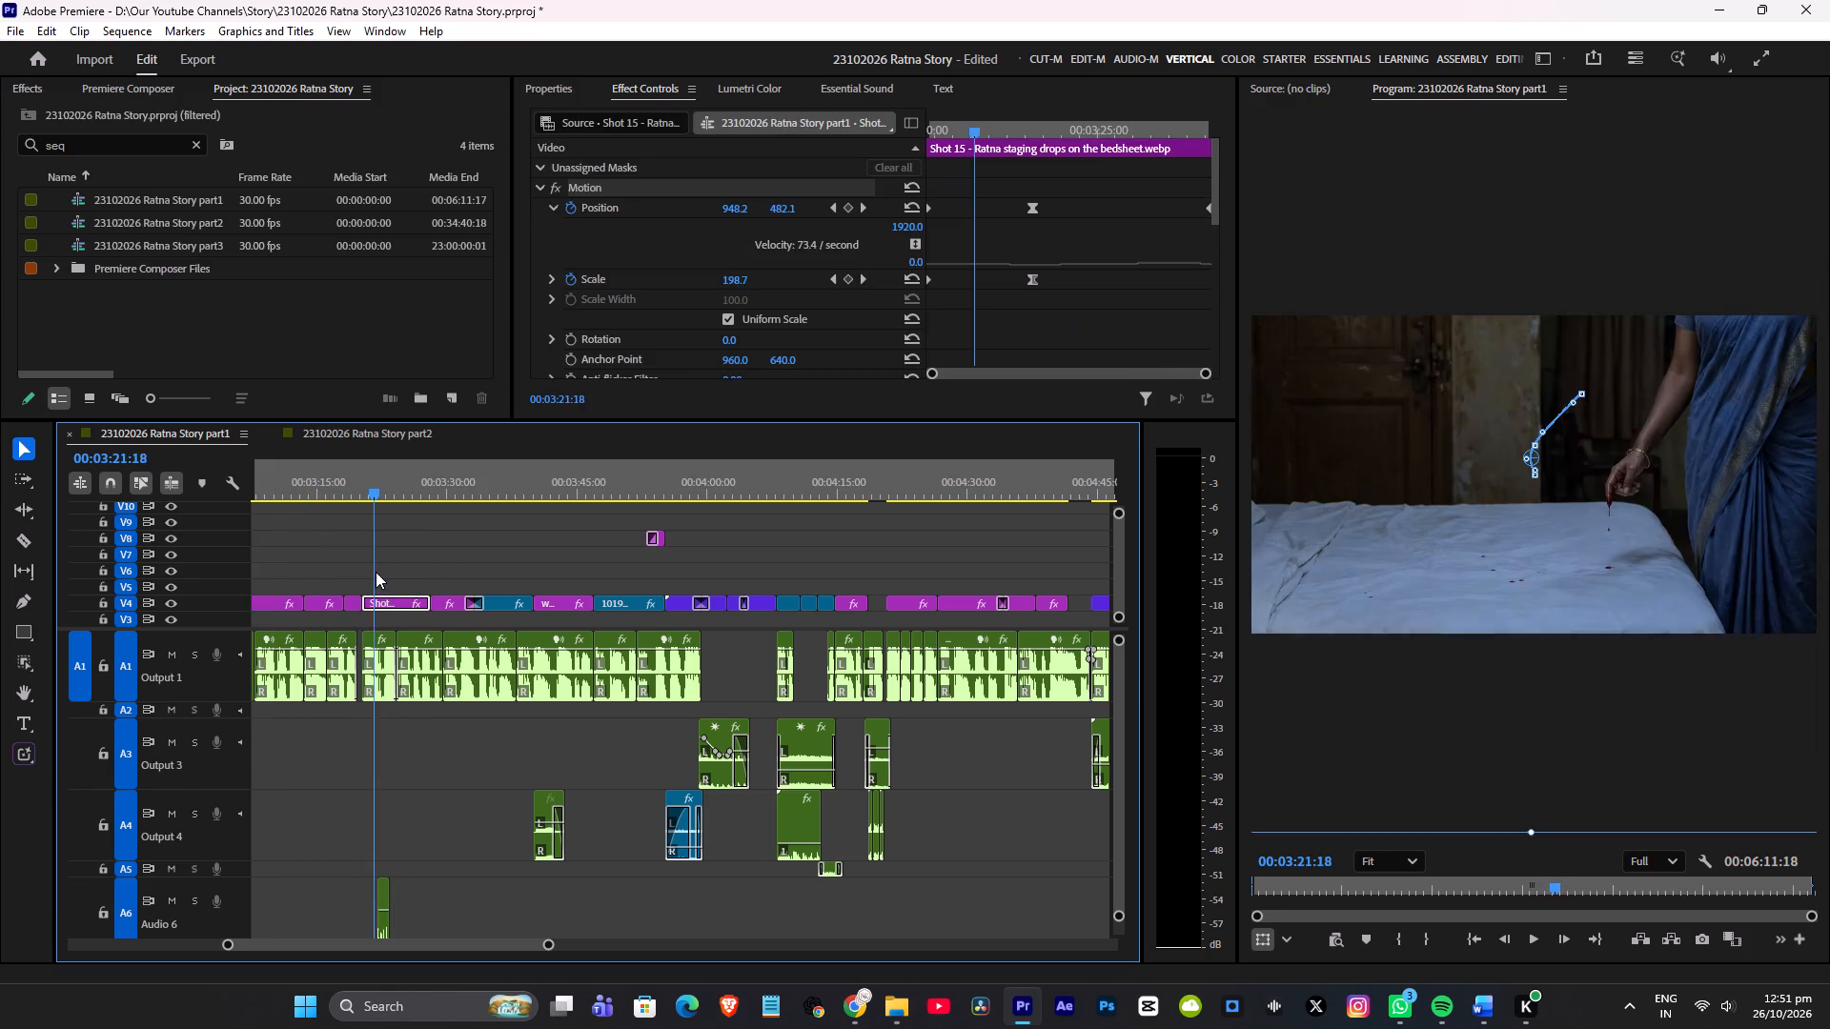
{"action": "left_click_drag", "start_coordinate": [376, 572], "coordinate": [461, 557]}
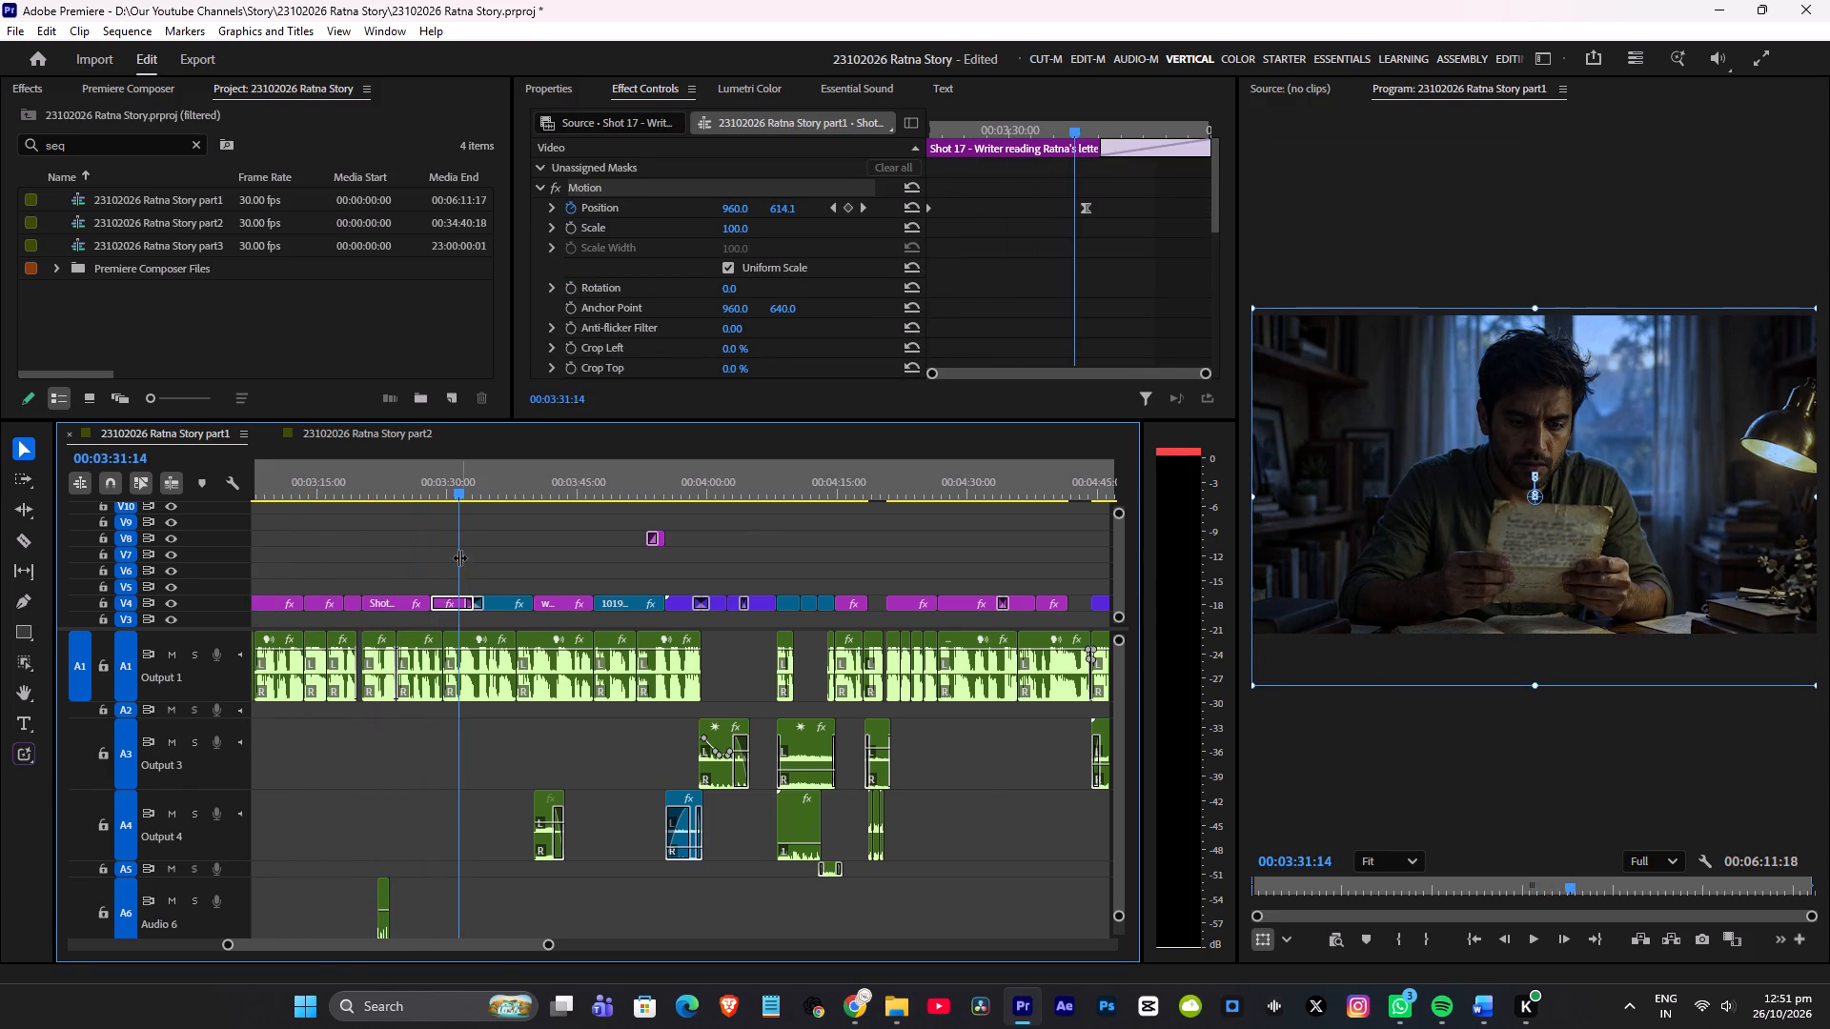
Compare more Part 1 shots and copy the Shot 14 clip of Aditya showing the secret door behind the wardrobe.
{"action": "scroll", "coordinate": [505, 560], "scroll_direction": "up", "scroll_amount": 3}
{"action": "left_click", "coordinate": [607, 489]}
{"action": "left_click_drag", "start_coordinate": [601, 494], "coordinate": [707, 494]}
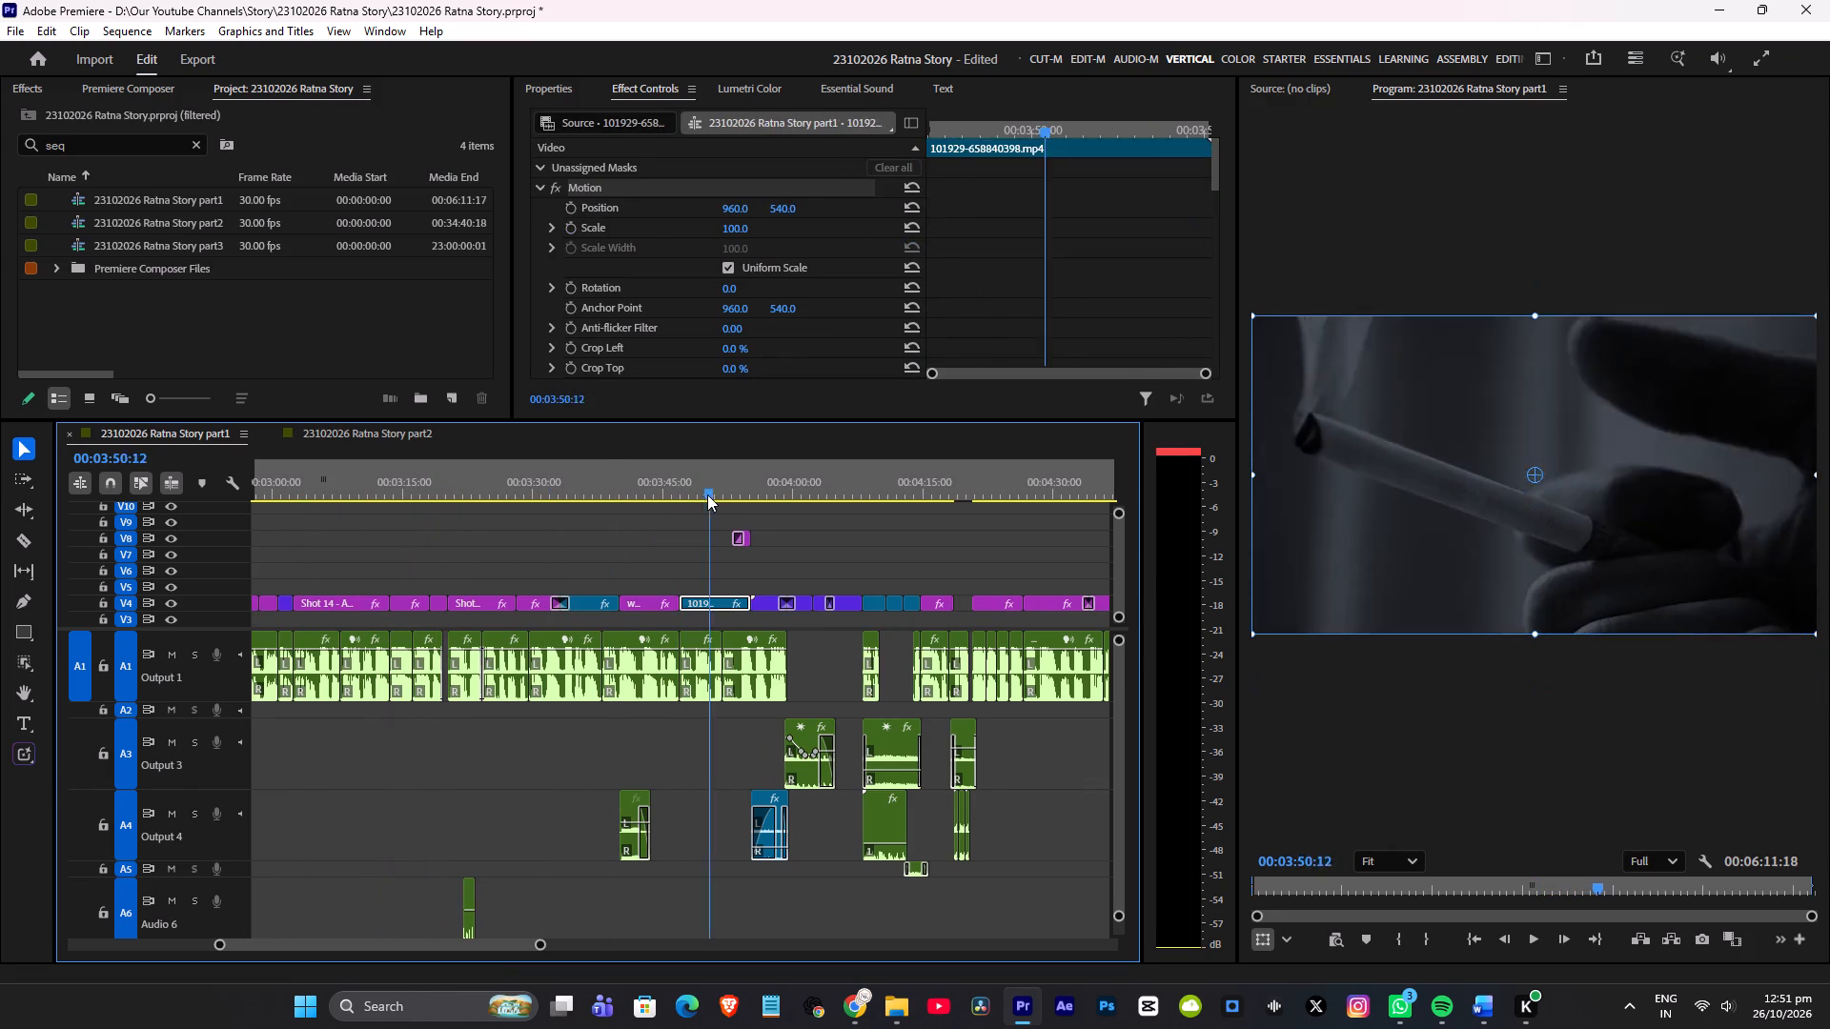
{"action": "left_click_drag", "start_coordinate": [707, 494], "coordinate": [437, 517]}
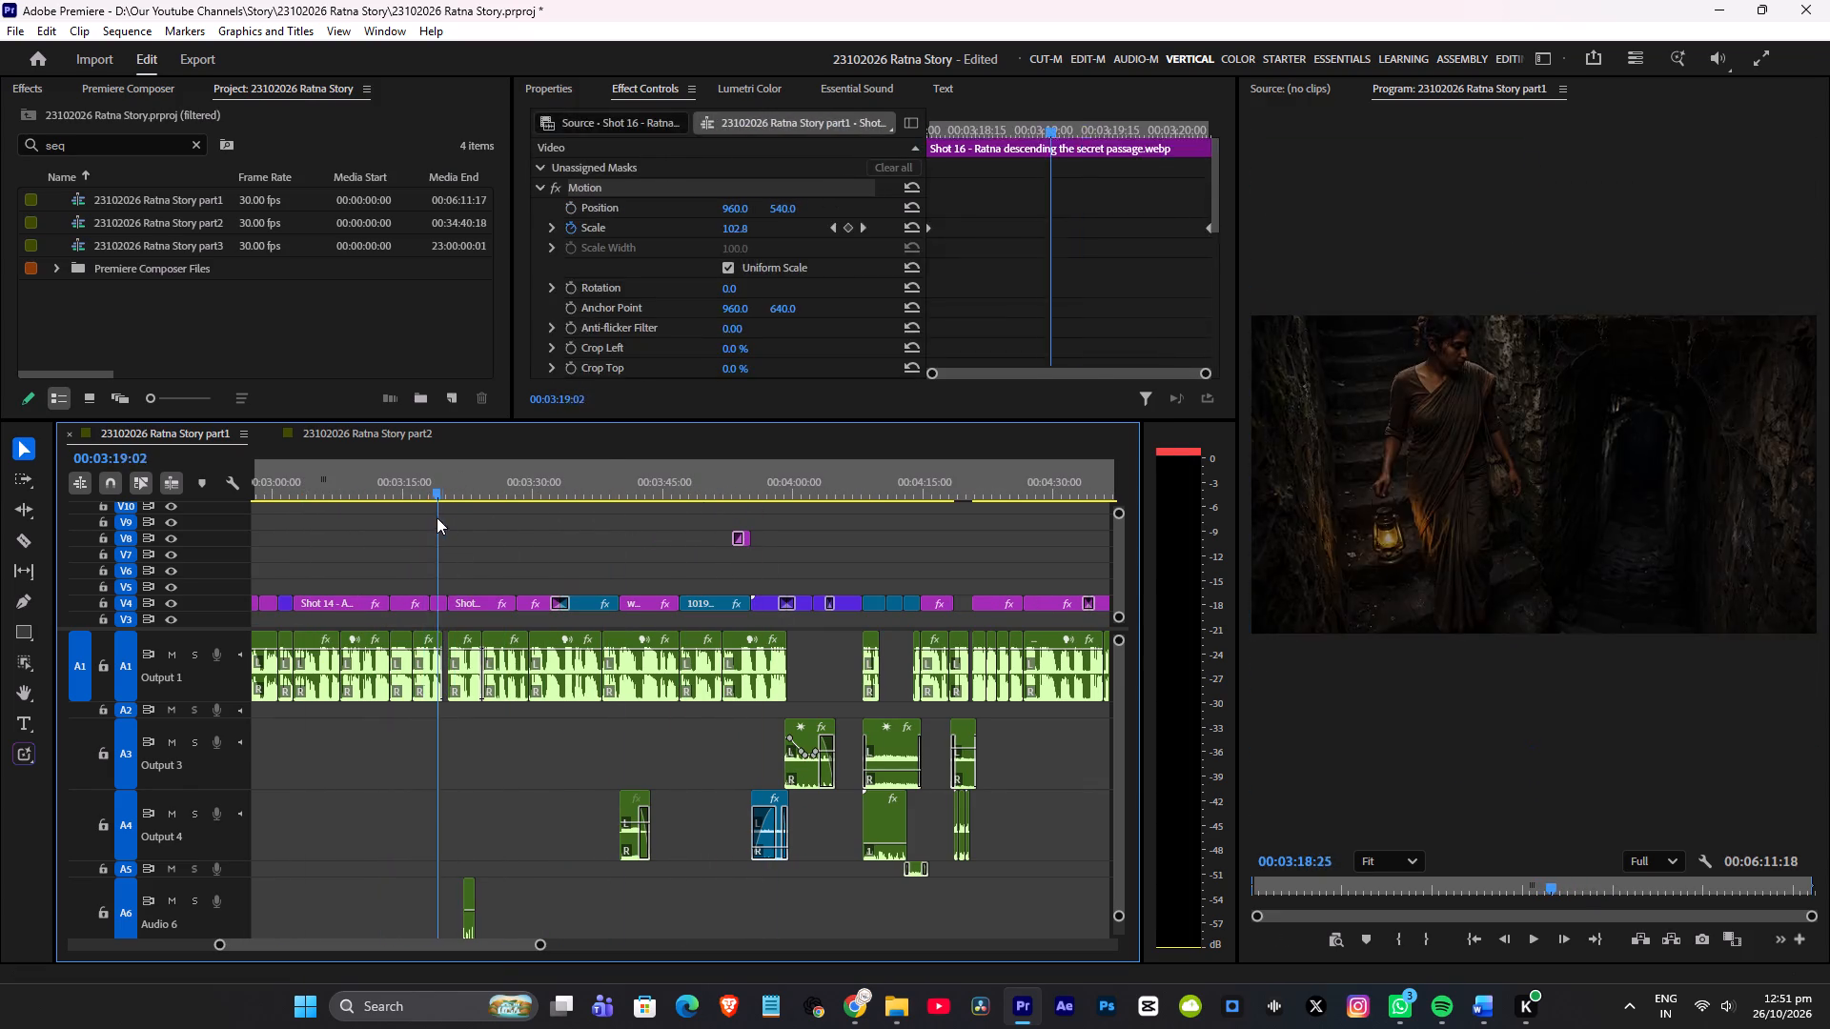
{"action": "left_click_drag", "start_coordinate": [437, 517], "coordinate": [380, 532]}
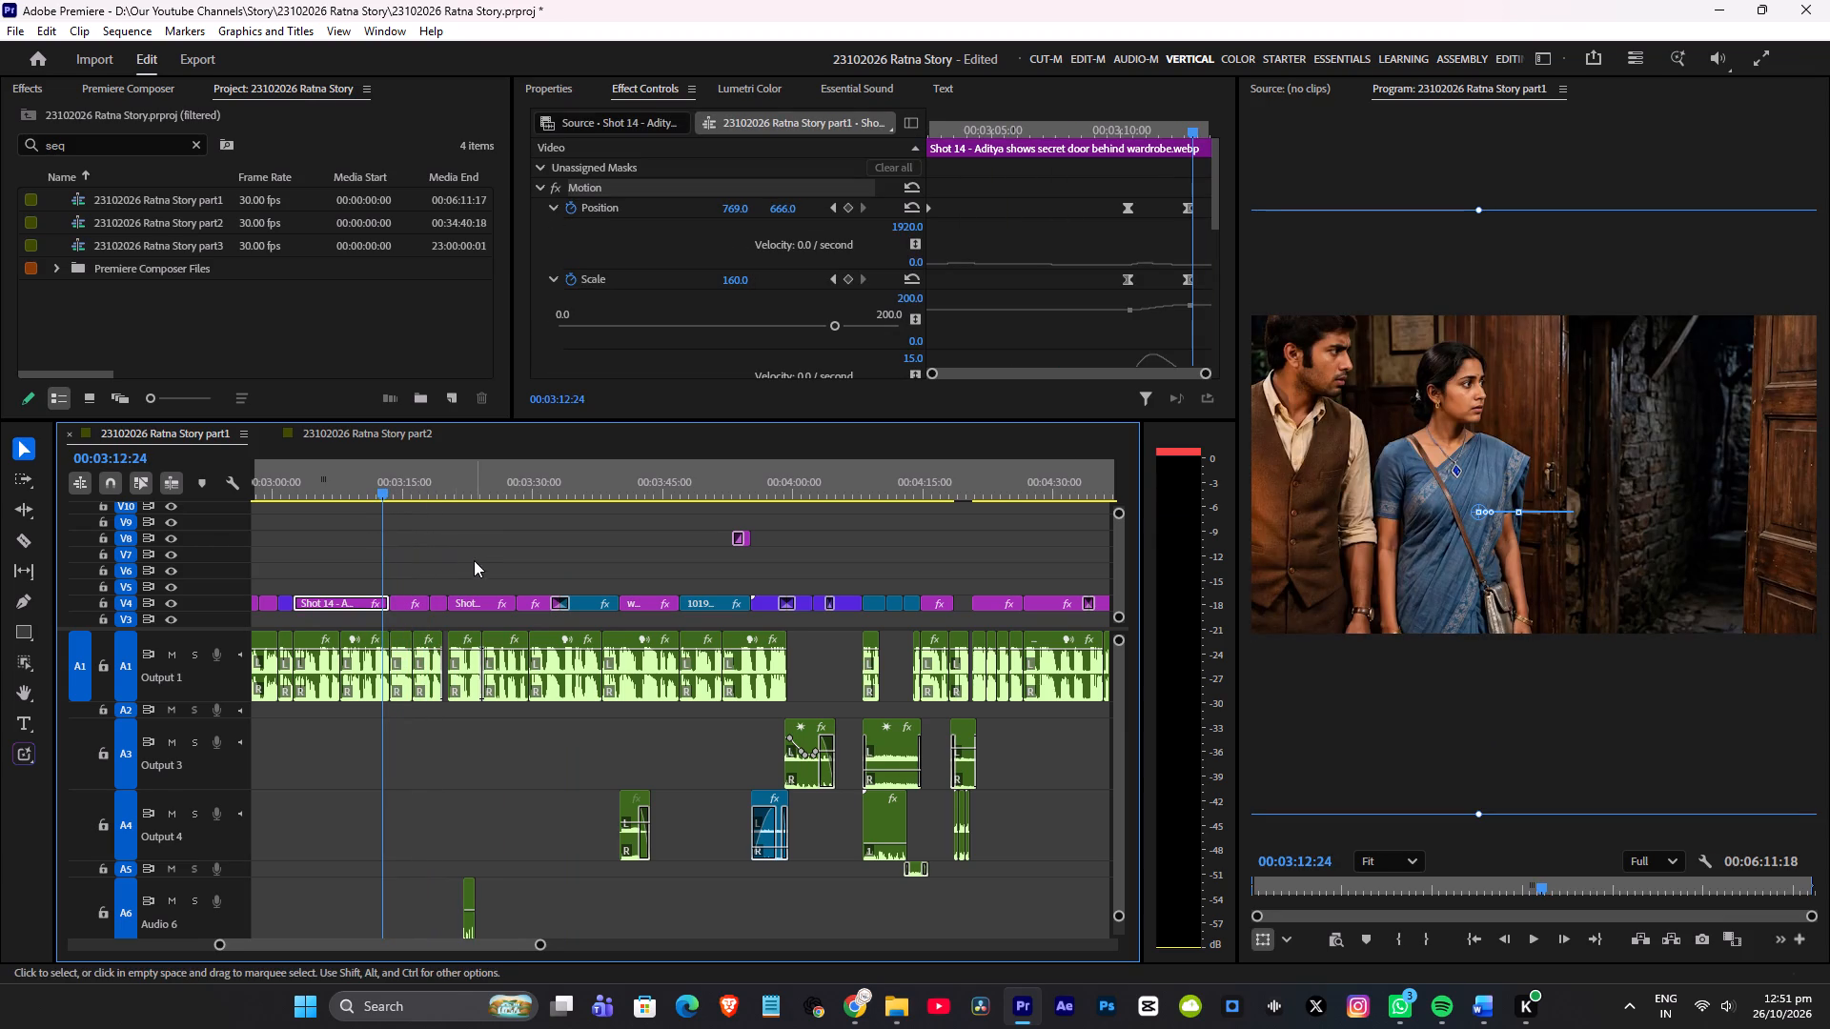
{"action": "scroll", "coordinate": [474, 556], "scroll_direction": "up", "scroll_amount": 4}
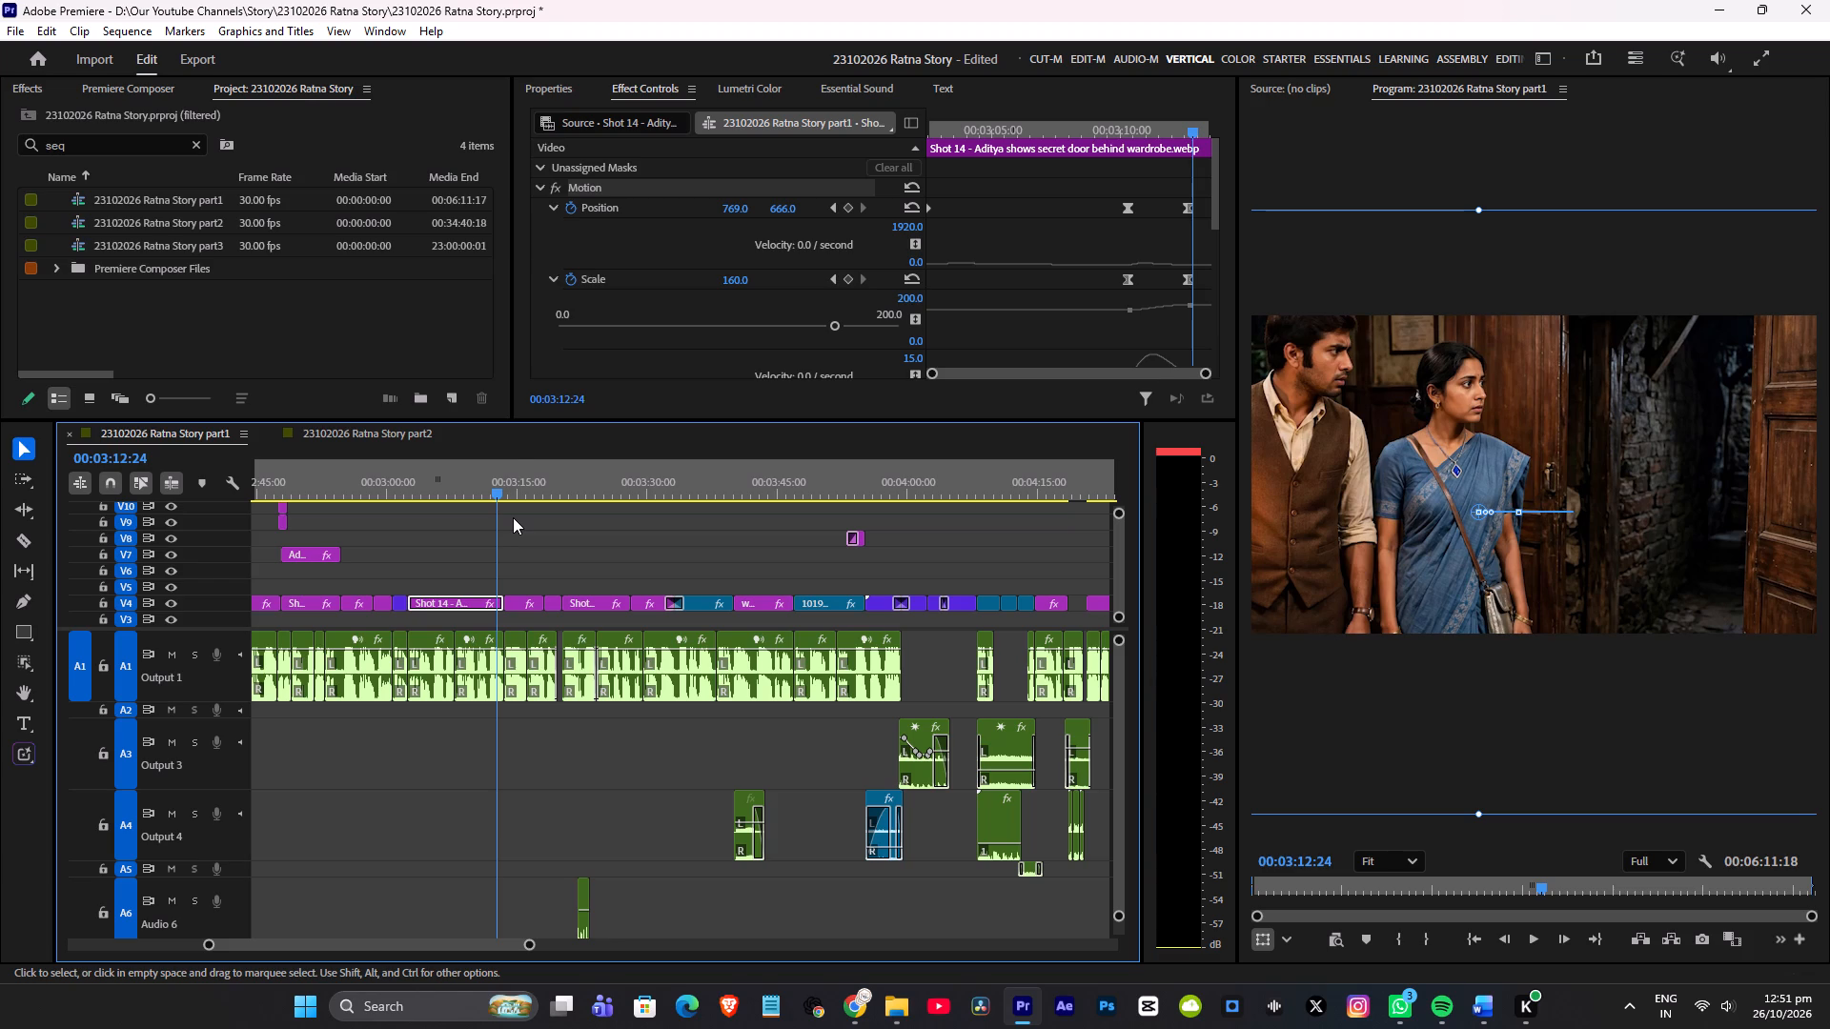
{"action": "key", "text": "ctrl+c"}
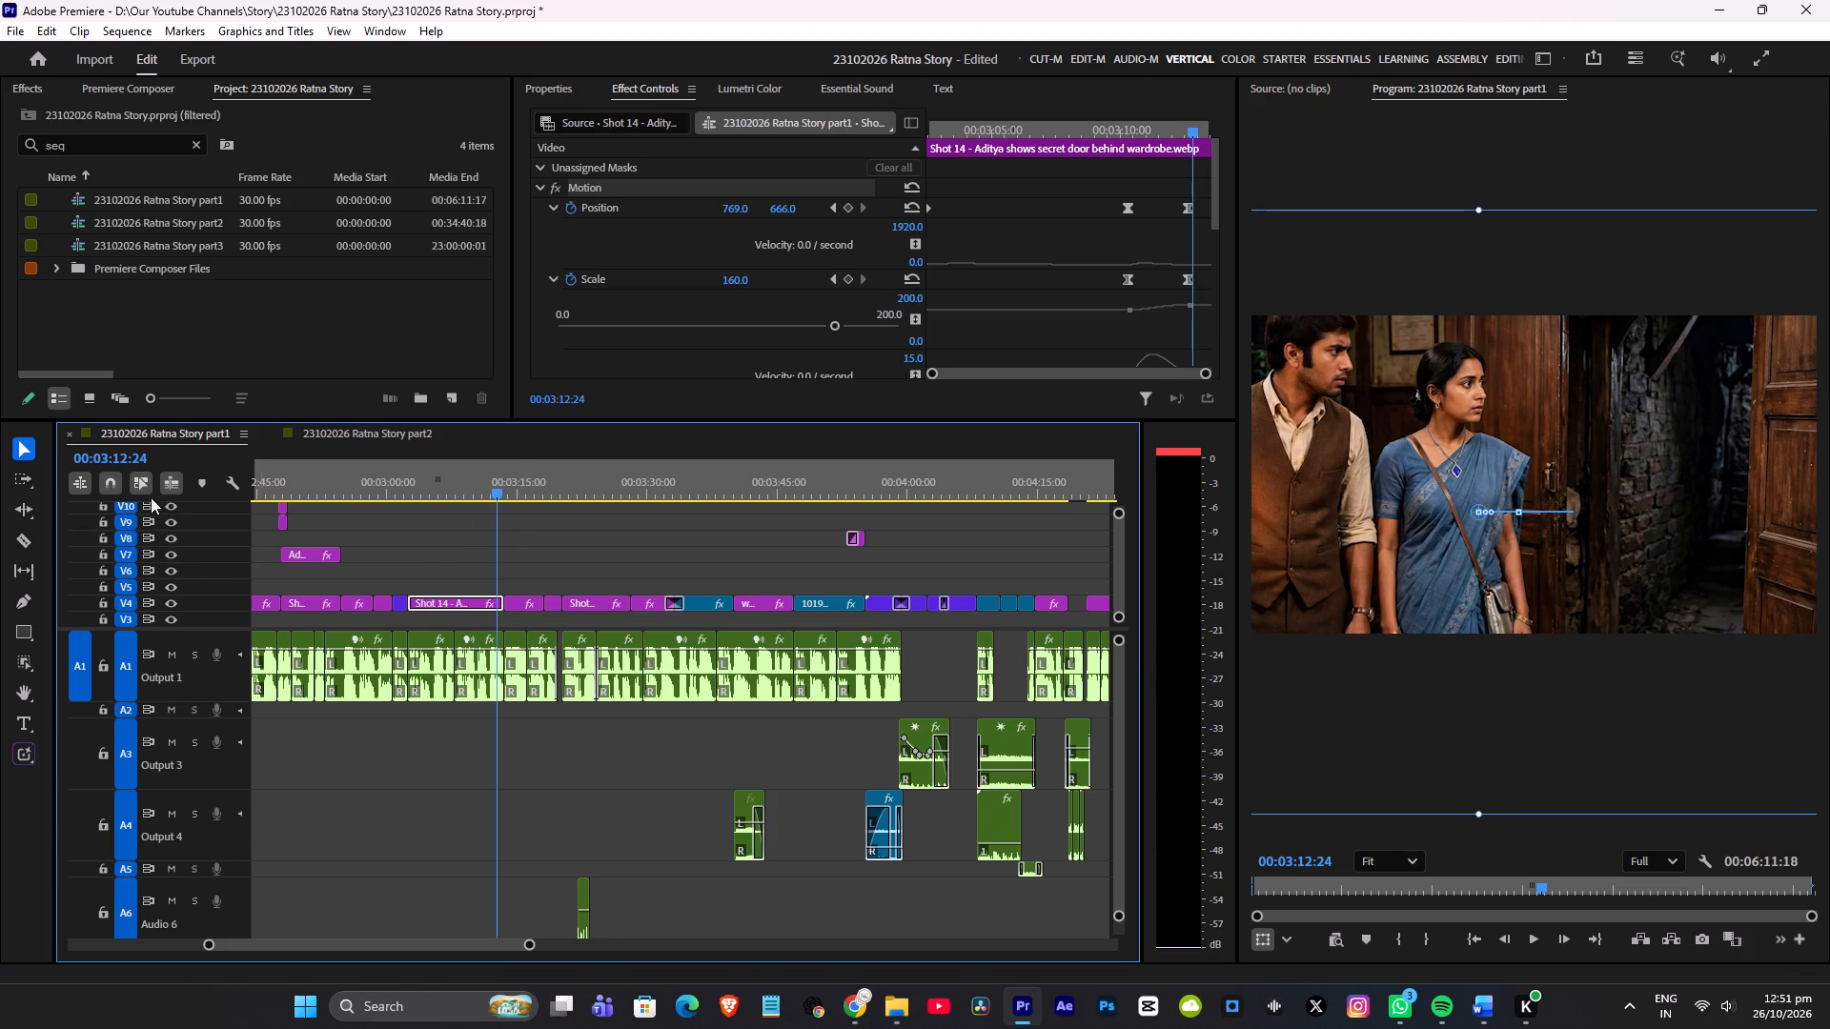
Return to the Part 2 sequence and play the voice-over briefly from 00:02:12:00 in the gap before Shot 18.
{"action": "left_click", "coordinate": [417, 434]}
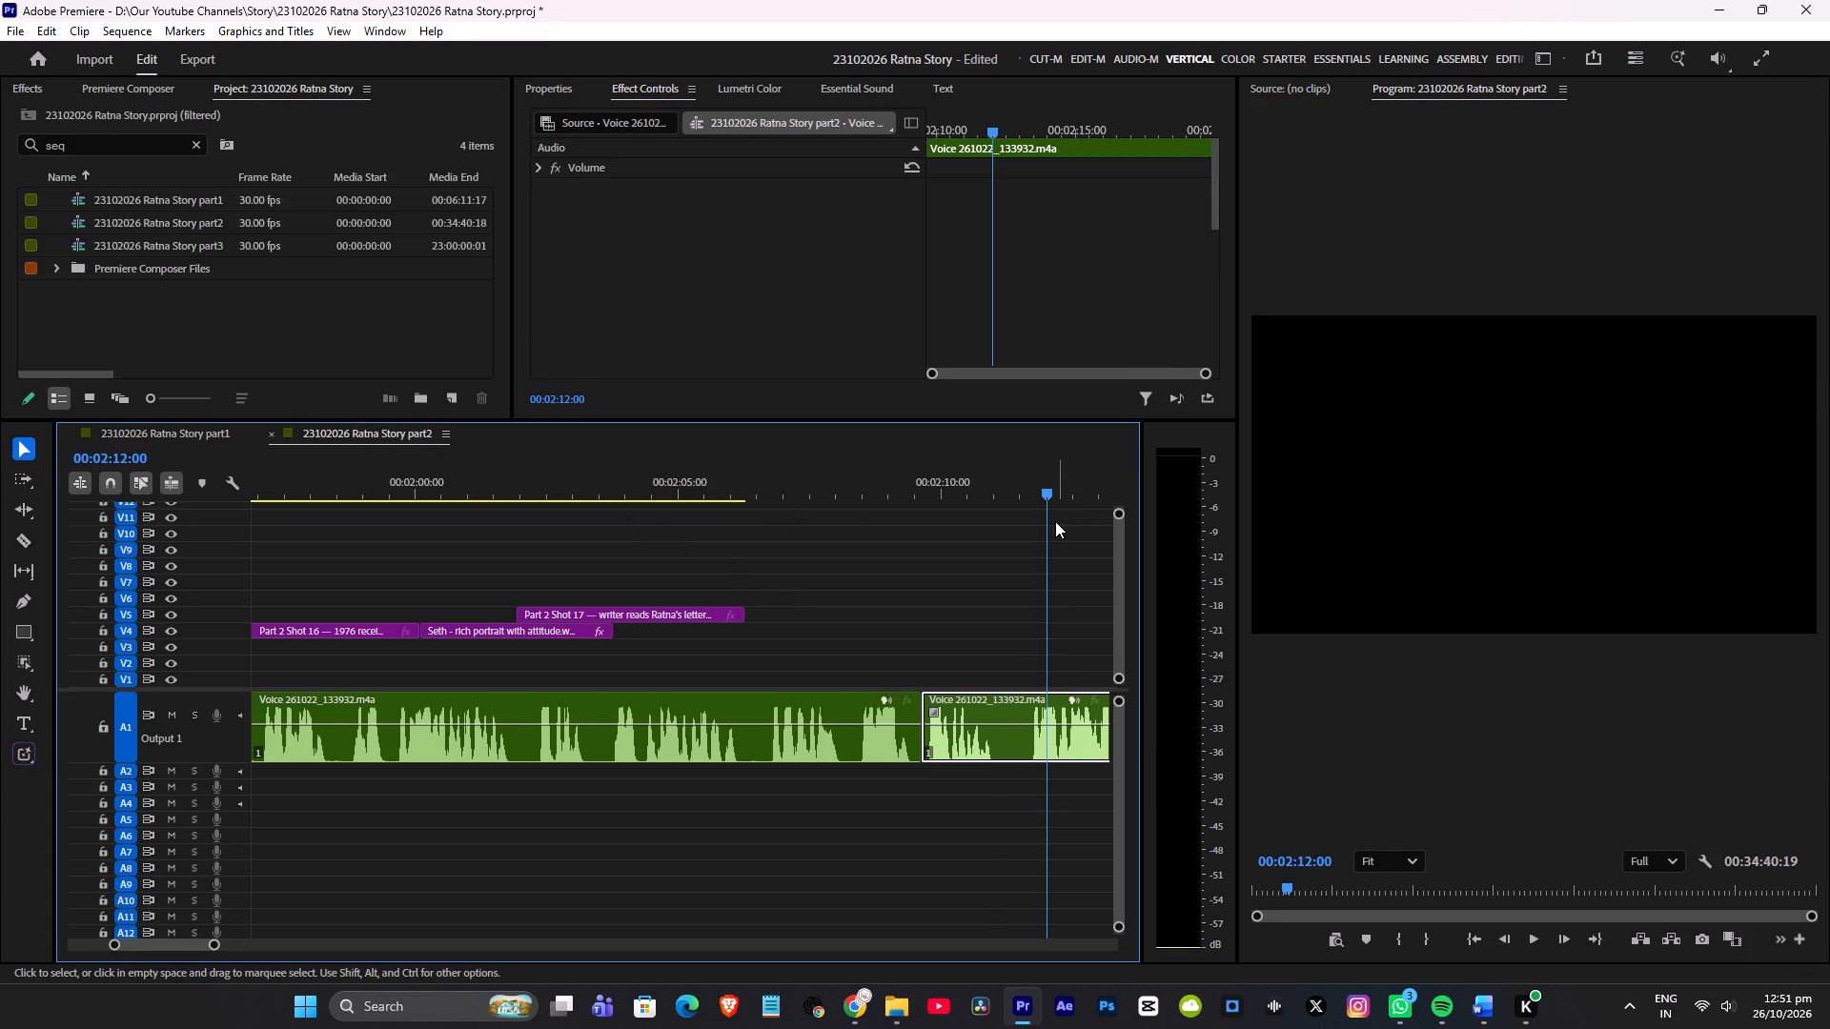
{"action": "scroll", "coordinate": [1055, 521], "scroll_direction": "down", "scroll_amount": 8}
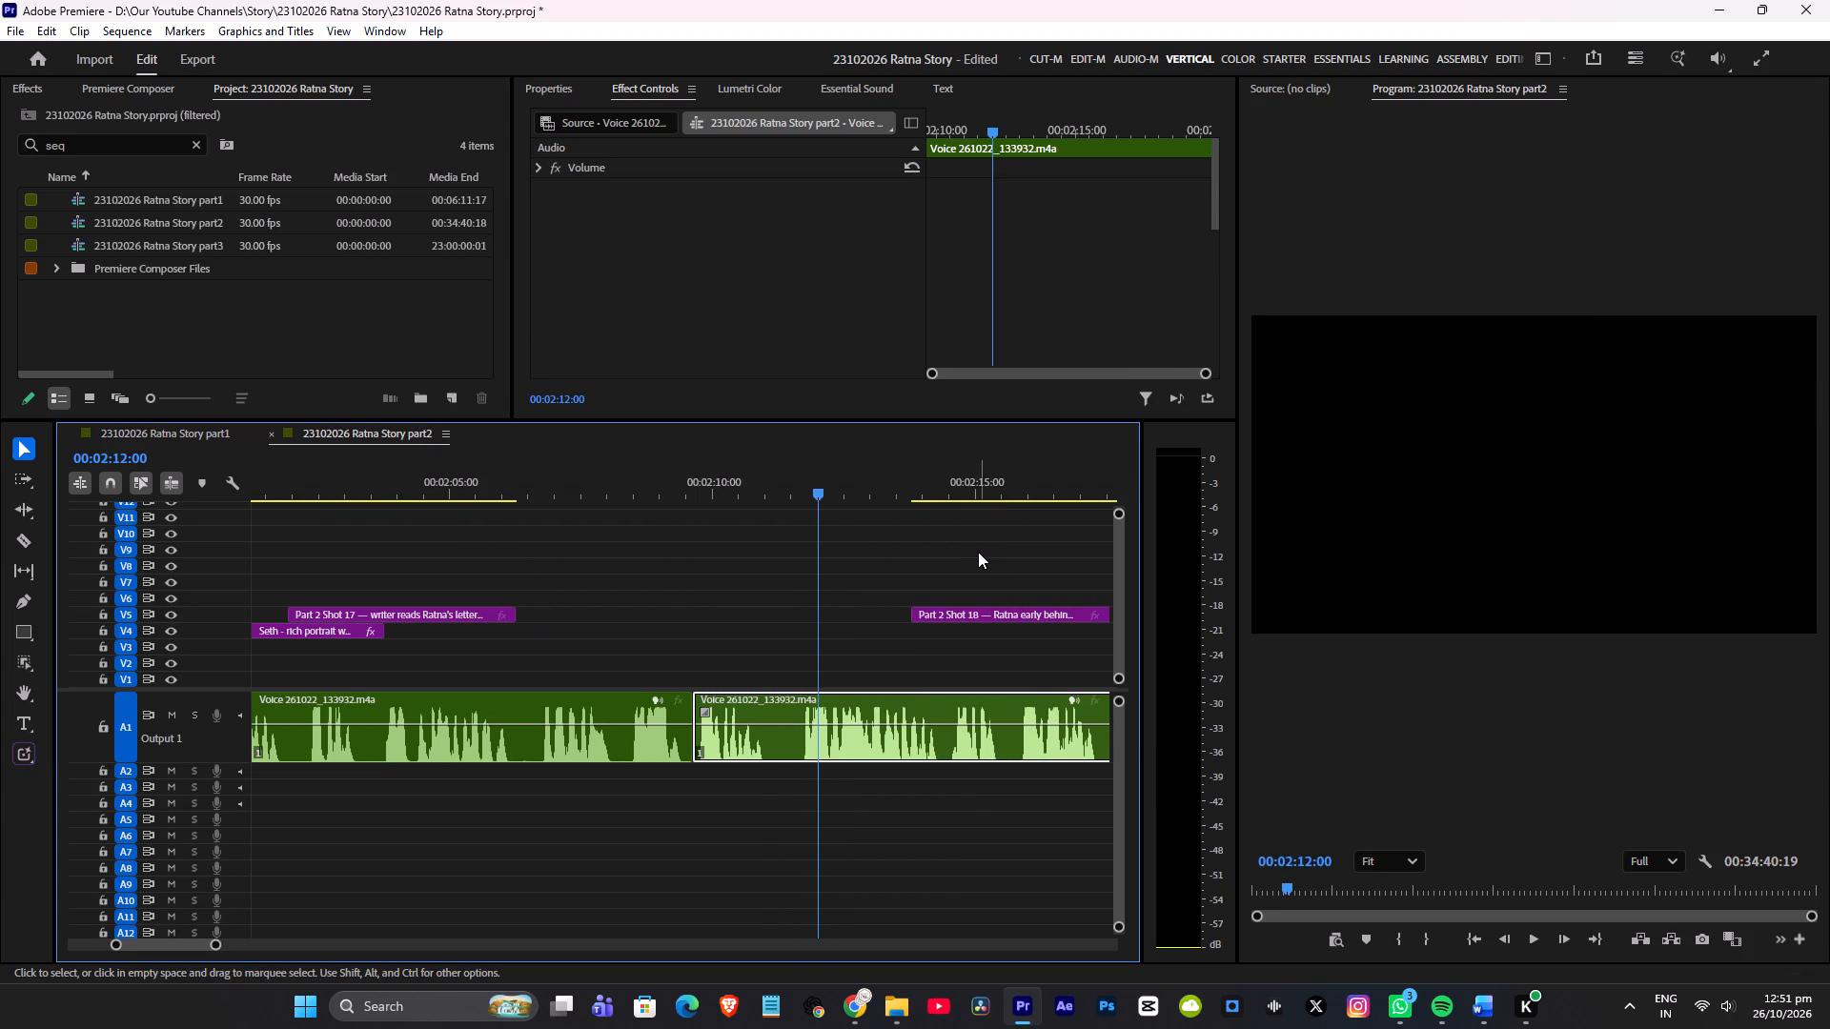
{"action": "key", "text": "space"}
{"action": "key", "text": "space"}
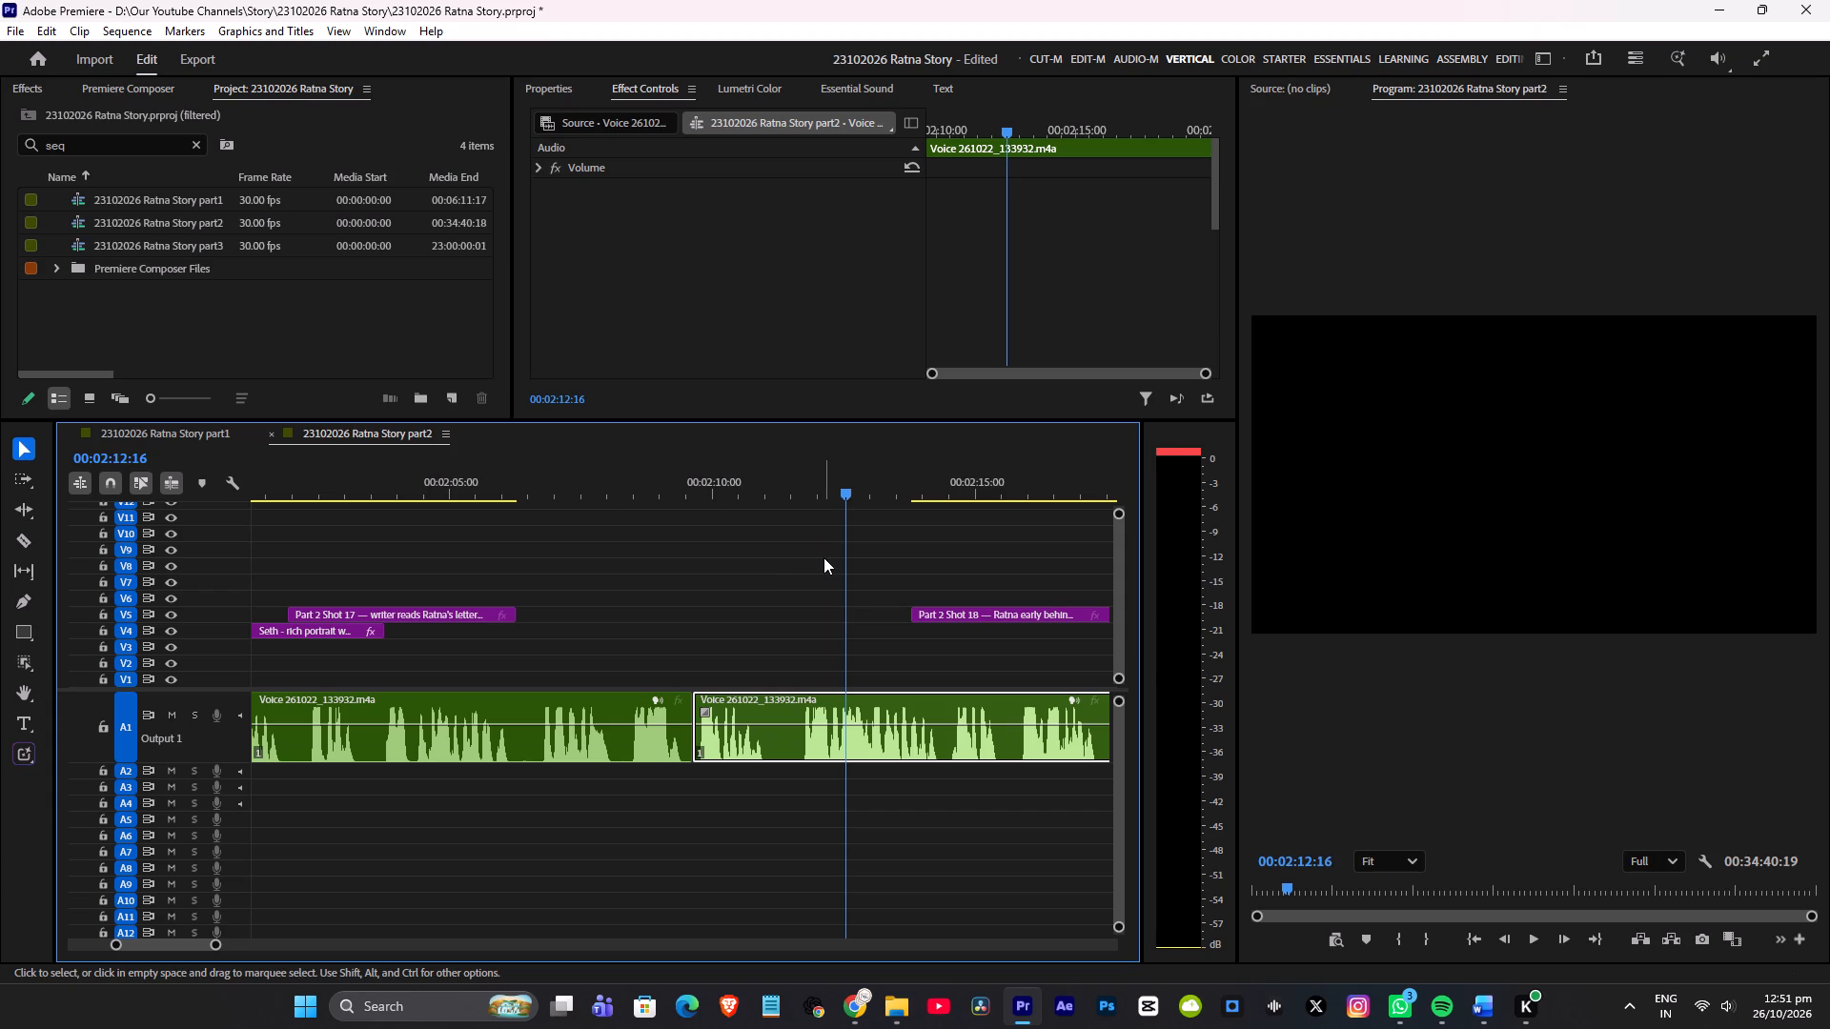
Examine the cut points around the gap after Shot 17, checking the end of that clip frame by frame.
{"action": "key", "text": "Up"}
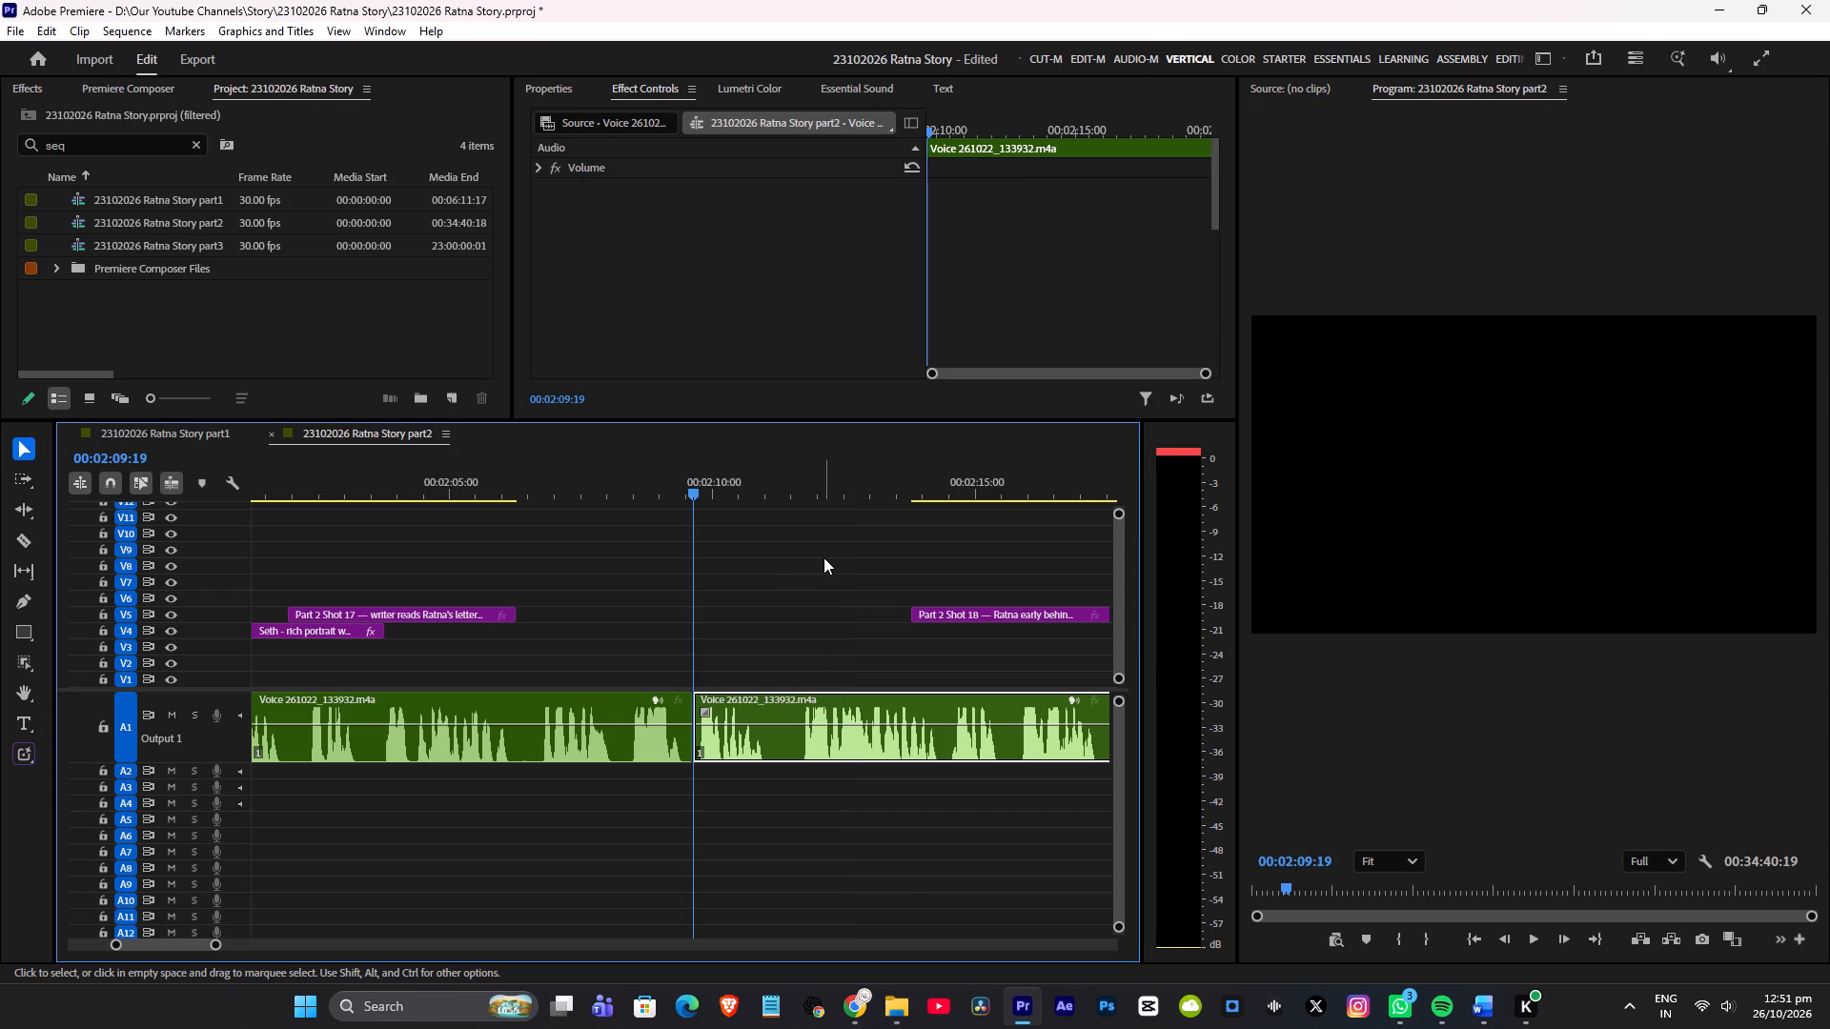
{"action": "key", "text": "Down"}
{"action": "key", "text": "Up"}
{"action": "key", "text": "Up"}
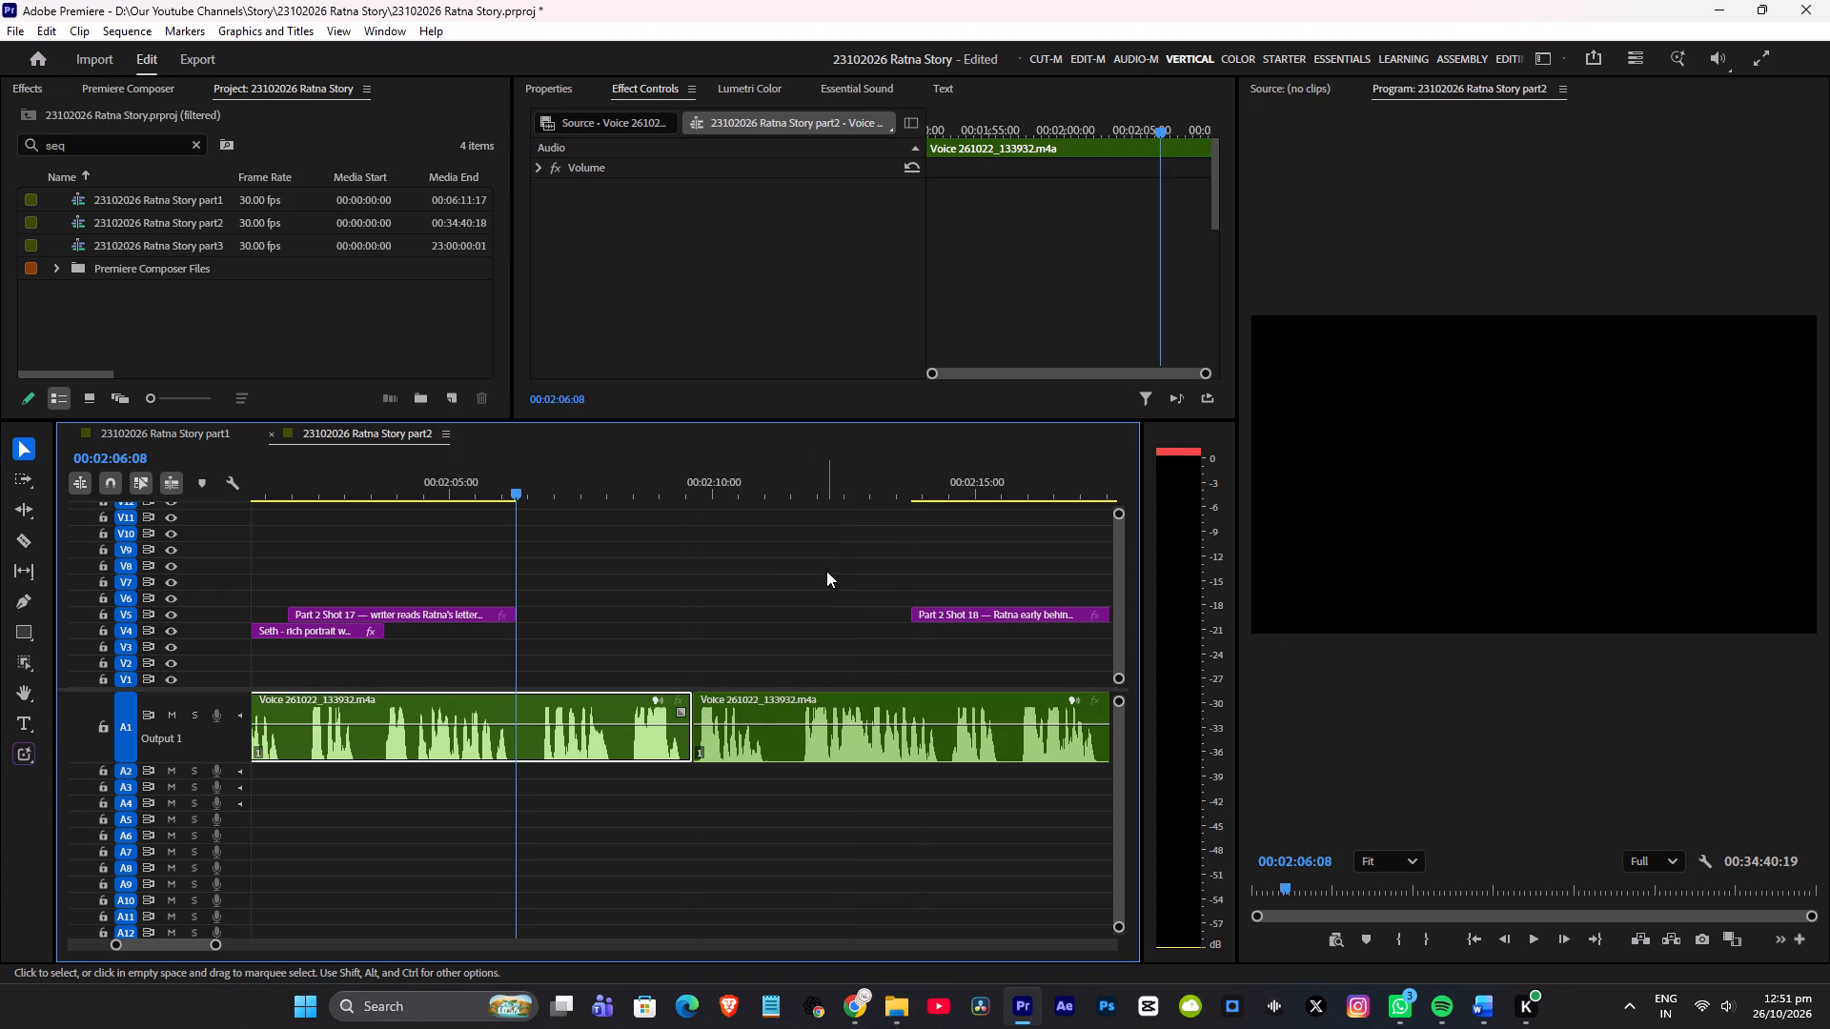
{"action": "key", "text": "Down"}
{"action": "key", "text": "Up"}
{"action": "key", "text": "Down"}
{"action": "key", "text": "Up"}
{"action": "key", "text": "Left"}
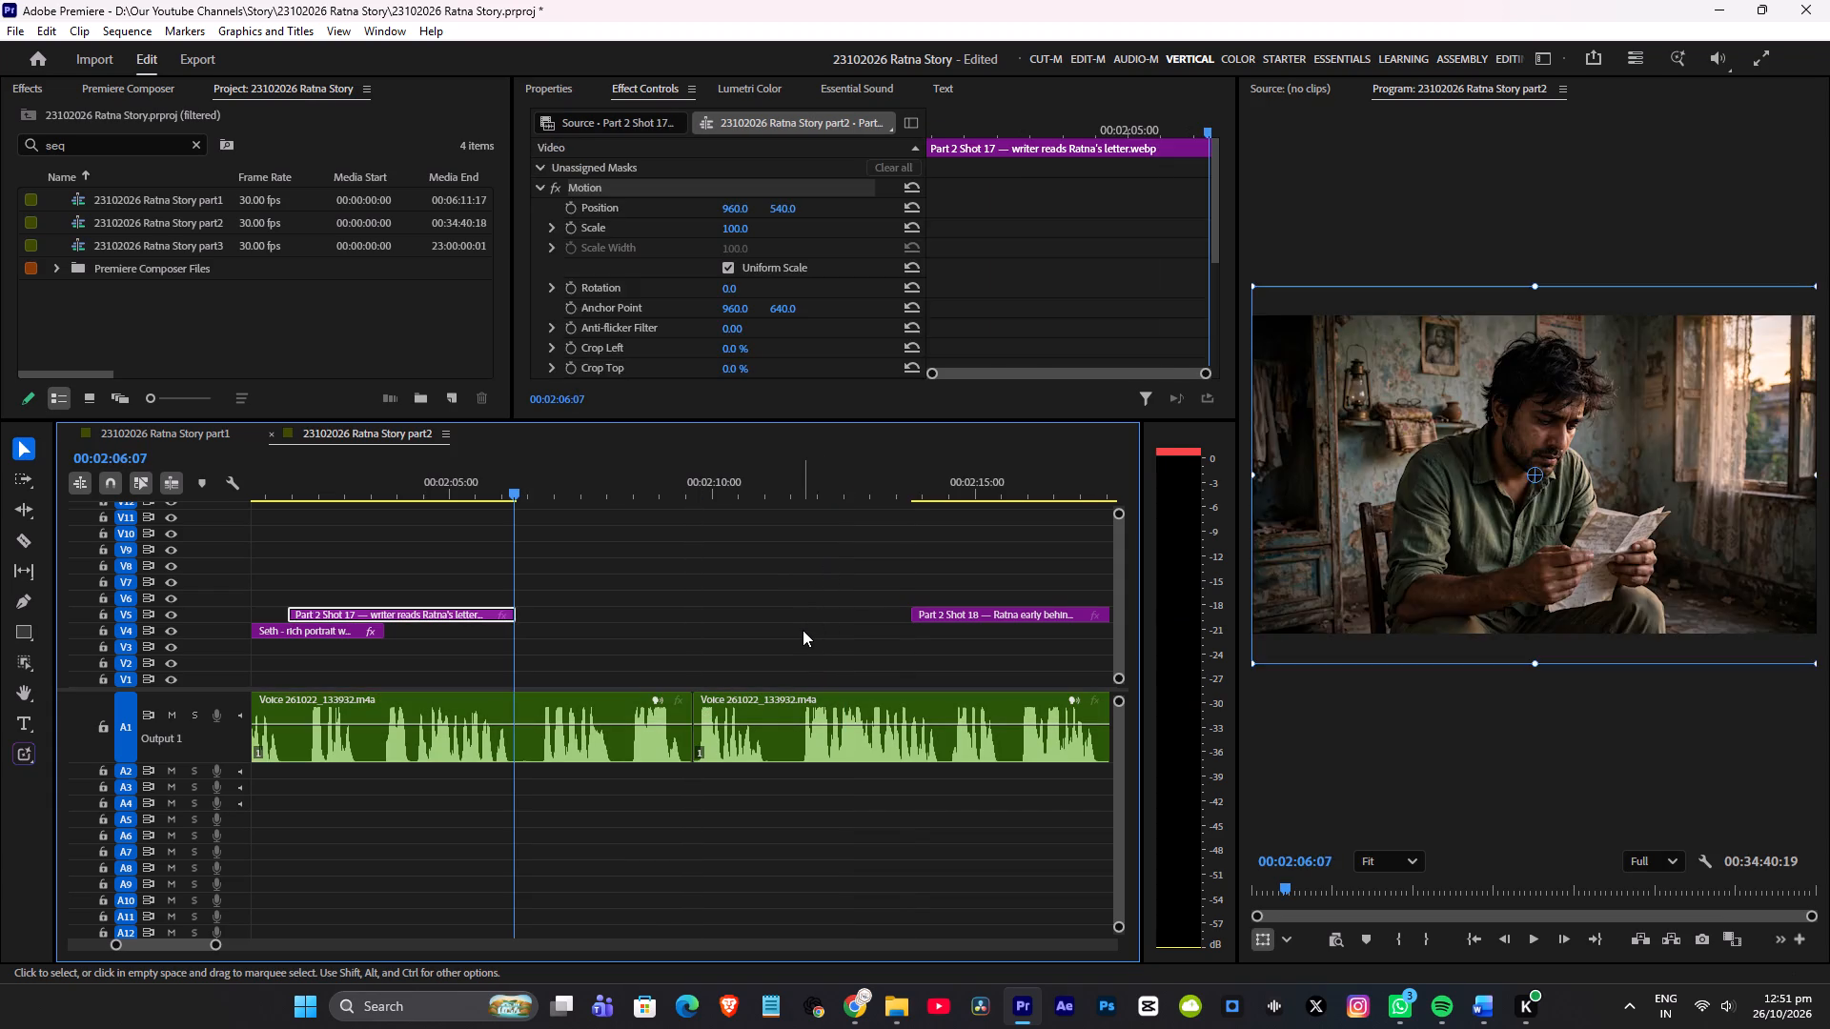
{"action": "key", "text": "Right"}
{"action": "key", "text": "Right"}
{"action": "key", "text": "Left"}
{"action": "key", "text": "Left"}
{"action": "key", "text": "Left"}
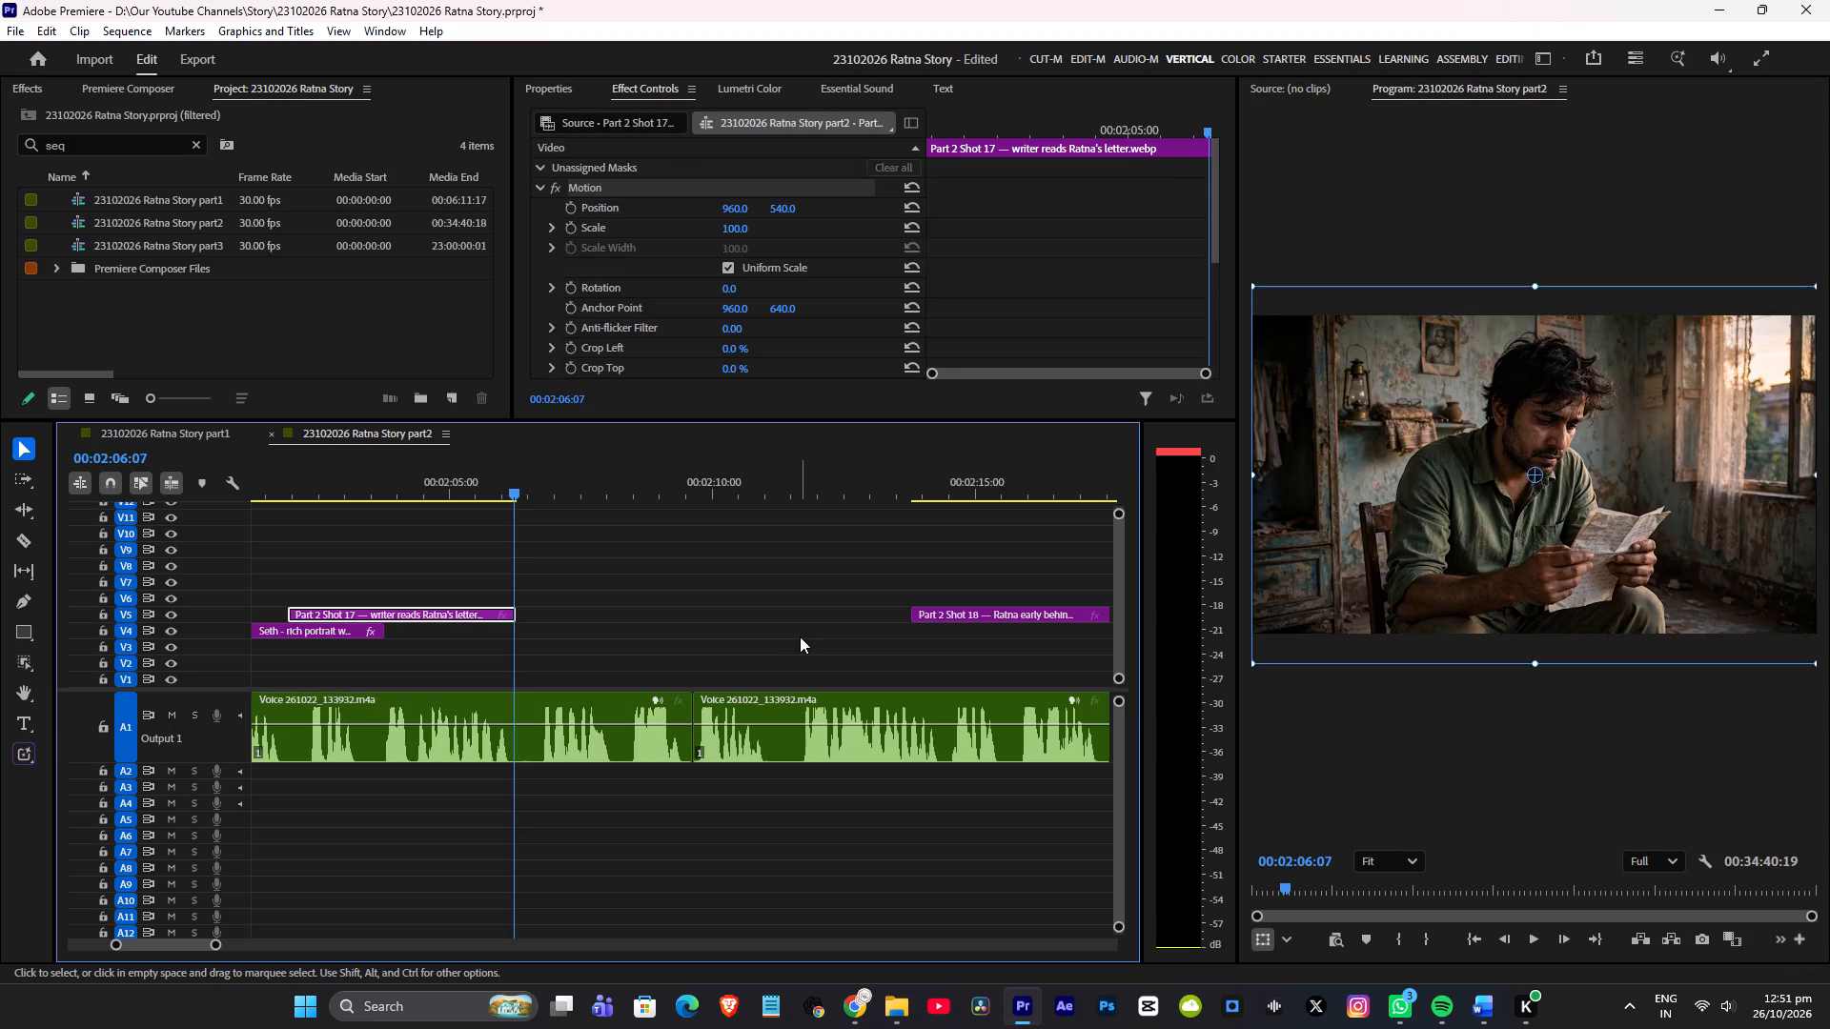
{"action": "key", "text": "Right"}
{"action": "key", "text": "Right"}
{"action": "key", "text": "Right"}
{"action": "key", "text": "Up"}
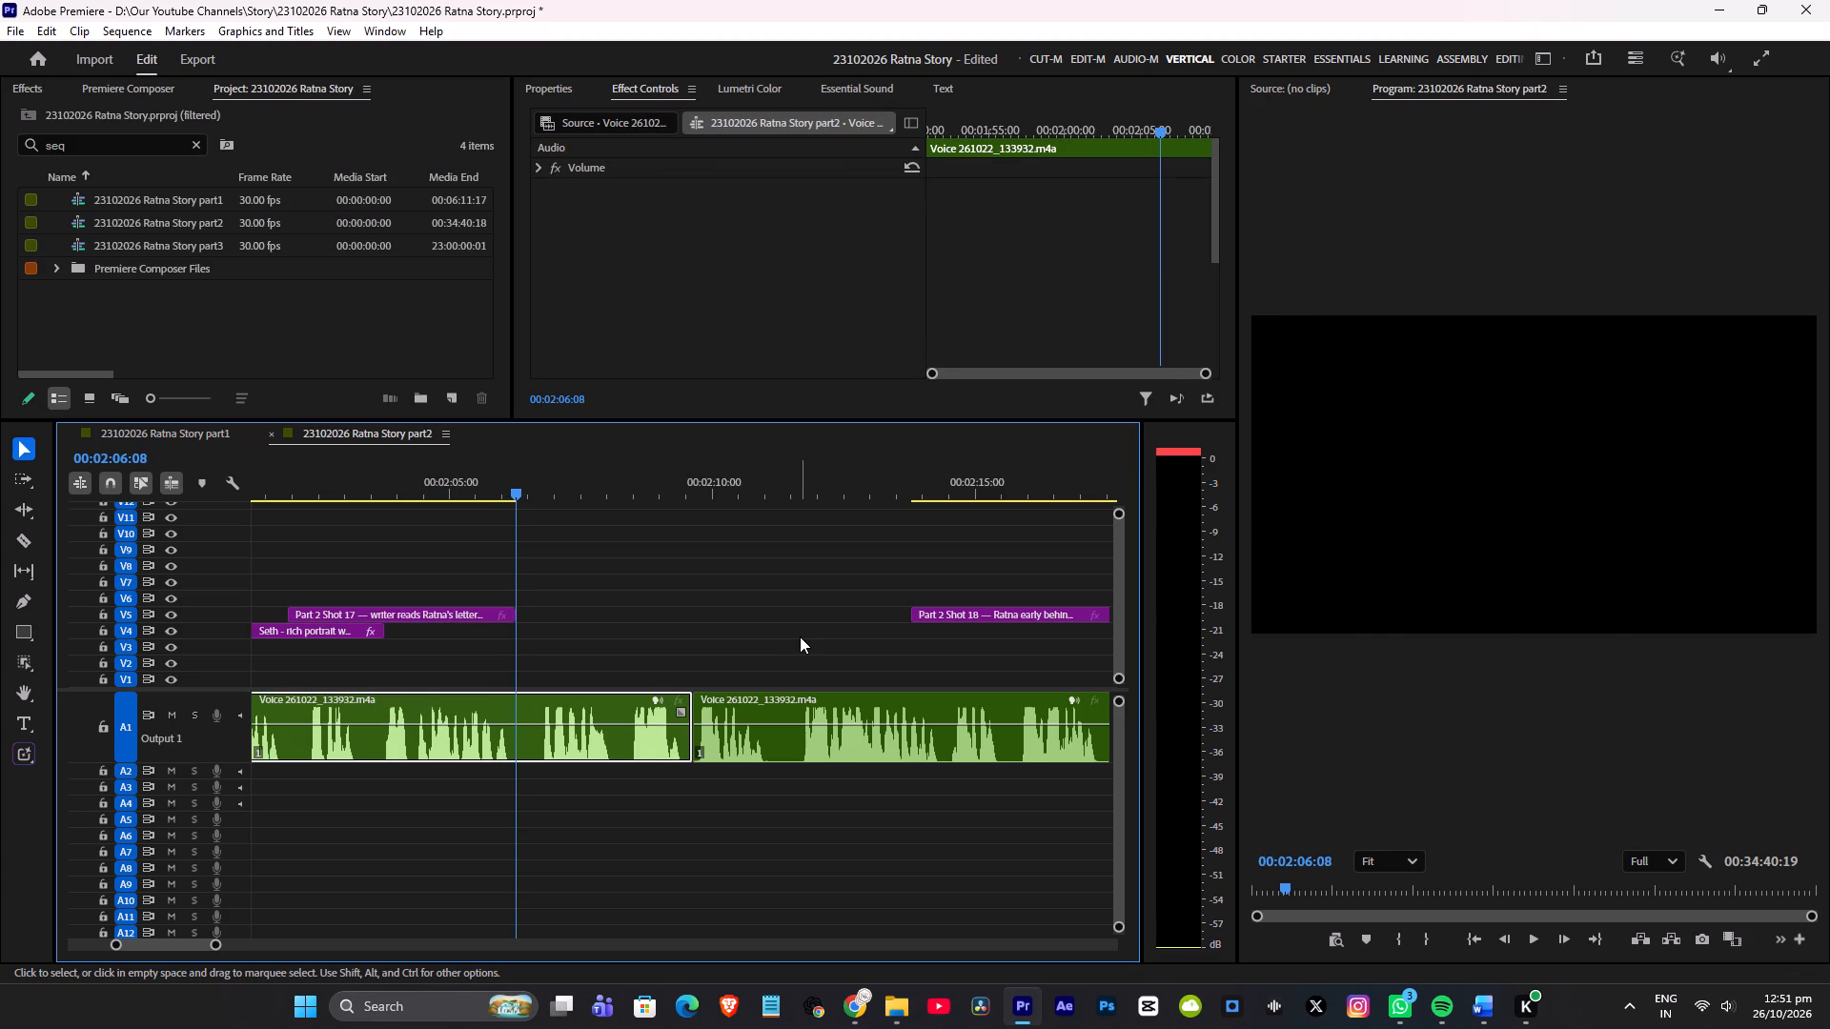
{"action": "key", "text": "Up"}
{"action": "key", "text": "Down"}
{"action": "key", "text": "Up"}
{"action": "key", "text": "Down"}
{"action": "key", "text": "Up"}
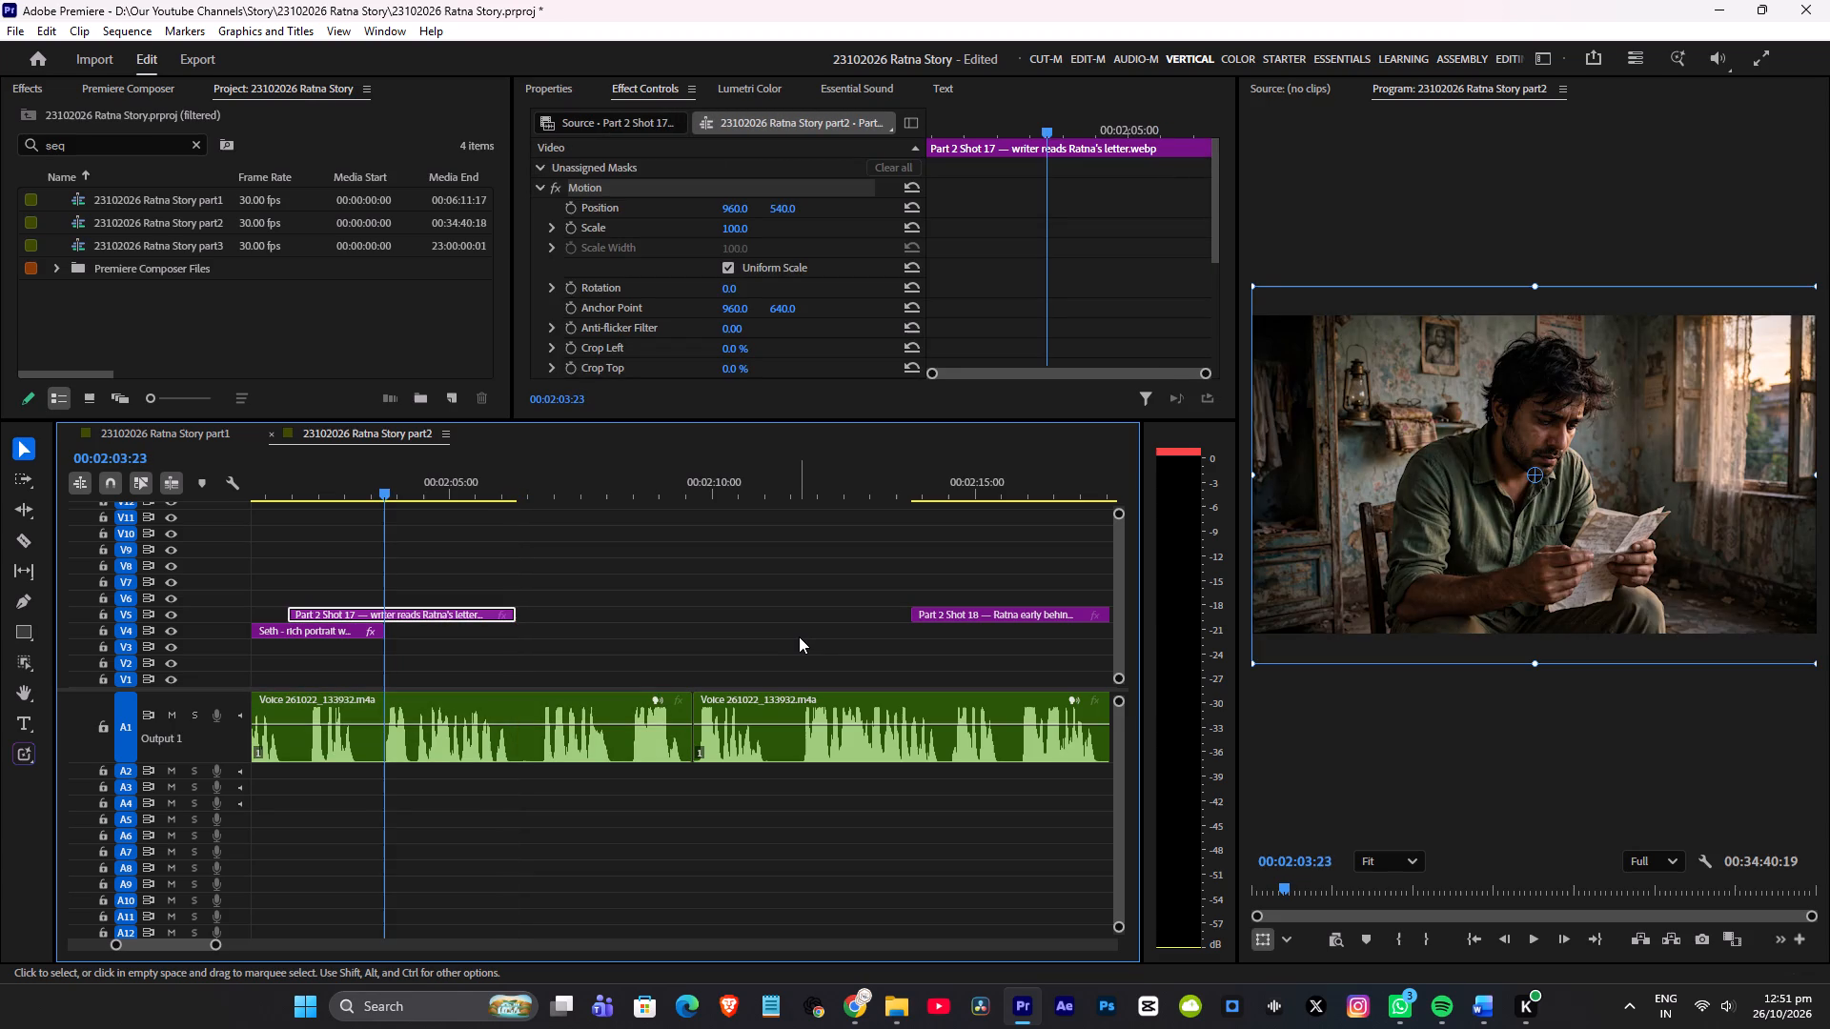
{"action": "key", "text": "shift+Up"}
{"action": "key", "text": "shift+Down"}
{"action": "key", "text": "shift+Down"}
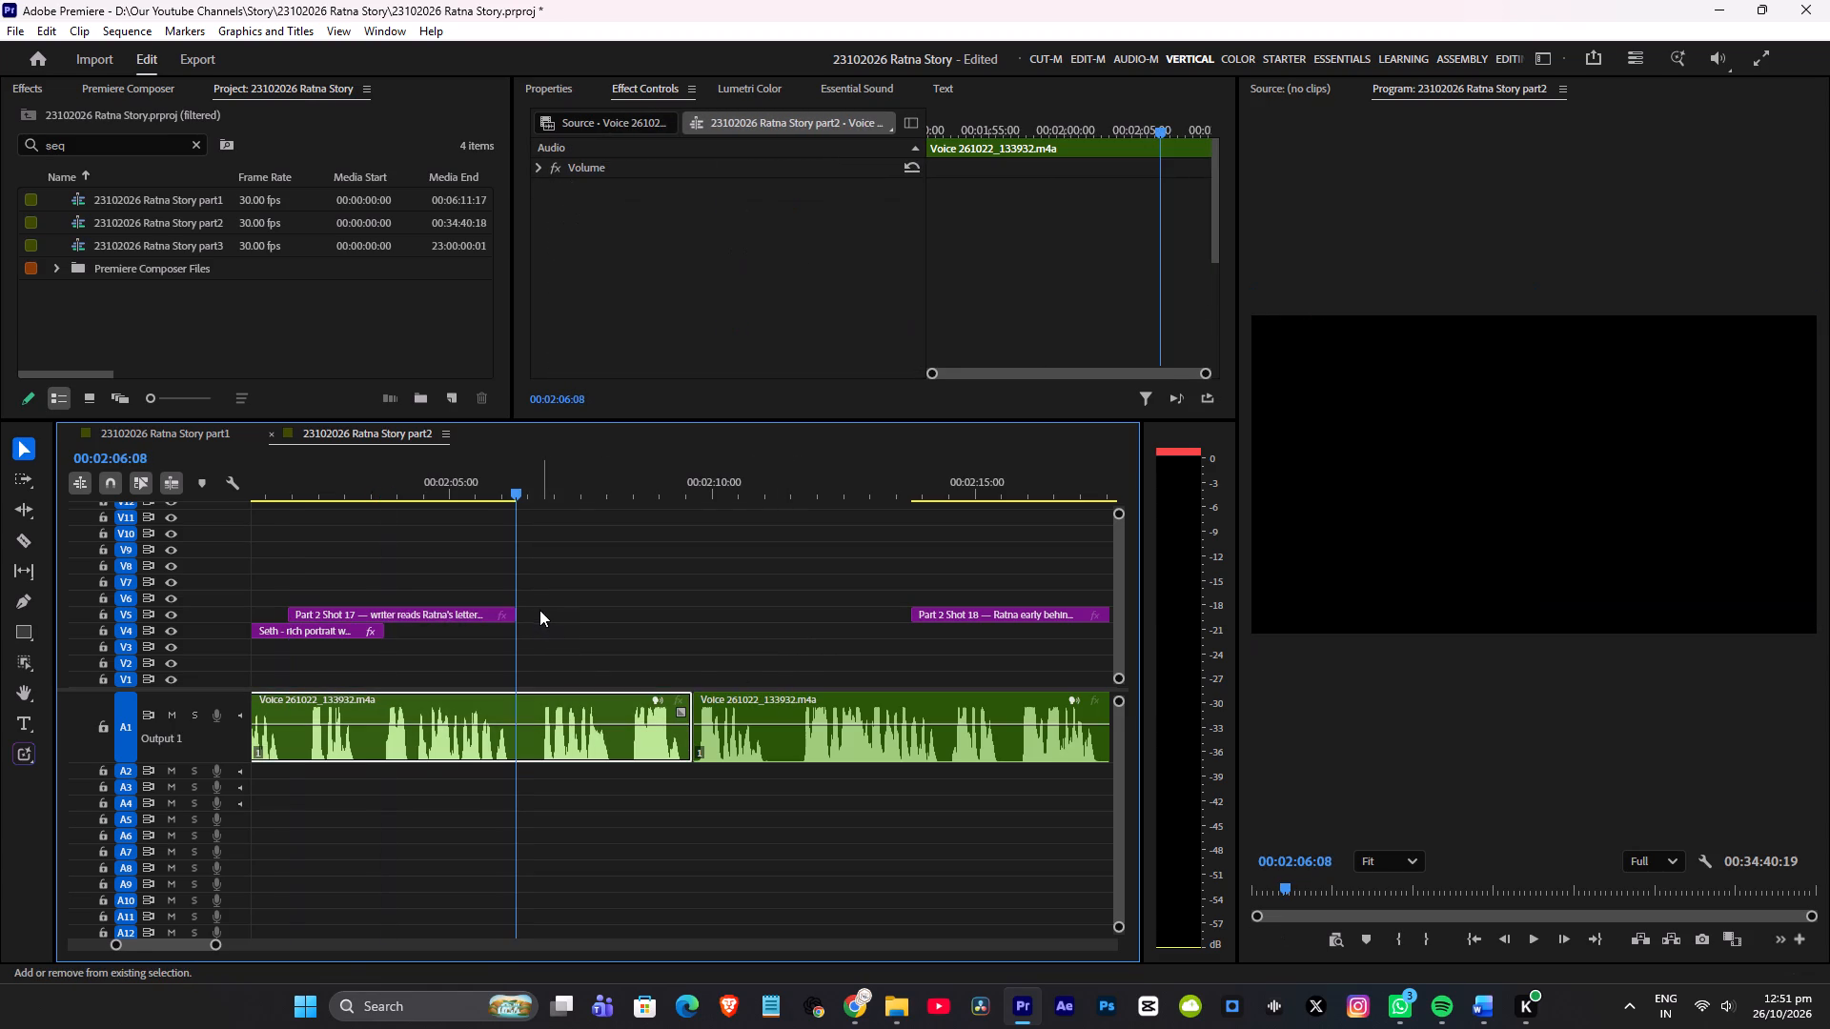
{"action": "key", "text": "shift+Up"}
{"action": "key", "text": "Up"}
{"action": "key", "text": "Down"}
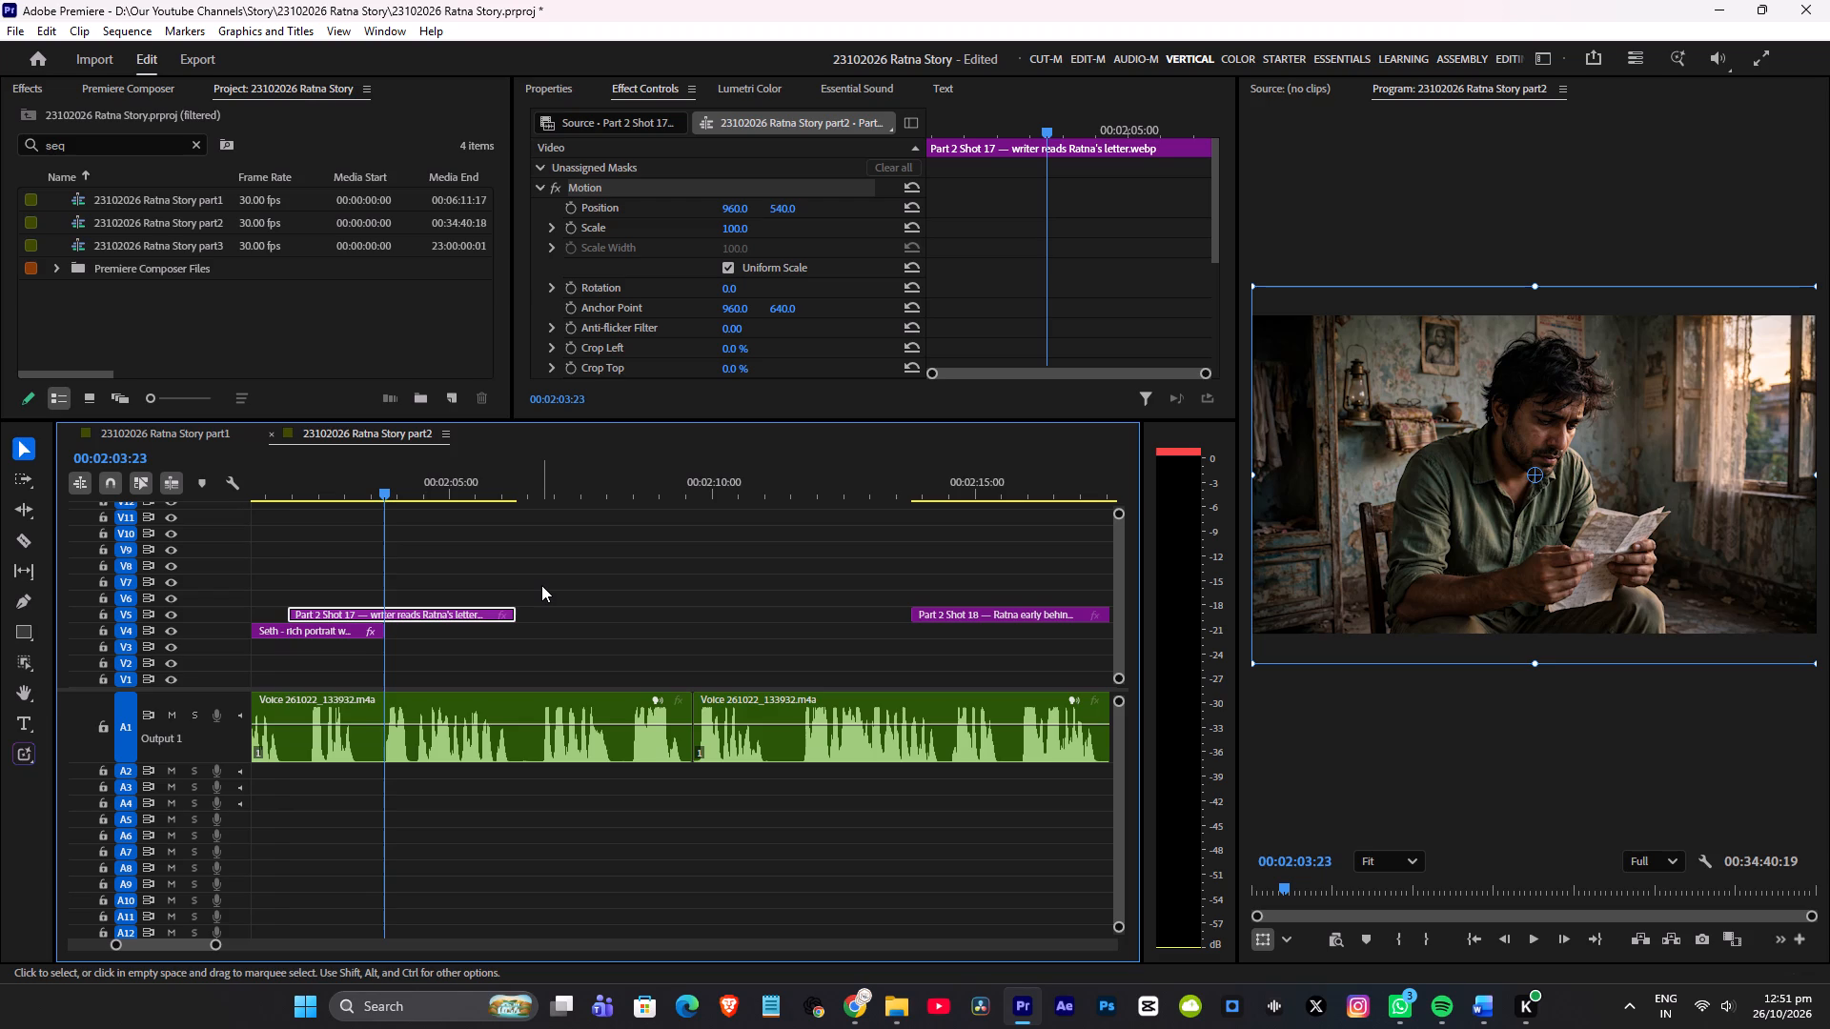
Examine the starts of the Shot 18 and Shot 19 clips, checking the first frames of the police scene in Shot 19.
{"action": "key", "text": "Down"}
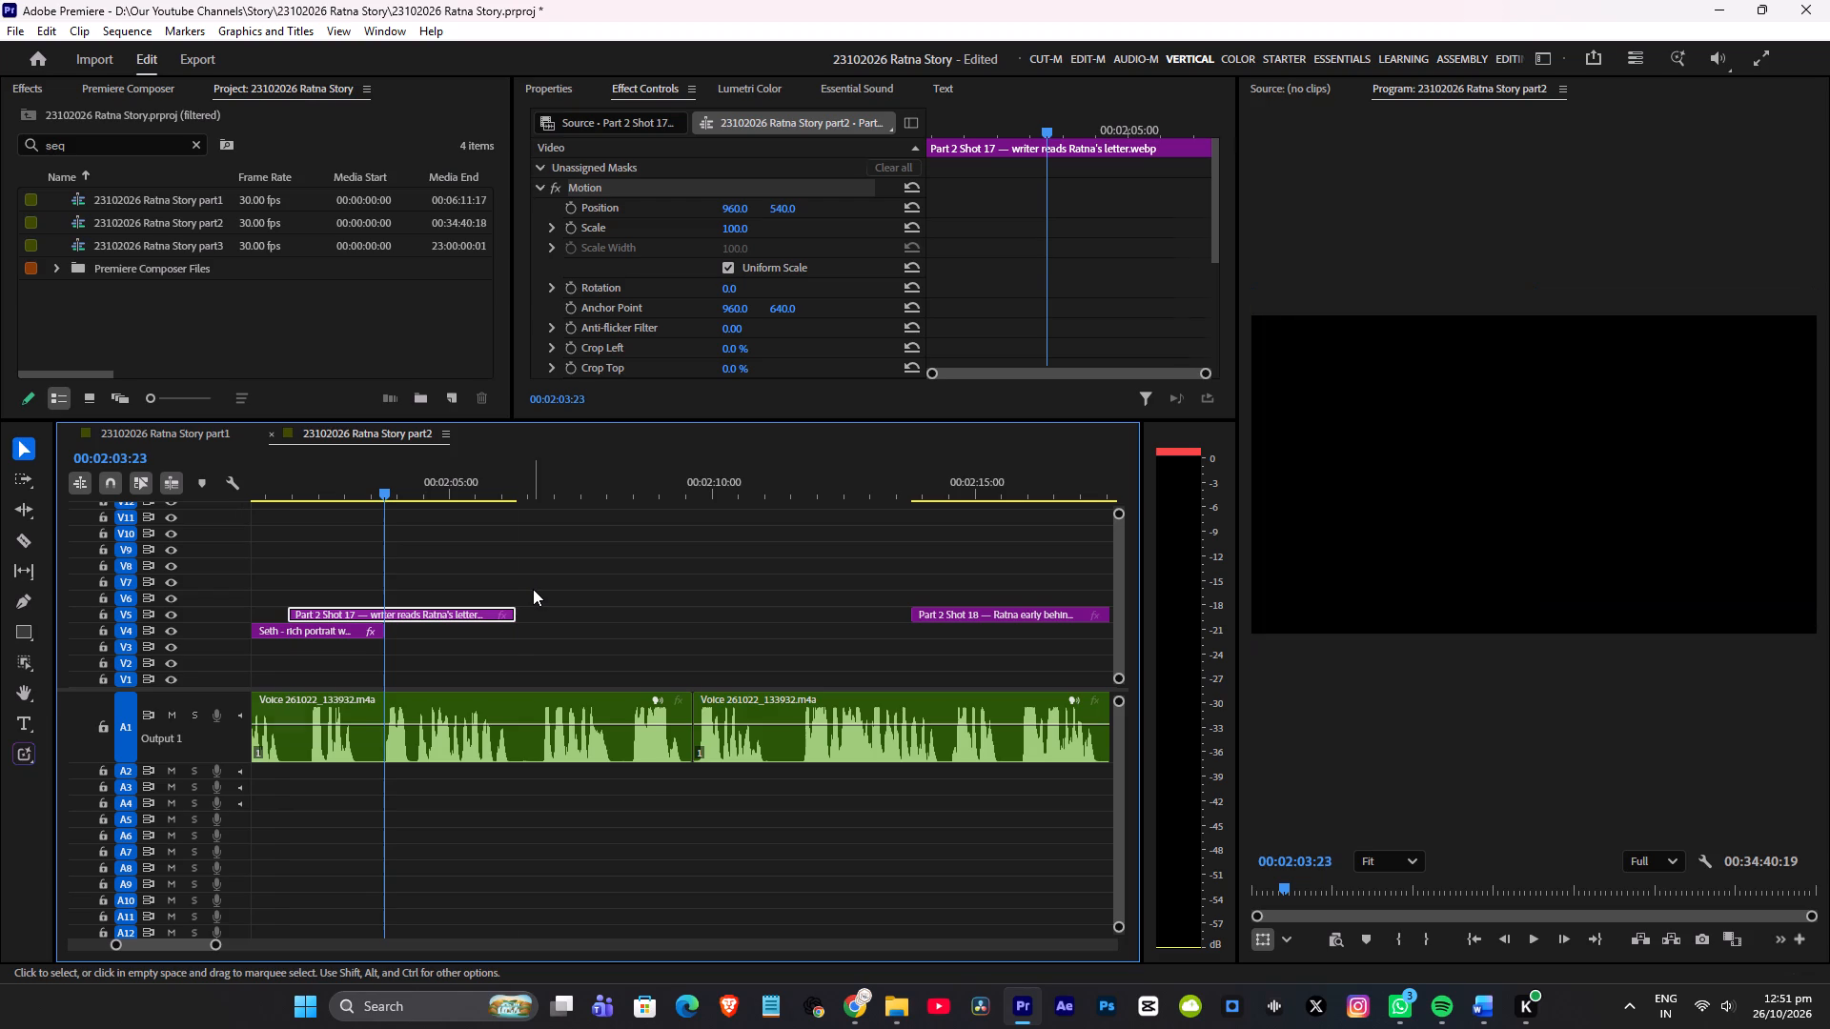
{"action": "key", "text": "Down"}
{"action": "key", "text": "Down"}
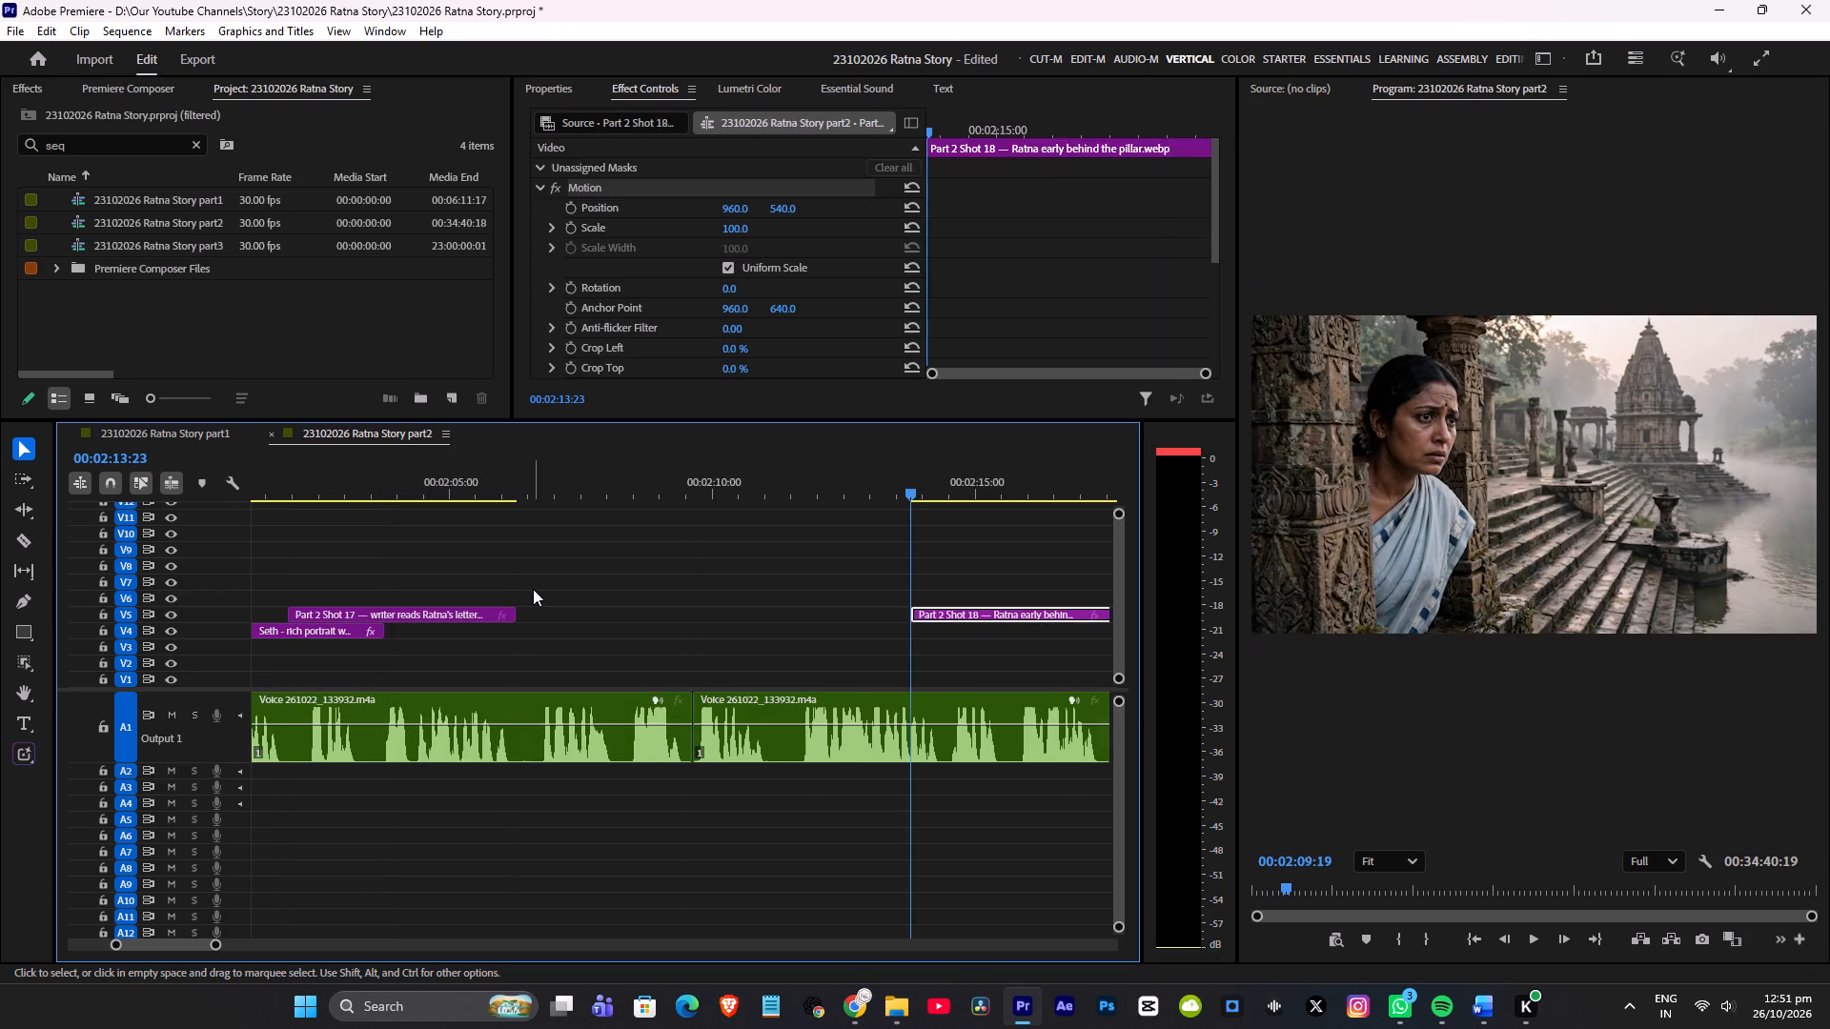
{"action": "key", "text": "Down"}
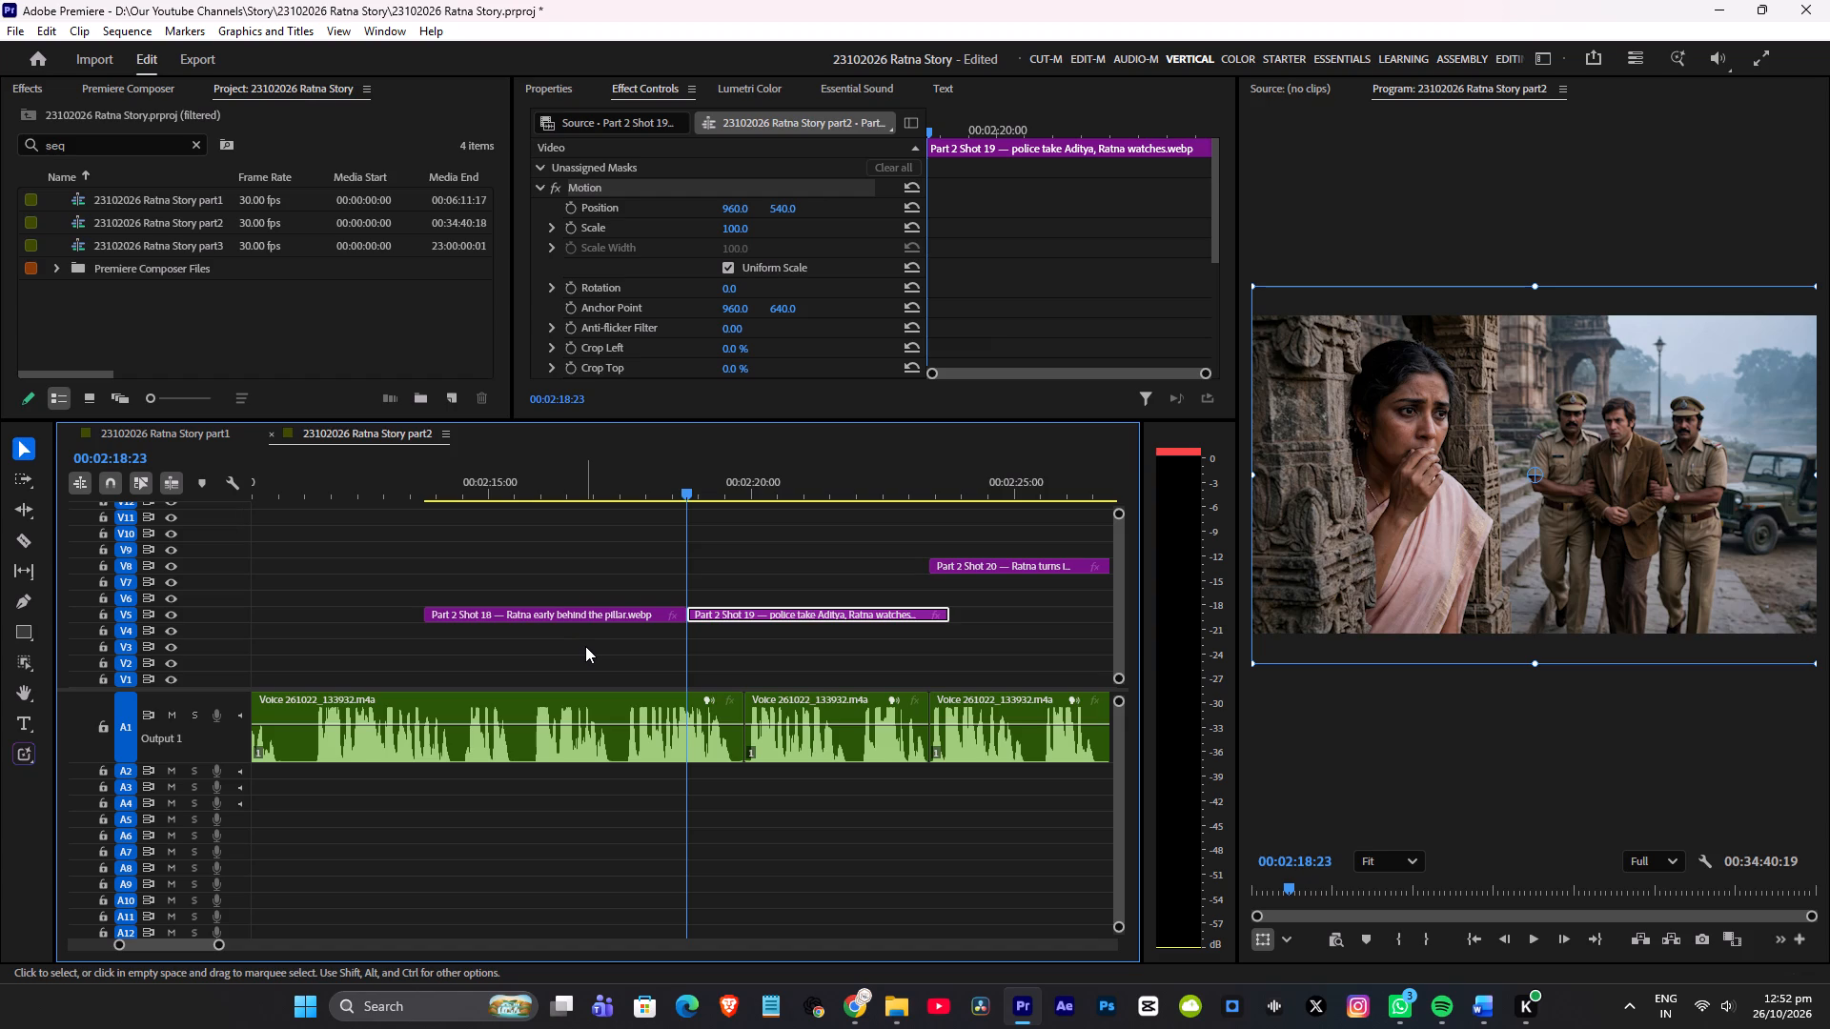
{"action": "key", "text": "Right"}
{"action": "key", "text": "Right"}
{"action": "key", "text": "Right"}
{"action": "key", "text": "Right"}
{"action": "key", "text": "Right"}
{"action": "key", "text": "Right"}
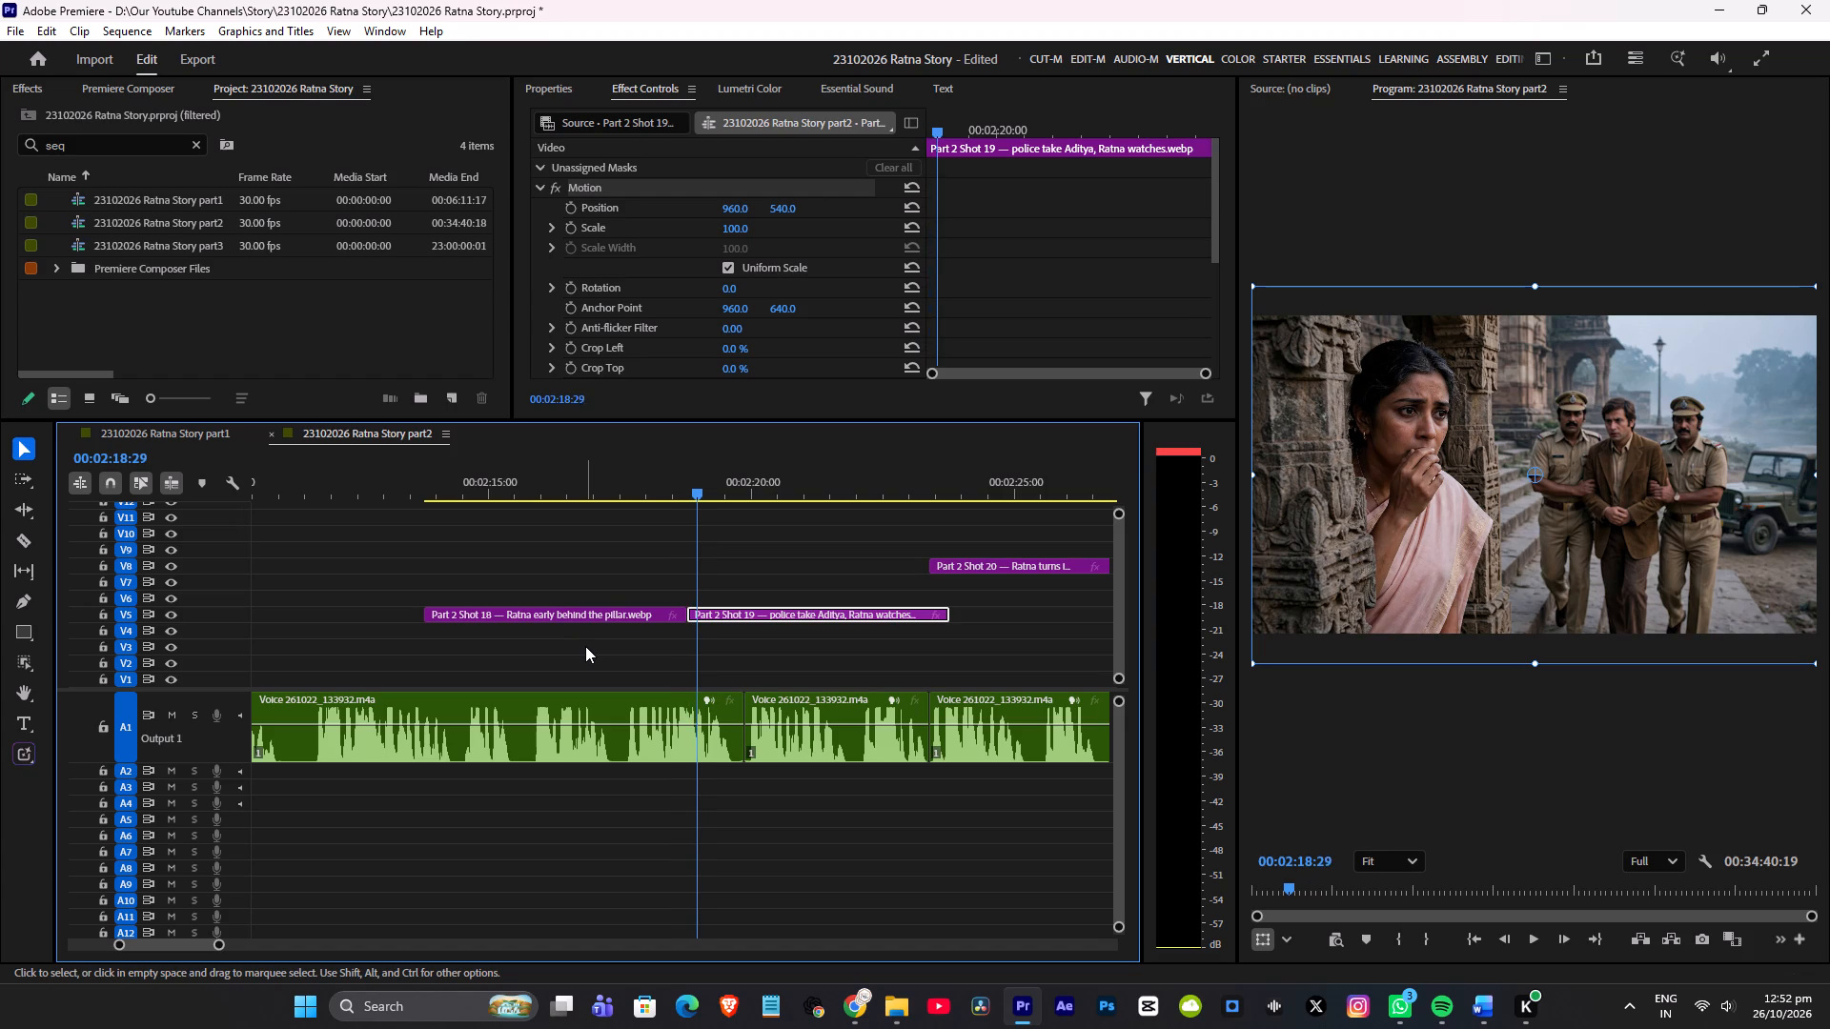
{"action": "key", "text": "Right"}
{"action": "key", "text": "Right"}
{"action": "key", "text": "Right"}
{"action": "key", "text": "Left"}
{"action": "key", "text": "Left"}
{"action": "key", "text": "Left"}
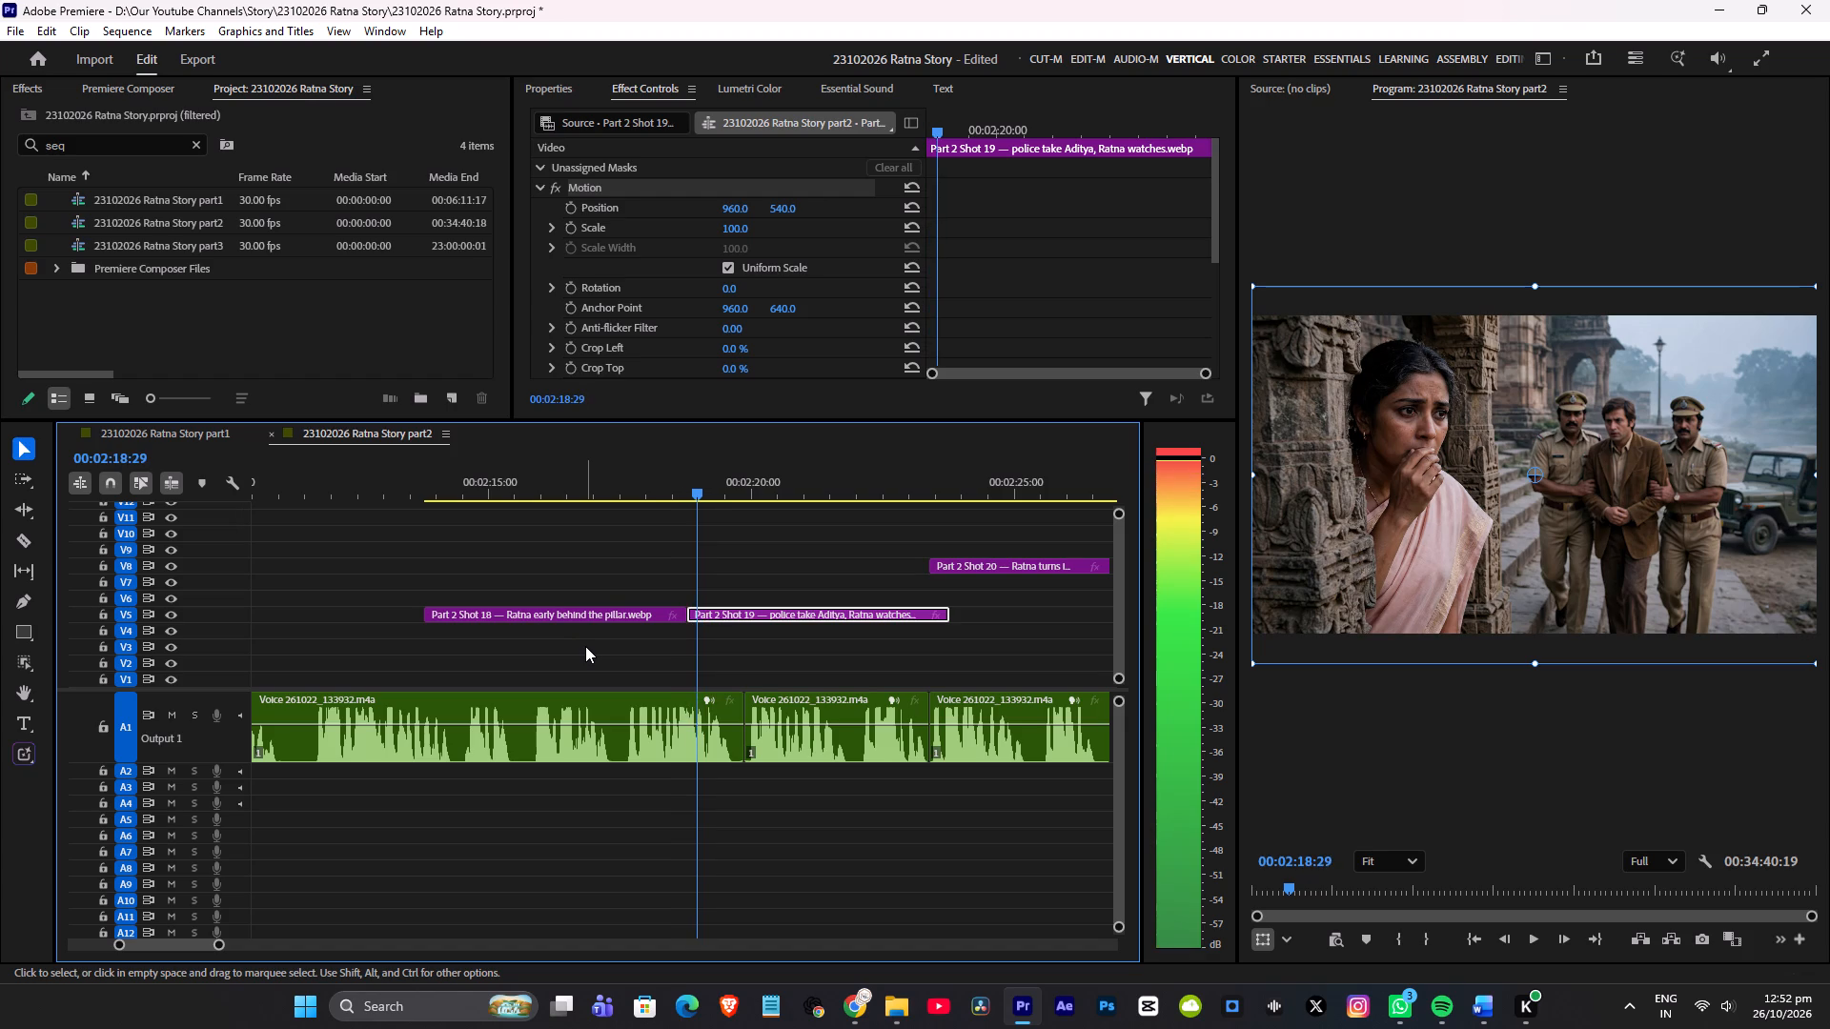
{"action": "key", "text": "Left"}
{"action": "key", "text": "Left"}
{"action": "key", "text": "Left"}
{"action": "key", "text": "Left"}
{"action": "key", "text": "Left"}
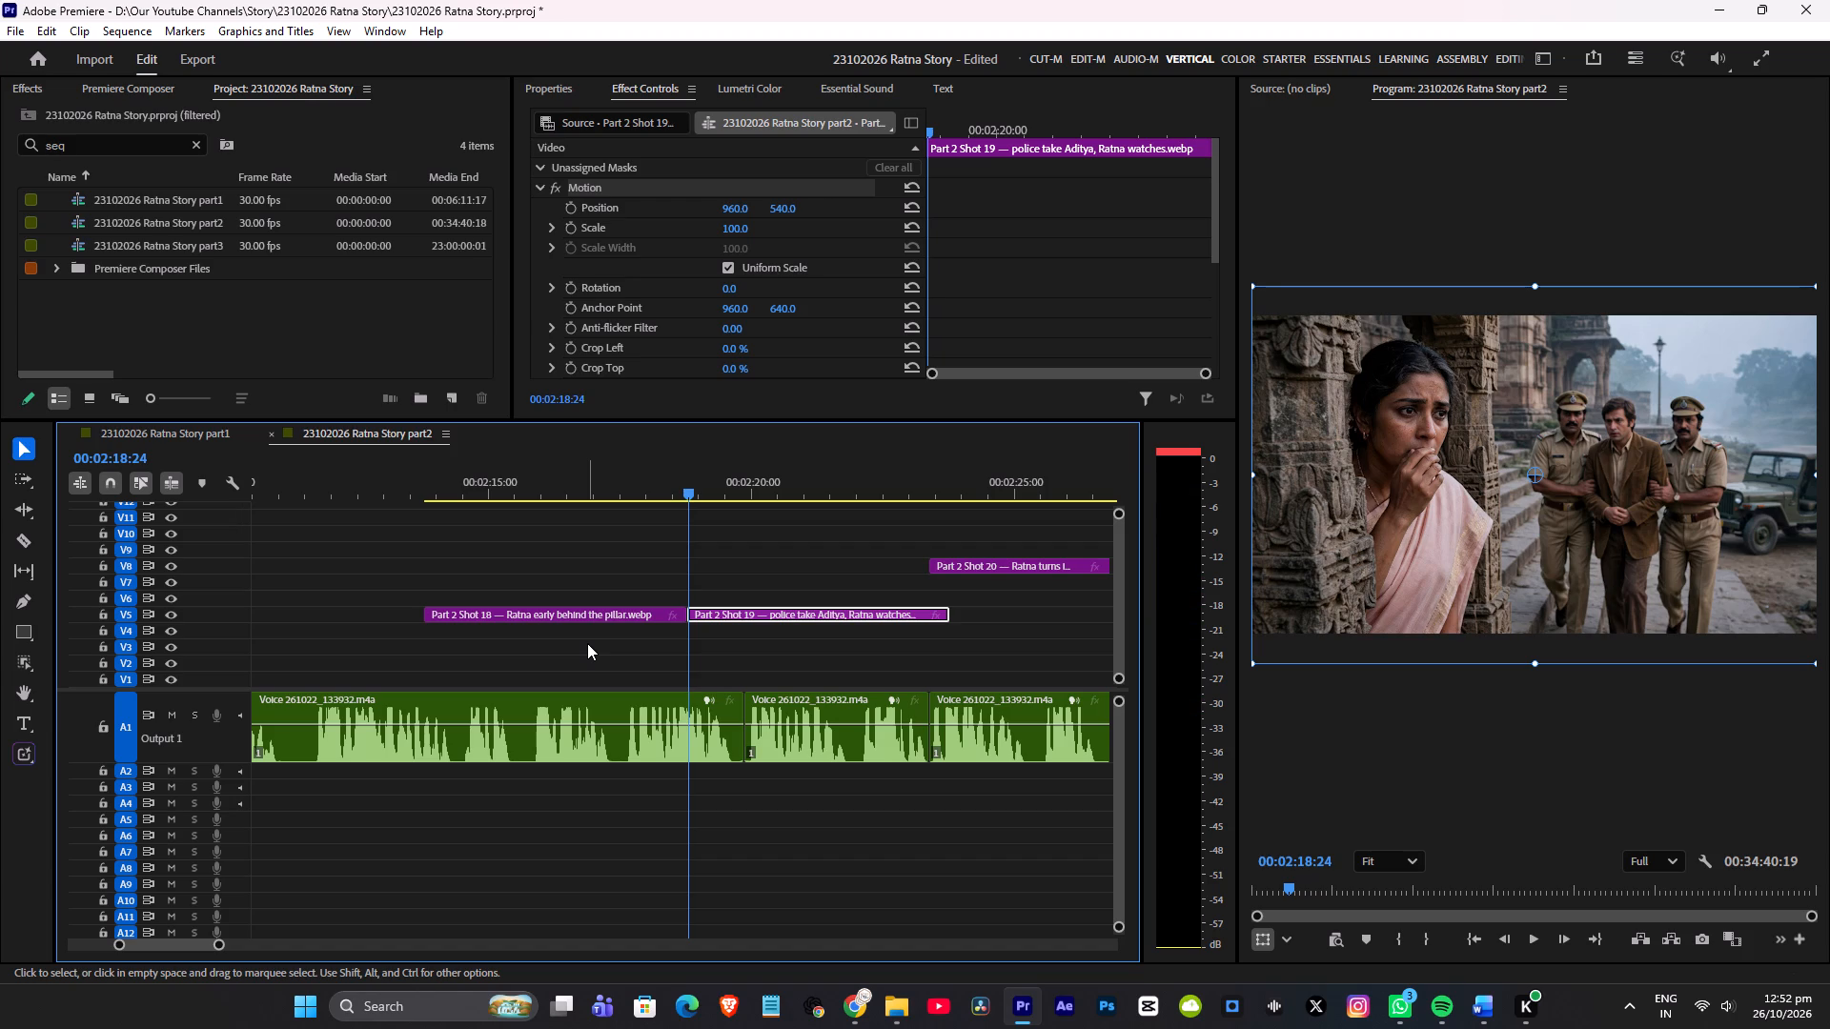
Paste the copied Shot 14 wardrobe clip on V4 at 00:02:06:08, directly after the end of Part 2 Shot 17.
{"action": "key", "text": "Up"}
{"action": "key", "text": "Up"}
{"action": "key", "text": "Up"}
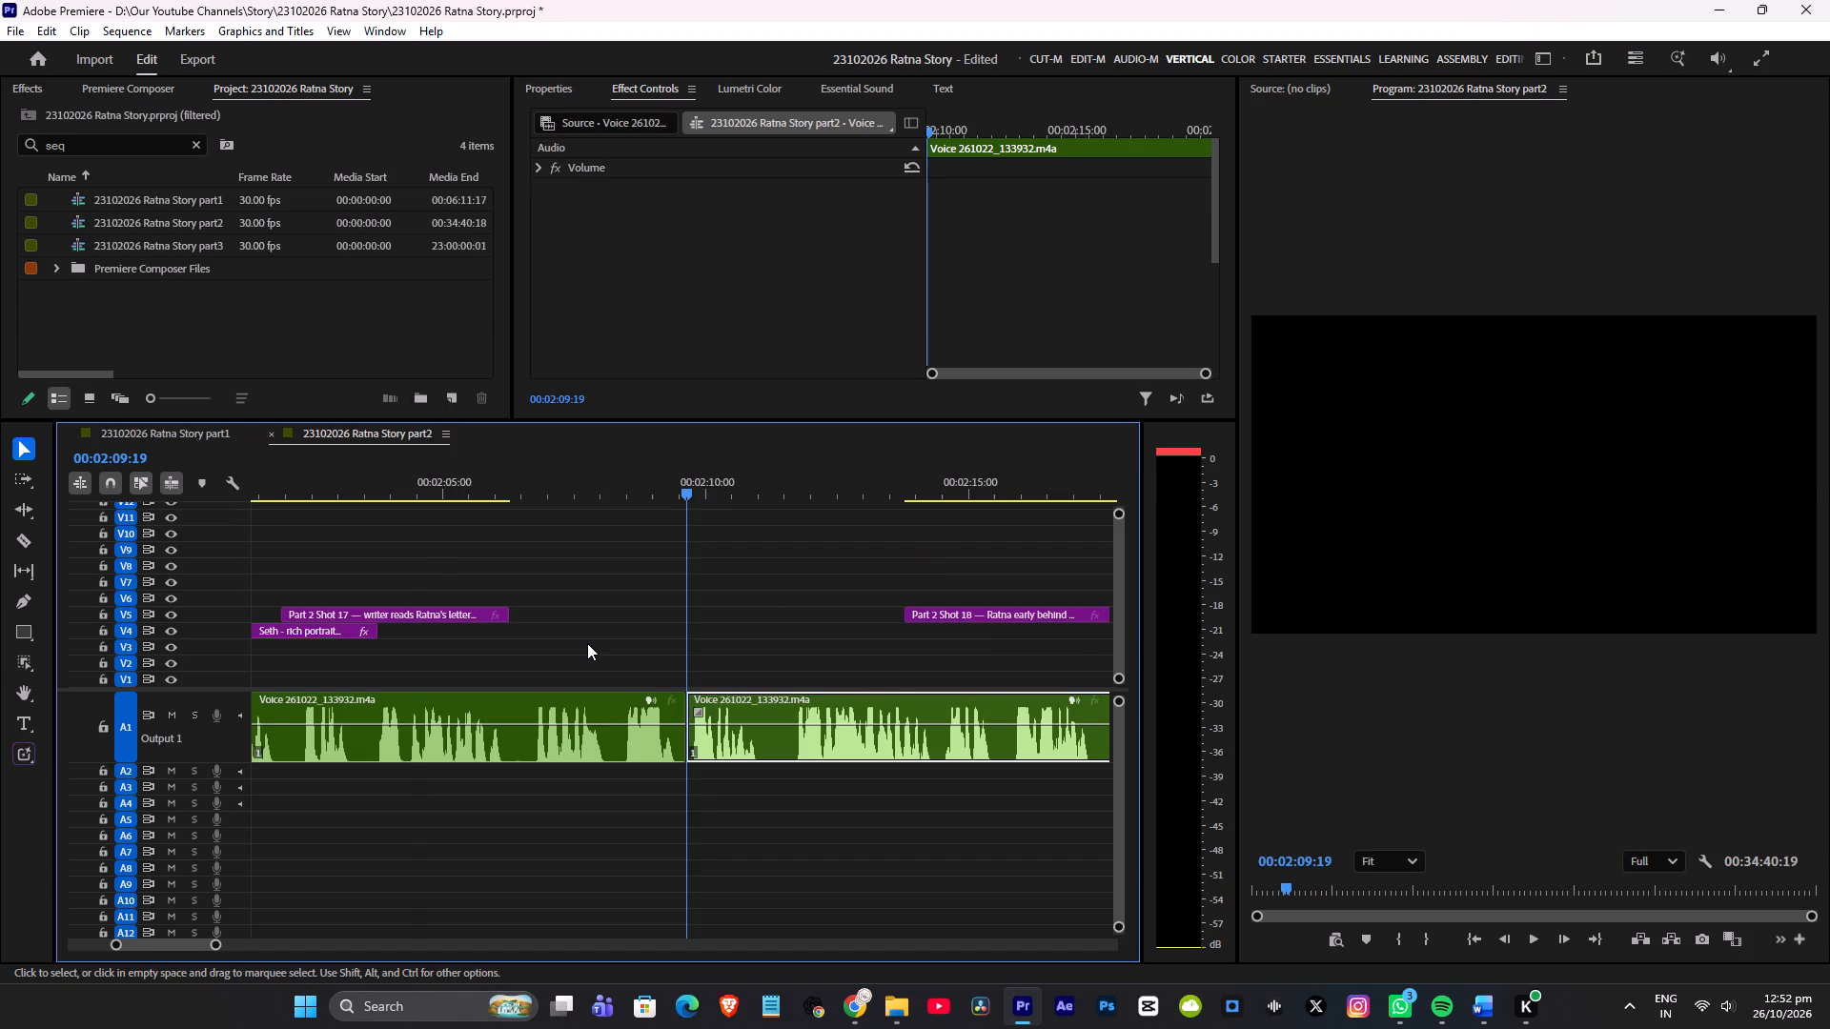
{"action": "key", "text": "Up"}
{"action": "key", "text": "Up"}
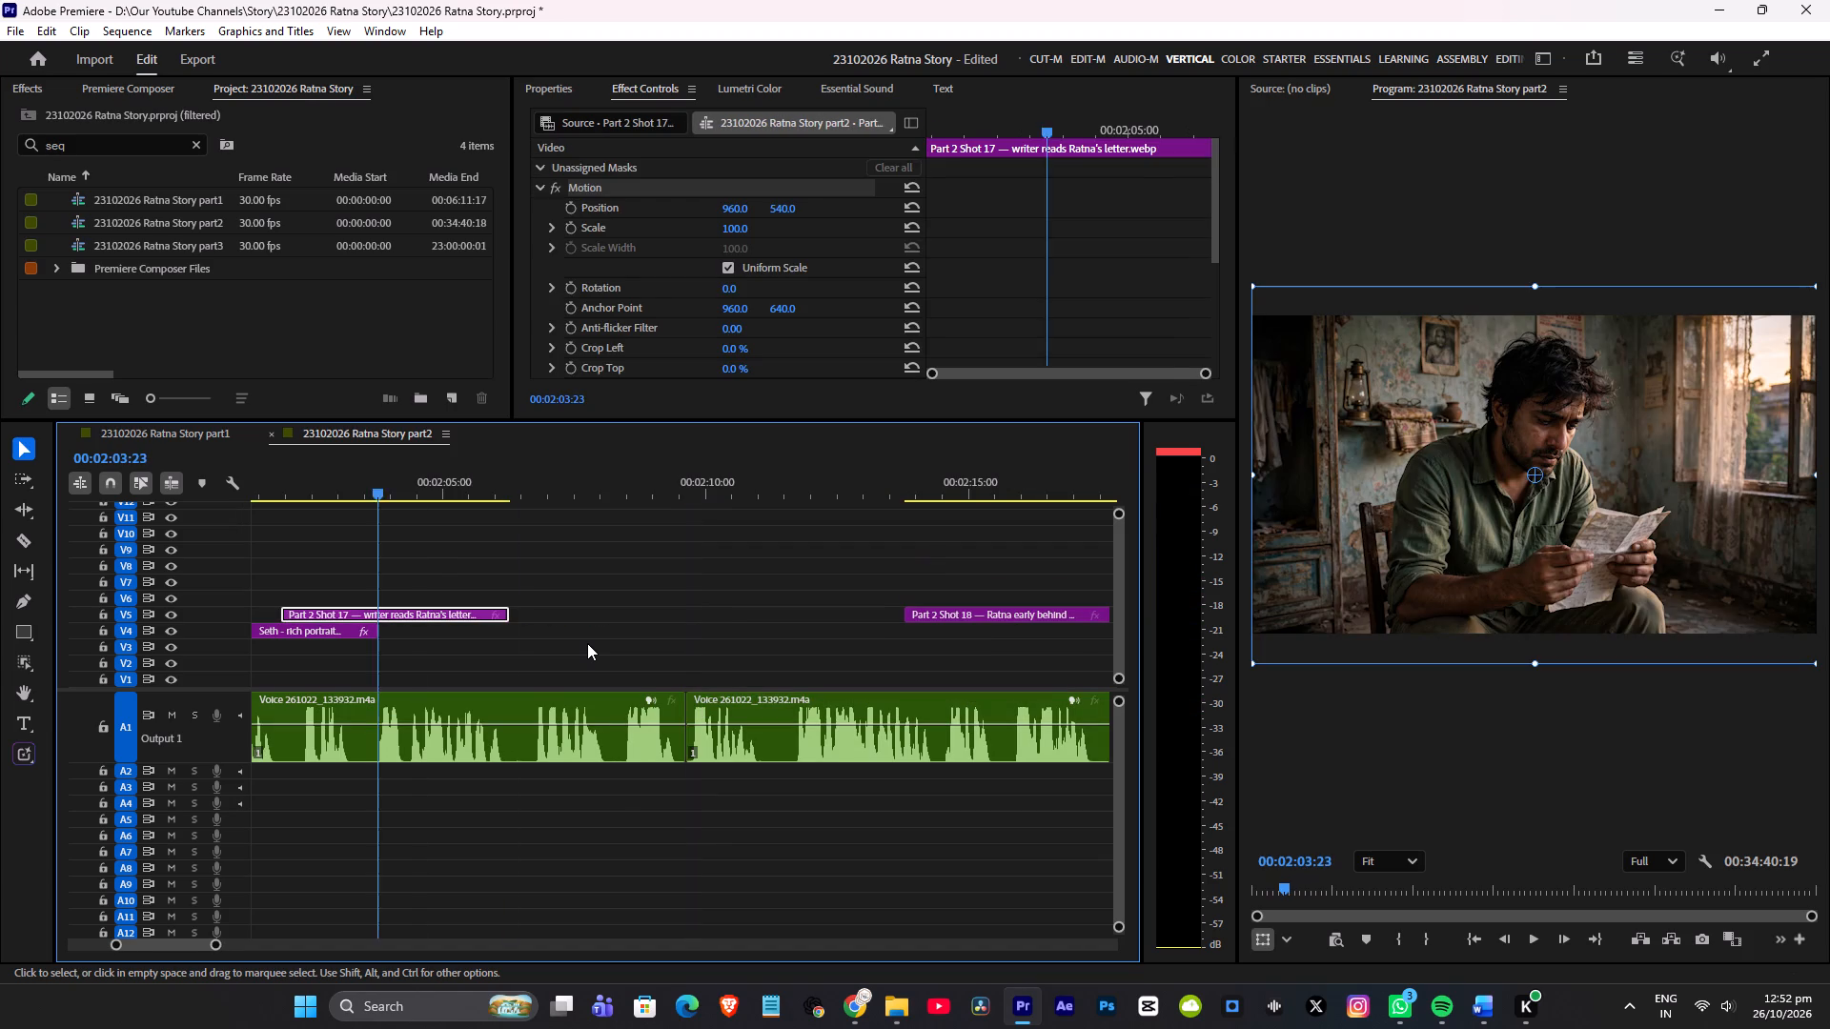
{"action": "key", "text": "Up"}
{"action": "key", "text": "Down"}
{"action": "key", "text": "Down"}
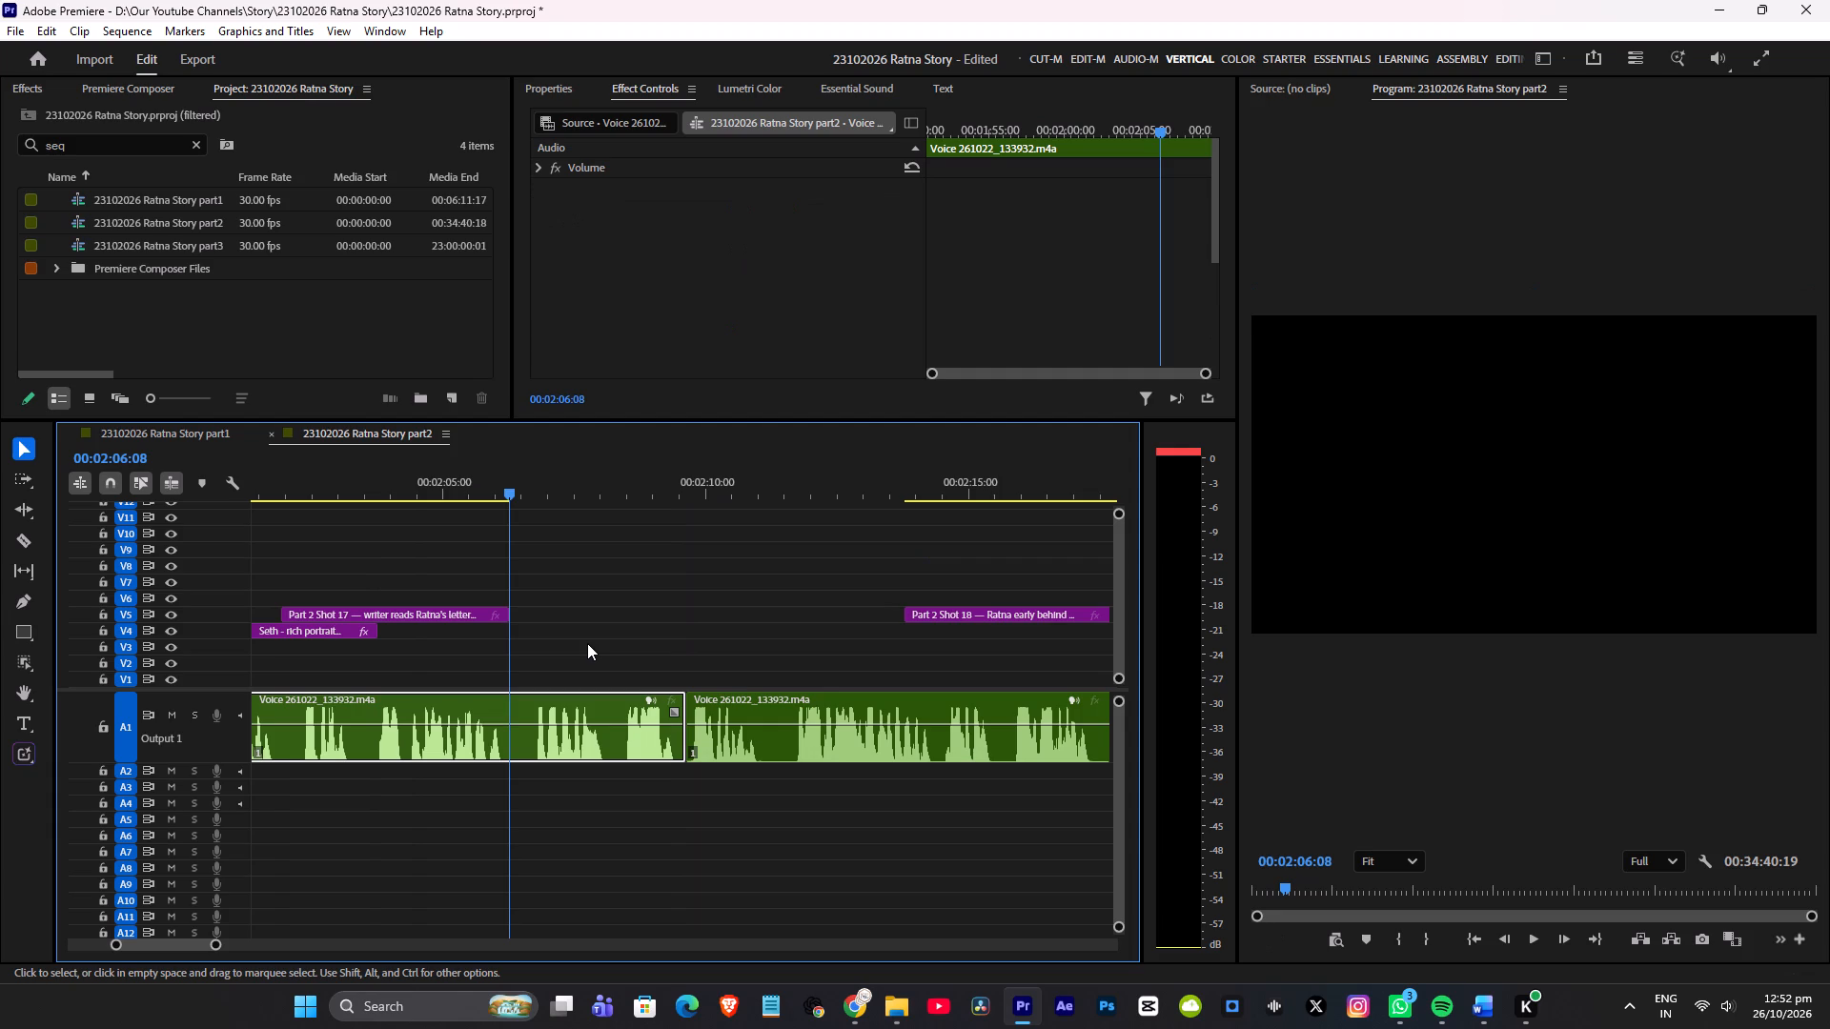
{"action": "key", "text": "ctrl+v"}
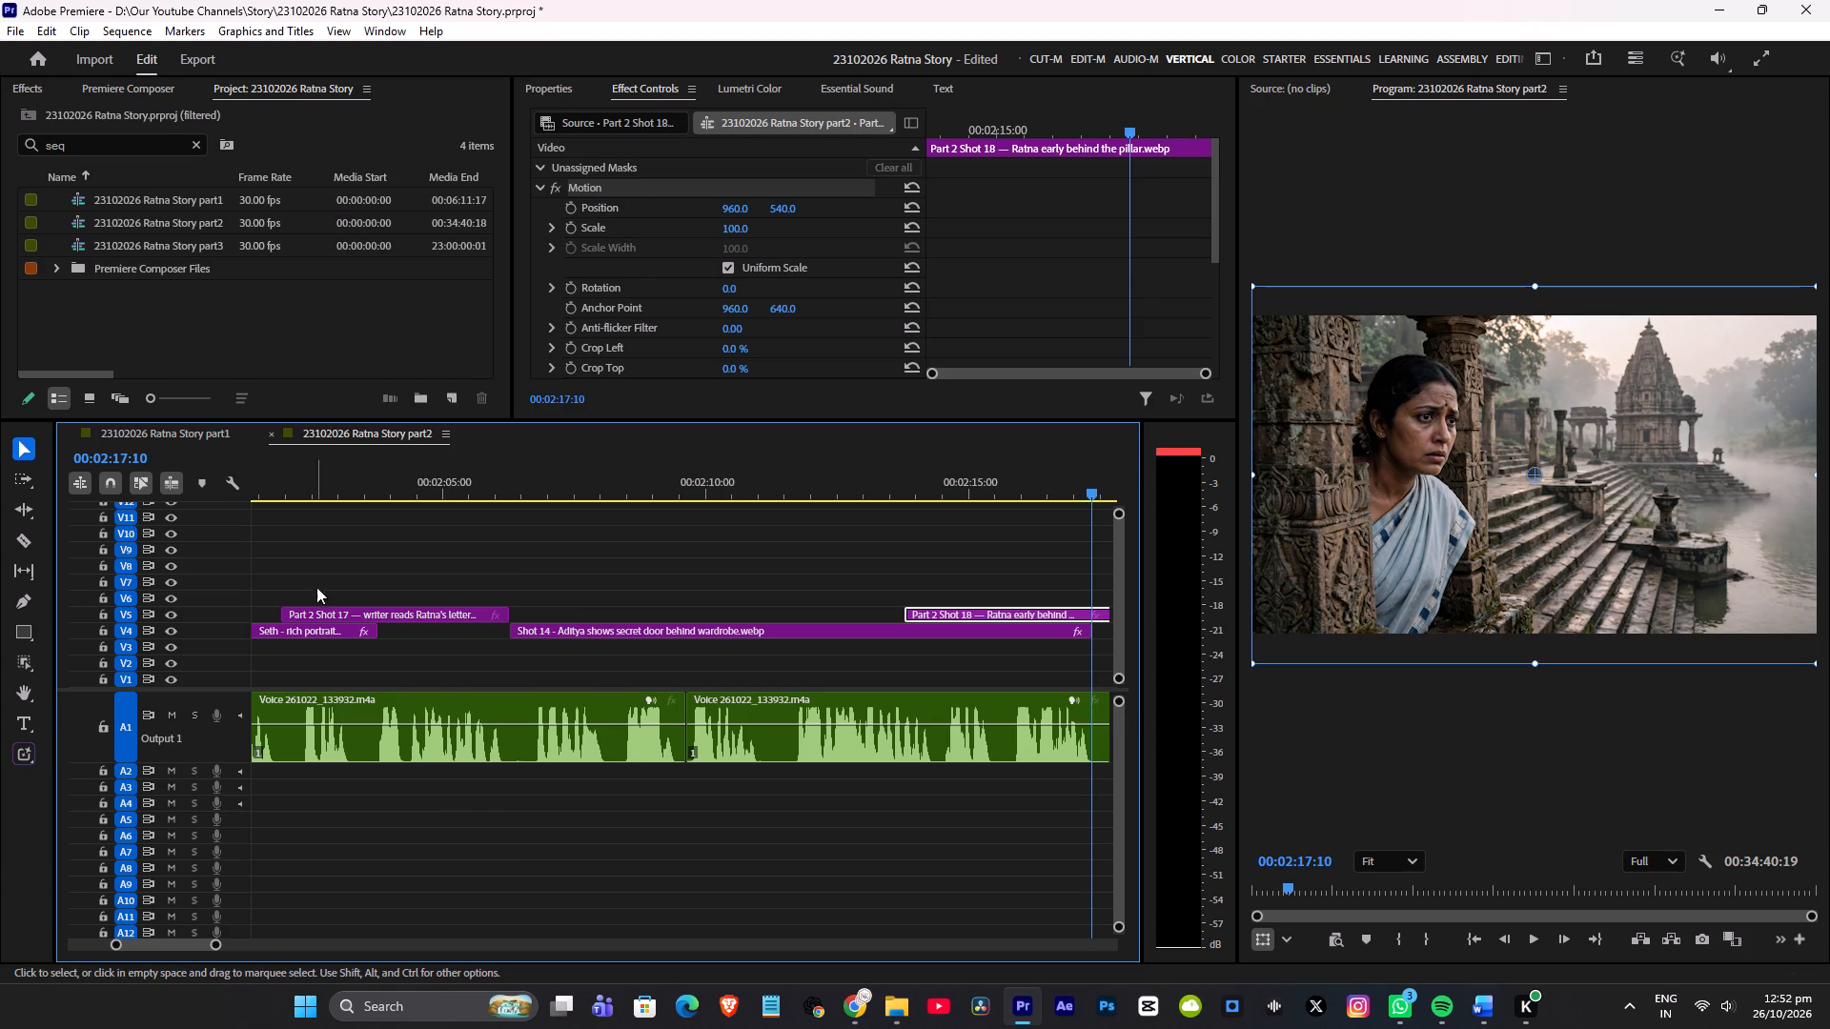
Play the sequence from 00:02:04:02 through Shot 14 into Shot 18, and replay the transition to check it against the voice-over.
{"action": "left_click", "coordinate": [396, 474]}
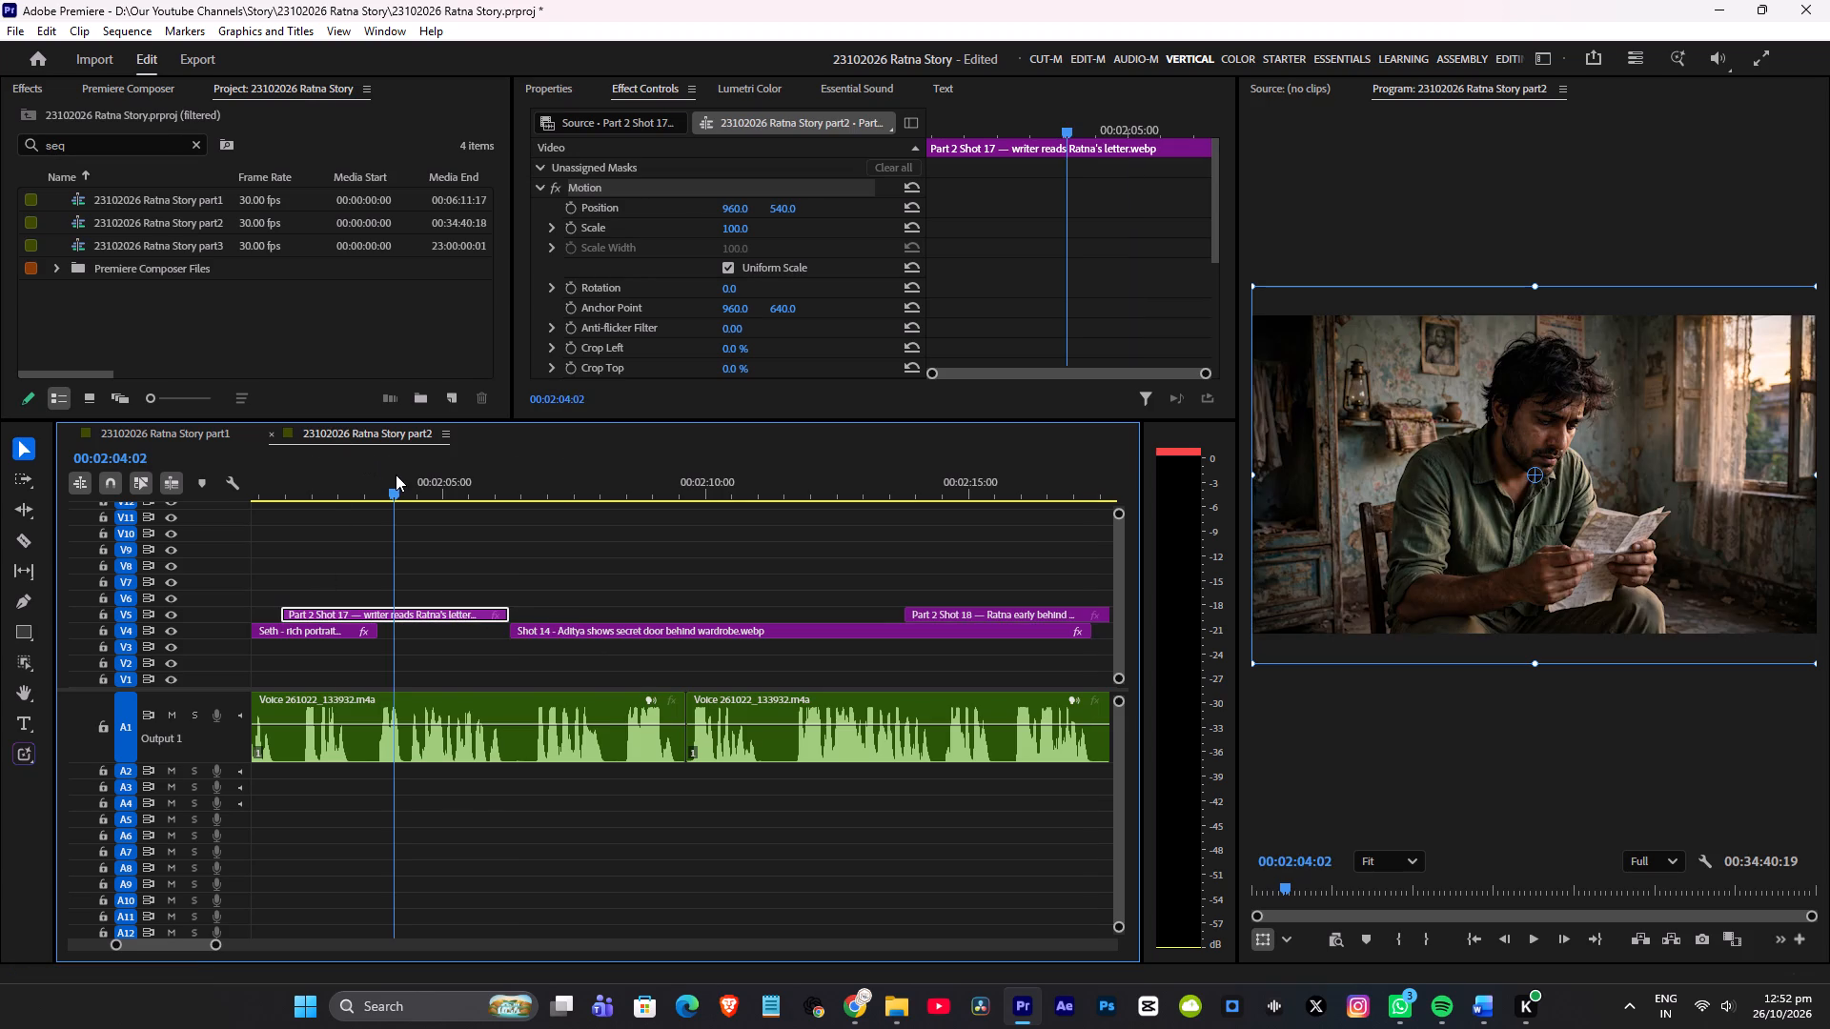
{"action": "key", "text": "space"}
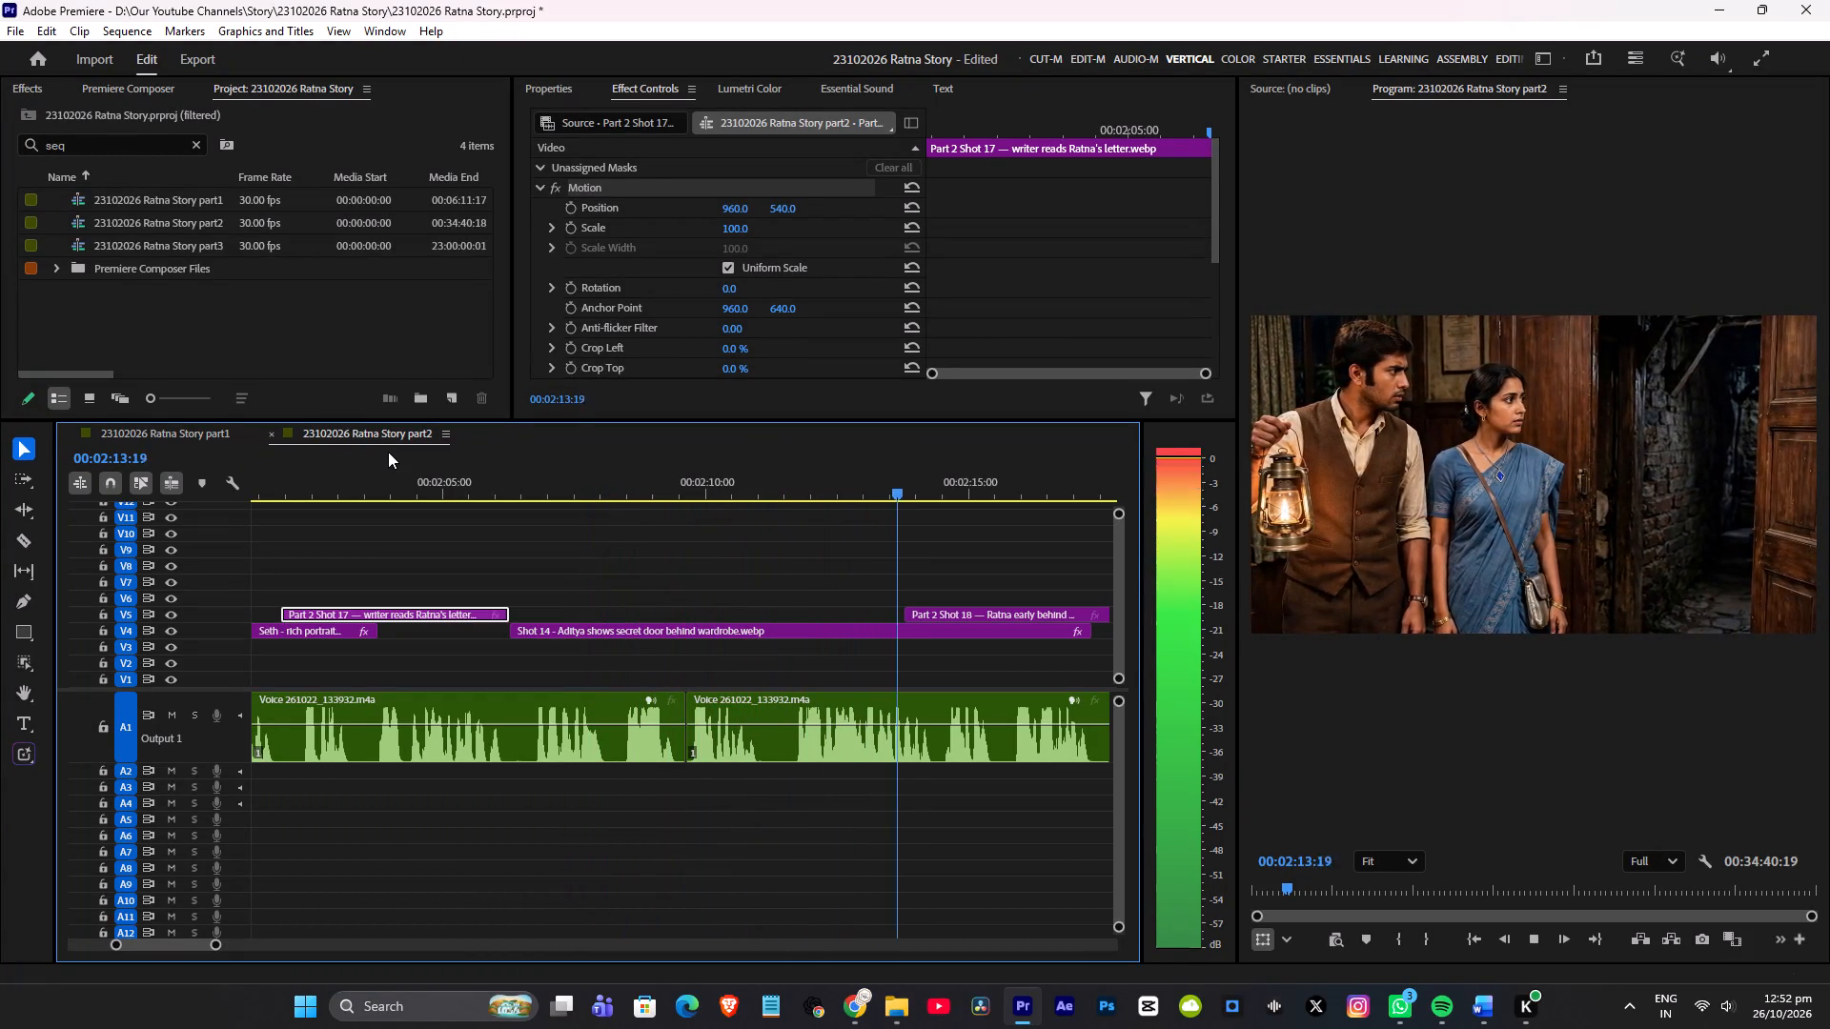
{"action": "key", "text": "space"}
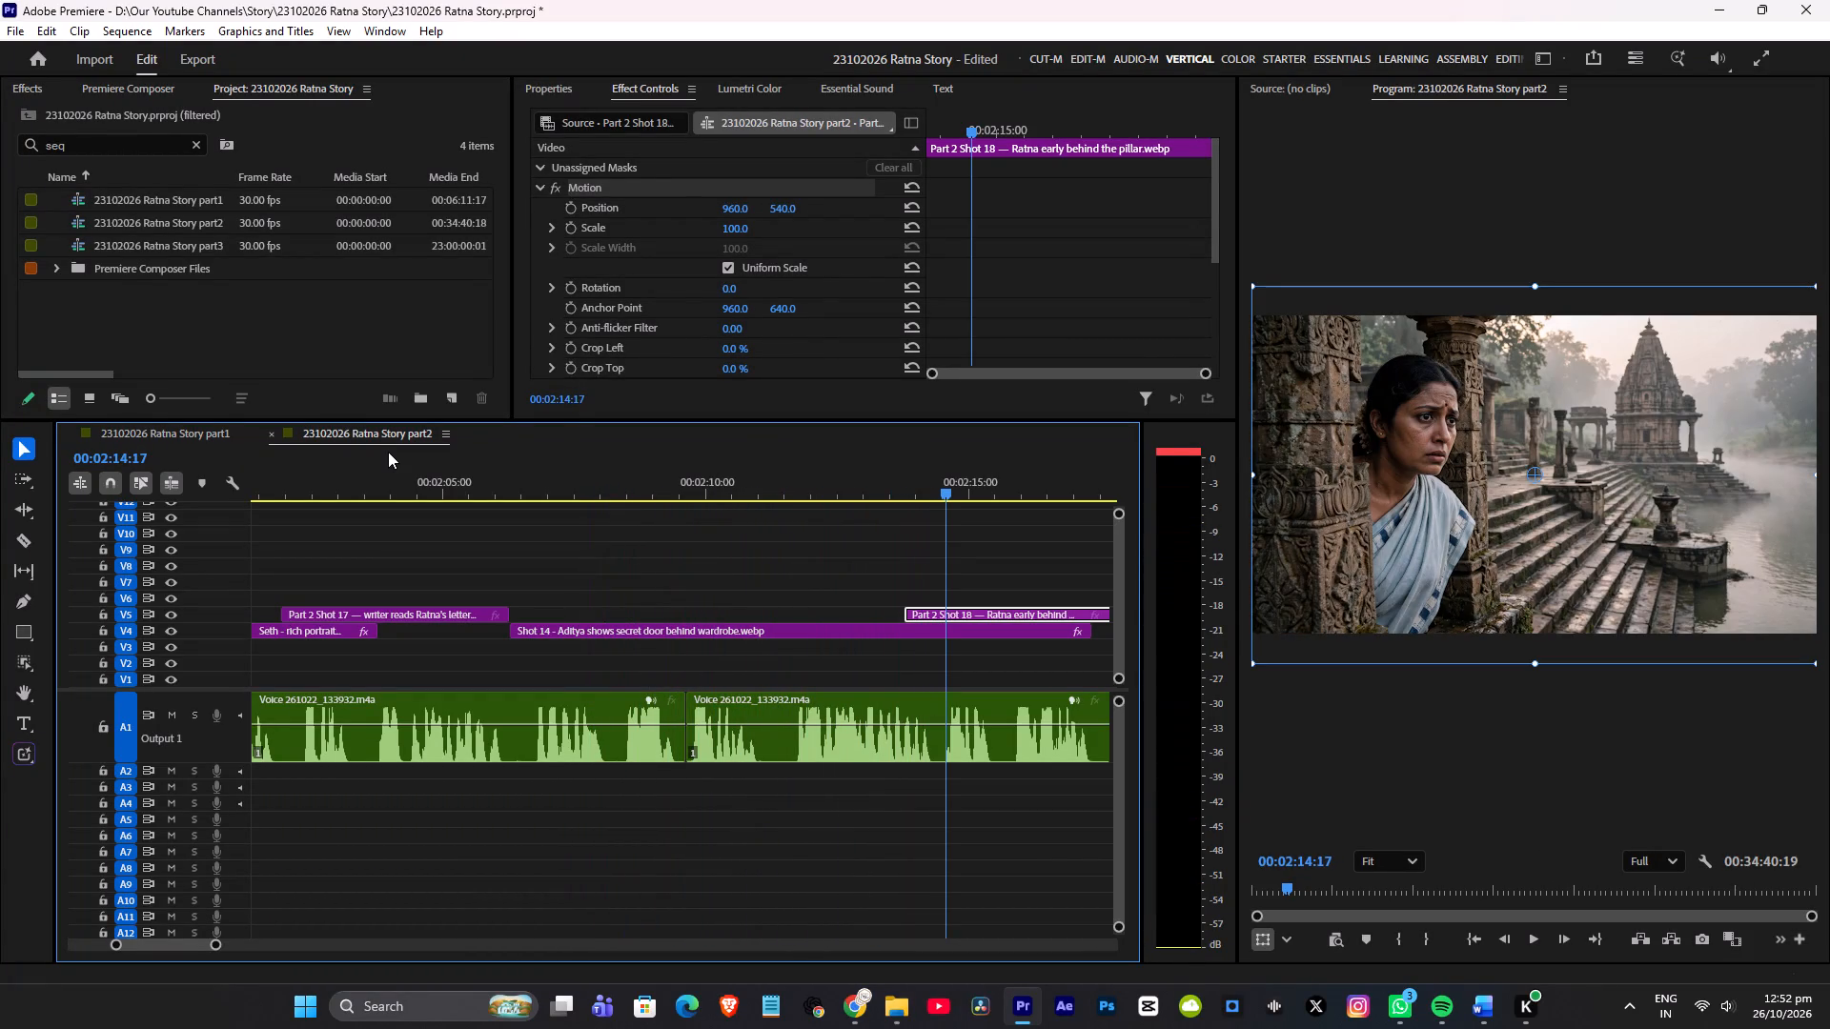
{"action": "left_click", "coordinate": [832, 489]}
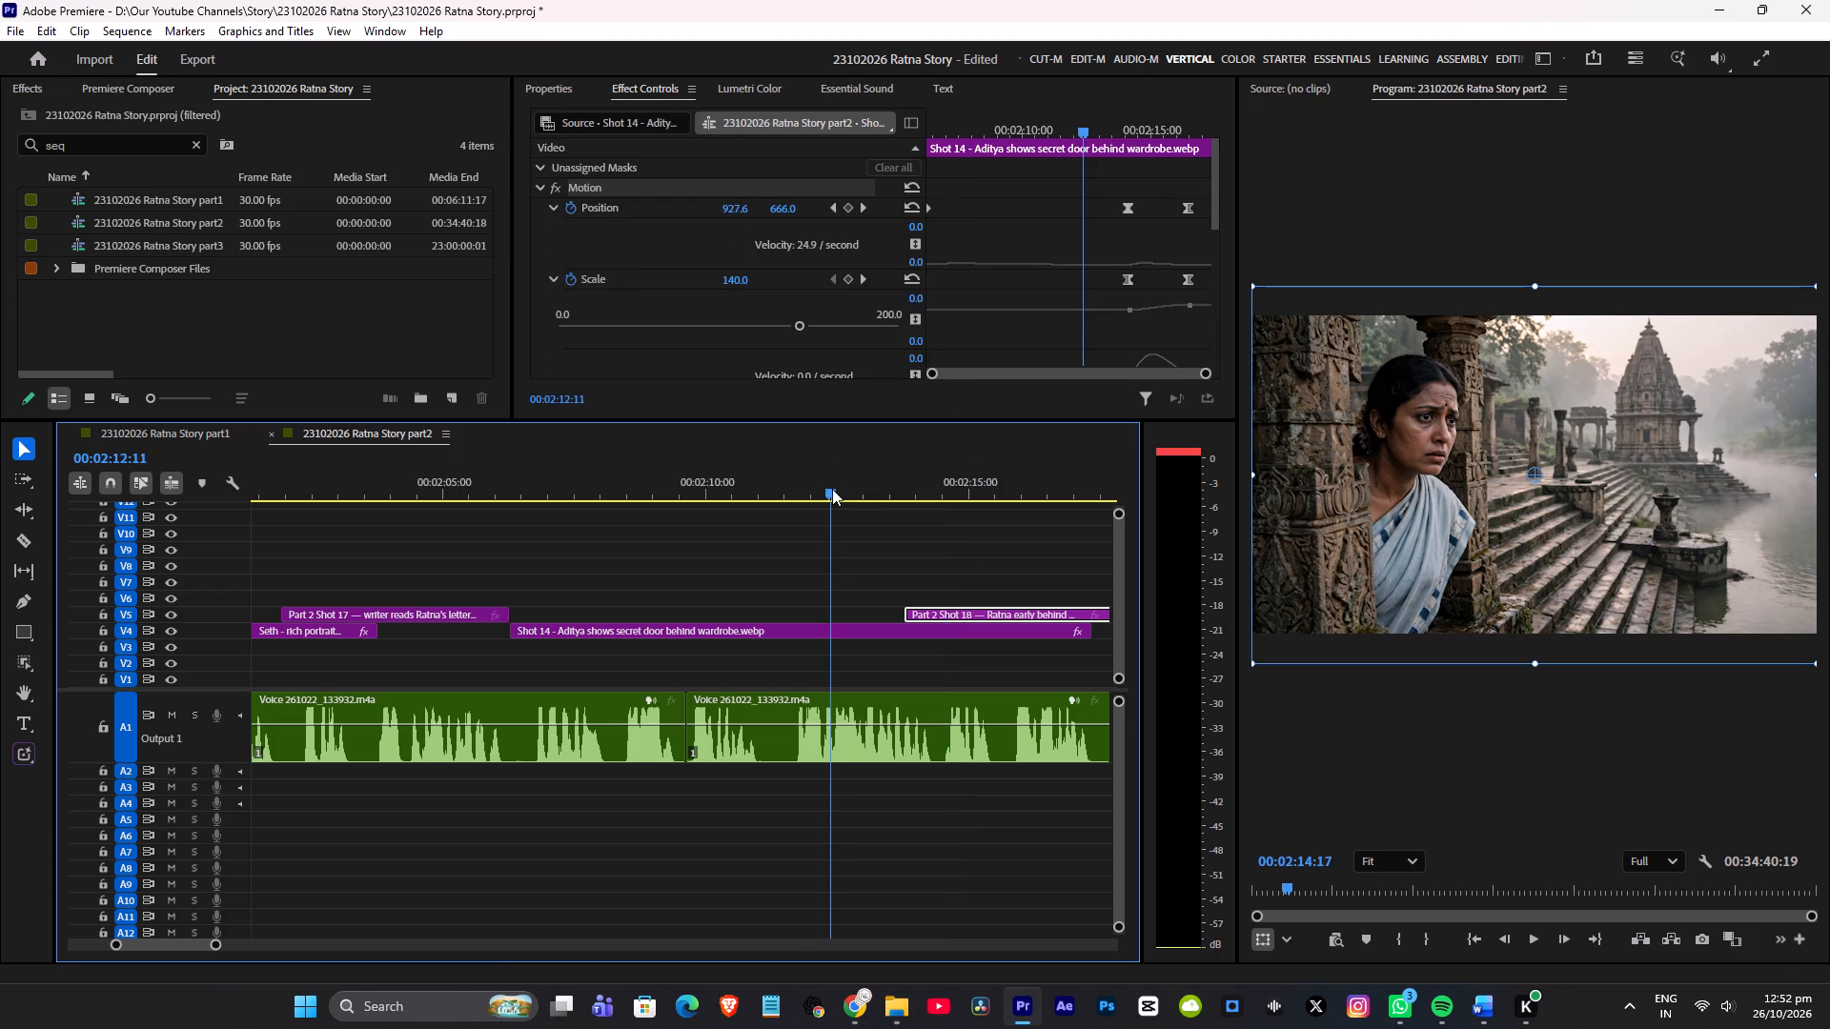
{"action": "key", "text": "space"}
{"action": "scroll", "coordinate": [861, 505], "scroll_direction": "down", "scroll_amount": 8}
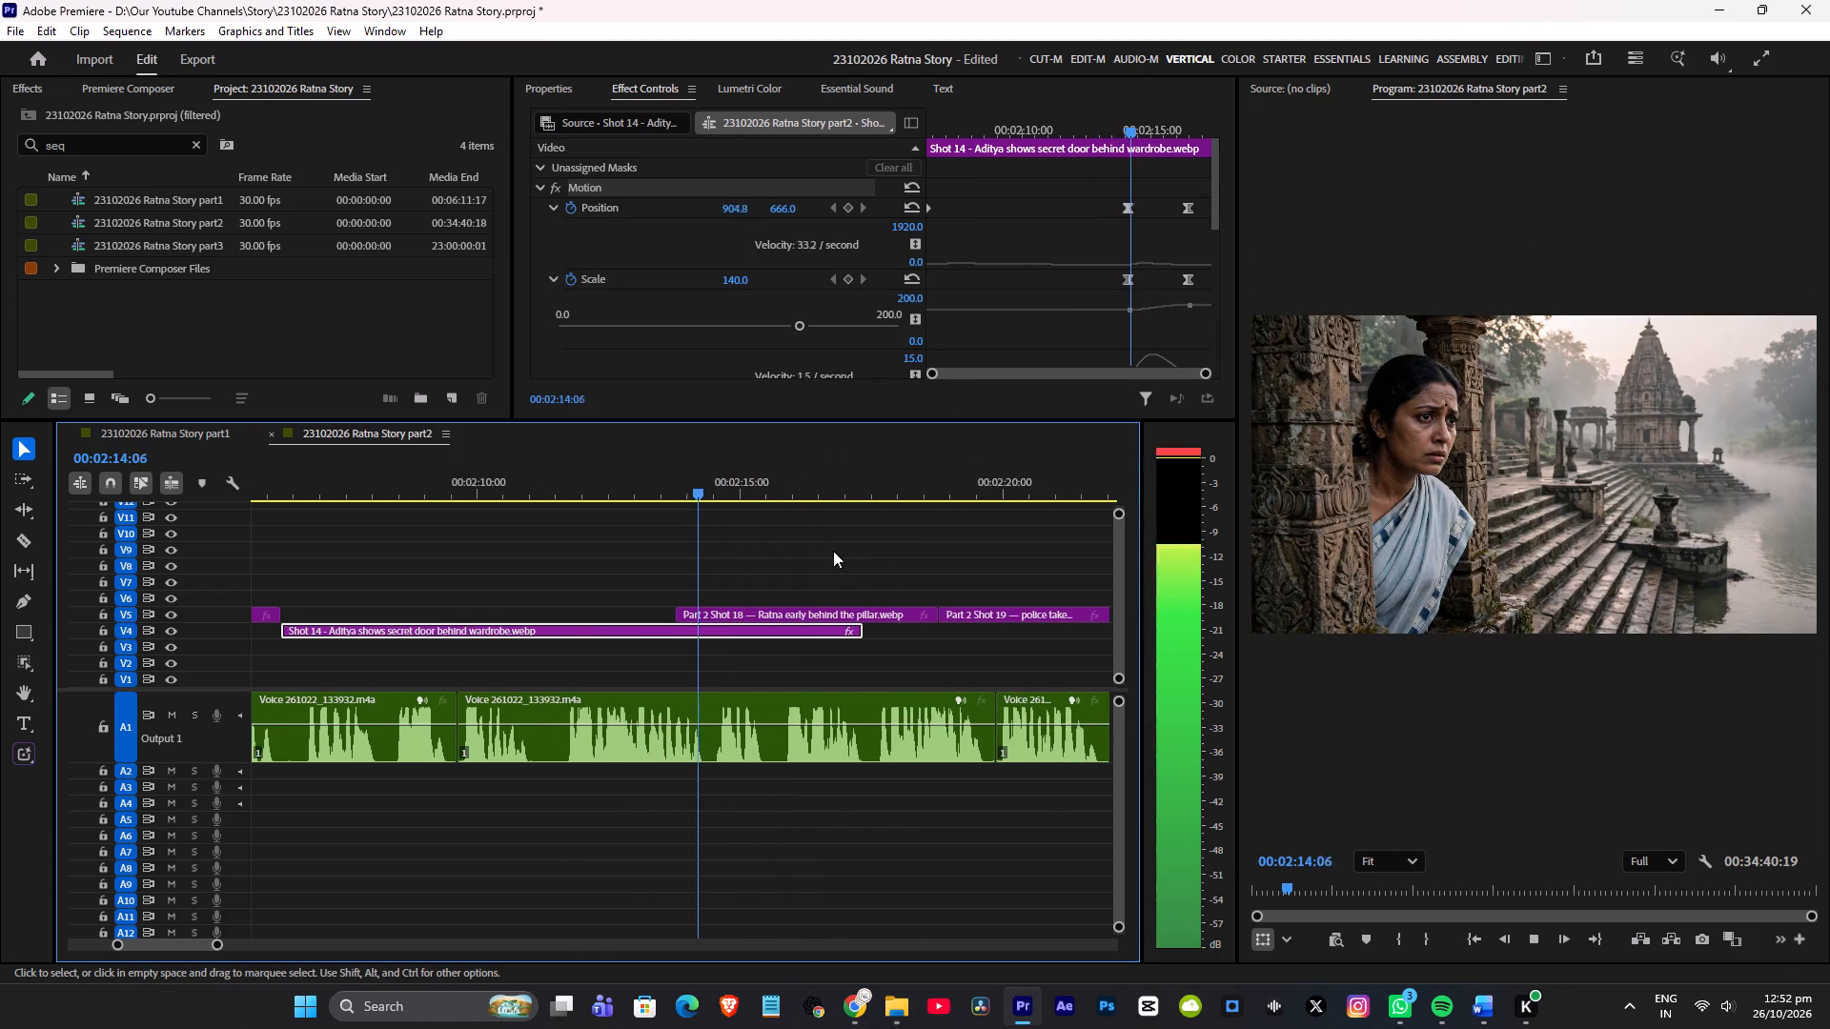
{"action": "scroll", "coordinate": [835, 550], "scroll_direction": "down", "scroll_amount": 4}
{"action": "key", "text": "space"}
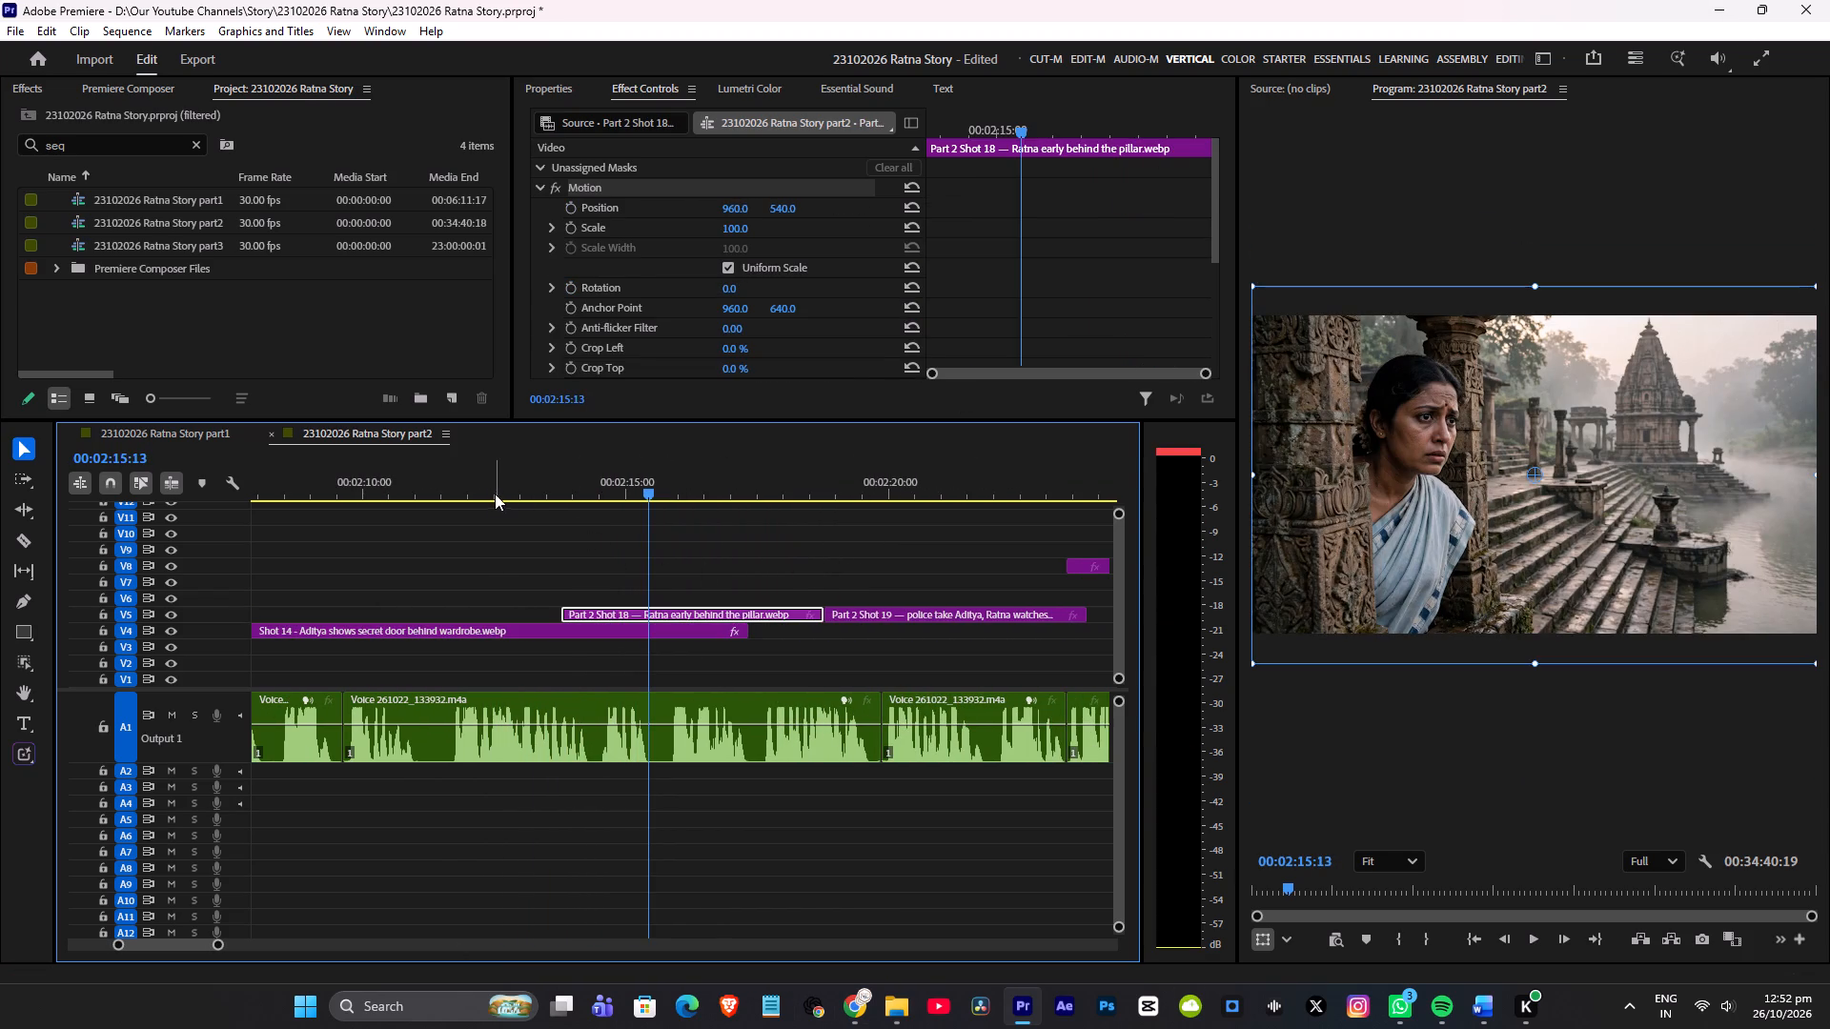
Replay the lead-in to Shot 18 and extend that clip's start earlier, to about 00:02:13:09.
{"action": "left_click", "coordinate": [492, 494]}
{"action": "key", "text": "space"}
{"action": "key", "text": "space"}
{"action": "left_click_drag", "start_coordinate": [569, 615], "coordinate": [561, 615]}
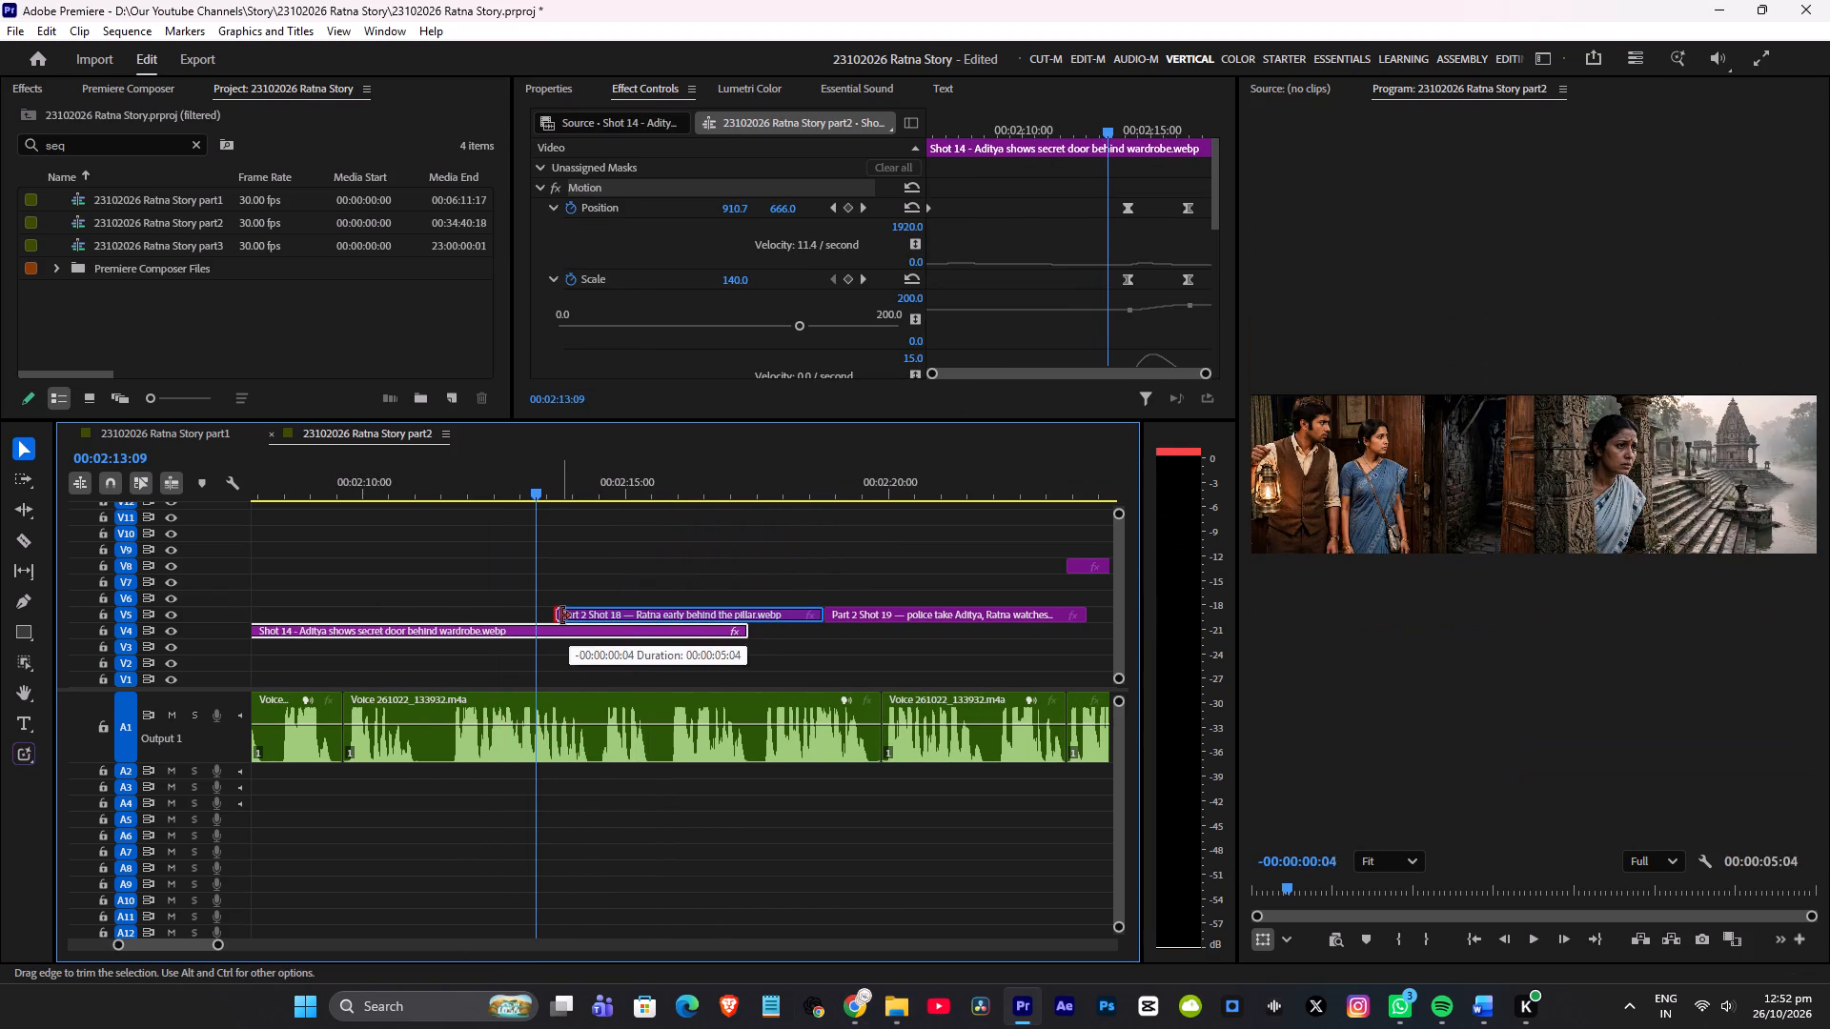
{"action": "left_click_drag", "start_coordinate": [561, 615], "coordinate": [550, 618]}
Play on through Shot 18 and trim its end back to about 00:02:17:22 to match the voice-over.
{"action": "key", "text": "space"}
{"action": "scroll", "coordinate": [642, 531], "scroll_direction": "down", "scroll_amount": 4}
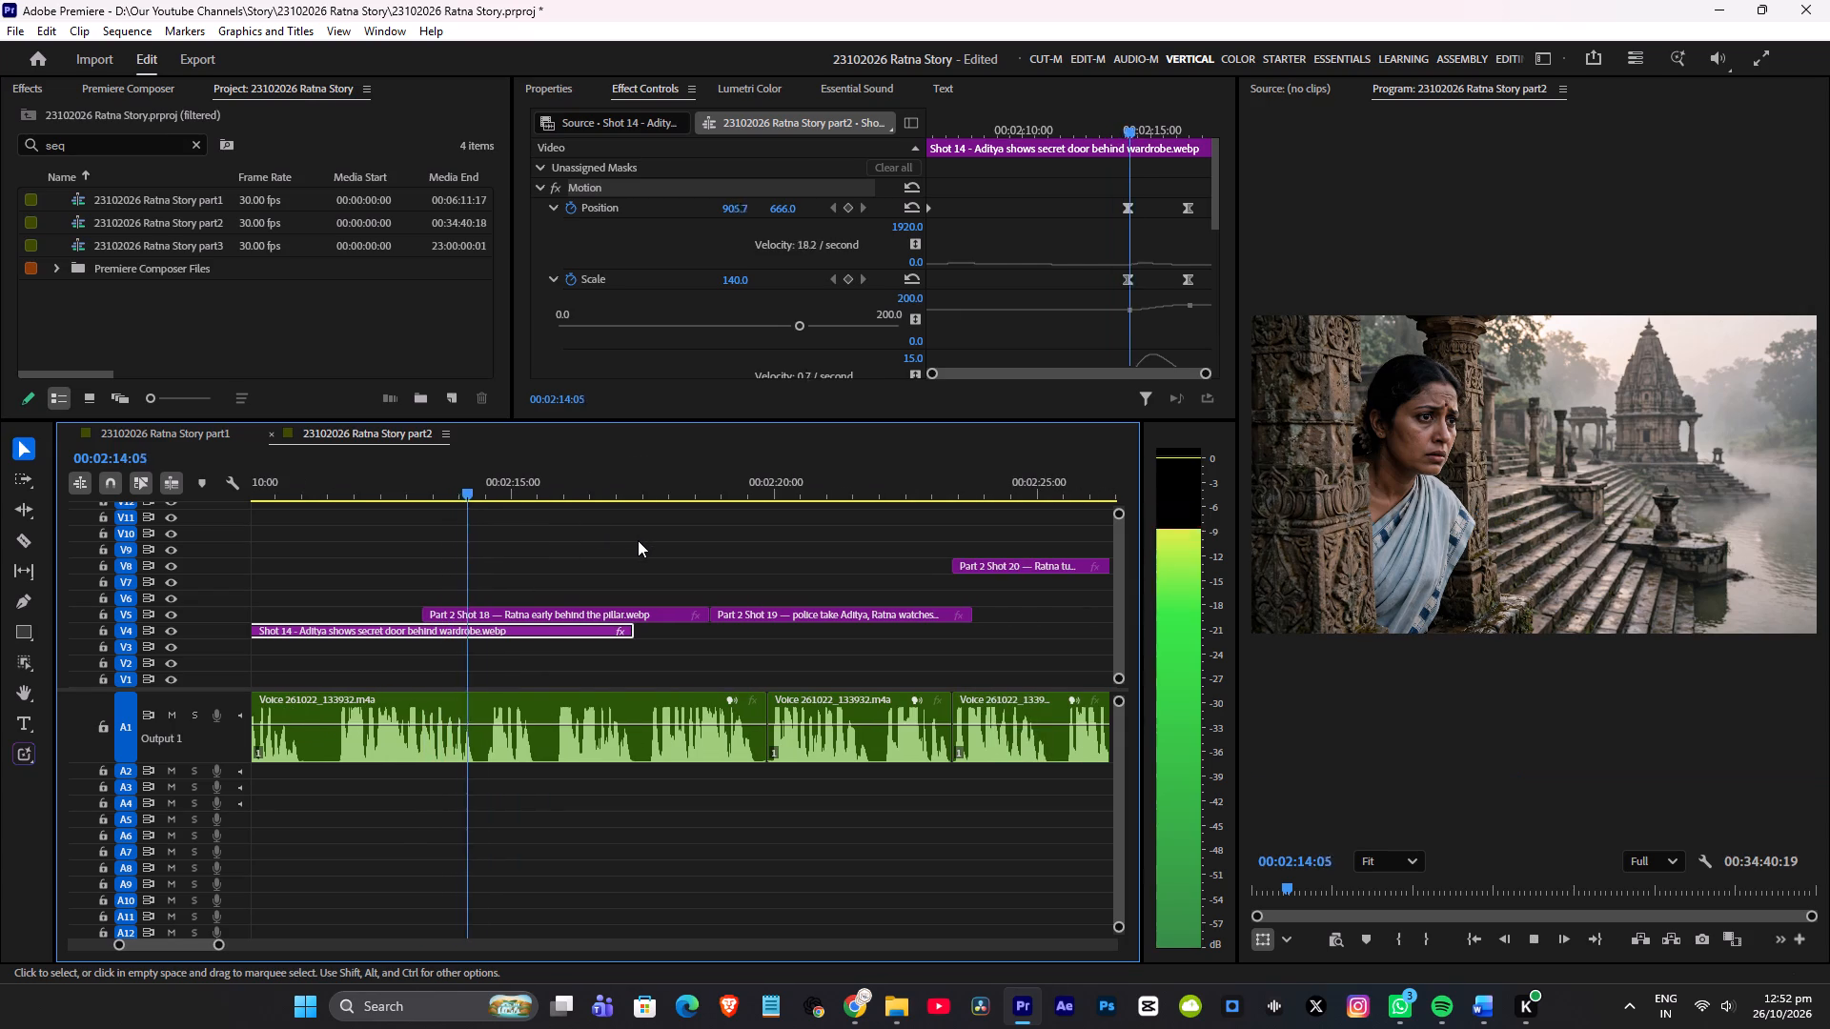
{"action": "scroll", "coordinate": [638, 540], "scroll_direction": "down", "scroll_amount": 1}
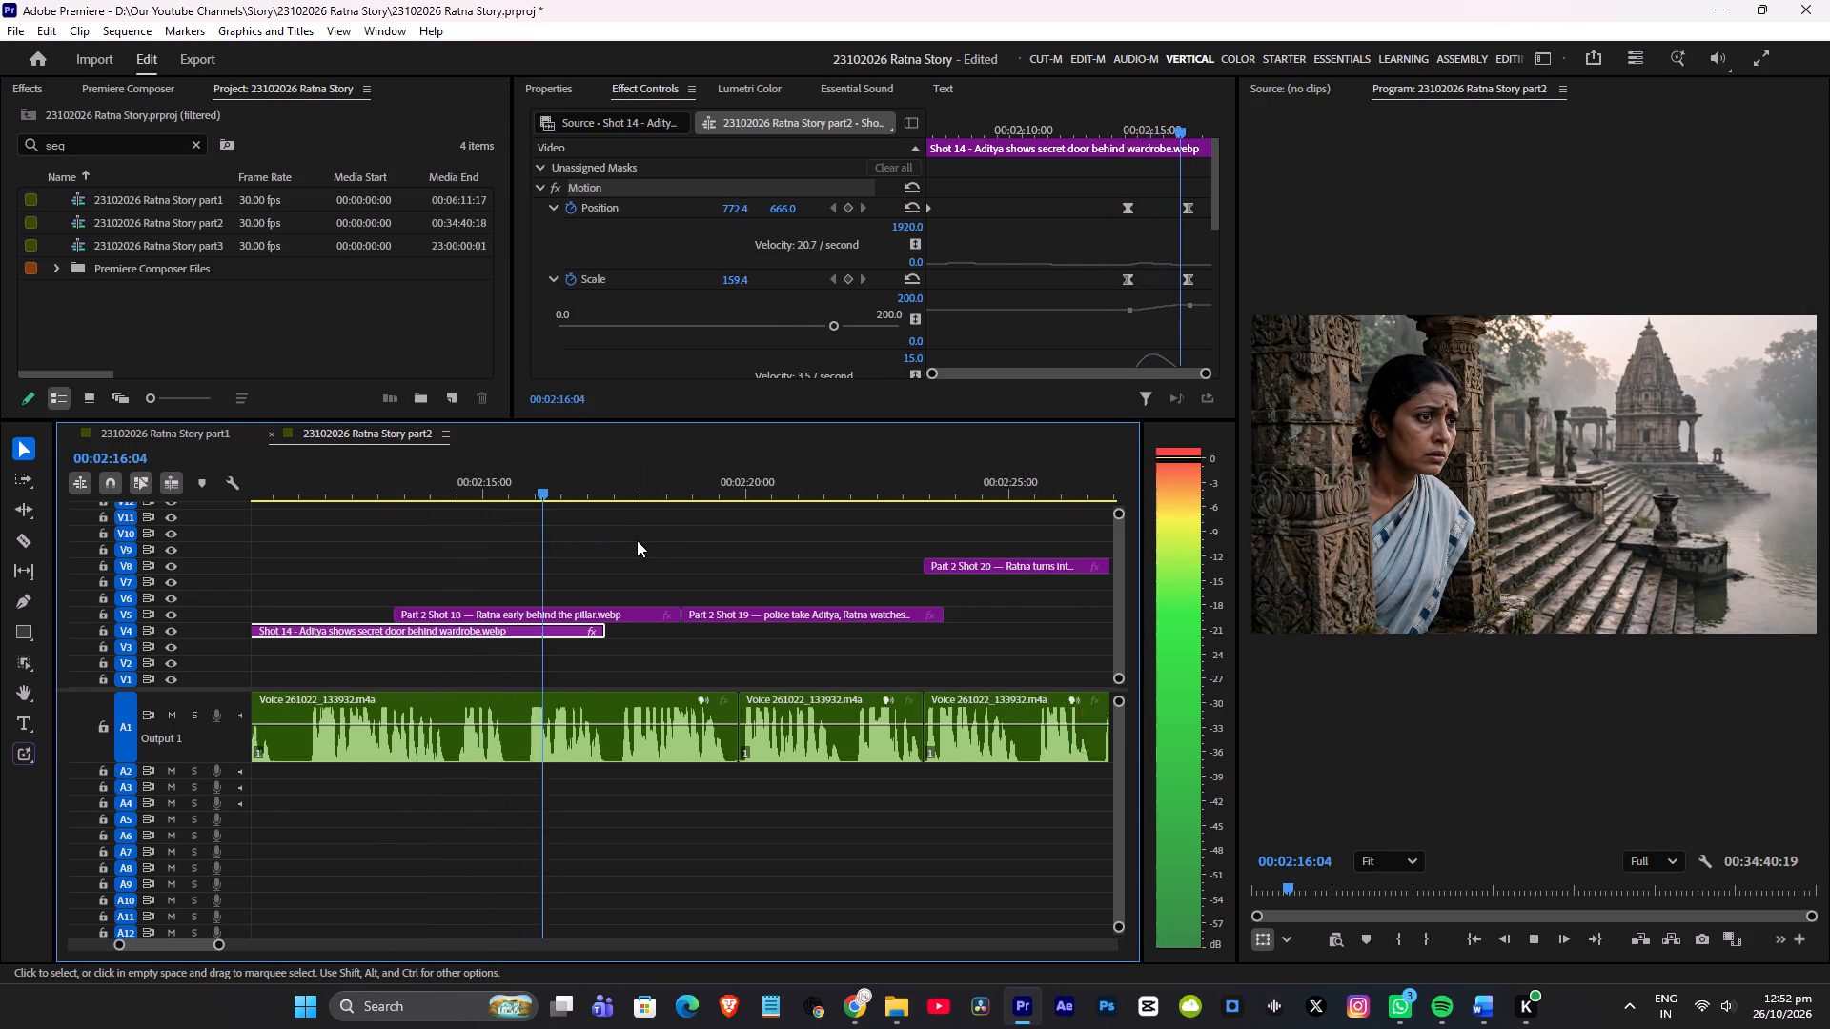
{"action": "scroll", "coordinate": [637, 540], "scroll_direction": "down", "scroll_amount": 4}
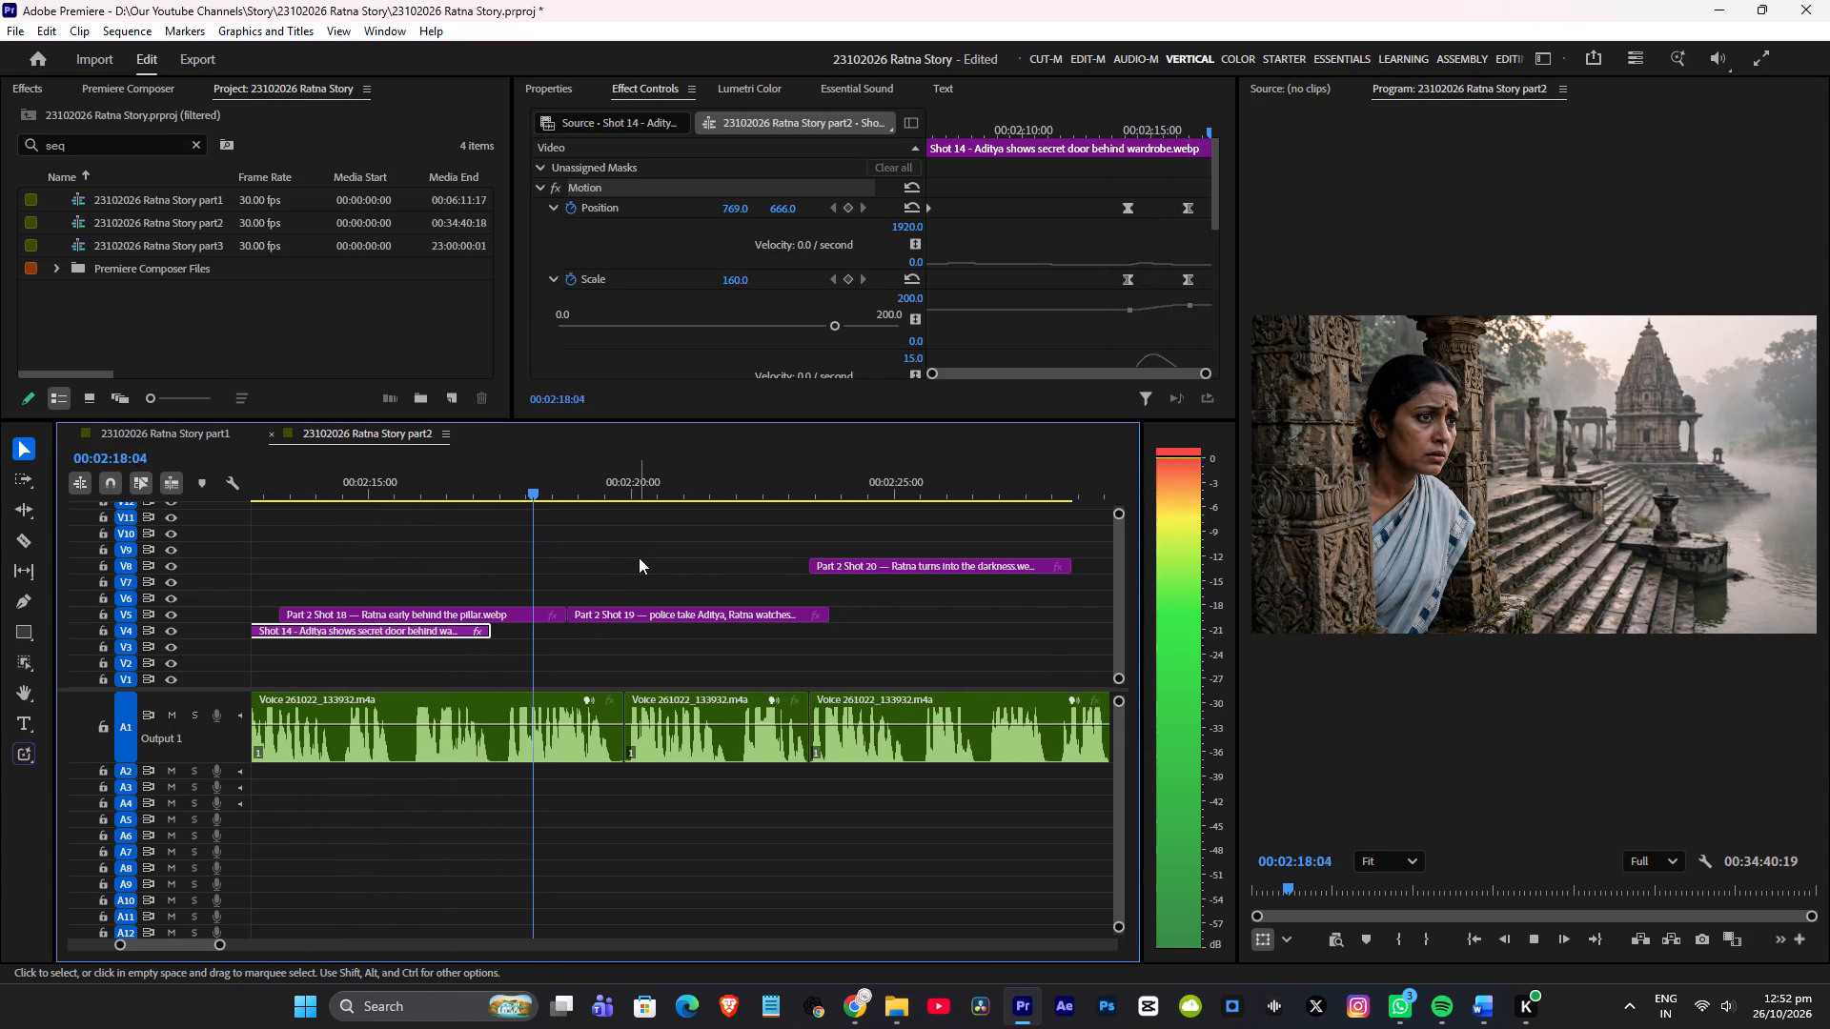
{"action": "left_click_drag", "start_coordinate": [522, 494], "coordinate": [509, 522]}
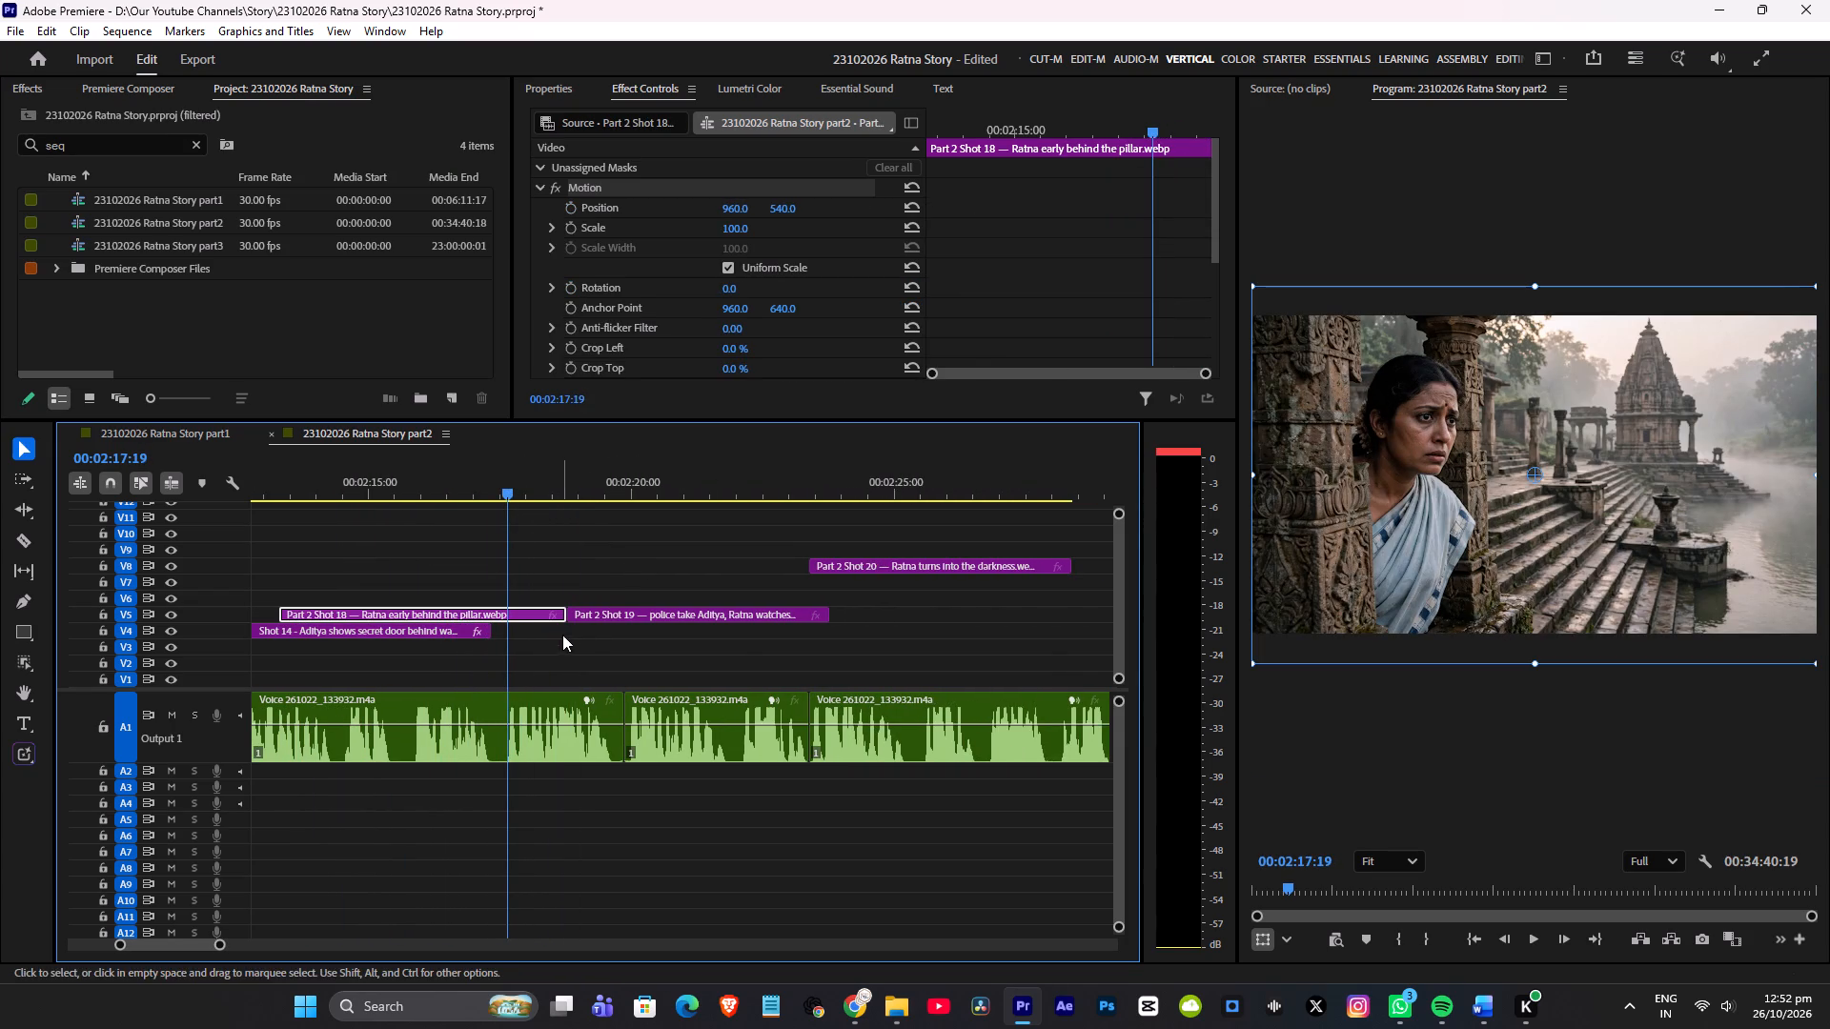
{"action": "left_click_drag", "start_coordinate": [565, 613], "coordinate": [514, 627]}
{"action": "left_click", "coordinate": [514, 627]}
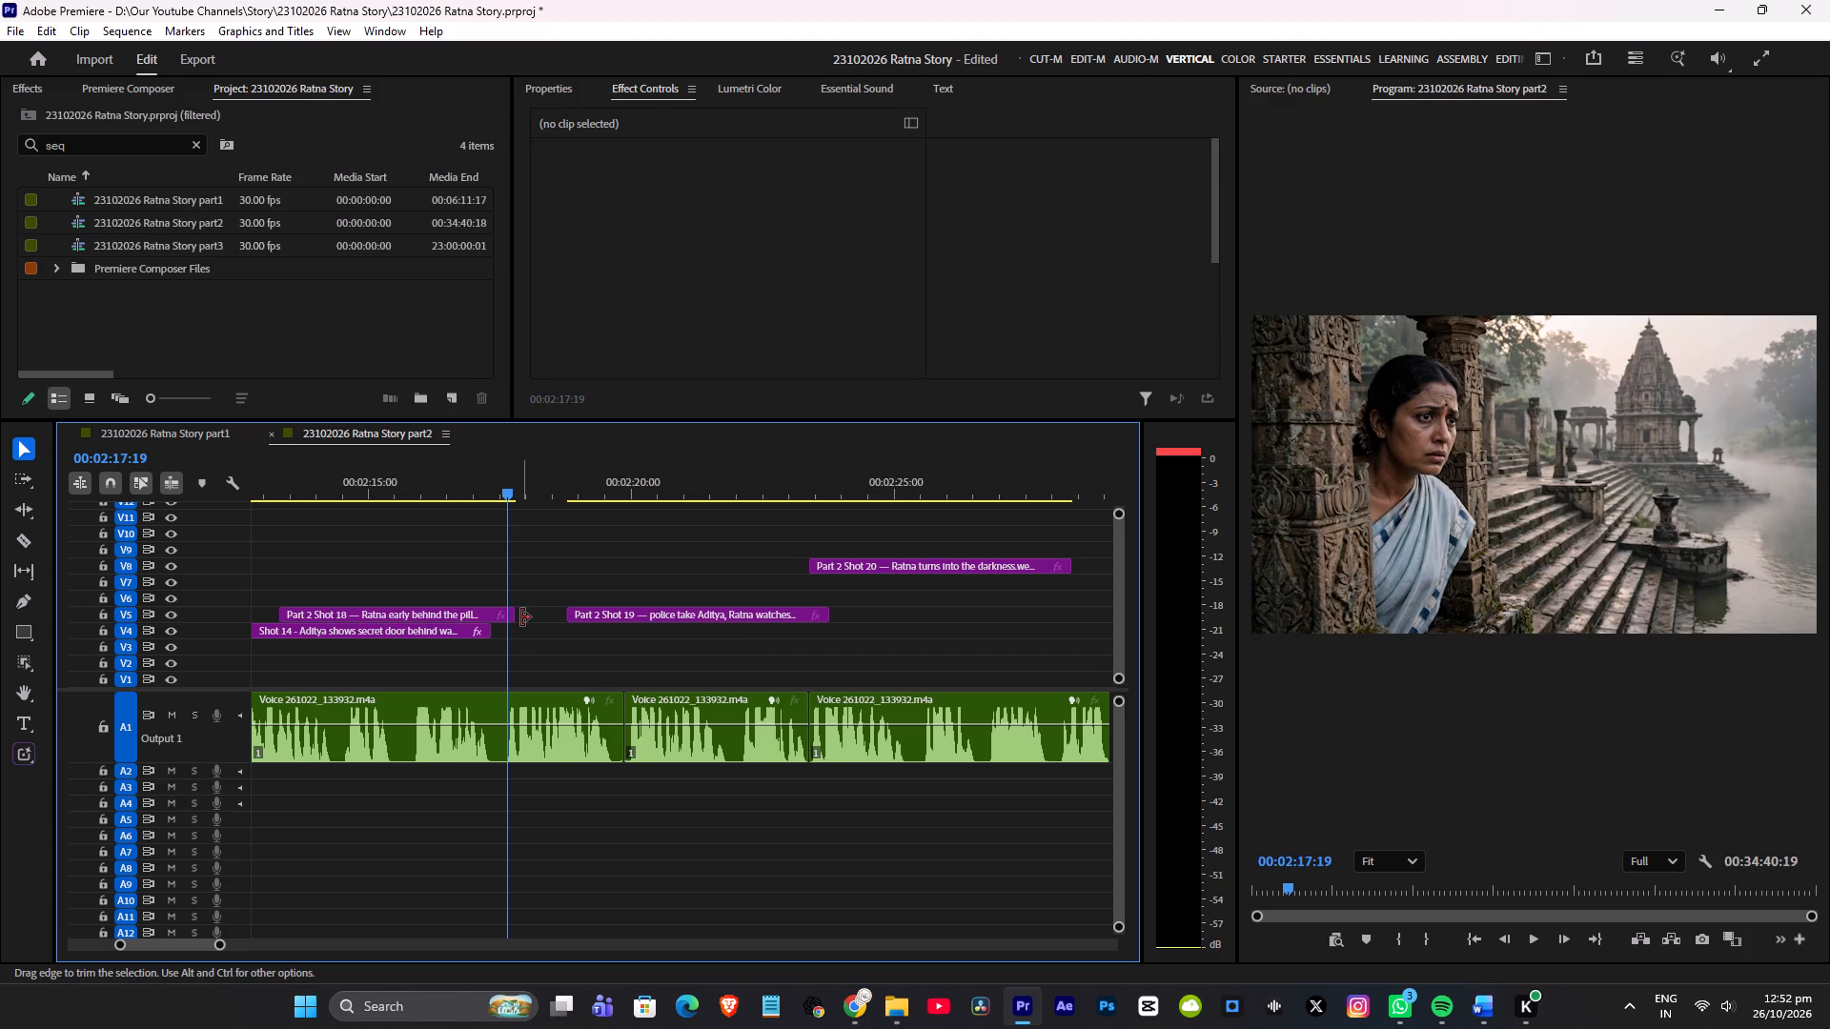
{"action": "left_click", "coordinate": [521, 618]}
Move the Shot 19 and Shot 20 clips onto V6 further along, Shot 20 at about 00:02:42 and Shot 19 at about 00:02:53.
{"action": "scroll", "coordinate": [583, 592], "scroll_direction": "down", "scroll_amount": 6, "text": "alt"}
{"action": "left_click", "coordinate": [633, 471]}
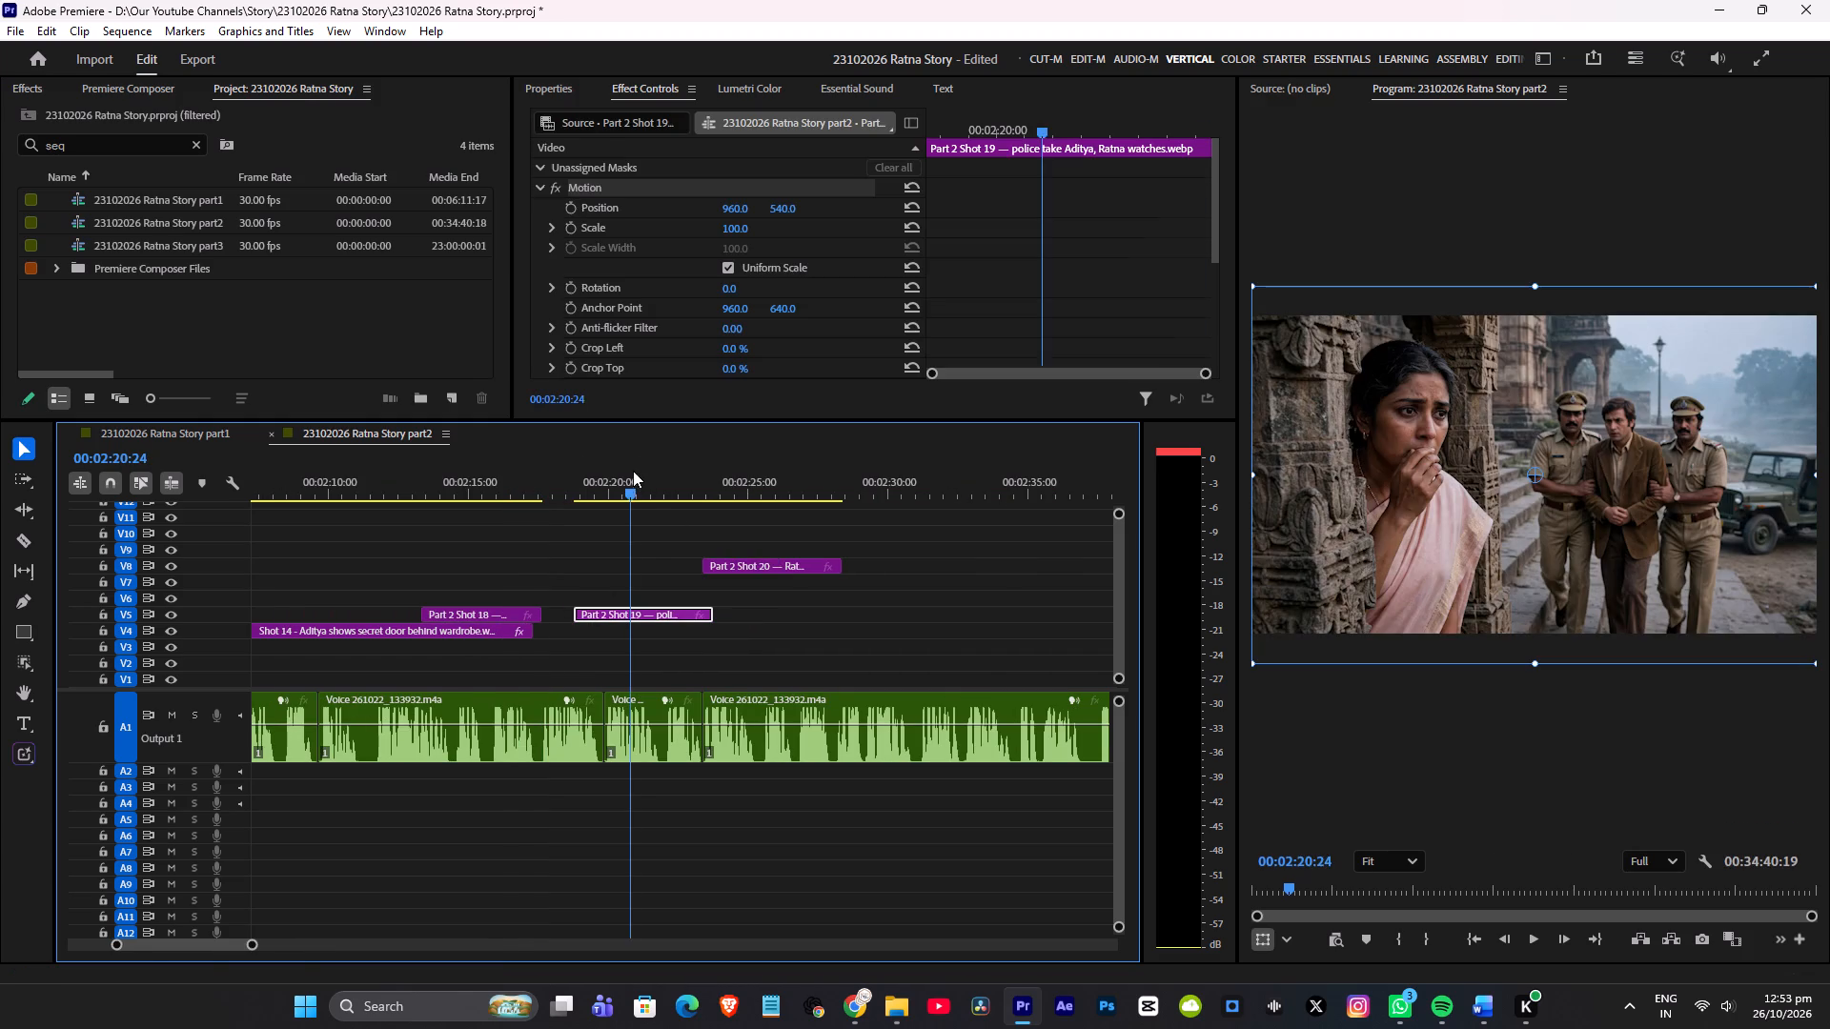
{"action": "scroll", "coordinate": [697, 562], "scroll_direction": "down", "scroll_amount": 16, "text": "alt"}
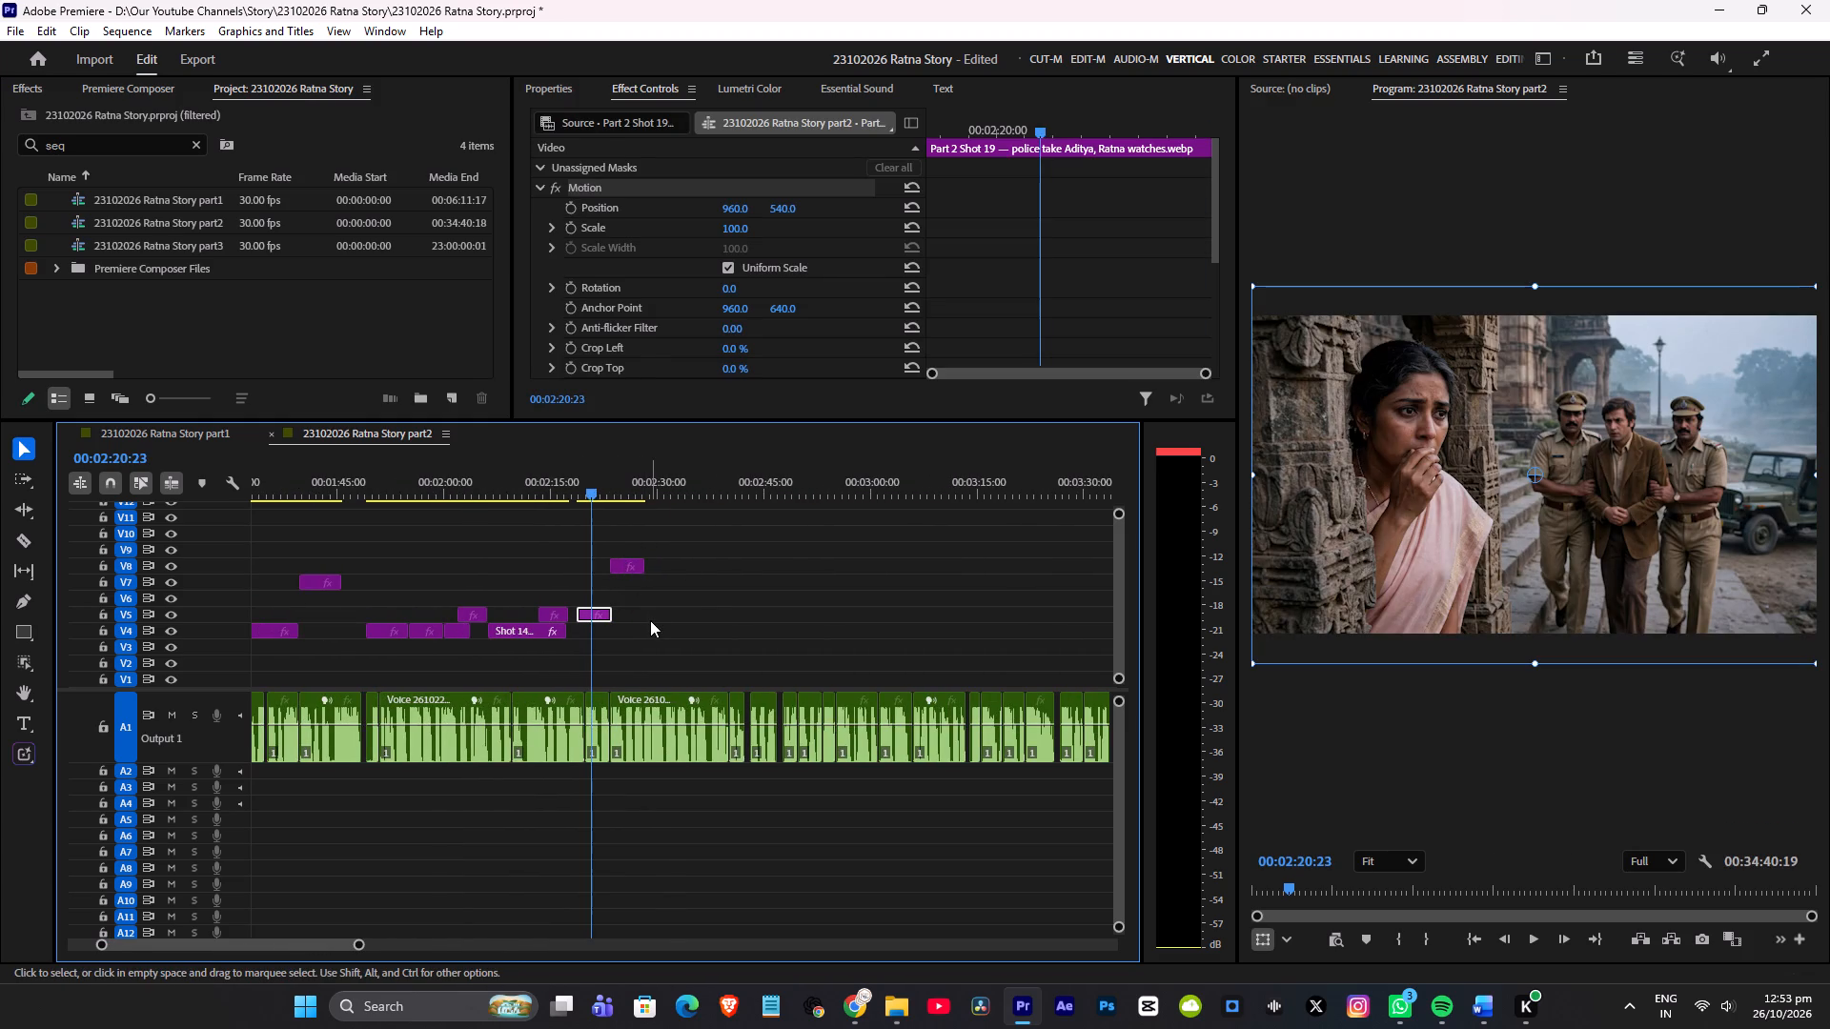
{"action": "left_click", "coordinate": [651, 598]}
{"action": "left_click_drag", "start_coordinate": [600, 614], "coordinate": [847, 603]}
{"action": "left_click_drag", "start_coordinate": [629, 565], "coordinate": [764, 602]}
{"action": "left_click", "coordinate": [762, 491]}
{"action": "left_click", "coordinate": [665, 507]}
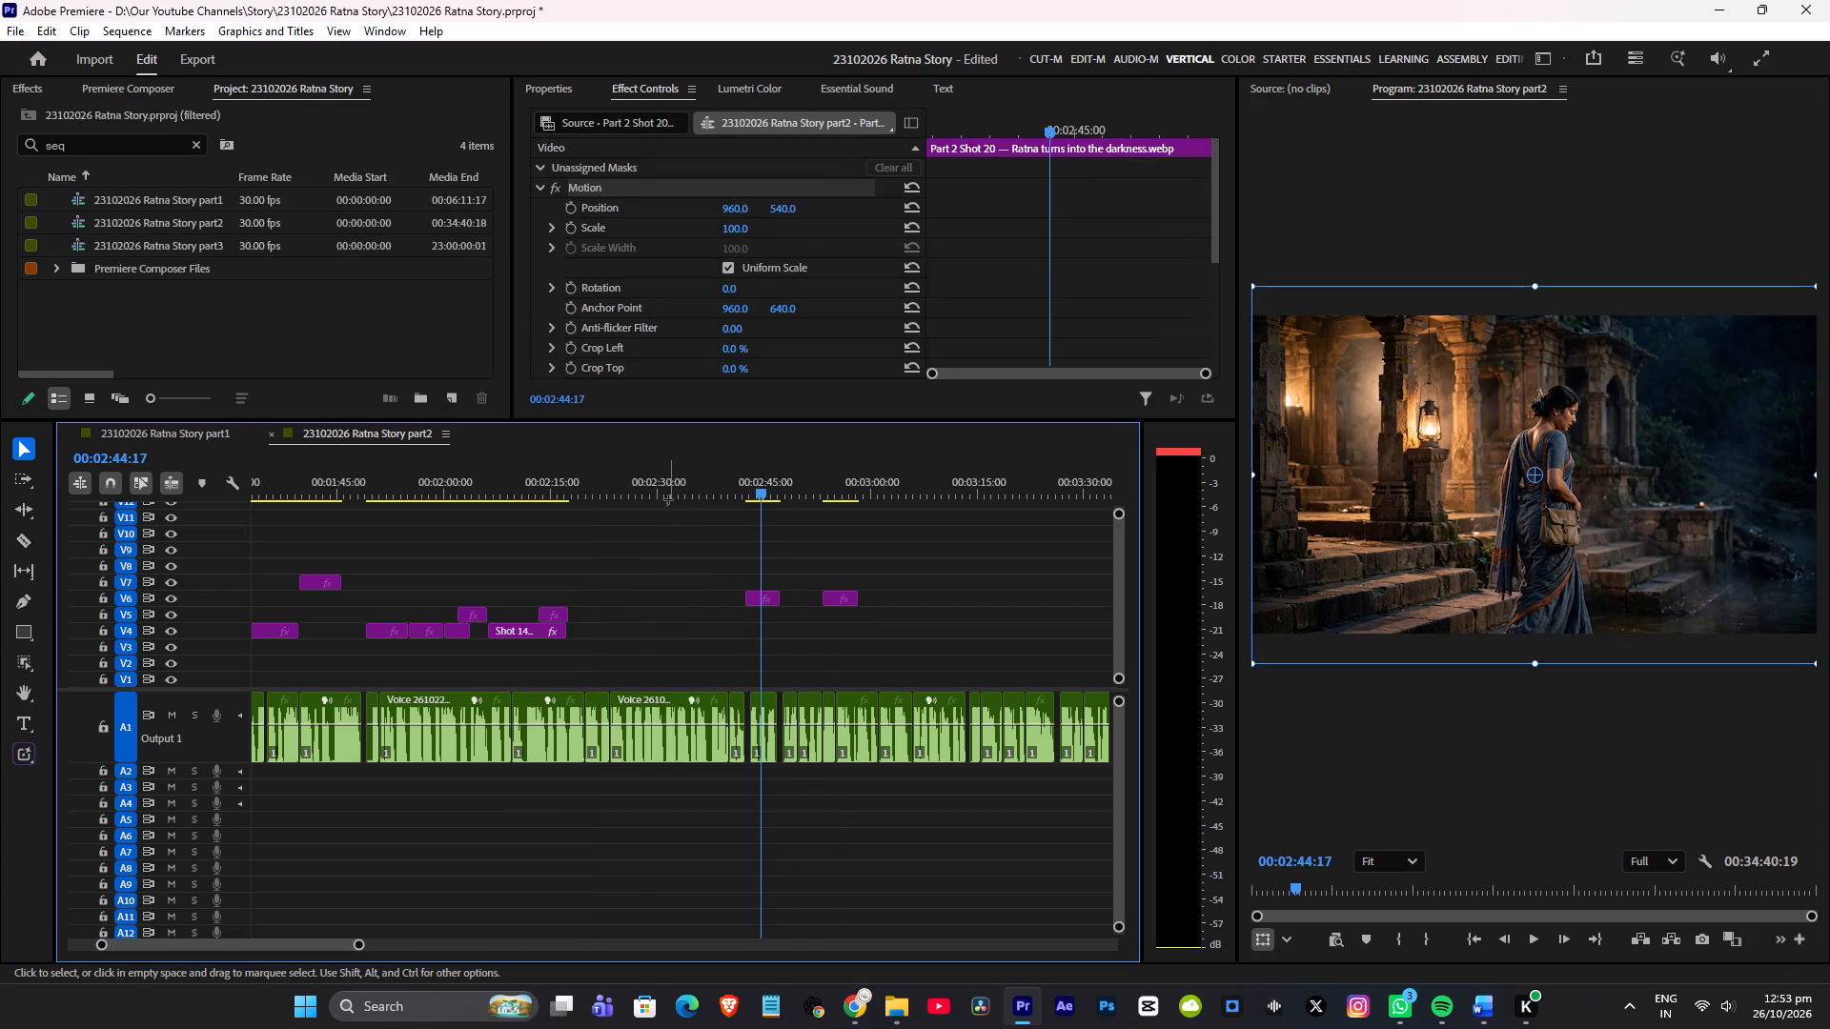
{"action": "left_click", "coordinate": [659, 494]}
Scan the Part 1 sequence forward from 00:03:12:24 to about 00:05:56 for shots to reuse after Shot 18.
{"action": "left_click", "coordinate": [181, 431]}
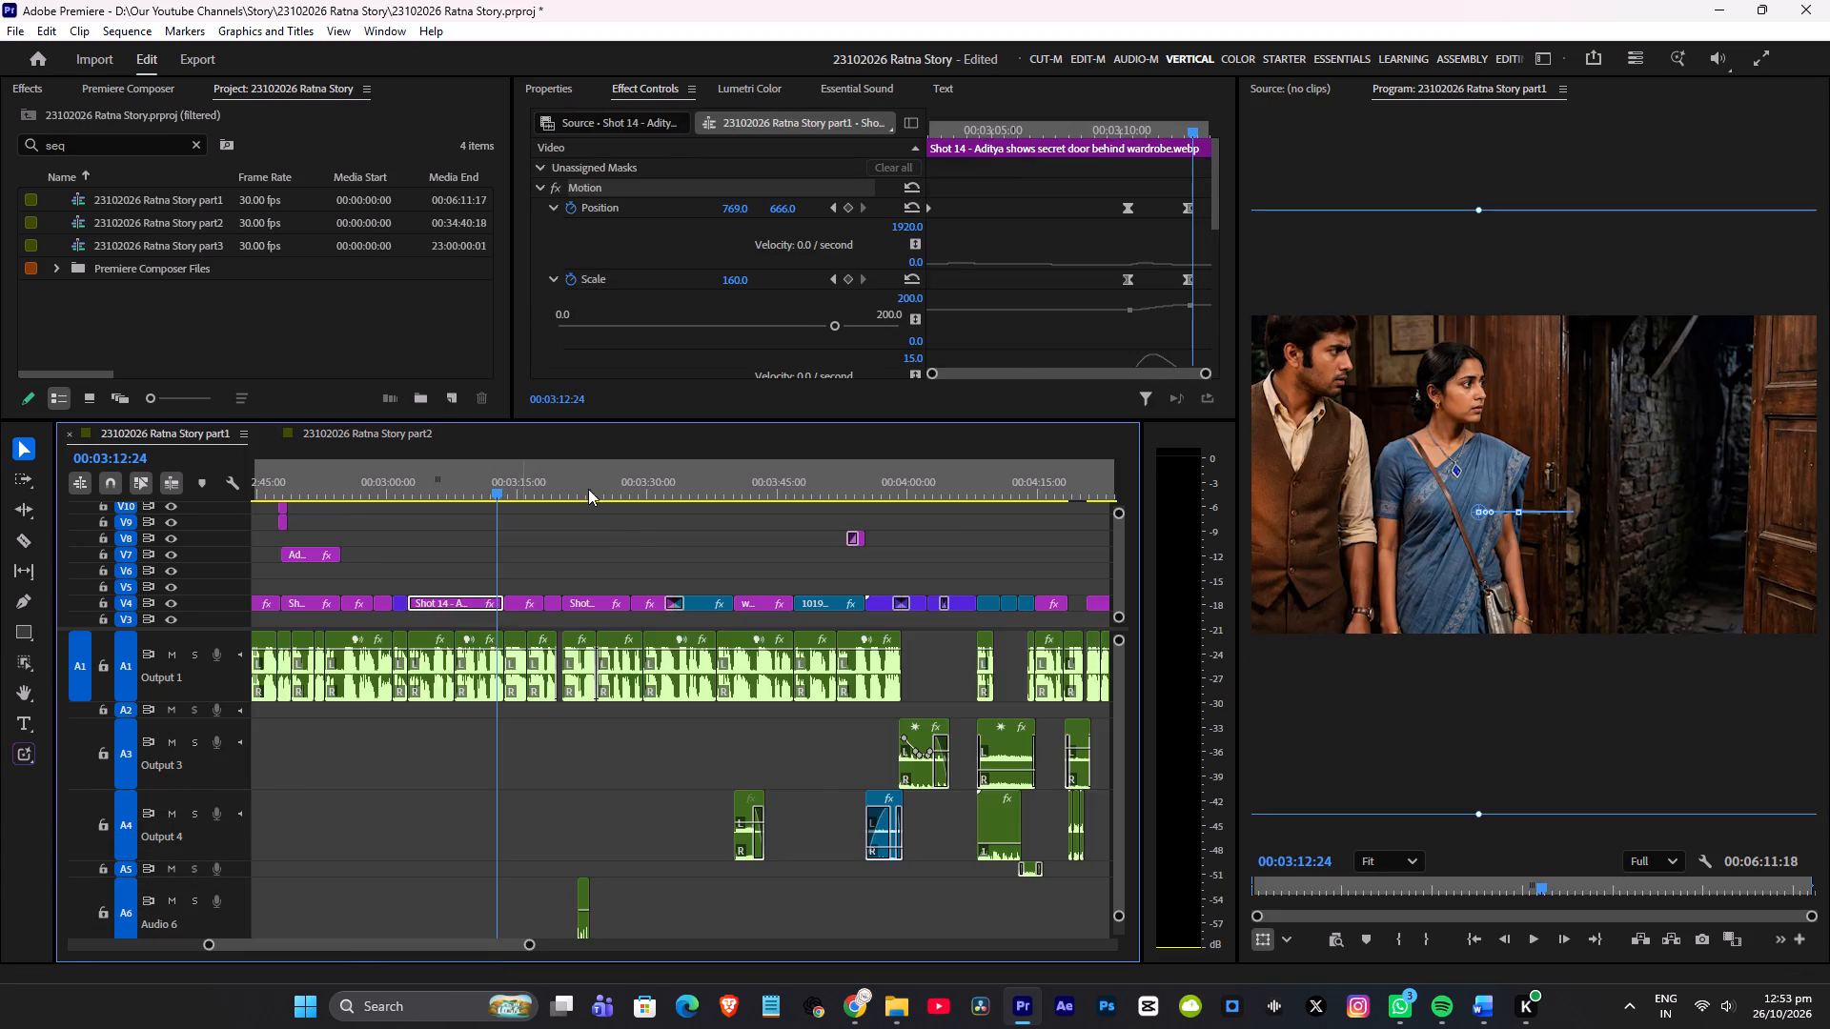
{"action": "scroll", "coordinate": [661, 584], "scroll_direction": "up", "scroll_amount": 3}
{"action": "left_click_drag", "start_coordinate": [513, 478], "coordinate": [953, 494]}
{"action": "scroll", "coordinate": [725, 627], "scroll_direction": "down", "scroll_amount": 3}
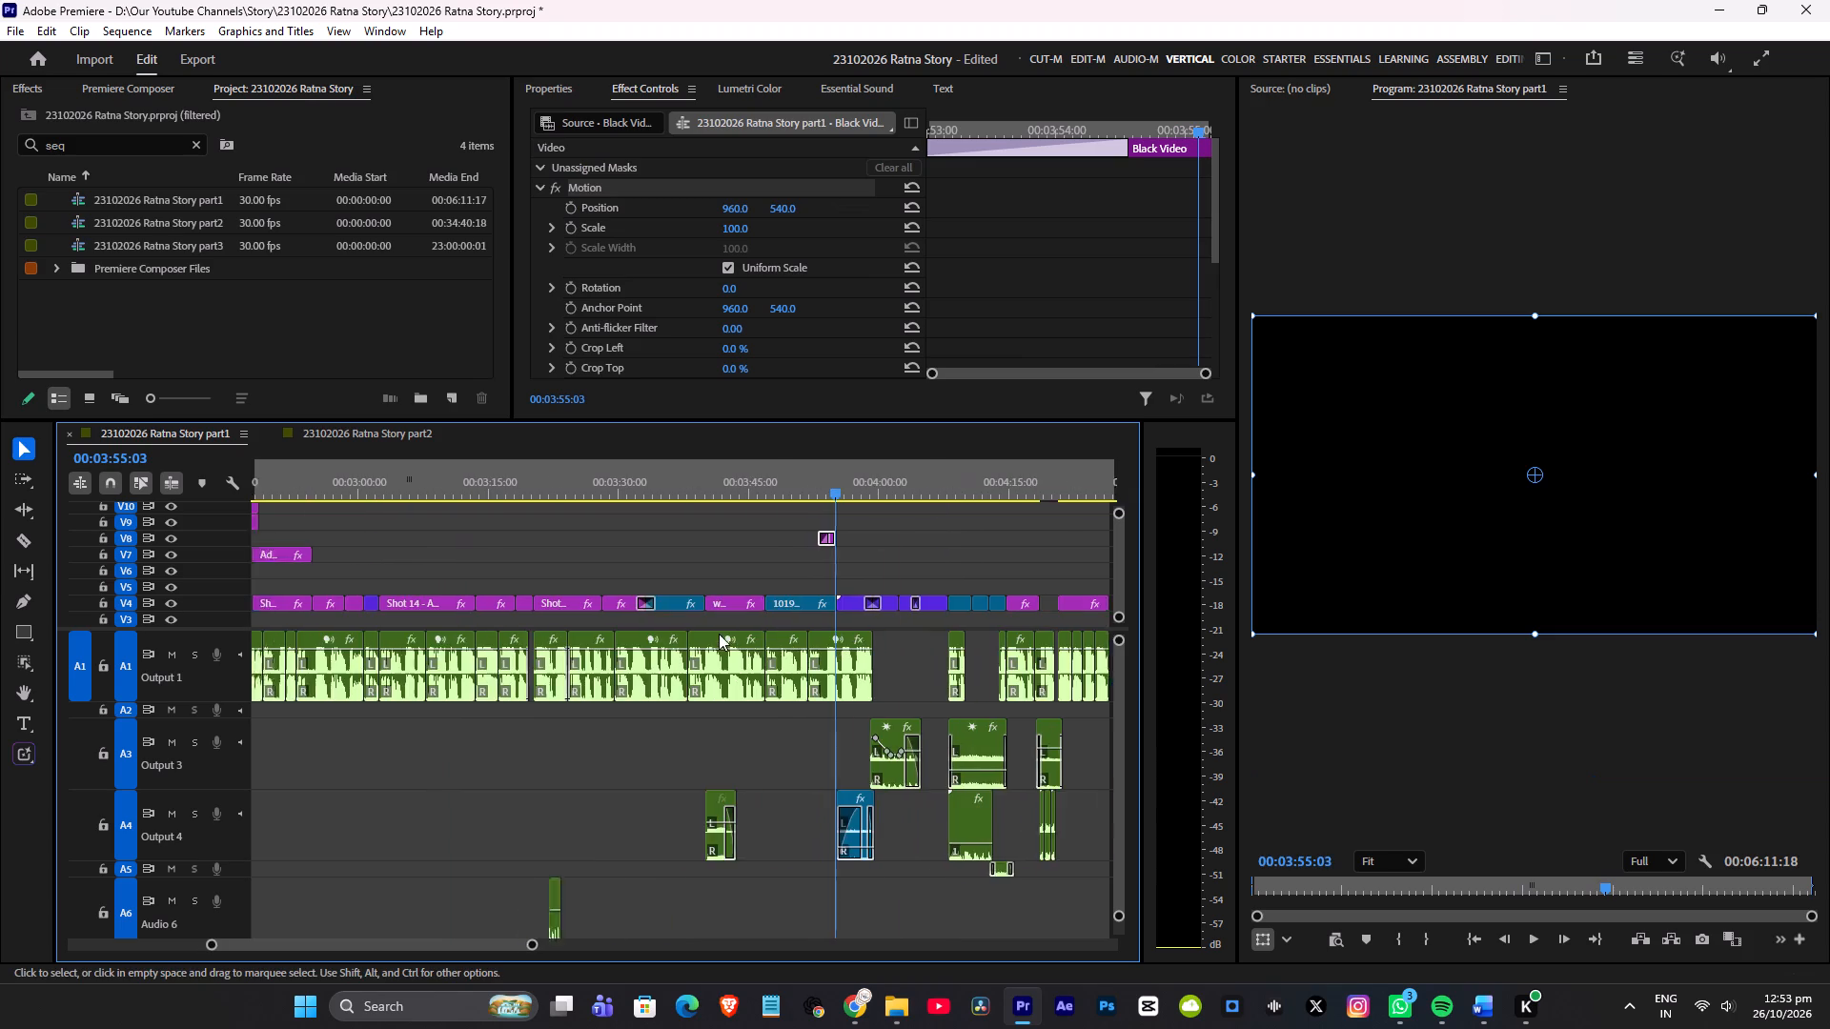
{"action": "scroll", "coordinate": [719, 634], "scroll_direction": "down", "scroll_amount": 6}
{"action": "left_click_drag", "start_coordinate": [762, 480], "coordinate": [831, 477]}
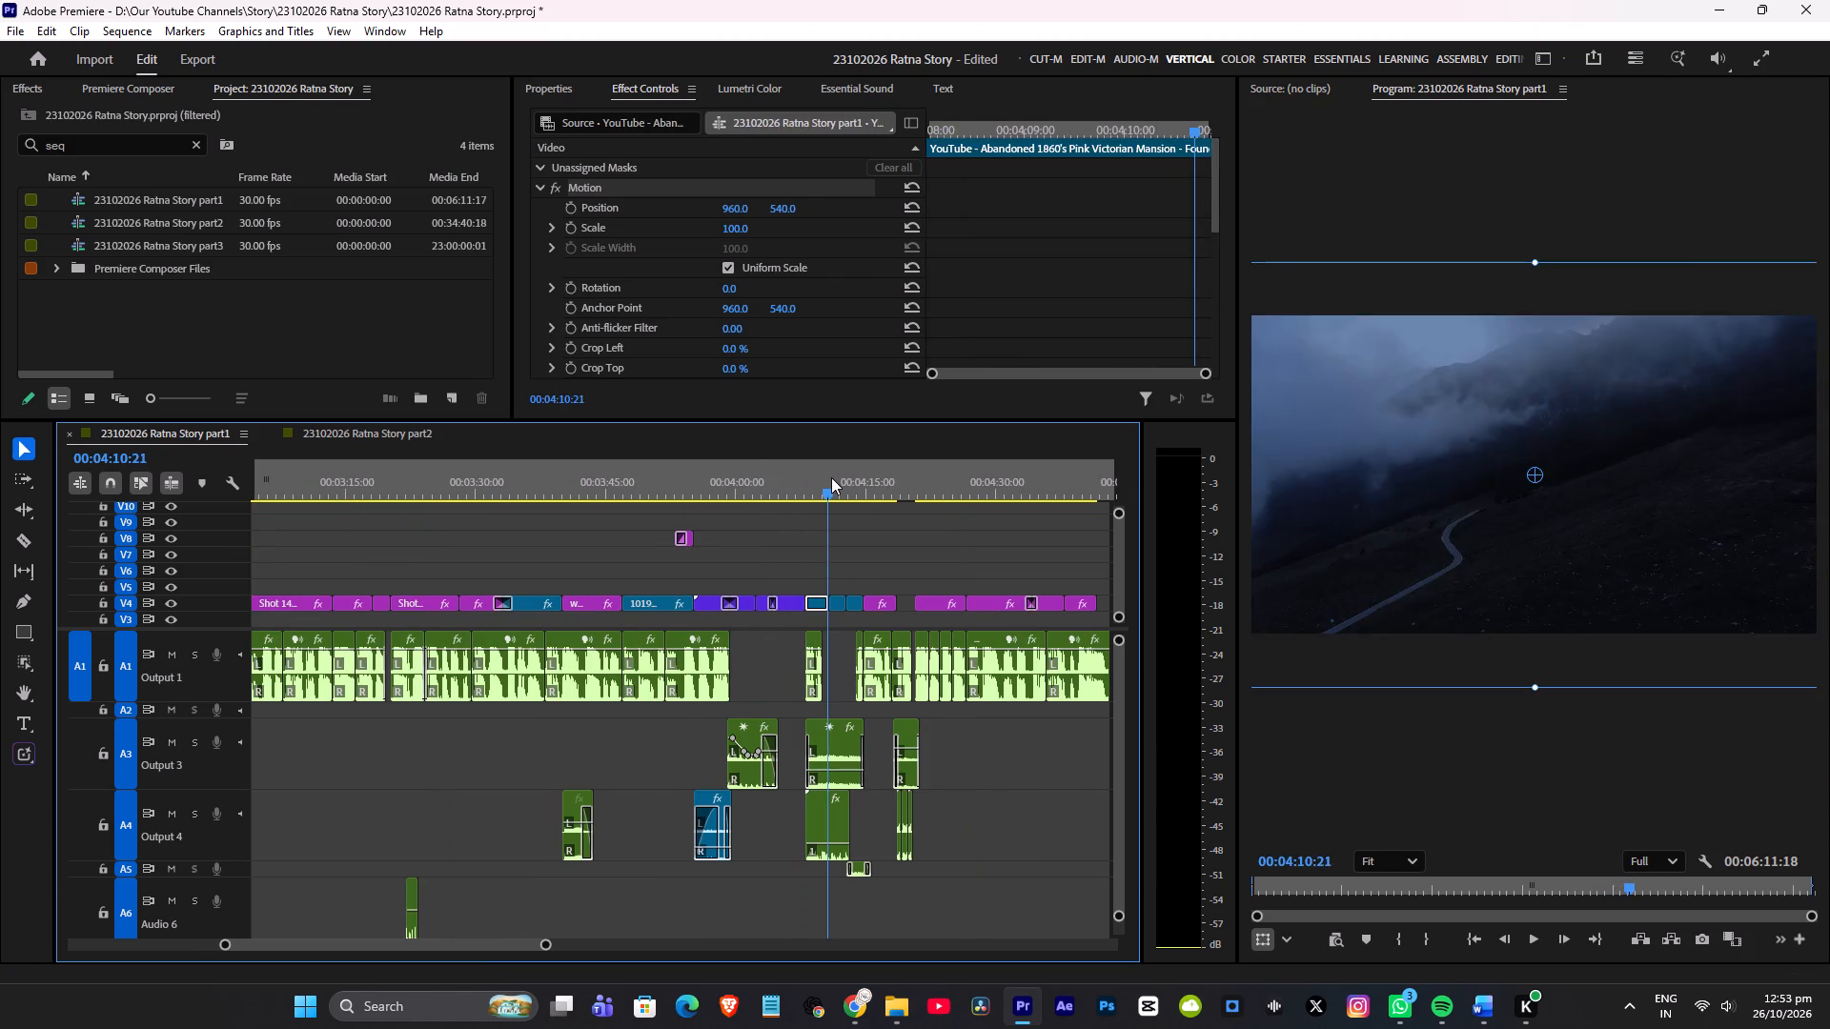
{"action": "left_click_drag", "start_coordinate": [831, 477], "coordinate": [1023, 461]}
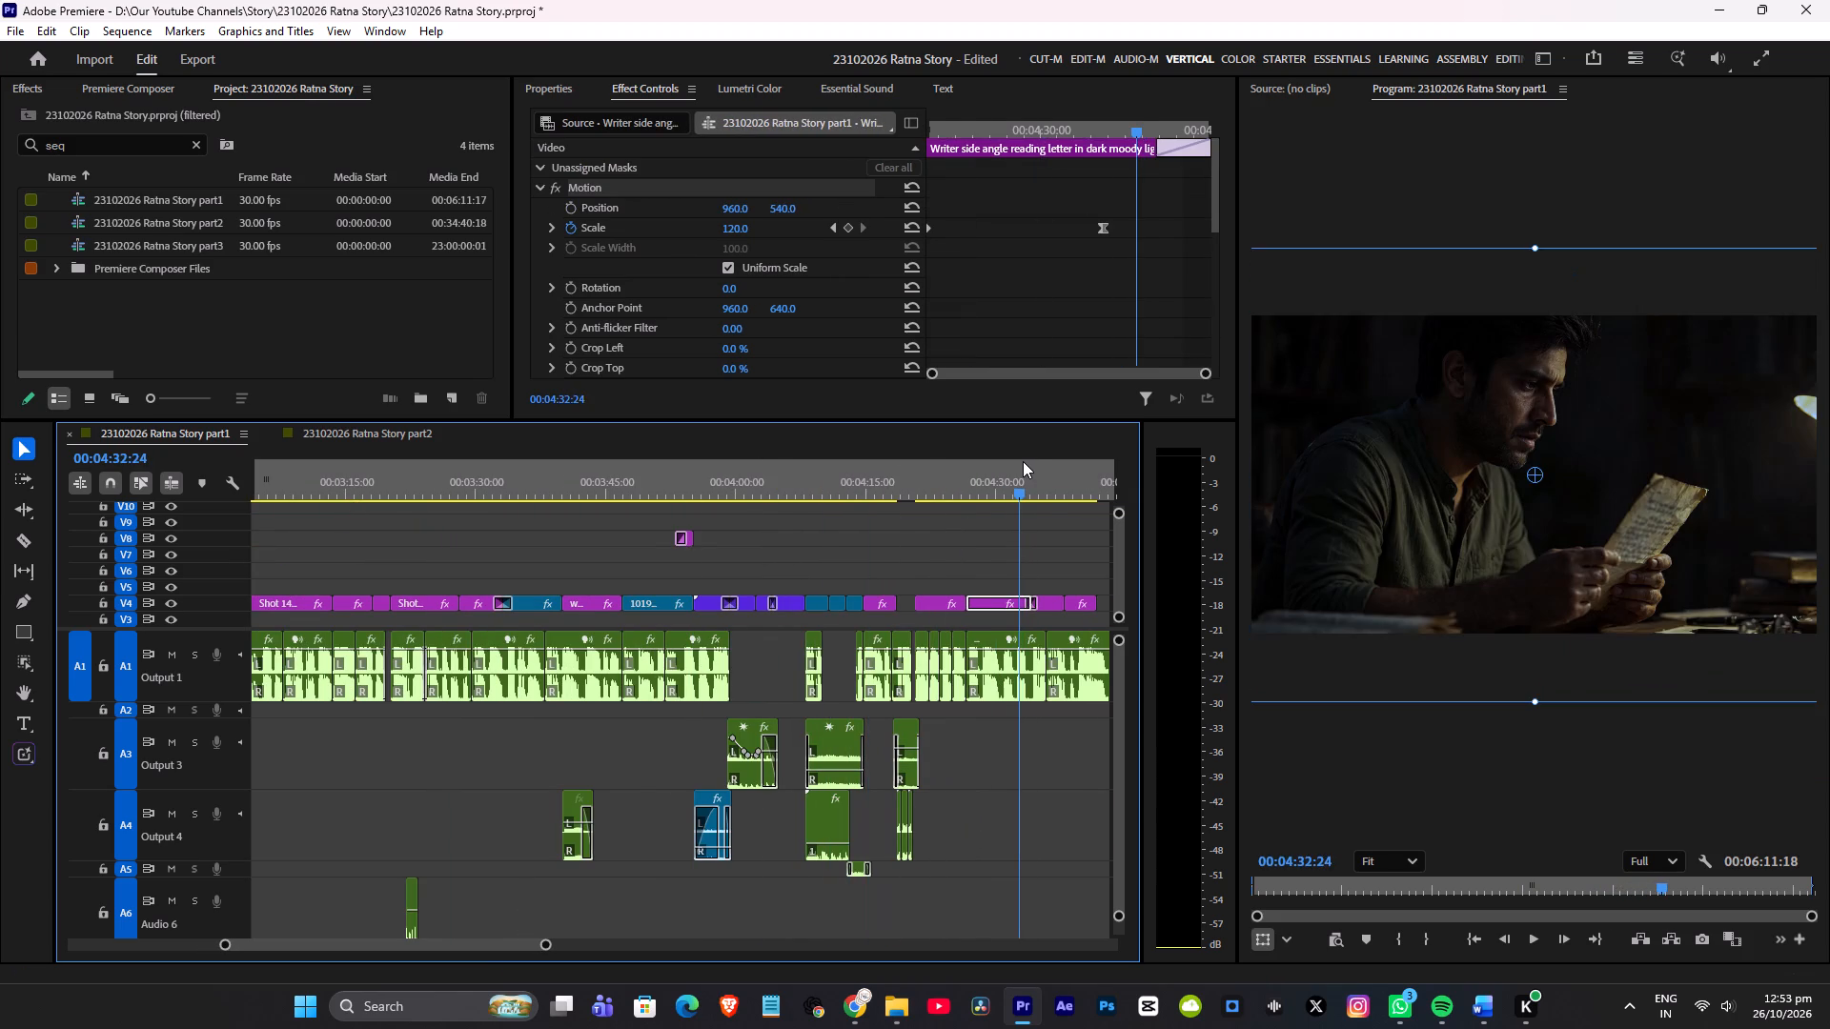
{"action": "left_click_drag", "start_coordinate": [1023, 461], "coordinate": [954, 493]}
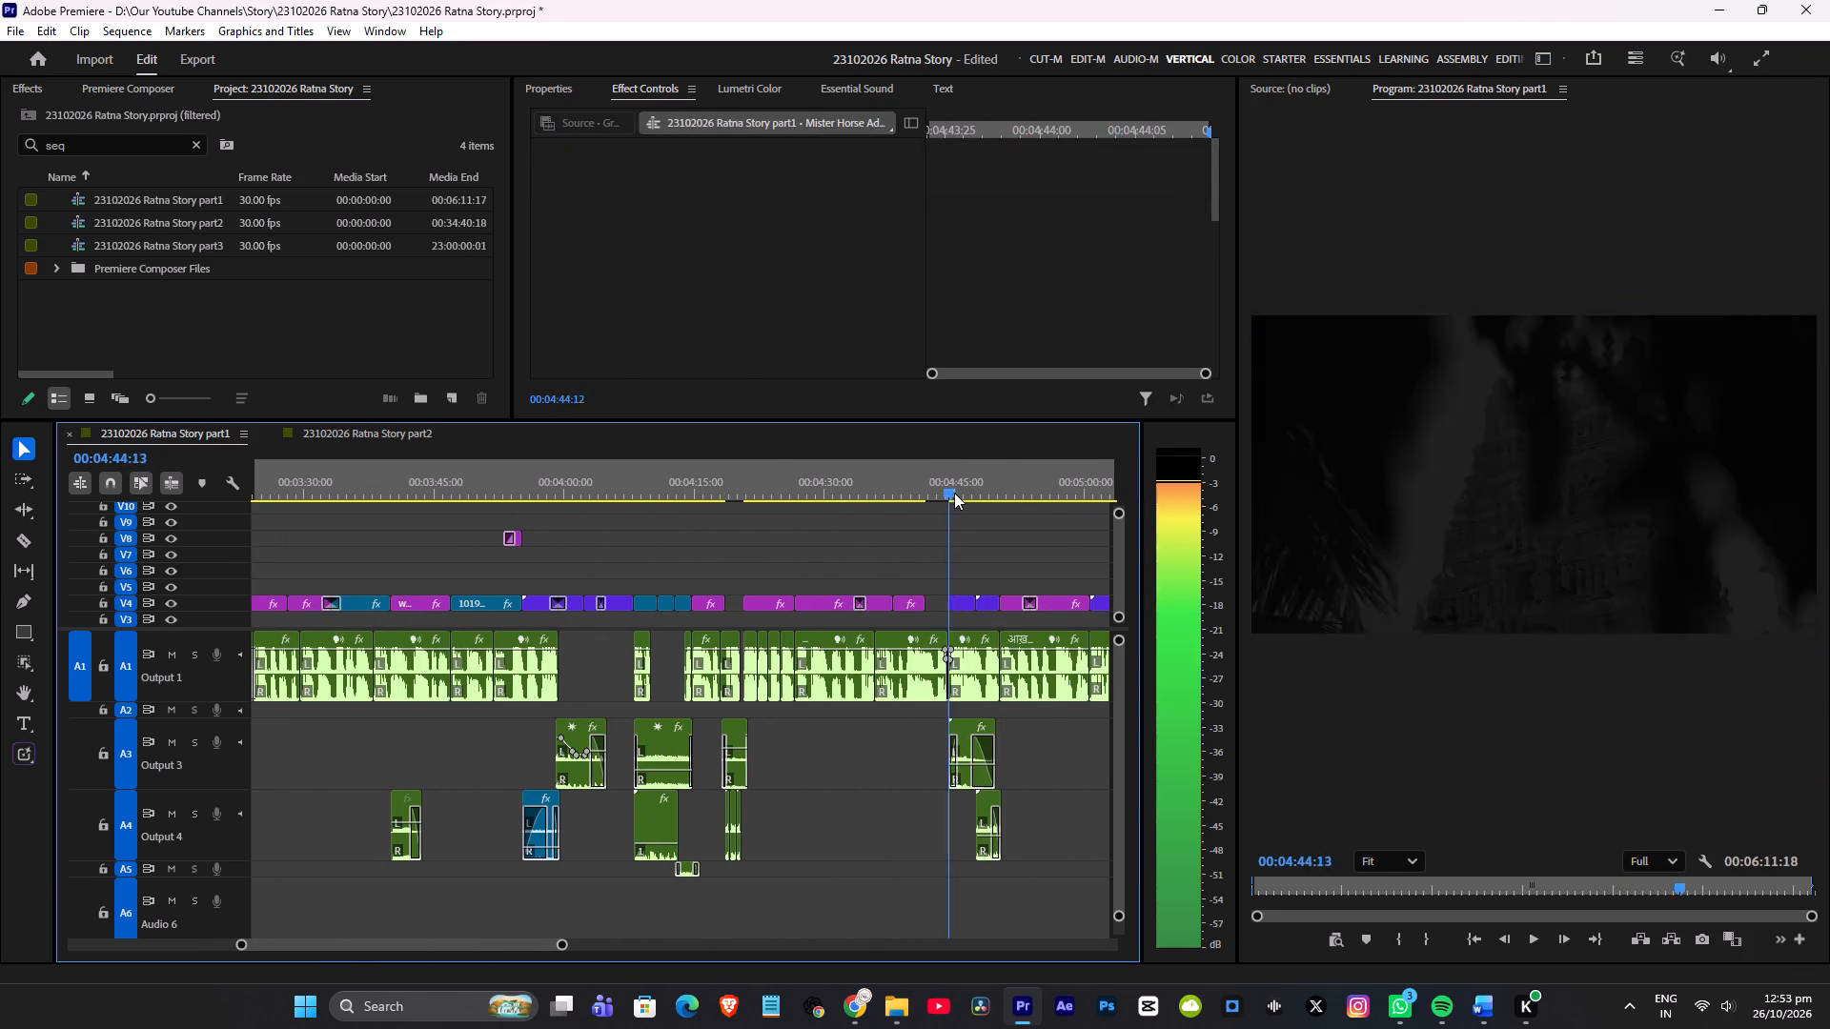
{"action": "left_click_drag", "start_coordinate": [954, 493], "coordinate": [1044, 504]}
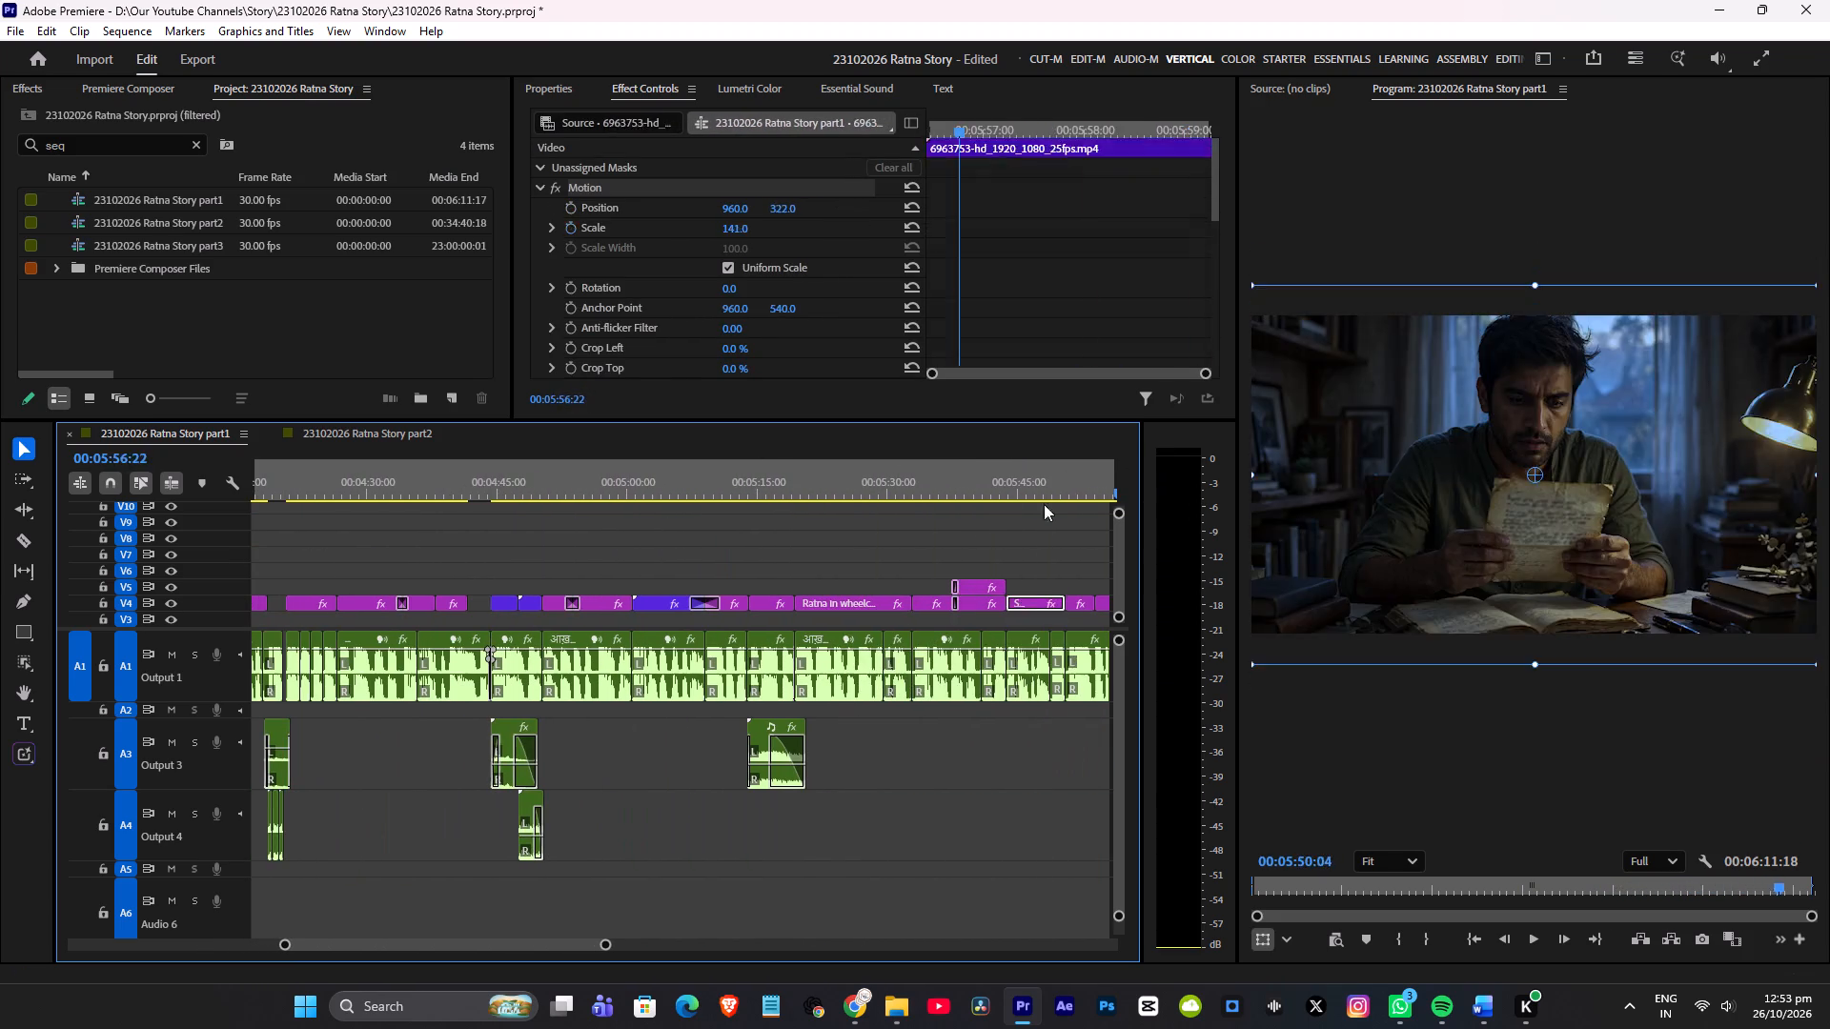
Scan the Part 1 sequence backward from about 00:05:56 to about 00:02:21 for a shot to reuse after Shot 18.
{"action": "left_click_drag", "start_coordinate": [1044, 504], "coordinate": [781, 570]}
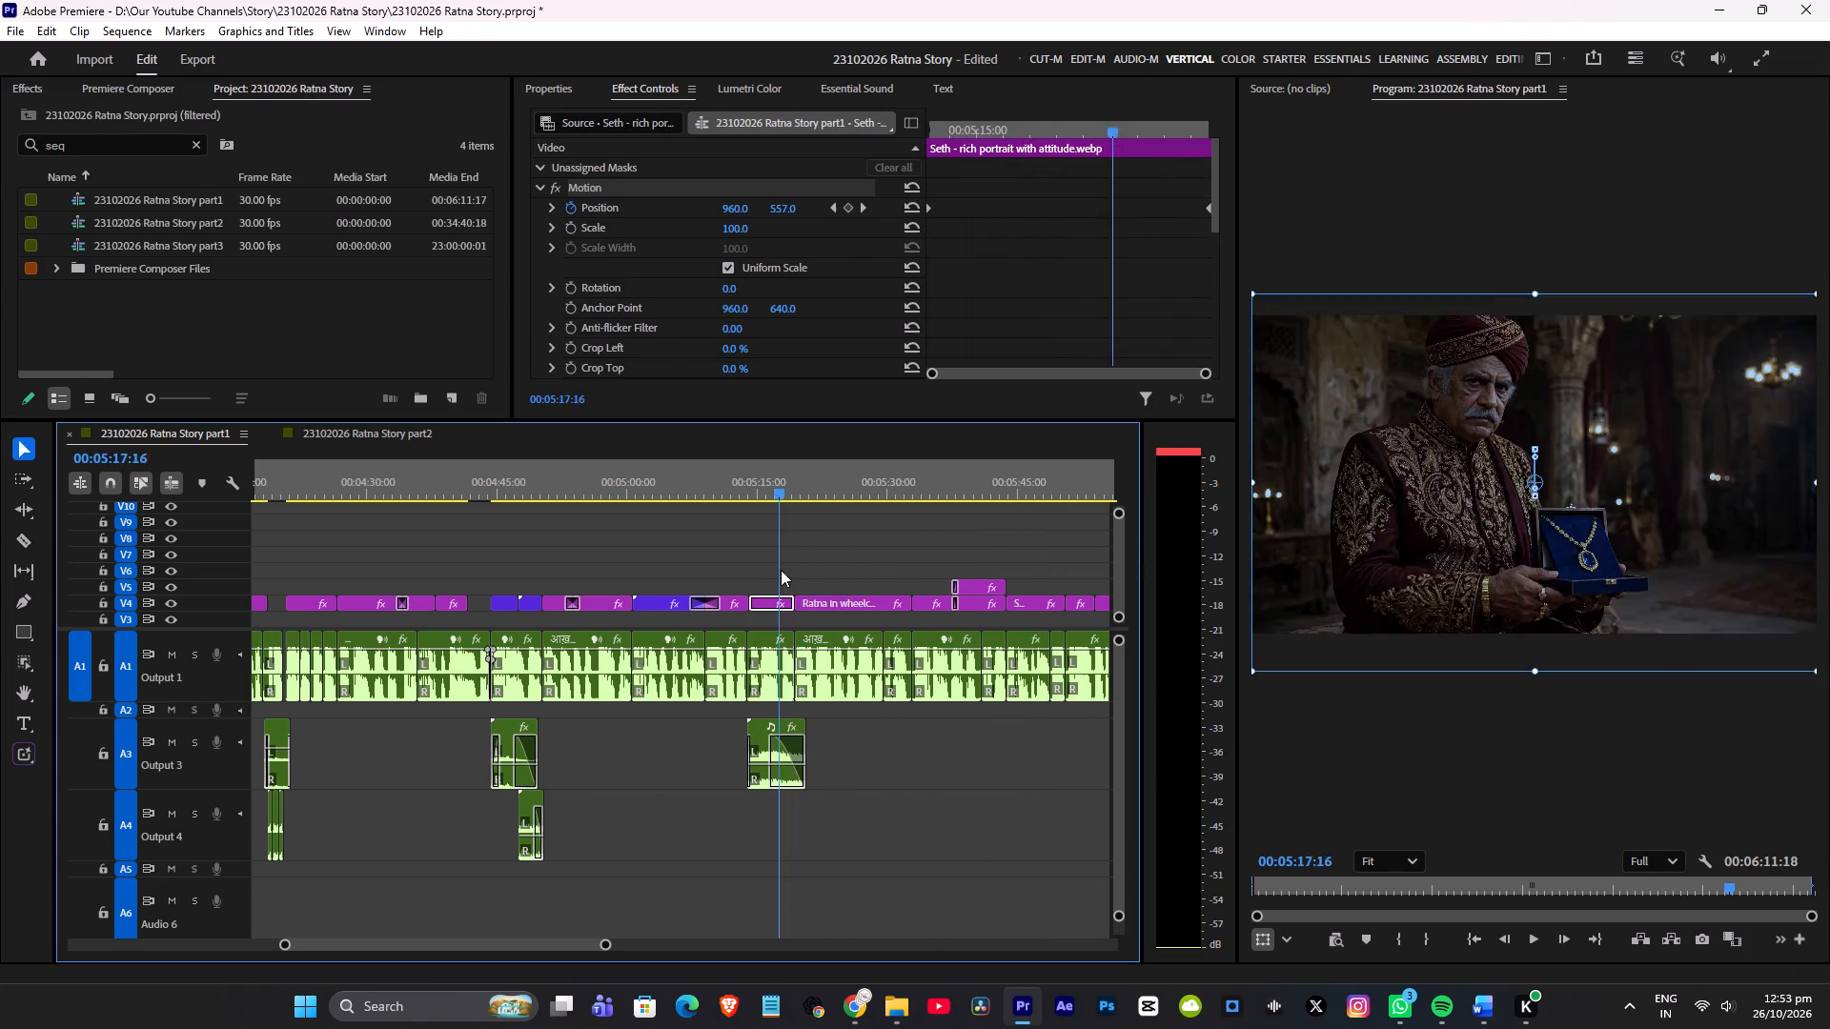
{"action": "left_click_drag", "start_coordinate": [781, 570], "coordinate": [447, 637]}
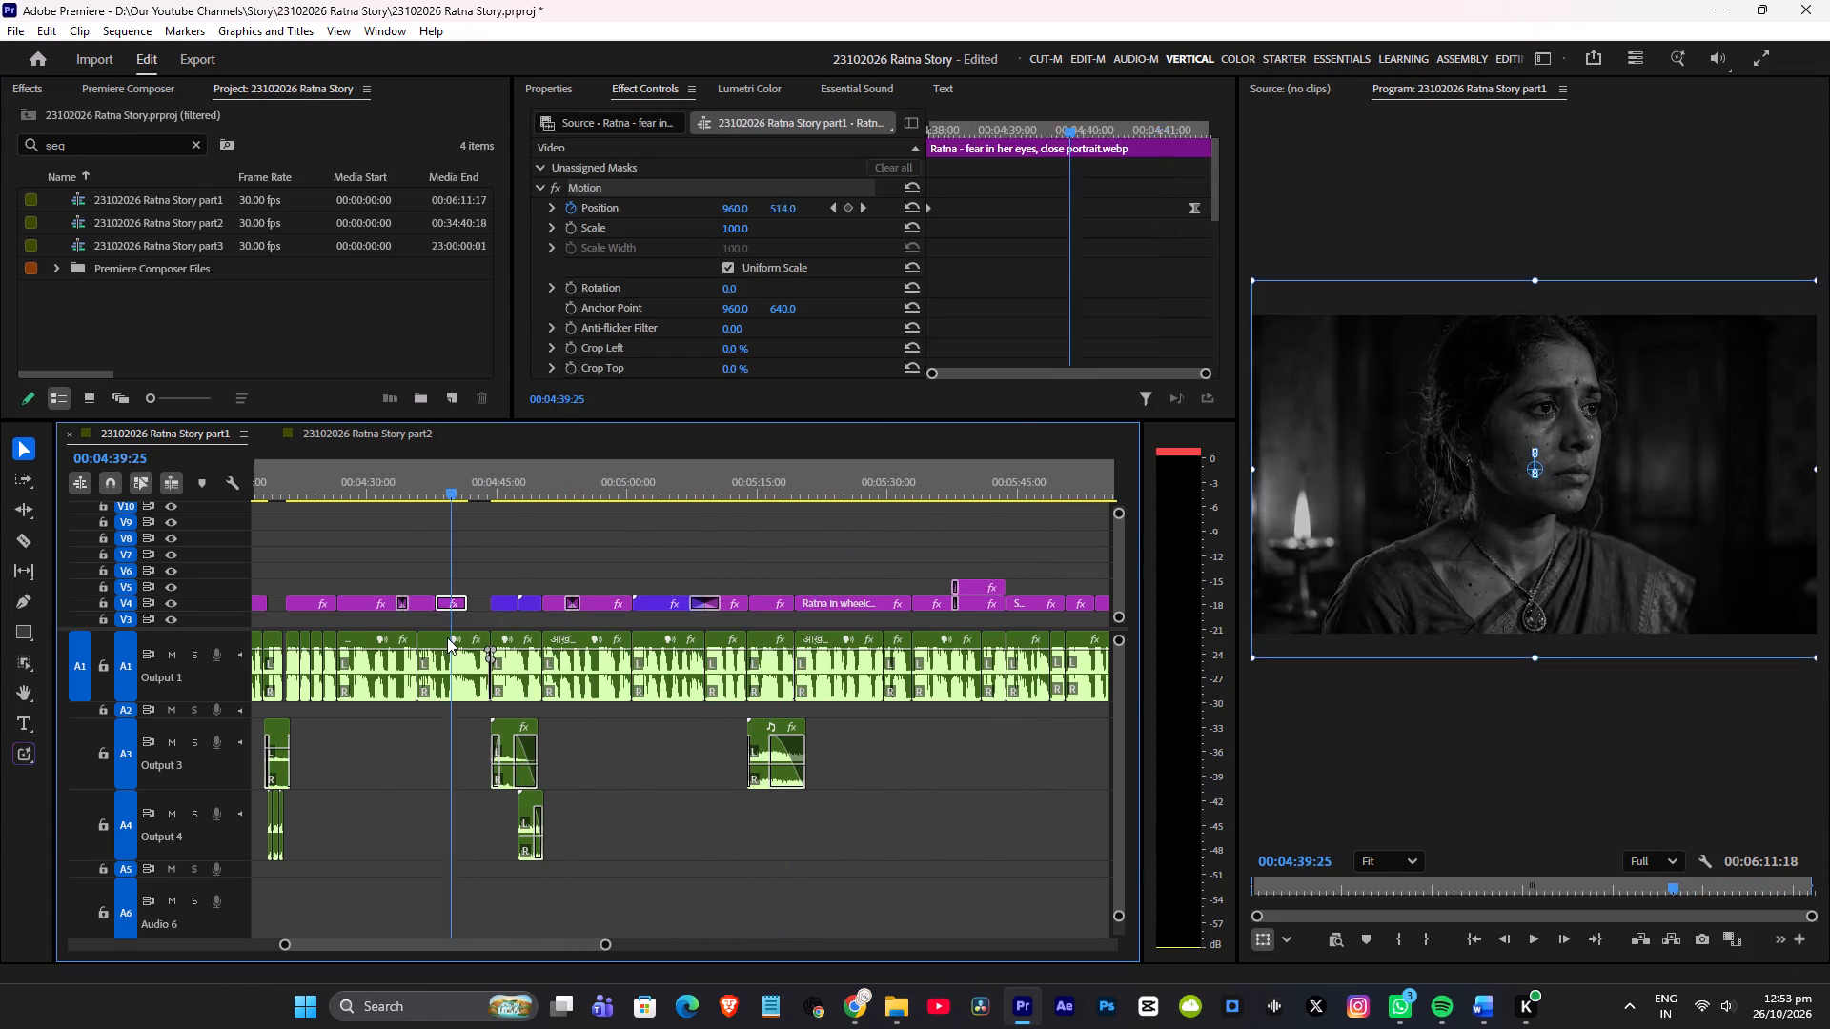
{"action": "left_click_drag", "start_coordinate": [447, 637], "coordinate": [392, 649]}
{"action": "scroll", "coordinate": [420, 669], "scroll_direction": "up", "scroll_amount": 10}
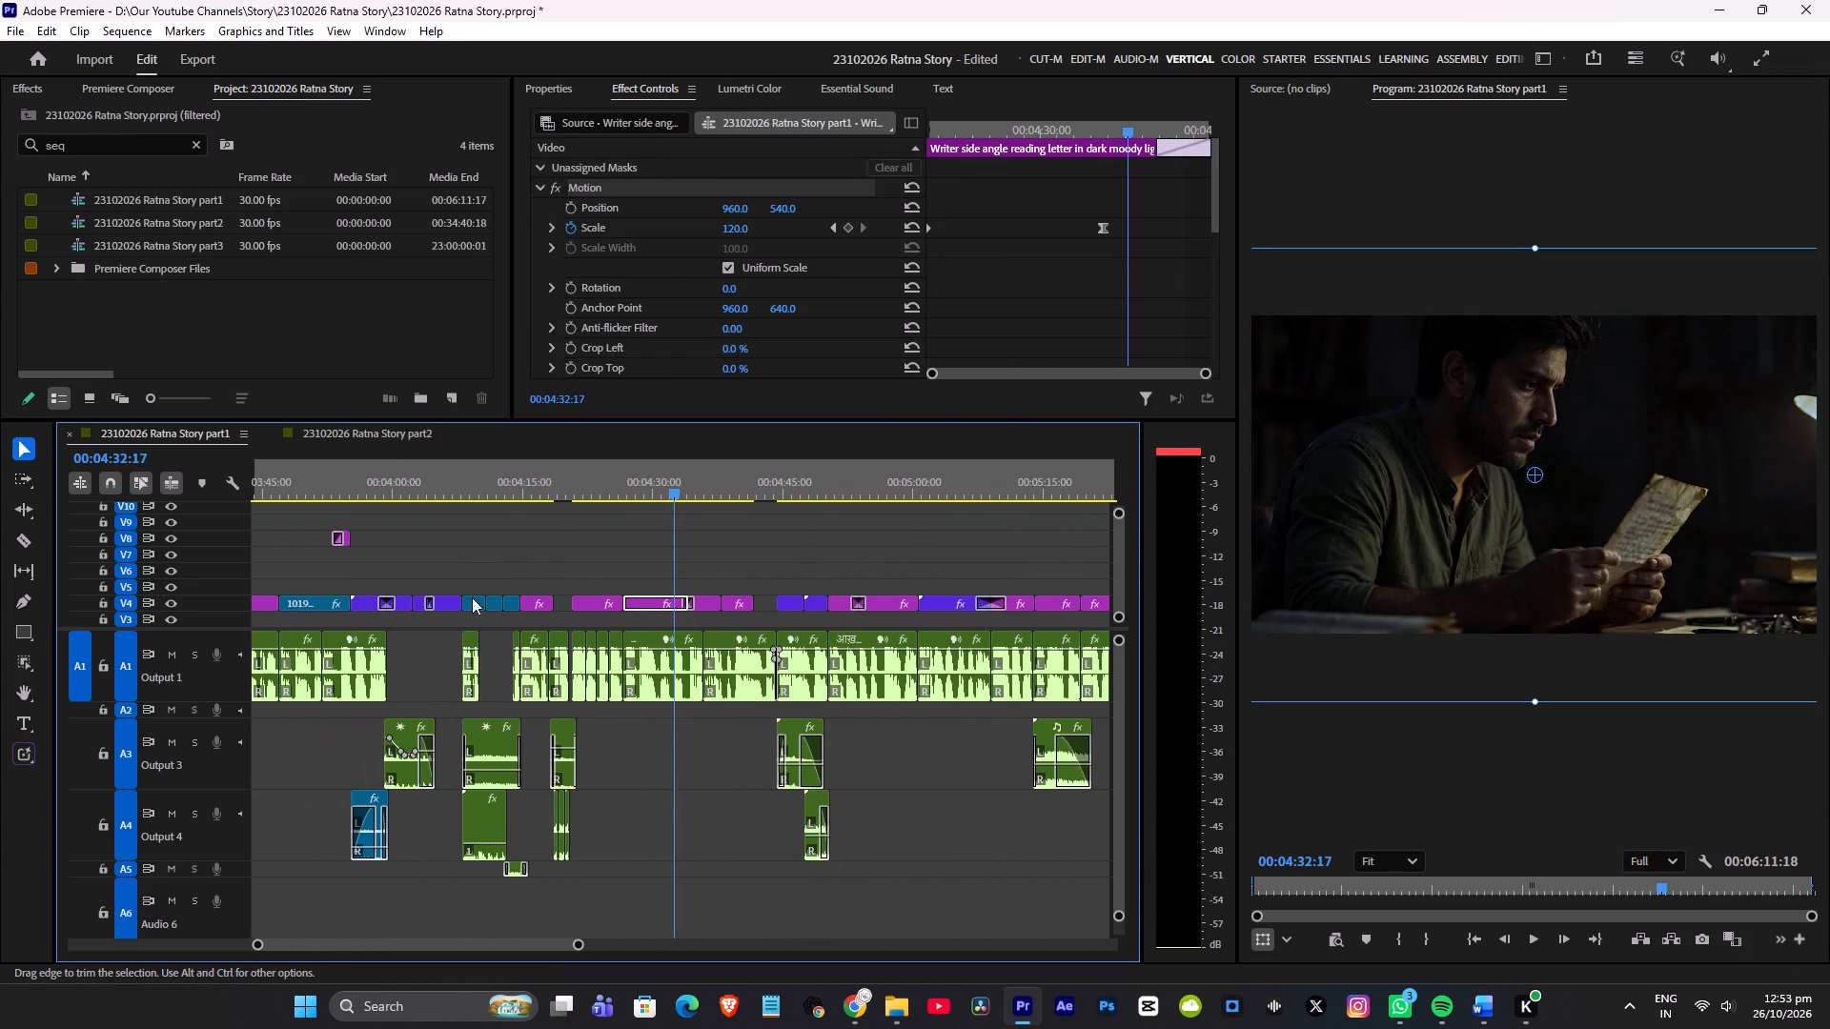
{"action": "left_click_drag", "start_coordinate": [555, 488], "coordinate": [583, 491]}
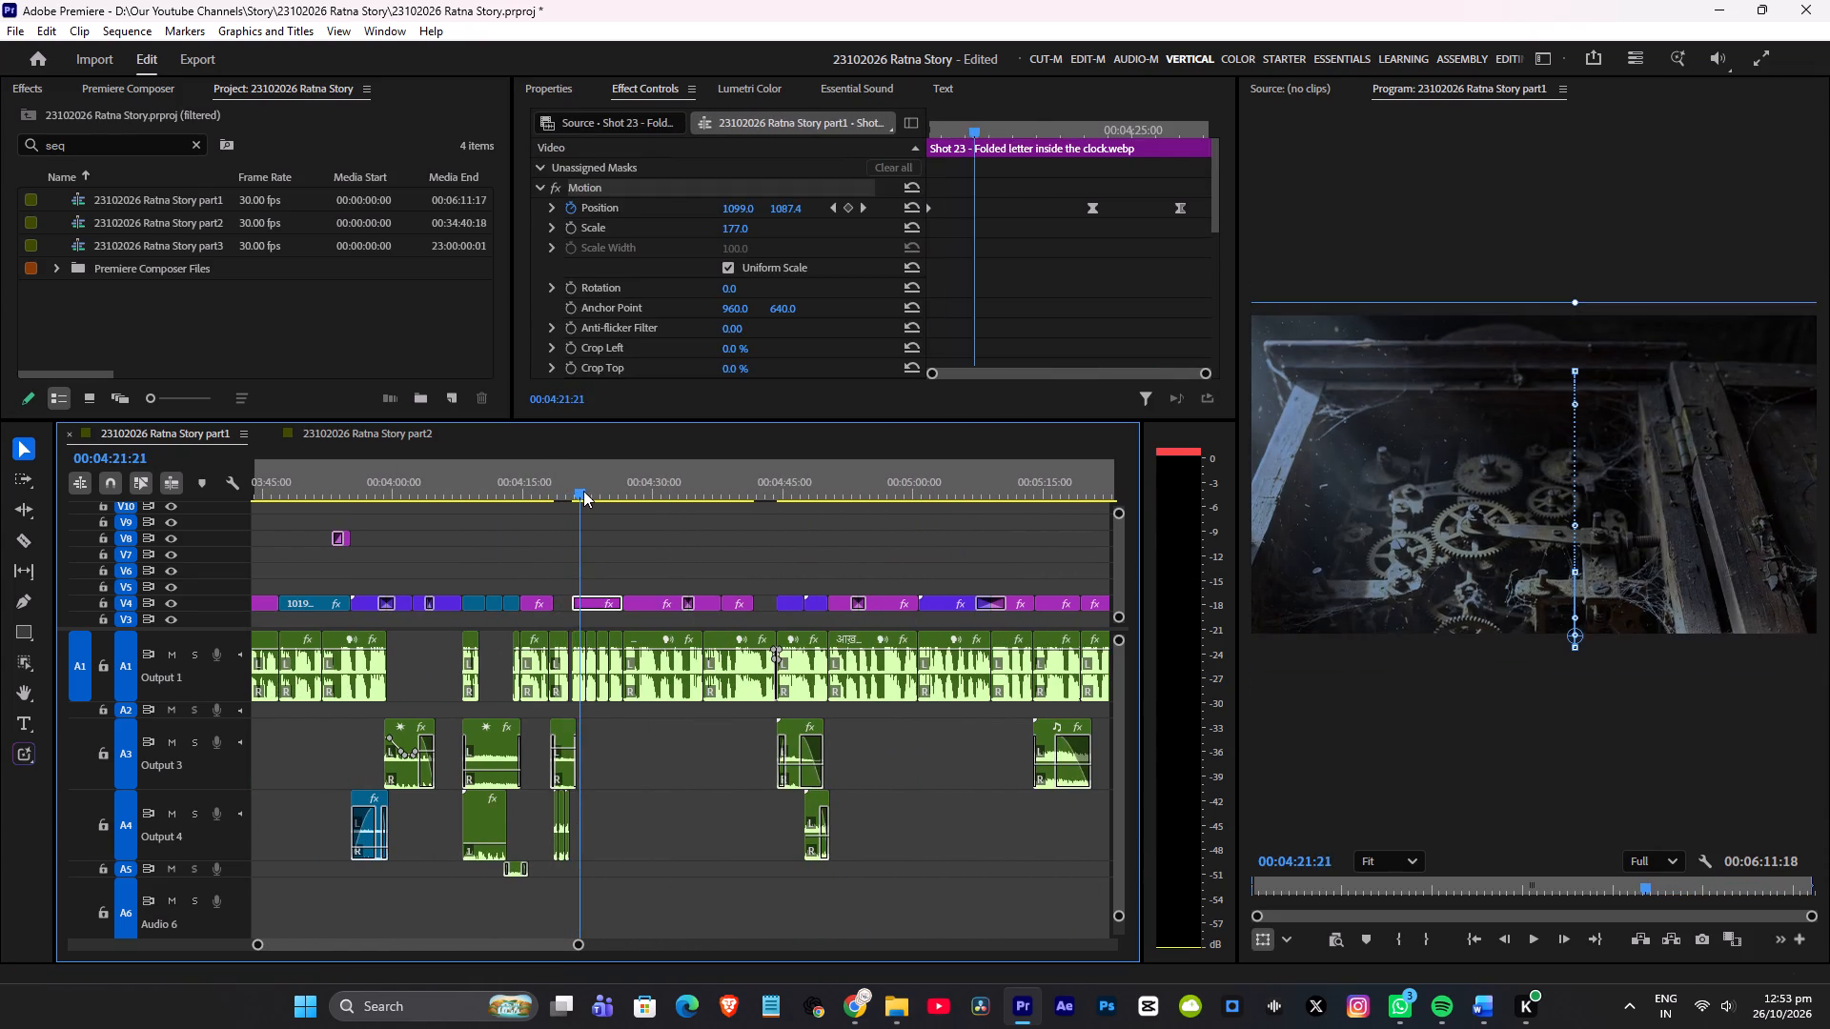
{"action": "left_click_drag", "start_coordinate": [583, 491], "coordinate": [376, 588]}
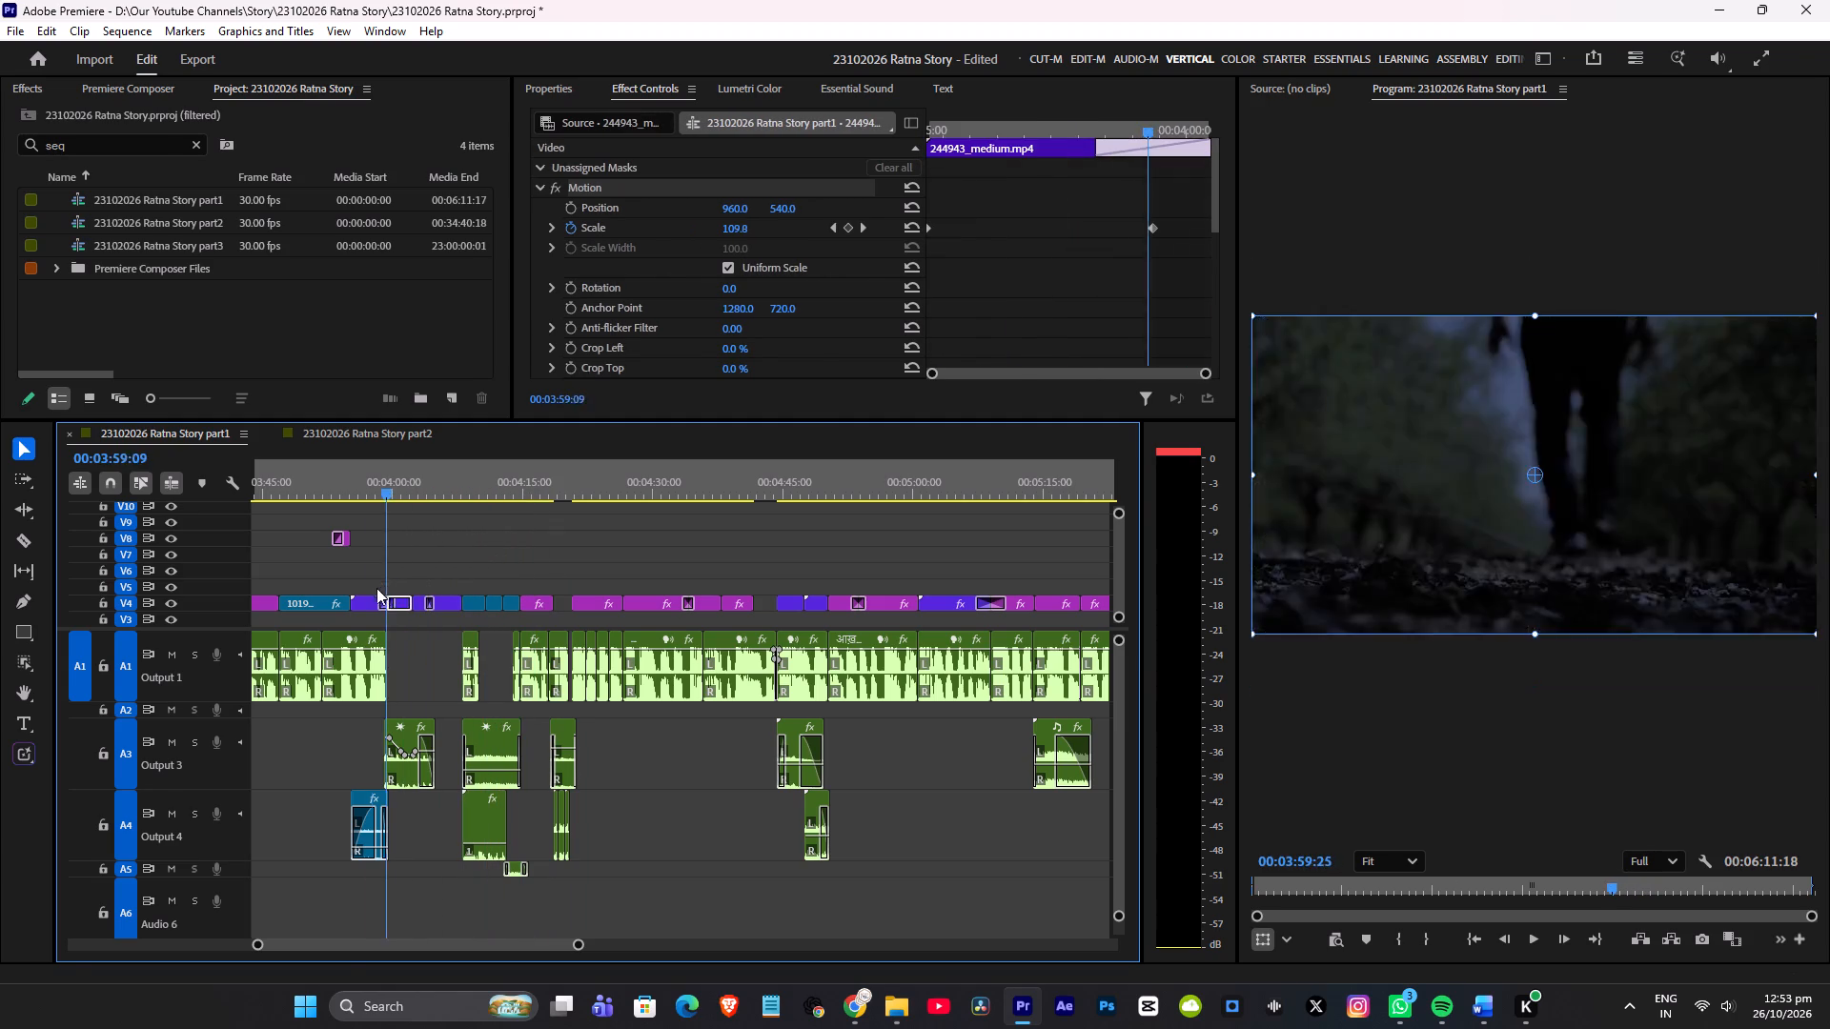
{"action": "left_click_drag", "start_coordinate": [376, 588], "coordinate": [354, 597]}
{"action": "scroll", "coordinate": [399, 615], "scroll_direction": "up", "scroll_amount": 10}
{"action": "left_click_drag", "start_coordinate": [605, 493], "coordinate": [595, 498]}
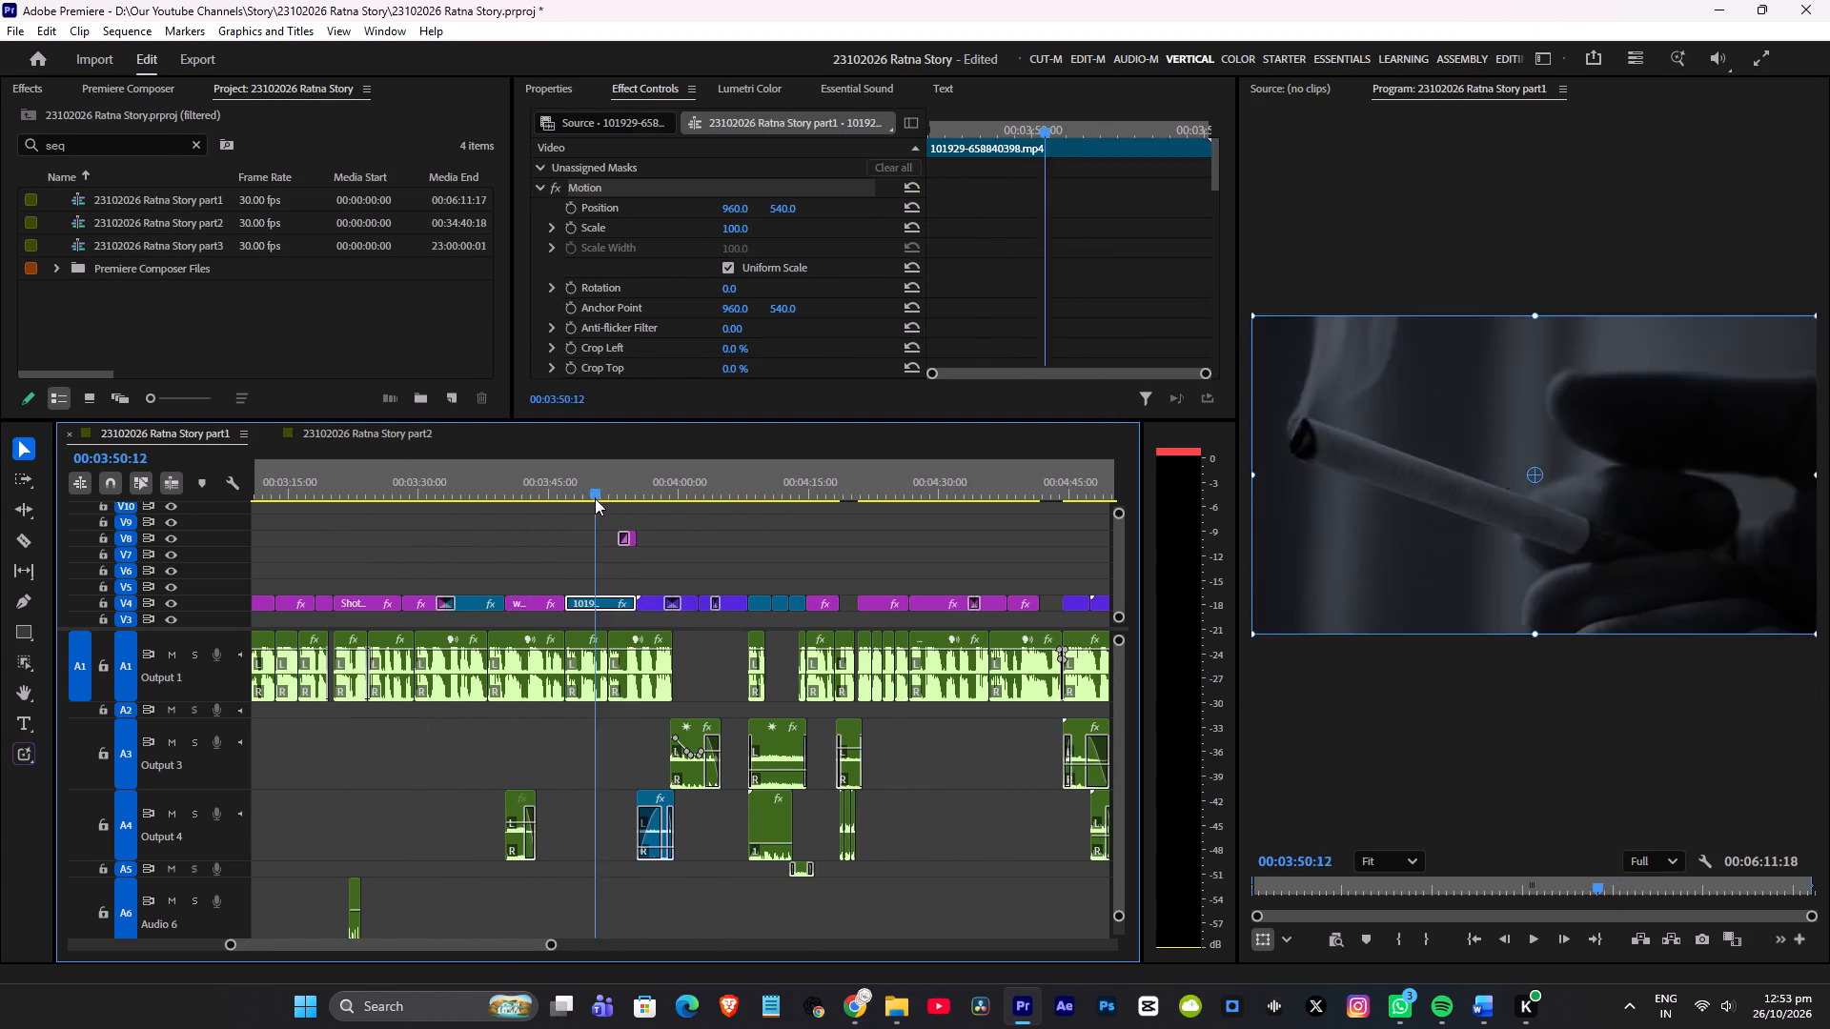
{"action": "left_click_drag", "start_coordinate": [595, 498], "coordinate": [421, 564]}
{"action": "scroll", "coordinate": [515, 591], "scroll_direction": "up", "scroll_amount": 10}
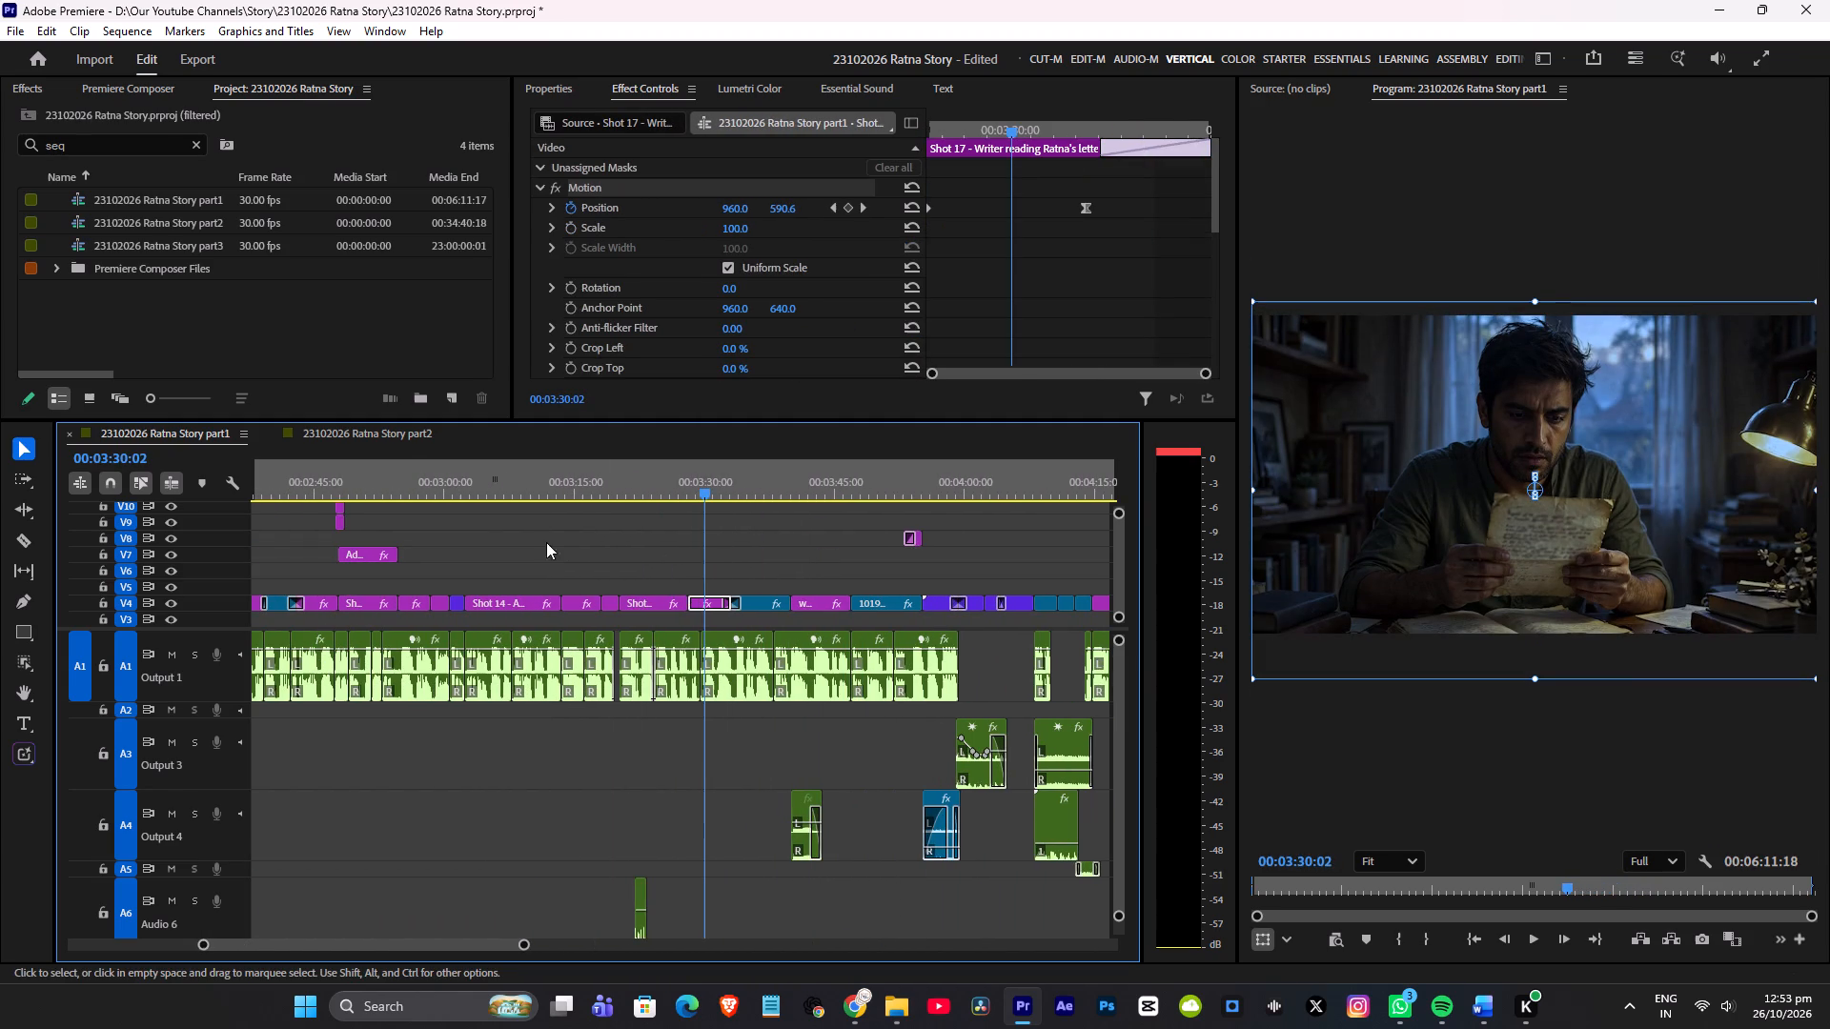
{"action": "left_click_drag", "start_coordinate": [661, 485], "coordinate": [608, 517]}
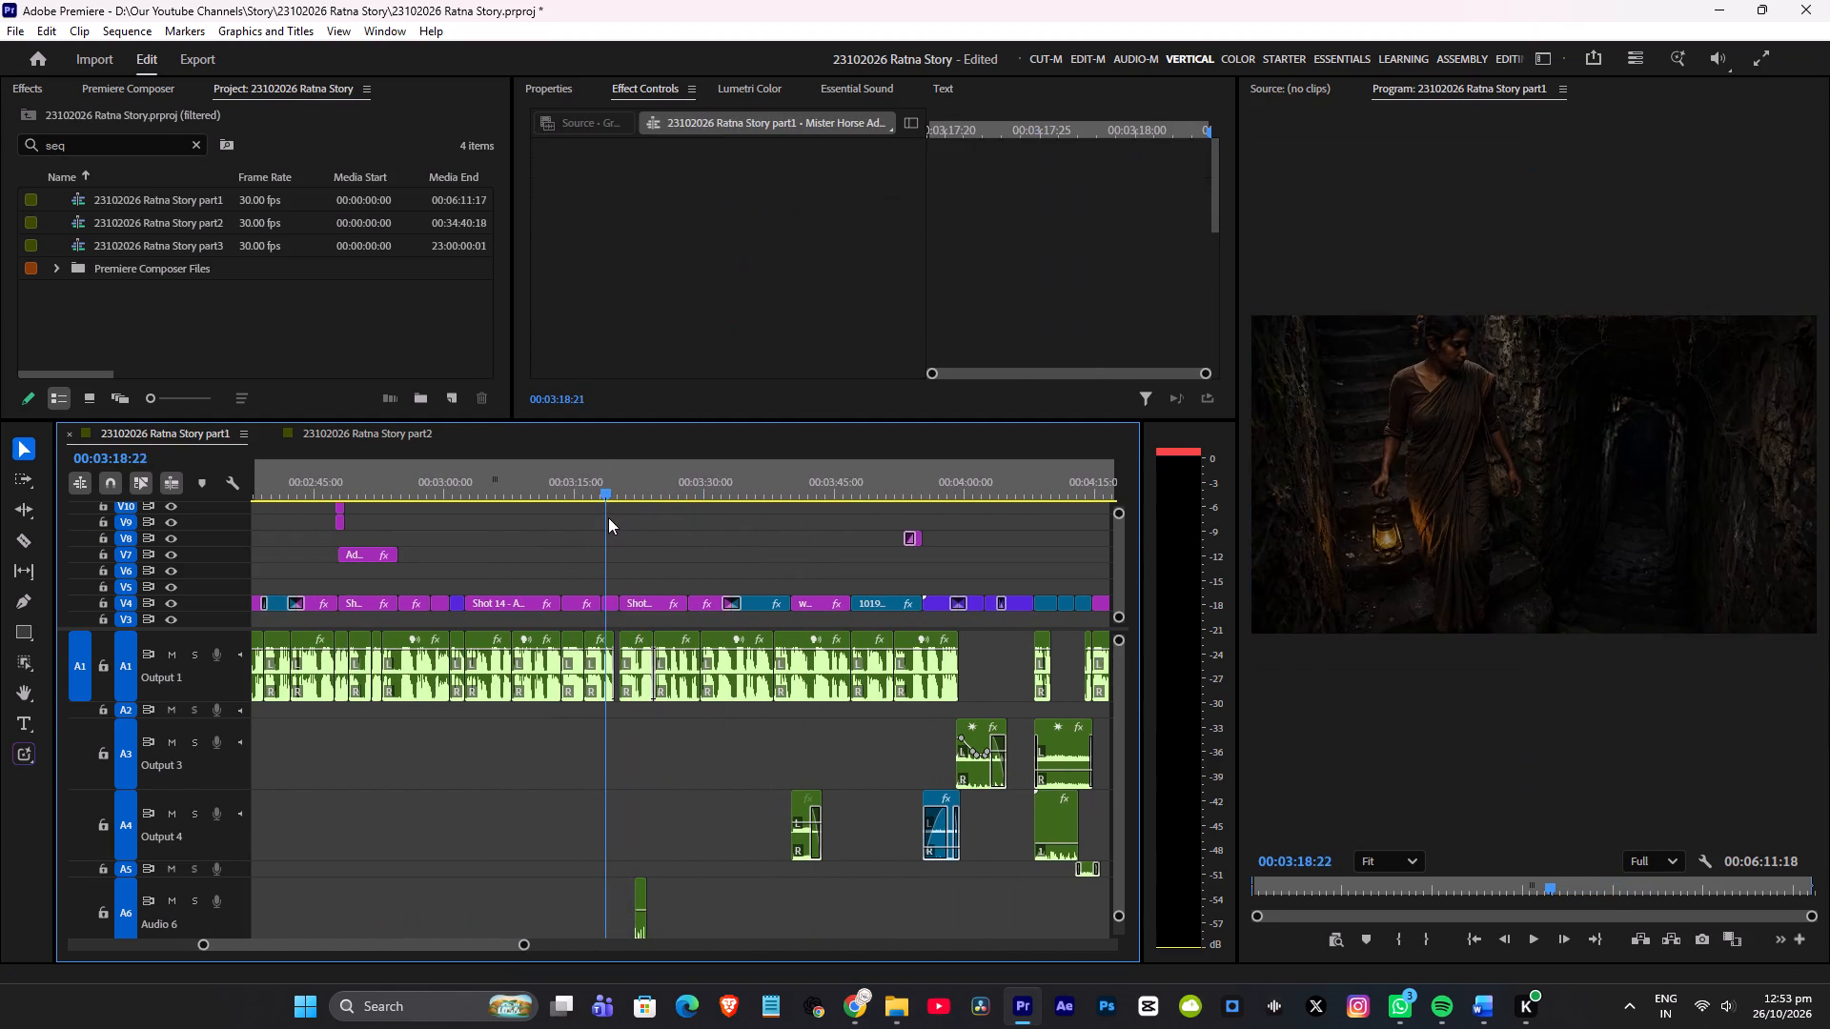
{"action": "left_click_drag", "start_coordinate": [608, 517], "coordinate": [474, 583]}
{"action": "scroll", "coordinate": [494, 586], "scroll_direction": "up", "scroll_amount": 5}
{"action": "left_click_drag", "start_coordinate": [590, 487], "coordinate": [550, 518]}
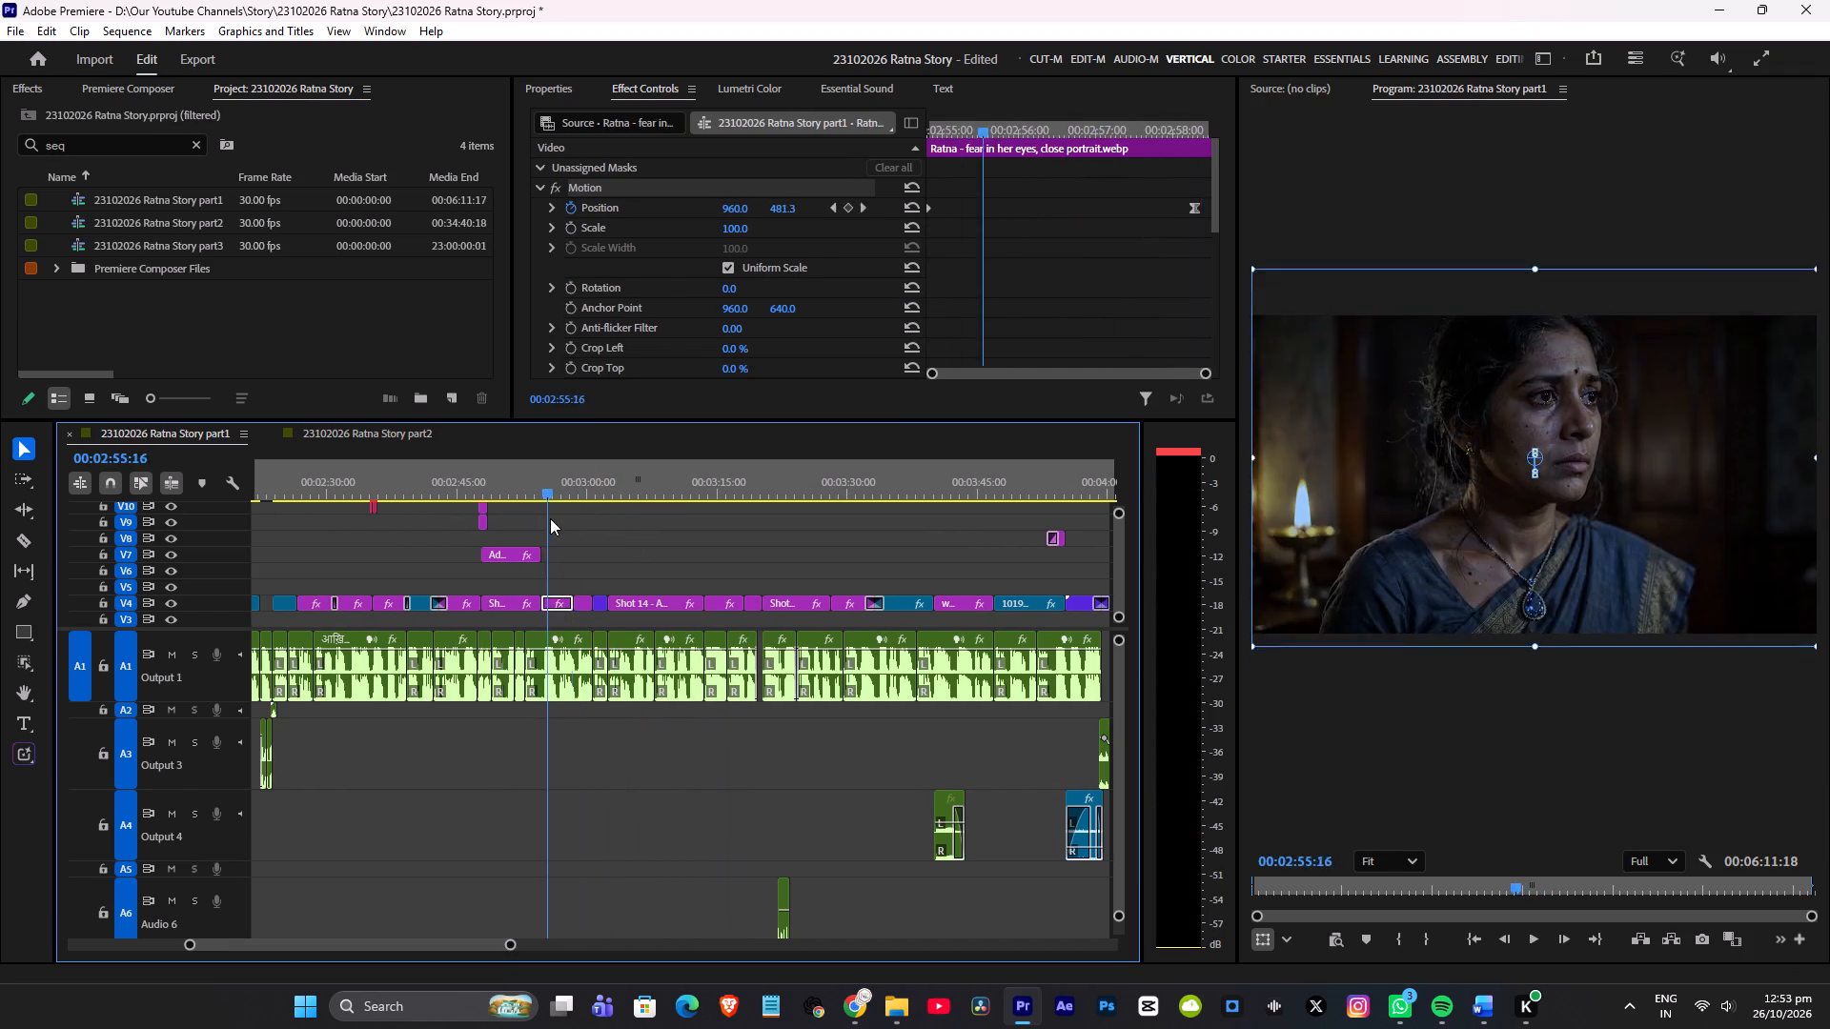
{"action": "left_click_drag", "start_coordinate": [550, 518], "coordinate": [502, 549]}
{"action": "scroll", "coordinate": [467, 557], "scroll_direction": "up", "scroll_amount": 3}
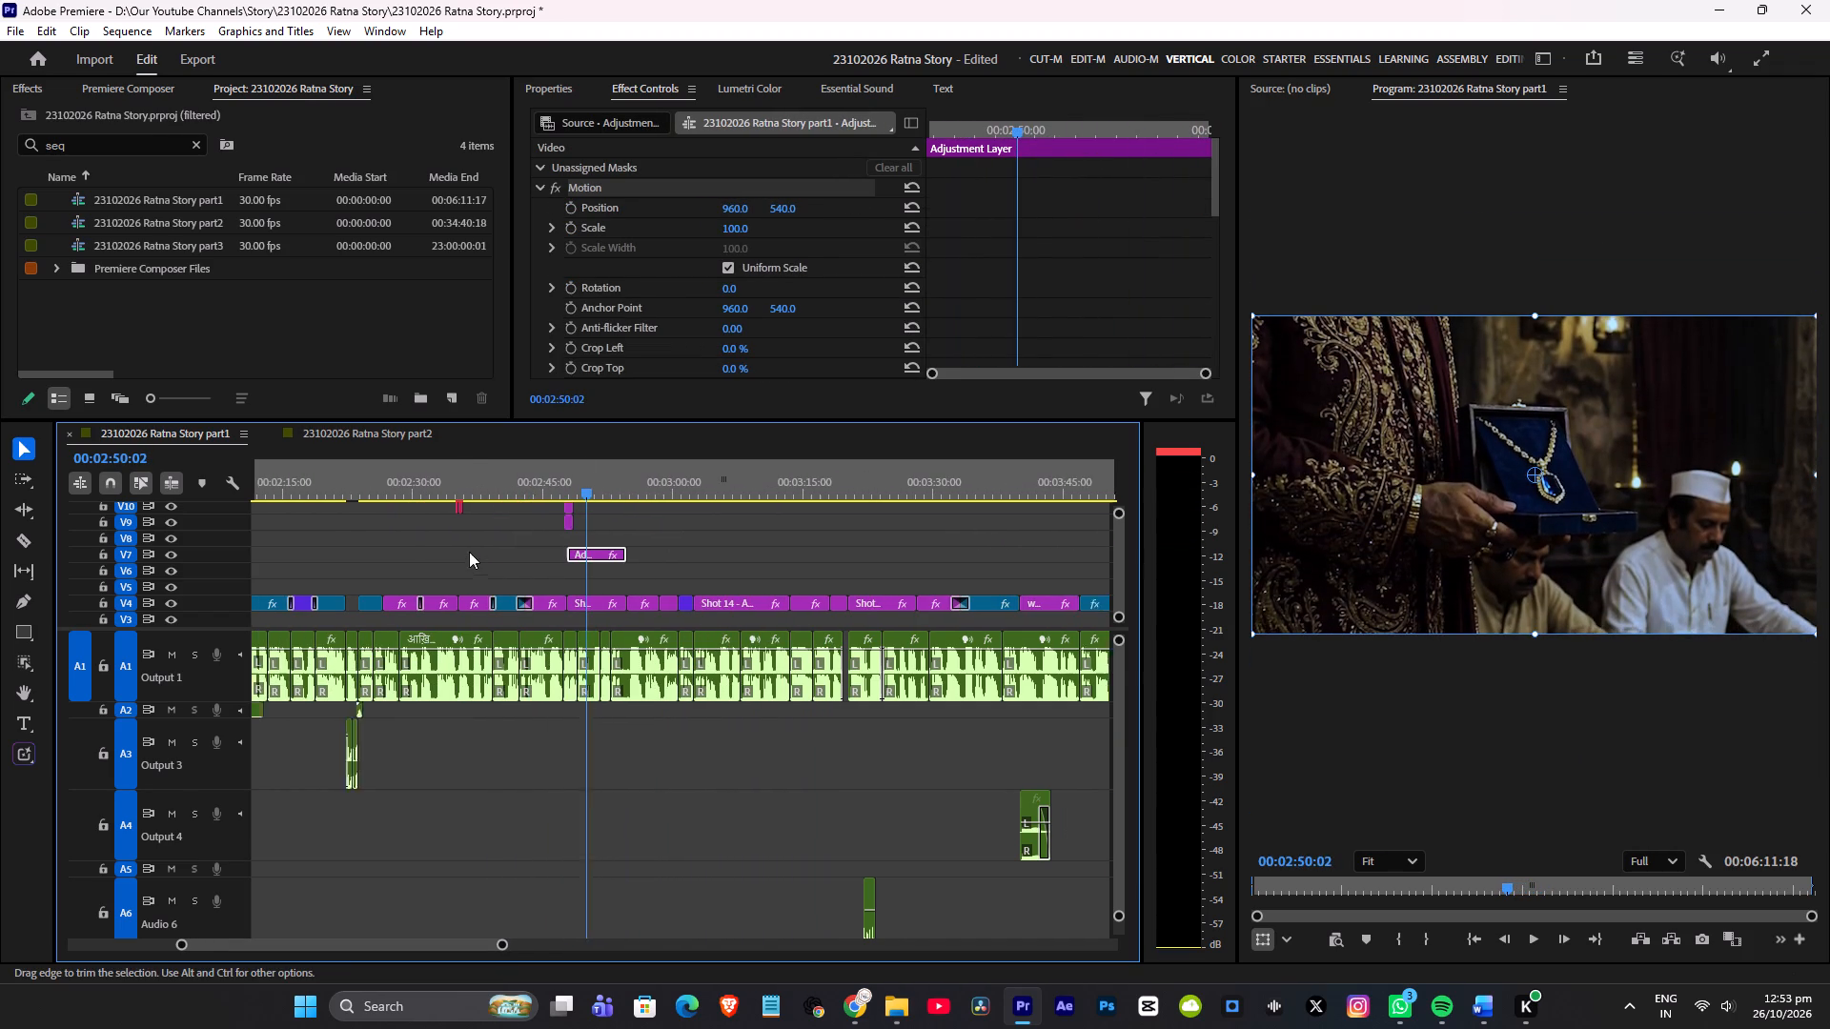
{"action": "scroll", "coordinate": [469, 552], "scroll_direction": "up", "scroll_amount": 1}
{"action": "left_click_drag", "start_coordinate": [566, 493], "coordinate": [478, 538]}
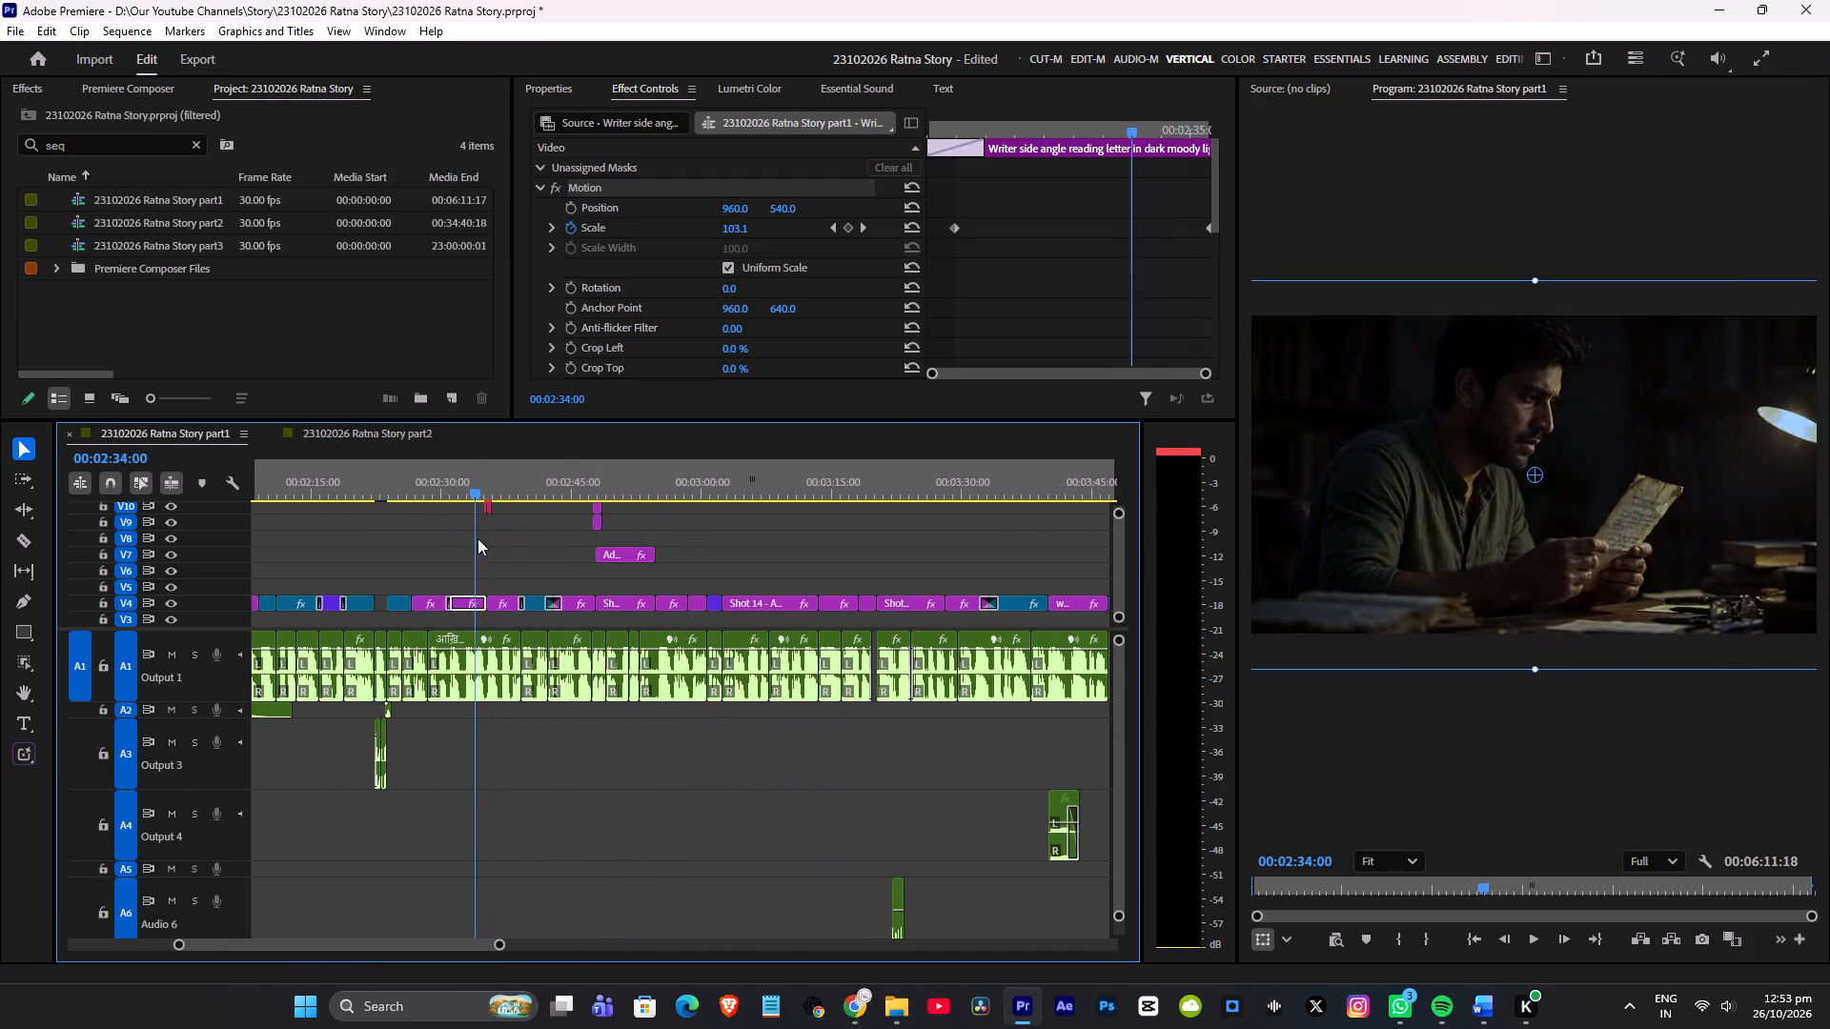
{"action": "left_click_drag", "start_coordinate": [478, 538], "coordinate": [392, 568]}
{"action": "scroll", "coordinate": [417, 567], "scroll_direction": "up", "scroll_amount": 4}
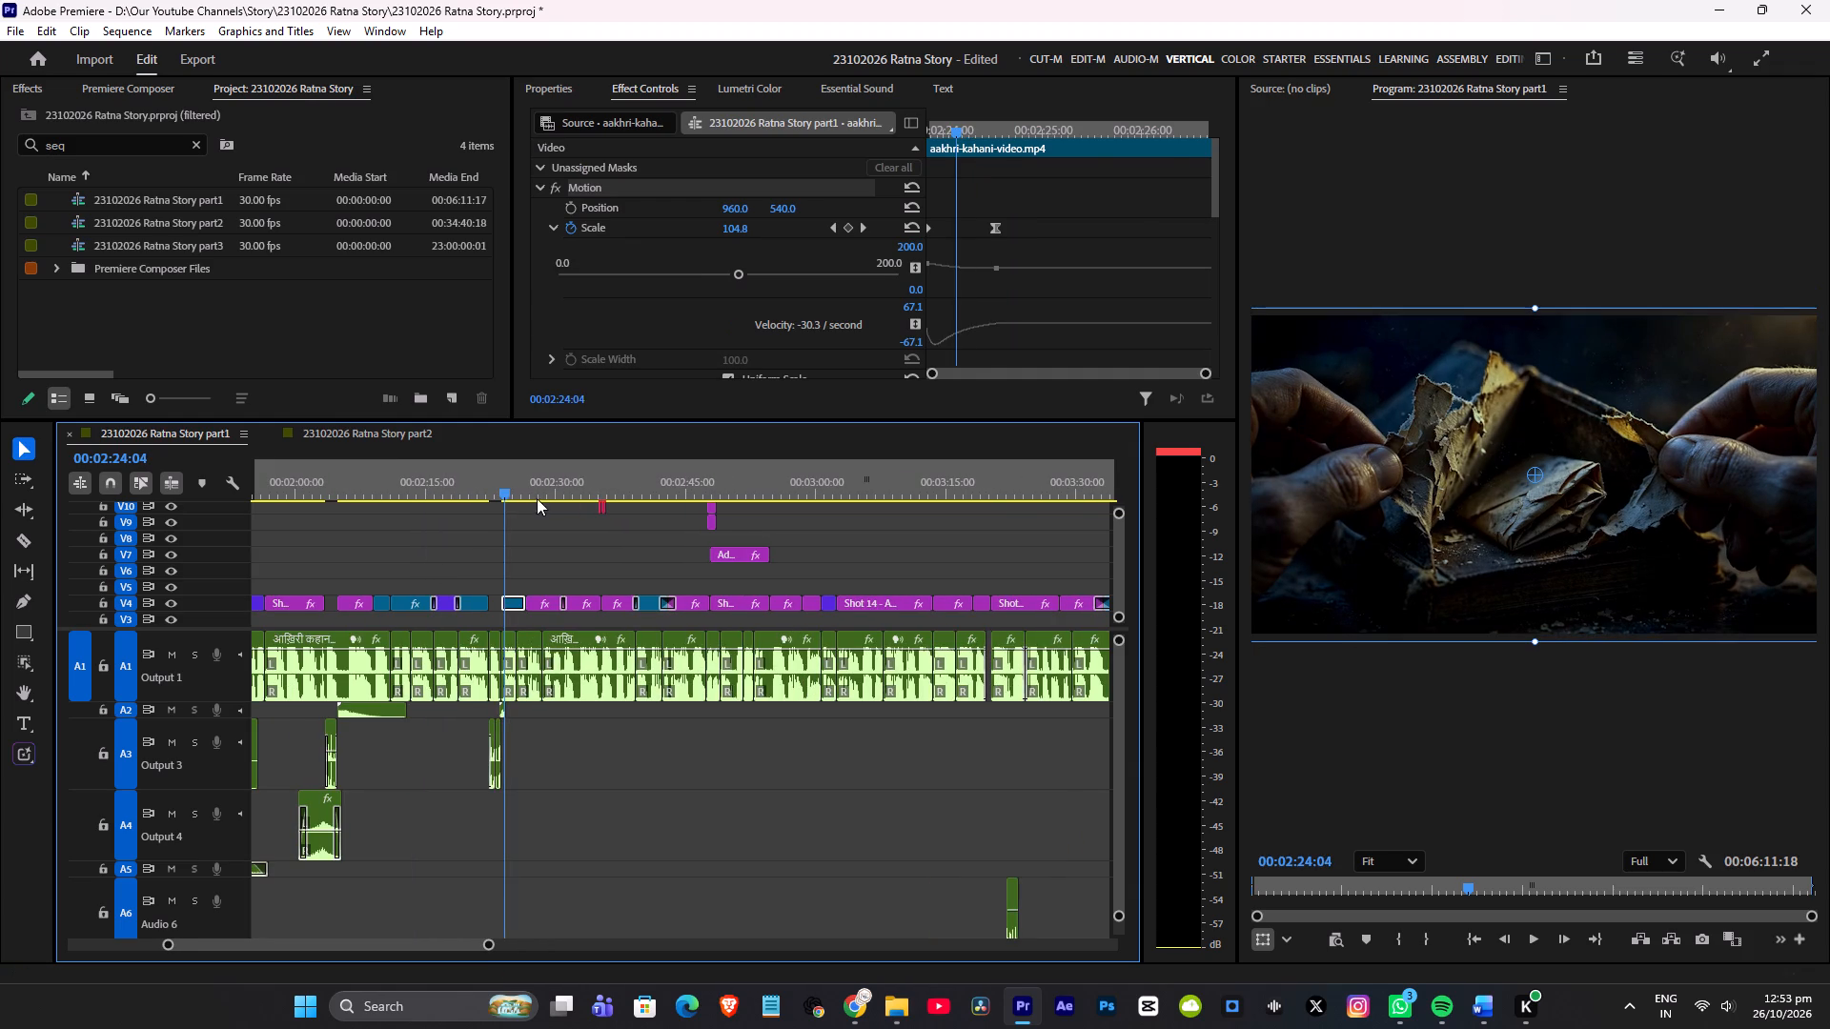
{"action": "left_click_drag", "start_coordinate": [494, 485], "coordinate": [482, 499]}
{"action": "scroll", "coordinate": [522, 533], "scroll_direction": "up", "scroll_amount": 4}
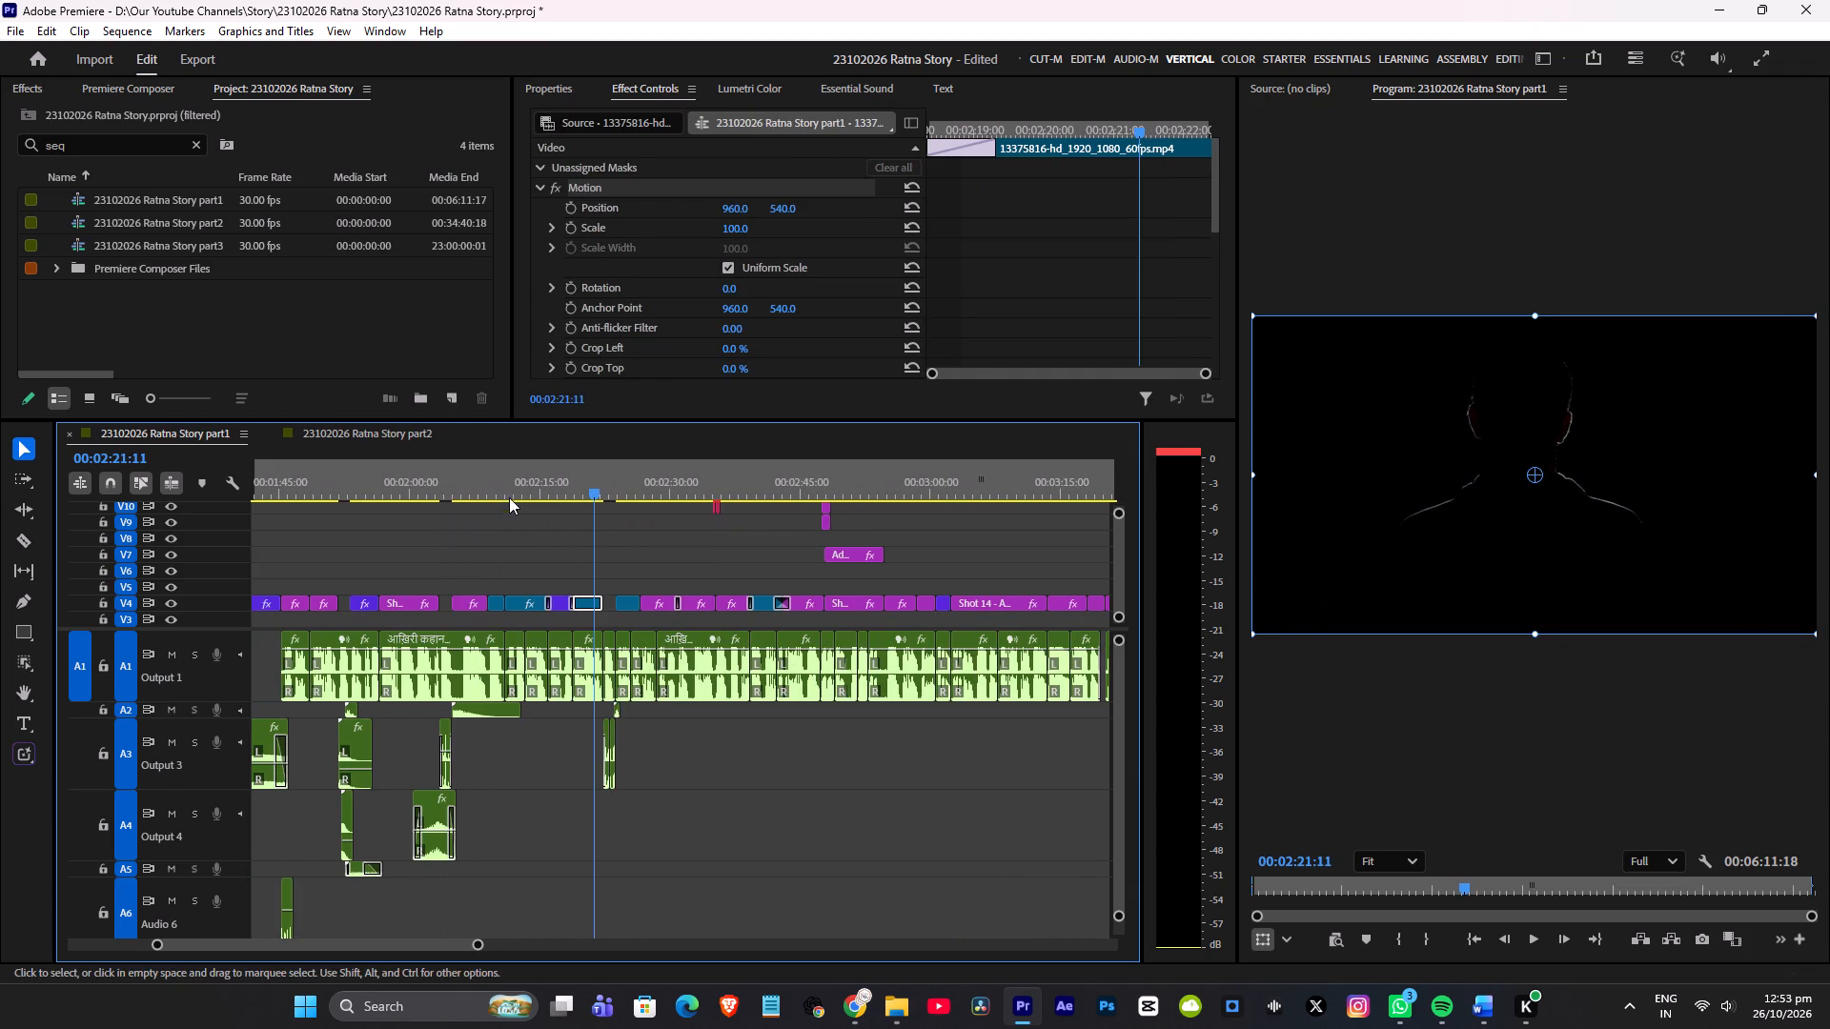
Copy the Shot 8 arrest clip from Part 1 into Part 2, place it on V5 right after Shot 18, and play the join.
{"action": "left_click_drag", "start_coordinate": [505, 489], "coordinate": [469, 504]}
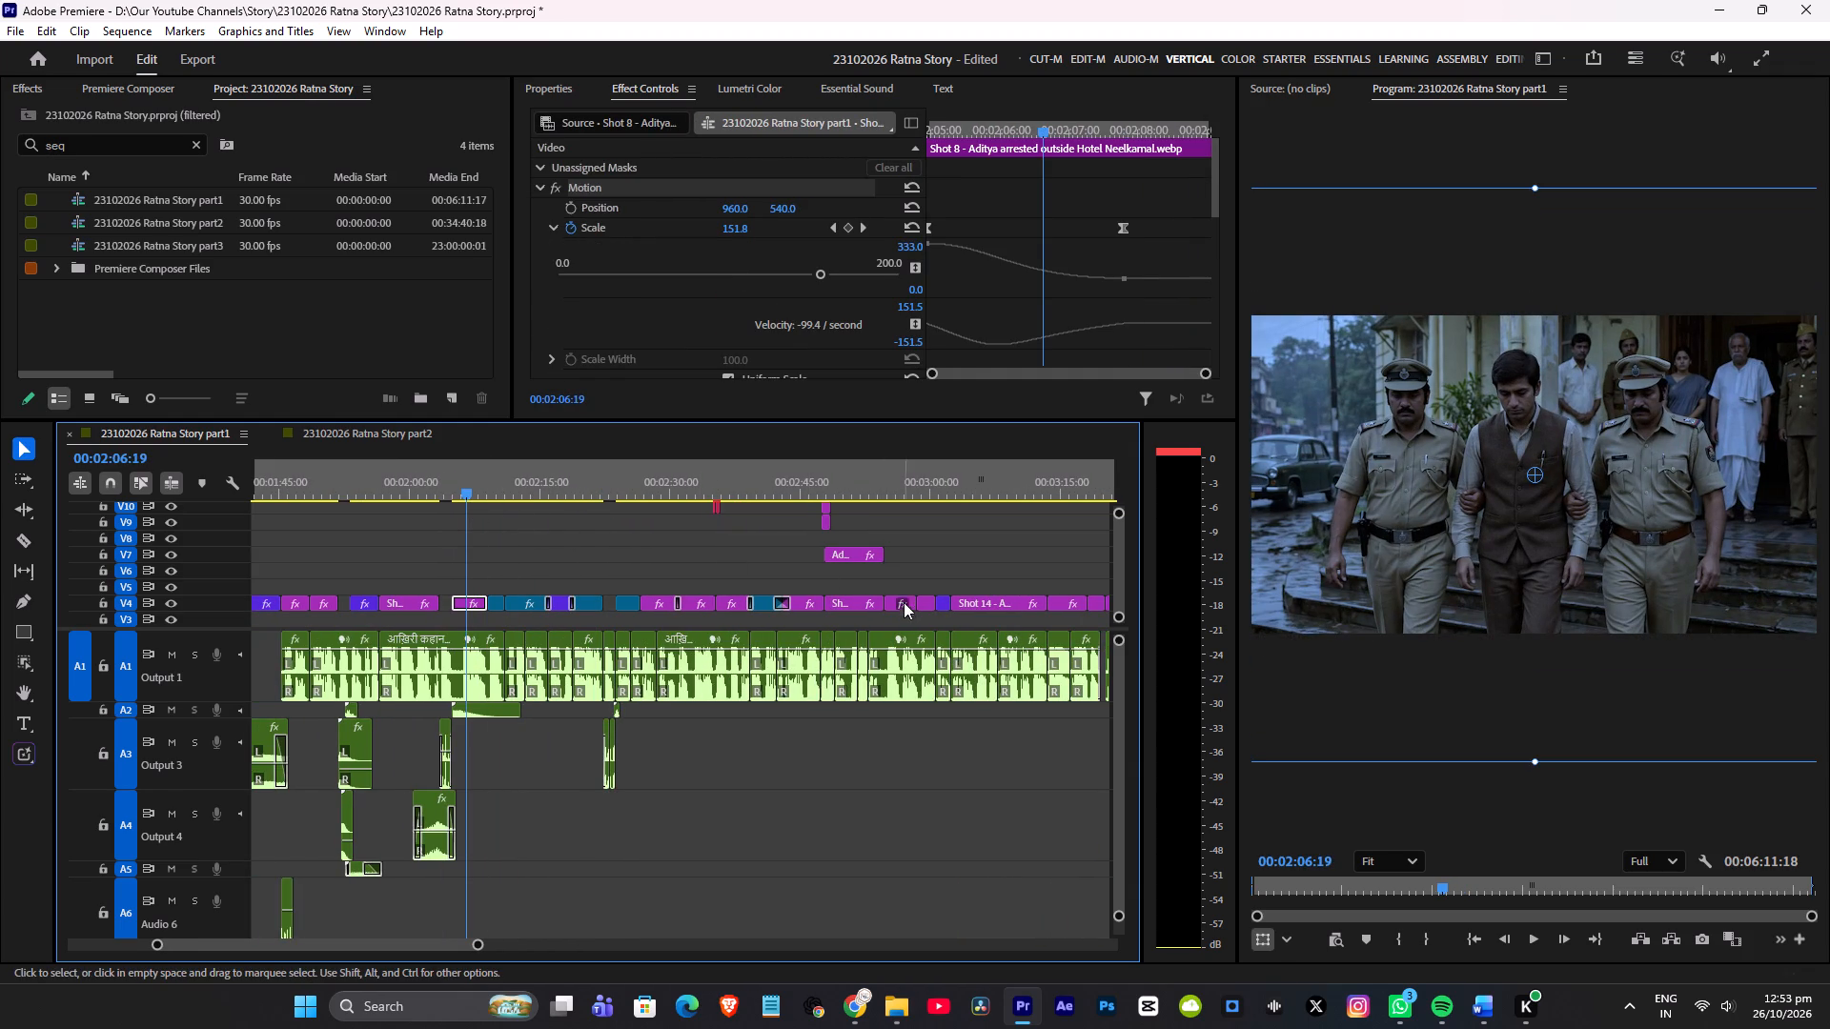
{"action": "key", "text": "ctrl+c"}
{"action": "left_click", "coordinate": [325, 434]}
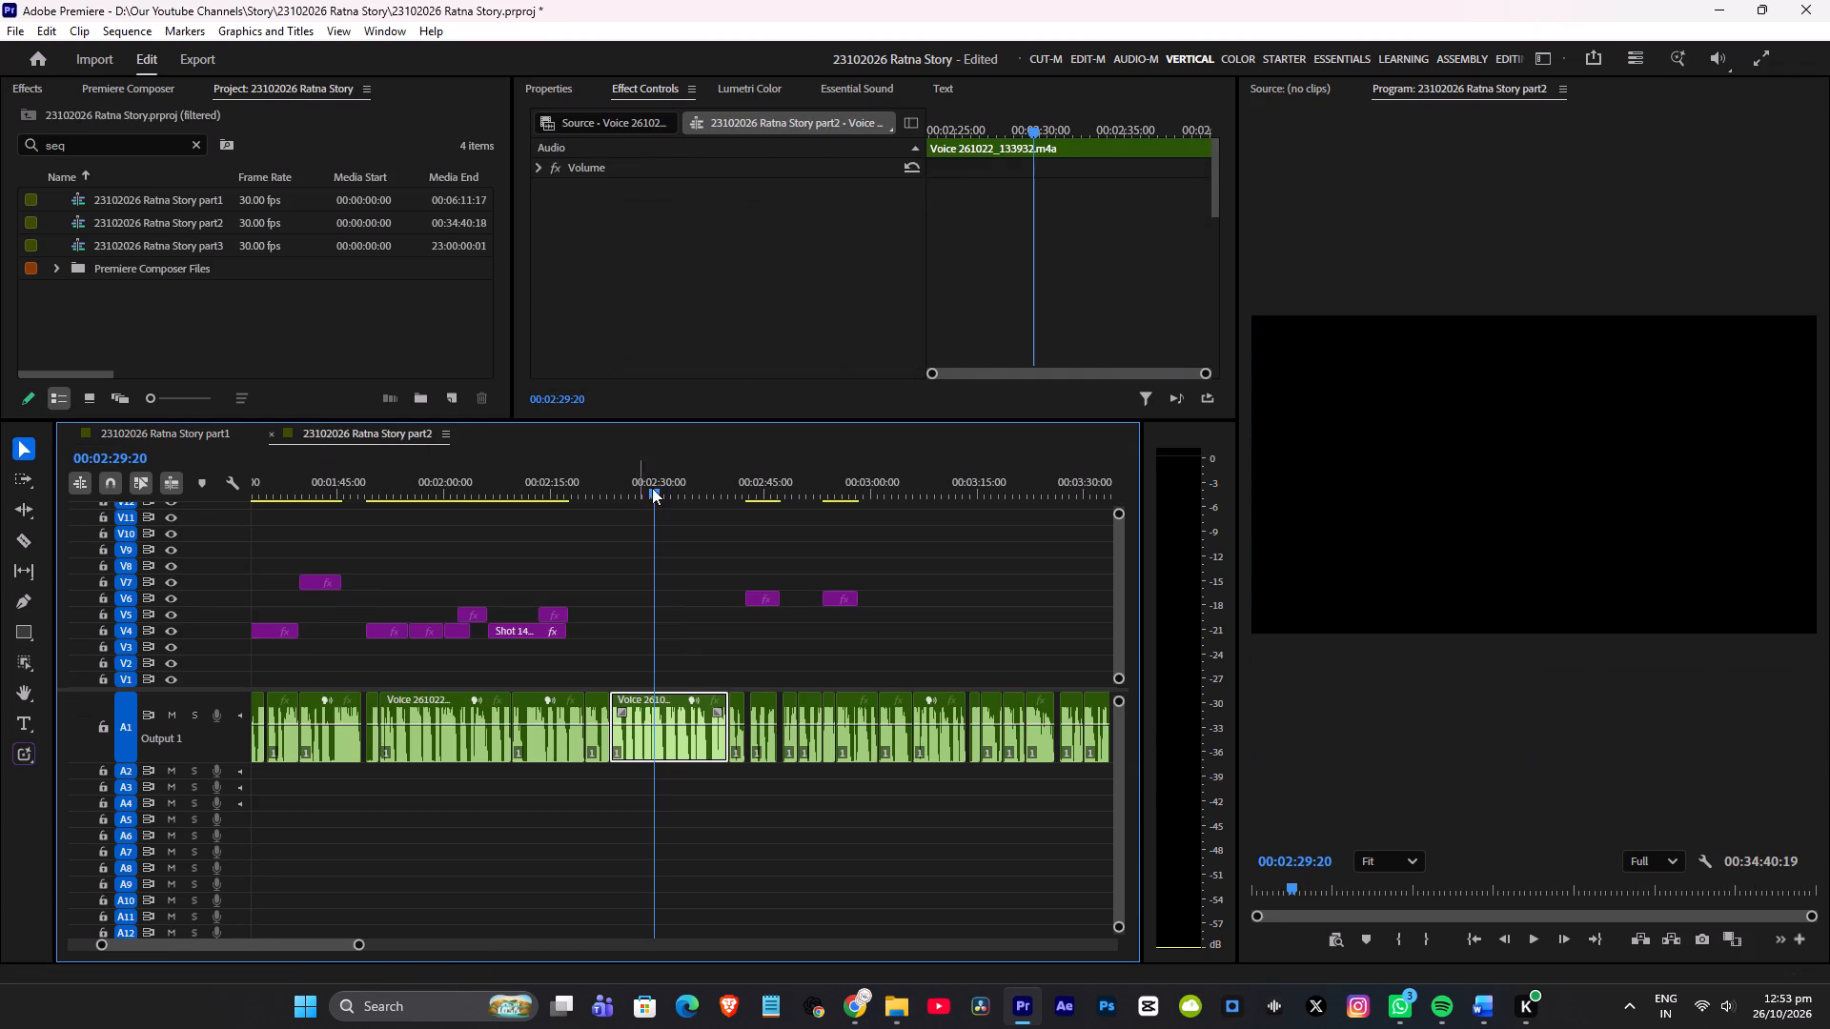
{"action": "left_click", "coordinate": [696, 535]}
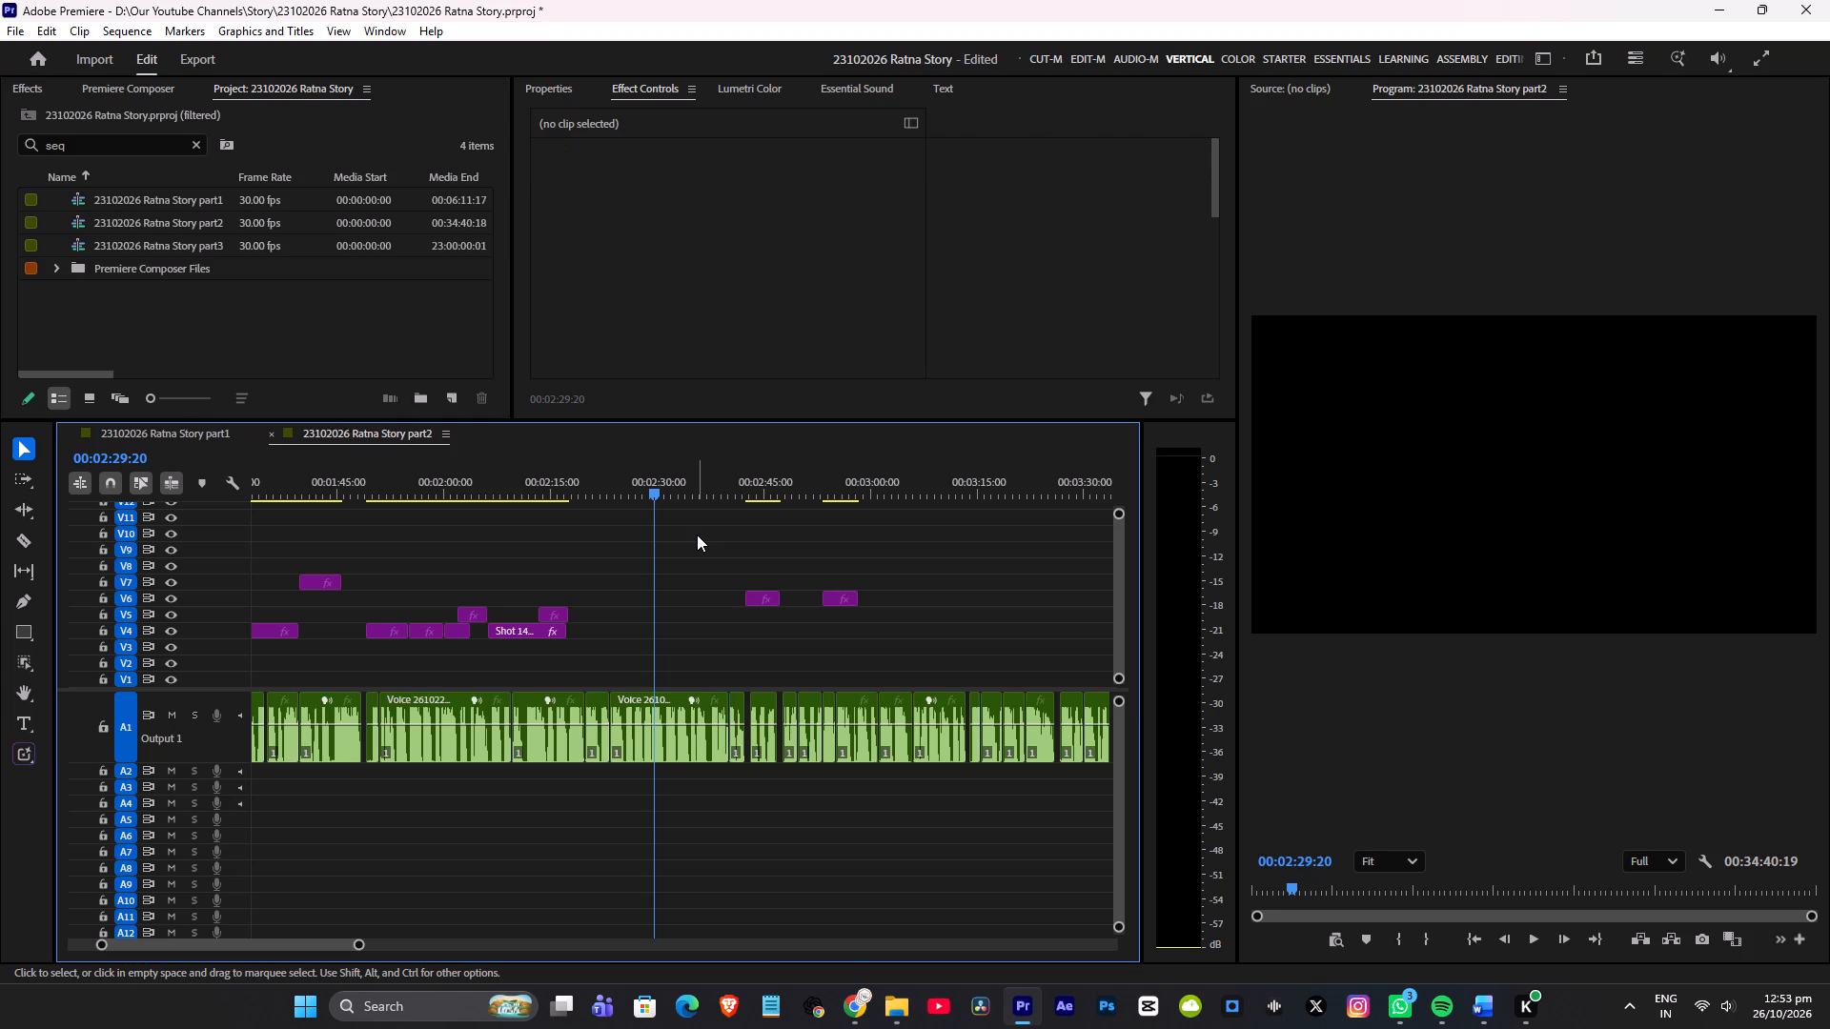
{"action": "key", "text": "ctrl+v"}
{"action": "left_click", "coordinate": [658, 575]}
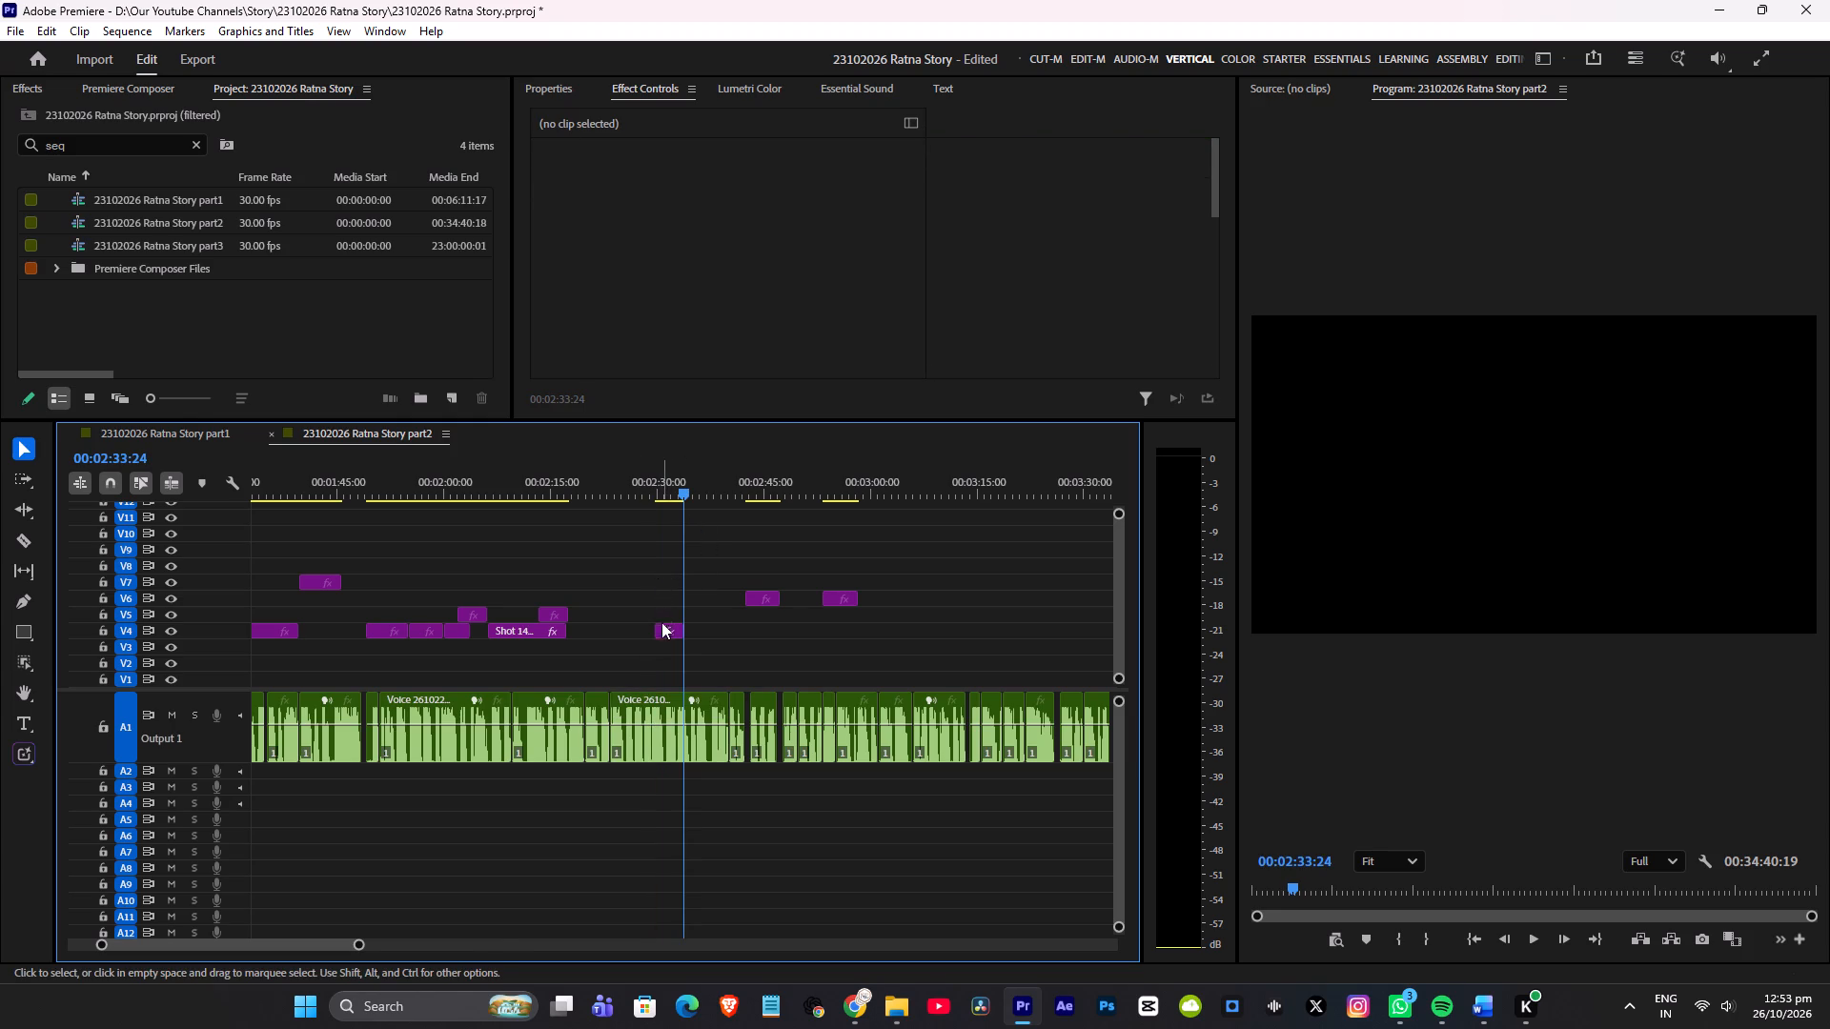
{"action": "left_click_drag", "start_coordinate": [672, 629], "coordinate": [590, 618]}
{"action": "left_click", "coordinate": [561, 497]}
{"action": "key", "text": "space"}
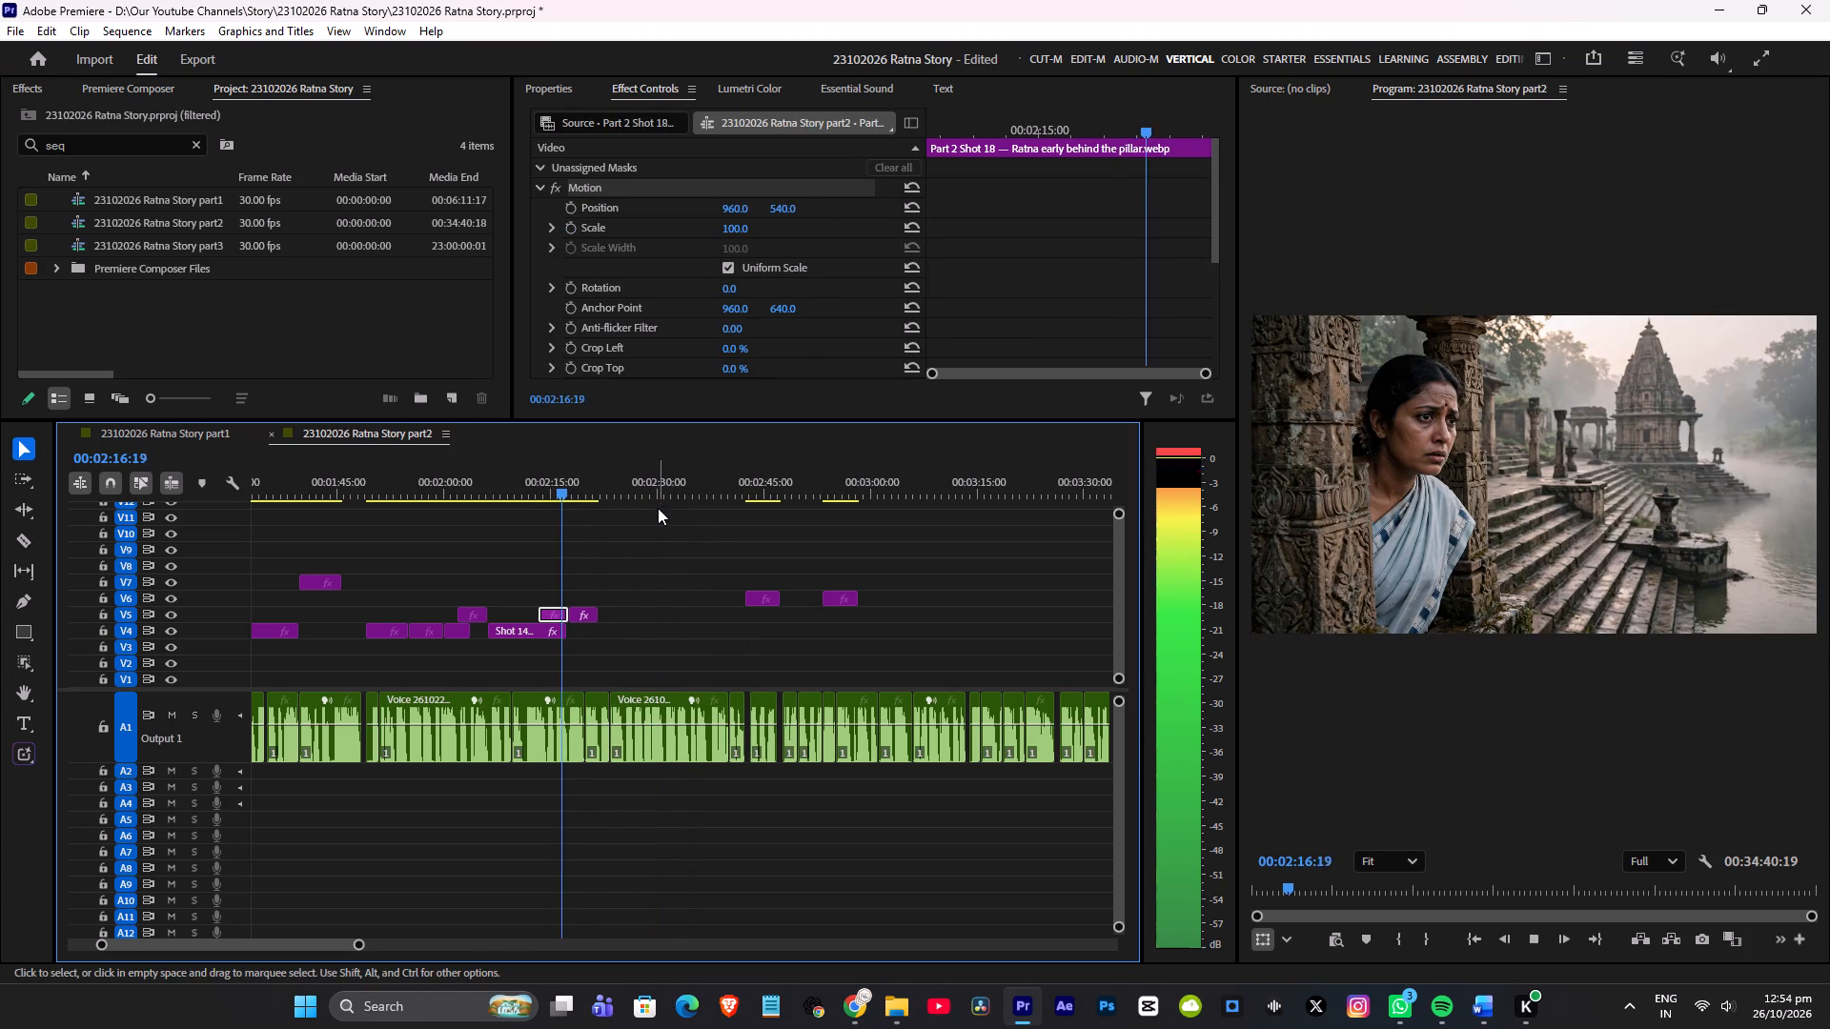
{"action": "key", "text": "space"}
Play the Shot 13 clip from about 00:01:41 and move it down from V7 to V5.
{"action": "left_click", "coordinate": [313, 478]}
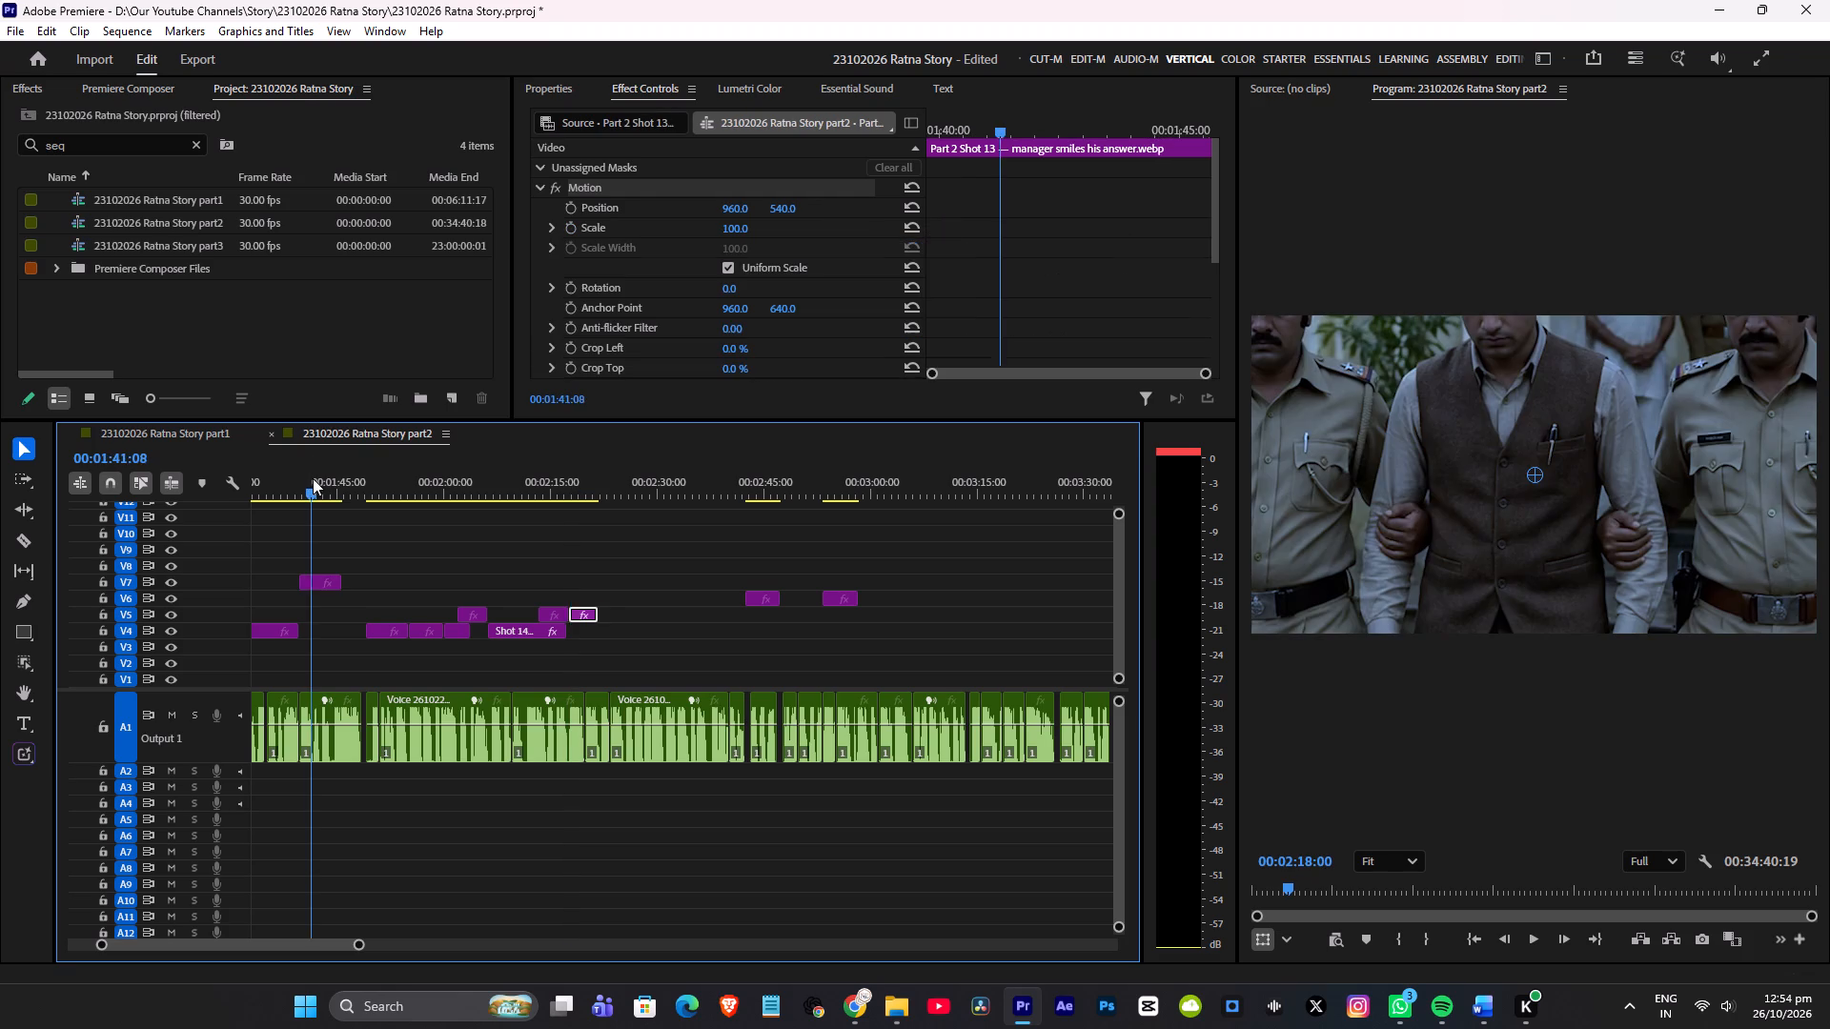
{"action": "key", "text": "space"}
{"action": "key", "text": "space"}
{"action": "left_click_drag", "start_coordinate": [317, 583], "coordinate": [319, 622]}
Play the Shot 8 clip against the voice-over and trim its end slightly, to about 00:02:21:20.
{"action": "left_click", "coordinate": [573, 492]}
{"action": "key", "text": "space"}
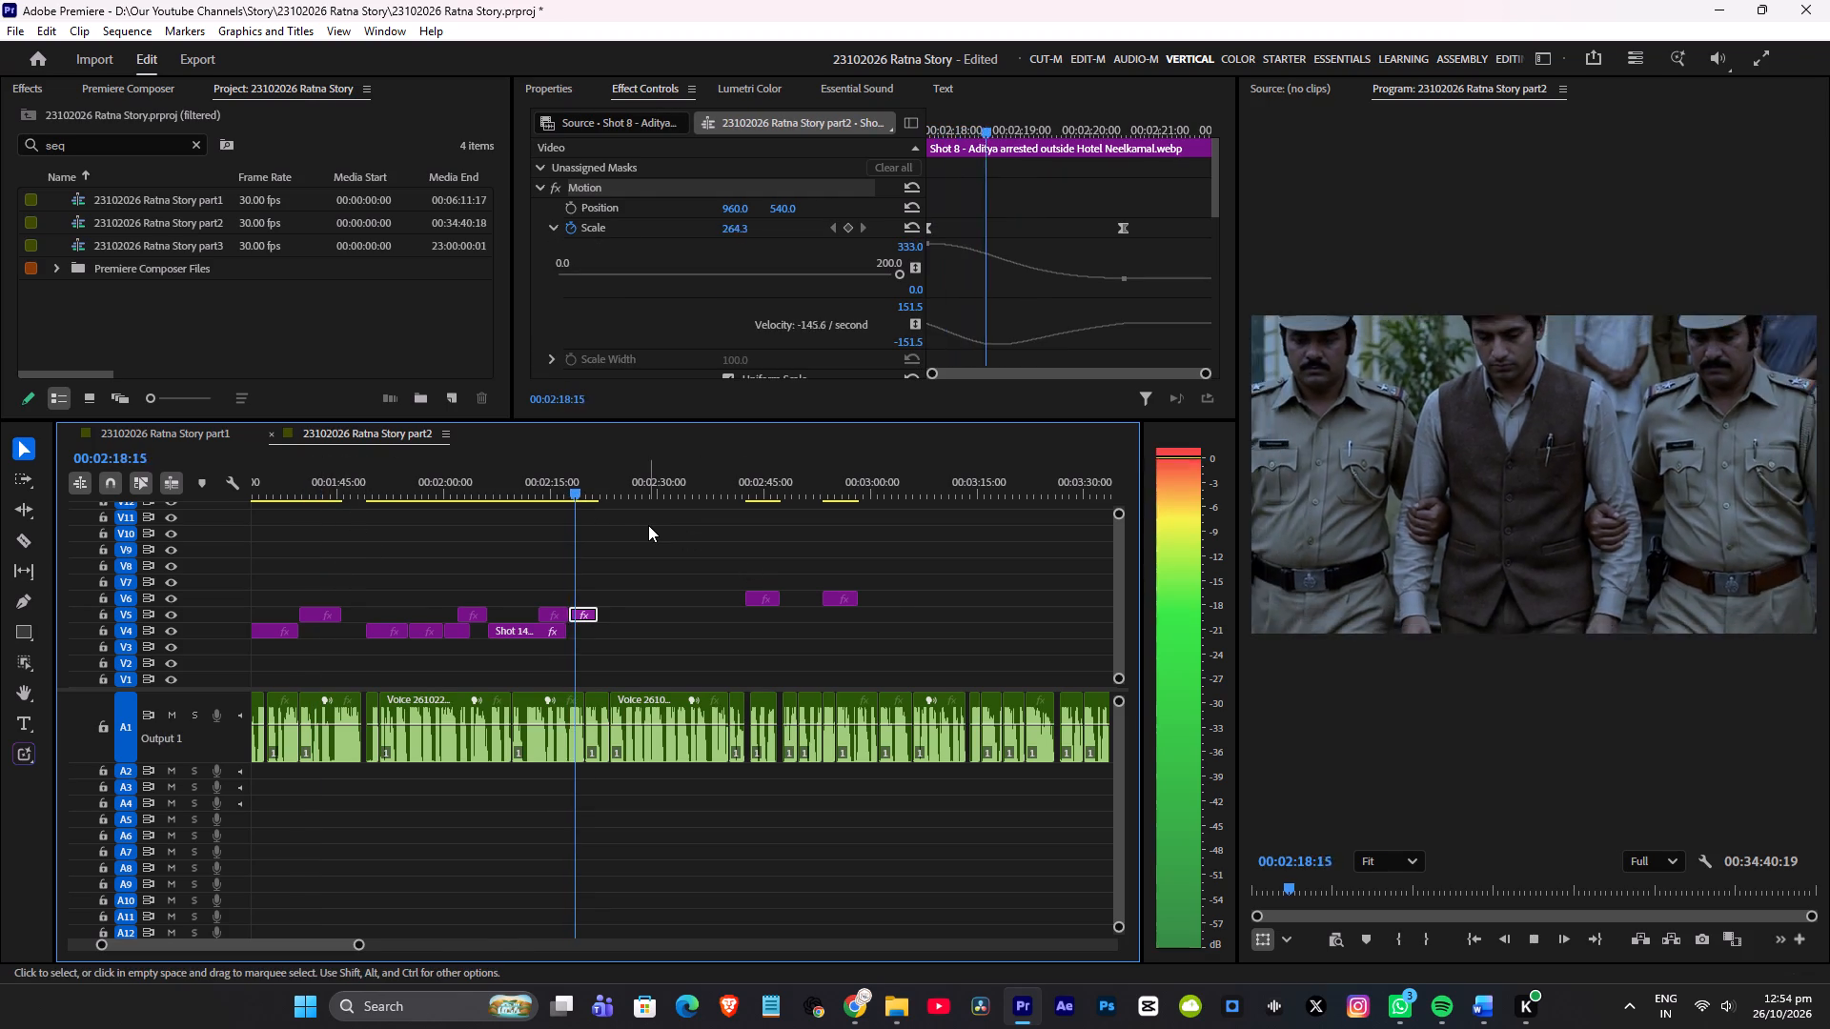
{"action": "scroll", "coordinate": [667, 520], "scroll_direction": "up", "scroll_amount": 13, "text": "alt"}
{"action": "scroll", "coordinate": [500, 547], "scroll_direction": "up", "scroll_amount": 4}
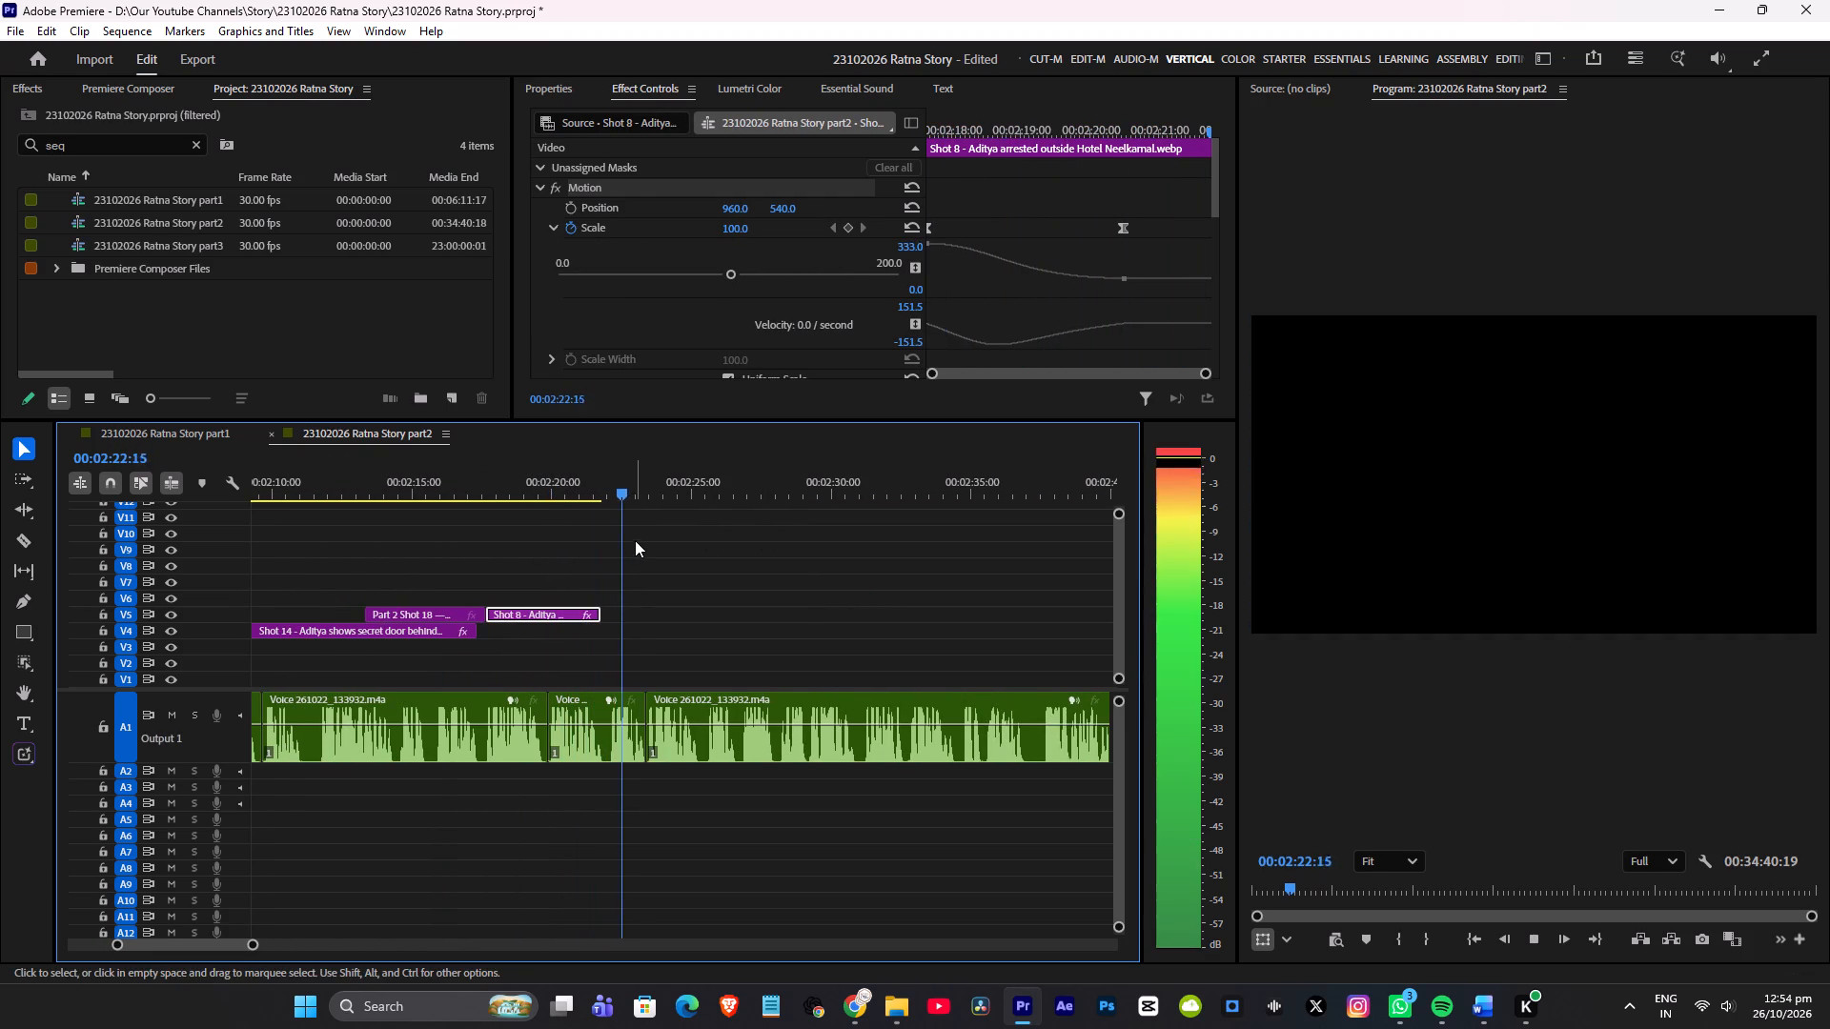
{"action": "scroll", "coordinate": [640, 549], "scroll_direction": "down", "scroll_amount": 5, "text": "alt"}
{"action": "scroll", "coordinate": [657, 547], "scroll_direction": "up", "scroll_amount": 6, "text": "alt"}
{"action": "key", "text": "space"}
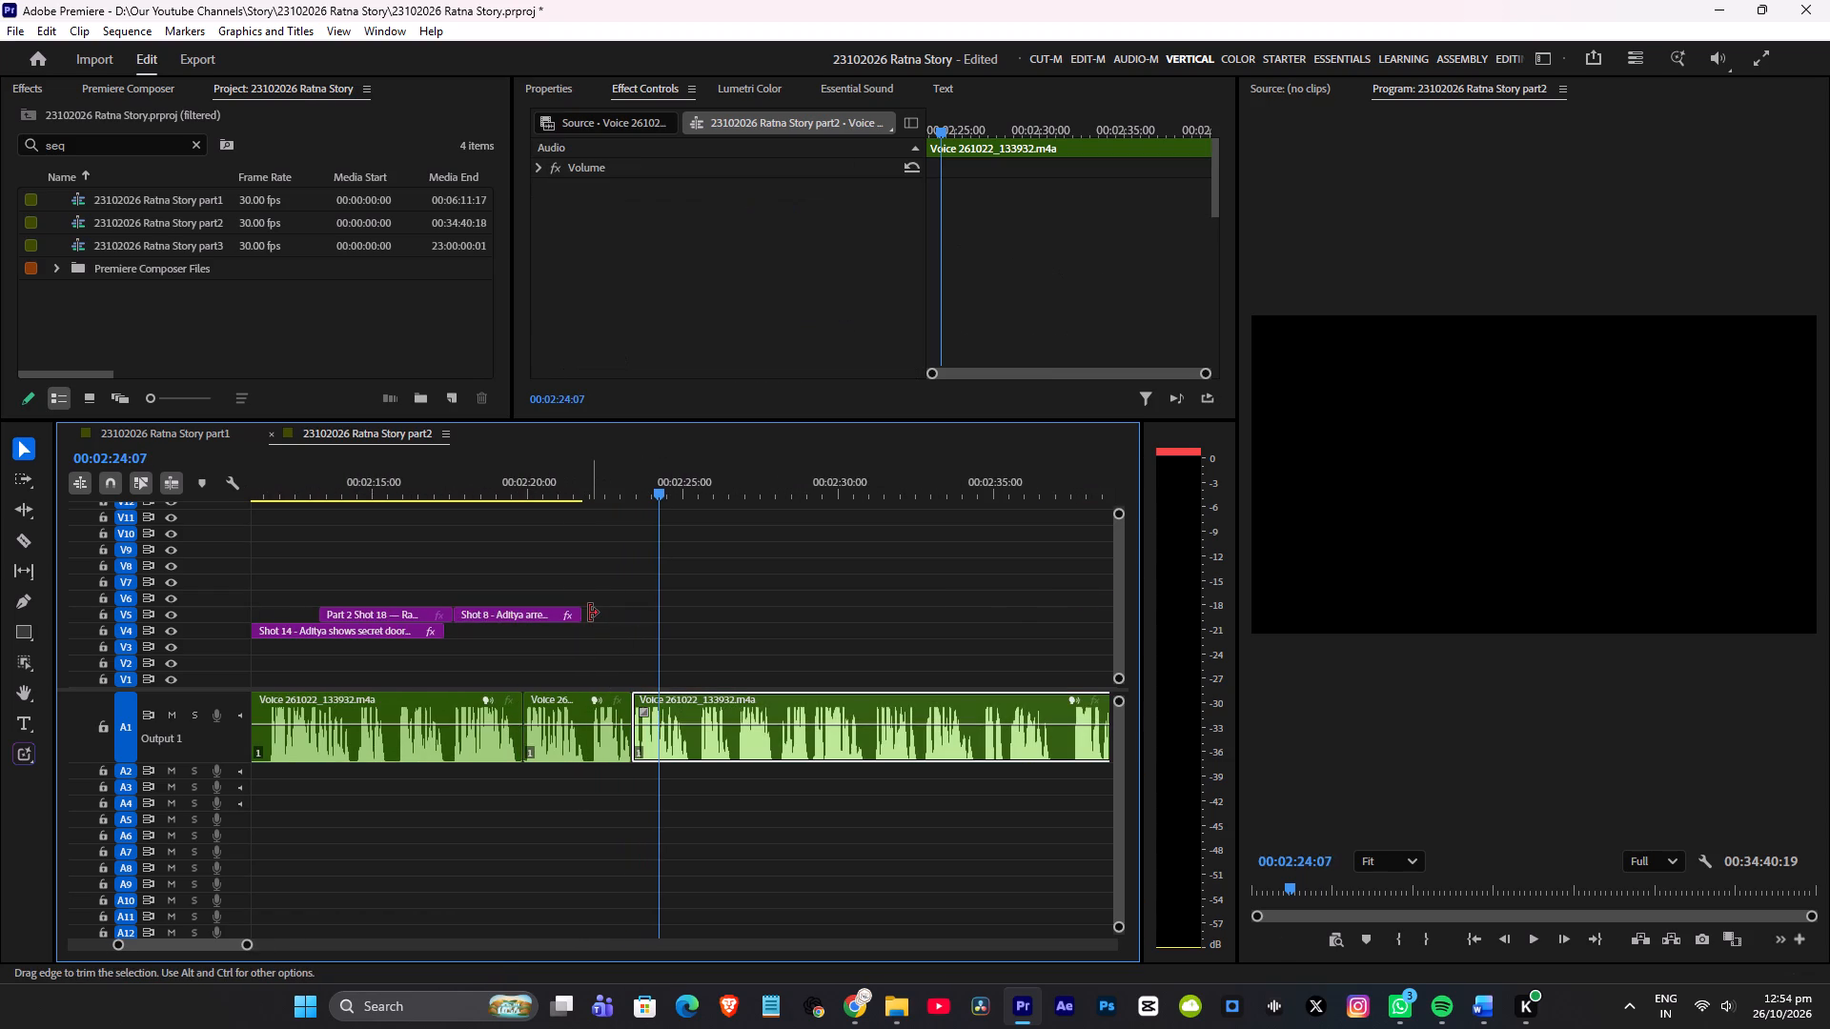
{"action": "left_click", "coordinate": [587, 613]}
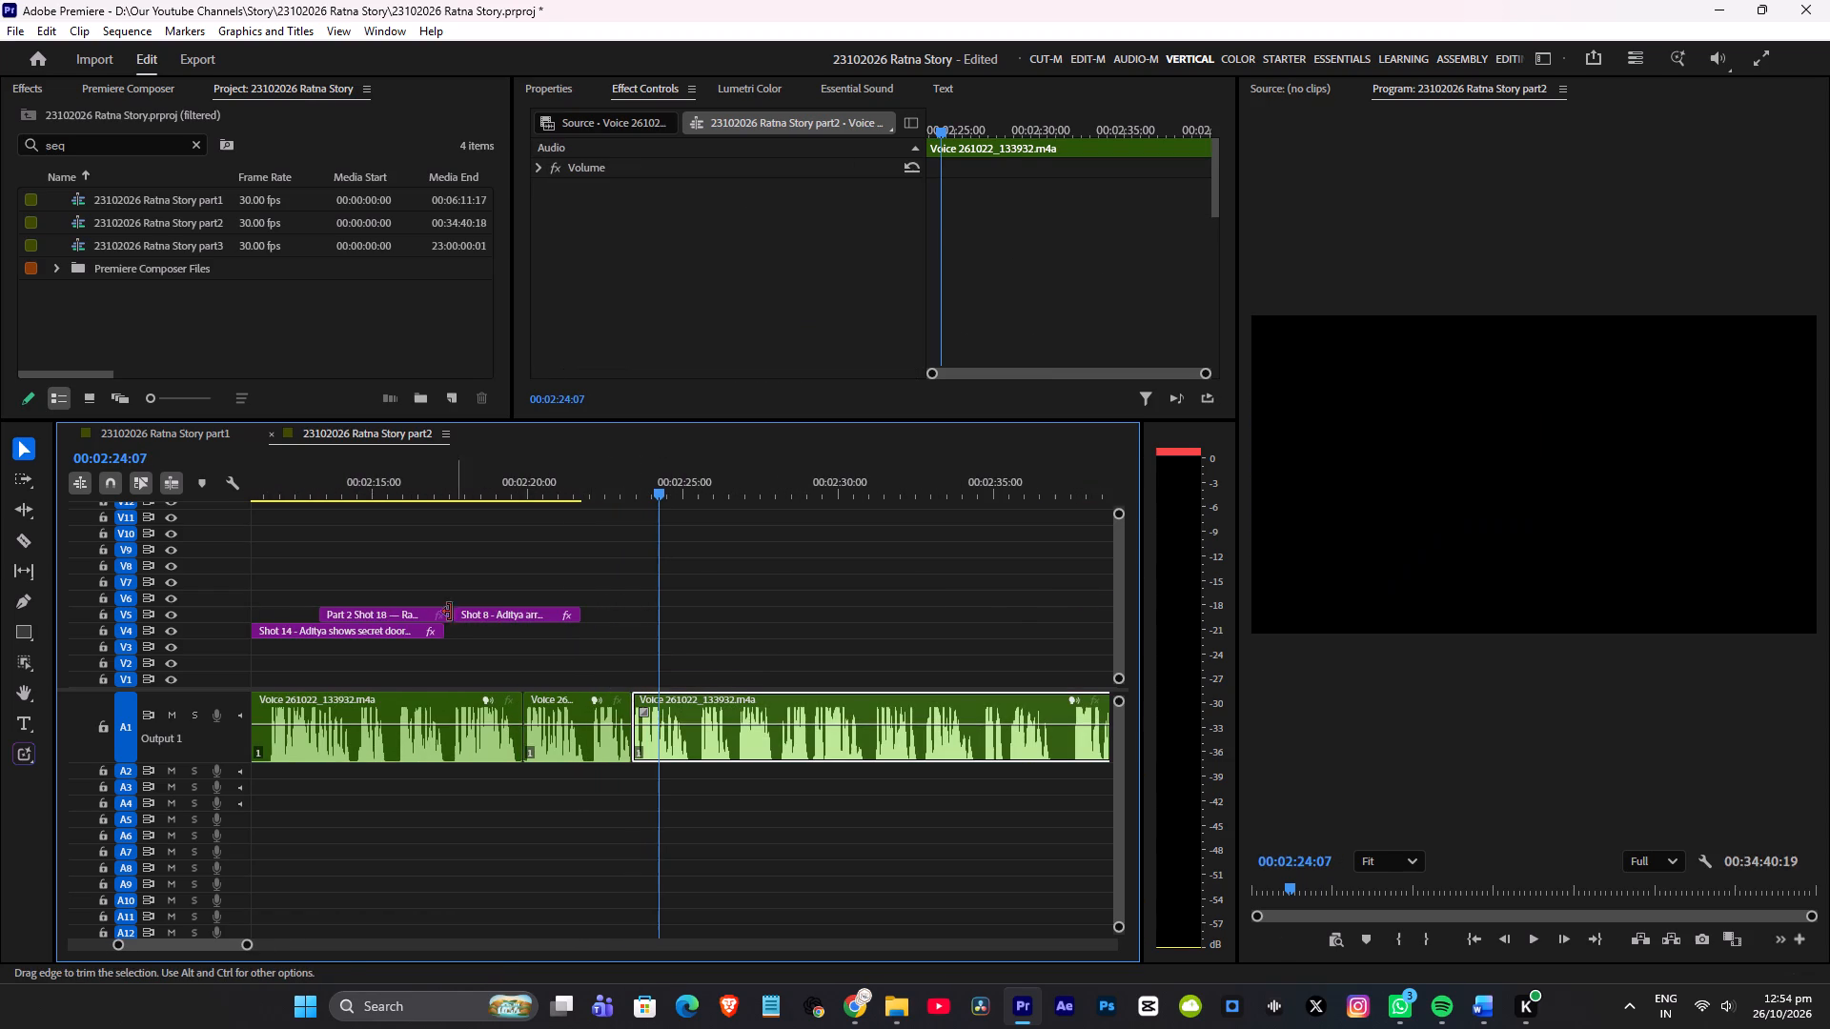
Duplicate the Part 2 Shot 18 clip on V5 directly after Shot 8 and play the run from 00:02:12:21.
{"action": "left_click", "coordinate": [399, 489]}
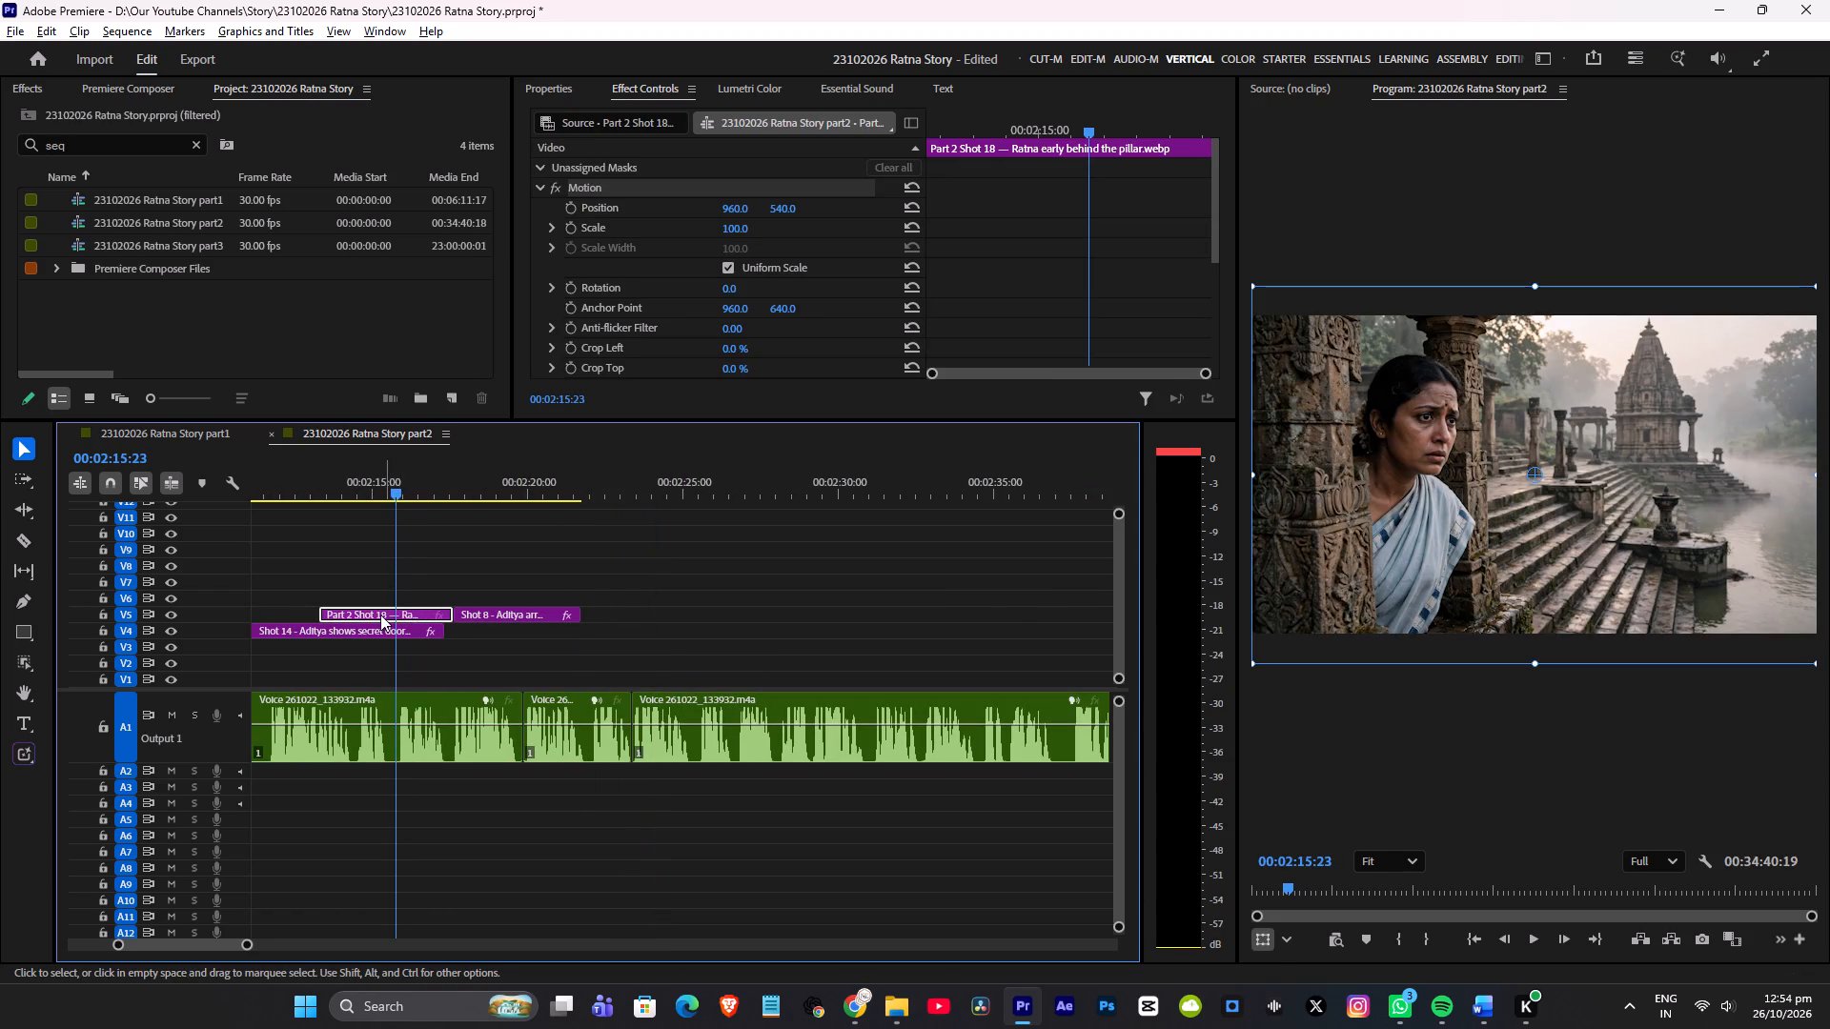
{"action": "left_click_drag", "start_coordinate": [381, 611], "coordinate": [649, 611], "text": "alt"}
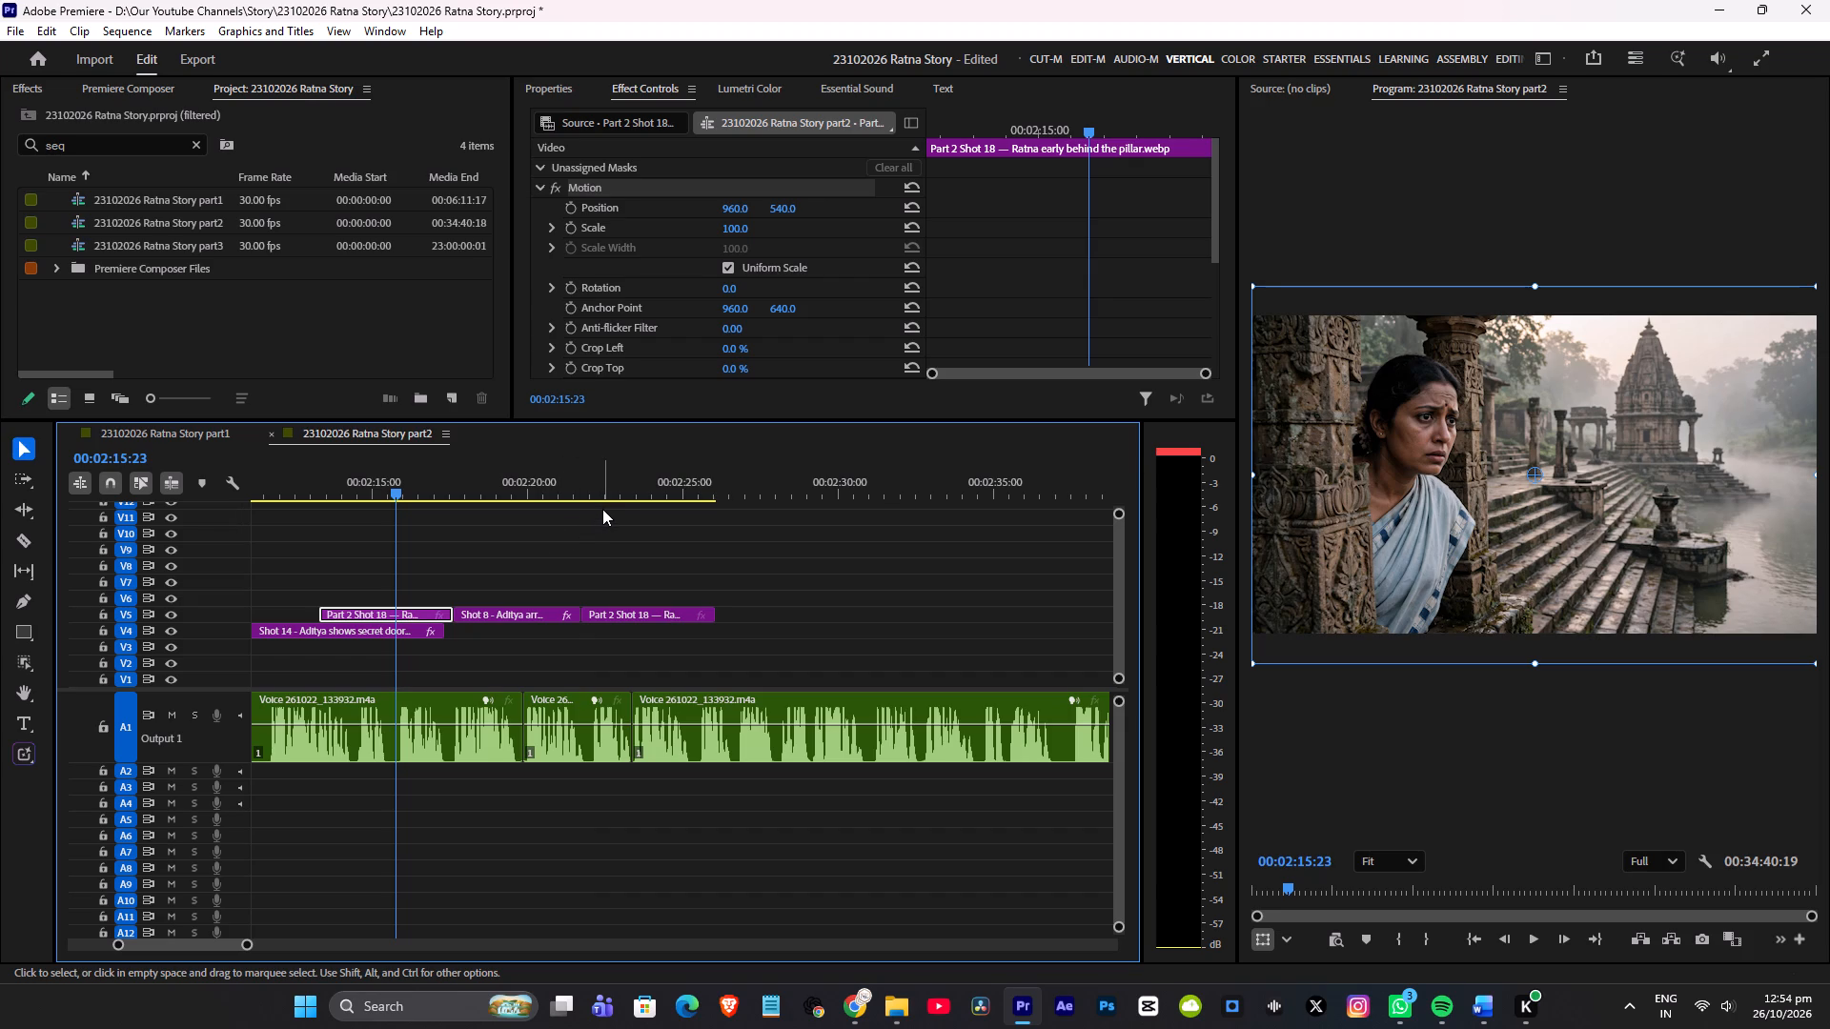
{"action": "left_click", "coordinate": [302, 494]}
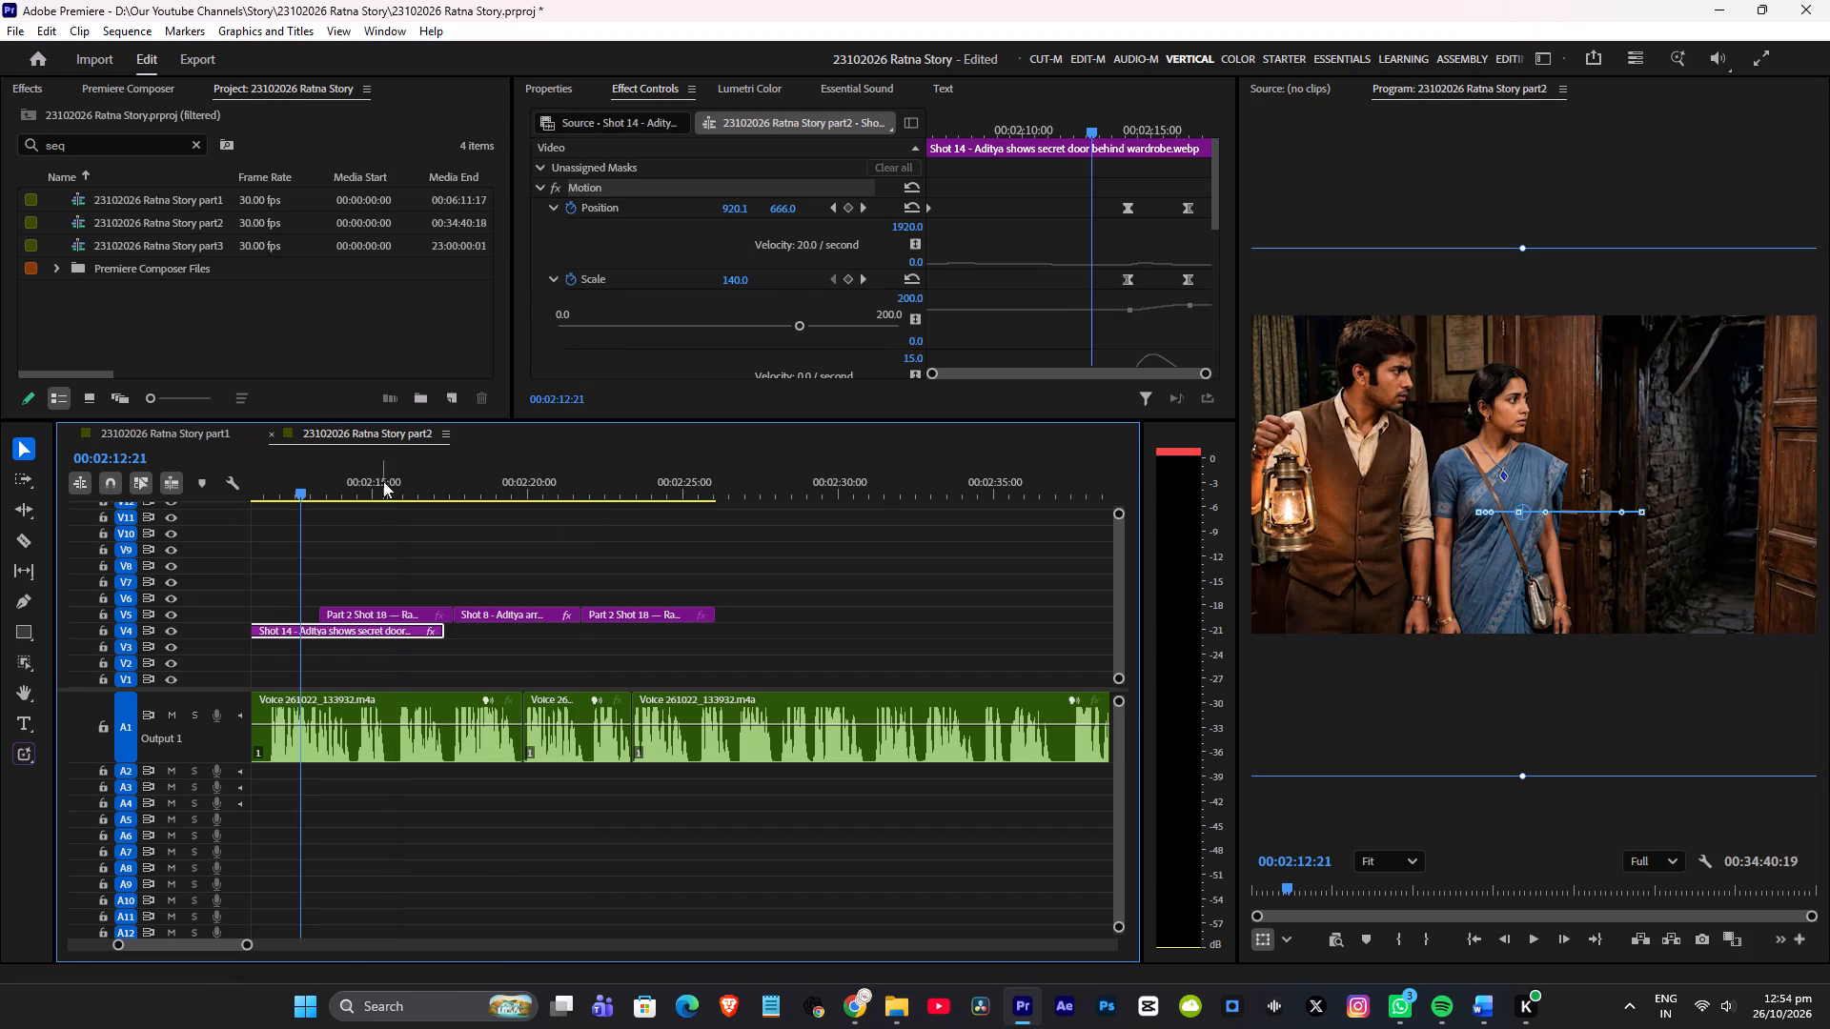
{"action": "key", "text": "space"}
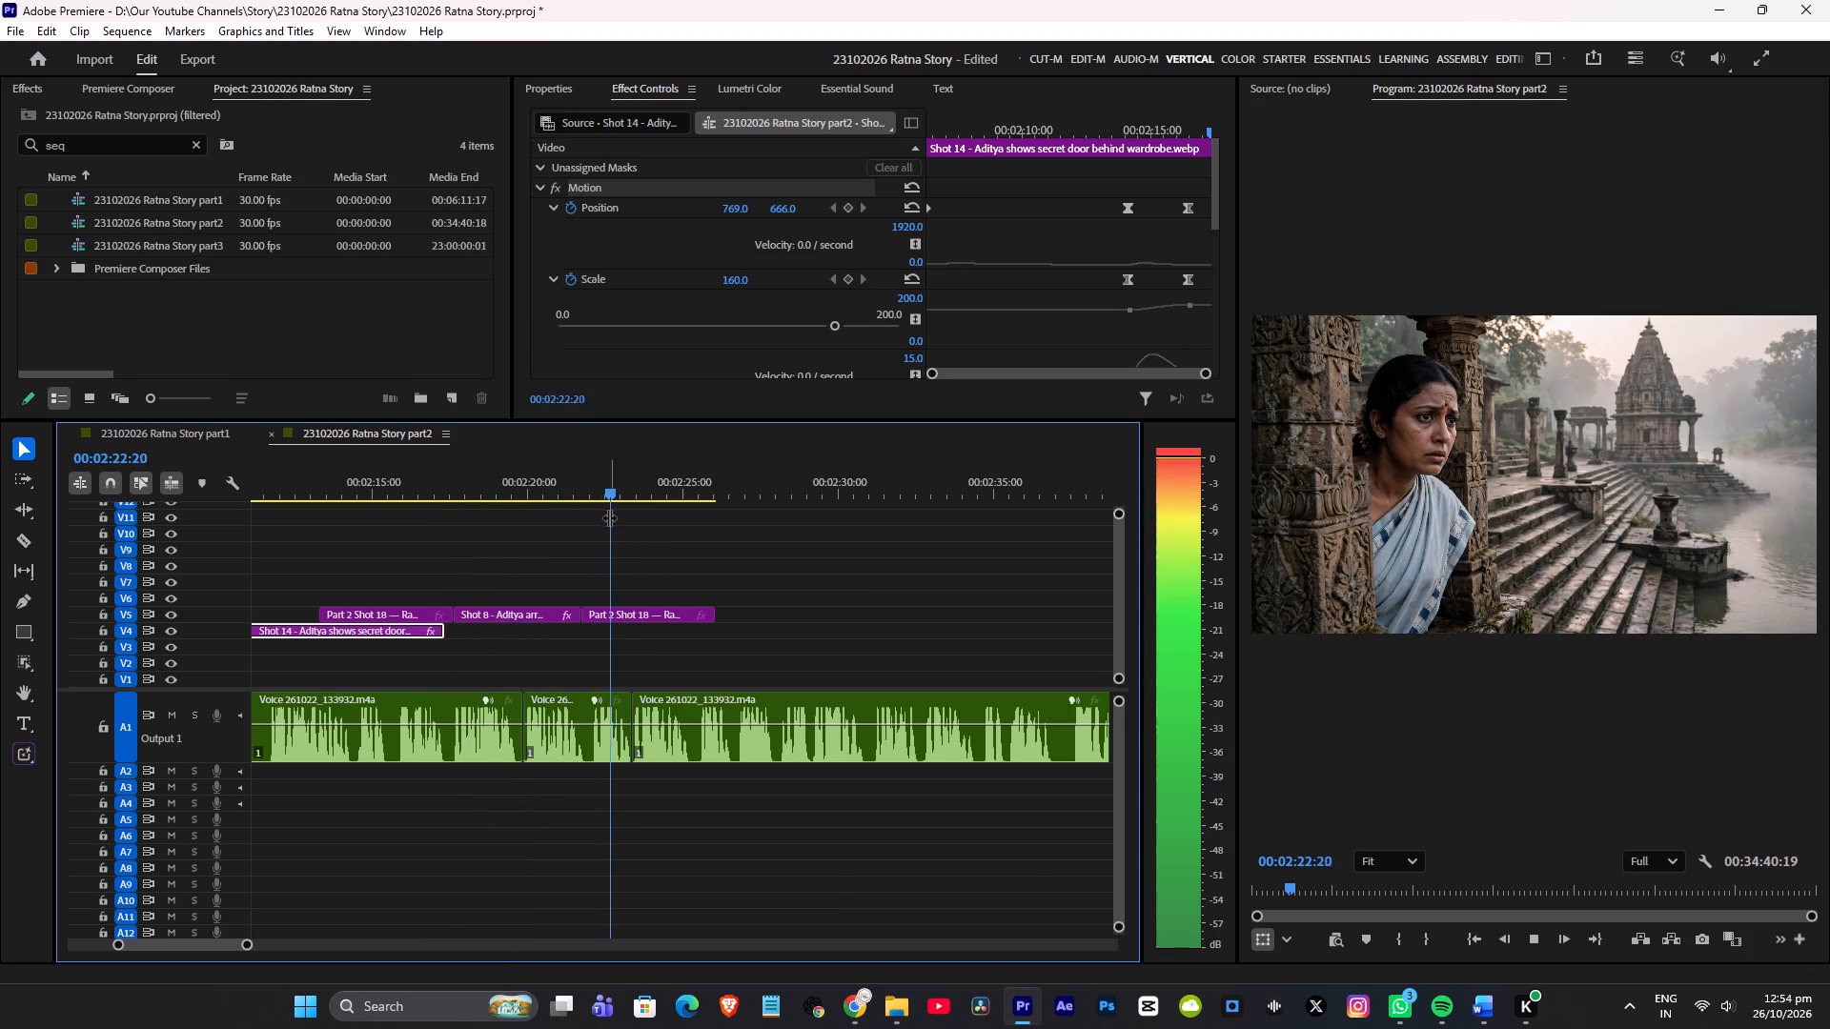
{"action": "key", "text": "space"}
Move the second Shot 18 clip up to V6 over Shot 8's end and extend its start back to about 00:02:19:25.
{"action": "left_click", "coordinate": [563, 493]}
{"action": "key", "text": "space"}
{"action": "key", "text": "space"}
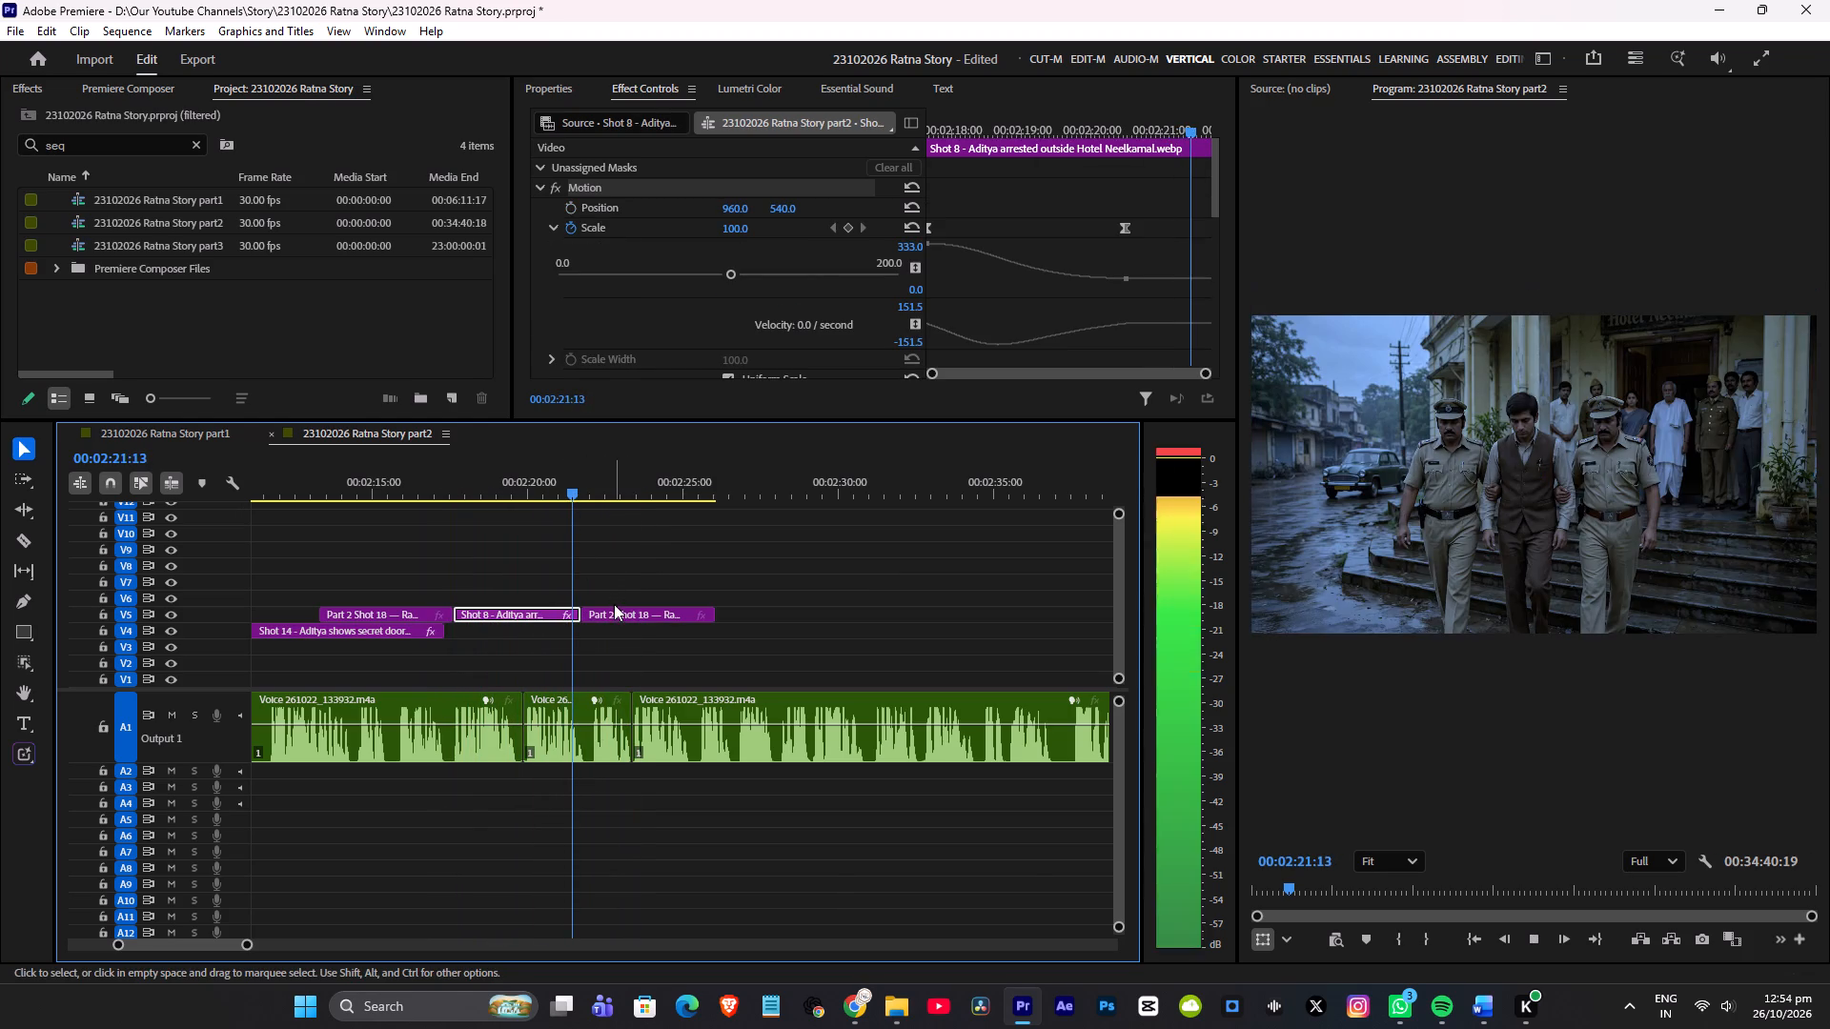
{"action": "left_click_drag", "start_coordinate": [611, 610], "coordinate": [573, 601]}
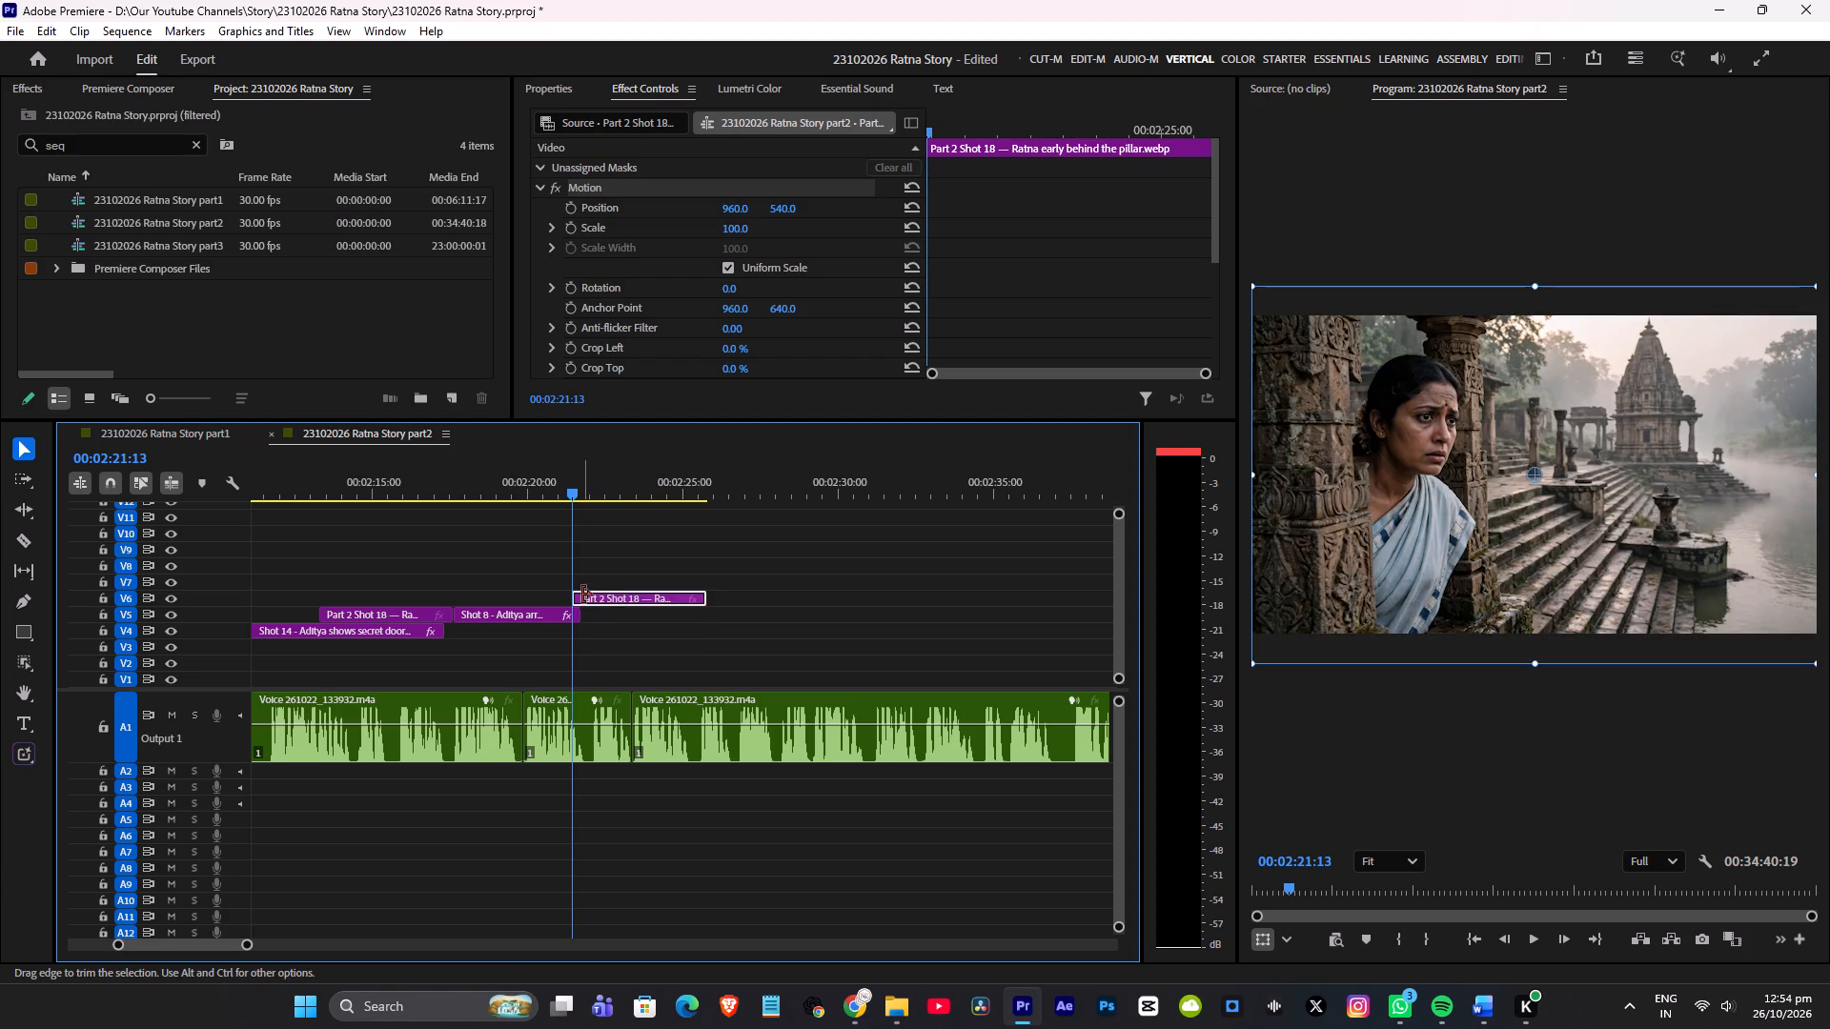
{"action": "left_click_drag", "start_coordinate": [581, 593], "coordinate": [567, 597]}
{"action": "left_click", "coordinate": [545, 485]}
{"action": "key", "text": "space"}
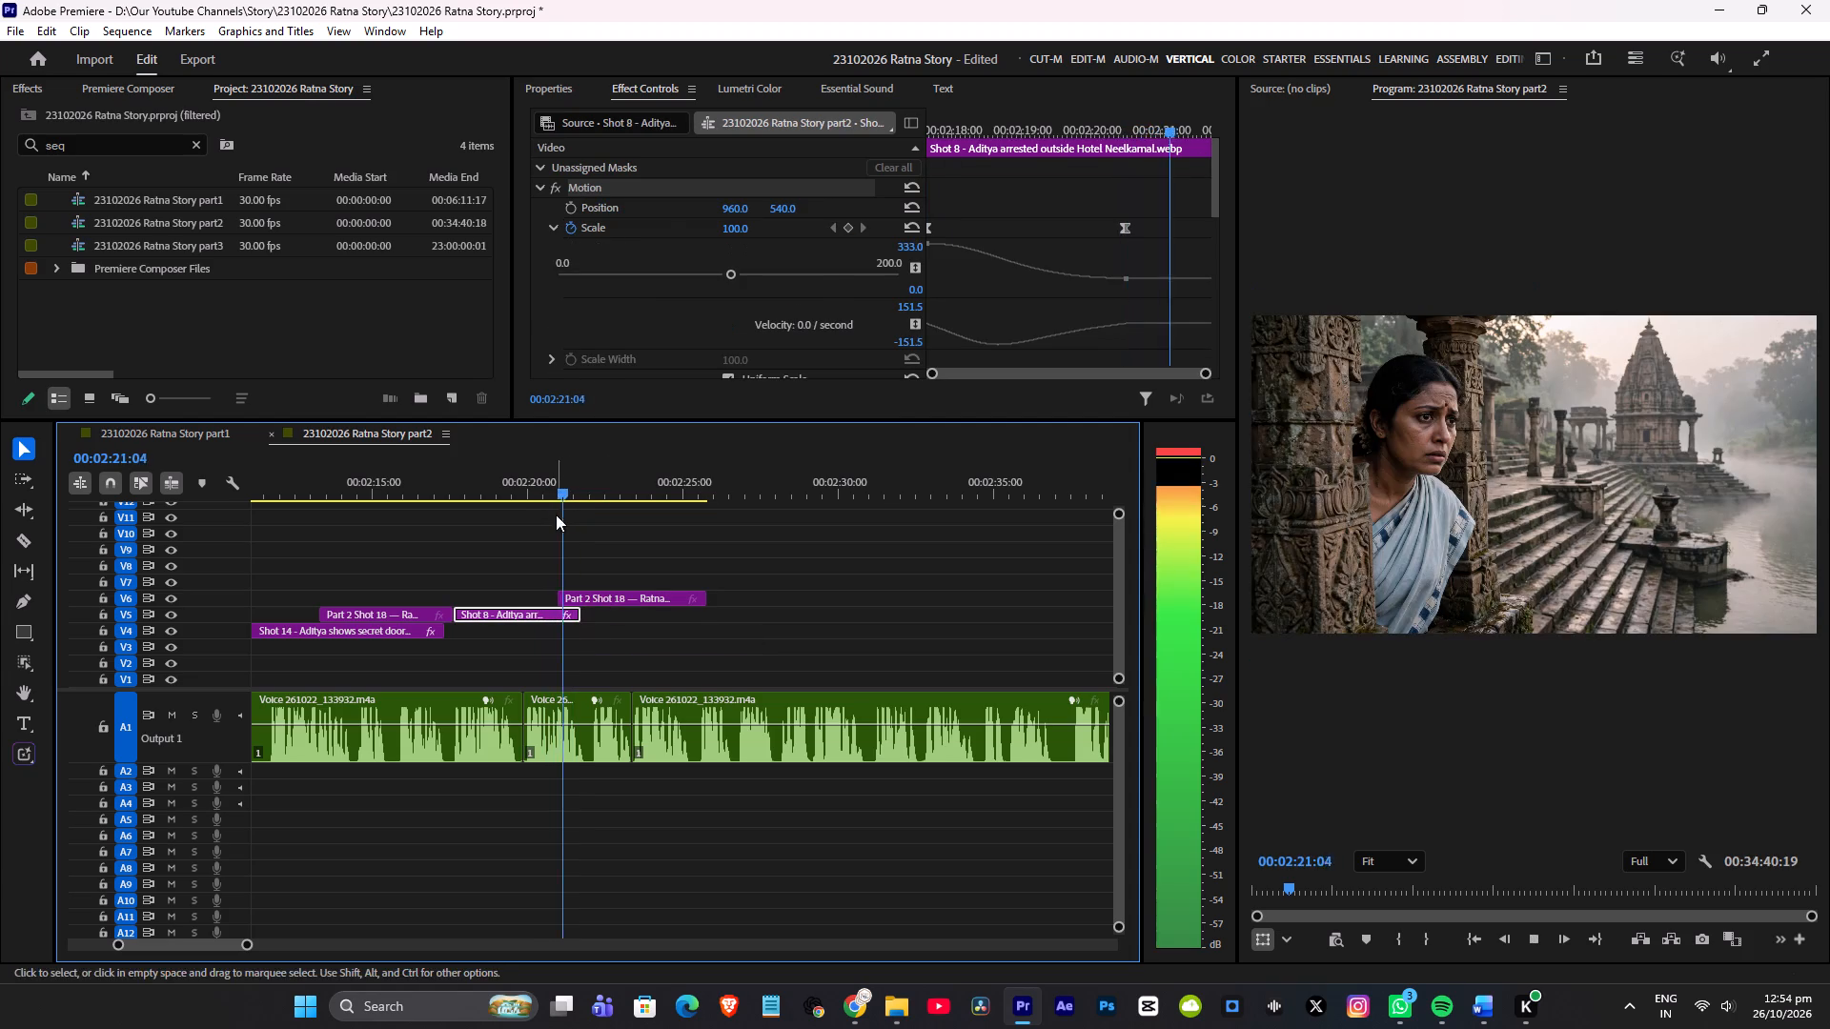
{"action": "key", "text": "space"}
{"action": "left_click_drag", "start_coordinate": [564, 596], "coordinate": [535, 602]}
Play on through the second Shot 18 clip and extend its end to about 00:02:31:07 to cover the voice-over.
{"action": "left_click", "coordinate": [499, 487]}
{"action": "key", "text": "space"}
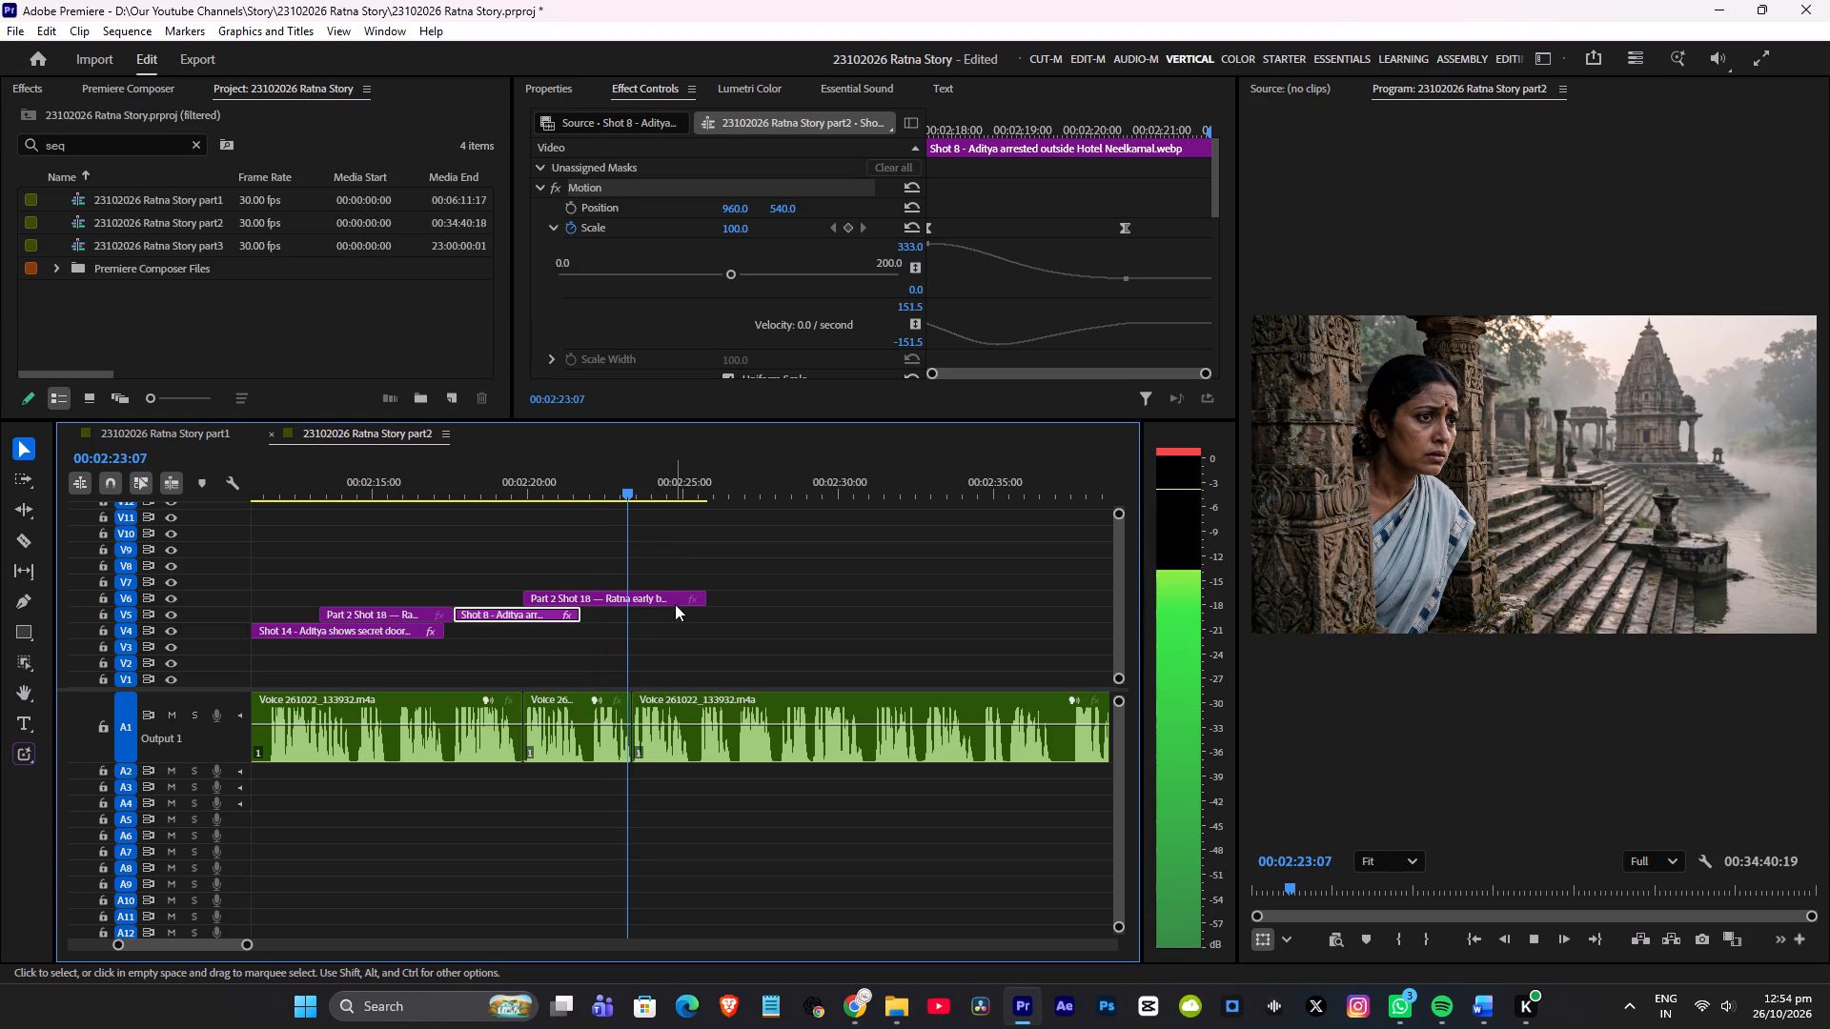
{"action": "scroll", "coordinate": [692, 596], "scroll_direction": "up", "scroll_amount": 4, "text": "alt"}
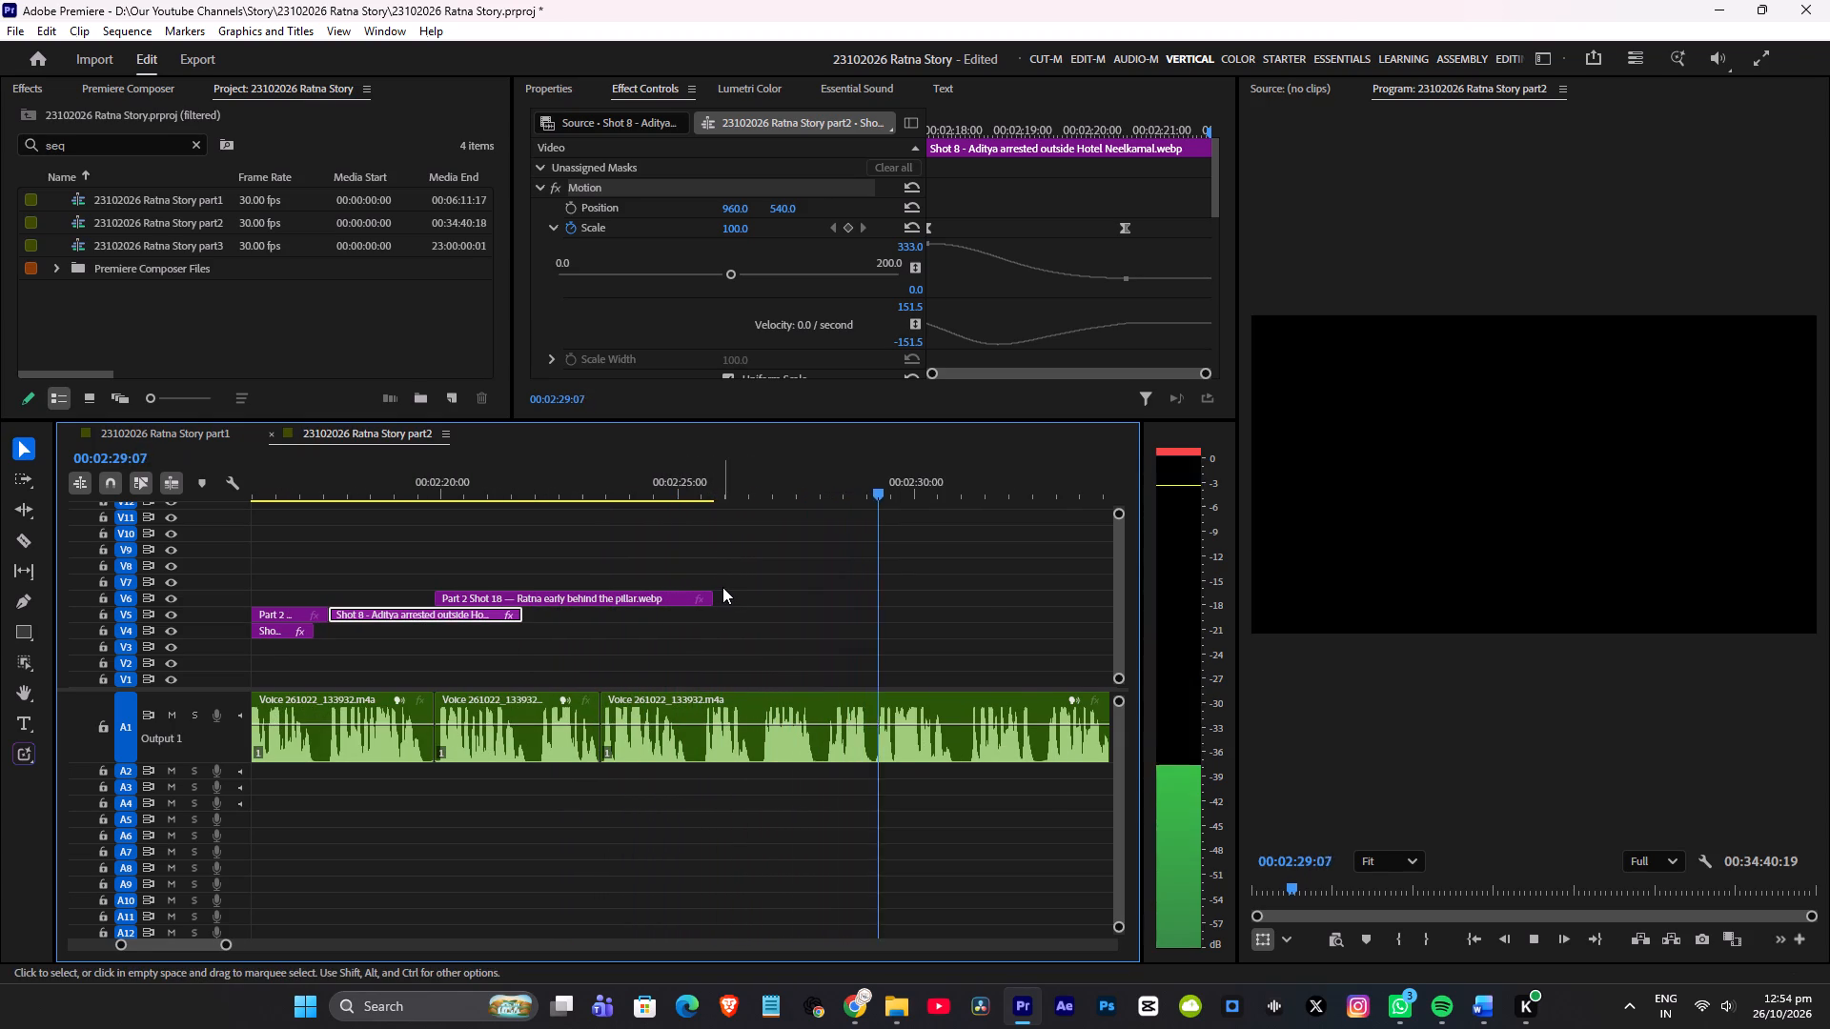
{"action": "scroll", "coordinate": [722, 589], "scroll_direction": "down", "scroll_amount": 7, "text": "alt"}
{"action": "key", "text": "space"}
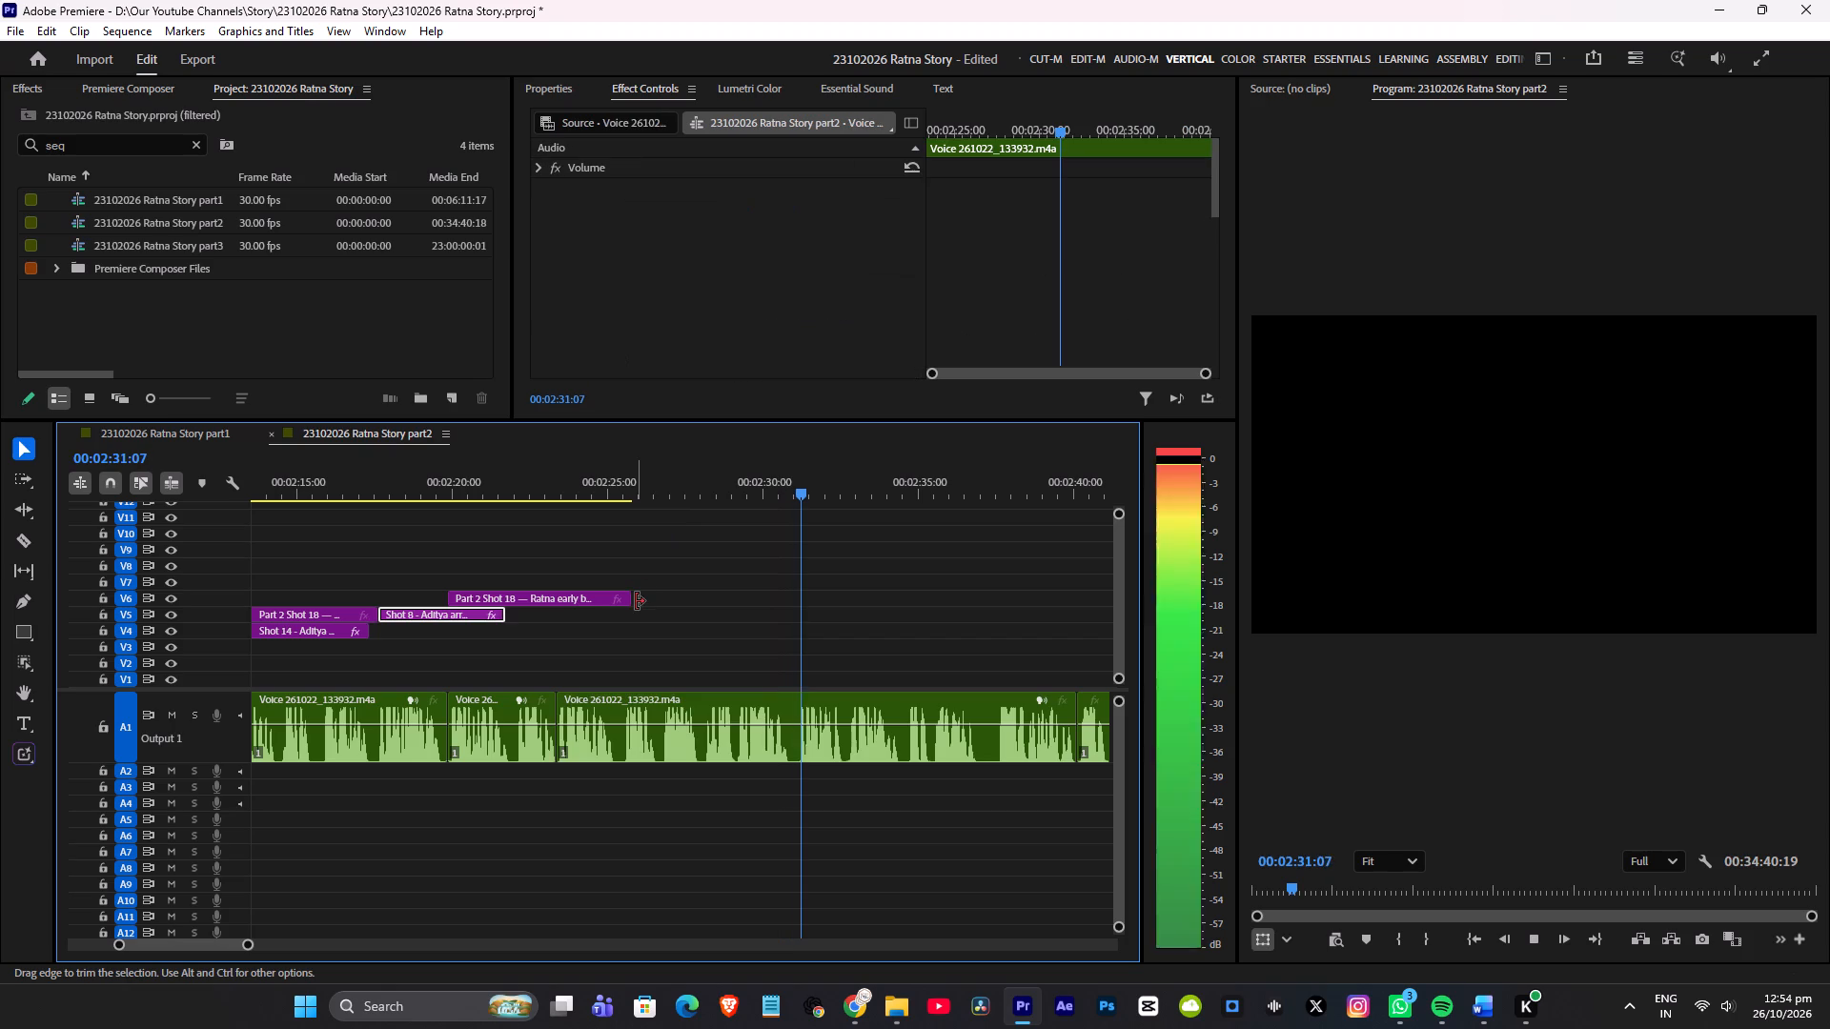
{"action": "left_click_drag", "start_coordinate": [636, 601], "coordinate": [802, 581]}
Play the voice-over on from 00:02:31:07 and duplicate the Shot 8 clip on V5 directly after the second Part 2 Shot 18 clip.
{"action": "key", "text": "space"}
{"action": "scroll", "coordinate": [854, 543], "scroll_direction": "down", "scroll_amount": 5}
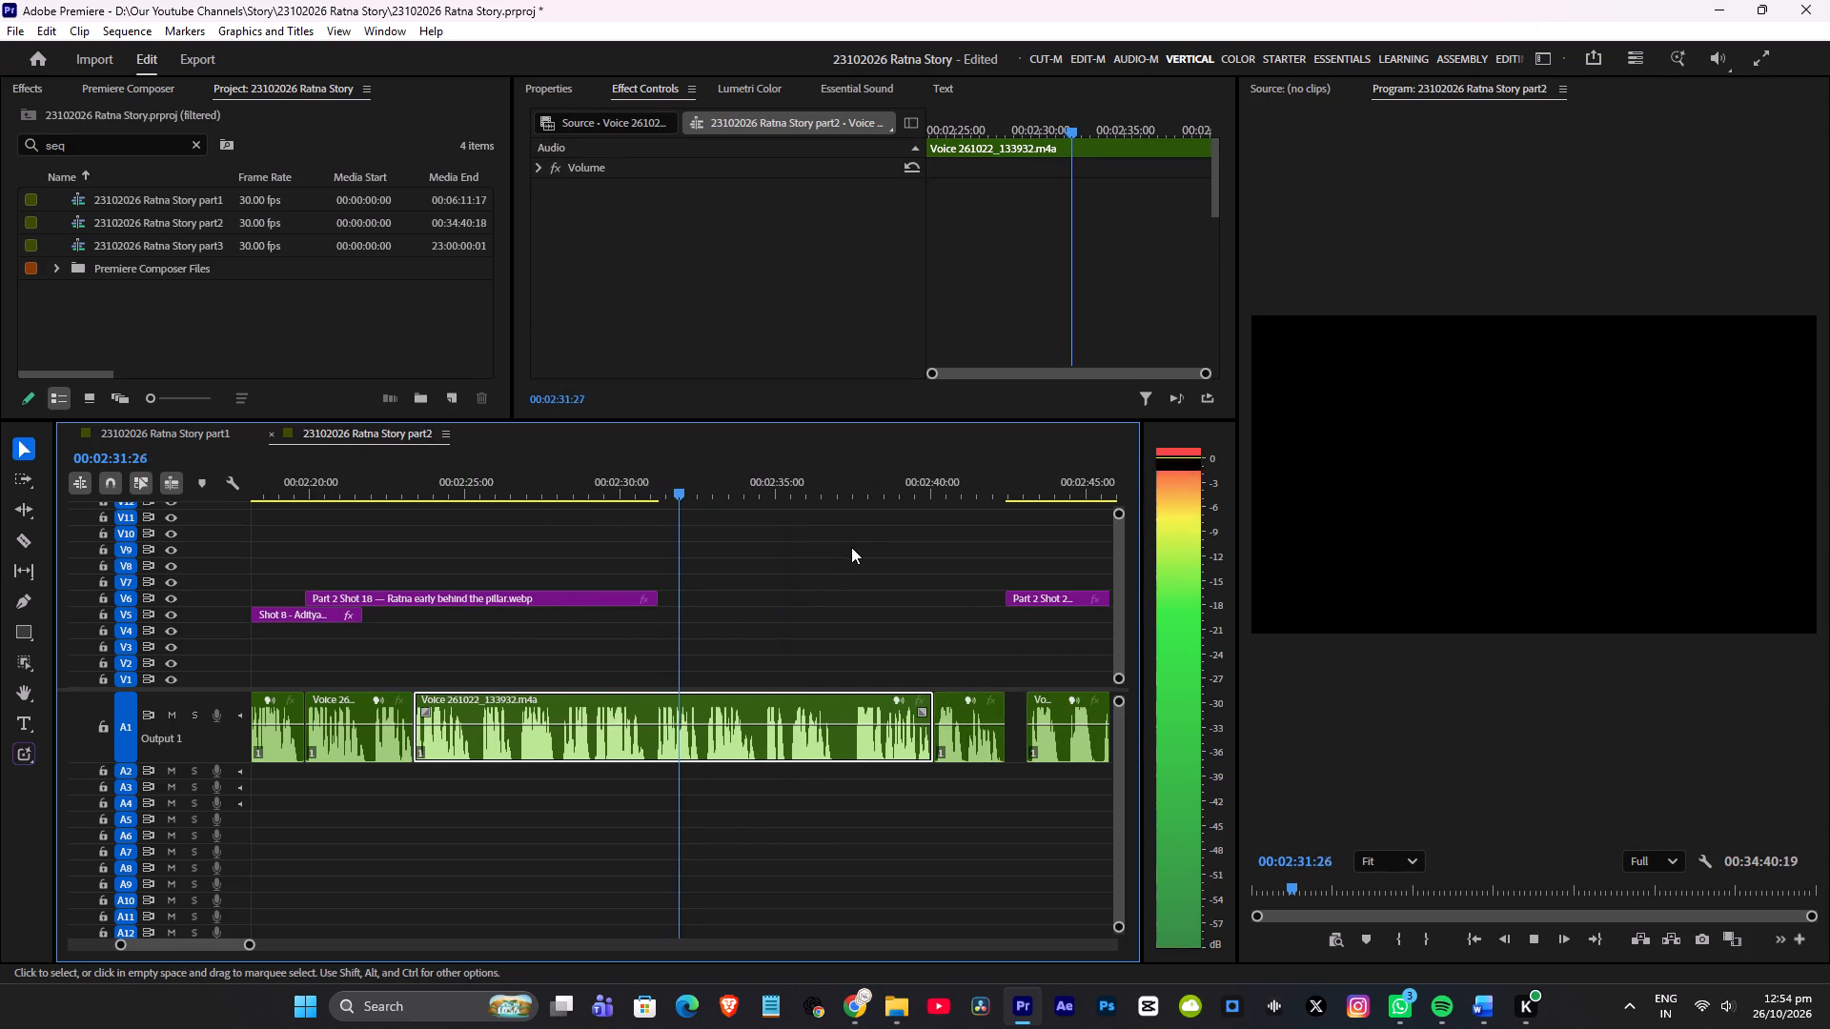
{"action": "scroll", "coordinate": [823, 547], "scroll_direction": "down", "scroll_amount": 4}
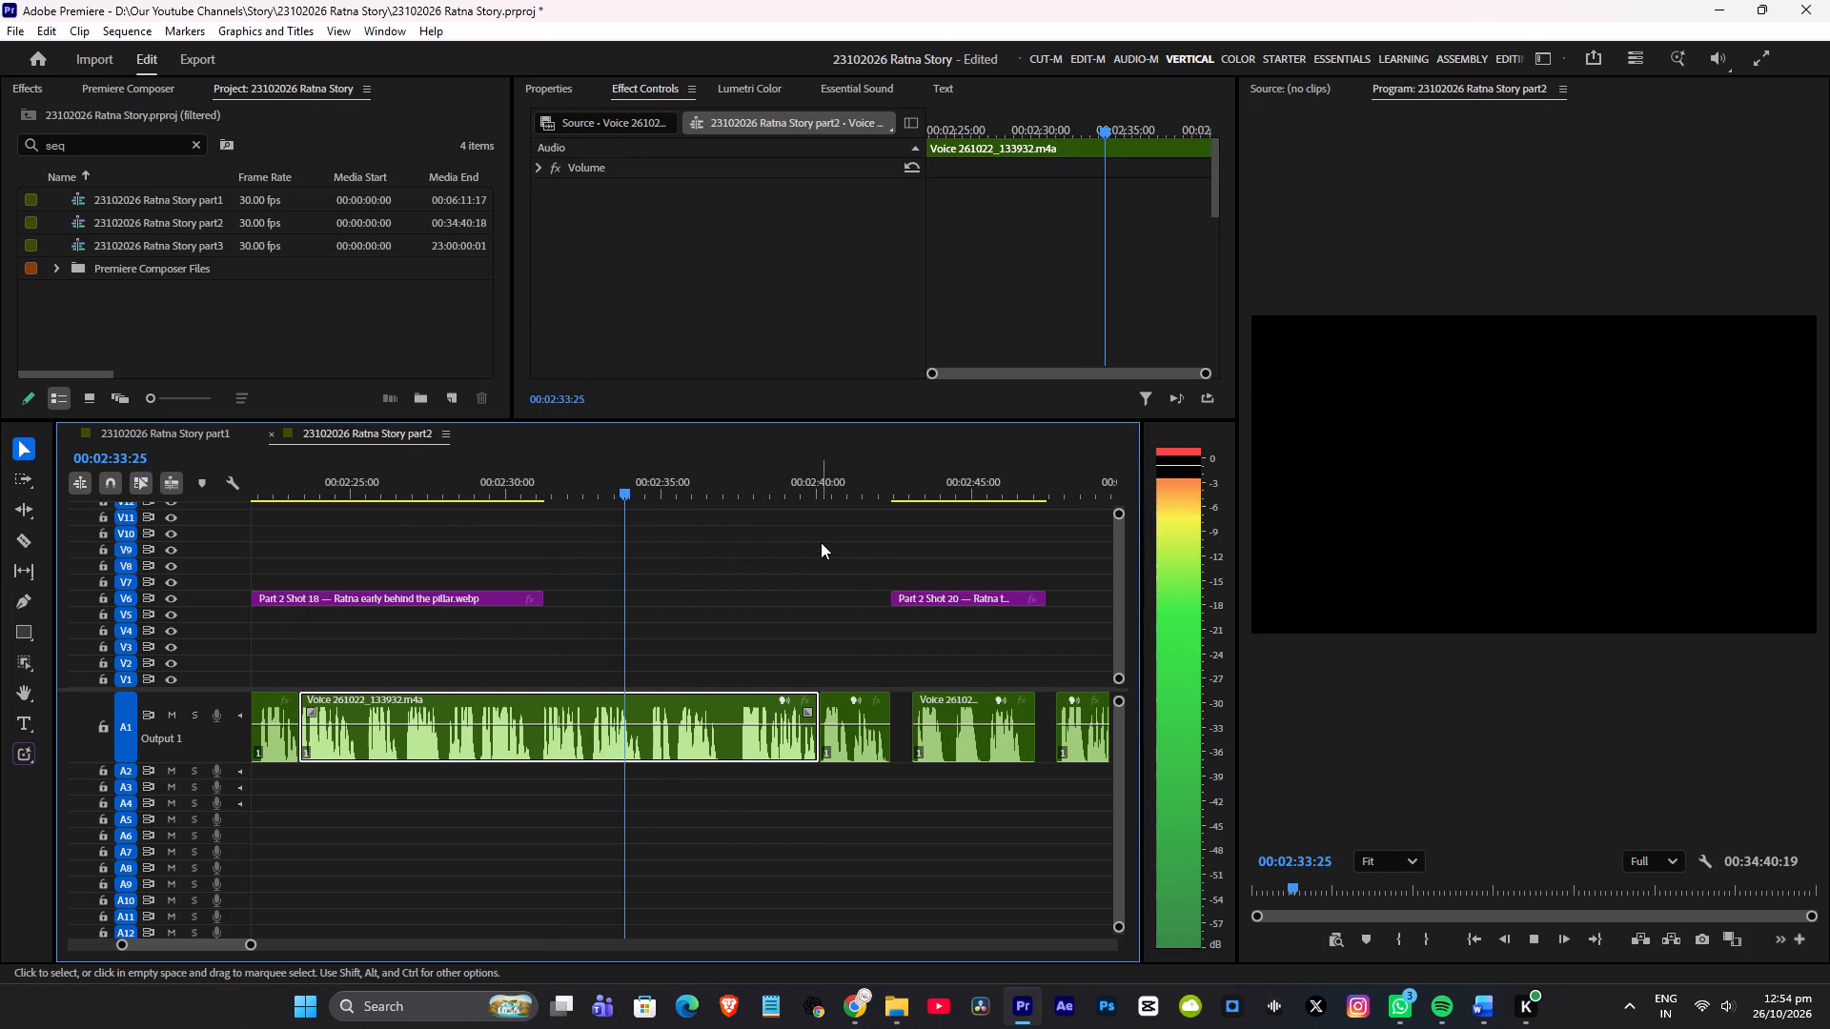
{"action": "scroll", "coordinate": [823, 553], "scroll_direction": "down", "scroll_amount": 4, "text": "alt"}
{"action": "key", "text": "space"}
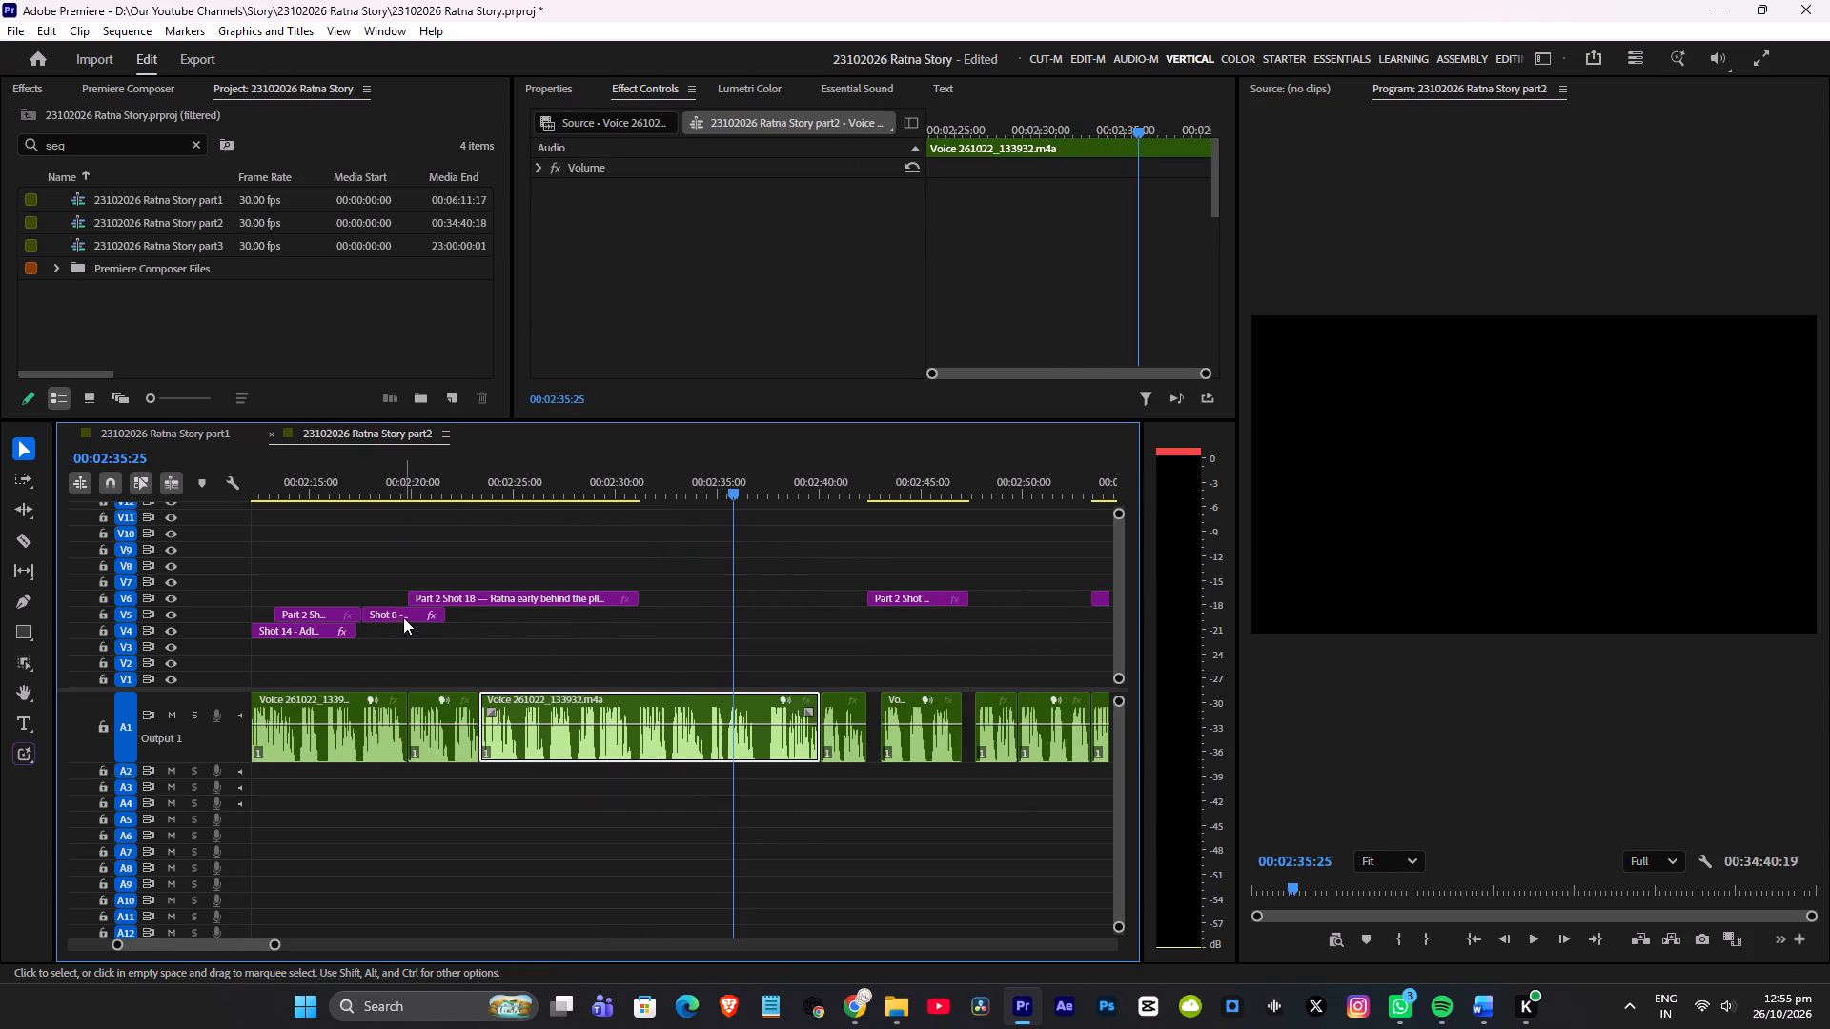
{"action": "left_click", "coordinate": [396, 615]}
{"action": "left_click_drag", "start_coordinate": [387, 611], "coordinate": [673, 605], "text": "alt"}
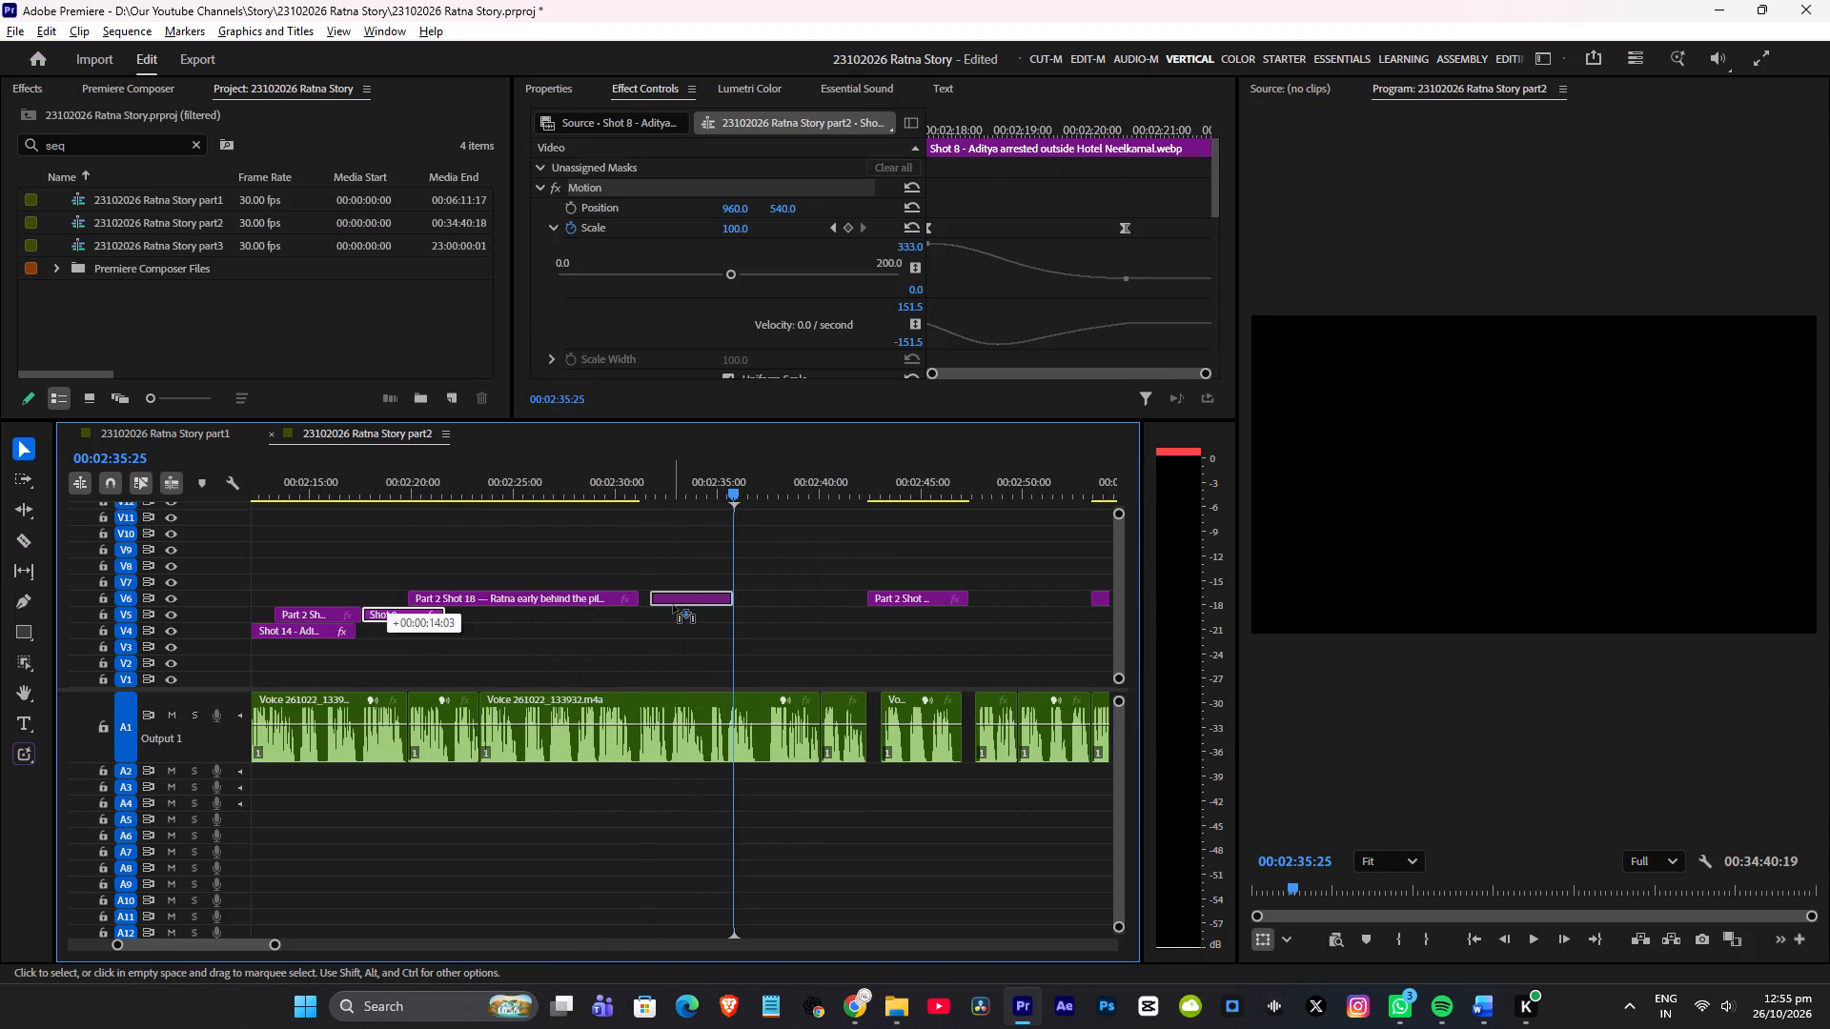
{"action": "left_click_drag", "start_coordinate": [673, 605], "coordinate": [664, 616], "text": "alt"}
Play the copied Shot 8 clip against the voice-over and extend its end to about 00:02:37:15.
{"action": "left_click", "coordinate": [692, 491]}
{"action": "key", "text": "space"}
{"action": "scroll", "coordinate": [737, 536], "scroll_direction": "down", "scroll_amount": 4}
{"action": "scroll", "coordinate": [687, 542], "scroll_direction": "up", "scroll_amount": 2, "text": "alt"}
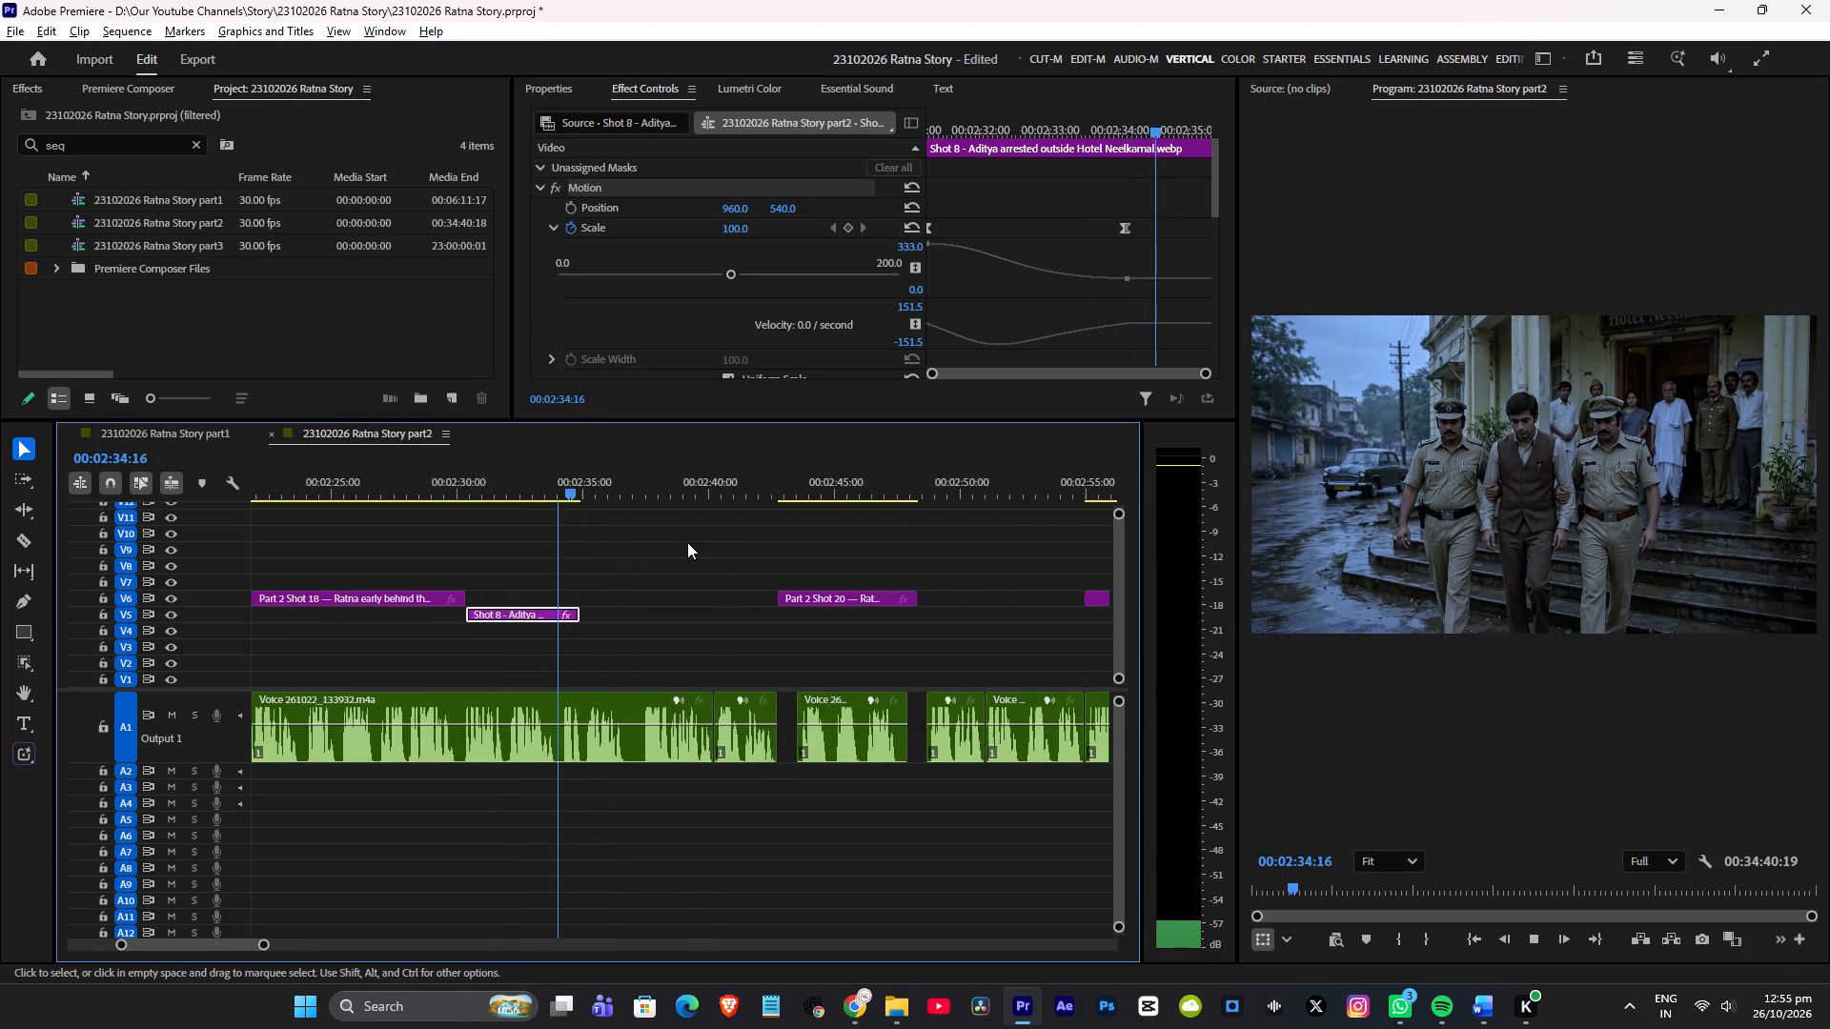
{"action": "scroll", "coordinate": [687, 542], "scroll_direction": "up", "scroll_amount": 7, "text": "alt"}
{"action": "left_click_drag", "start_coordinate": [518, 615], "coordinate": [576, 607]}
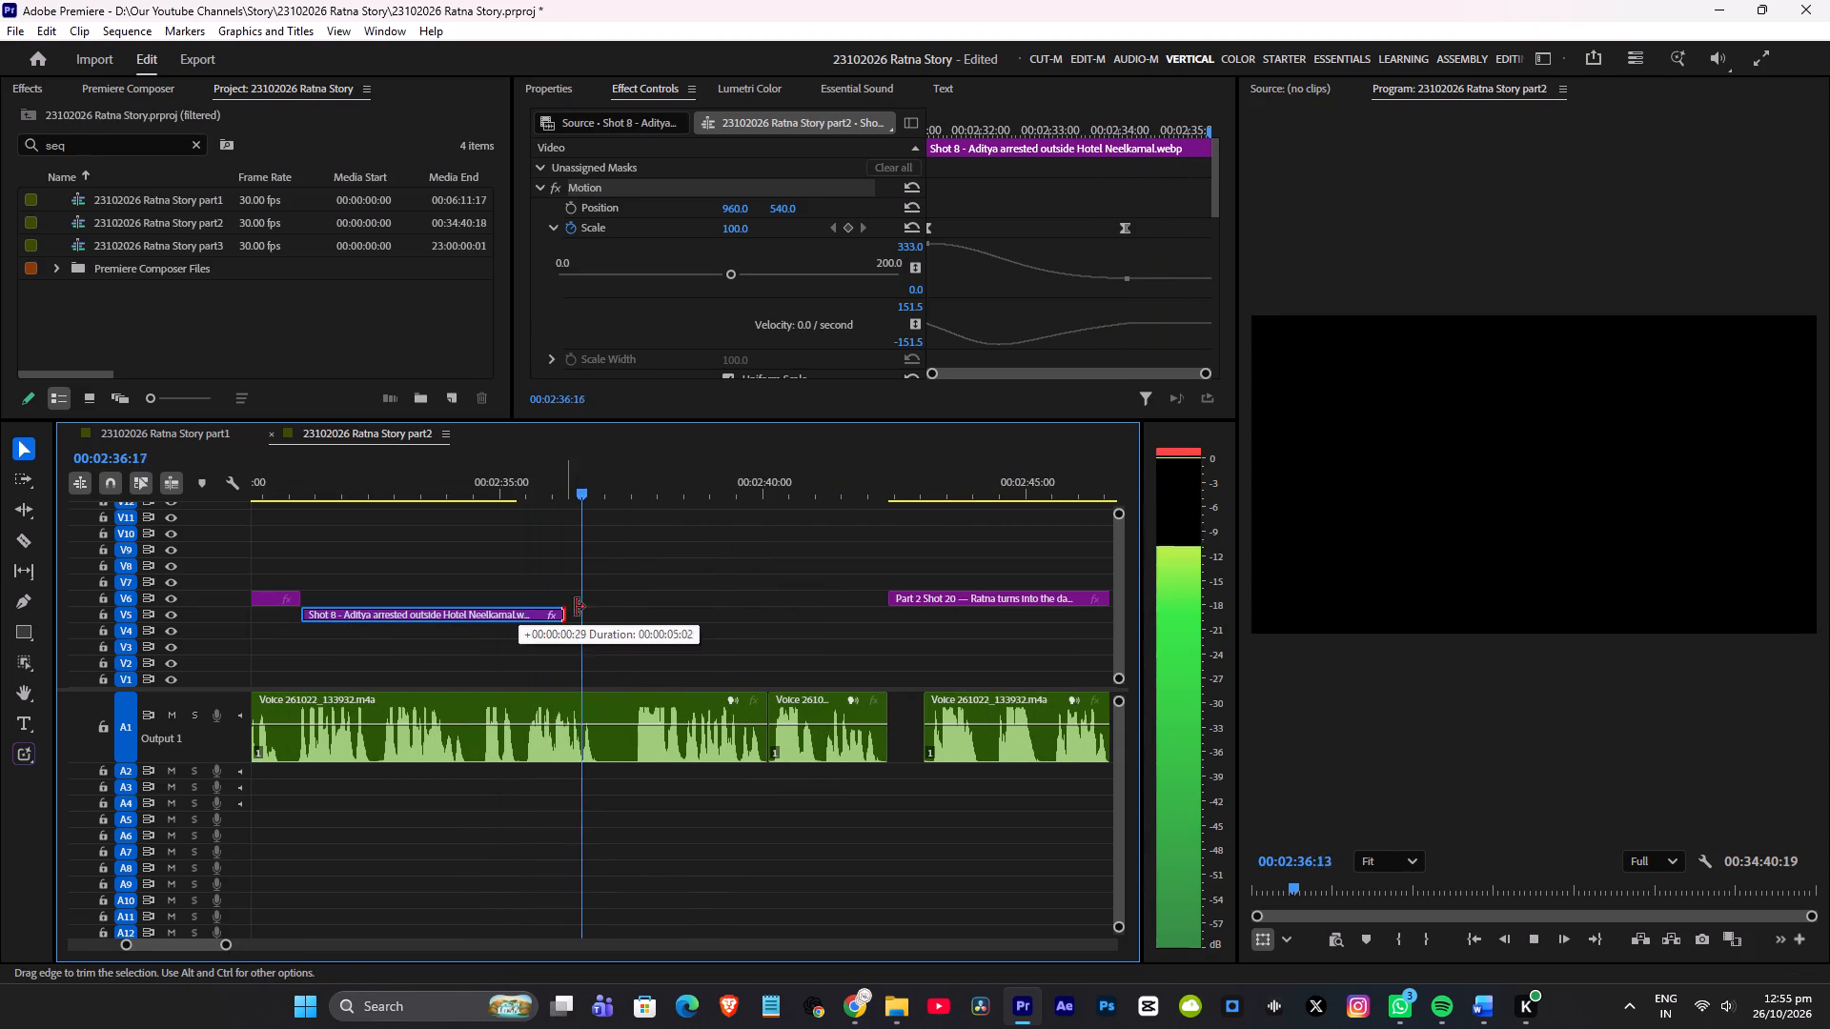
{"action": "left_click_drag", "start_coordinate": [576, 607], "coordinate": [638, 600]}
{"action": "left_click", "coordinate": [539, 492]}
{"action": "scroll", "coordinate": [608, 549], "scroll_direction": "down", "scroll_amount": 5, "text": "alt"}
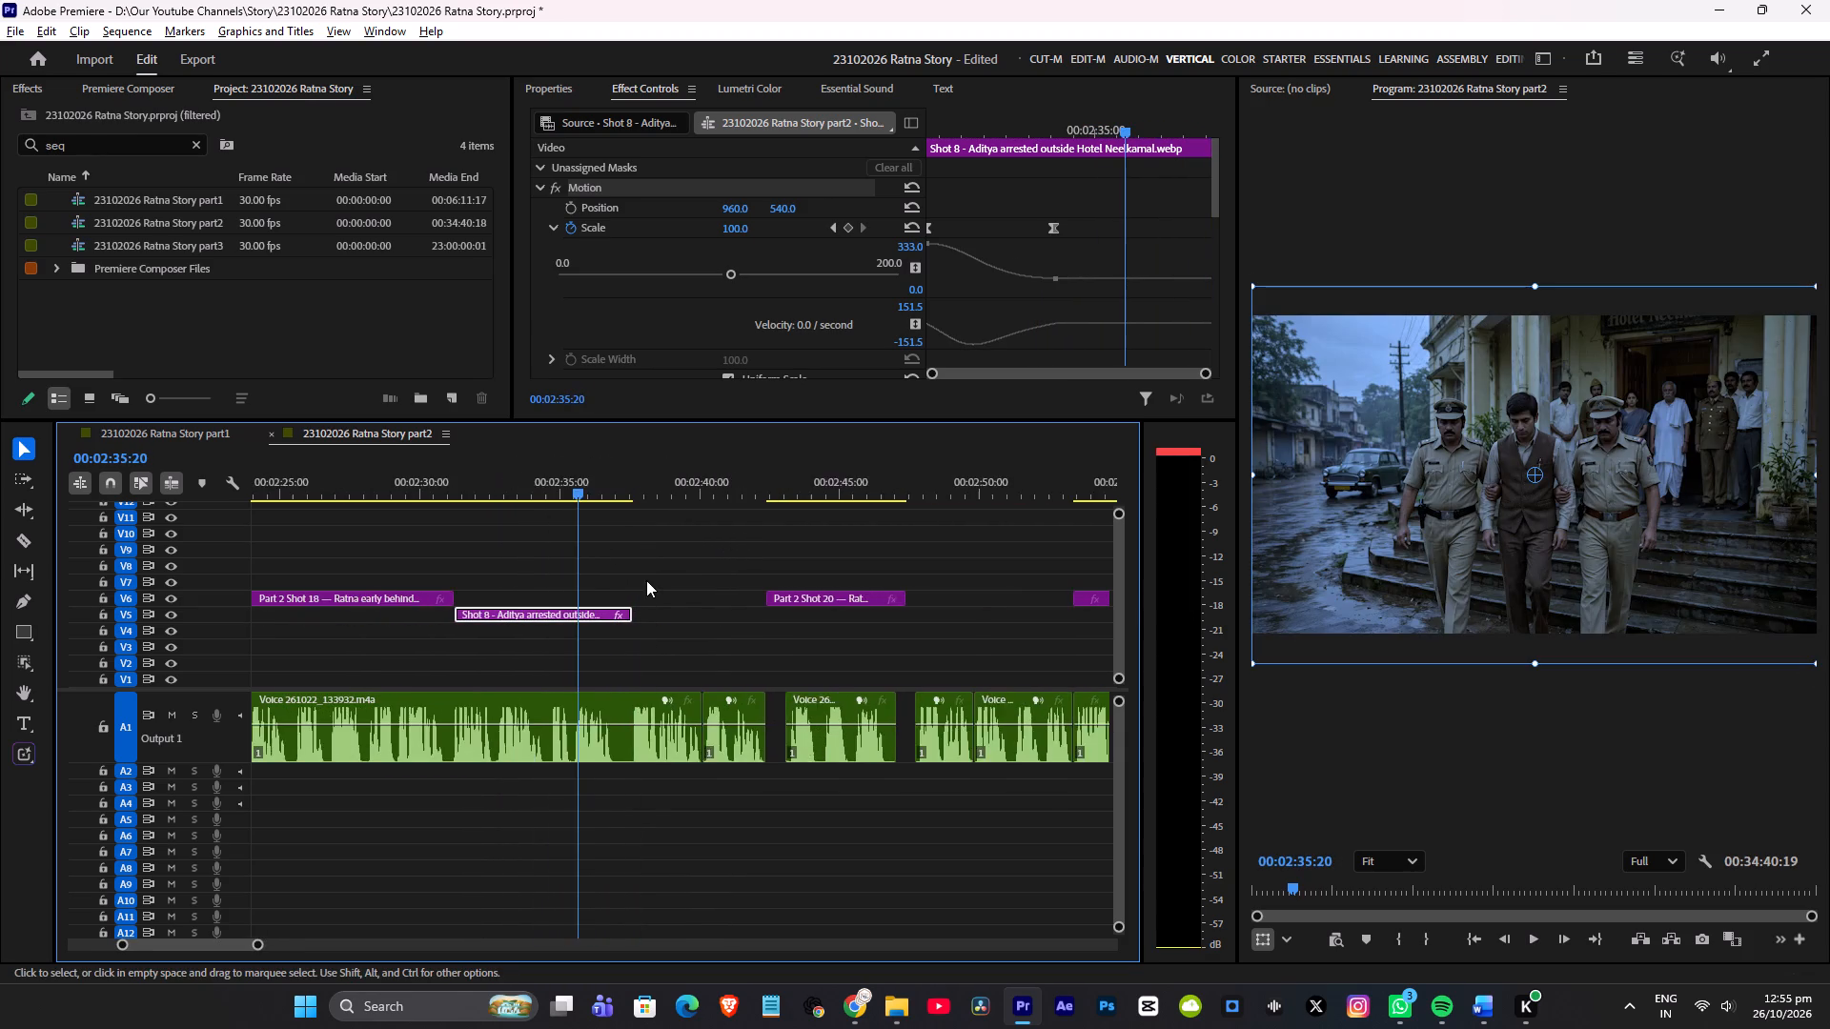
{"action": "scroll", "coordinate": [646, 580], "scroll_direction": "down", "scroll_amount": 6, "text": "alt"}
{"action": "left_click", "coordinate": [570, 615]}
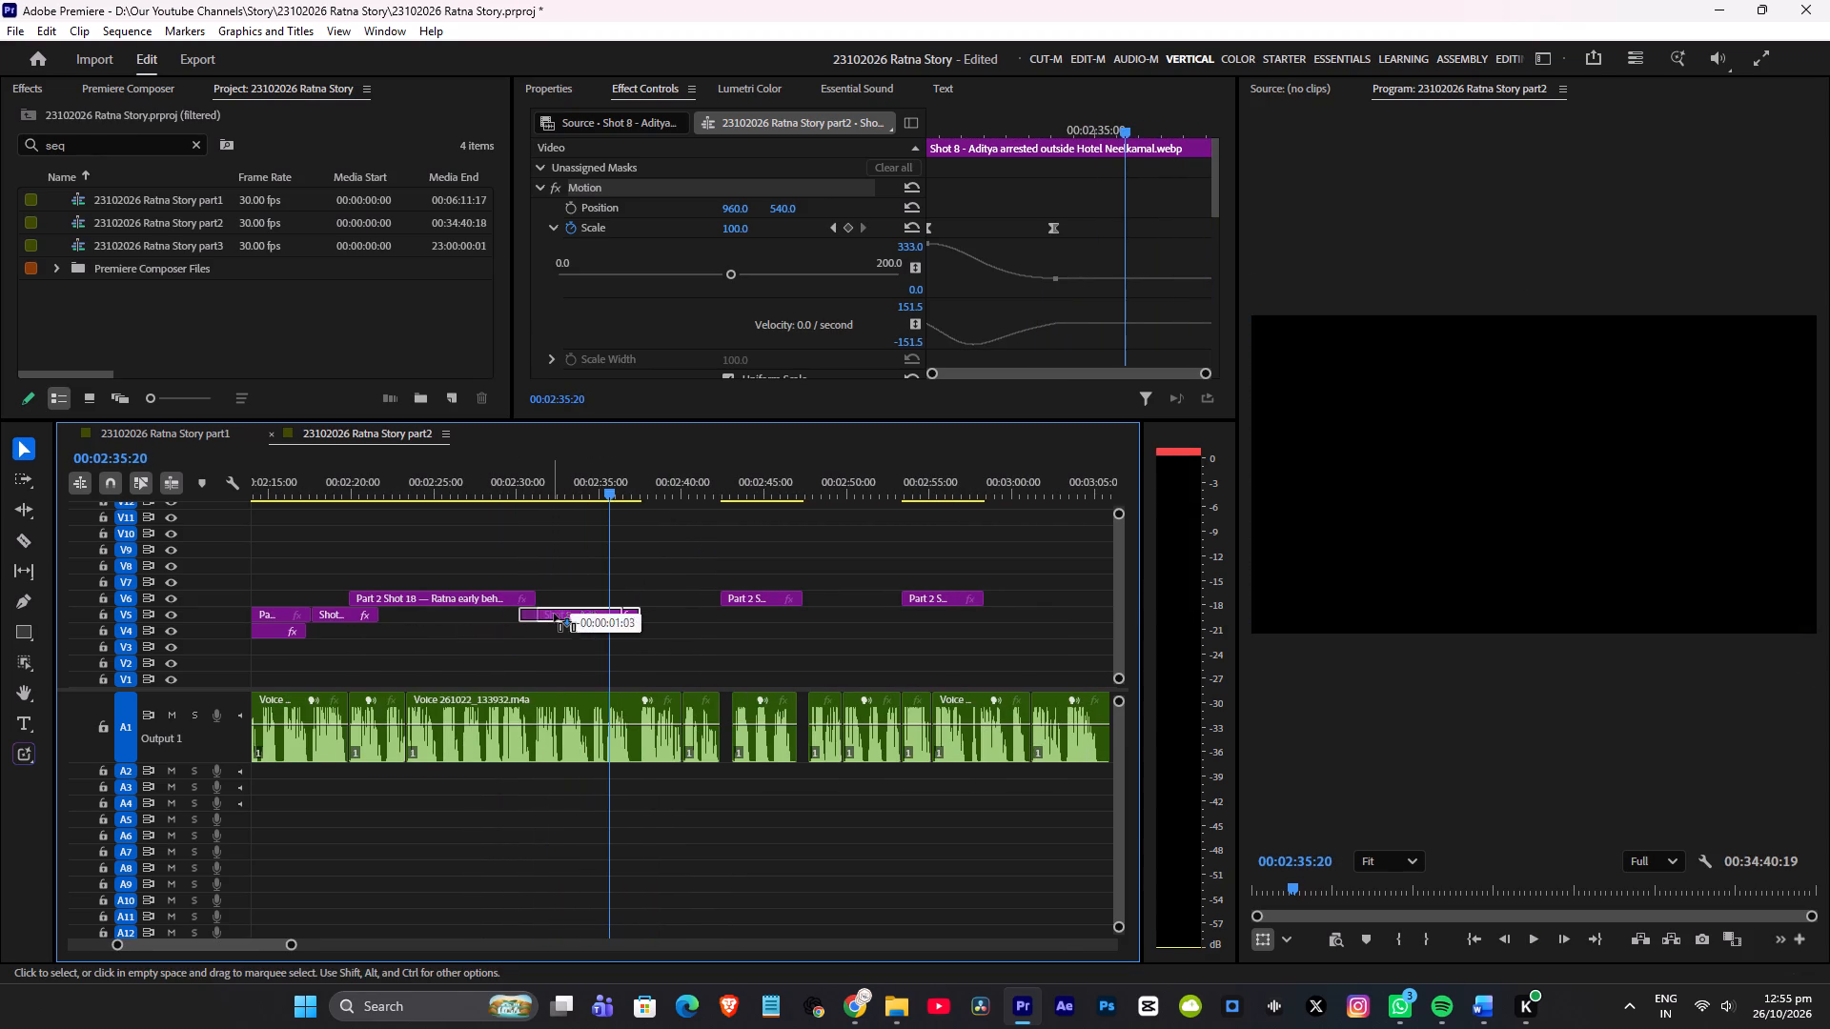
Switch to the Part 1 sequence and scan its visuals from 00:02:06:19 to about 00:03:51 for a reusable clip.
{"action": "left_click", "coordinate": [219, 432]}
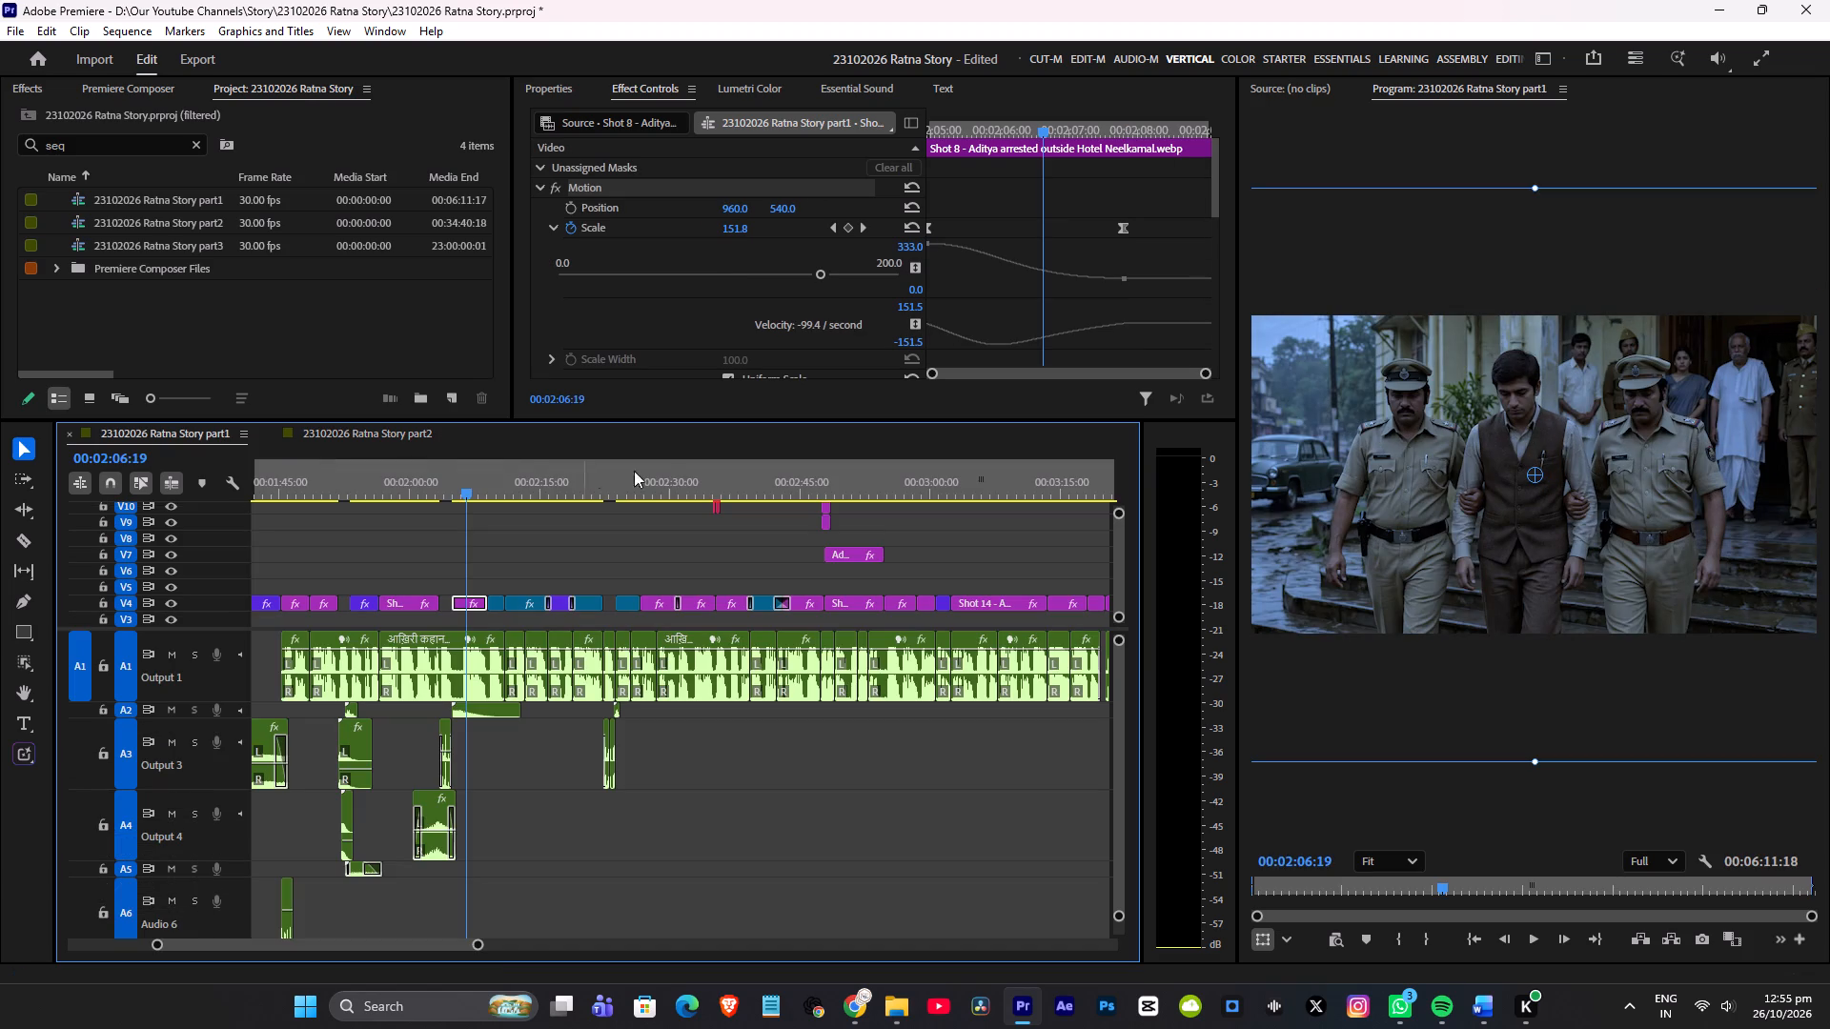
{"action": "left_click_drag", "start_coordinate": [492, 493], "coordinate": [505, 493]}
{"action": "left_click", "coordinate": [547, 489]}
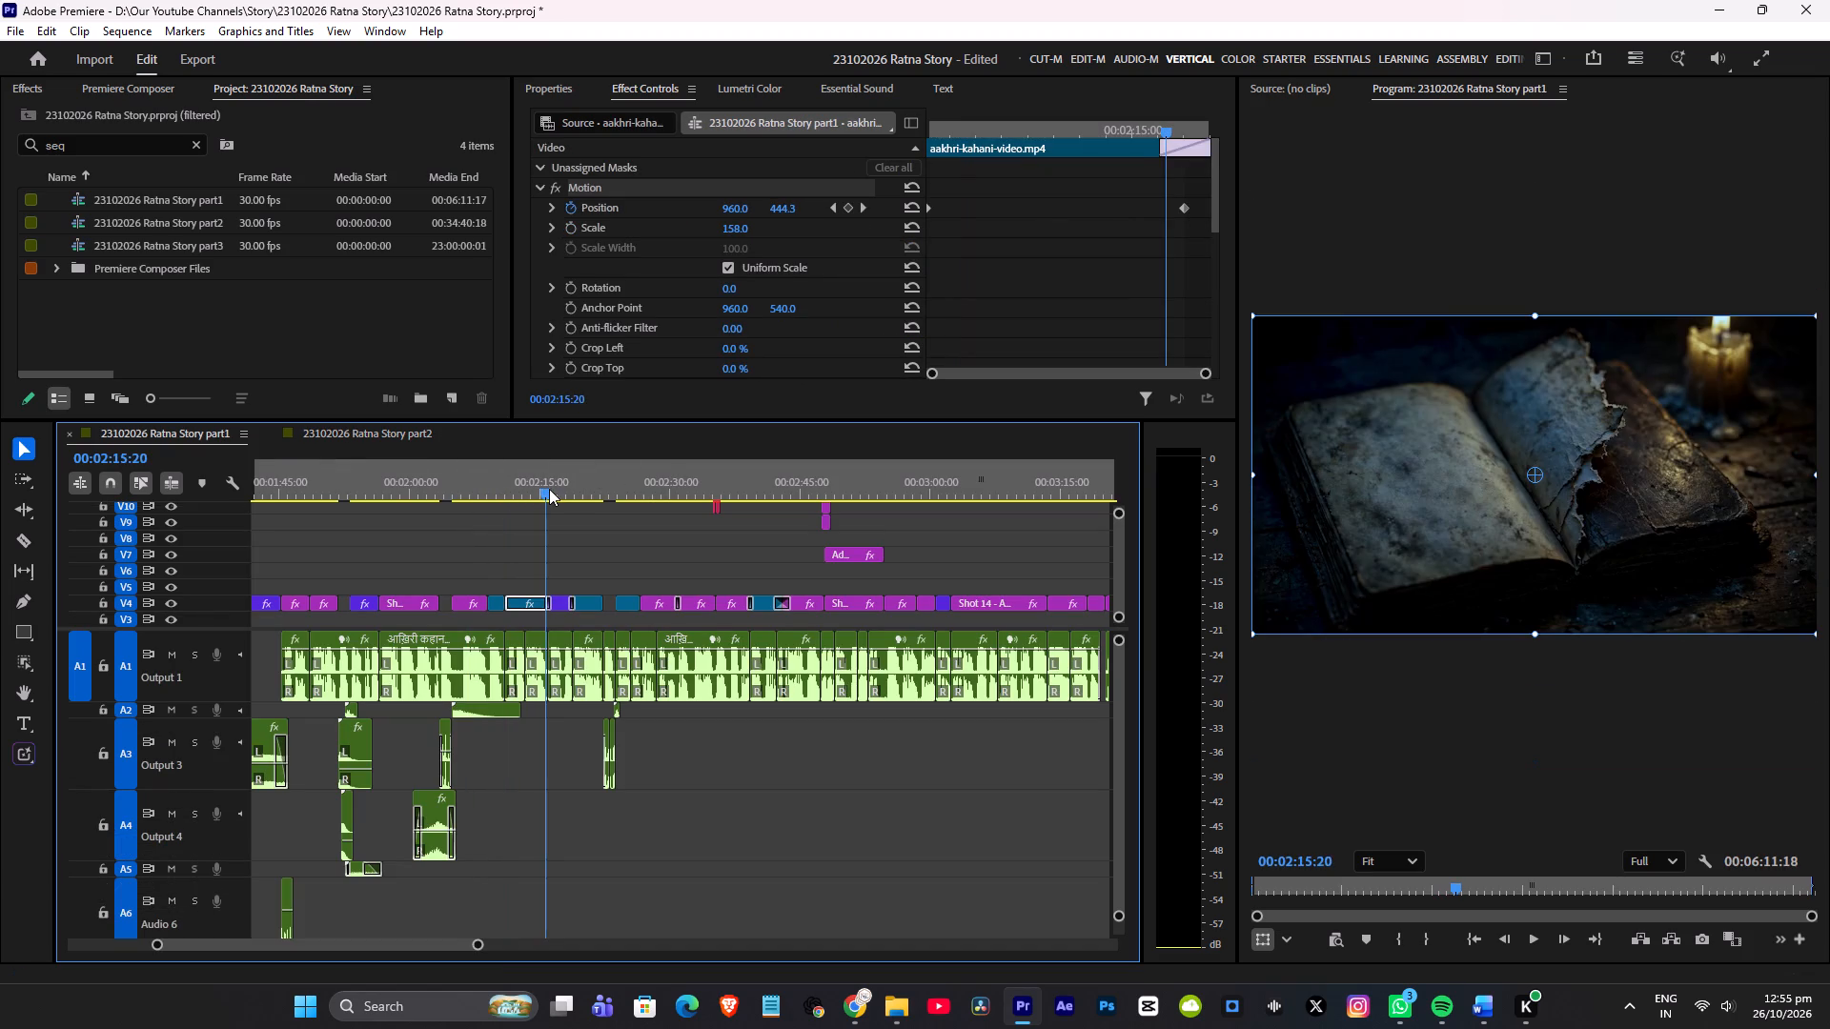
{"action": "left_click_drag", "start_coordinate": [567, 488], "coordinate": [748, 483]}
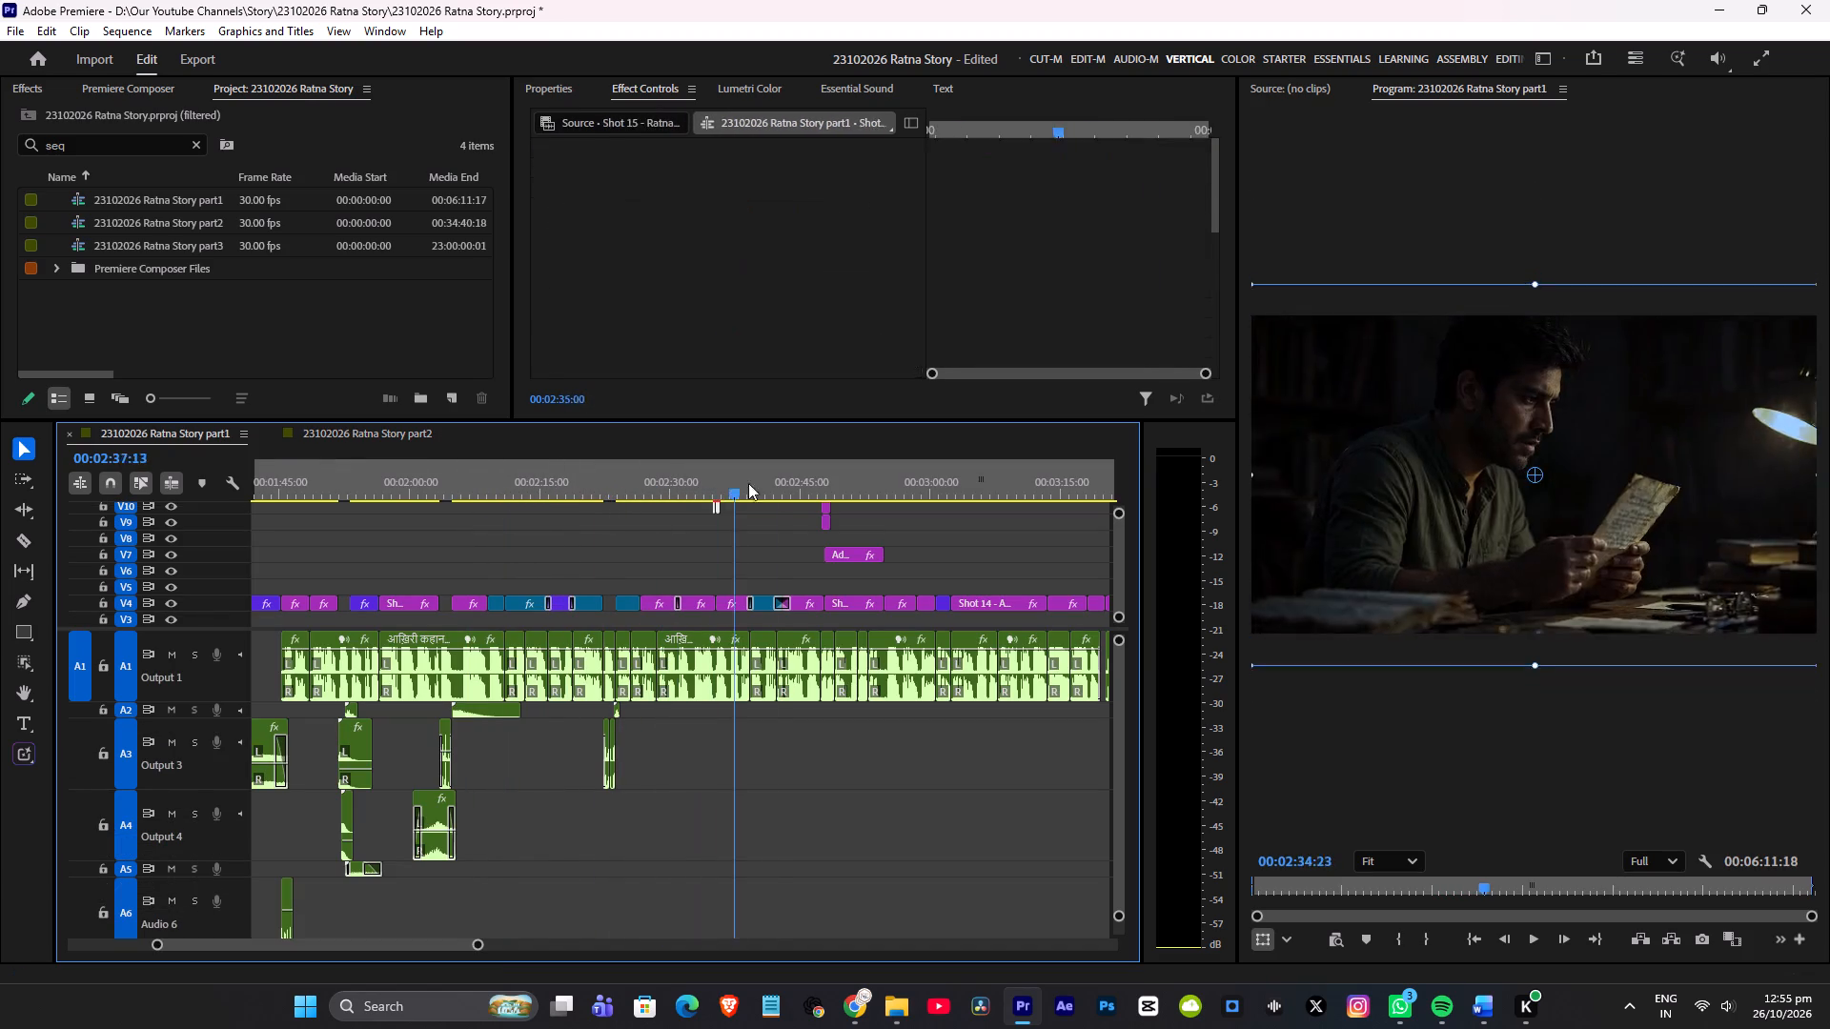
{"action": "left_click_drag", "start_coordinate": [748, 483], "coordinate": [783, 480]}
{"action": "scroll", "coordinate": [762, 509], "scroll_direction": "down", "scroll_amount": 4}
{"action": "left_click_drag", "start_coordinate": [676, 481], "coordinate": [702, 482]}
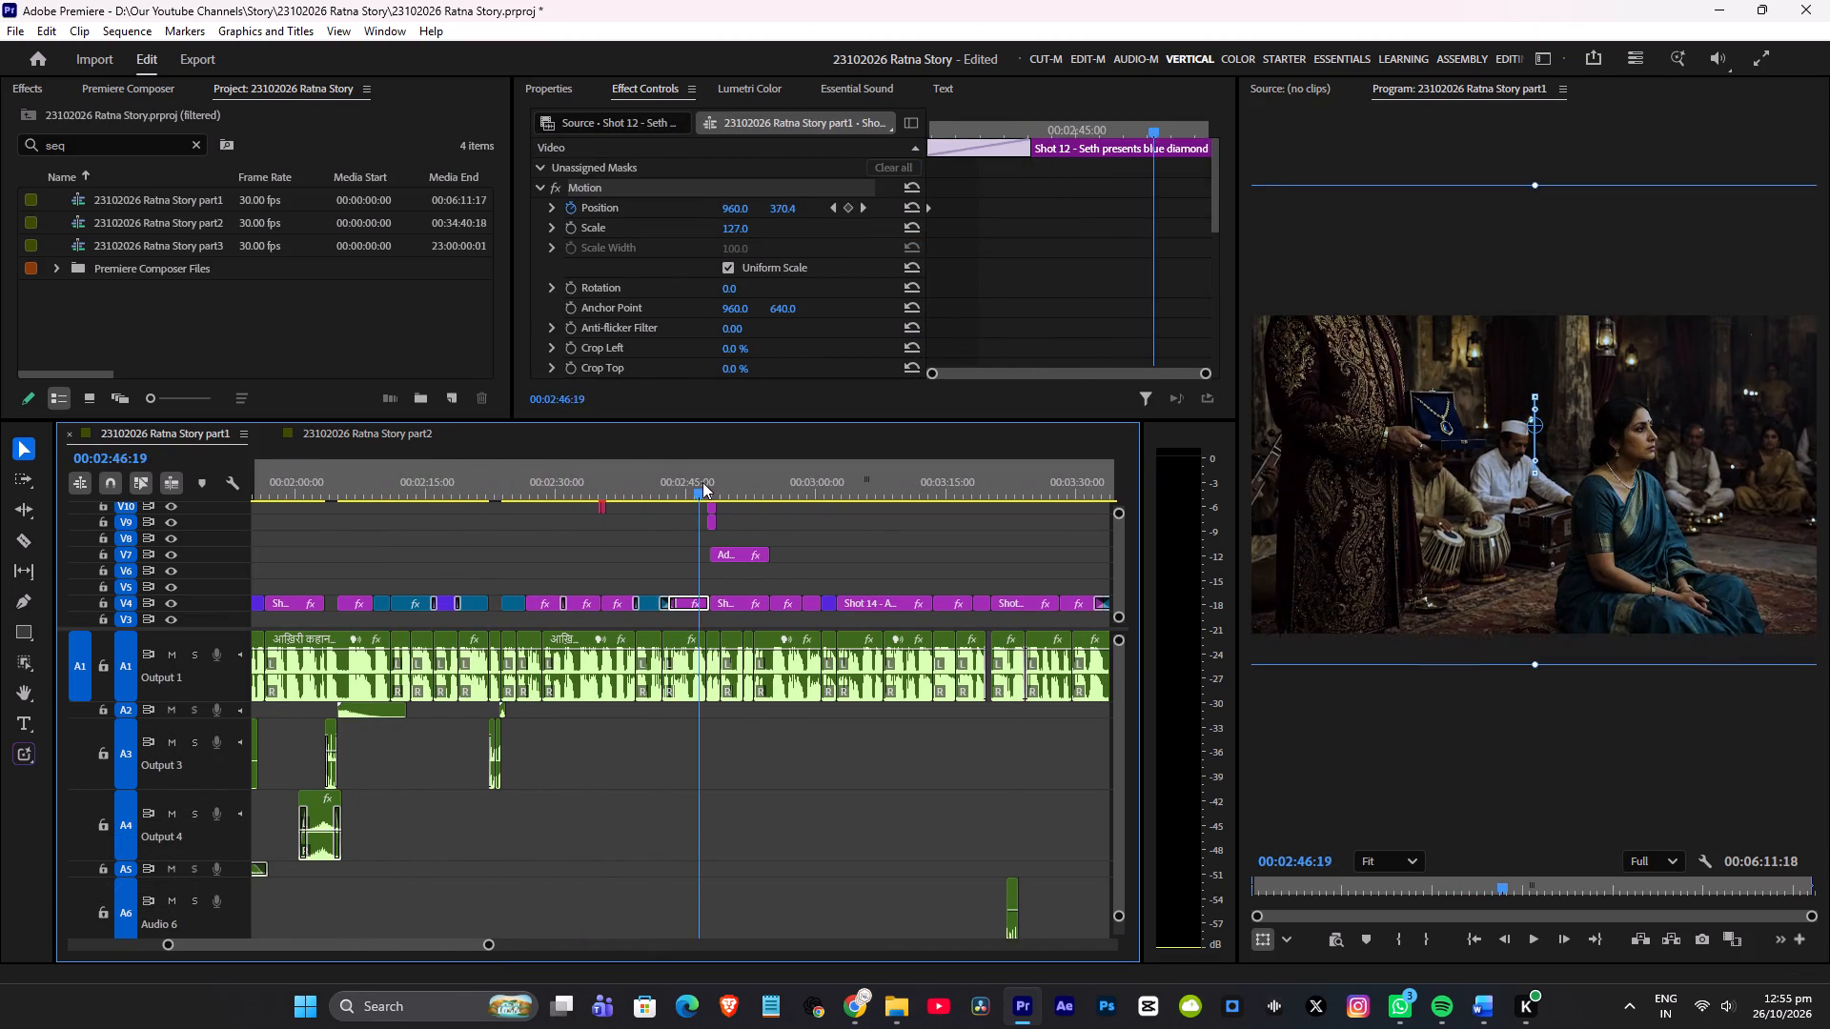
{"action": "left_click_drag", "start_coordinate": [702, 482], "coordinate": [926, 482]}
{"action": "scroll", "coordinate": [922, 494], "scroll_direction": "down", "scroll_amount": 4}
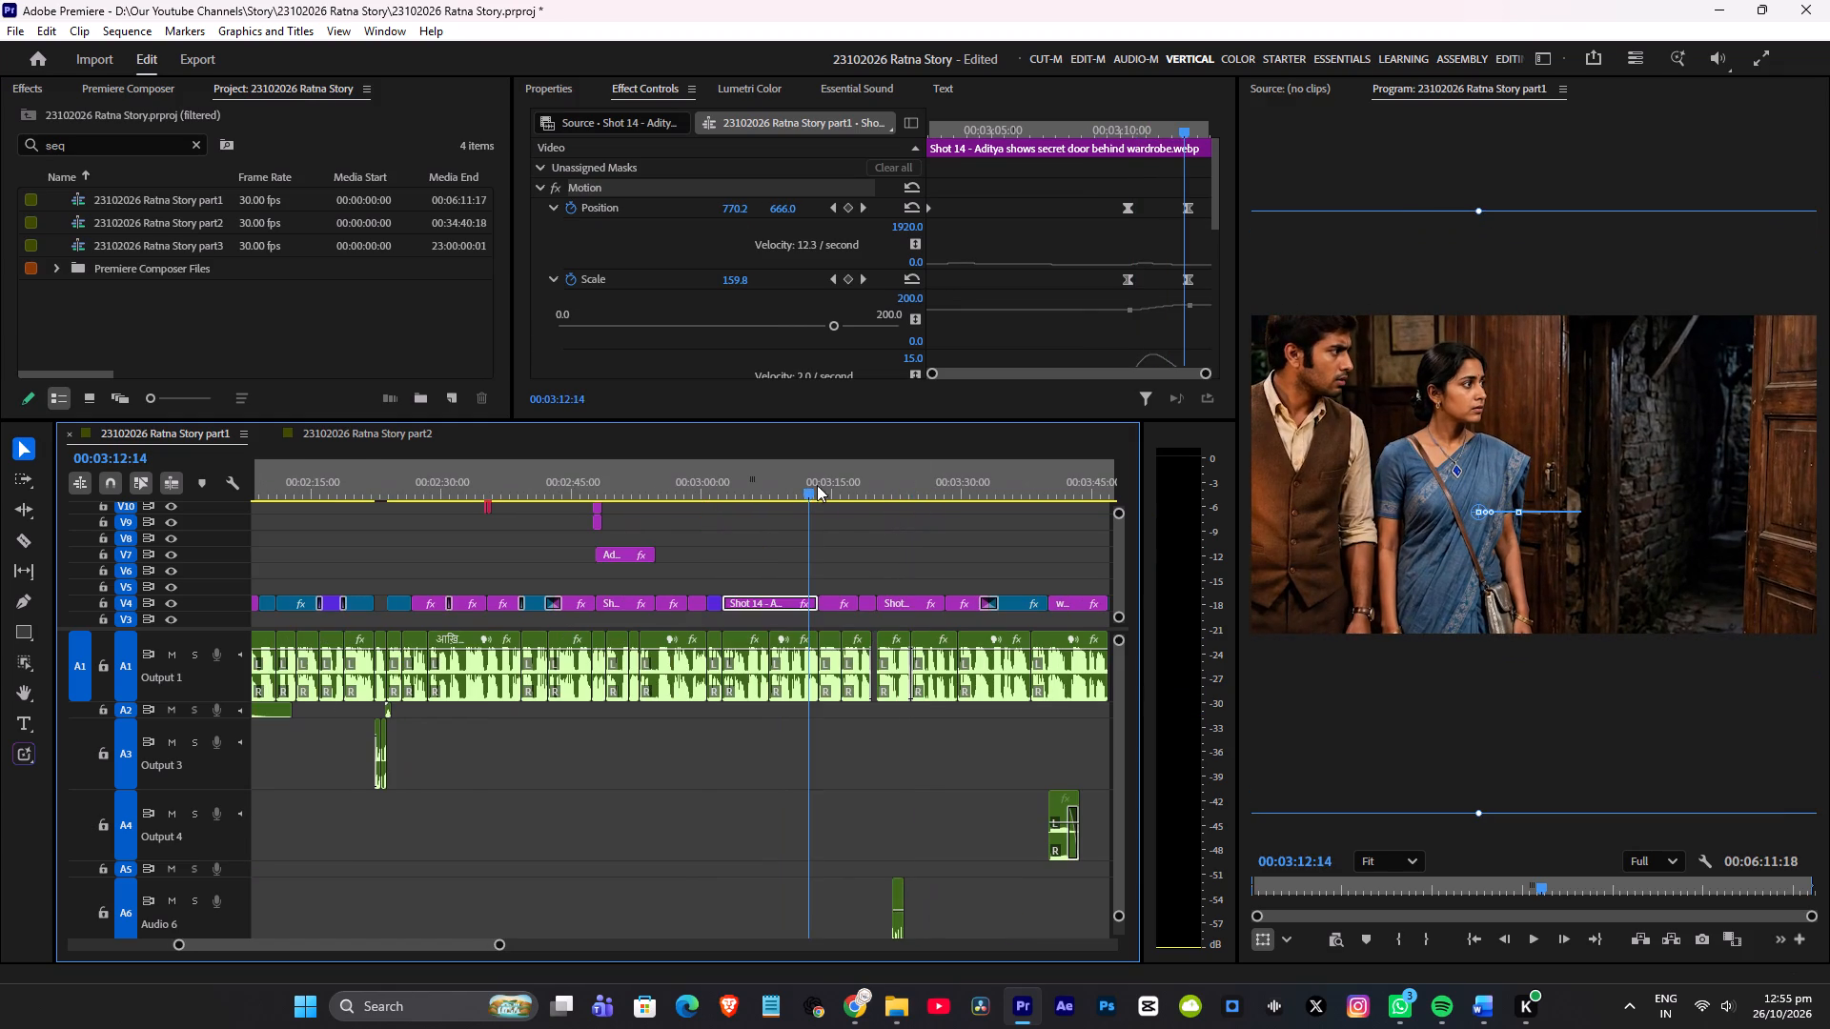
{"action": "left_click_drag", "start_coordinate": [828, 485], "coordinate": [862, 483]}
{"action": "scroll", "coordinate": [869, 503], "scroll_direction": "down", "scroll_amount": 5}
{"action": "left_click_drag", "start_coordinate": [736, 487], "coordinate": [799, 483]}
{"action": "scroll", "coordinate": [799, 526], "scroll_direction": "down", "scroll_amount": 5}
{"action": "left_click", "coordinate": [682, 476]}
{"action": "left_click_drag", "start_coordinate": [718, 474], "coordinate": [865, 478]}
{"action": "scroll", "coordinate": [862, 492], "scroll_direction": "down", "scroll_amount": 5}
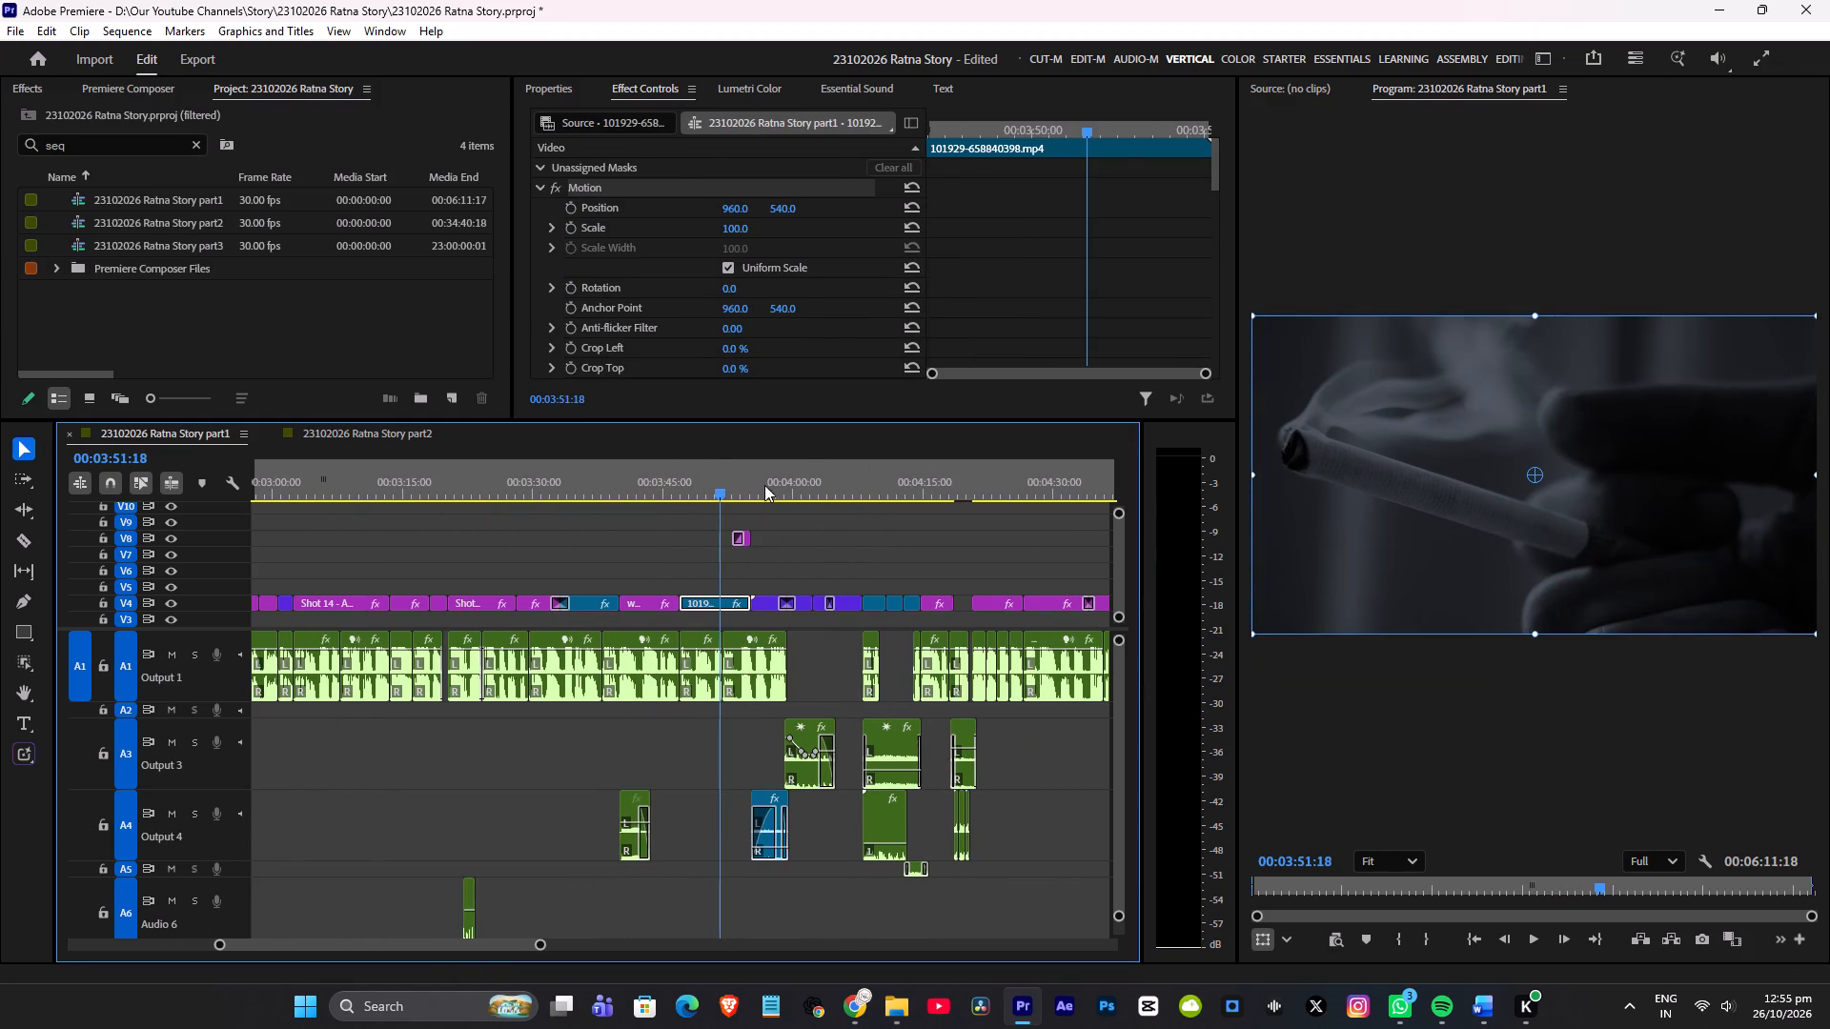
Continue scanning the Part 1 visuals from about 00:03:51 to about 00:05:56 for a reusable clip.
{"action": "left_click_drag", "start_coordinate": [739, 482], "coordinate": [845, 485]}
{"action": "scroll", "coordinate": [827, 505], "scroll_direction": "down", "scroll_amount": 5}
{"action": "left_click_drag", "start_coordinate": [709, 490], "coordinate": [755, 491]}
{"action": "left_click_drag", "start_coordinate": [783, 491], "coordinate": [803, 491]}
{"action": "scroll", "coordinate": [791, 512], "scroll_direction": "down", "scroll_amount": 3}
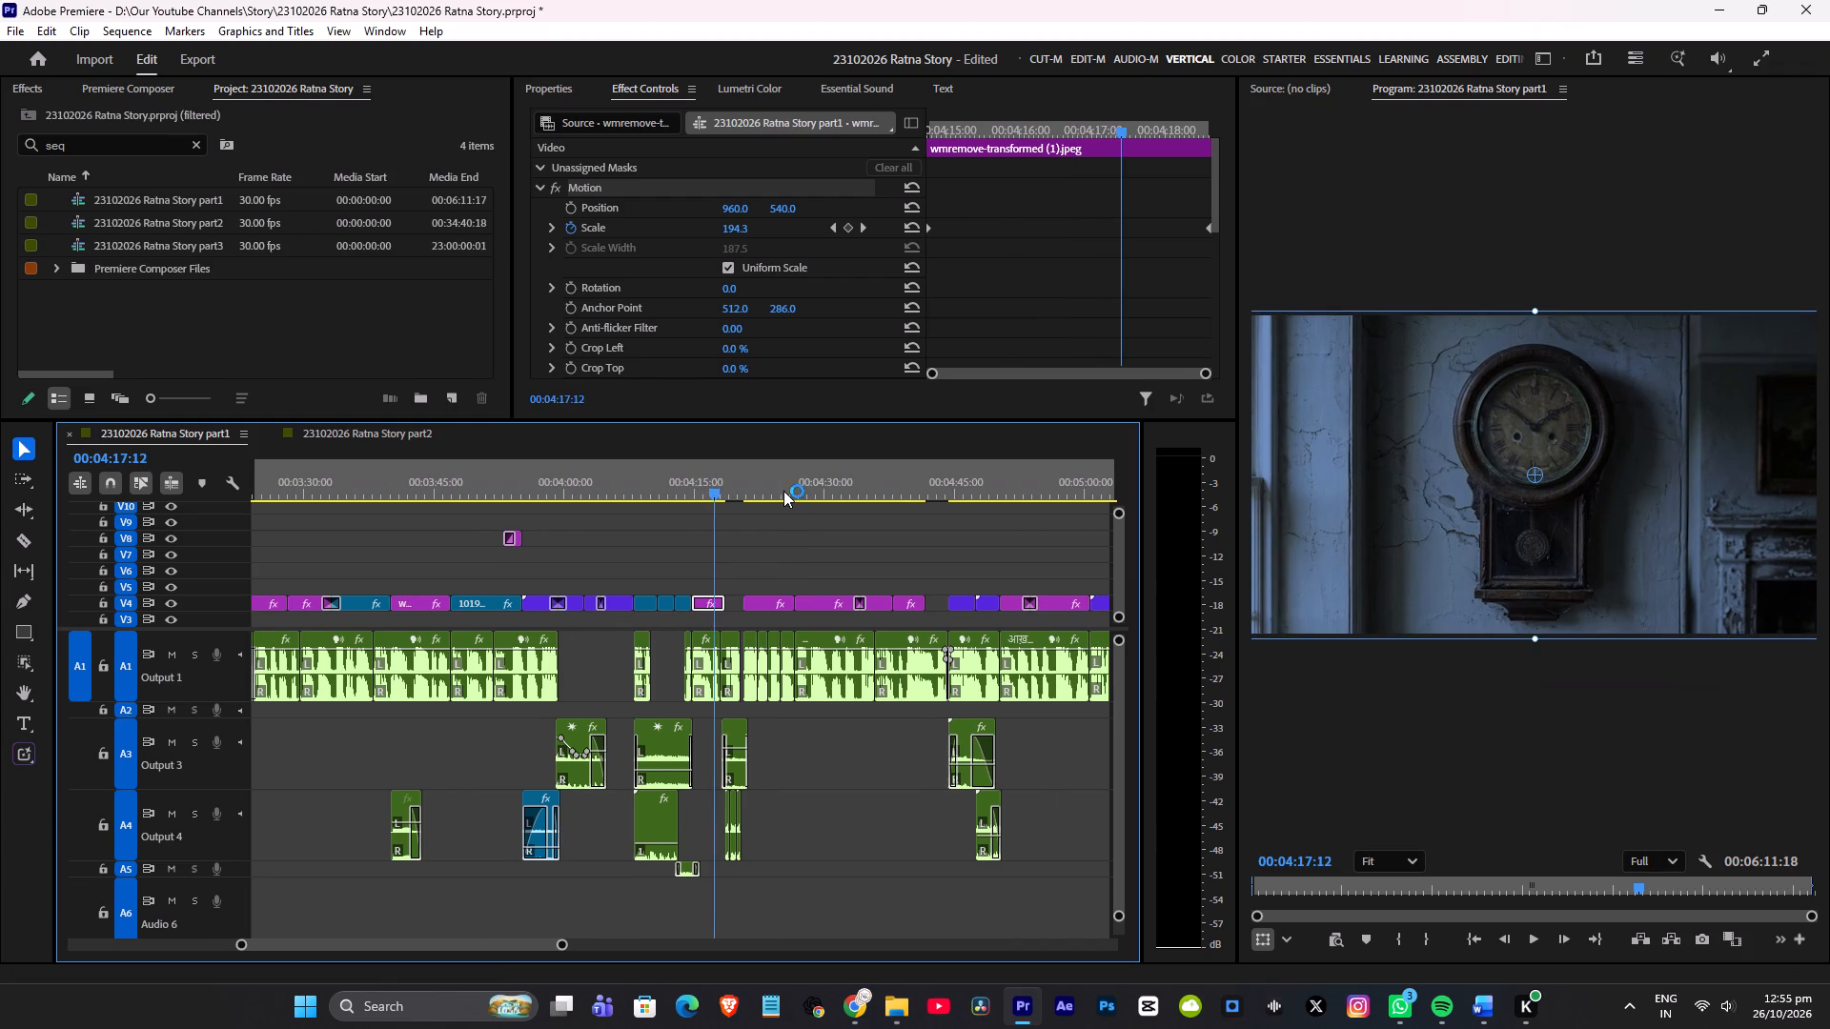
{"action": "left_click", "coordinate": [773, 488]}
{"action": "scroll", "coordinate": [777, 494], "scroll_direction": "down", "scroll_amount": 3}
{"action": "left_click", "coordinate": [742, 491]}
{"action": "scroll", "coordinate": [776, 497], "scroll_direction": "down", "scroll_amount": 4}
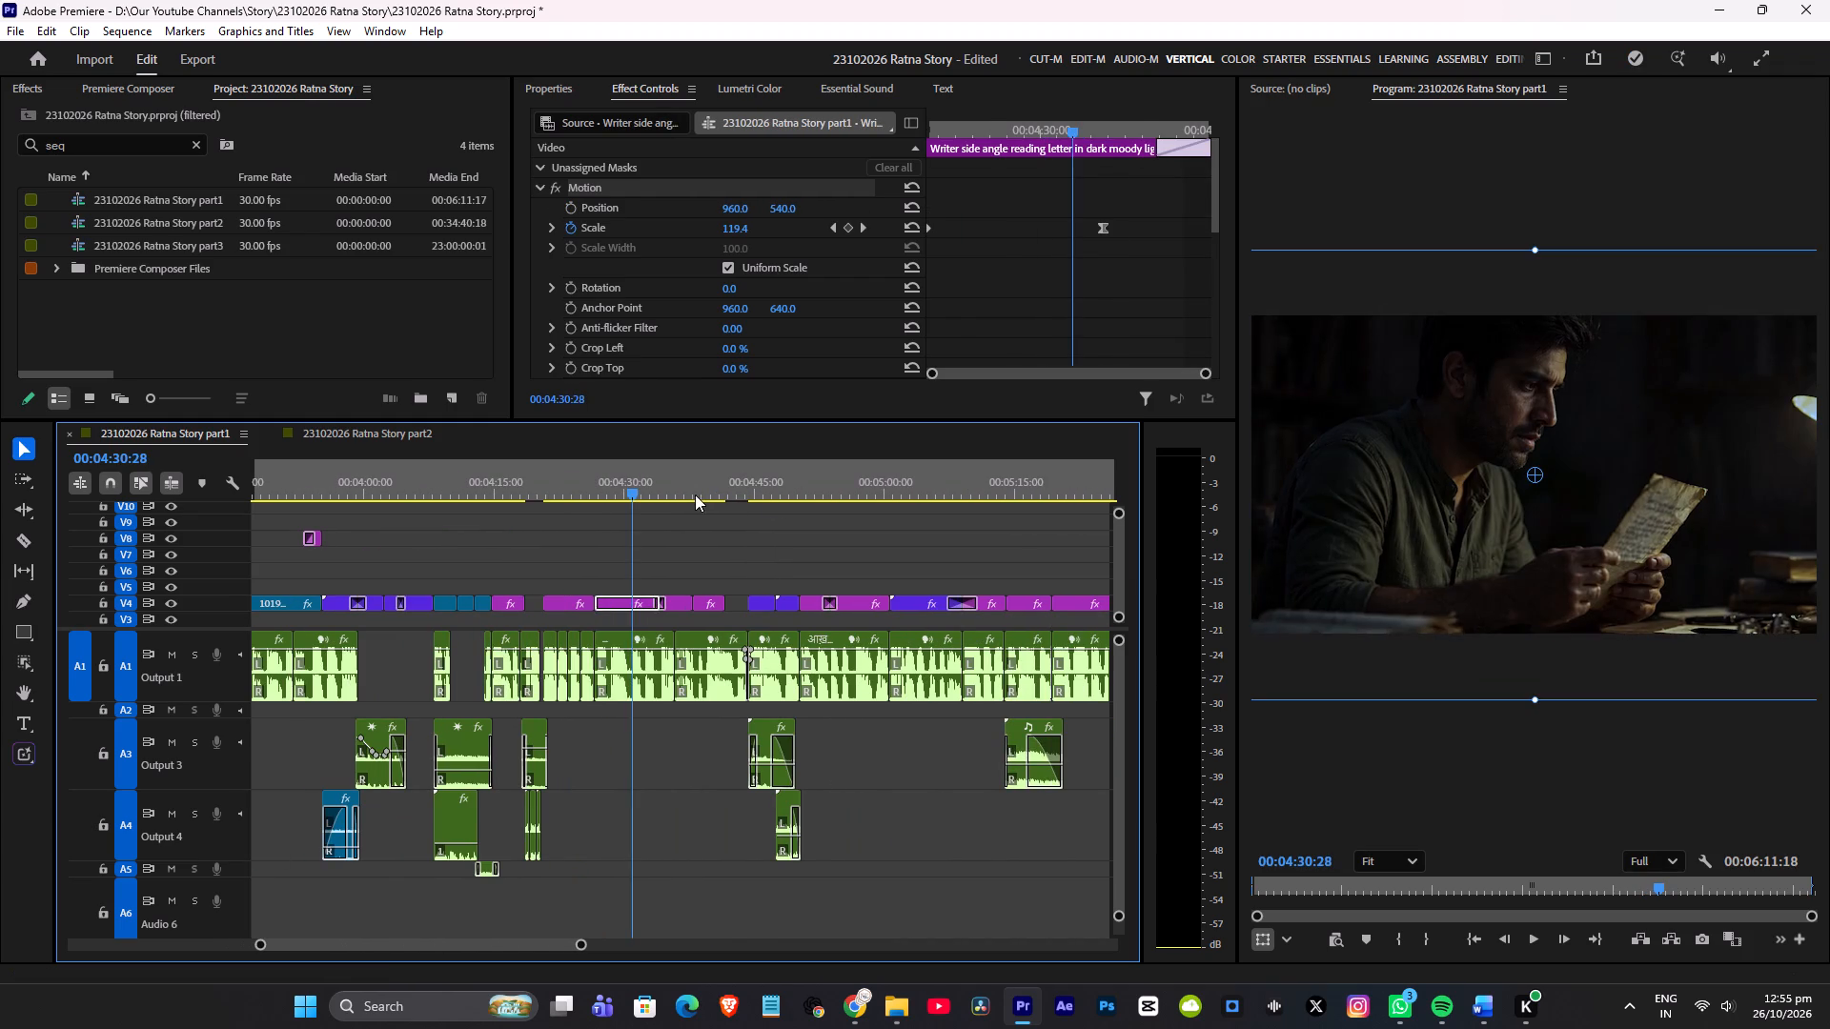
{"action": "left_click", "coordinate": [678, 493]}
{"action": "left_click_drag", "start_coordinate": [714, 493], "coordinate": [763, 493]}
{"action": "scroll", "coordinate": [775, 508], "scroll_direction": "down", "scroll_amount": 2}
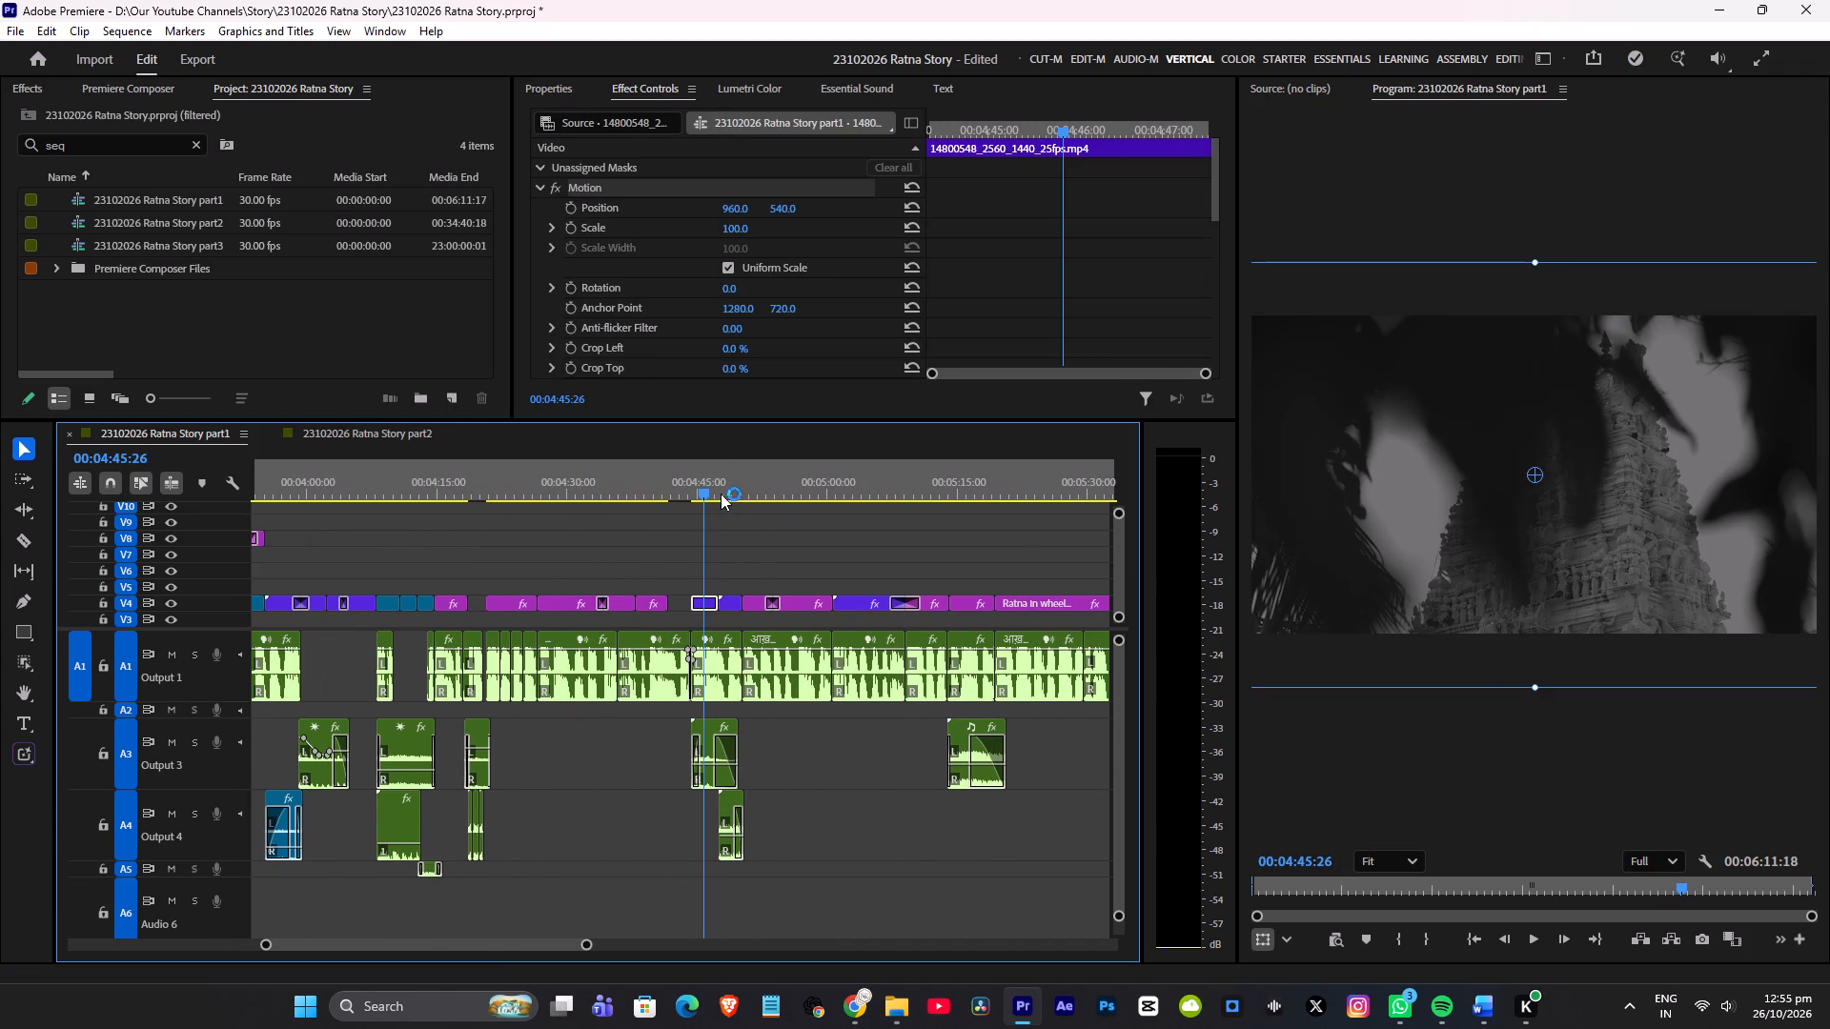
{"action": "left_click", "coordinate": [723, 489]}
{"action": "scroll", "coordinate": [742, 499], "scroll_direction": "down", "scroll_amount": 3}
{"action": "left_click", "coordinate": [711, 488]}
{"action": "left_click_drag", "start_coordinate": [679, 494], "coordinate": [678, 496]}
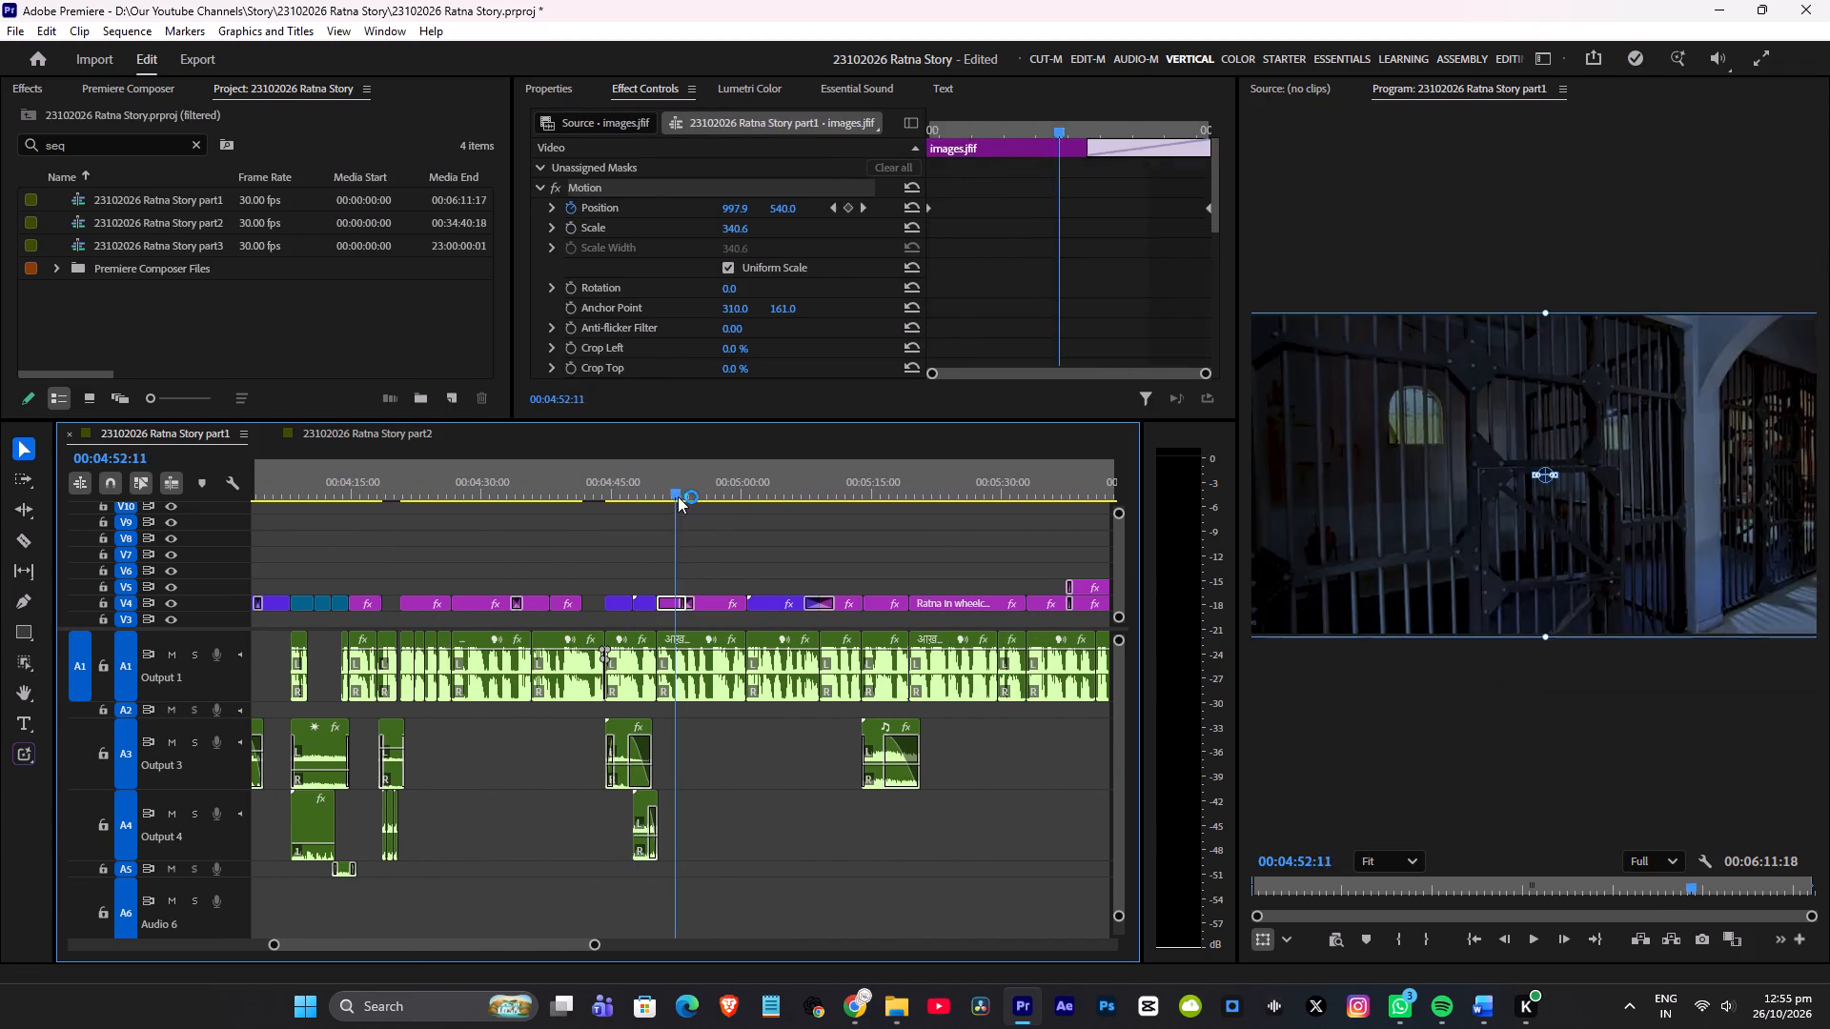
{"action": "left_click_drag", "start_coordinate": [678, 496], "coordinate": [895, 489]}
{"action": "scroll", "coordinate": [876, 498], "scroll_direction": "down", "scroll_amount": 5}
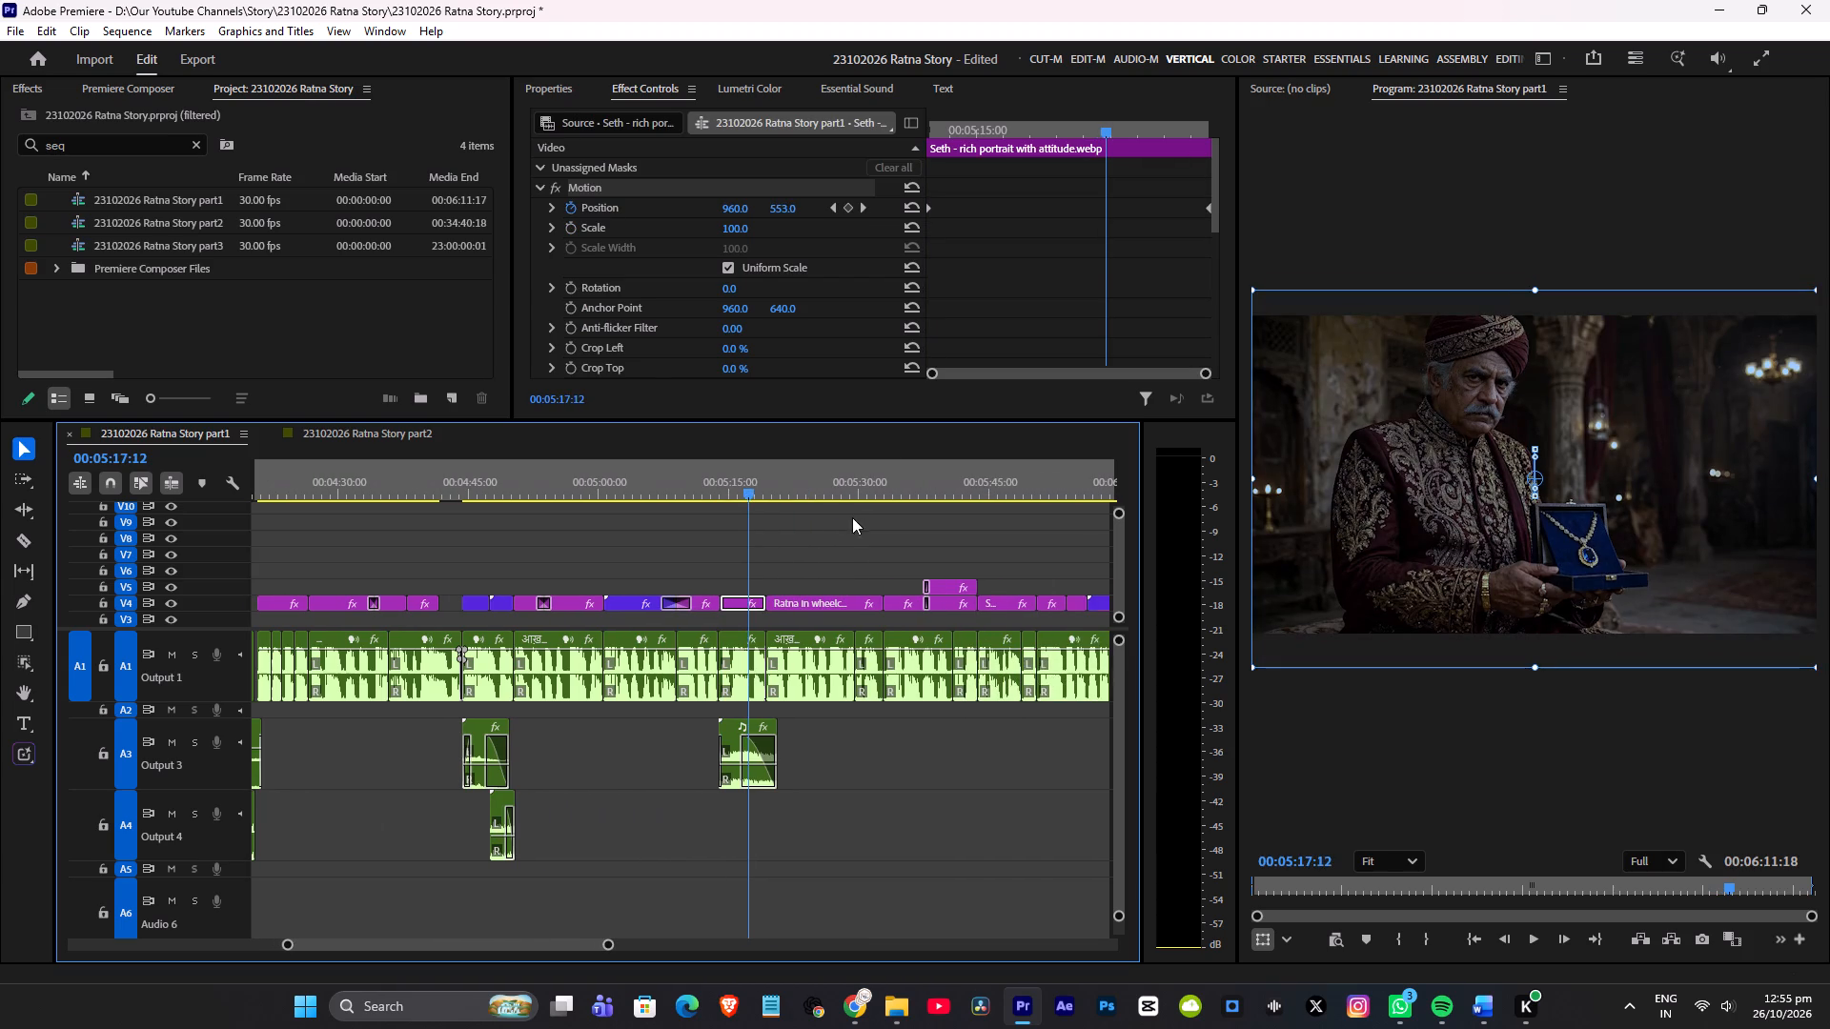
{"action": "left_click_drag", "start_coordinate": [801, 492], "coordinate": [928, 492]}
{"action": "scroll", "coordinate": [889, 519], "scroll_direction": "down", "scroll_amount": 9}
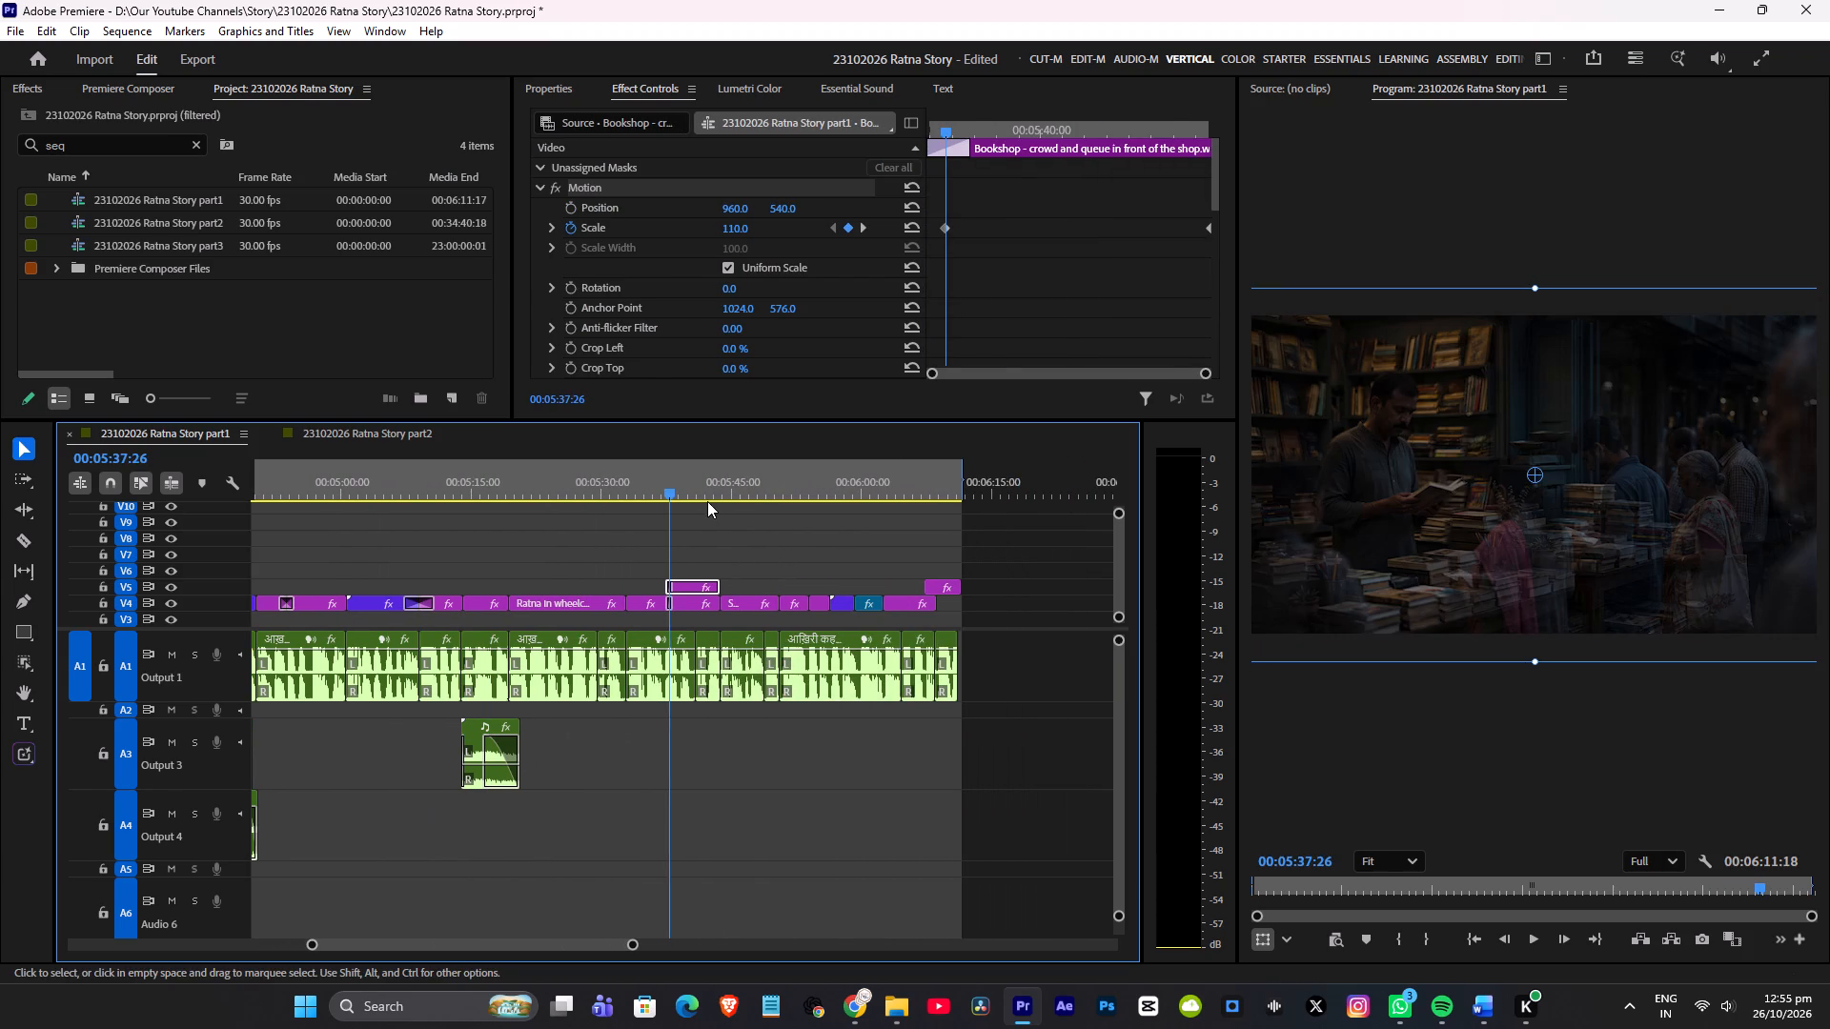
{"action": "left_click_drag", "start_coordinate": [707, 499], "coordinate": [844, 487]}
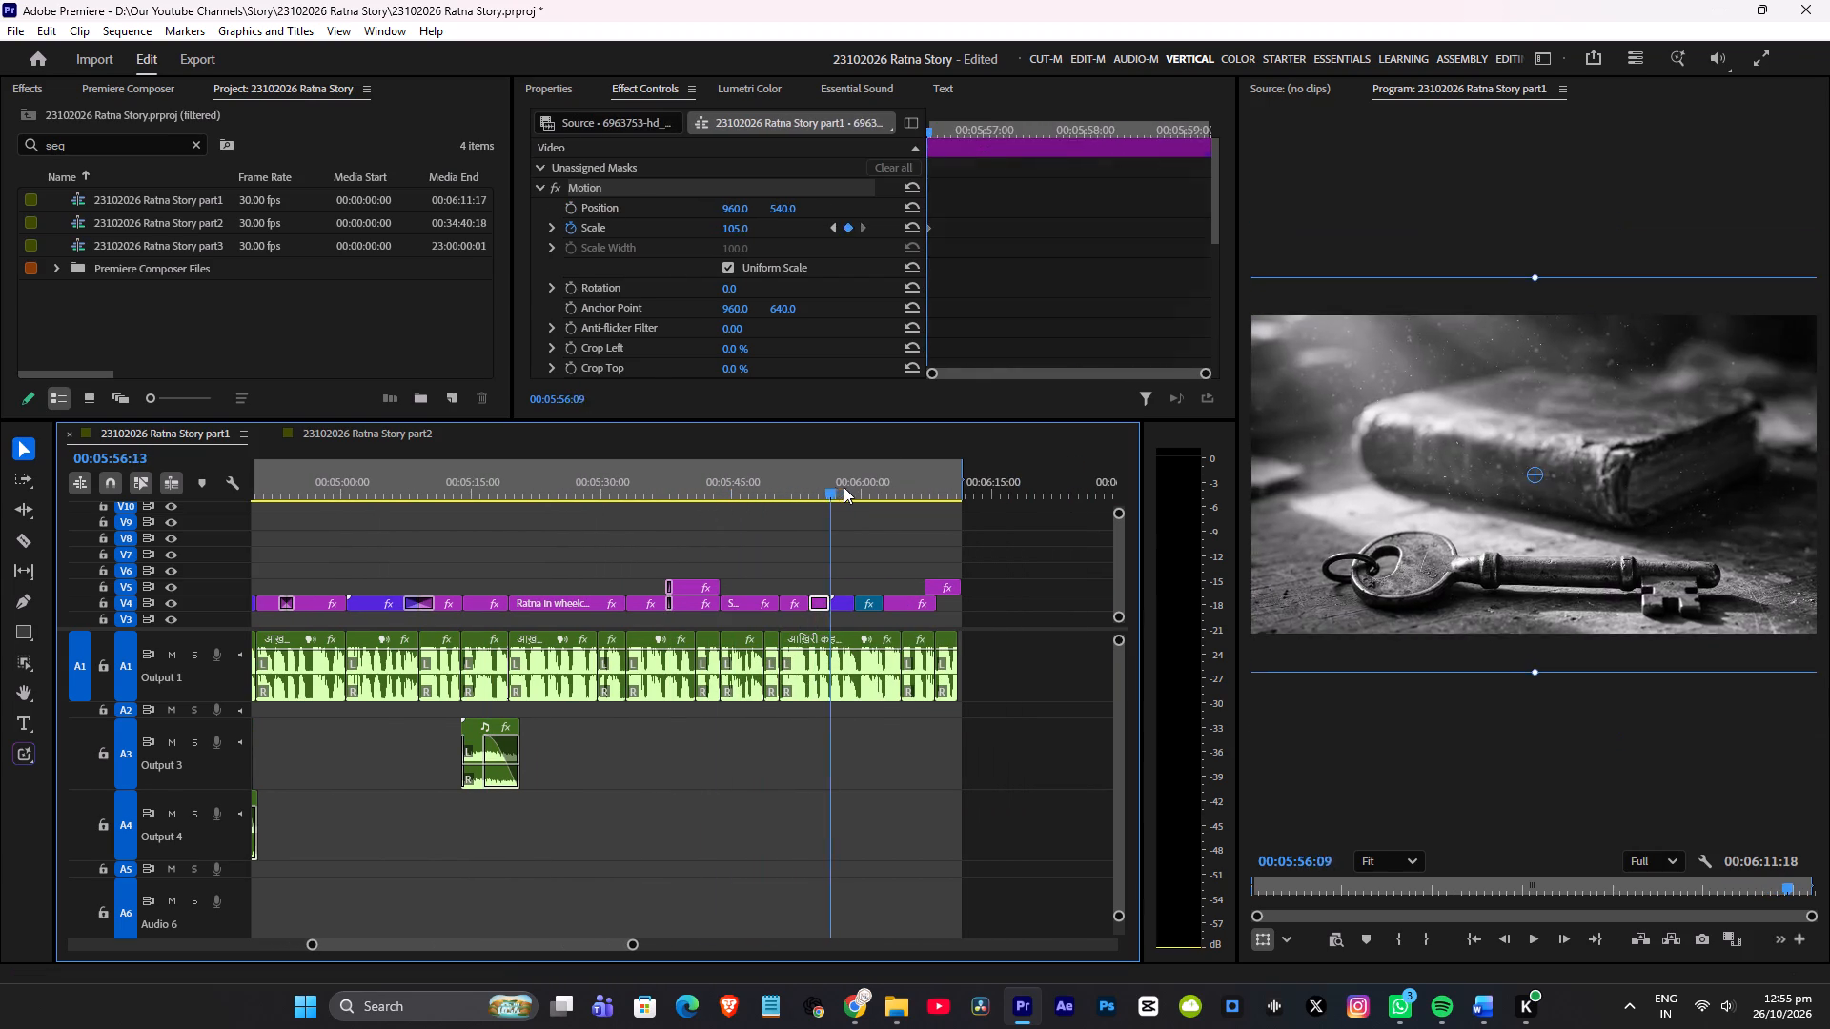
Scan the Part 1 visuals backwards from about 00:05:56 to about 00:02:53 for a reusable clip.
{"action": "left_click_drag", "start_coordinate": [844, 487], "coordinate": [0, 540]}
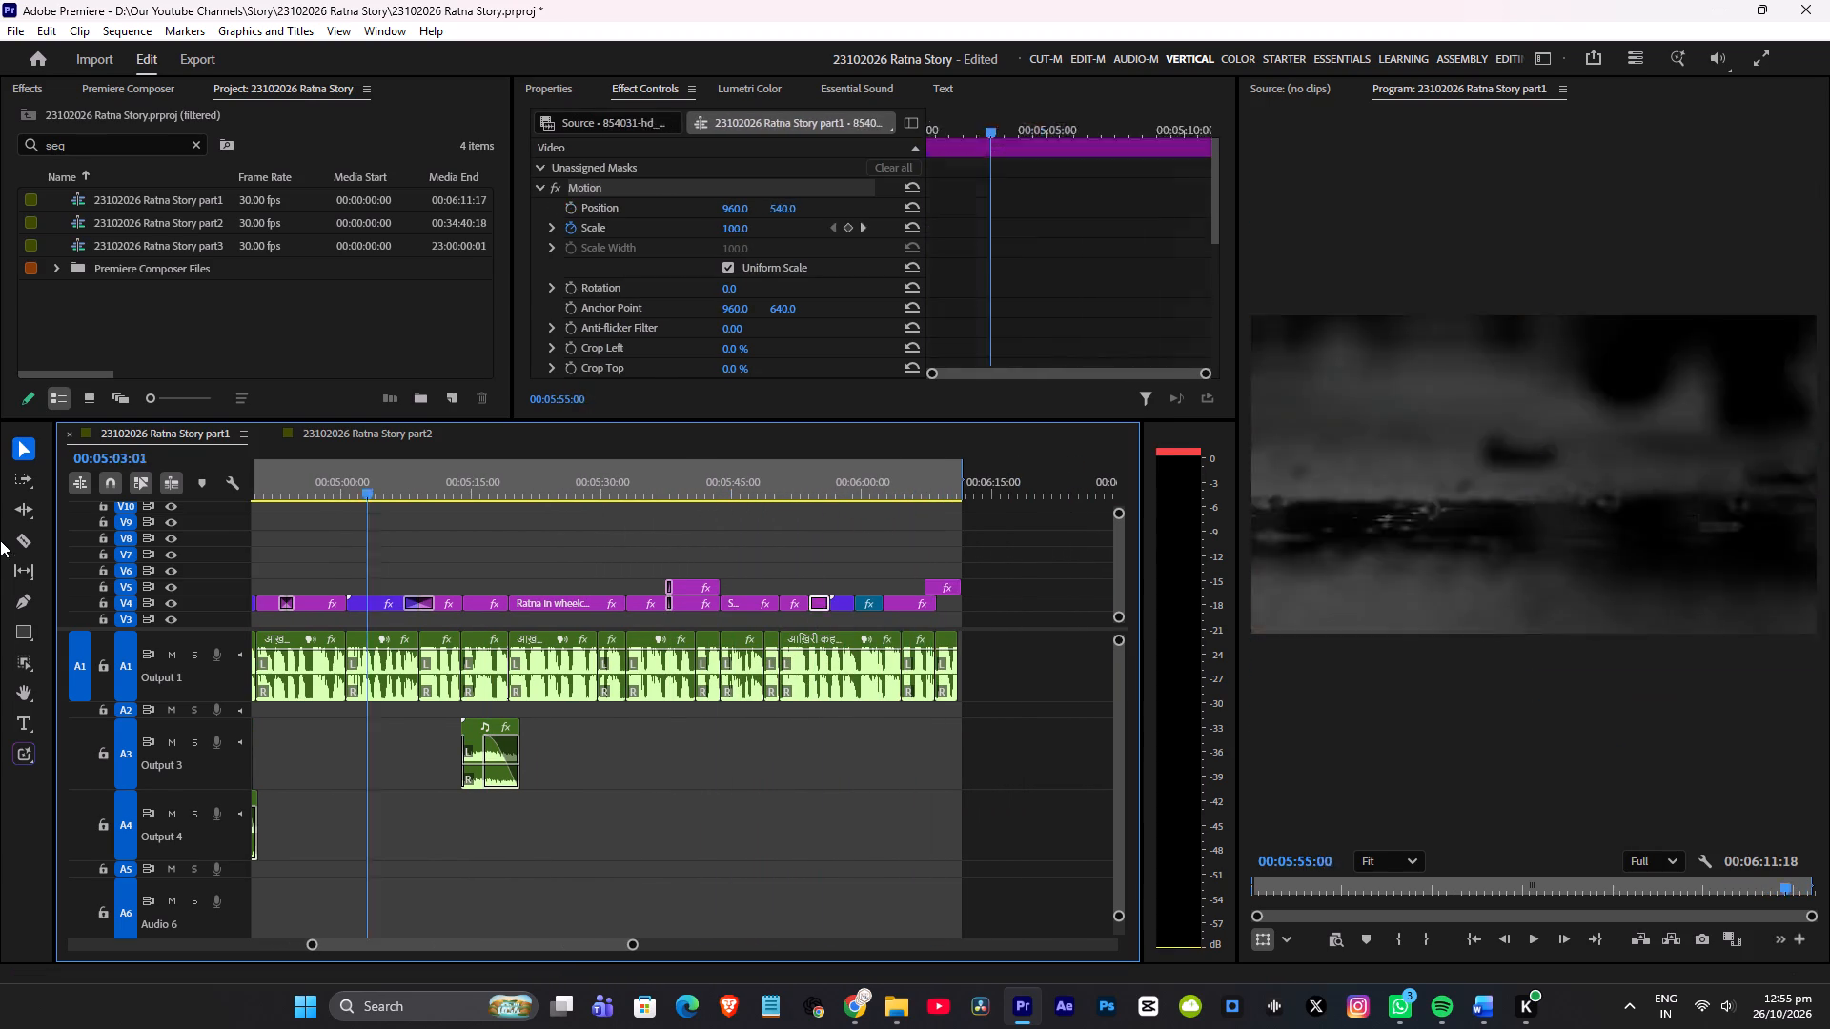
{"action": "left_click_drag", "start_coordinate": [0, 540], "coordinate": [361, 539]}
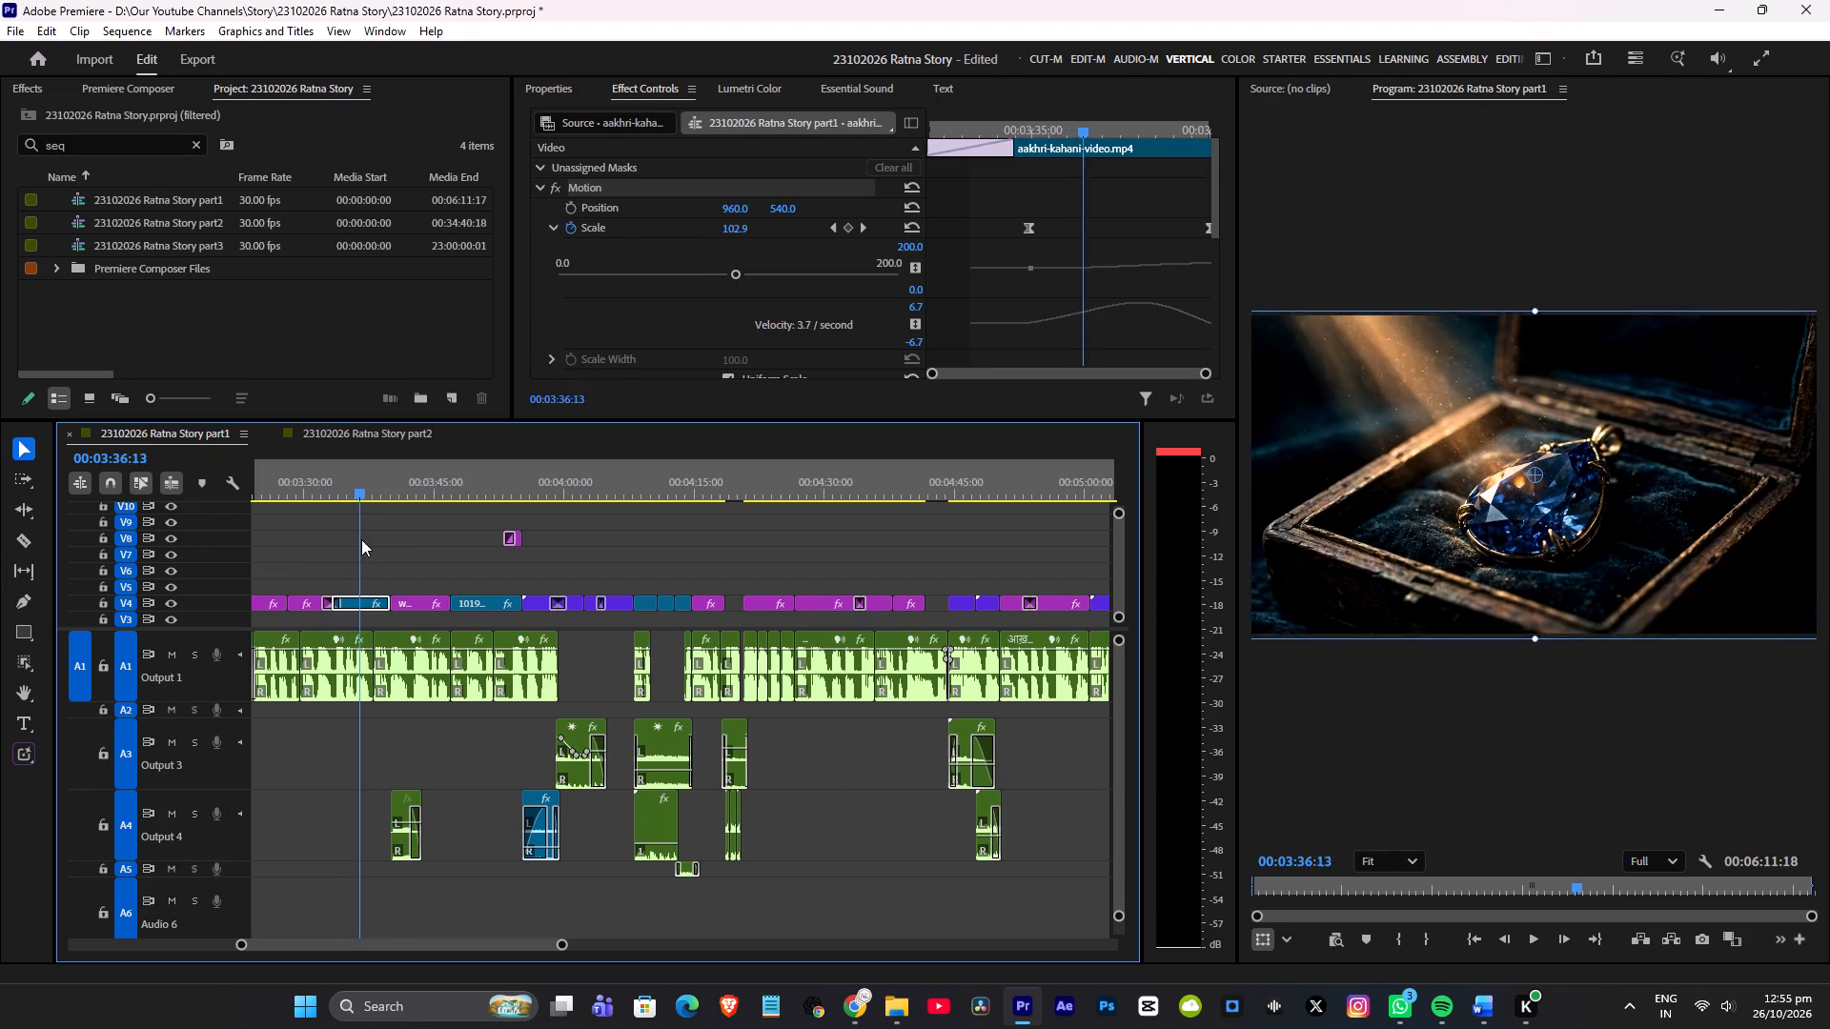
{"action": "left_click_drag", "start_coordinate": [361, 539], "coordinate": [456, 578]}
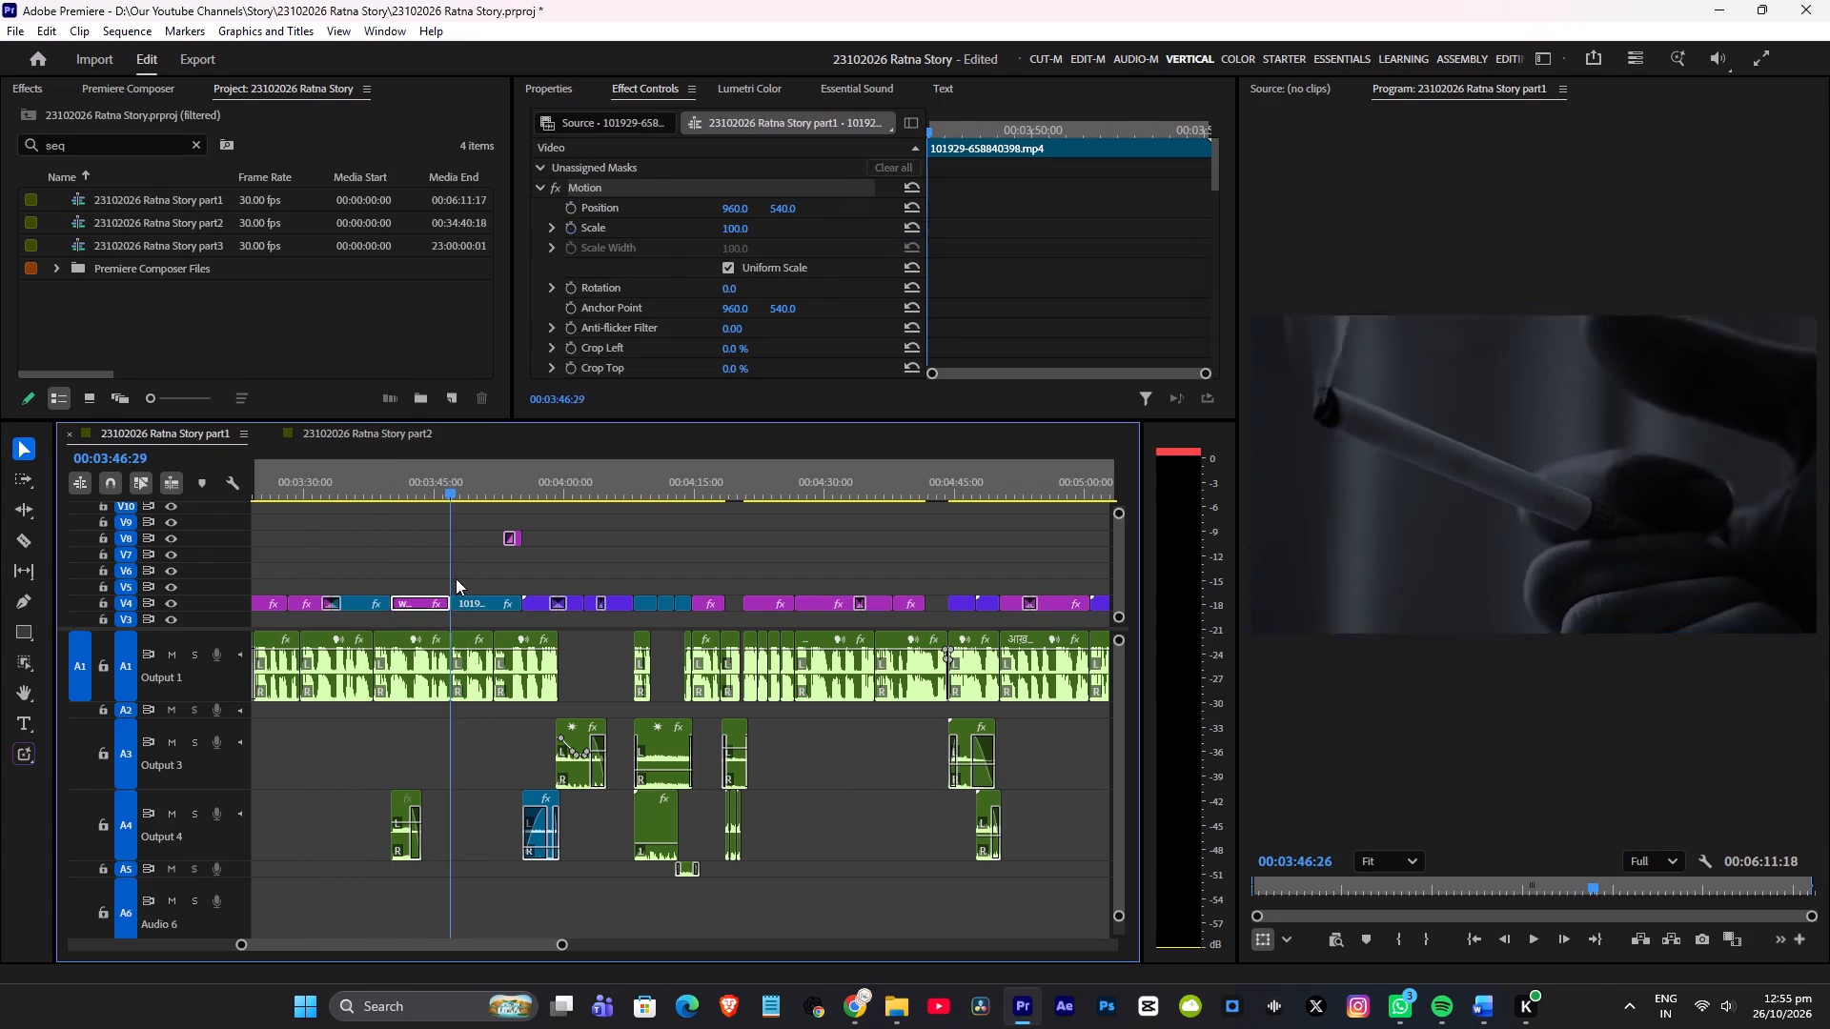
{"action": "left_click_drag", "start_coordinate": [456, 578], "coordinate": [504, 575]}
{"action": "scroll", "coordinate": [606, 601], "scroll_direction": "up", "scroll_amount": 12}
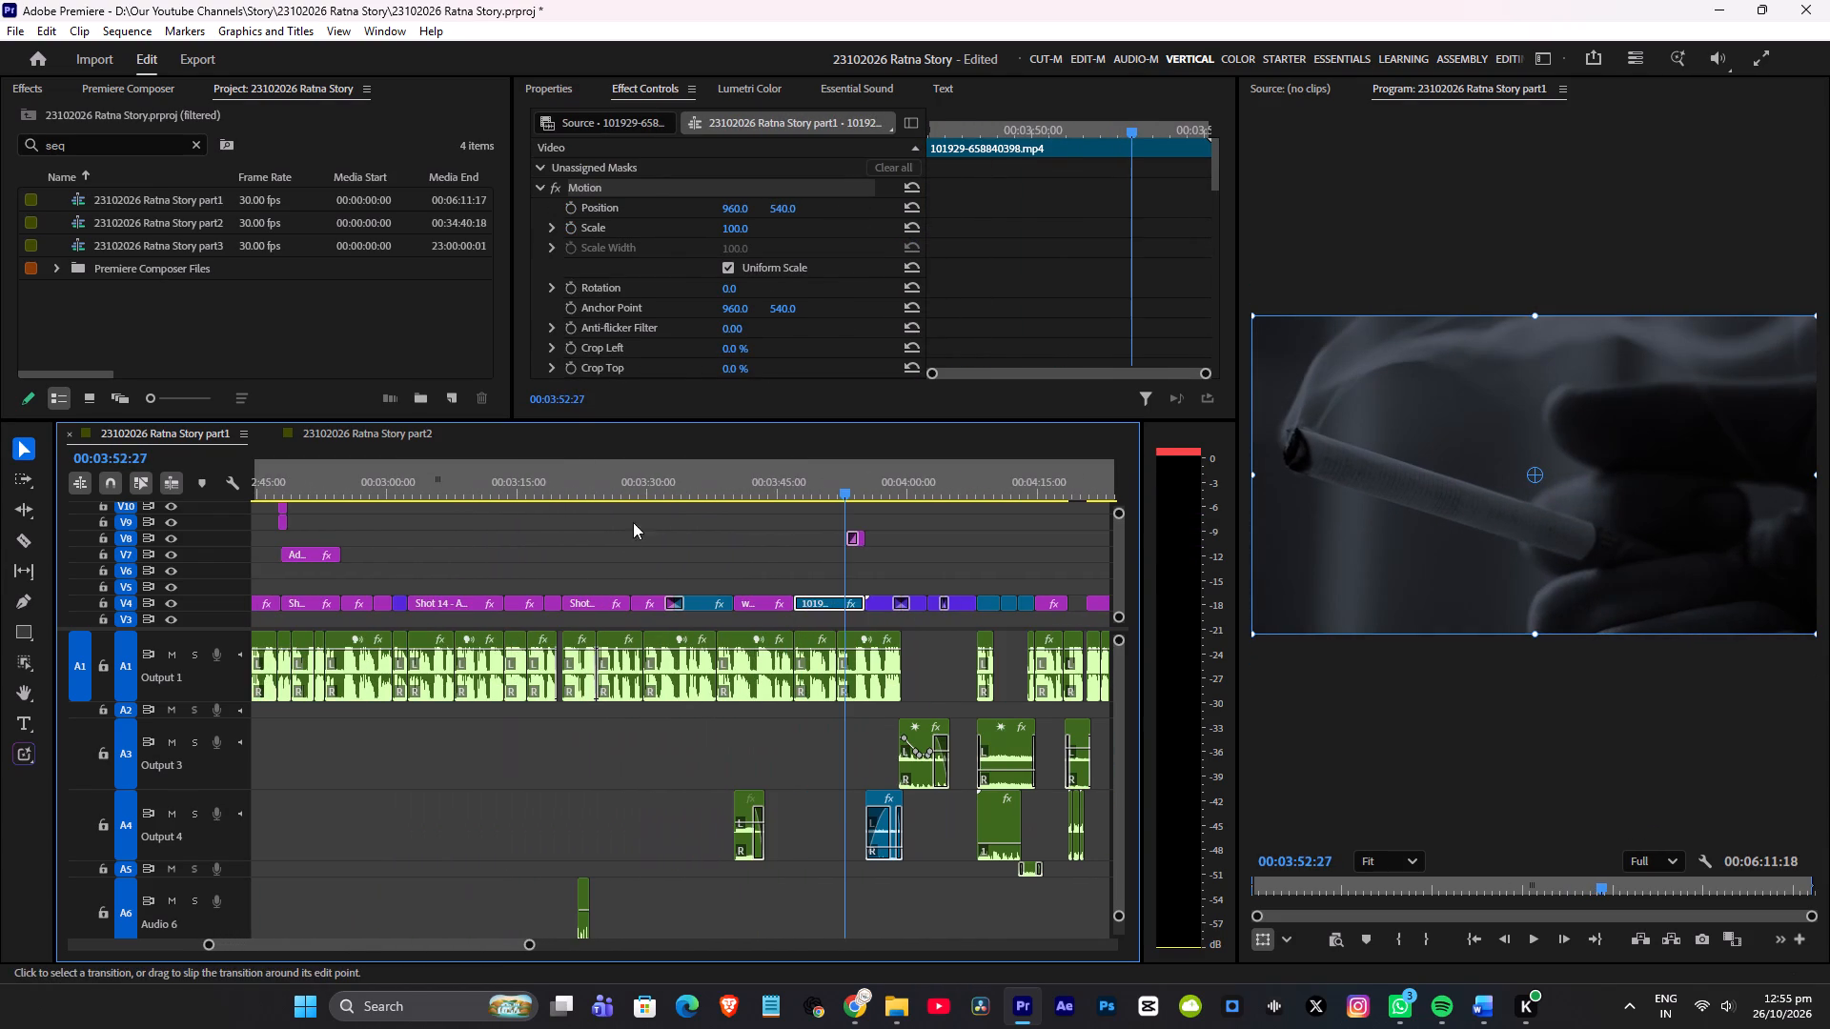
{"action": "left_click", "coordinate": [686, 493]}
{"action": "left_click", "coordinate": [643, 494]}
{"action": "left_click_drag", "start_coordinate": [618, 490], "coordinate": [585, 497]}
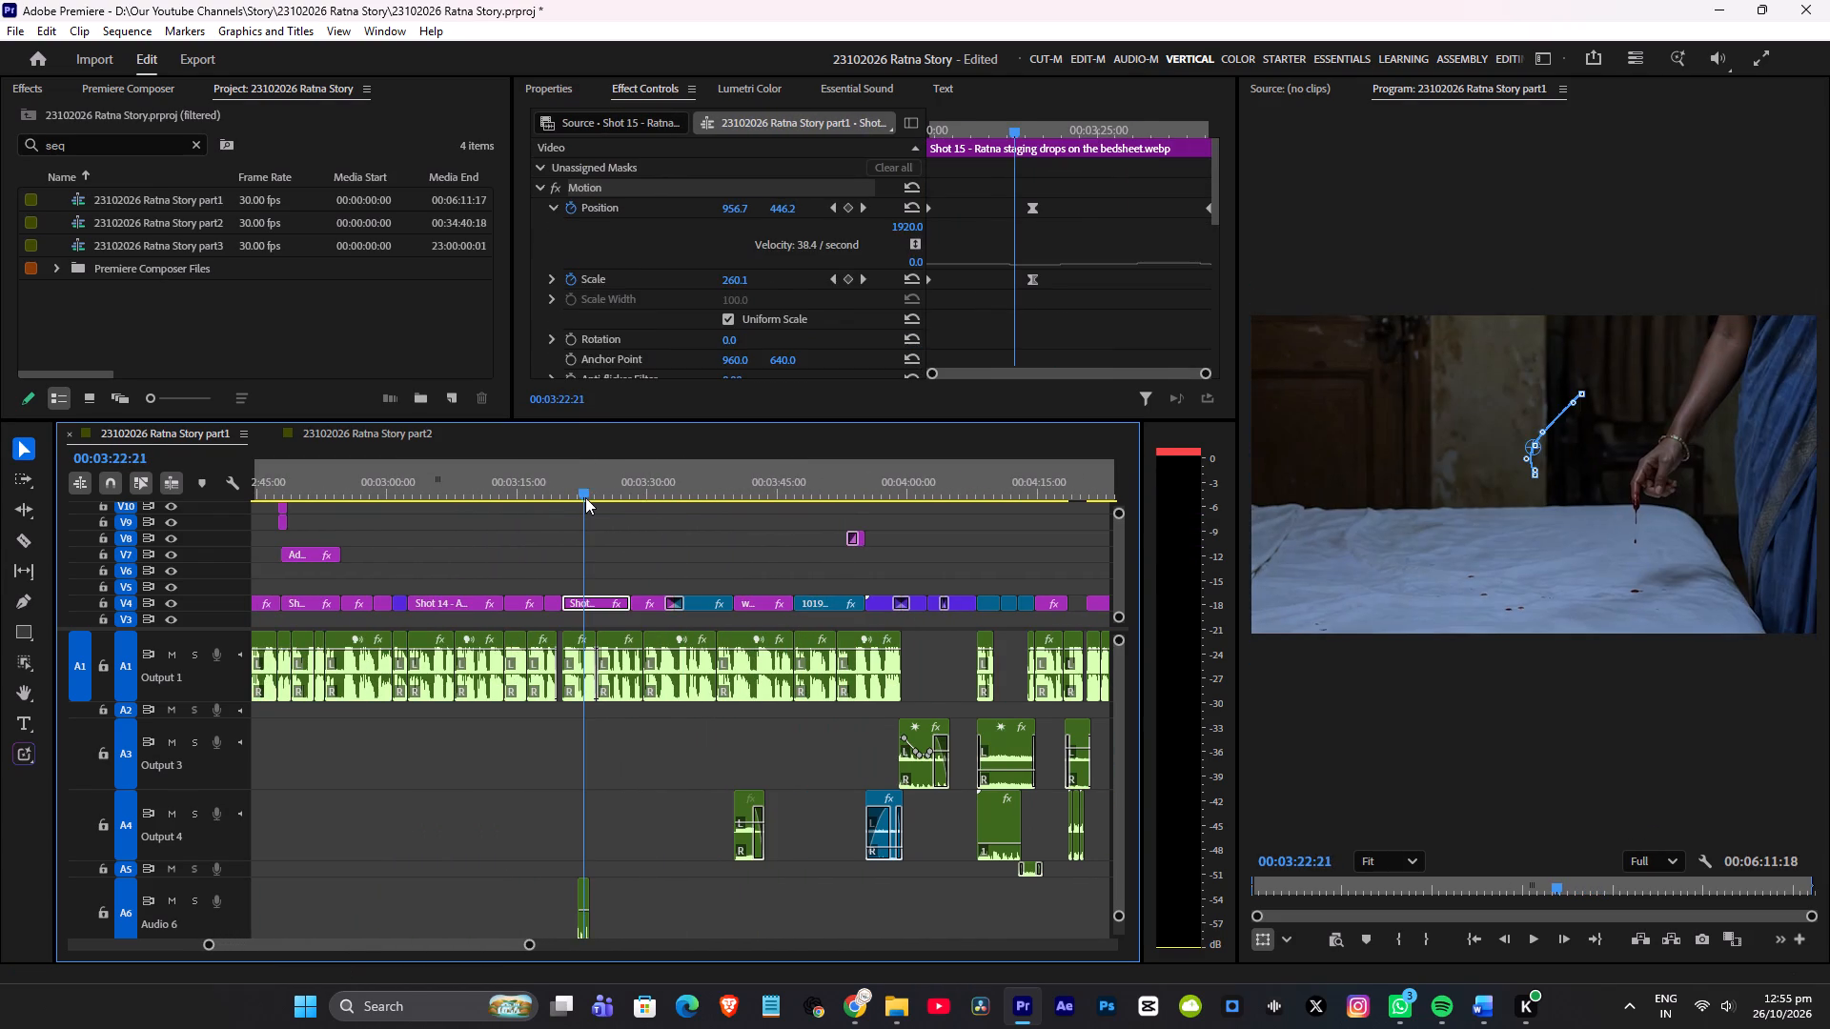
{"action": "left_click", "coordinate": [550, 487]}
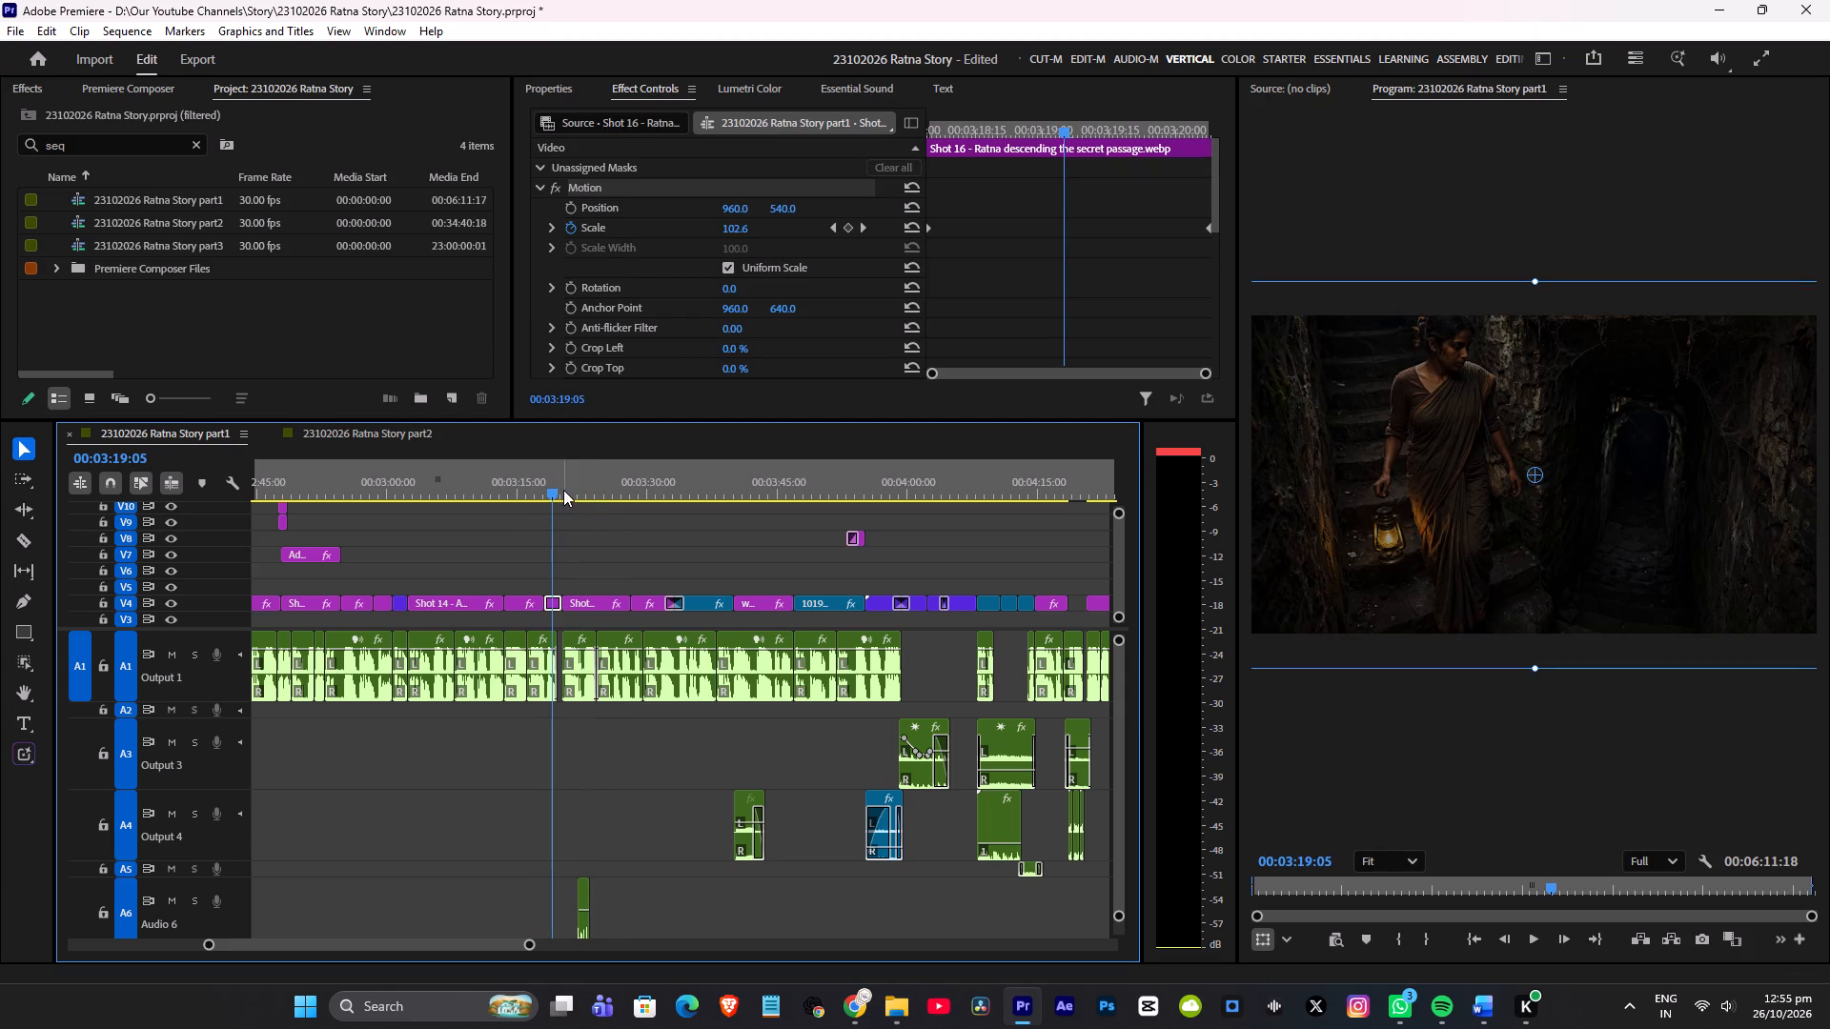
{"action": "left_click", "coordinate": [532, 470]}
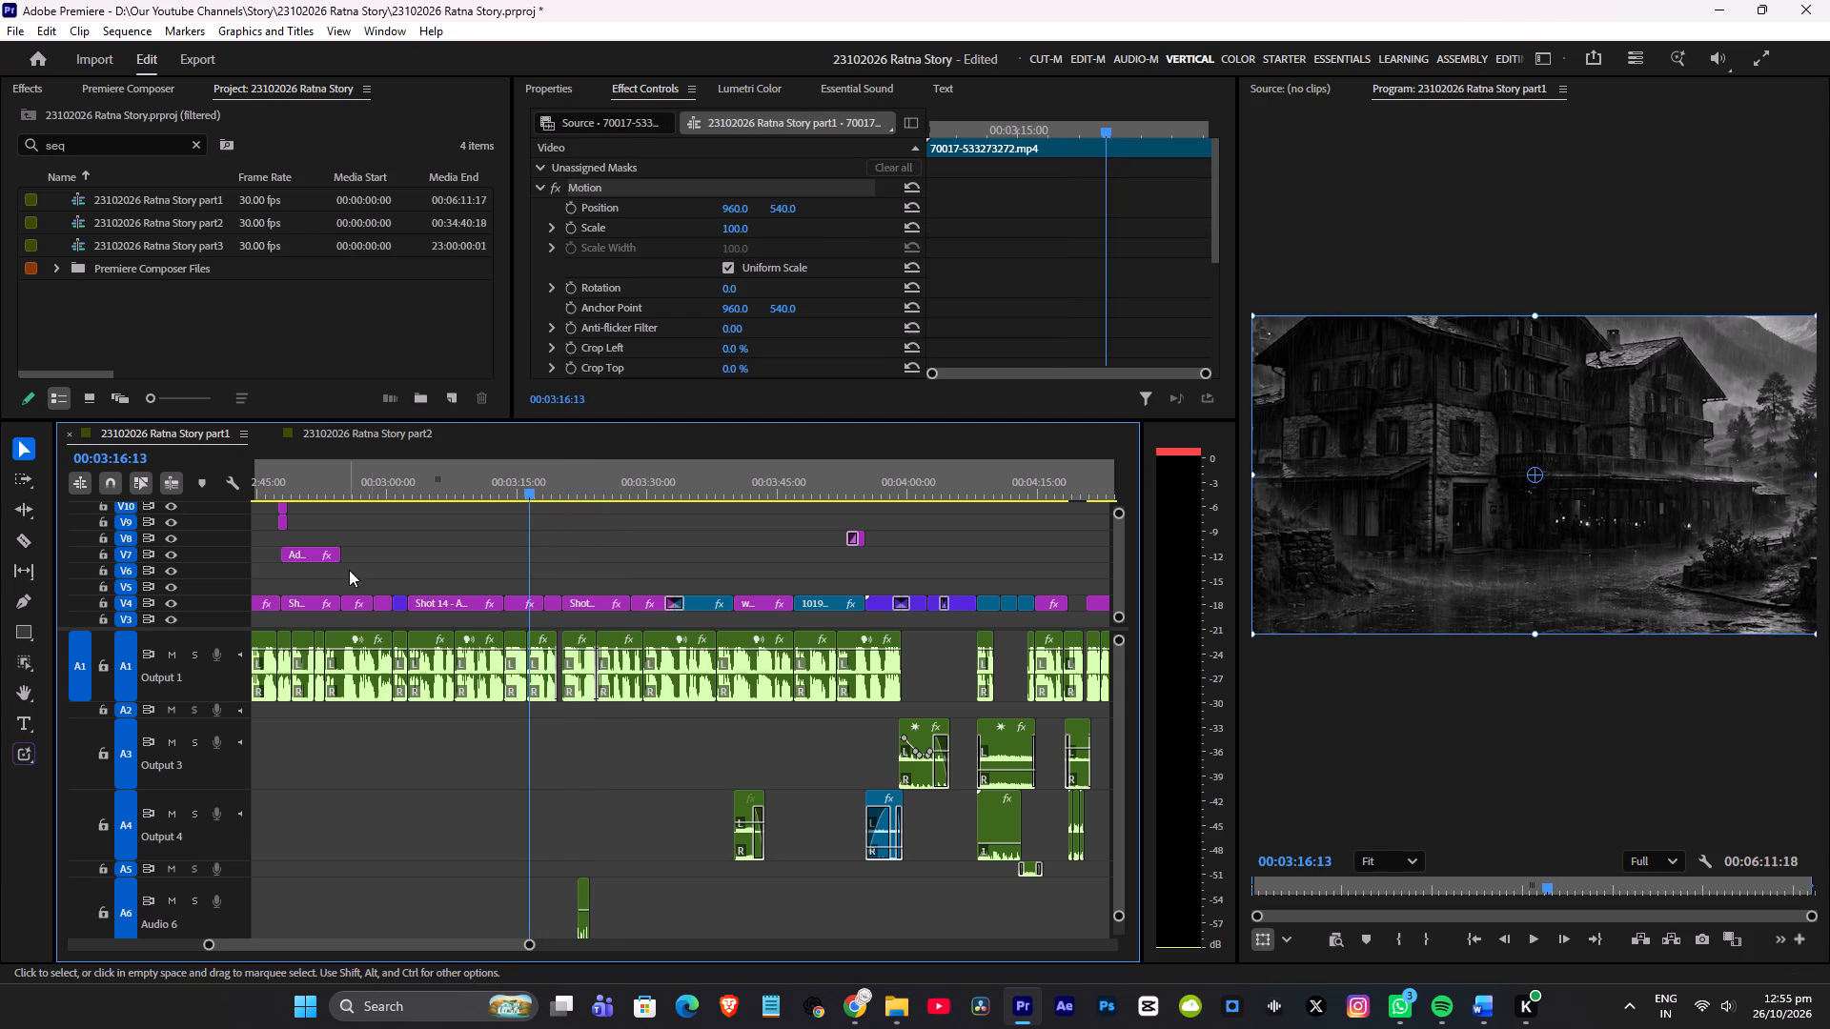
{"action": "left_click_drag", "start_coordinate": [501, 485], "coordinate": [494, 490]}
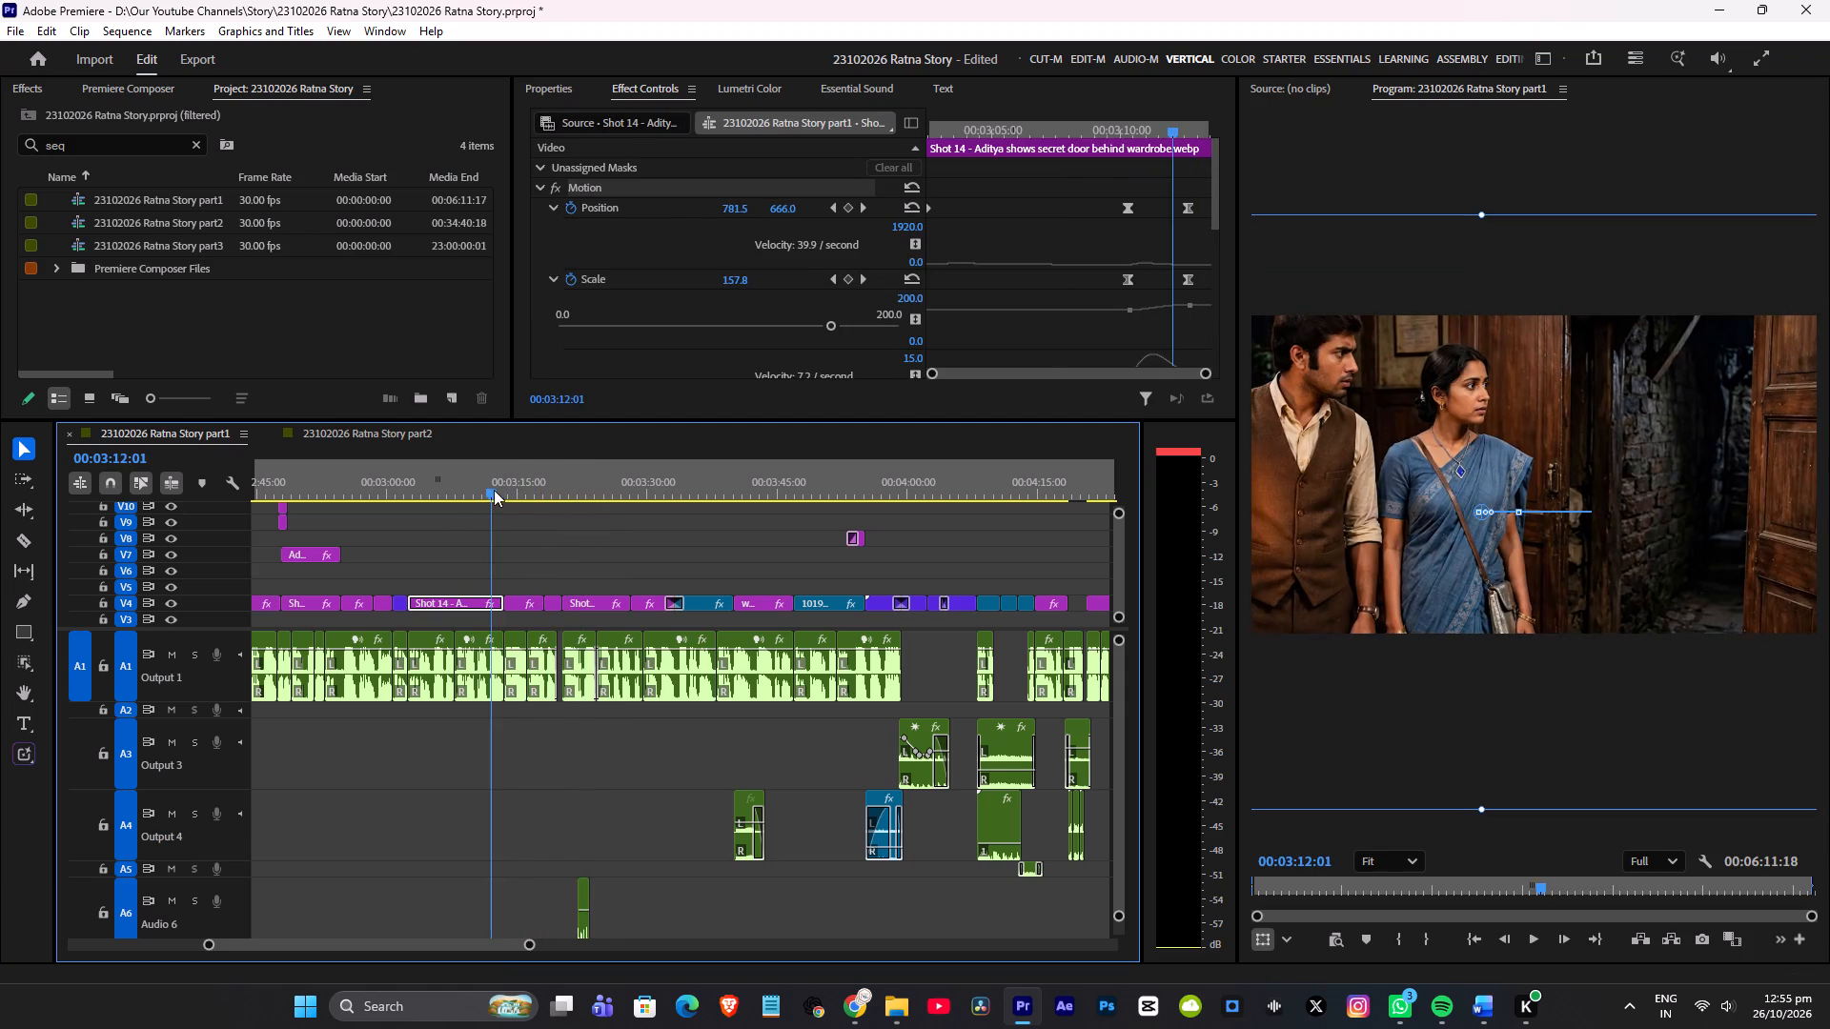
{"action": "left_click_drag", "start_coordinate": [494, 490], "coordinate": [482, 512]}
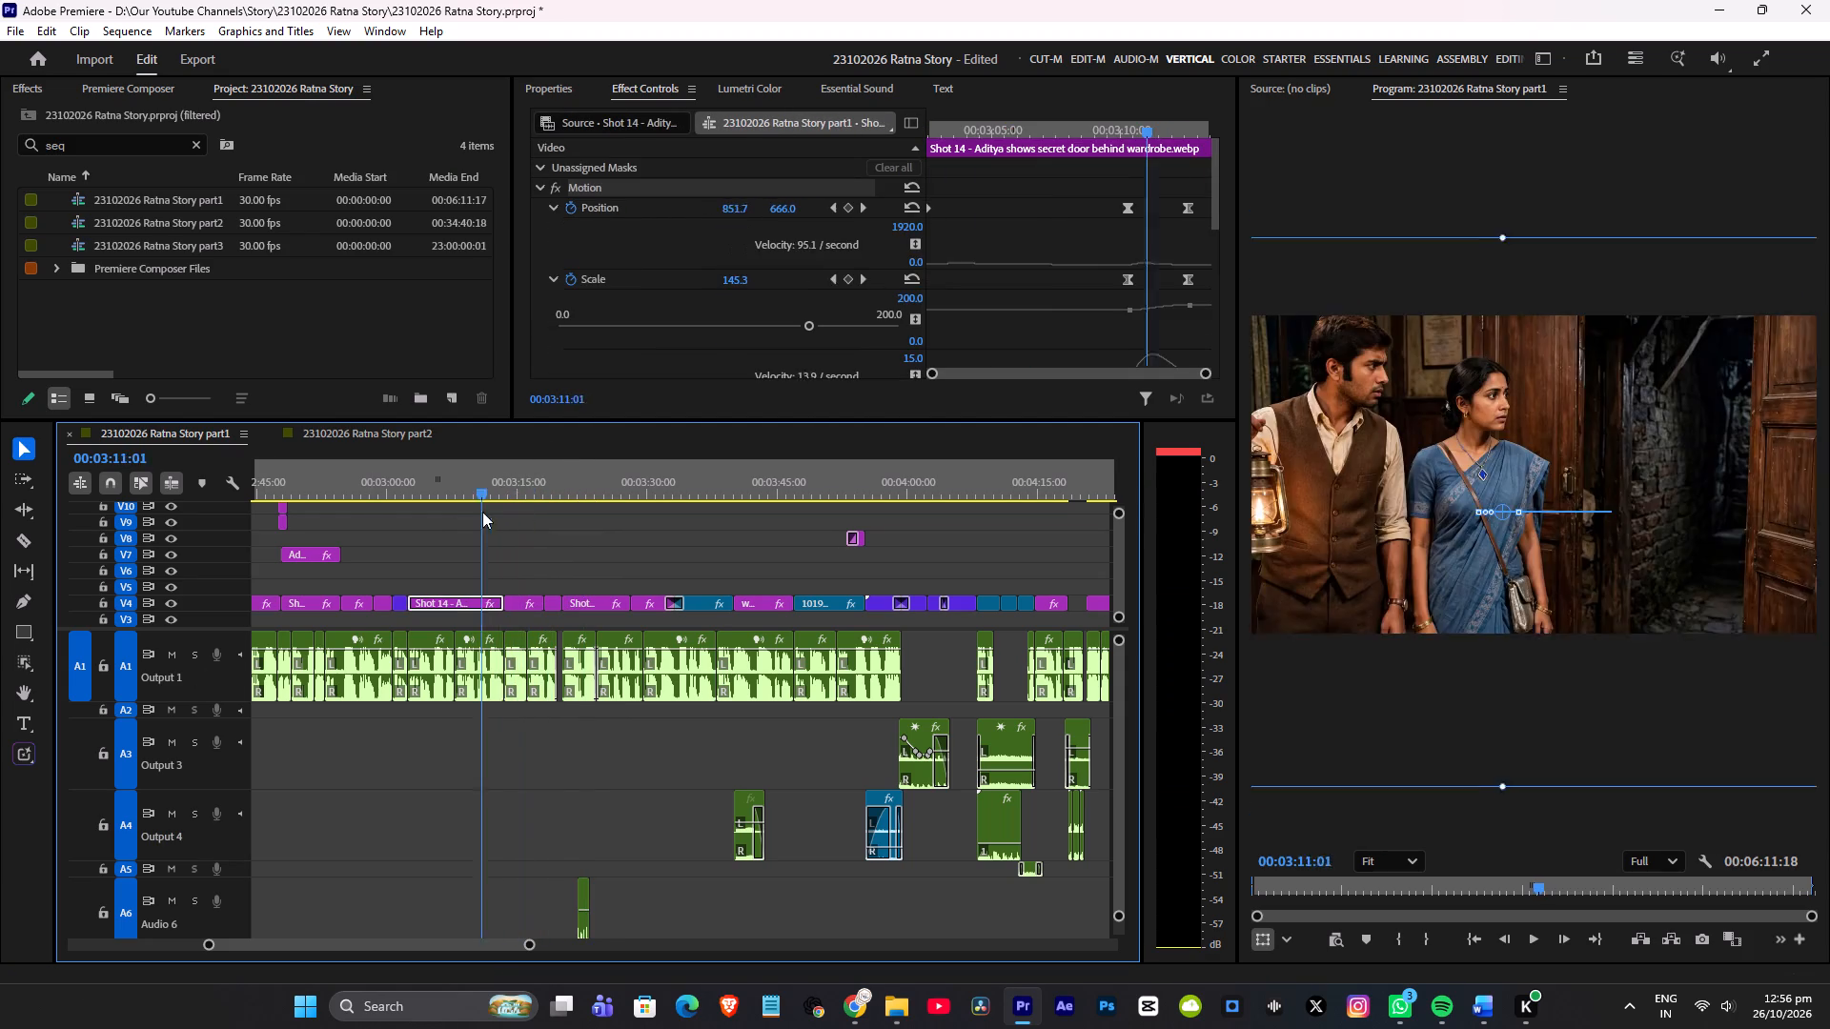
{"action": "left_click_drag", "start_coordinate": [482, 512], "coordinate": [332, 572]}
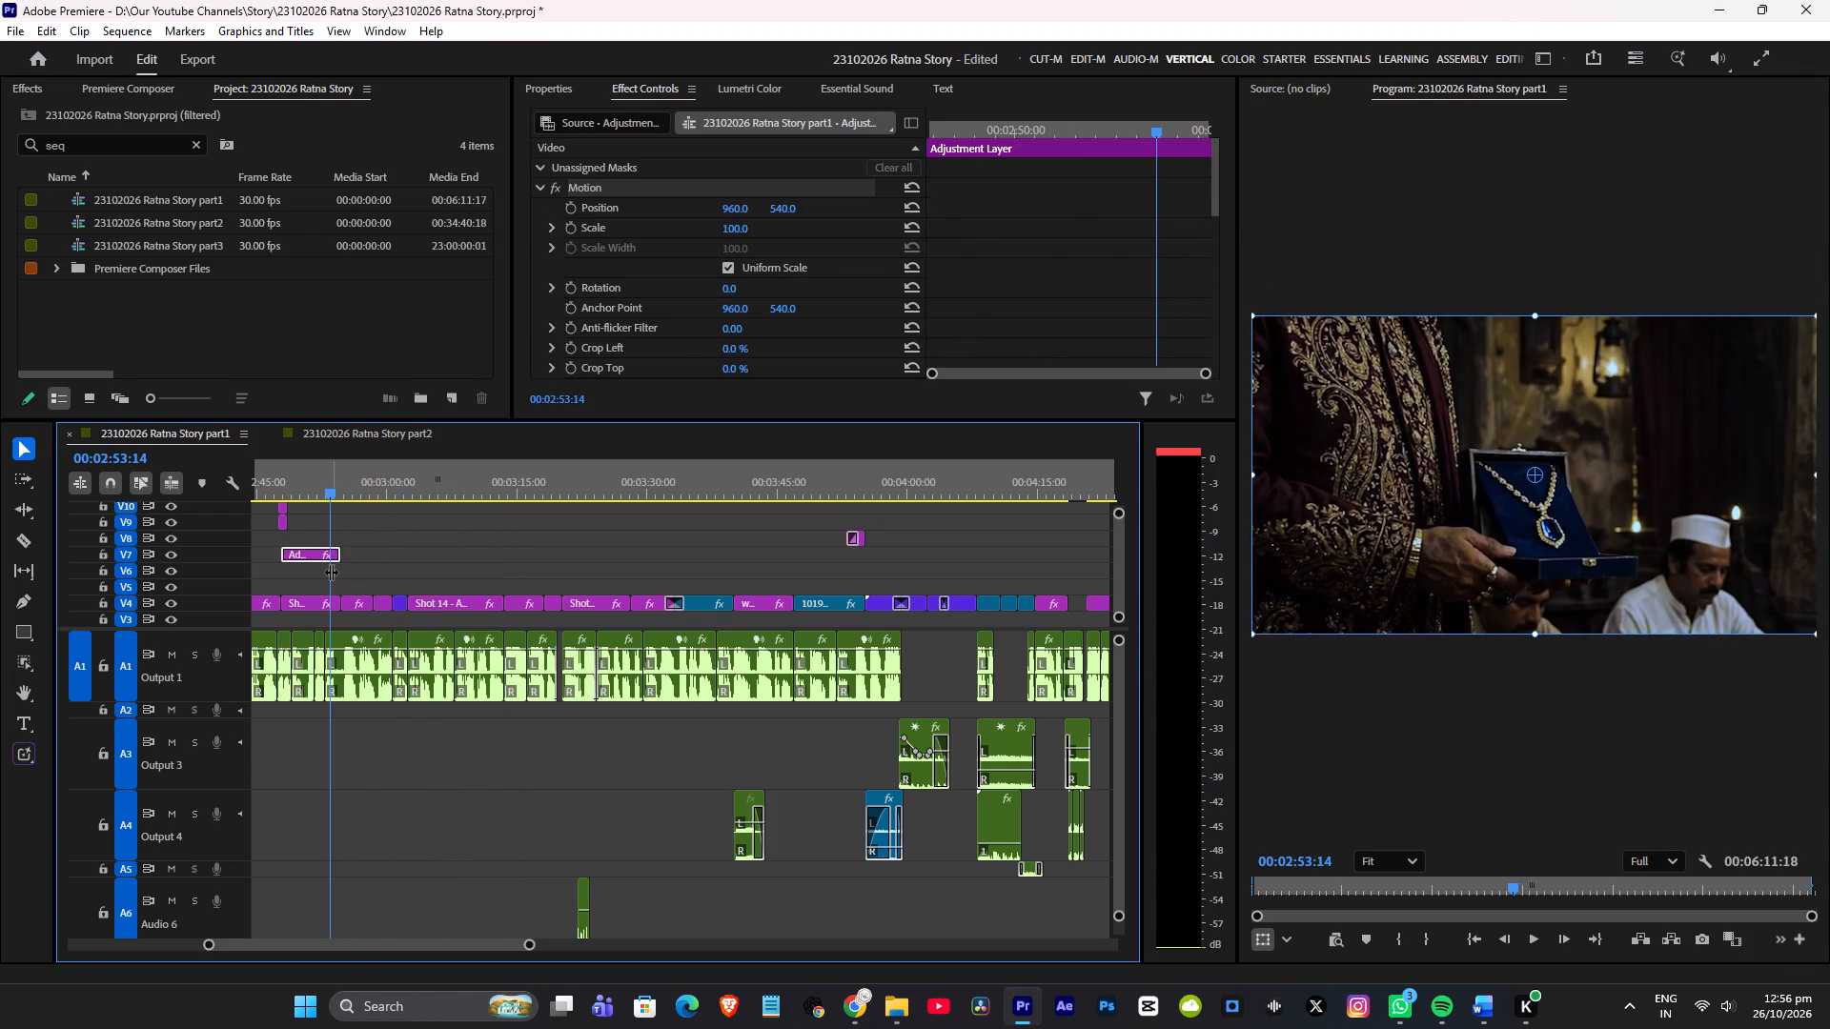
Continue scanning the Part 1 visuals backwards from about 00:02:53 to about 00:01:43 for a reusable clip.
{"action": "scroll", "coordinate": [372, 580], "scroll_direction": "up", "scroll_amount": 7}
{"action": "left_click", "coordinate": [454, 494]}
{"action": "left_click_drag", "start_coordinate": [426, 491], "coordinate": [401, 499]}
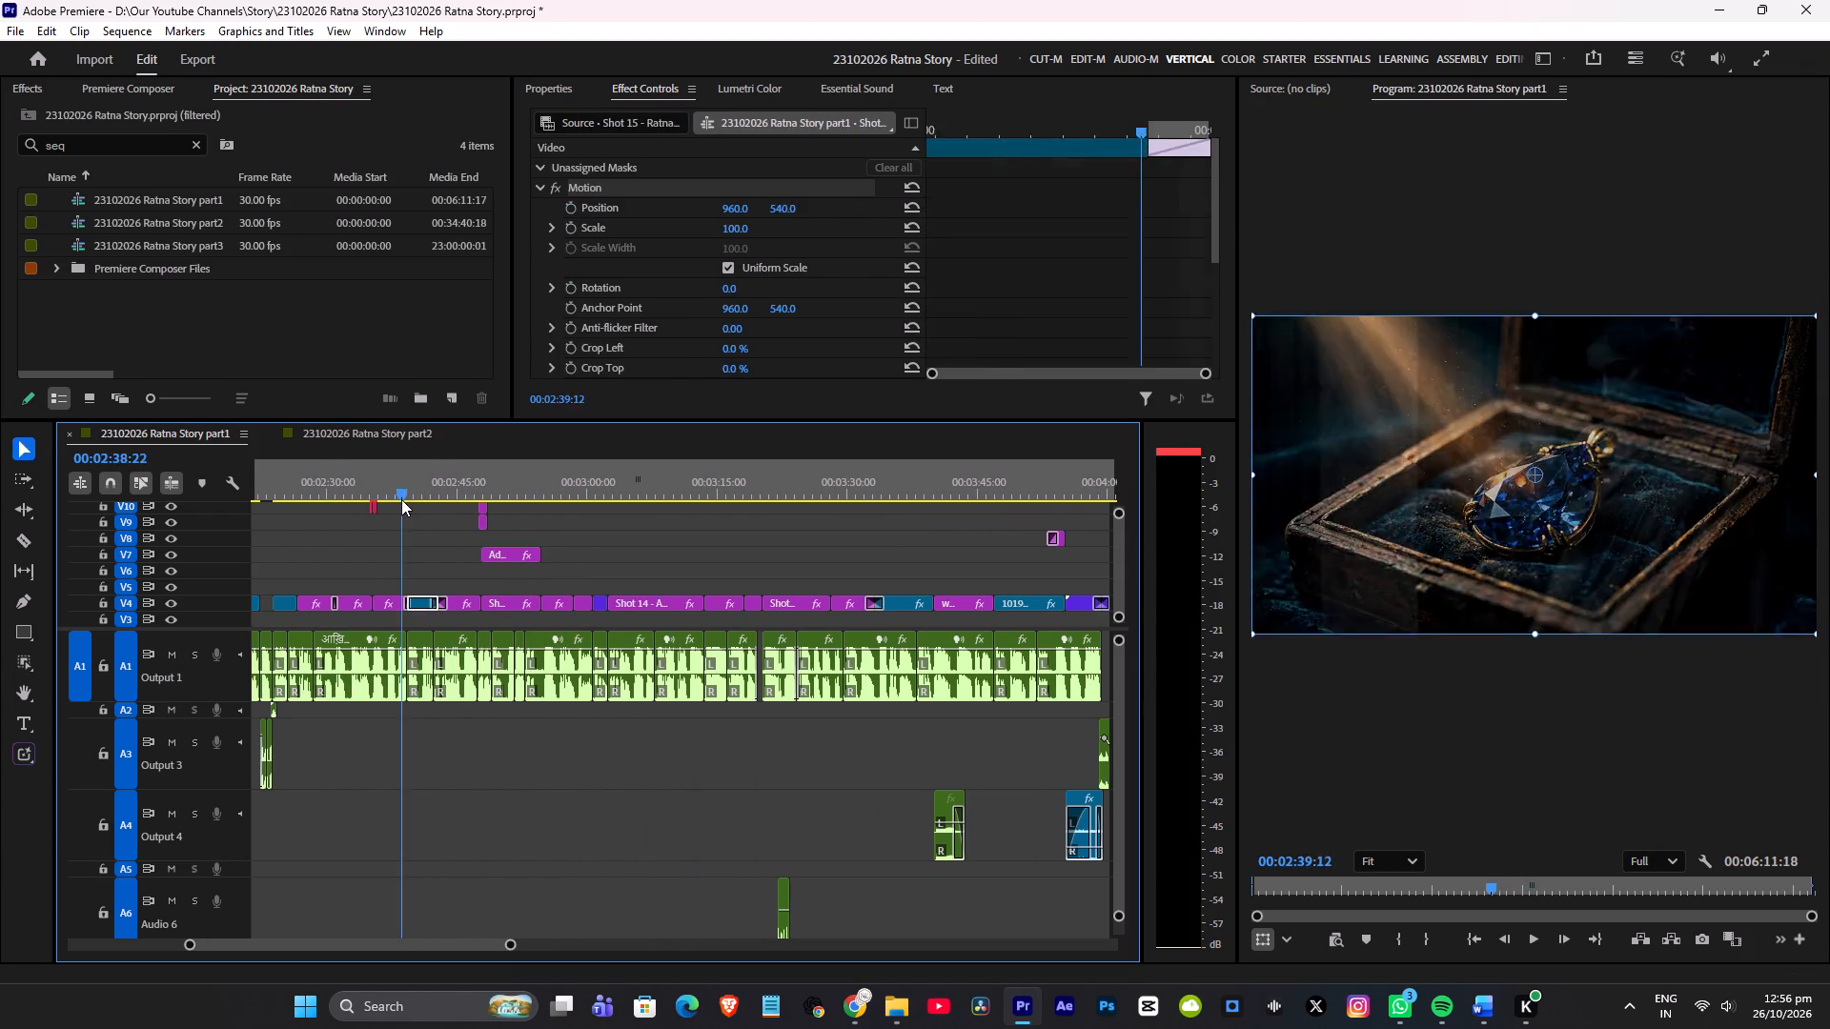
{"action": "left_click_drag", "start_coordinate": [401, 499], "coordinate": [333, 541]}
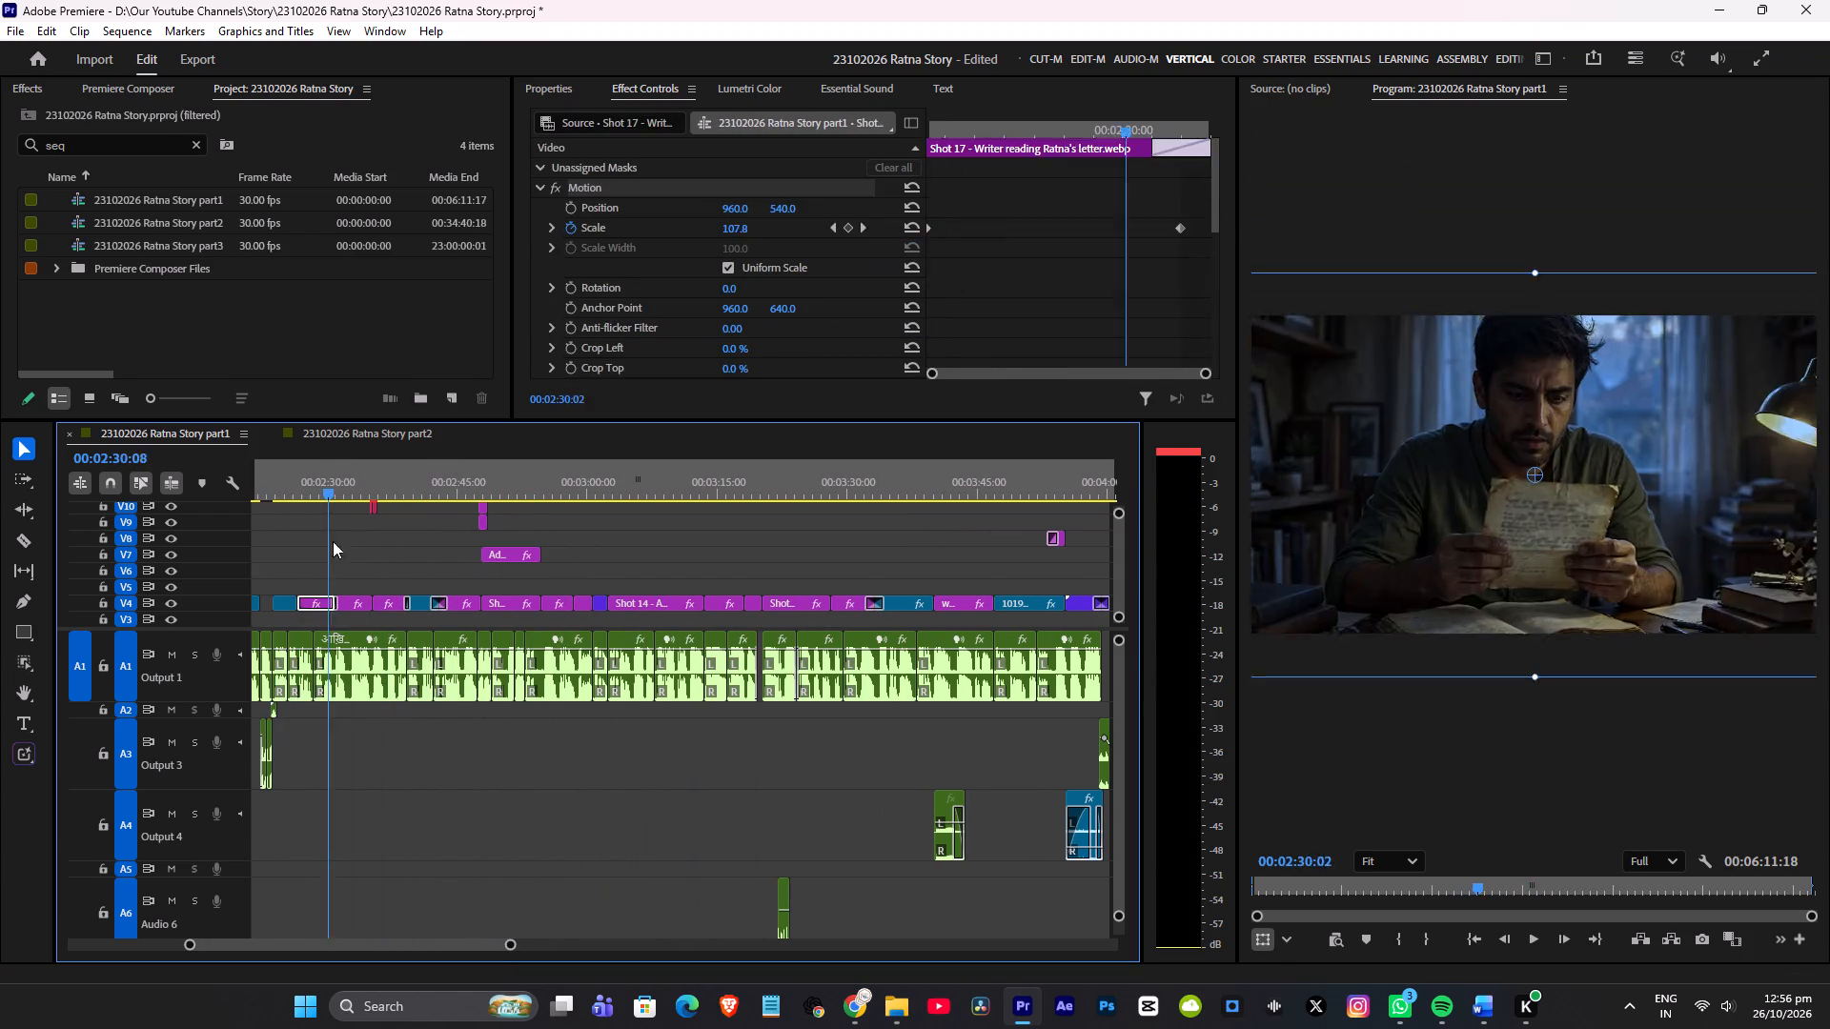
{"action": "left_click_drag", "start_coordinate": [333, 541], "coordinate": [328, 569]}
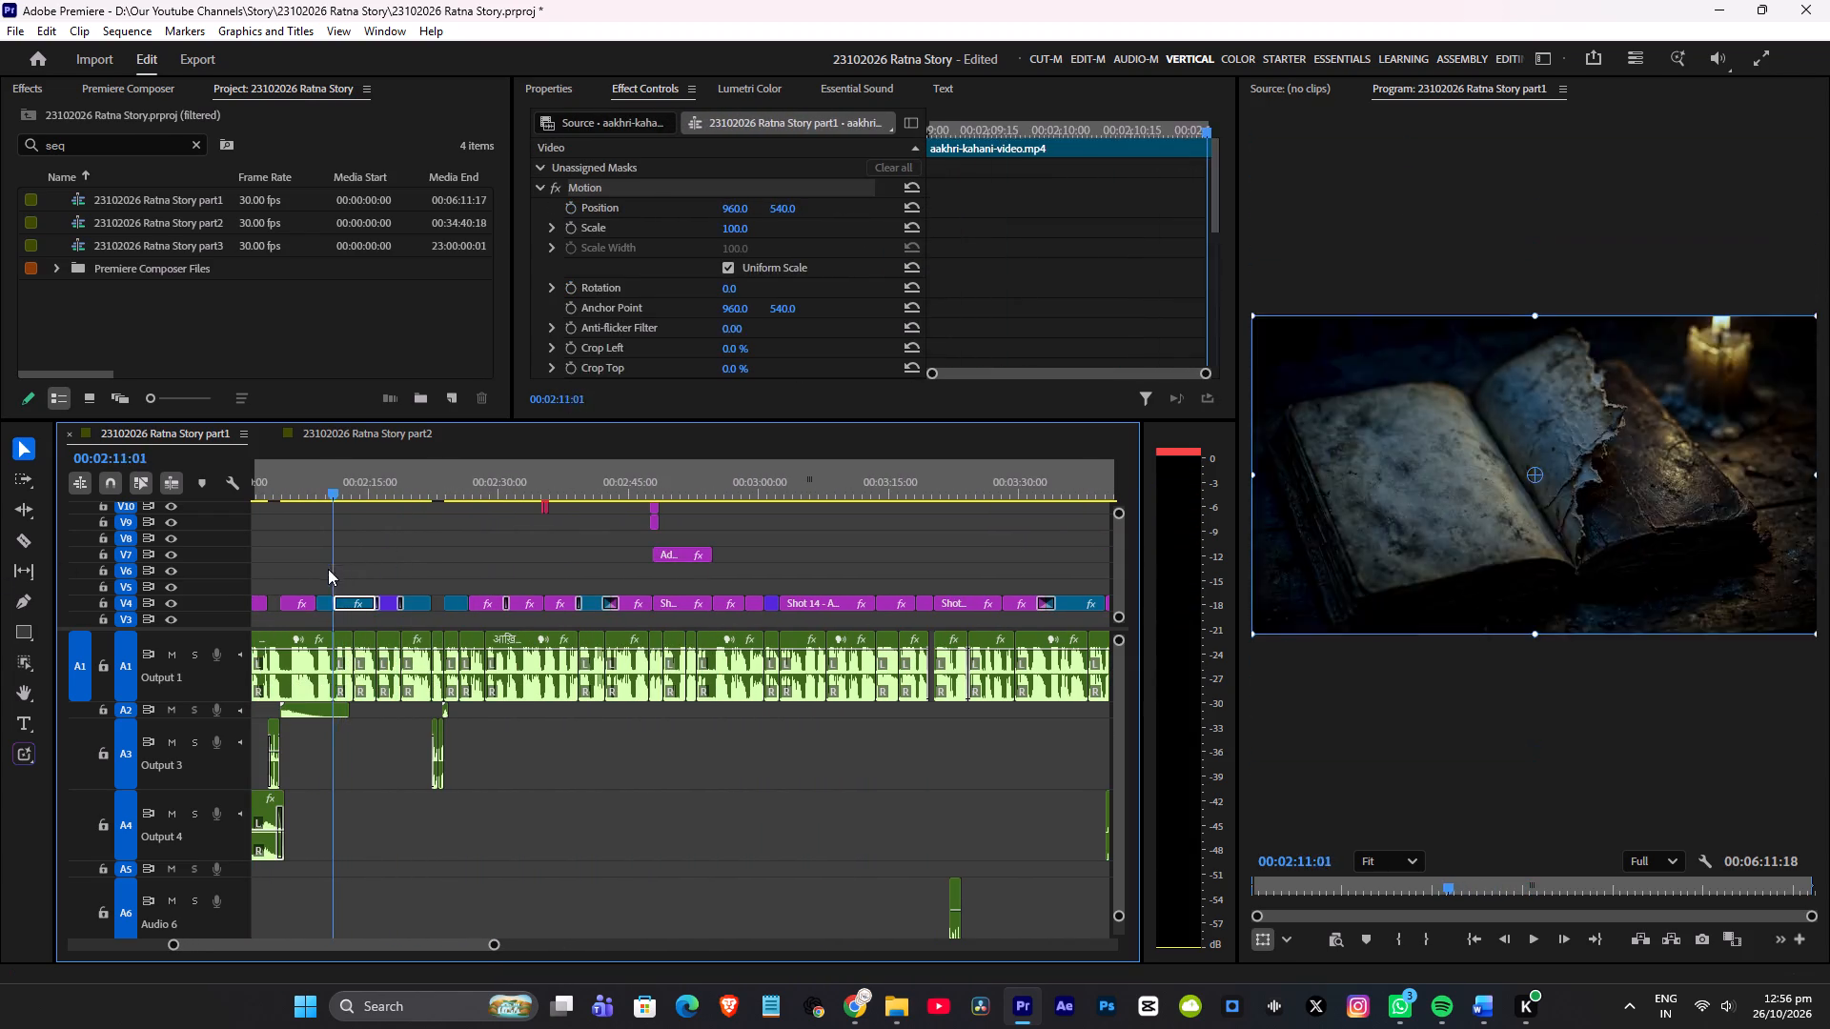
{"action": "left_click_drag", "start_coordinate": [328, 569], "coordinate": [440, 588]}
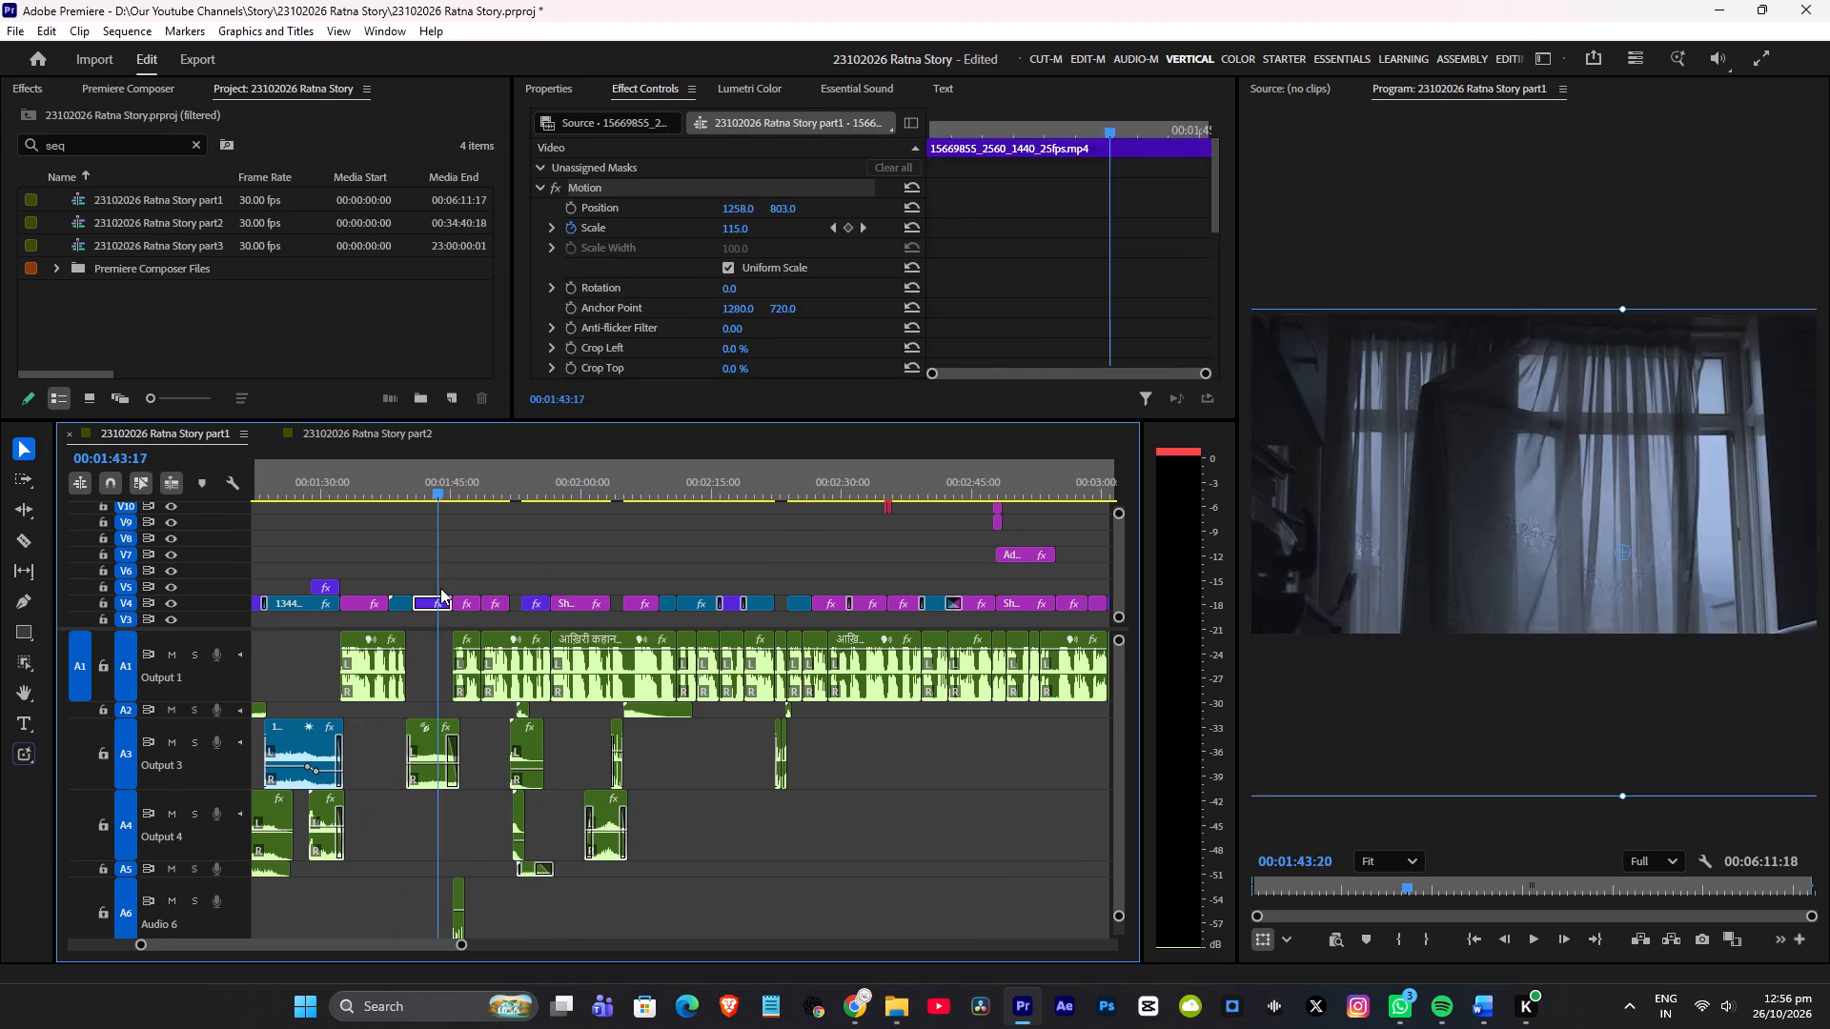
Review the Part 1 visuals forward from about 00:01:43 to about 00:02:40 for a reusable clip.
{"action": "left_click_drag", "start_coordinate": [440, 588], "coordinate": [539, 574]}
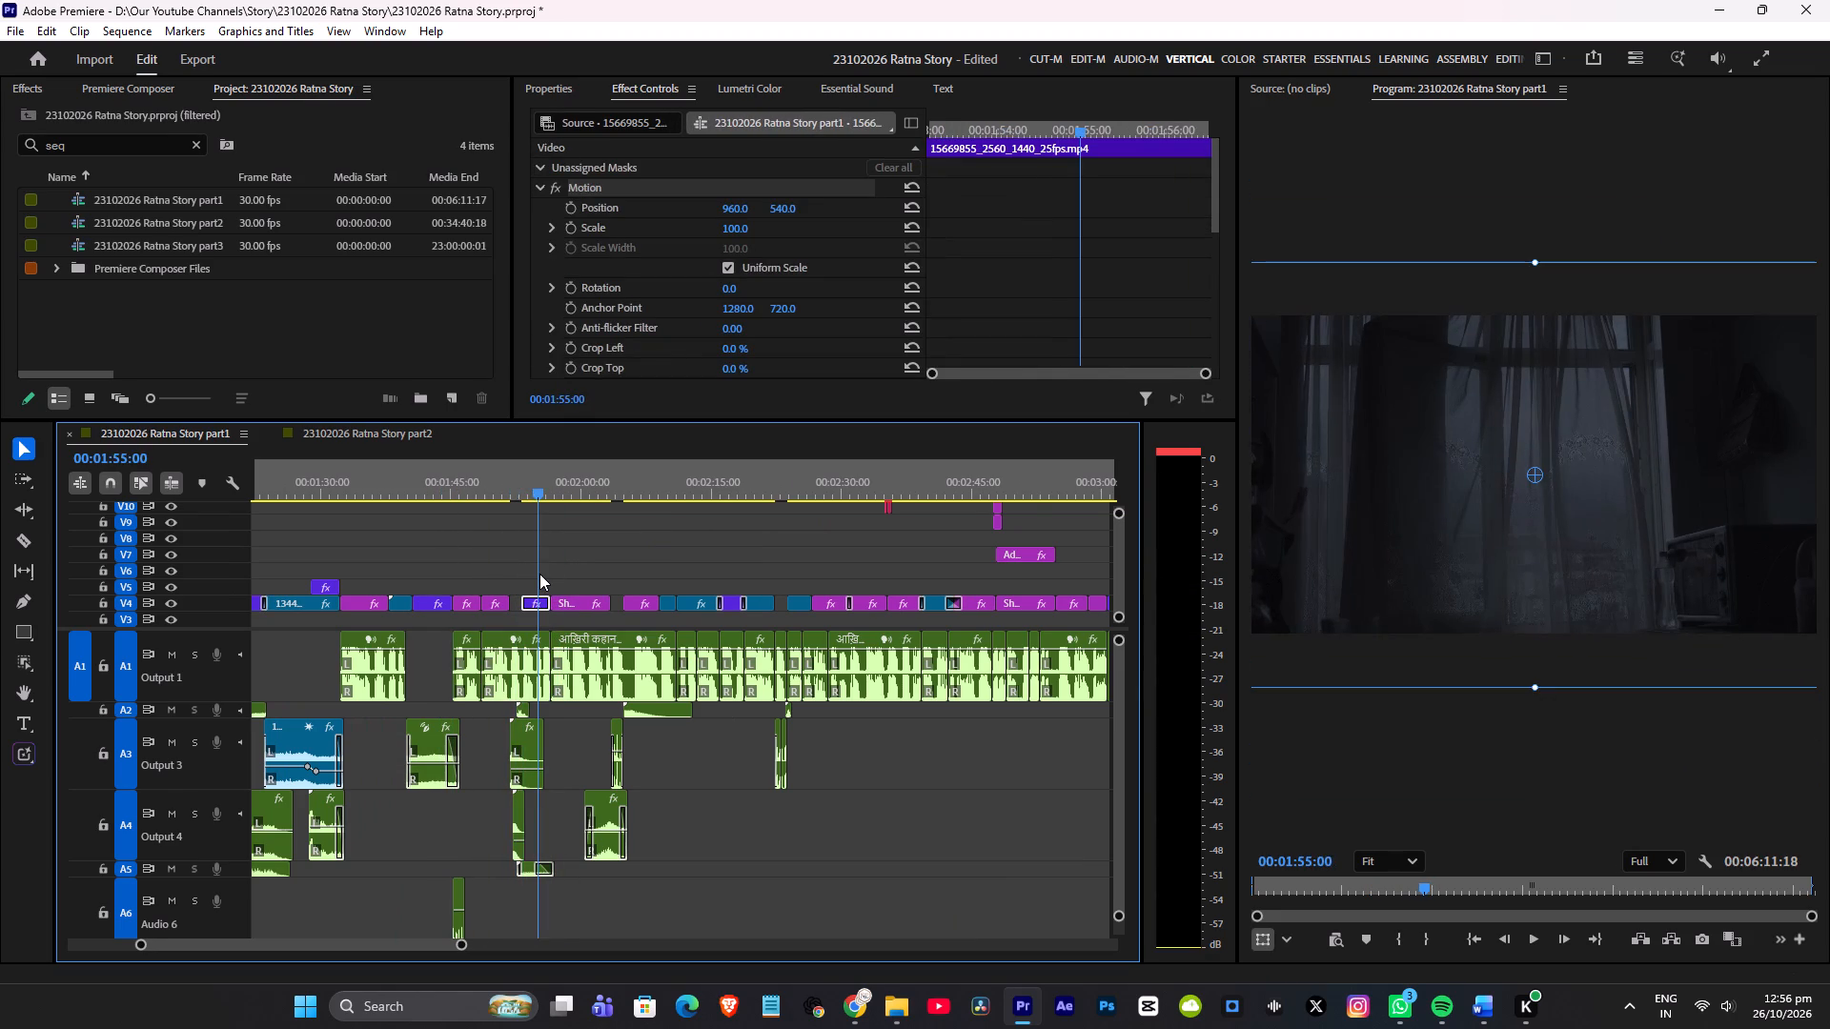
{"action": "left_click_drag", "start_coordinate": [539, 574], "coordinate": [574, 566]}
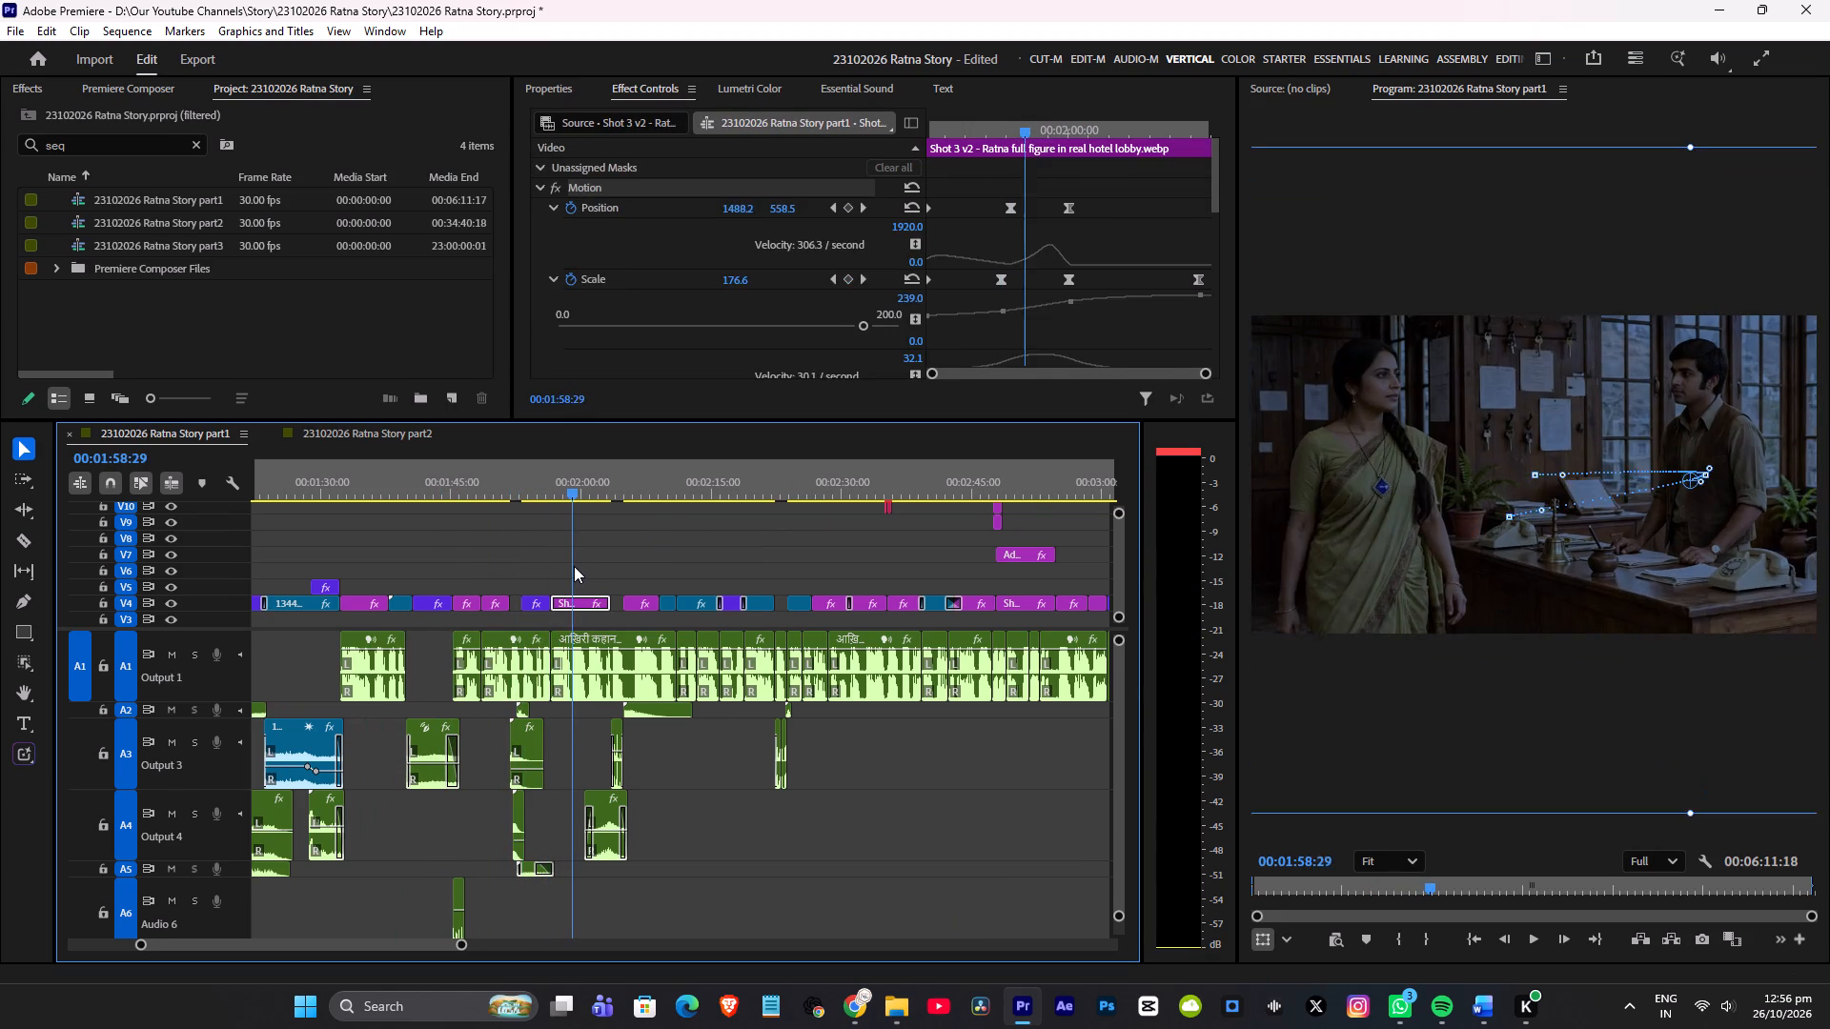
{"action": "left_click_drag", "start_coordinate": [574, 566], "coordinate": [633, 558]}
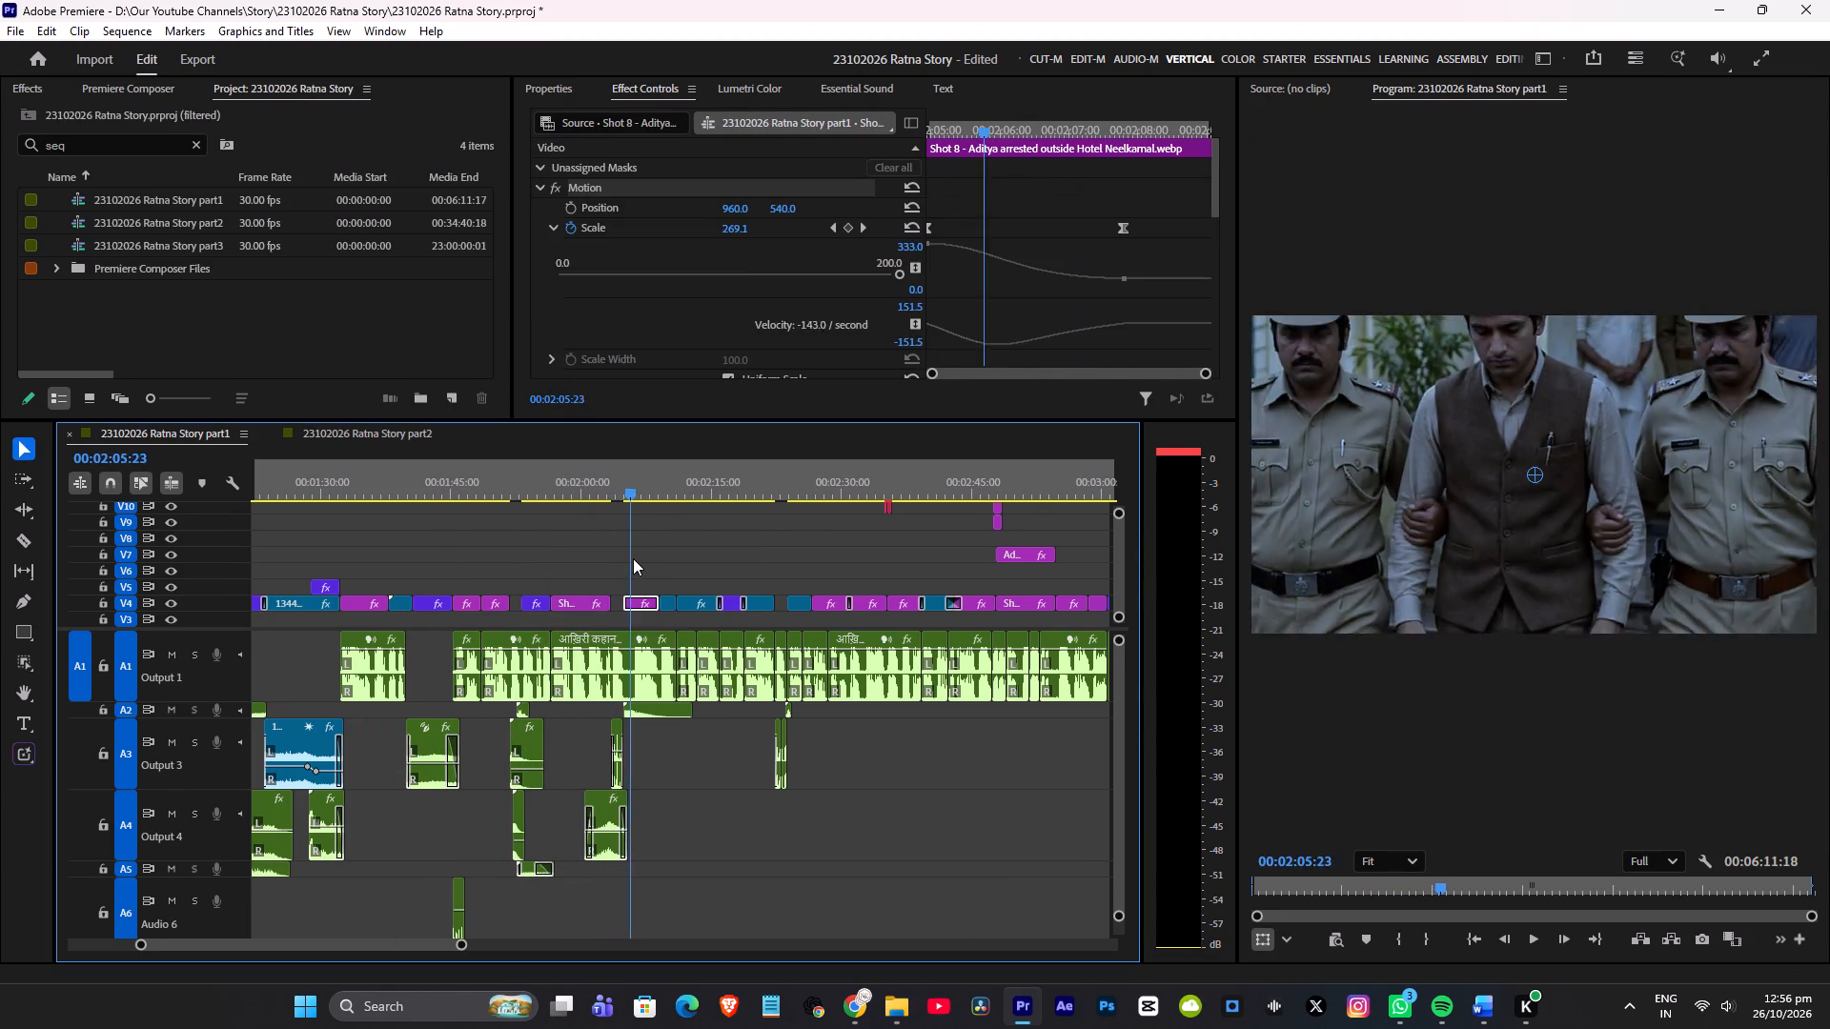
{"action": "left_click_drag", "start_coordinate": [633, 558], "coordinate": [686, 555]}
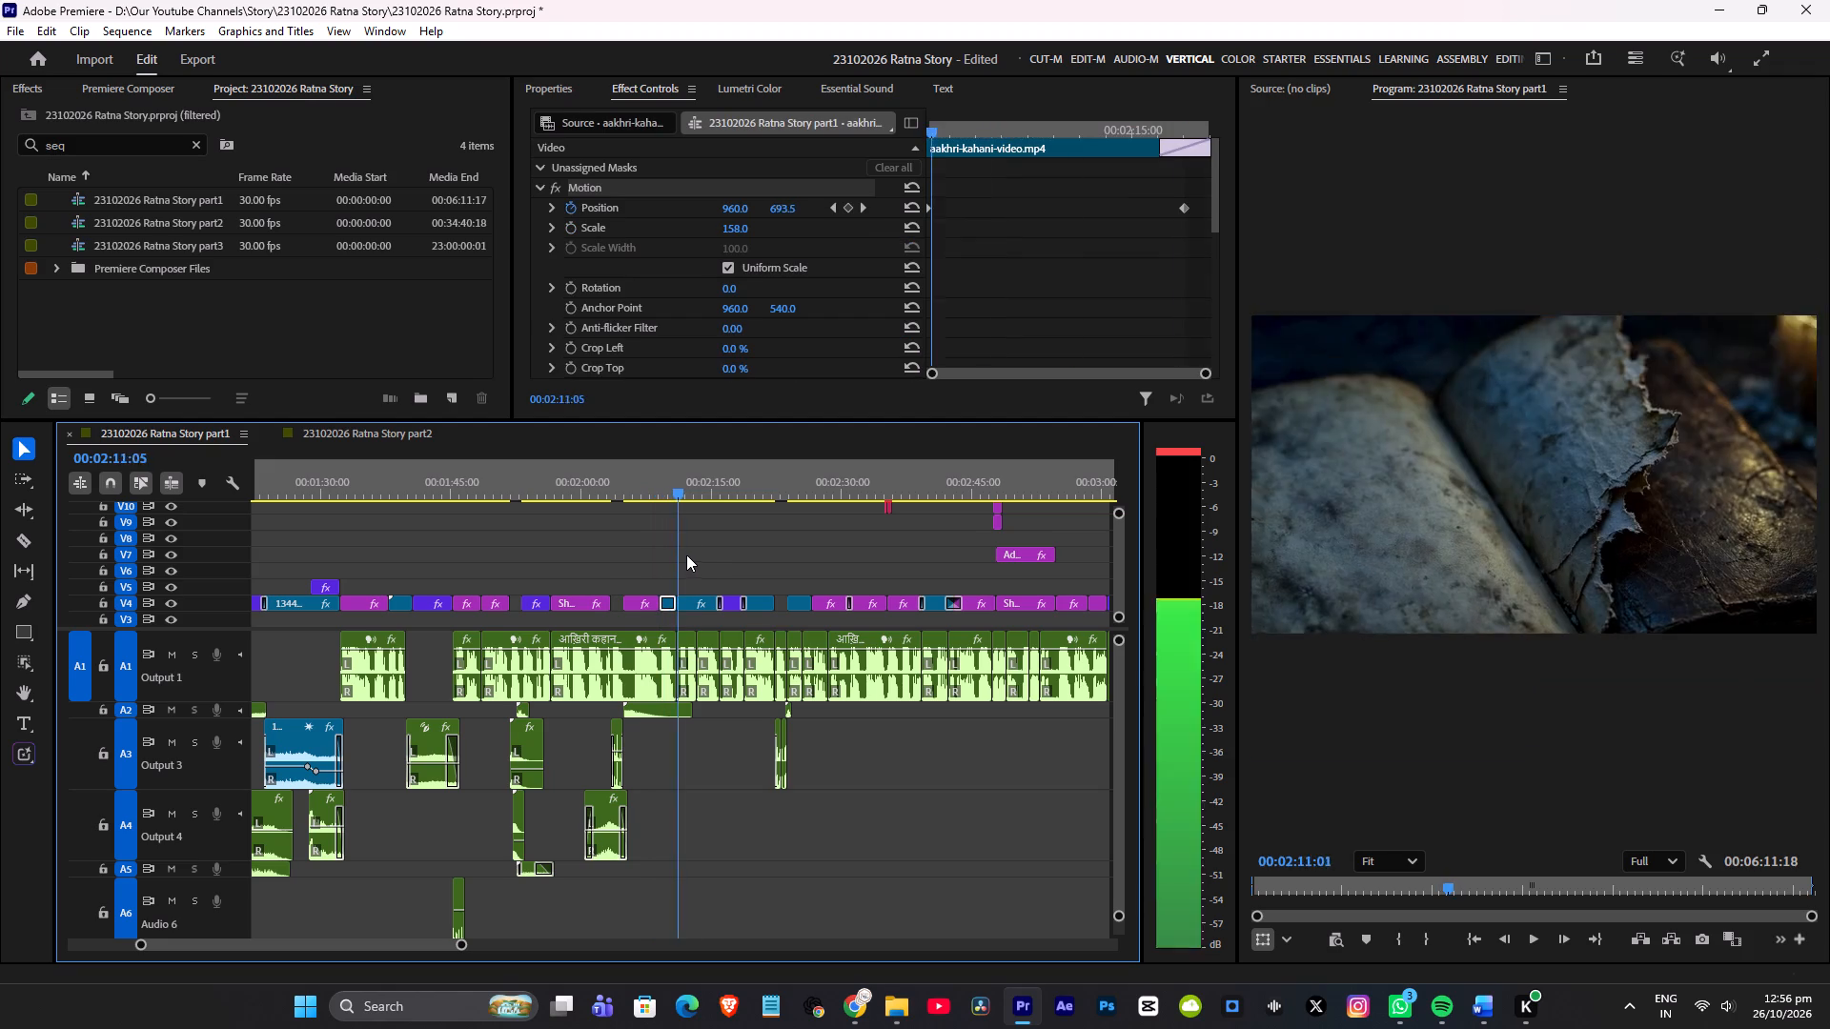
{"action": "left_click_drag", "start_coordinate": [686, 555], "coordinate": [759, 546]}
{"action": "scroll", "coordinate": [742, 542], "scroll_direction": "down", "scroll_amount": 2}
{"action": "left_click_drag", "start_coordinate": [727, 490], "coordinate": [748, 487]}
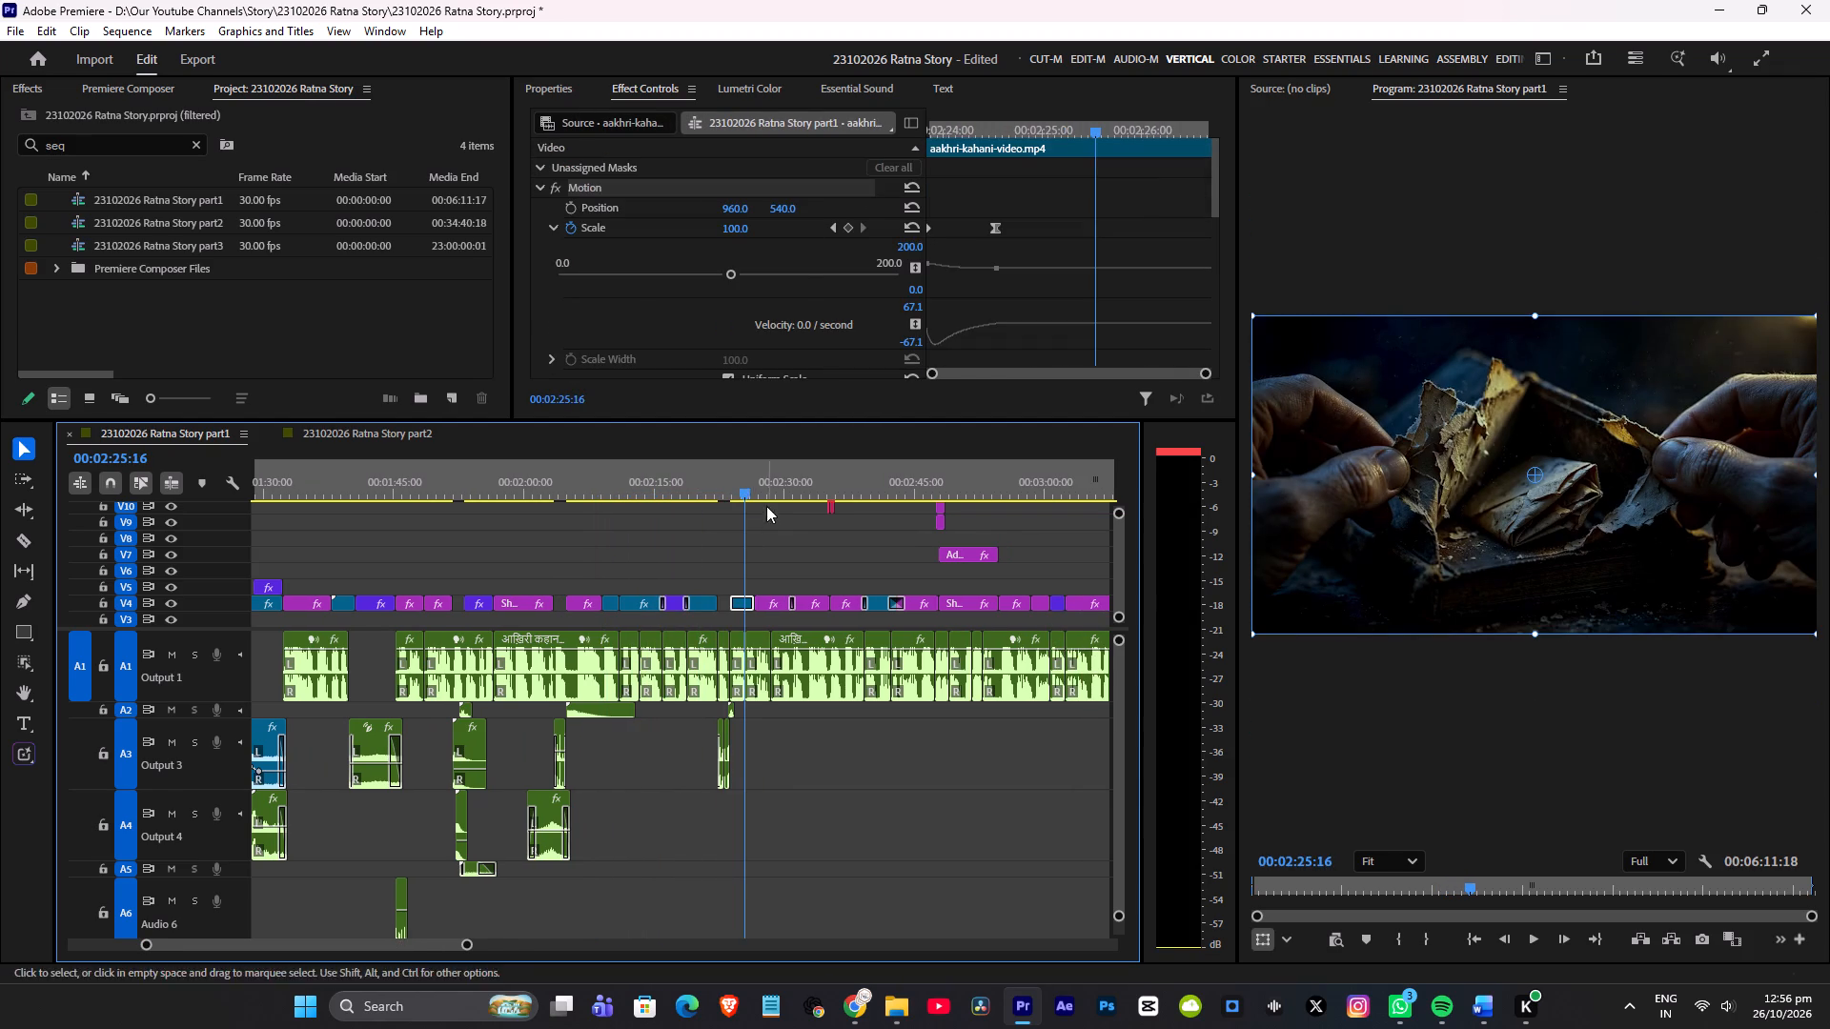
{"action": "left_click", "coordinate": [769, 484]}
{"action": "scroll", "coordinate": [783, 494], "scroll_direction": "down", "scroll_amount": 4}
{"action": "left_click", "coordinate": [701, 486]}
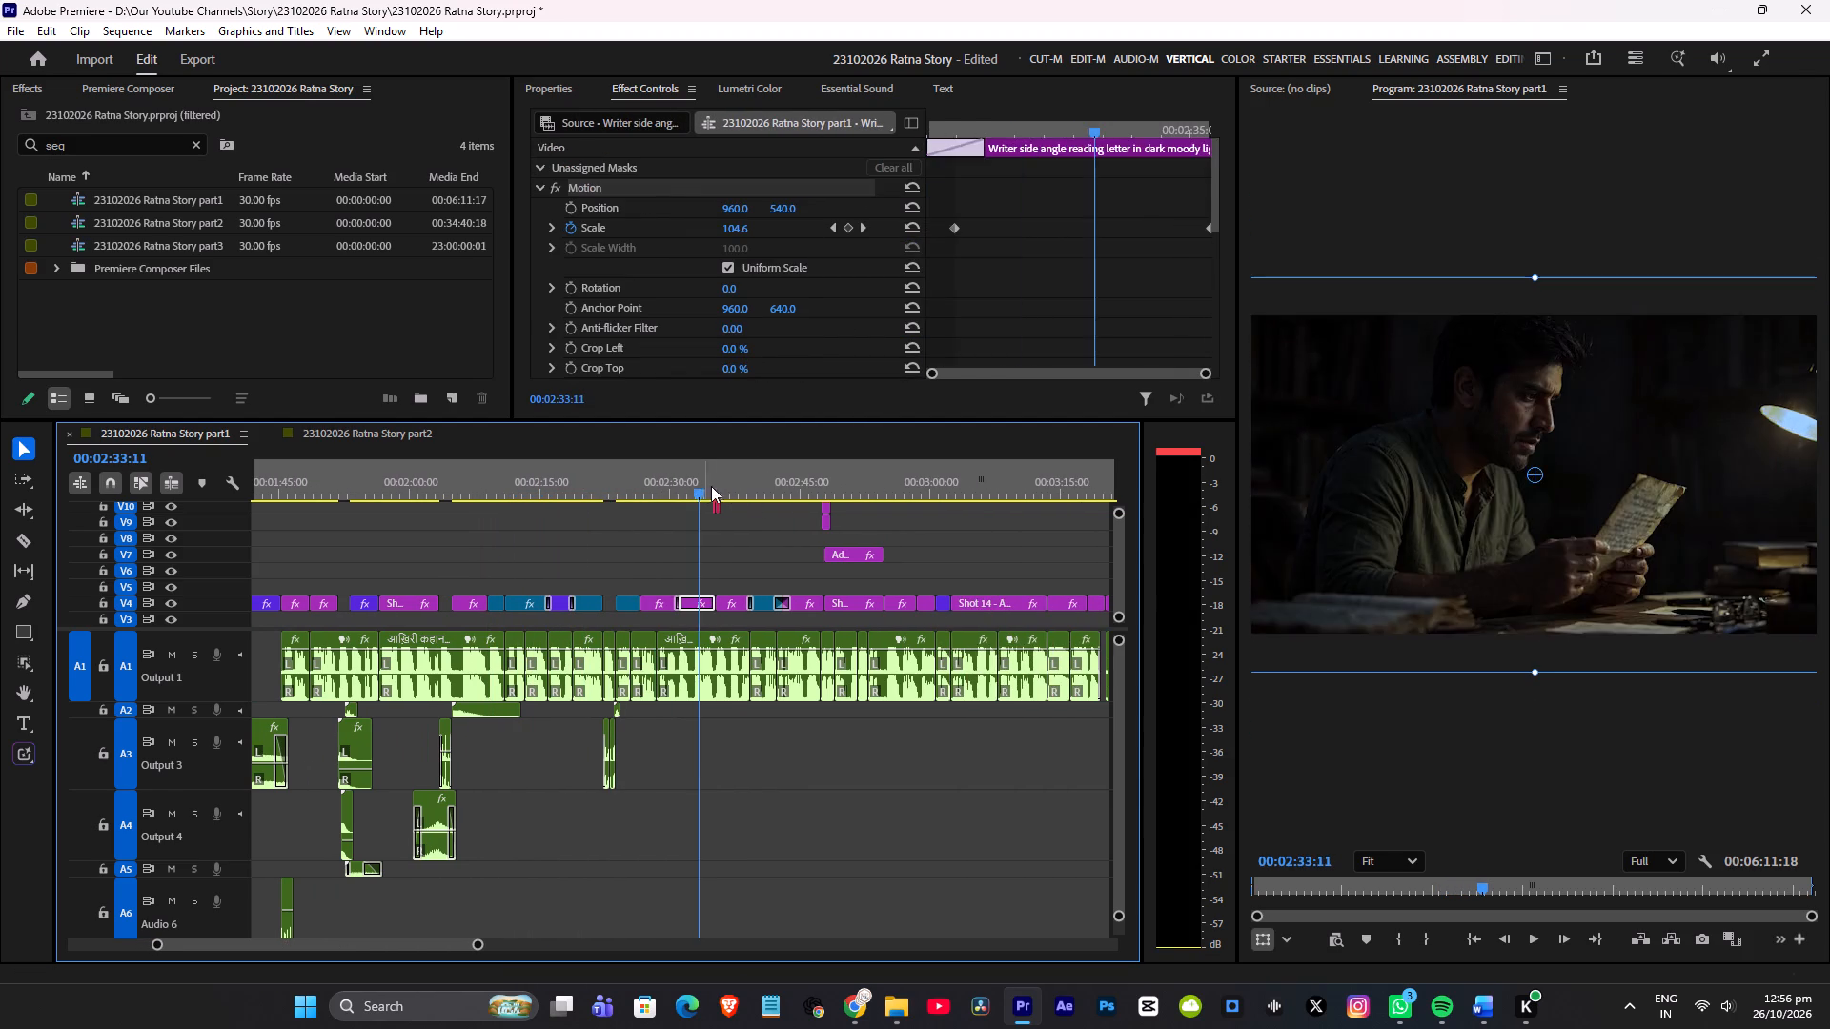
{"action": "left_click", "coordinate": [724, 485]}
{"action": "scroll", "coordinate": [736, 513], "scroll_direction": "down", "scroll_amount": 2}
{"action": "left_click", "coordinate": [704, 489]}
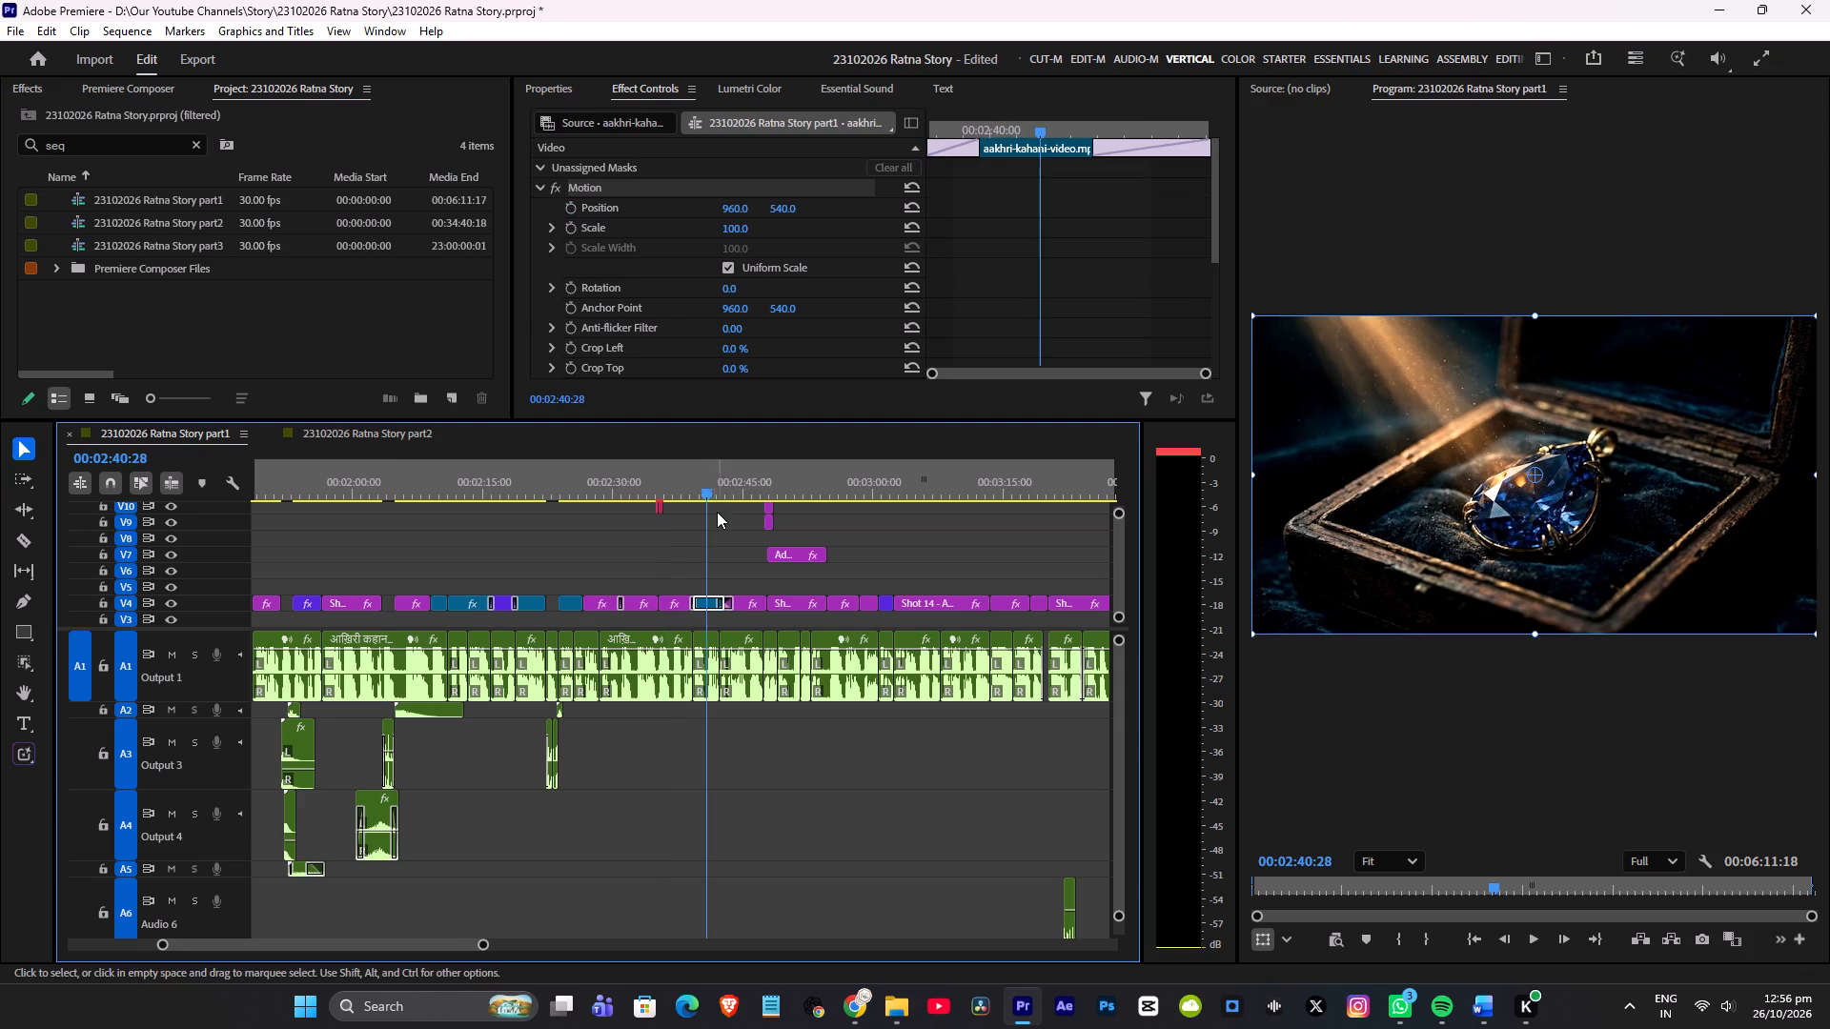
Review the Part 1 visuals from about 00:02:40 to about 00:03:31, rechecking the necklace and bedsheet shots.
{"action": "scroll", "coordinate": [717, 514], "scroll_direction": "down", "scroll_amount": 2}
{"action": "left_click", "coordinate": [688, 494]}
{"action": "left_click", "coordinate": [736, 490]}
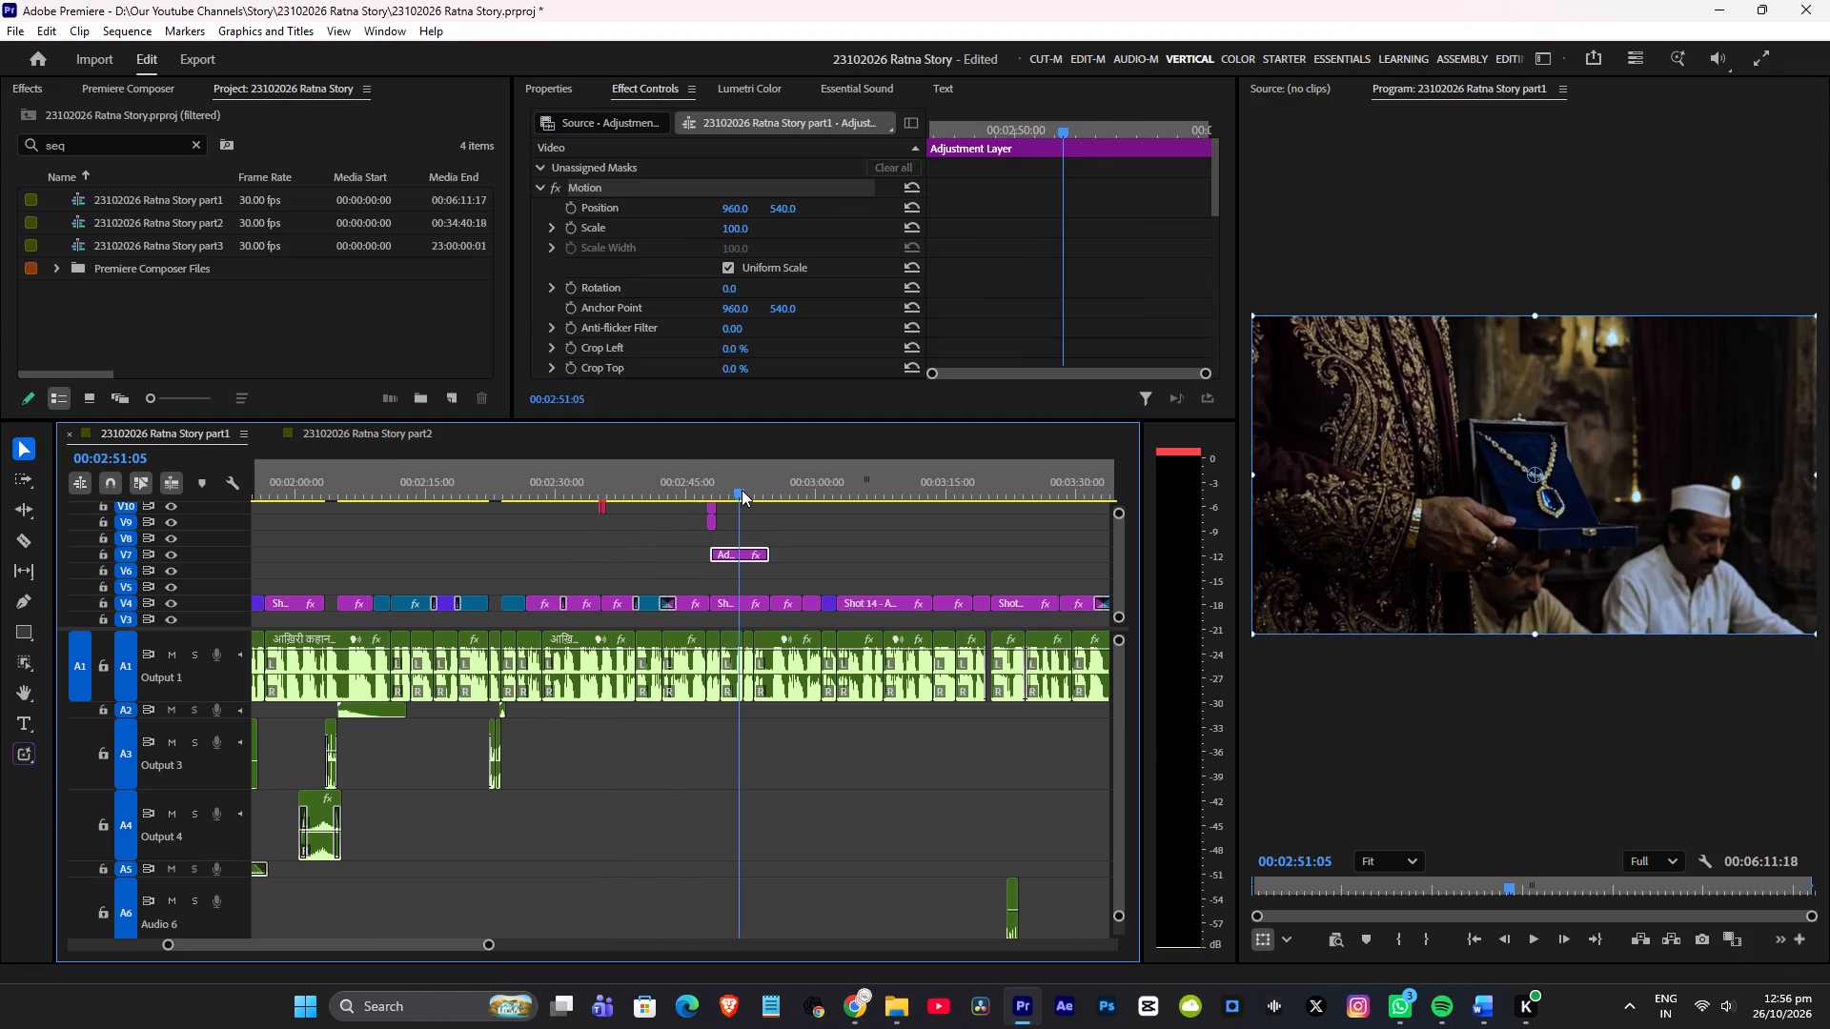
{"action": "left_click_drag", "start_coordinate": [760, 488], "coordinate": [783, 486]}
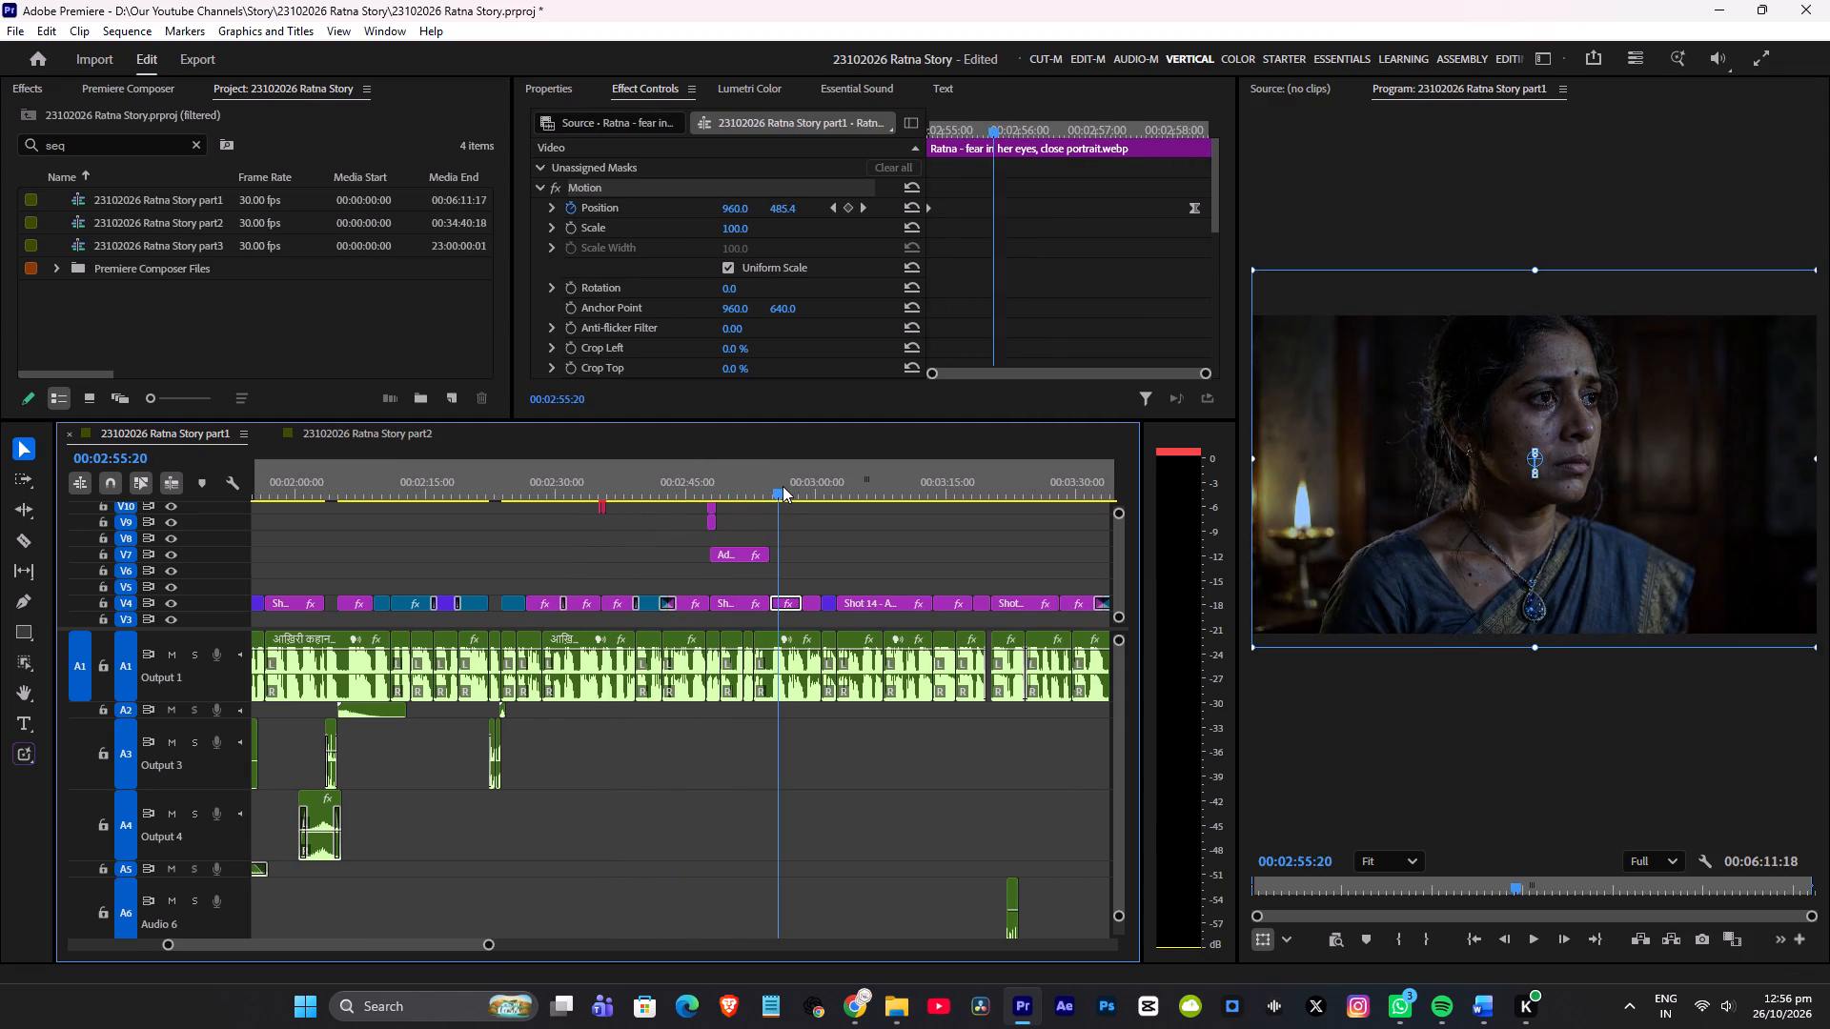
{"action": "left_click_drag", "start_coordinate": [783, 486], "coordinate": [784, 486]}
{"action": "scroll", "coordinate": [782, 504], "scroll_direction": "down", "scroll_amount": 2}
{"action": "left_click", "coordinate": [752, 486]}
{"action": "scroll", "coordinate": [761, 494], "scroll_direction": "down", "scroll_amount": 2}
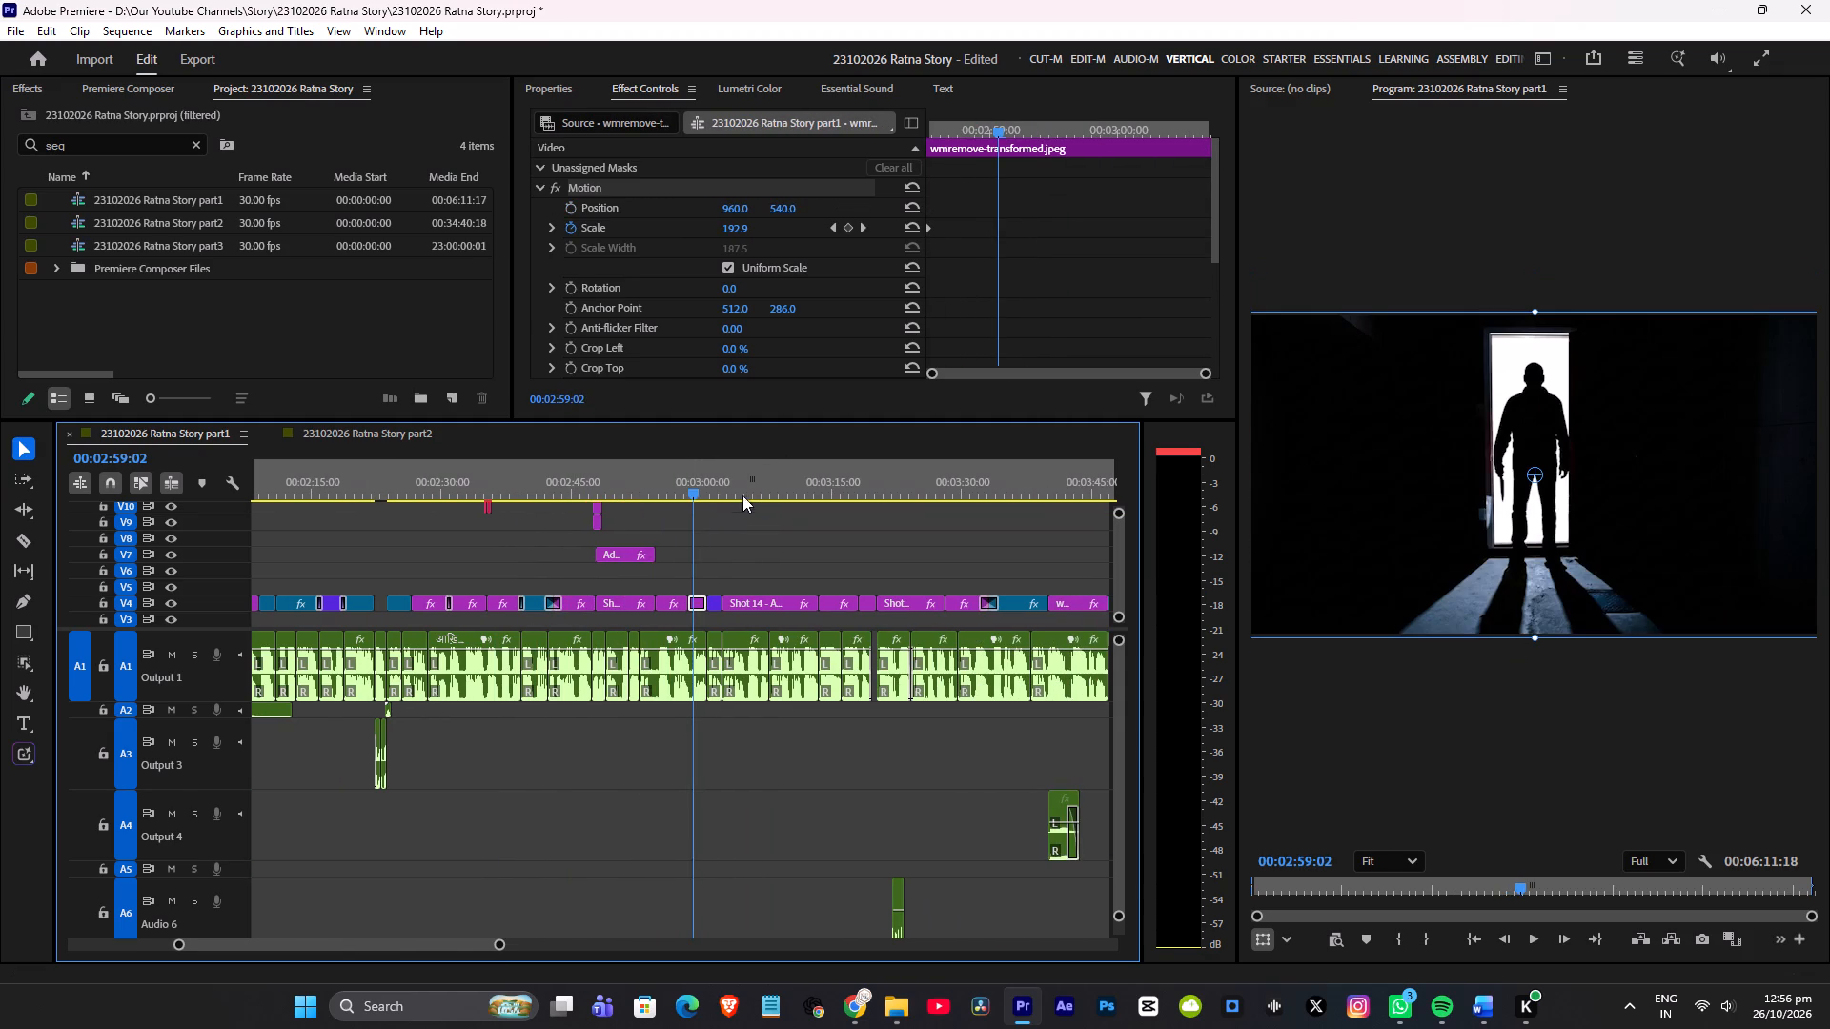
{"action": "left_click", "coordinate": [717, 485]}
{"action": "left_click_drag", "start_coordinate": [740, 485], "coordinate": [798, 483]}
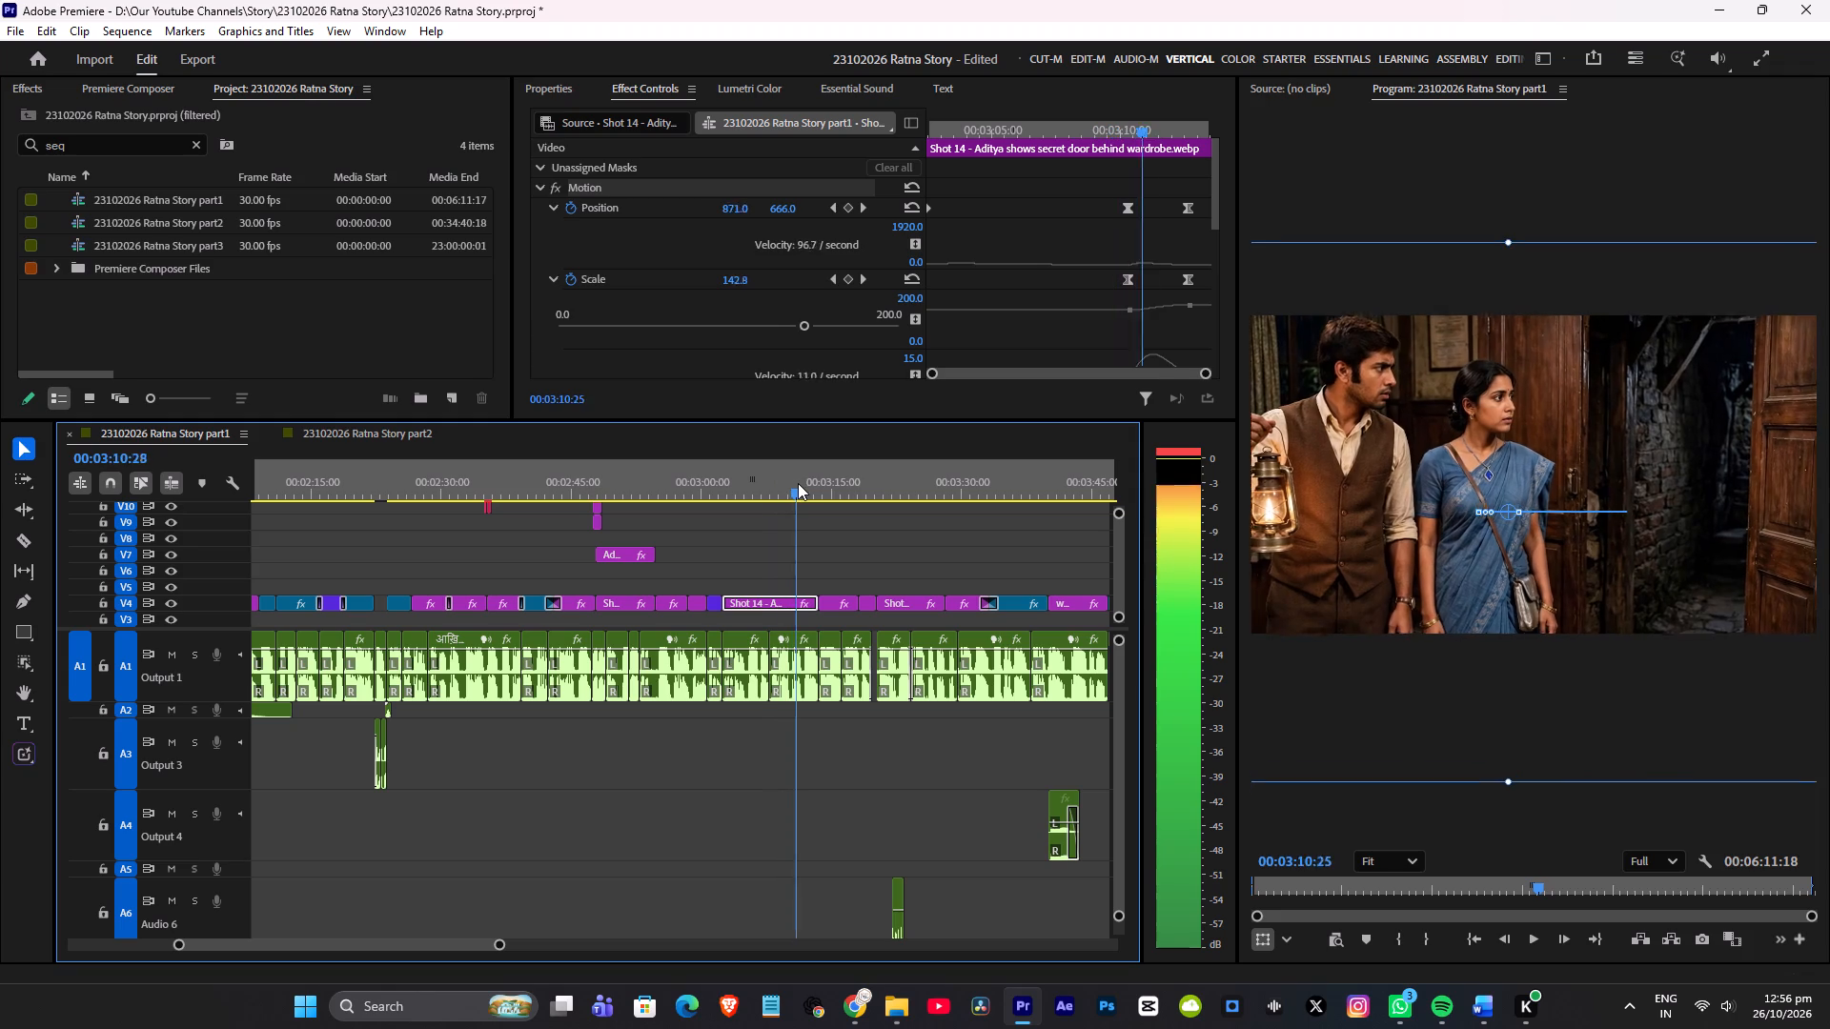
{"action": "left_click_drag", "start_coordinate": [798, 483], "coordinate": [842, 480]}
{"action": "scroll", "coordinate": [843, 491], "scroll_direction": "down", "scroll_amount": 3}
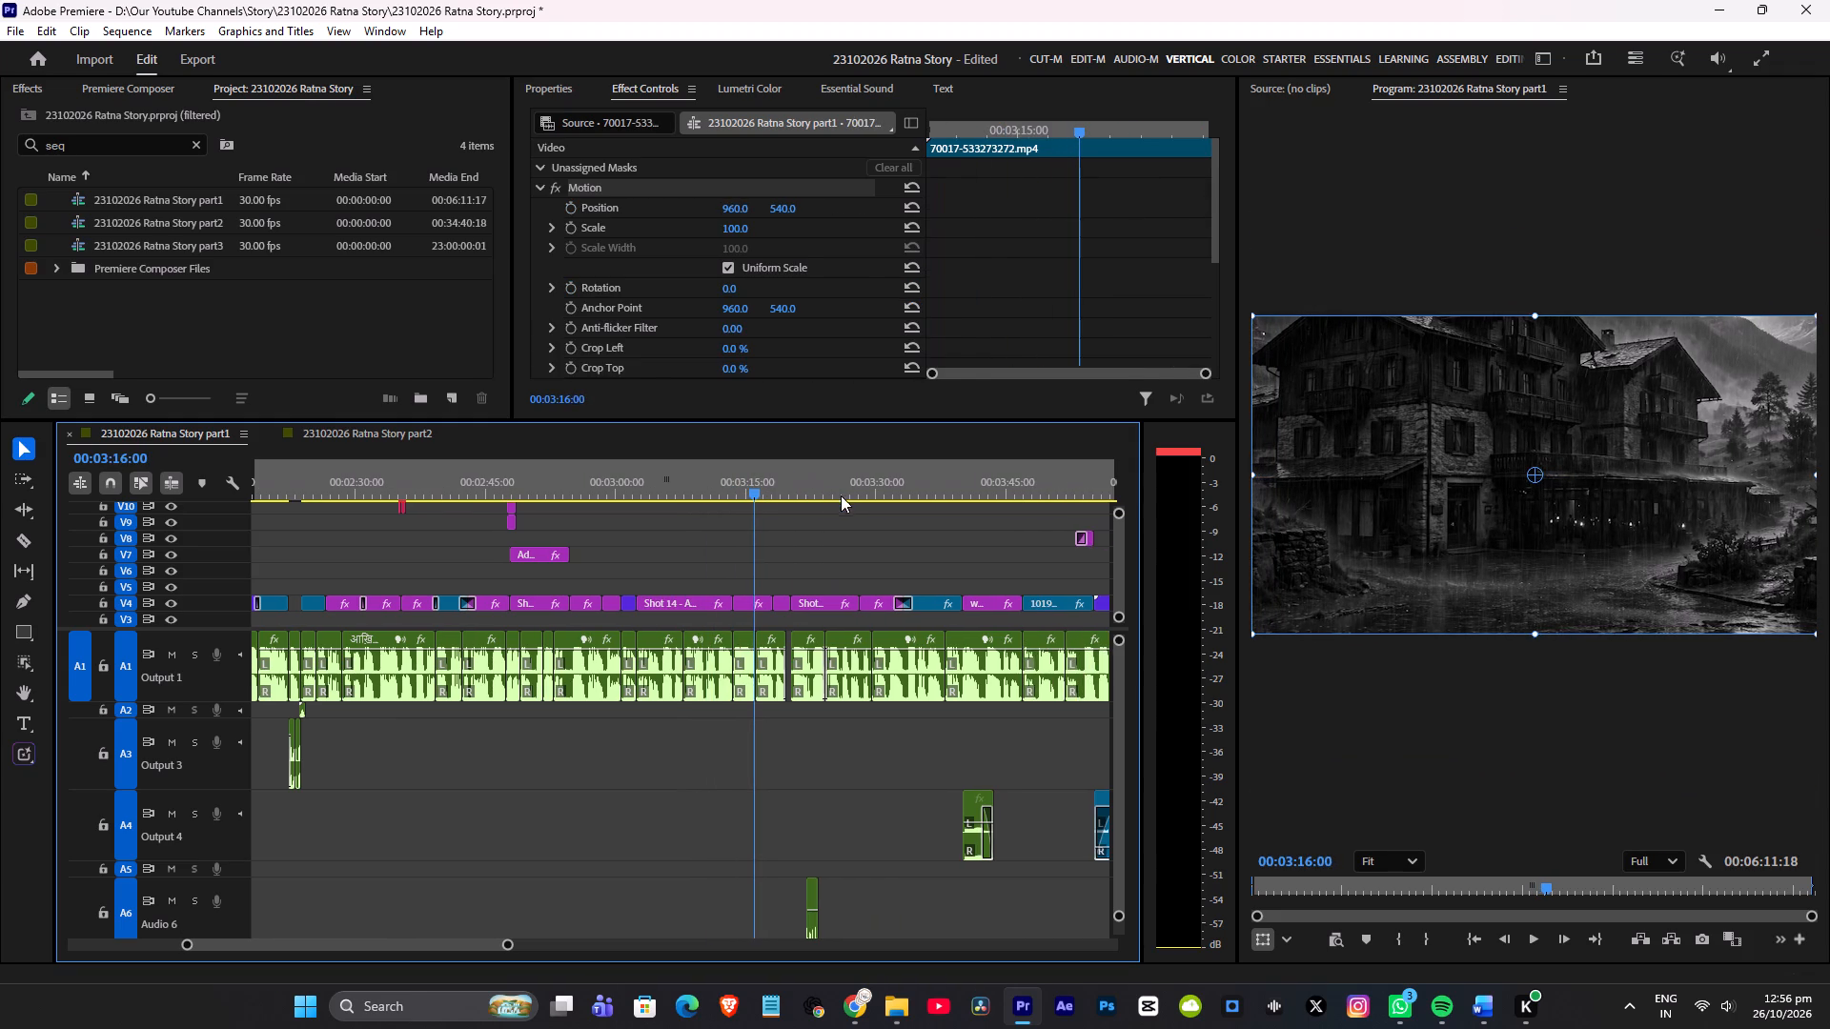
{"action": "left_click_drag", "start_coordinate": [762, 480], "coordinate": [569, 496]}
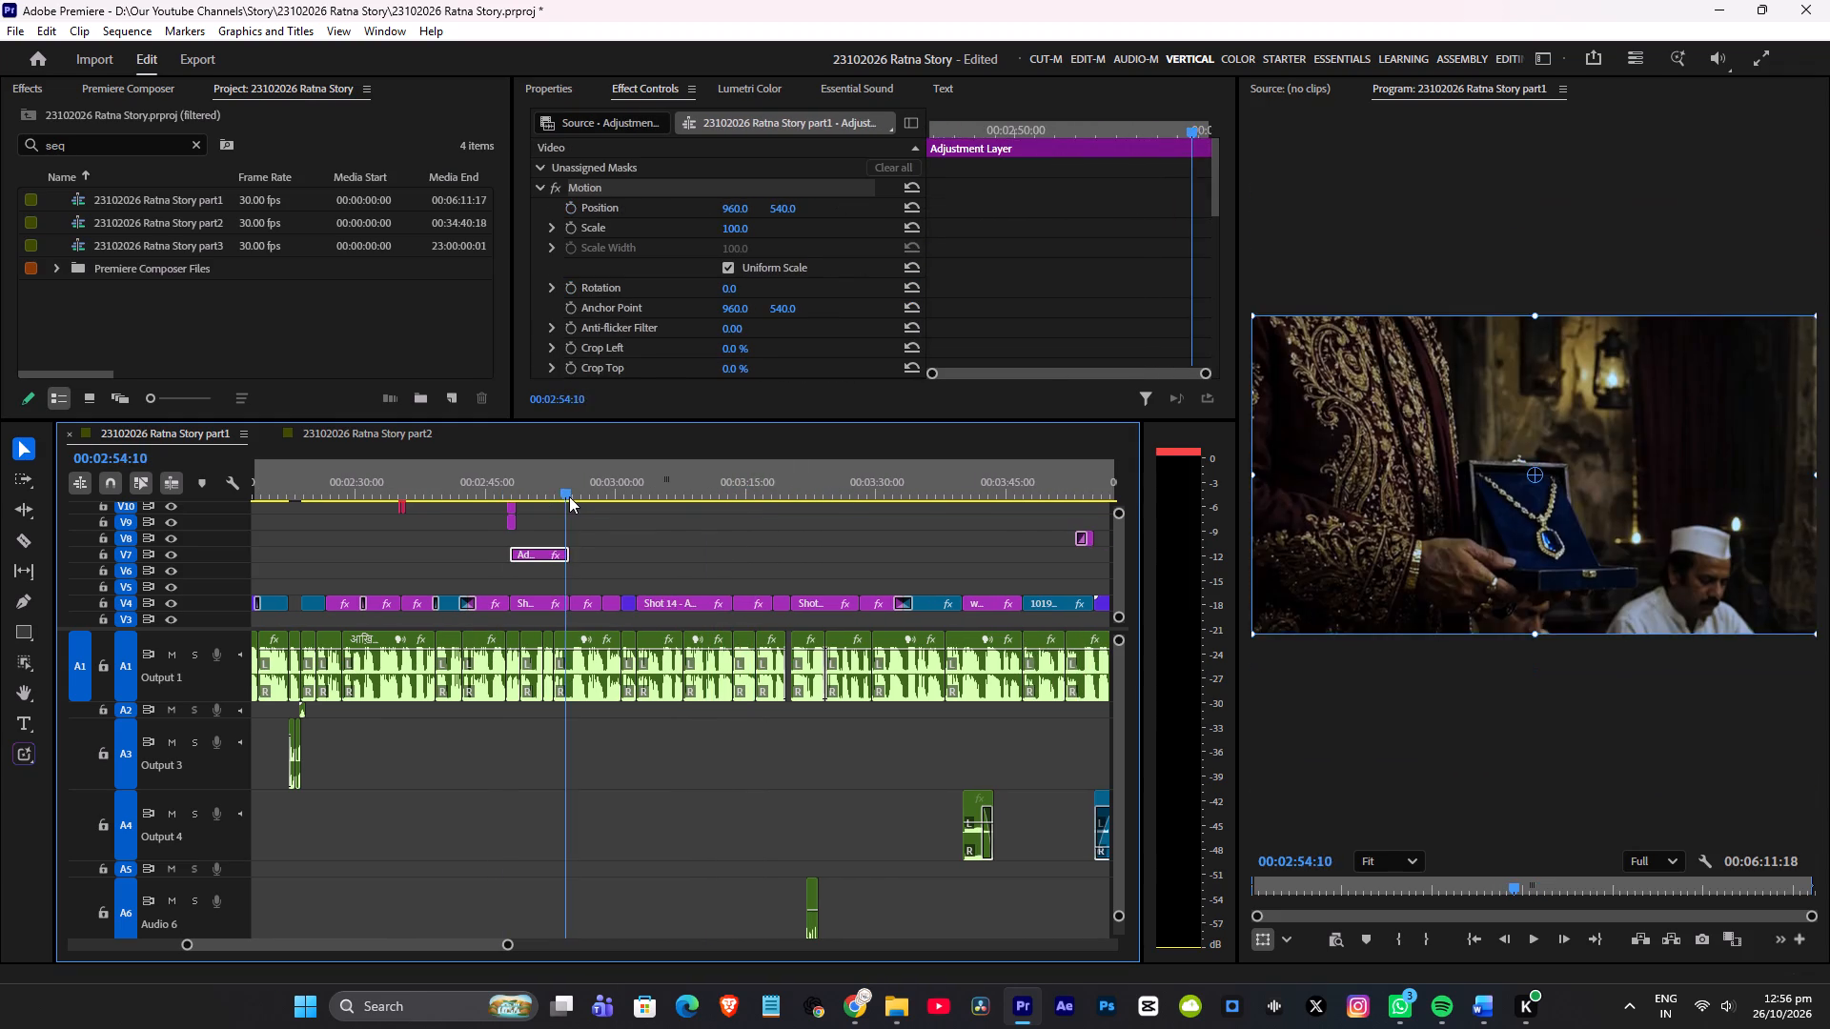
{"action": "left_click_drag", "start_coordinate": [569, 496], "coordinate": [857, 489]}
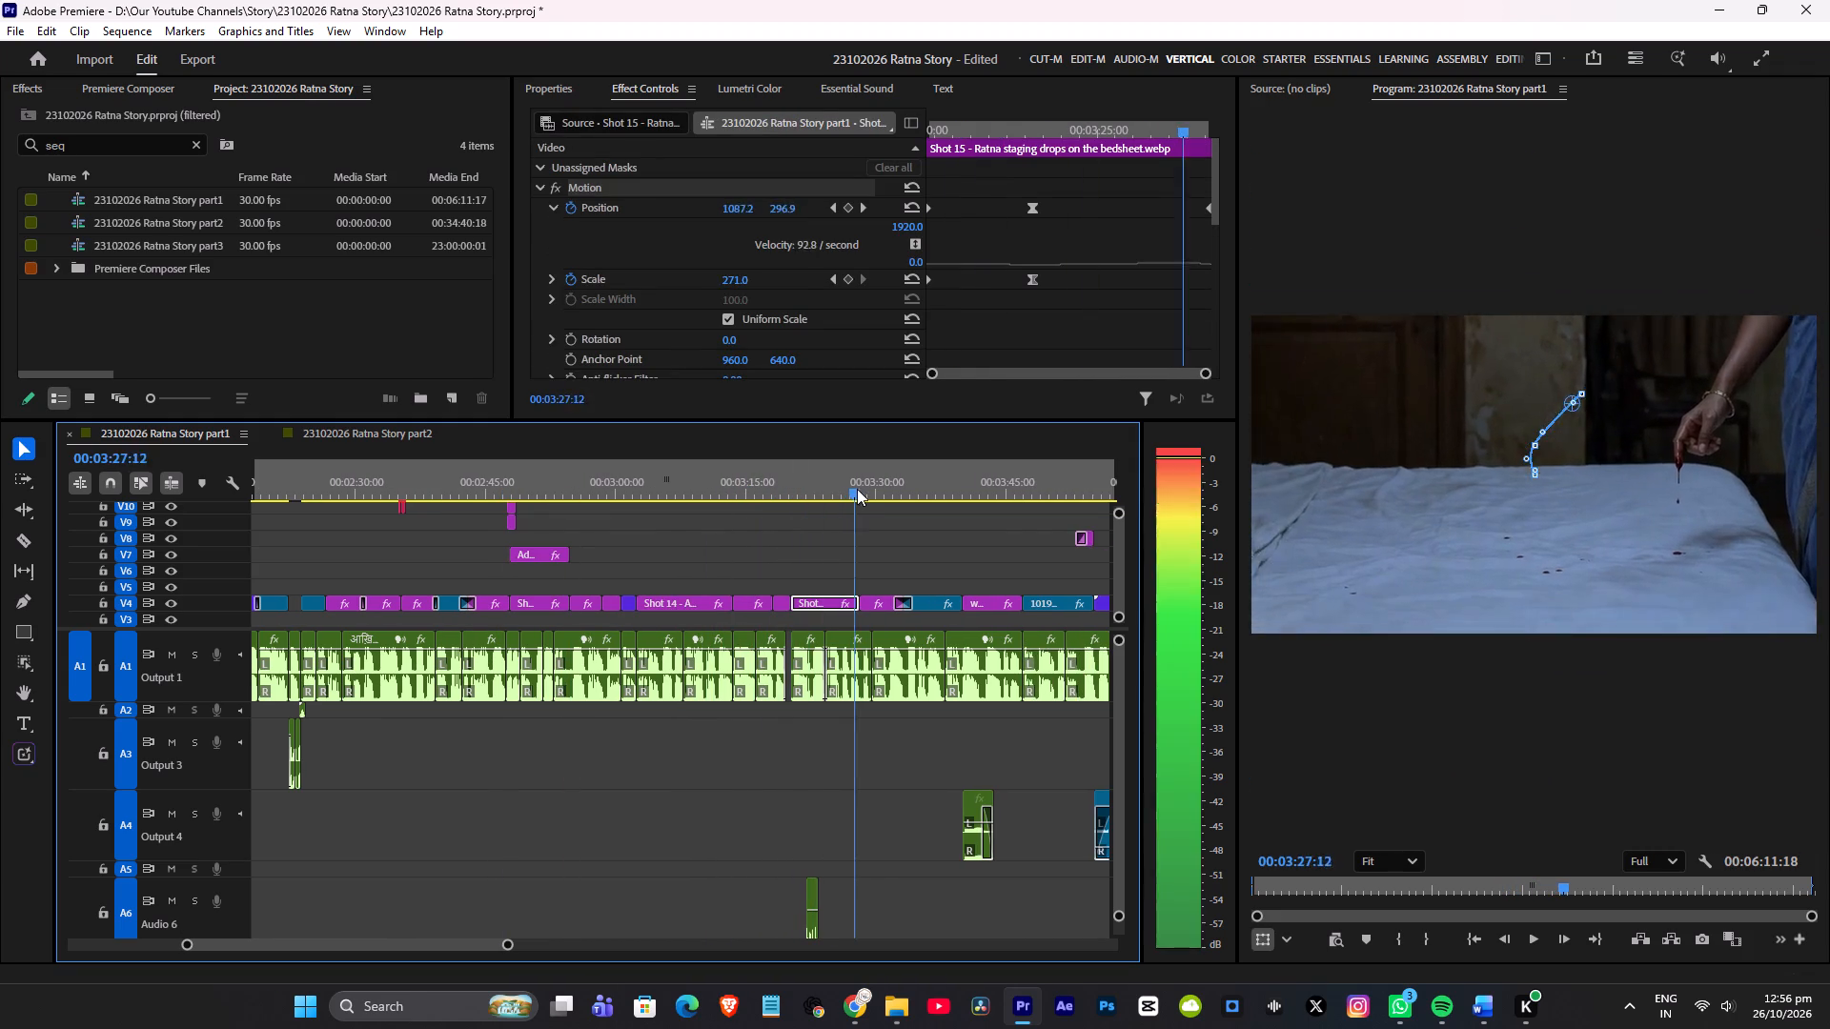
{"action": "left_click_drag", "start_coordinate": [857, 489], "coordinate": [890, 485]}
Play the Part 1 sequence at increased speed from about 00:03:31 and check its visuals up to about 00:03:45.
{"action": "scroll", "coordinate": [889, 498], "scroll_direction": "down", "scroll_amount": 4}
{"action": "key", "text": "space"}
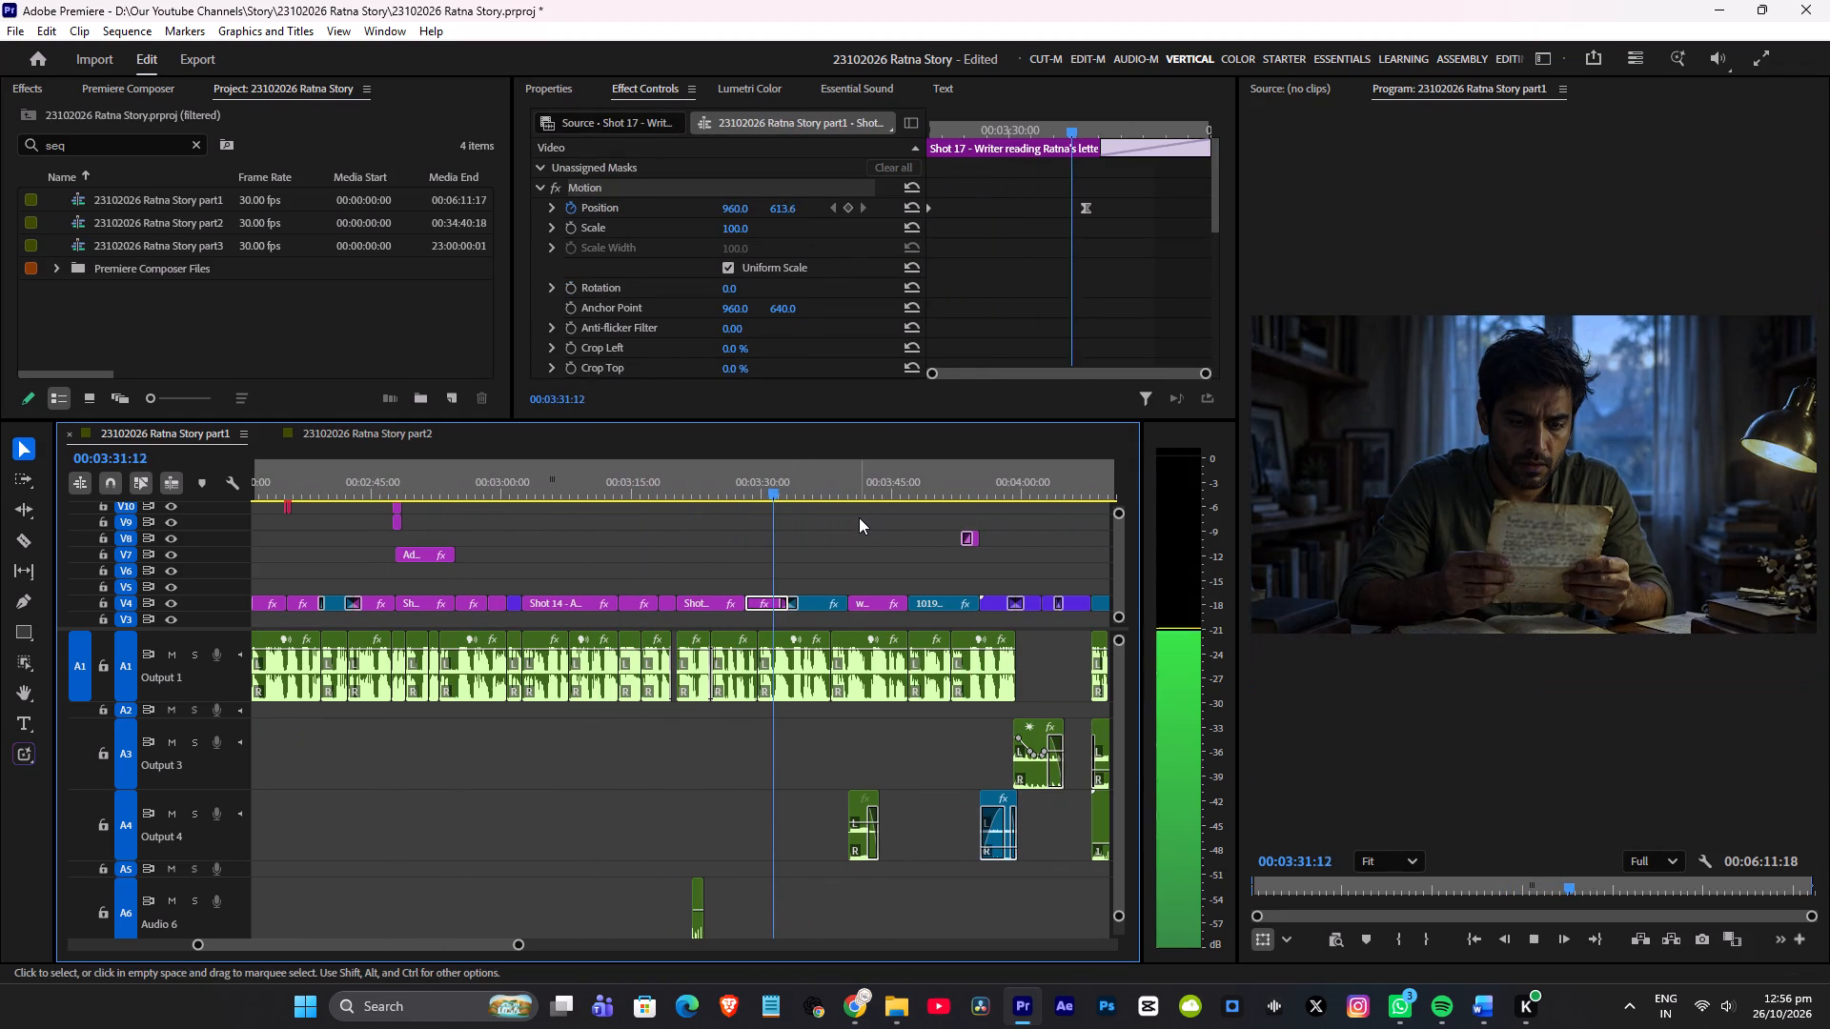
{"action": "type", "text": "l"}
{"action": "scroll", "coordinate": [859, 549], "scroll_direction": "down", "scroll_amount": 2}
{"action": "key", "text": "l"}
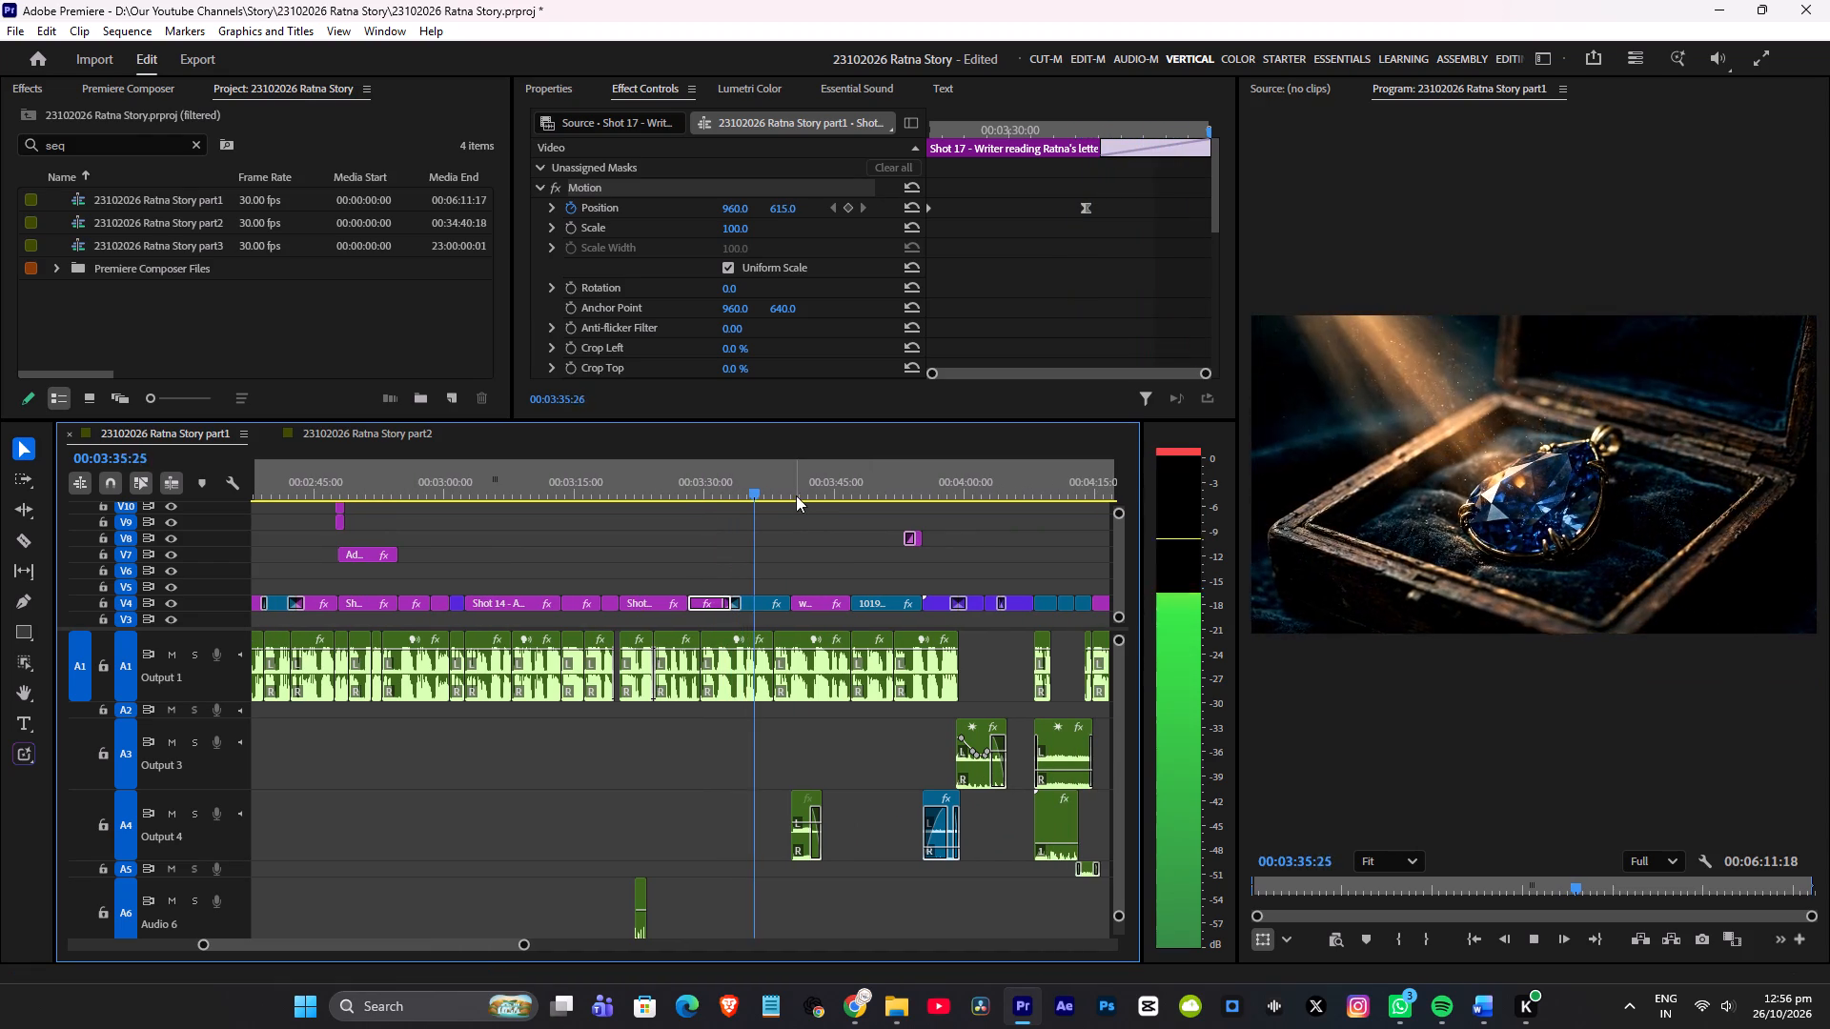
{"action": "scroll", "coordinate": [792, 509], "scroll_direction": "down", "scroll_amount": 2}
{"action": "key", "text": "space"}
{"action": "left_click", "coordinate": [783, 493]}
{"action": "scroll", "coordinate": [808, 503], "scroll_direction": "down", "scroll_amount": 3}
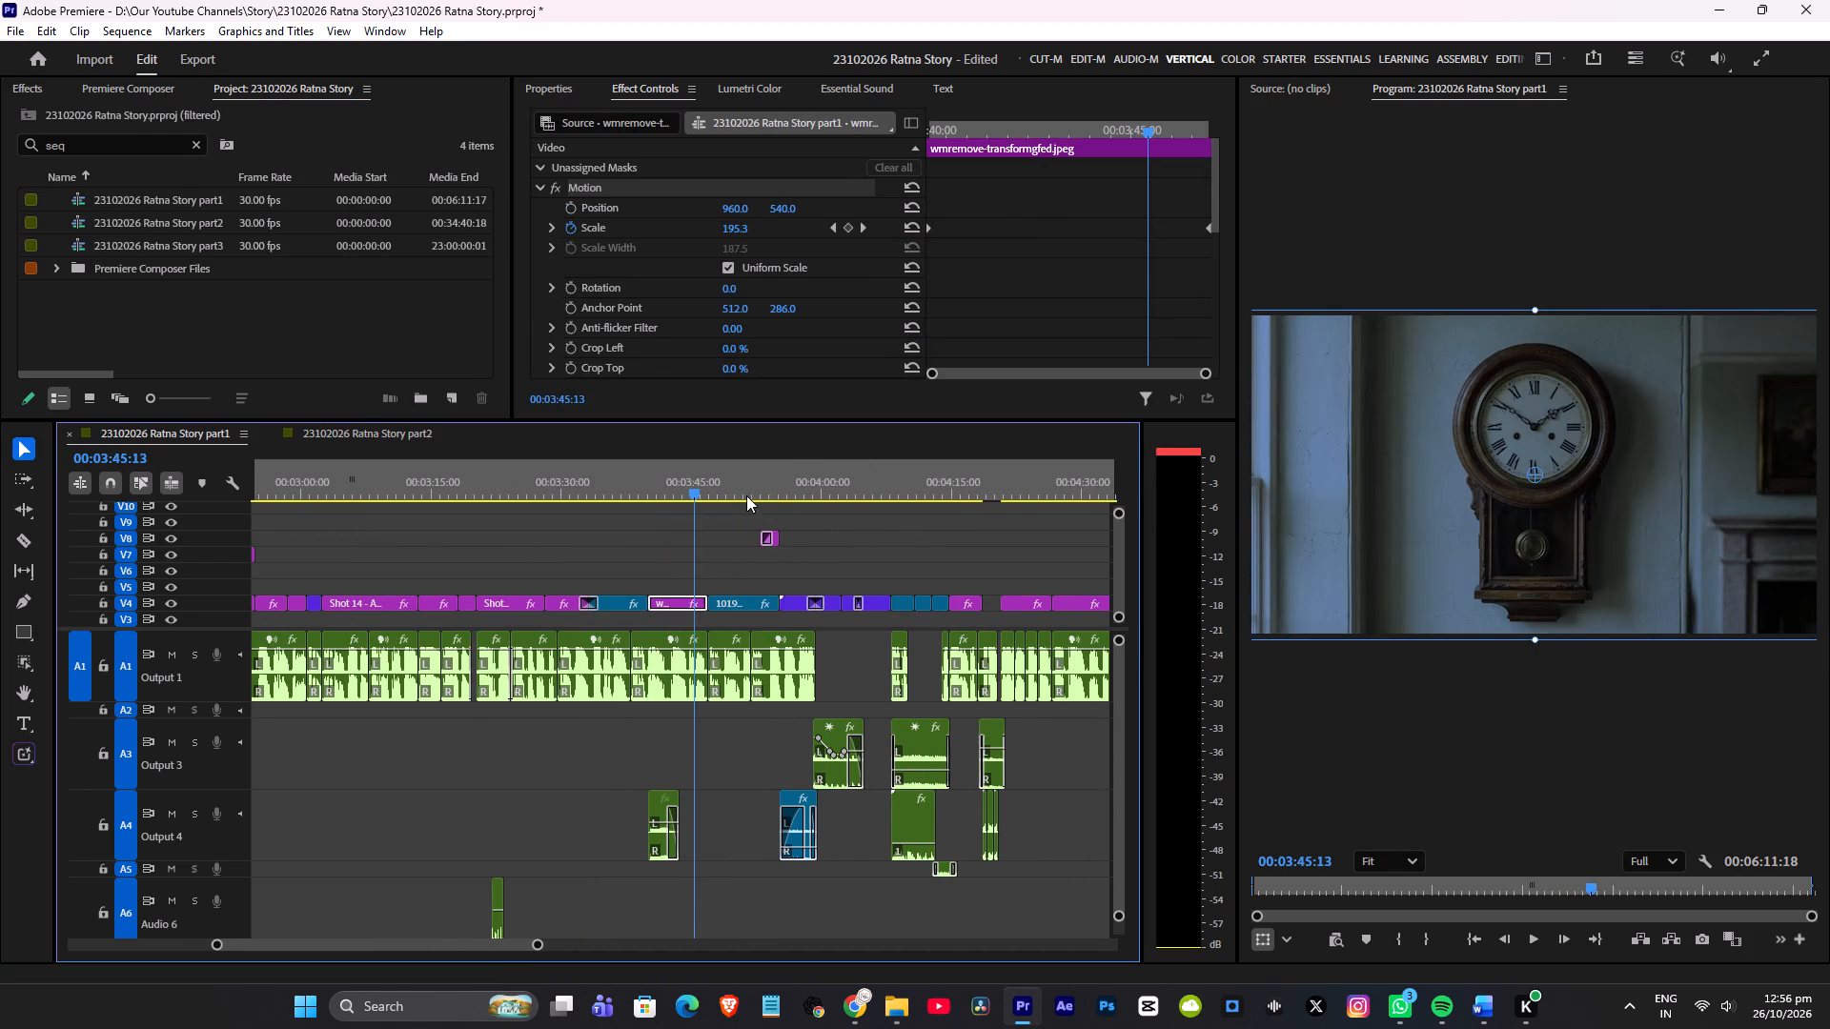
Review the Part 1 visuals from about 00:03:45 to about 00:04:54 for a reusable clip.
{"action": "left_click", "coordinate": [743, 494]}
{"action": "scroll", "coordinate": [782, 493], "scroll_direction": "down", "scroll_amount": 3}
{"action": "left_click", "coordinate": [733, 489]}
{"action": "left_click_drag", "start_coordinate": [714, 490], "coordinate": [713, 493]}
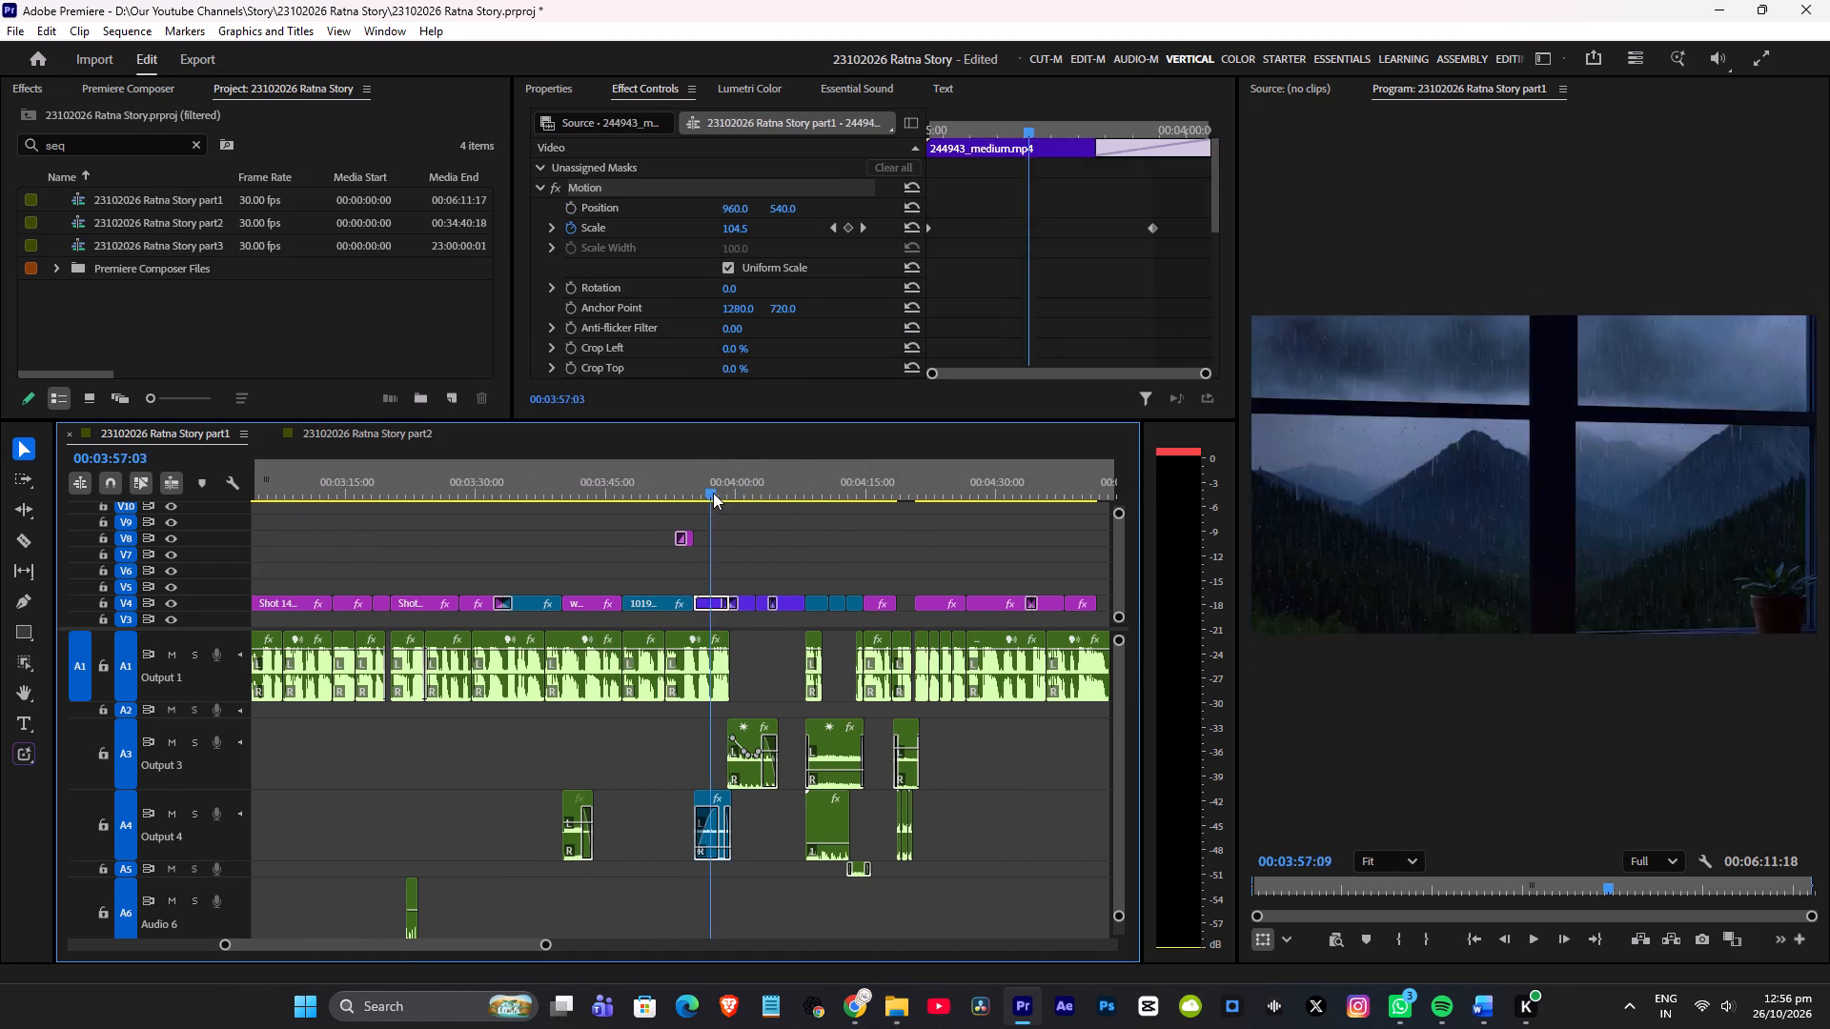
{"action": "left_click_drag", "start_coordinate": [713, 493], "coordinate": [801, 493]}
{"action": "scroll", "coordinate": [795, 498], "scroll_direction": "down", "scroll_amount": 3}
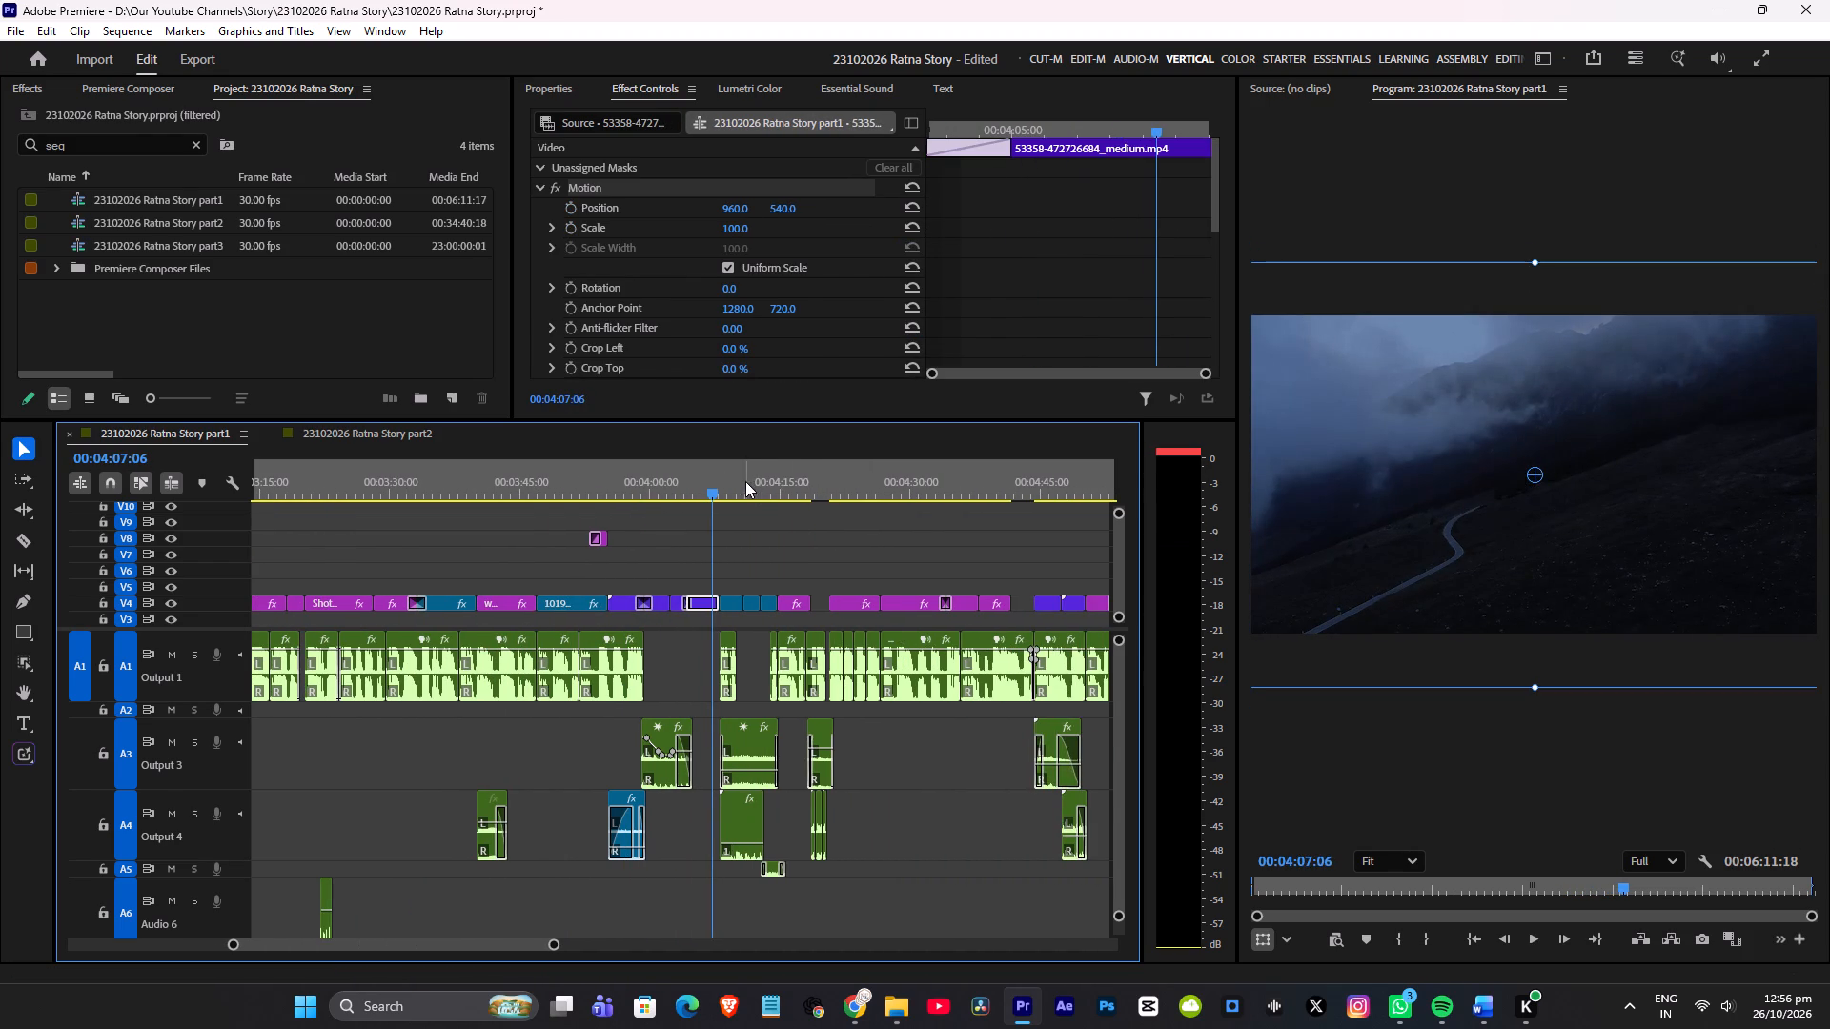
{"action": "left_click", "coordinate": [745, 481]}
{"action": "left_click_drag", "start_coordinate": [740, 489], "coordinate": [796, 485]}
{"action": "scroll", "coordinate": [790, 494], "scroll_direction": "down", "scroll_amount": 2}
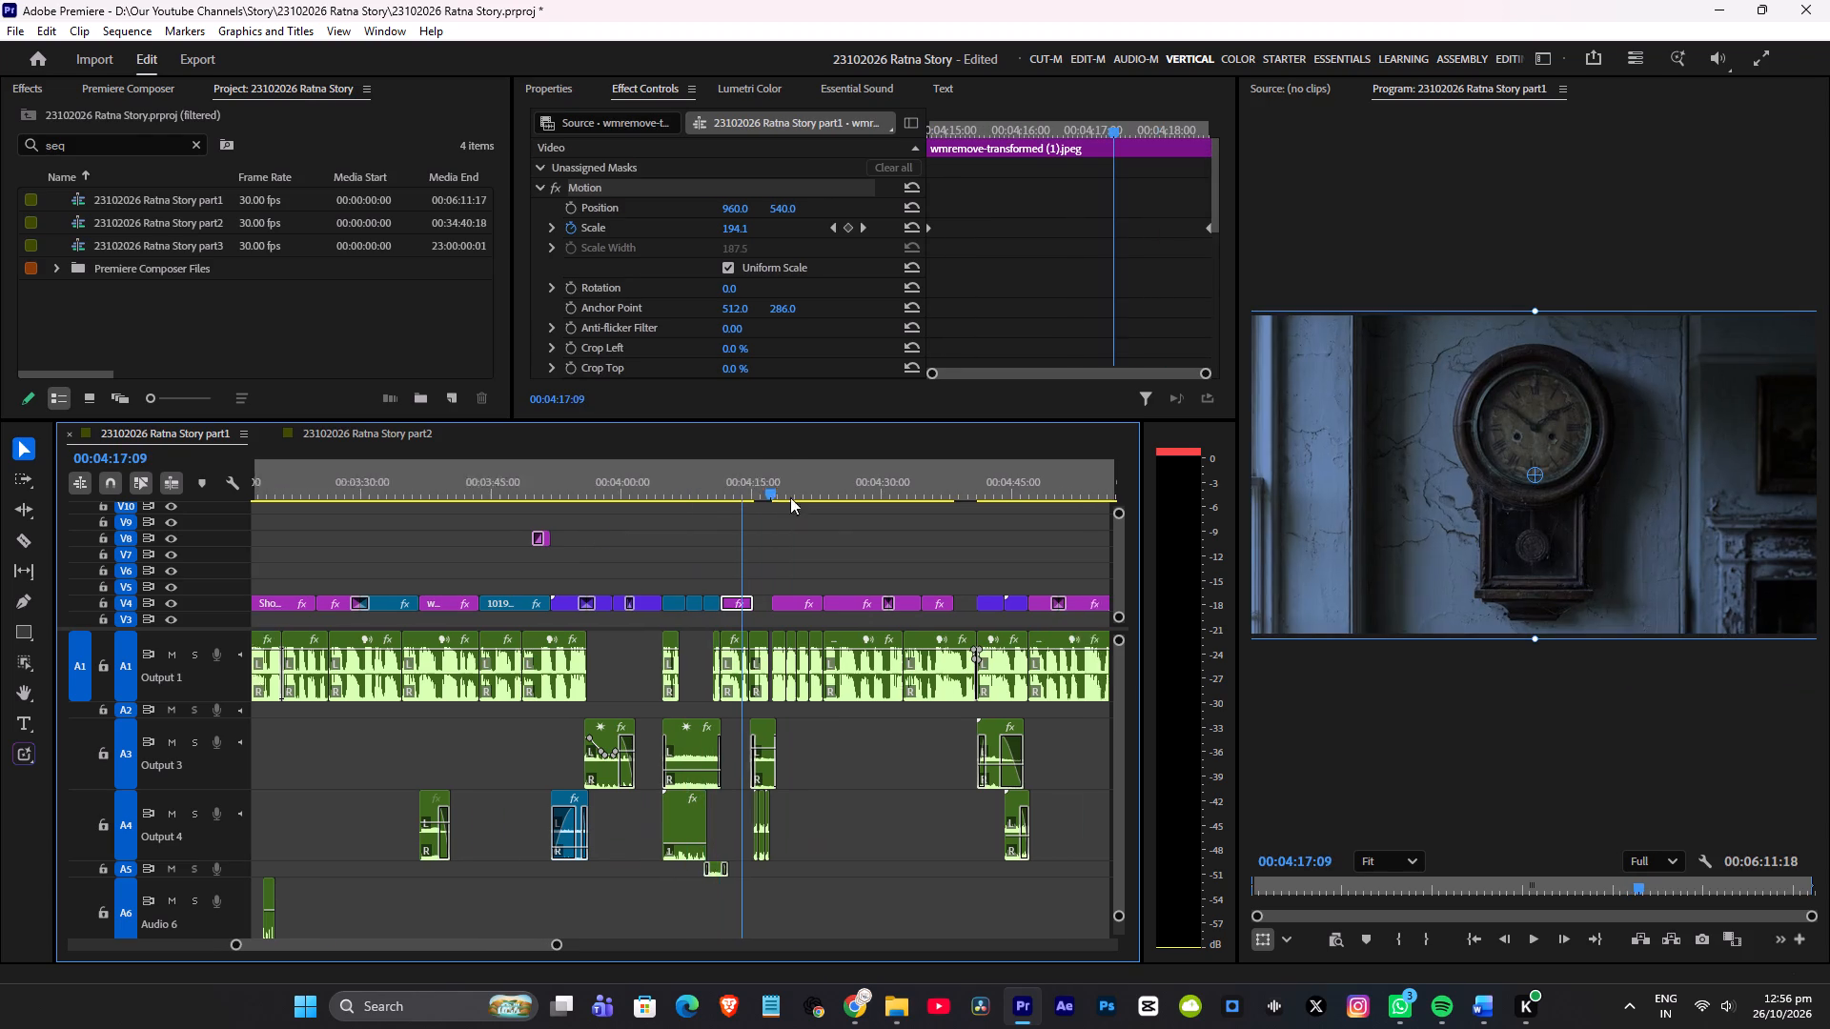
{"action": "scroll", "coordinate": [790, 497], "scroll_direction": "down", "scroll_amount": 2}
{"action": "left_click", "coordinate": [738, 478]}
{"action": "scroll", "coordinate": [747, 487], "scroll_direction": "down", "scroll_amount": 3}
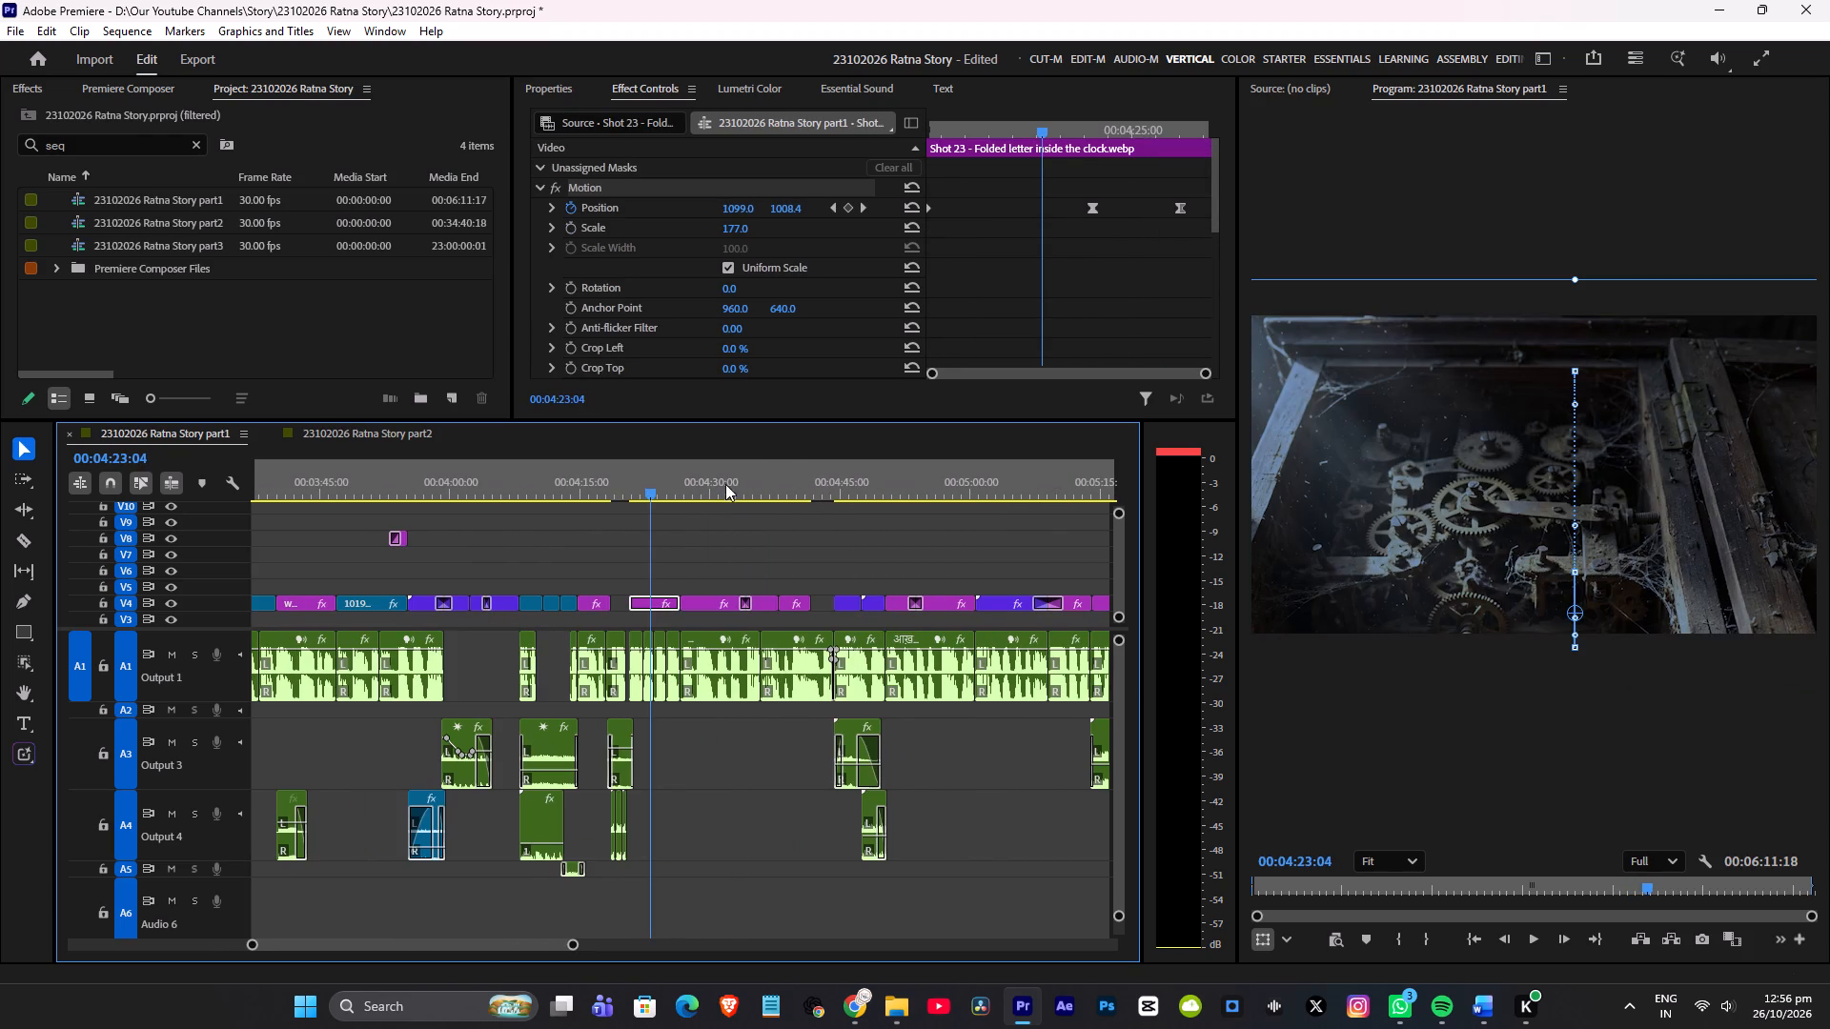
{"action": "left_click", "coordinate": [696, 481]}
{"action": "left_click_drag", "start_coordinate": [752, 483], "coordinate": [794, 483]}
{"action": "scroll", "coordinate": [776, 501], "scroll_direction": "down", "scroll_amount": 3}
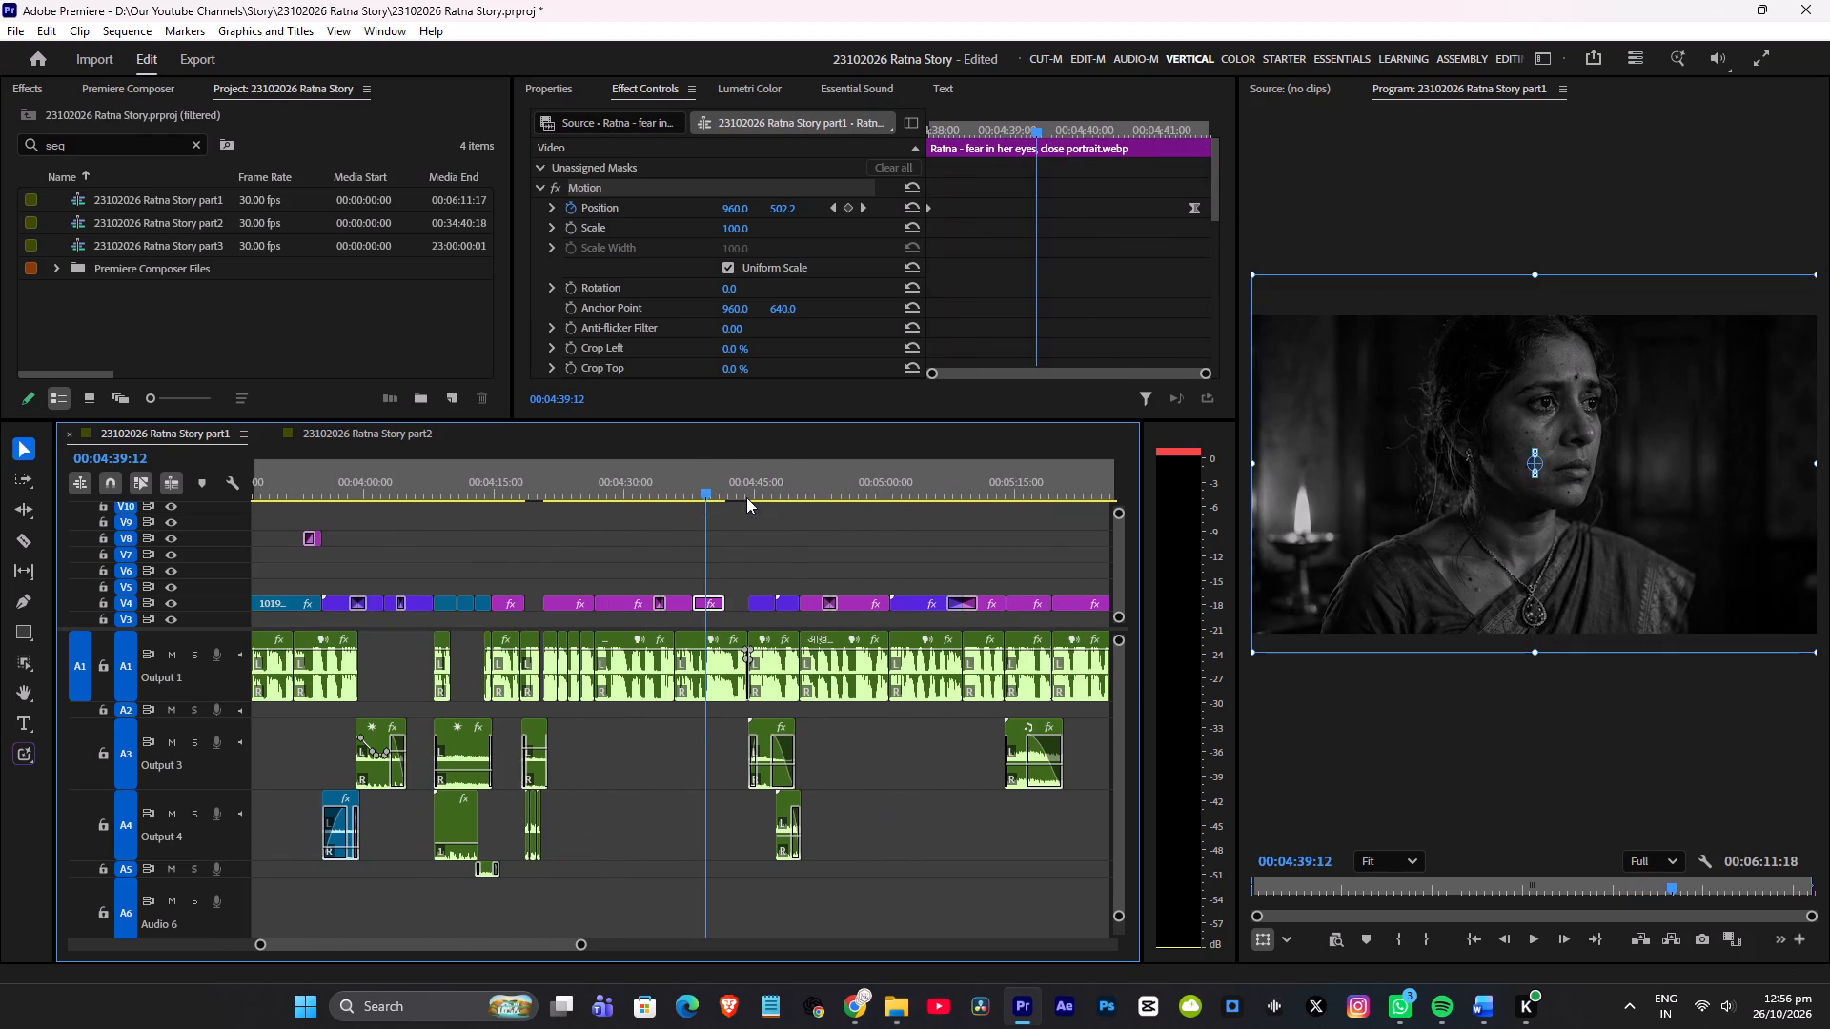
{"action": "left_click", "coordinate": [758, 486]}
{"action": "left_click_drag", "start_coordinate": [785, 482], "coordinate": [837, 482]}
{"action": "scroll", "coordinate": [833, 498], "scroll_direction": "down", "scroll_amount": 4}
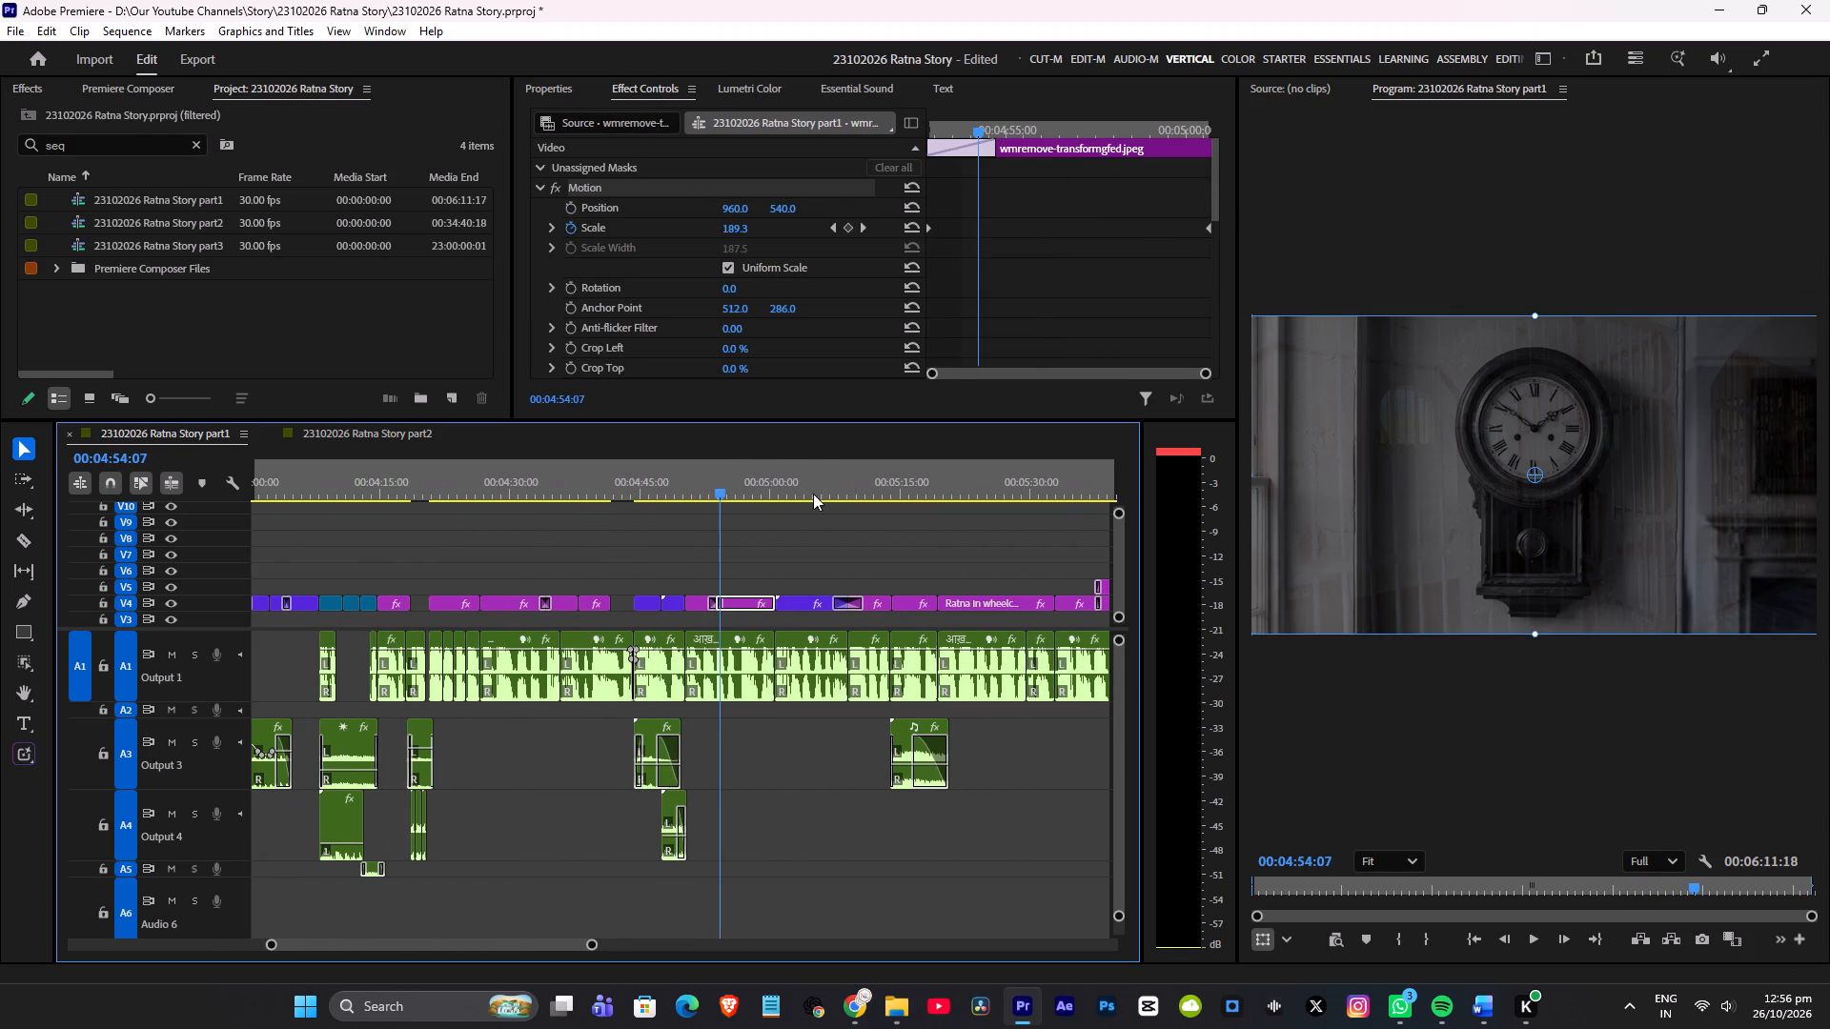
Review the remaining Part 1 visuals from about 00:04:54 to the closing clock shot near 00:06:03.
{"action": "left_click_drag", "start_coordinate": [804, 481], "coordinate": [820, 481]}
{"action": "scroll", "coordinate": [818, 497], "scroll_direction": "down", "scroll_amount": 4}
{"action": "left_click", "coordinate": [771, 486]}
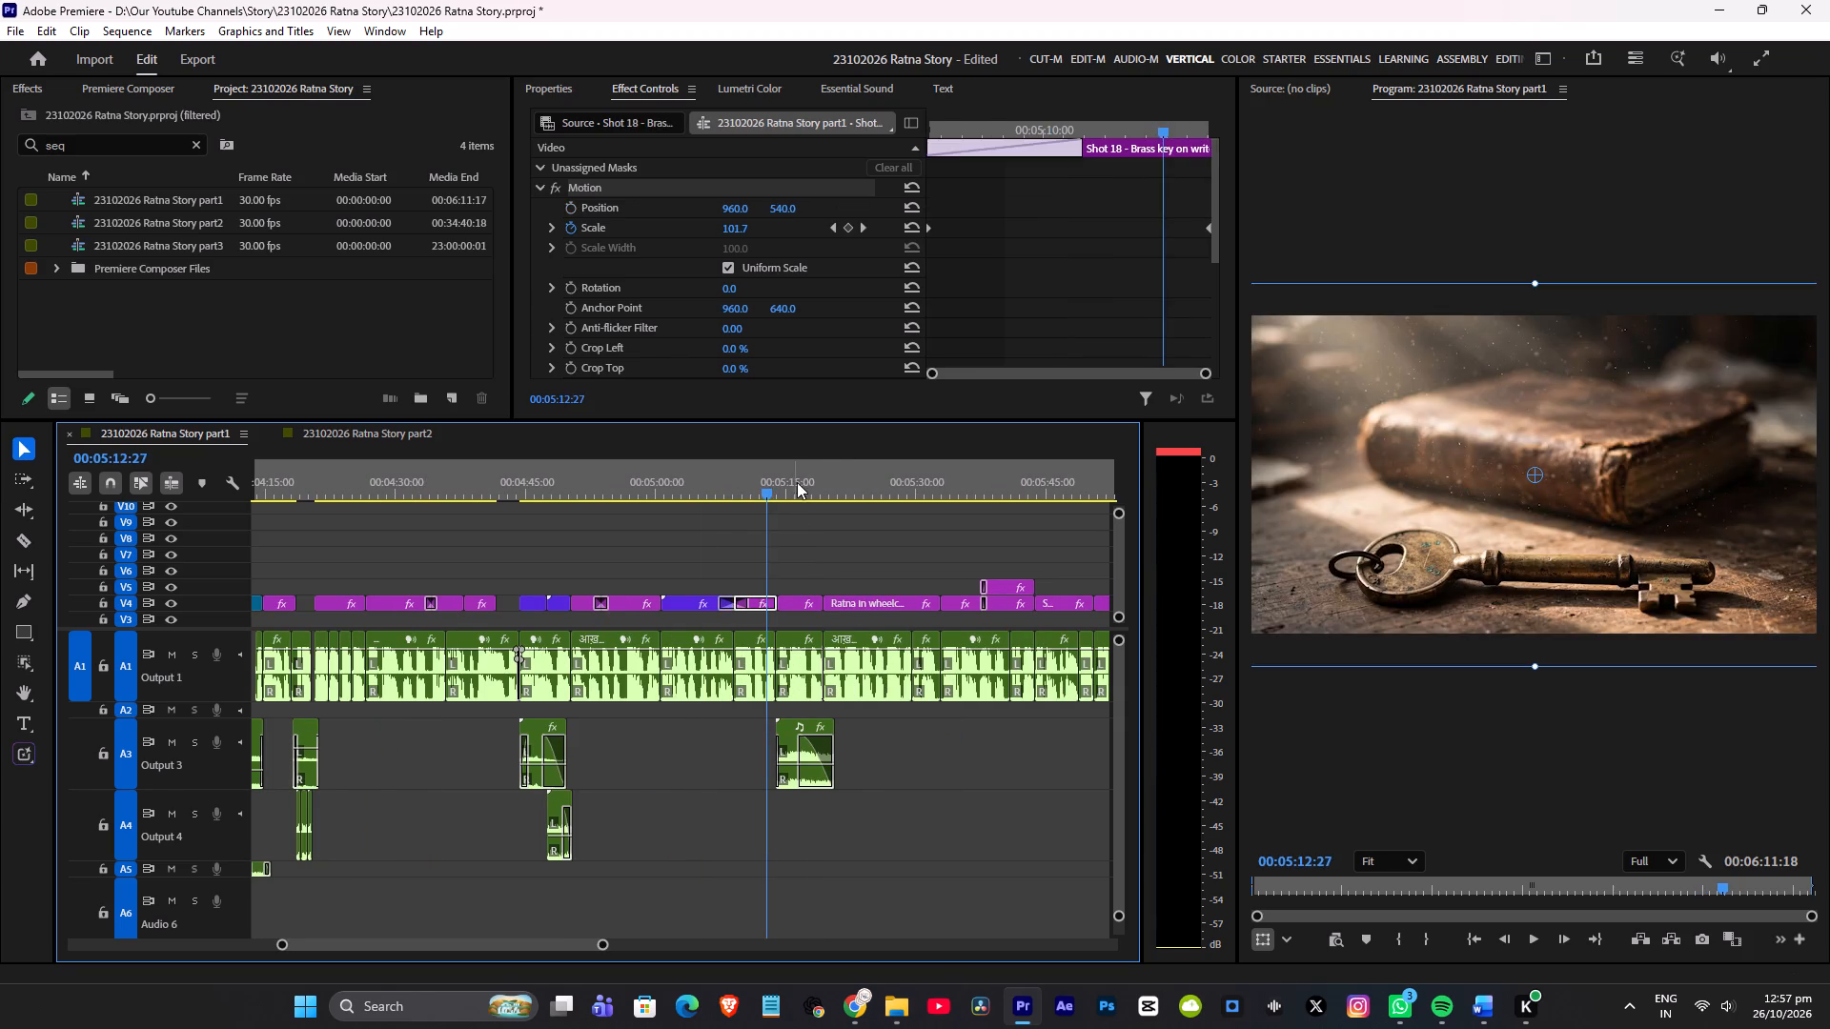
{"action": "left_click", "coordinate": [805, 482]}
{"action": "scroll", "coordinate": [829, 489], "scroll_direction": "down", "scroll_amount": 4}
{"action": "left_click", "coordinate": [762, 485]}
{"action": "scroll", "coordinate": [779, 494], "scroll_direction": "down", "scroll_amount": 3}
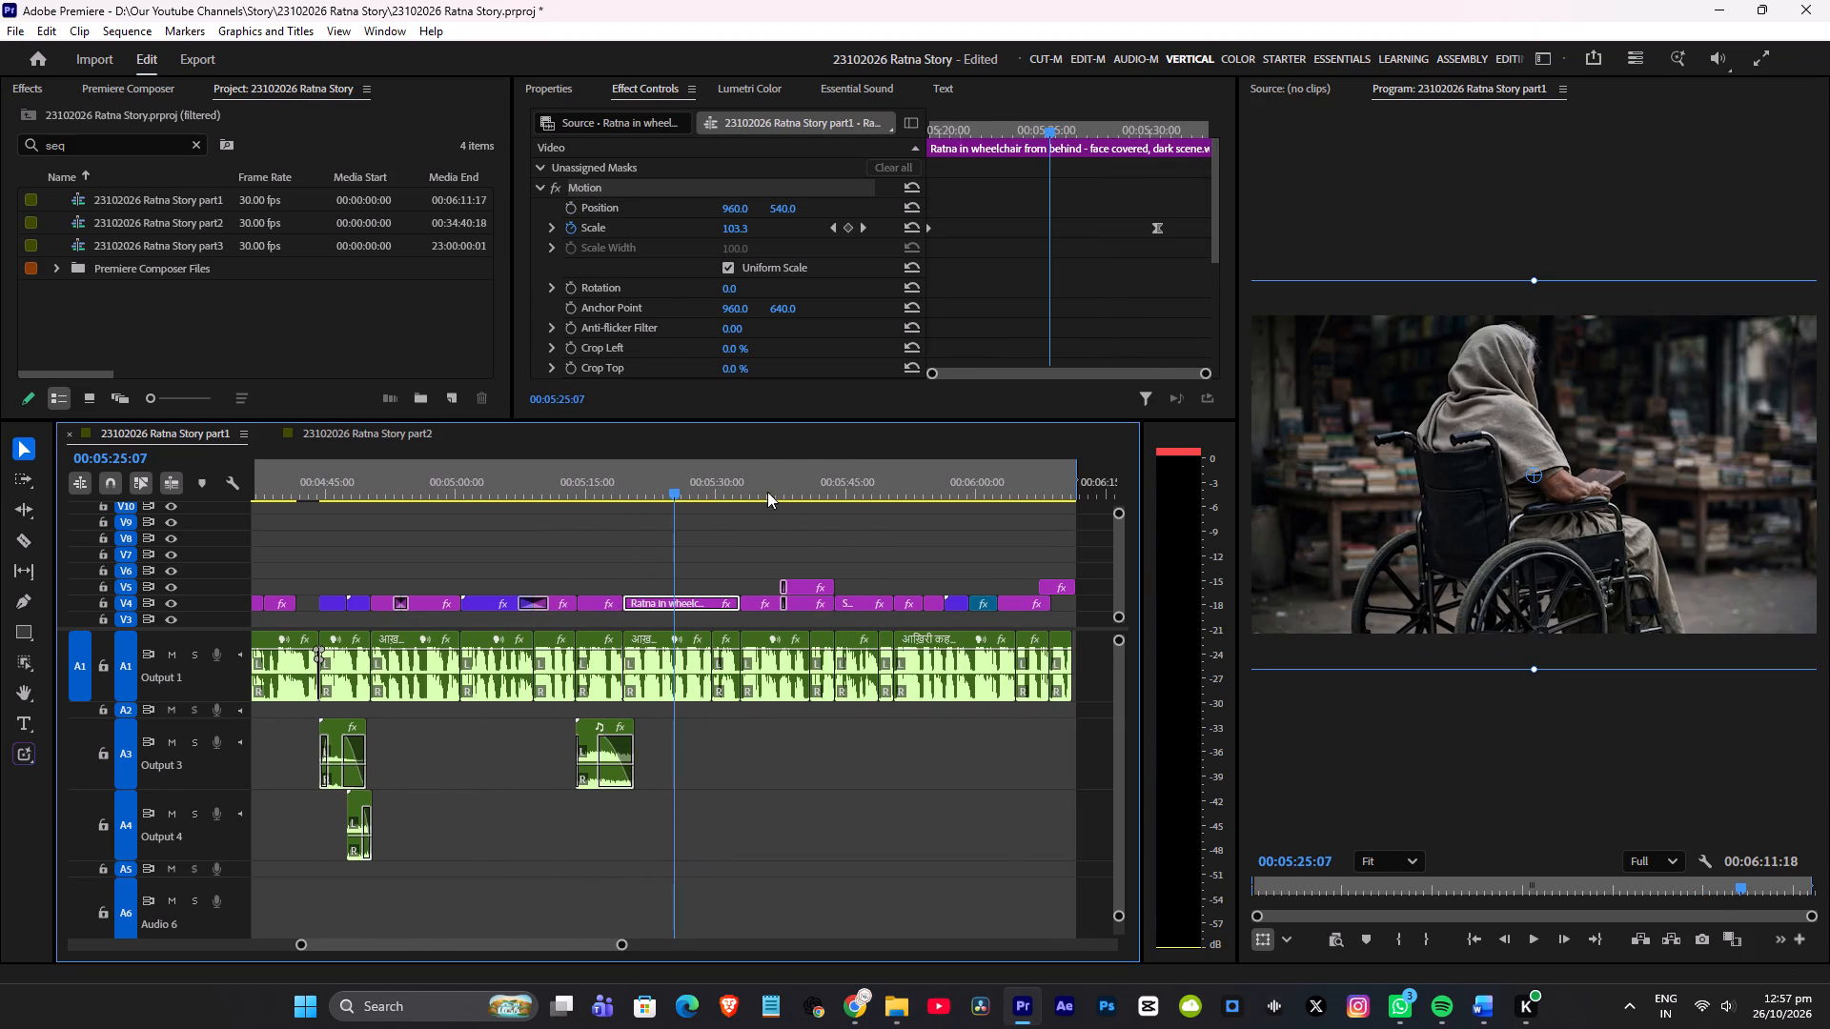
{"action": "left_click", "coordinate": [770, 480]}
{"action": "scroll", "coordinate": [777, 492], "scroll_direction": "down", "scroll_amount": 3}
{"action": "left_click", "coordinate": [711, 478]}
{"action": "left_click_drag", "start_coordinate": [762, 484], "coordinate": [762, 484]}
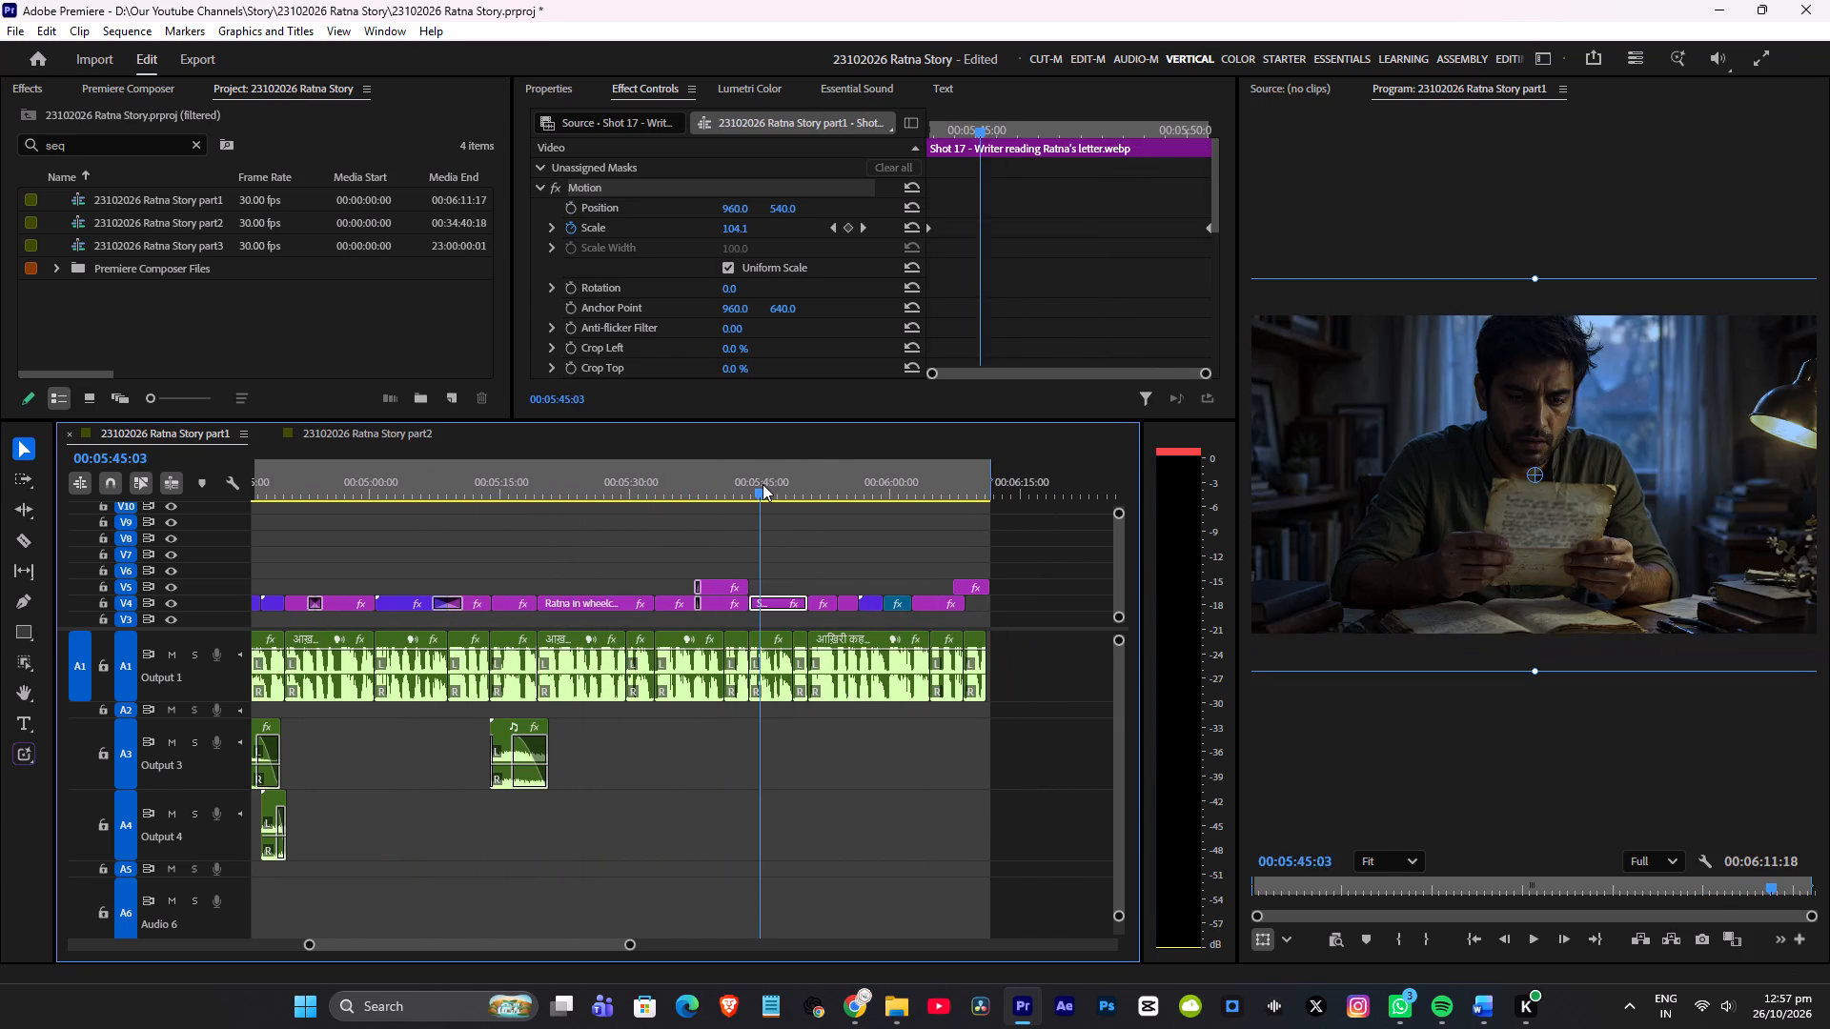
{"action": "left_click_drag", "start_coordinate": [762, 484], "coordinate": [797, 482]}
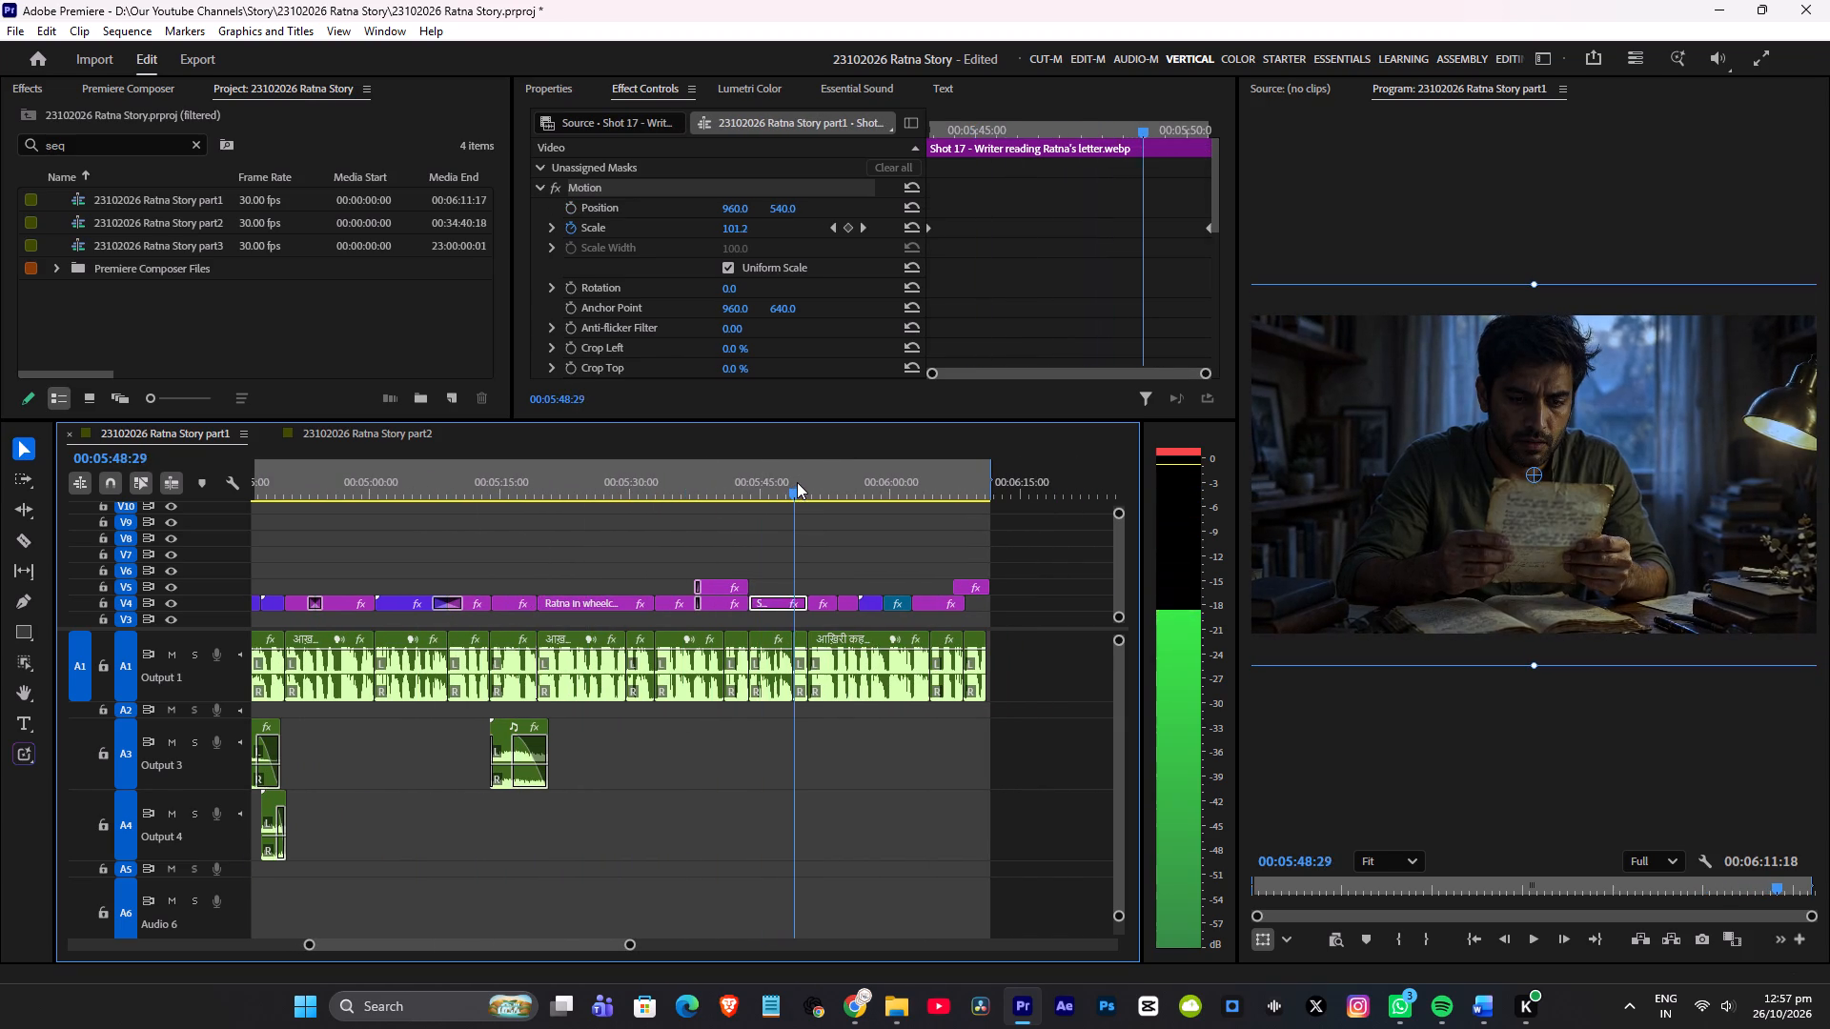
{"action": "left_click_drag", "start_coordinate": [797, 482], "coordinate": [879, 476]}
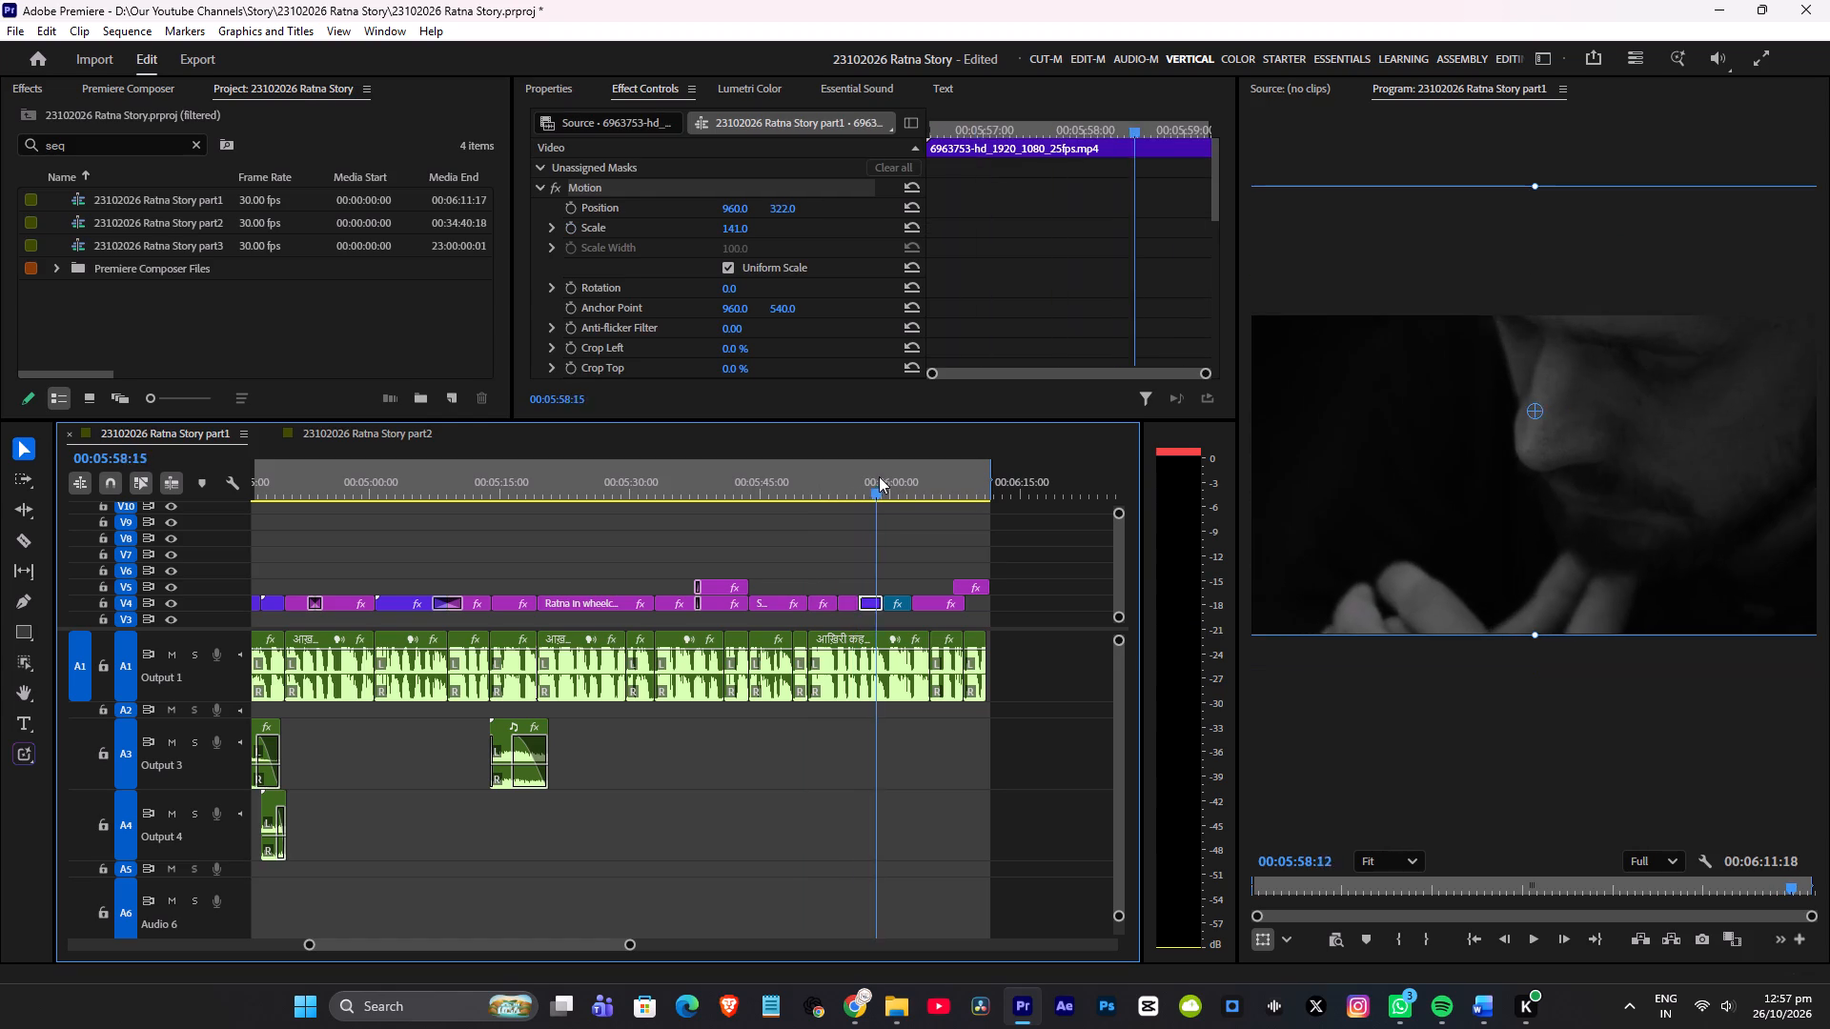
{"action": "left_click_drag", "start_coordinate": [879, 476], "coordinate": [922, 473]}
{"action": "scroll", "coordinate": [884, 499], "scroll_direction": "down", "scroll_amount": 8}
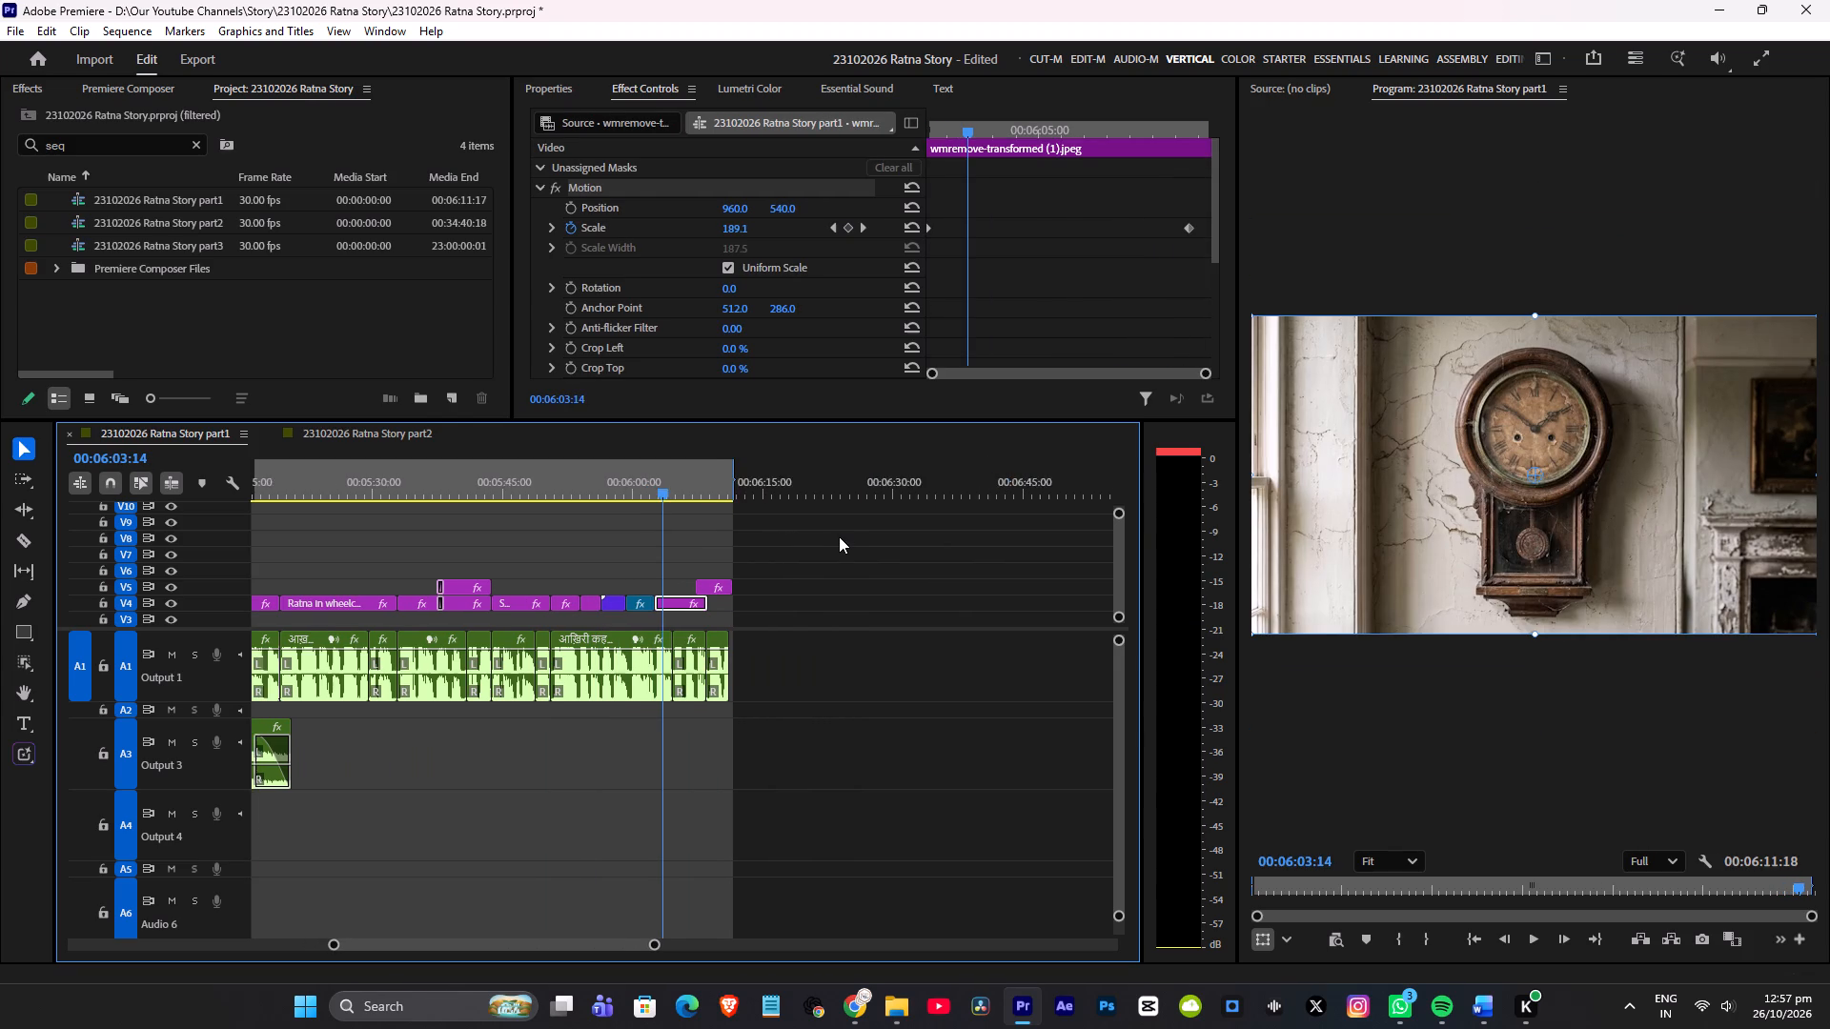
{"action": "scroll", "coordinate": [839, 536], "scroll_direction": "down", "scroll_amount": 3}
{"action": "scroll", "coordinate": [837, 536], "scroll_direction": "up", "scroll_amount": 1}
Return to the start of the Part 1 sequence and review its visuals up to about 00:01:34.
{"action": "left_click_drag", "start_coordinate": [545, 477], "coordinate": [0, 502]}
{"action": "left_click_drag", "start_coordinate": [457, 945], "coordinate": [0, 948]}
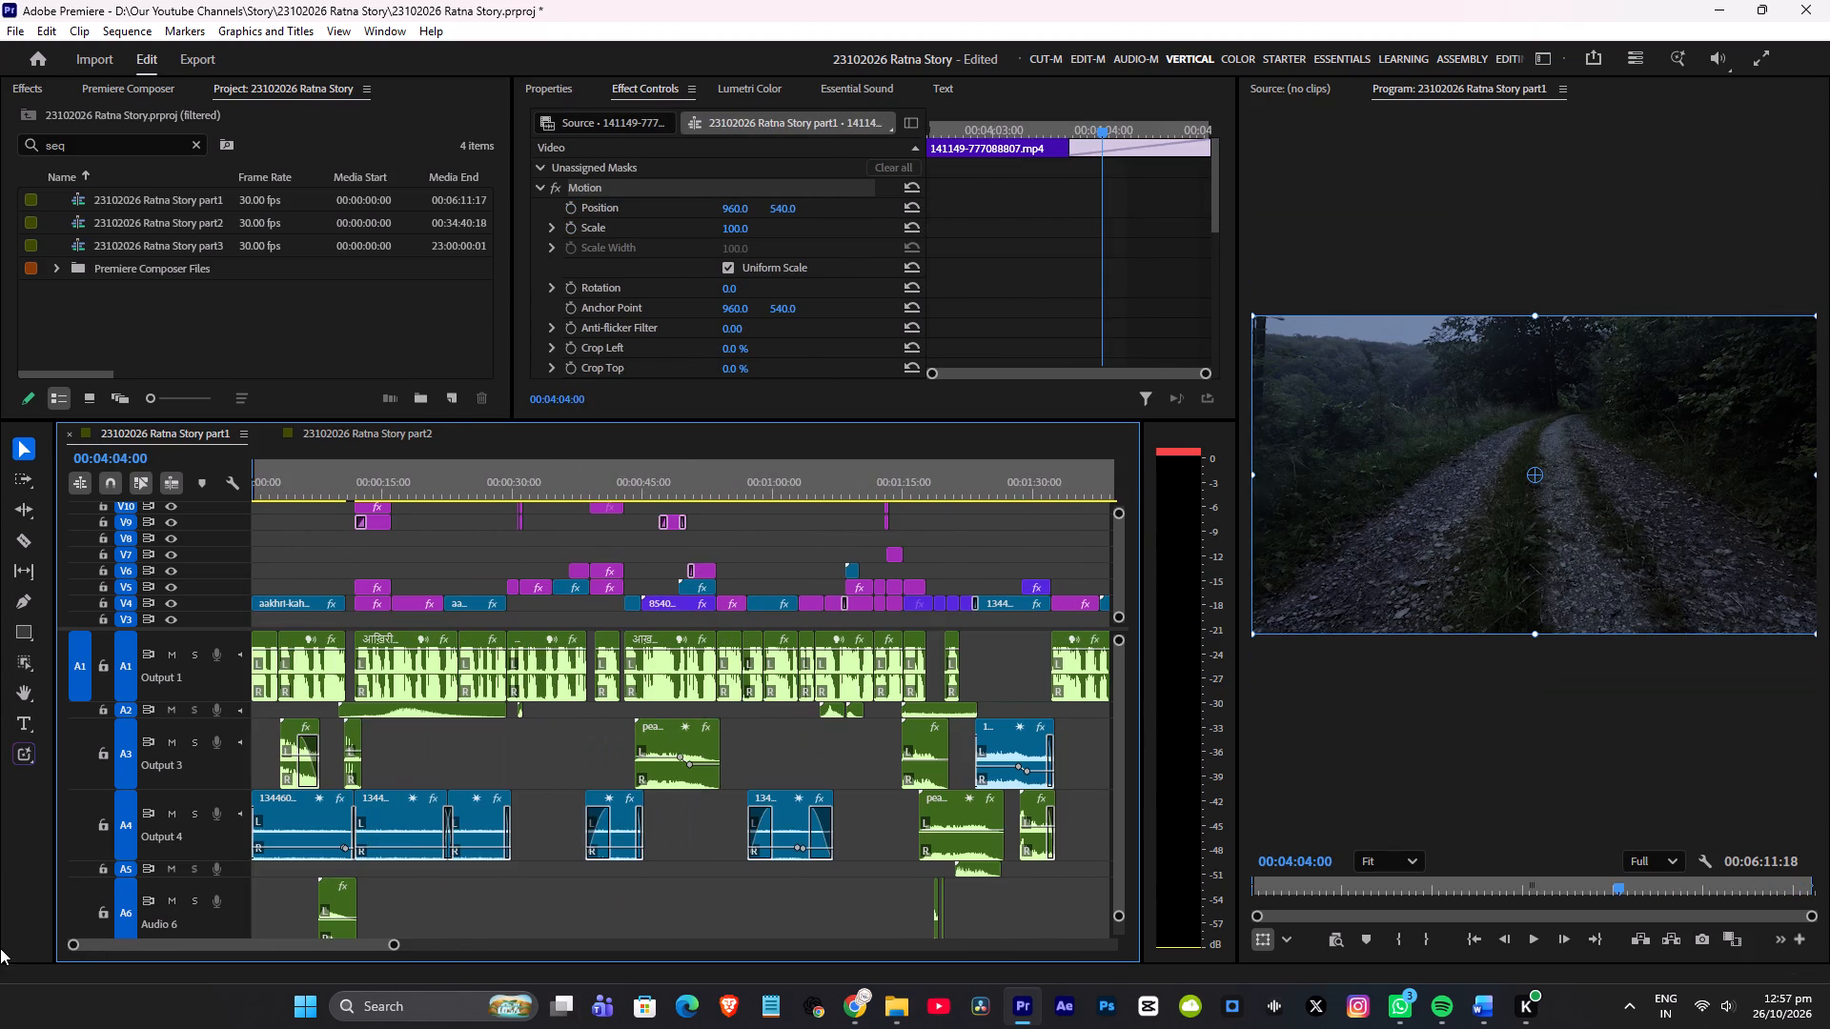
{"action": "left_click_drag", "start_coordinate": [0, 948], "coordinate": [0, 940]}
{"action": "left_click", "coordinate": [300, 494]}
{"action": "left_click_drag", "start_coordinate": [361, 481], "coordinate": [412, 472]}
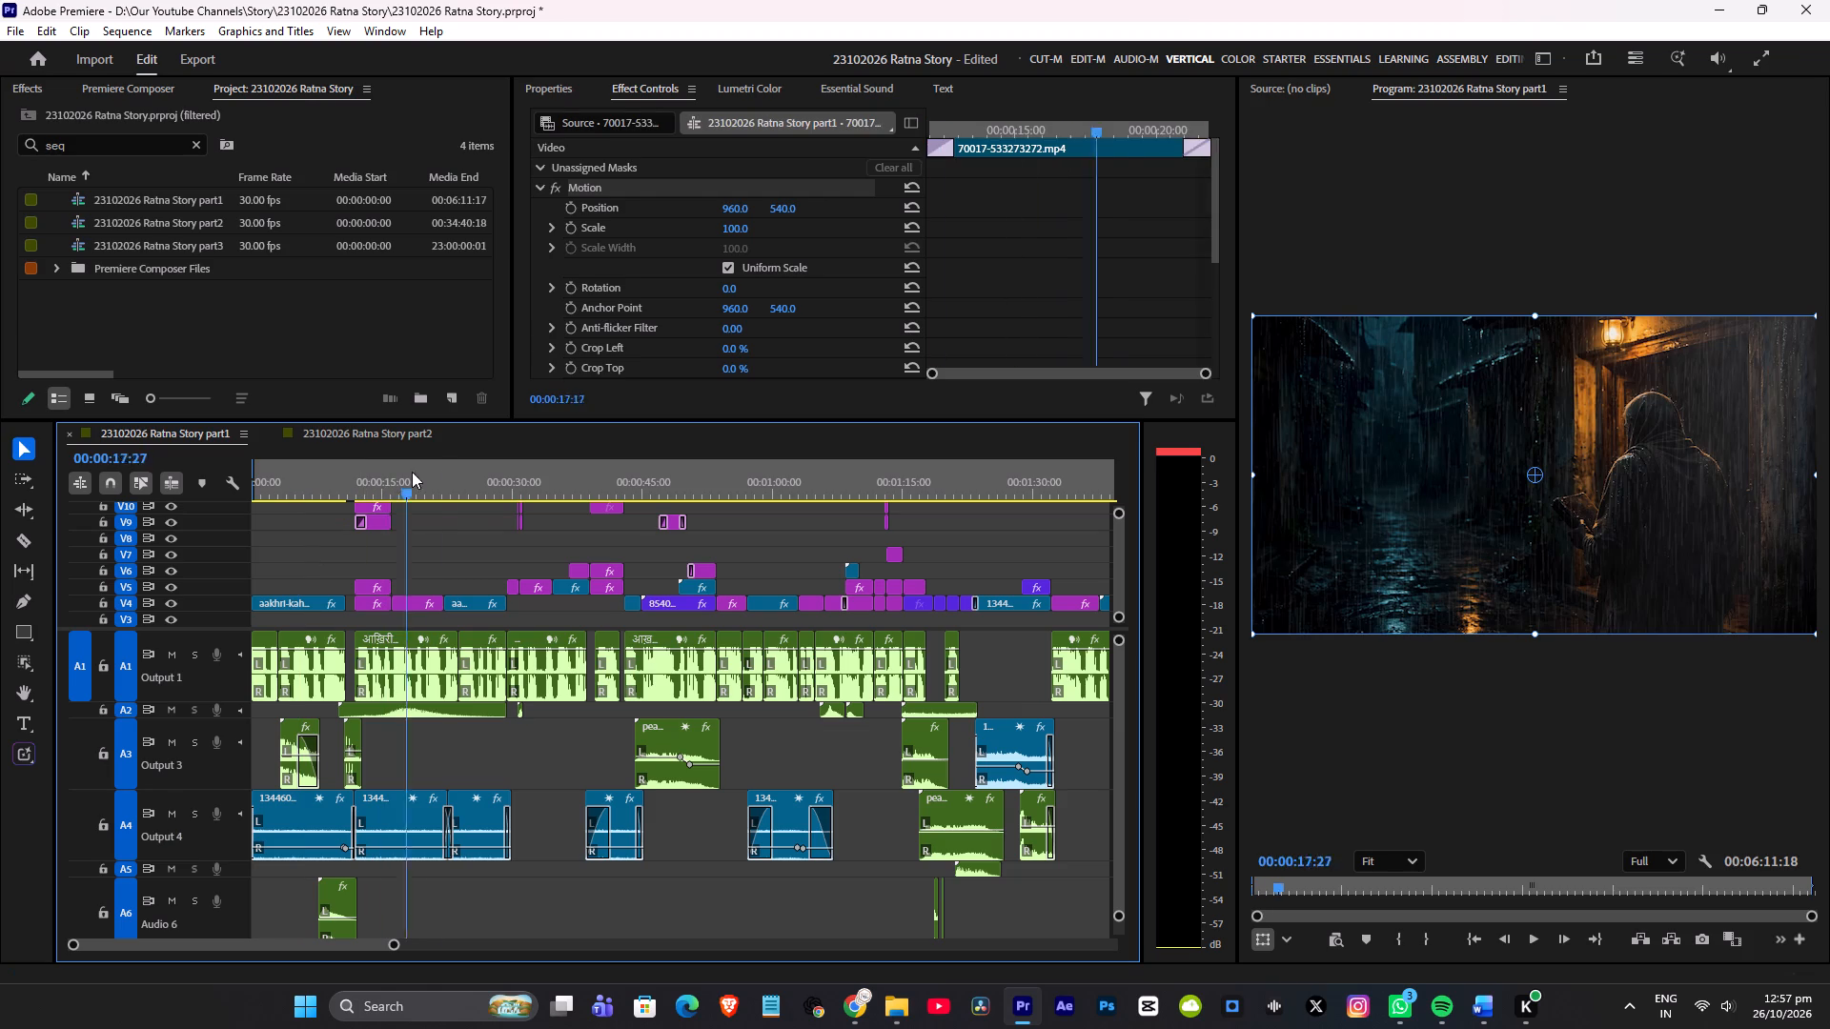
{"action": "left_click_drag", "start_coordinate": [412, 472], "coordinate": [739, 481]}
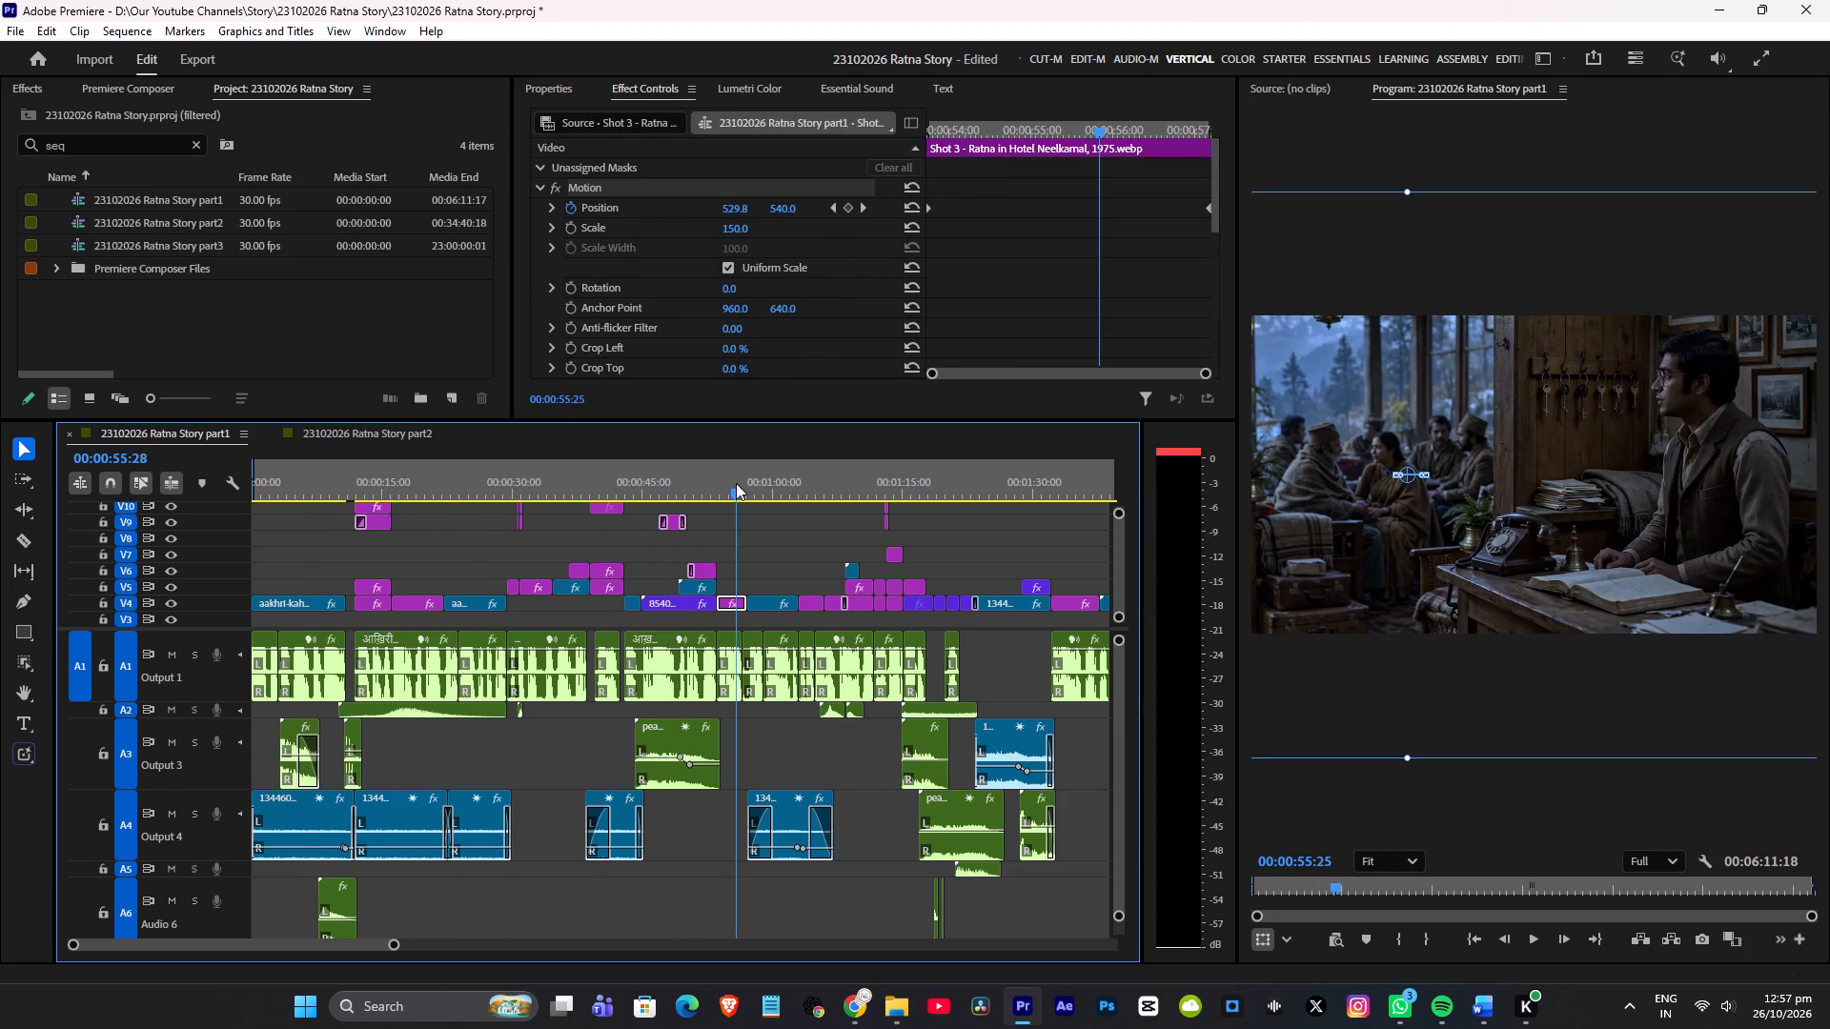
{"action": "scroll", "coordinate": [731, 495], "scroll_direction": "down", "scroll_amount": 3}
{"action": "left_click", "coordinate": [693, 476]}
{"action": "scroll", "coordinate": [701, 505], "scroll_direction": "down", "scroll_amount": 1}
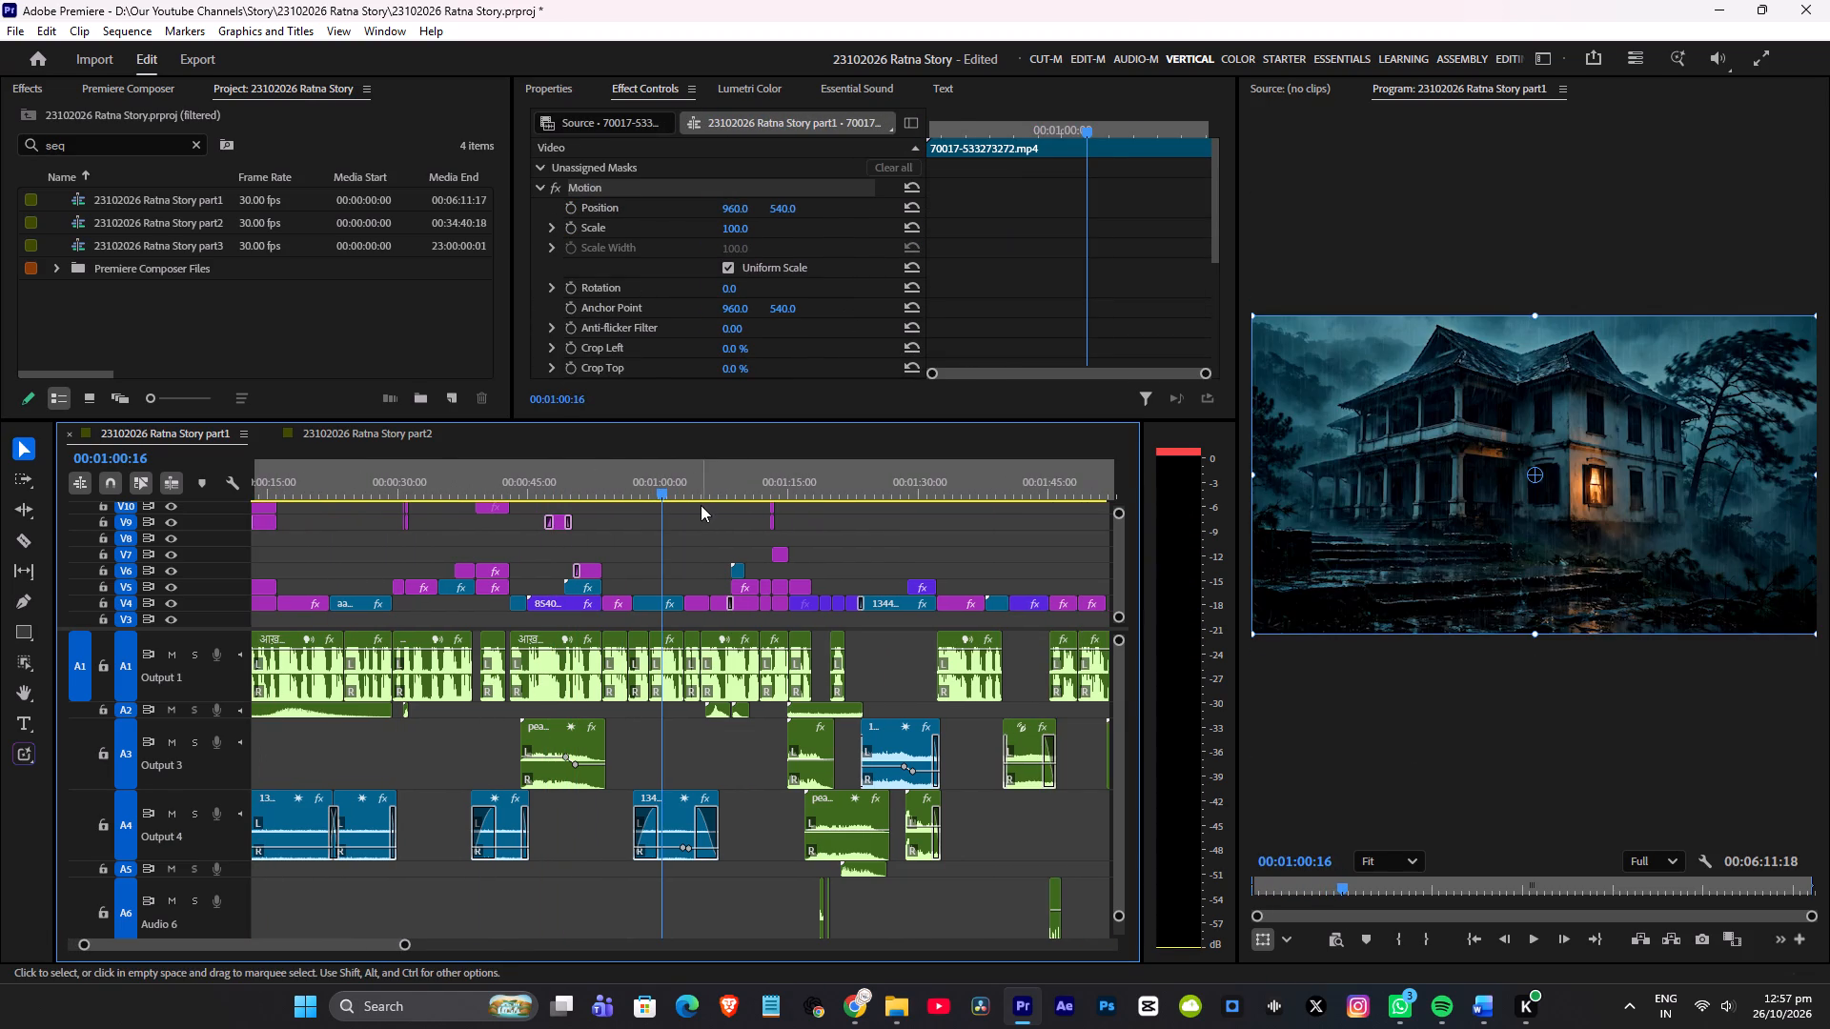
{"action": "left_click", "coordinate": [708, 490]}
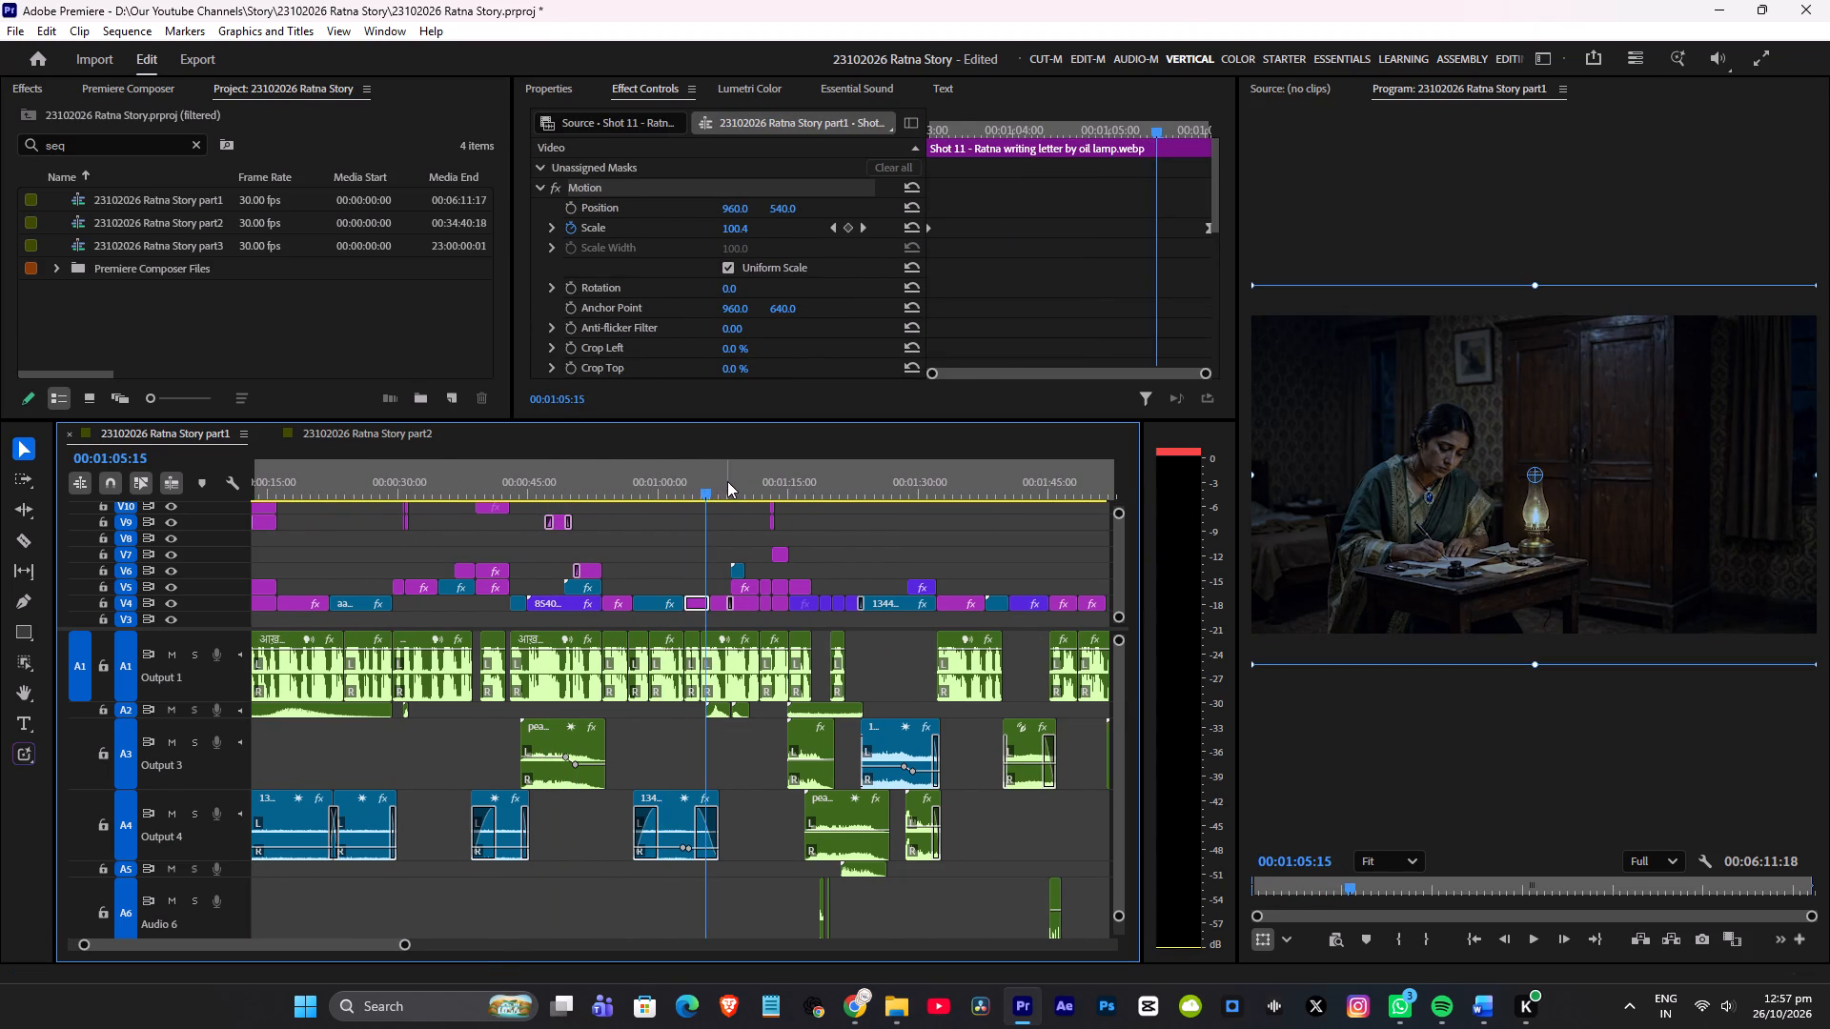
{"action": "left_click", "coordinate": [727, 482]}
{"action": "left_click_drag", "start_coordinate": [723, 482], "coordinate": [769, 482]}
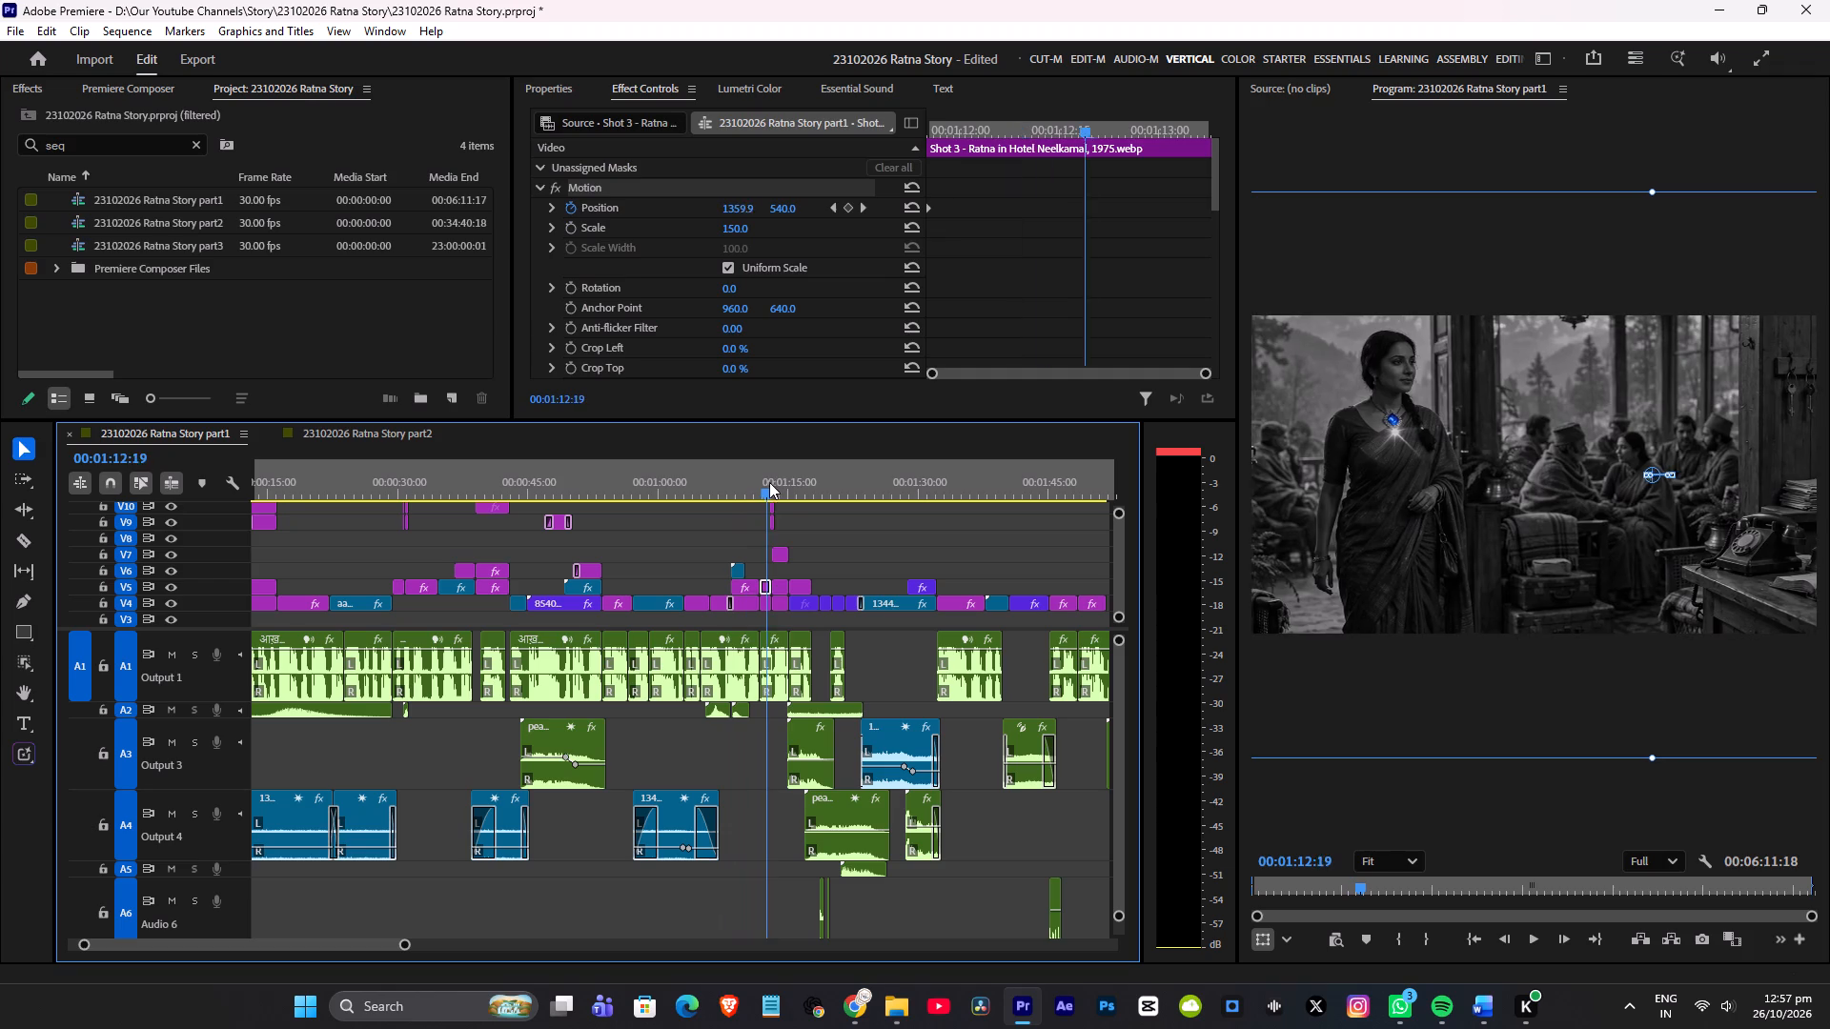
{"action": "left_click_drag", "start_coordinate": [769, 482], "coordinate": [855, 481]}
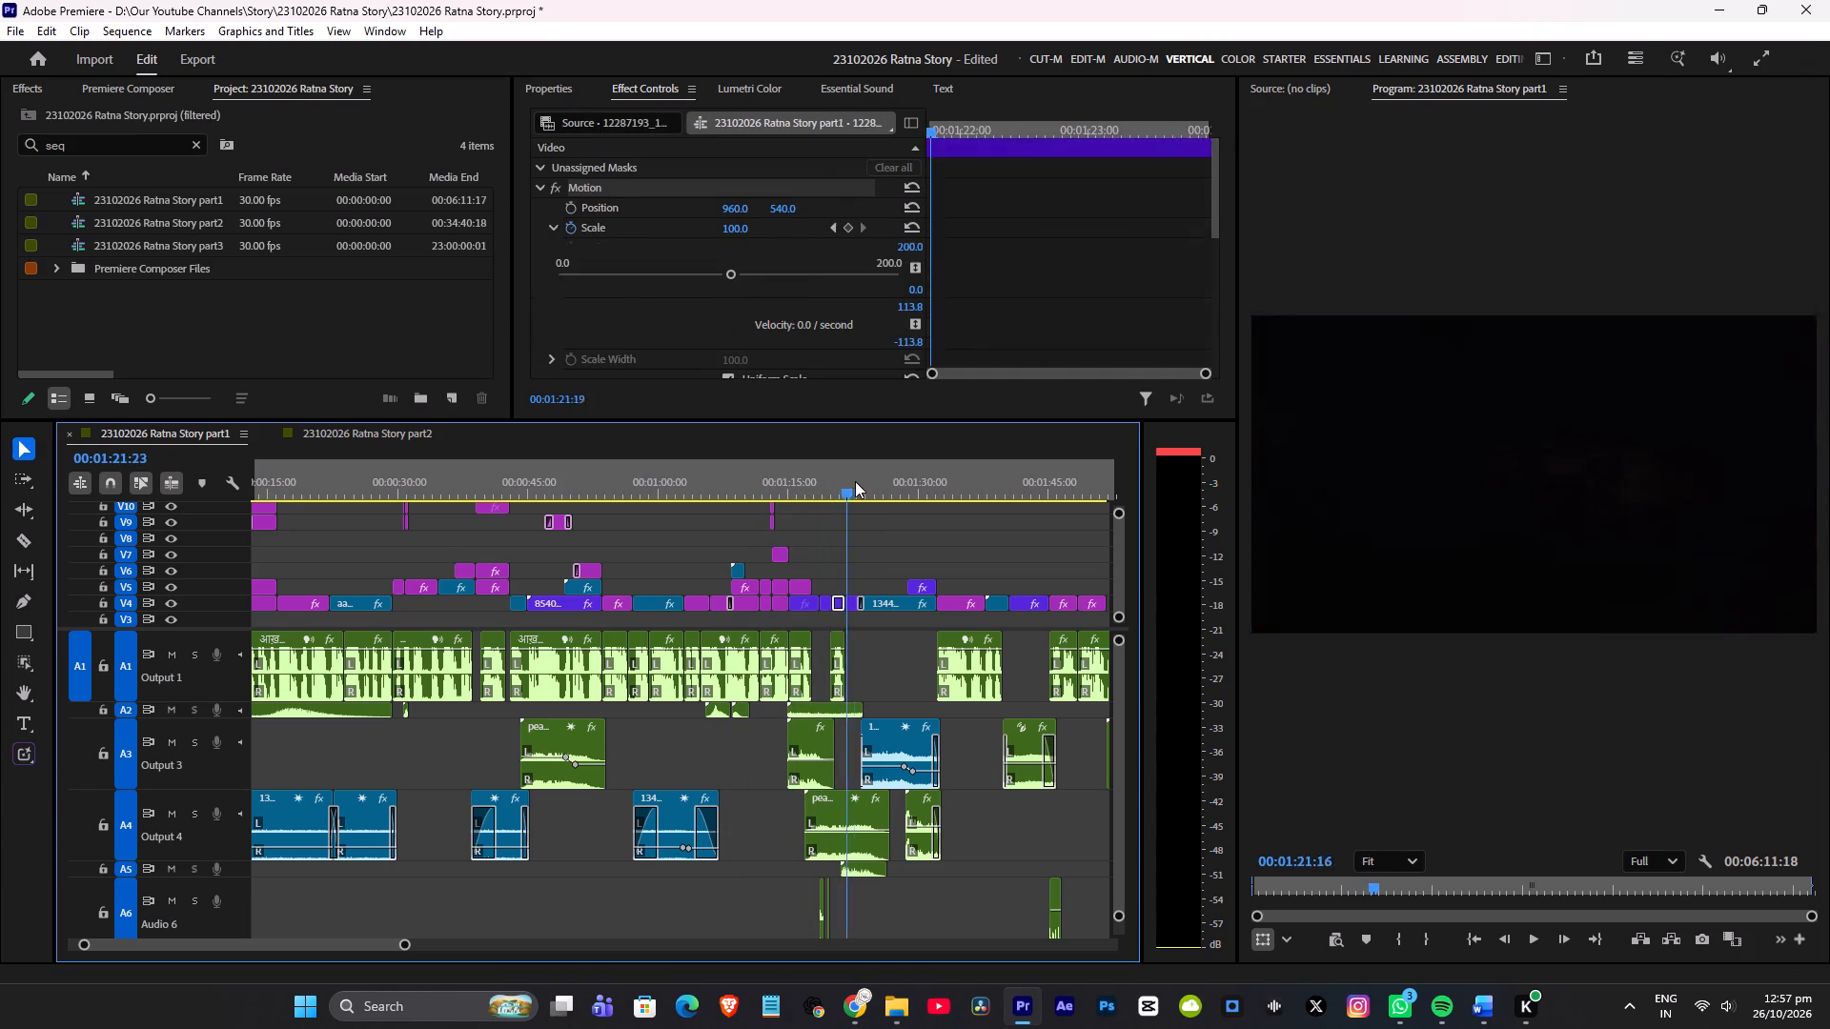
{"action": "left_click_drag", "start_coordinate": [855, 481], "coordinate": [956, 481]}
{"action": "scroll", "coordinate": [925, 499], "scroll_direction": "down", "scroll_amount": 5}
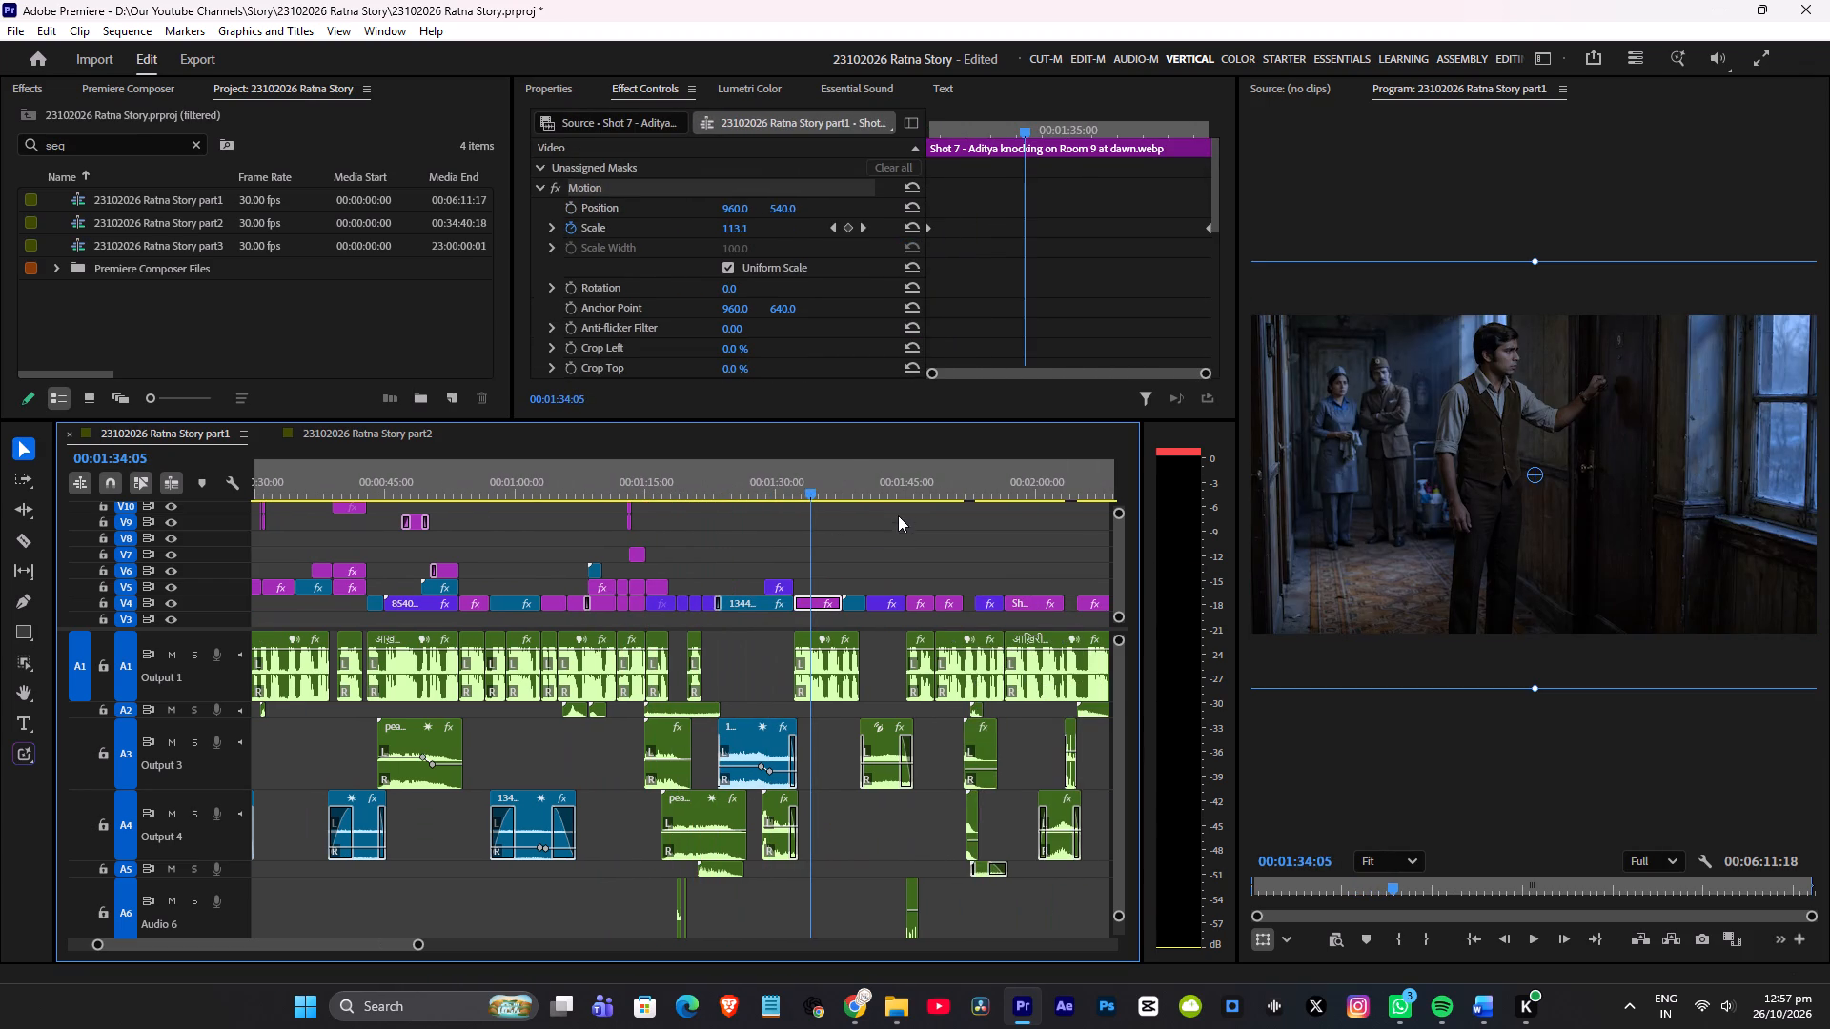
Review the Part 1 visuals from about 00:01:34 to about 00:02:14 for a reusable clip.
{"action": "left_click", "coordinate": [853, 487]}
{"action": "left_click", "coordinate": [875, 488]}
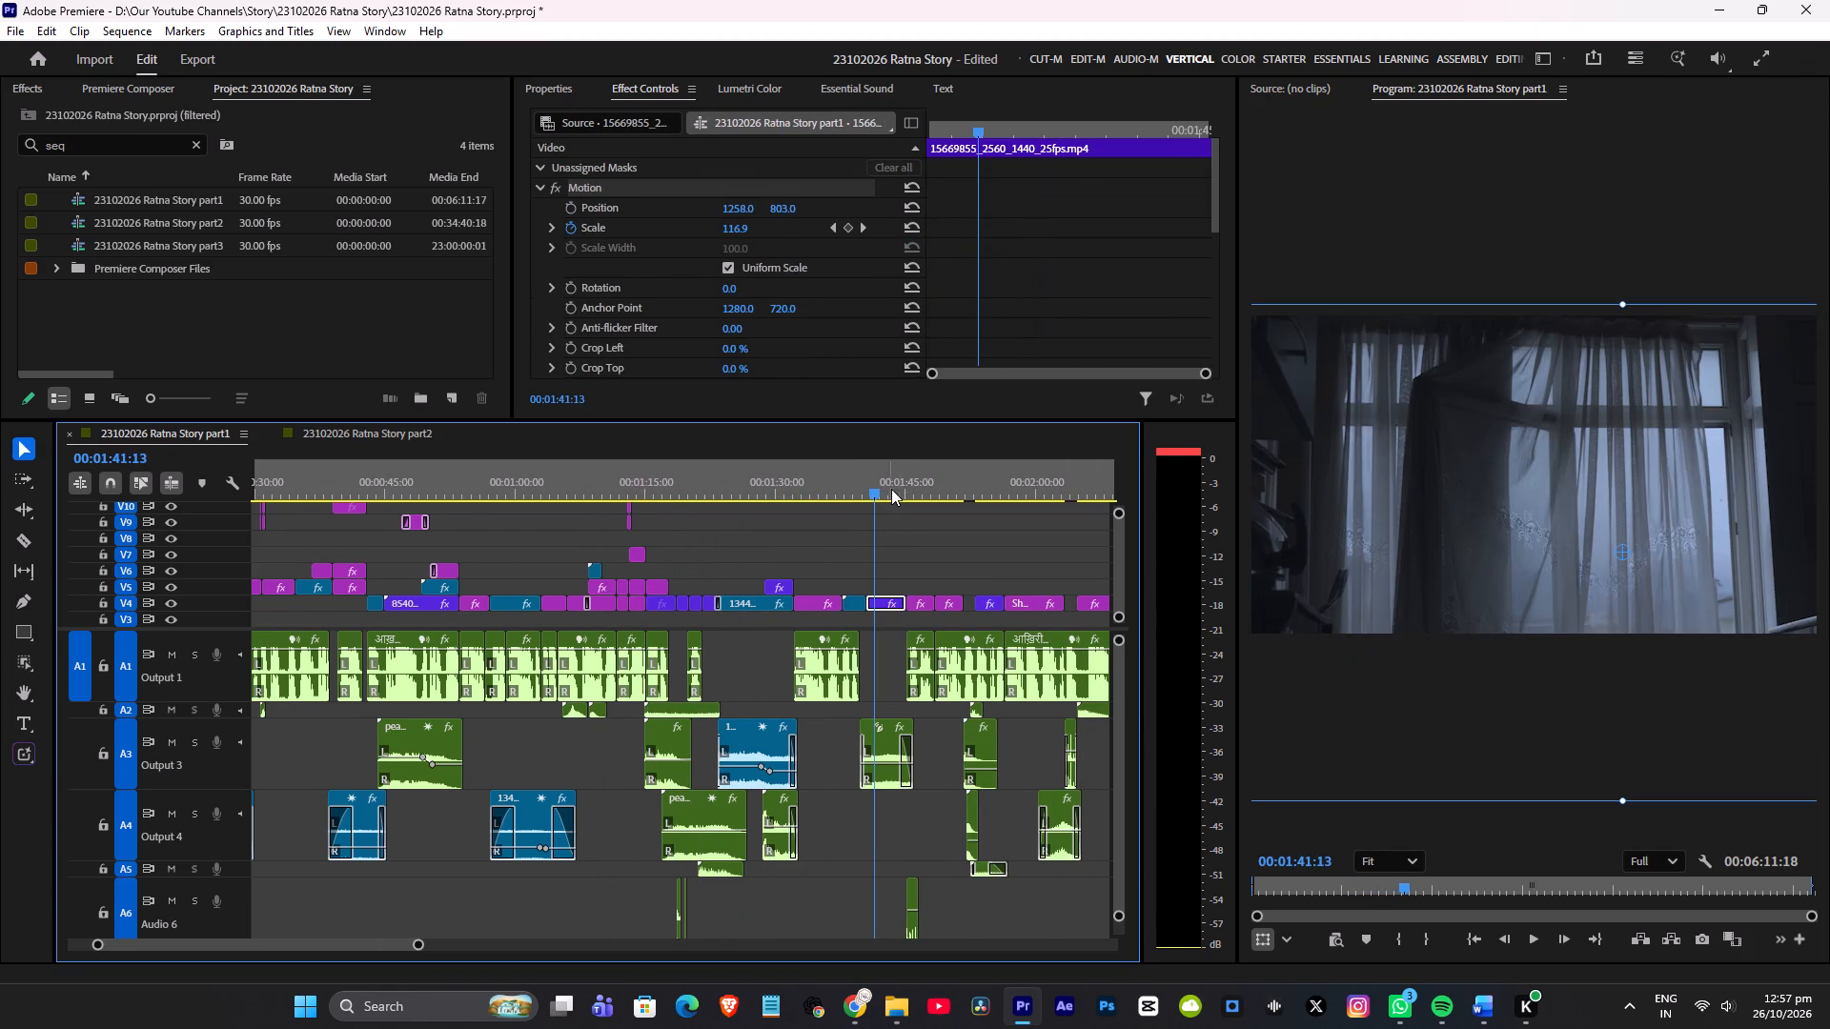
{"action": "left_click_drag", "start_coordinate": [900, 489], "coordinate": [918, 489]}
{"action": "scroll", "coordinate": [910, 498], "scroll_direction": "down", "scroll_amount": 3}
{"action": "left_click", "coordinate": [864, 486]}
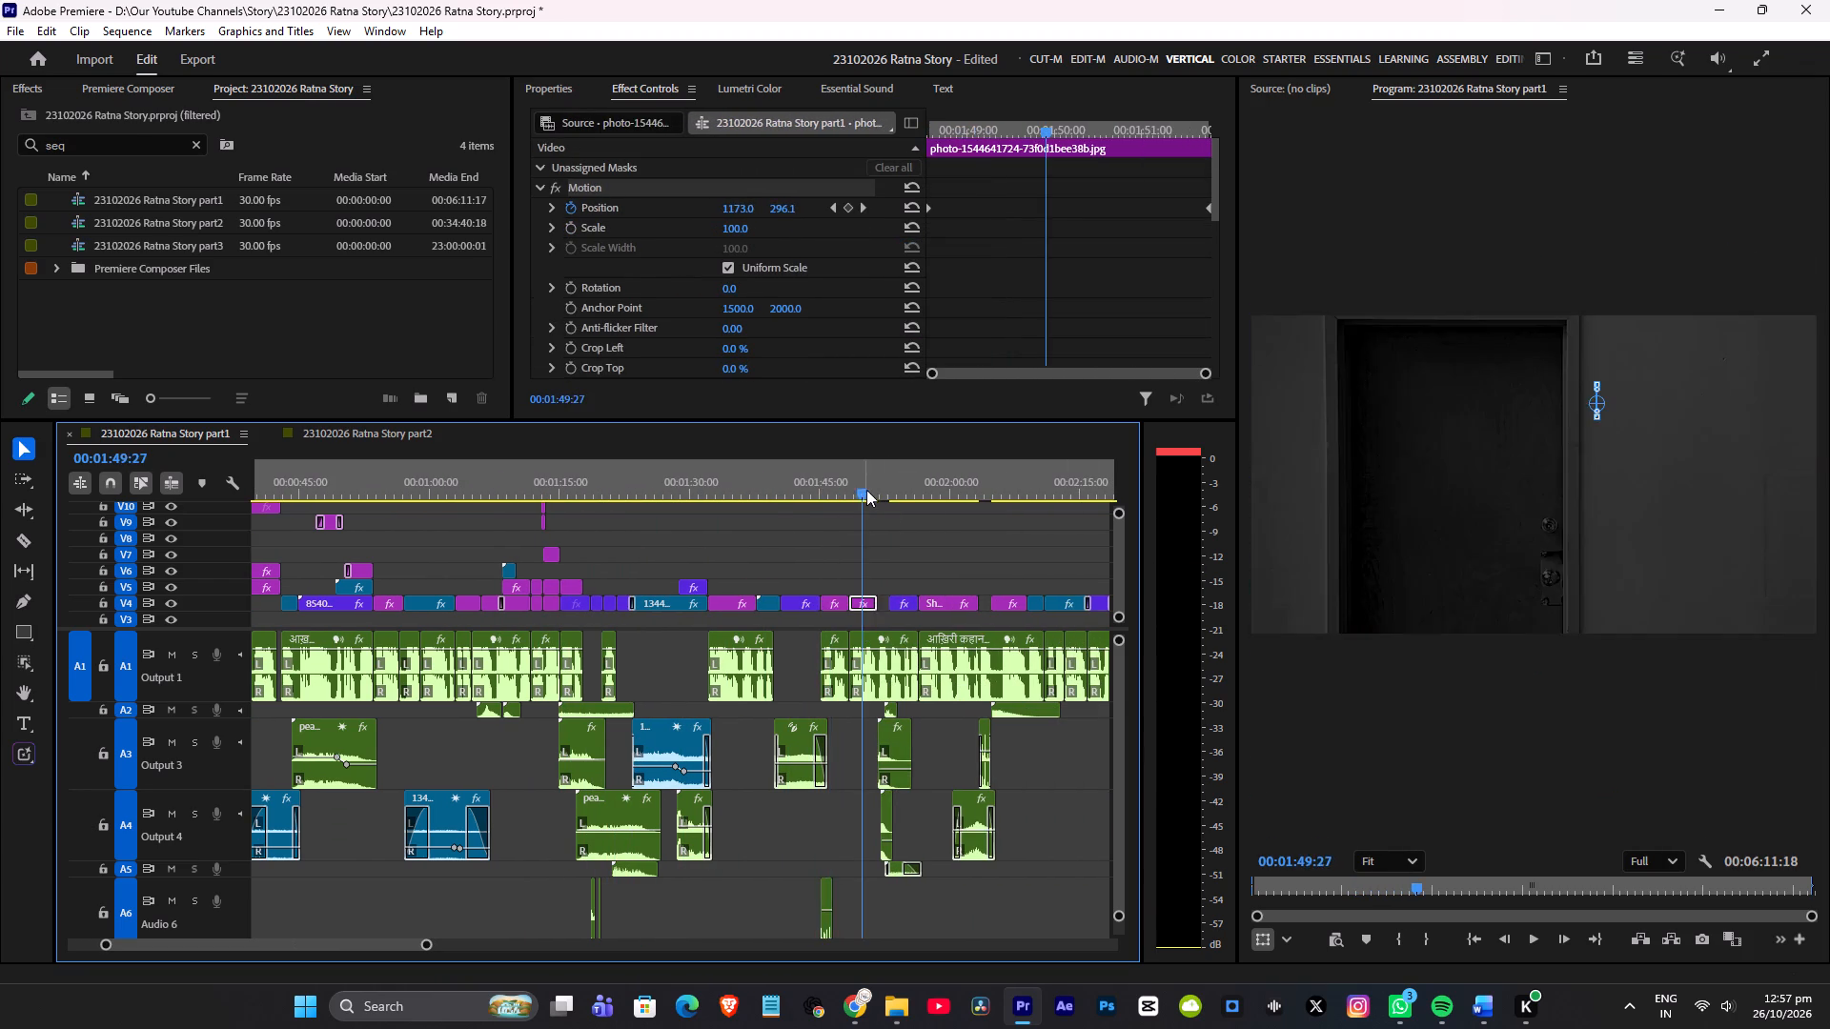
{"action": "scroll", "coordinate": [870, 509], "scroll_direction": "down", "scroll_amount": 2}
{"action": "left_click", "coordinate": [838, 482]}
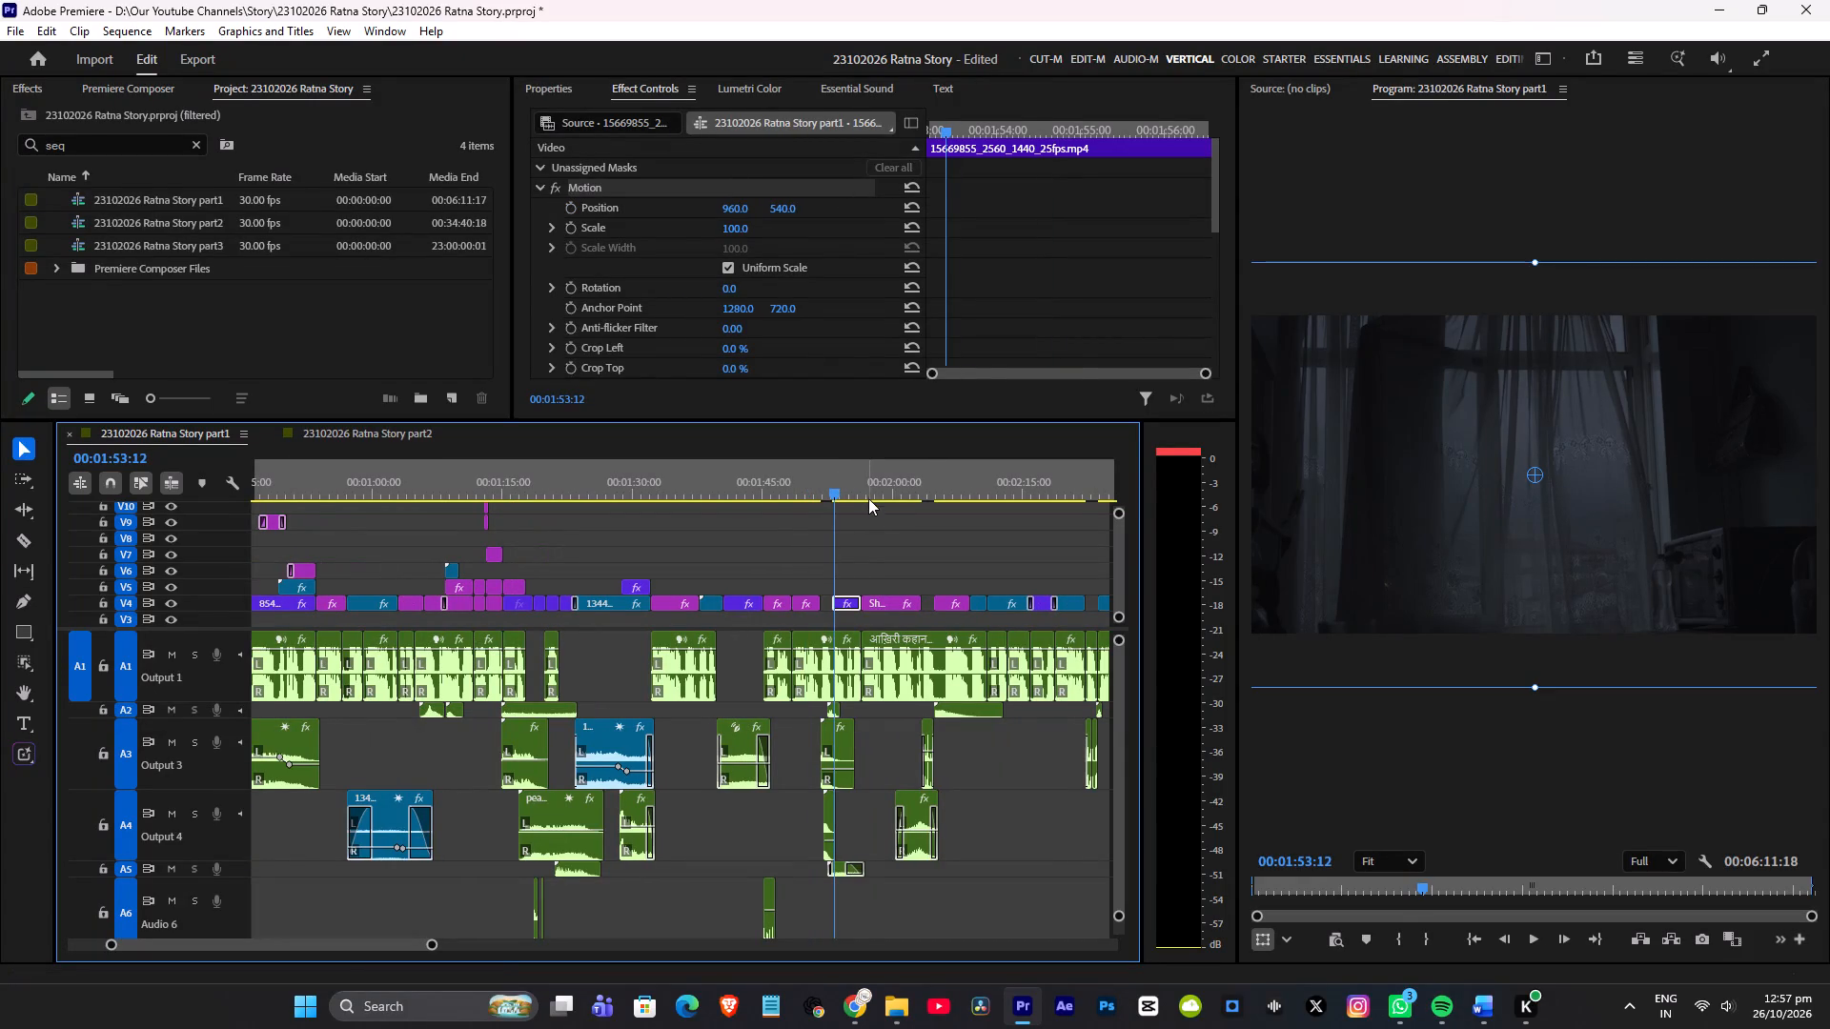
{"action": "left_click", "coordinate": [869, 493]}
{"action": "scroll", "coordinate": [906, 528], "scroll_direction": "down", "scroll_amount": 3}
{"action": "left_click", "coordinate": [859, 487]}
{"action": "scroll", "coordinate": [865, 517], "scroll_direction": "down", "scroll_amount": 4}
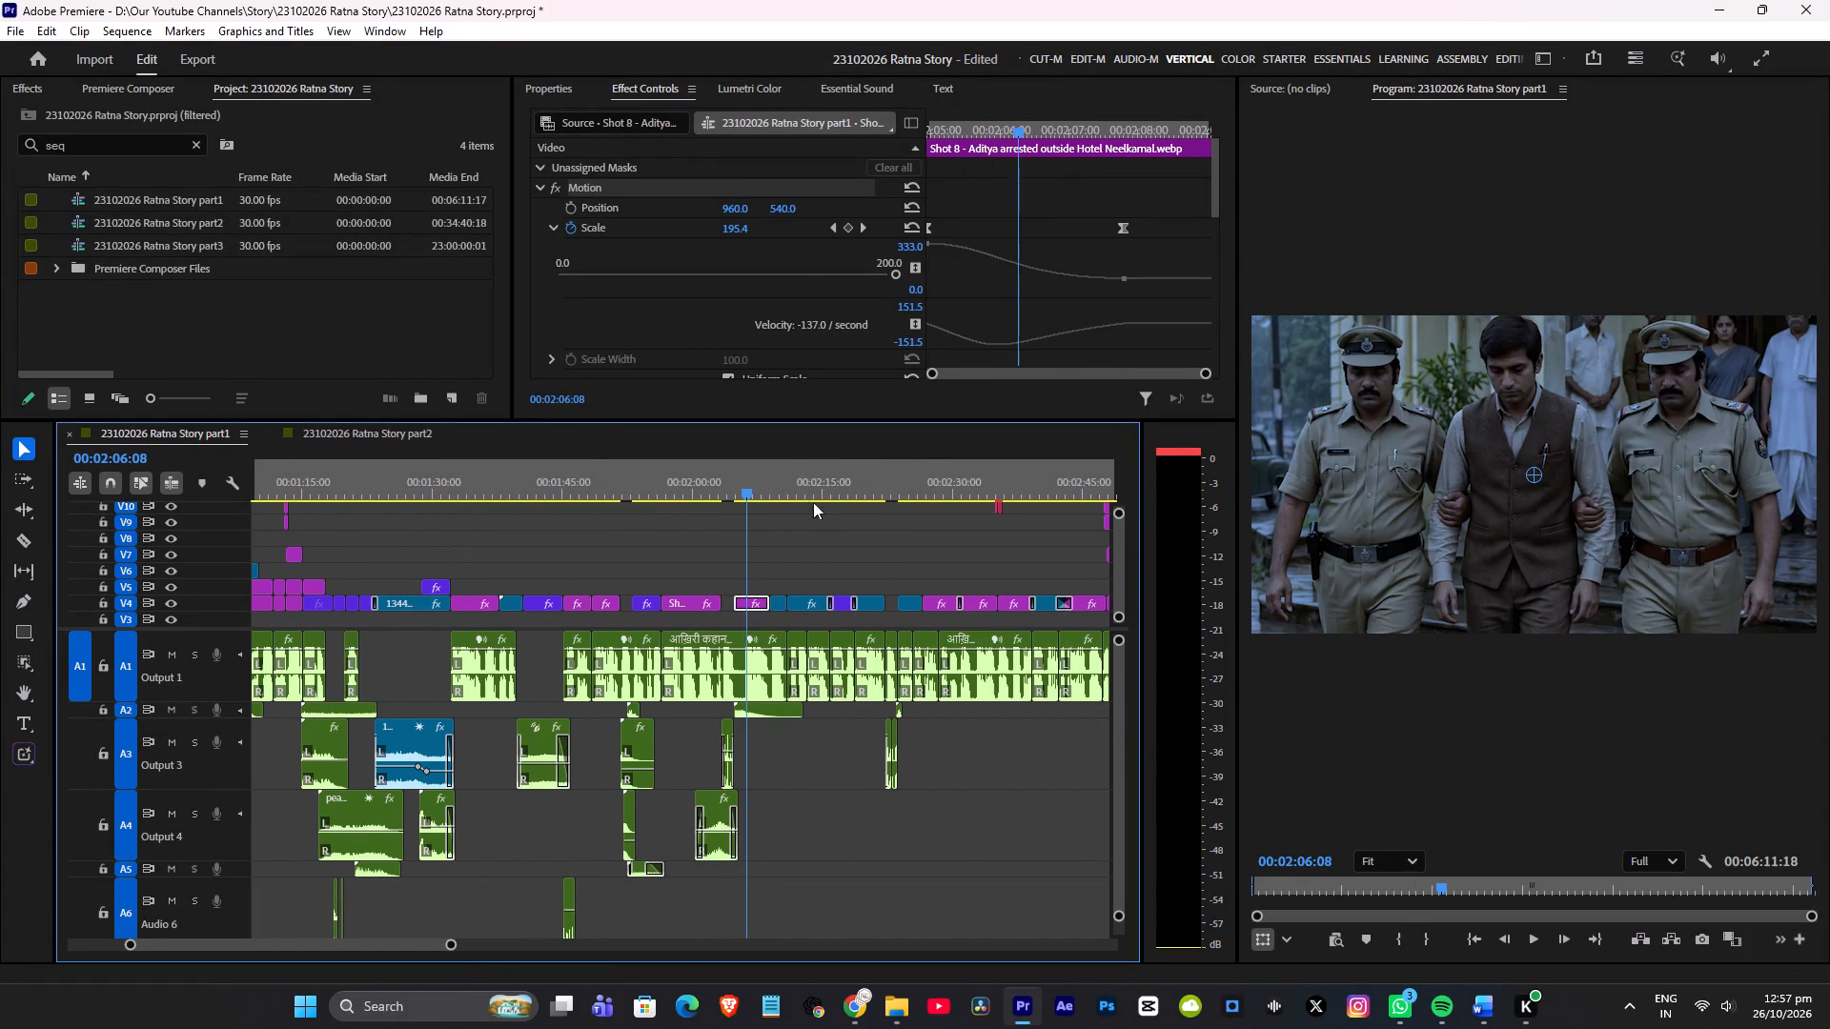
{"action": "left_click", "coordinate": [790, 487]}
{"action": "left_click_drag", "start_coordinate": [788, 489], "coordinate": [817, 494]}
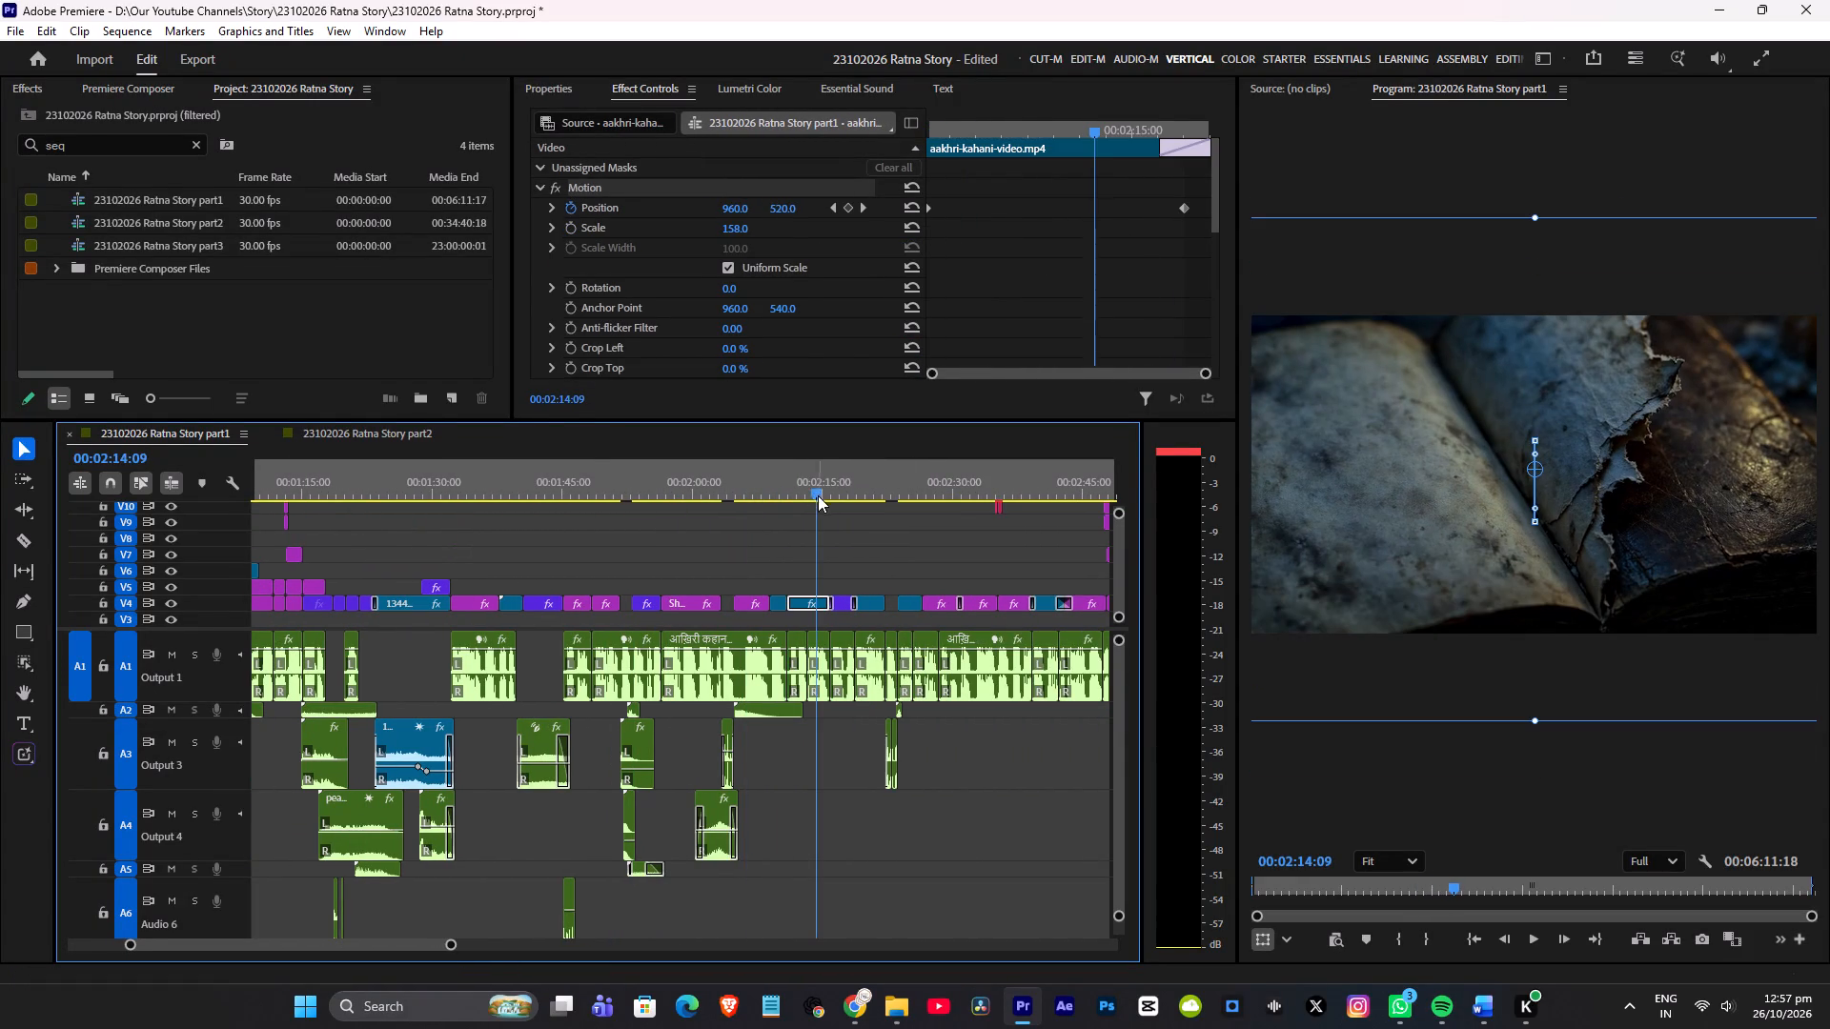
Review the Part 1 visuals from about 00:02:14 to about 00:03:01, including the blue diamond and Ratna portrait shots.
{"action": "scroll", "coordinate": [815, 504], "scroll_direction": "down", "scroll_amount": 3}
{"action": "left_click", "coordinate": [757, 489]}
{"action": "left_click", "coordinate": [798, 491]}
{"action": "scroll", "coordinate": [815, 502], "scroll_direction": "down", "scroll_amount": 2}
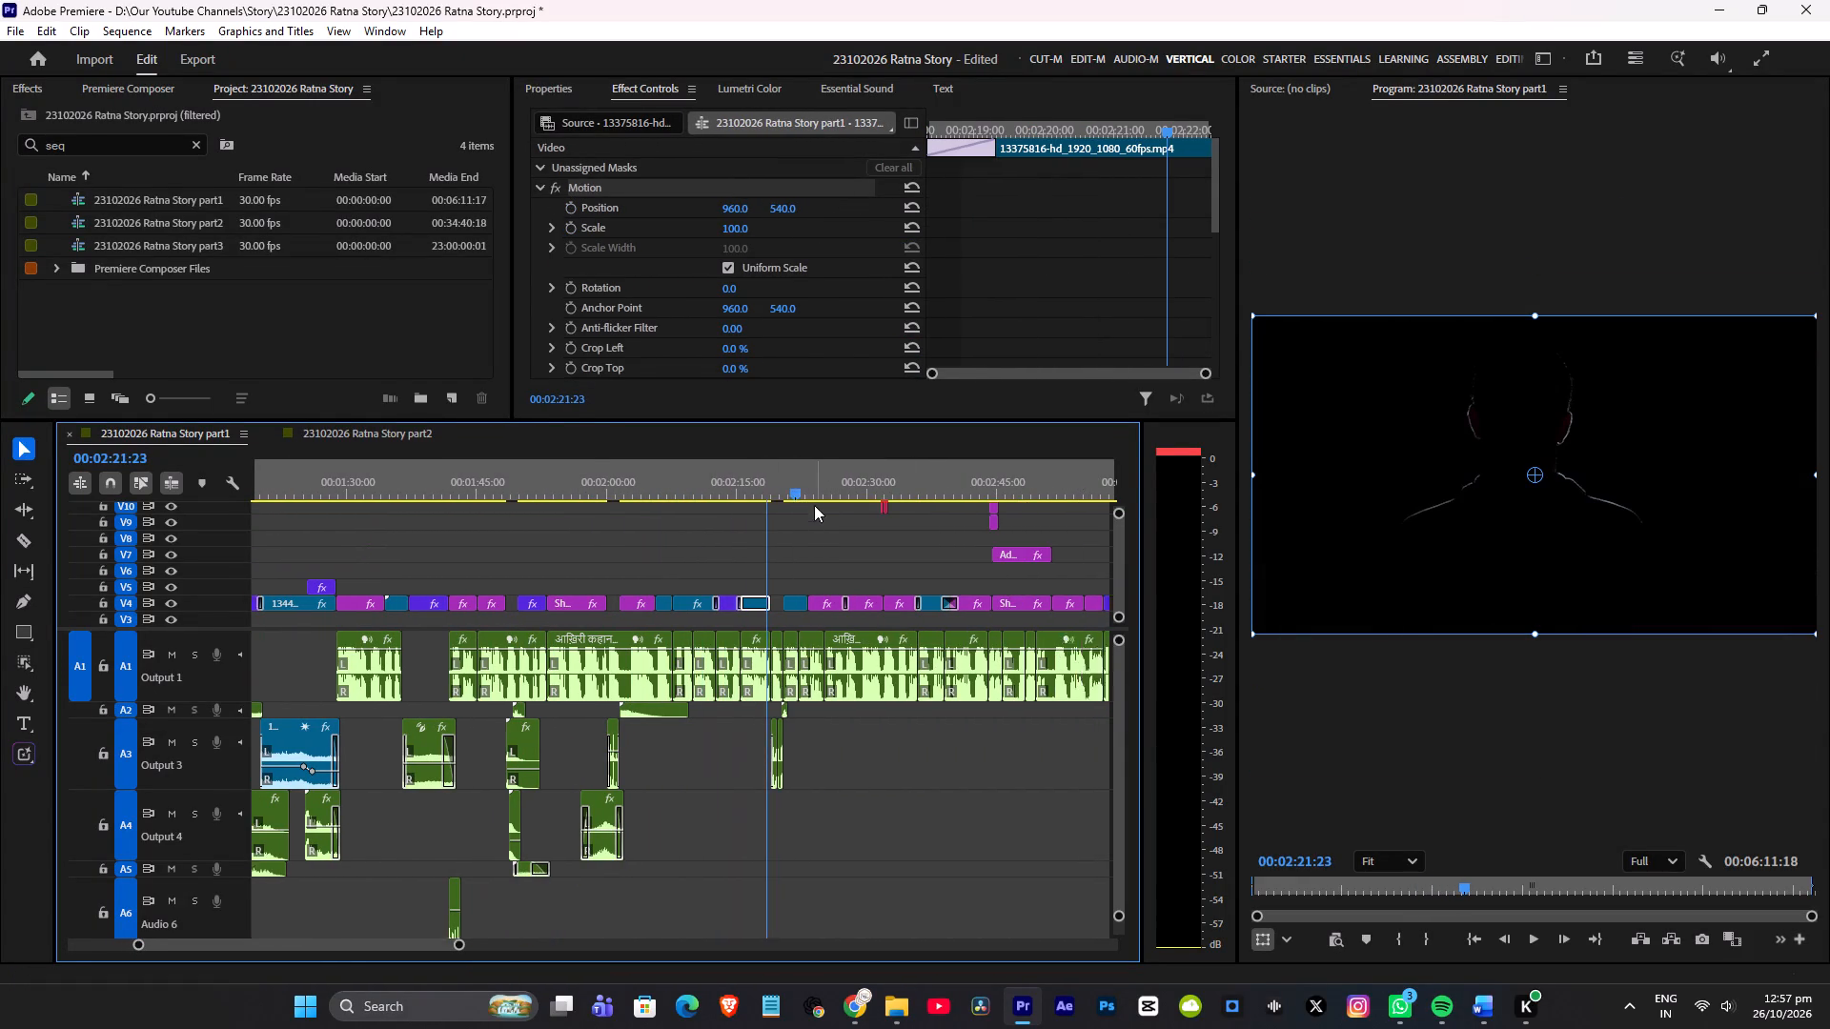
{"action": "scroll", "coordinate": [814, 505], "scroll_direction": "down", "scroll_amount": 1}
{"action": "left_click", "coordinate": [751, 485]}
{"action": "left_click", "coordinate": [779, 488]}
{"action": "left_click_drag", "start_coordinate": [792, 487], "coordinate": [881, 486]}
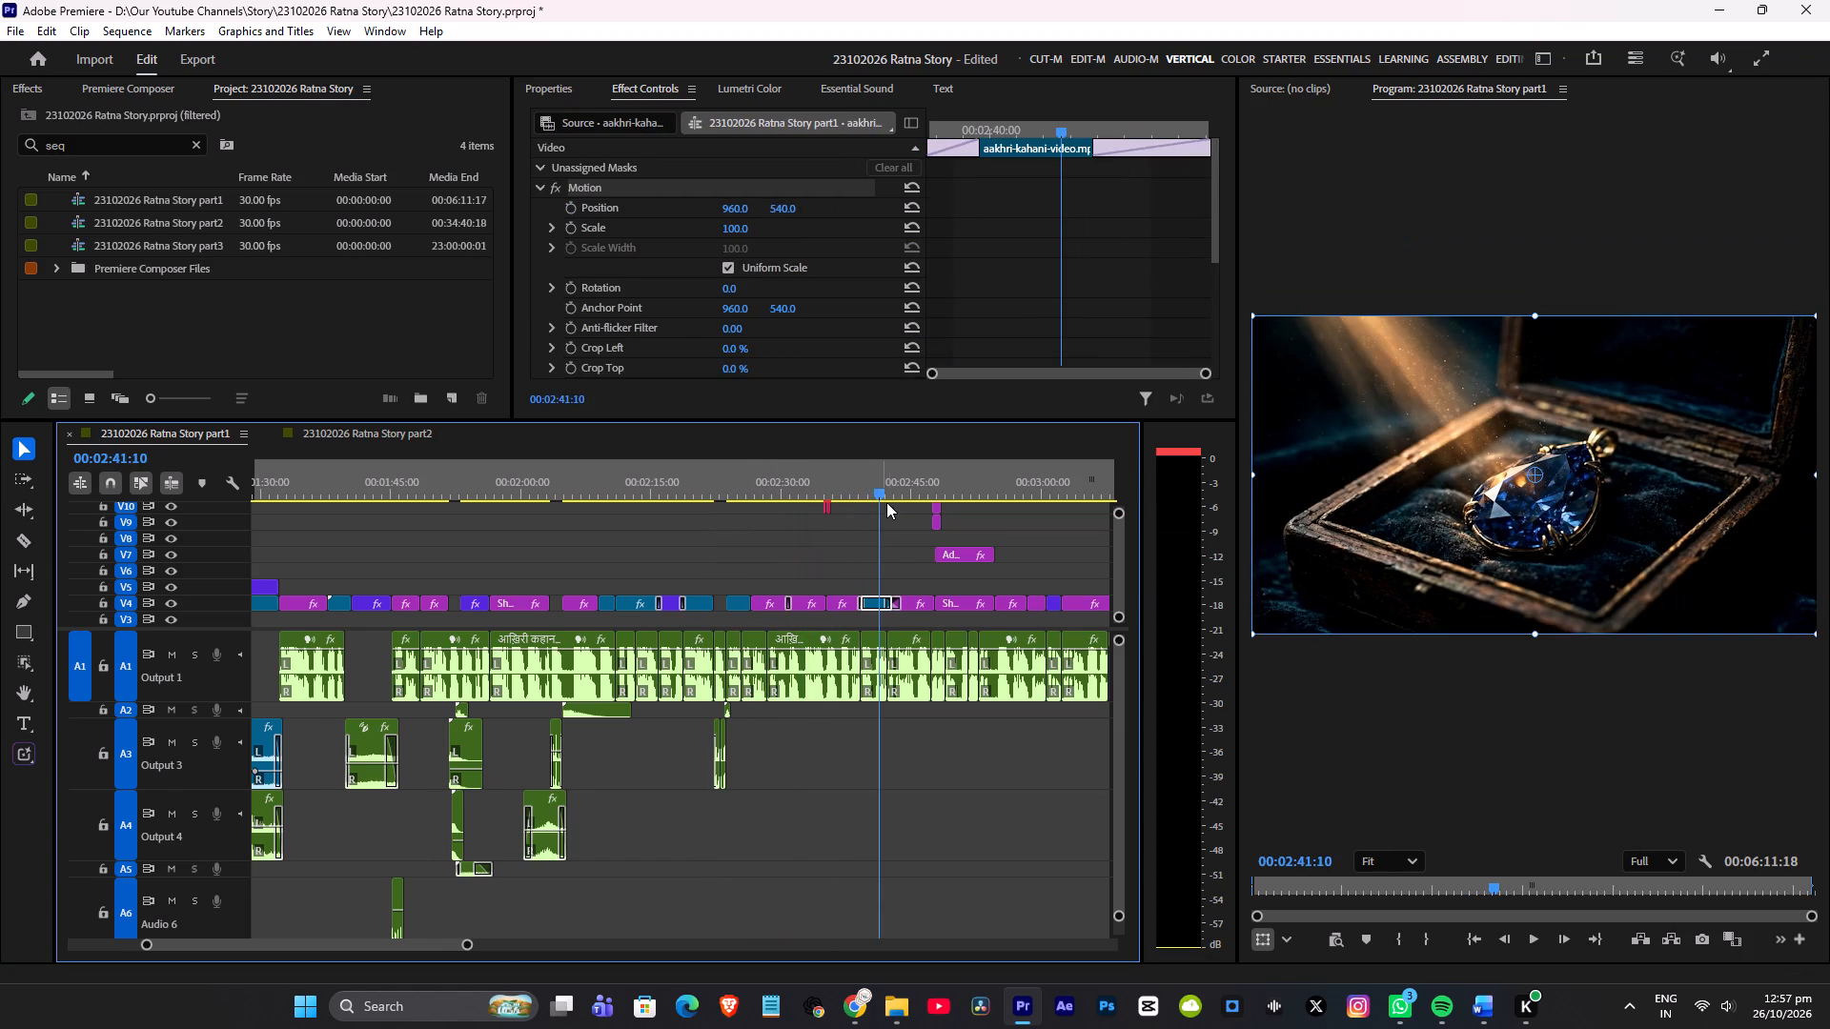
{"action": "scroll", "coordinate": [886, 504], "scroll_direction": "down", "scroll_amount": 2}
{"action": "left_click", "coordinate": [848, 482]}
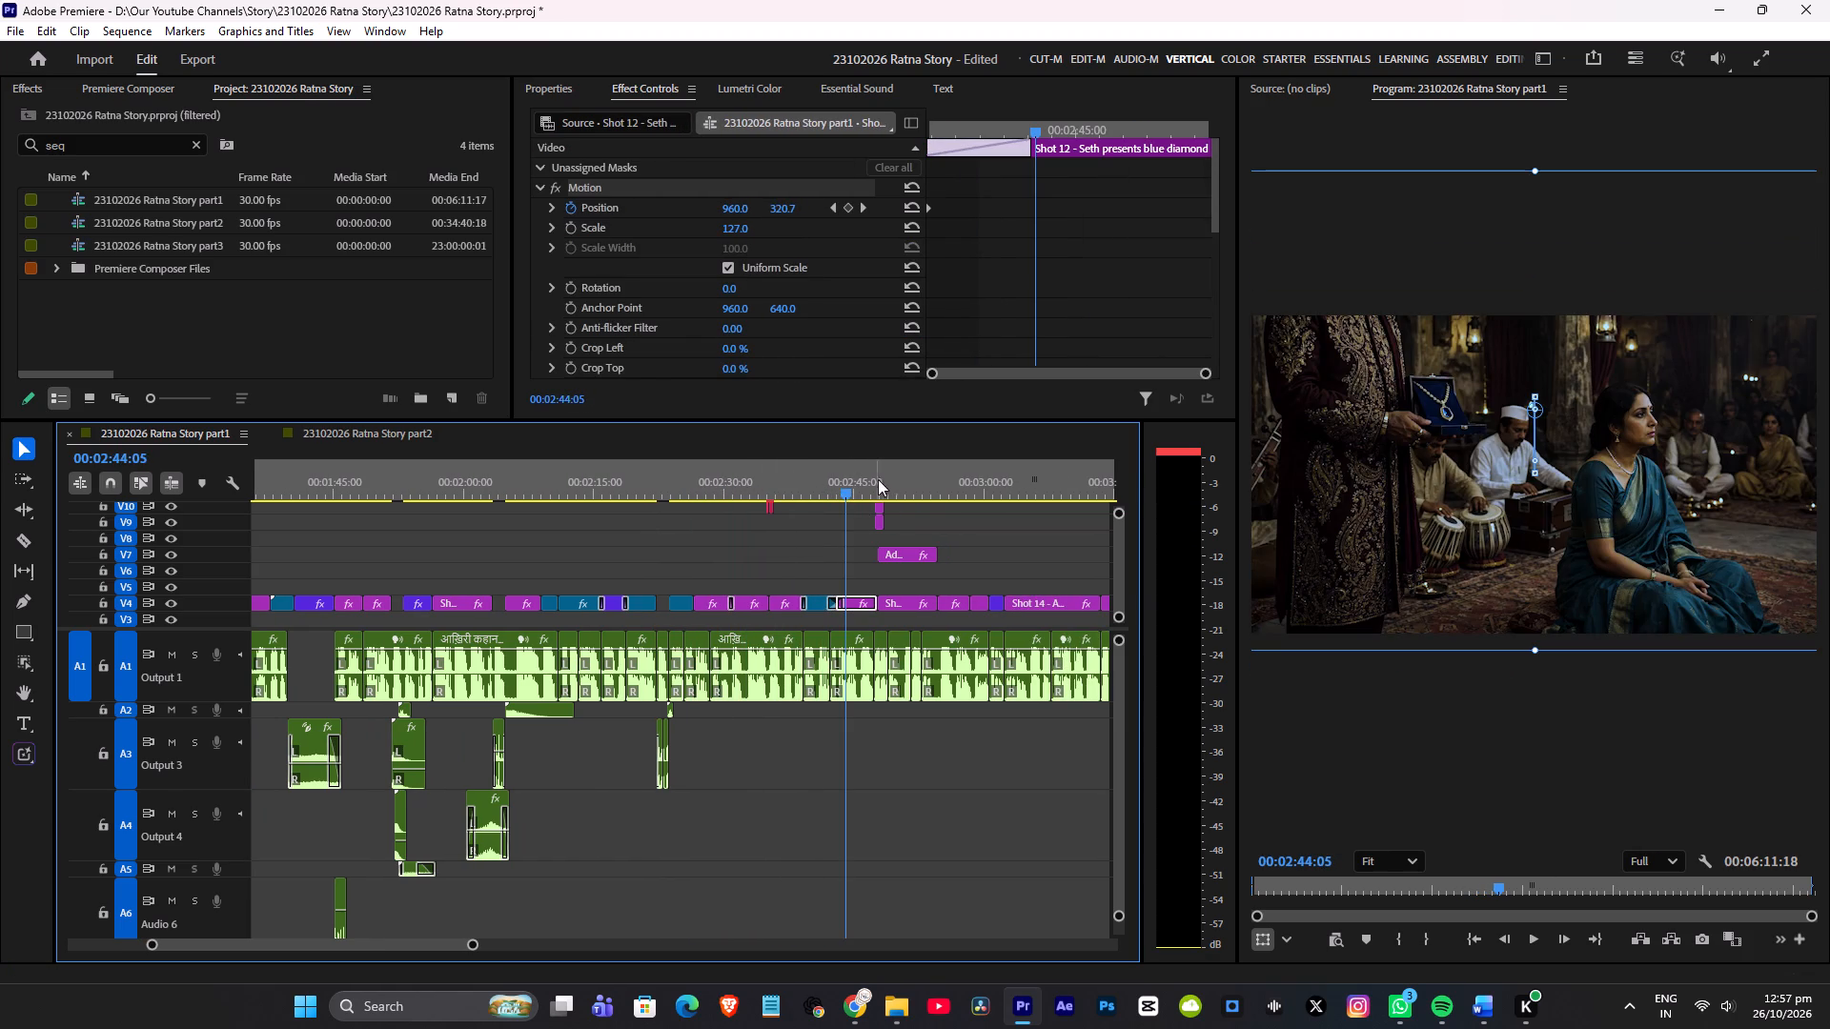
{"action": "left_click", "coordinate": [888, 478]}
{"action": "scroll", "coordinate": [895, 489], "scroll_direction": "down", "scroll_amount": 3}
{"action": "left_click_drag", "start_coordinate": [866, 489], "coordinate": [867, 489]}
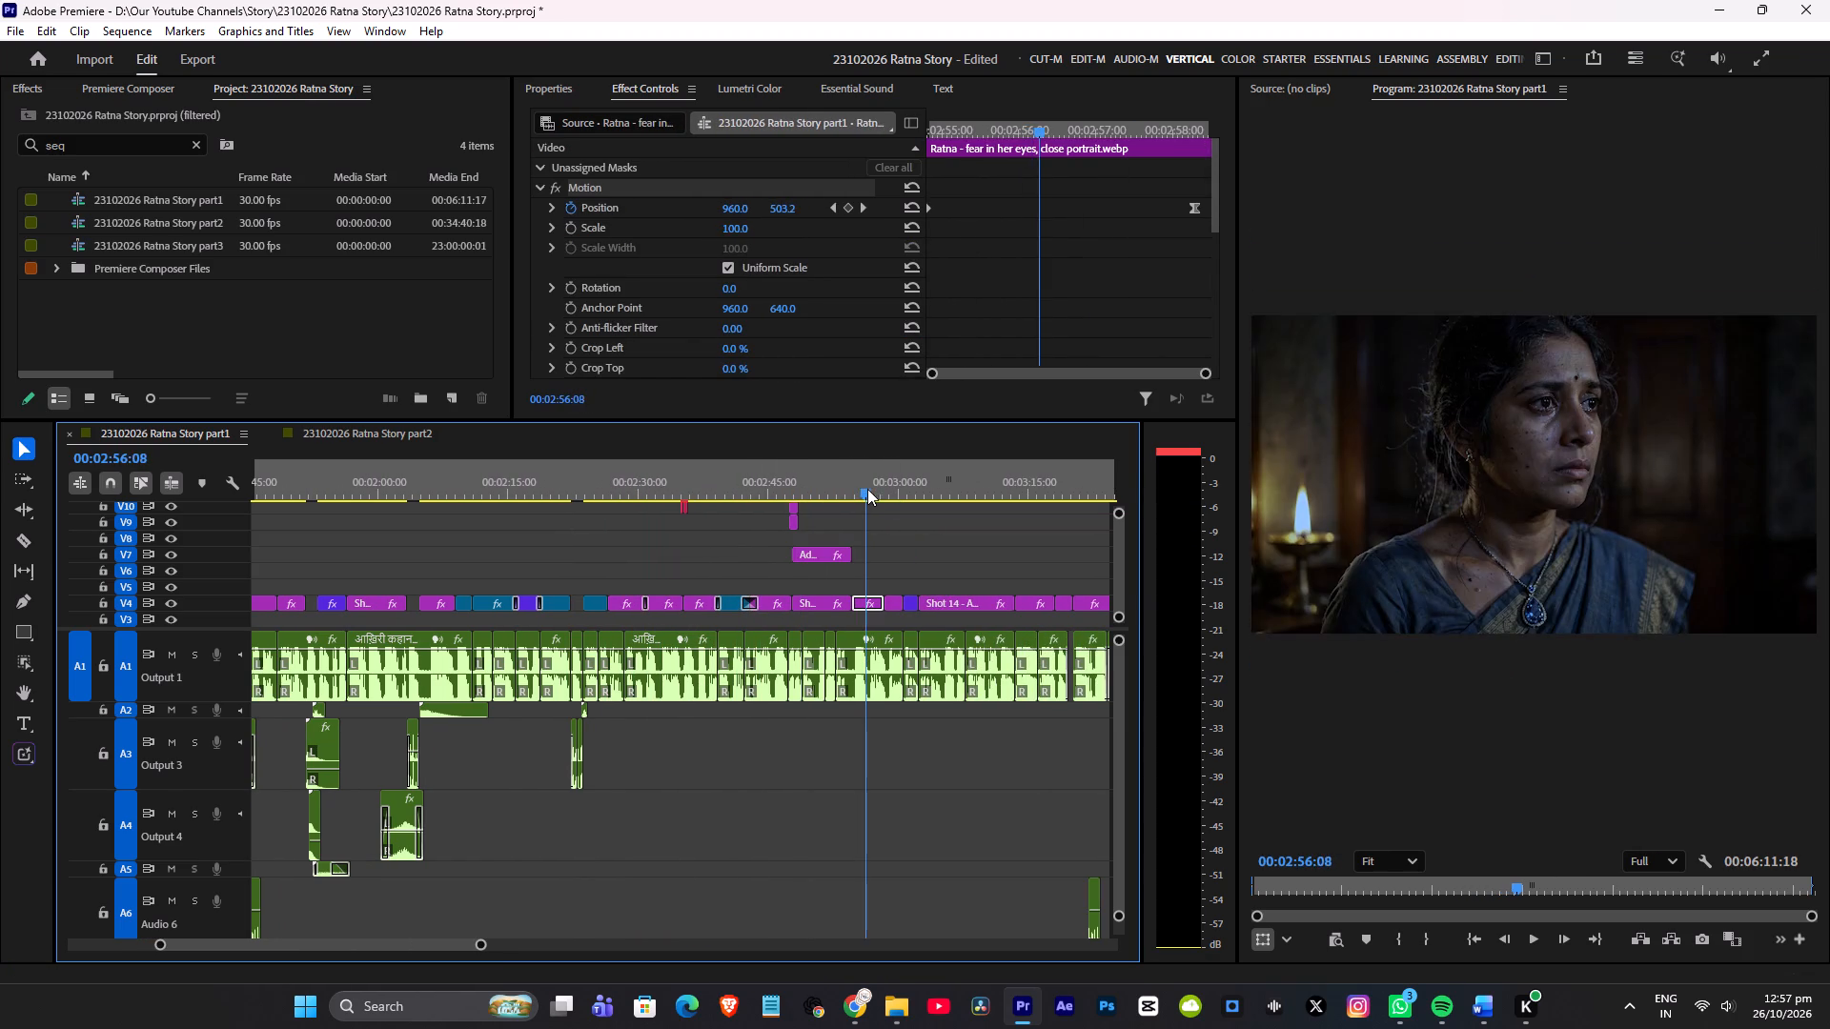
{"action": "left_click_drag", "start_coordinate": [867, 489], "coordinate": [909, 489]}
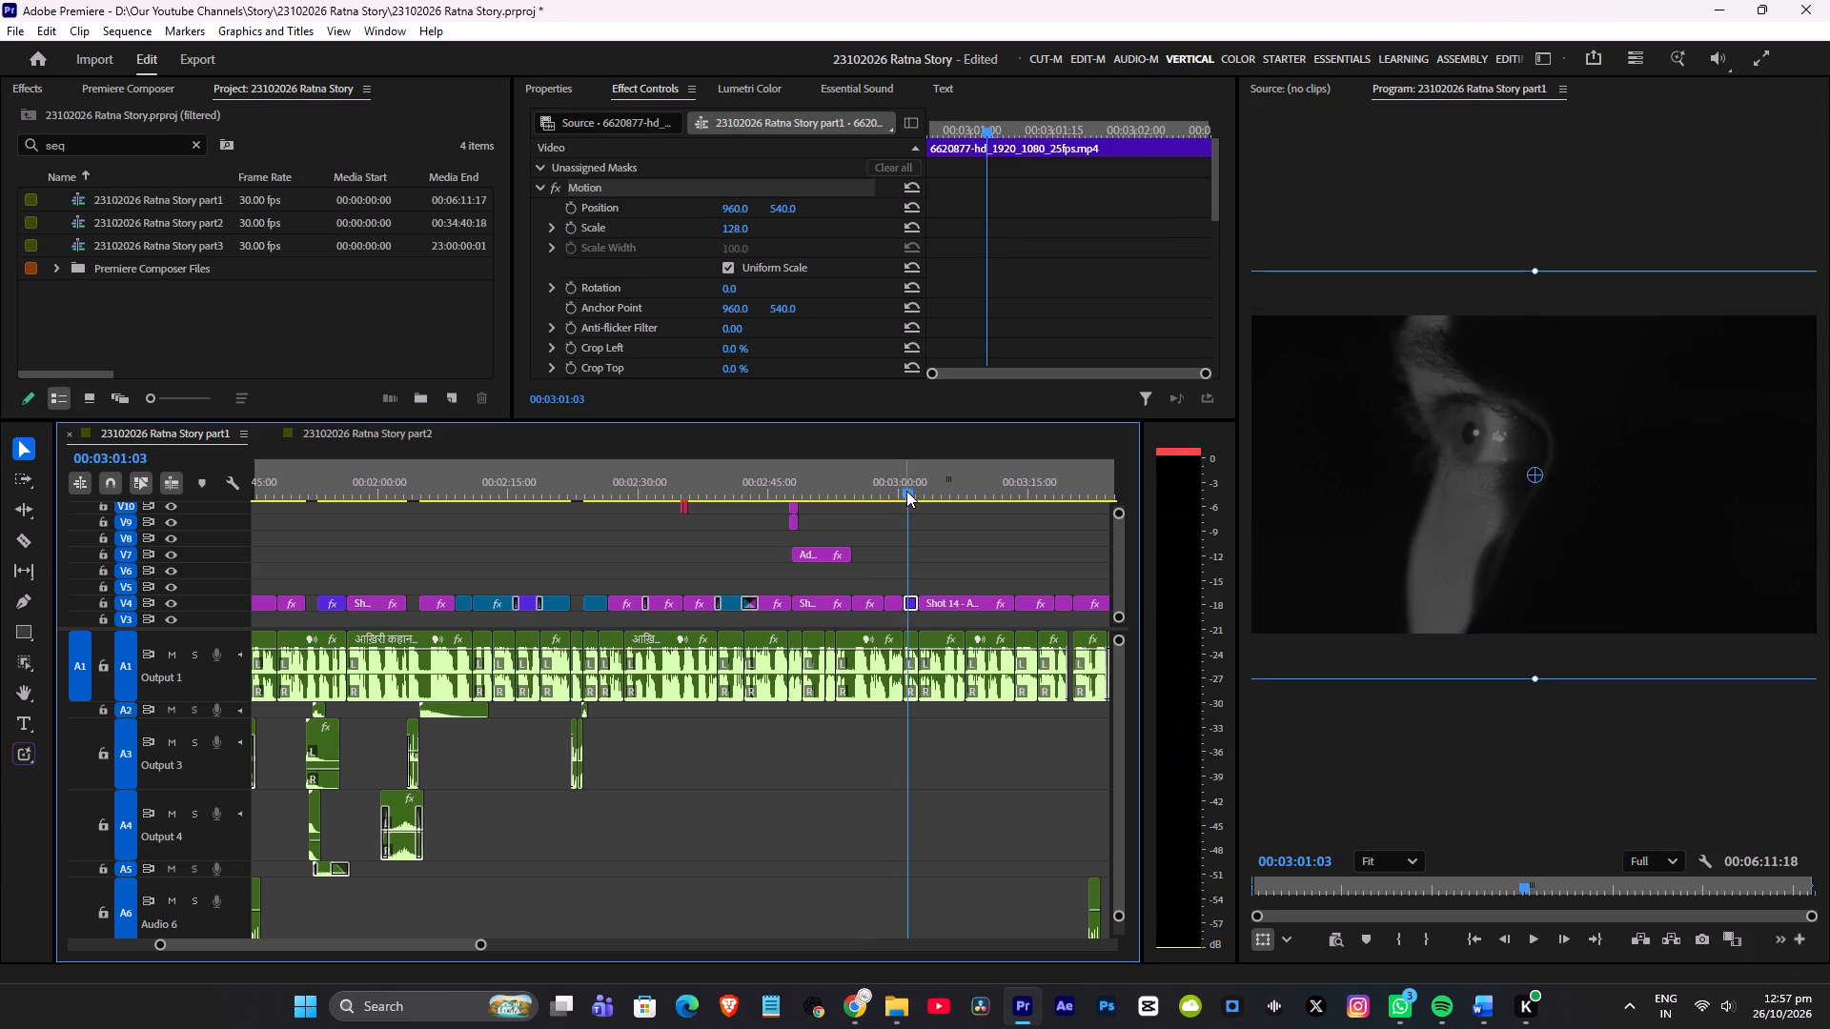
Review the Part 1 visuals from about 00:03:01 to about 00:03:51 for a reusable clip.
{"action": "scroll", "coordinate": [904, 493], "scroll_direction": "down", "scroll_amount": 4}
{"action": "left_click", "coordinate": [825, 491]}
{"action": "scroll", "coordinate": [857, 505], "scroll_direction": "down", "scroll_amount": 4}
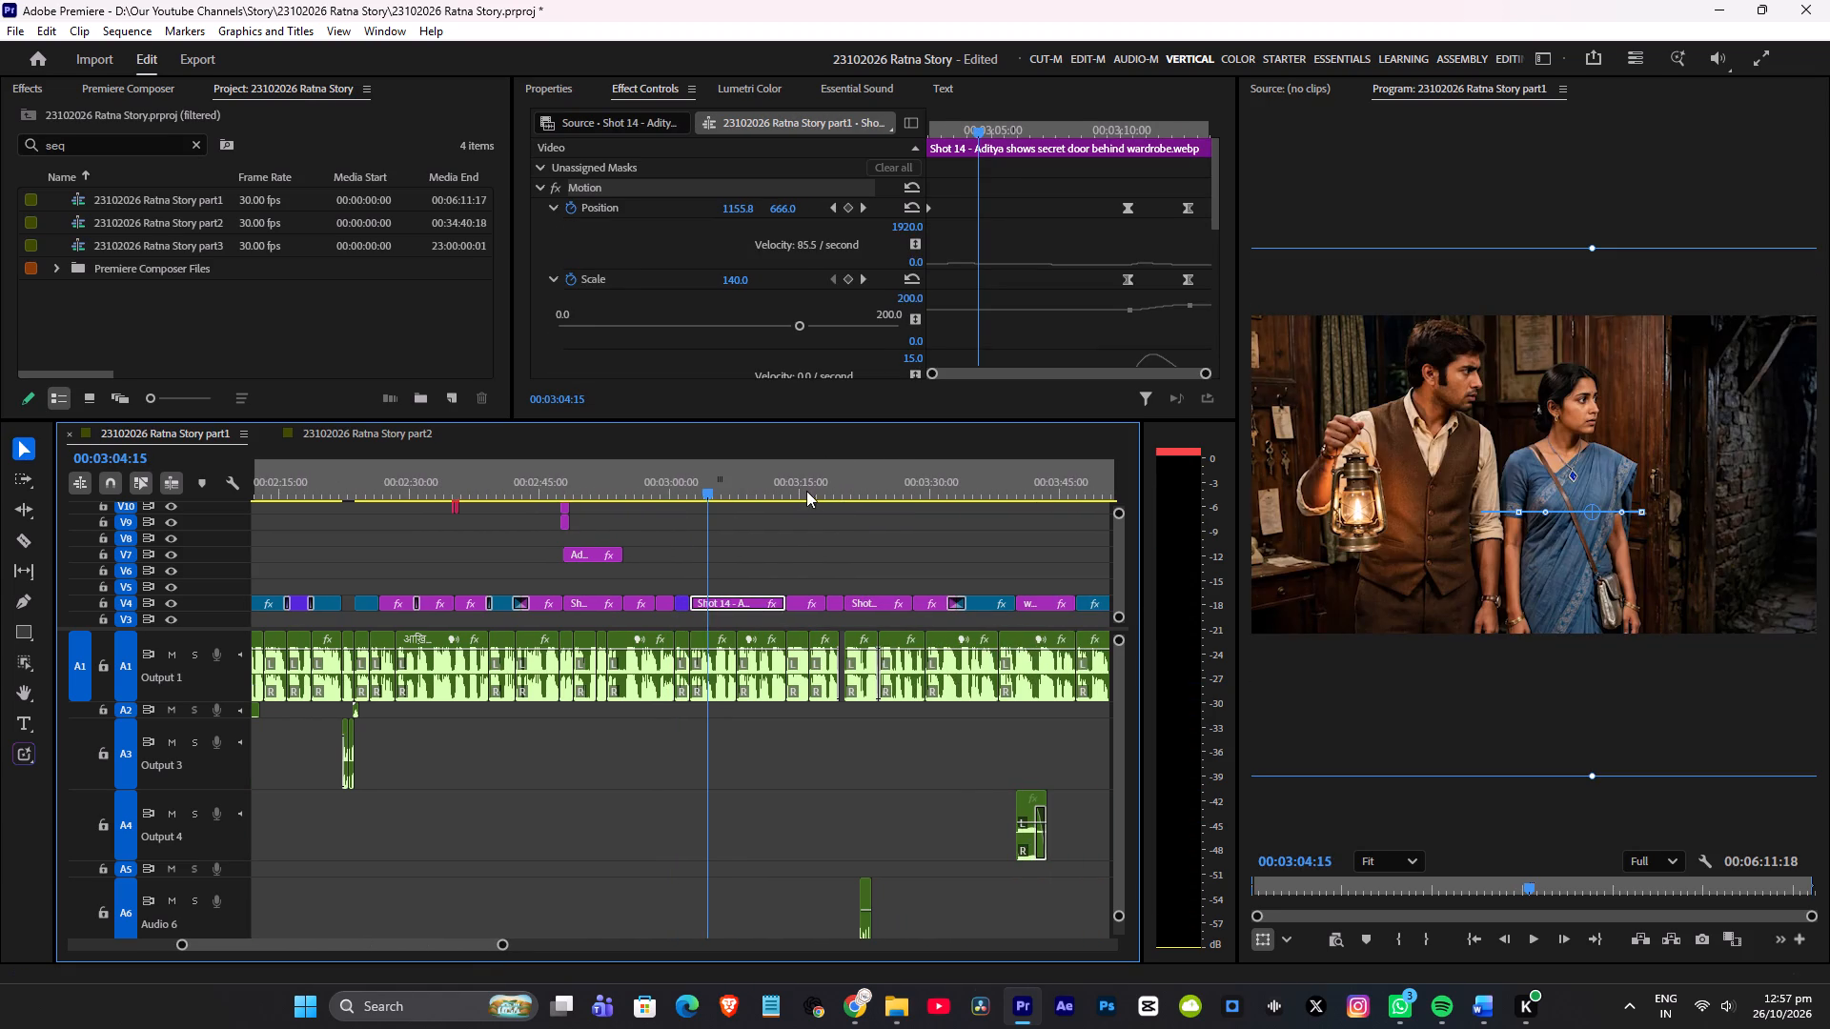
{"action": "left_click", "coordinate": [797, 486]}
{"action": "scroll", "coordinate": [805, 493], "scroll_direction": "down", "scroll_amount": 3}
{"action": "left_click", "coordinate": [727, 487]}
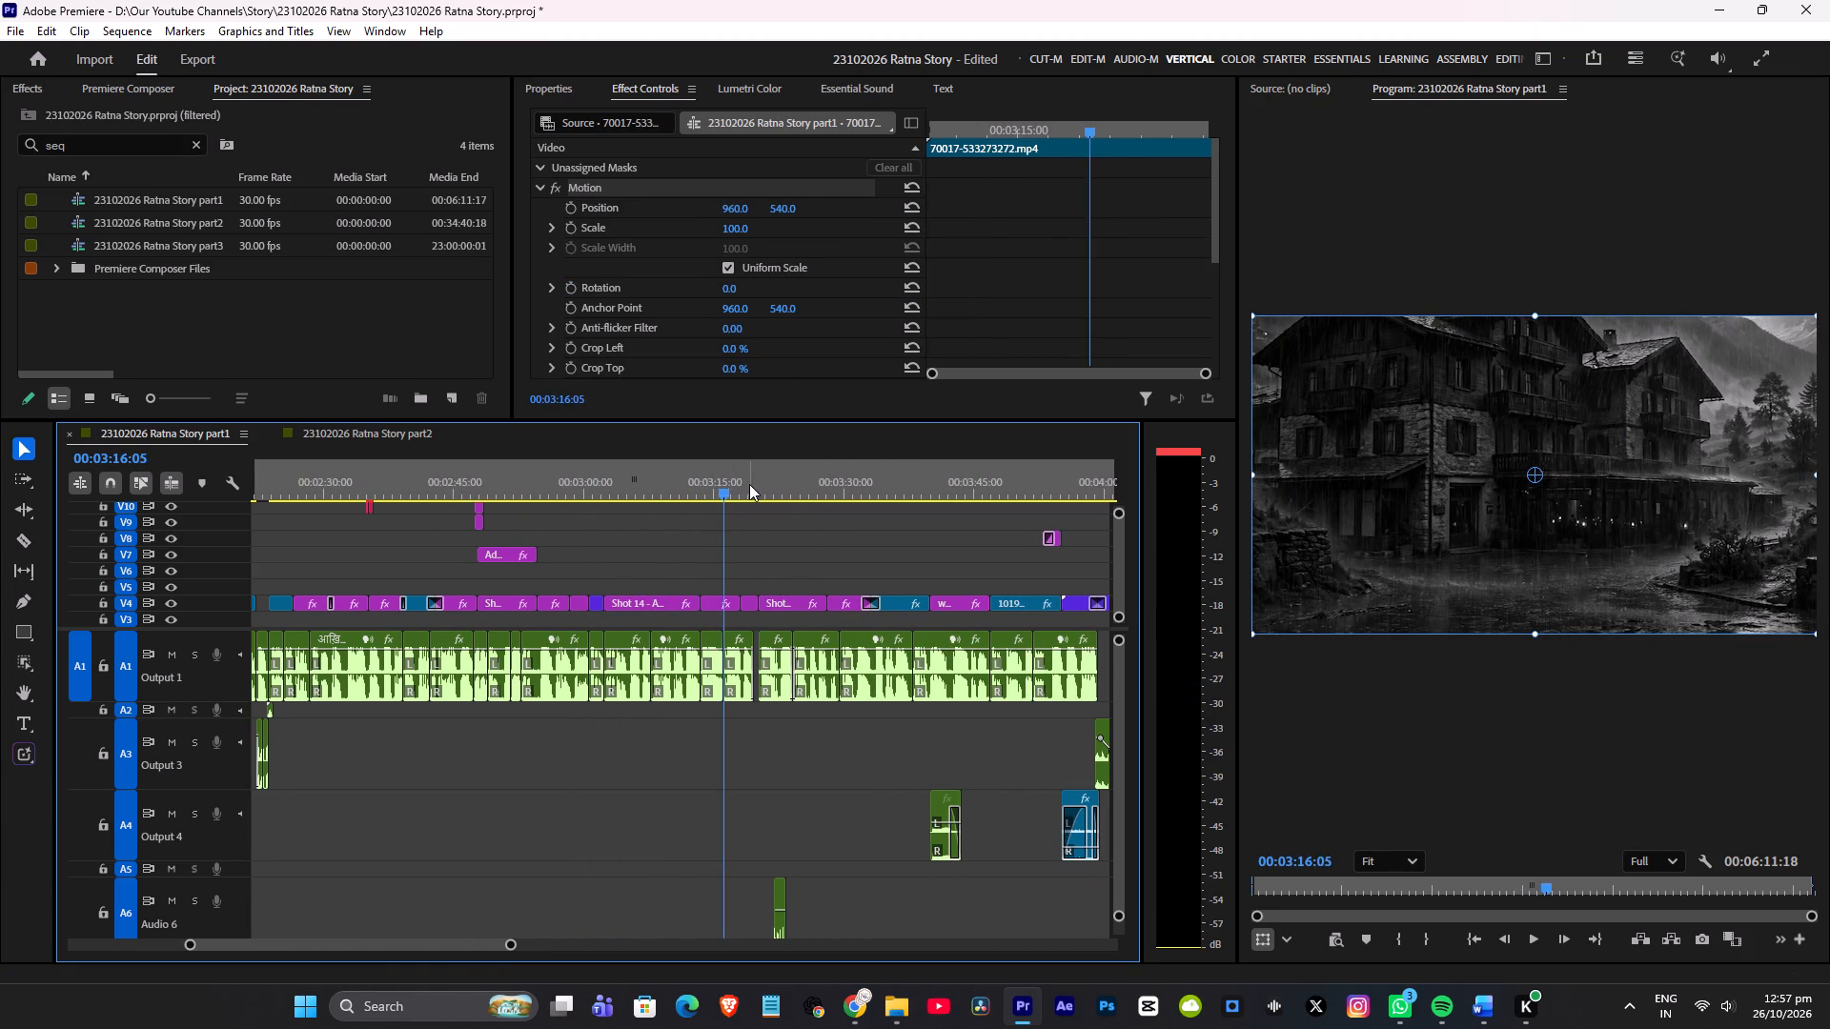
{"action": "left_click_drag", "start_coordinate": [749, 484], "coordinate": [788, 485]}
{"action": "scroll", "coordinate": [790, 489], "scroll_direction": "down", "scroll_amount": 3}
{"action": "left_click", "coordinate": [756, 486]}
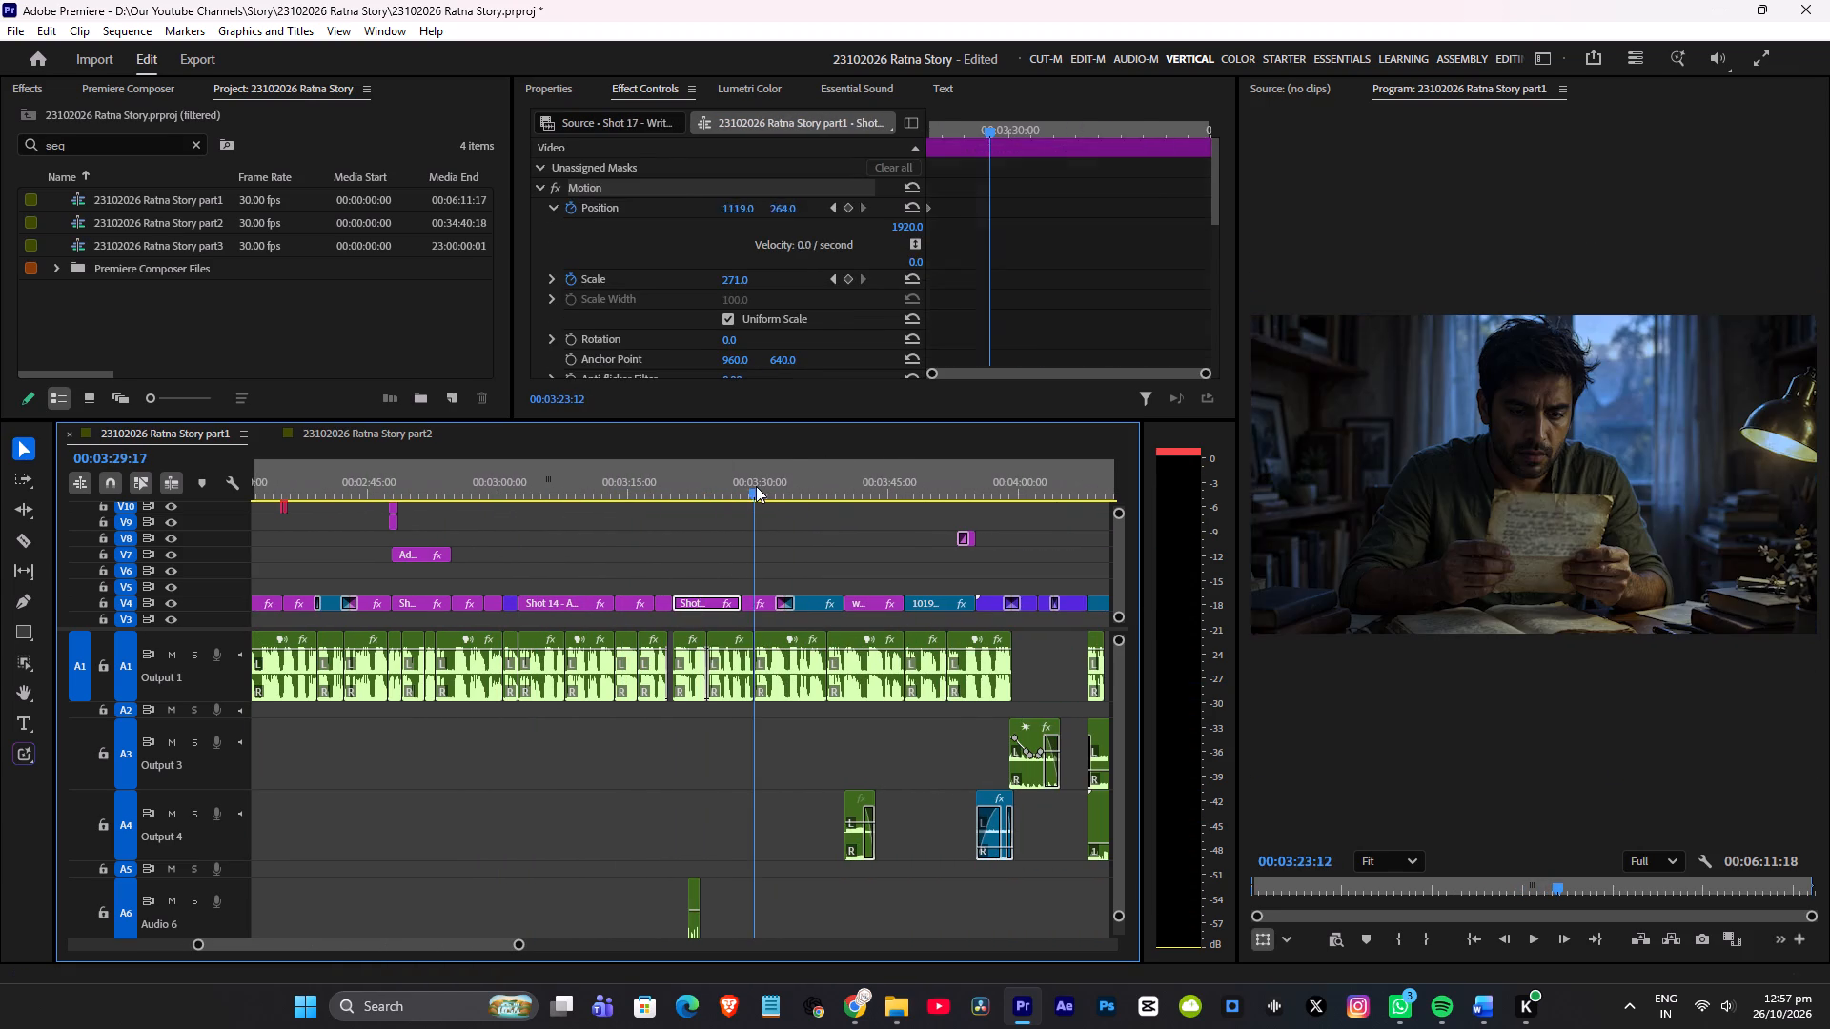
{"action": "scroll", "coordinate": [783, 494], "scroll_direction": "down", "scroll_amount": 1}
{"action": "left_click", "coordinate": [768, 488]}
{"action": "scroll", "coordinate": [781, 494], "scroll_direction": "down", "scroll_amount": 2}
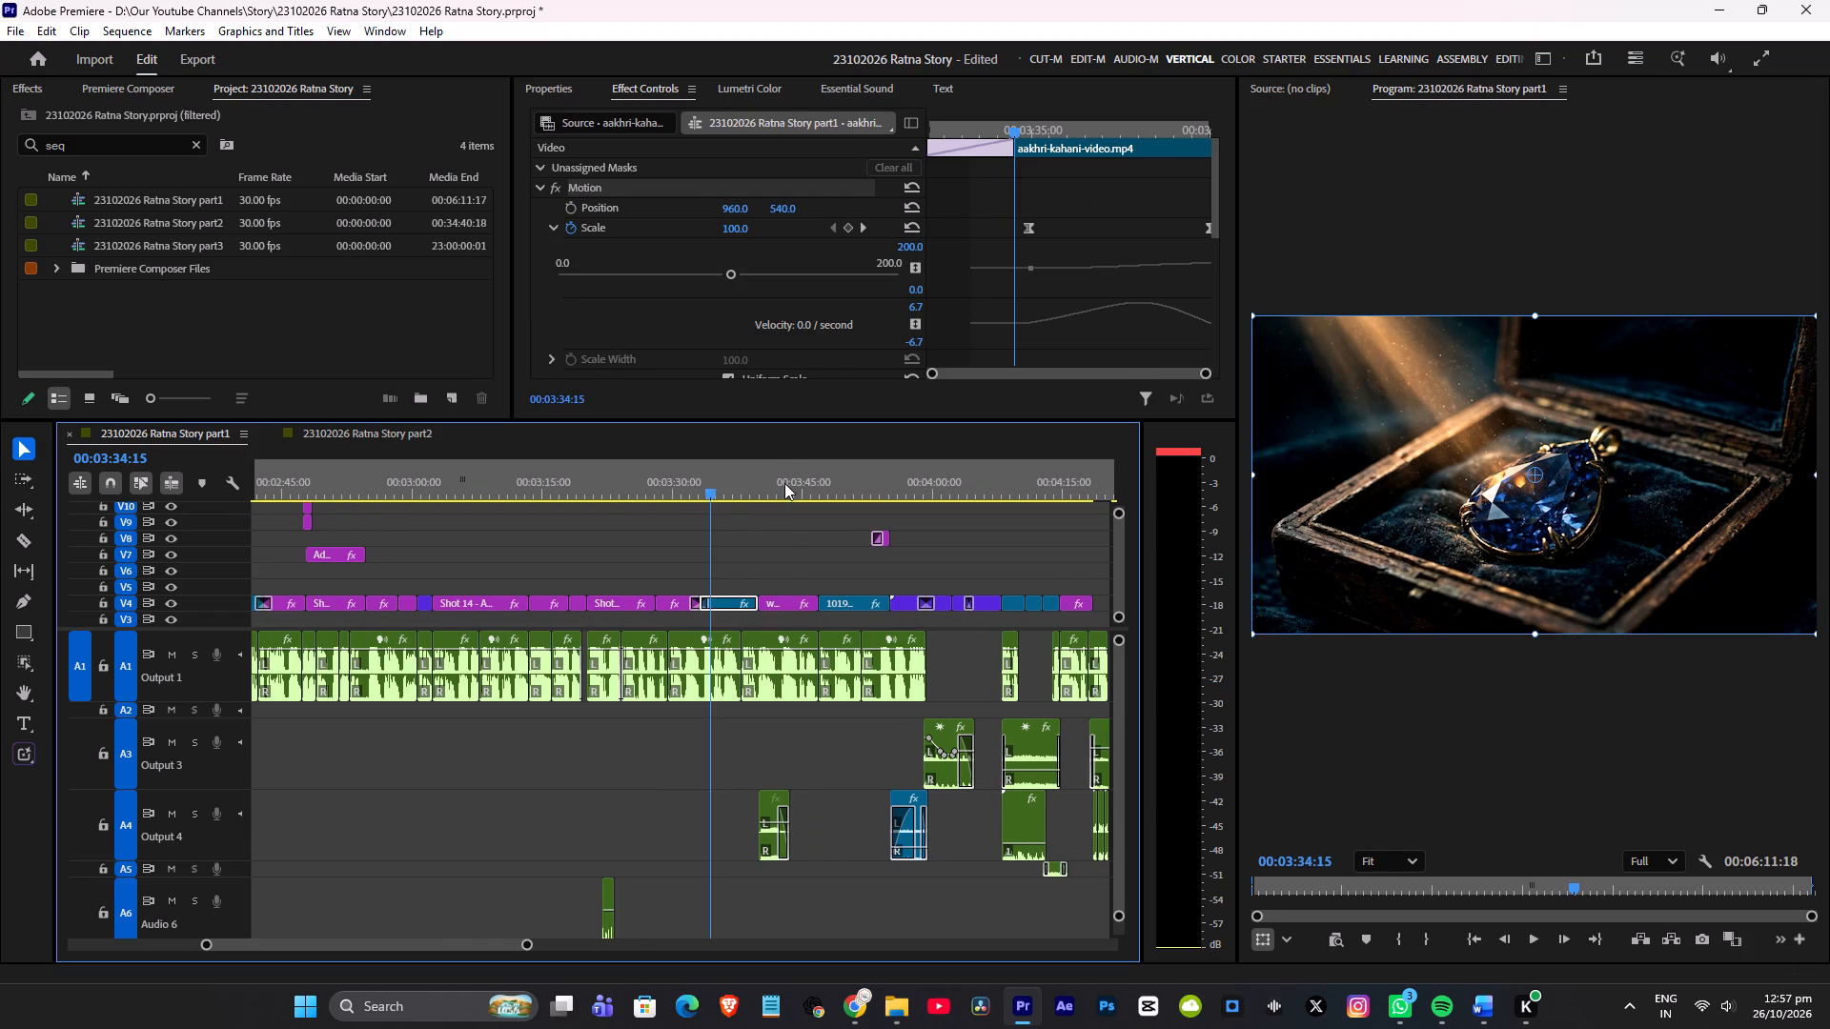
{"action": "left_click", "coordinate": [784, 483]}
{"action": "scroll", "coordinate": [789, 492], "scroll_direction": "down", "scroll_amount": 3}
{"action": "left_click", "coordinate": [776, 482]}
{"action": "scroll", "coordinate": [788, 489], "scroll_direction": "down", "scroll_amount": 2}
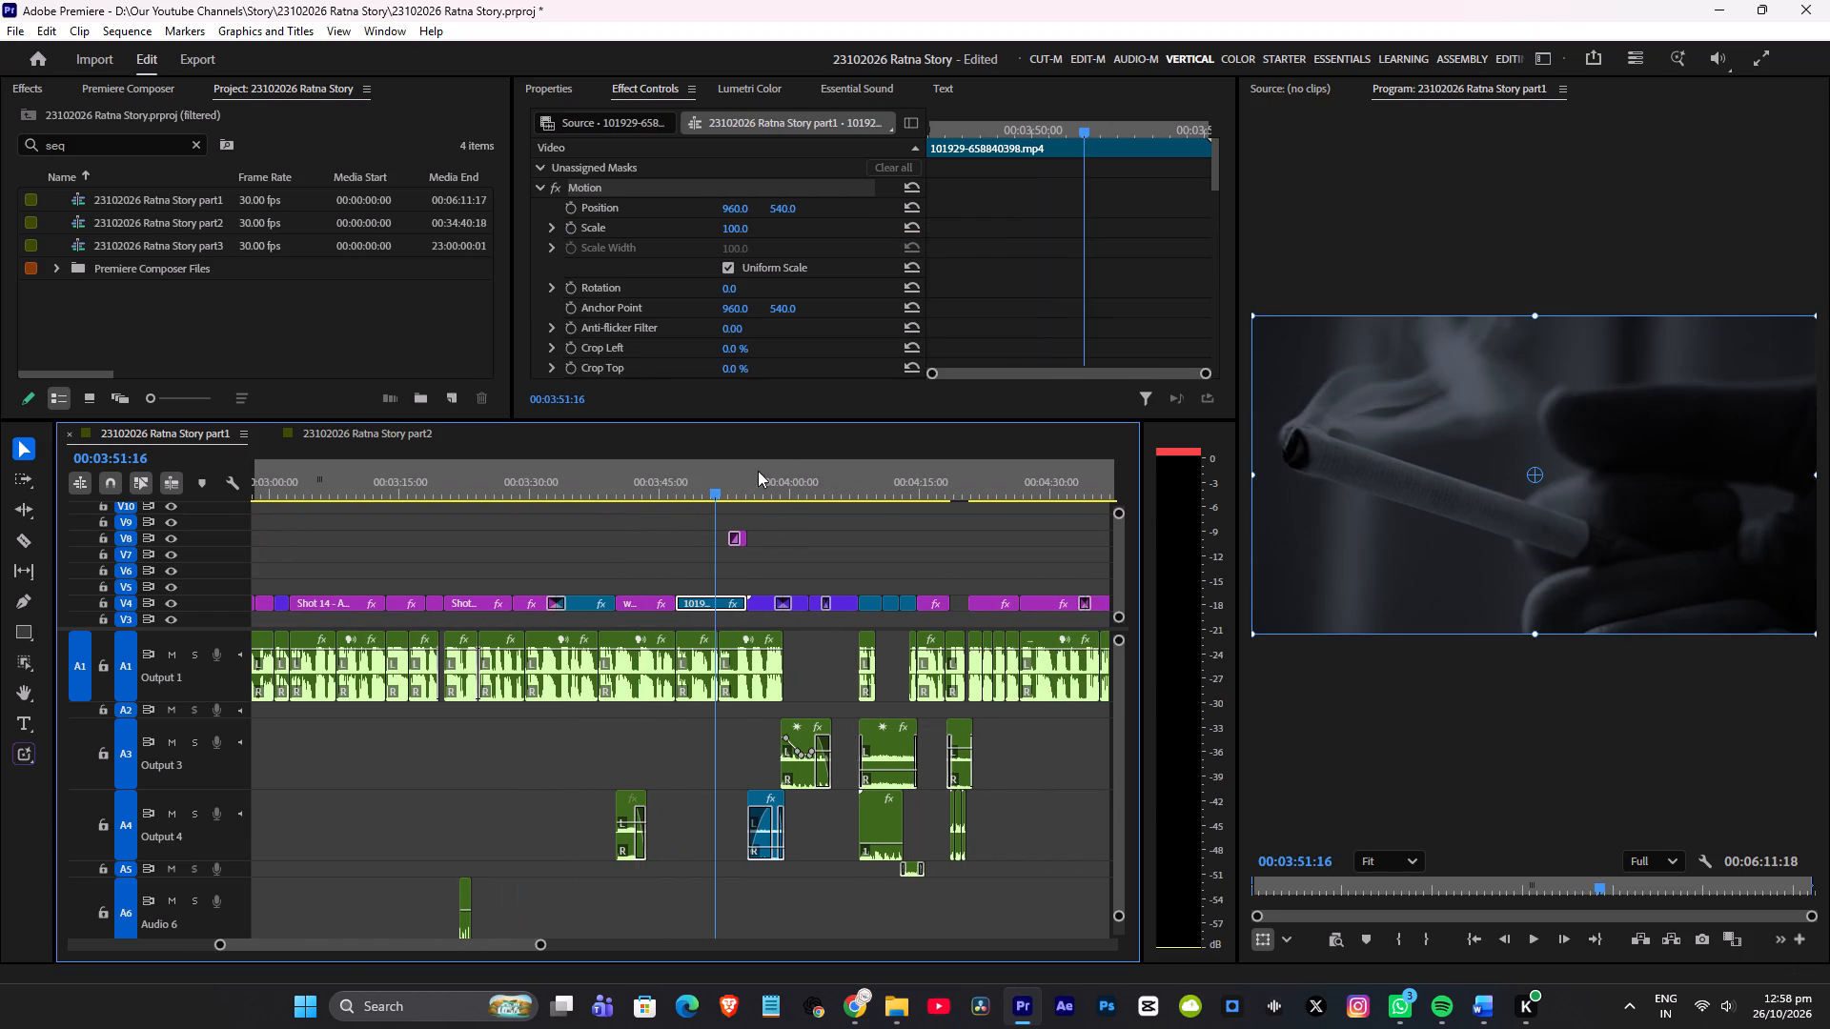
Review the Part 1 visuals from about 00:03:51 to about 00:04:52, including the night road, letter reading and Ratna portrait shots.
{"action": "left_click", "coordinate": [767, 492]}
{"action": "scroll", "coordinate": [773, 494], "scroll_direction": "down", "scroll_amount": 2}
{"action": "left_click_drag", "start_coordinate": [762, 483], "coordinate": [752, 488]}
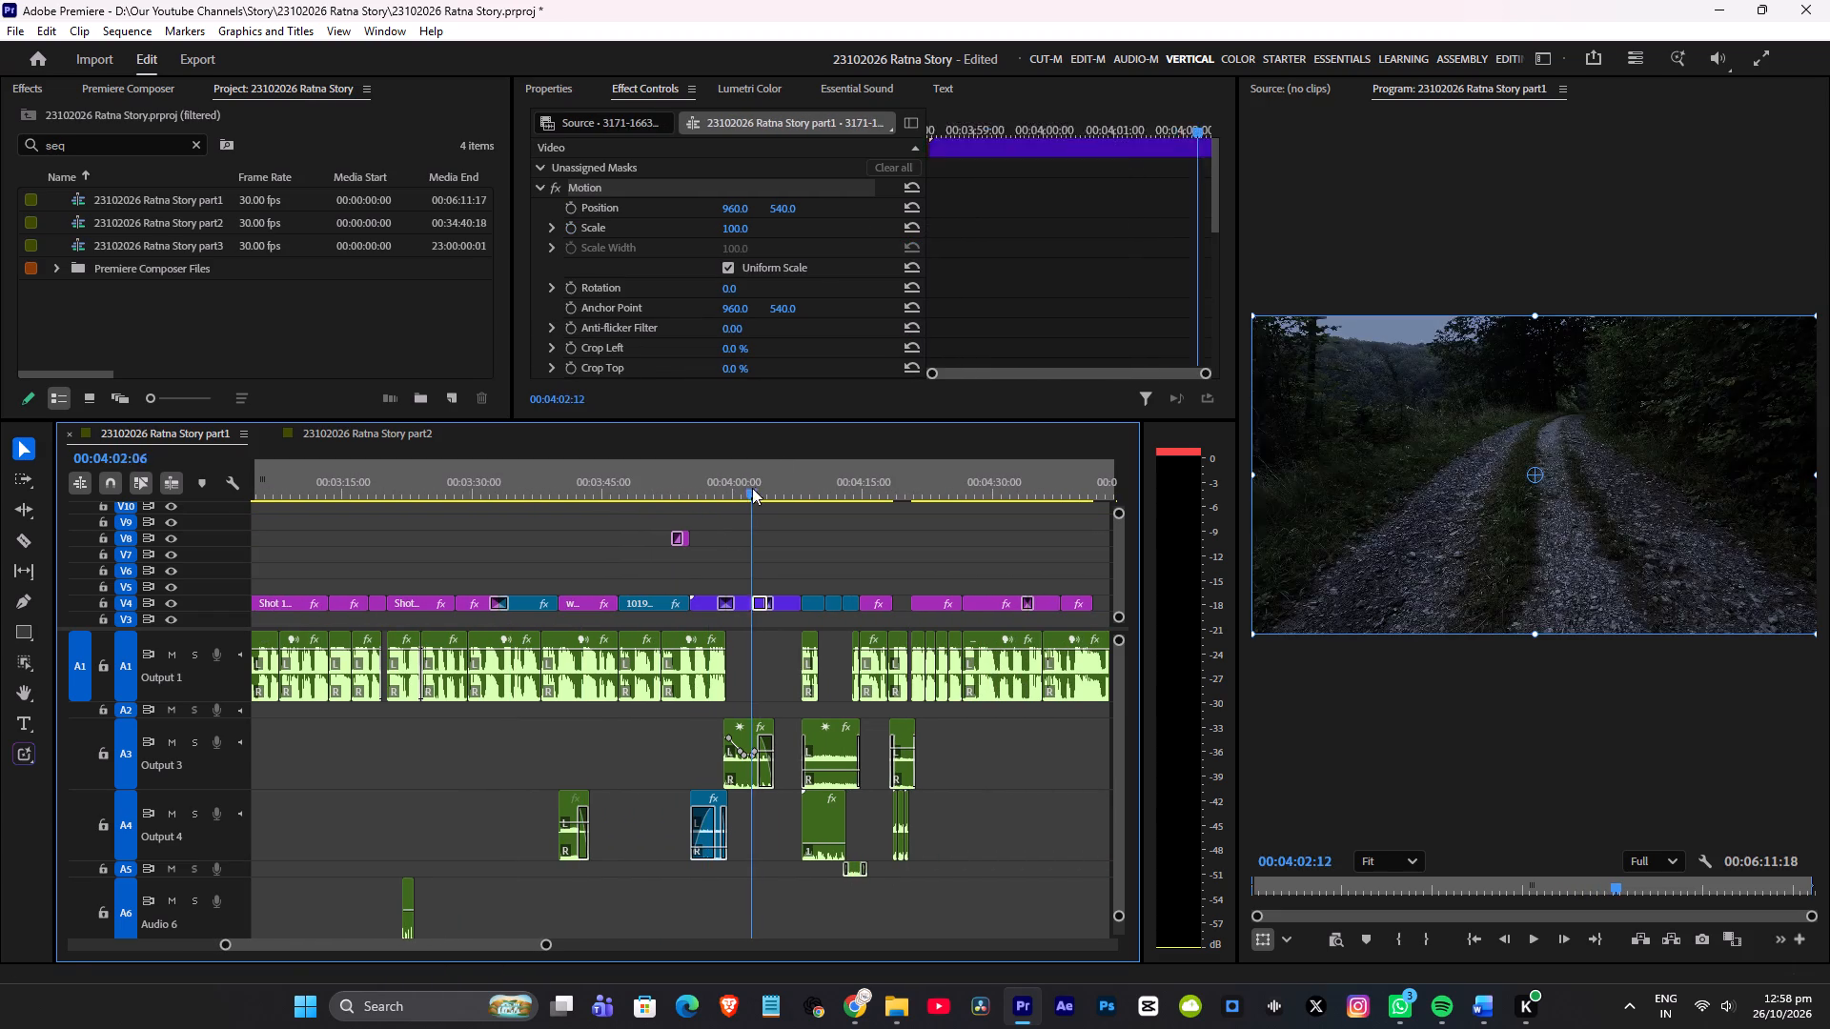
{"action": "left_click_drag", "start_coordinate": [752, 488], "coordinate": [802, 494]}
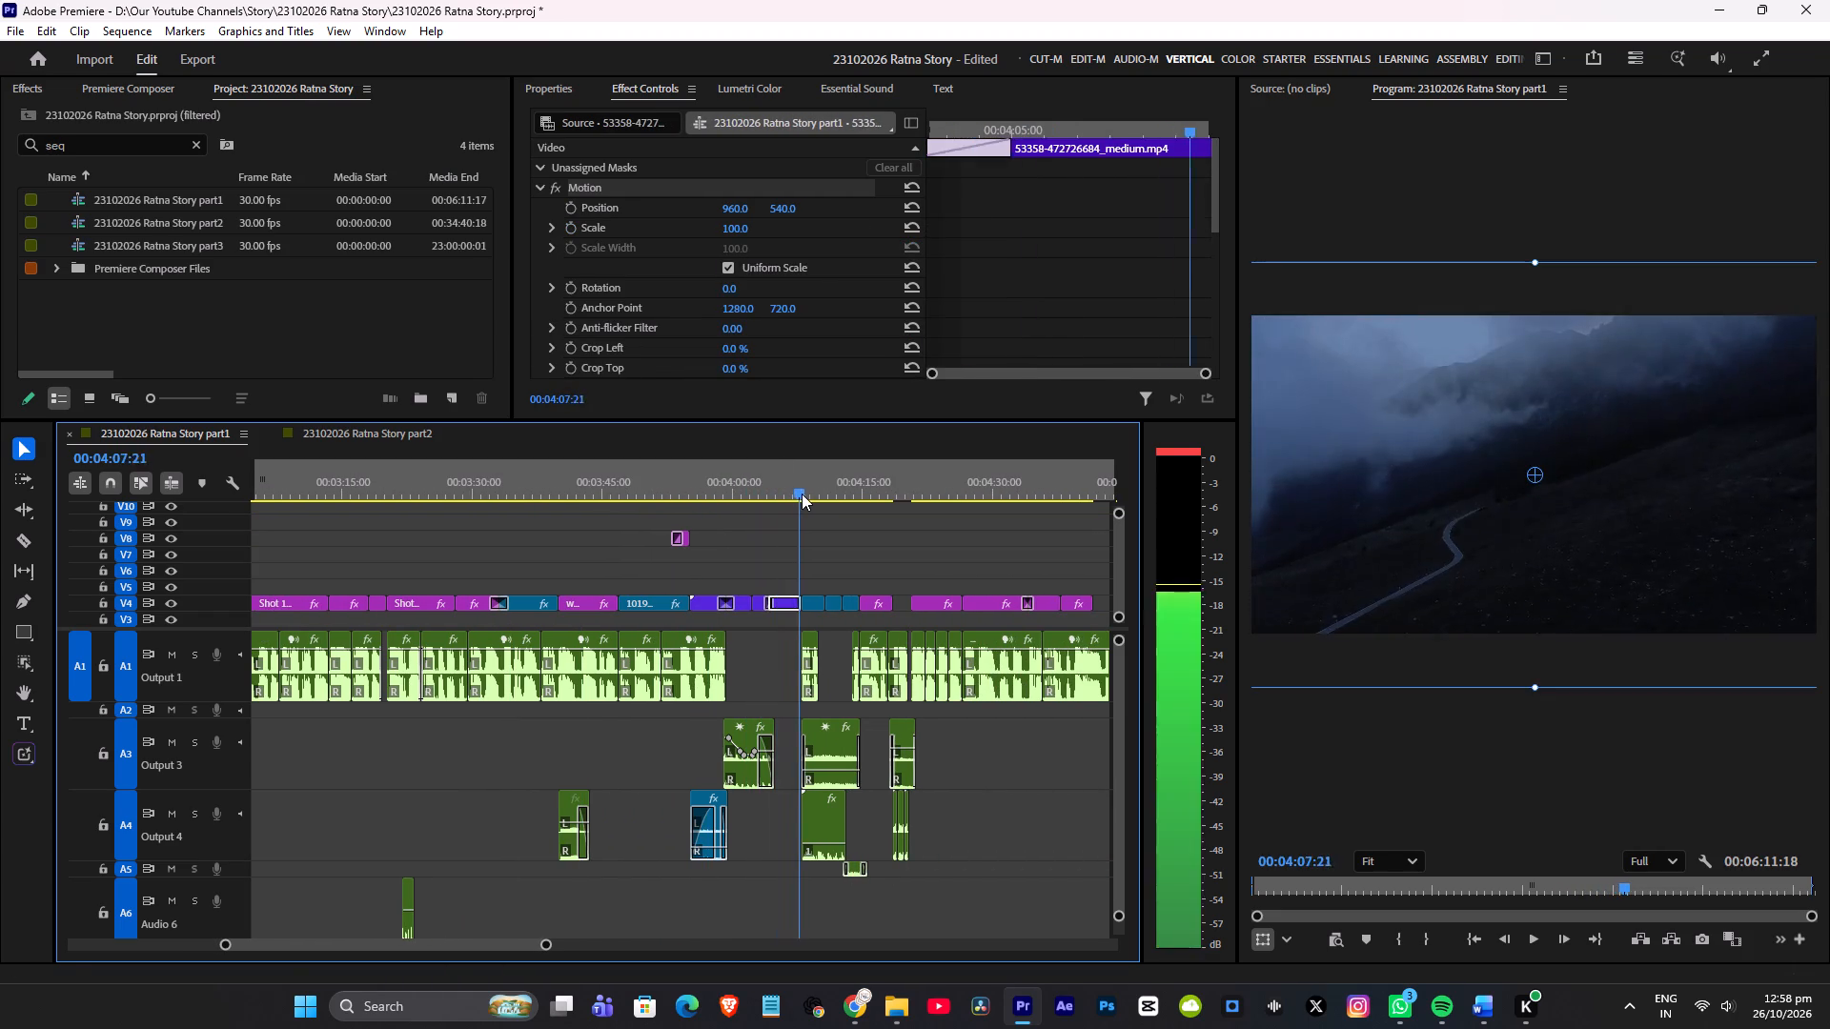
{"action": "left_click_drag", "start_coordinate": [802, 494], "coordinate": [880, 488]}
{"action": "scroll", "coordinate": [868, 490], "scroll_direction": "down", "scroll_amount": 4}
{"action": "left_click_drag", "start_coordinate": [783, 483], "coordinate": [798, 483]}
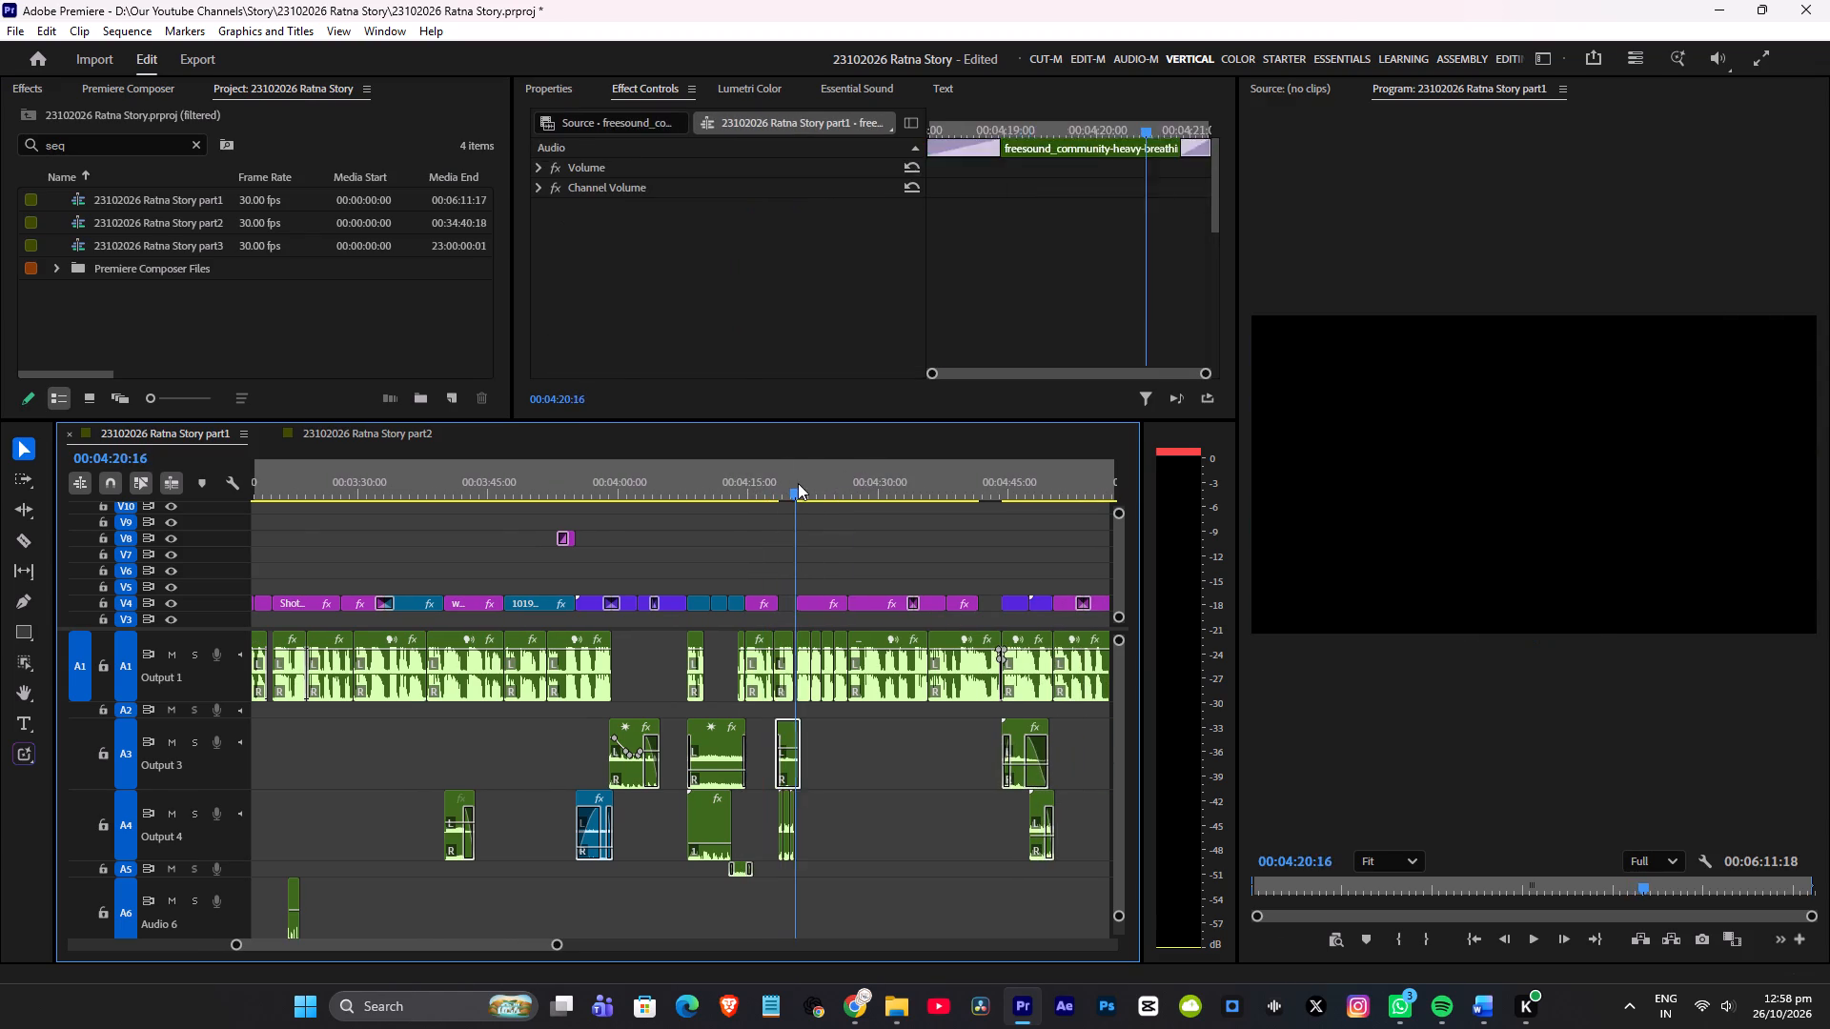
{"action": "left_click_drag", "start_coordinate": [798, 483], "coordinate": [875, 483]}
{"action": "scroll", "coordinate": [868, 490], "scroll_direction": "down", "scroll_amount": 2}
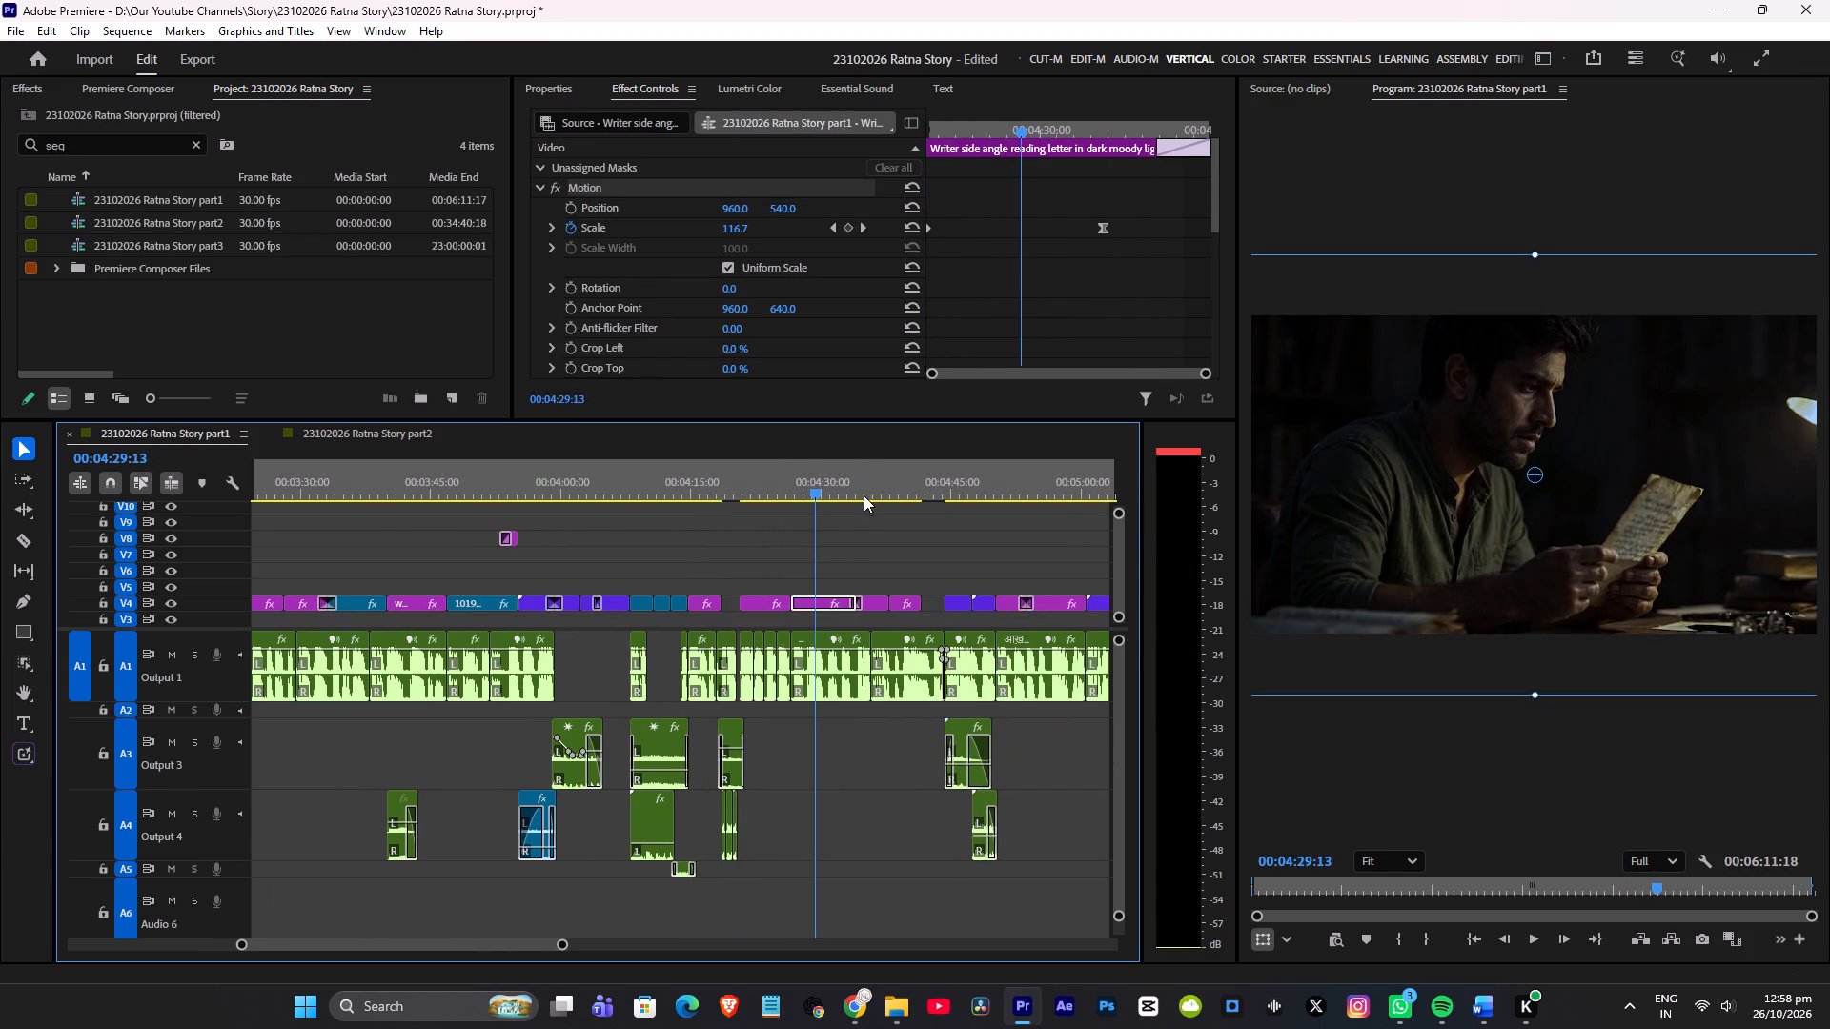
{"action": "left_click", "coordinate": [866, 490]}
{"action": "scroll", "coordinate": [872, 492], "scroll_direction": "down", "scroll_amount": 2}
{"action": "left_click", "coordinate": [858, 489]}
{"action": "scroll", "coordinate": [868, 491], "scroll_direction": "down", "scroll_amount": 3}
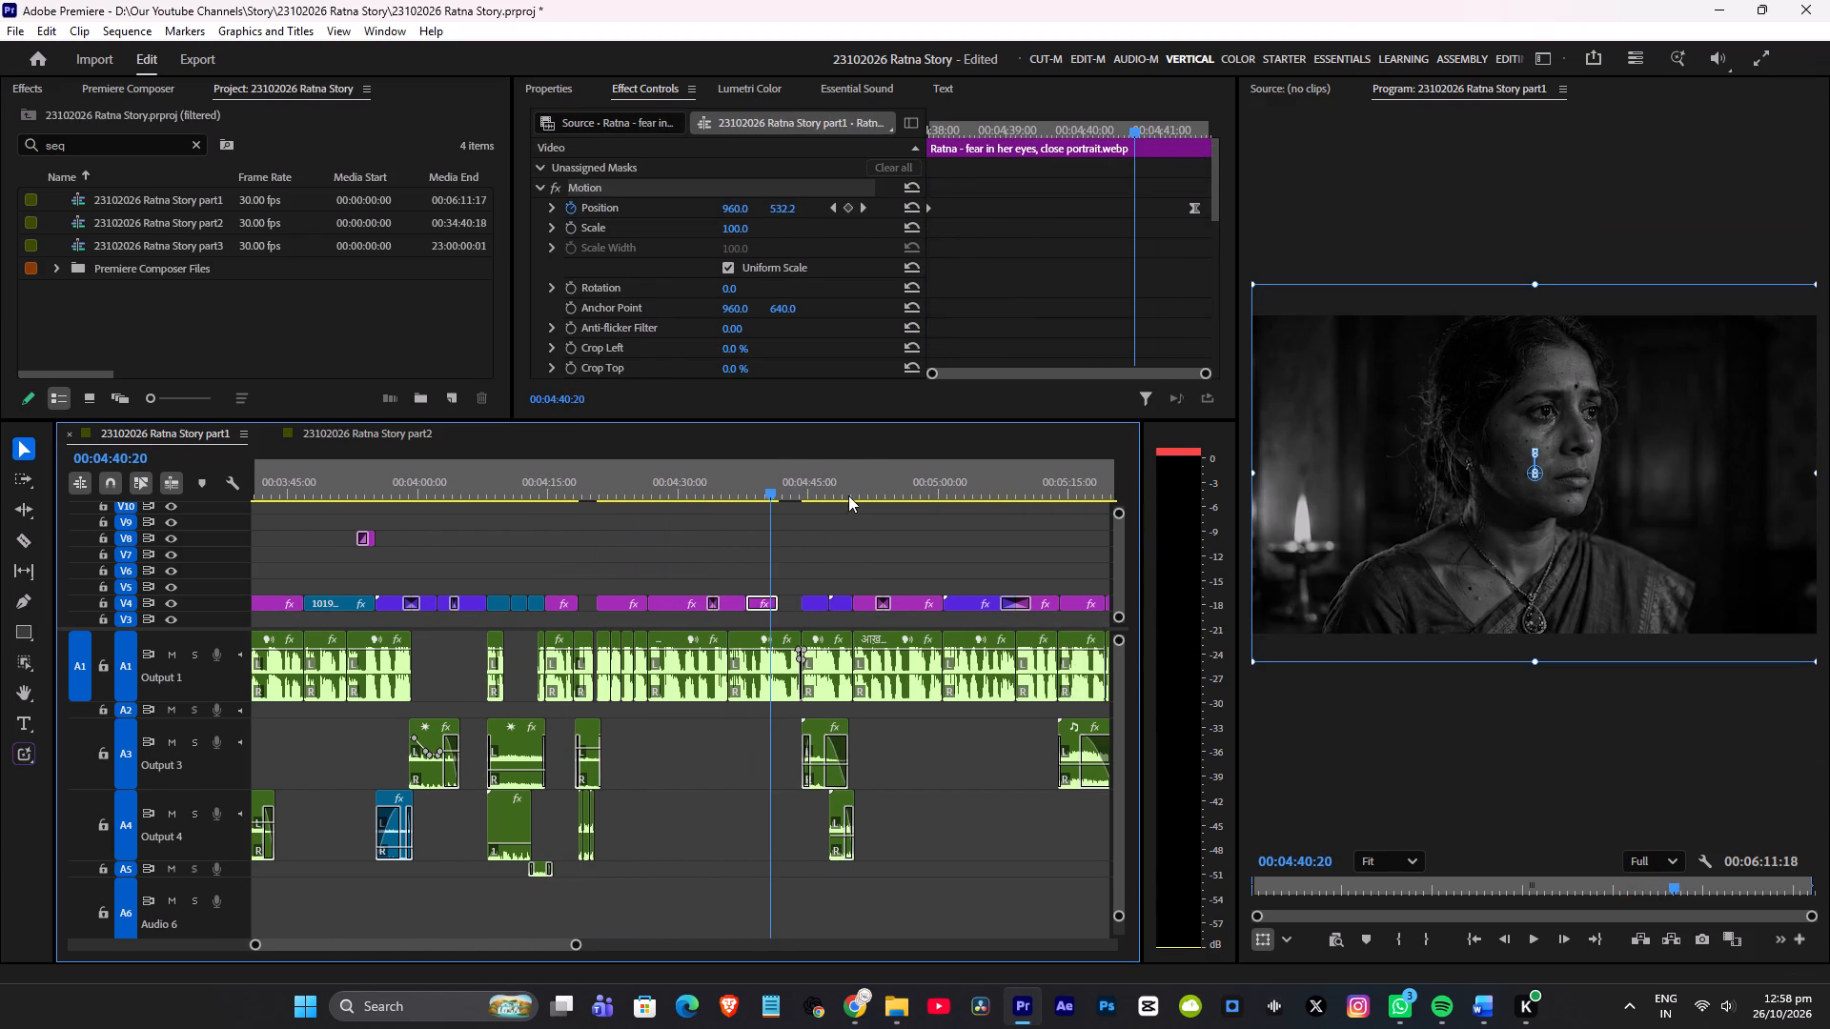
{"action": "left_click_drag", "start_coordinate": [795, 484], "coordinate": [852, 484]}
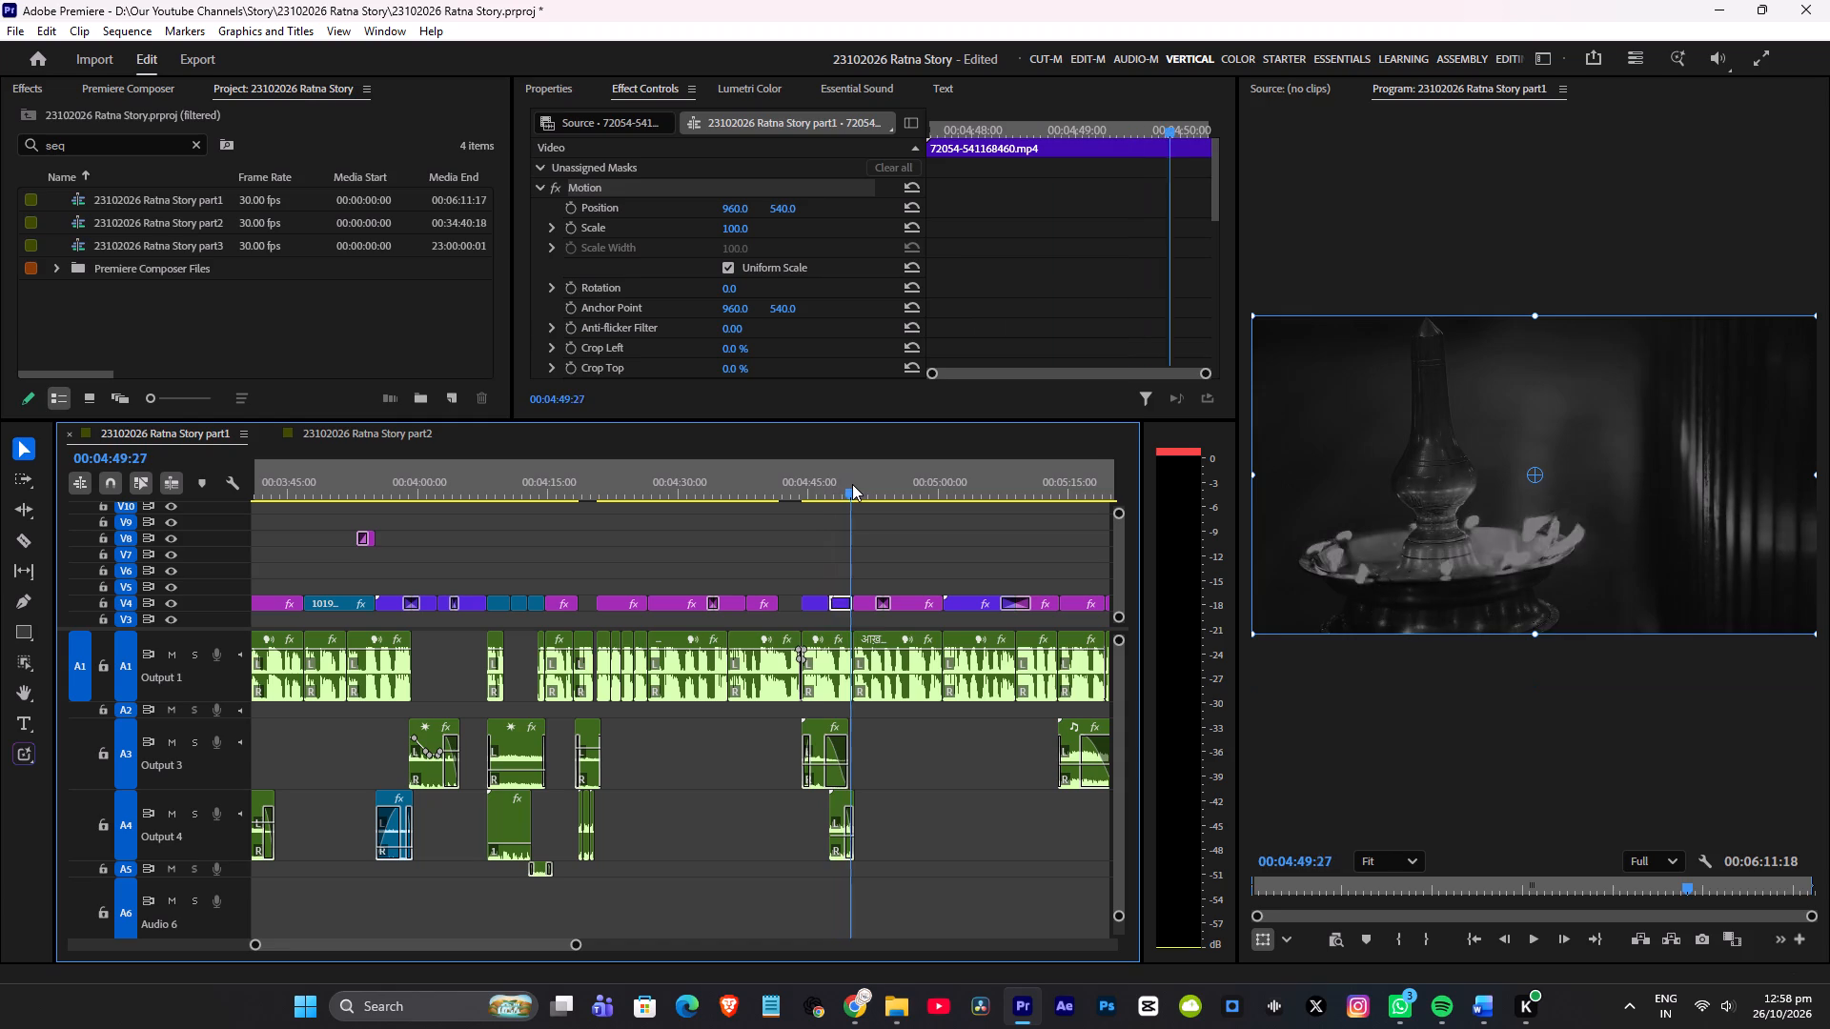
{"action": "left_click_drag", "start_coordinate": [852, 484], "coordinate": [887, 484]}
{"action": "scroll", "coordinate": [873, 502], "scroll_direction": "down", "scroll_amount": 2}
Copy the prison-bars image images.jfif from Part 1, paste it into Part 2 at 00:02:37:23, and save the project.
{"action": "left_click", "coordinate": [811, 484]}
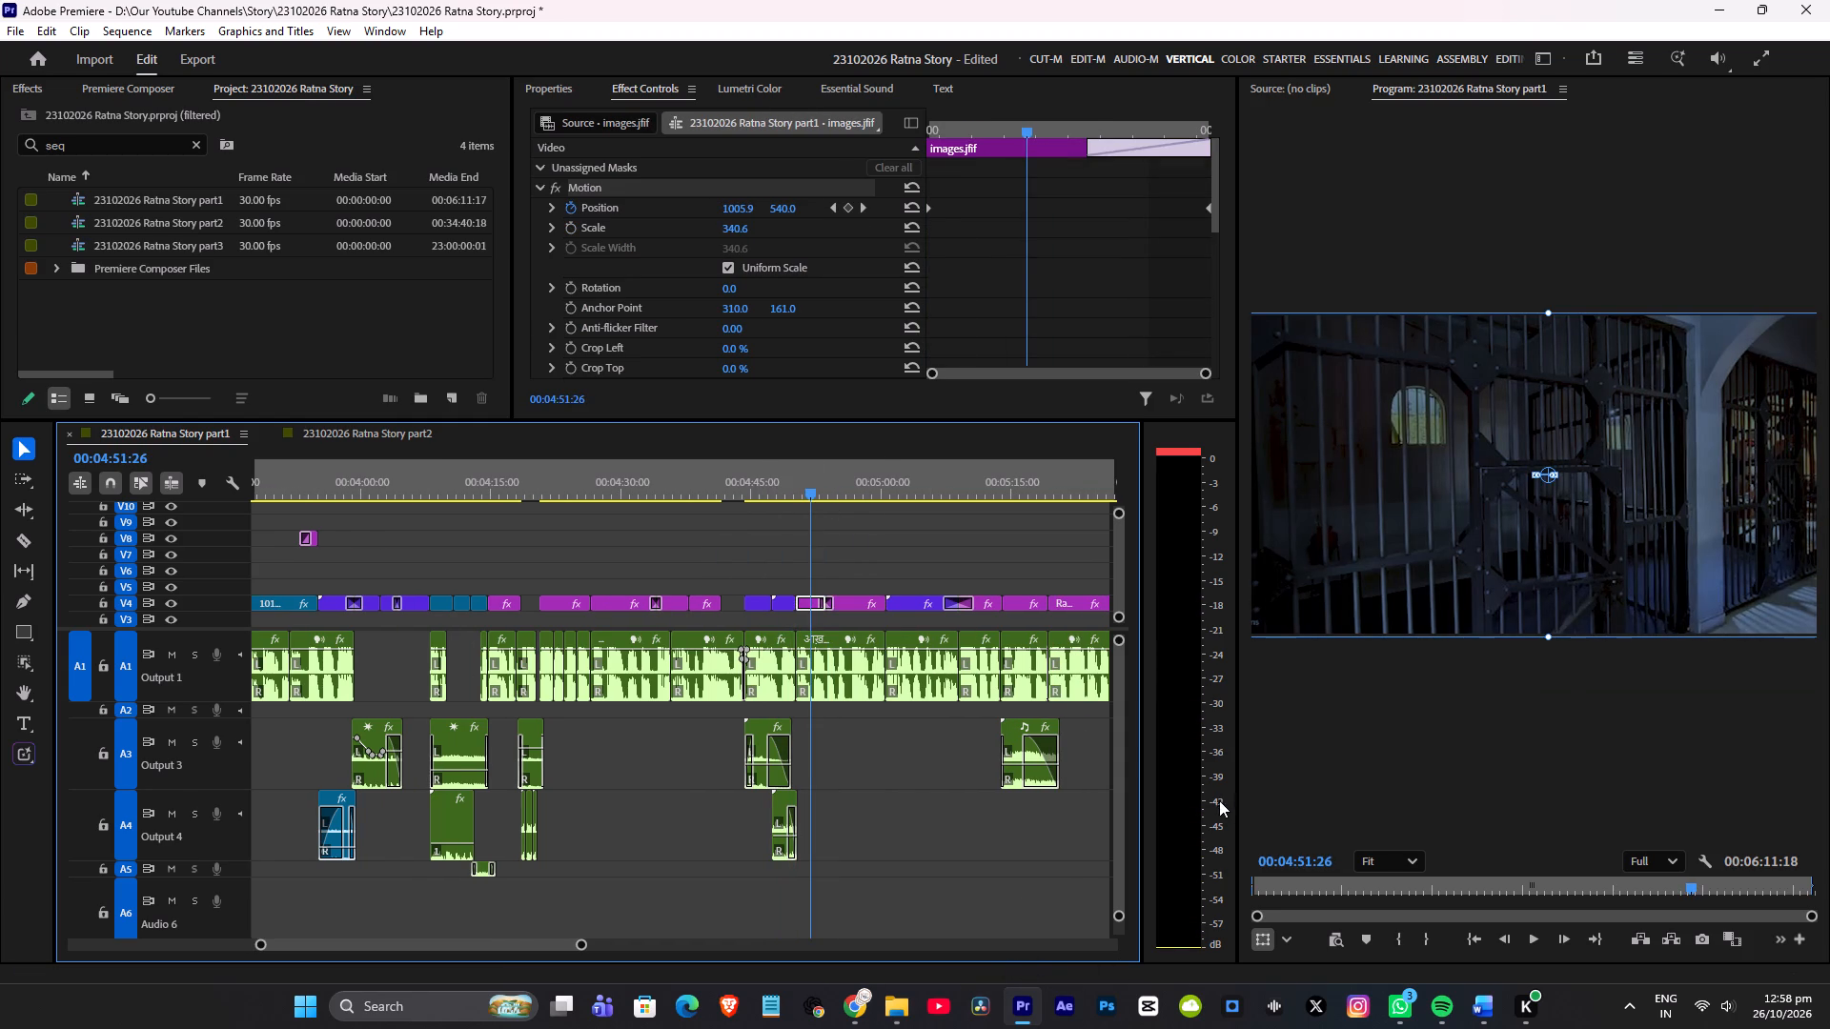
{"action": "key", "text": "ctrl+c"}
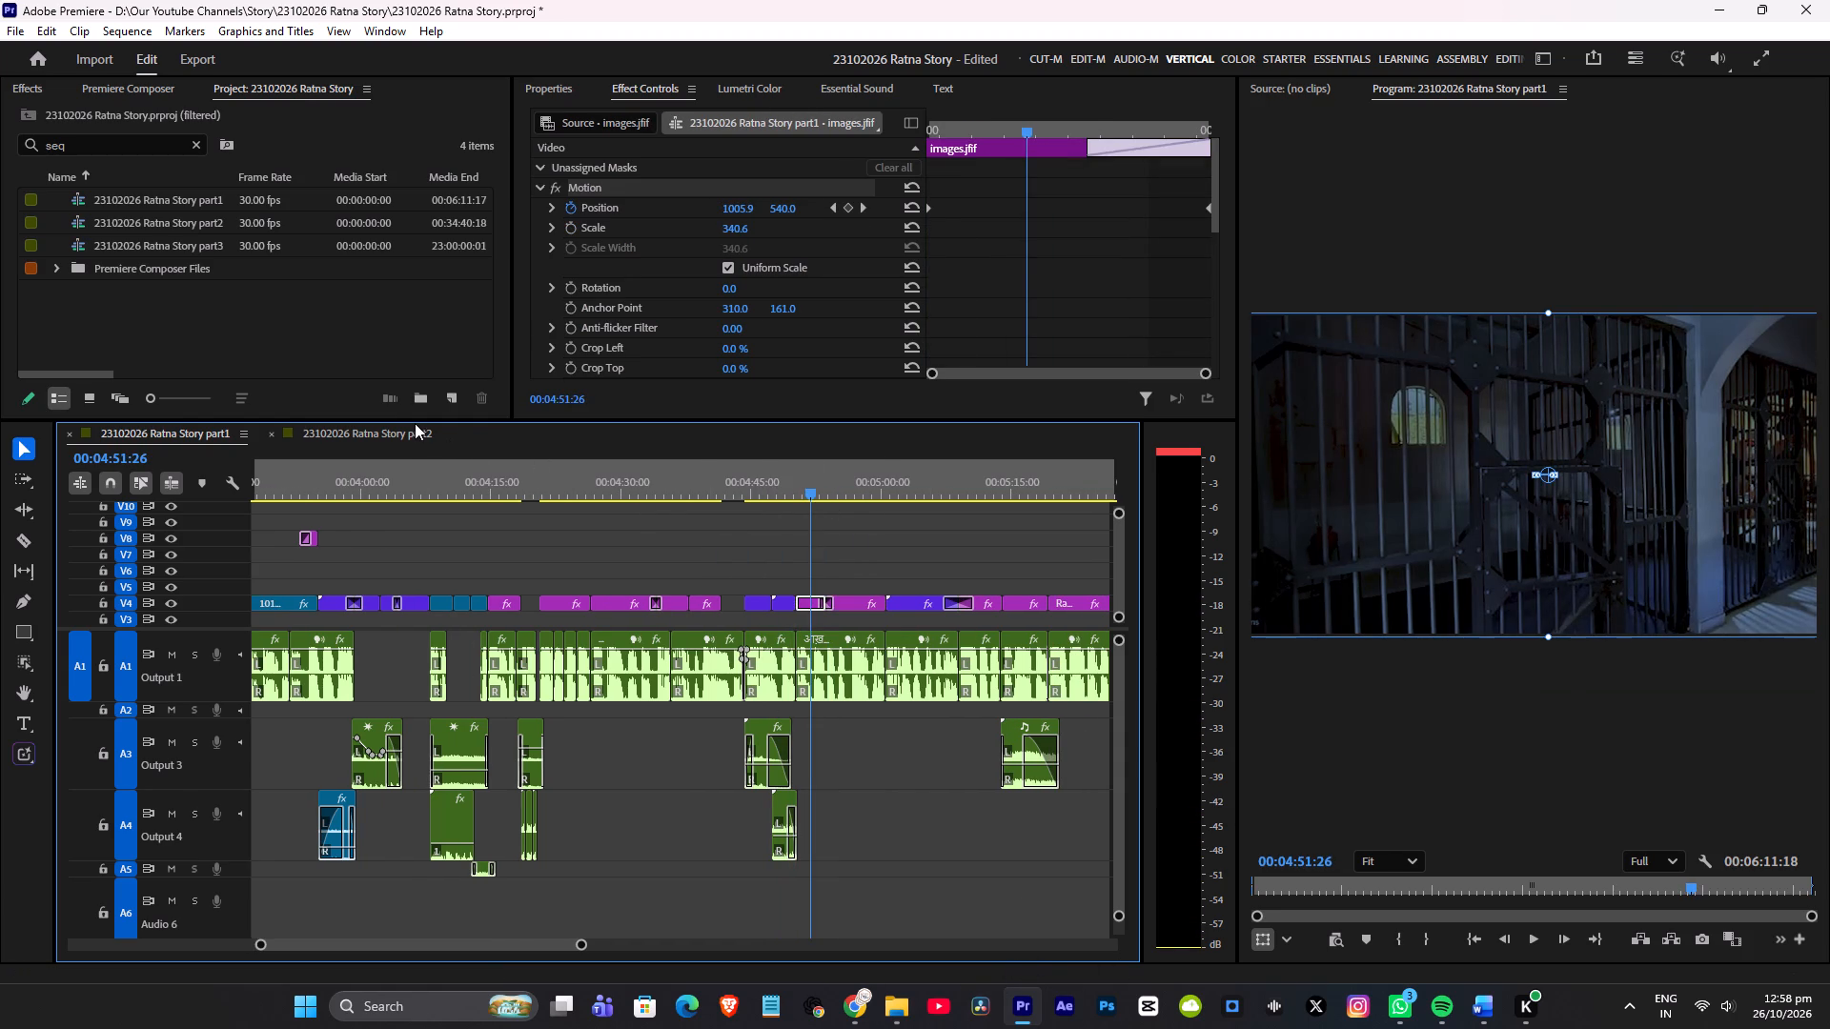
{"action": "left_click", "coordinate": [417, 431]}
{"action": "scroll", "coordinate": [709, 612], "scroll_direction": "down", "scroll_amount": 2}
{"action": "left_click", "coordinate": [590, 488]}
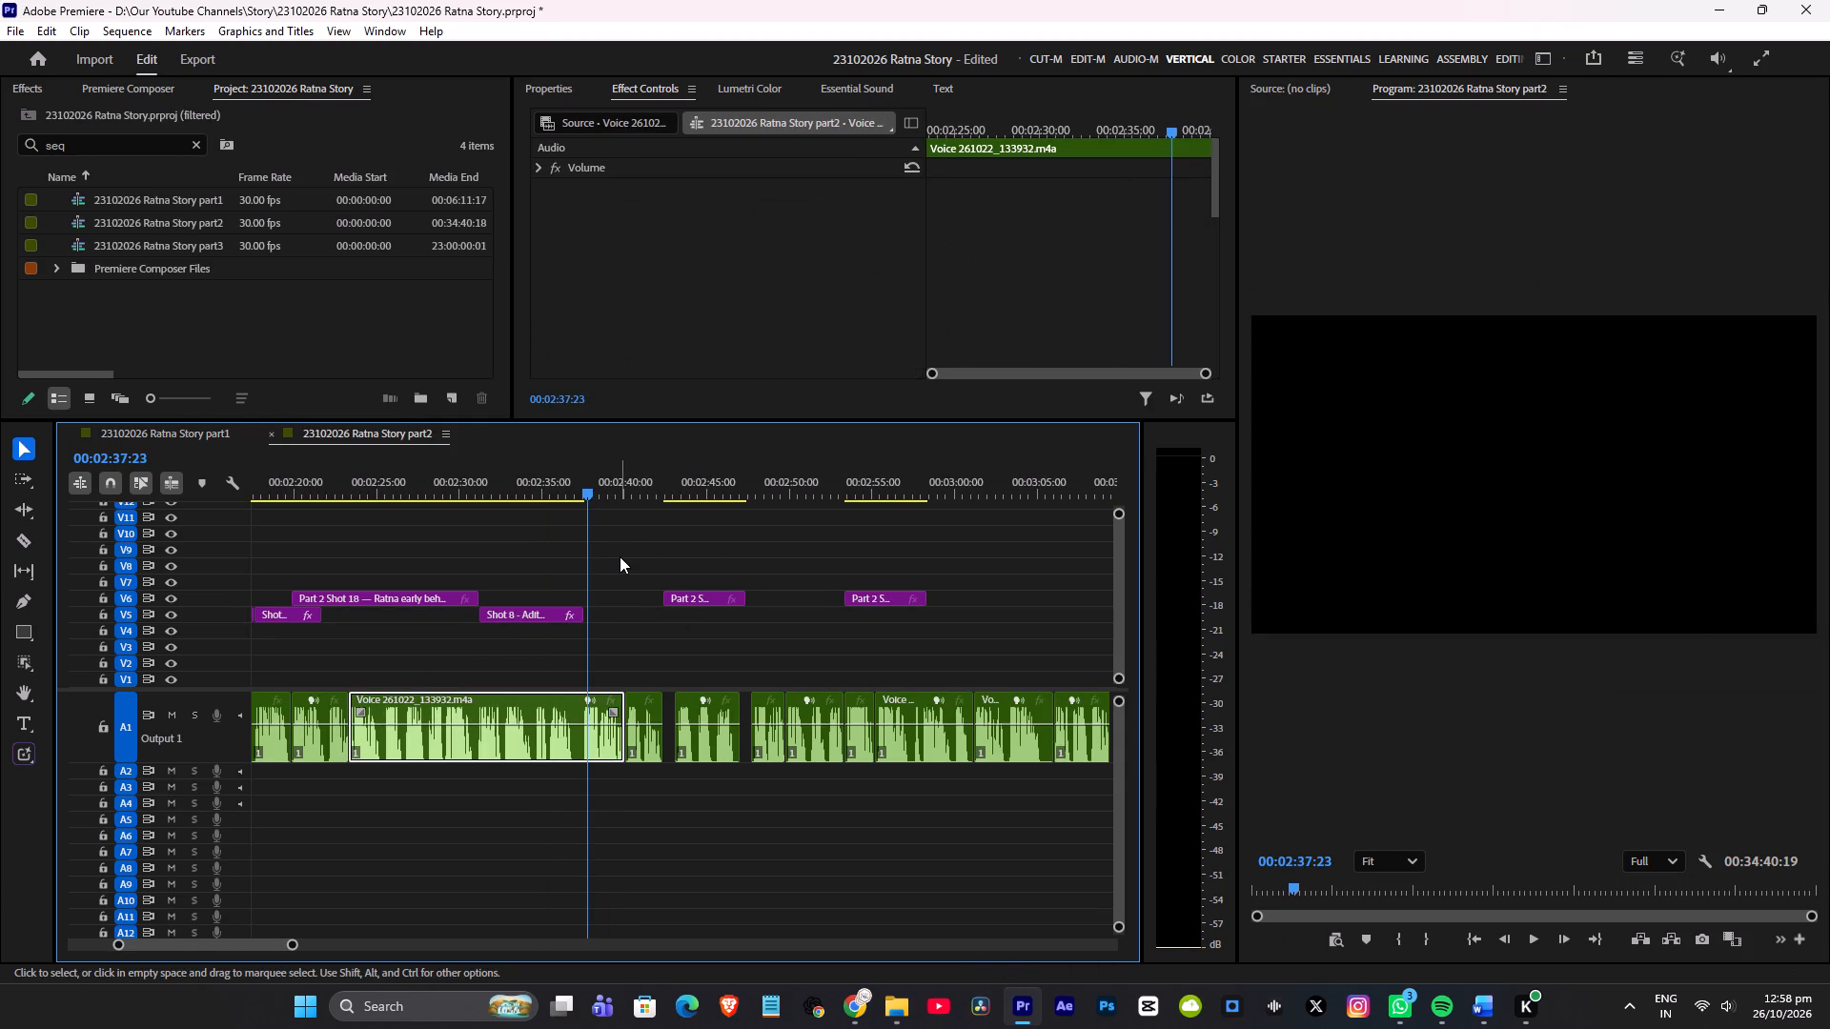
{"action": "left_click", "coordinate": [620, 556]}
{"action": "key", "text": "ctrl+space"}
{"action": "key", "text": "ctrl+v"}
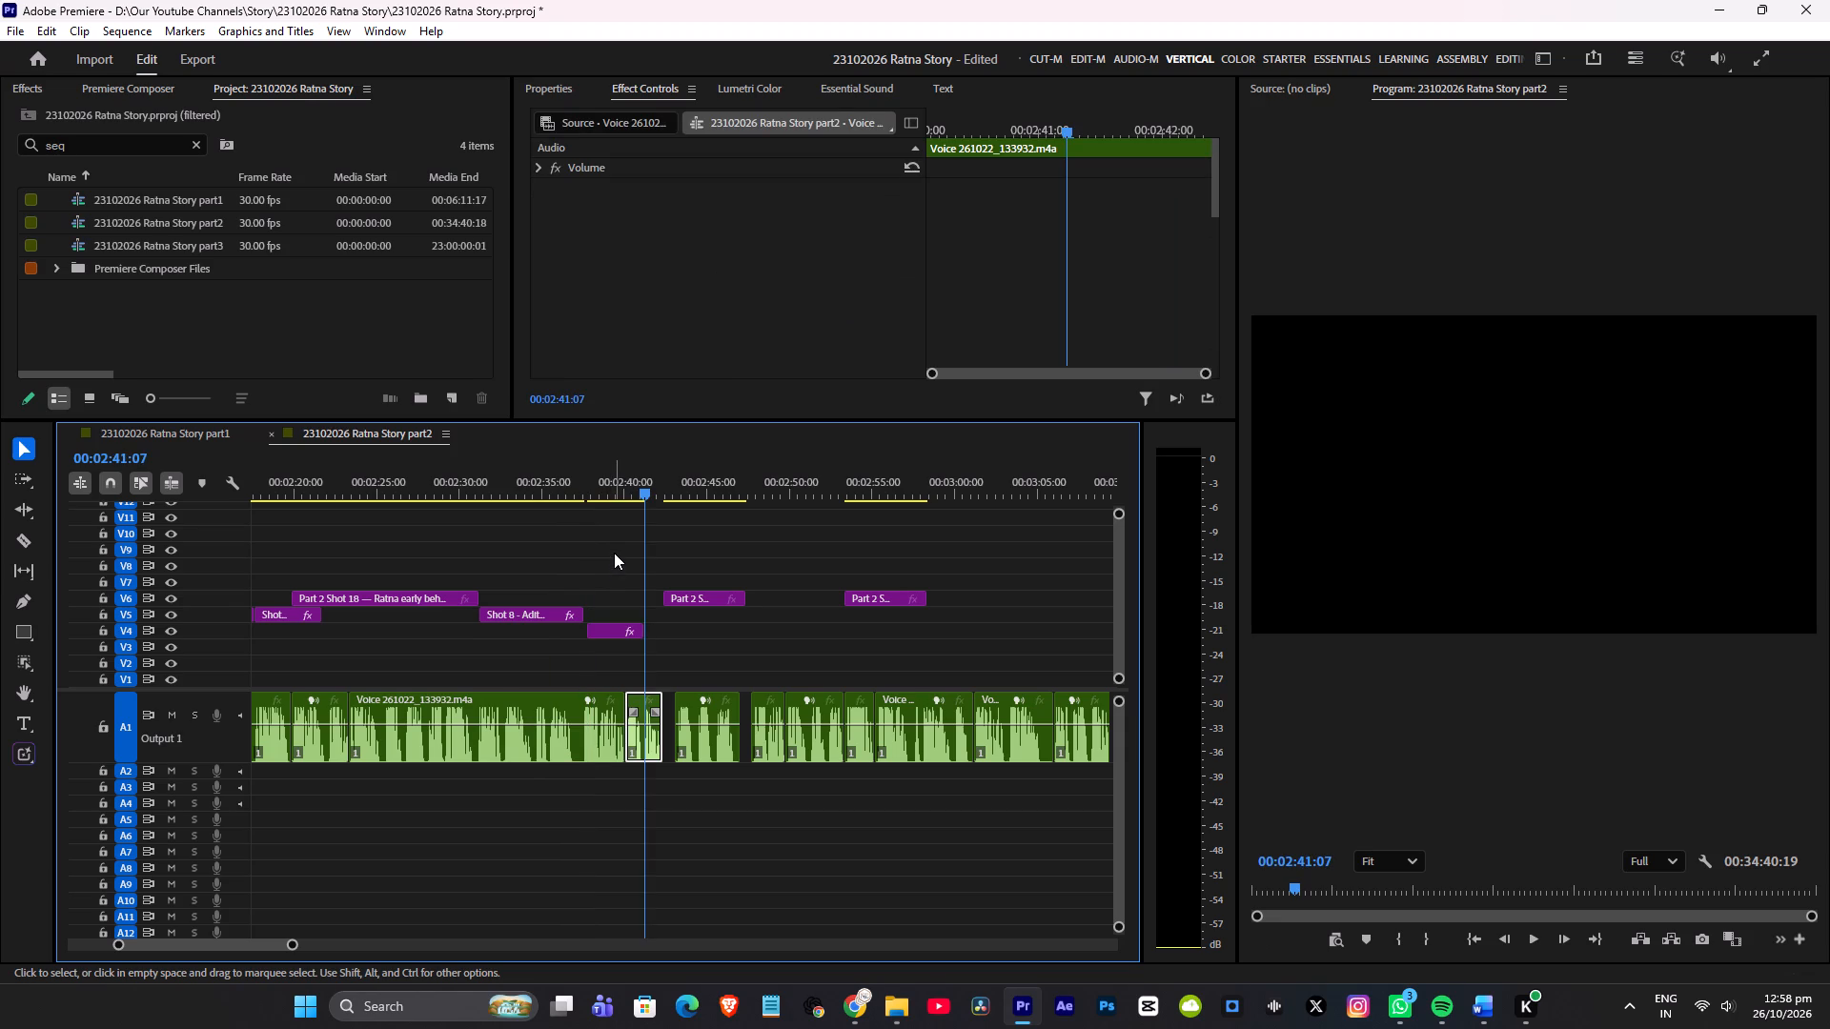
{"action": "scroll", "coordinate": [613, 556], "scroll_direction": "down", "scroll_amount": 3}
{"action": "key", "text": "ctrl+s"}
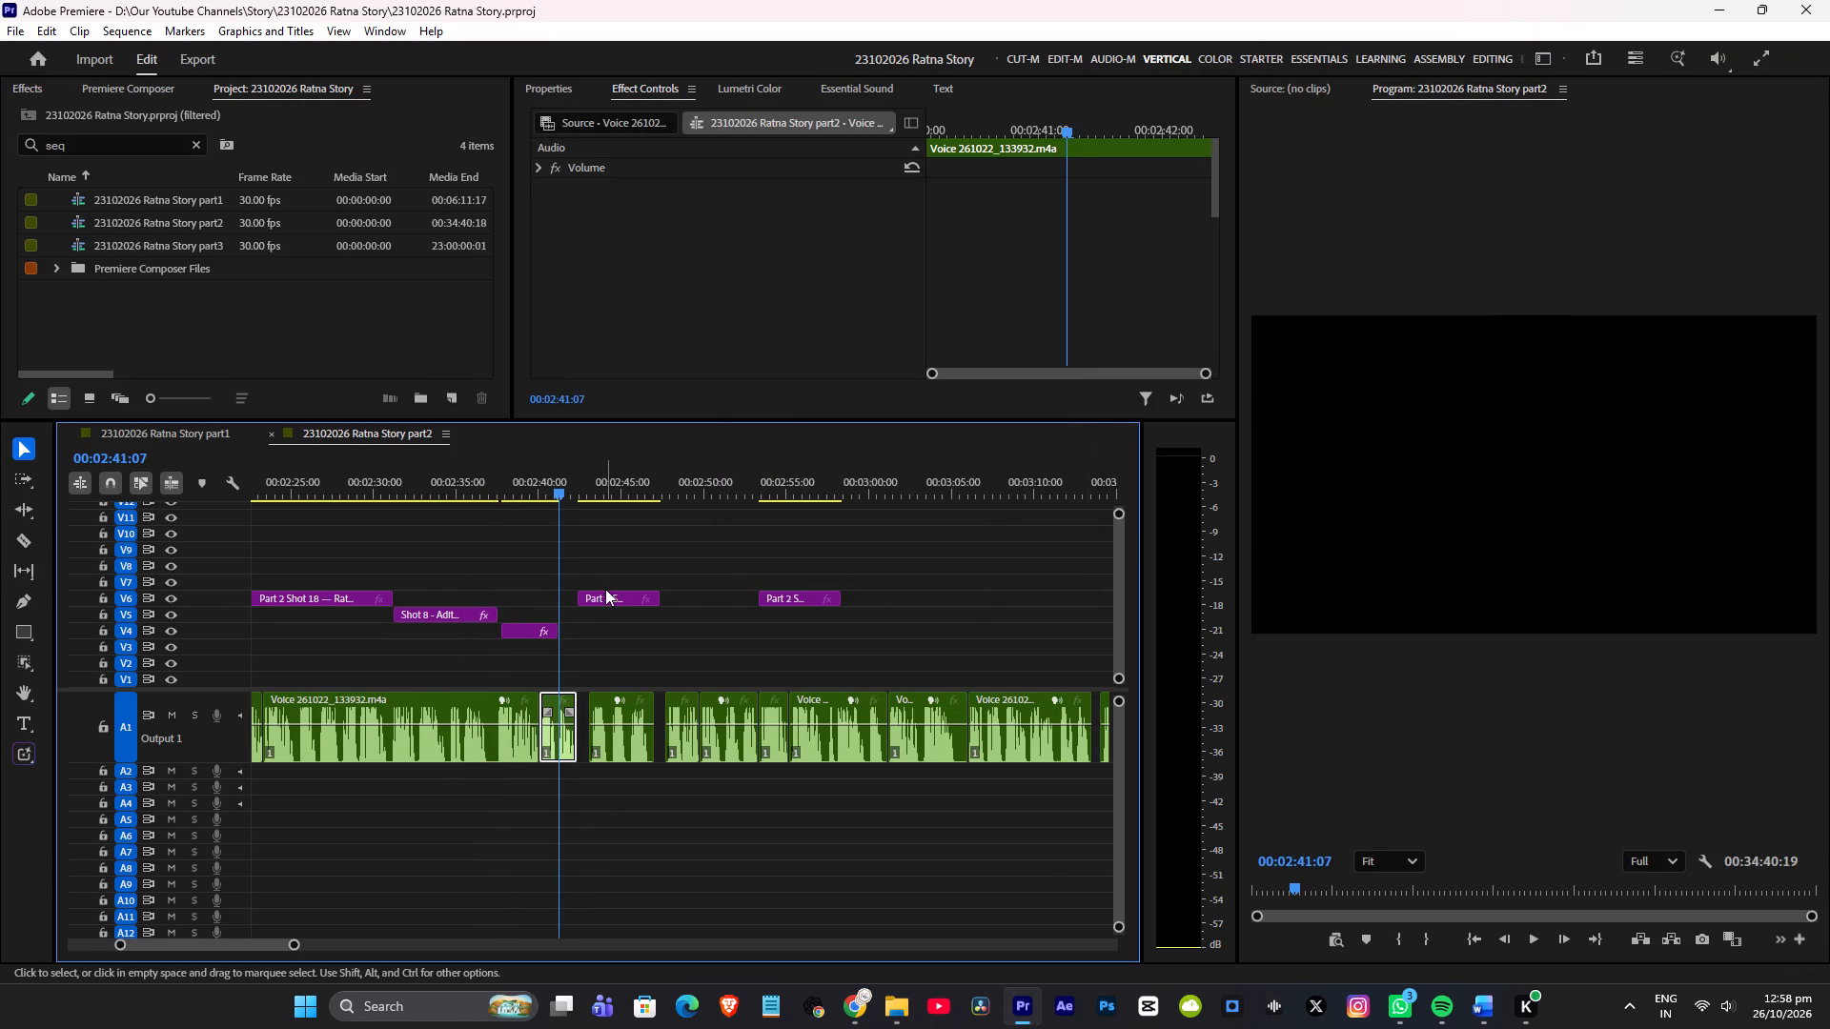
Move images.jfif up to track V6, overlapping the end of Shot 8 from about 00:02:36.
{"action": "scroll", "coordinate": [606, 590], "scroll_direction": "up", "scroll_amount": 10, "text": "alt"}
{"action": "left_click", "coordinate": [440, 484]}
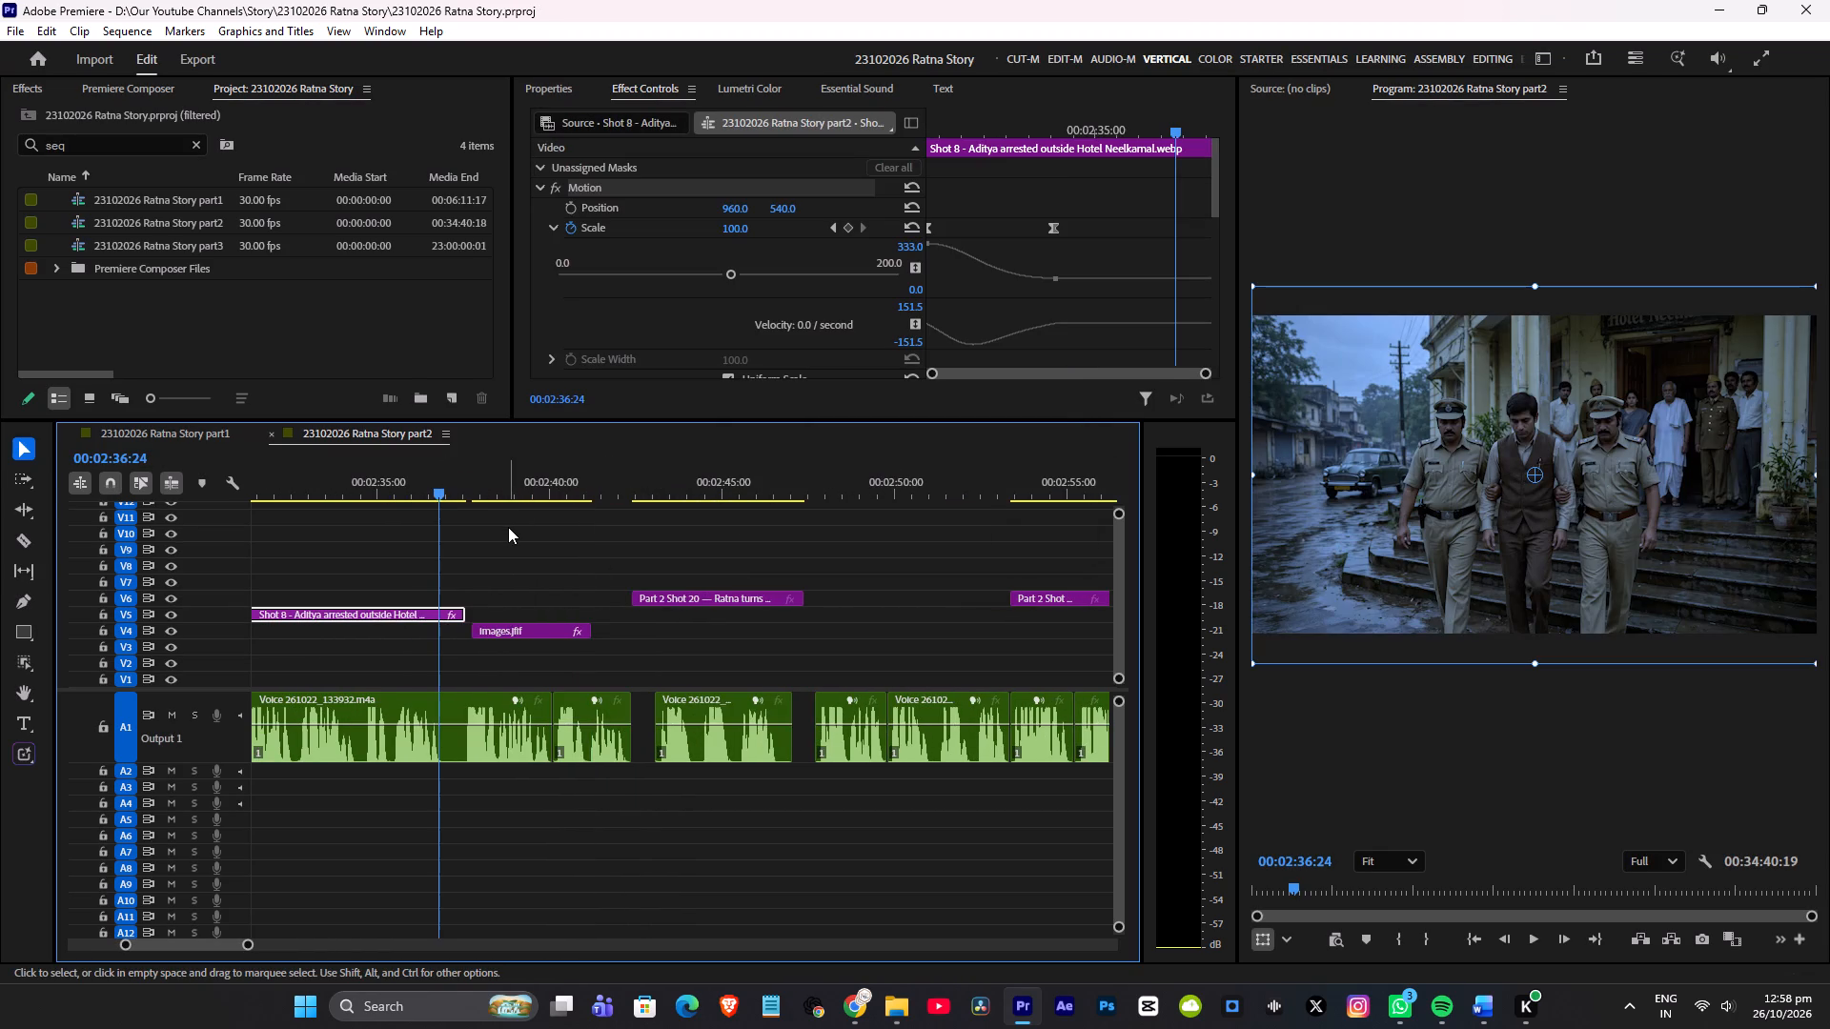
{"action": "scroll", "coordinate": [508, 527], "scroll_direction": "up", "scroll_amount": 8, "text": "alt"}
{"action": "left_click", "coordinate": [488, 490]}
{"action": "key", "text": "space"}
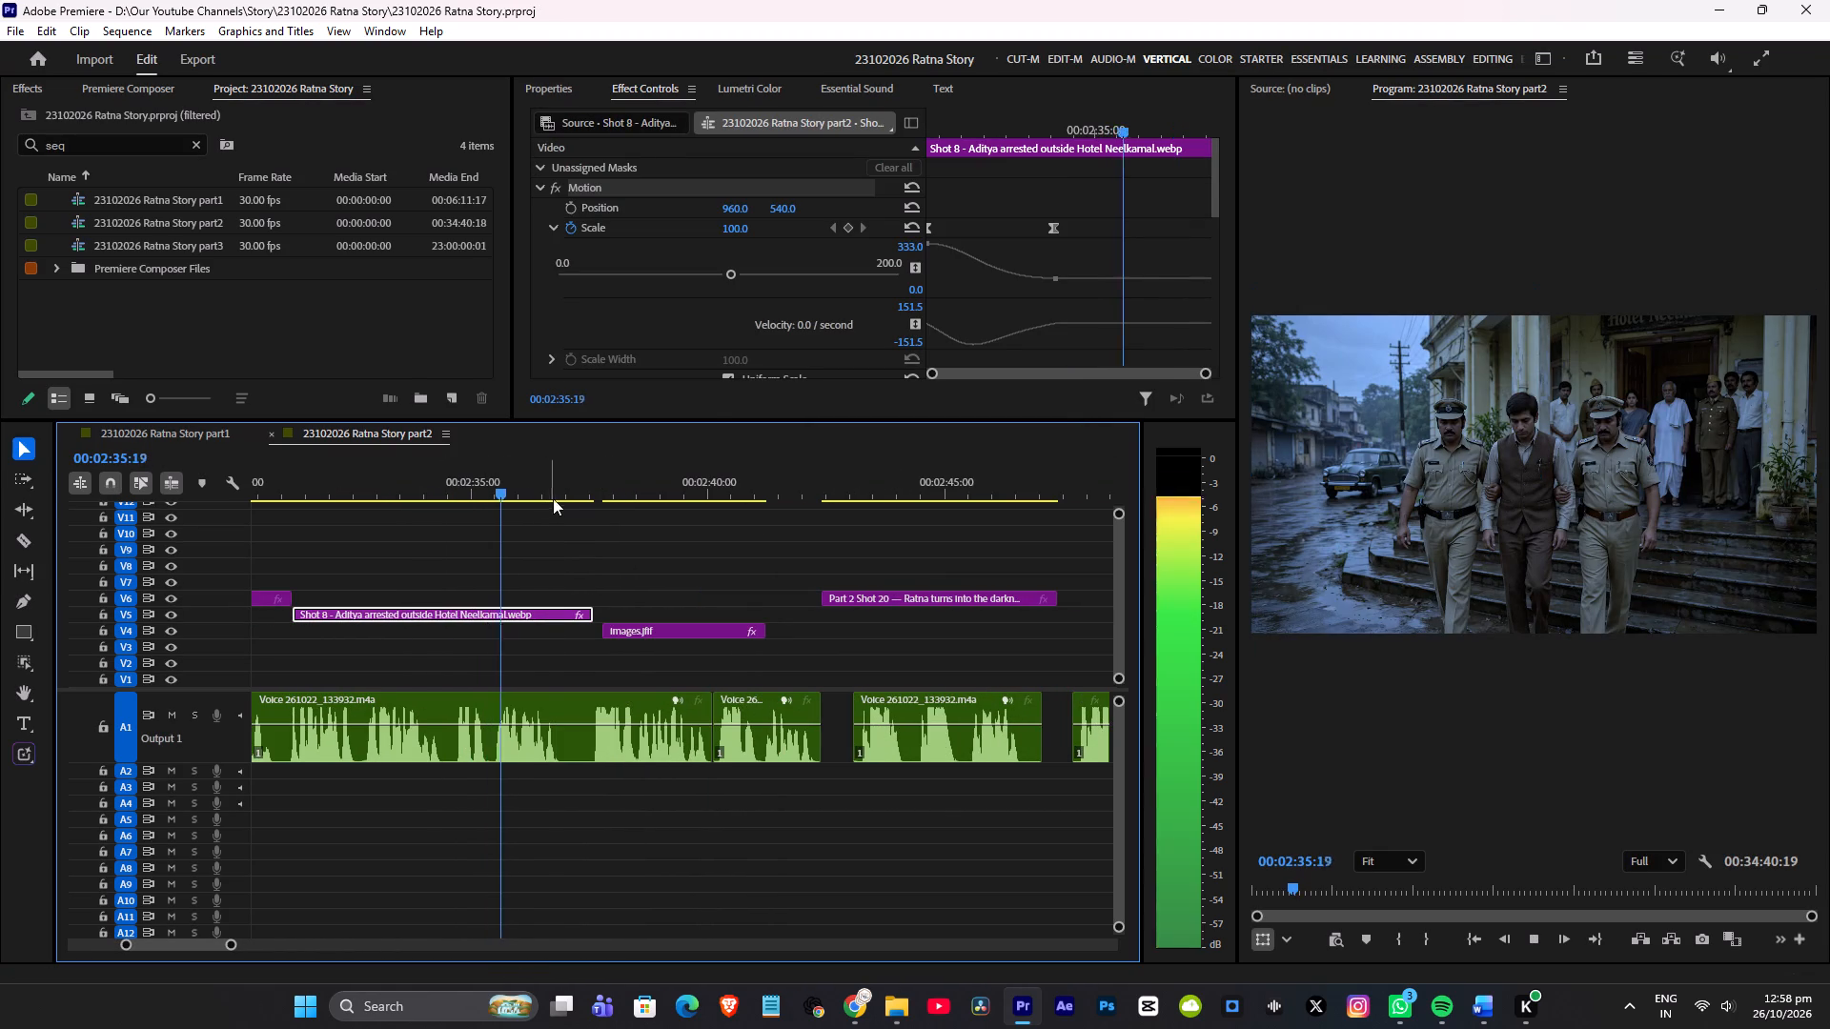
{"action": "key", "text": "space"}
{"action": "left_click_drag", "start_coordinate": [645, 633], "coordinate": [573, 605]}
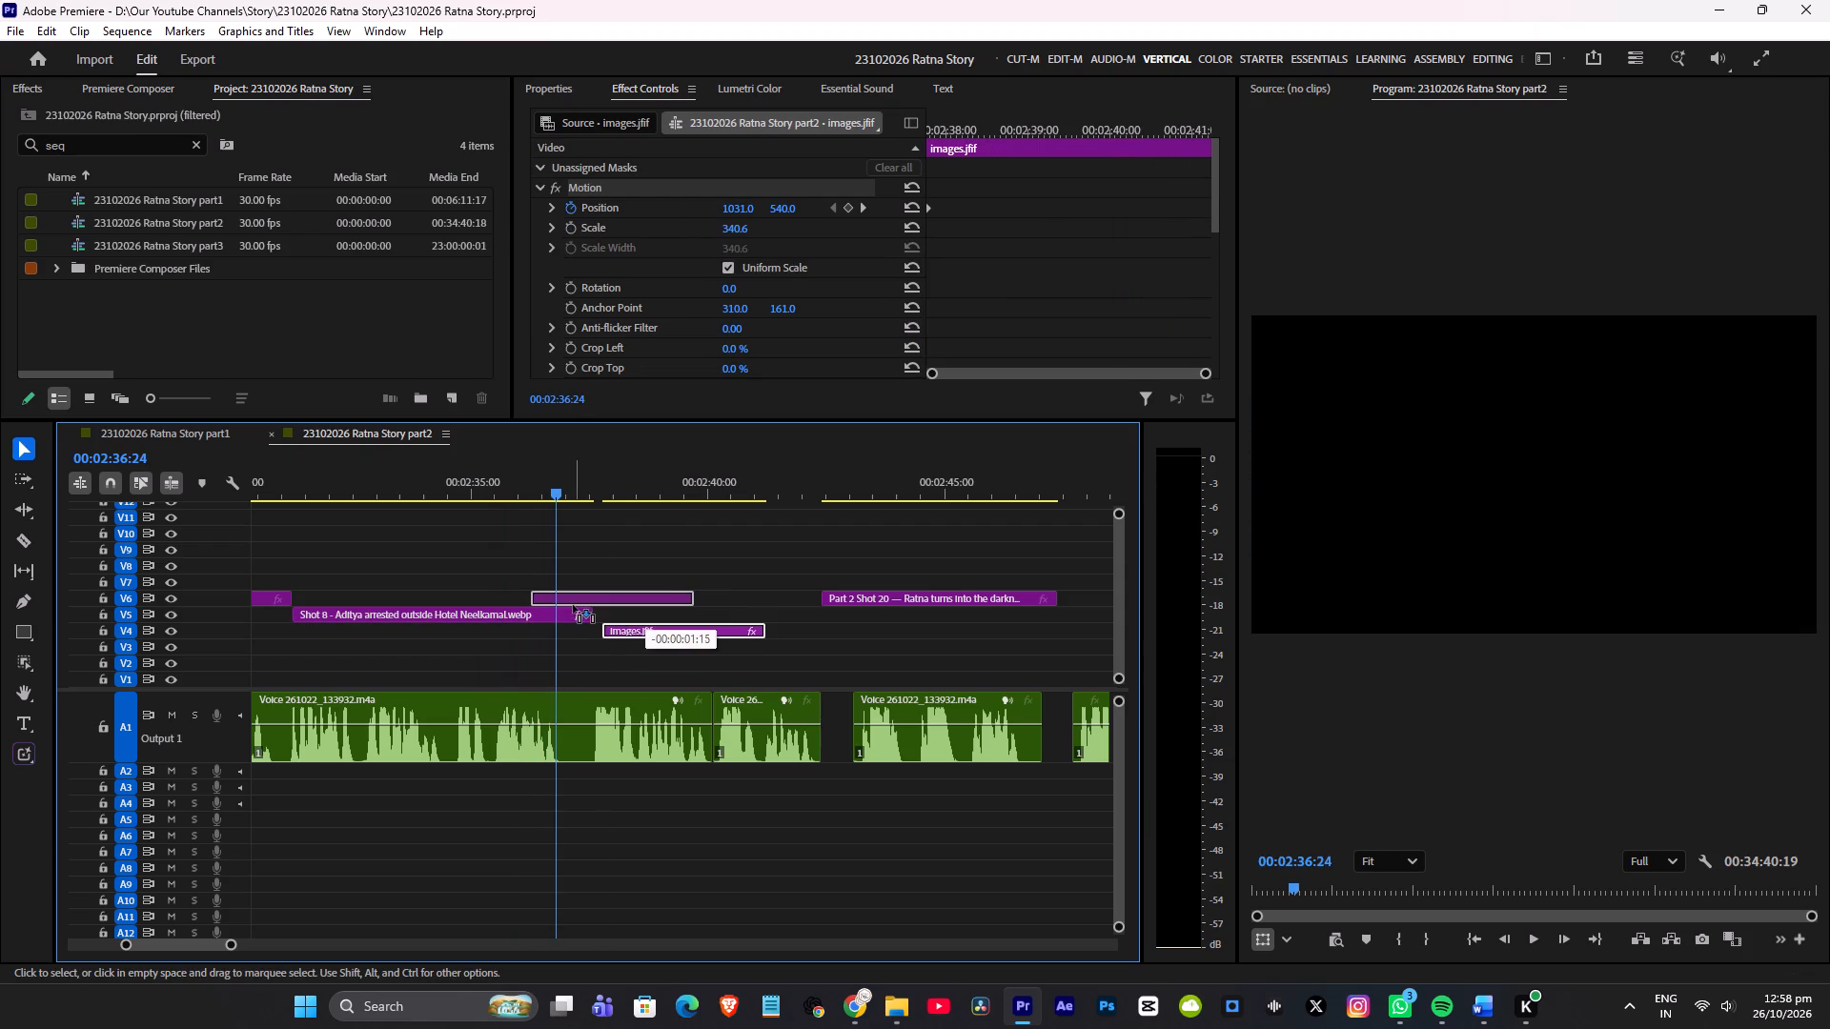
{"action": "left_click_drag", "start_coordinate": [573, 605], "coordinate": [566, 605]}
Check the voice-over around Shot 8 and shift images.jfif earlier on V6 to start at about 00:02:35:16.
{"action": "left_click", "coordinate": [478, 484]}
{"action": "key", "text": "space"}
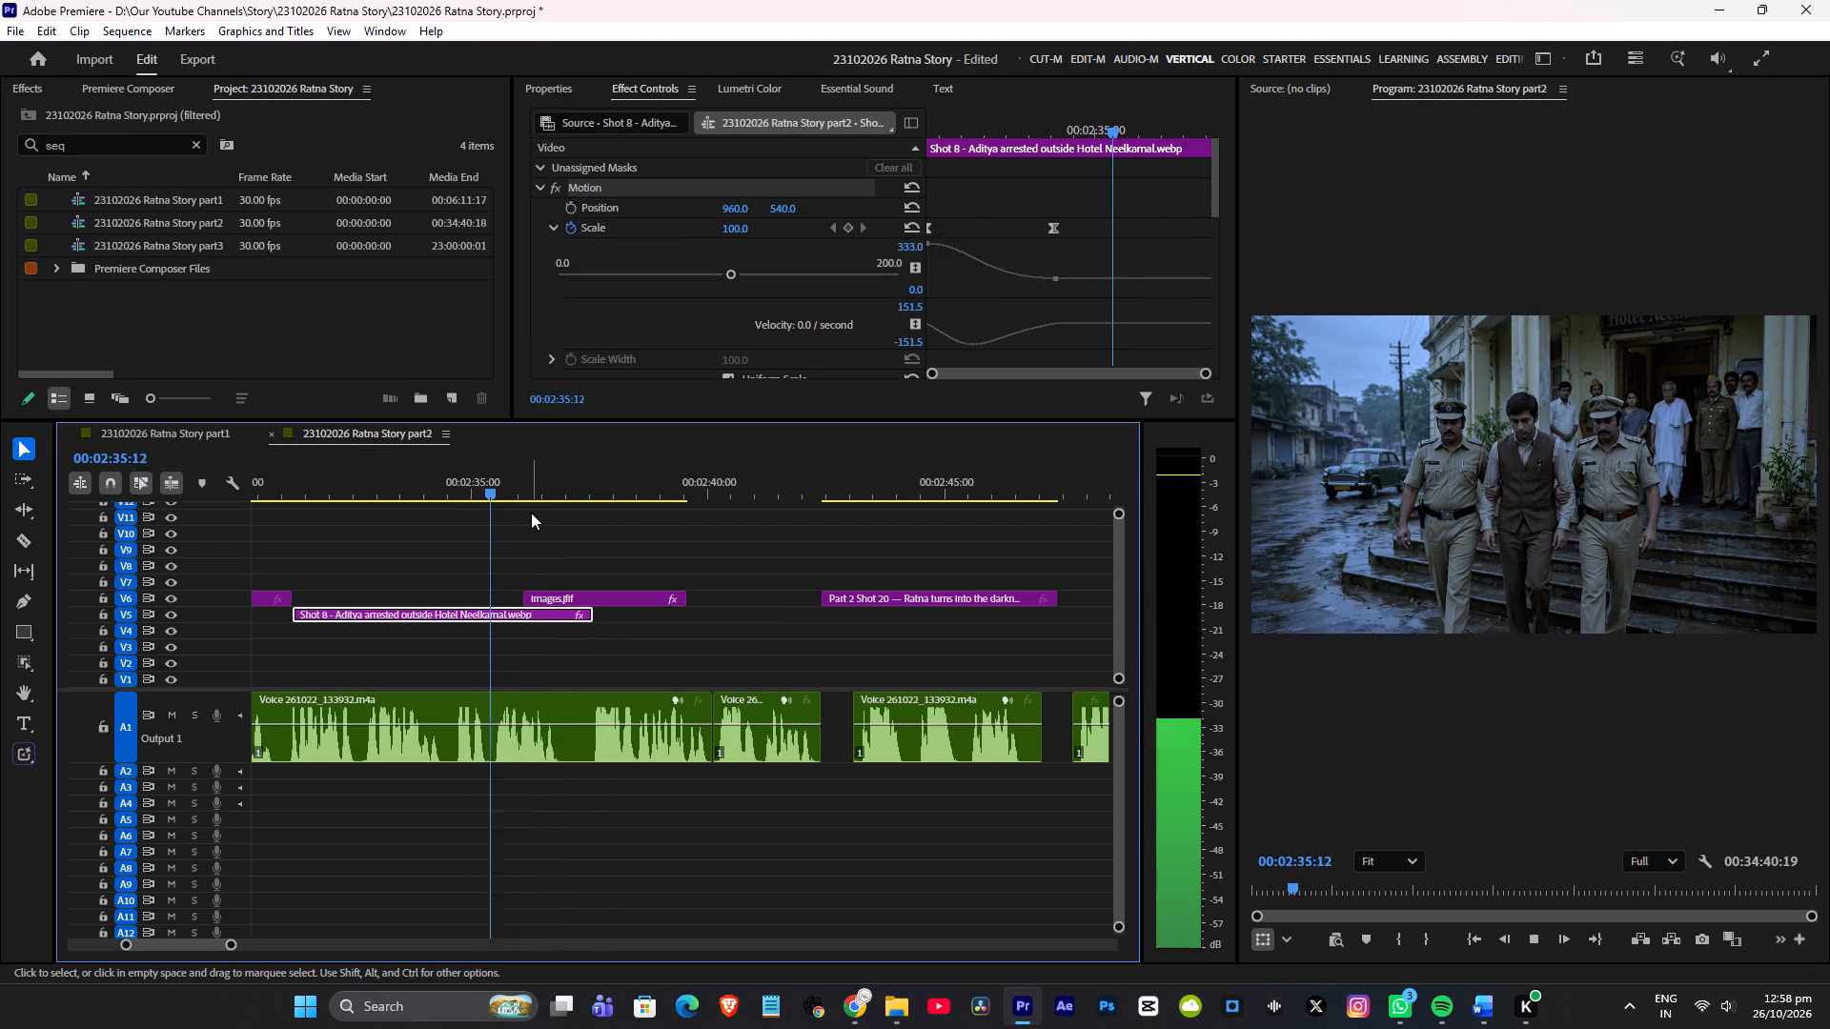
{"action": "scroll", "coordinate": [533, 533], "scroll_direction": "up", "scroll_amount": 5, "text": "alt"}
{"action": "key", "text": "space"}
{"action": "left_click", "coordinate": [556, 596]}
{"action": "left_click_drag", "start_coordinate": [560, 592], "coordinate": [507, 598]}
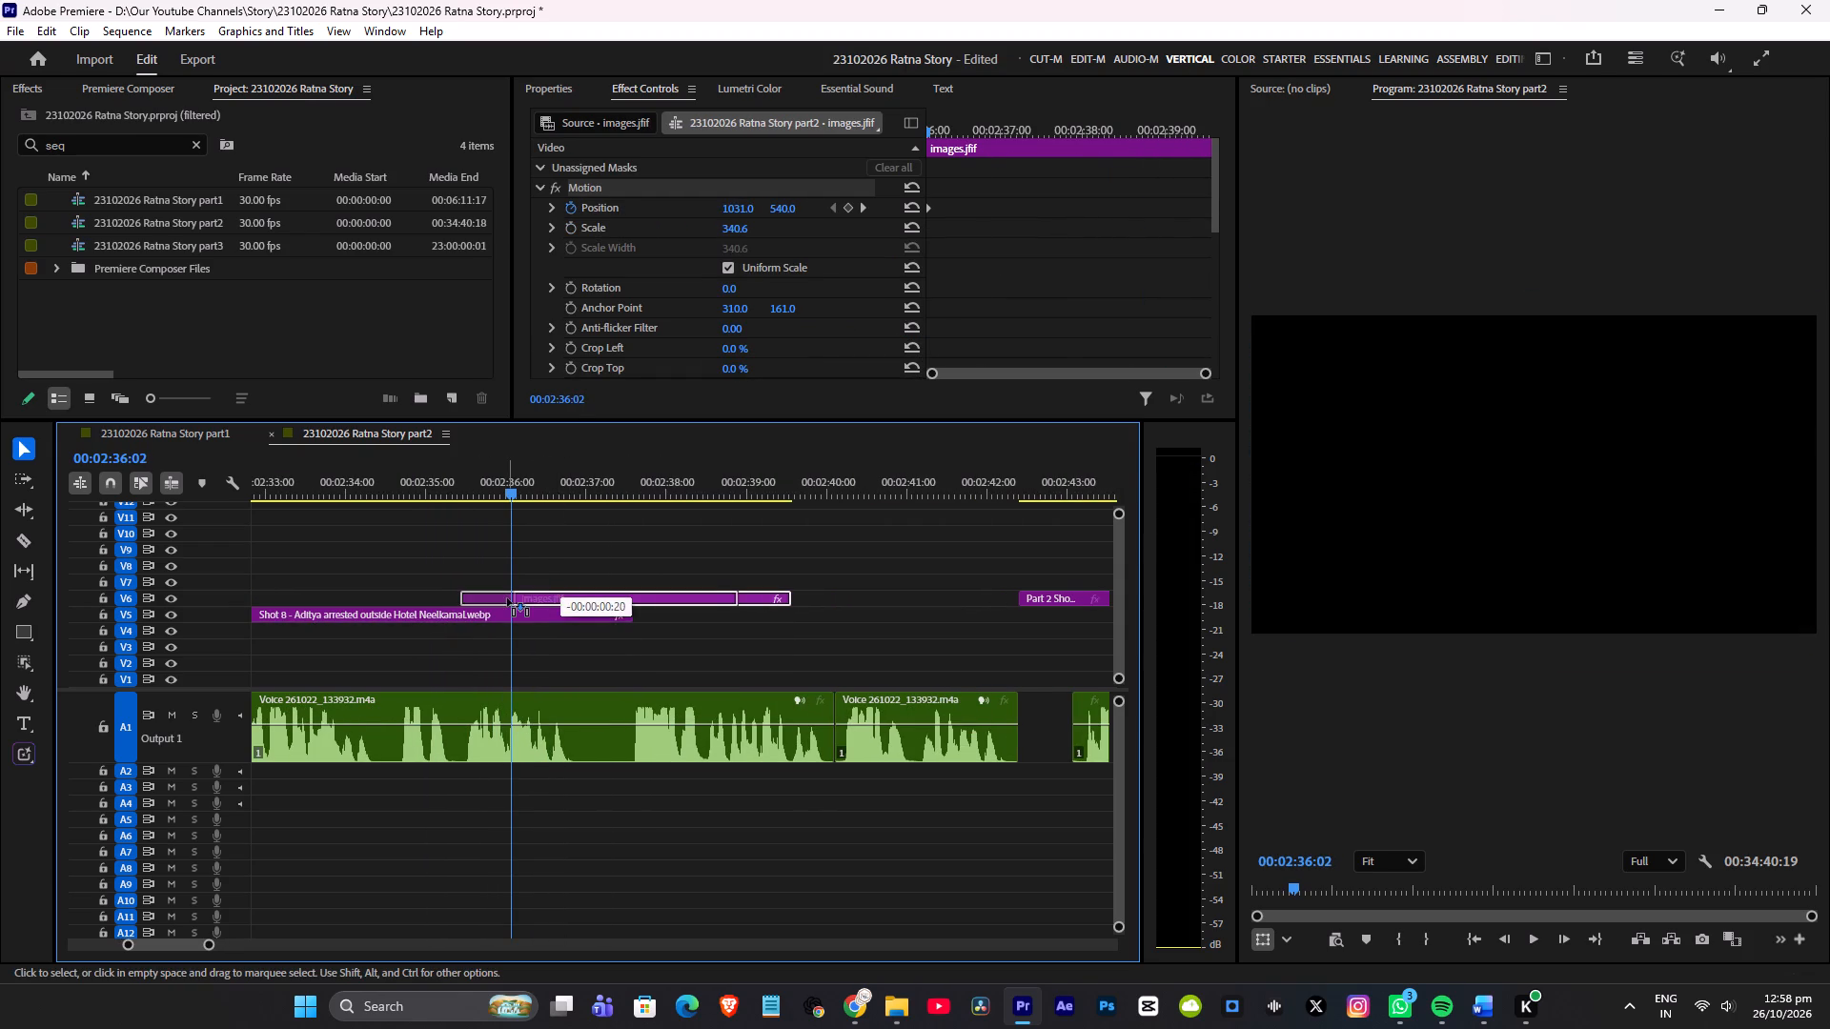
{"action": "left_click_drag", "start_coordinate": [507, 598], "coordinate": [514, 598]}
Play through the prison-bars image and extend its end to the close of the voice-over clip at about 00:02:40.
{"action": "left_click", "coordinate": [430, 476]}
{"action": "key", "text": "space"}
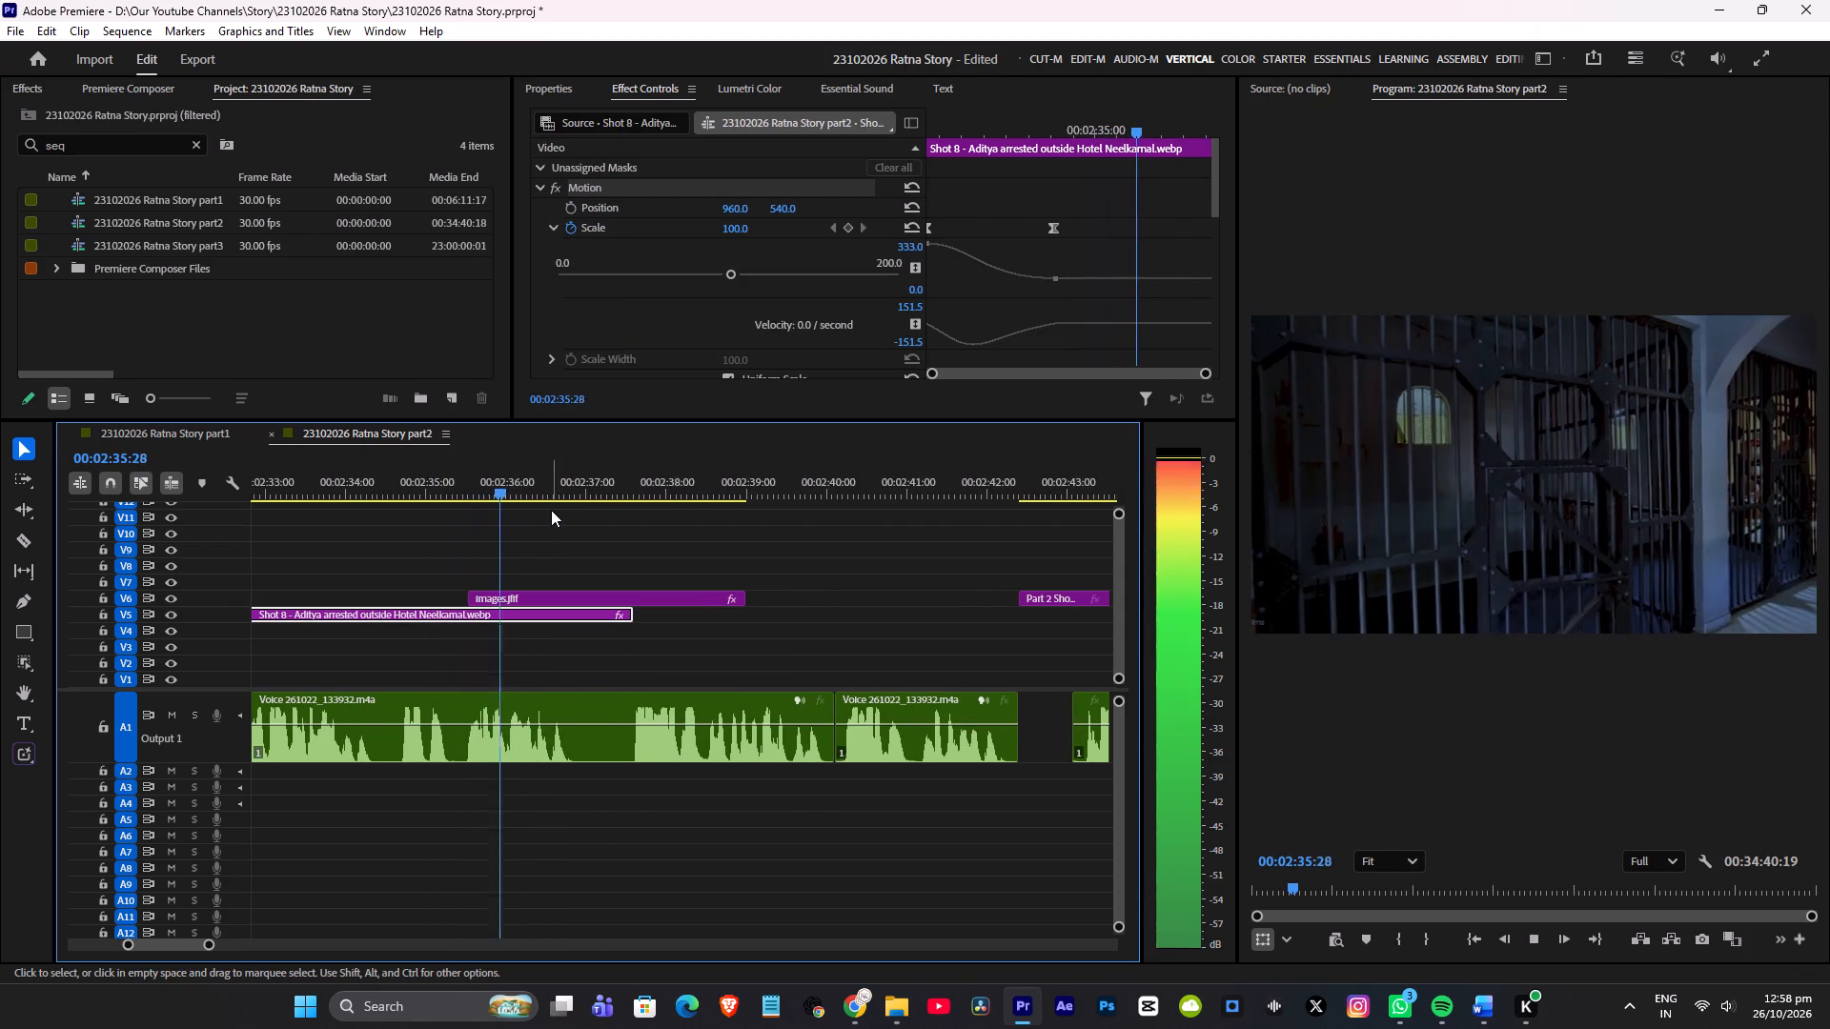
{"action": "scroll", "coordinate": [566, 524], "scroll_direction": "down", "scroll_amount": 7}
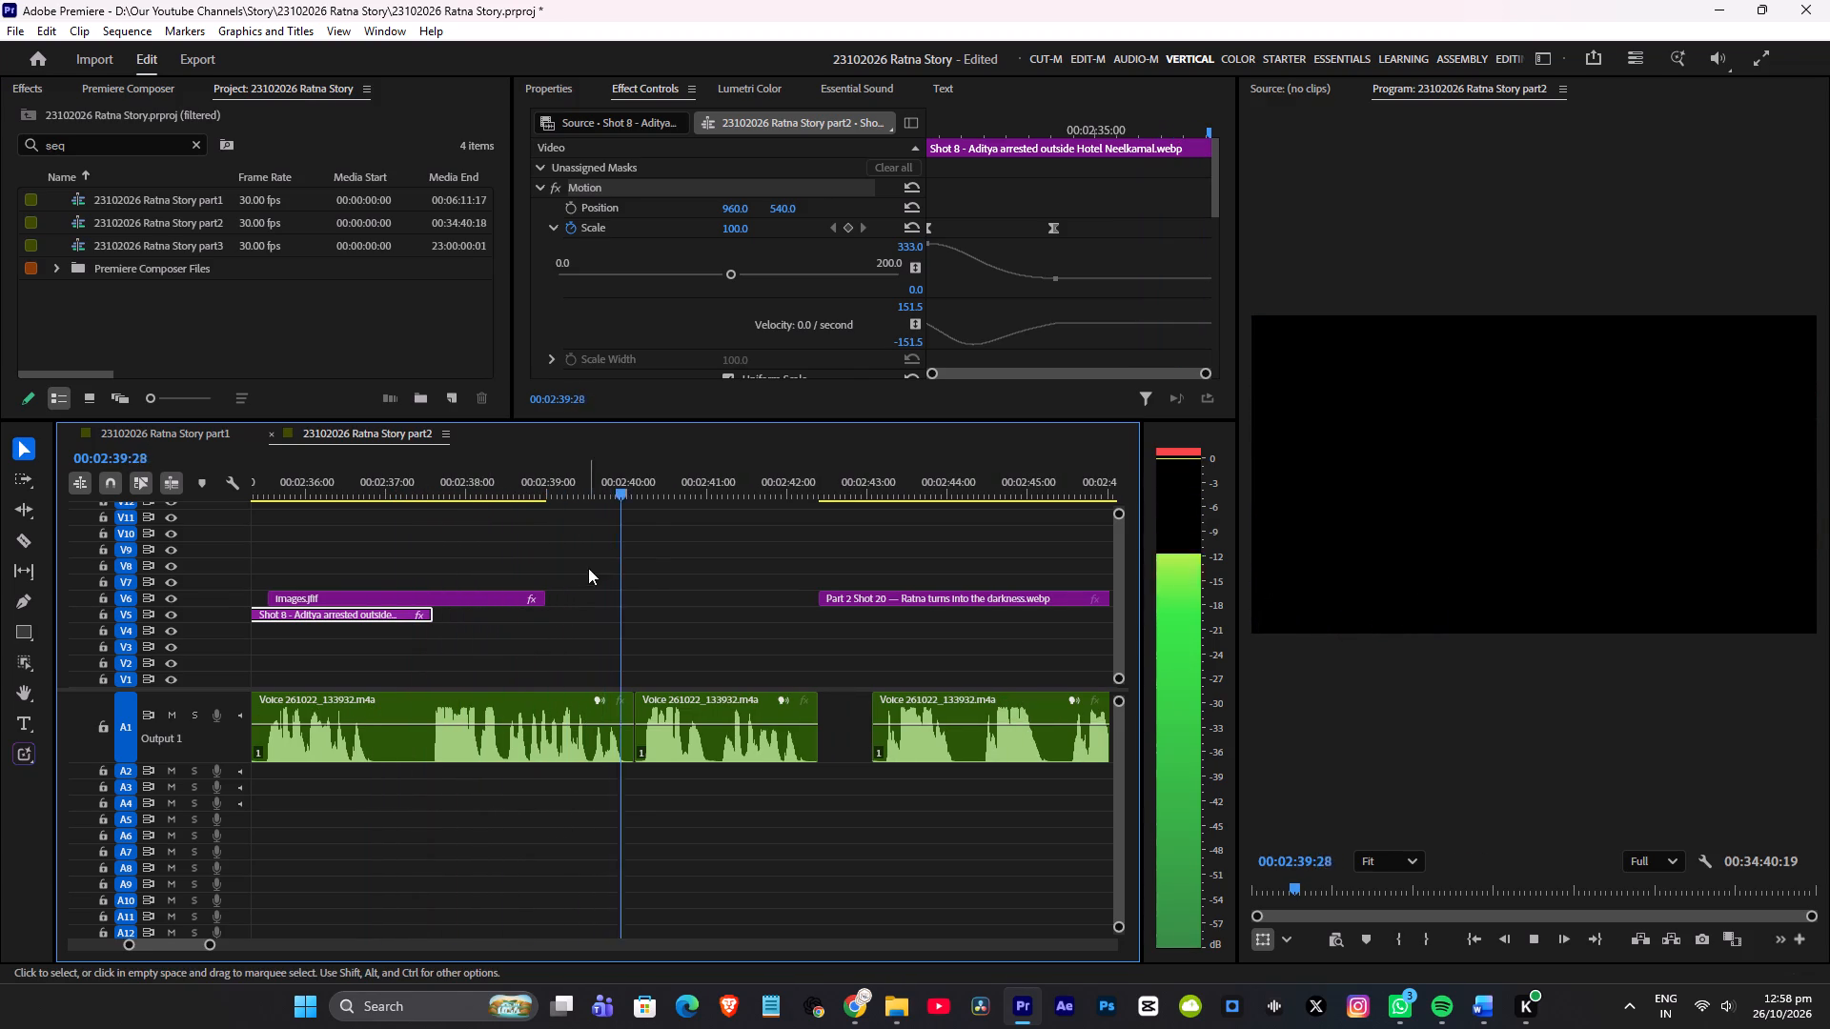
{"action": "key", "text": "space"}
{"action": "left_click_drag", "start_coordinate": [547, 598], "coordinate": [632, 600]}
Listen to the following voice-over and move Part 2 Shot 20 on V6 to start at about 00:02:43:07.
{"action": "key", "text": "space"}
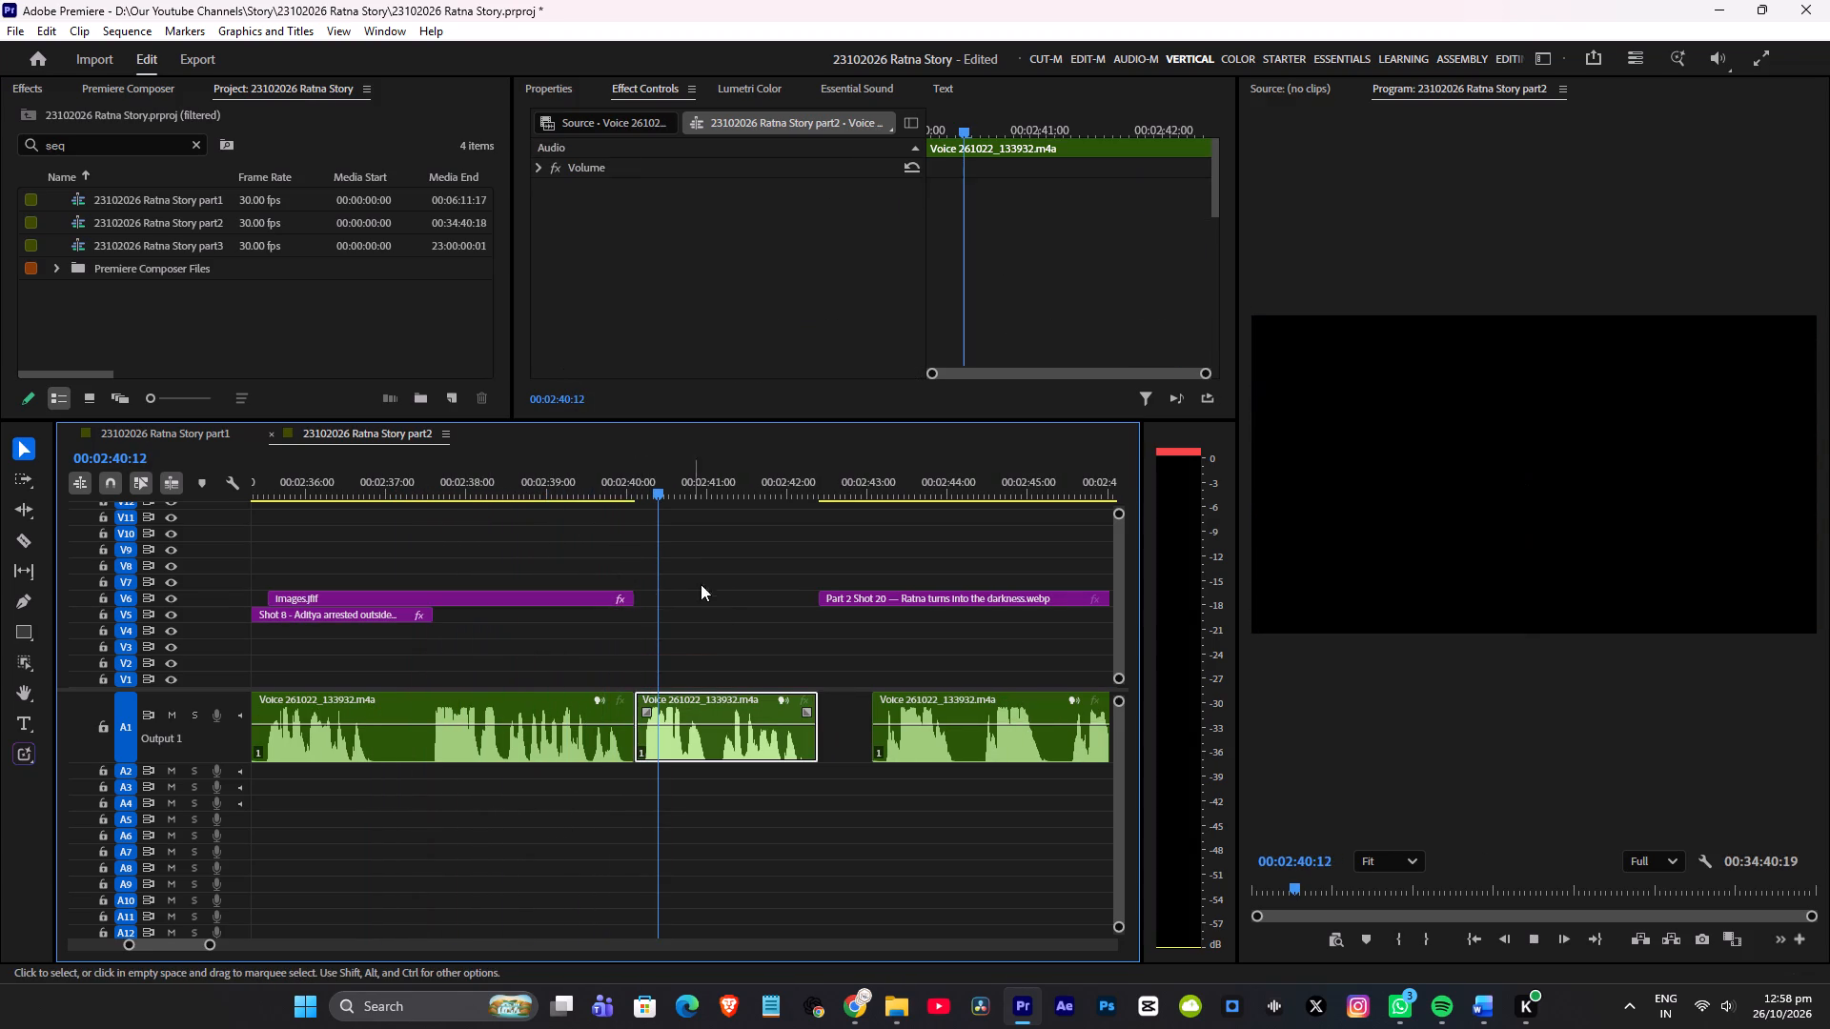
{"action": "scroll", "coordinate": [711, 577], "scroll_direction": "down", "scroll_amount": 5}
{"action": "scroll", "coordinate": [602, 609], "scroll_direction": "down", "scroll_amount": 2}
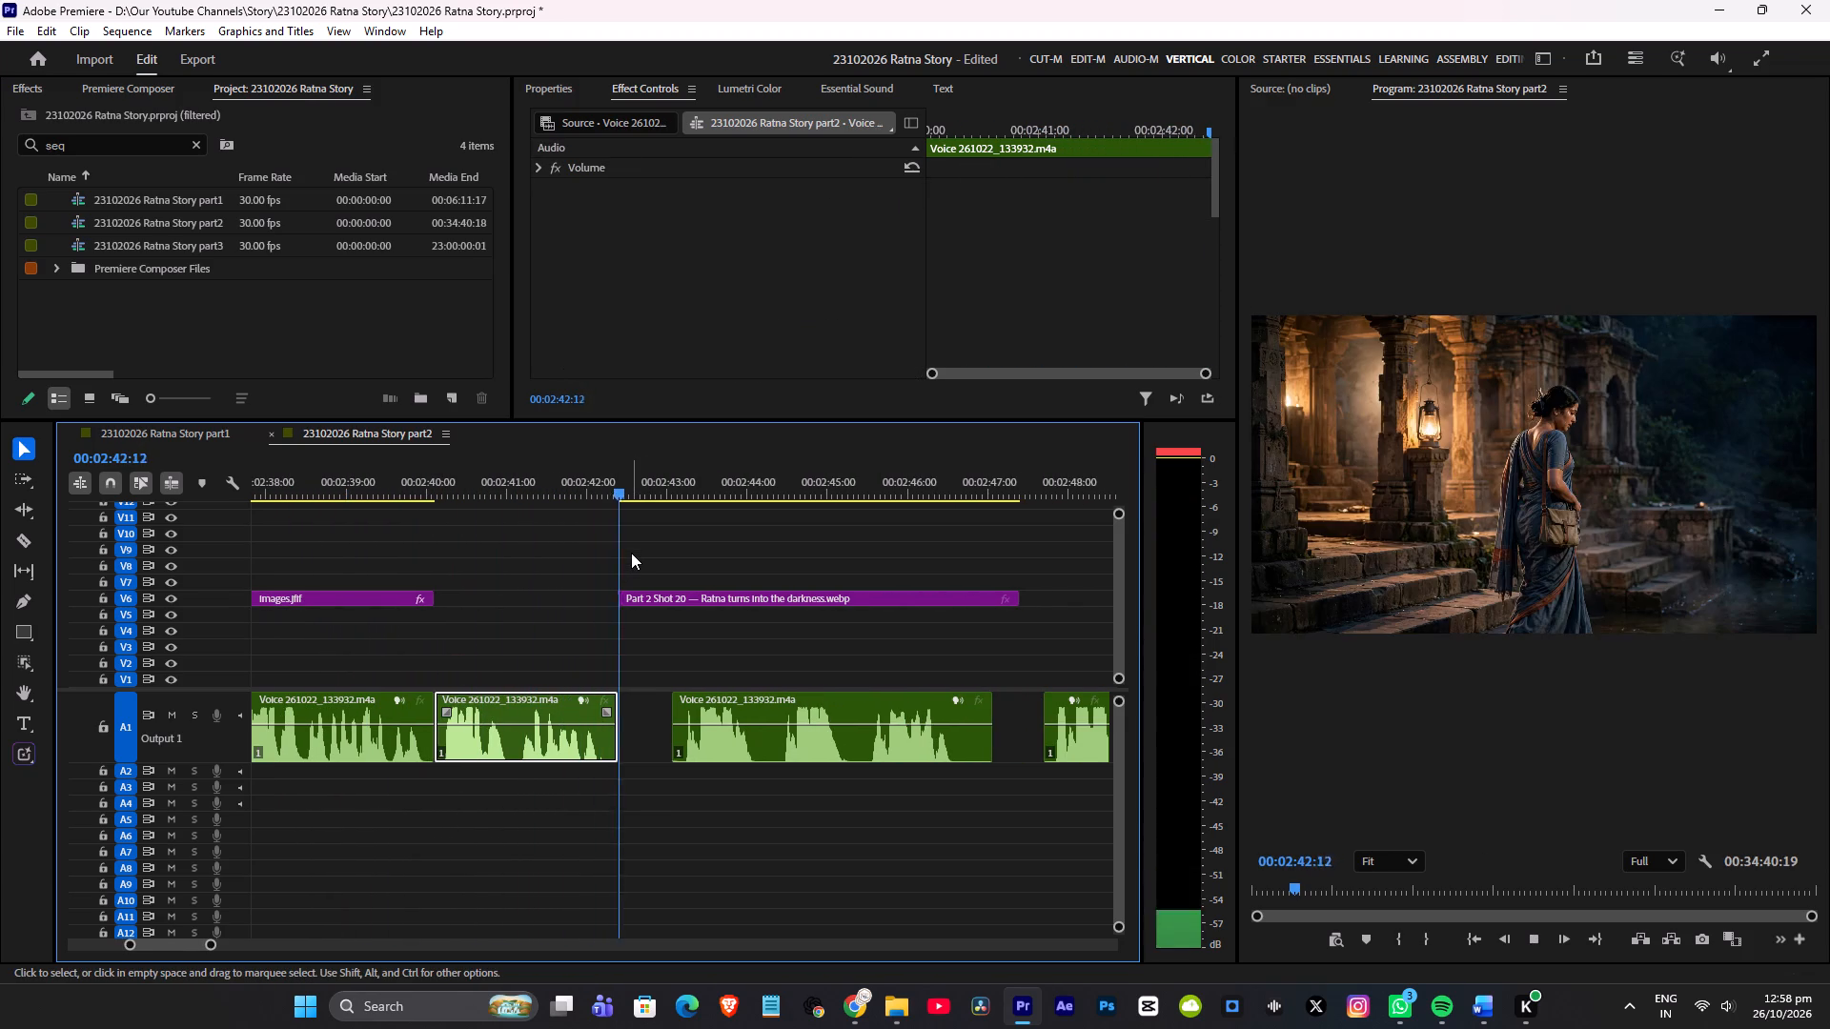
{"action": "scroll", "coordinate": [635, 564], "scroll_direction": "down", "scroll_amount": 8}
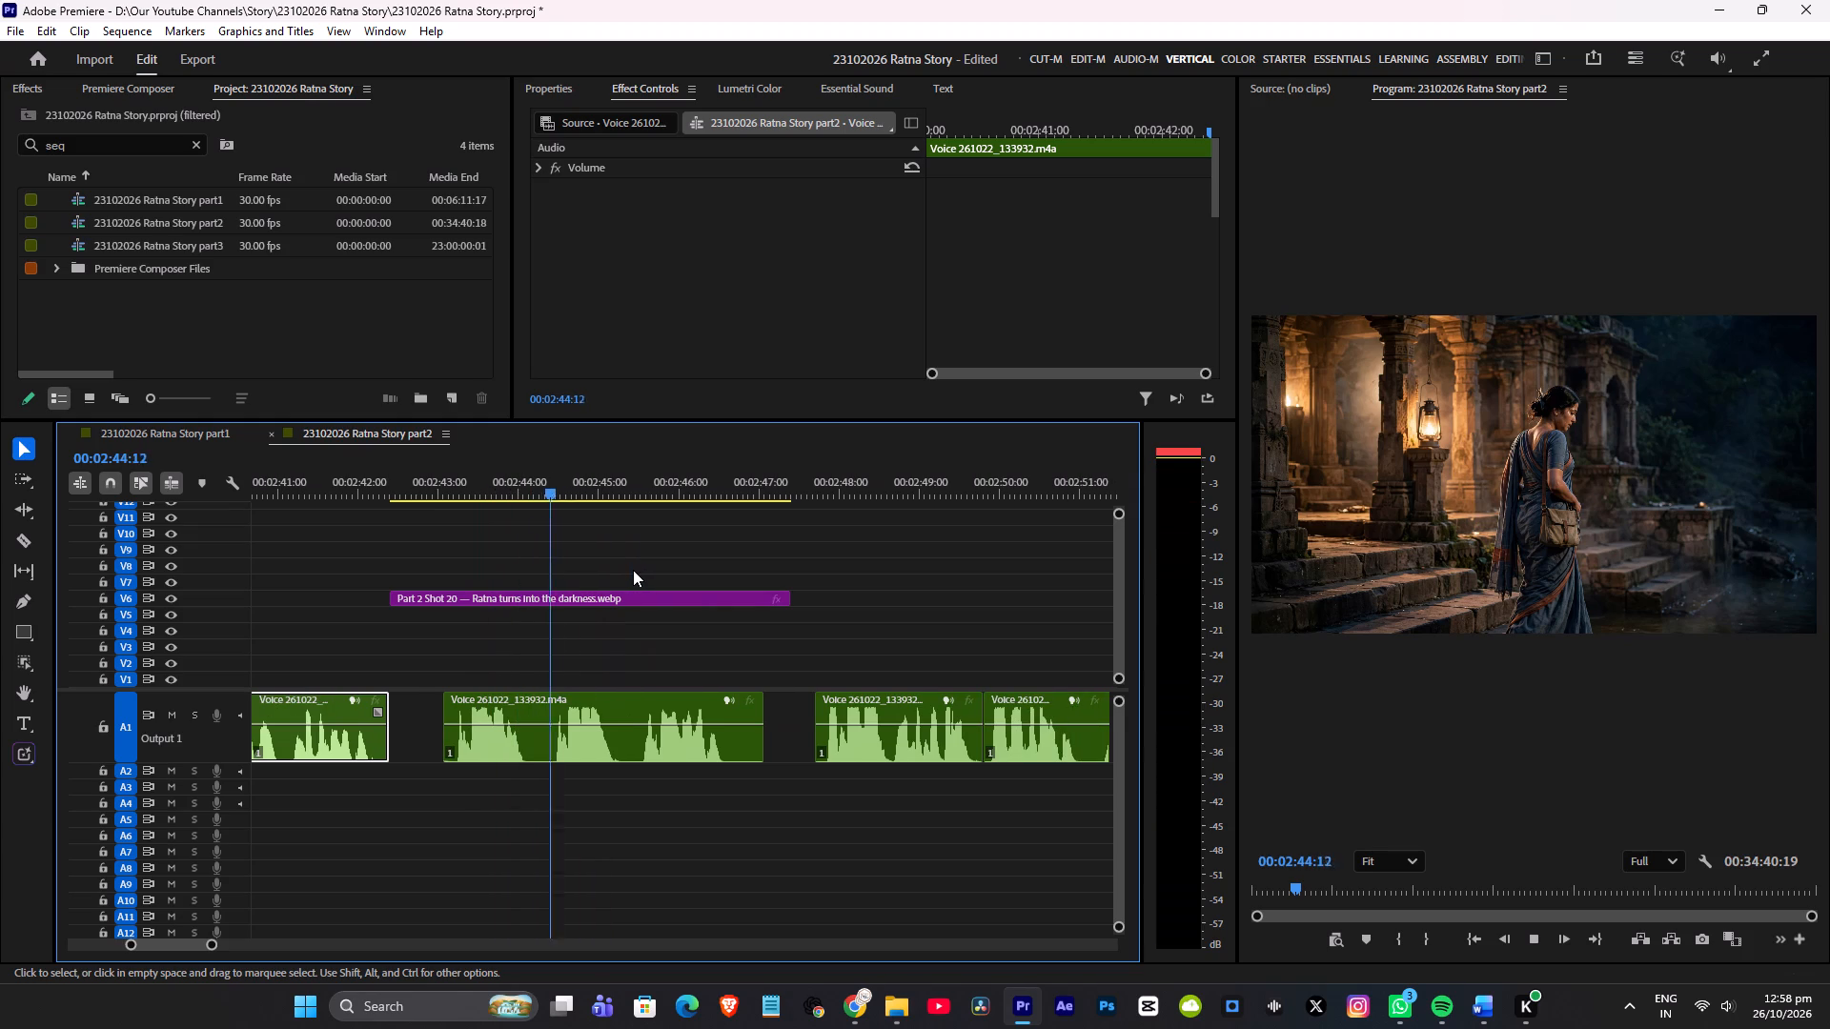
{"action": "scroll", "coordinate": [640, 565], "scroll_direction": "down", "scroll_amount": 2}
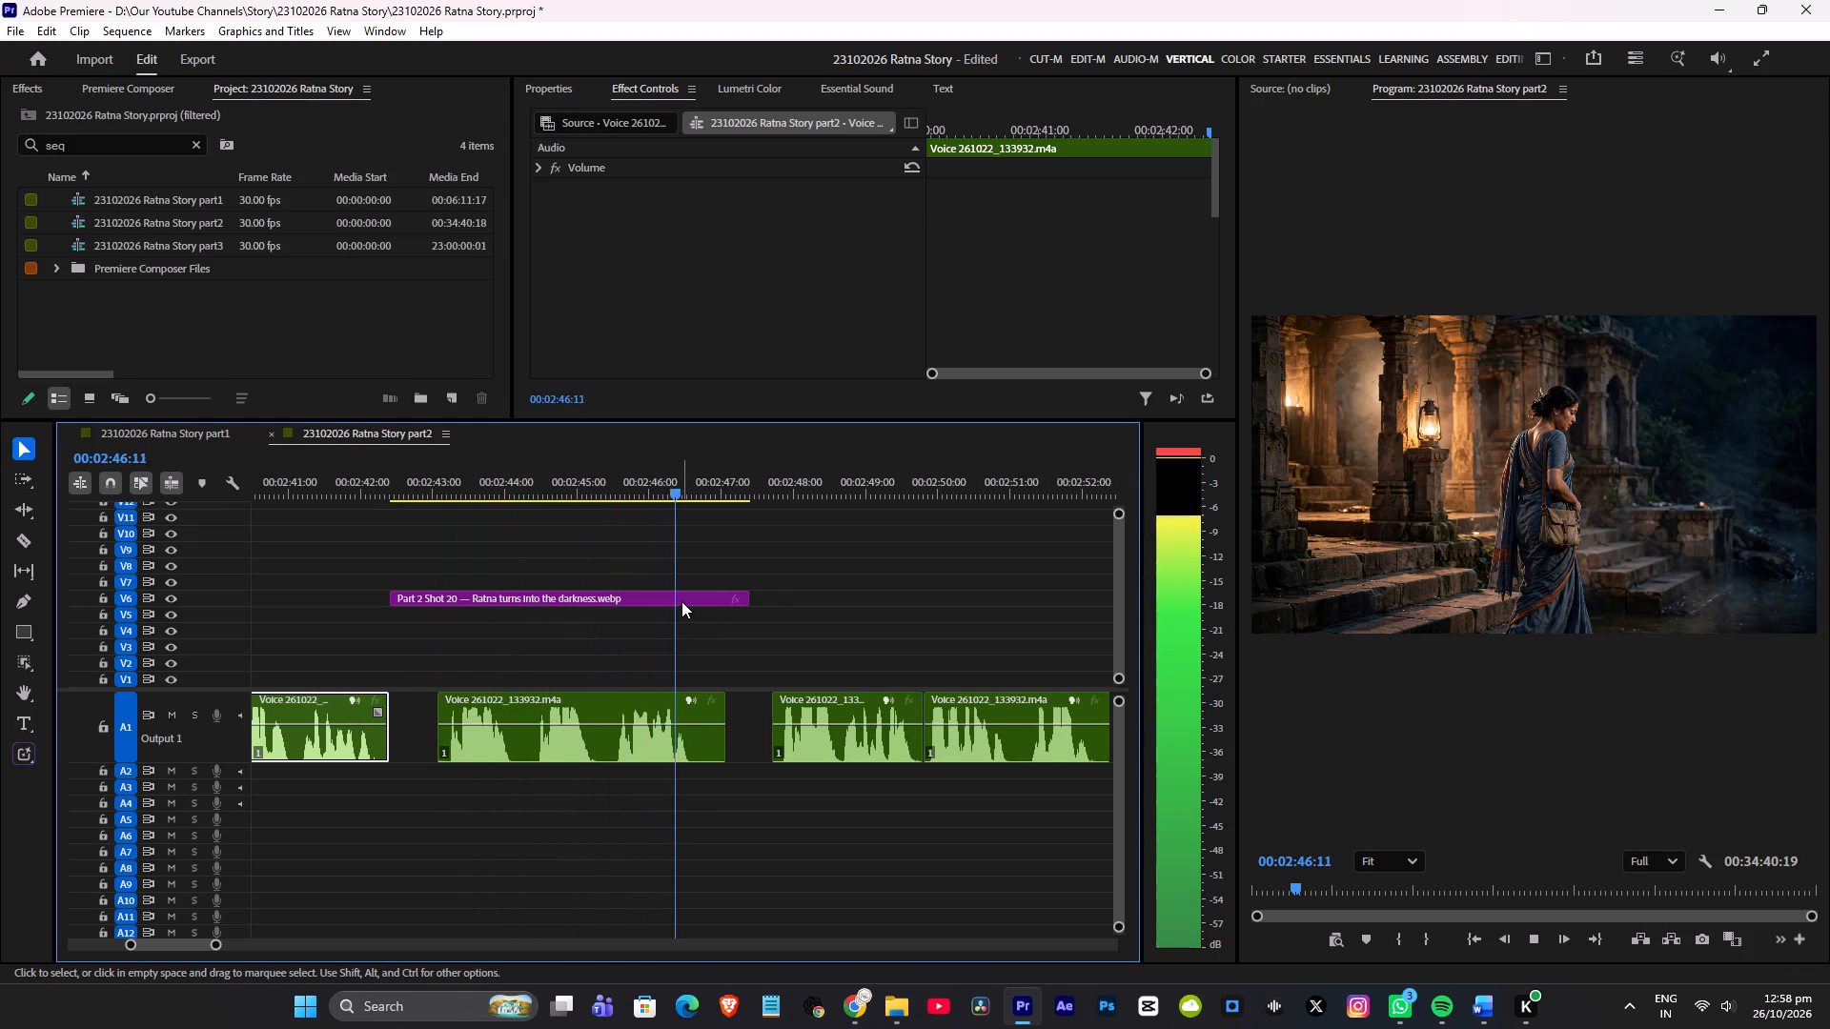
{"action": "key", "text": "space"}
{"action": "left_click_drag", "start_coordinate": [460, 600], "coordinate": [521, 599]}
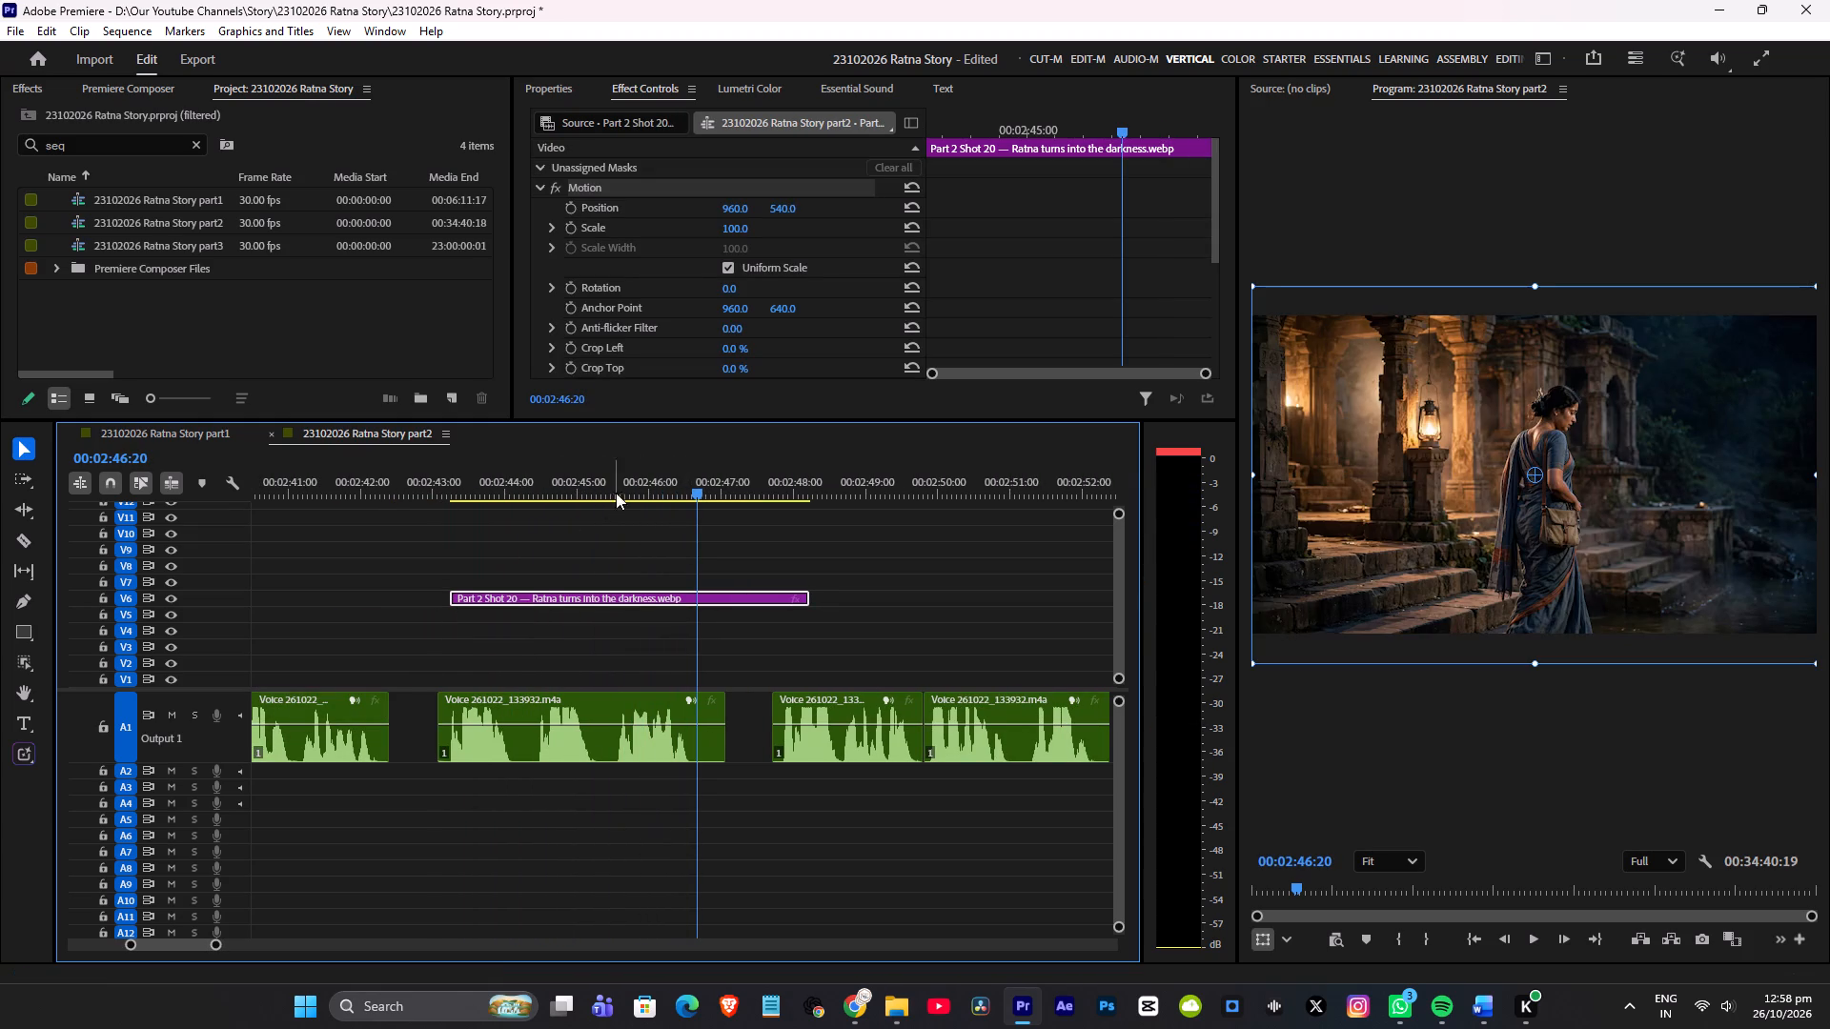
Trim the end of Part 2 Shot 20 to the start of the following voice-over clip, at about 00:02:47:21.
{"action": "scroll", "coordinate": [640, 474], "scroll_direction": "down", "scroll_amount": 4}
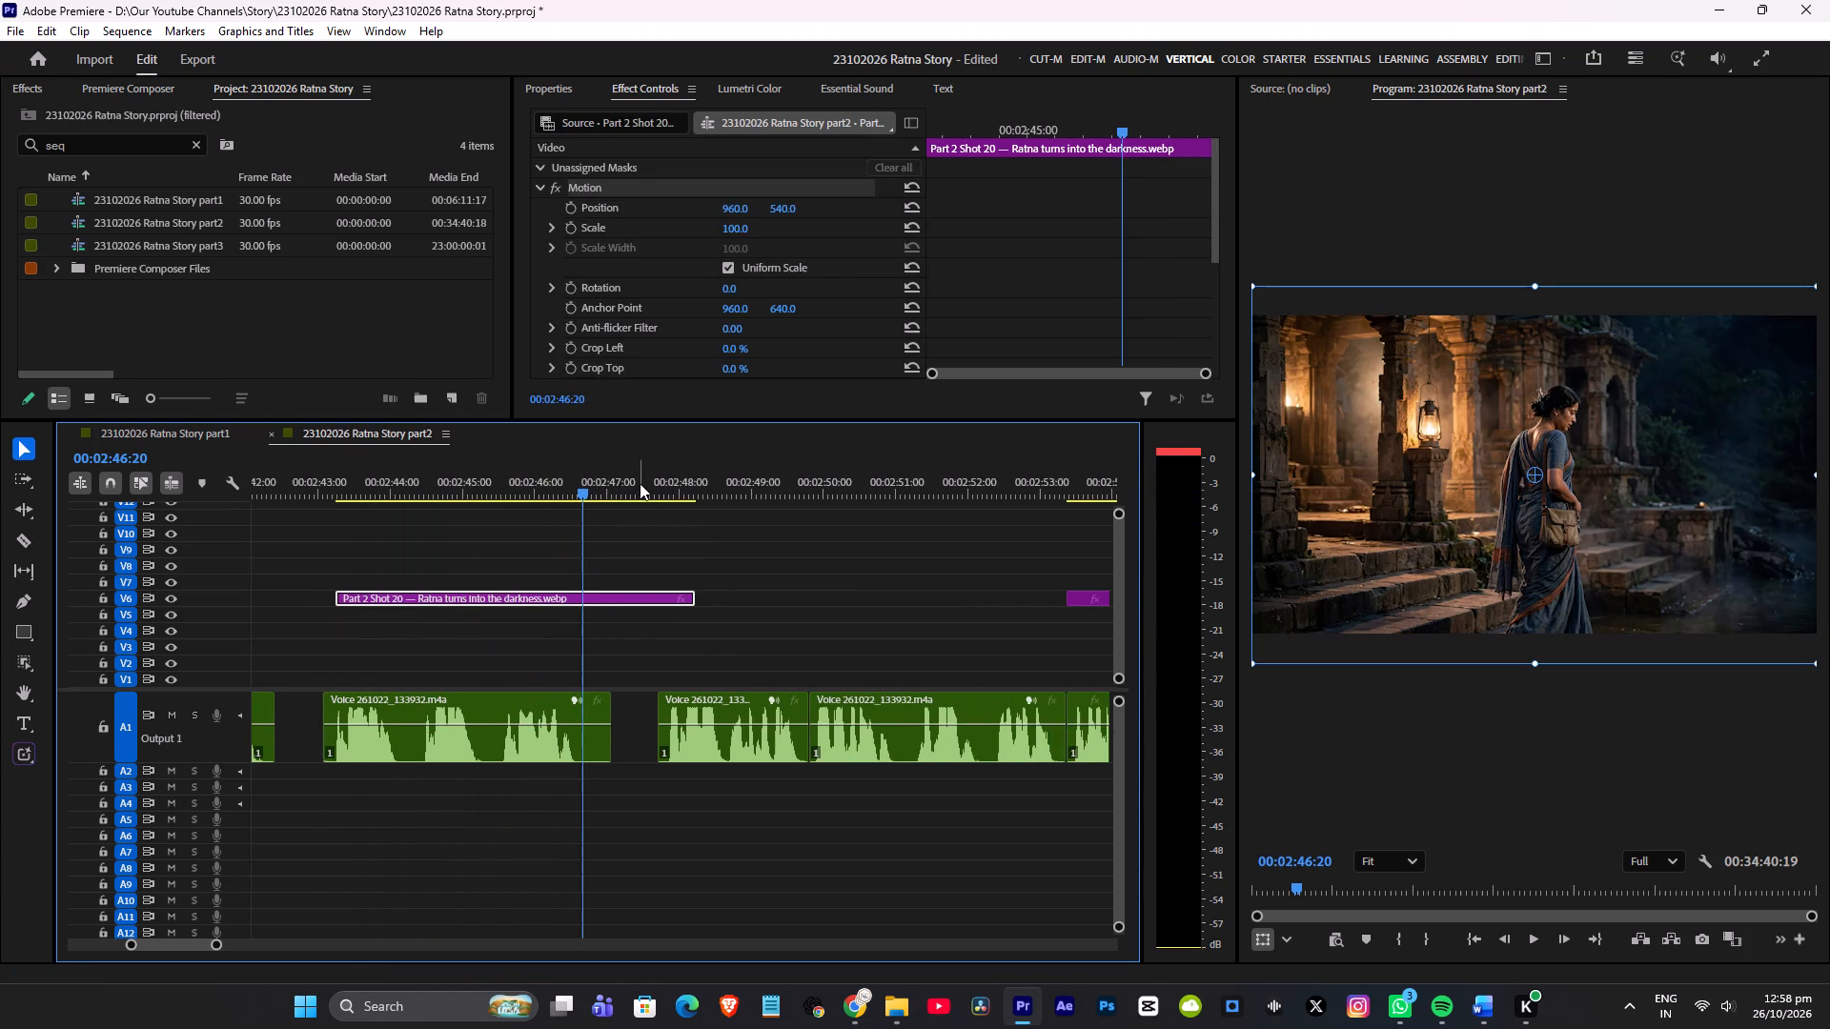
{"action": "key", "text": "space"}
{"action": "scroll", "coordinate": [627, 505], "scroll_direction": "down", "scroll_amount": 4}
{"action": "left_click_drag", "start_coordinate": [587, 593], "coordinate": [556, 608]}
Listen to the voice-over through about 00:02:55, and park Part 2 Shot 19 beyond the voice-over's end on V7 at about 00:06:20.
{"action": "scroll", "coordinate": [610, 589], "scroll_direction": "down", "scroll_amount": 5}
{"action": "scroll", "coordinate": [616, 593], "scroll_direction": "down", "scroll_amount": 10, "text": "alt"}
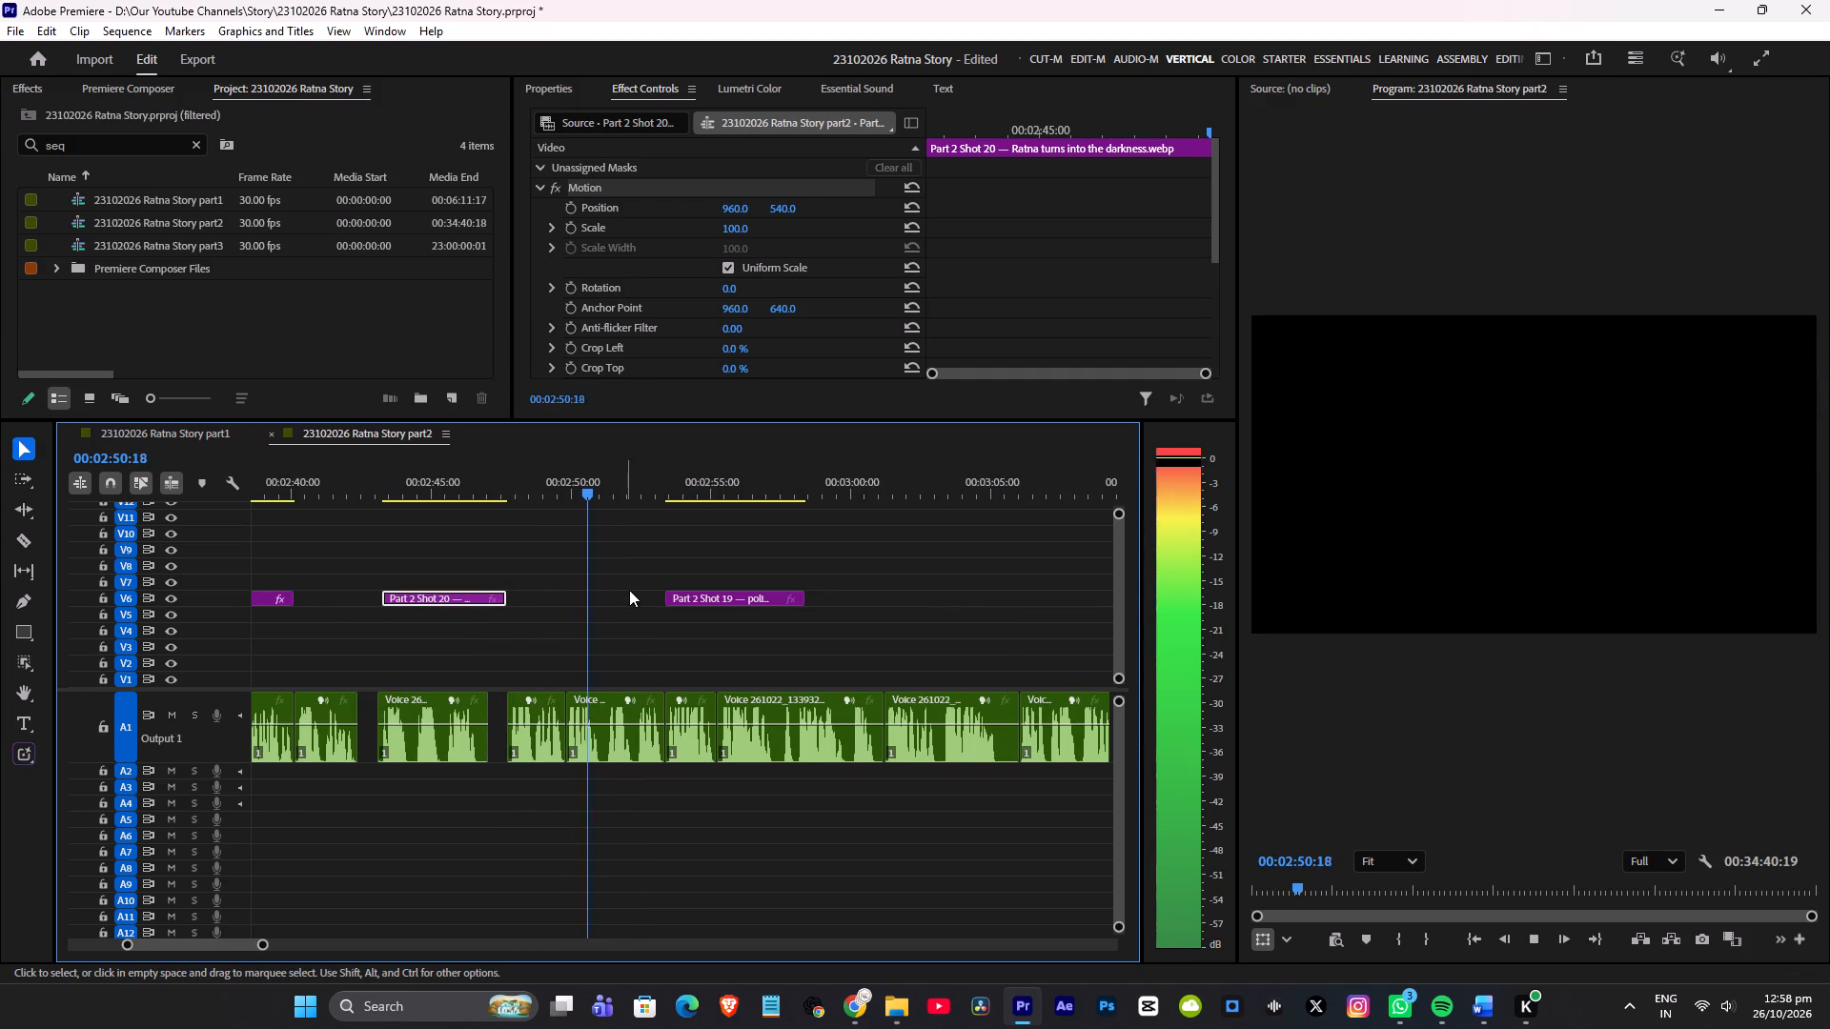
{"action": "scroll", "coordinate": [629, 562], "scroll_direction": "down", "scroll_amount": 4}
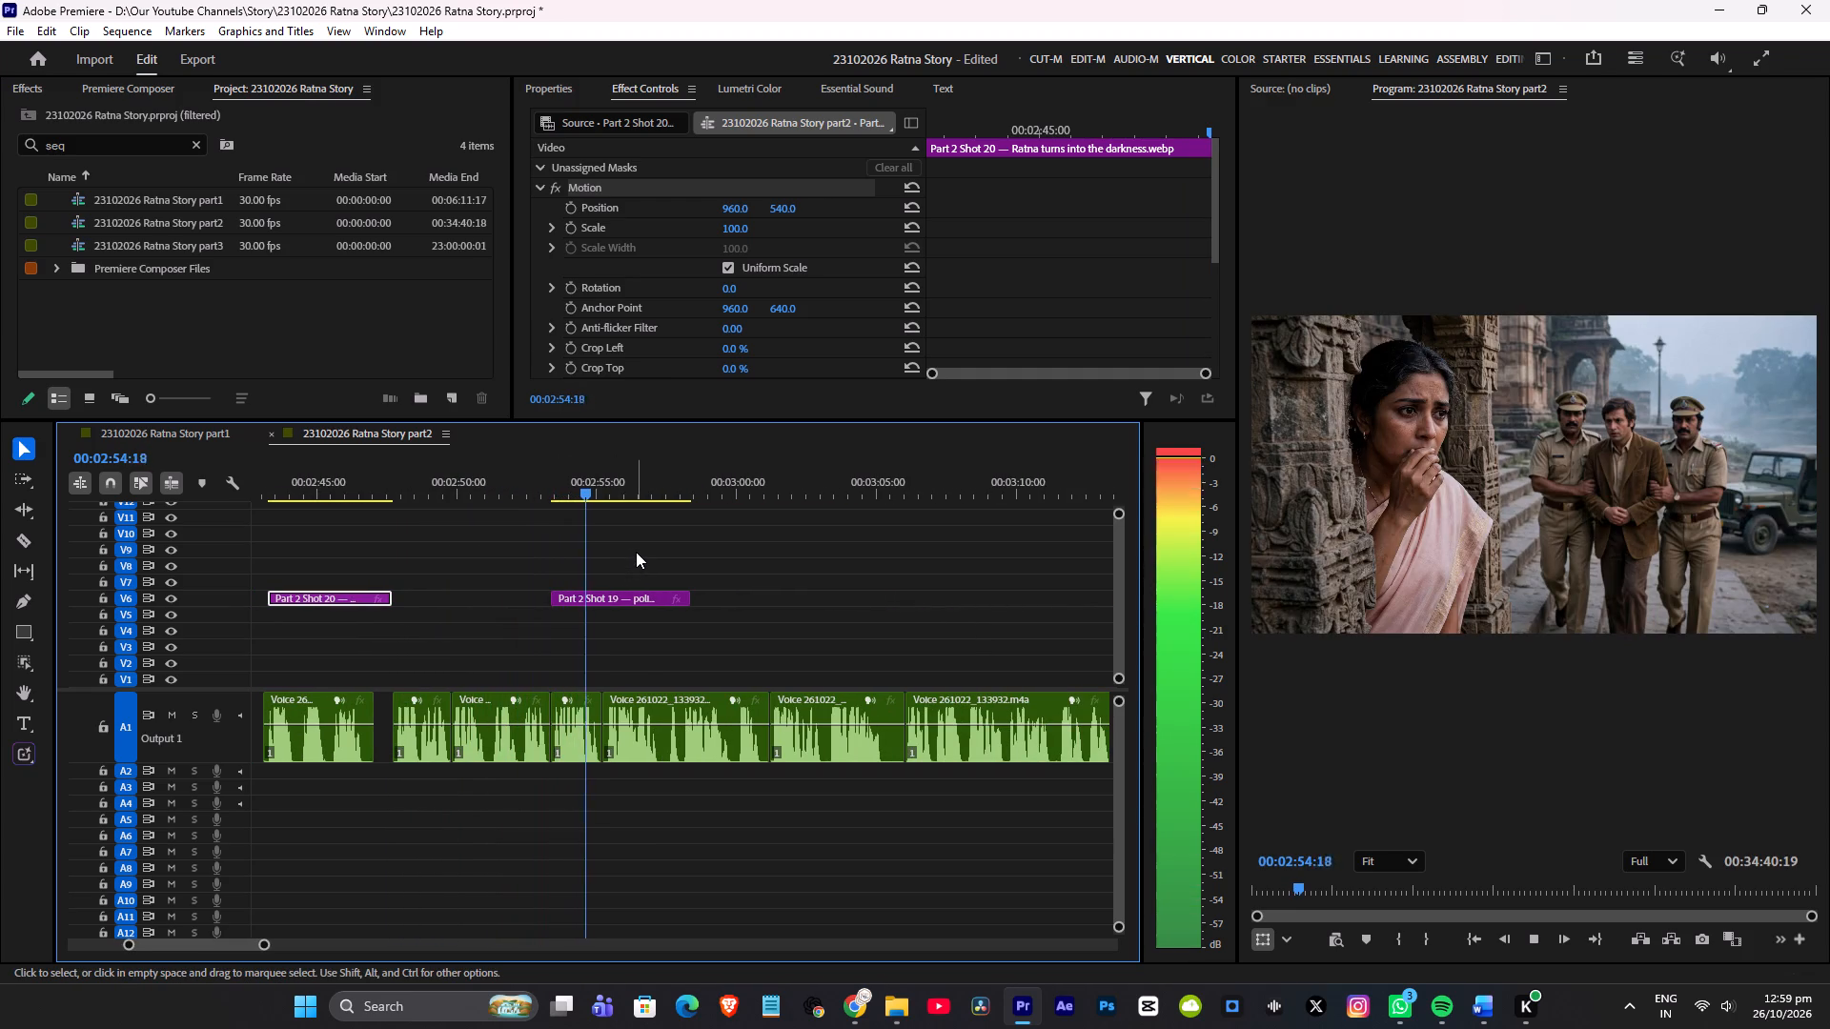
{"action": "key", "text": "space"}
{"action": "scroll", "coordinate": [647, 578], "scroll_direction": "down", "scroll_amount": 8, "text": "alt"}
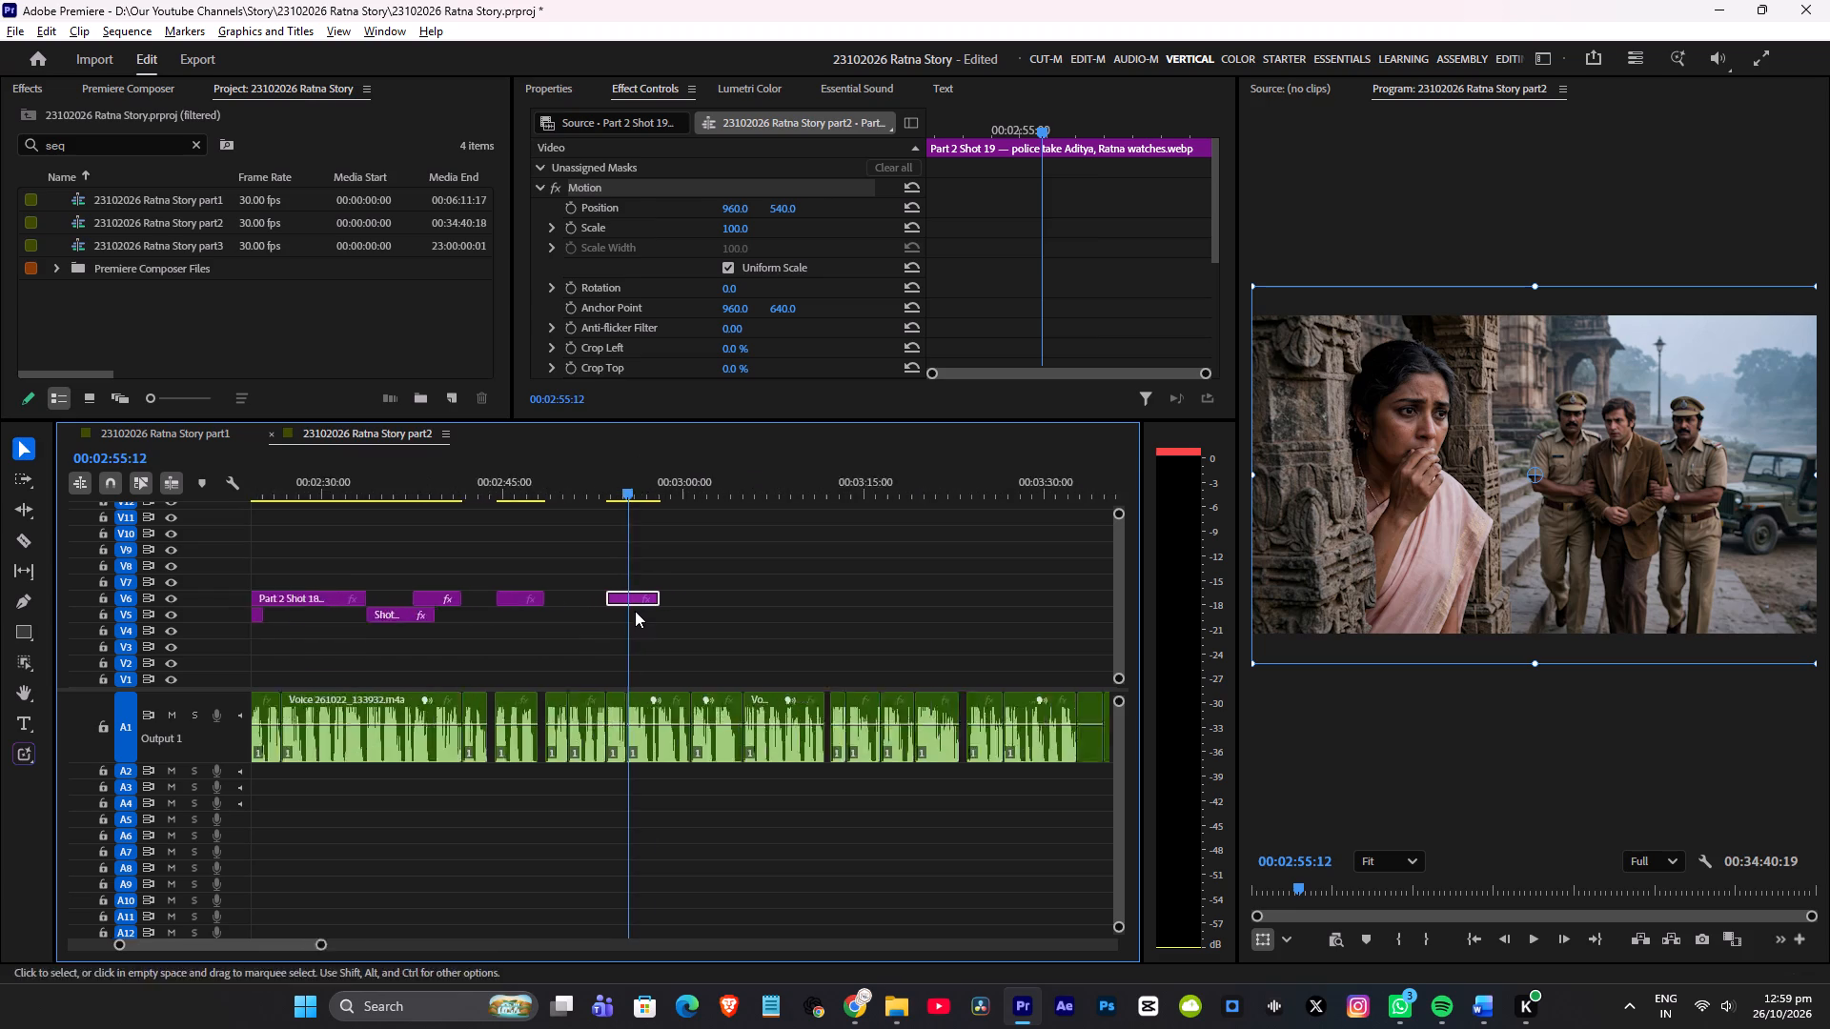
{"action": "scroll", "coordinate": [635, 611], "scroll_direction": "down", "scroll_amount": 15, "text": "alt"}
{"action": "scroll", "coordinate": [589, 652], "scroll_direction": "down", "scroll_amount": 5}
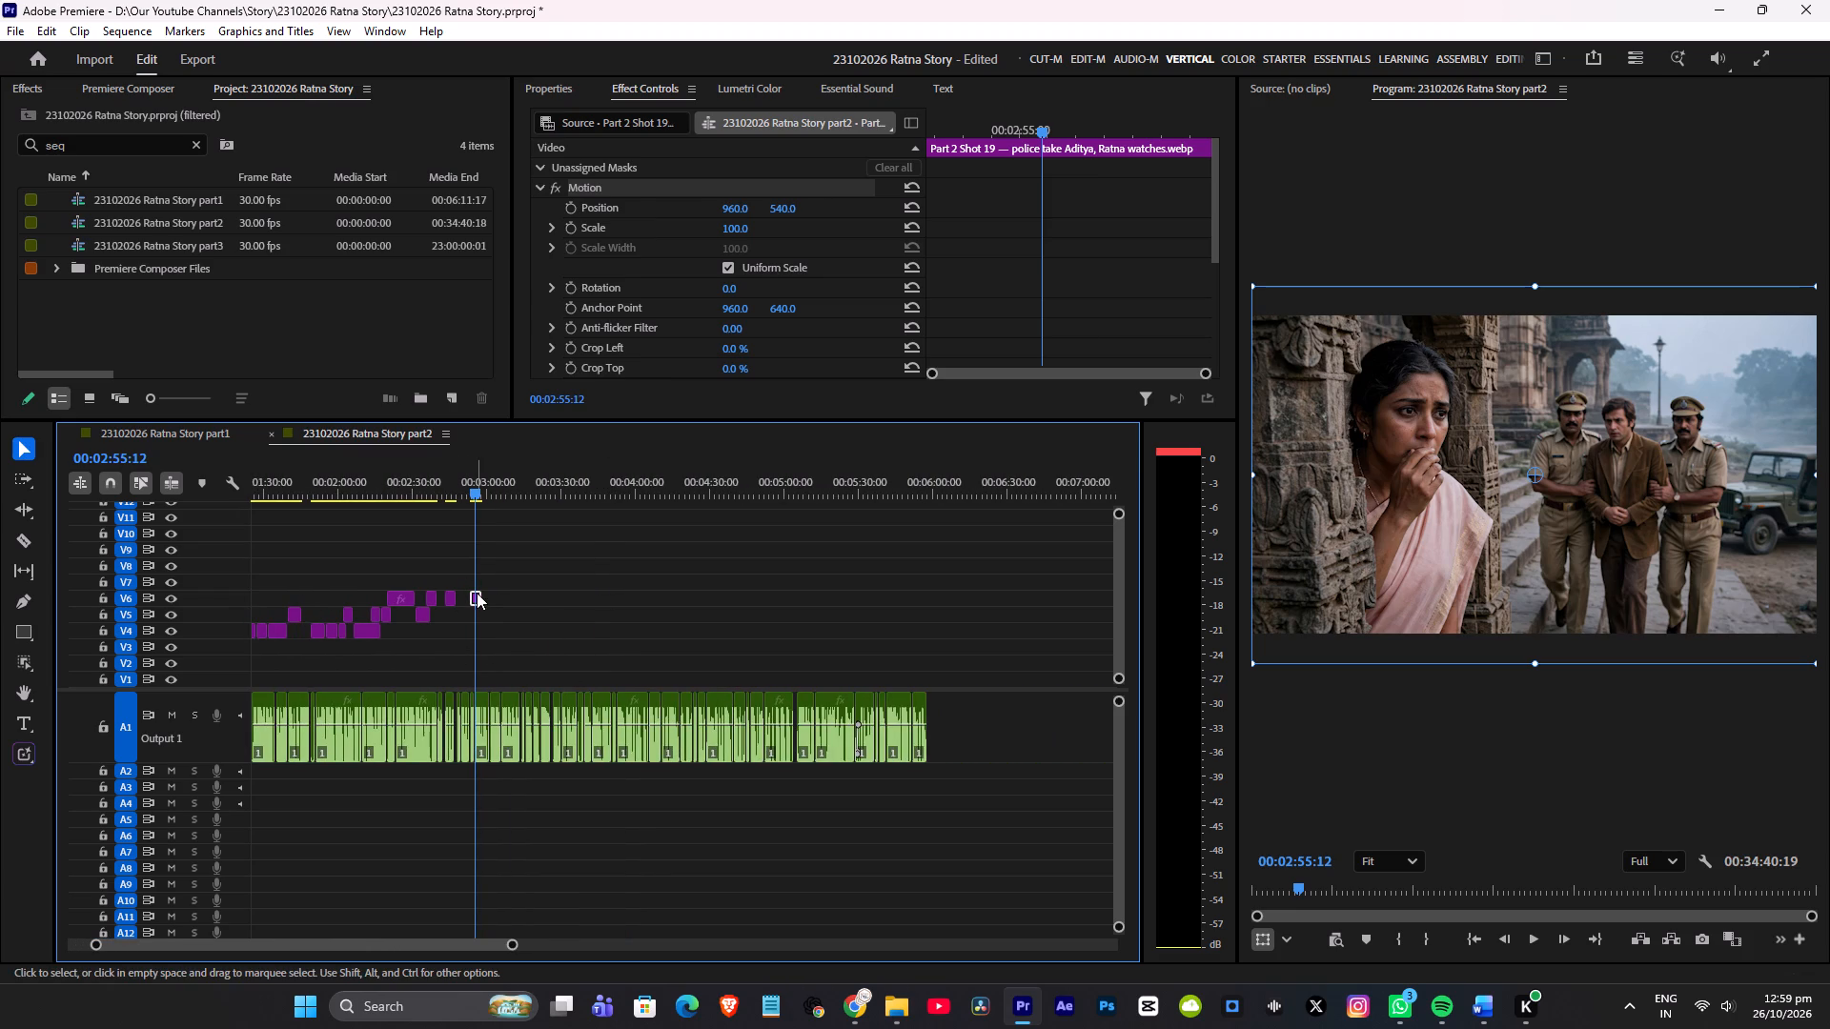
{"action": "left_click_drag", "start_coordinate": [478, 593], "coordinate": [987, 588]}
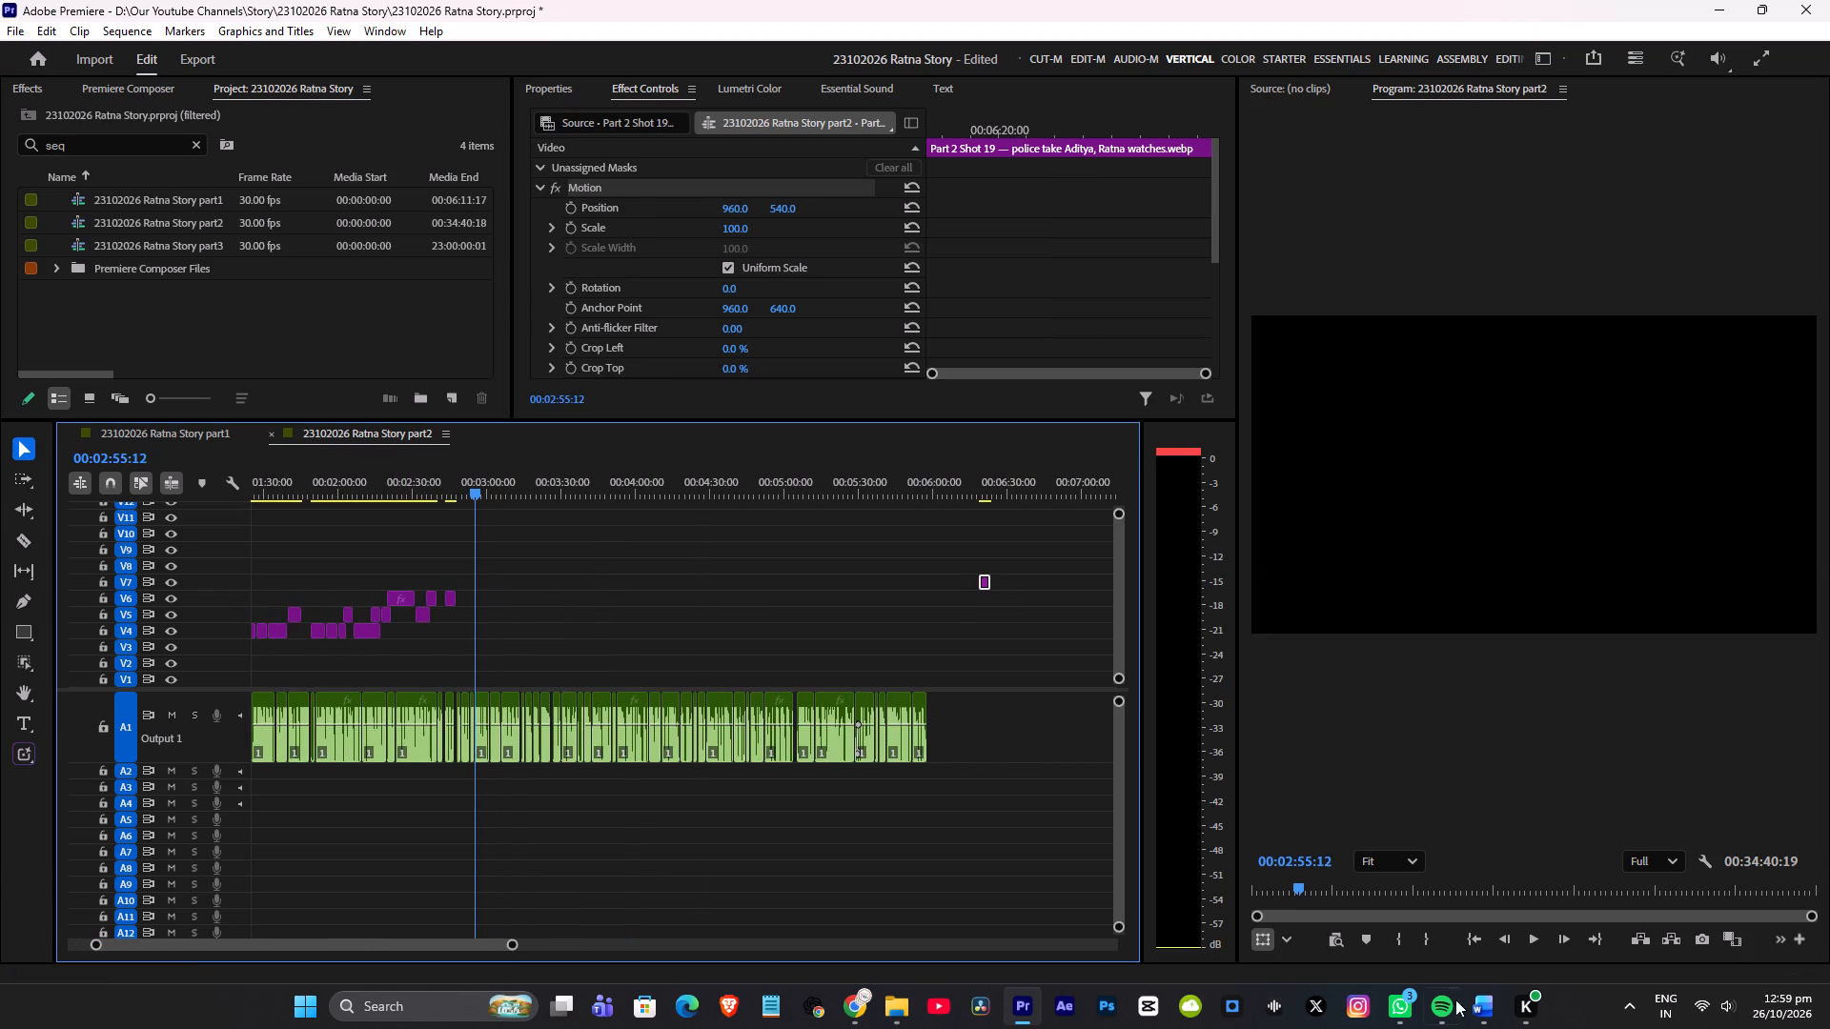
Switch to the muse.ai chat in Chrome and send the message "make other batchnext batch bna" to request the next batch of shots.
{"action": "left_click", "coordinate": [861, 1005]}
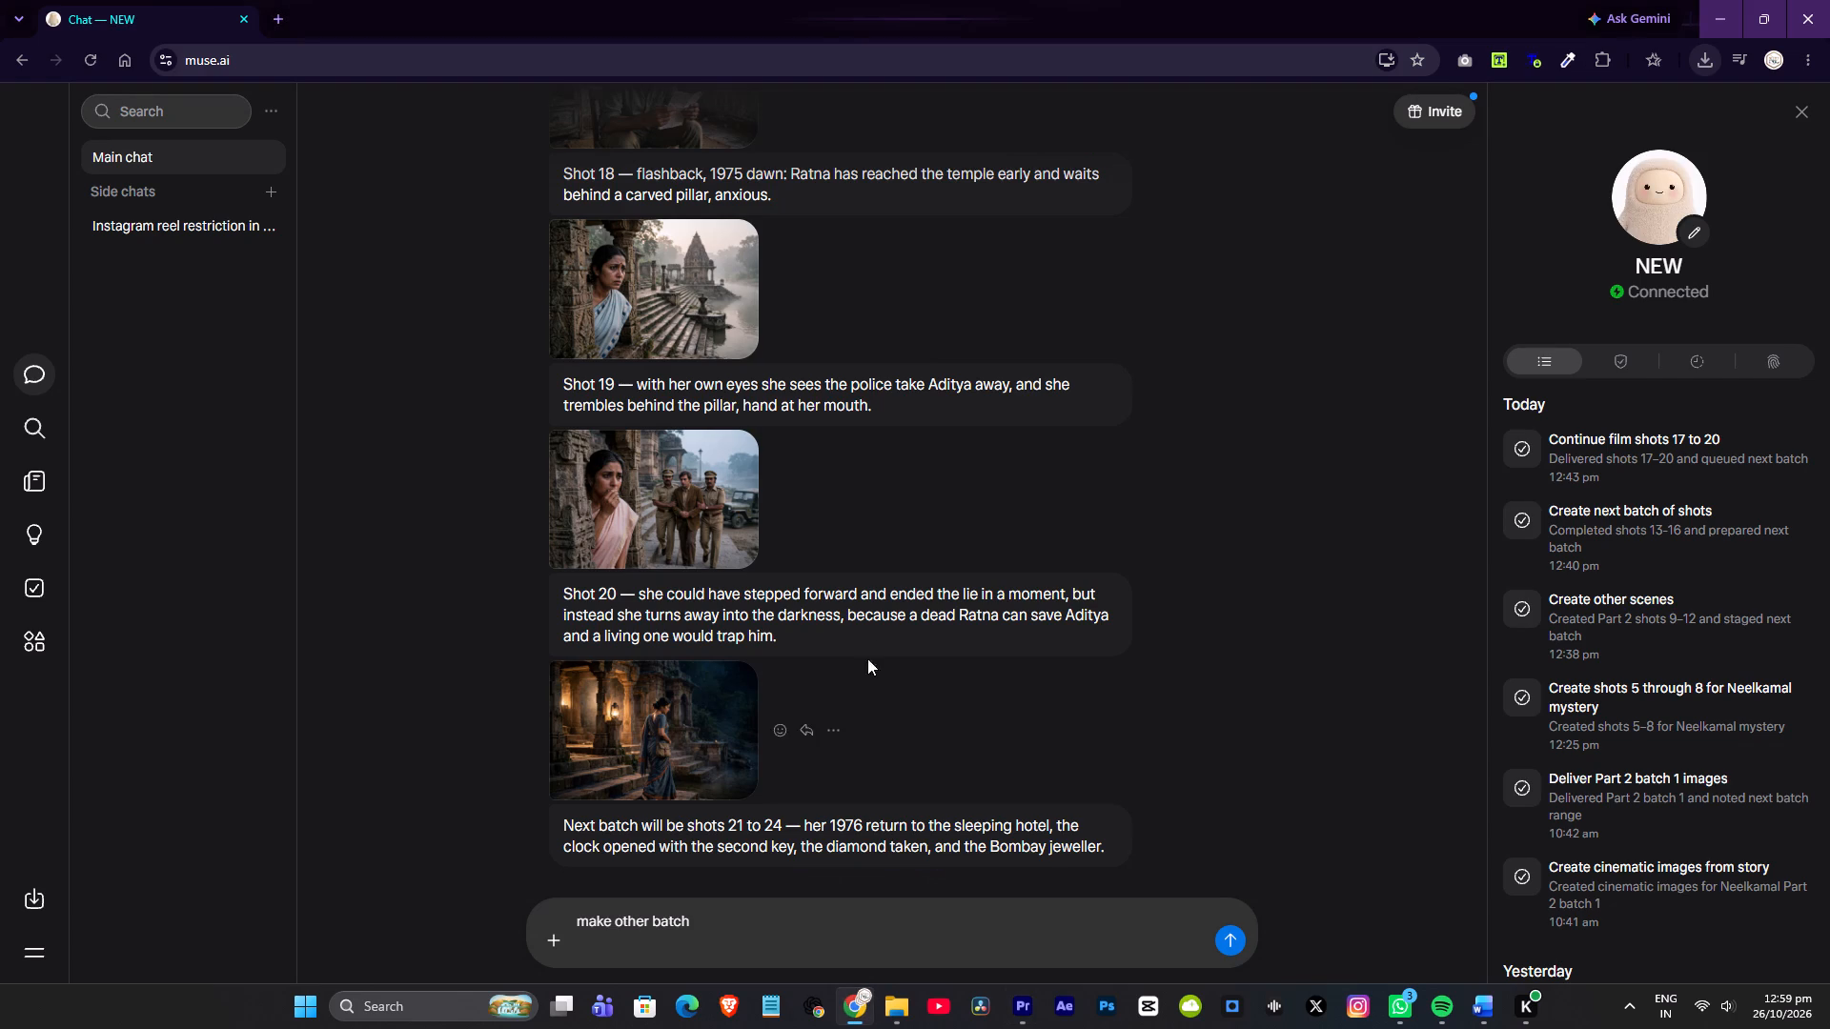
{"action": "scroll", "coordinate": [631, 592], "scroll_direction": "down", "scroll_amount": 16}
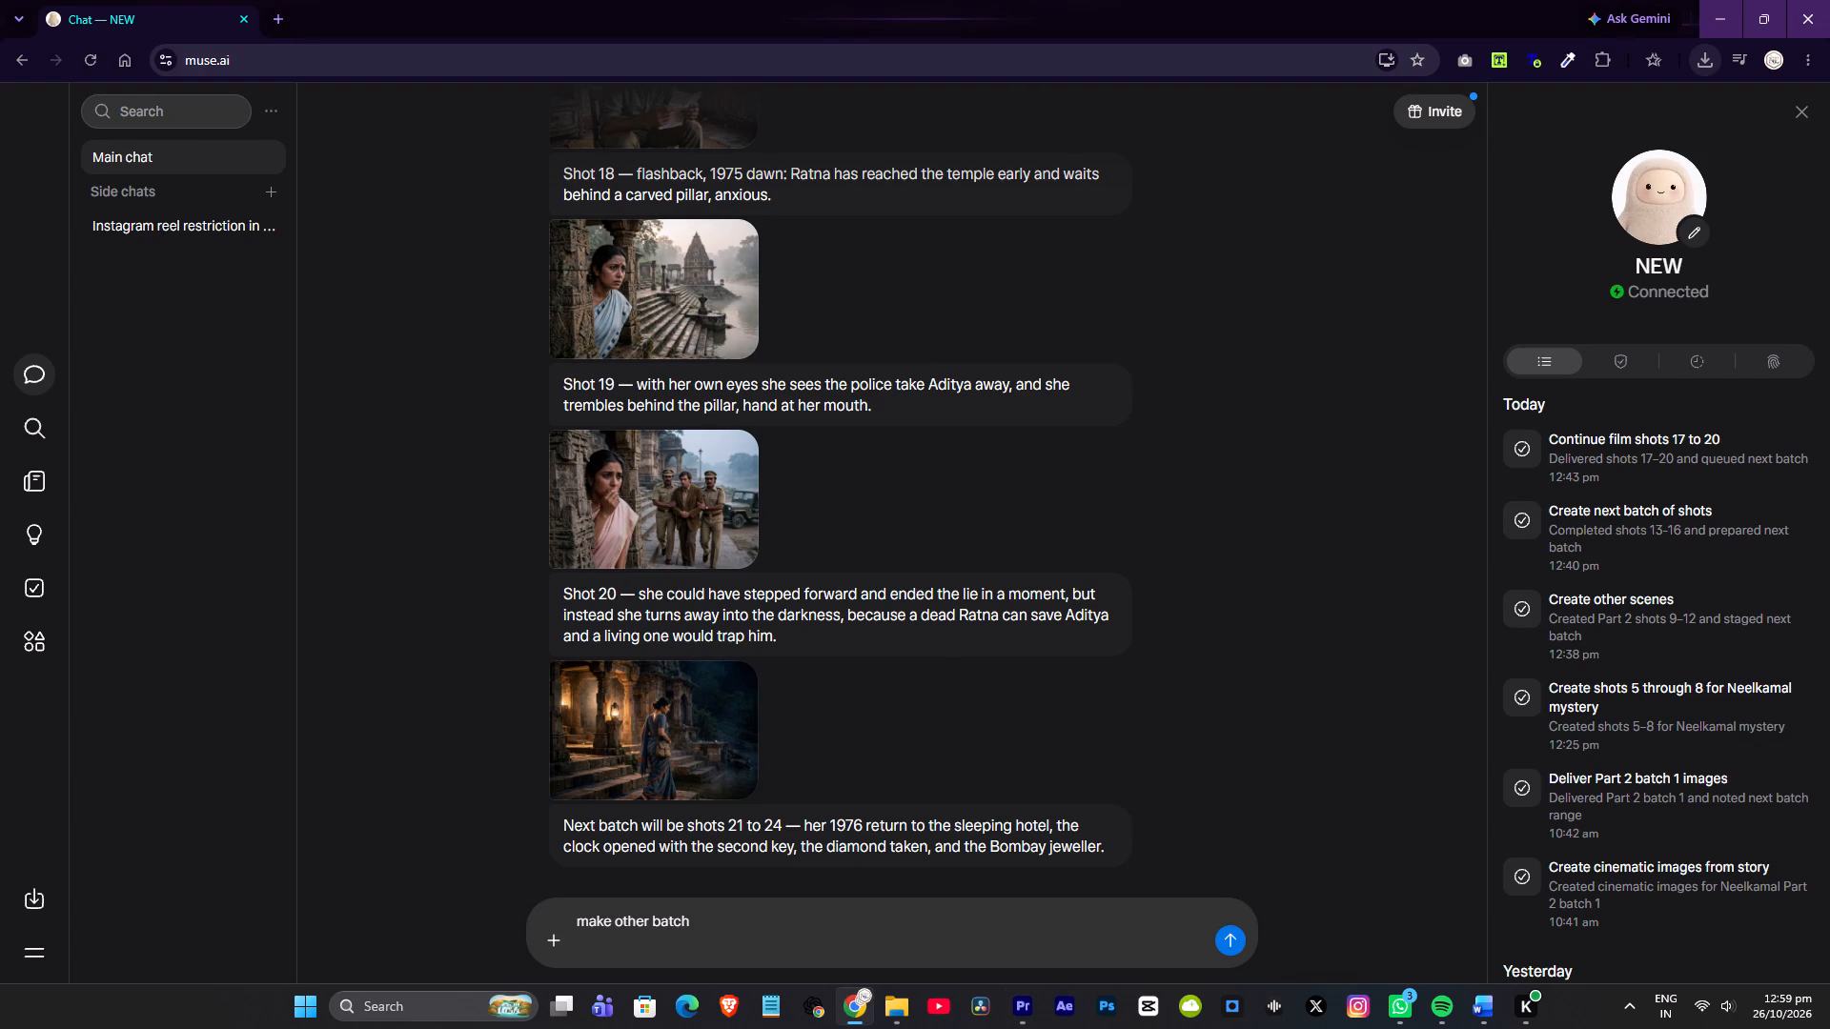
{"action": "left_click", "coordinate": [830, 929]}
{"action": "type", "text": "next bat"}
{"action": "type", "text": "ch bnq"}
{"action": "key", "text": "BackSpace"}
{"action": "key", "text": "a"}
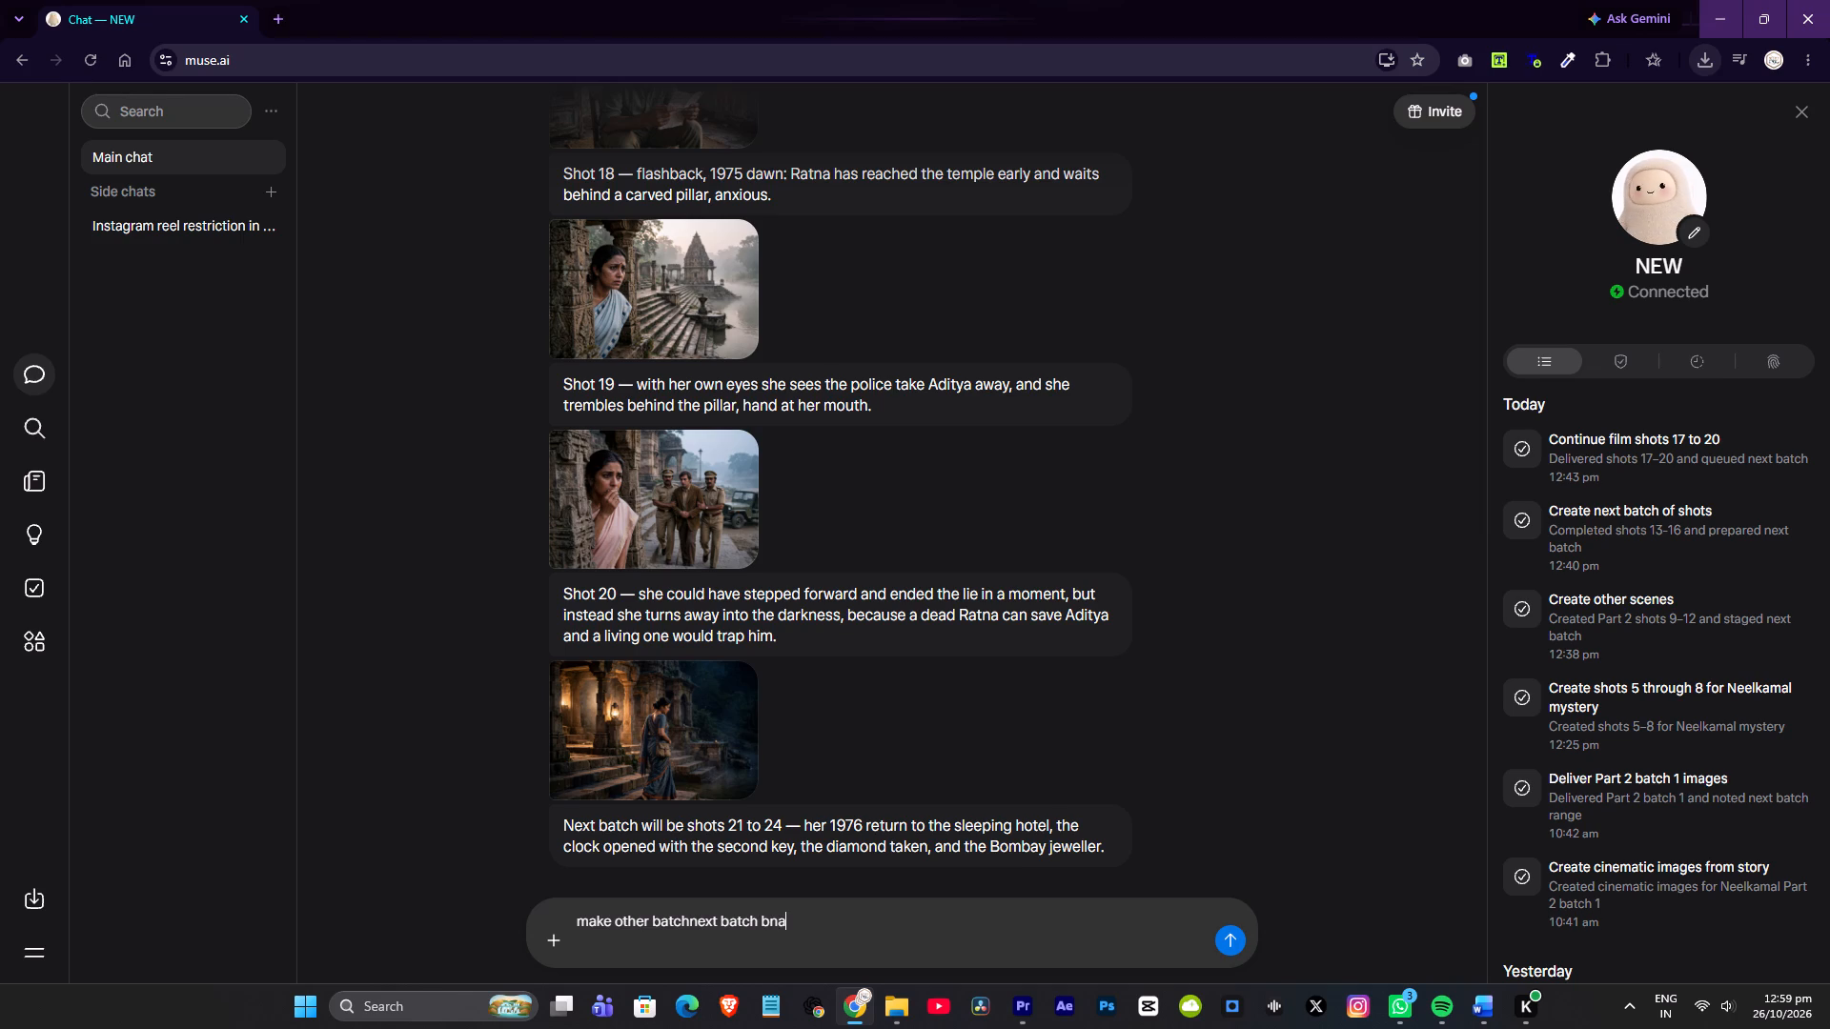
{"action": "key", "text": "Return"}
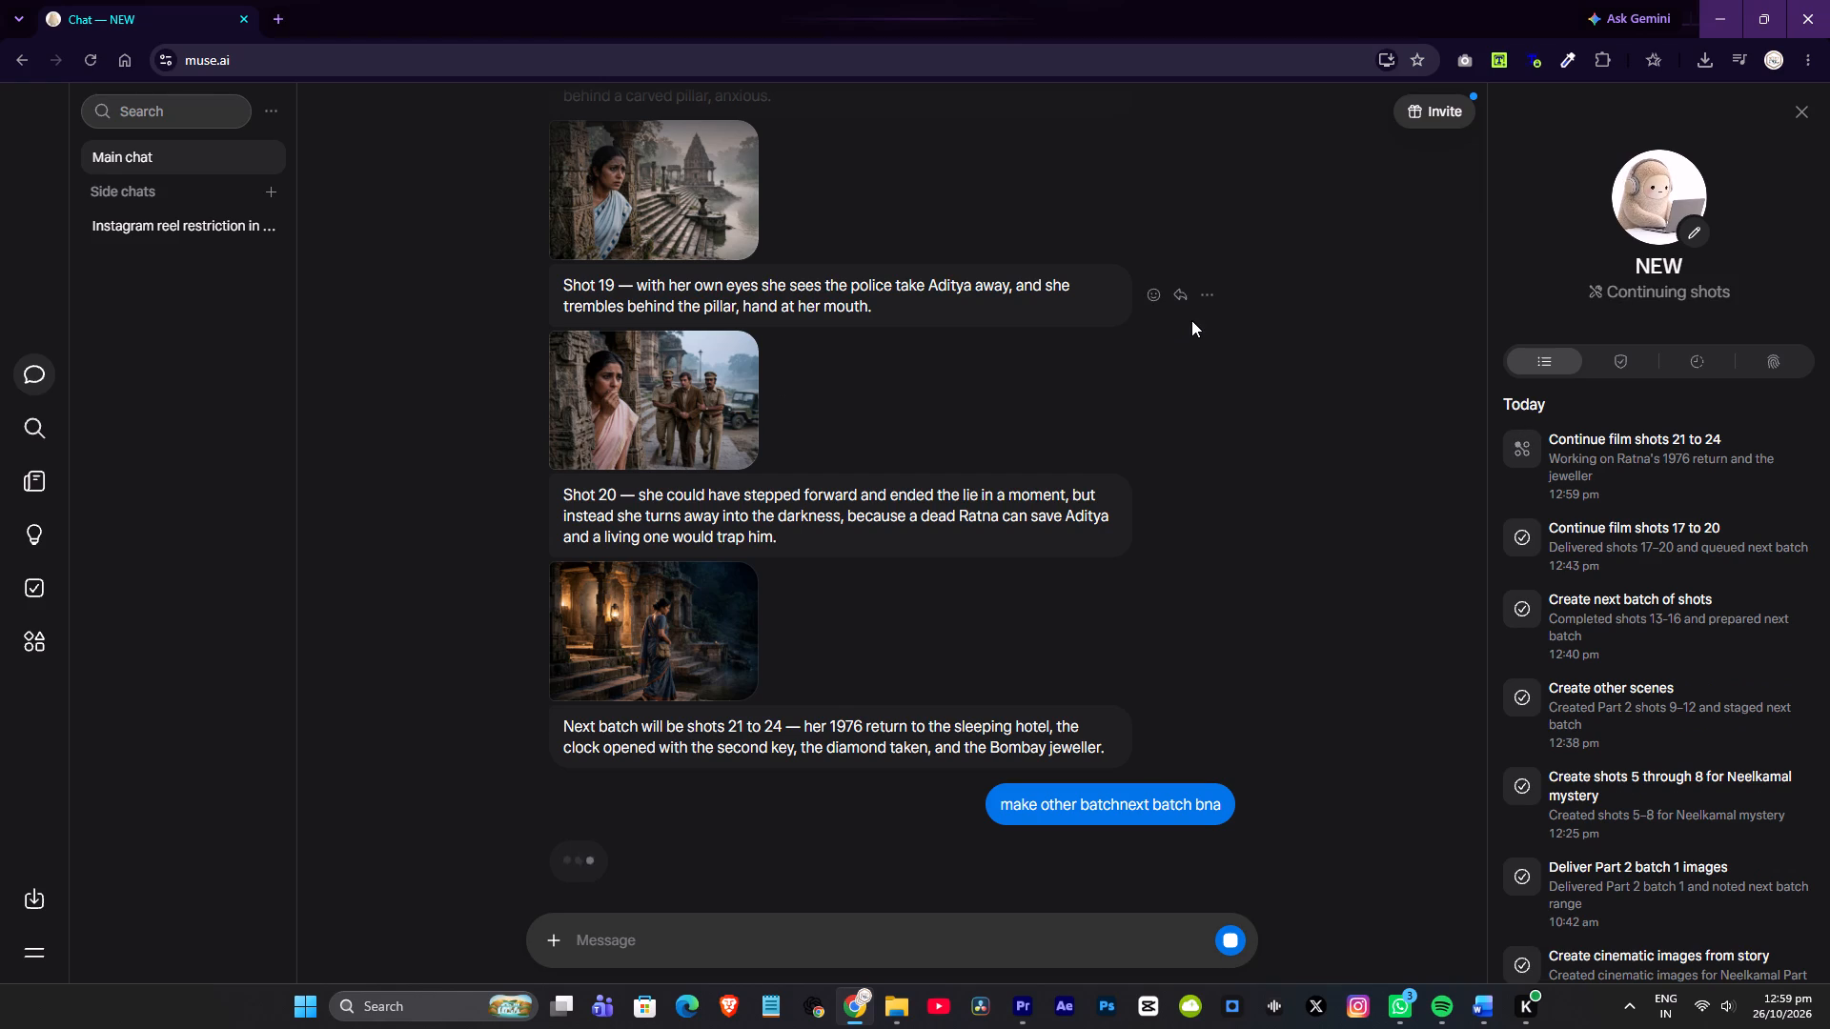
Return to Premiere and listen repeatedly to the voice-over around and after Part 2 Shot 20, from about 00:02:45 to 00:03:00.
{"action": "left_click", "coordinate": [1018, 1005]}
{"action": "left_click", "coordinate": [461, 488]}
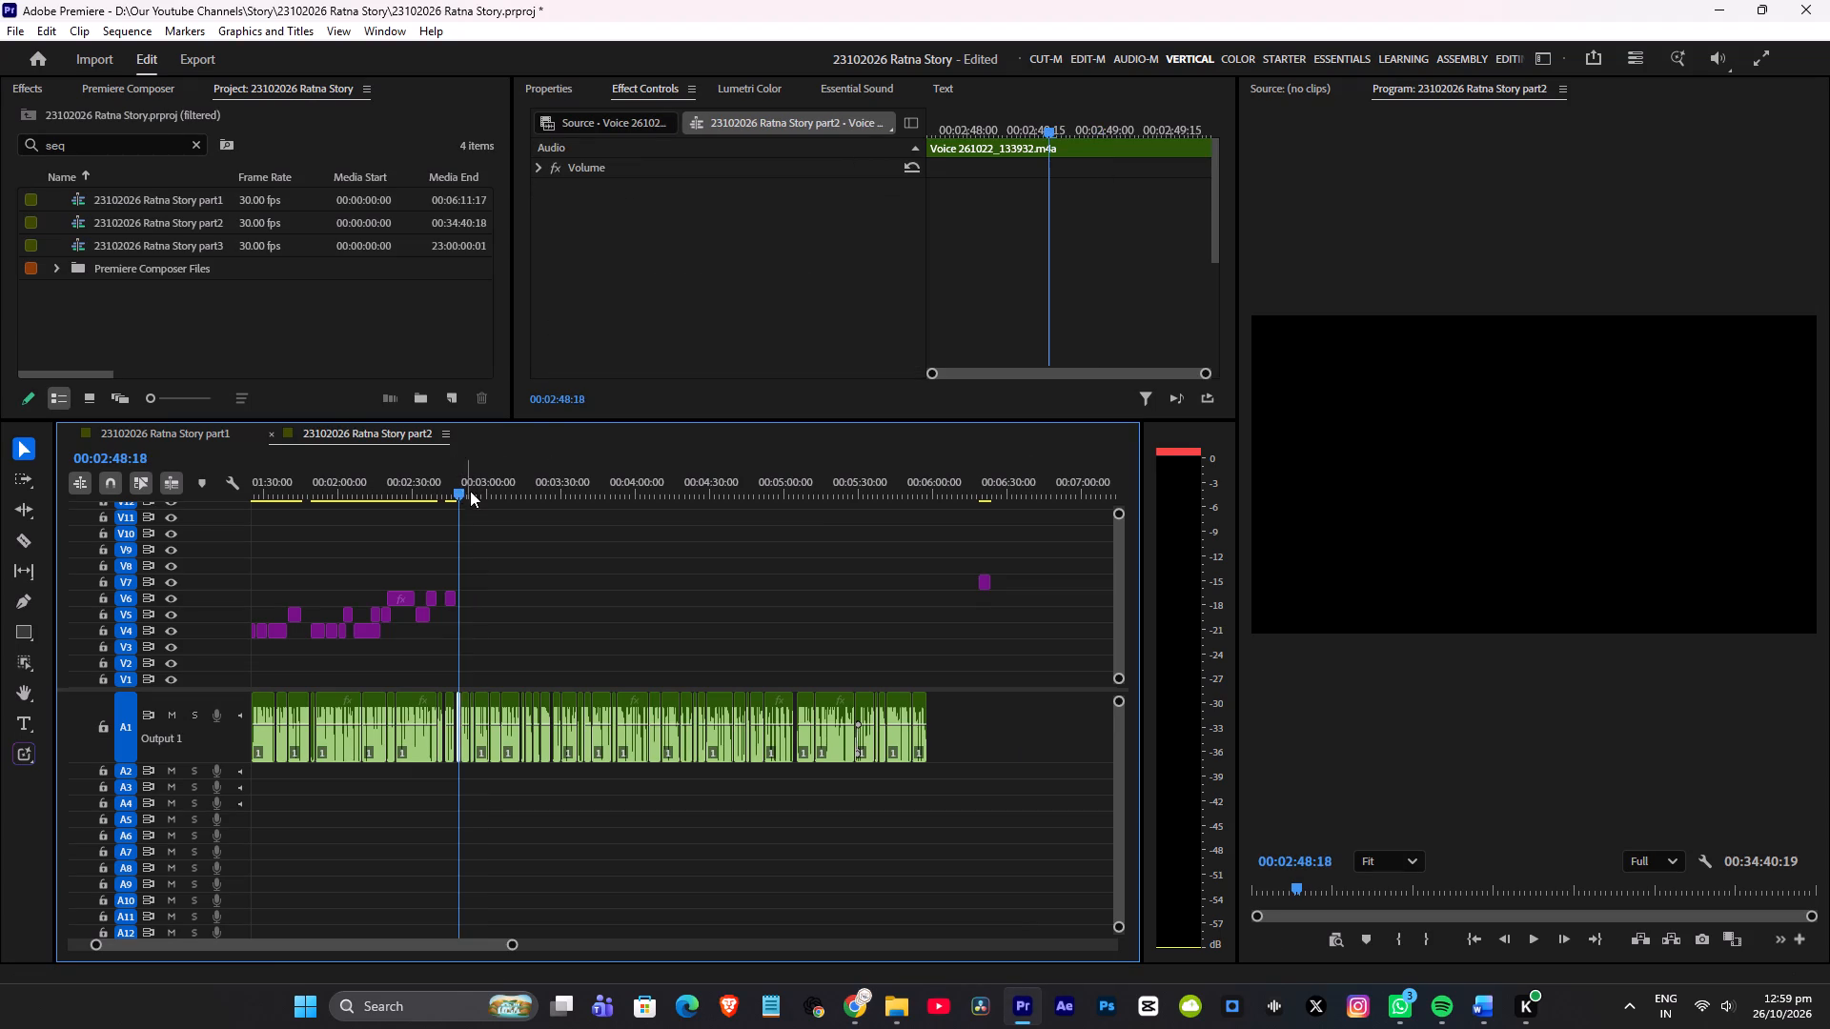
{"action": "left_click", "coordinate": [454, 488]}
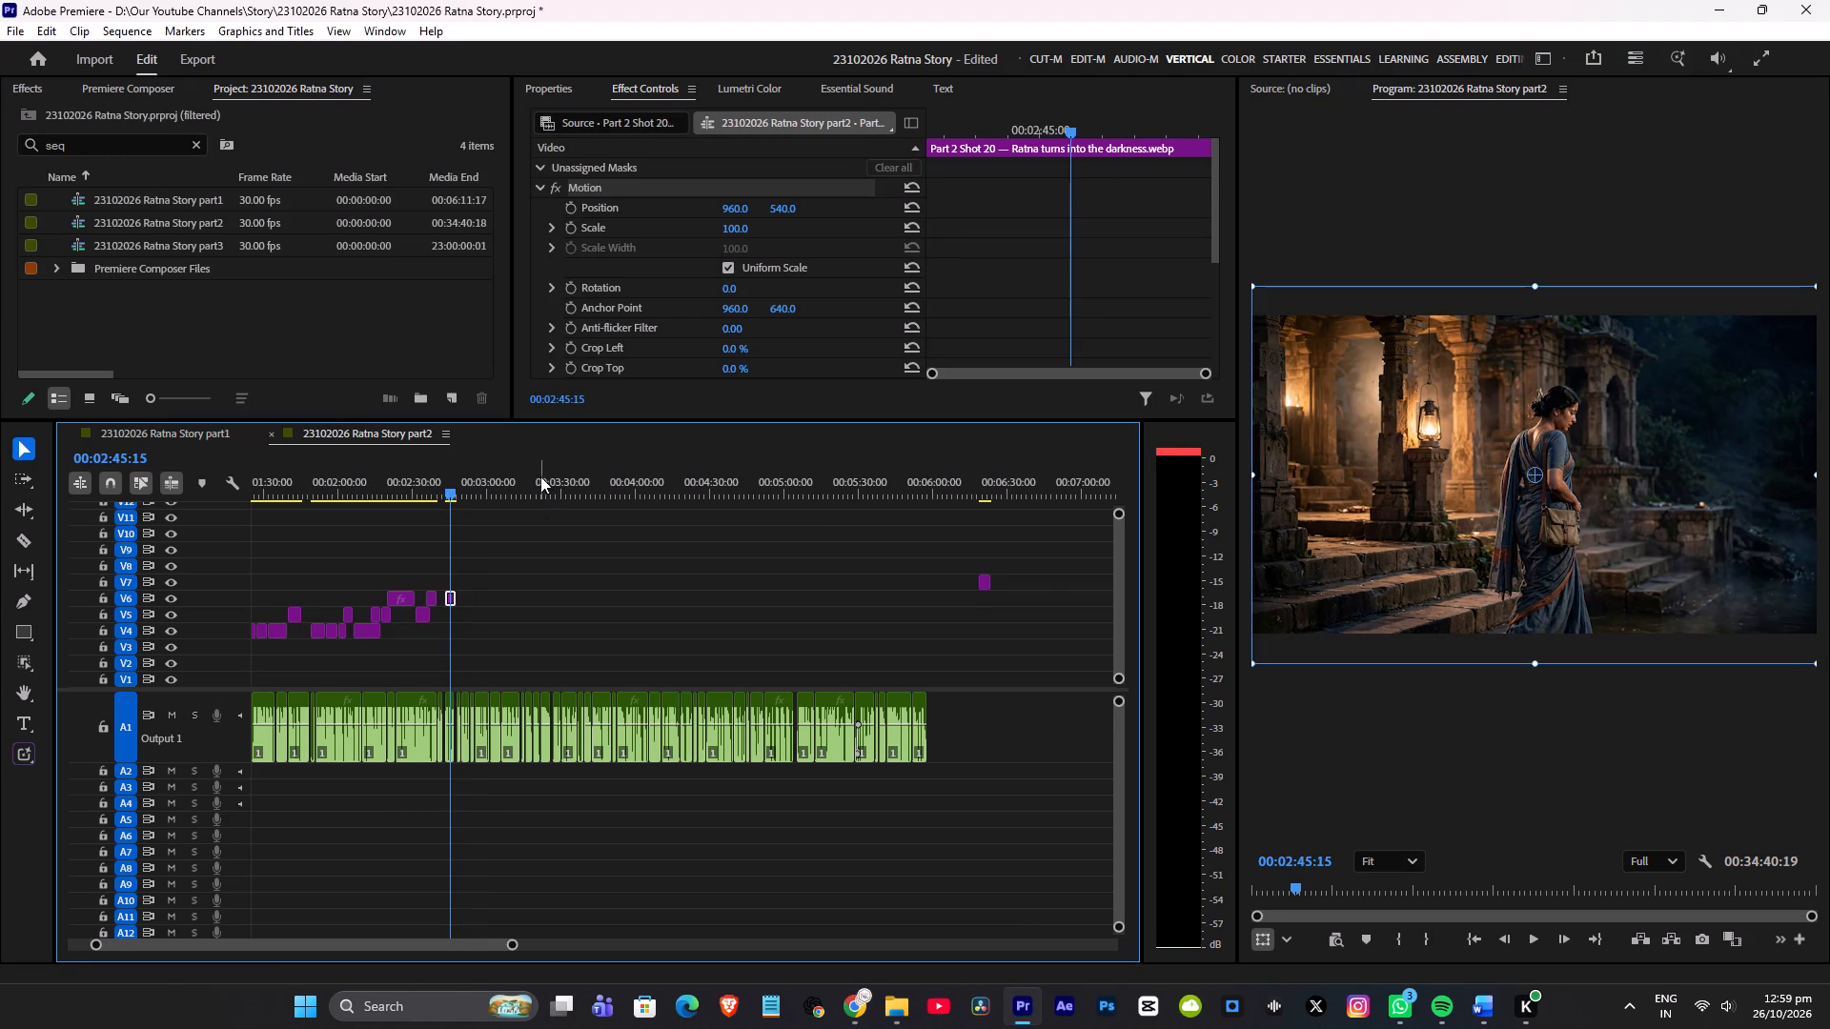
{"action": "scroll", "coordinate": [536, 510], "scroll_direction": "up", "scroll_amount": 8, "text": "alt"}
{"action": "scroll", "coordinate": [471, 542], "scroll_direction": "up", "scroll_amount": 3}
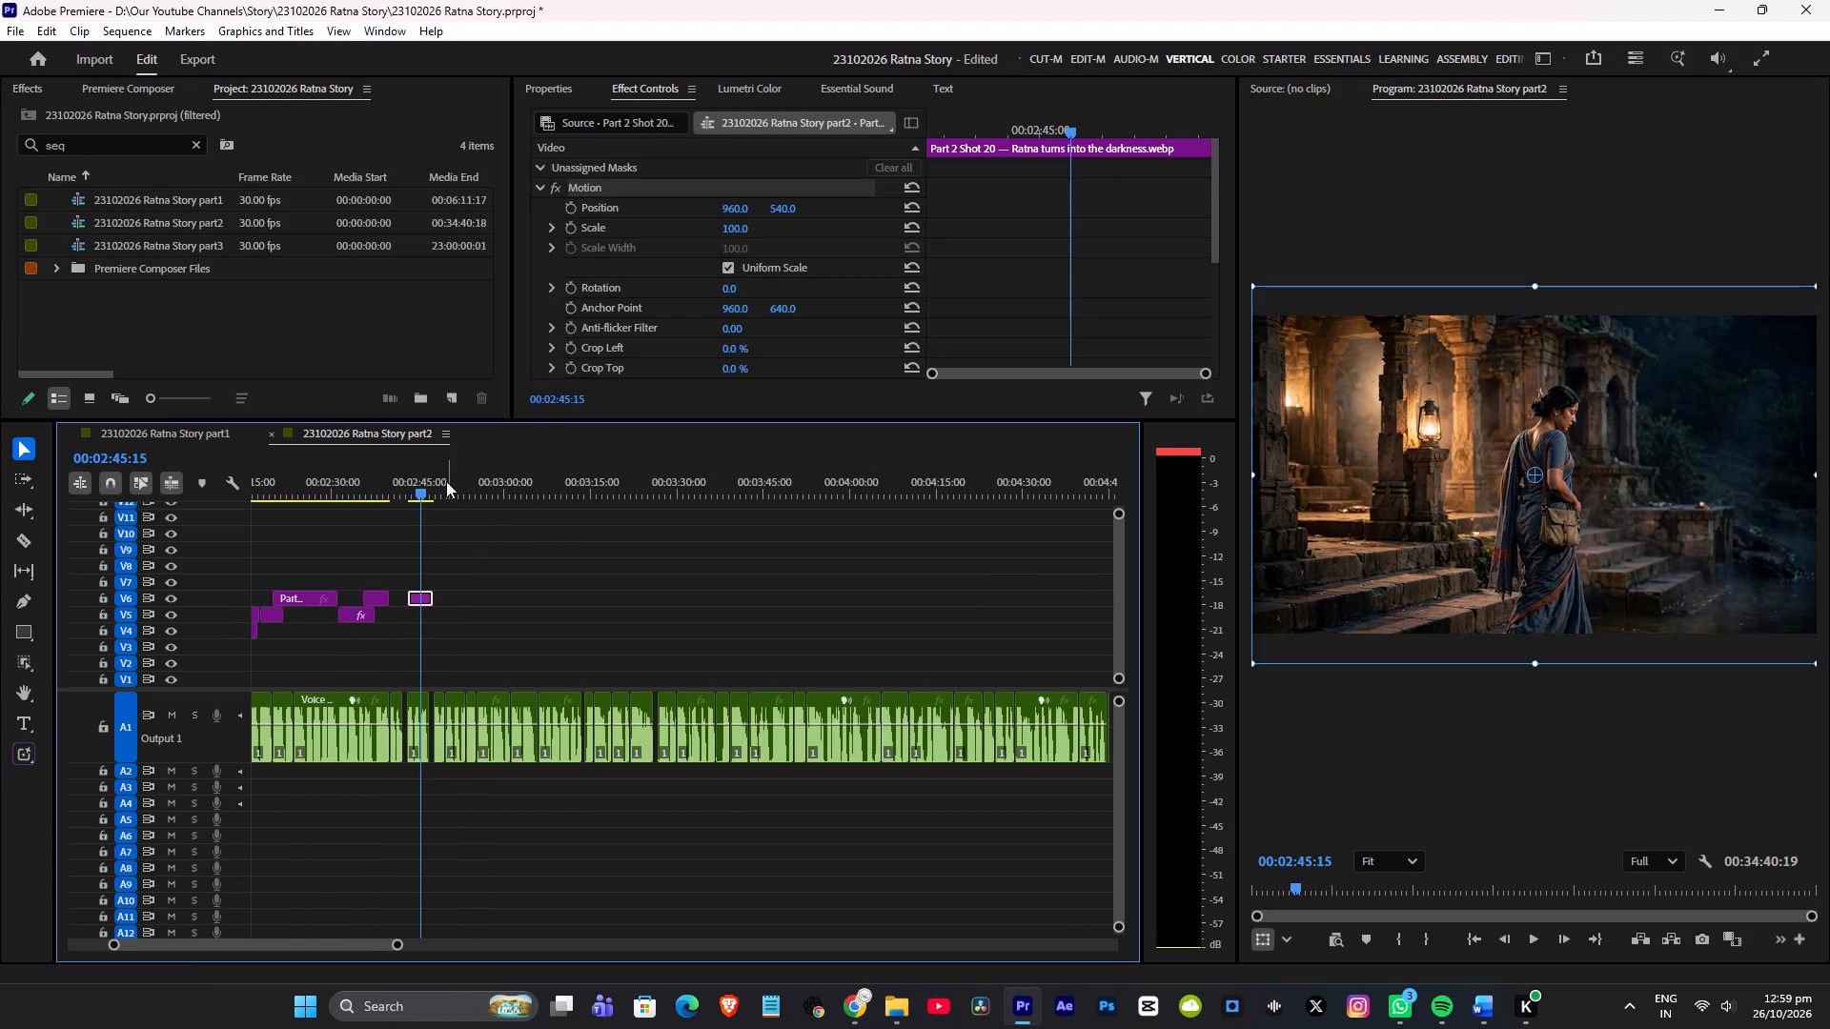
{"action": "key", "text": "space"}
{"action": "scroll", "coordinate": [485, 608], "scroll_direction": "up", "scroll_amount": 15, "text": "alt"}
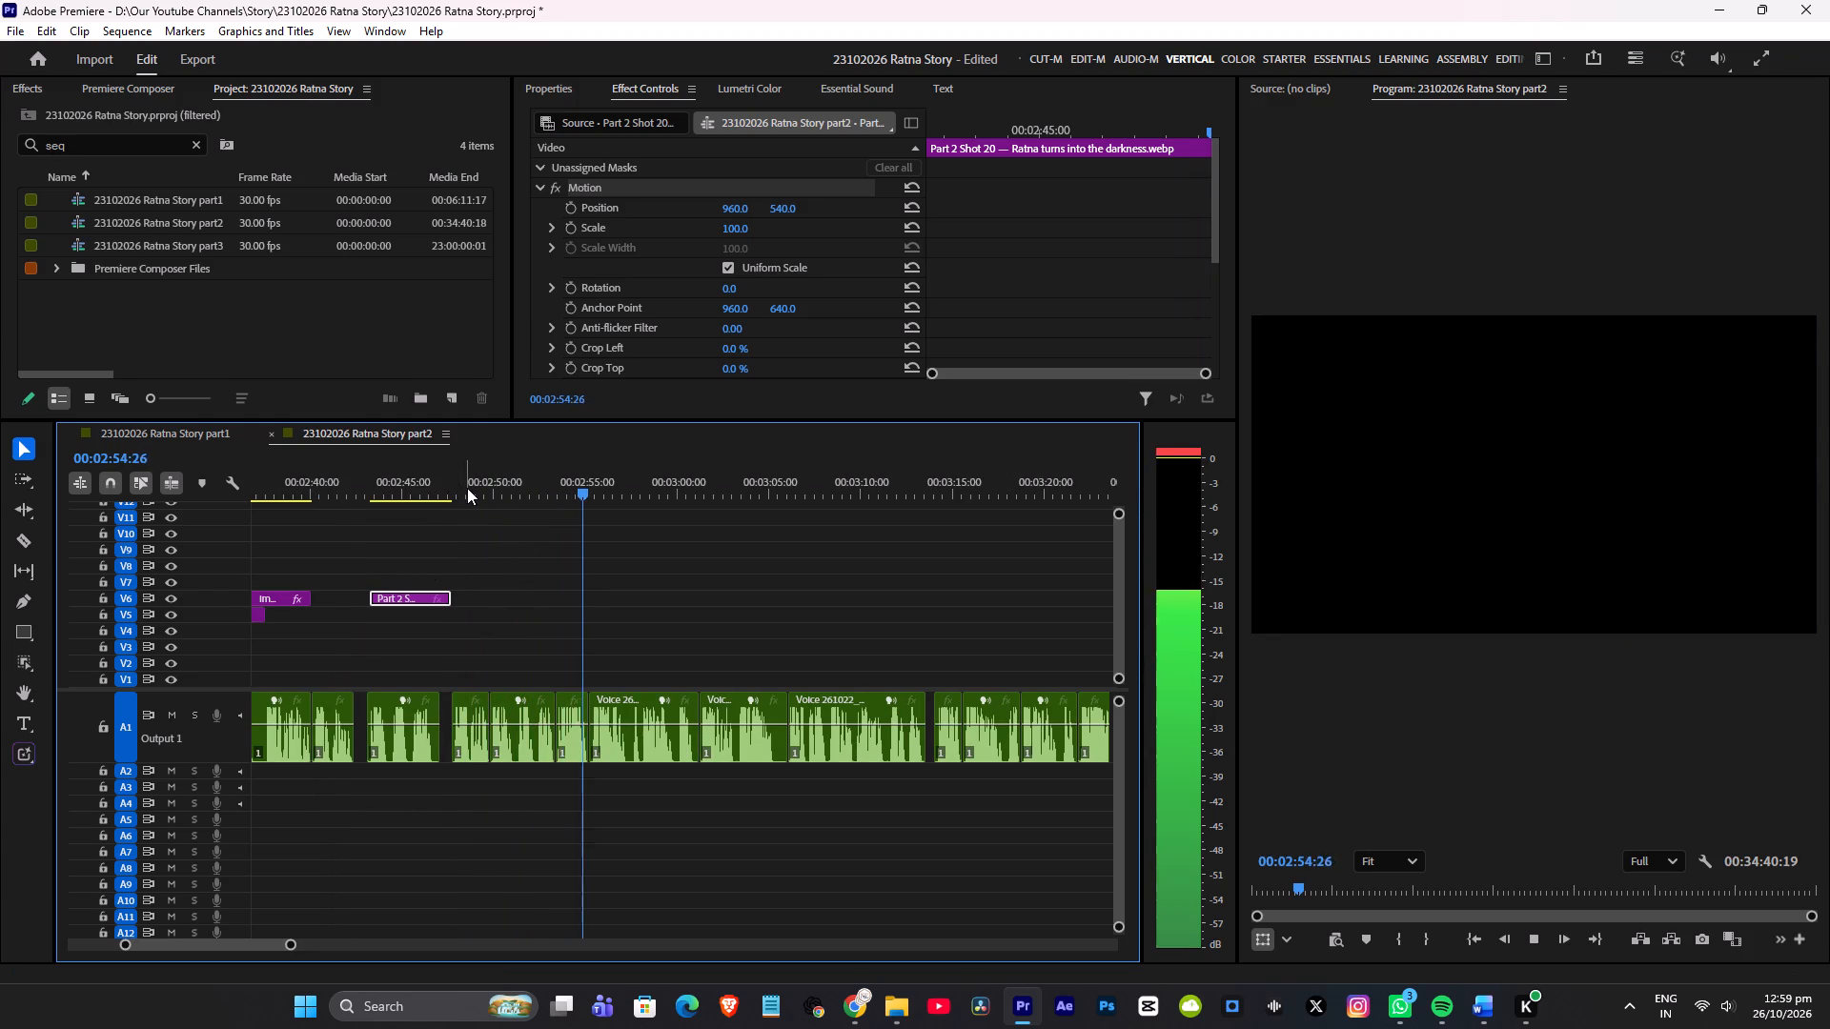
{"action": "left_click", "coordinate": [496, 492]}
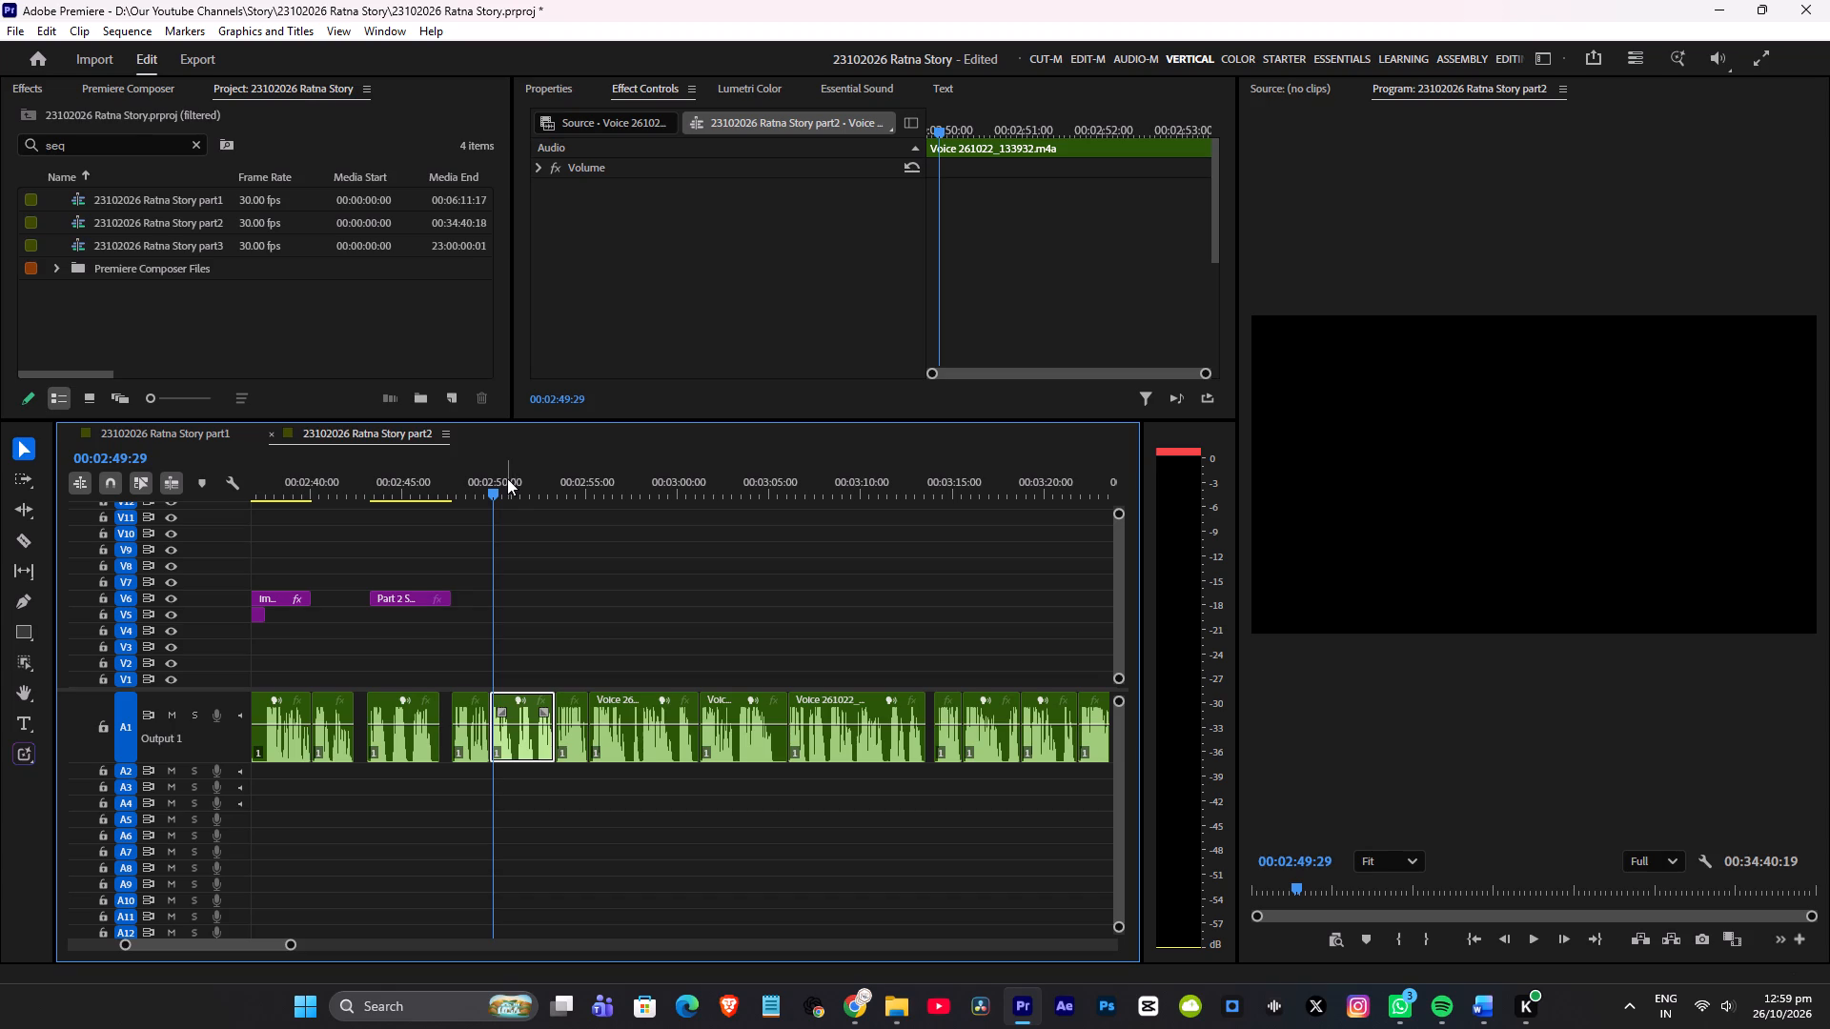
{"action": "key", "text": "space"}
{"action": "scroll", "coordinate": [555, 501], "scroll_direction": "up", "scroll_amount": 3, "text": "alt"}
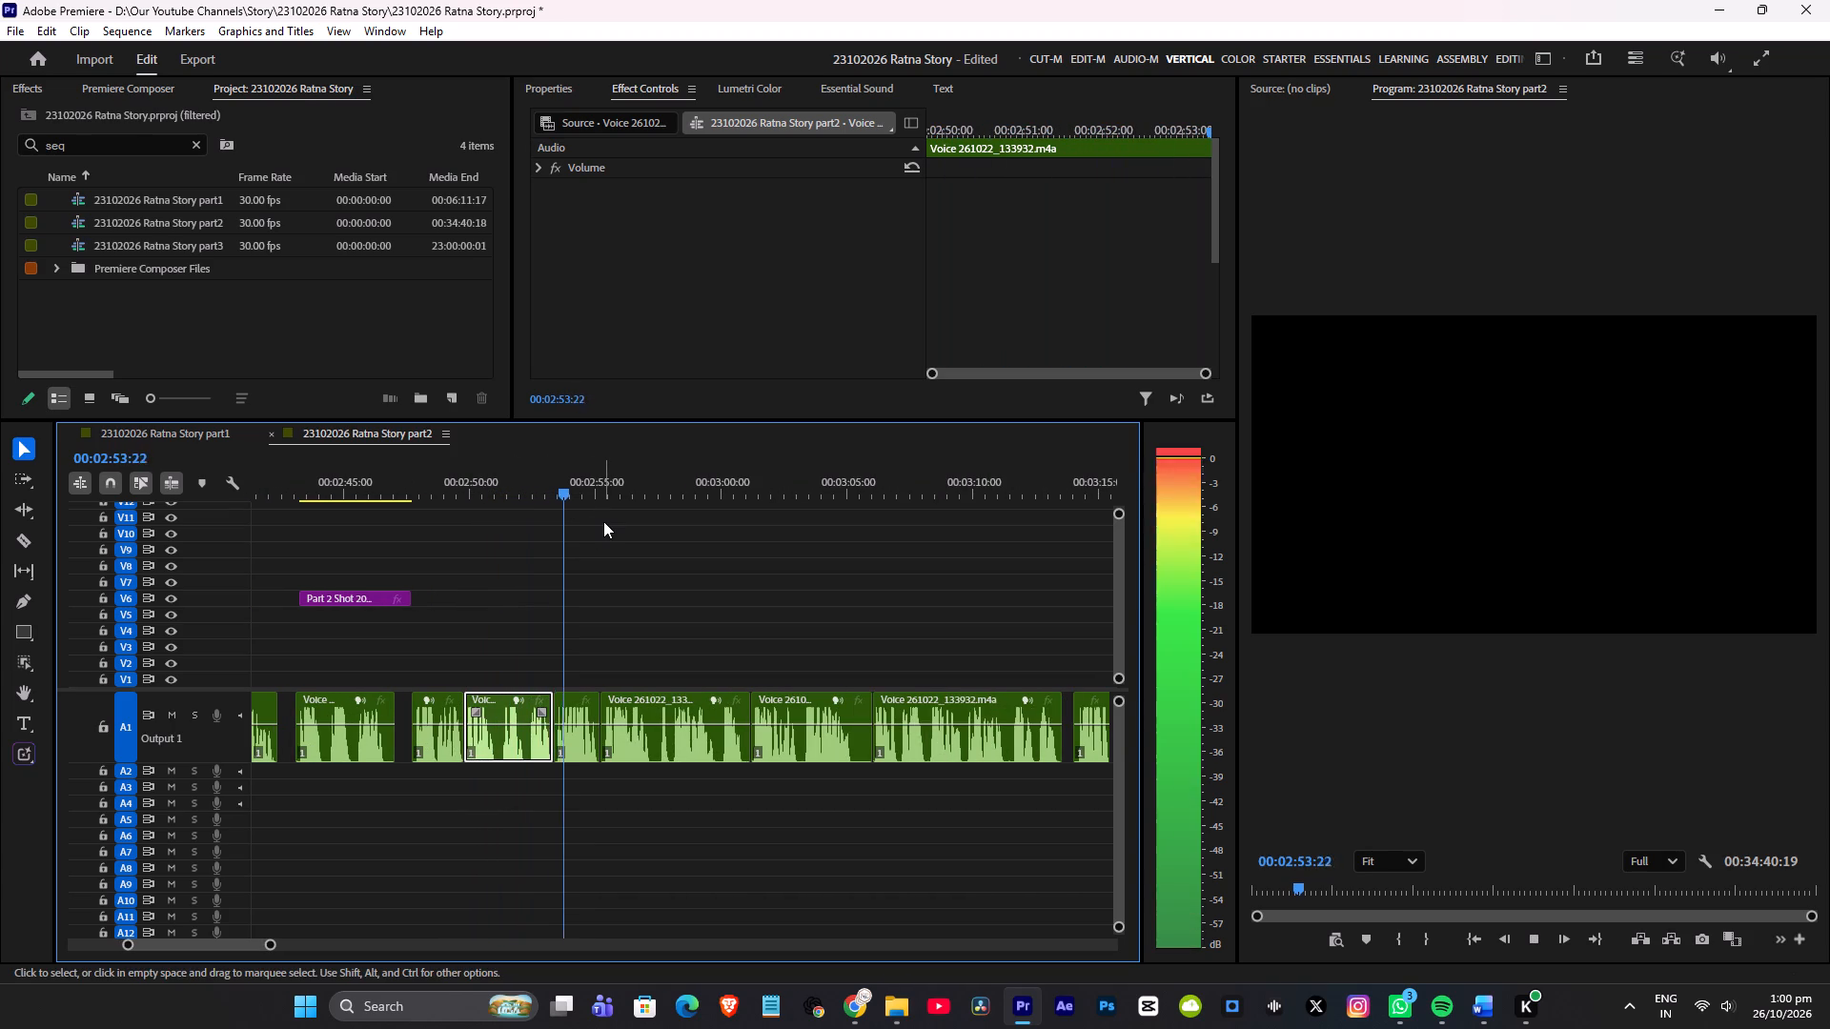
{"action": "key", "text": "space"}
{"action": "left_click", "coordinate": [532, 481]}
{"action": "key", "text": "space"}
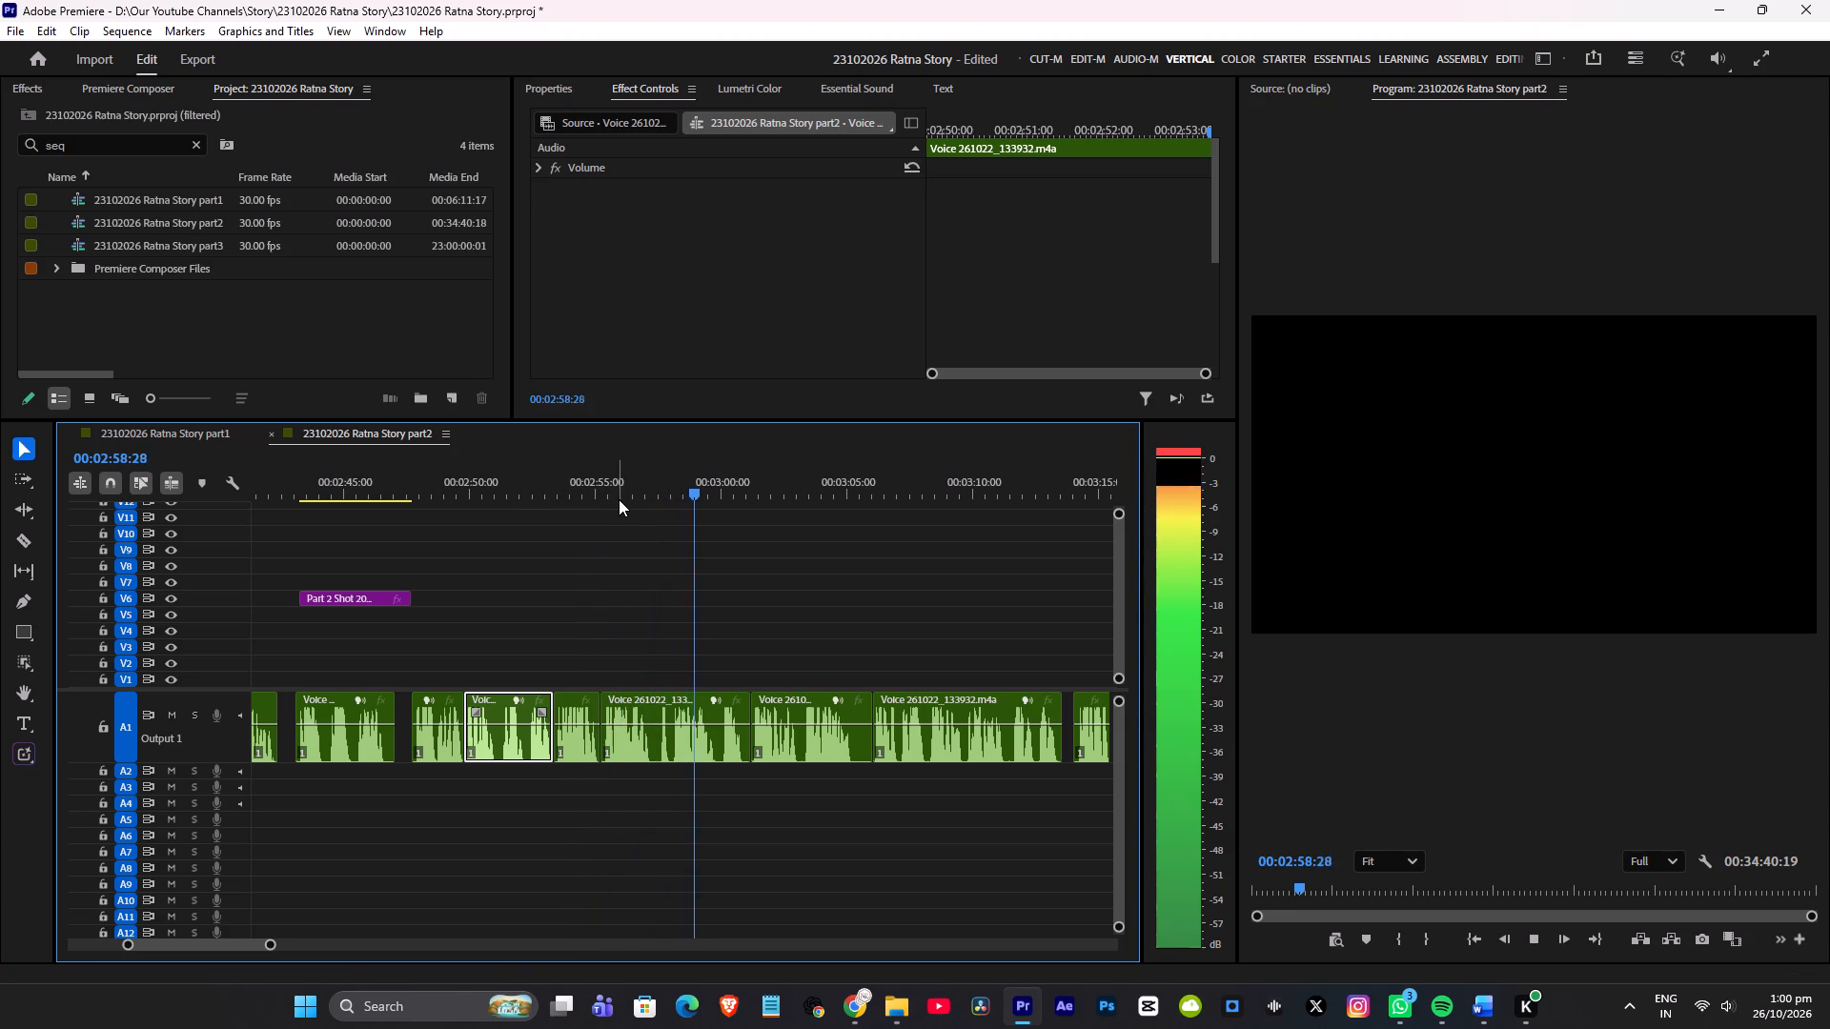
{"action": "key", "text": "space"}
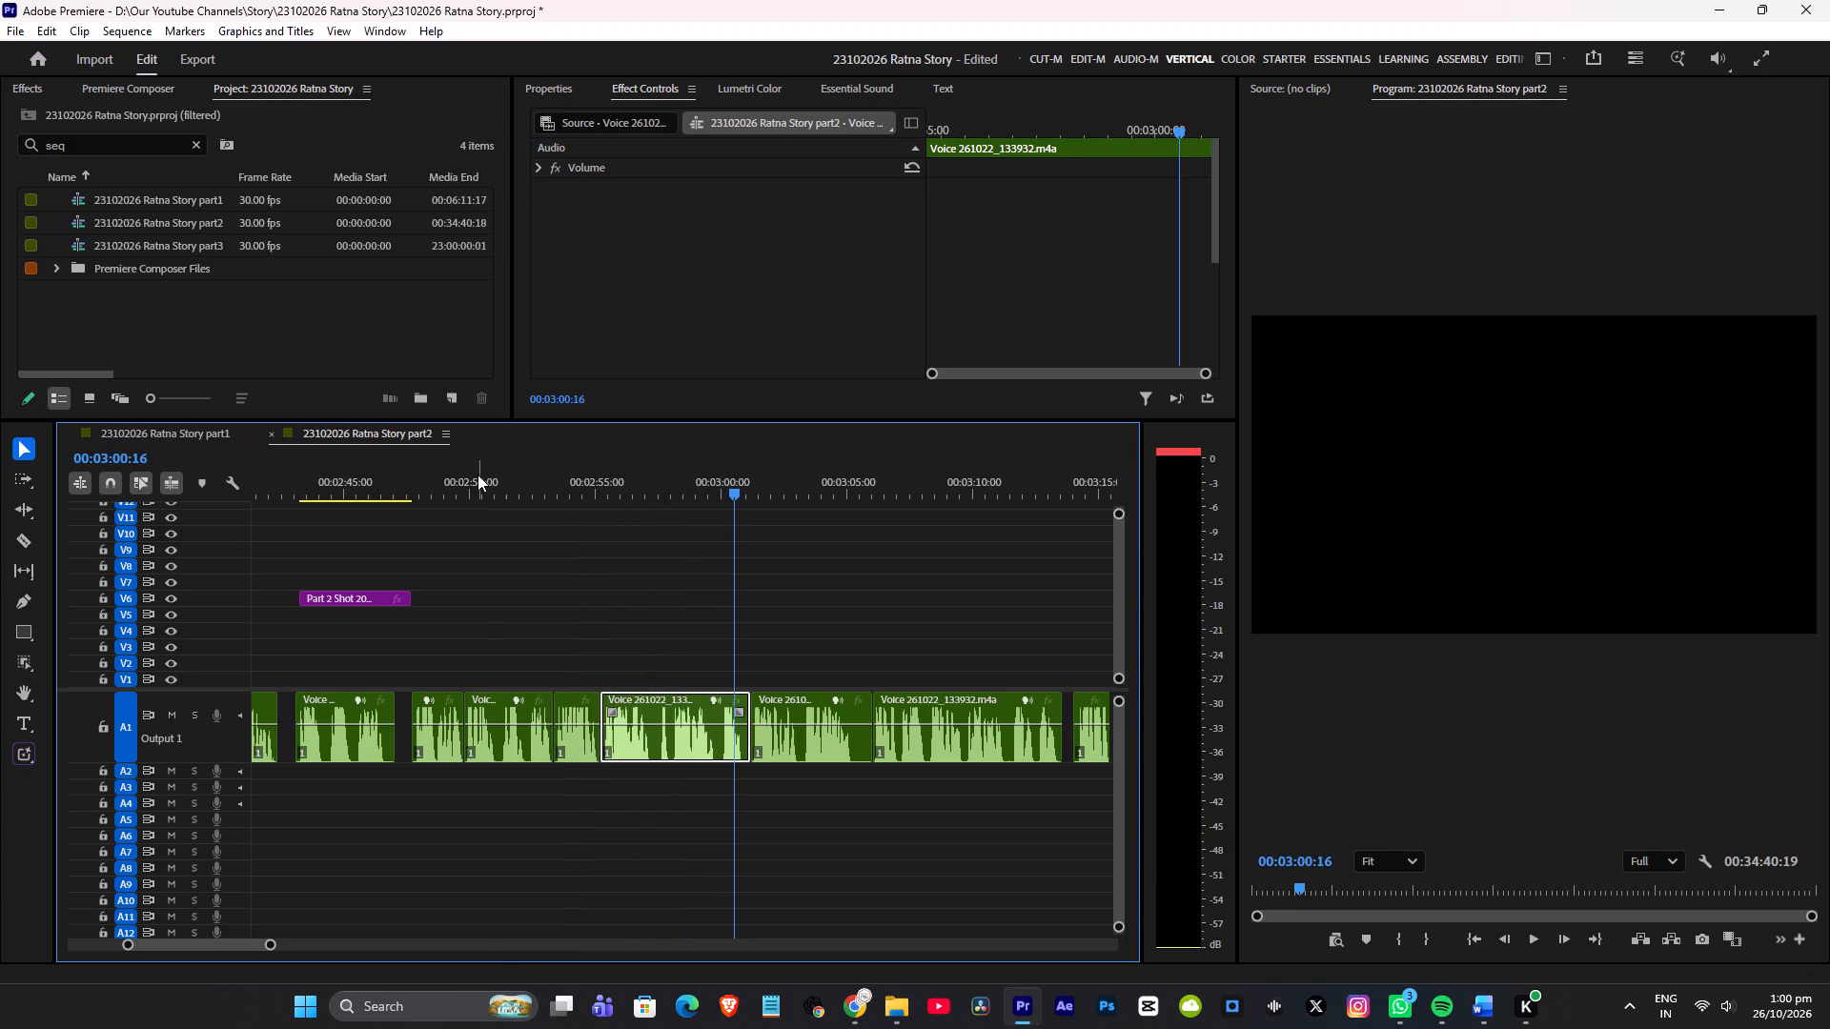
{"action": "left_click", "coordinate": [478, 474]}
{"action": "key", "text": "space"}
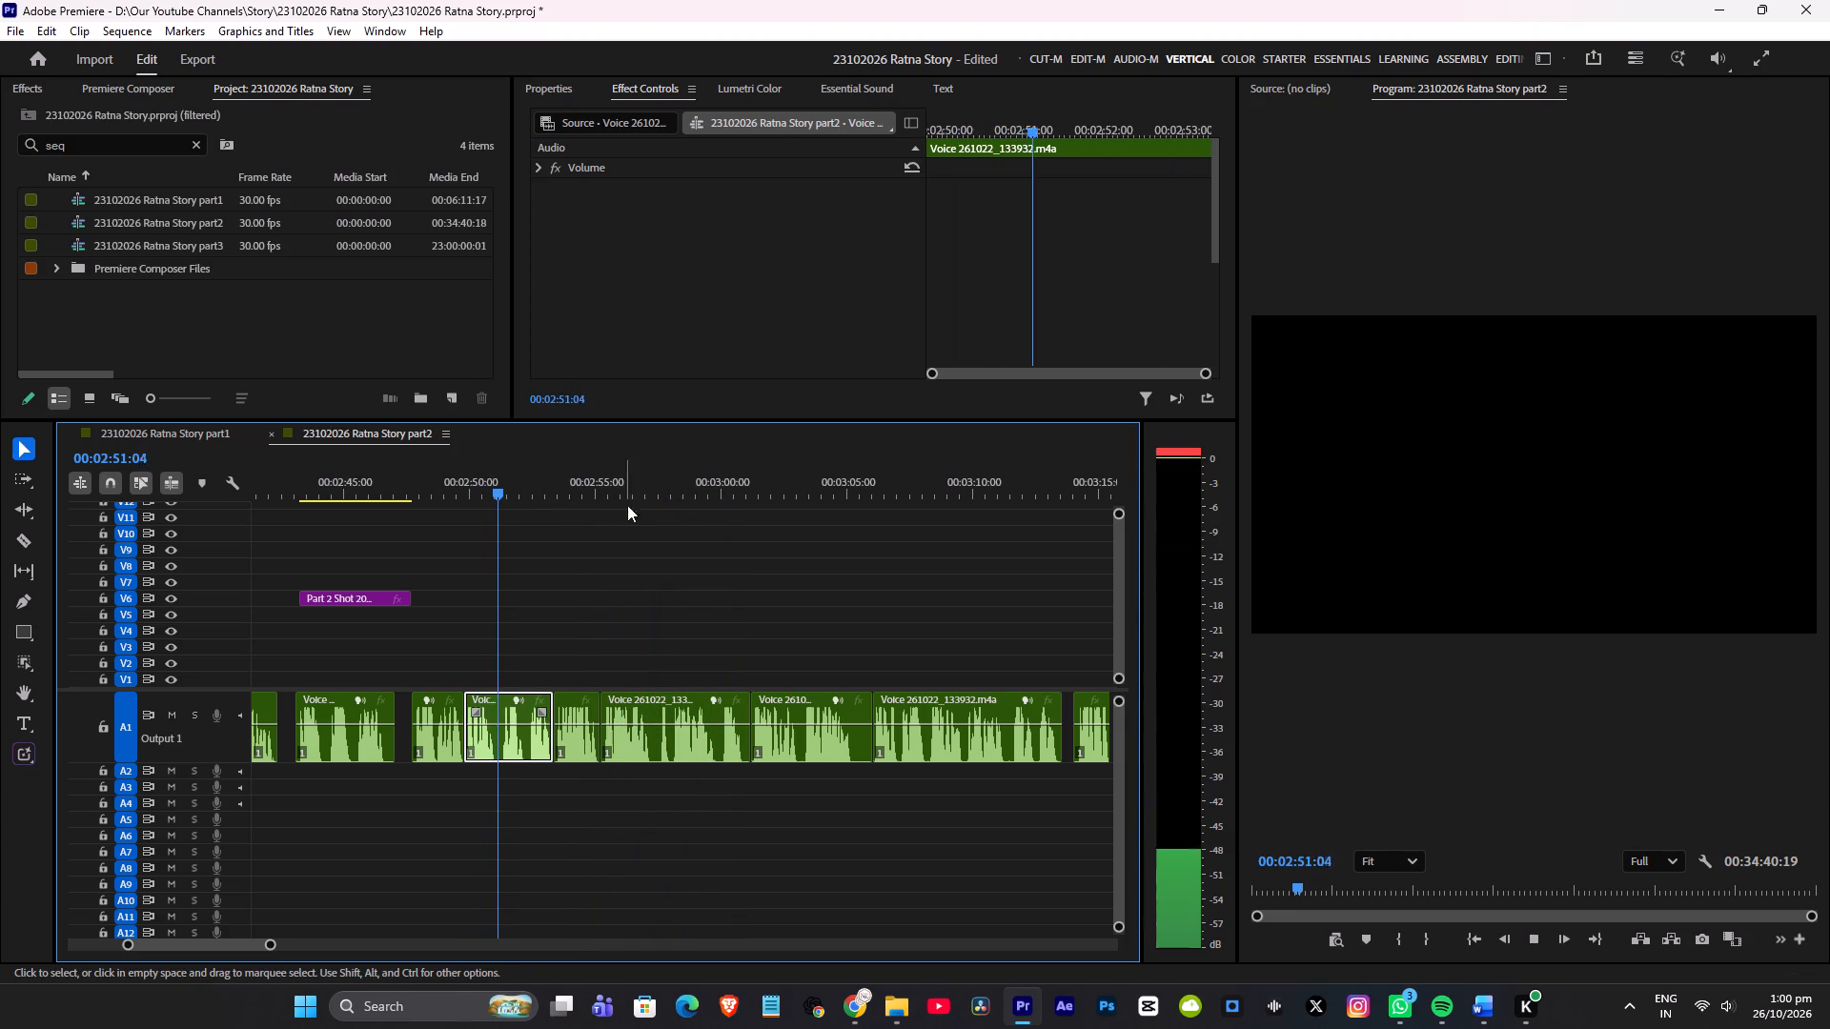
{"action": "key", "text": "space"}
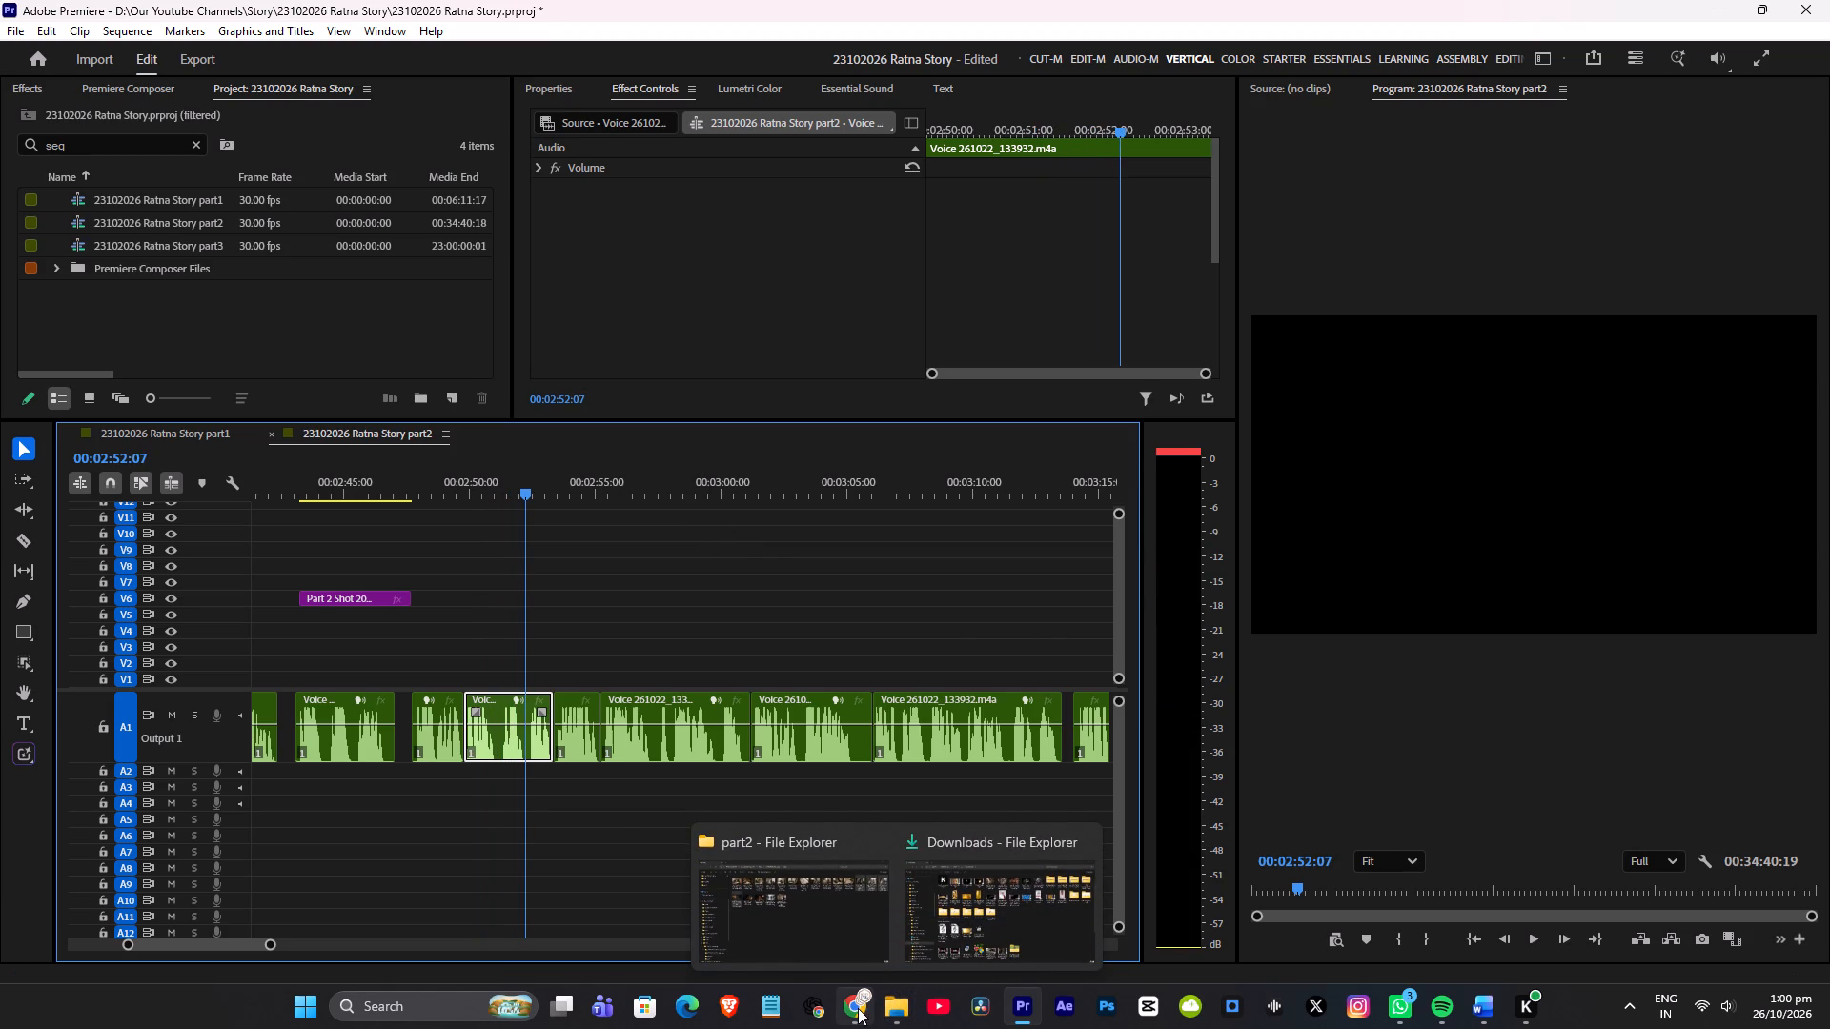
Check the muse.ai chat in Chrome for progress on shots 21 to 24.
{"action": "left_click", "coordinate": [860, 1007]}
{"action": "scroll", "coordinate": [788, 747], "scroll_direction": "down", "scroll_amount": 4}
{"action": "scroll", "coordinate": [807, 746], "scroll_direction": "up", "scroll_amount": 2}
{"action": "scroll", "coordinate": [802, 752], "scroll_direction": "down", "scroll_amount": 9}
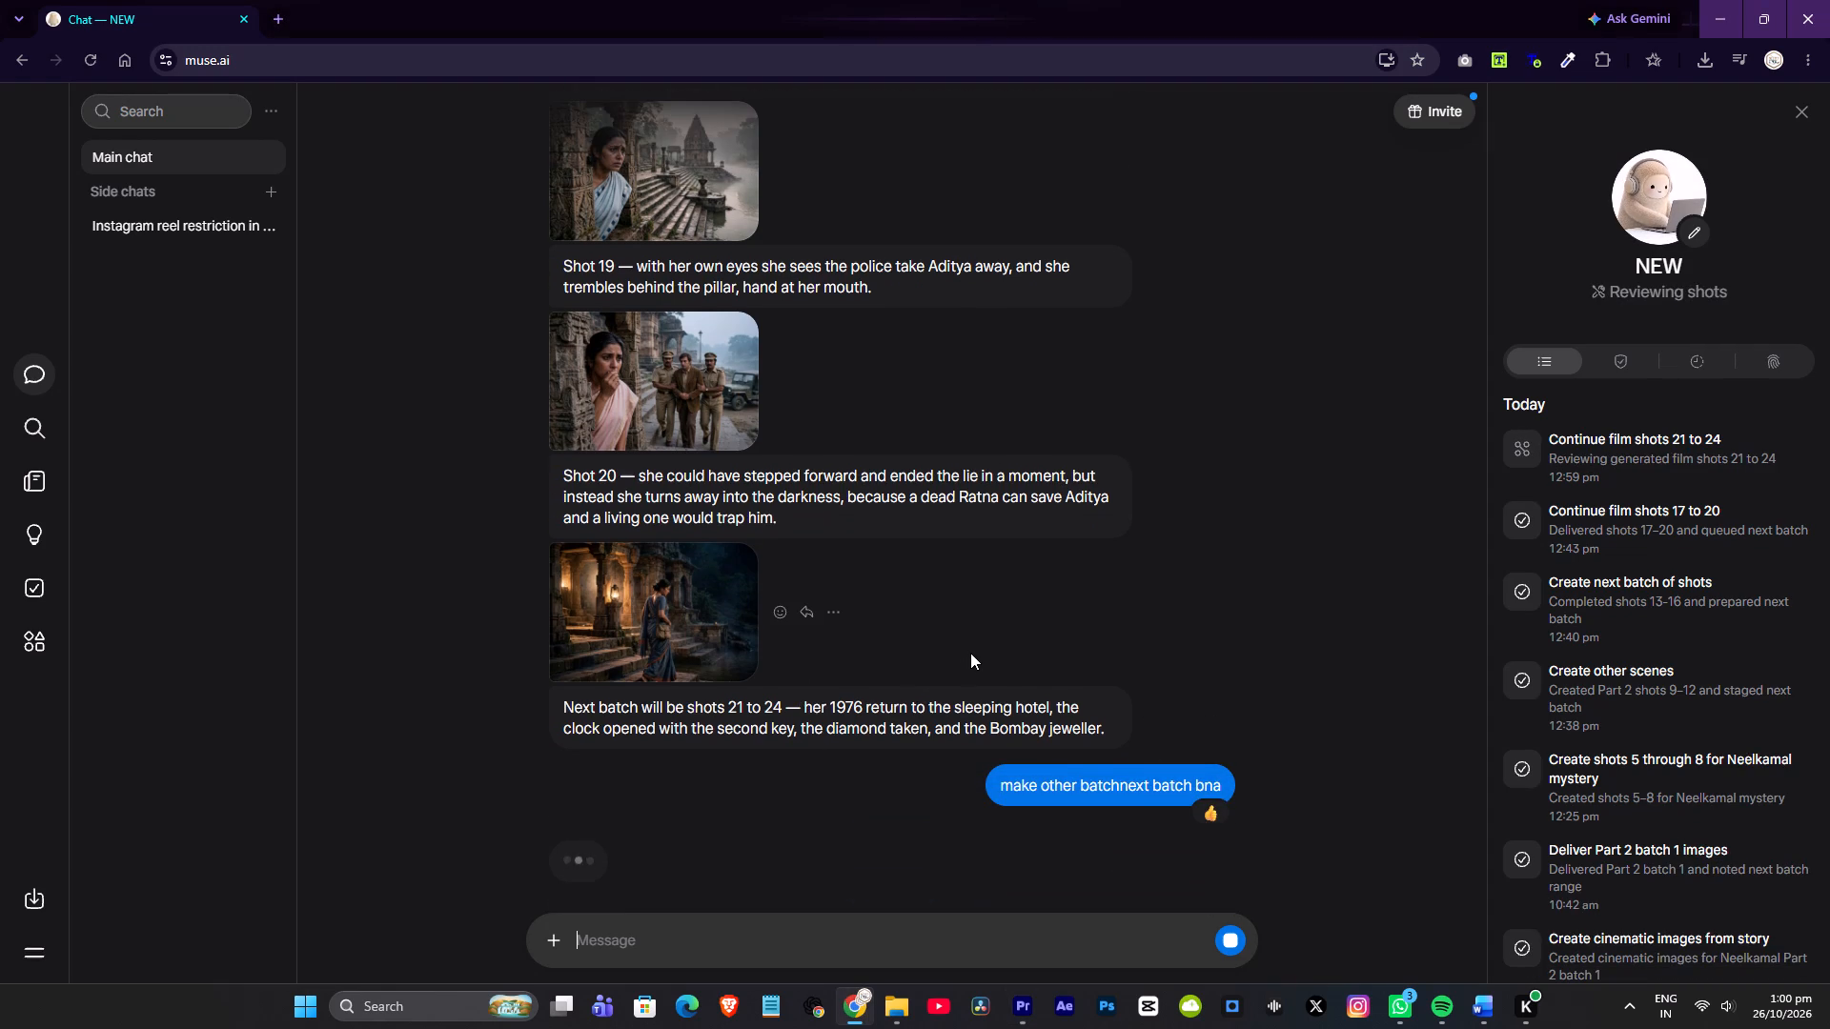
Back in Premiere, listen to the voice-over between about 00:02:52 and 00:03:00:16, replaying from 00:02:55 and 00:02:53:08.
{"action": "left_click", "coordinate": [1025, 1010]}
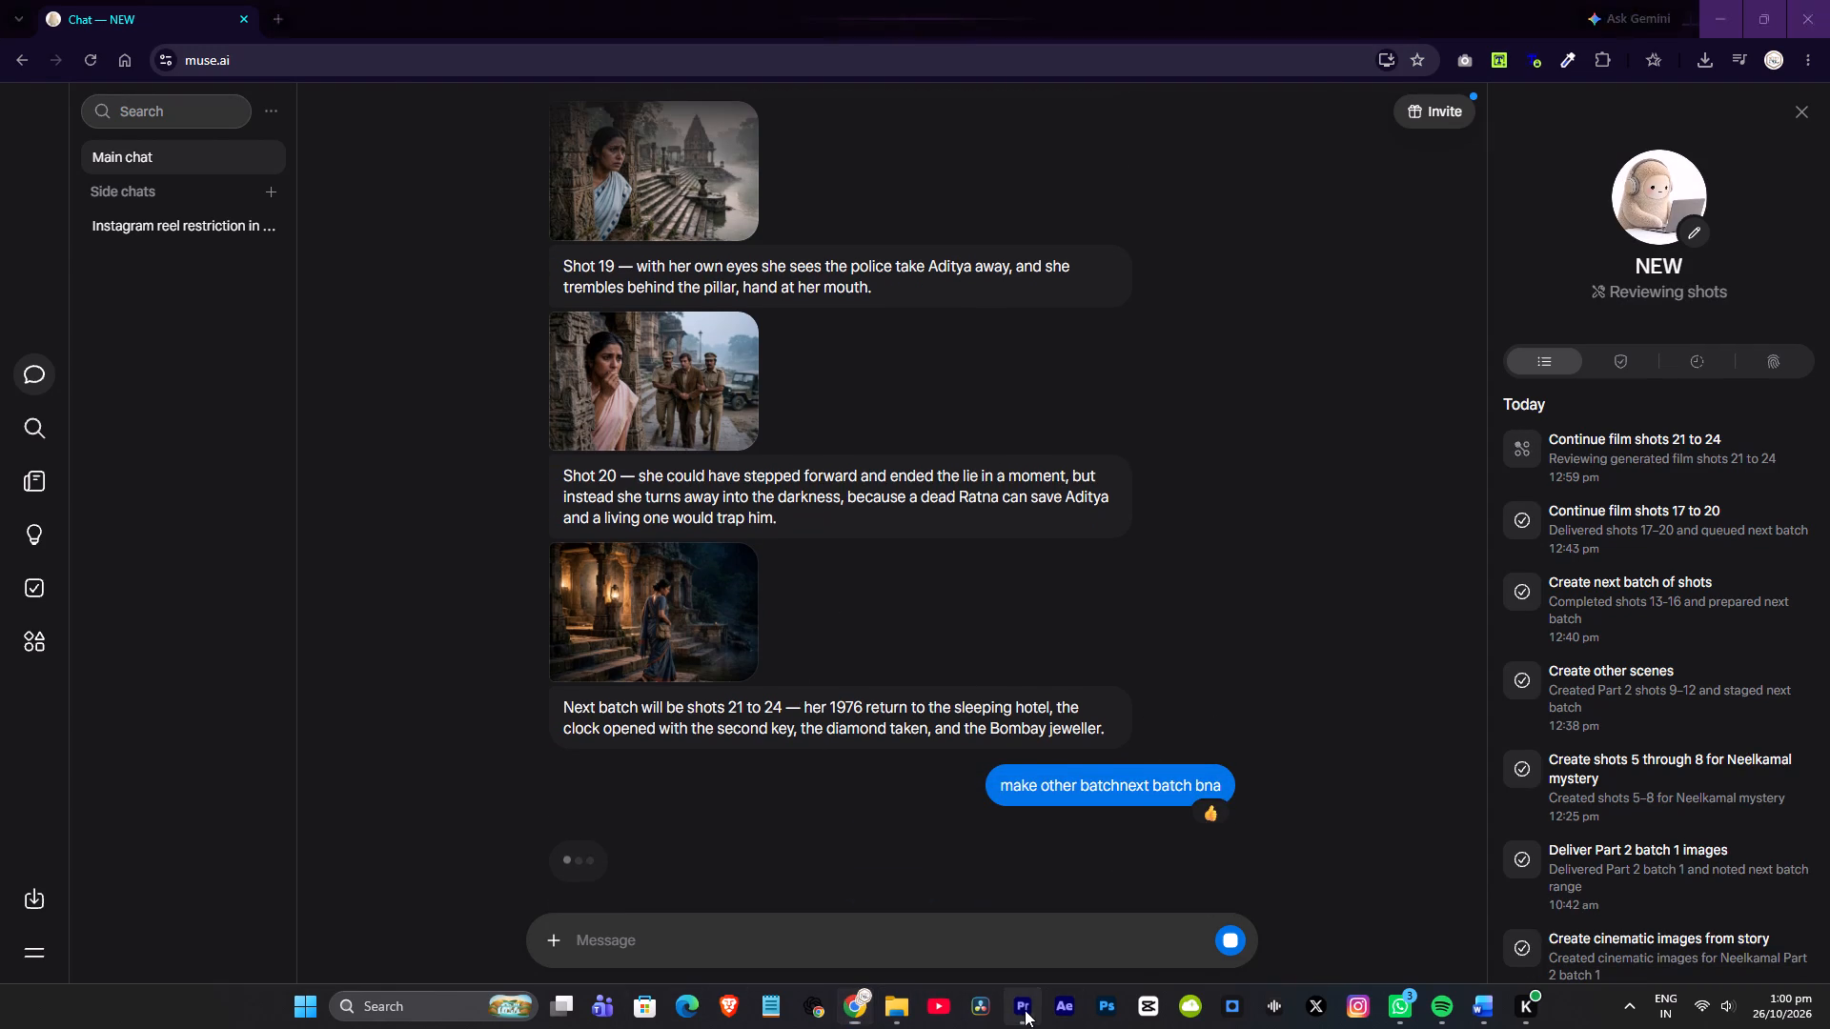
{"action": "key", "text": "space"}
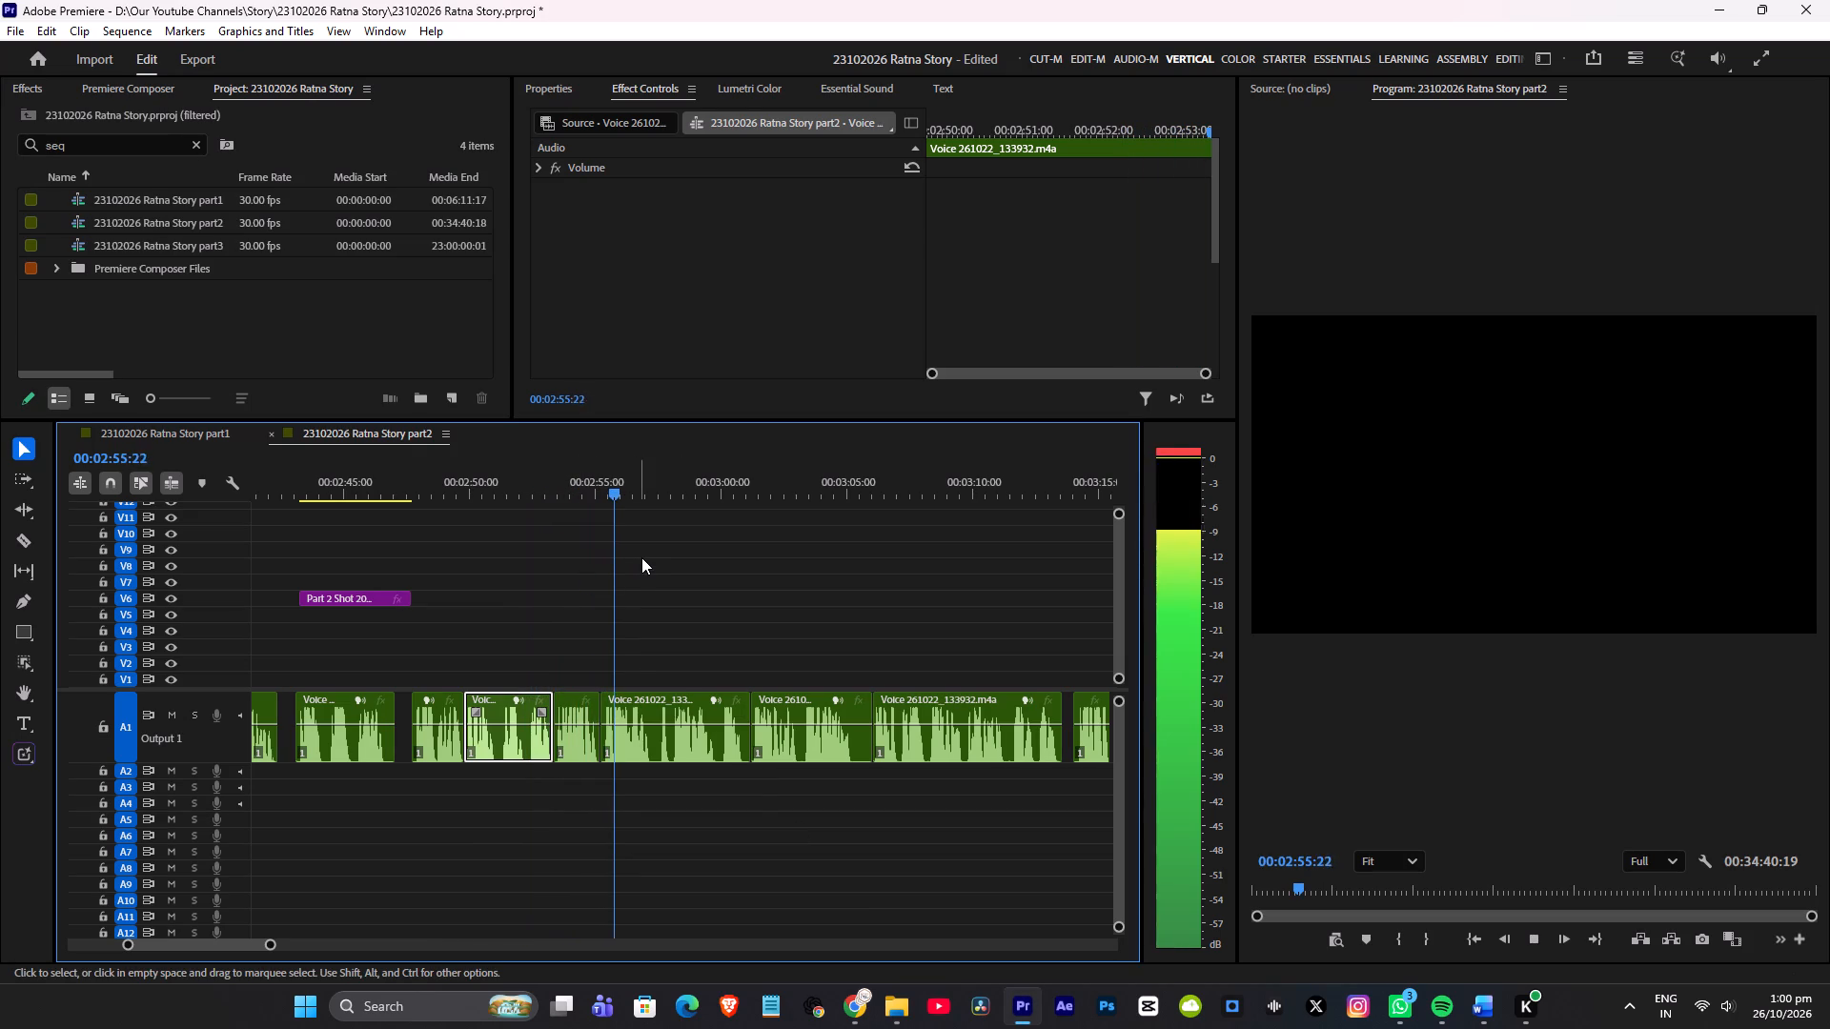
{"action": "key", "text": "space"}
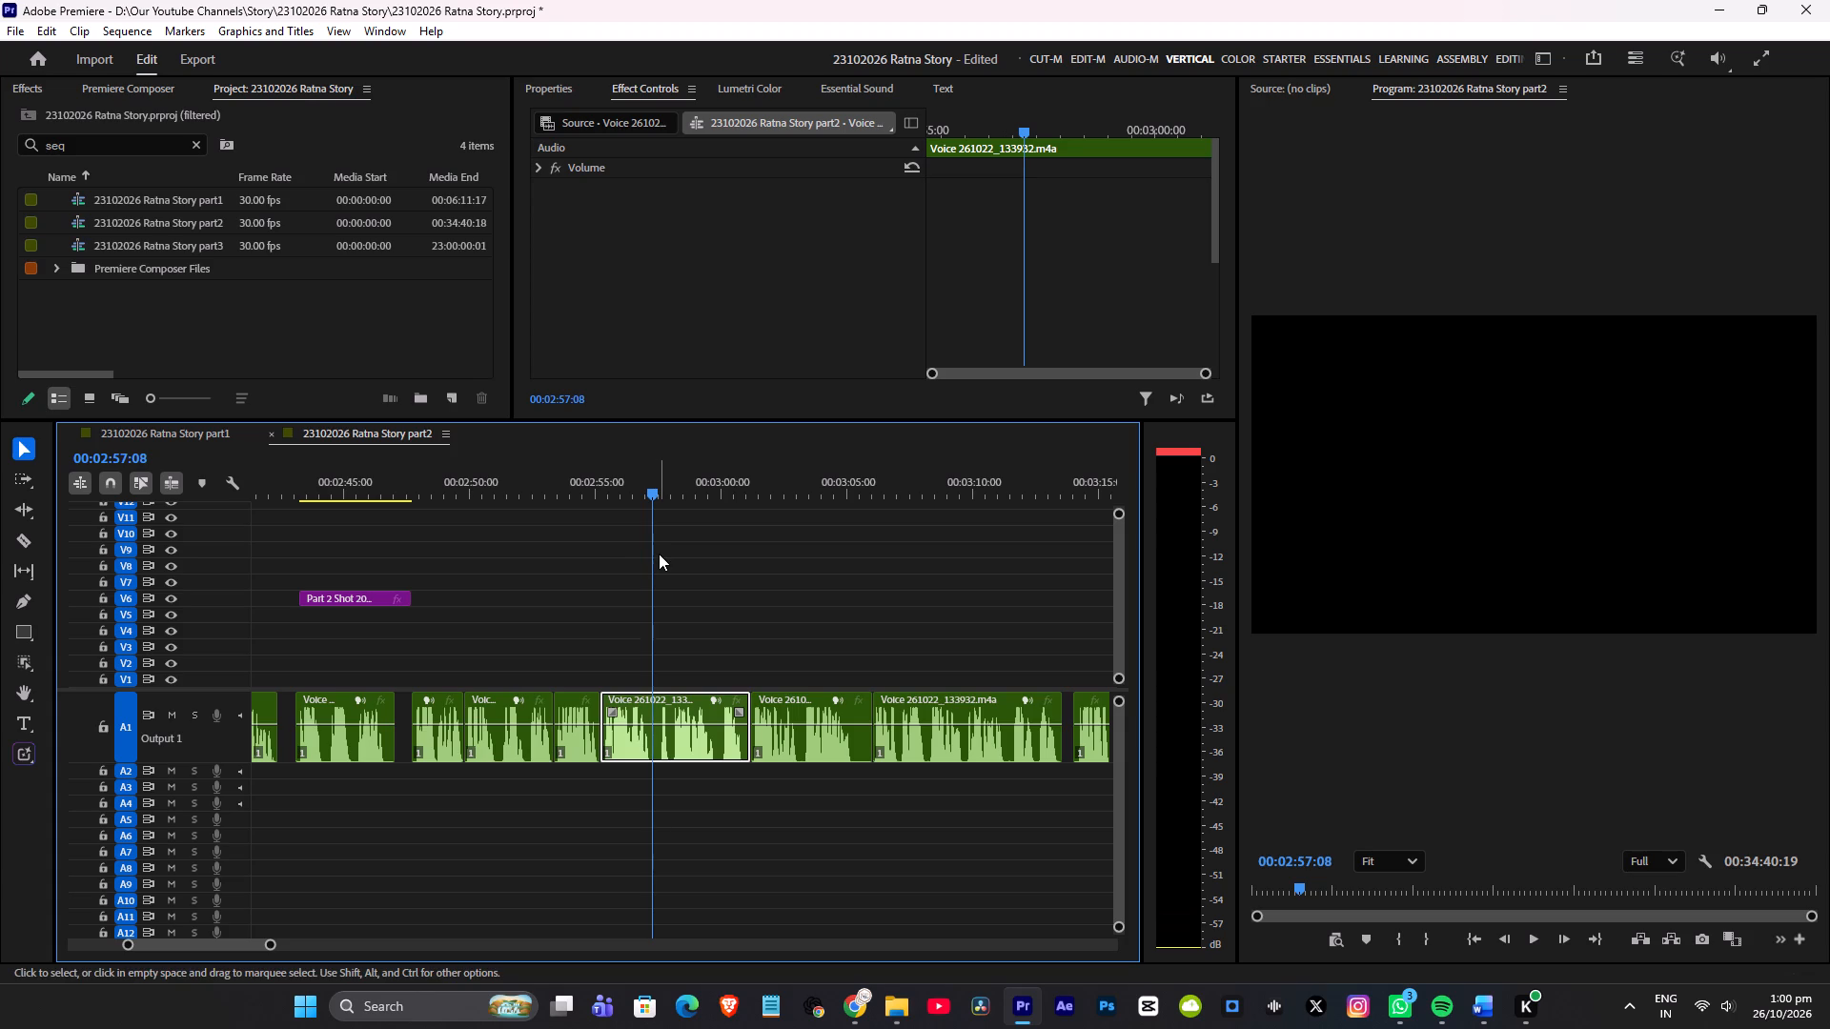
{"action": "key", "text": "space"}
{"action": "key", "text": "space"}
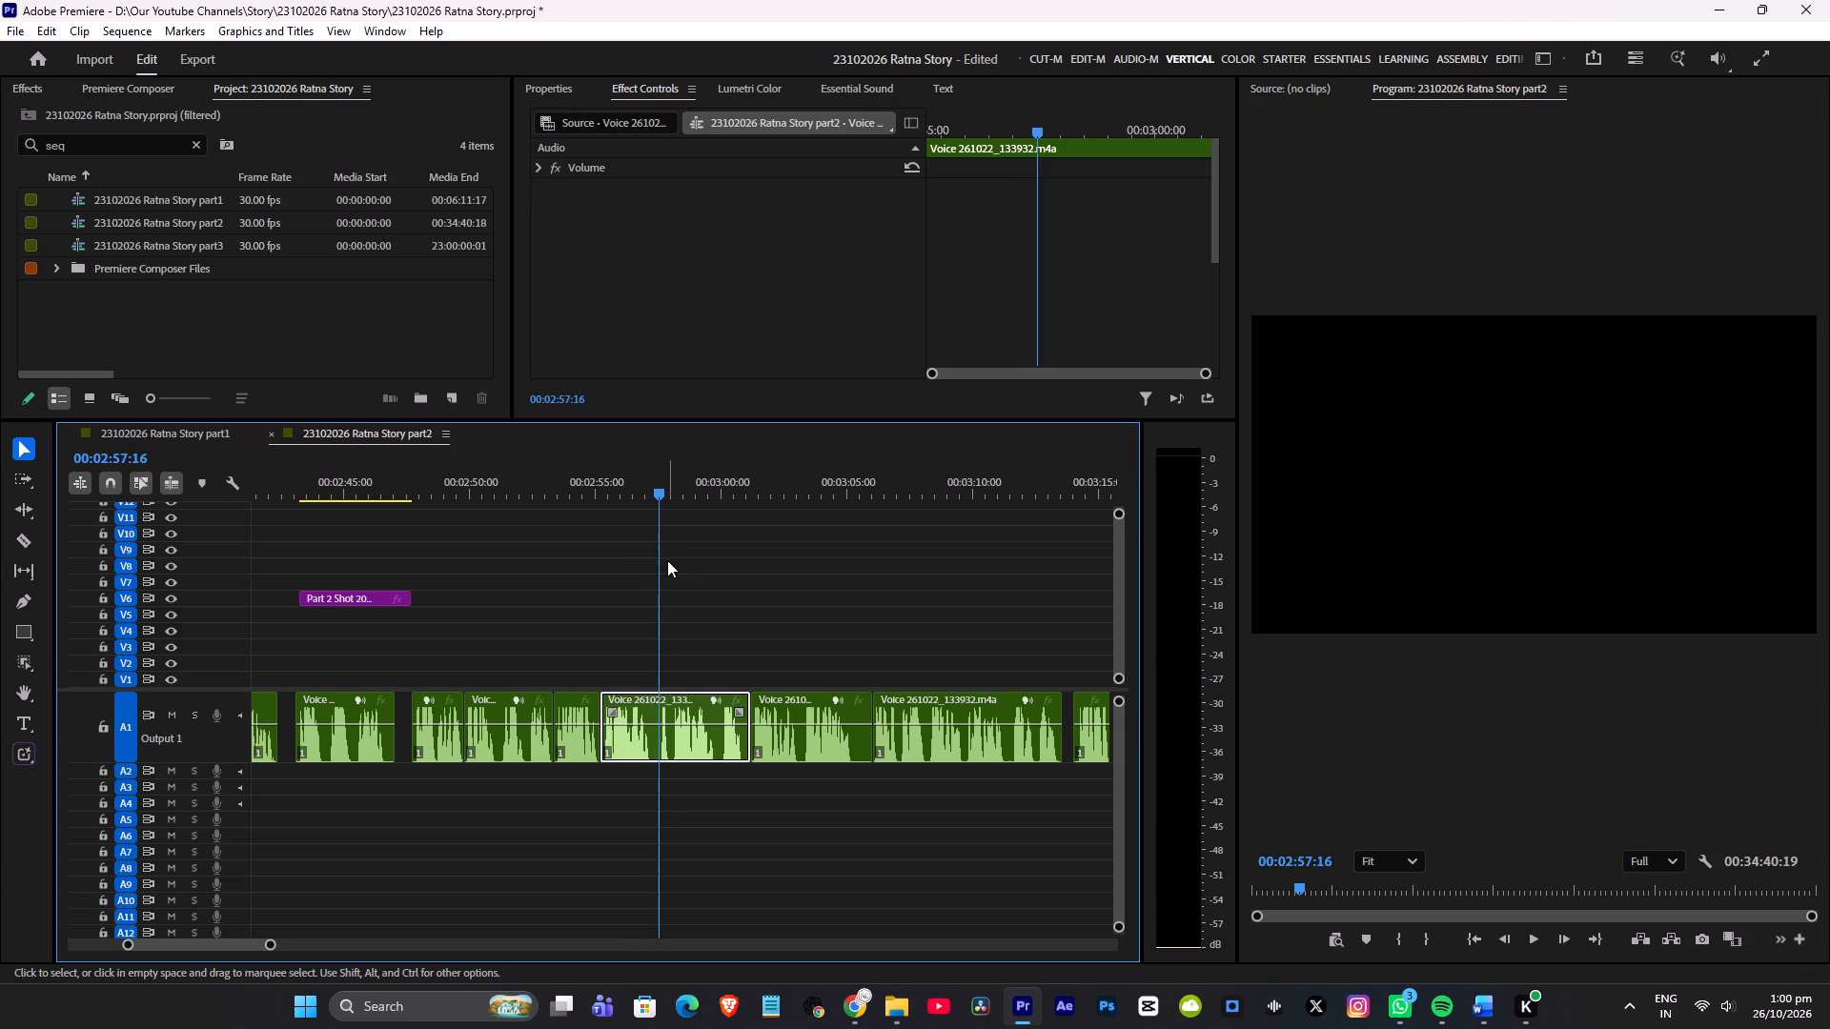
{"action": "key", "text": "space"}
{"action": "scroll", "coordinate": [674, 568], "scroll_direction": "down", "scroll_amount": 3}
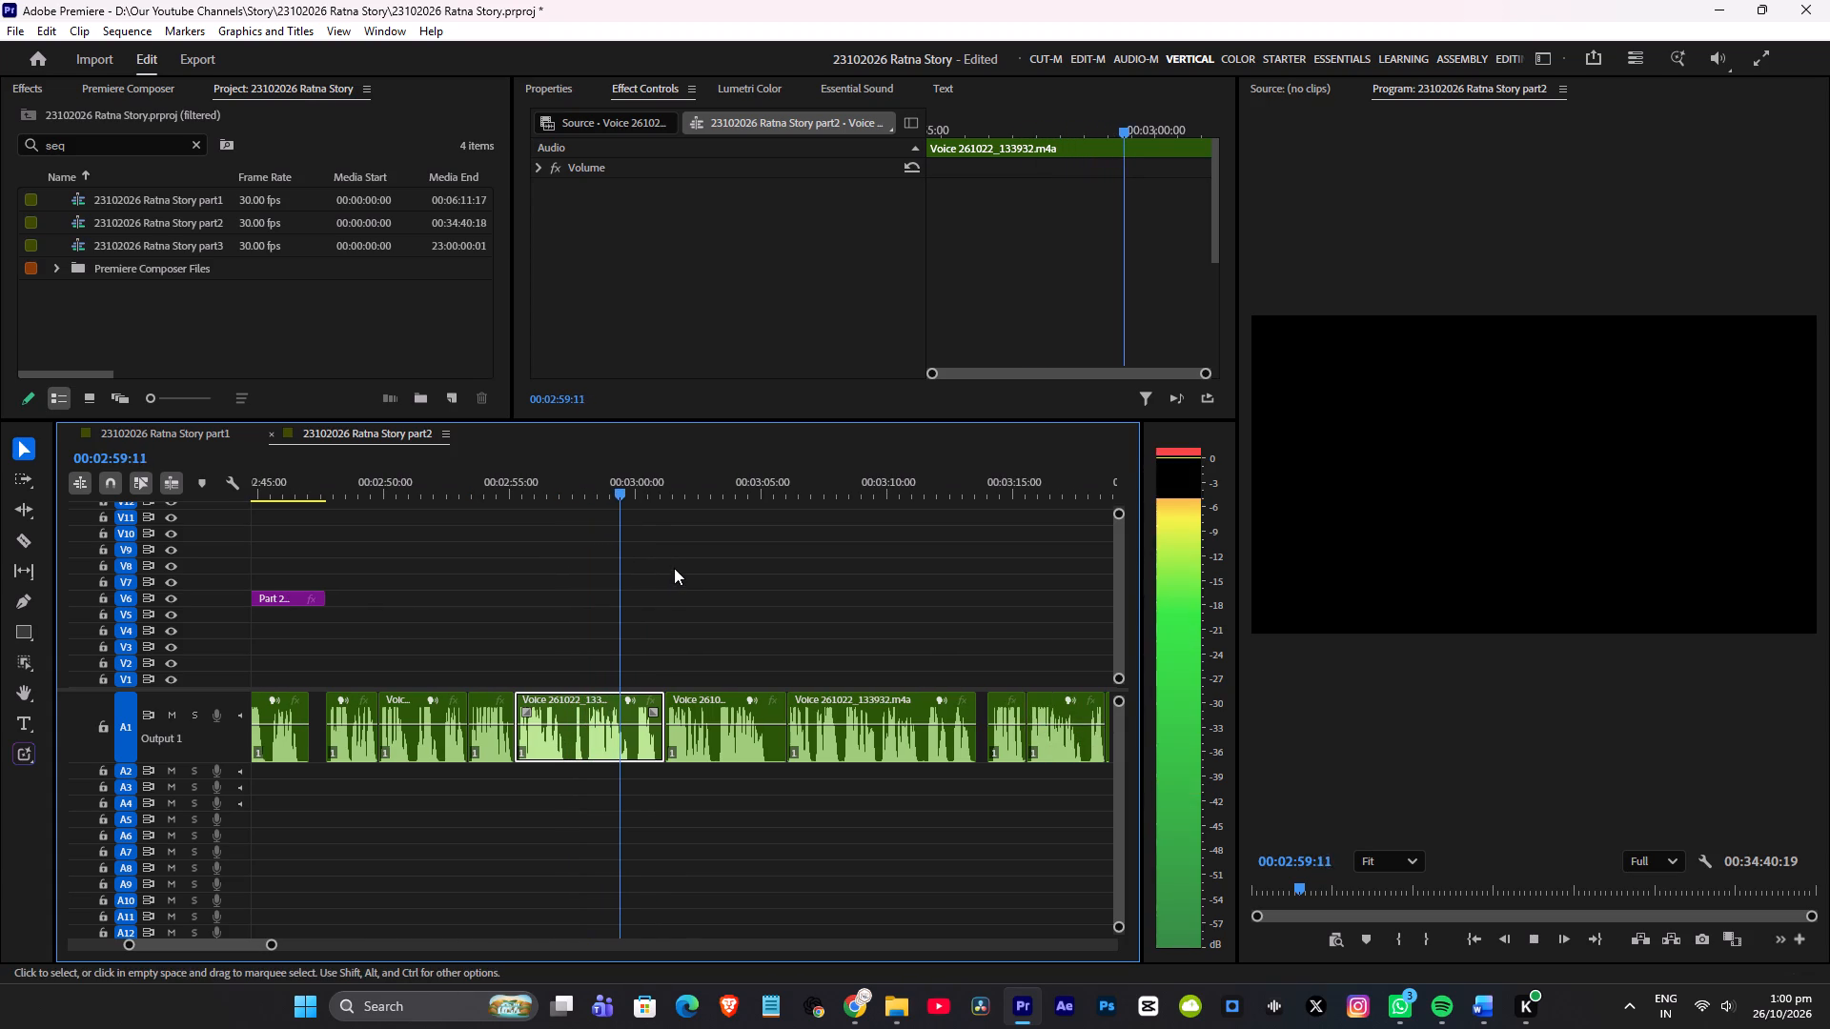
{"action": "key", "text": "space"}
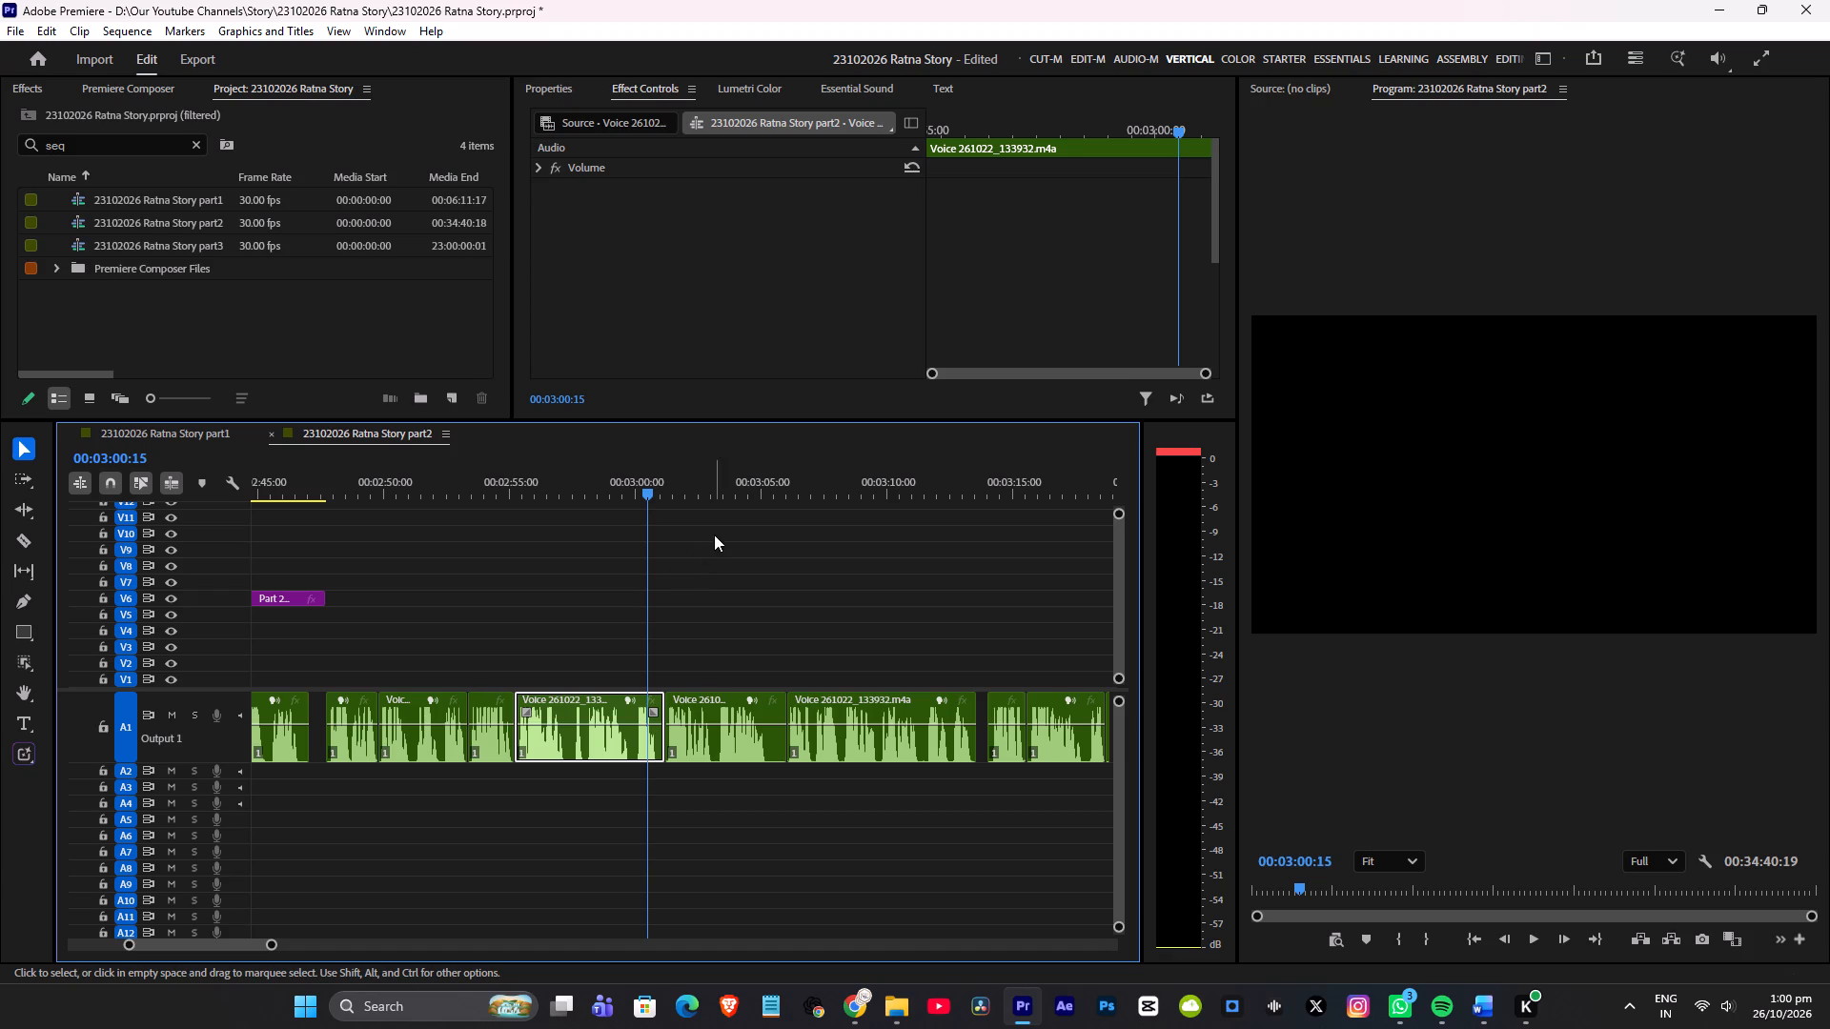
{"action": "left_click", "coordinate": [510, 494]}
{"action": "key", "text": "space"}
{"action": "key", "text": "space"}
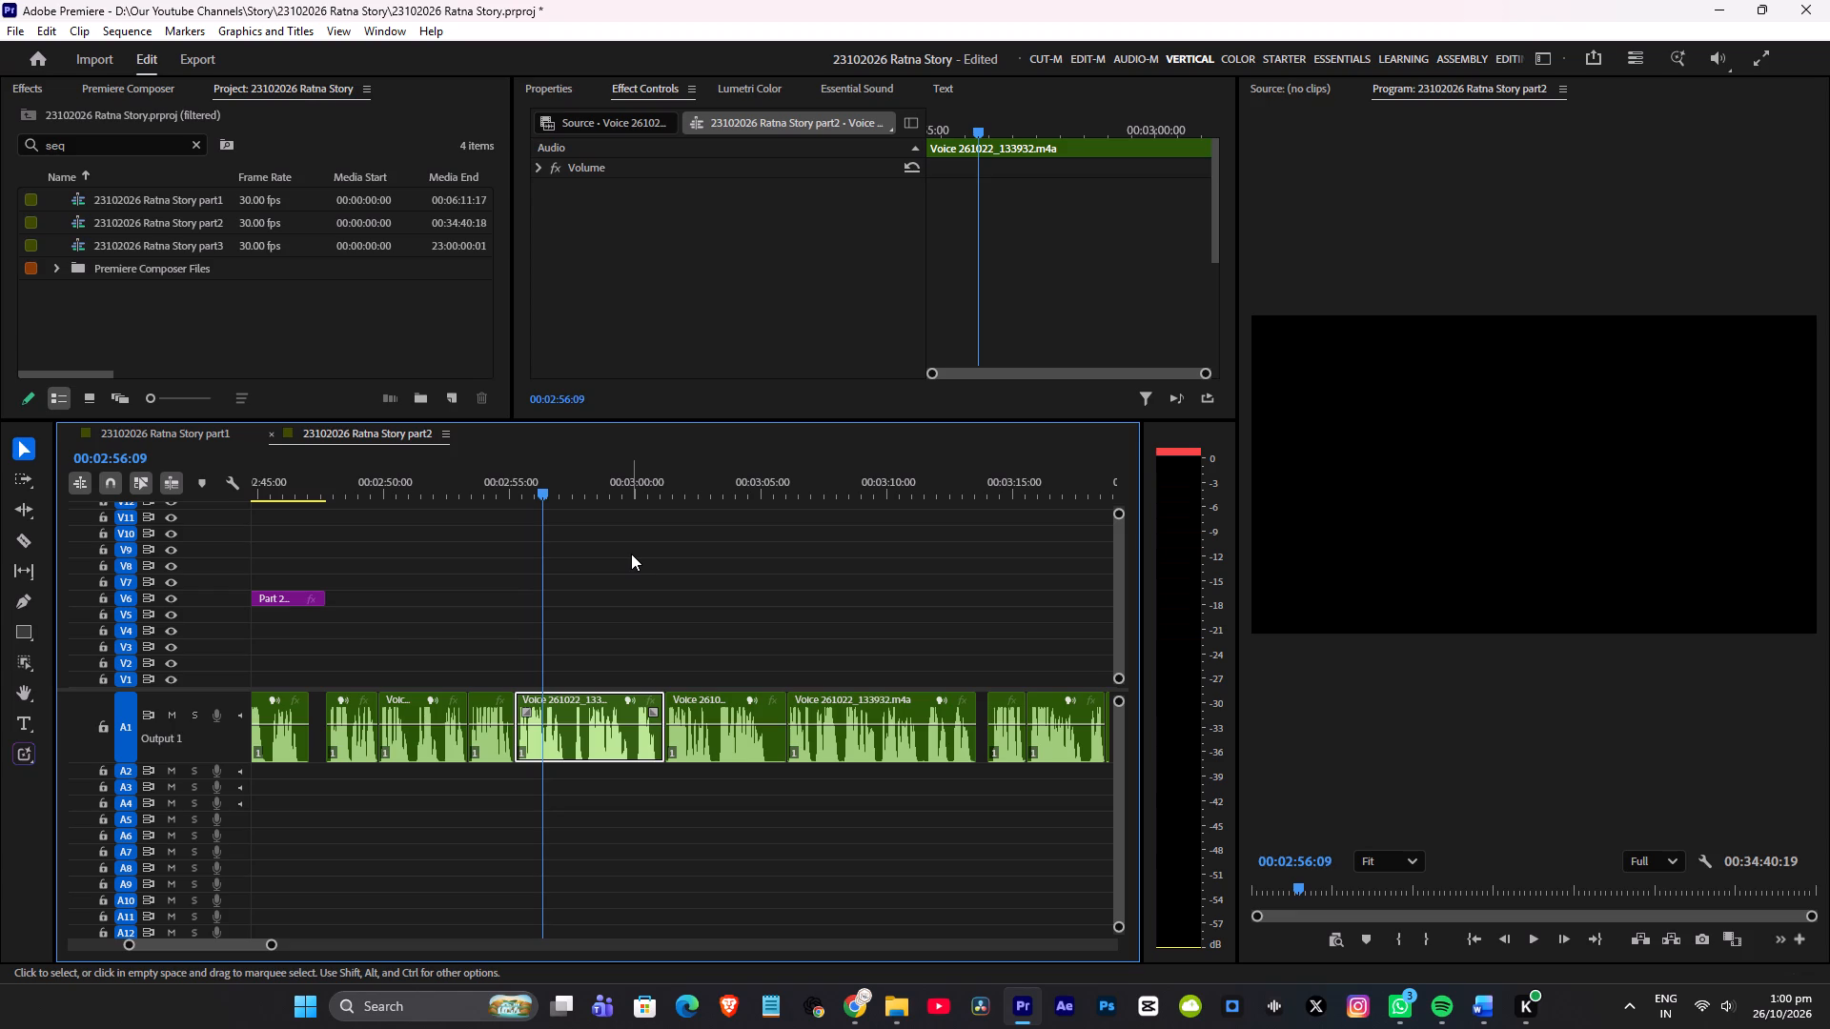
{"action": "left_click", "coordinate": [465, 496]}
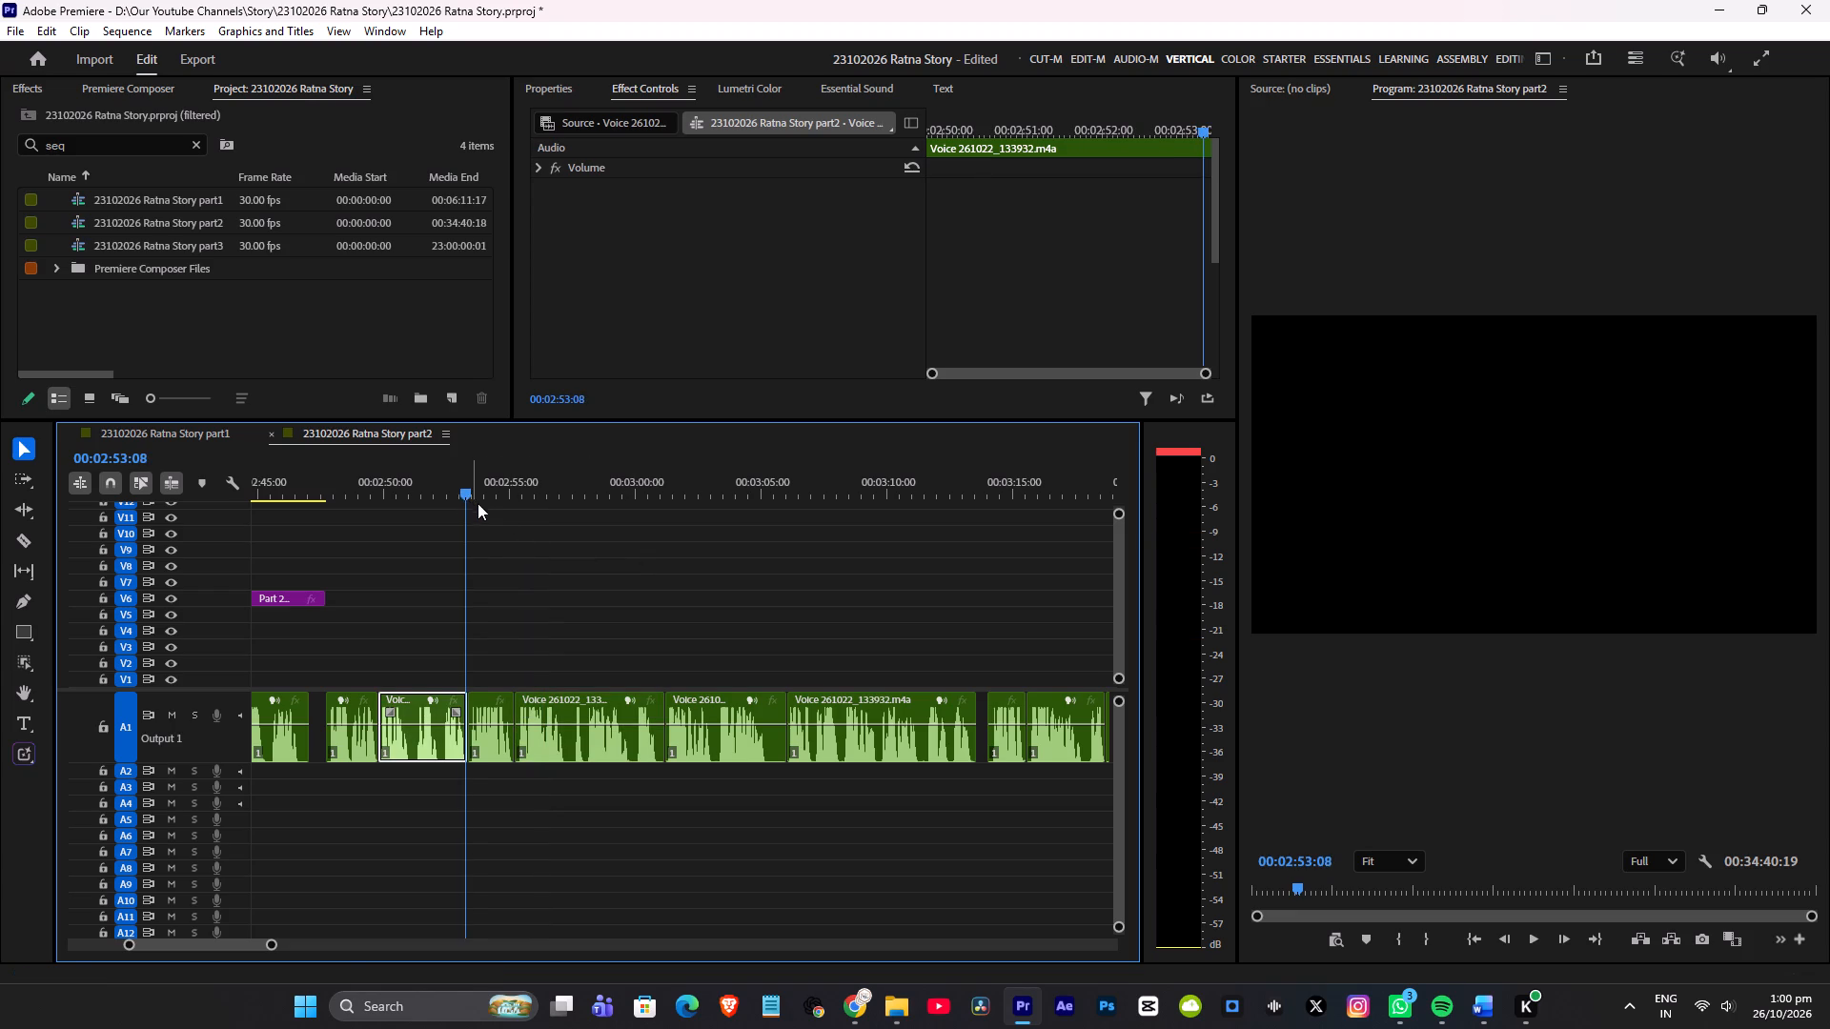
{"action": "key", "text": "space"}
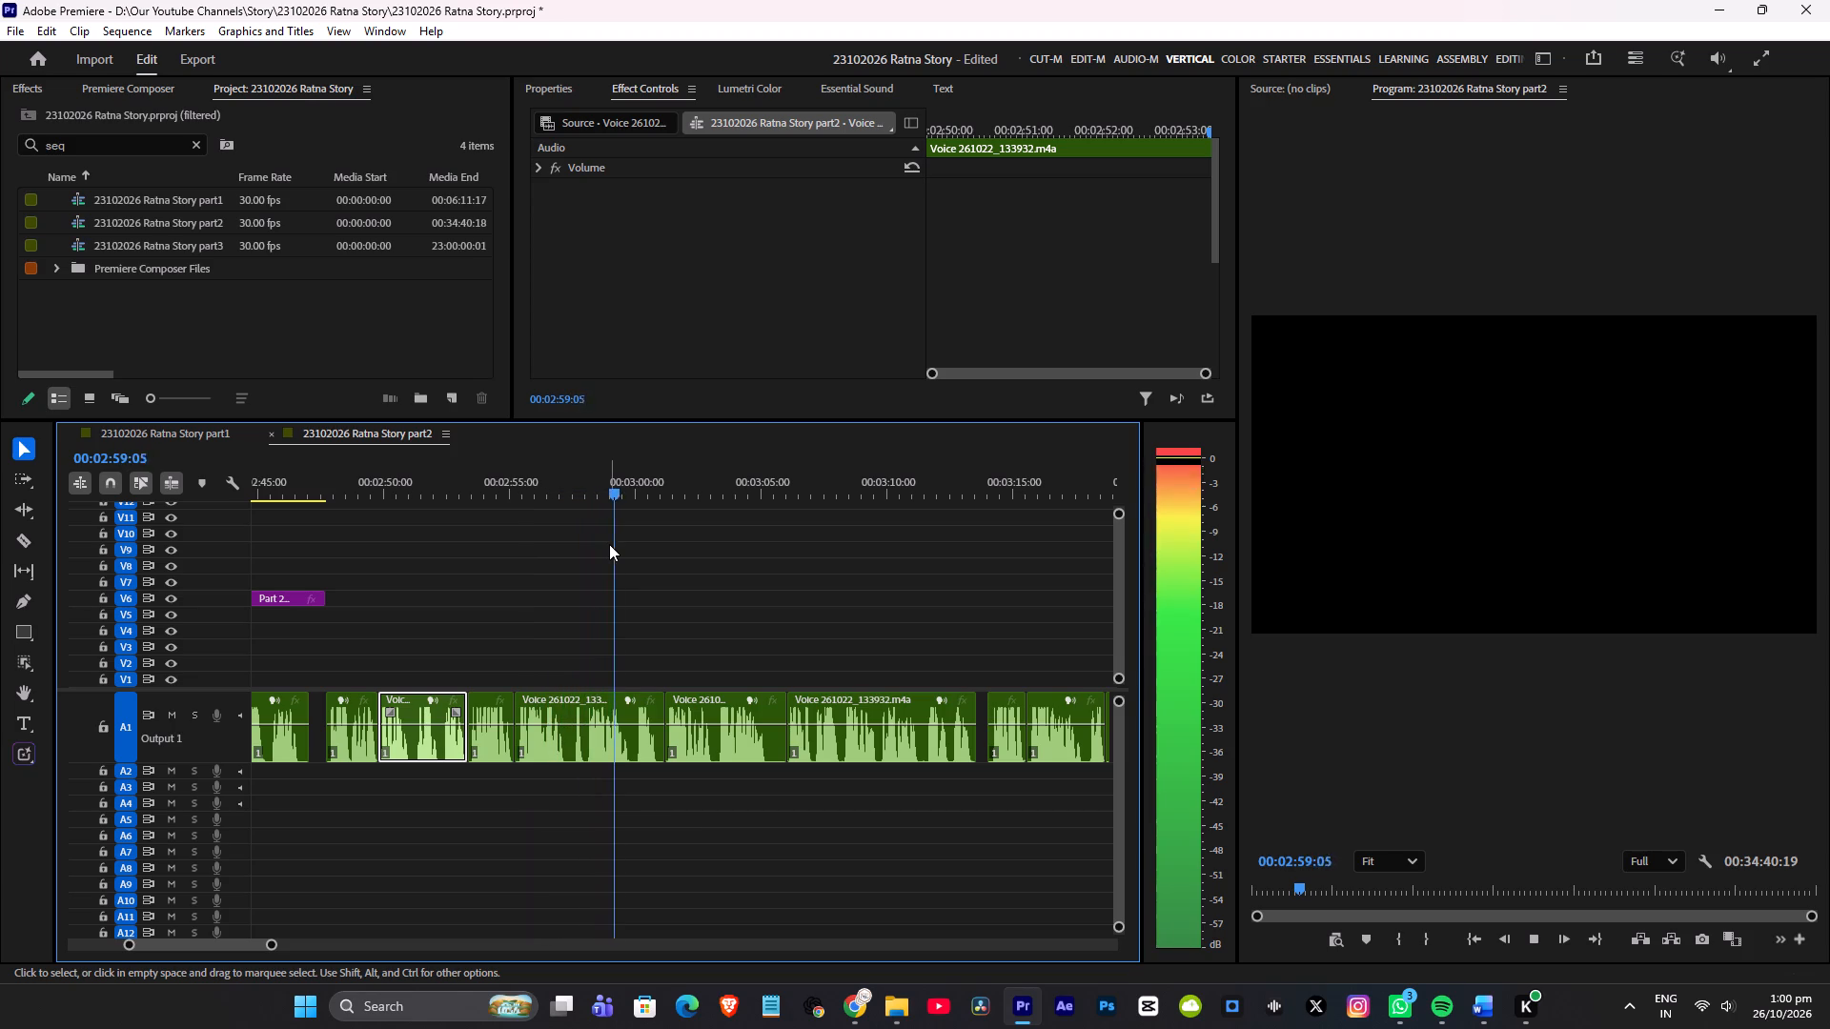
{"action": "key", "text": "space"}
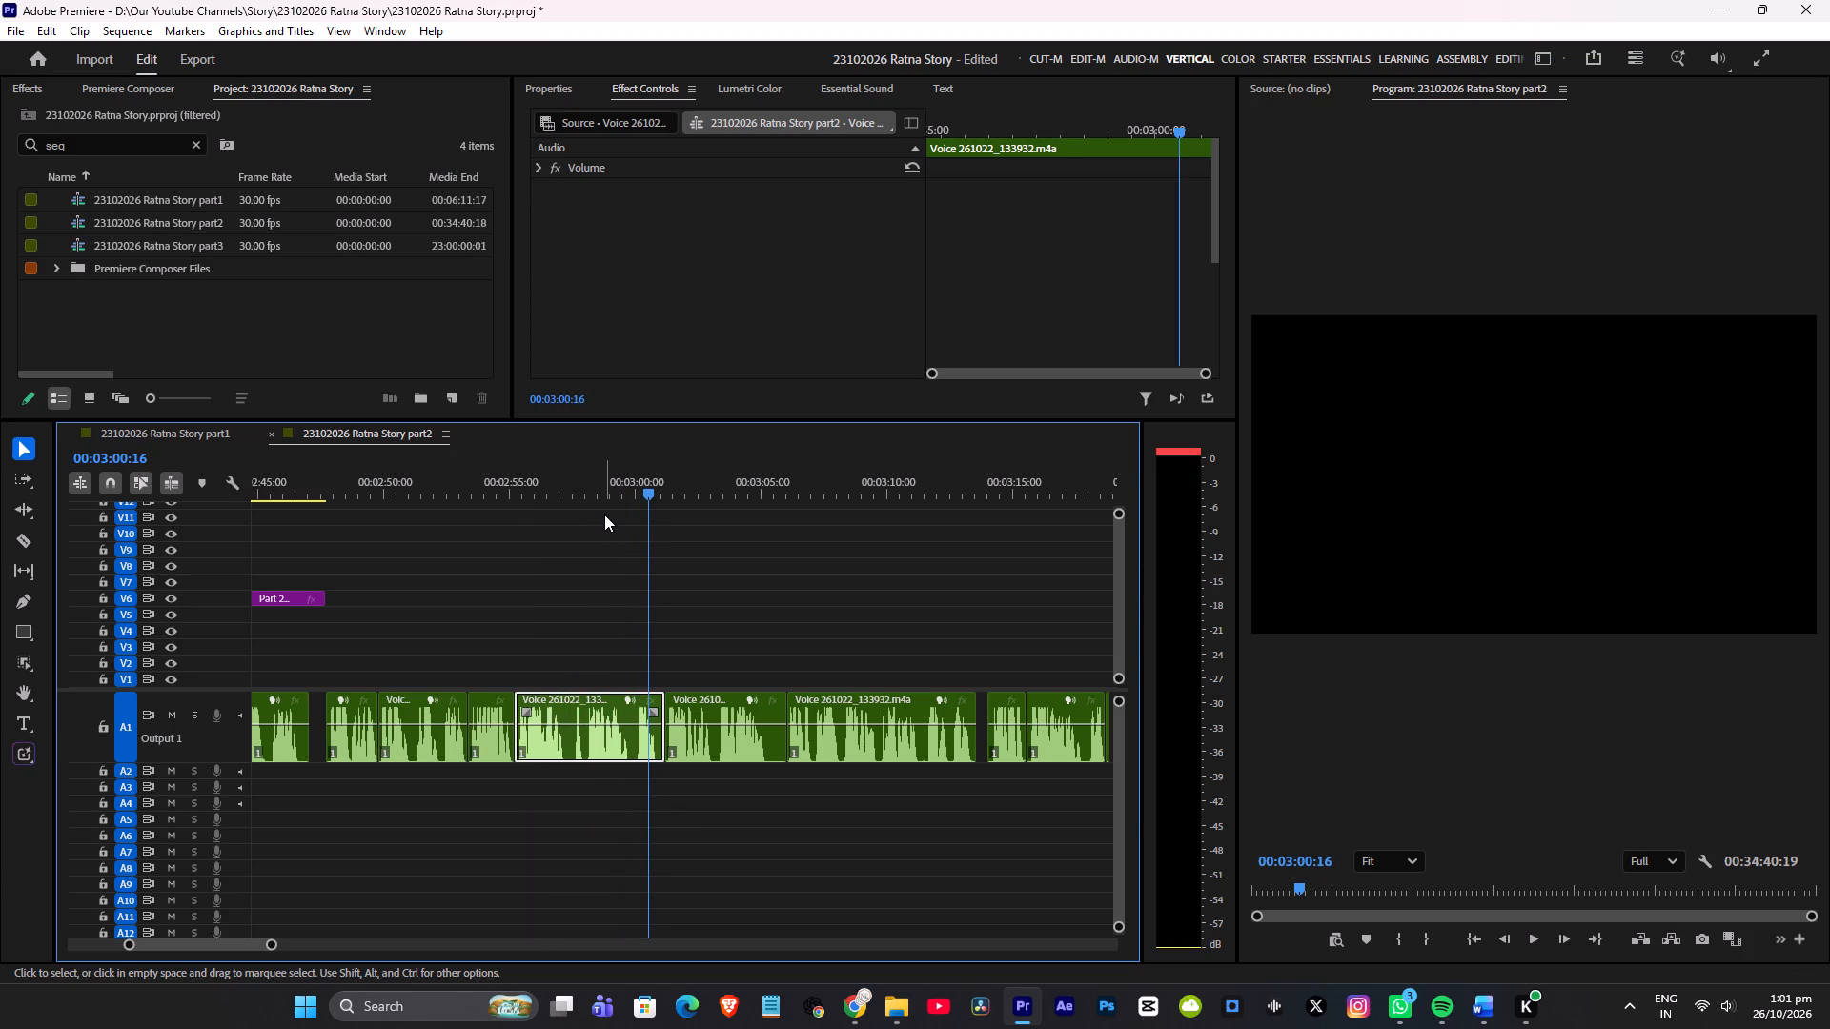
Find the Shot 14 secret-door clip near 00:02:09 on V4 and place it on V5 at the voice-over clip starting about 00:02:53:10.
{"action": "scroll", "coordinate": [687, 593], "scroll_direction": "down", "scroll_amount": 8, "text": "alt"}
{"action": "scroll", "coordinate": [699, 585], "scroll_direction": "down", "scroll_amount": 2}
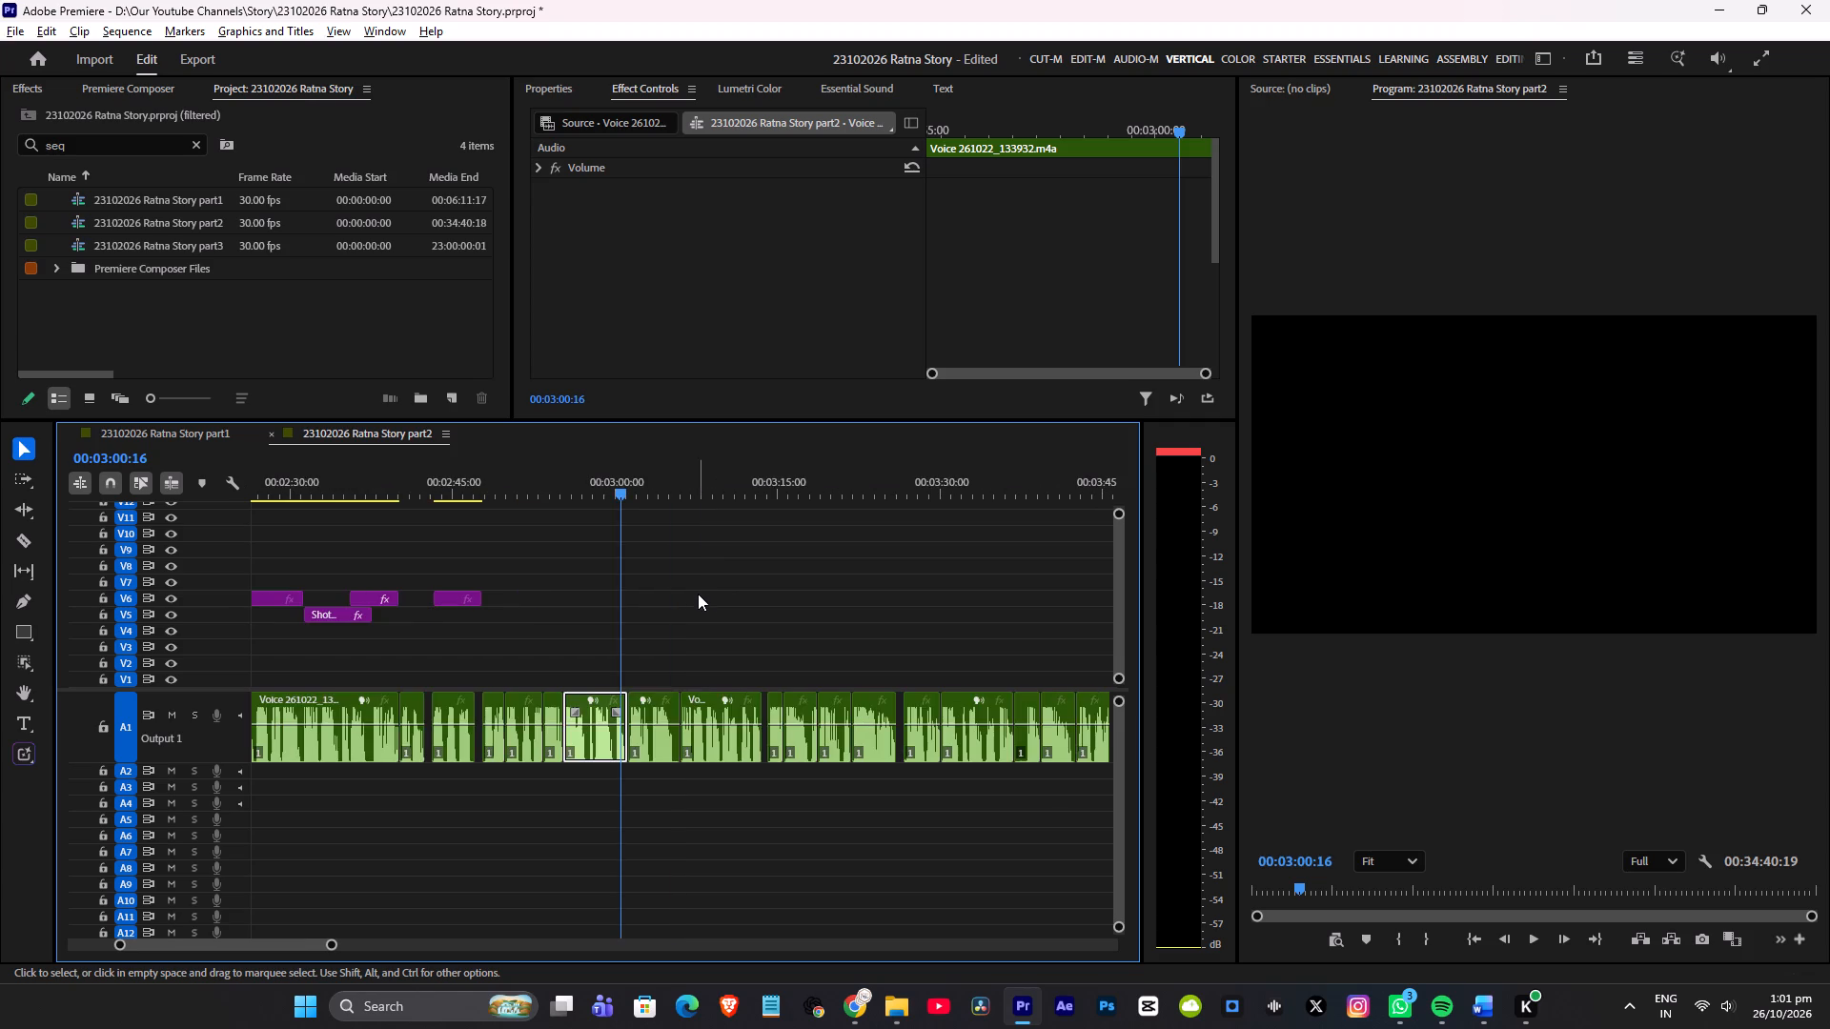
{"action": "scroll", "coordinate": [544, 595], "scroll_direction": "up", "scroll_amount": 9}
{"action": "left_click", "coordinate": [491, 487]}
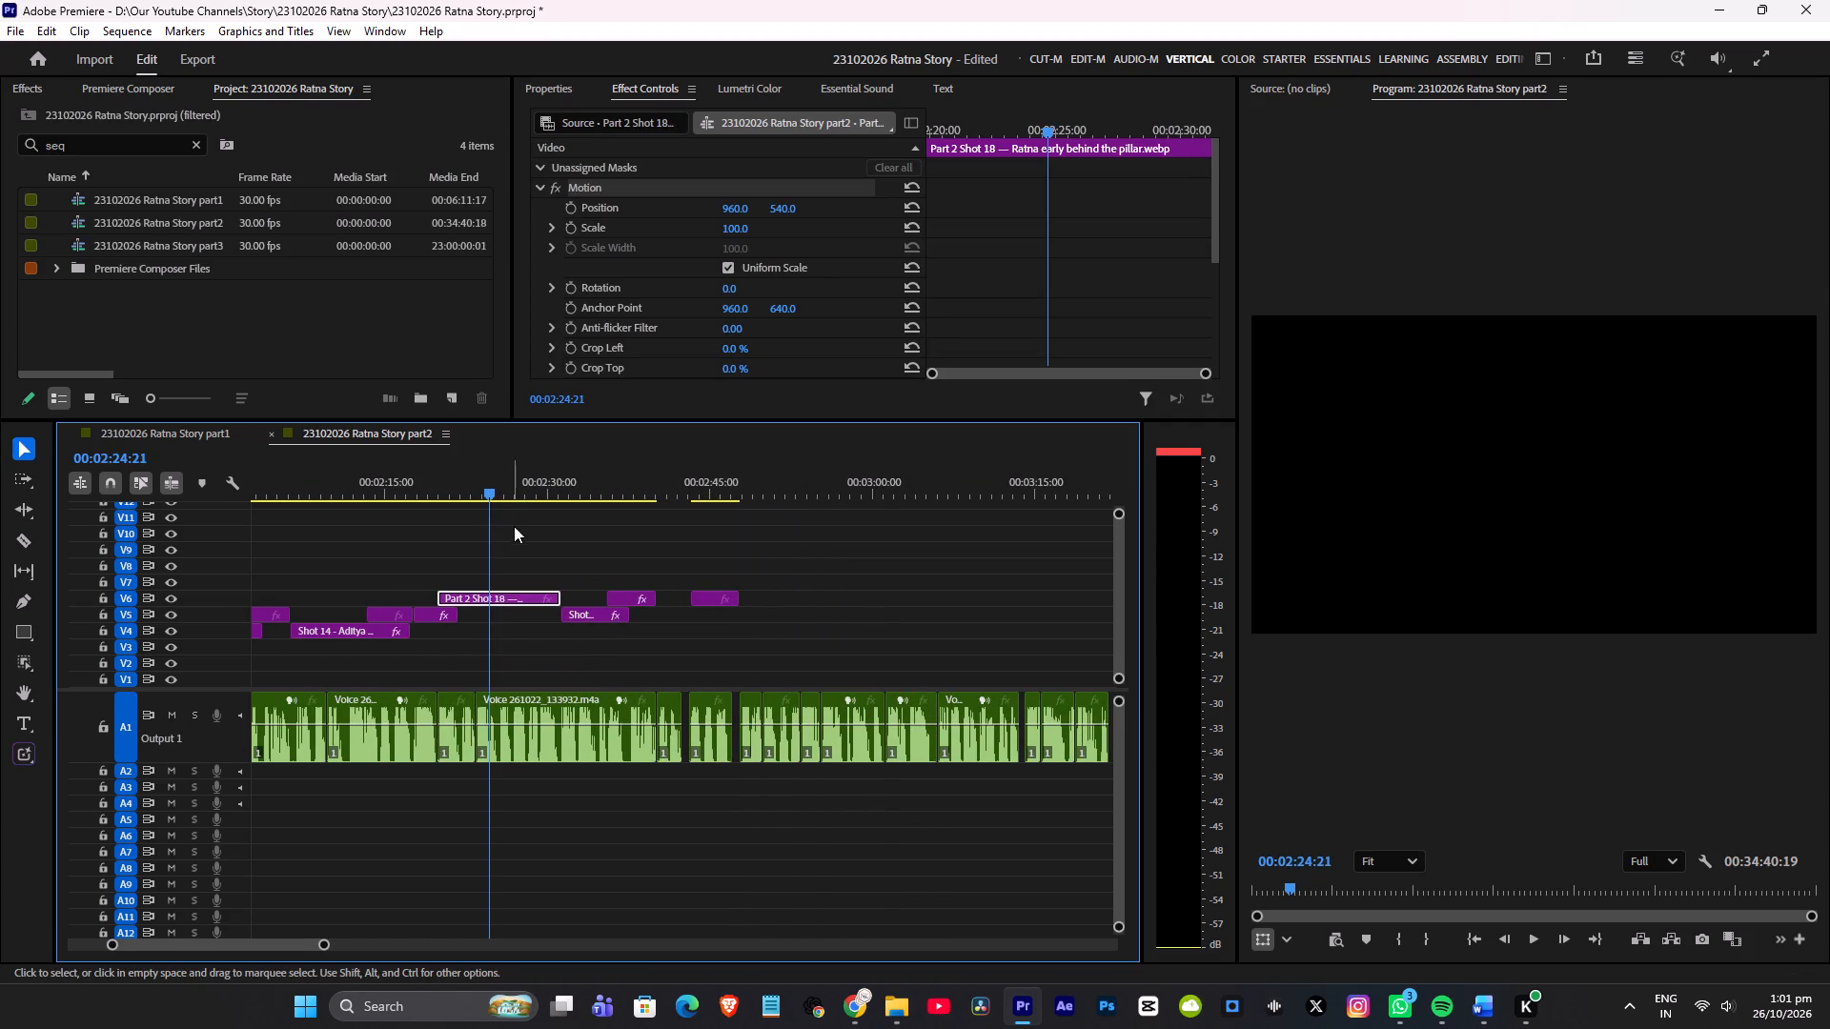
{"action": "left_click_drag", "start_coordinate": [475, 491], "coordinate": [383, 534]}
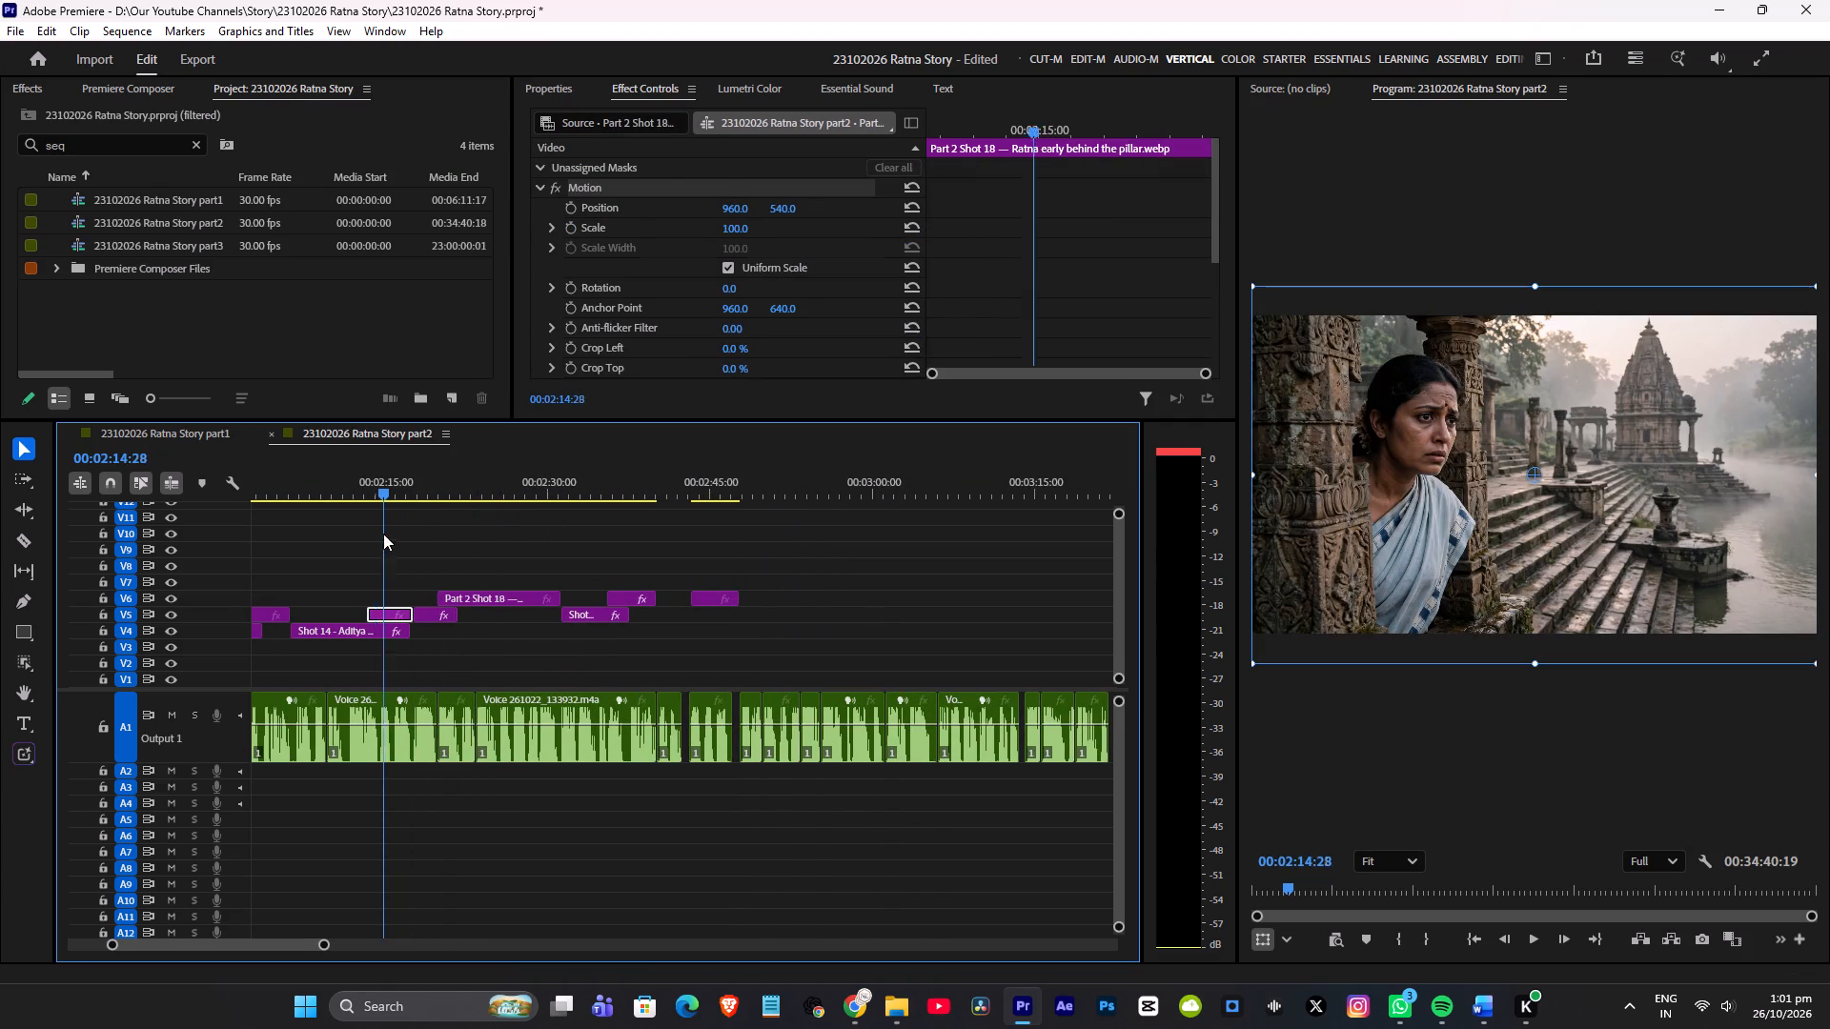
{"action": "left_click_drag", "start_coordinate": [383, 534], "coordinate": [377, 535]}
{"action": "scroll", "coordinate": [478, 567], "scroll_direction": "up", "scroll_amount": 8}
{"action": "left_click", "coordinate": [554, 482]}
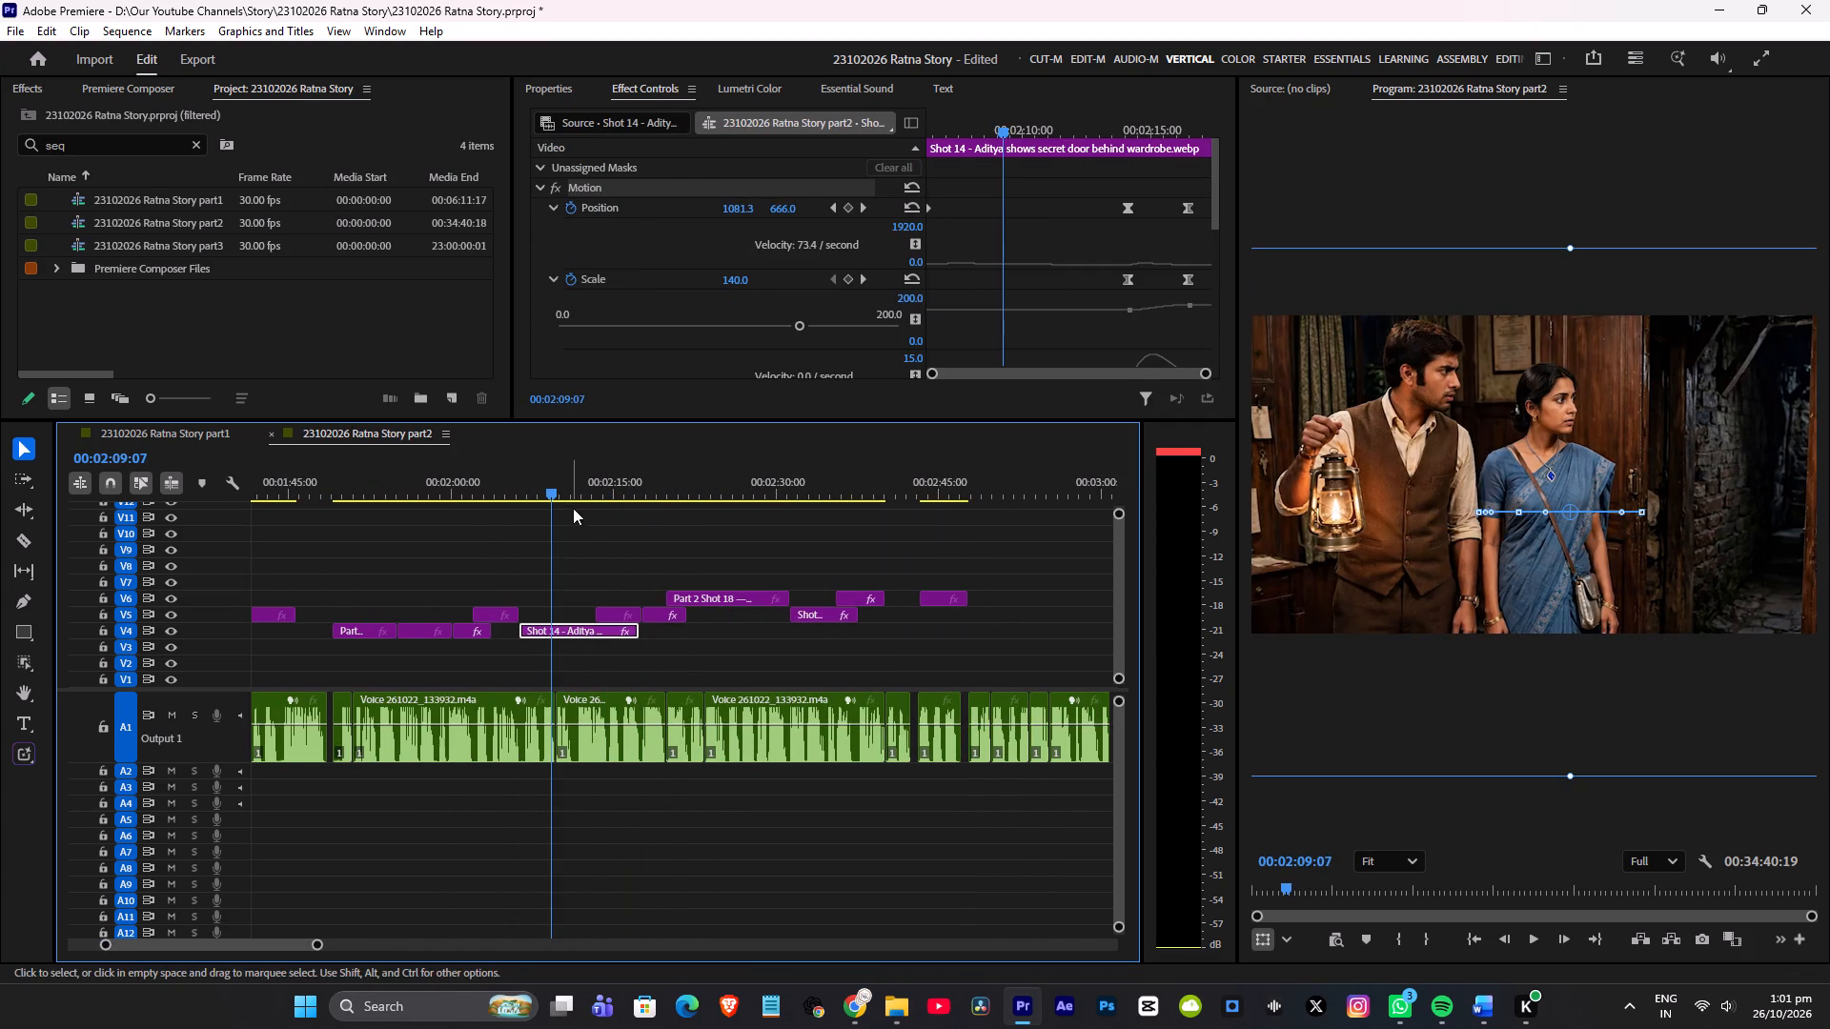
{"action": "scroll", "coordinate": [606, 540], "scroll_direction": "down", "scroll_amount": 2}
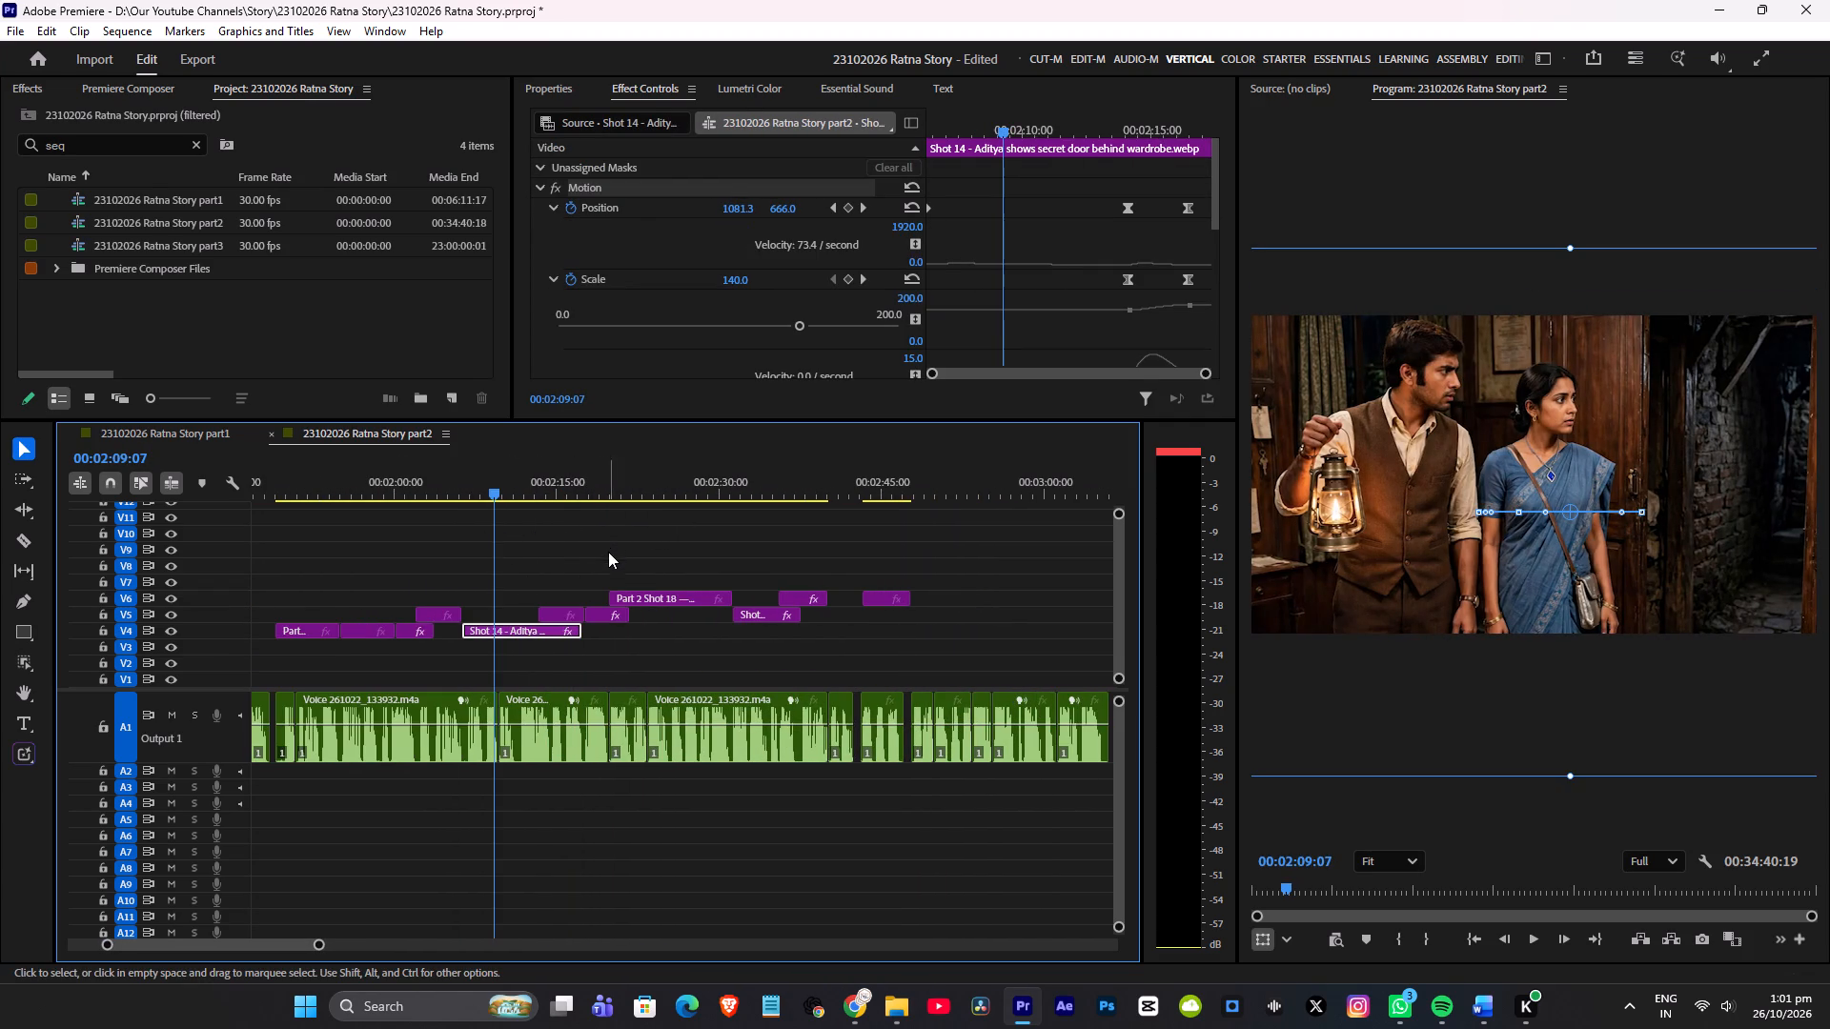
{"action": "scroll", "coordinate": [606, 564], "scroll_direction": "down", "scroll_amount": 4}
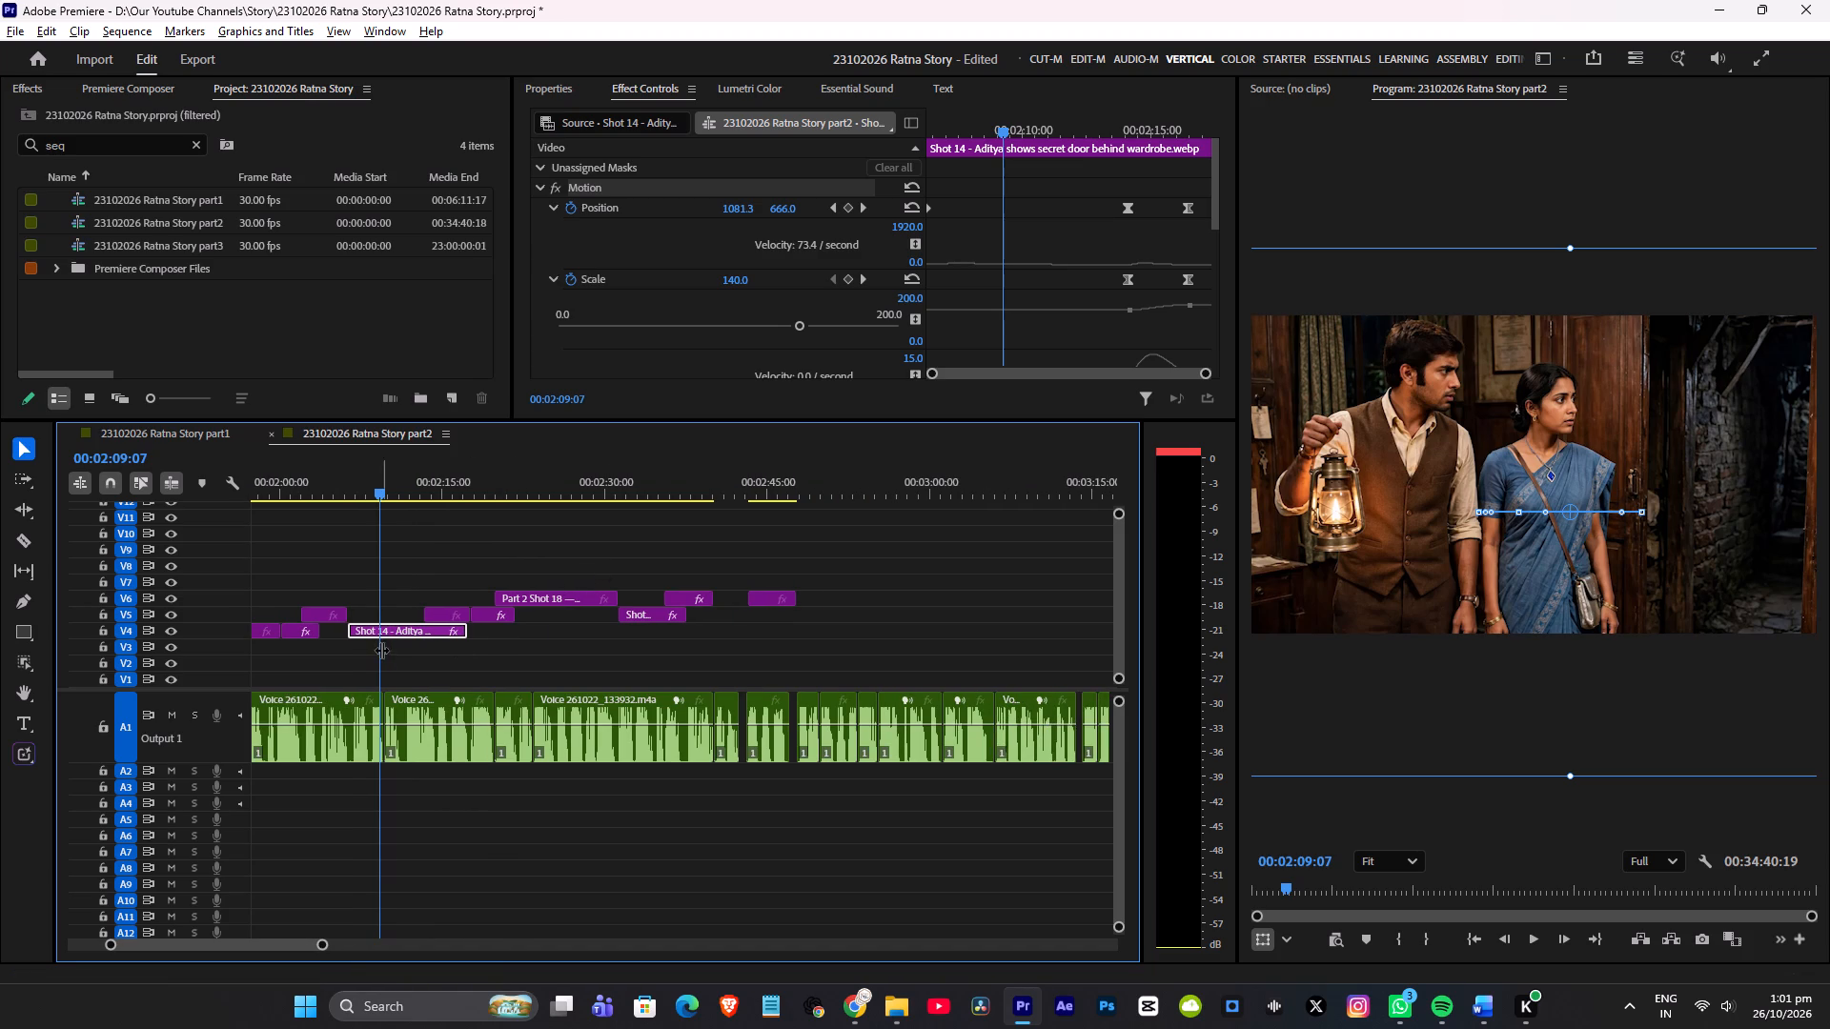
{"action": "left_click_drag", "start_coordinate": [417, 626], "coordinate": [925, 621], "text": "alt"}
{"action": "scroll", "coordinate": [857, 580], "scroll_direction": "down", "scroll_amount": 5}
Replay the voice-over from about 00:02:52 and shift the Shot 14 secret-door clip on V5 to start at about 00:02:55:06.
{"action": "left_click", "coordinate": [710, 496]}
{"action": "scroll", "coordinate": [733, 530], "scroll_direction": "down", "scroll_amount": 4}
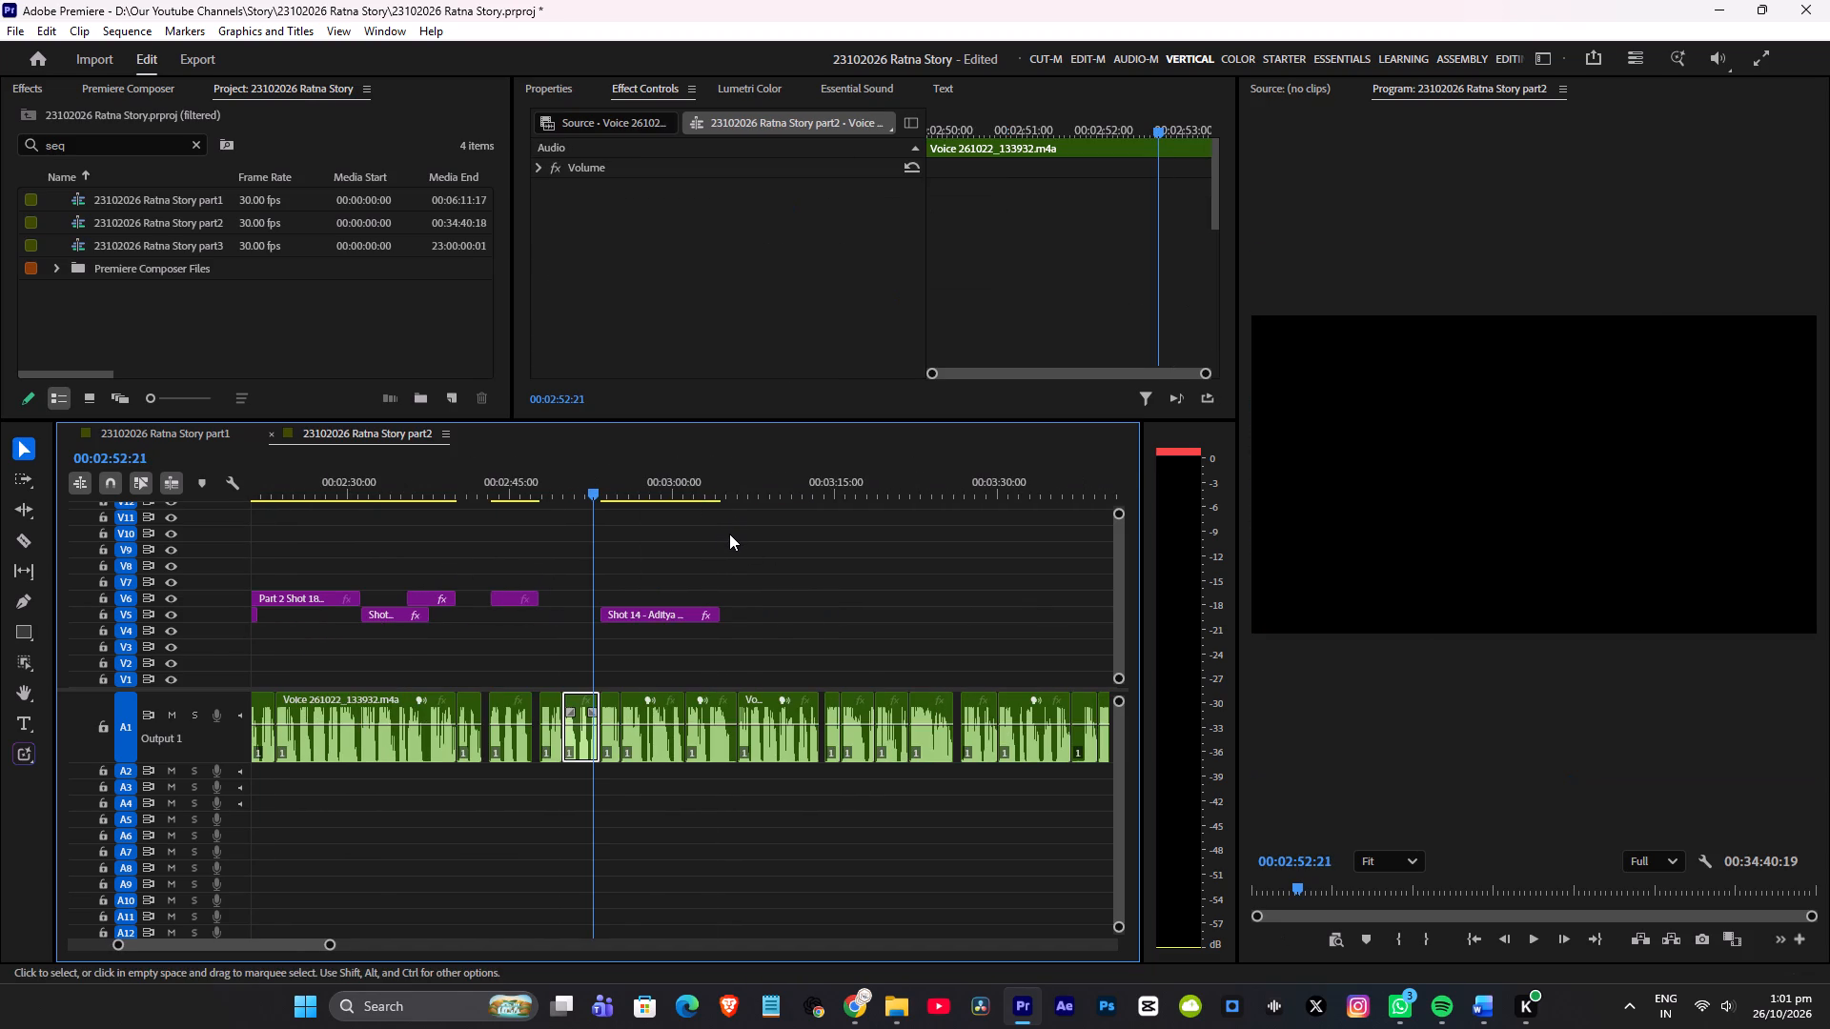
{"action": "key", "text": "space"}
{"action": "scroll", "coordinate": [725, 534], "scroll_direction": "up", "scroll_amount": 6, "text": "alt"}
{"action": "scroll", "coordinate": [632, 542], "scroll_direction": "up", "scroll_amount": 3, "text": "alt"}
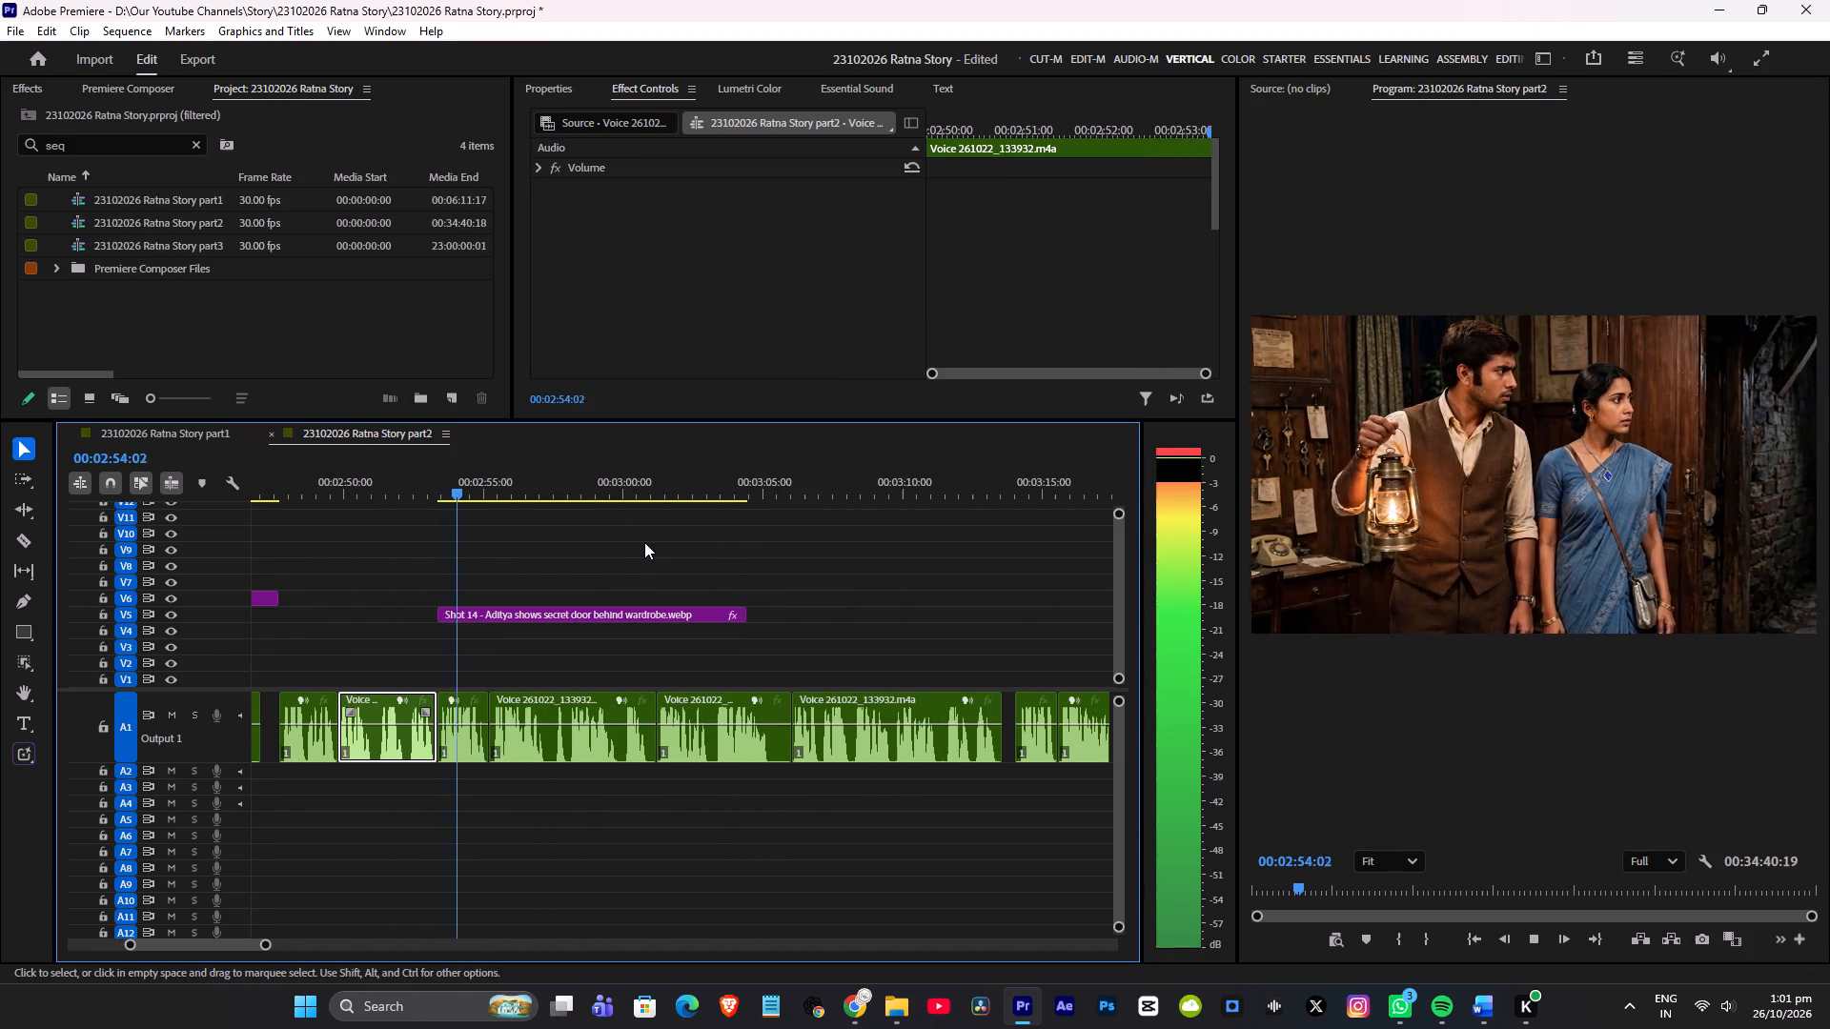
{"action": "key", "text": "space"}
{"action": "left_click", "coordinate": [328, 501]}
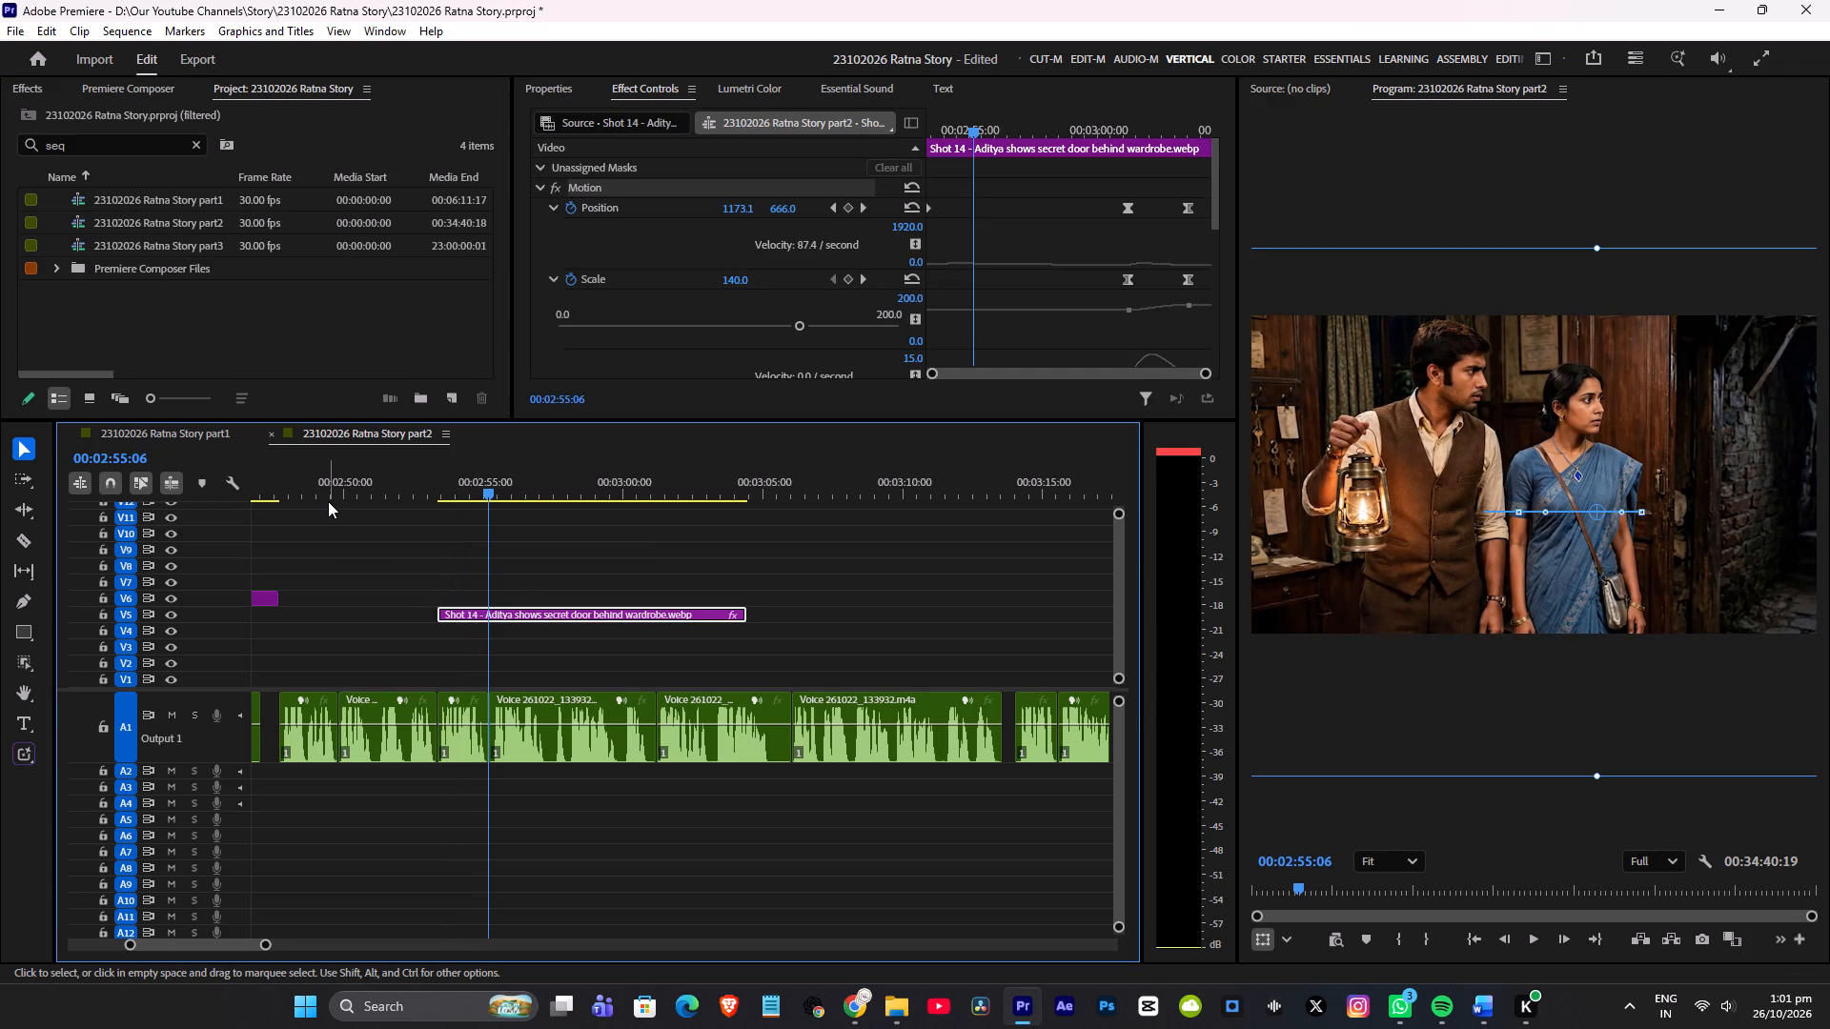
{"action": "left_click", "coordinate": [336, 488]}
{"action": "key", "text": "space"}
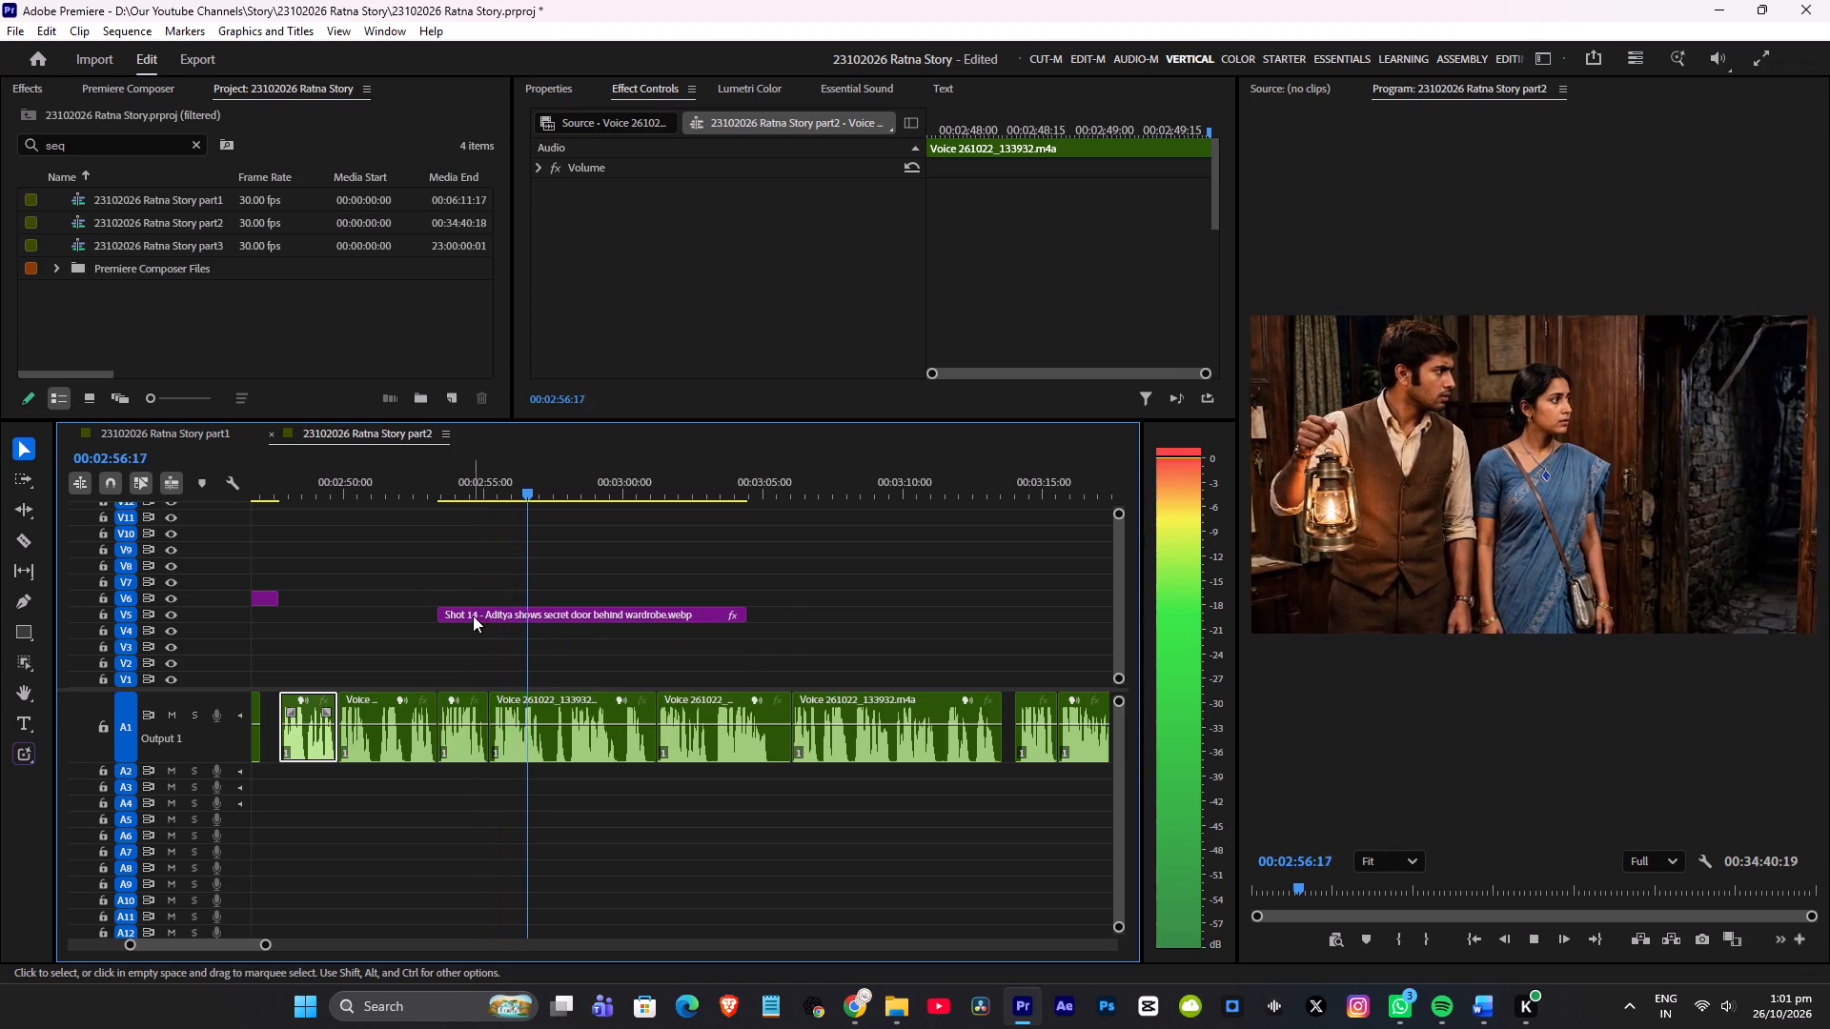
{"action": "left_click_drag", "start_coordinate": [473, 615], "coordinate": [523, 615]}
Listen to the voice-over from 00:02:54:18 to about 00:03:10:10, and return the playhead to 00:03:07:03.
{"action": "left_click", "coordinate": [474, 490]}
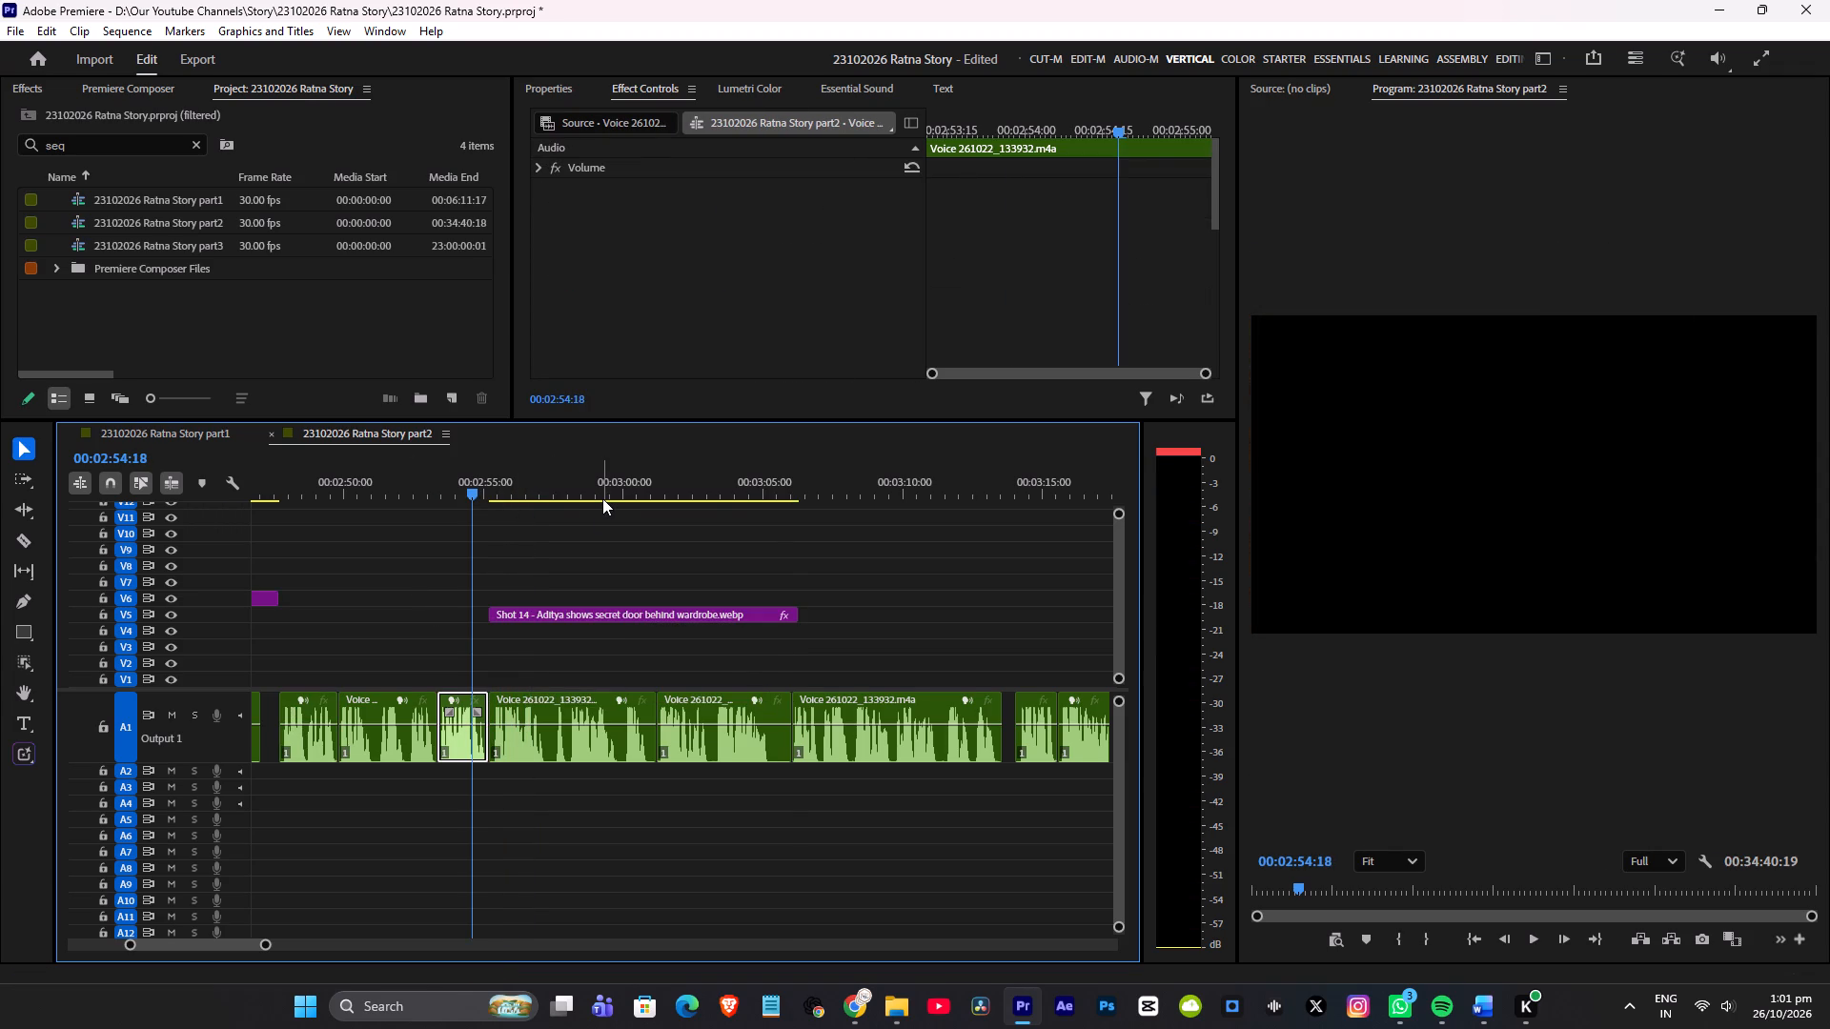
{"action": "key", "text": "space"}
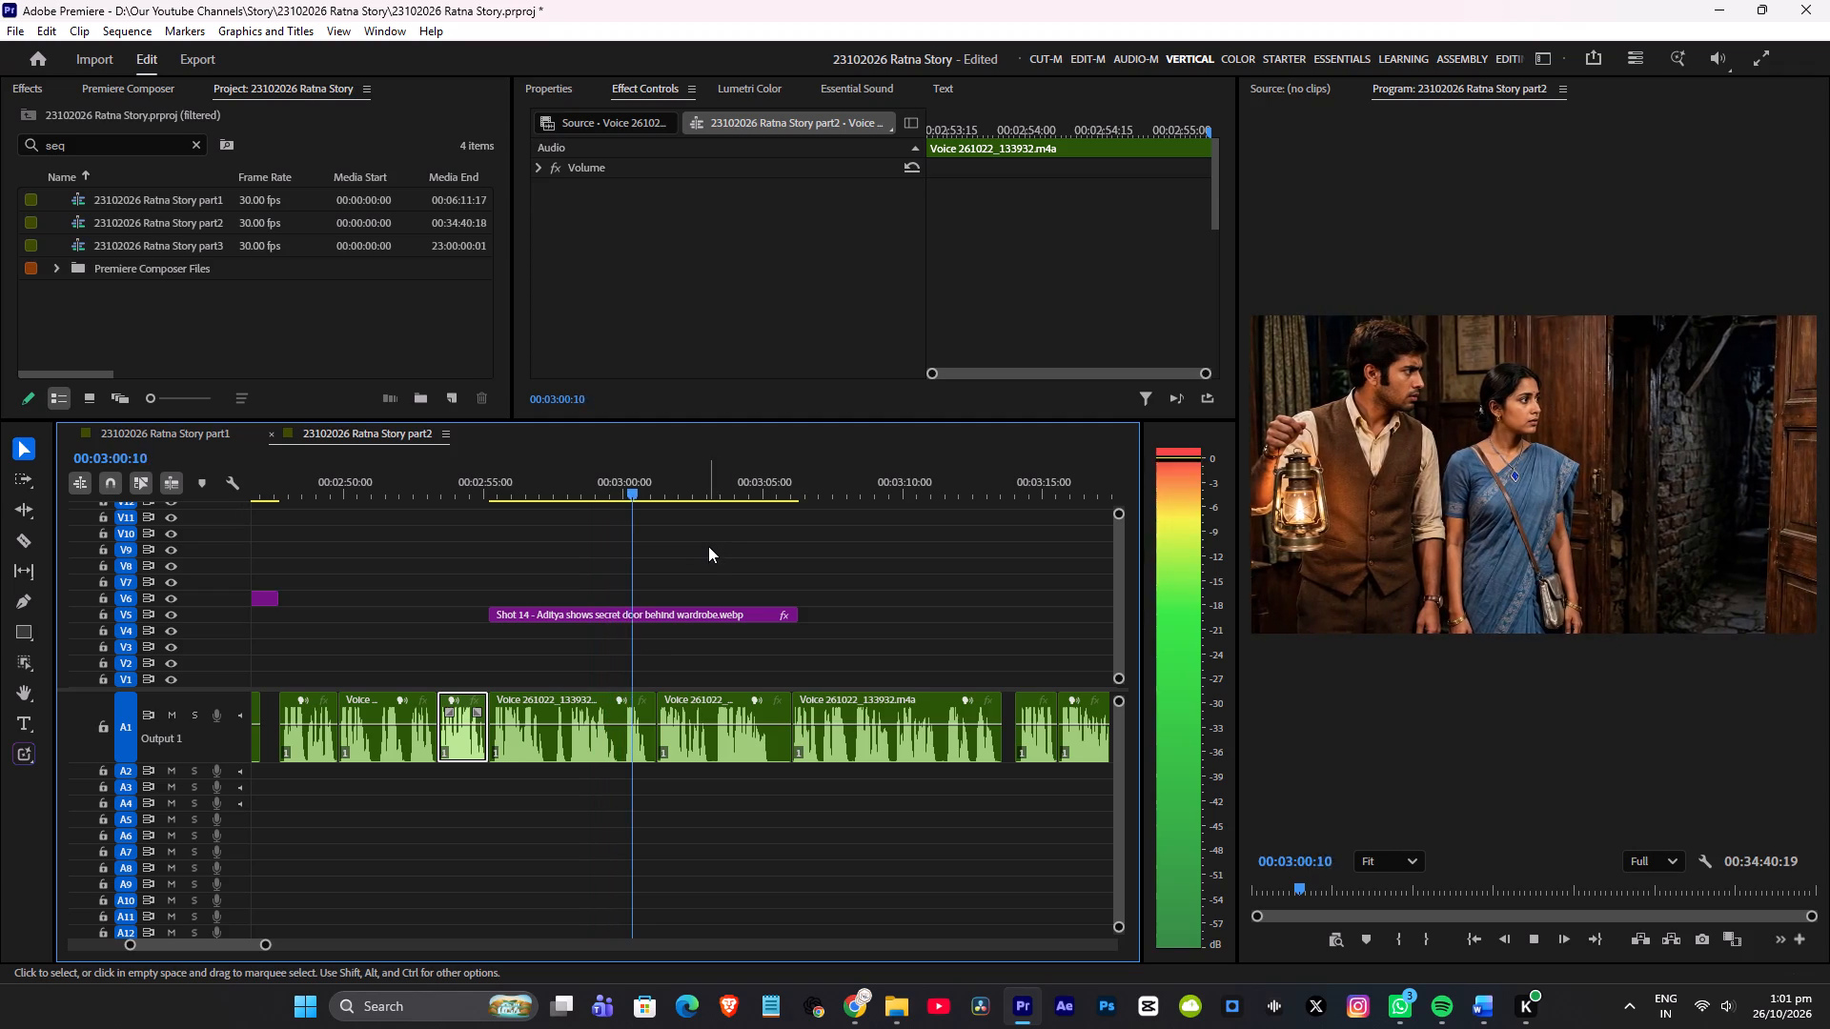
{"action": "scroll", "coordinate": [739, 578], "scroll_direction": "down", "scroll_amount": 2}
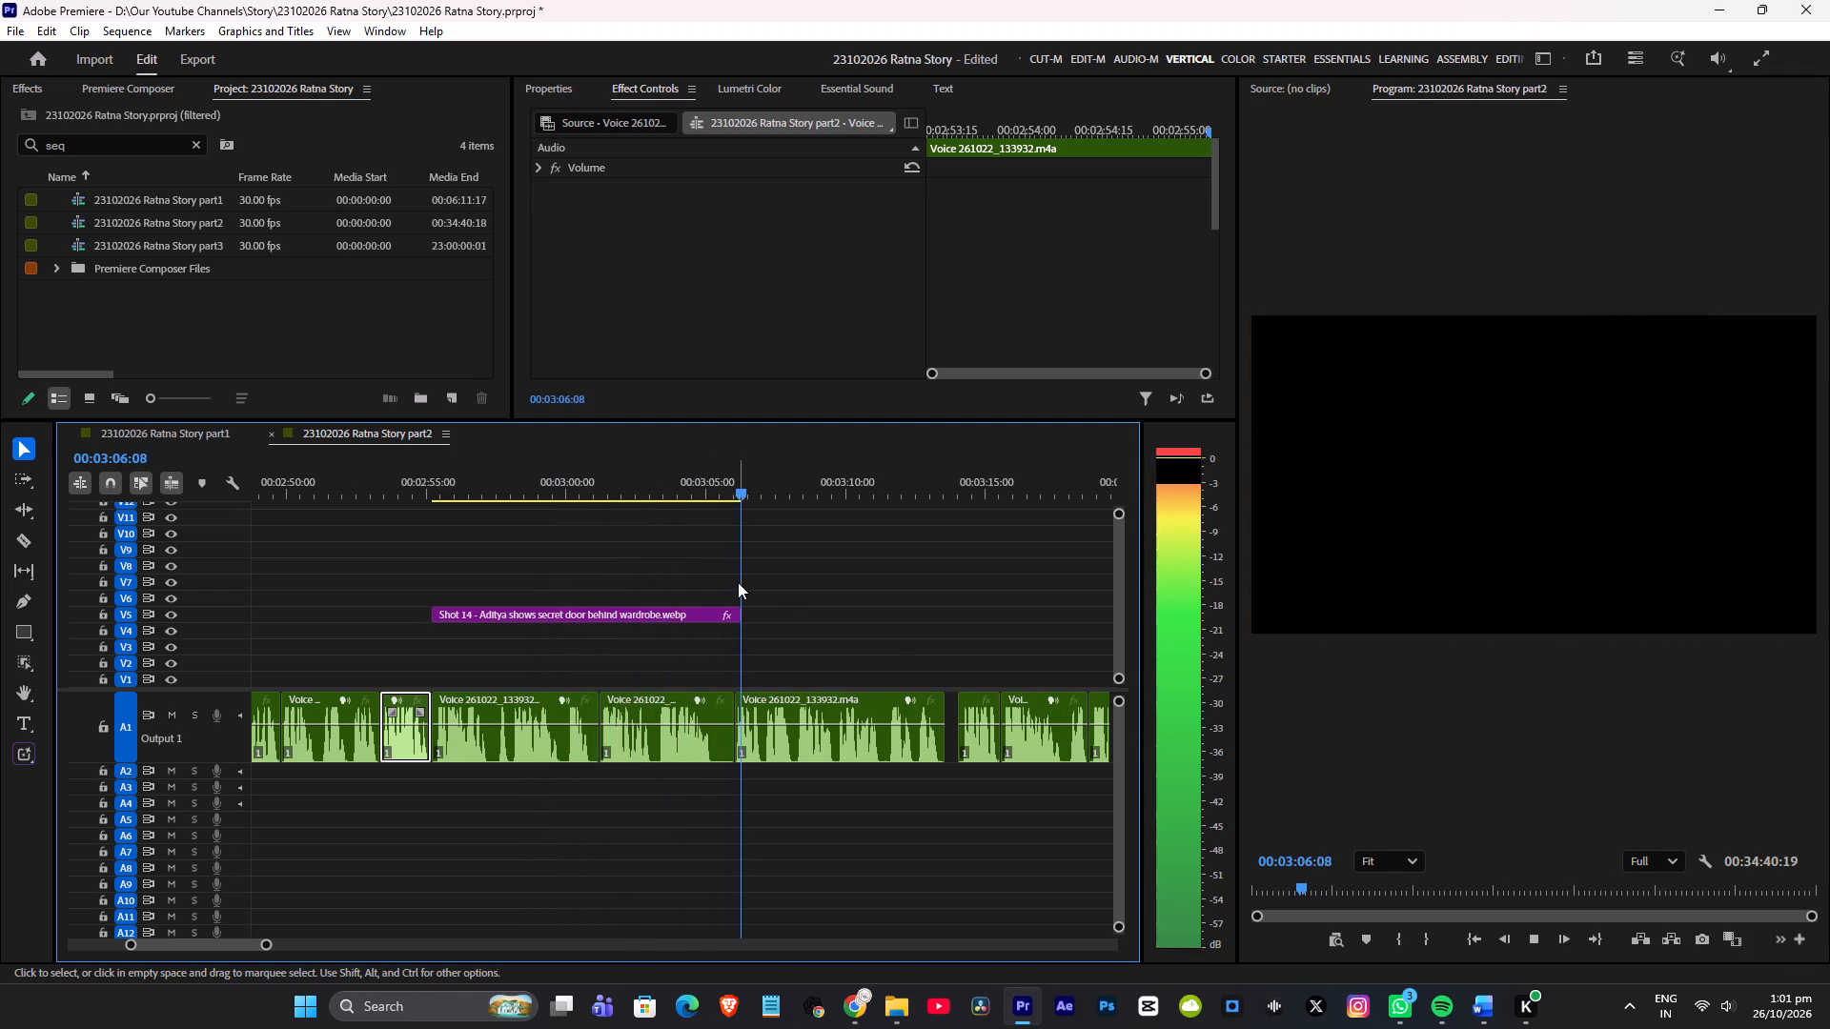
{"action": "scroll", "coordinate": [748, 582], "scroll_direction": "down", "scroll_amount": 2}
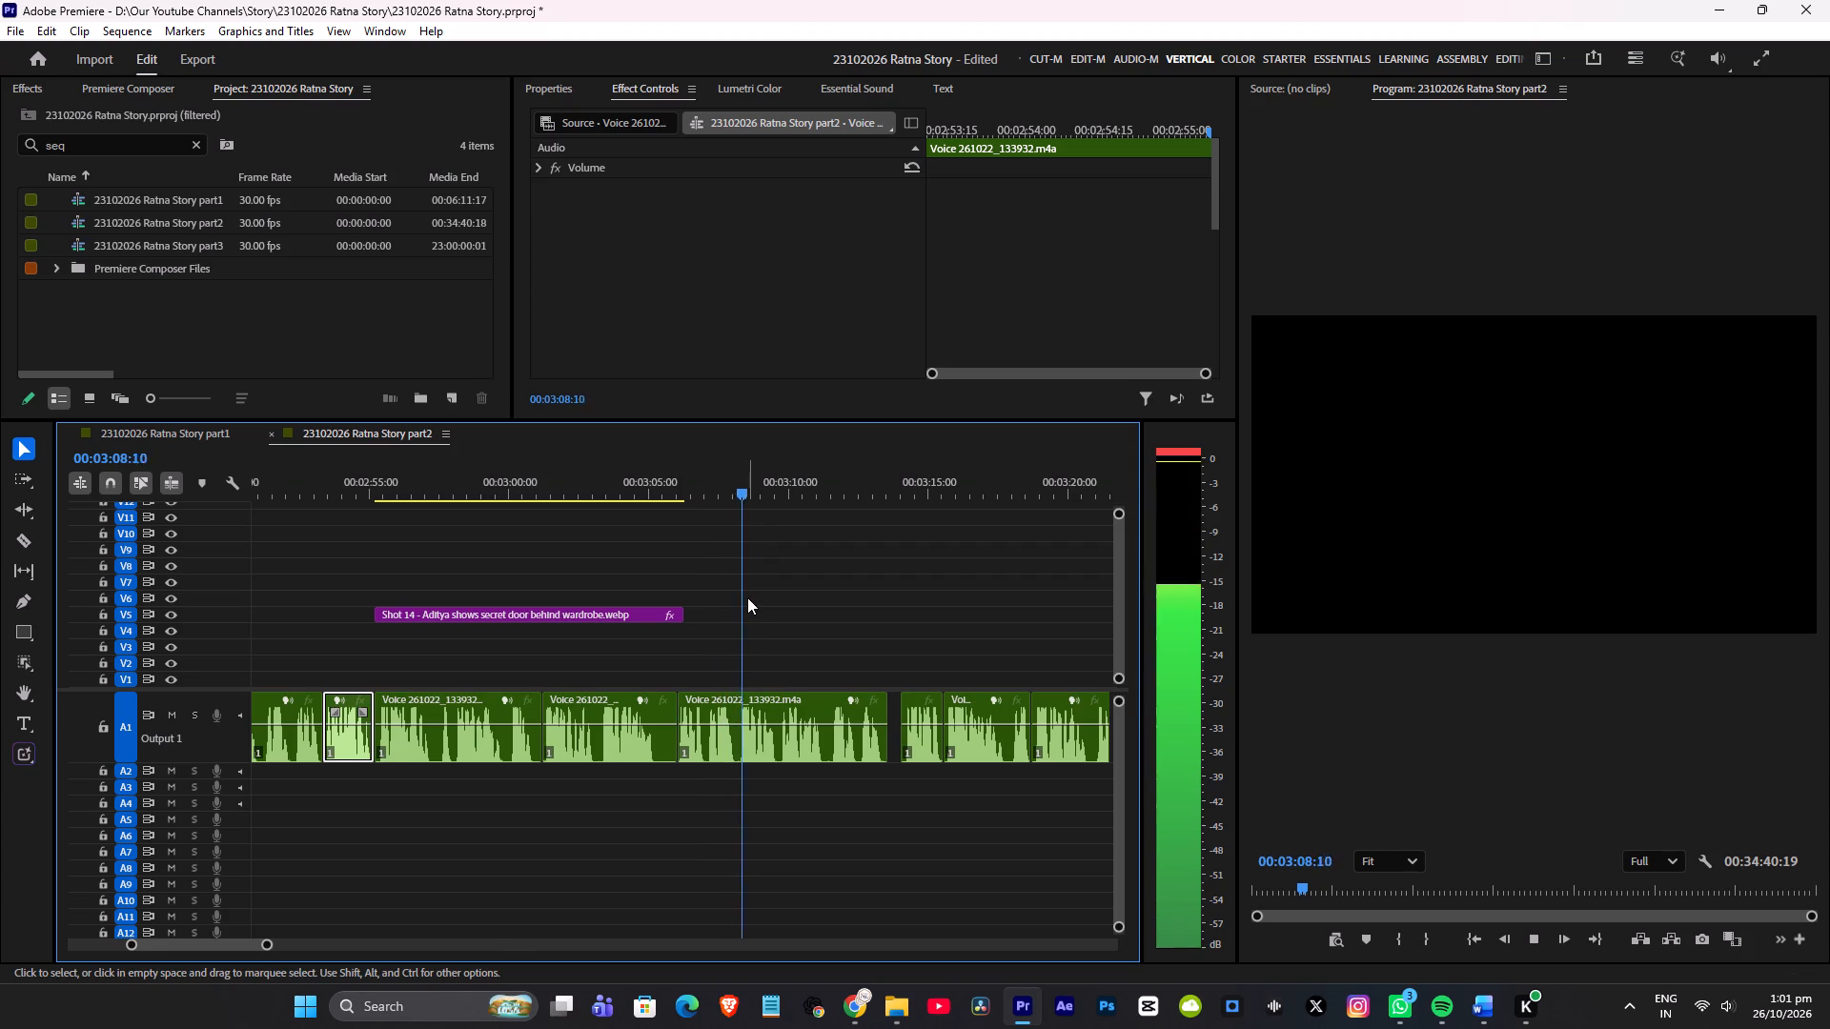
{"action": "left_click", "coordinate": [709, 485]}
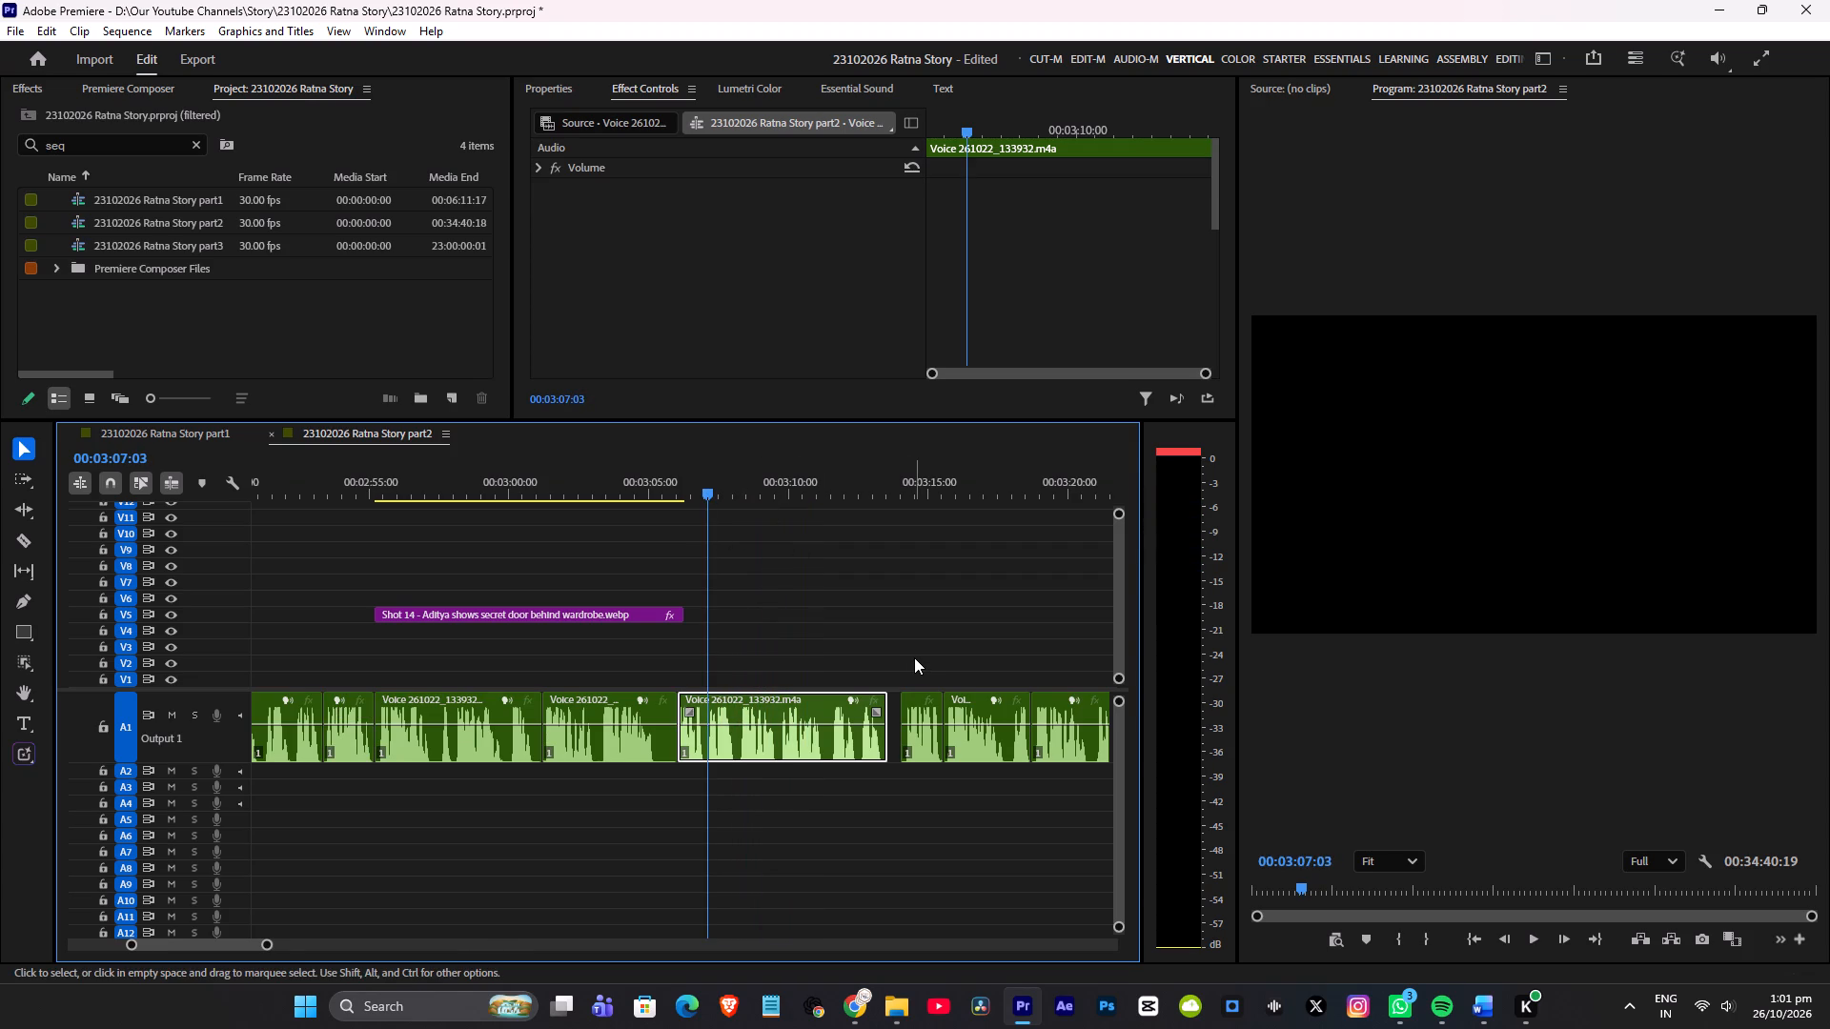
Switch to the muse.ai chat in Chrome, preview Shot 21 of Ratna's 1976 night return, and download it.
{"action": "left_click", "coordinate": [856, 1000]}
{"action": "left_click", "coordinate": [847, 1008]}
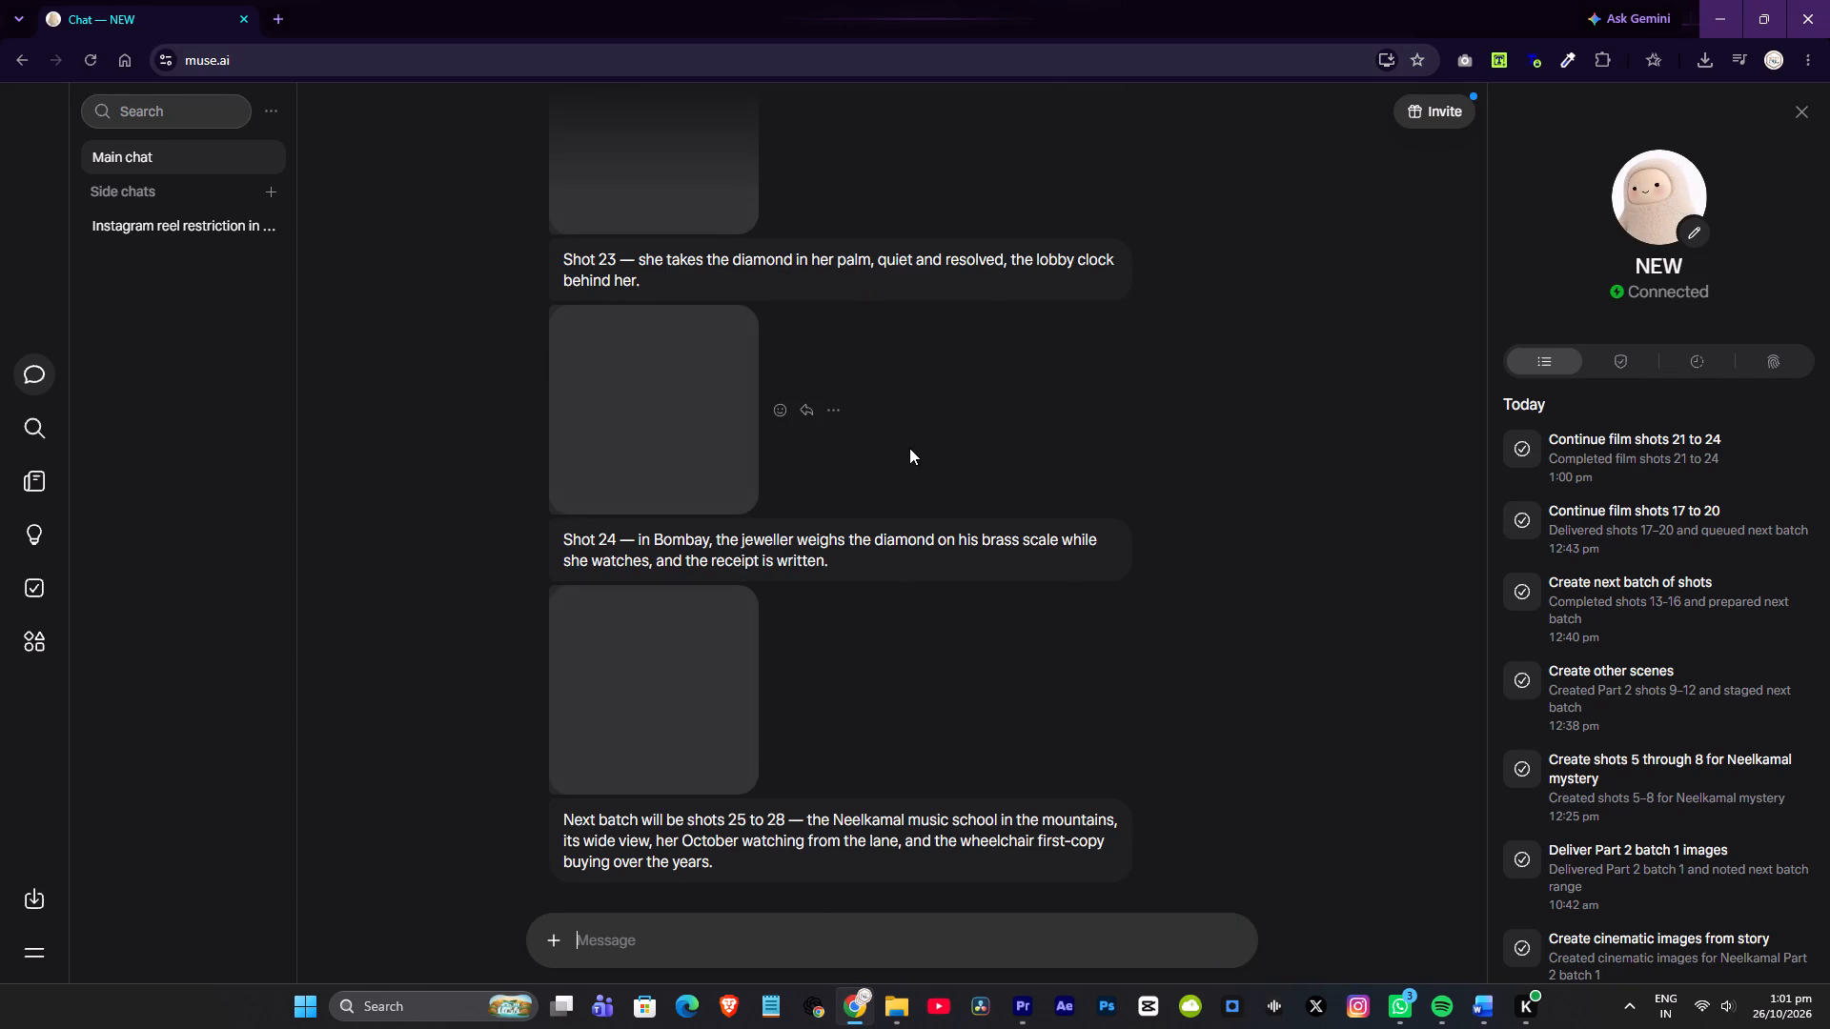
{"action": "scroll", "coordinate": [909, 448], "scroll_direction": "up", "scroll_amount": 5}
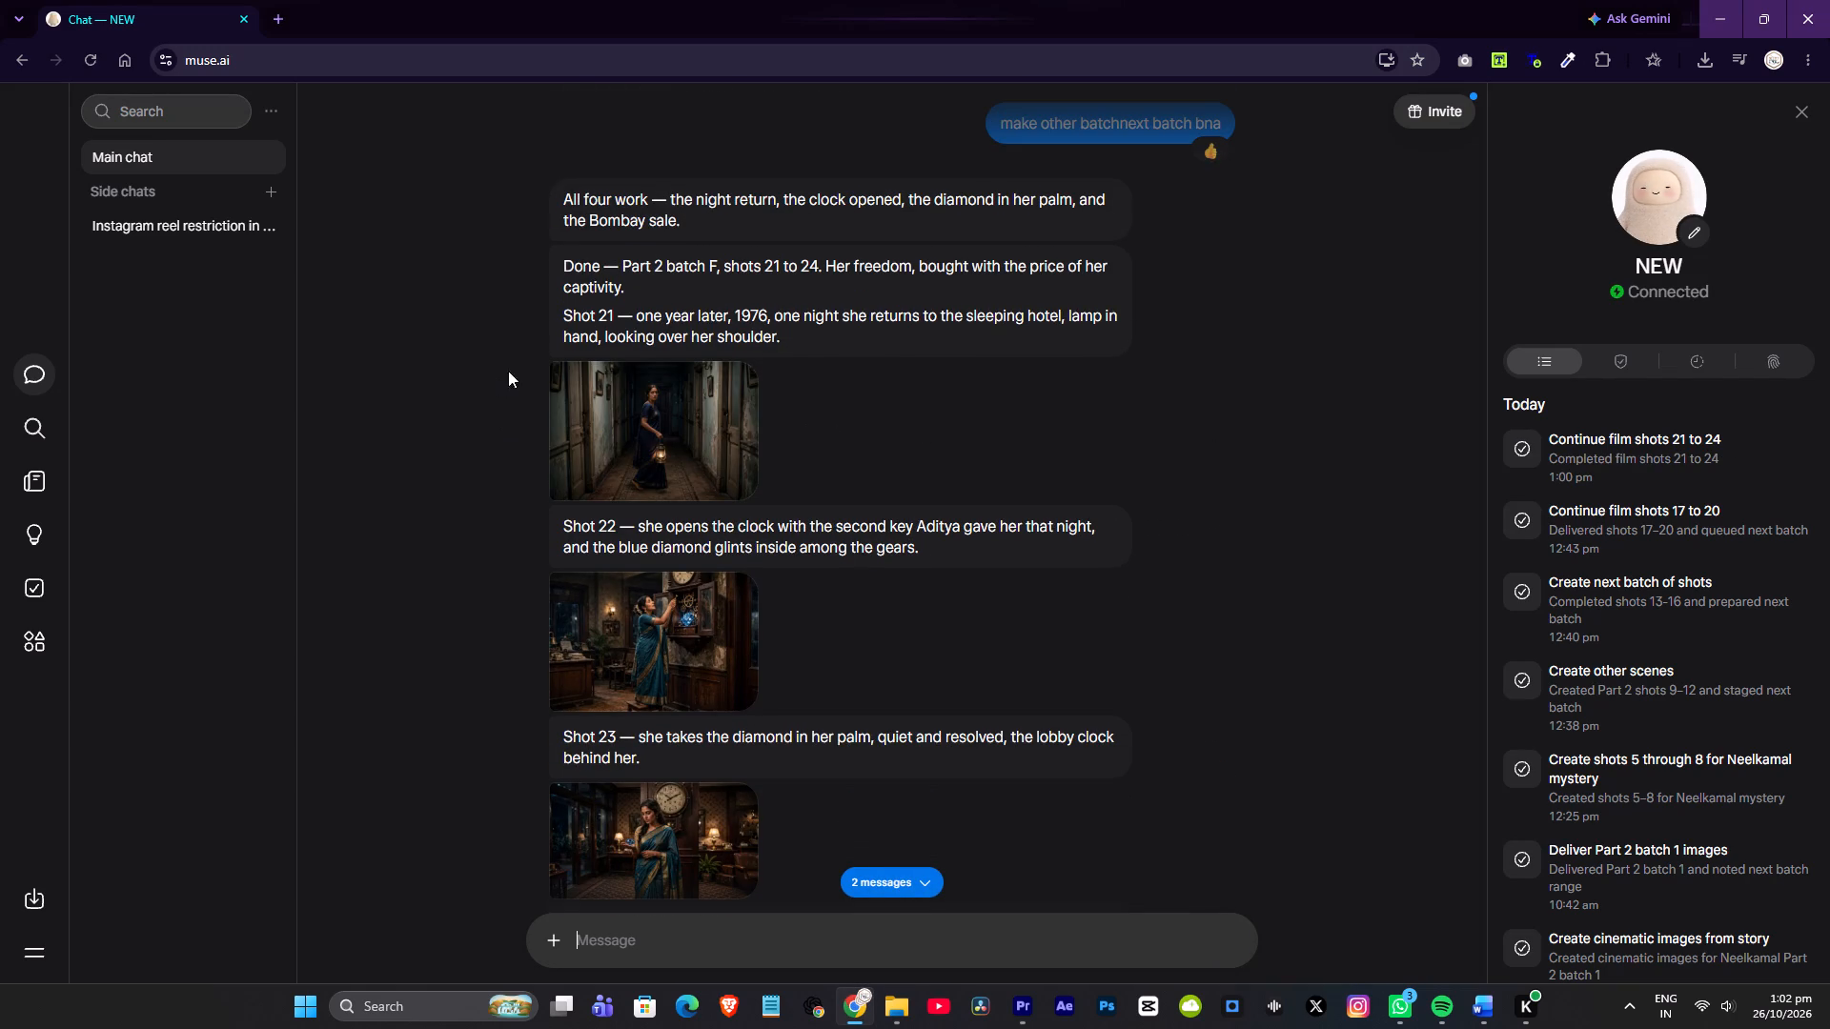
{"action": "left_click", "coordinate": [664, 408]}
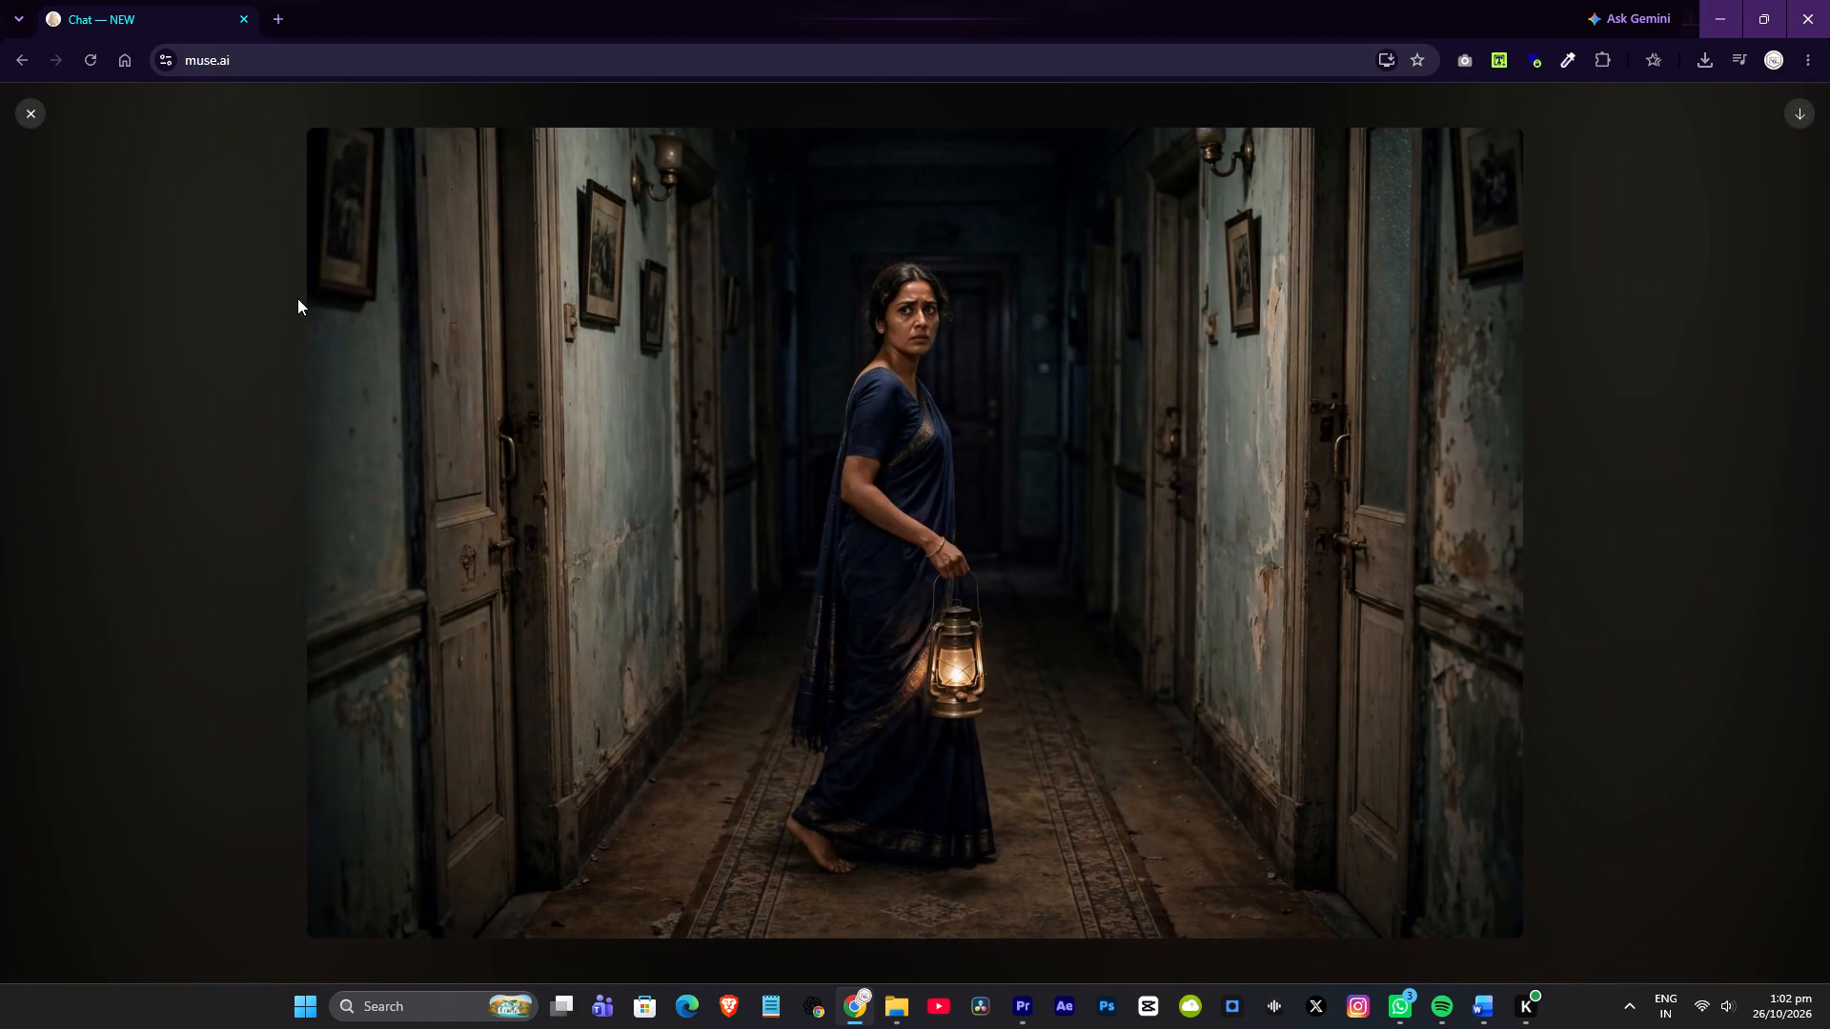
{"action": "left_click", "coordinate": [31, 111]}
{"action": "right_click", "coordinate": [681, 423]}
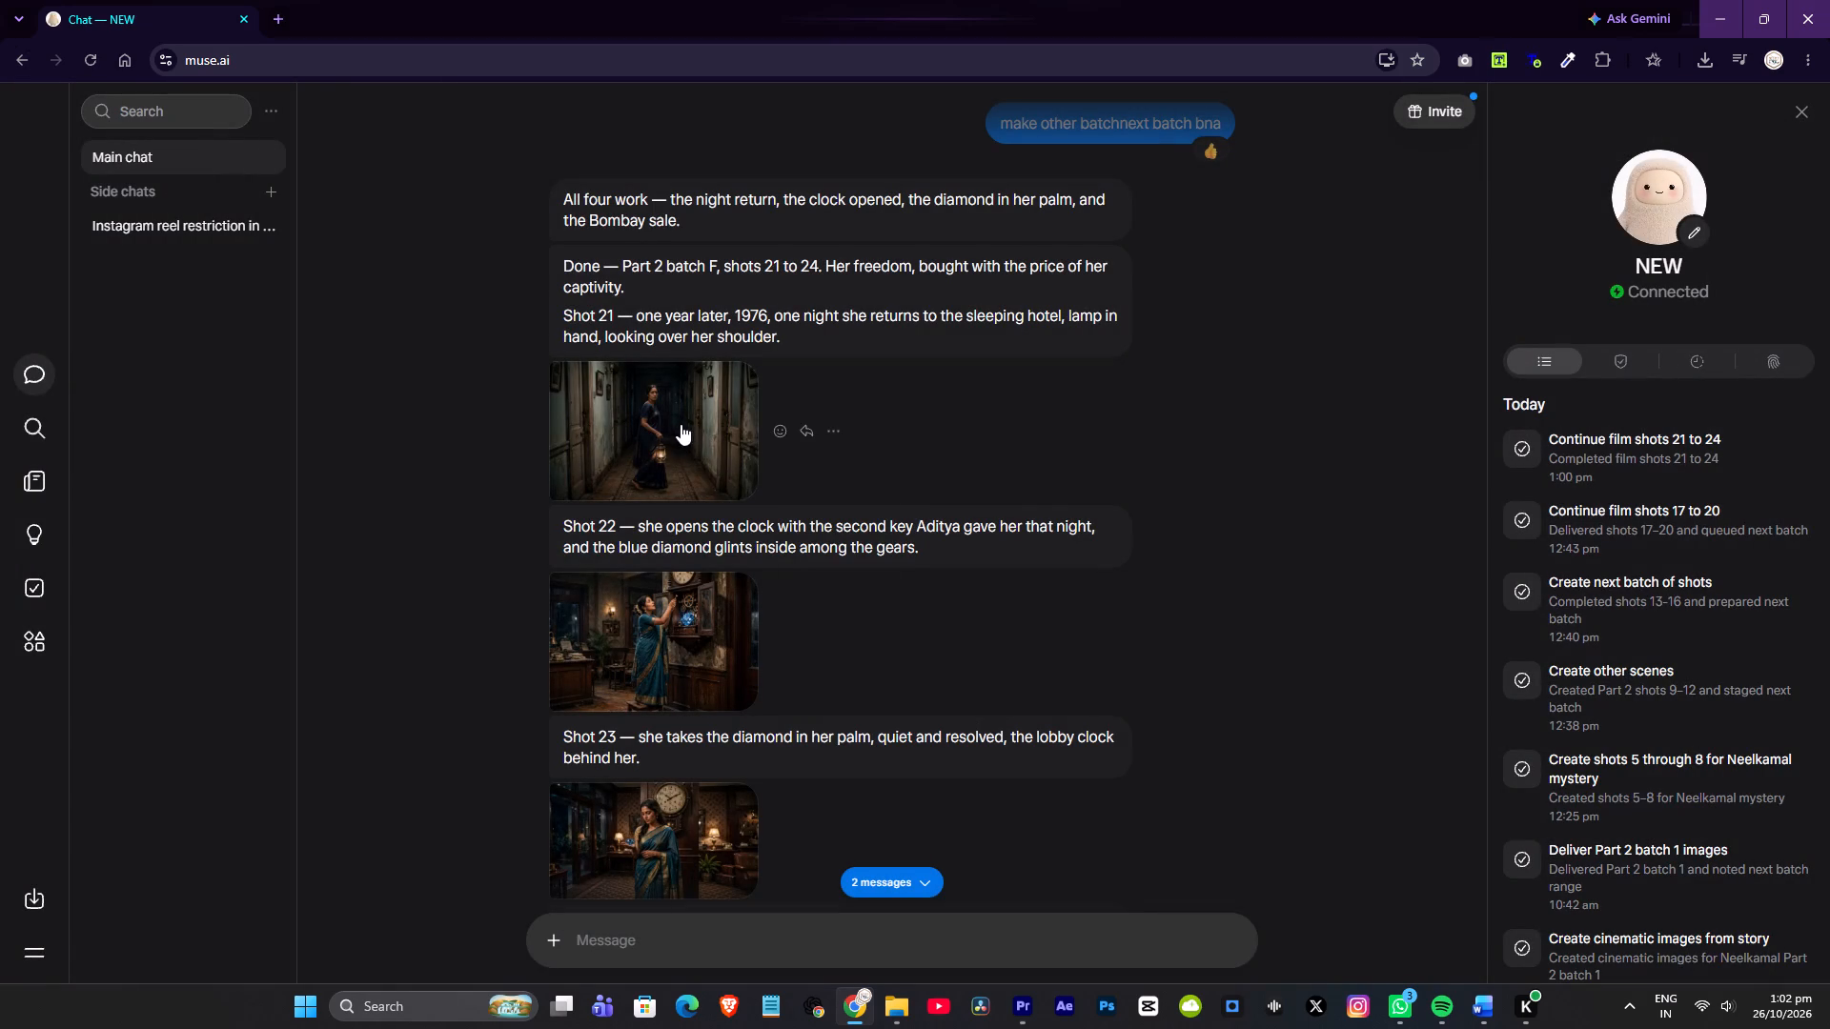
{"action": "left_click", "coordinate": [746, 586]}
Preview Shots 22, 23 and 24 in the chat, and download only Shot 24 of the Bombay jeweller weighing the diamond.
{"action": "left_click", "coordinate": [672, 635]}
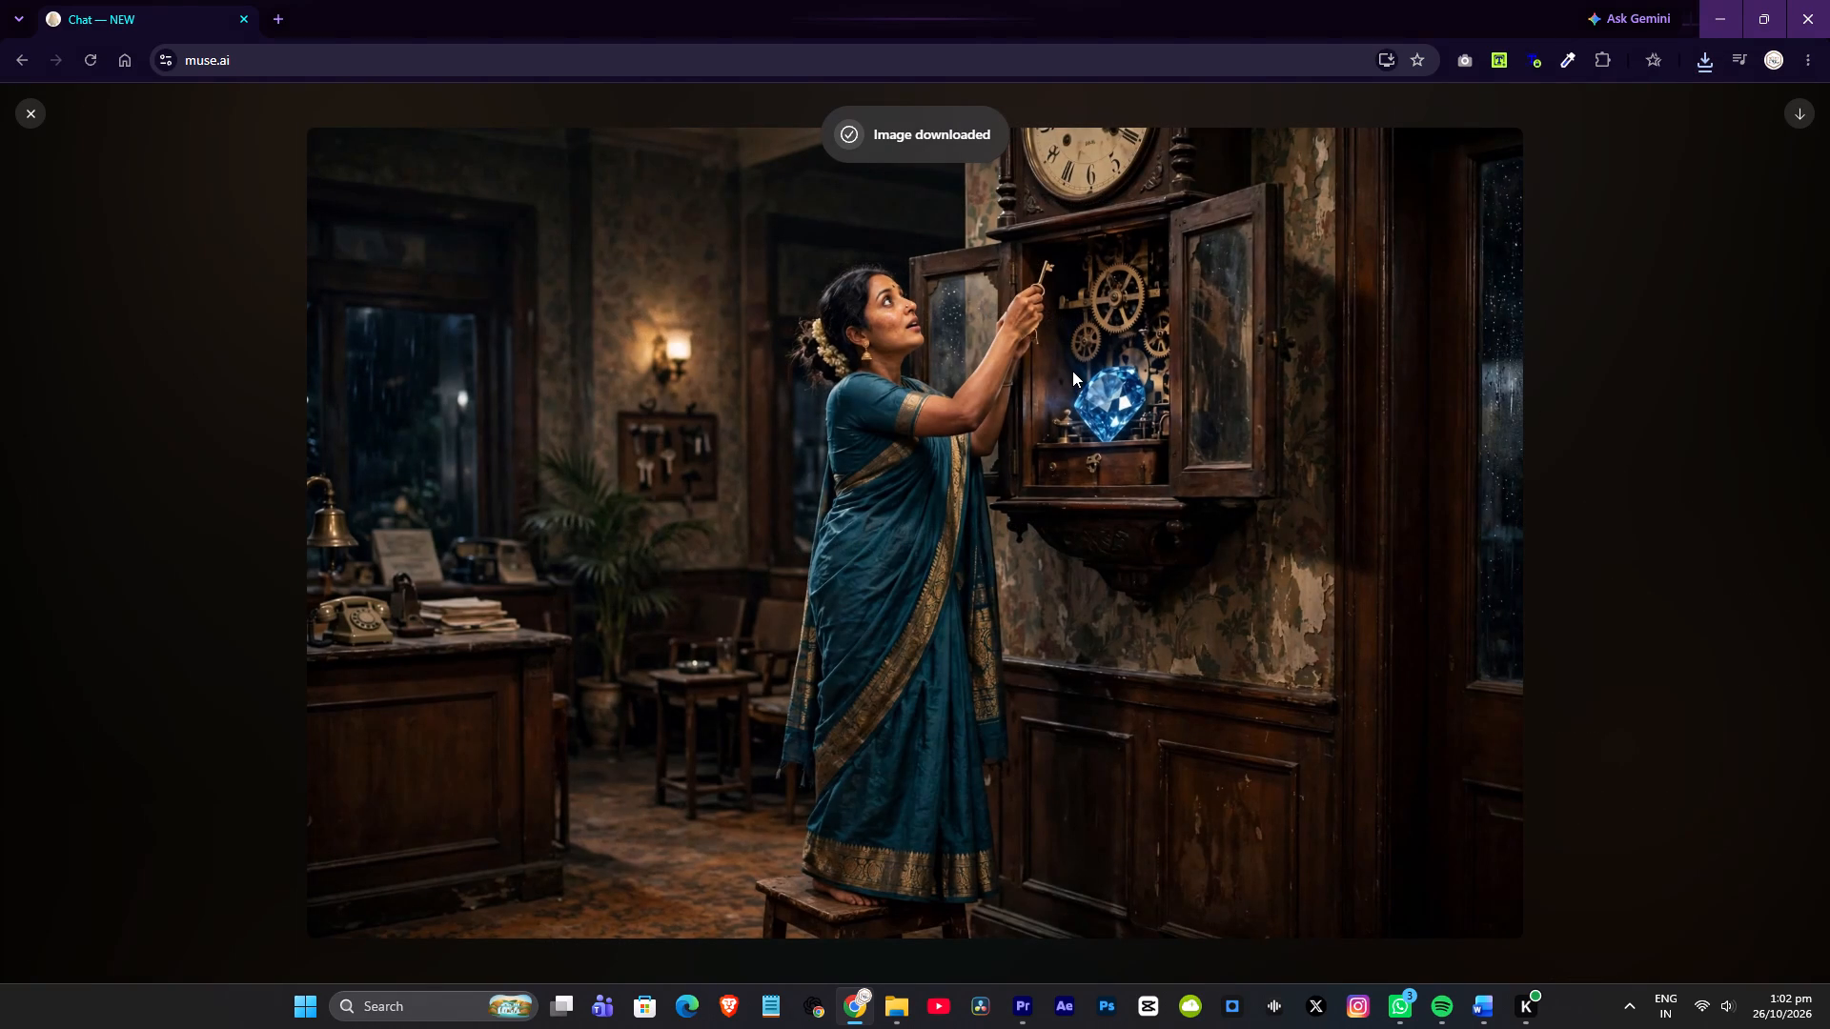
{"action": "left_click", "coordinate": [30, 112]}
{"action": "scroll", "coordinate": [681, 497], "scroll_direction": "down", "scroll_amount": 4}
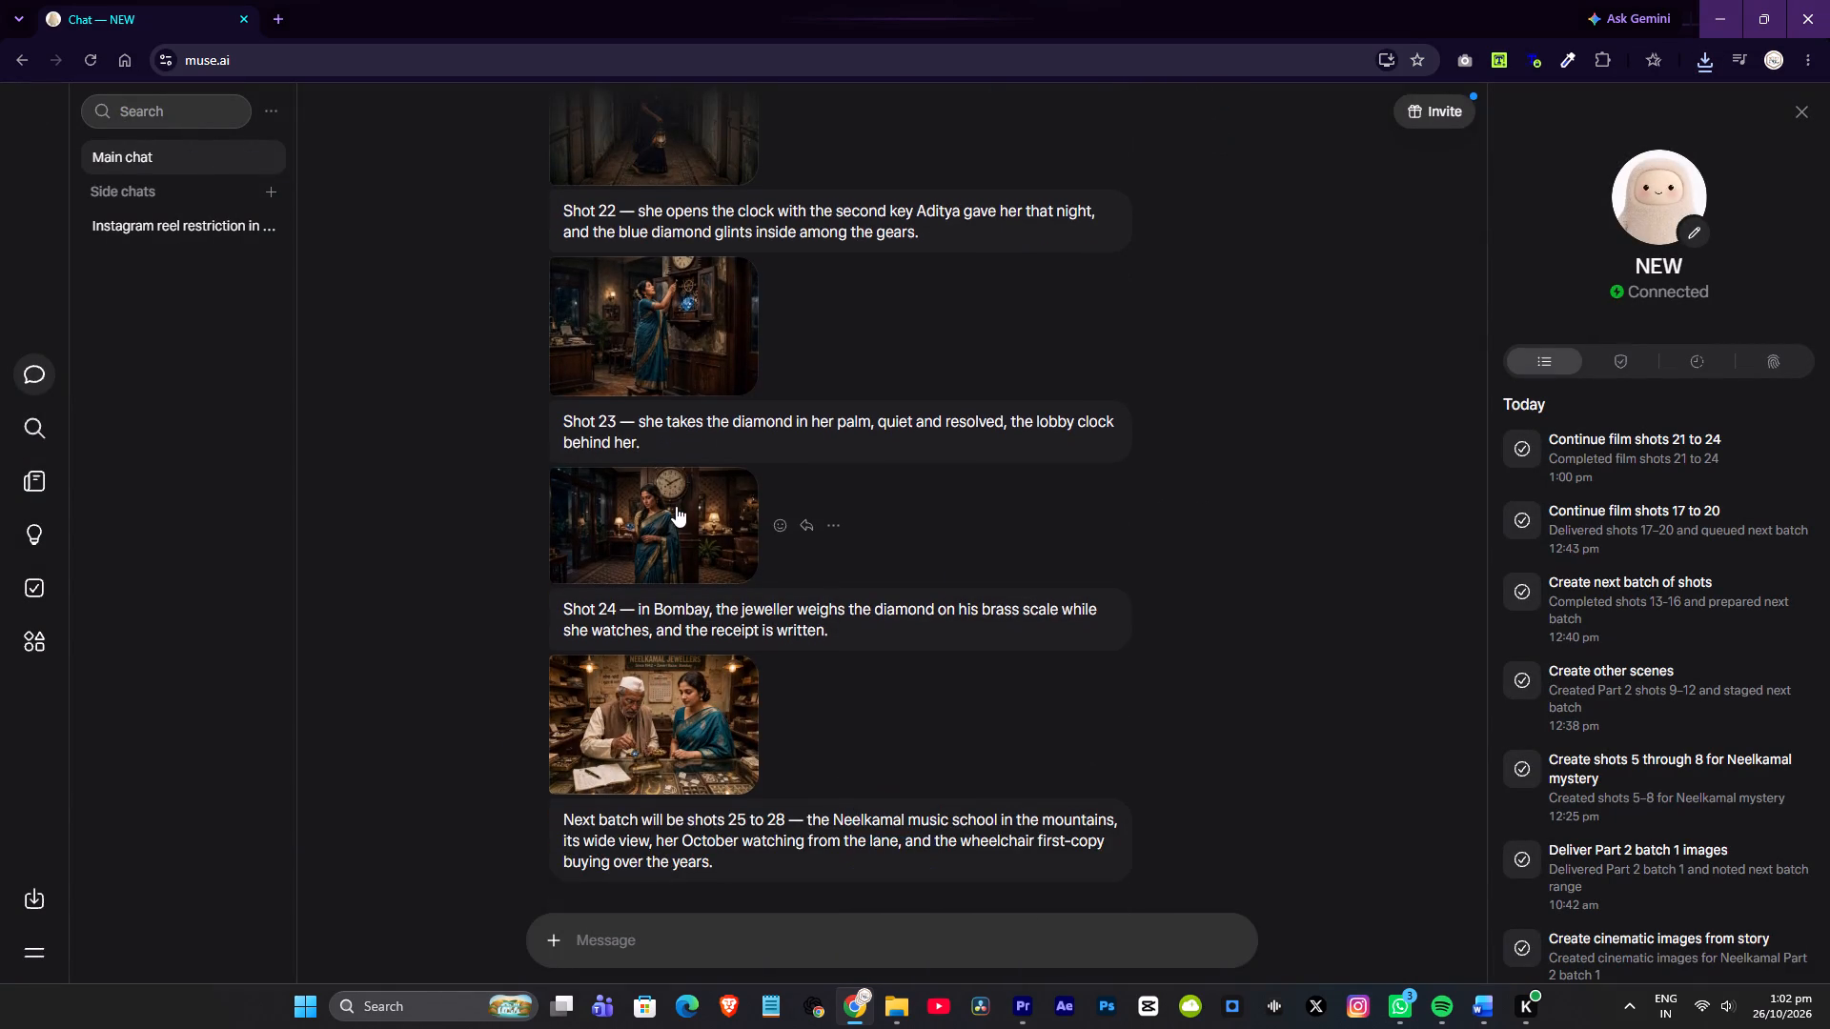
{"action": "left_click", "coordinate": [676, 512]}
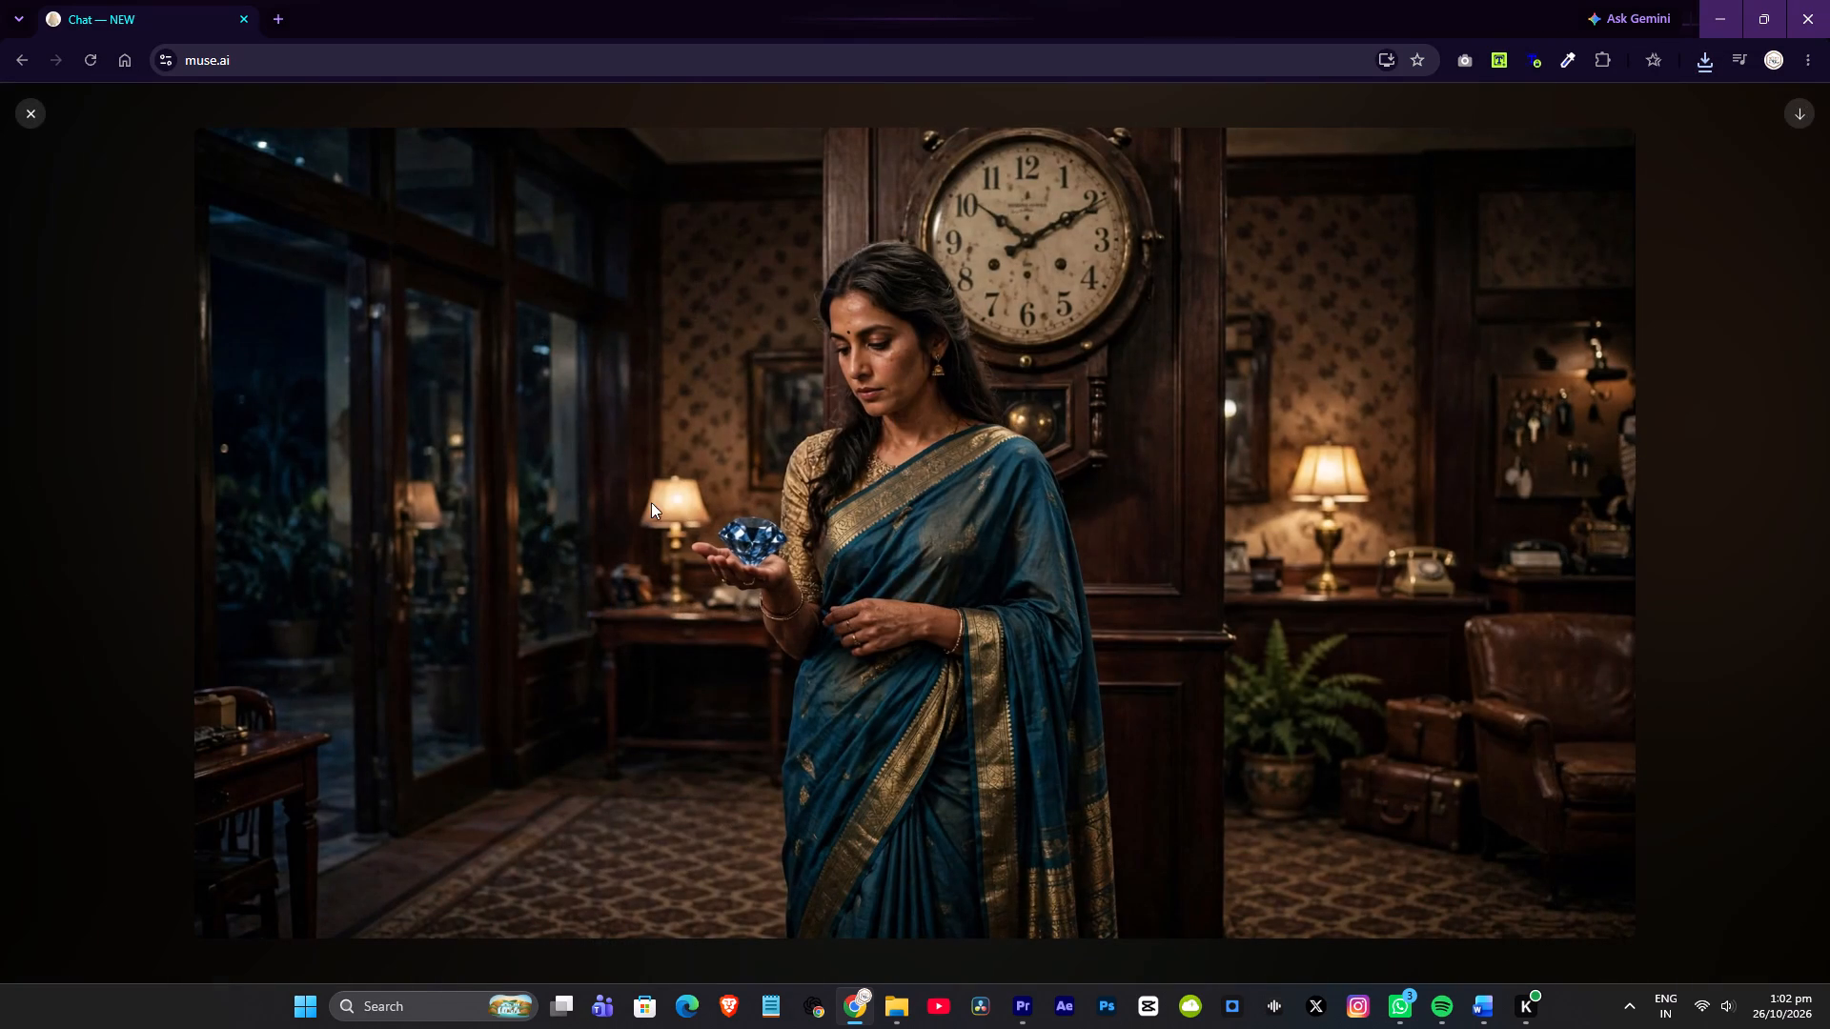
{"action": "left_click", "coordinate": [34, 111]}
{"action": "scroll", "coordinate": [610, 449], "scroll_direction": "down", "scroll_amount": 3}
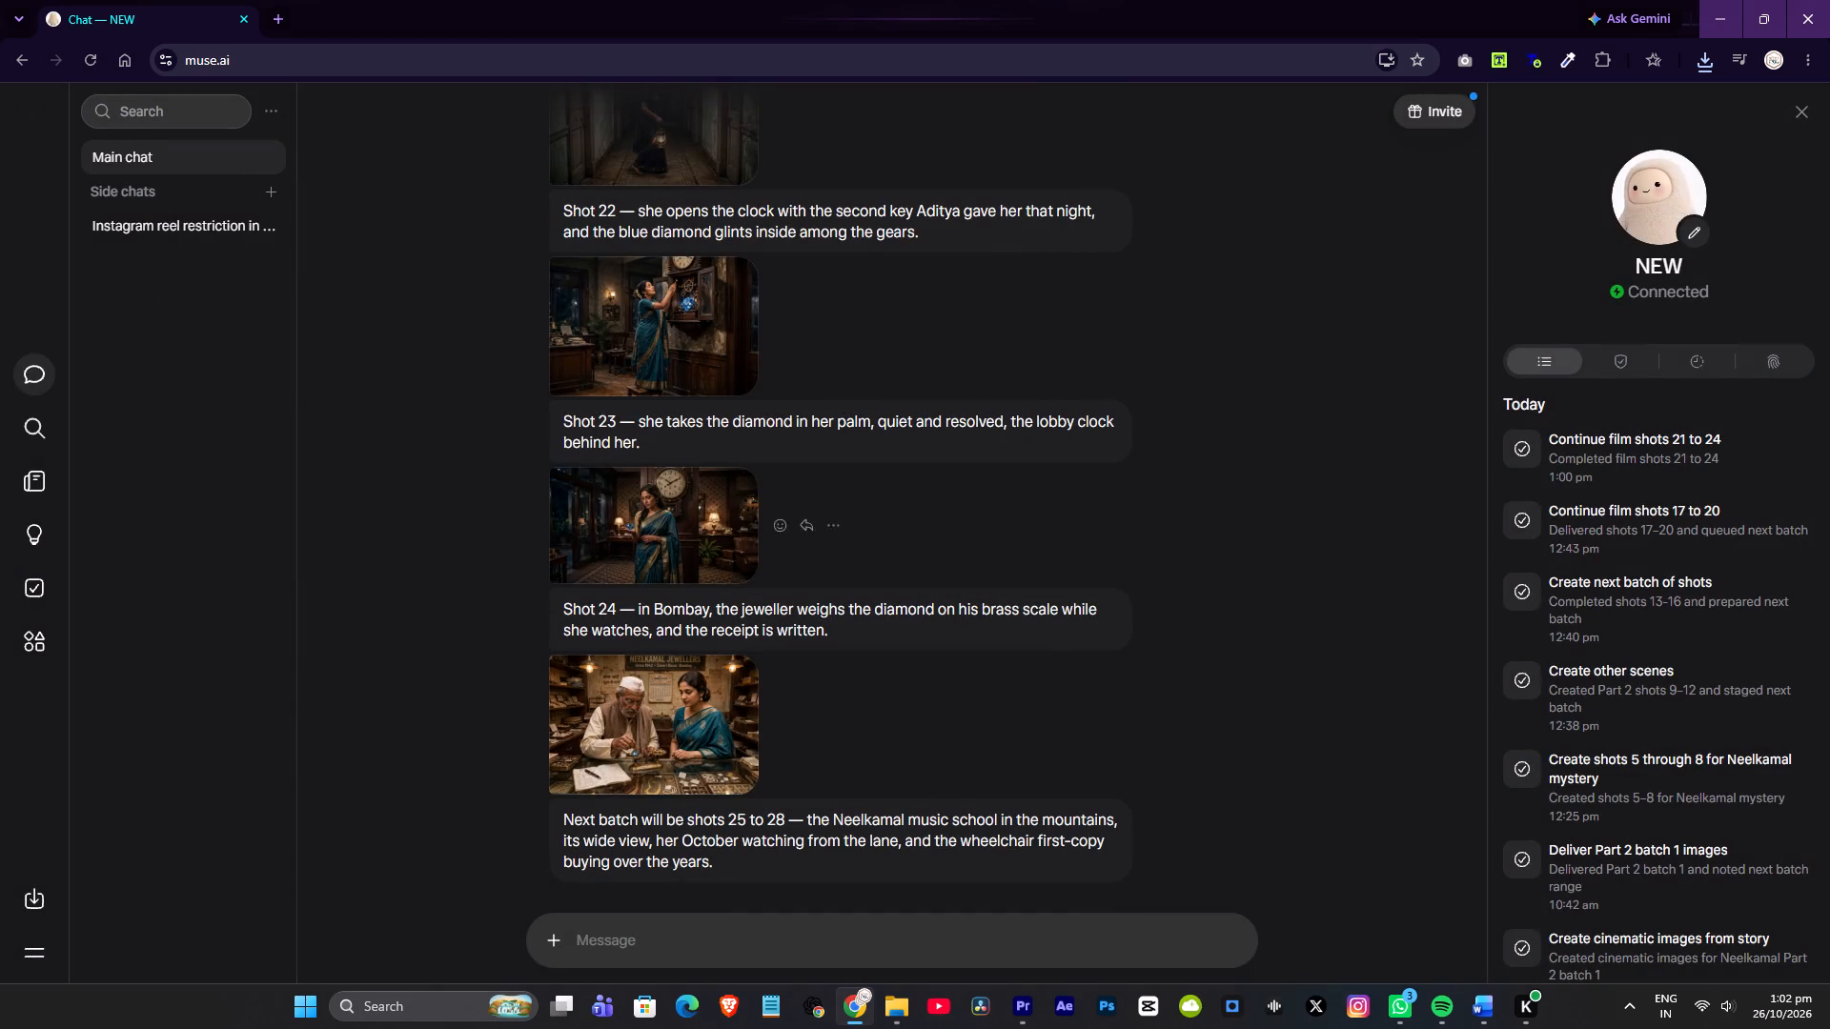
{"action": "left_click", "coordinate": [651, 700]}
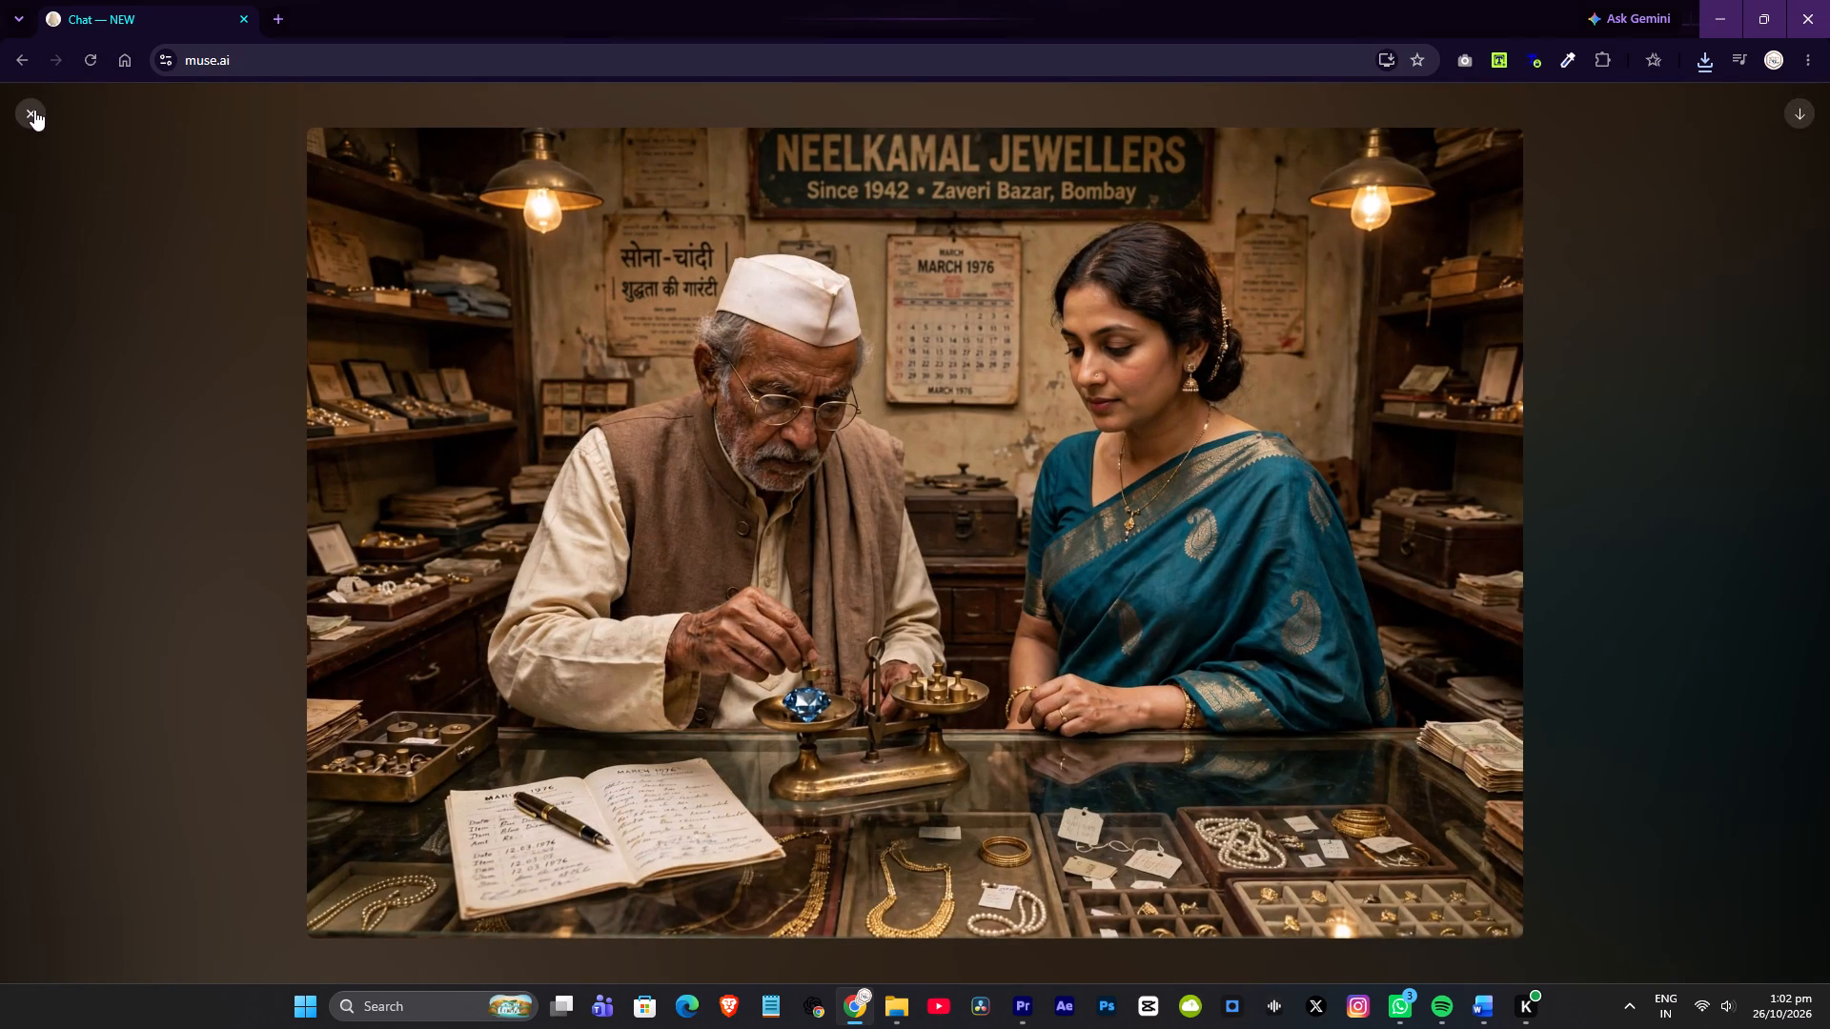
{"action": "left_click", "coordinate": [35, 110]}
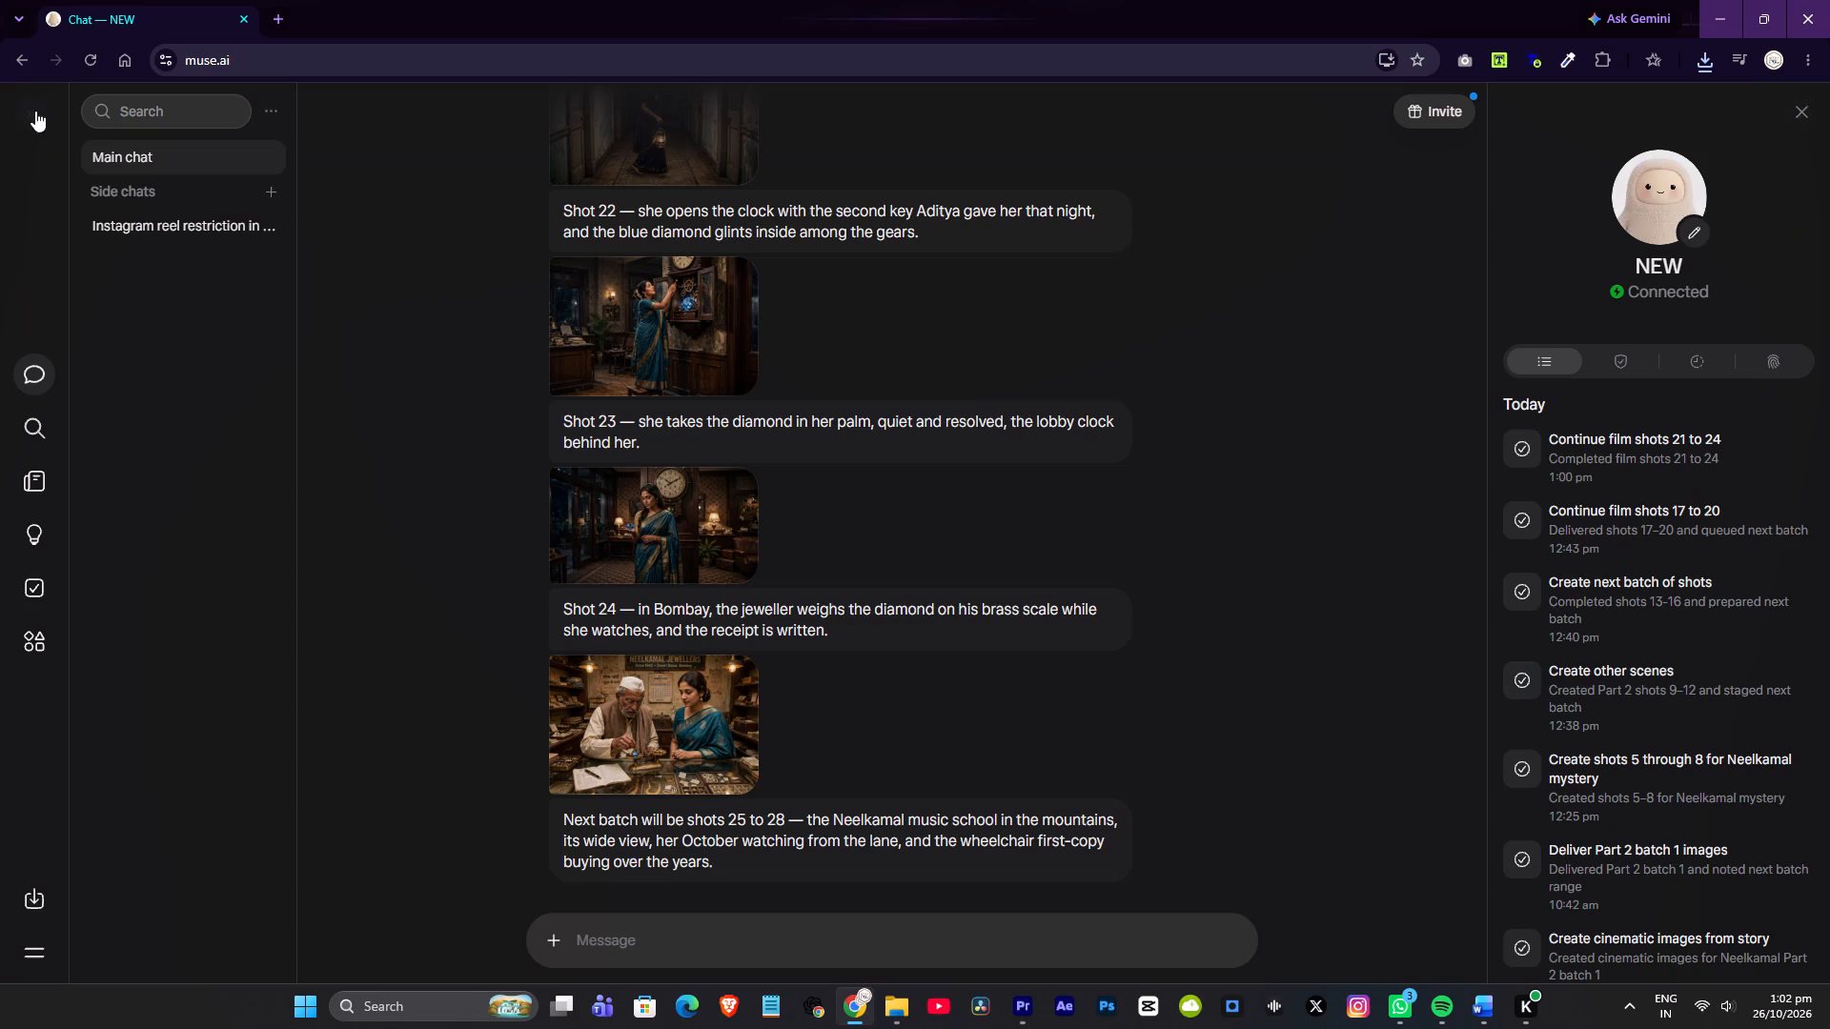
{"action": "left_click", "coordinate": [669, 682]}
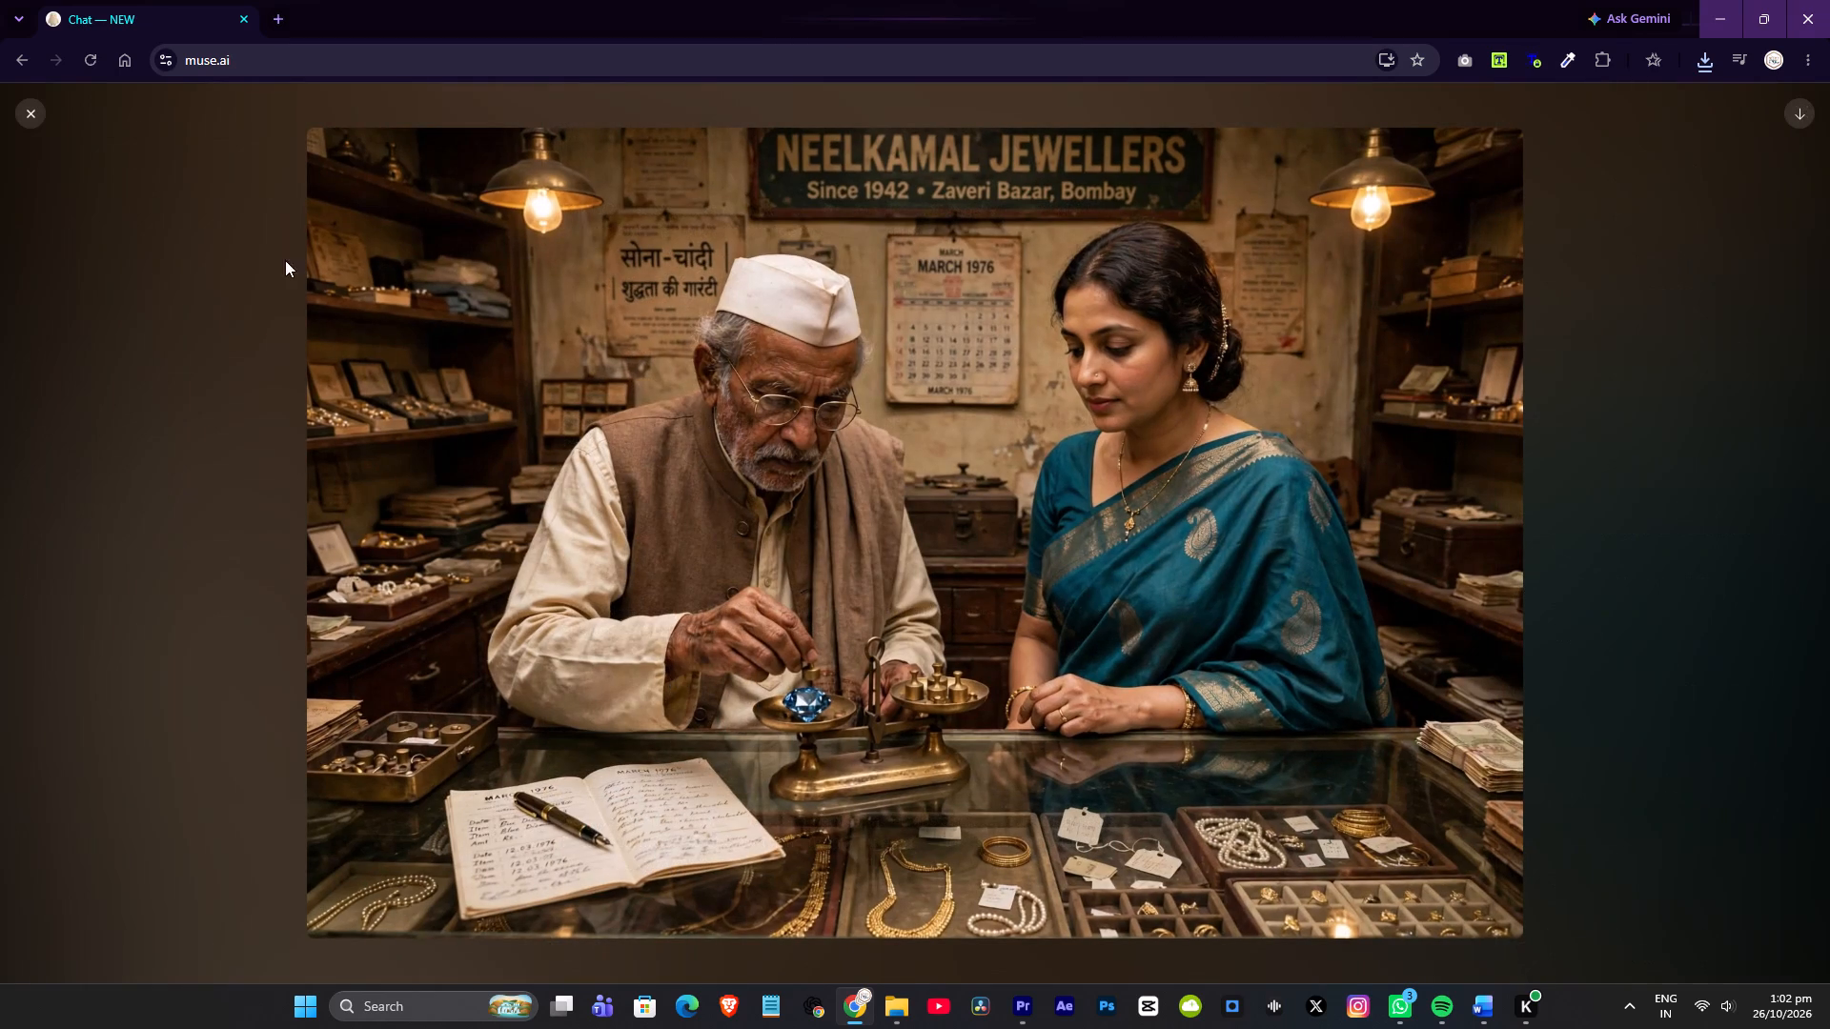
{"action": "left_click", "coordinate": [31, 110]}
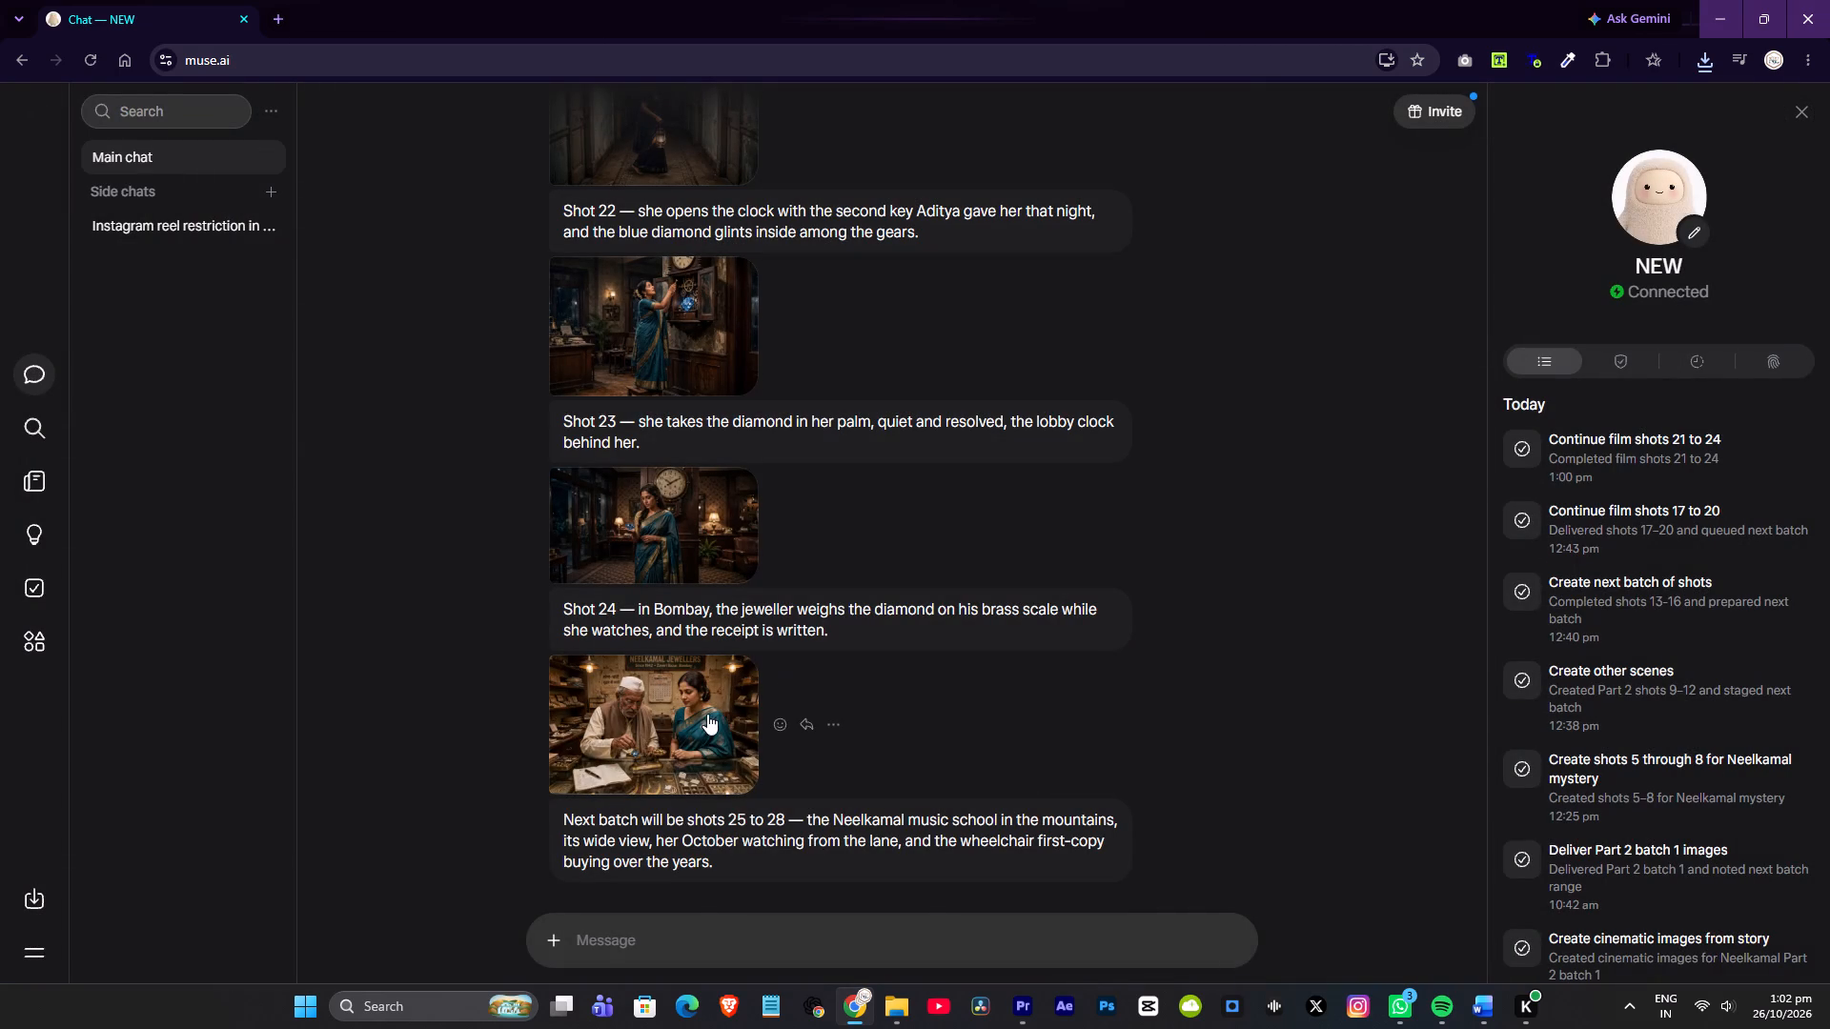
{"action": "right_click", "coordinate": [707, 714]}
{"action": "left_click", "coordinate": [799, 871]}
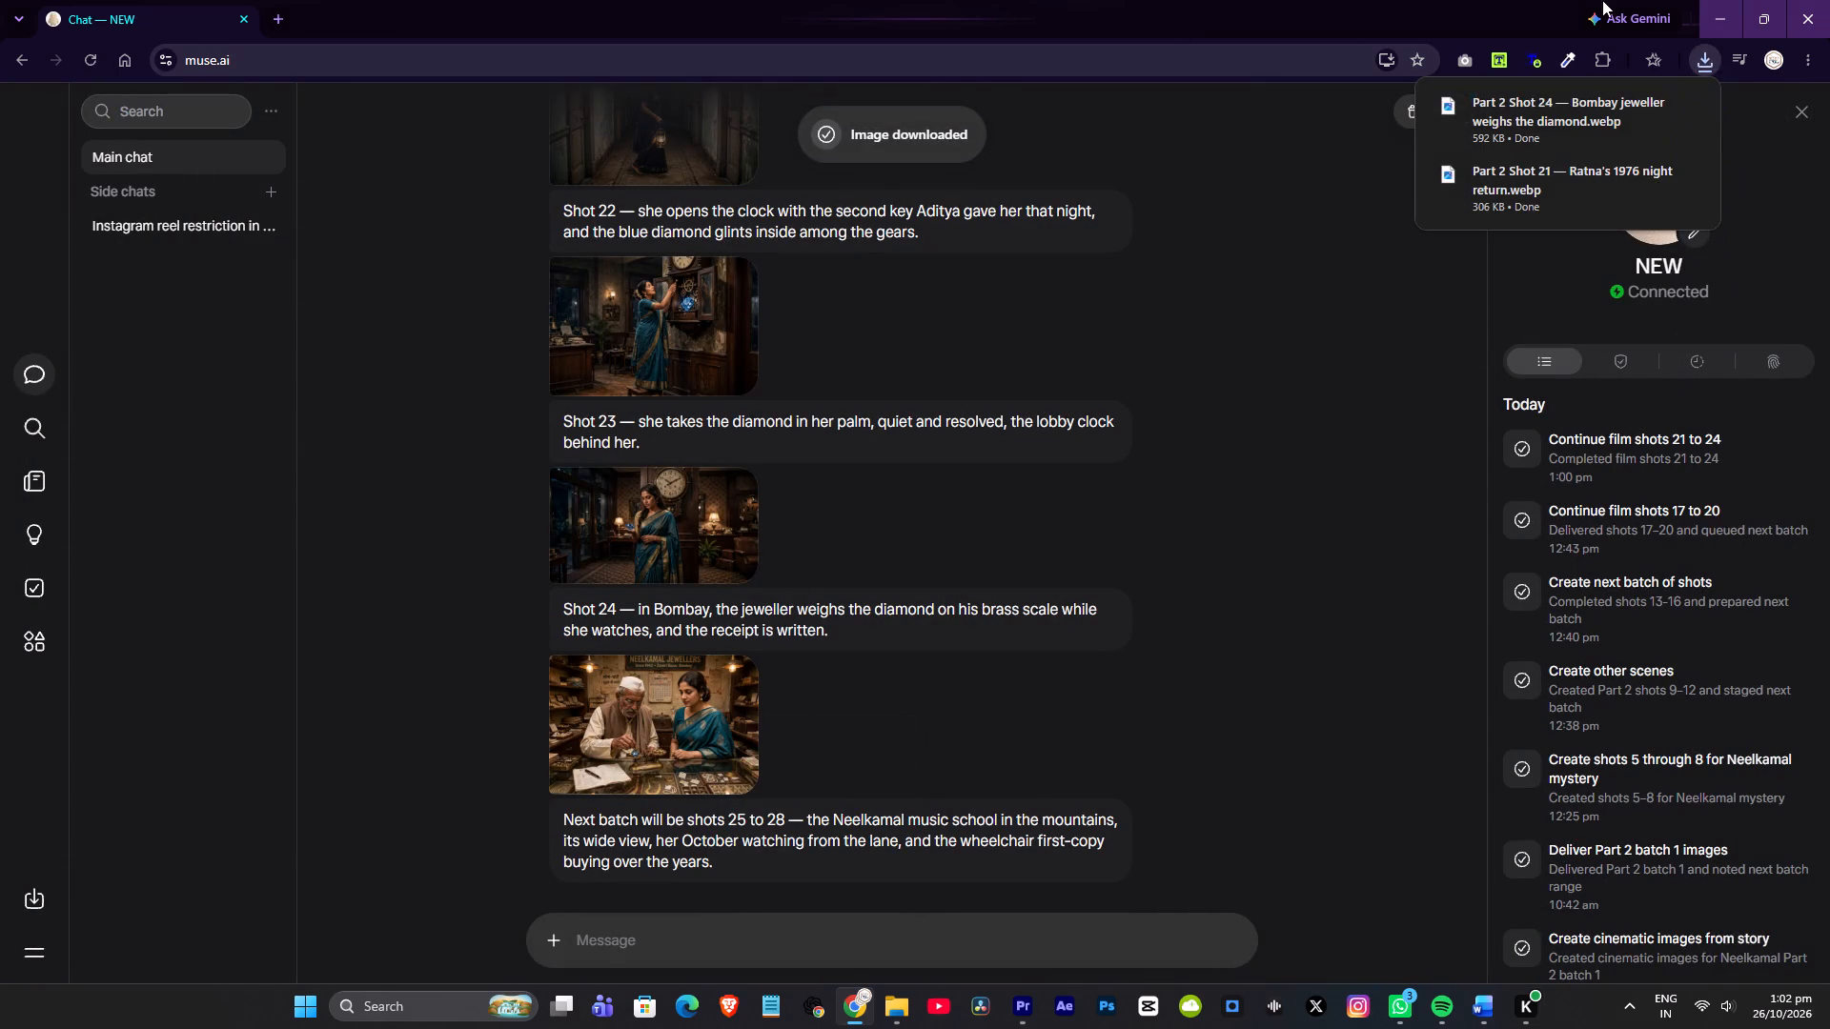
Move the downloaded Part 2 Shot 21 and Shot 24 images from Downloads into the project's part2 folder.
{"action": "left_click", "coordinate": [1652, 106]}
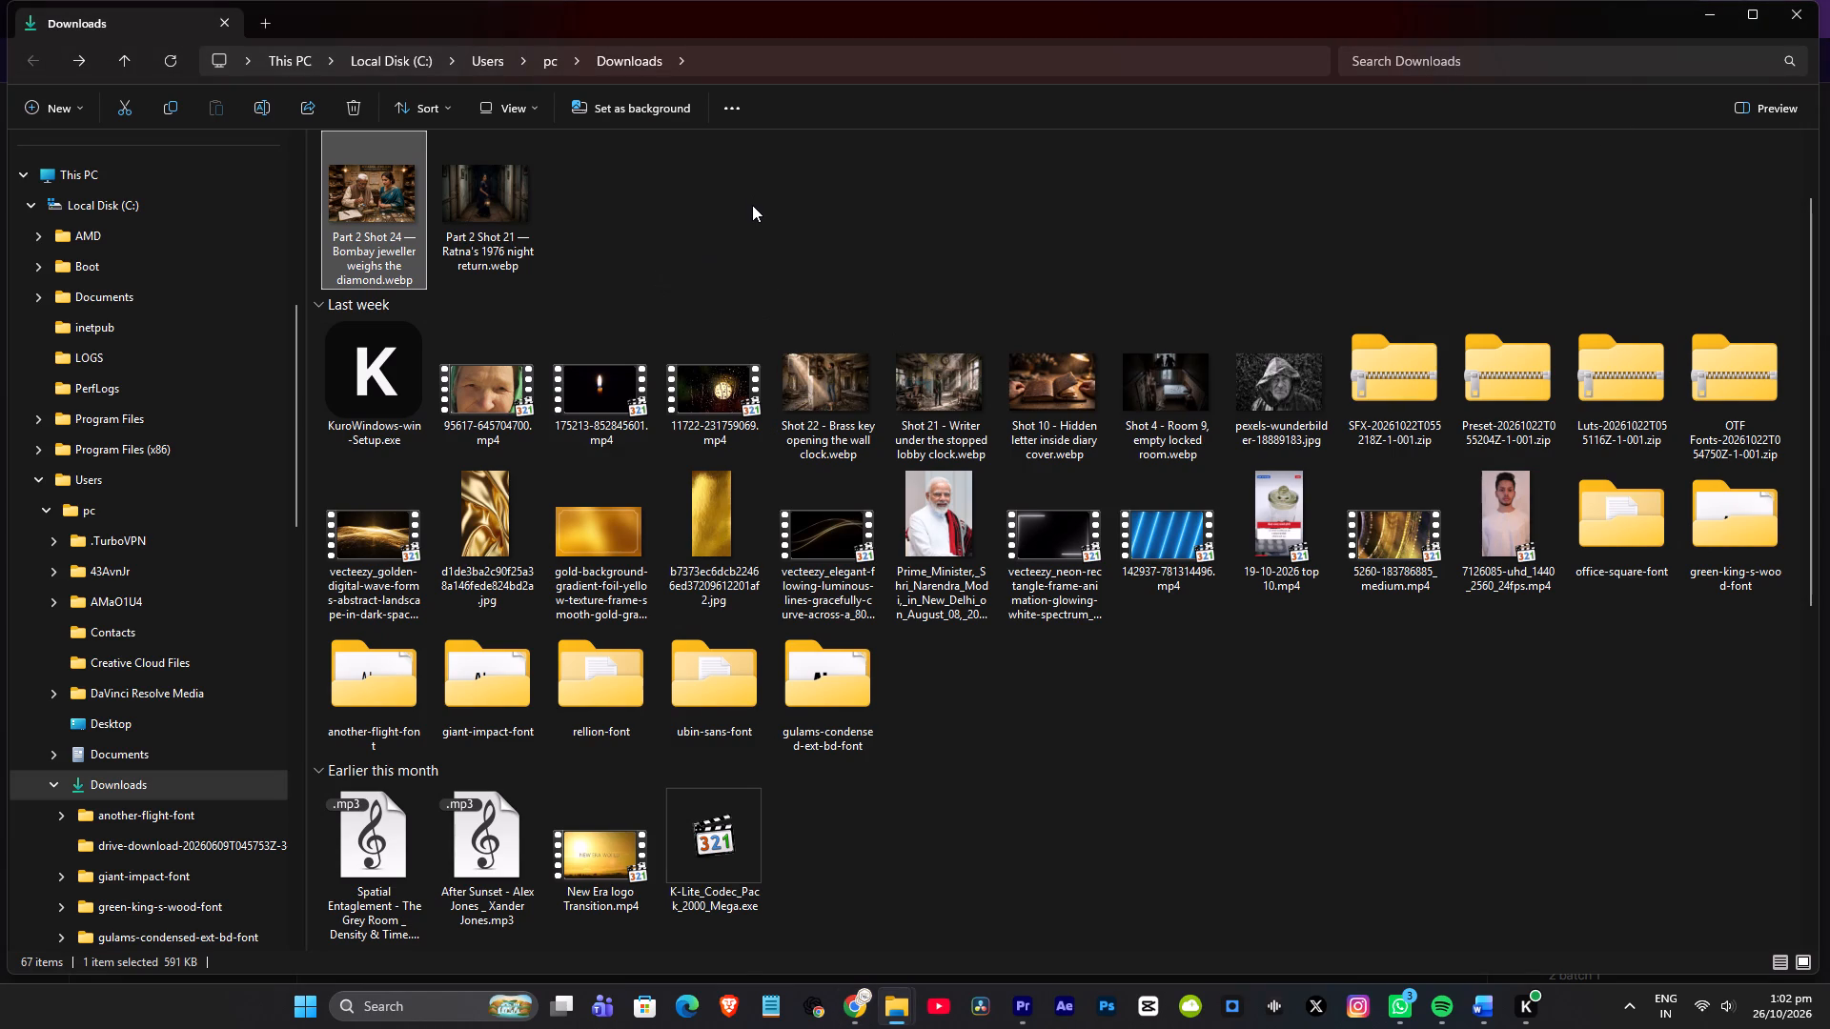
{"action": "left_click_drag", "start_coordinate": [679, 204], "coordinate": [268, 211]}
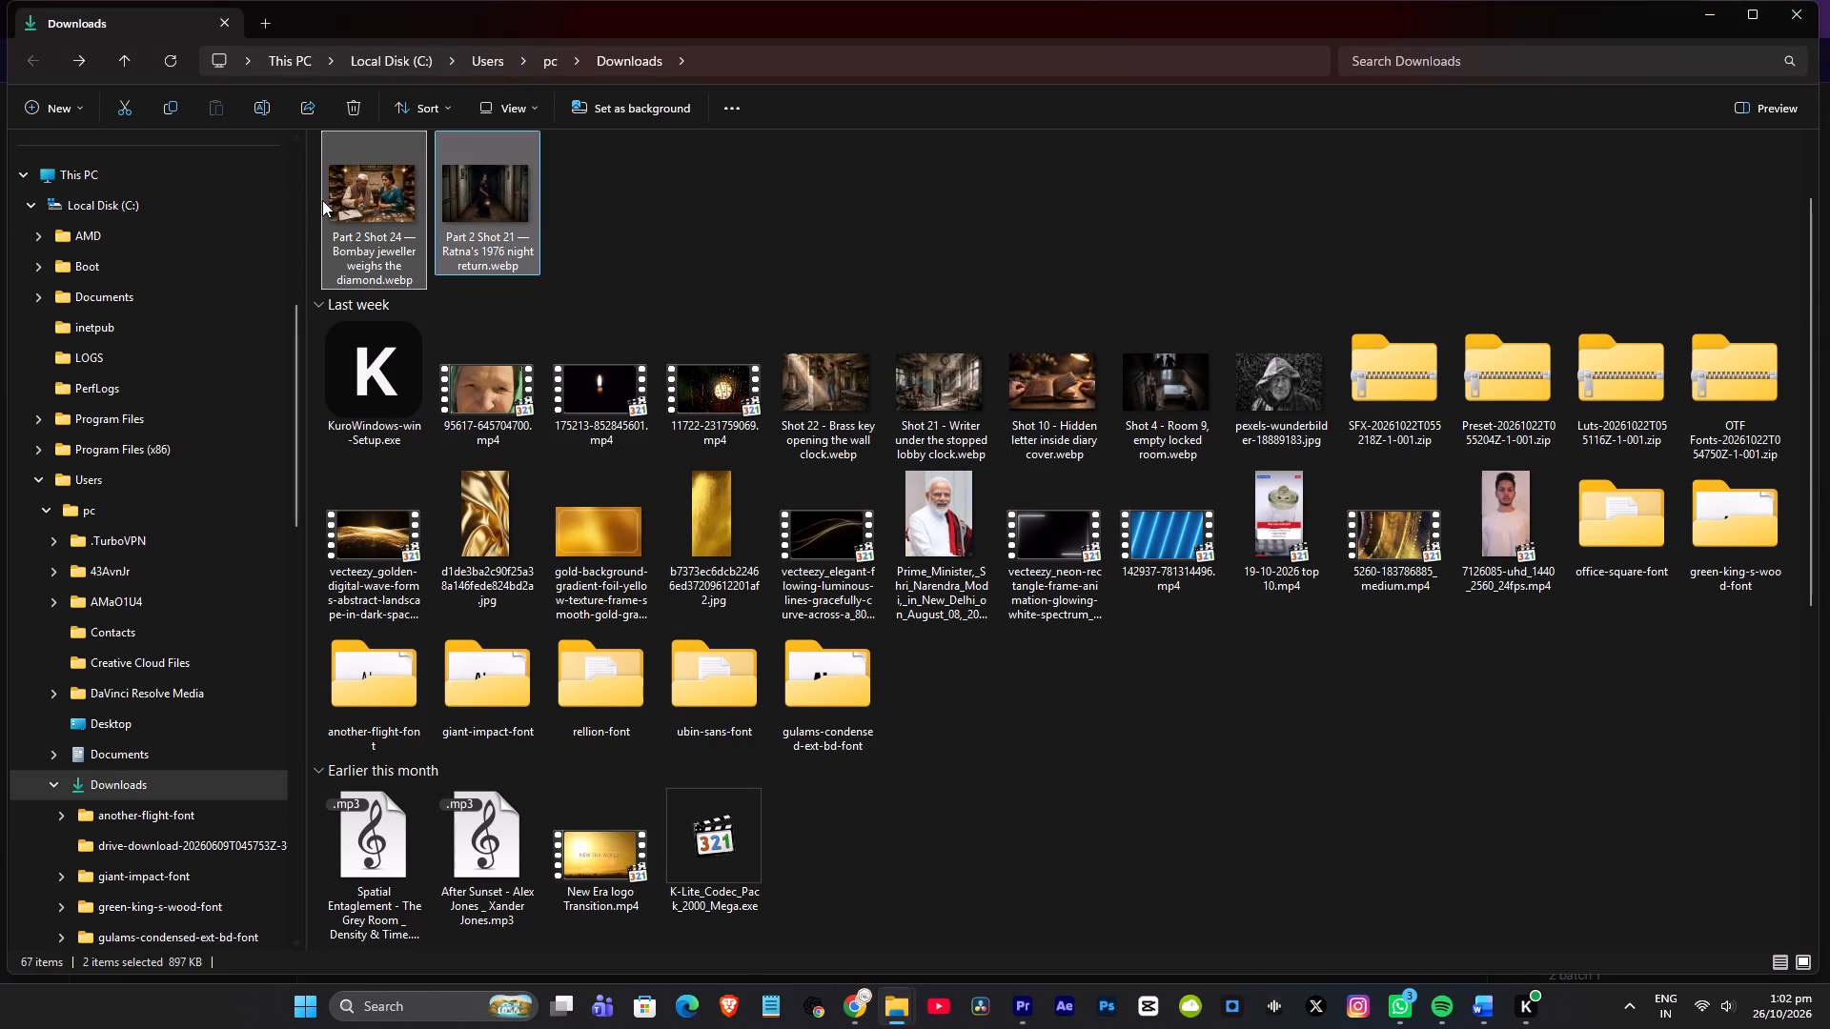
{"action": "key", "text": "ctrl+x"}
{"action": "left_click", "coordinate": [900, 1003]}
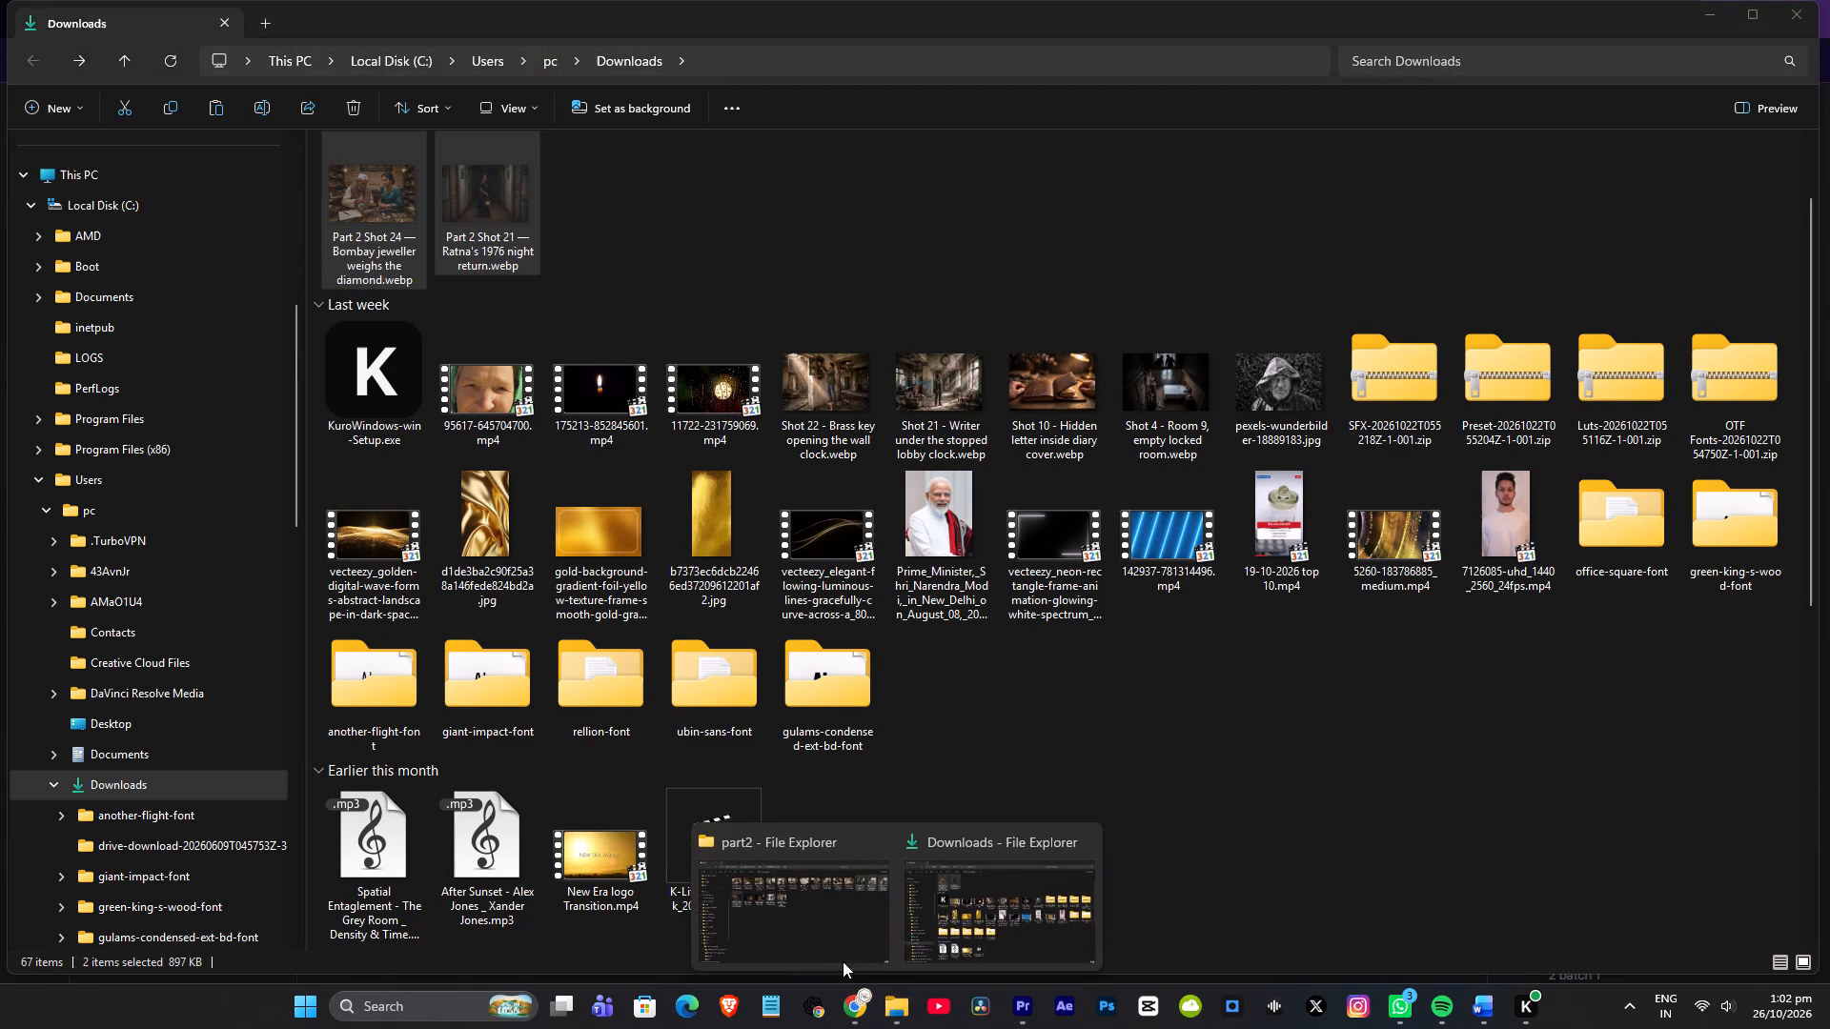
{"action": "left_click", "coordinate": [793, 913]}
{"action": "key", "text": "ctrl+v"}
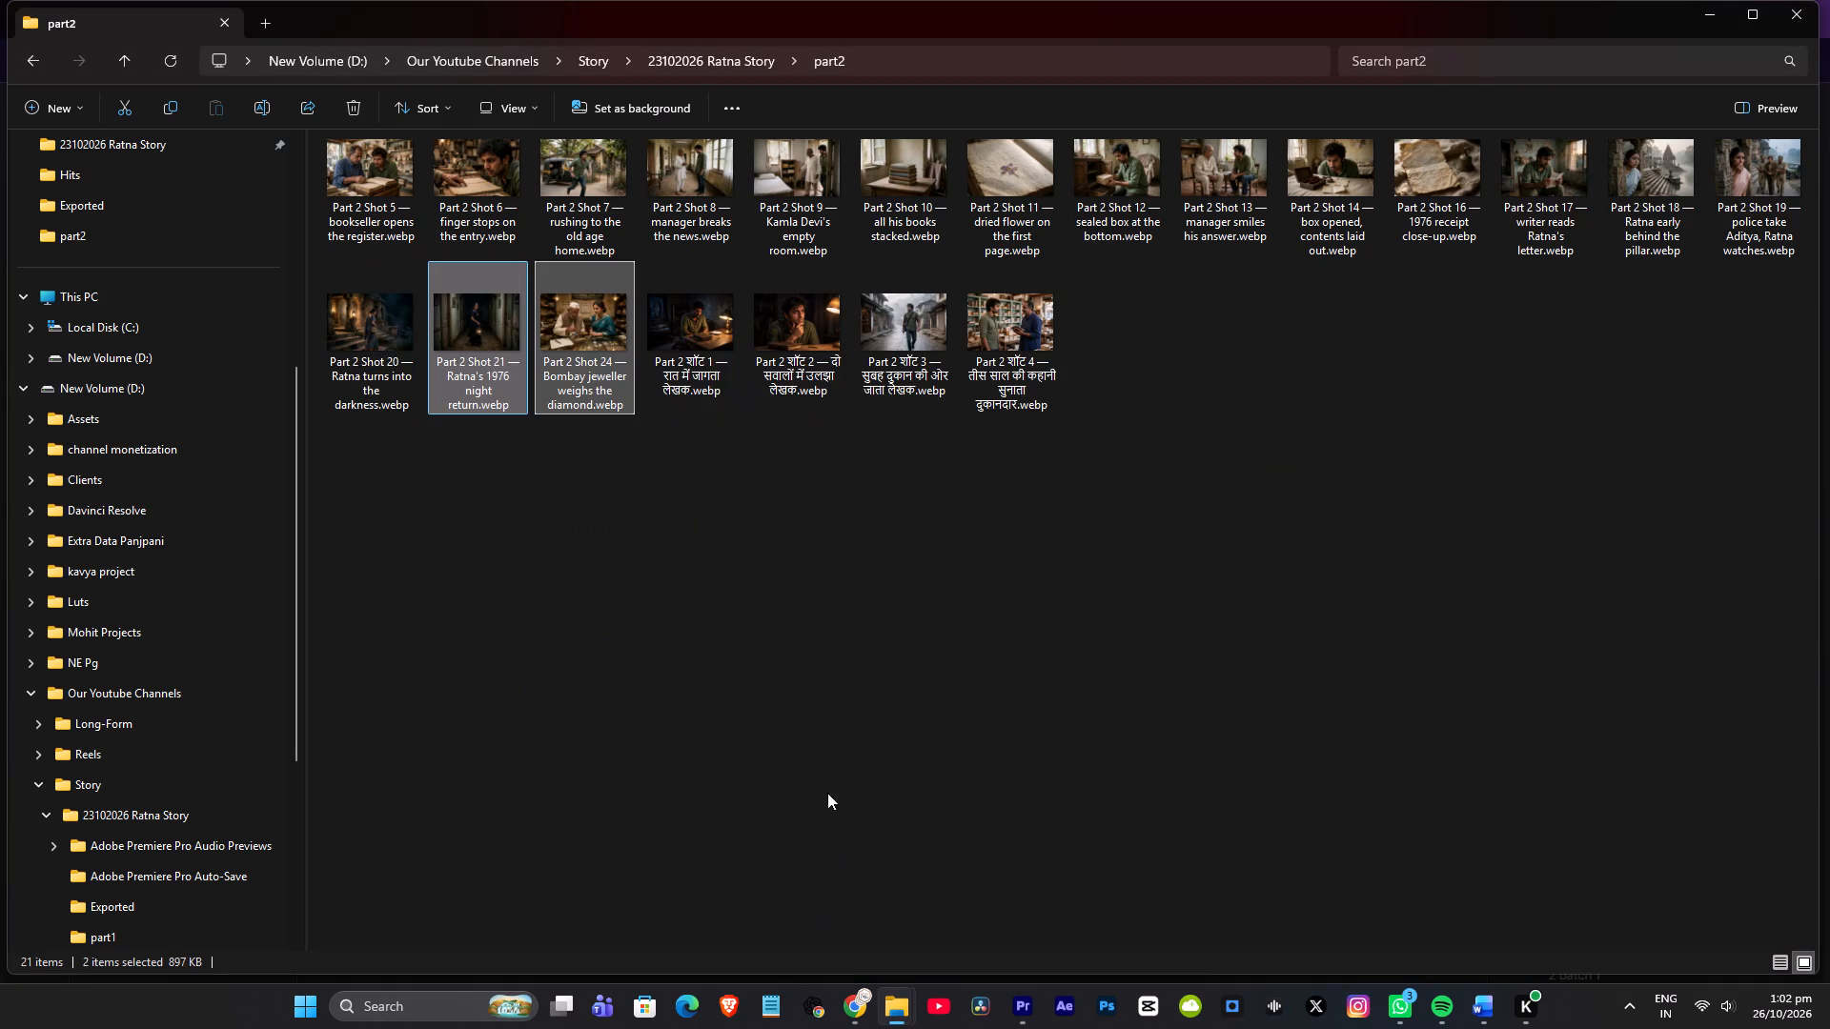
Bring the Part 2 Shot 21 and Shot 24 images into the Premiere timeline on V5, starting at 00:03:07:03.
{"action": "left_click_drag", "start_coordinate": [485, 352], "coordinate": [1023, 998]}
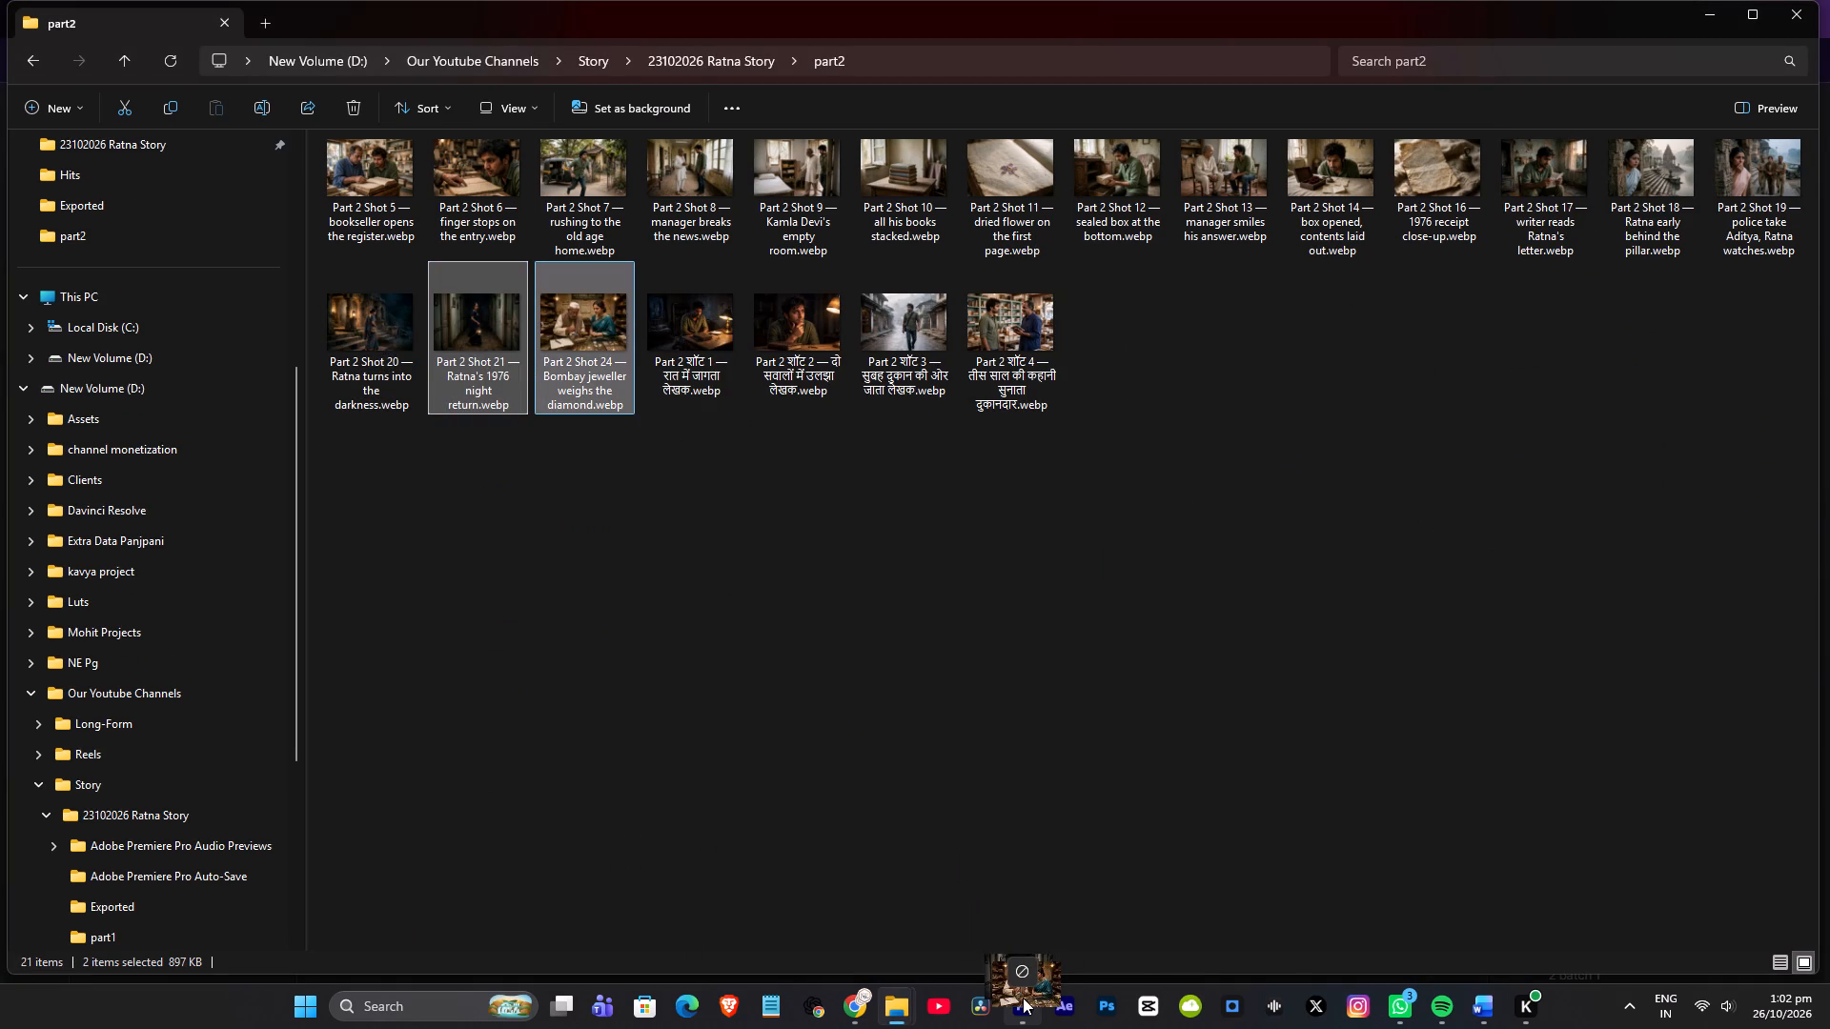
{"action": "left_click_drag", "start_coordinate": [1023, 998], "coordinate": [838, 615]}
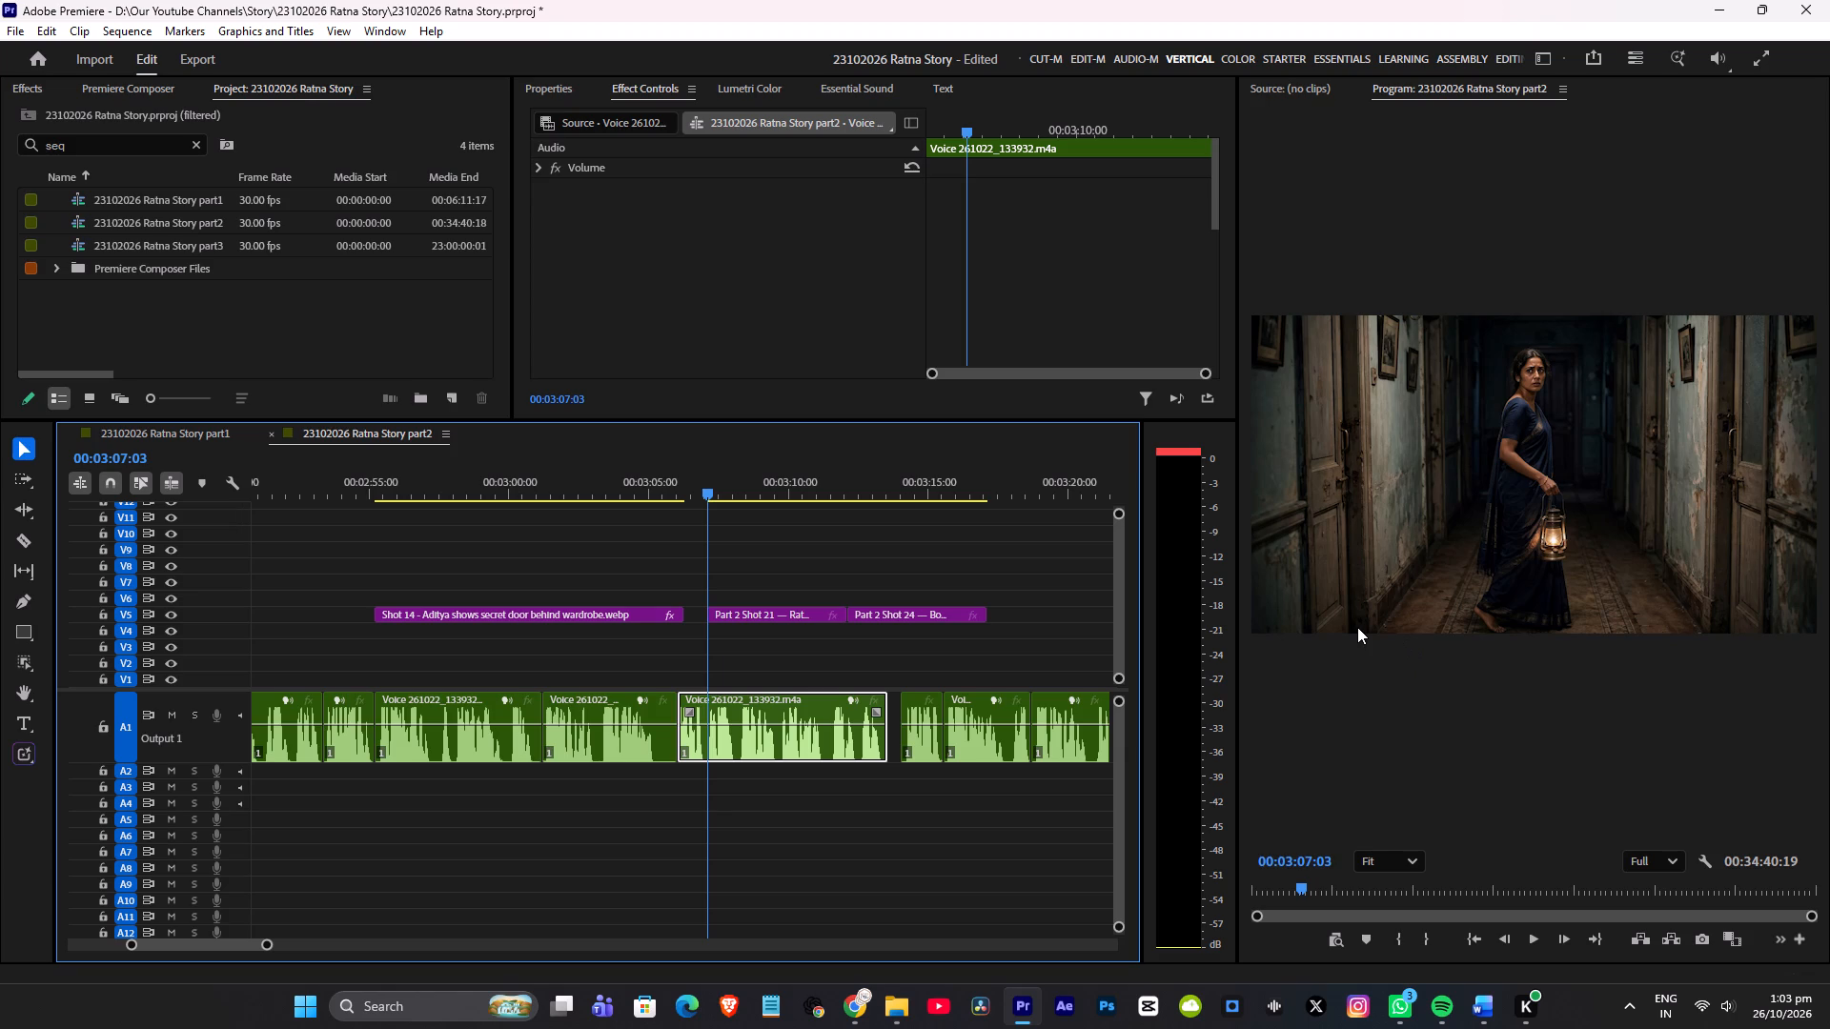
Extend the start of the Part 2 Shot 21 clip back to meet the end of the Shot 14 clip on V5.
{"action": "scroll", "coordinate": [692, 588], "scroll_direction": "up", "scroll_amount": 2, "text": "alt"}
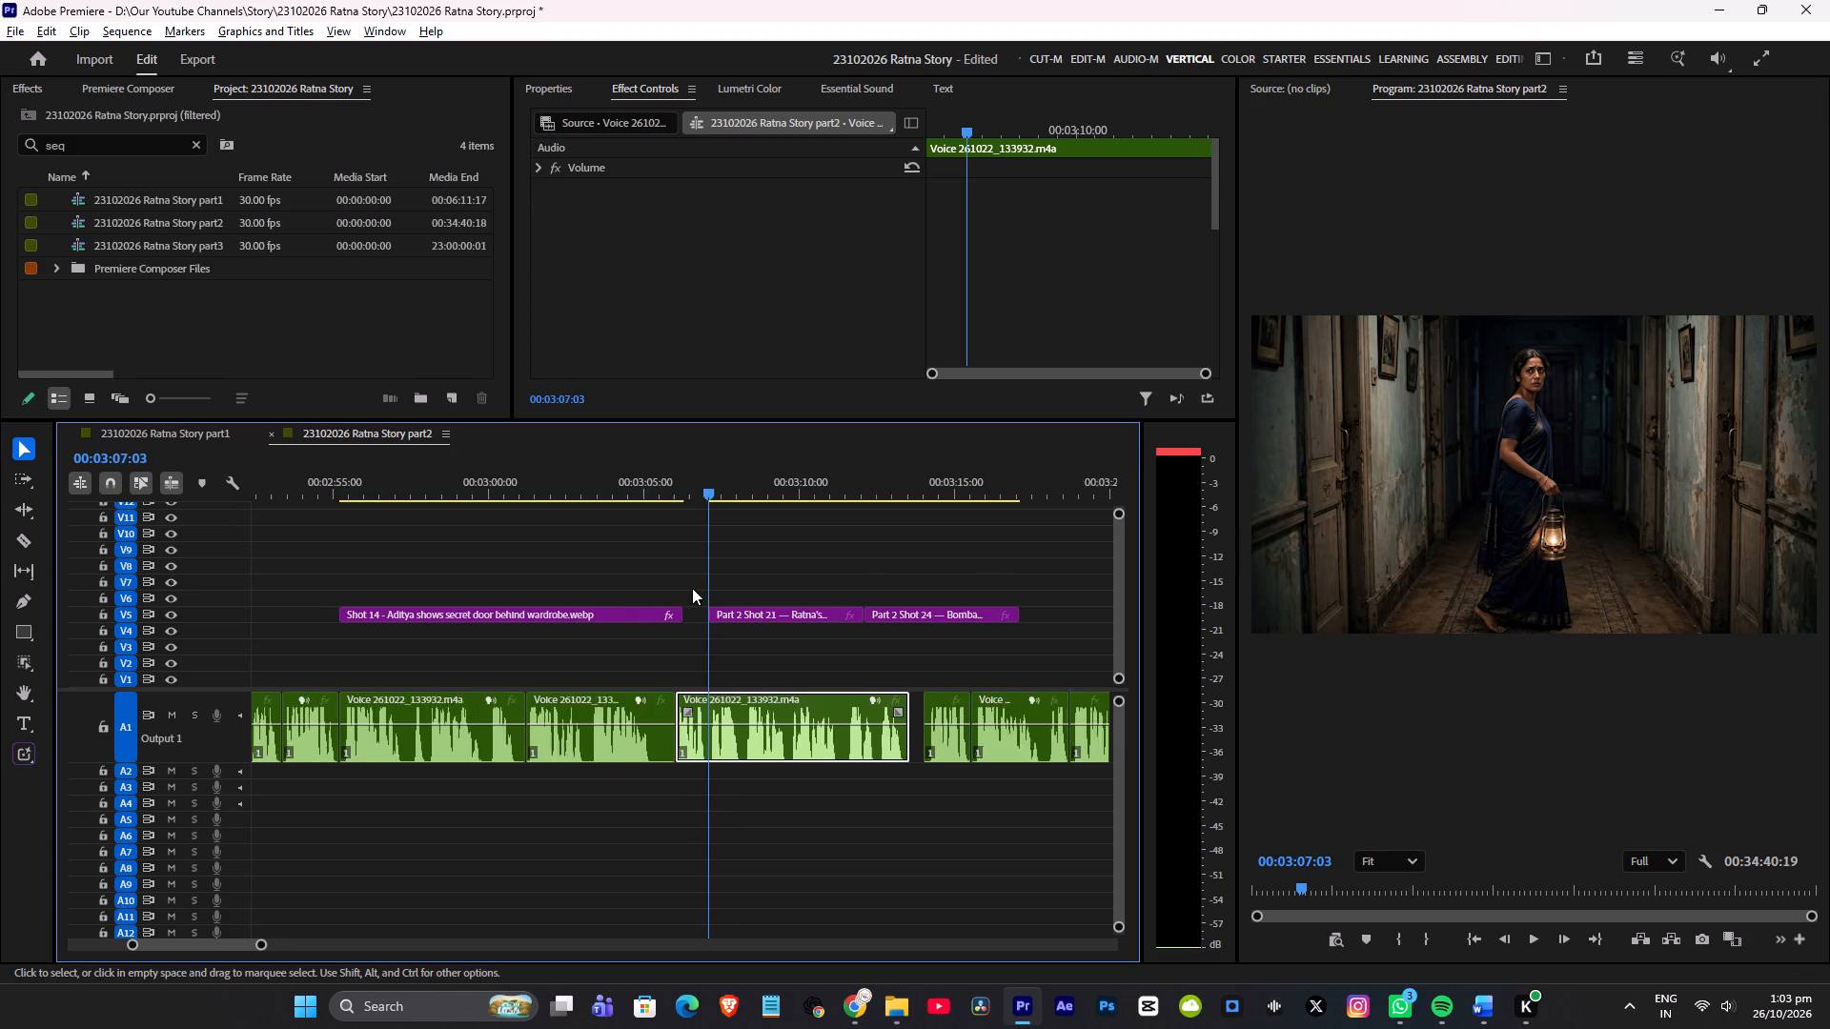
{"action": "scroll", "coordinate": [692, 588], "scroll_direction": "up", "scroll_amount": 2, "text": "alt"}
{"action": "left_click_drag", "start_coordinate": [712, 616], "coordinate": [578, 619]}
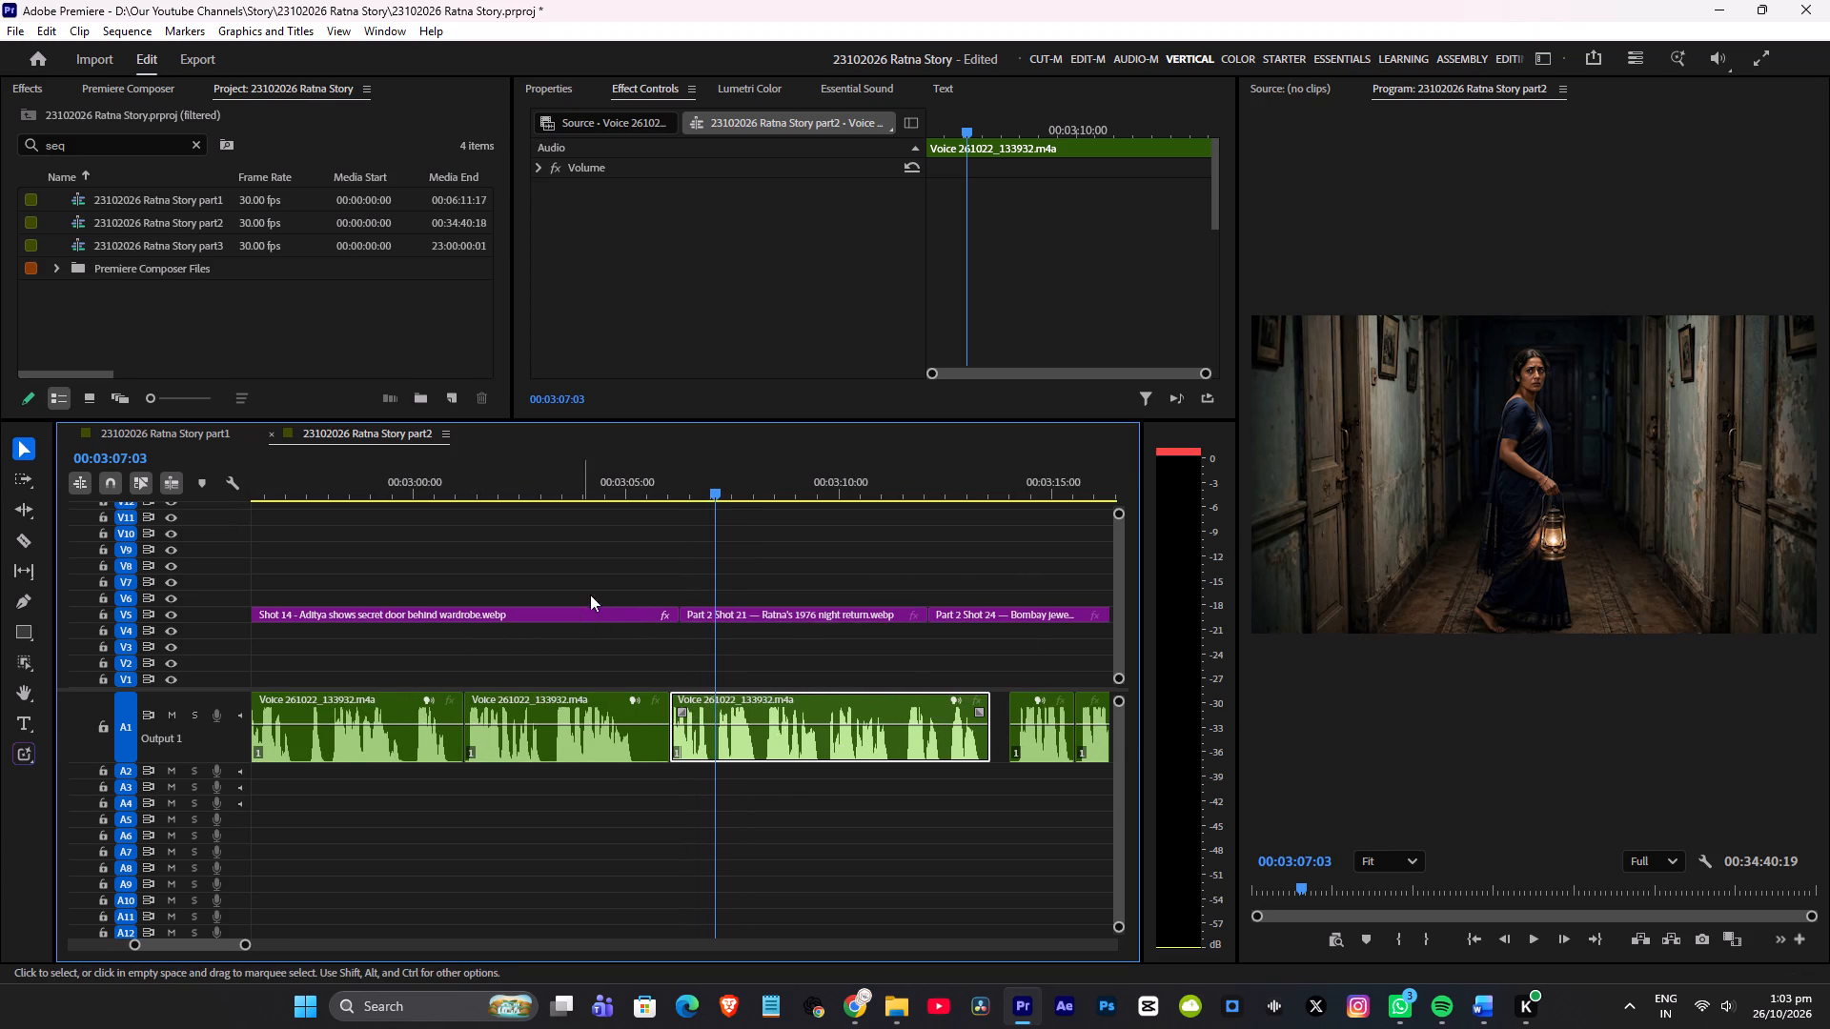
Check the V5 clips around 00:03:04:10, clear the clip selection, and save the project.
{"action": "scroll", "coordinate": [665, 542], "scroll_direction": "down", "scroll_amount": 5}
{"action": "left_click", "coordinate": [605, 492]}
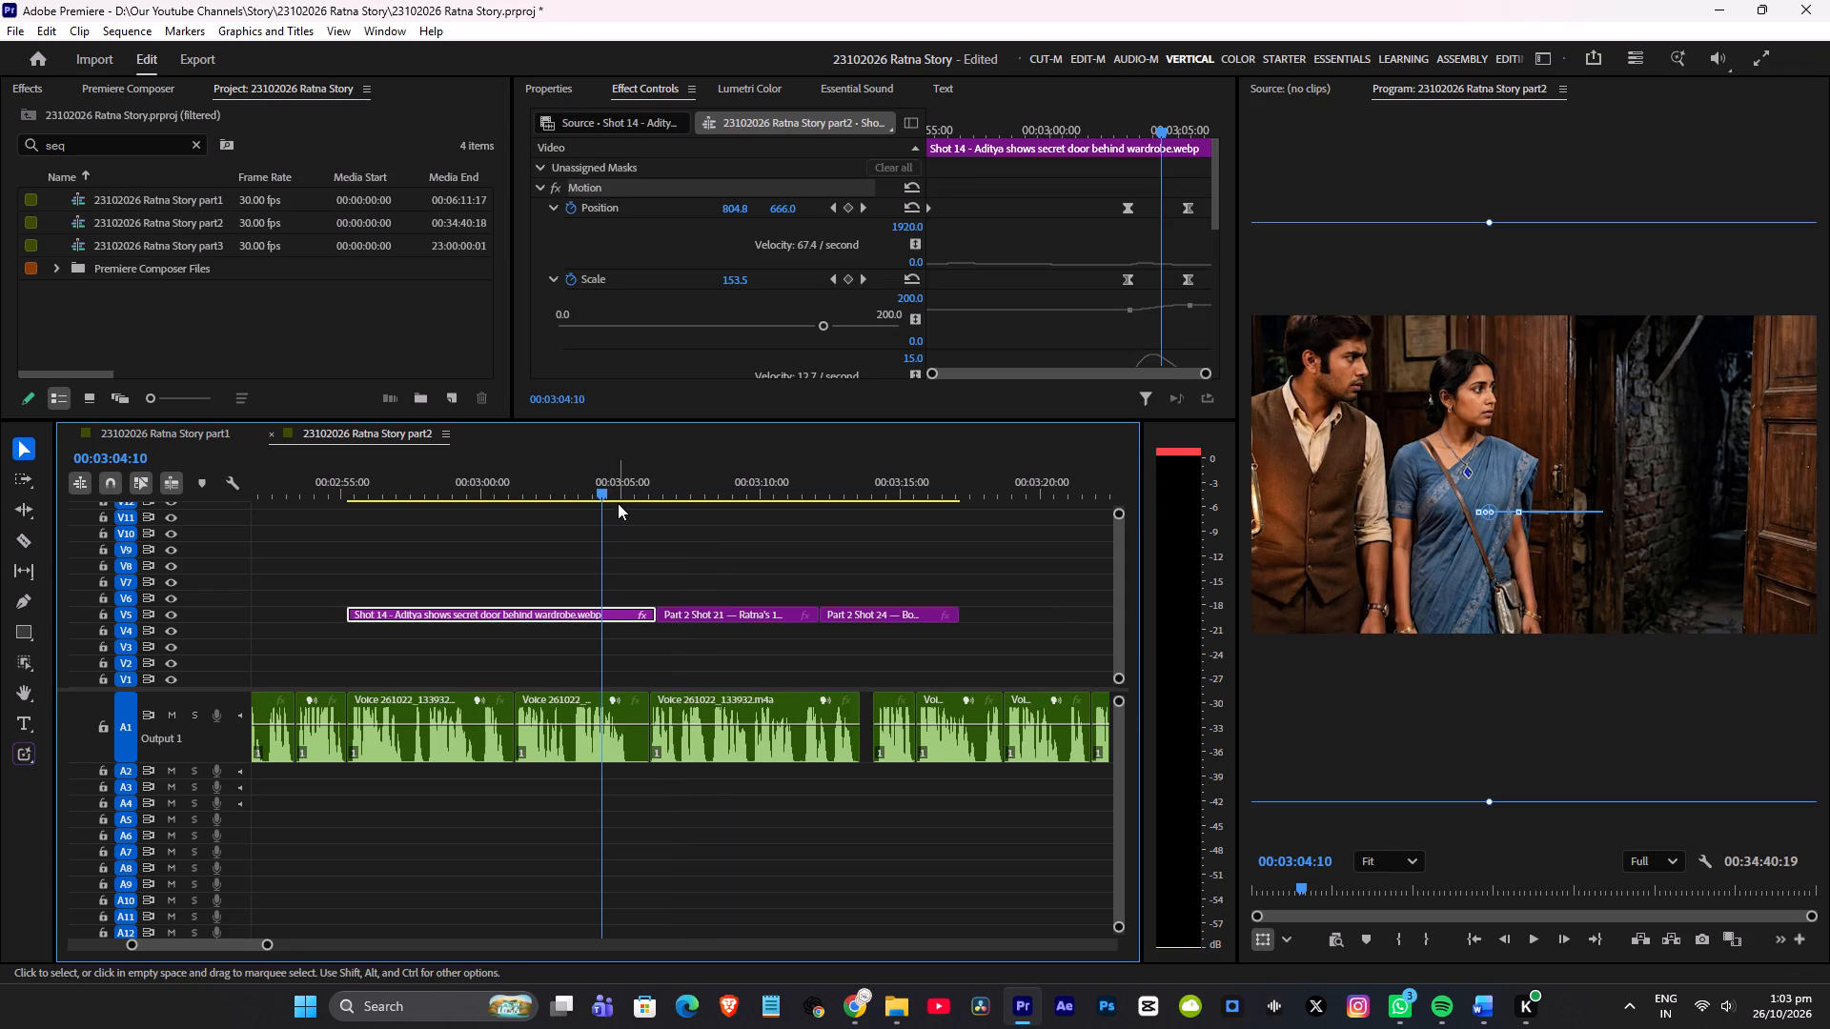
{"action": "scroll", "coordinate": [620, 508], "scroll_direction": "down", "scroll_amount": 7, "text": "alt"}
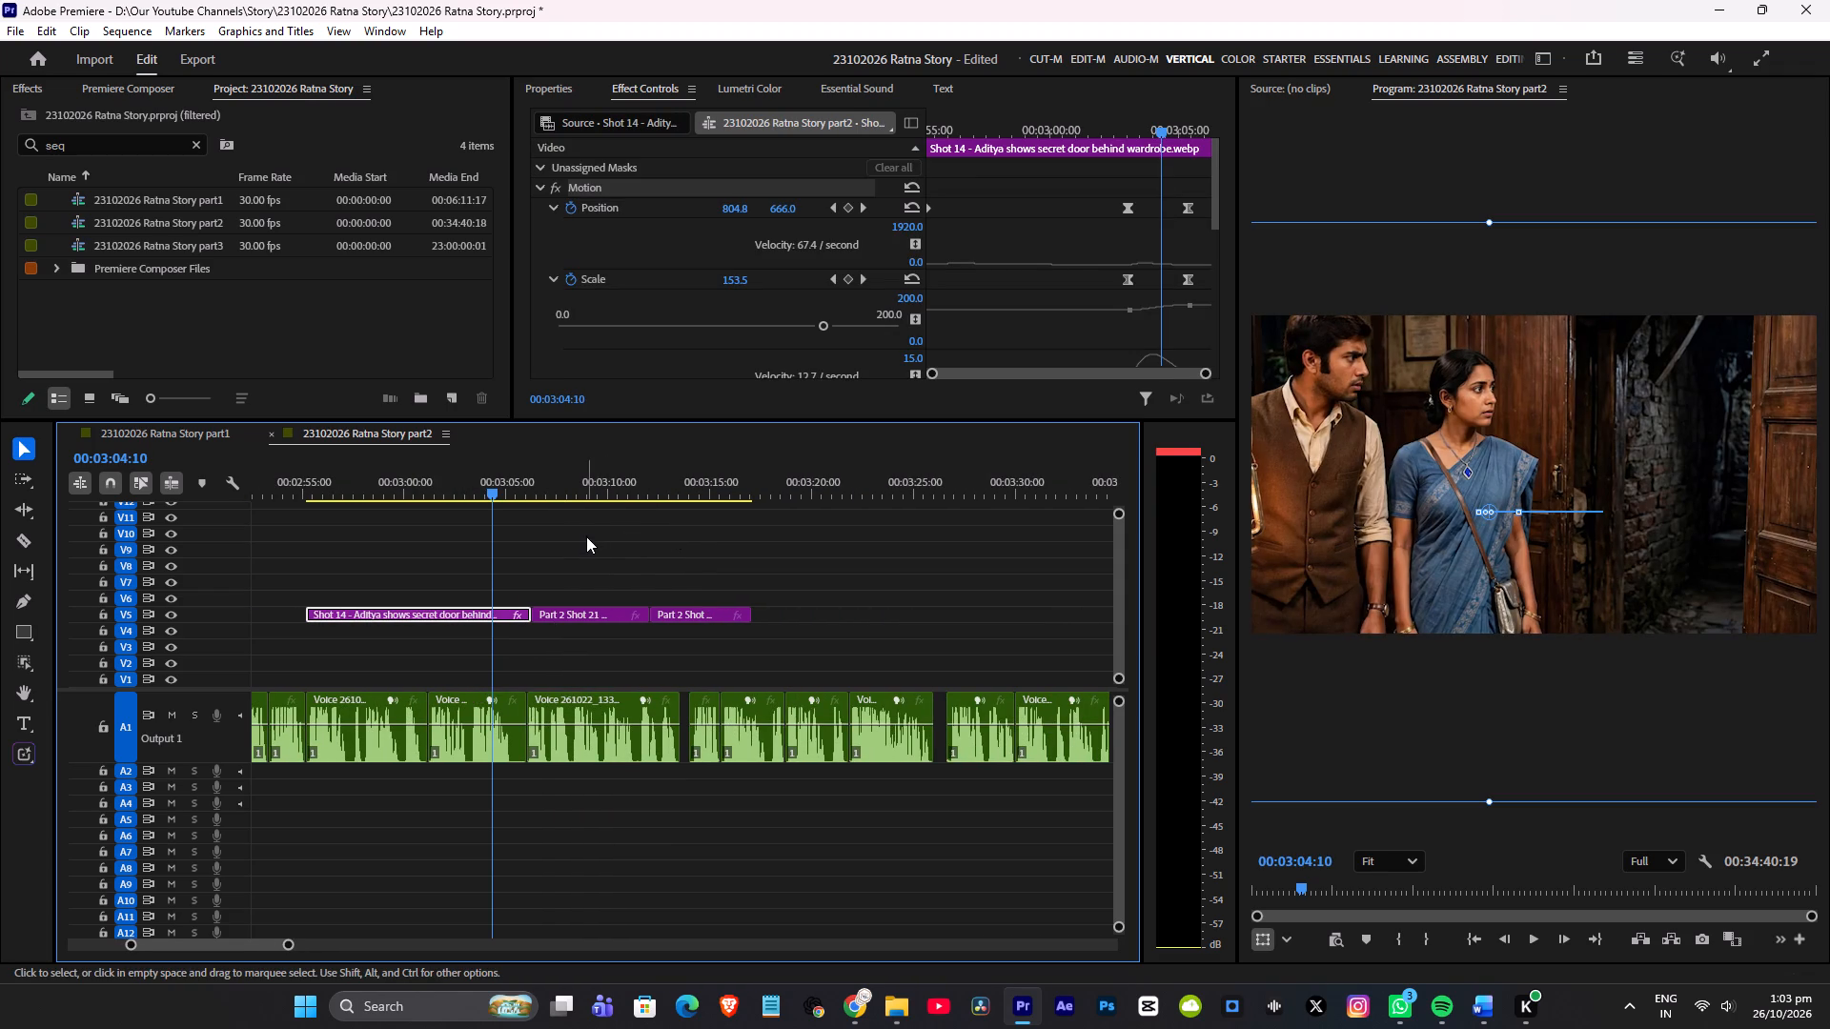
{"action": "scroll", "coordinate": [584, 535], "scroll_direction": "down", "scroll_amount": 1, "text": "alt"}
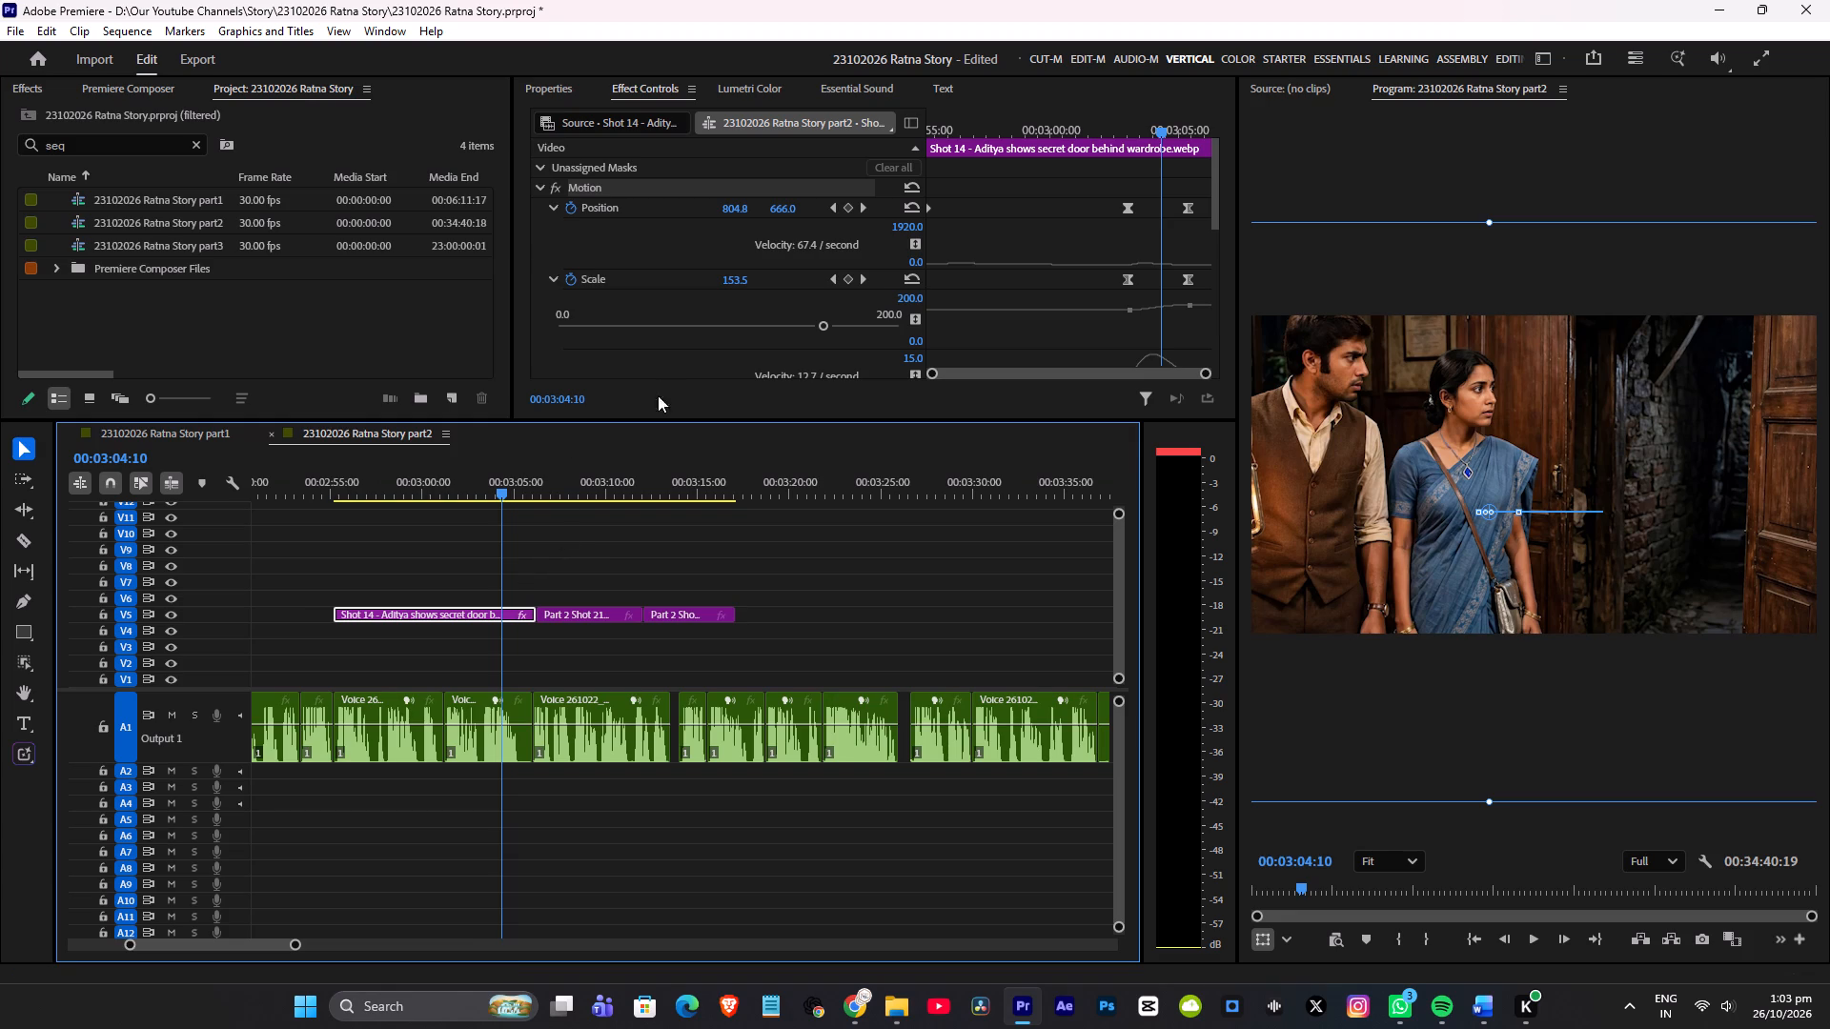
{"action": "scroll", "coordinate": [622, 565], "scroll_direction": "up", "scroll_amount": 3}
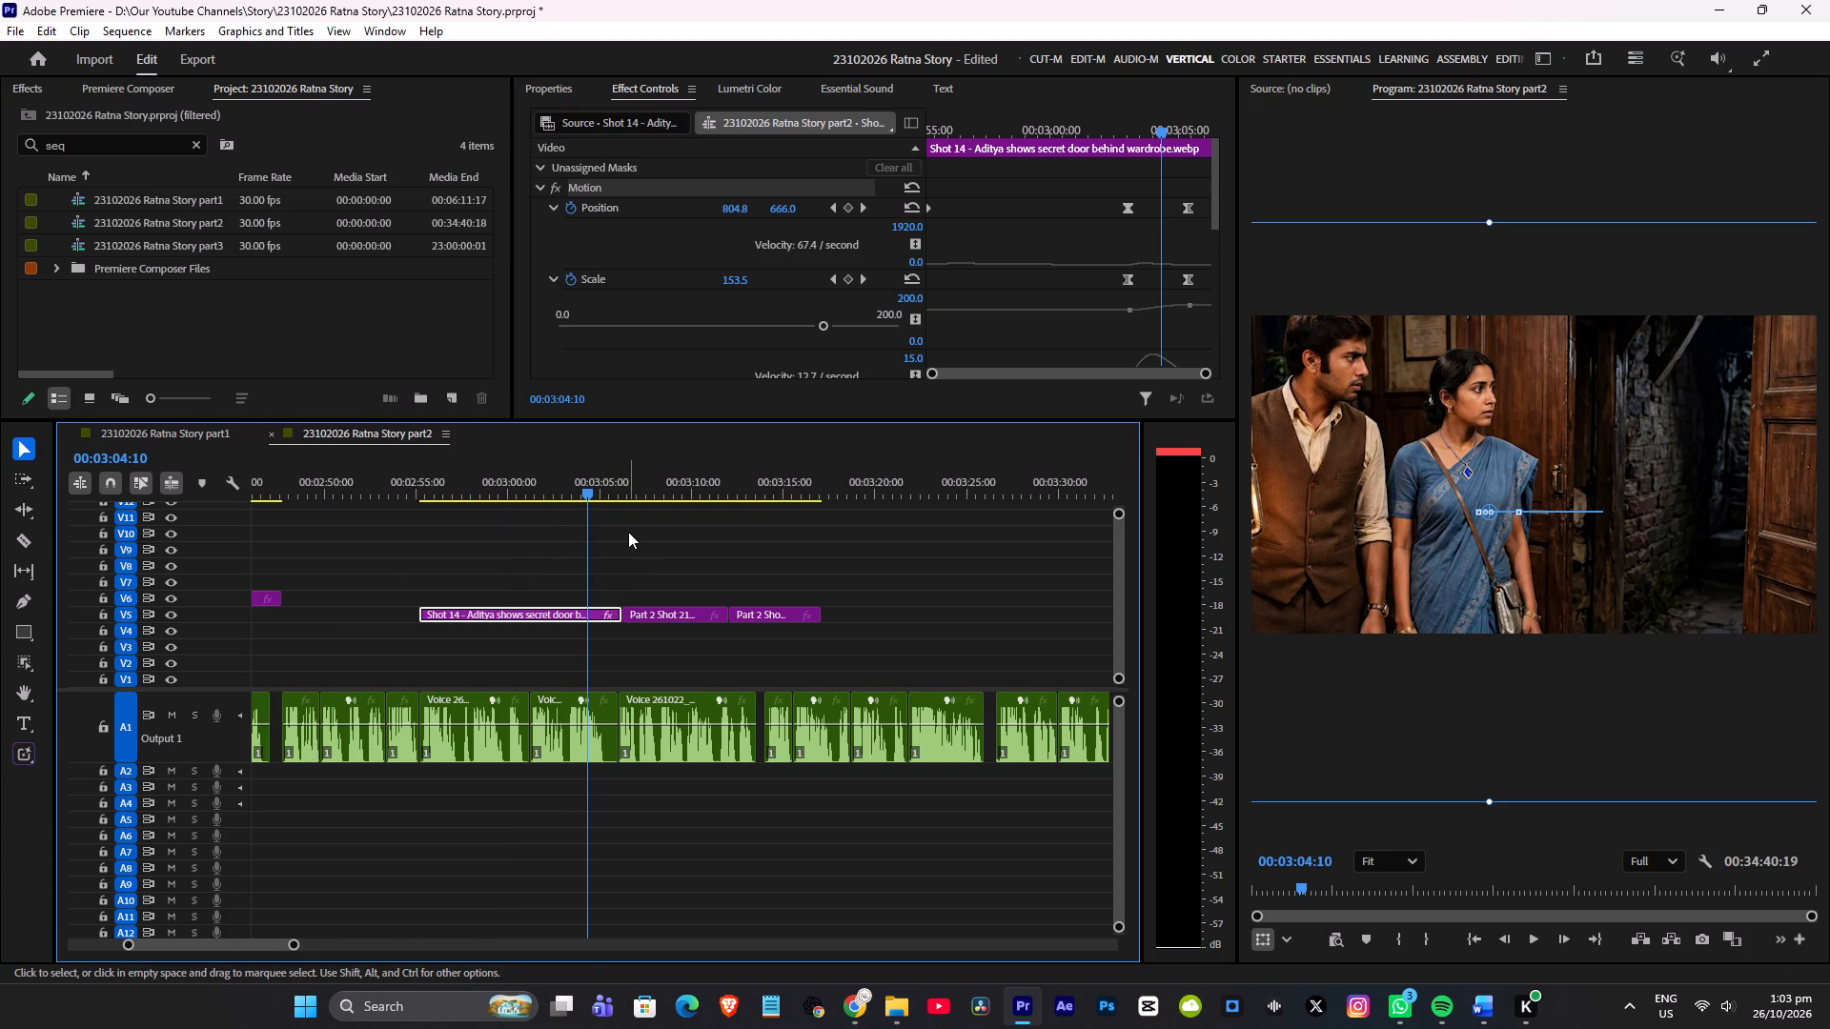
{"action": "left_click", "coordinate": [628, 532]}
{"action": "key", "text": "ctrl+s"}
{"action": "scroll", "coordinate": [637, 543], "scroll_direction": "down", "scroll_amount": 6, "text": "alt"}
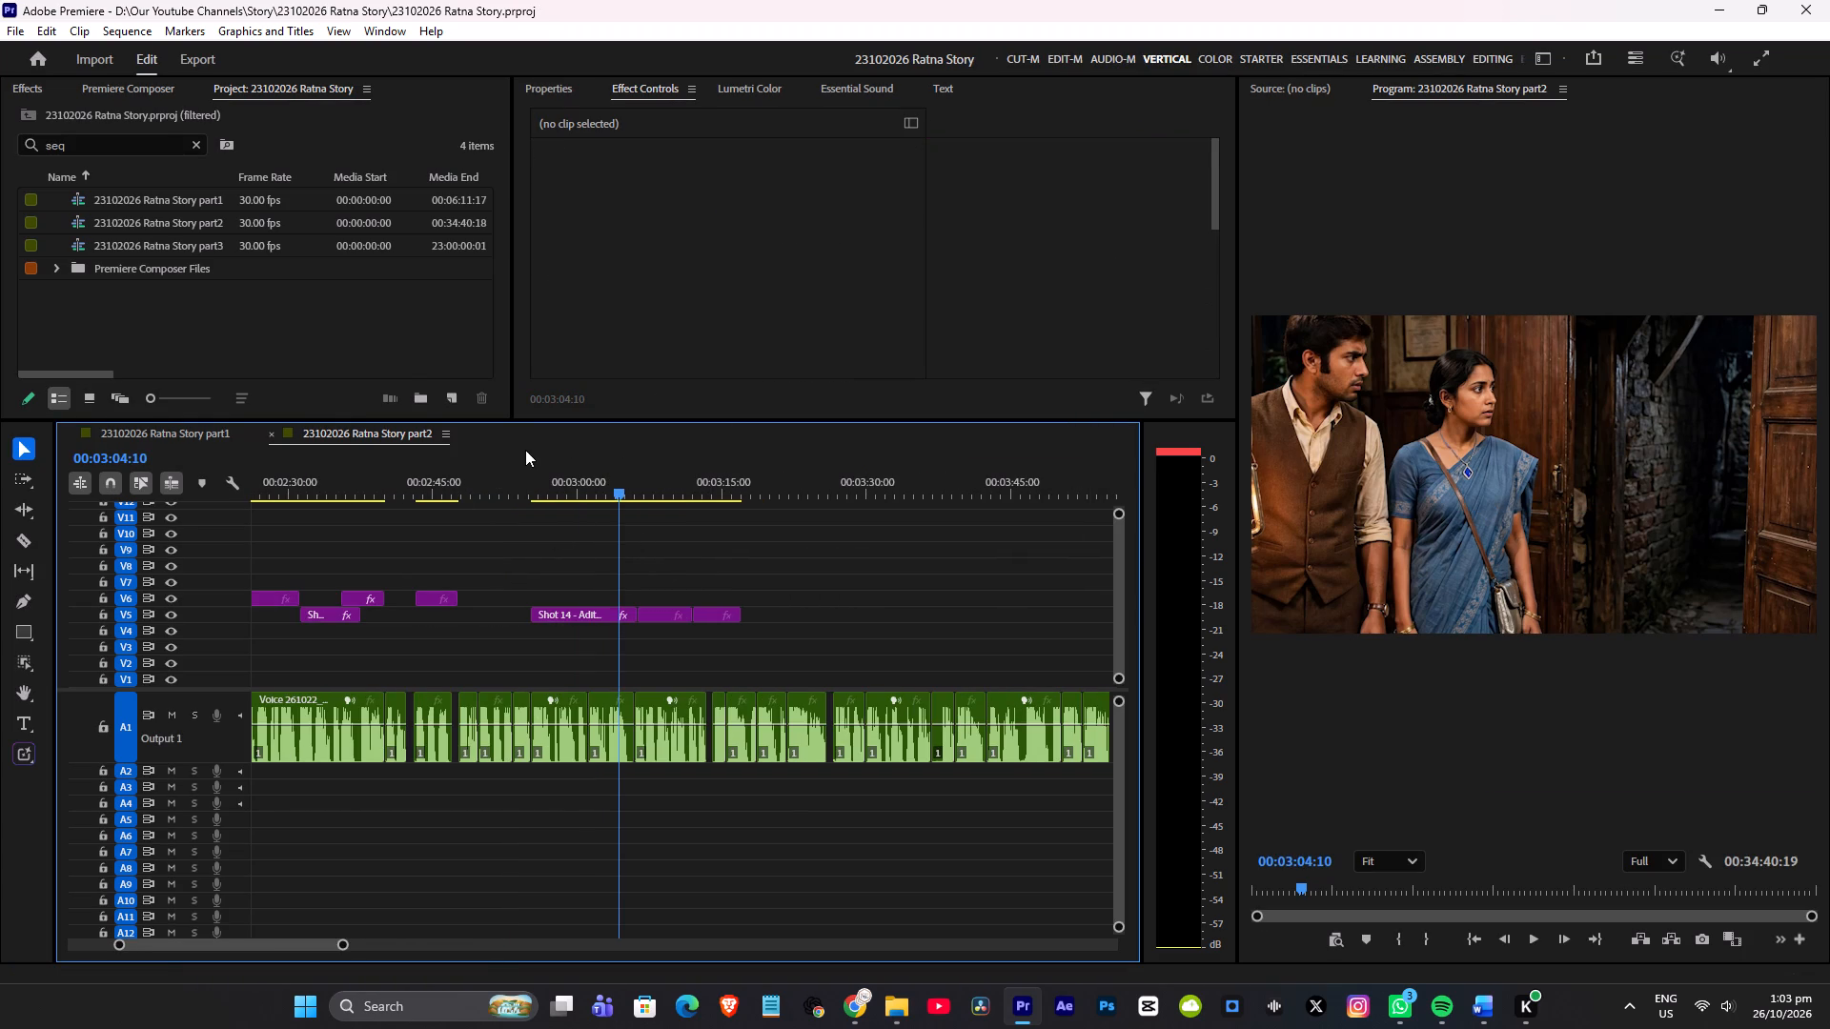
Play Part 2 from about 00:02:55 to 00:03:05, moving the Shot 14 secret-door clip from V5 down to V4.
{"action": "left_click", "coordinate": [523, 469]}
{"action": "key", "text": "space"}
{"action": "scroll", "coordinate": [611, 535], "scroll_direction": "up", "scroll_amount": 9, "text": "alt"}
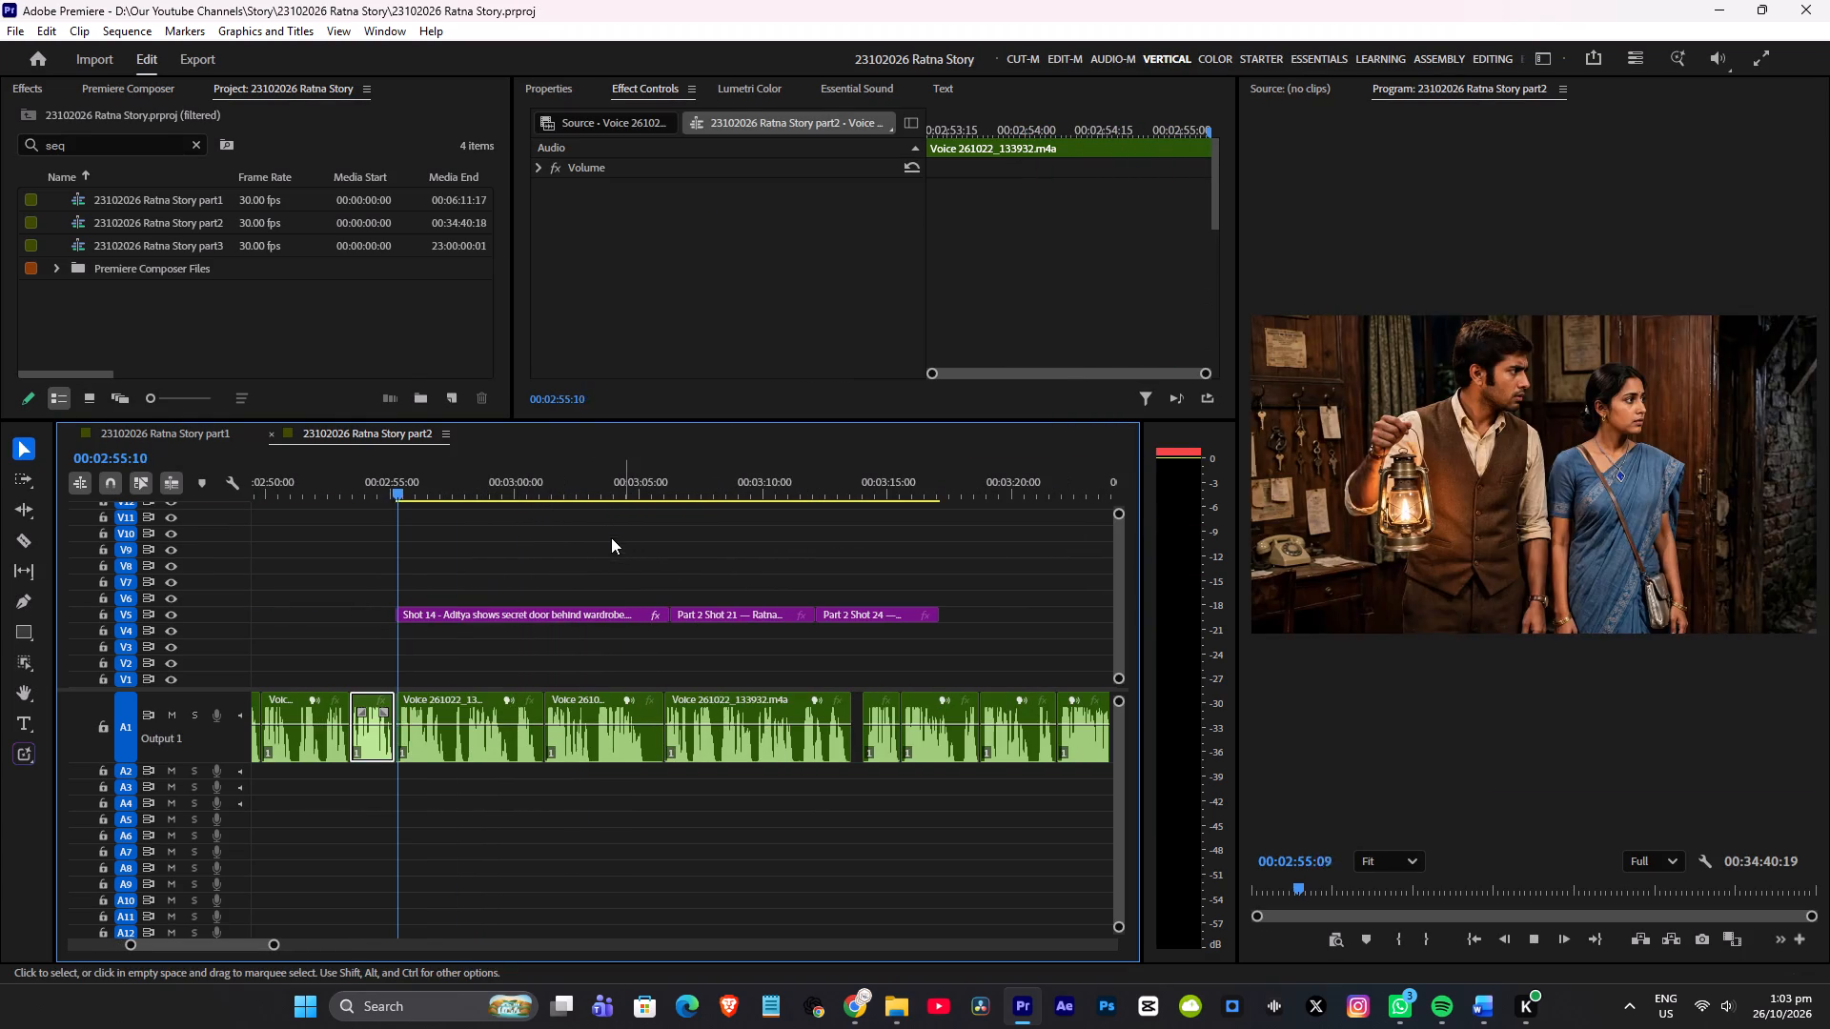
{"action": "scroll", "coordinate": [639, 541], "scroll_direction": "up", "scroll_amount": 3, "text": "alt"}
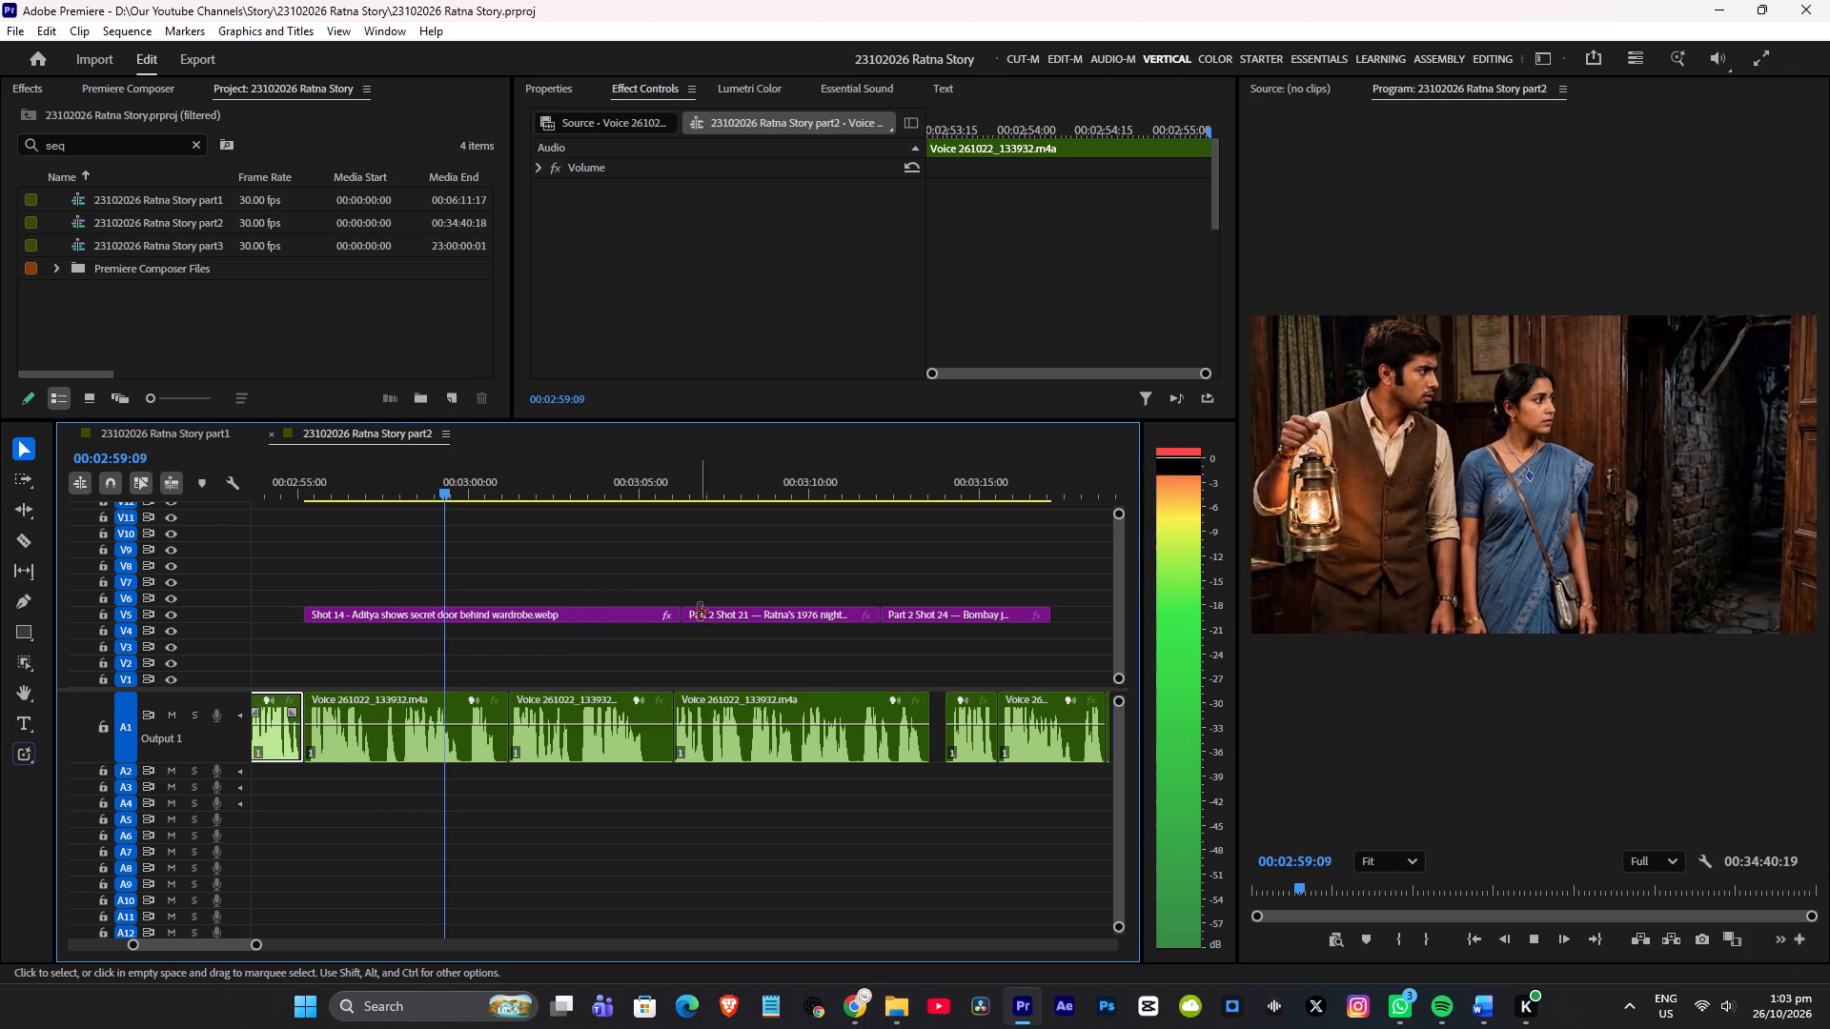
{"action": "left_click_drag", "start_coordinate": [545, 618], "coordinate": [547, 631]}
{"action": "key", "text": "space"}
{"action": "scroll", "coordinate": [710, 600], "scroll_direction": "down", "scroll_amount": 4}
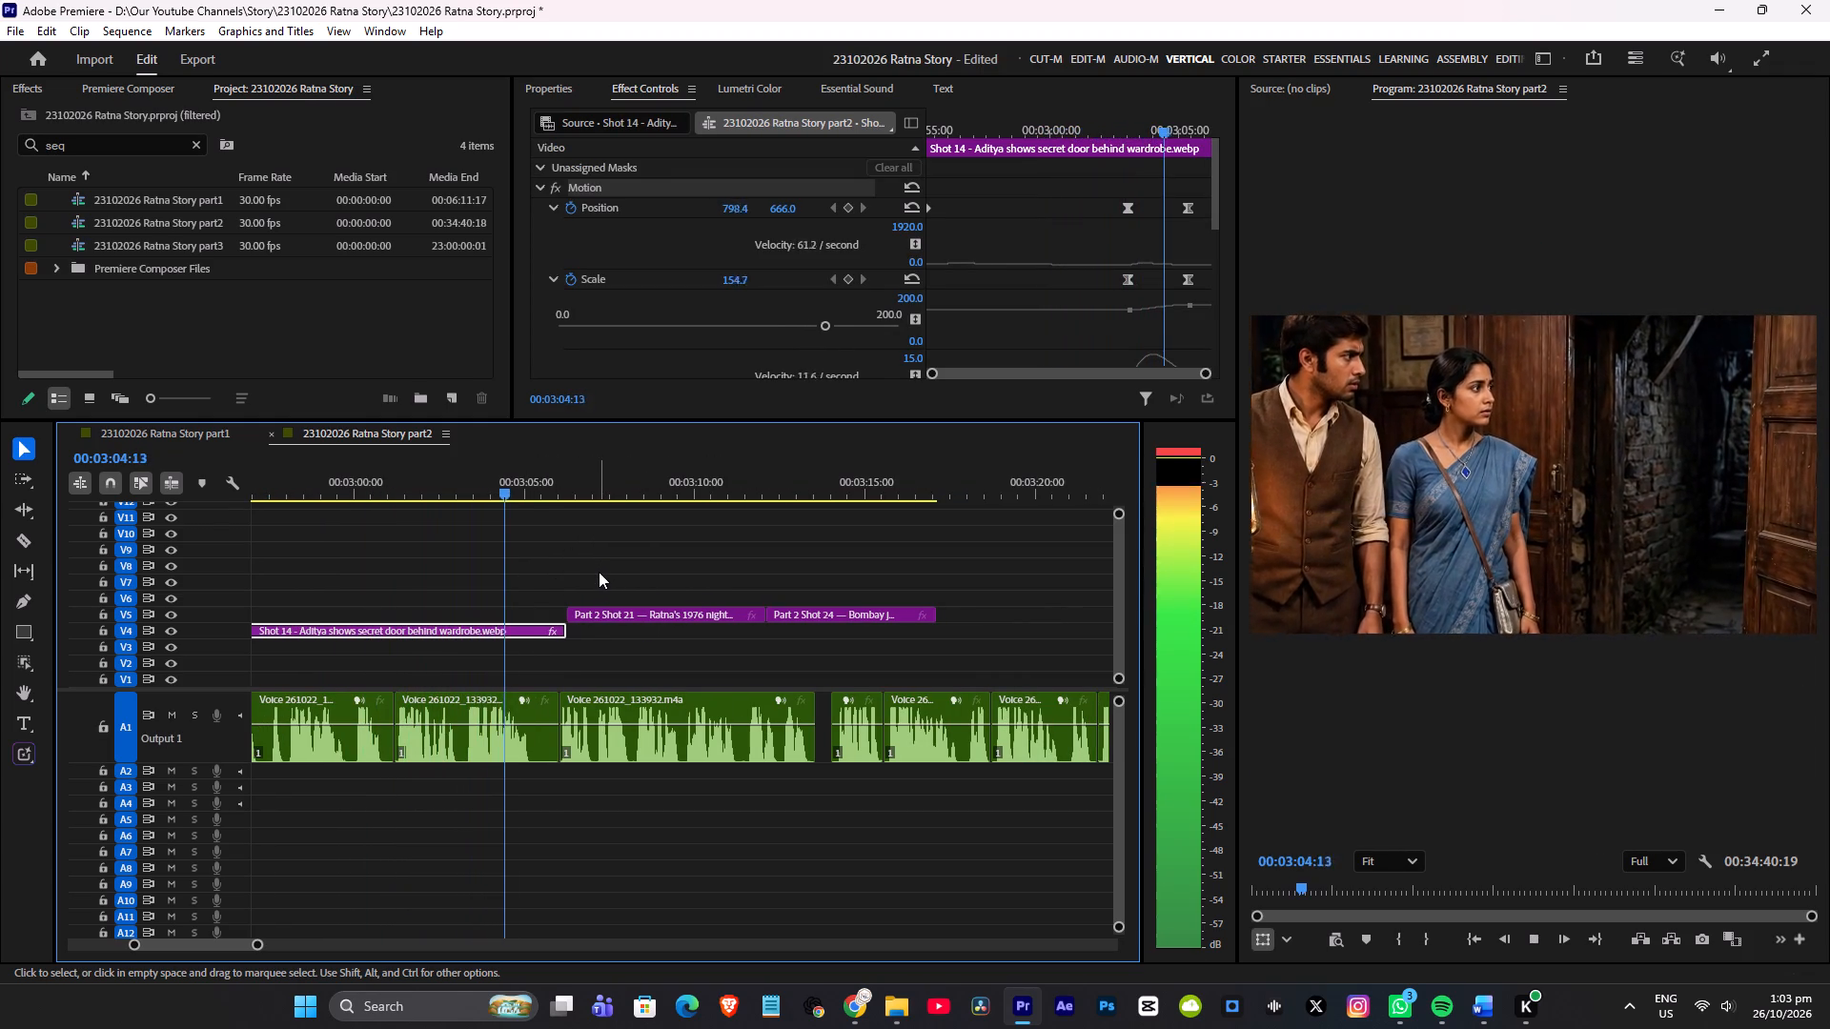
{"action": "scroll", "coordinate": [602, 569], "scroll_direction": "down", "scroll_amount": 4, "text": "alt"}
{"action": "key", "text": "space"}
{"action": "scroll", "coordinate": [762, 548], "scroll_direction": "down", "scroll_amount": 5, "text": "alt"}
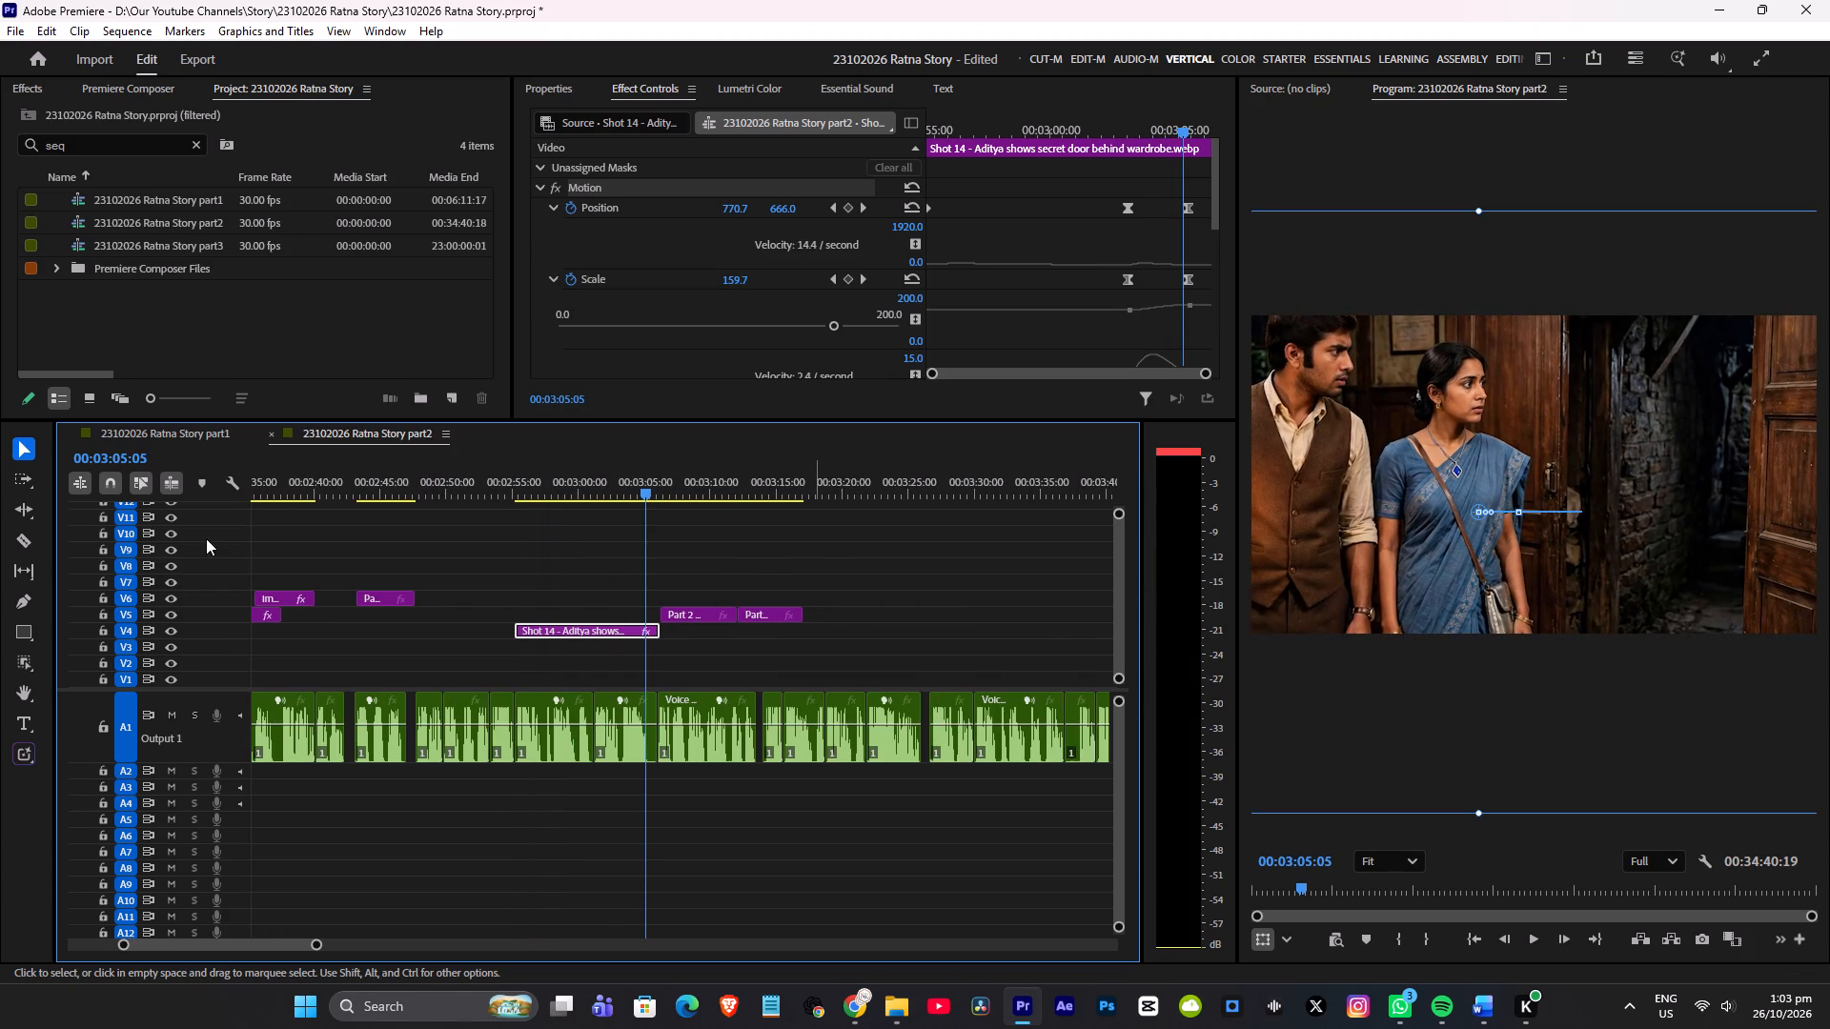
Switch to the Part 1 sequence and scan its V4 visuals from about 00:03:34 to 00:05:43 for a reusable clip.
{"action": "left_click", "coordinate": [157, 436]}
{"action": "left_click", "coordinate": [762, 488]}
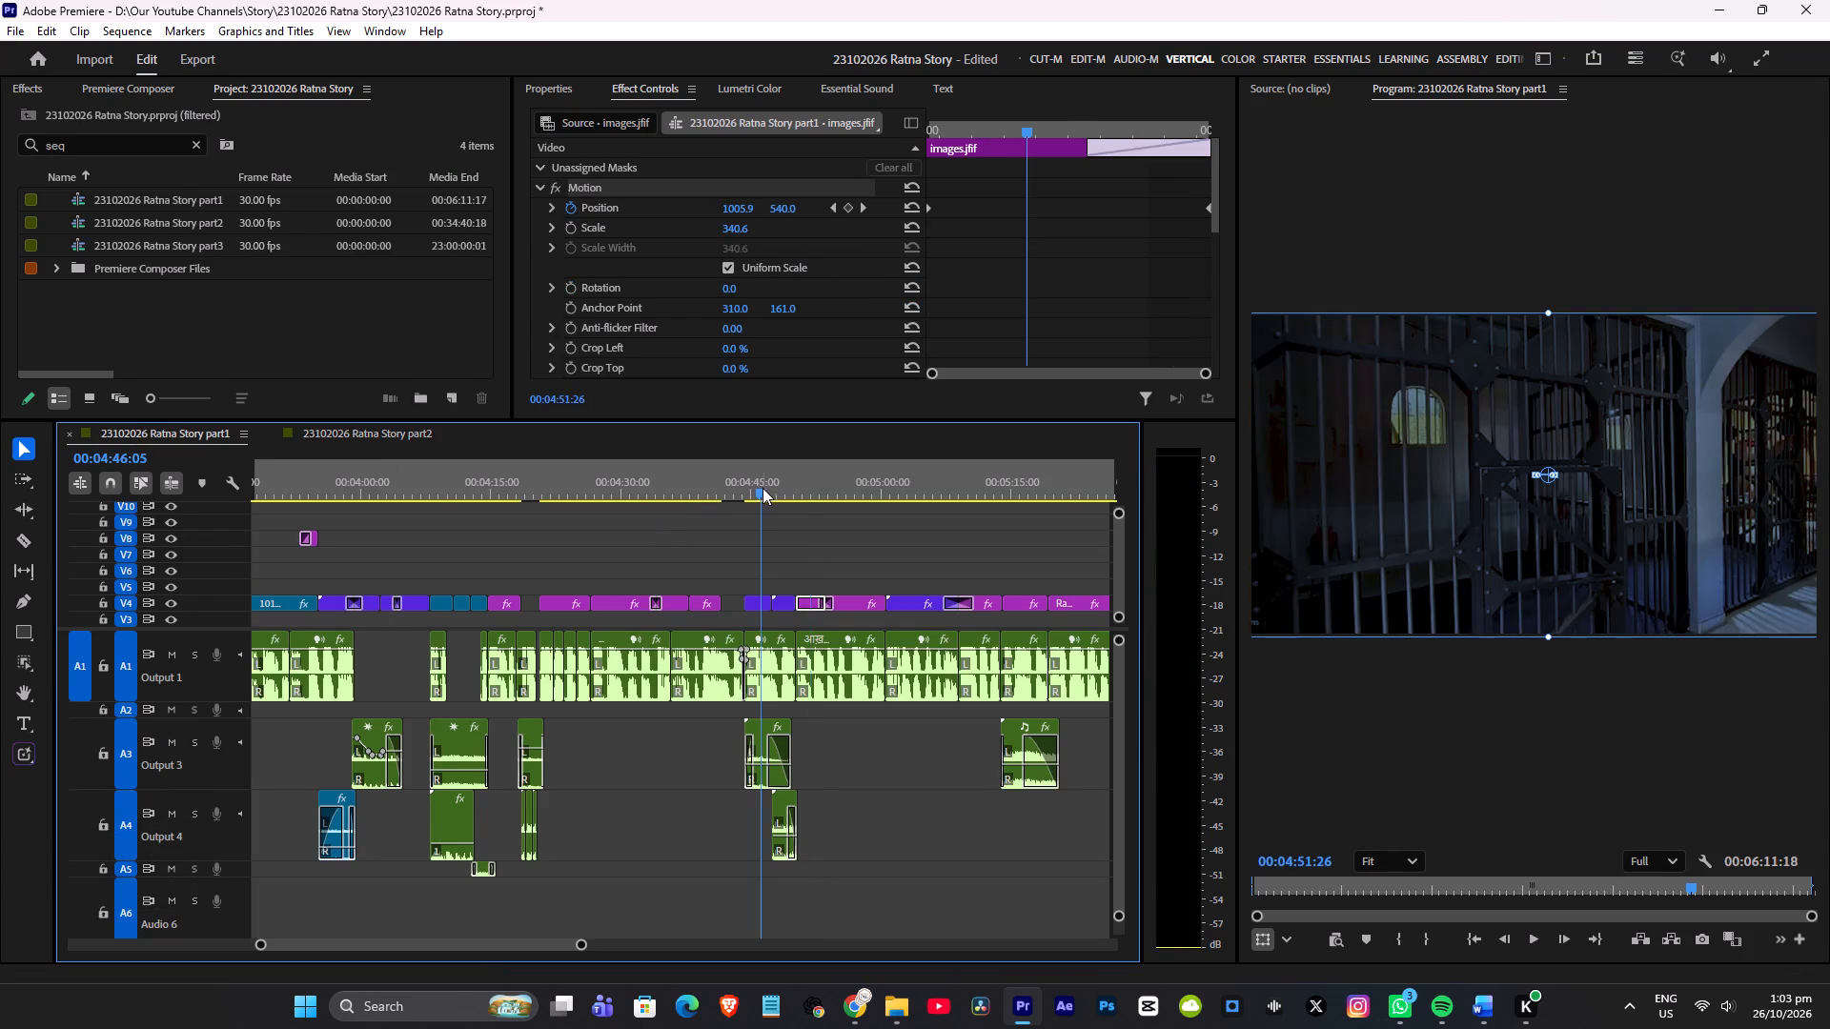
{"action": "left_click_drag", "start_coordinate": [790, 493], "coordinate": [152, 577]}
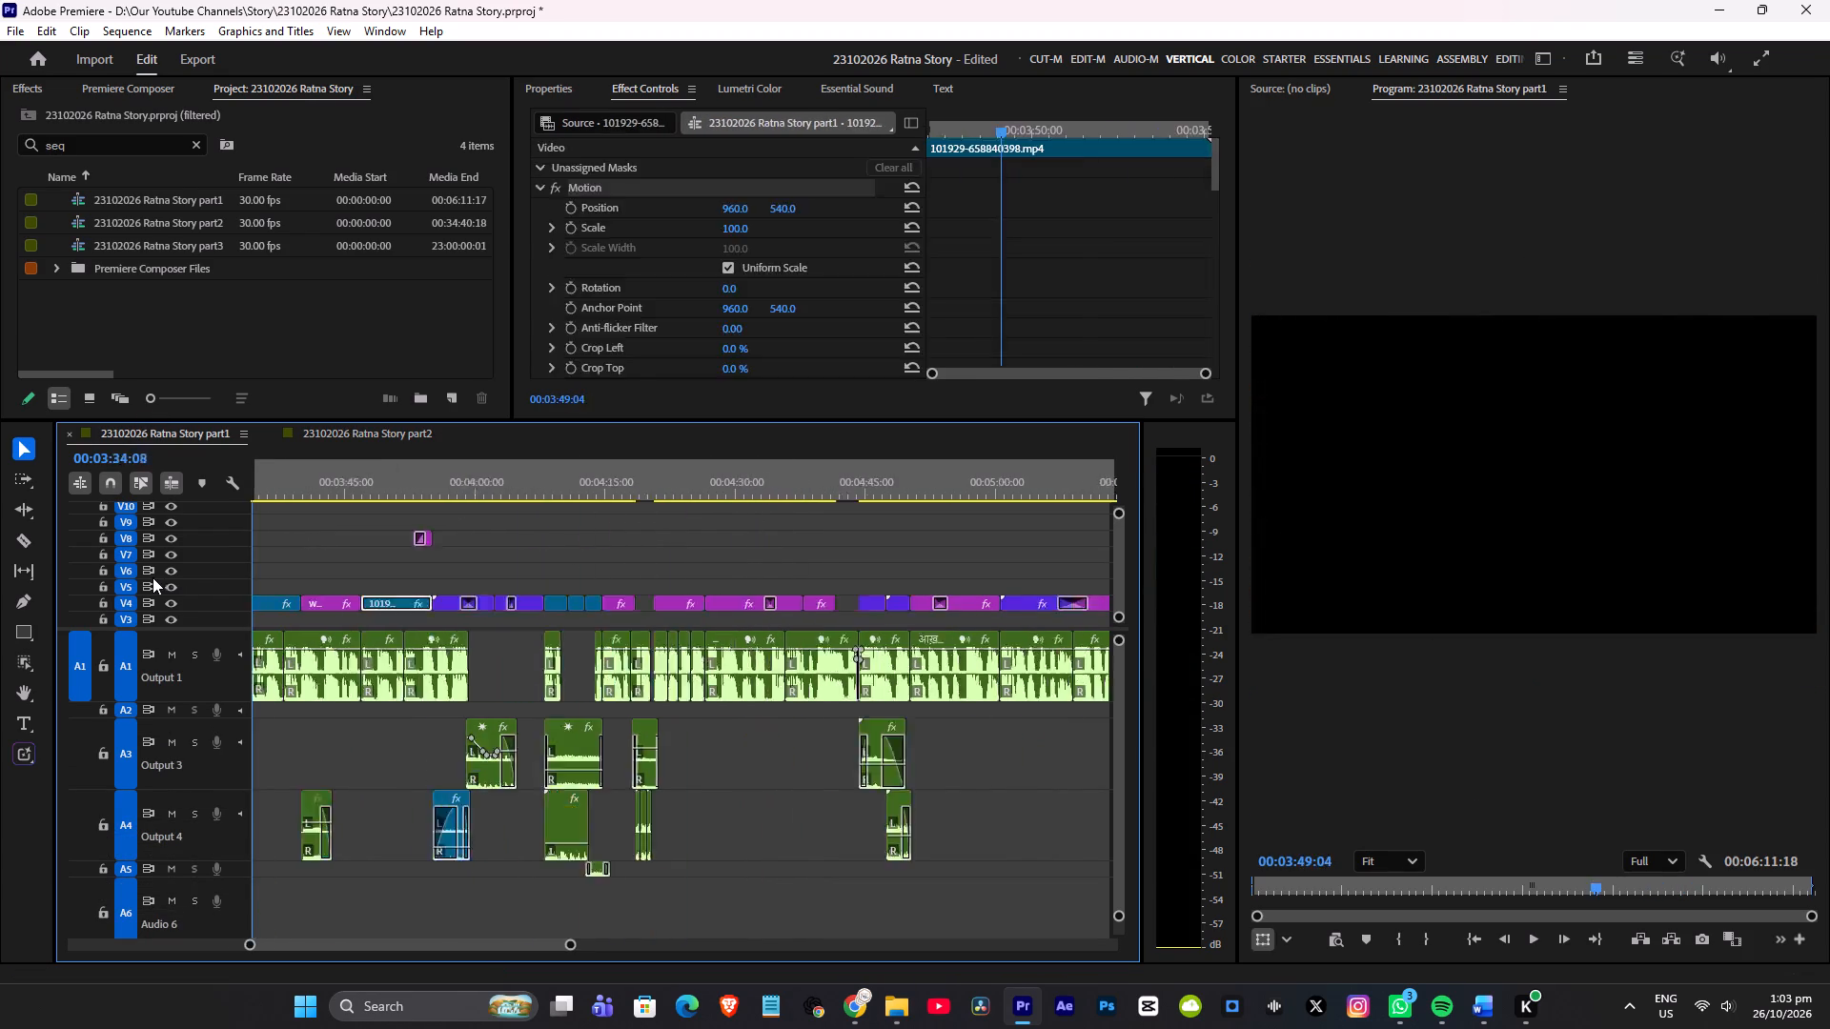
{"action": "left_click_drag", "start_coordinate": [152, 577], "coordinate": [588, 544]}
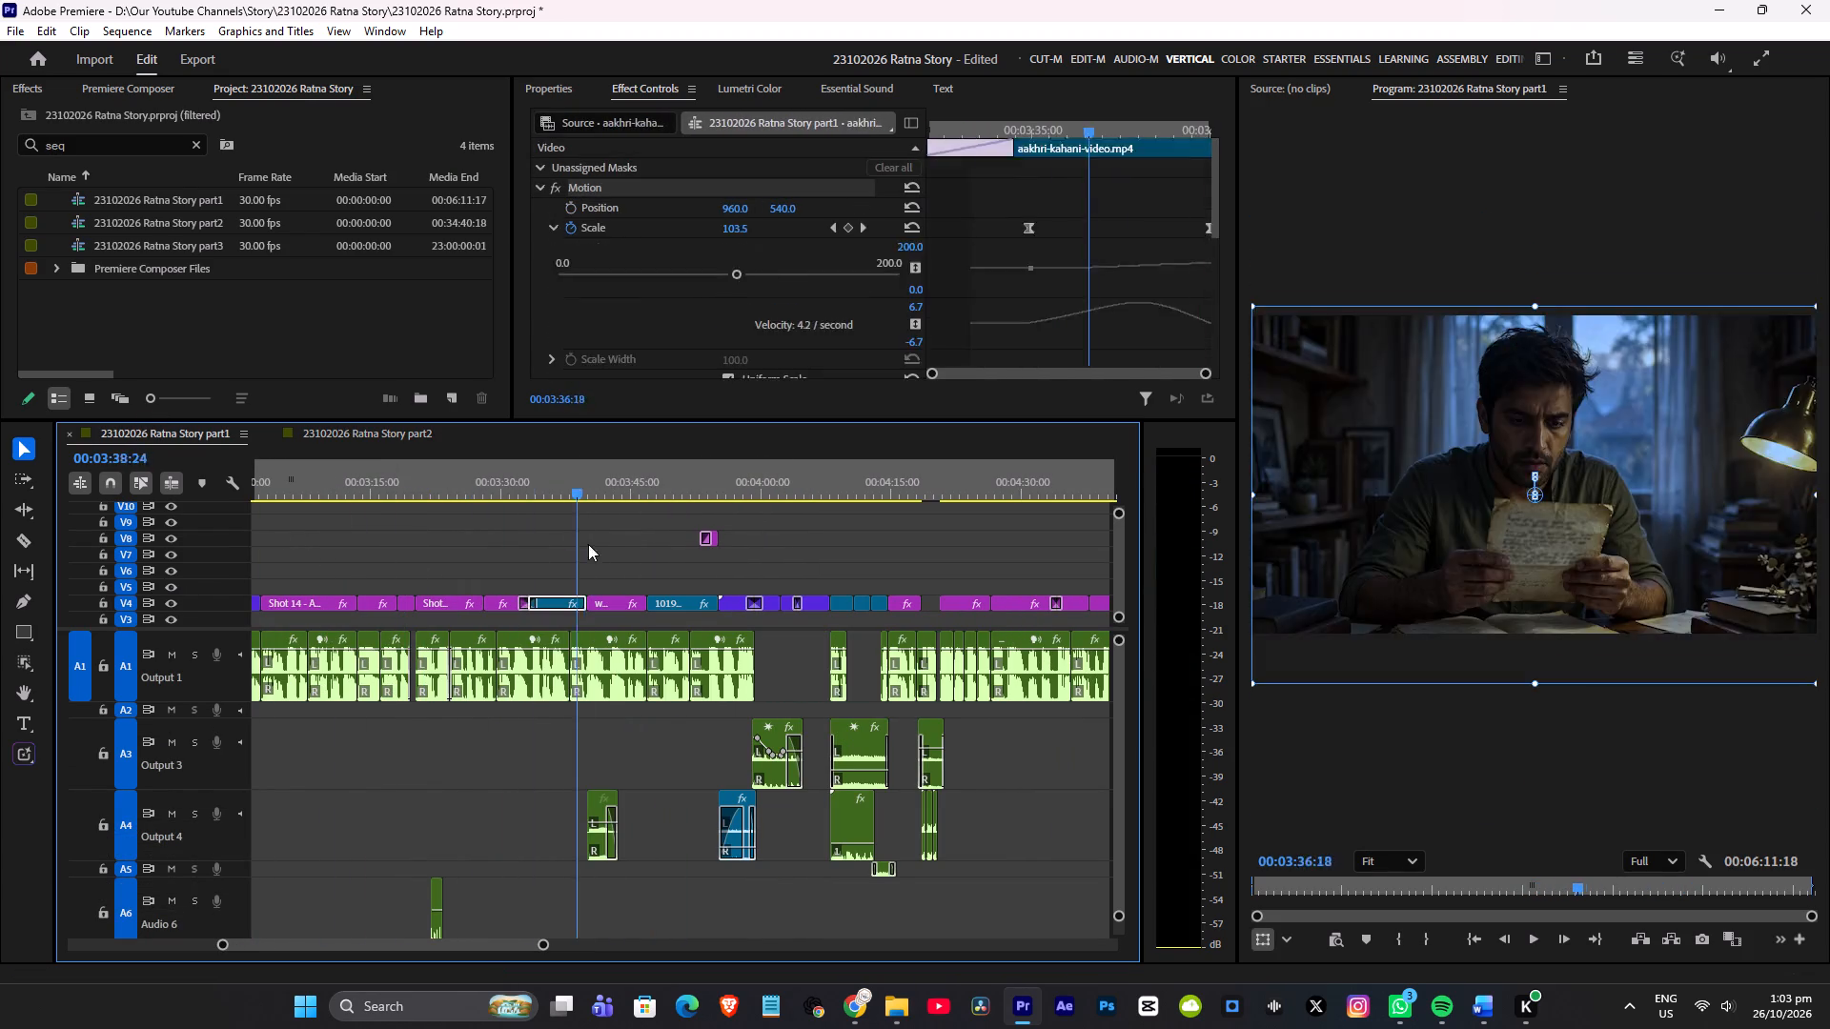
{"action": "left_click_drag", "start_coordinate": [588, 544], "coordinate": [752, 514]}
{"action": "scroll", "coordinate": [752, 514], "scroll_direction": "down", "scroll_amount": 5}
{"action": "left_click", "coordinate": [623, 492]}
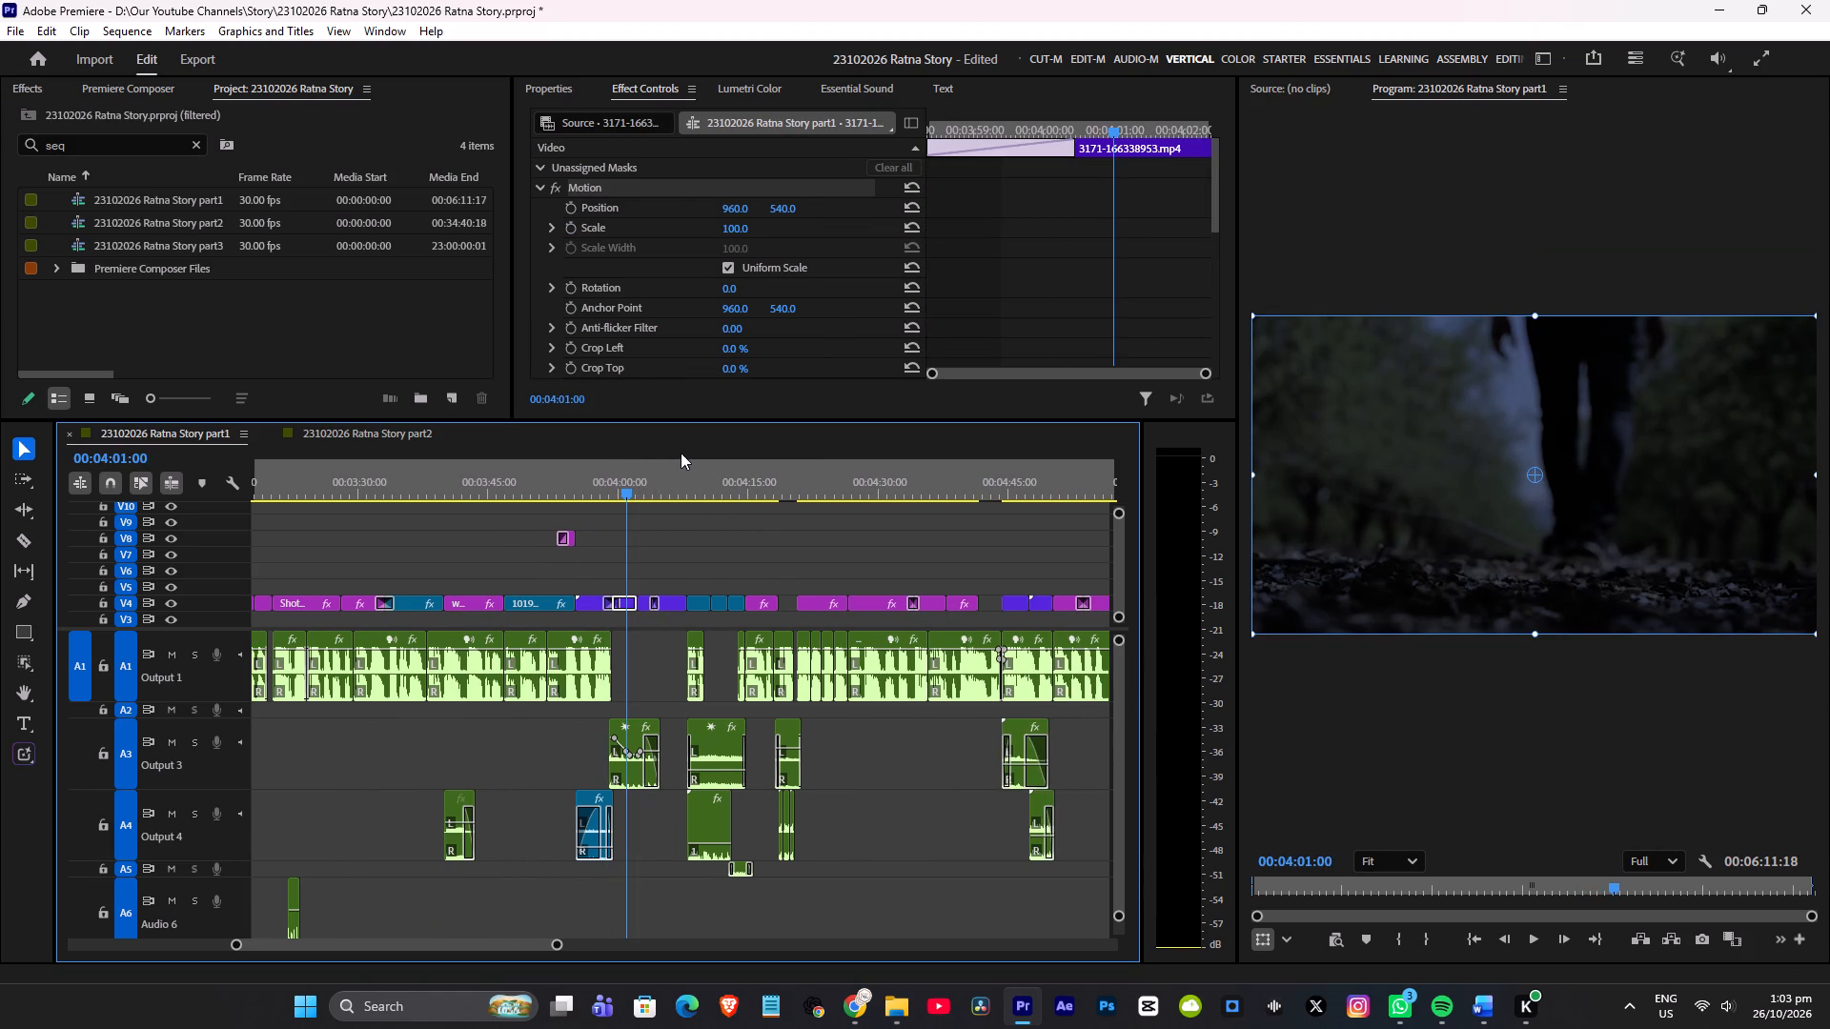
{"action": "left_click", "coordinate": [651, 485]}
{"action": "left_click", "coordinate": [667, 492]}
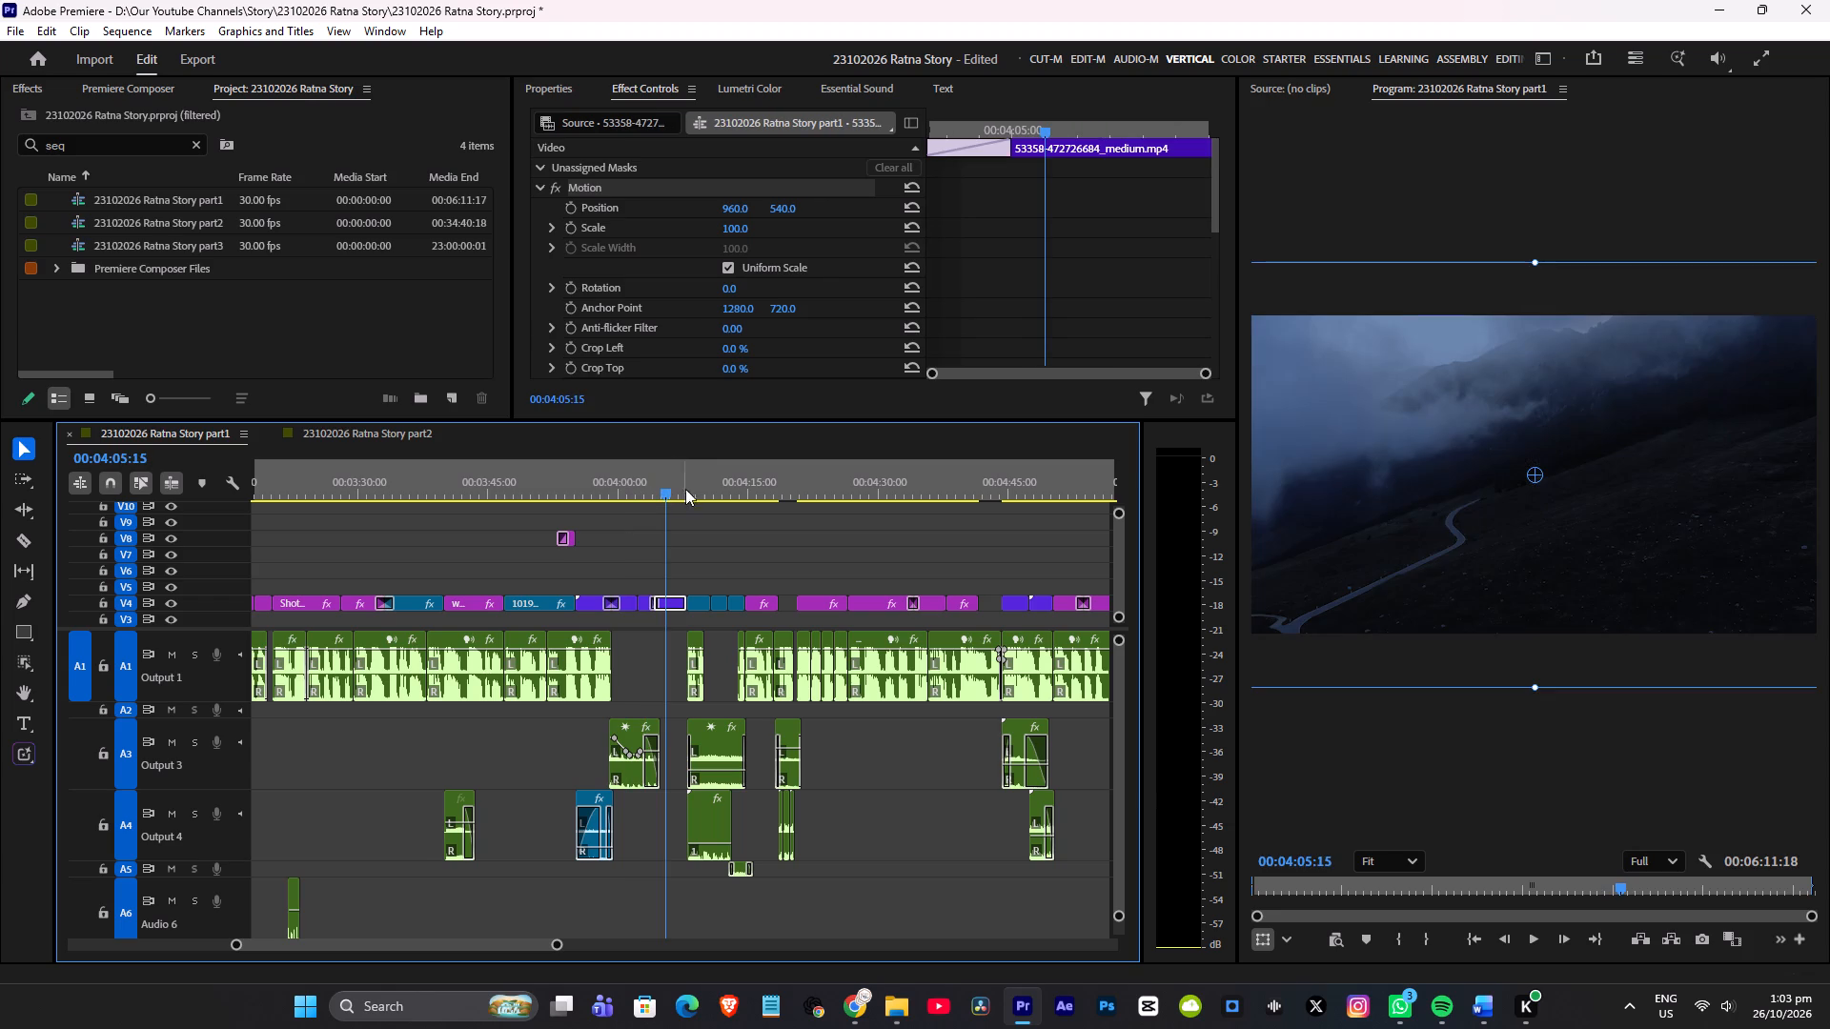
{"action": "left_click_drag", "start_coordinate": [694, 495], "coordinate": [710, 495]}
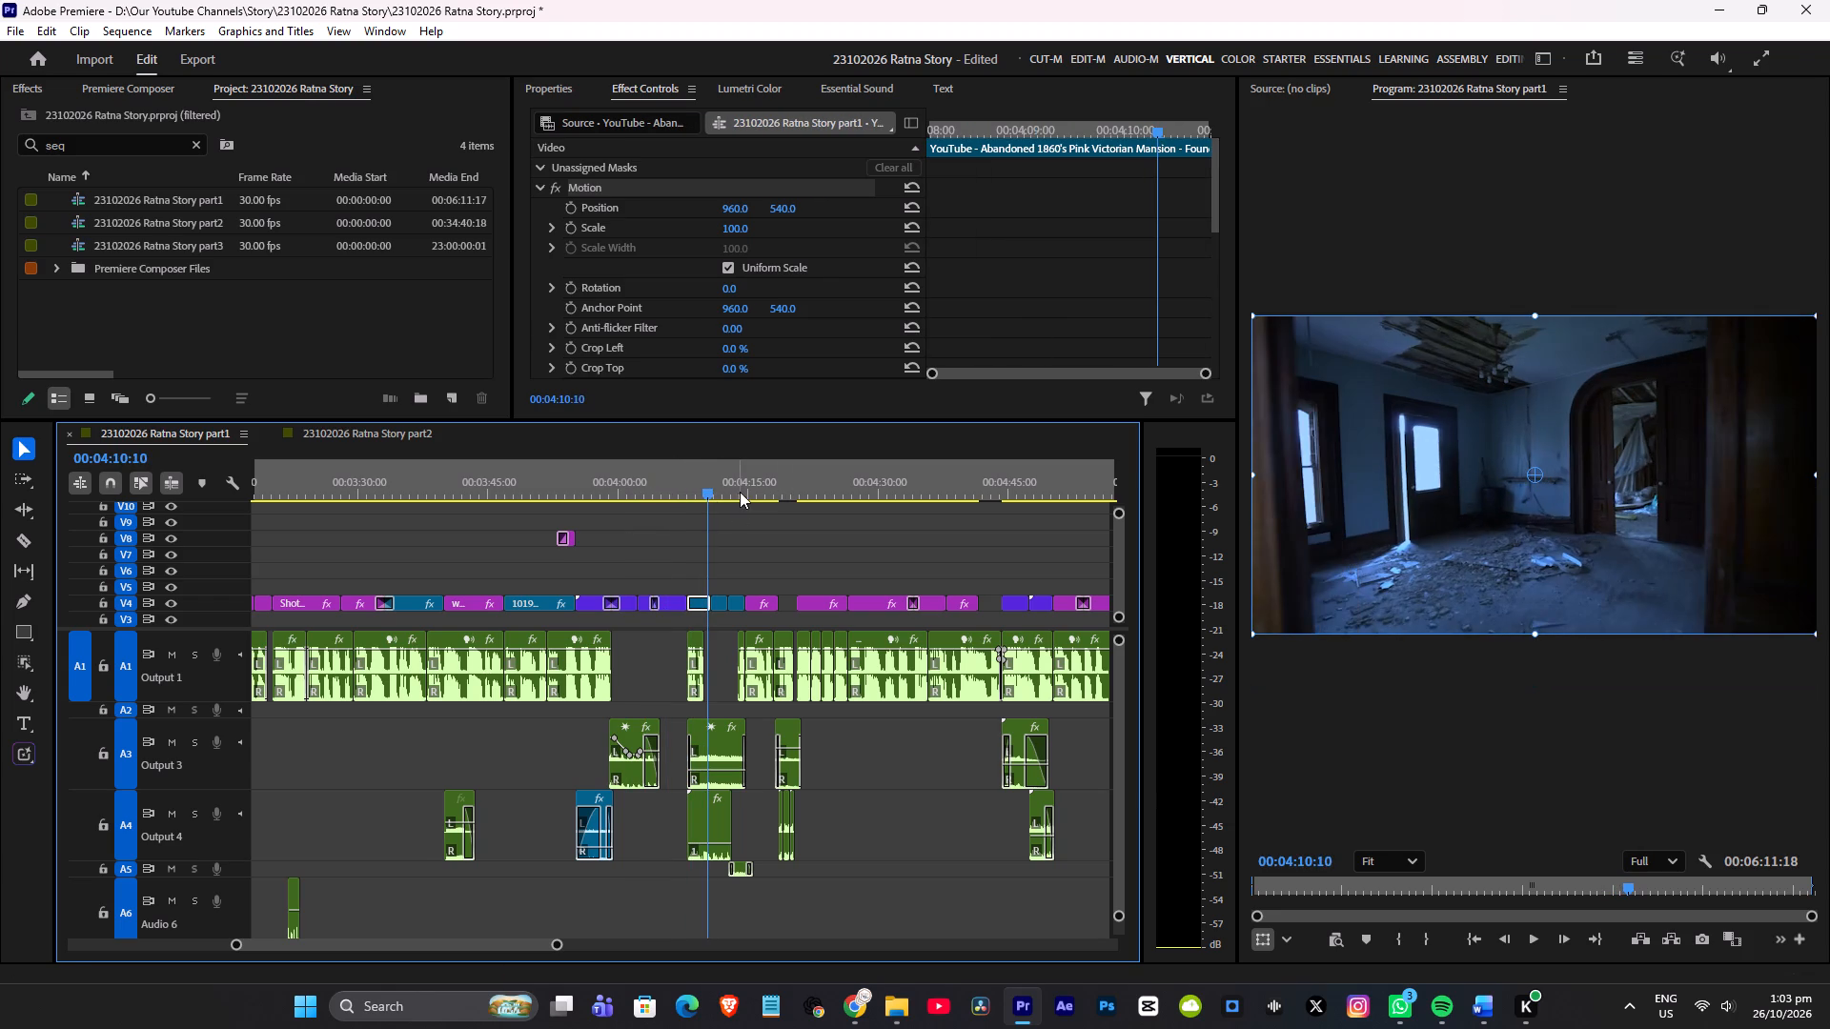
{"action": "left_click_drag", "start_coordinate": [718, 483], "coordinate": [770, 483]}
{"action": "scroll", "coordinate": [776, 497], "scroll_direction": "down", "scroll_amount": 4}
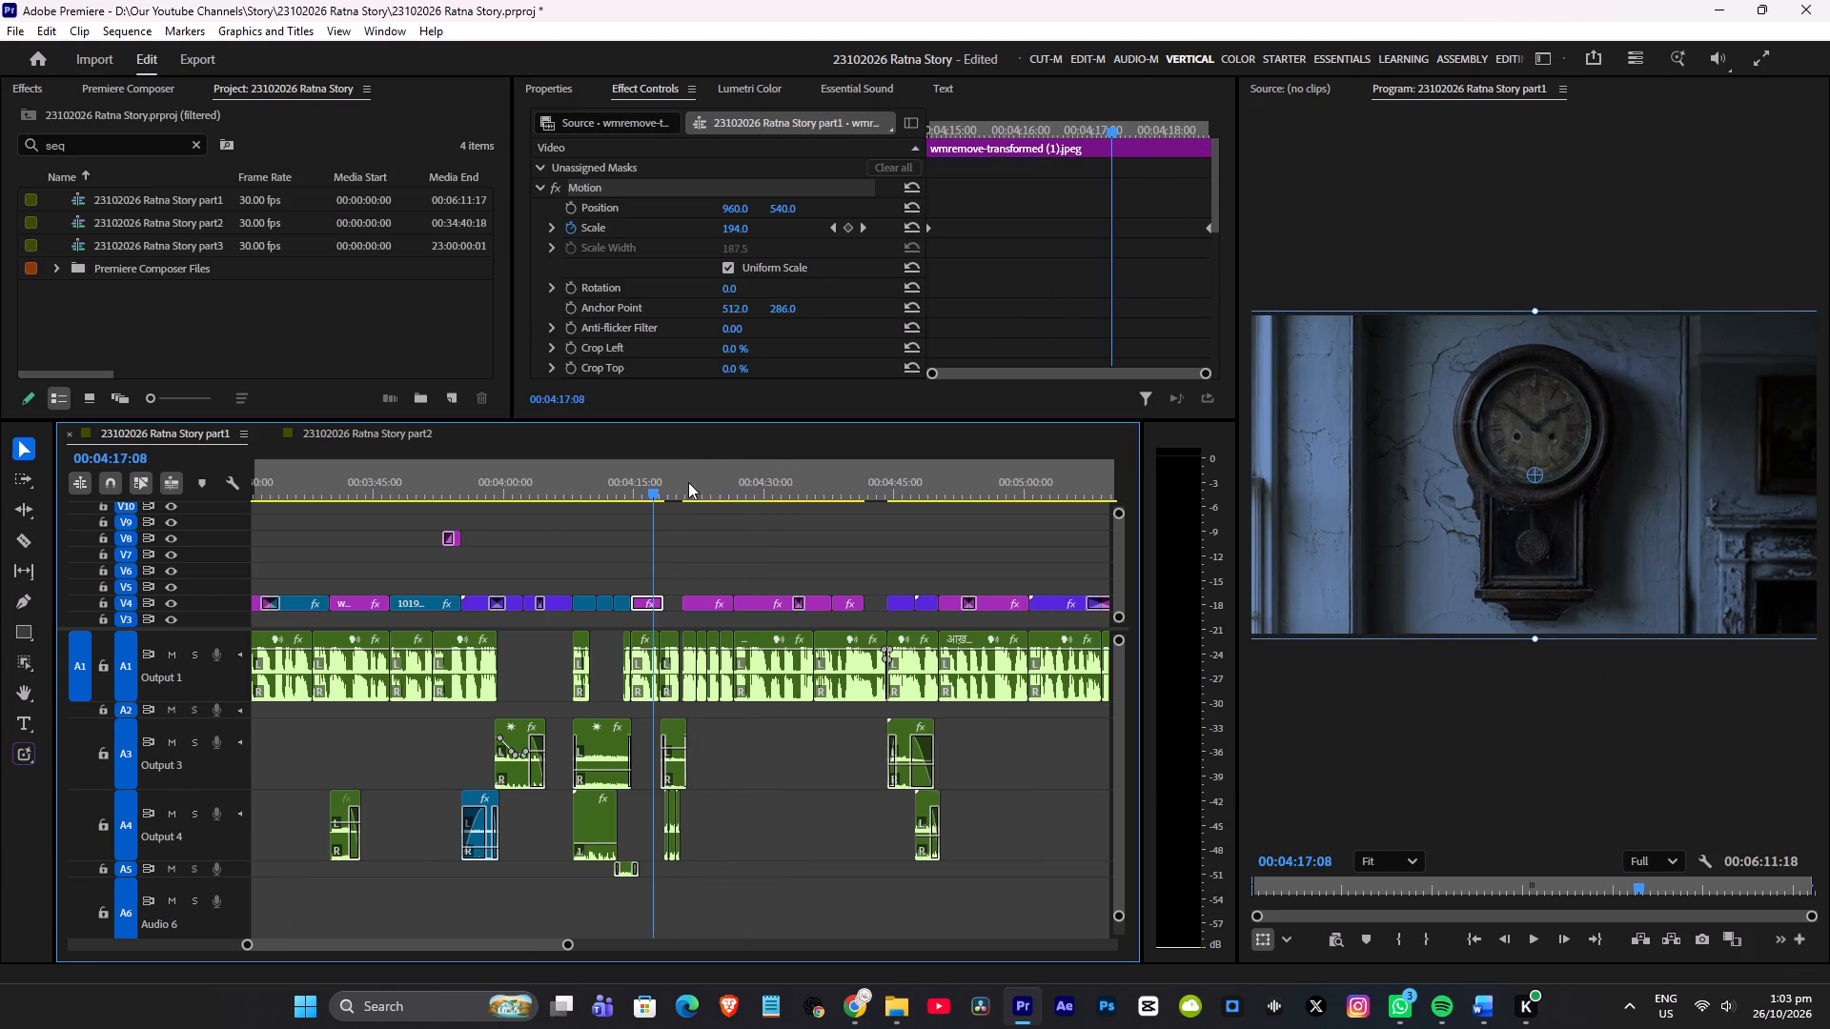
{"action": "left_click", "coordinate": [688, 481]}
{"action": "left_click", "coordinate": [680, 489]}
{"action": "left_click_drag", "start_coordinate": [707, 482], "coordinate": [792, 480]}
{"action": "scroll", "coordinate": [793, 485], "scroll_direction": "down", "scroll_amount": 3}
{"action": "left_click_drag", "start_coordinate": [744, 480], "coordinate": [810, 483]}
{"action": "scroll", "coordinate": [814, 481], "scroll_direction": "down", "scroll_amount": 3}
{"action": "left_click", "coordinate": [738, 486]}
{"action": "left_click", "coordinate": [759, 489]}
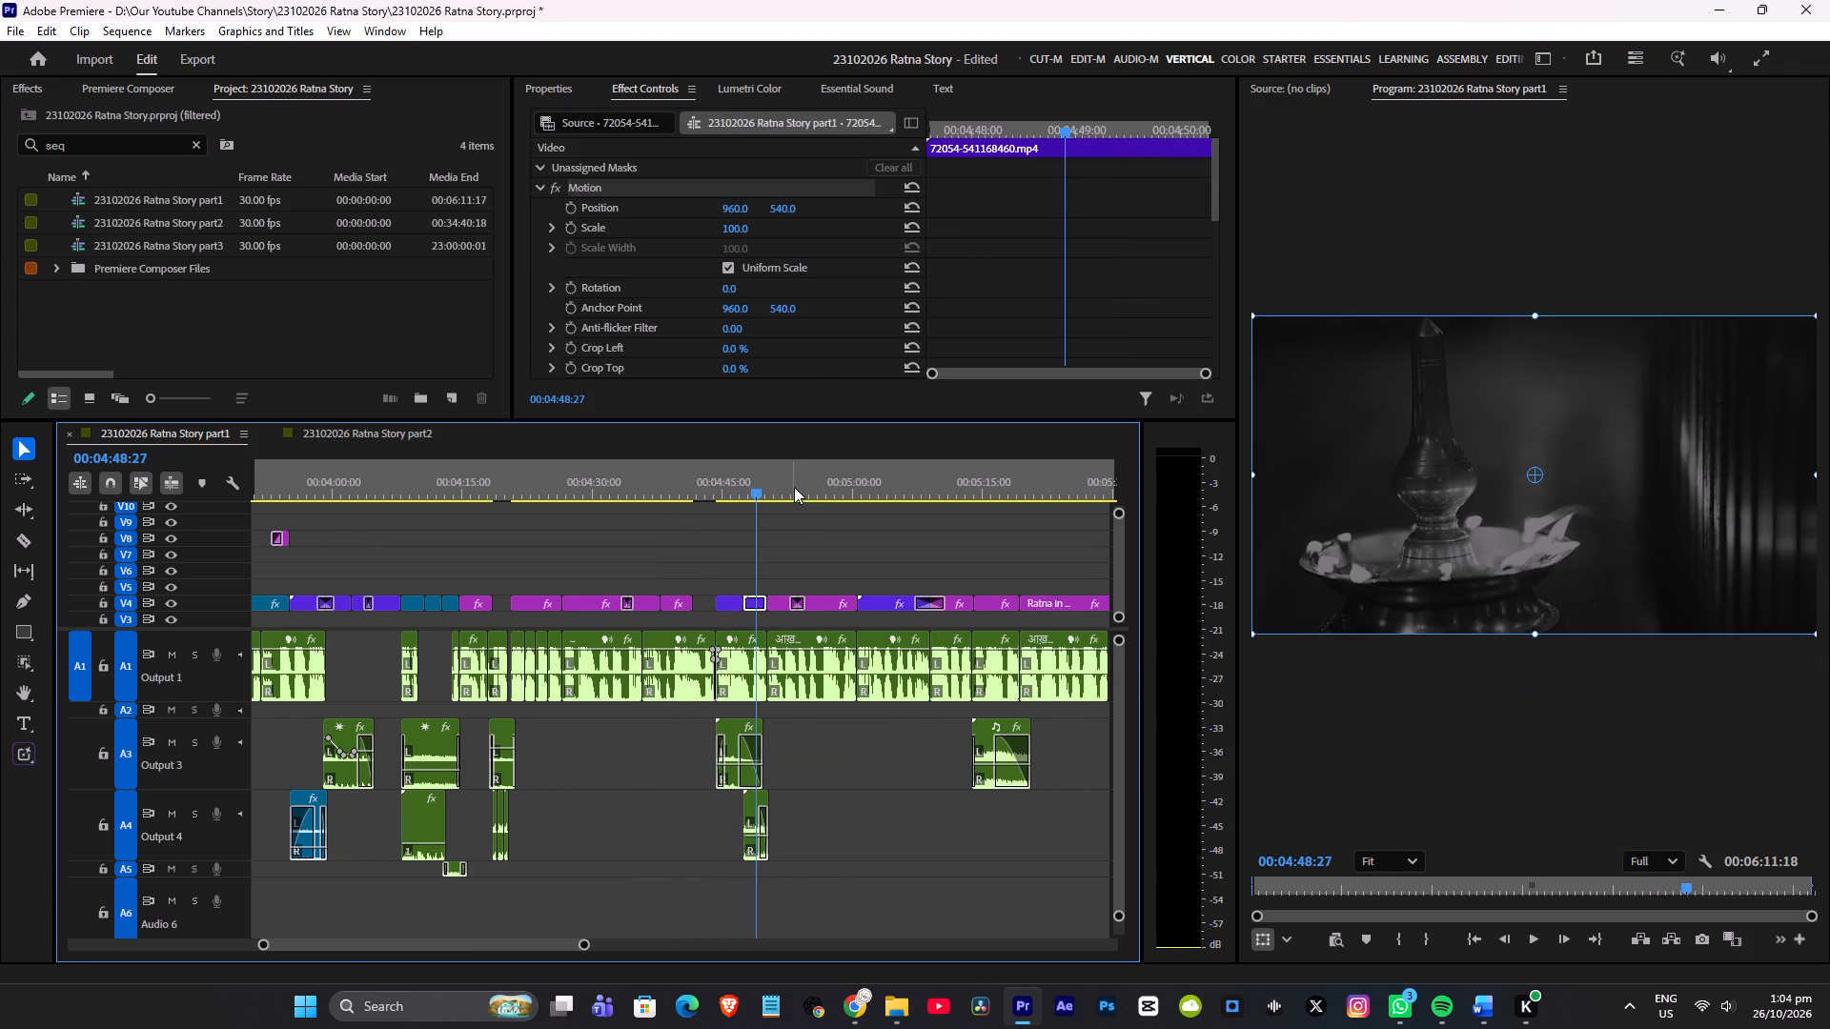
{"action": "scroll", "coordinate": [767, 514], "scroll_direction": "down", "scroll_amount": 2}
{"action": "left_click", "coordinate": [733, 491]}
{"action": "left_click", "coordinate": [767, 491]}
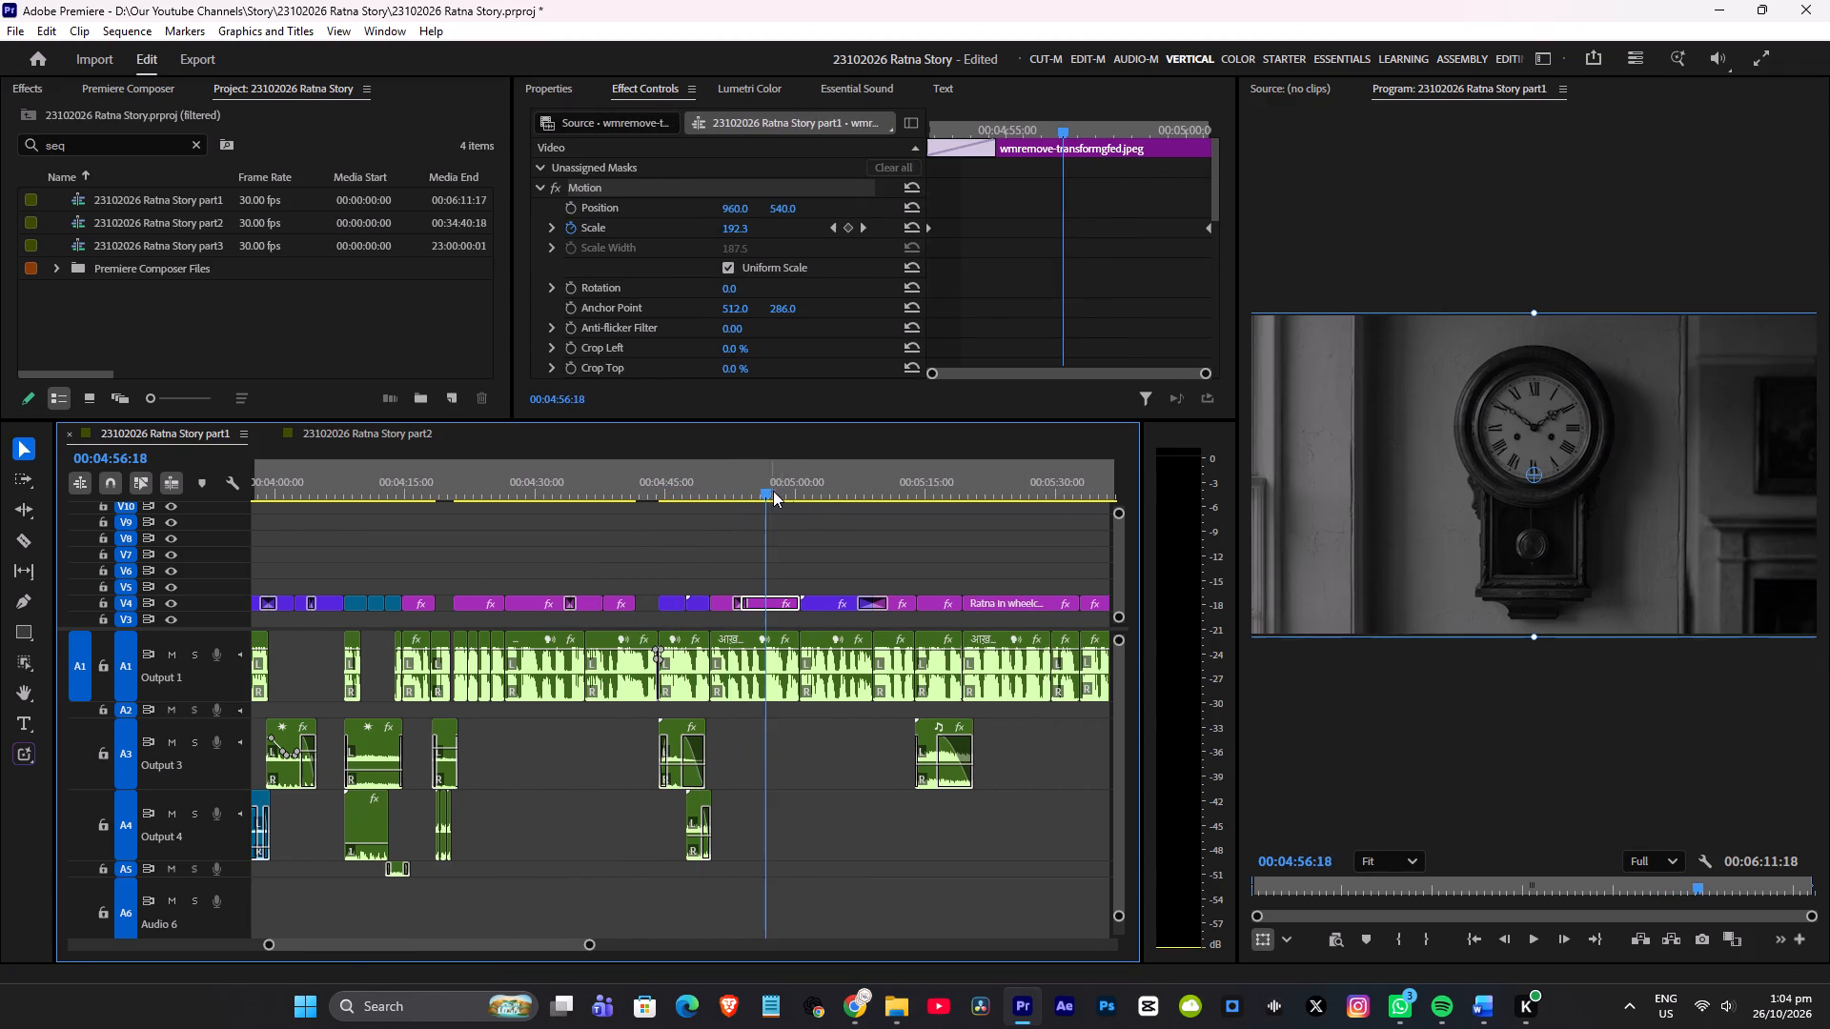
{"action": "scroll", "coordinate": [777, 516], "scroll_direction": "down", "scroll_amount": 3}
{"action": "left_click_drag", "start_coordinate": [722, 483], "coordinate": [847, 484]}
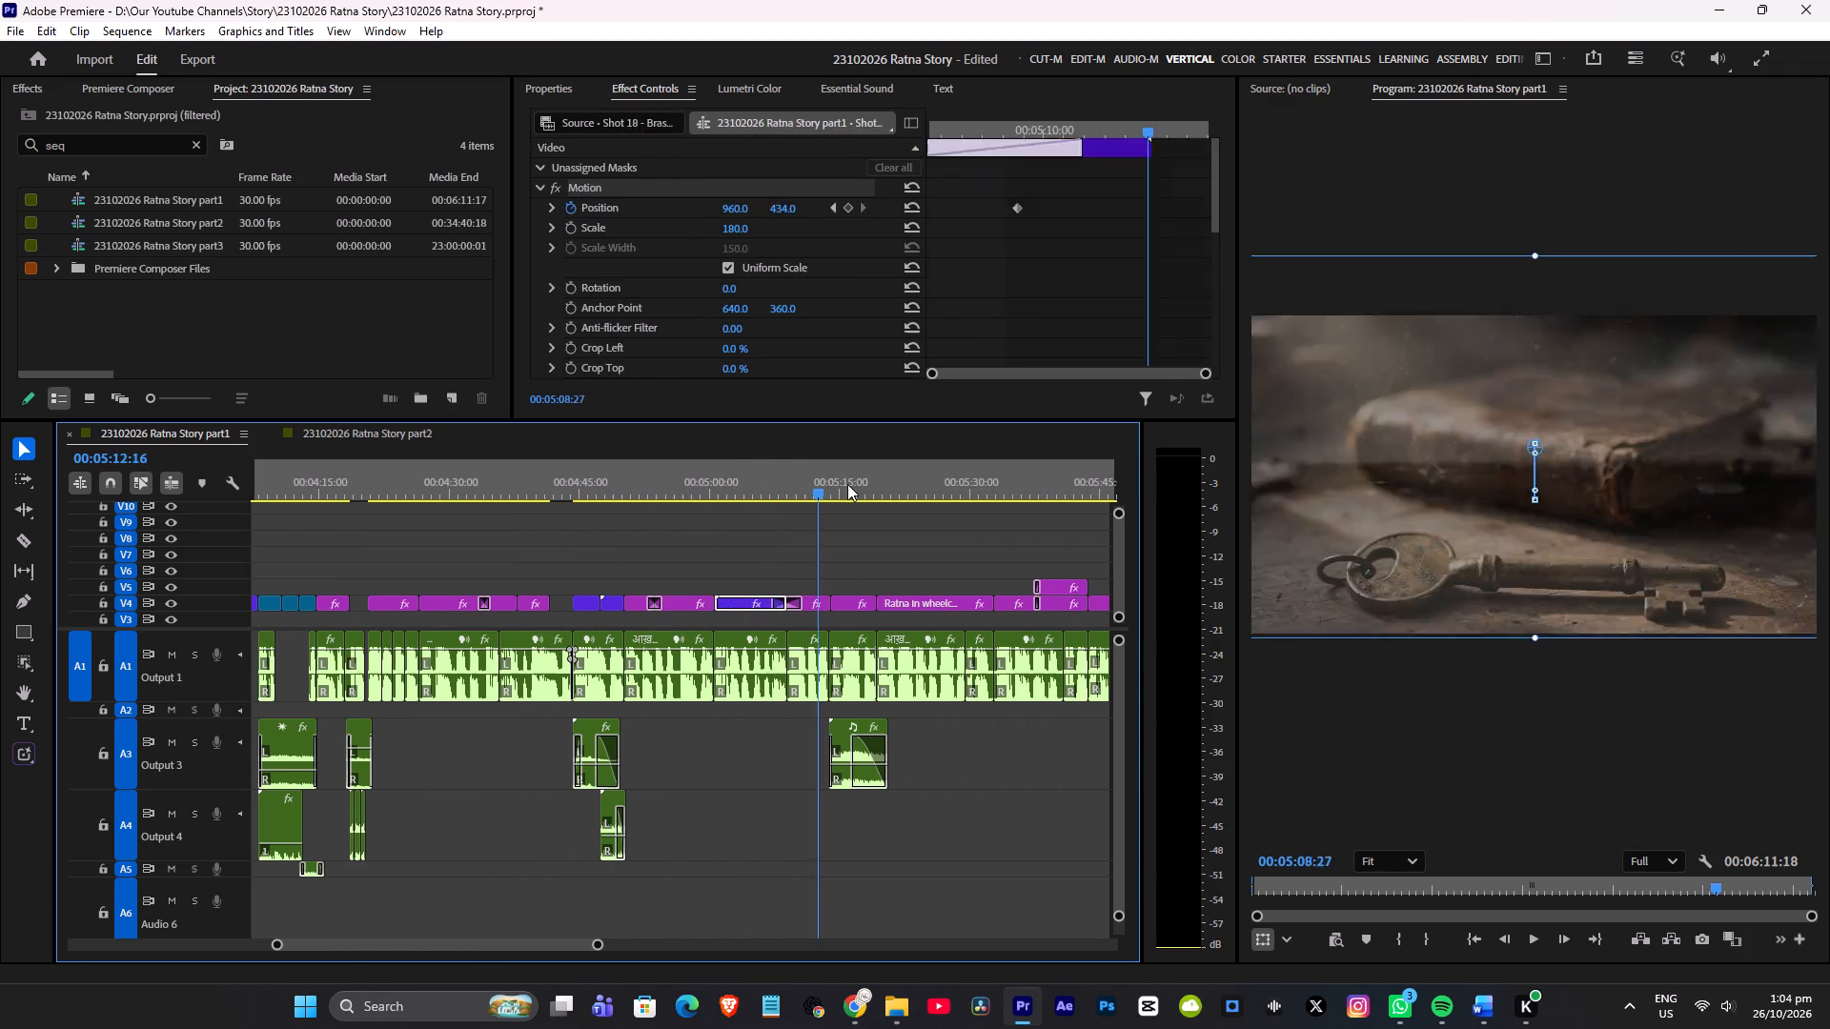
{"action": "left_click_drag", "start_coordinate": [847, 484], "coordinate": [851, 484]}
{"action": "scroll", "coordinate": [783, 540], "scroll_direction": "down", "scroll_amount": 6}
{"action": "left_click_drag", "start_coordinate": [700, 496], "coordinate": [931, 494]}
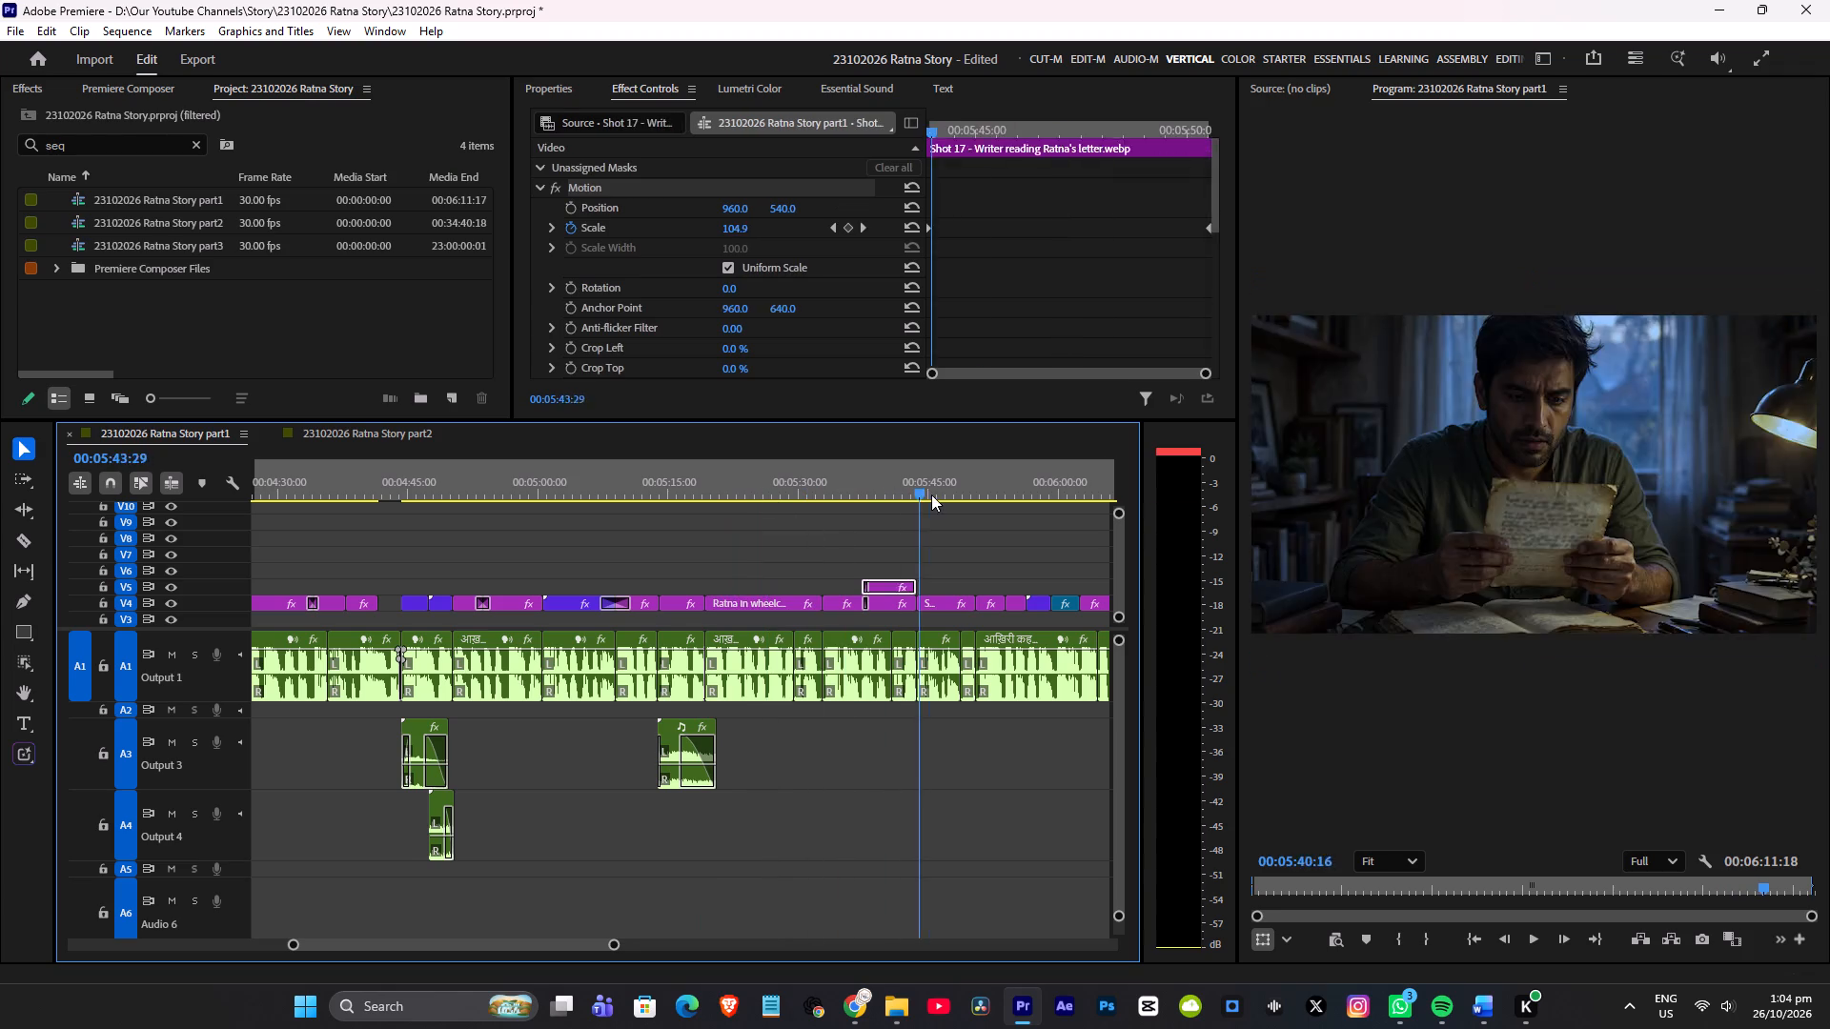
Scan back through the Part 1 visuals to the jewel shot in aakhri-kahani-video.mp4 at 00:03:36:14.
{"action": "left_click_drag", "start_coordinate": [931, 494], "coordinate": [344, 634]}
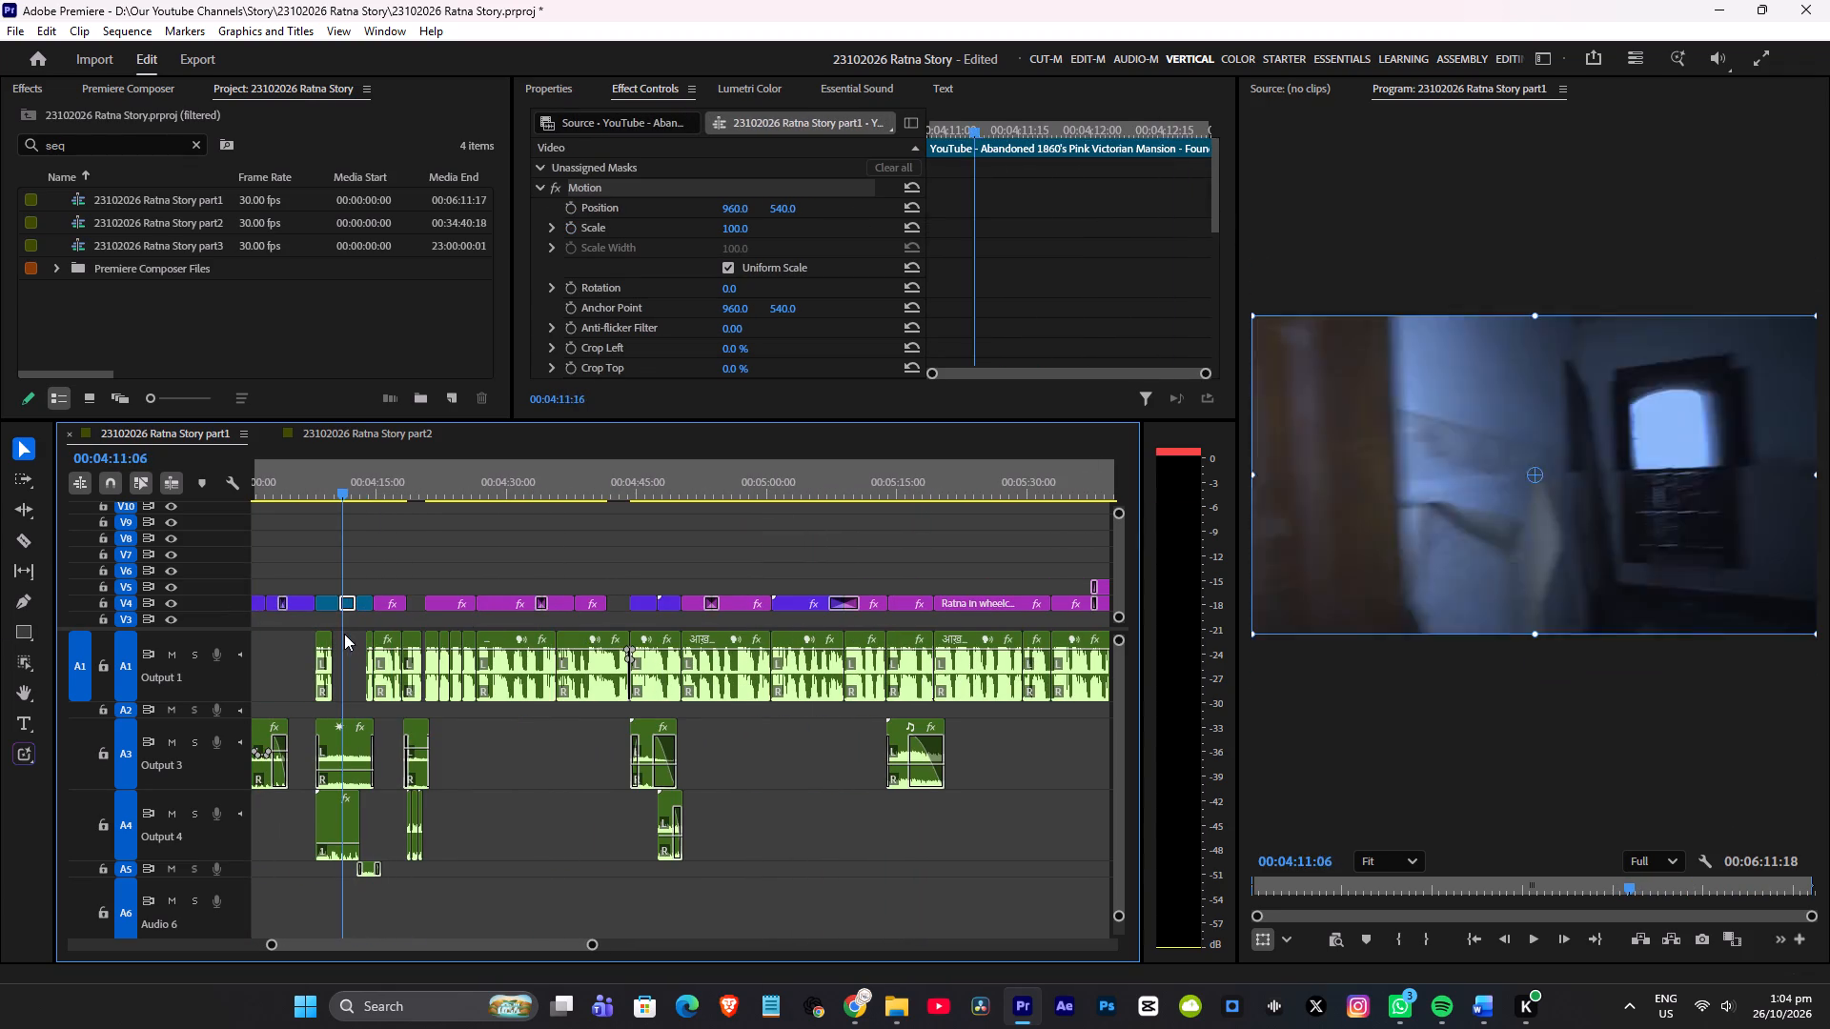
{"action": "left_click_drag", "start_coordinate": [344, 634], "coordinate": [316, 640]}
{"action": "scroll", "coordinate": [413, 610], "scroll_direction": "up", "scroll_amount": 7}
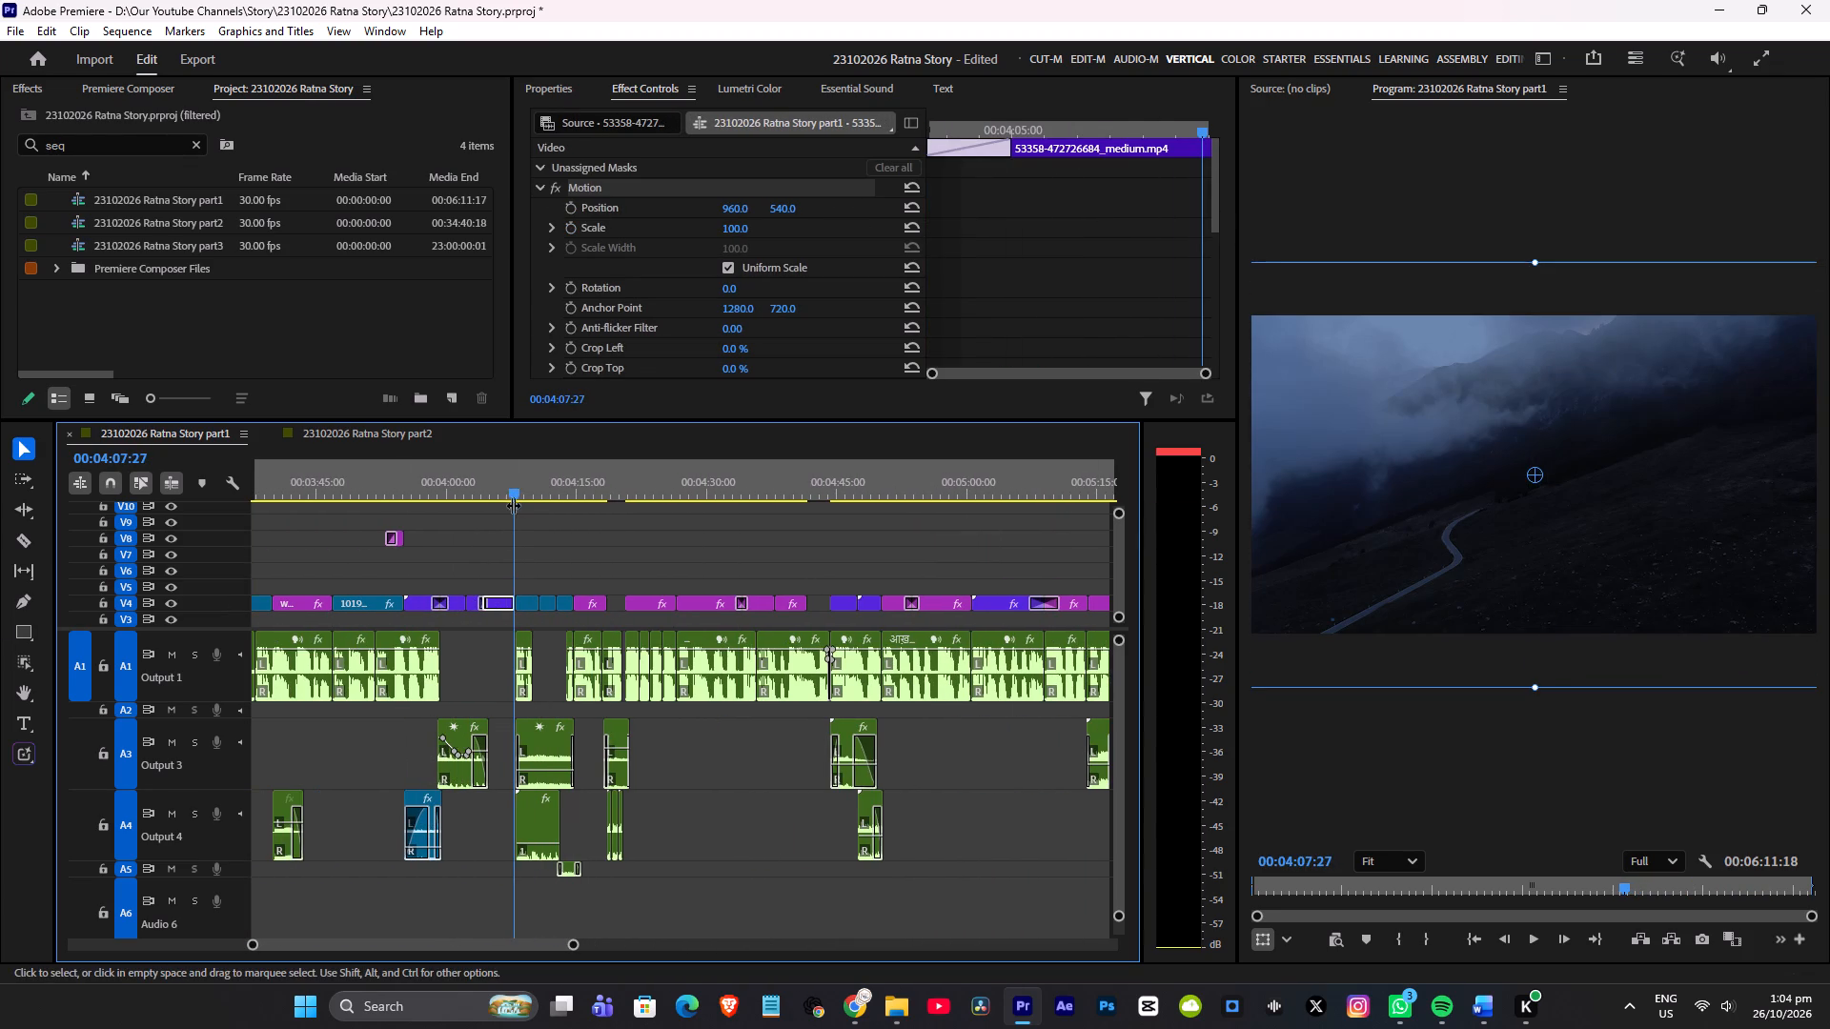
{"action": "left_click_drag", "start_coordinate": [500, 493], "coordinate": [384, 536]}
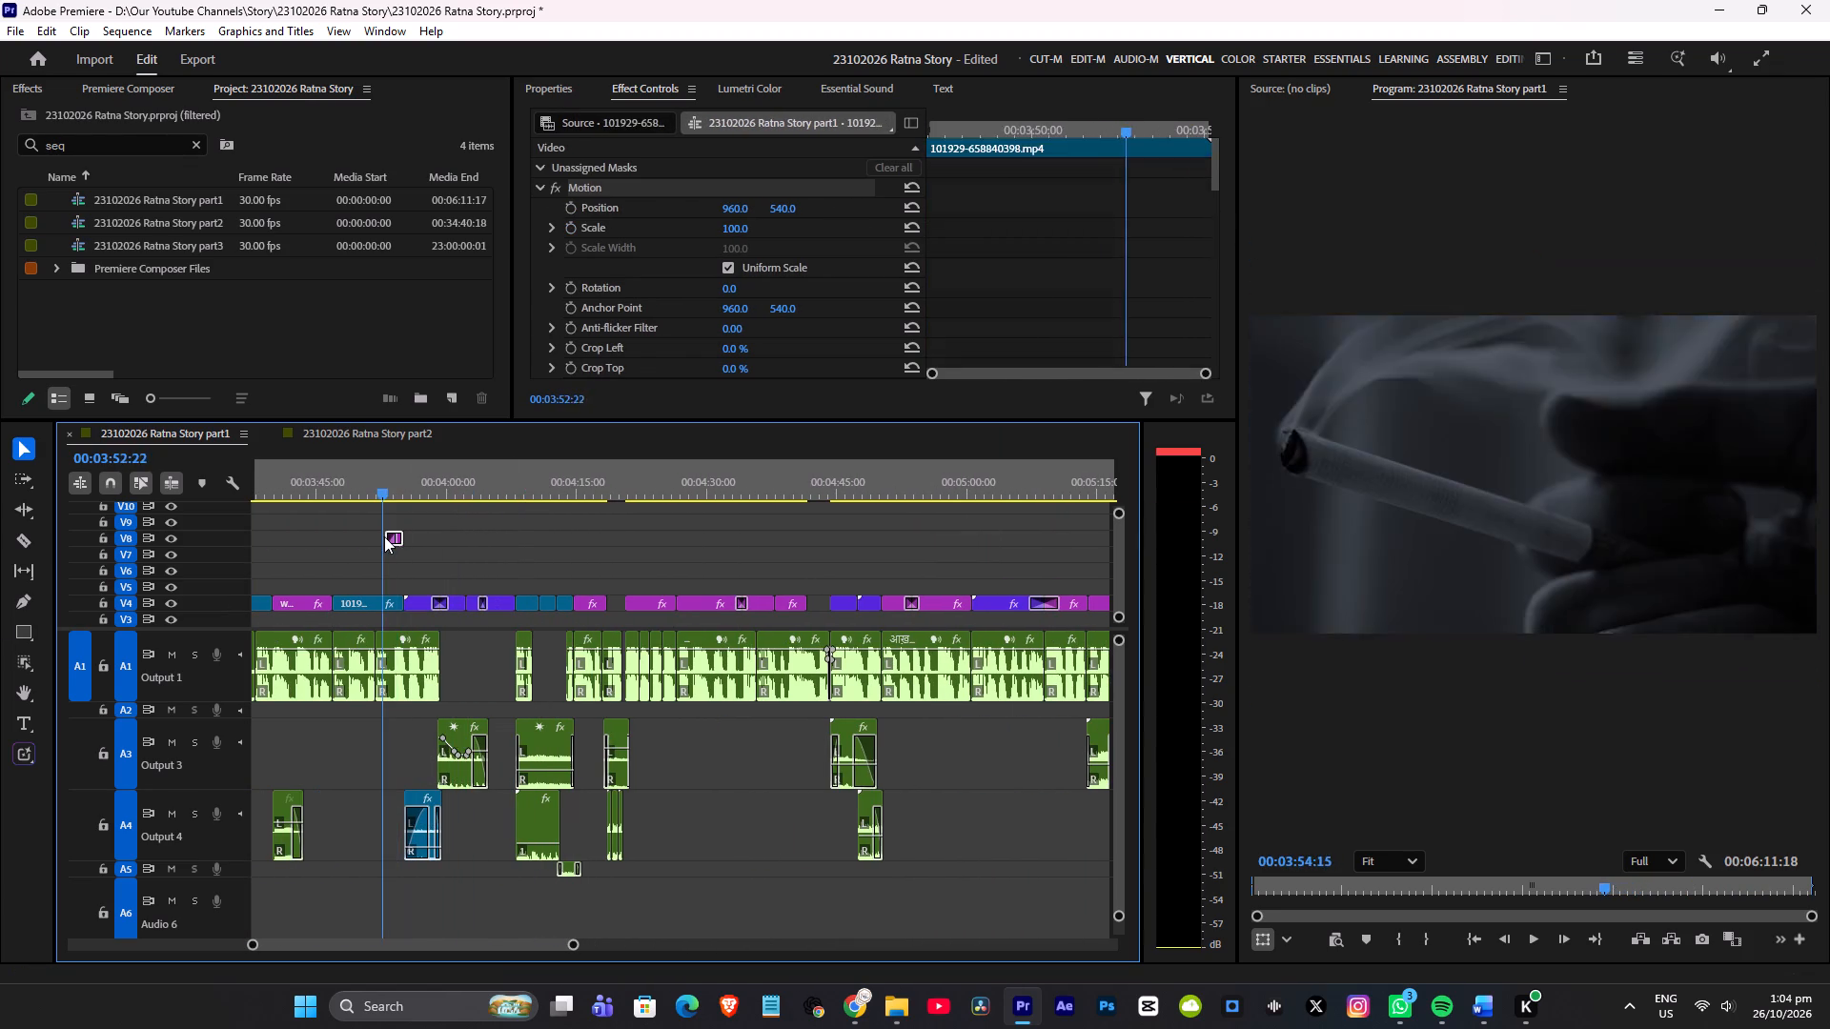
{"action": "left_click_drag", "start_coordinate": [384, 536], "coordinate": [394, 535]}
{"action": "scroll", "coordinate": [464, 540], "scroll_direction": "up", "scroll_amount": 8}
{"action": "left_click", "coordinate": [567, 485]}
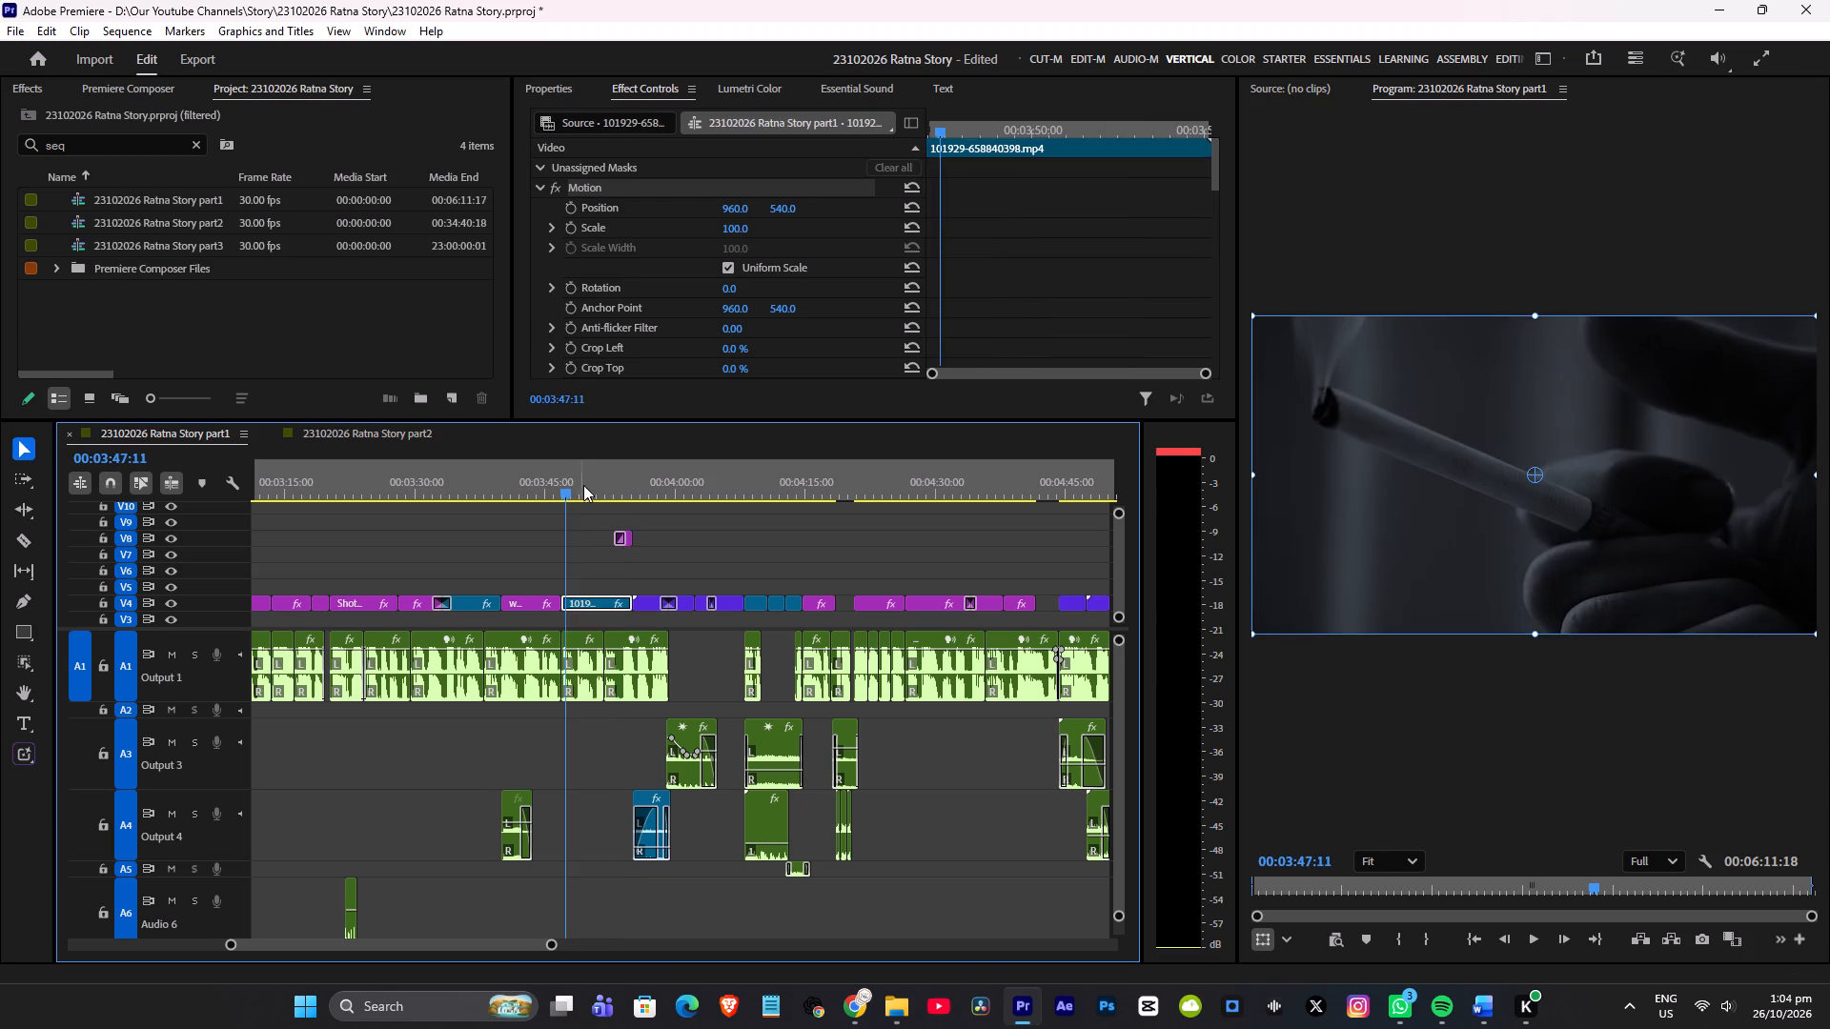
{"action": "left_click_drag", "start_coordinate": [574, 489], "coordinate": [473, 518]}
{"action": "scroll", "coordinate": [503, 523], "scroll_direction": "up", "scroll_amount": 3}
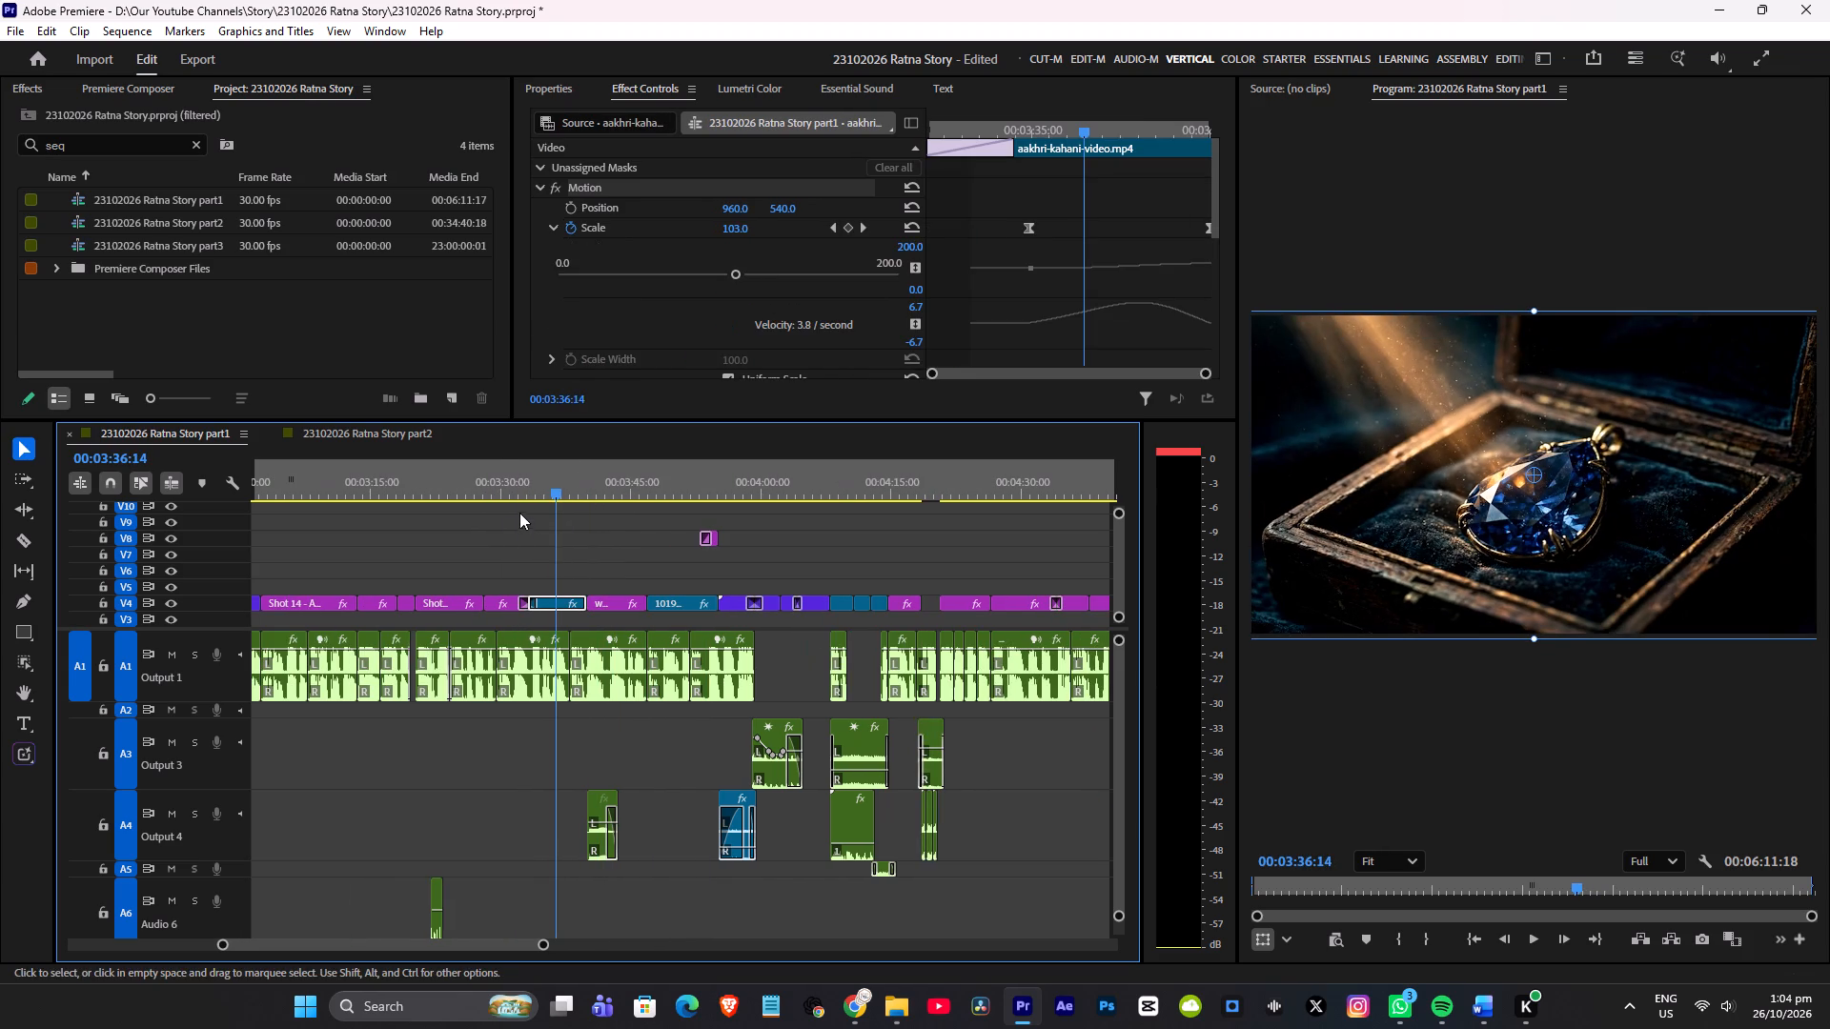
Copy the aakhri-kahani-video.mp4 jewel clip from Part 1 into the Part 2 sequence on V4 at 00:03:17:28, and save the project.
{"action": "left_click", "coordinate": [579, 531]}
{"action": "left_click", "coordinate": [551, 606]}
{"action": "key", "text": "ctrl+c"}
{"action": "key", "text": "alt+Tab"}
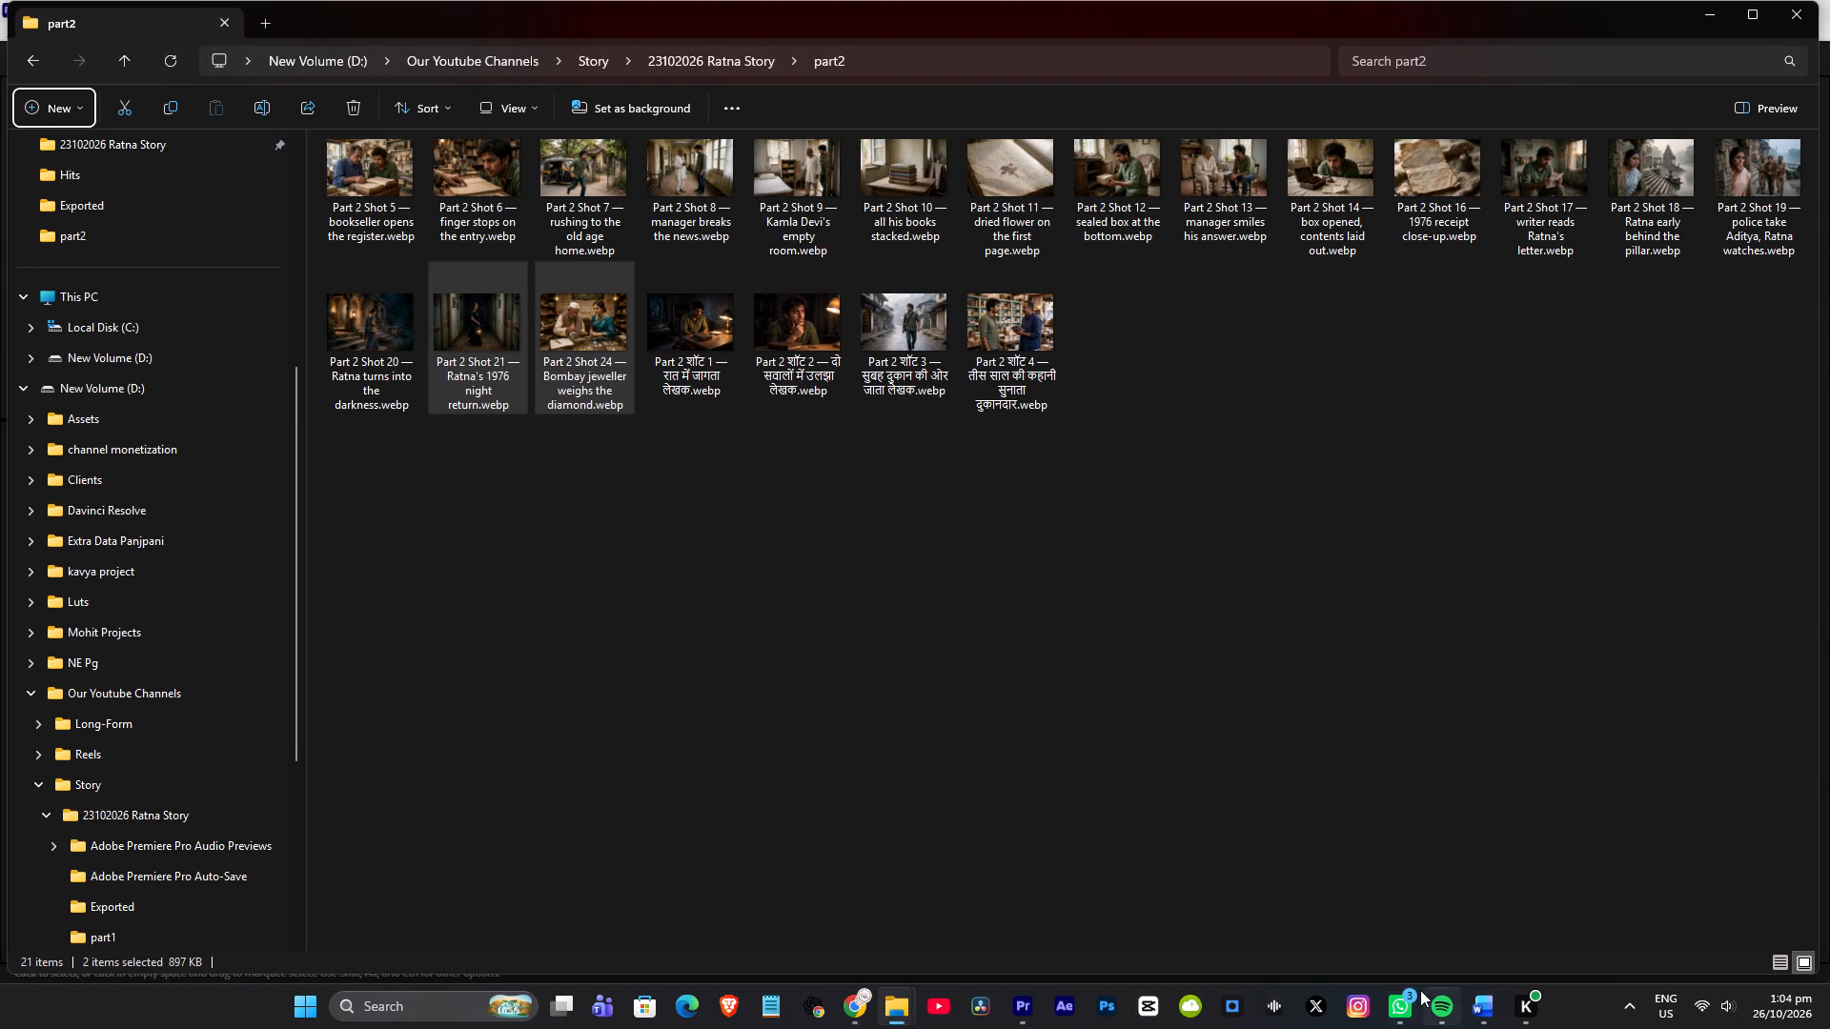
{"action": "key", "text": "alt+Tab"}
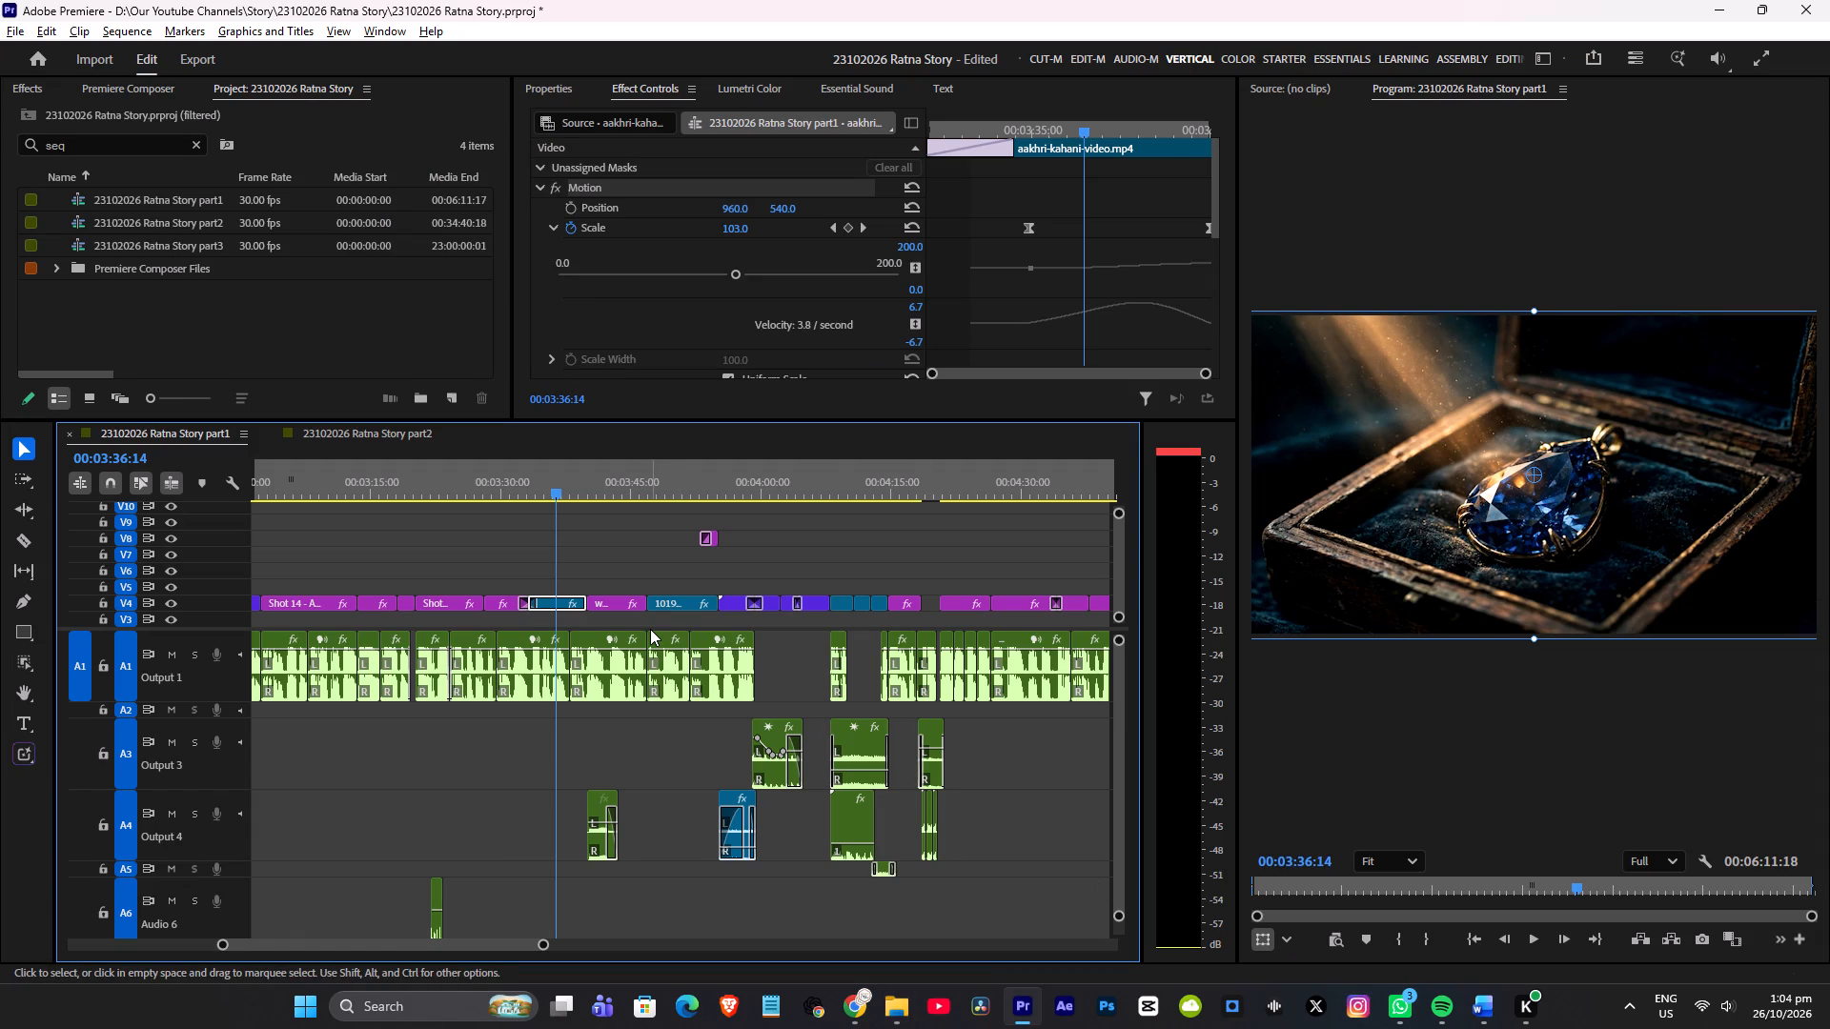
{"action": "key", "text": "ctrl+c"}
{"action": "left_click", "coordinate": [601, 540]}
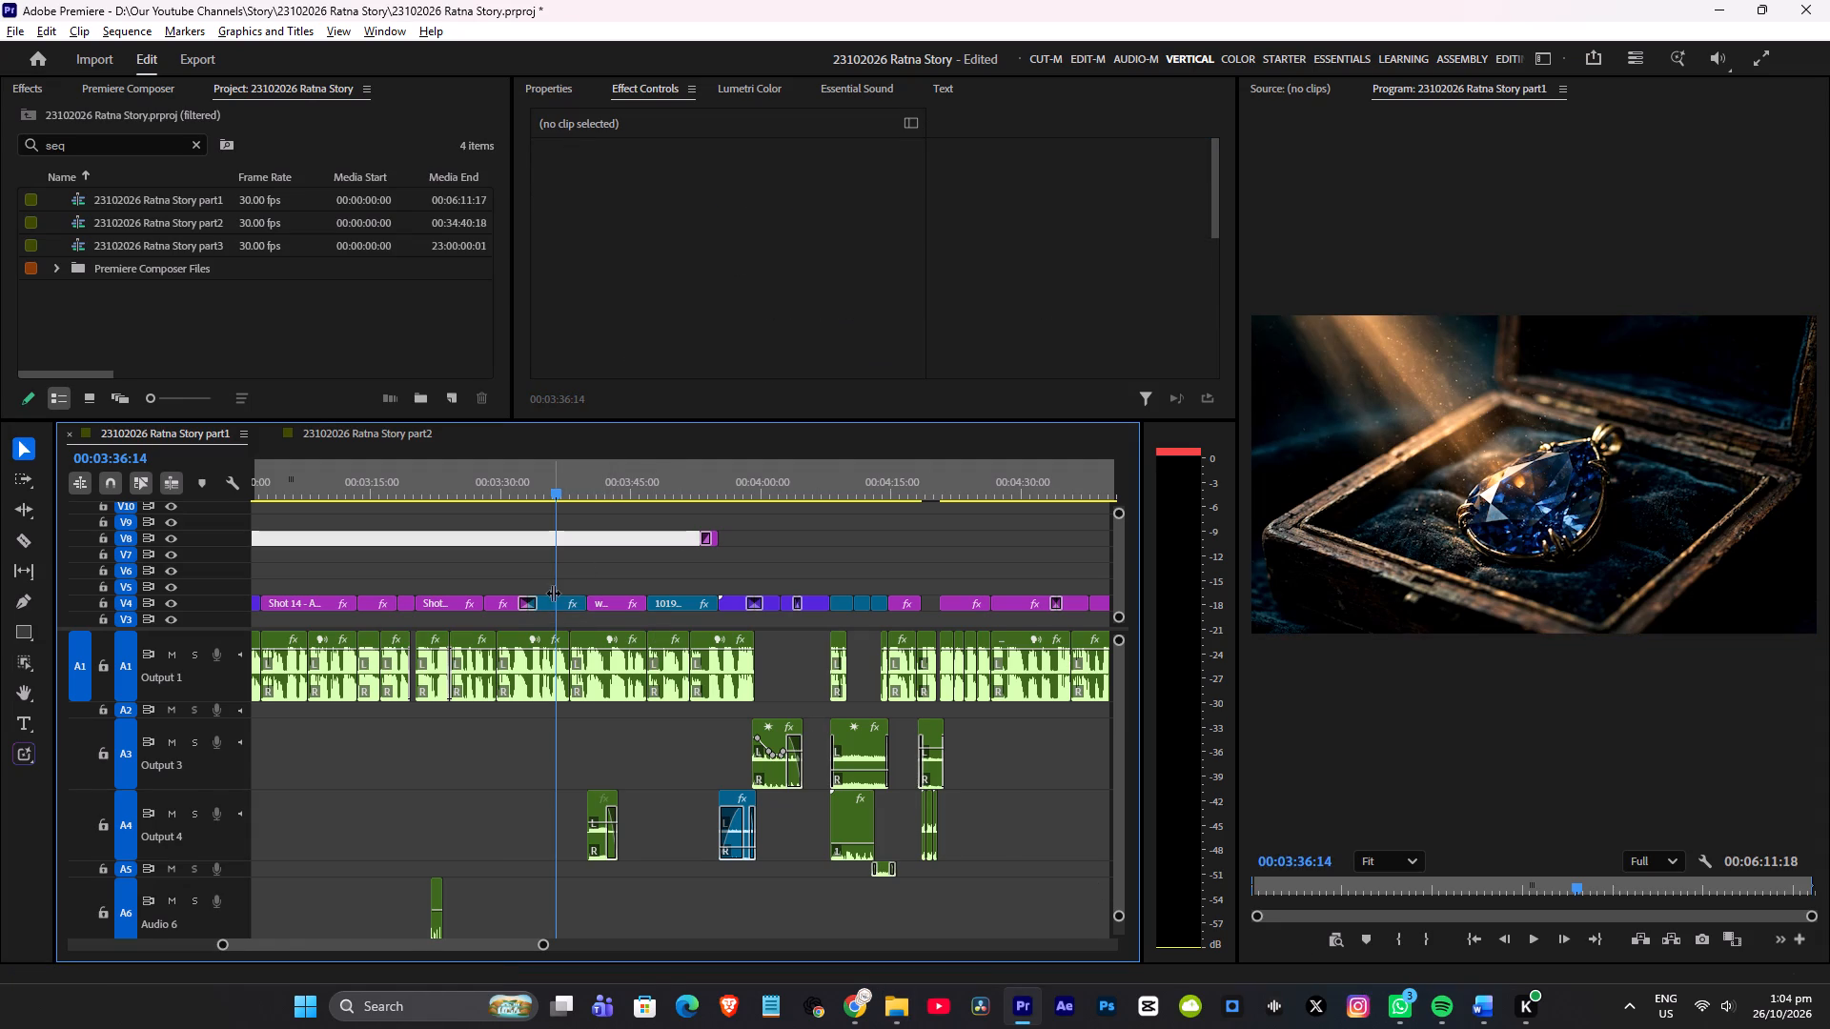
{"action": "left_click", "coordinate": [383, 435]}
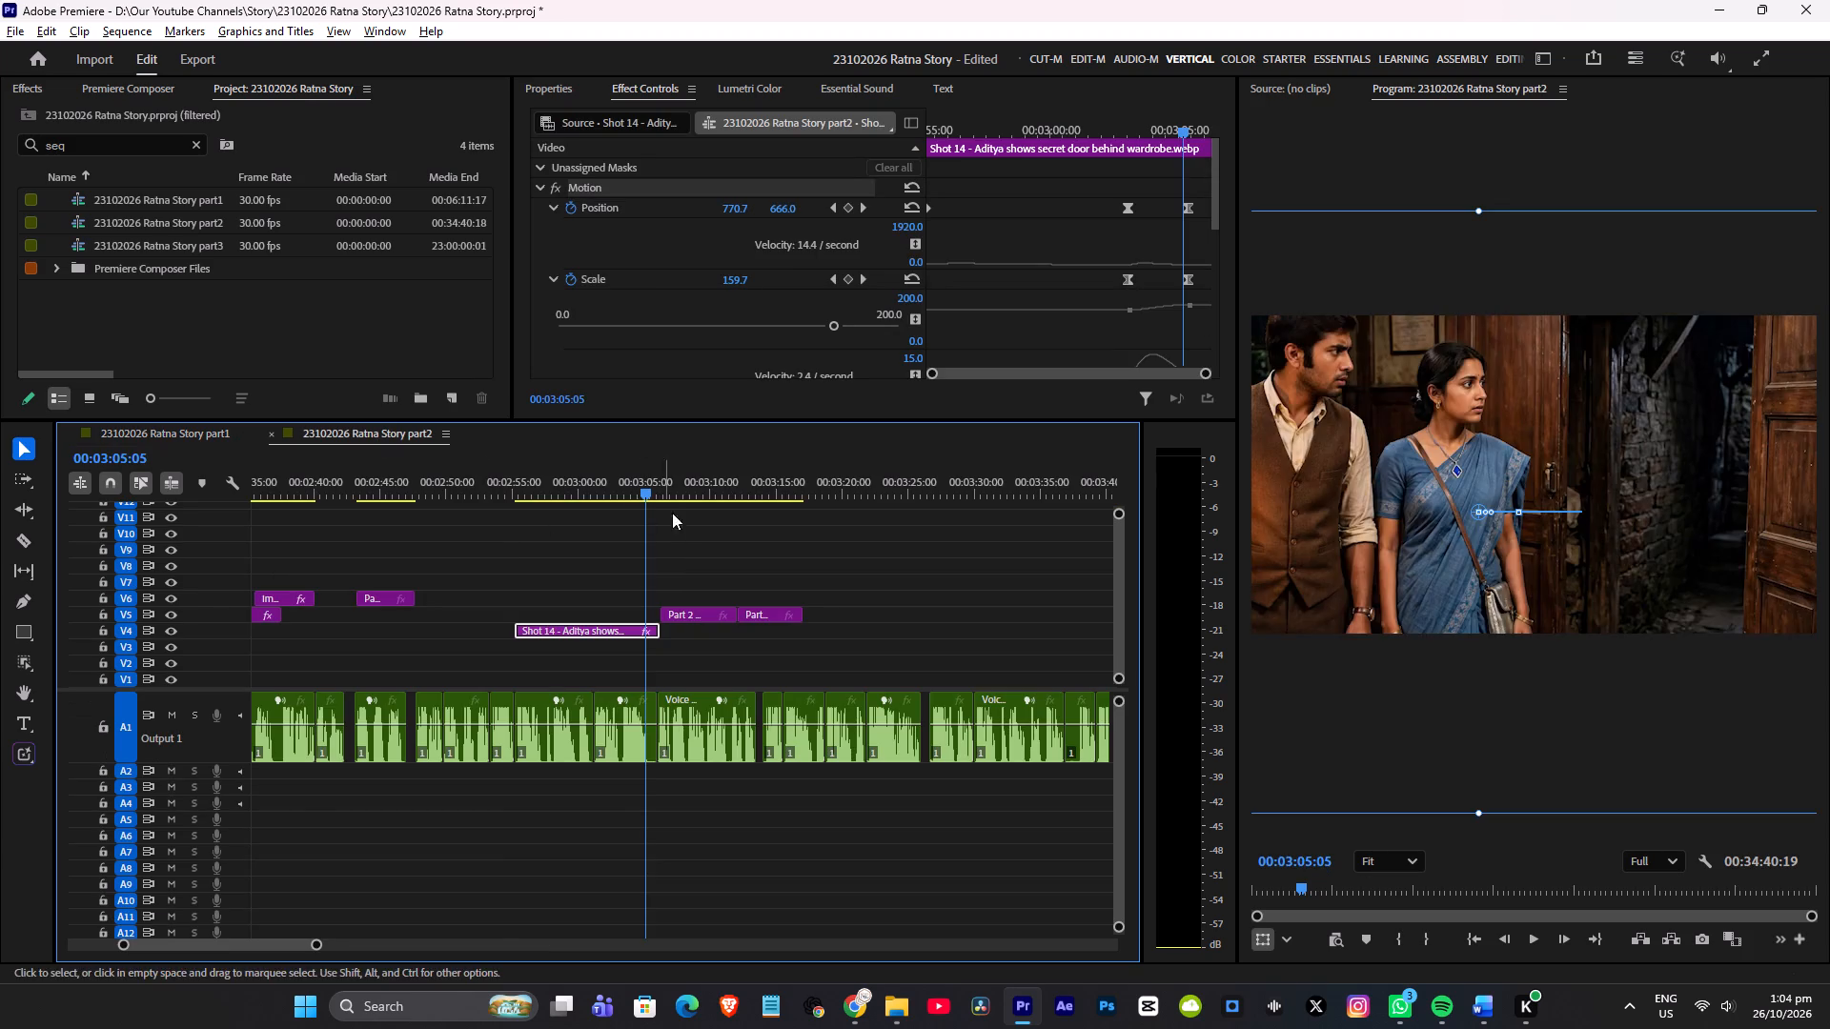
{"action": "left_click", "coordinate": [818, 481]}
{"action": "left_click", "coordinate": [870, 534]}
{"action": "key", "text": "ctrl+v"}
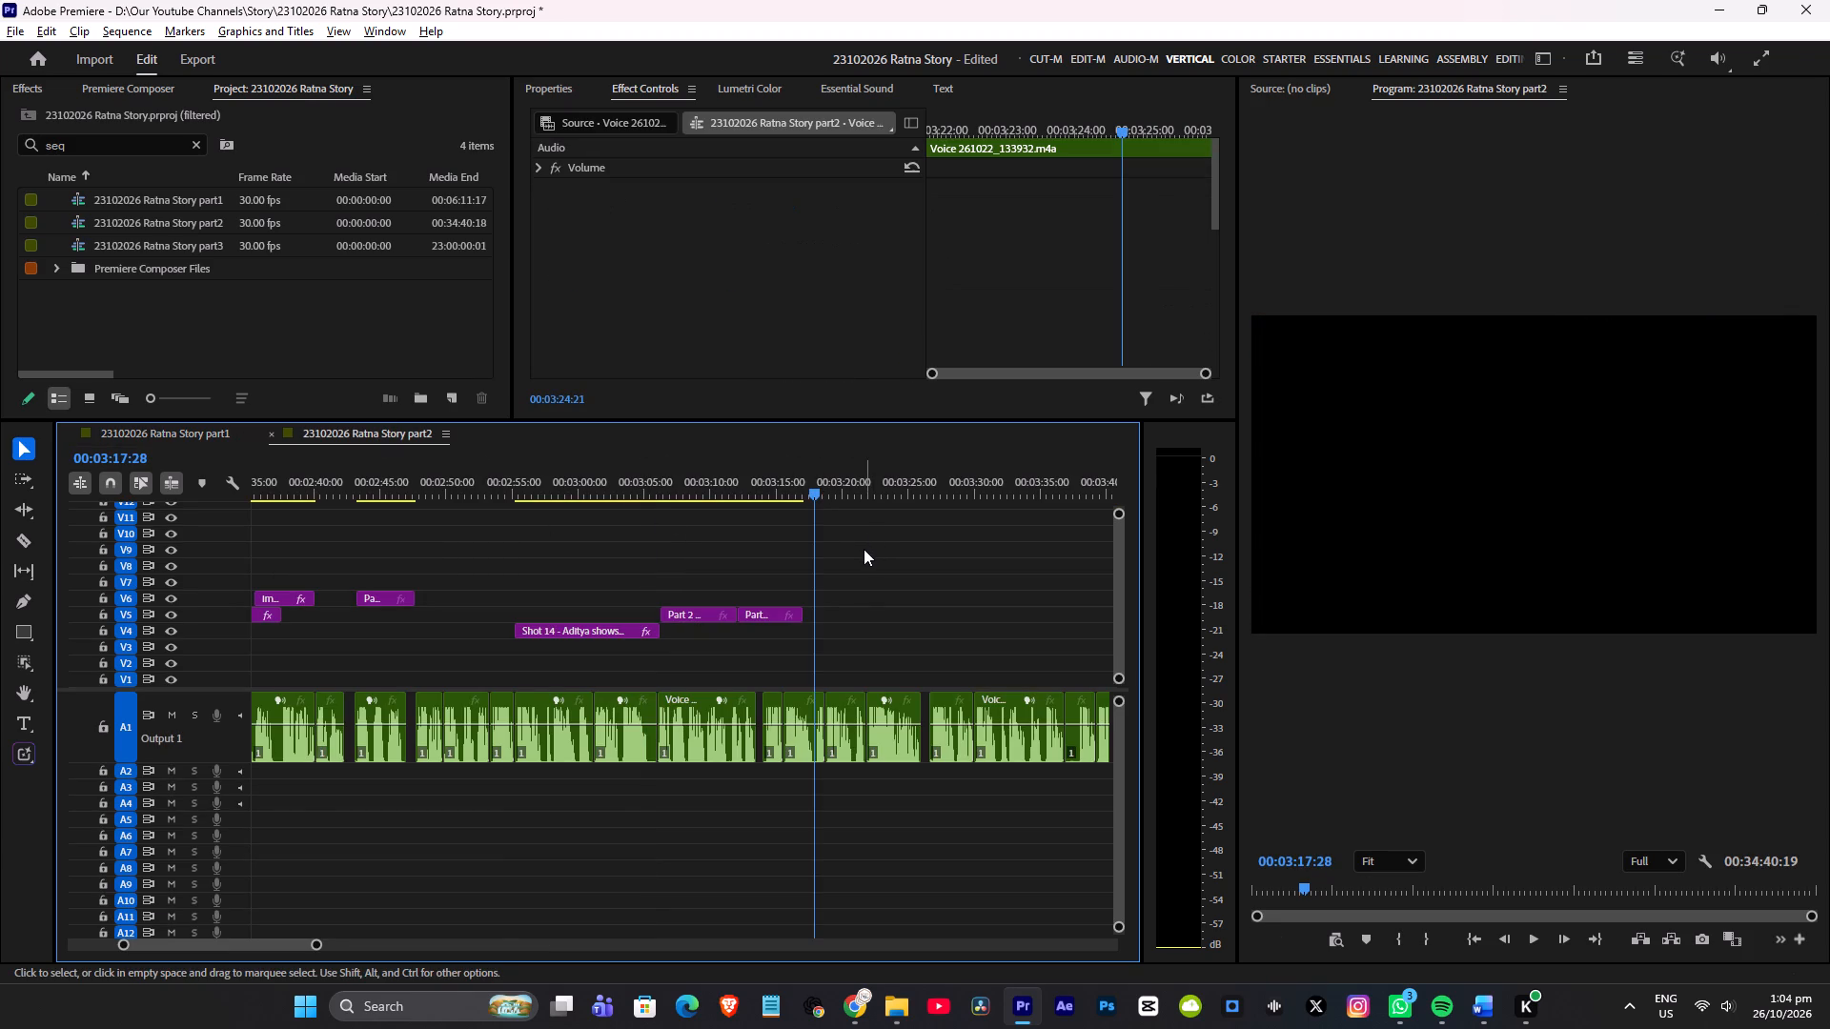
{"action": "left_click", "coordinate": [826, 535]}
{"action": "left_click", "coordinate": [847, 475]}
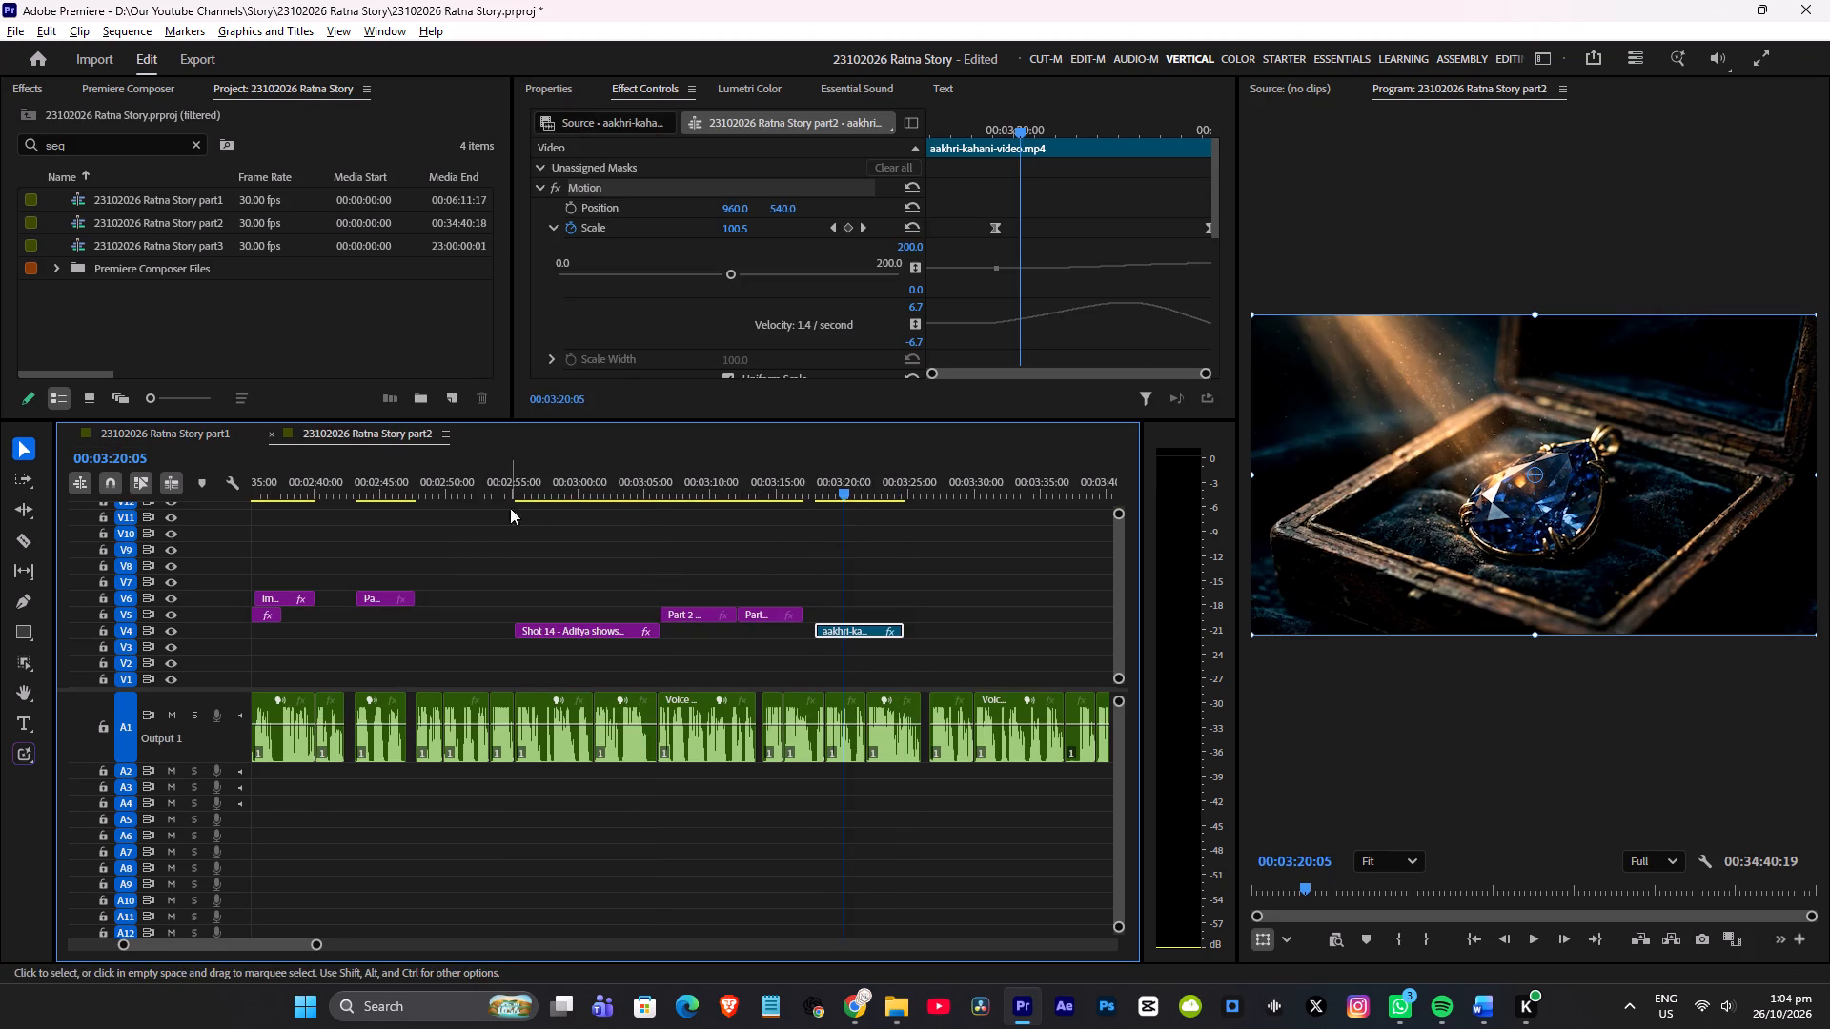
{"action": "left_click", "coordinate": [396, 479]}
{"action": "key", "text": "ctrl+s"}
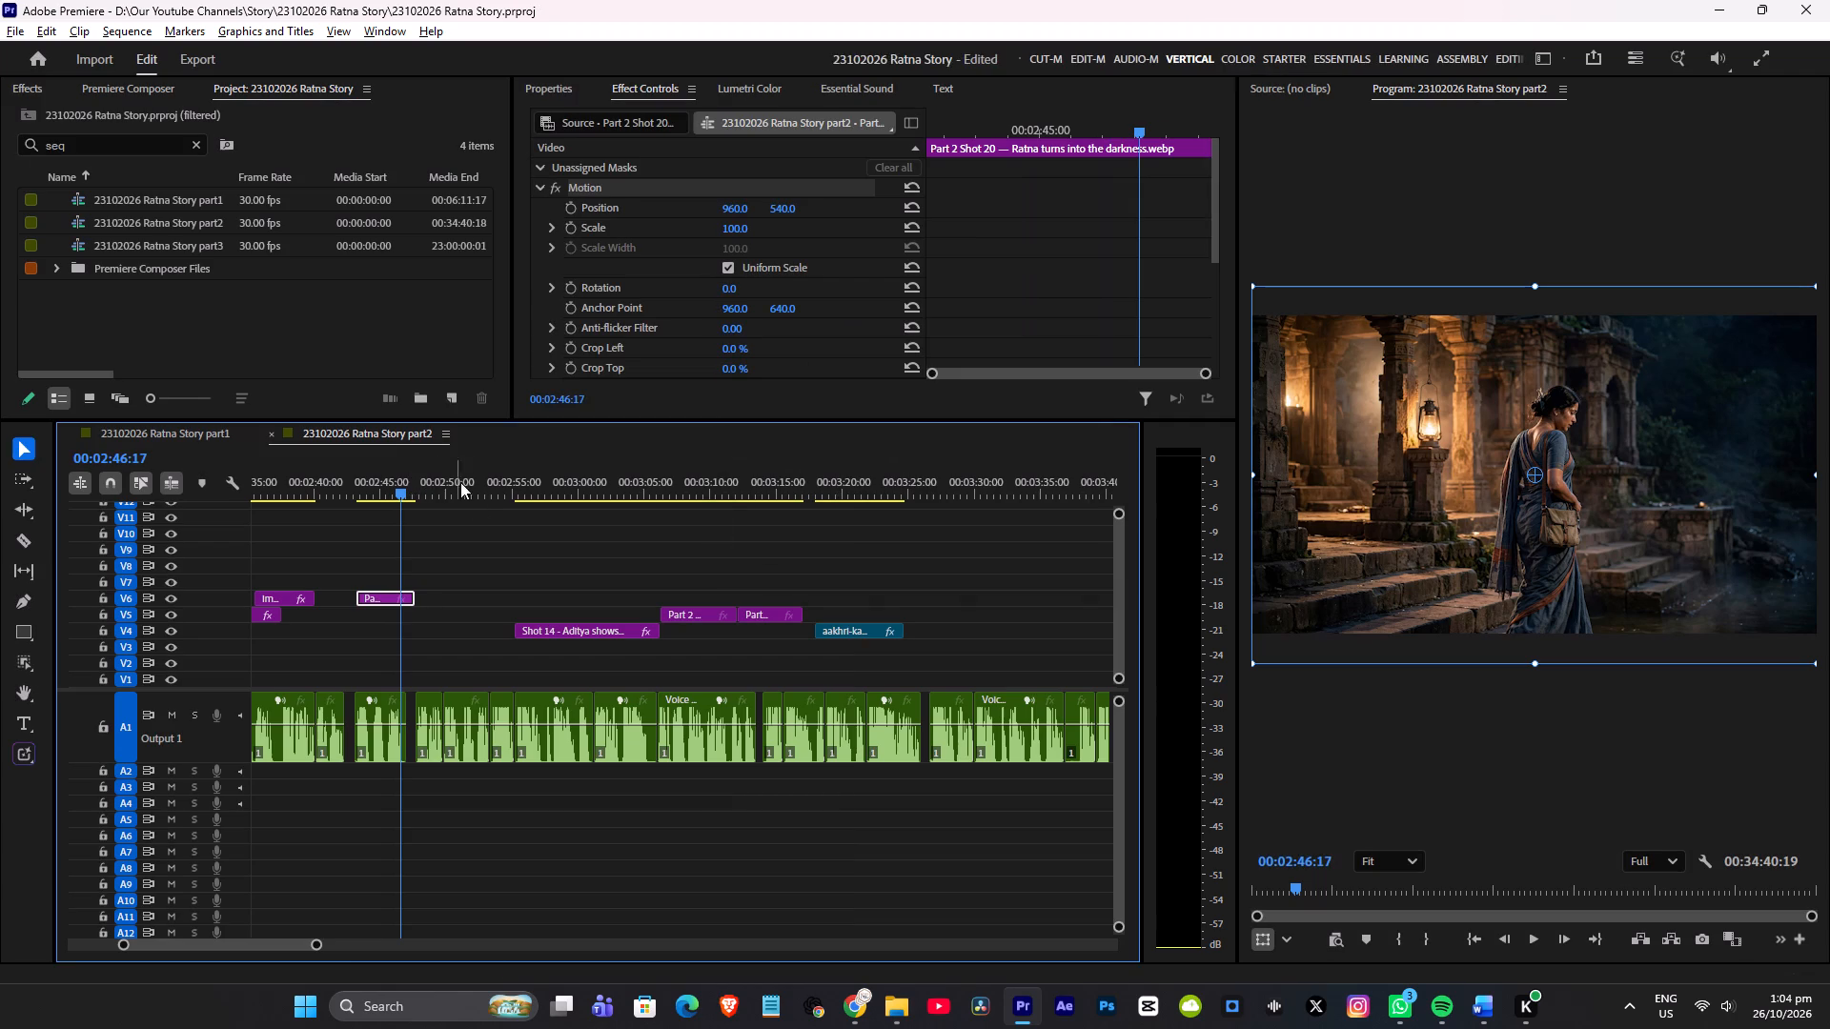
Listen to the Part 2 voice-over from 00:02:46:17 to 00:02:51:25, across the empty gap between the Shot 20 and Shot 14 clips.
{"action": "key", "text": "space"}
{"action": "scroll", "coordinate": [449, 520], "scroll_direction": "up", "scroll_amount": 4, "text": "alt"}
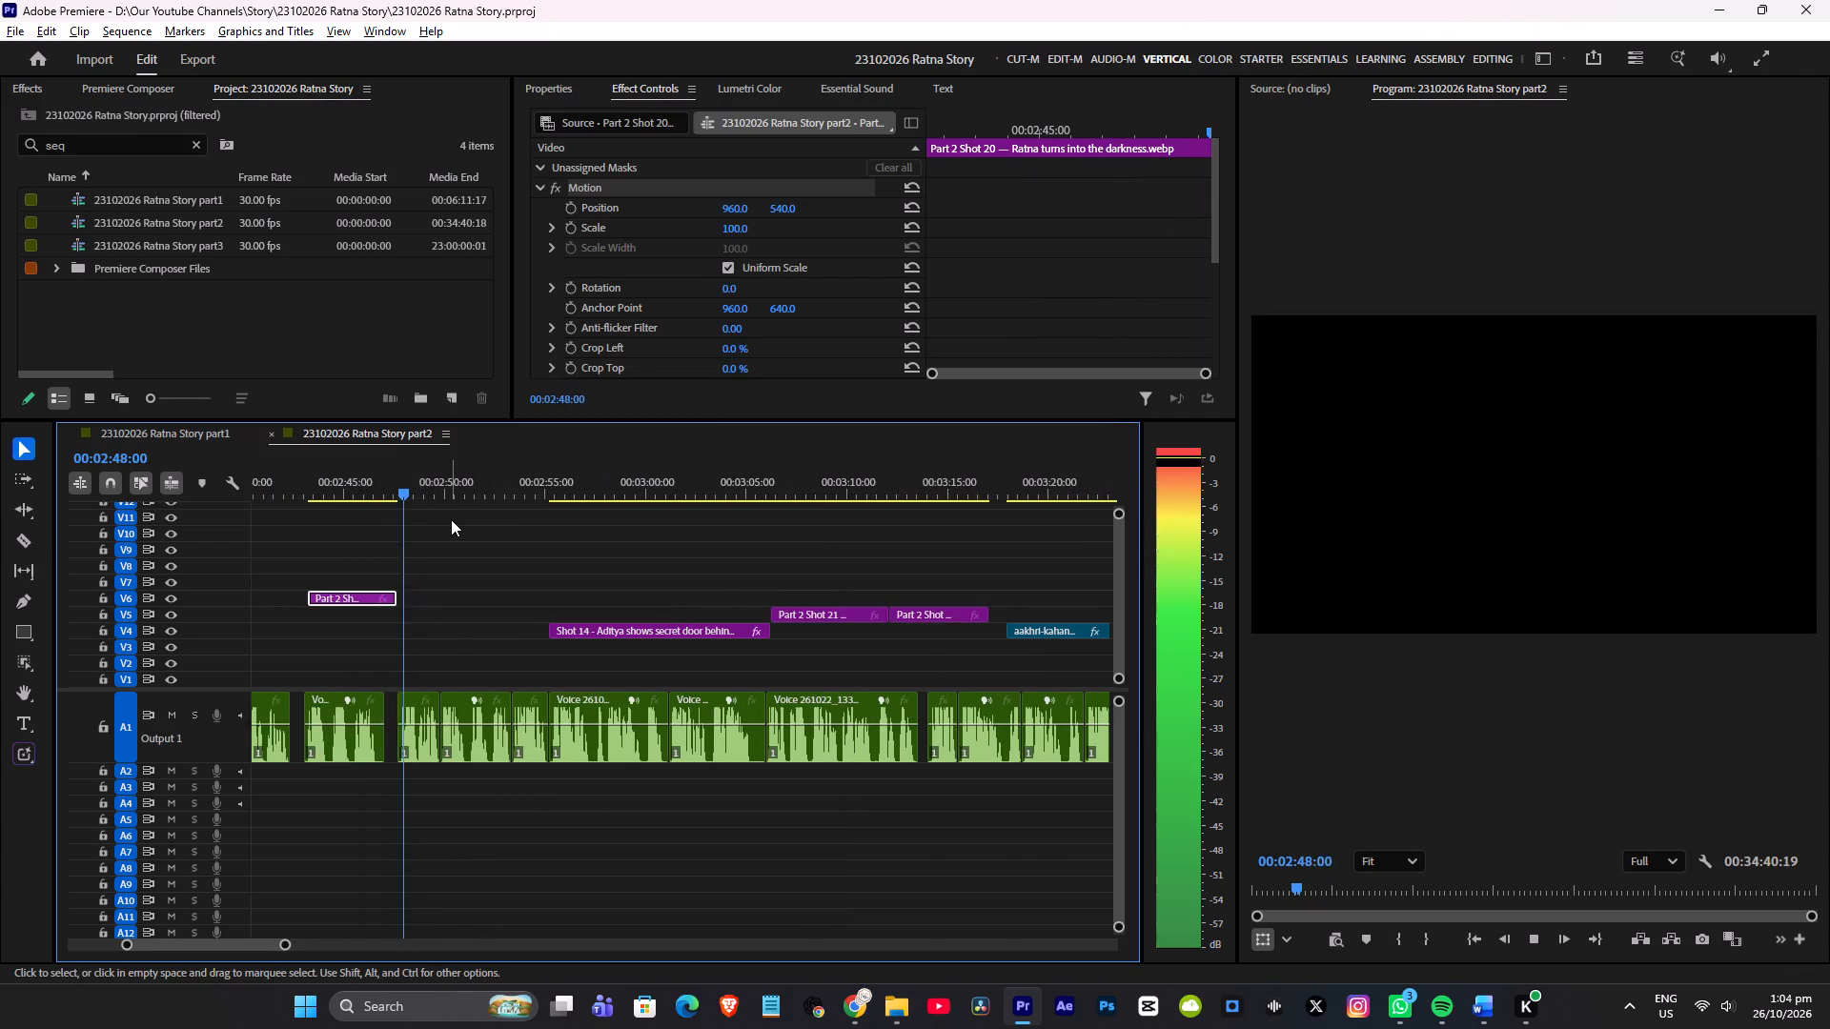
{"action": "scroll", "coordinate": [464, 516], "scroll_direction": "down", "scroll_amount": 5, "text": "alt"}
{"action": "key", "text": "space"}
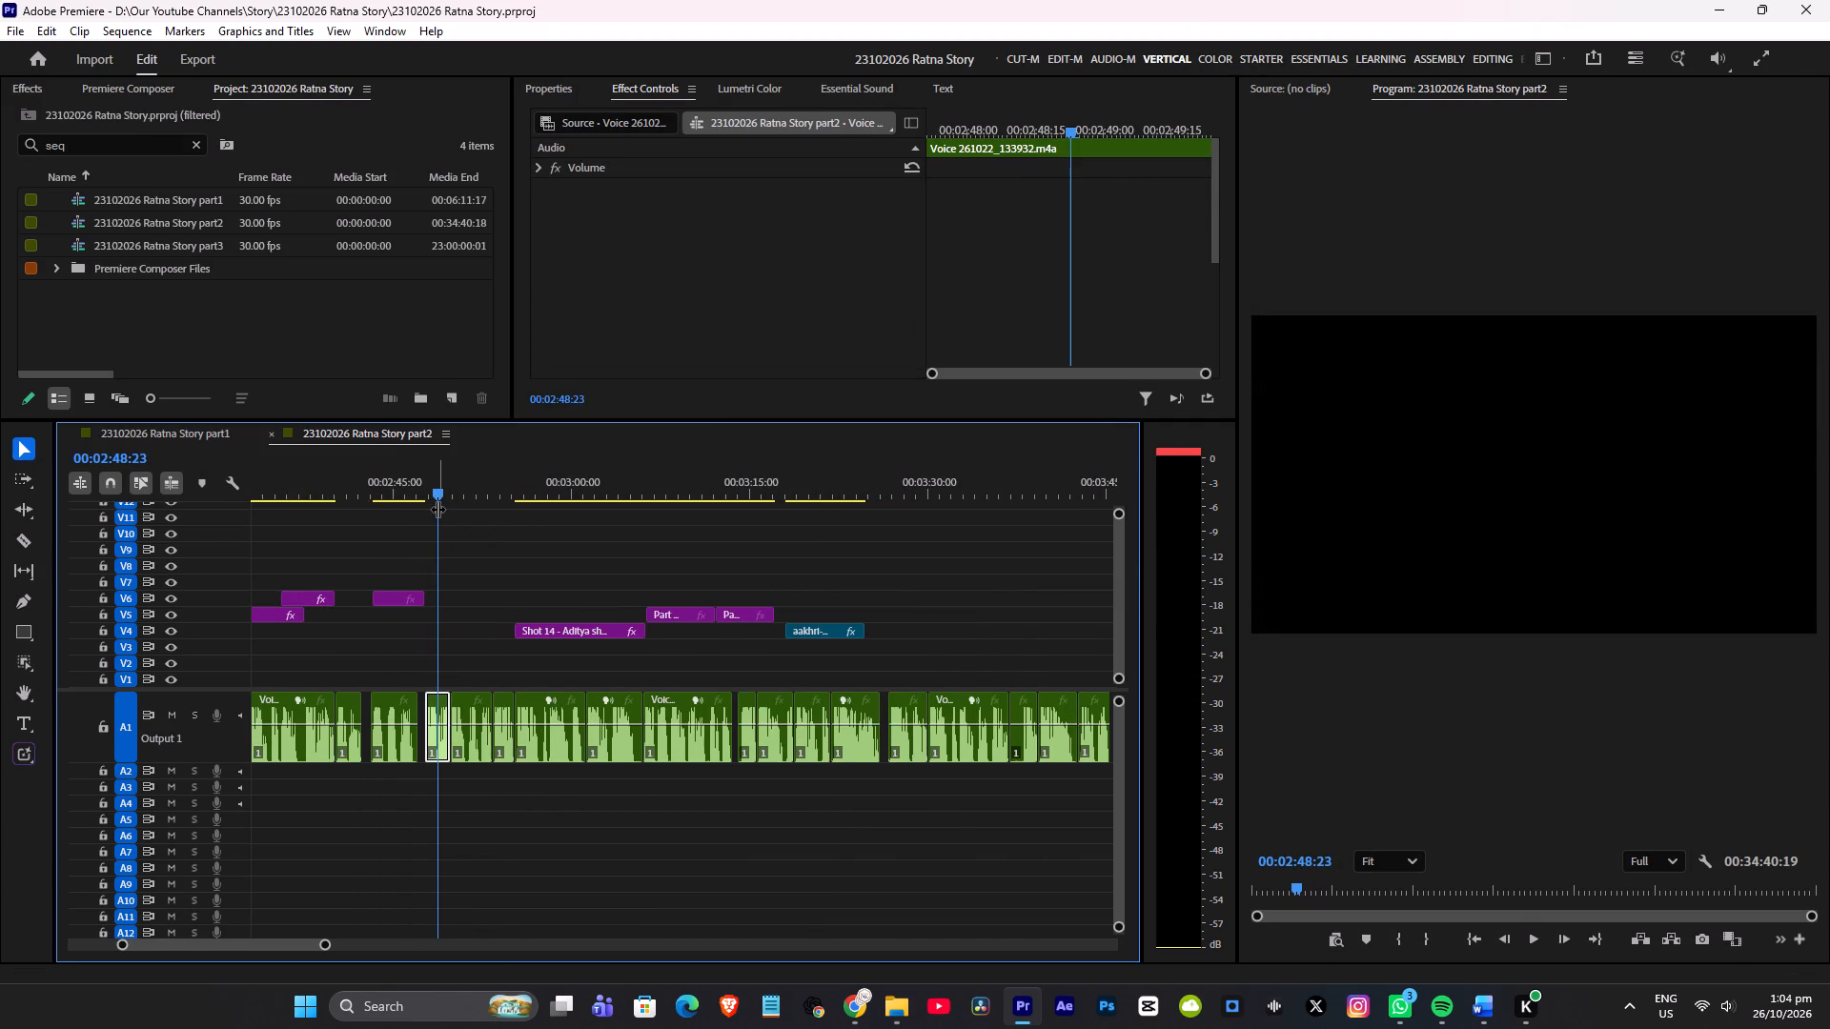
{"action": "left_click", "coordinate": [429, 495]}
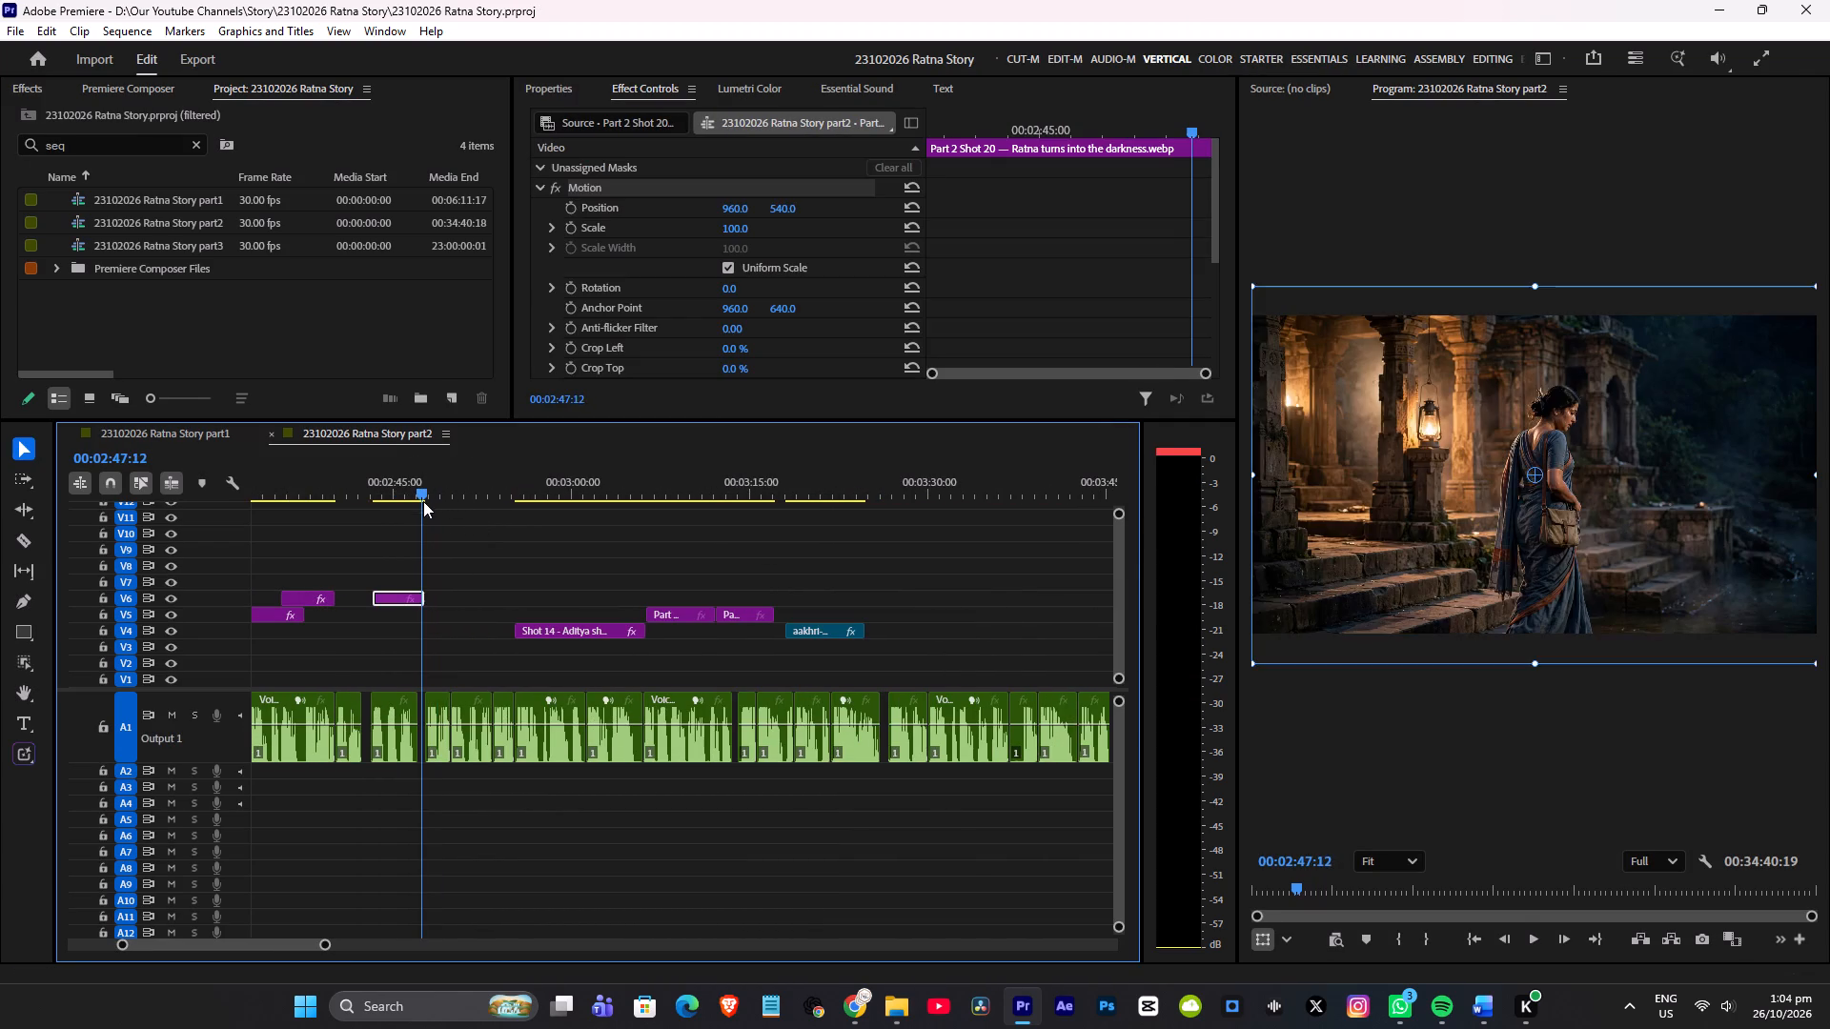
{"action": "key", "text": "space"}
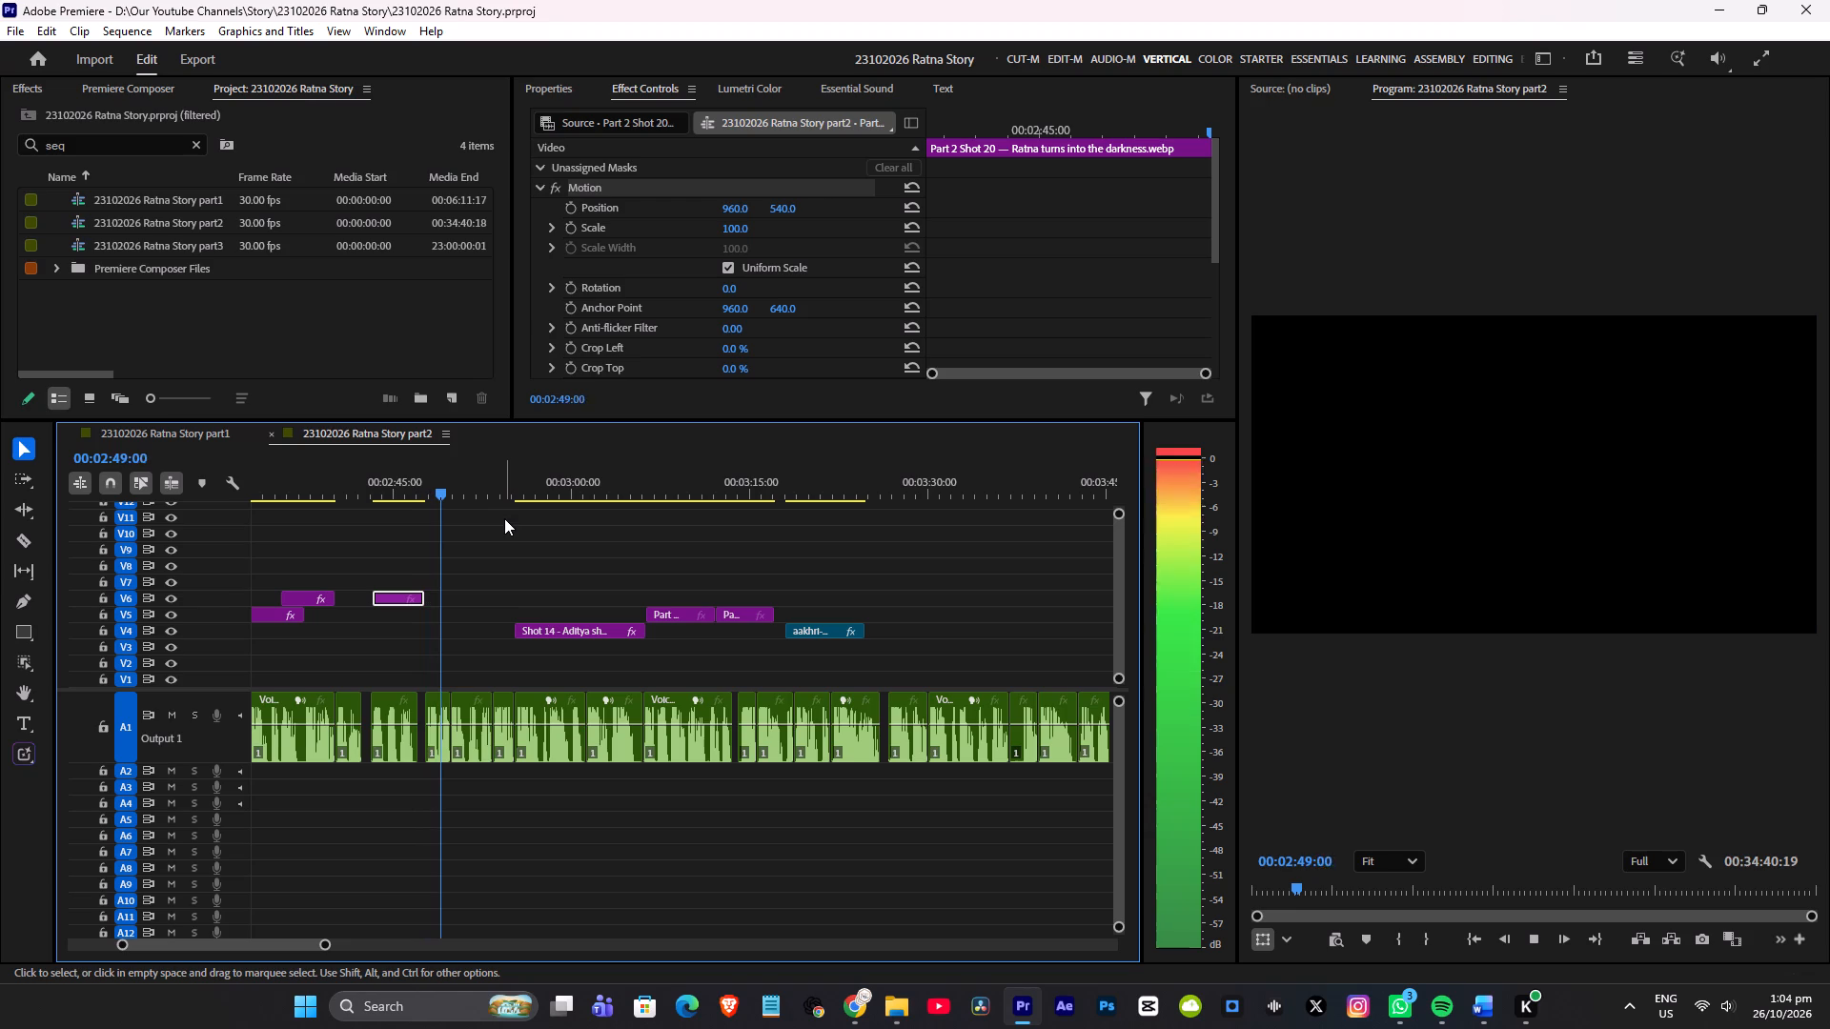
{"action": "scroll", "coordinate": [500, 552], "scroll_direction": "down", "scroll_amount": 4}
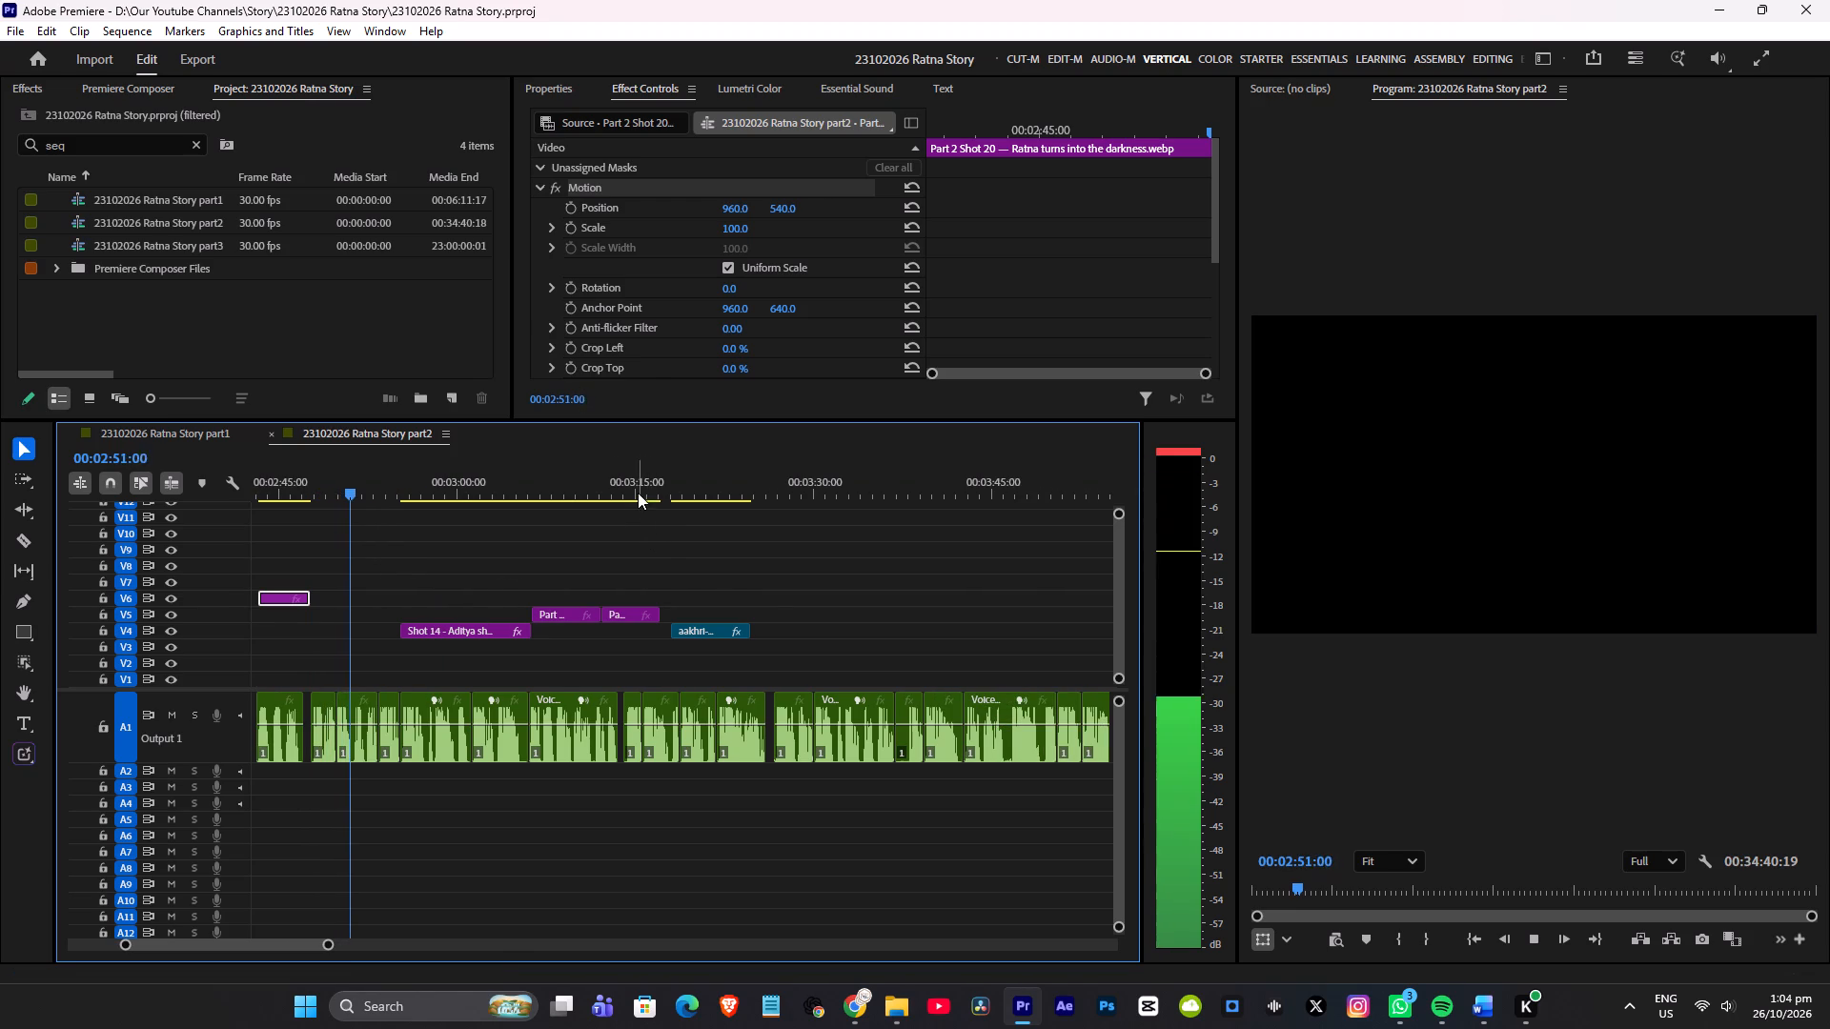
{"action": "key", "text": "space"}
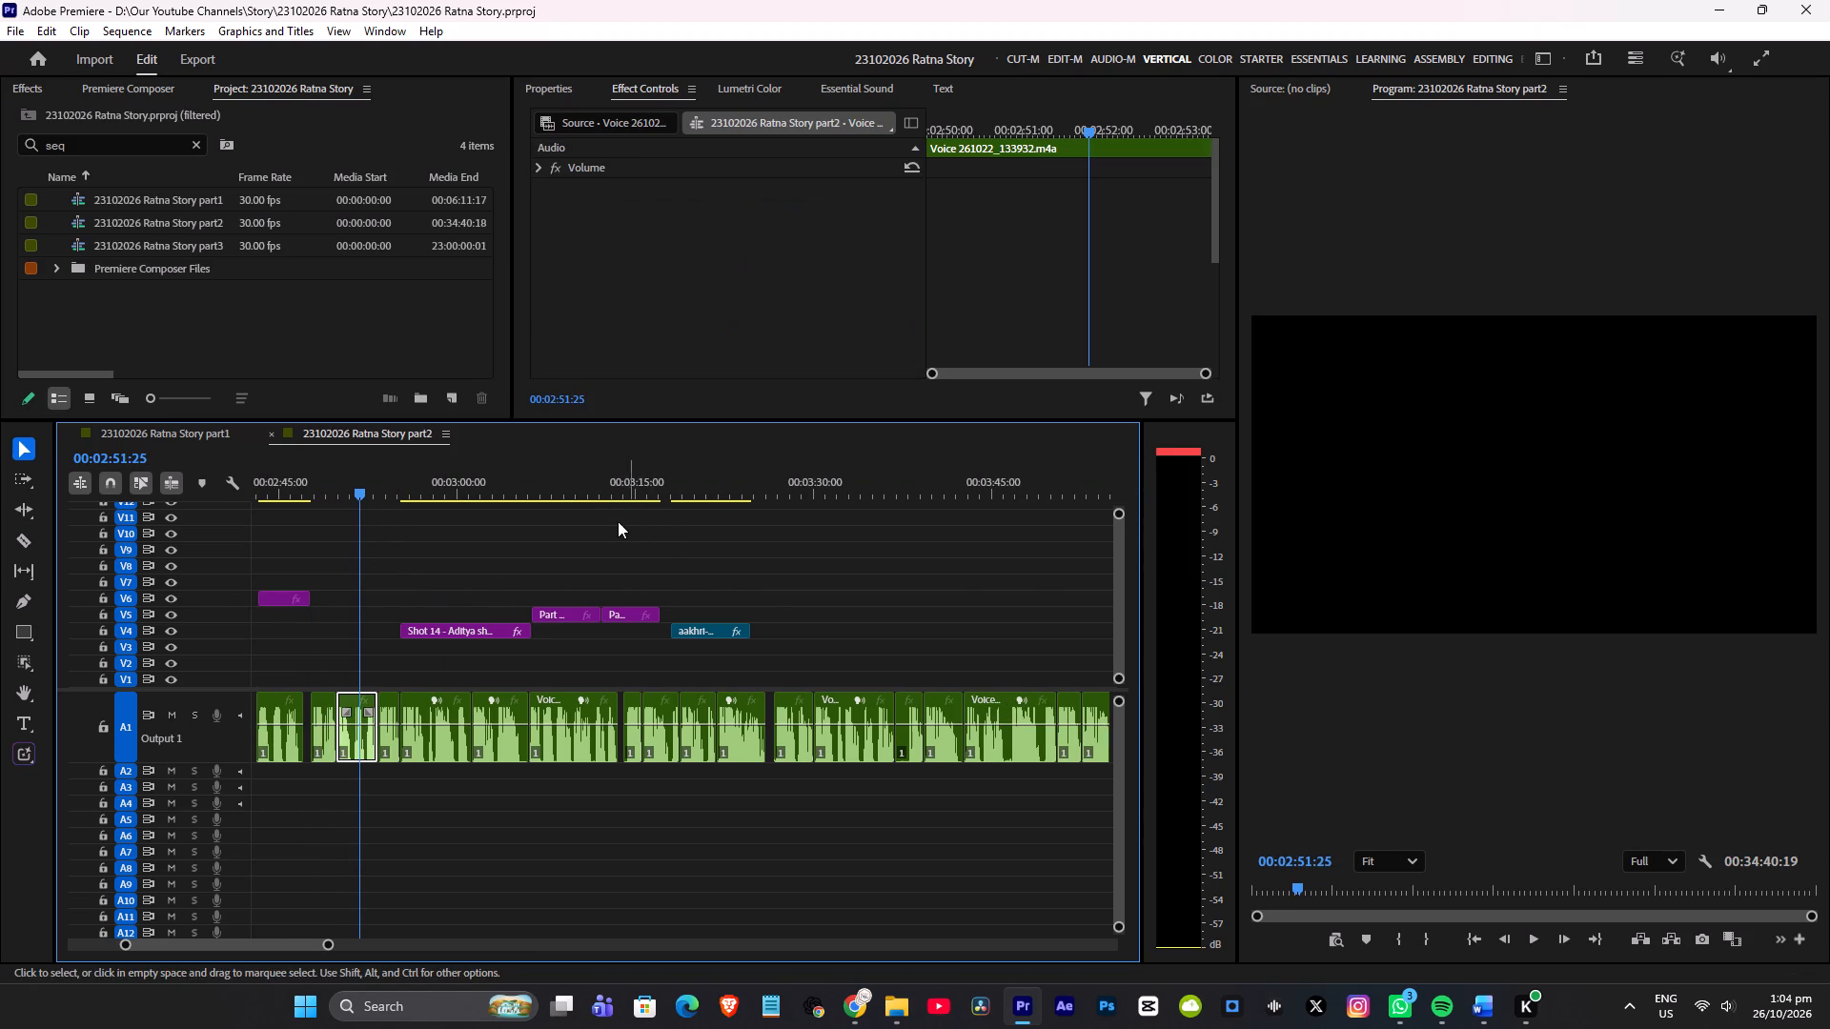
Move the Part 2 Shot 21 and Part 2 Shot 24 clips from V5 down to V4, directly after Shot 14.
{"action": "scroll", "coordinate": [657, 538], "scroll_direction": "up", "scroll_amount": 3, "text": "alt"}
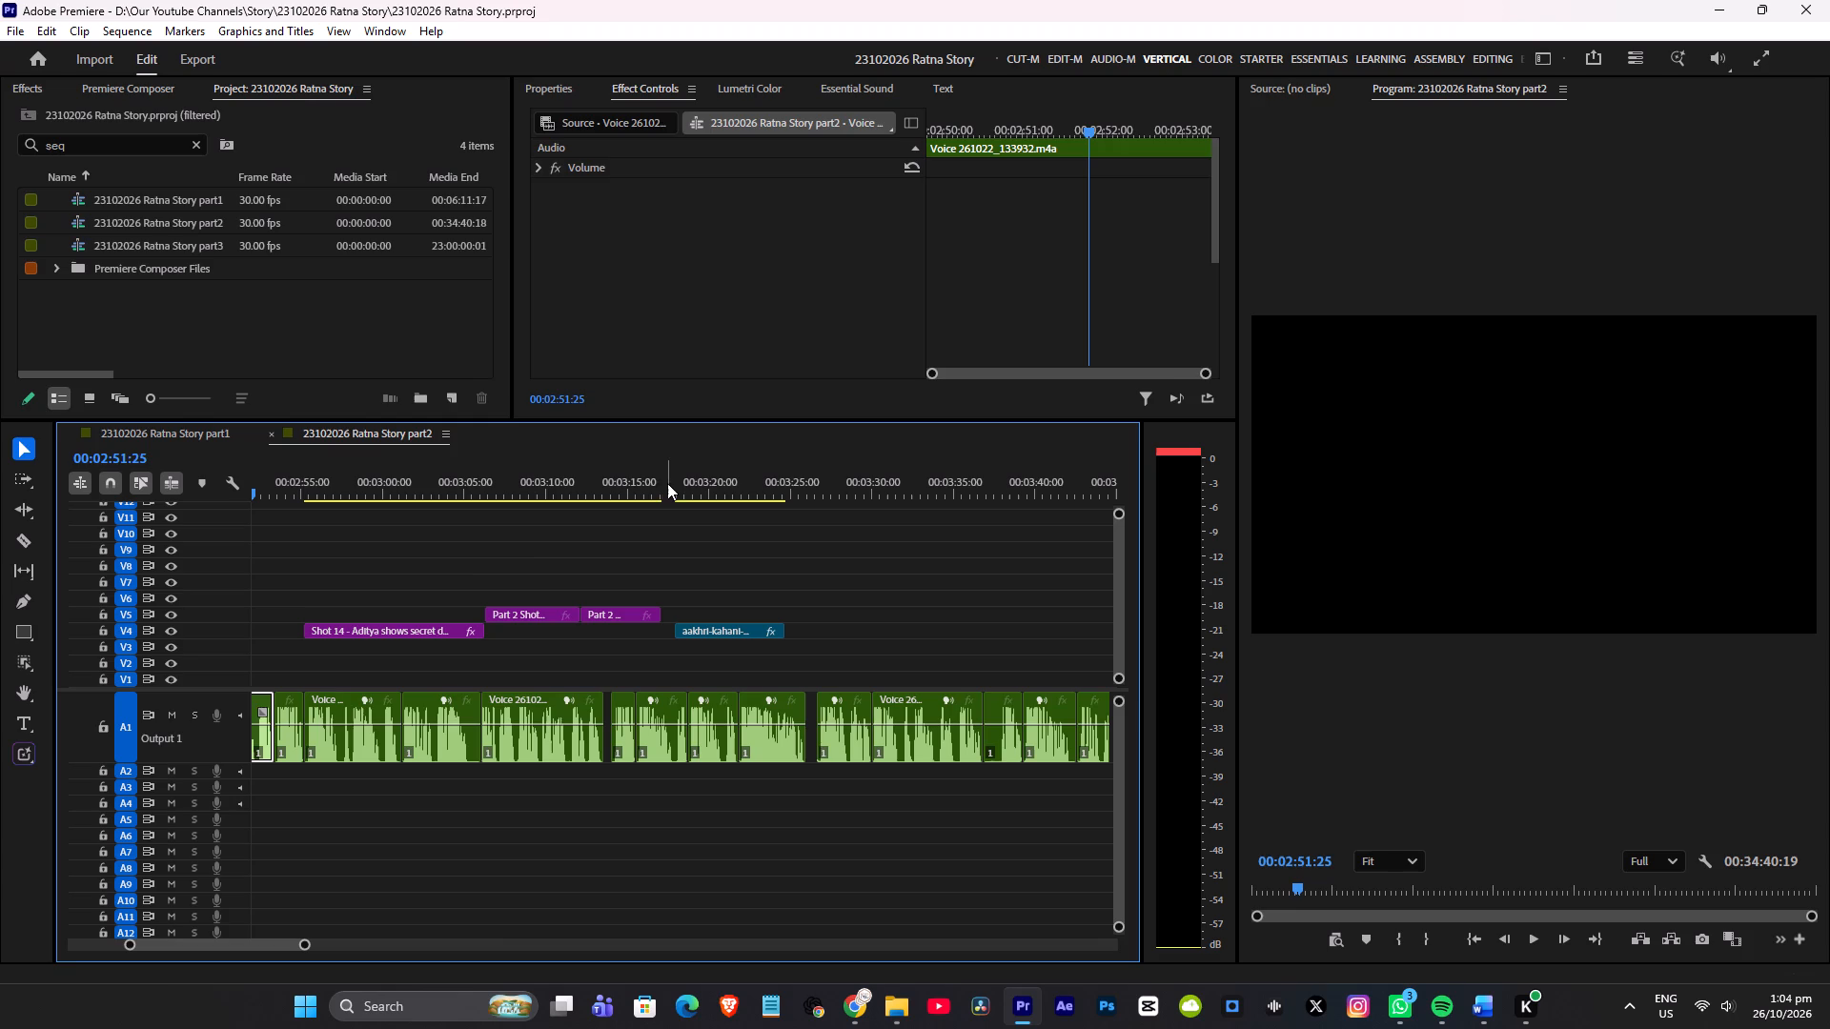
{"action": "left_click", "coordinate": [495, 561]}
{"action": "left_click_drag", "start_coordinate": [517, 565], "coordinate": [636, 611]}
{"action": "left_click_drag", "start_coordinate": [607, 617], "coordinate": [607, 619]}
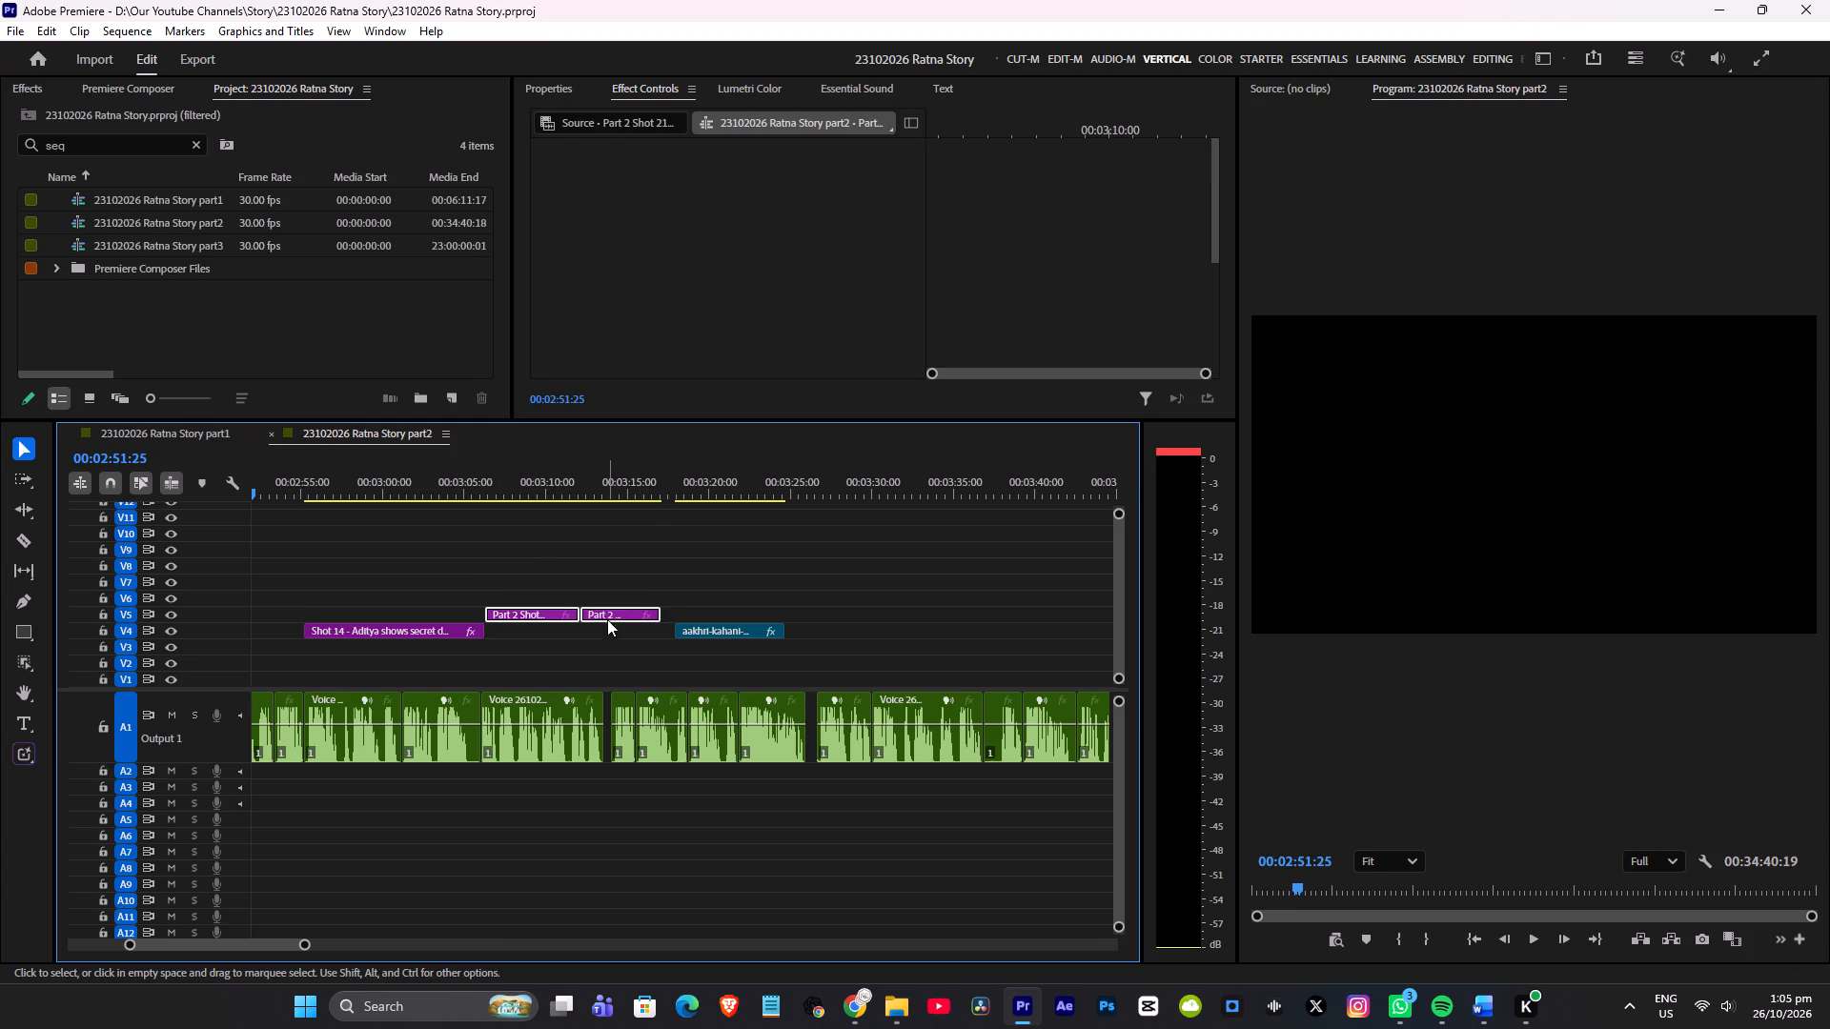
{"action": "left_click_drag", "start_coordinate": [607, 619], "coordinate": [608, 627]}
{"action": "left_click", "coordinate": [631, 481]}
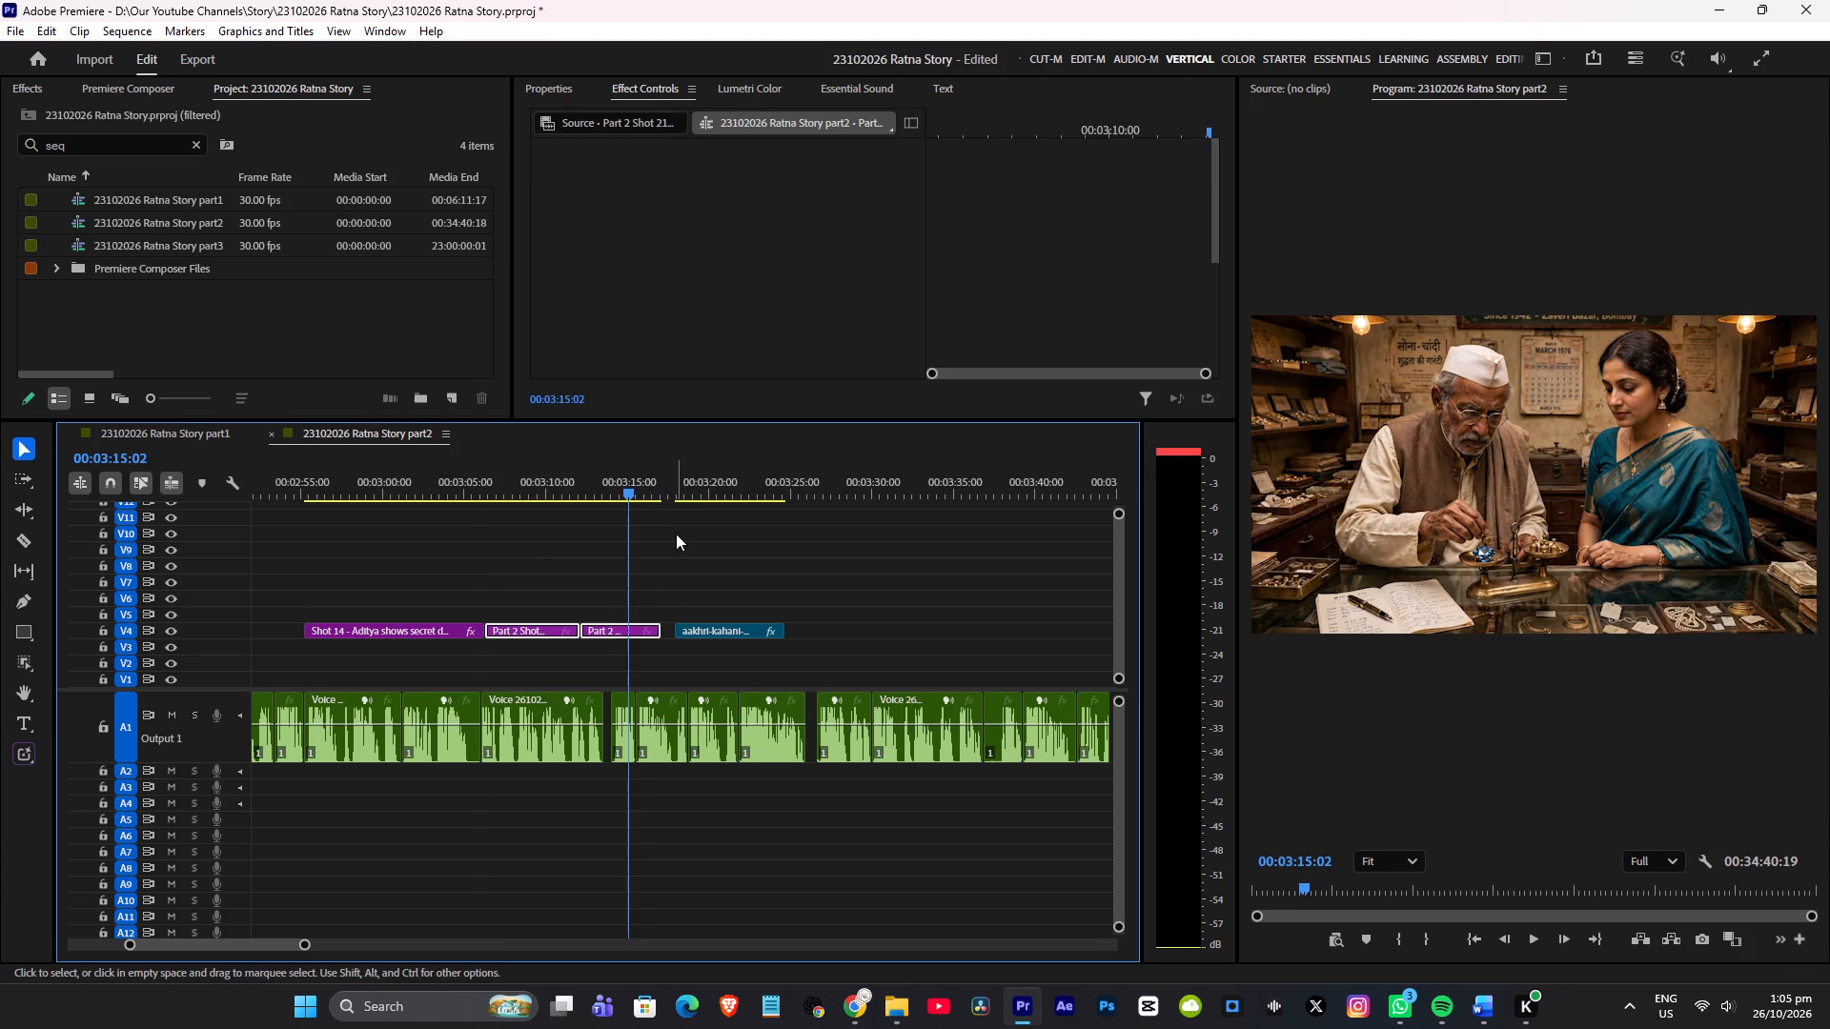
{"action": "left_click", "coordinate": [676, 534]}
Play the Part 2 voice-over from about 00:03:15 to 00:03:19, across the gap between Shot 24 and the aakhri-kahani-video.mp4 jewel clip.
{"action": "scroll", "coordinate": [646, 576], "scroll_direction": "up", "scroll_amount": 3, "text": "alt"}
{"action": "key", "text": "space"}
{"action": "scroll", "coordinate": [668, 567], "scroll_direction": "down", "scroll_amount": 3}
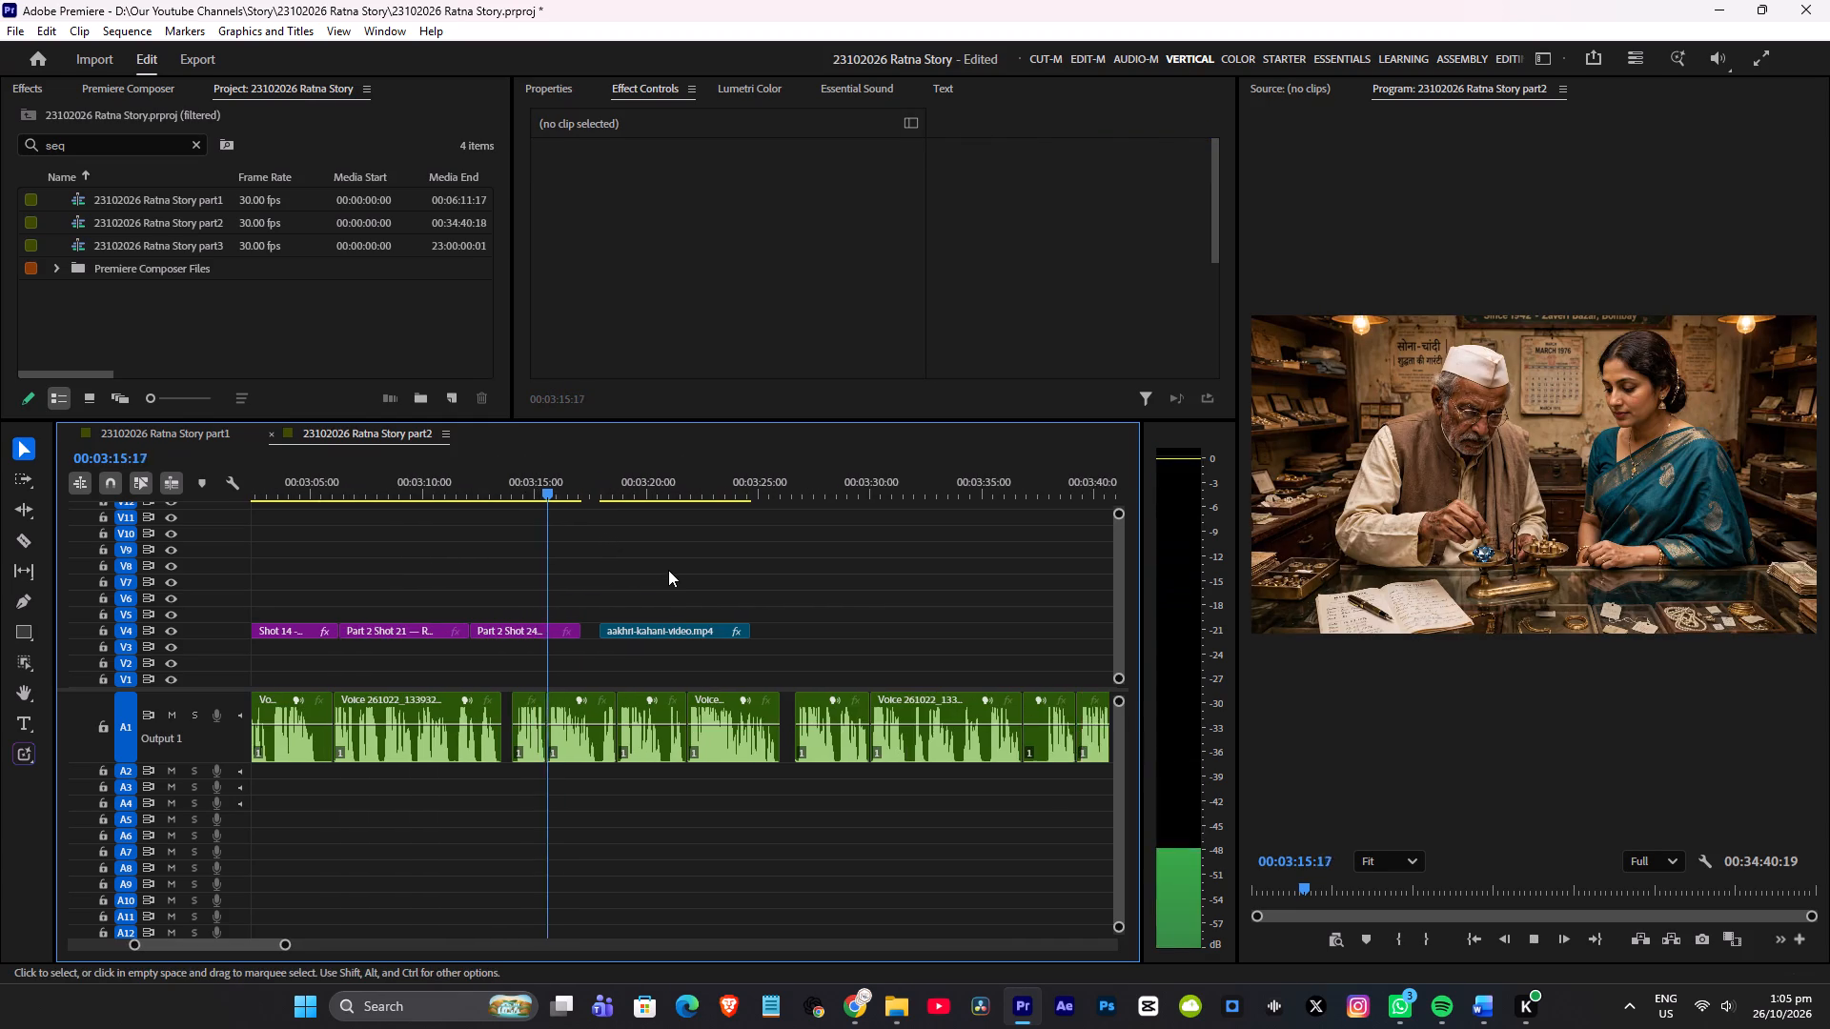
{"action": "scroll", "coordinate": [668, 575], "scroll_direction": "up", "scroll_amount": 4, "text": "alt"}
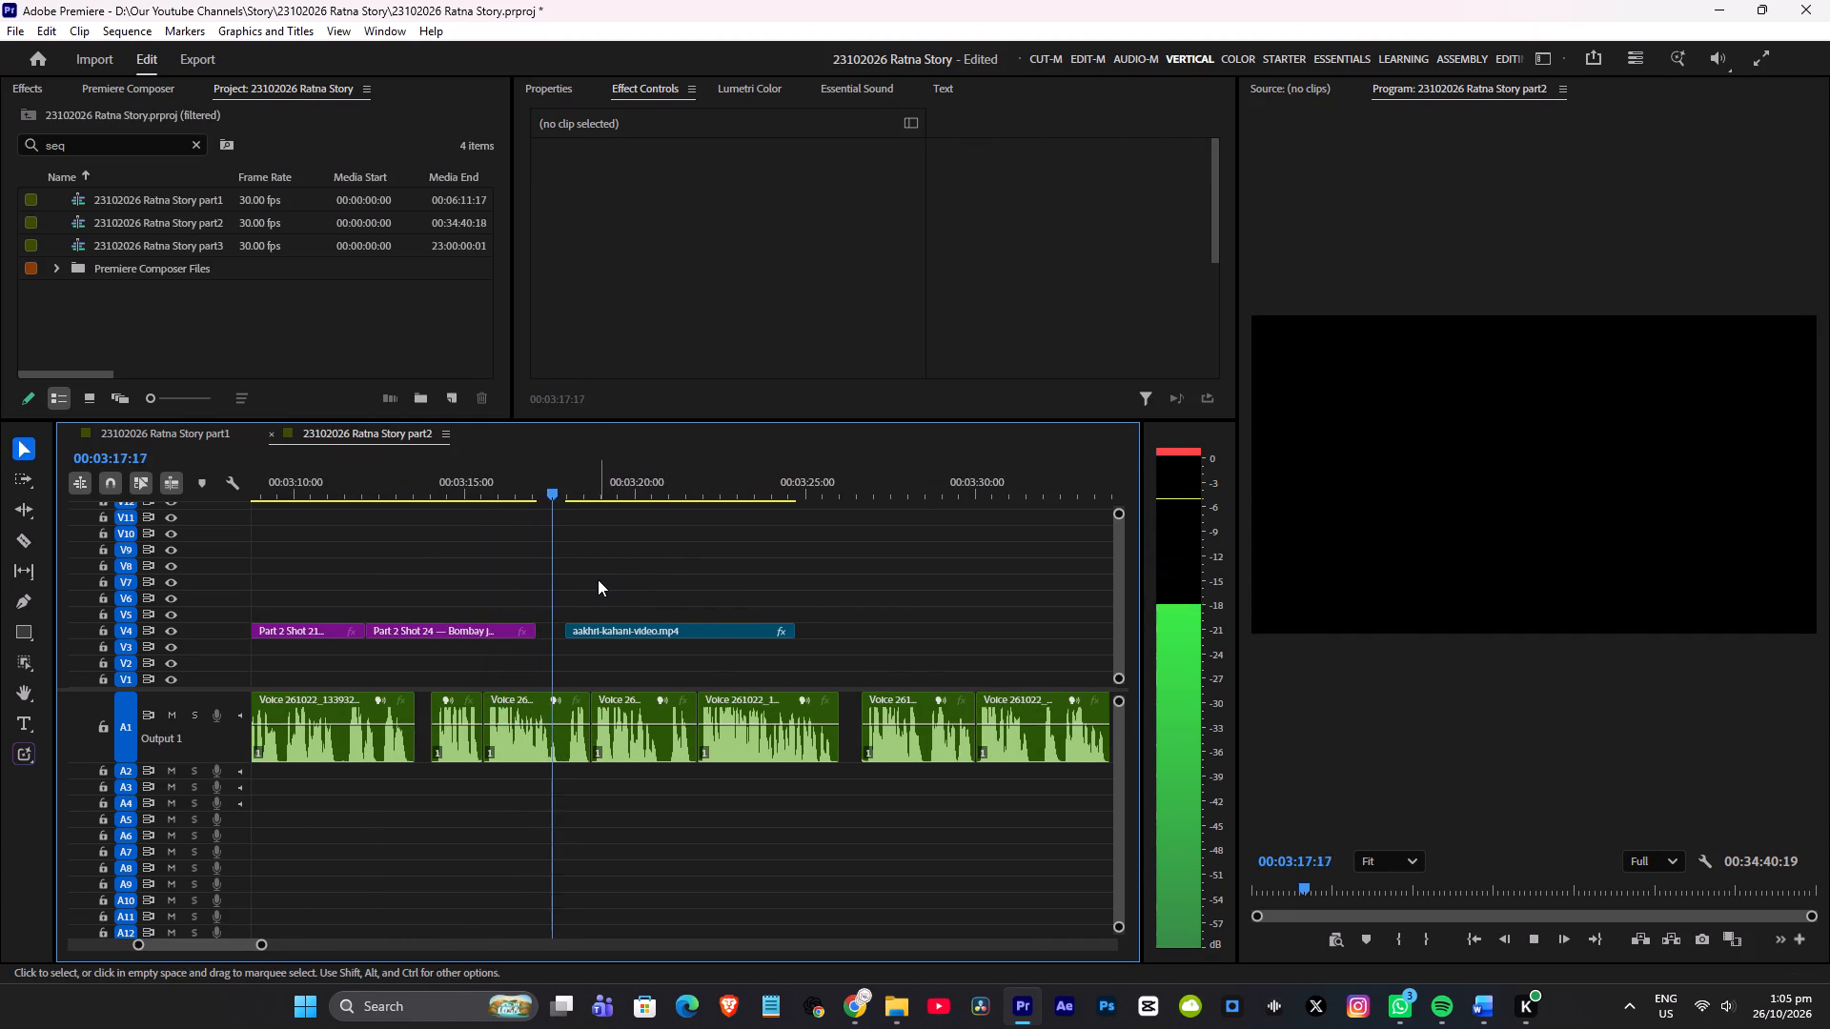
{"action": "scroll", "coordinate": [646, 565], "scroll_direction": "down", "scroll_amount": 10, "text": "alt"}
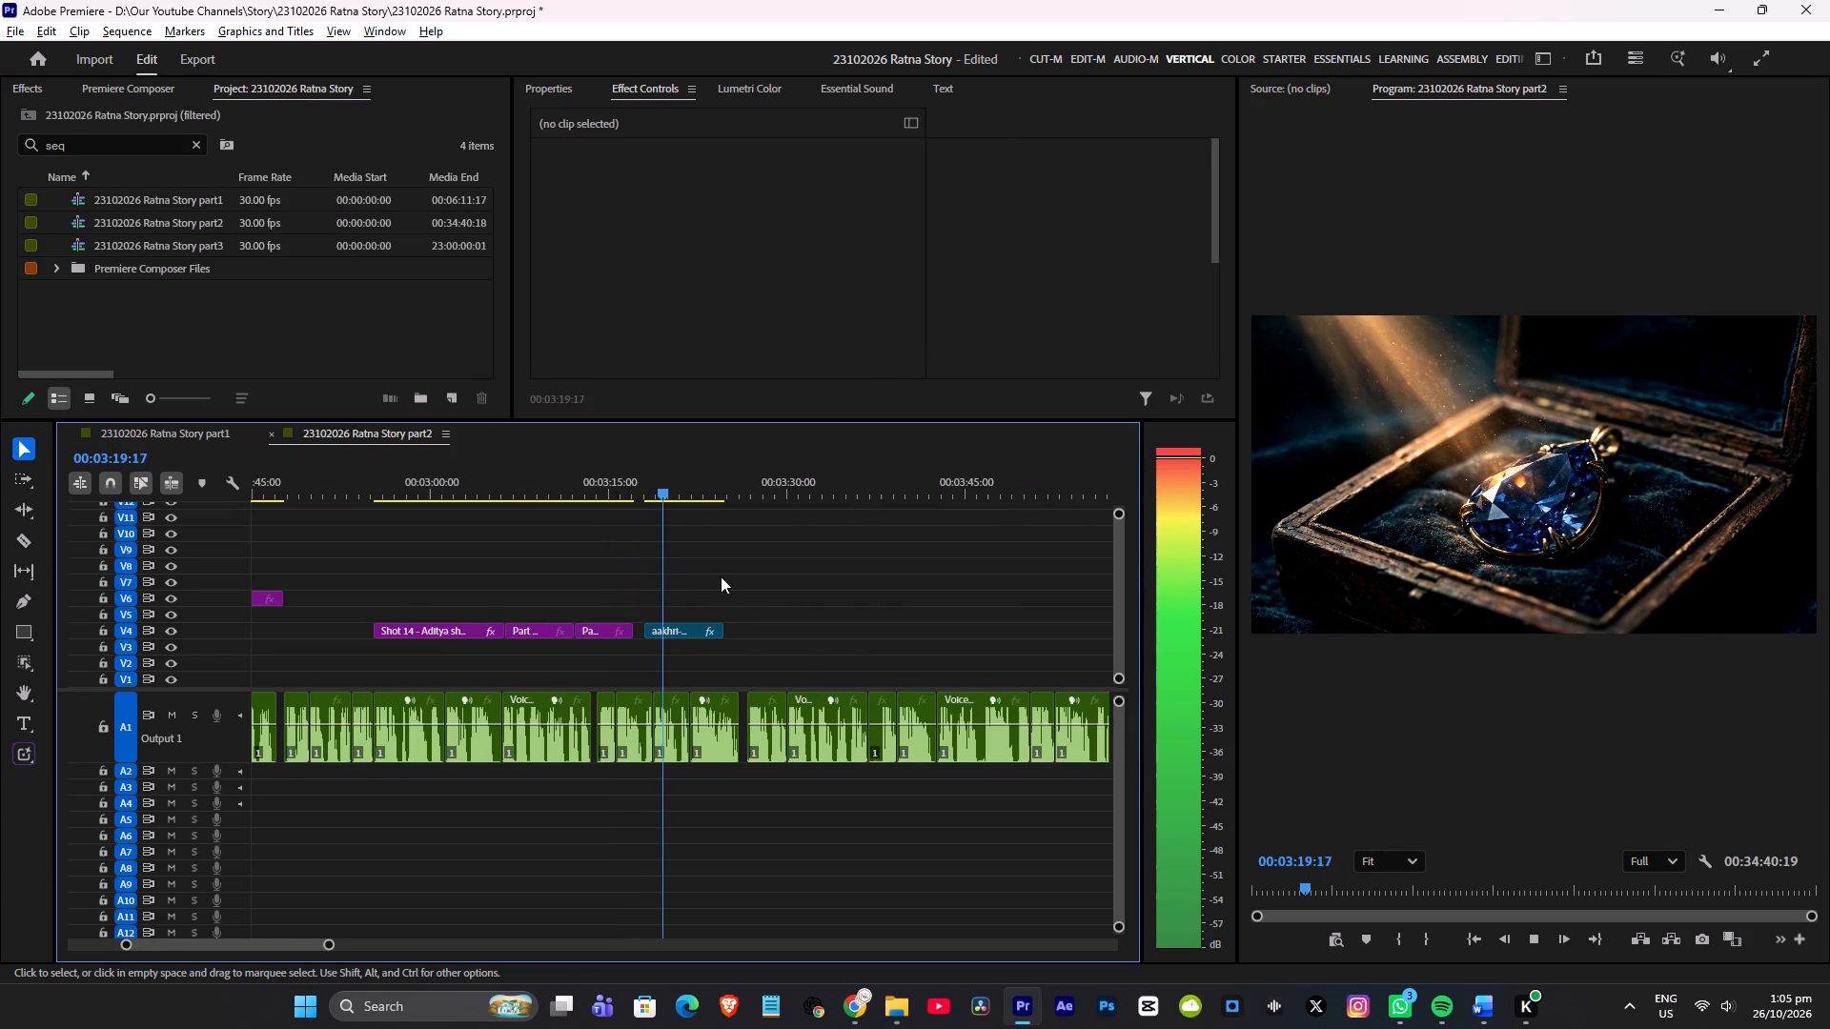
{"action": "key", "text": "space"}
Listen to the Part 2 voice-over from about 00:02:37 to 00:03:05:18, checking the visuals up to the end of Shot 14.
{"action": "left_click_drag", "start_coordinate": [343, 486], "coordinate": [316, 493]}
{"action": "left_click", "coordinate": [282, 497]}
{"action": "key", "text": "space"}
{"action": "scroll", "coordinate": [388, 515], "scroll_direction": "up", "scroll_amount": 1}
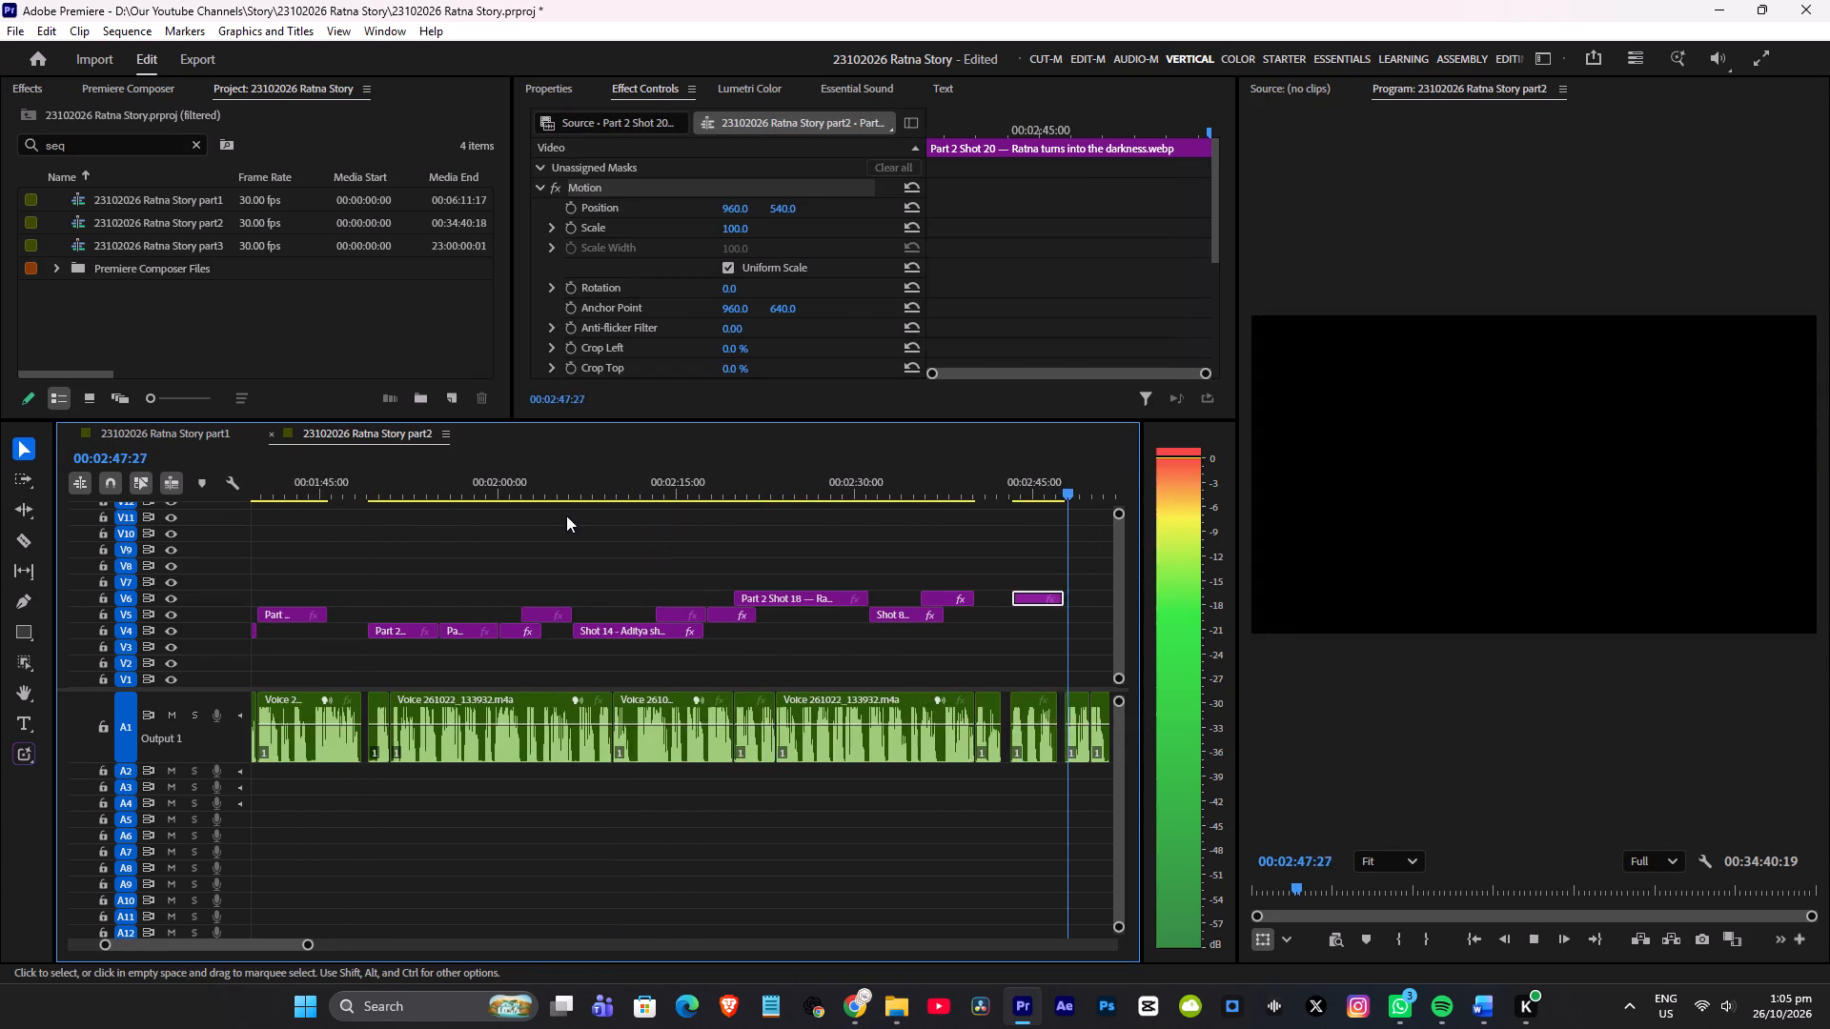
{"action": "scroll", "coordinate": [566, 525], "scroll_direction": "down", "scroll_amount": 19}
{"action": "scroll", "coordinate": [650, 540], "scroll_direction": "down", "scroll_amount": 3}
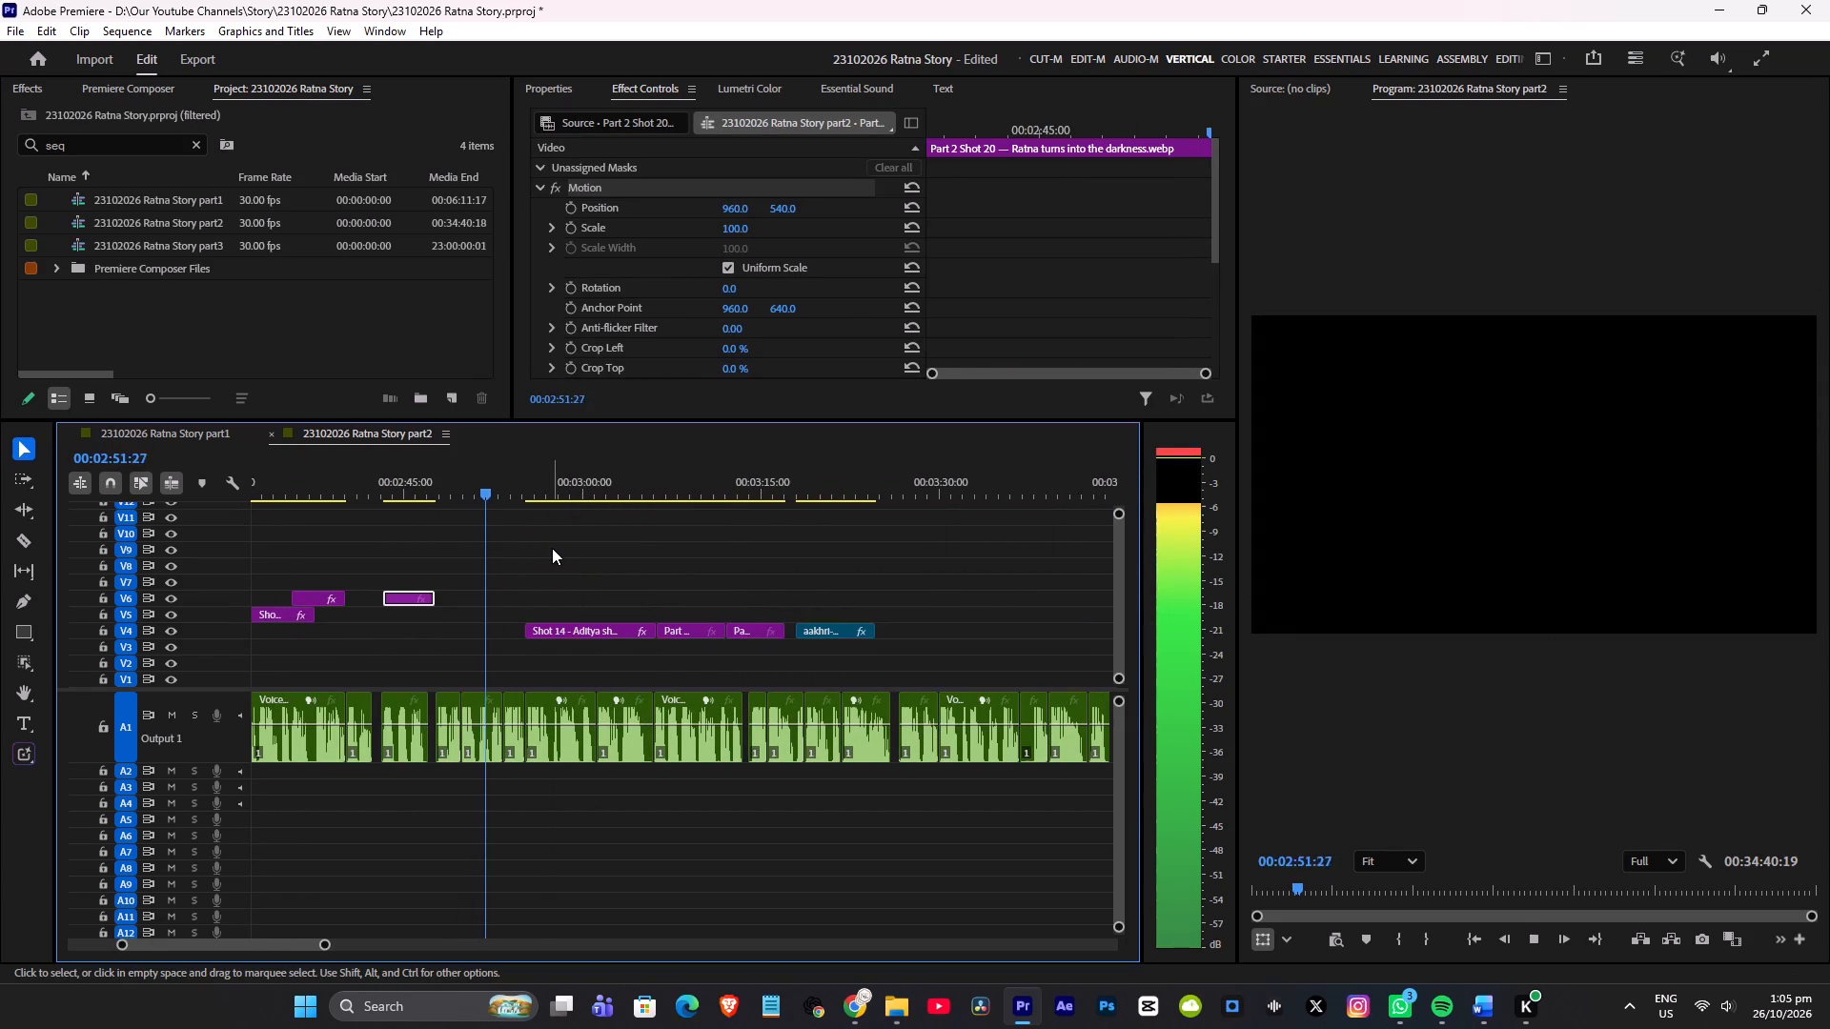
{"action": "scroll", "coordinate": [550, 551], "scroll_direction": "up", "scroll_amount": 4}
{"action": "left_click", "coordinate": [436, 495]}
{"action": "key", "text": "space"}
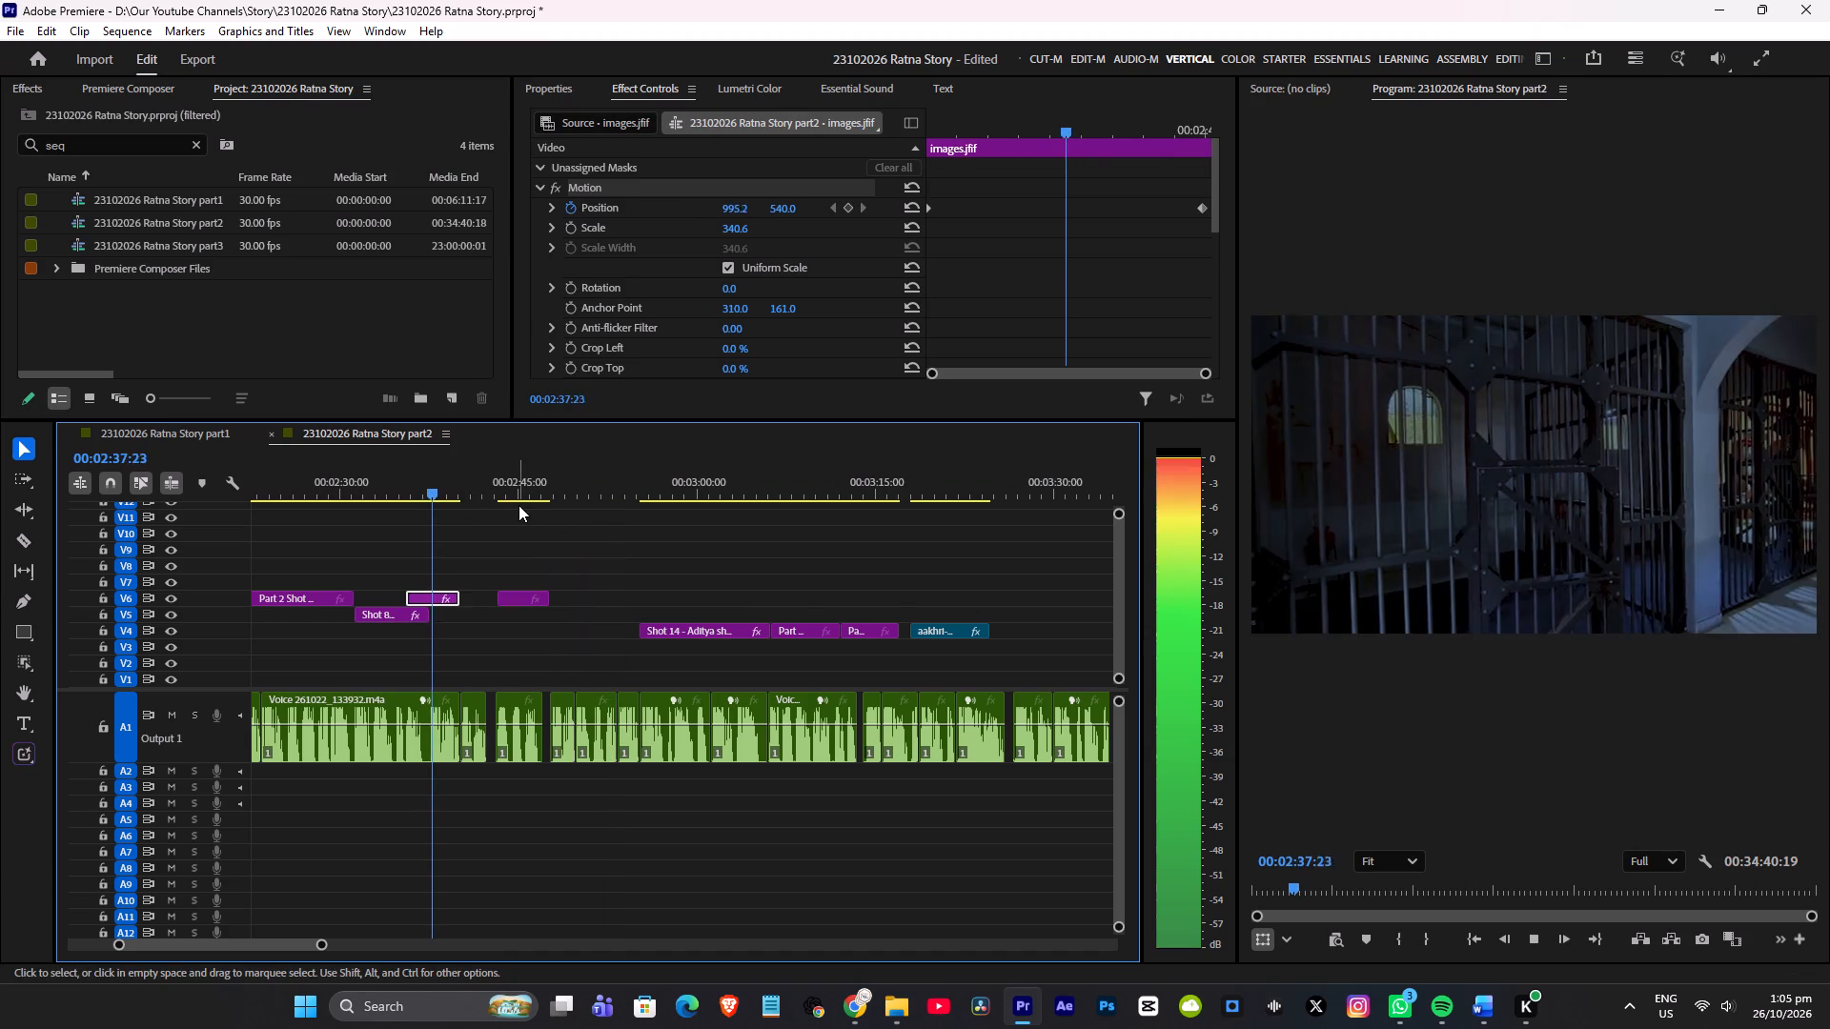
{"action": "scroll", "coordinate": [528, 509], "scroll_direction": "up", "scroll_amount": 2}
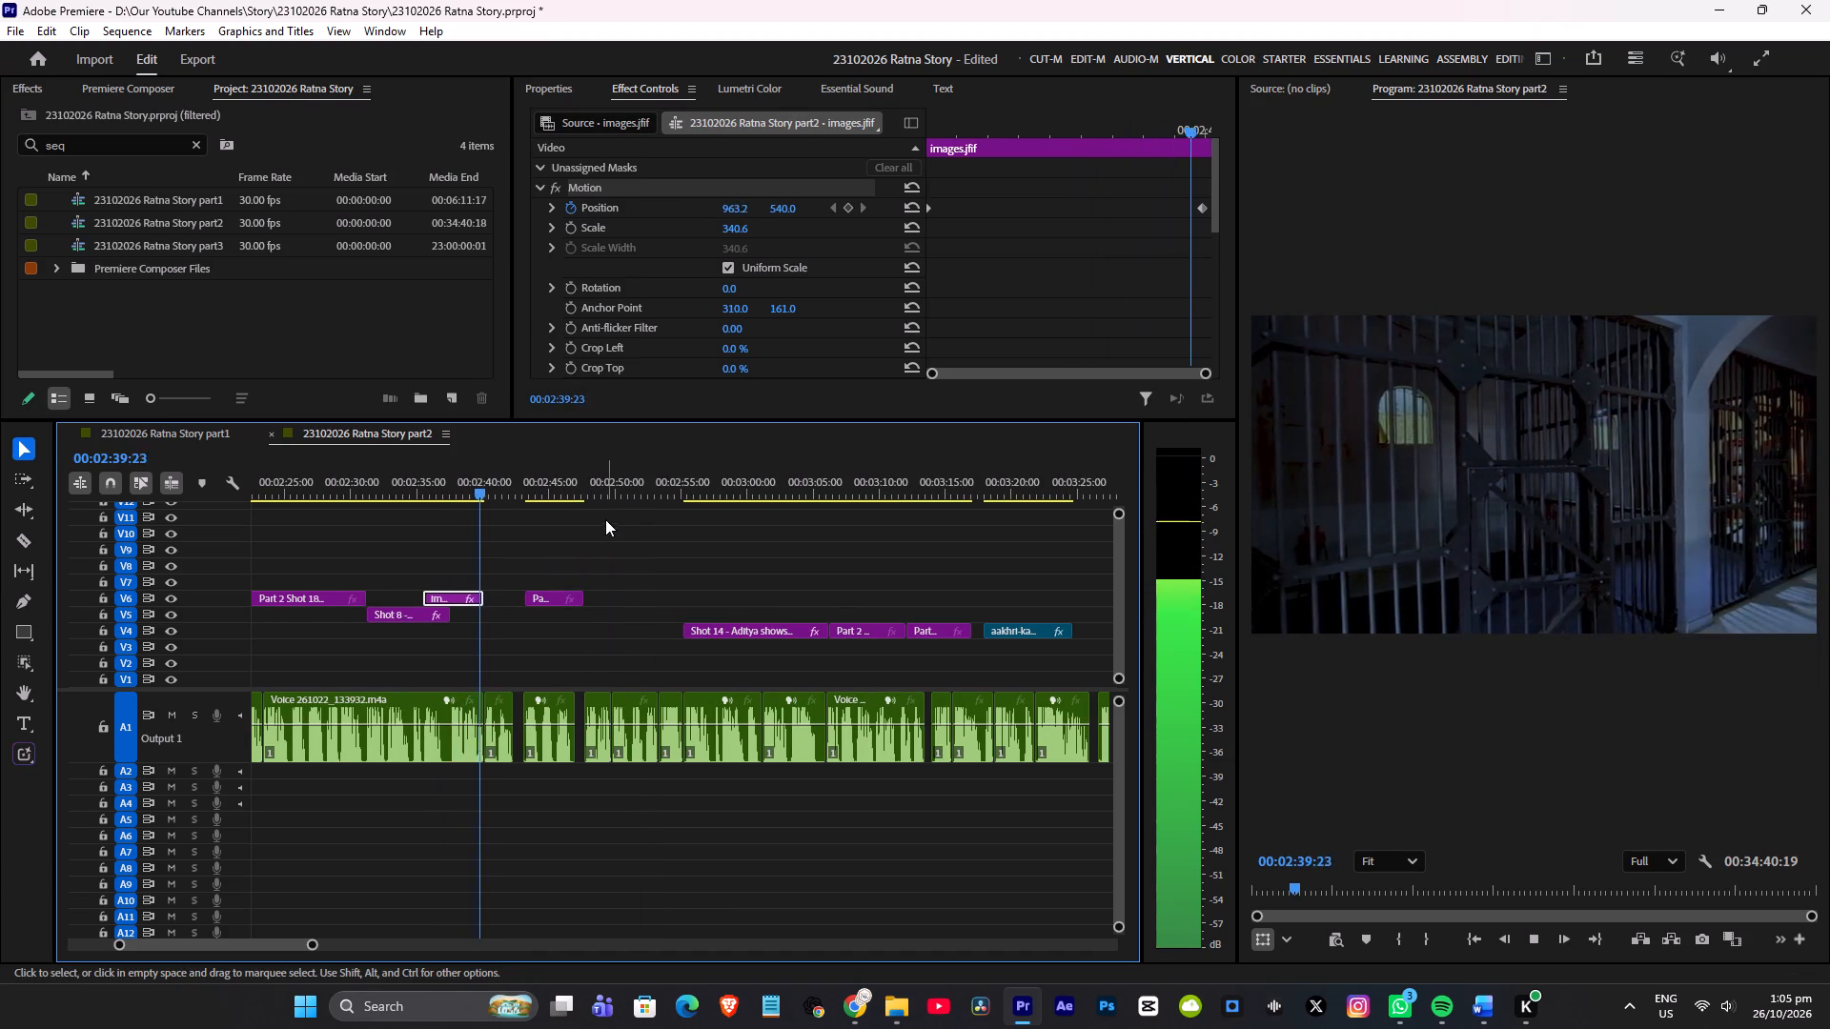
{"action": "left_click", "coordinate": [683, 544]}
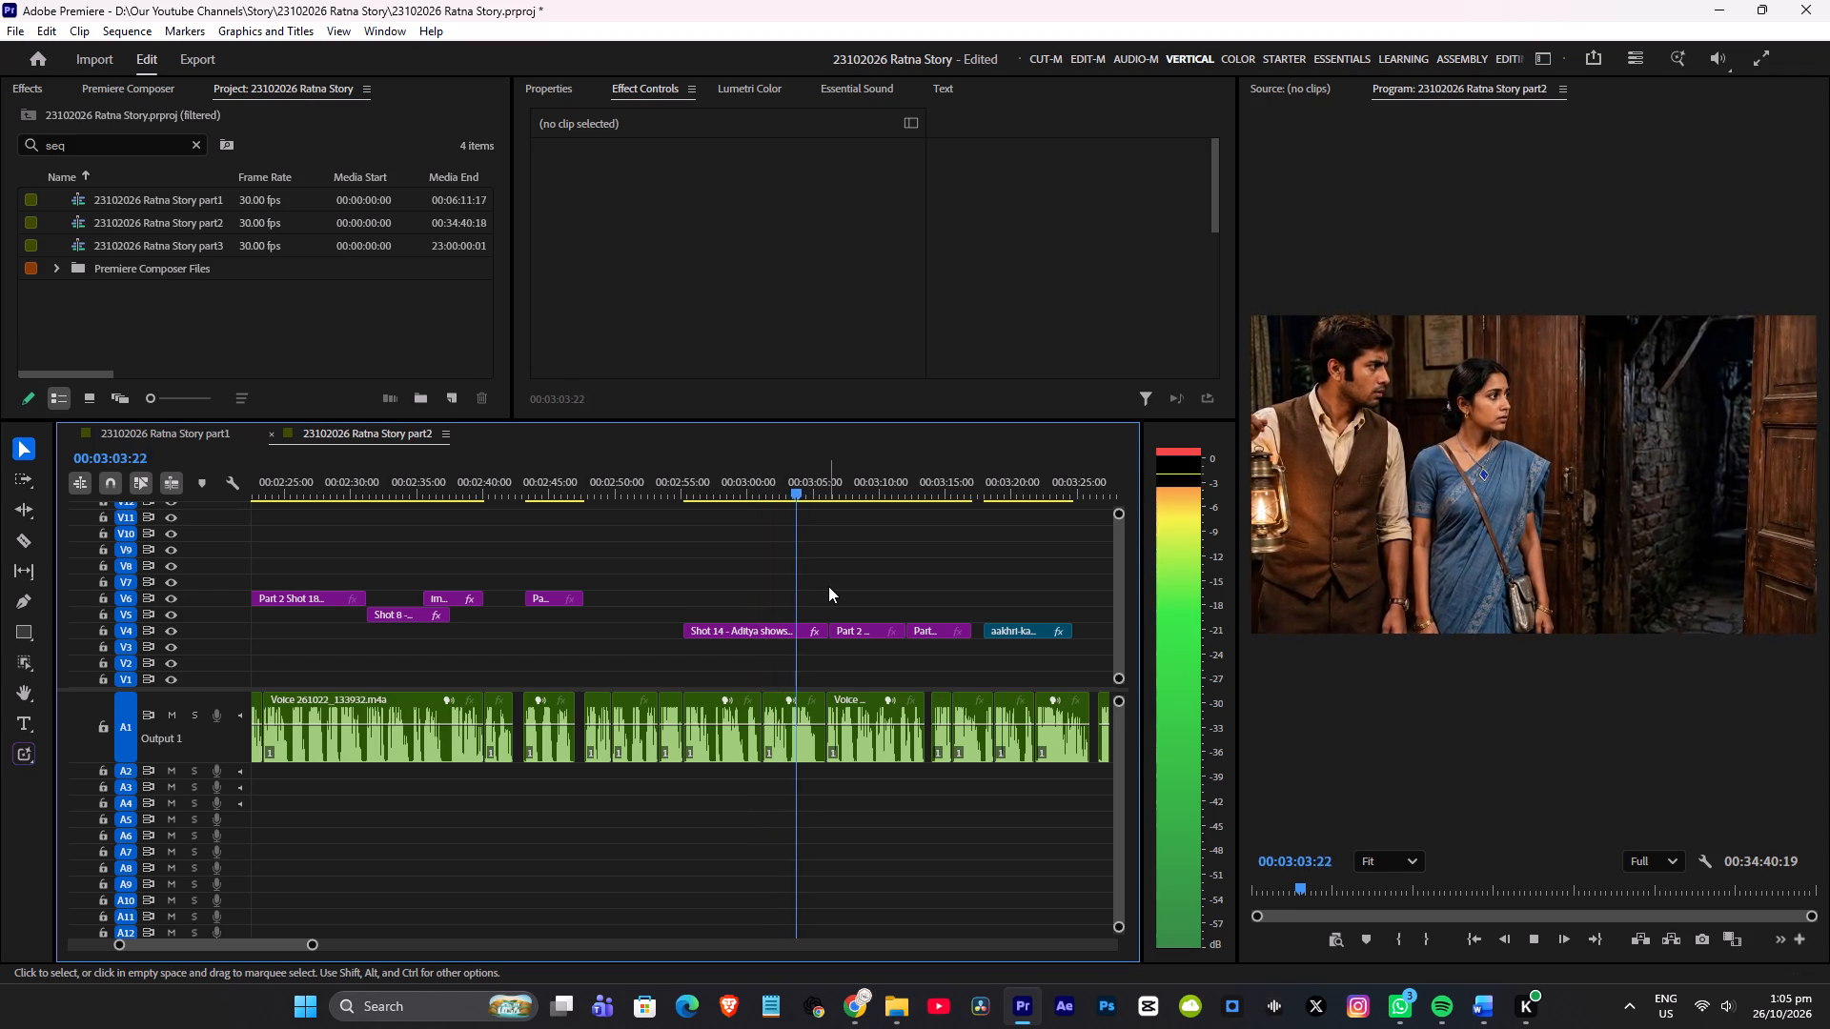
{"action": "key", "text": "space"}
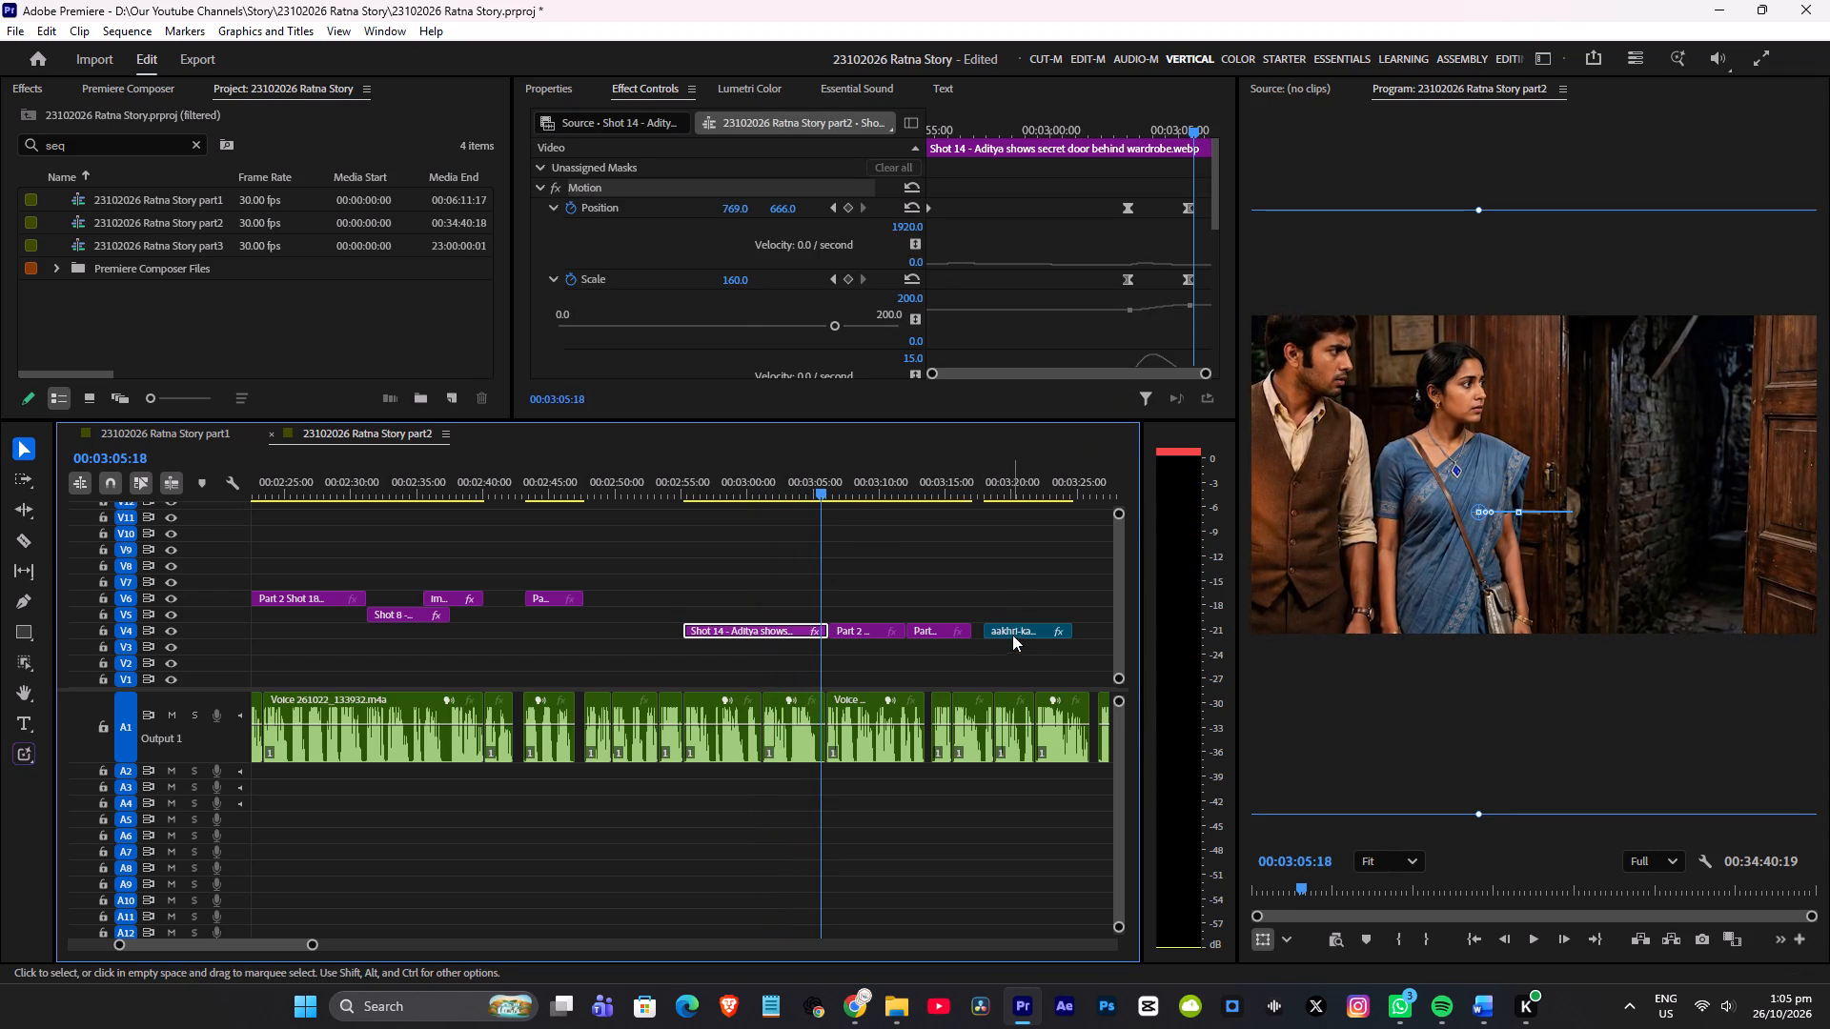
Move the aakhri-kahani-video.mp4 jewel clip to V5 at about 00:03:01, over the end of Shot 14, and play it against the voice-over.
{"action": "left_click_drag", "start_coordinate": [1014, 629], "coordinate": [802, 611]}
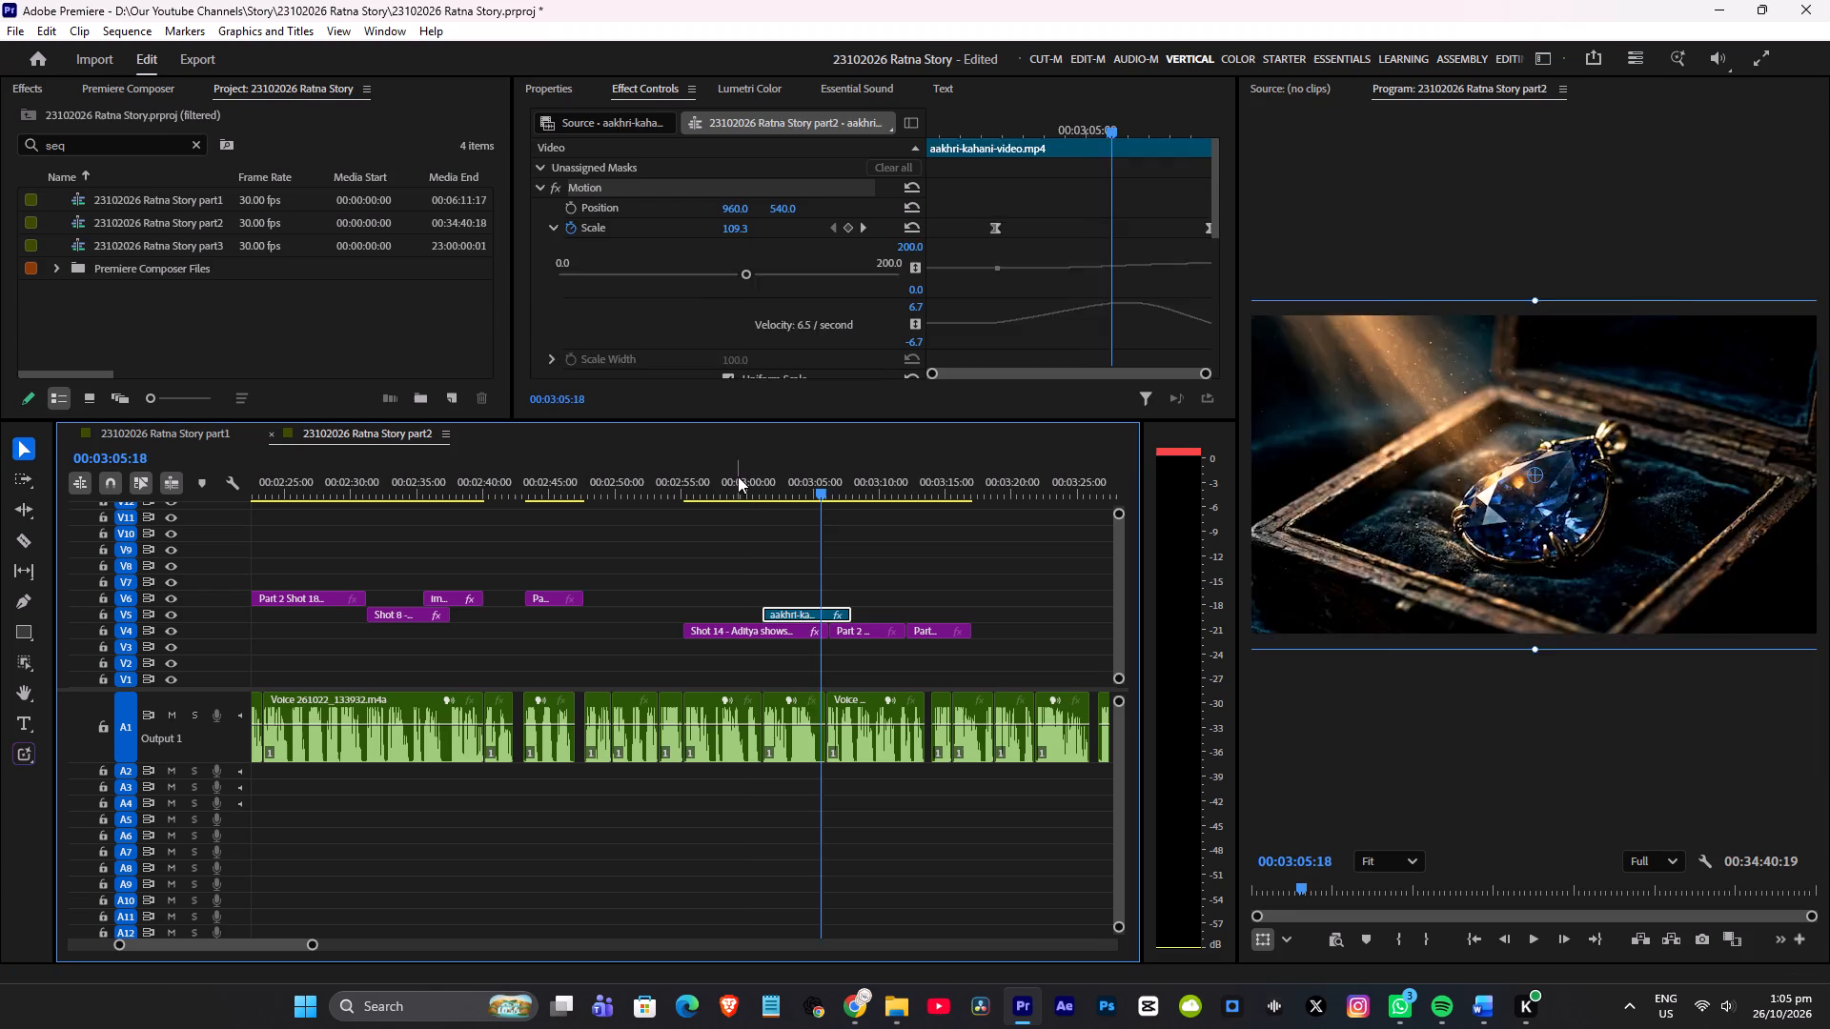
{"action": "left_click", "coordinate": [738, 476]}
{"action": "scroll", "coordinate": [769, 548], "scroll_direction": "up", "scroll_amount": 5, "text": "alt"}
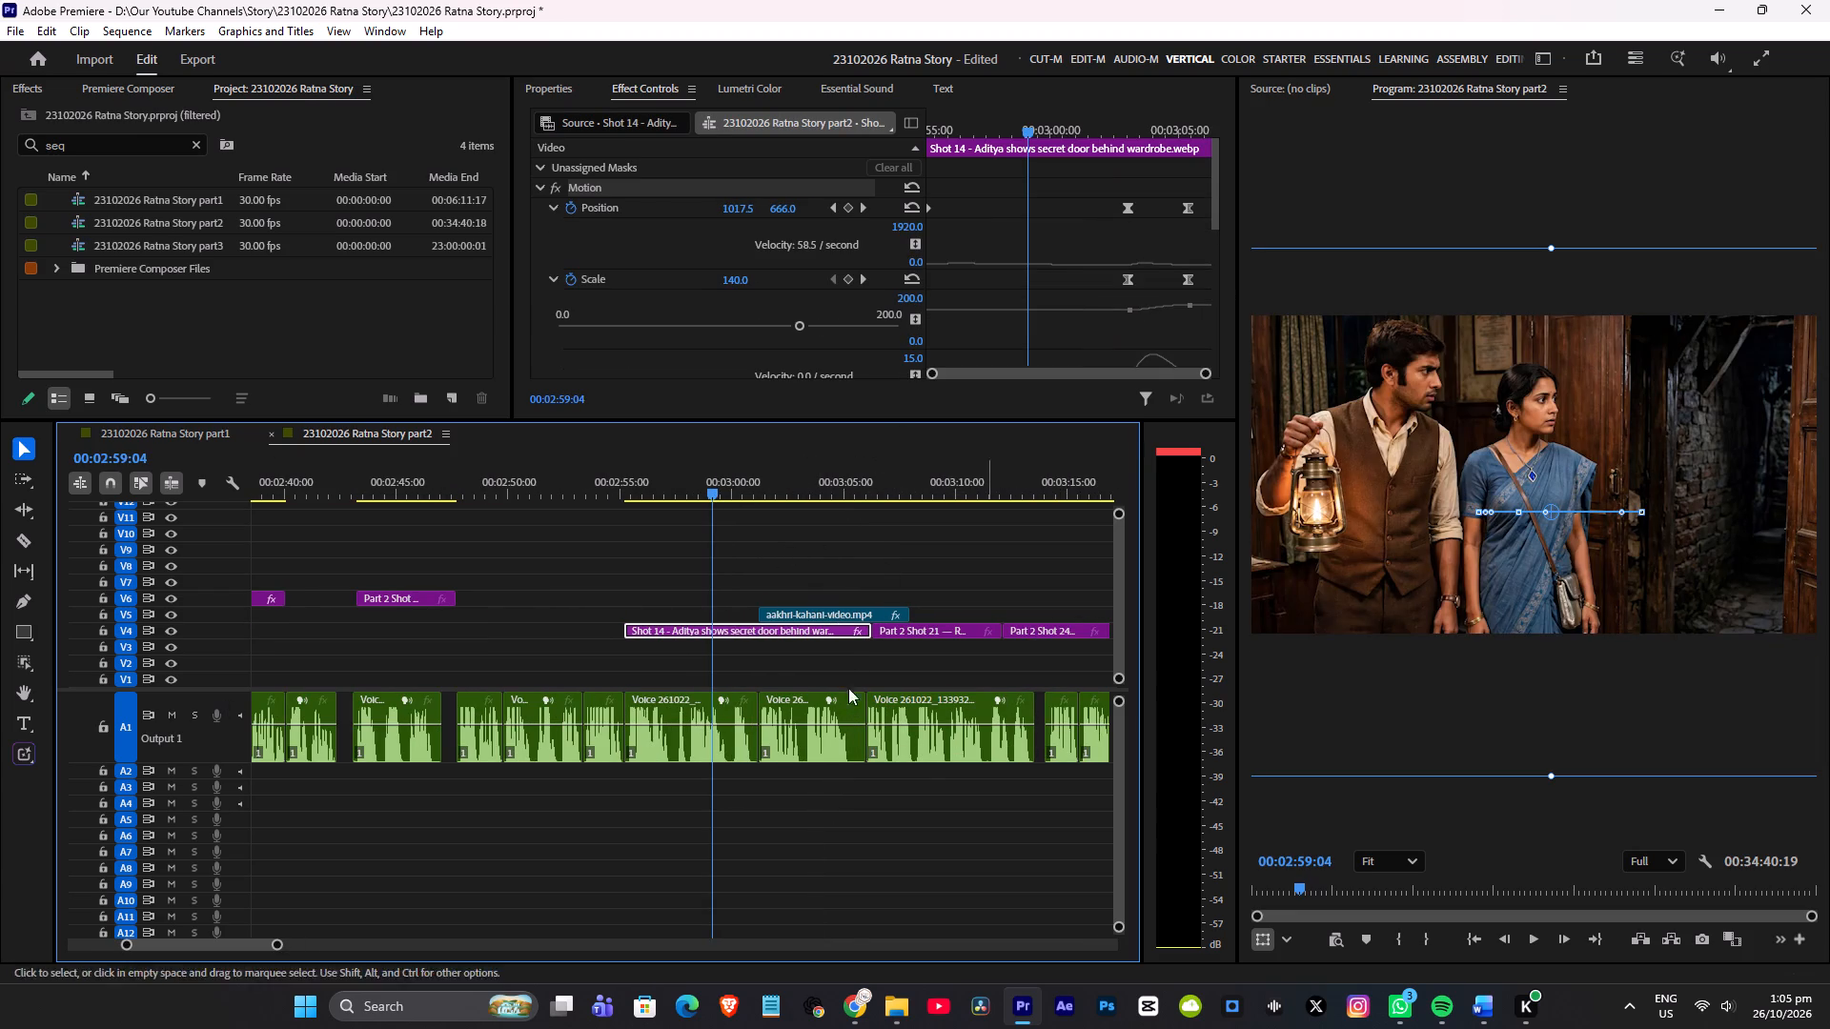
{"action": "key", "text": "space"}
{"action": "scroll", "coordinate": [824, 503], "scroll_direction": "up", "scroll_amount": 5, "text": "alt"}
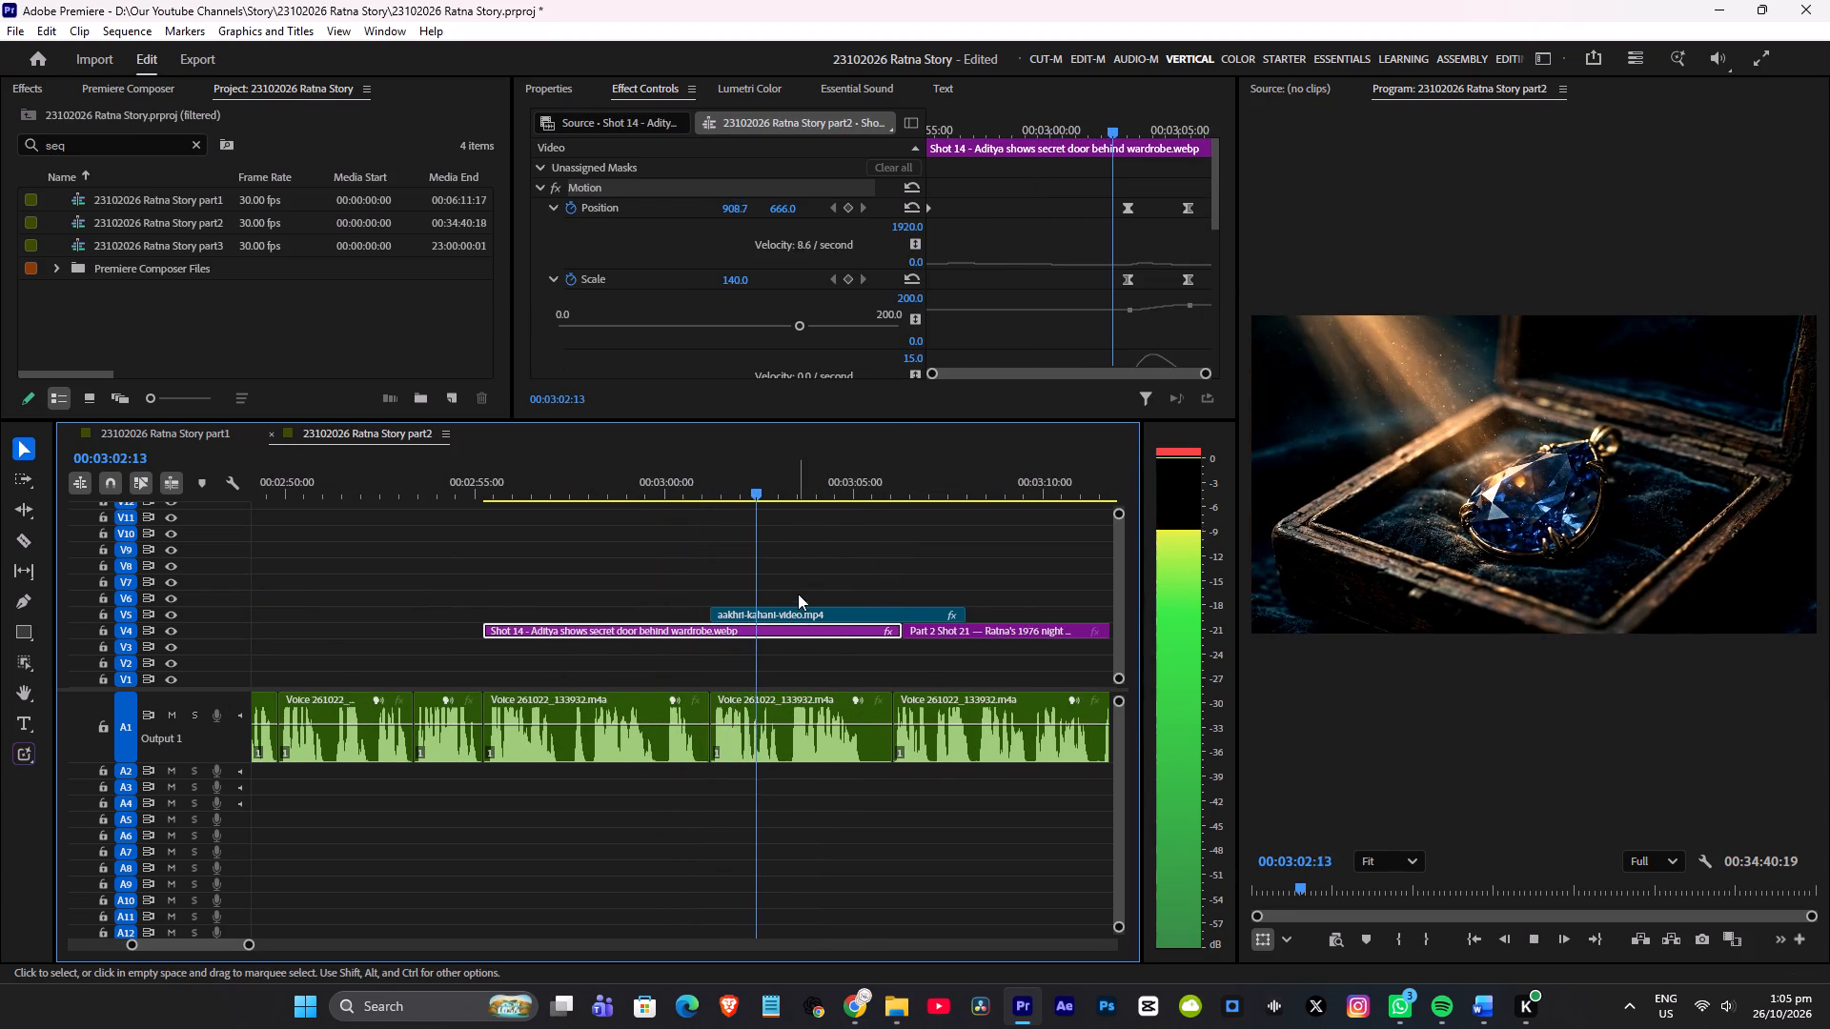
{"action": "scroll", "coordinate": [797, 593], "scroll_direction": "down", "scroll_amount": 4}
{"action": "scroll", "coordinate": [702, 588], "scroll_direction": "down", "scroll_amount": 3}
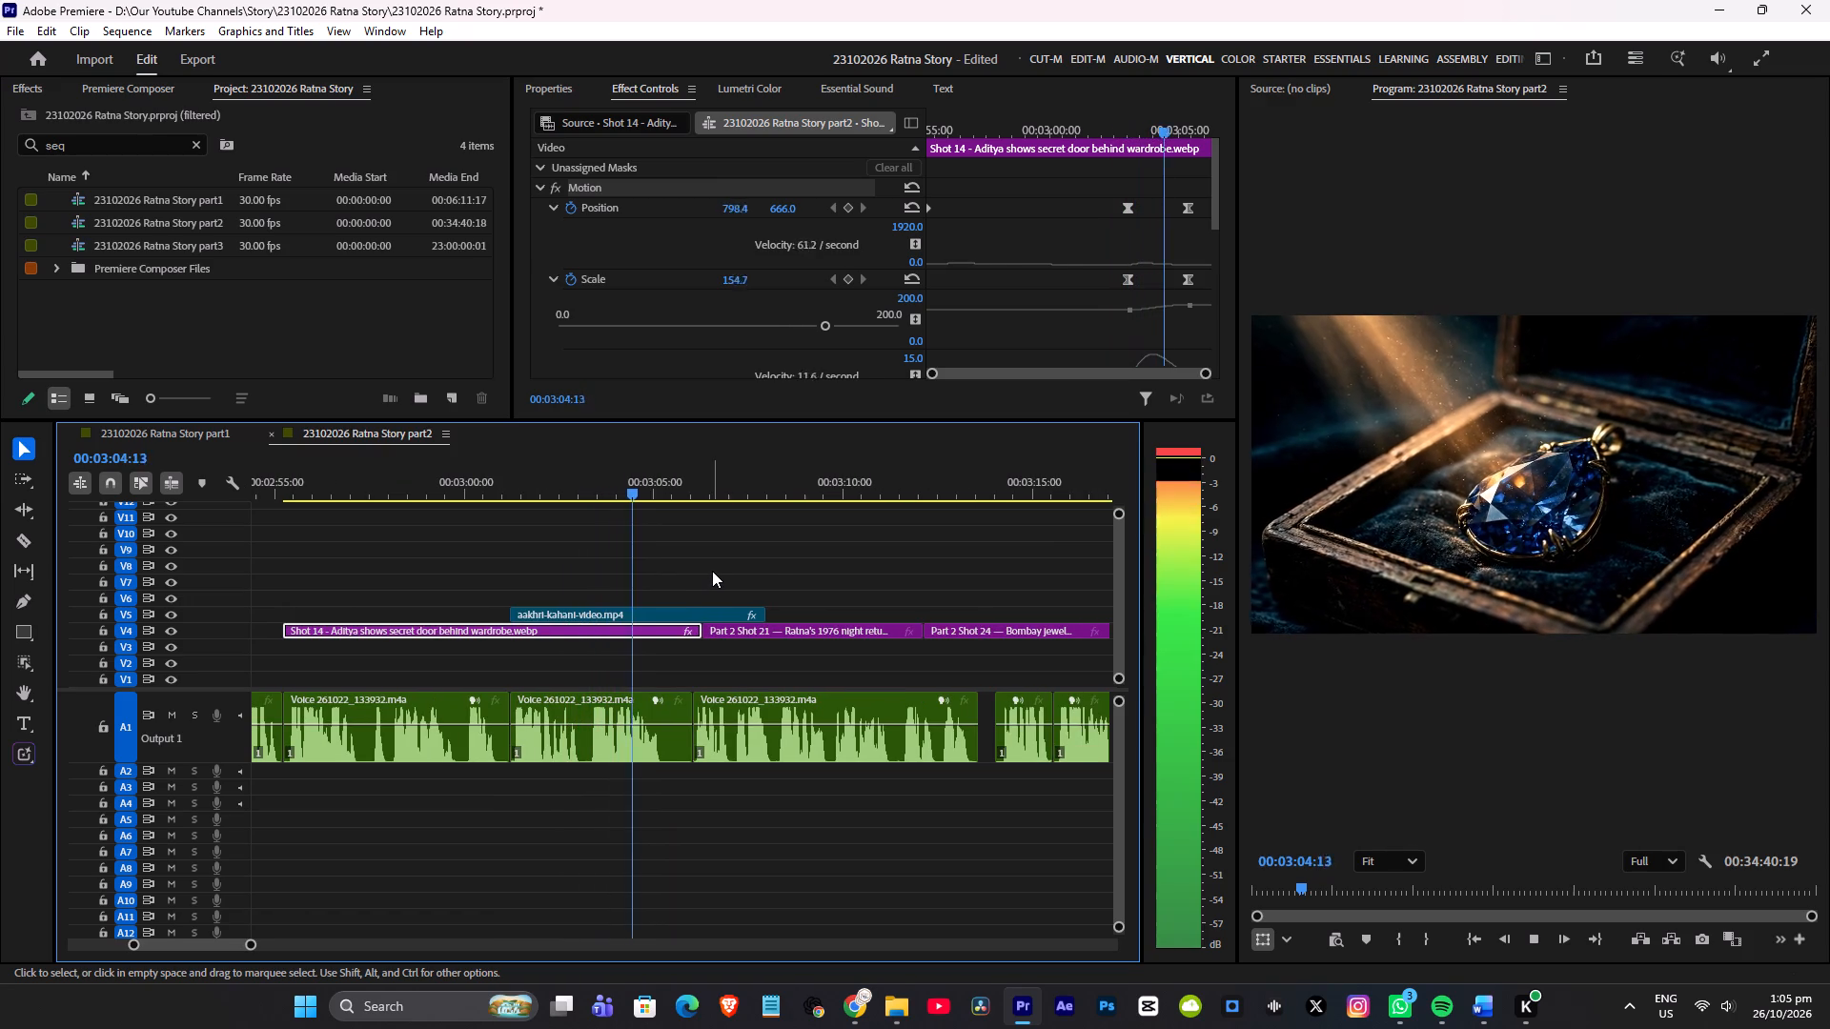
{"action": "scroll", "coordinate": [772, 557], "scroll_direction": "up", "scroll_amount": 3, "text": "alt"}
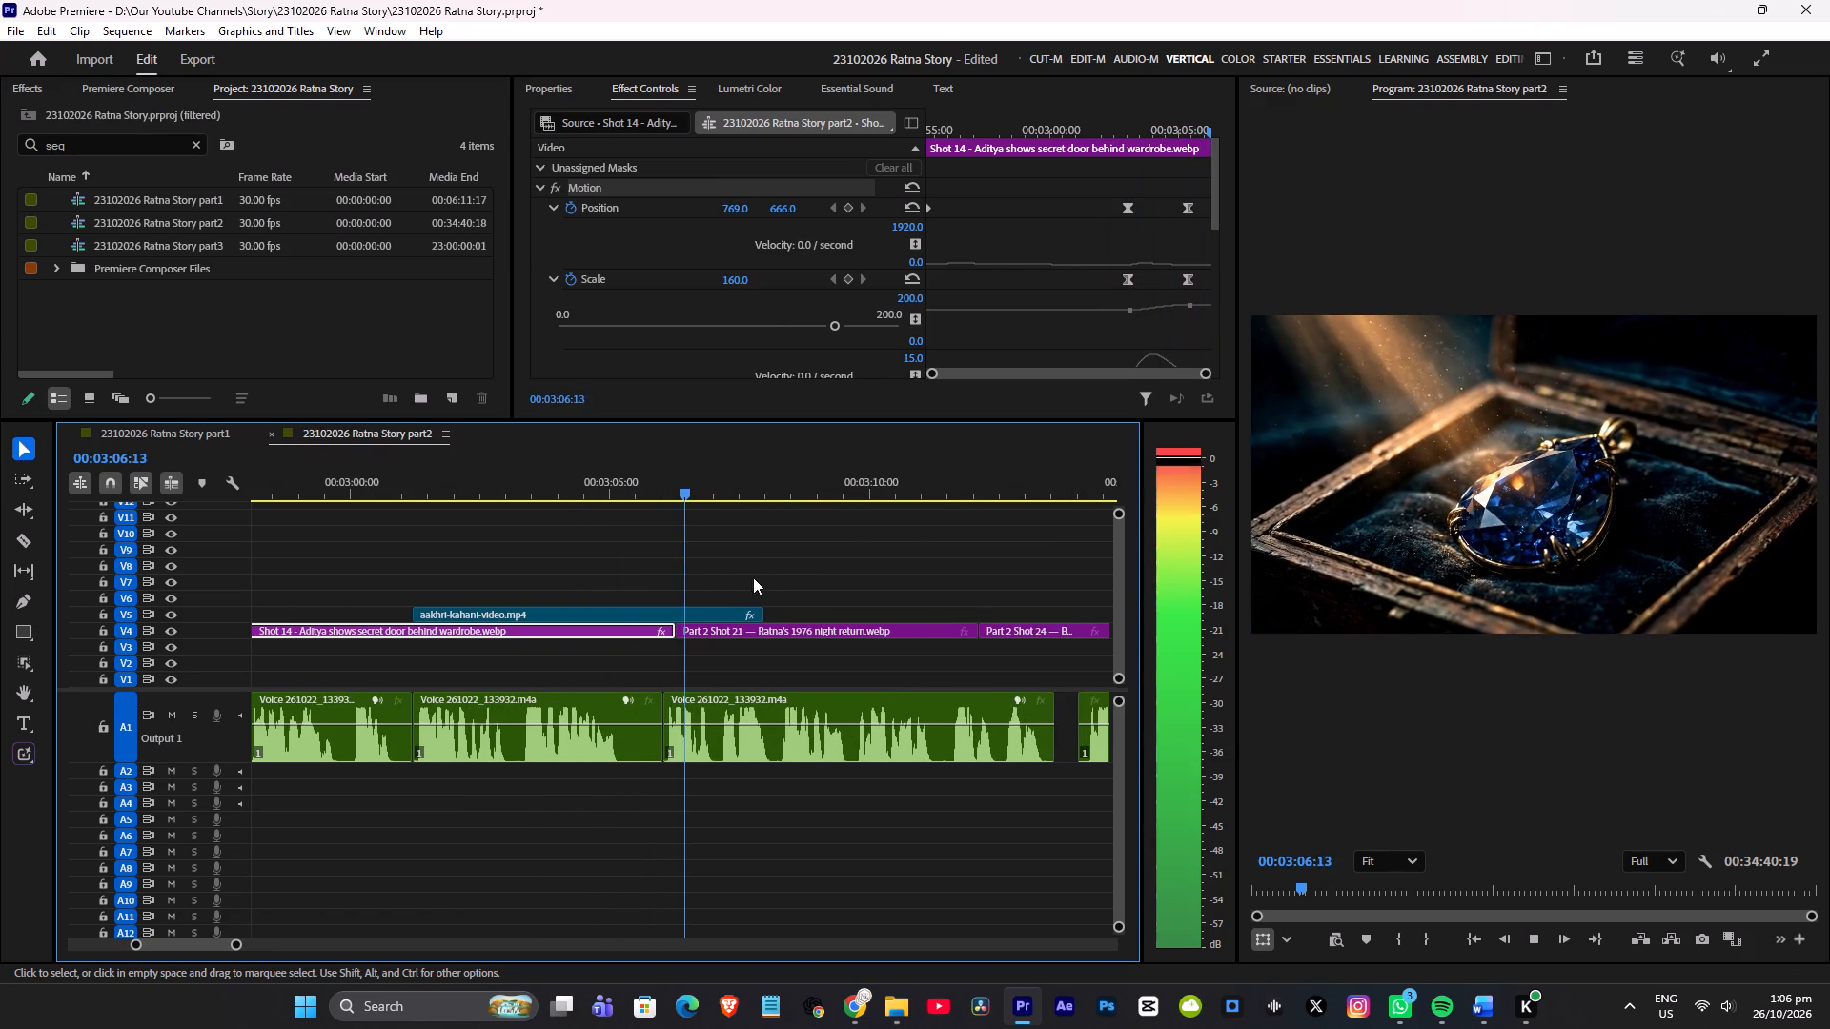
{"action": "scroll", "coordinate": [793, 539], "scroll_direction": "down", "scroll_amount": 2, "text": "alt"}
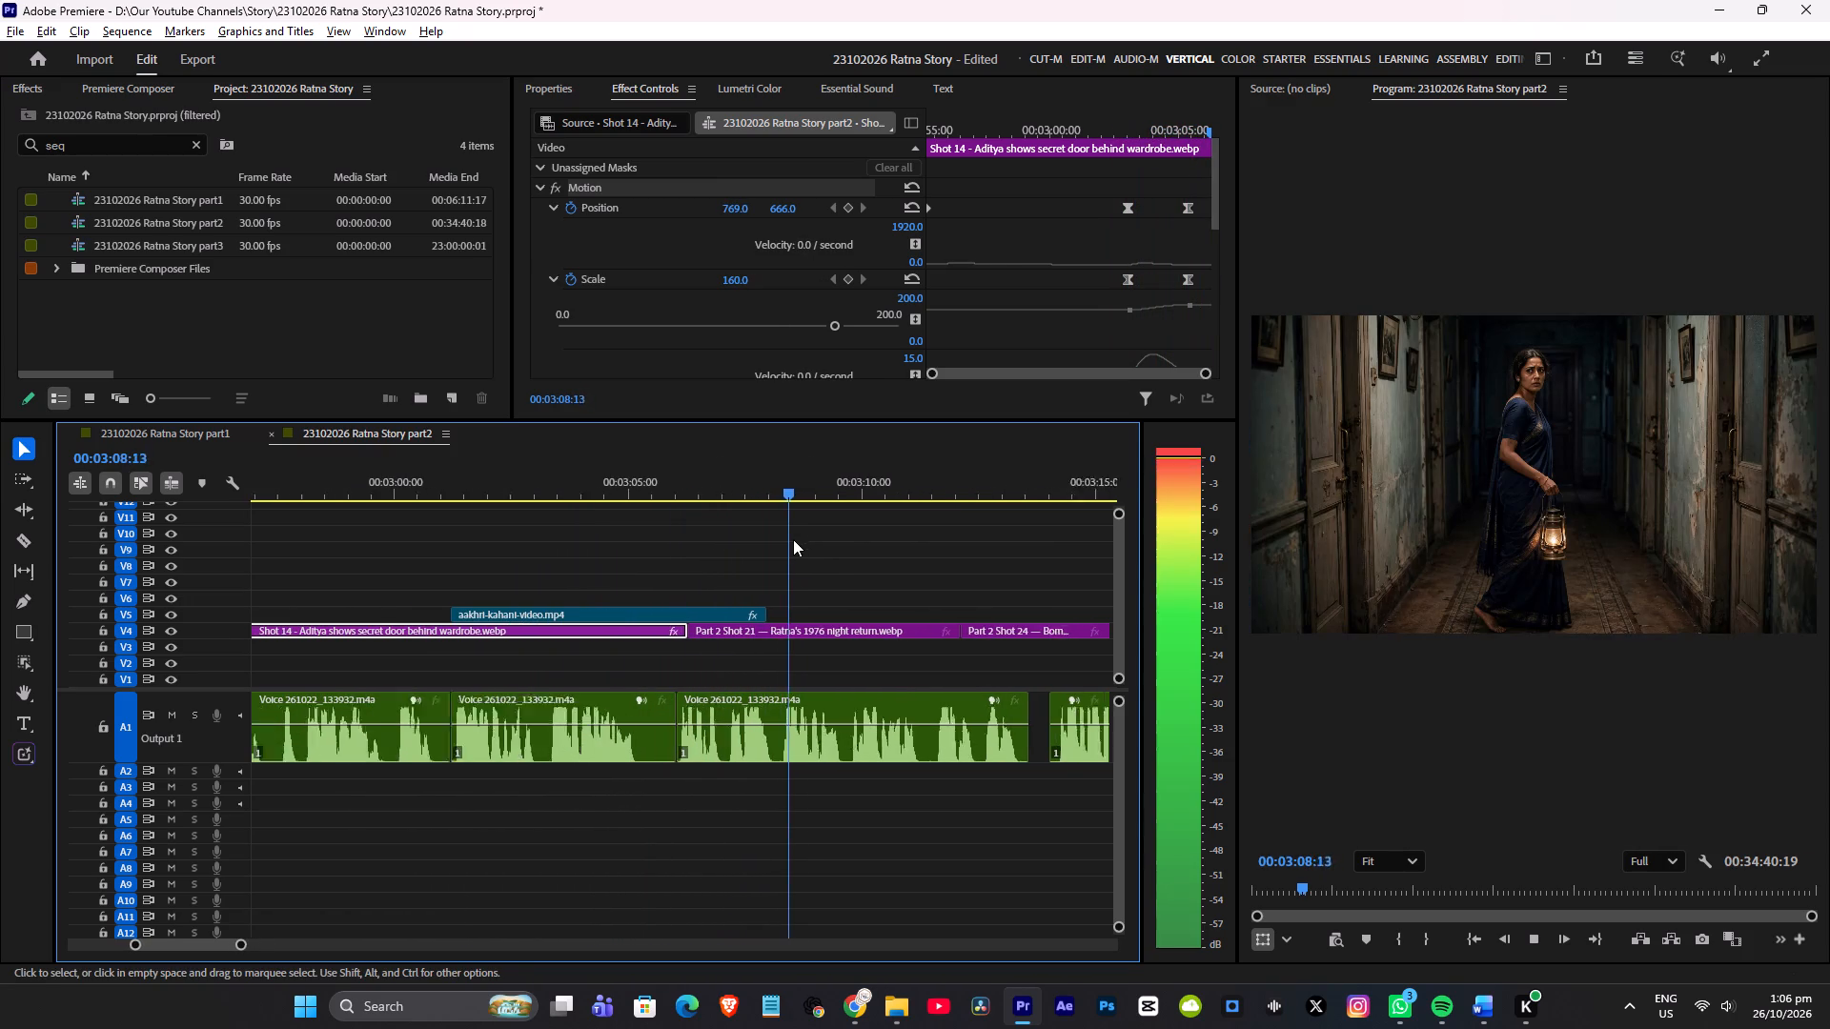
{"action": "scroll", "coordinate": [793, 539], "scroll_direction": "down", "scroll_amount": 13, "text": "alt"}
{"action": "key", "text": "space"}
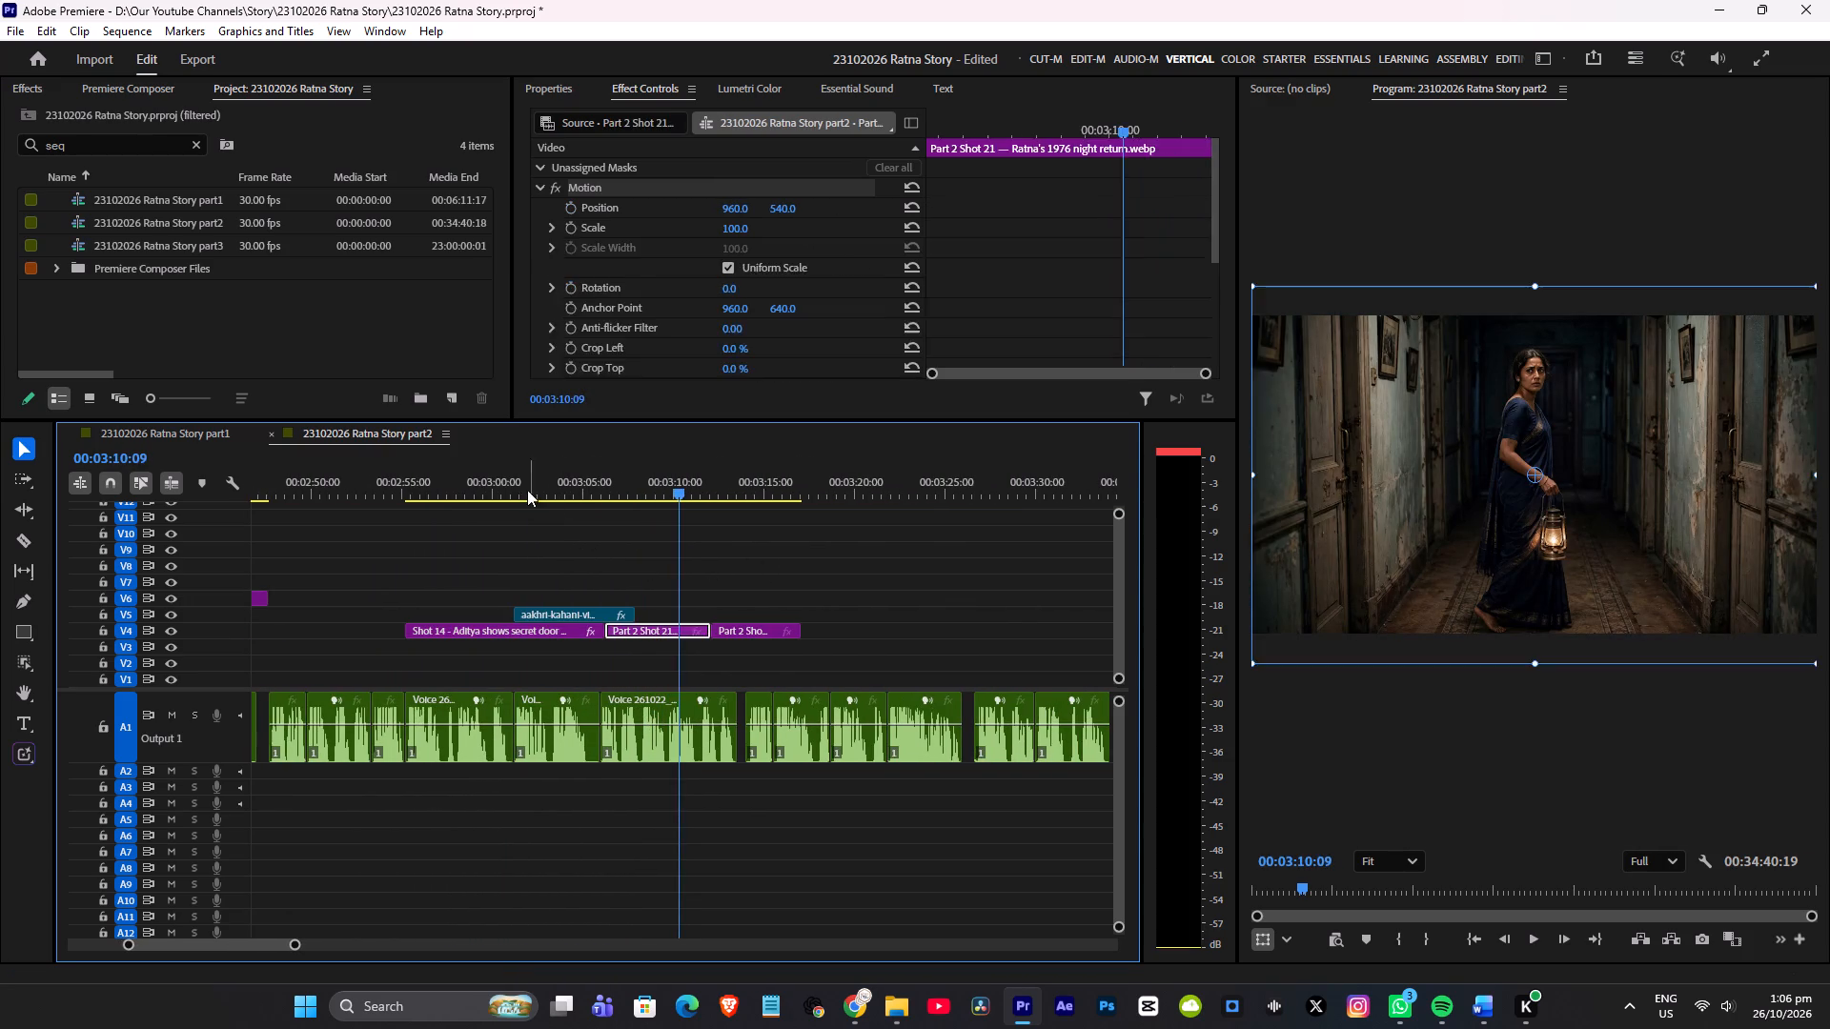
Trim the end of the aakhri-kahani-video.mp4 clip on V5 back to the end of Shot 14.
{"action": "left_click", "coordinate": [524, 487]}
{"action": "scroll", "coordinate": [600, 524], "scroll_direction": "up", "scroll_amount": 4, "text": "alt"}
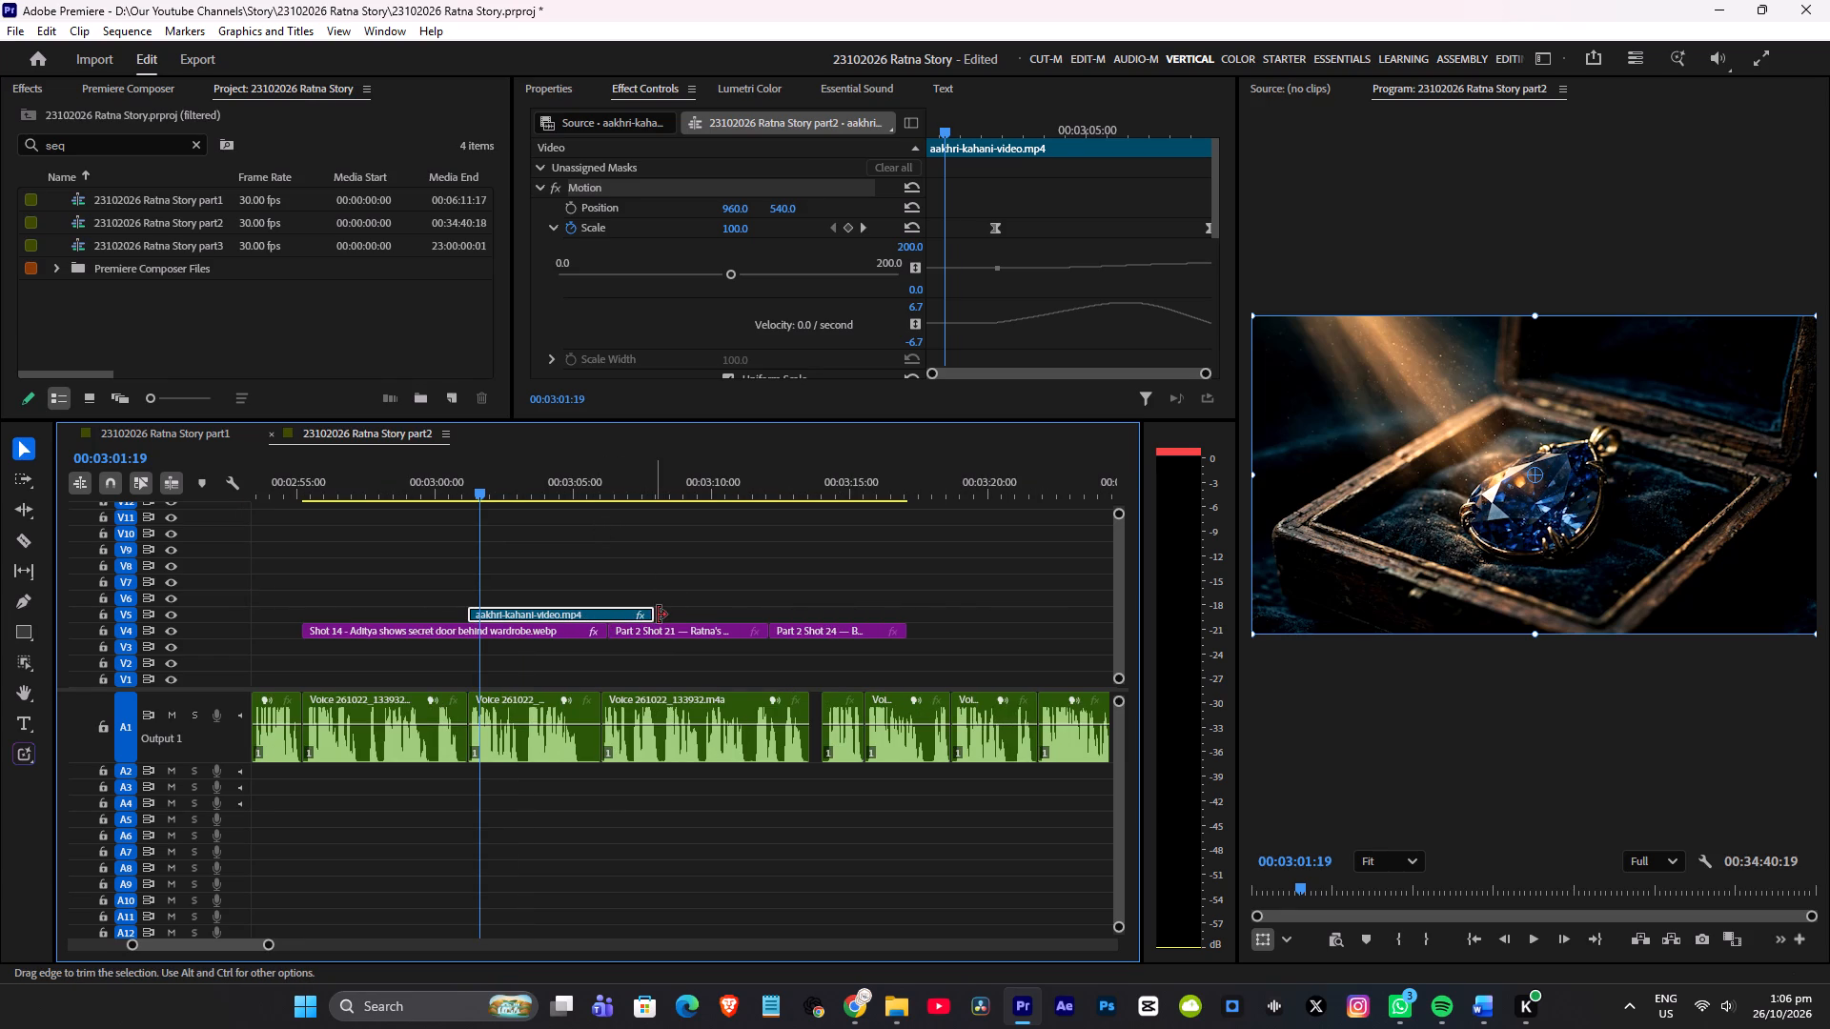
{"action": "left_click_drag", "start_coordinate": [657, 612], "coordinate": [614, 617]}
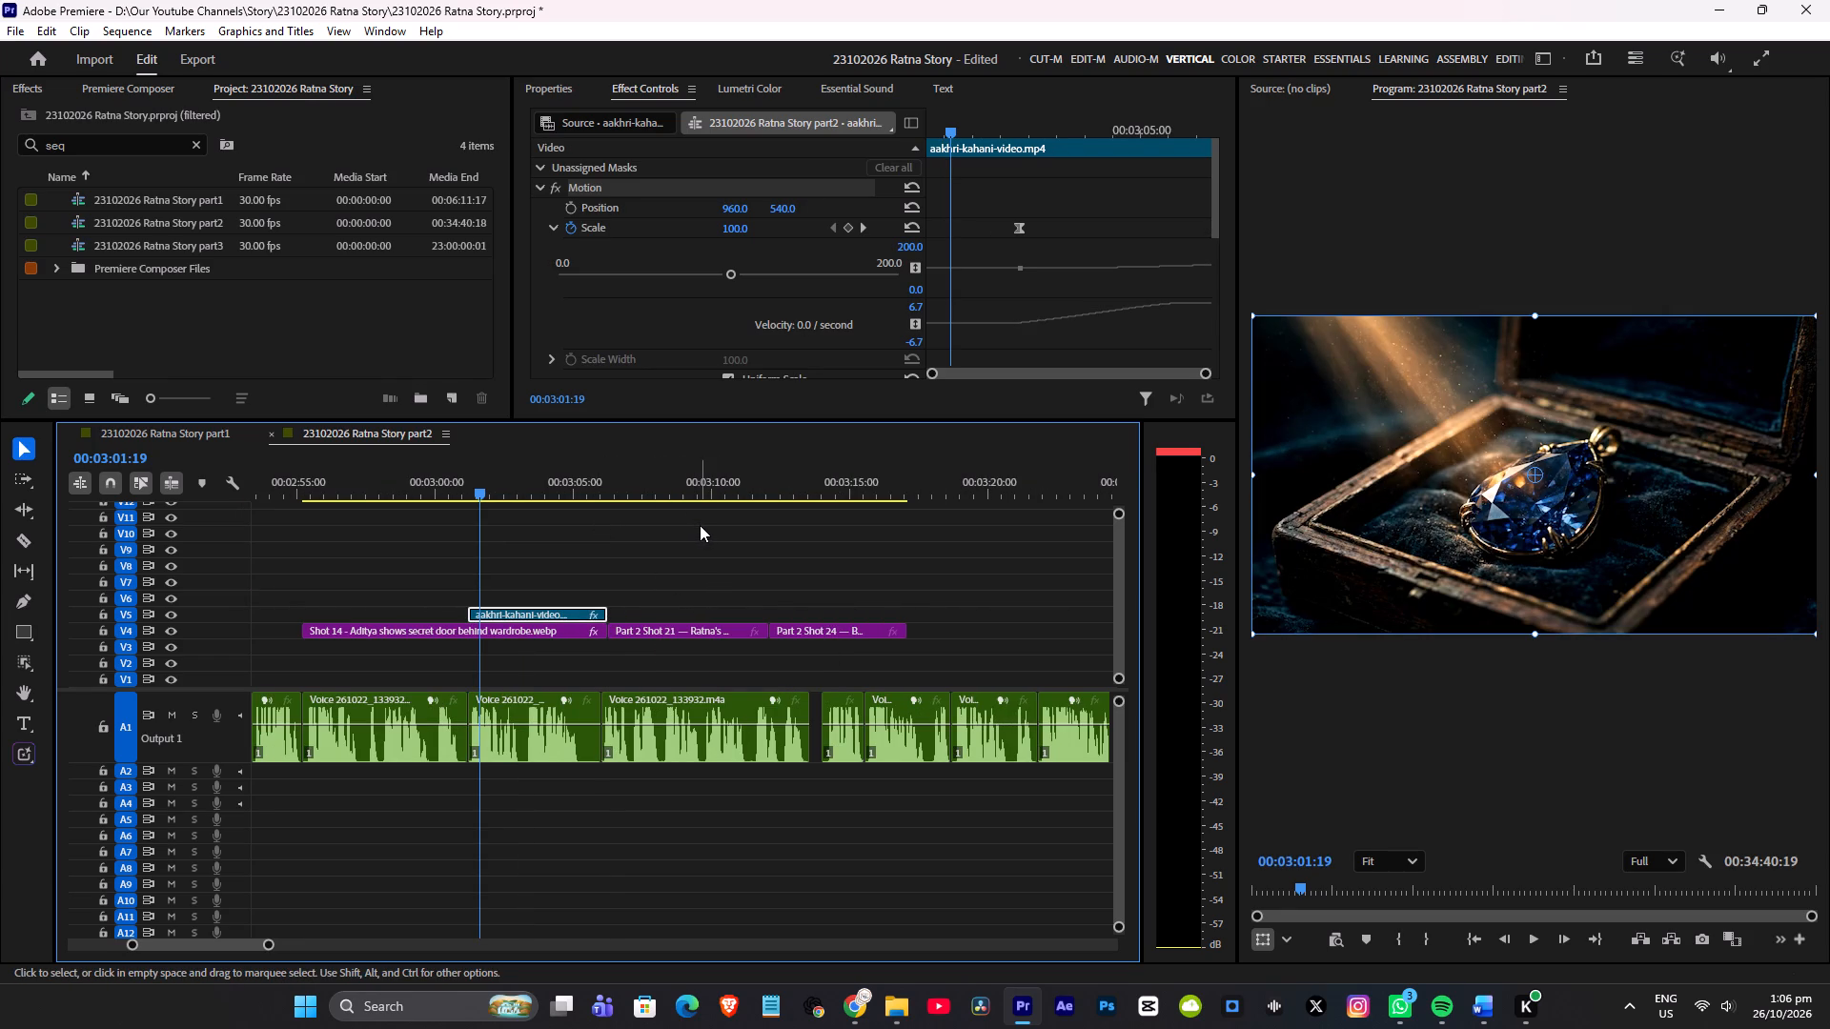
Play the voice-over in the gap before Shot 14, and move the Part 2 Shot 21 clip on V4 to start where Shot 20 ends.
{"action": "scroll", "coordinate": [700, 528], "scroll_direction": "up", "scroll_amount": 4}
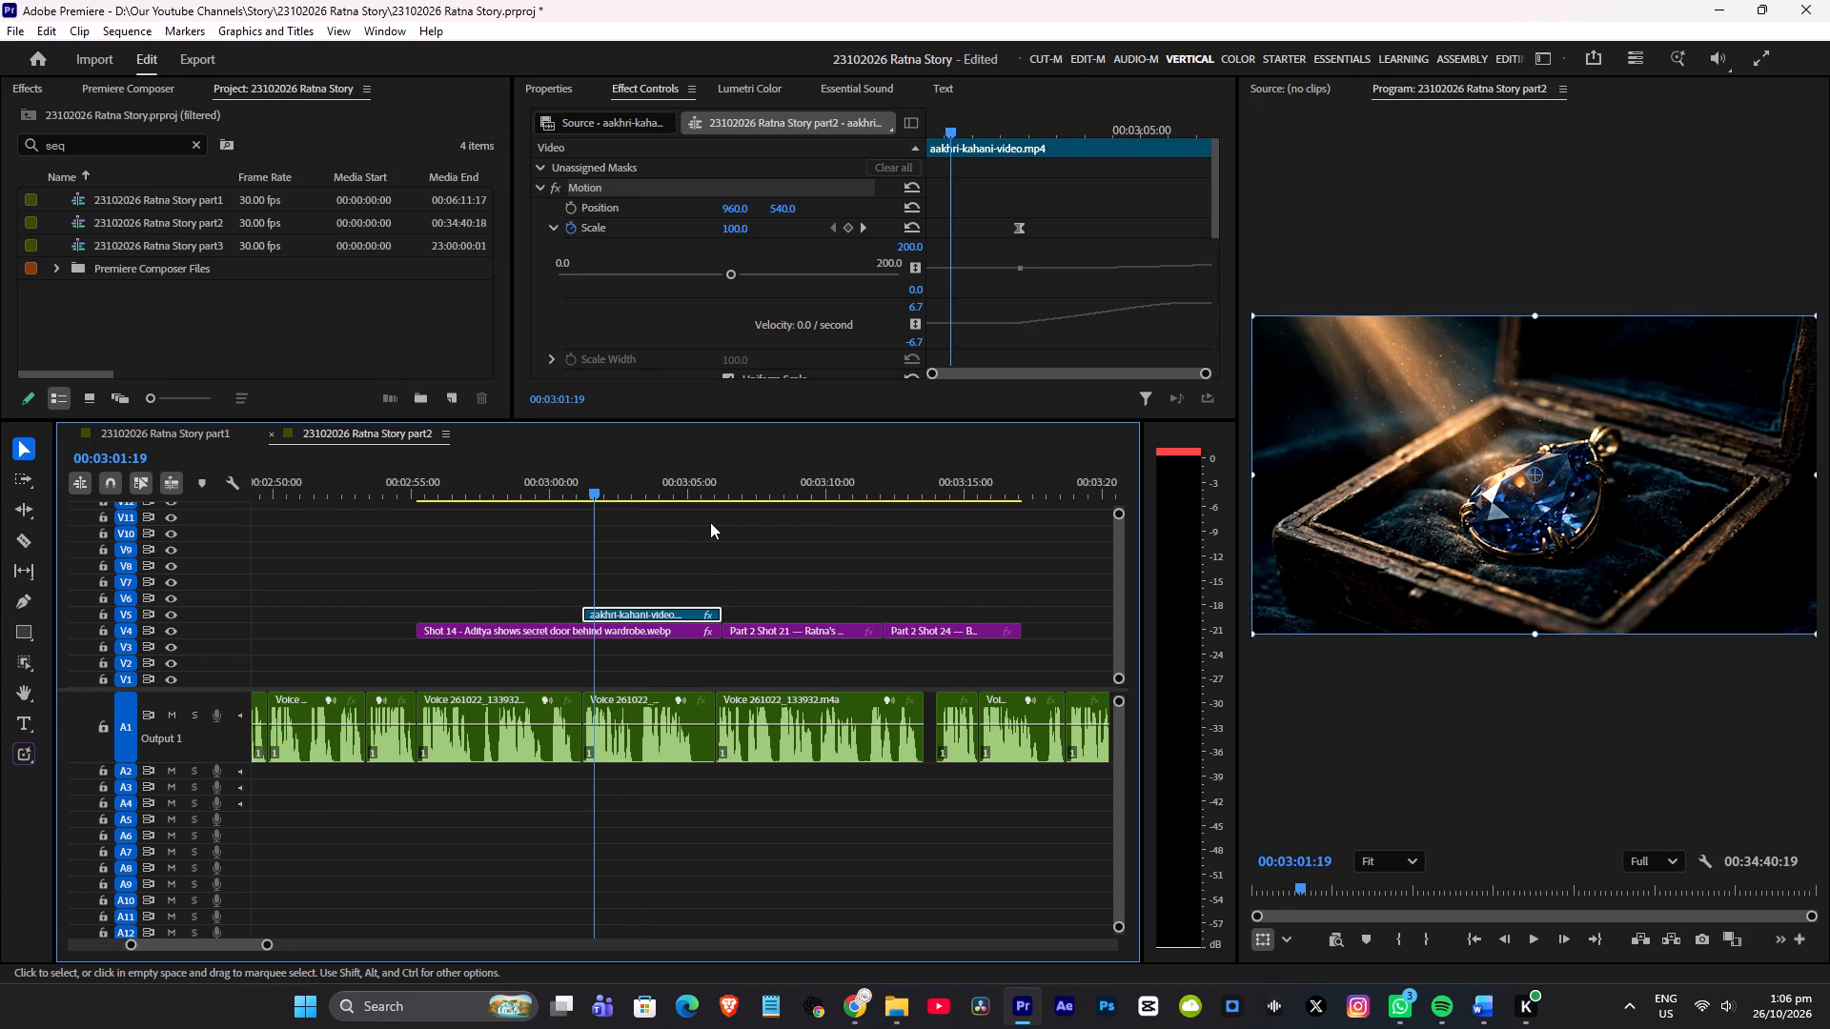
{"action": "scroll", "coordinate": [742, 516], "scroll_direction": "up", "scroll_amount": 5}
{"action": "left_click", "coordinate": [413, 484]}
{"action": "key", "text": "space"}
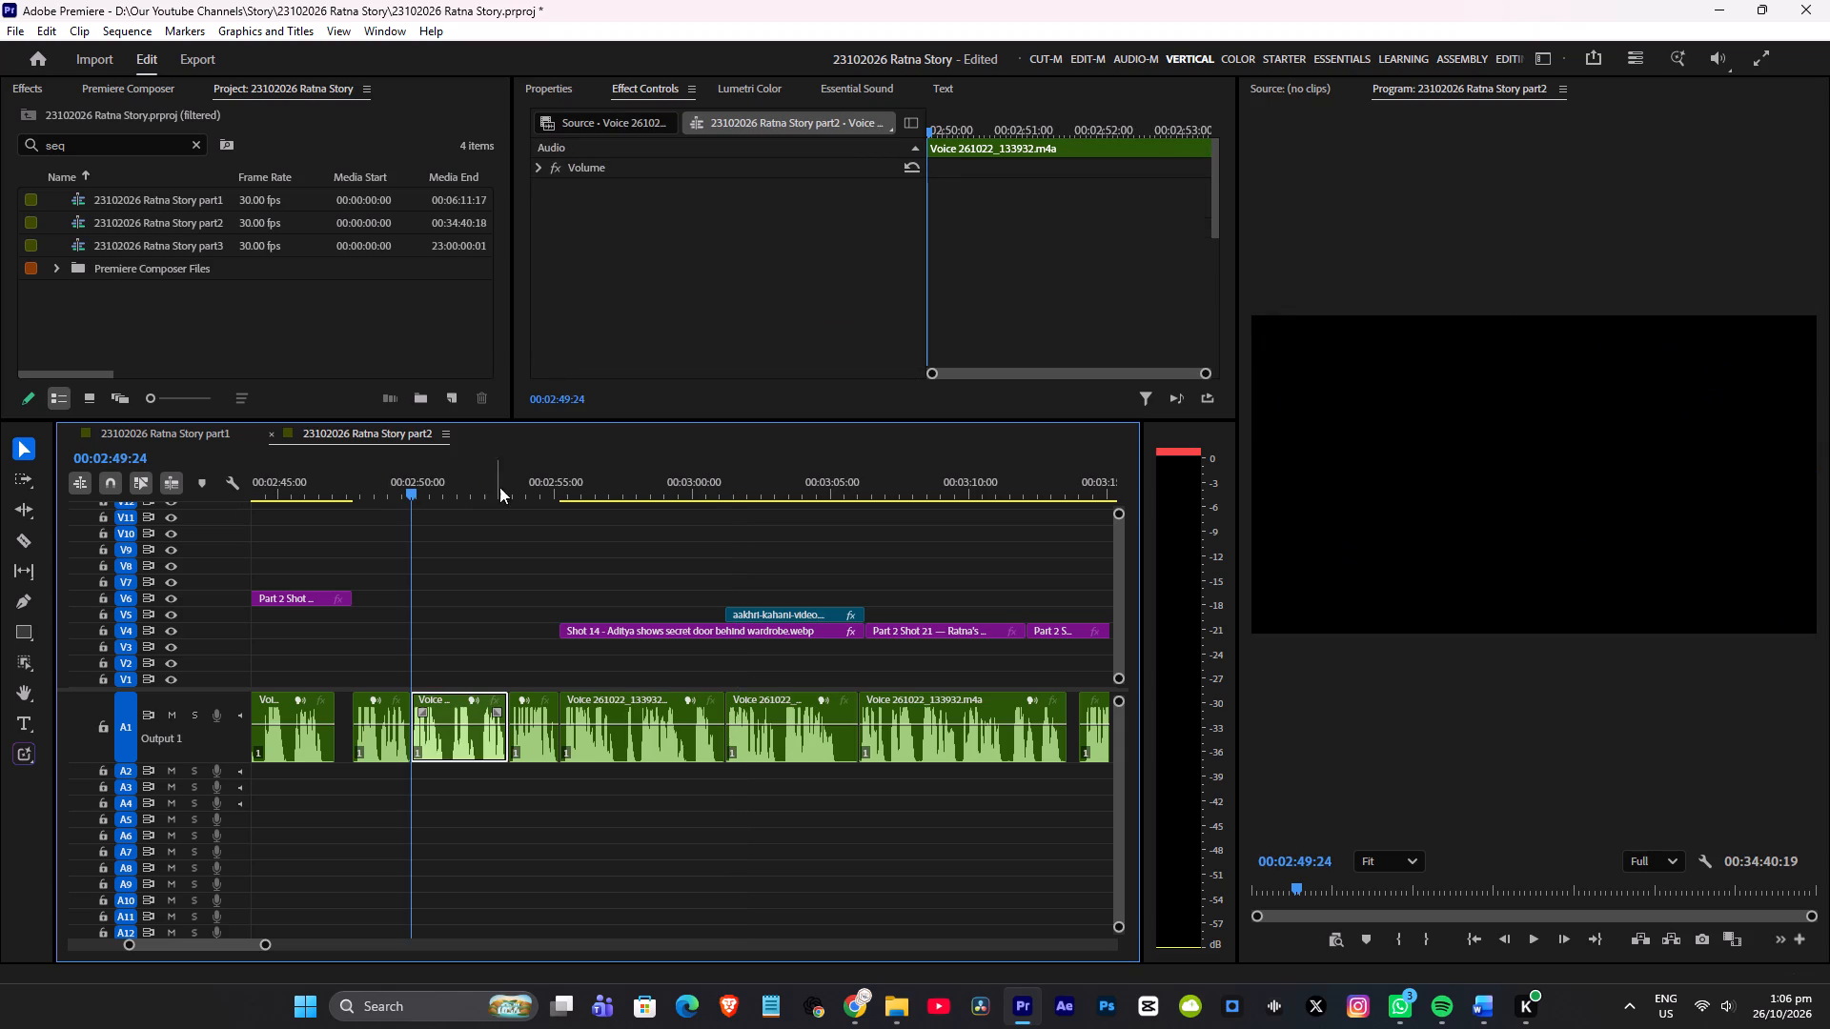
{"action": "scroll", "coordinate": [551, 555], "scroll_direction": "up", "scroll_amount": 3, "text": "alt"}
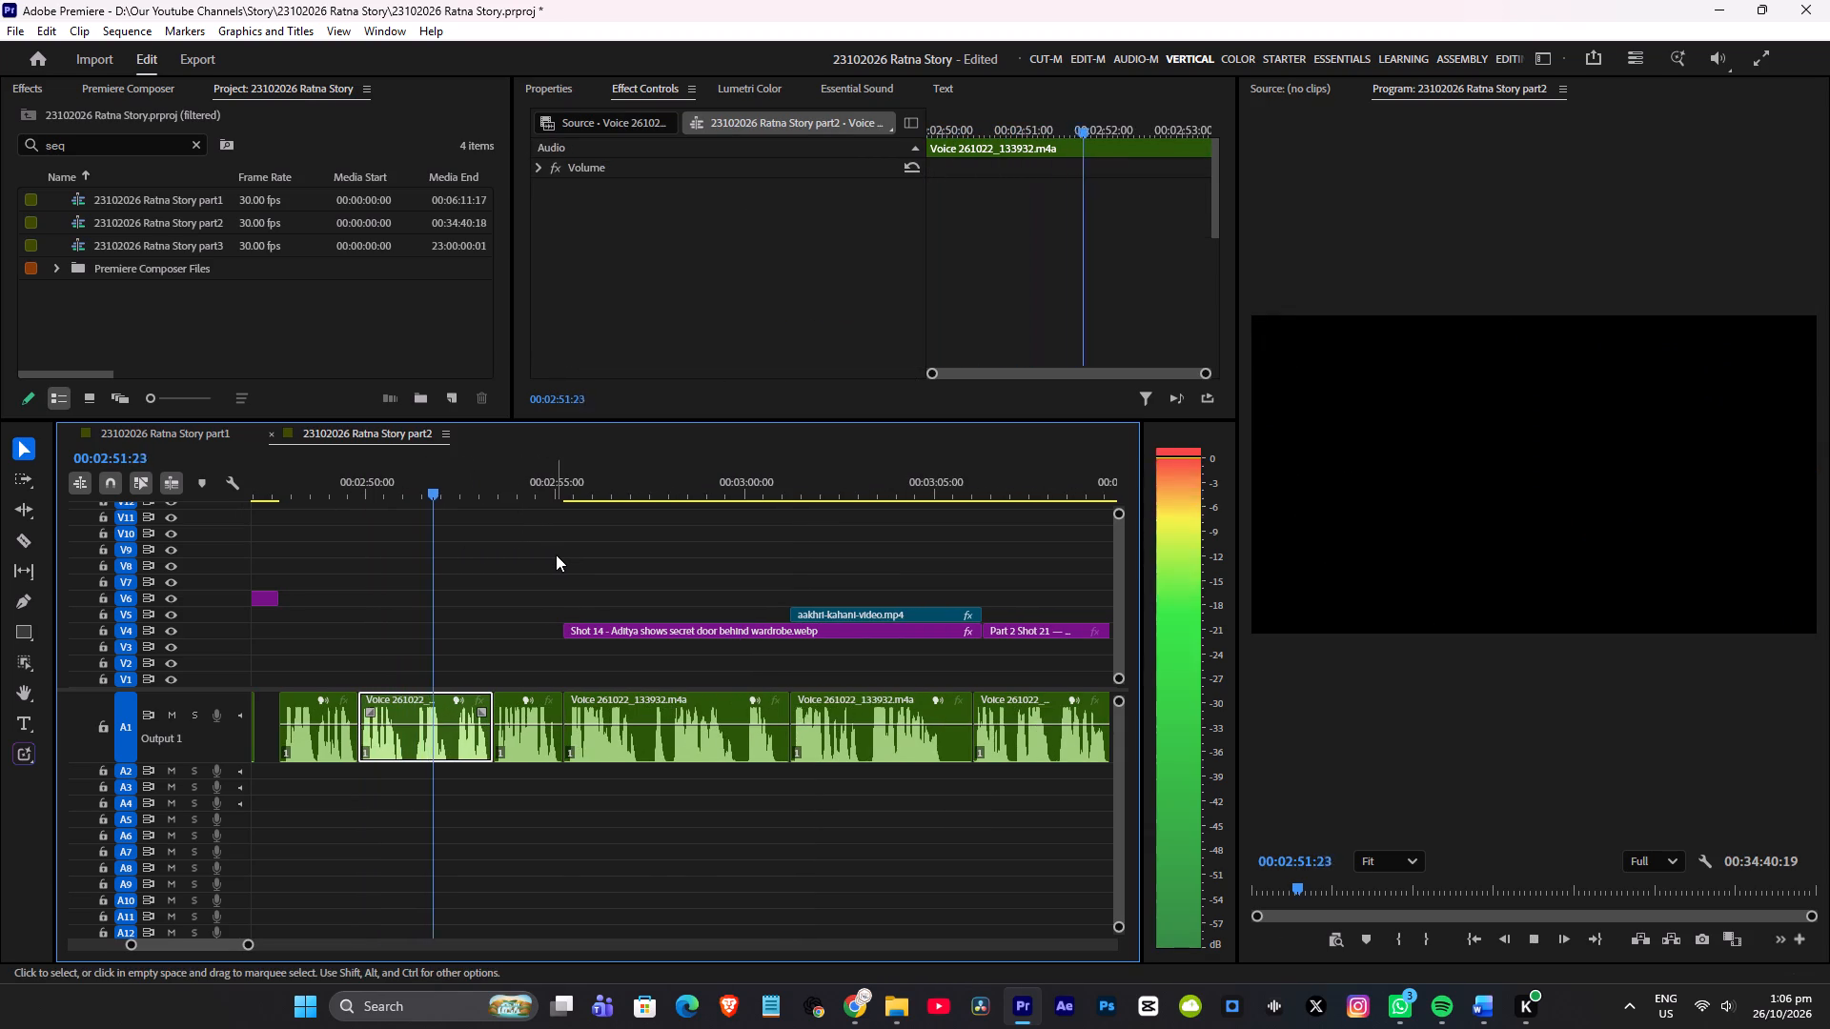
{"action": "left_click", "coordinate": [667, 494]}
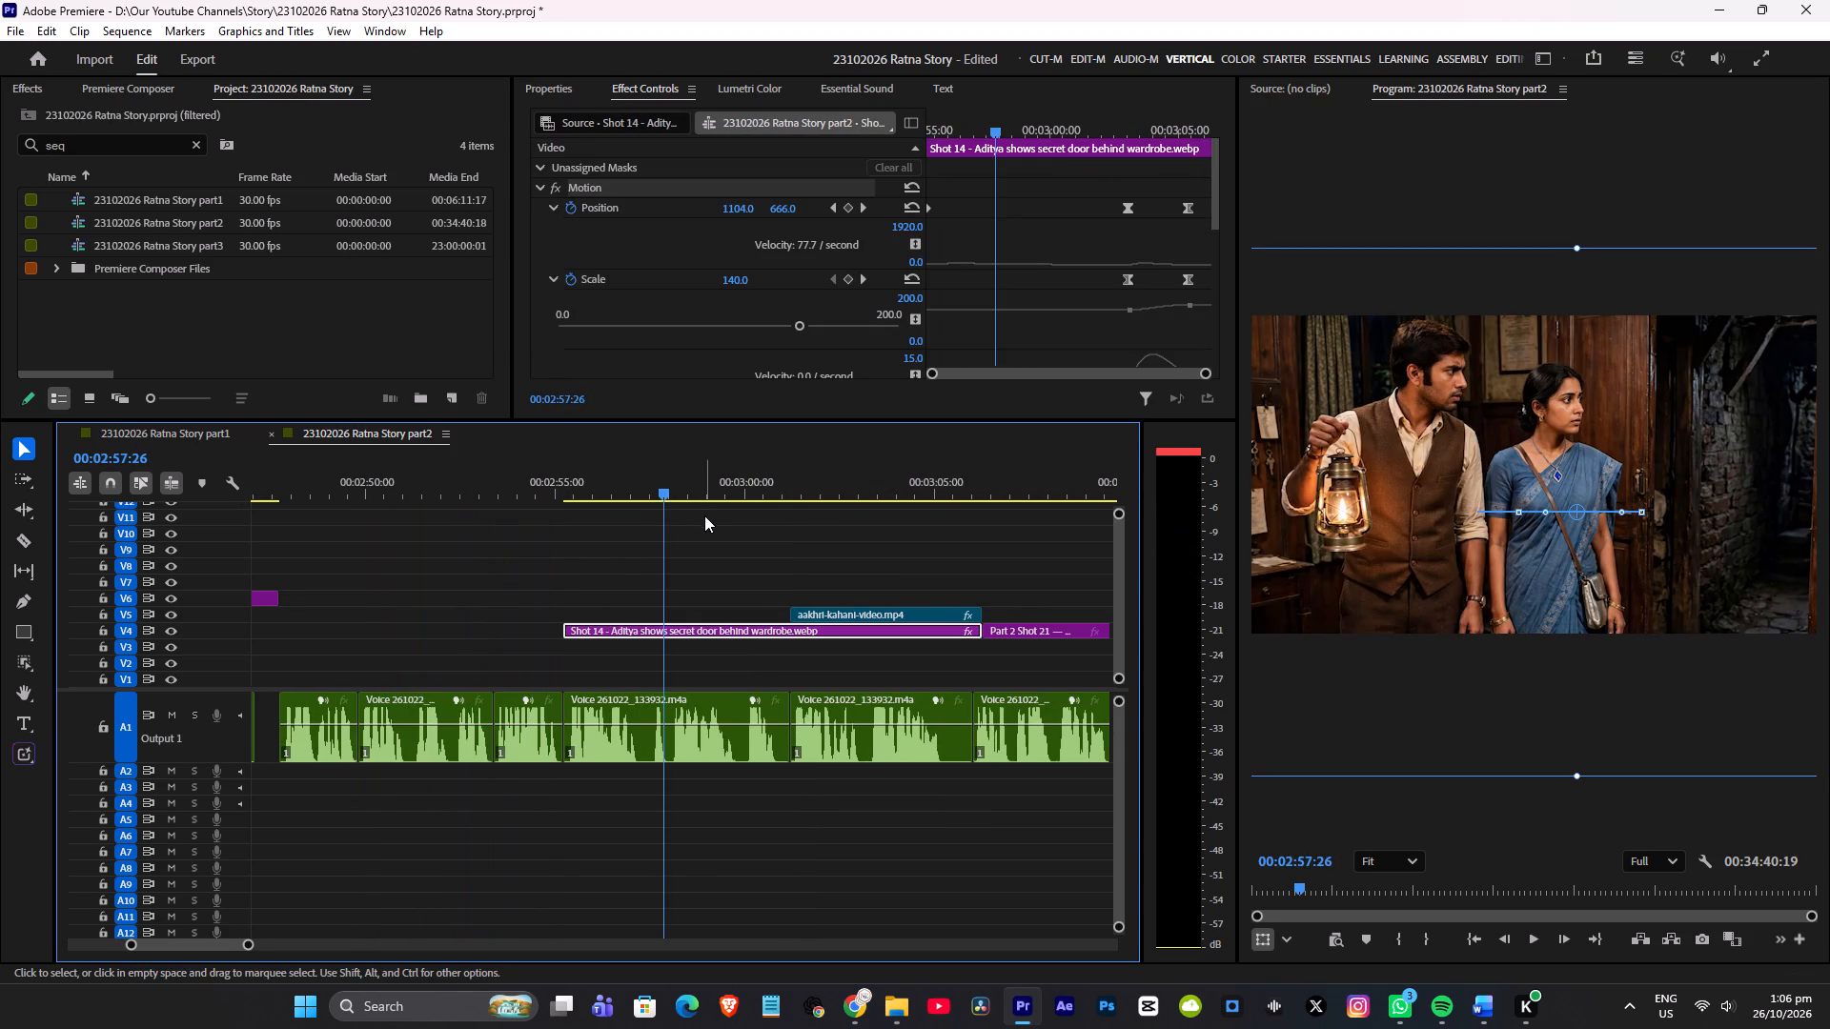
{"action": "scroll", "coordinate": [708, 524], "scroll_direction": "down", "scroll_amount": 10, "text": "alt"}
{"action": "left_click", "coordinate": [858, 480]}
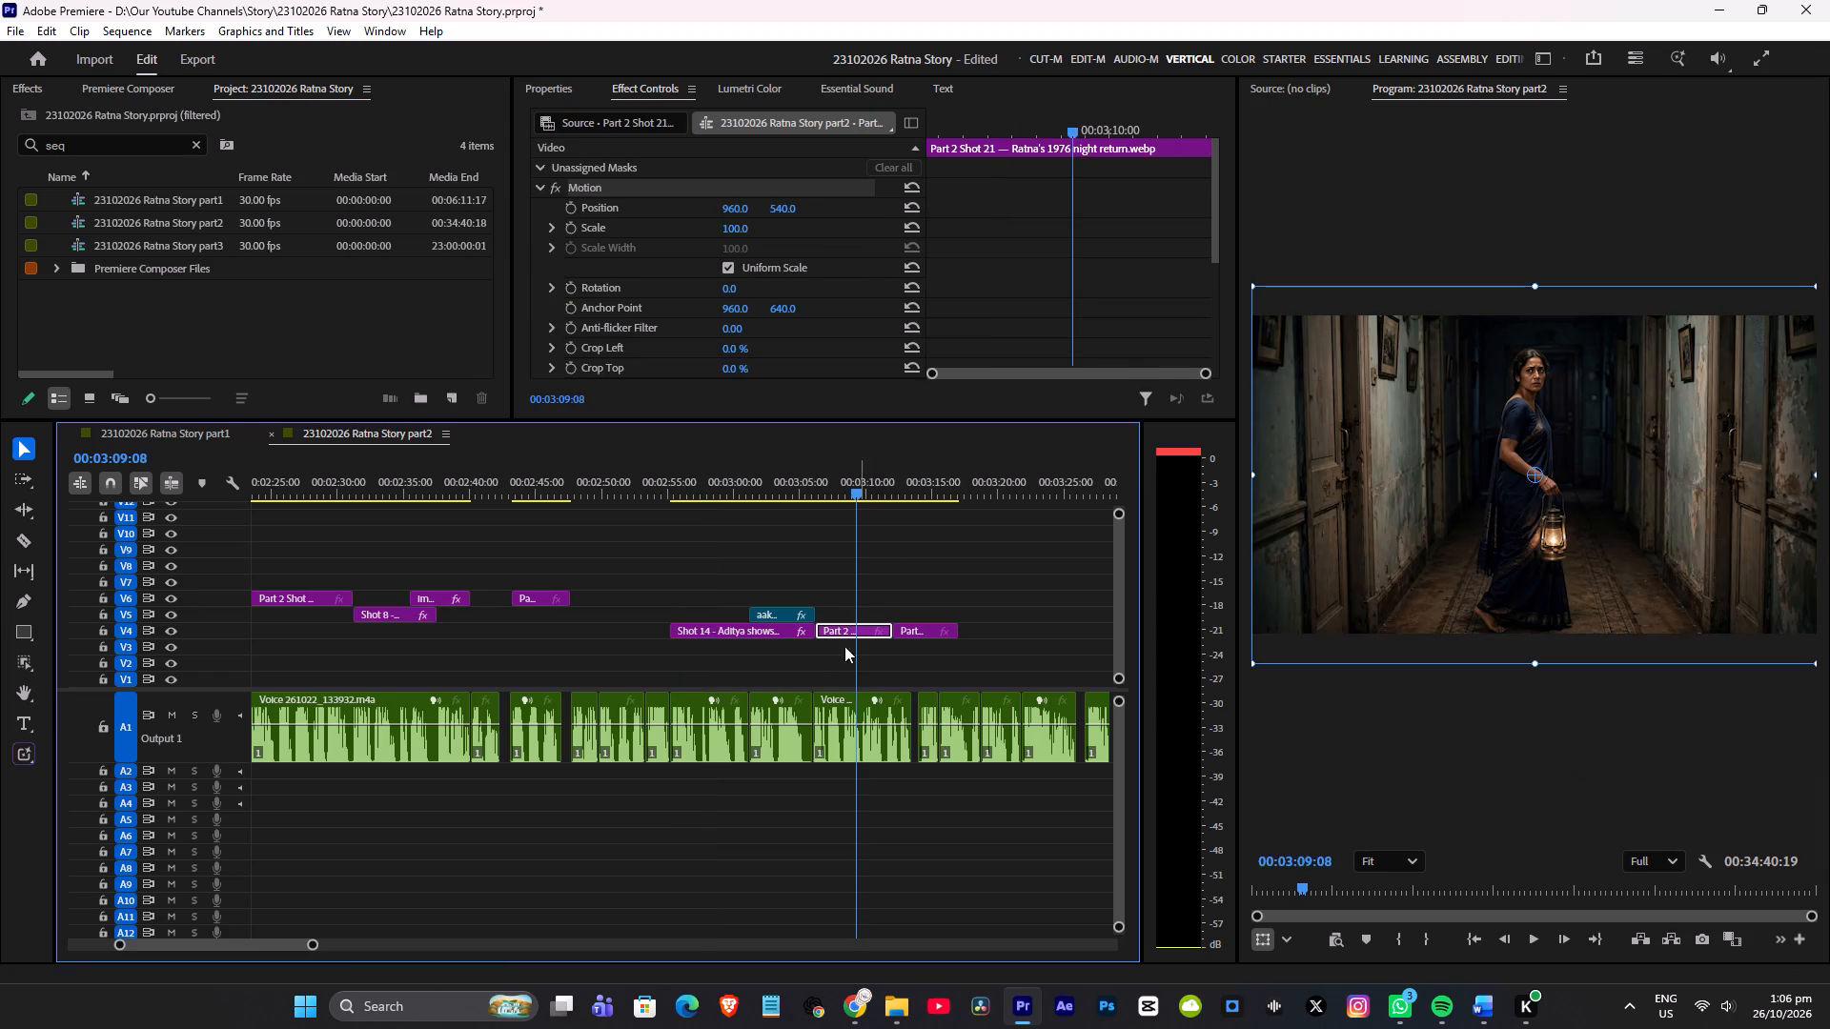
{"action": "left_click_drag", "start_coordinate": [850, 629], "coordinate": [612, 623]}
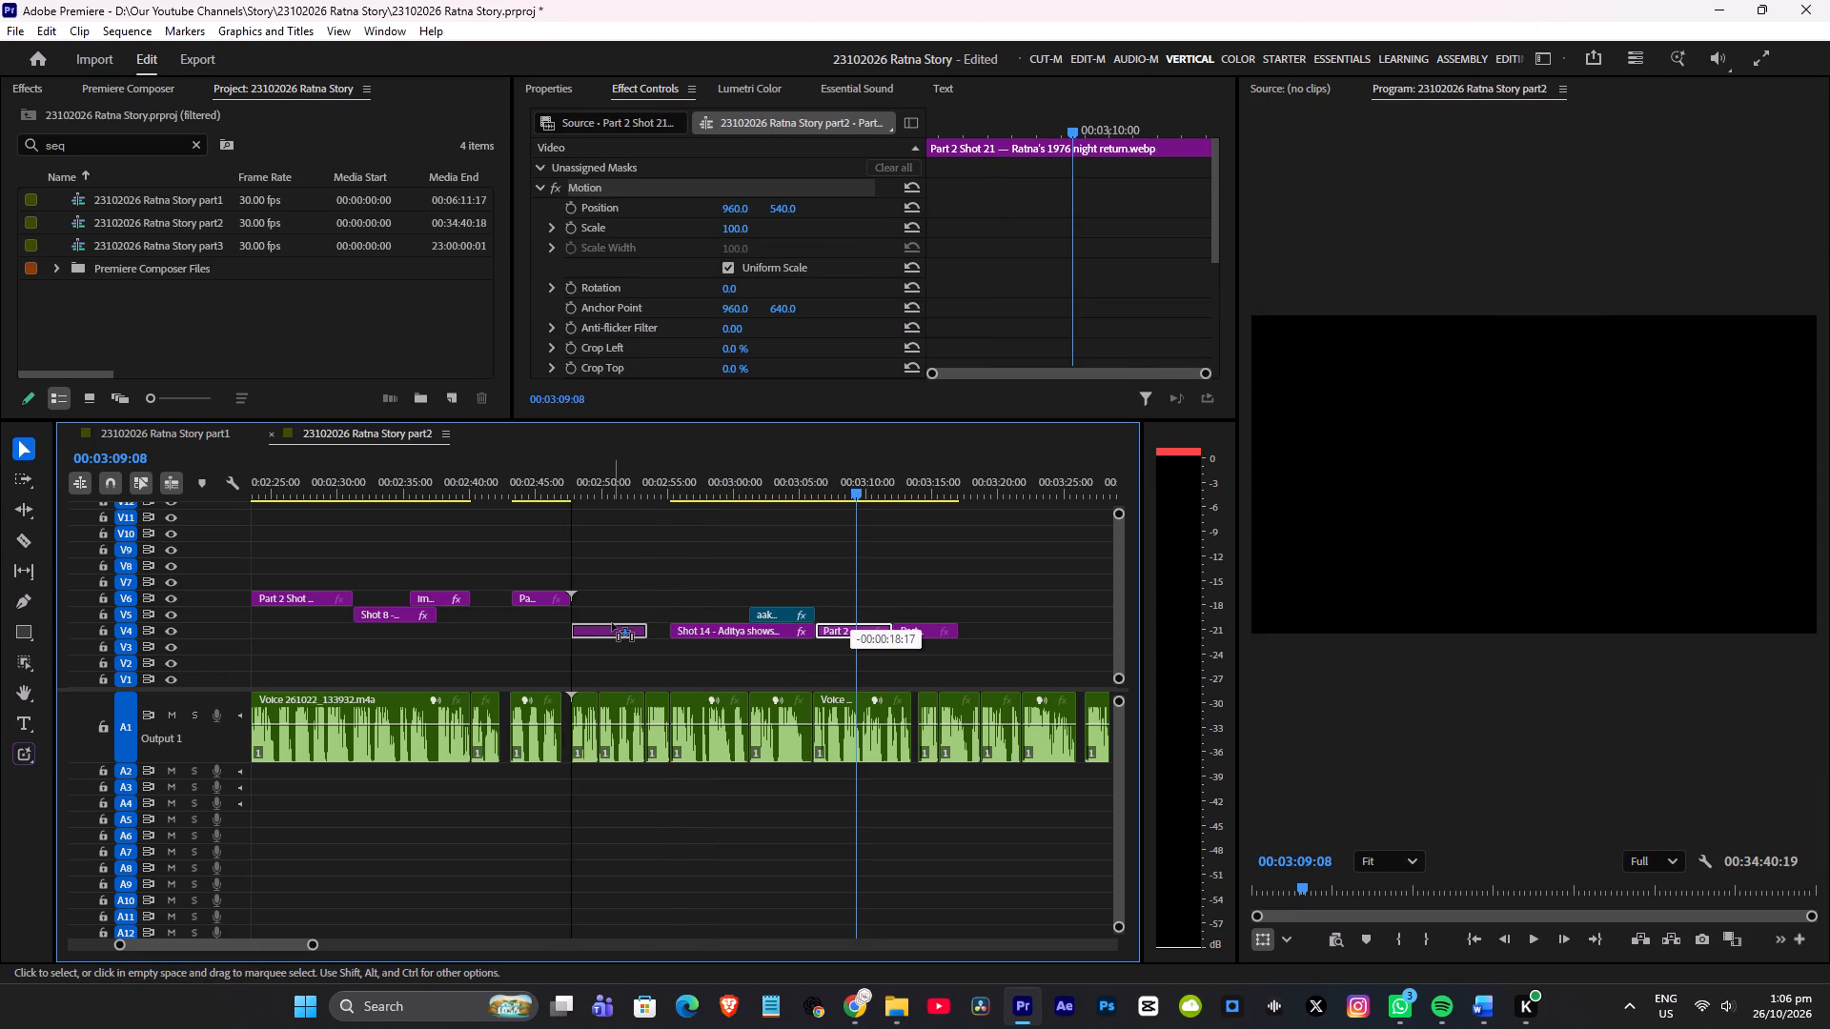
{"action": "left_click_drag", "start_coordinate": [612, 623], "coordinate": [616, 629]}
Play the moved Shot 21 clip against the voice-over and trim its end back to about 00:02:52.
{"action": "scroll", "coordinate": [610, 619], "scroll_direction": "up", "scroll_amount": 8, "text": "alt"}
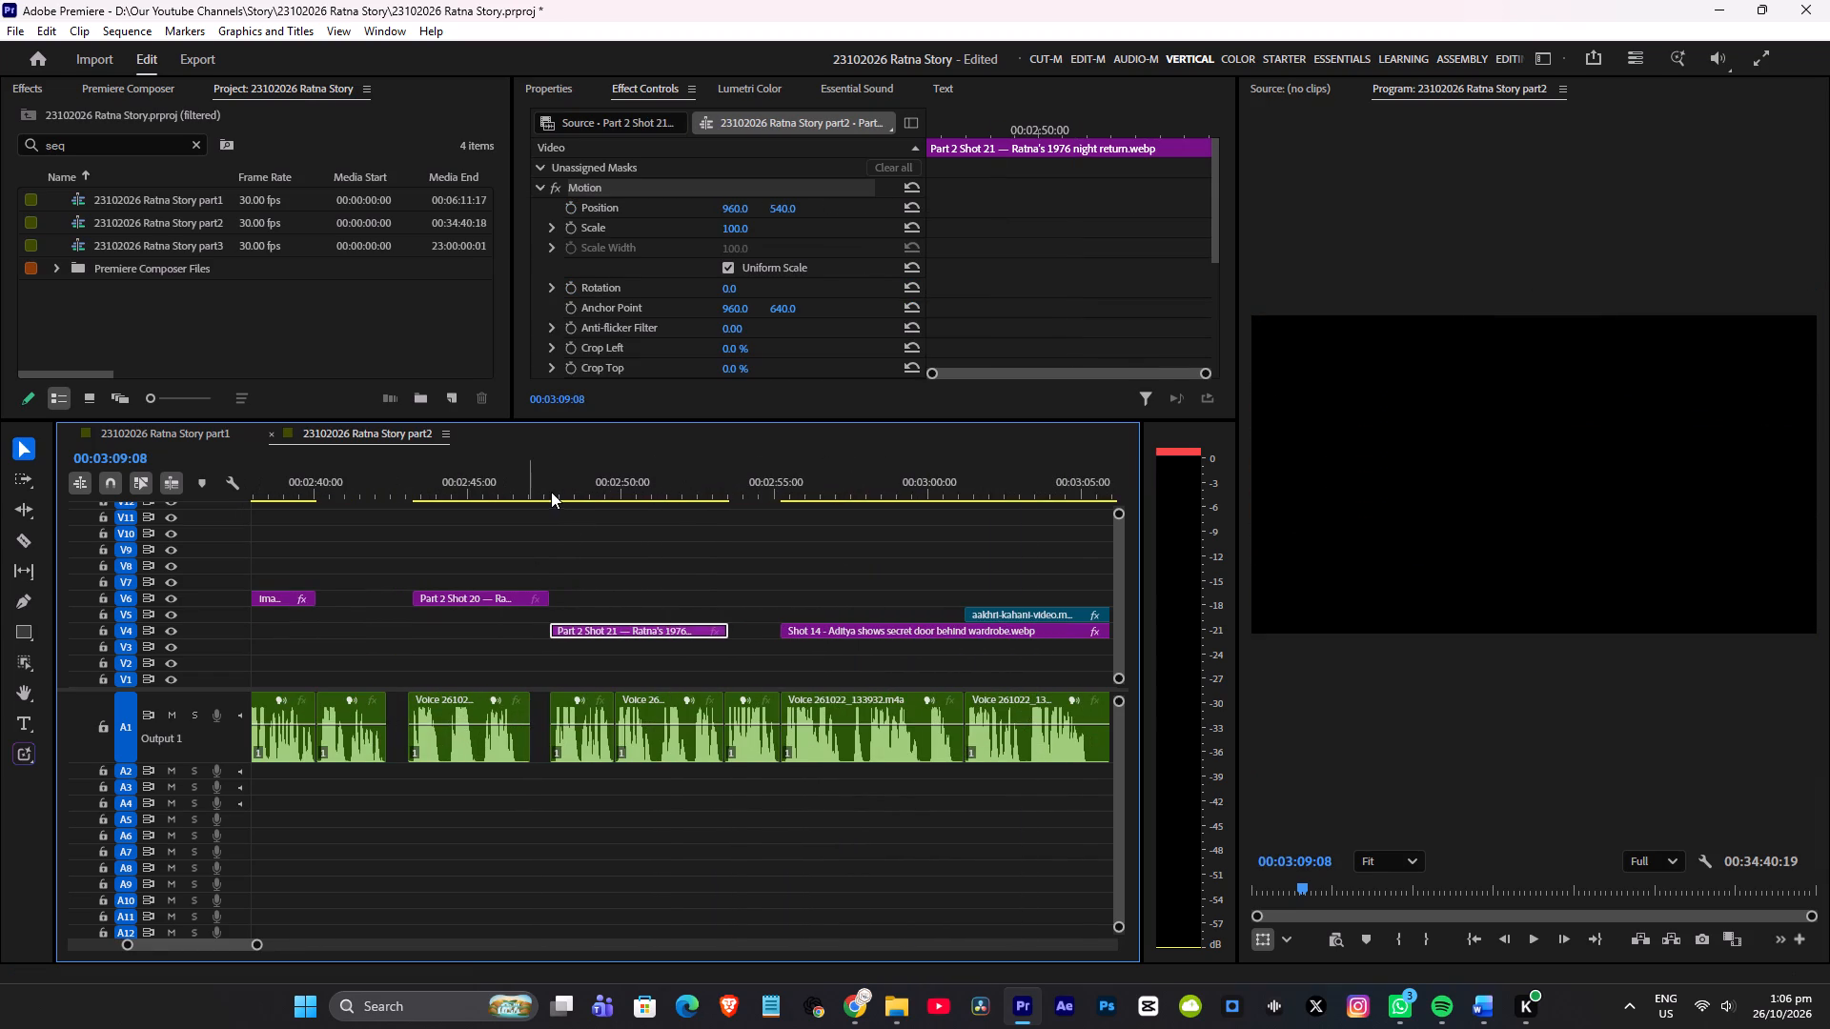
{"action": "left_click", "coordinate": [547, 493]}
{"action": "key", "text": "space"}
{"action": "scroll", "coordinate": [661, 553], "scroll_direction": "up", "scroll_amount": 5, "text": "alt"}
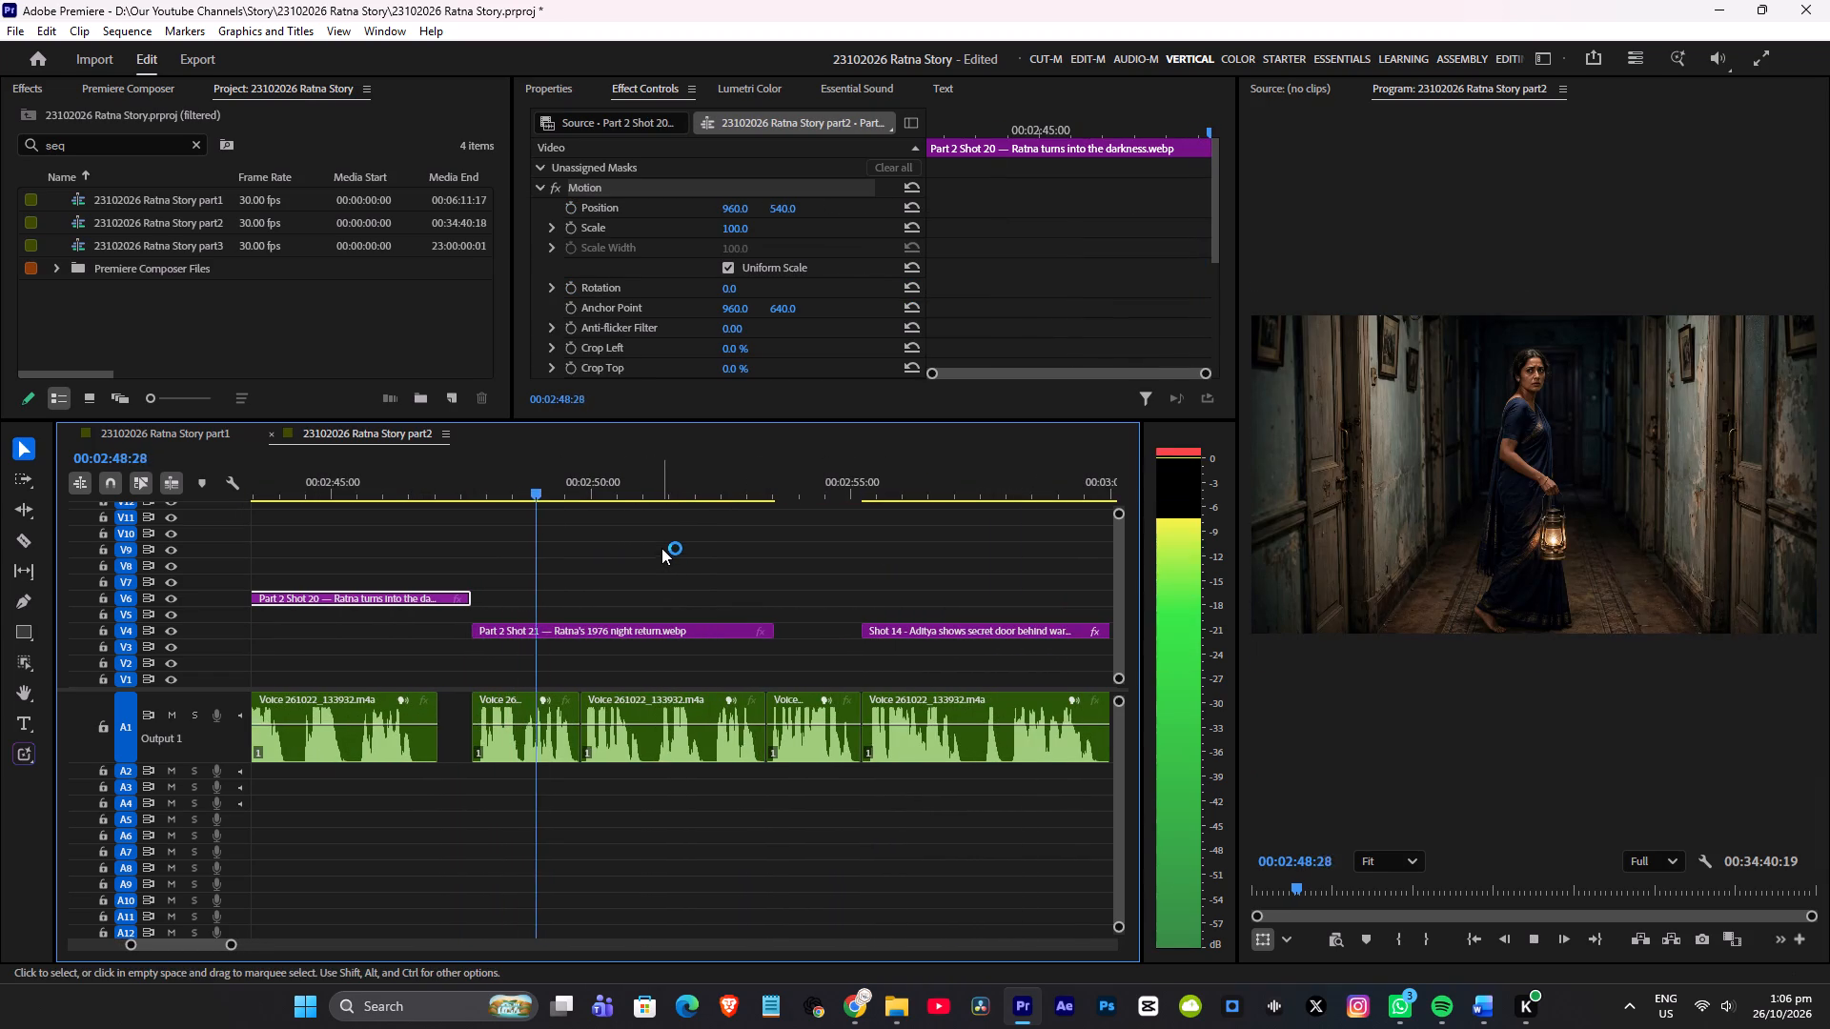
{"action": "scroll", "coordinate": [656, 602], "scroll_direction": "down", "scroll_amount": 3}
{"action": "scroll", "coordinate": [642, 602], "scroll_direction": "up", "scroll_amount": 2, "text": "alt"}
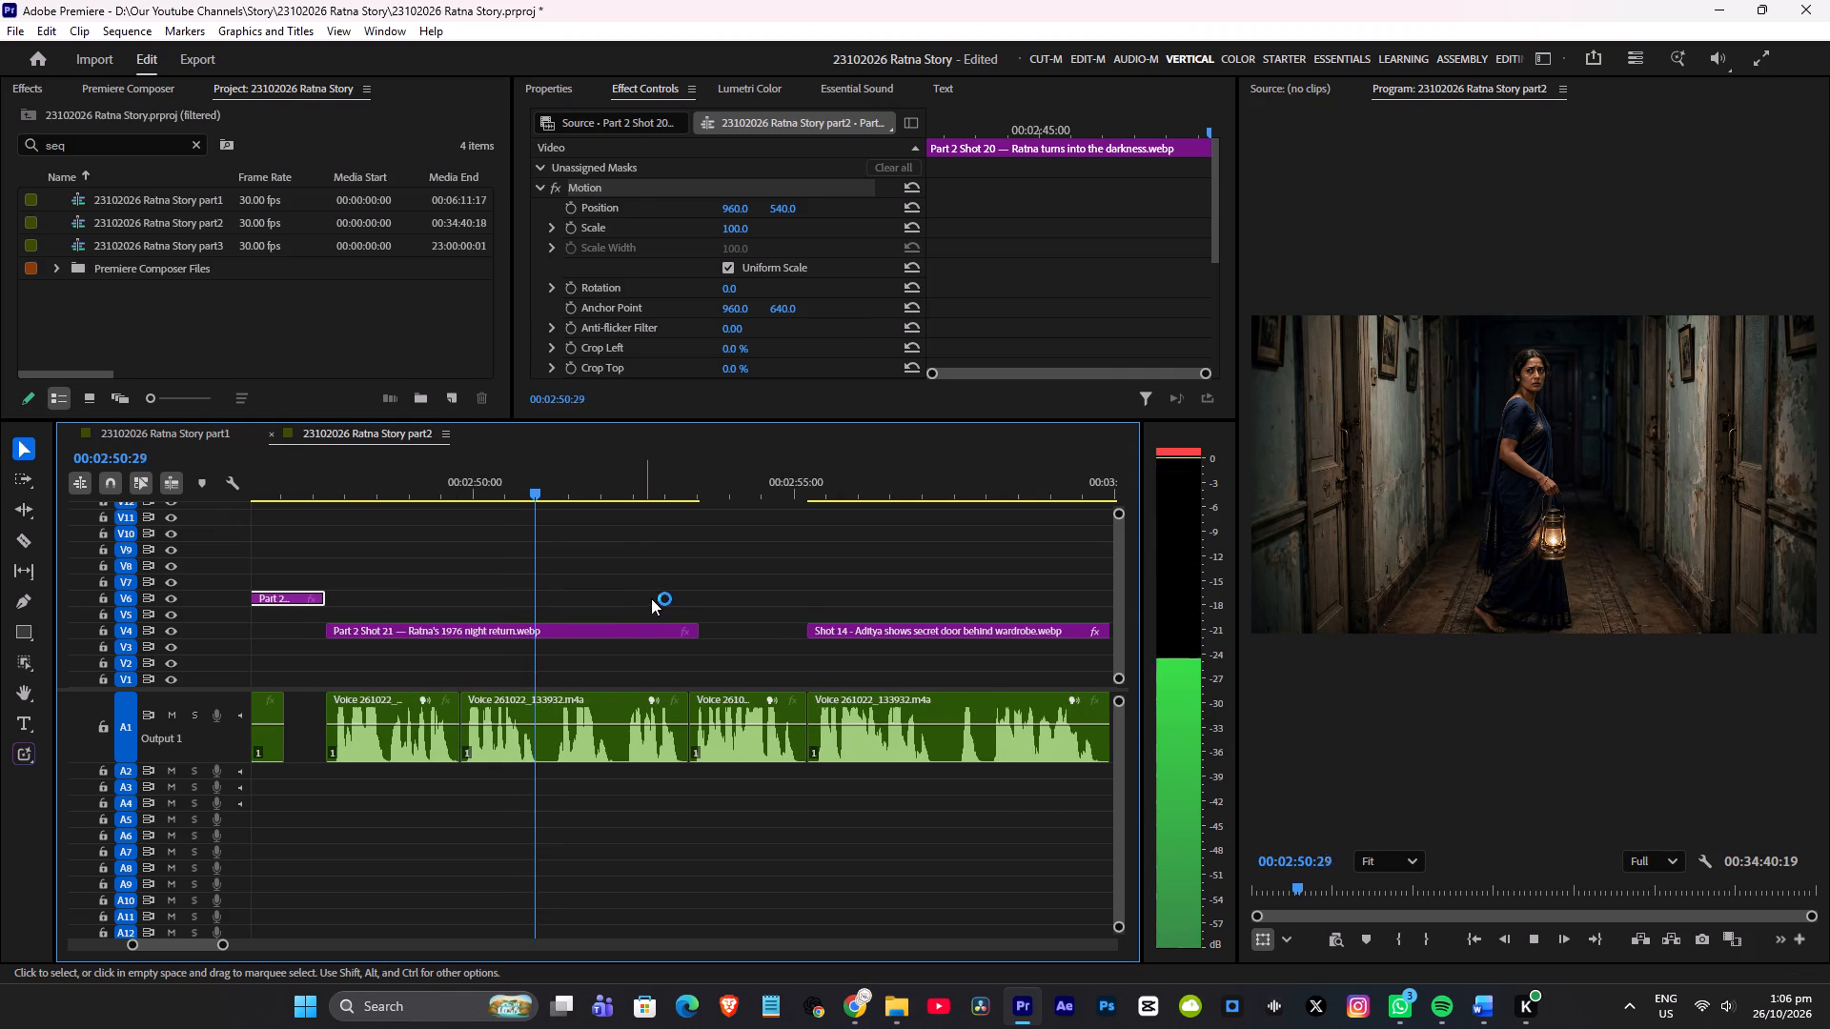
{"action": "scroll", "coordinate": [658, 597], "scroll_direction": "down", "scroll_amount": 4, "text": "alt"}
{"action": "scroll", "coordinate": [650, 601], "scroll_direction": "down", "scroll_amount": 3}
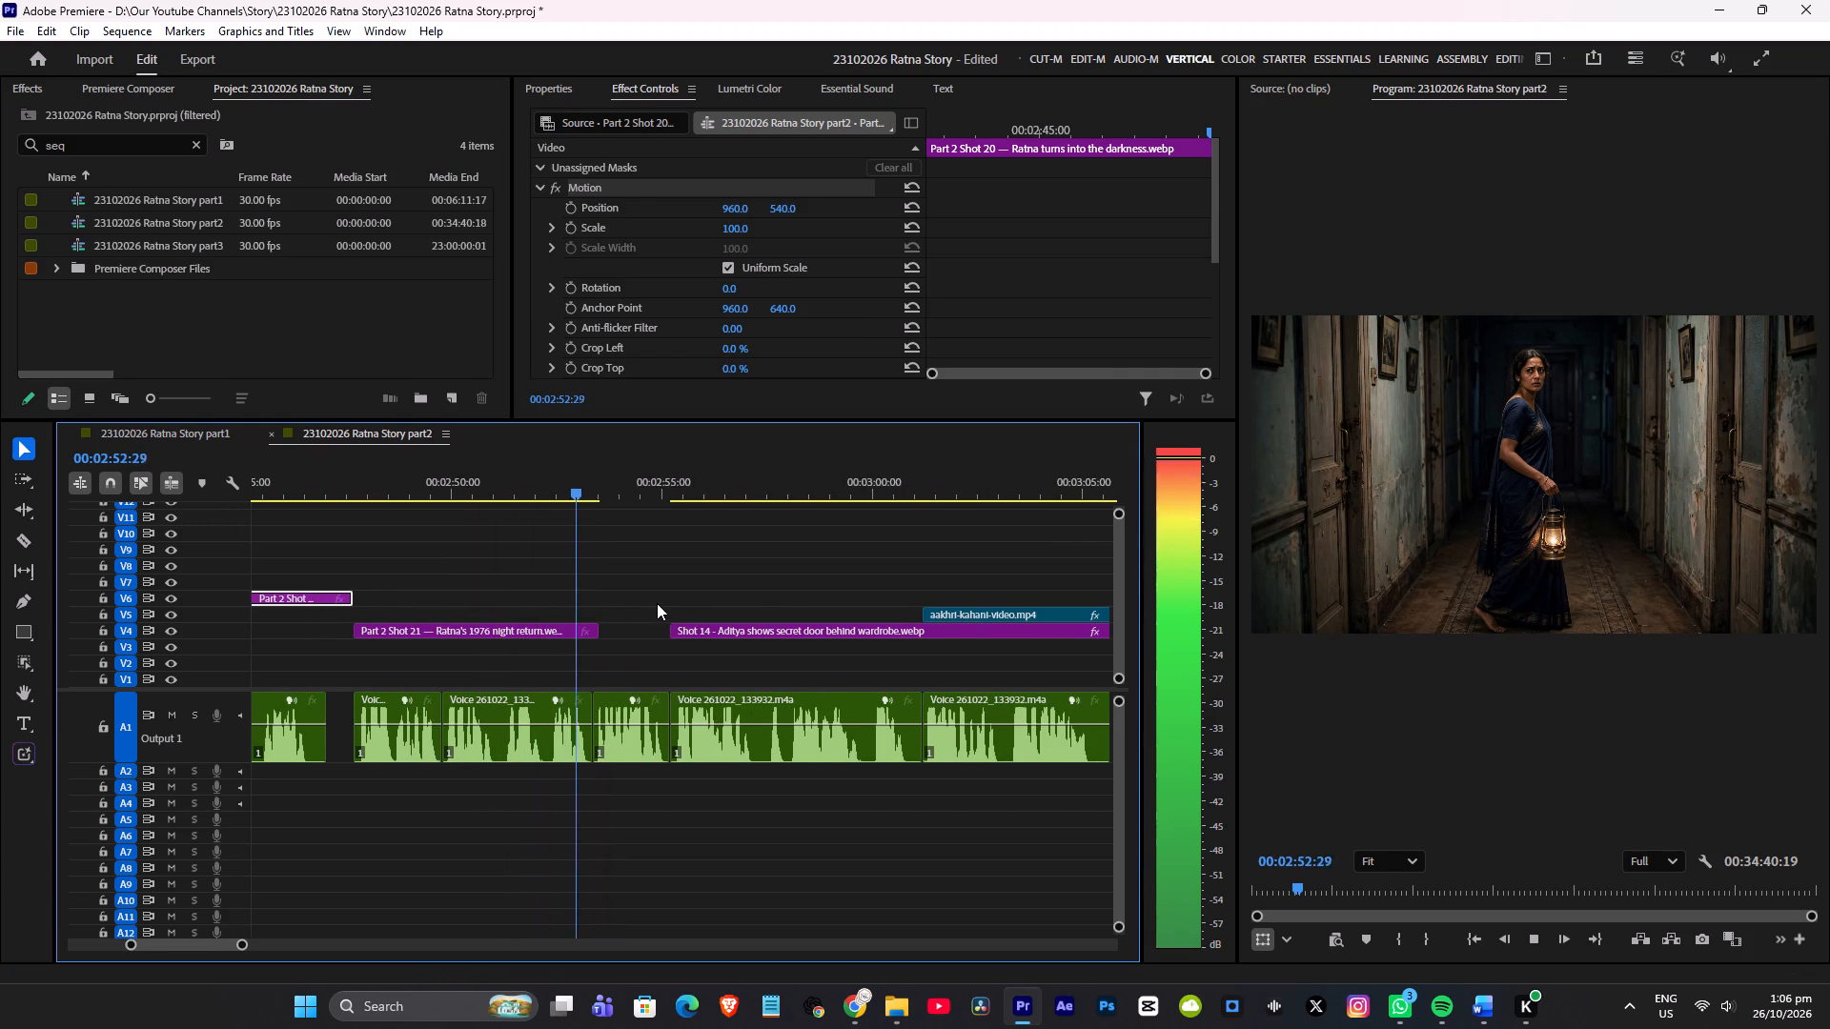
{"action": "key", "text": "space"}
{"action": "left_click_drag", "start_coordinate": [600, 630], "coordinate": [549, 642]}
Move the Part 2 Shot 24 jeweller clip on V4 to start directly after Shot 14, at about 00:03:06, and play across the join.
{"action": "key", "text": "space"}
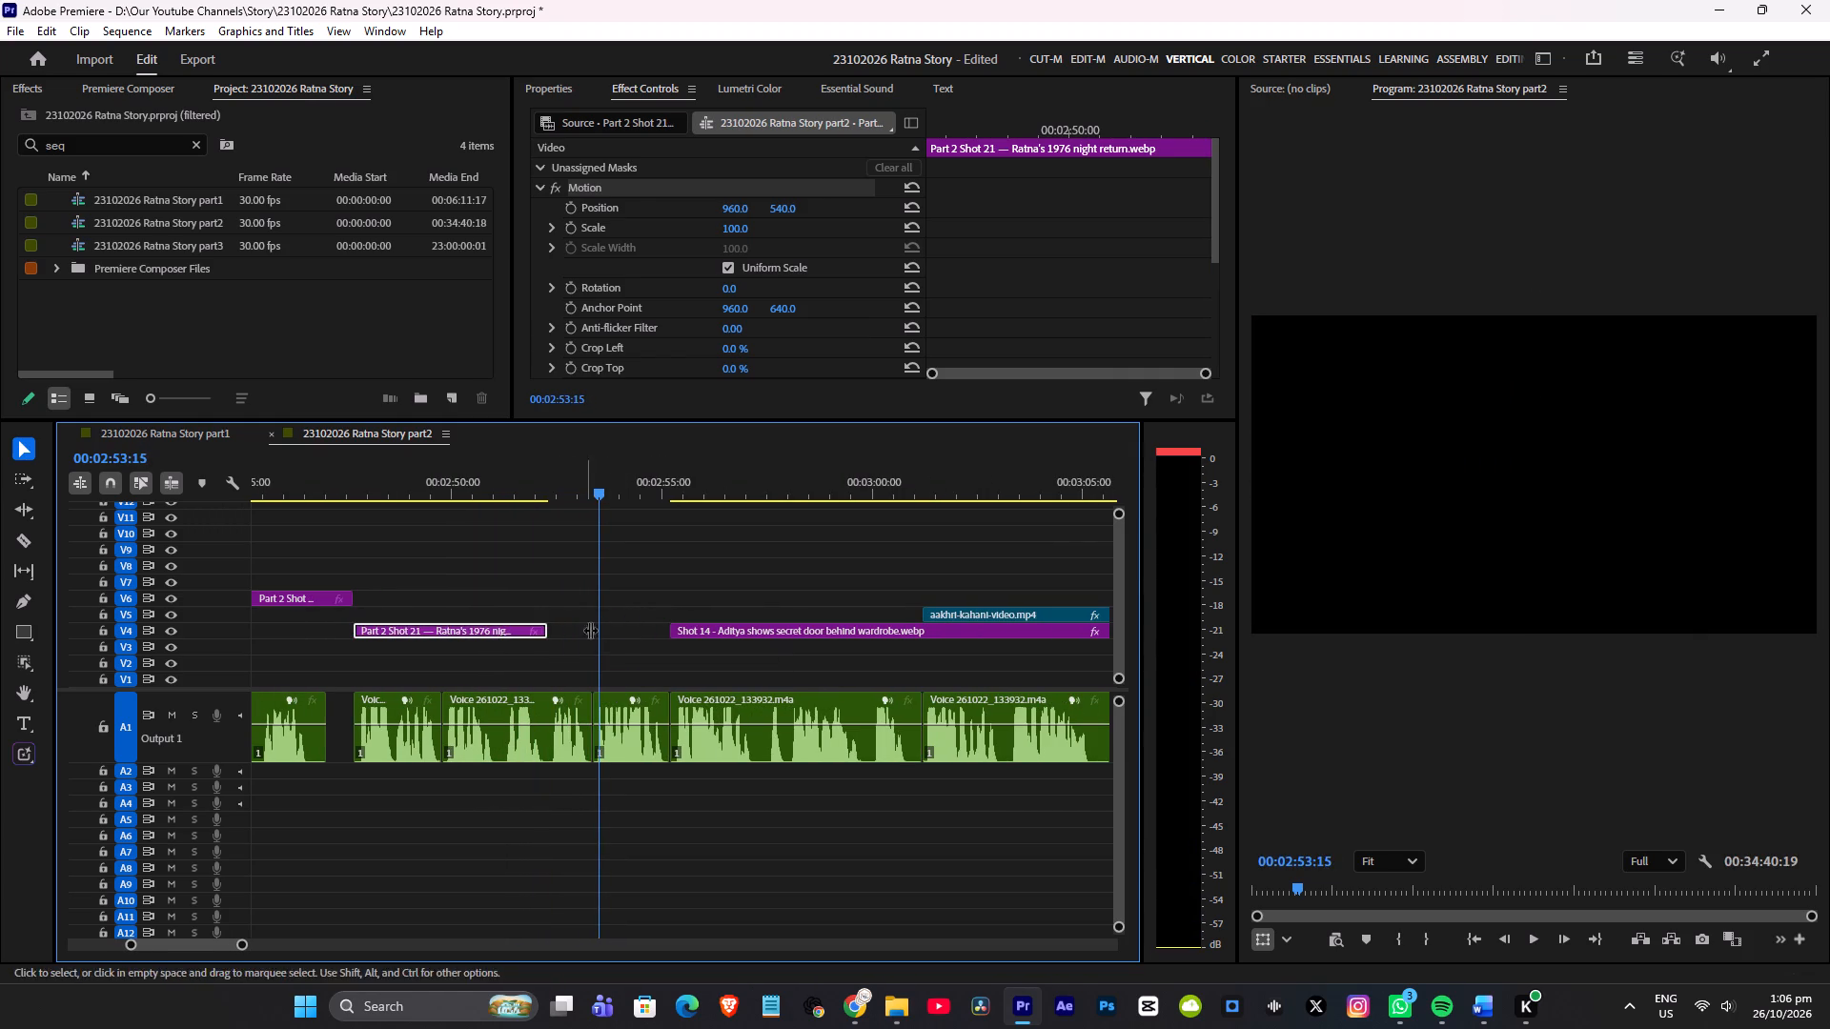
{"action": "scroll", "coordinate": [612, 618], "scroll_direction": "down", "scroll_amount": 7}
{"action": "scroll", "coordinate": [517, 571], "scroll_direction": "down", "scroll_amount": 6, "text": "alt"}
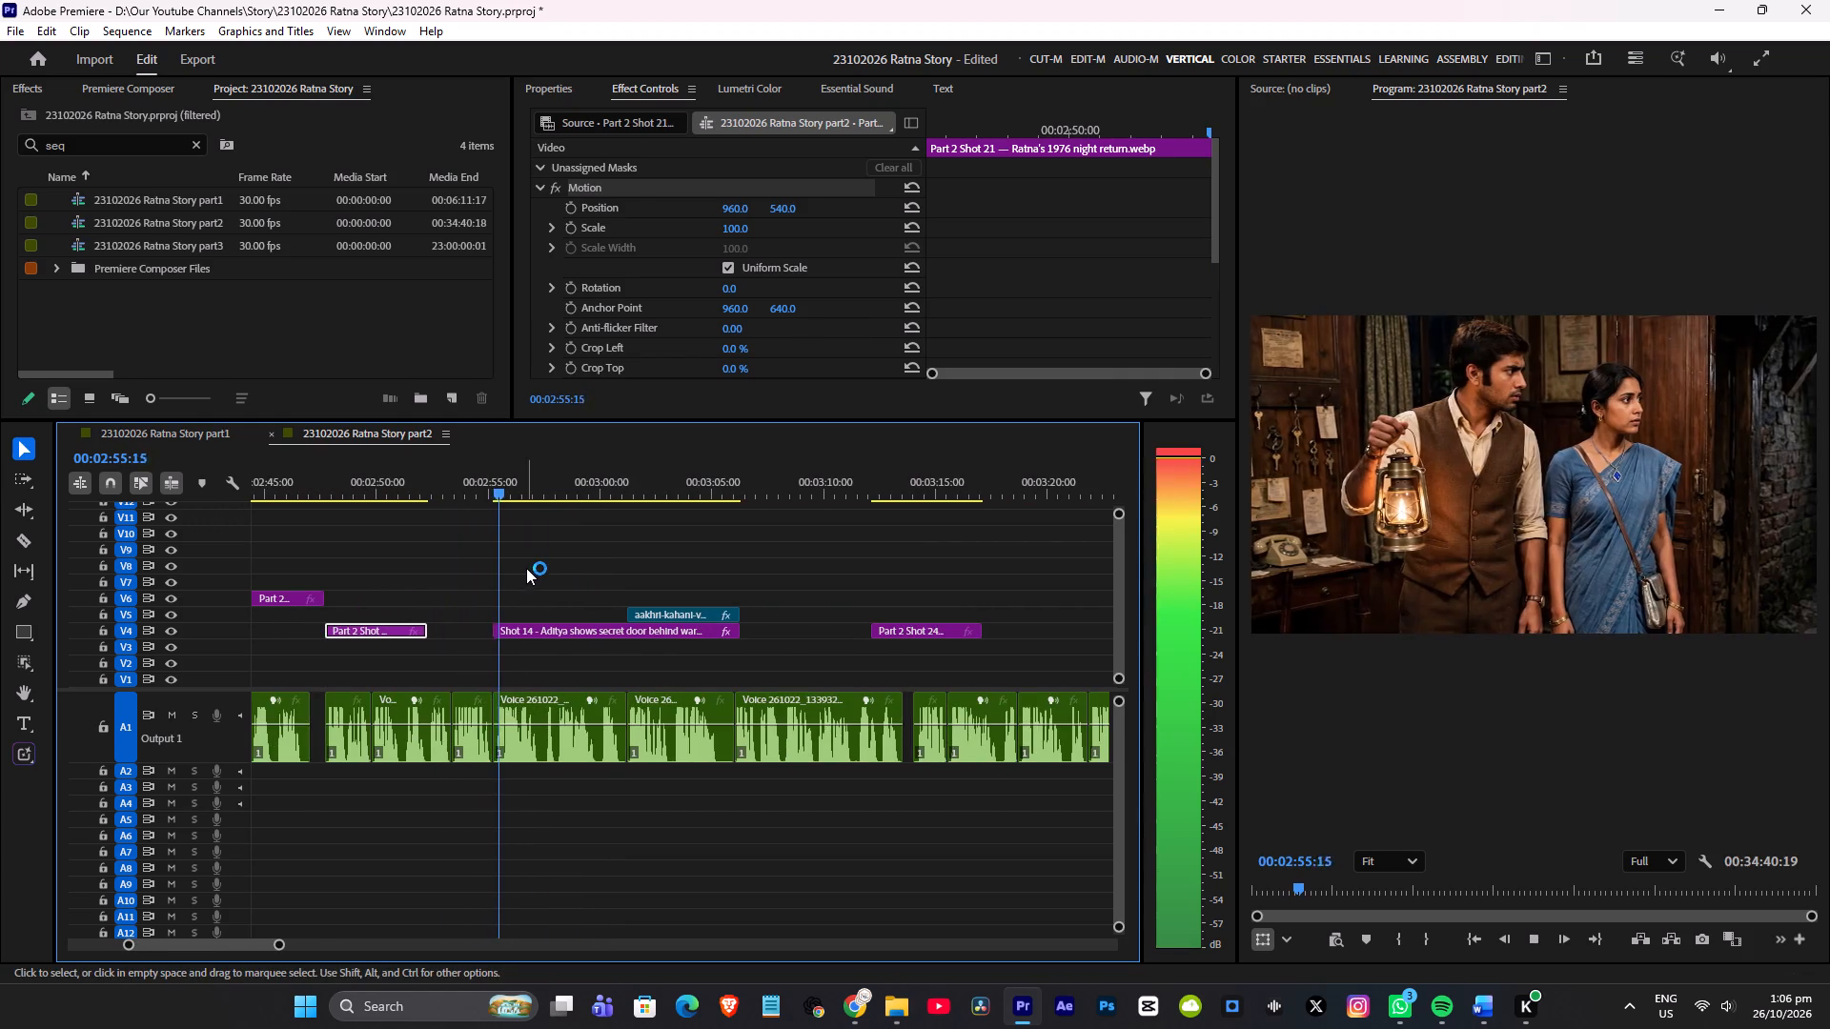
{"action": "scroll", "coordinate": [551, 558], "scroll_direction": "down", "scroll_amount": 4}
{"action": "key", "text": "space"}
{"action": "left_click_drag", "start_coordinate": [792, 626], "coordinate": [662, 632]}
{"action": "key", "text": "space"}
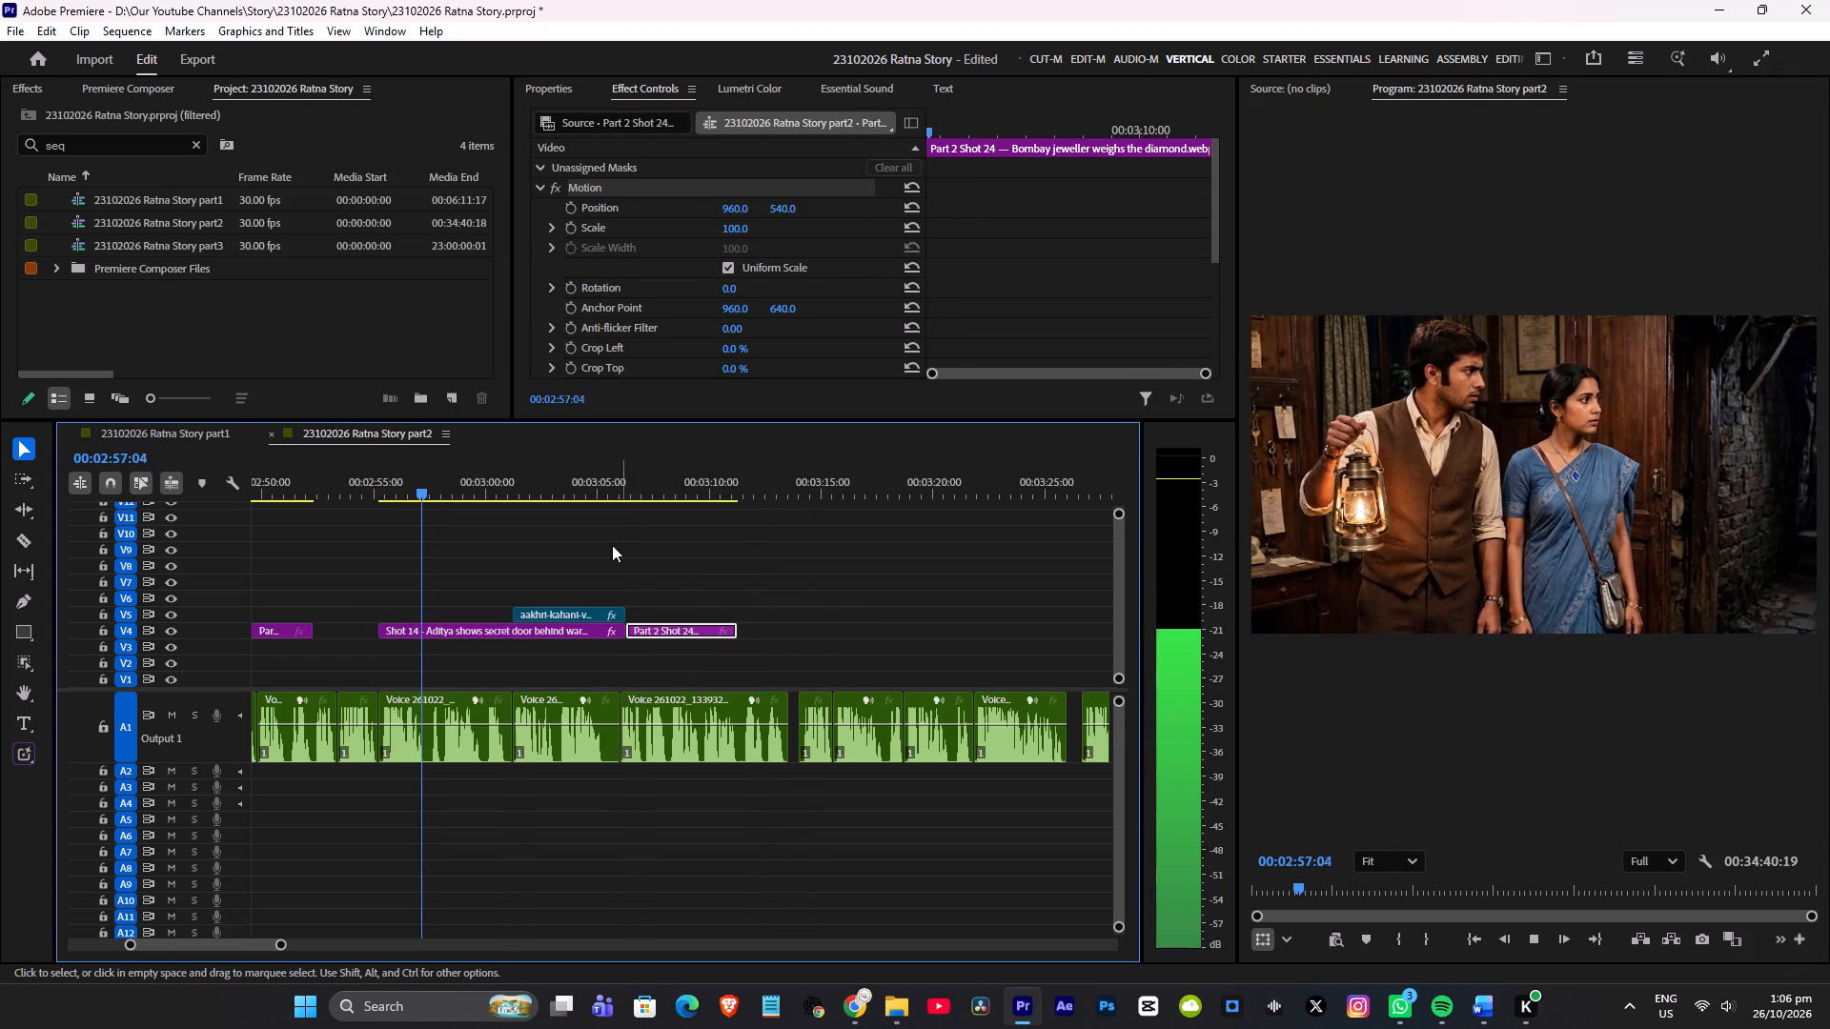
{"action": "left_click", "coordinate": [606, 473]}
{"action": "key", "text": "space"}
{"action": "scroll", "coordinate": [680, 534], "scroll_direction": "down", "scroll_amount": 1}
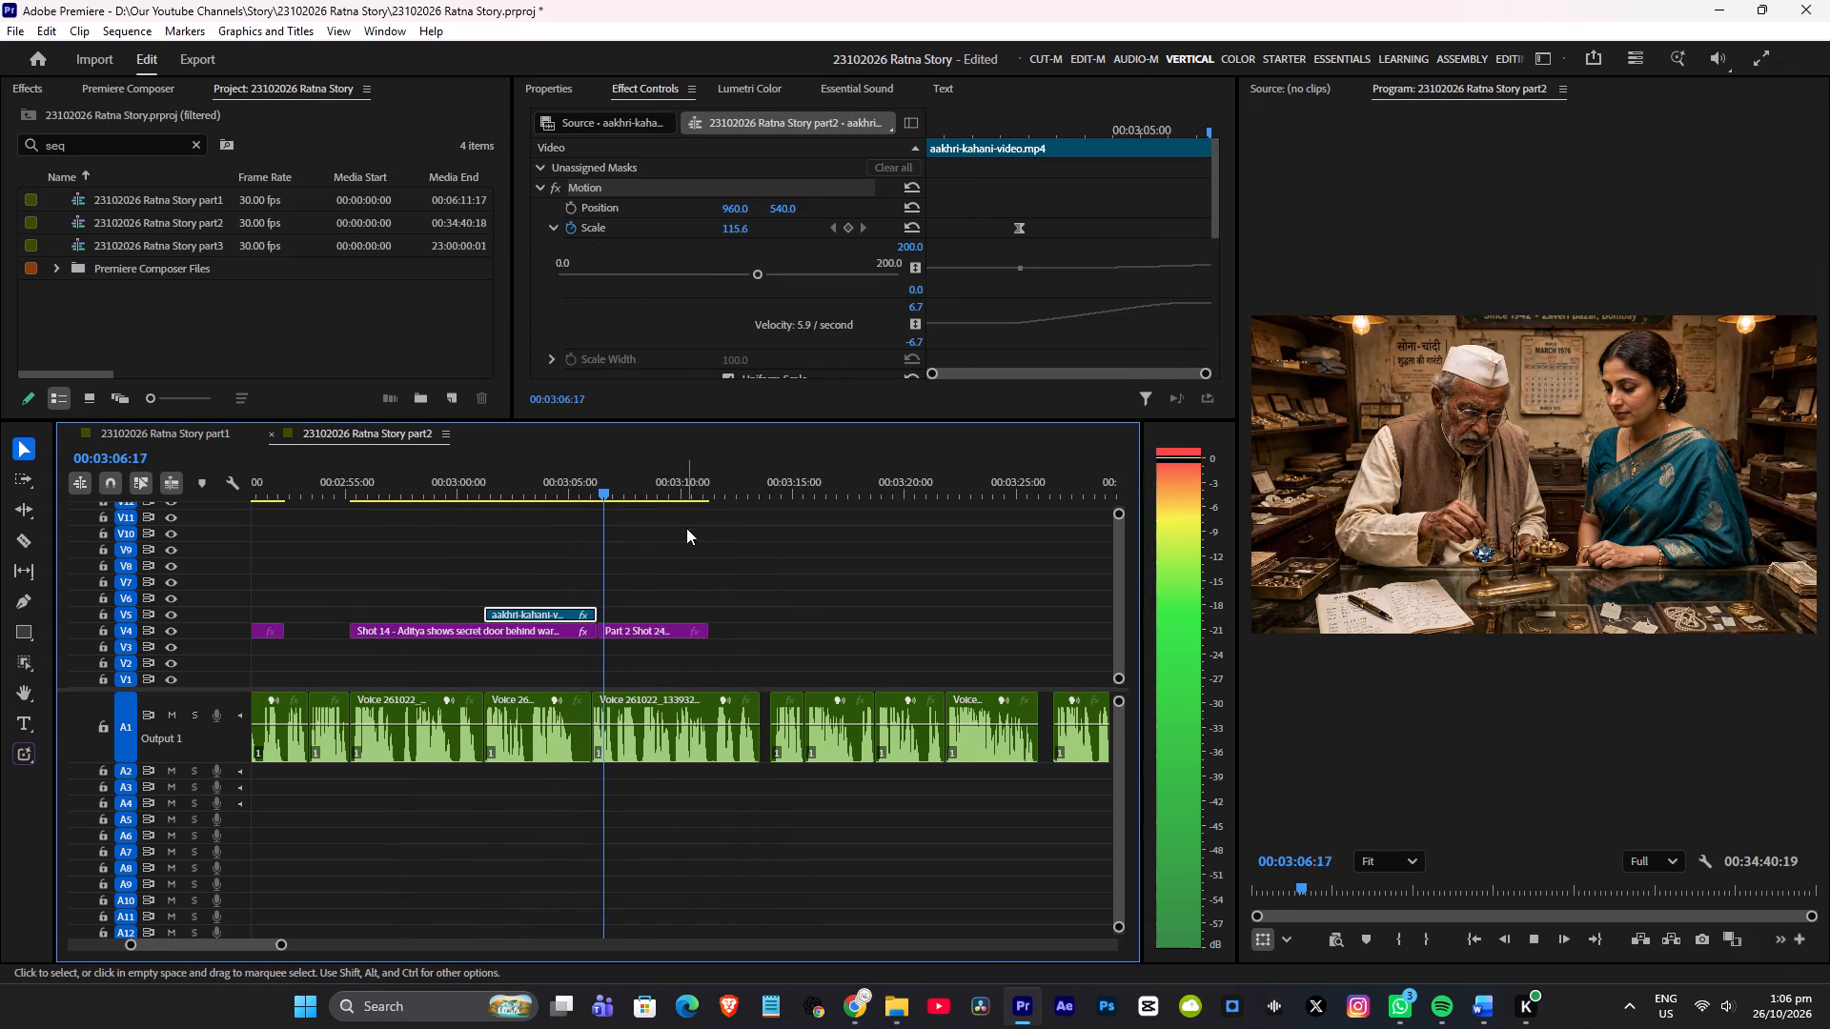
Play the rest of the Part 2 Shot 24 jeweller clip against the voice-over and save the project.
{"action": "scroll", "coordinate": [688, 507], "scroll_direction": "down", "scroll_amount": 4}
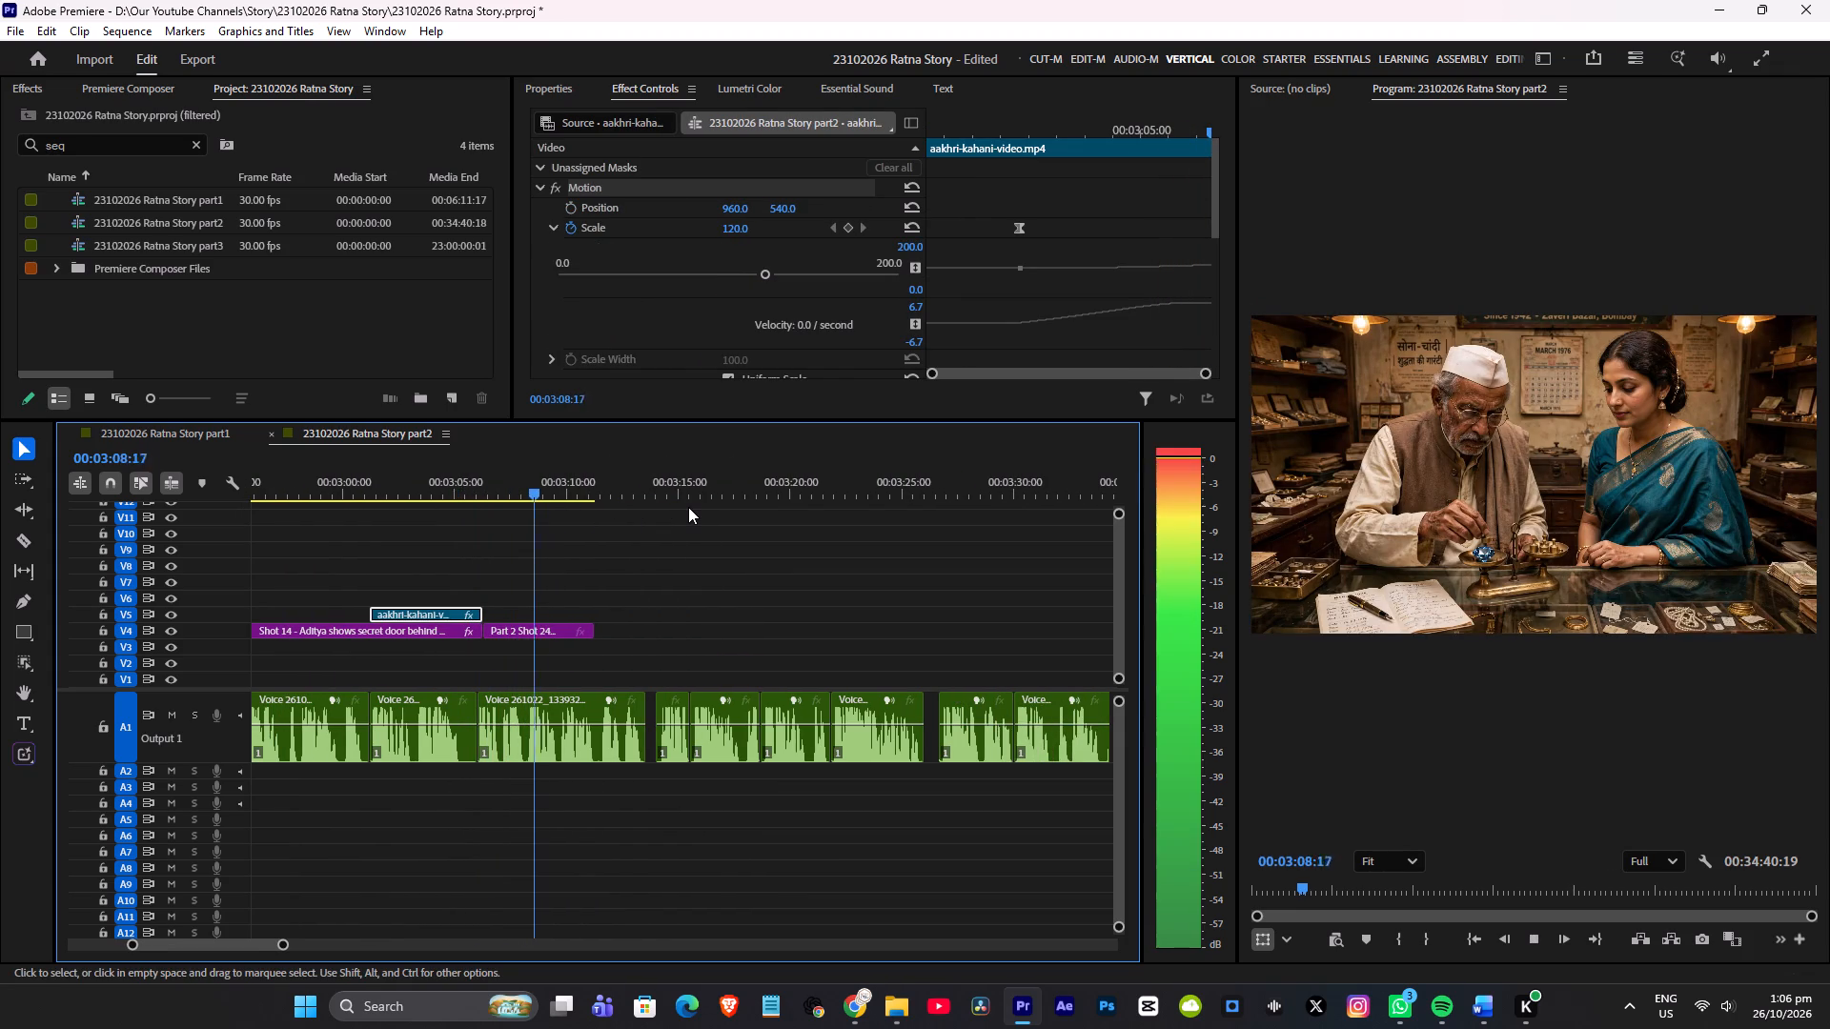
{"action": "left_click", "coordinate": [556, 488]}
{"action": "key", "text": "ctrl+s"}
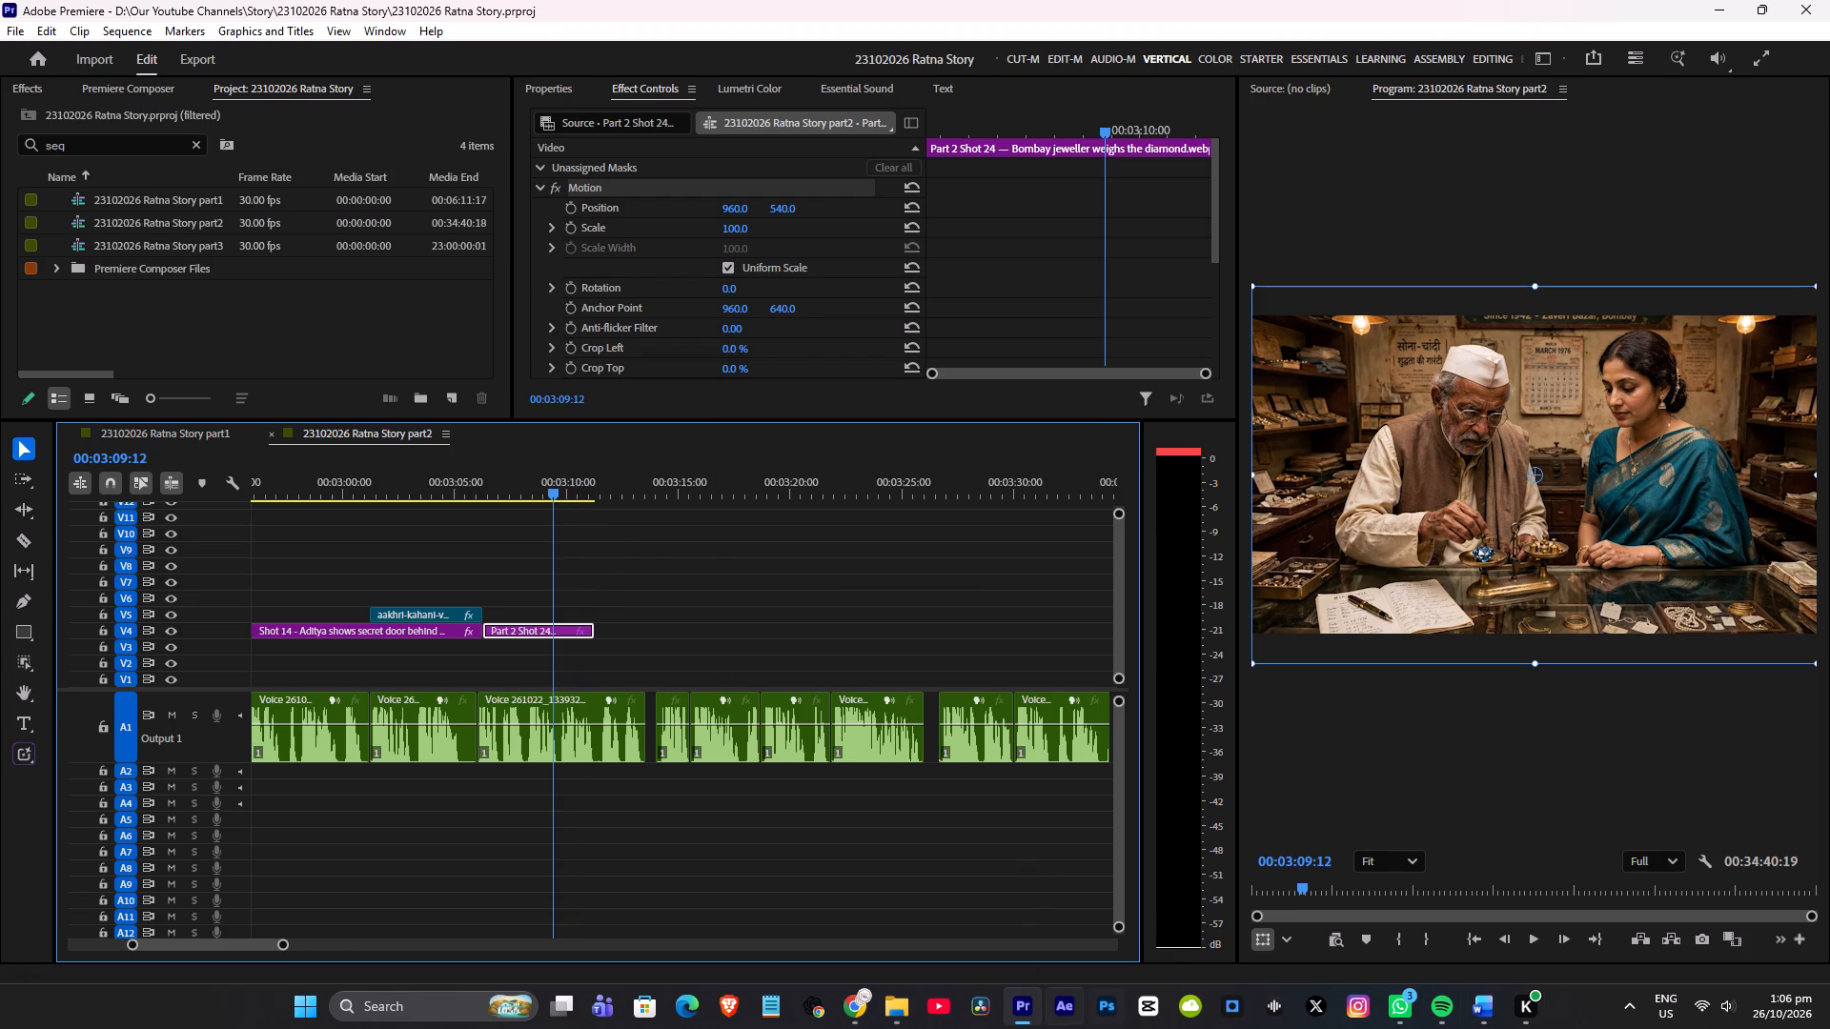
Switch to the muse.ai chat in Chrome and request shots 25 to 28 with the message "next batch bande".
{"action": "left_click", "coordinate": [858, 1005]}
{"action": "scroll", "coordinate": [839, 705], "scroll_direction": "down", "scroll_amount": 9}
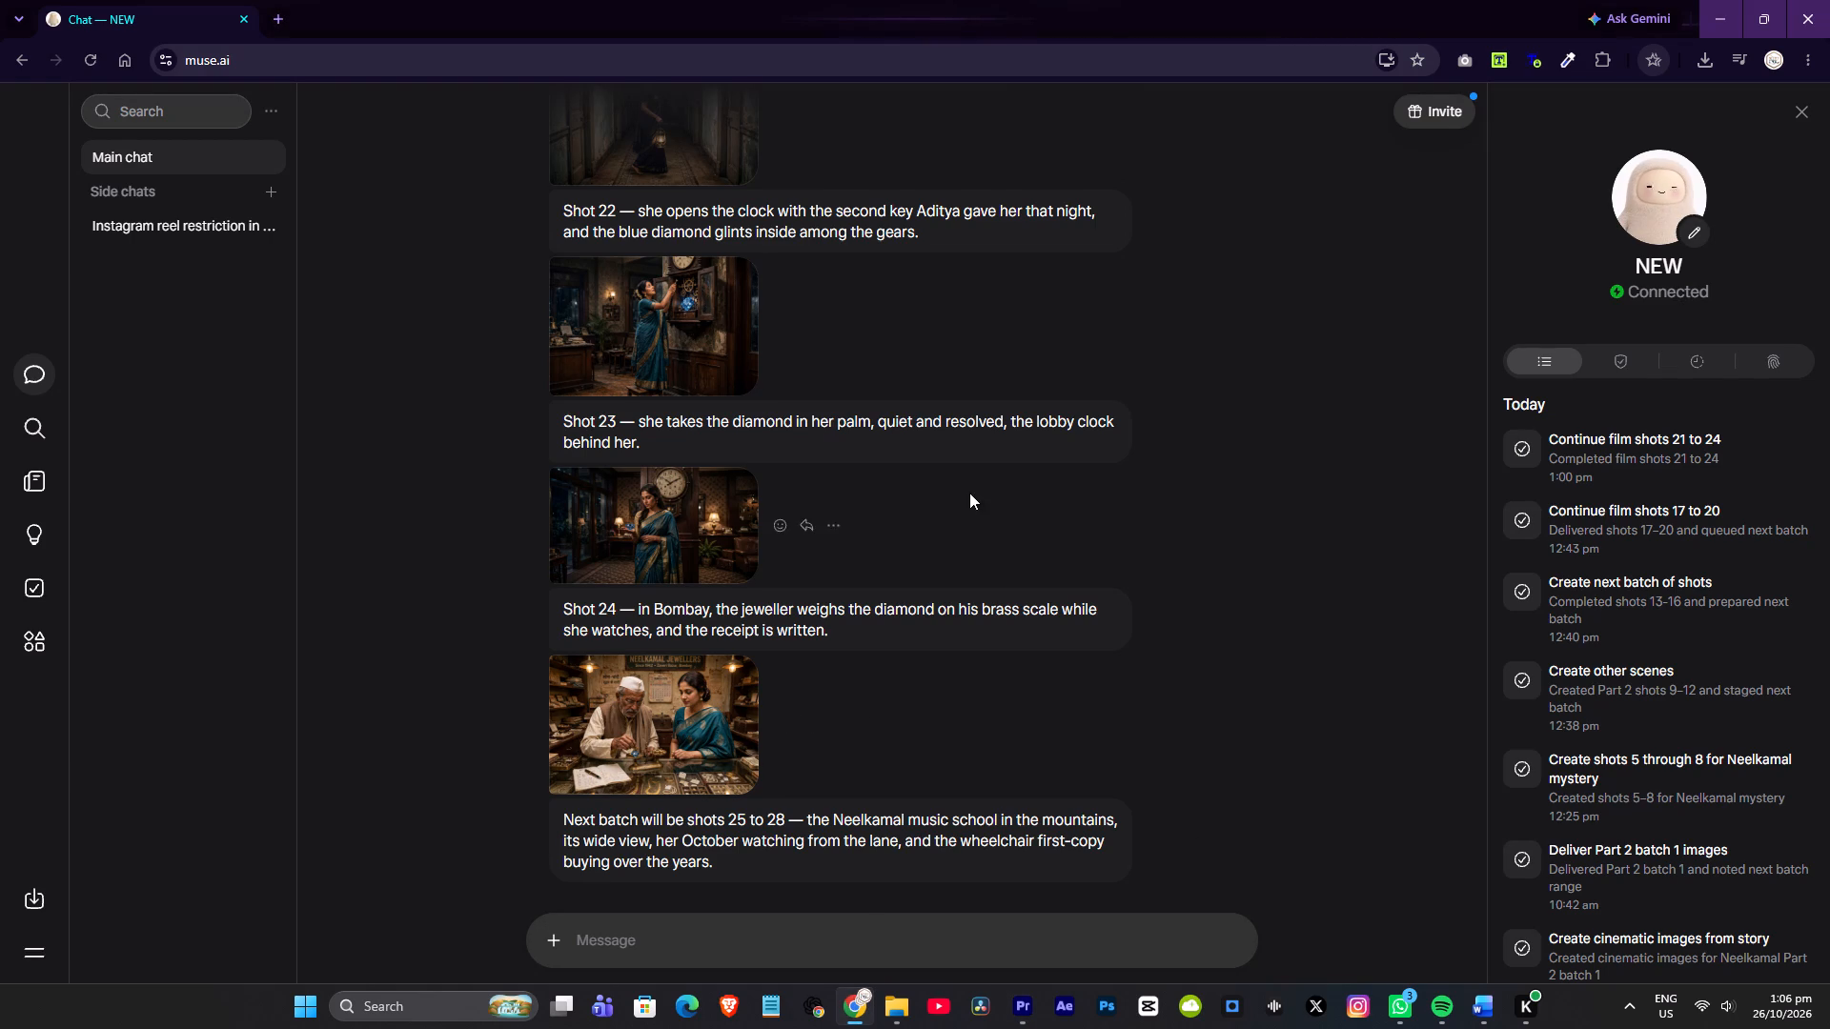
{"action": "scroll", "coordinate": [969, 490], "scroll_direction": "up", "scroll_amount": 5}
{"action": "scroll", "coordinate": [996, 419], "scroll_direction": "down", "scroll_amount": 12}
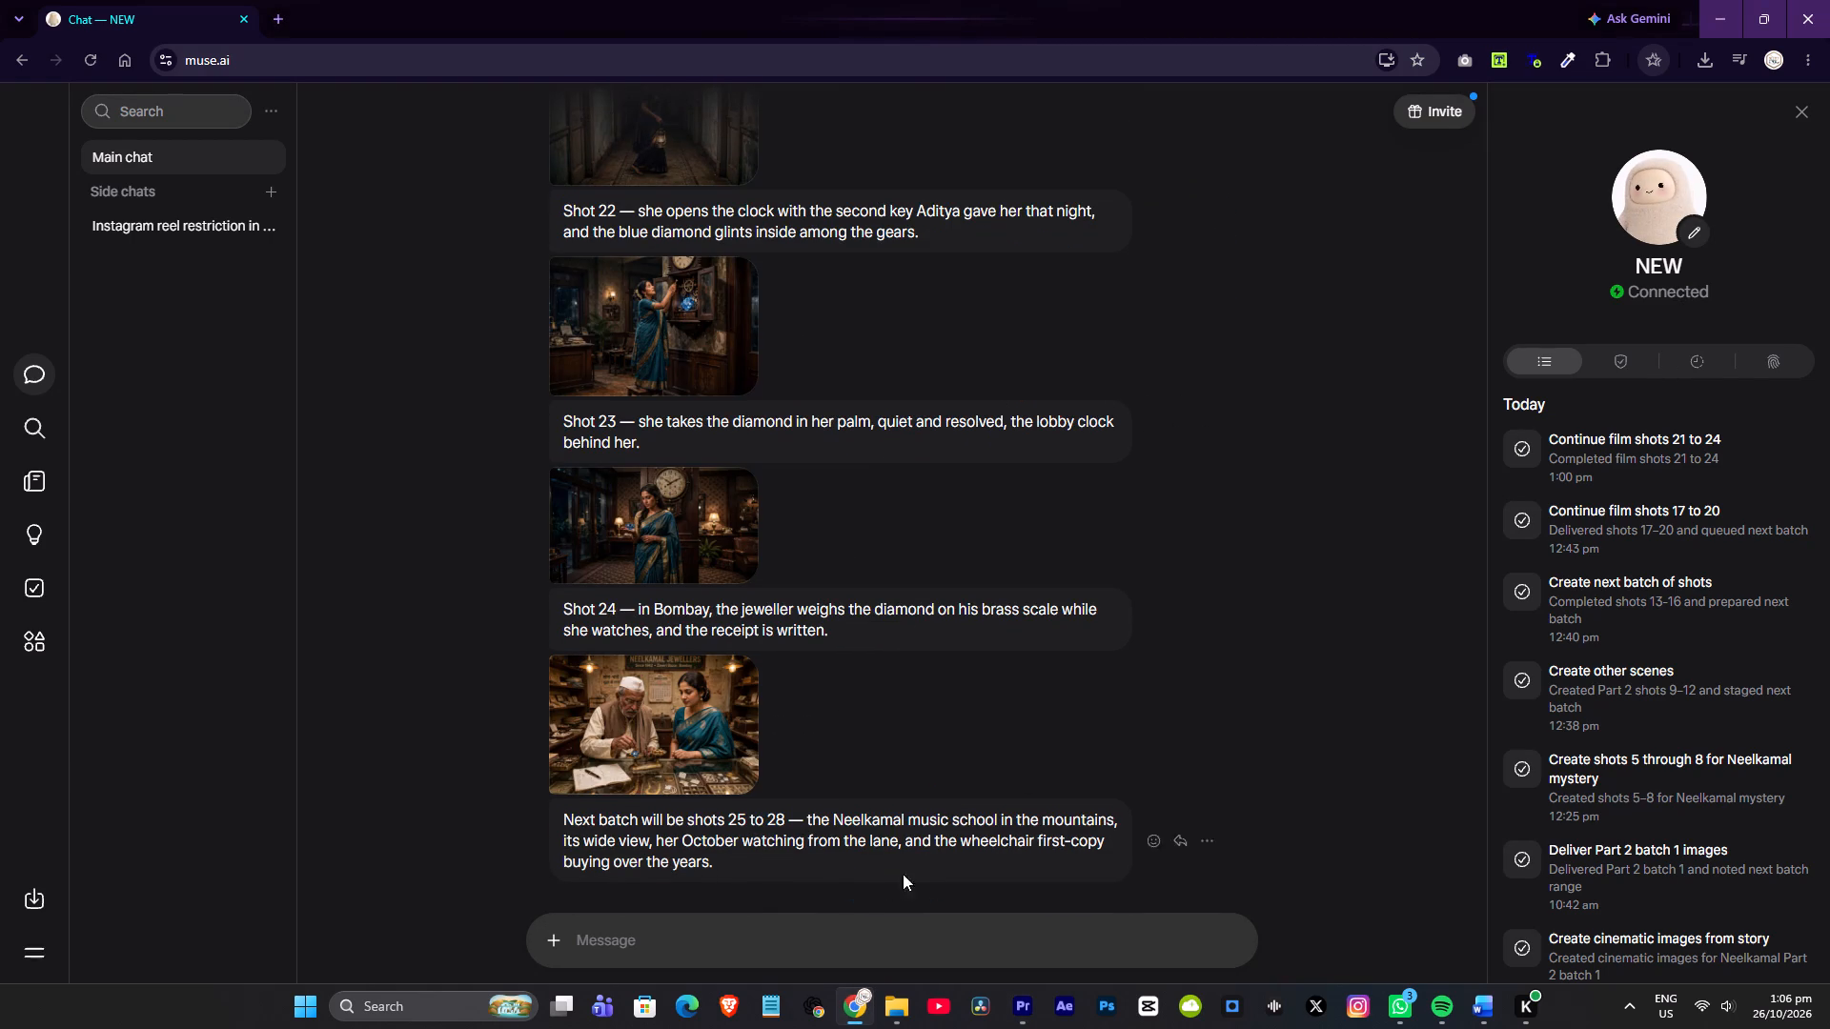
{"action": "left_click", "coordinate": [809, 938]}
{"action": "type", "text": "next"}
{"action": "key", "text": "space"}
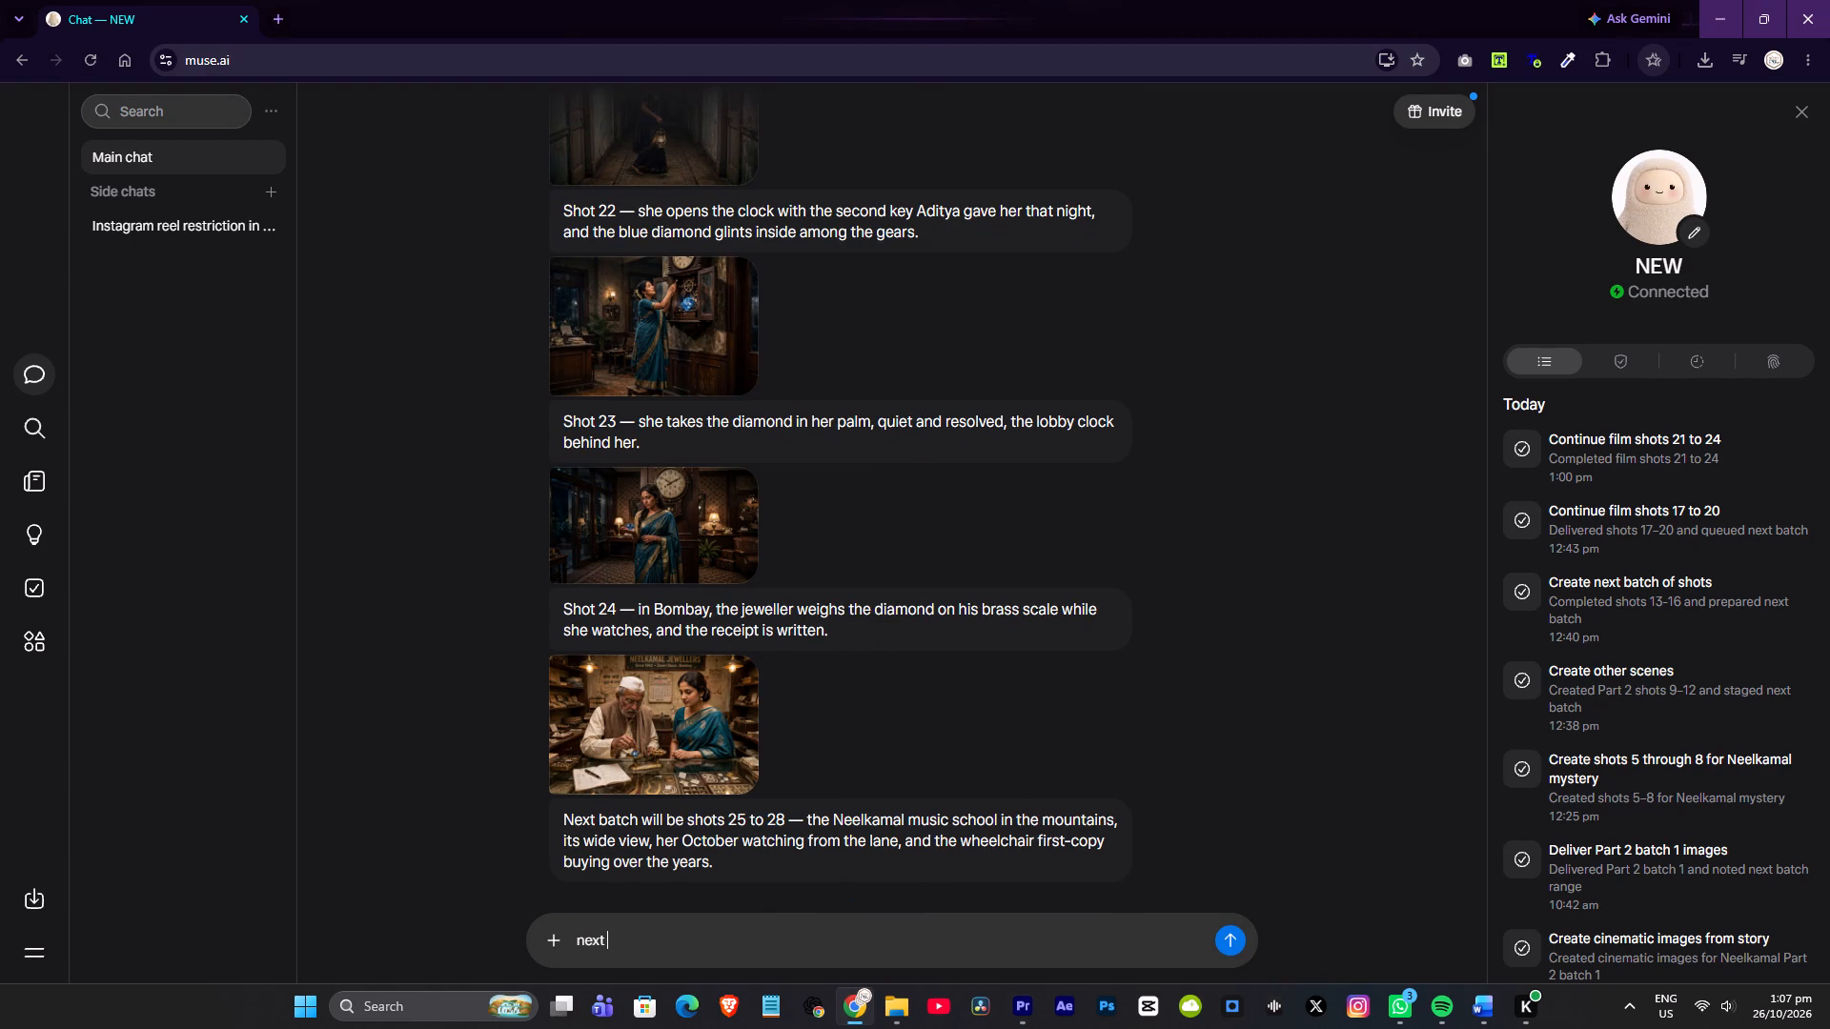
{"action": "type", "text": "batch bande"}
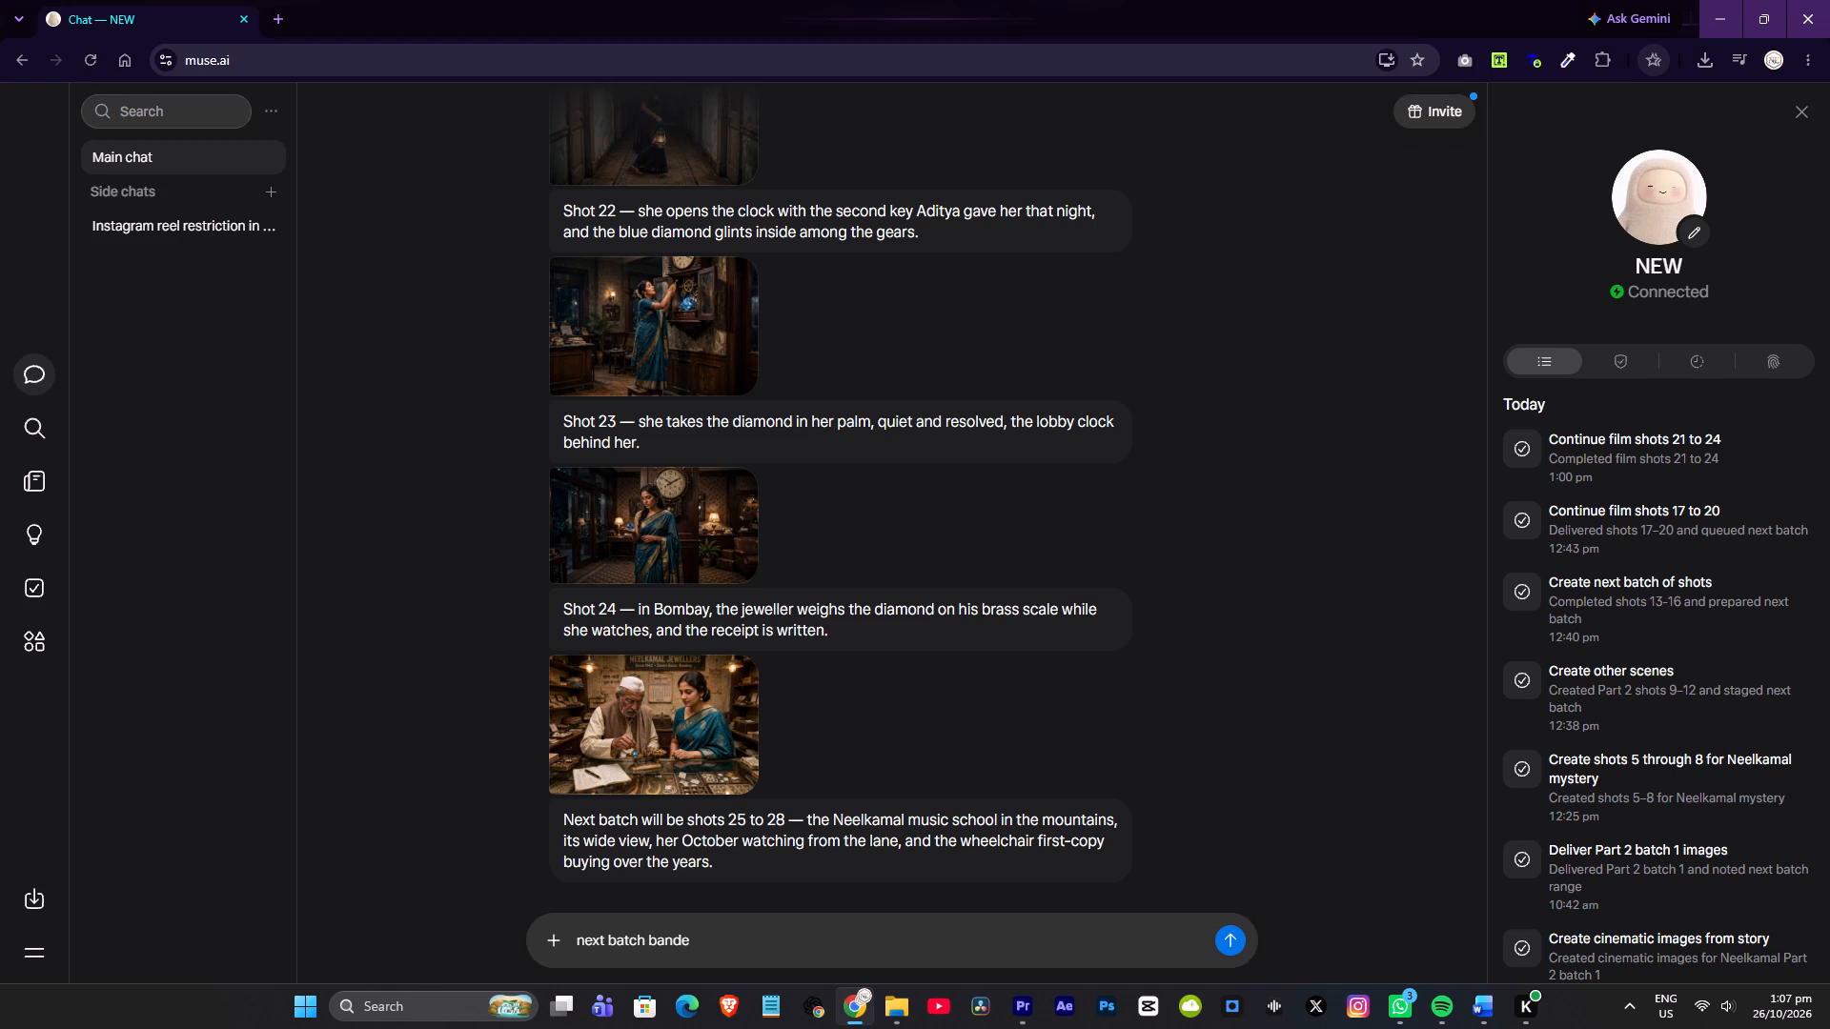
{"action": "key", "text": "Return"}
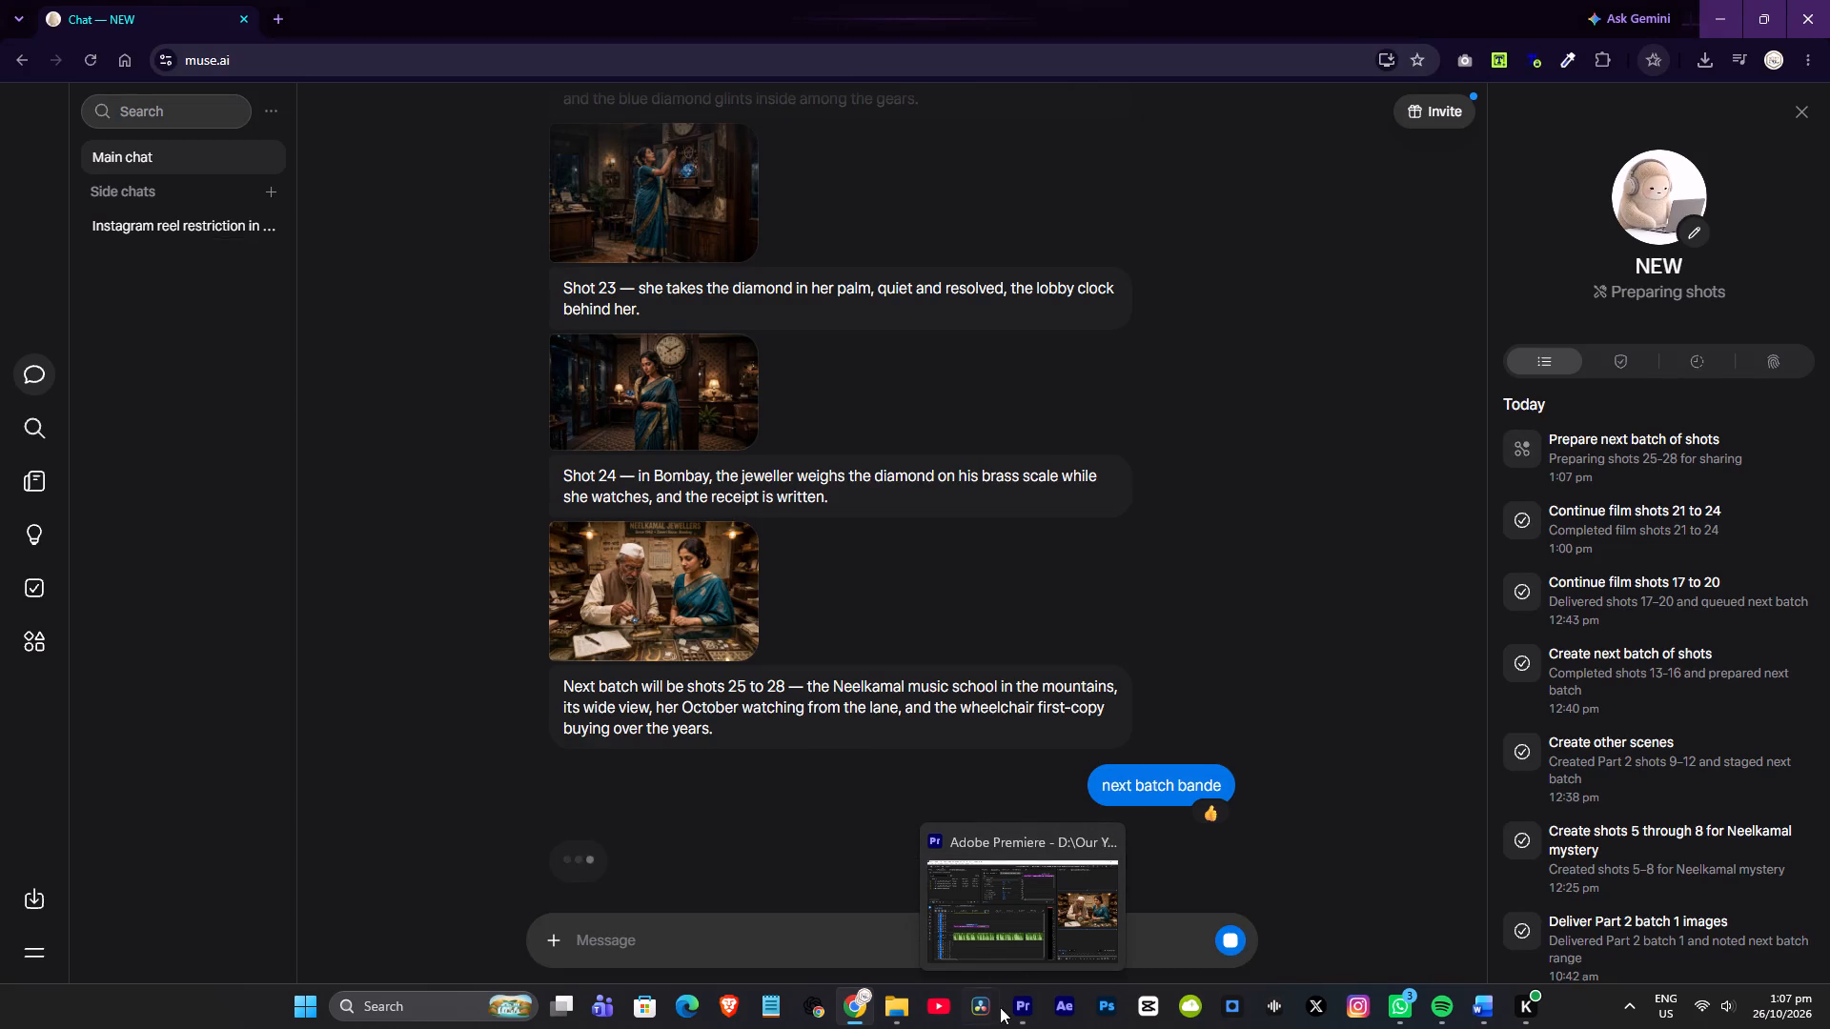
Return to Premiere and play the uncovered voice-over after Shot 24, from about 00:03:12 to 00:03:18, replaying from 00:03:14.
{"action": "left_click", "coordinate": [1027, 999]}
{"action": "left_click", "coordinate": [639, 552]}
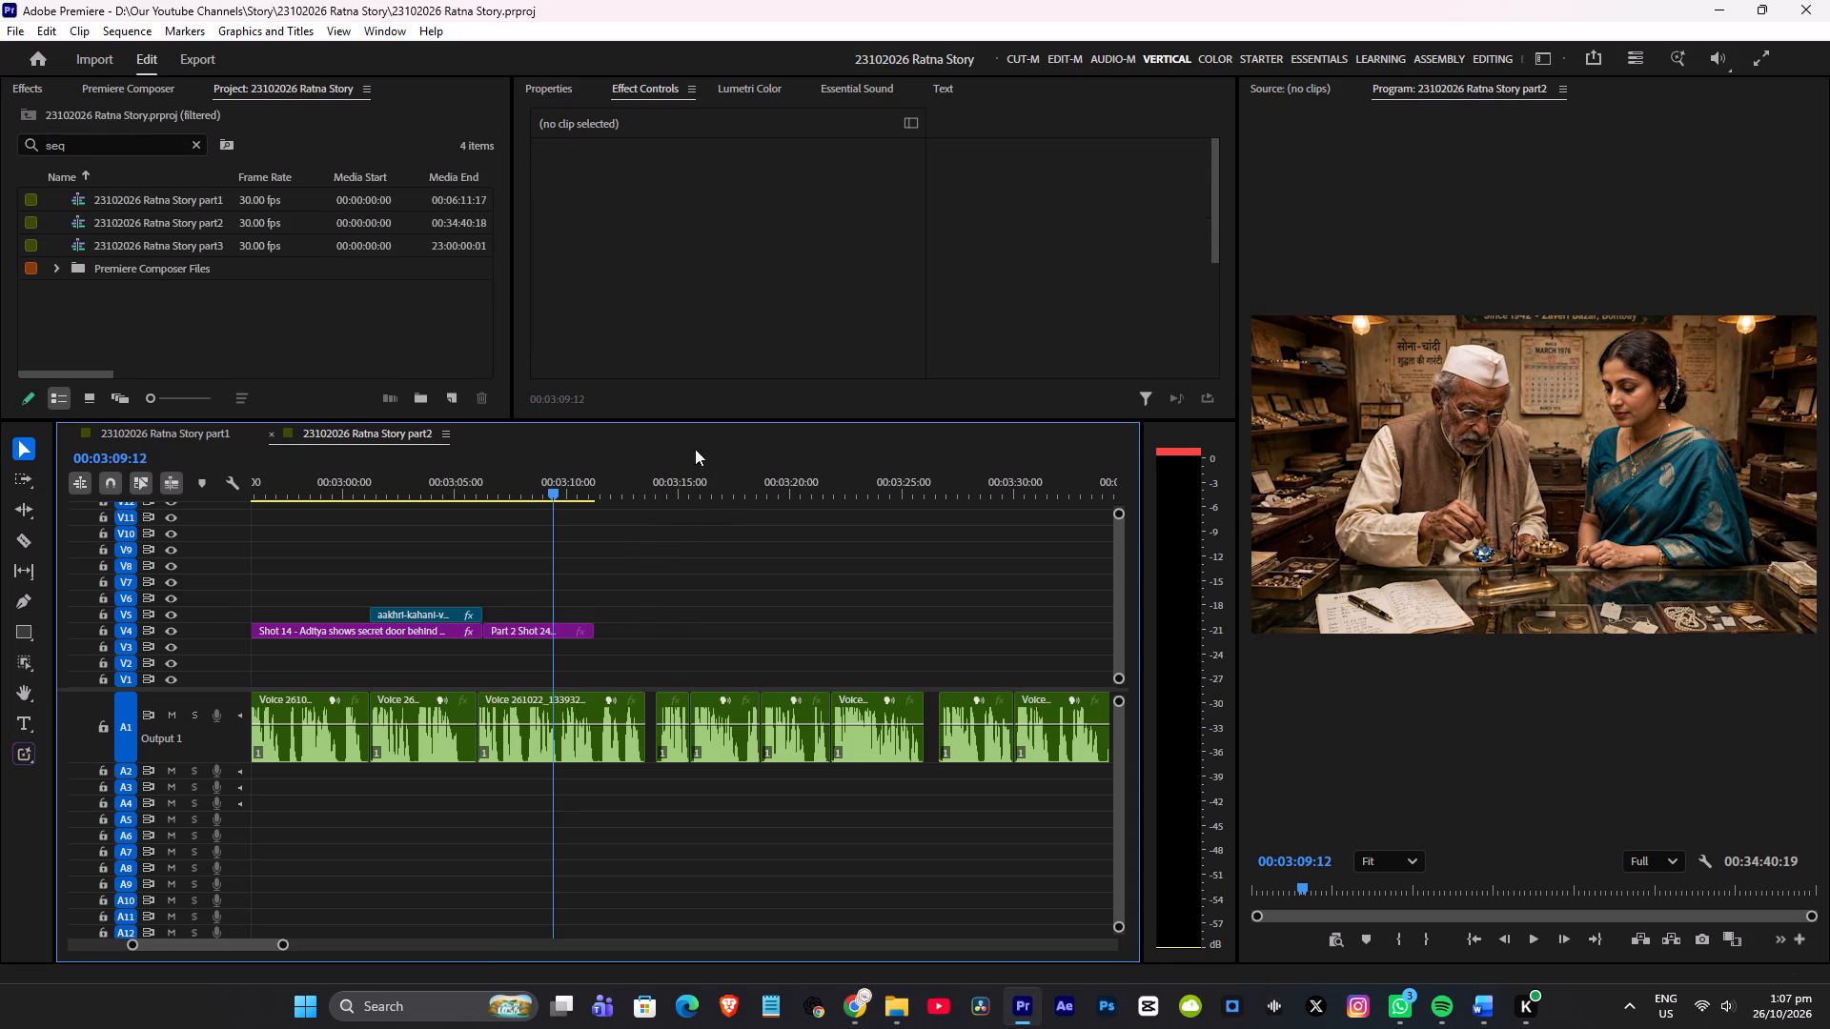
{"action": "left_click", "coordinate": [603, 502]}
{"action": "left_click", "coordinate": [615, 493]}
{"action": "left_click", "coordinate": [652, 574]}
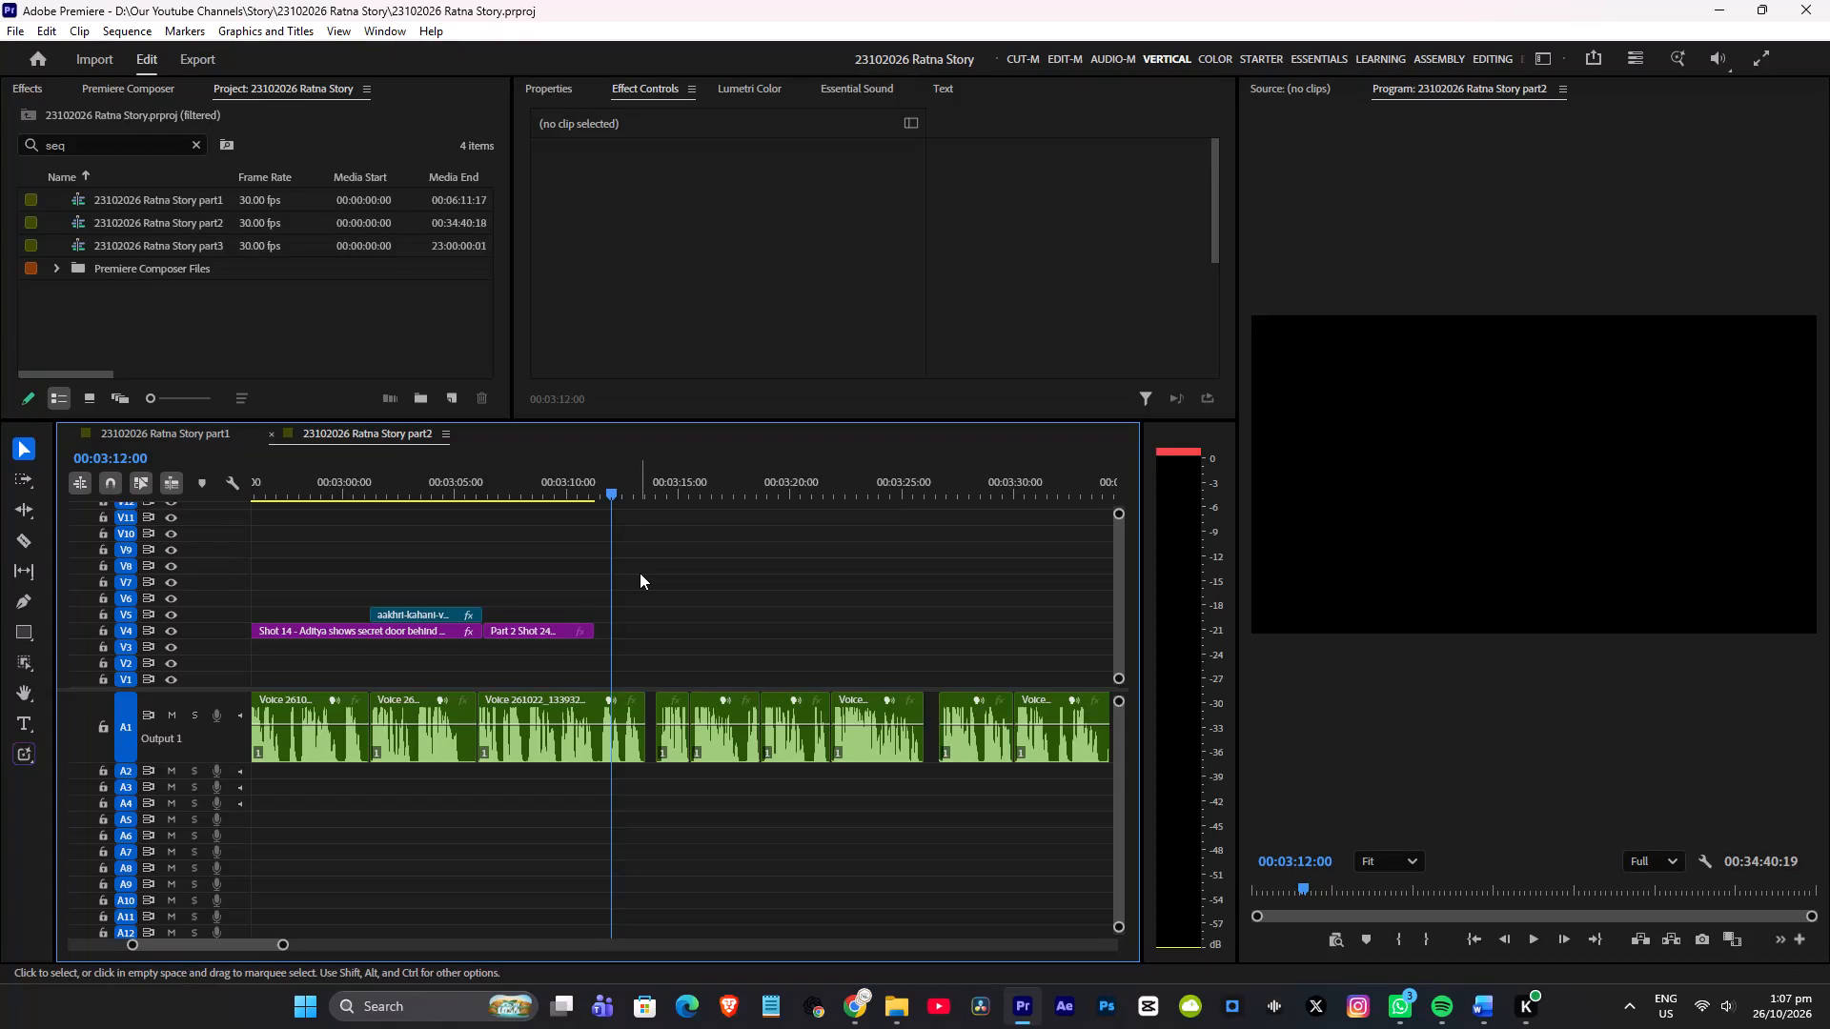
{"action": "key", "text": "space"}
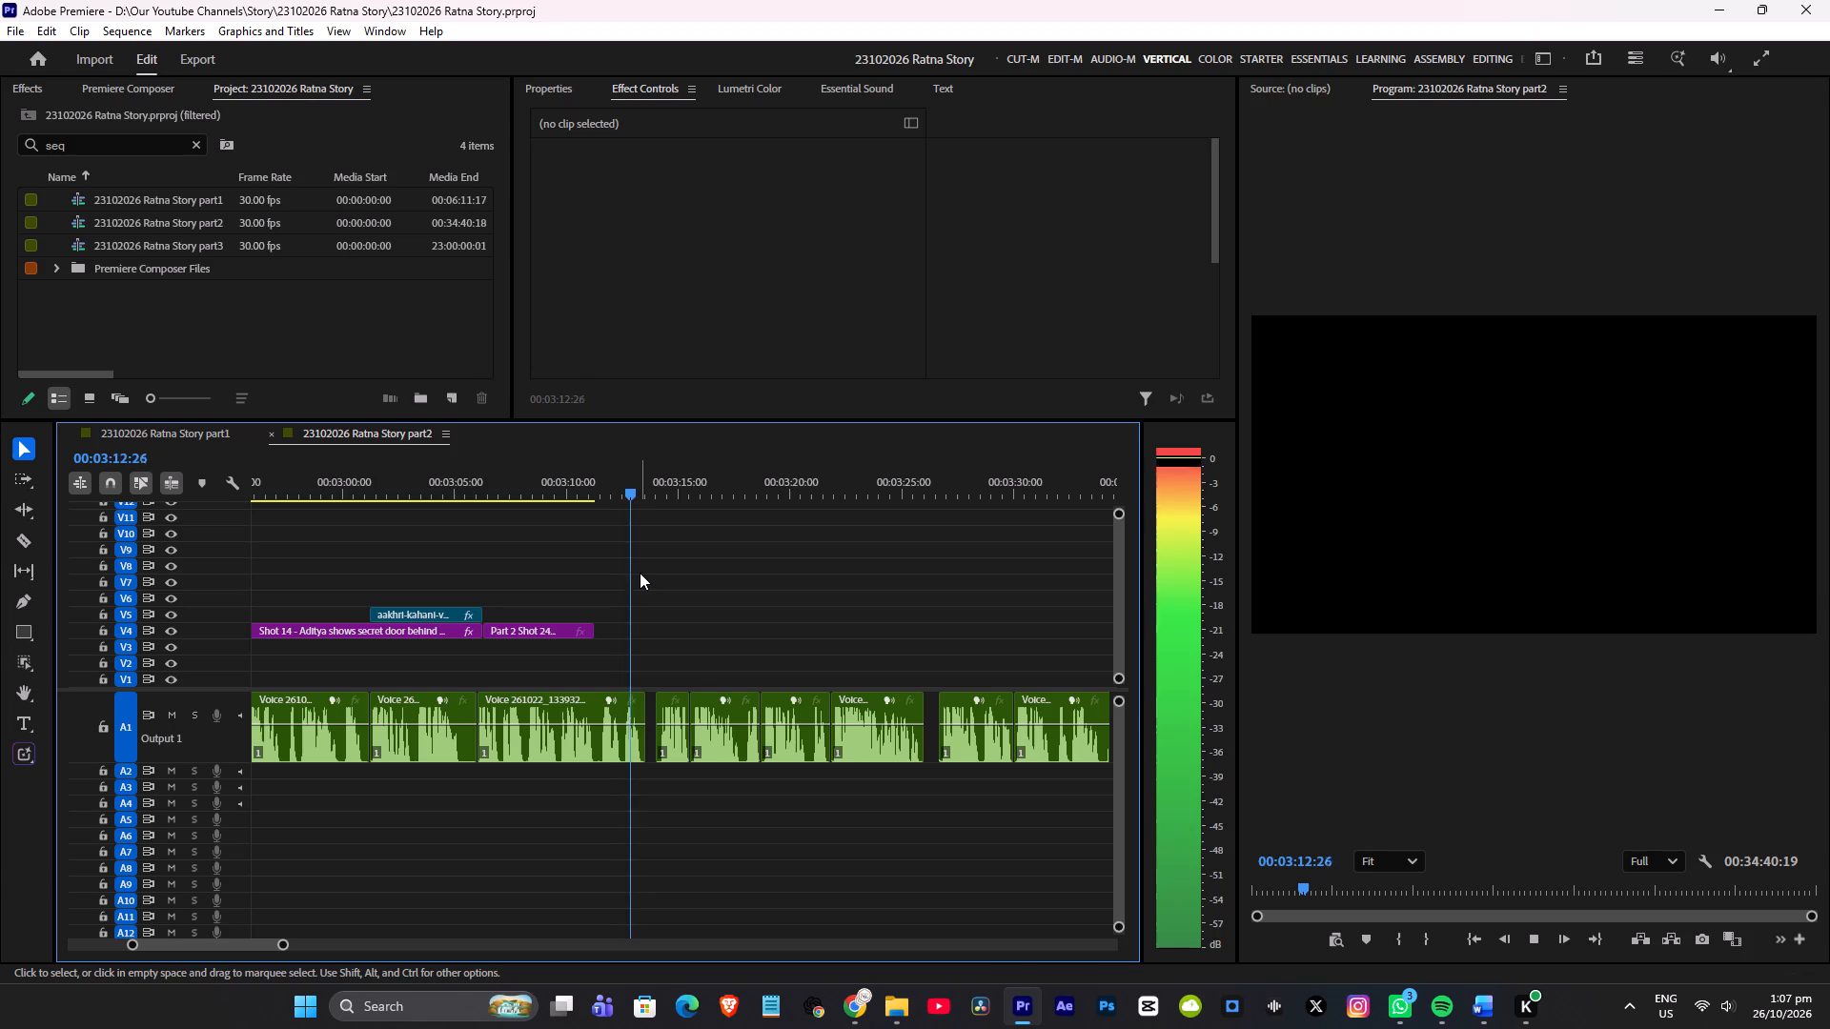
{"action": "key", "text": "space"}
{"action": "key", "text": "space"}
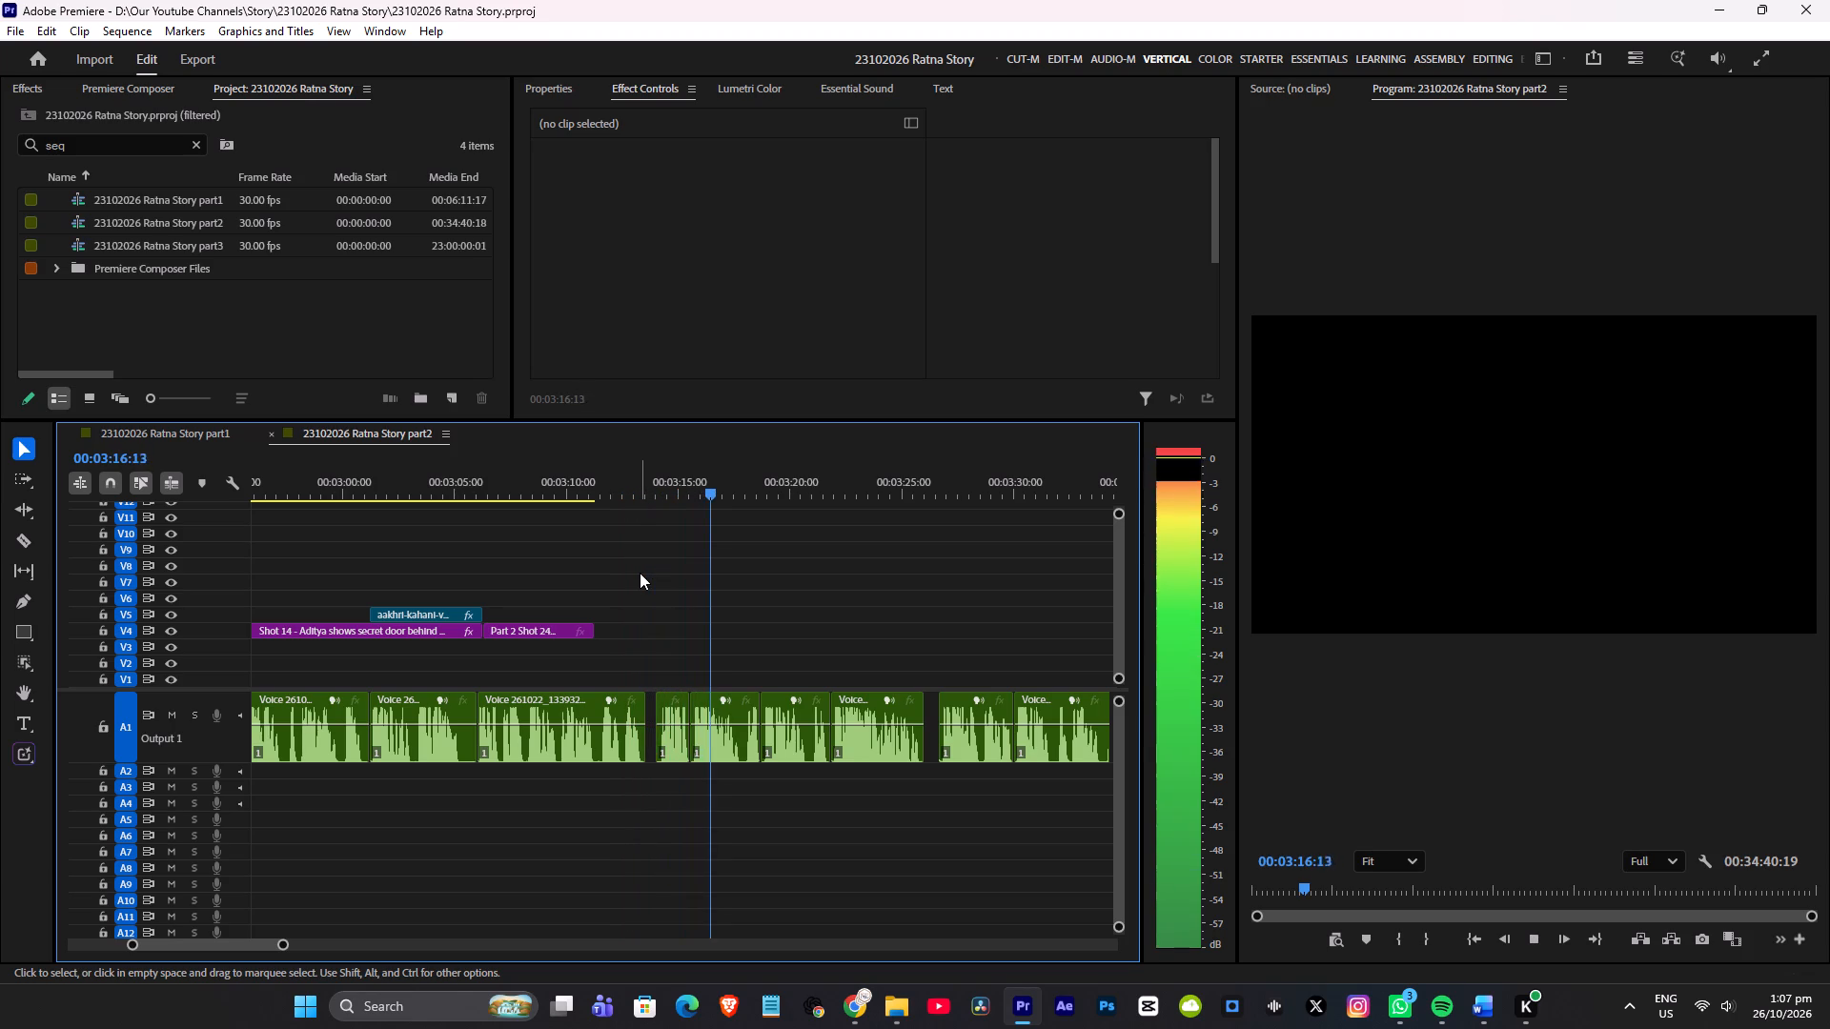
{"action": "key", "text": "space"}
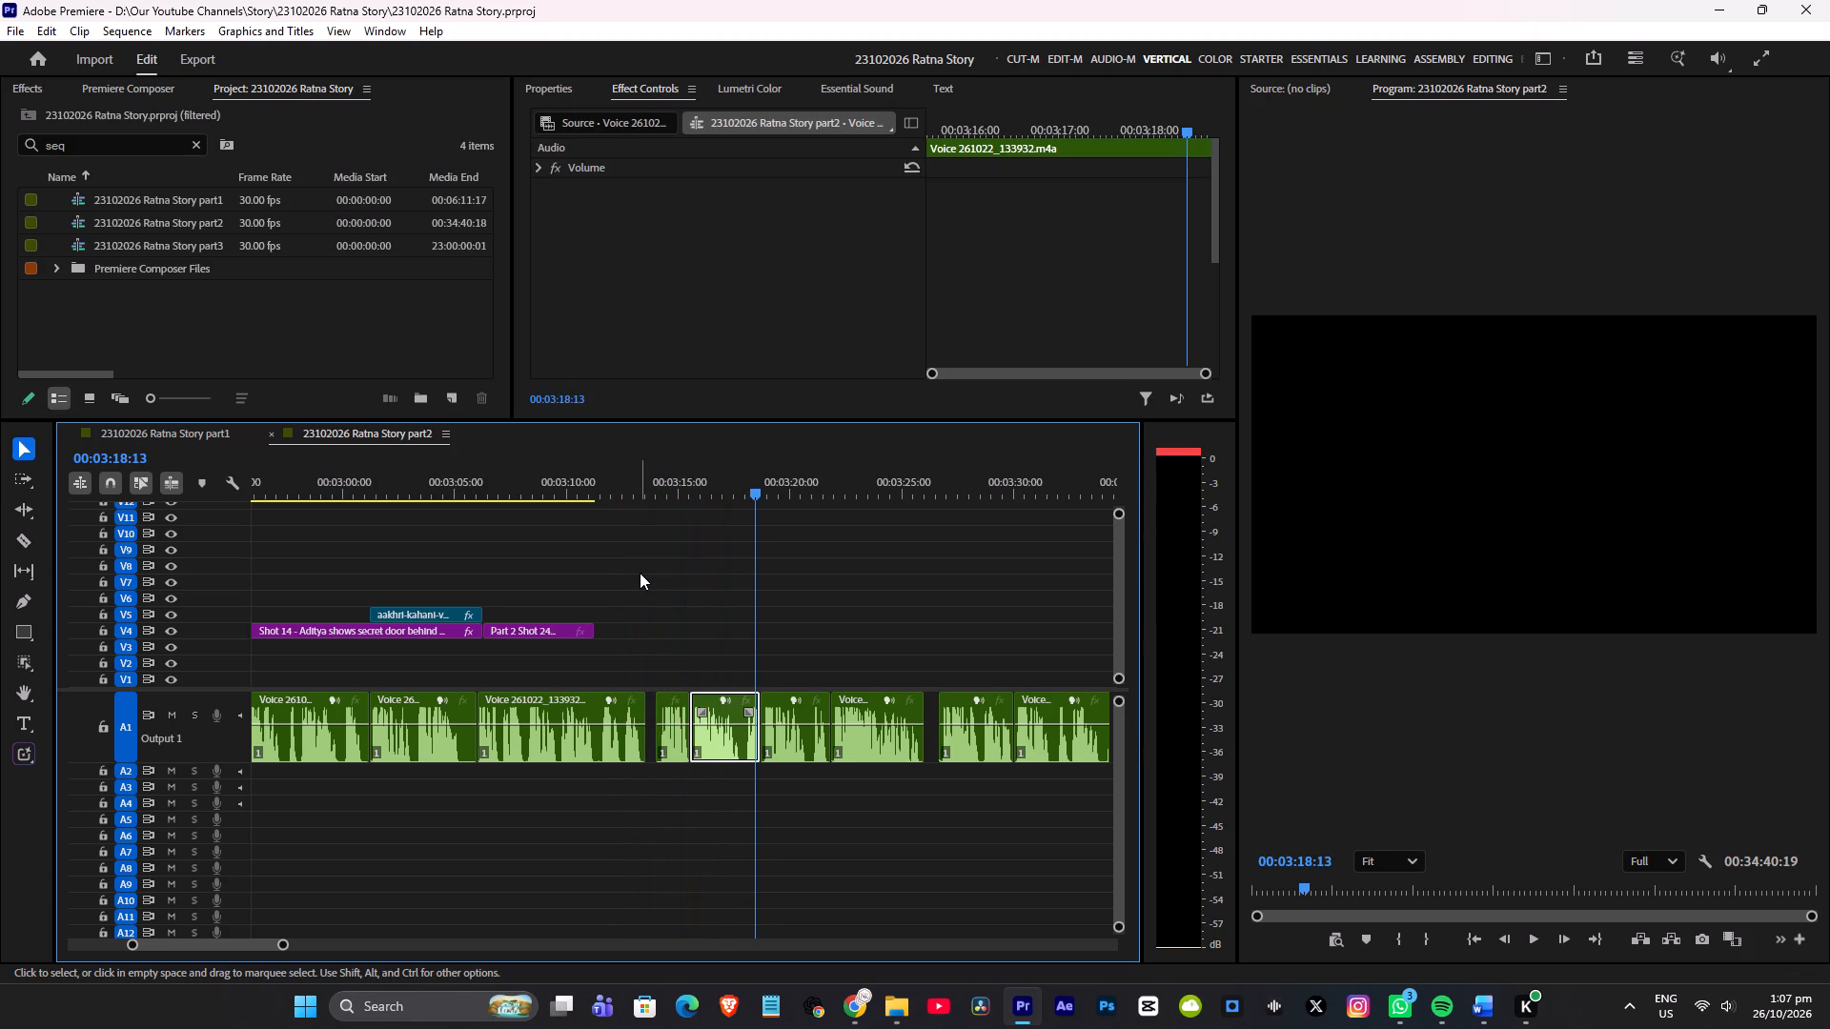
{"action": "left_click", "coordinate": [673, 490]}
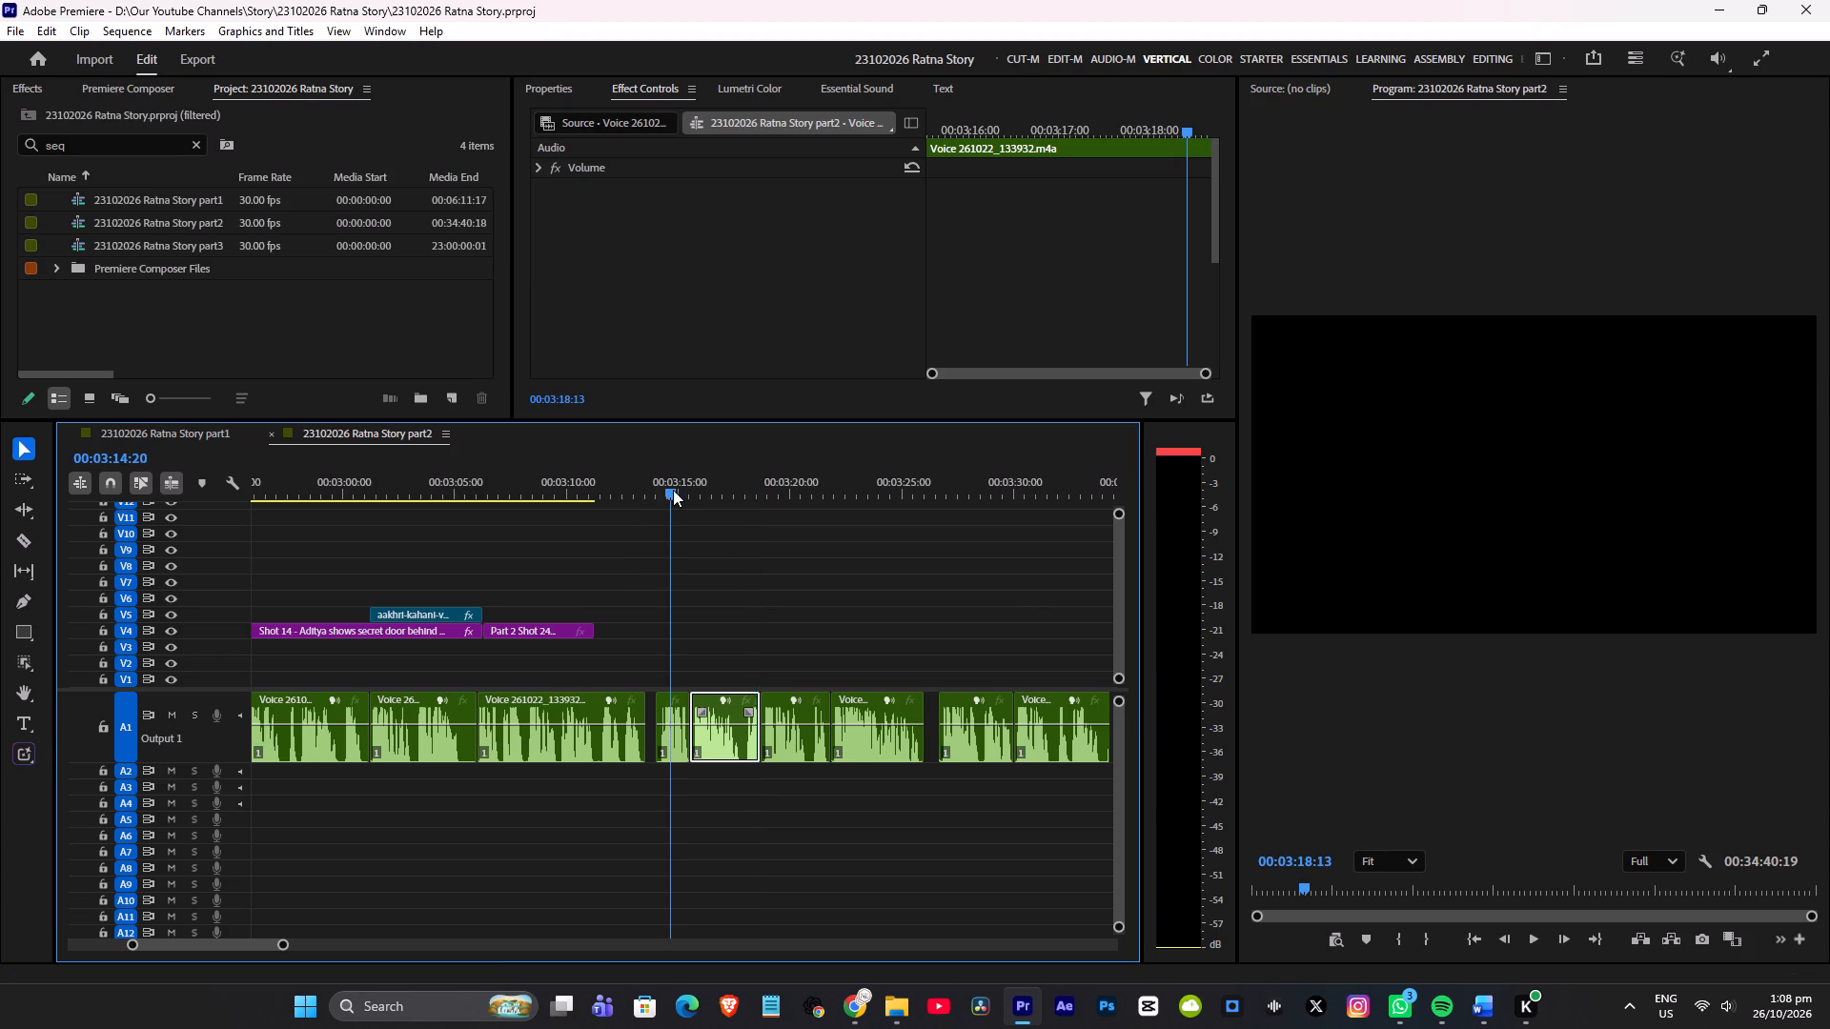
{"action": "key", "text": "space"}
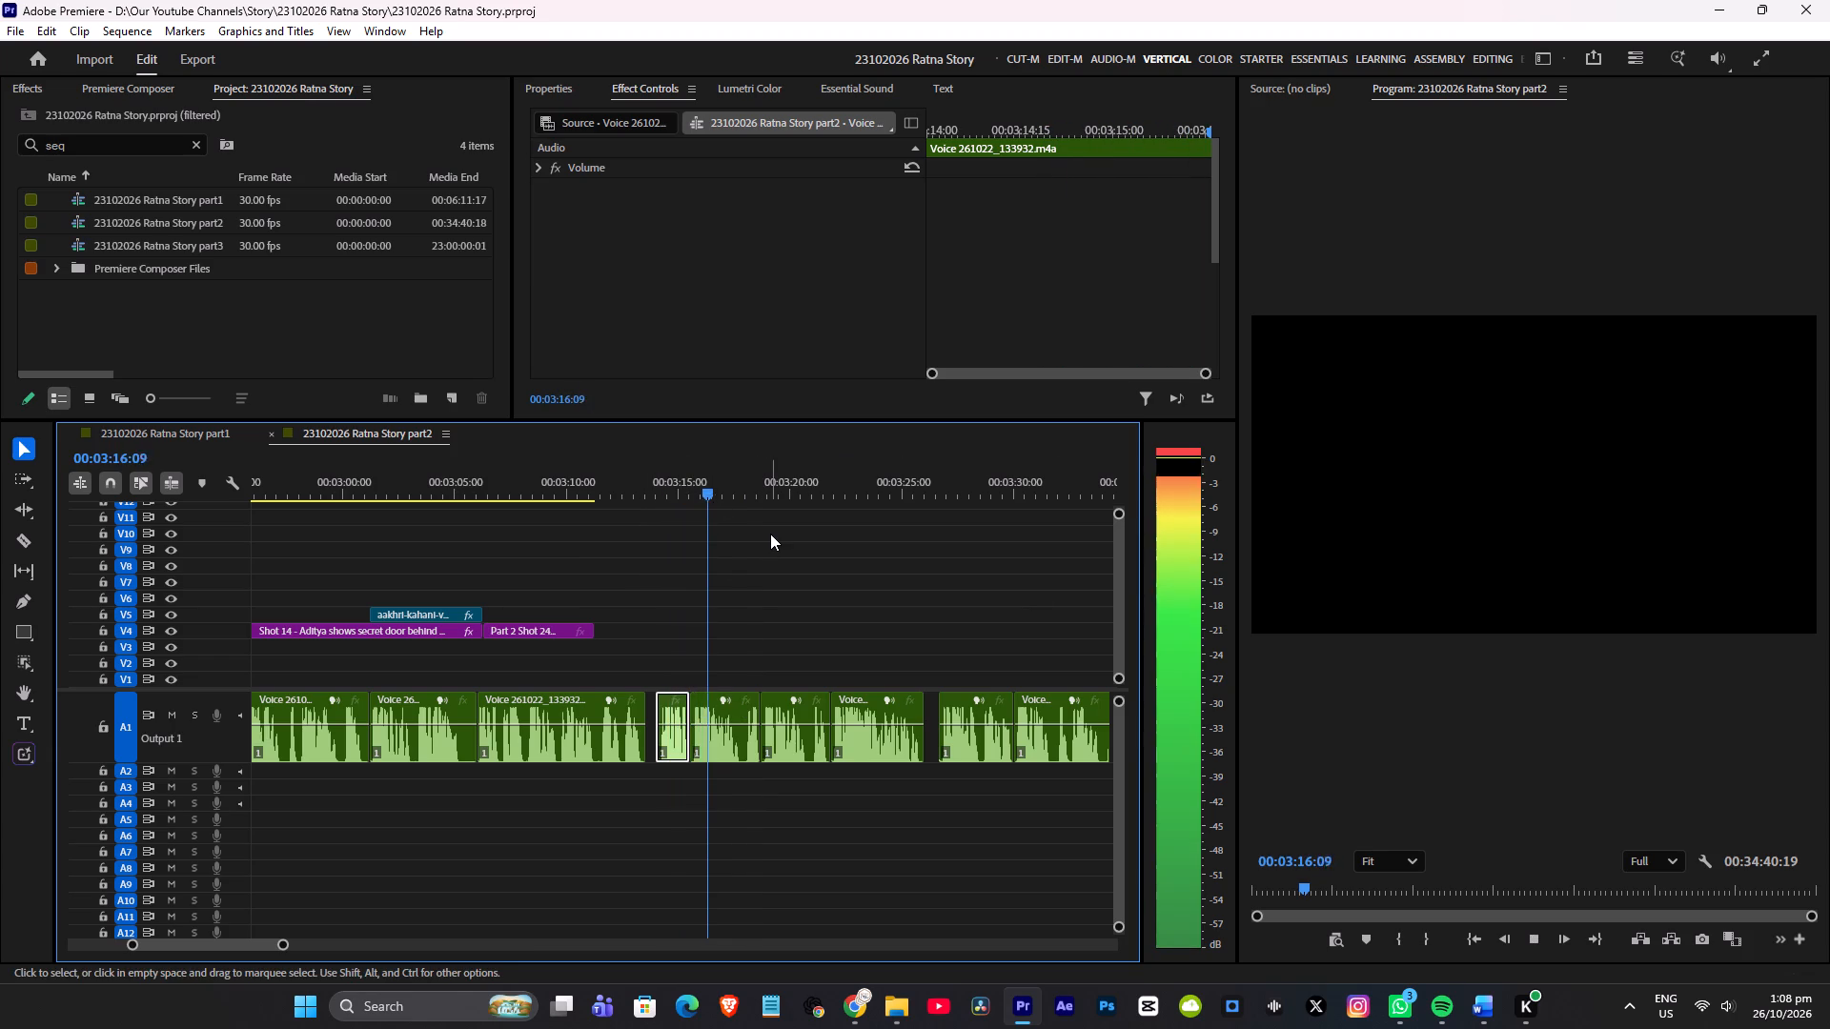
{"action": "scroll", "coordinate": [770, 535], "scroll_direction": "down", "scroll_amount": 2}
{"action": "key", "text": "space"}
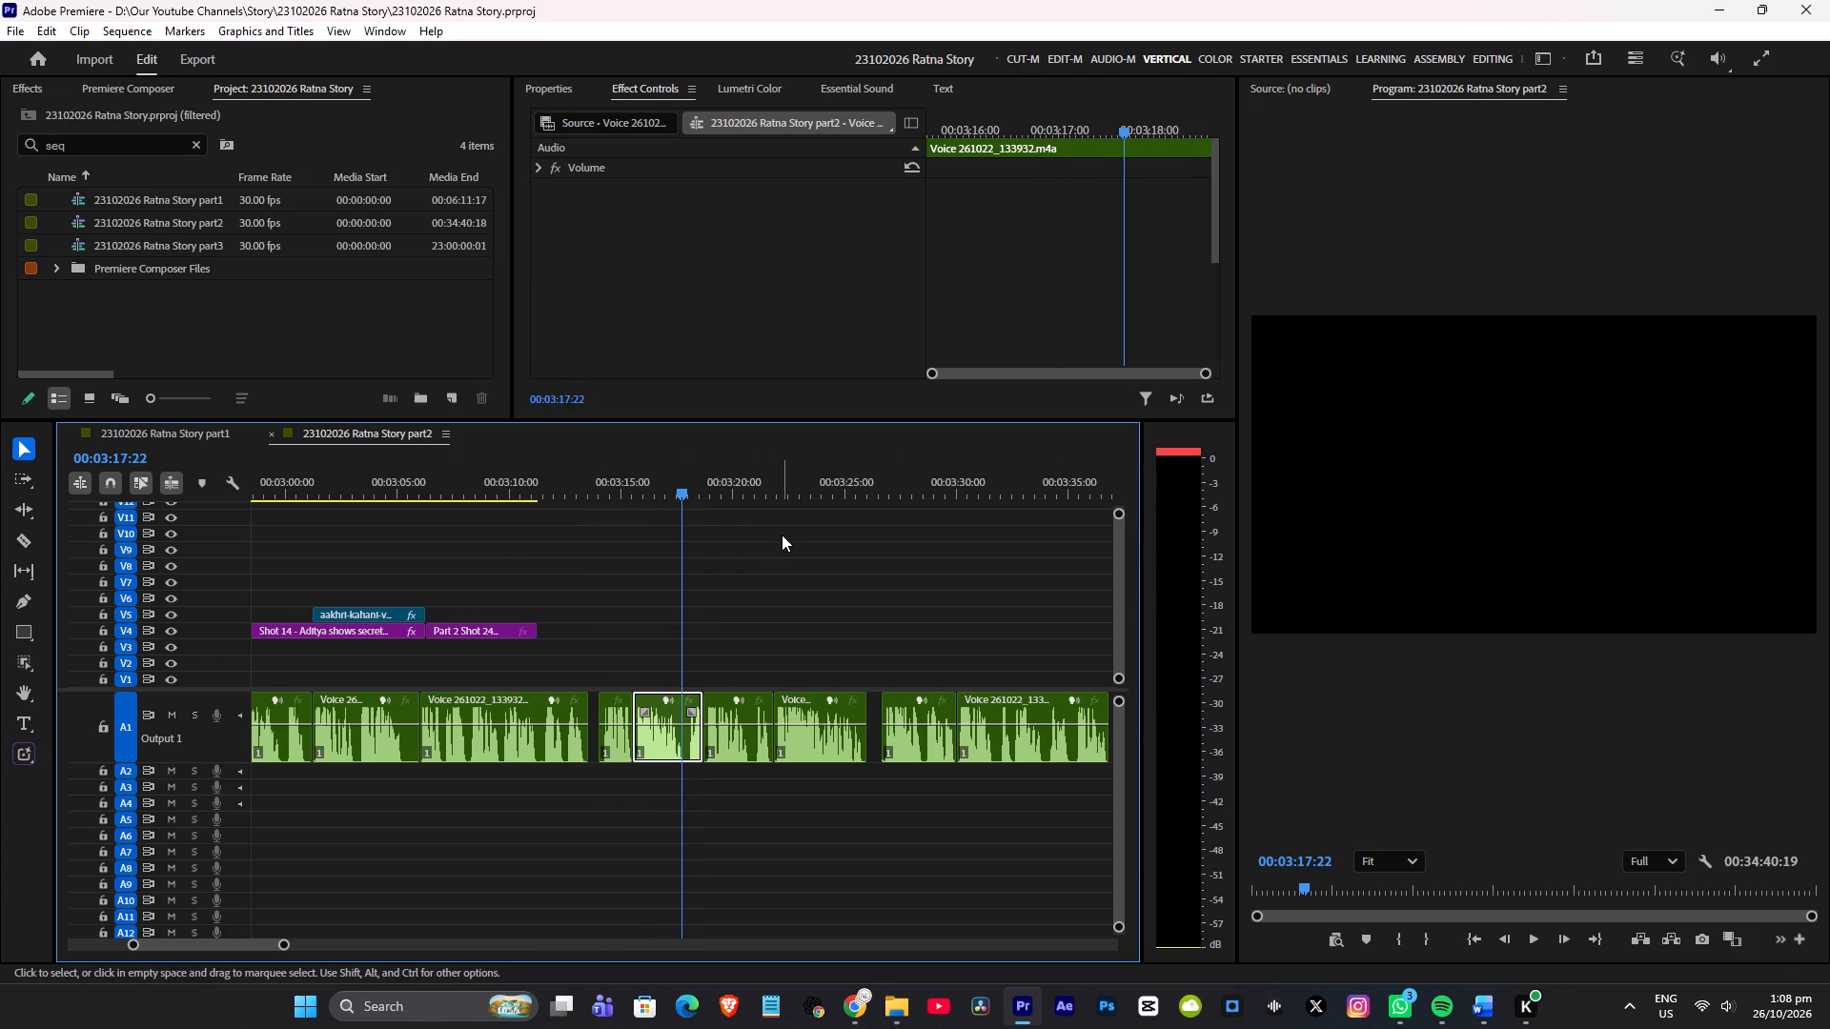
Look through the Part 1 sequence's shots between about 00:03:13 and past 00:04:17 for a visual to reuse.
{"action": "left_click", "coordinate": [215, 435]}
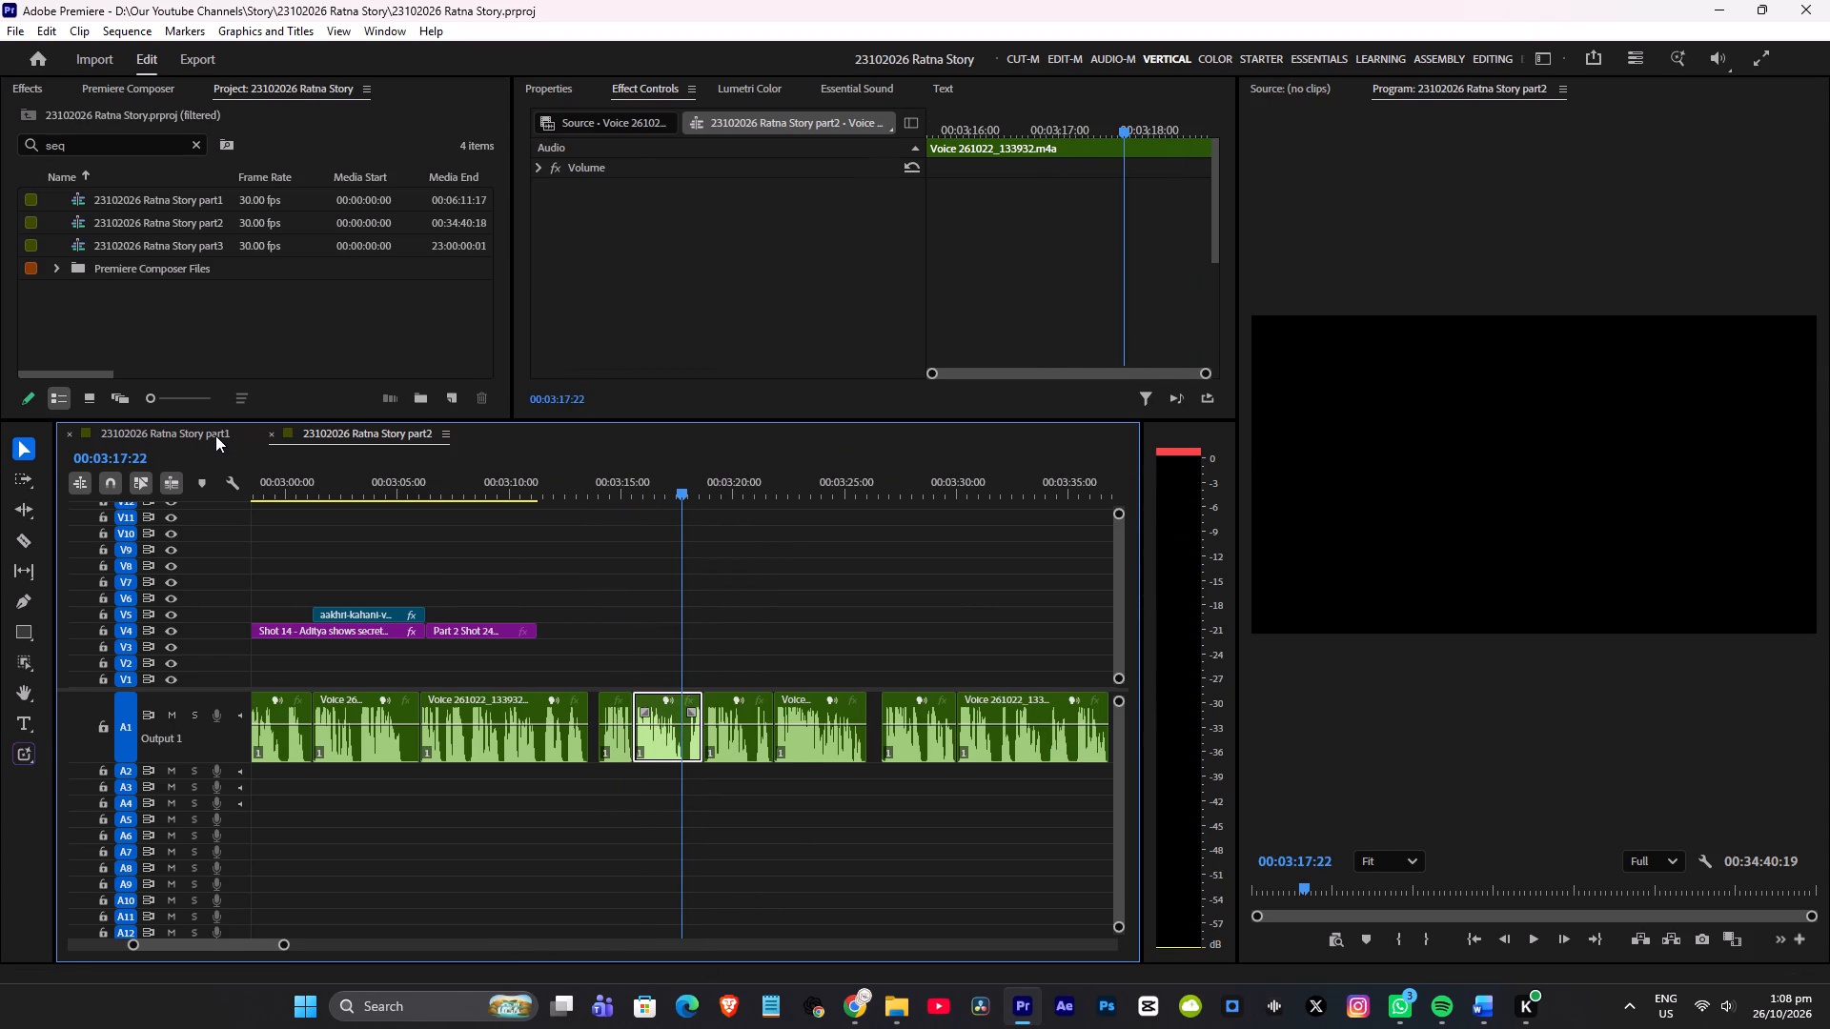
{"action": "left_click", "coordinate": [619, 492]}
{"action": "left_click_drag", "start_coordinate": [681, 487], "coordinate": [753, 476]}
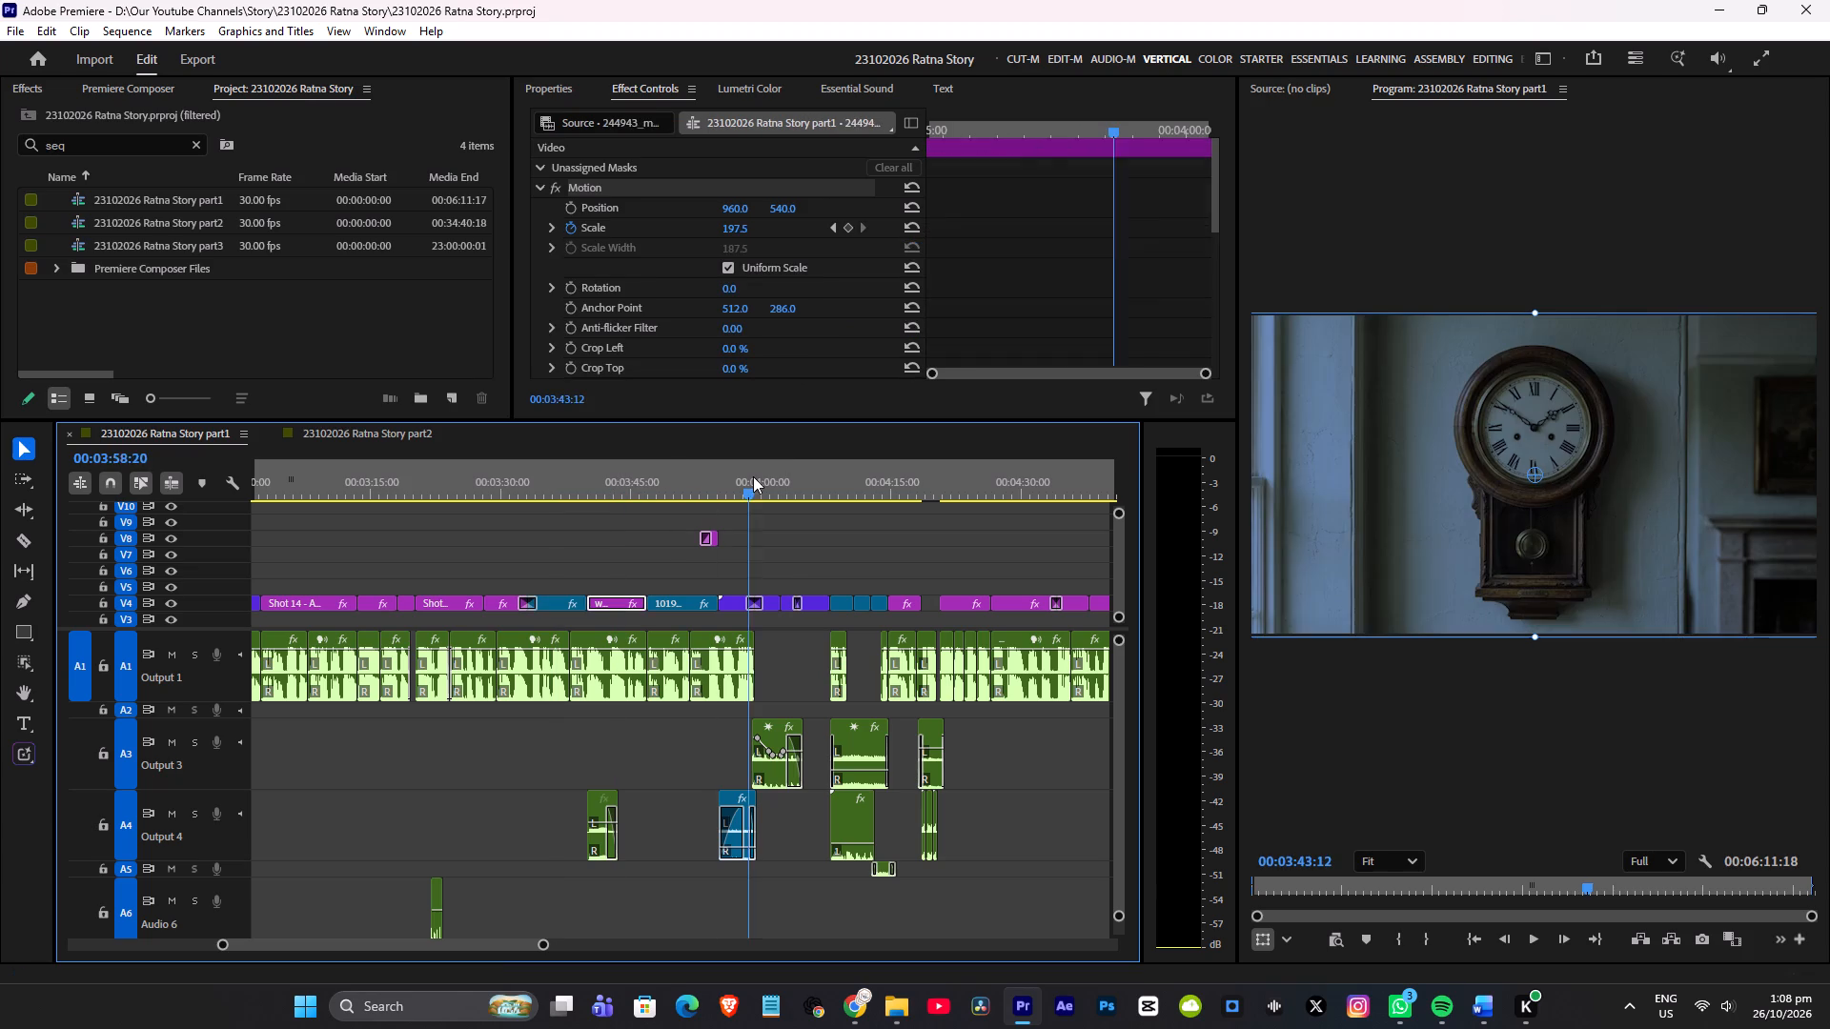
{"action": "left_click_drag", "start_coordinate": [753, 476], "coordinate": [854, 464]}
{"action": "scroll", "coordinate": [839, 495], "scroll_direction": "down", "scroll_amount": 3}
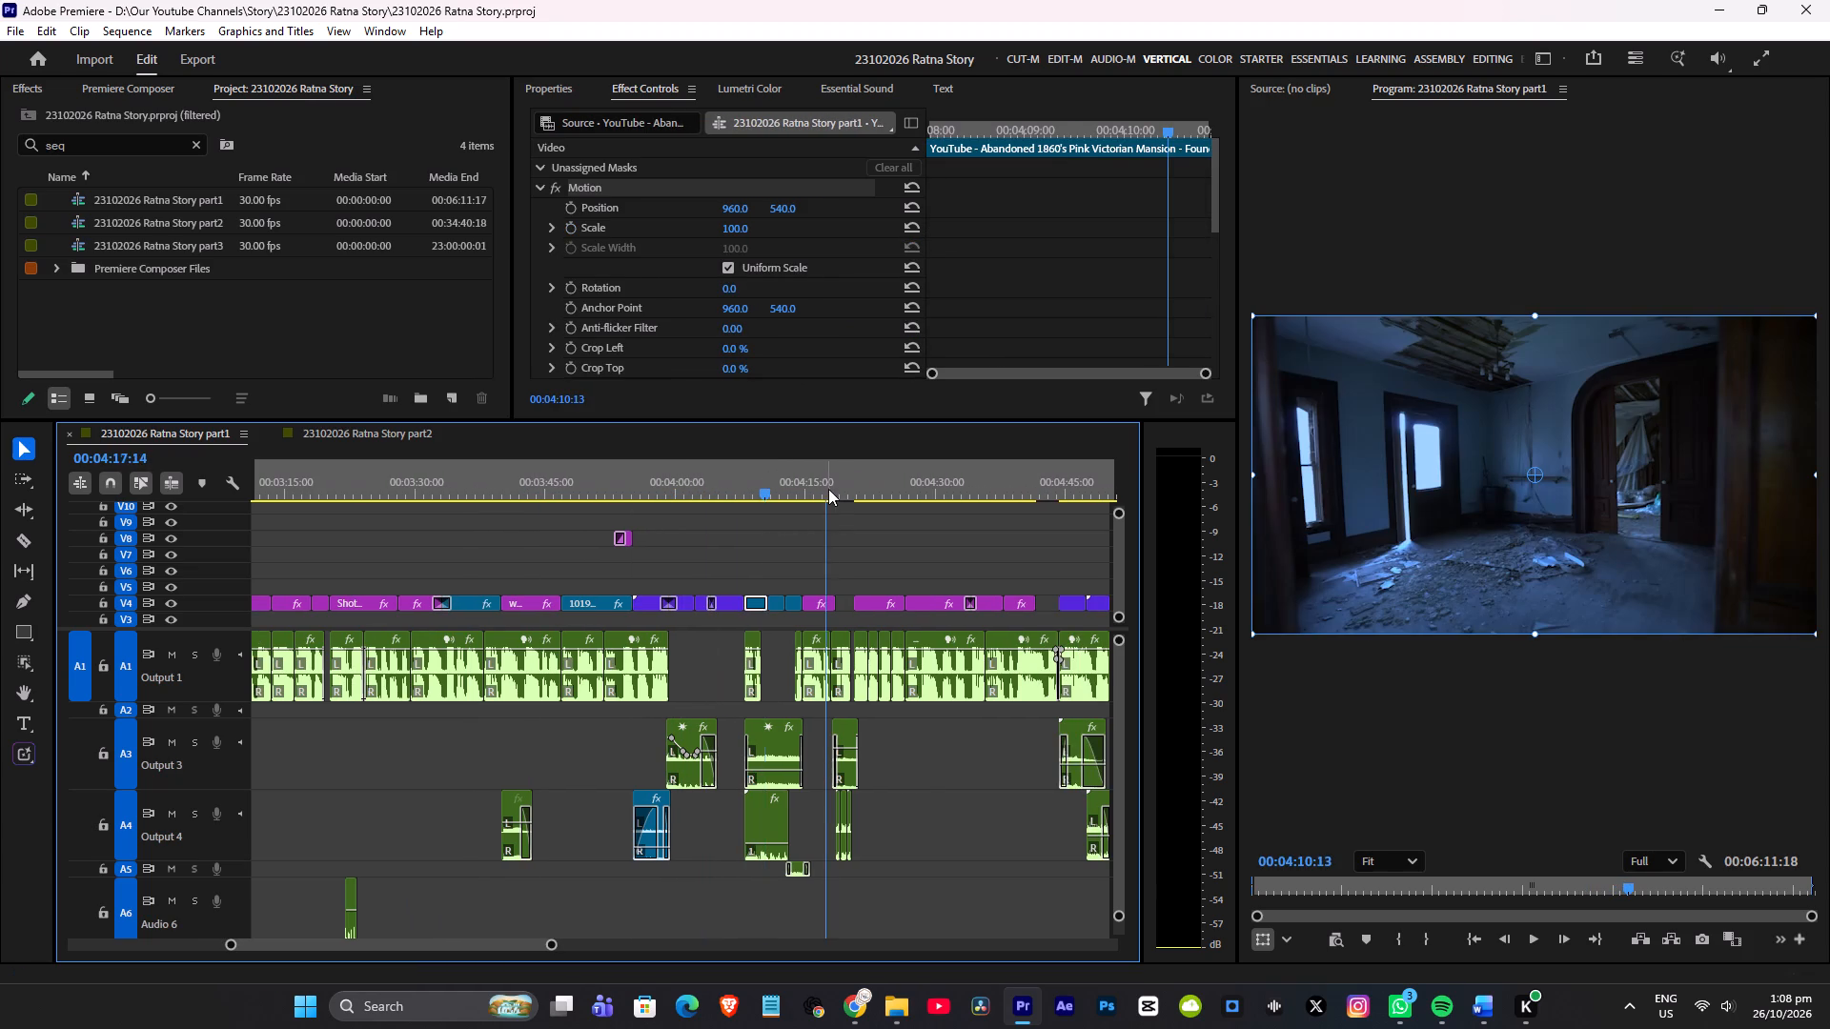
{"action": "left_click", "coordinate": [828, 489]}
{"action": "left_click_drag", "start_coordinate": [878, 489], "coordinate": [948, 489]}
{"action": "scroll", "coordinate": [954, 525], "scroll_direction": "down", "scroll_amount": 4}
{"action": "left_click_drag", "start_coordinate": [815, 482], "coordinate": [678, 516]}
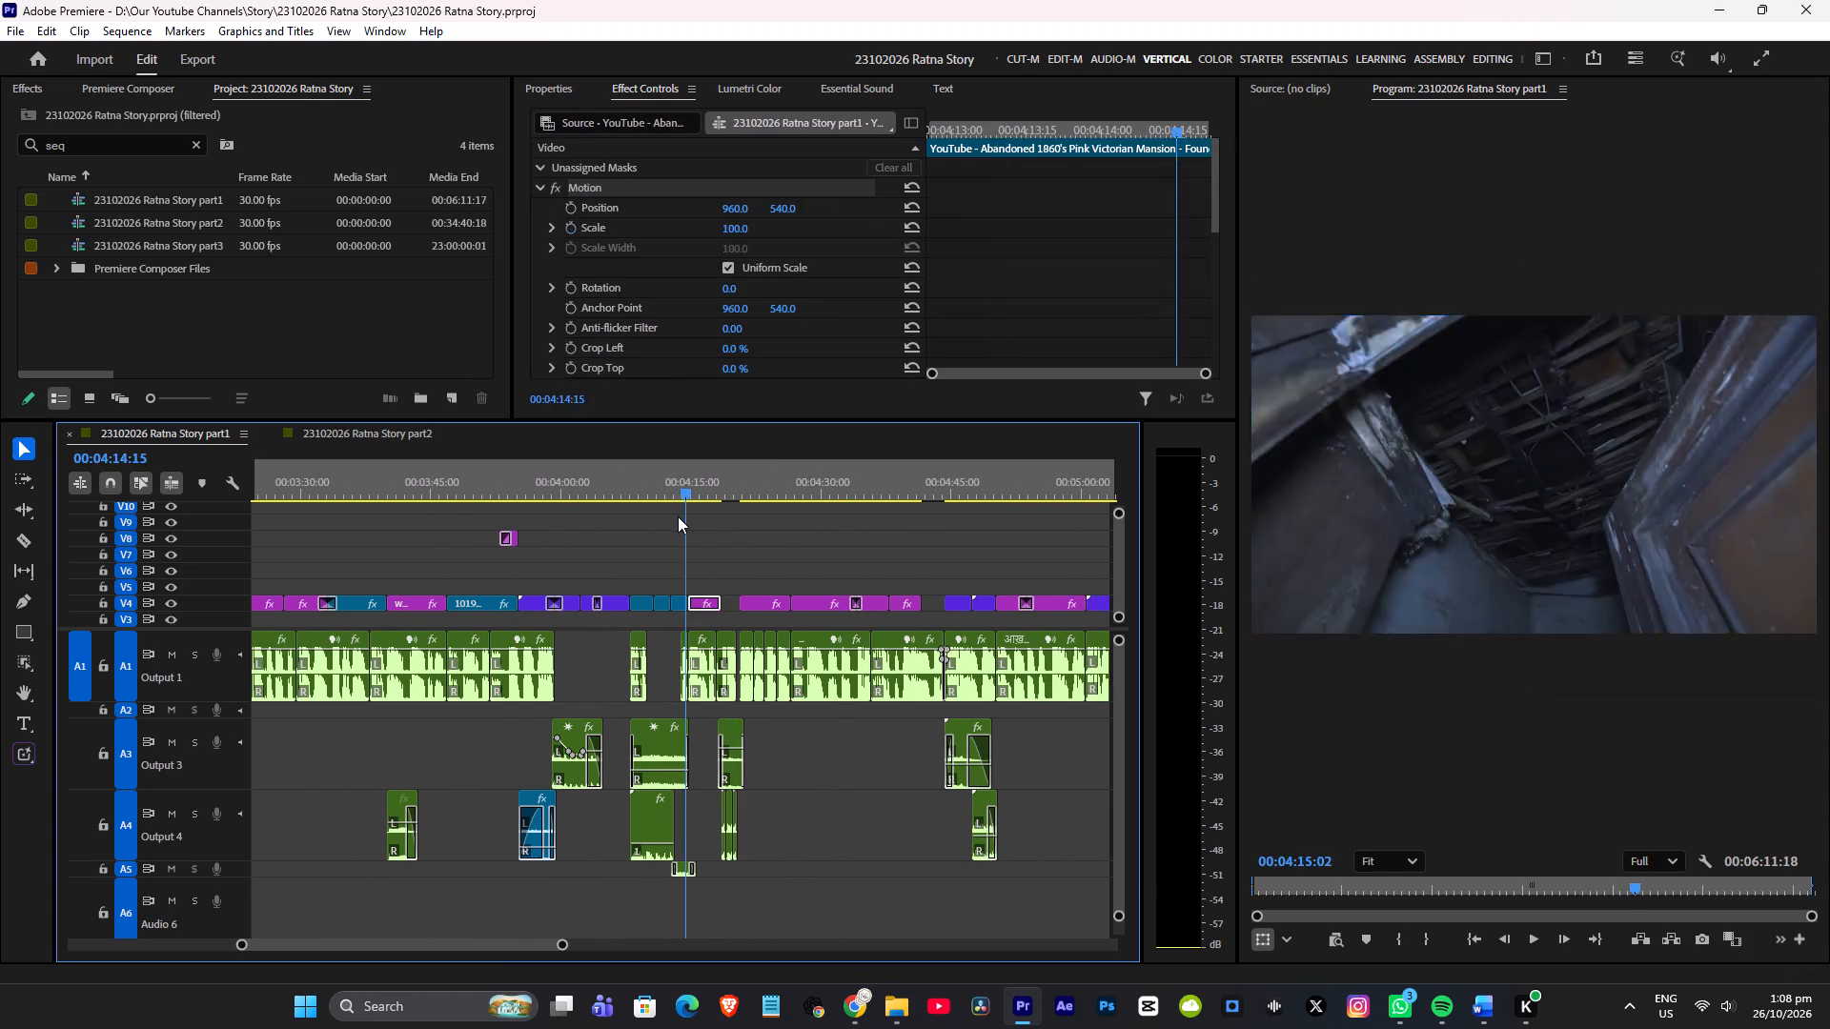
{"action": "left_click_drag", "start_coordinate": [678, 516], "coordinate": [615, 543]}
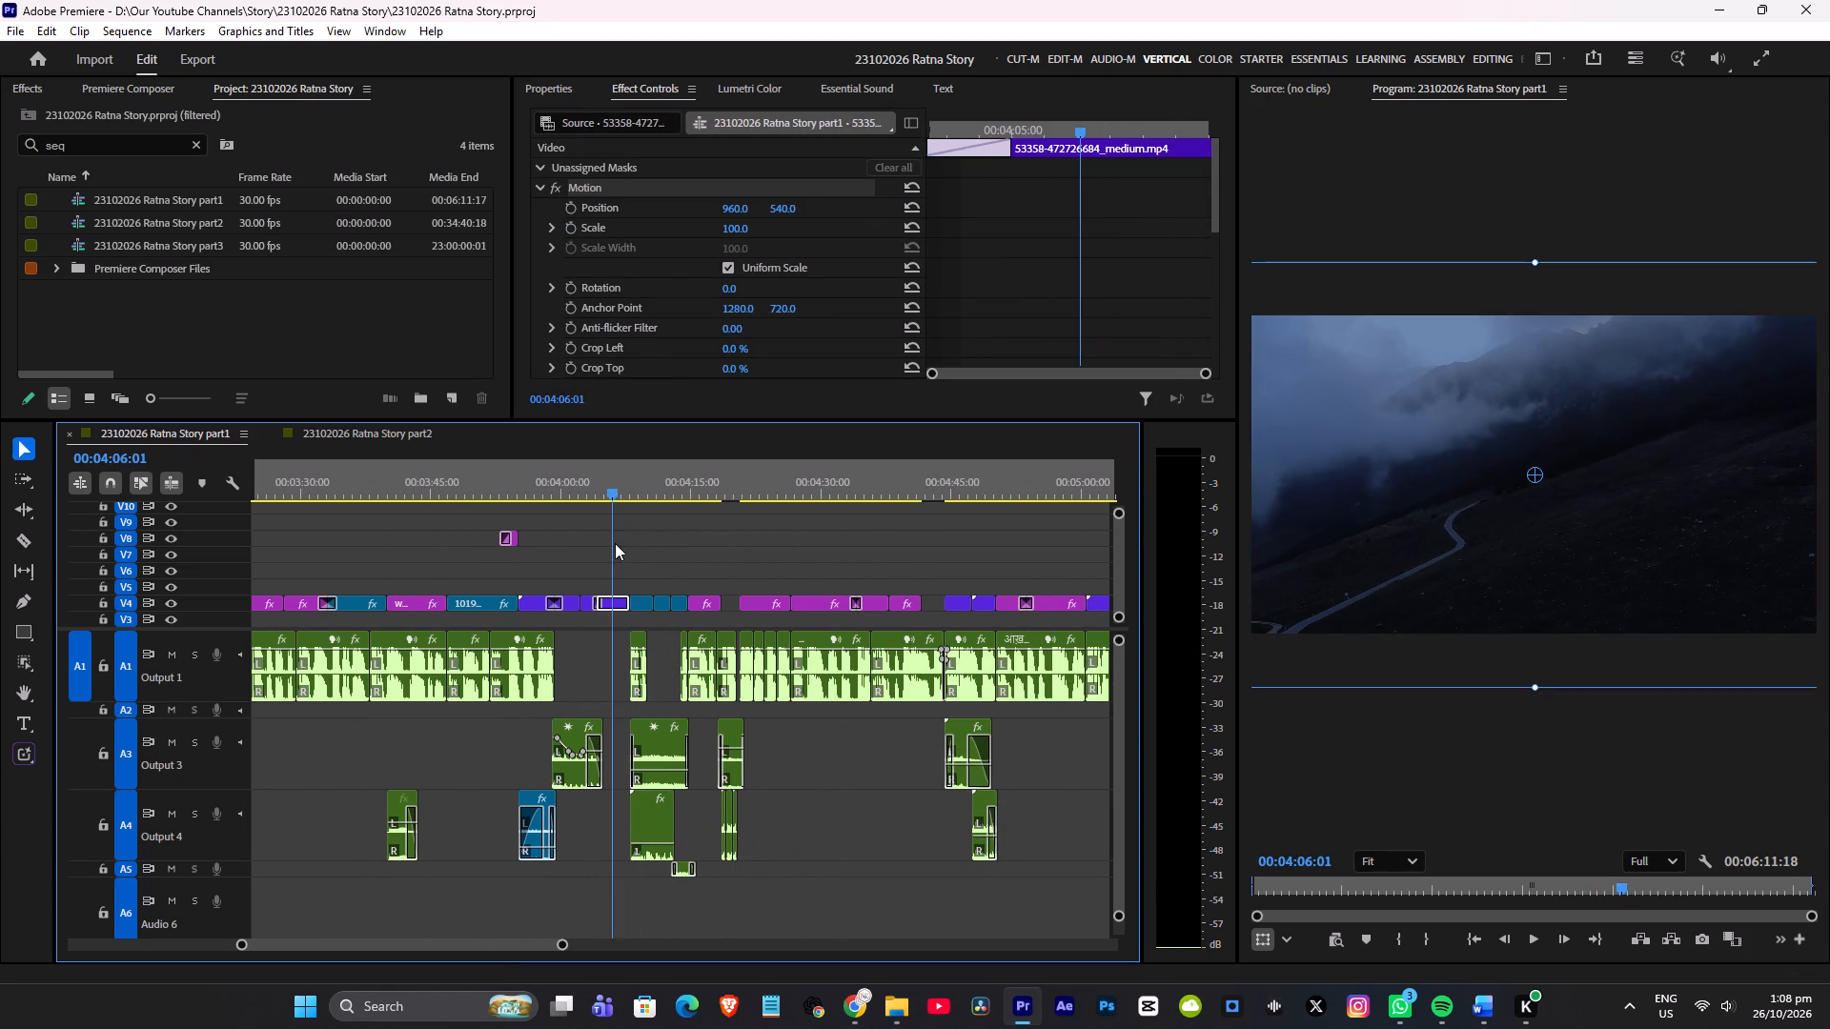
{"action": "left_click_drag", "start_coordinate": [615, 543], "coordinate": [493, 590]}
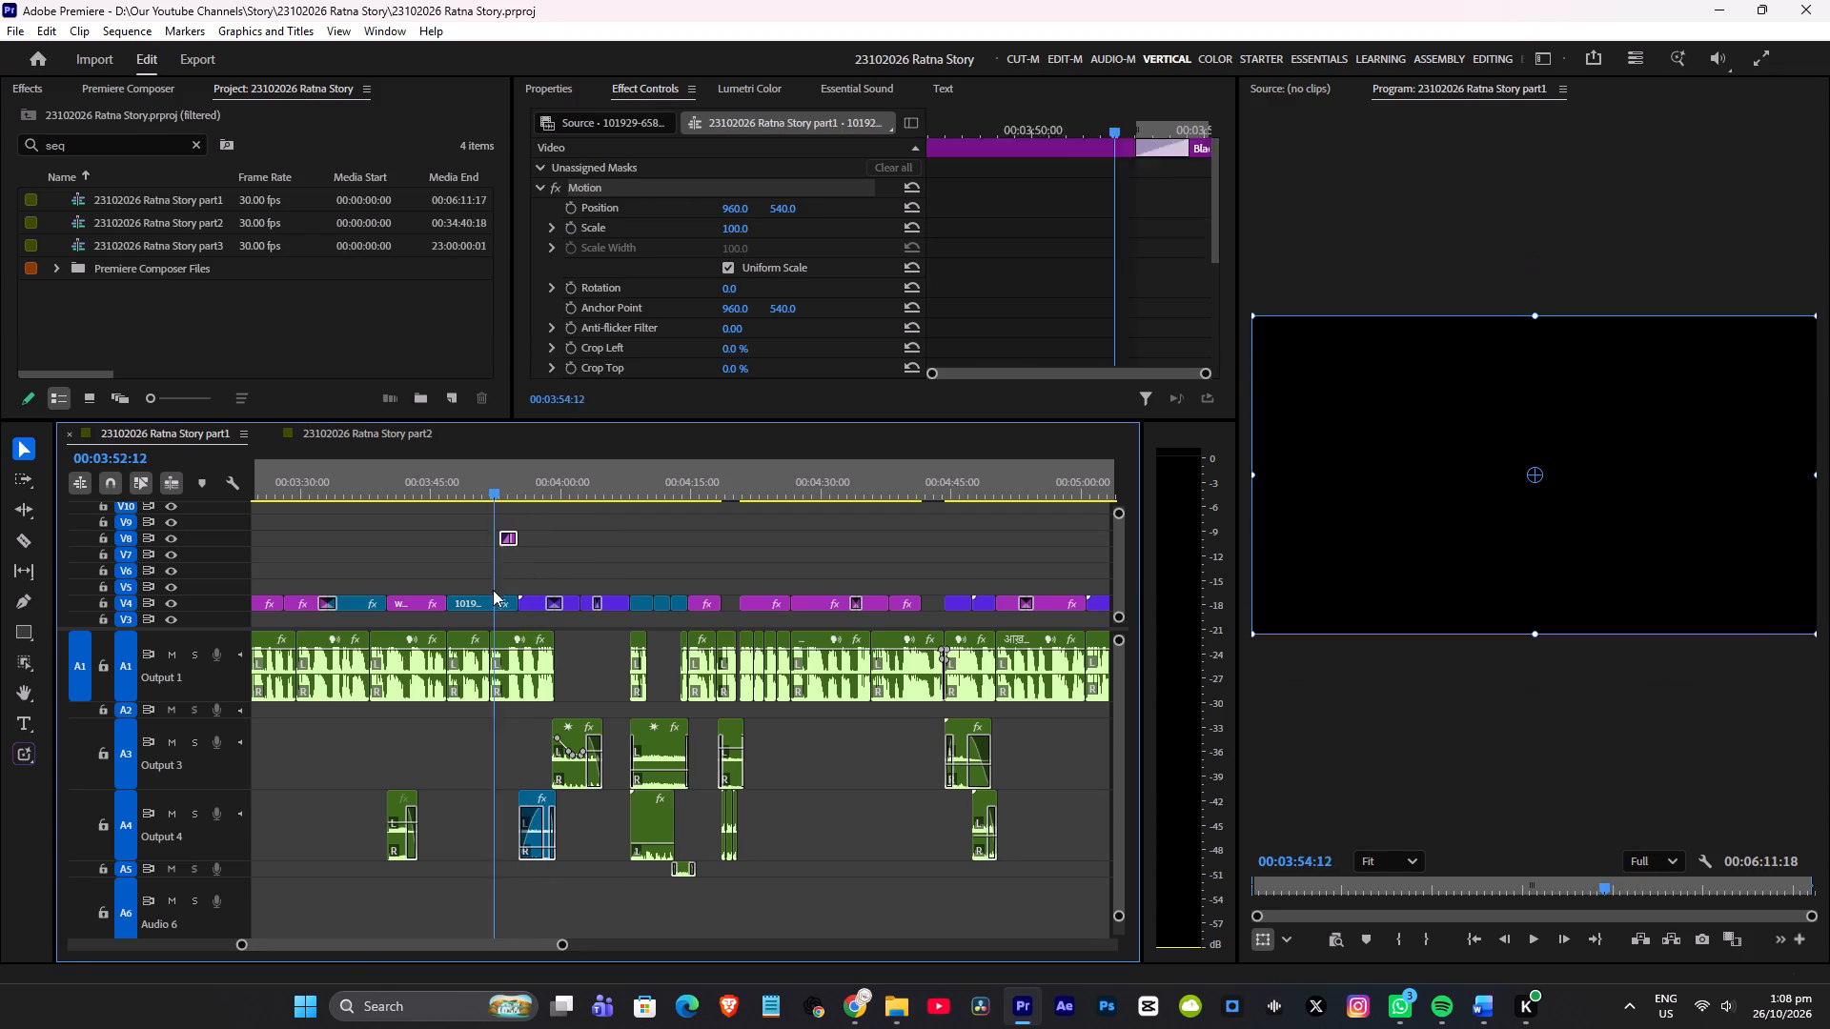
{"action": "left_click_drag", "start_coordinate": [493, 590], "coordinate": [483, 591]}
{"action": "scroll", "coordinate": [430, 552], "scroll_direction": "up", "scroll_amount": 4}
{"action": "left_click_drag", "start_coordinate": [543, 491], "coordinate": [516, 507]}
{"action": "left_click", "coordinate": [476, 500]}
{"action": "left_click", "coordinate": [469, 480]}
{"action": "left_click_drag", "start_coordinate": [440, 490], "coordinate": [411, 503]}
{"action": "scroll", "coordinate": [485, 525], "scroll_direction": "up", "scroll_amount": 2}
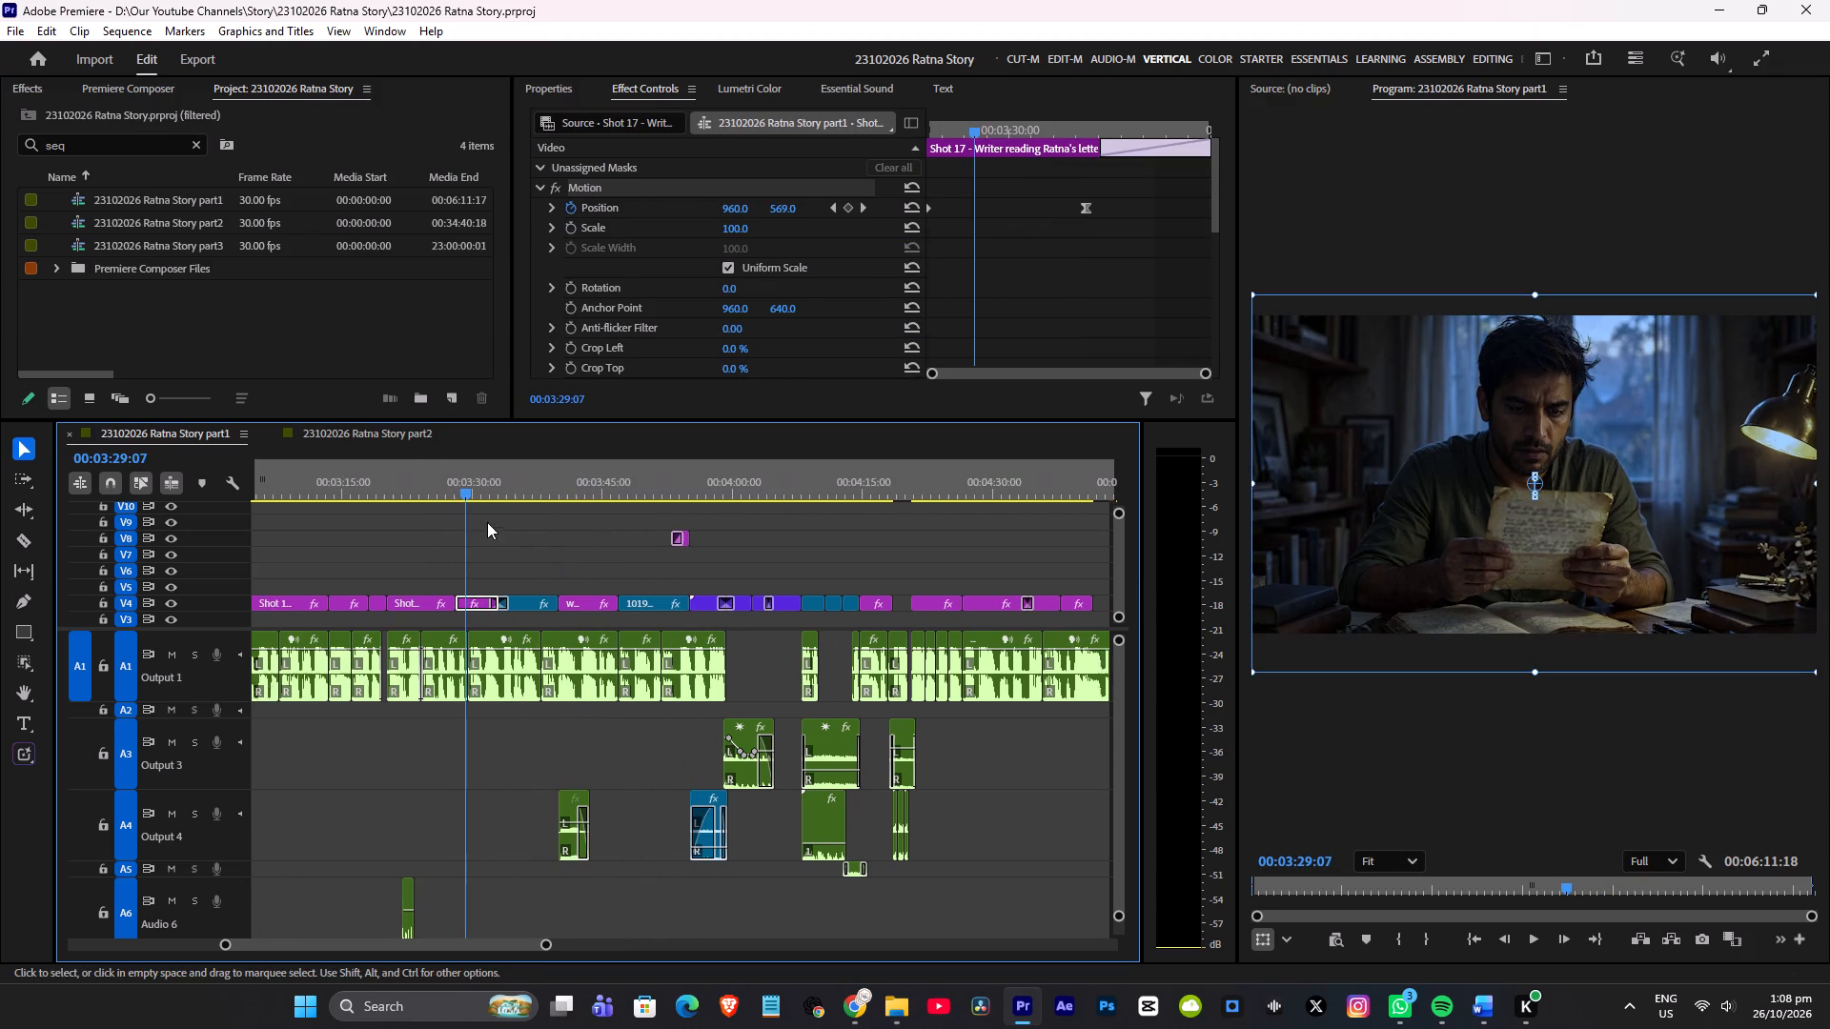
{"action": "scroll", "coordinate": [487, 522], "scroll_direction": "up", "scroll_amount": 2}
{"action": "left_click", "coordinate": [481, 493]}
{"action": "left_click_drag", "start_coordinate": [486, 476], "coordinate": [397, 513]}
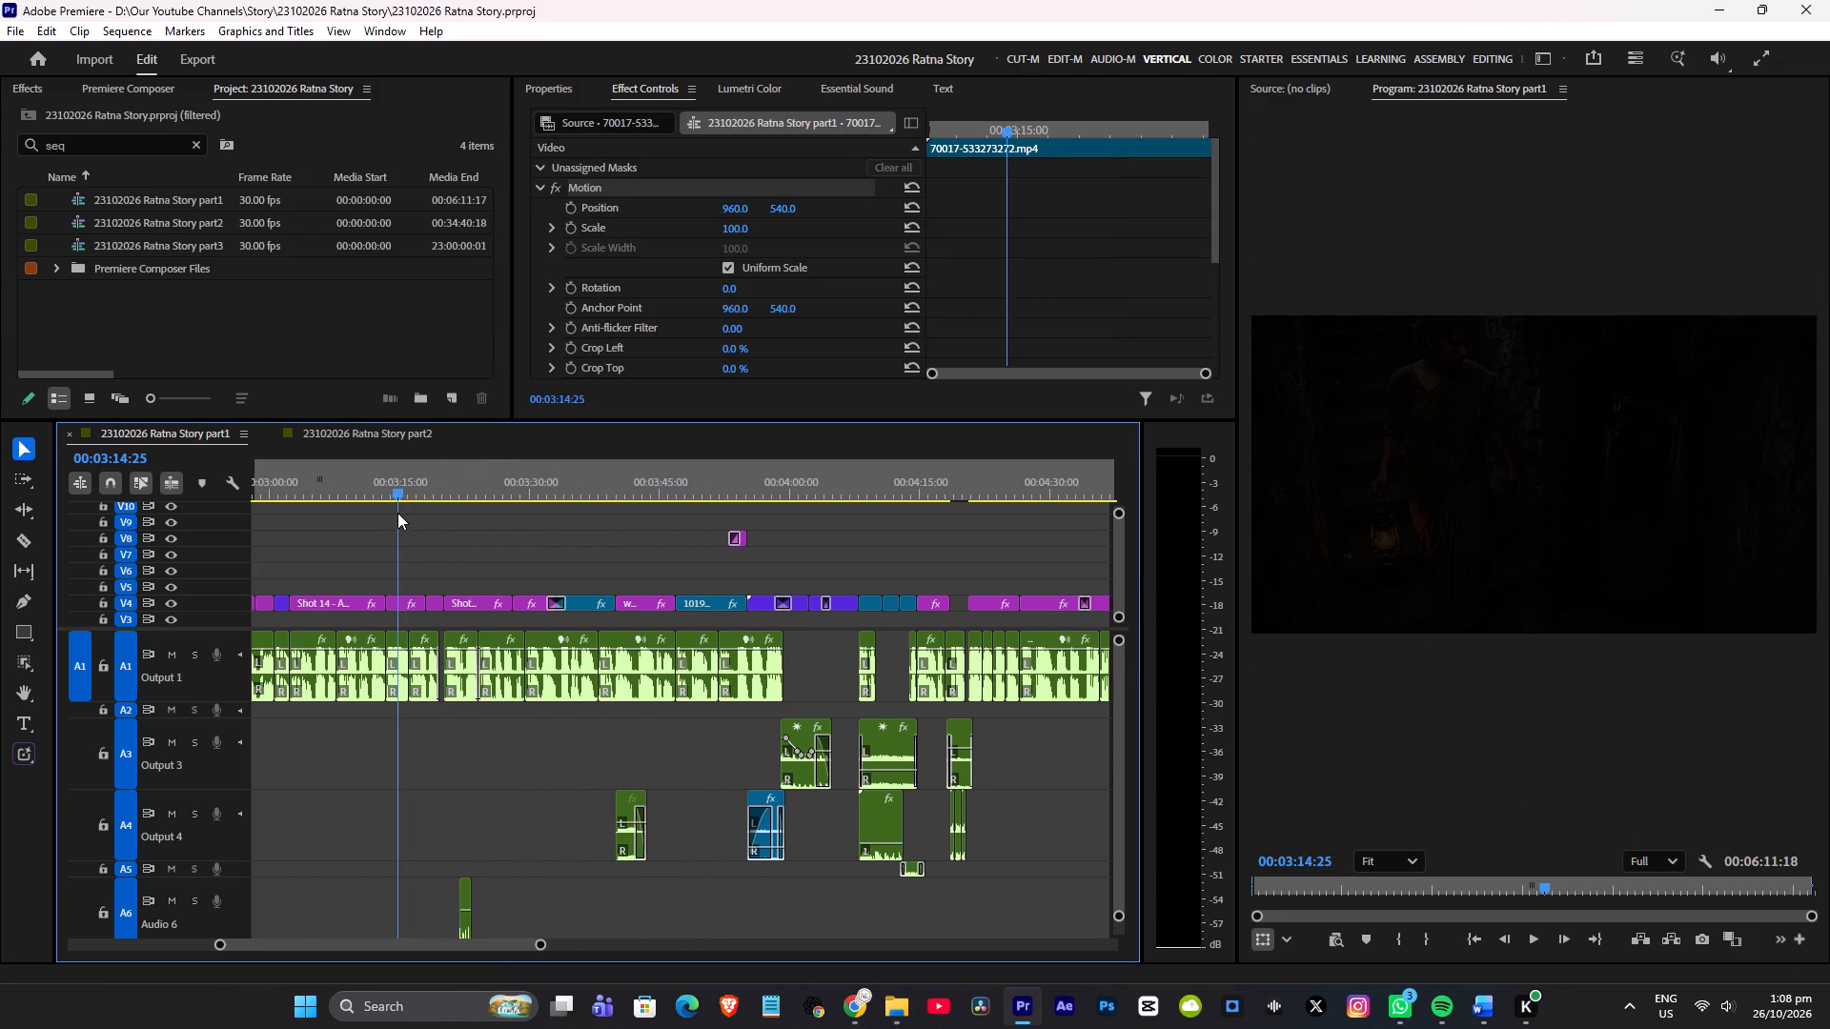
{"action": "left_click_drag", "start_coordinate": [397, 513], "coordinate": [390, 516]}
{"action": "scroll", "coordinate": [430, 524], "scroll_direction": "up", "scroll_amount": 2}
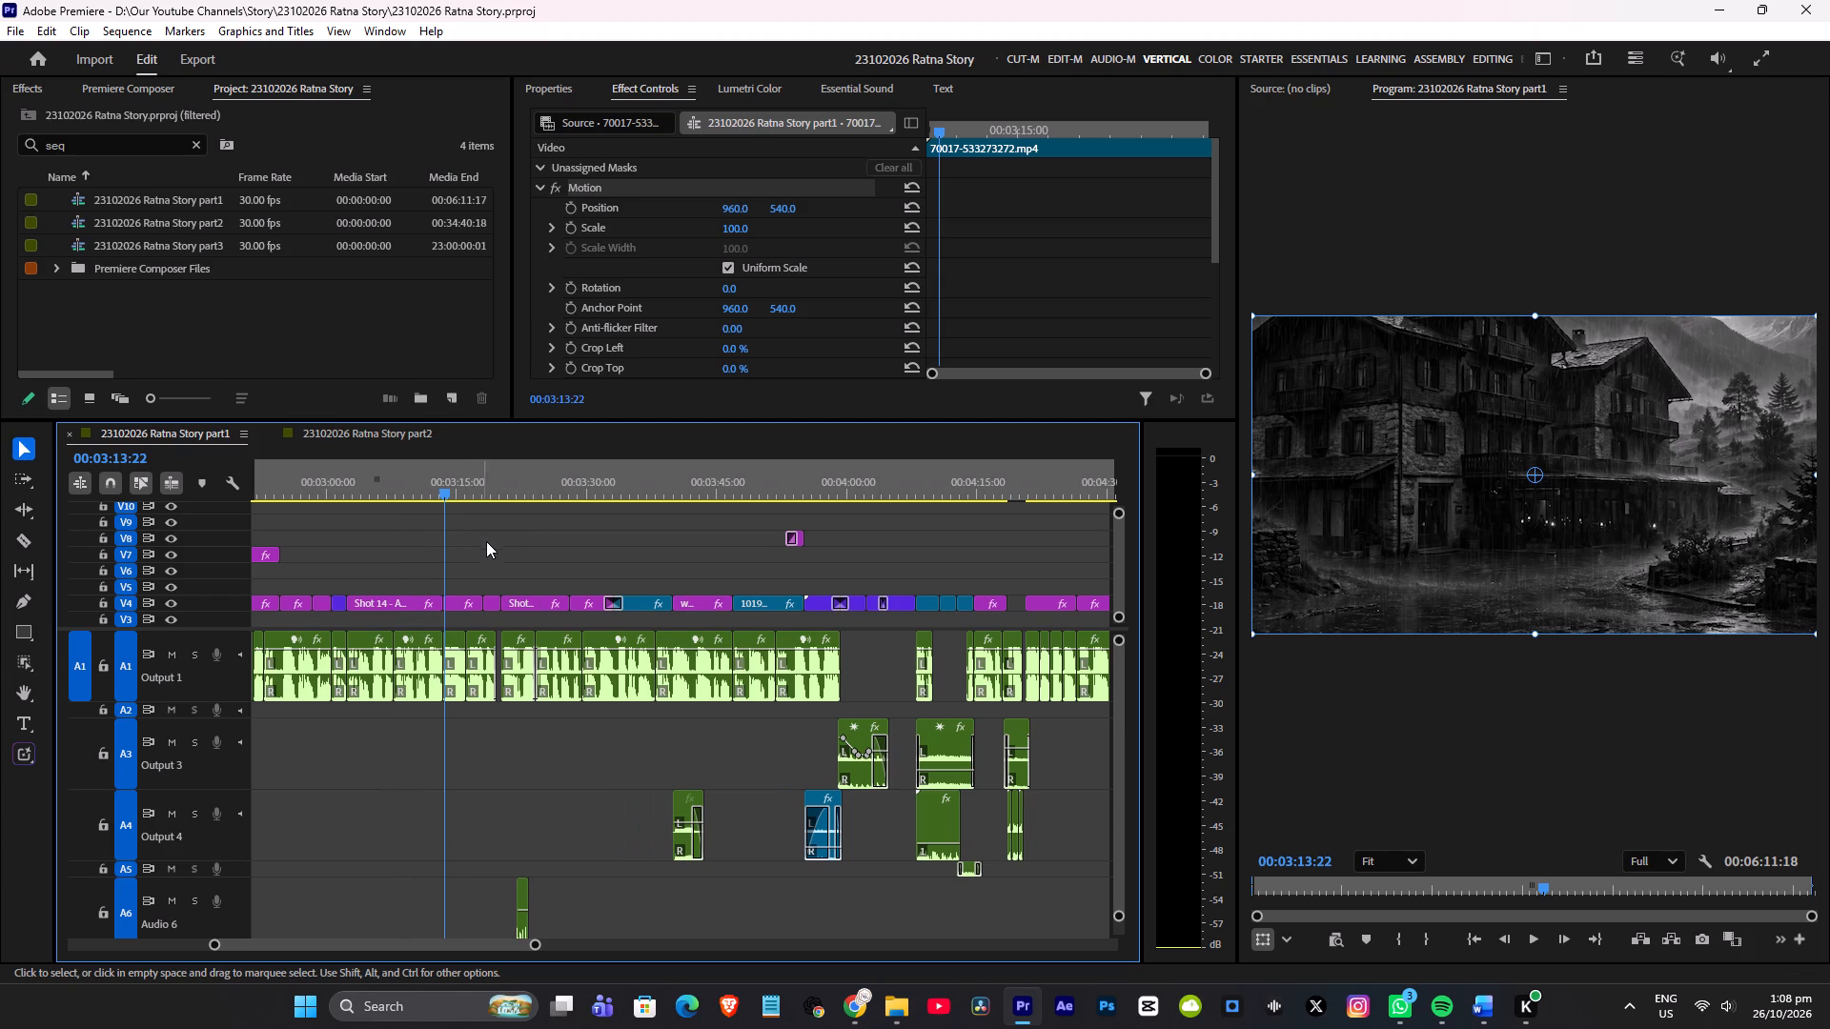
Copy the Shot 6 storm and power cut clip at 00:03:17 on V4 of Part 1 and paste it into Part 2 at 00:03:17:22.
{"action": "left_click", "coordinate": [477, 481]}
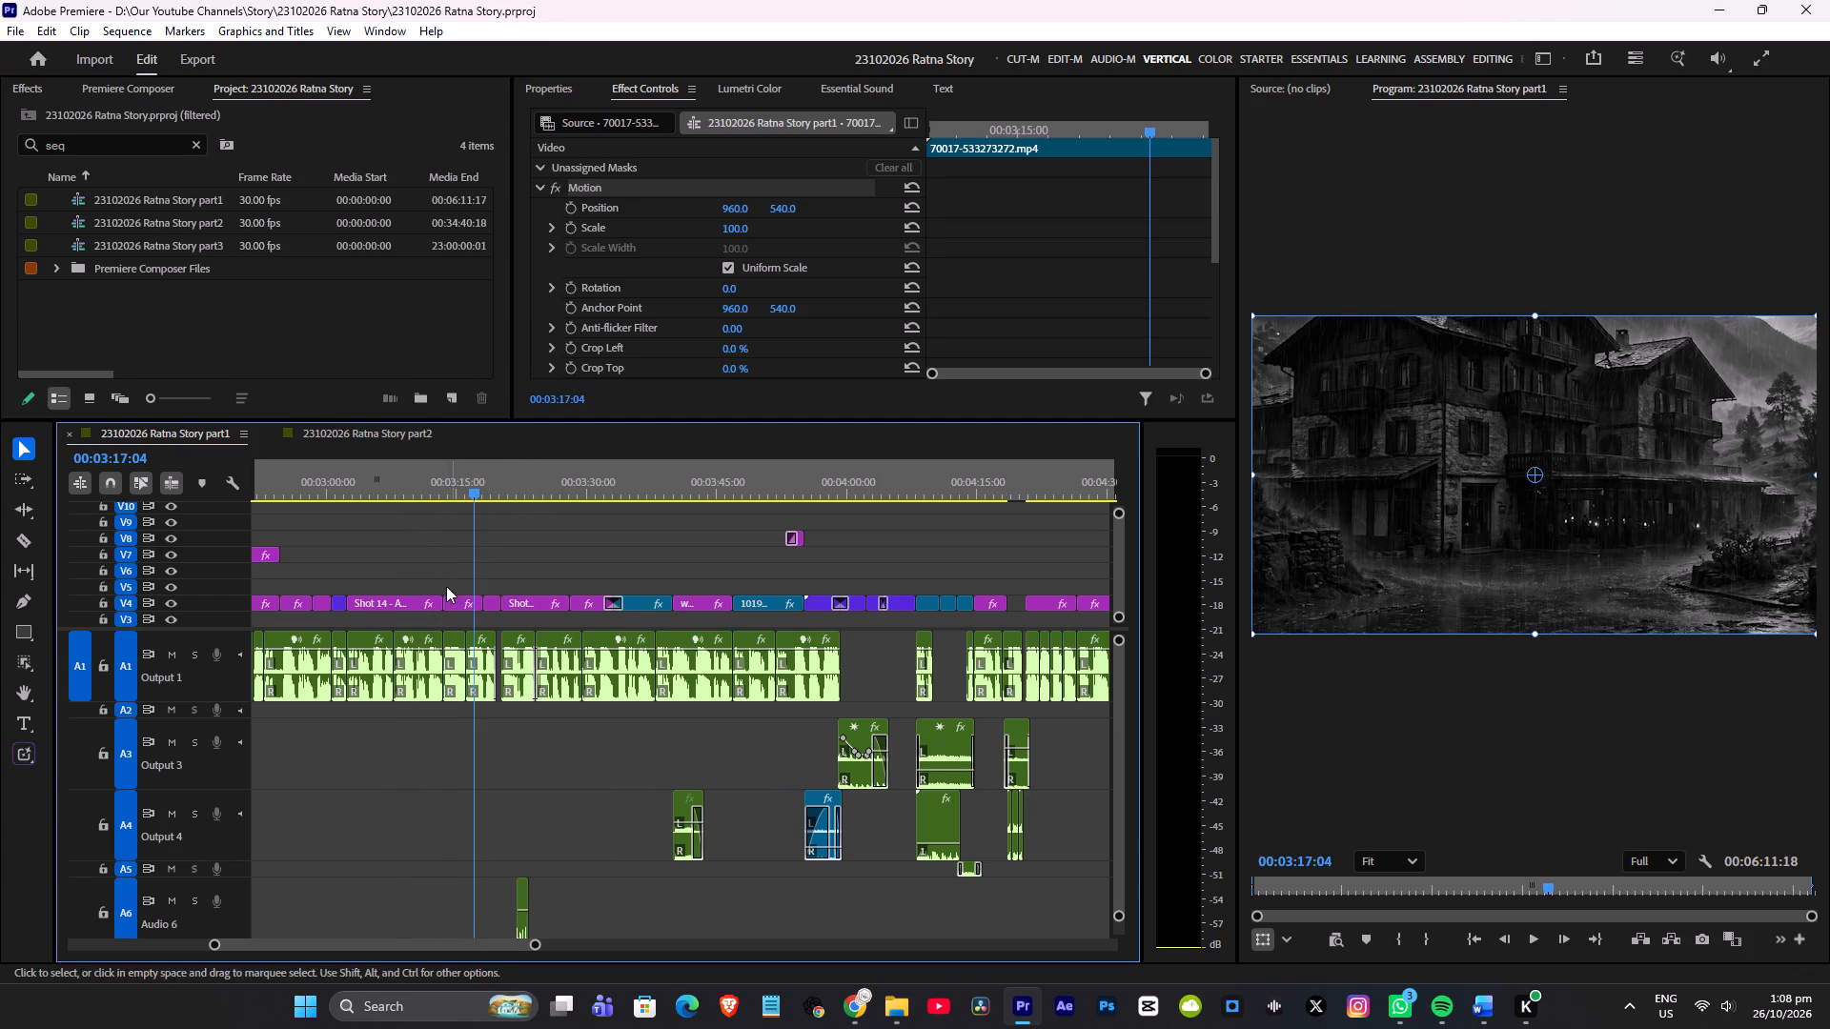
{"action": "left_click", "coordinate": [455, 604]}
{"action": "key", "text": "ctrl+c"}
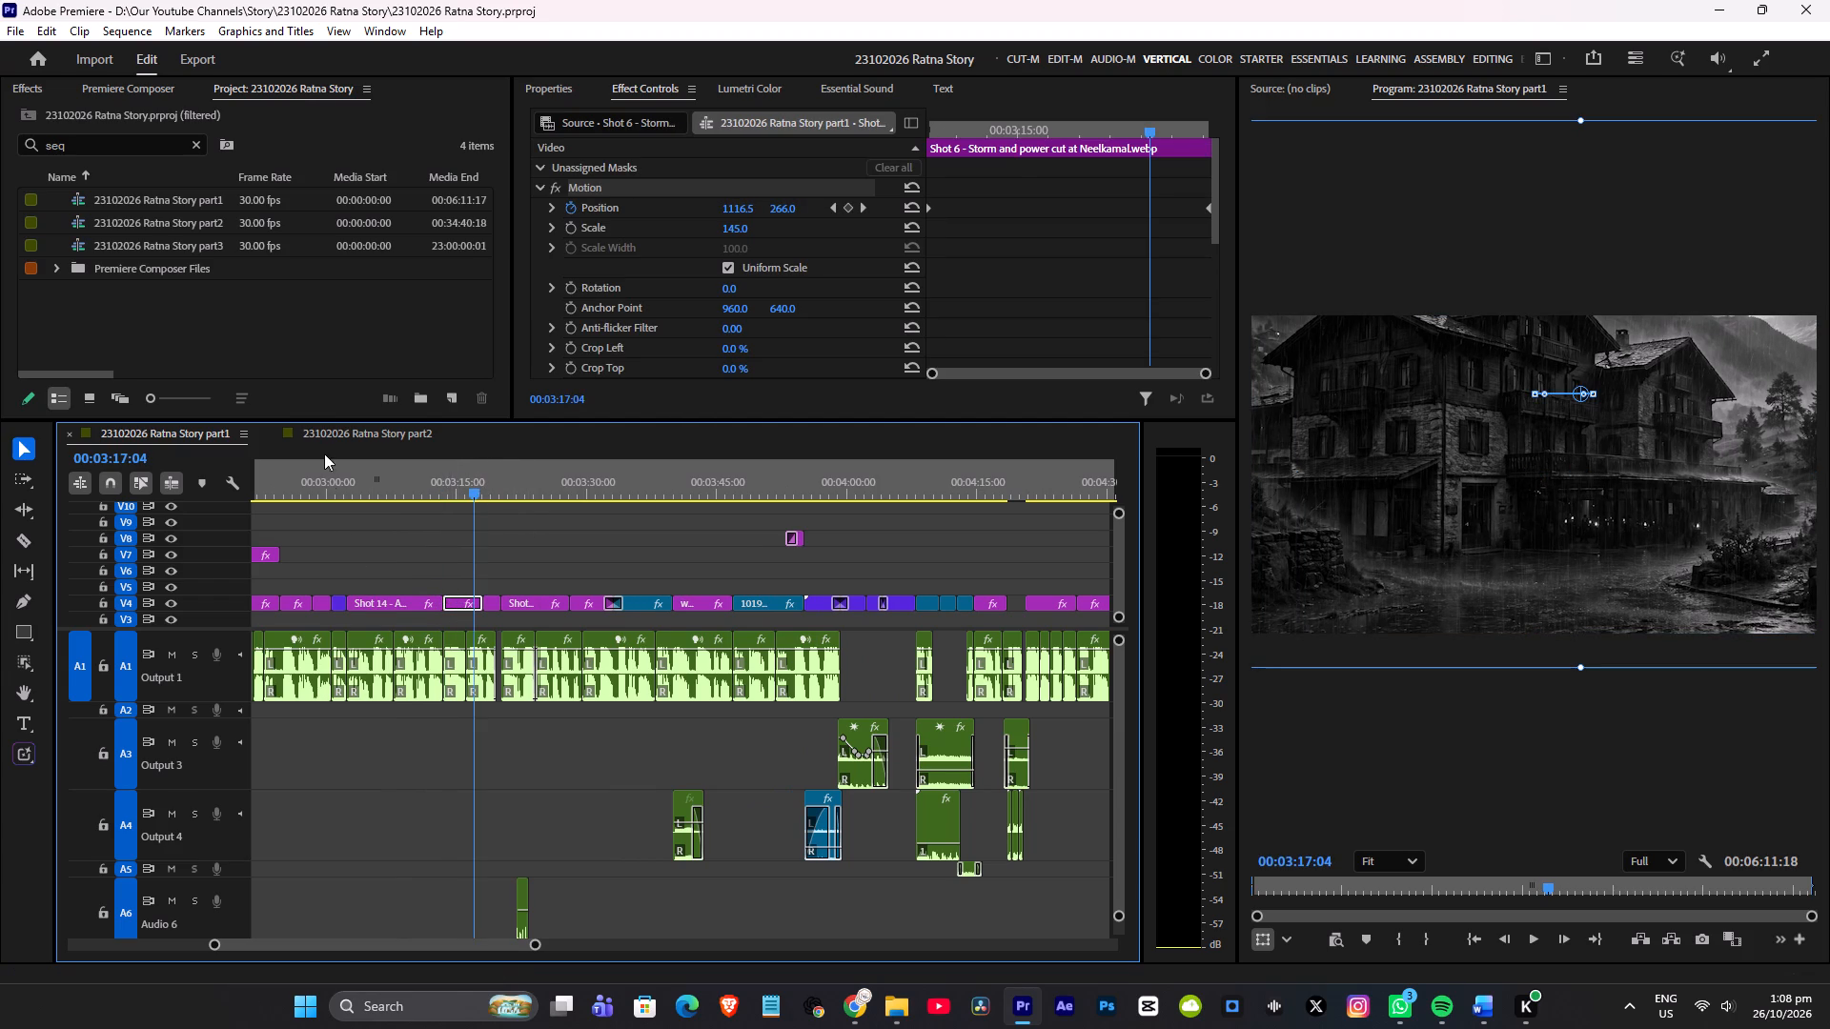
{"action": "left_click", "coordinate": [338, 435]}
{"action": "left_click", "coordinate": [579, 573]}
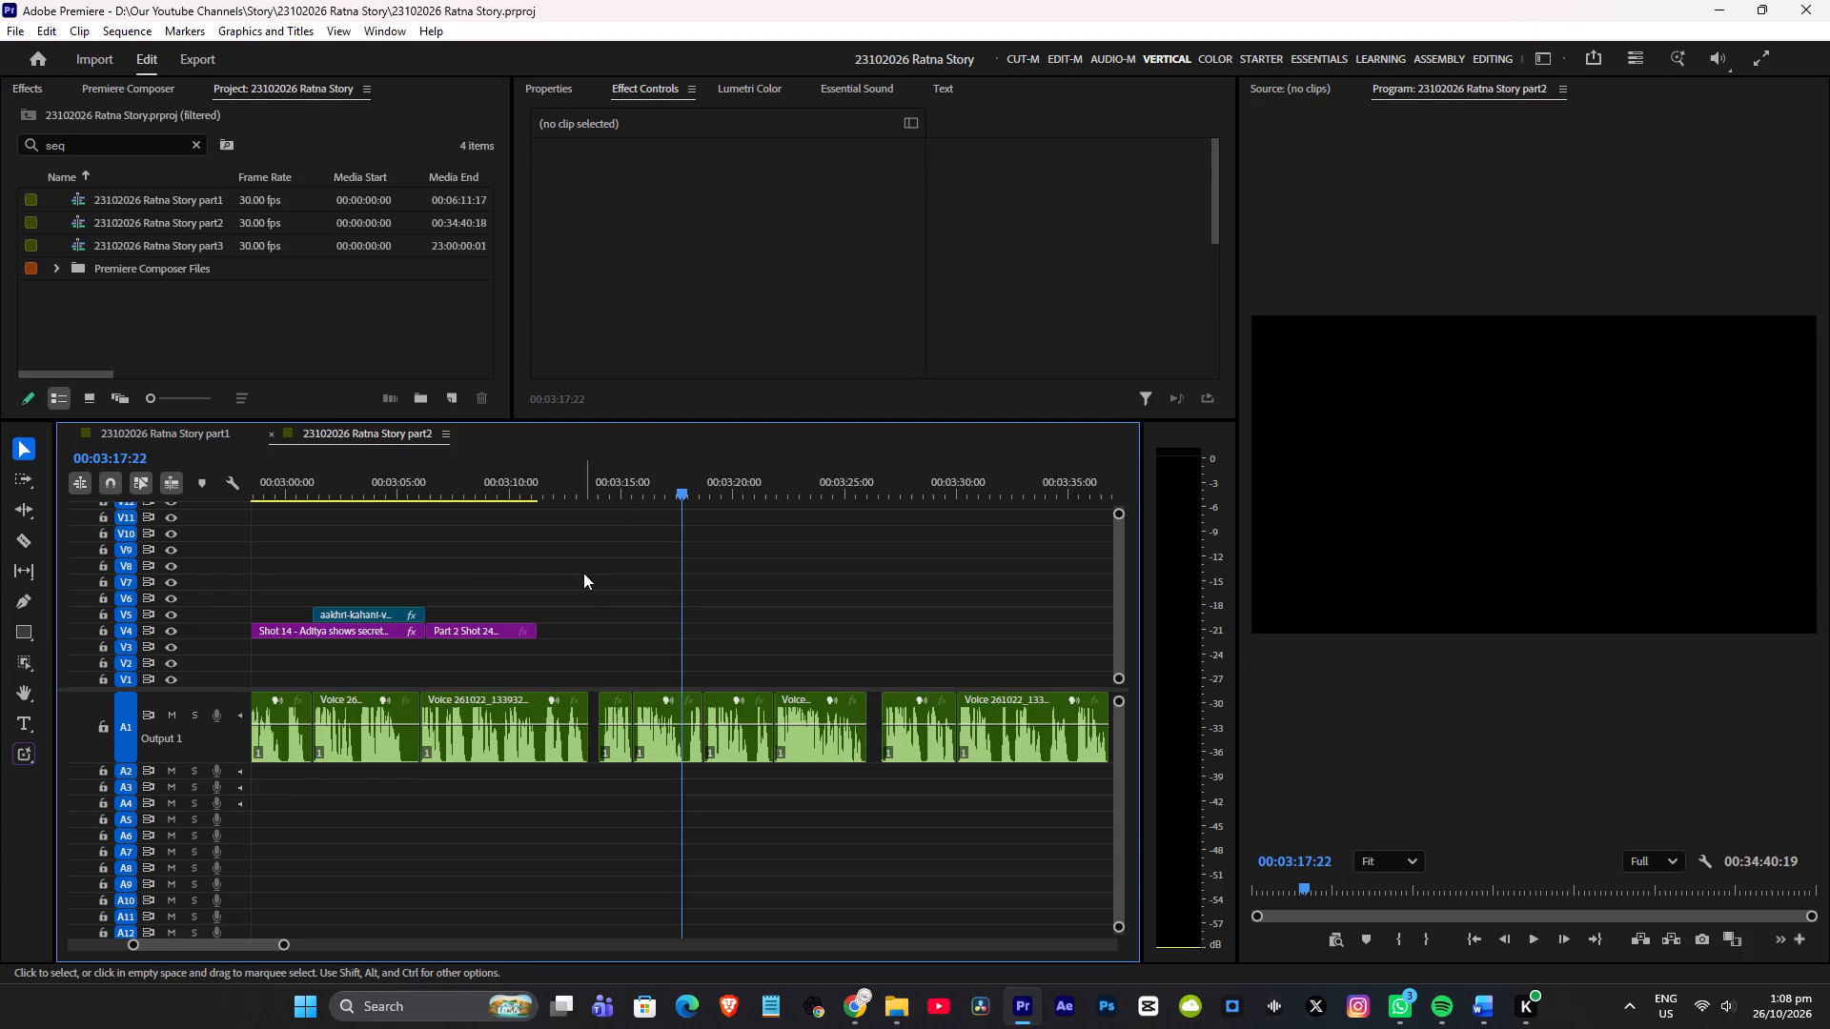
{"action": "key", "text": "ctrl+v"}
Move the pasted Shot 6 clip on V4 to start with the voice-over at about 00:03:14 and extend its end to about 00:03:24.
{"action": "left_click", "coordinate": [722, 589]}
{"action": "left_click", "coordinate": [702, 629]}
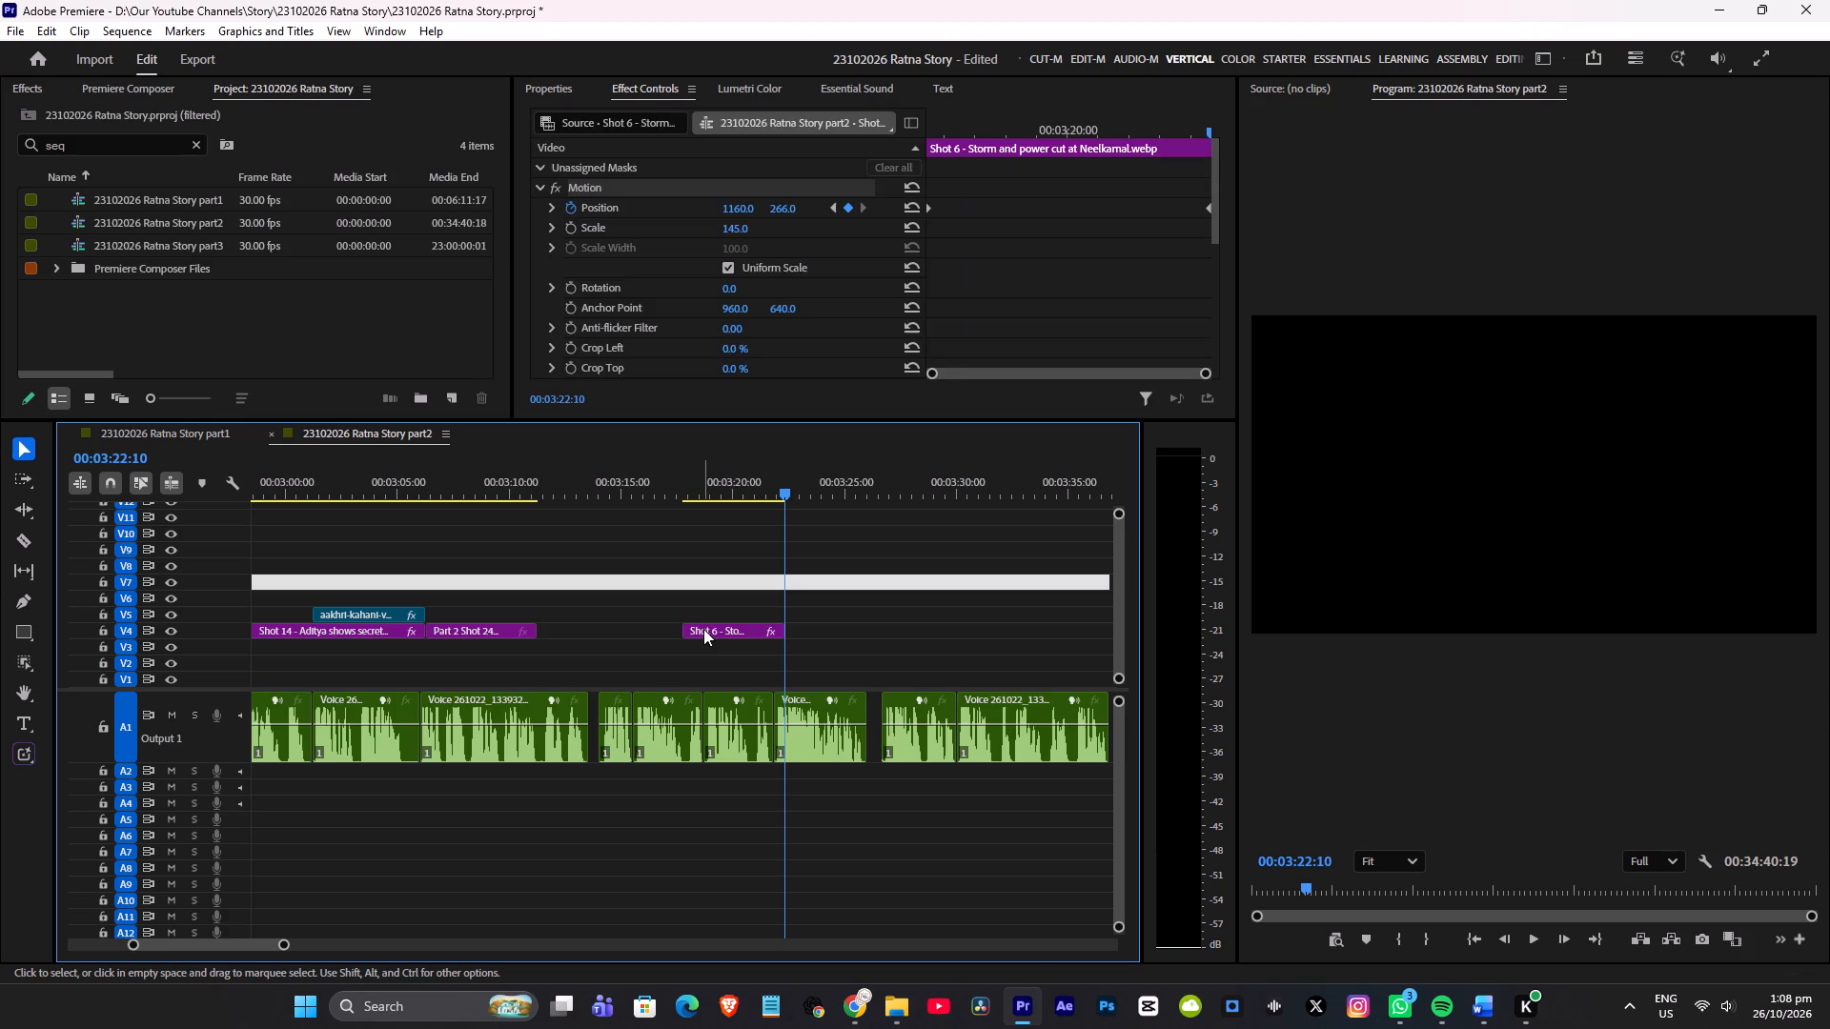
{"action": "left_click_drag", "start_coordinate": [708, 631], "coordinate": [599, 632]}
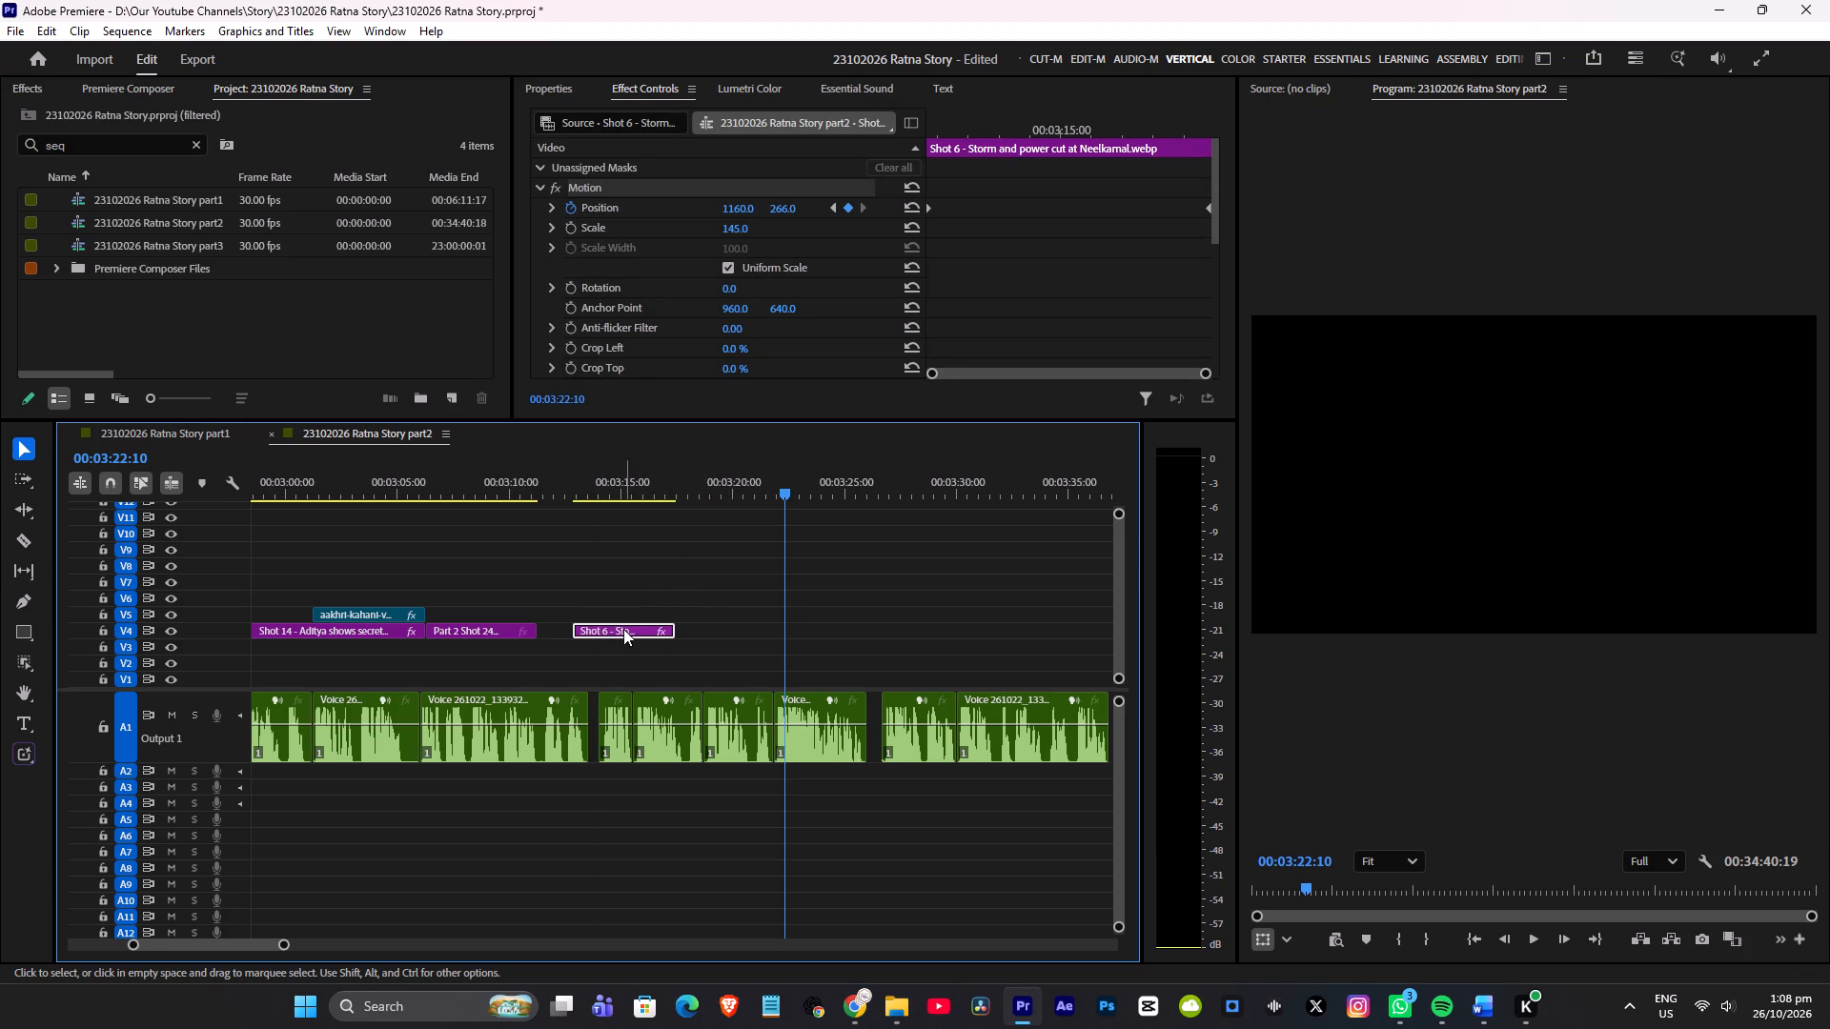
{"action": "left_click_drag", "start_coordinate": [620, 626], "coordinate": [644, 625]}
{"action": "left_click_drag", "start_coordinate": [704, 626], "coordinate": [862, 631]}
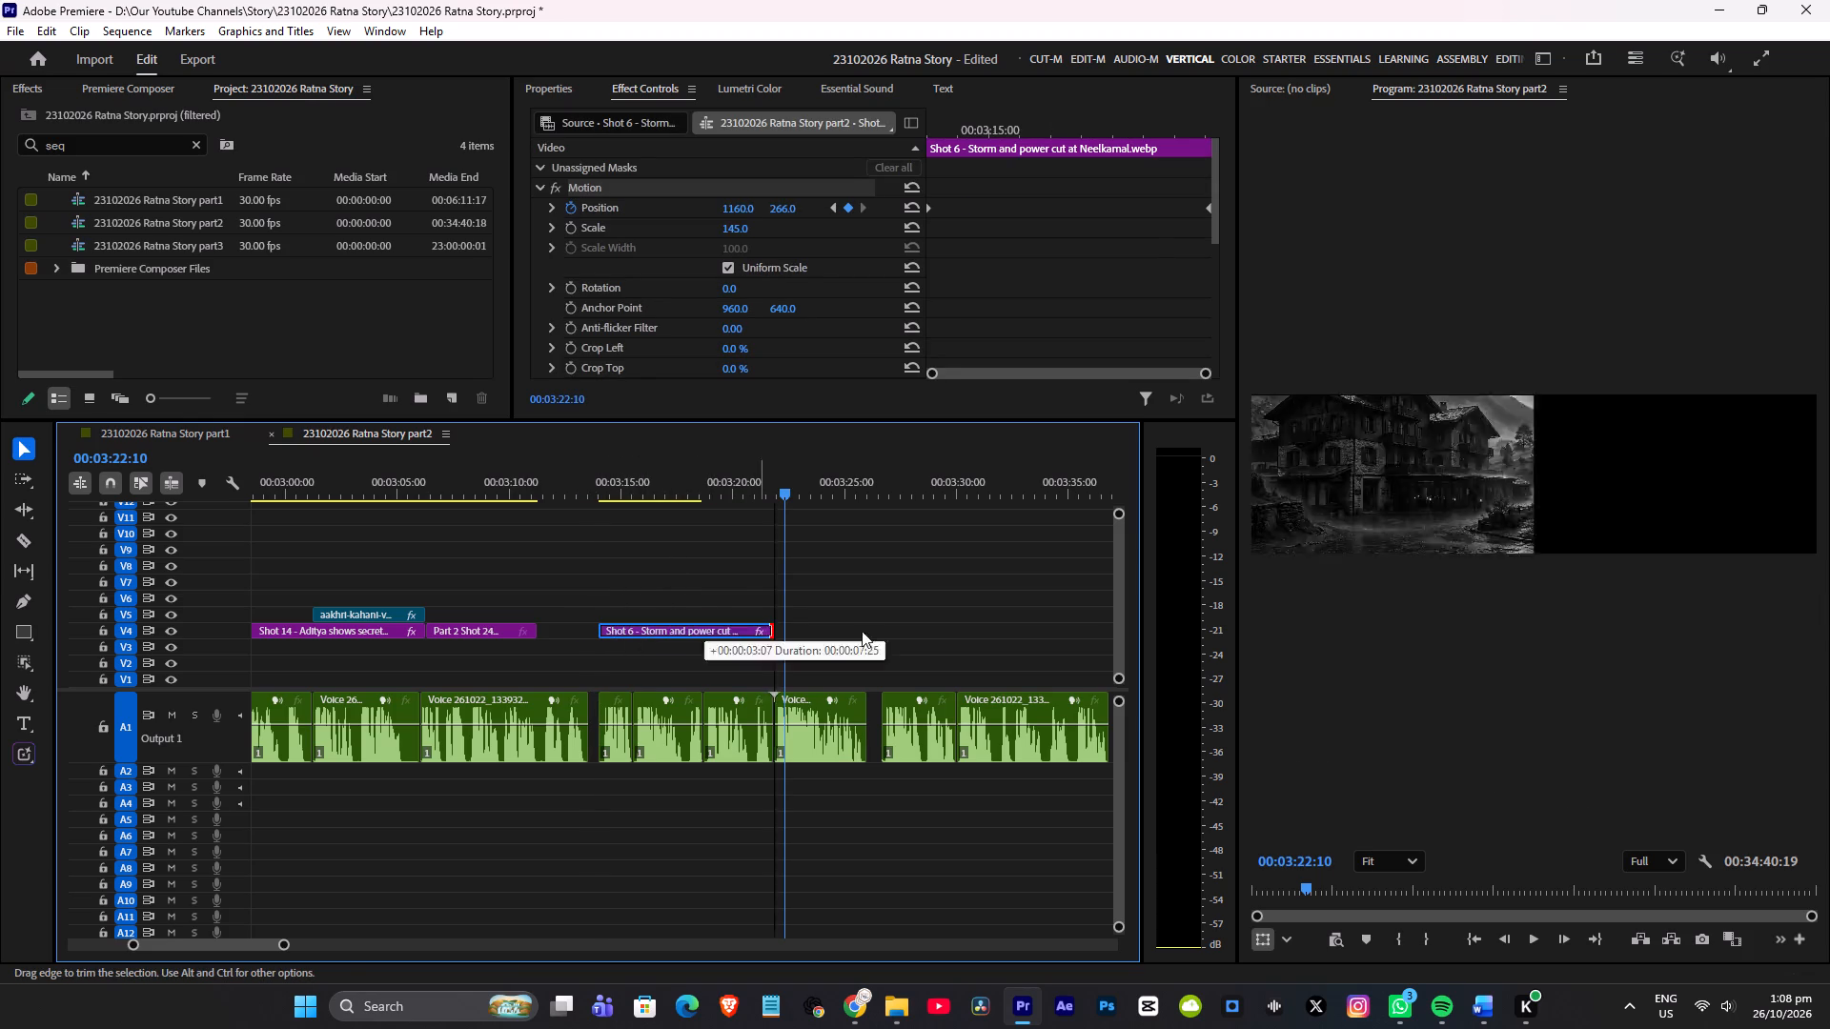
{"action": "left_click_drag", "start_coordinate": [862, 631], "coordinate": [833, 631]}
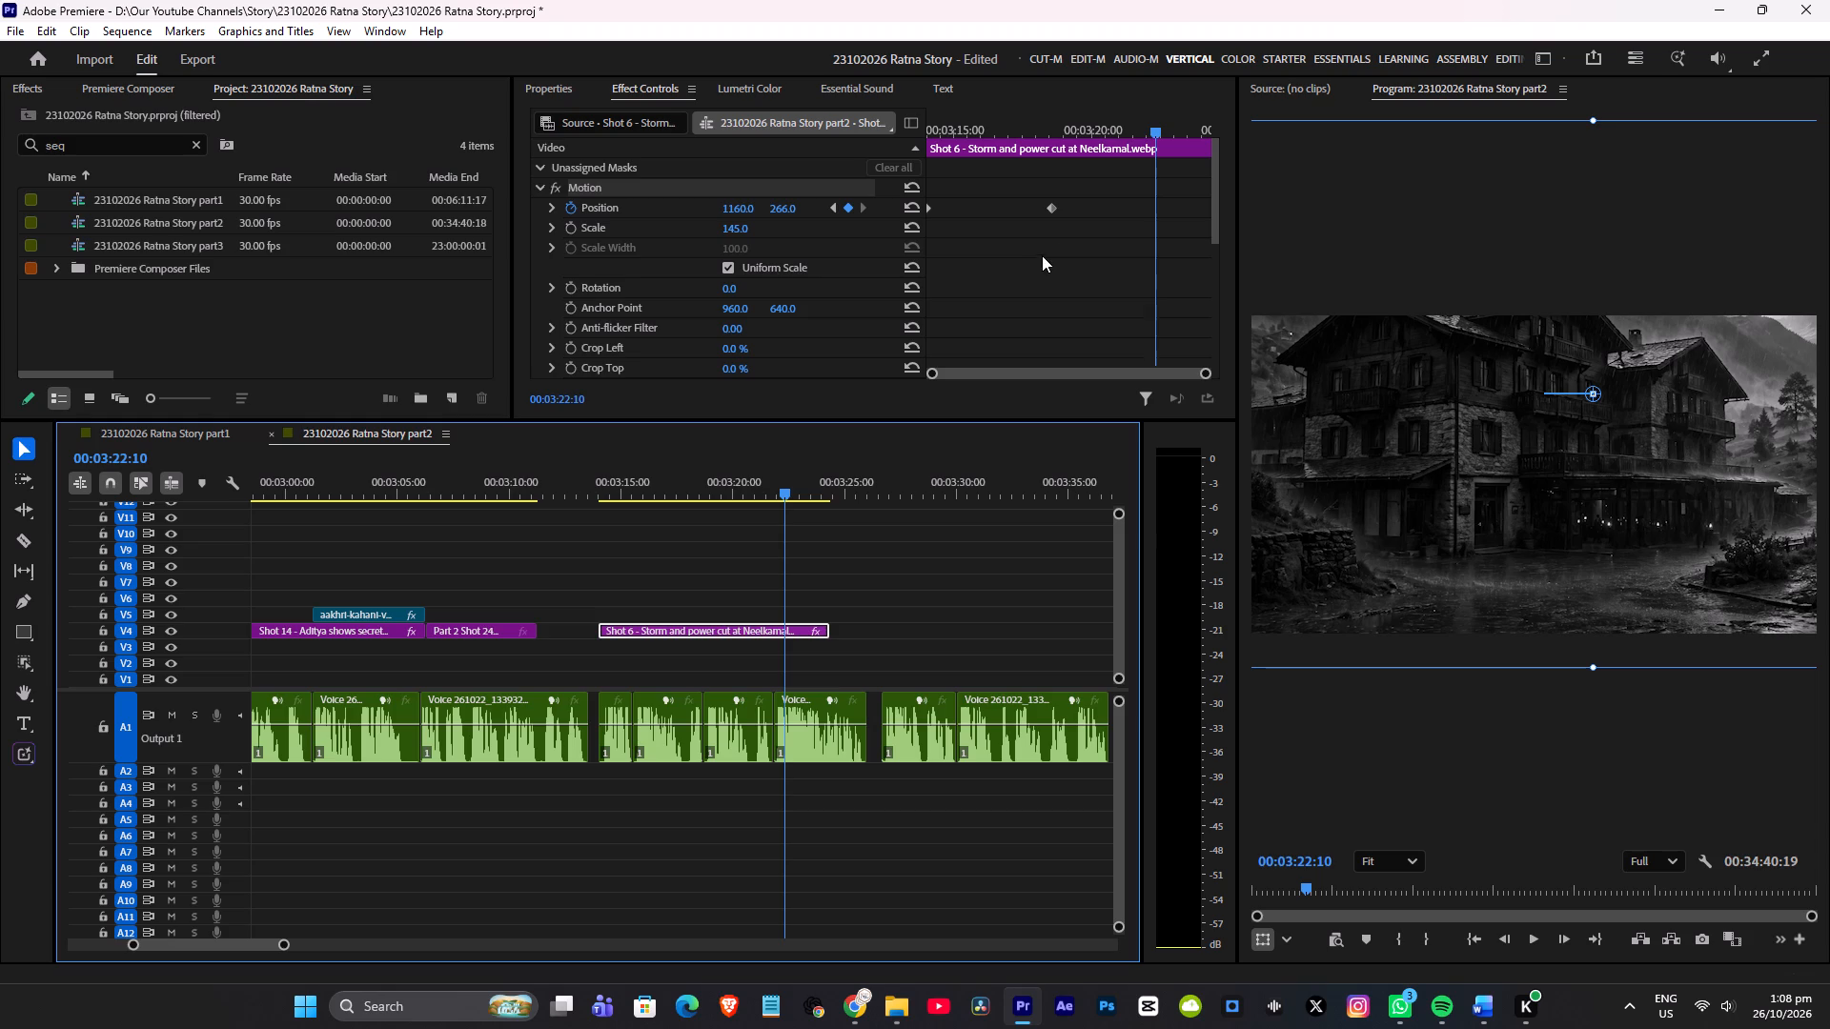
Move the last Position keyframe of the Shot 6 clip to the clip's new end.
{"action": "left_click_drag", "start_coordinate": [1053, 204], "coordinate": [1257, 181]}
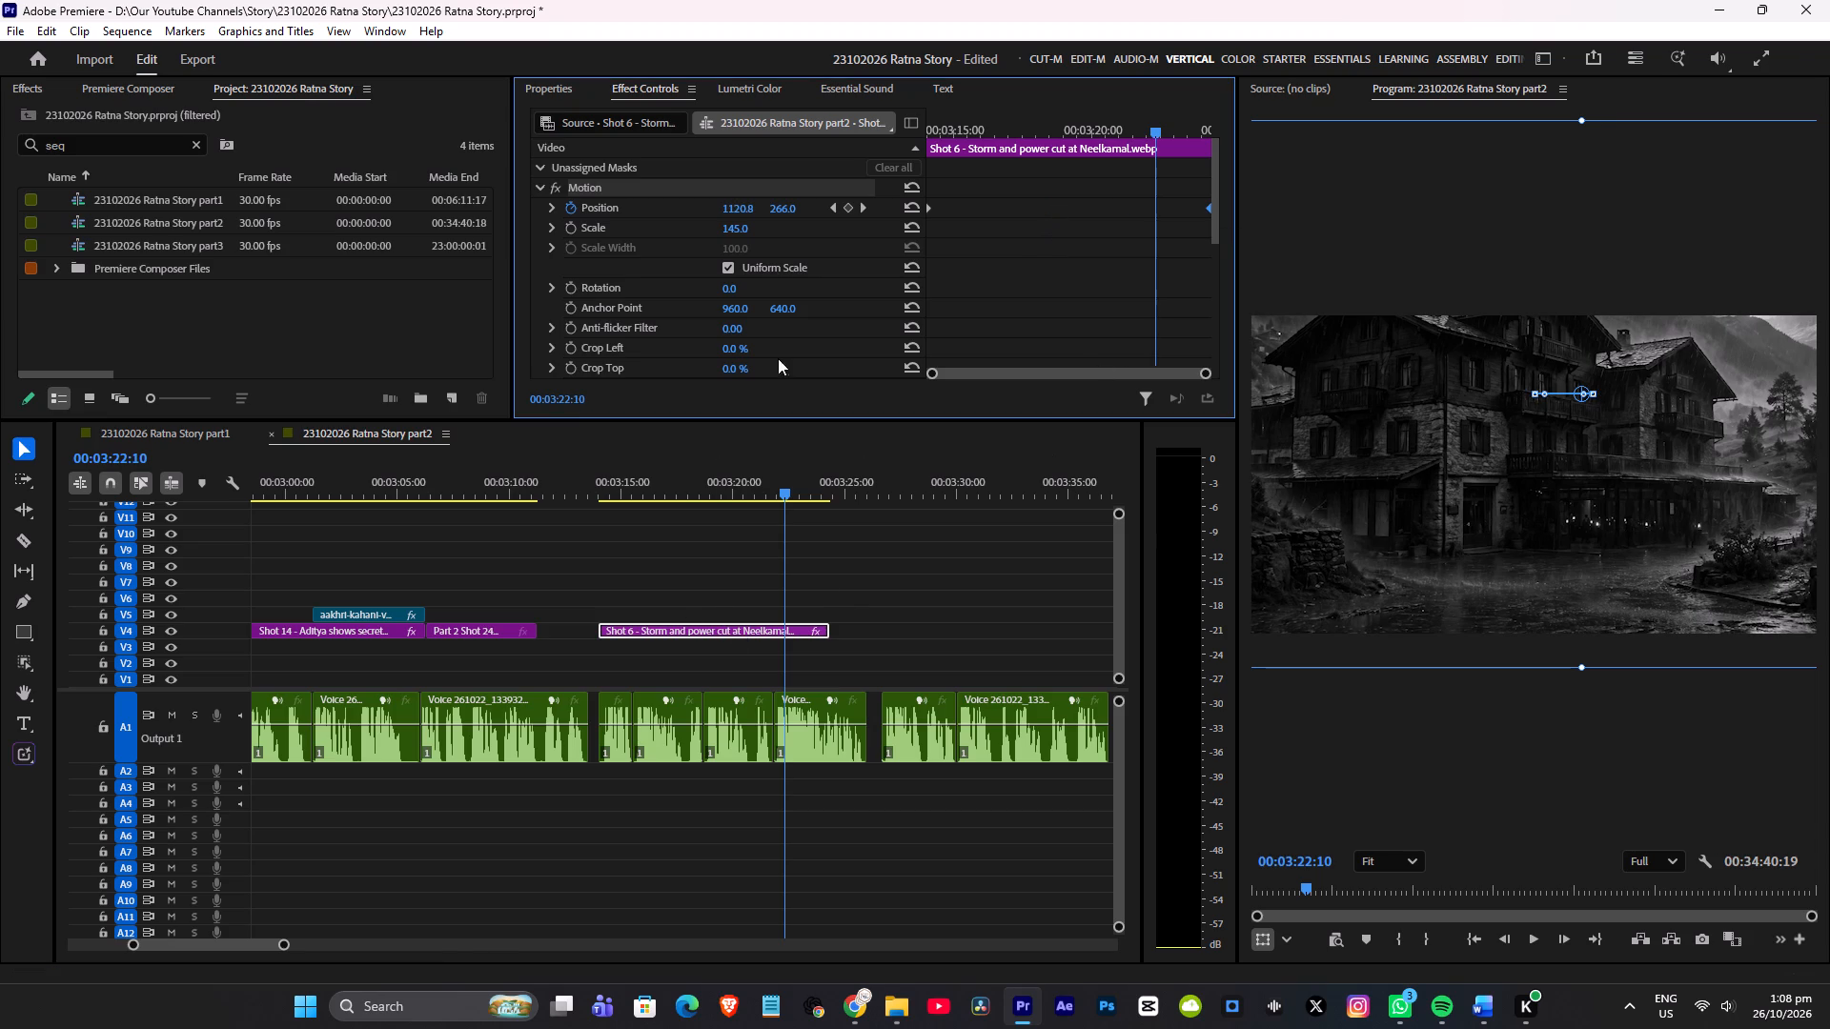
{"action": "left_click", "coordinate": [857, 289]}
Remove the Tint effect from the Shot 6 storm and power cut clip and save the project.
{"action": "scroll", "coordinate": [826, 305], "scroll_direction": "down", "scroll_amount": 10}
{"action": "scroll", "coordinate": [662, 333], "scroll_direction": "down", "scroll_amount": 3}
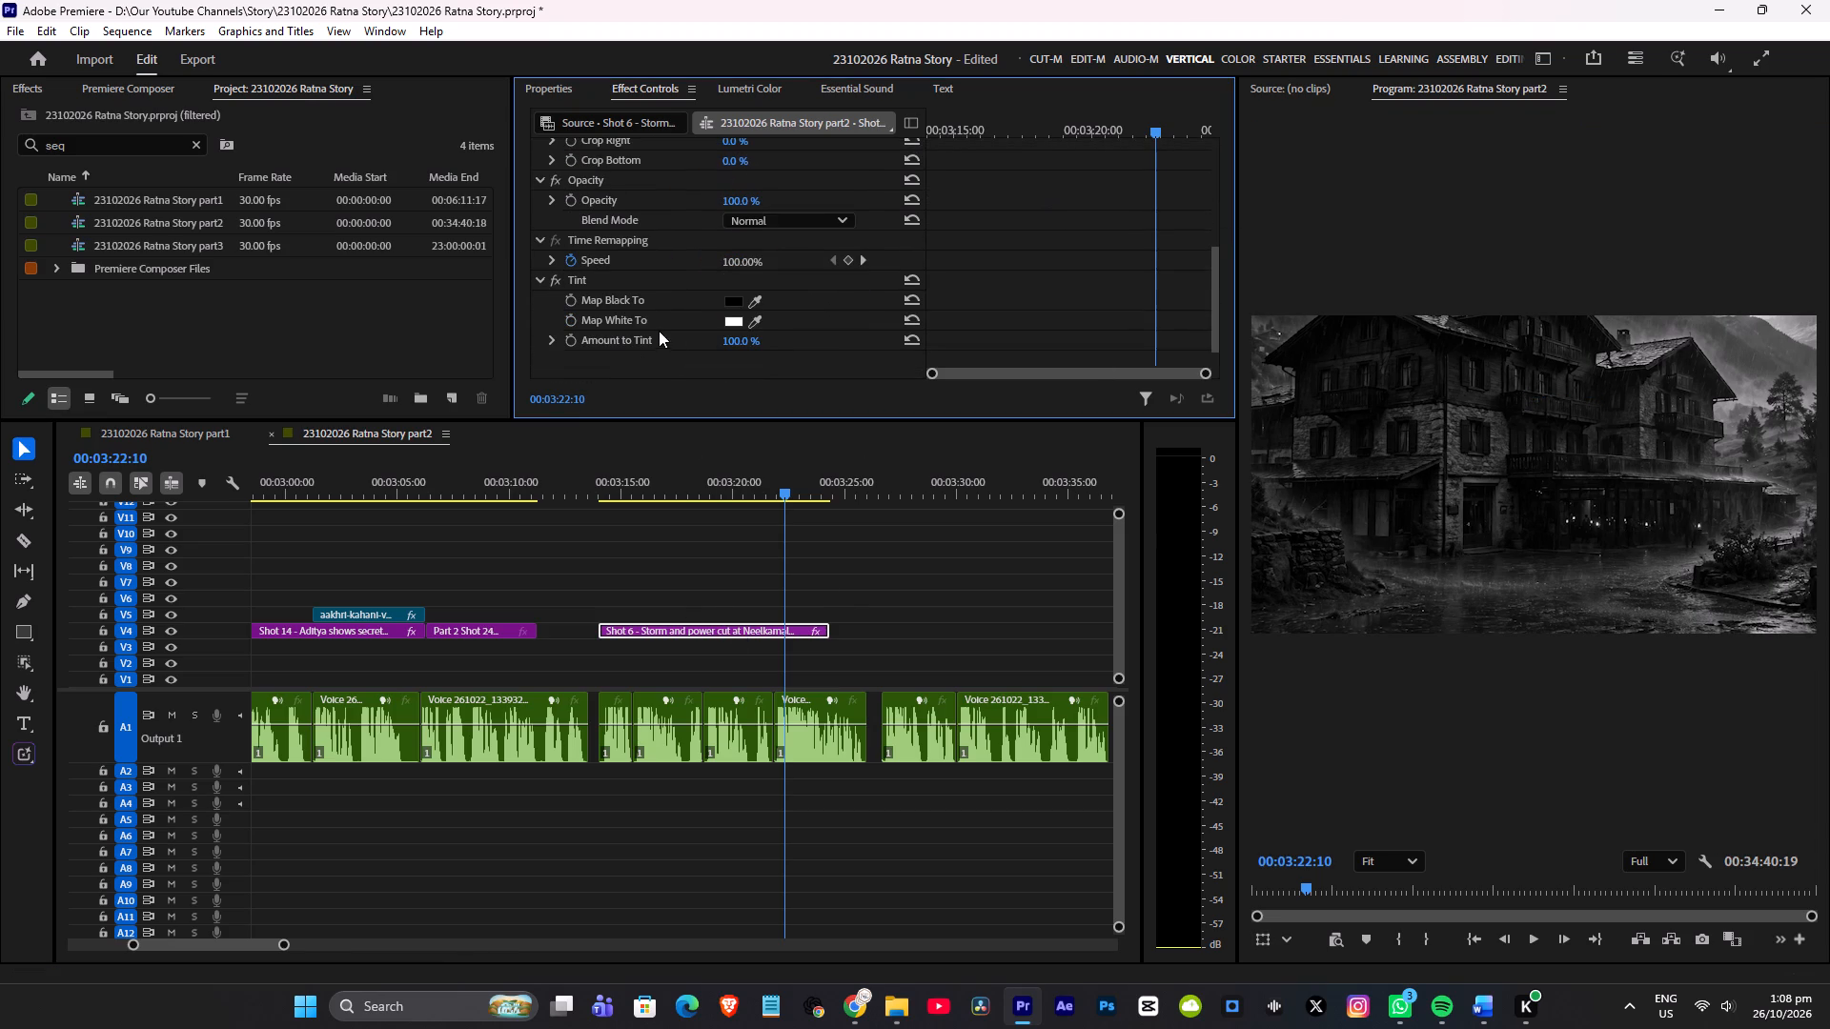
{"action": "left_click_drag", "start_coordinate": [615, 277], "coordinate": [612, 290]}
{"action": "key", "text": "Delete"}
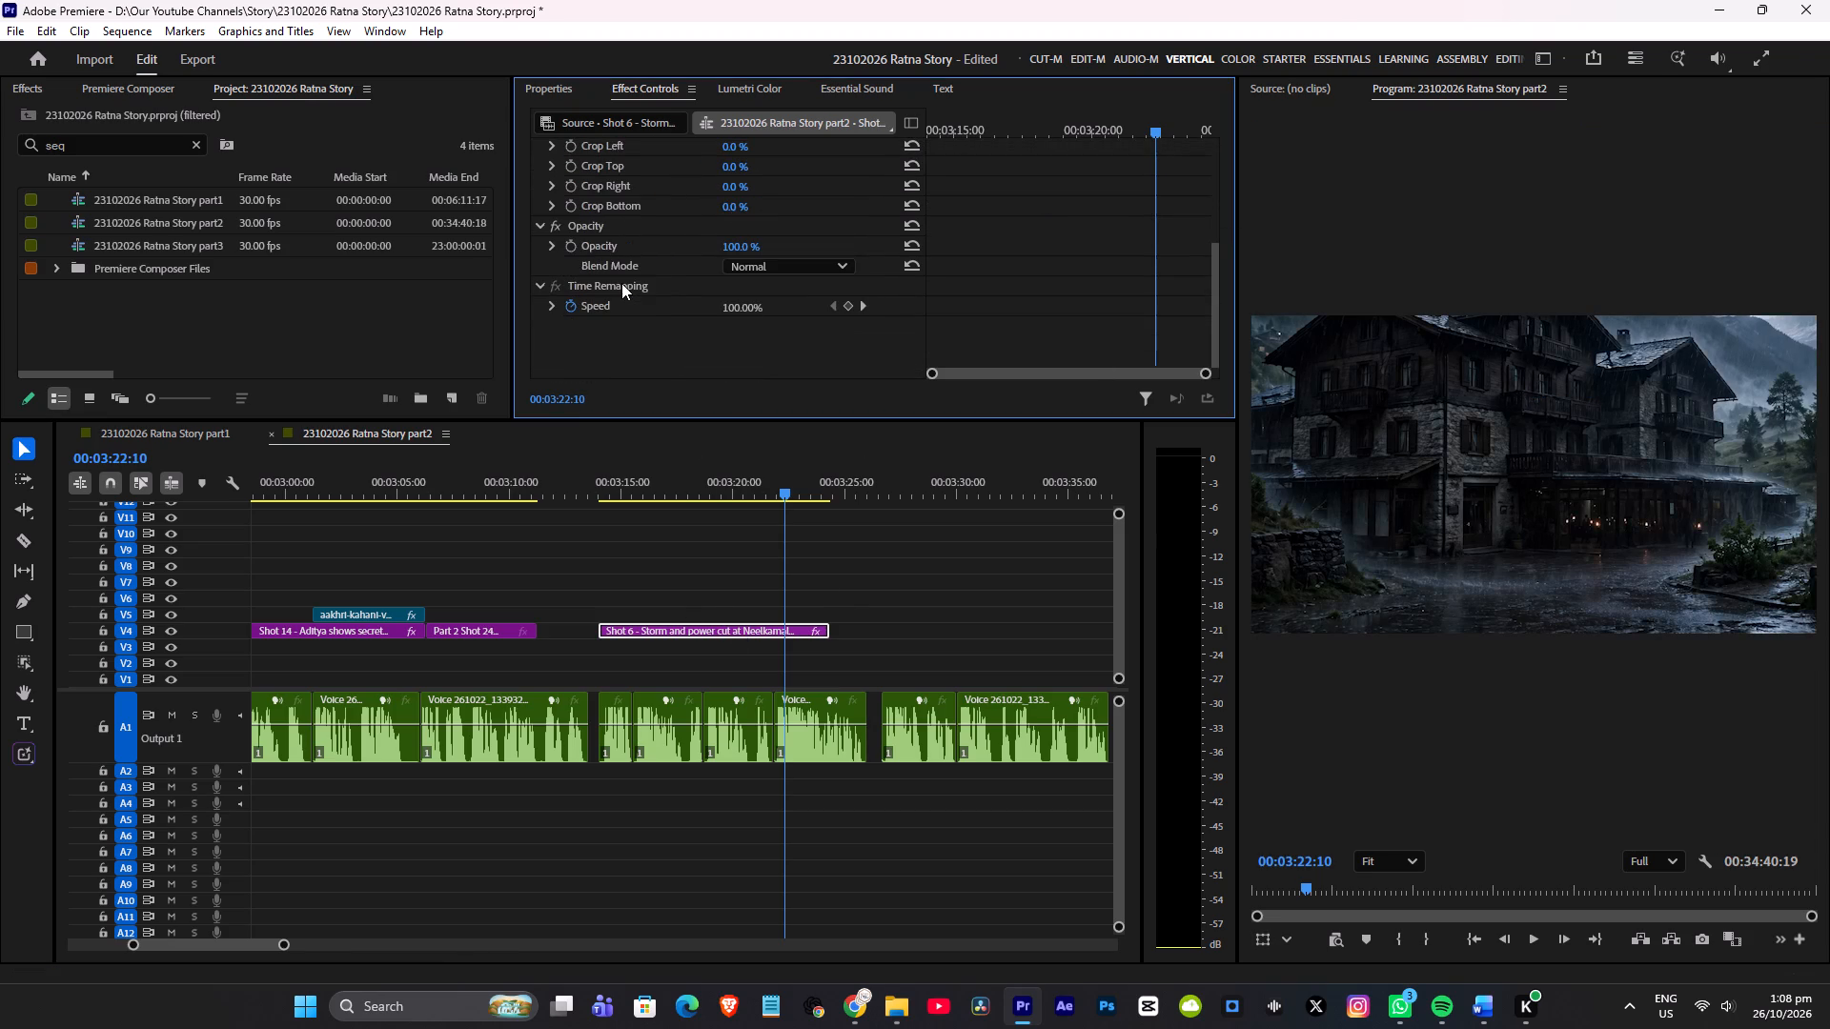
{"action": "left_click", "coordinate": [589, 476]}
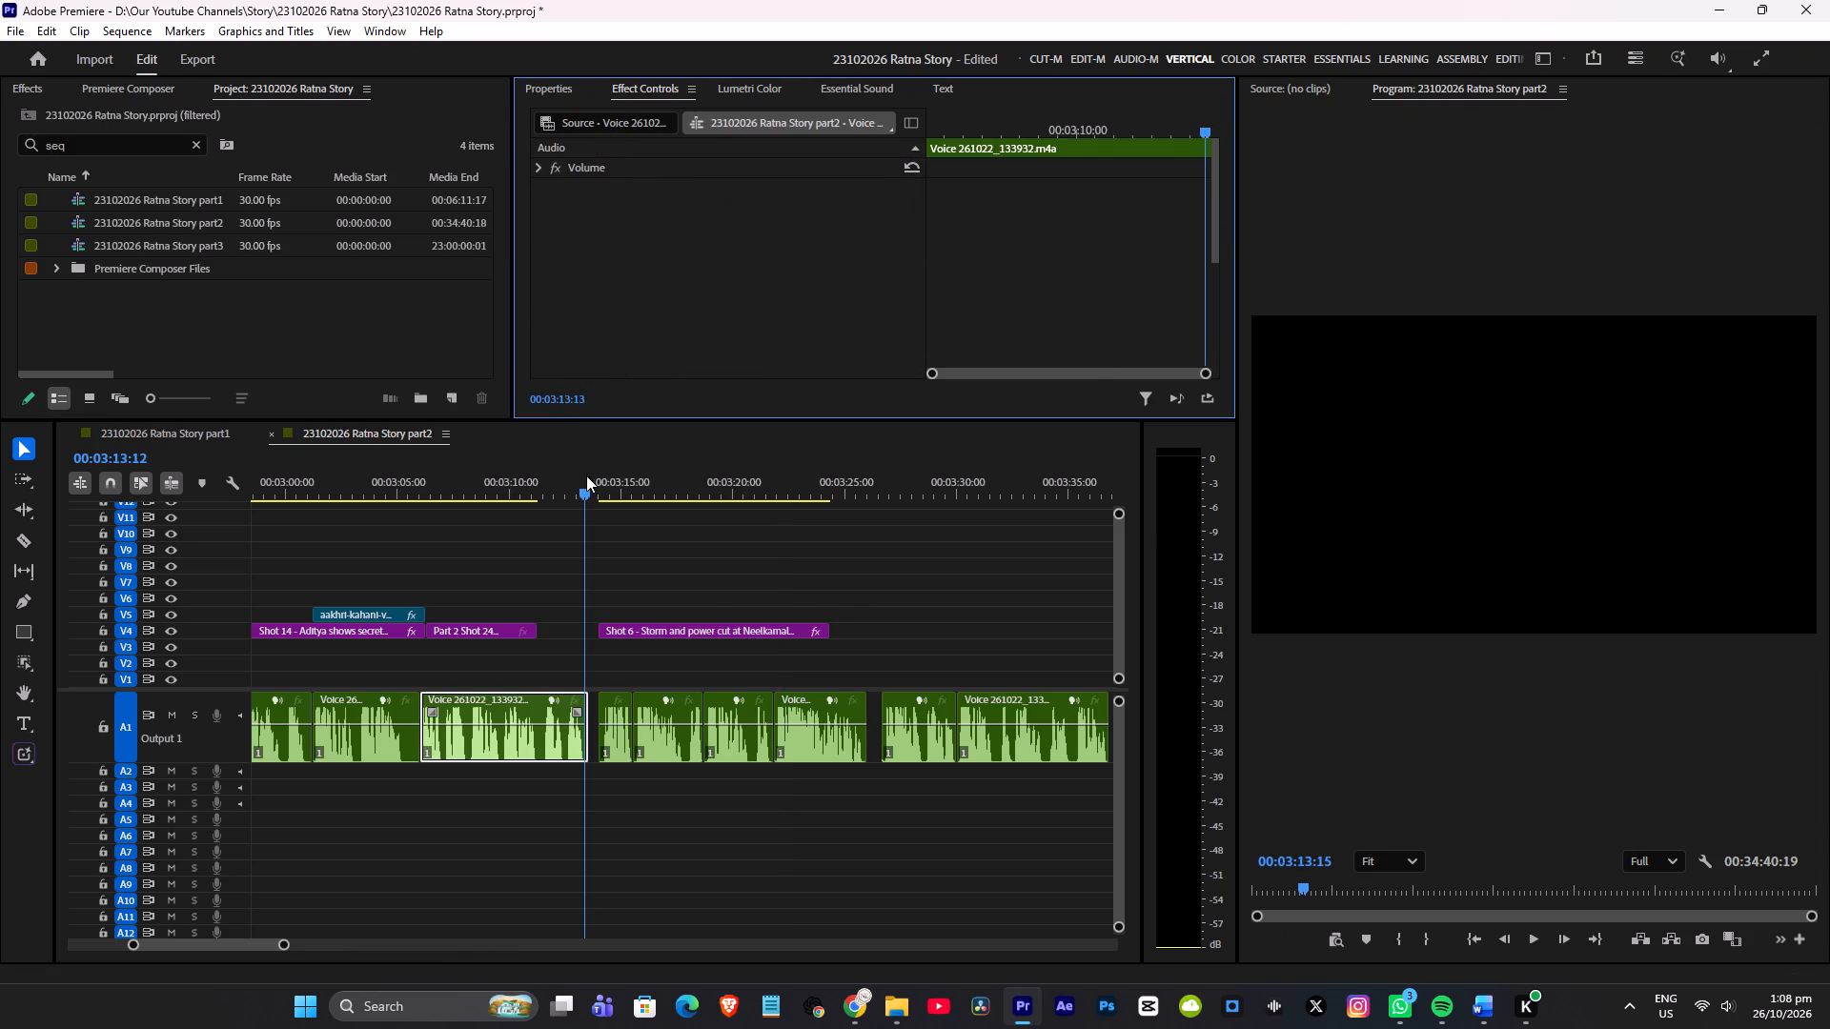
{"action": "key", "text": "ctrl+s"}
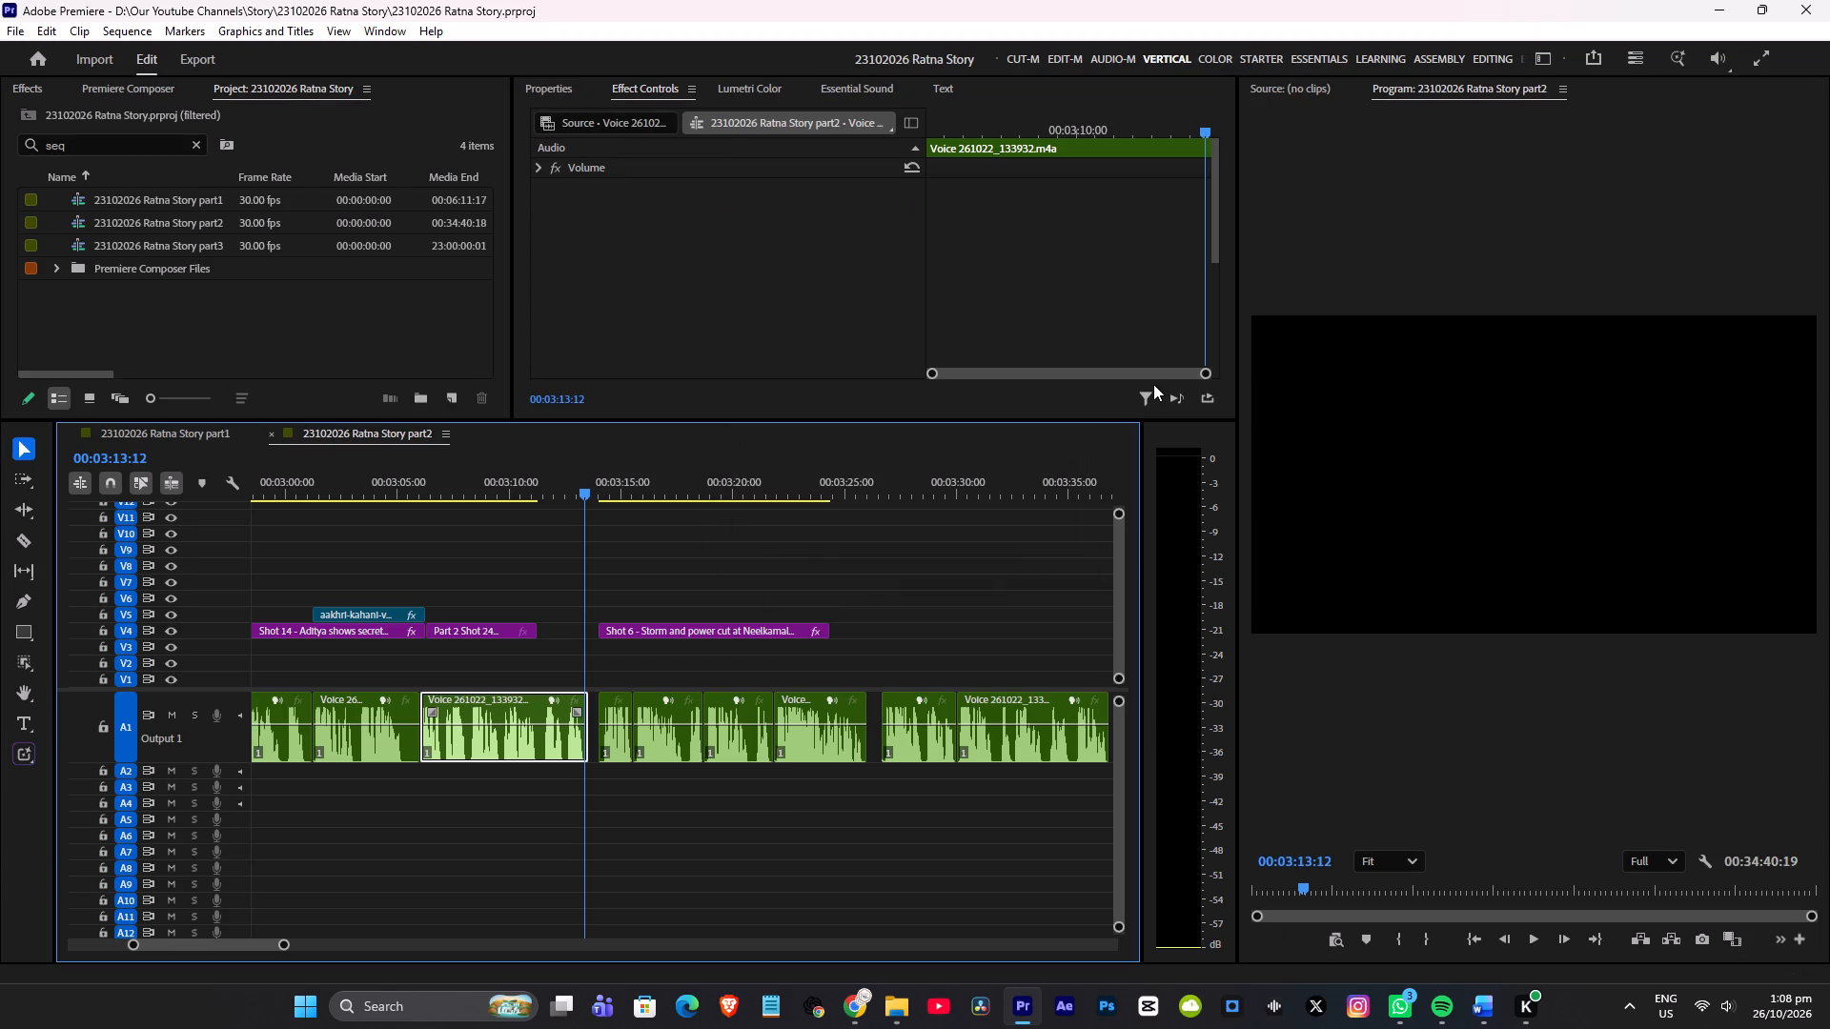
Play Part 2 from about 00:03:12 past 00:03:25 to check the Shot 6 clip against the voice-over.
{"action": "key", "text": "space"}
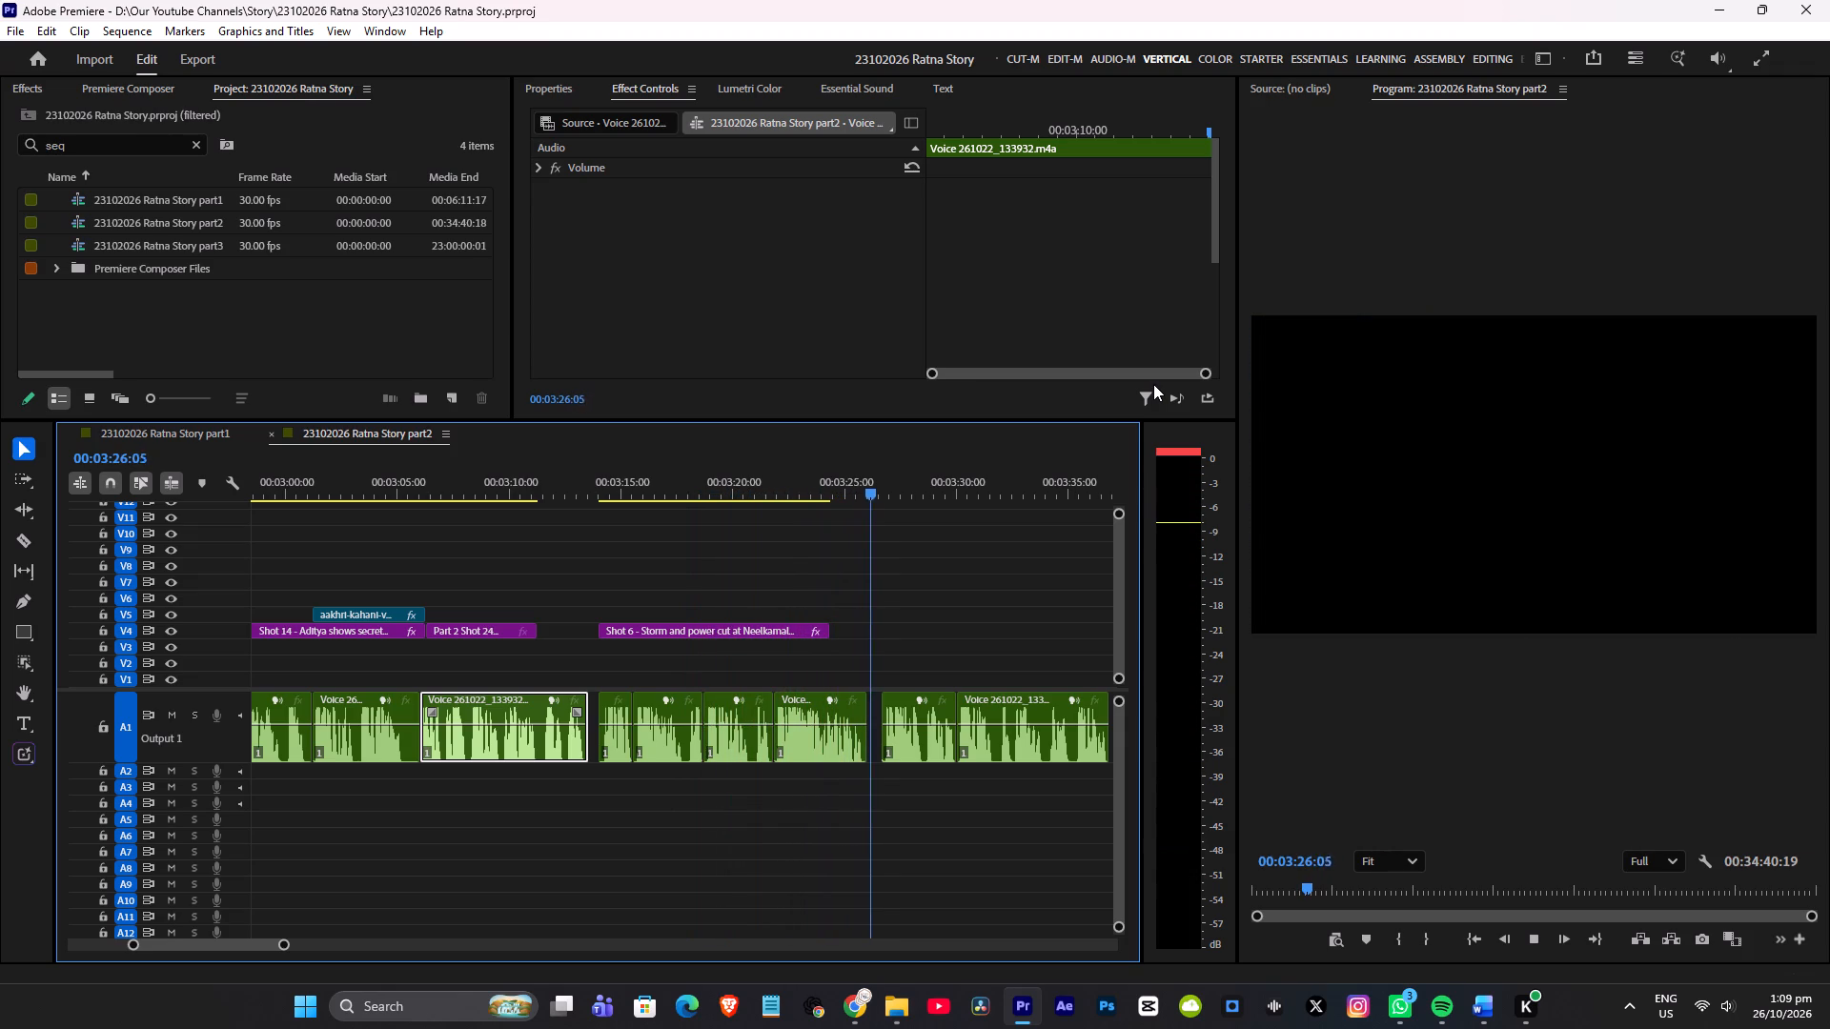
{"action": "key", "text": "space"}
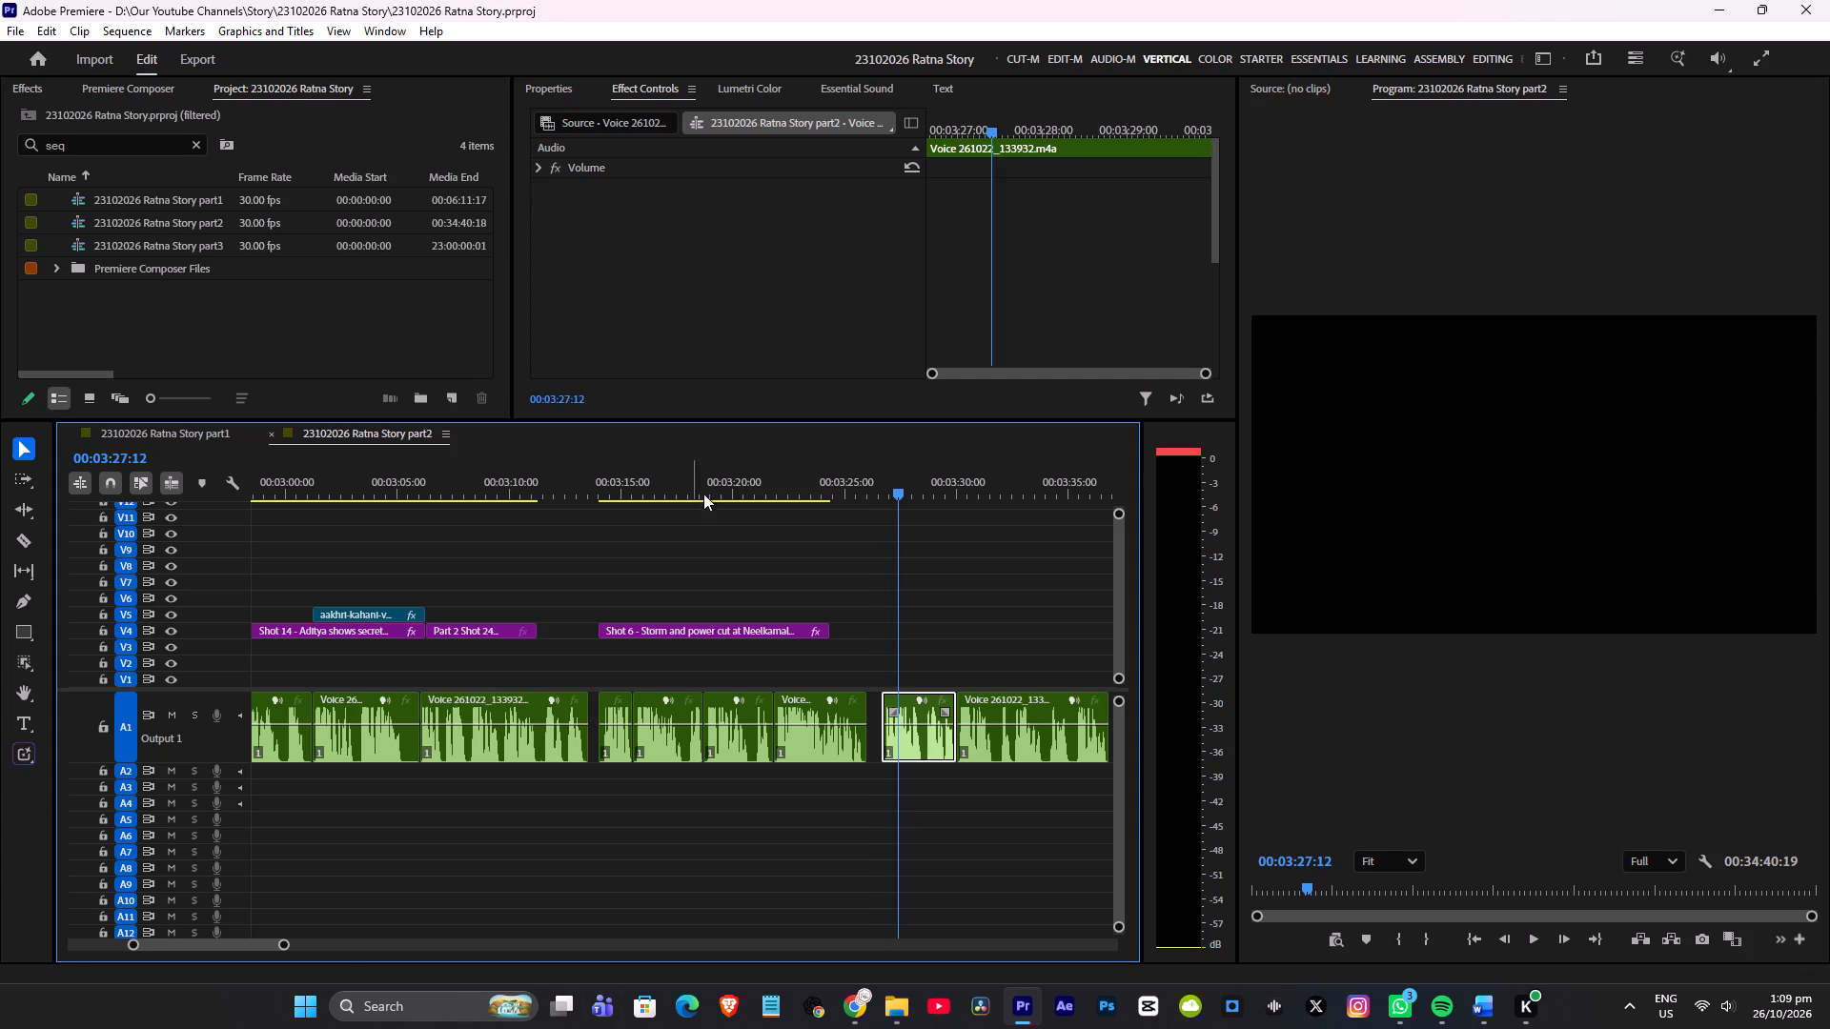
{"action": "scroll", "coordinate": [681, 699], "scroll_direction": "down", "scroll_amount": 4, "text": "alt"}
{"action": "left_click", "coordinate": [597, 479]}
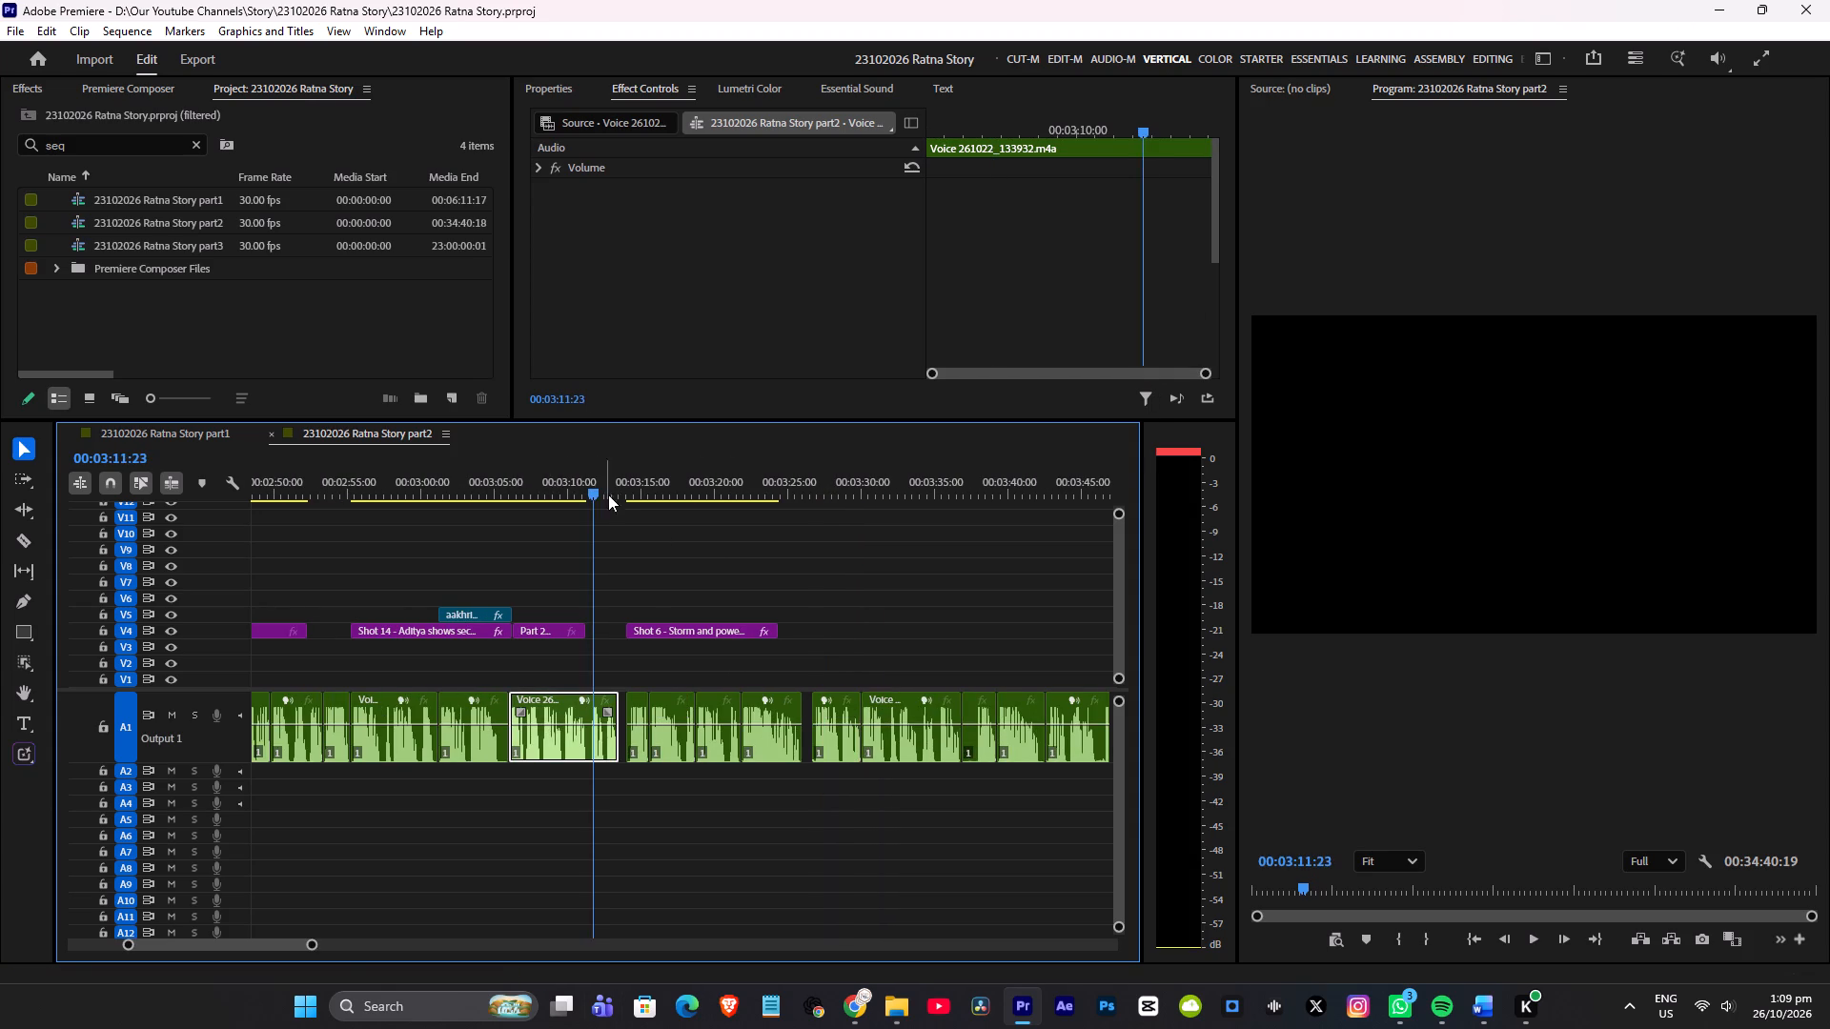
{"action": "key", "text": "space"}
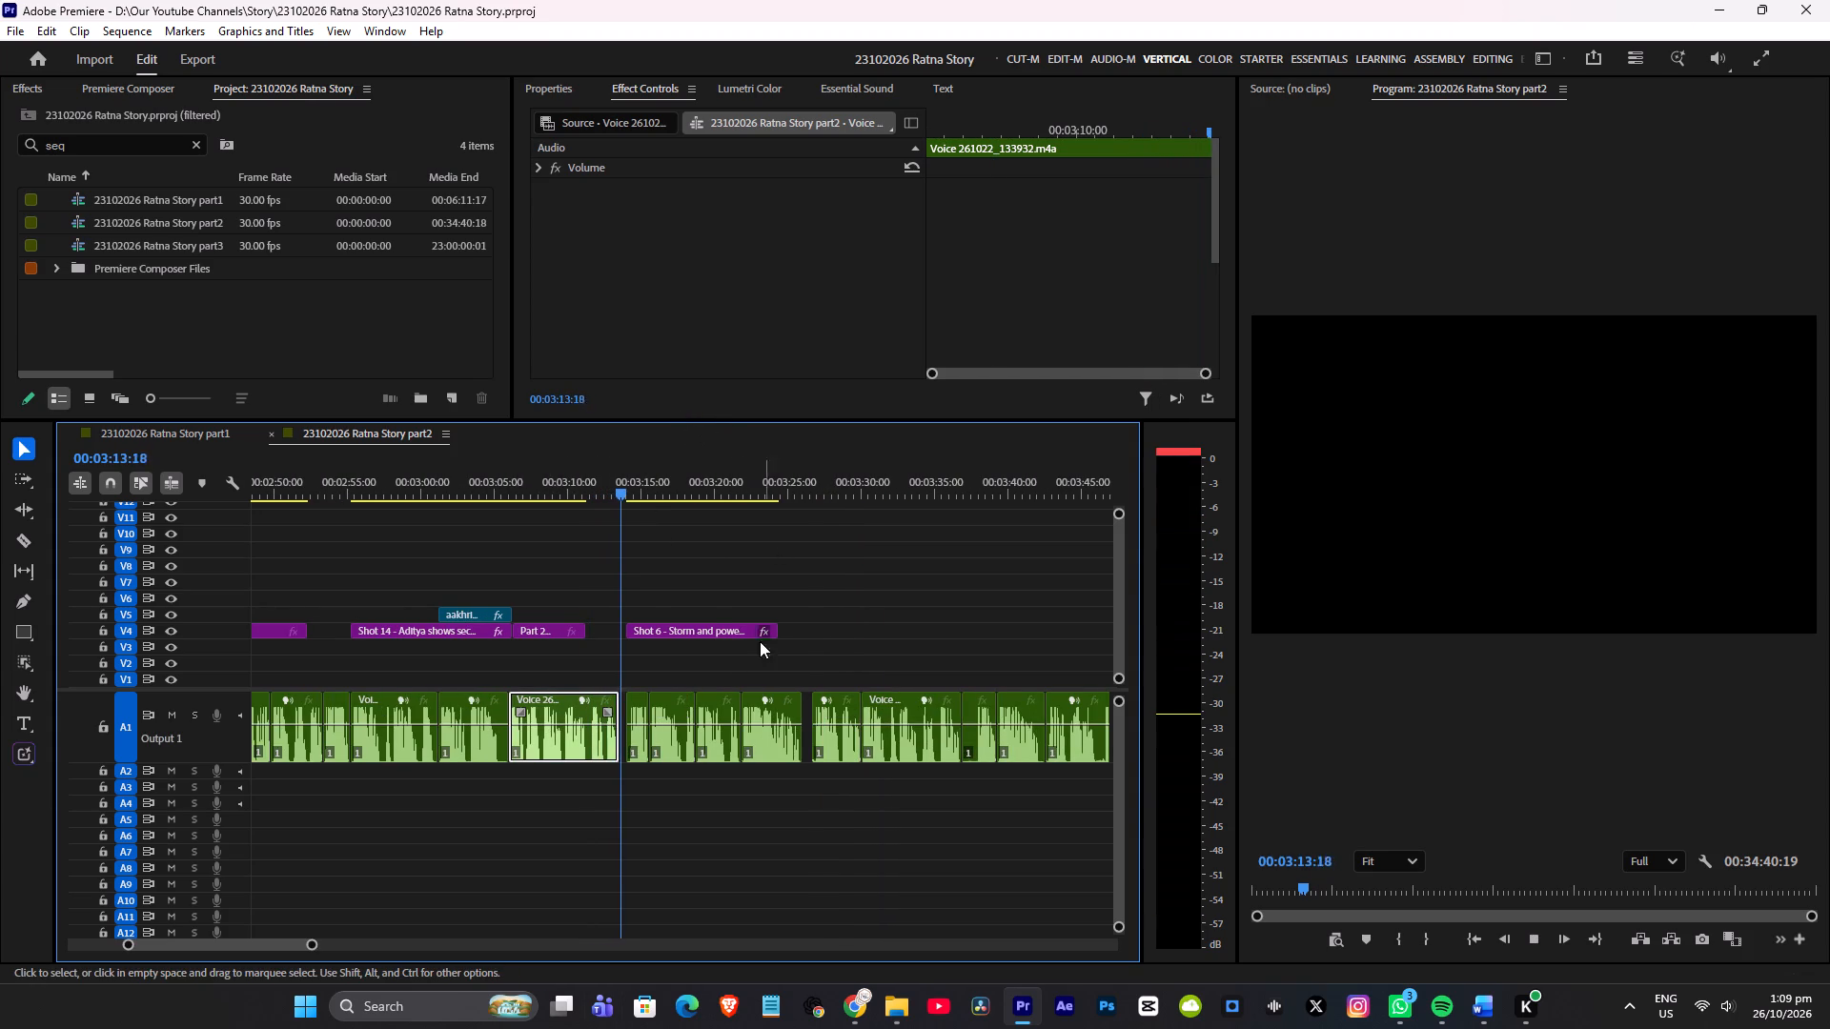
{"action": "scroll", "coordinate": [709, 601], "scroll_direction": "up", "scroll_amount": 3, "text": "alt"}
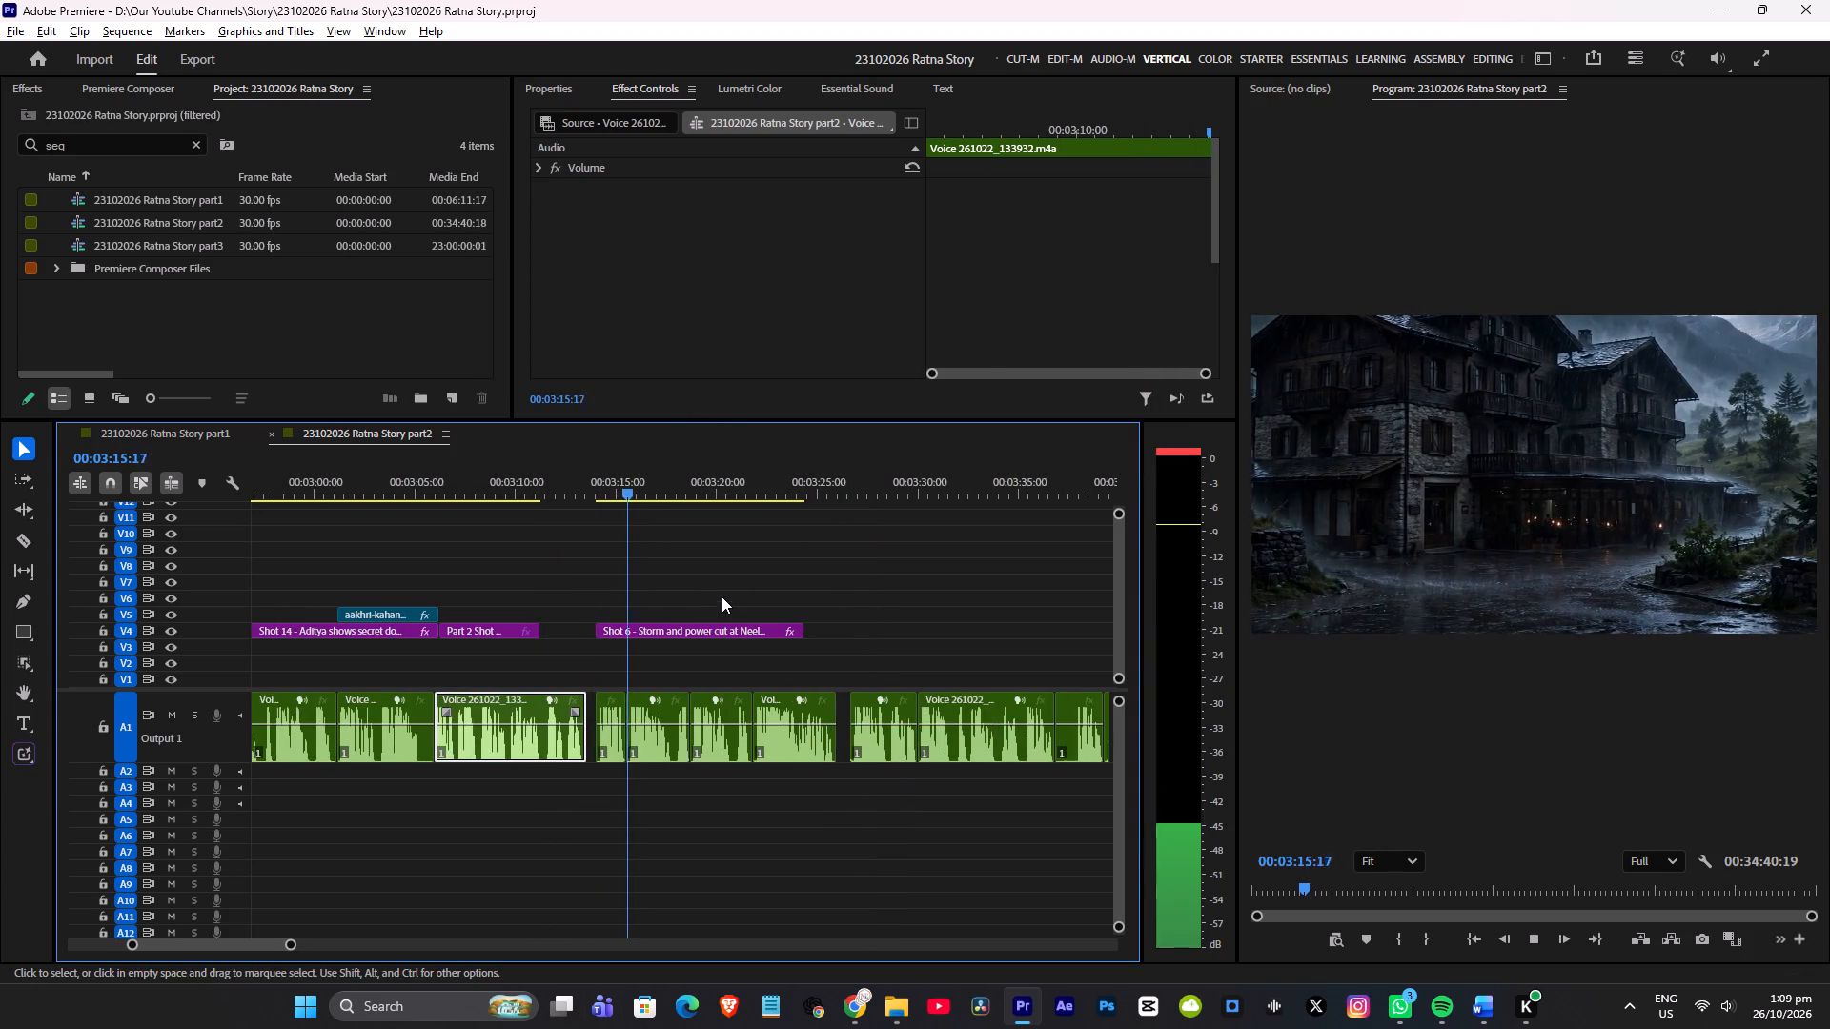
{"action": "scroll", "coordinate": [761, 595], "scroll_direction": "down", "scroll_amount": 3}
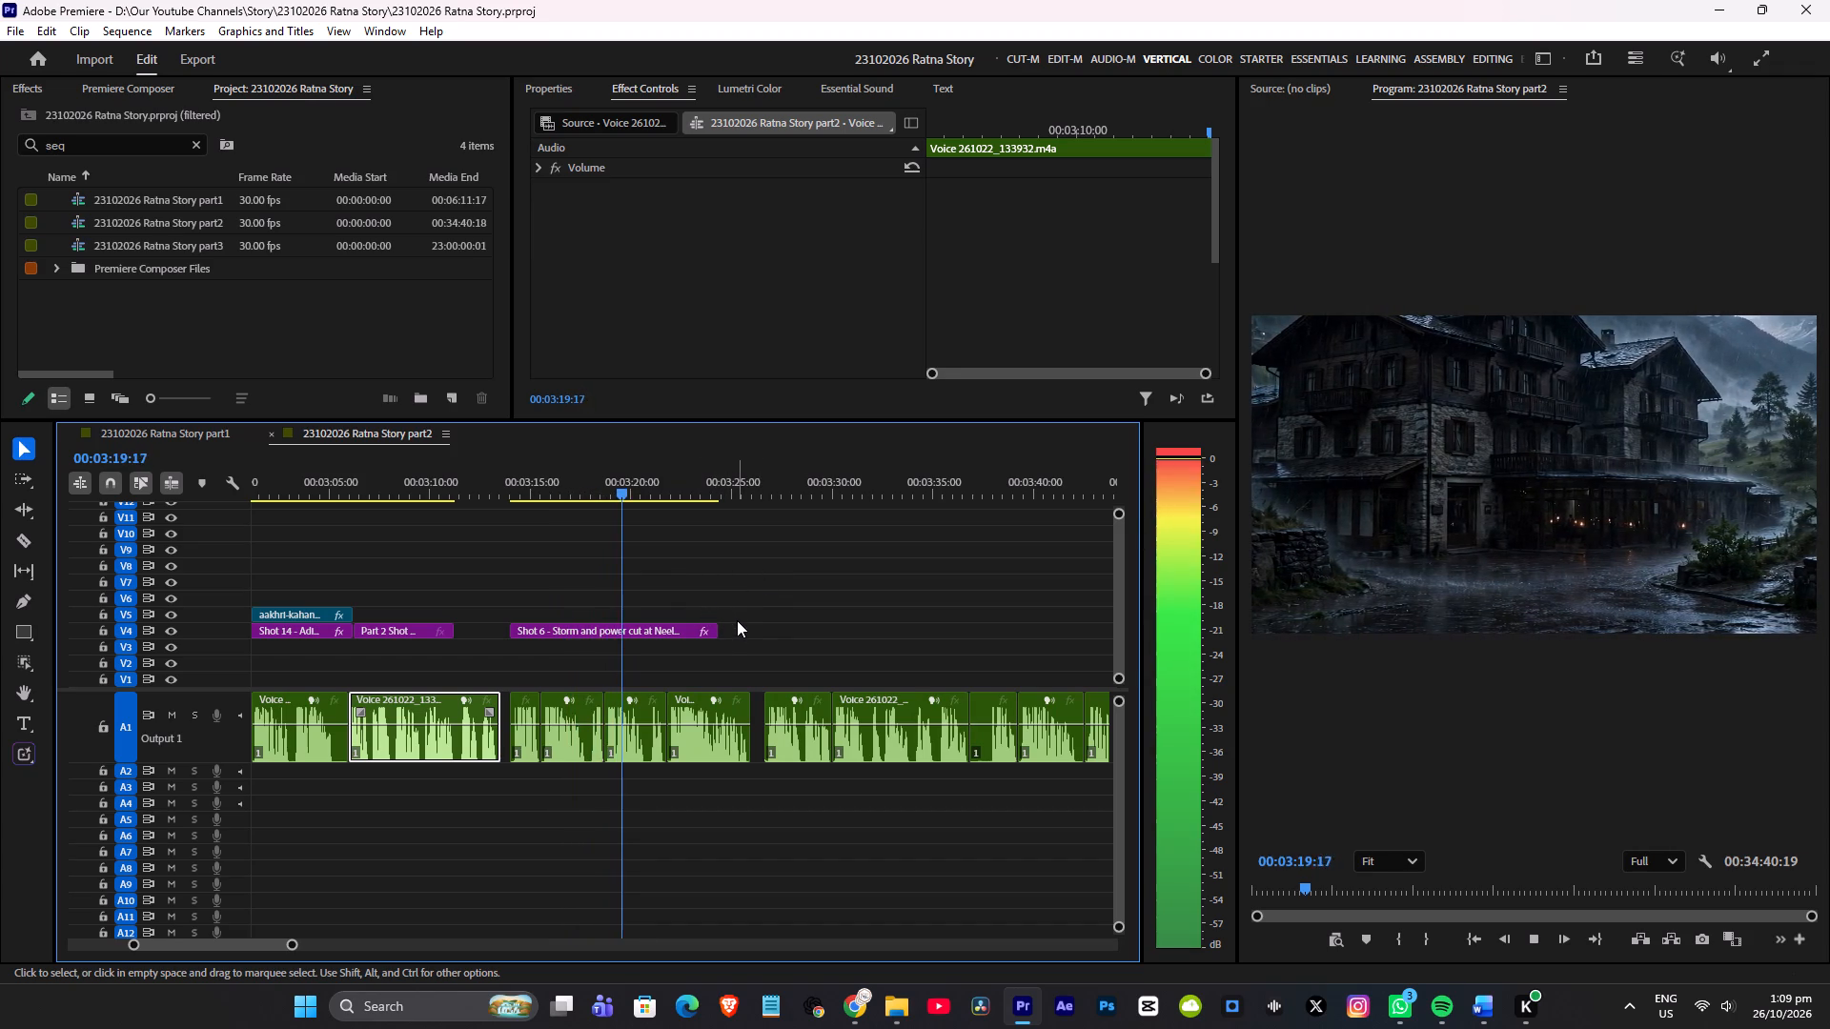
{"action": "scroll", "coordinate": [735, 619], "scroll_direction": "down", "scroll_amount": 3, "text": "alt"}
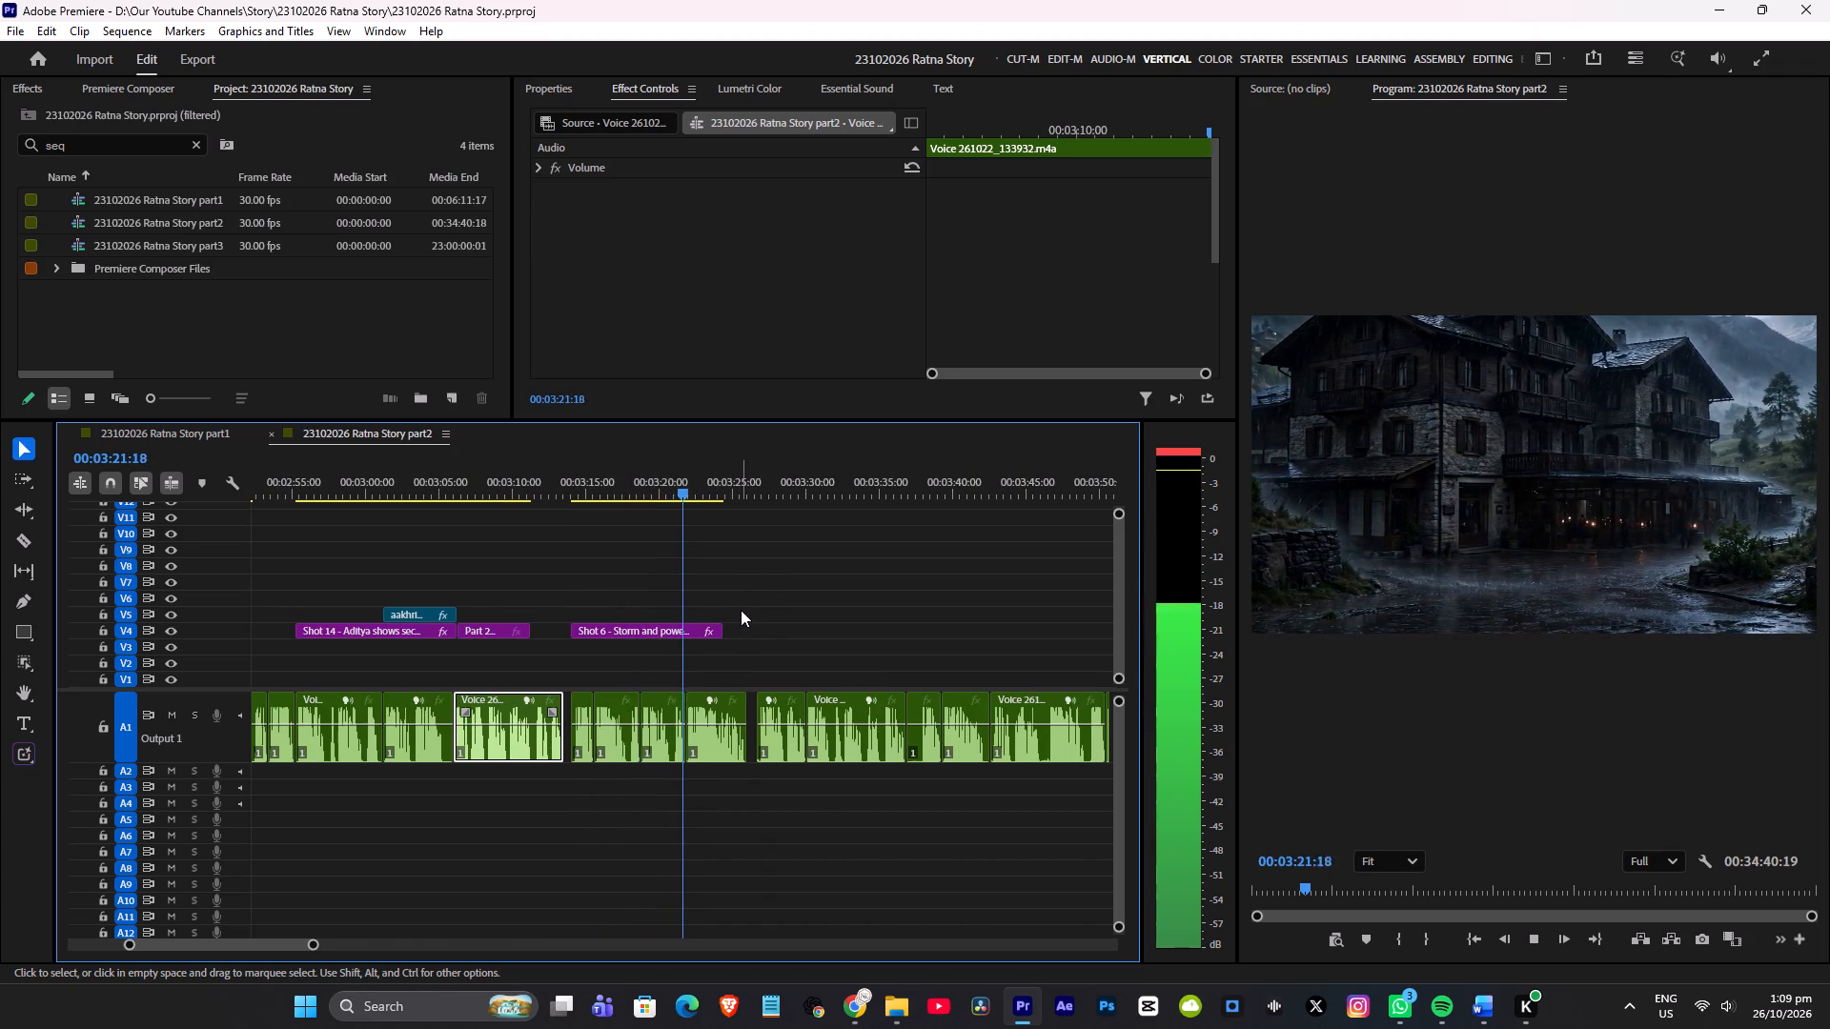
{"action": "left_click", "coordinate": [706, 489]}
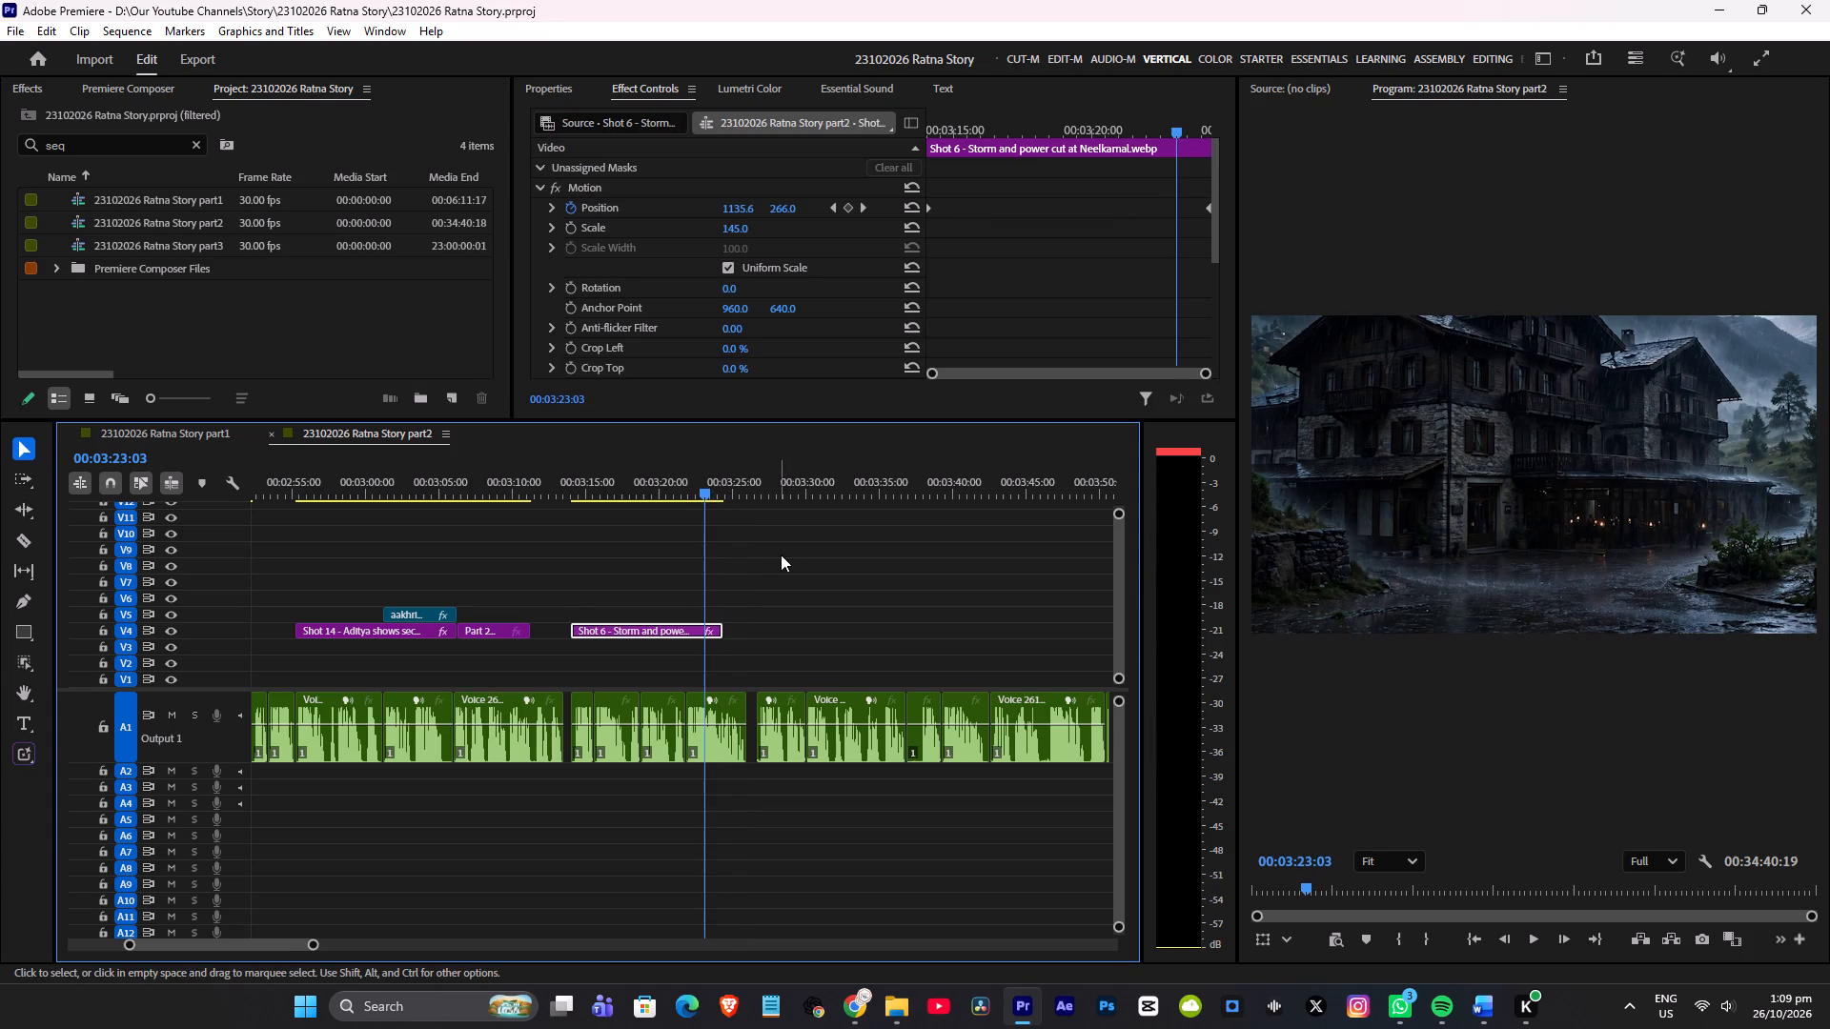
Duplicate the Part 2 Shot 18 clip of Ratna behind the pillar onto V5 at the end of the Shot 6 clip, about 00:03:24.
{"action": "scroll", "coordinate": [795, 582], "scroll_direction": "down", "scroll_amount": 8, "text": "alt"}
{"action": "left_click_drag", "start_coordinate": [610, 481], "coordinate": [561, 505]}
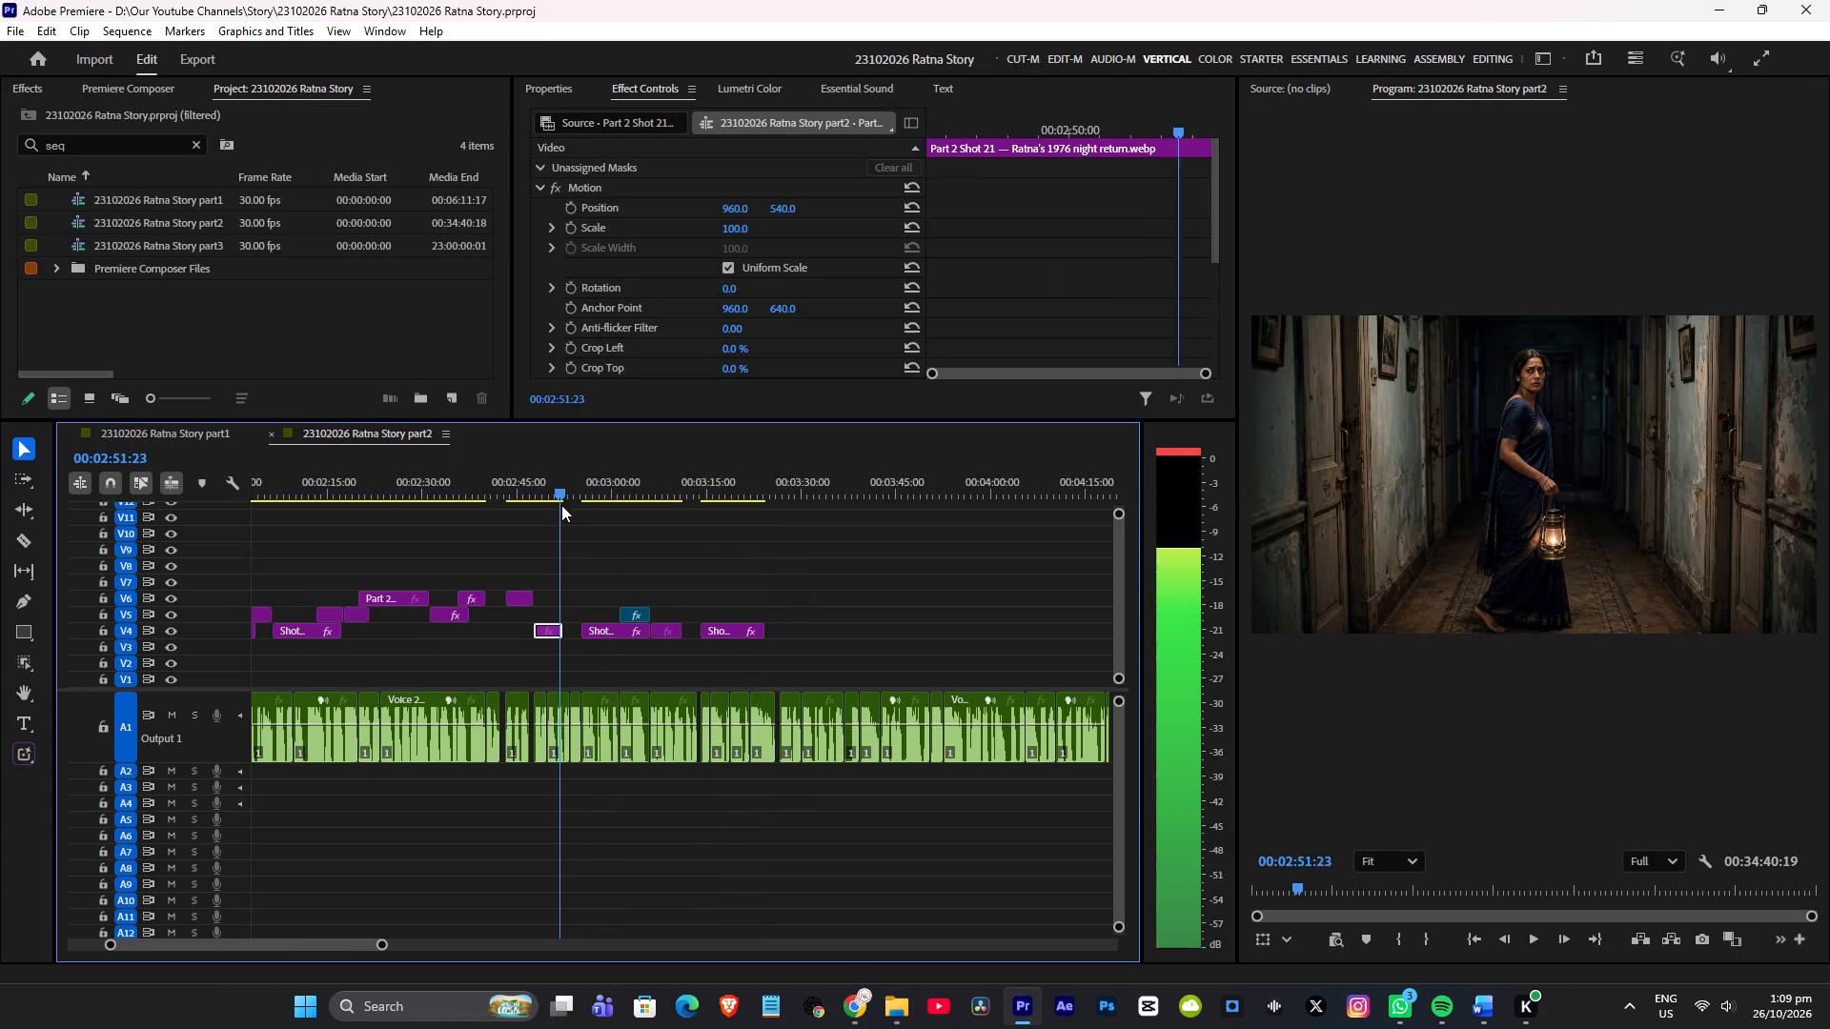
{"action": "left_click_drag", "start_coordinate": [561, 505], "coordinate": [496, 524]}
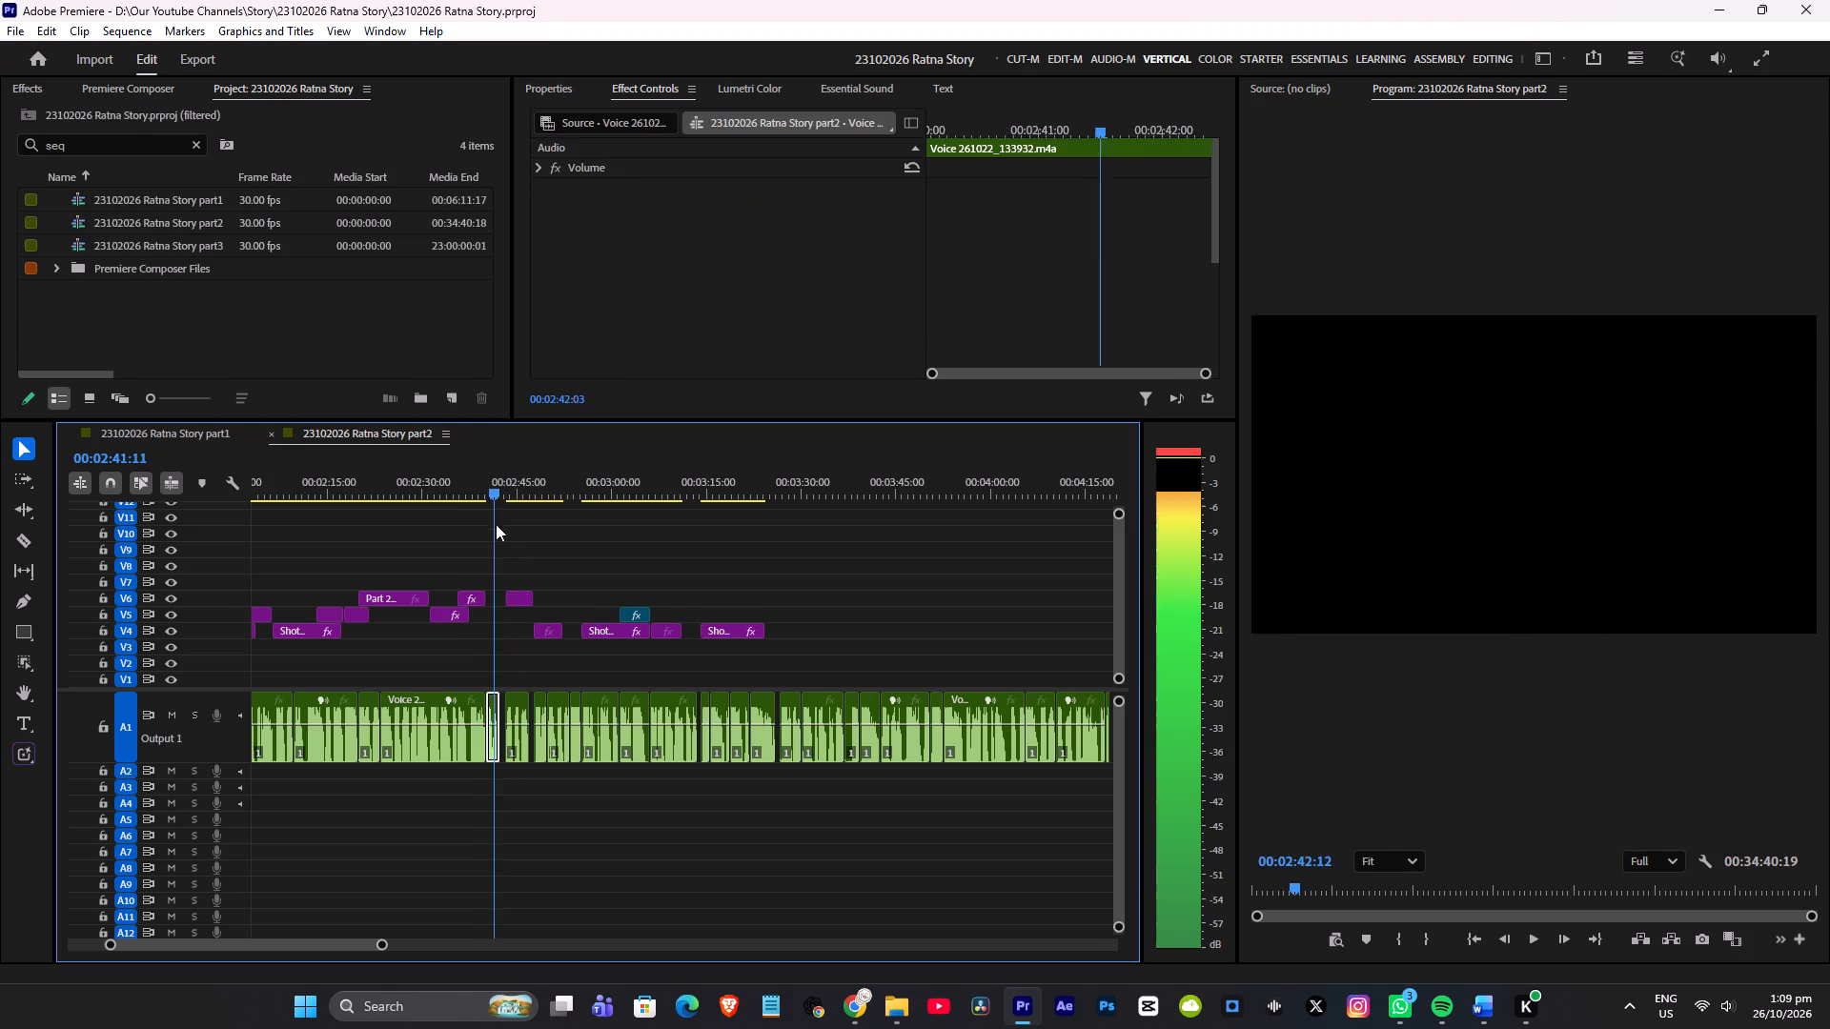
{"action": "left_click_drag", "start_coordinate": [496, 524], "coordinate": [406, 559]}
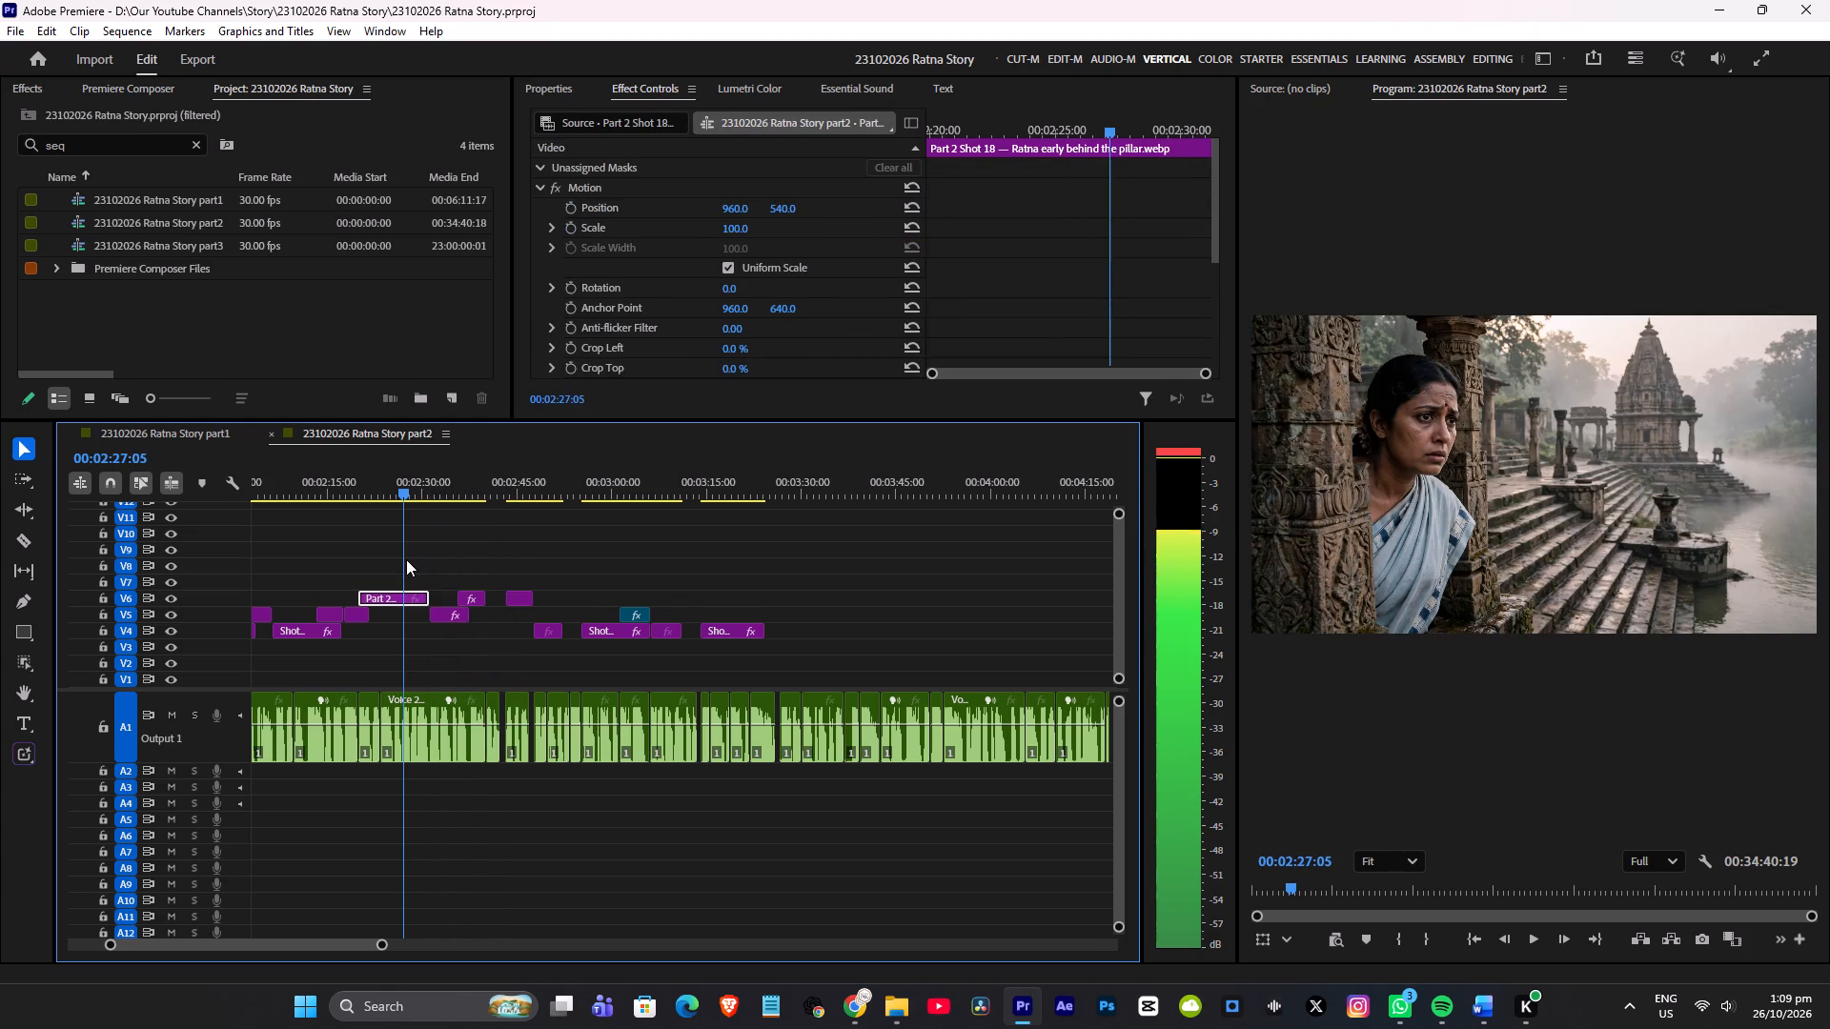
{"action": "left_click_drag", "start_coordinate": [406, 559], "coordinate": [404, 558]}
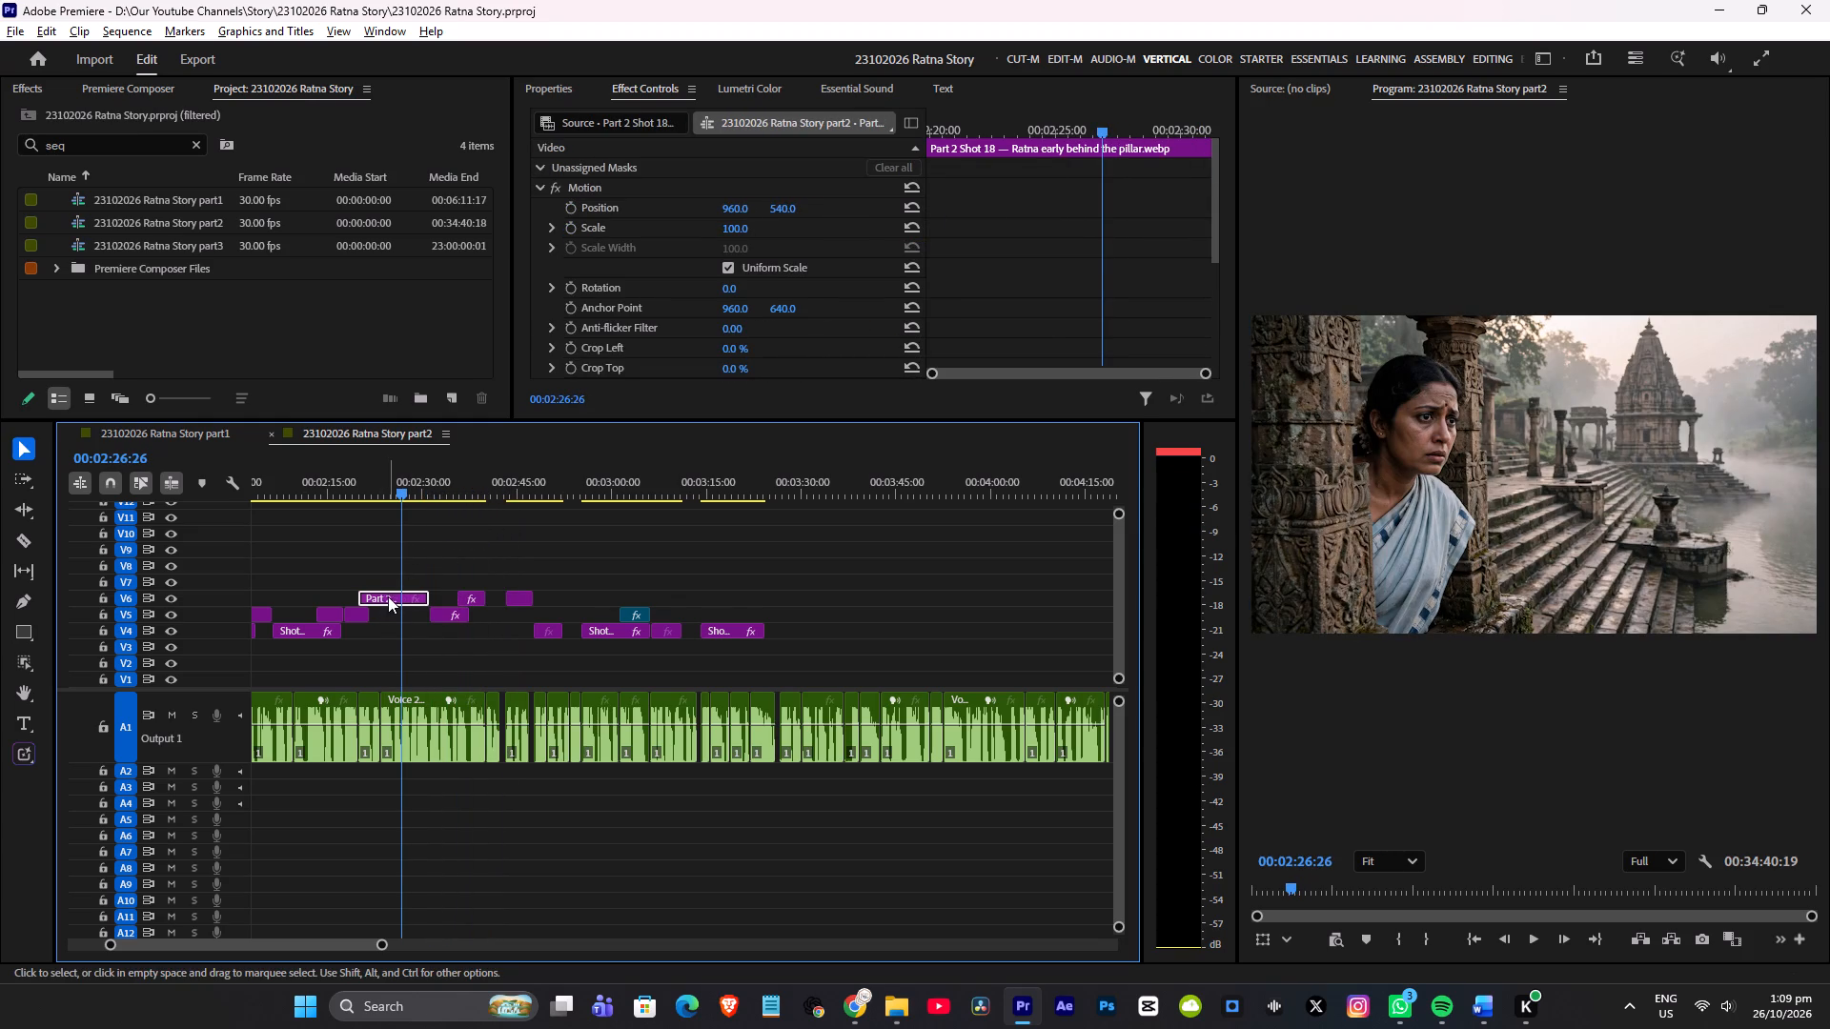
{"action": "left_click_drag", "start_coordinate": [388, 596], "coordinate": [796, 609], "text": "alt"}
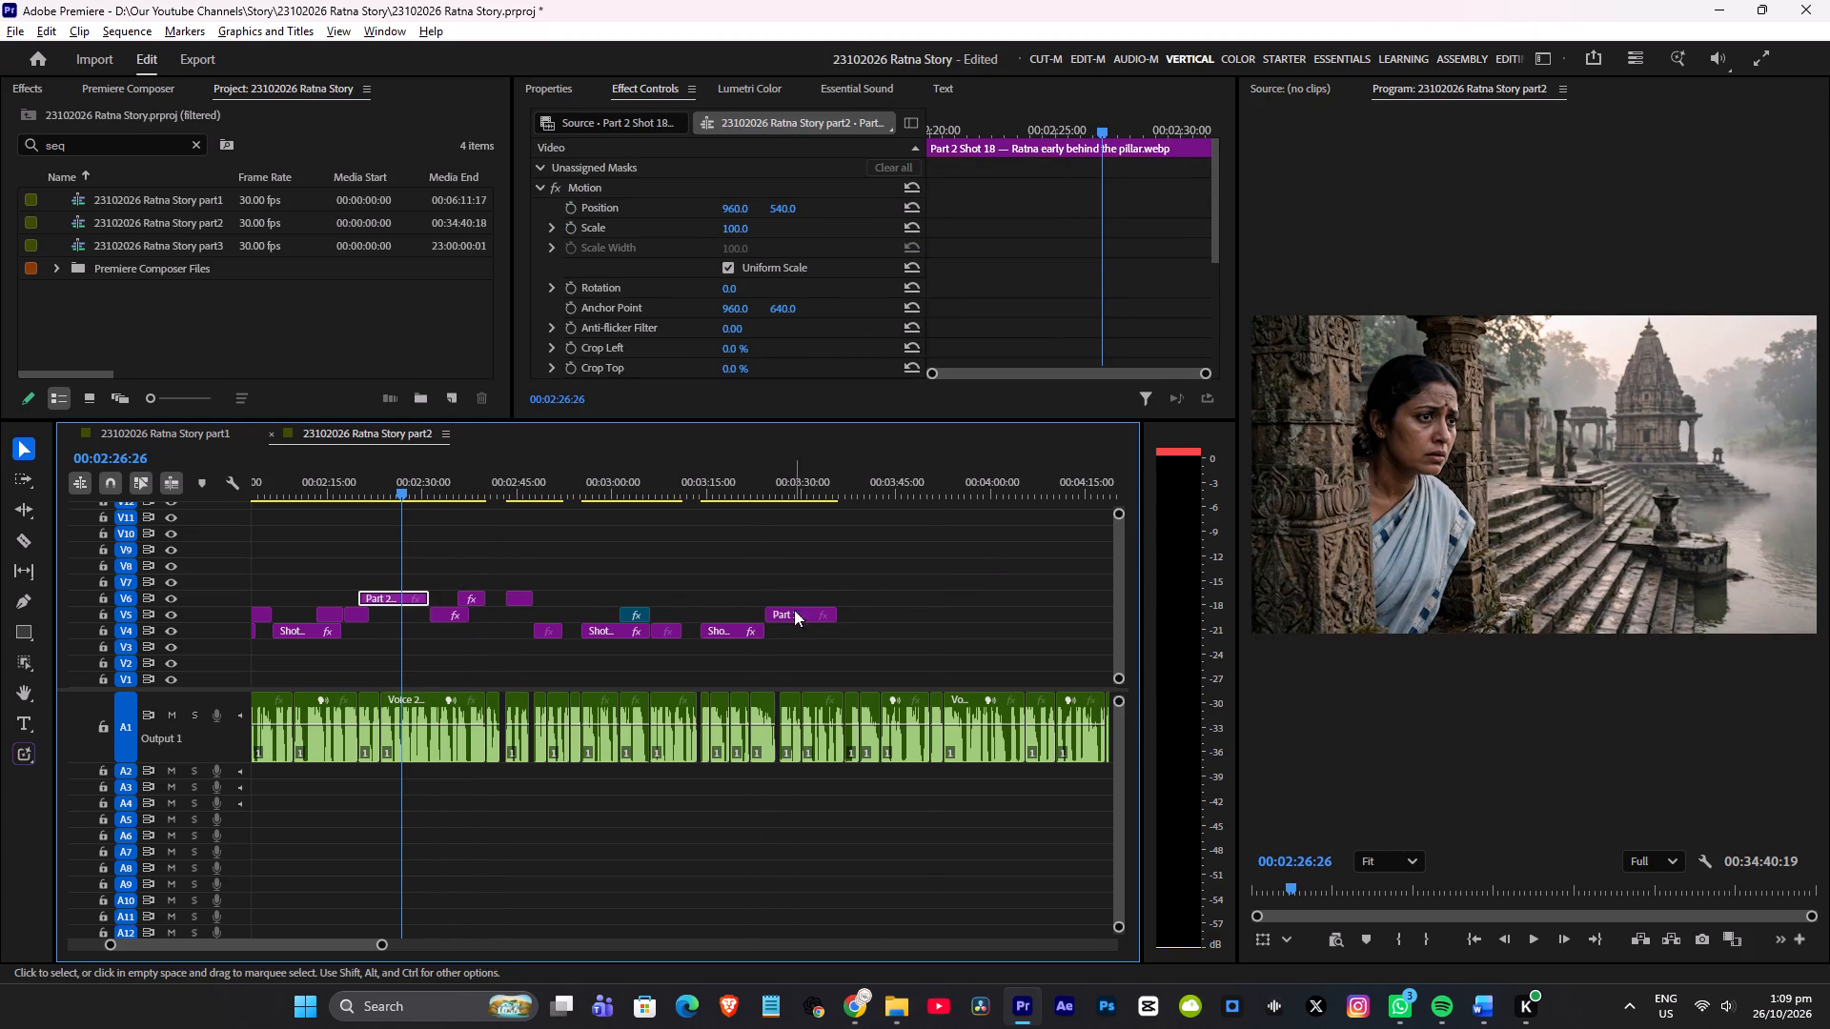
Move the duplicated Shot 18 clip on V5 earlier to start with the voice-over segment at about 00:03:22.
{"action": "left_click", "coordinate": [764, 485]}
{"action": "key", "text": "space"}
{"action": "scroll", "coordinate": [834, 556], "scroll_direction": "up", "scroll_amount": 12, "text": "alt"}
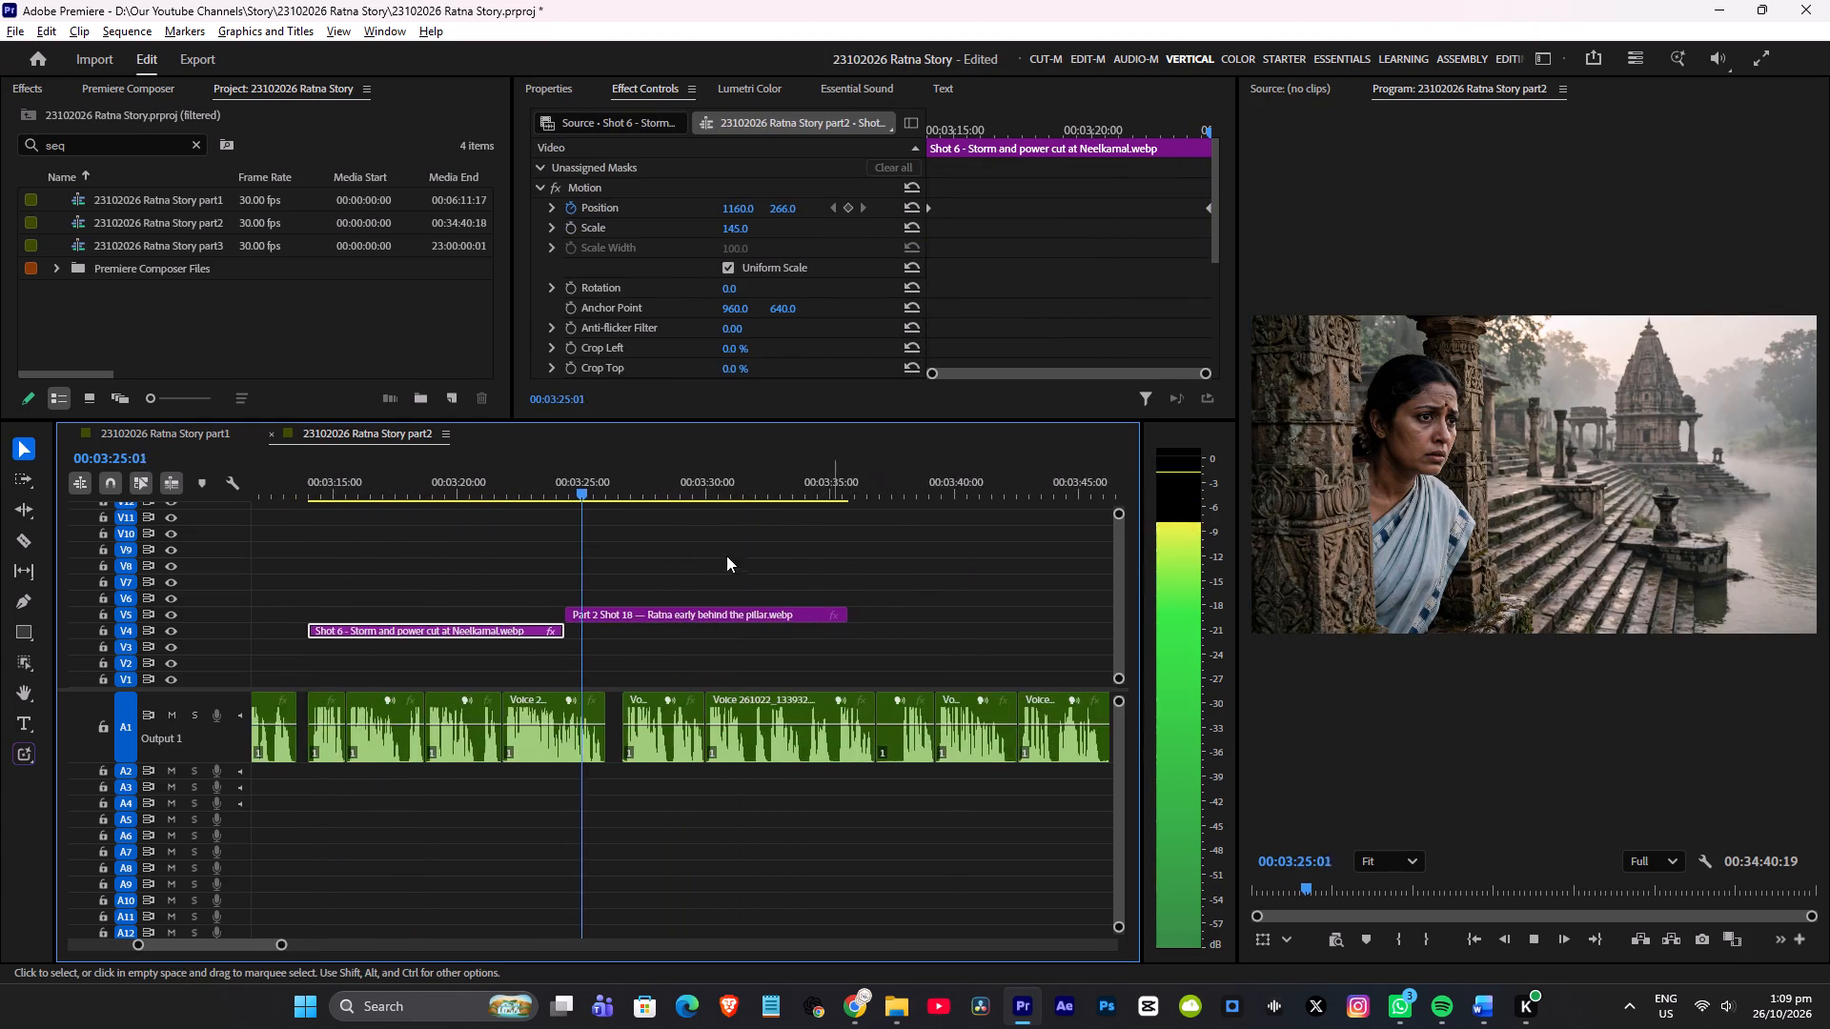
{"action": "scroll", "coordinate": [726, 555], "scroll_direction": "up", "scroll_amount": 3, "text": "alt"}
{"action": "key", "text": "space"}
{"action": "left_click", "coordinate": [417, 497]}
{"action": "key", "text": "space"}
{"action": "scroll", "coordinate": [561, 549], "scroll_direction": "up", "scroll_amount": 2}
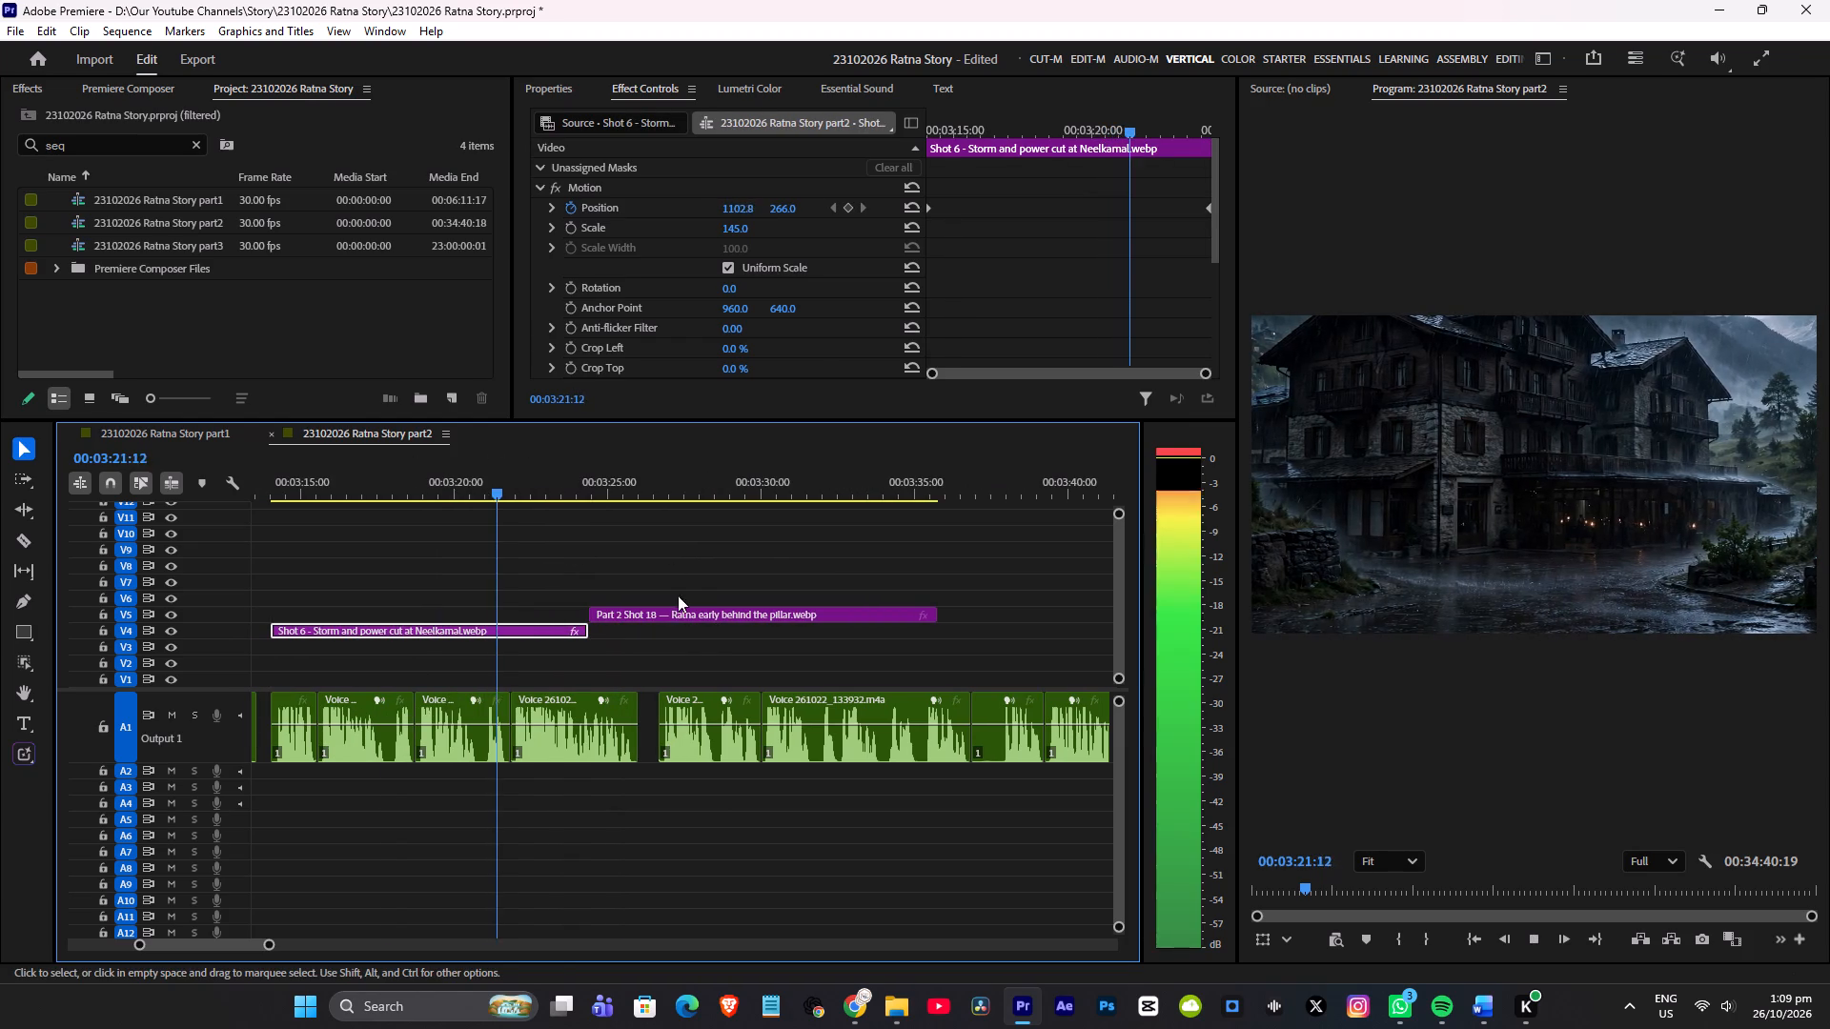
{"action": "left_click_drag", "start_coordinate": [696, 613], "coordinate": [624, 613]}
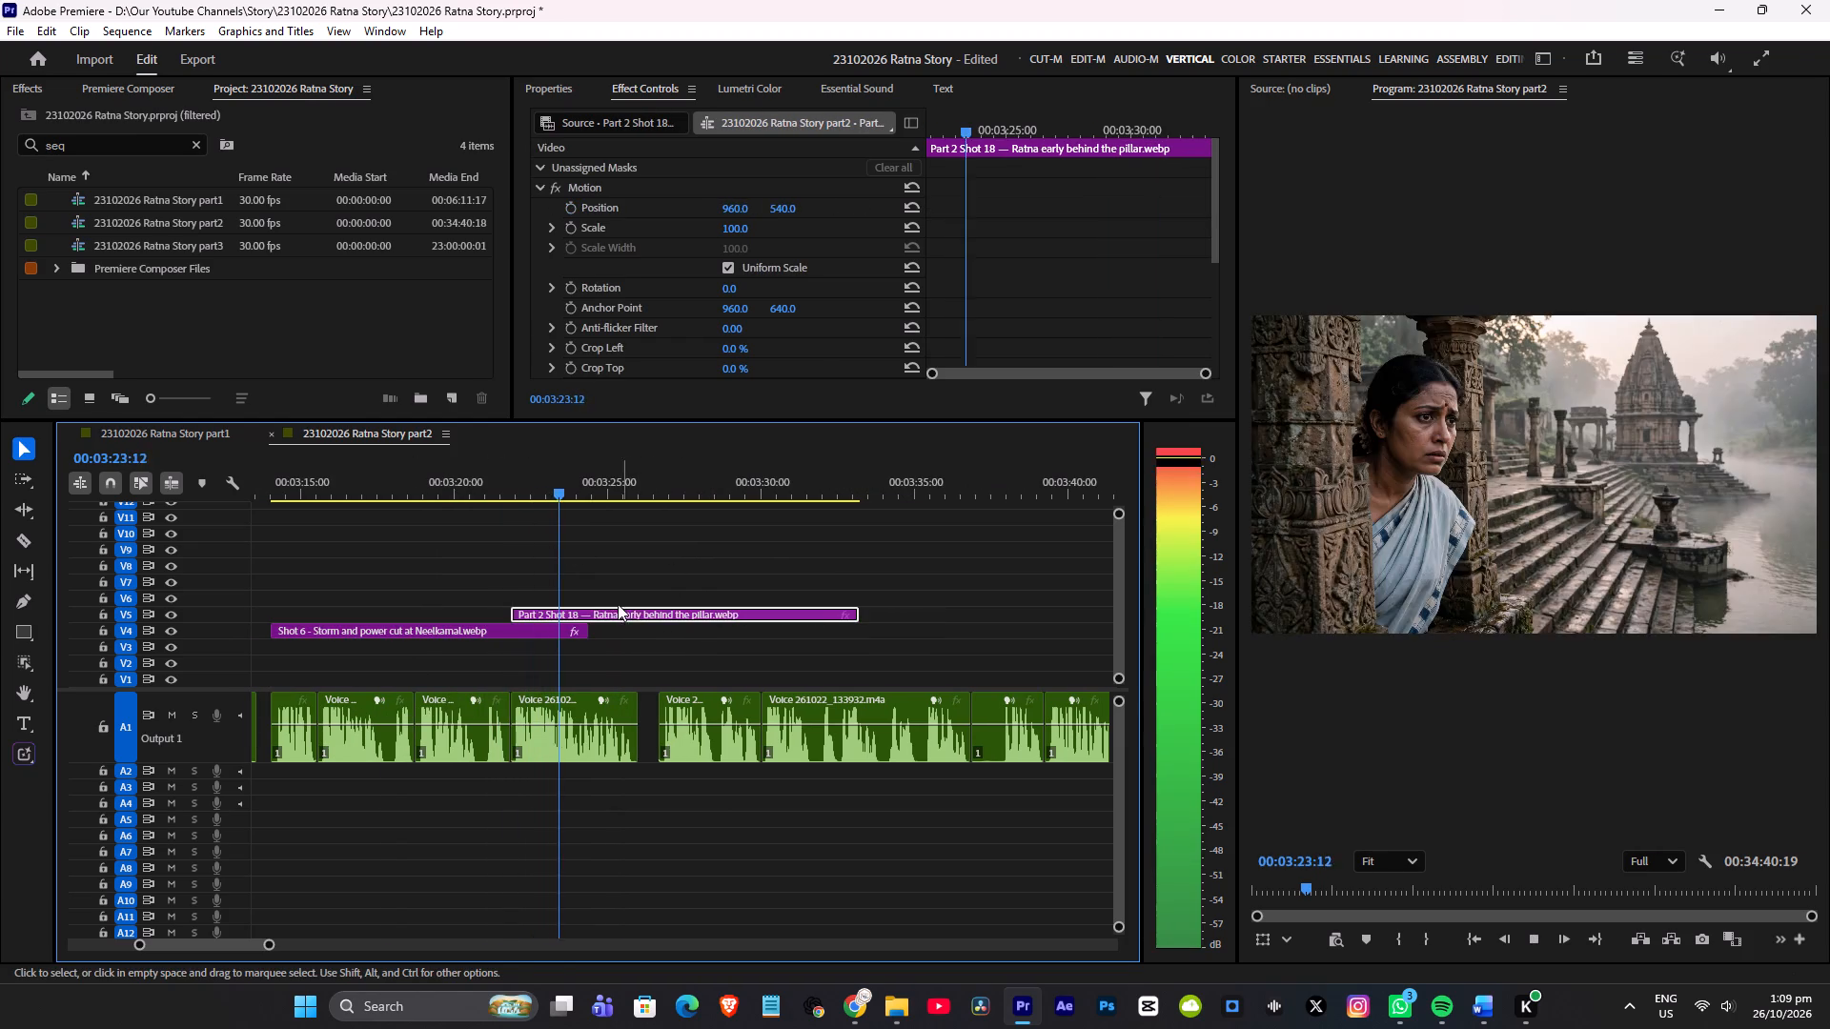
Play Part 2 from about 00:03:21 to 00:03:39 to check the Shot 18 timing and hear the following narration.
{"action": "left_click", "coordinate": [488, 474]}
{"action": "key", "text": "space"}
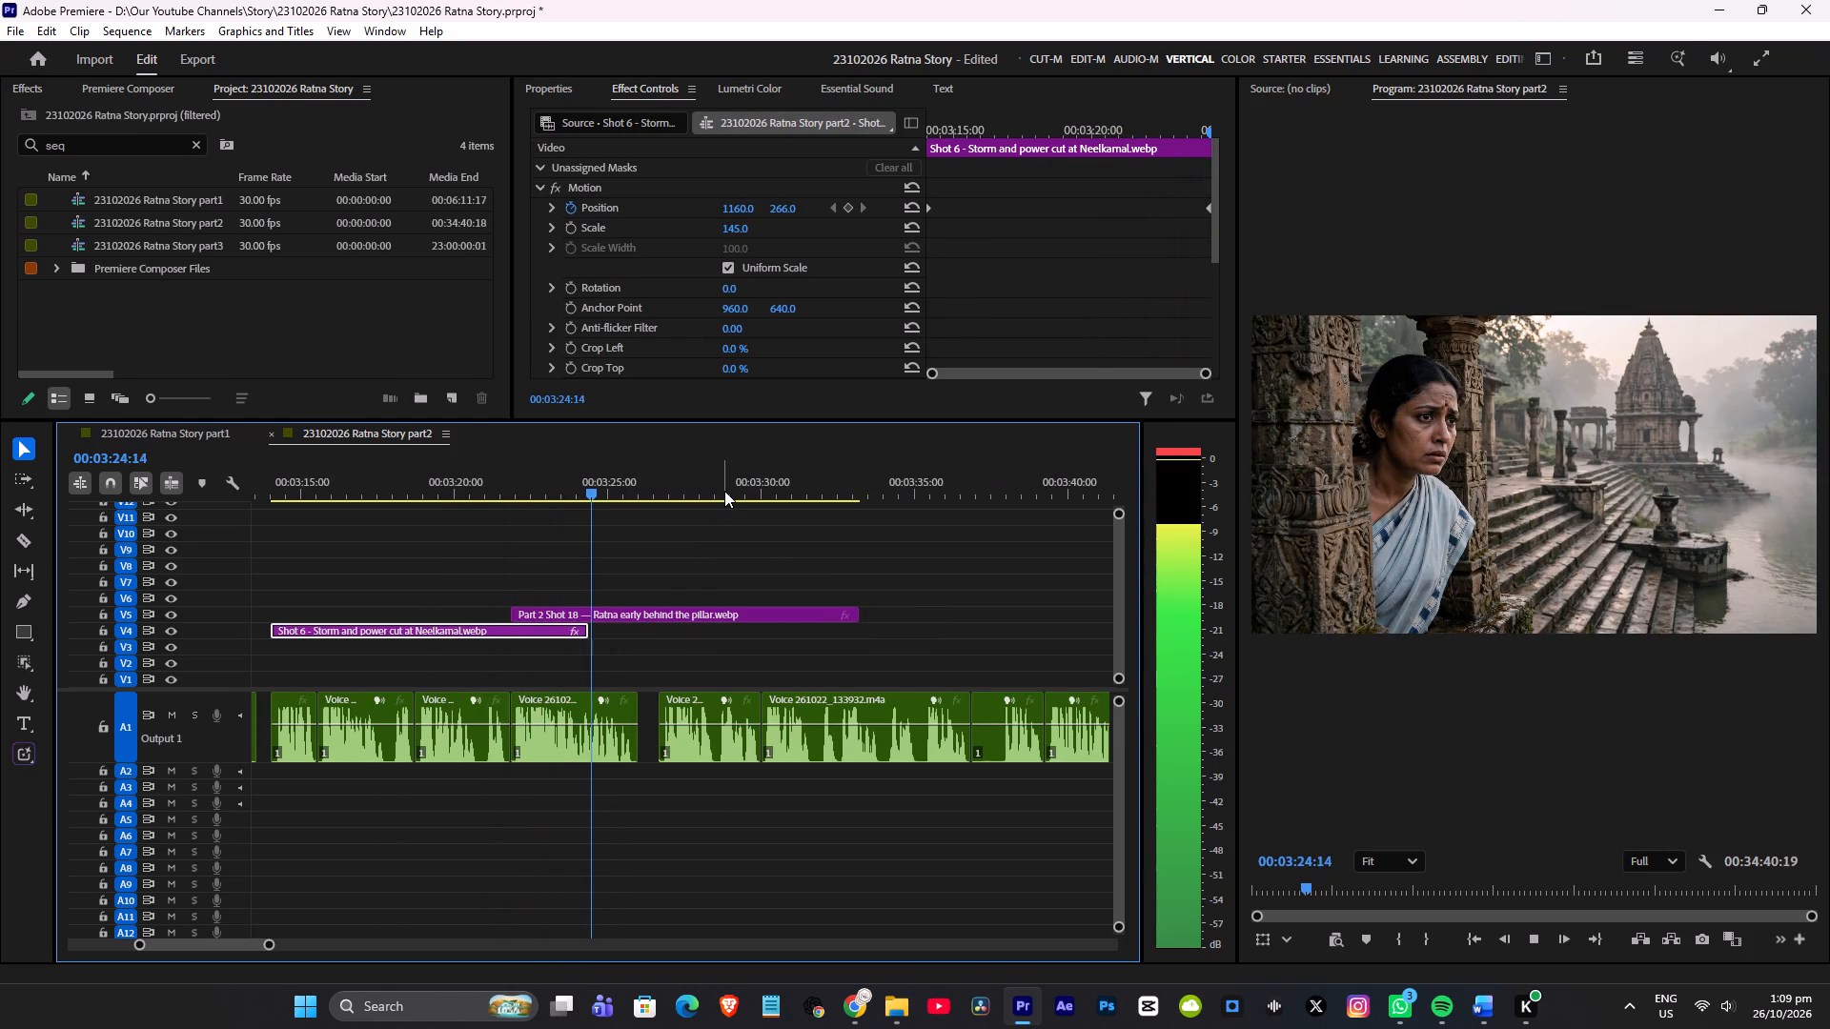
{"action": "key", "text": "space"}
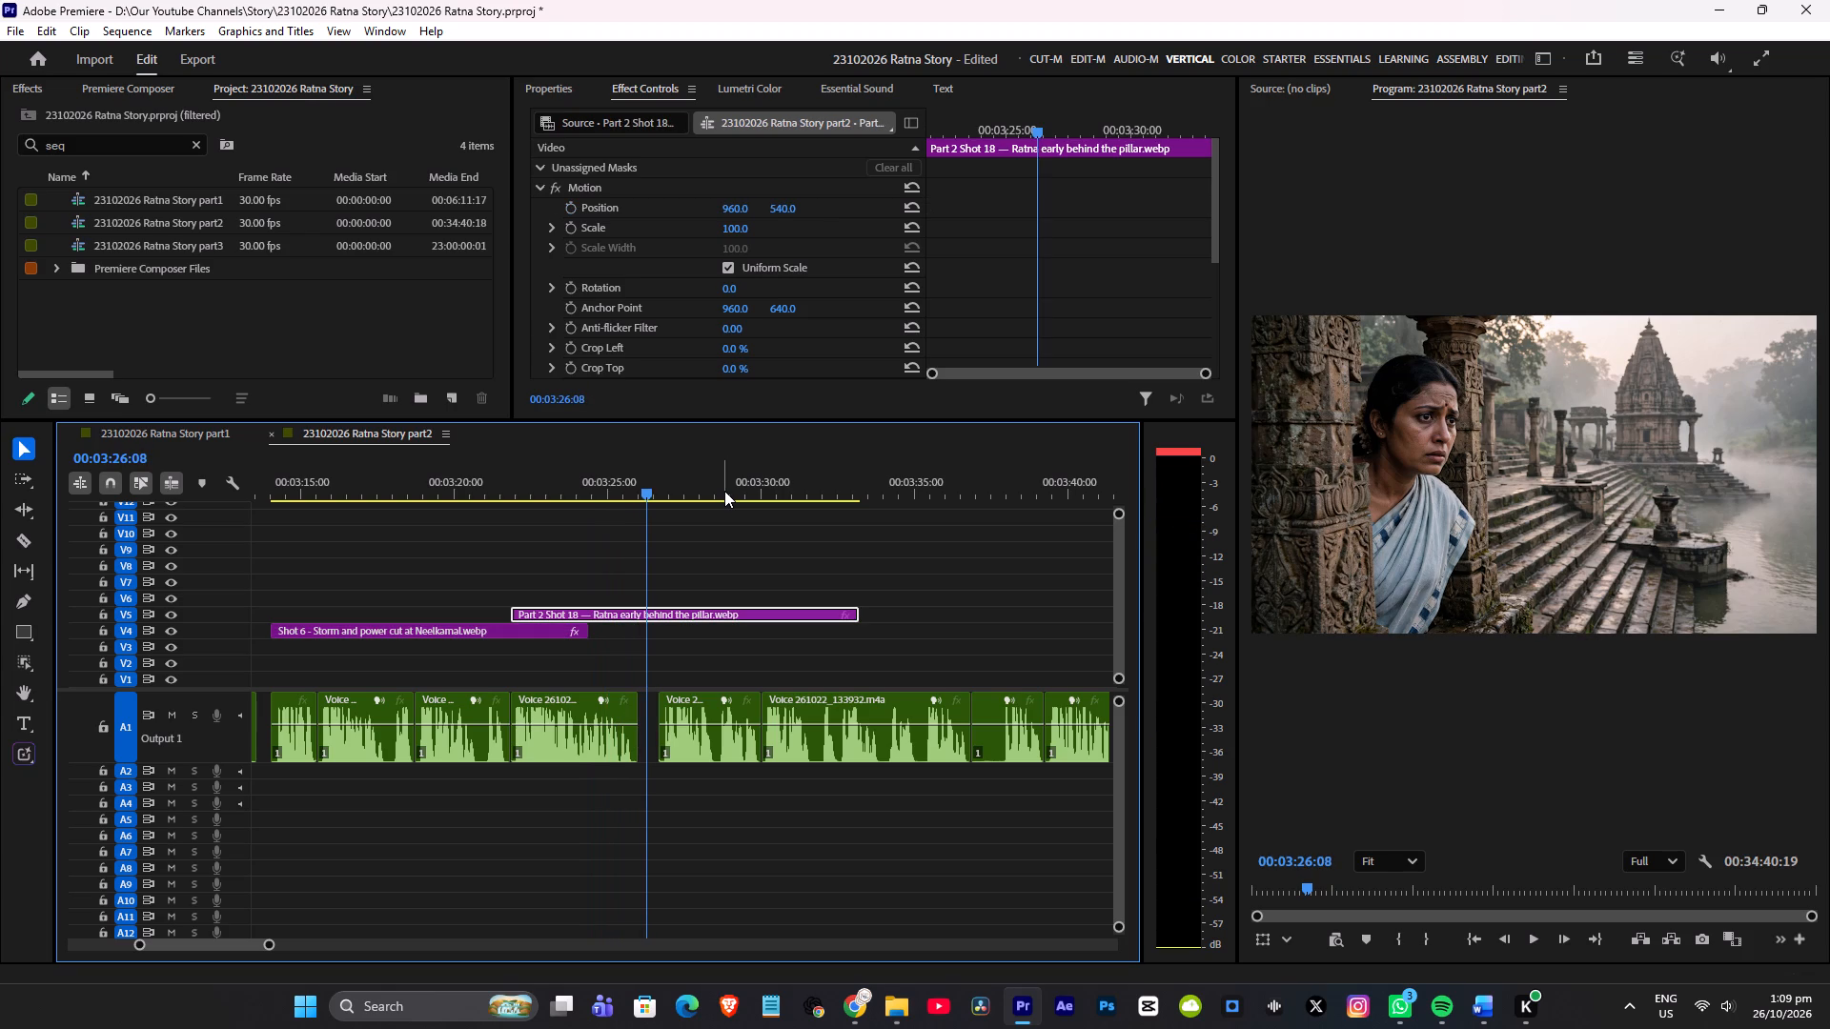
{"action": "key", "text": "space"}
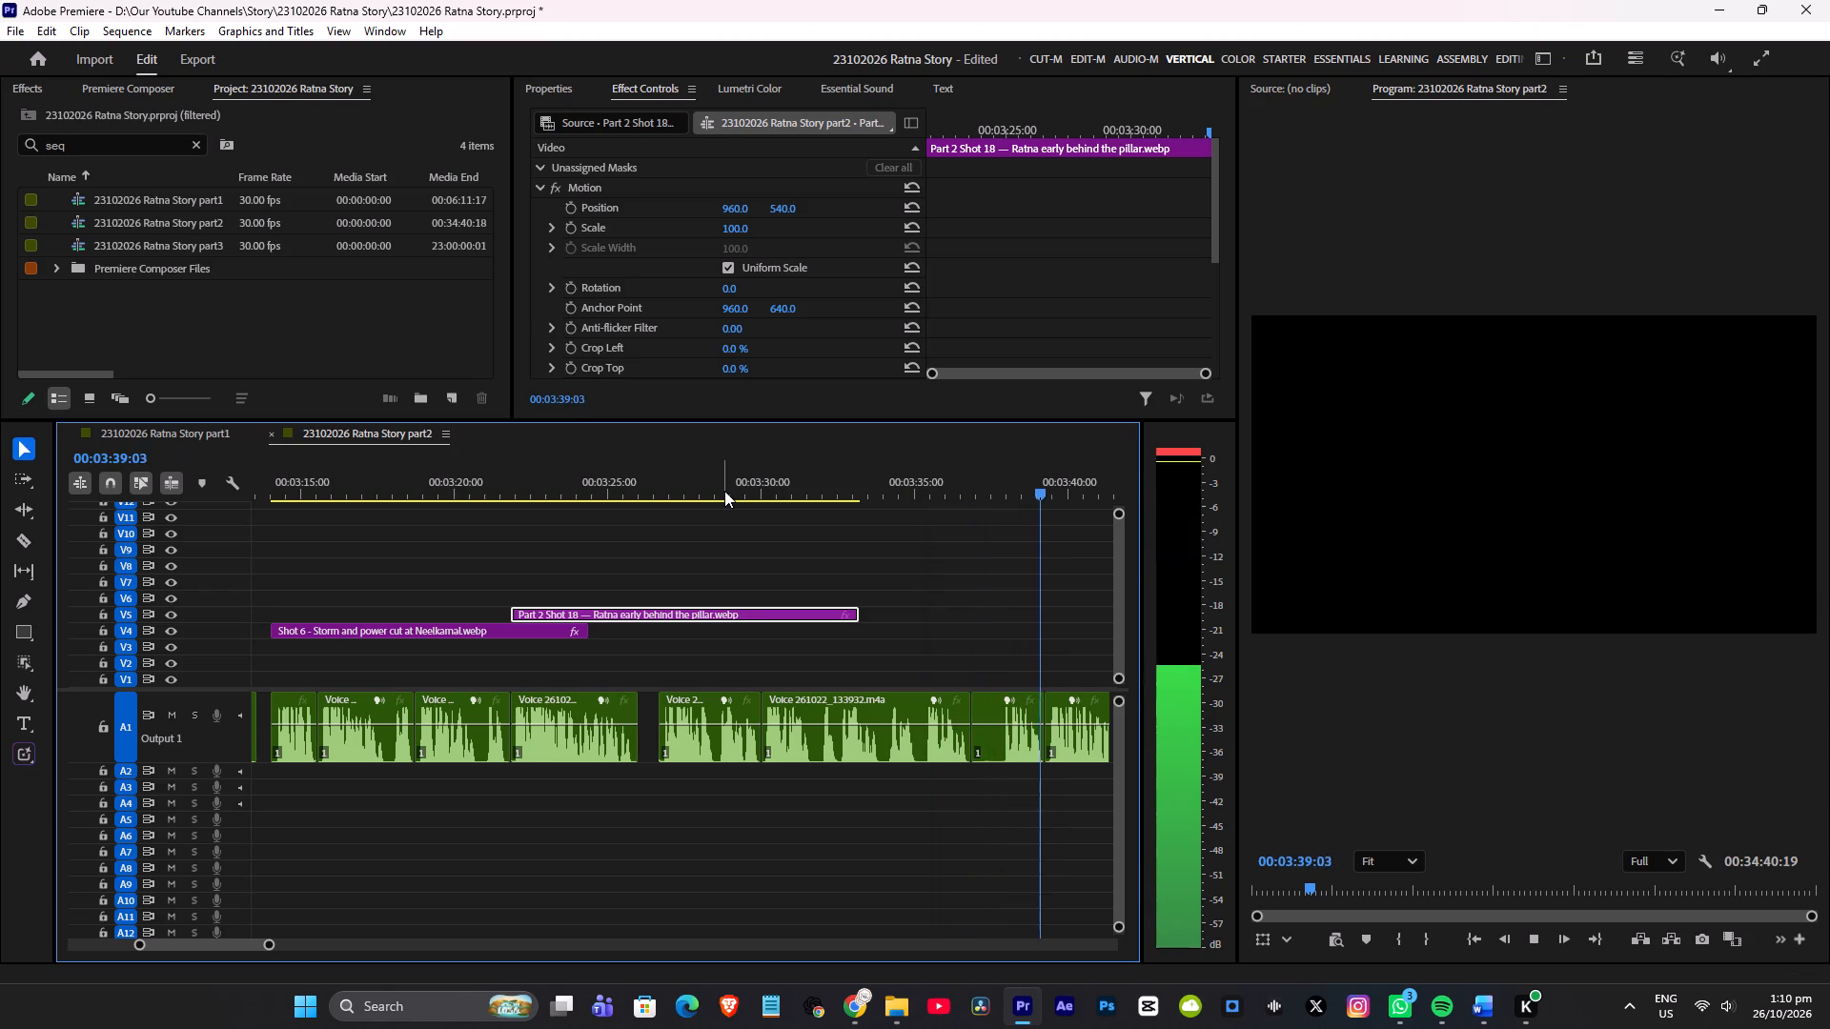
{"action": "key", "text": "space"}
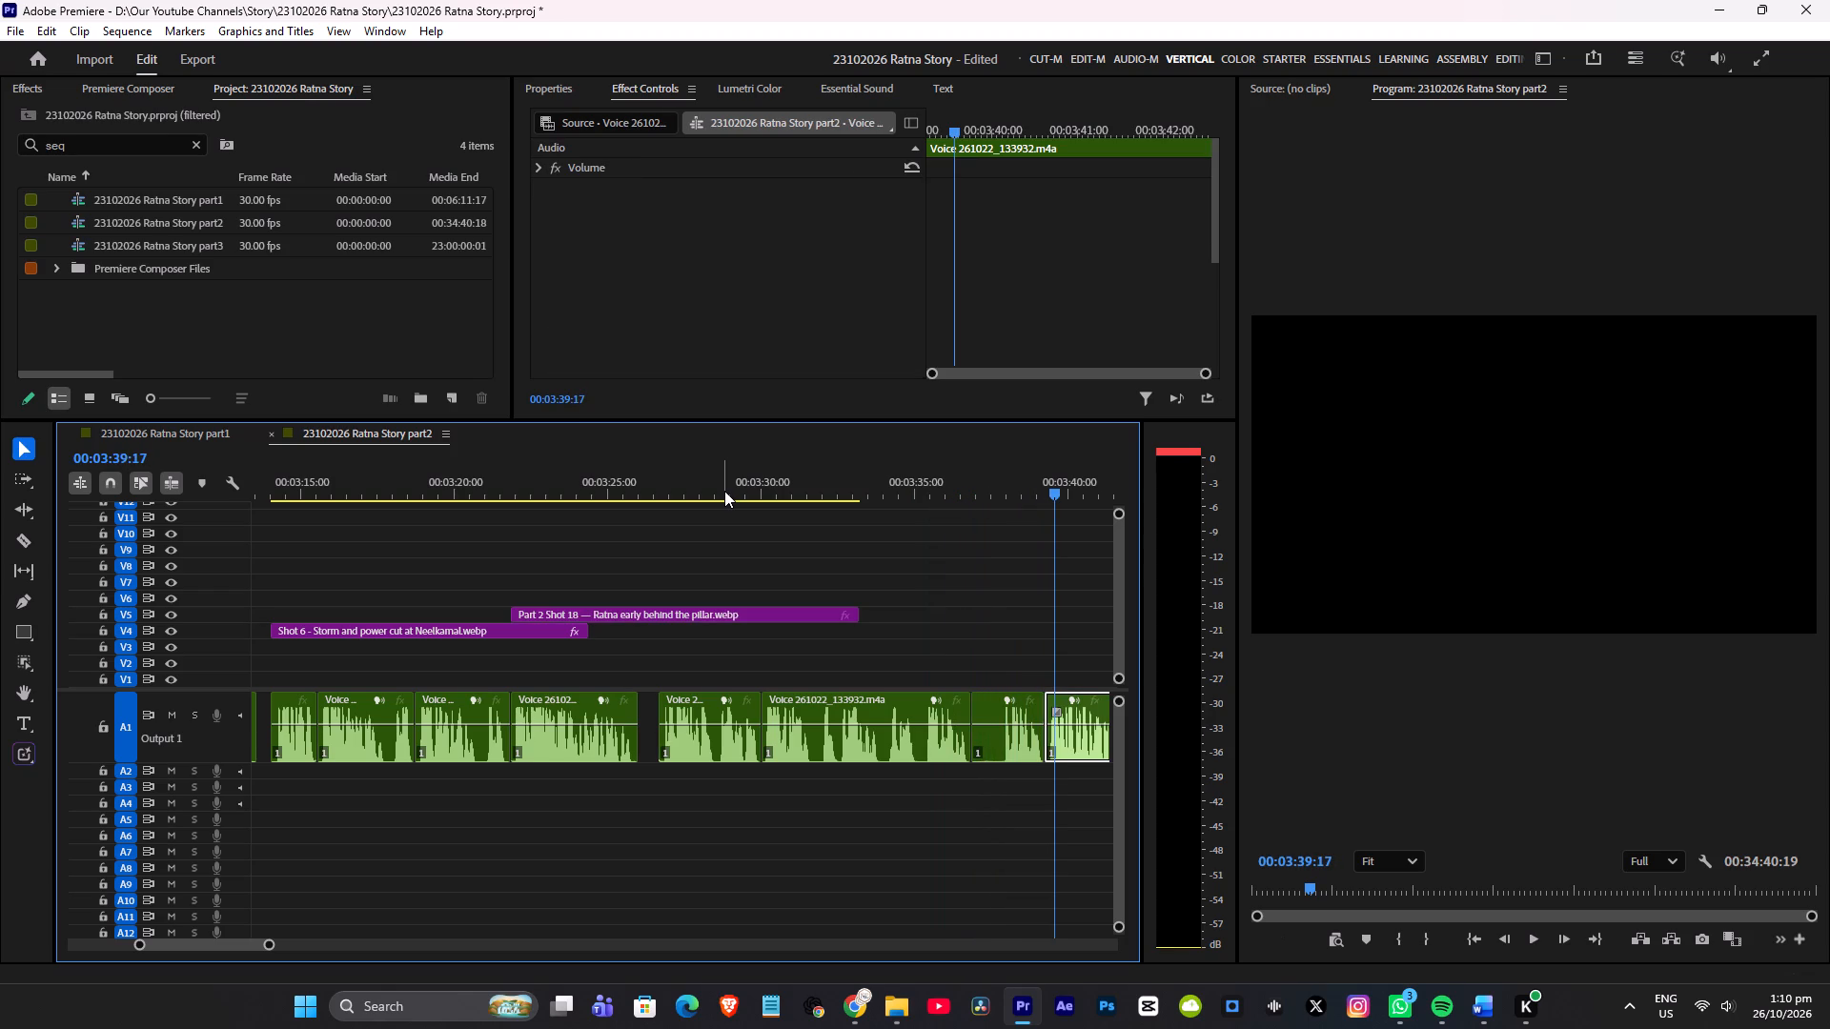
Look through the Part 1 sequence around 00:03:05 for a visual to reuse.
{"action": "scroll", "coordinate": [681, 636], "scroll_direction": "down", "scroll_amount": 7, "text": "alt"}
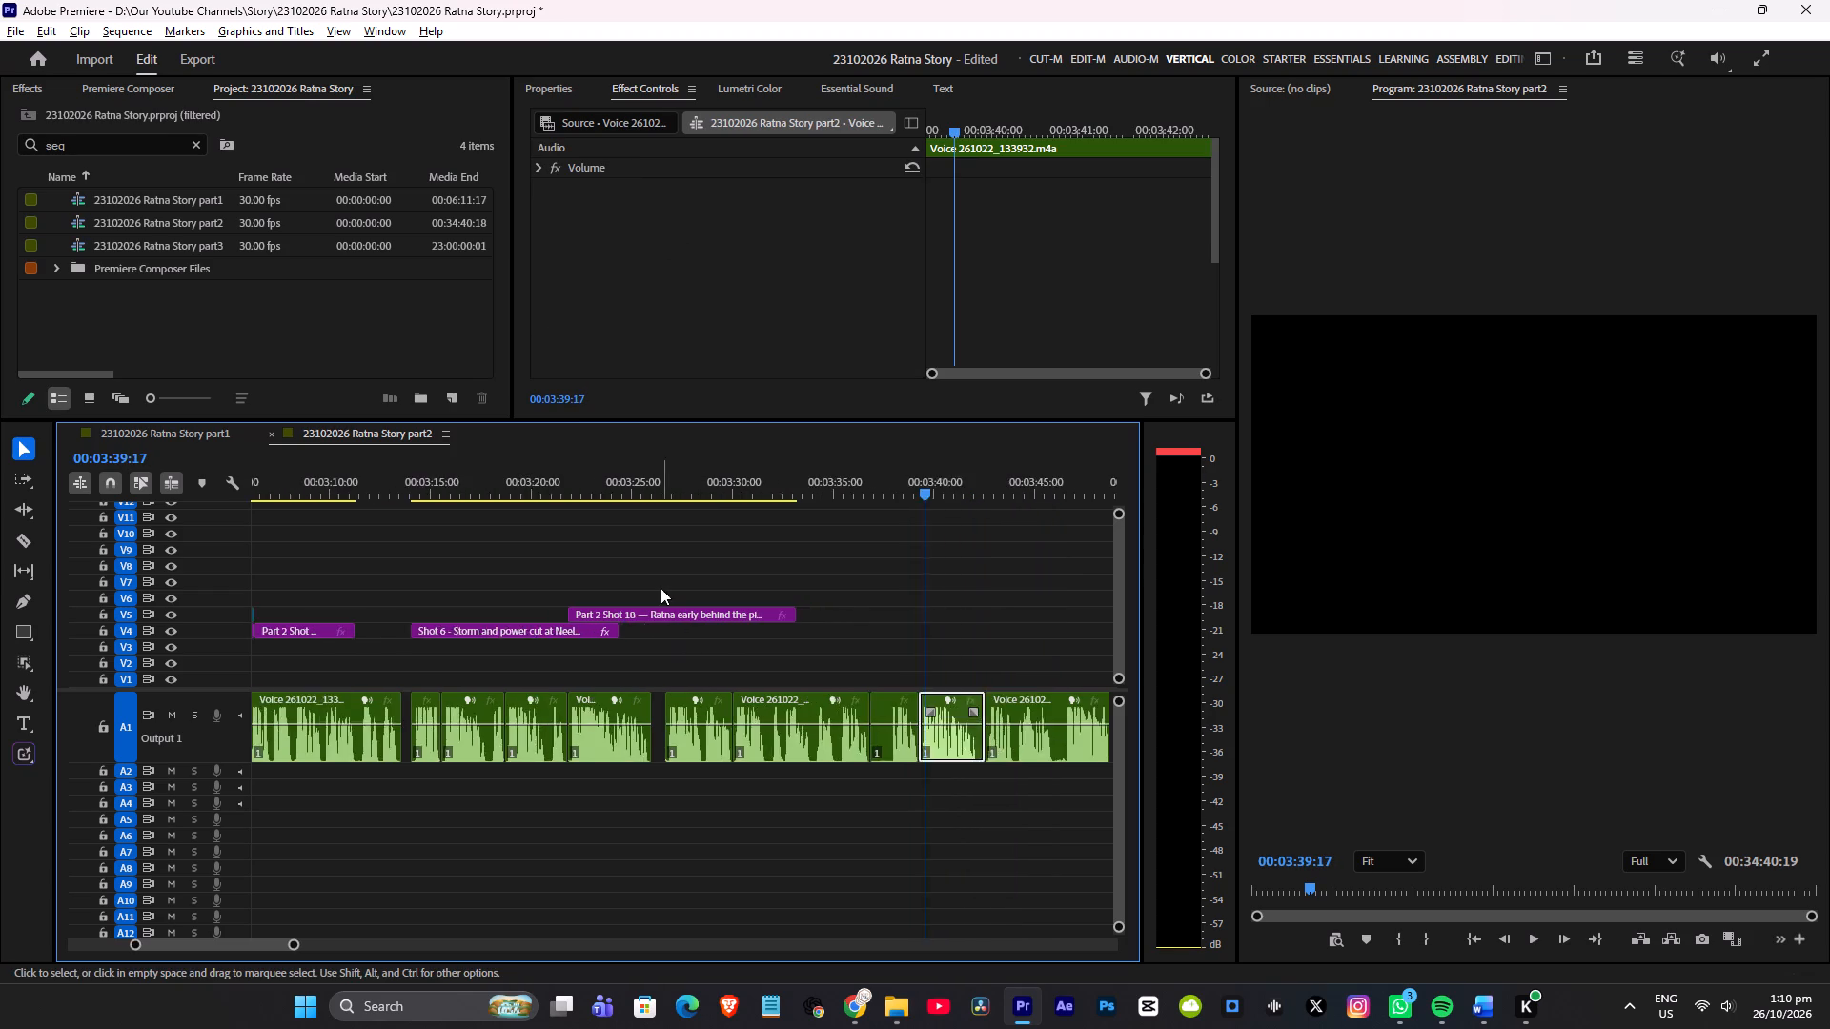
{"action": "scroll", "coordinate": [661, 588], "scroll_direction": "down", "scroll_amount": 13, "text": "alt"}
{"action": "left_click", "coordinate": [208, 434]}
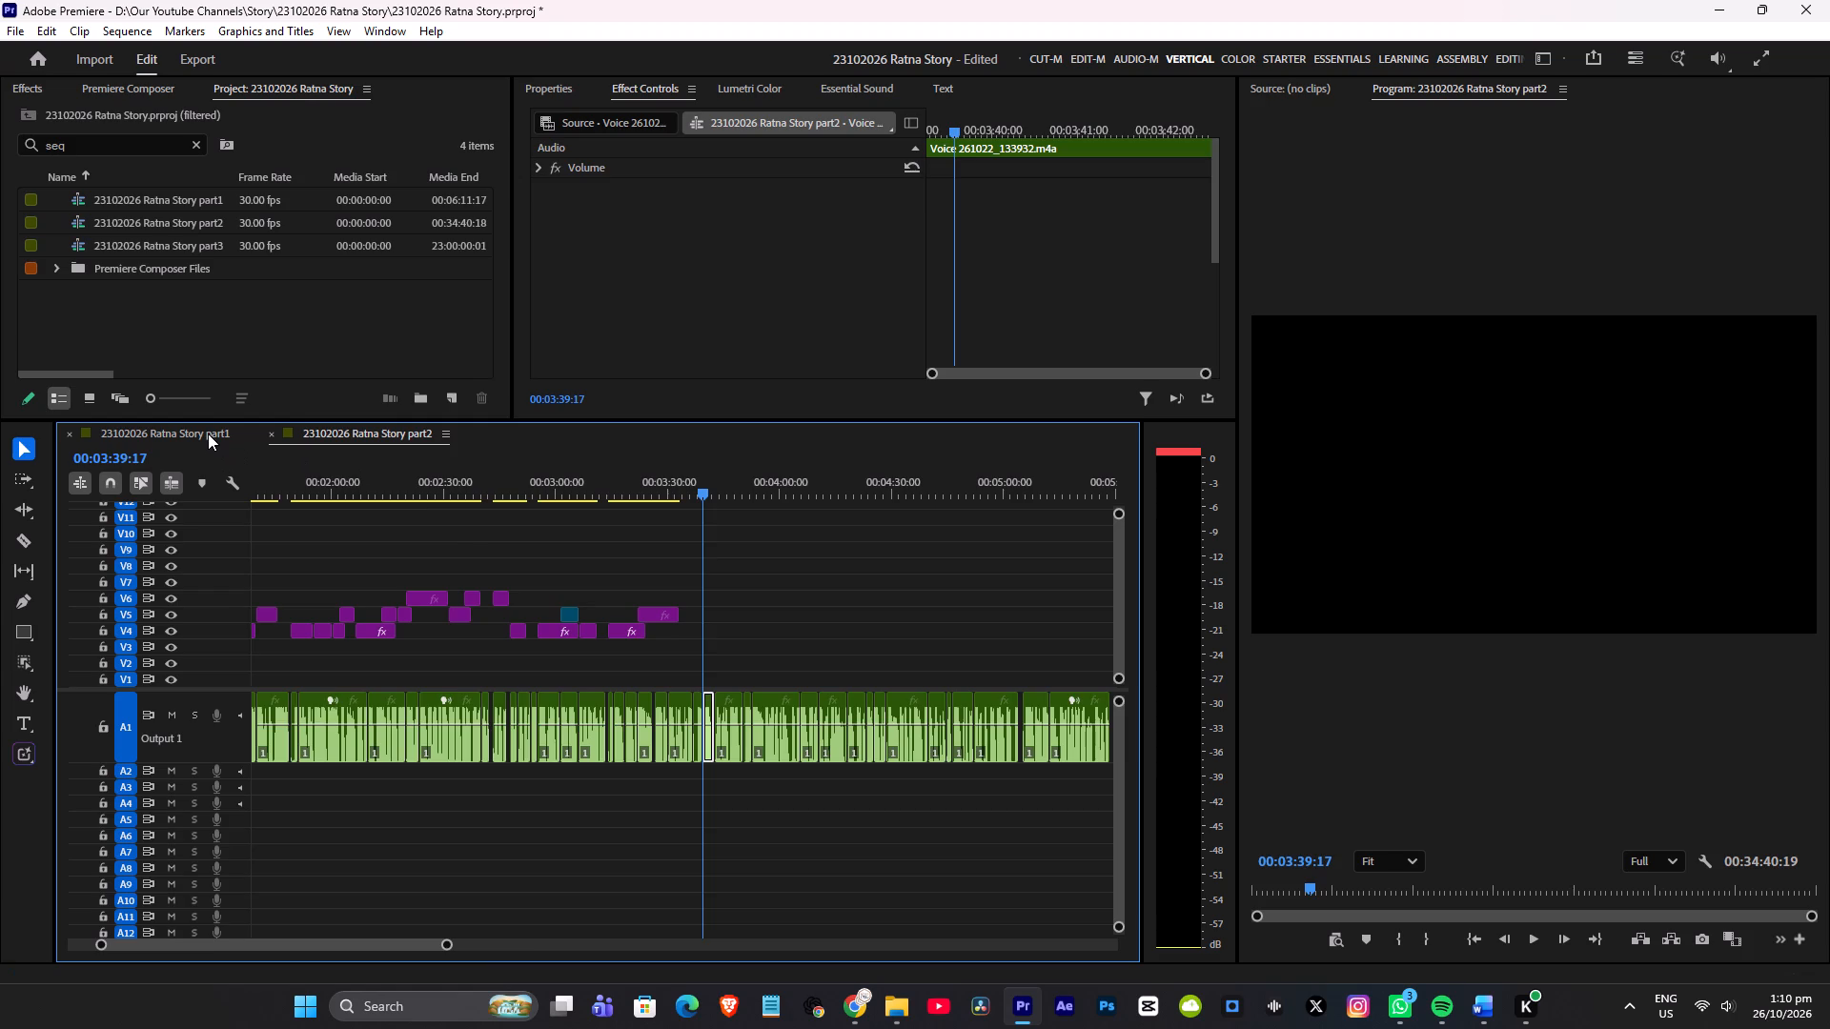
{"action": "scroll", "coordinate": [538, 559], "scroll_direction": "up", "scroll_amount": 2}
{"action": "left_click_drag", "start_coordinate": [482, 485], "coordinate": [437, 503]}
{"action": "scroll", "coordinate": [517, 545], "scroll_direction": "up", "scroll_amount": 8}
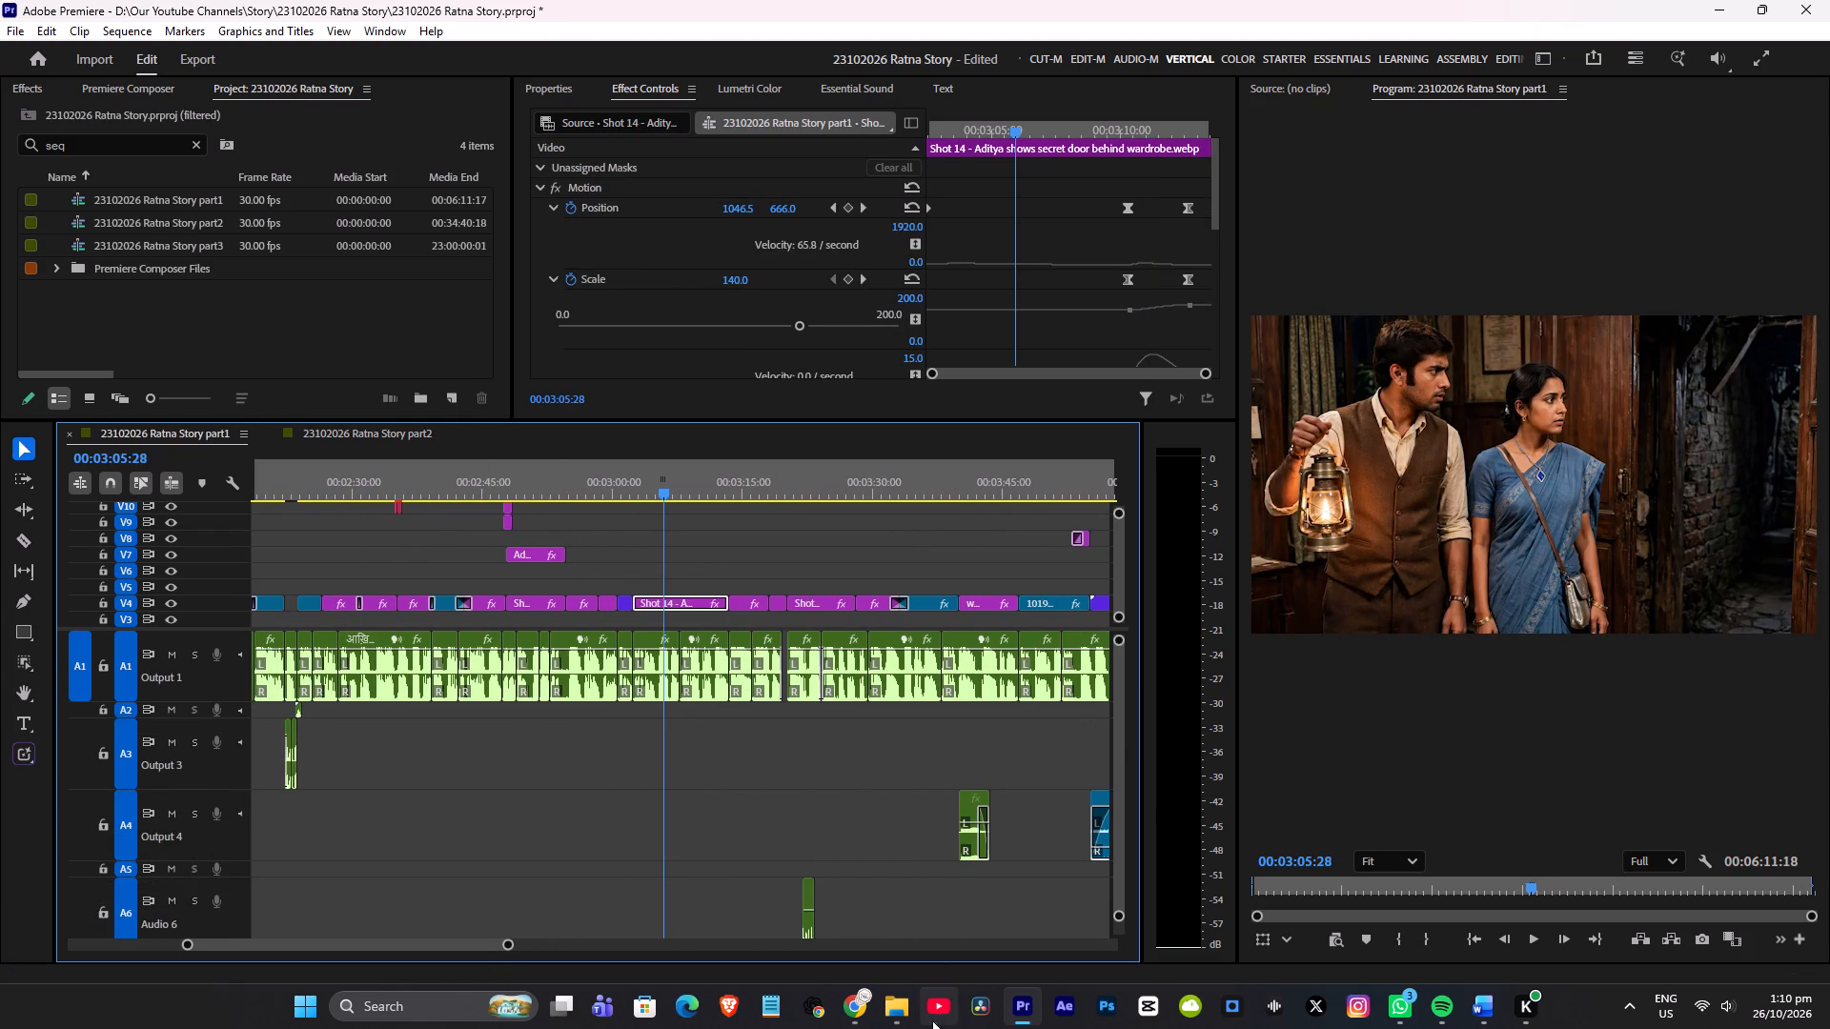
Switch to Chrome and review the muse.ai batch of shots 25 to 28, enlarging the Shot 25 and Shot 26 images.
{"action": "left_click", "coordinate": [859, 1011]}
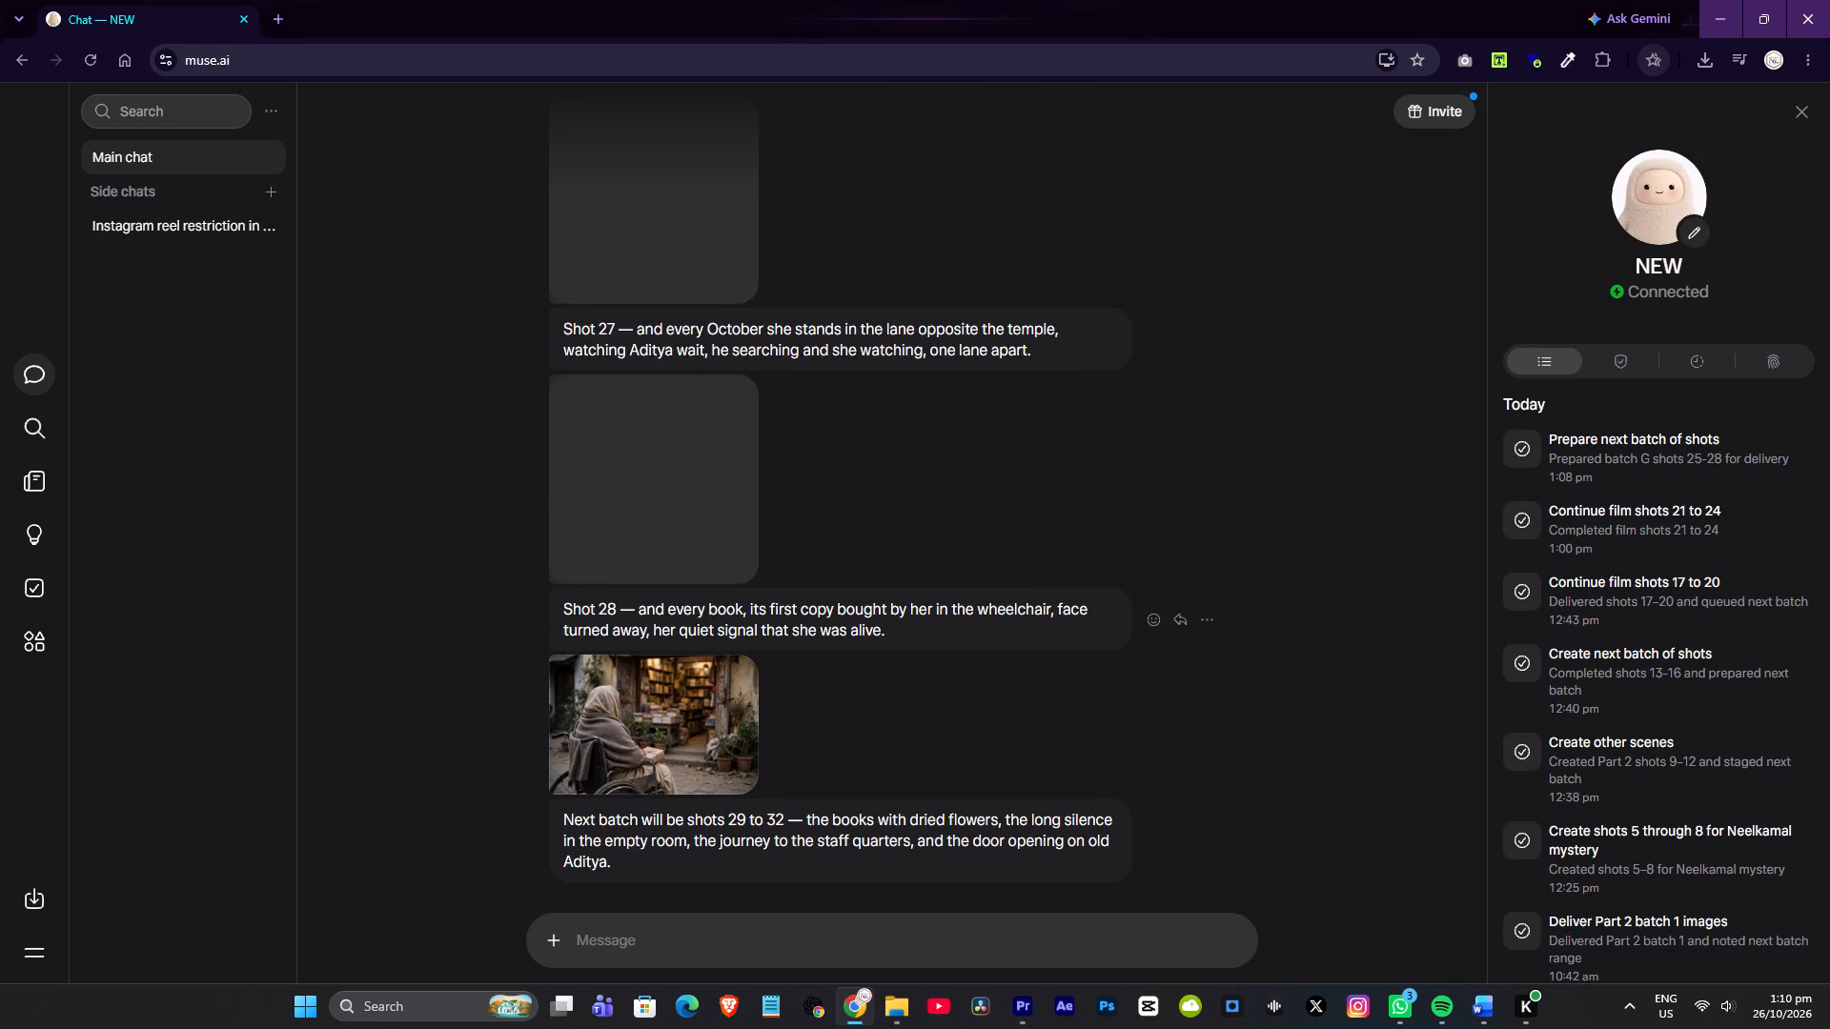
{"action": "scroll", "coordinate": [694, 704], "scroll_direction": "down", "scroll_amount": 3}
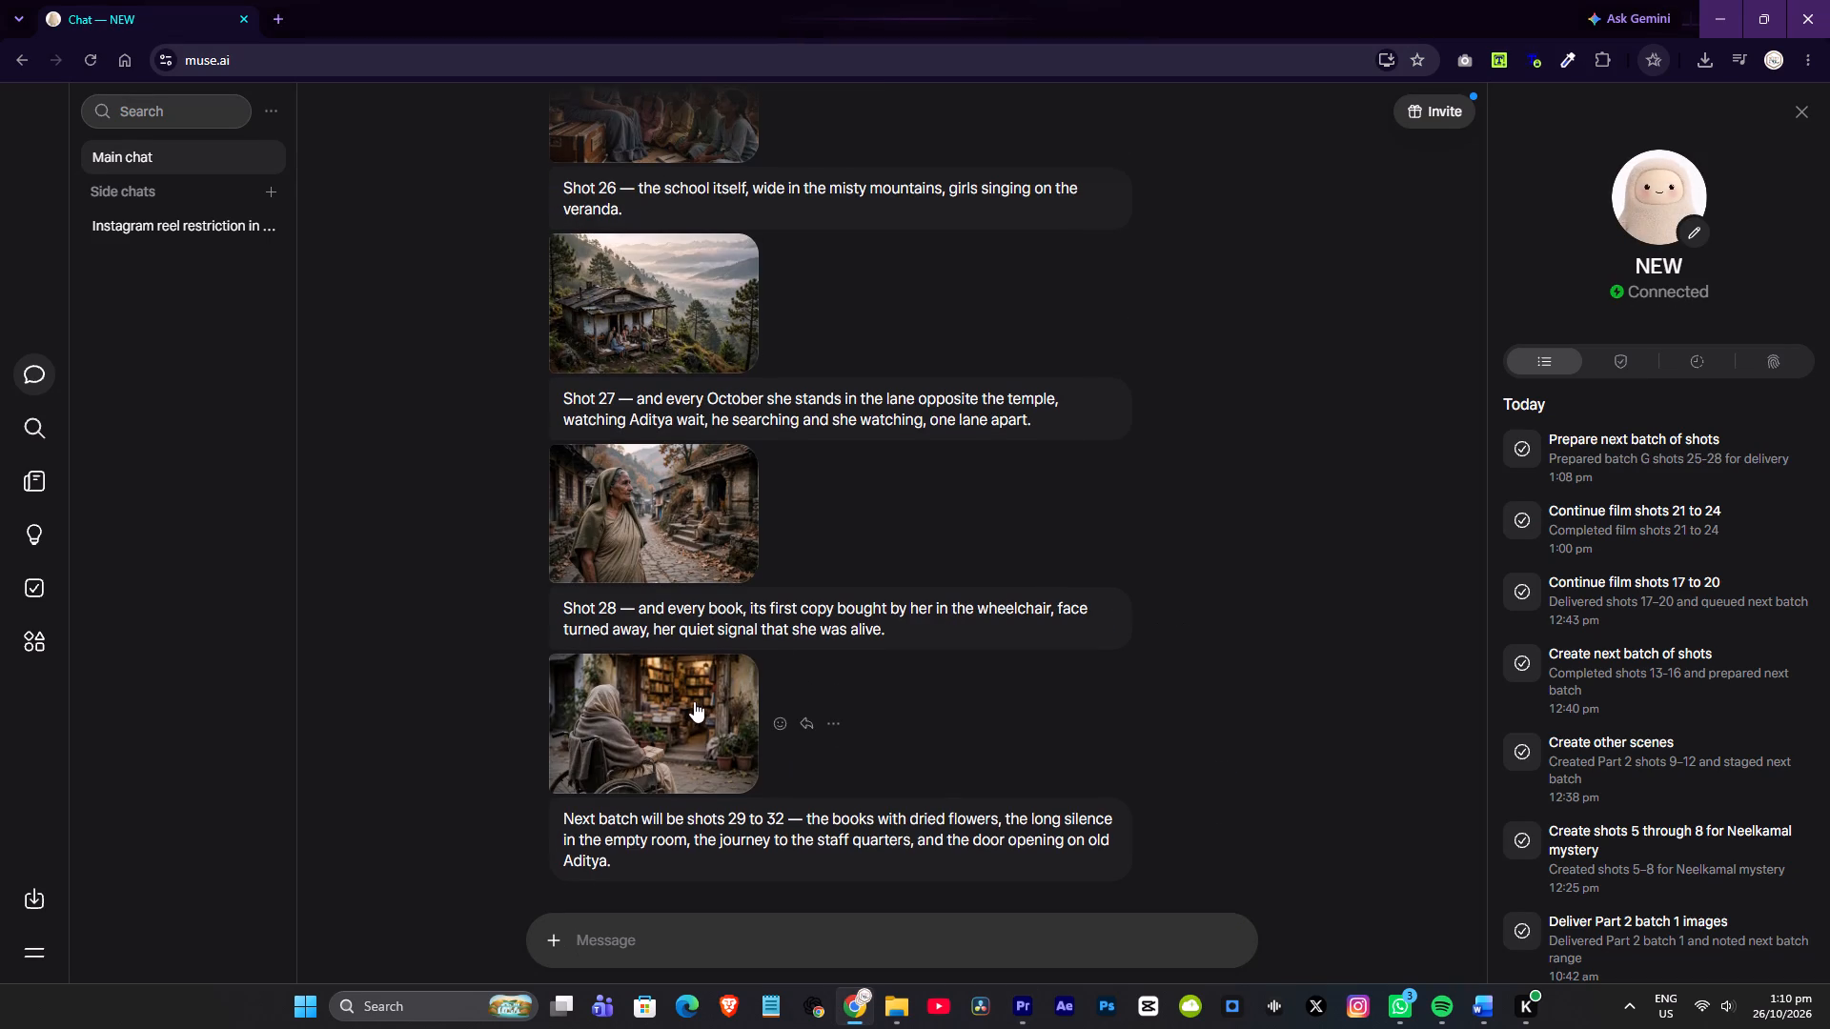
{"action": "scroll", "coordinate": [984, 419], "scroll_direction": "up", "scroll_amount": 6}
{"action": "scroll", "coordinate": [836, 534], "scroll_direction": "down", "scroll_amount": 2}
{"action": "scroll", "coordinate": [841, 499], "scroll_direction": "up", "scroll_amount": 2}
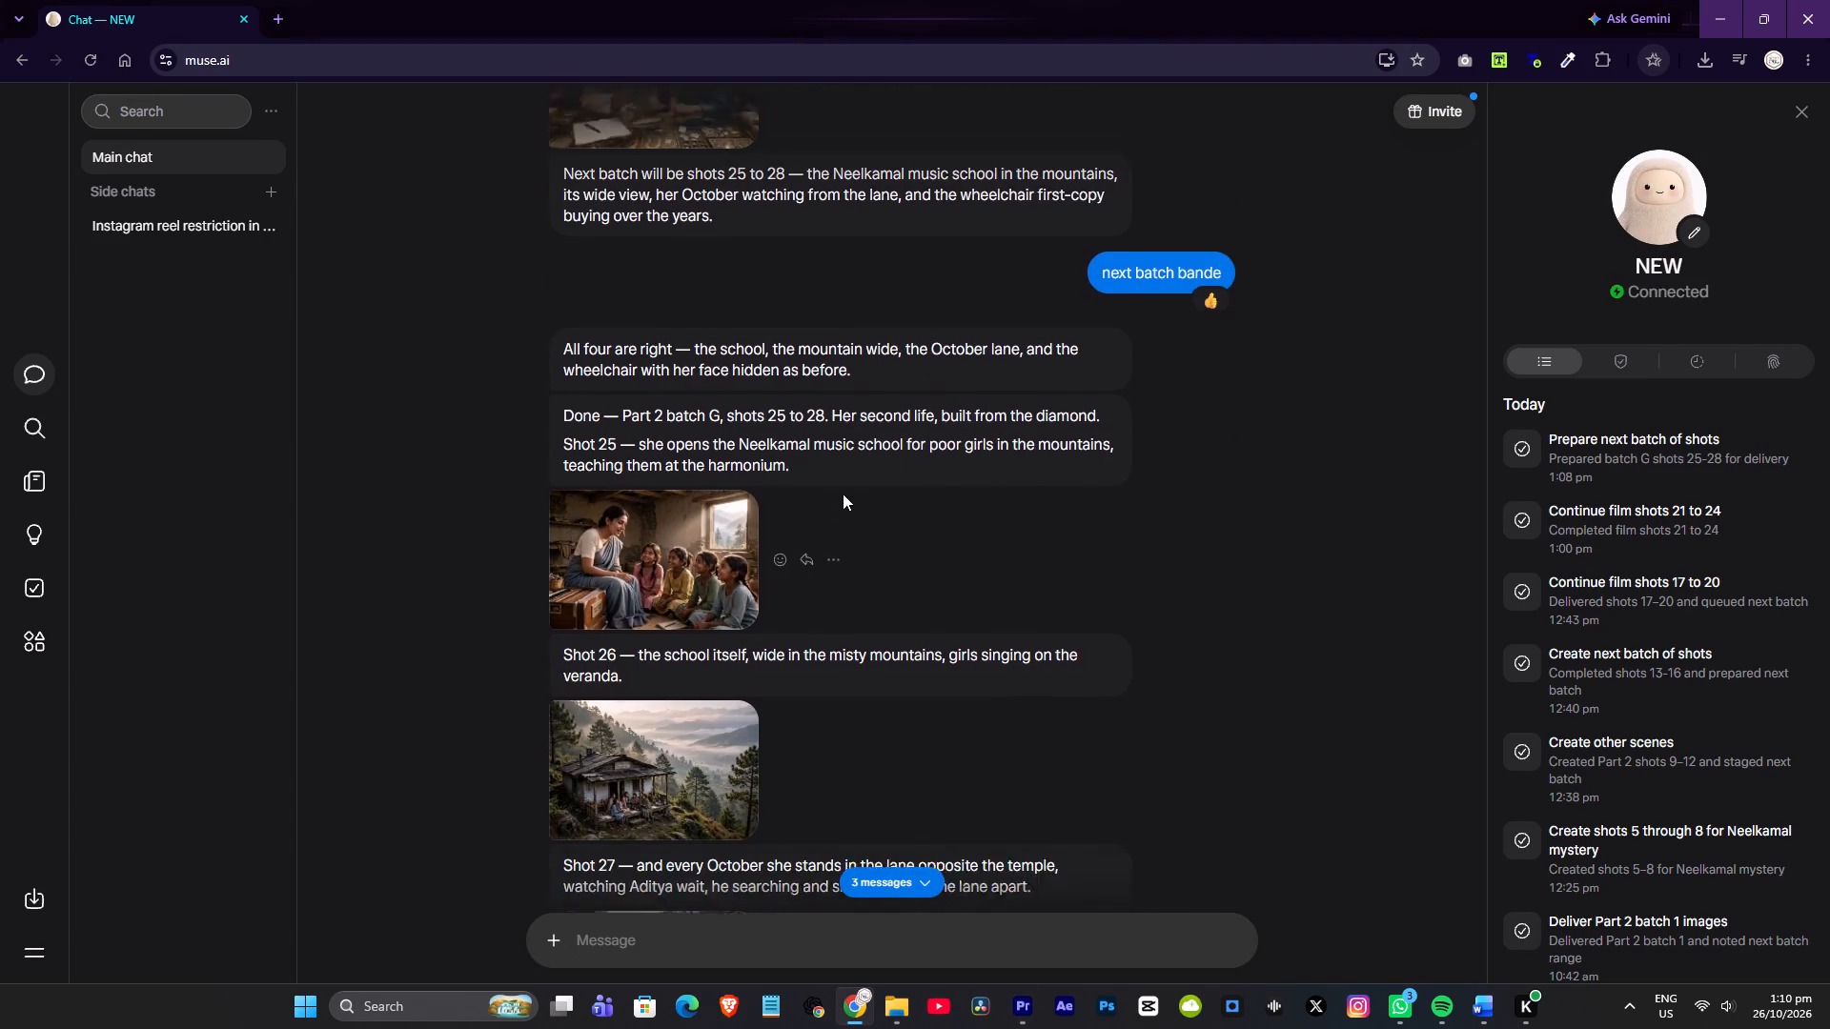
{"action": "scroll", "coordinate": [843, 494], "scroll_direction": "up", "scroll_amount": 3}
{"action": "scroll", "coordinate": [783, 406], "scroll_direction": "down", "scroll_amount": 5}
{"action": "left_click", "coordinate": [661, 455]}
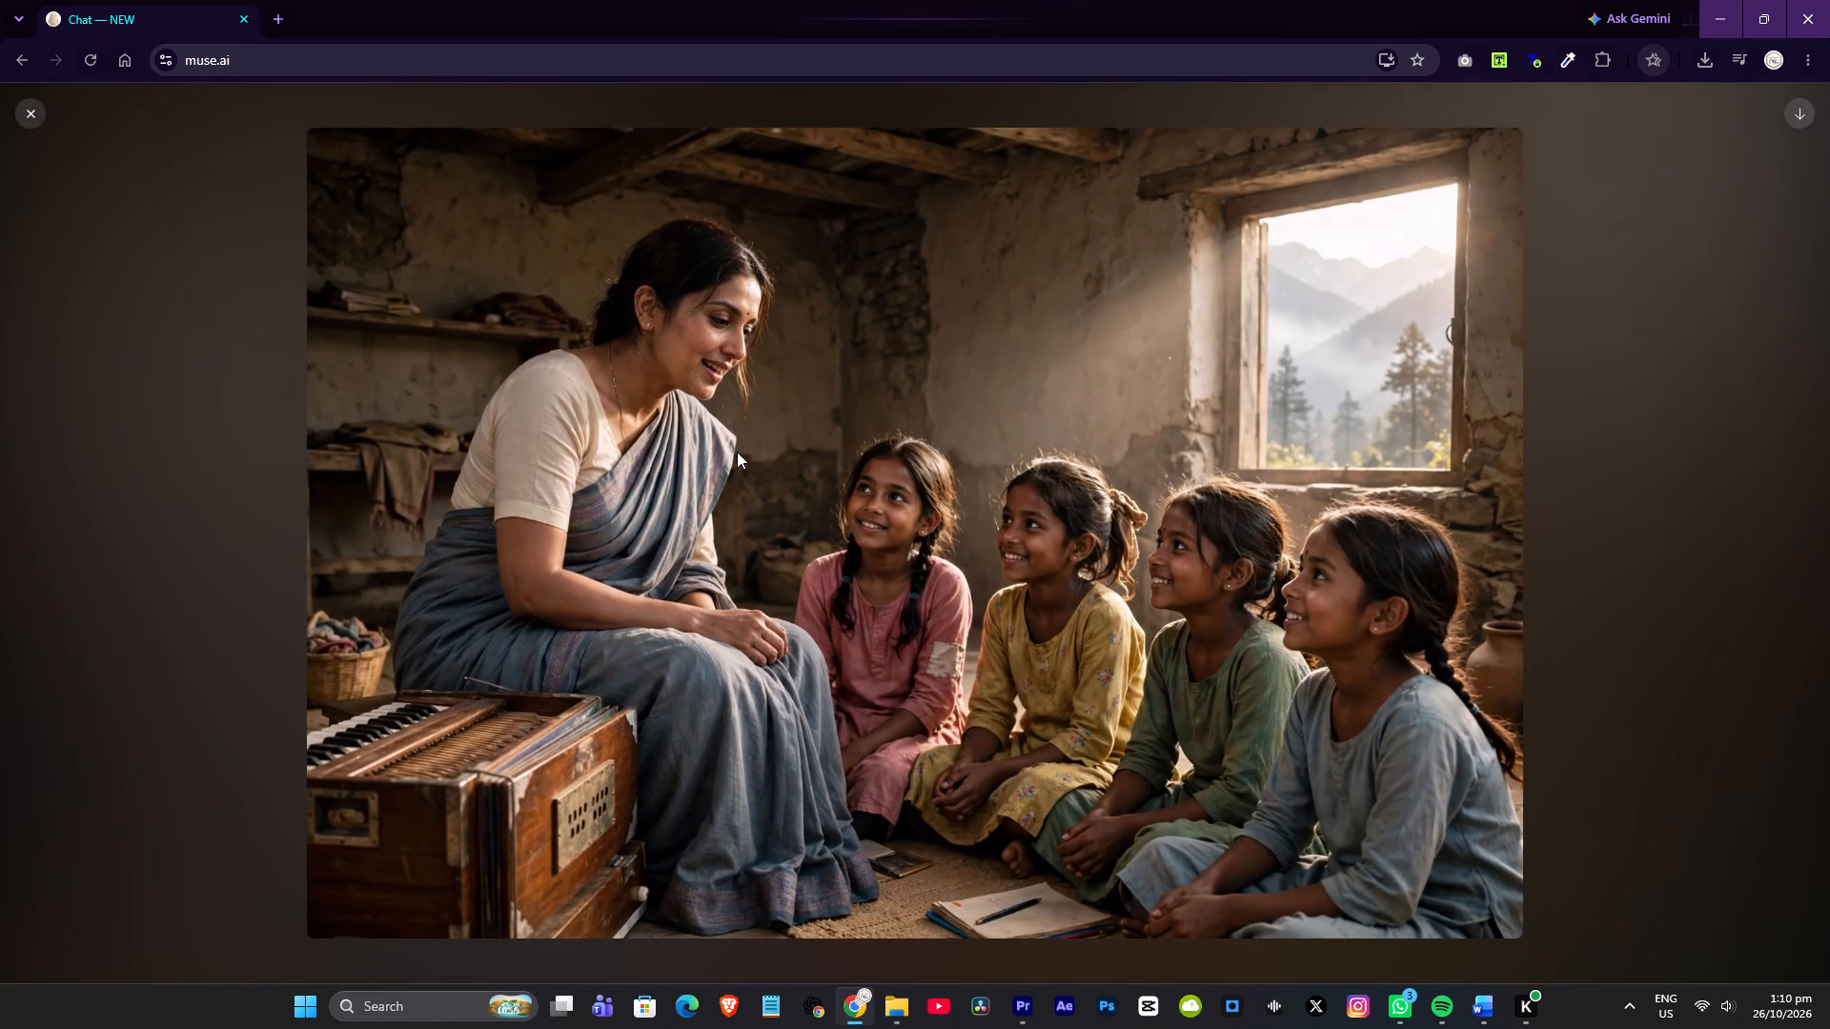
{"action": "left_click", "coordinate": [30, 107]}
{"action": "scroll", "coordinate": [879, 518], "scroll_direction": "down", "scroll_amount": 3}
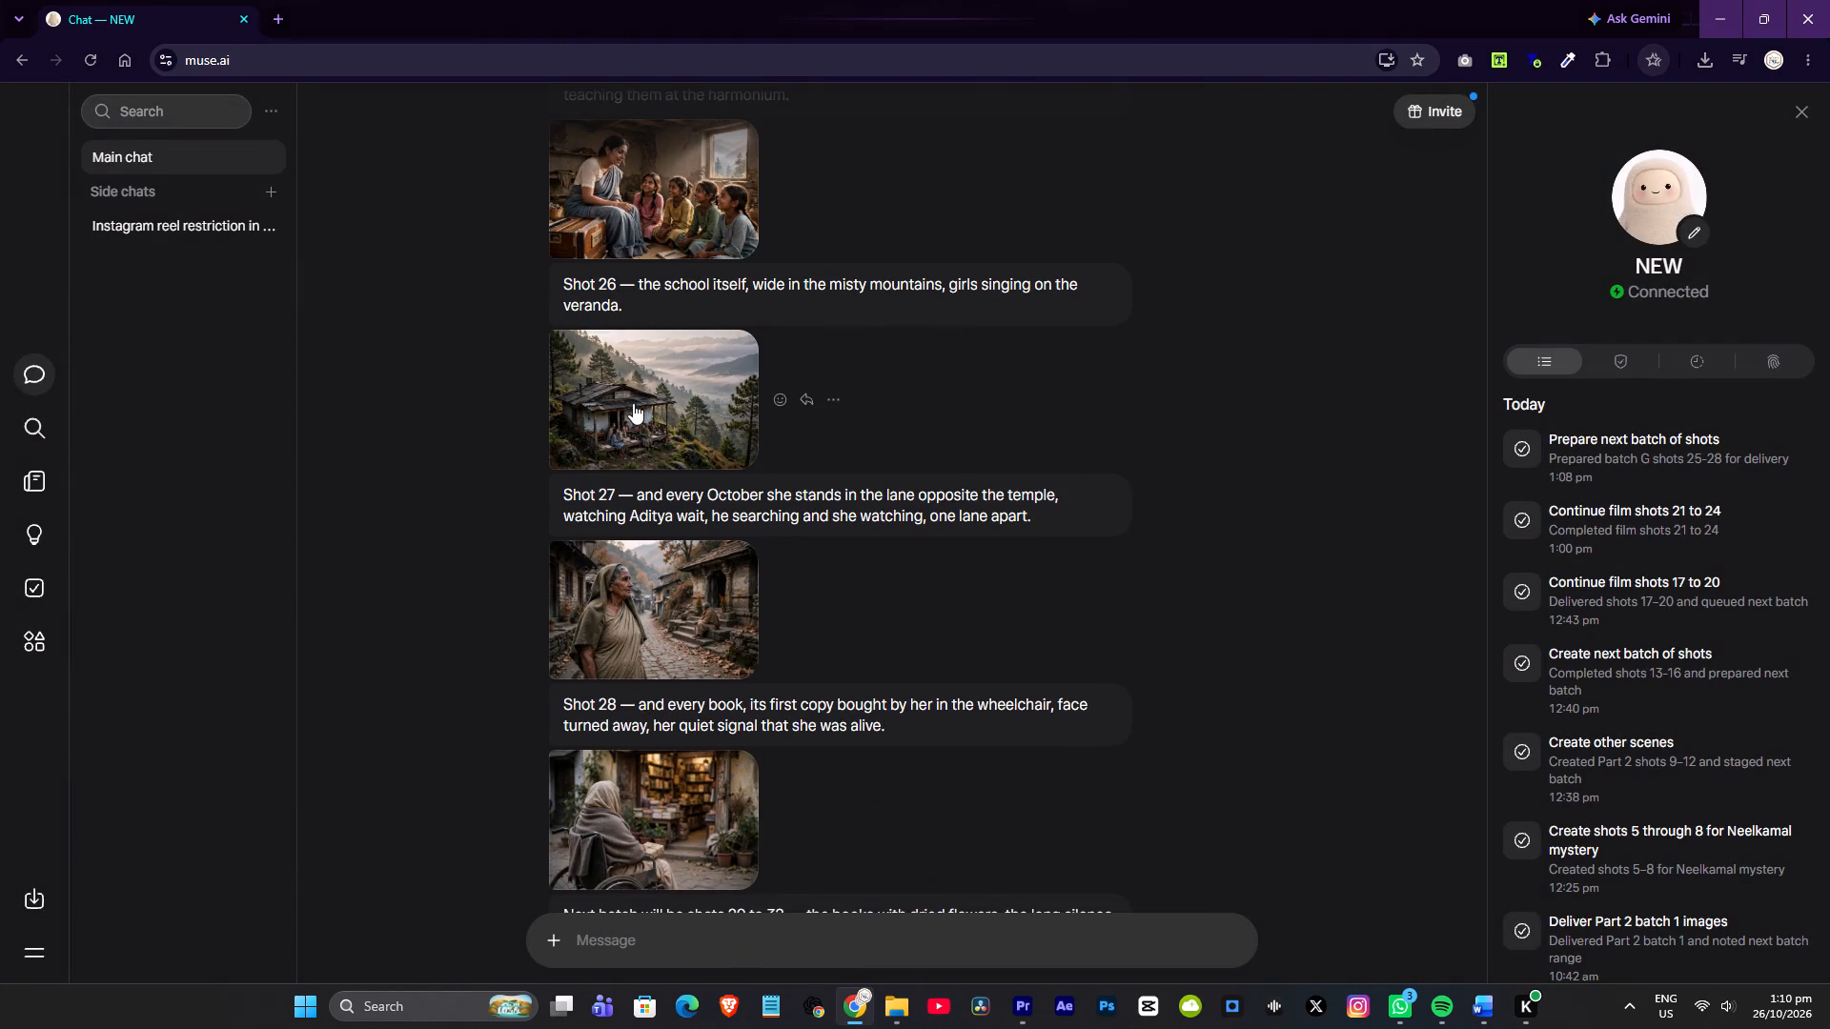
{"action": "left_click", "coordinate": [633, 399]}
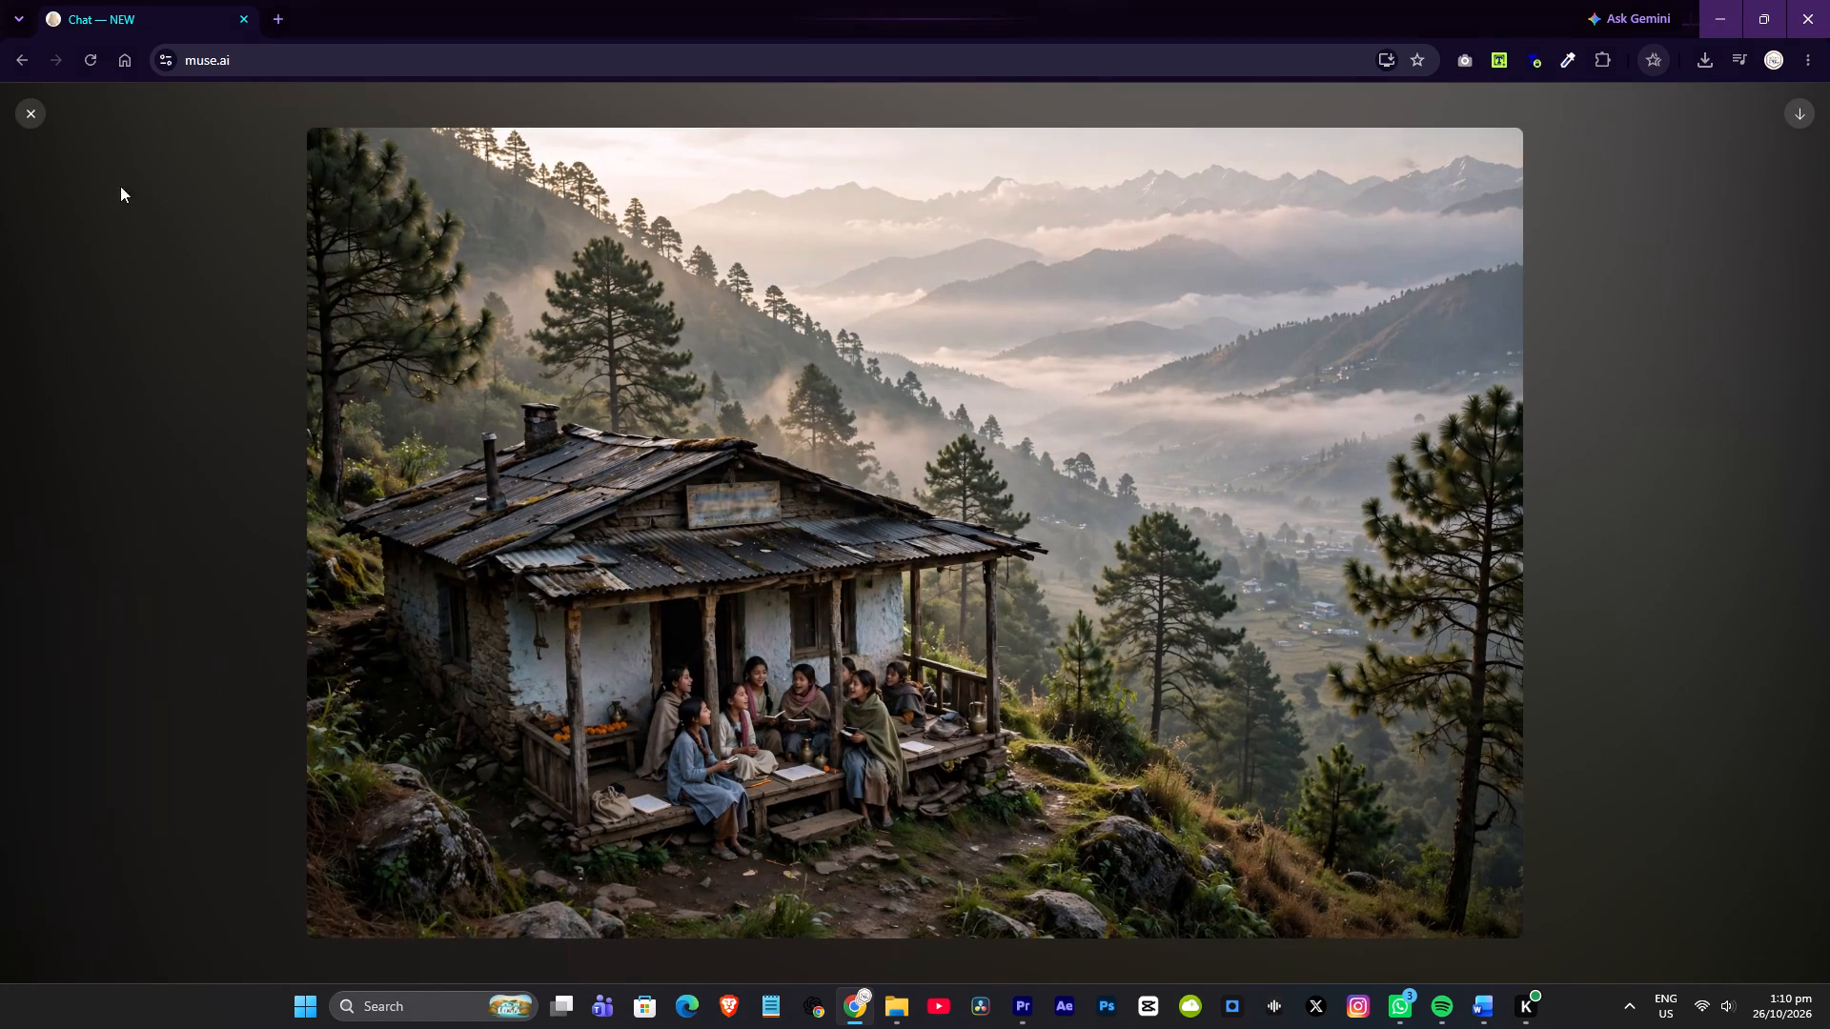
{"action": "left_click", "coordinate": [22, 112]}
{"action": "scroll", "coordinate": [776, 479], "scroll_direction": "down", "scroll_amount": 8}
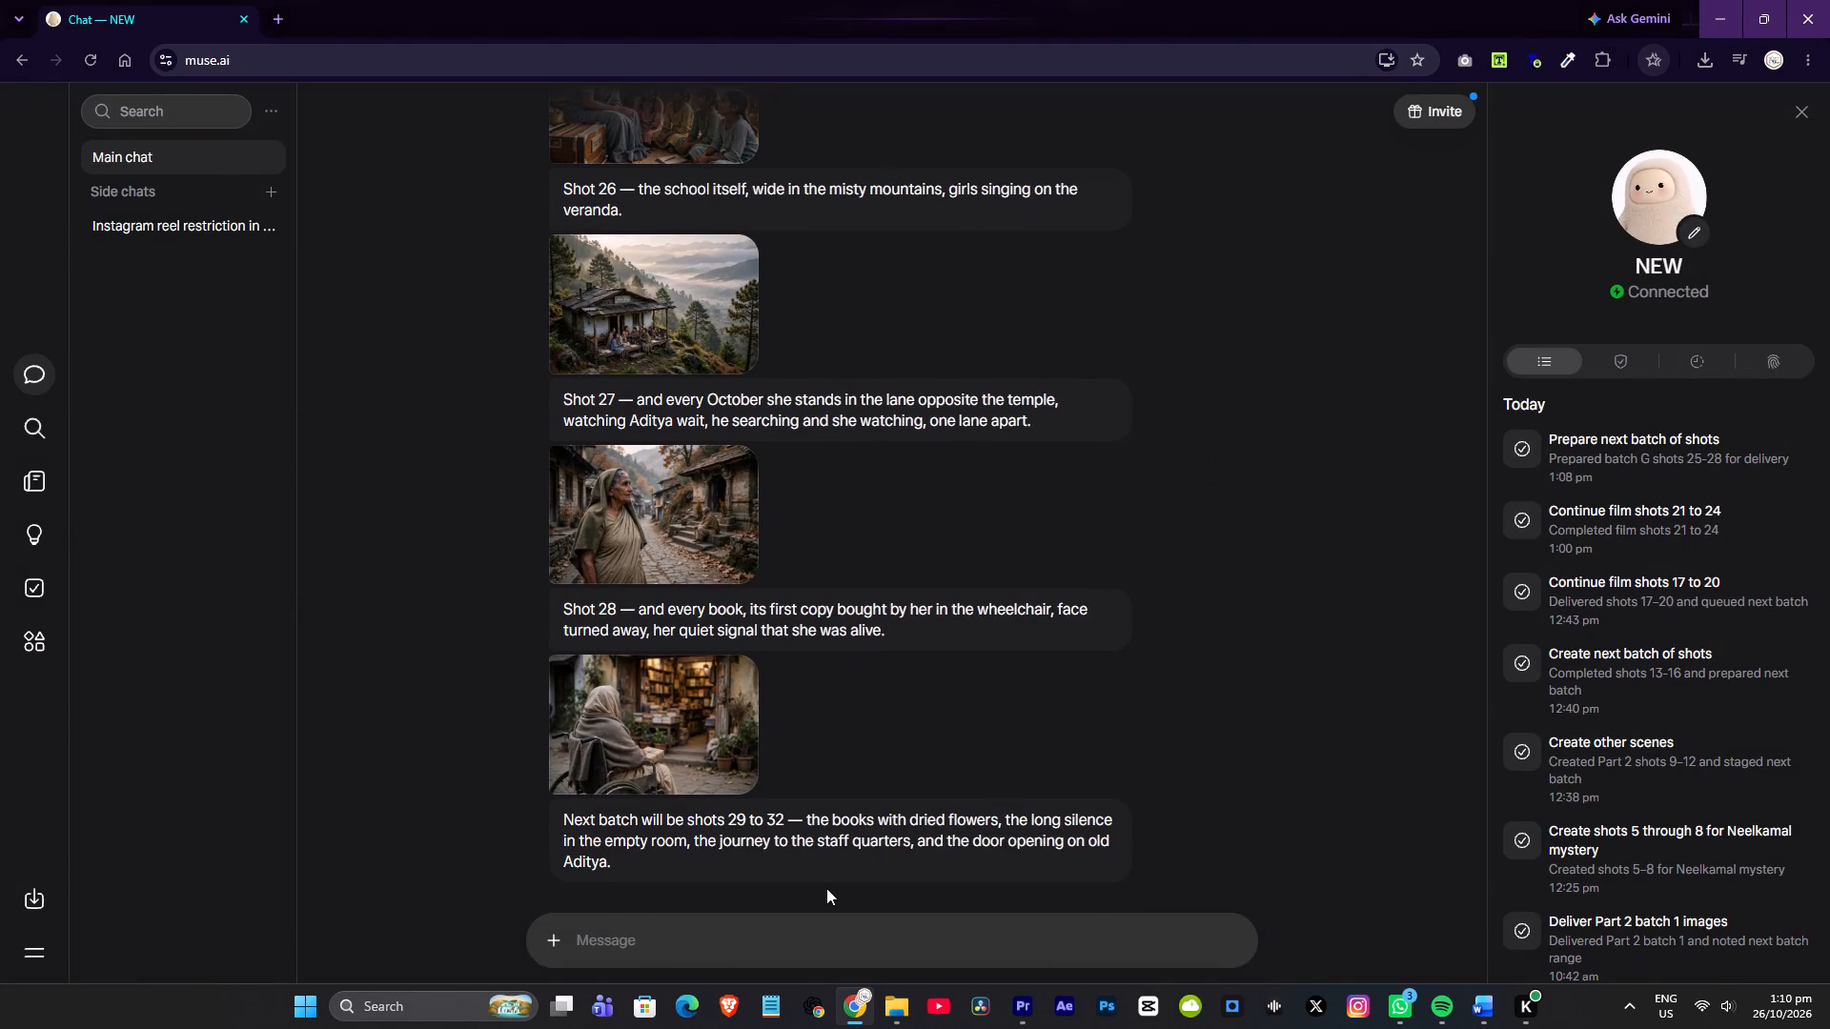
{"action": "left_click", "coordinate": [802, 957]}
{"action": "type", "text": "dont make"}
{"action": "key", "text": "space"}
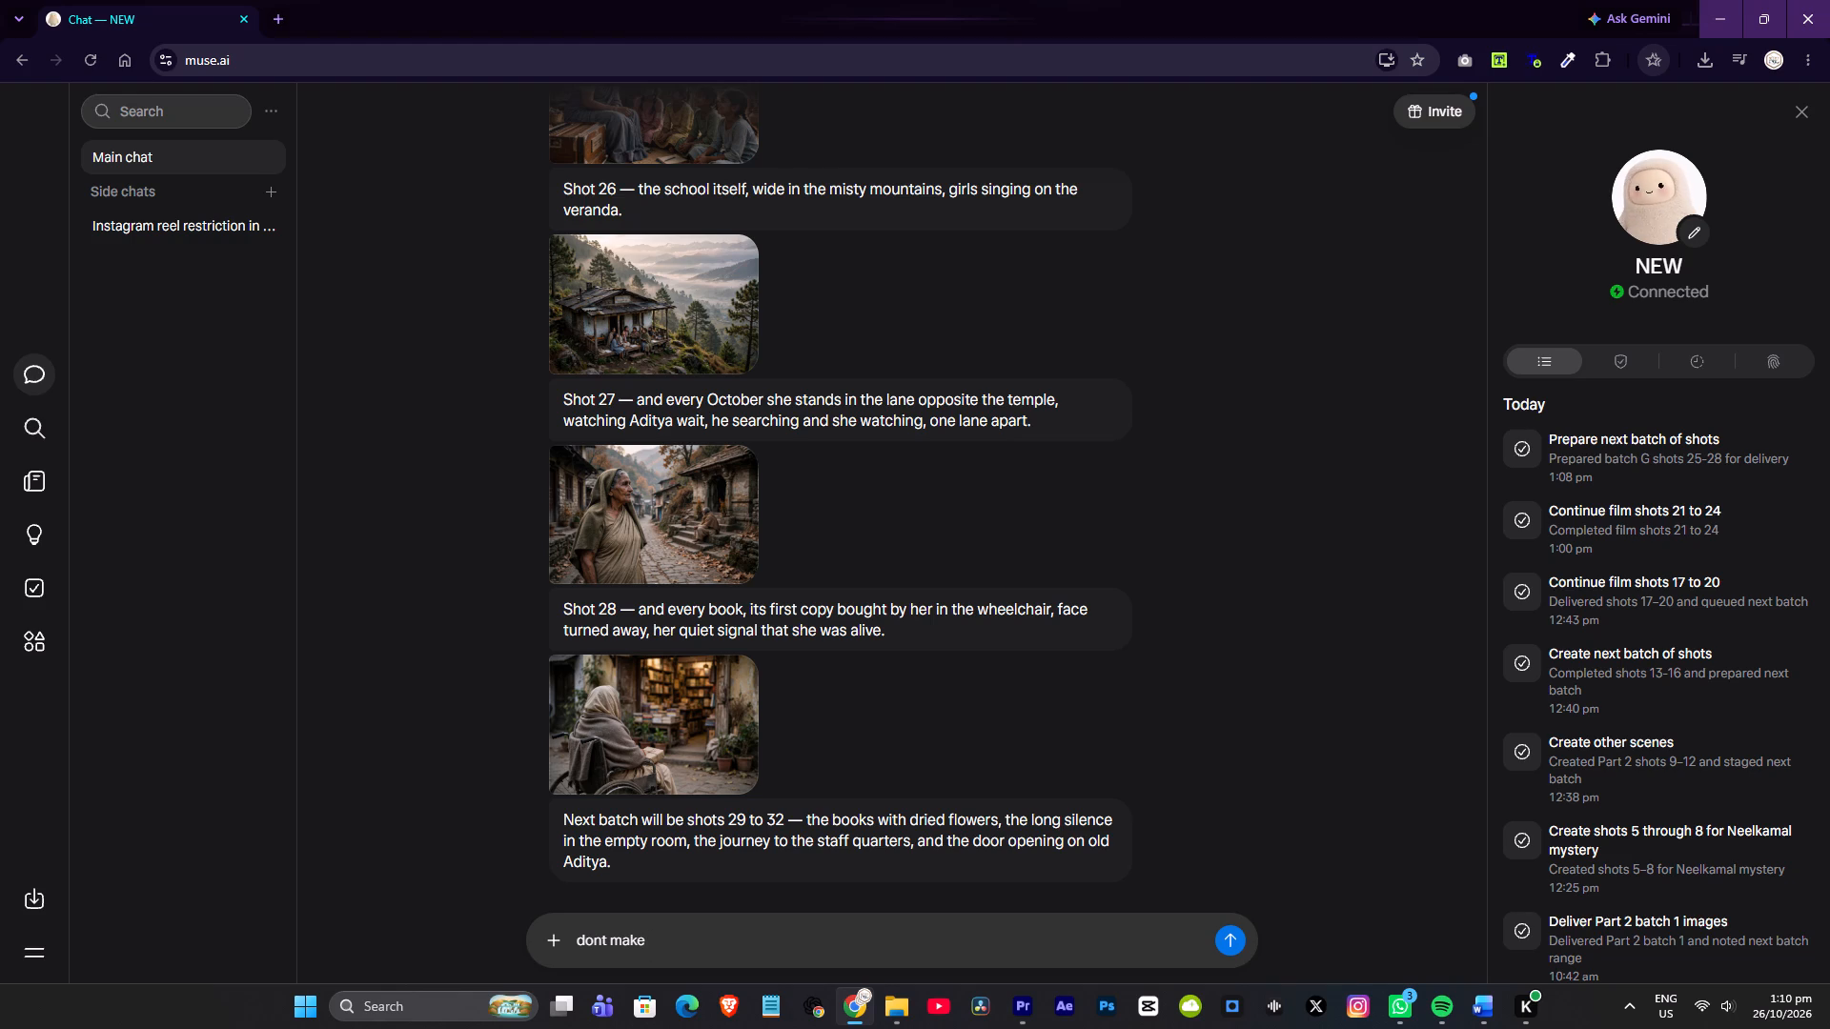
{"action": "type", "text": "dis"}
{"action": "key", "text": "BackSpace"}
{"action": "key", "text": "BackSpace"}
{"action": "type", "text": "amages"}
{"action": "key", "text": "space"}
{"action": "key", "text": "backslash"}
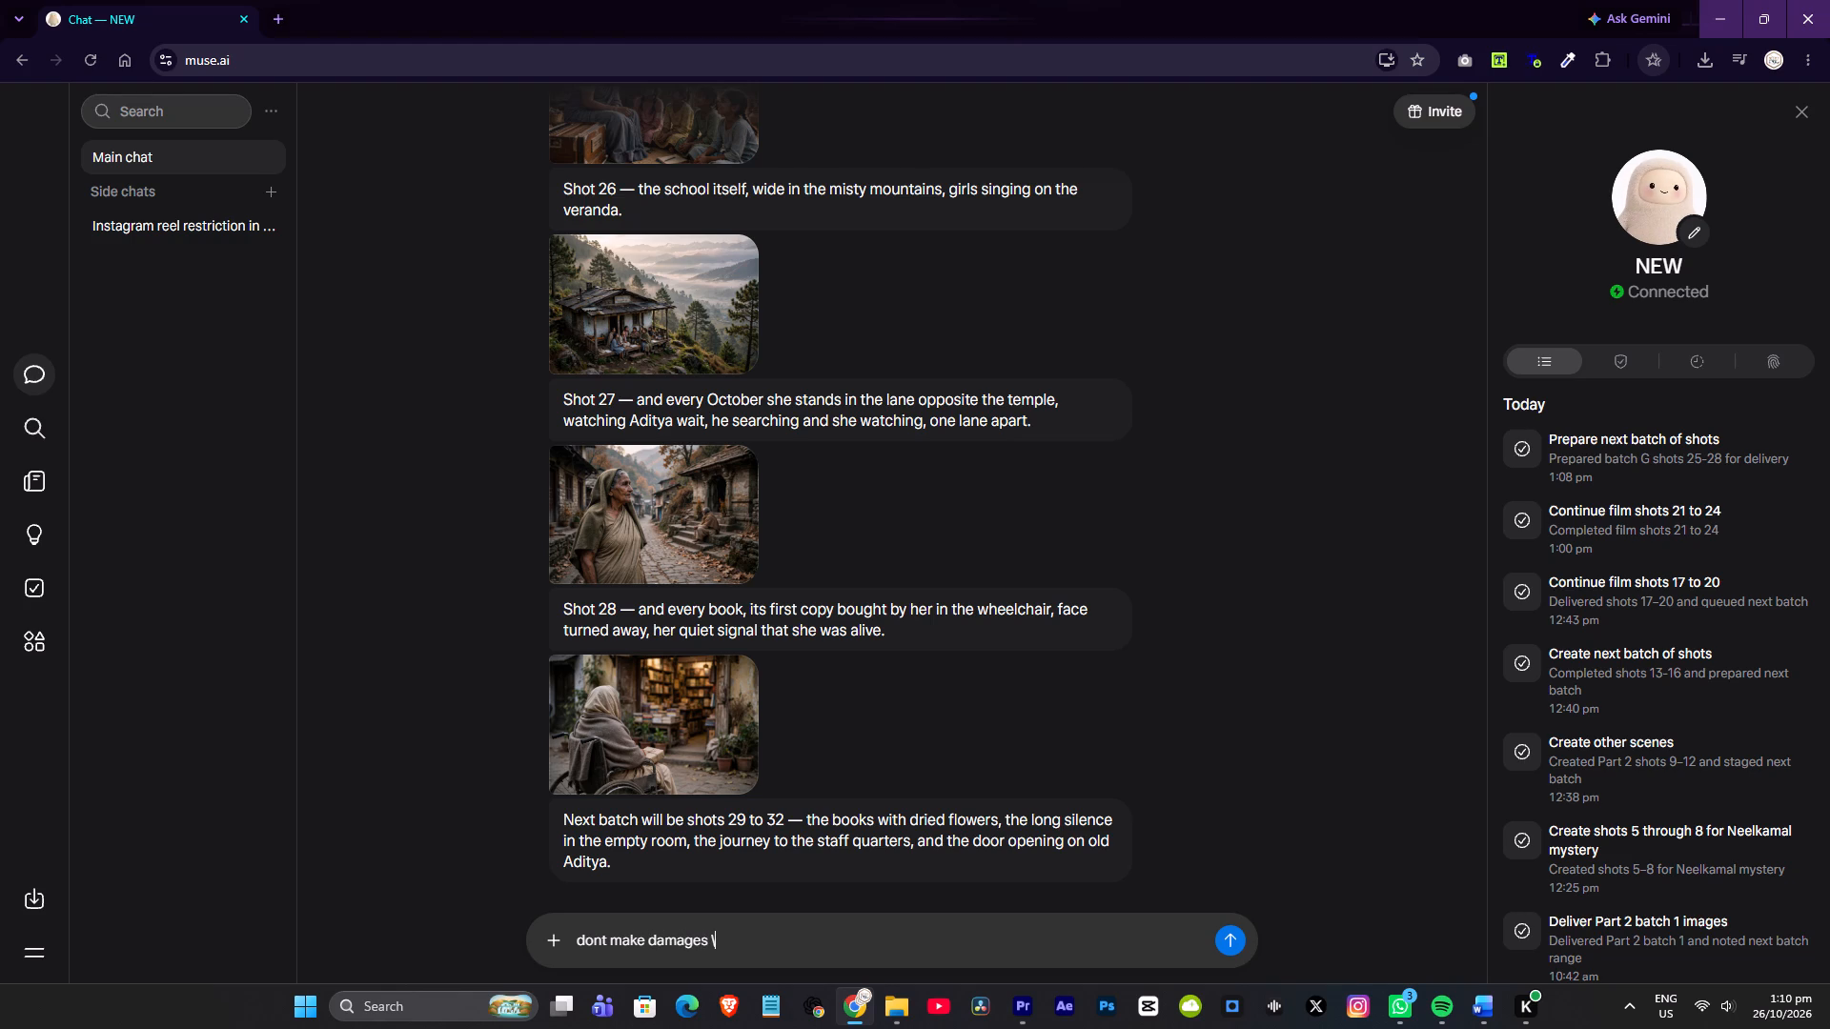
{"action": "key", "text": "BackSpace"}
{"action": "key", "text": "BackSpace"}
{"action": "key", "text": "BackSpace"}
{"action": "type", "text": "d school or place"}
{"action": "type", "text": ". make"}
{"action": "key", "text": "space"}
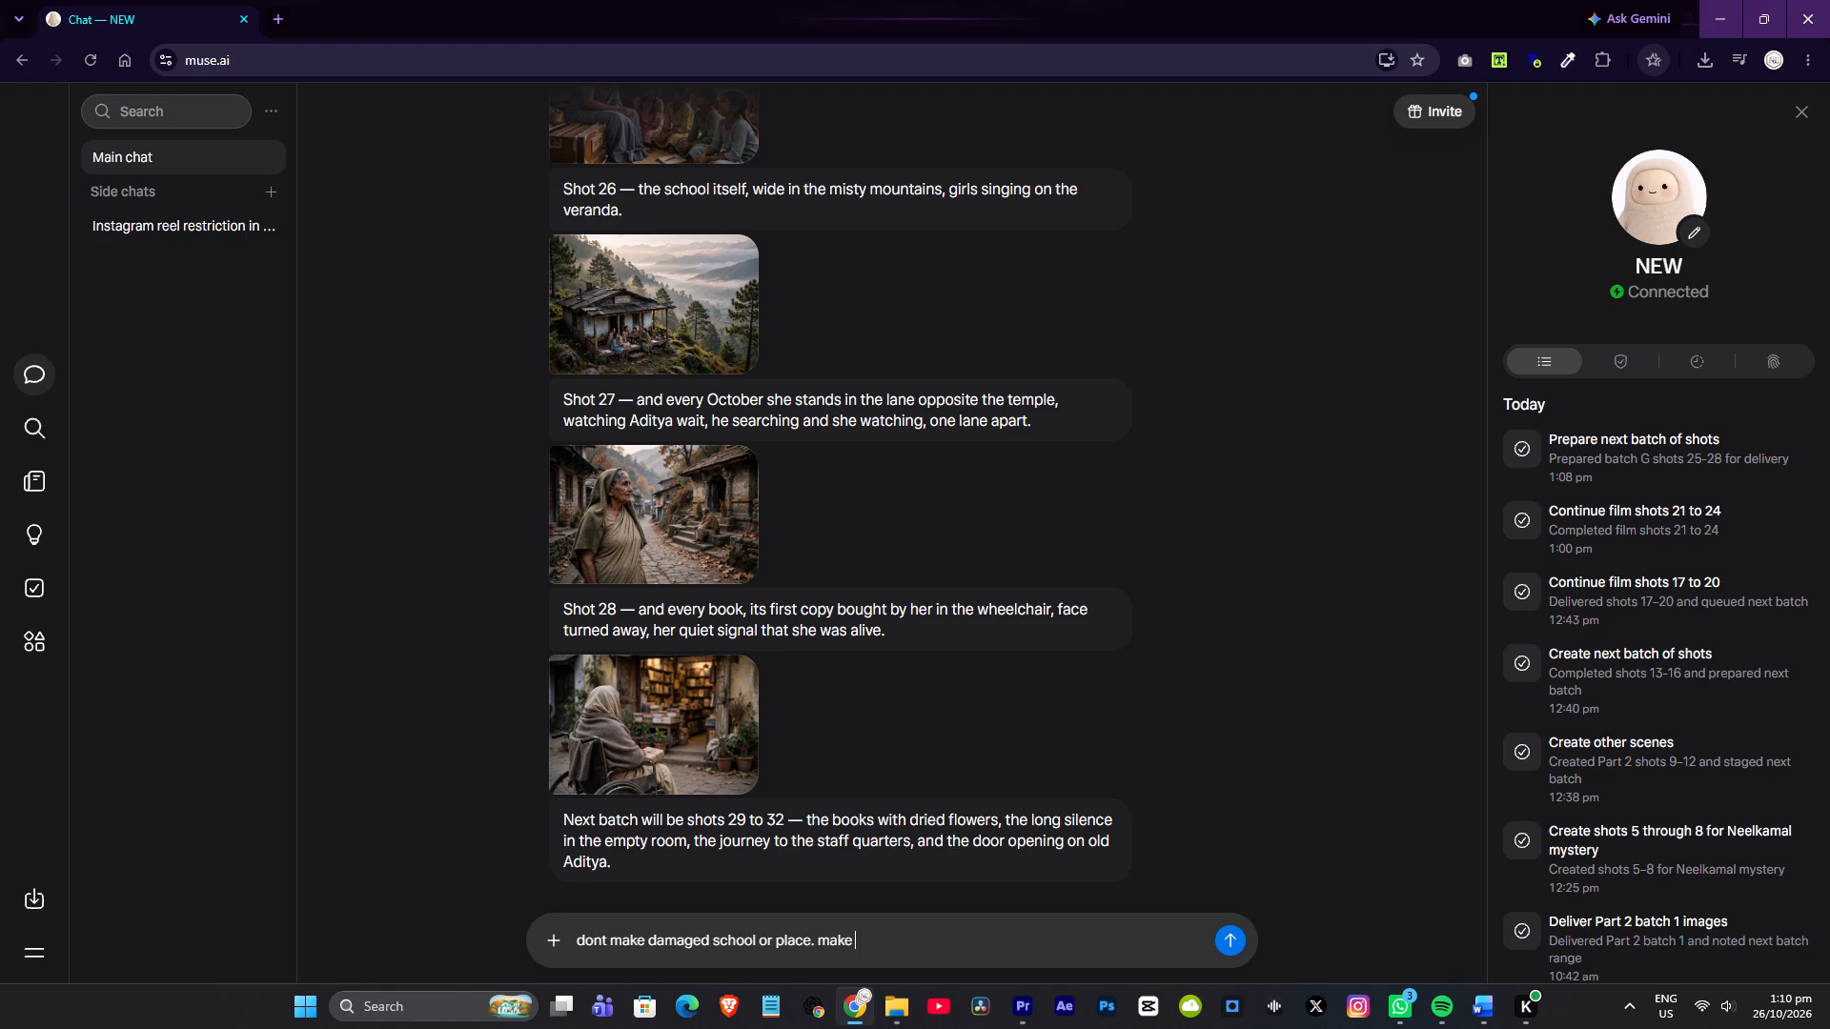
{"action": "type", "text": "good ll"}
{"action": "key", "text": "BackSpace"}
{"action": "type", "text": "ooking"}
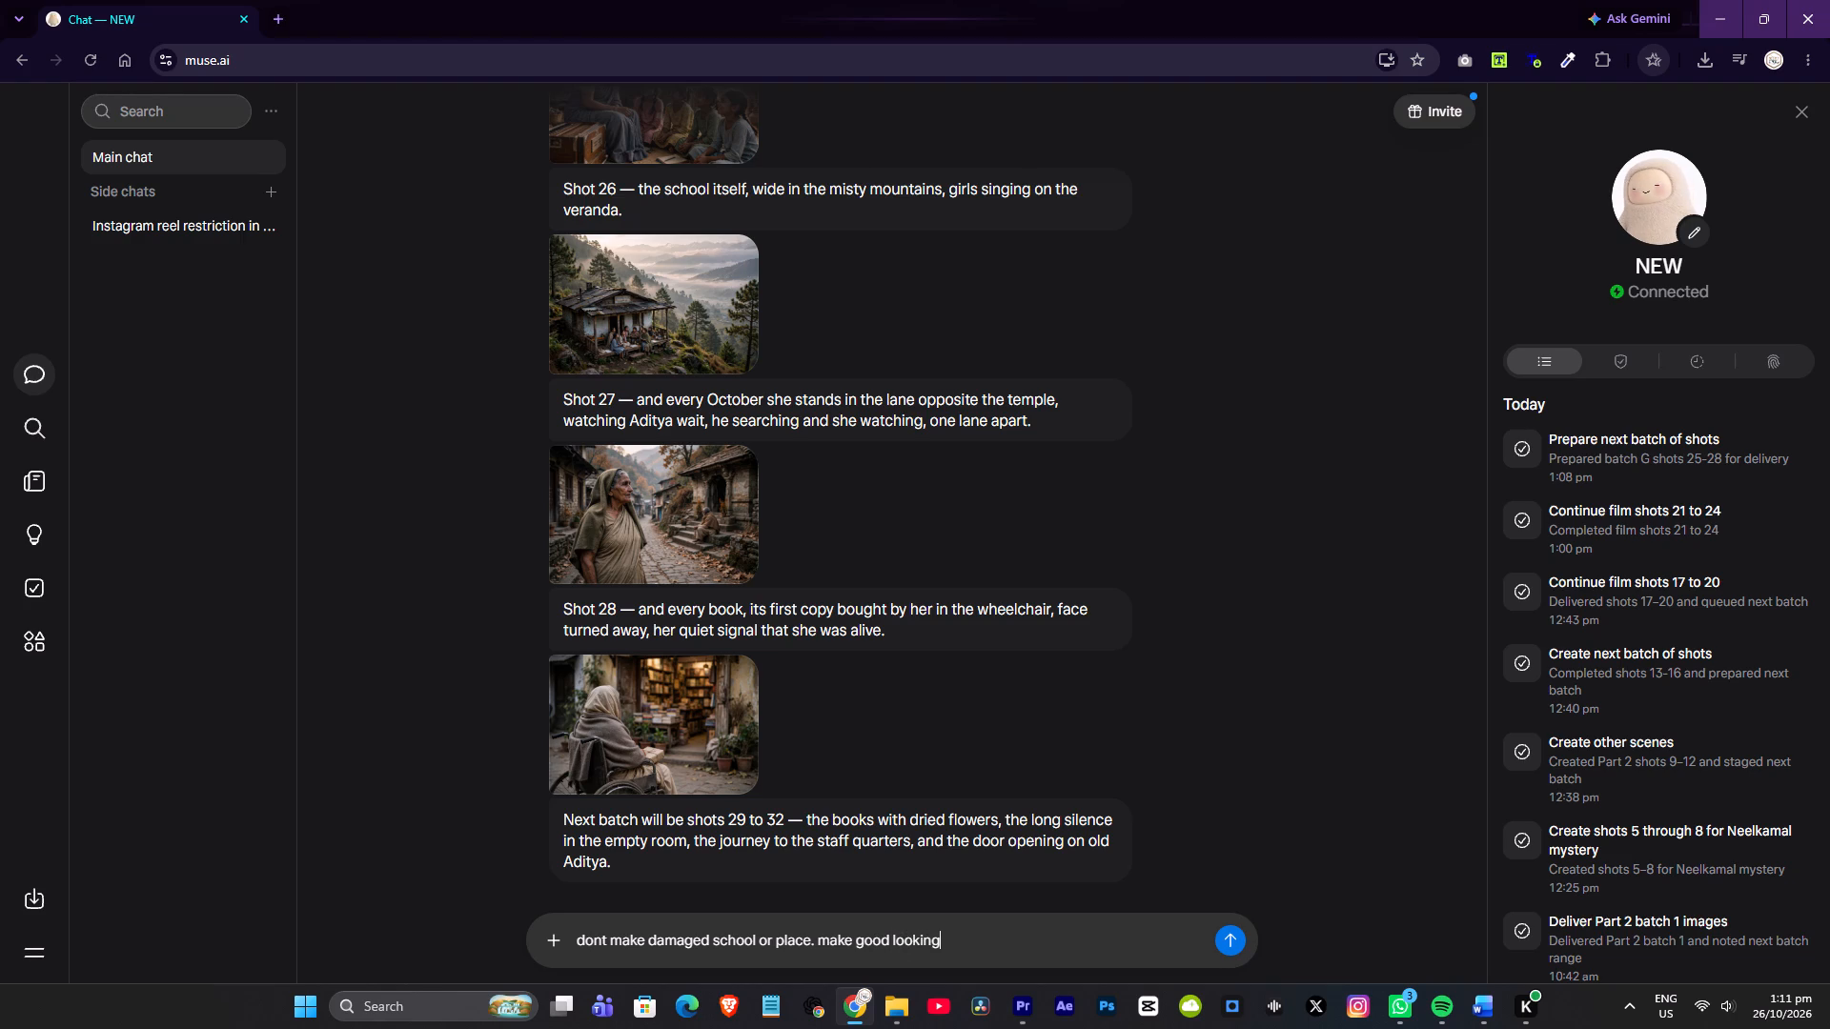
{"action": "key", "text": "space"}
{"action": "type", "text": "school"}
{"action": "key", "text": "space"}
{"action": "key", "text": "space"}
{"action": "type", "text": "or"}
{"action": "key", "text": "space"}
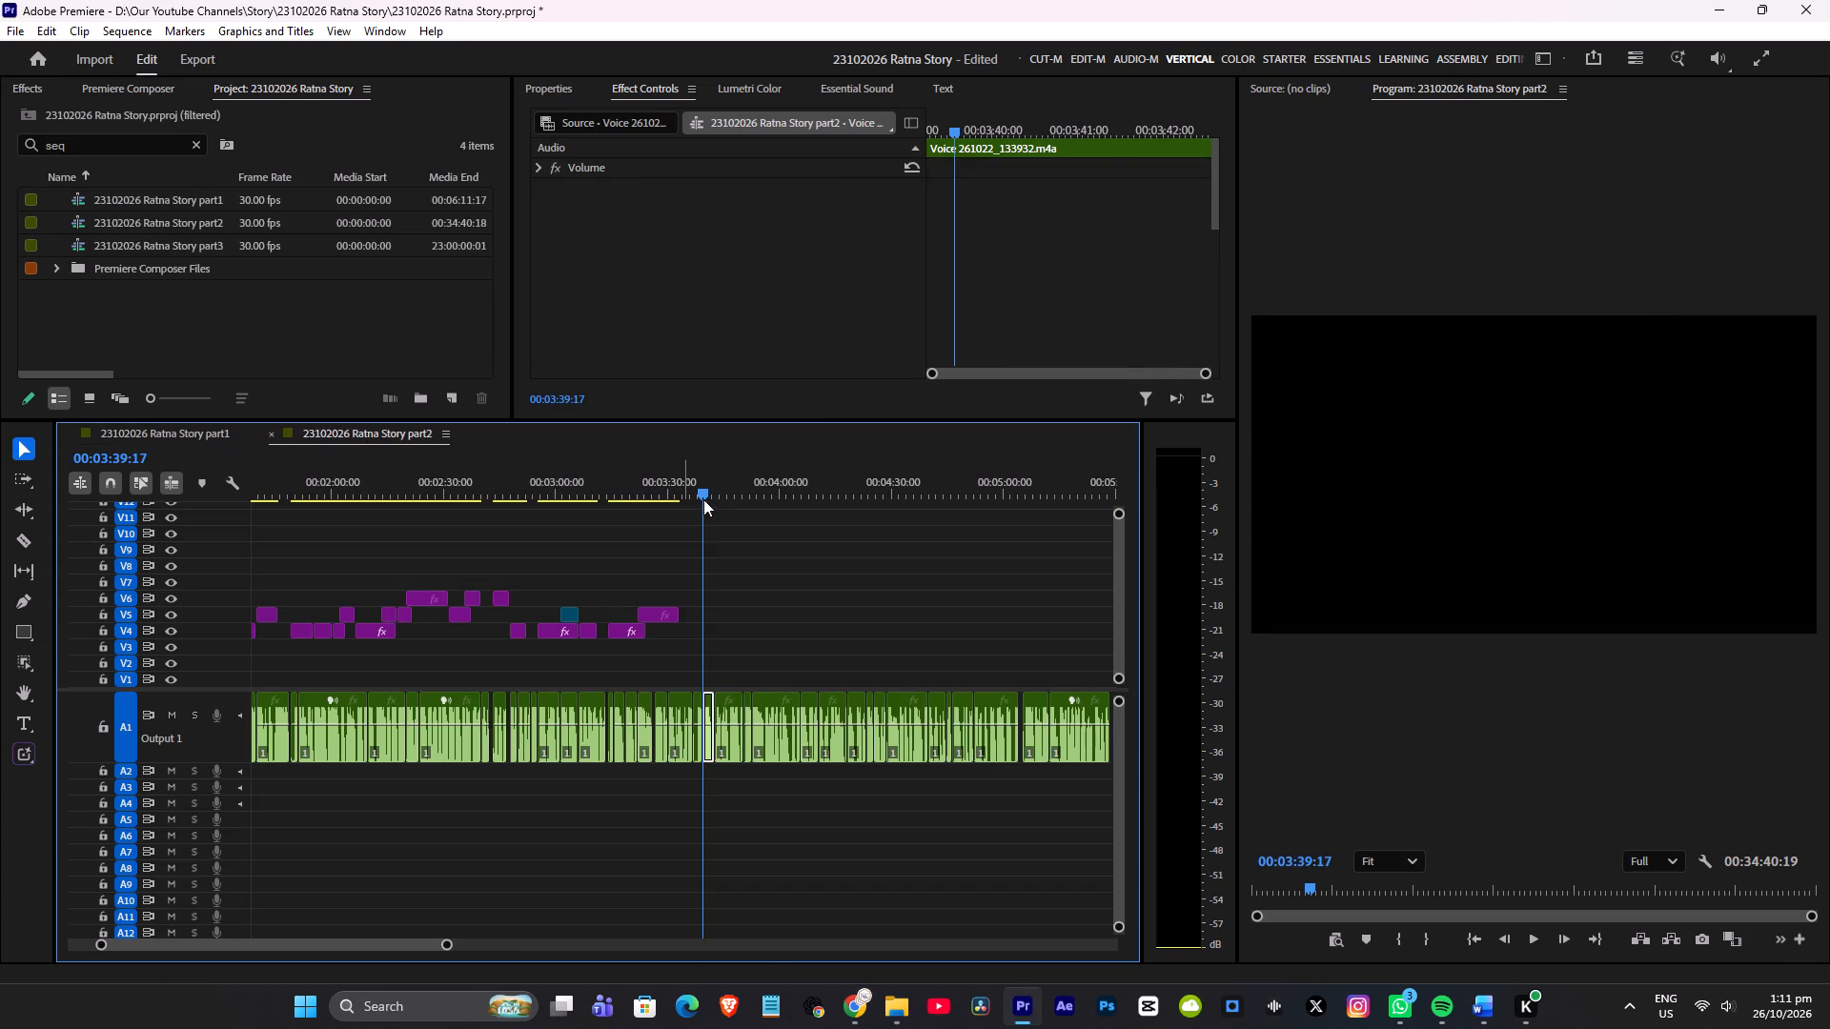
{"action": "left_click", "coordinate": [667, 487]}
{"action": "key", "text": "space"}
{"action": "scroll", "coordinate": [733, 540], "scroll_direction": "up", "scroll_amount": 5, "text": "alt"}
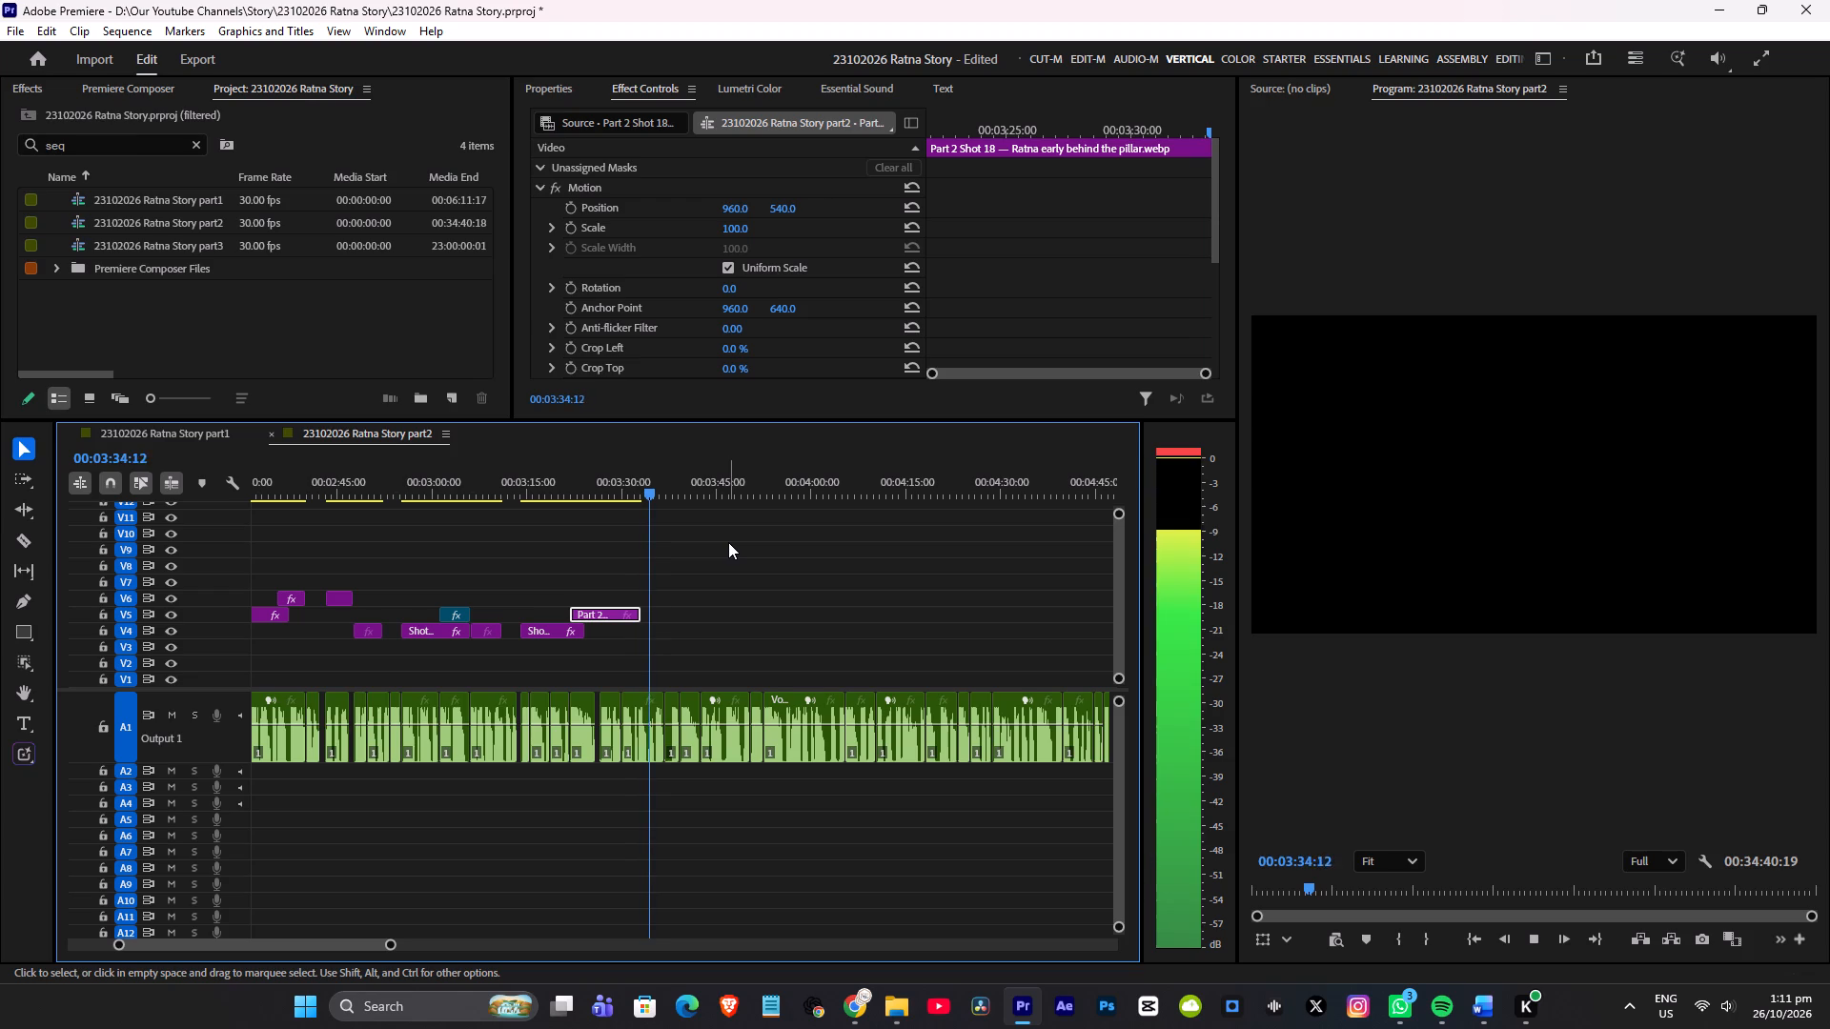
{"action": "left_click", "coordinate": [678, 485]}
Copy the Shot 3 v2 hotel lobby clip at about 00:01:58 in Part 1 and paste it into Part 2 at about 00:03:39.
{"action": "left_click", "coordinate": [205, 430]}
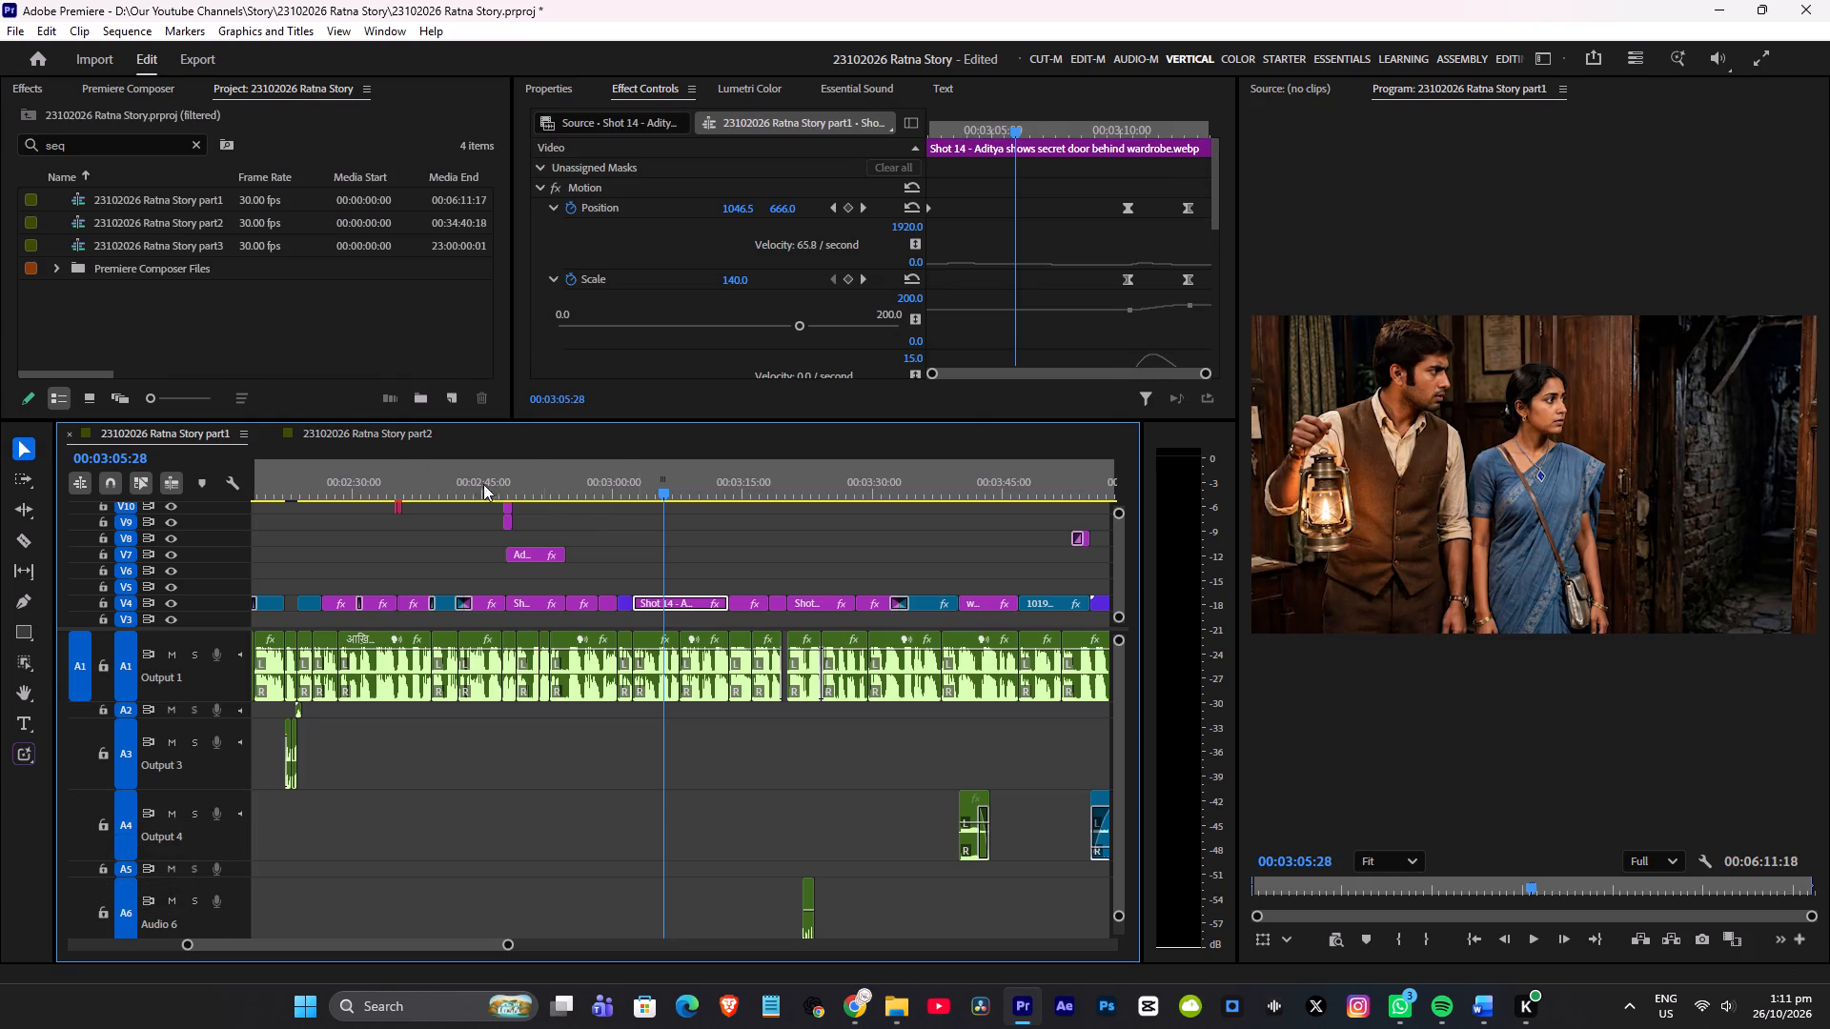
{"action": "left_click_drag", "start_coordinate": [582, 484], "coordinate": [381, 577]}
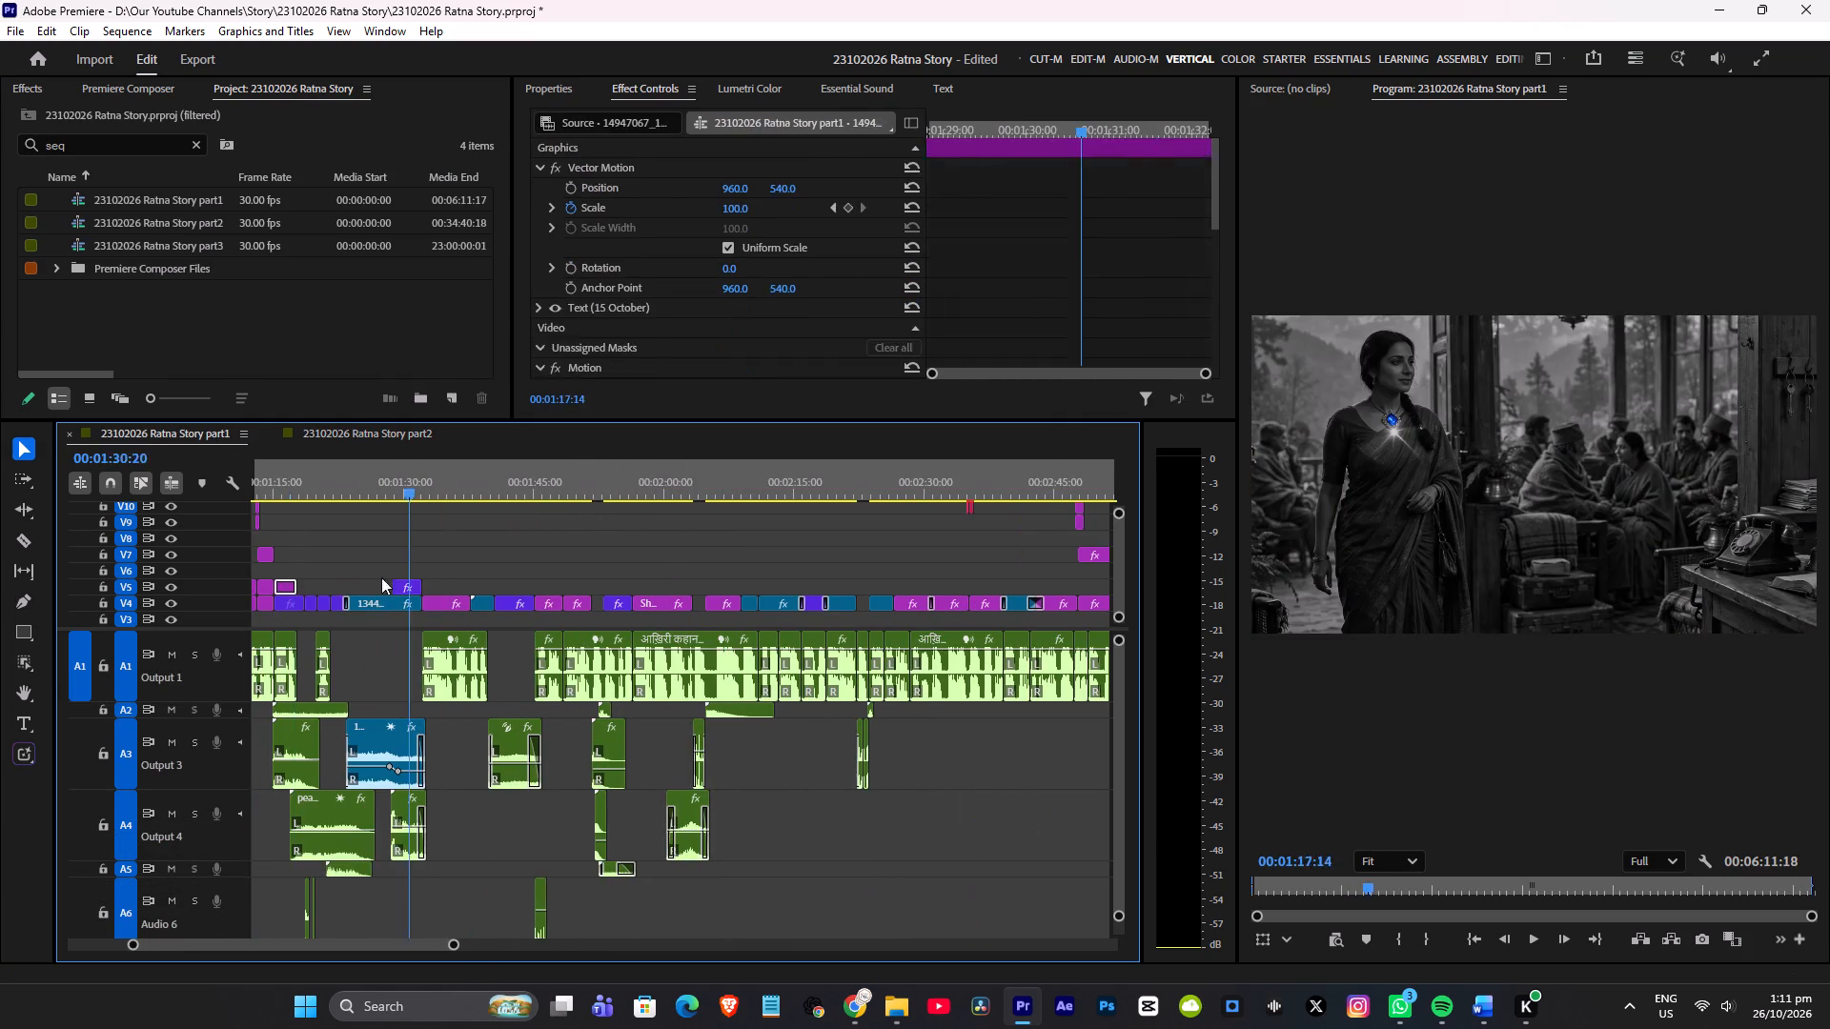
{"action": "left_click_drag", "start_coordinate": [381, 577], "coordinate": [615, 570]}
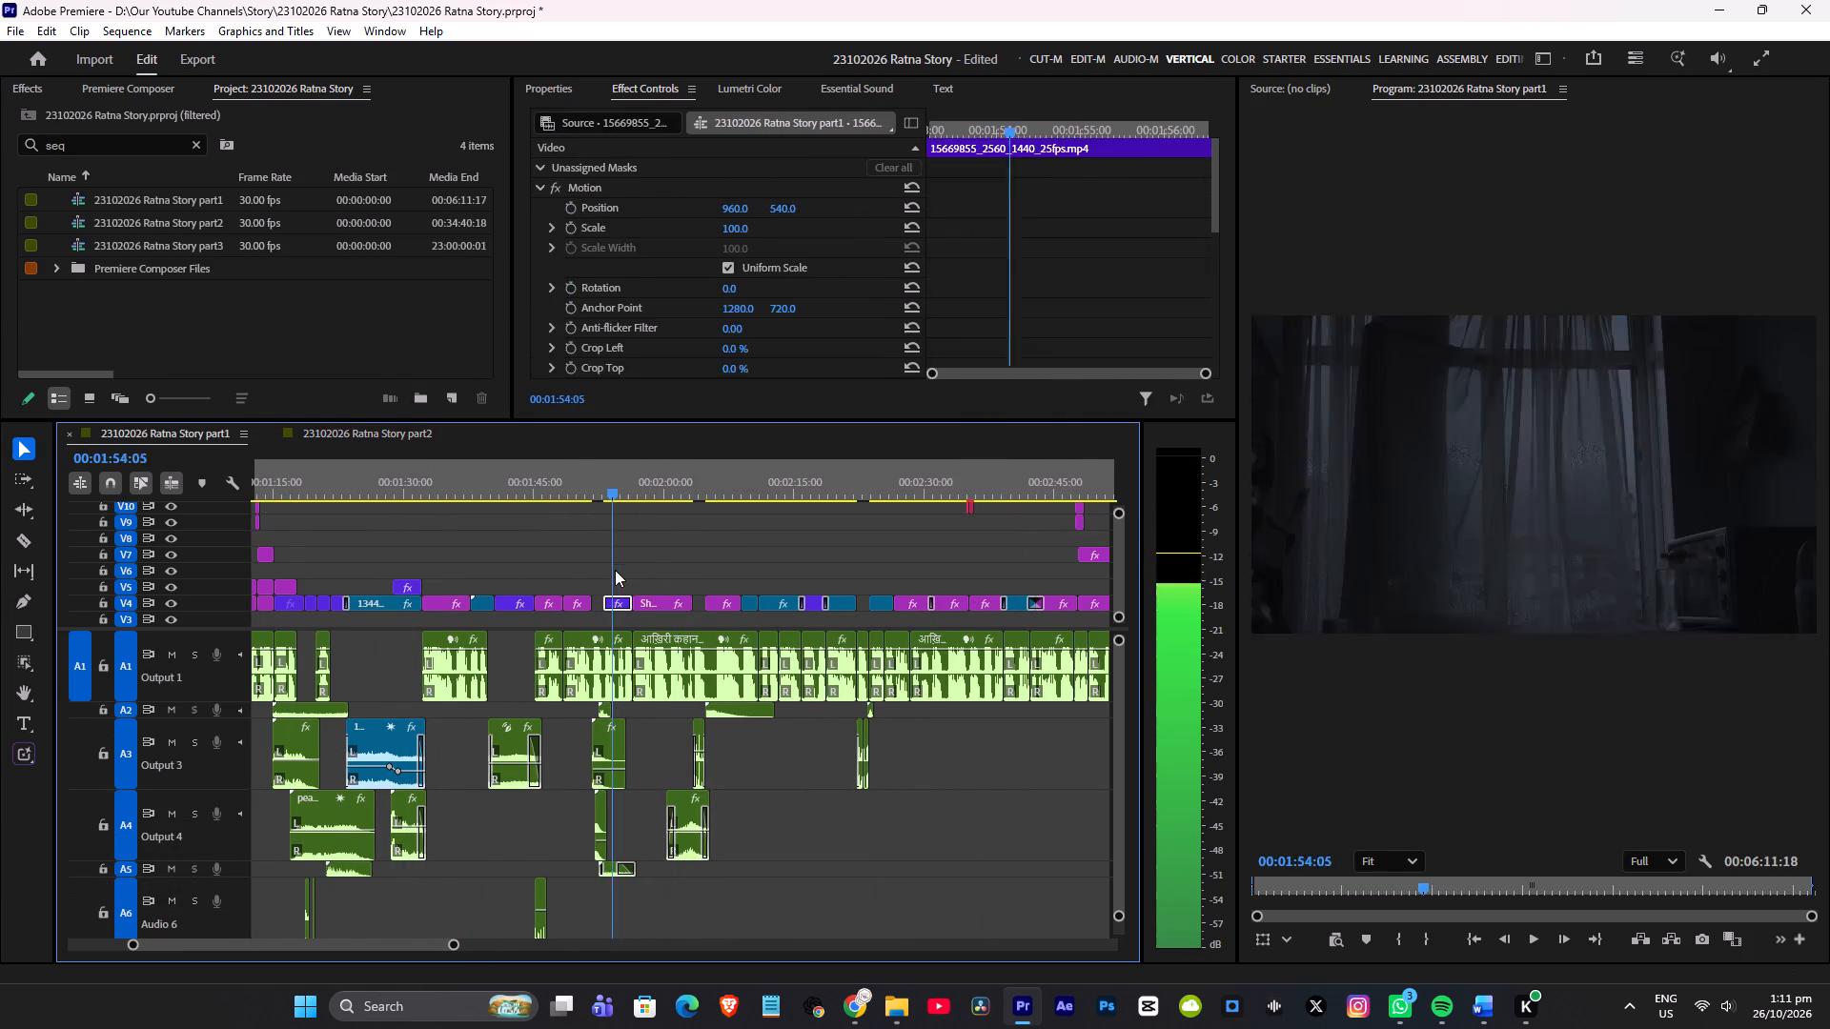
{"action": "left_click_drag", "start_coordinate": [615, 570], "coordinate": [668, 559]}
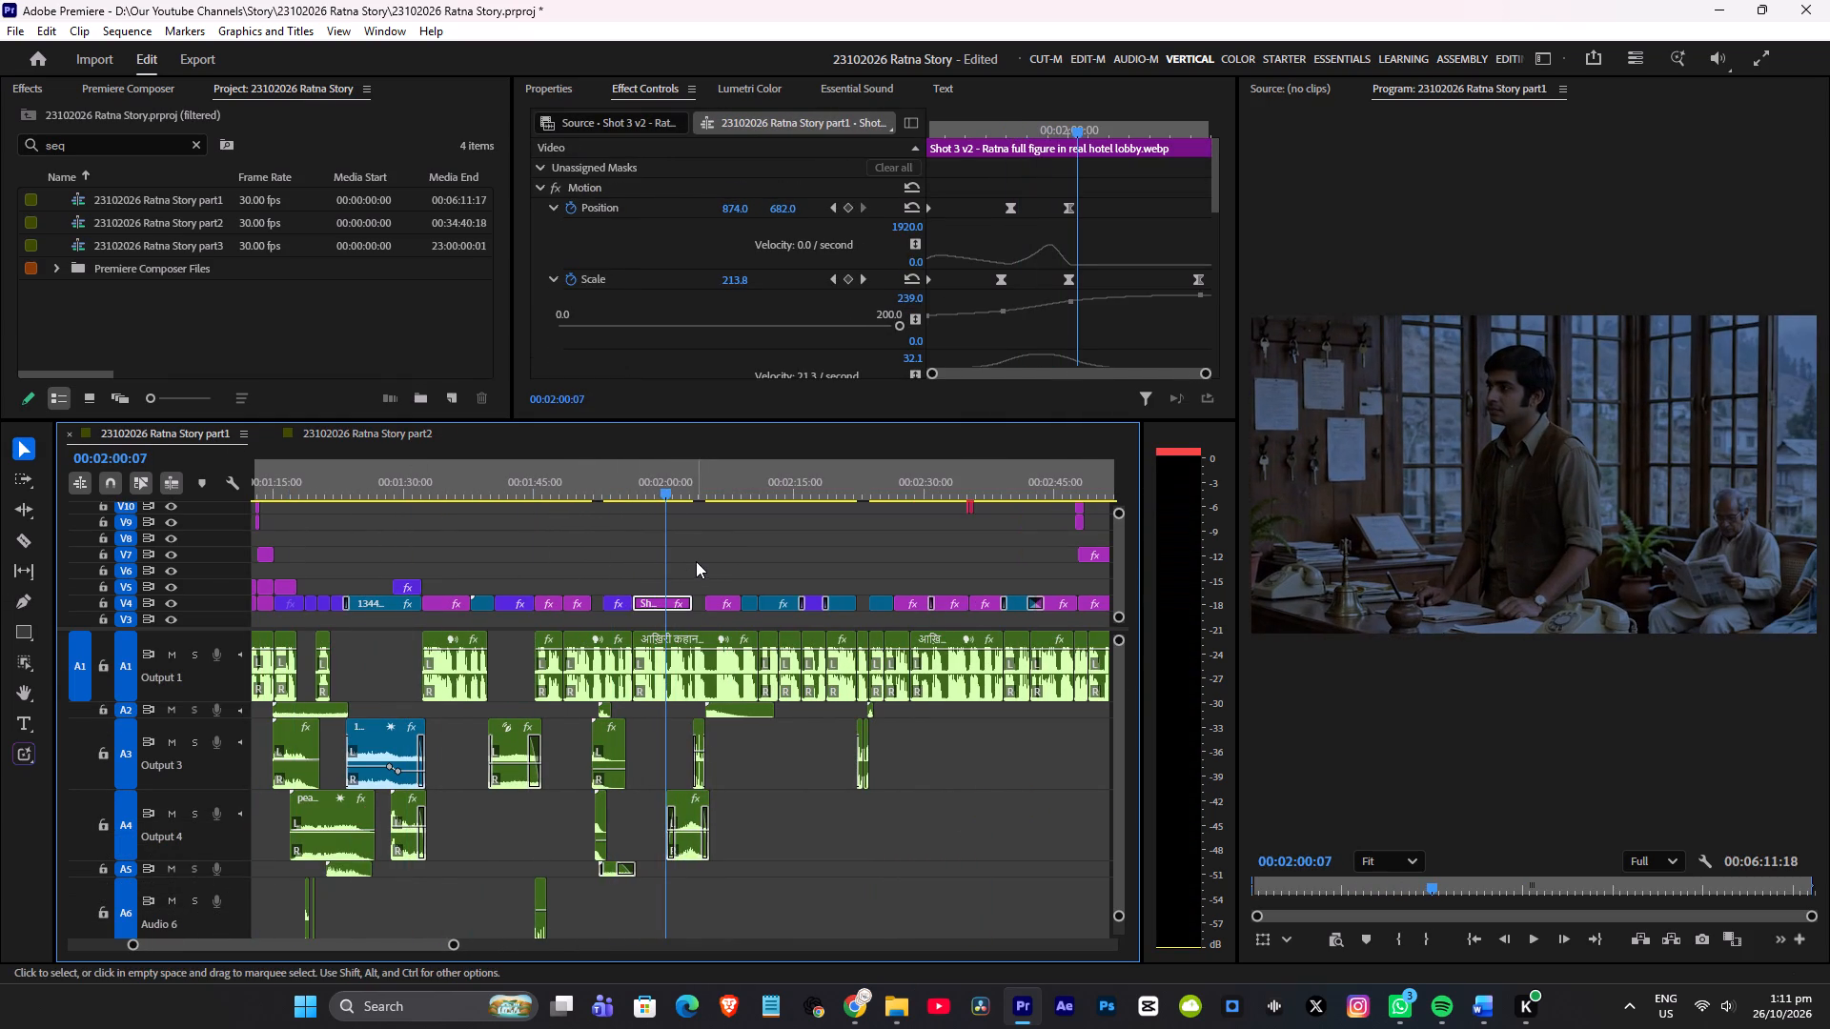
{"action": "left_click", "coordinate": [635, 486]}
{"action": "left_click", "coordinate": [654, 490]}
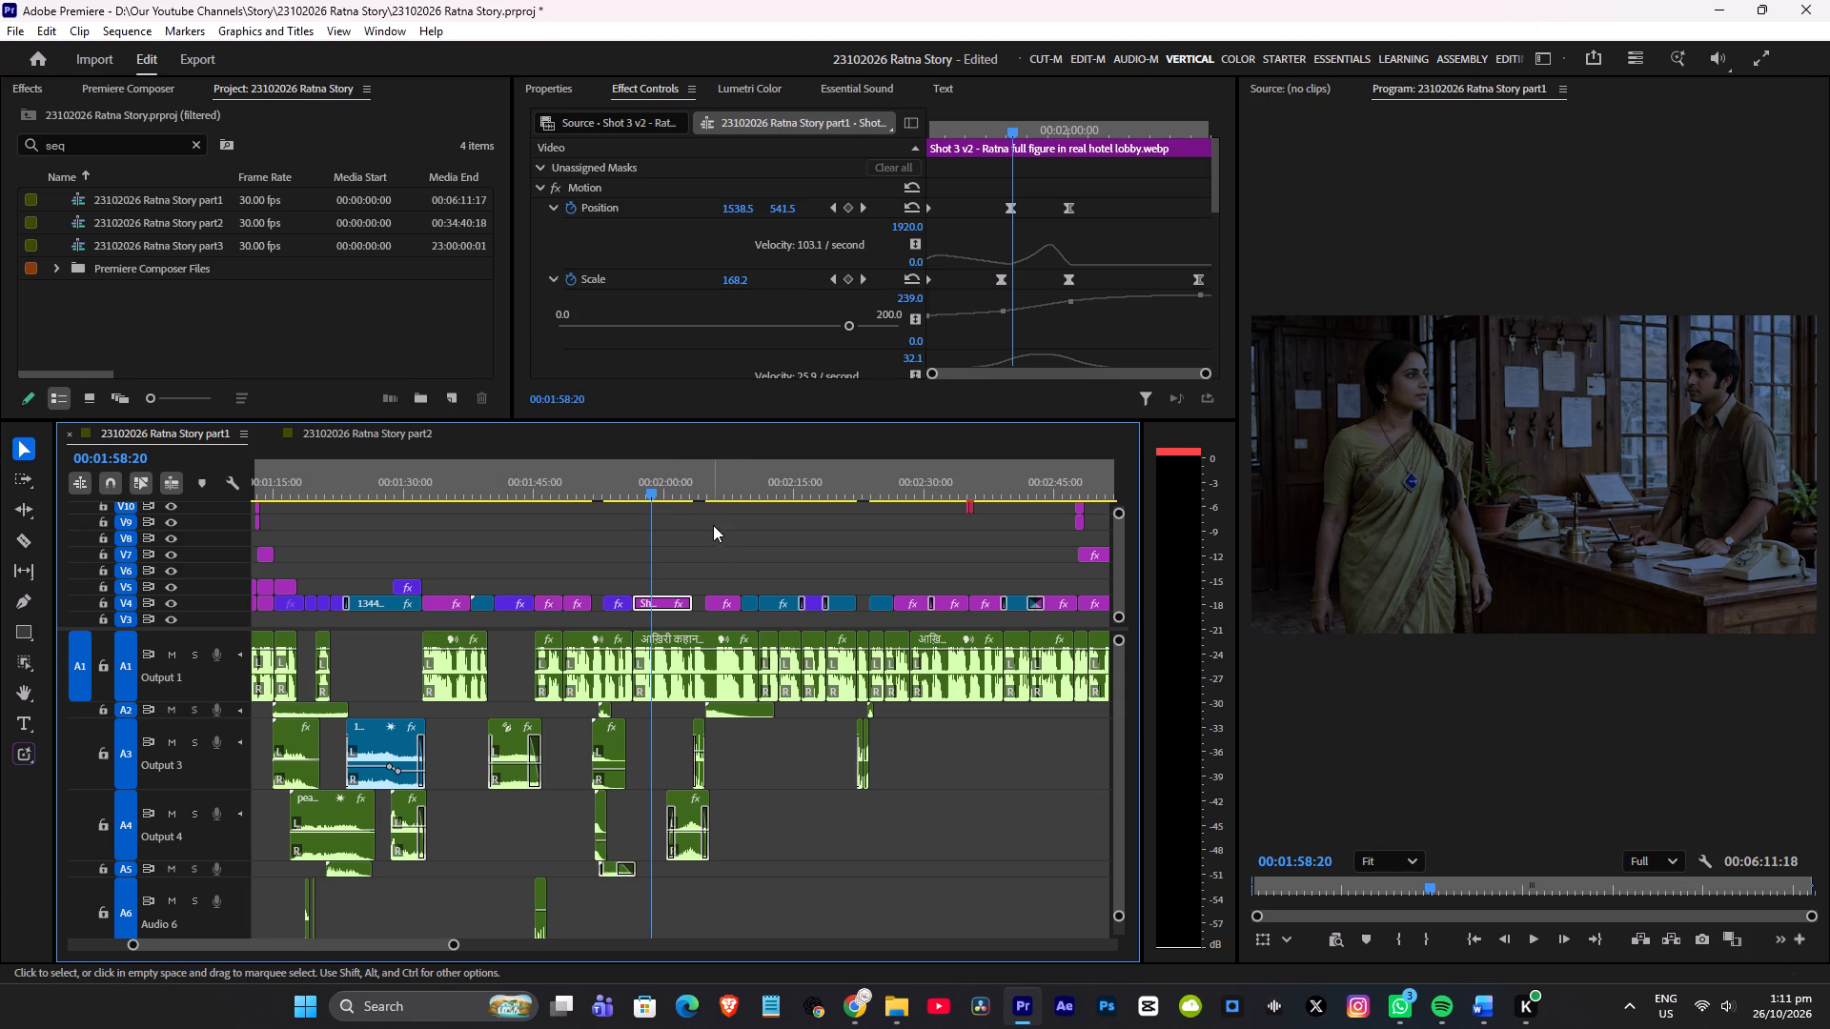
{"action": "key", "text": "ctrl+c"}
{"action": "left_click", "coordinate": [366, 426]}
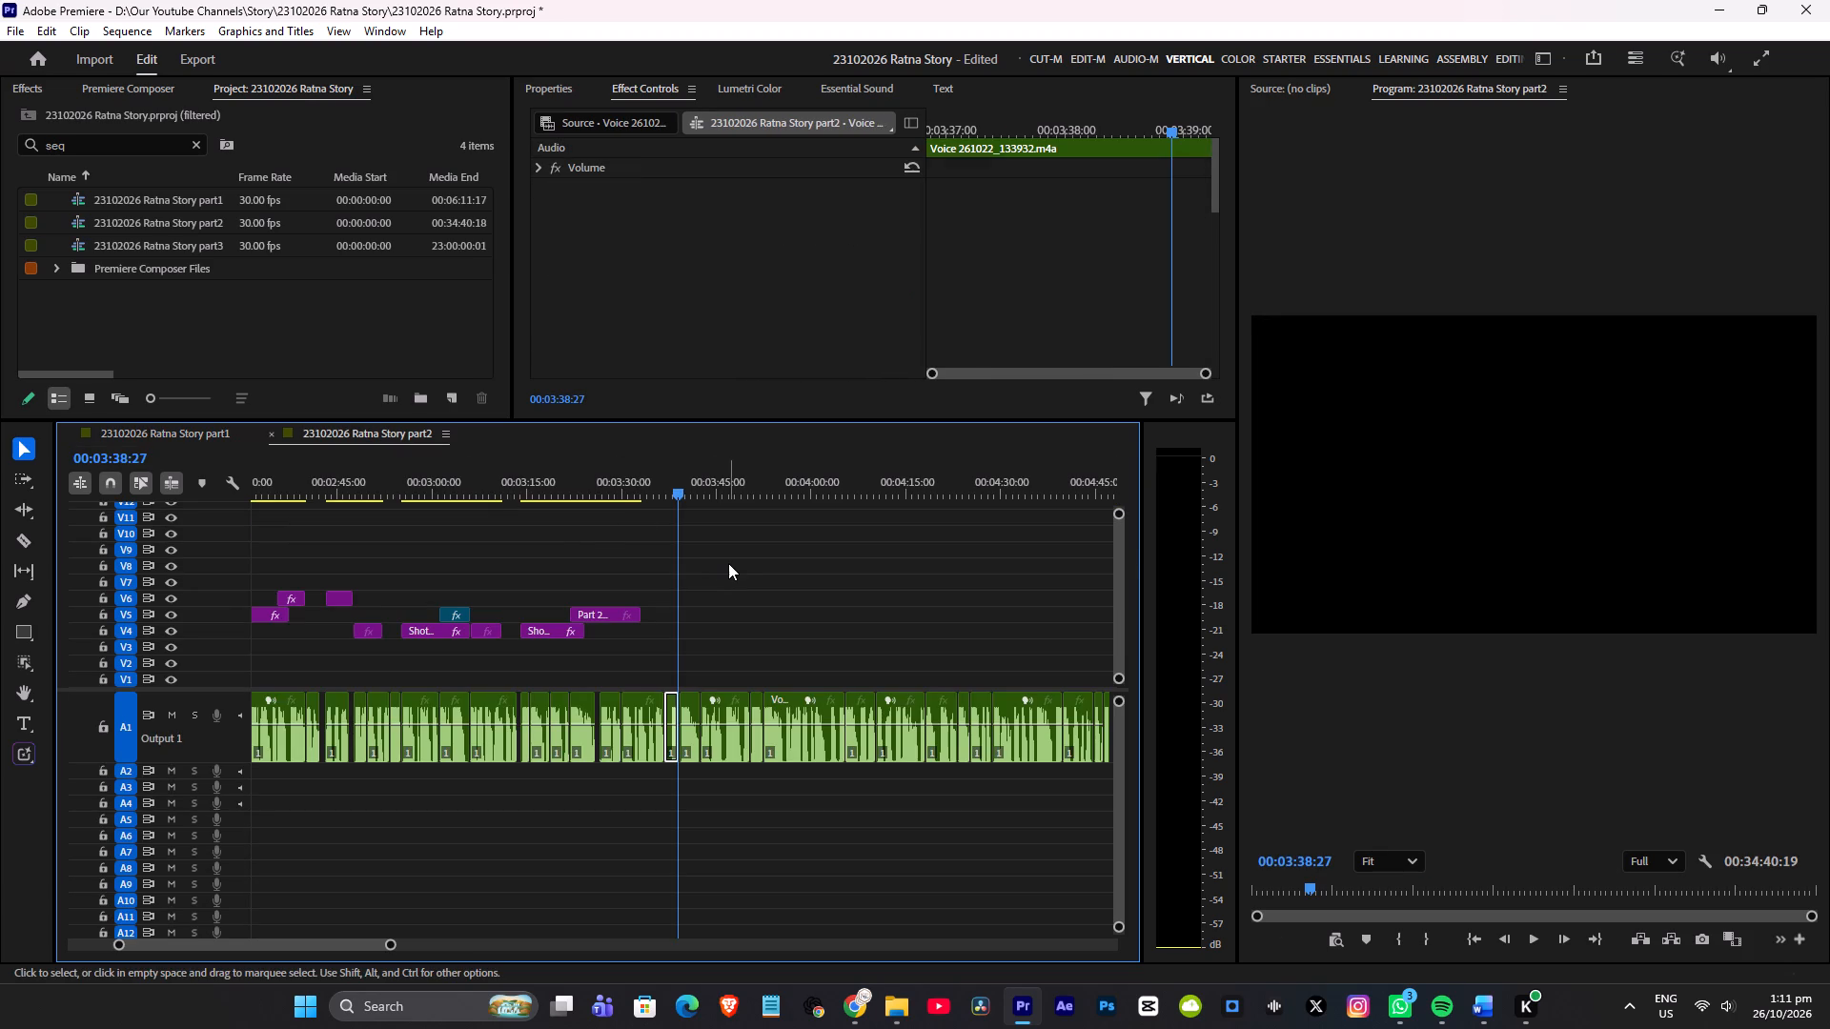
{"action": "left_click", "coordinate": [728, 563]}
{"action": "key", "text": "ctrl+v"}
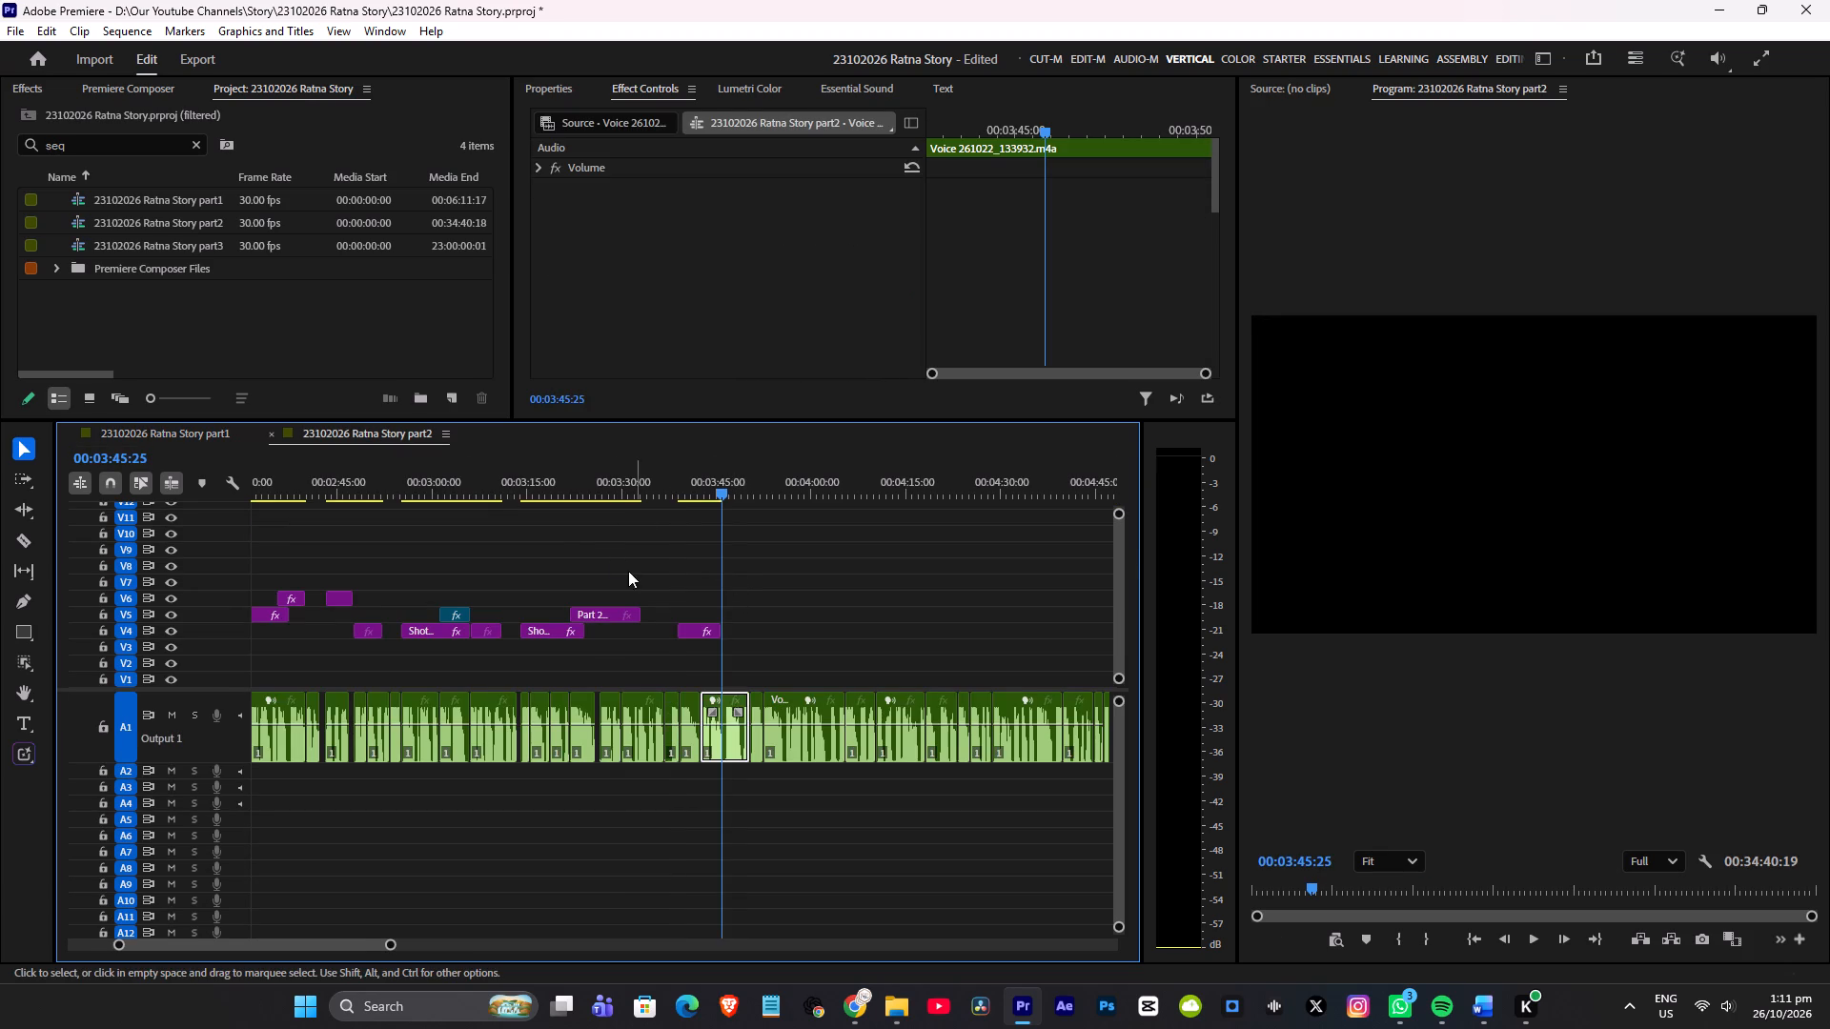
Play Part 2 from about 00:03:33 to 00:03:40 to check the pasted Shot 3 v2 clip against the narration.
{"action": "scroll", "coordinate": [619, 554], "scroll_direction": "down", "scroll_amount": 4}
{"action": "left_click", "coordinate": [595, 587]}
{"action": "left_click", "coordinate": [579, 630]}
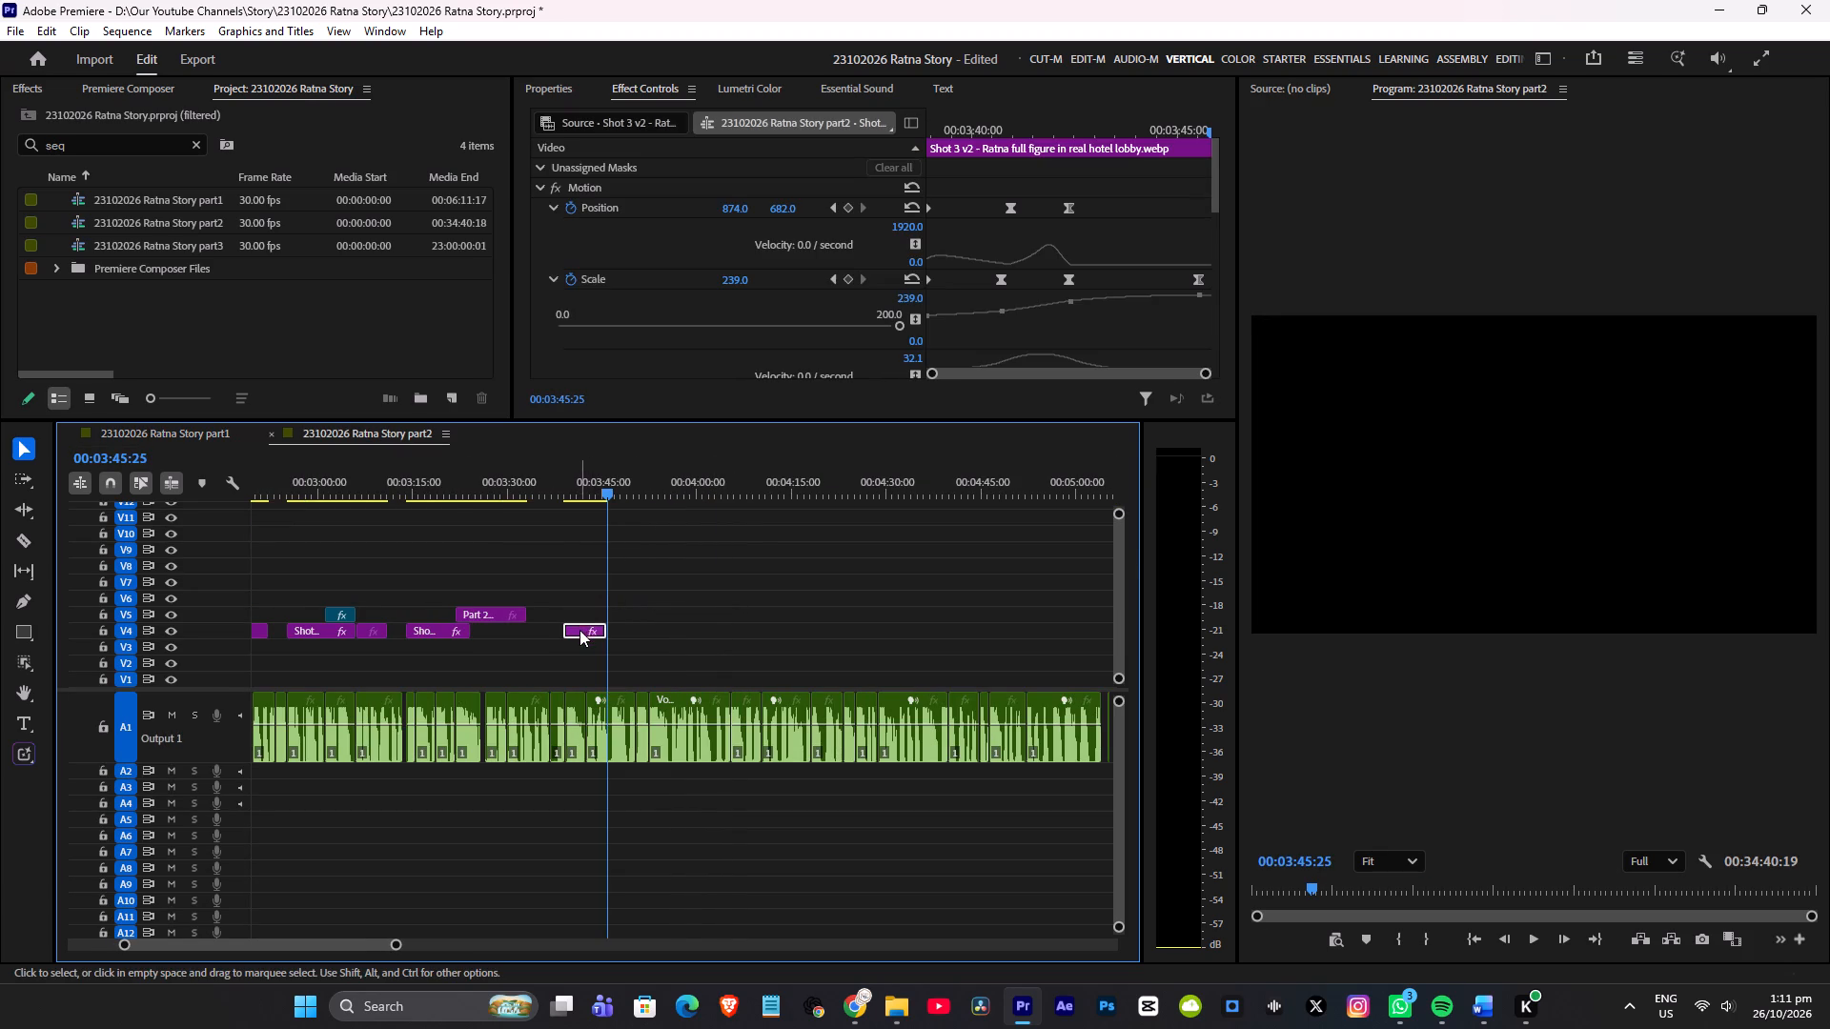
{"action": "left_click", "coordinate": [525, 484]}
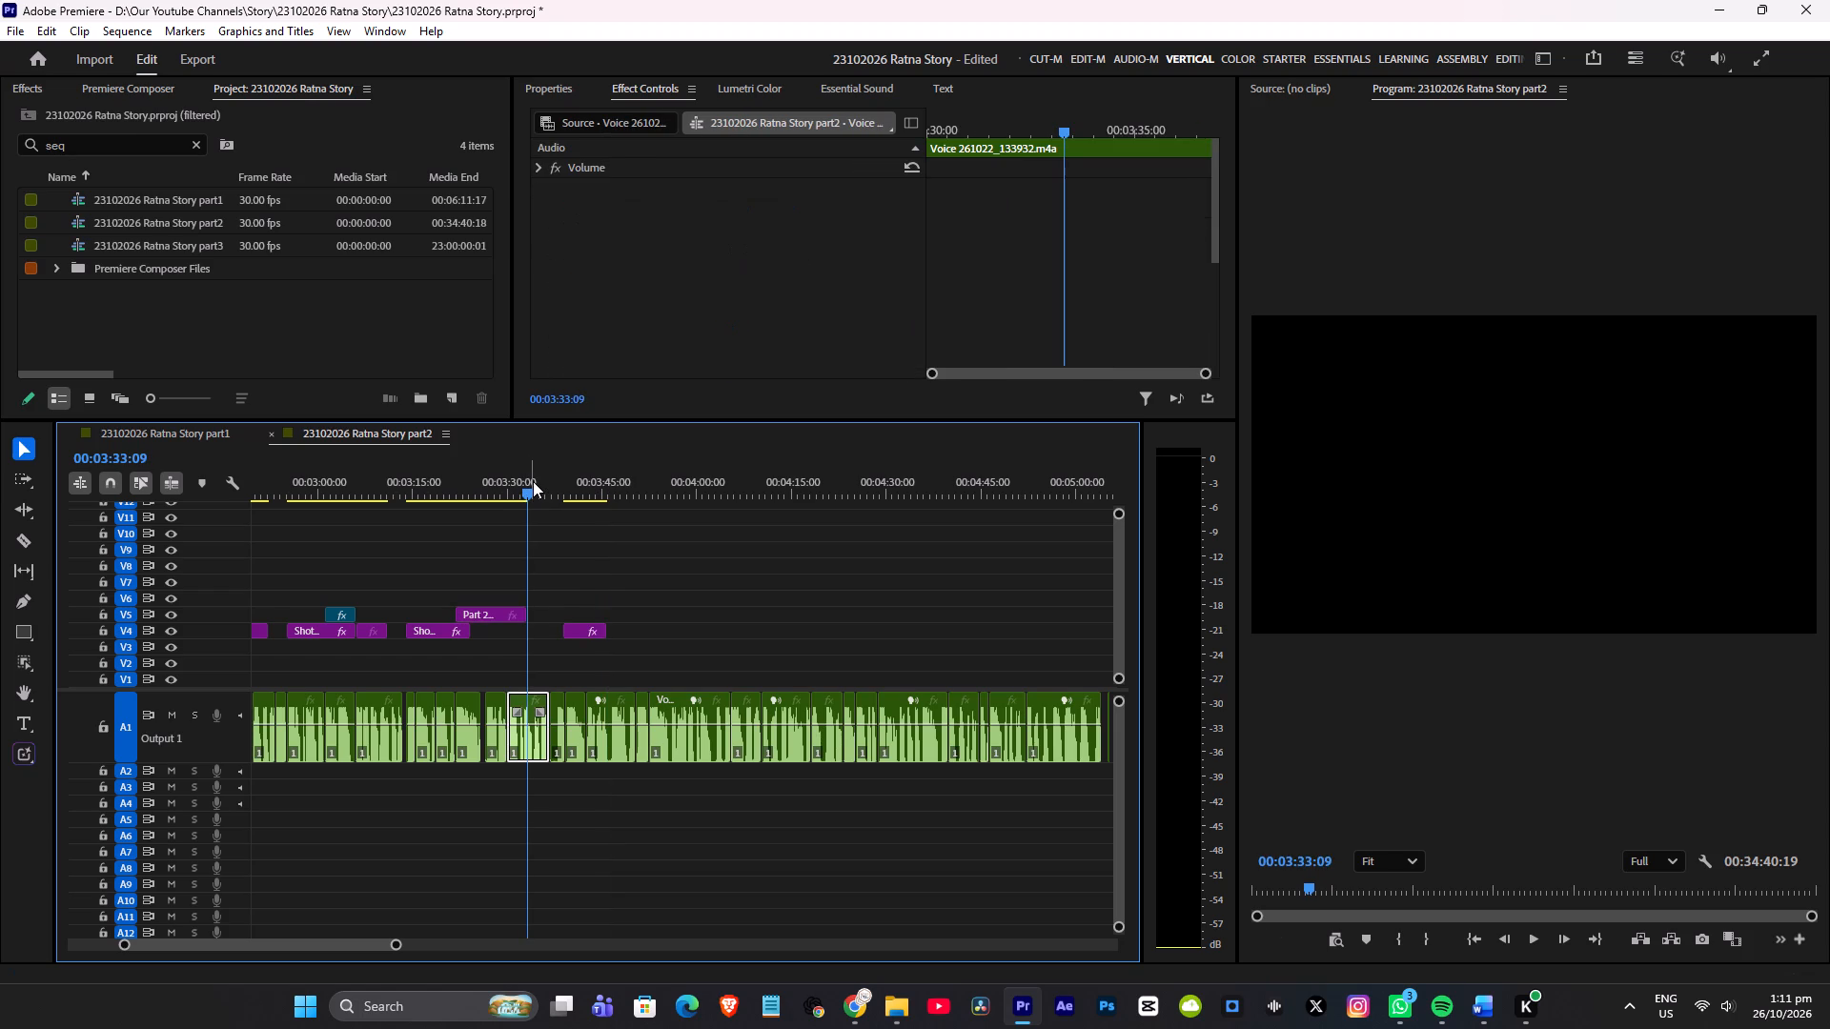
{"action": "key", "text": "space"}
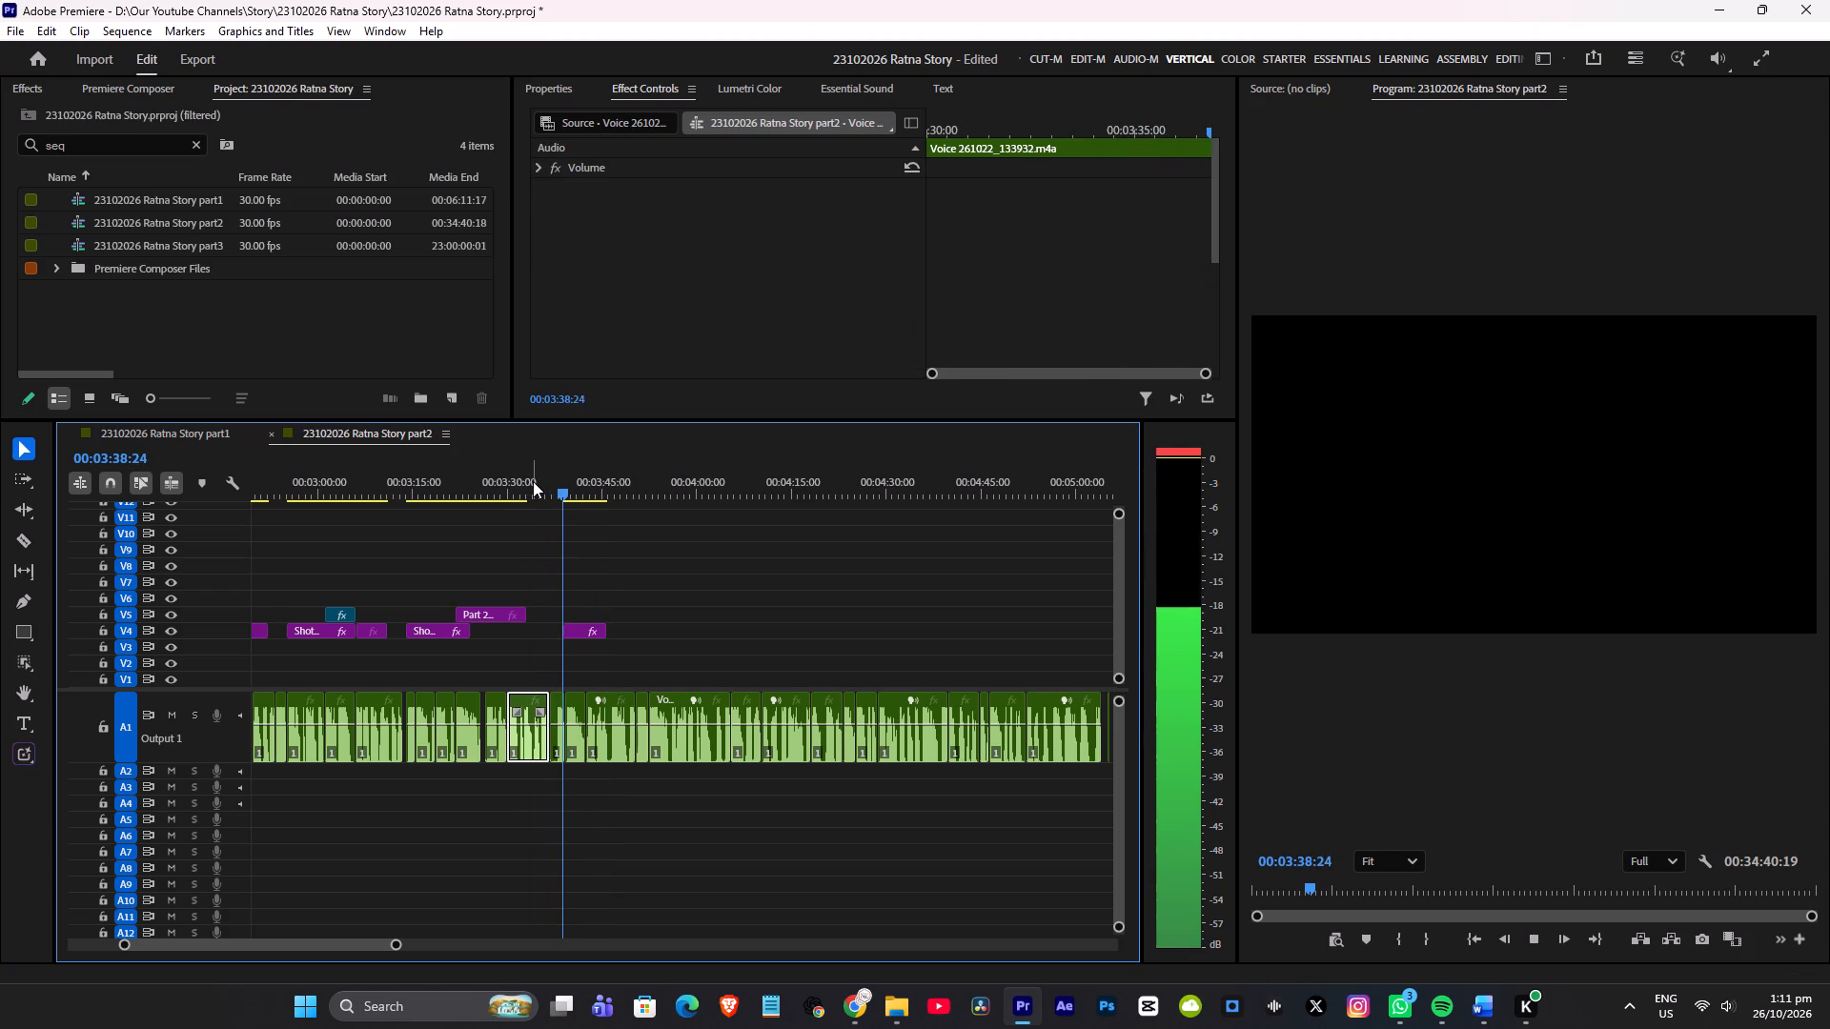
{"action": "key", "text": "space"}
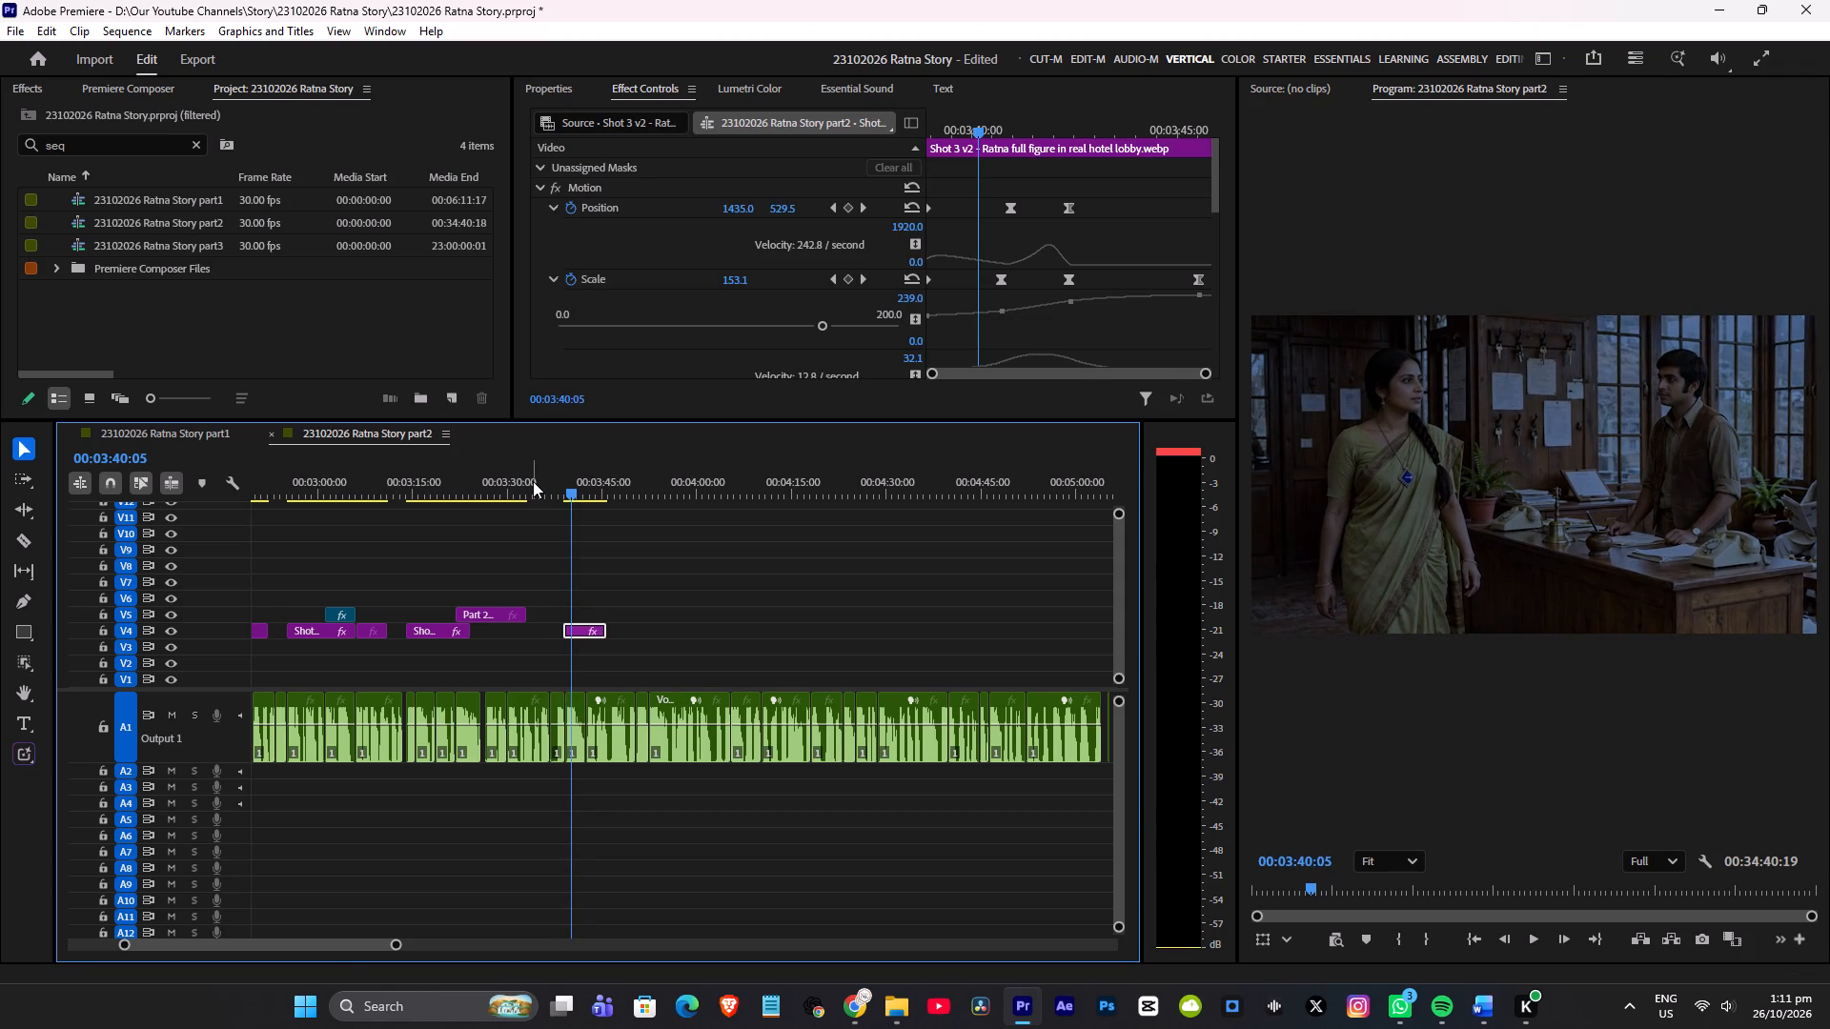
Save the project.
{"action": "scroll", "coordinate": [701, 556], "scroll_direction": "up", "scroll_amount": 8, "text": "alt"}
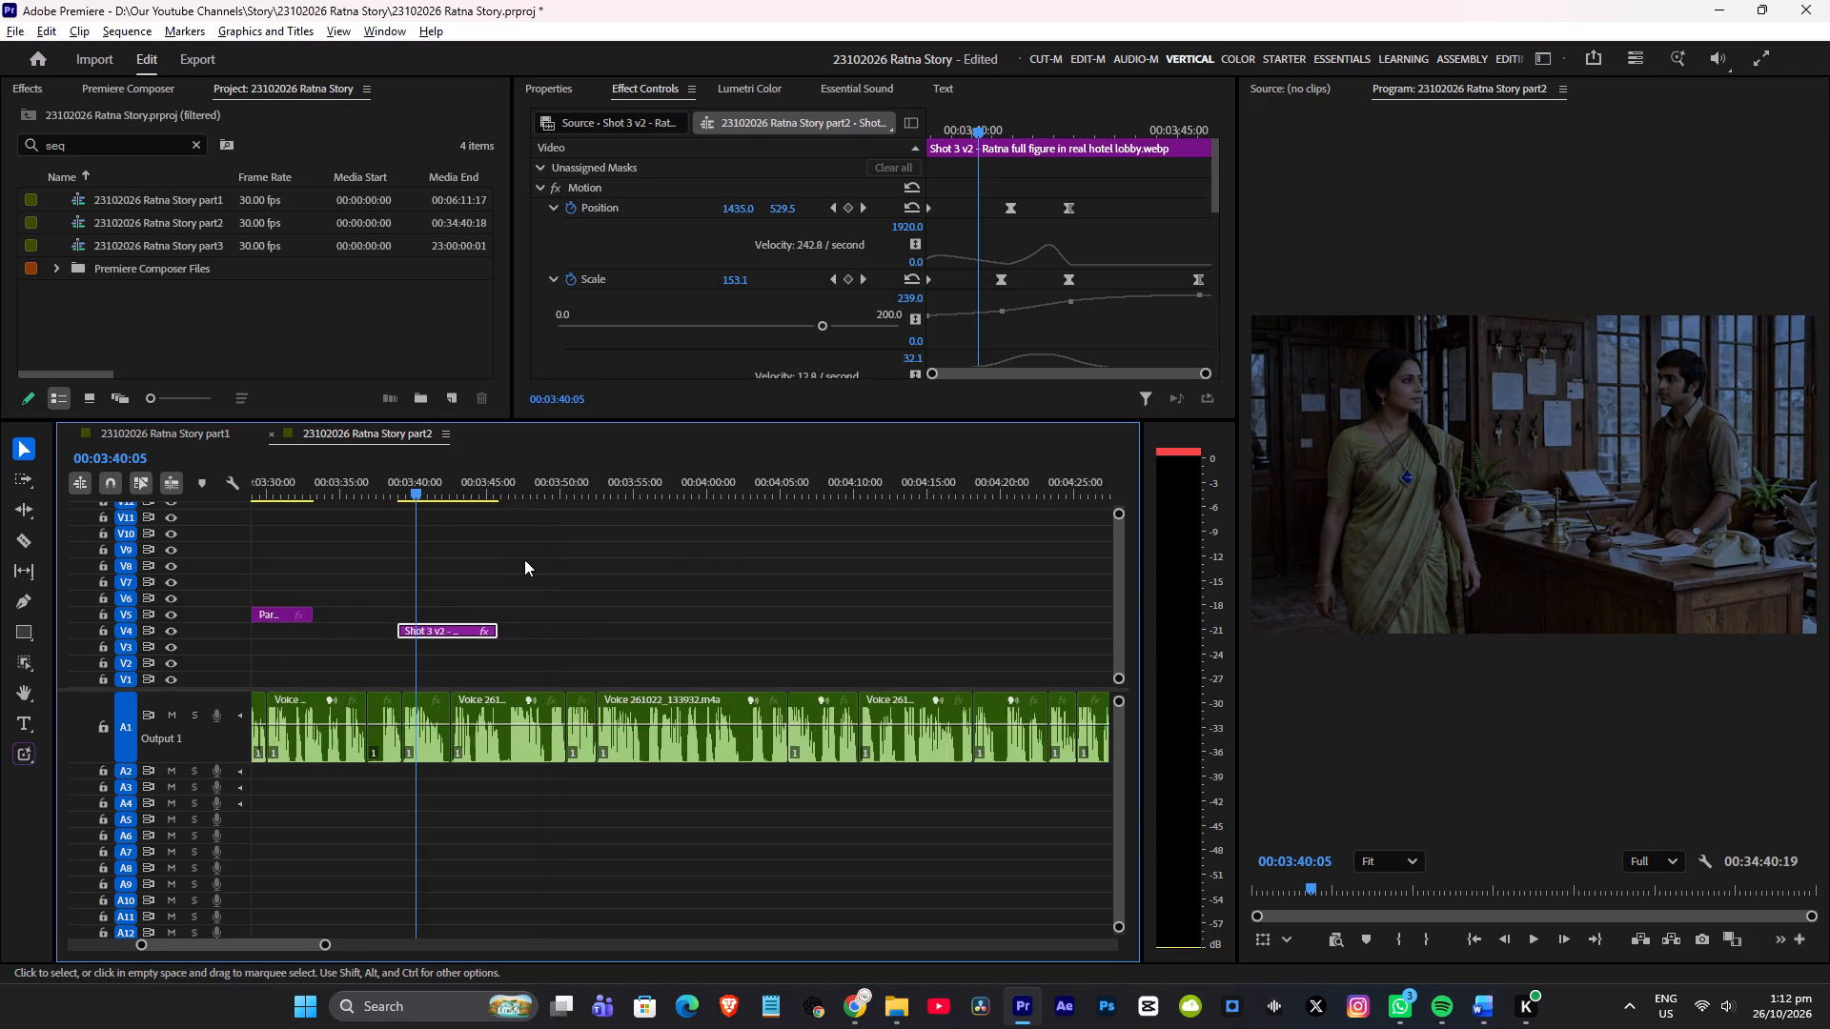
{"action": "scroll", "coordinate": [513, 559], "scroll_direction": "up", "scroll_amount": 2, "text": "alt"}
{"action": "key", "text": "ctrl+s"}
Reposition the Shot 3 v2 clip on V4 against the voice-over, starting it at about 00:03:36.
{"action": "scroll", "coordinate": [467, 571], "scroll_direction": "up", "scroll_amount": 2}
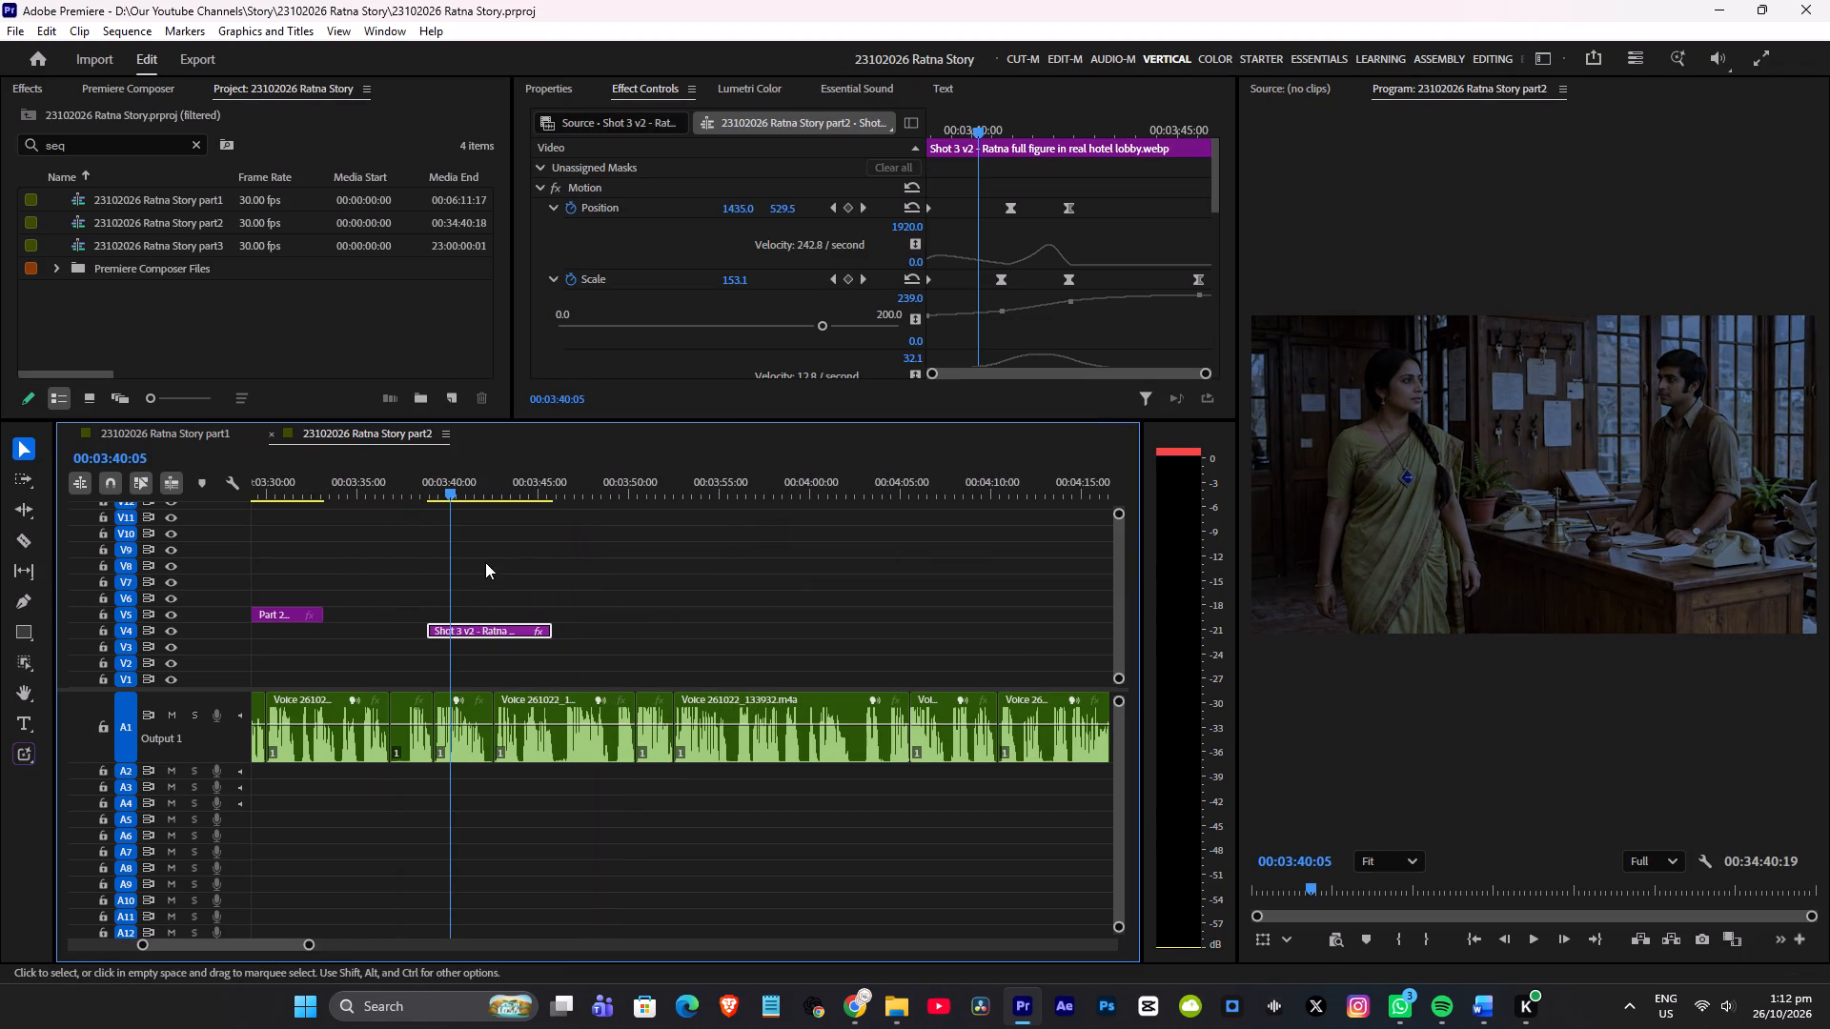
{"action": "left_click", "coordinate": [456, 628]}
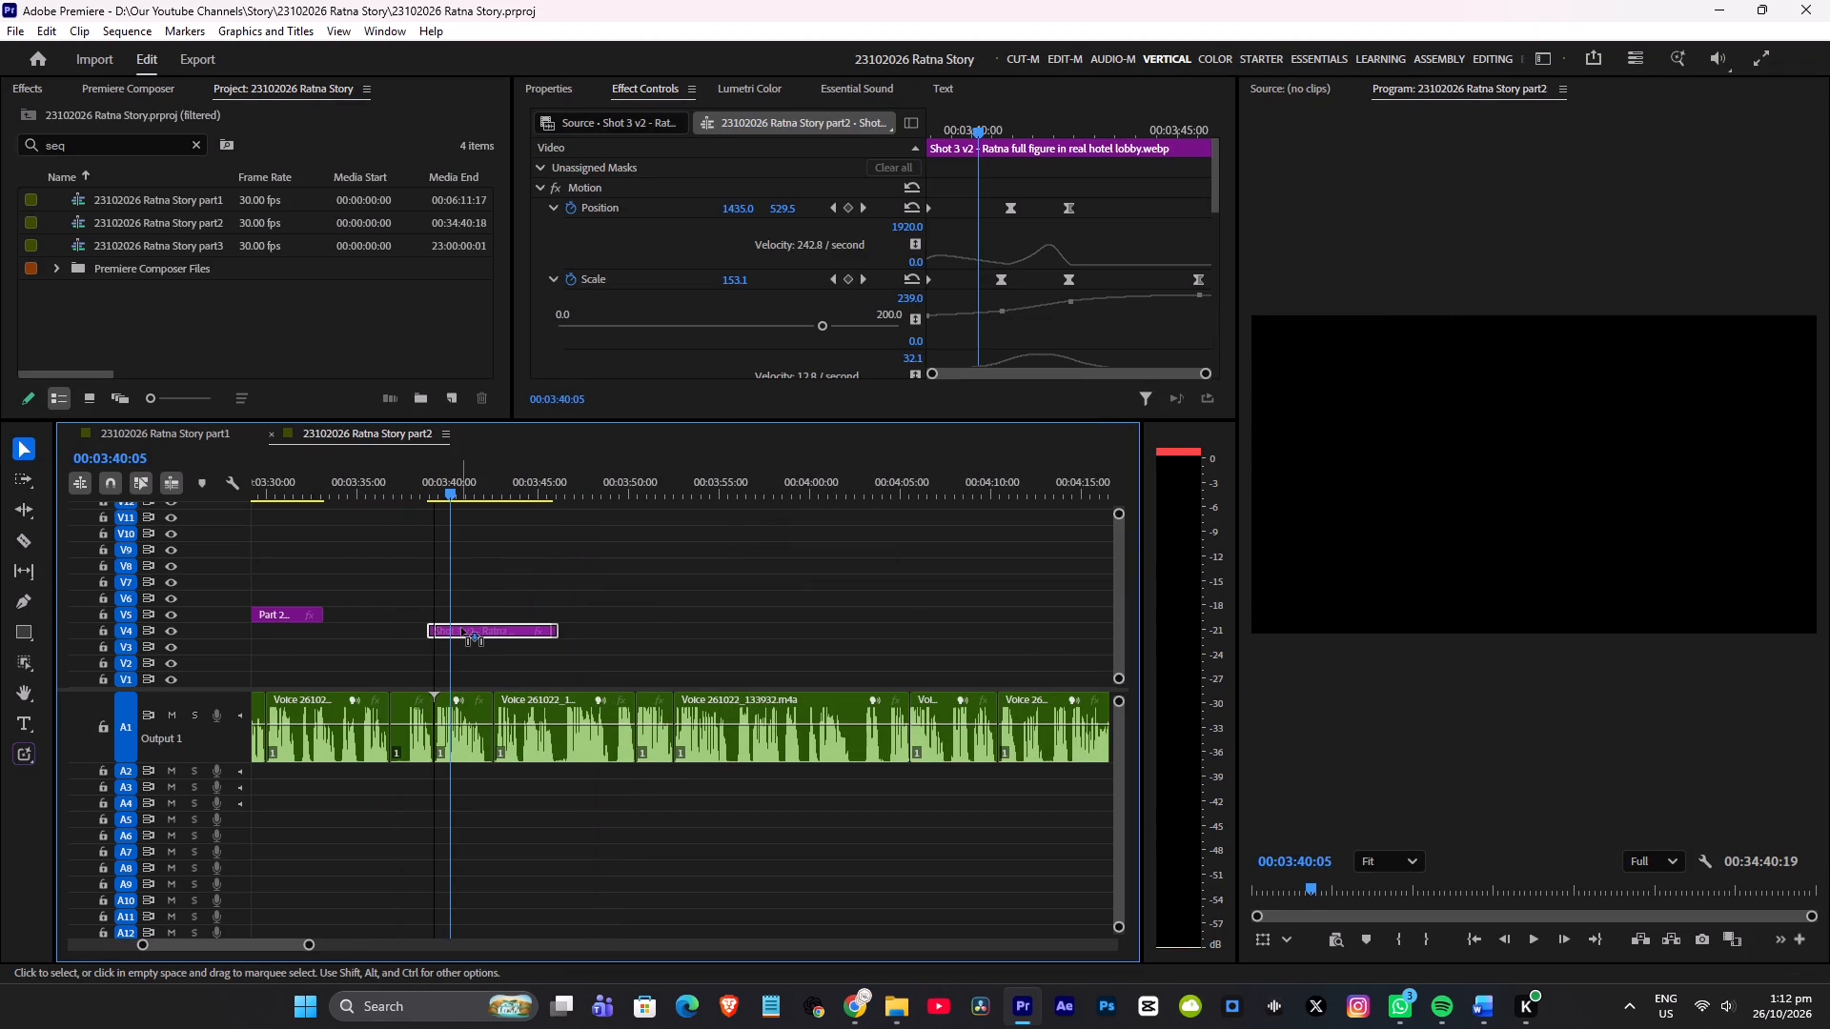
{"action": "left_click", "coordinate": [380, 489]}
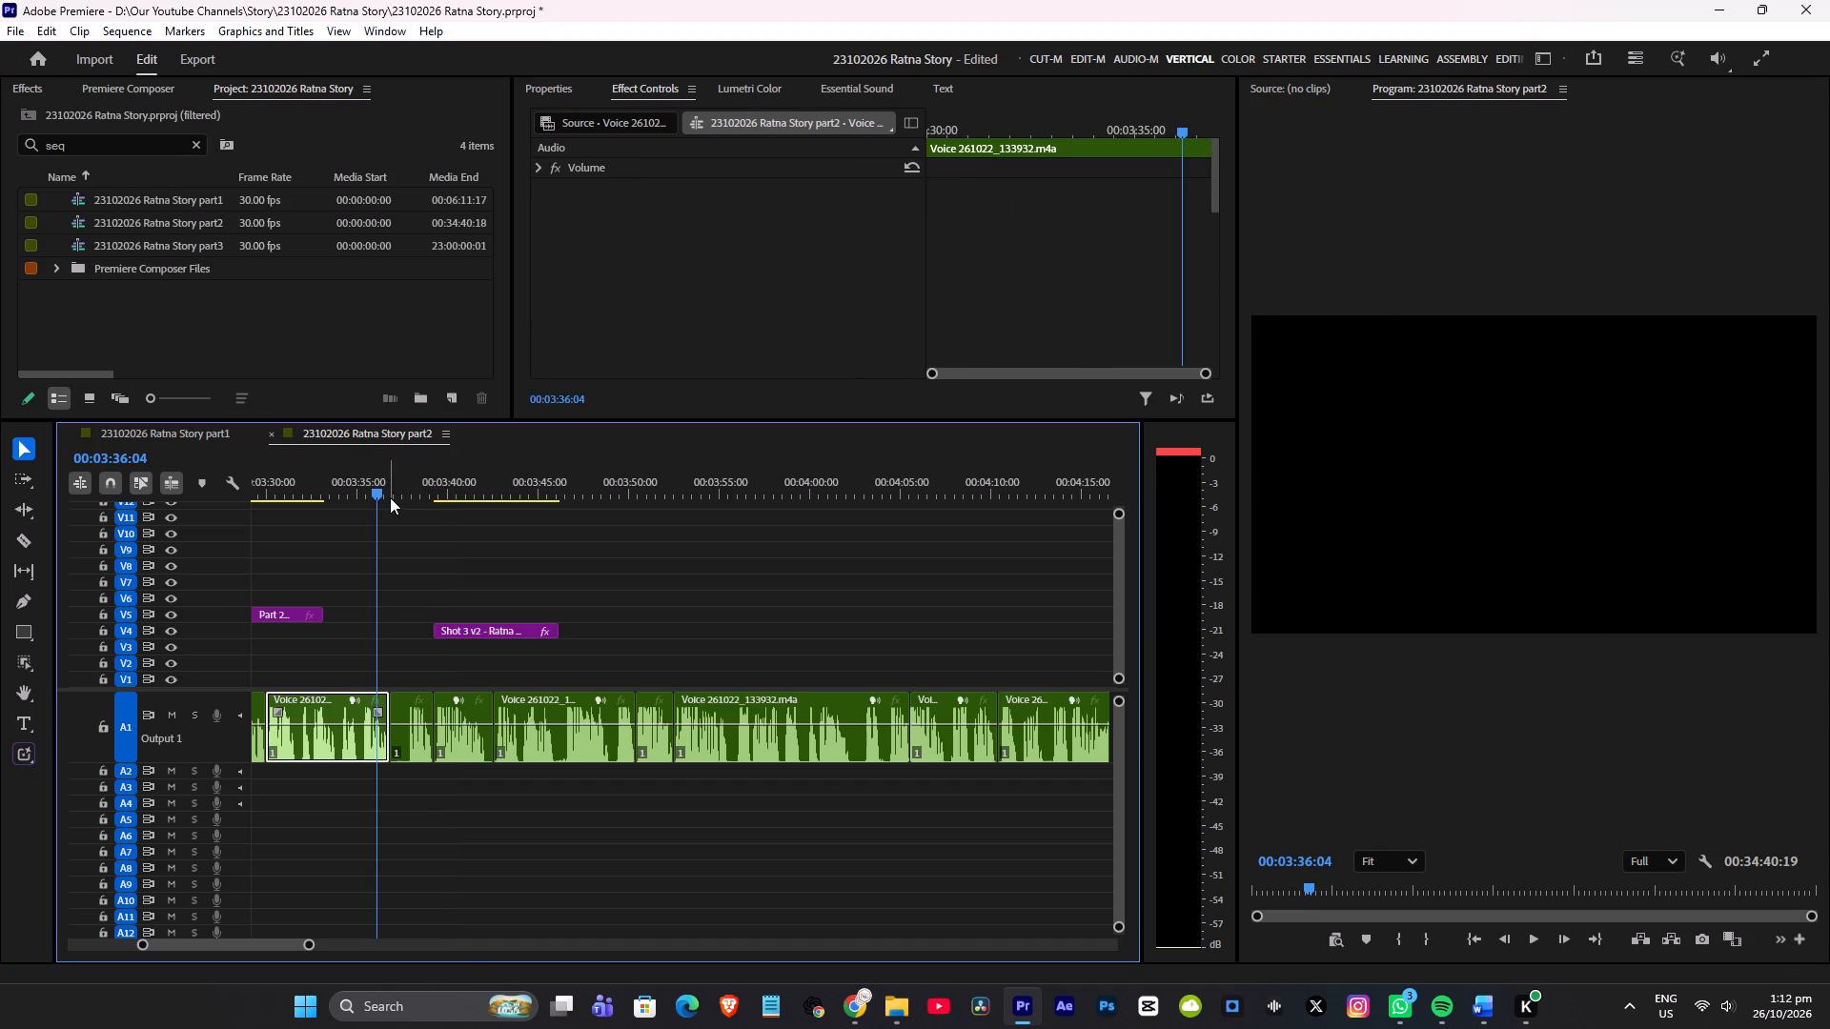
{"action": "key", "text": "space"}
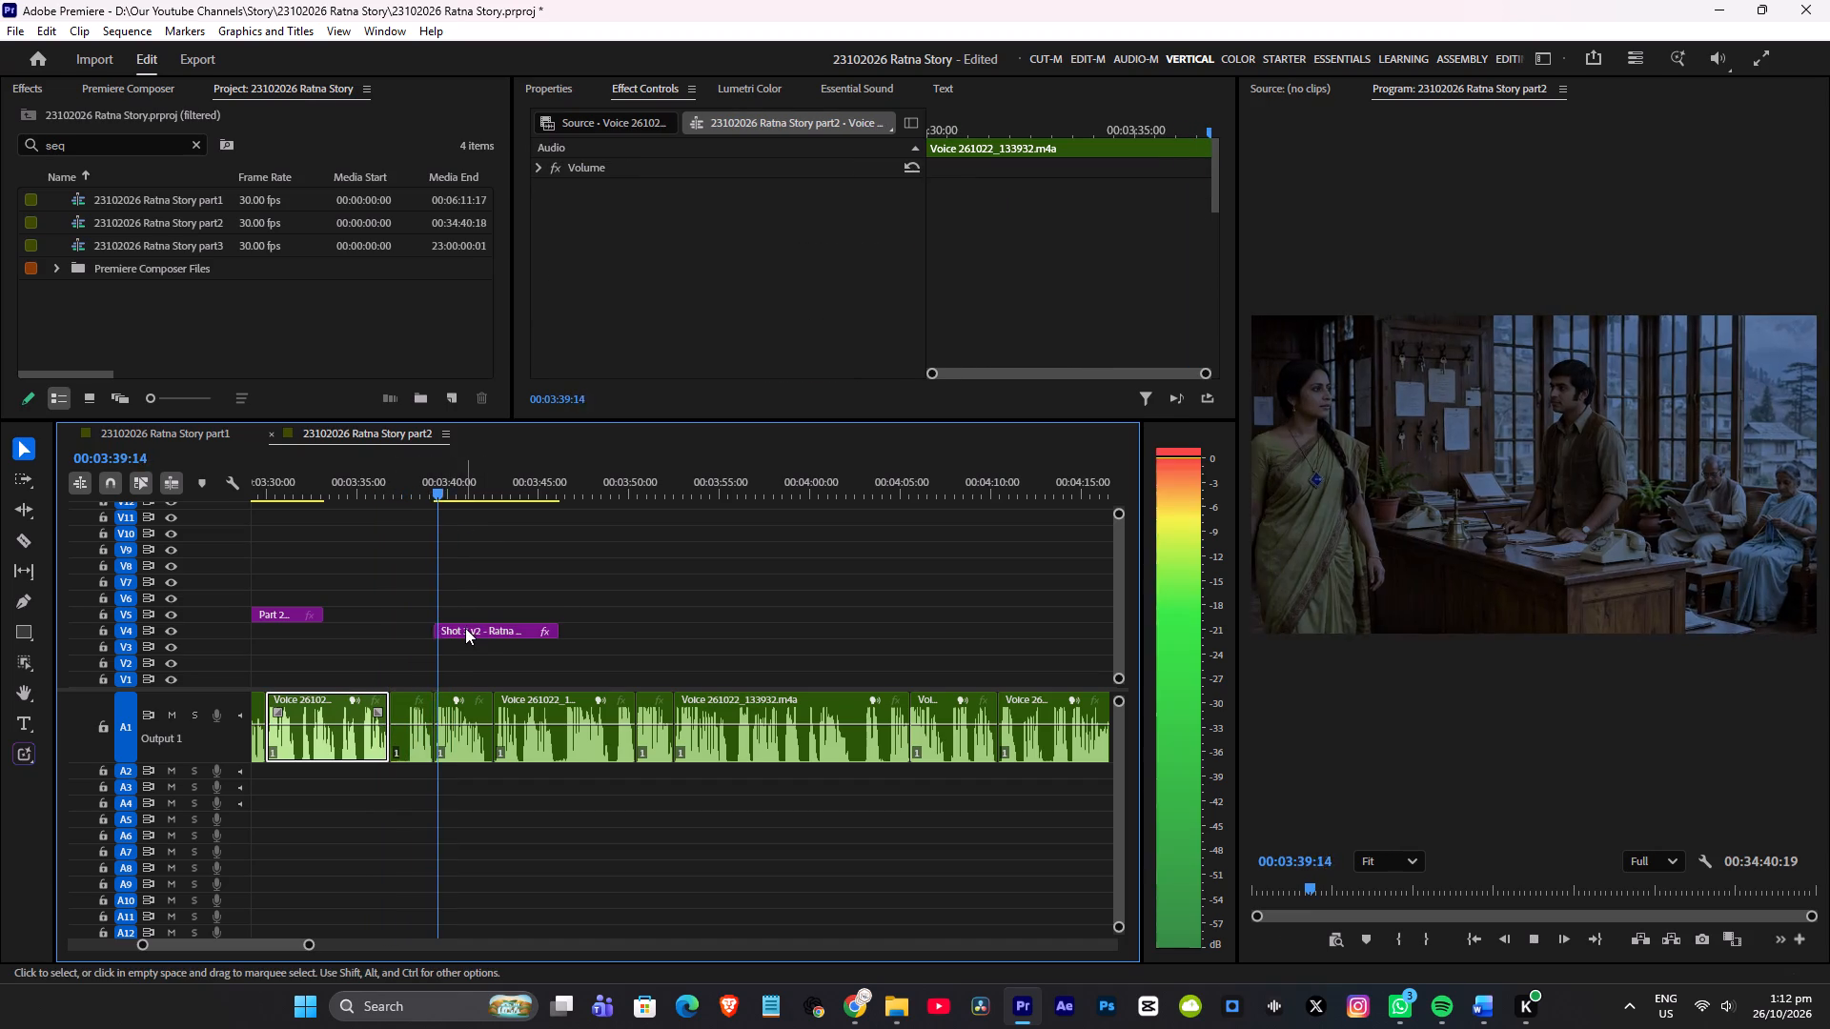
{"action": "key", "text": "space"}
{"action": "left_click_drag", "start_coordinate": [470, 628], "coordinate": [401, 635]}
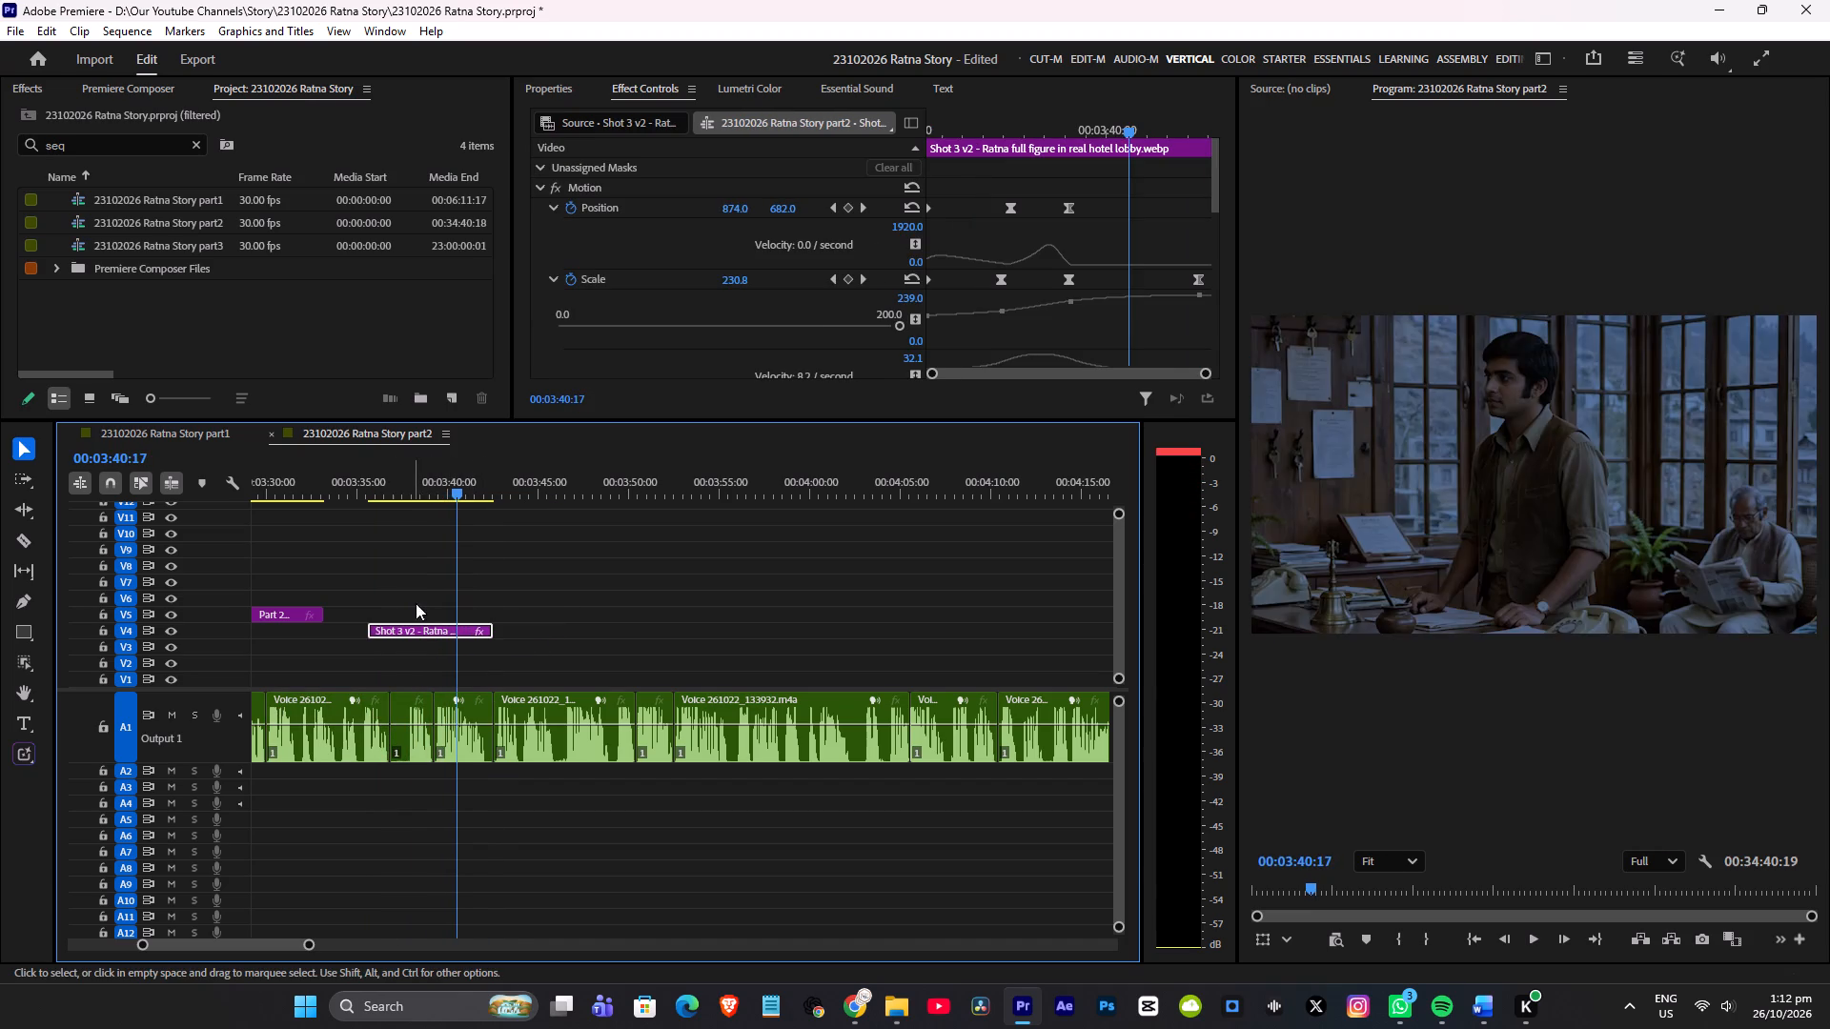
Delete the first two Position keyframes and first two Scale keyframes of the Shot 3 v2 clip.
{"action": "left_click", "coordinate": [420, 481]}
{"action": "left_click", "coordinate": [1116, 124]}
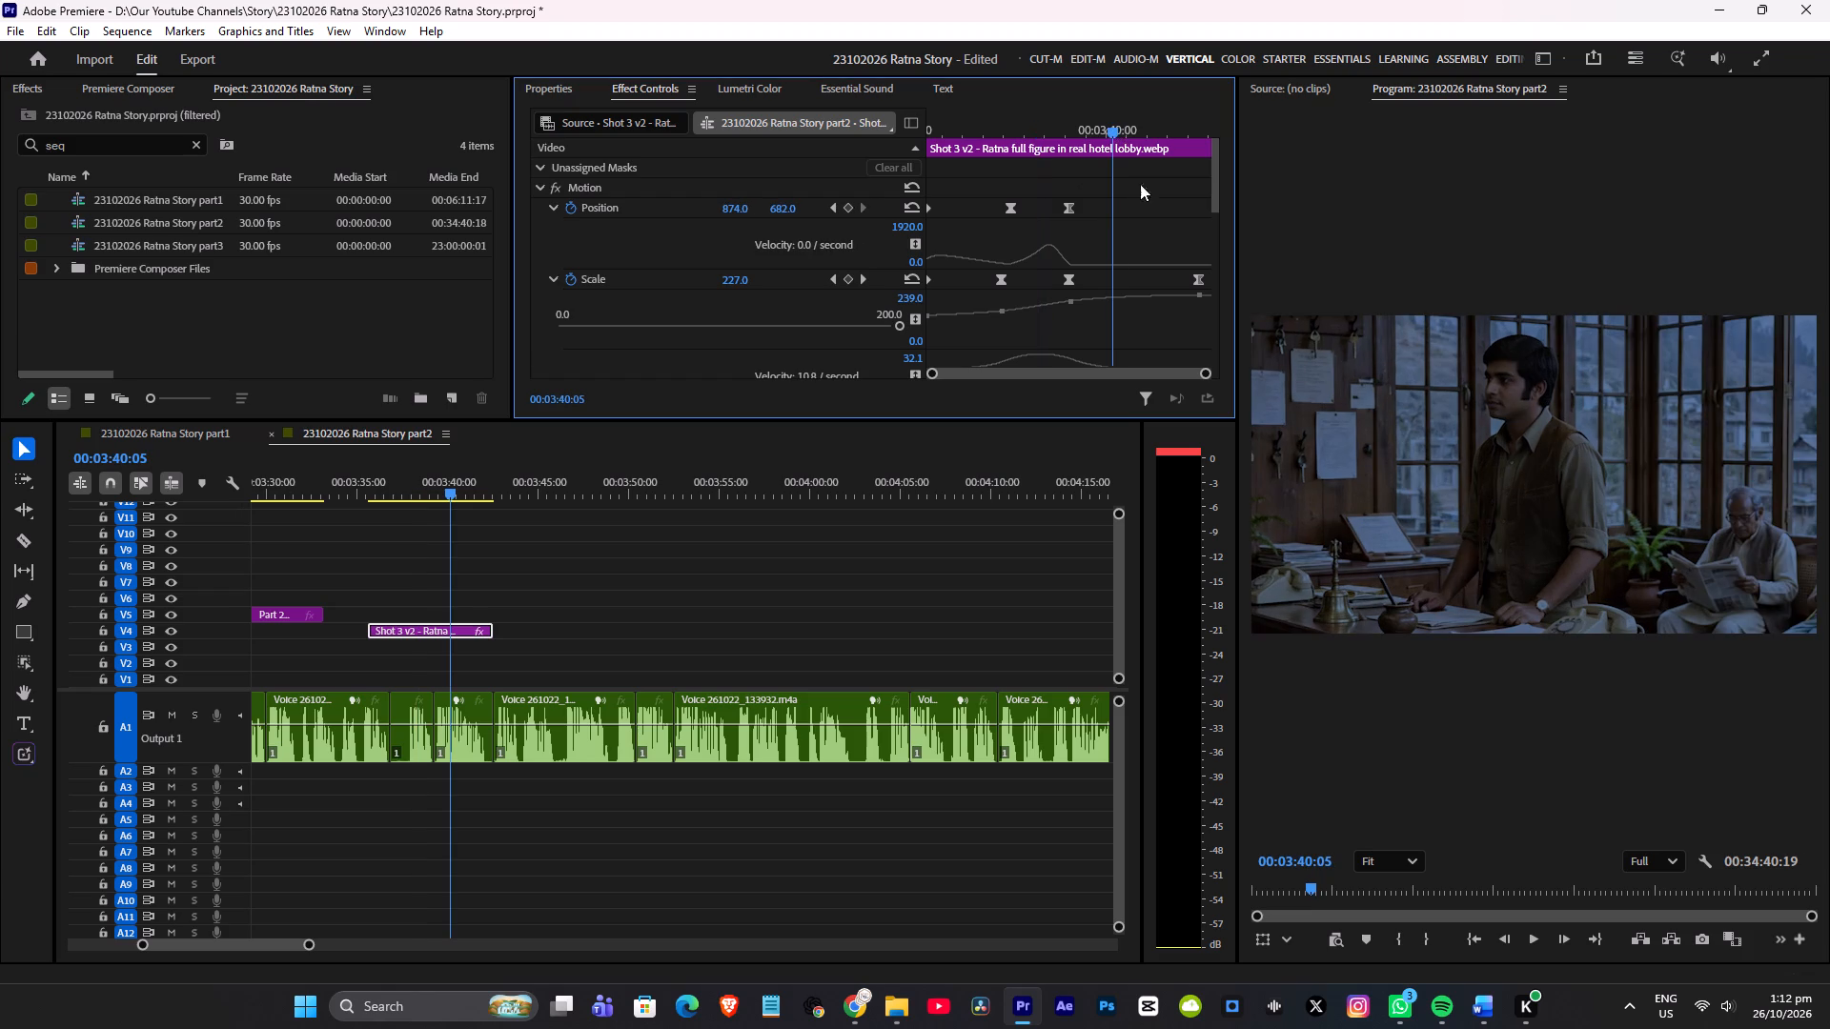
{"action": "left_click", "coordinate": [1053, 114]}
{"action": "left_click_drag", "start_coordinate": [1023, 300], "coordinate": [903, 162]}
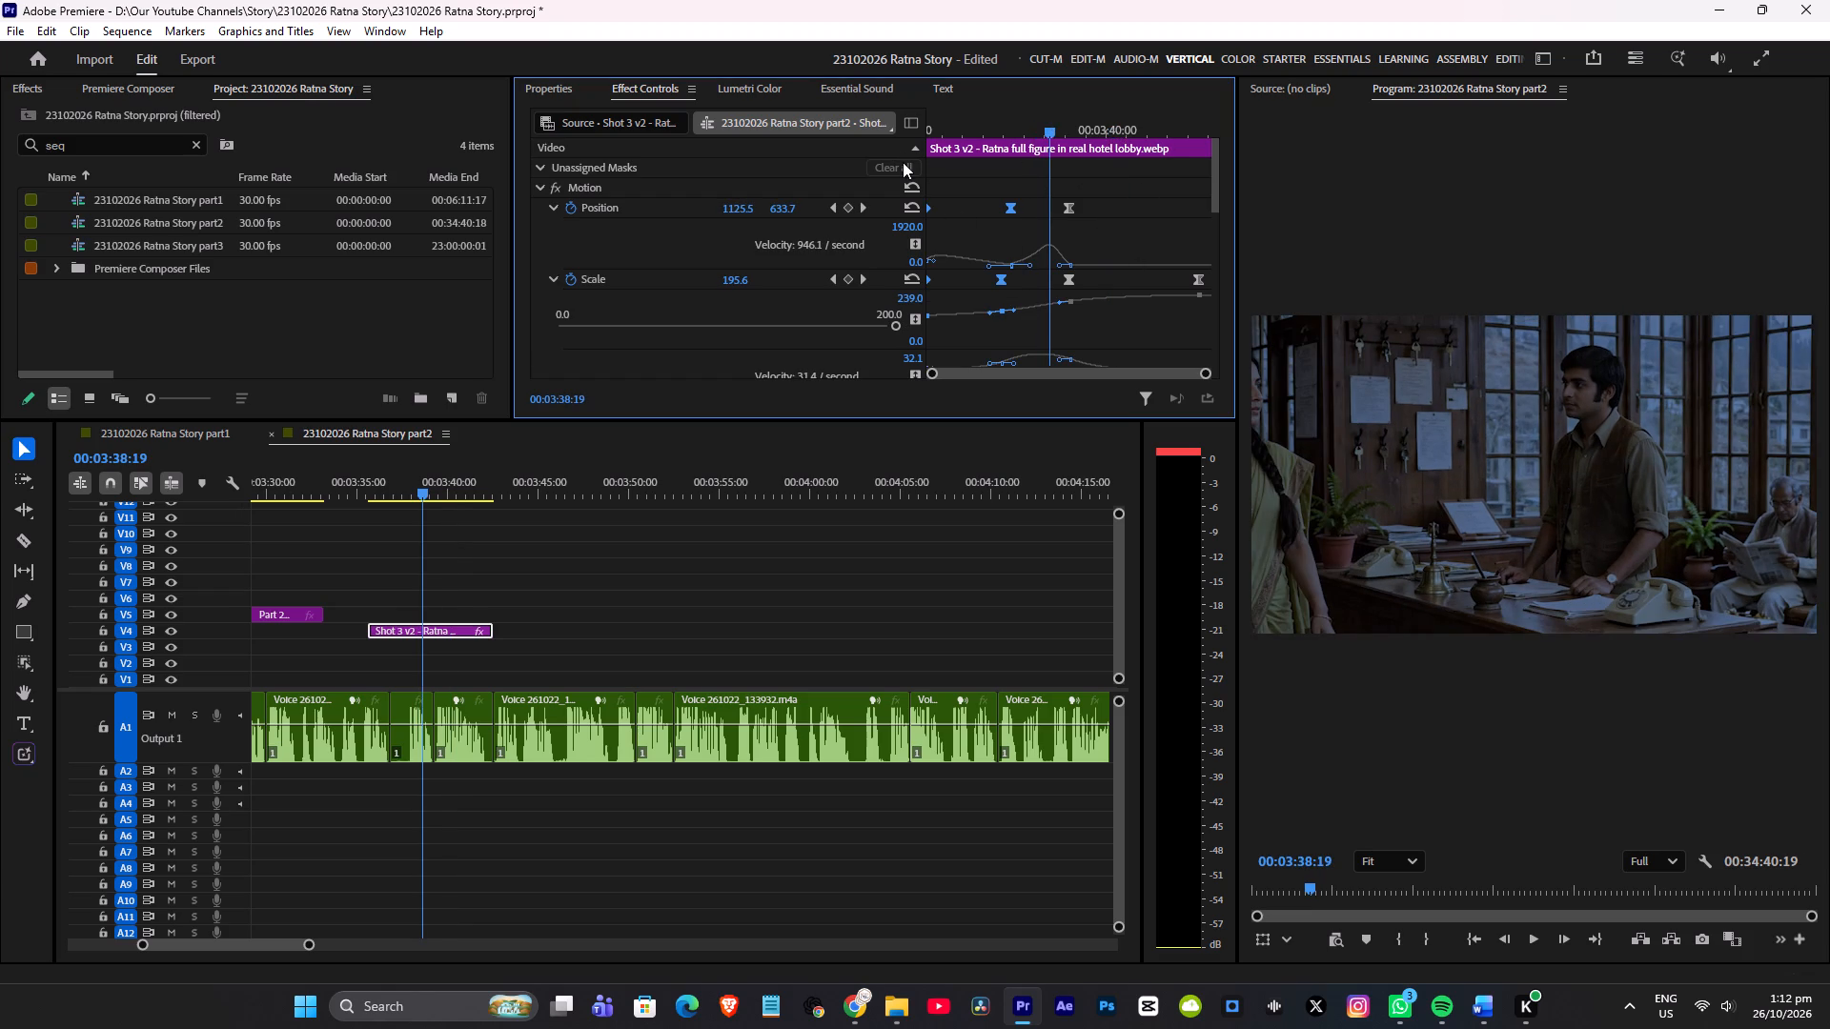
{"action": "key", "text": "Delete"}
Move the first remaining Position and Scale keyframes of the Shot 3 v2 clip to its start and play the result.
{"action": "left_click_drag", "start_coordinate": [1005, 197], "coordinate": [1096, 372]}
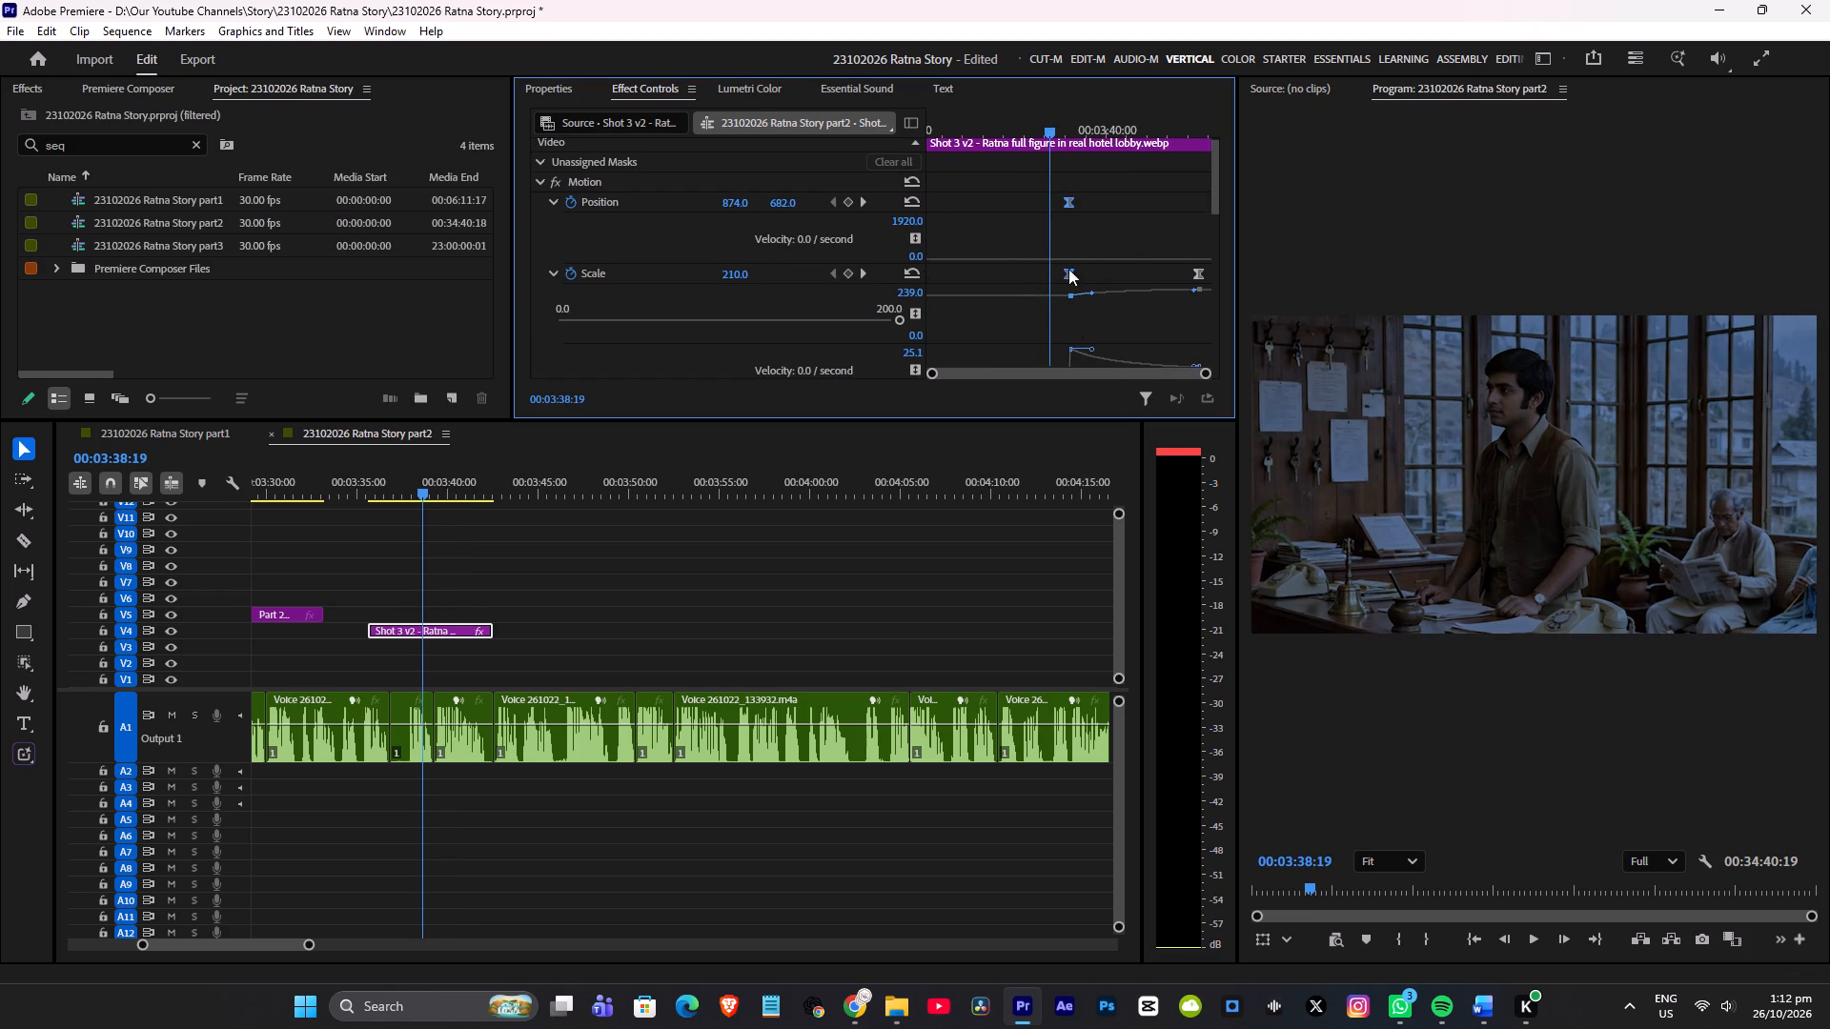
{"action": "left_click_drag", "start_coordinate": [1067, 199], "coordinate": [661, 271]}
{"action": "left_click", "coordinate": [375, 483]}
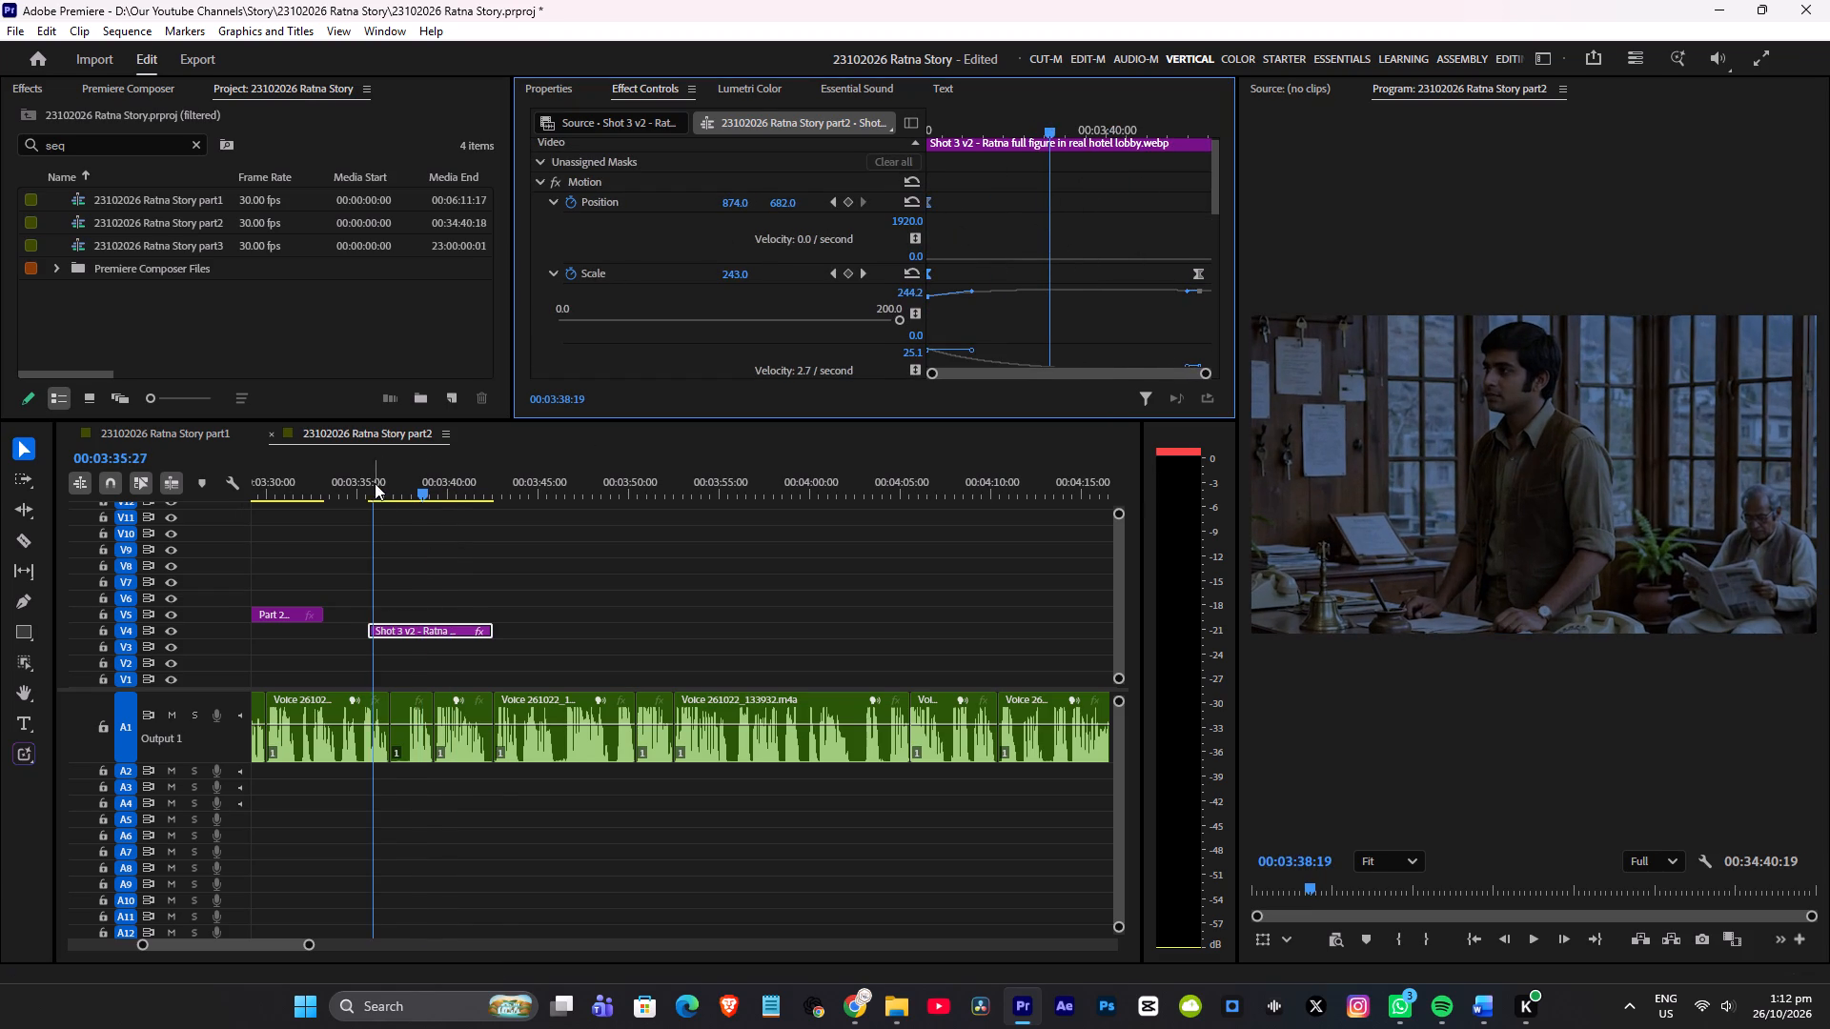
{"action": "key", "text": "space"}
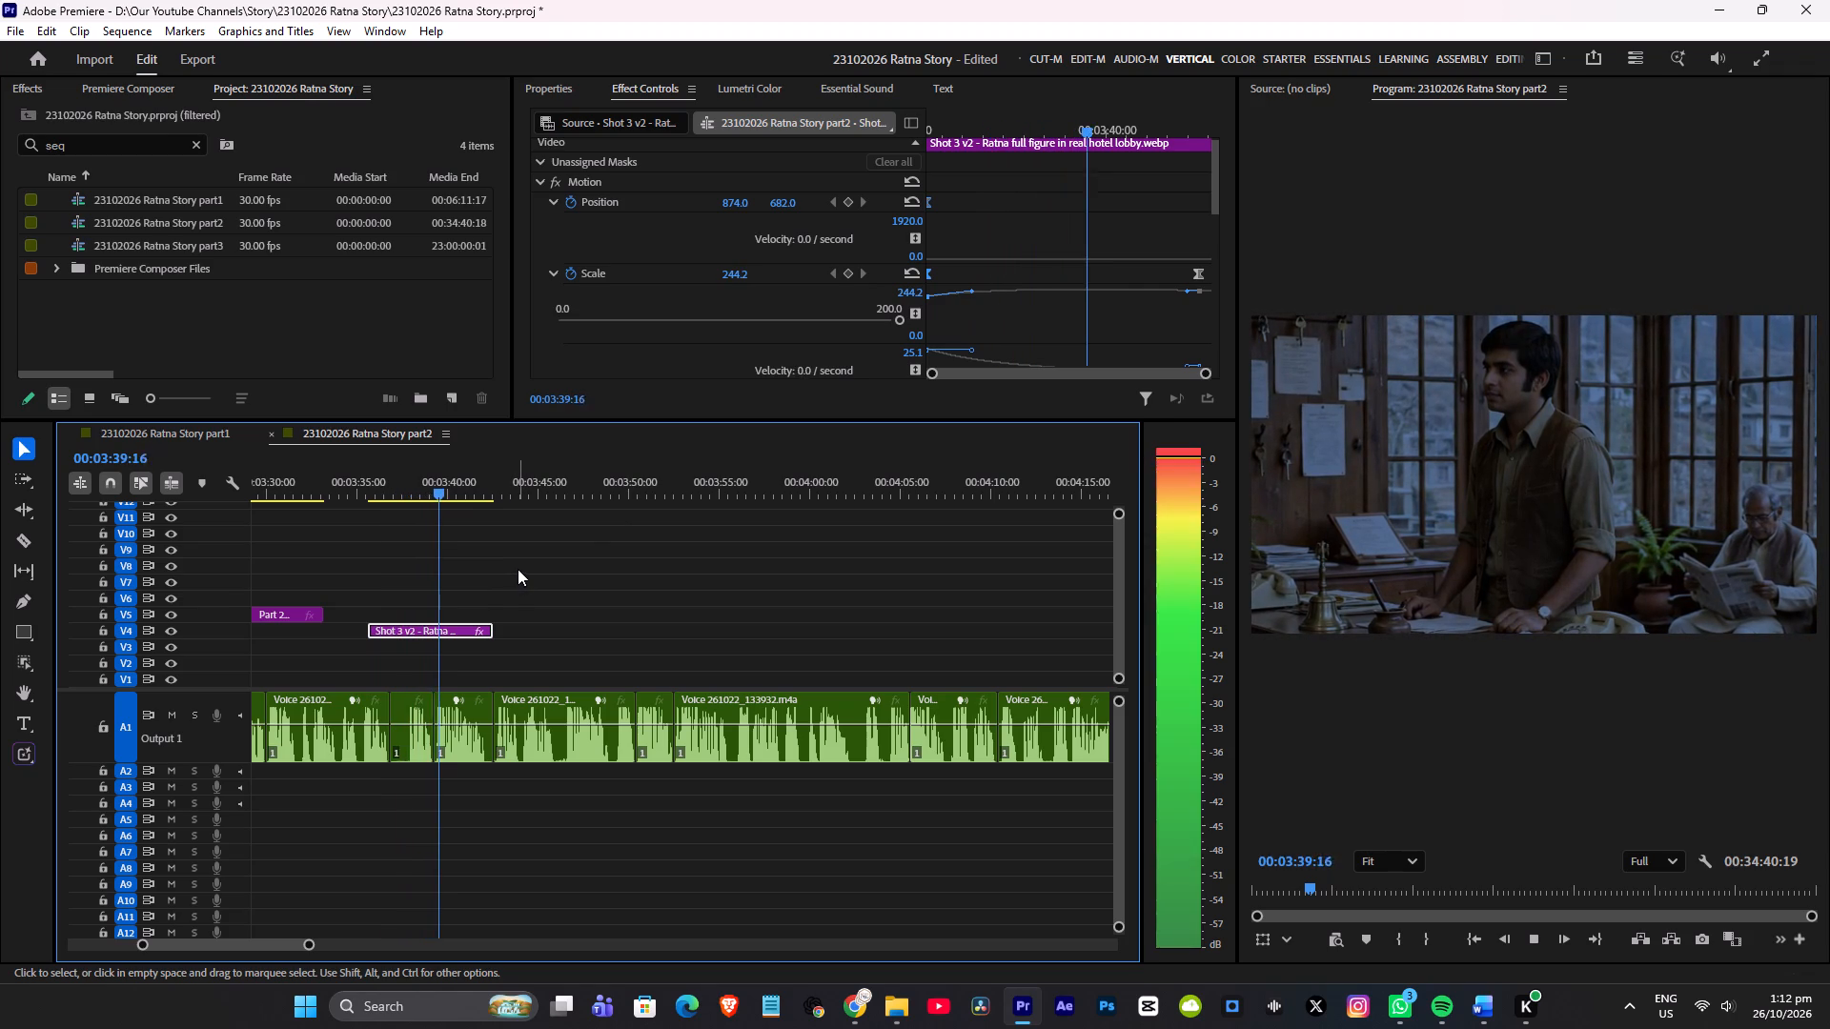
{"action": "key", "text": "space"}
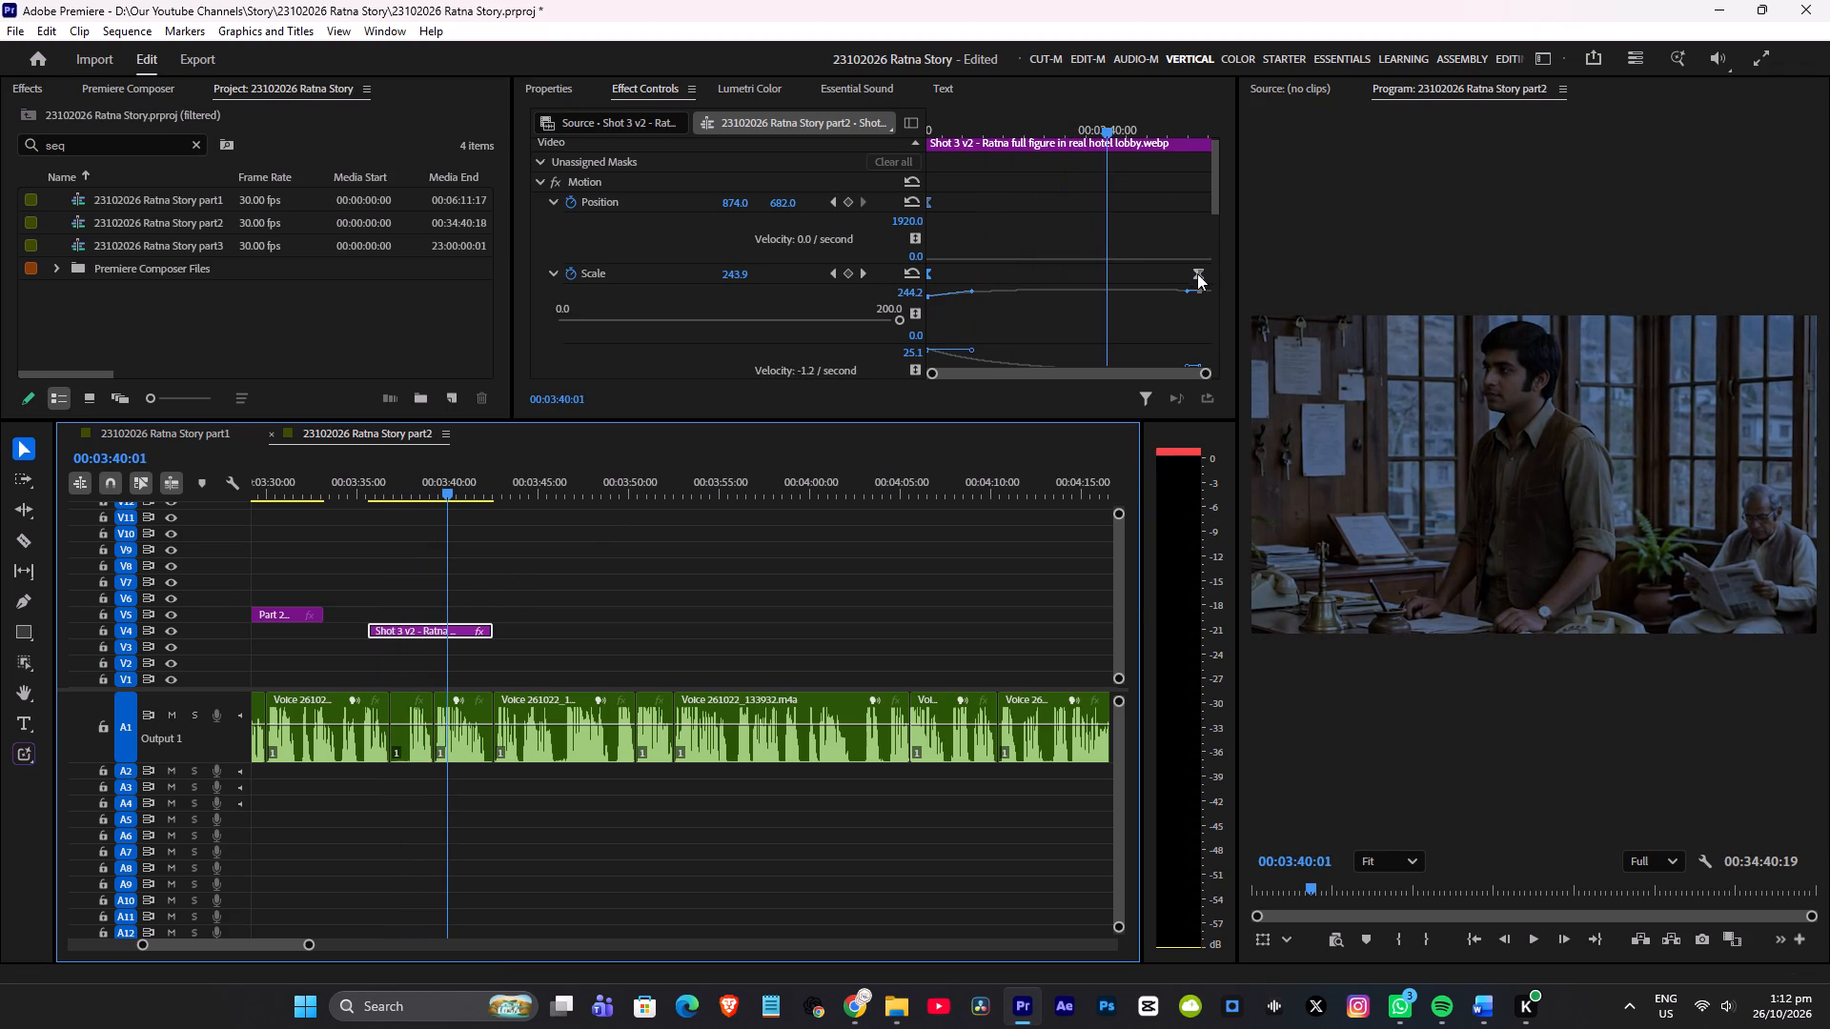
Move the clip's last Scale keyframe earlier, to about 00:03:37, and lengthen its incoming velocity handle for a smooth ease.
{"action": "left_click_drag", "start_coordinate": [1199, 273], "coordinate": [1056, 301]}
{"action": "scroll", "coordinate": [1097, 240], "scroll_direction": "down", "scroll_amount": 4}
{"action": "scroll", "coordinate": [1094, 238], "scroll_direction": "up", "scroll_amount": 1}
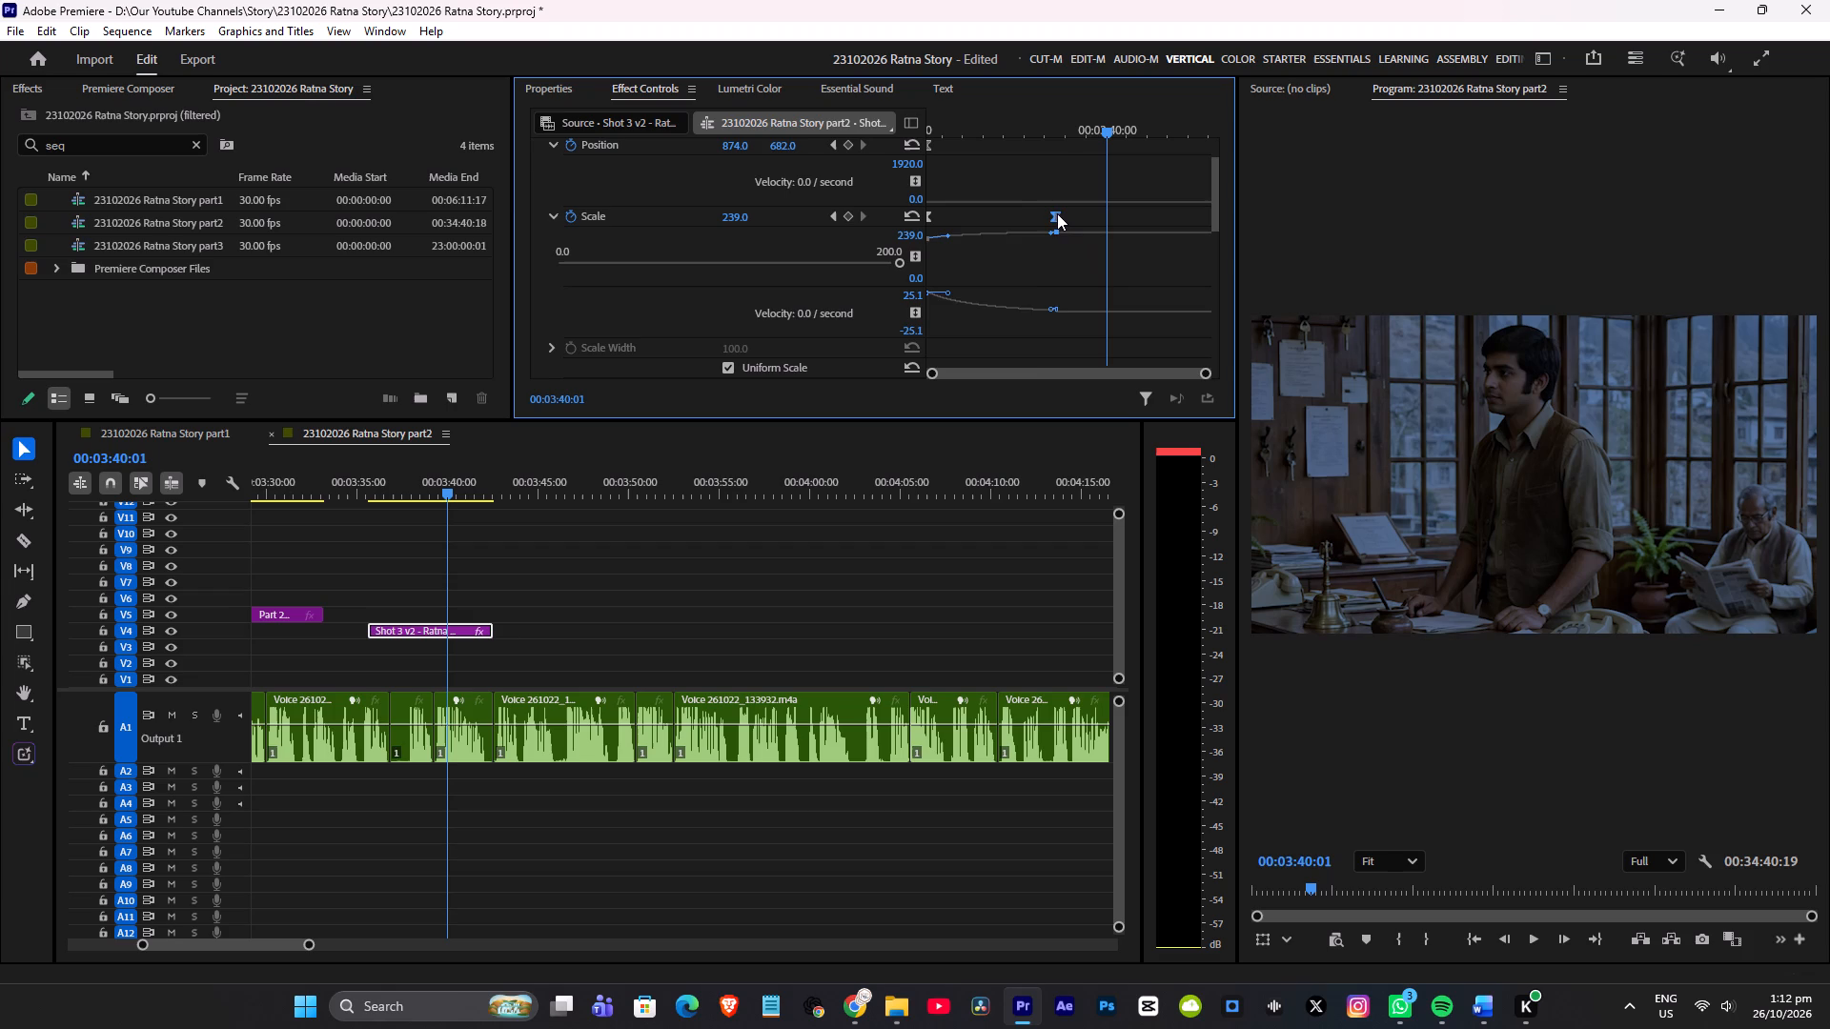
{"action": "left_click_drag", "start_coordinate": [1056, 213], "coordinate": [1031, 223]}
{"action": "left_click", "coordinate": [556, 578]}
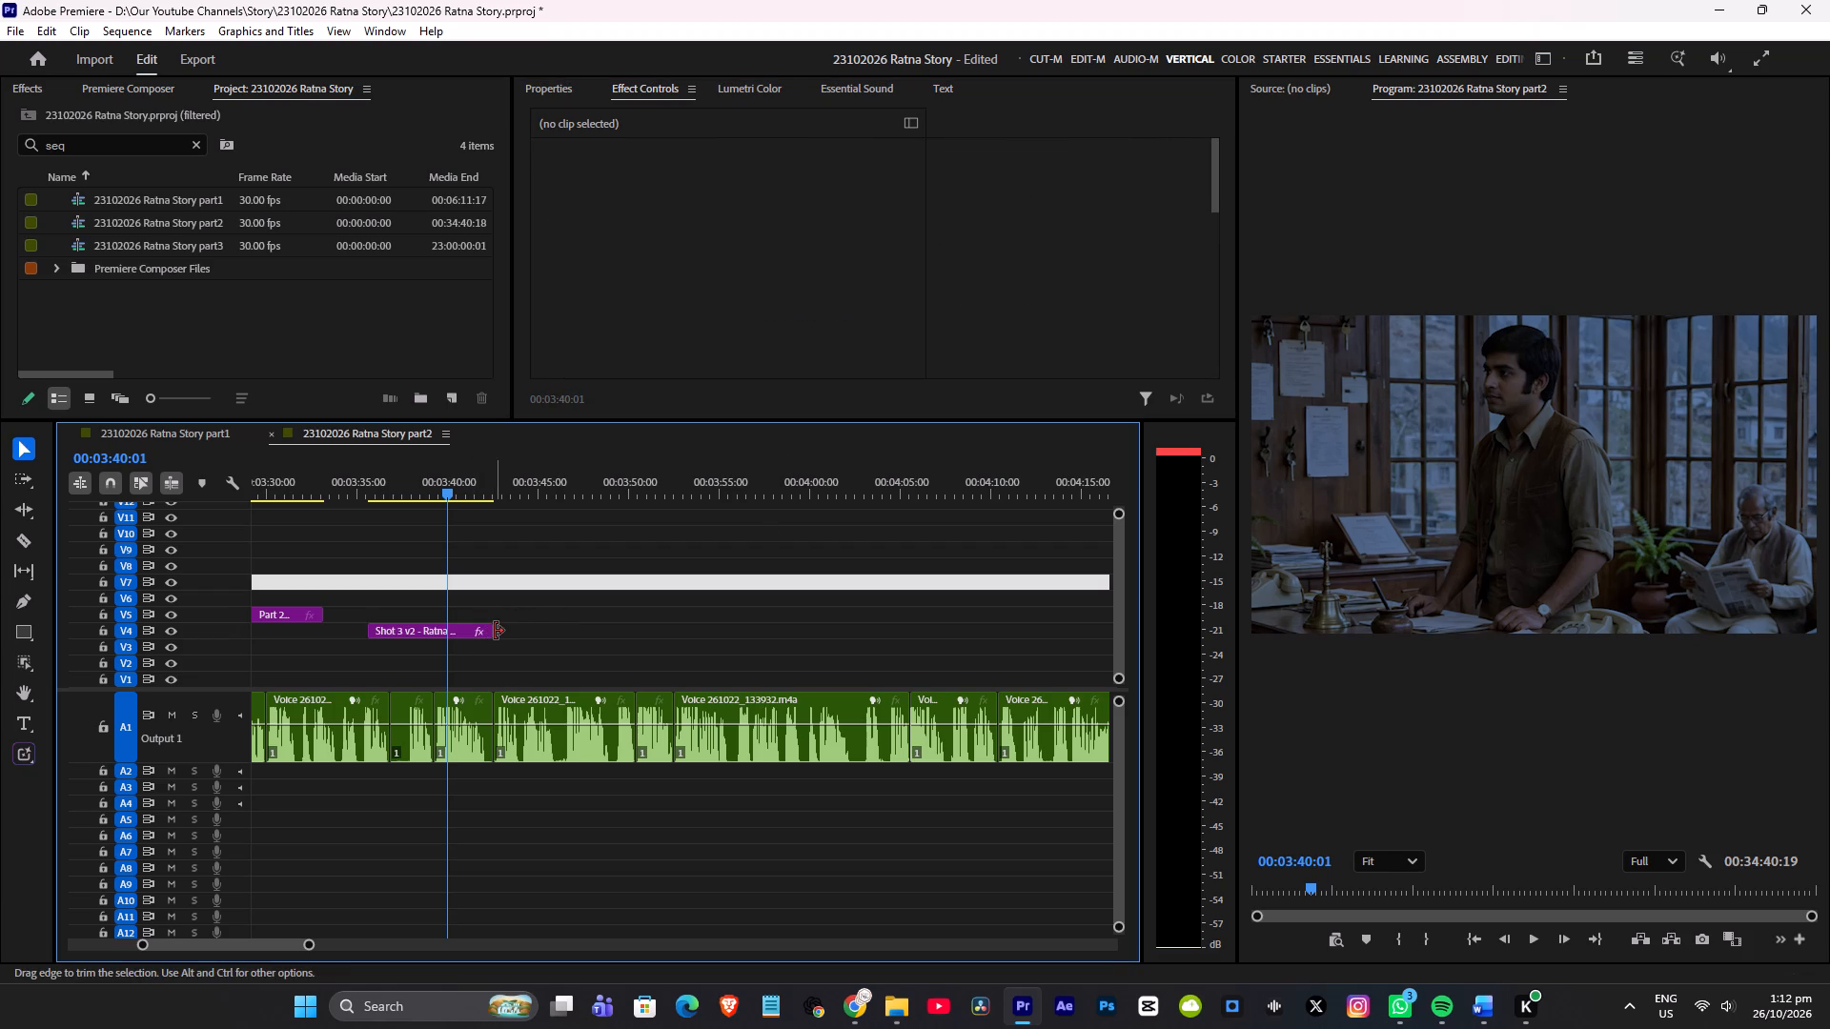
{"action": "left_click", "coordinate": [412, 629]}
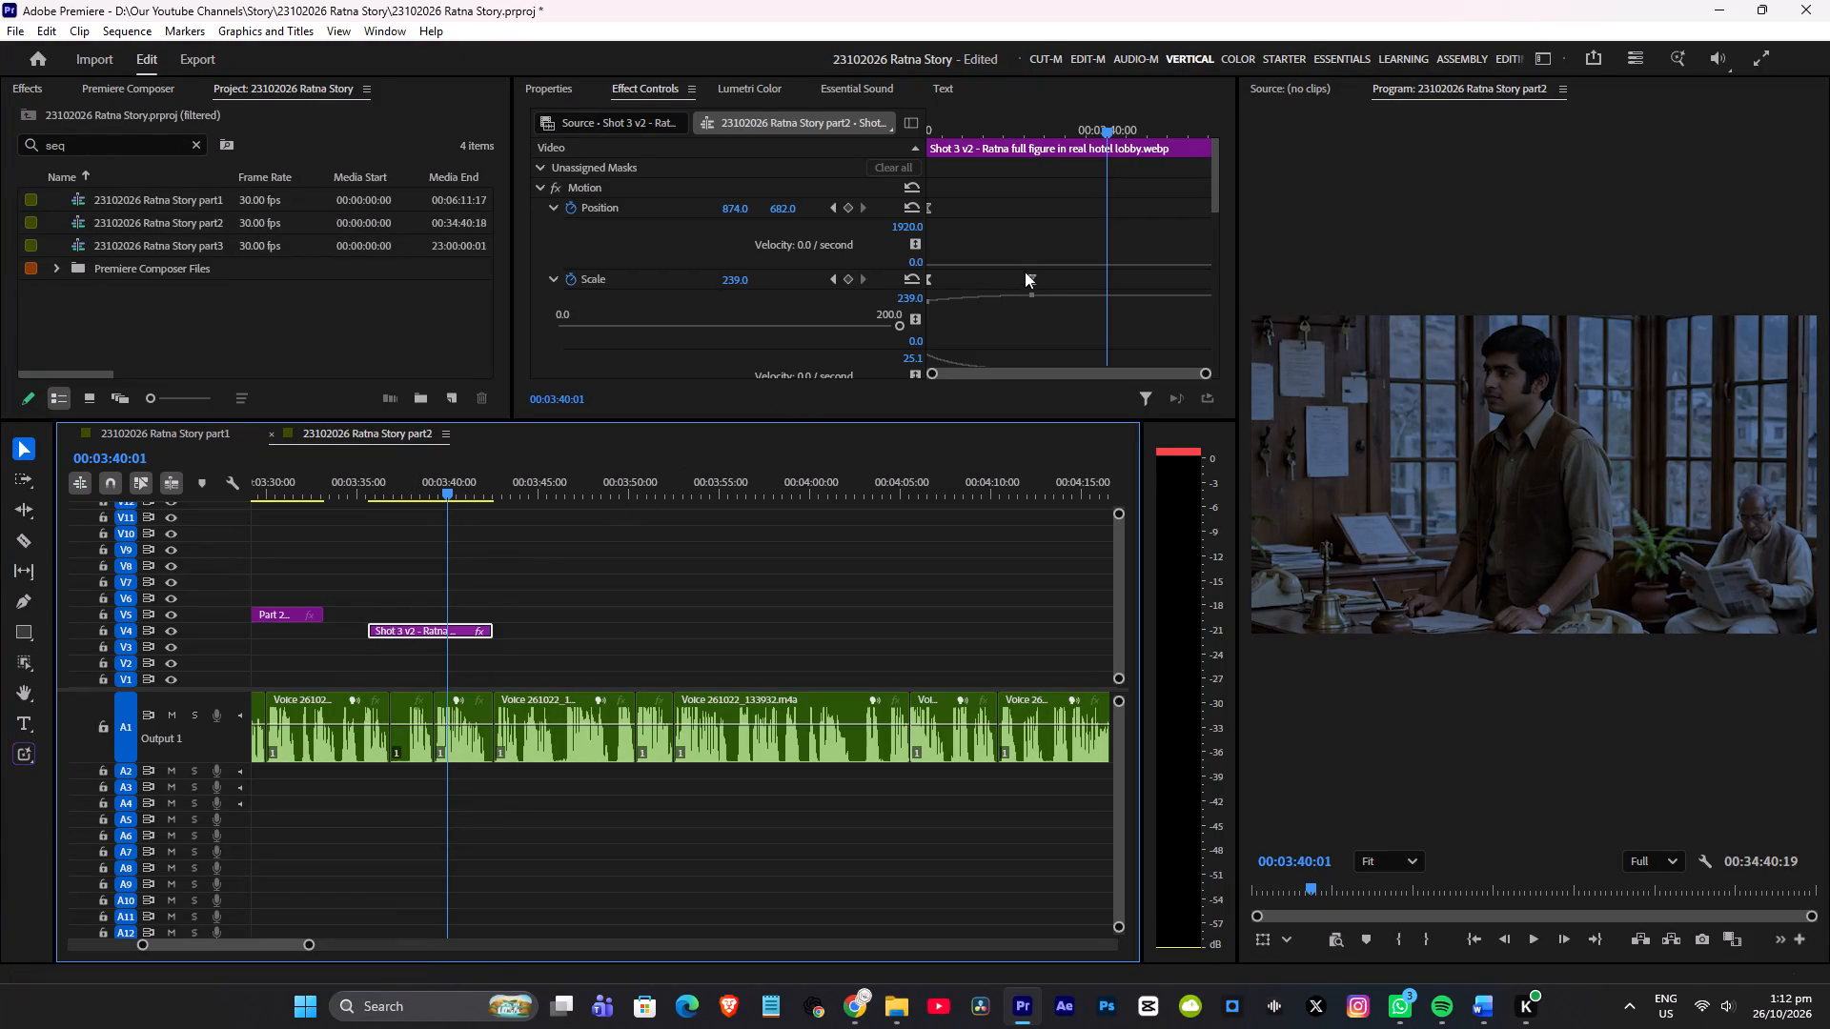
{"action": "left_click_drag", "start_coordinate": [1033, 277], "coordinate": [997, 293]}
{"action": "scroll", "coordinate": [1046, 311], "scroll_direction": "down", "scroll_amount": 4}
{"action": "left_click_drag", "start_coordinate": [994, 294], "coordinate": [988, 300]}
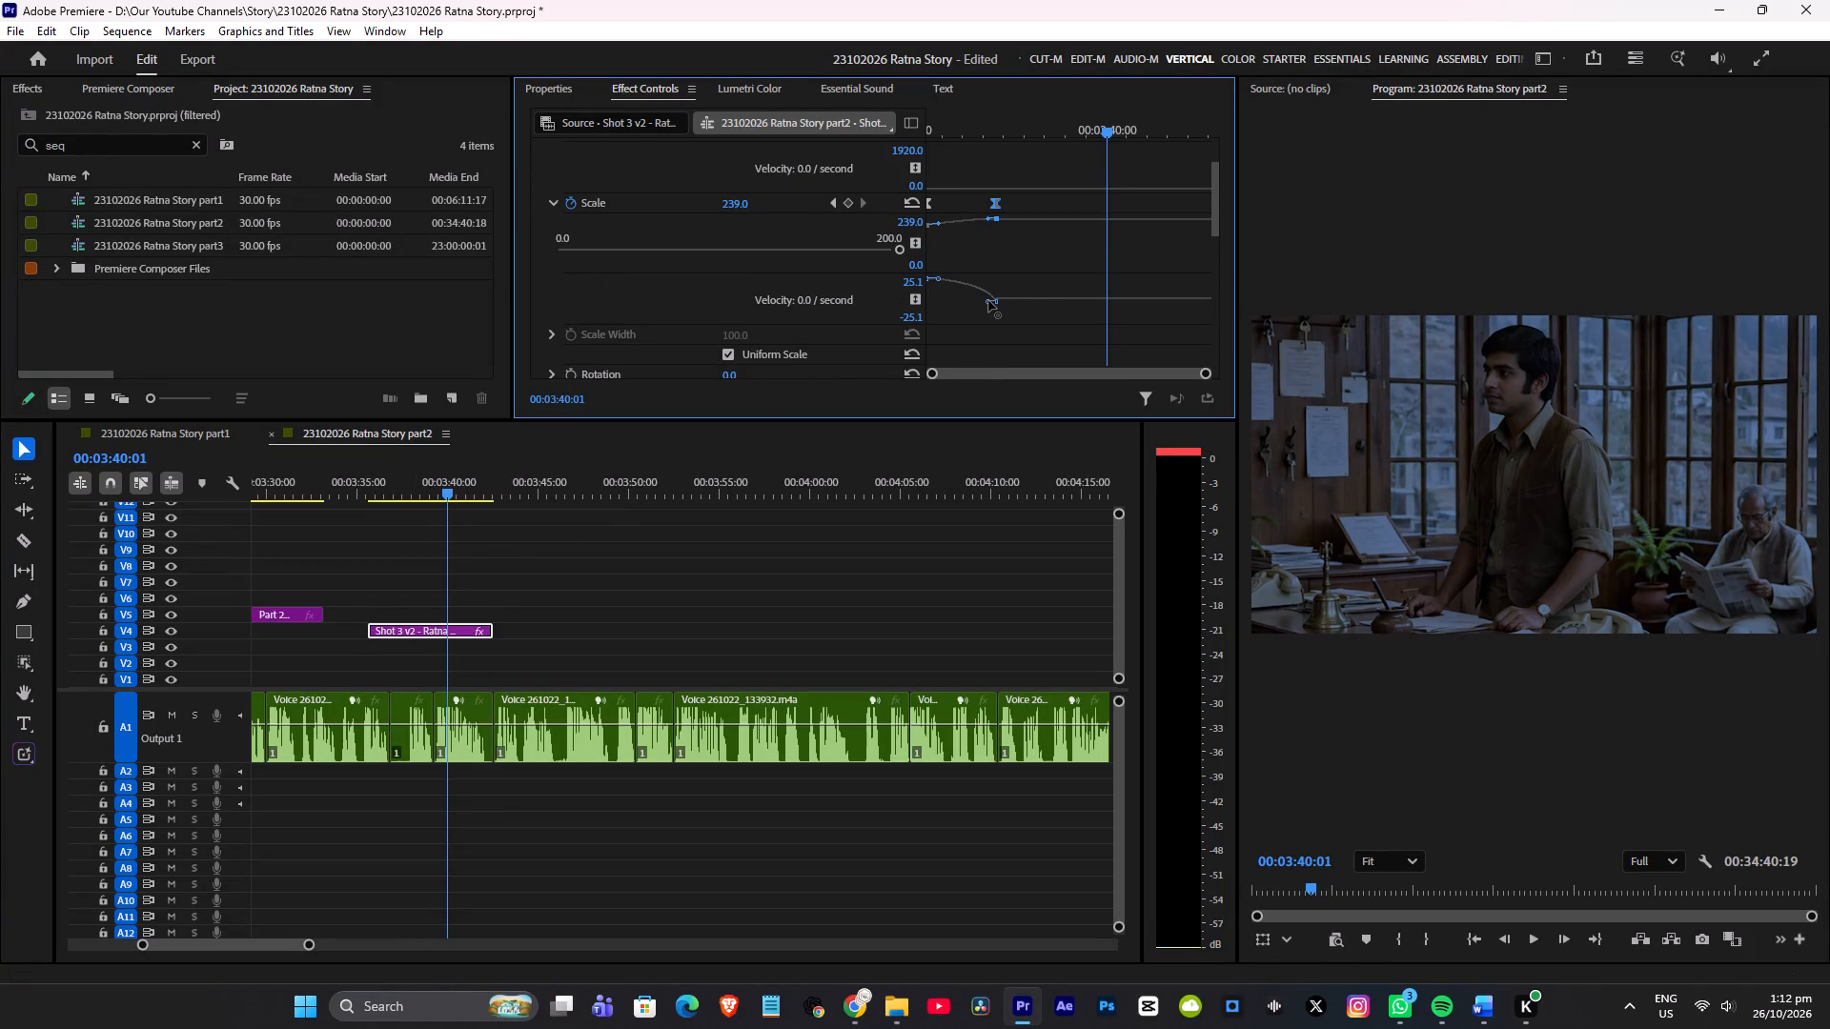
{"action": "left_click_drag", "start_coordinate": [988, 300], "coordinate": [988, 298]}
{"action": "left_click_drag", "start_coordinate": [988, 298], "coordinate": [980, 299]}
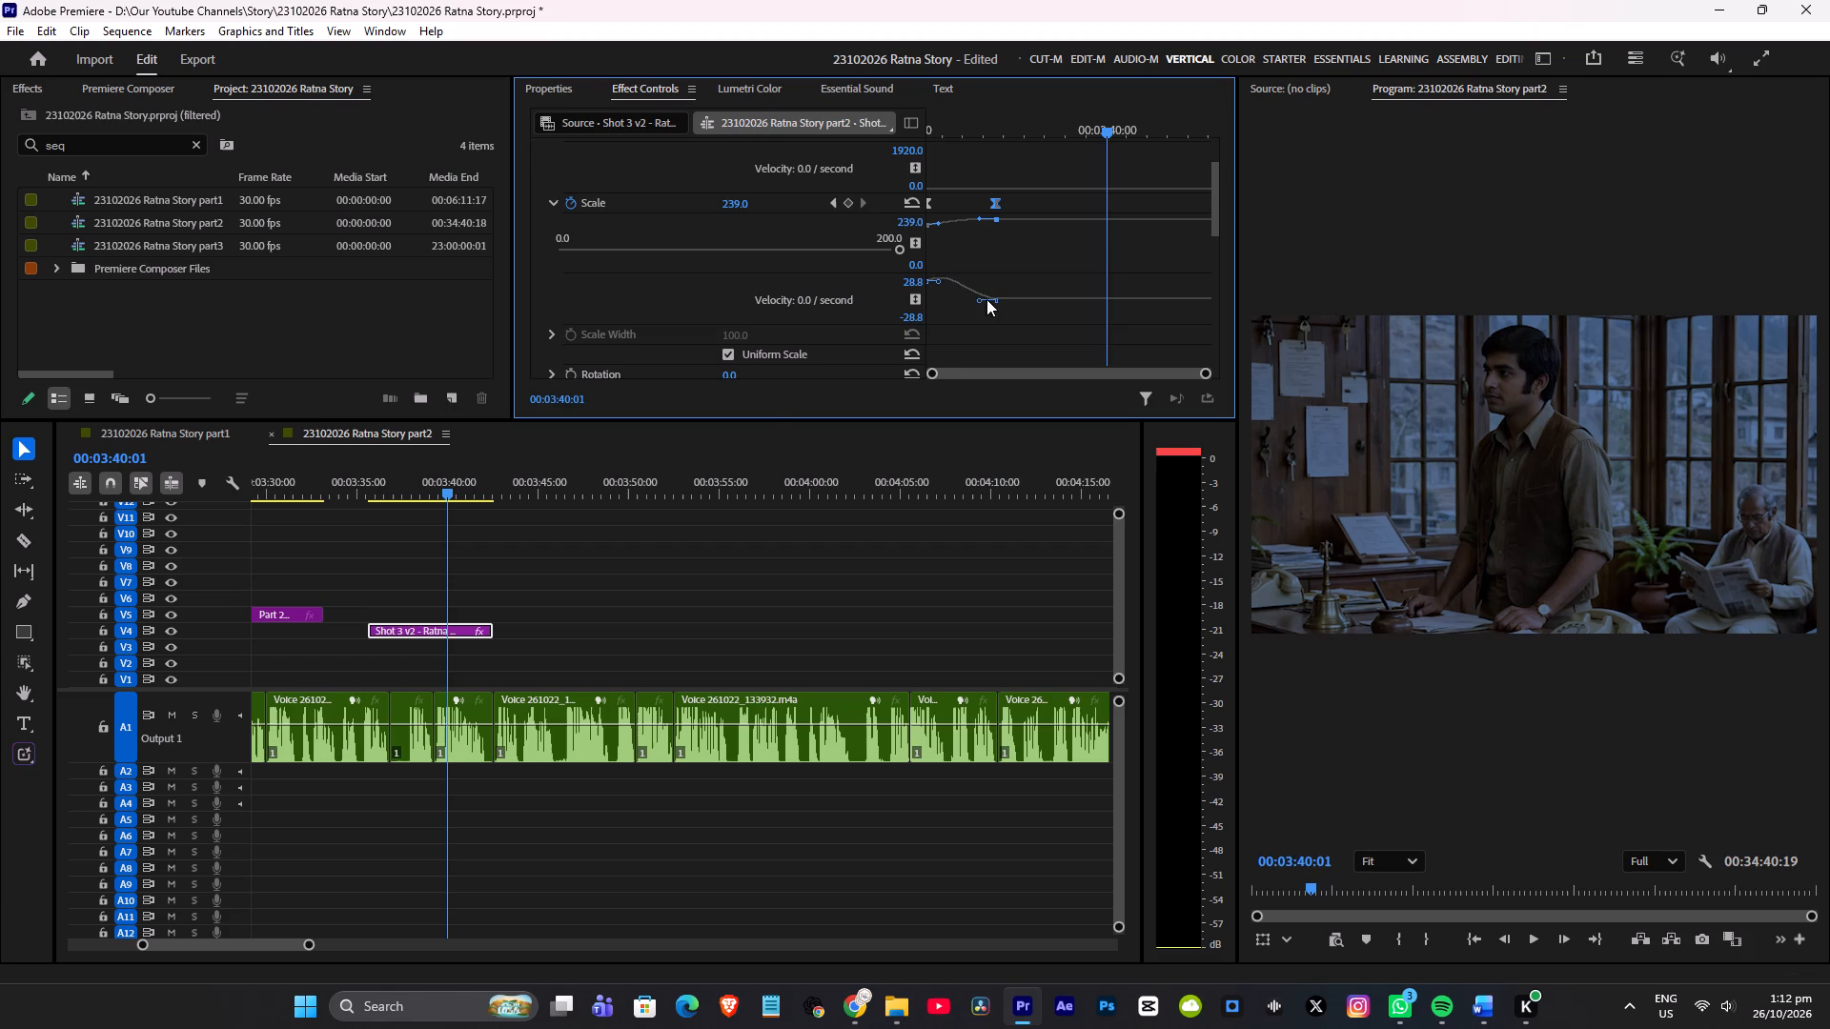
Trim the end of the Shot 3 v2 clip on V4 back to about 00:03:39.
{"action": "left_click_drag", "start_coordinate": [500, 624], "coordinate": [437, 638]}
Play Part 2 from about 00:03:35 to 00:03:45 to check the trimmed clip and hear the narration that follows.
{"action": "left_click", "coordinate": [364, 485]}
{"action": "key", "text": "space"}
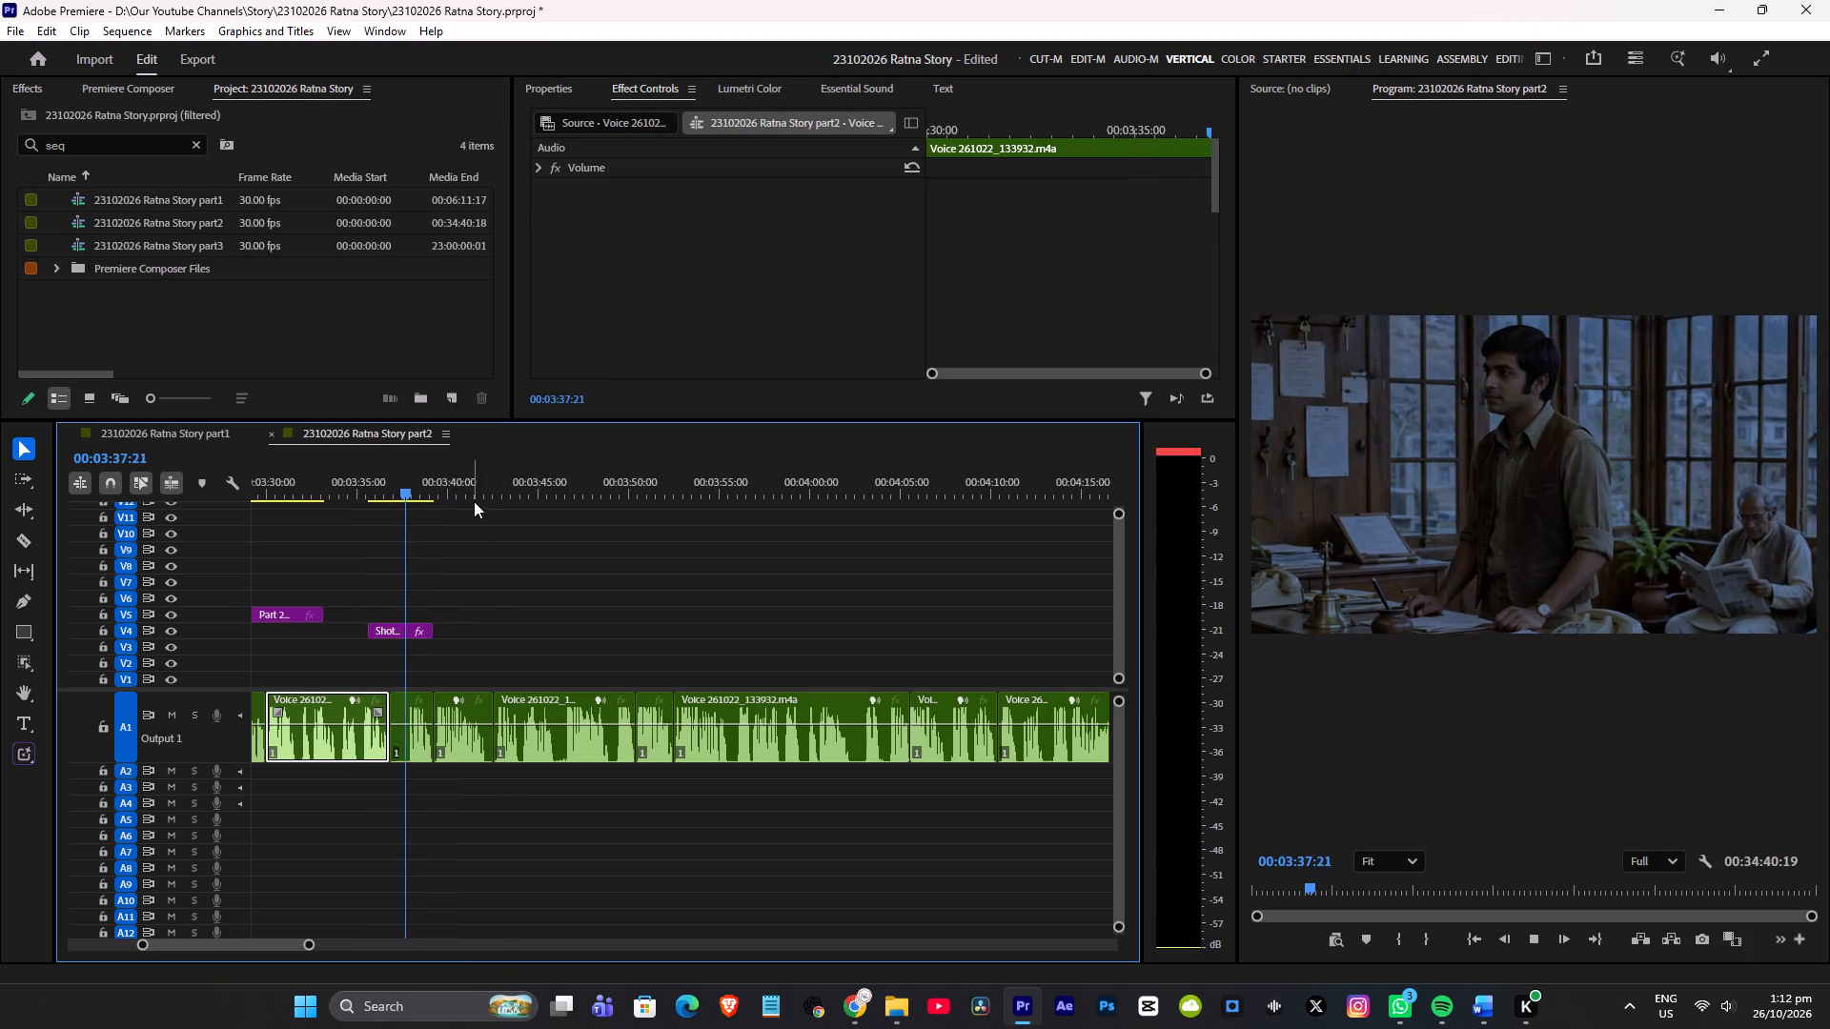
{"action": "key", "text": "space"}
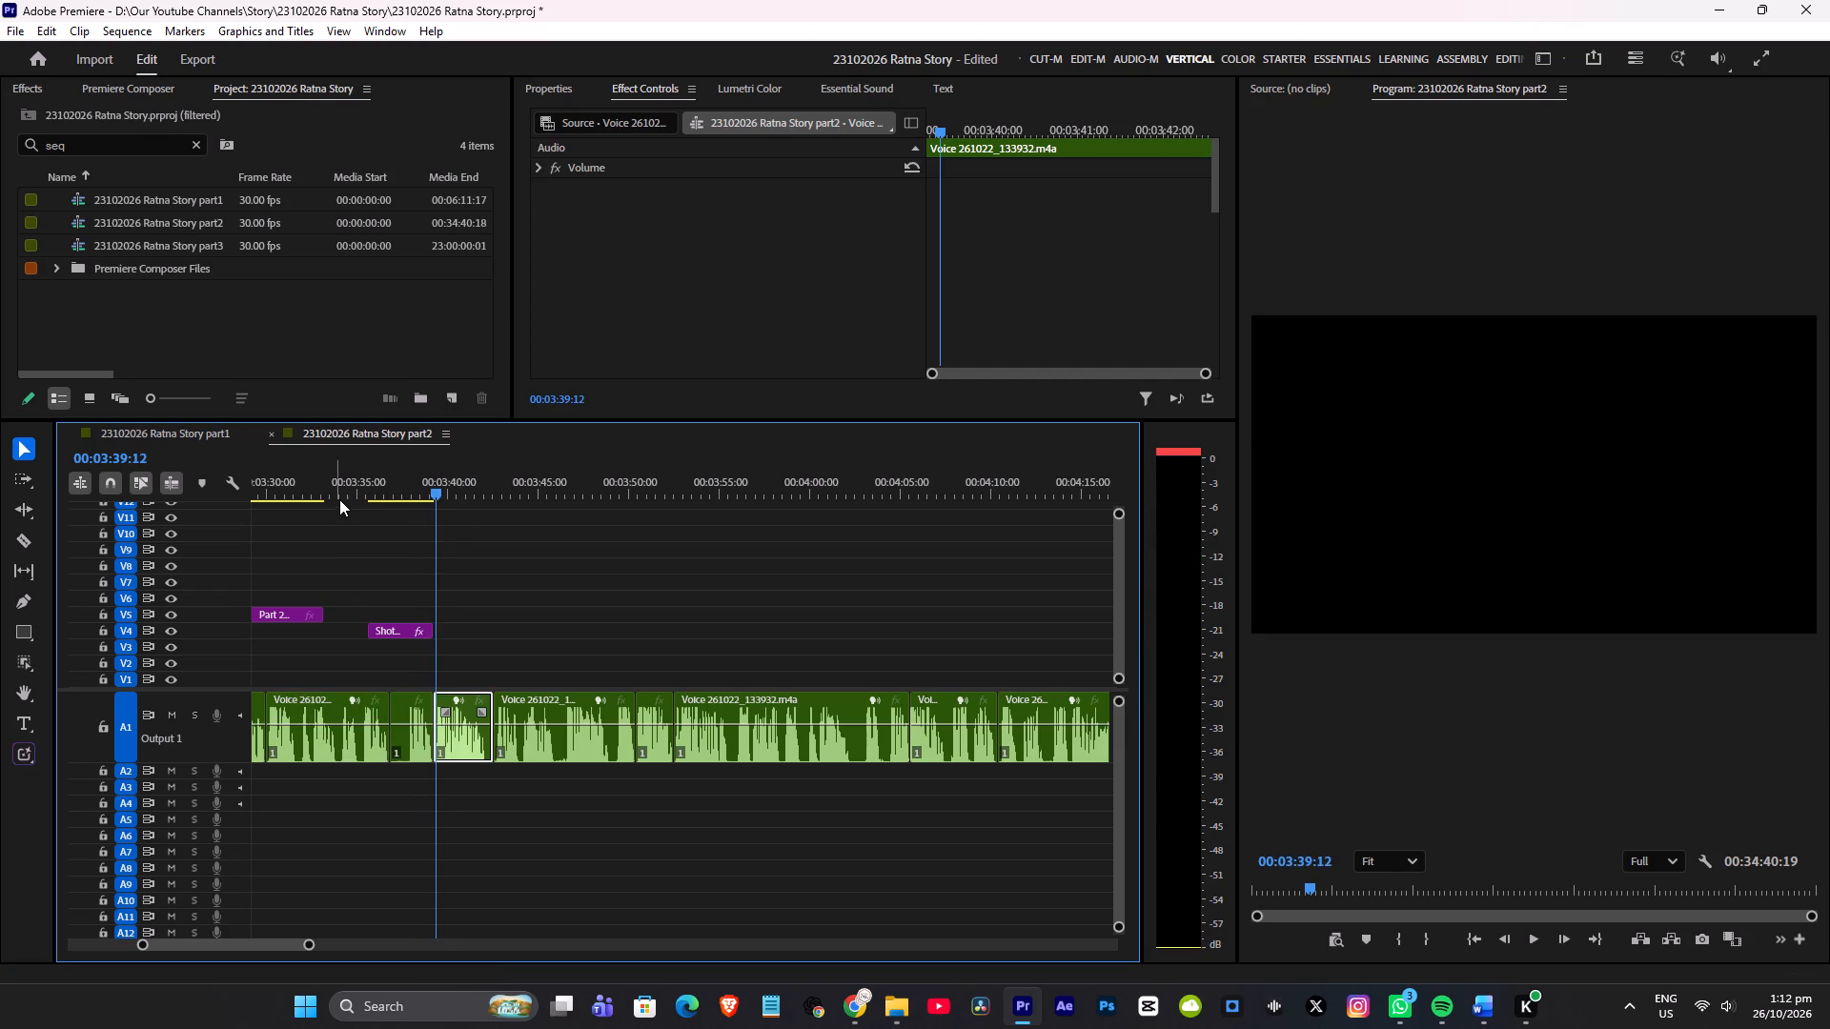
{"action": "key", "text": "space"}
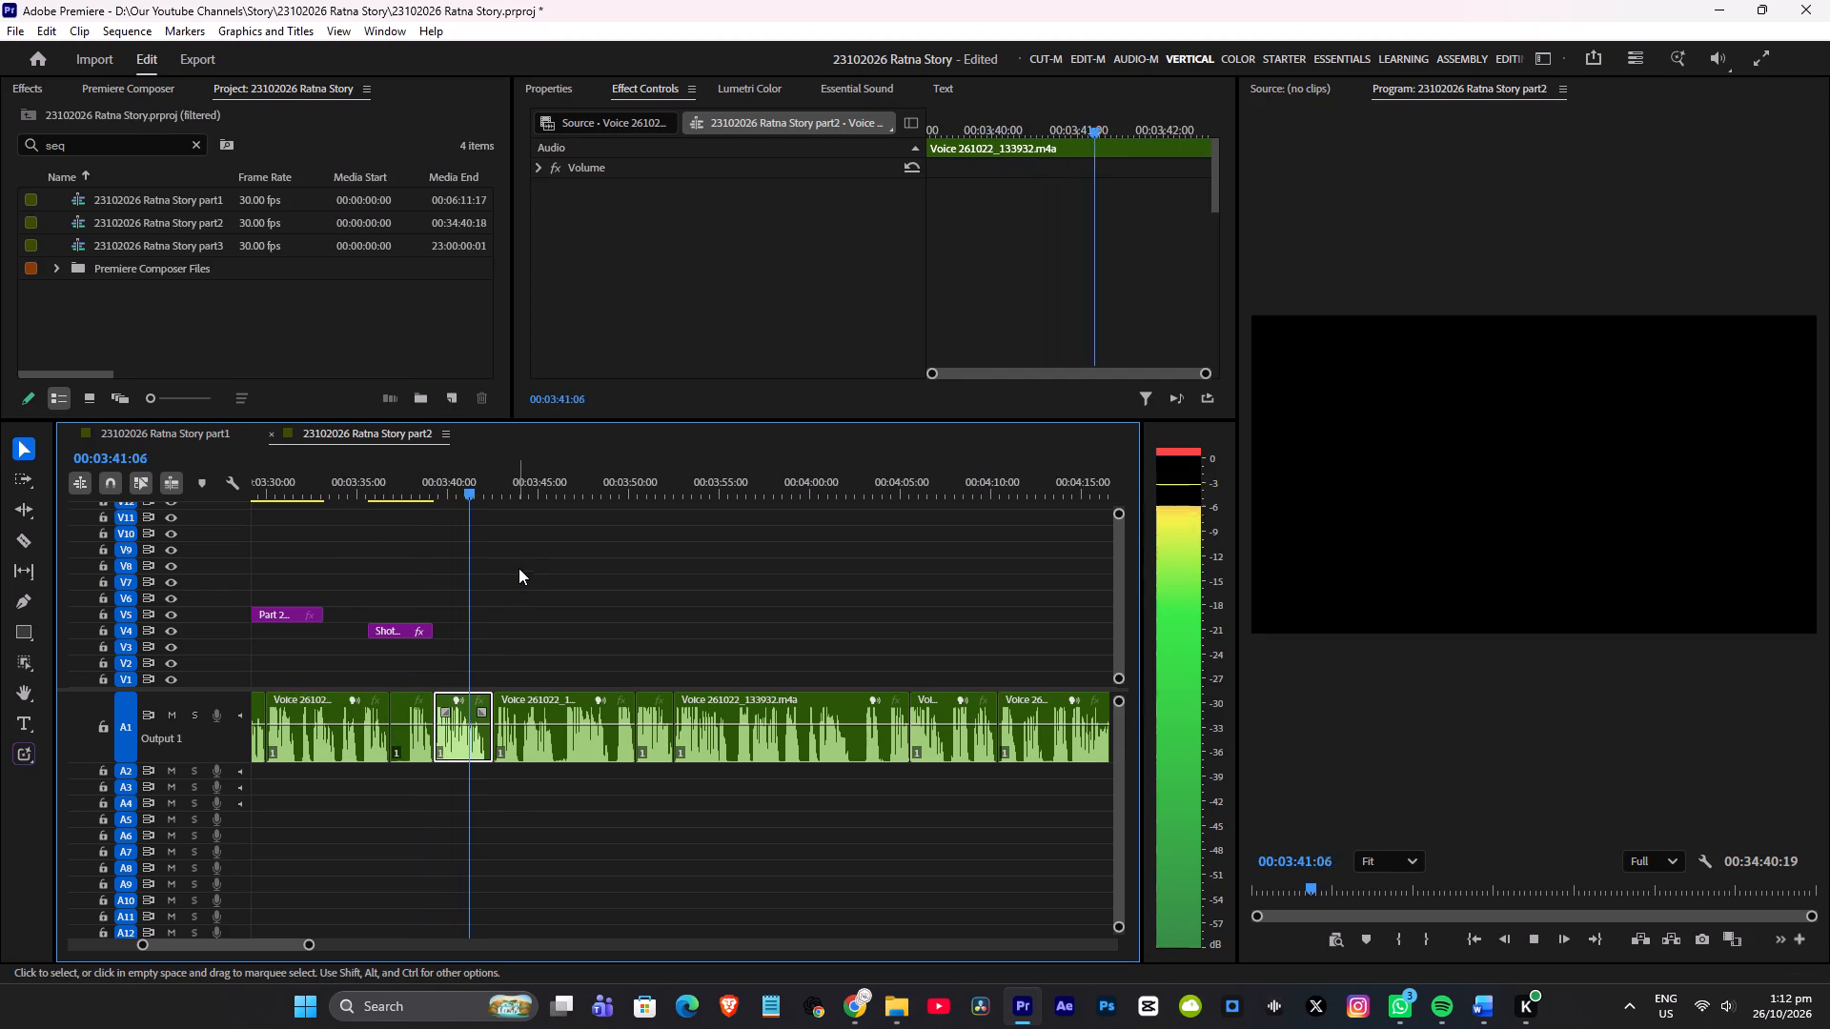
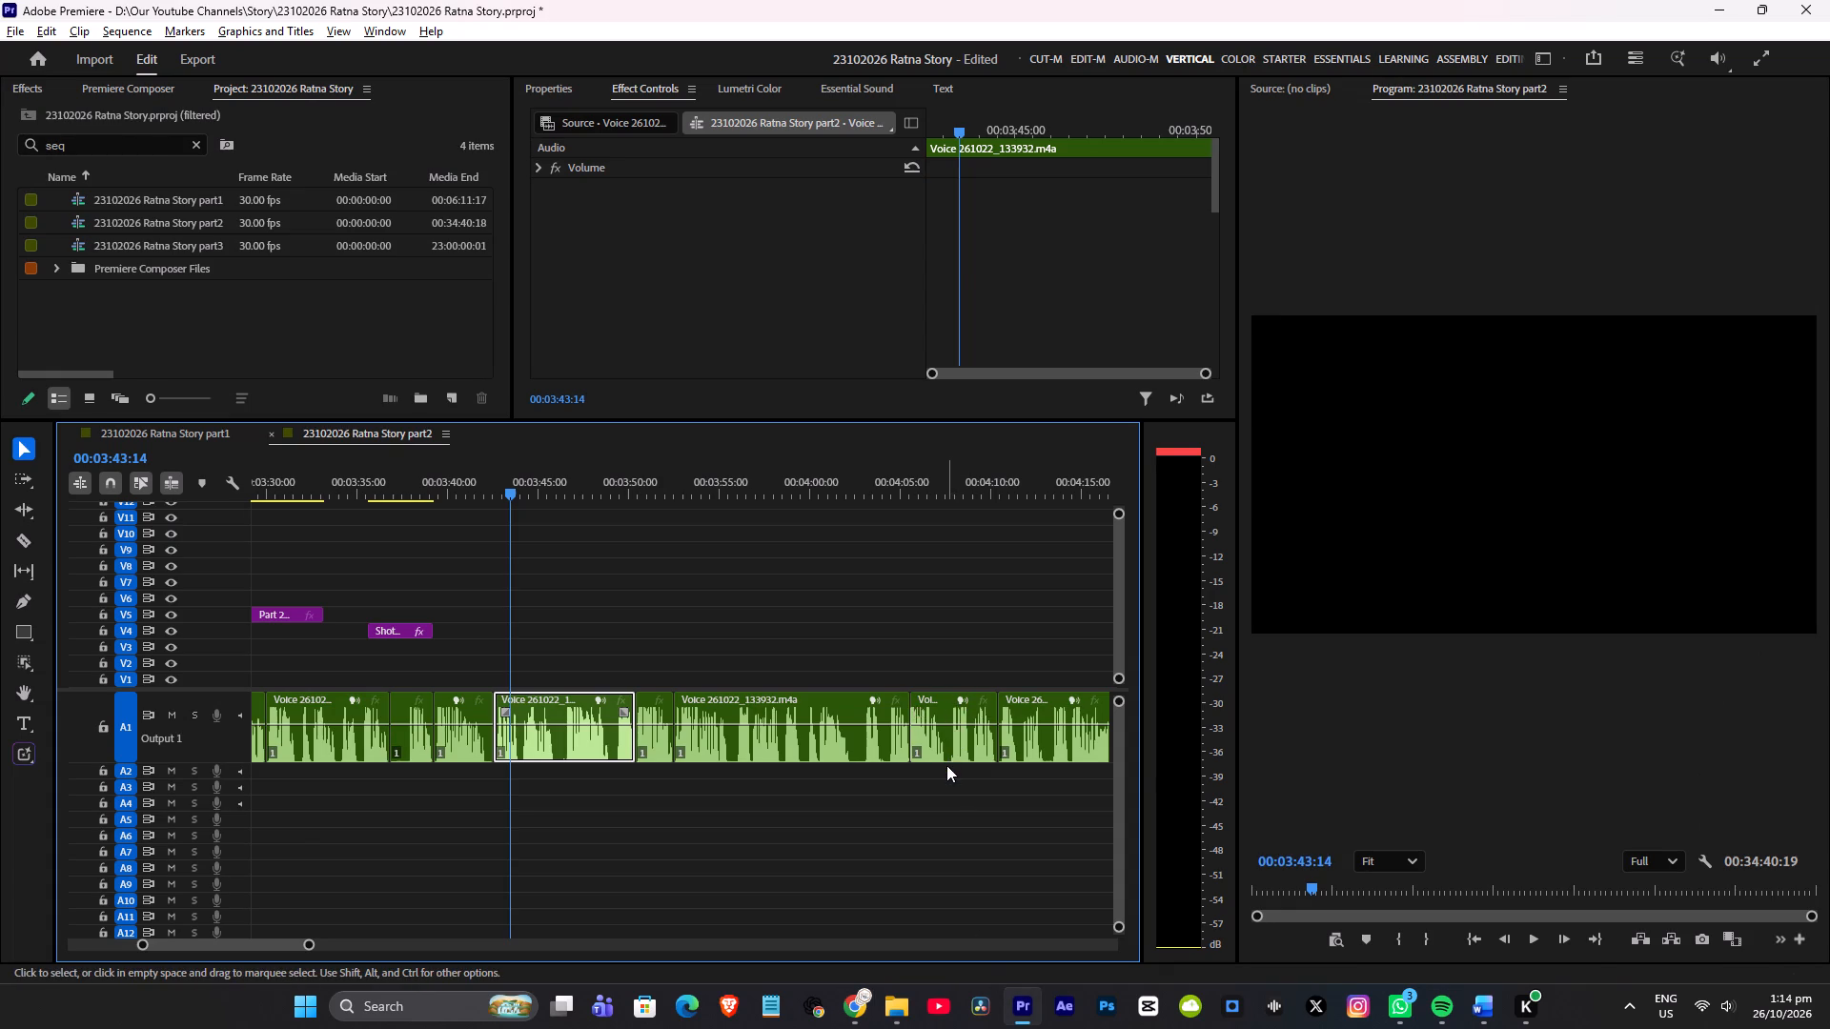
{"action": "key", "text": "alt+Tab"}
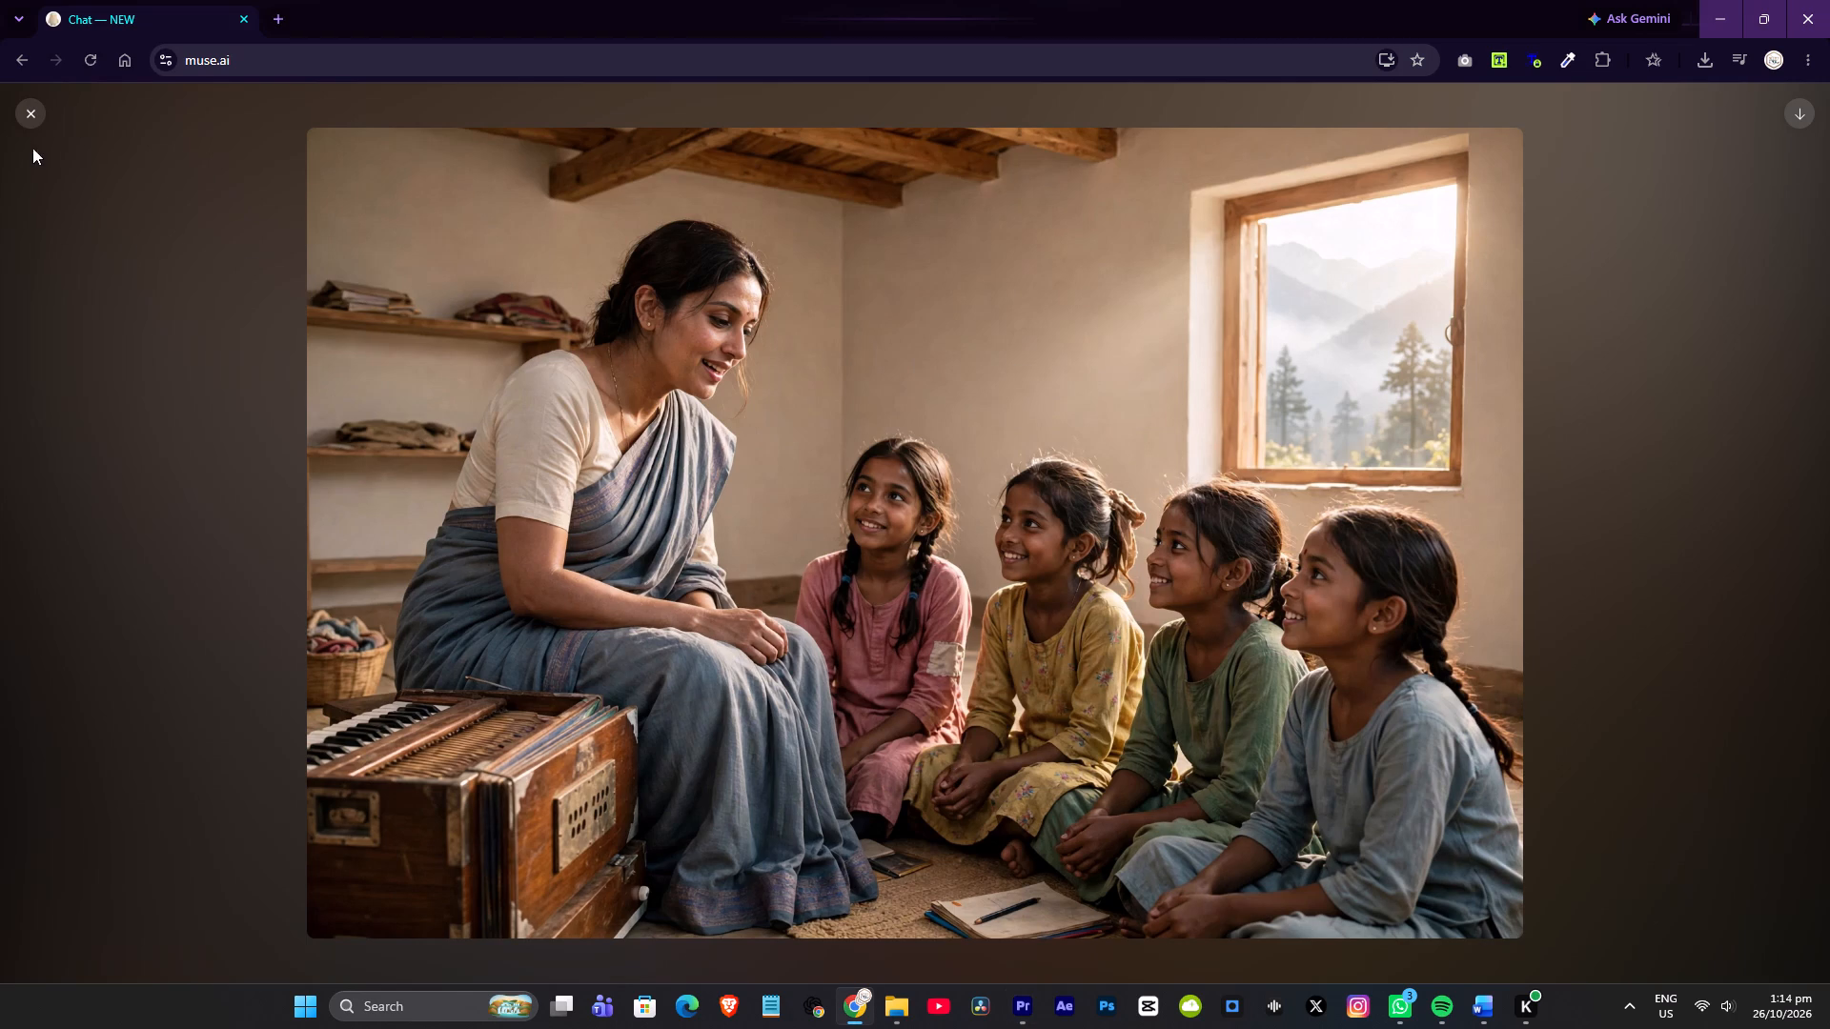
{"action": "left_click", "coordinate": [30, 111]}
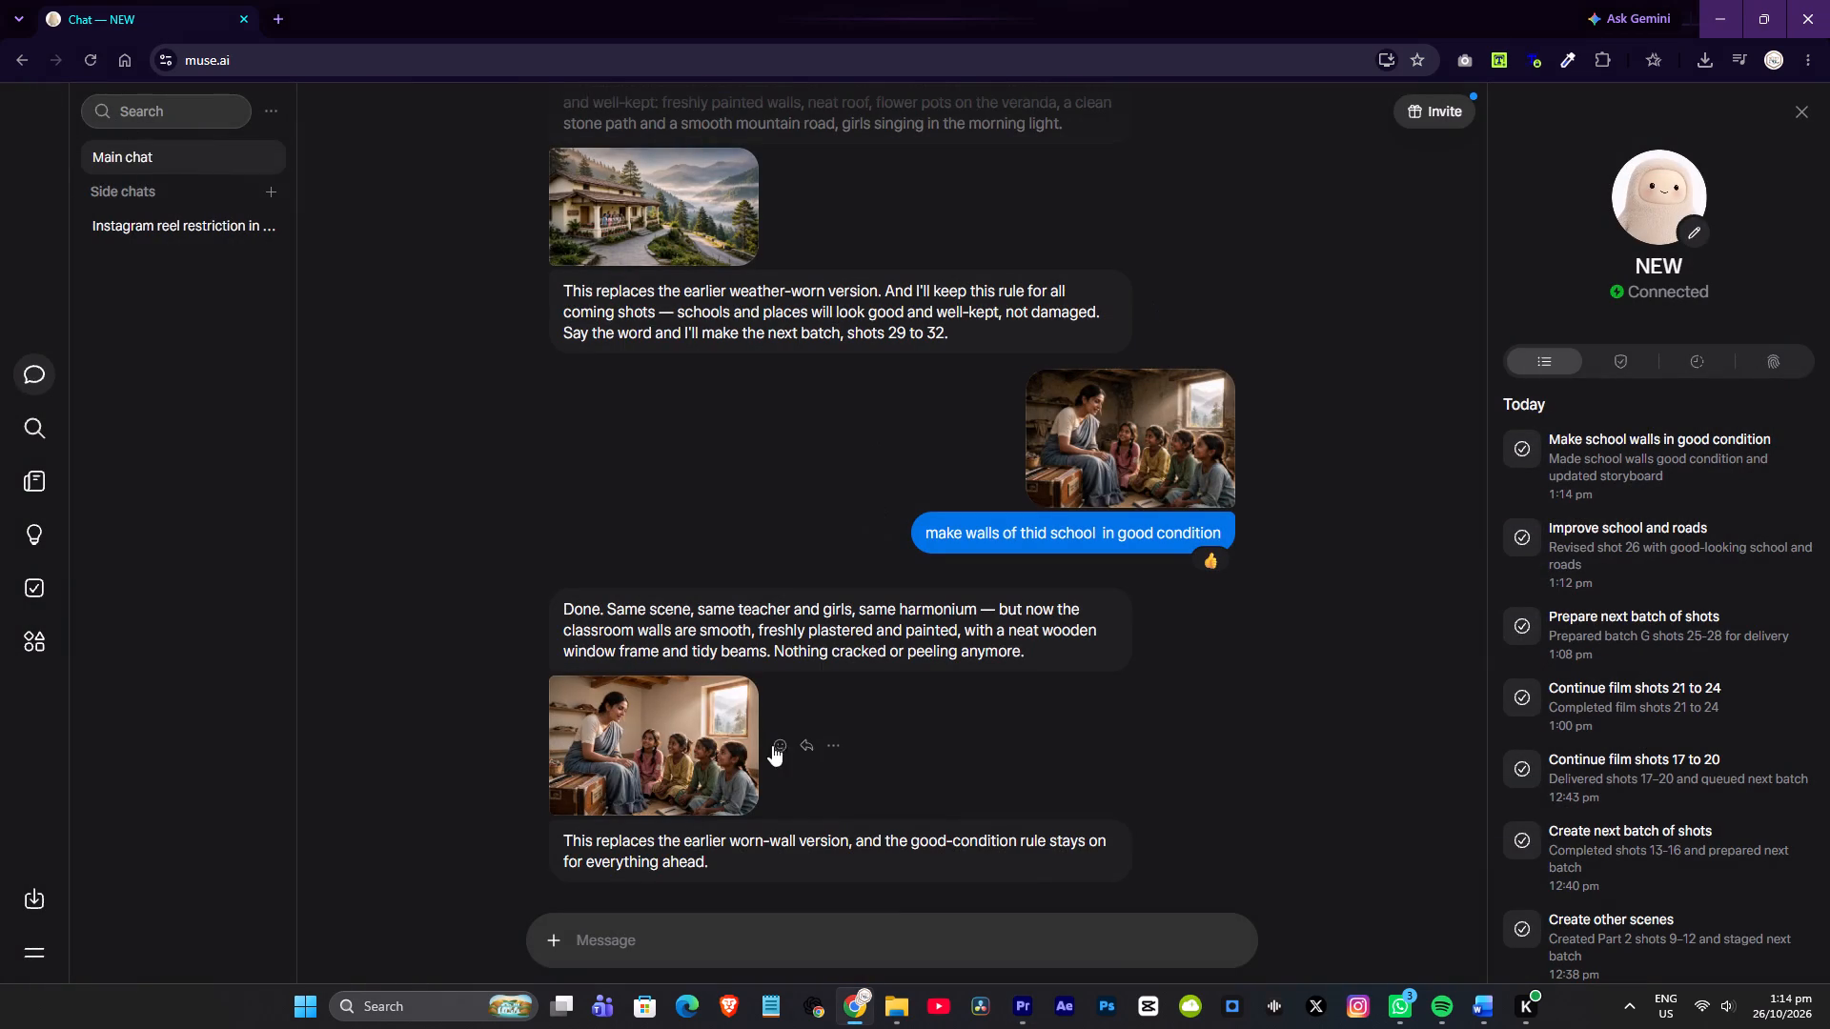
{"action": "right_click", "coordinate": [682, 723]}
{"action": "left_click", "coordinate": [756, 887]}
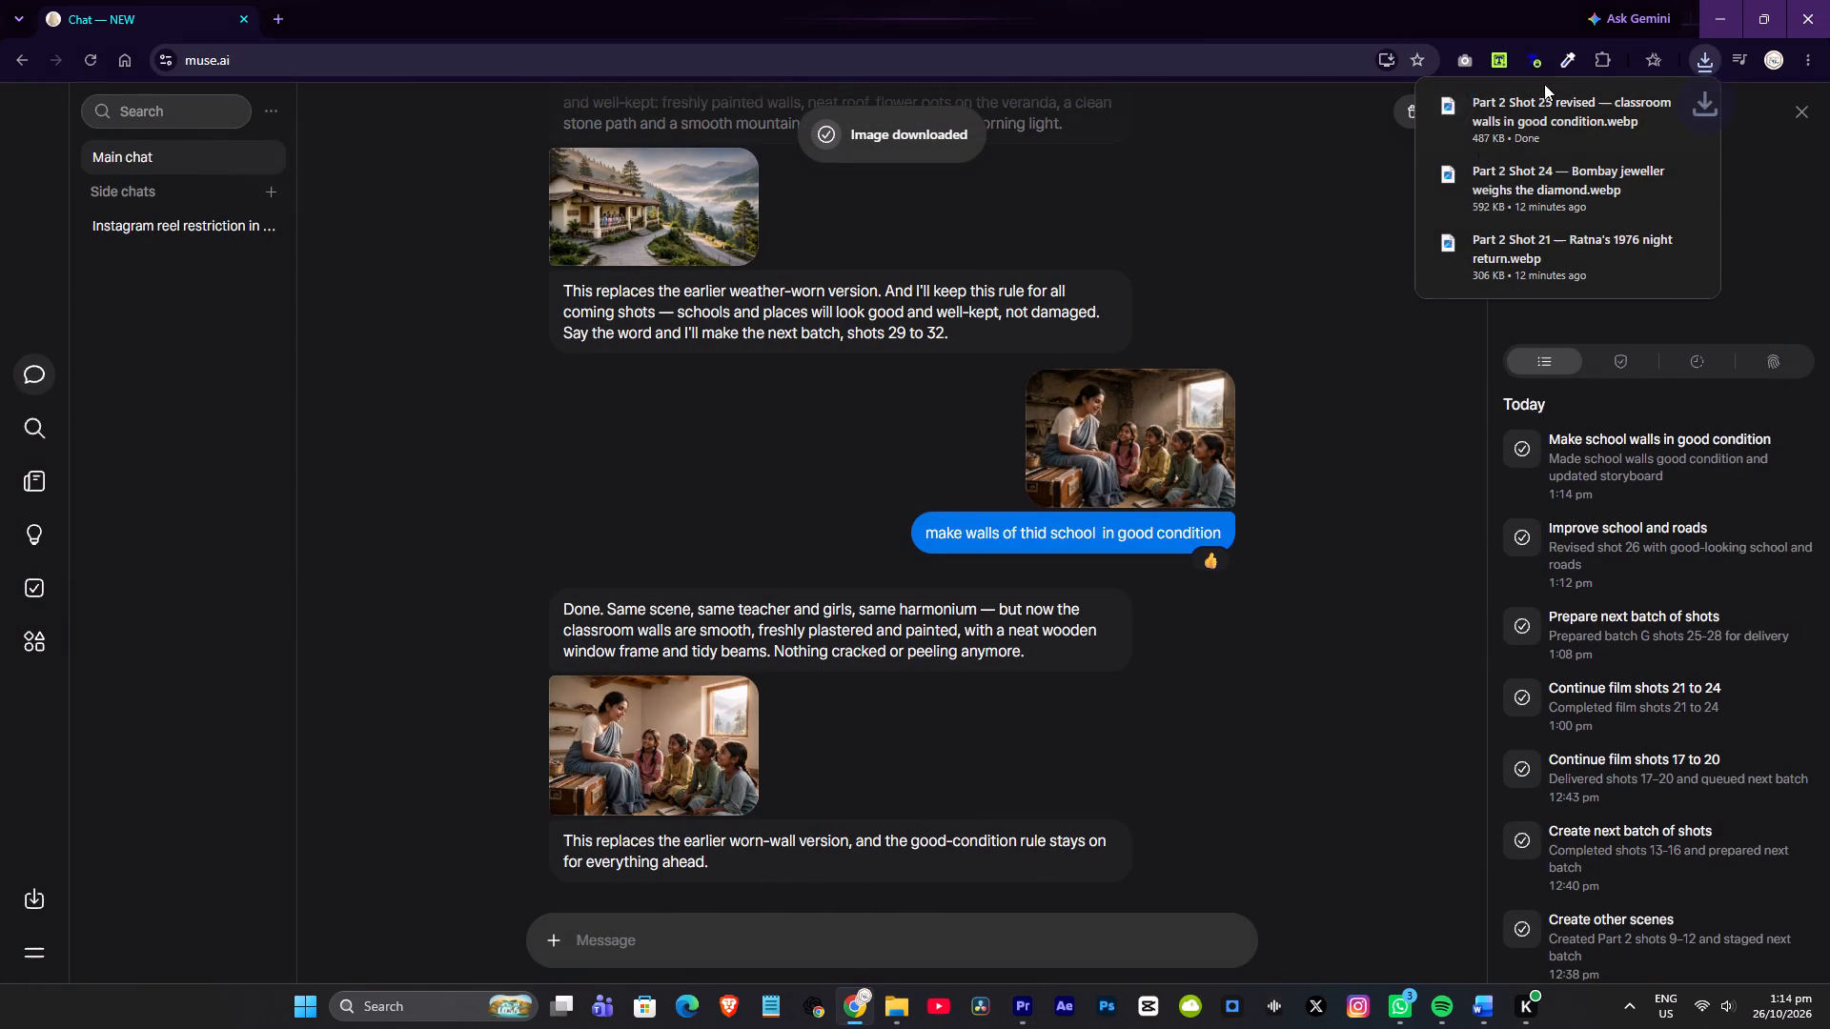
Send the chat request "make this batch again time but no dmage house or streets".
{"action": "left_click", "coordinate": [897, 952]}
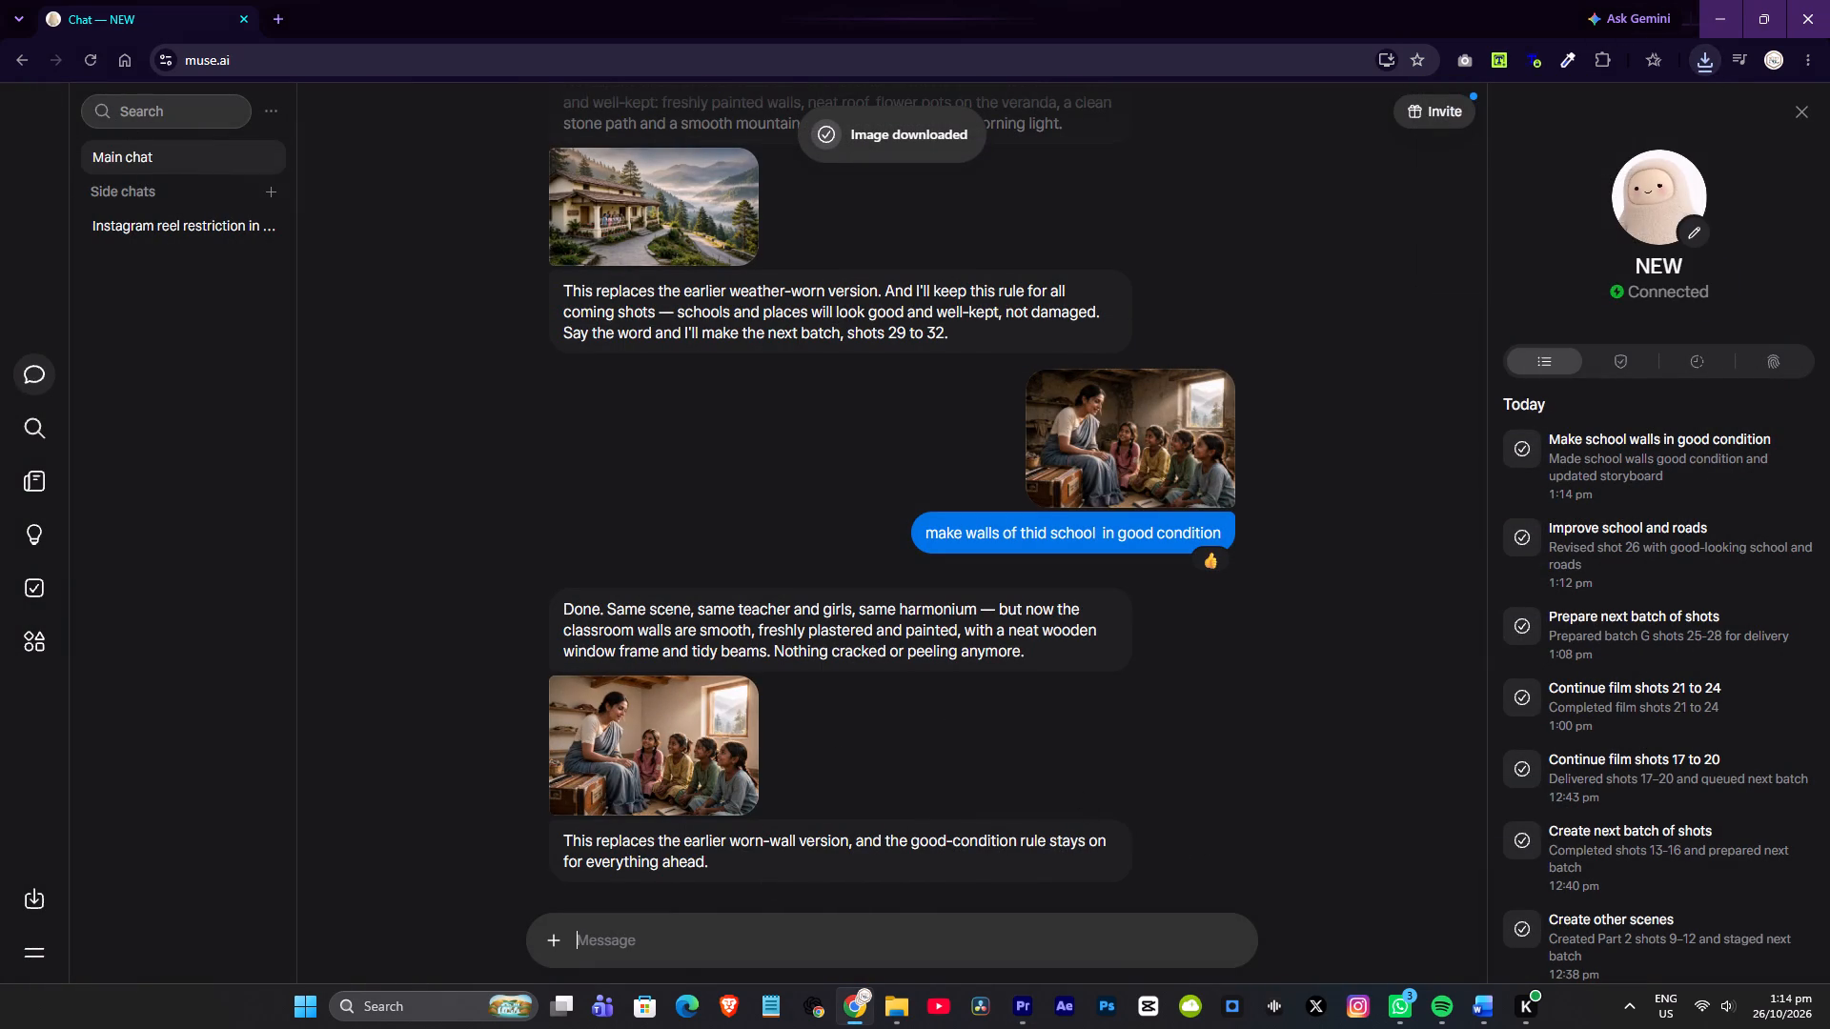
{"action": "type", "text": "makw"}
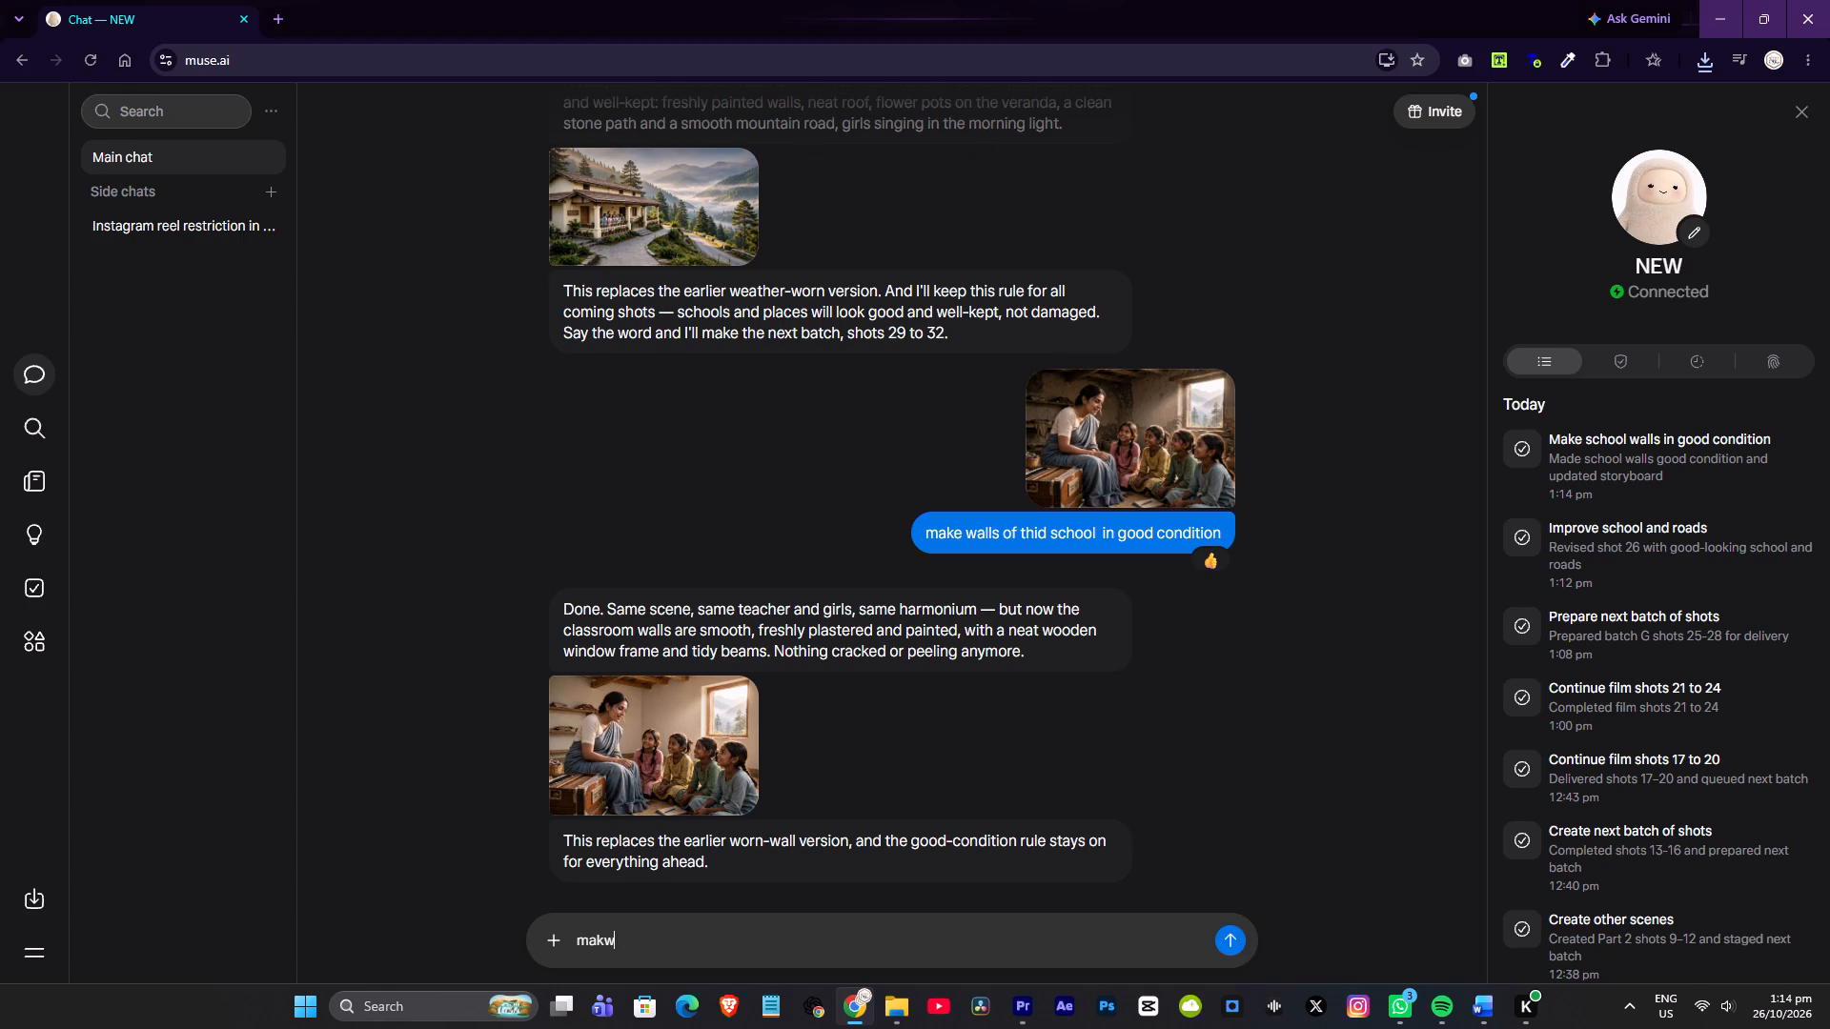
{"action": "key", "text": "BackSpace"}
{"action": "type", "text": "e this batch again"}
{"action": "key", "text": "space"}
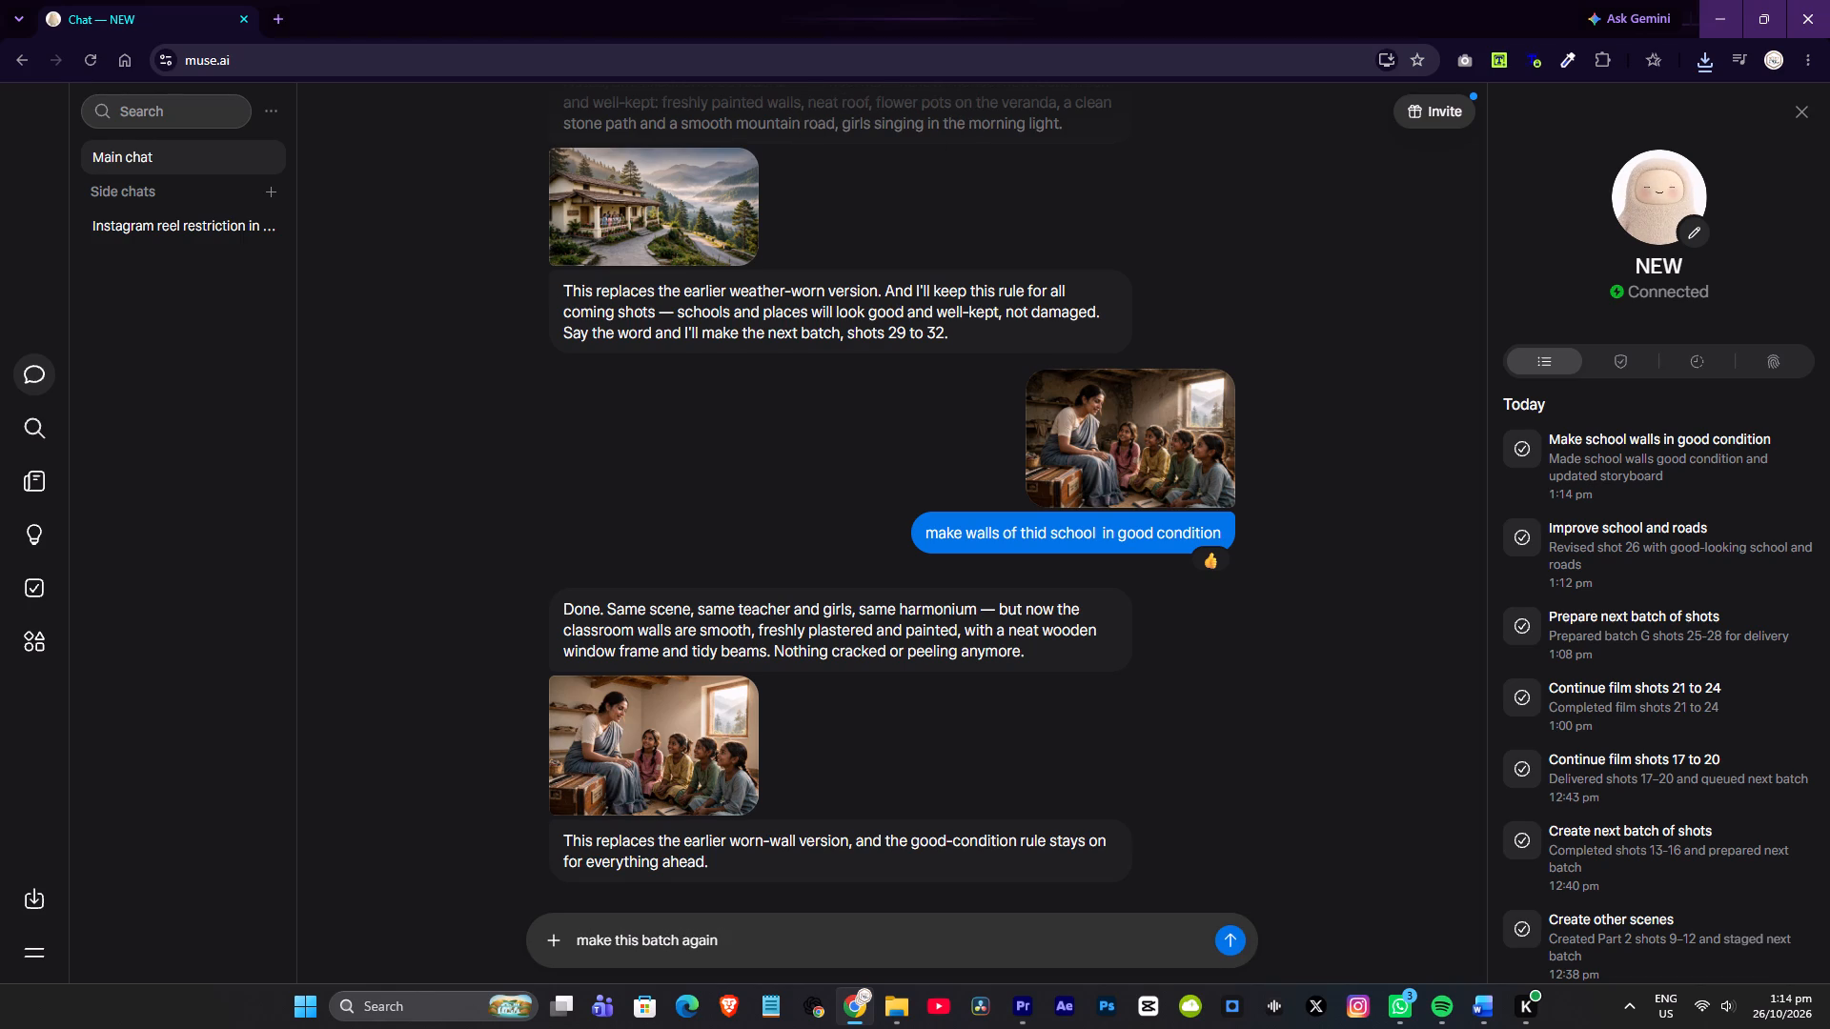
{"action": "type", "text": "time sh"}
{"action": "type", "text": "ou"}
{"action": "key", "text": "BackSpace"}
{"action": "key", "text": "BackSpace"}
{"action": "key", "text": "BackSpace"}
{"action": "key", "text": "BackSpace"}
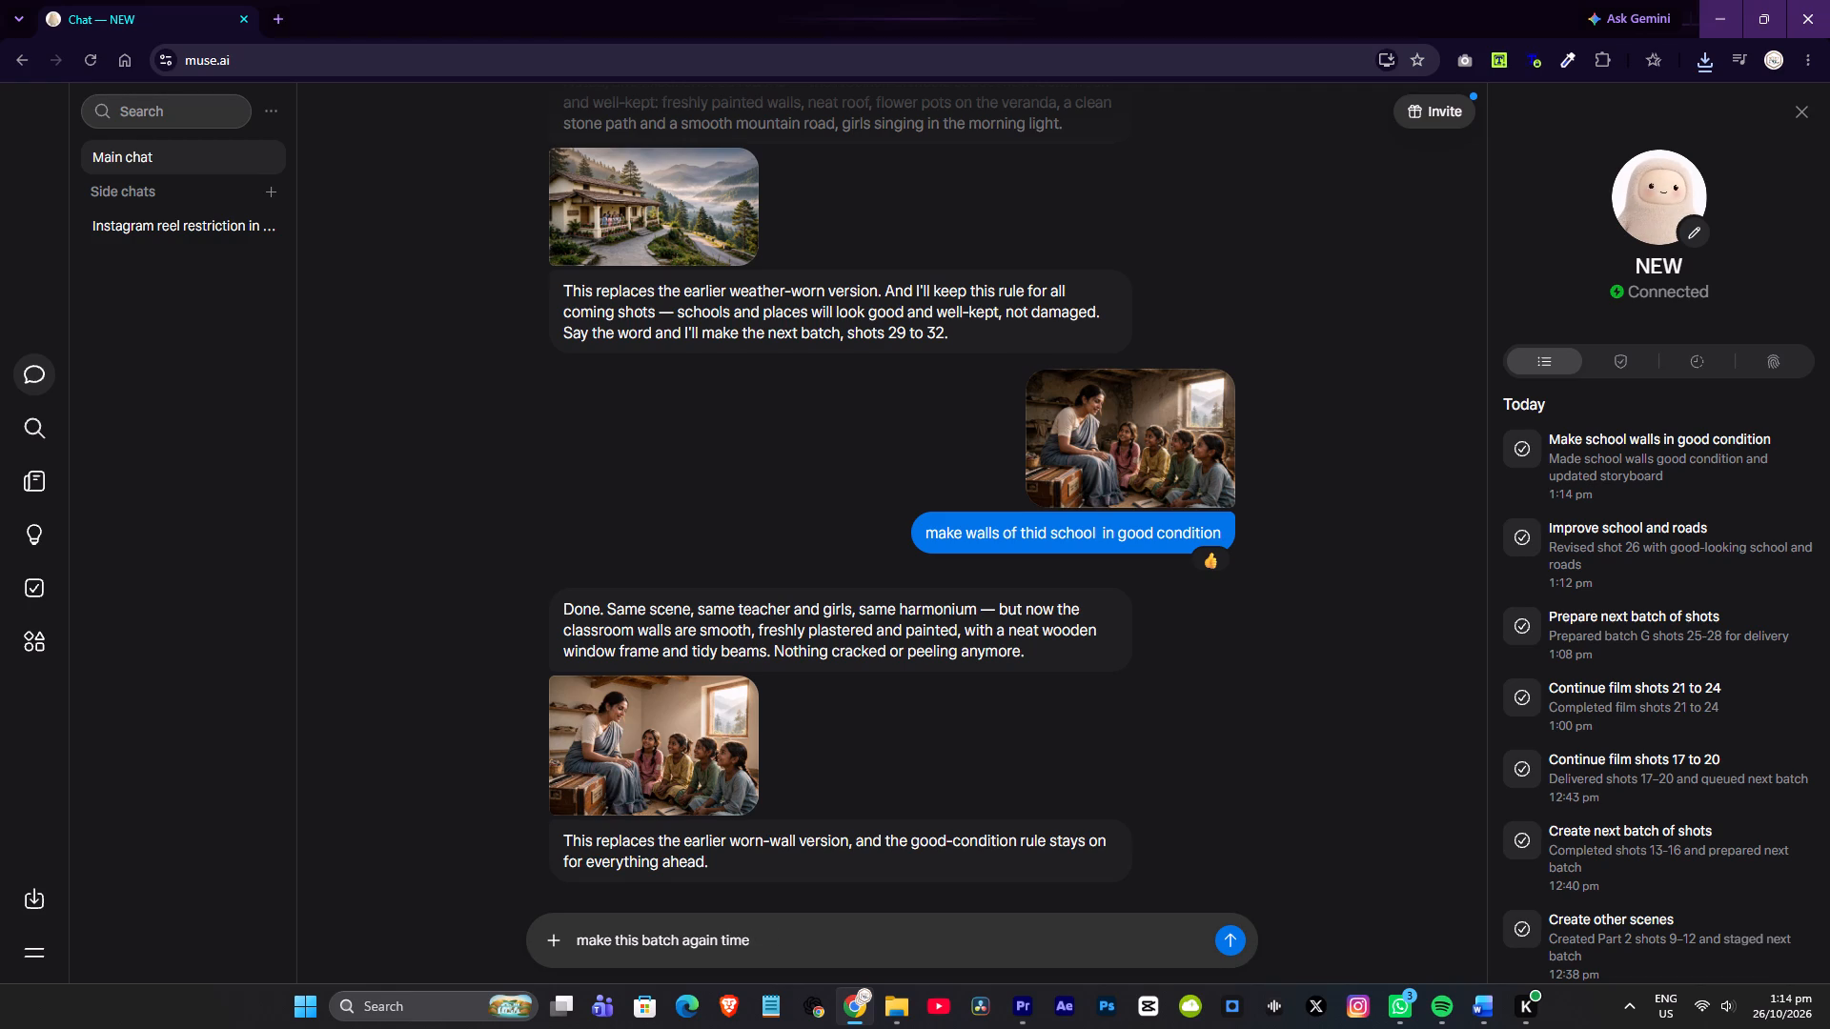
{"action": "type", "text": "but no dmage"}
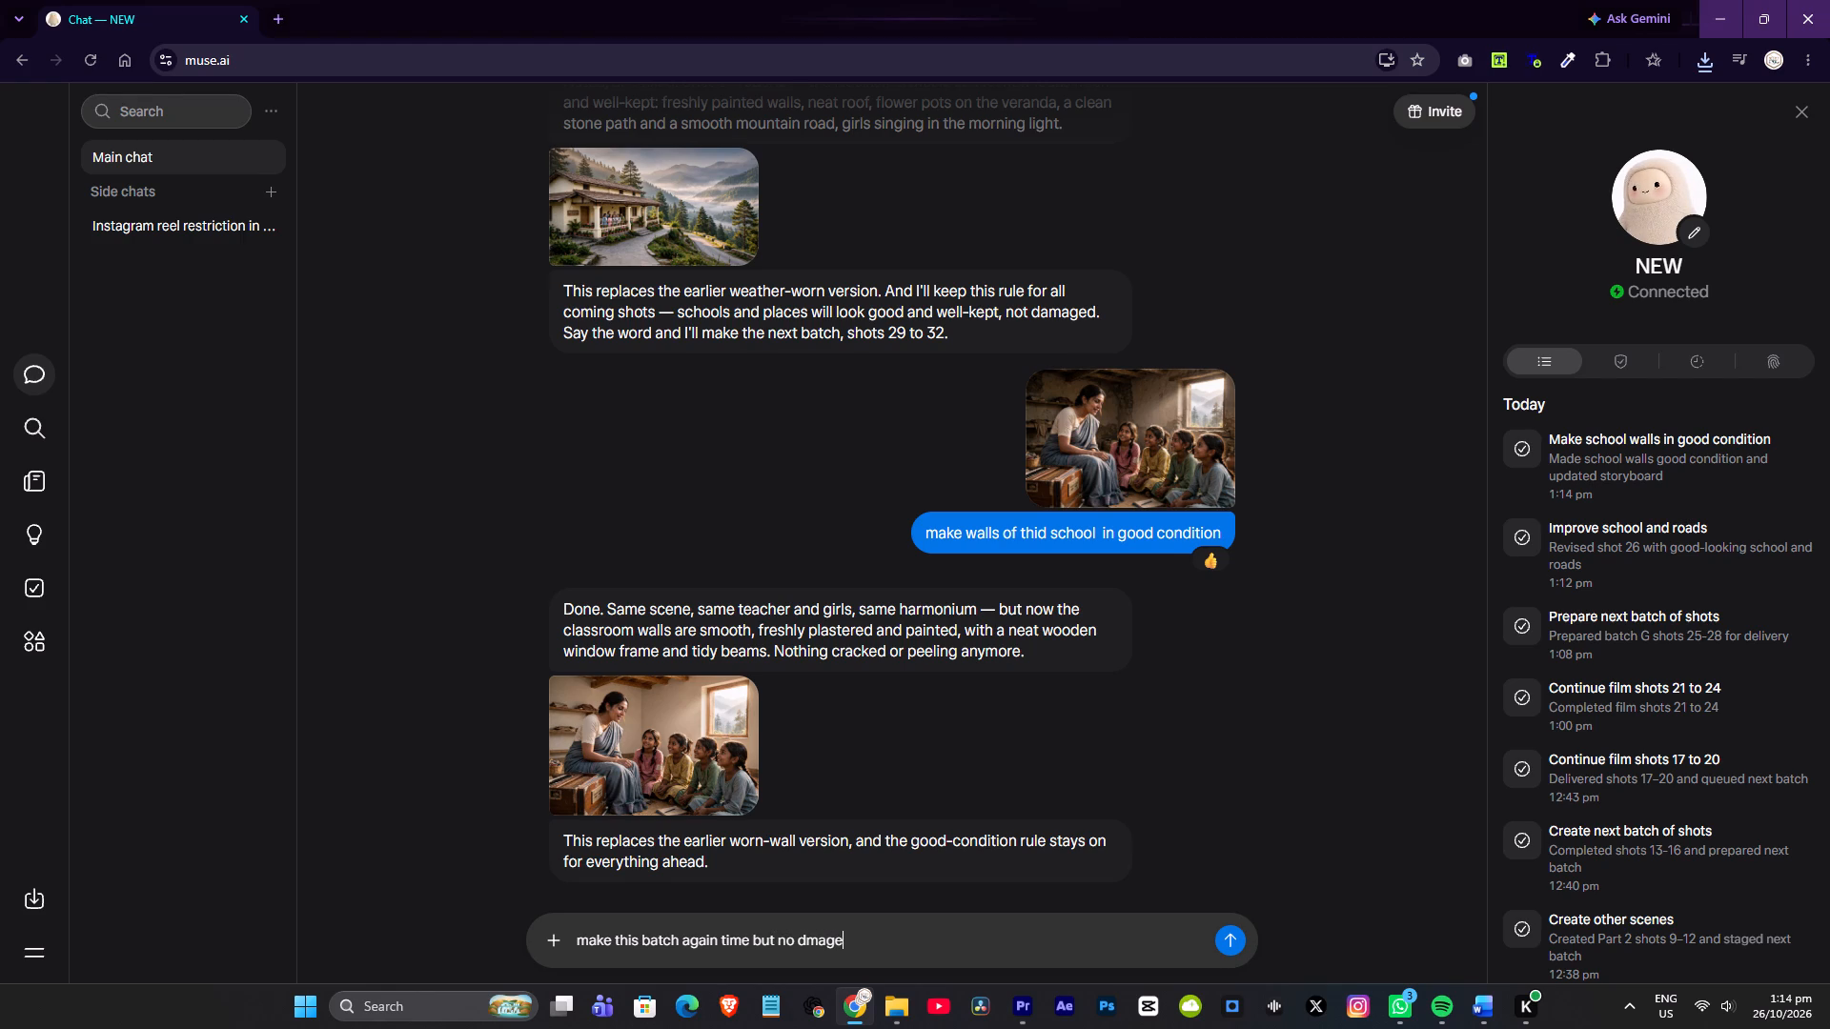
{"action": "key", "text": "space"}
{"action": "type", "text": "house or streets"}
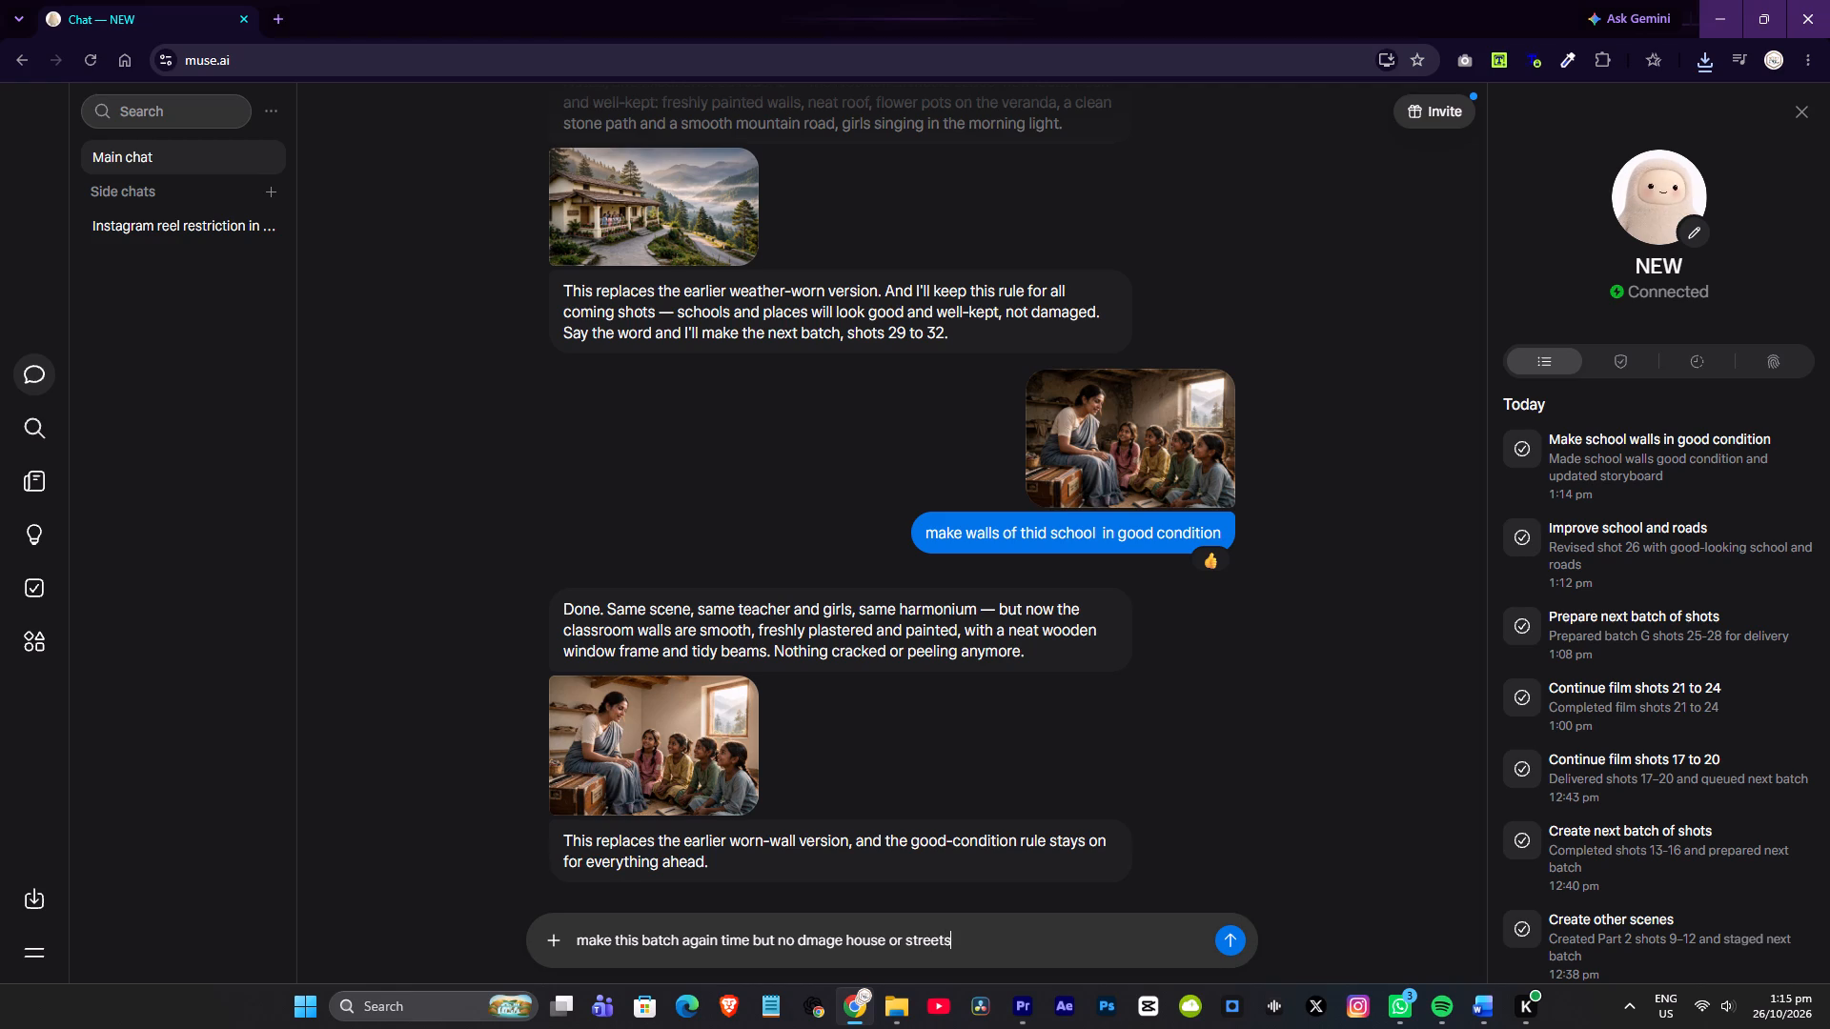
{"action": "key", "text": "Return"}
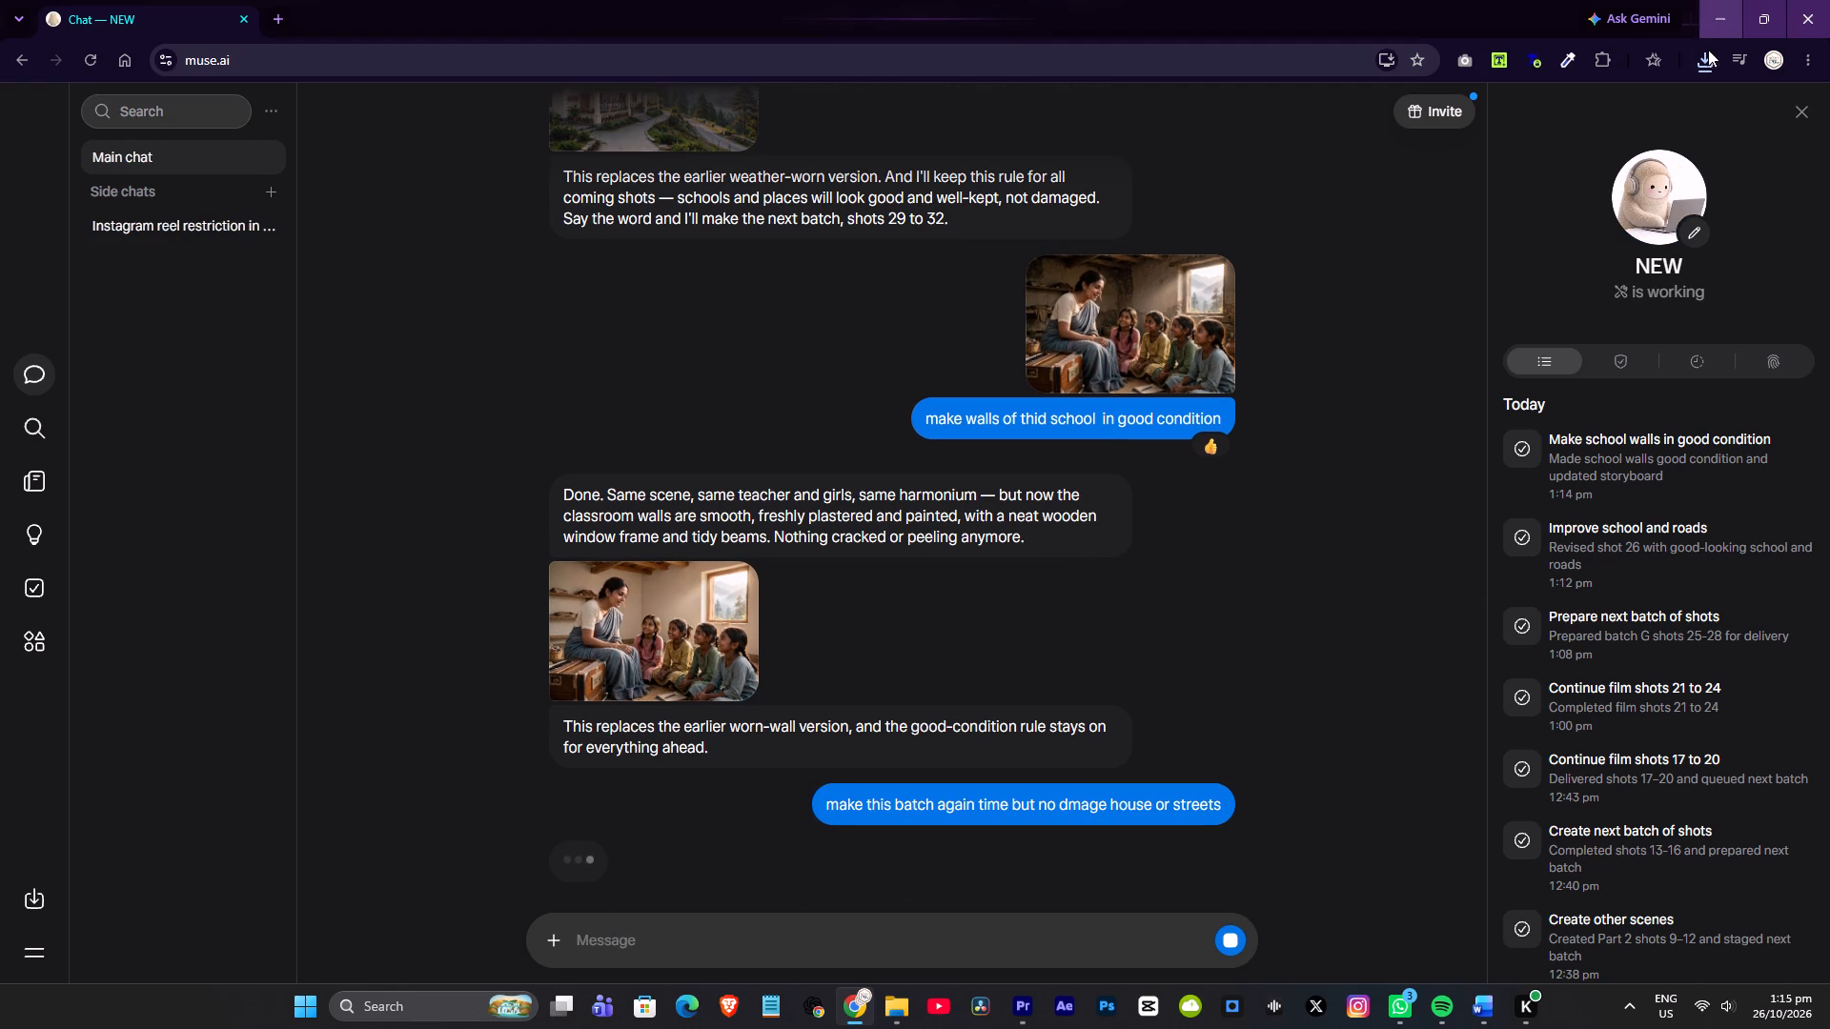
Move the downloaded Part 2 Shot 25 revised classroom image from Downloads into the Ratna Story project's part2 folder.
{"action": "left_click", "coordinate": [1707, 56]}
{"action": "left_click", "coordinate": [1639, 141]}
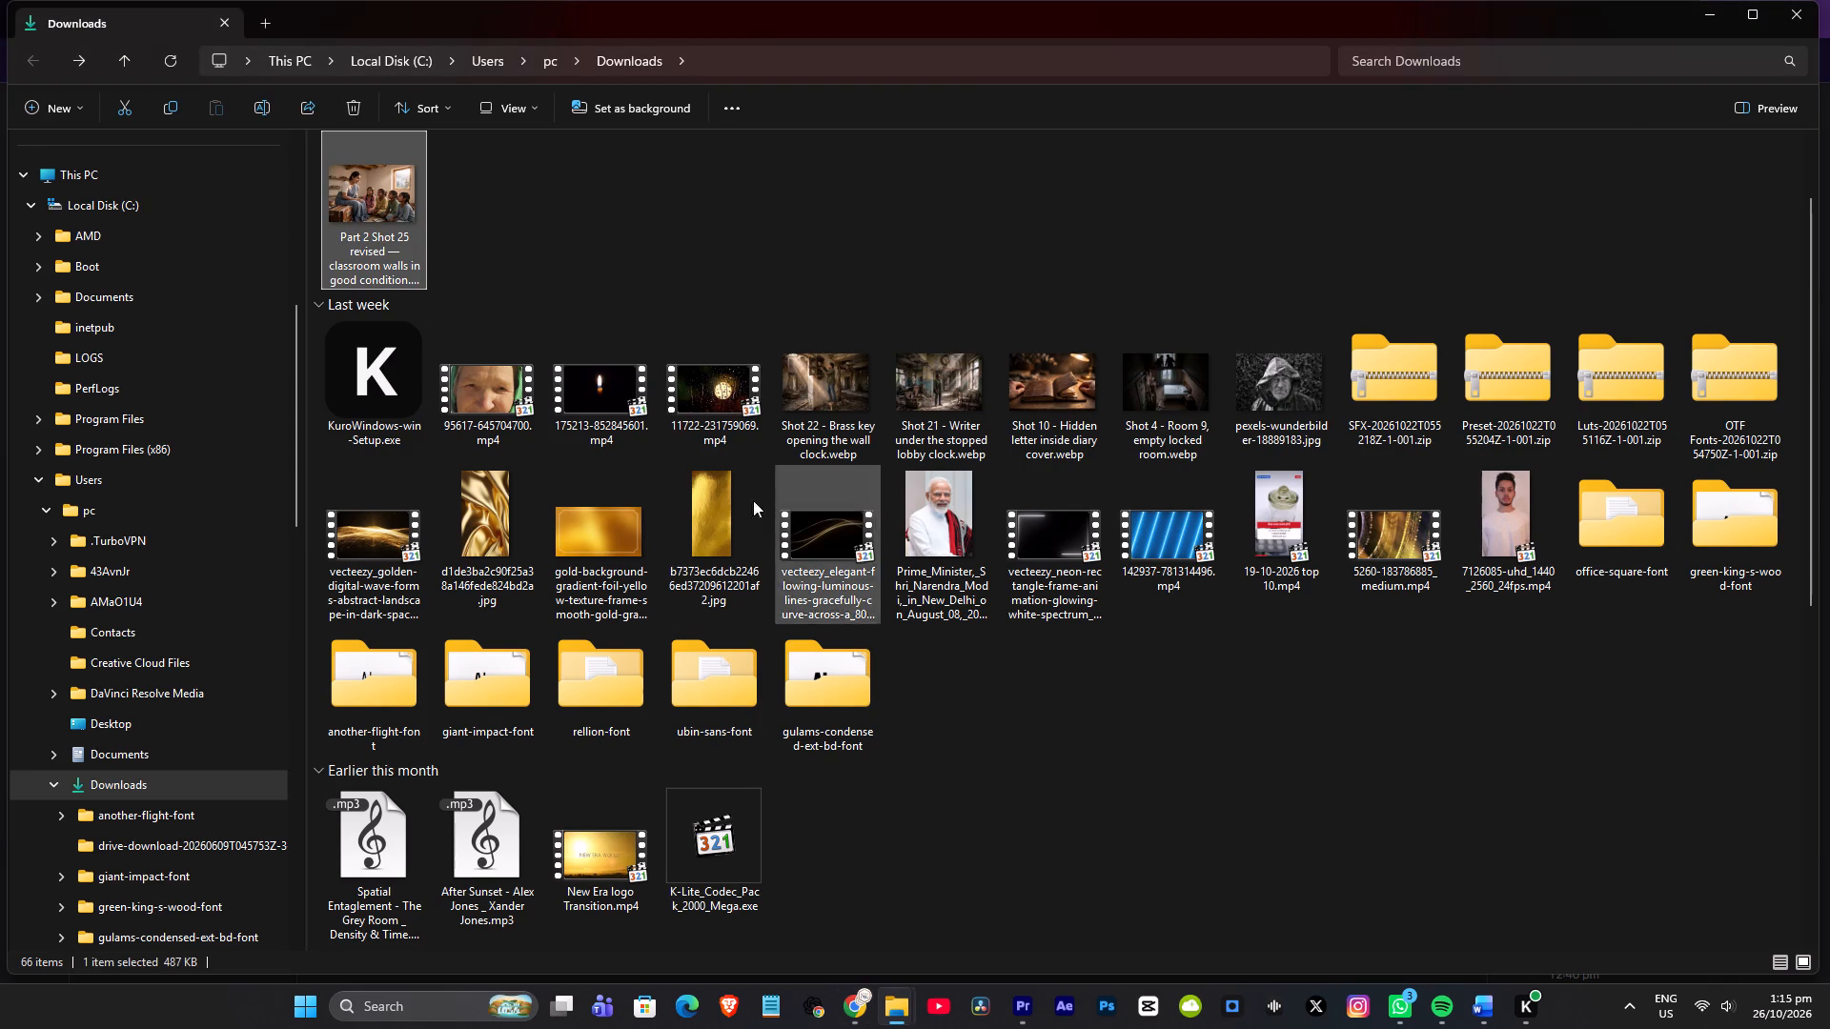
{"action": "key", "text": "ctrl+x"}
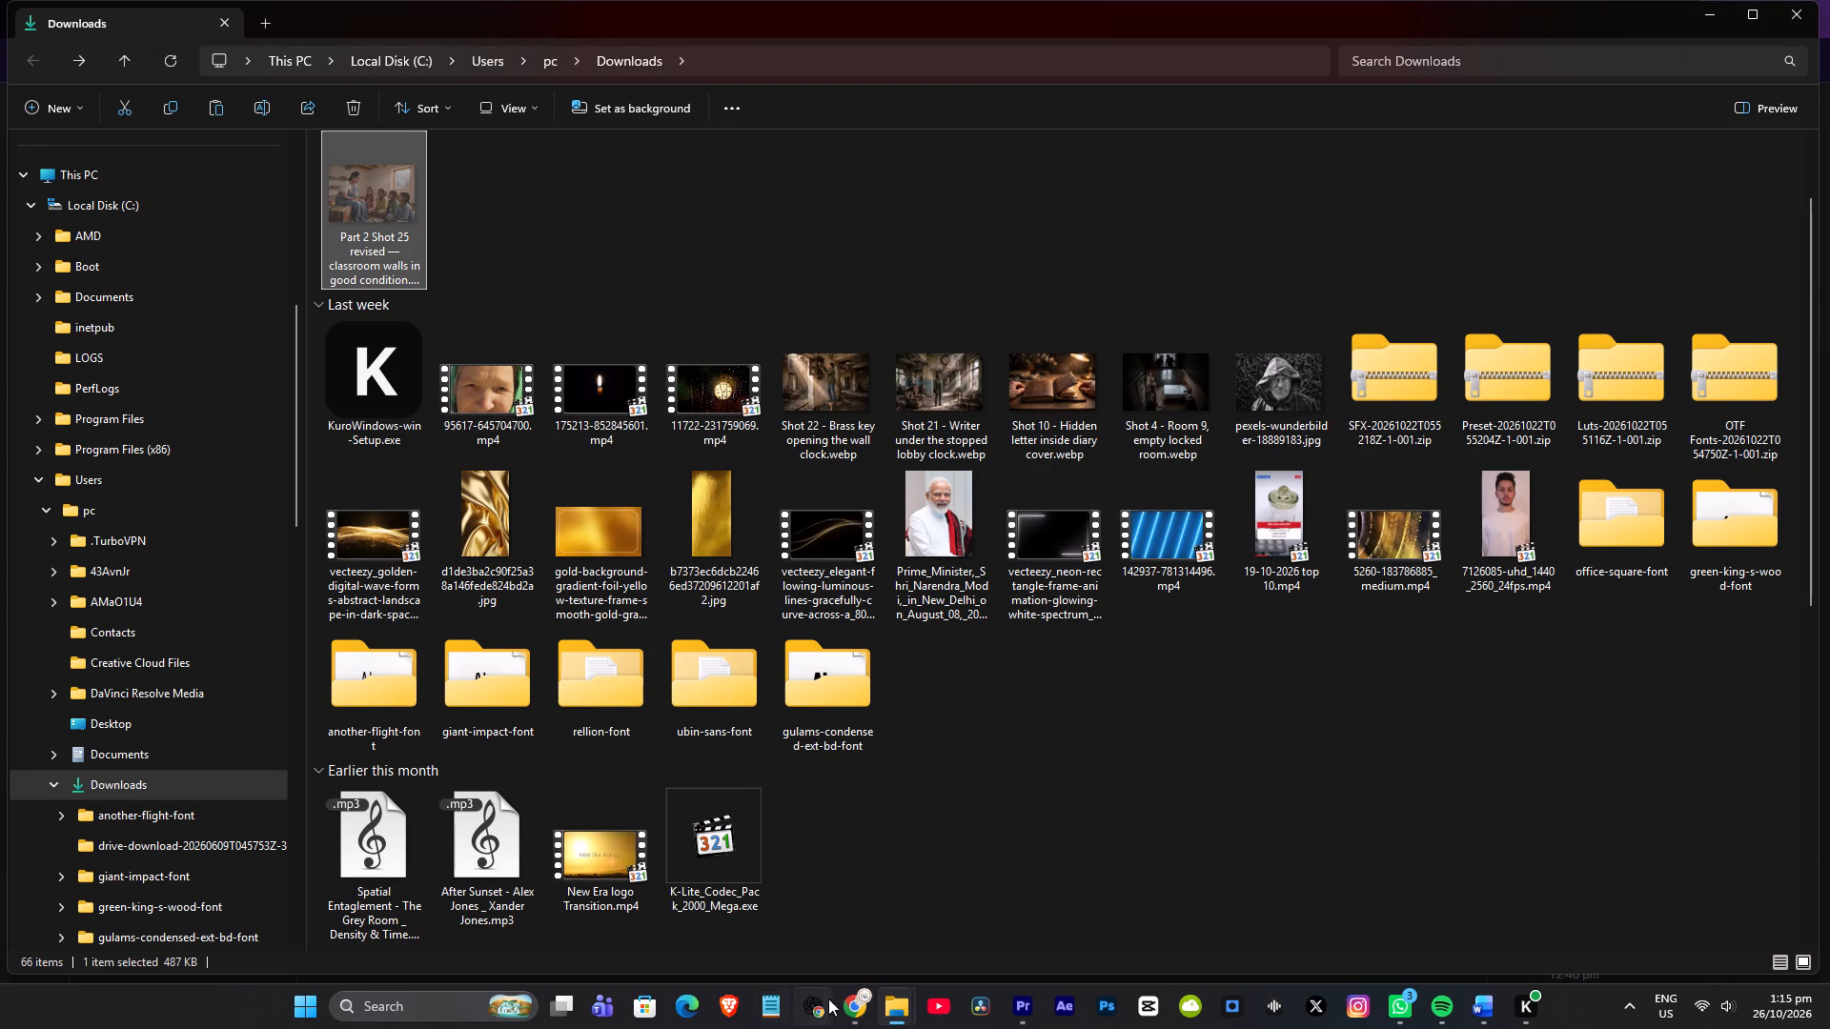
{"action": "left_click", "coordinate": [905, 1007]}
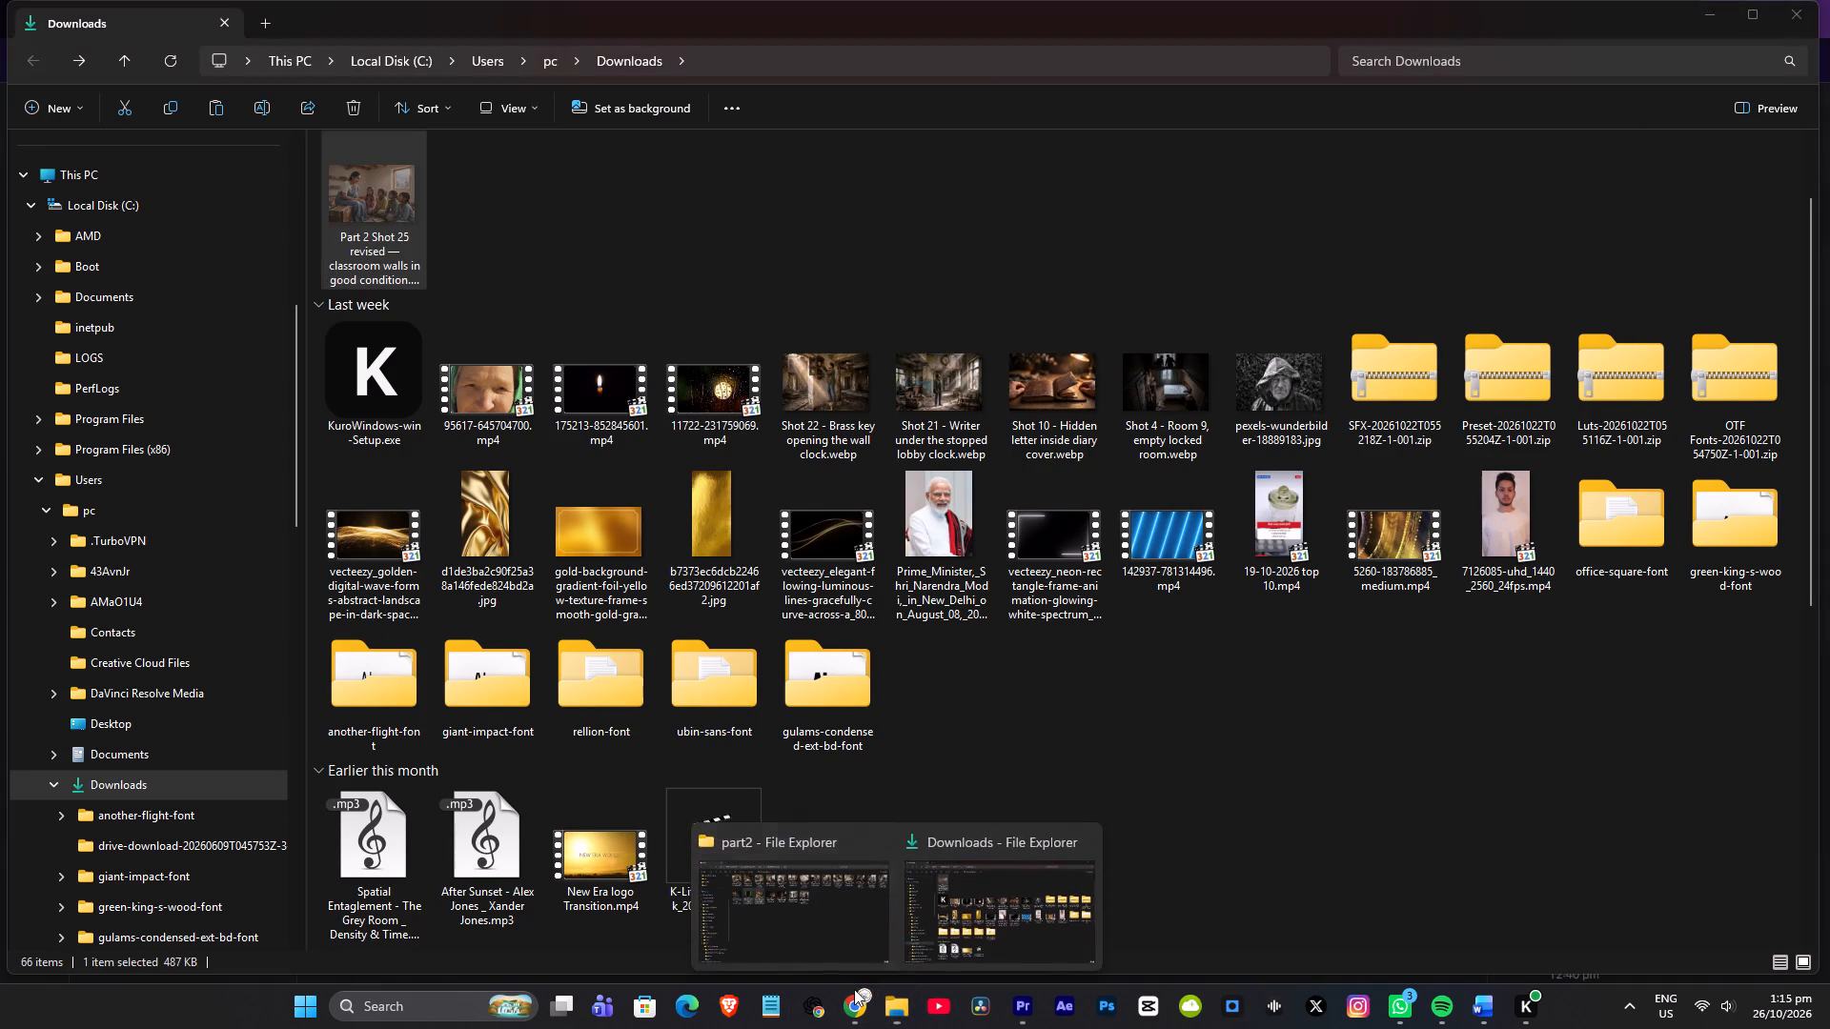
{"action": "left_click", "coordinate": [826, 904]}
{"action": "key", "text": "ctrl+v"}
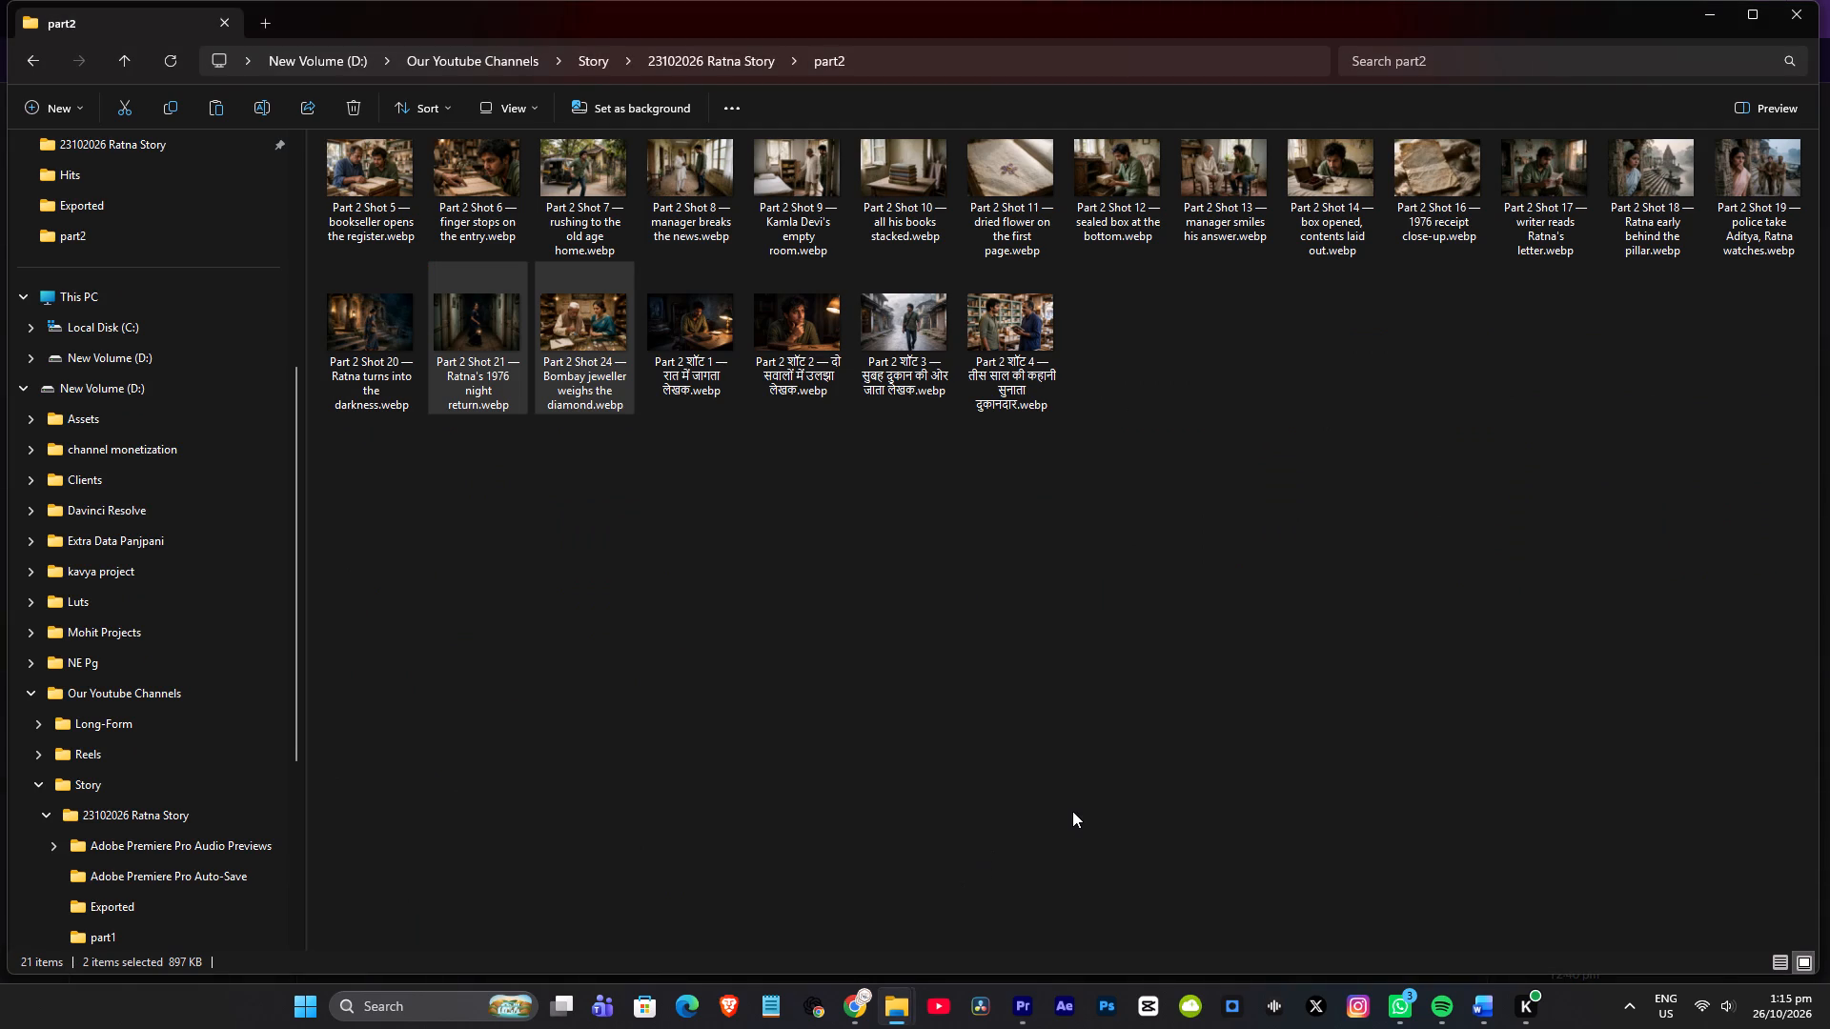
{"action": "left_click", "coordinate": [1017, 533]}
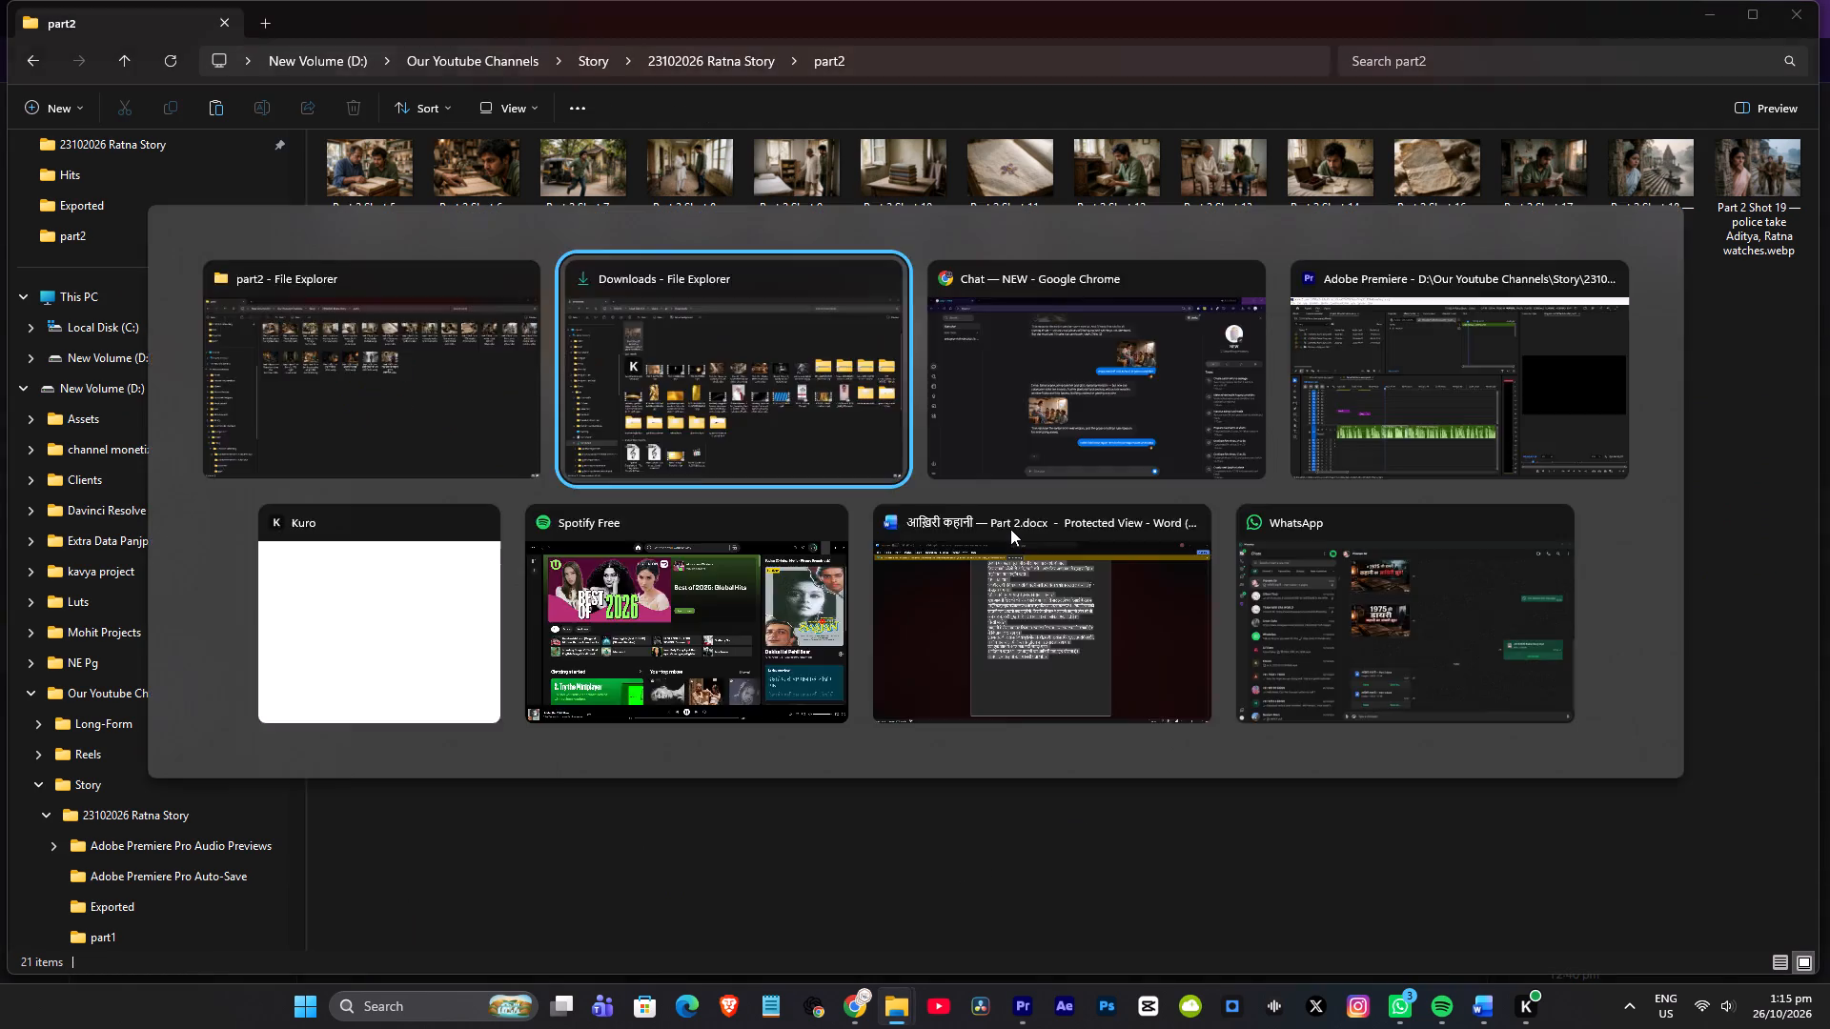
{"action": "key", "text": "ctrl+x"}
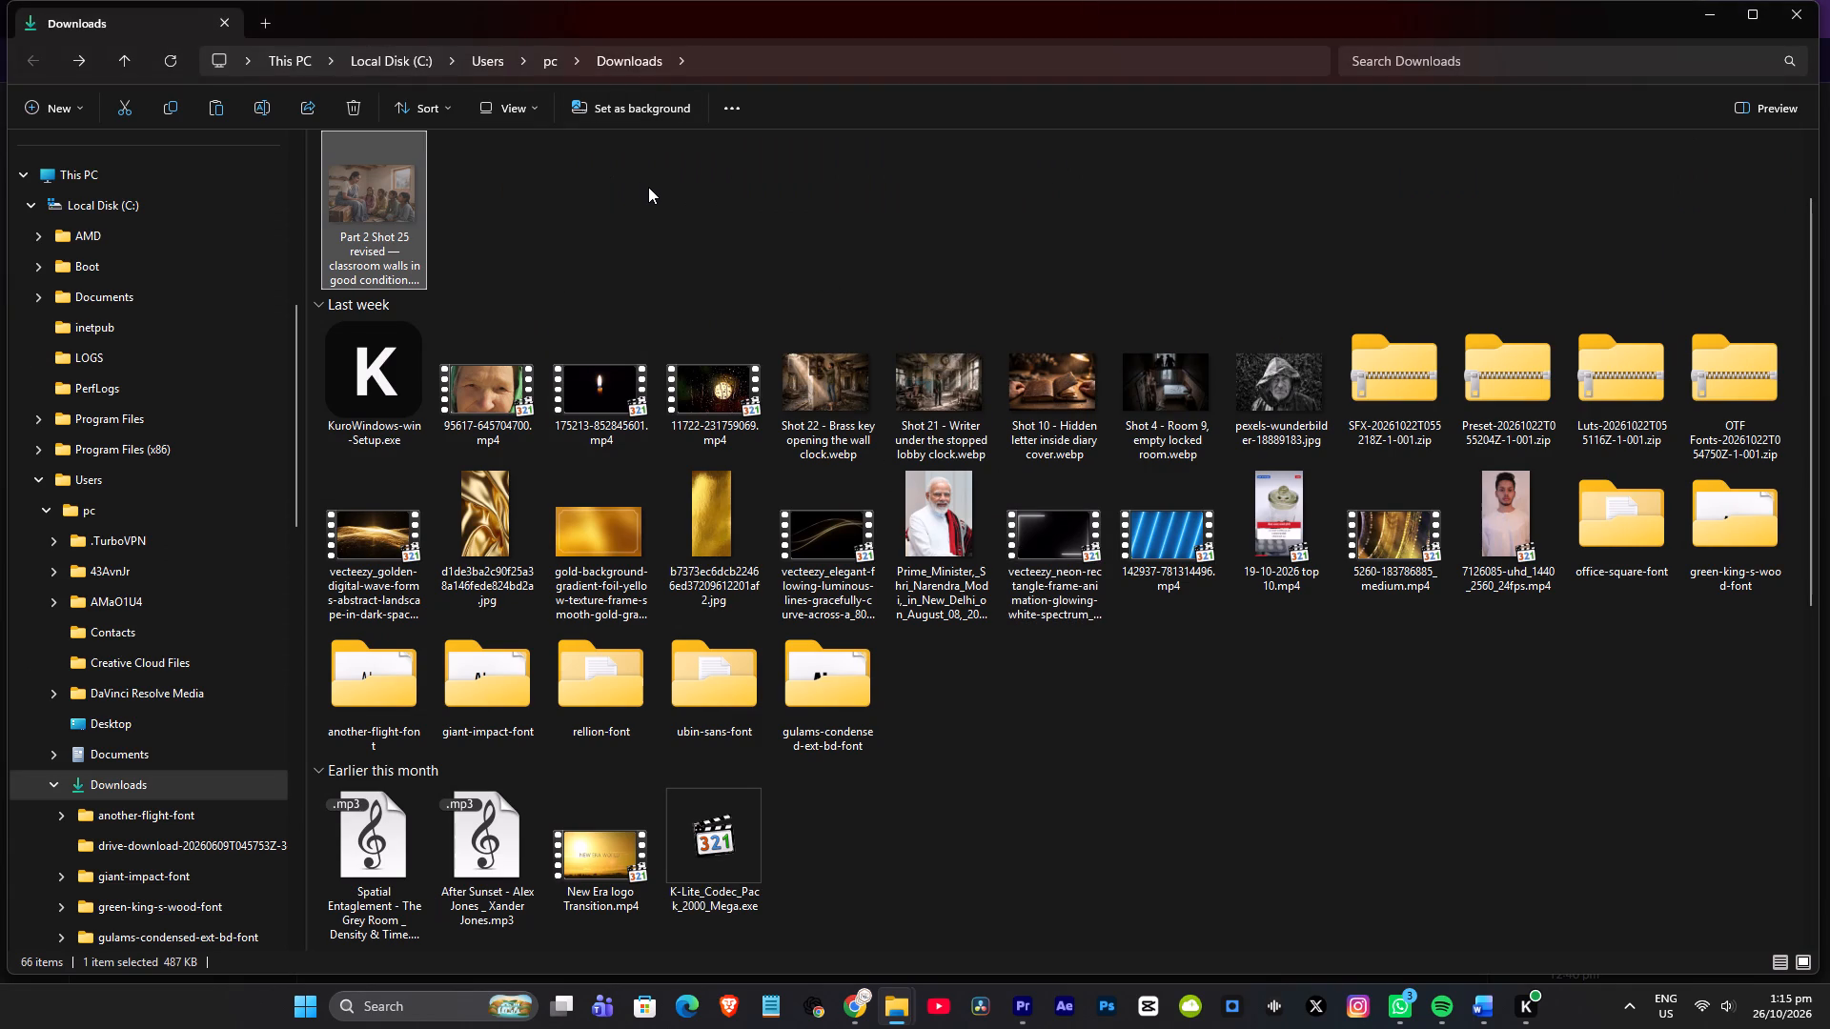
{"action": "left_click", "coordinate": [1146, 422]}
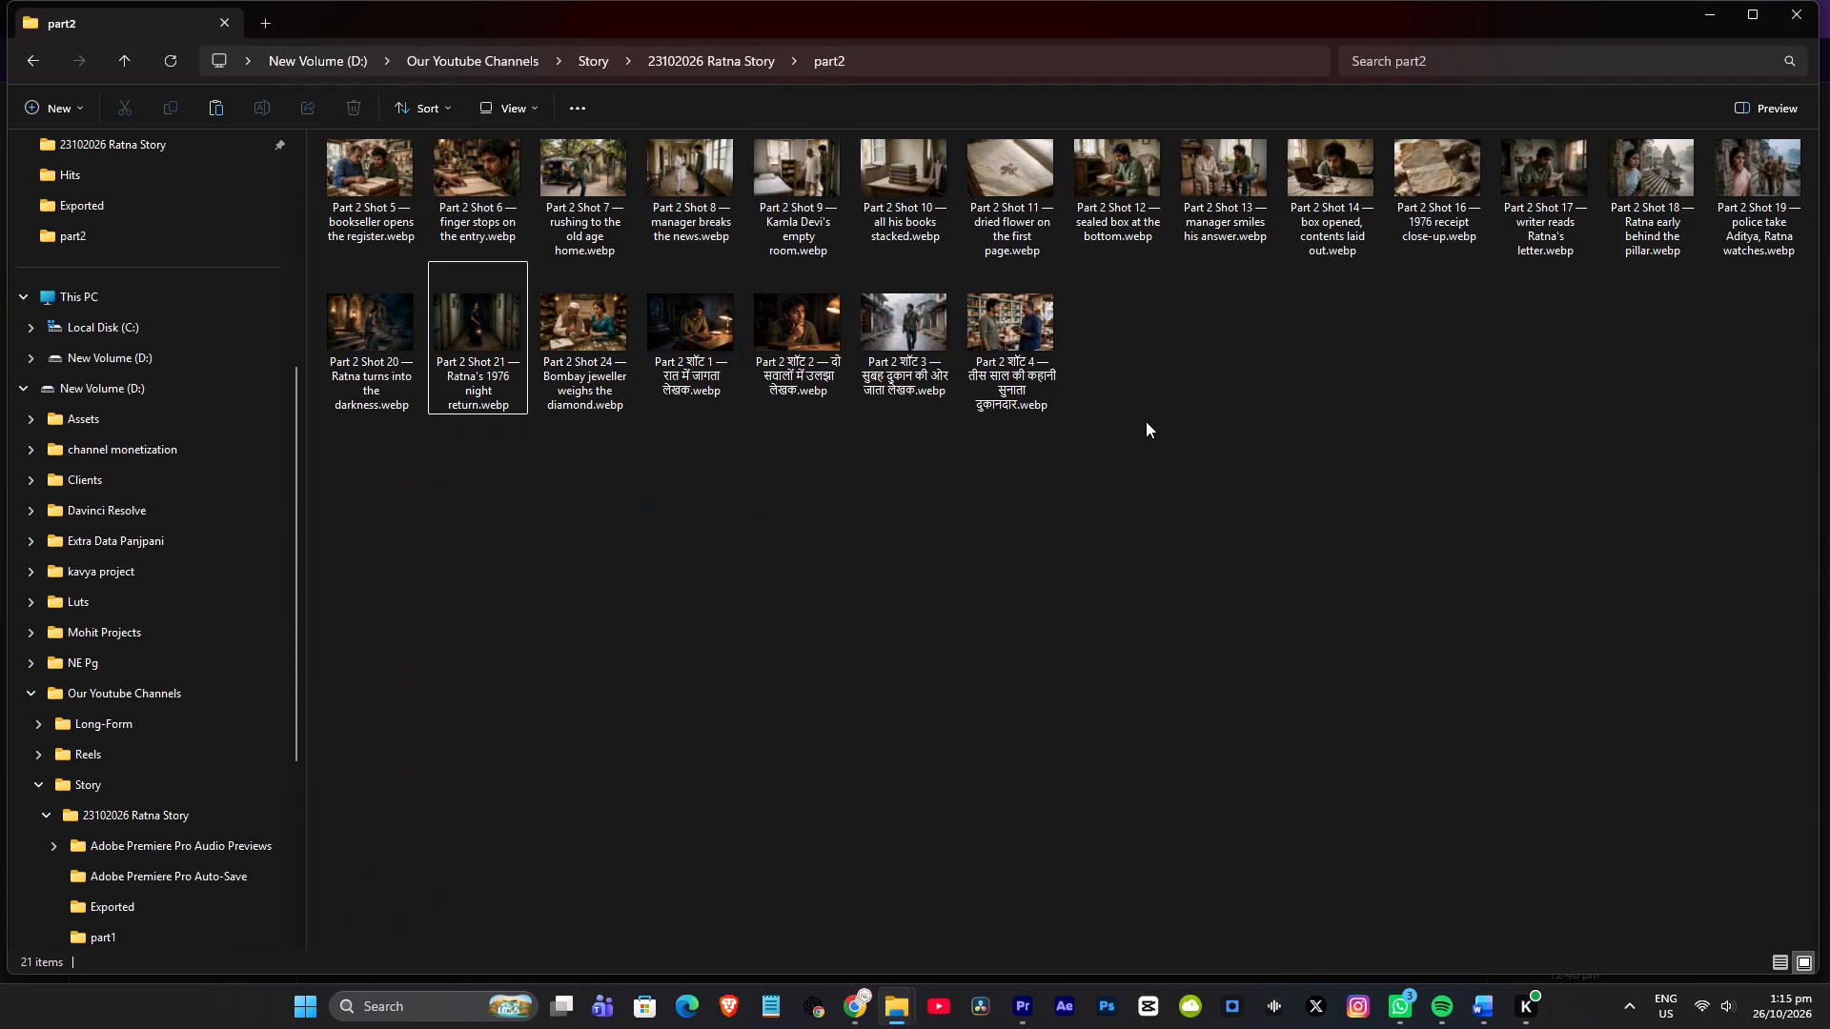
{"action": "key", "text": "ctrl+v"}
Bring the Part 2 Shot 25 classroom image into the Premiere part2 sequence on track V4 at about 00:03:42:17.
{"action": "left_click_drag", "start_coordinate": [678, 326], "coordinate": [890, 602]}
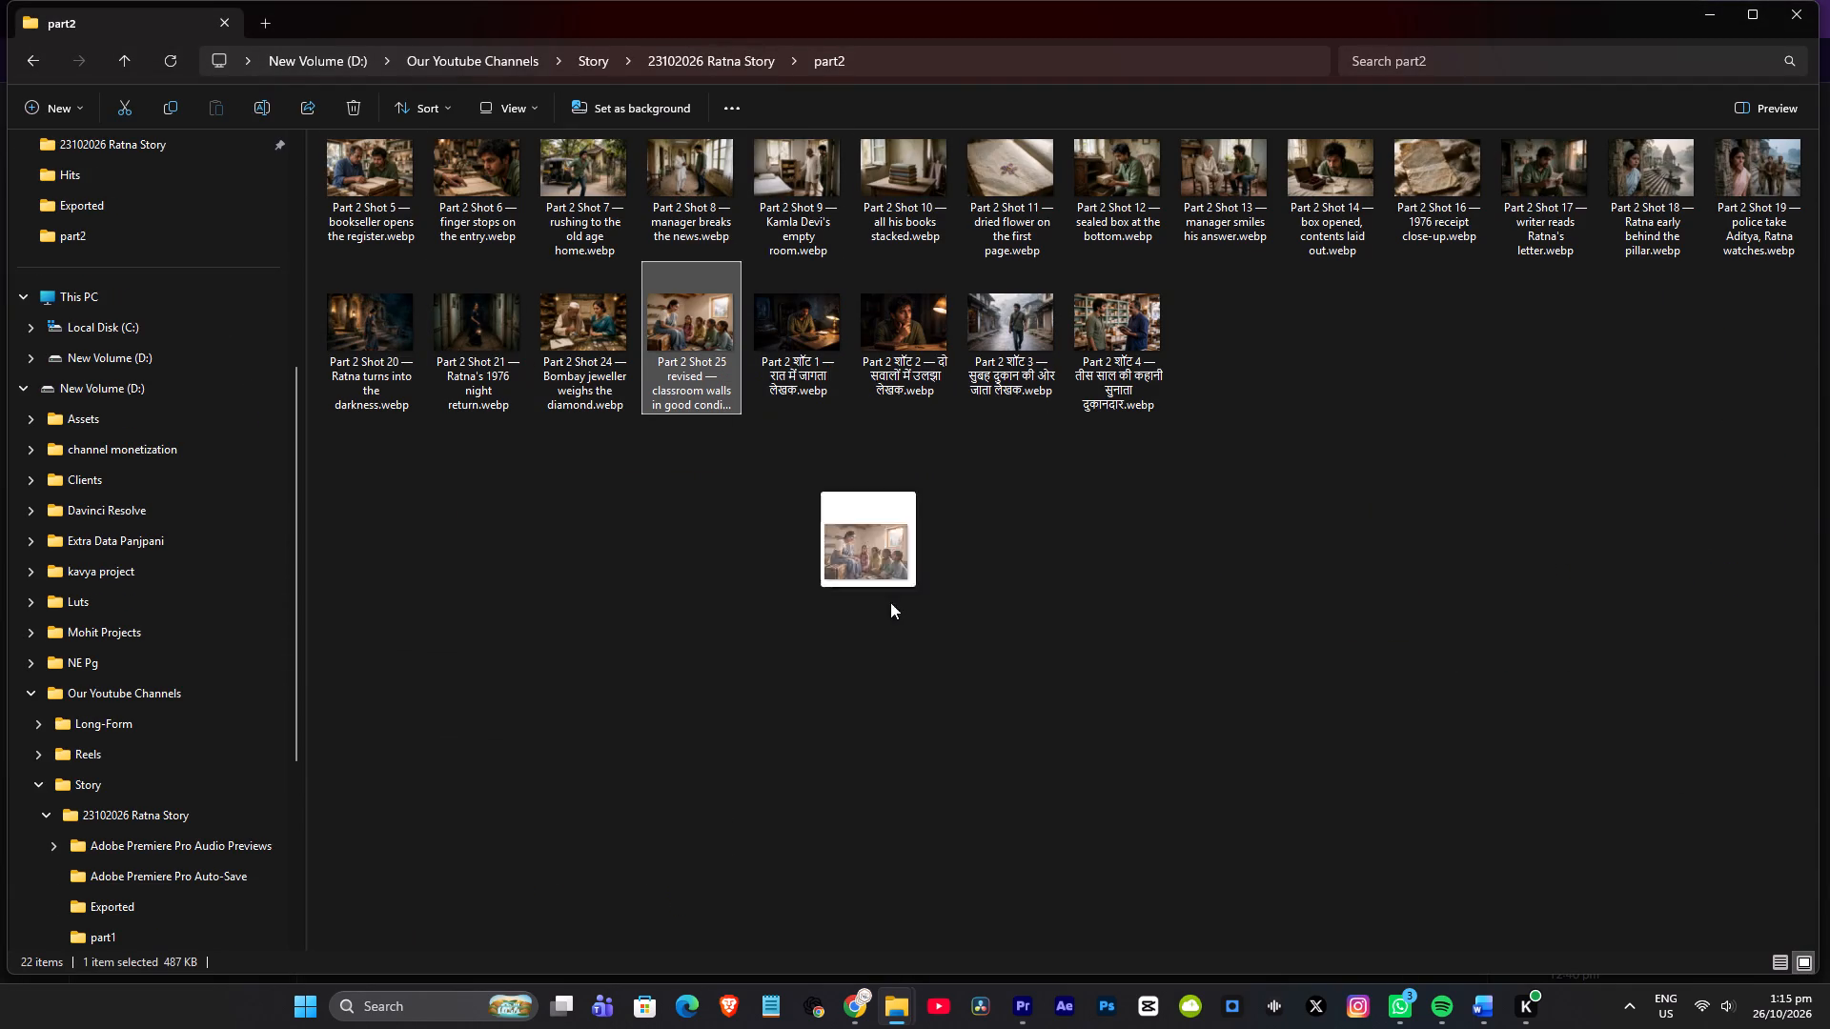
{"action": "left_click_drag", "start_coordinate": [890, 602], "coordinate": [918, 782]}
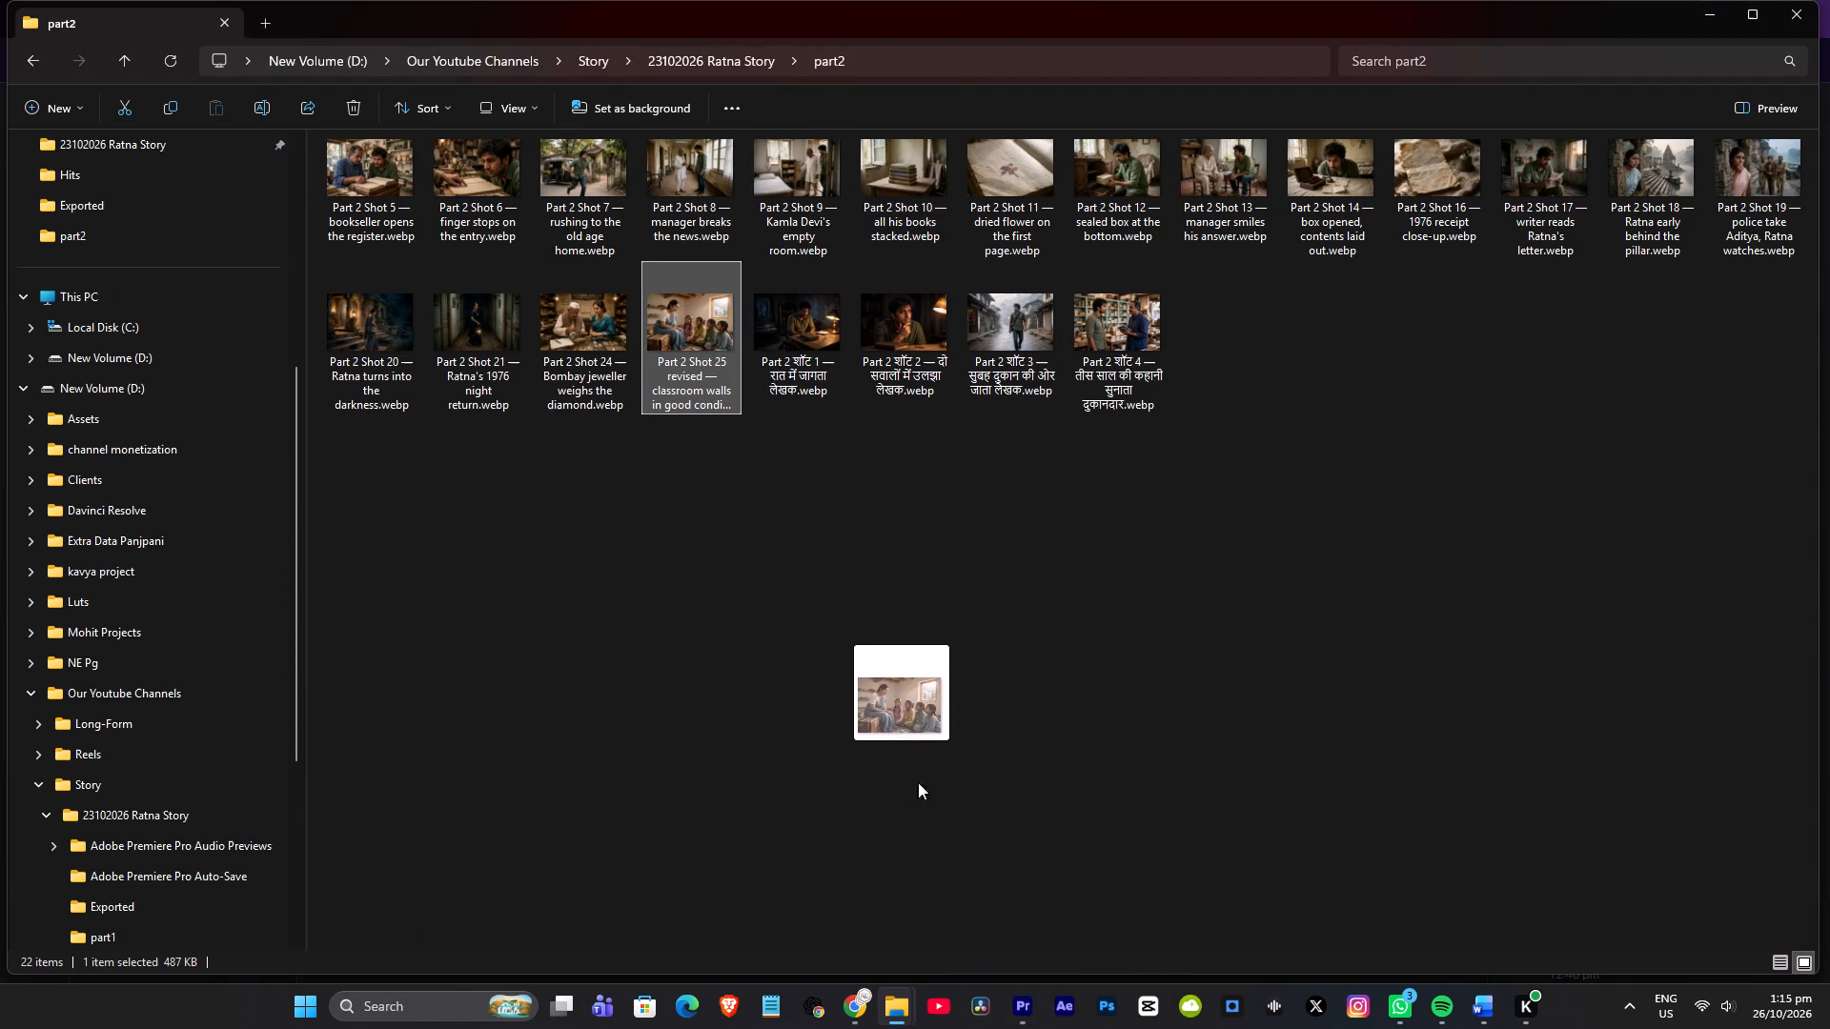
{"action": "left_click_drag", "start_coordinate": [918, 782], "coordinate": [789, 668]}
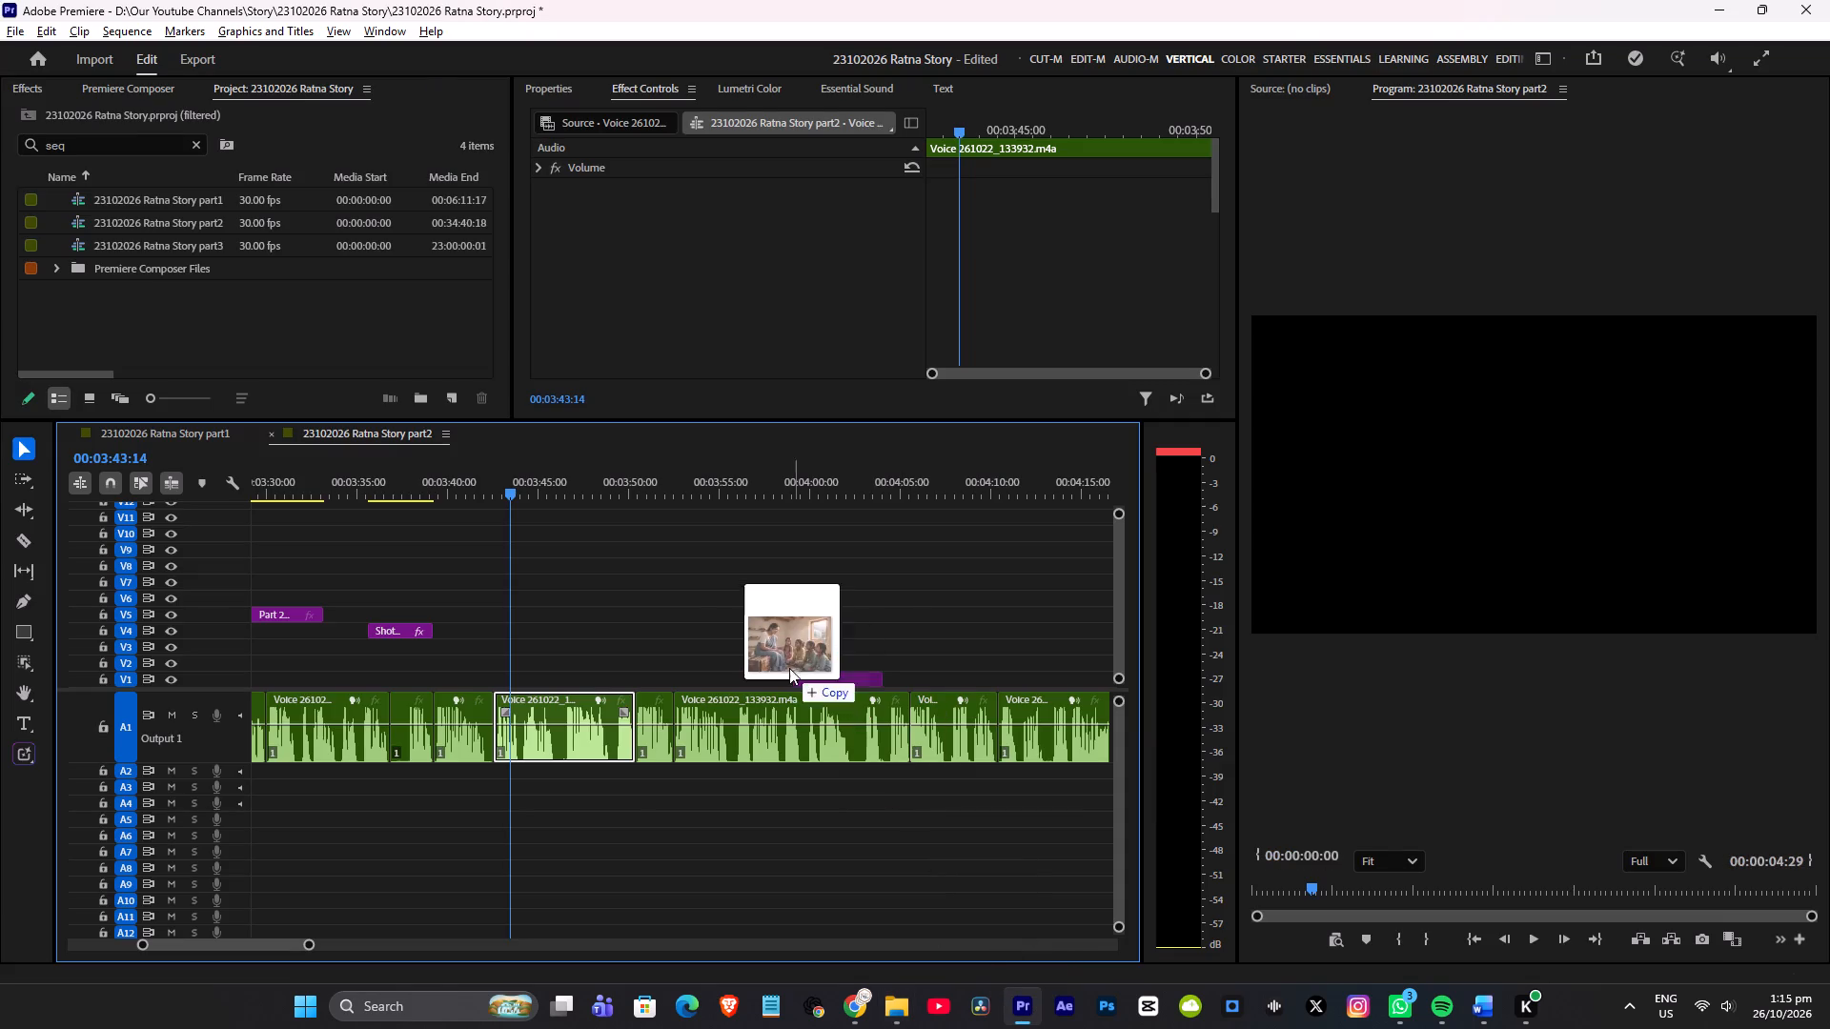
{"action": "left_click_drag", "start_coordinate": [789, 668], "coordinate": [498, 634]}
Play the sequence around the classroom clip and from the end of the Shot 18 clip to check the images against the voice-over.
{"action": "left_click", "coordinate": [466, 473]}
{"action": "key", "text": "space"}
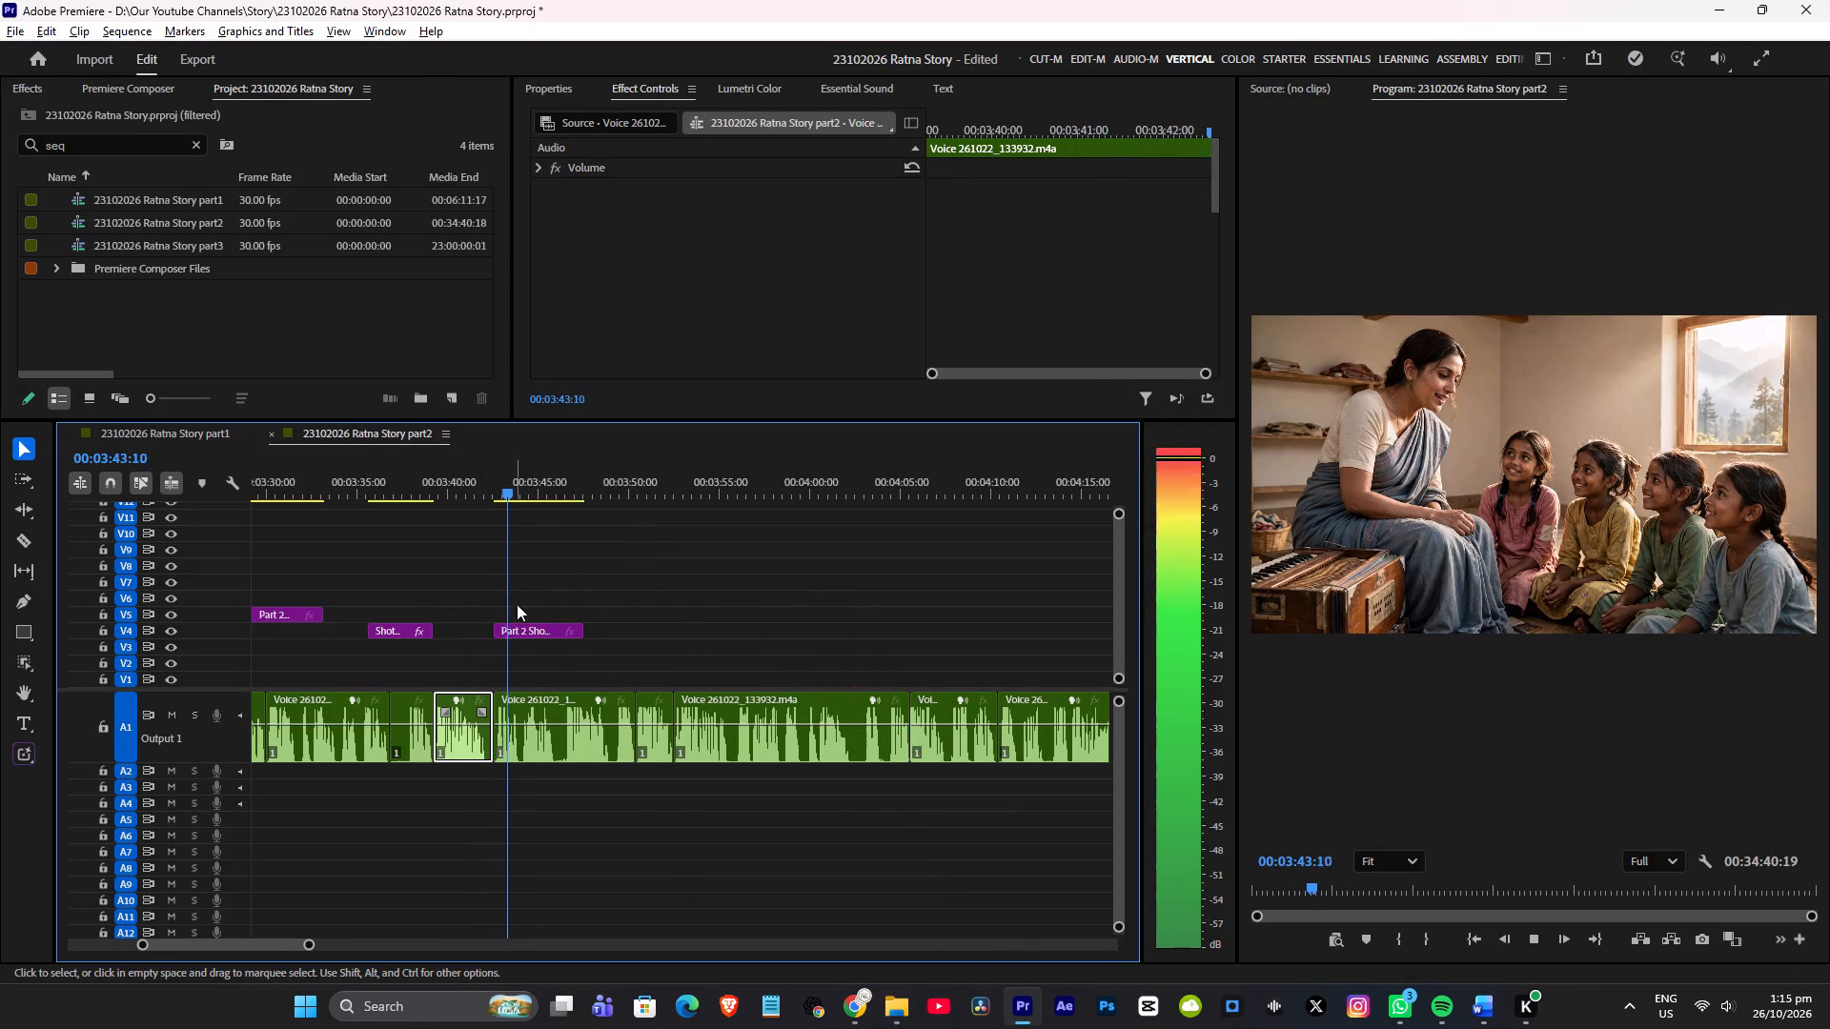
{"action": "key", "text": "space"}
{"action": "left_click", "coordinate": [437, 477]}
{"action": "left_click", "coordinate": [422, 485]}
{"action": "key", "text": "space"}
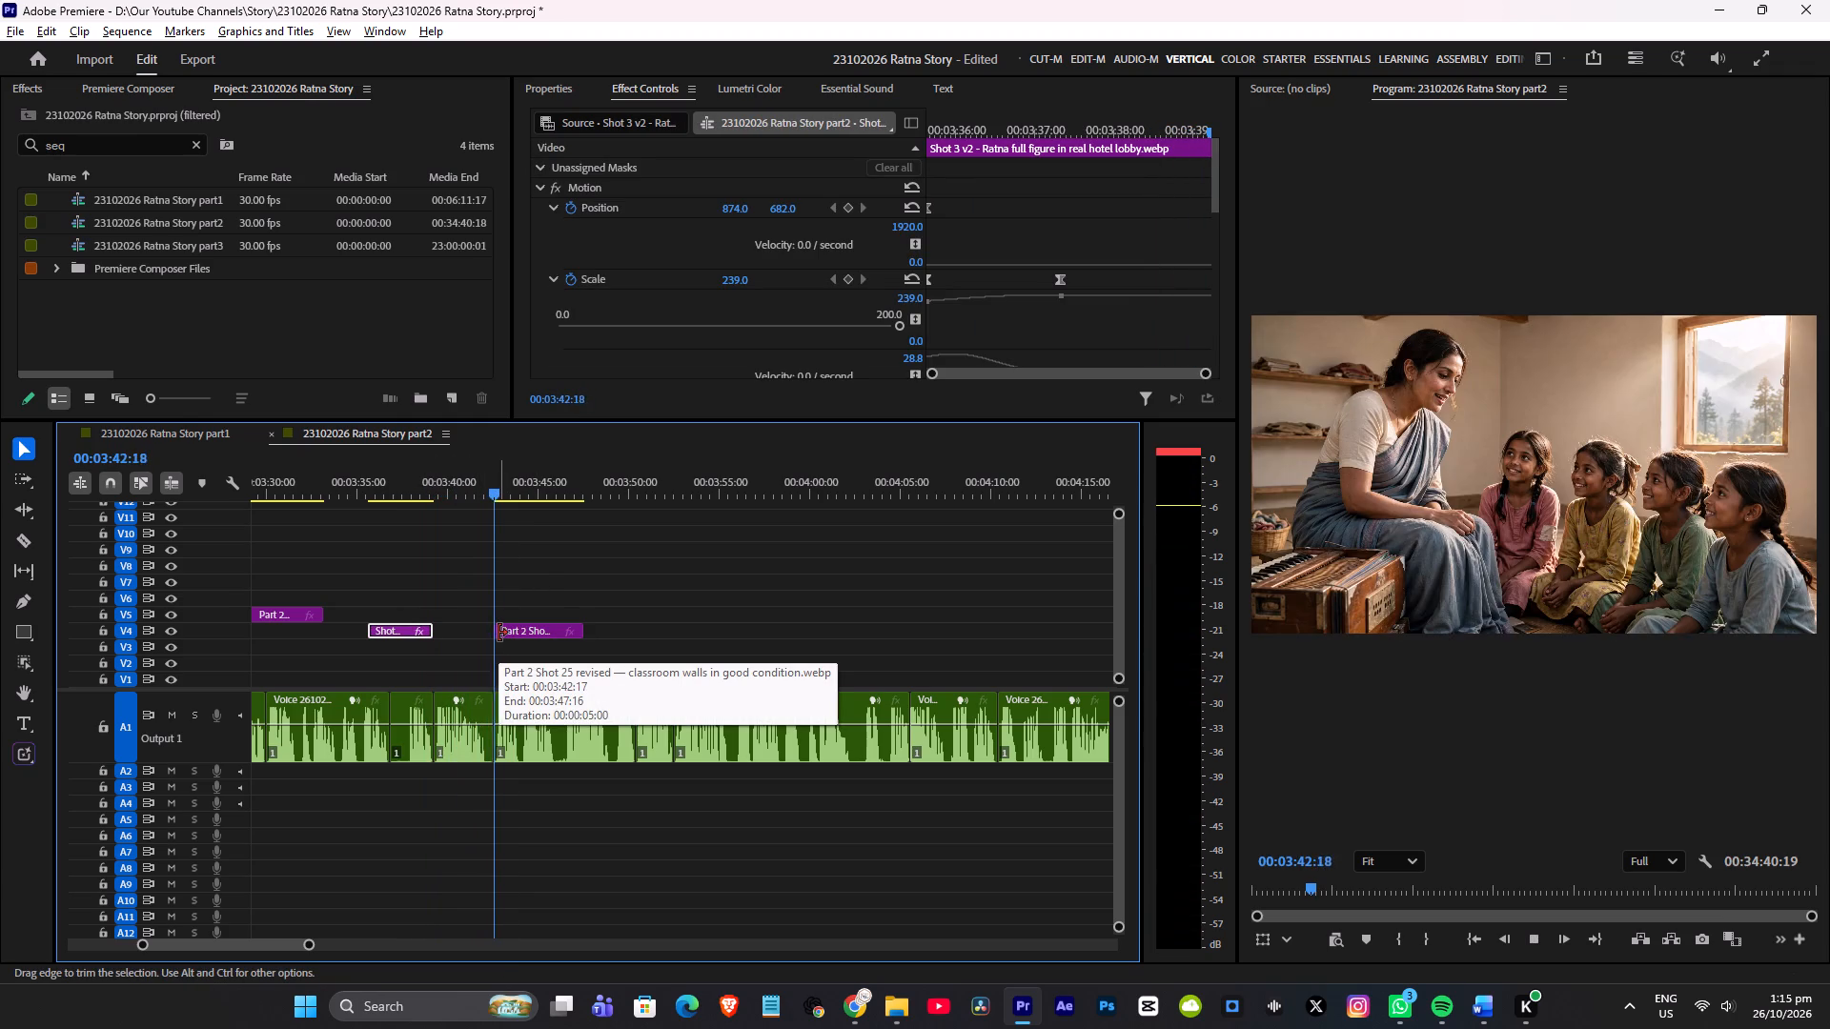
{"action": "key", "text": "space"}
{"action": "scroll", "coordinate": [423, 571], "scroll_direction": "up", "scroll_amount": 5}
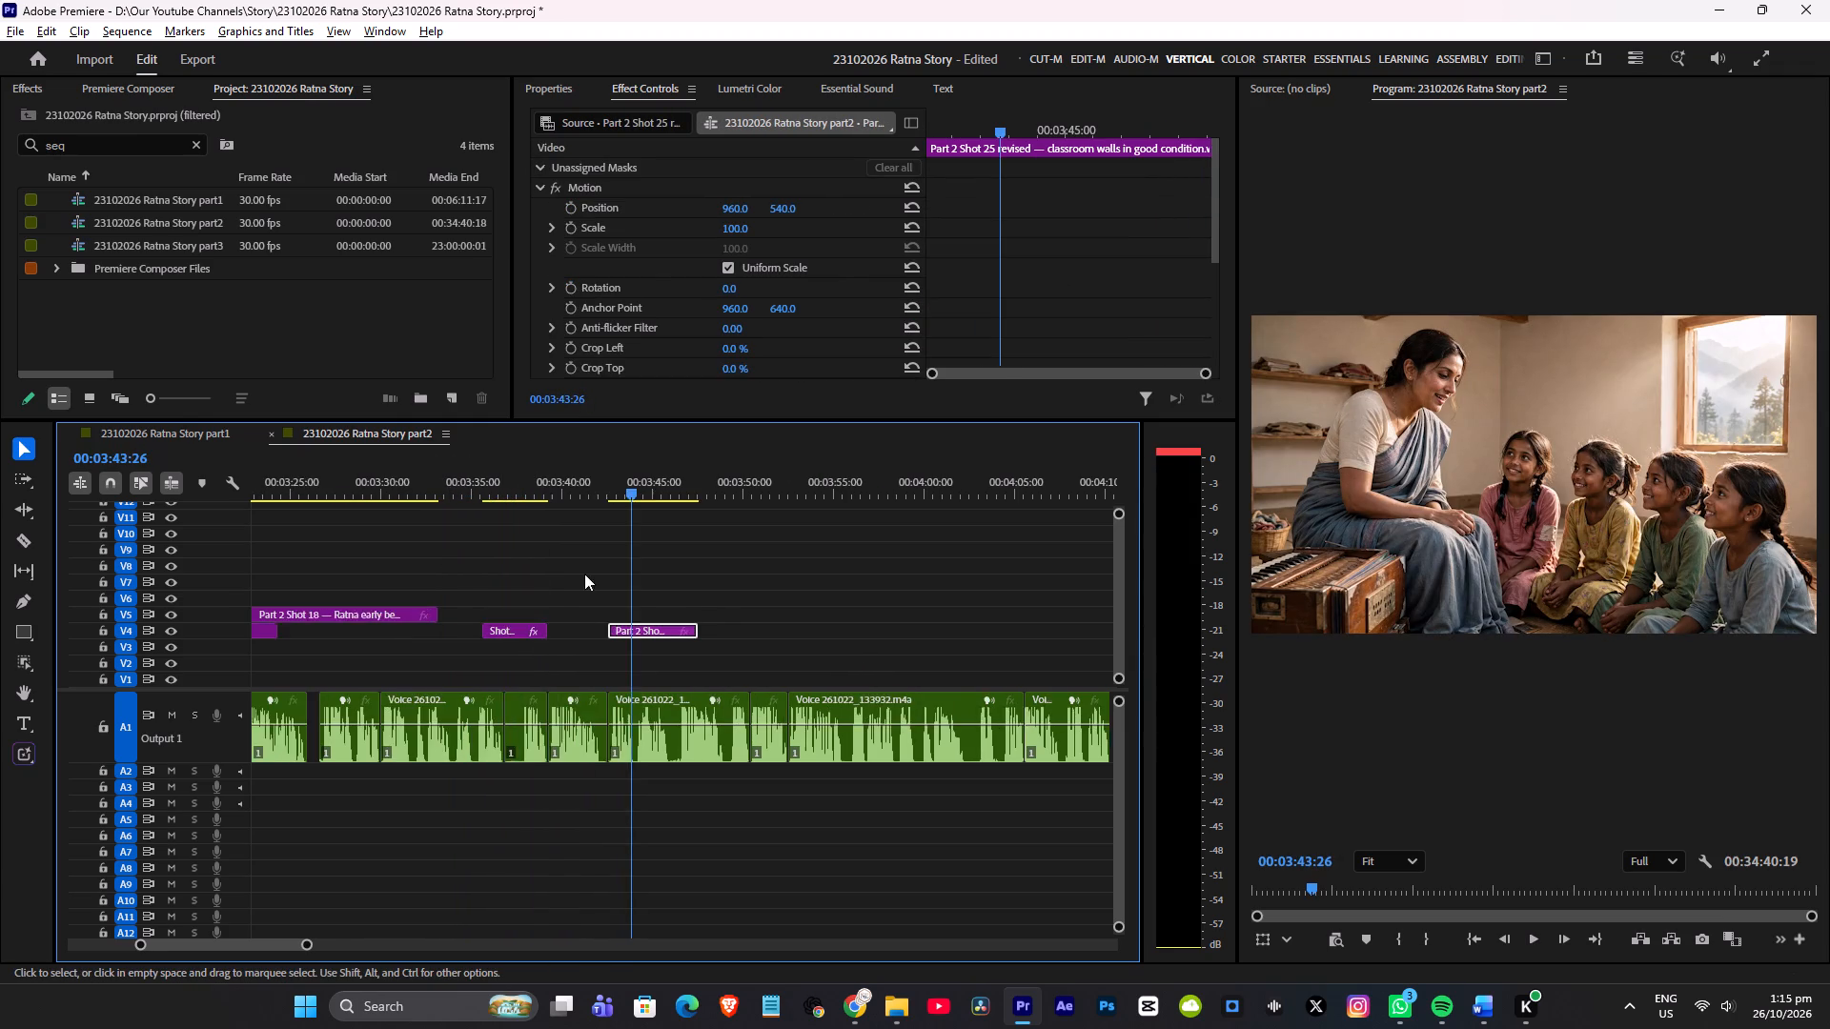
{"action": "scroll", "coordinate": [584, 574], "scroll_direction": "up", "scroll_amount": 1}
{"action": "scroll", "coordinate": [585, 574], "scroll_direction": "down", "scroll_amount": 1}
{"action": "scroll", "coordinate": [587, 571], "scroll_direction": "up", "scroll_amount": 2}
{"action": "left_click", "coordinate": [486, 493]}
{"action": "key", "text": "space"}
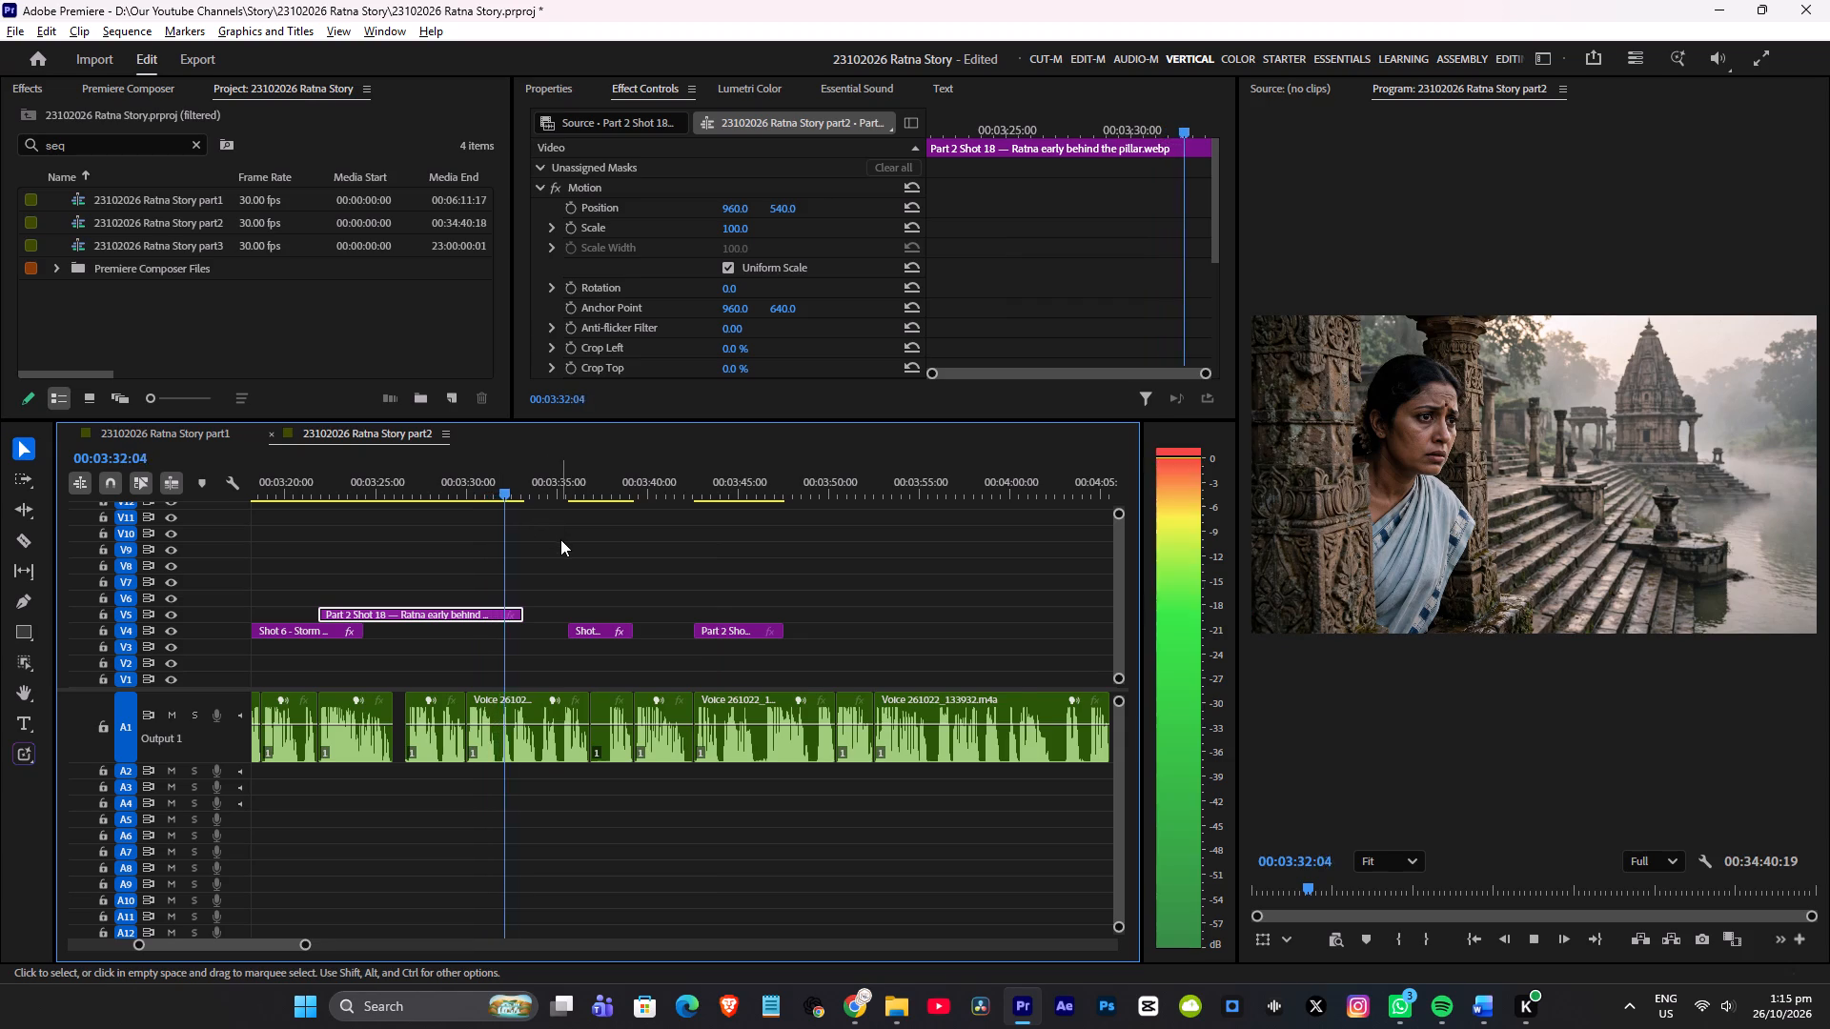
{"action": "scroll", "coordinate": [560, 539], "scroll_direction": "up", "scroll_amount": 1}
{"action": "scroll", "coordinate": [604, 537], "scroll_direction": "down", "scroll_amount": 3, "text": "alt"}
{"action": "scroll", "coordinate": [621, 574], "scroll_direction": "up", "scroll_amount": 1}
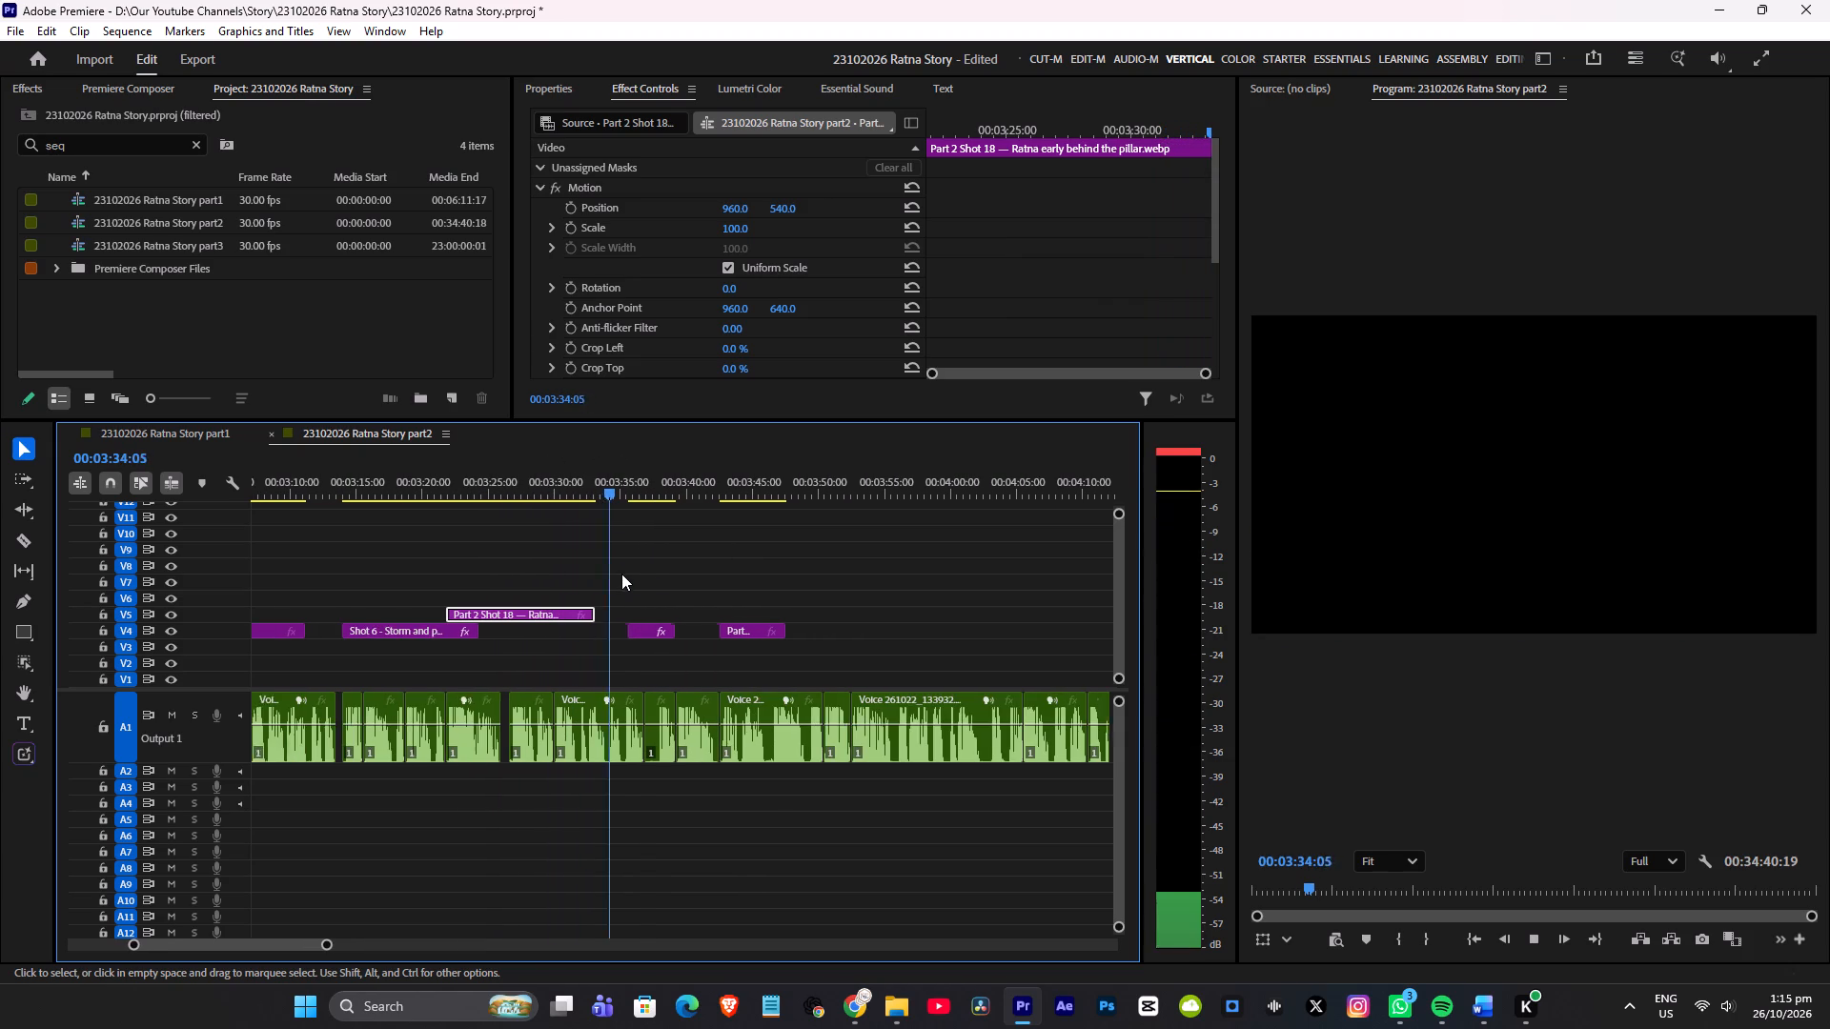
{"action": "scroll", "coordinate": [621, 574], "scroll_direction": "up", "scroll_amount": 1}
{"action": "key", "text": "space"}
Move the classroom clip into the gap between Shot 24 and Shot 6 on track V4, trimming its end to fit.
{"action": "left_click_drag", "start_coordinate": [790, 629], "coordinate": [477, 580]}
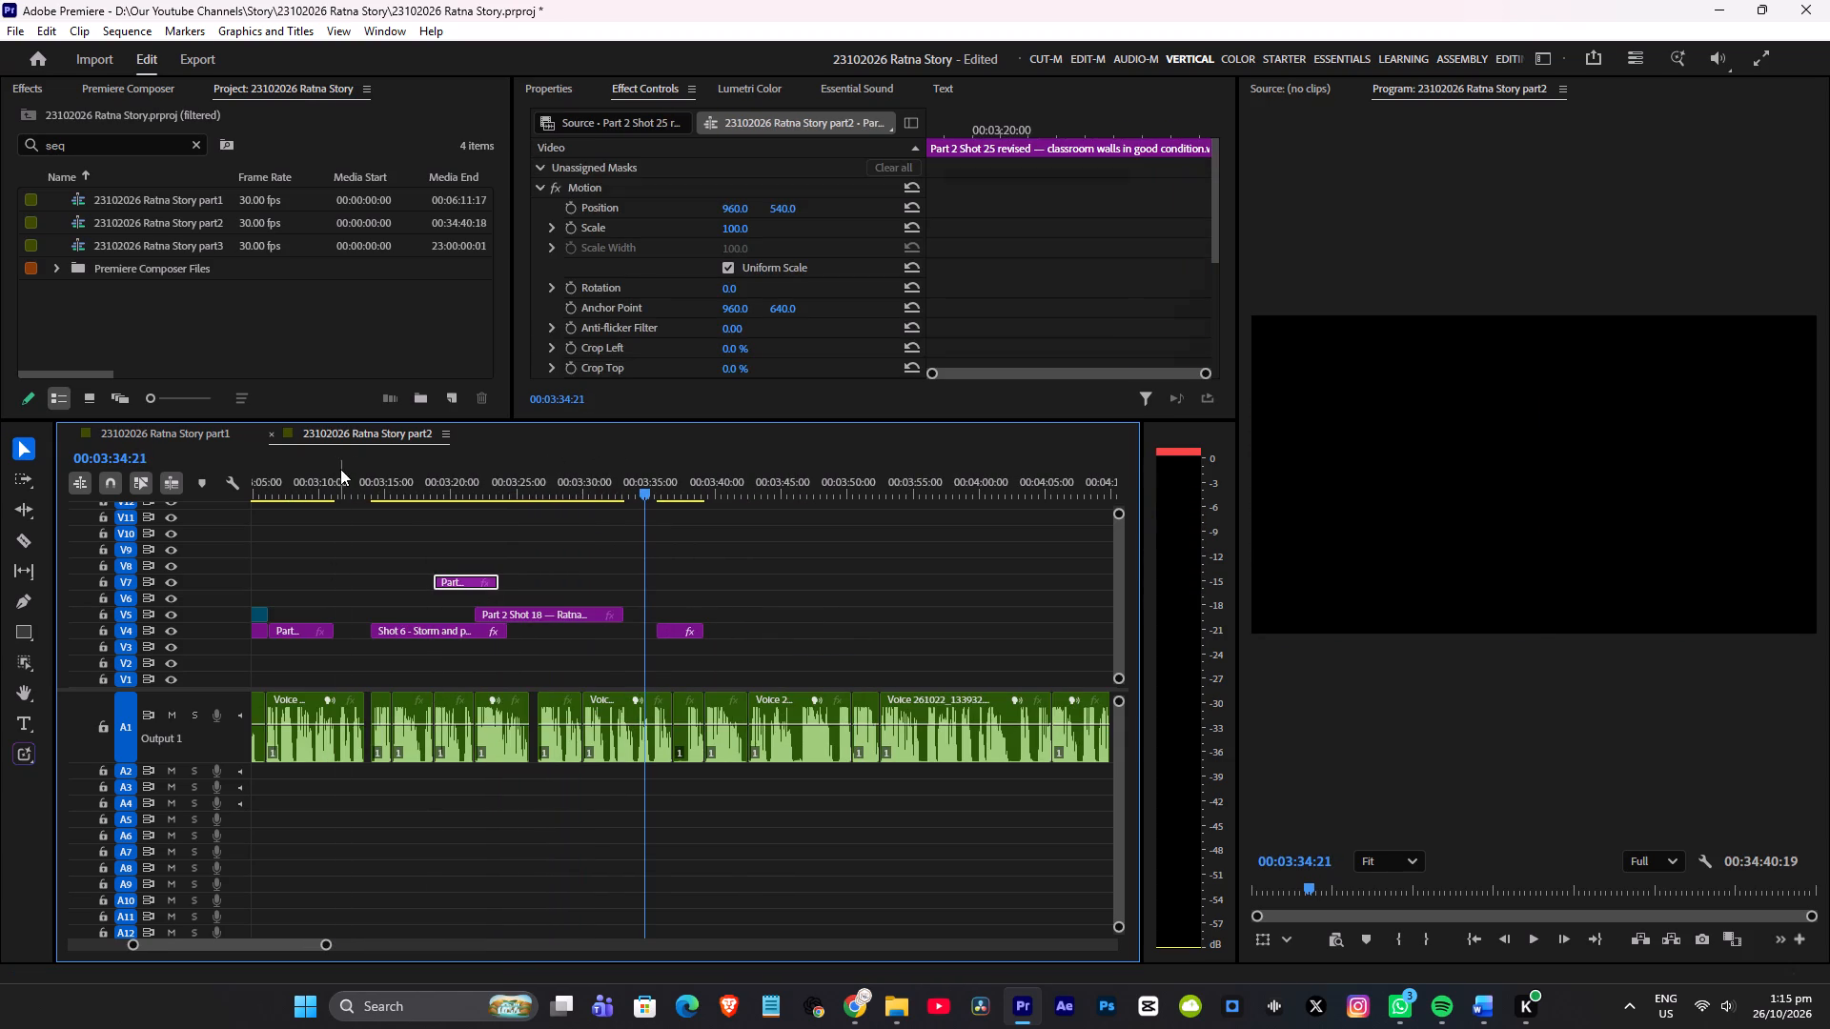
{"action": "left_click", "coordinate": [340, 468]}
{"action": "left_click", "coordinate": [327, 478]}
{"action": "key", "text": "space"}
{"action": "scroll", "coordinate": [360, 517], "scroll_direction": "up", "scroll_amount": 3}
{"action": "scroll", "coordinate": [376, 518], "scroll_direction": "up", "scroll_amount": 4, "text": "alt"}
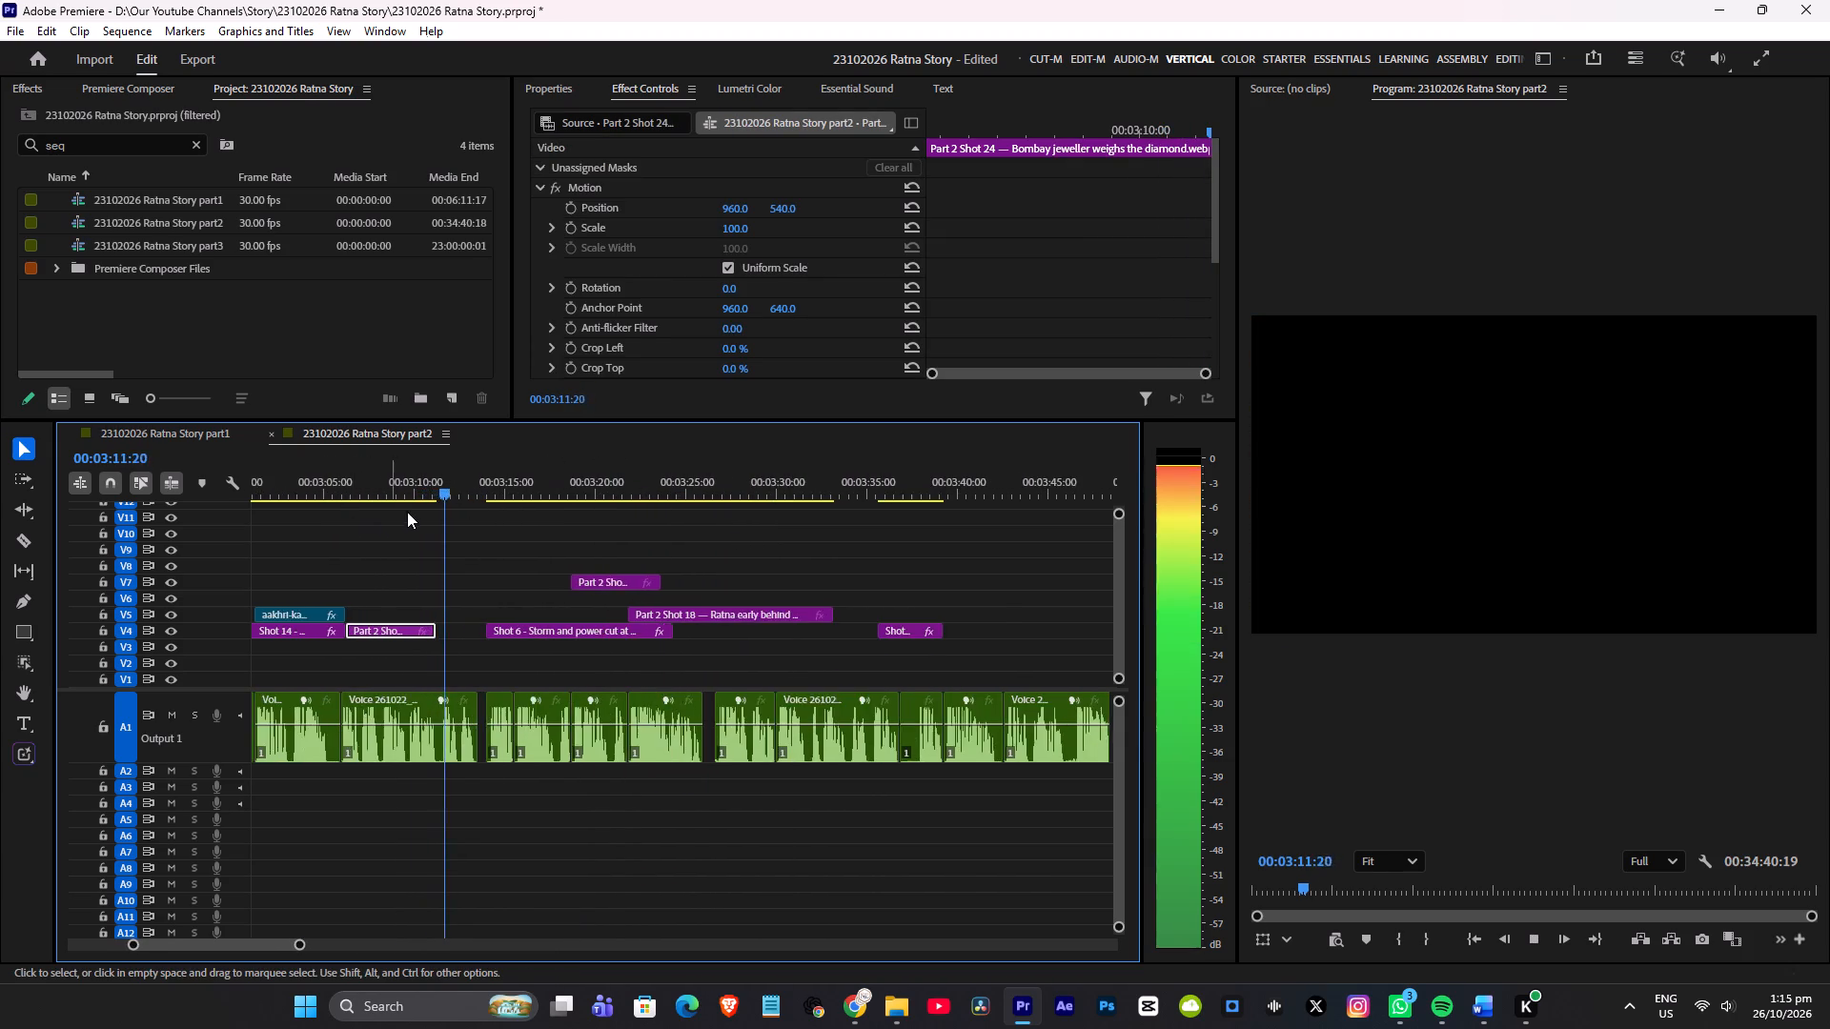
{"action": "scroll", "coordinate": [407, 512], "scroll_direction": "up", "scroll_amount": 4, "text": "alt"}
{"action": "left_click_drag", "start_coordinate": [742, 583], "coordinate": [612, 608]}
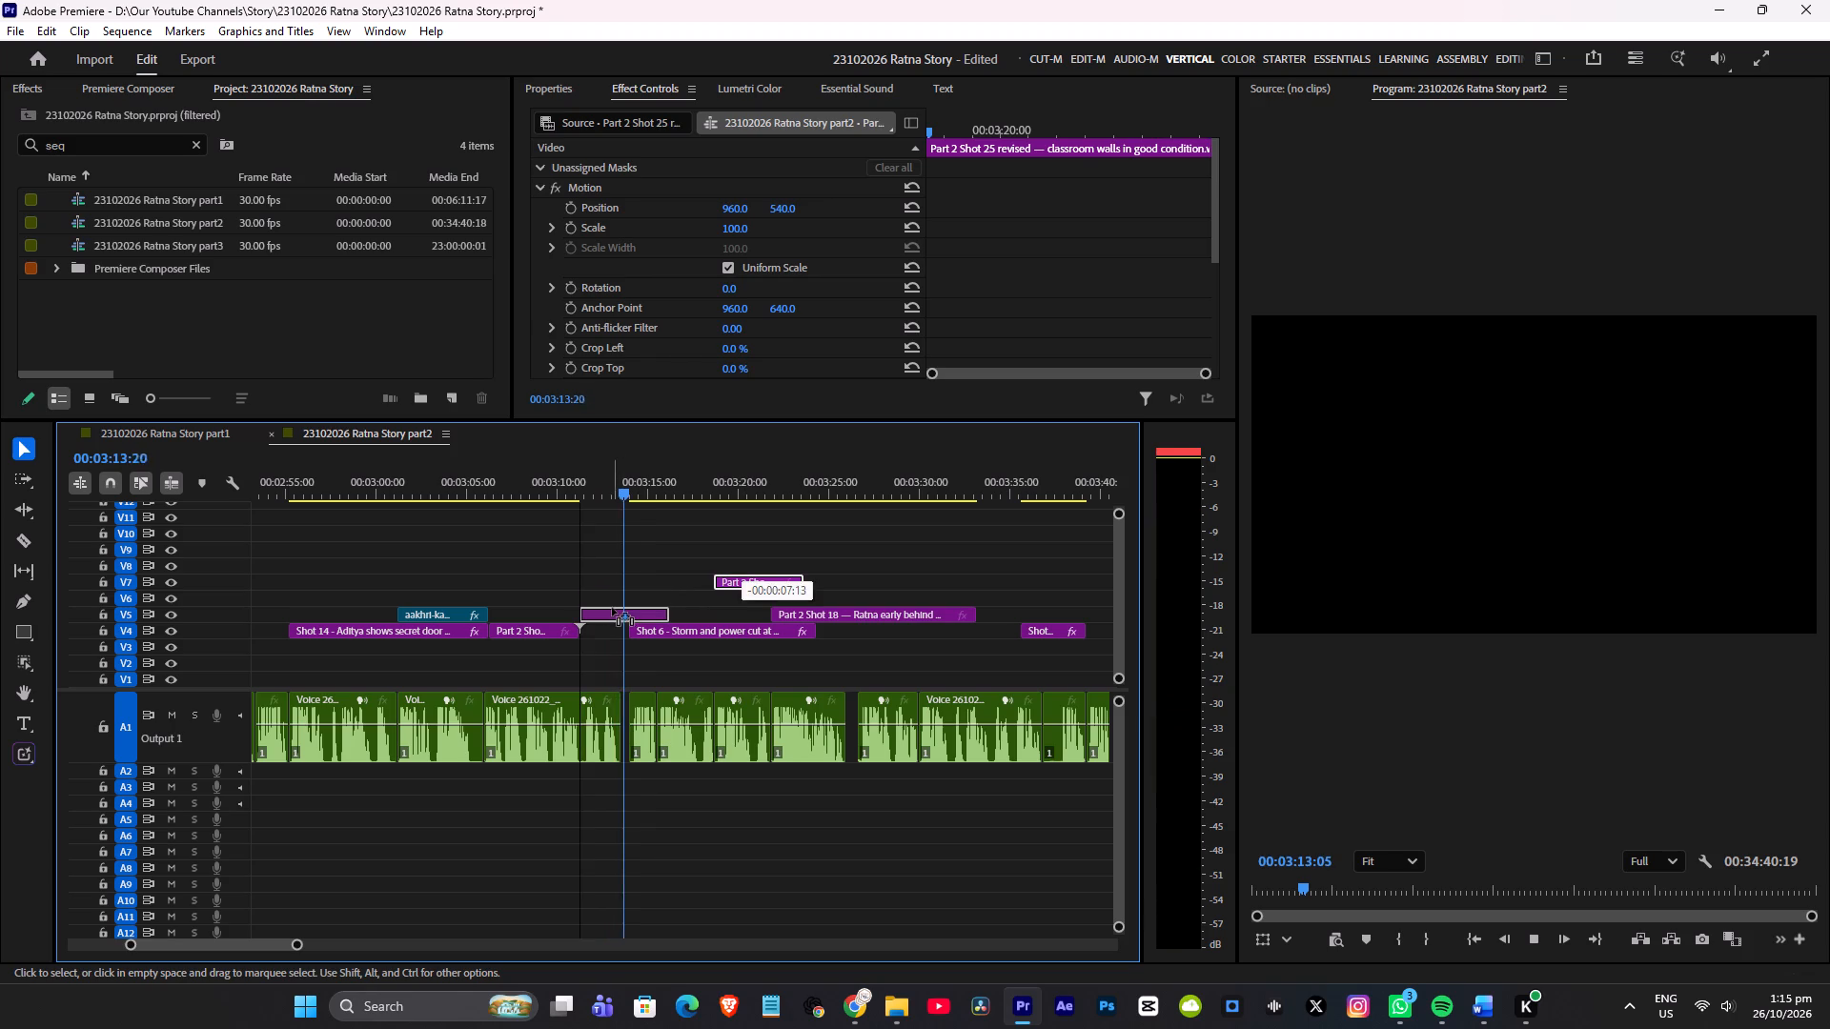
{"action": "left_click_drag", "start_coordinate": [612, 608], "coordinate": [612, 610]}
{"action": "left_click_drag", "start_coordinate": [675, 610], "coordinate": [639, 620]}
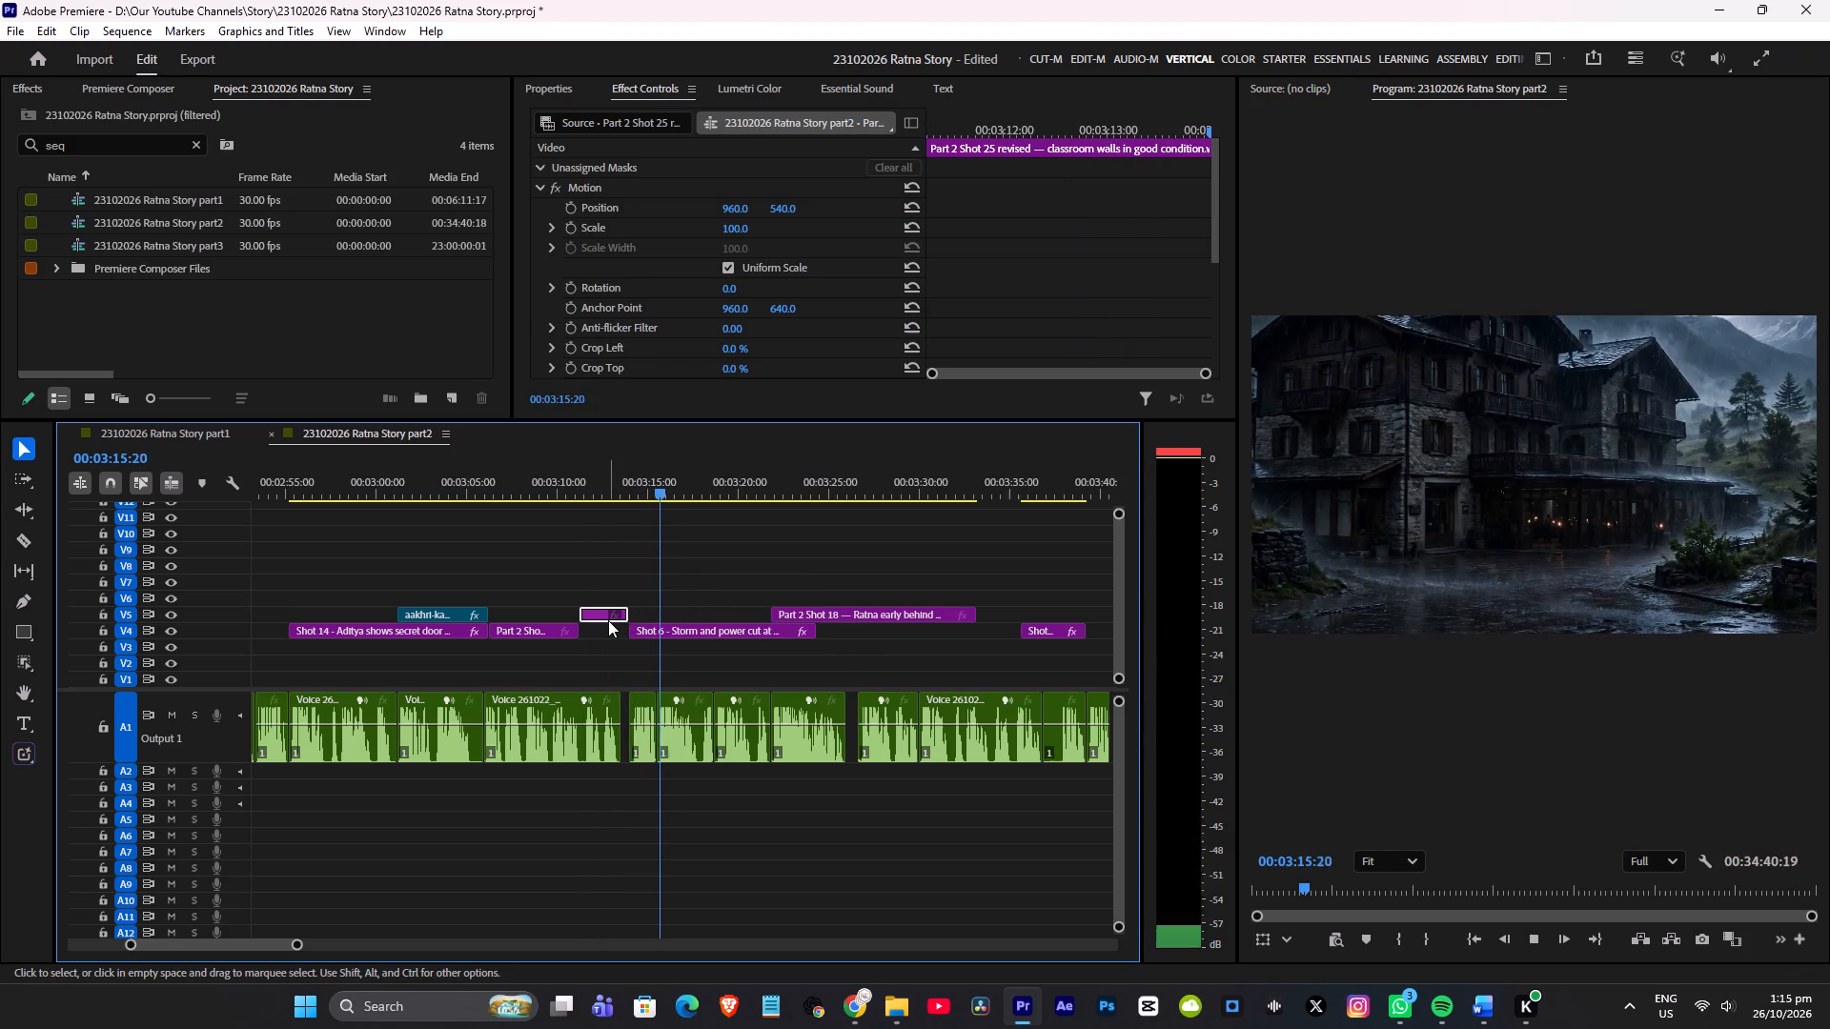
{"action": "left_click_drag", "start_coordinate": [608, 619], "coordinate": [611, 632]}
Park the playhead near the end of the Shot 18 clip, at 00:03:32:18, and save the project.
{"action": "scroll", "coordinate": [653, 557], "scroll_direction": "down", "scroll_amount": 8, "text": "alt"}
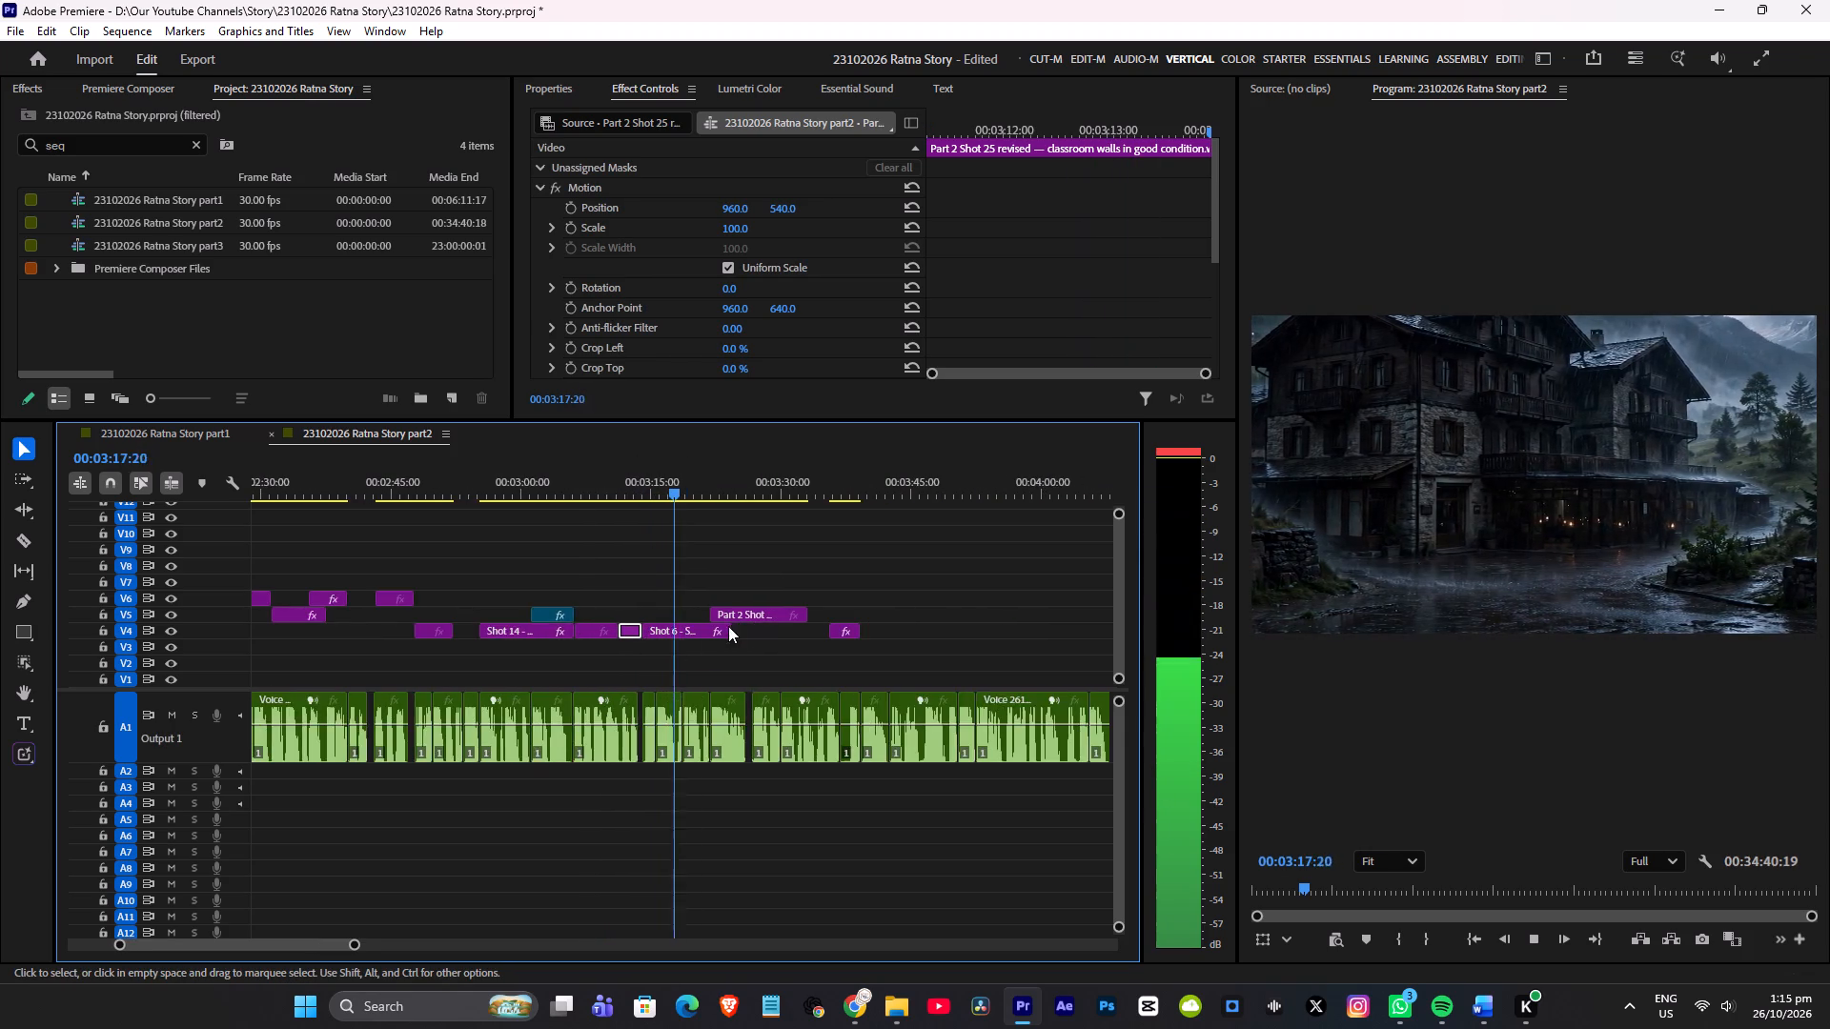
{"action": "scroll", "coordinate": [728, 626], "scroll_direction": "down", "scroll_amount": 3, "text": "alt"}
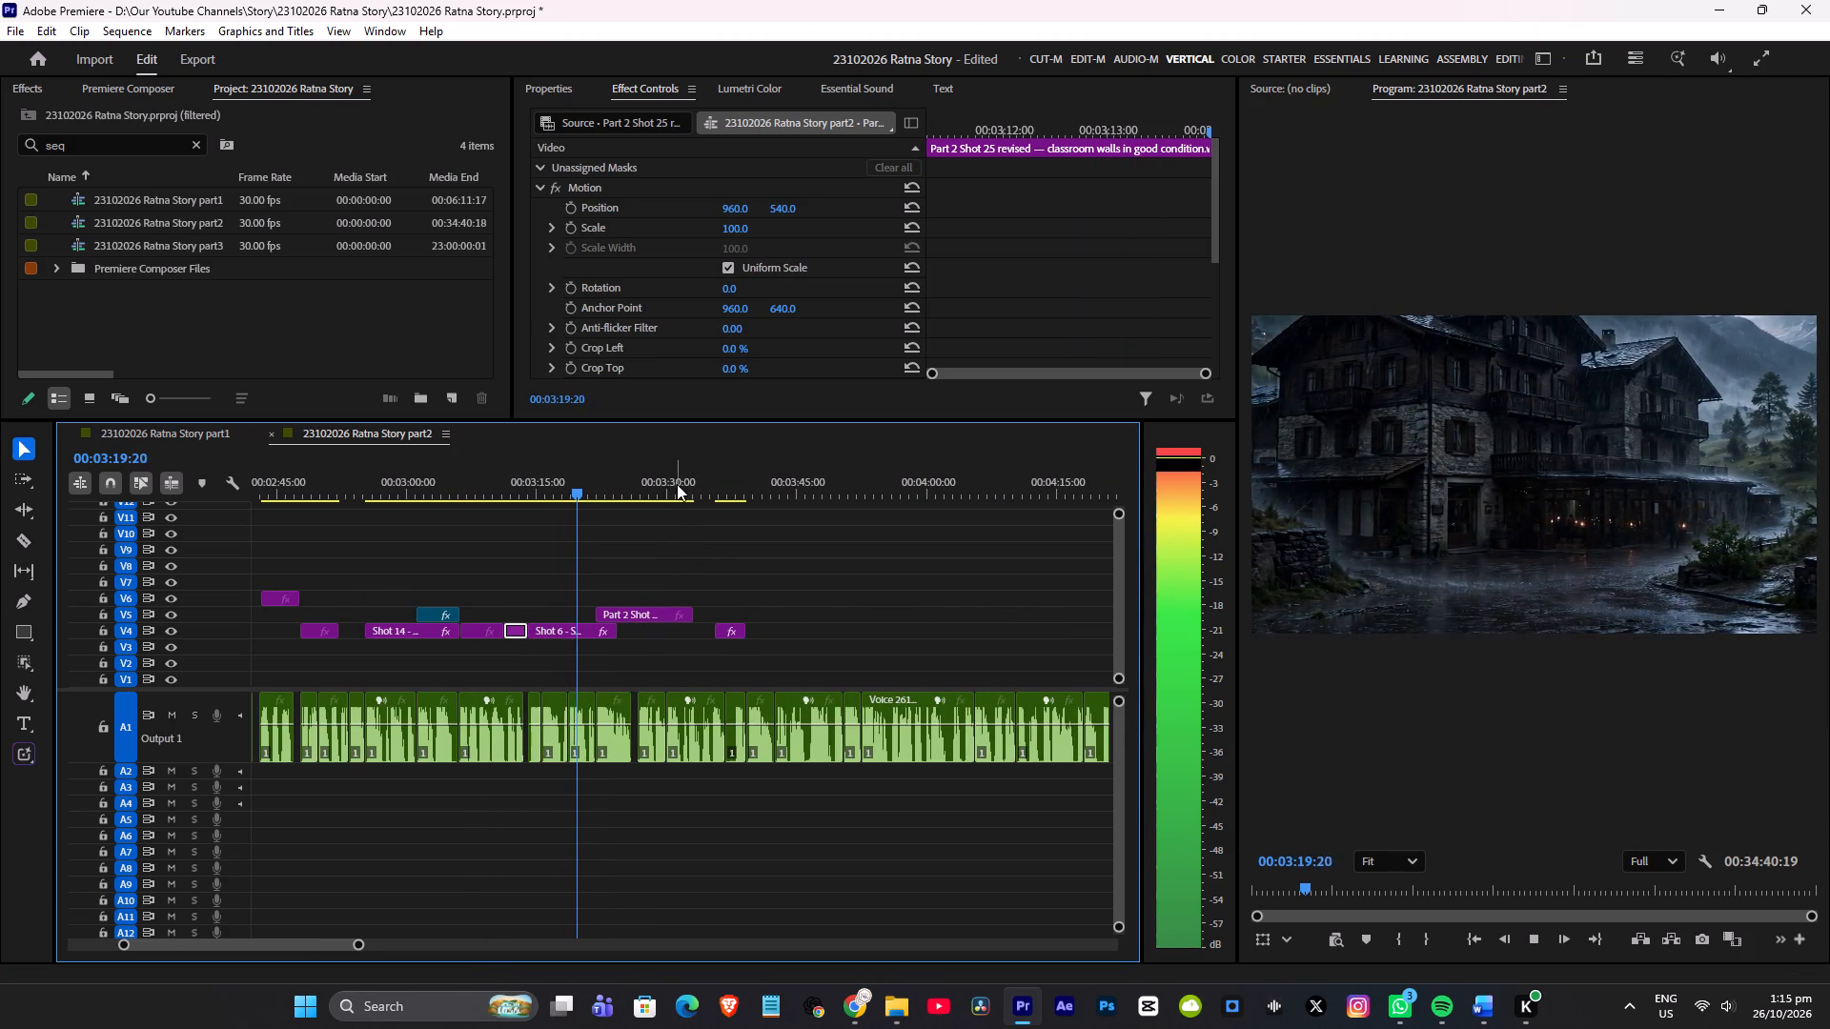
{"action": "left_click", "coordinate": [692, 487]}
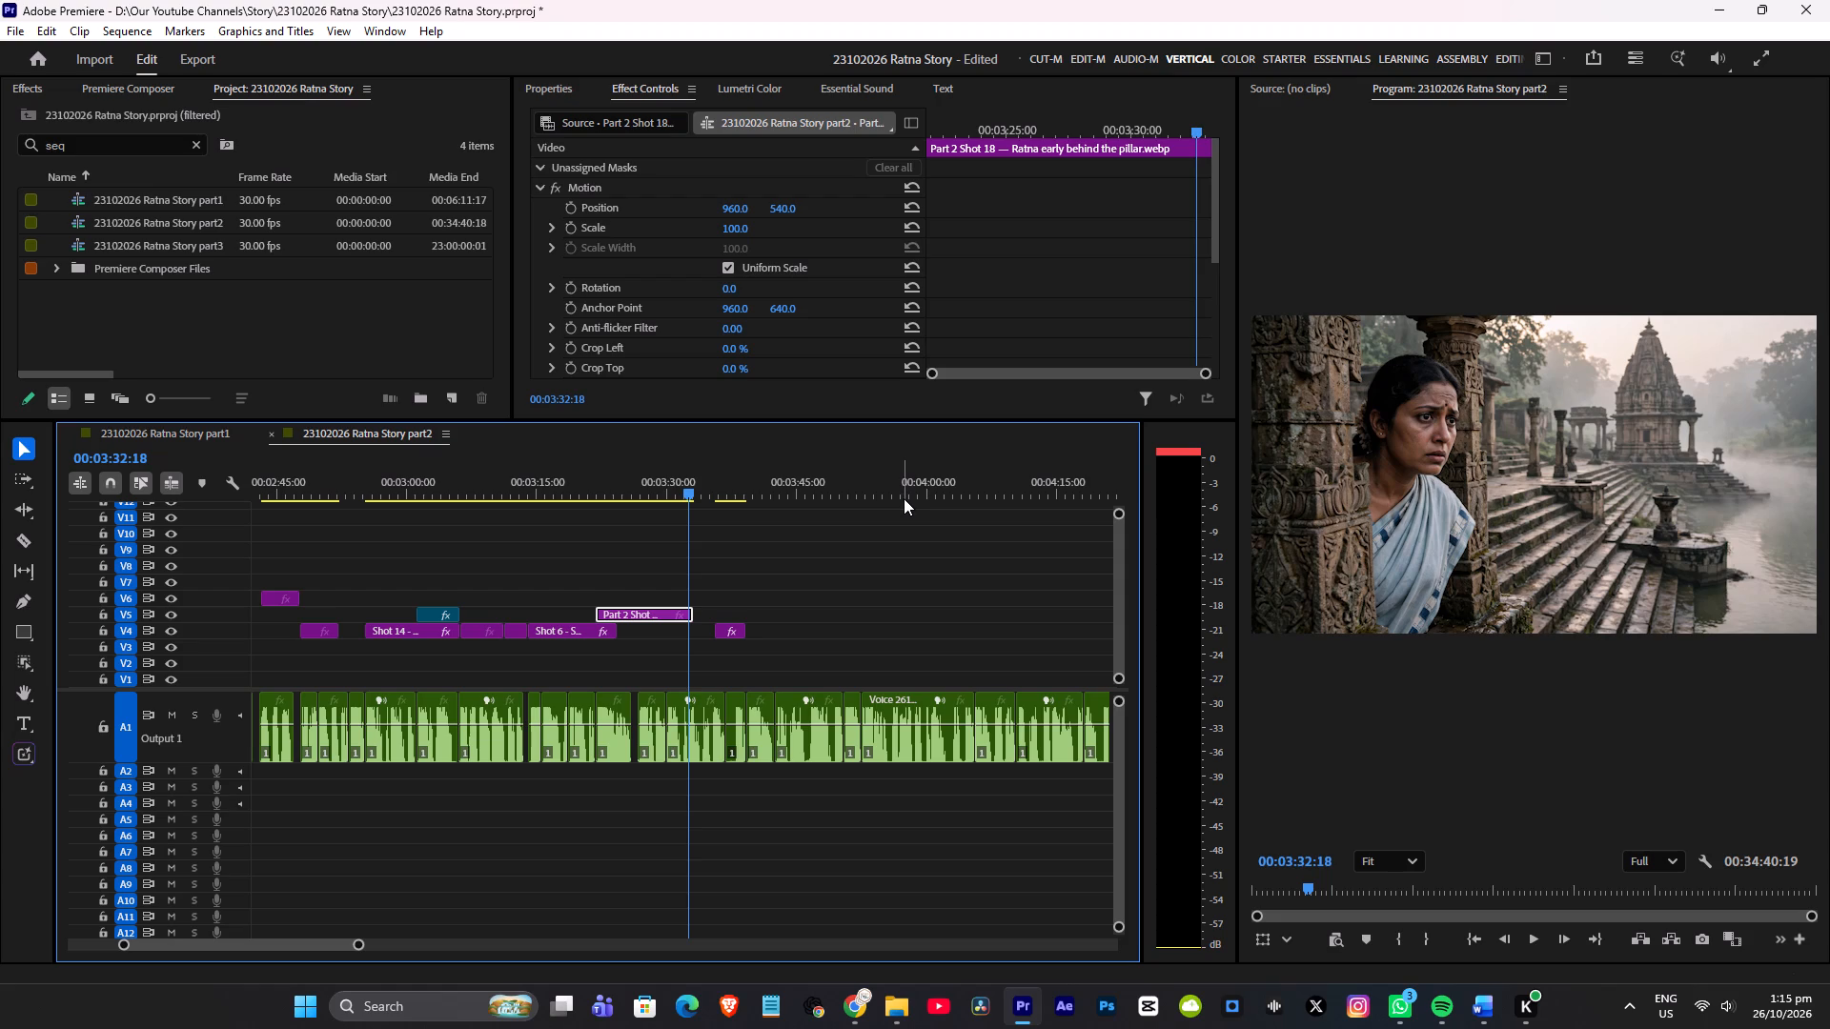
{"action": "key", "text": "ctrl+s"}
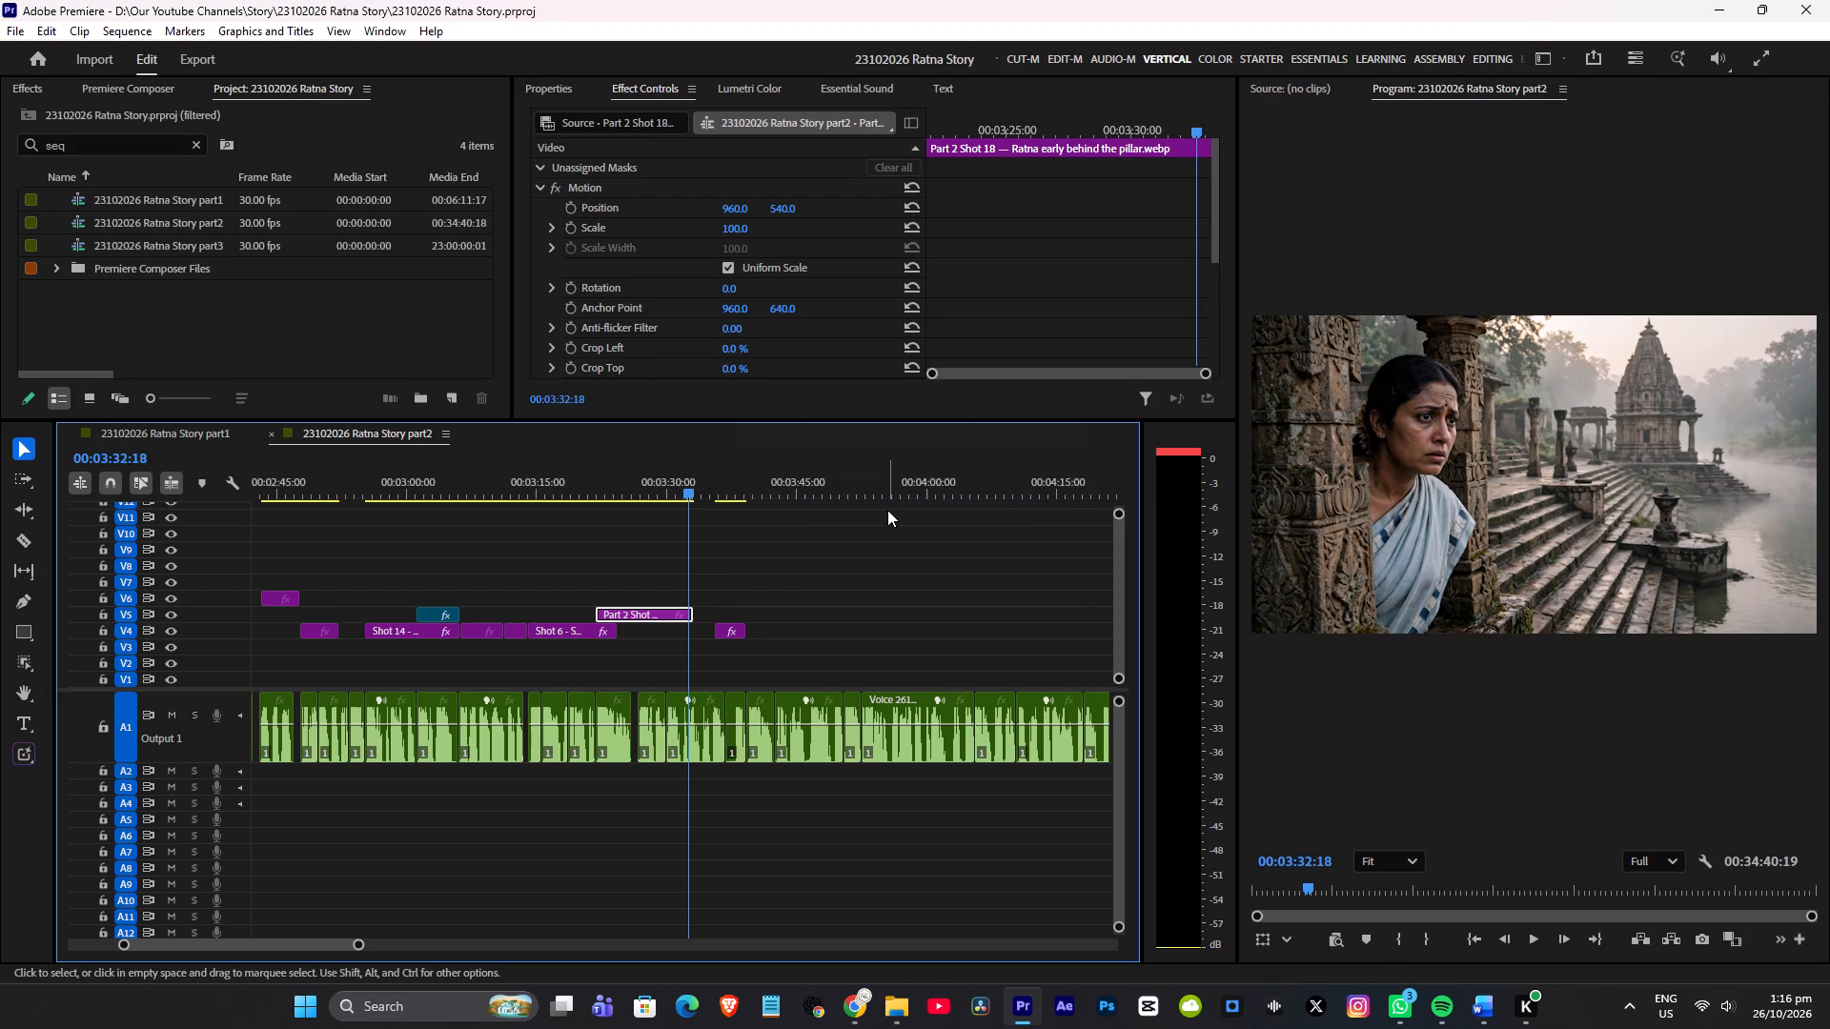
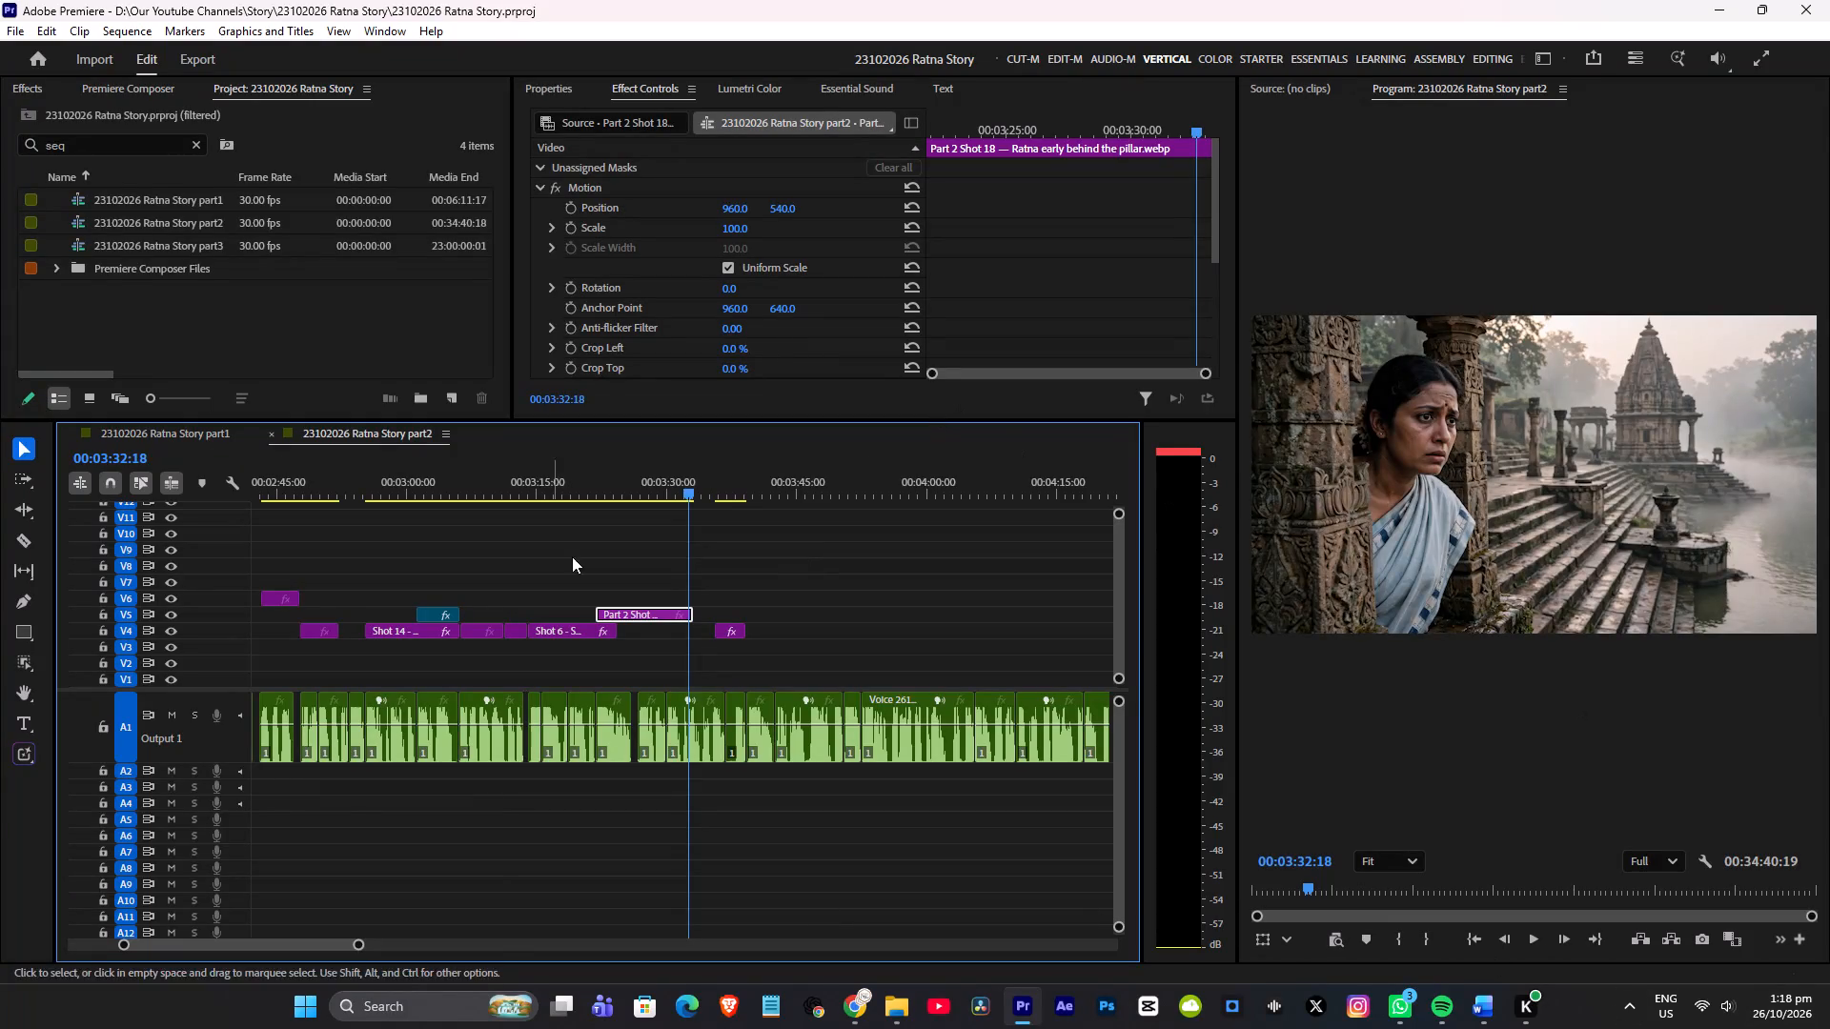
Play the end of the Shot 6 storm clip from about 00:03:20 to check it against the voice-over, and save the project.
{"action": "left_click", "coordinate": [581, 494]}
{"action": "key", "text": "space"}
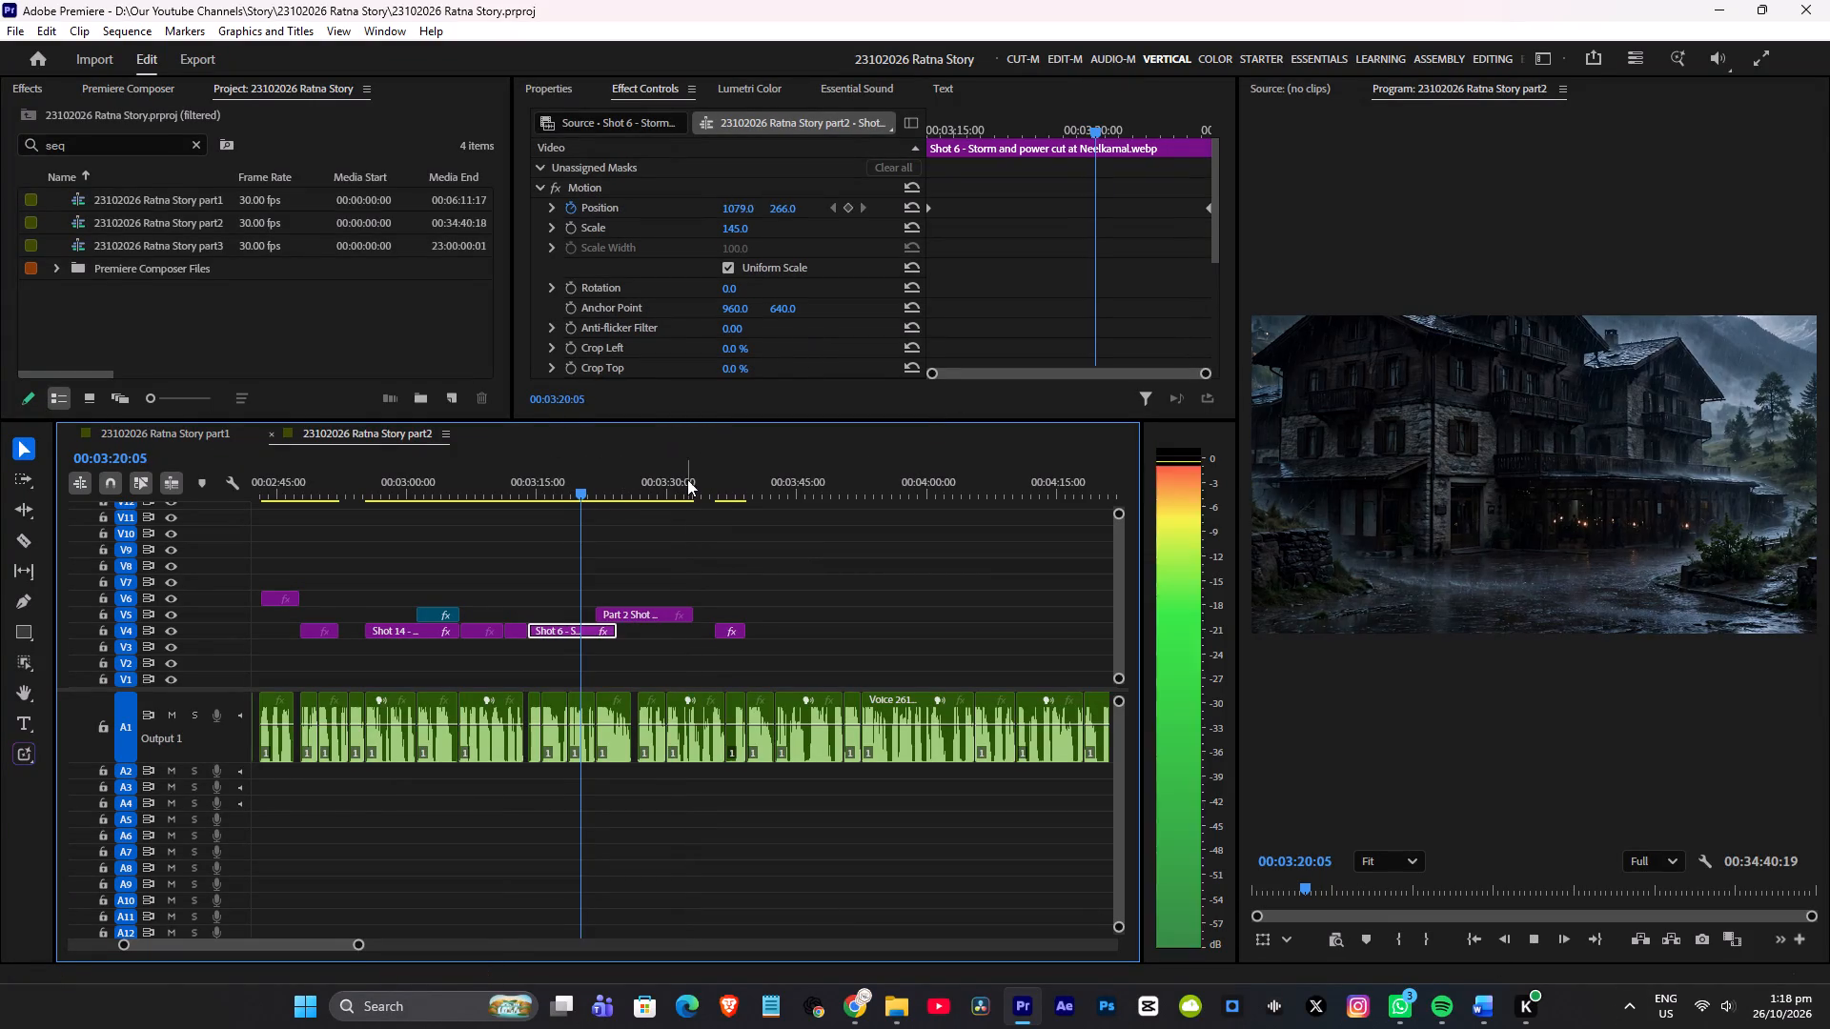
{"action": "key", "text": "space"}
{"action": "key", "text": "space"}
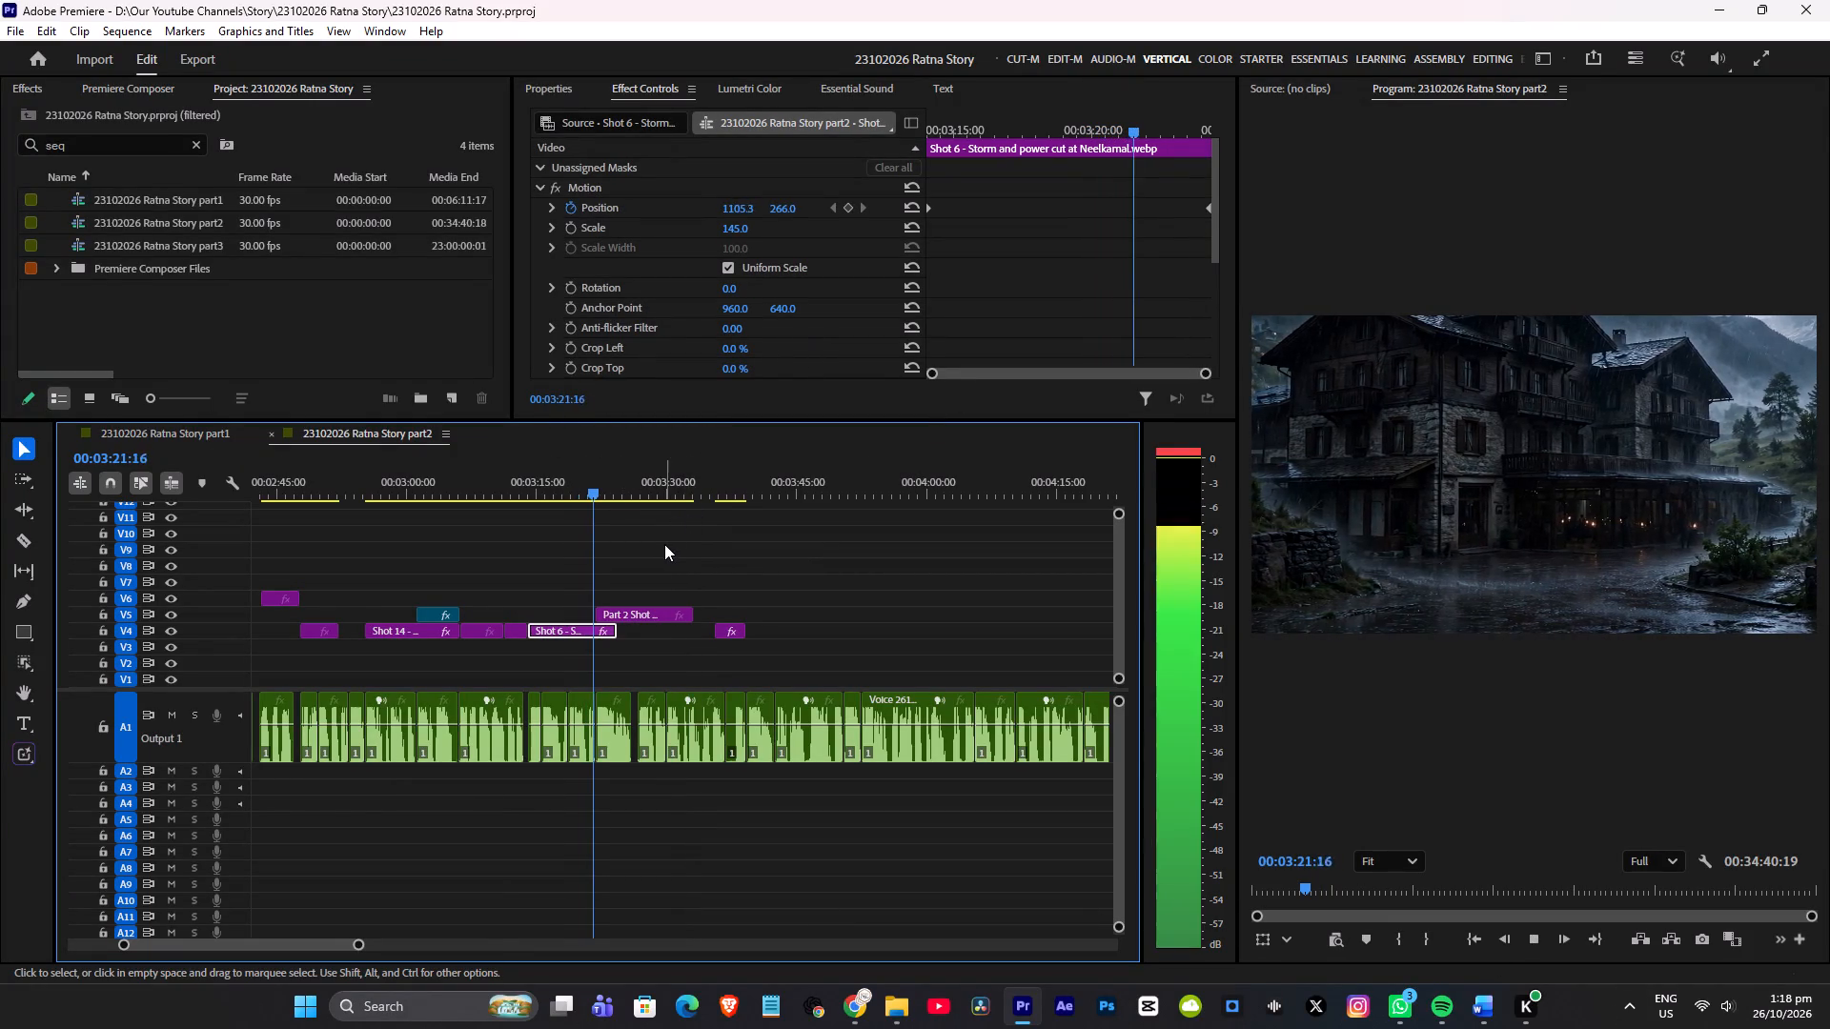
{"action": "key", "text": "space"}
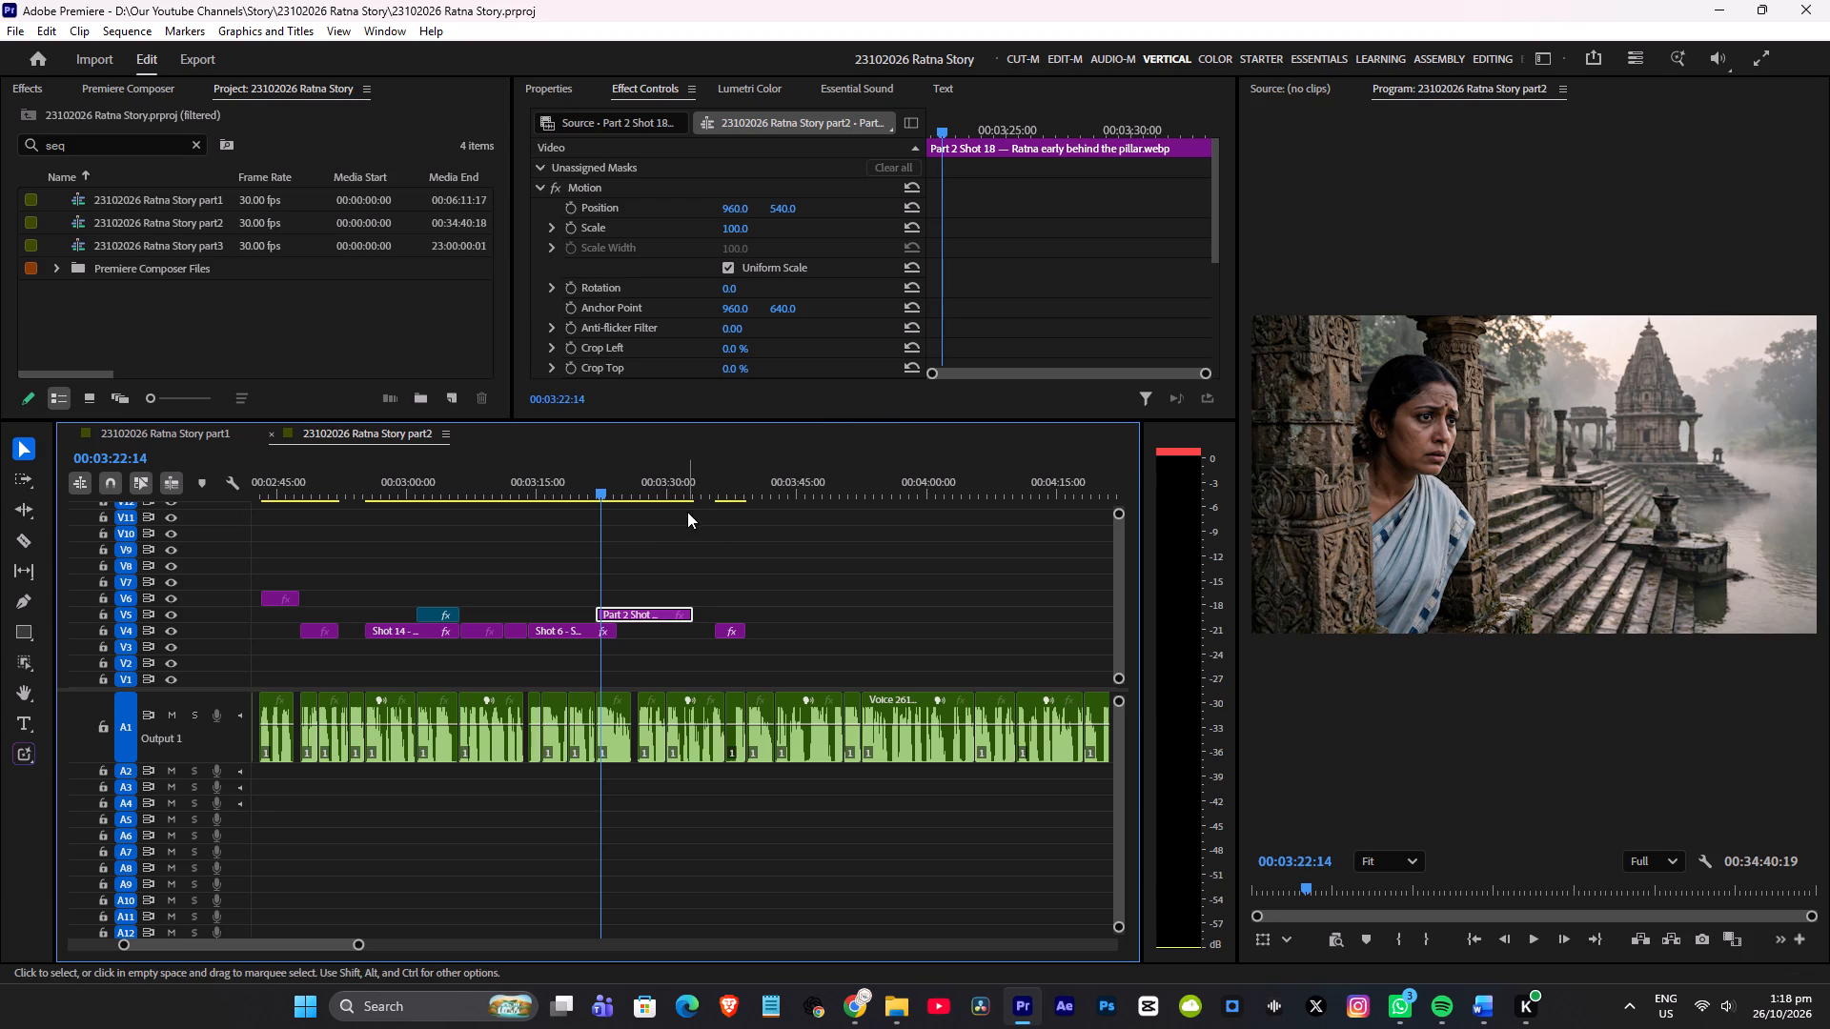
{"action": "key", "text": "ctrl+s"}
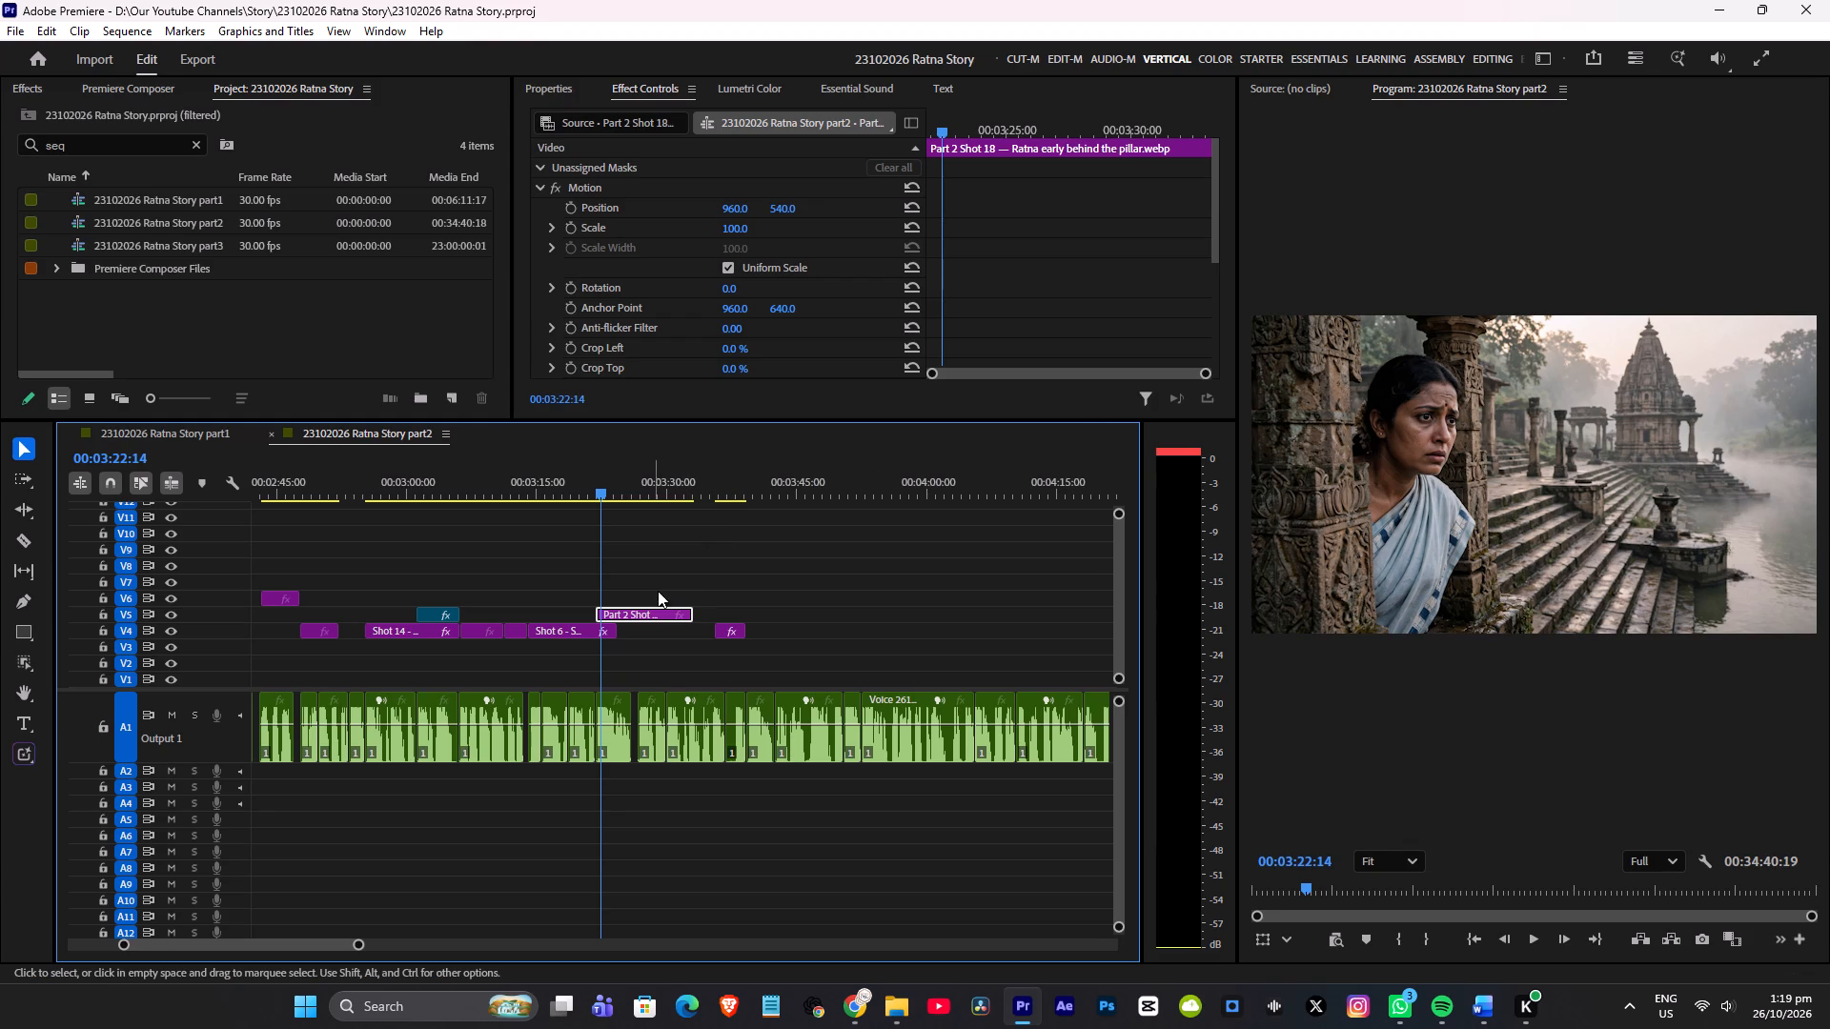
{"action": "key", "text": "ctrl+s"}
{"action": "scroll", "coordinate": [711, 544], "scroll_direction": "up", "scroll_amount": 6, "text": "alt"}
{"action": "key", "text": "ctrl+s"}
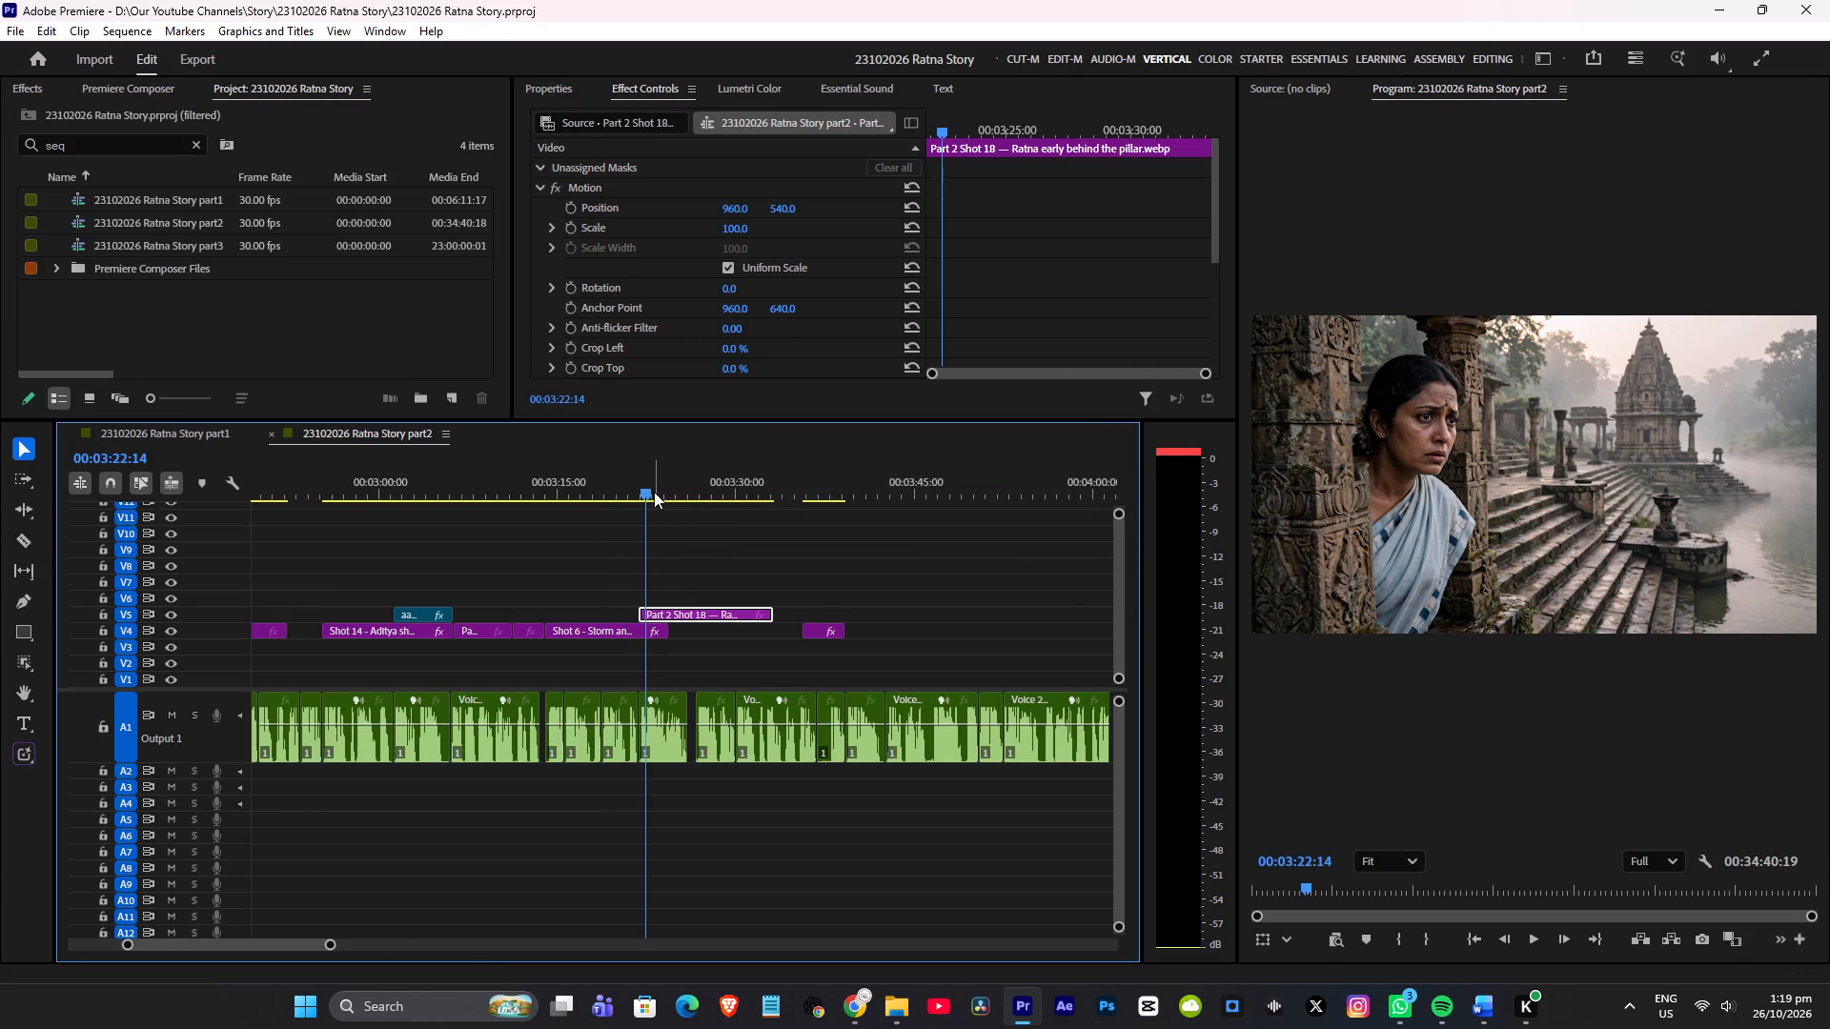
Play from 00:03:21:16 across the change from Shot 6 to Shot 18 up to the voice-over pause near 00:03:26.
{"action": "left_click", "coordinate": [635, 484]}
{"action": "scroll", "coordinate": [733, 525], "scroll_direction": "up", "scroll_amount": 3, "text": "alt"}
{"action": "scroll", "coordinate": [744, 517], "scroll_direction": "up", "scroll_amount": 2}
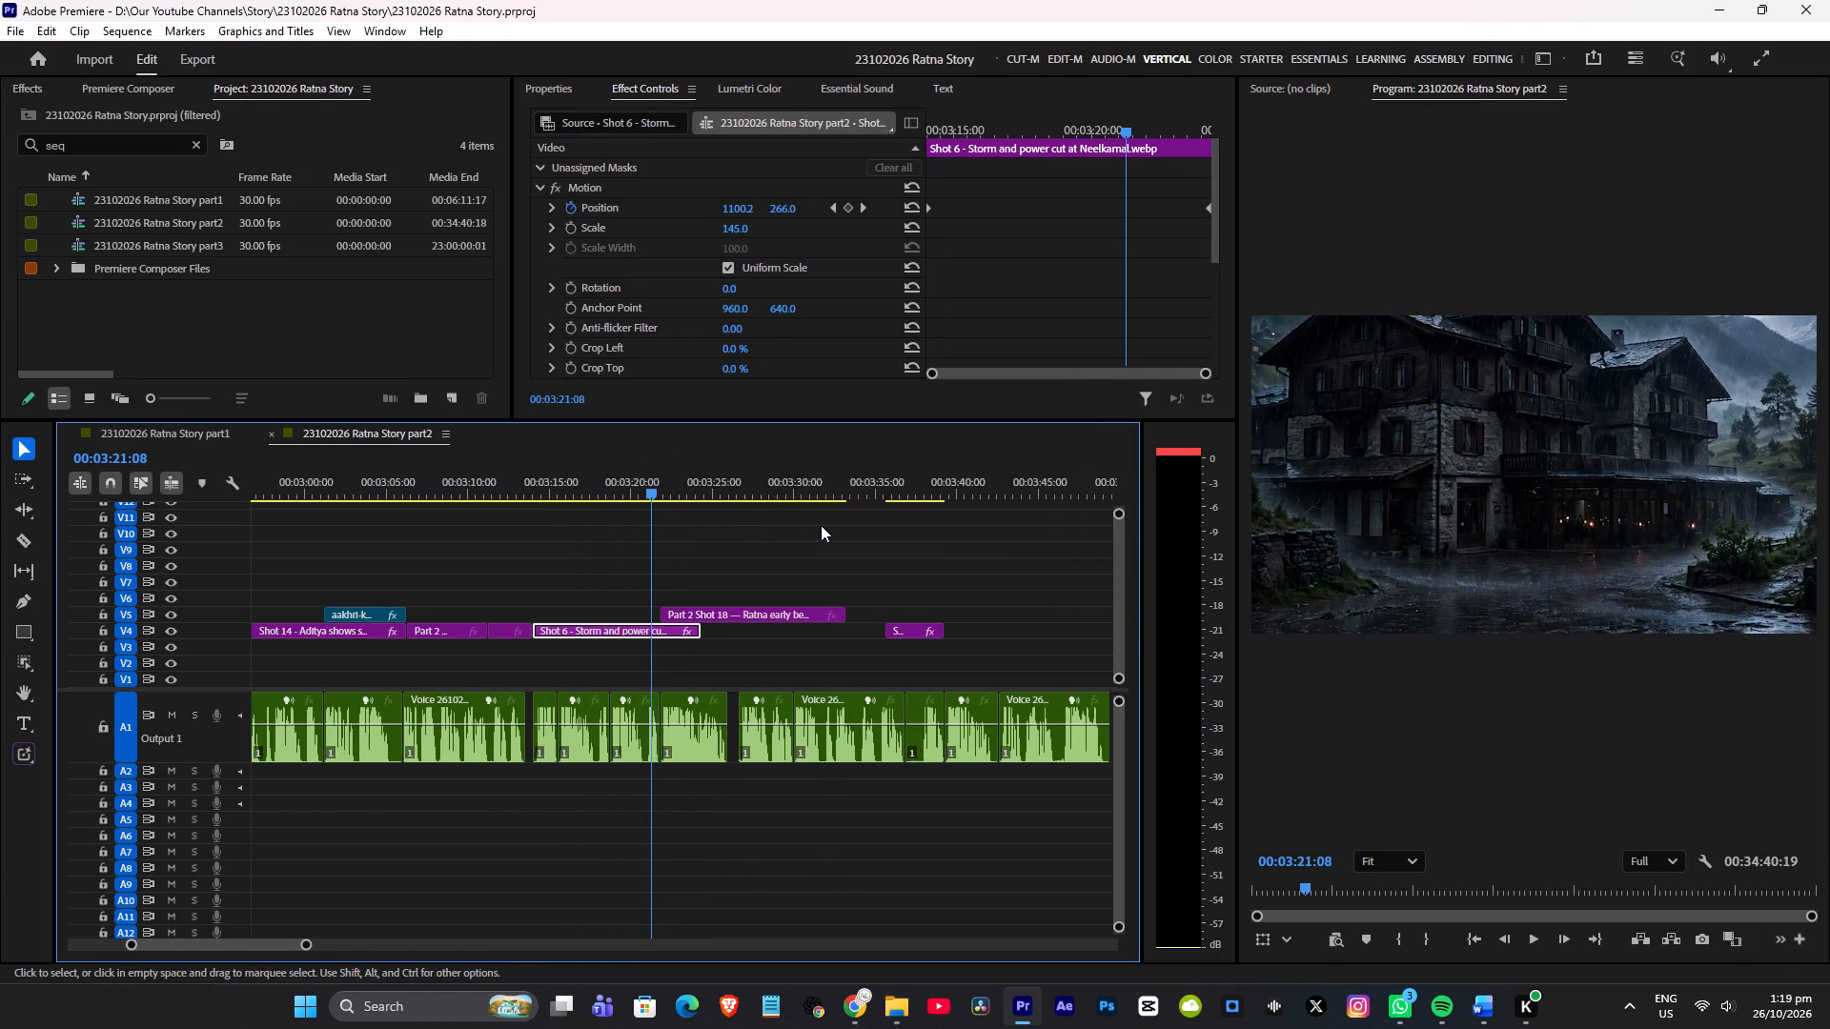
{"action": "scroll", "coordinate": [826, 527], "scroll_direction": "down", "scroll_amount": 2}
{"action": "scroll", "coordinate": [780, 535], "scroll_direction": "up", "scroll_amount": 1, "text": "alt"}
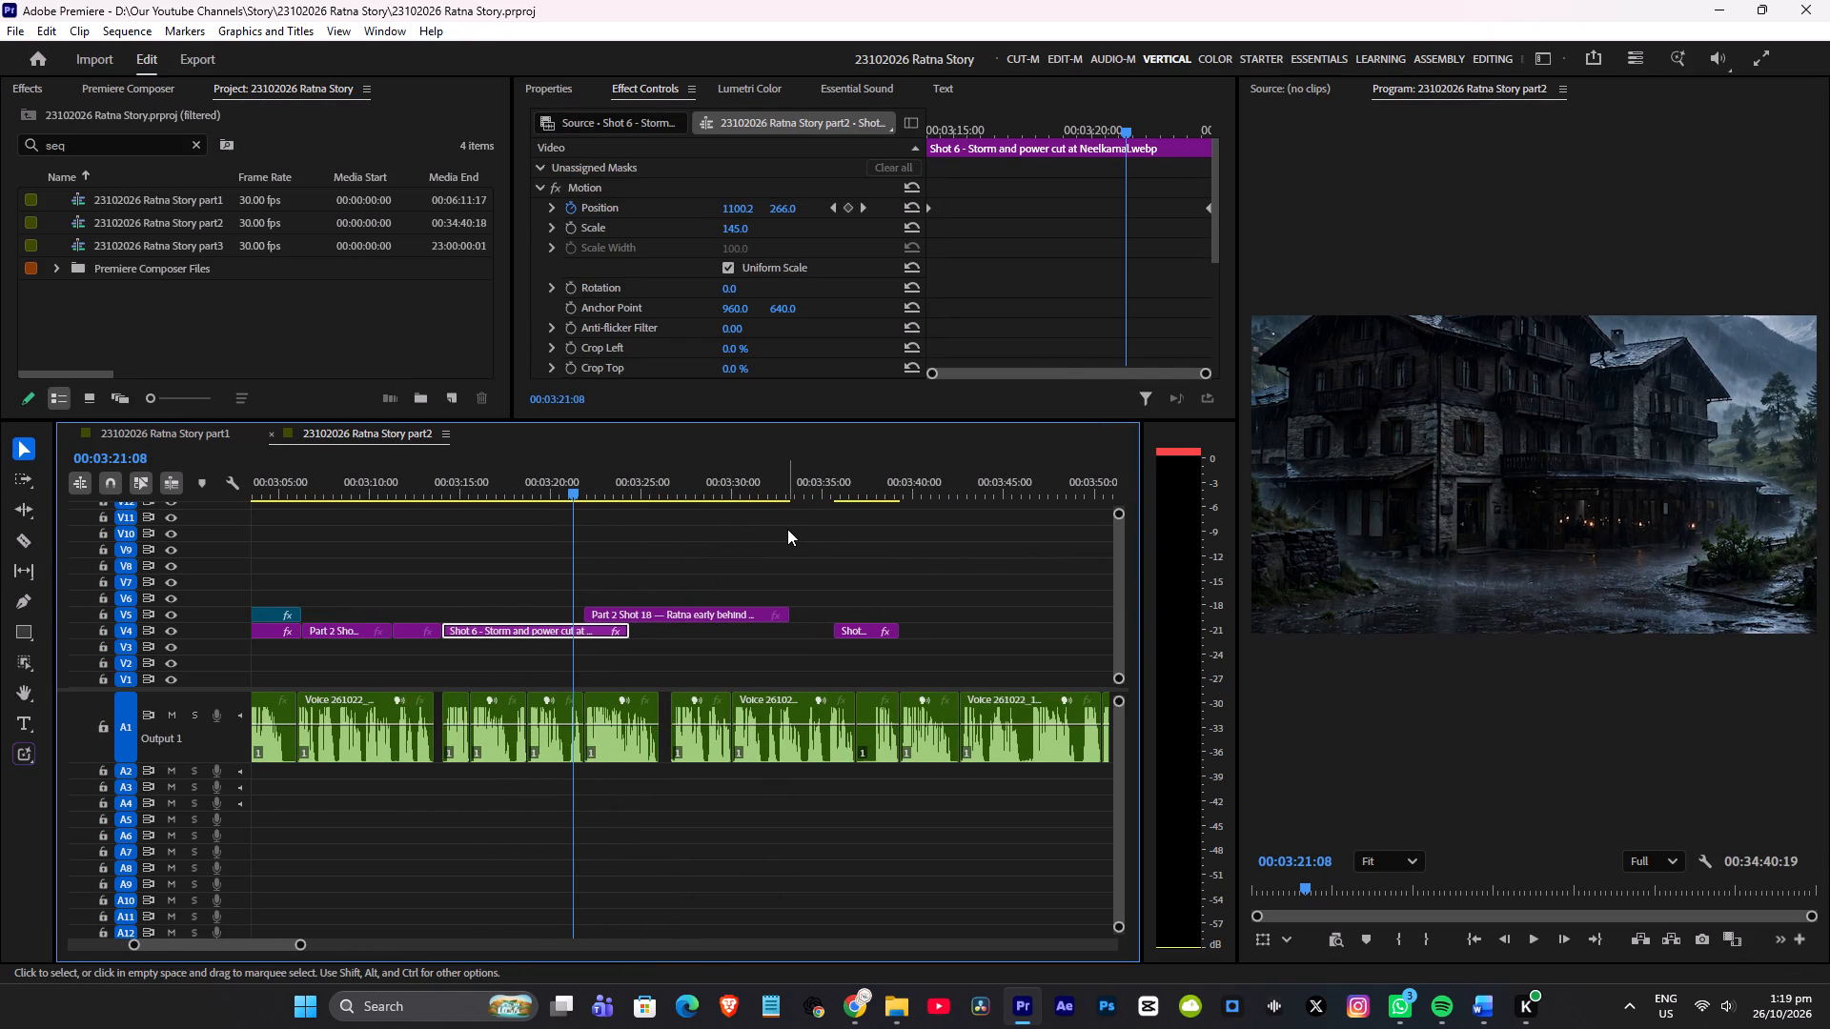
{"action": "left_click", "coordinate": [583, 492]}
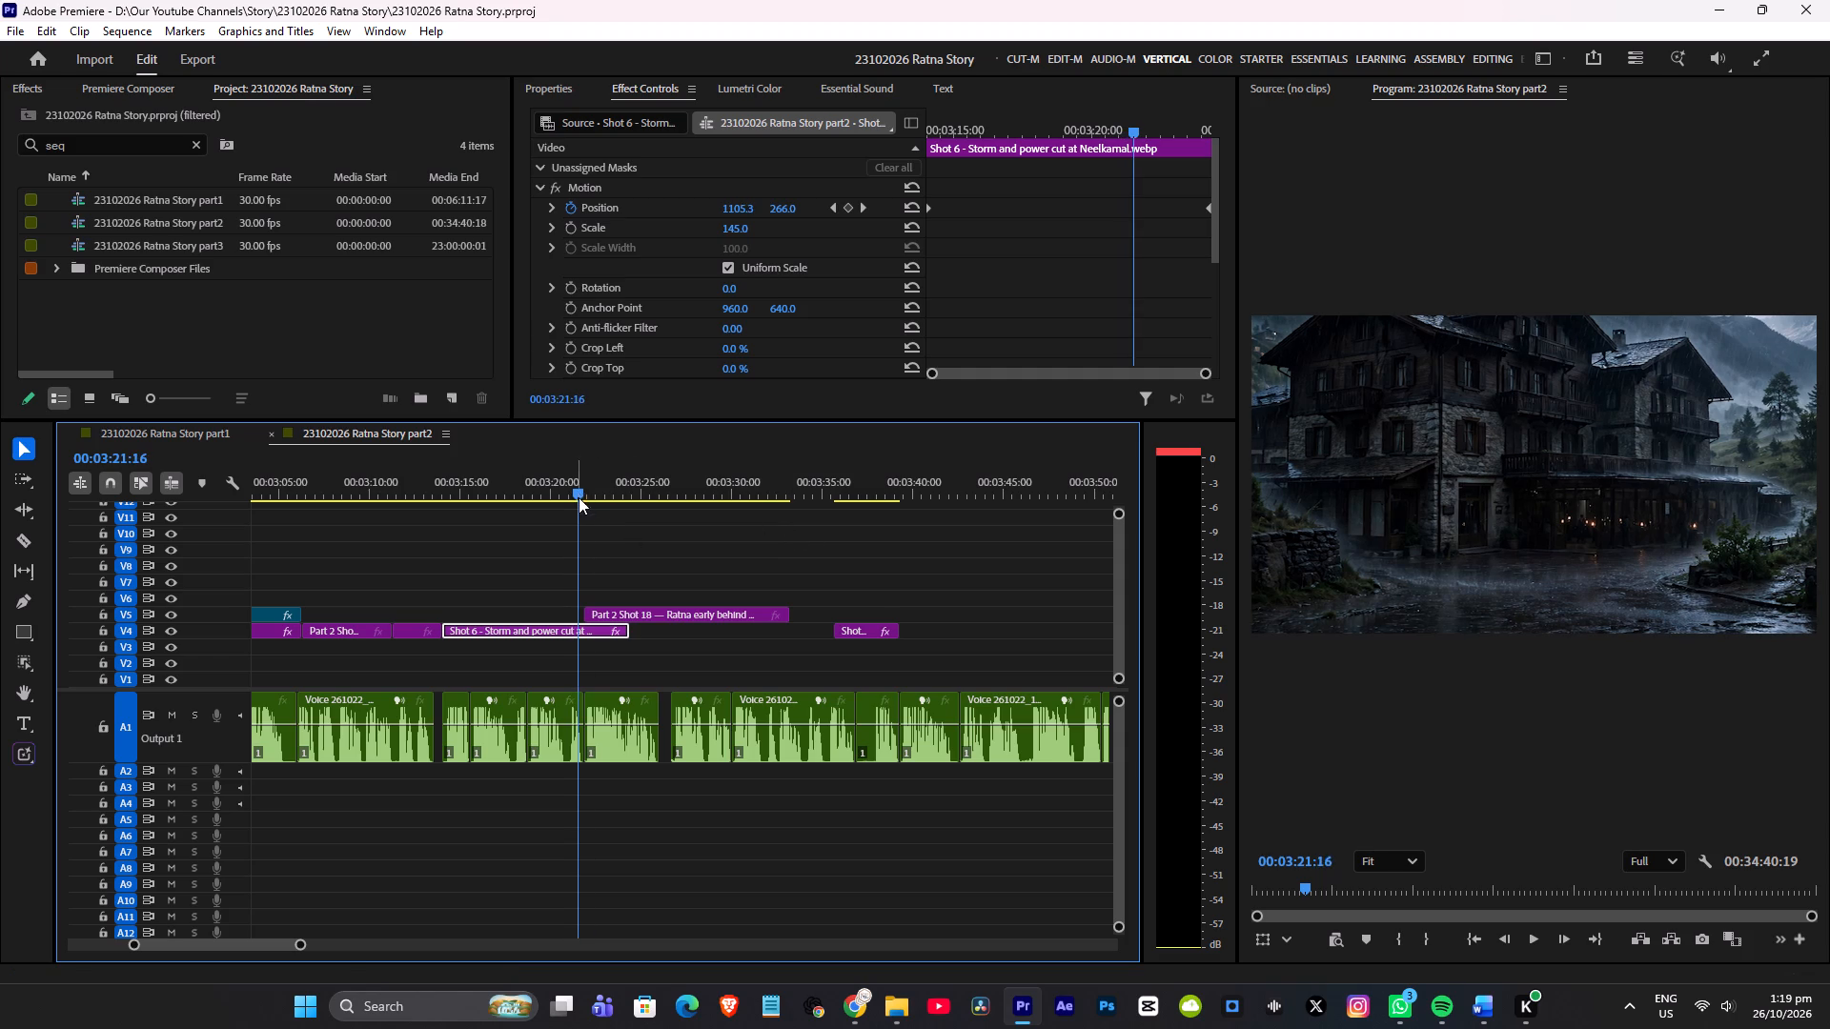
{"action": "key", "text": "space"}
{"action": "scroll", "coordinate": [753, 507], "scroll_direction": "up", "scroll_amount": 4, "text": "alt"}
{"action": "scroll", "coordinate": [769, 495], "scroll_direction": "down", "scroll_amount": 4, "text": "alt"}
{"action": "scroll", "coordinate": [776, 494], "scroll_direction": "down", "scroll_amount": 1}
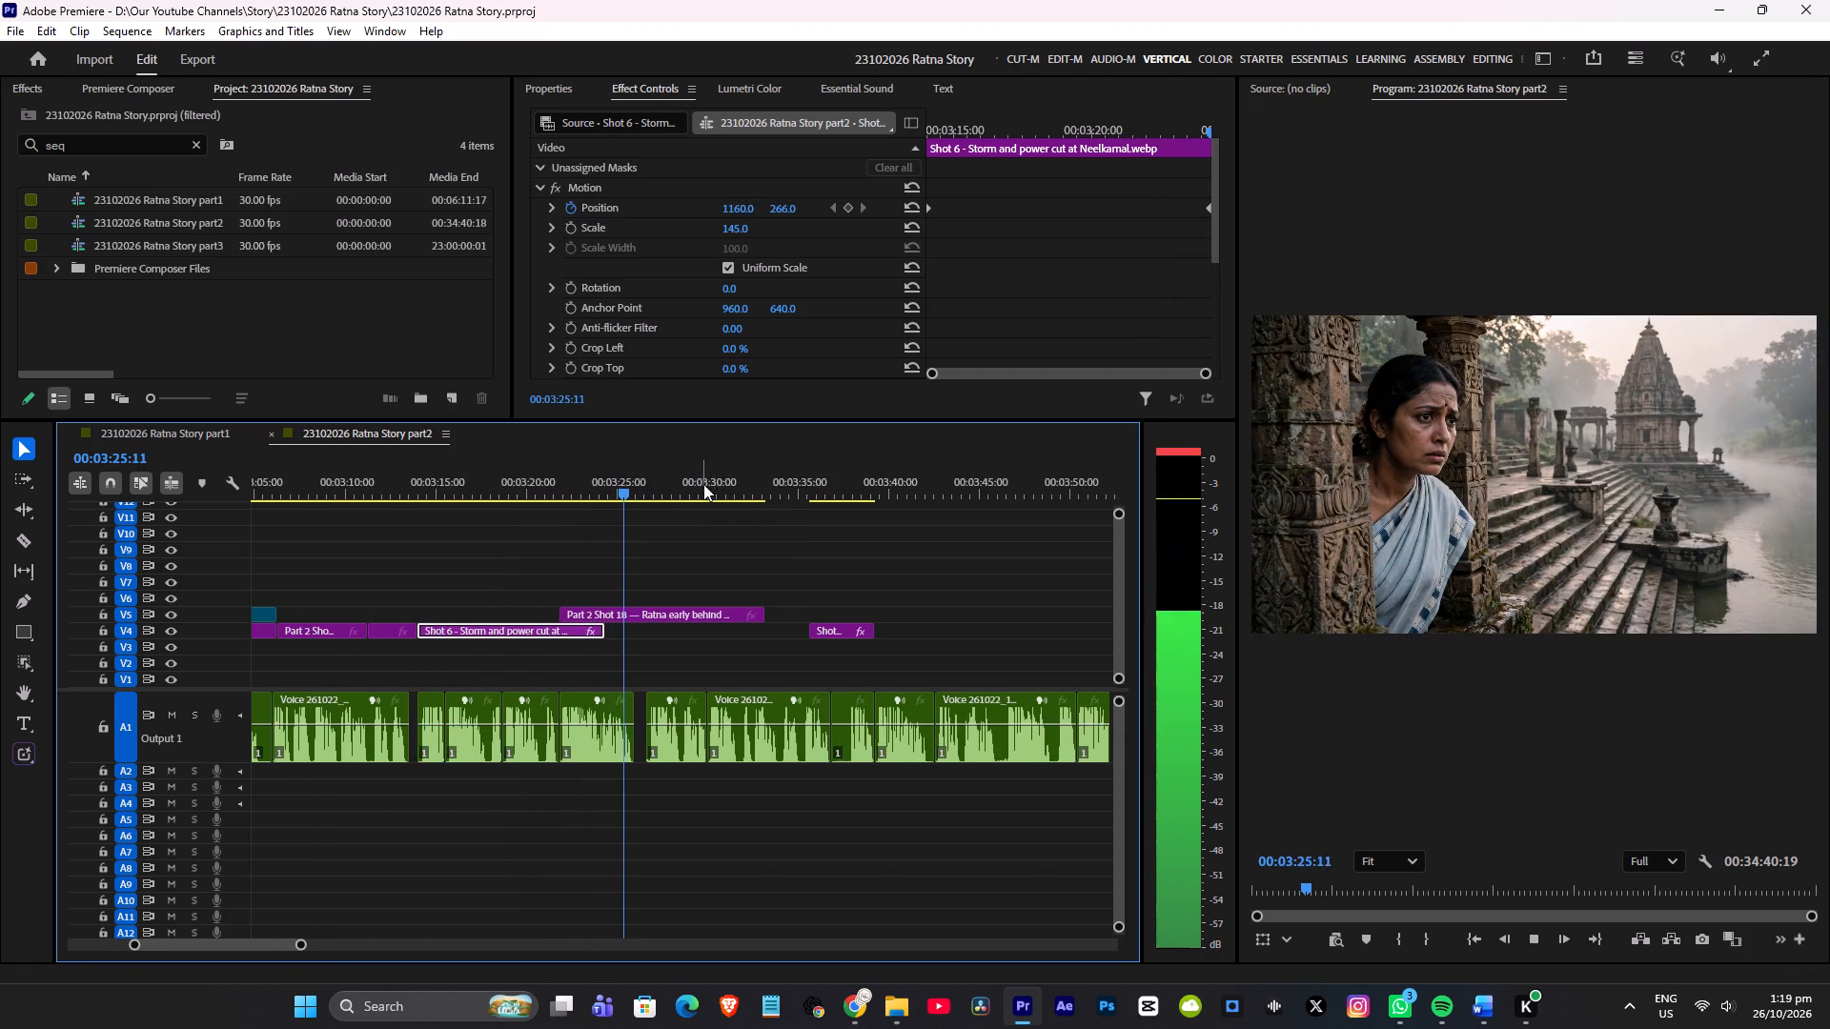
{"action": "key", "text": "space"}
{"action": "scroll", "coordinate": [754, 520], "scroll_direction": "up", "scroll_amount": 1, "text": "alt"}
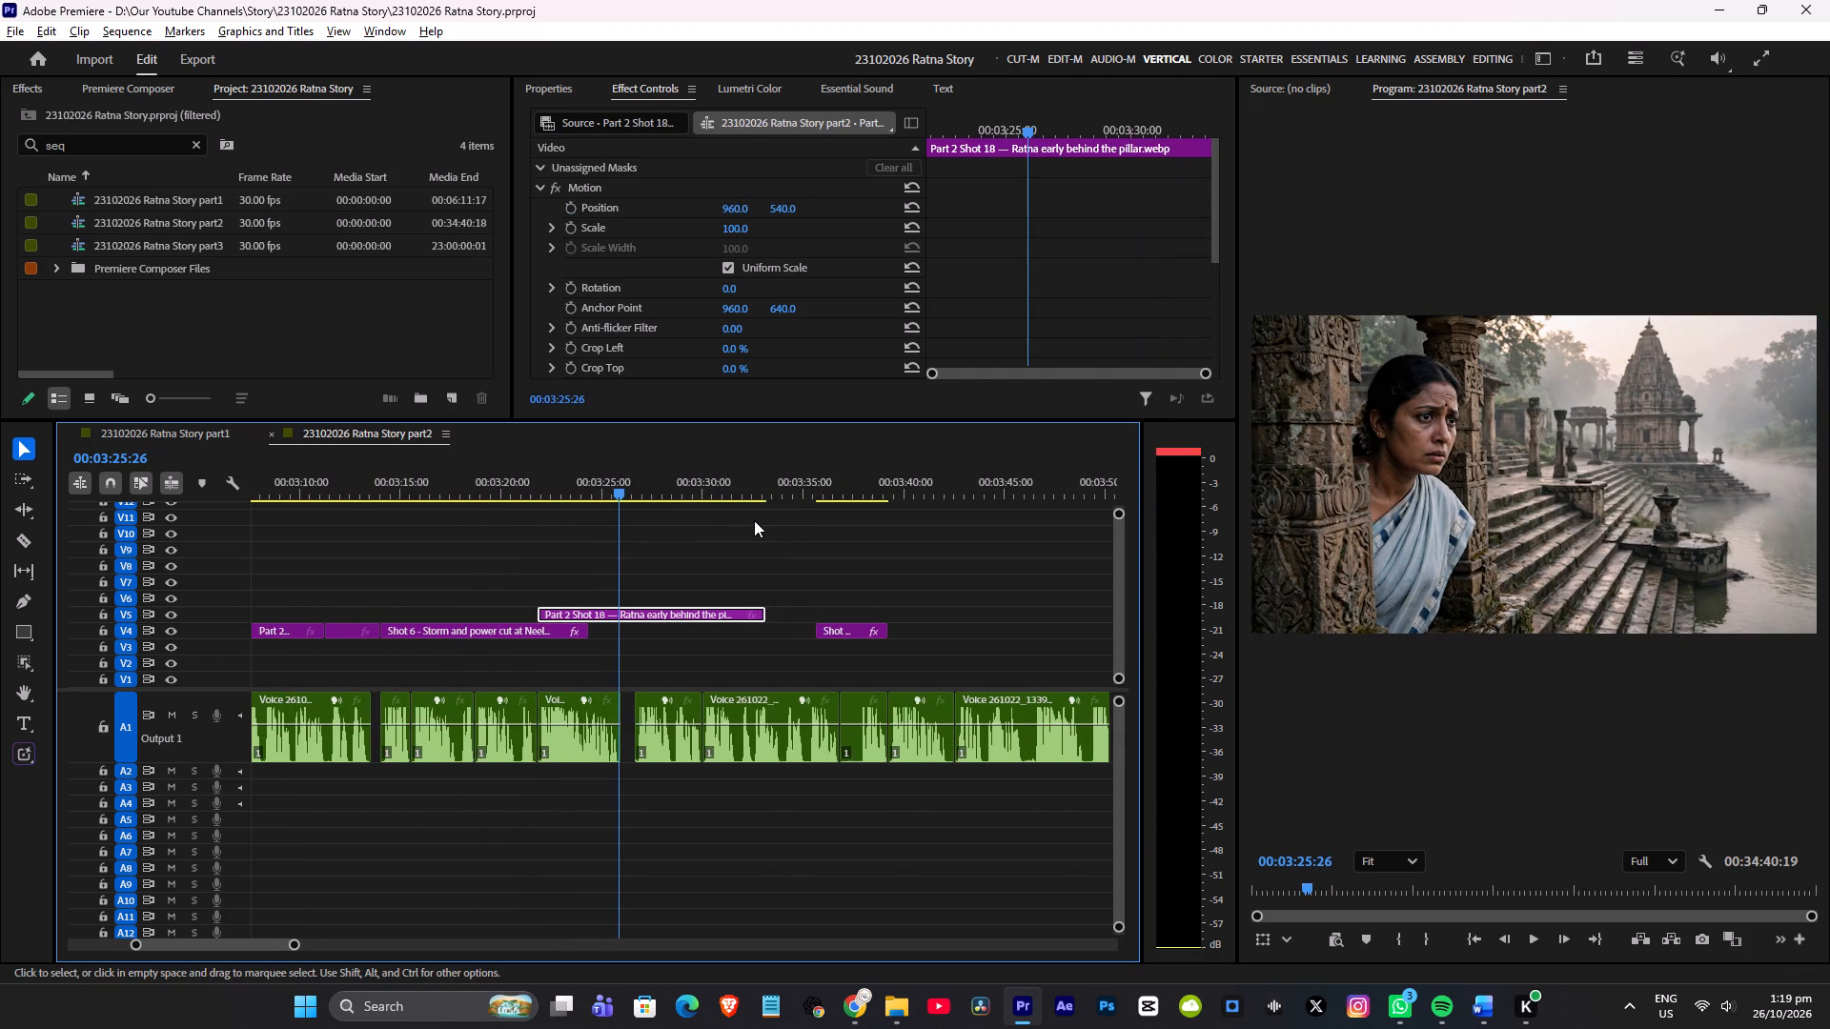
Play the last seconds of the Shot 18 clip and the empty gap before Shot 3 v2 against the voice-over.
{"action": "left_click", "coordinate": [660, 486]}
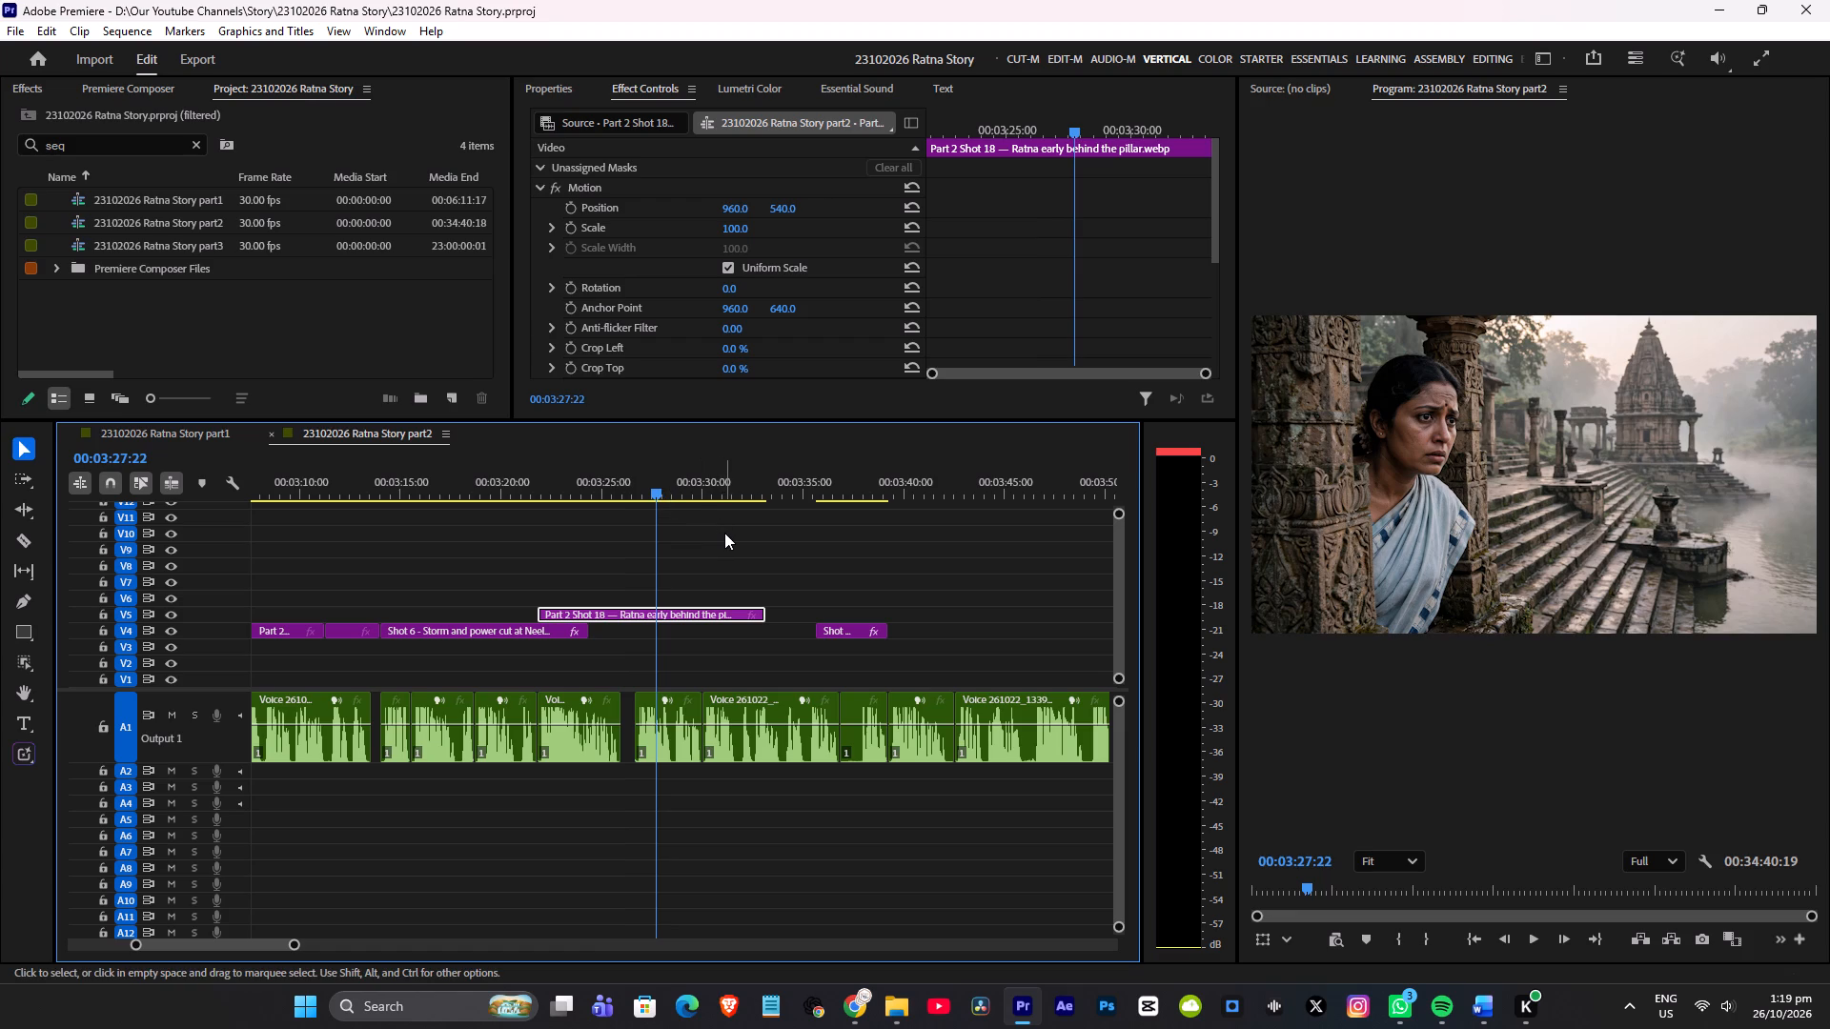
{"action": "scroll", "coordinate": [738, 535], "scroll_direction": "up", "scroll_amount": 2}
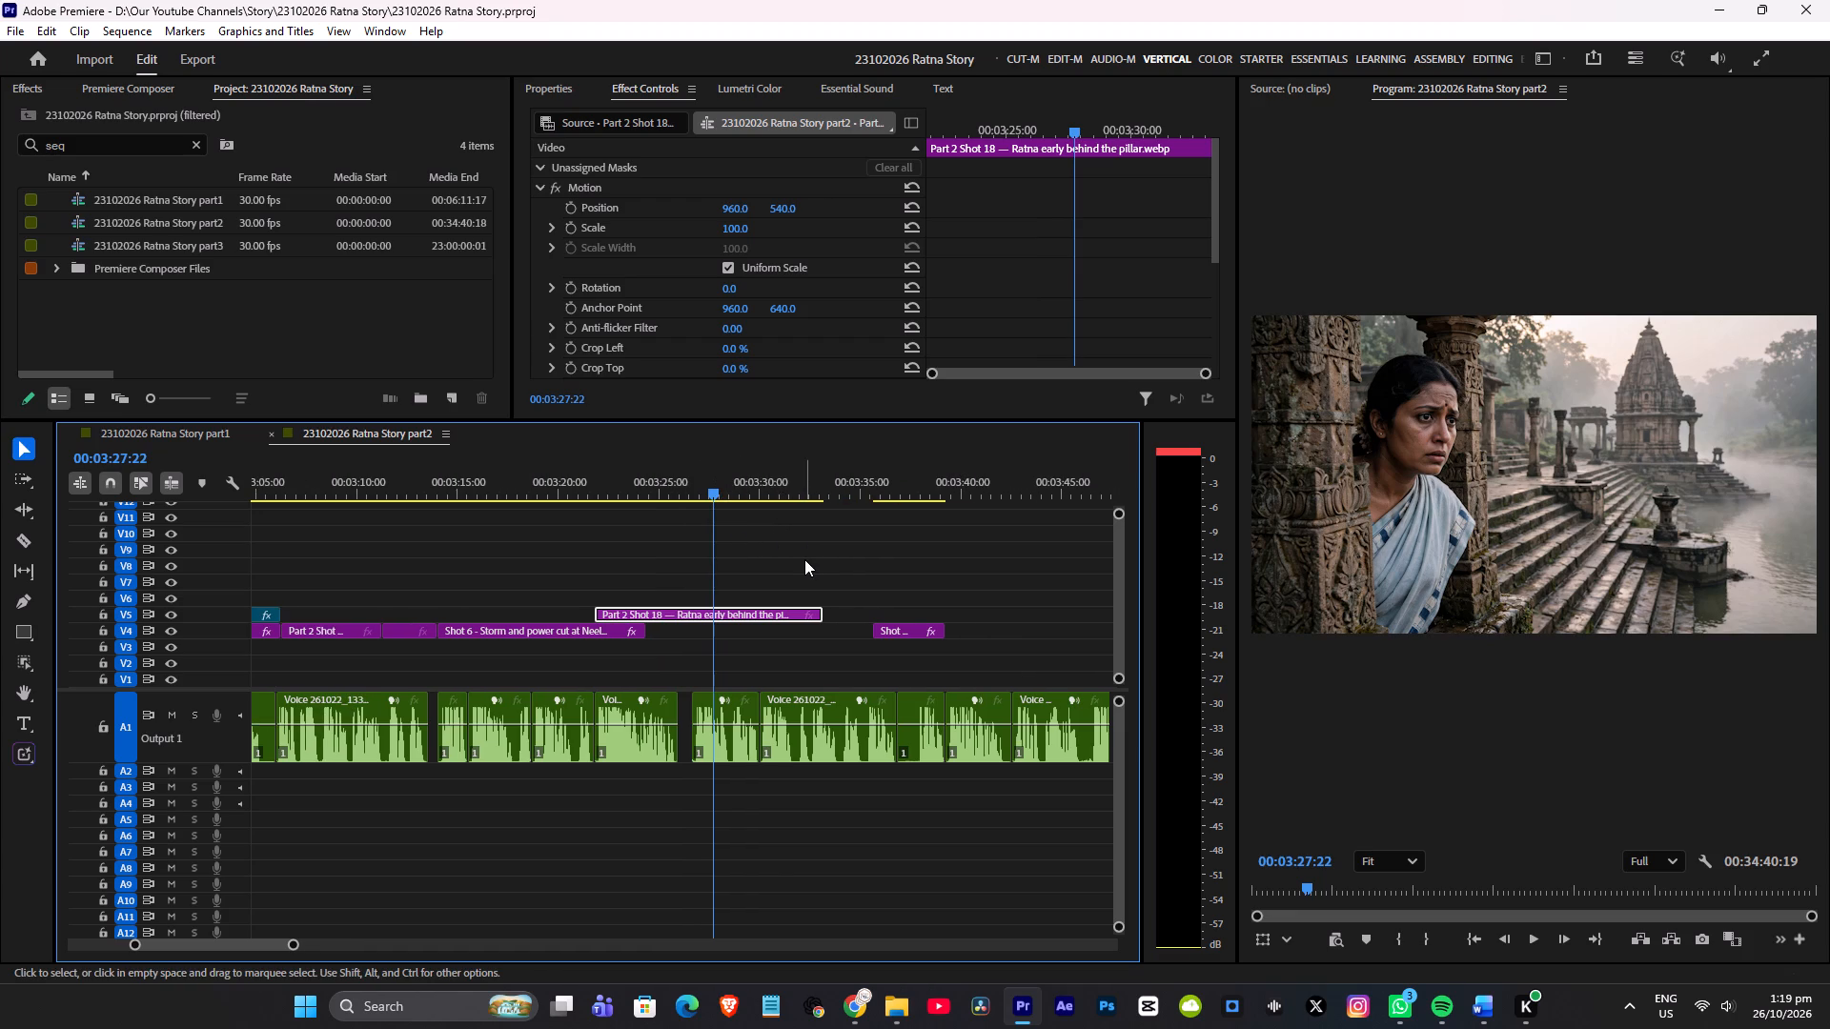
{"action": "scroll", "coordinate": [803, 559], "scroll_direction": "up", "scroll_amount": 3, "text": "alt"}
{"action": "left_click", "coordinate": [742, 490]}
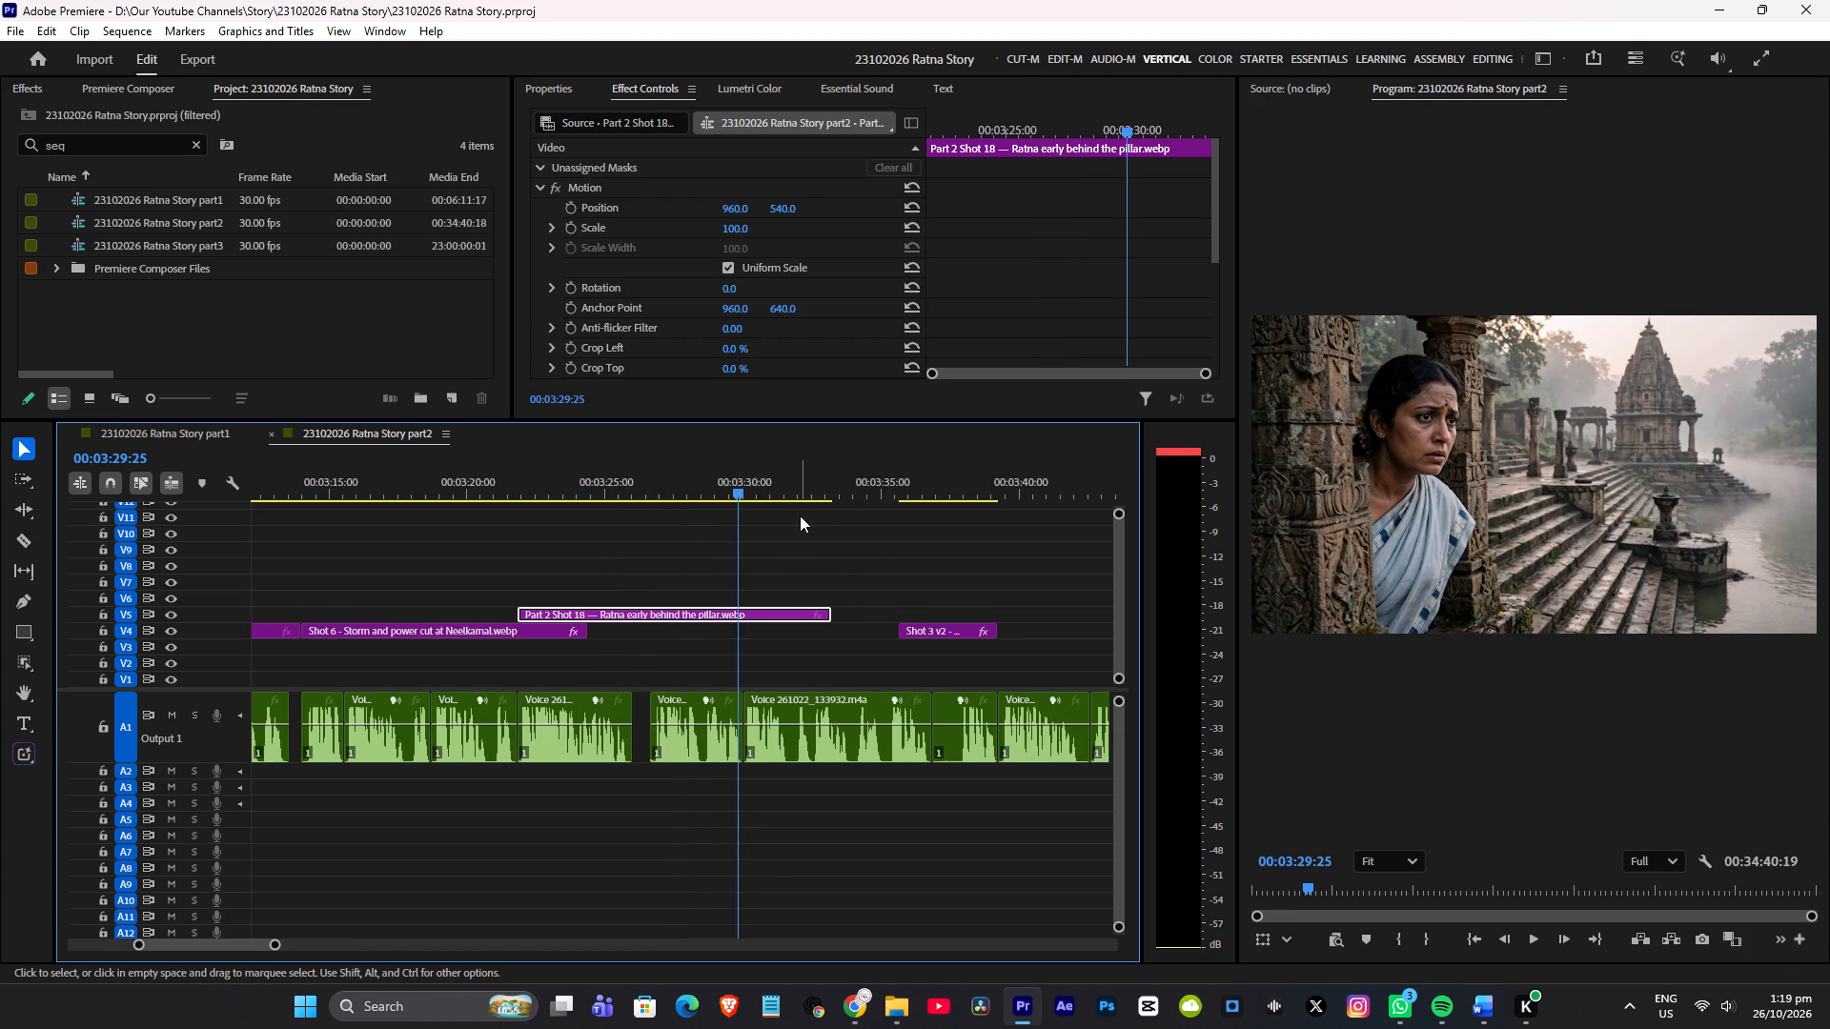
{"action": "scroll", "coordinate": [802, 514], "scroll_direction": "up", "scroll_amount": 2, "text": "alt"}
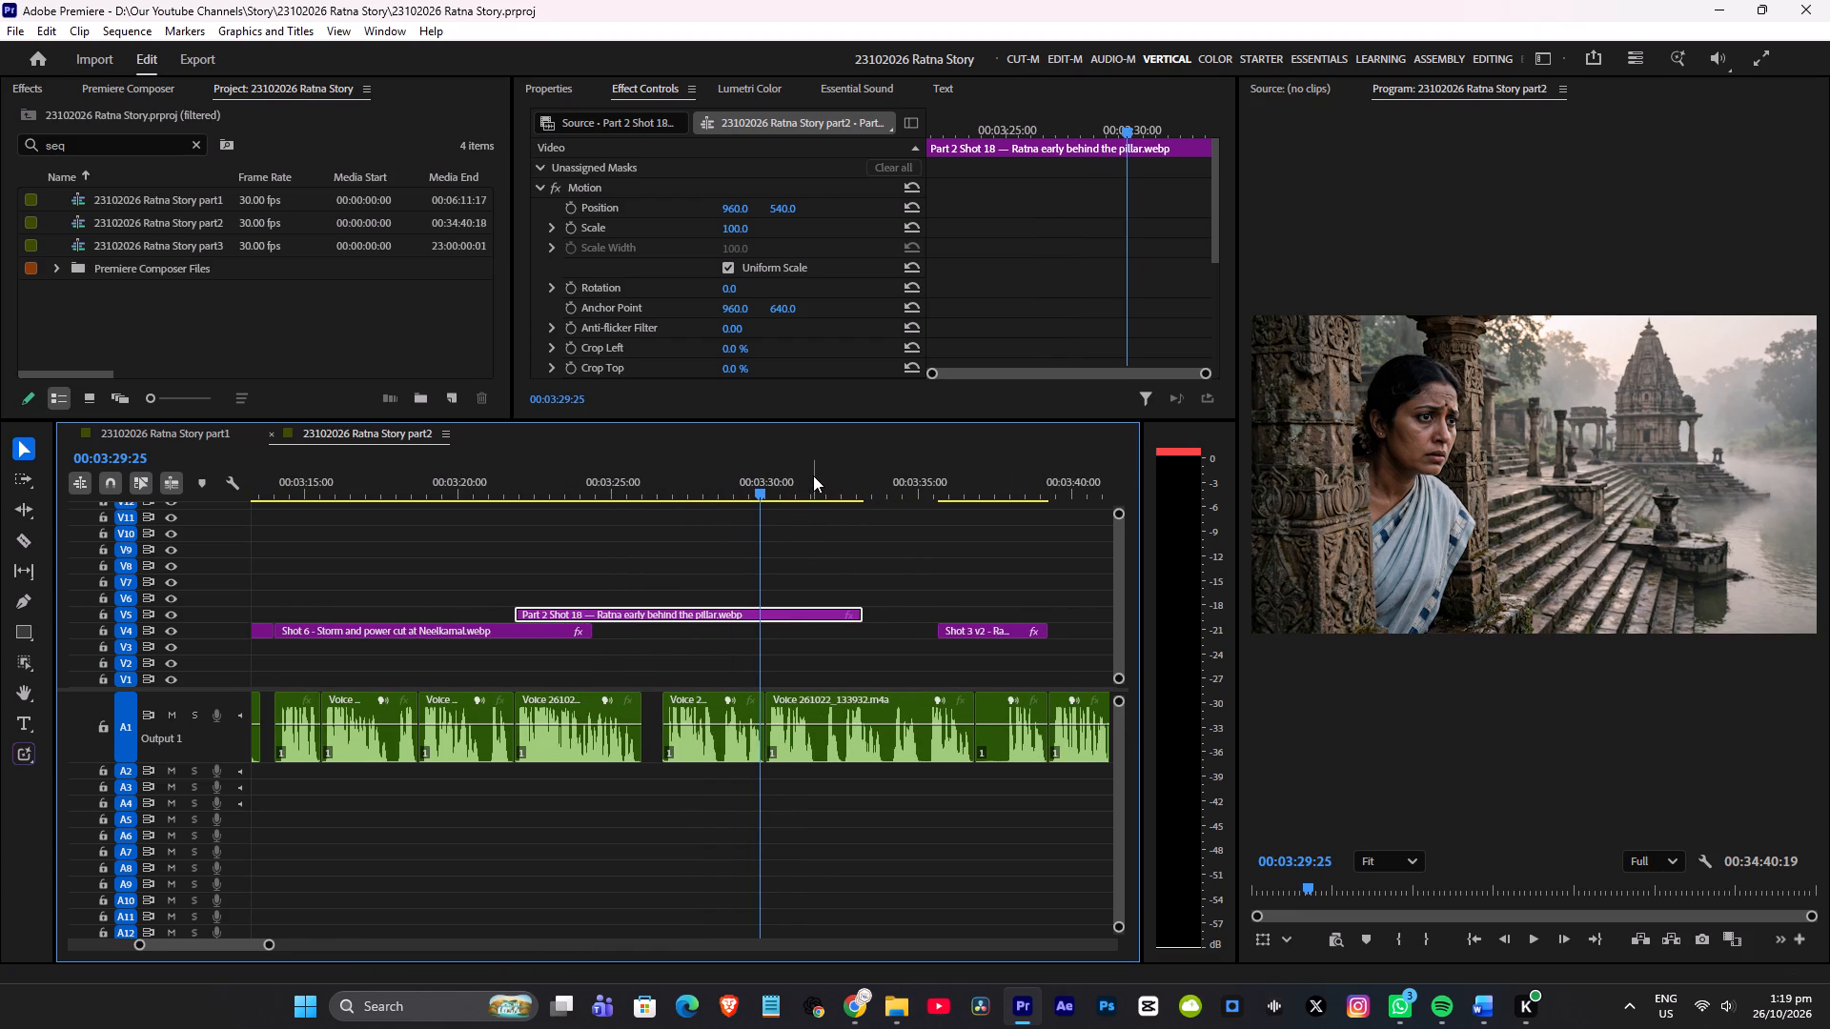
{"action": "scroll", "coordinate": [849, 525], "scroll_direction": "down", "scroll_amount": 1}
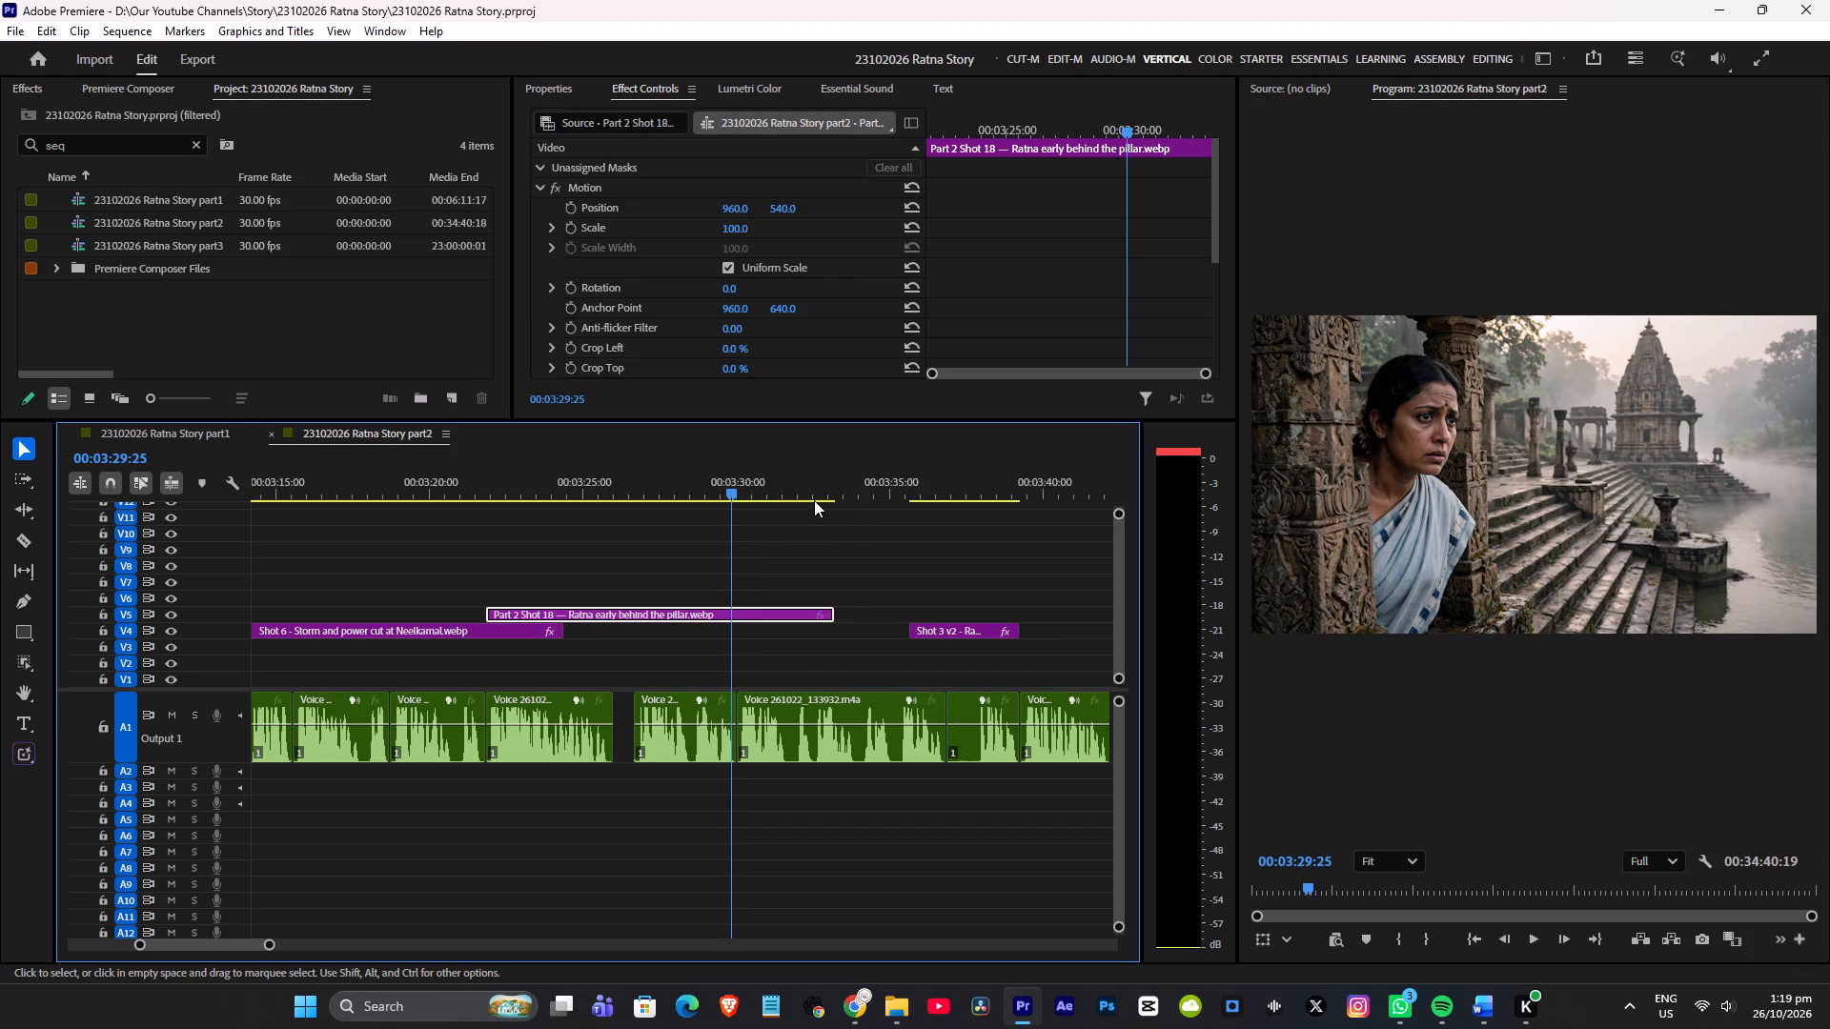
{"action": "left_click", "coordinate": [731, 501]}
{"action": "left_click", "coordinate": [750, 483]}
{"action": "key", "text": "space"}
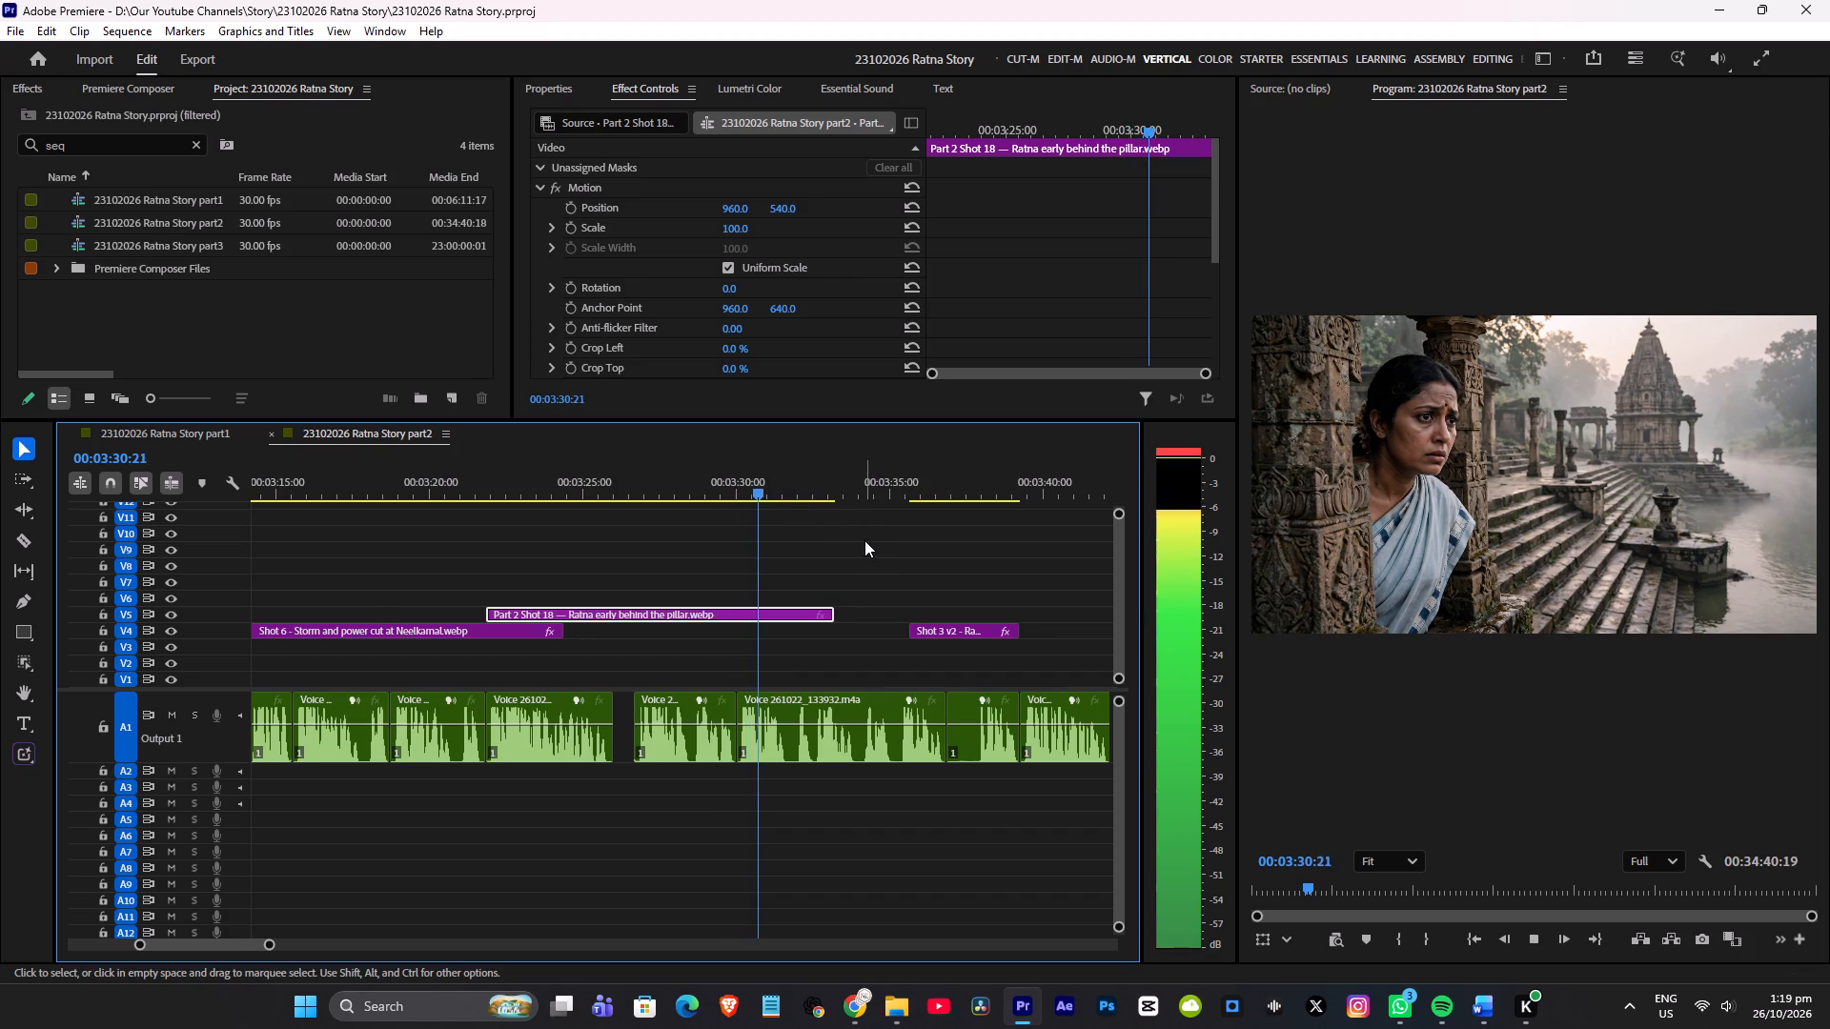
{"action": "scroll", "coordinate": [864, 540], "scroll_direction": "up", "scroll_amount": 4, "text": "alt"}
{"action": "scroll", "coordinate": [823, 551], "scroll_direction": "down", "scroll_amount": 8, "text": "alt"}
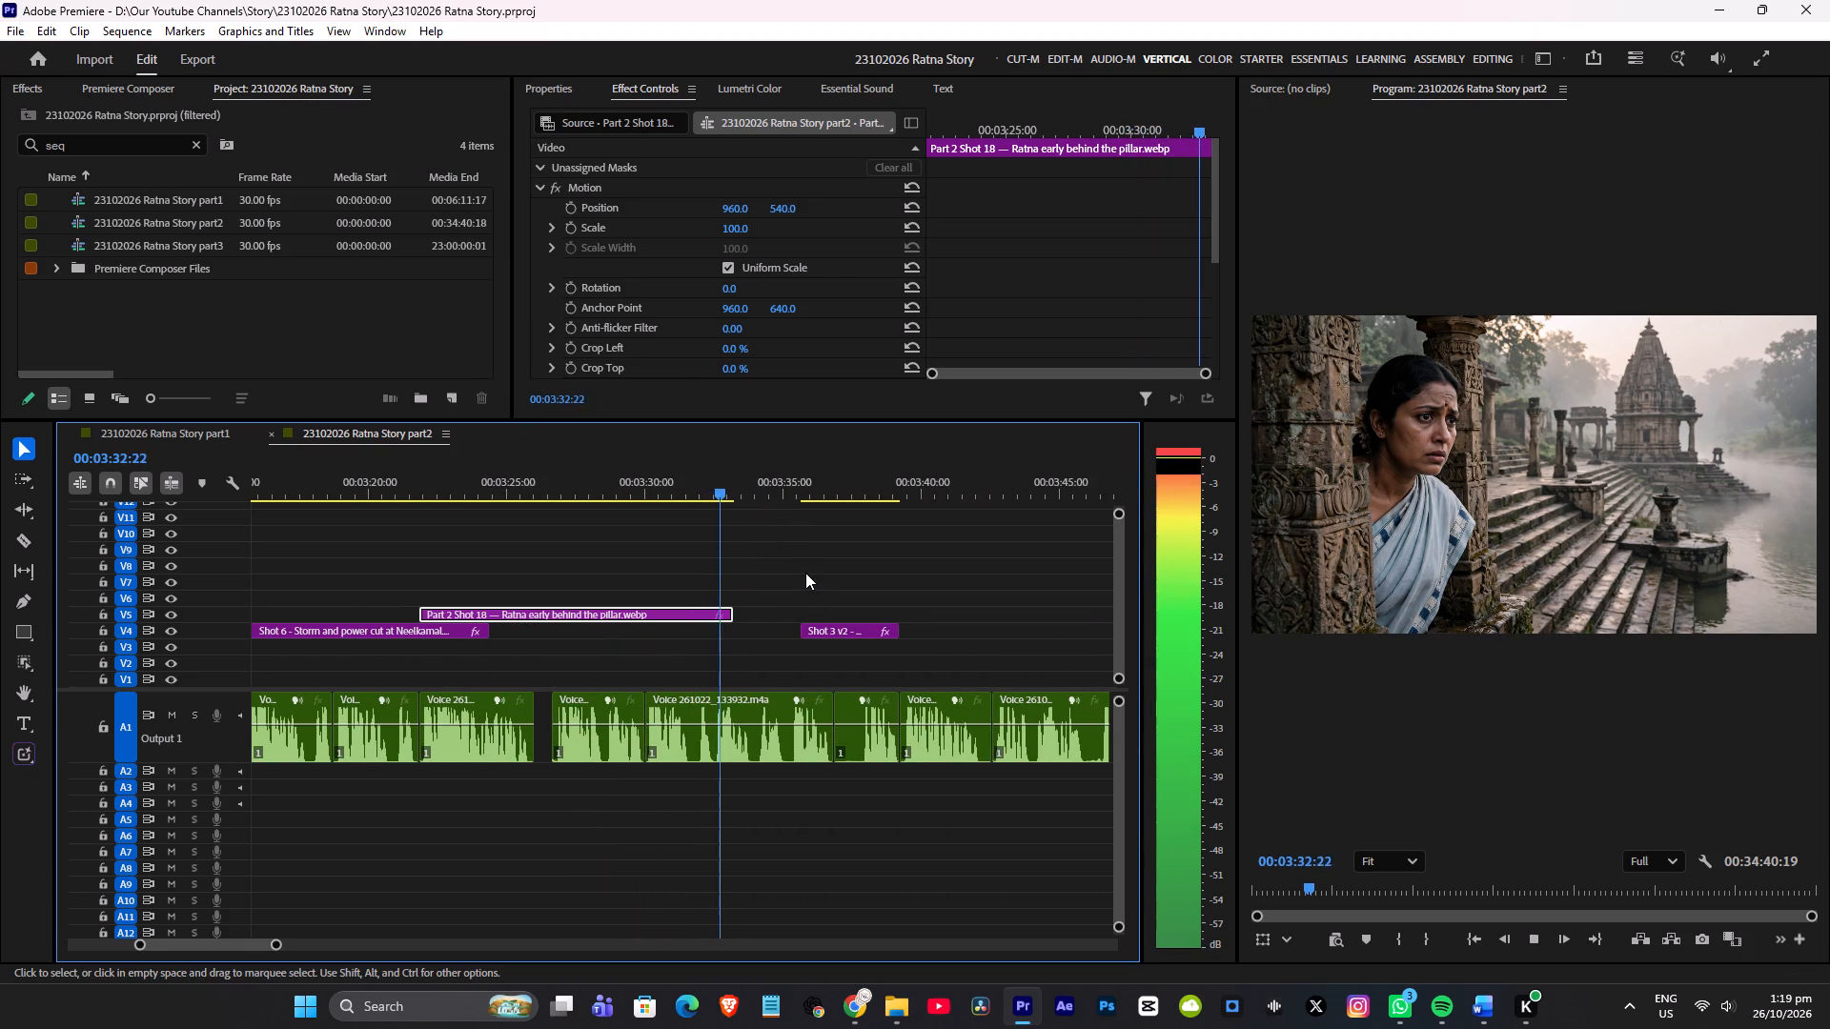
{"action": "key", "text": "space"}
{"action": "left_click", "coordinate": [727, 485]}
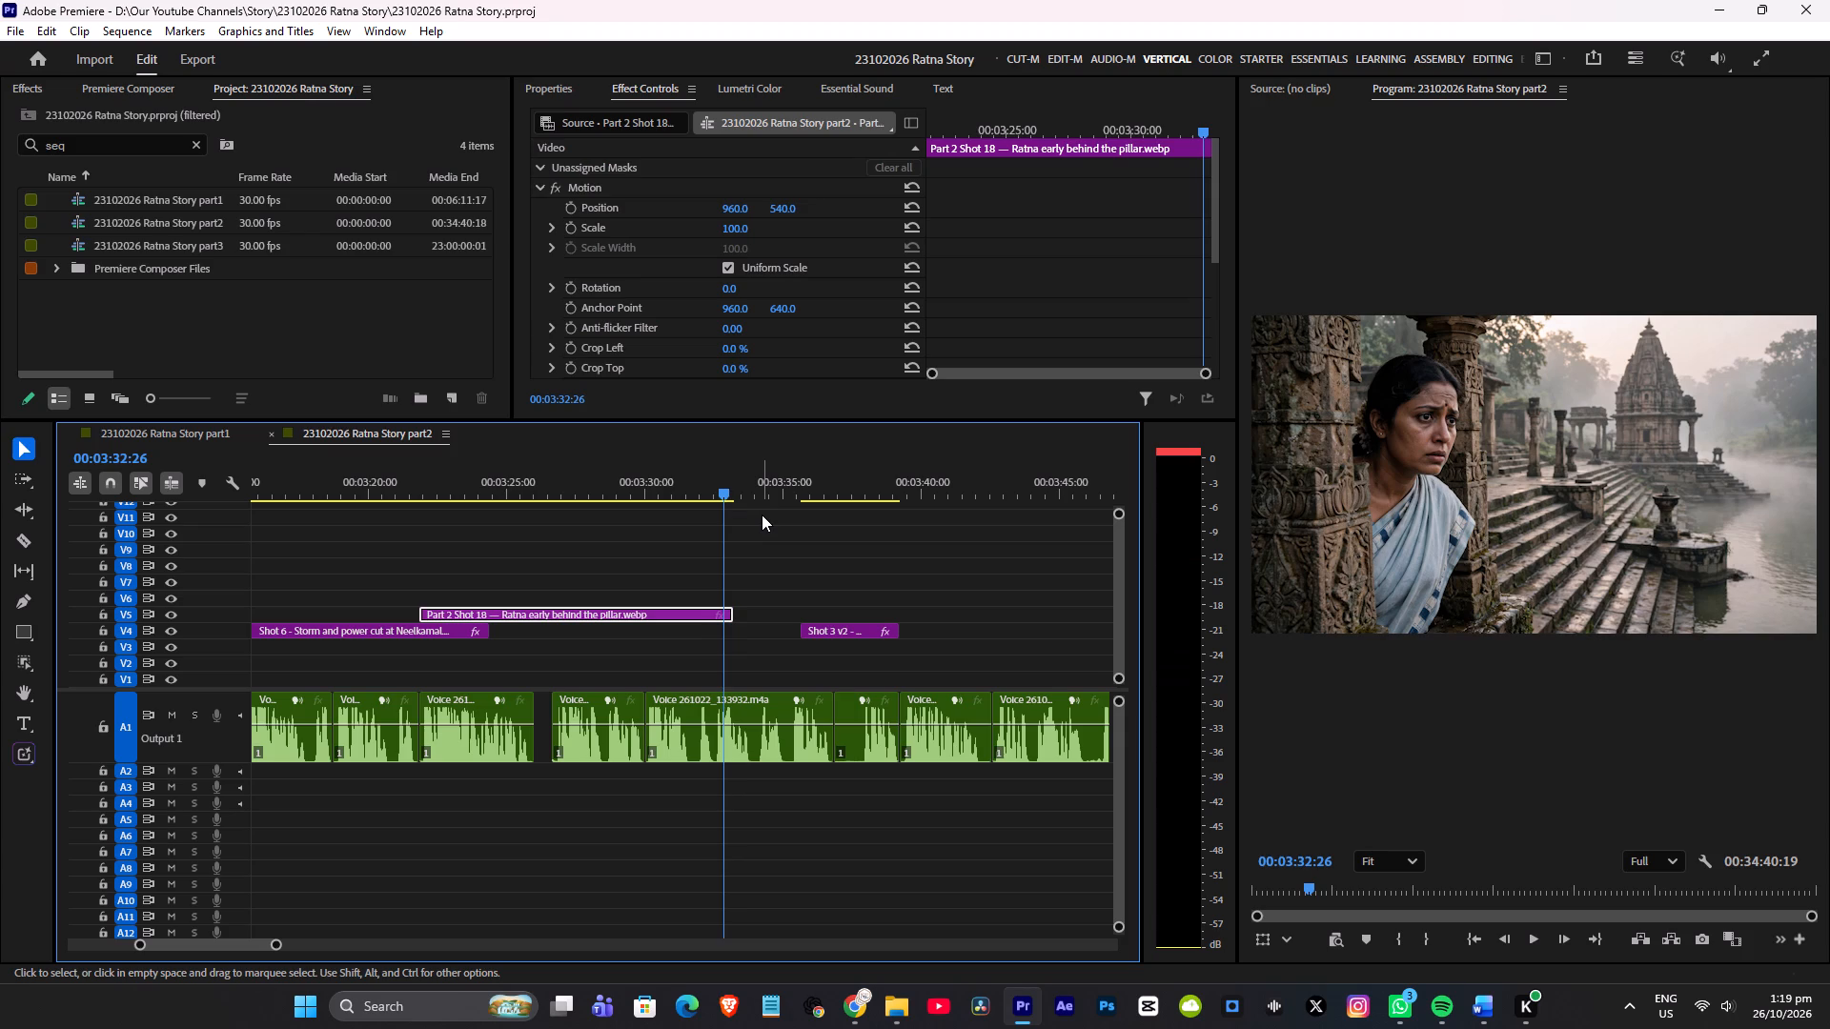
{"action": "left_click", "coordinate": [686, 481]}
{"action": "key", "text": "space"}
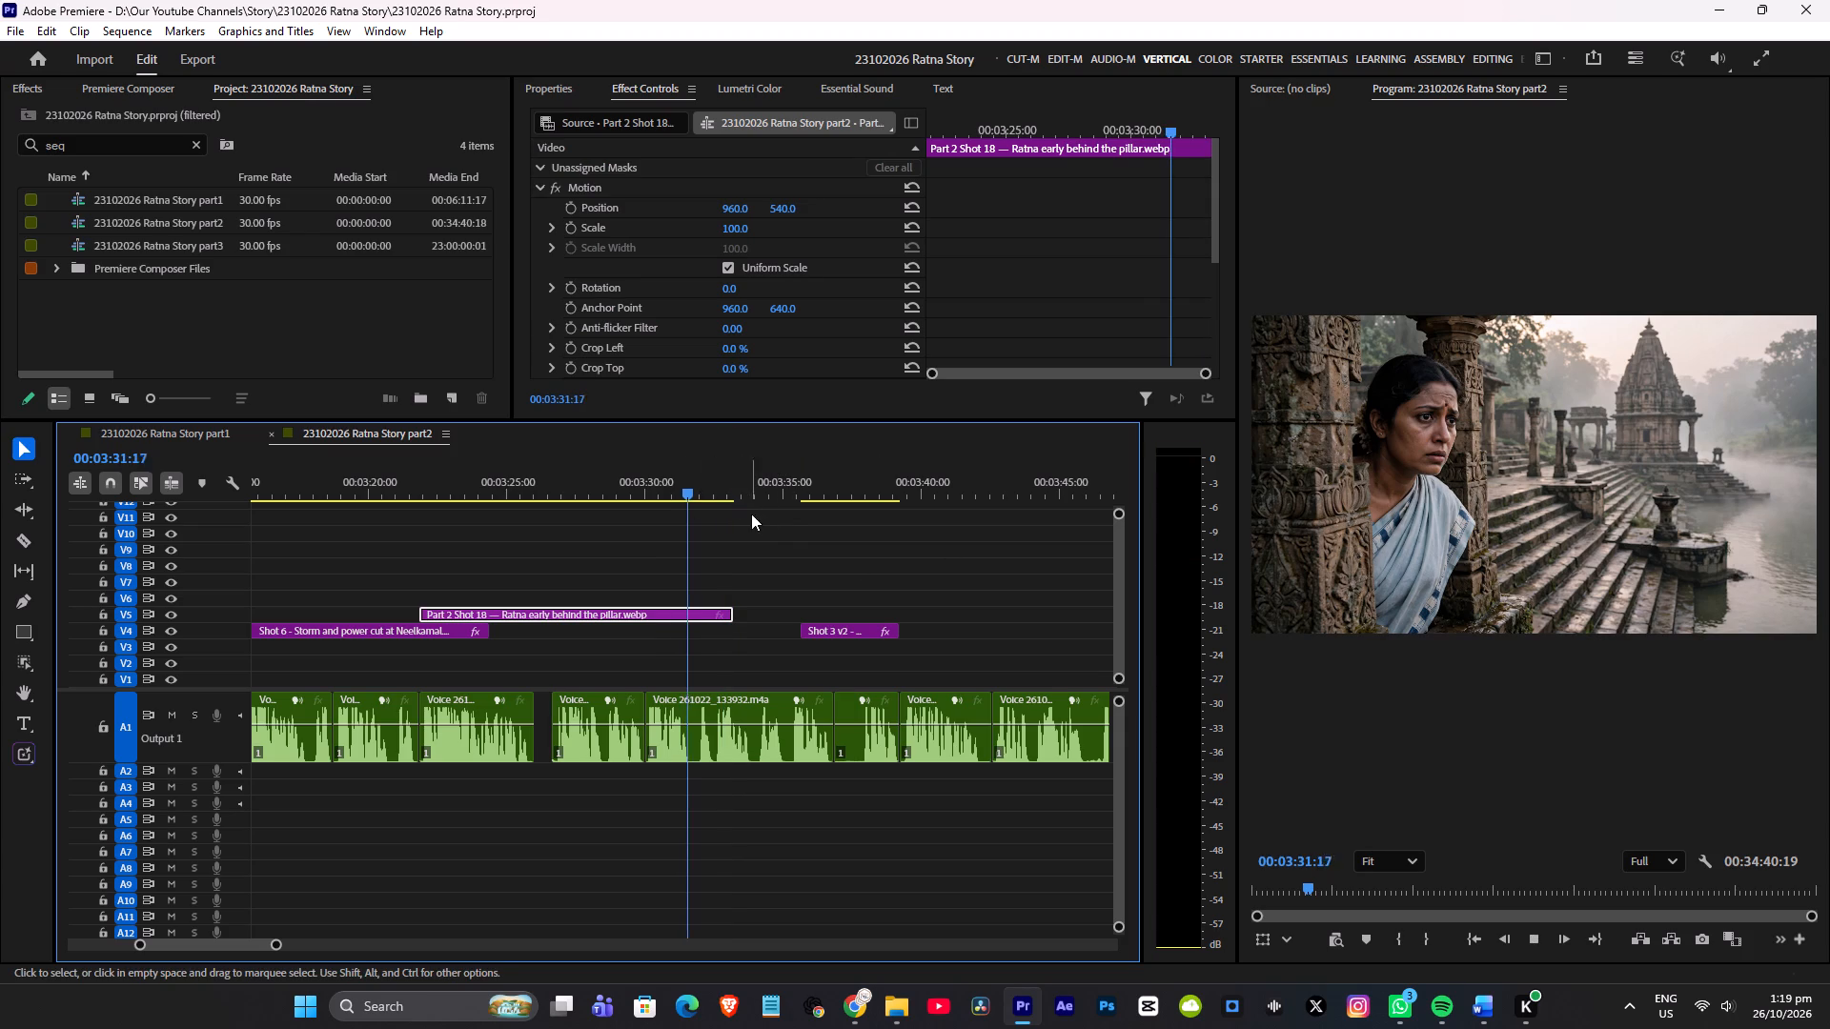
{"action": "scroll", "coordinate": [785, 526], "scroll_direction": "up", "scroll_amount": 4, "text": "alt"}
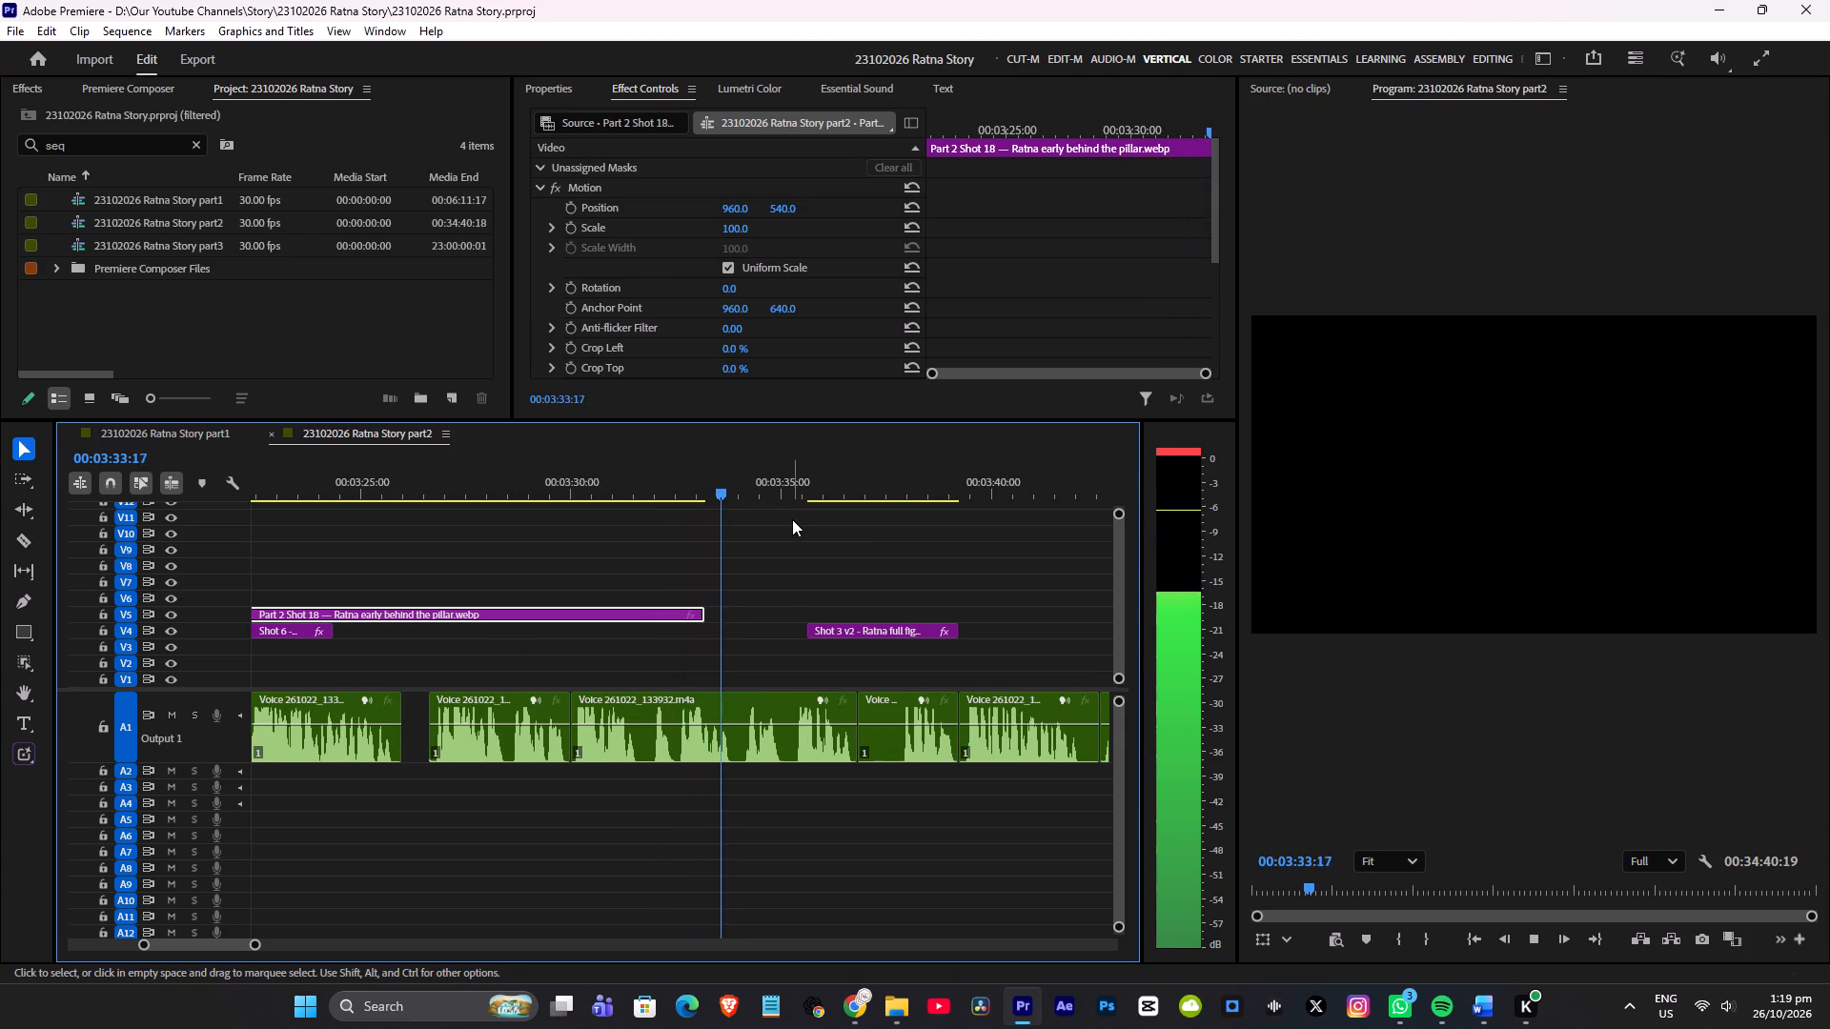
{"action": "left_click", "coordinate": [796, 519]}
{"action": "scroll", "coordinate": [817, 530], "scroll_direction": "down", "scroll_amount": 2}
{"action": "key", "text": "space"}
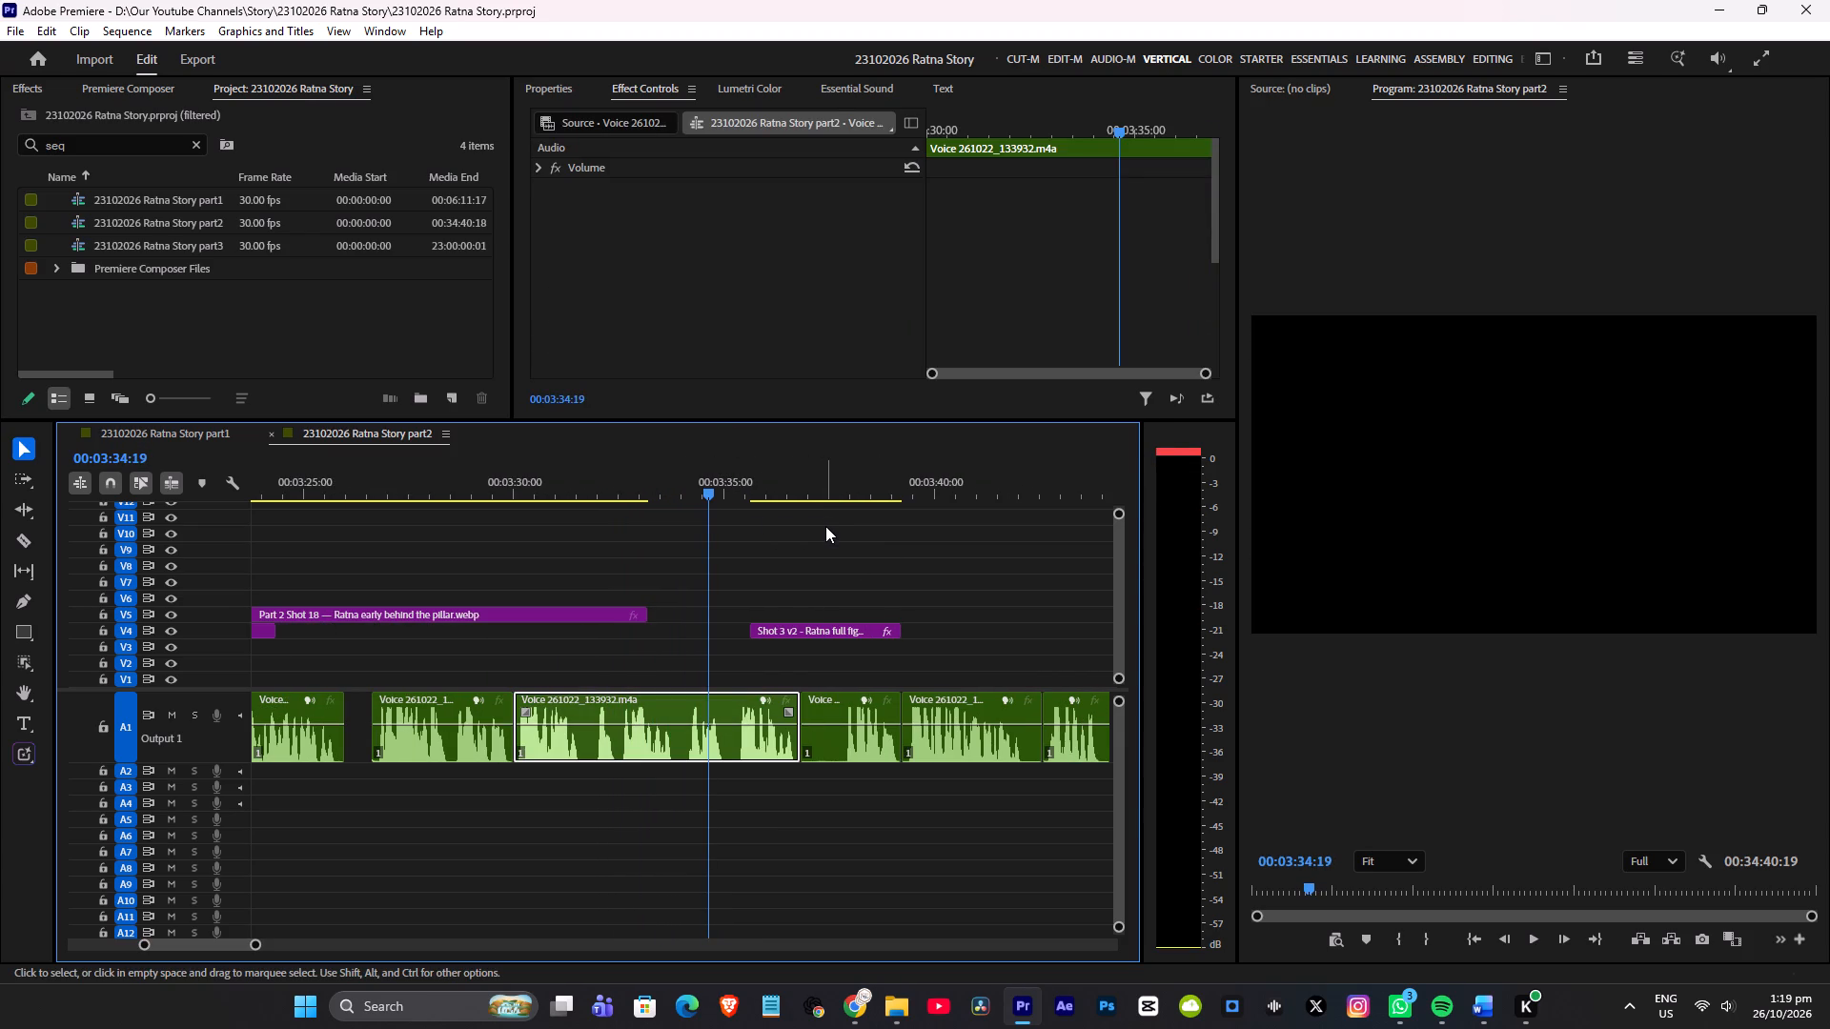
Save the project and replay the end of the Shot 18 clip into the gap to check the voice-over phrasing.
{"action": "left_click", "coordinate": [580, 487]}
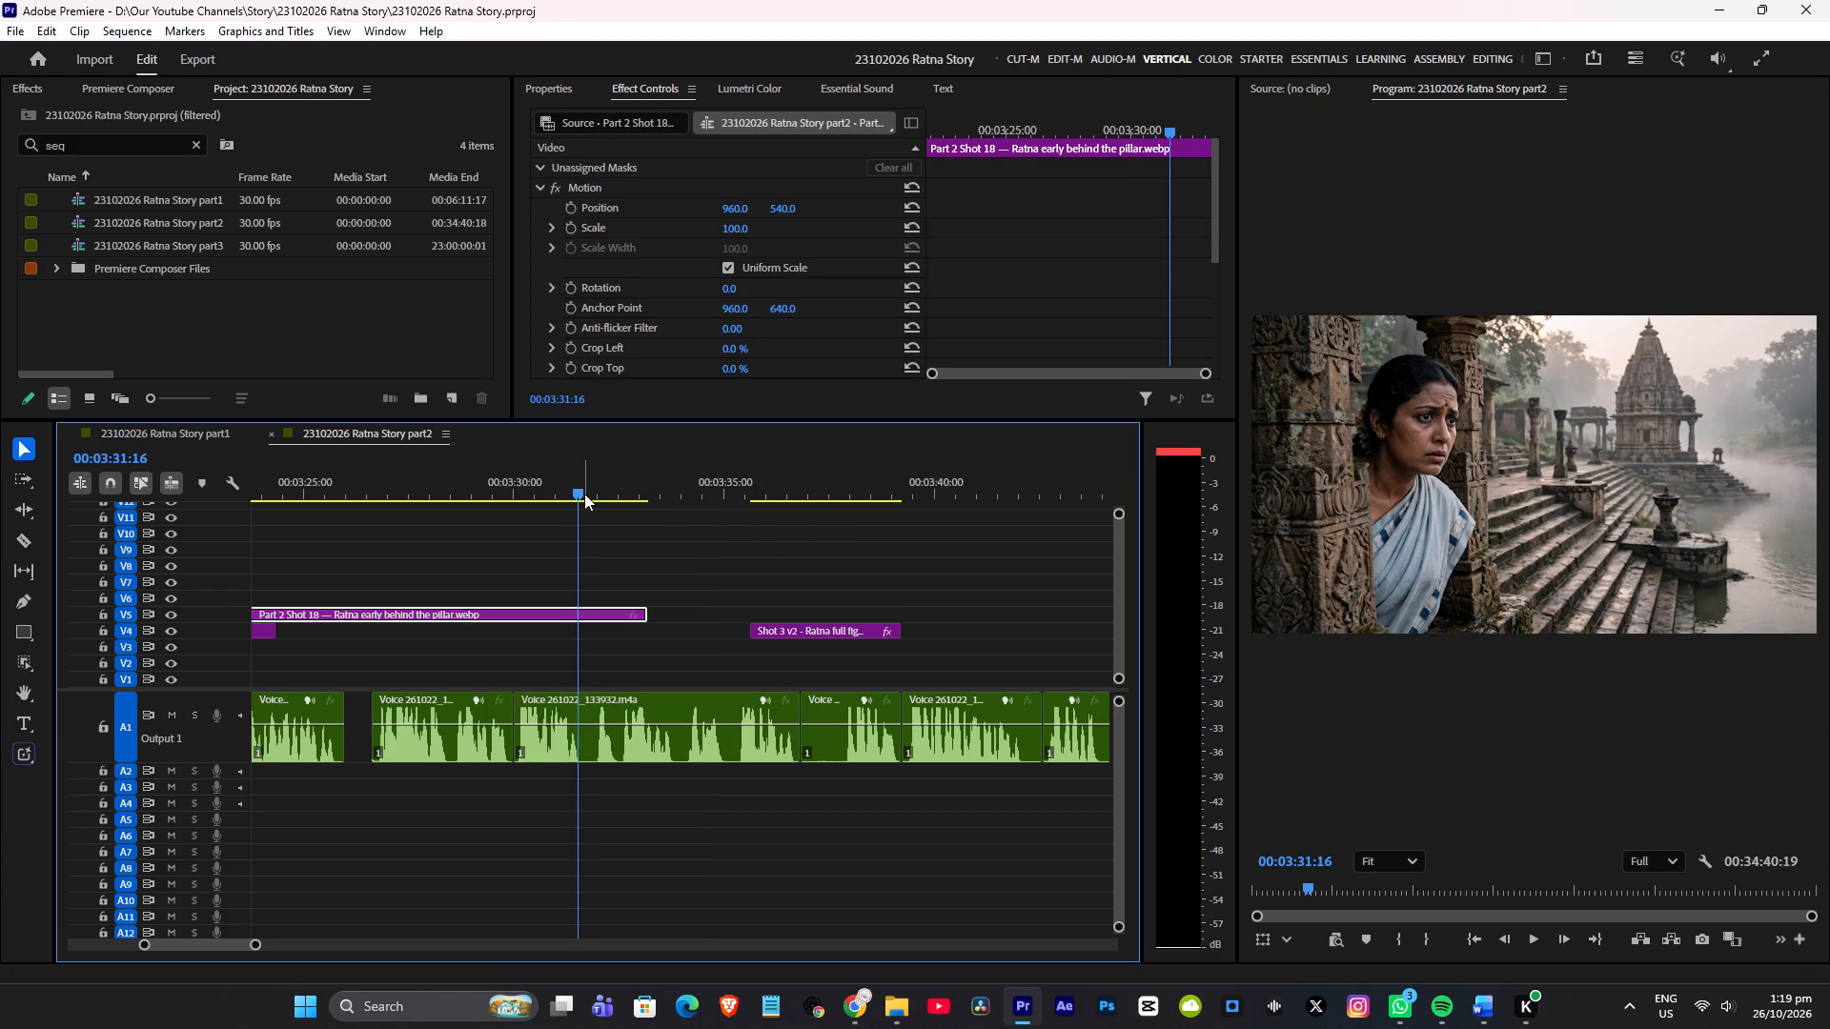
{"action": "key", "text": "ctrl+s"}
{"action": "scroll", "coordinate": [674, 521], "scroll_direction": "up", "scroll_amount": 4, "text": "alt"}
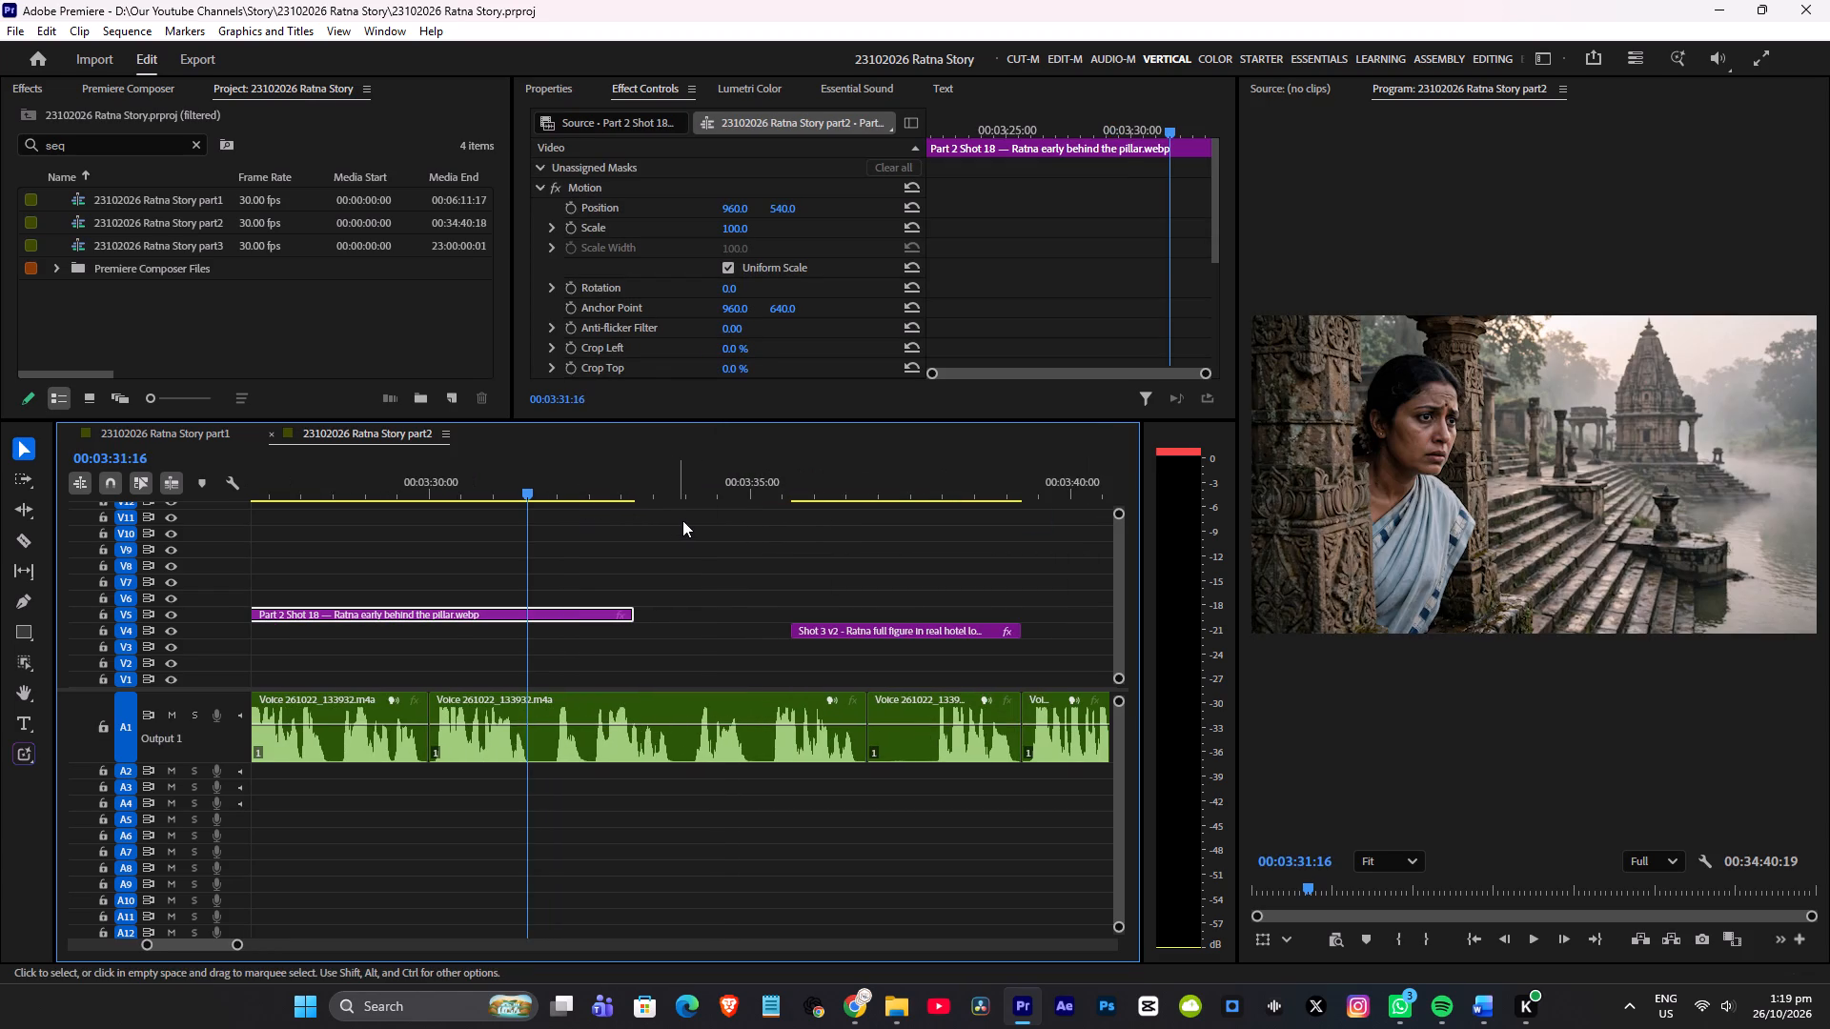
{"action": "scroll", "coordinate": [678, 525], "scroll_direction": "down", "scroll_amount": 2, "text": "alt"}
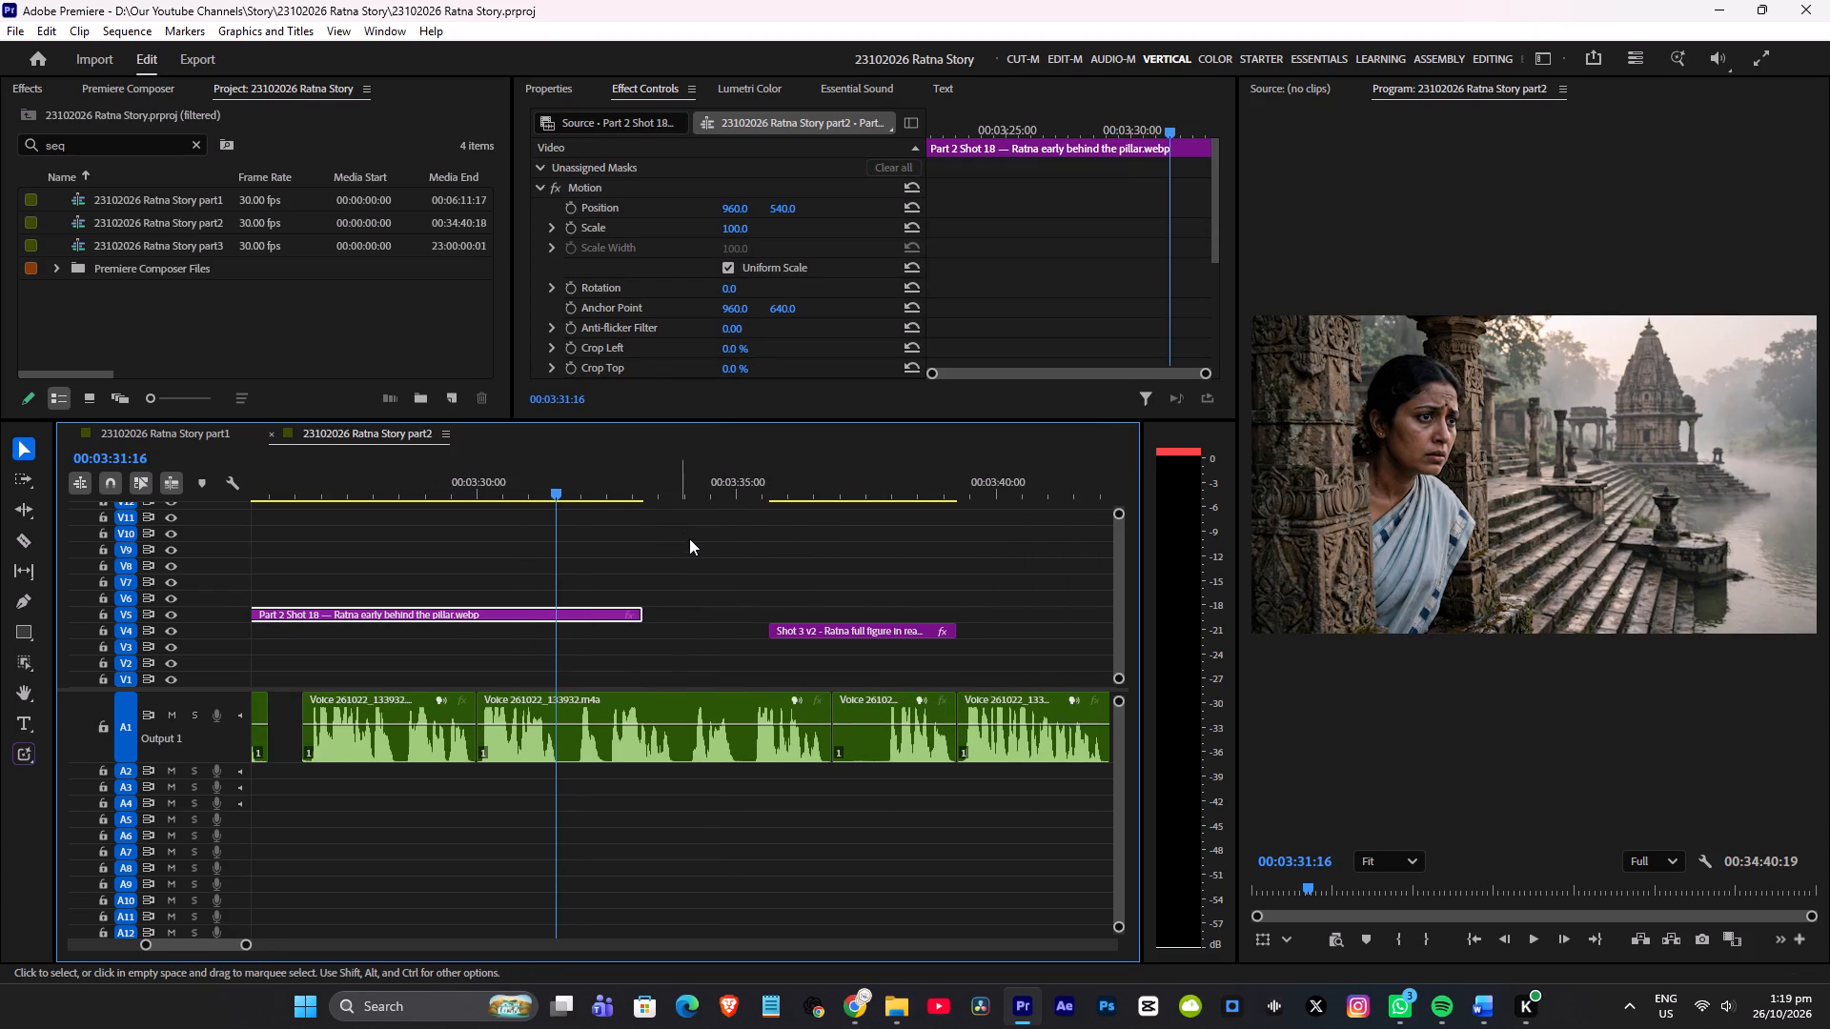
{"action": "left_click", "coordinate": [597, 474]}
{"action": "key", "text": "space"}
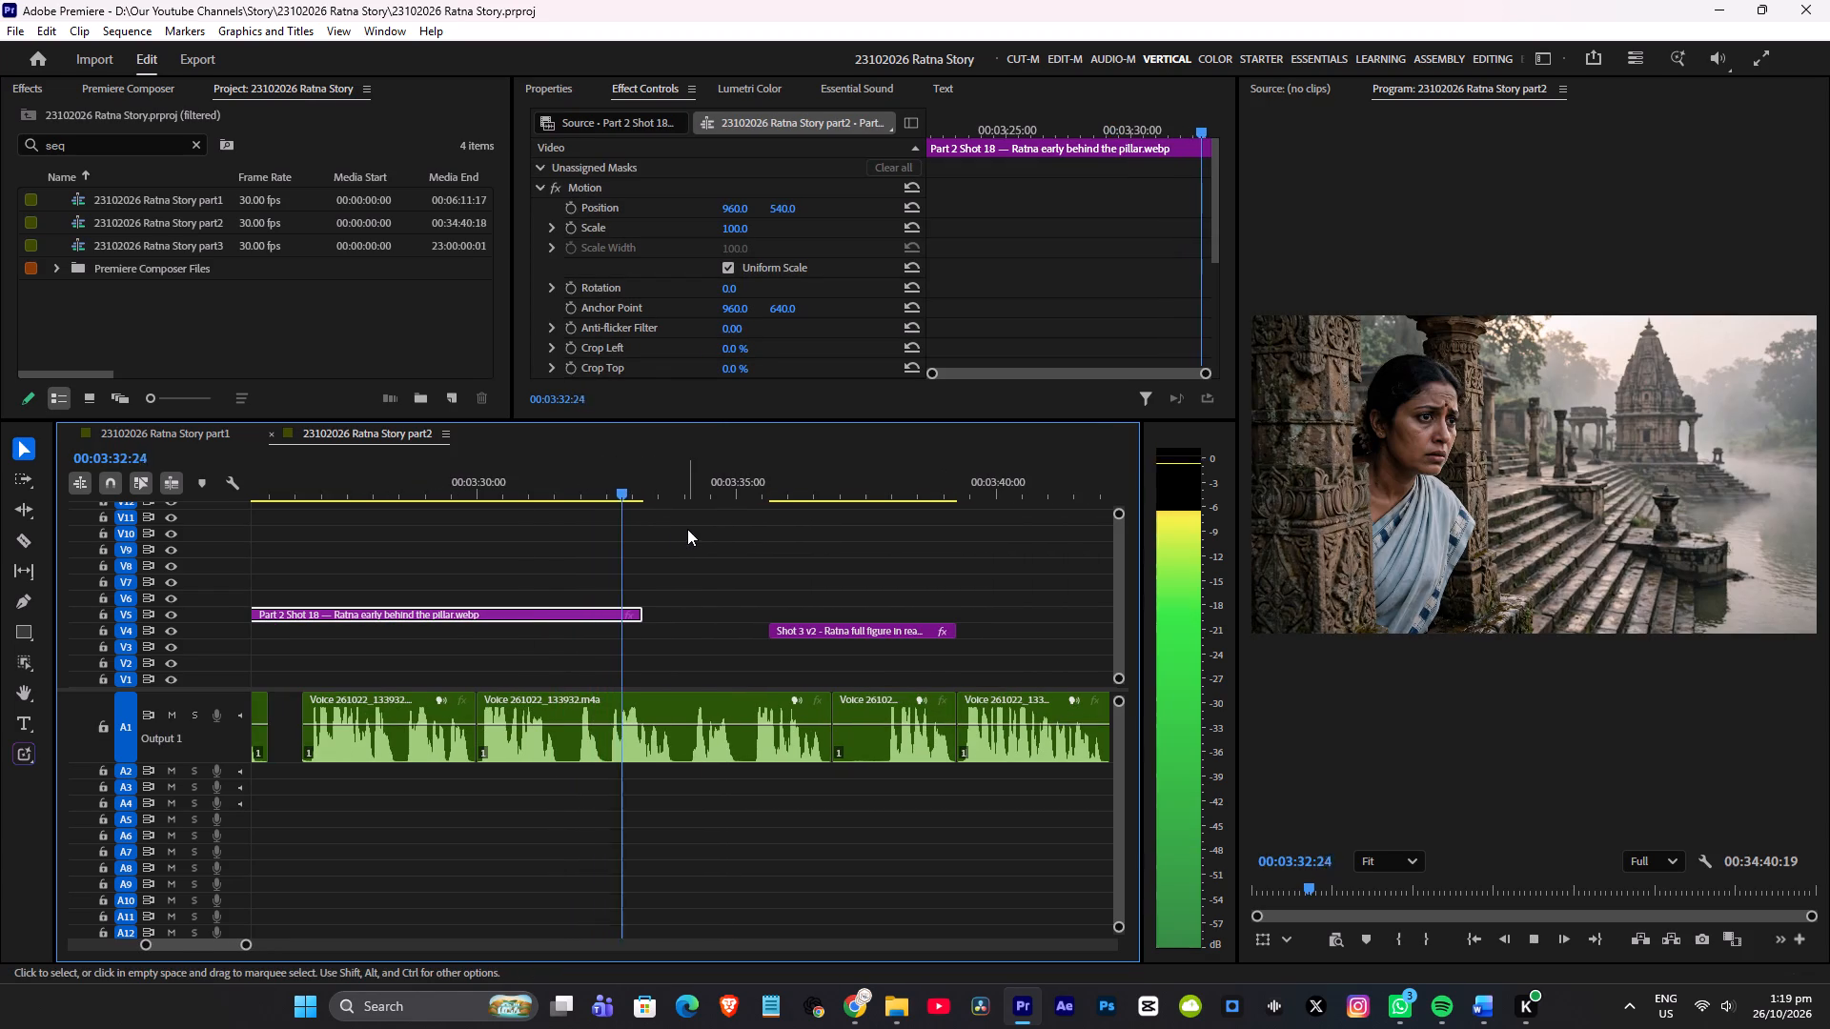
{"action": "scroll", "coordinate": [690, 532], "scroll_direction": "down", "scroll_amount": 4}
{"action": "key", "text": "space"}
{"action": "scroll", "coordinate": [647, 555], "scroll_direction": "up", "scroll_amount": 3, "text": "alt"}
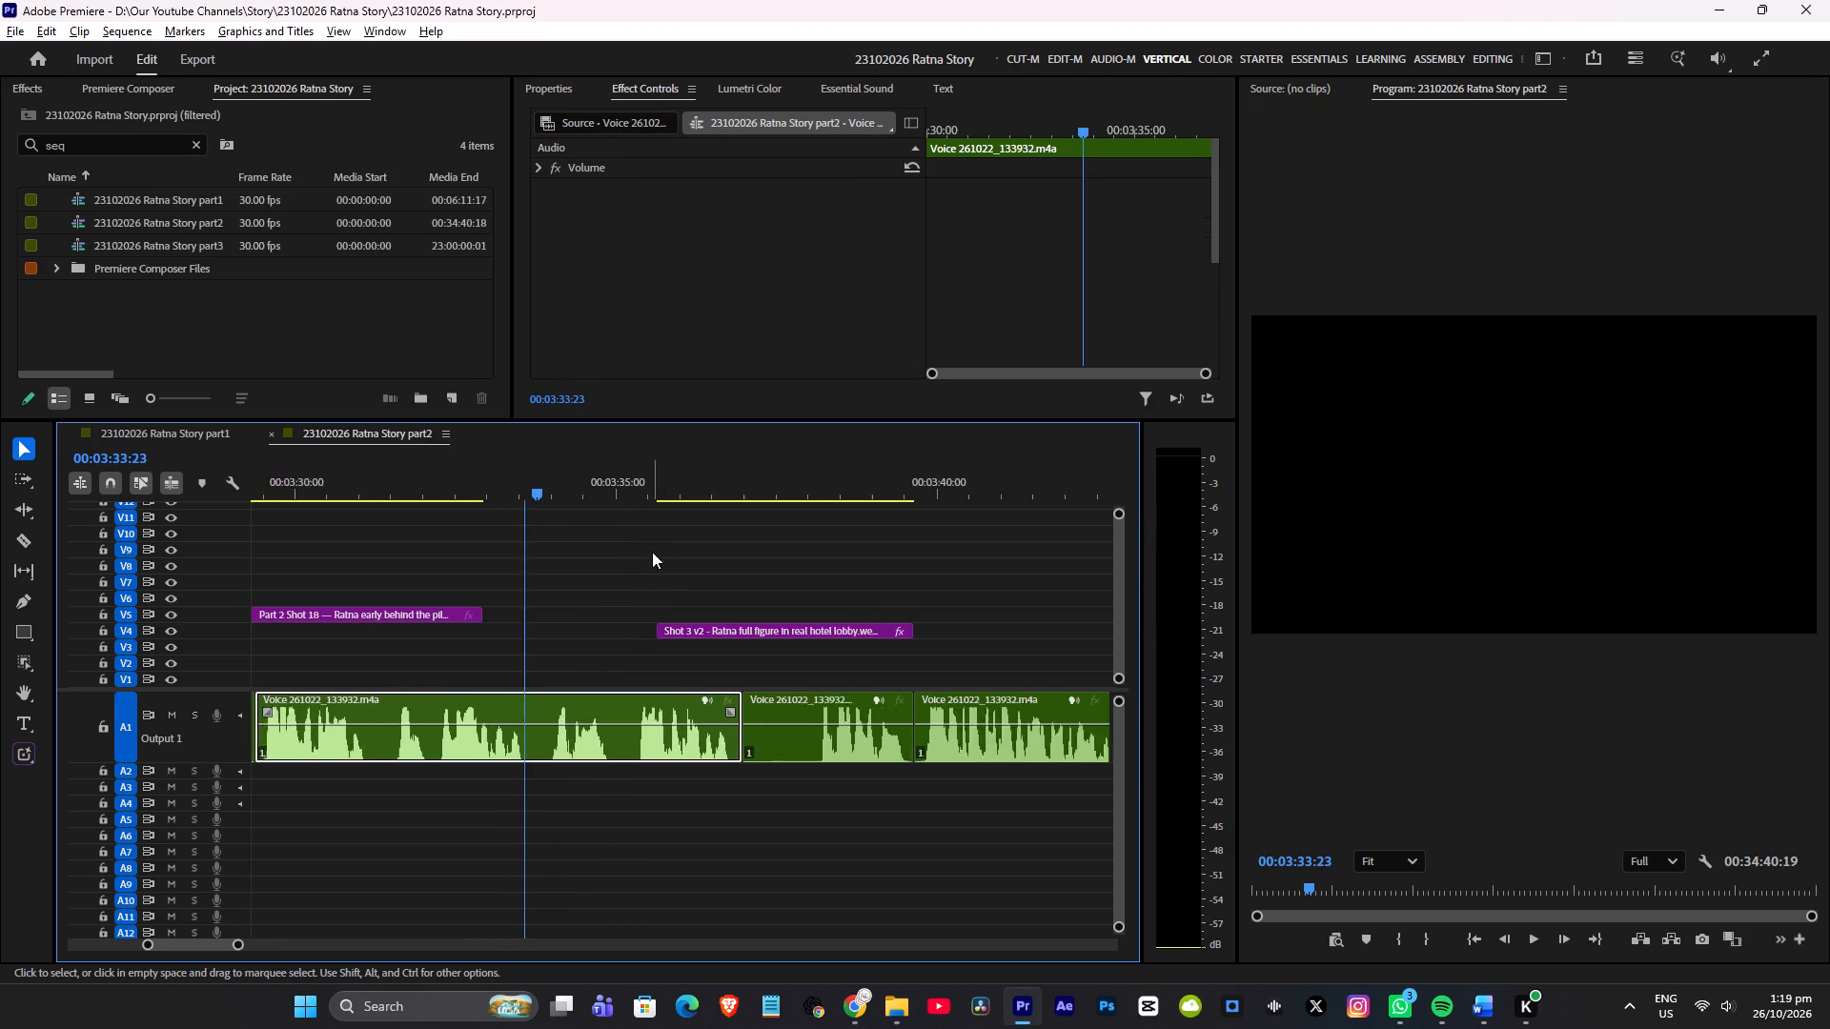
{"action": "scroll", "coordinate": [652, 552], "scroll_direction": "down", "scroll_amount": 3, "text": "alt"}
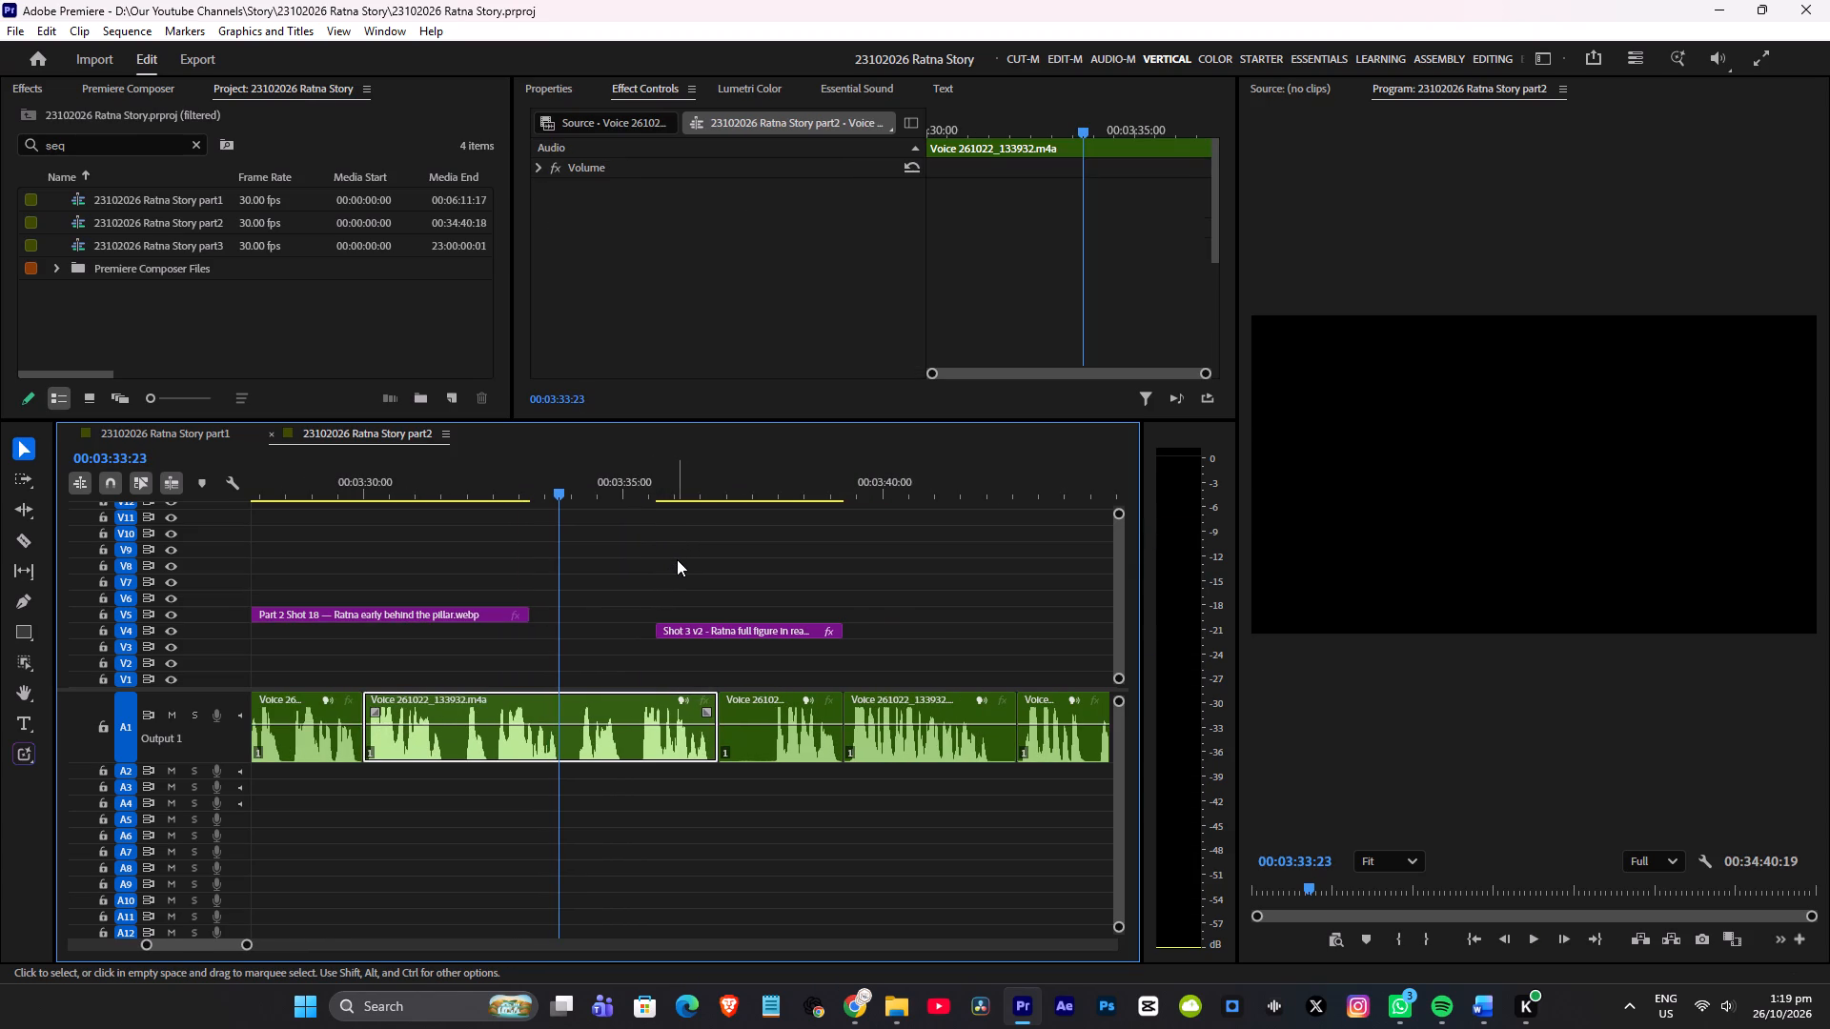
{"action": "scroll", "coordinate": [709, 556], "scroll_direction": "up", "scroll_amount": 1, "text": "alt"}
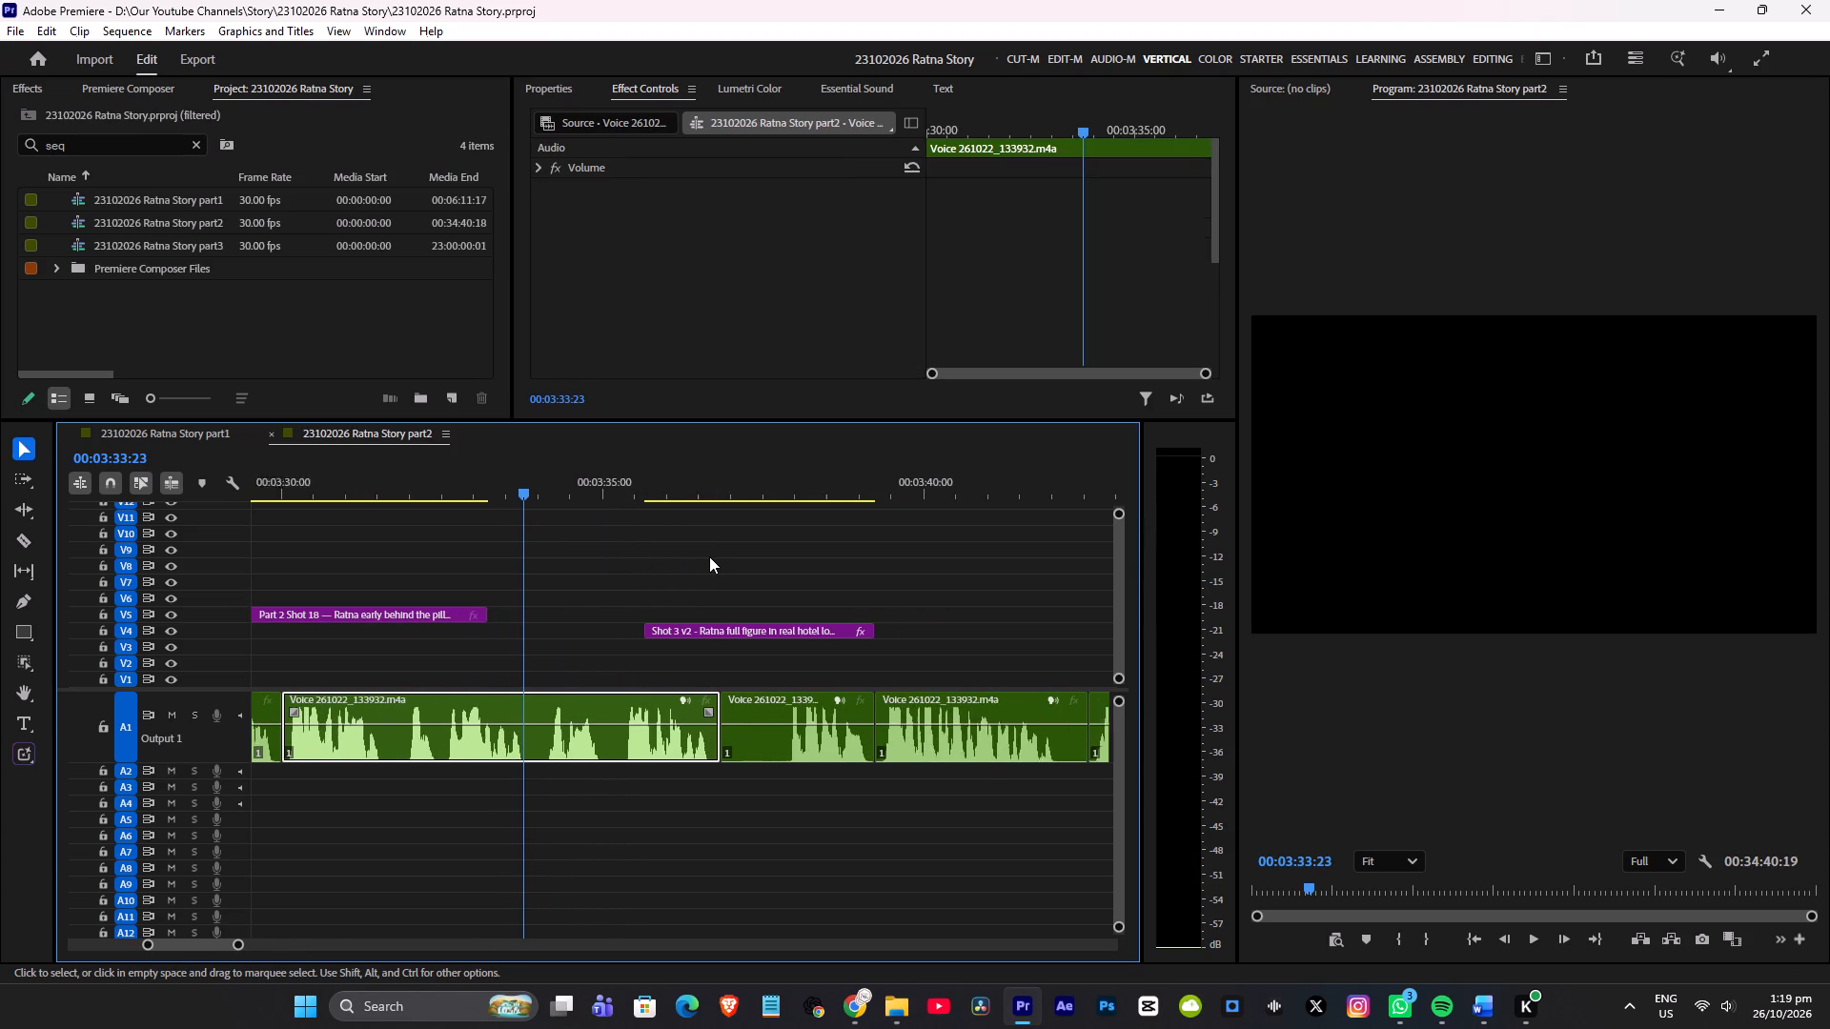
{"action": "scroll", "coordinate": [709, 556], "scroll_direction": "up", "scroll_amount": 4, "text": "alt"}
Move the Shot 3 v2 hotel lobby clip up from track V4 to V5, keeping its start time.
{"action": "left_click", "coordinate": [563, 491]}
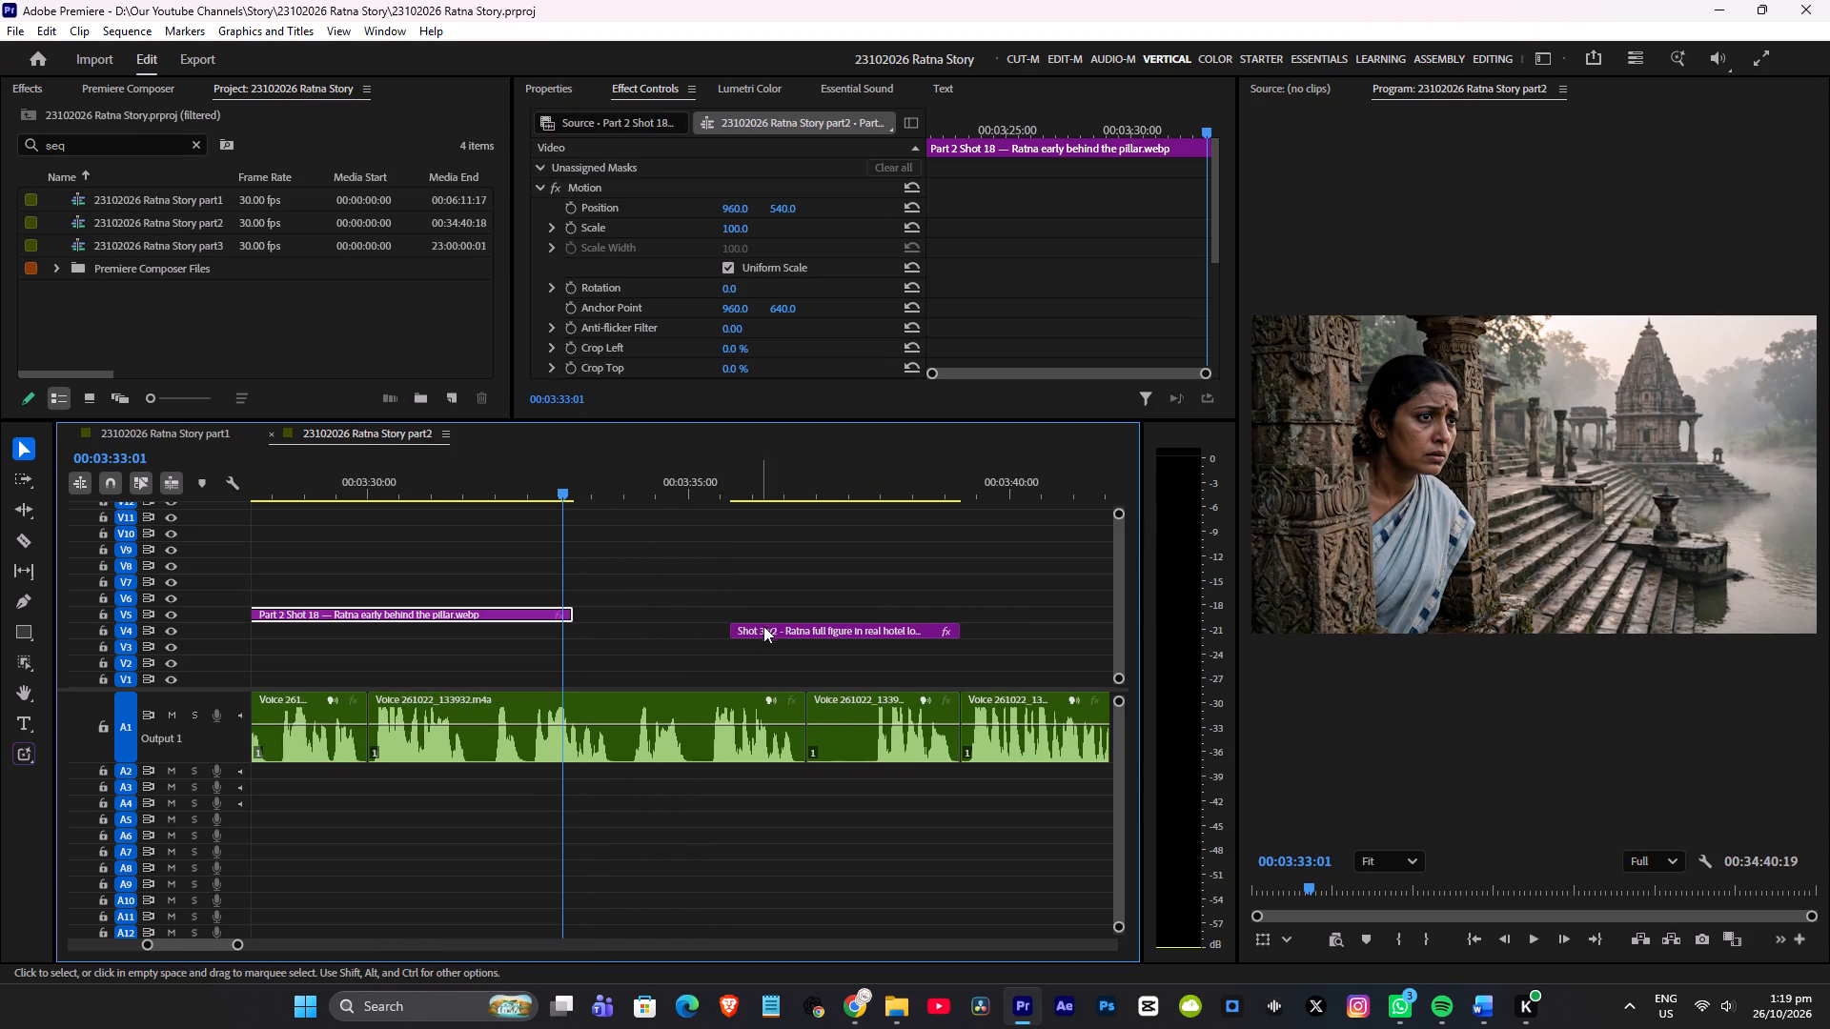
{"action": "left_click", "coordinate": [766, 626]}
{"action": "left_click", "coordinate": [781, 624]}
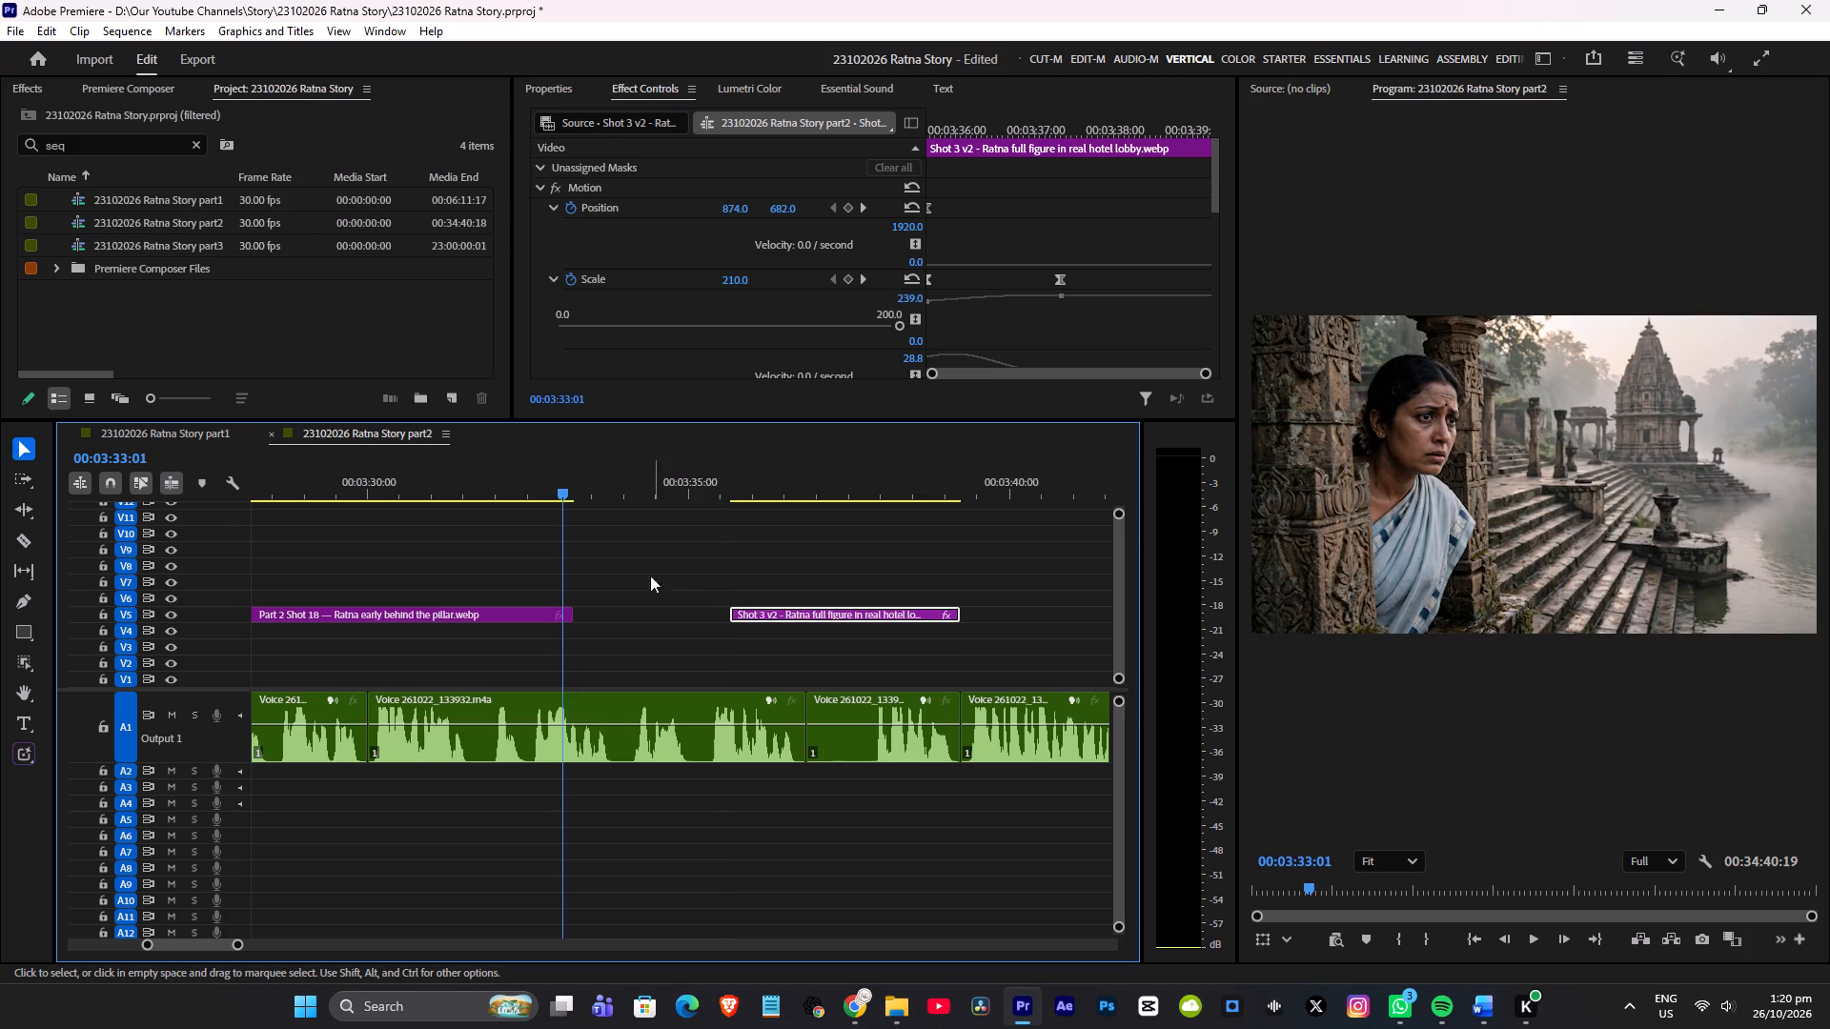
Replay the end of the Shot 18 clip from about 00:03:32:16 through the gap before Shot 3 v2 against the voice-over.
{"action": "left_click", "coordinate": [541, 494]}
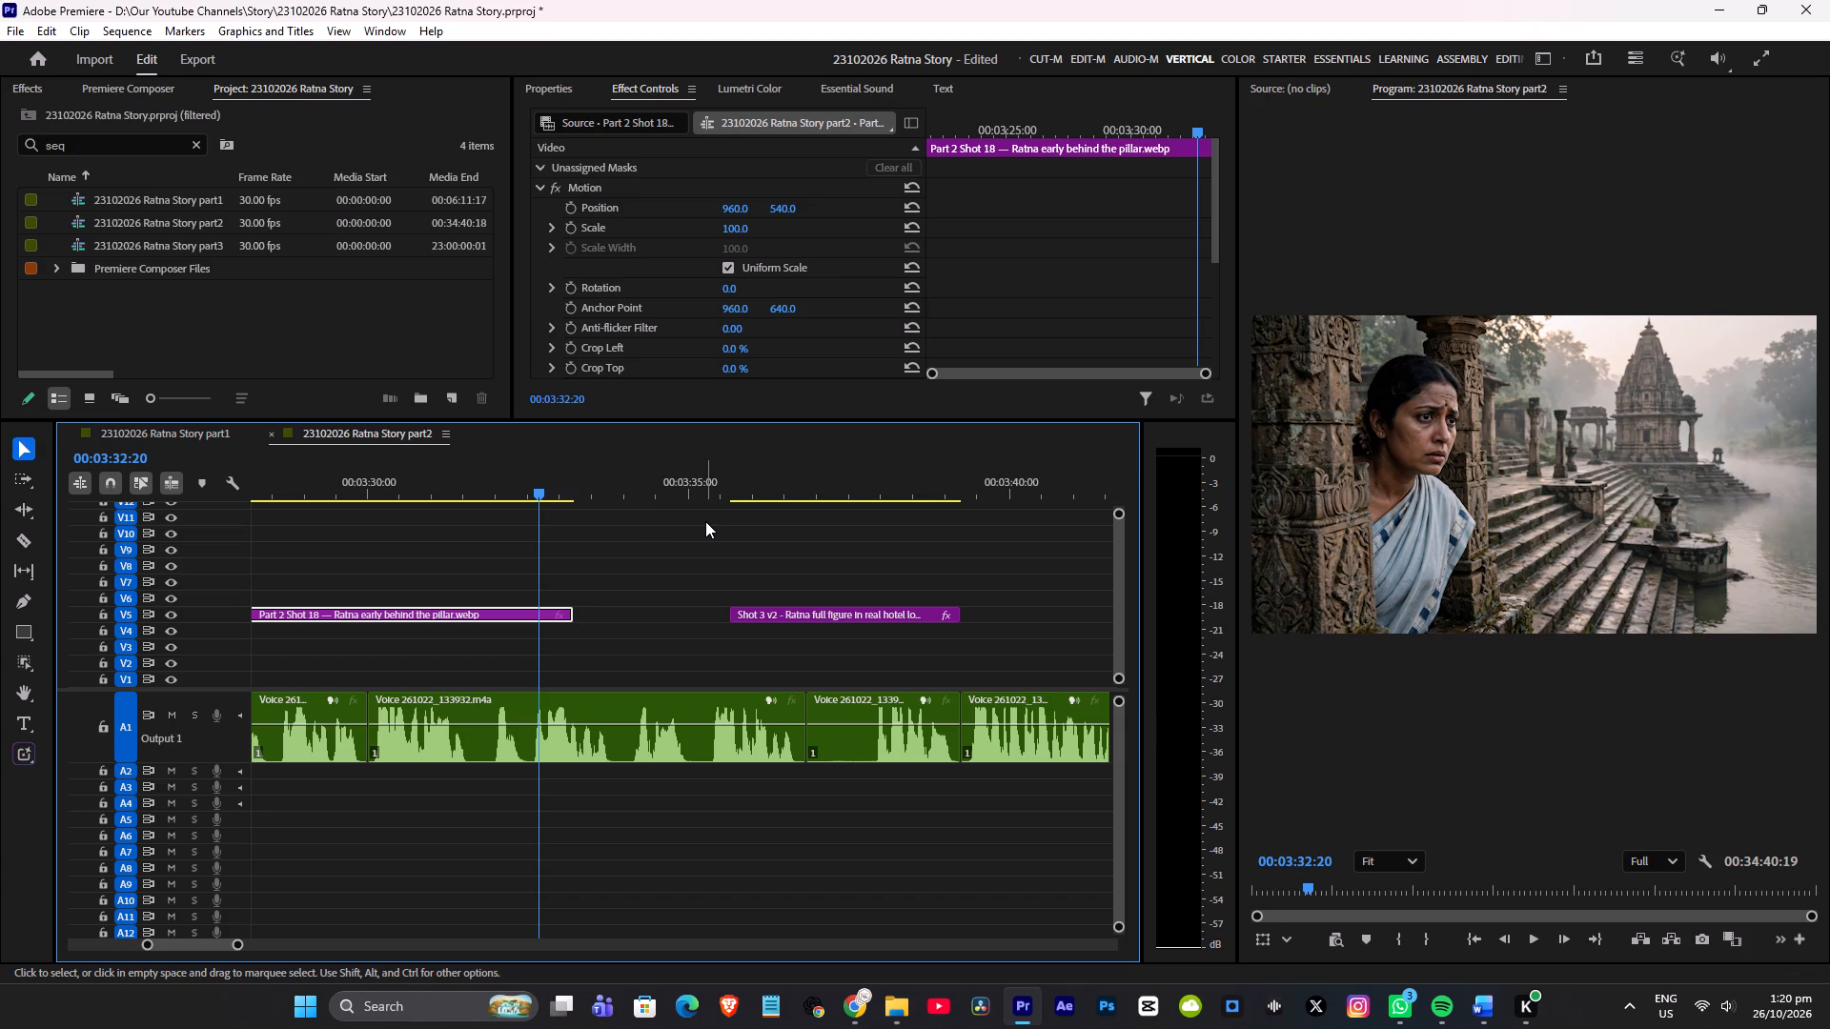
{"action": "scroll", "coordinate": [663, 584], "scroll_direction": "up", "scroll_amount": 2, "text": "alt"}
{"action": "scroll", "coordinate": [665, 586], "scroll_direction": "up", "scroll_amount": 2}
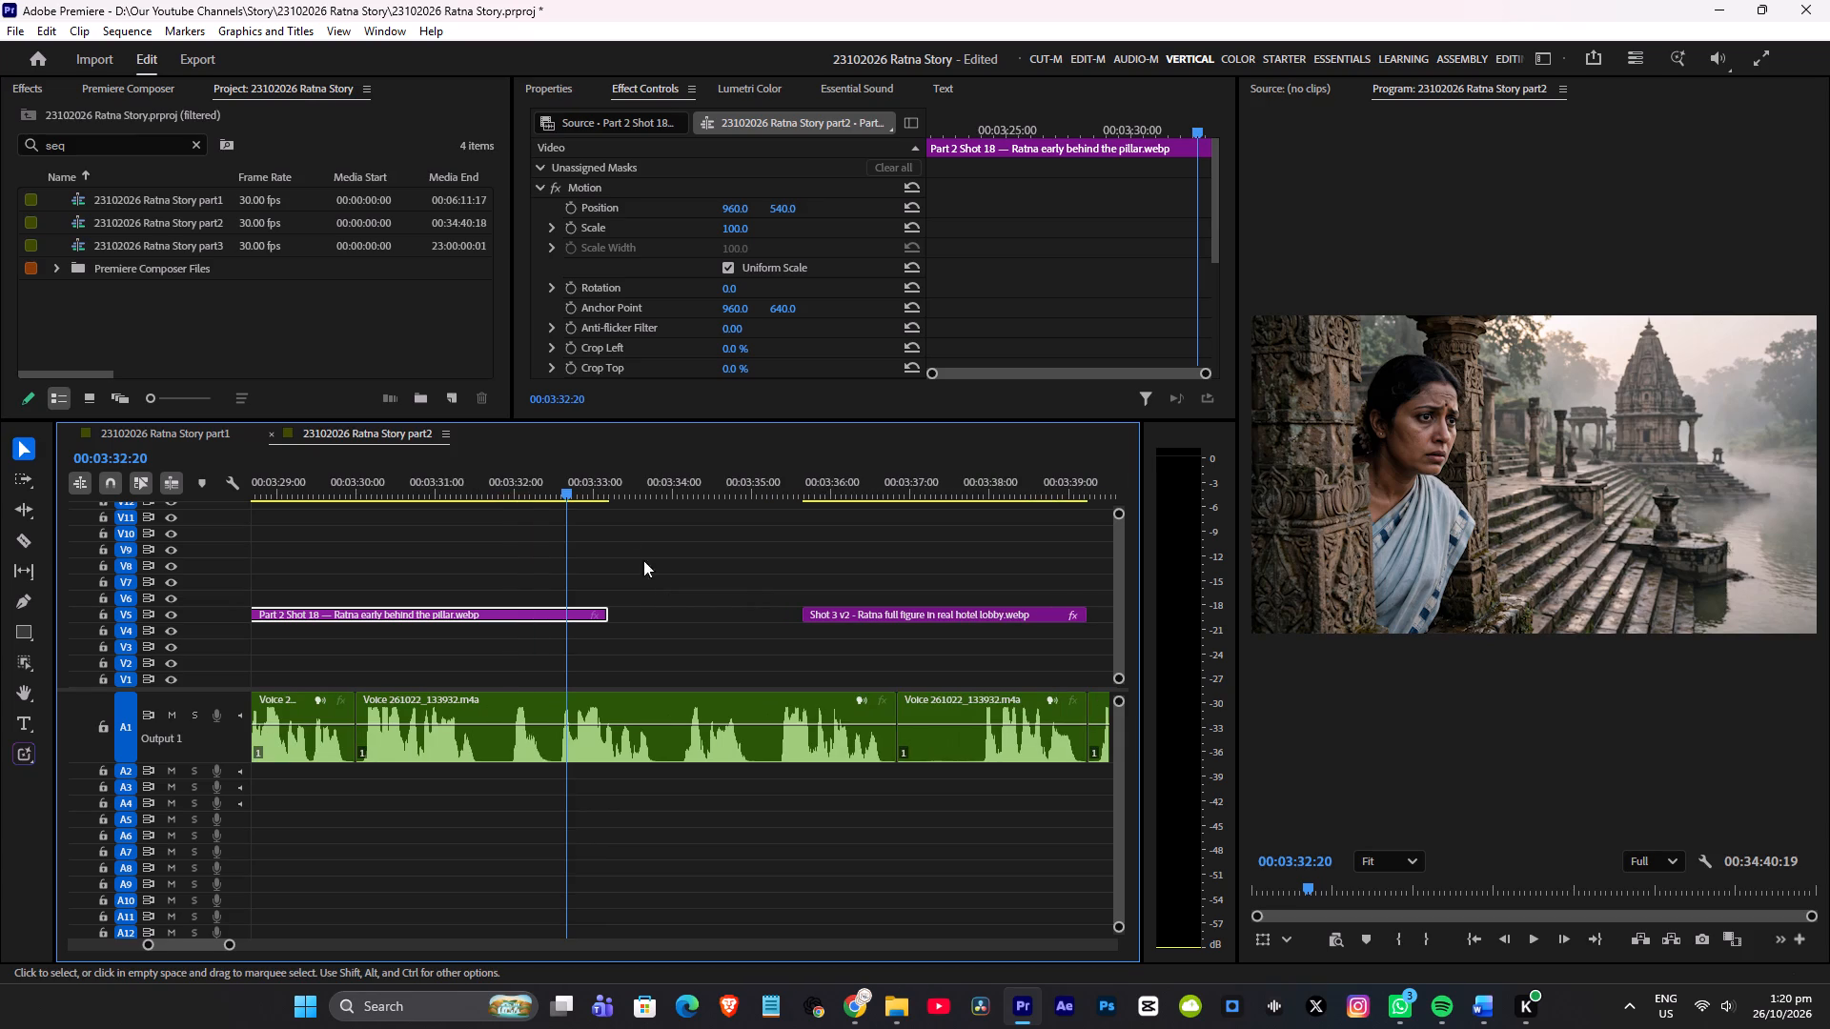
{"action": "left_click", "coordinate": [558, 486]}
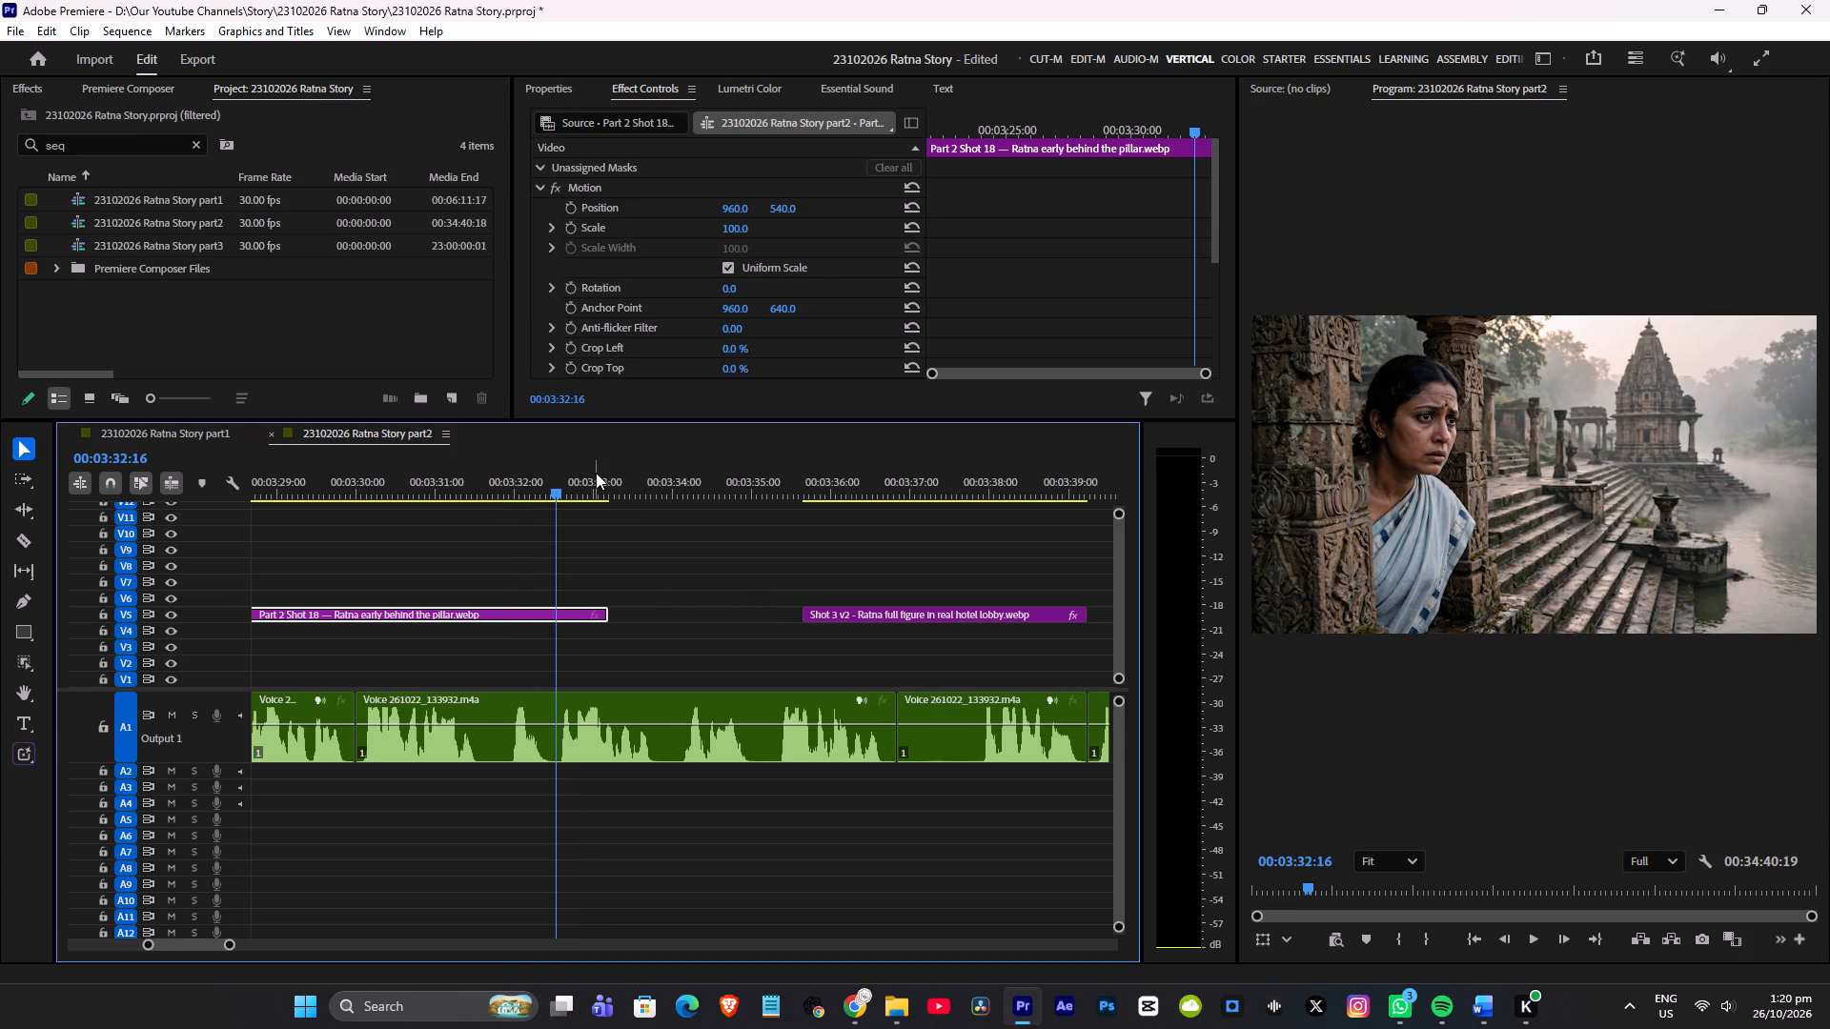
{"action": "scroll", "coordinate": [782, 487], "scroll_direction": "up", "scroll_amount": 2, "text": "alt"}
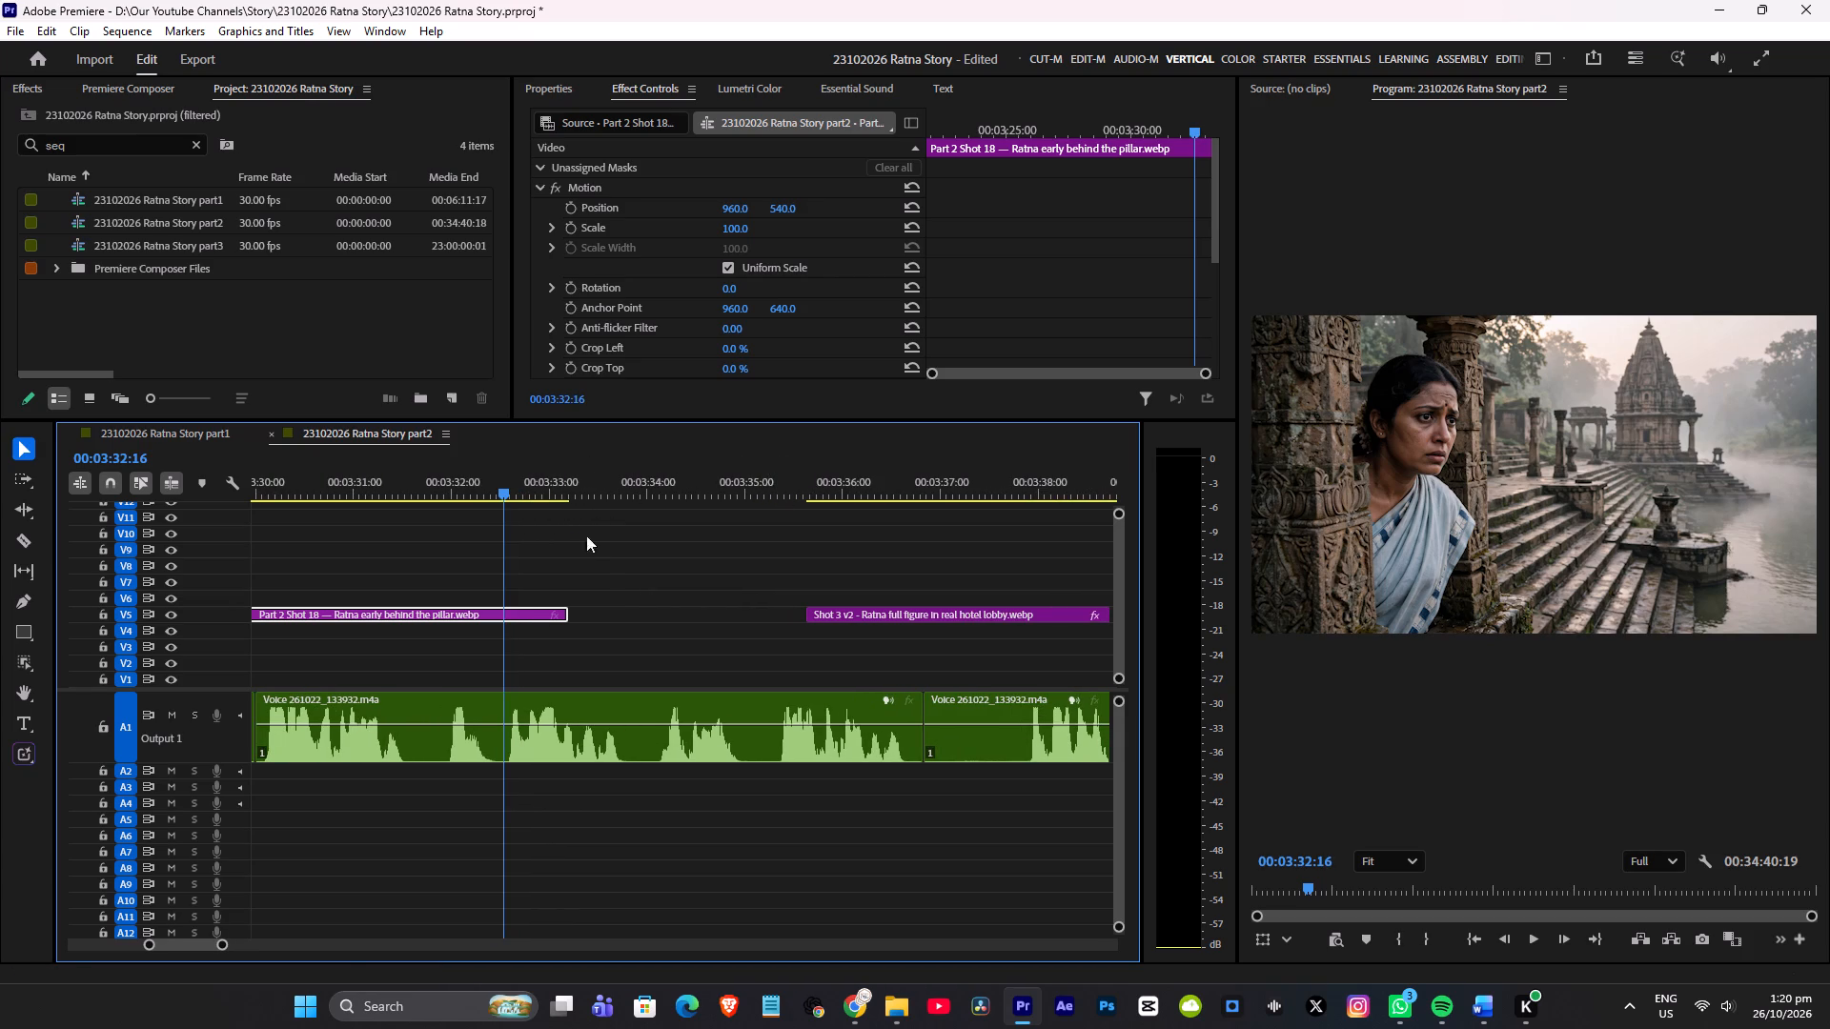
{"action": "left_click", "coordinate": [599, 568]}
{"action": "key", "text": "space"}
{"action": "scroll", "coordinate": [615, 559], "scroll_direction": "down", "scroll_amount": 3, "text": "alt"}
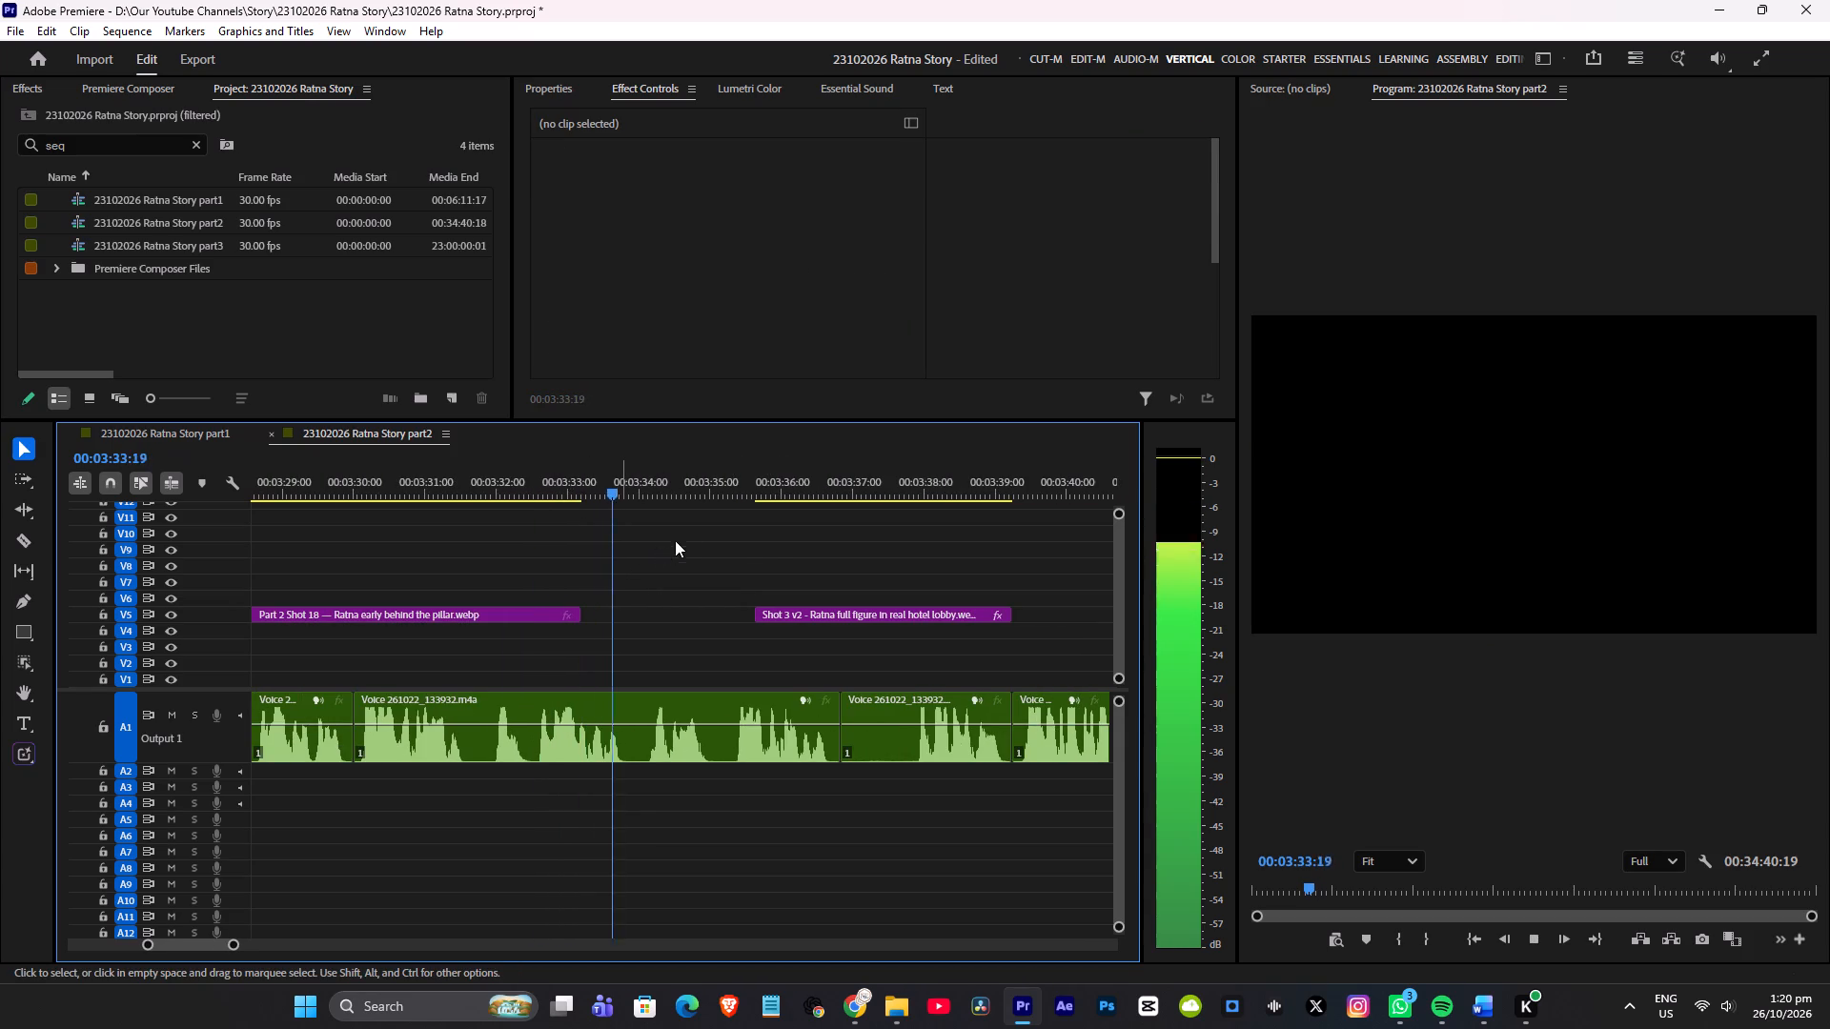
{"action": "scroll", "coordinate": [736, 535], "scroll_direction": "down", "scroll_amount": 3}
{"action": "left_click", "coordinate": [722, 494]}
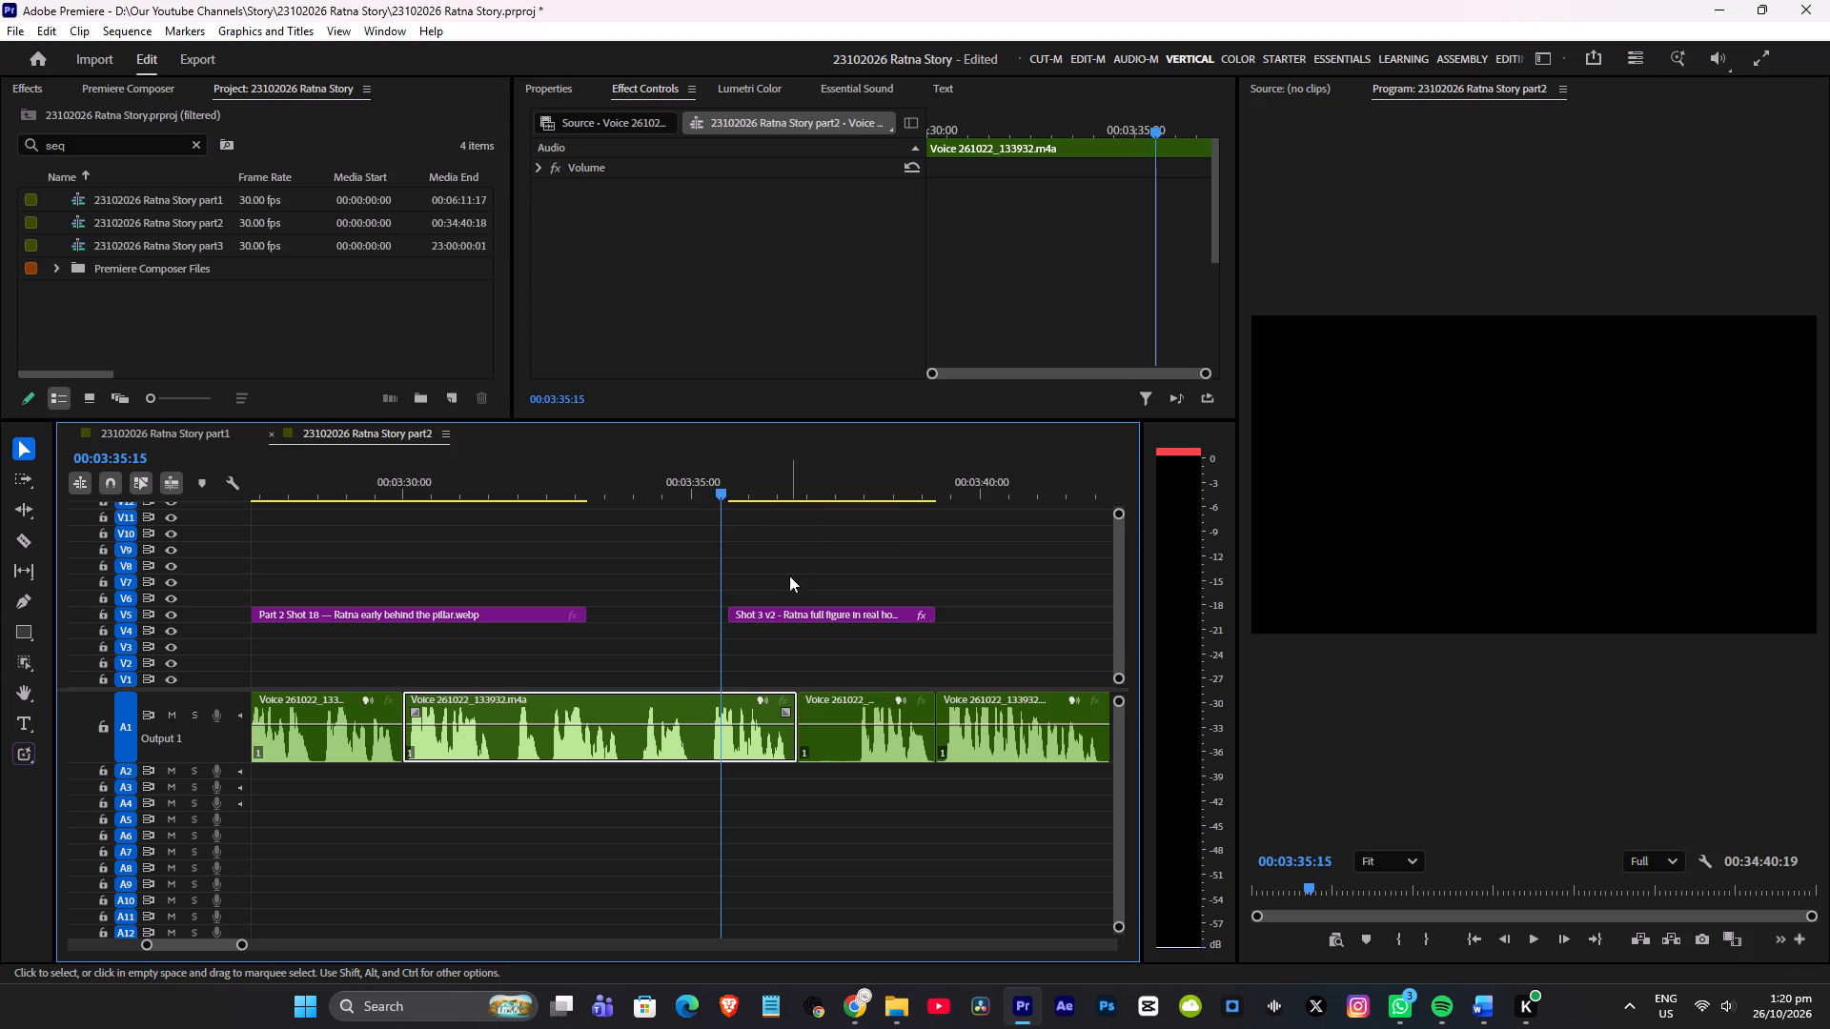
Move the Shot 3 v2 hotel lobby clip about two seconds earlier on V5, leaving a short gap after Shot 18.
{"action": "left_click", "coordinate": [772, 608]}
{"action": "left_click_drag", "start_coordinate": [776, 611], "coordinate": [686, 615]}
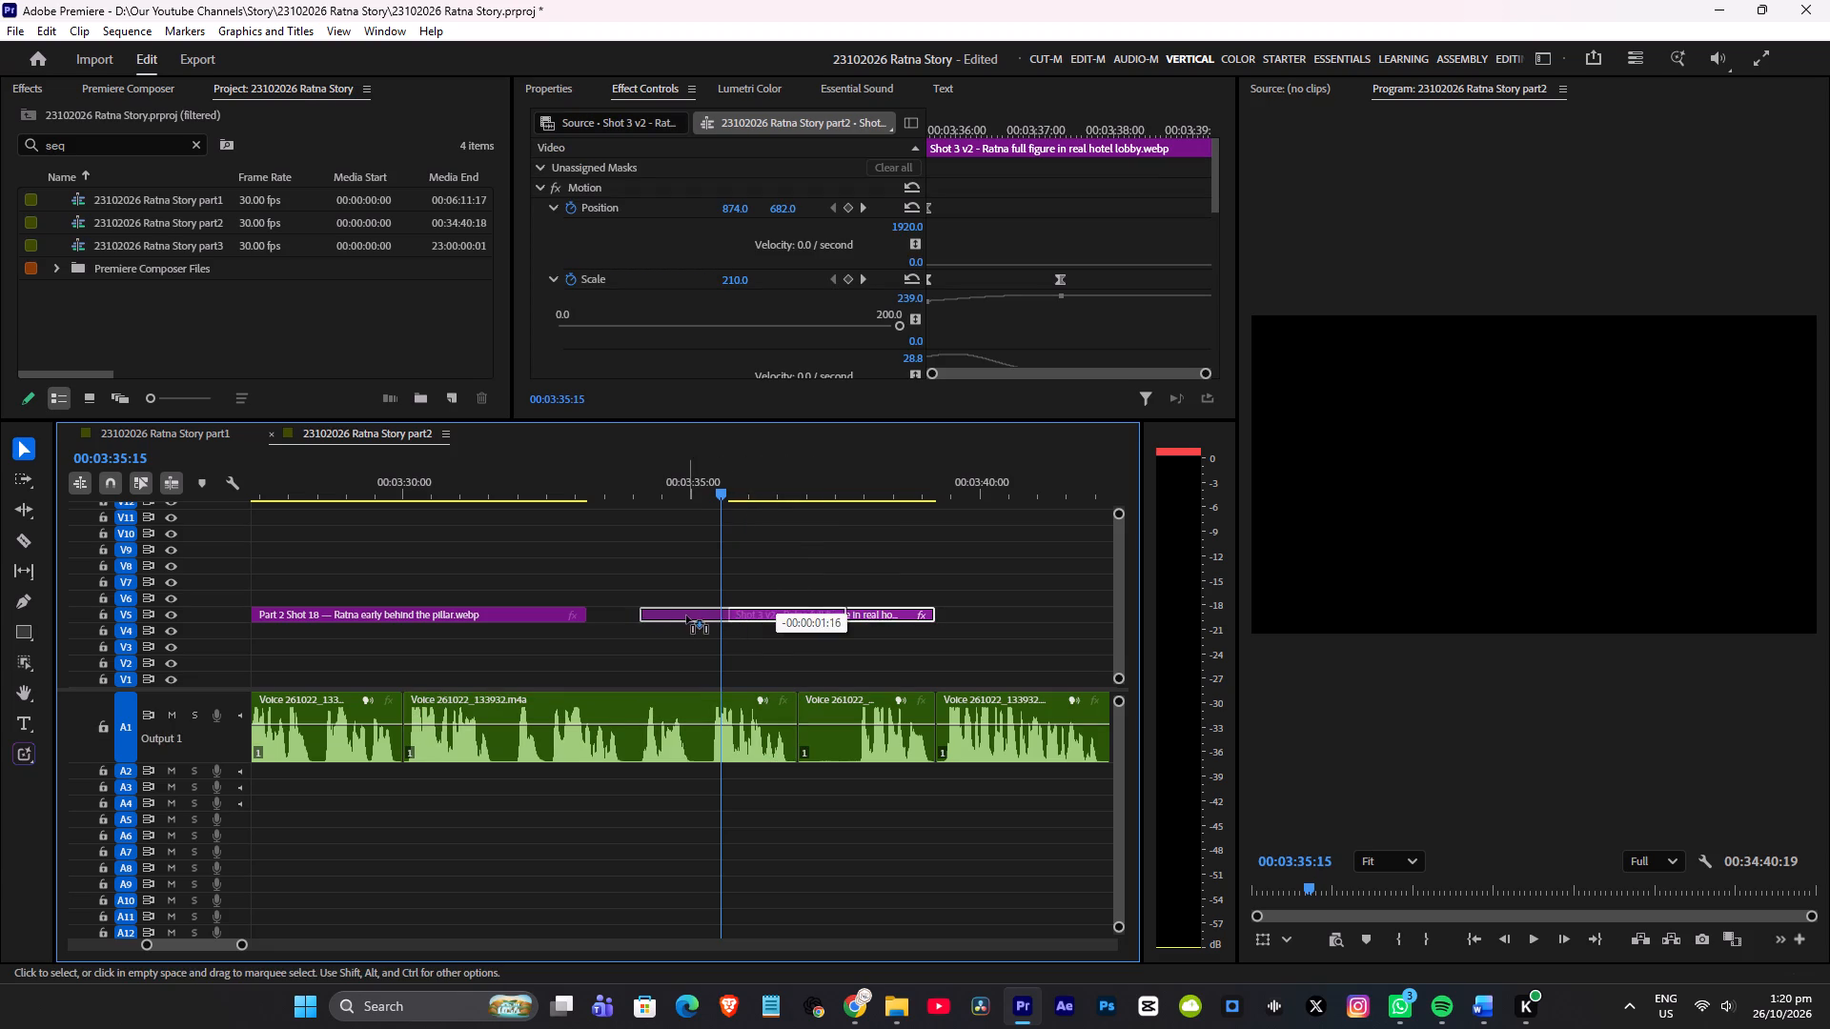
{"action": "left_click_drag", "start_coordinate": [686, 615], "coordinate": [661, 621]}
Play from about 00:03:31:21 across the end of Shot 18 into Shot 3 v2 to check the timing against the voice-over.
{"action": "left_click", "coordinate": [563, 488]}
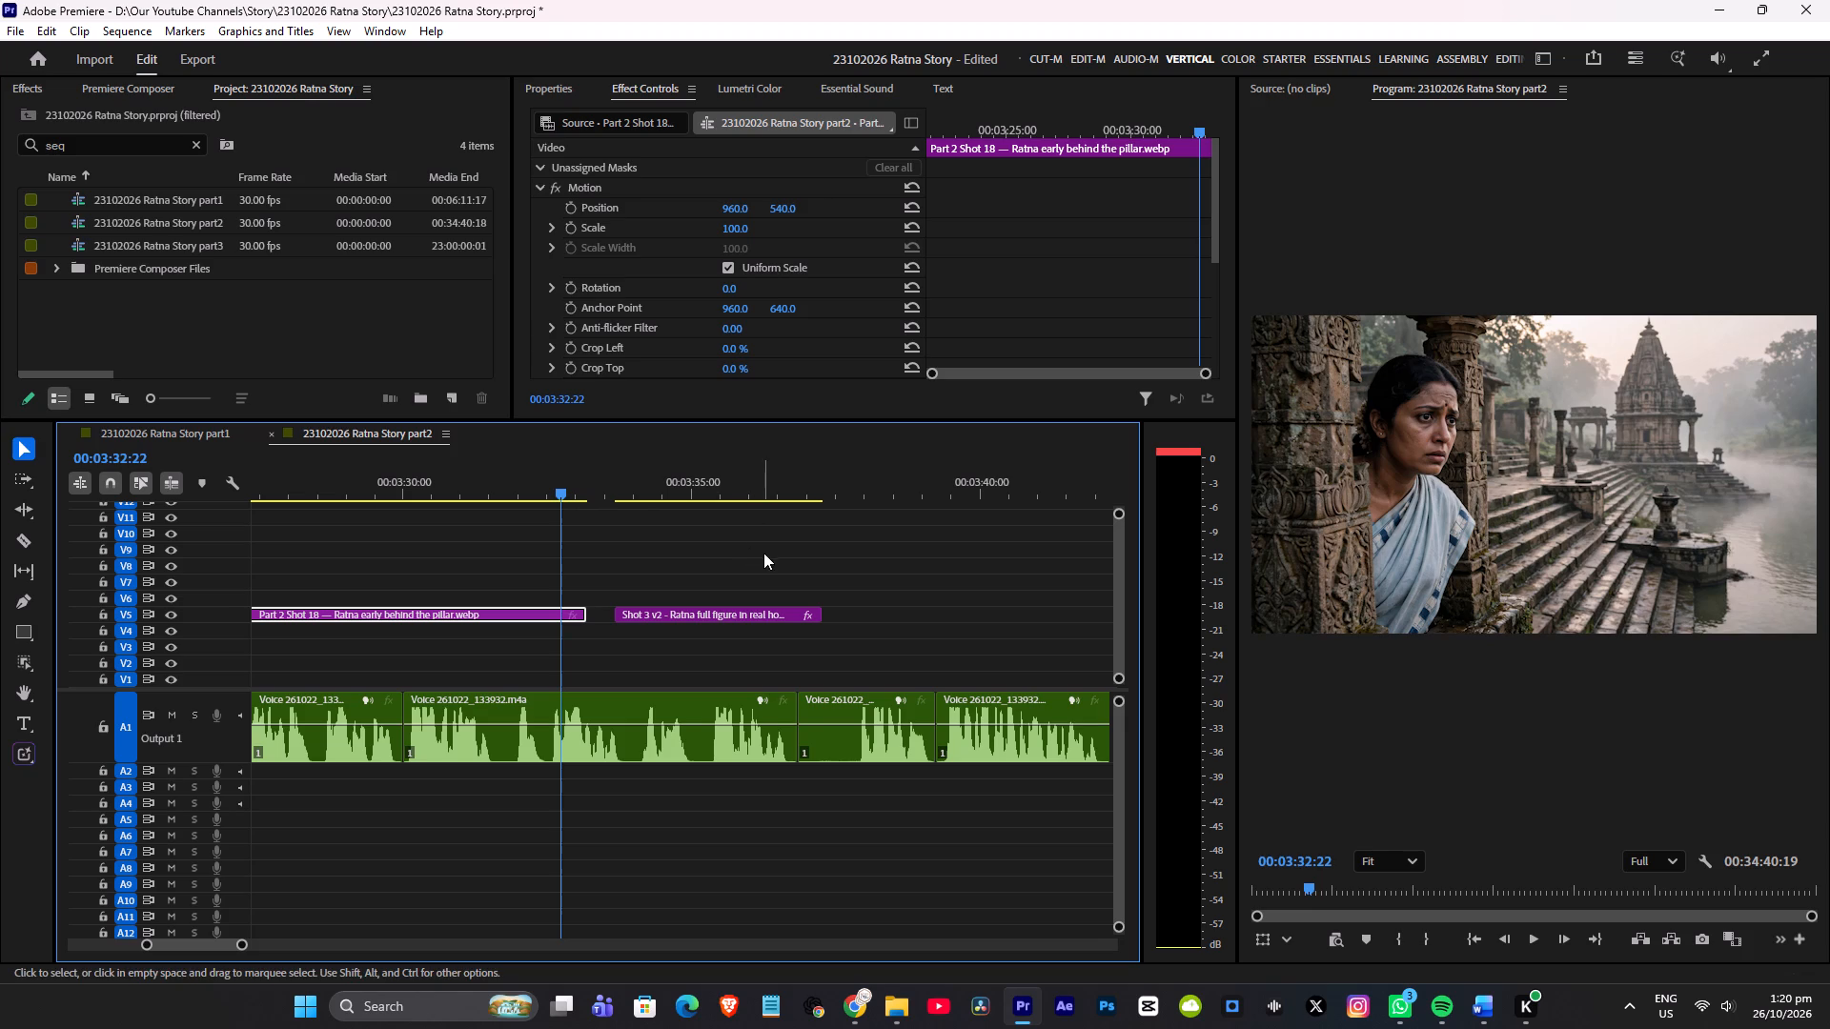
{"action": "scroll", "coordinate": [766, 545], "scroll_direction": "down", "scroll_amount": 3, "text": "alt"}
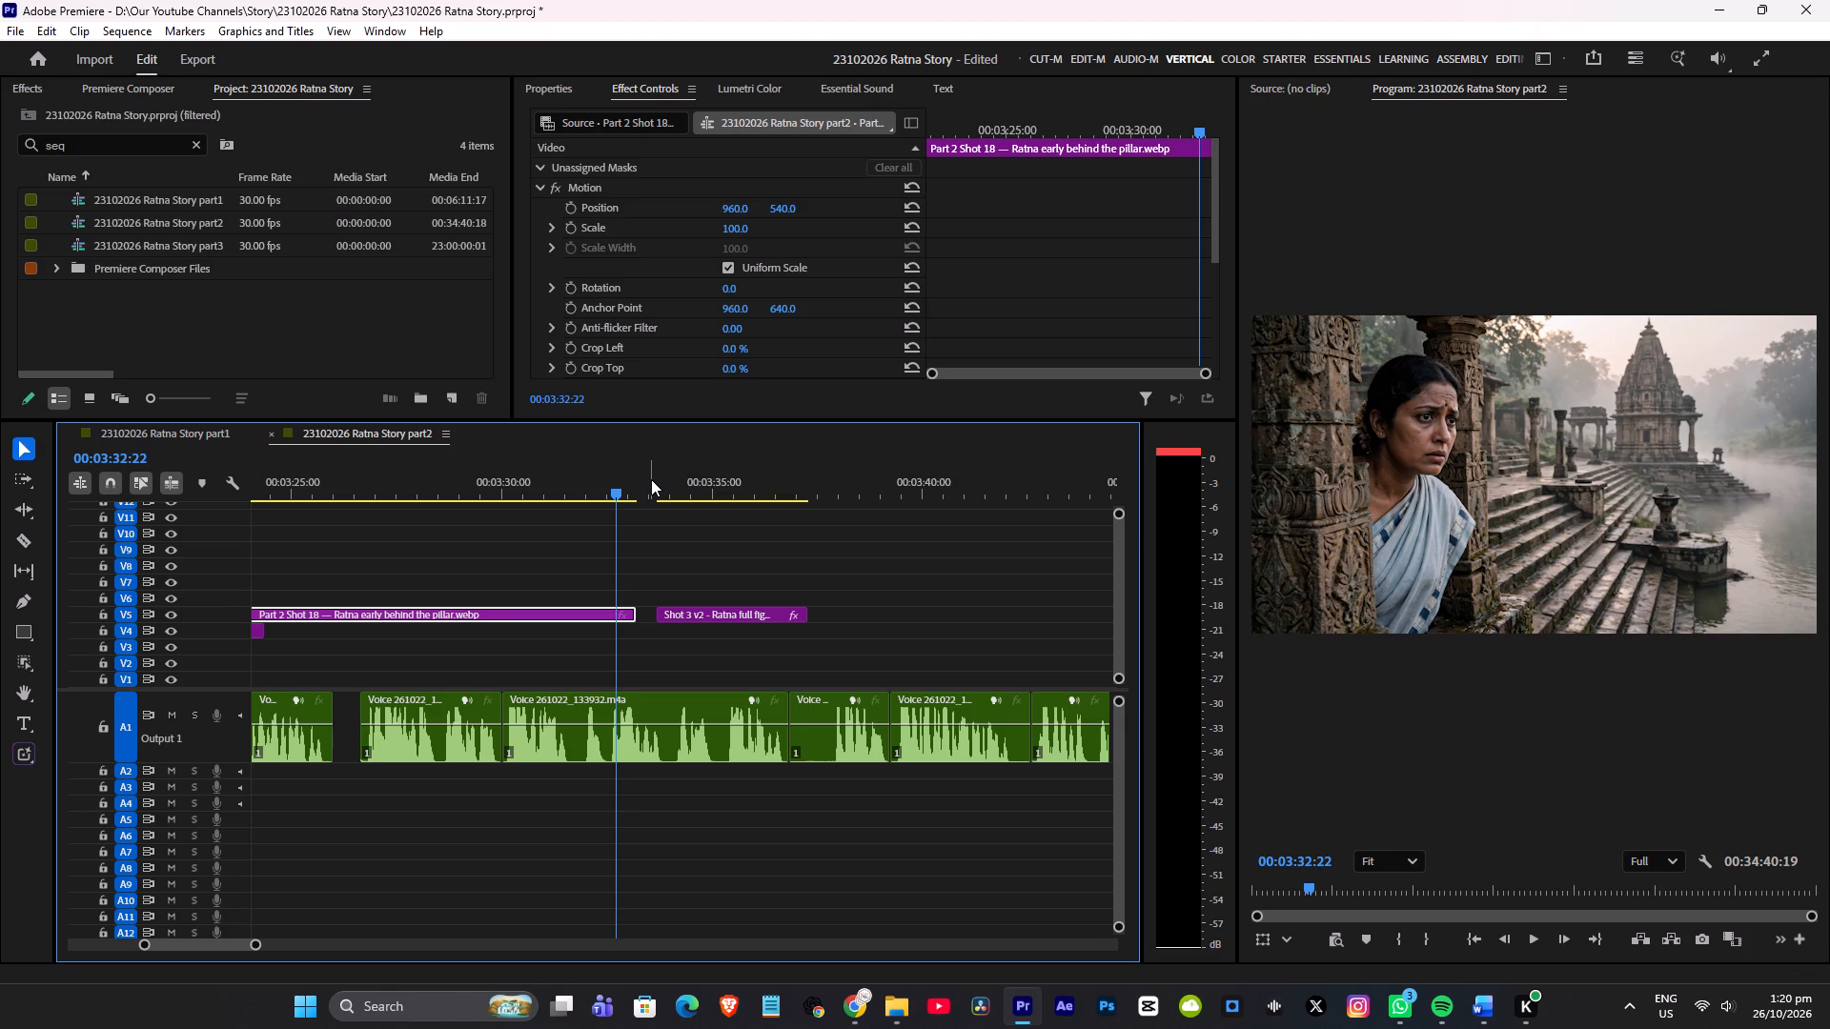
{"action": "left_click", "coordinate": [584, 475]}
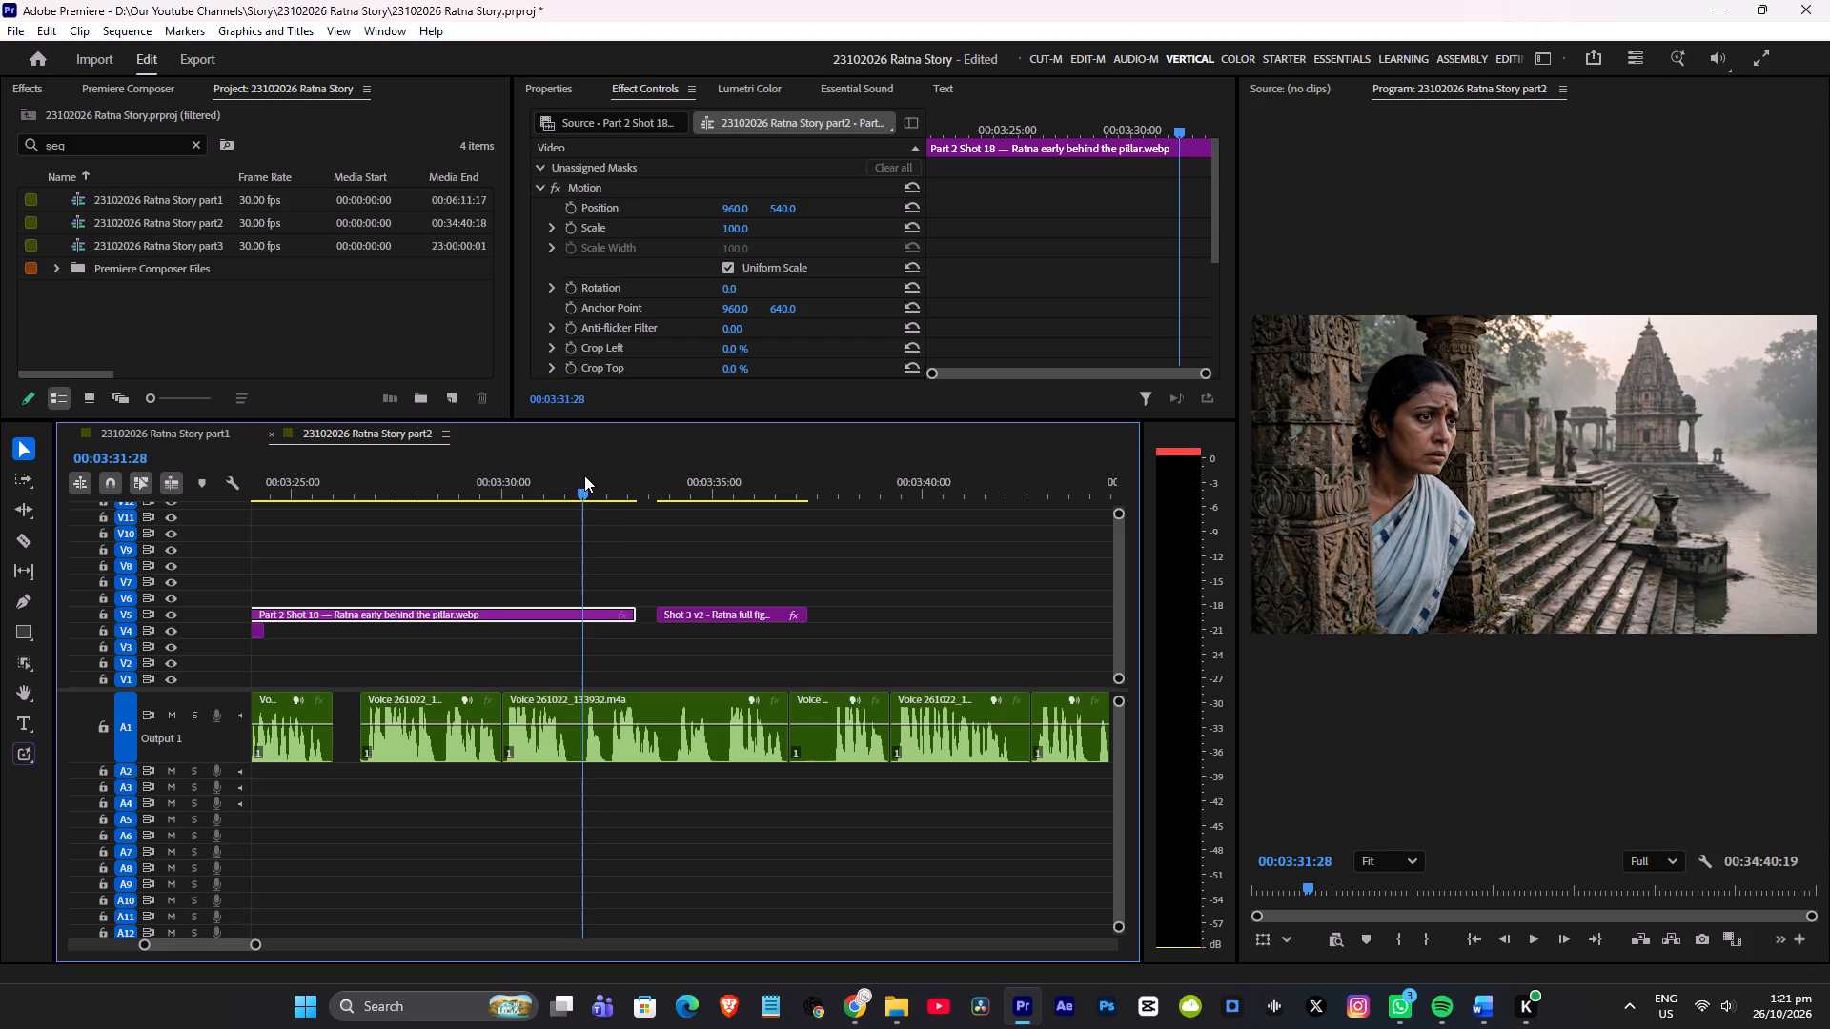
{"action": "left_click", "coordinate": [558, 483]}
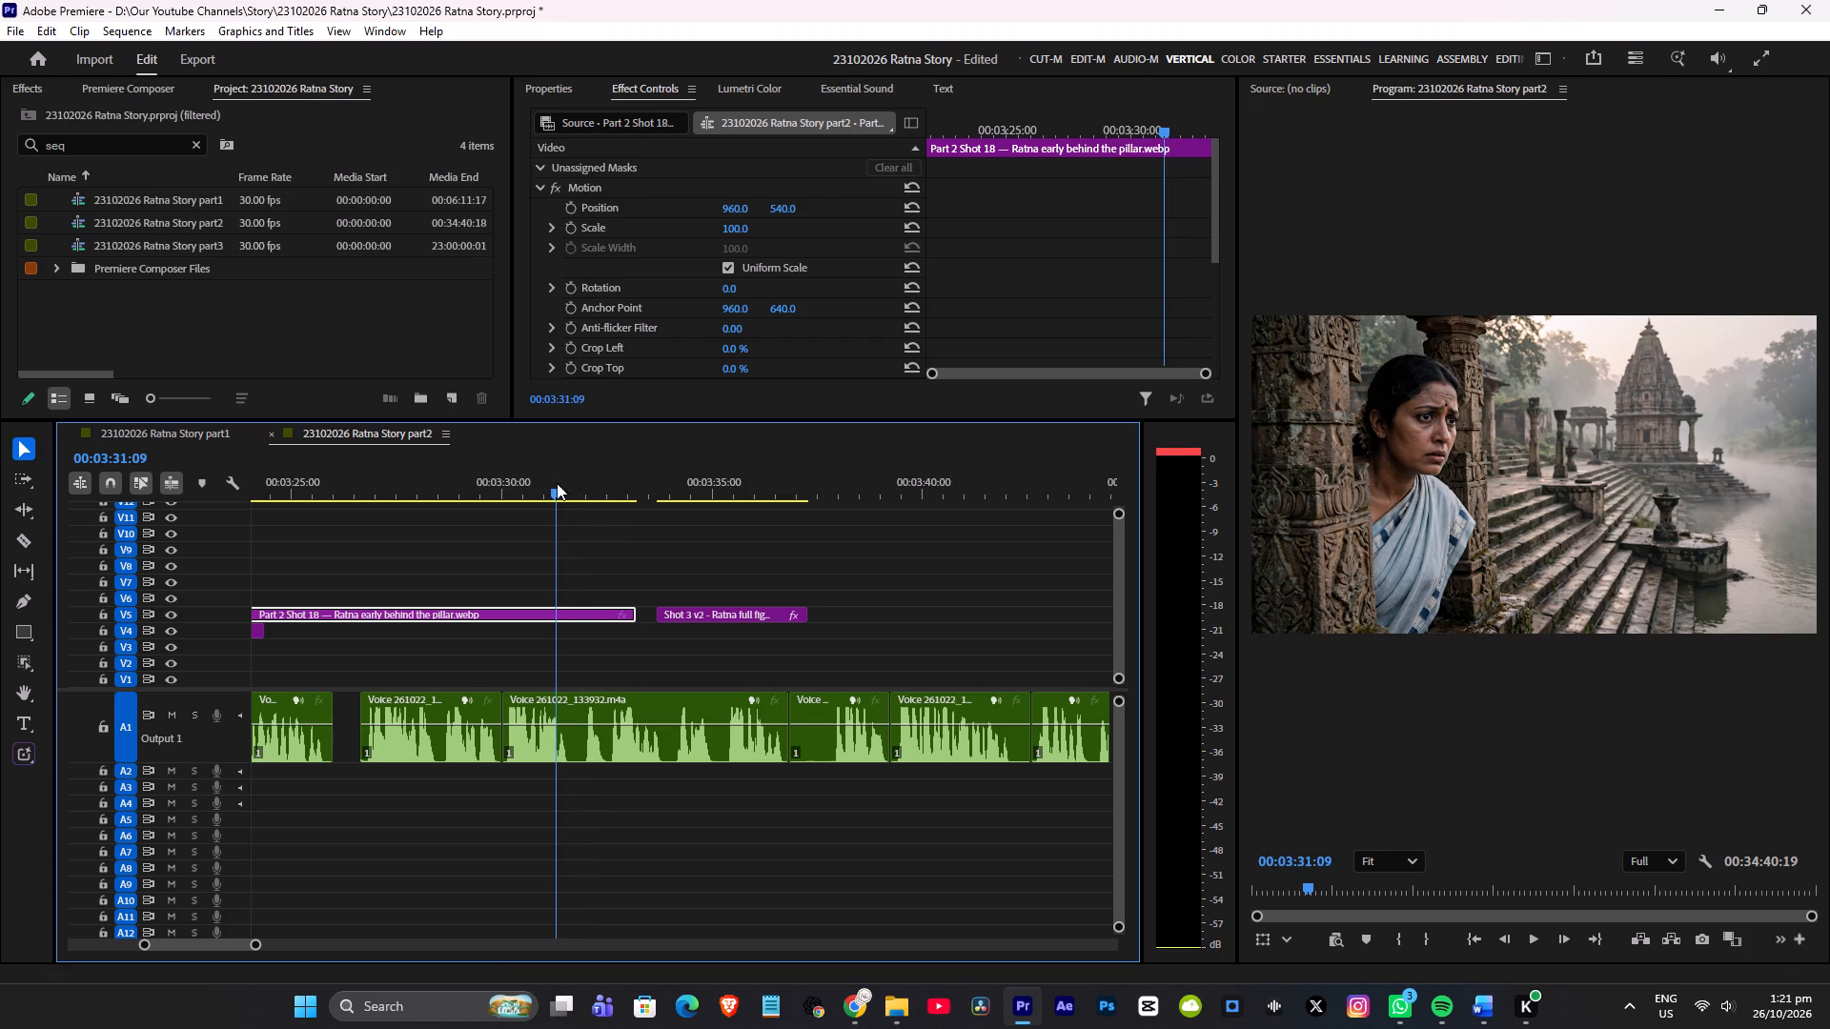
{"action": "scroll", "coordinate": [663, 546], "scroll_direction": "up", "scroll_amount": 3, "text": "alt"}
{"action": "left_click", "coordinate": [539, 478]}
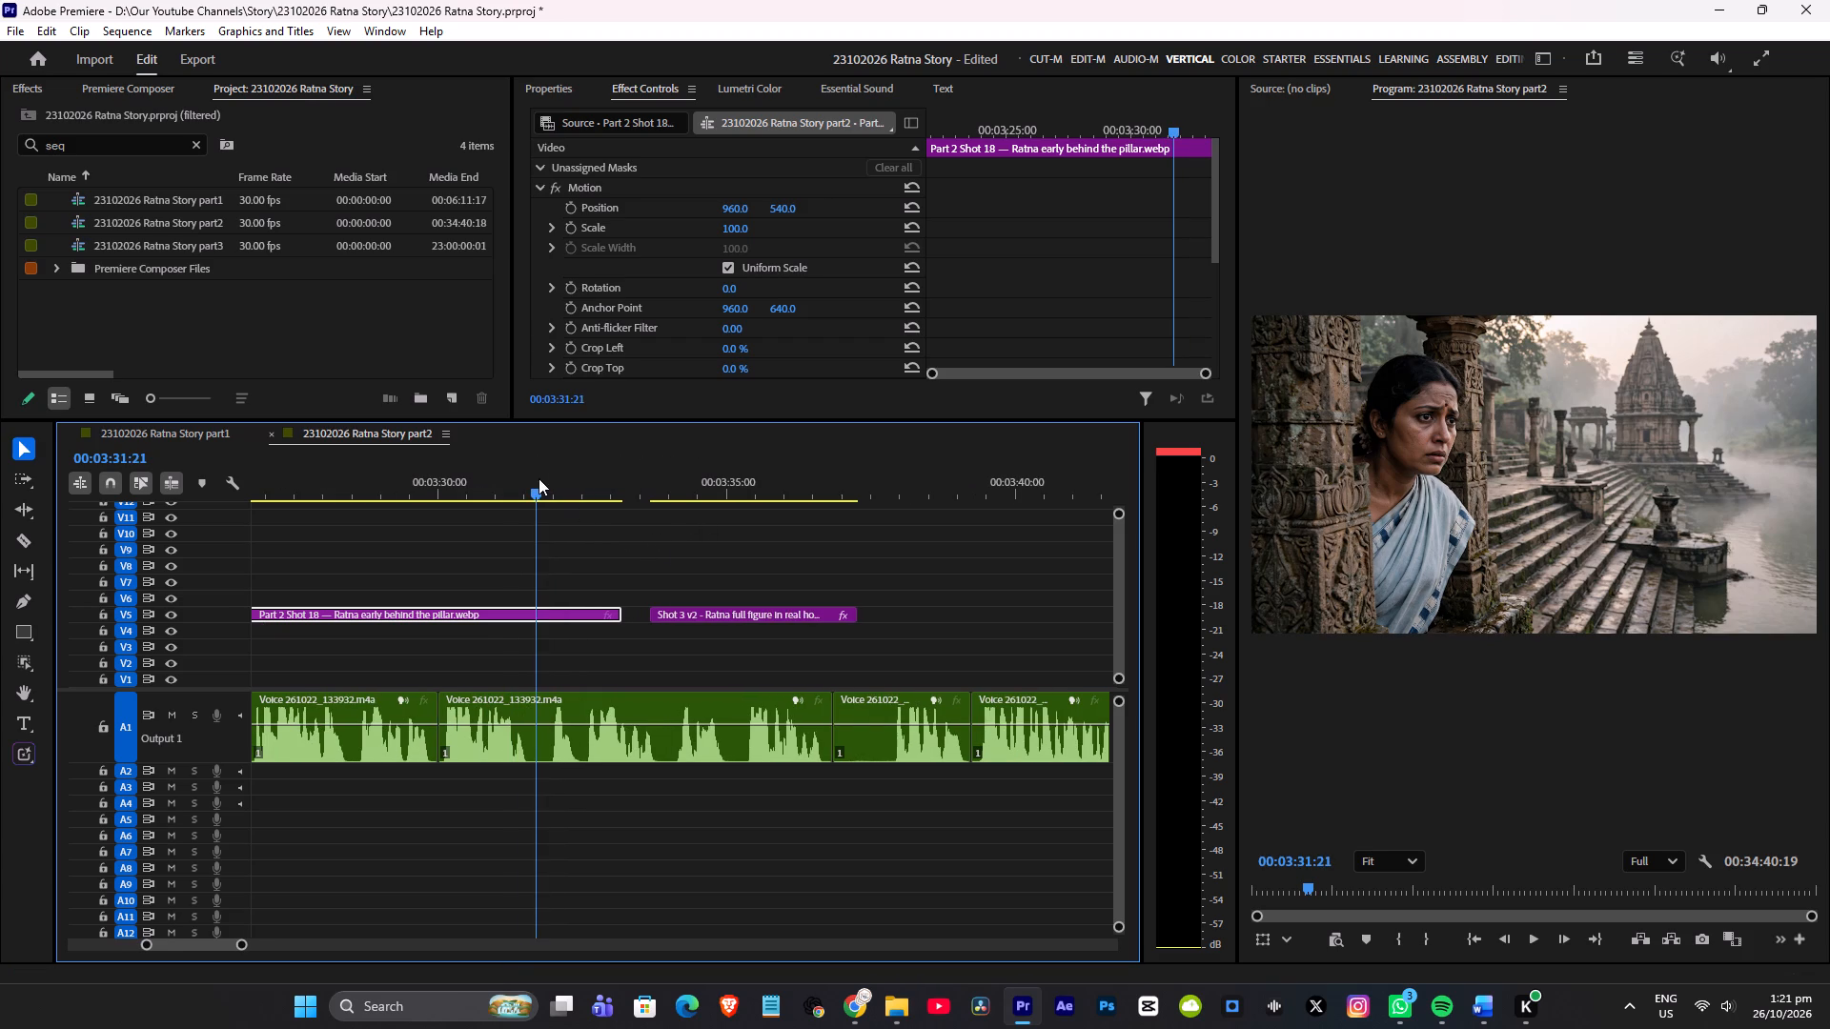
{"action": "scroll", "coordinate": [605, 554], "scroll_direction": "down", "scroll_amount": 2, "text": "alt"}
{"action": "key", "text": "space"}
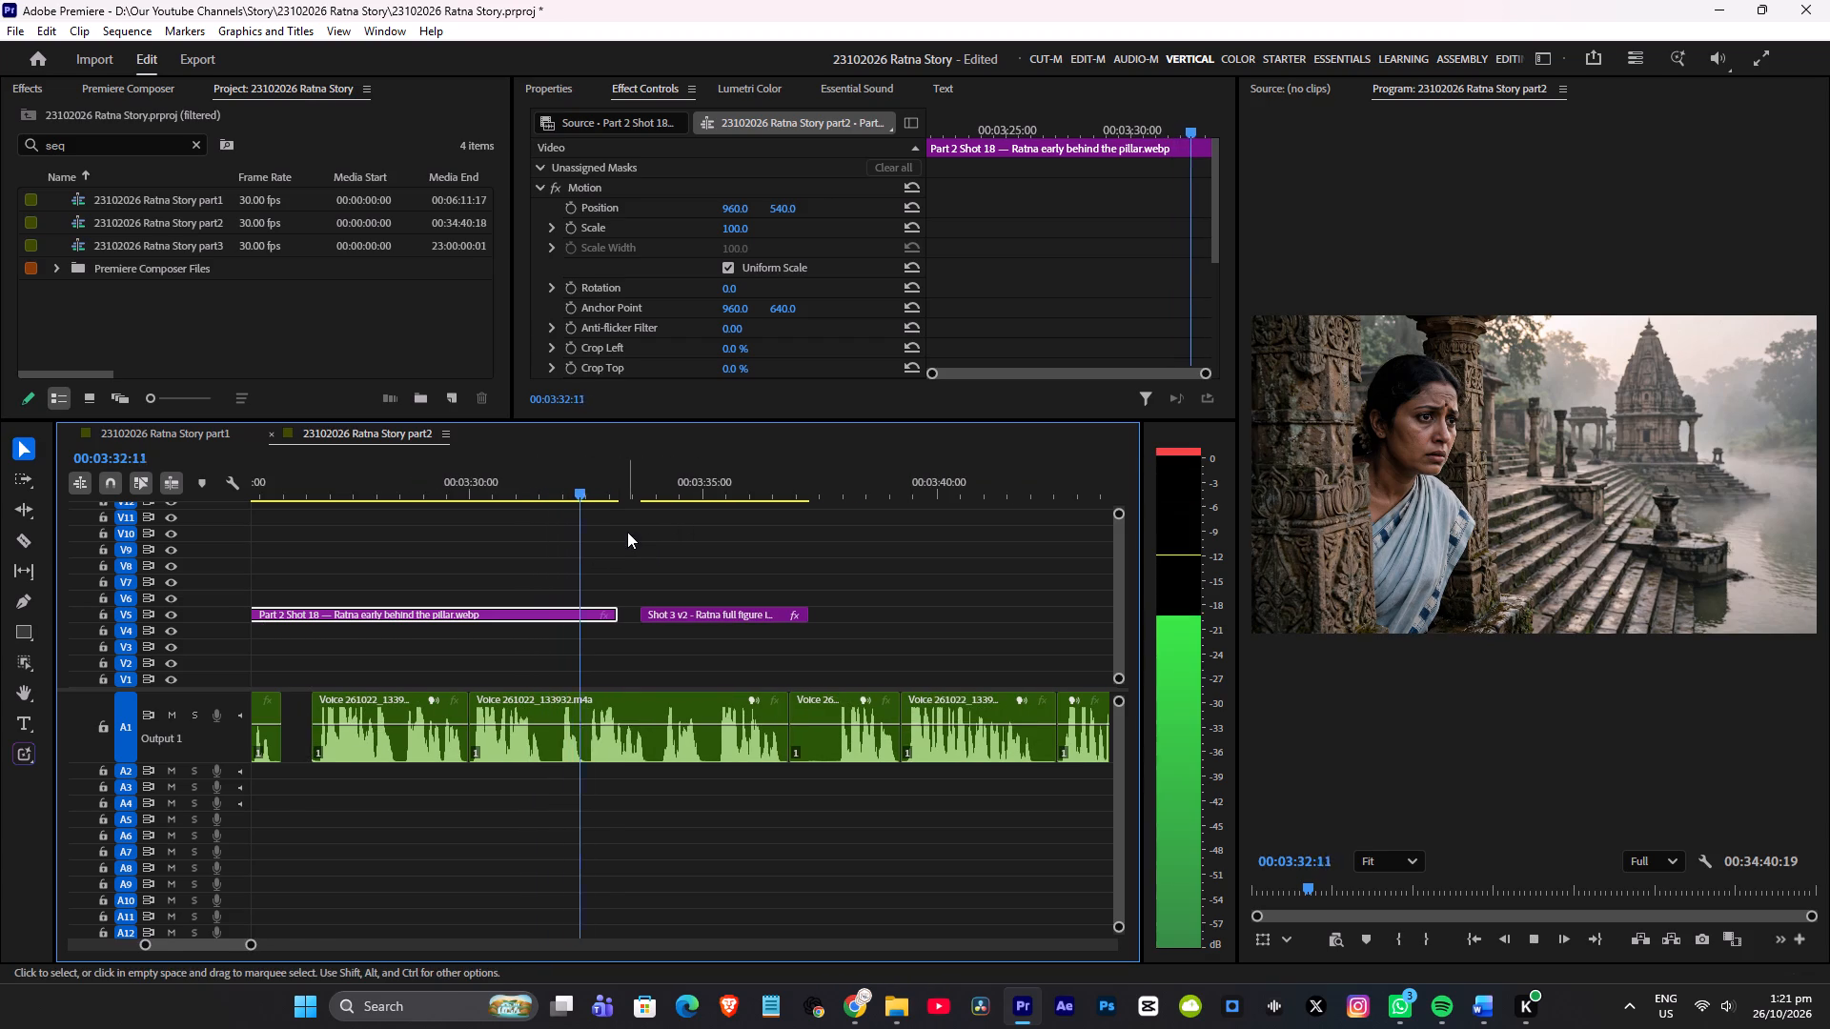
{"action": "scroll", "coordinate": [627, 532], "scroll_direction": "down", "scroll_amount": 3, "text": "alt"}
{"action": "scroll", "coordinate": [660, 545], "scroll_direction": "up", "scroll_amount": 2, "text": "alt"}
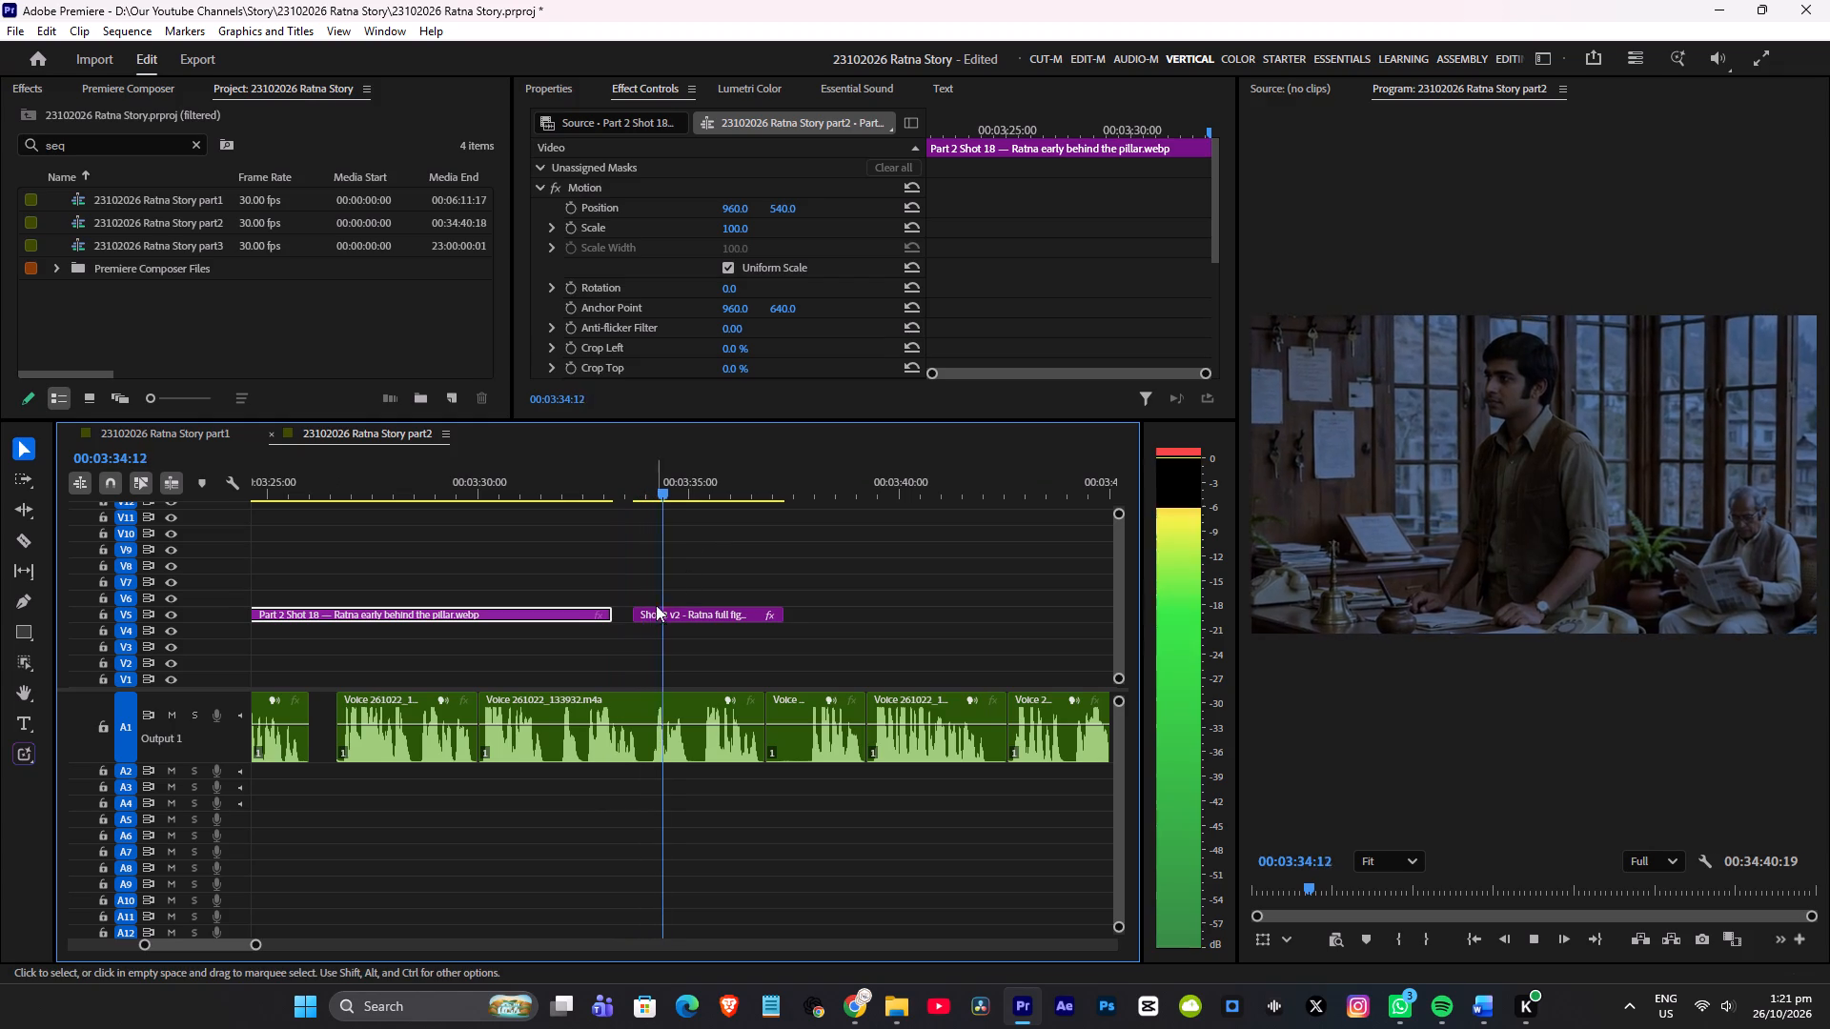
{"action": "key", "text": "space"}
Move the Shot 3 v2 clip earlier on V5 so it starts directly at the end of Shot 18, and save the project.
{"action": "left_click_drag", "start_coordinate": [657, 613], "coordinate": [647, 616]}
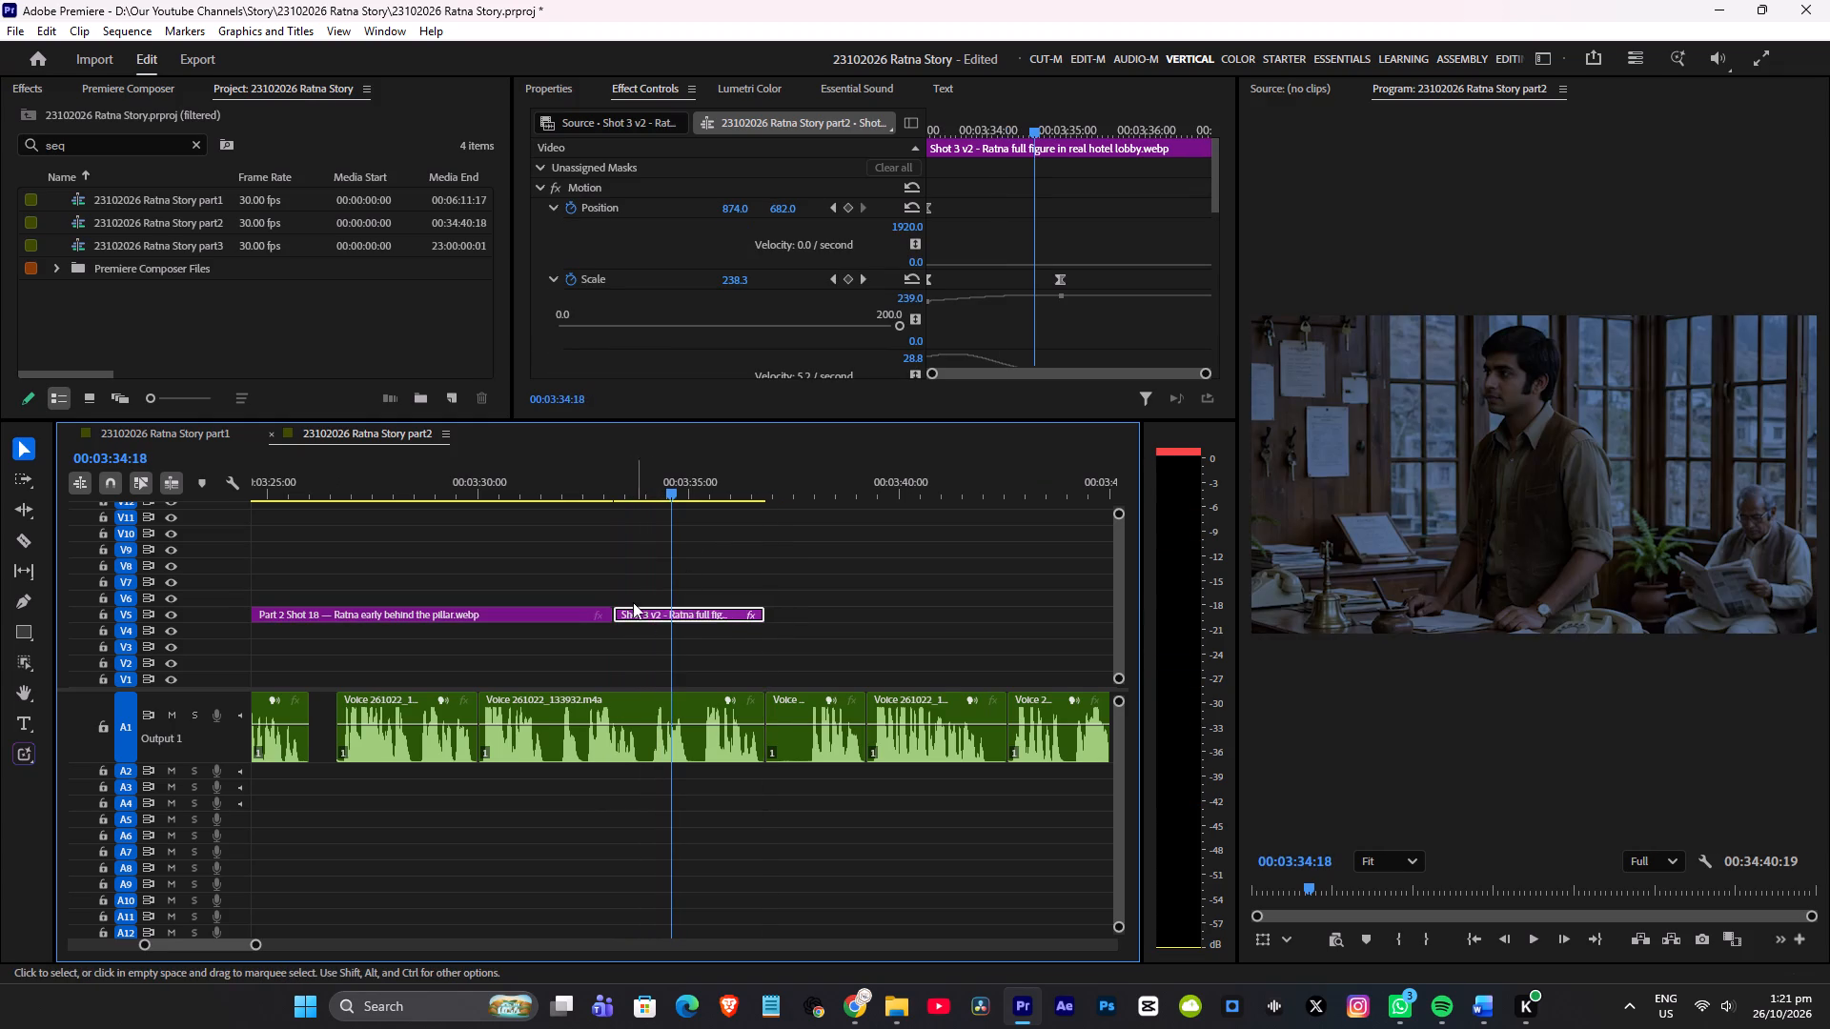
{"action": "scroll", "coordinate": [624, 588], "scroll_direction": "up", "scroll_amount": 3, "text": "alt"}
{"action": "left_click", "coordinate": [628, 611]}
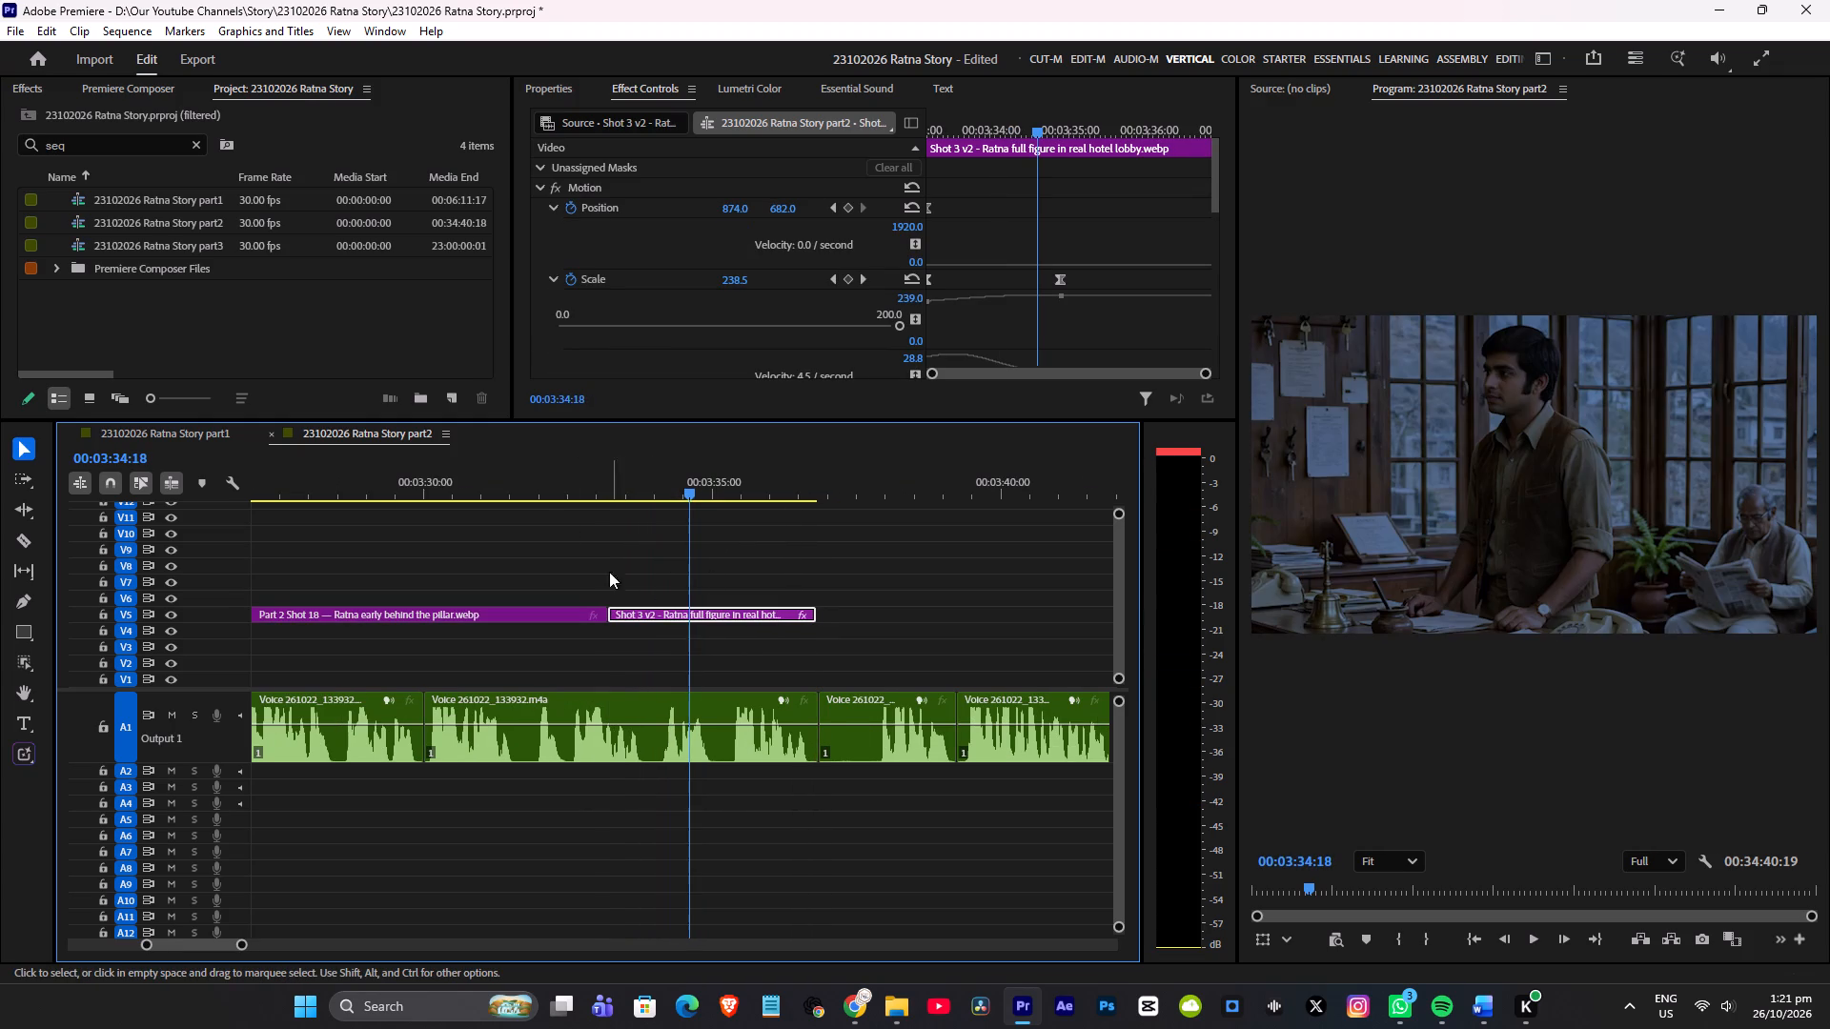
{"action": "left_click", "coordinate": [466, 492]}
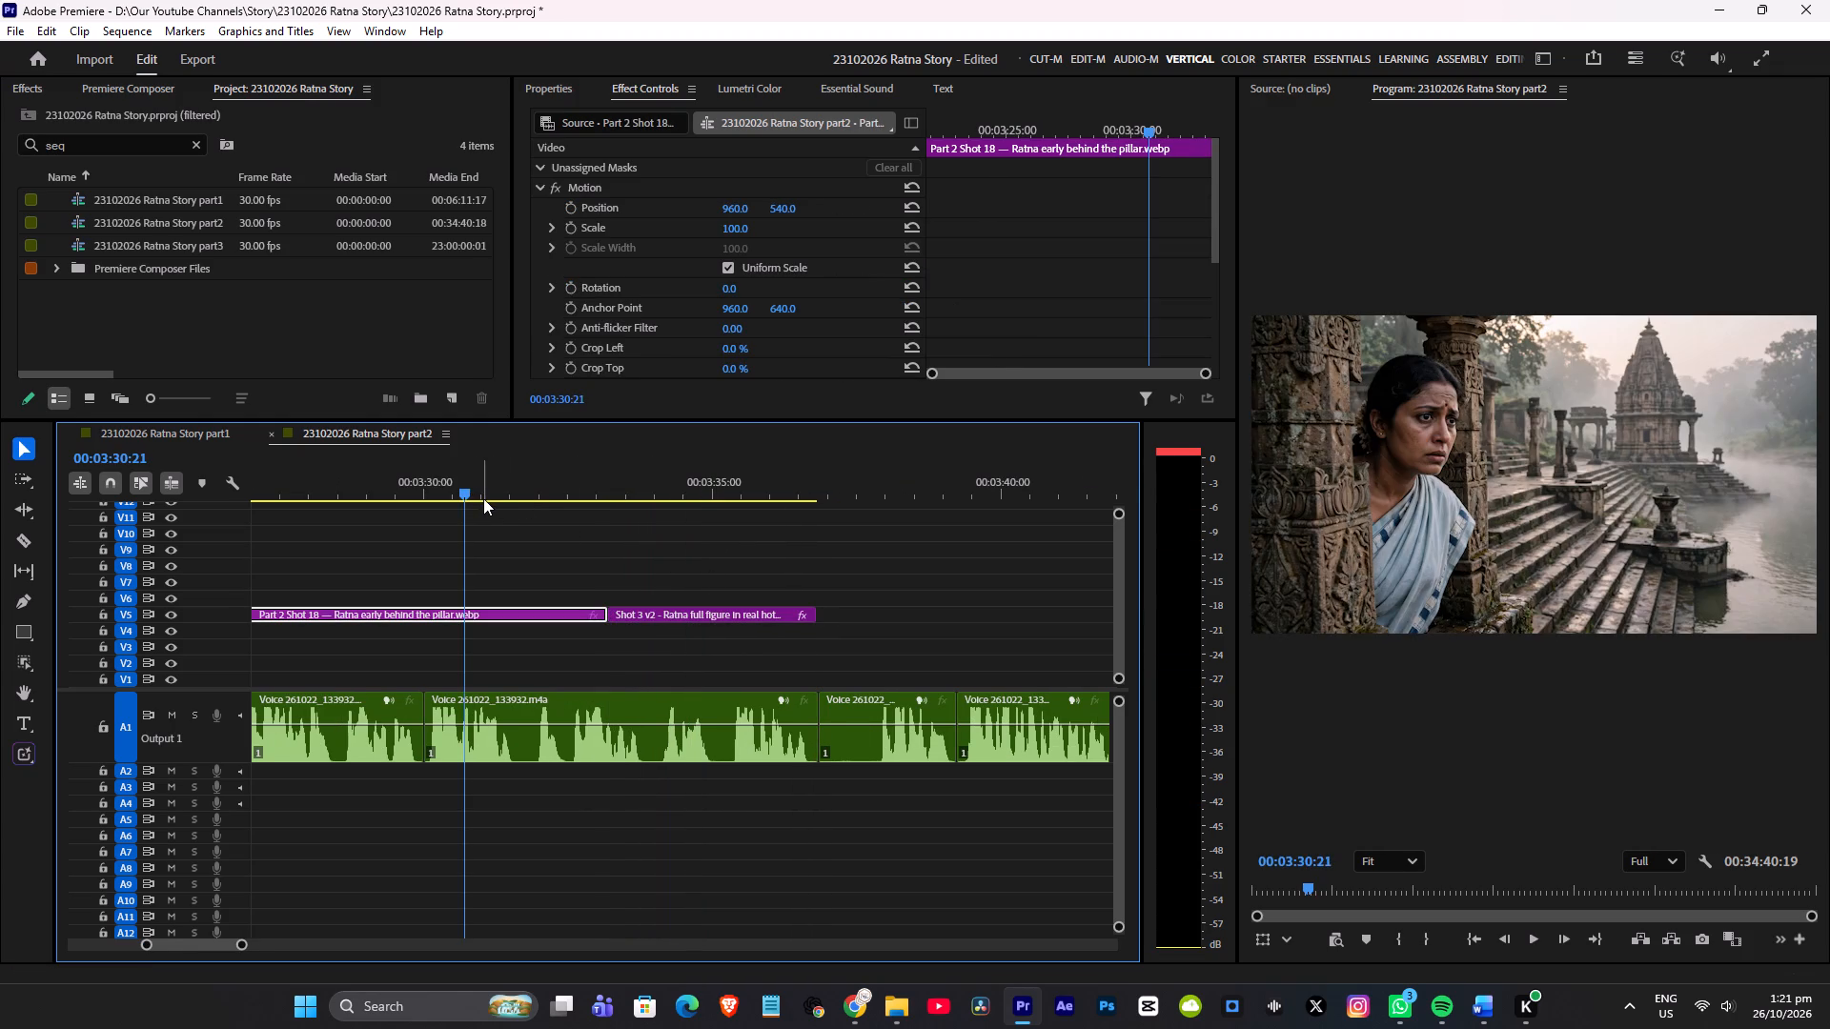
{"action": "key", "text": "ctrl+s"}
Play the cut from Shot 18 to Shot 3 v2, from 00:03:30:21 and again from about 00:03:29, until near the Shot 3 v2 end.
{"action": "scroll", "coordinate": [607, 531], "scroll_direction": "down", "scroll_amount": 5, "text": "alt"}
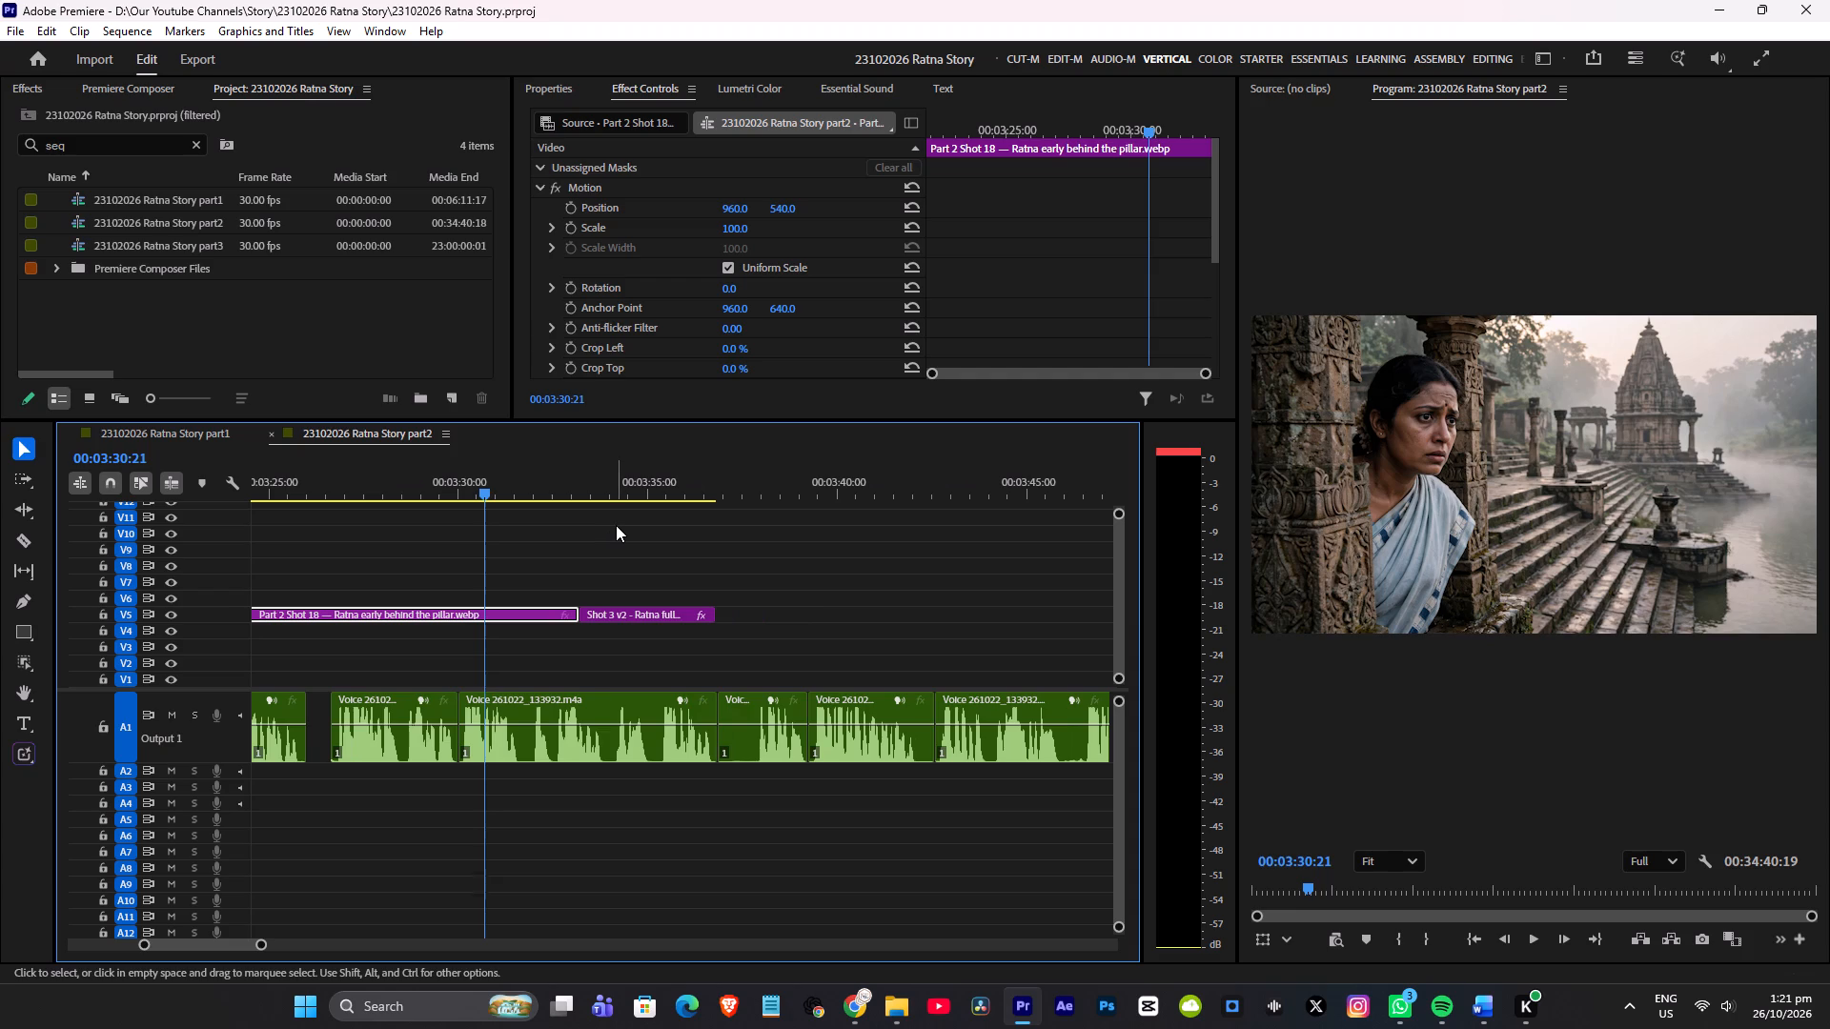
{"action": "key", "text": "space"}
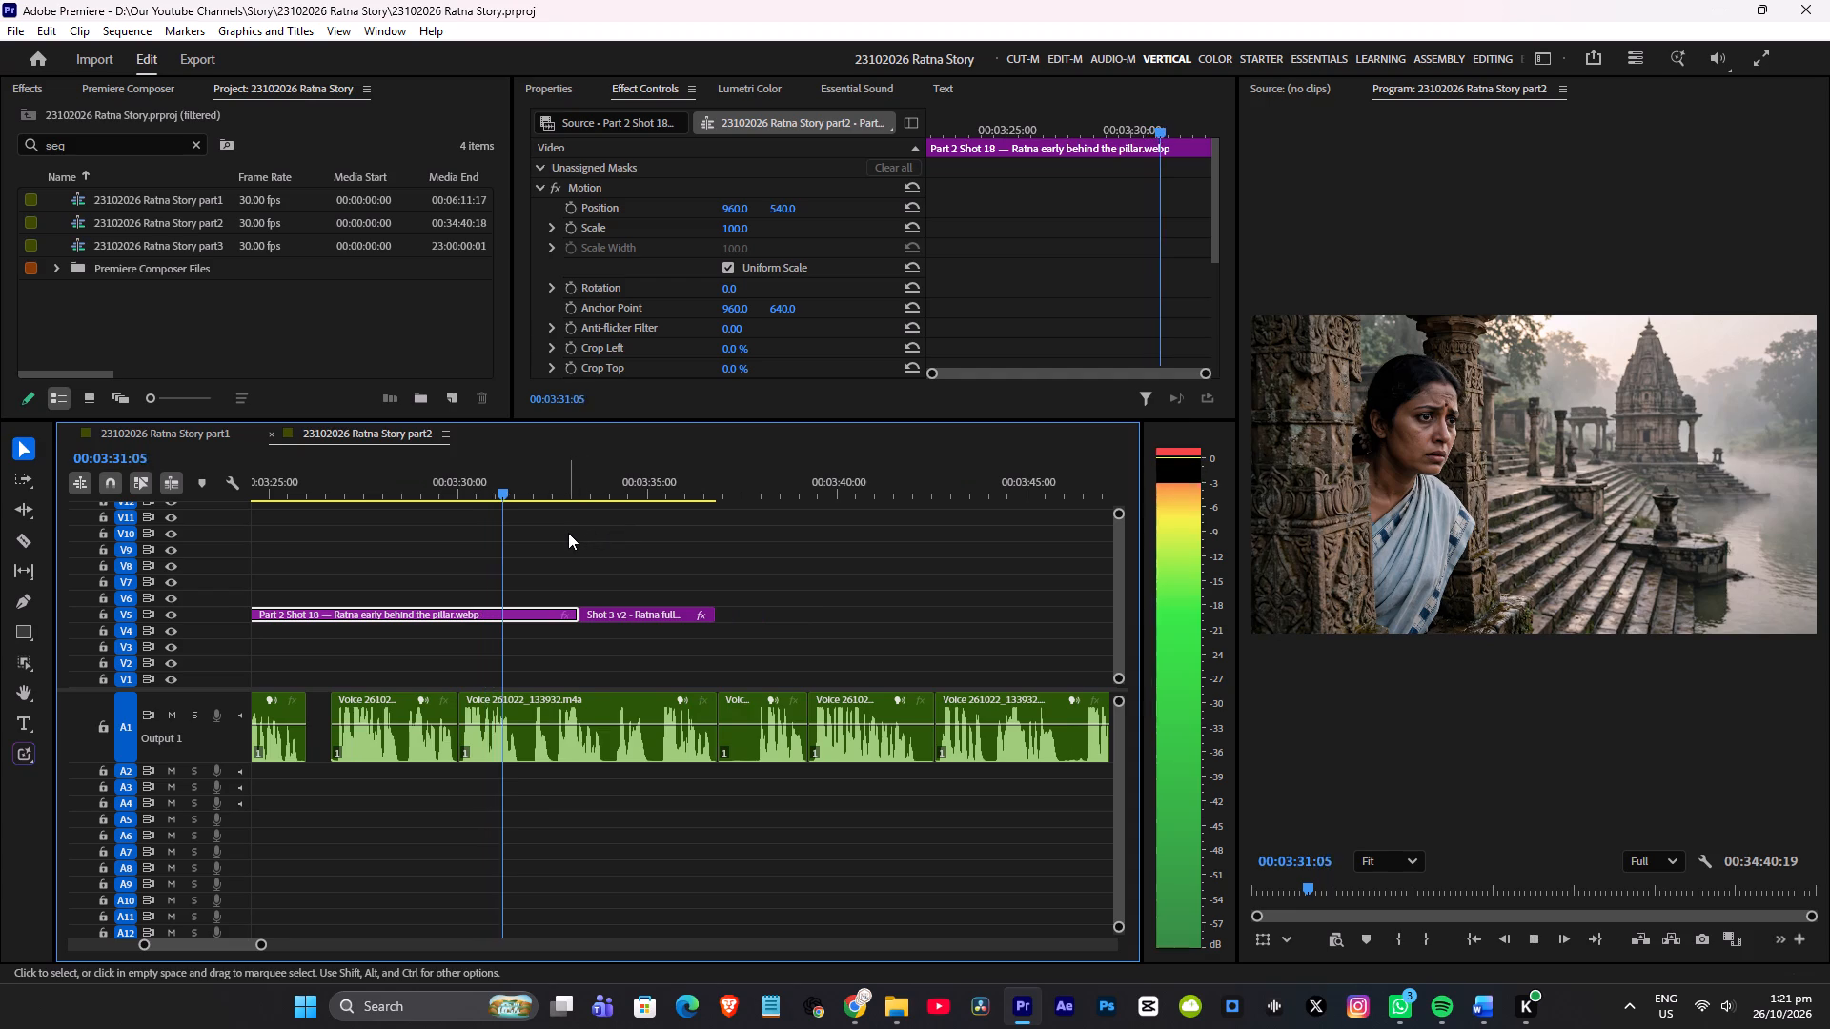
{"action": "scroll", "coordinate": [591, 524], "scroll_direction": "down", "scroll_amount": 3, "text": "alt"}
{"action": "scroll", "coordinate": [638, 515], "scroll_direction": "up", "scroll_amount": 3, "text": "alt"}
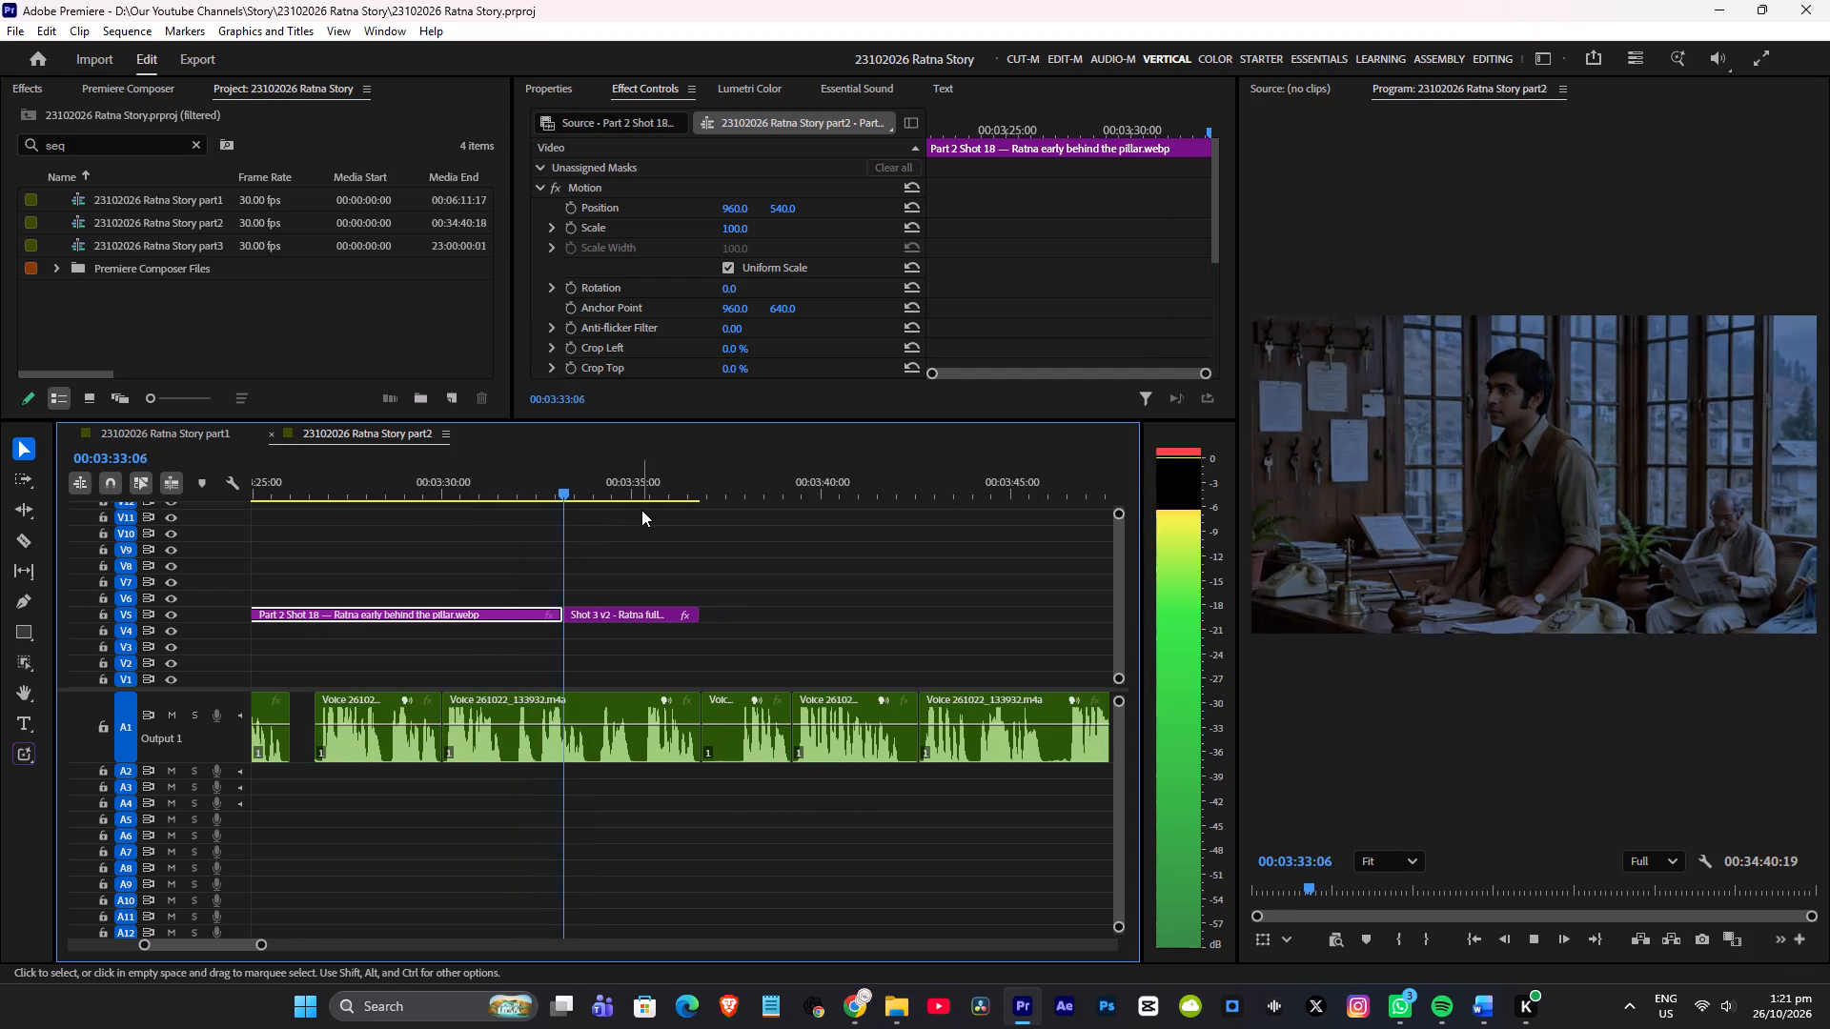
{"action": "key", "text": "space"}
{"action": "left_click", "coordinate": [406, 486]}
{"action": "key", "text": "space"}
{"action": "scroll", "coordinate": [580, 522], "scroll_direction": "down", "scroll_amount": 3, "text": "alt"}
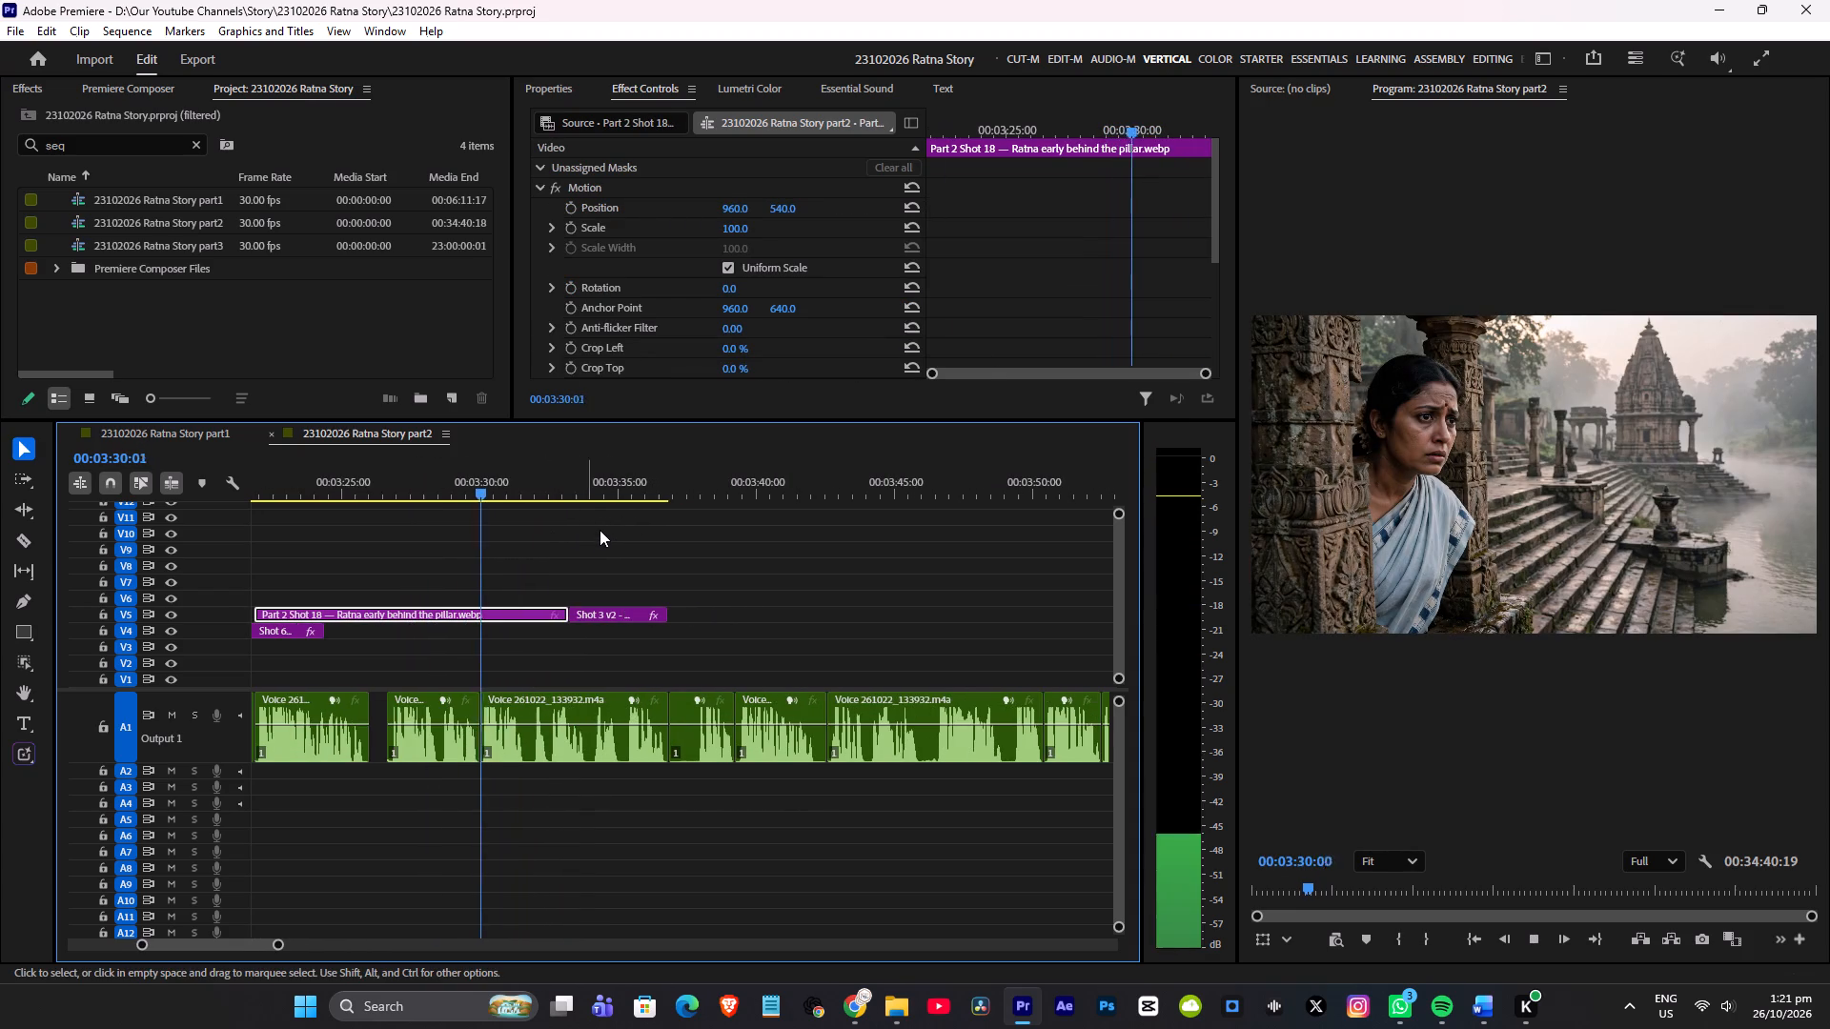
{"action": "scroll", "coordinate": [606, 532], "scroll_direction": "up", "scroll_amount": 6, "text": "alt"}
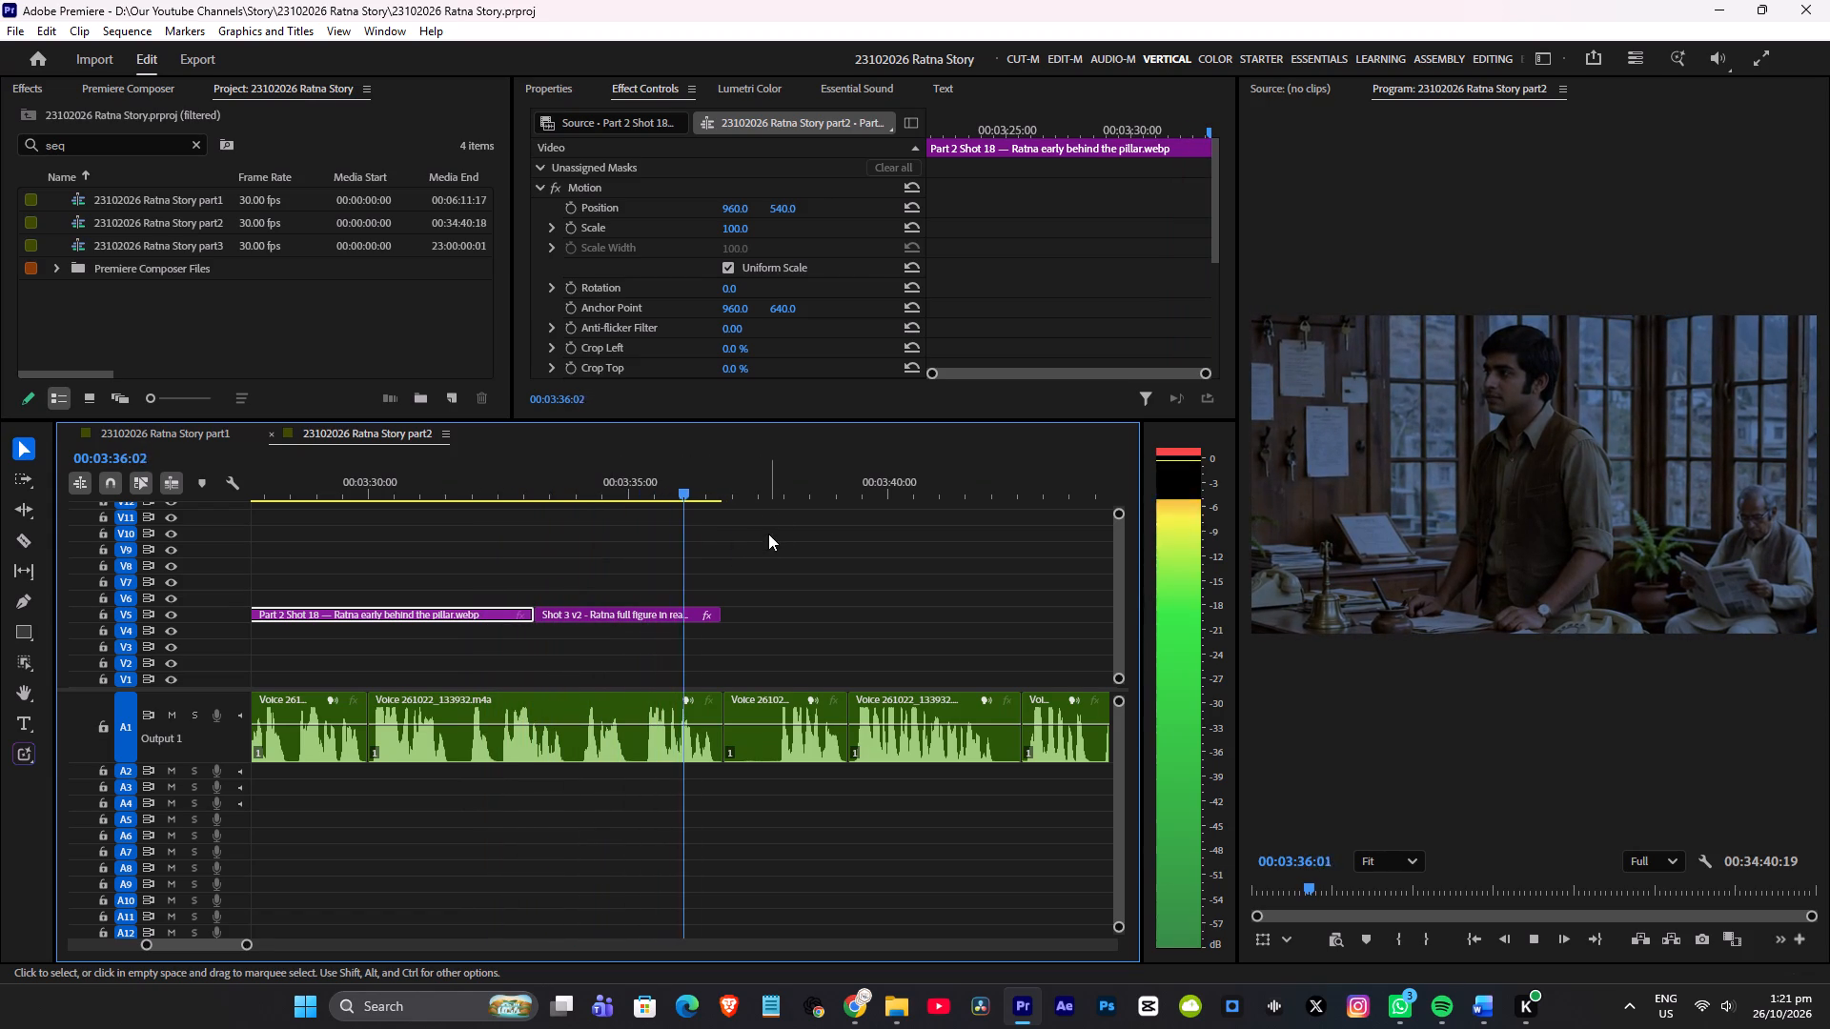
{"action": "scroll", "coordinate": [759, 555], "scroll_direction": "up", "scroll_amount": 2, "text": "alt"}
{"action": "key", "text": "space"}
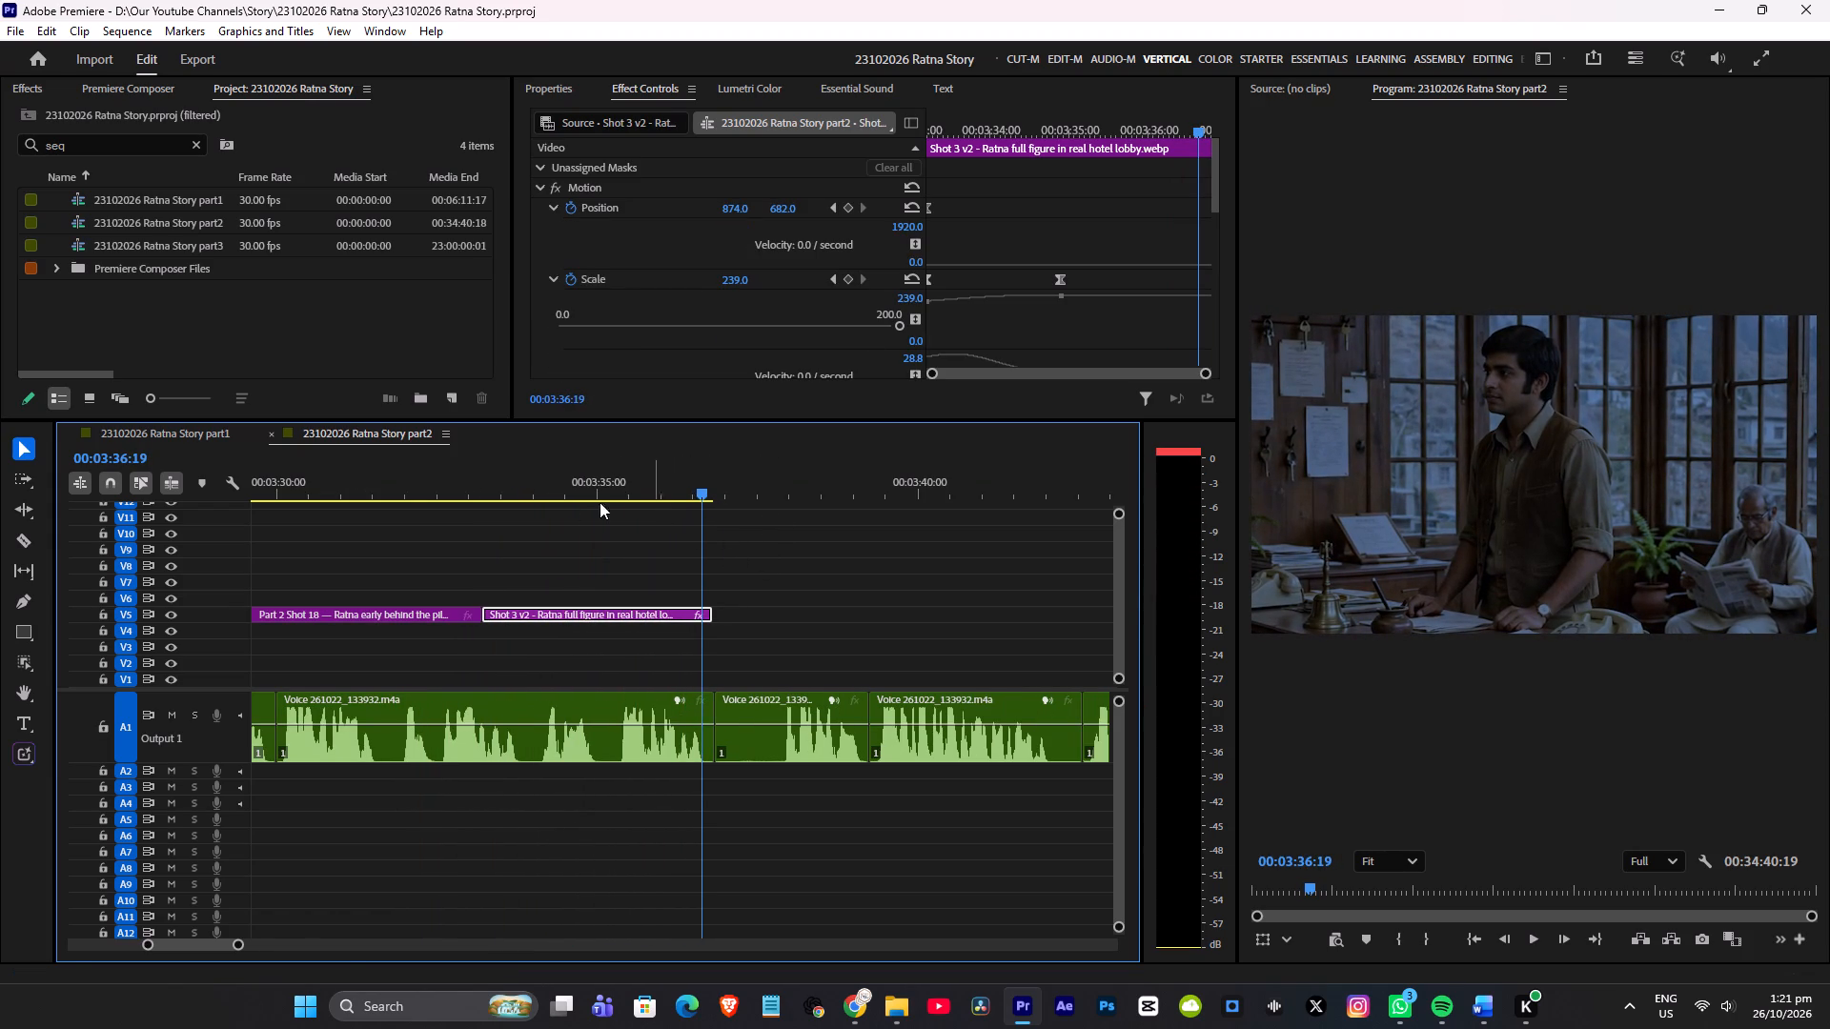
Replay the Shot 3 v2 clip and continue into the uncovered voice-over up to about 00:03:41 to hear what needs illustrating.
{"action": "scroll", "coordinate": [684, 634], "scroll_direction": "down", "scroll_amount": 3, "text": "alt"}
{"action": "left_click", "coordinate": [553, 482]}
{"action": "key", "text": "space"}
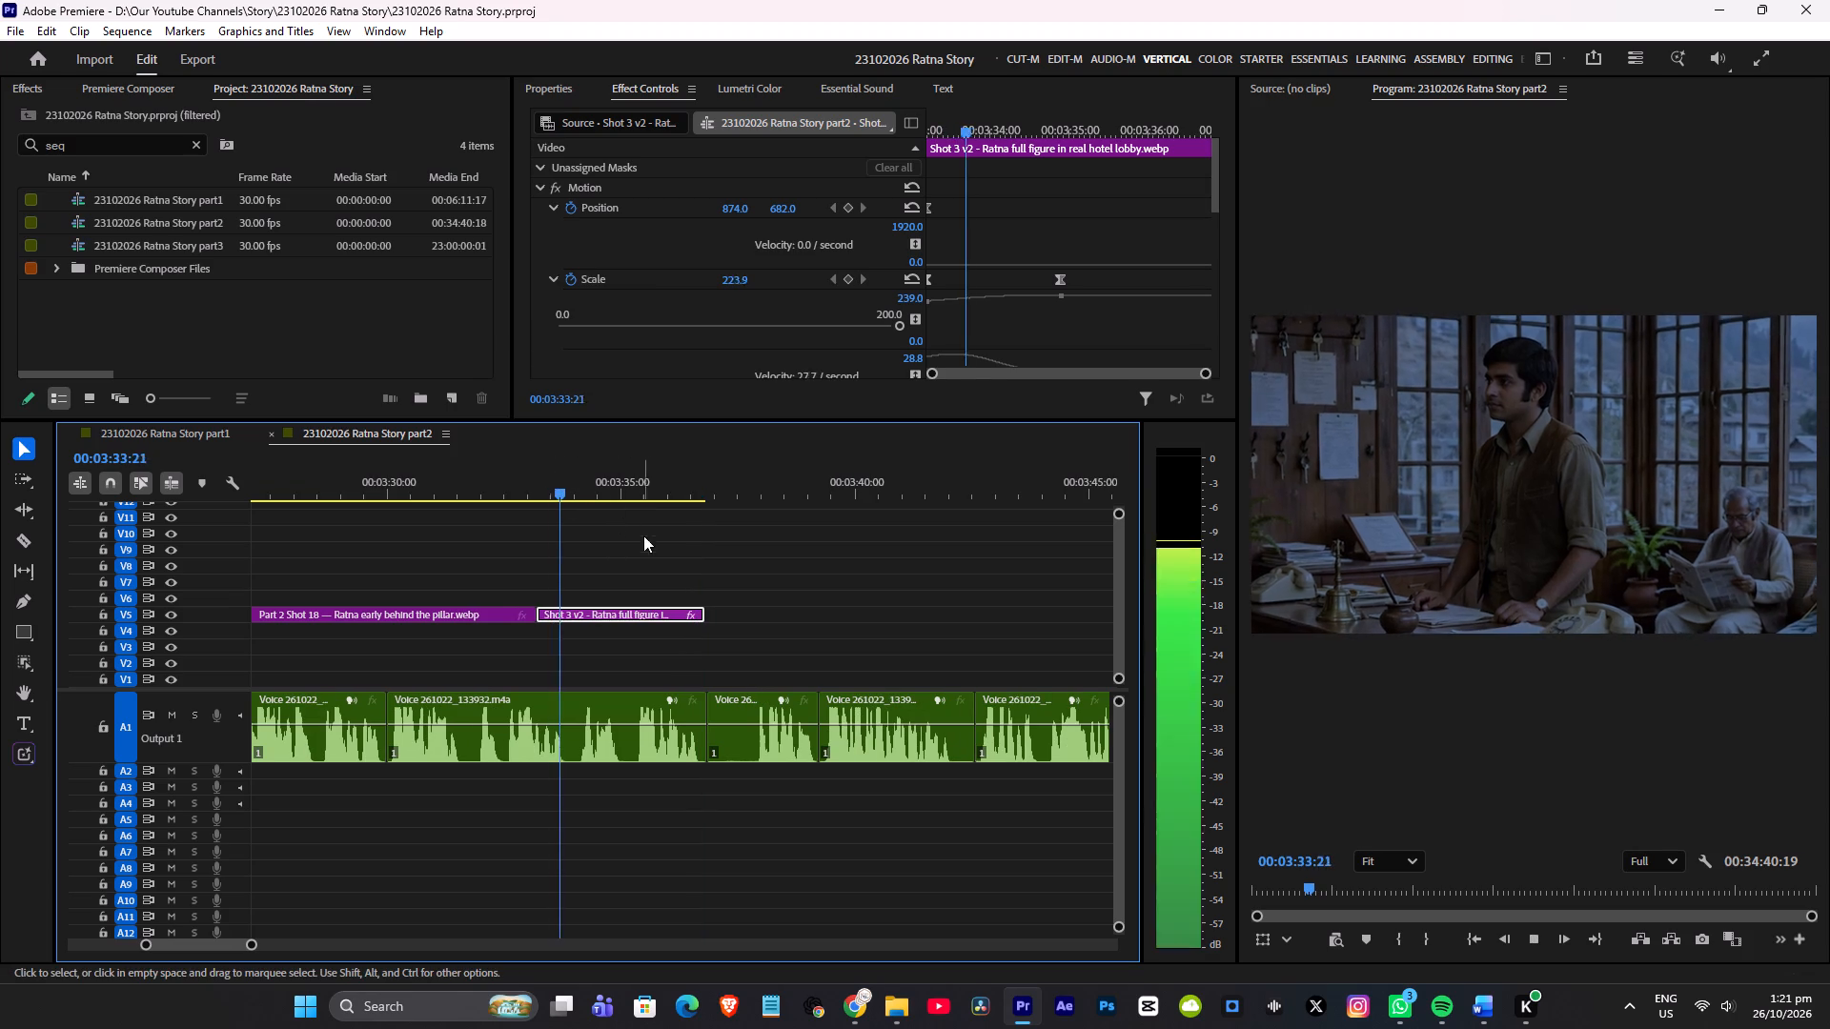
{"action": "scroll", "coordinate": [681, 546], "scroll_direction": "up", "scroll_amount": 3, "text": "alt"}
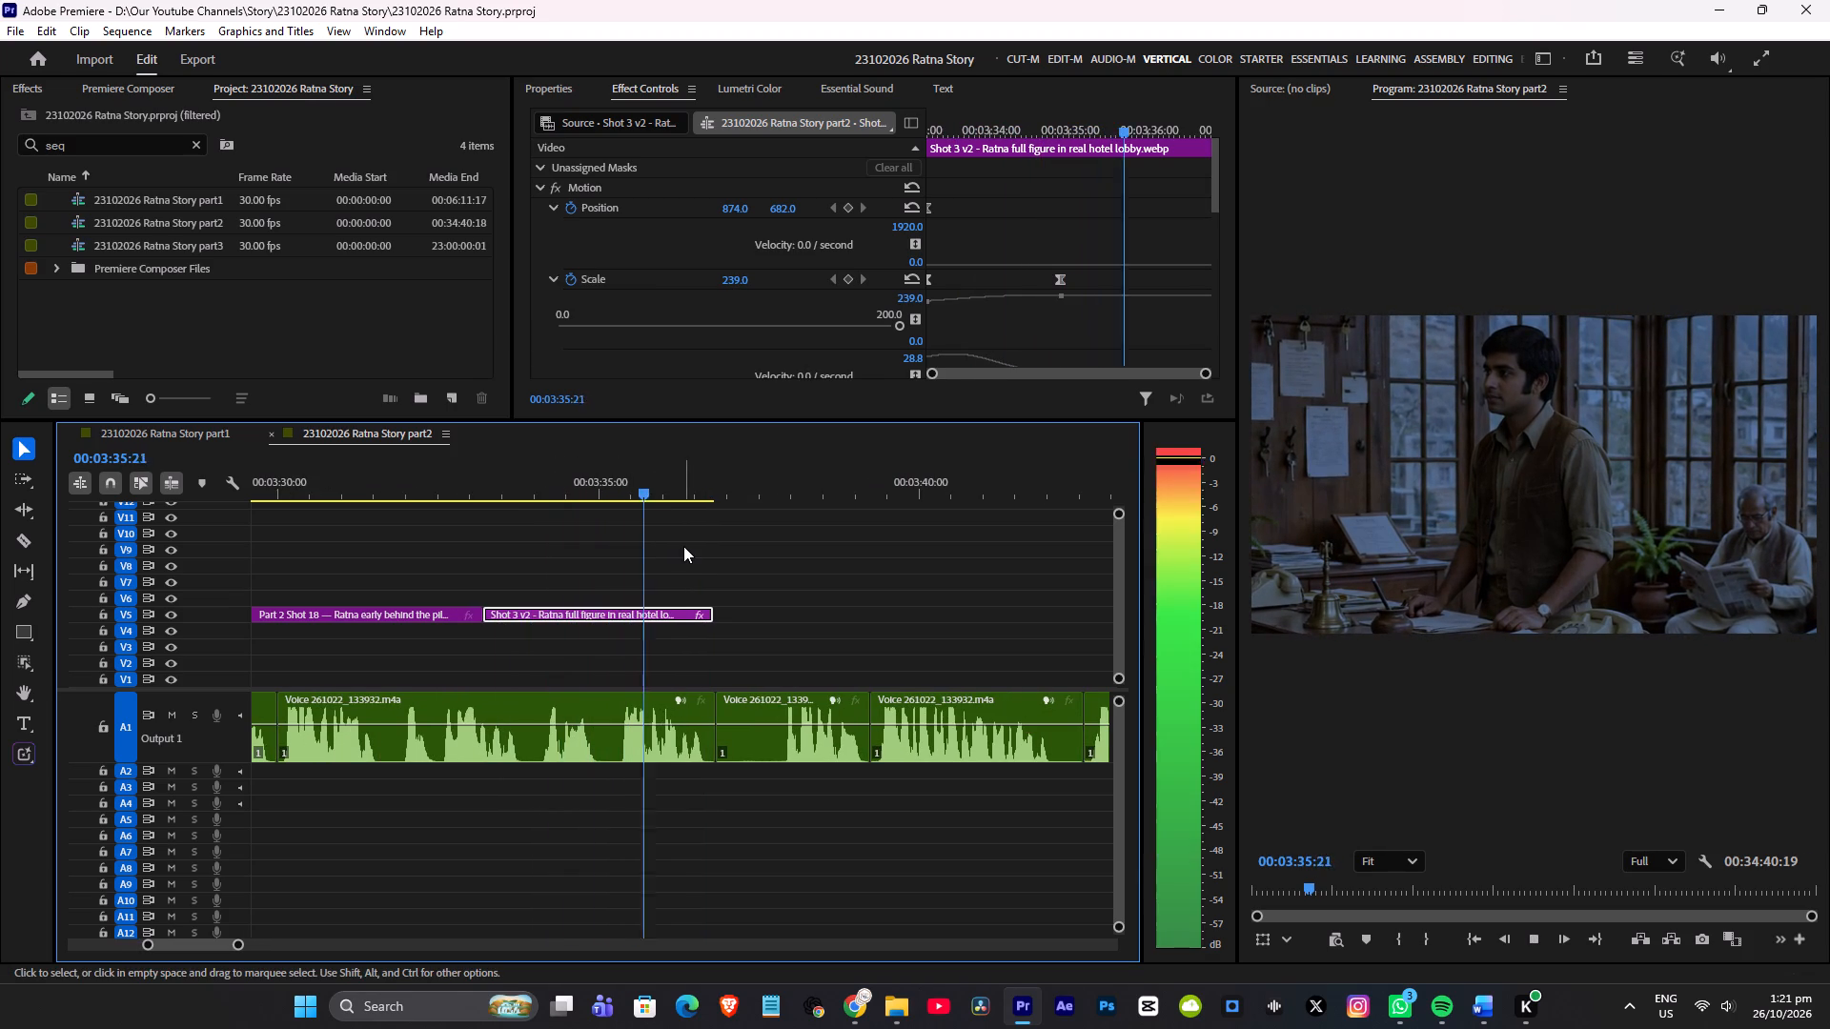
{"action": "key", "text": "space"}
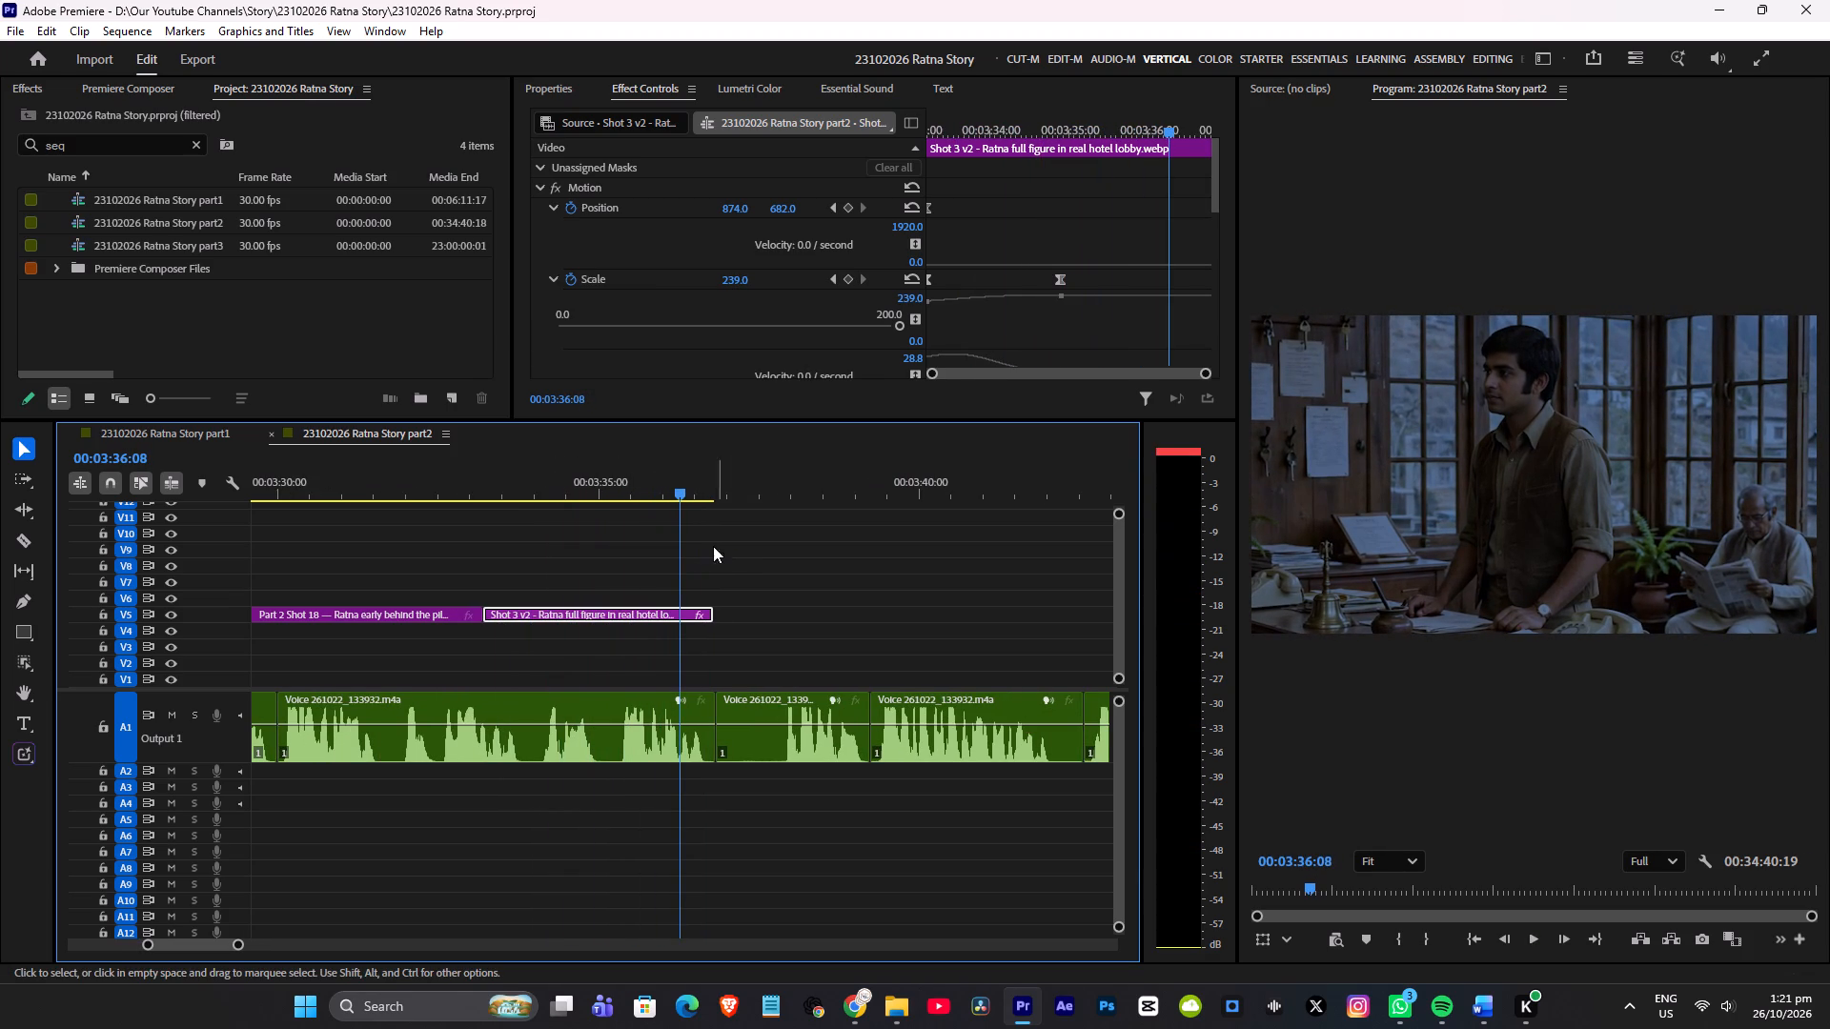
{"action": "left_click", "coordinate": [588, 489]}
{"action": "key", "text": "space"}
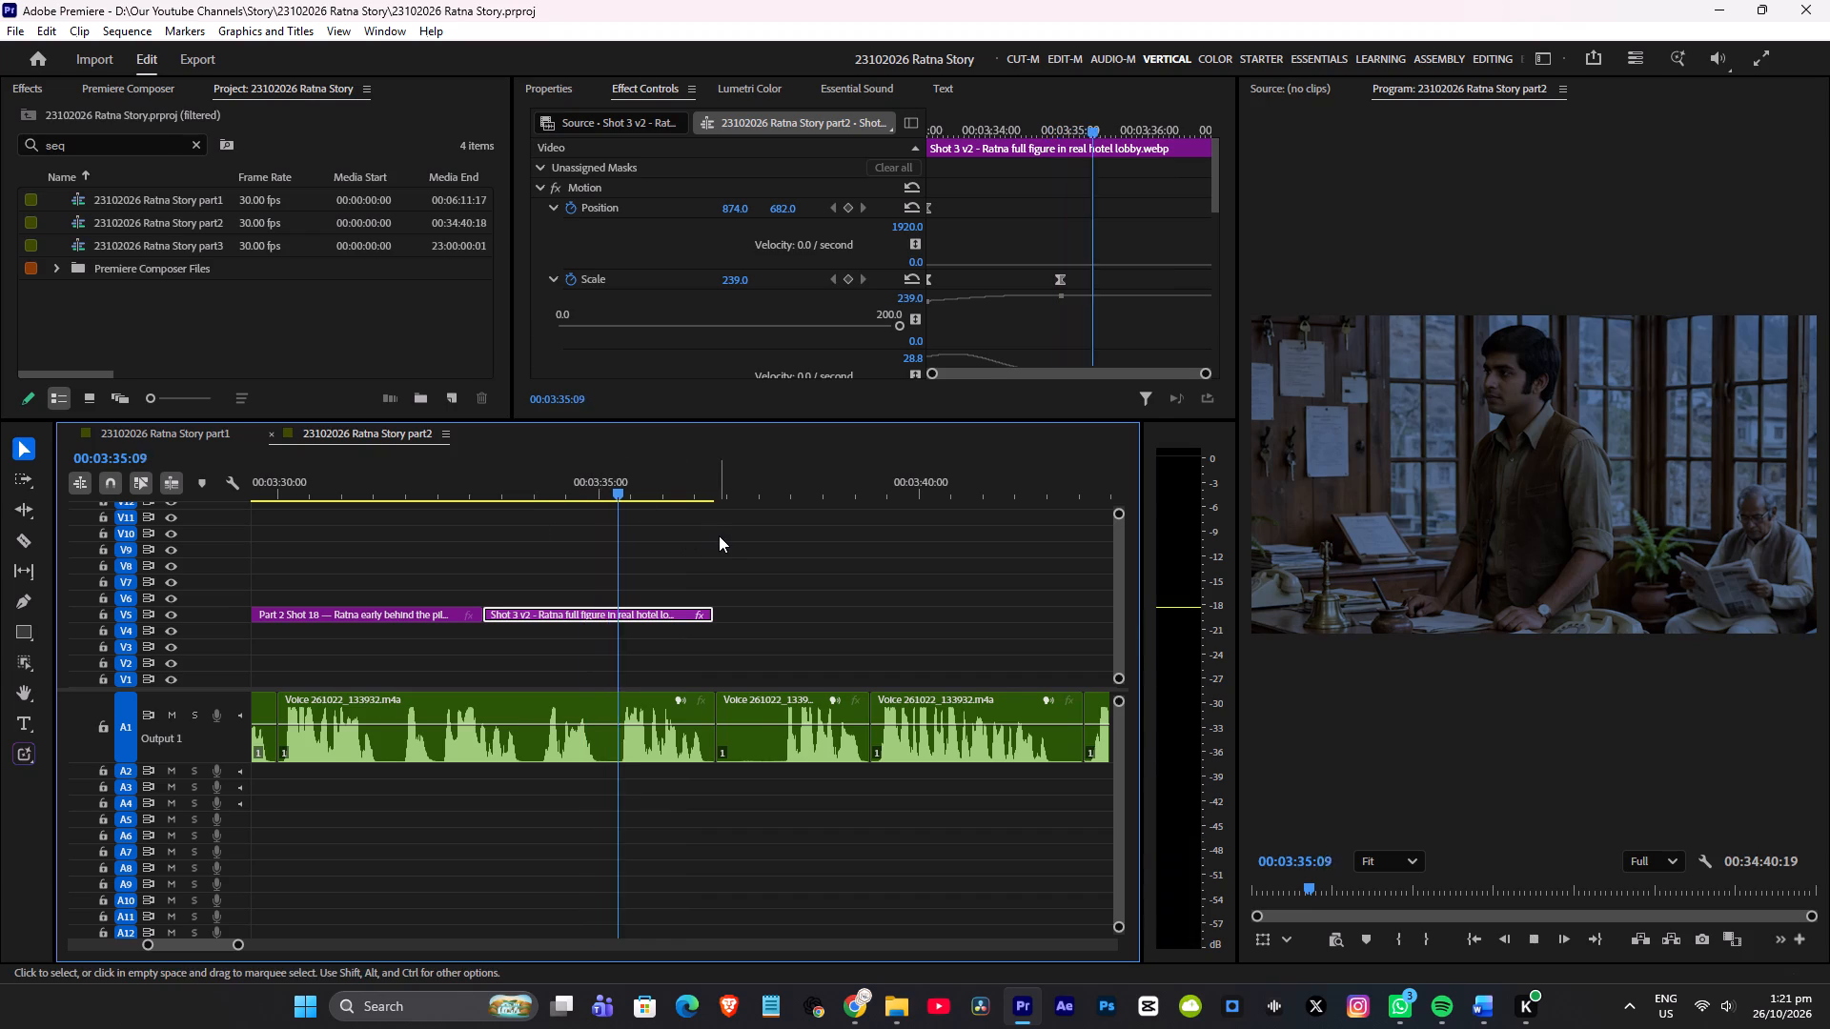
{"action": "scroll", "coordinate": [719, 535], "scroll_direction": "up", "scroll_amount": 3, "text": "alt"}
{"action": "scroll", "coordinate": [751, 535], "scroll_direction": "down", "scroll_amount": 11, "text": "alt"}
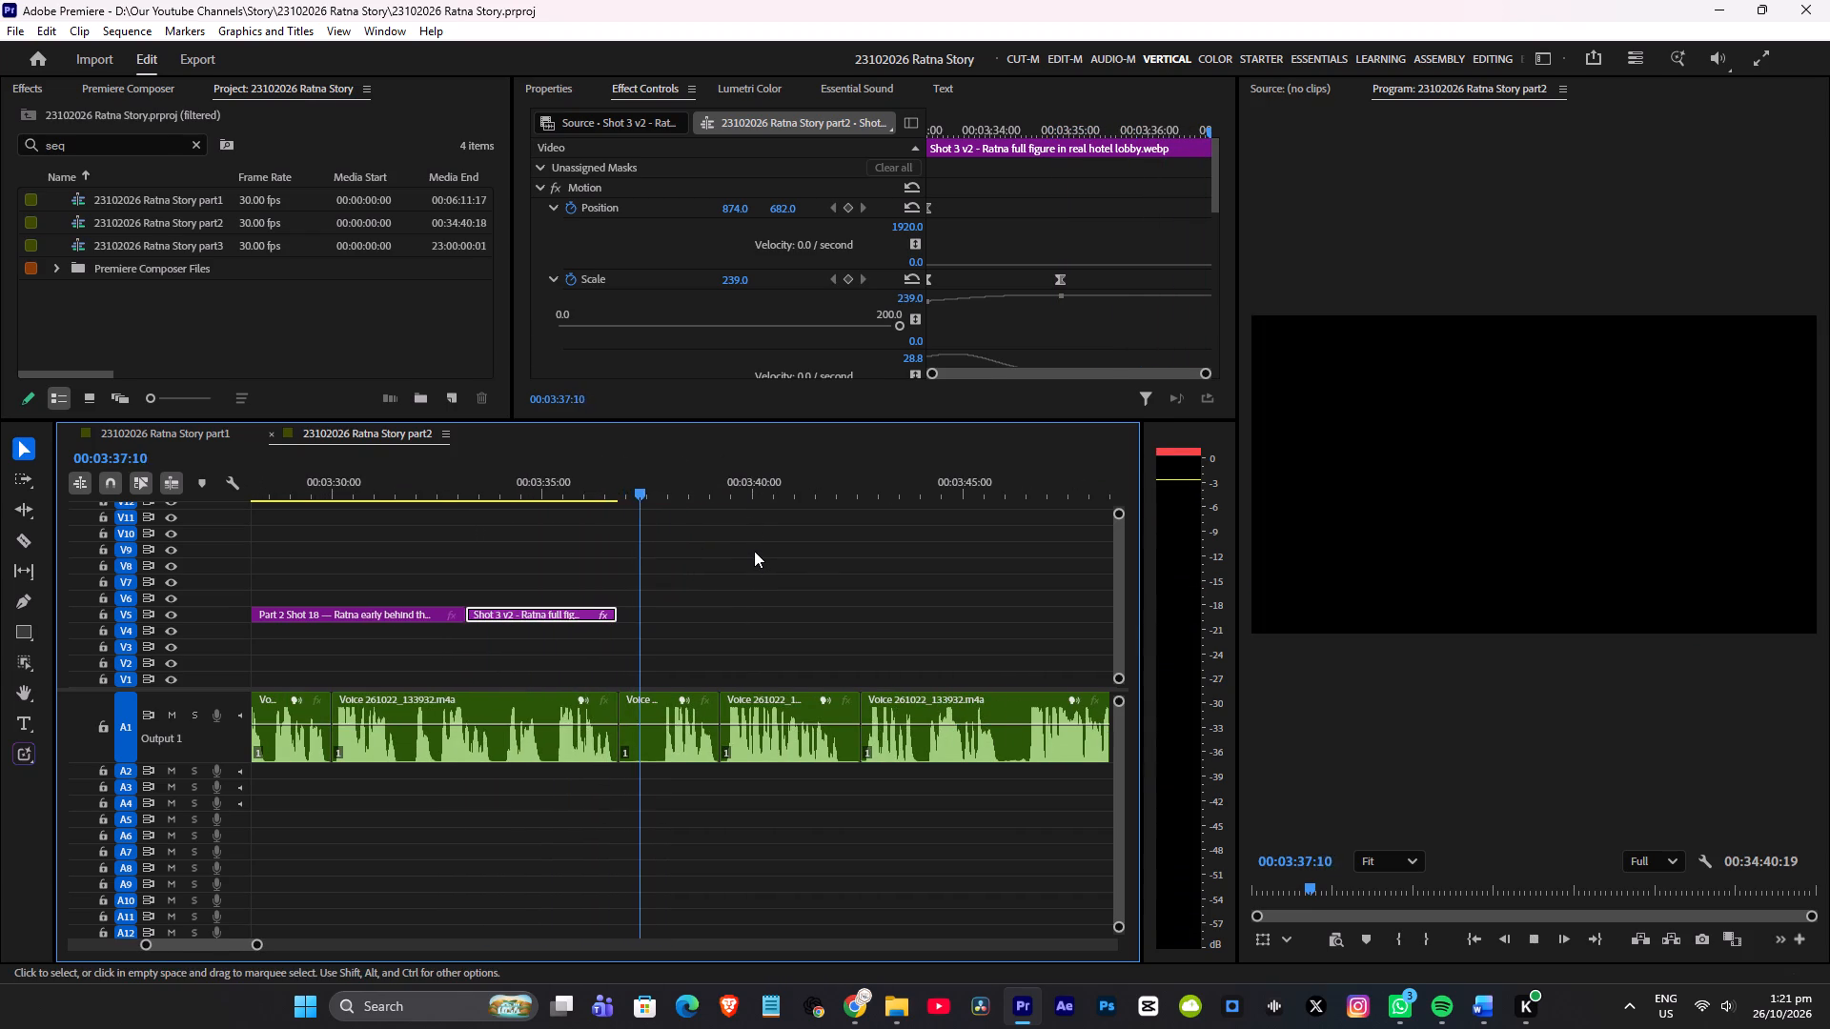
{"action": "scroll", "coordinate": [761, 547], "scroll_direction": "down", "scroll_amount": 3}
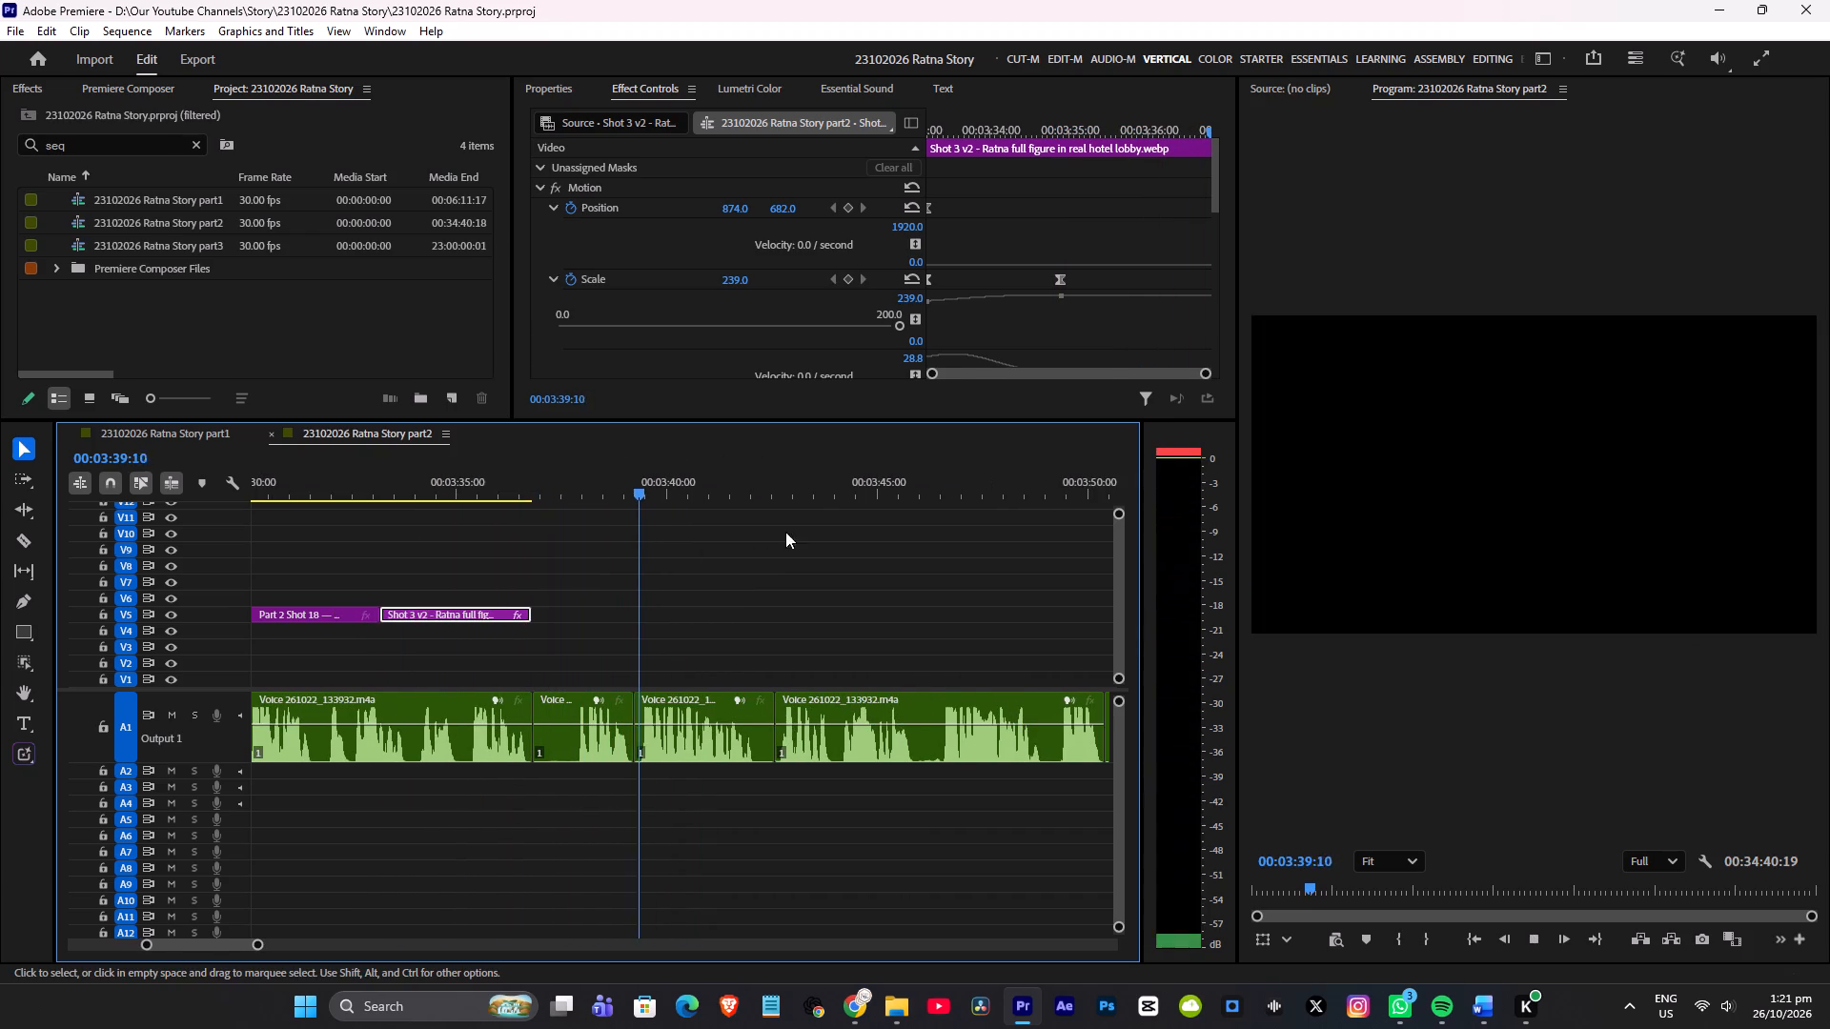
{"action": "scroll", "coordinate": [746, 567], "scroll_direction": "down", "scroll_amount": 4}
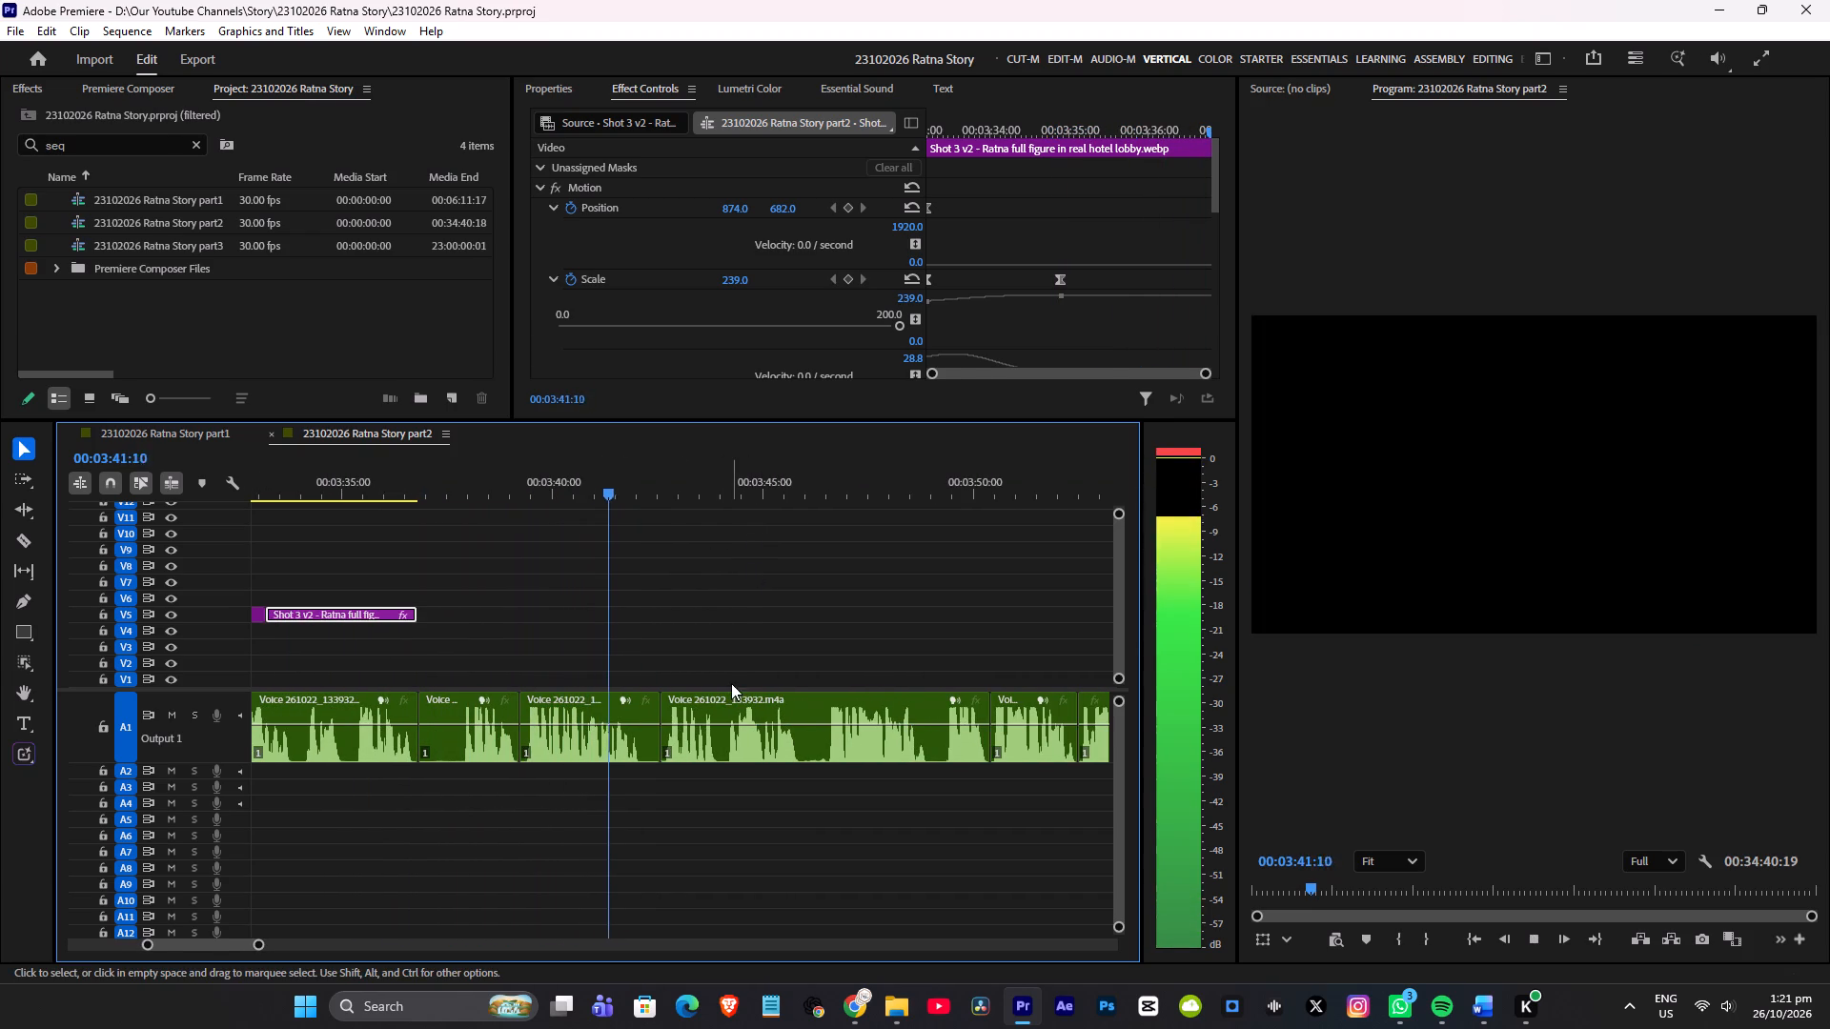
{"action": "key", "text": "space"}
{"action": "left_click", "coordinate": [852, 1008]}
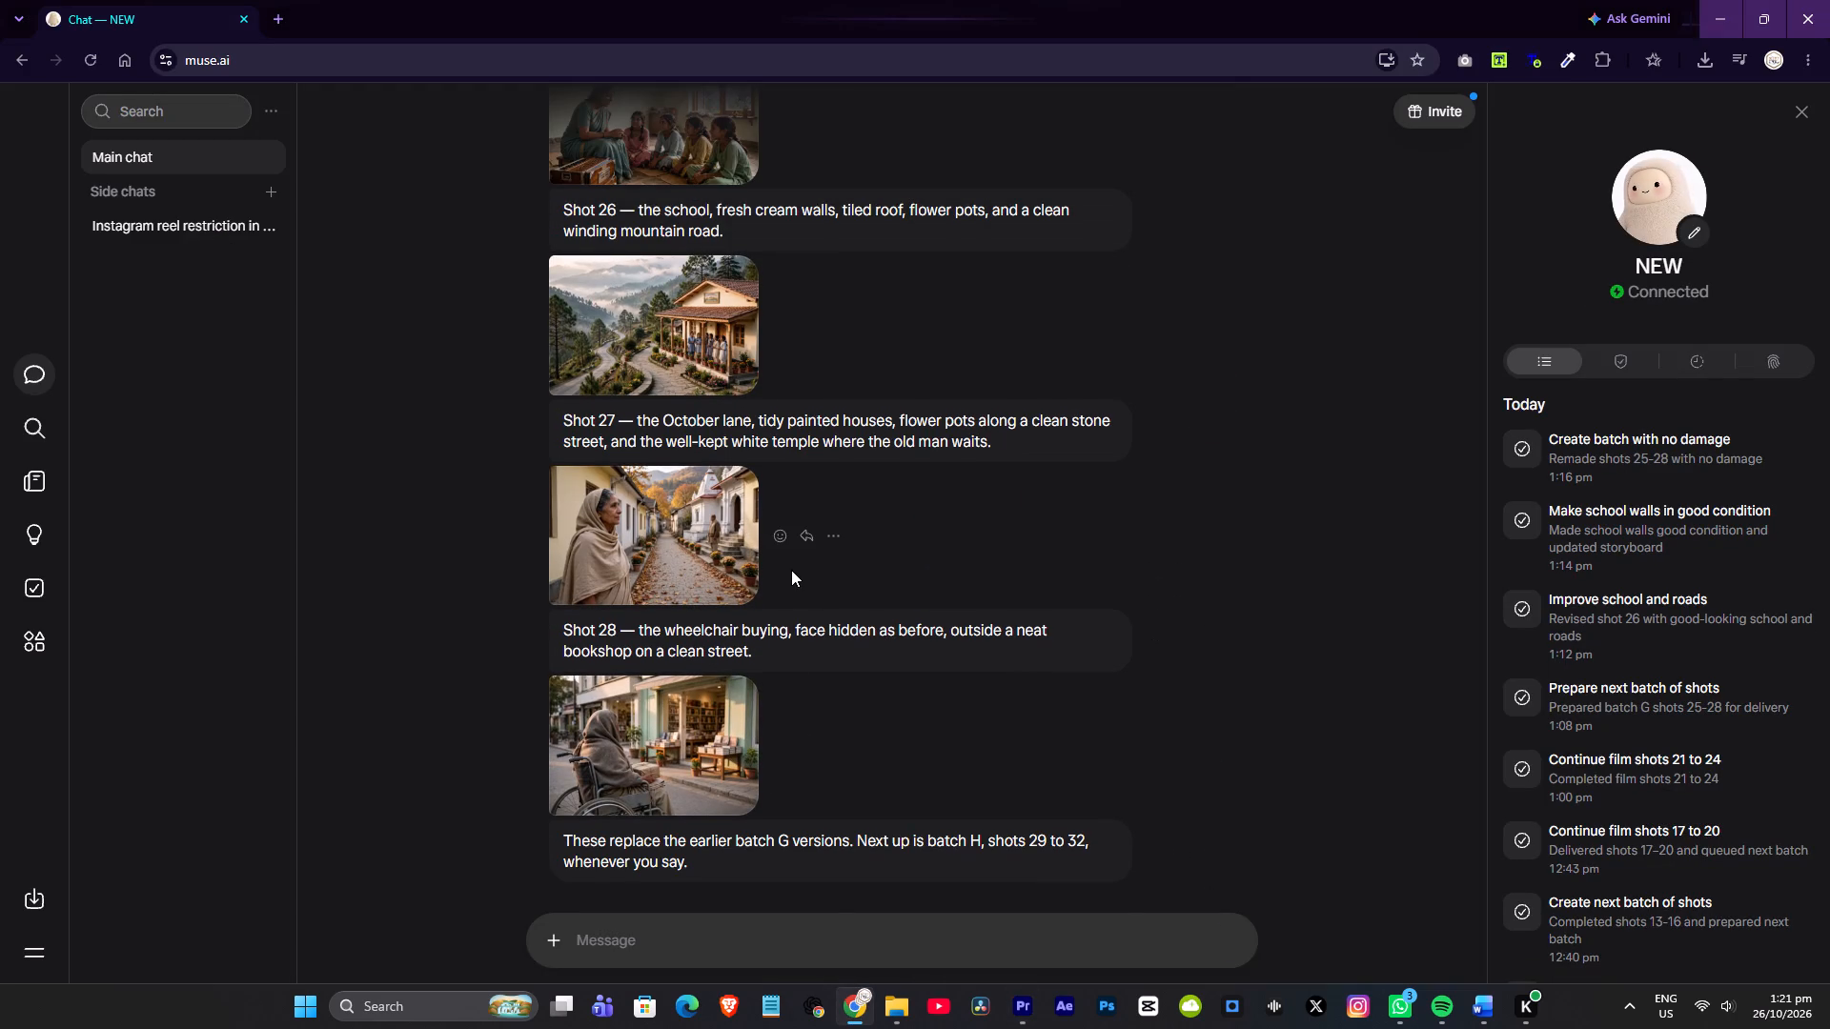
{"action": "scroll", "coordinate": [792, 569], "scroll_direction": "up", "scroll_amount": 1}
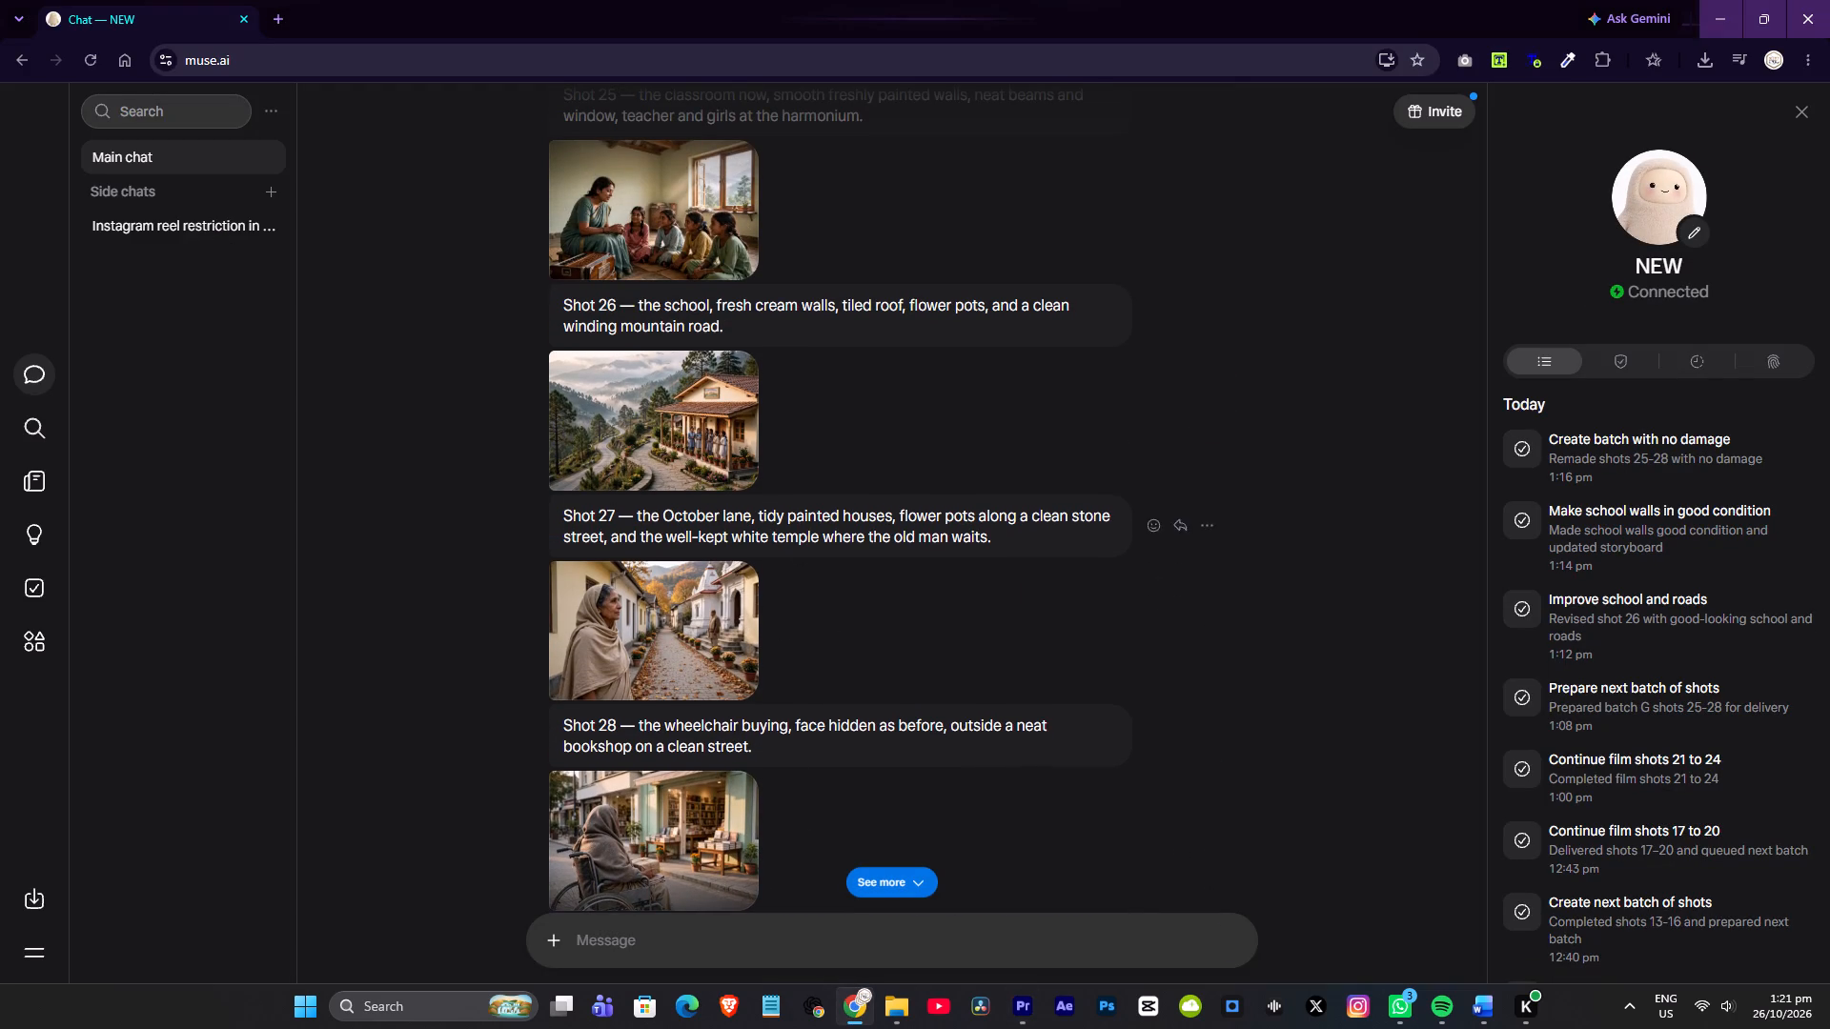
{"action": "scroll", "coordinate": [796, 532], "scroll_direction": "up", "scroll_amount": 2}
{"action": "scroll", "coordinate": [799, 503], "scroll_direction": "down", "scroll_amount": 5}
{"action": "left_click", "coordinate": [676, 703]}
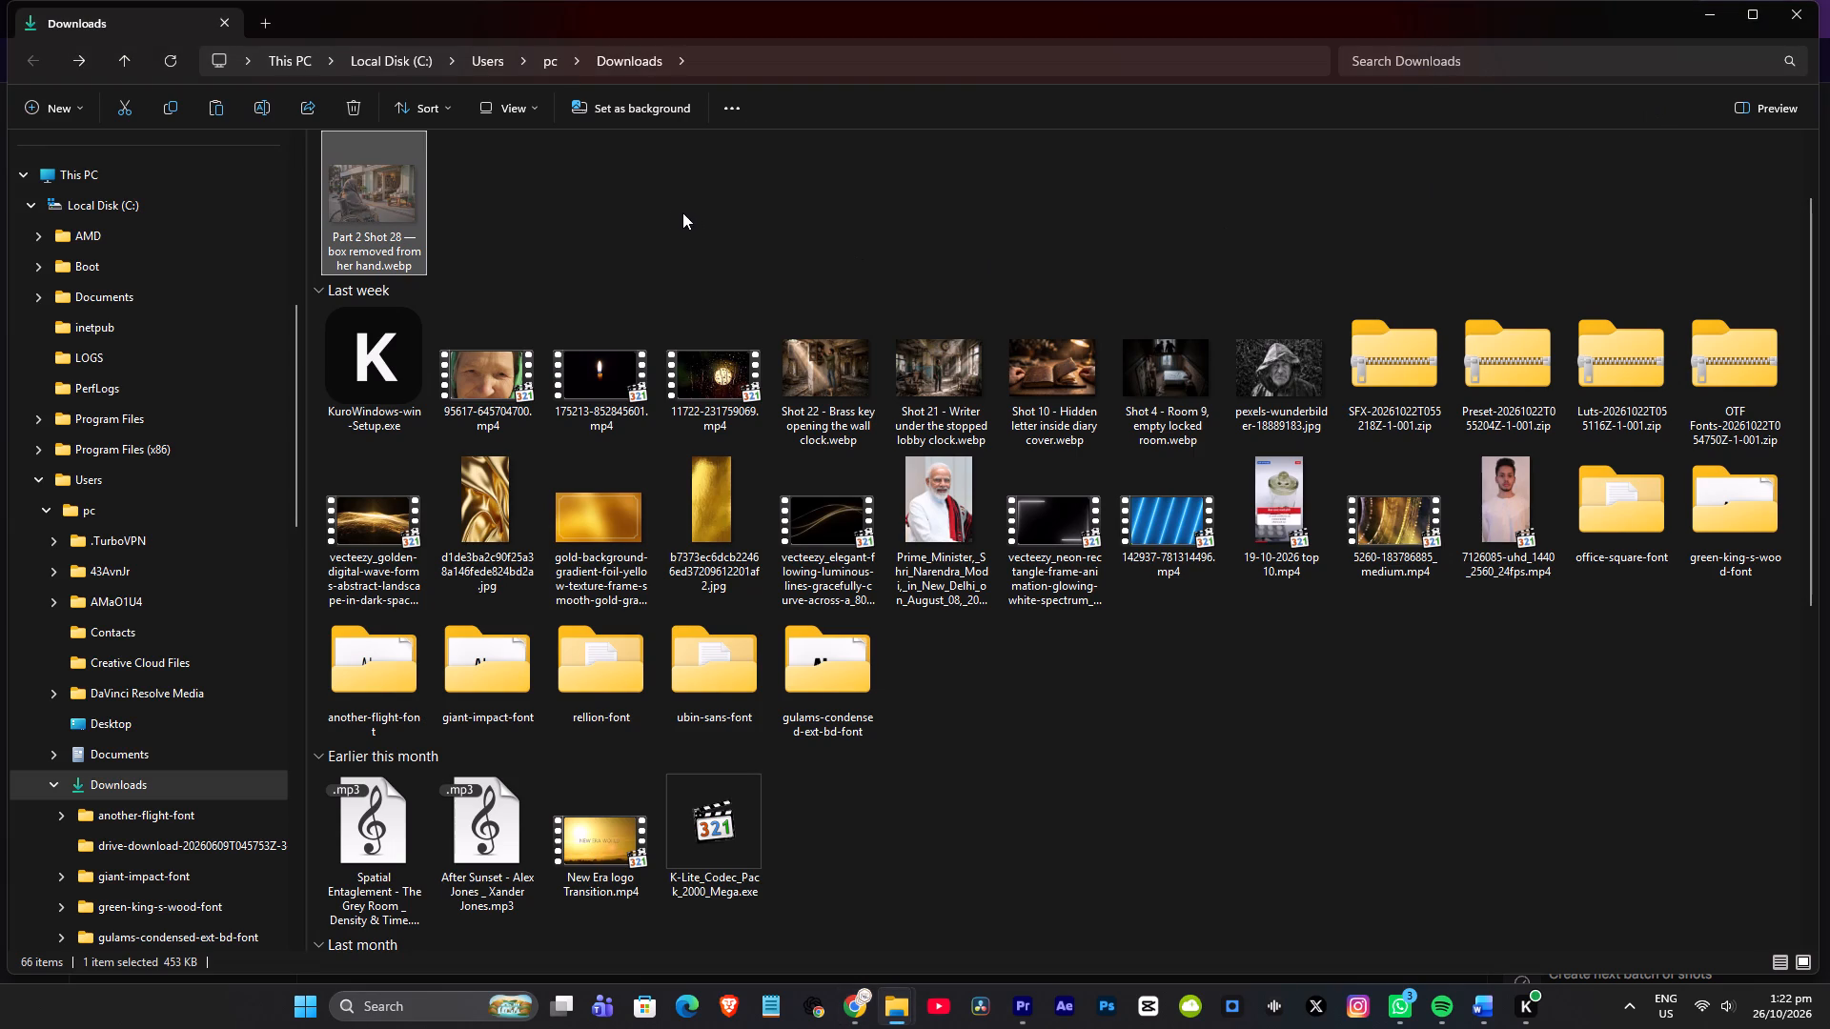
{"action": "left_click", "coordinate": [890, 1008]}
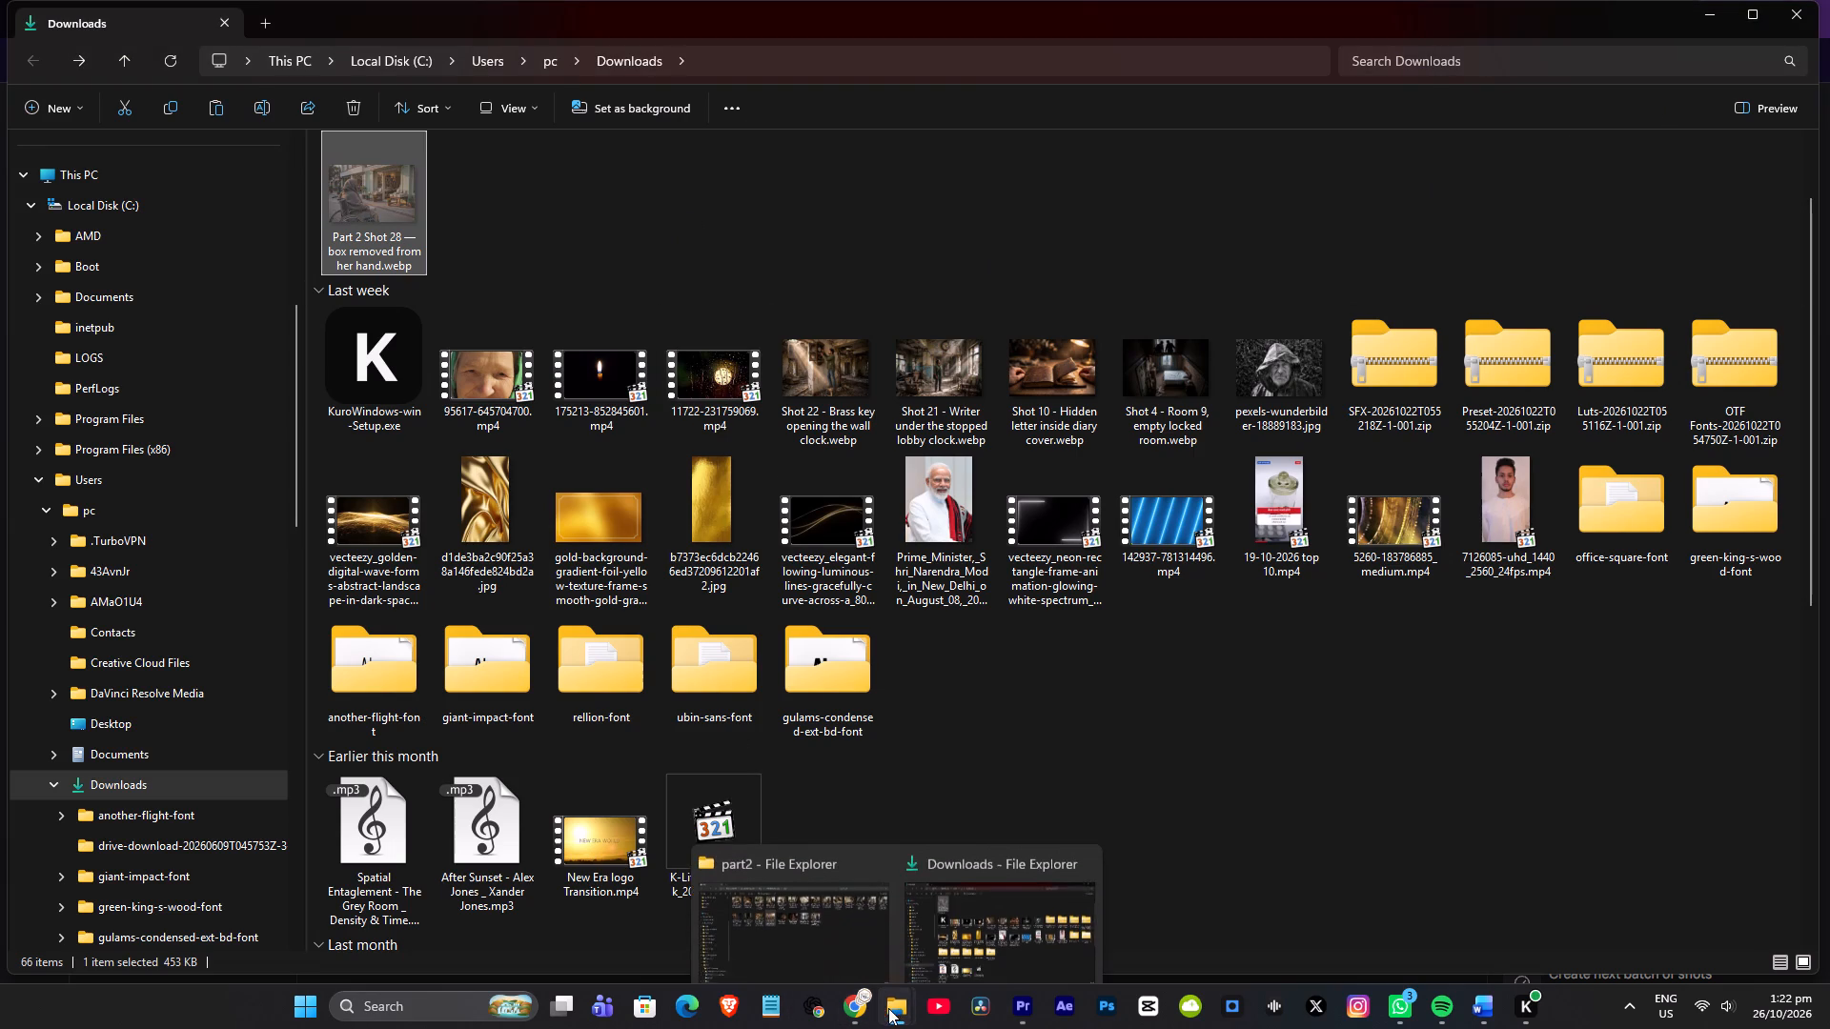
{"action": "left_click", "coordinate": [830, 917]}
{"action": "left_click", "coordinate": [834, 663]}
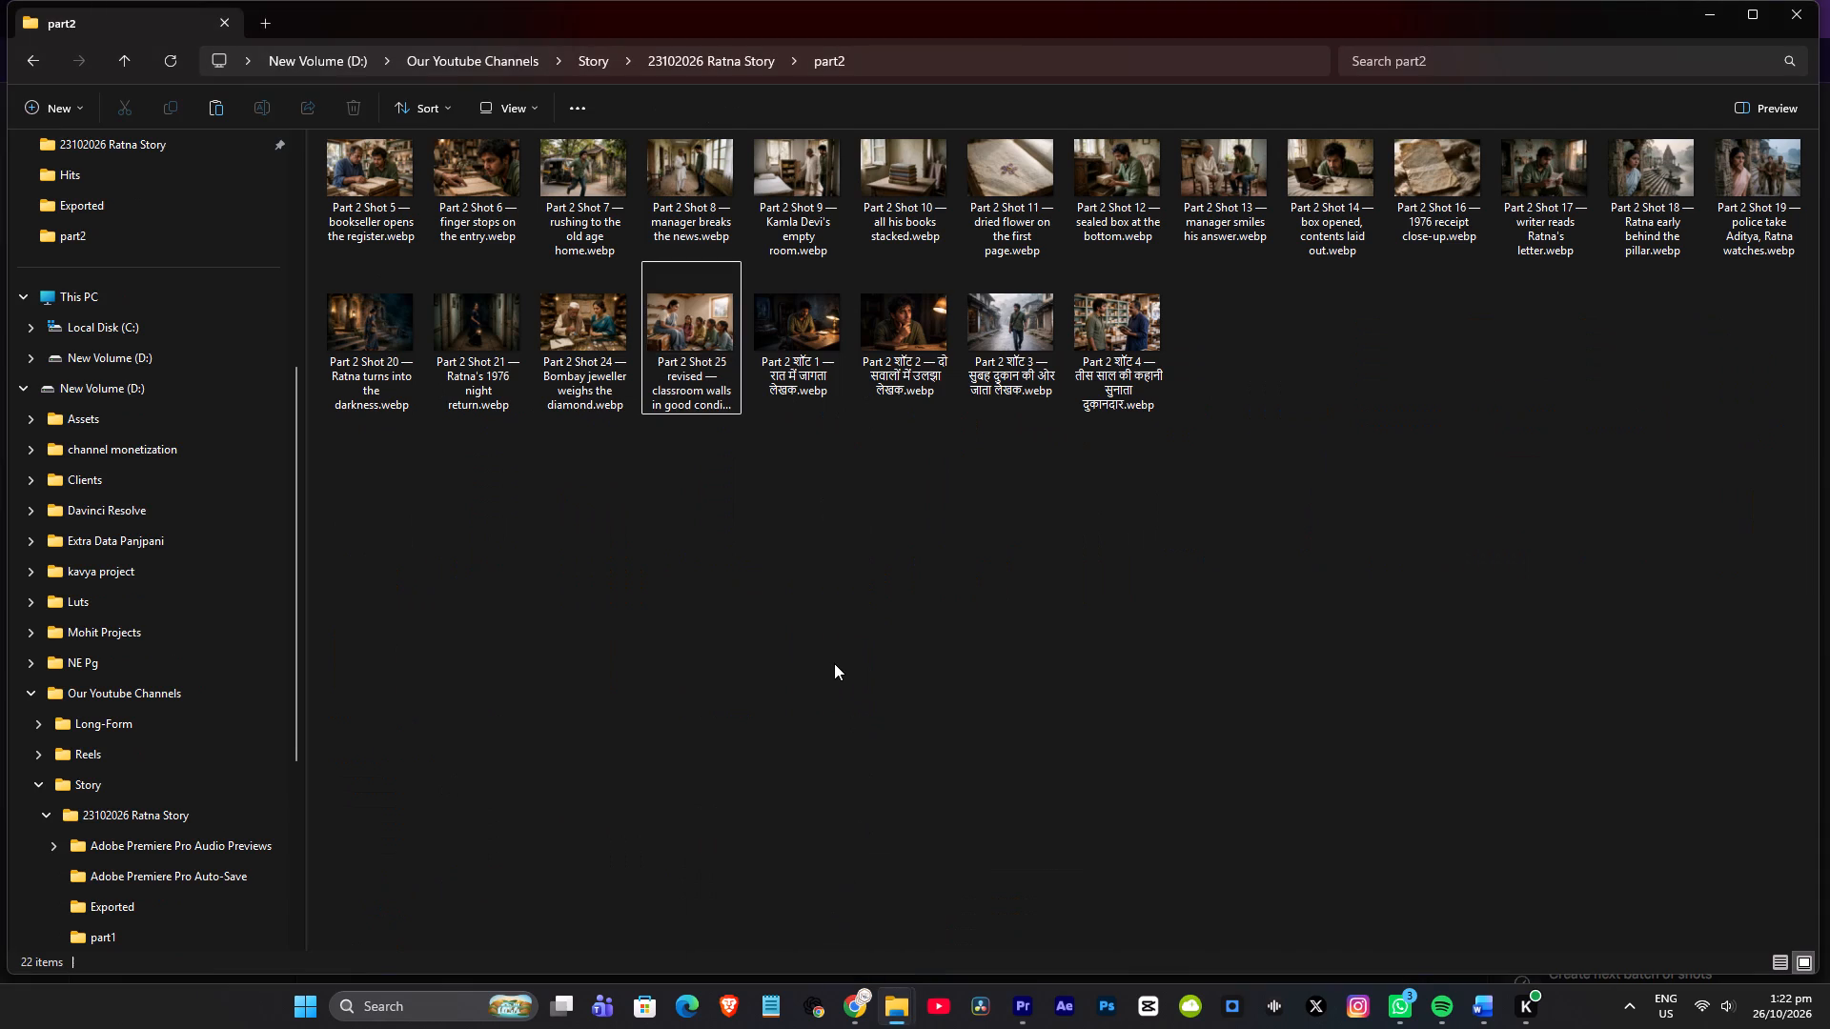
{"action": "key", "text": "ctrl+v"}
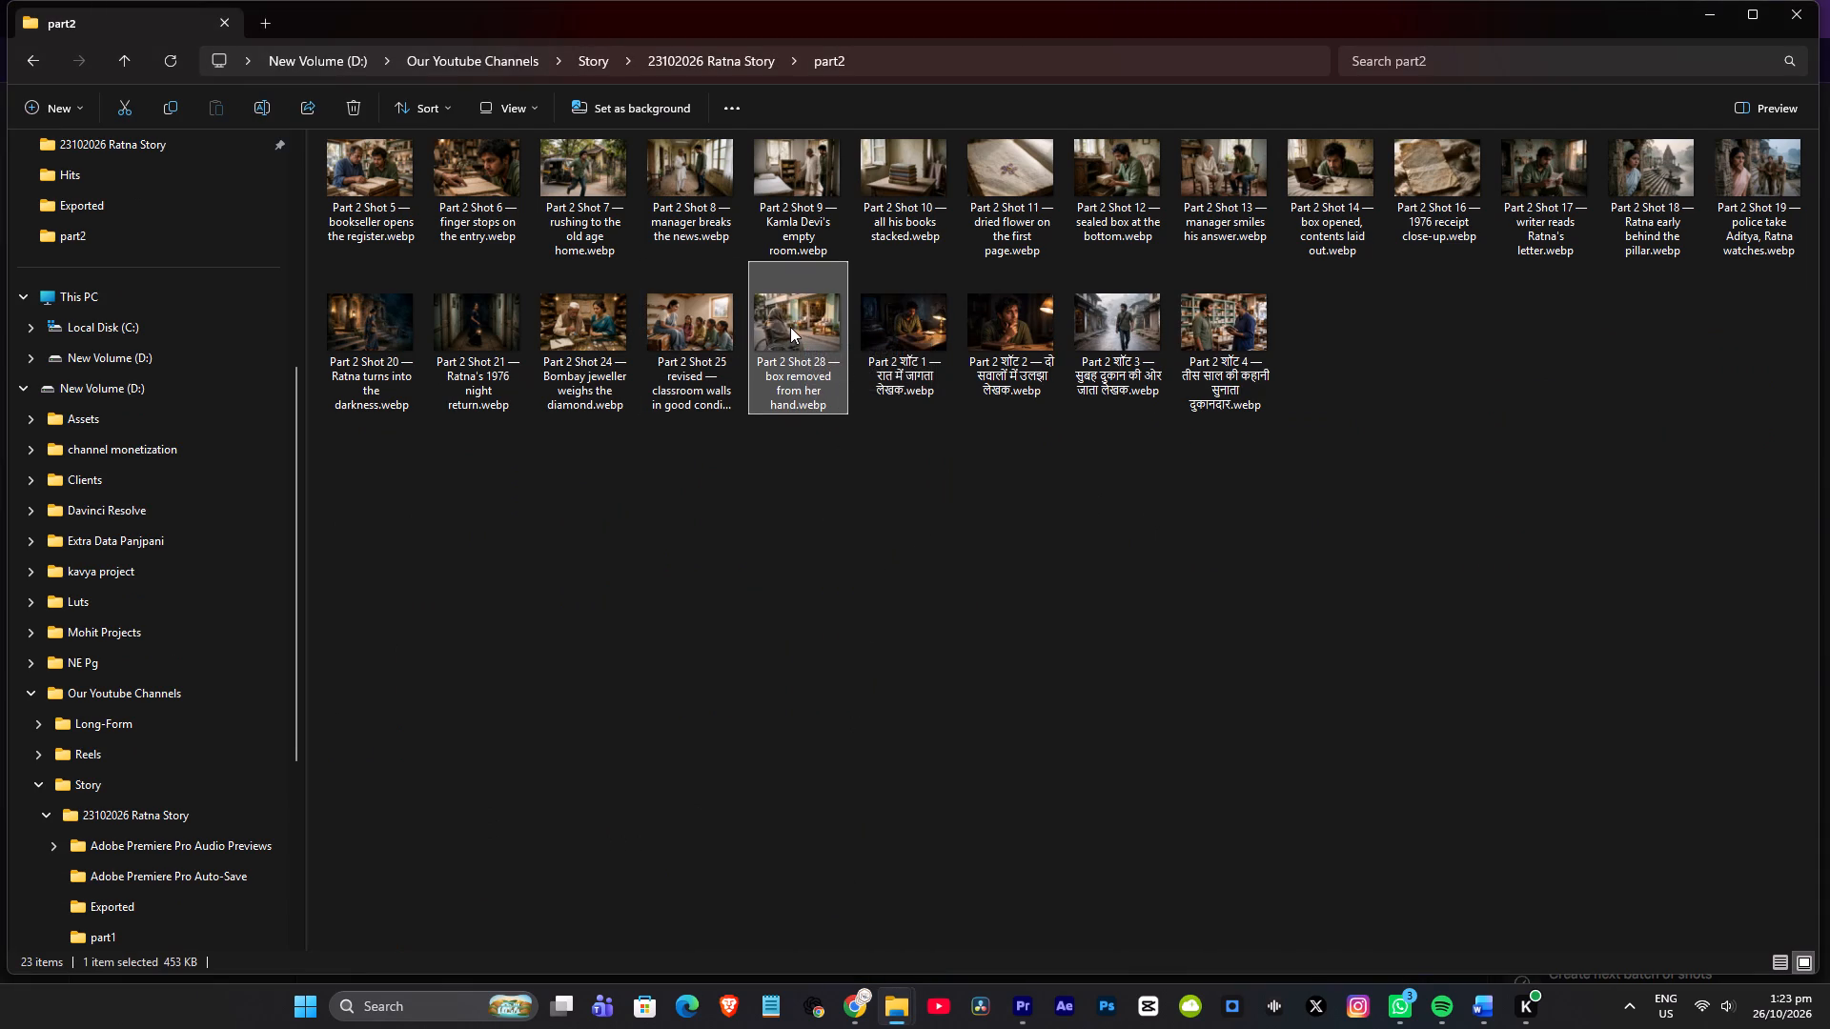
Add the Shot 28 image from the part2 folder to V6 of the Premiere part2 sequence, starting just after 00:03:40:00, and select the clip.
{"action": "left_click_drag", "start_coordinate": [792, 333], "coordinate": [1155, 802]}
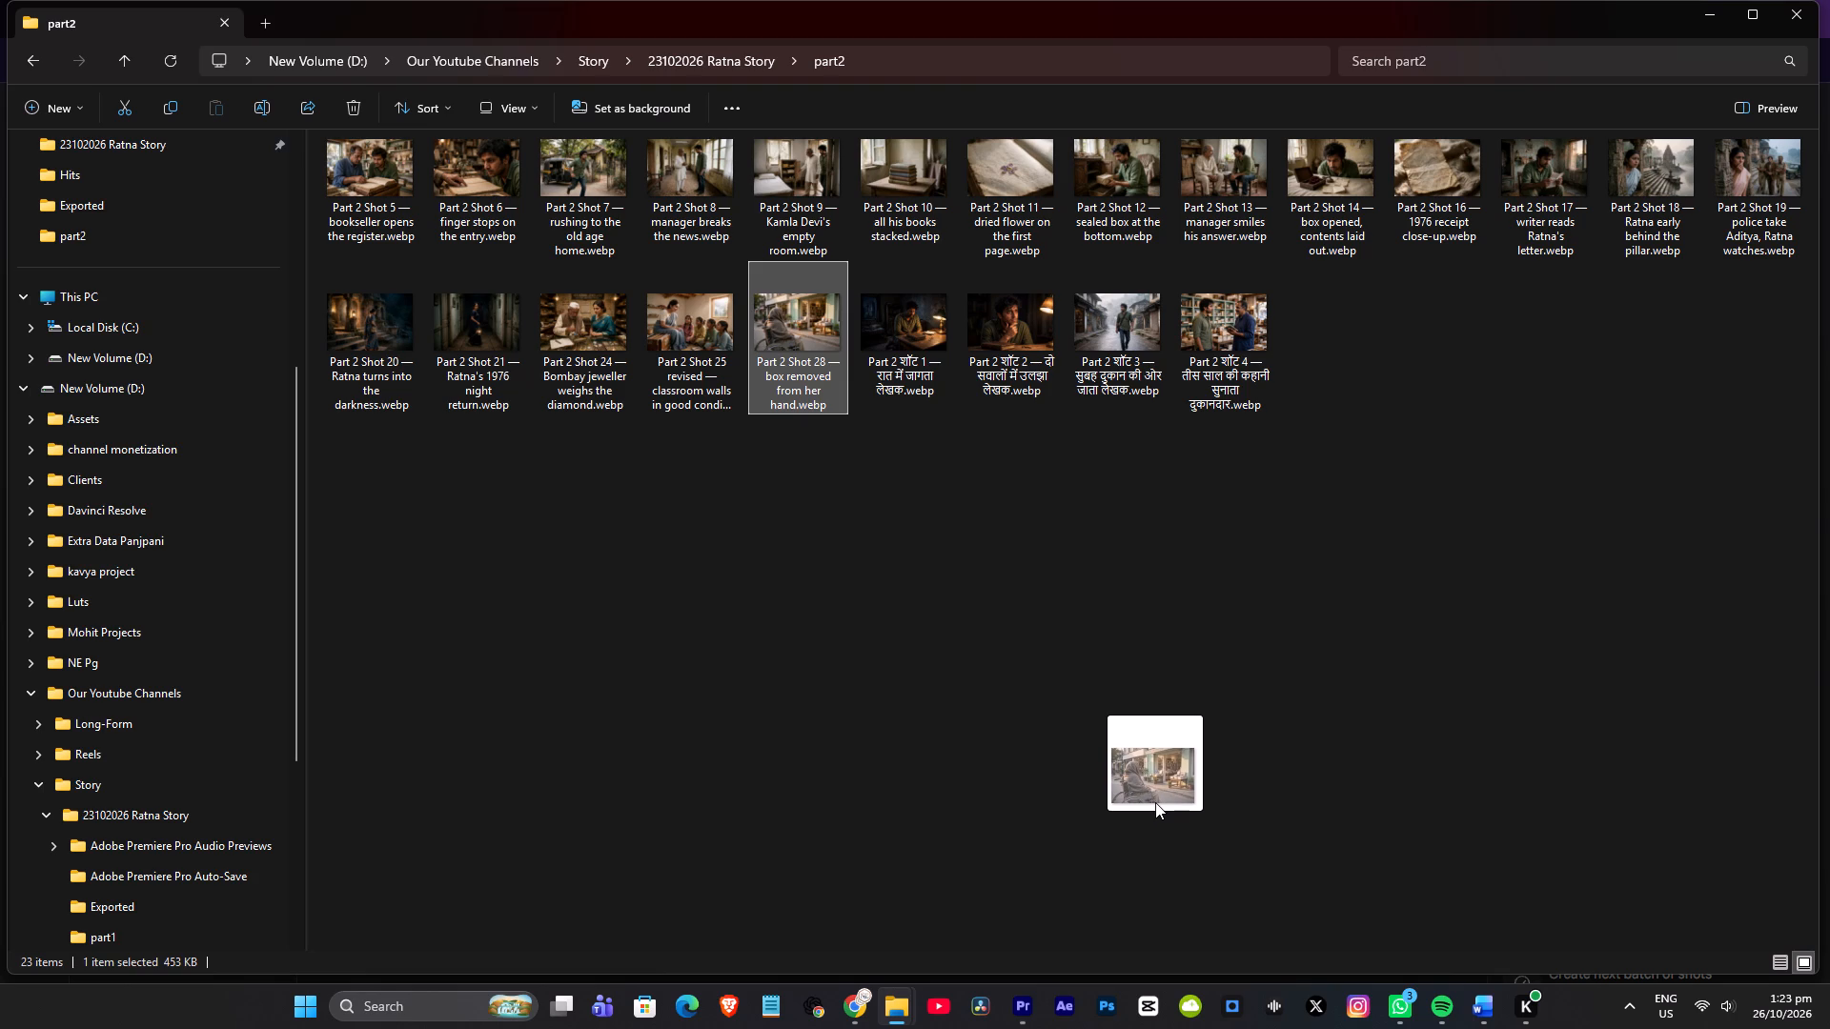
{"action": "left_click_drag", "start_coordinate": [1155, 802], "coordinate": [1158, 801]}
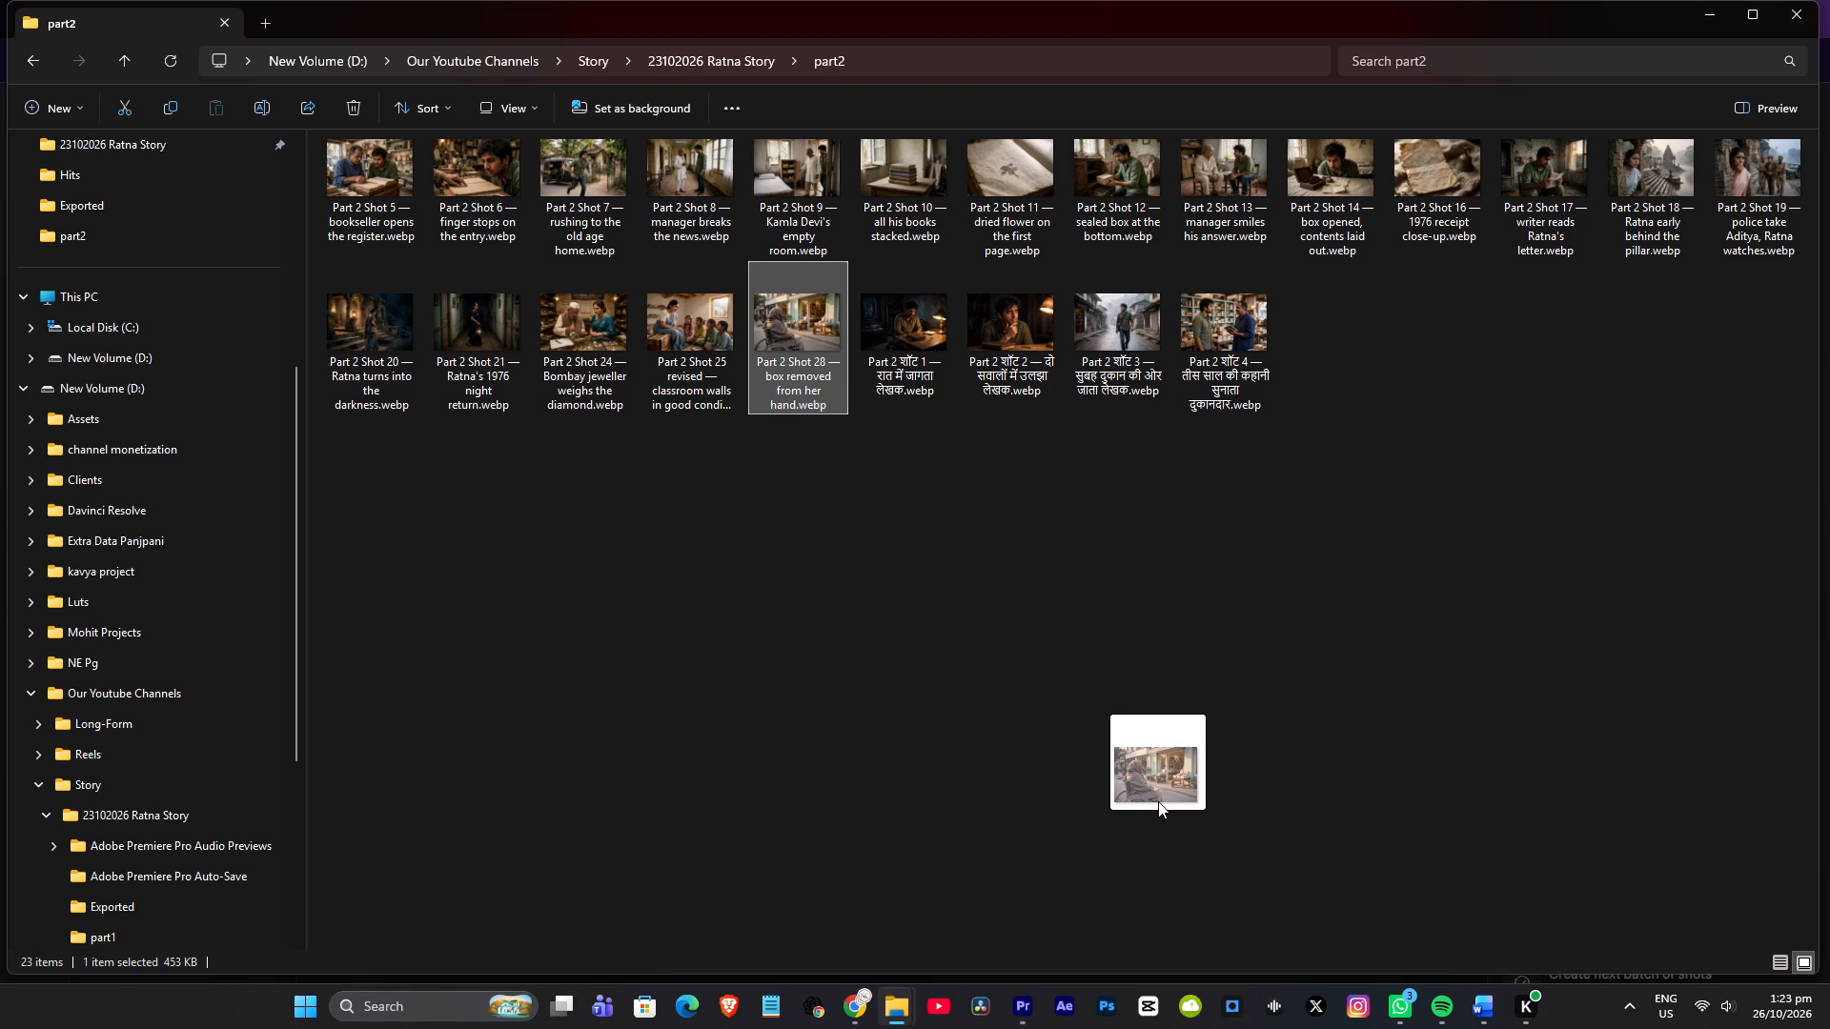
{"action": "left_click_drag", "start_coordinate": [1158, 801], "coordinate": [1158, 800]}
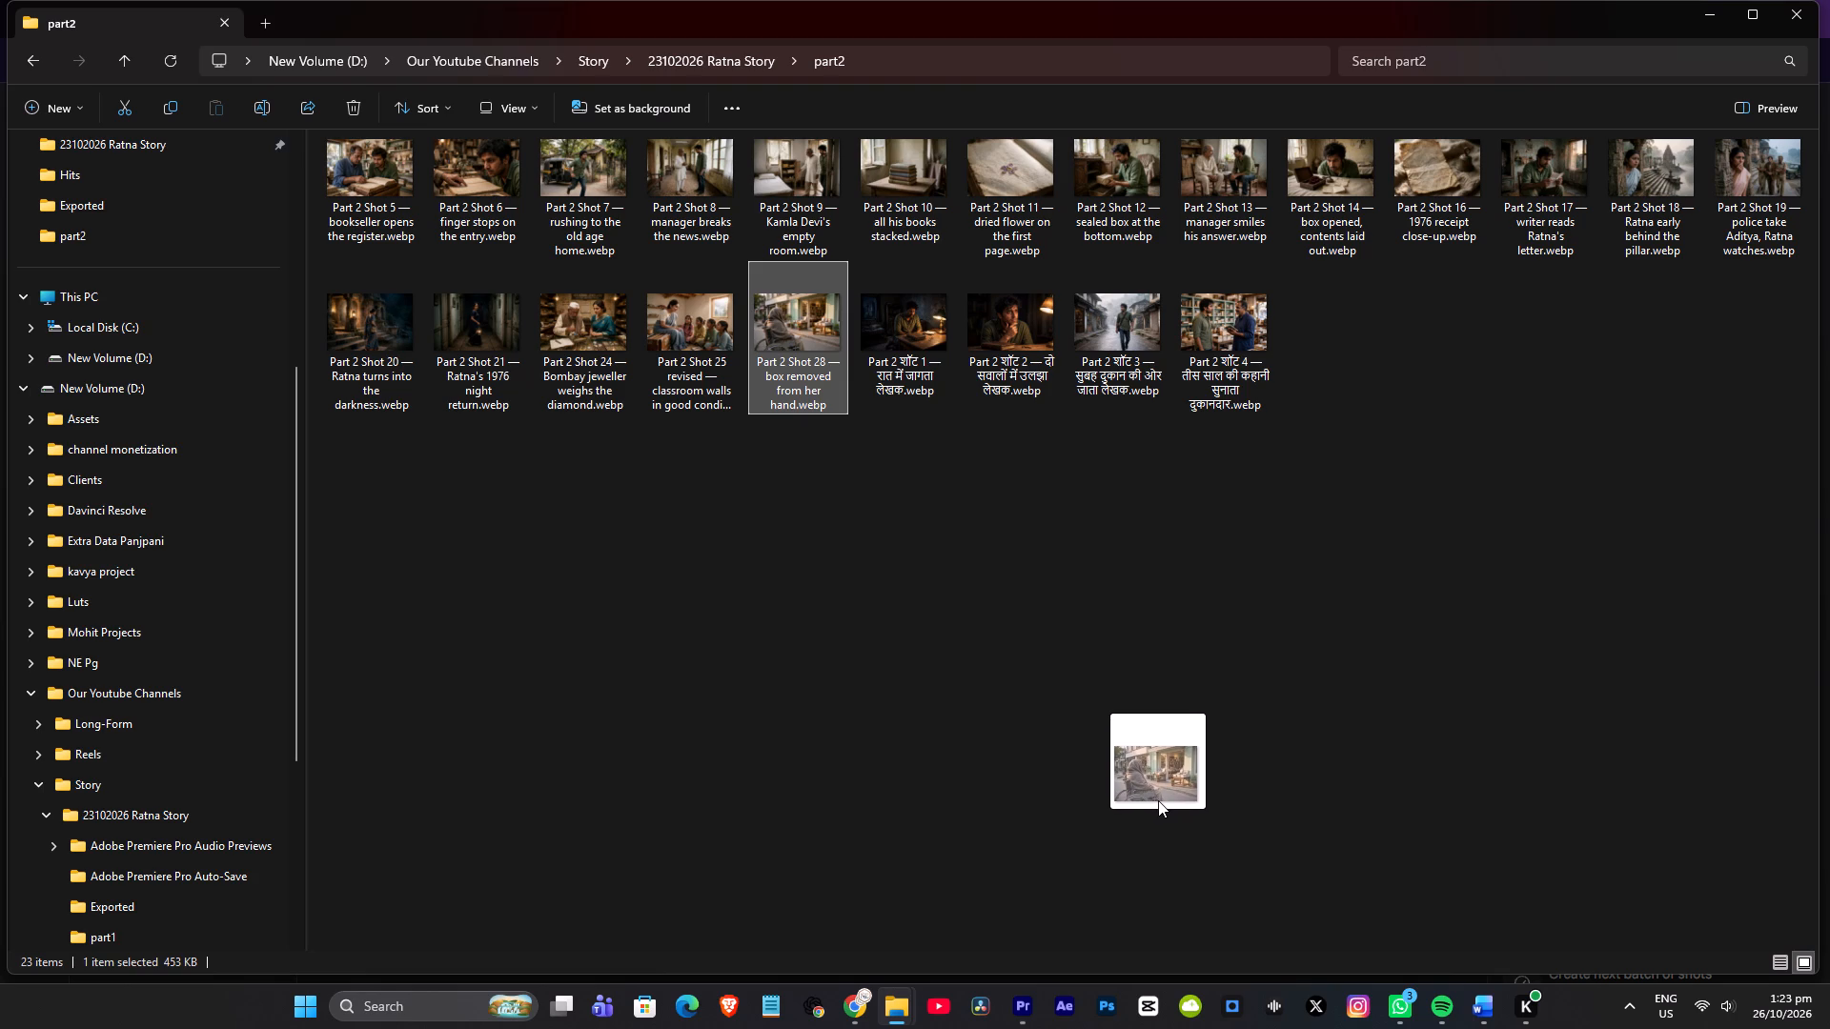
{"action": "left_click_drag", "start_coordinate": [1158, 800], "coordinate": [1149, 797]}
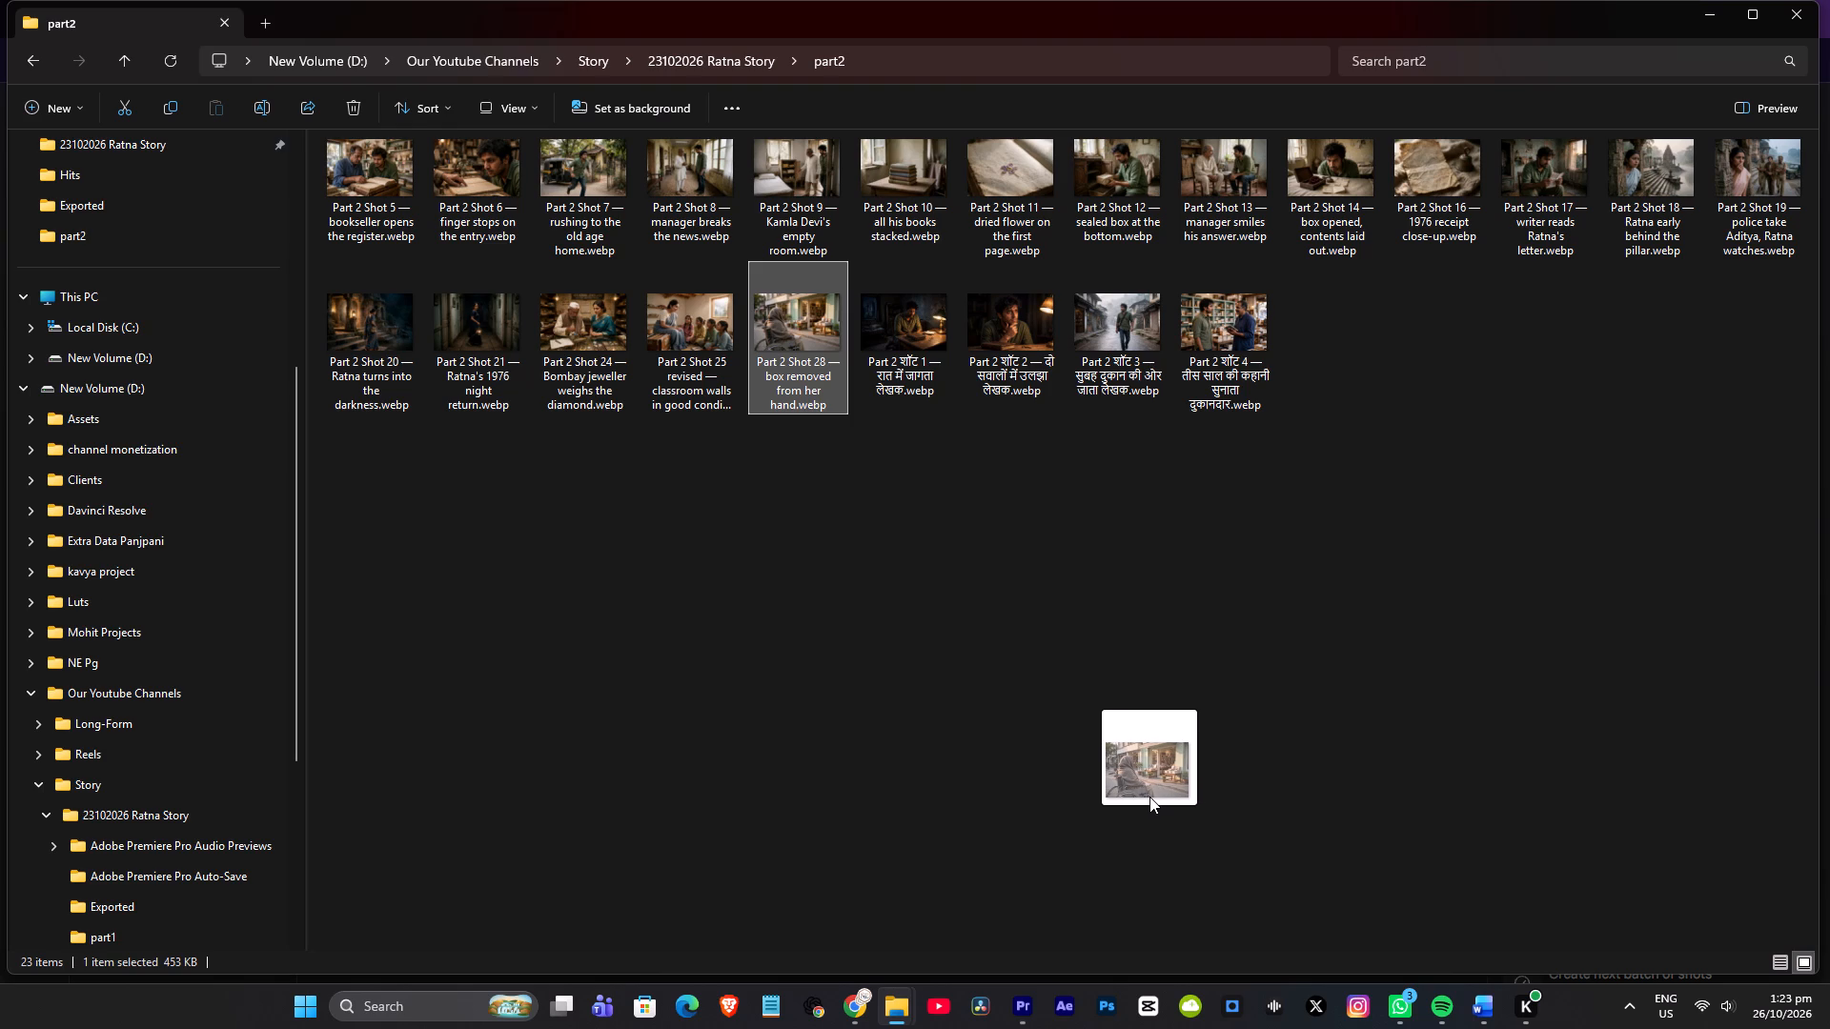
{"action": "left_click_drag", "start_coordinate": [1149, 797], "coordinate": [993, 825]}
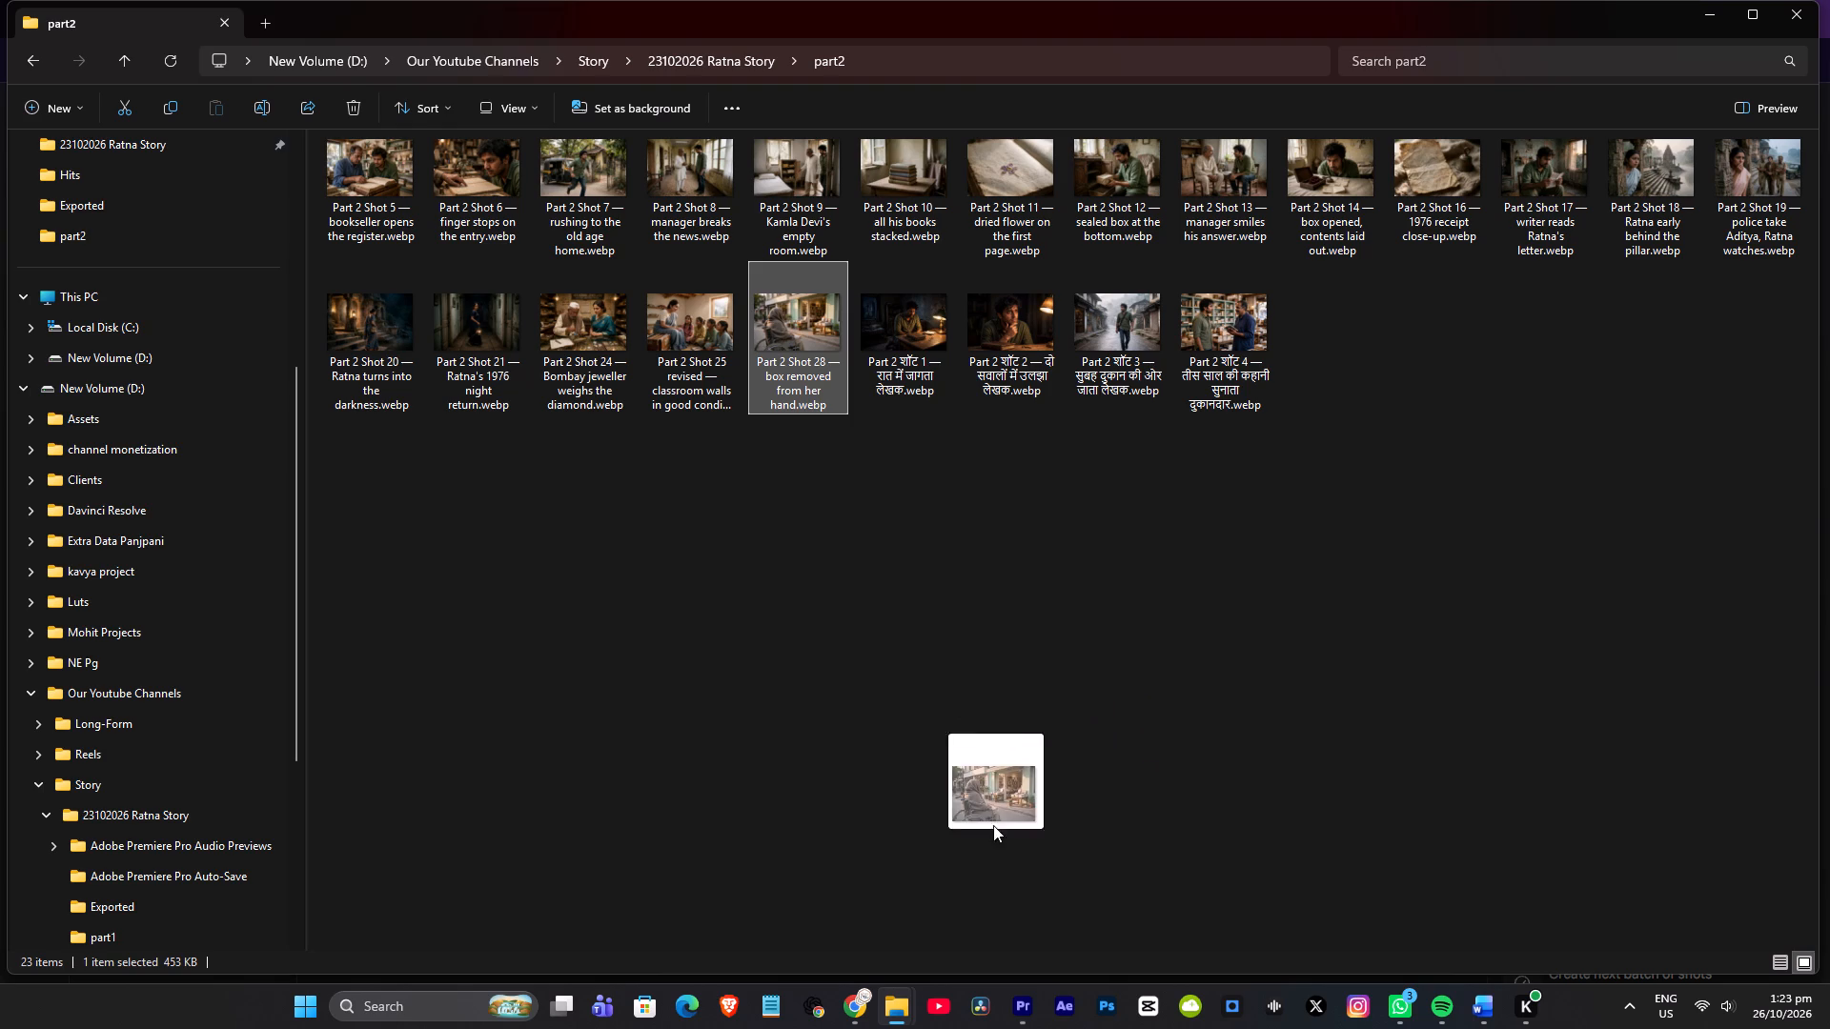
{"action": "left_click_drag", "start_coordinate": [993, 825], "coordinate": [584, 594]}
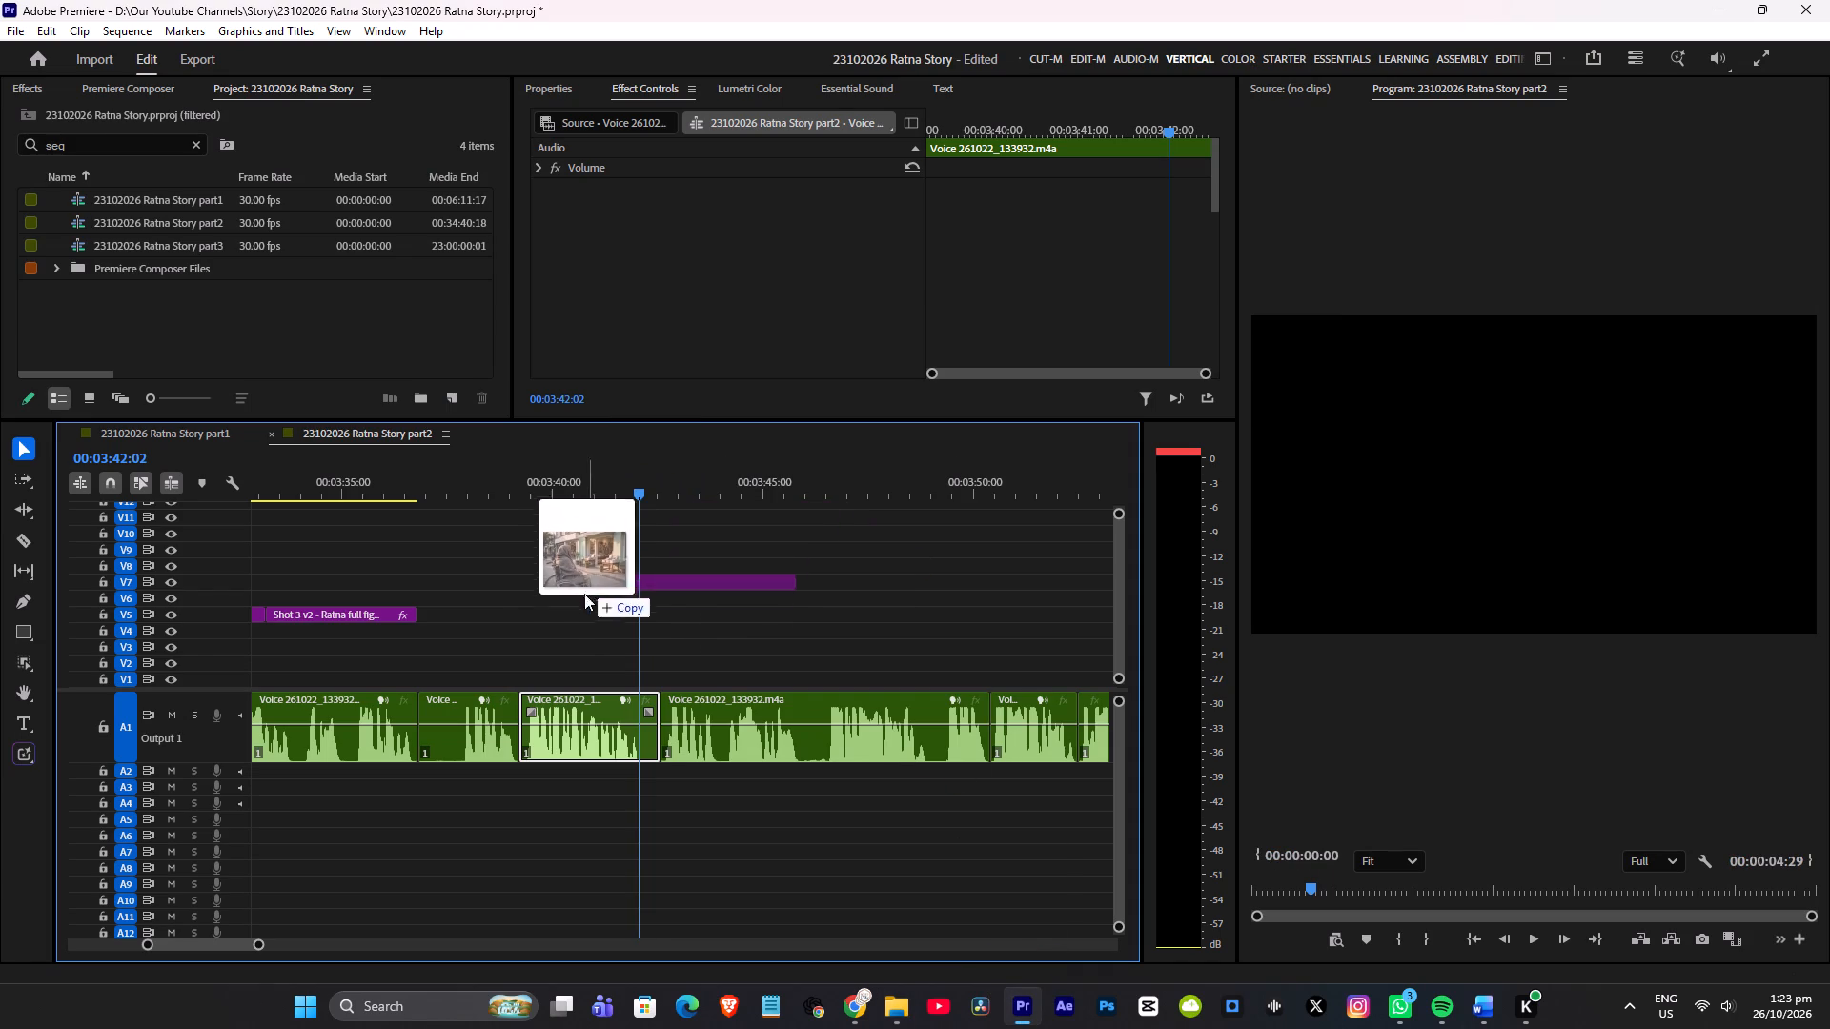
{"action": "left_click_drag", "start_coordinate": [584, 594], "coordinate": [579, 606]}
{"action": "left_click", "coordinate": [606, 598]}
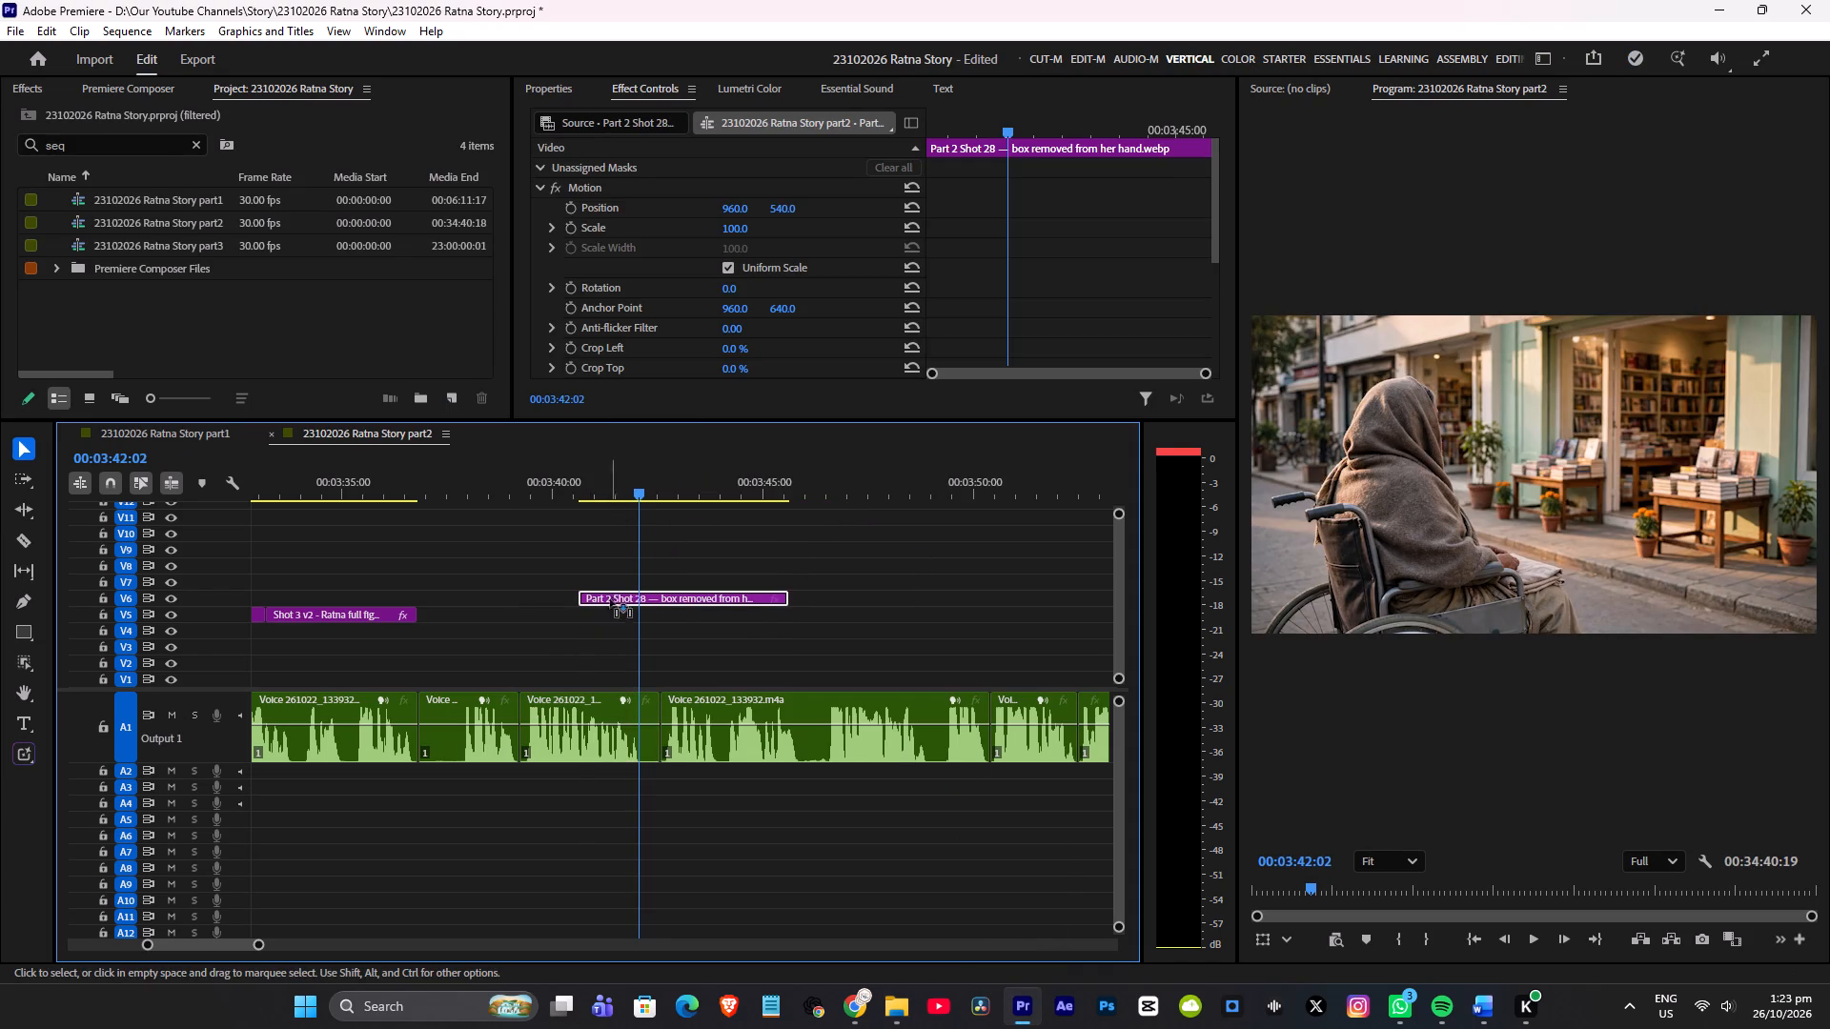
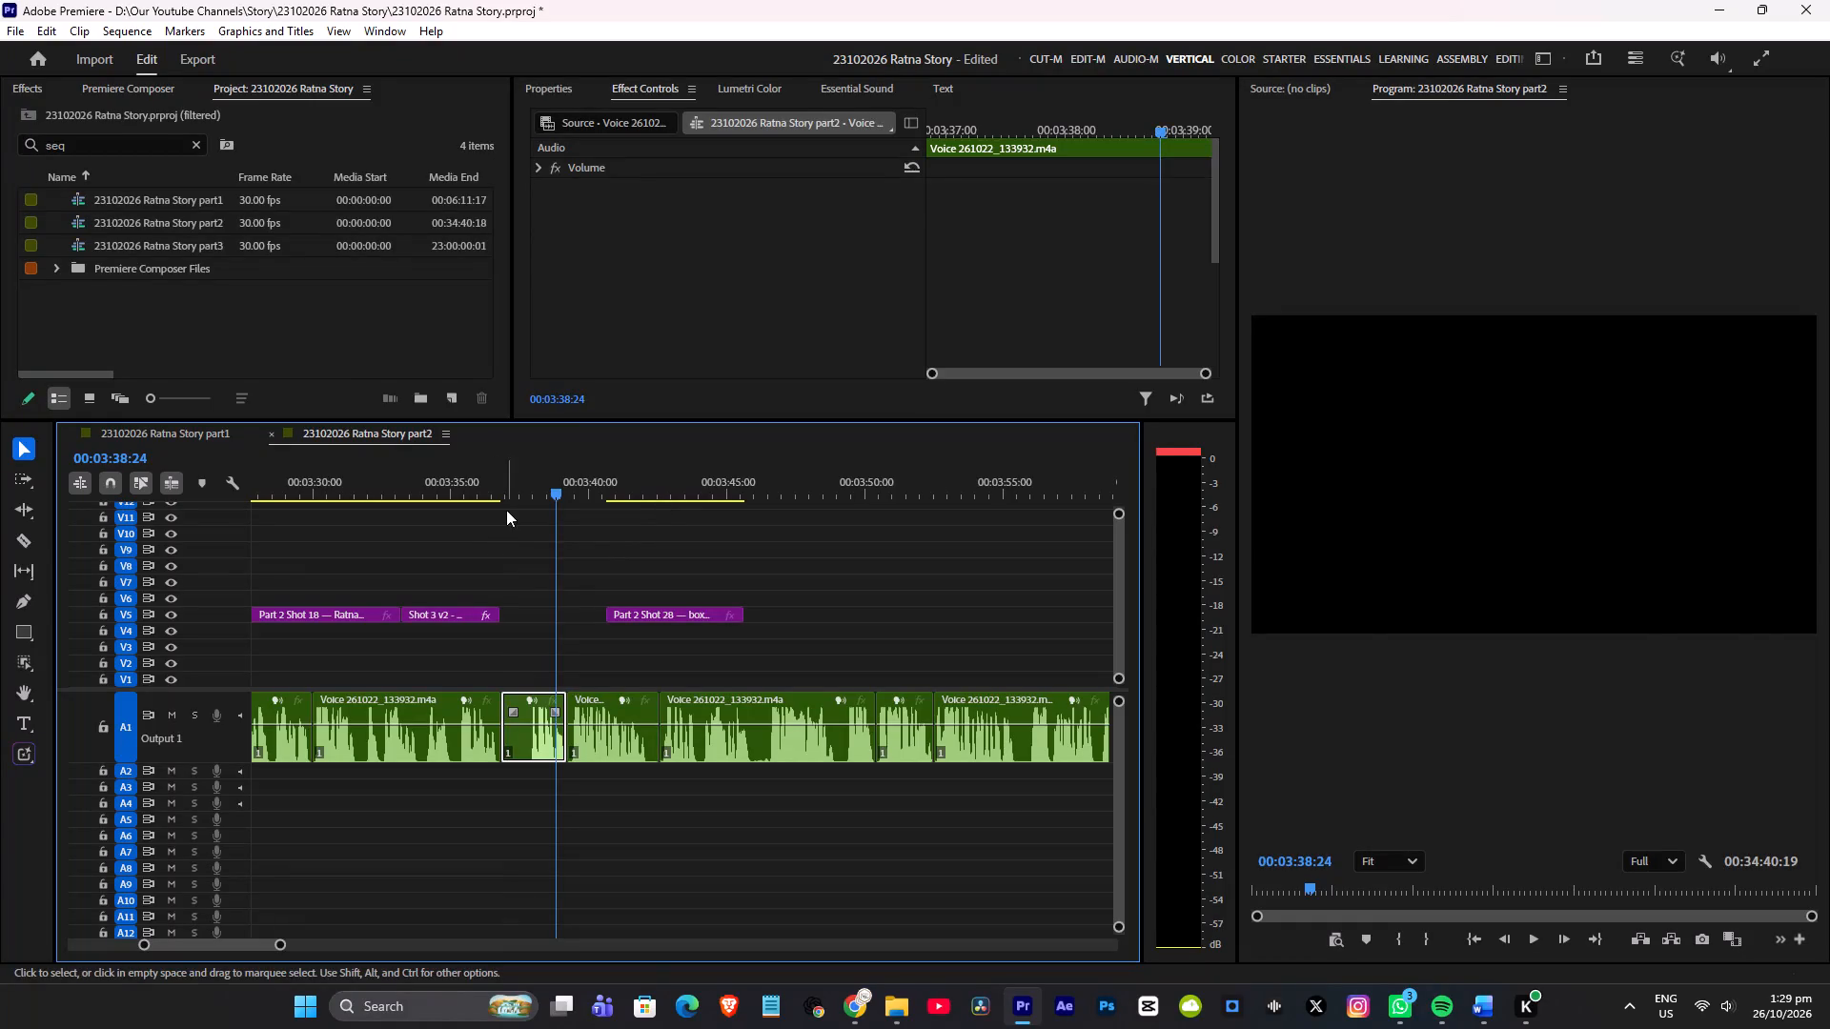
Play the narration before the Shot 28 clip and extend the clip's start back to the voice segment beginning at about 00:03:39.
{"action": "left_click", "coordinate": [496, 481]}
{"action": "key", "text": "space"}
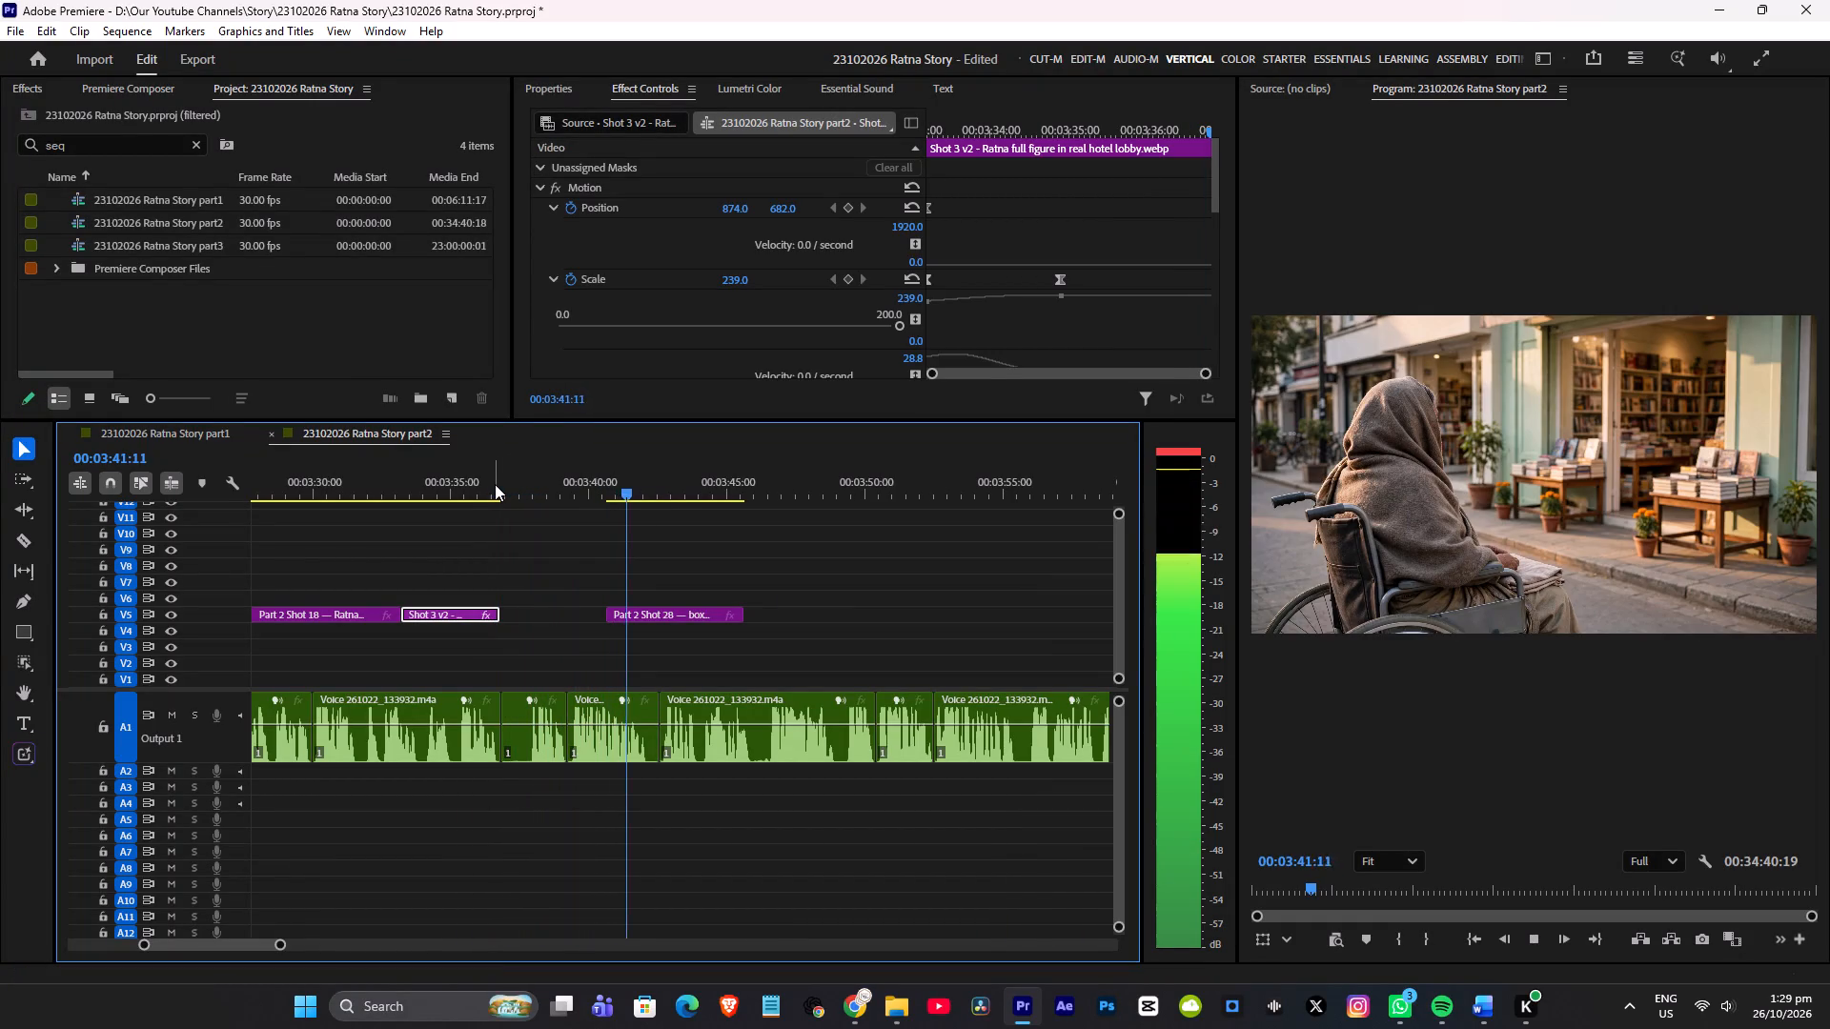
{"action": "key", "text": "space"}
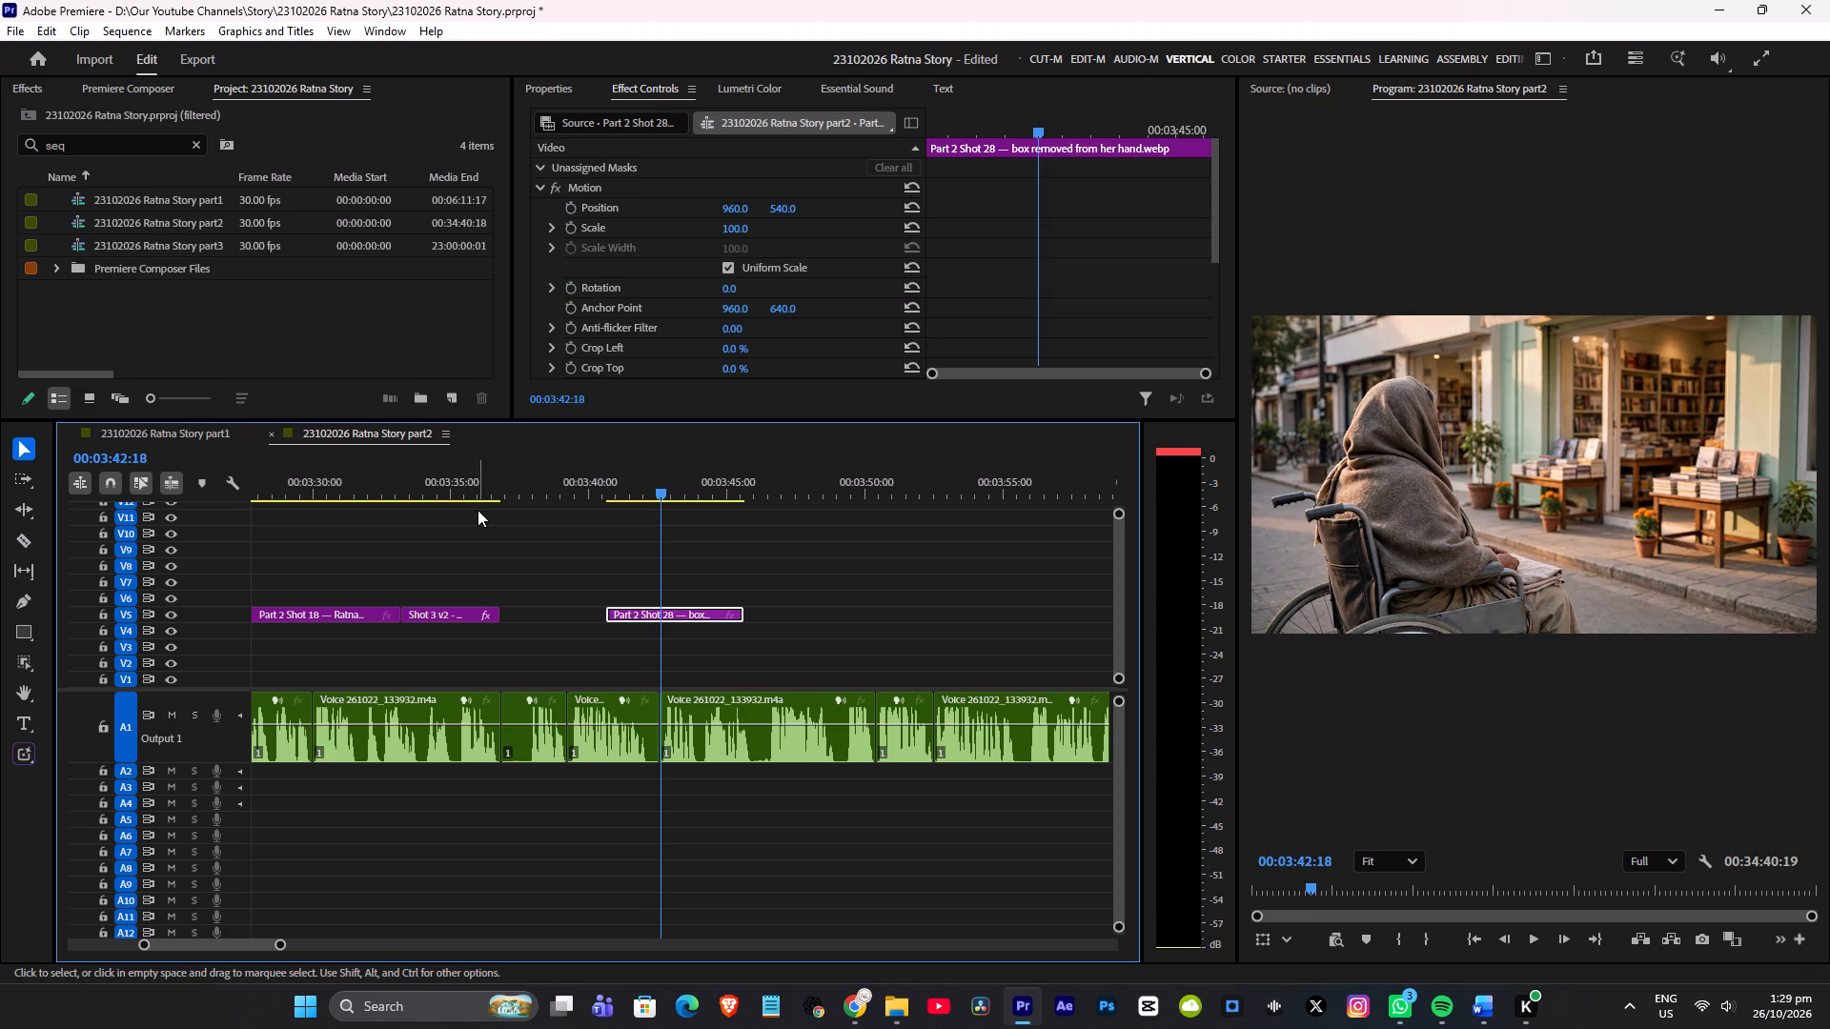
{"action": "left_click_drag", "start_coordinate": [611, 608], "coordinate": [579, 613]}
Listen to the narration over the Shot 28 clip and extend the clip's end to 00:03:46:13.
{"action": "left_click", "coordinate": [534, 481]}
{"action": "key", "text": "space"}
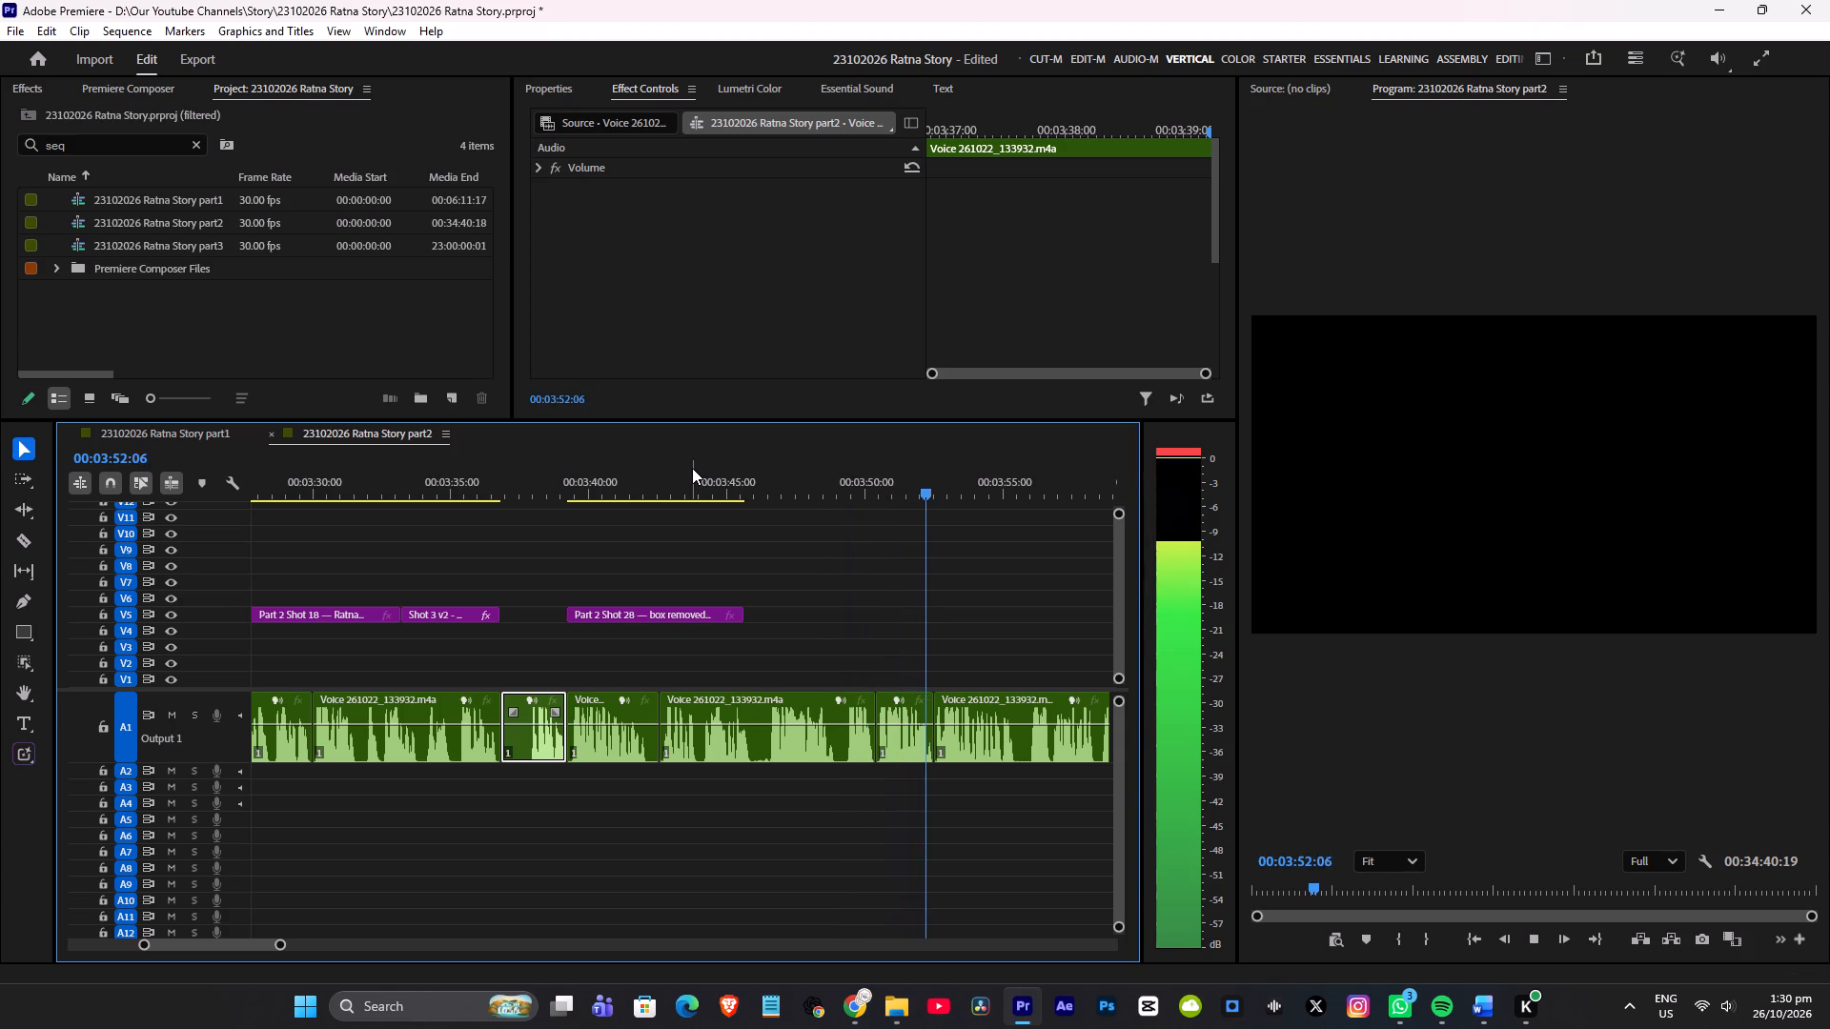
{"action": "key", "text": "space"}
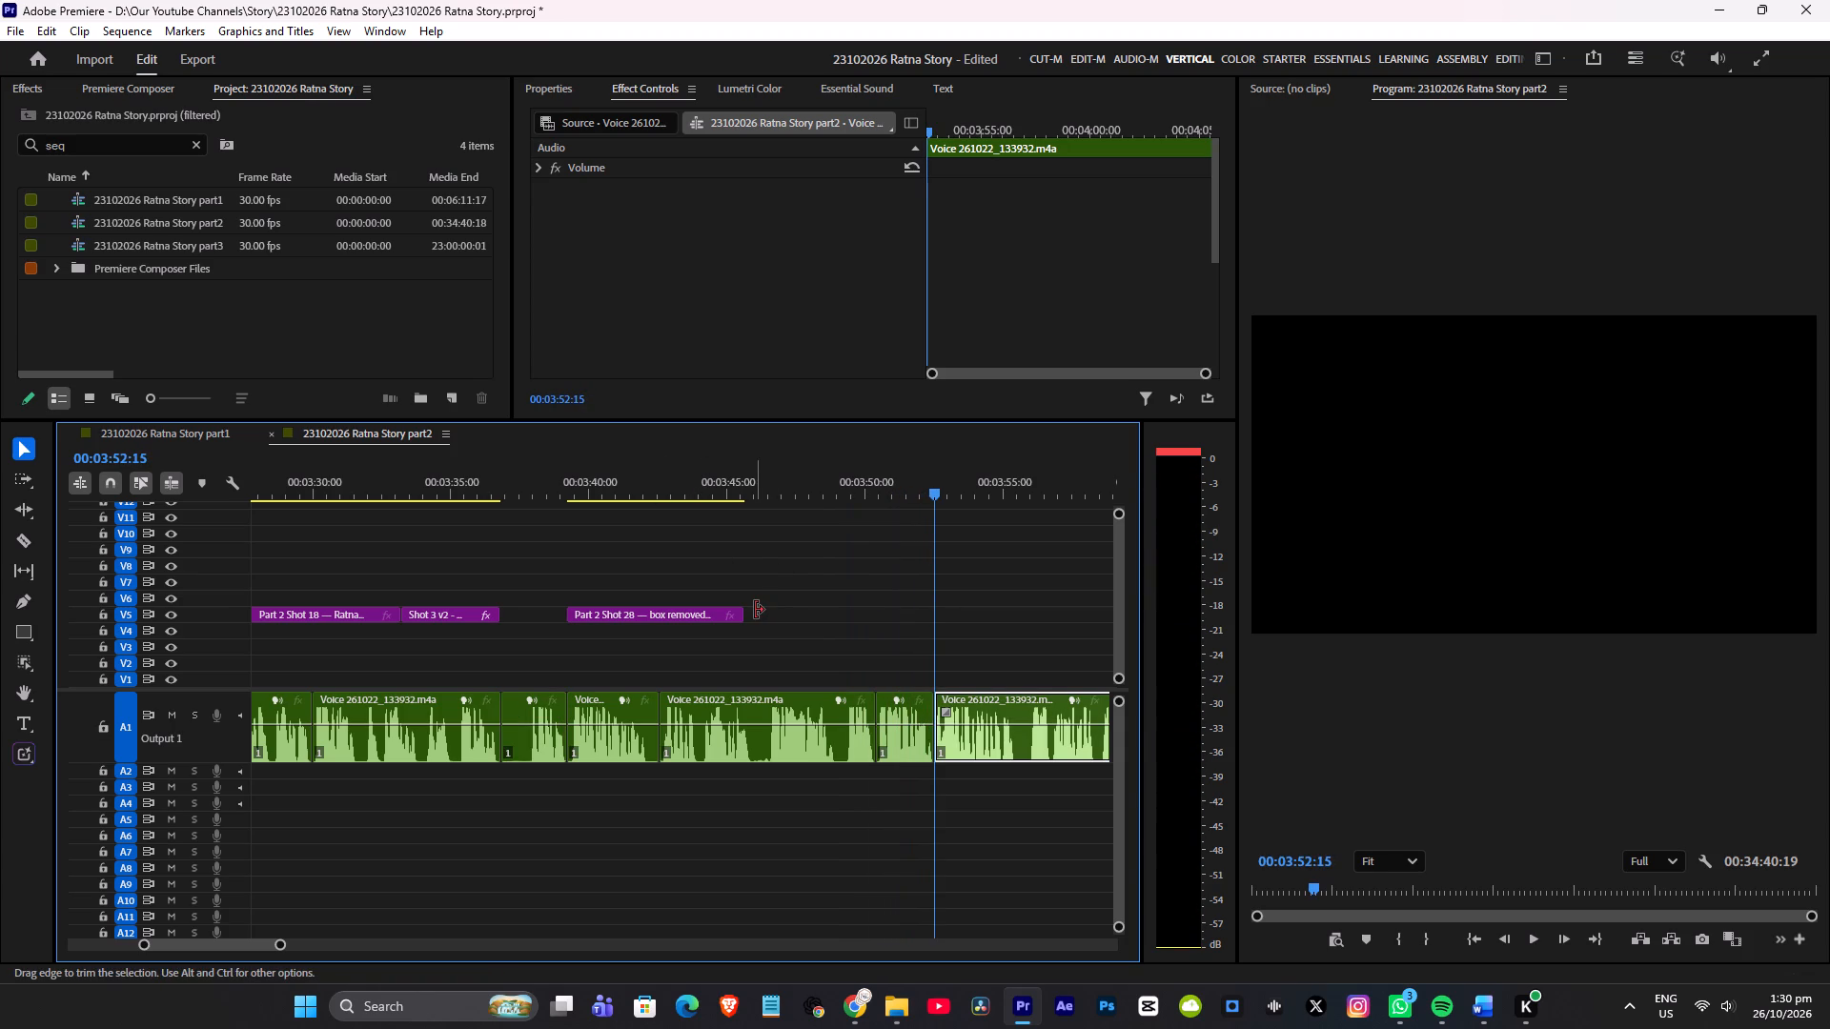
{"action": "left_click_drag", "start_coordinate": [744, 613], "coordinate": [718, 619]}
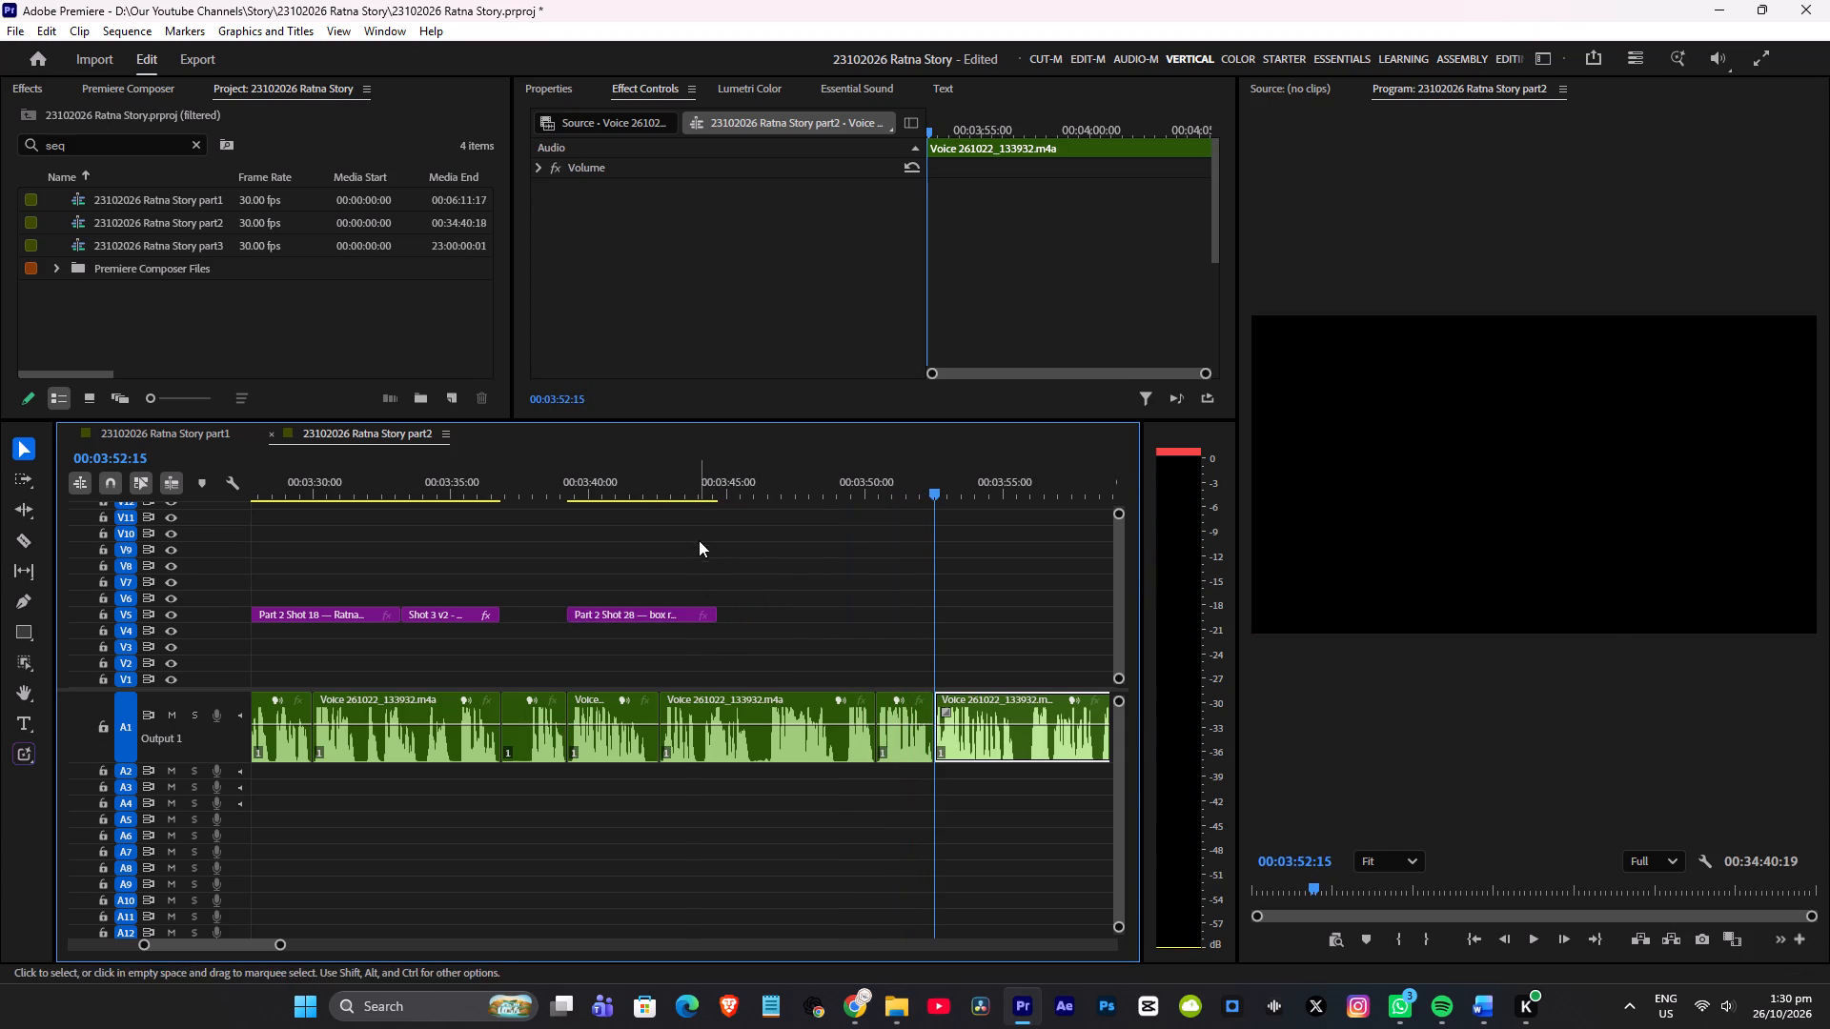
{"action": "left_click", "coordinate": [687, 494]}
{"action": "key", "text": "space"}
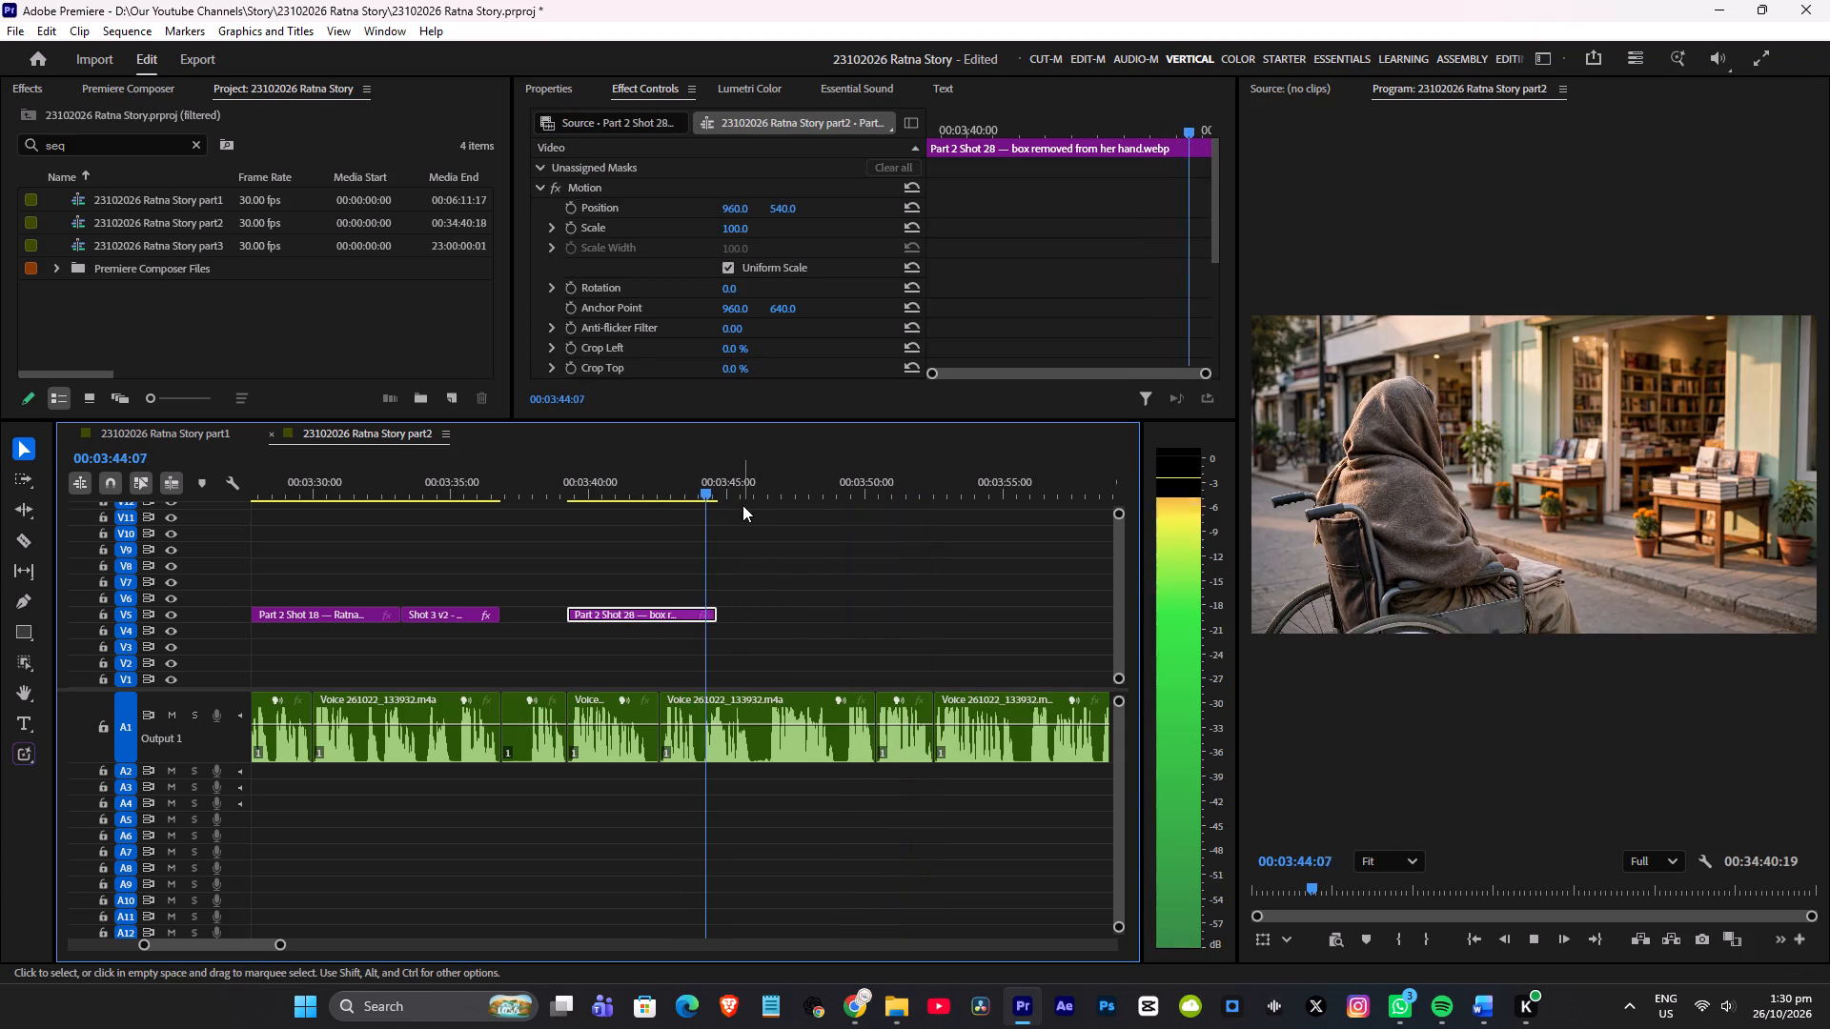
{"action": "left_click", "coordinate": [766, 489]}
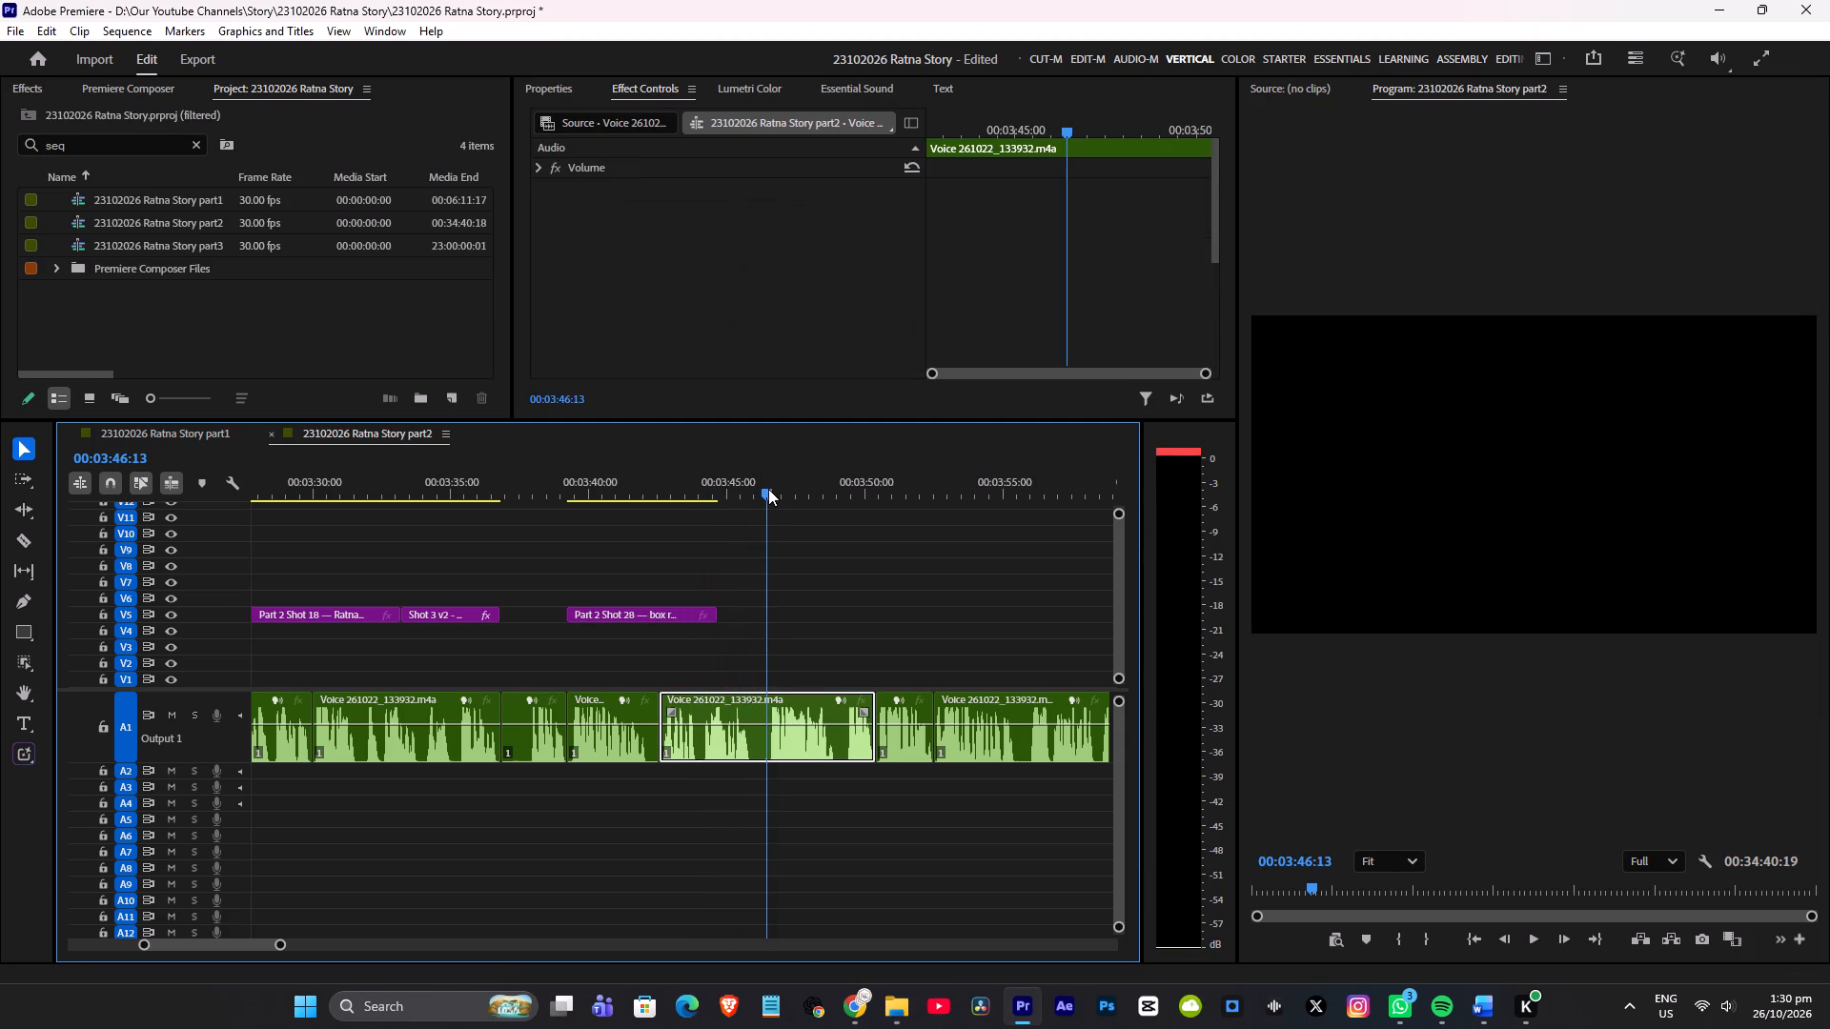
{"action": "left_click_drag", "start_coordinate": [717, 614], "coordinate": [768, 605]}
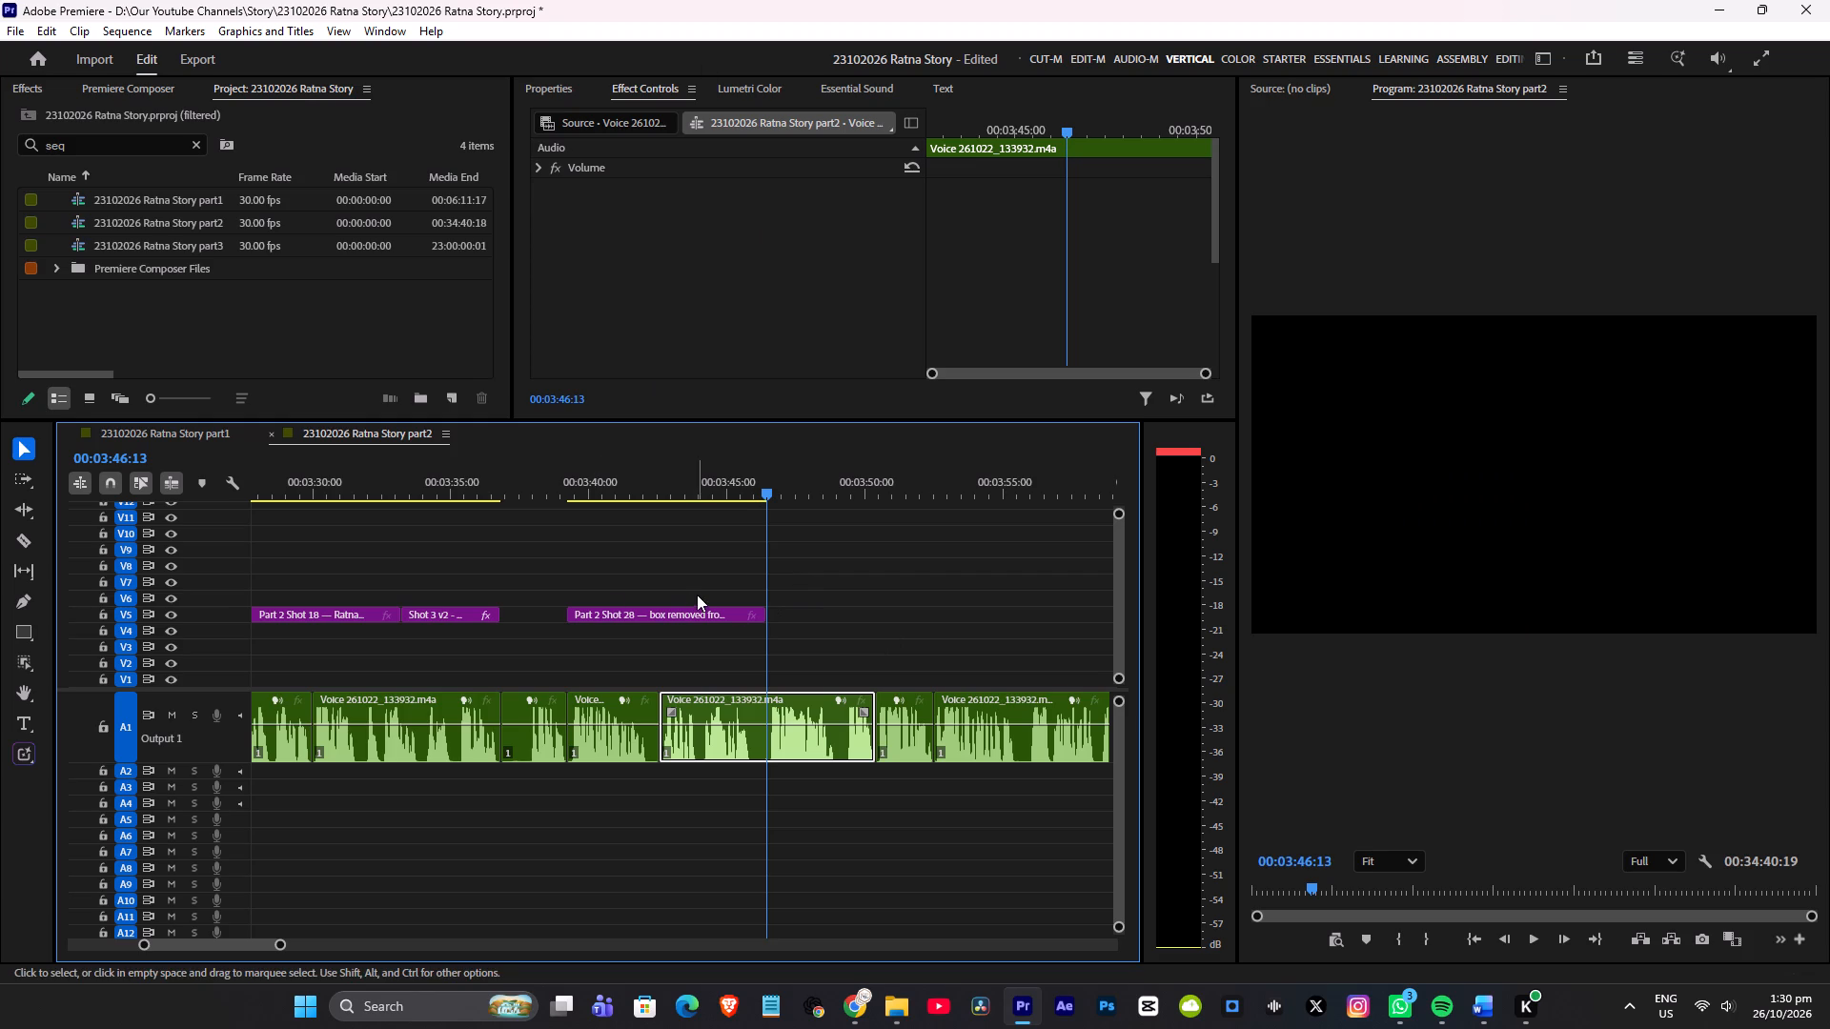
Listen to the narration following the Shot 28 clip and glance through the part1 sequence before returning to part2.
{"action": "scroll", "coordinate": [875, 603], "scroll_direction": "down", "scroll_amount": 7, "text": "alt"}
{"action": "key", "text": "space"}
{"action": "scroll", "coordinate": [828, 579], "scroll_direction": "down", "scroll_amount": 4}
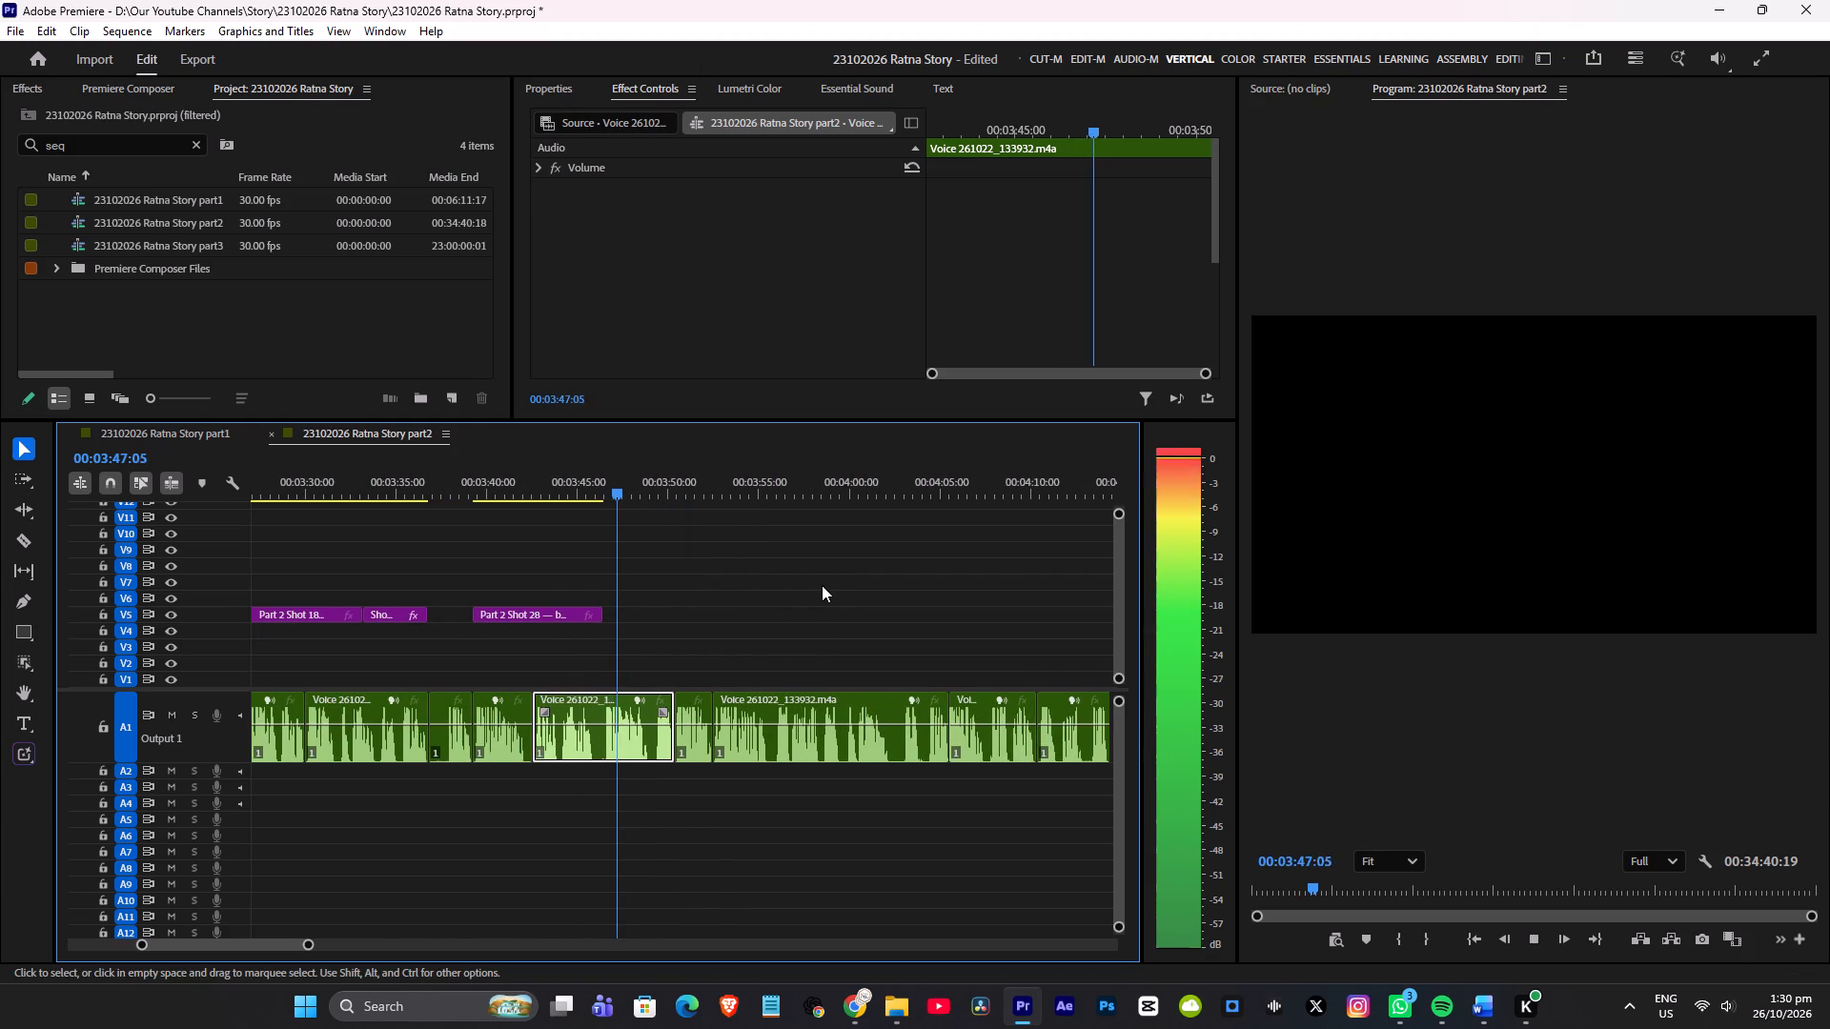
{"action": "scroll", "coordinate": [817, 589], "scroll_direction": "up", "scroll_amount": 4}
{"action": "key", "text": "space"}
{"action": "scroll", "coordinate": [743, 567], "scroll_direction": "down", "scroll_amount": 5, "text": "alt"}
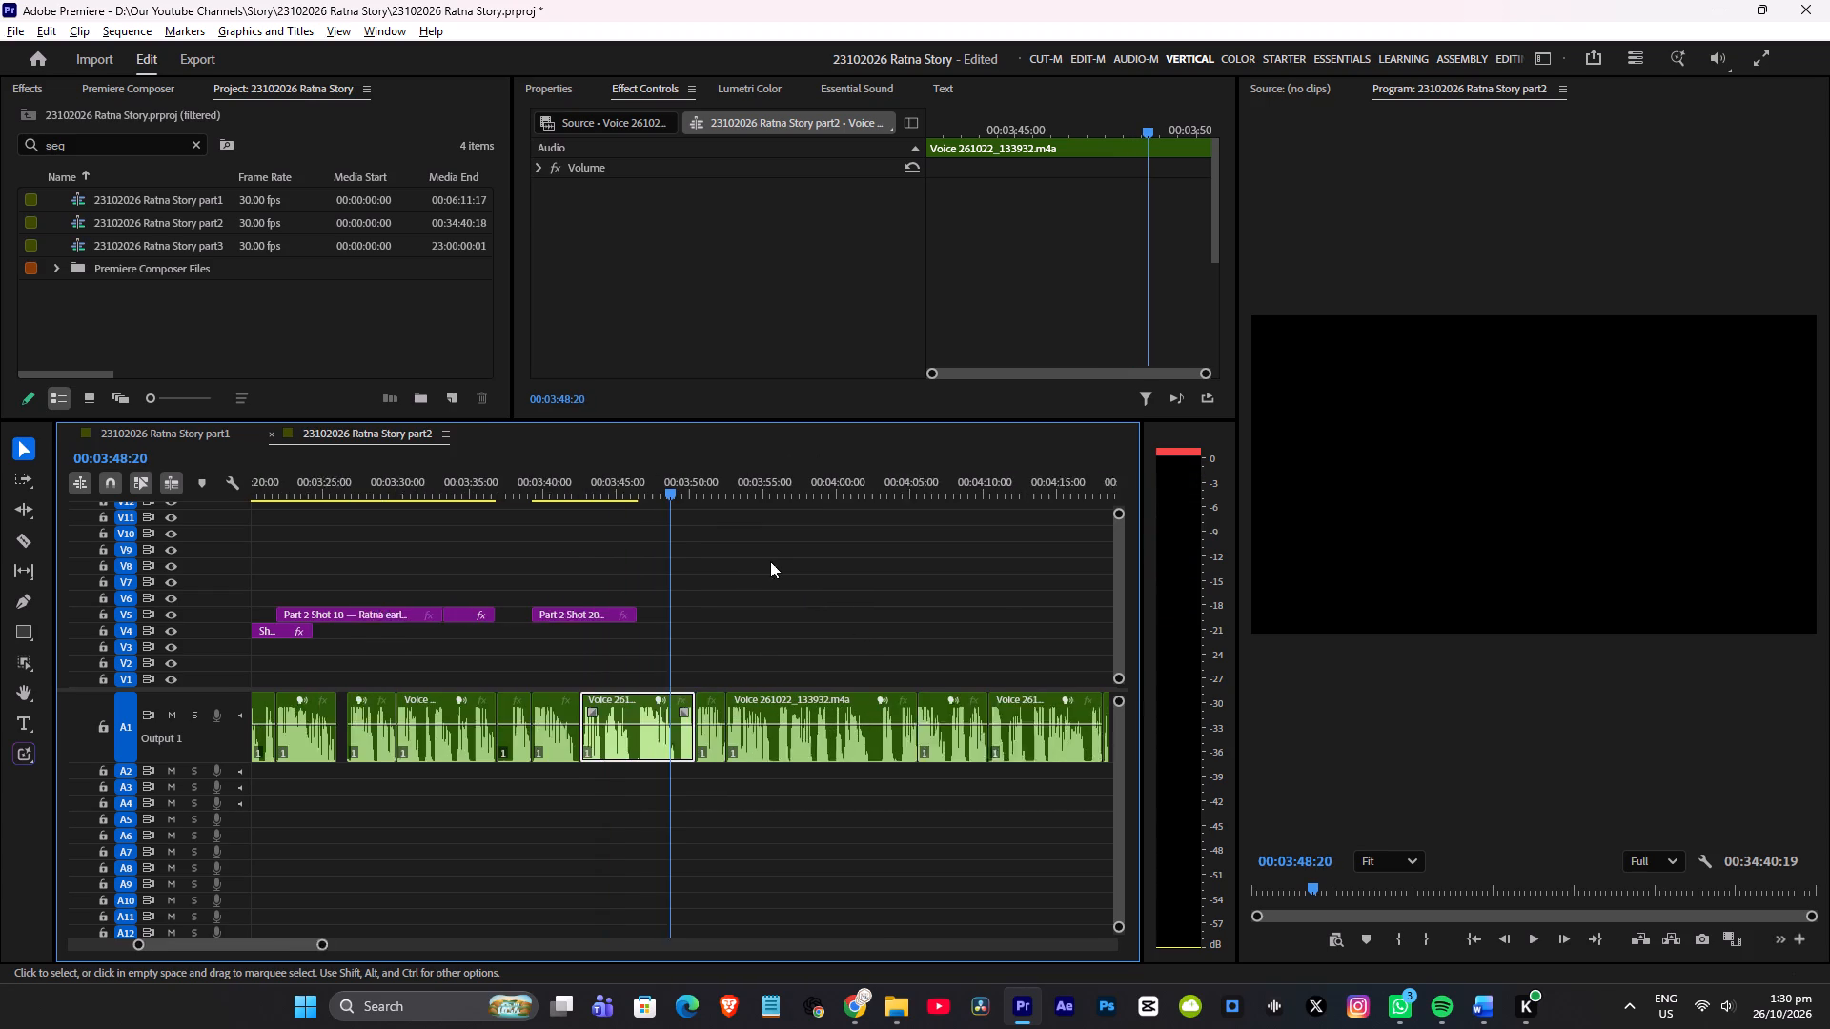
{"action": "scroll", "coordinate": [770, 561], "scroll_direction": "down", "scroll_amount": 1, "text": "alt"}
{"action": "left_click", "coordinate": [183, 434]}
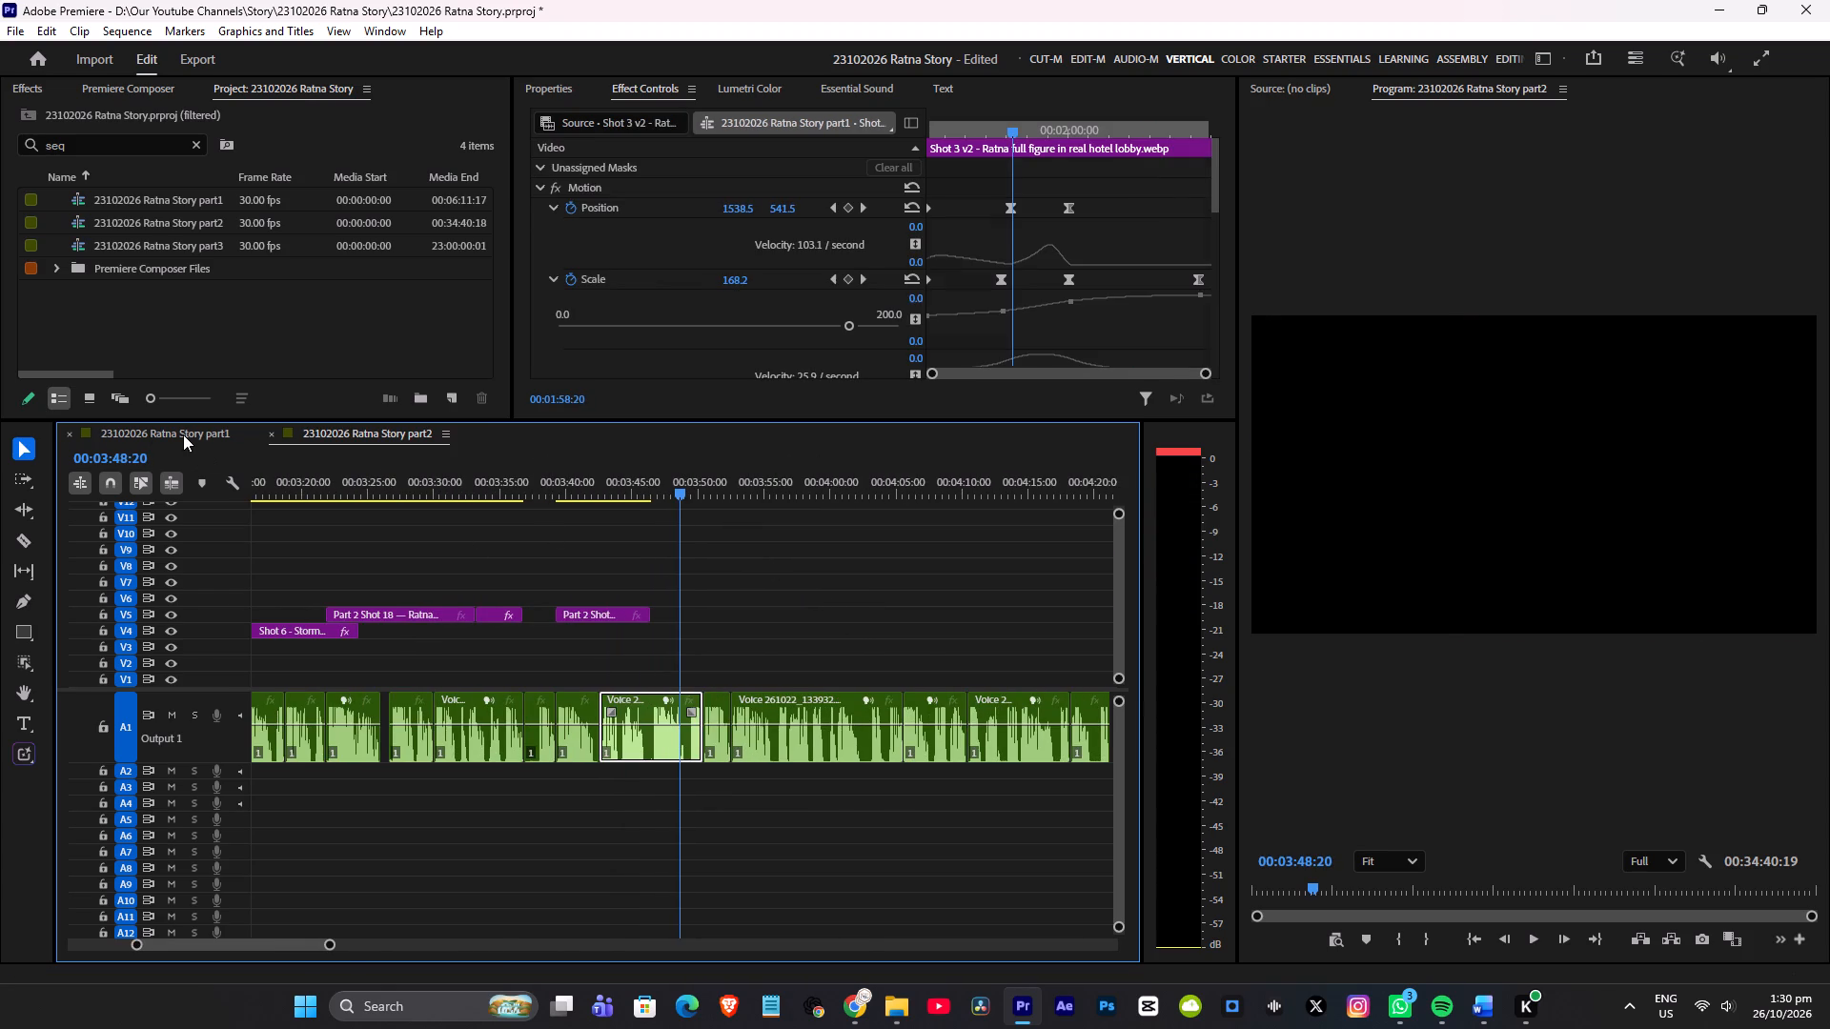
{"action": "scroll", "coordinate": [696, 624], "scroll_direction": "down", "scroll_amount": 3}
{"action": "scroll", "coordinate": [660, 591], "scroll_direction": "up", "scroll_amount": 3, "text": "alt"}
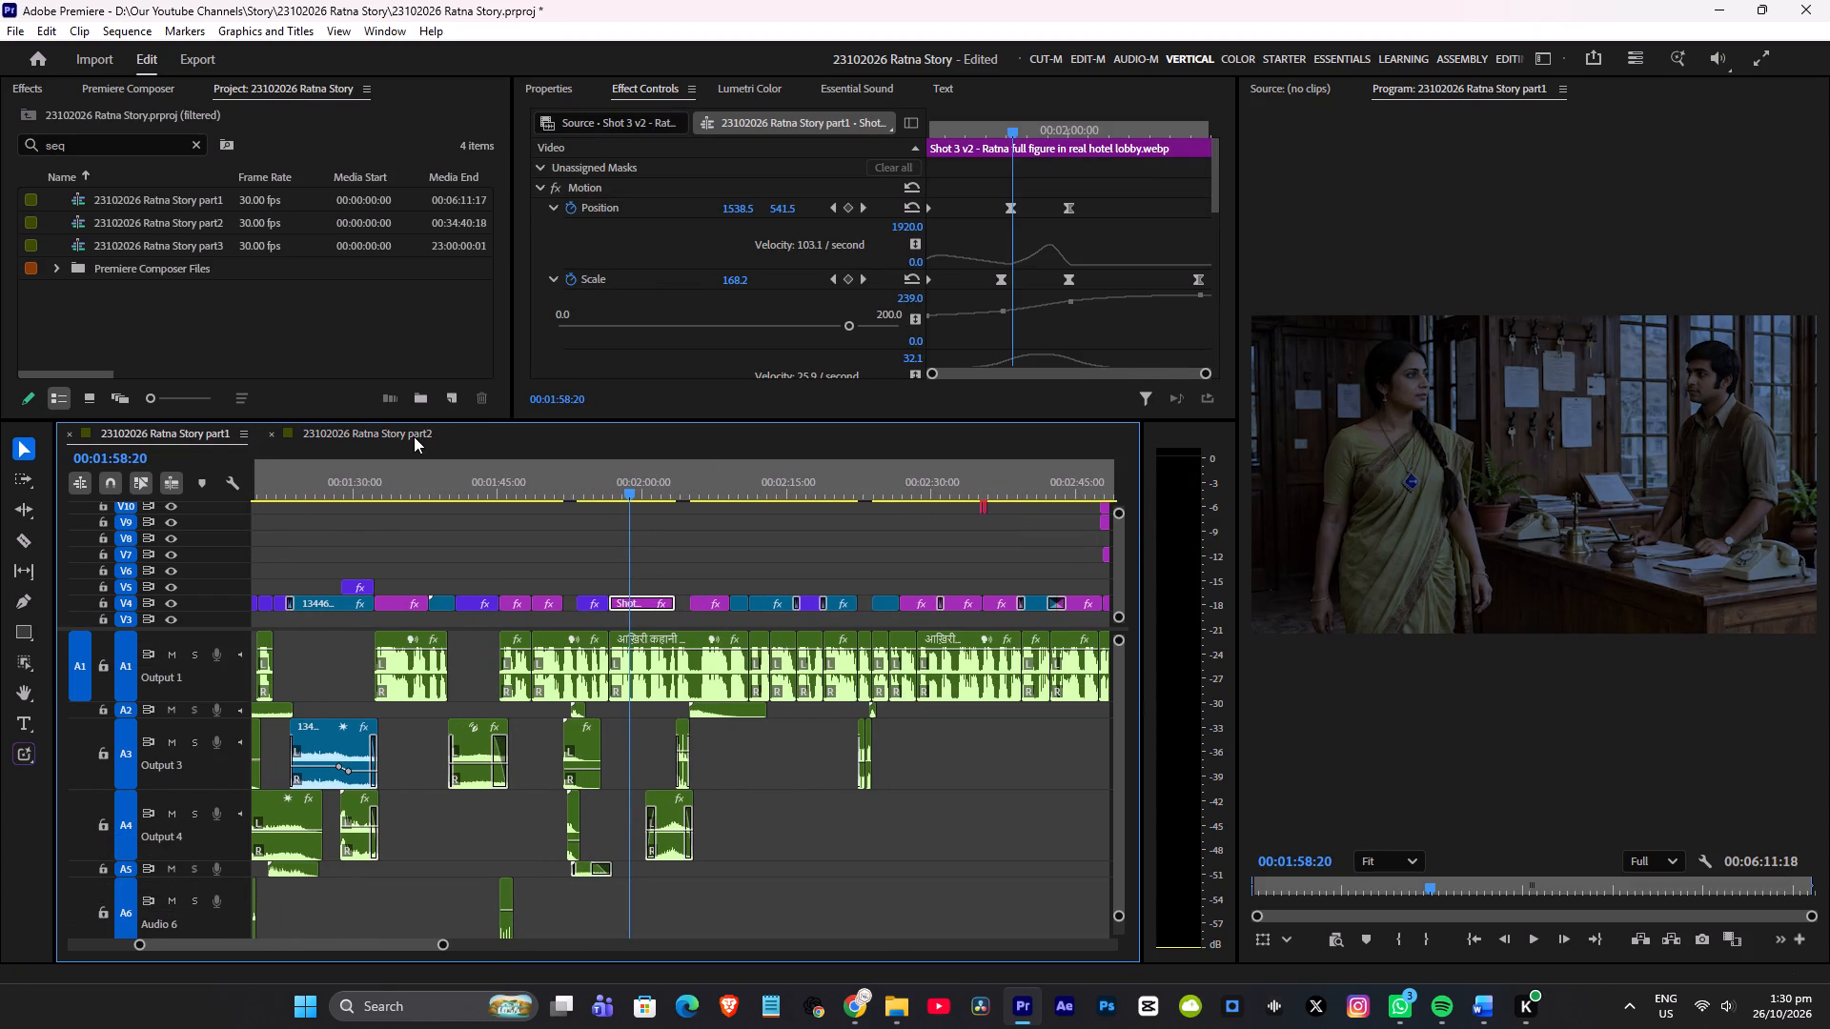
{"action": "left_click", "coordinate": [312, 427]}
Review the earlier images in the part2 sequence, going back to about 00:02:00, for one to reuse.
{"action": "scroll", "coordinate": [567, 515], "scroll_direction": "up", "scroll_amount": 6}
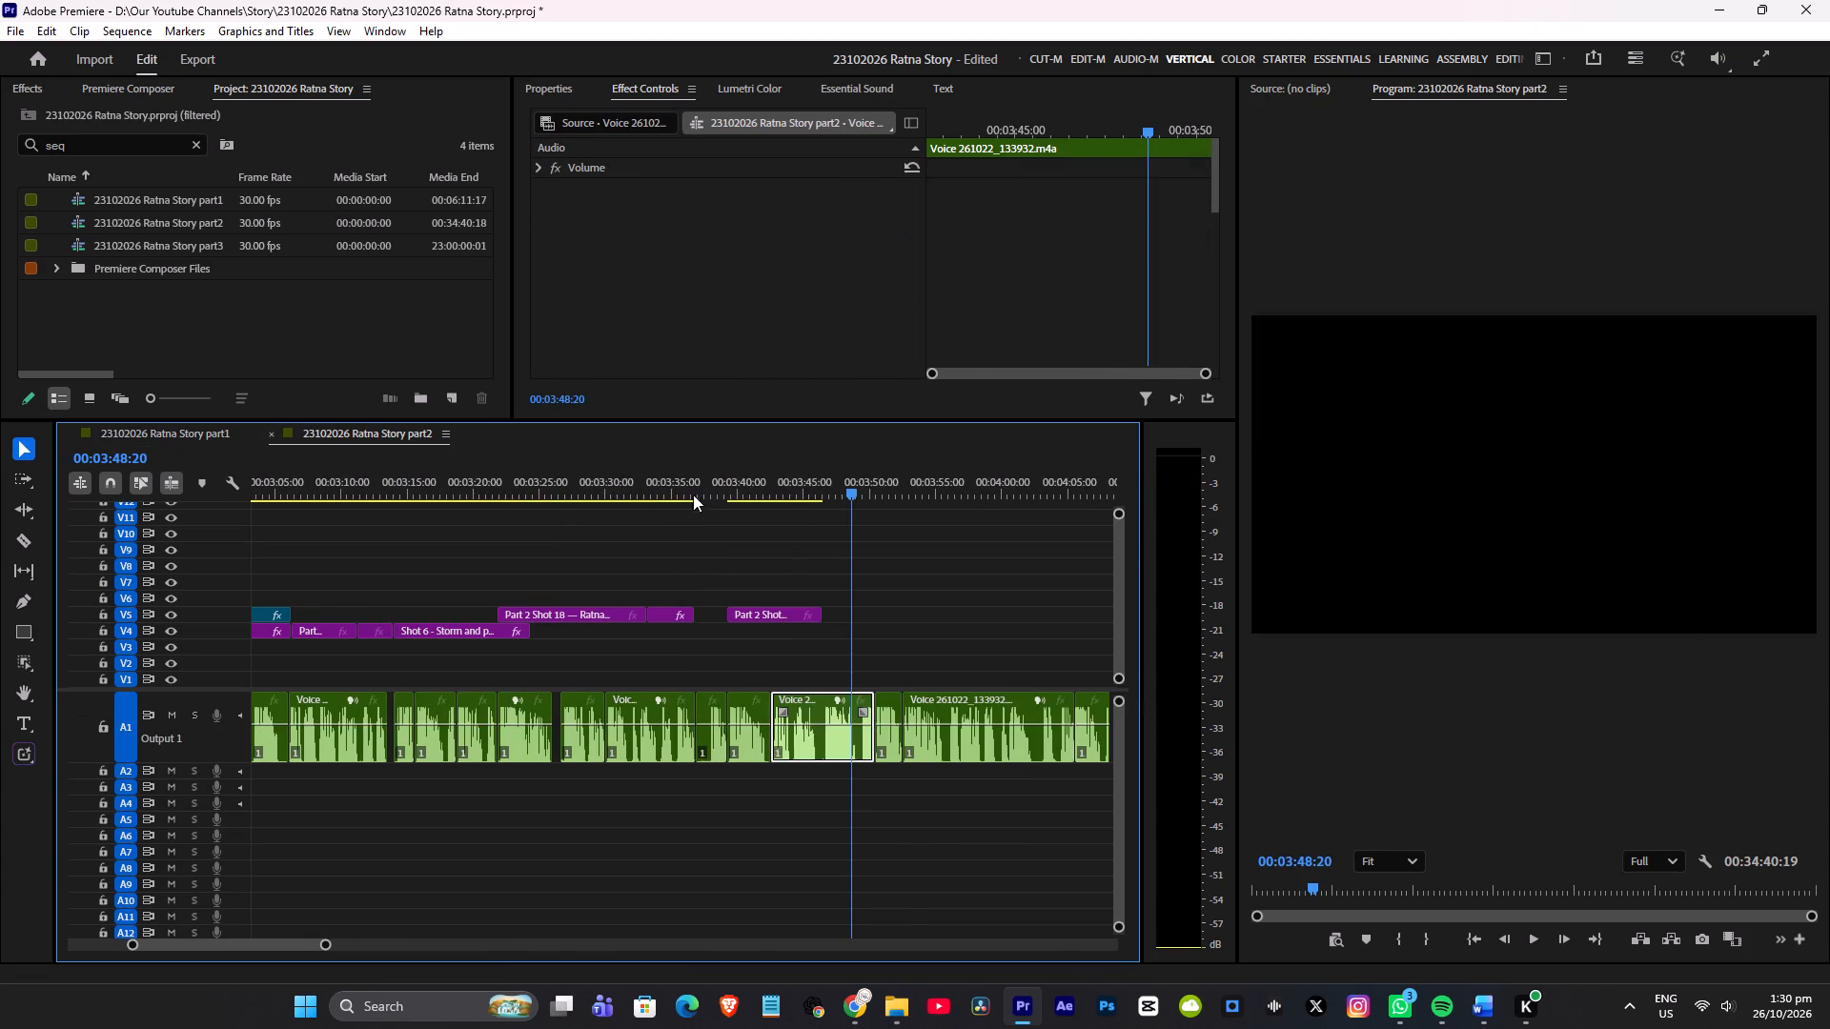
{"action": "left_click", "coordinate": [701, 489]}
{"action": "left_click", "coordinate": [625, 494]}
{"action": "left_click", "coordinate": [545, 494]}
{"action": "left_click", "coordinate": [447, 502]}
{"action": "scroll", "coordinate": [584, 564], "scroll_direction": "up", "scroll_amount": 5}
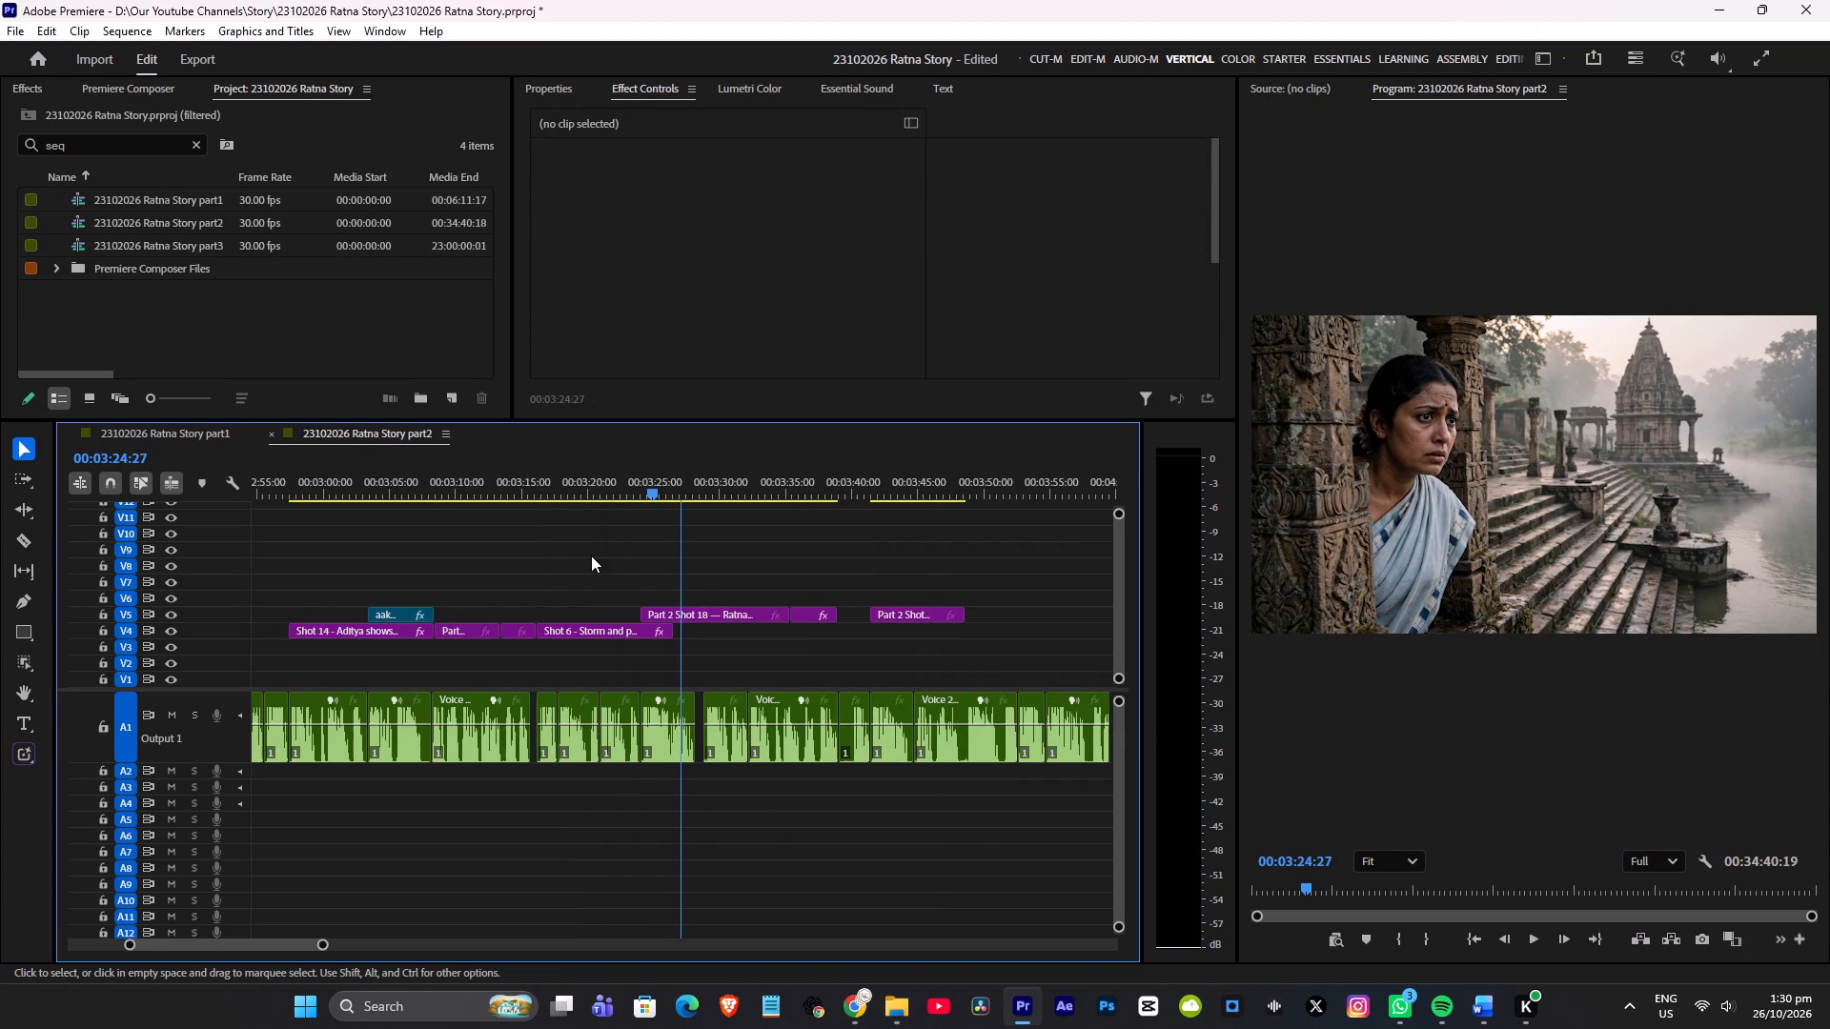
{"action": "left_click_drag", "start_coordinate": [556, 472], "coordinate": [375, 545]}
{"action": "scroll", "coordinate": [475, 584], "scroll_direction": "up", "scroll_amount": 5}
{"action": "left_click", "coordinate": [492, 486]}
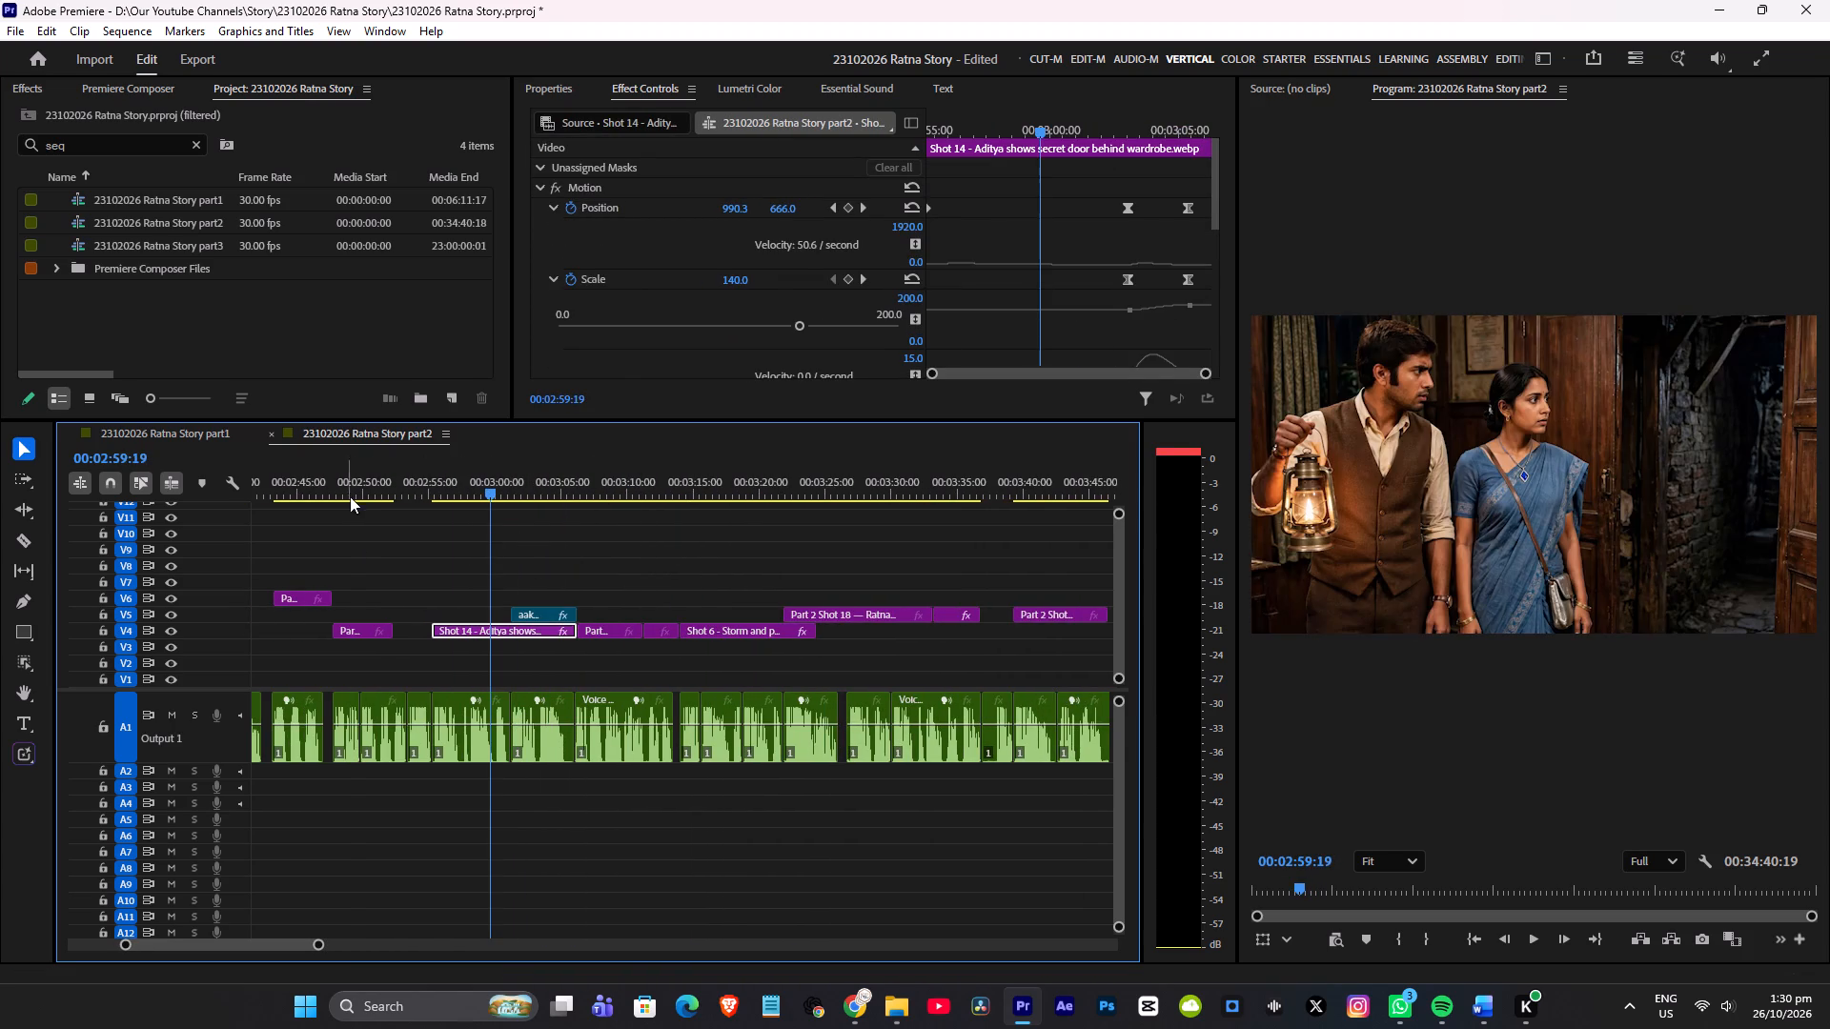
{"action": "left_click", "coordinate": [352, 495]}
{"action": "scroll", "coordinate": [441, 539], "scroll_direction": "up", "scroll_amount": 4}
{"action": "left_click", "coordinate": [418, 490]}
{"action": "scroll", "coordinate": [466, 516], "scroll_direction": "up", "scroll_amount": 5}
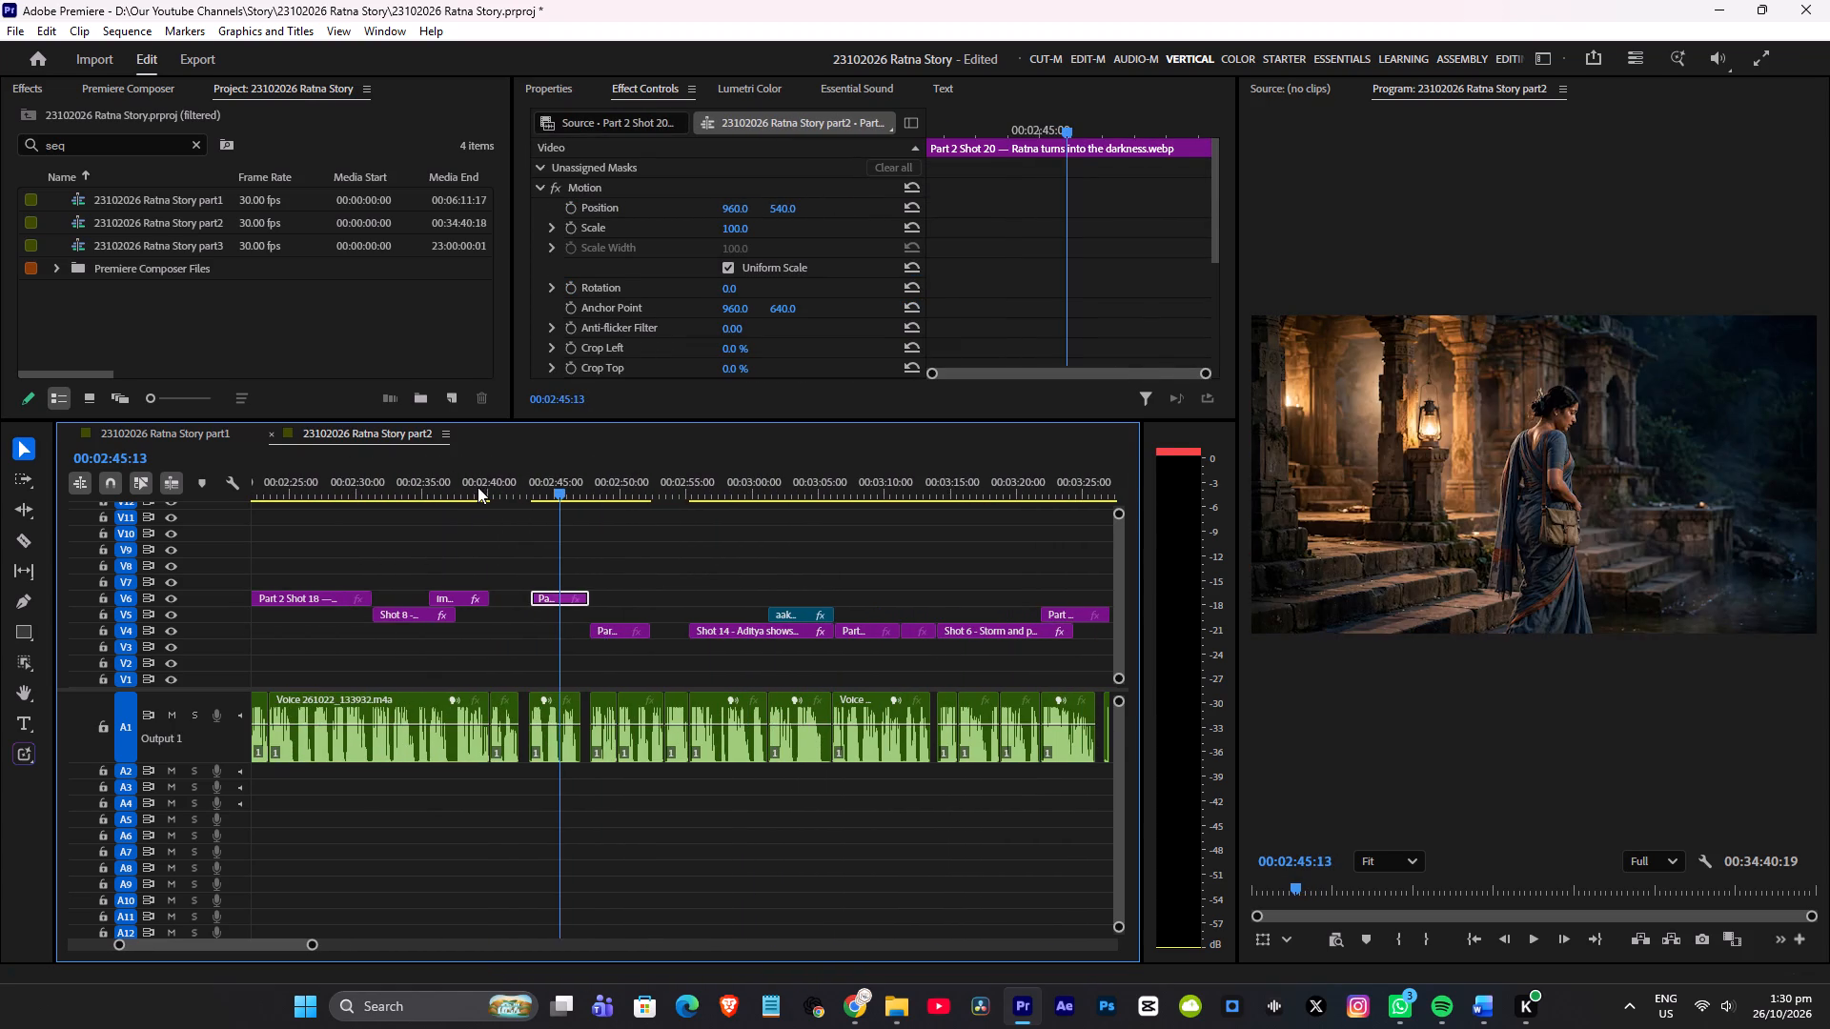
{"action": "left_click_drag", "start_coordinate": [476, 483], "coordinate": [303, 536]}
{"action": "scroll", "coordinate": [448, 584], "scroll_direction": "up", "scroll_amount": 6}
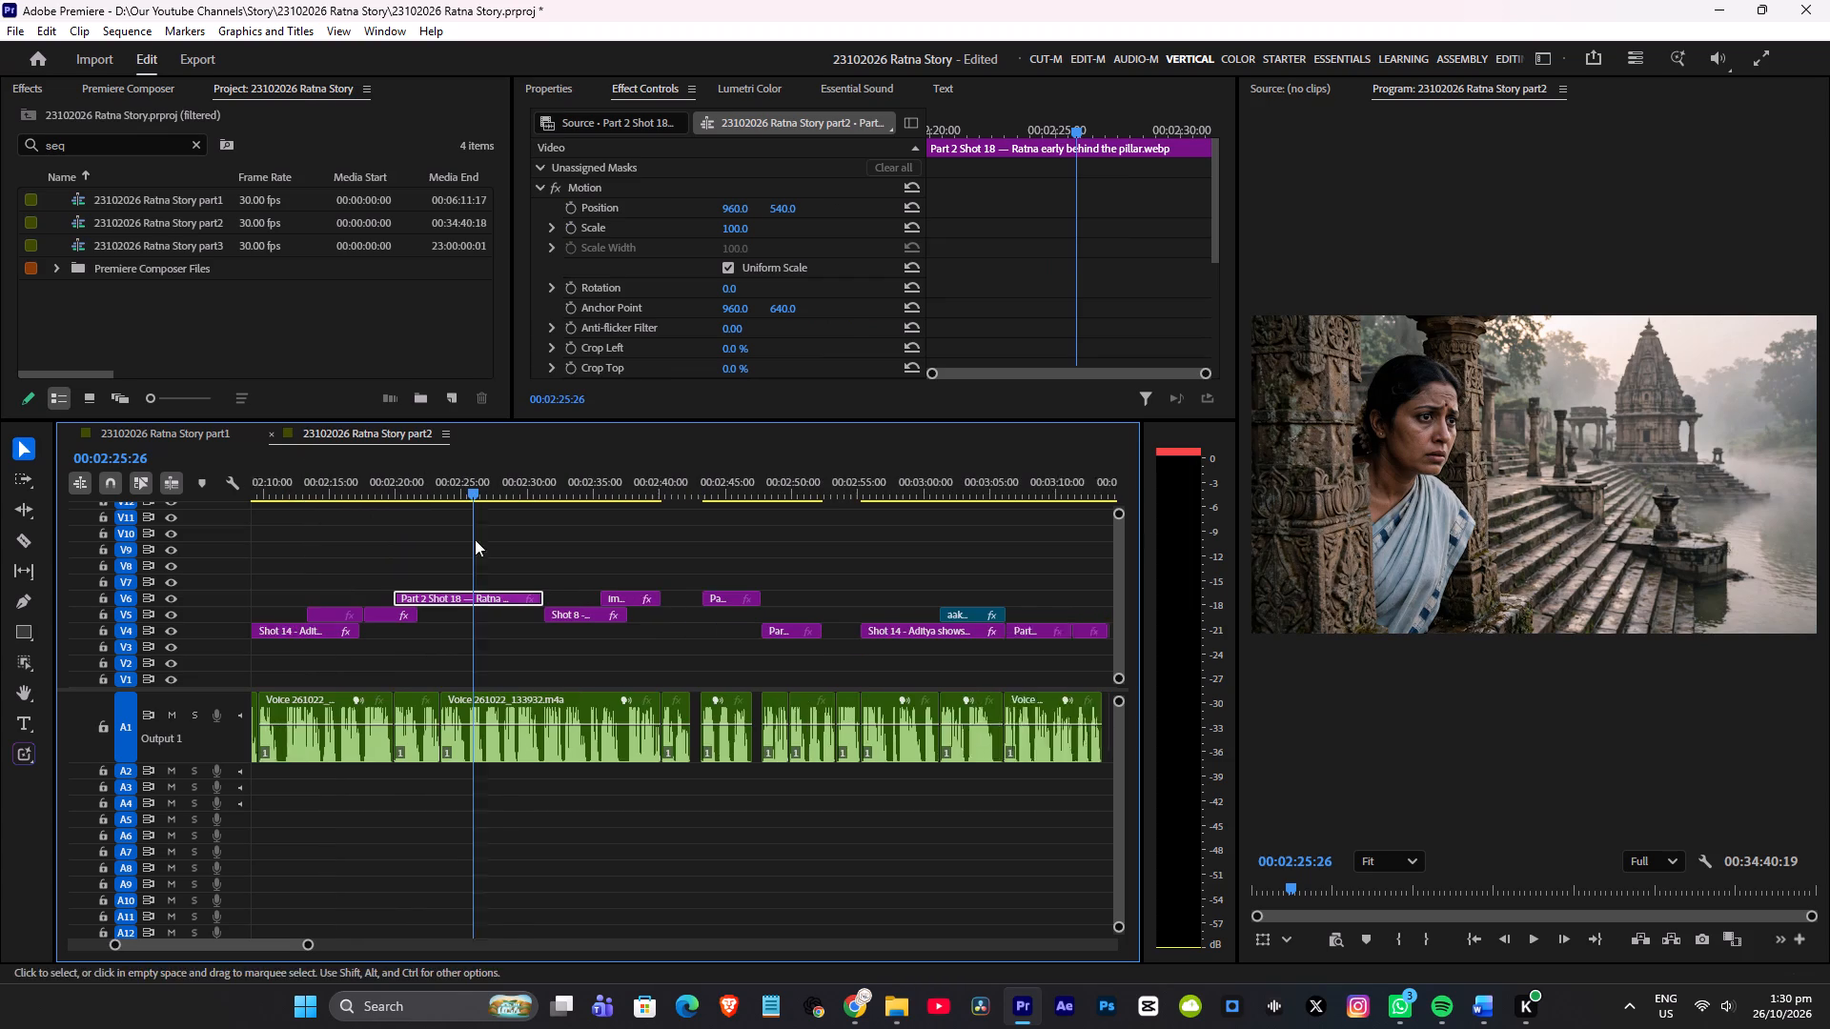
{"action": "scroll", "coordinate": [475, 539], "scroll_direction": "up", "scroll_amount": 2}
{"action": "left_click", "coordinate": [431, 486]}
{"action": "left_click", "coordinate": [391, 484]}
{"action": "scroll", "coordinate": [436, 529], "scroll_direction": "up", "scroll_amount": 6}
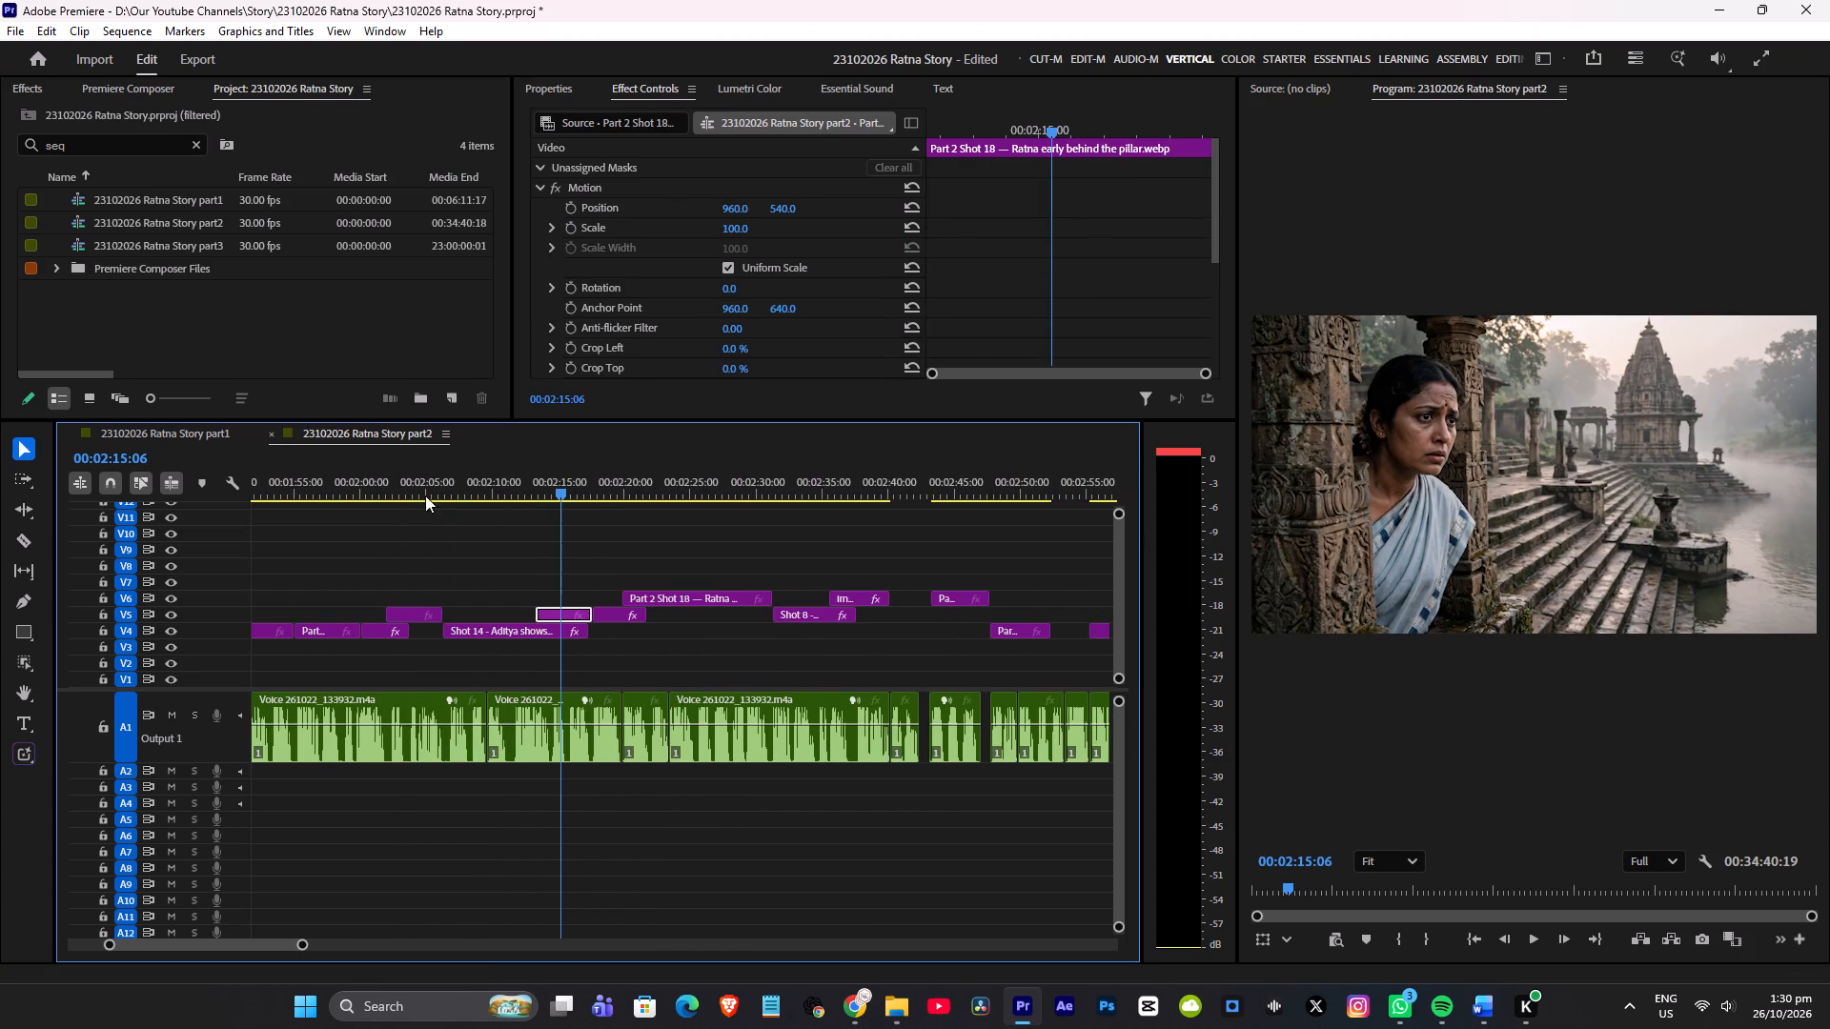
{"action": "left_click", "coordinate": [469, 485]}
{"action": "left_click", "coordinate": [421, 485]}
{"action": "left_click", "coordinate": [393, 493]}
{"action": "scroll", "coordinate": [428, 520], "scroll_direction": "up", "scroll_amount": 2}
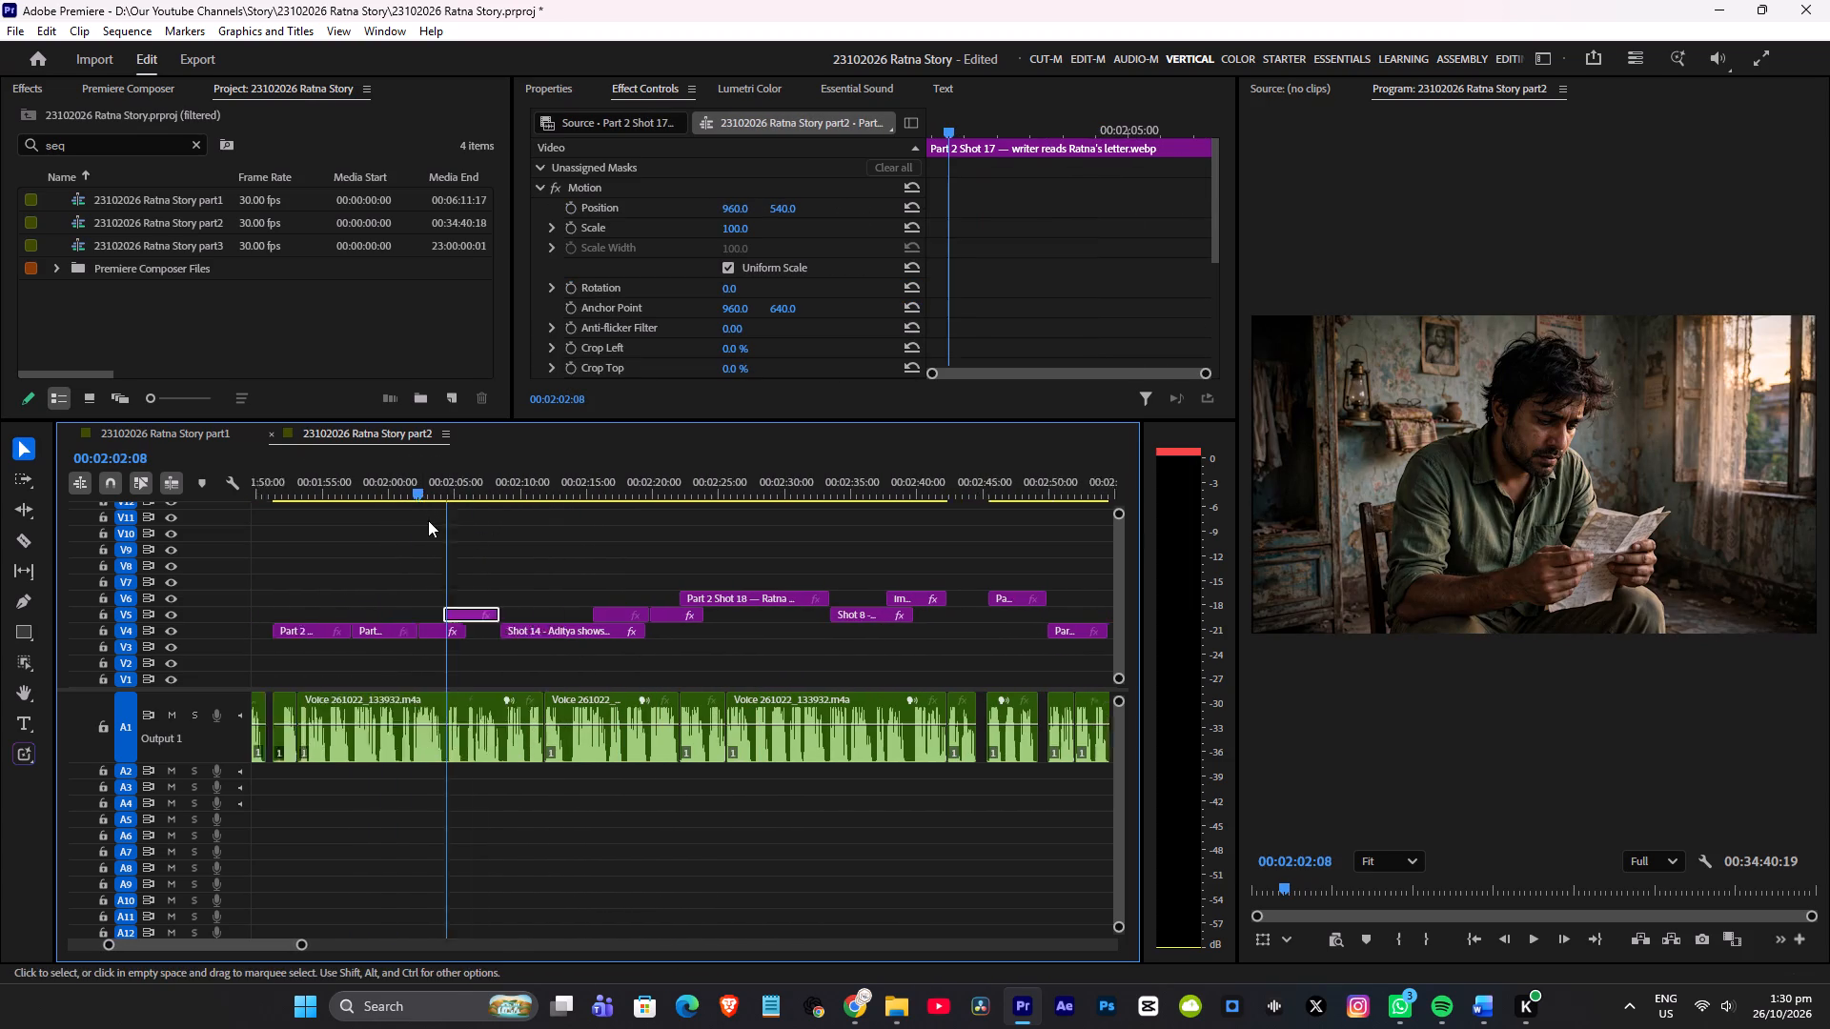
{"action": "scroll", "coordinate": [428, 520], "scroll_direction": "up", "scroll_amount": 4}
Copy the "Seth - rich portrait with attitude.webp" clip at about 00:02:01 and paste it on V4 at 00:03:49:03.
{"action": "left_click", "coordinate": [514, 477]}
{"action": "left_click_drag", "start_coordinate": [532, 476], "coordinate": [547, 479]}
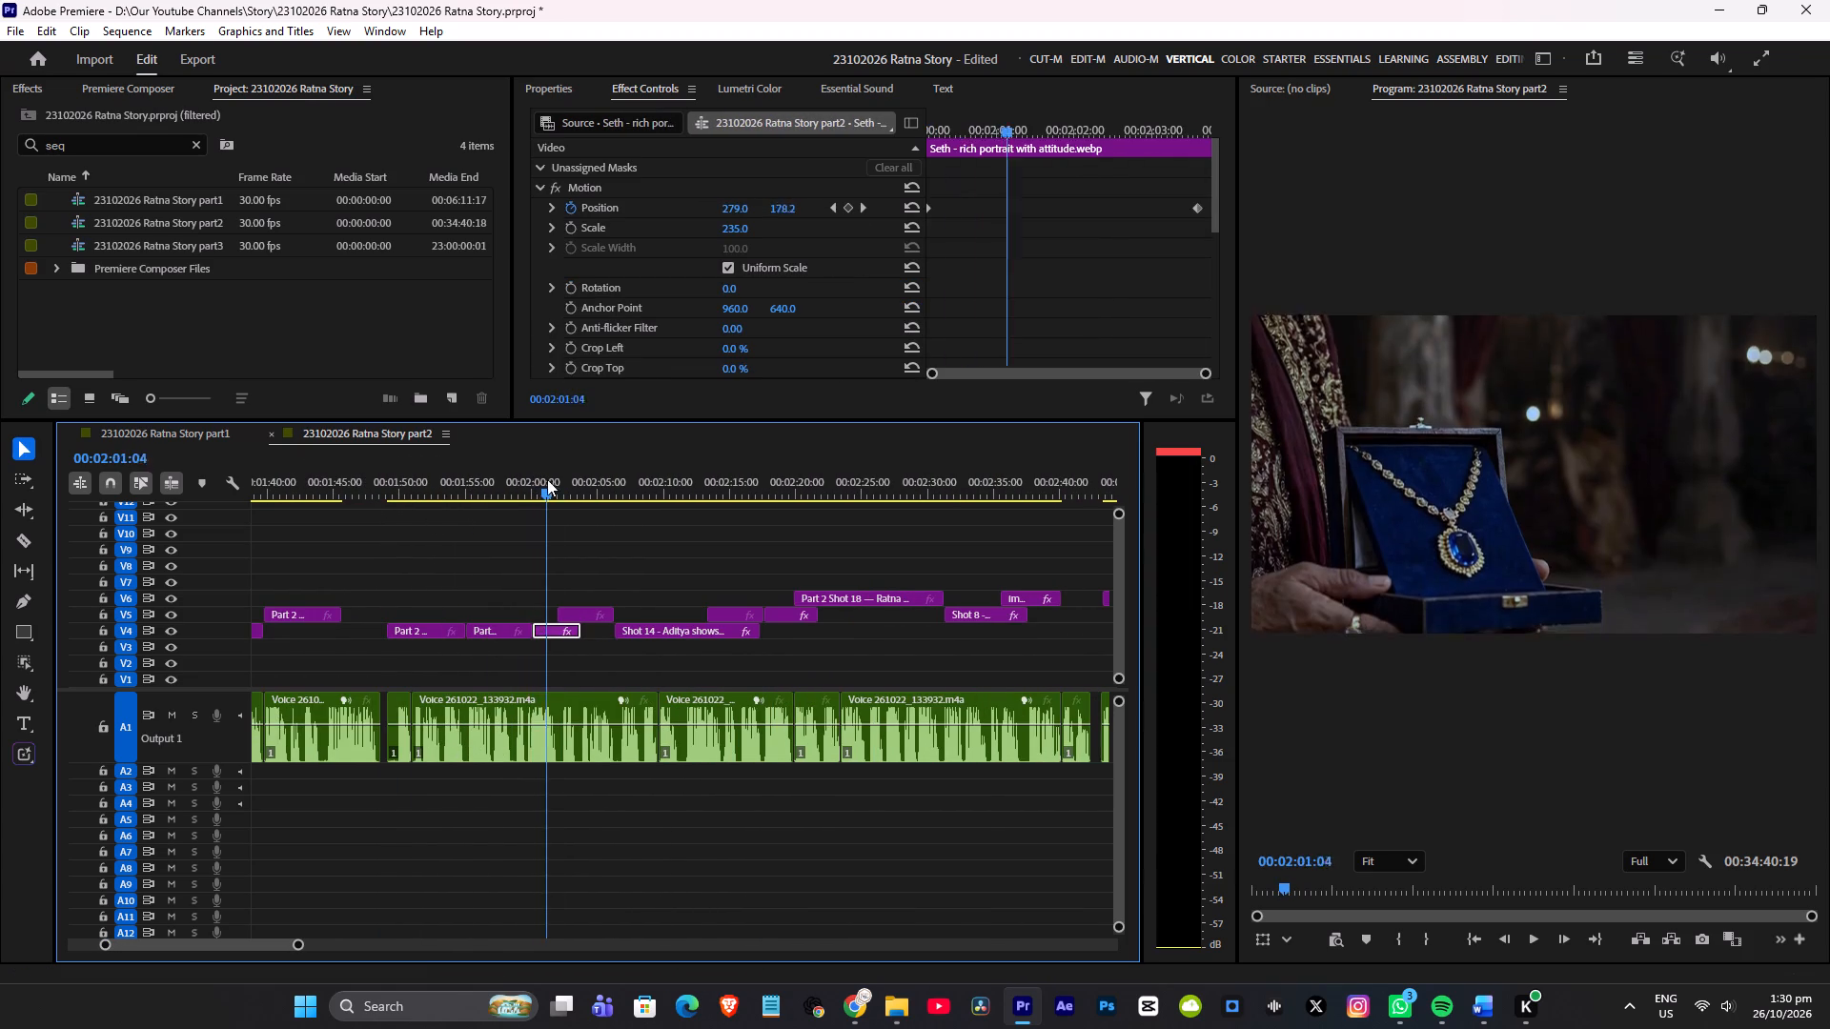
{"action": "left_click_drag", "start_coordinate": [547, 479], "coordinate": [551, 487]}
{"action": "key", "text": "ctrl+c"}
{"action": "scroll", "coordinate": [742, 617], "scroll_direction": "down", "scroll_amount": 11}
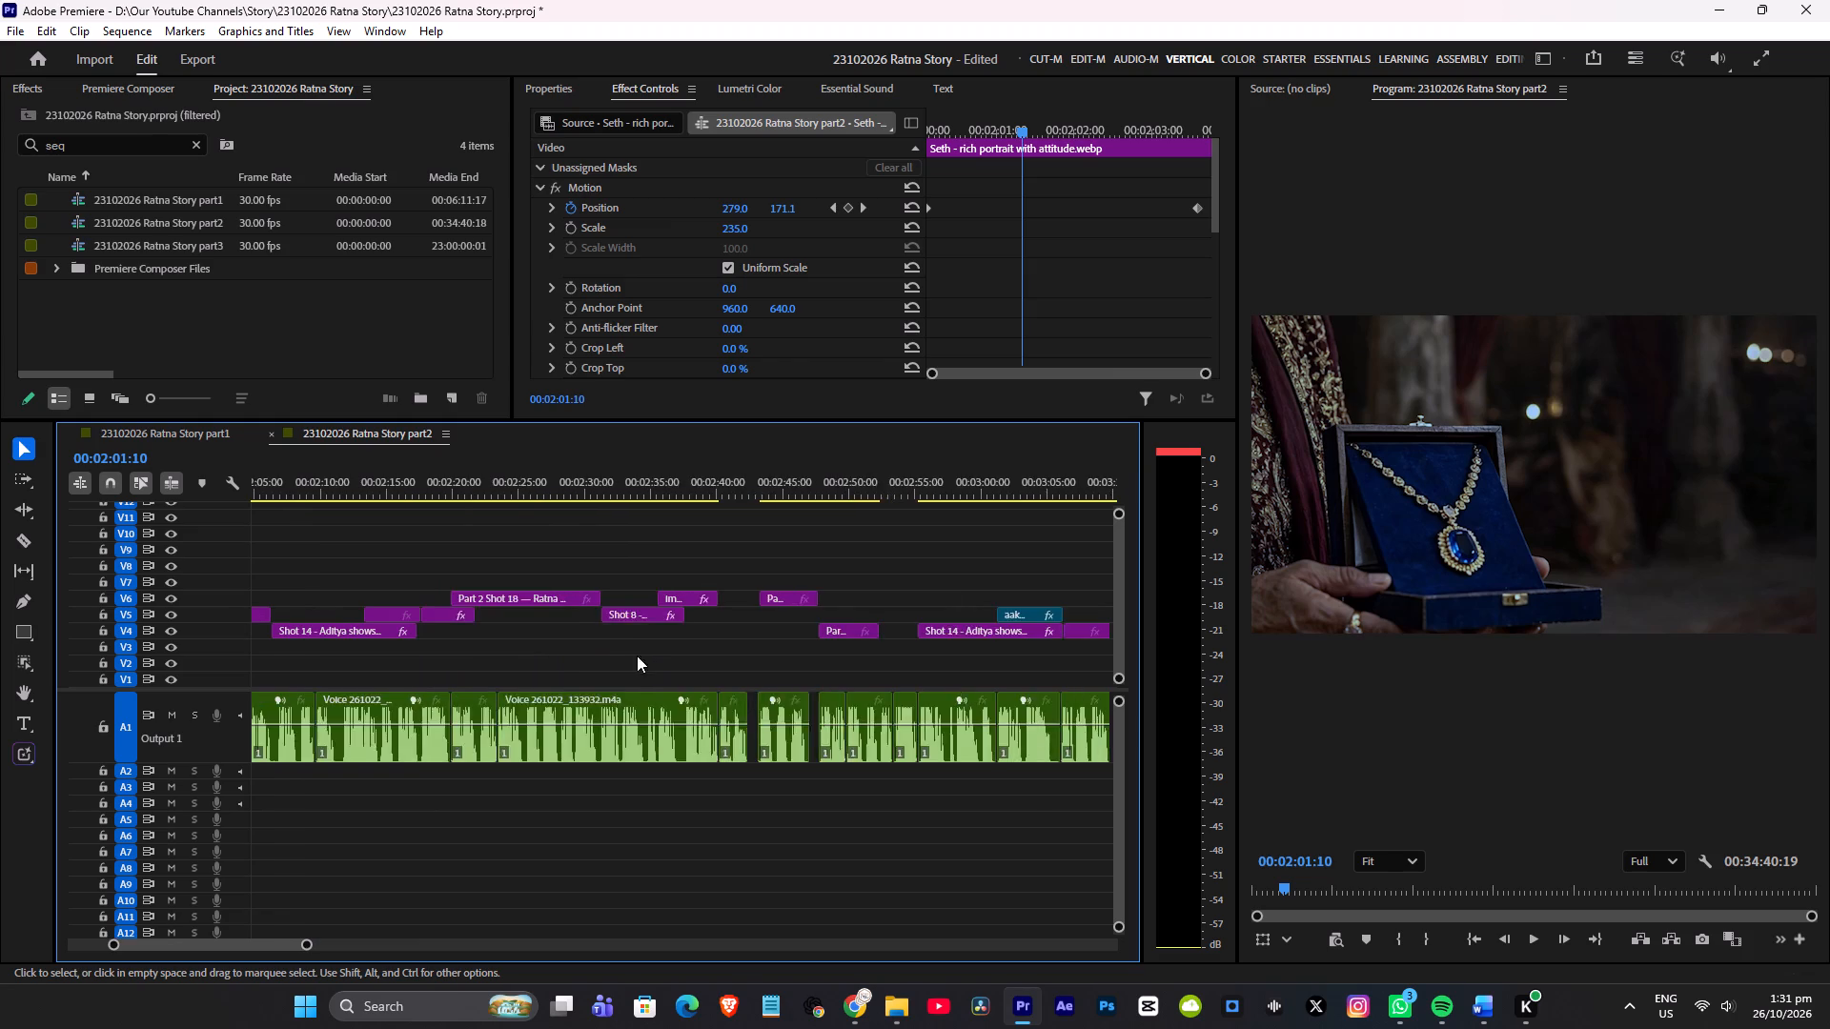
{"action": "scroll", "coordinate": [637, 656], "scroll_direction": "down", "scroll_amount": 18}
{"action": "left_click", "coordinate": [821, 468]}
{"action": "left_click", "coordinate": [866, 565]}
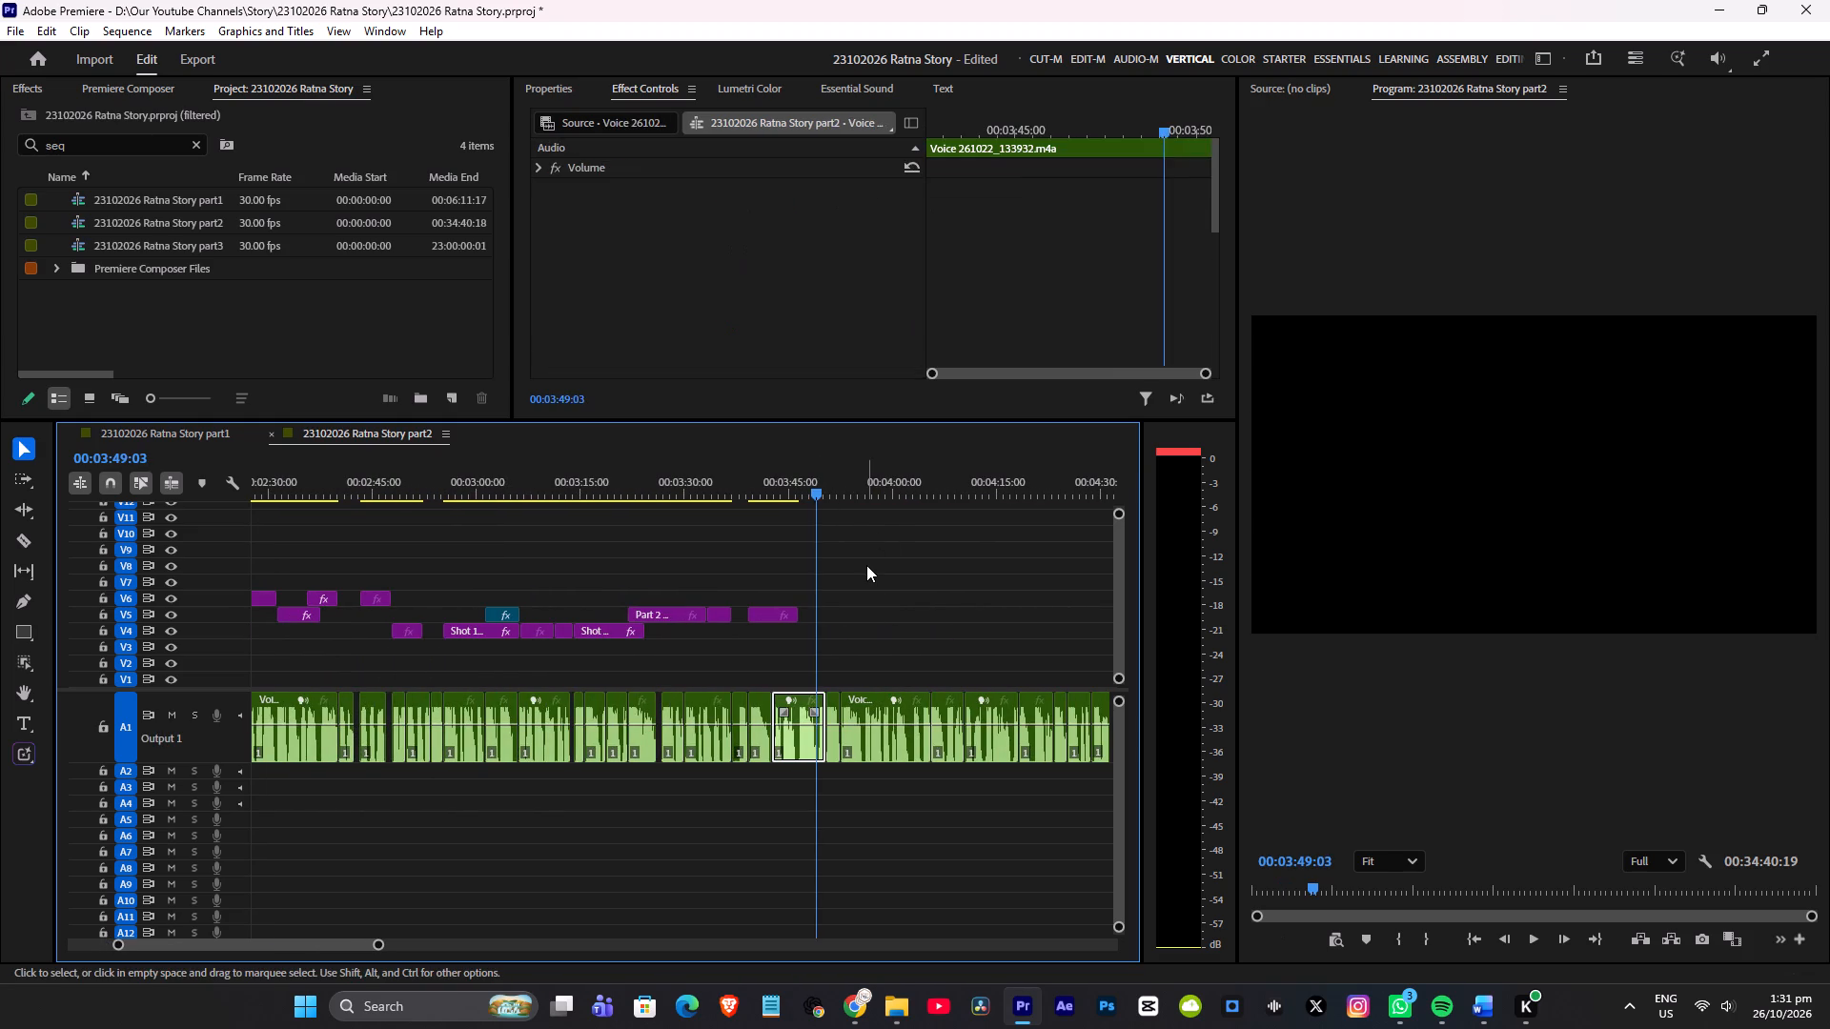
{"action": "key", "text": "ctrl+v"}
{"action": "scroll", "coordinate": [883, 580], "scroll_direction": "up", "scroll_amount": 1}
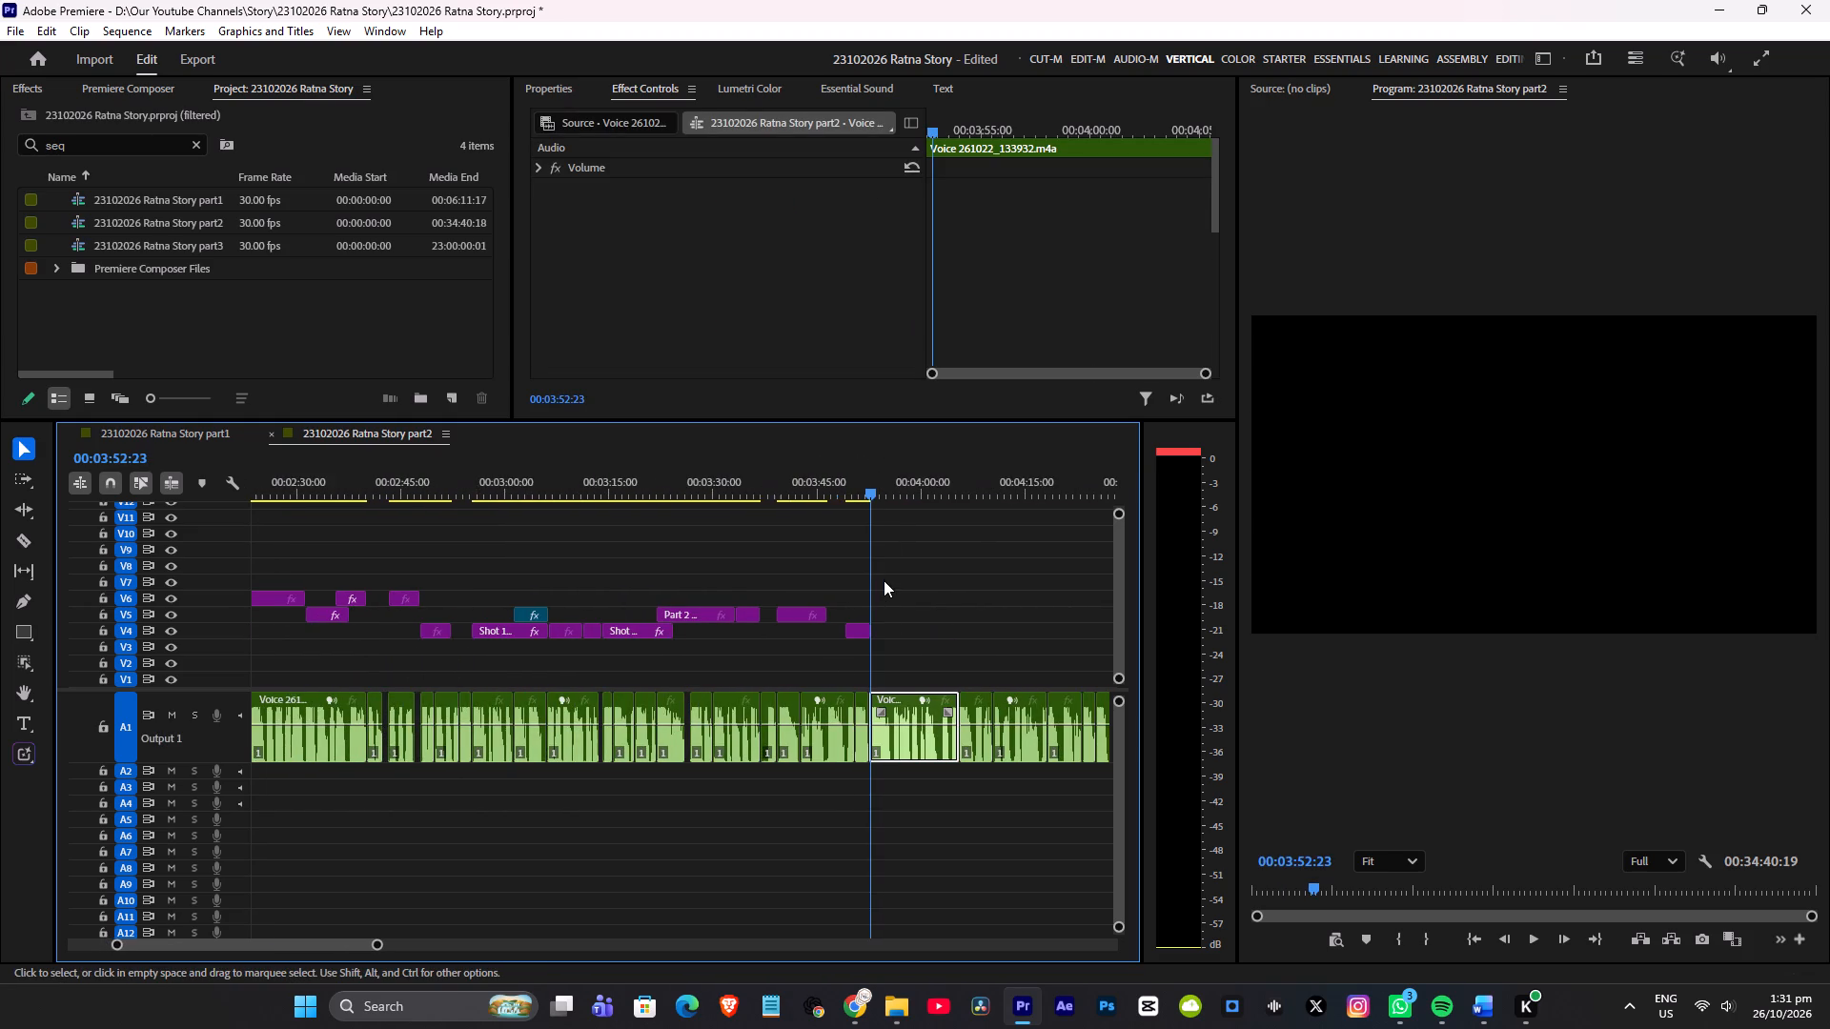
{"action": "scroll", "coordinate": [884, 580], "scroll_direction": "up", "scroll_amount": 10, "text": "alt"}
{"action": "left_click_drag", "start_coordinate": [815, 635], "coordinate": [794, 625]}
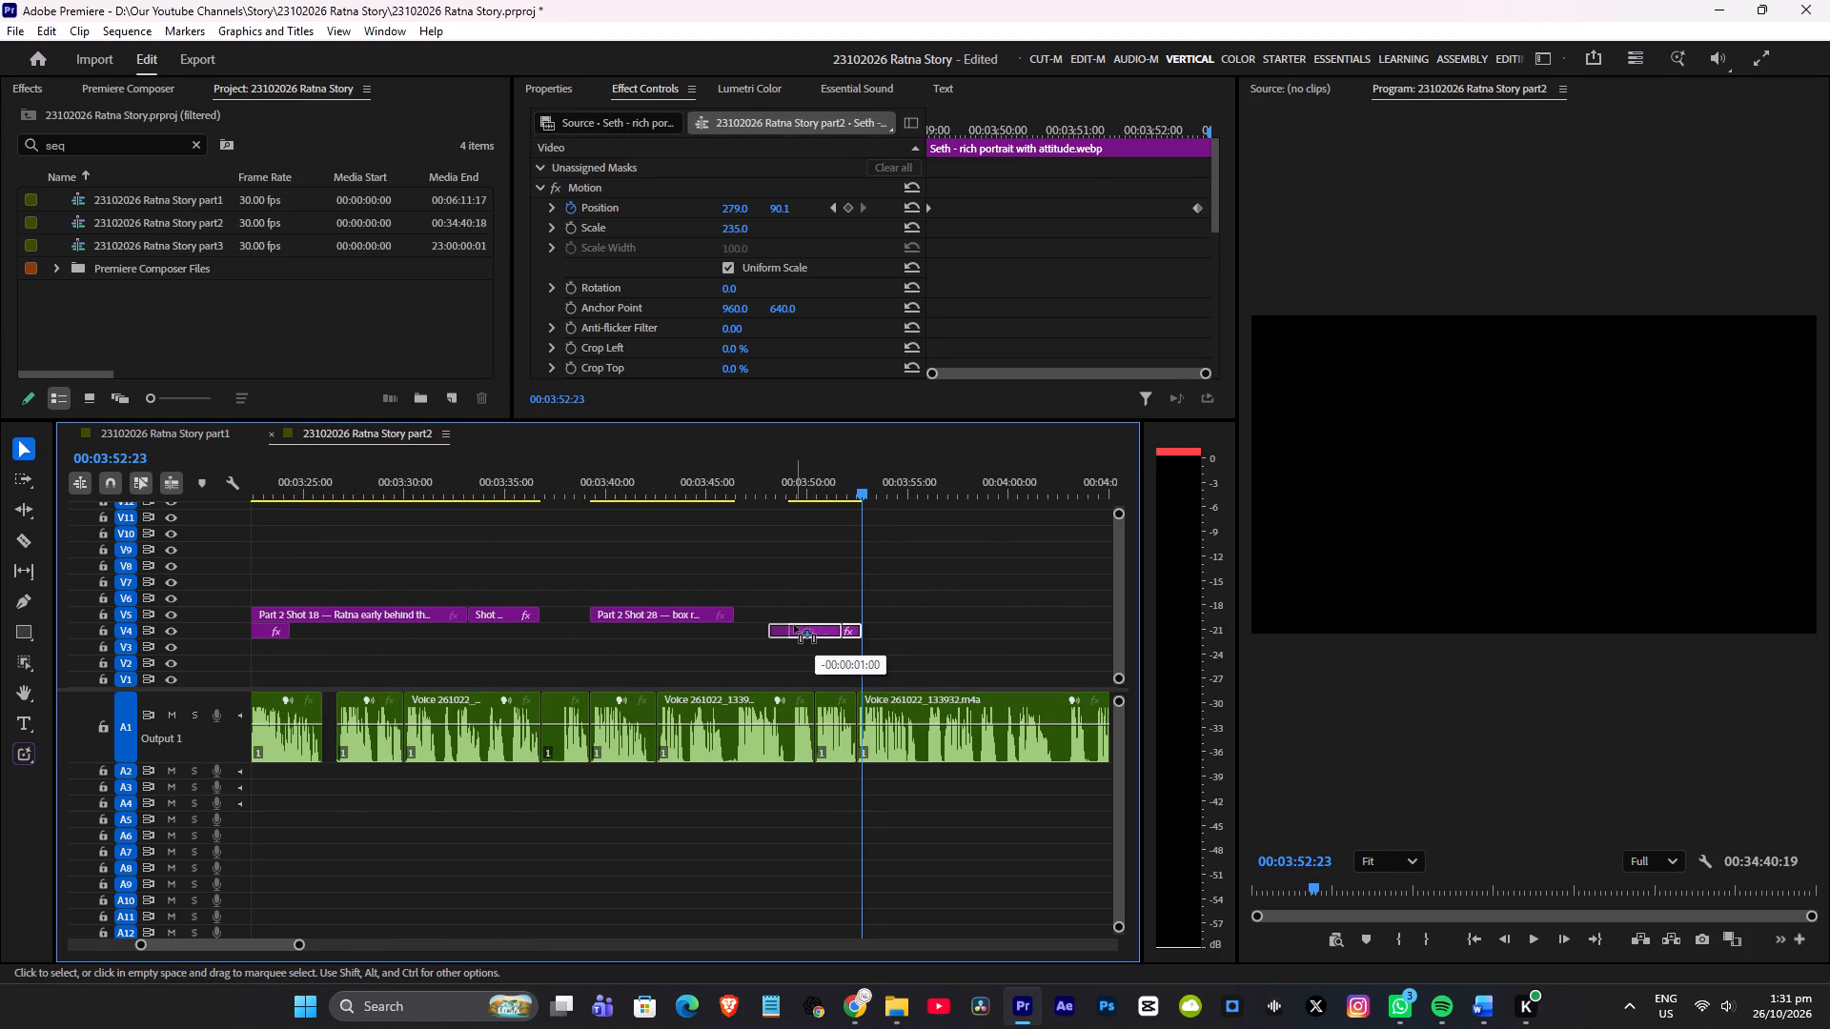
{"action": "left_click_drag", "start_coordinate": [794, 625], "coordinate": [821, 624]}
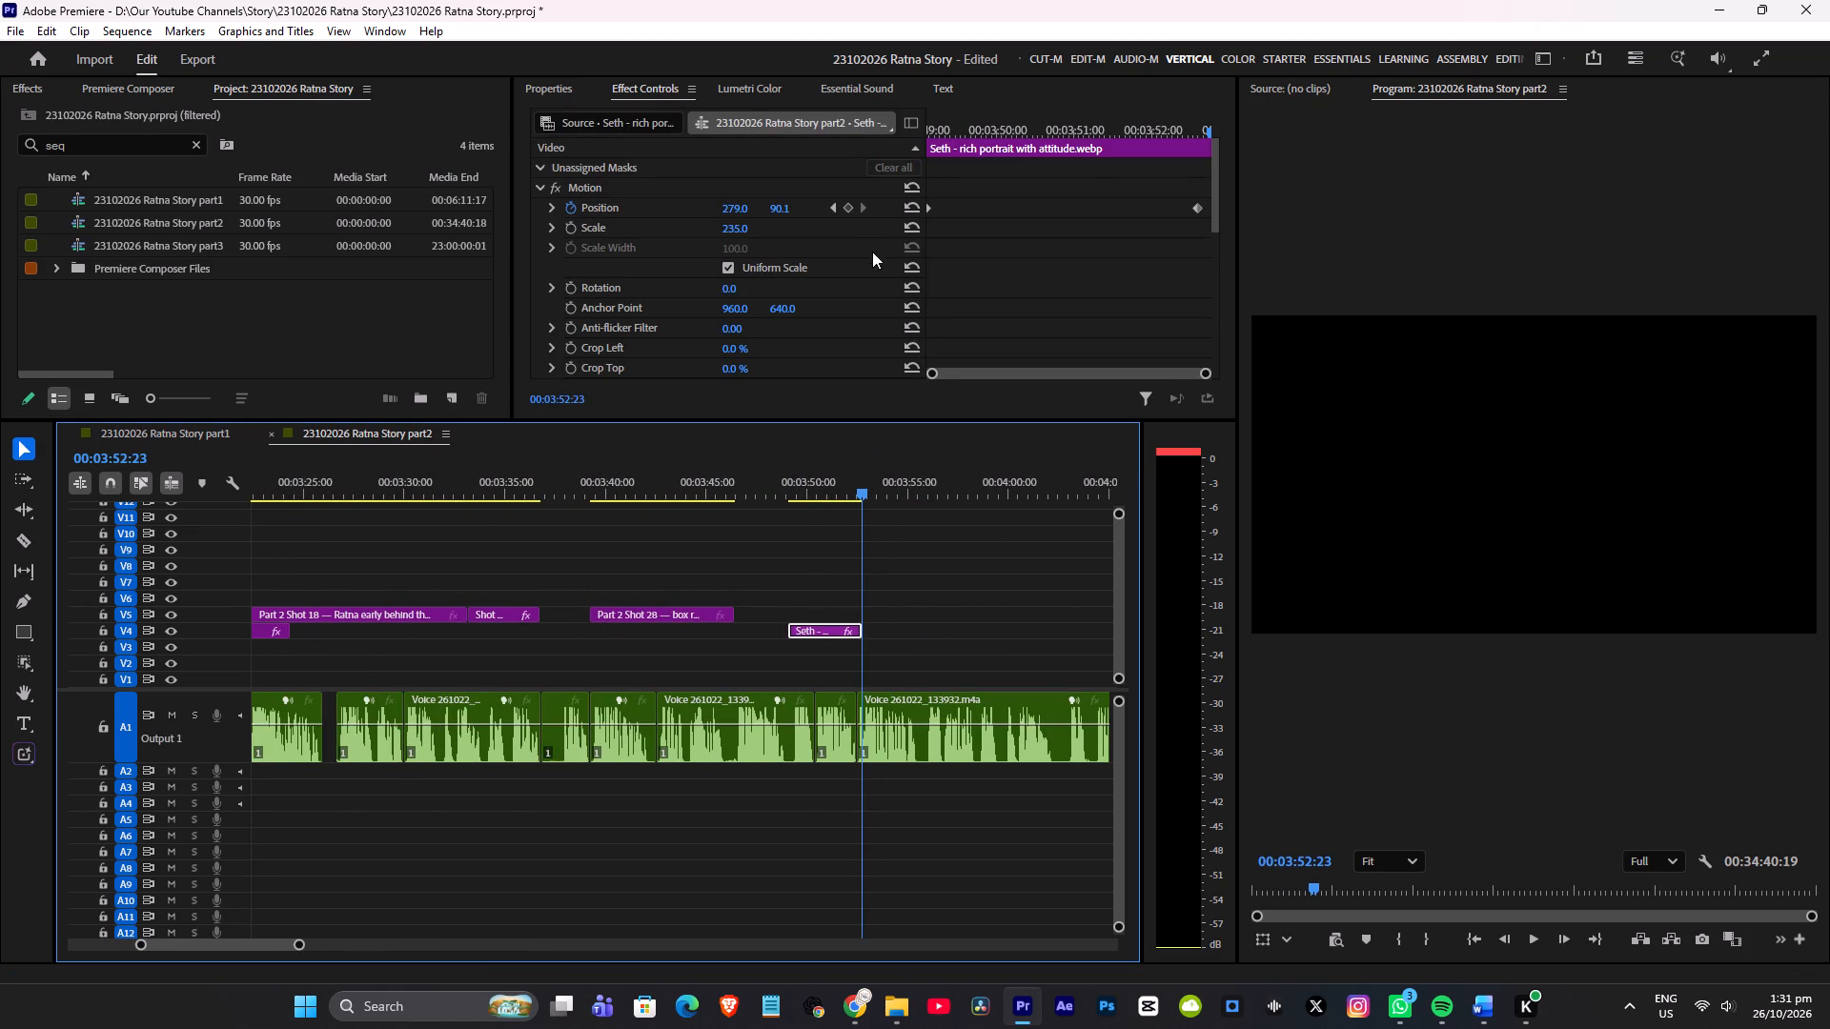
Remove the pasted Seth clip's Position keyframes and reset its Position to 960, 540 and Scale to 100.
{"action": "left_click_drag", "start_coordinate": [1200, 206], "coordinate": [1113, 223]}
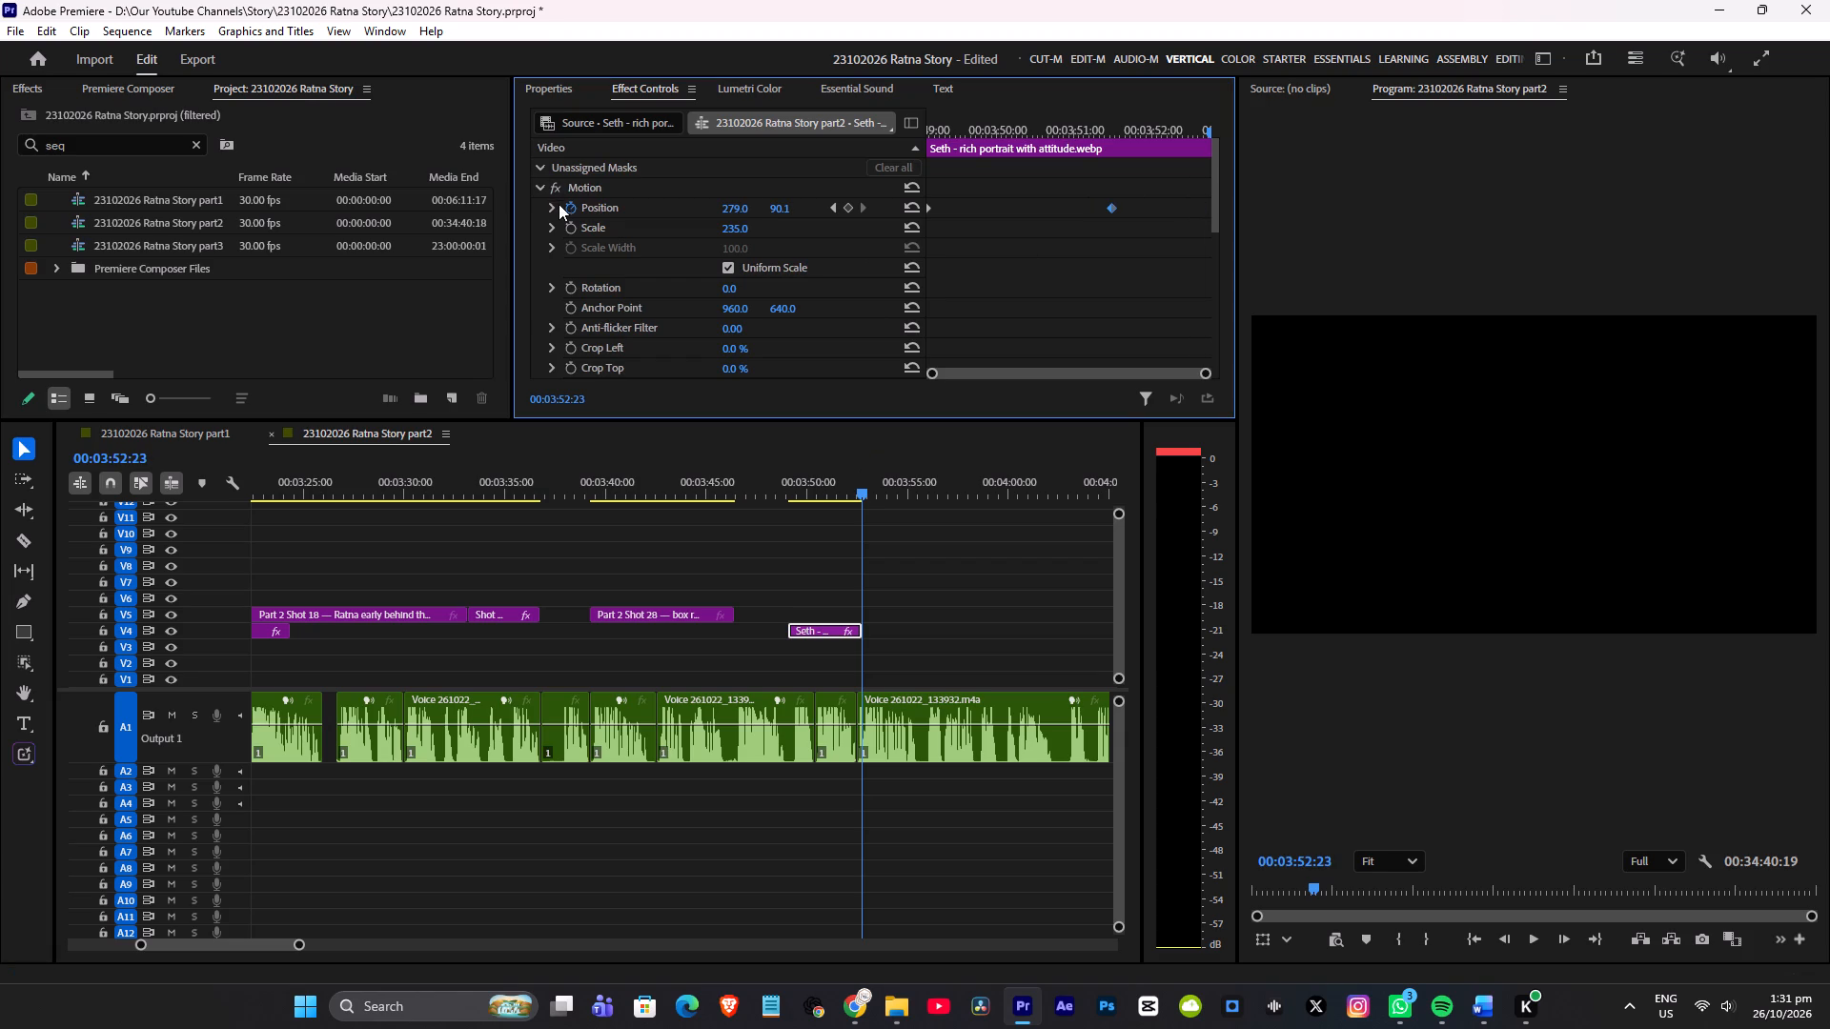
{"action": "left_click", "coordinate": [567, 204]}
{"action": "left_click", "coordinate": [1001, 572]}
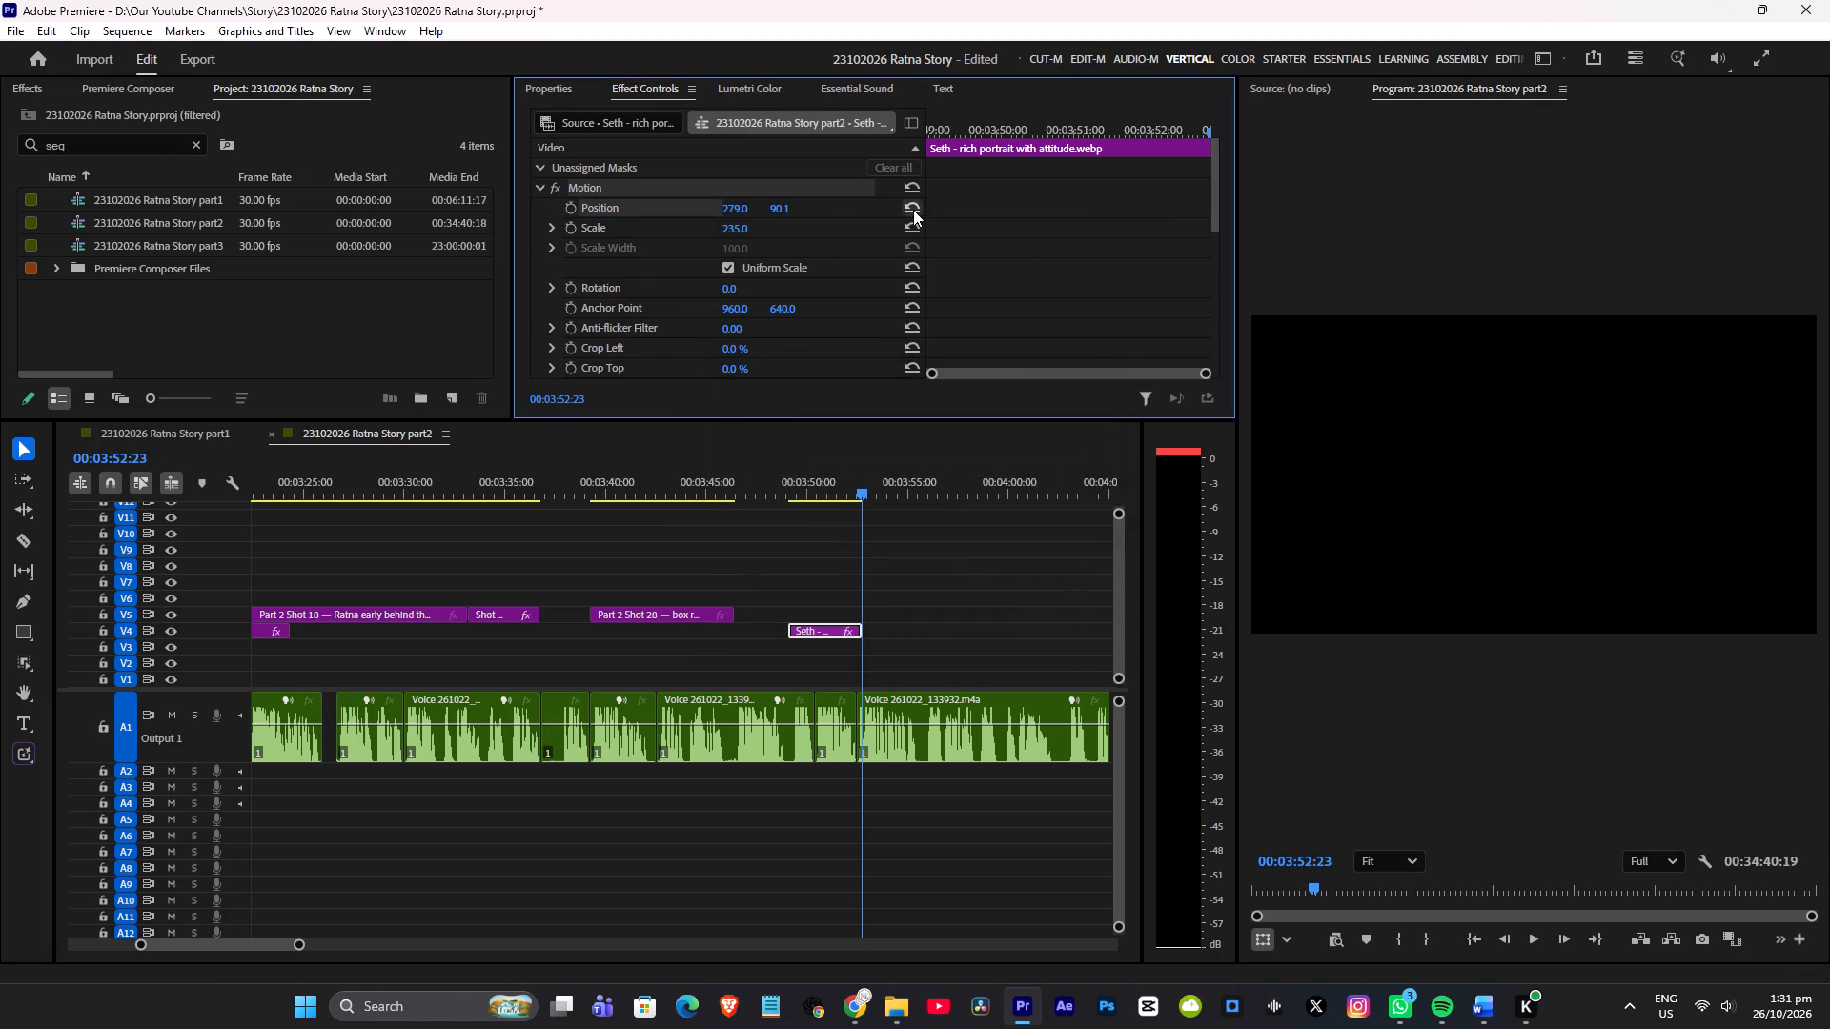
{"action": "left_click", "coordinate": [912, 210]}
{"action": "left_click", "coordinate": [909, 232]}
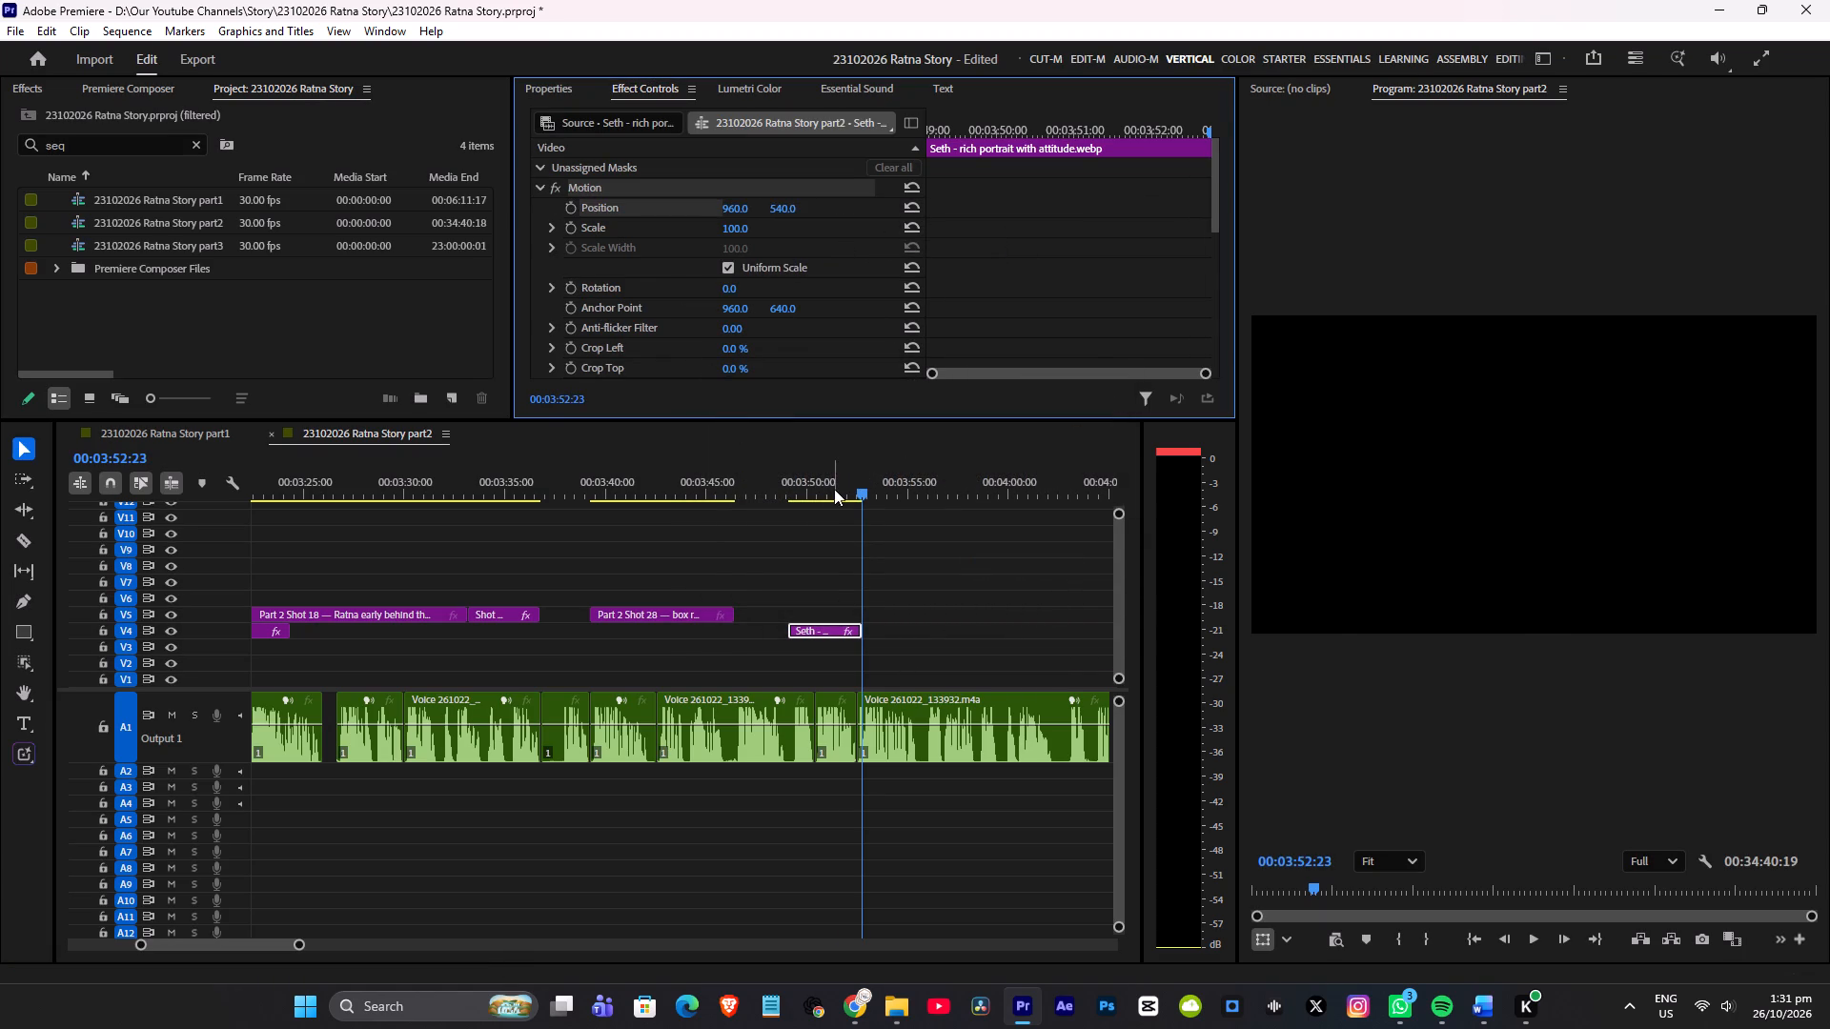
Extend the start of the pasted Seth clip back to meet the end of the Shot 28 clip.
{"action": "left_click", "coordinate": [834, 487]}
{"action": "left_click", "coordinate": [742, 491]}
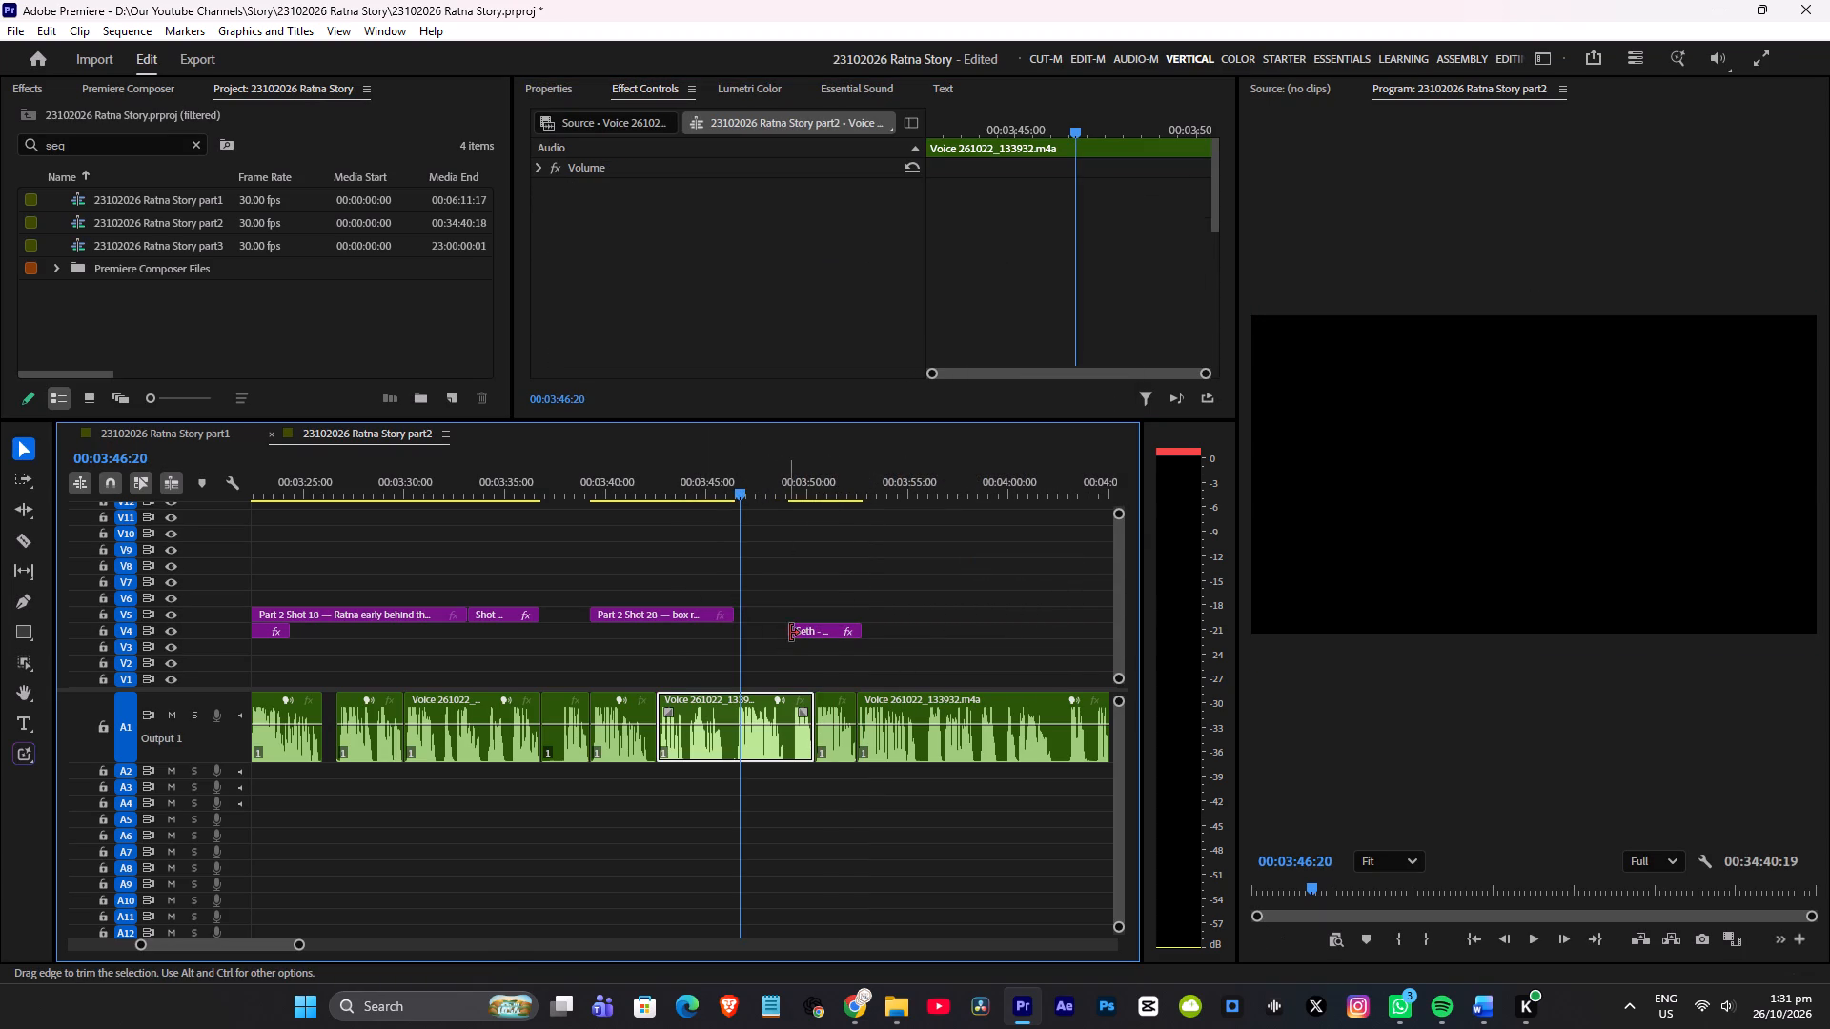
{"action": "left_click_drag", "start_coordinate": [790, 631], "coordinate": [739, 641]}
Play the transition from Shot 28 into the Seth clip against the narration, and save the project.
{"action": "left_click", "coordinate": [716, 481]}
{"action": "key", "text": "space"}
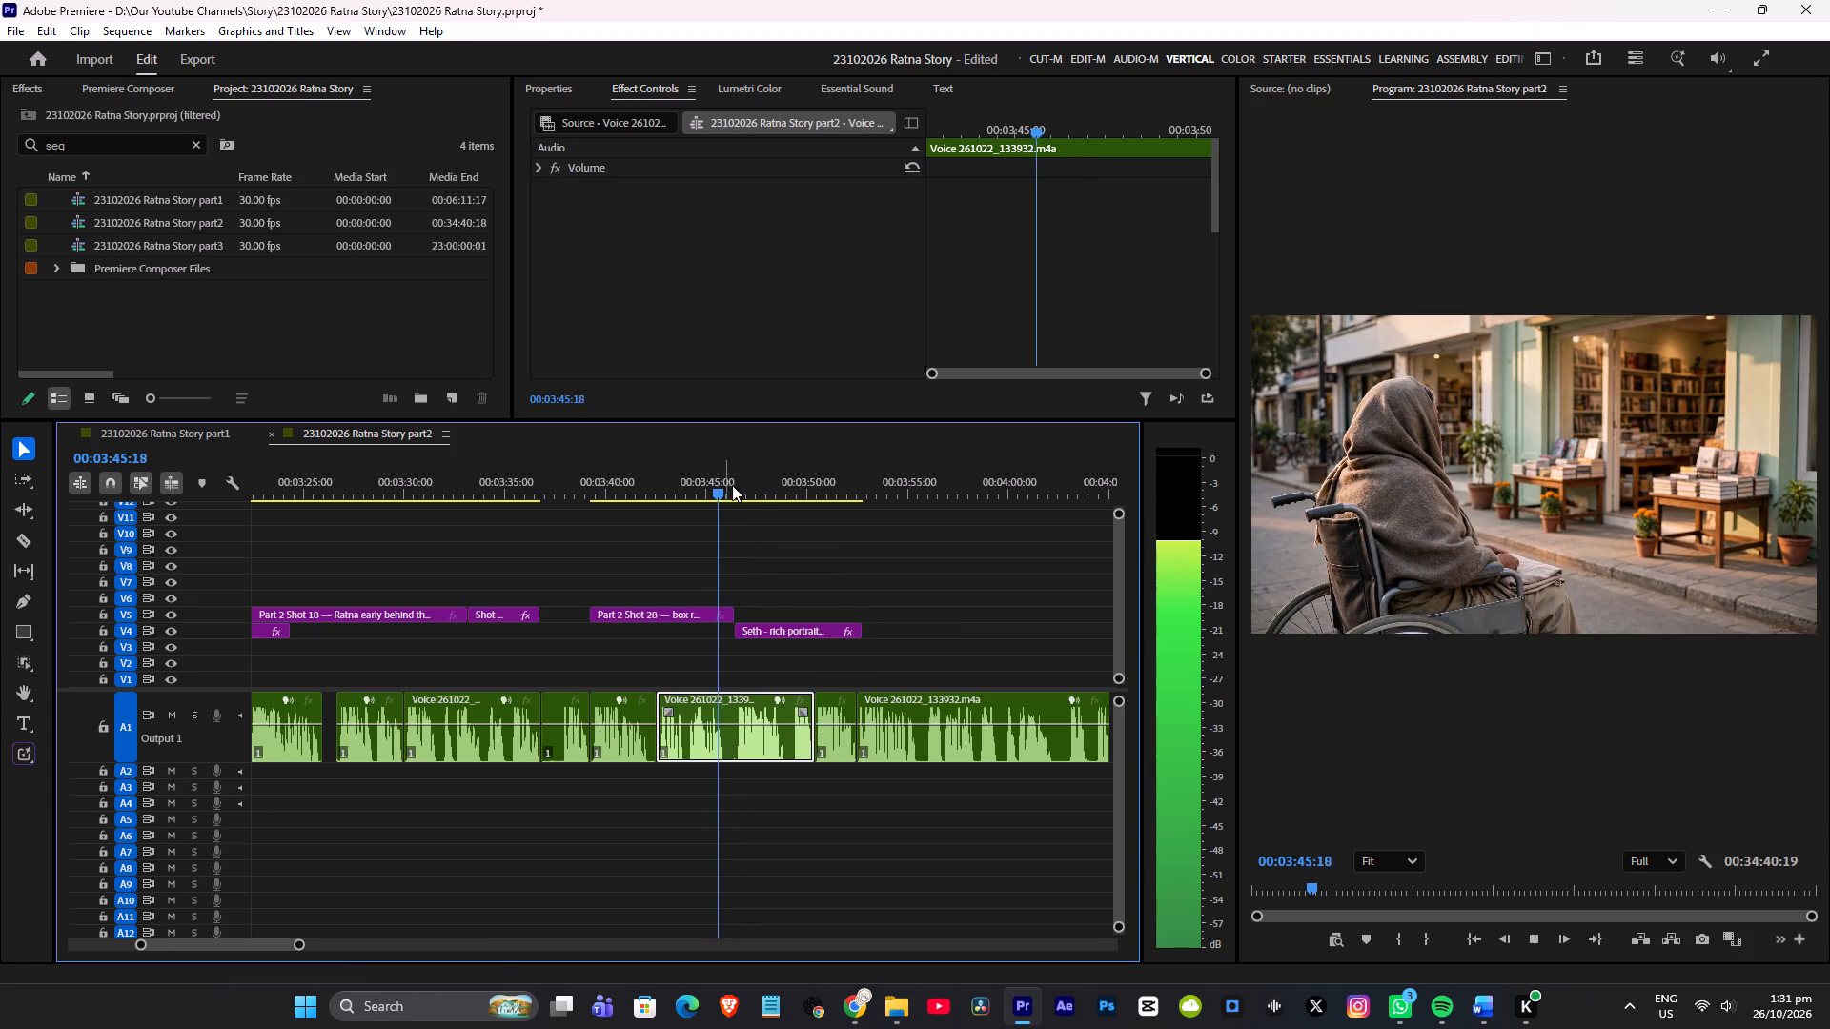
{"action": "scroll", "coordinate": [784, 584], "scroll_direction": "down", "scroll_amount": 3}
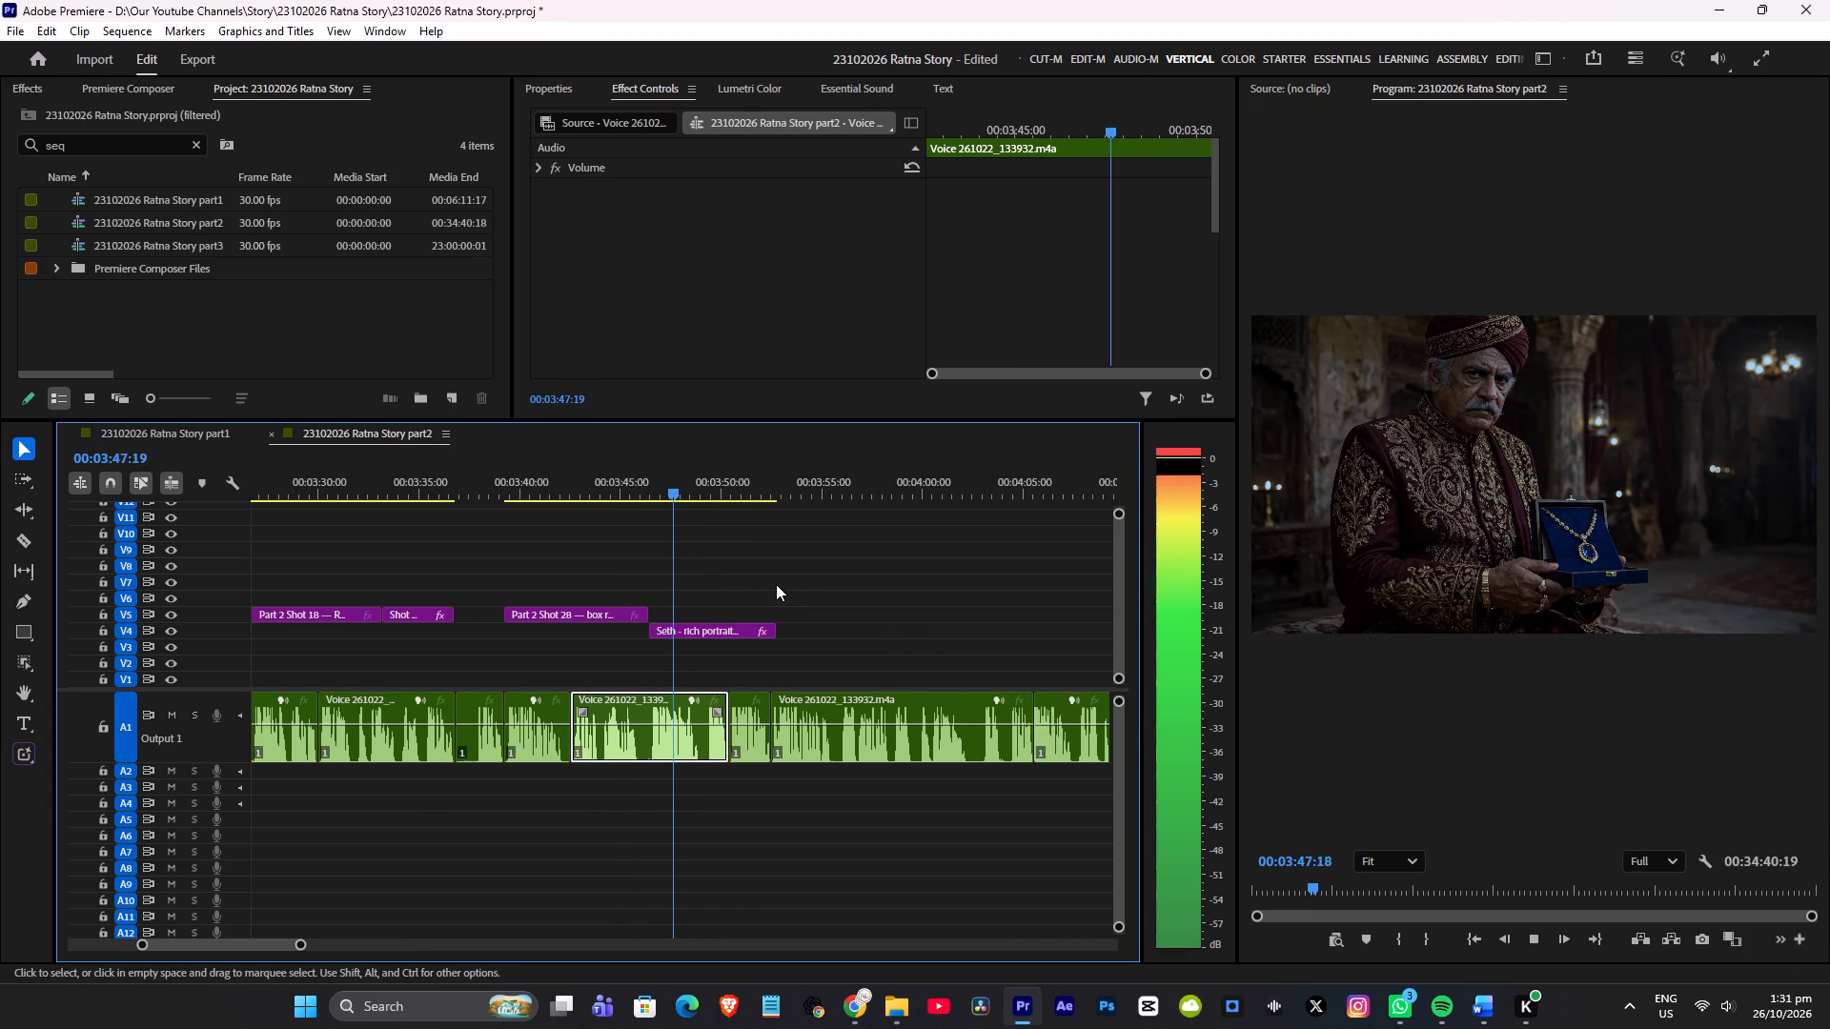
{"action": "scroll", "coordinate": [777, 607], "scroll_direction": "down", "scroll_amount": 2}
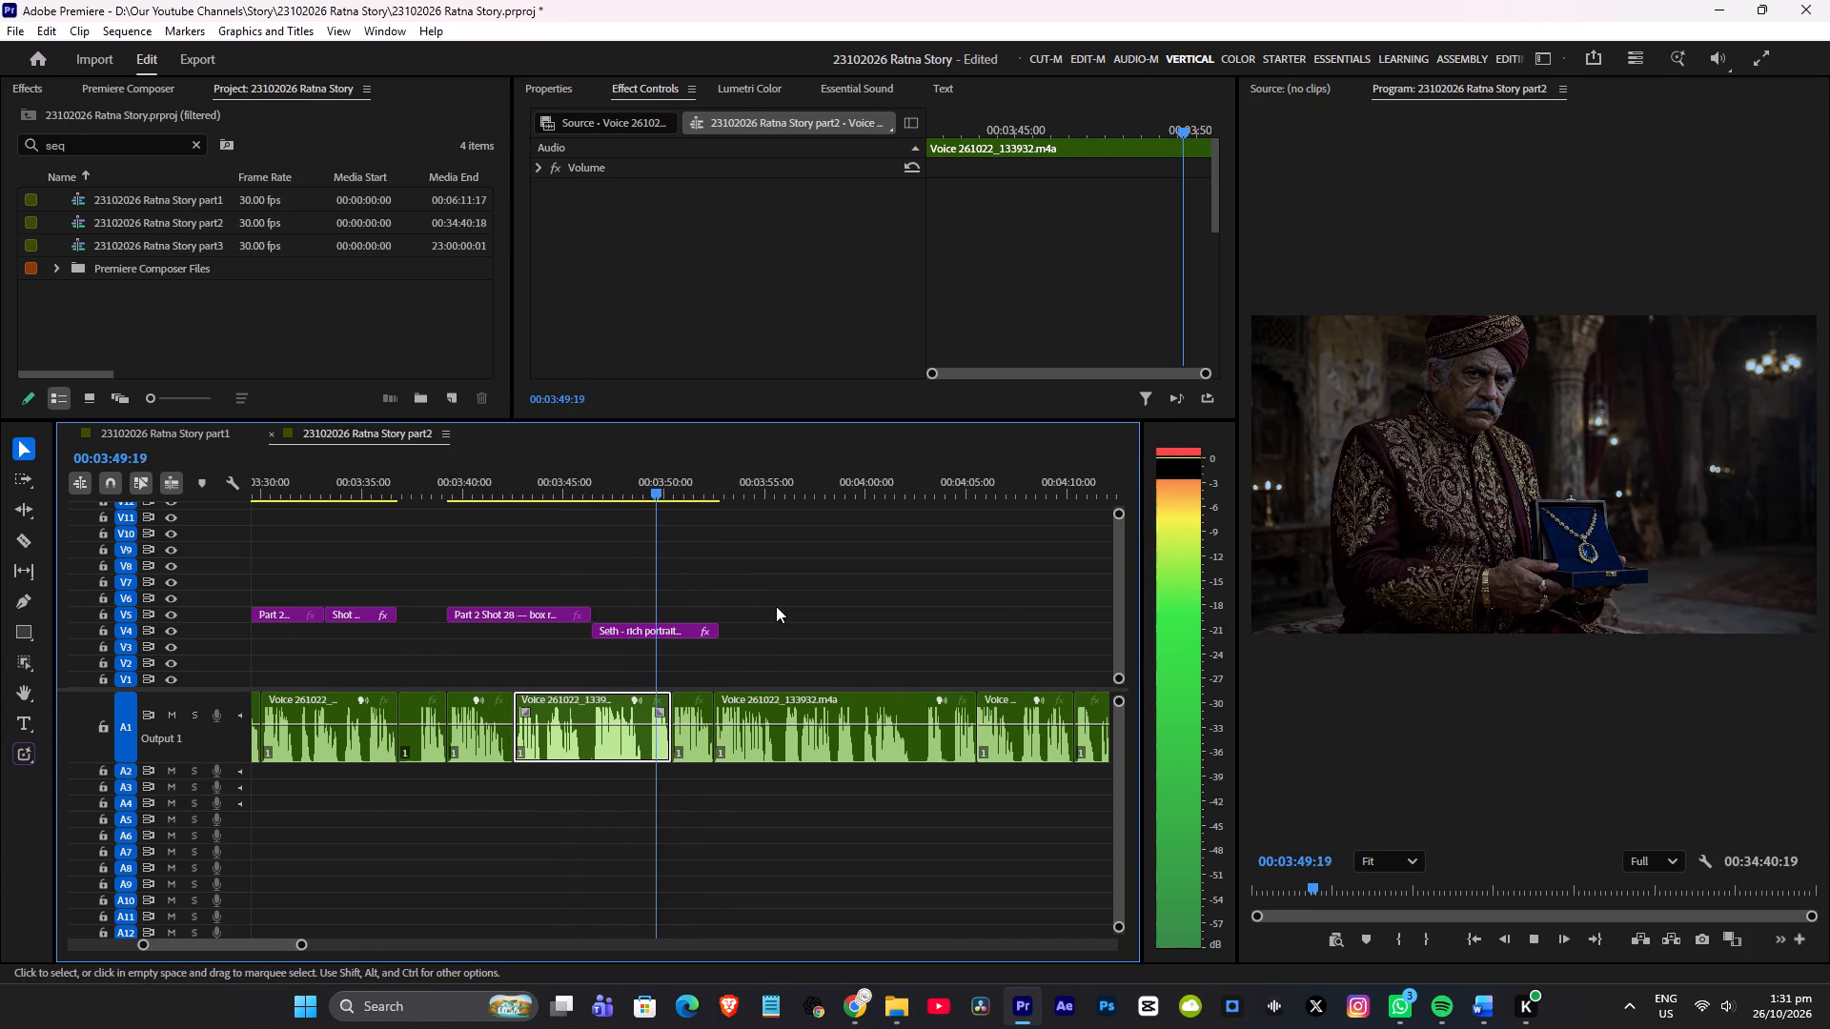
{"action": "key", "text": "space"}
{"action": "key", "text": "ctrl+s"}
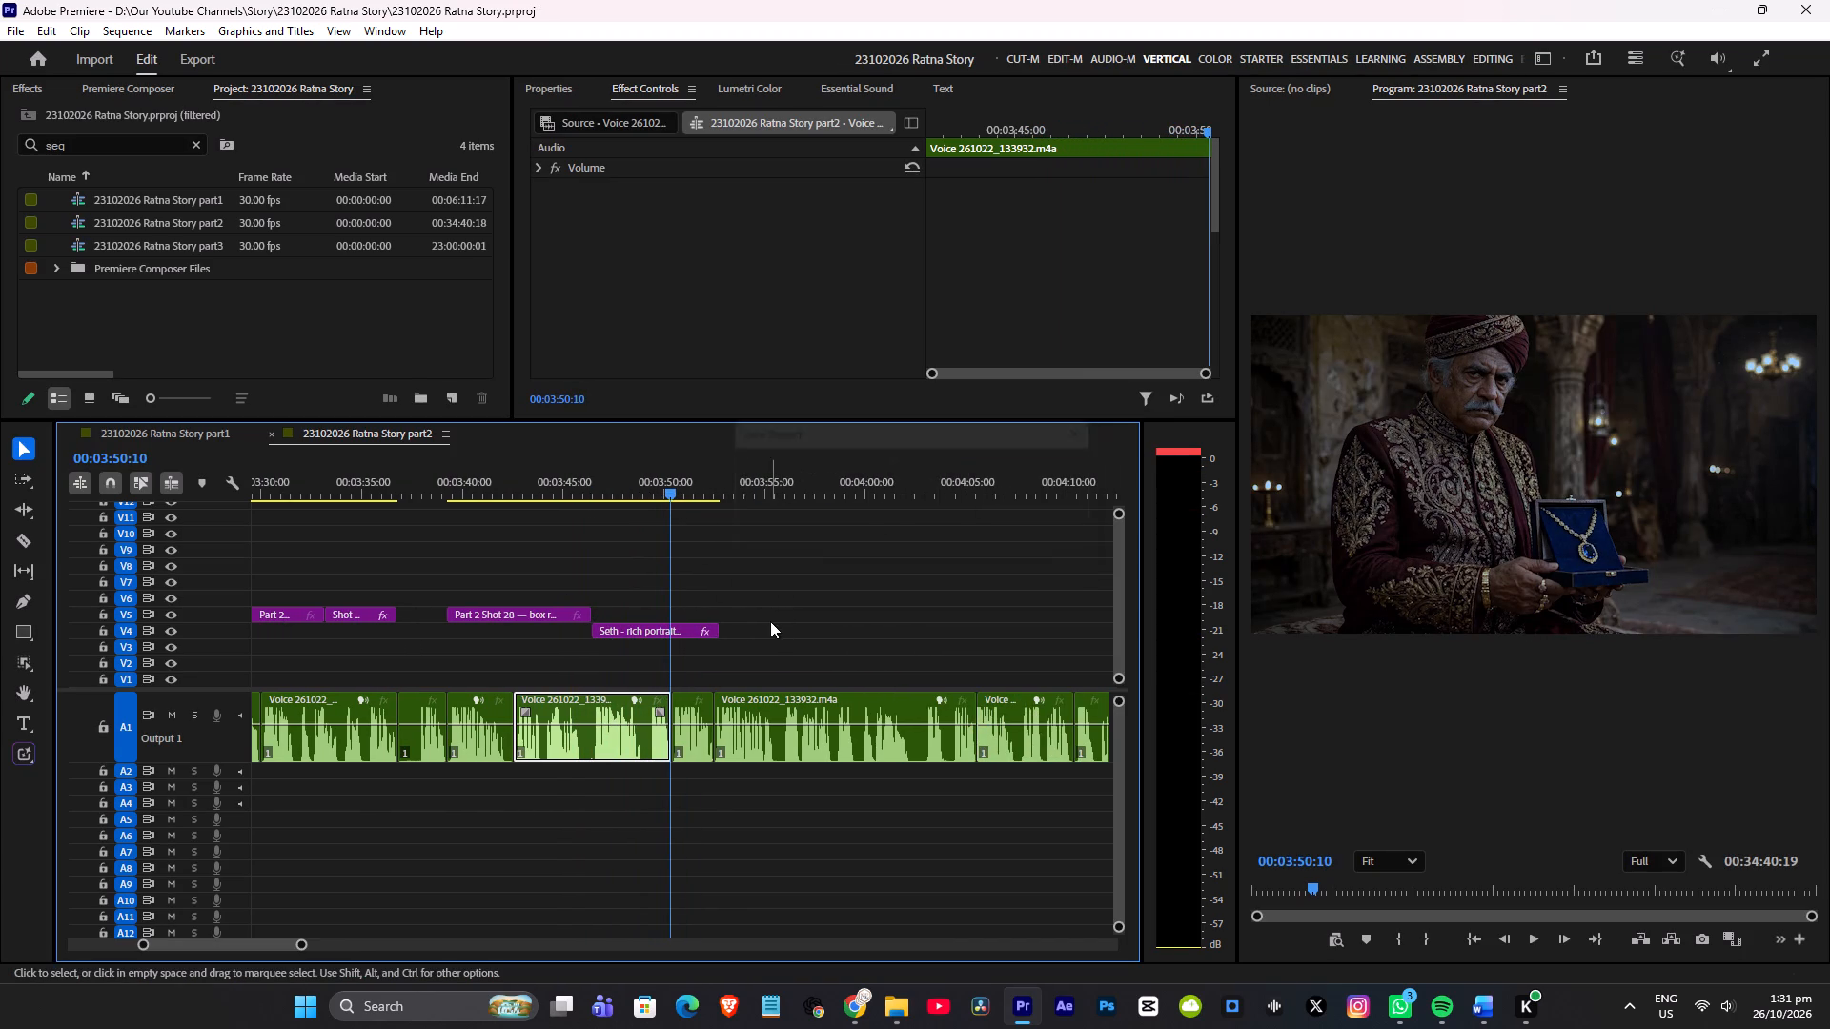
Trim the end of the Seth clip on V4 back to the narration cut at about 00:03:50:10.
{"action": "scroll", "coordinate": [778, 604], "scroll_direction": "up", "scroll_amount": 3, "text": "alt"}
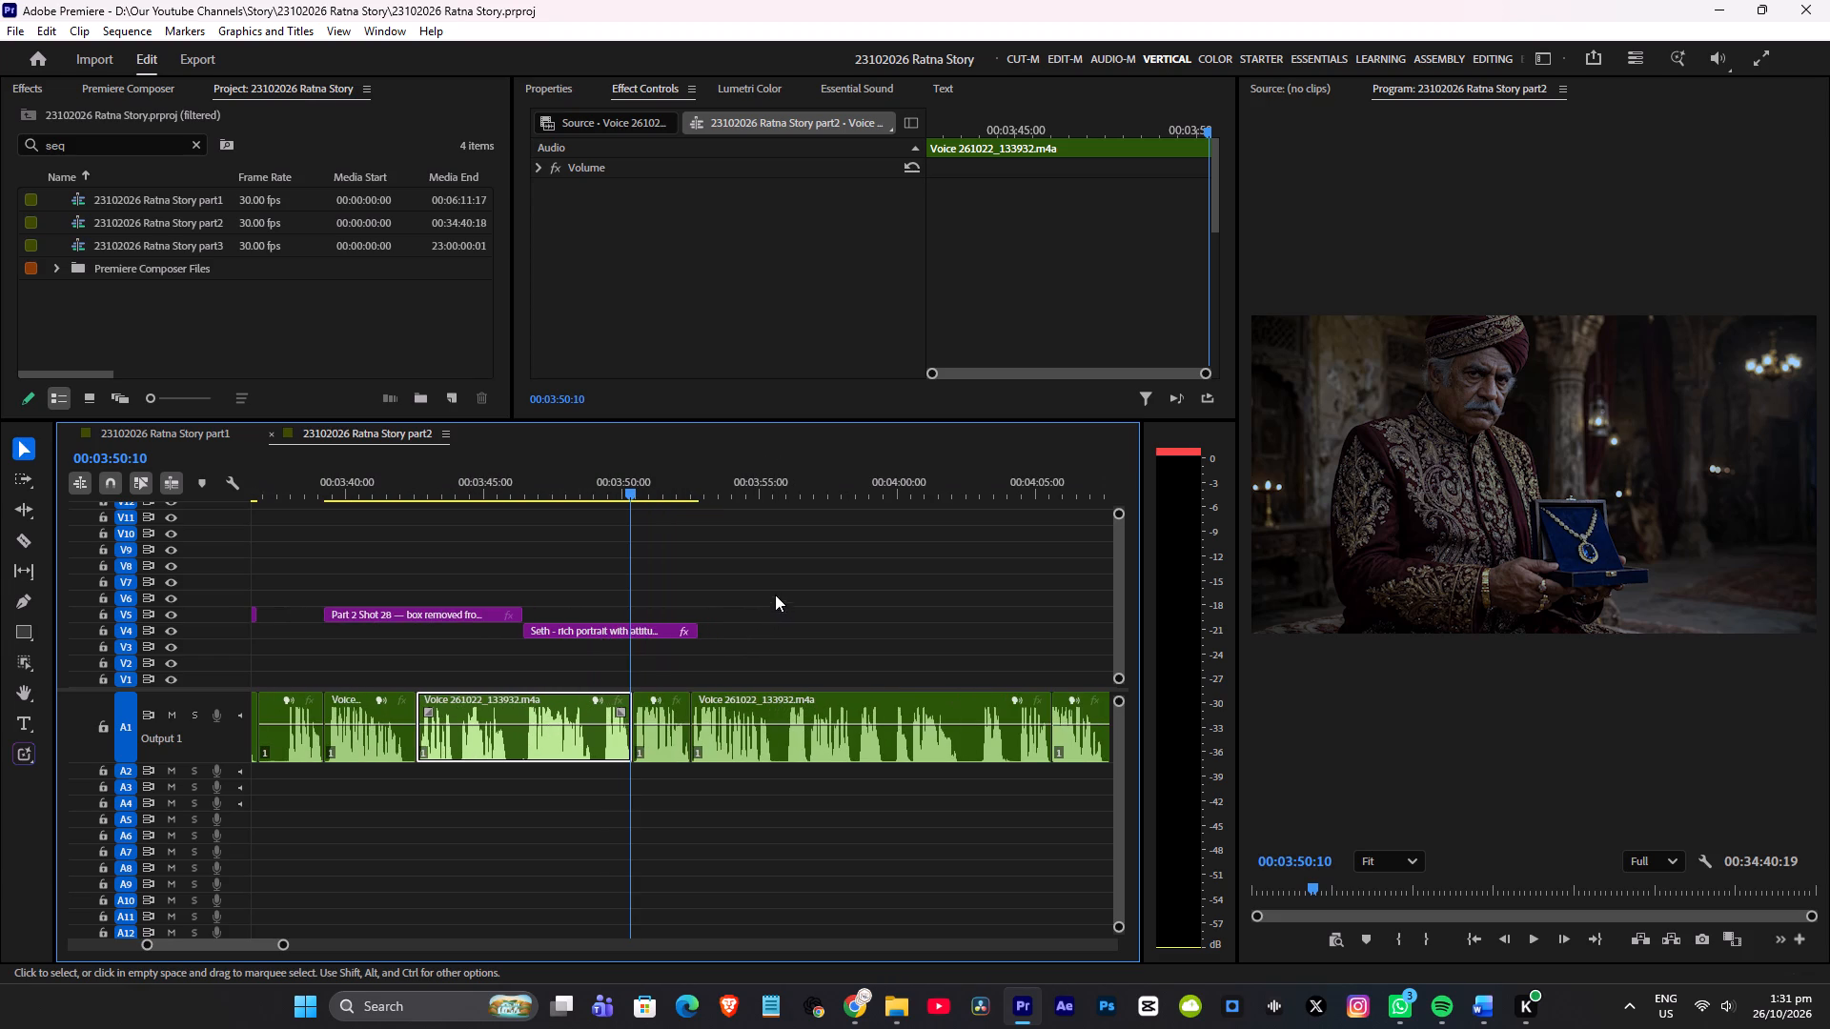
{"action": "key", "text": "space"}
{"action": "scroll", "coordinate": [703, 610], "scroll_direction": "up", "scroll_amount": 3, "text": "alt"}
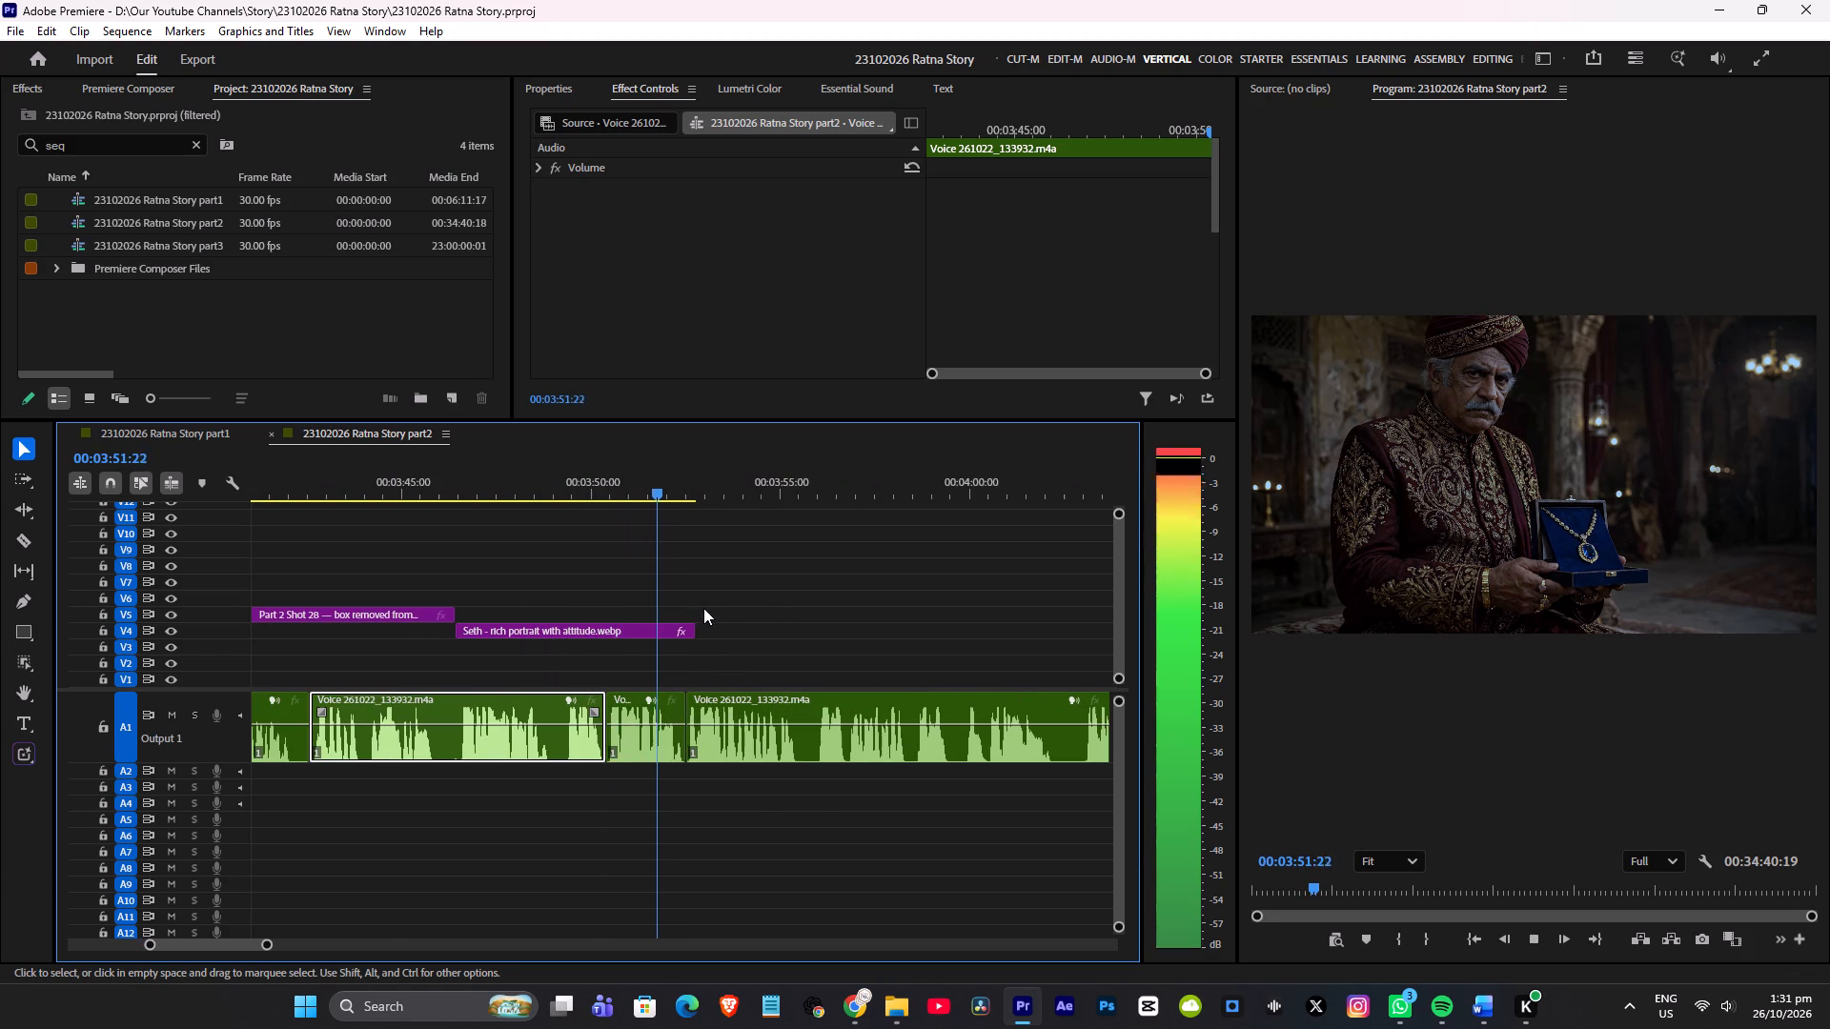
{"action": "left_click_drag", "start_coordinate": [701, 632], "coordinate": [700, 632]}
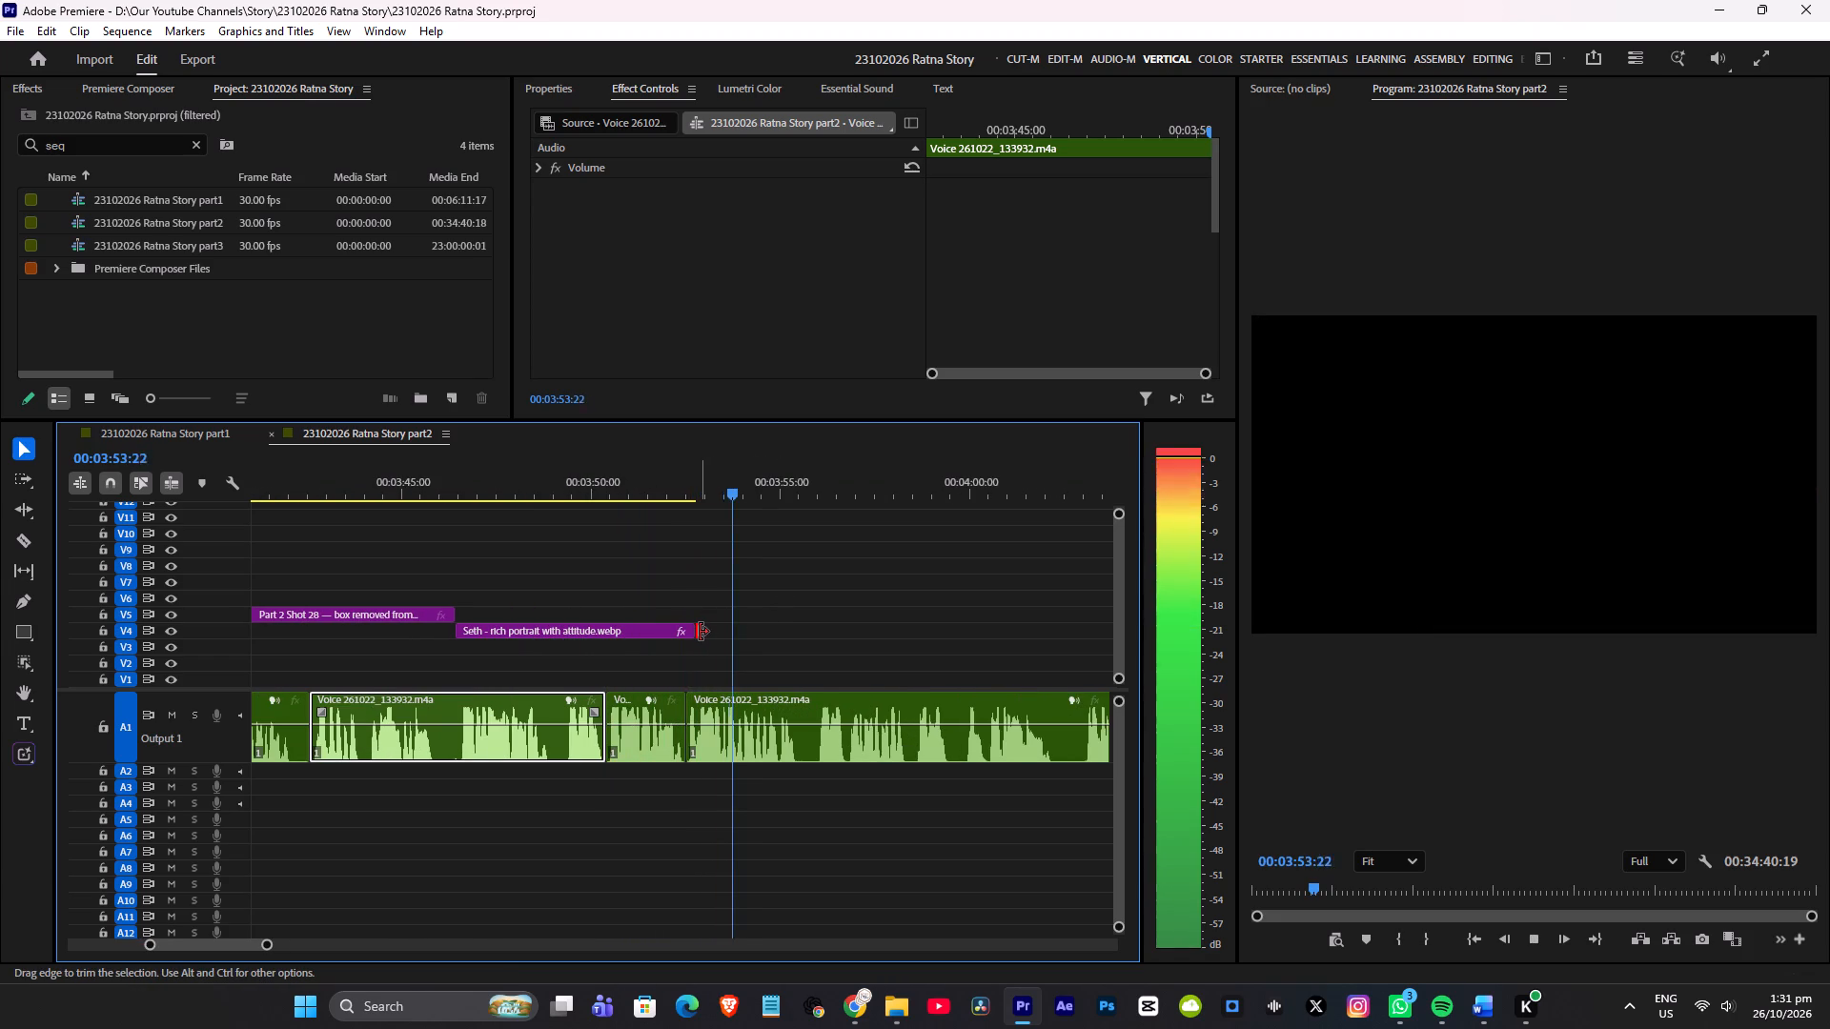
{"action": "left_click_drag", "start_coordinate": [700, 632], "coordinate": [606, 656]}
{"action": "key", "text": "space"}
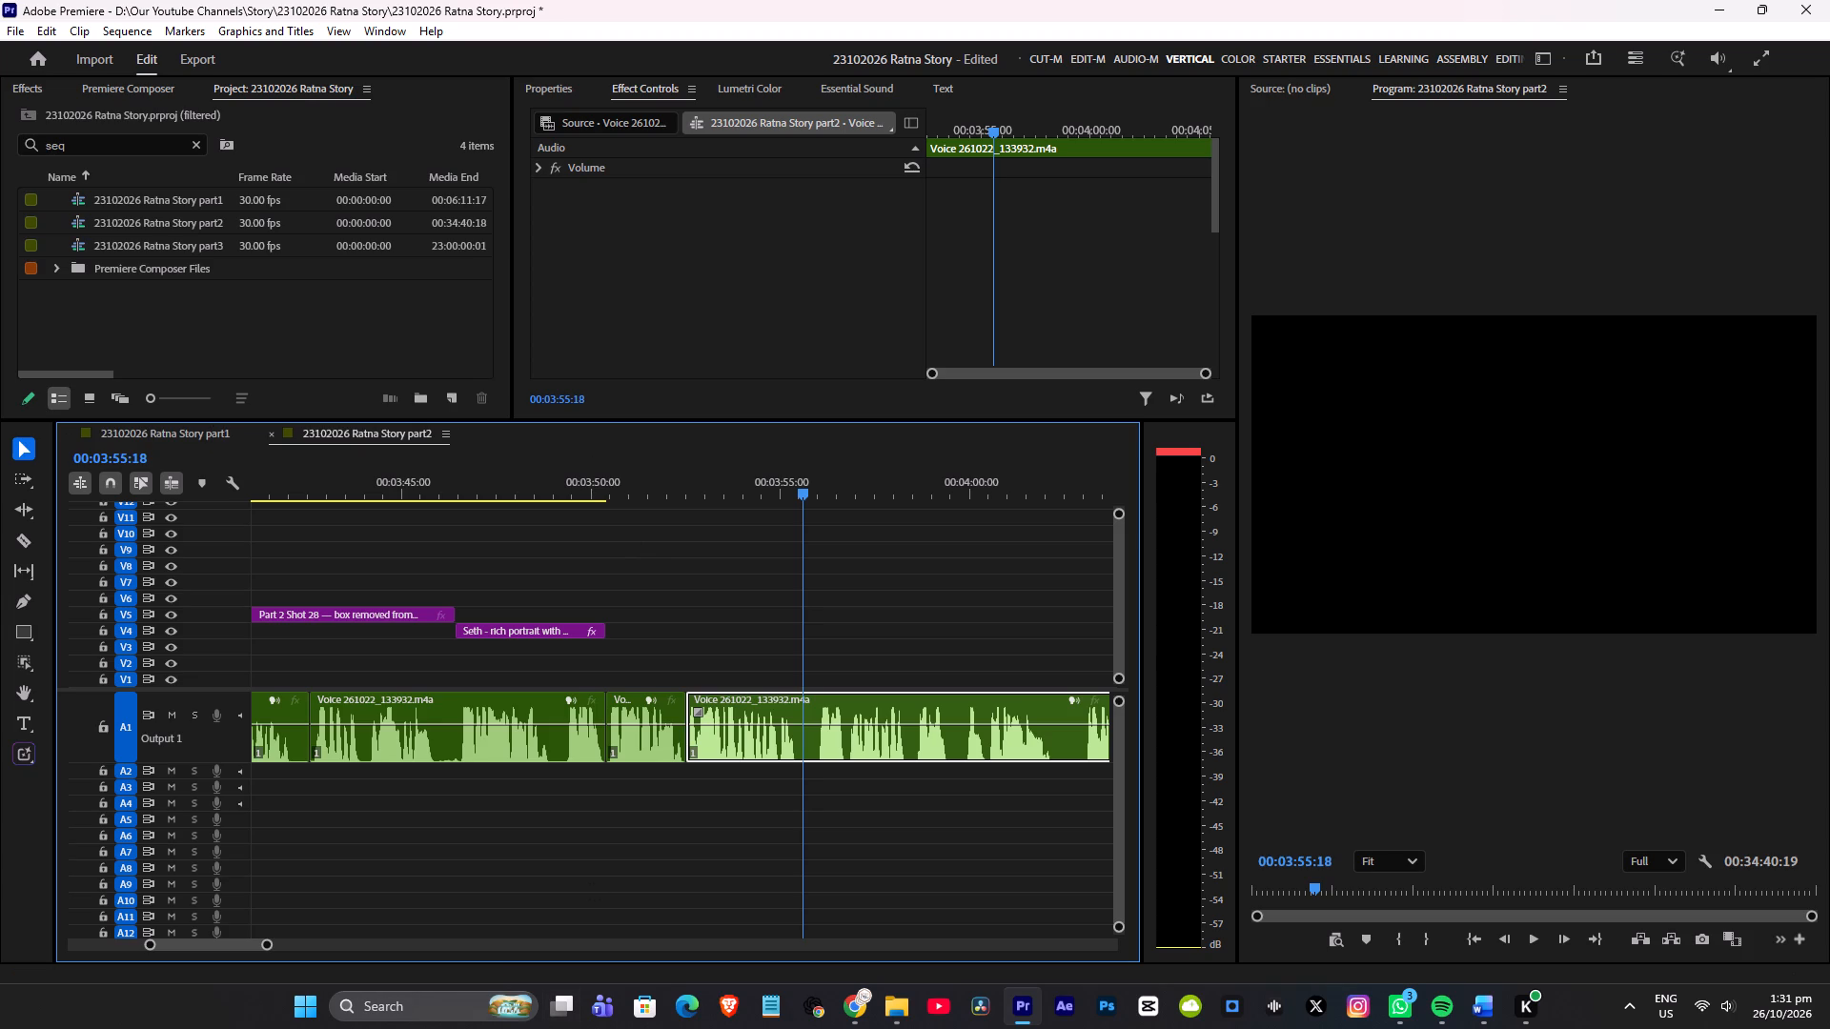
Look through the 23102026 Ratna Story part1 sequence as far as its last clips.
{"action": "left_click", "coordinate": [184, 432]}
{"action": "scroll", "coordinate": [783, 541], "scroll_direction": "down", "scroll_amount": 20}
{"action": "scroll", "coordinate": [783, 541], "scroll_direction": "down", "scroll_amount": 11}
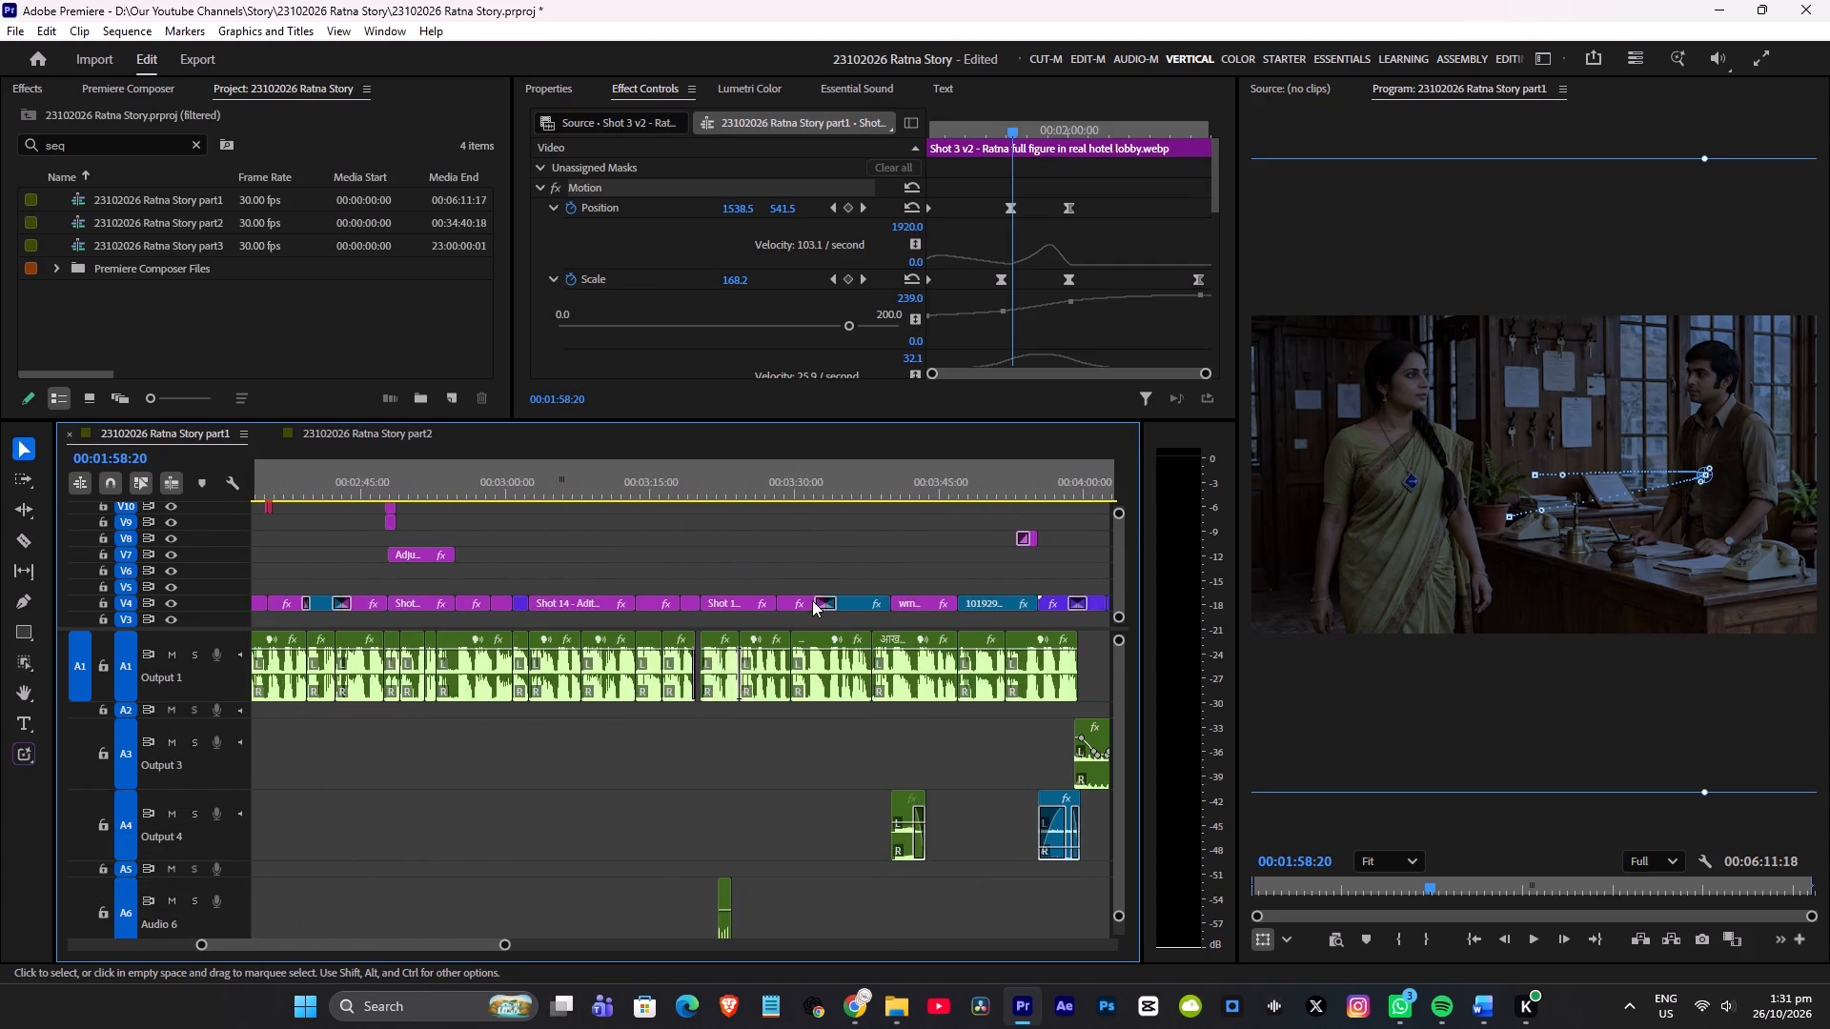
{"action": "scroll", "coordinate": [812, 600], "scroll_direction": "down", "scroll_amount": 20}
{"action": "scroll", "coordinate": [812, 600], "scroll_direction": "down", "scroll_amount": 20}
{"action": "scroll", "coordinate": [812, 600], "scroll_direction": "down", "scroll_amount": 1}
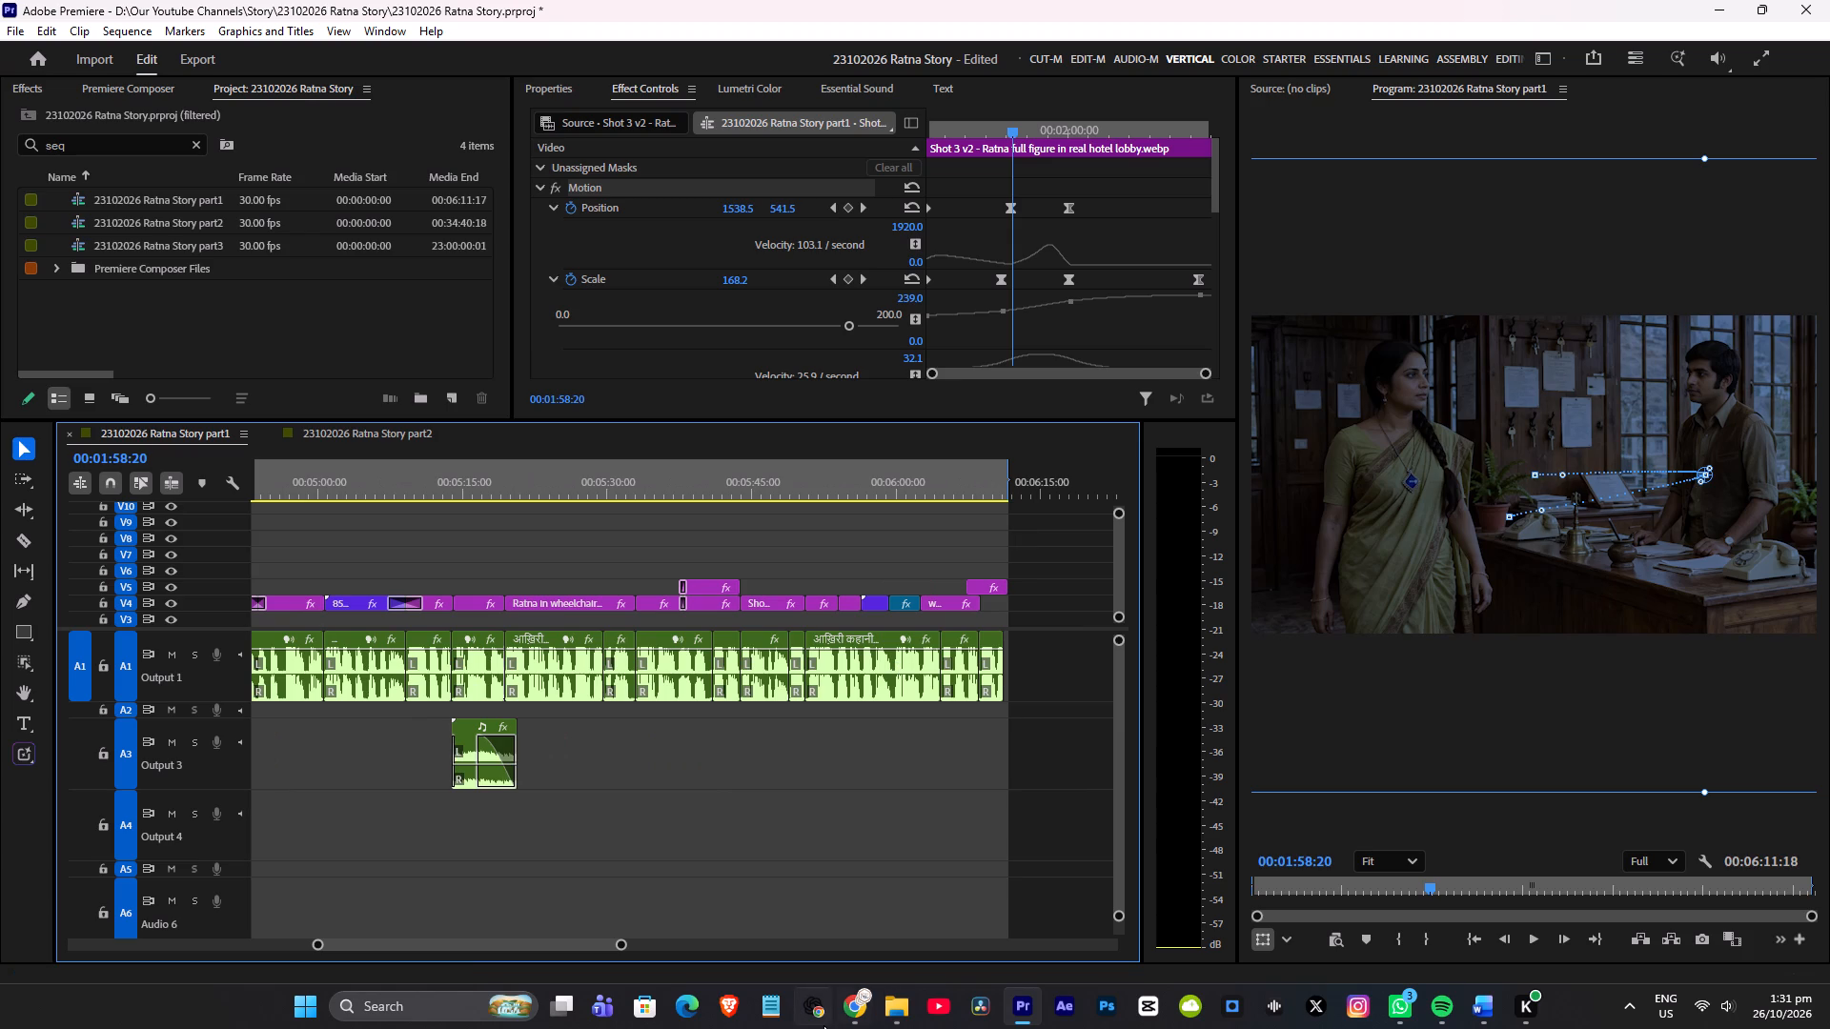
Switch to the muse.ai chat in Chrome and send the request "next batch" for the following shots.
{"action": "left_click", "coordinate": [848, 1008]}
{"action": "scroll", "coordinate": [910, 721], "scroll_direction": "down", "scroll_amount": 4}
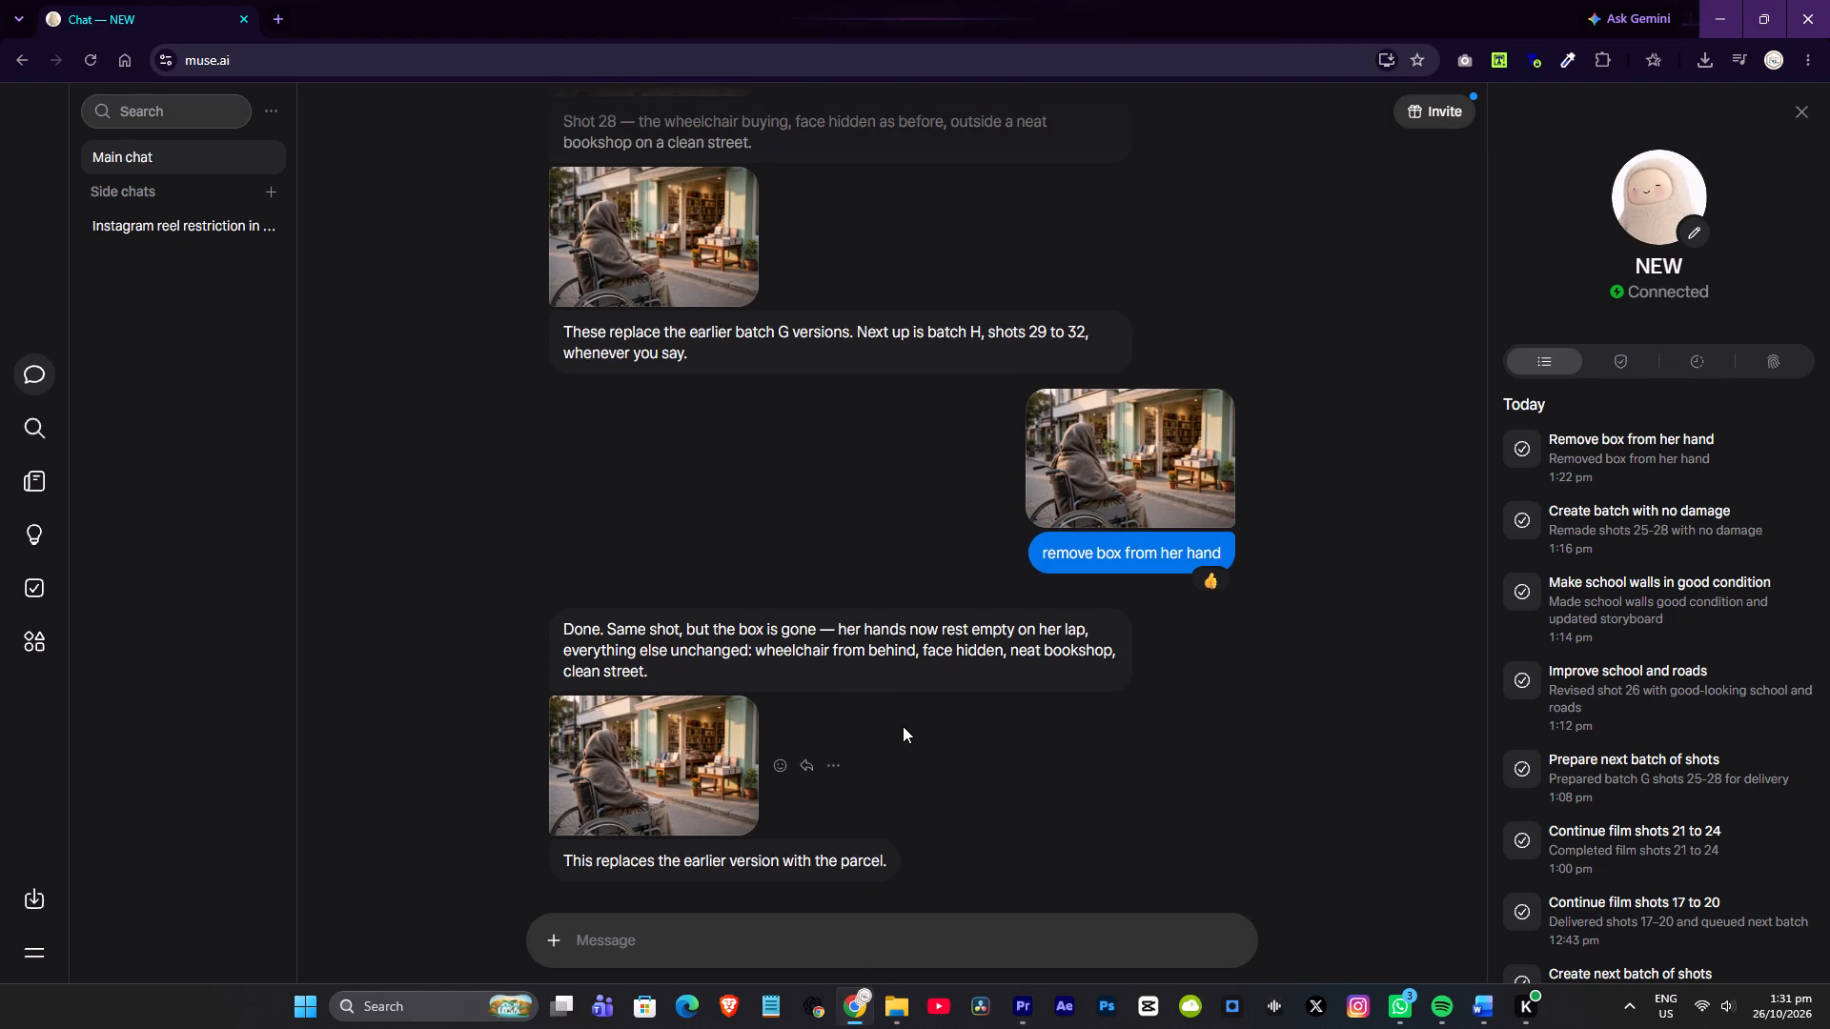
{"action": "scroll", "coordinate": [903, 726], "scroll_direction": "down", "scroll_amount": 4}
{"action": "left_click", "coordinate": [828, 953]}
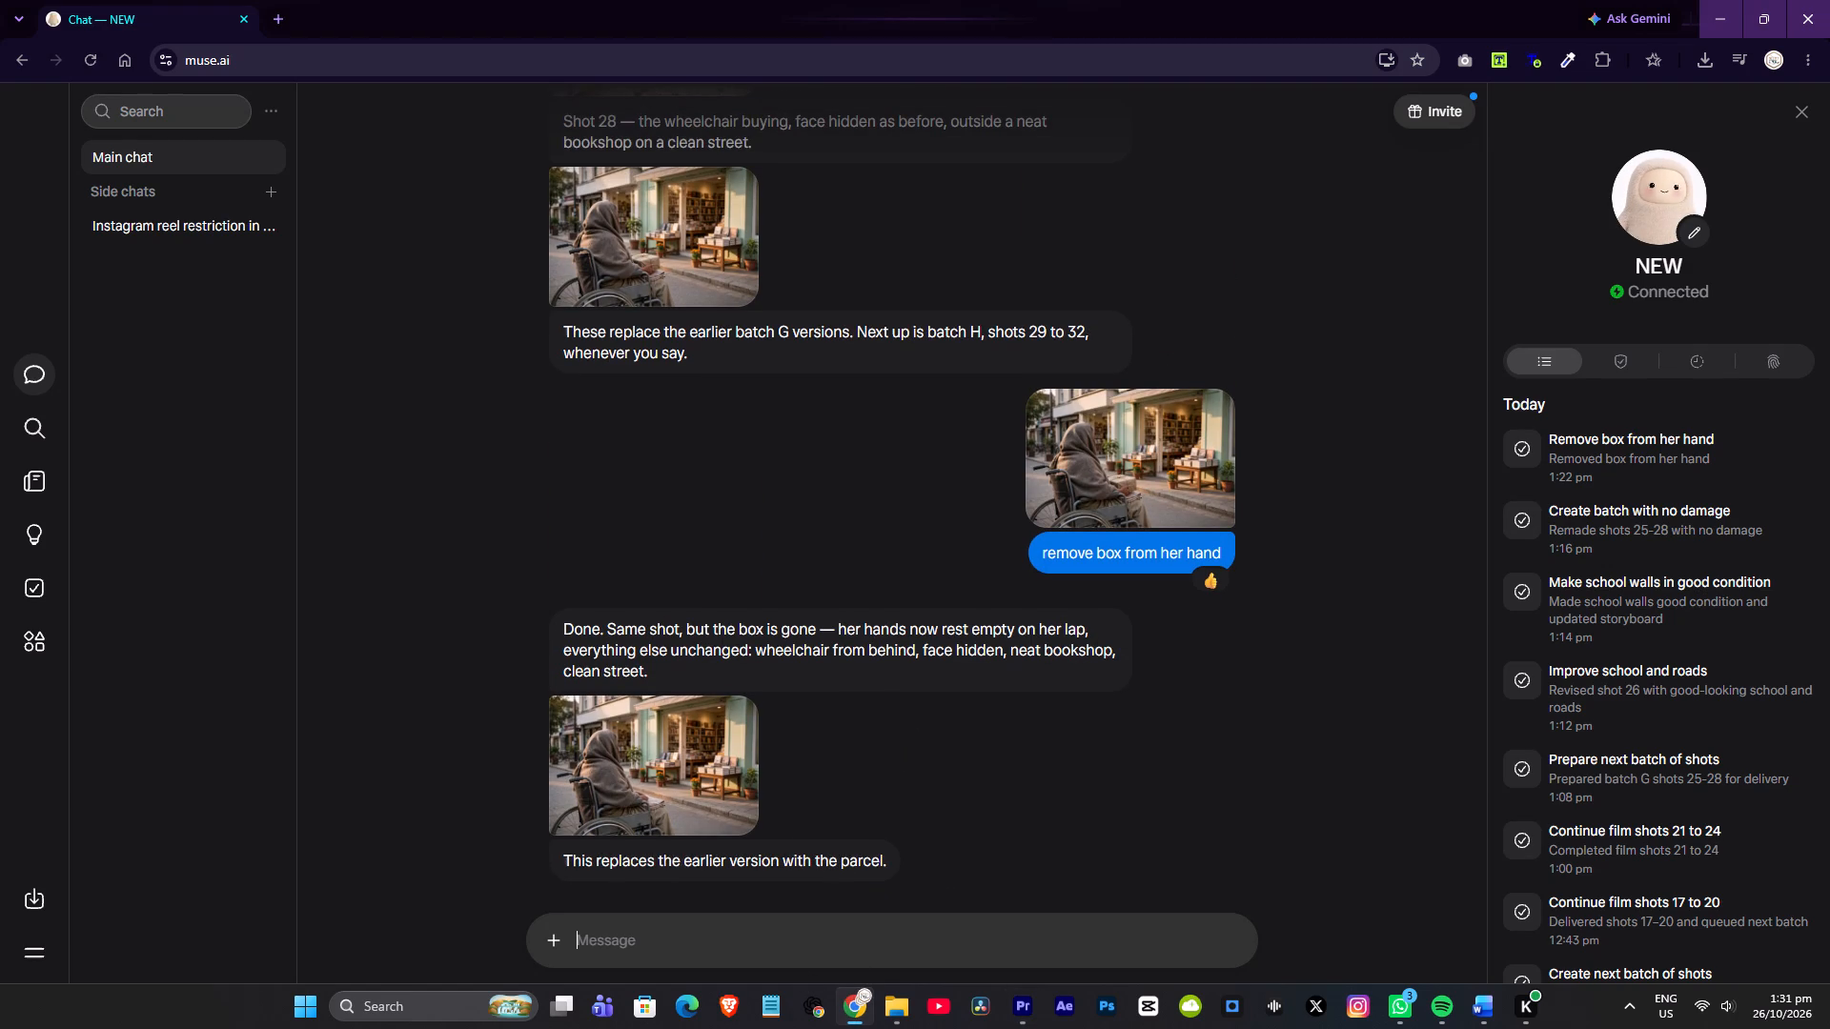
{"action": "type", "text": "next batch"}
{"action": "key", "text": "Return"}
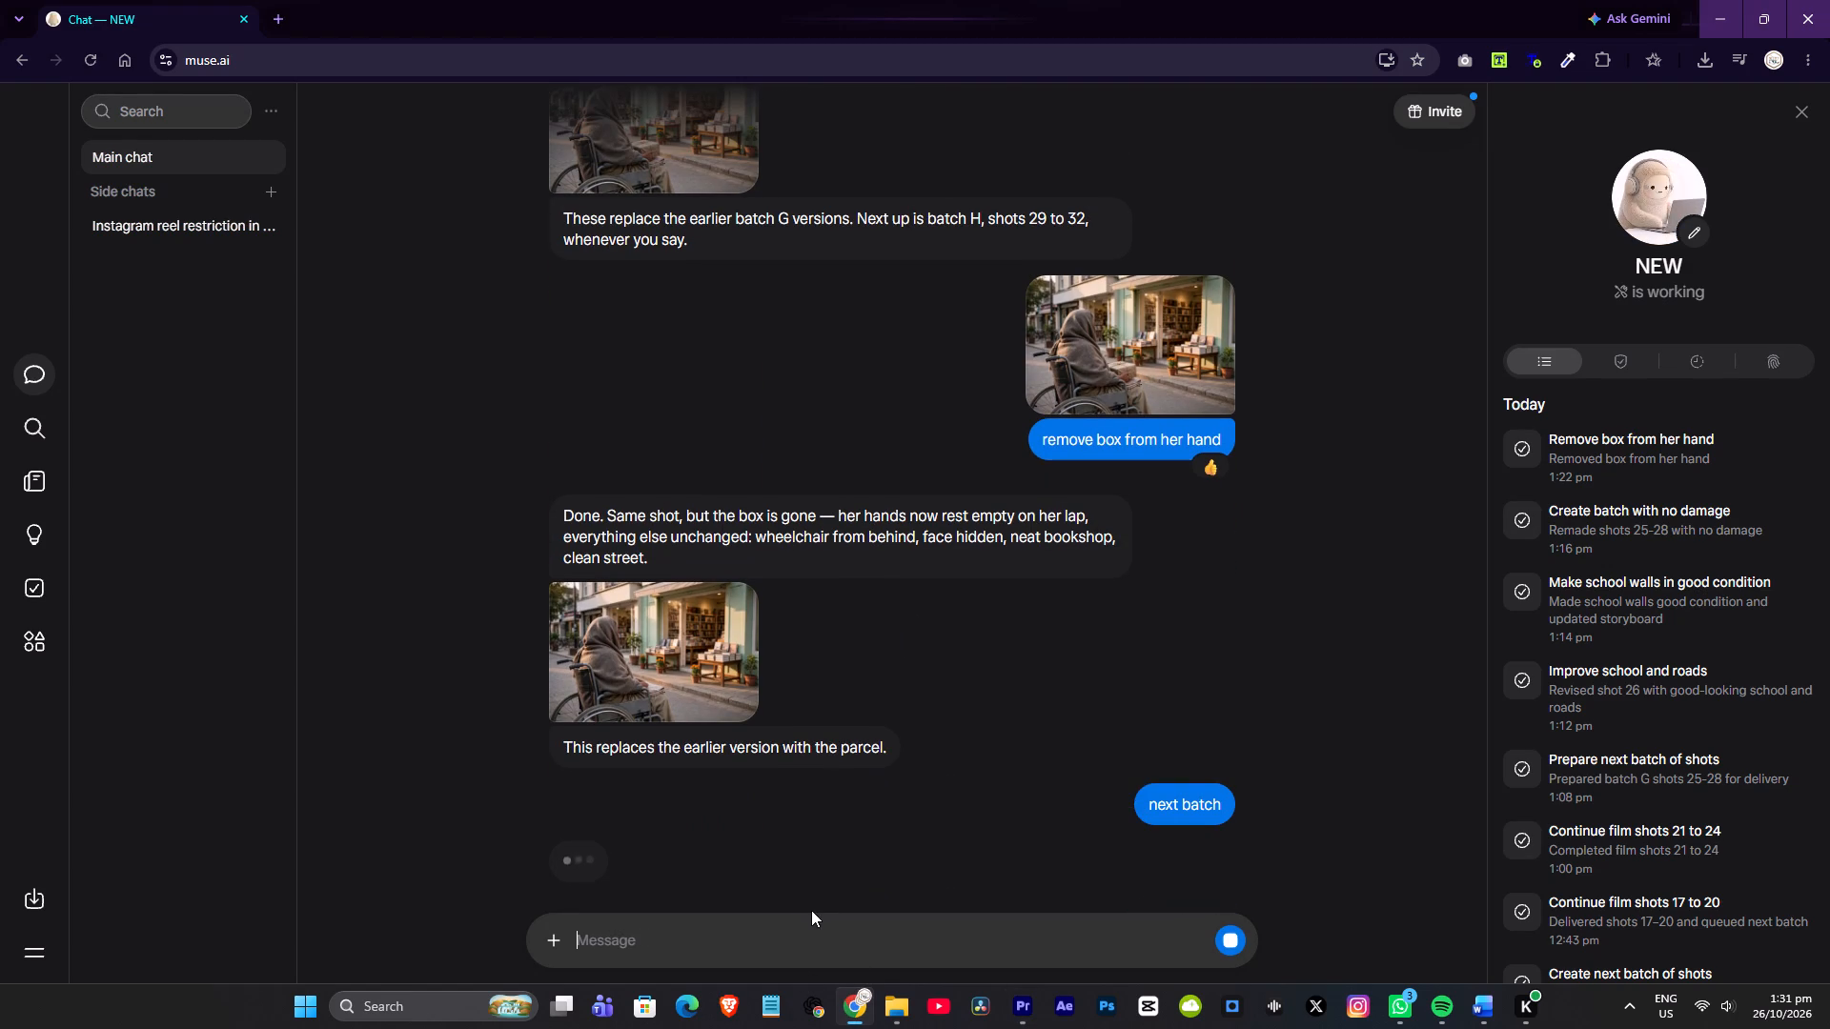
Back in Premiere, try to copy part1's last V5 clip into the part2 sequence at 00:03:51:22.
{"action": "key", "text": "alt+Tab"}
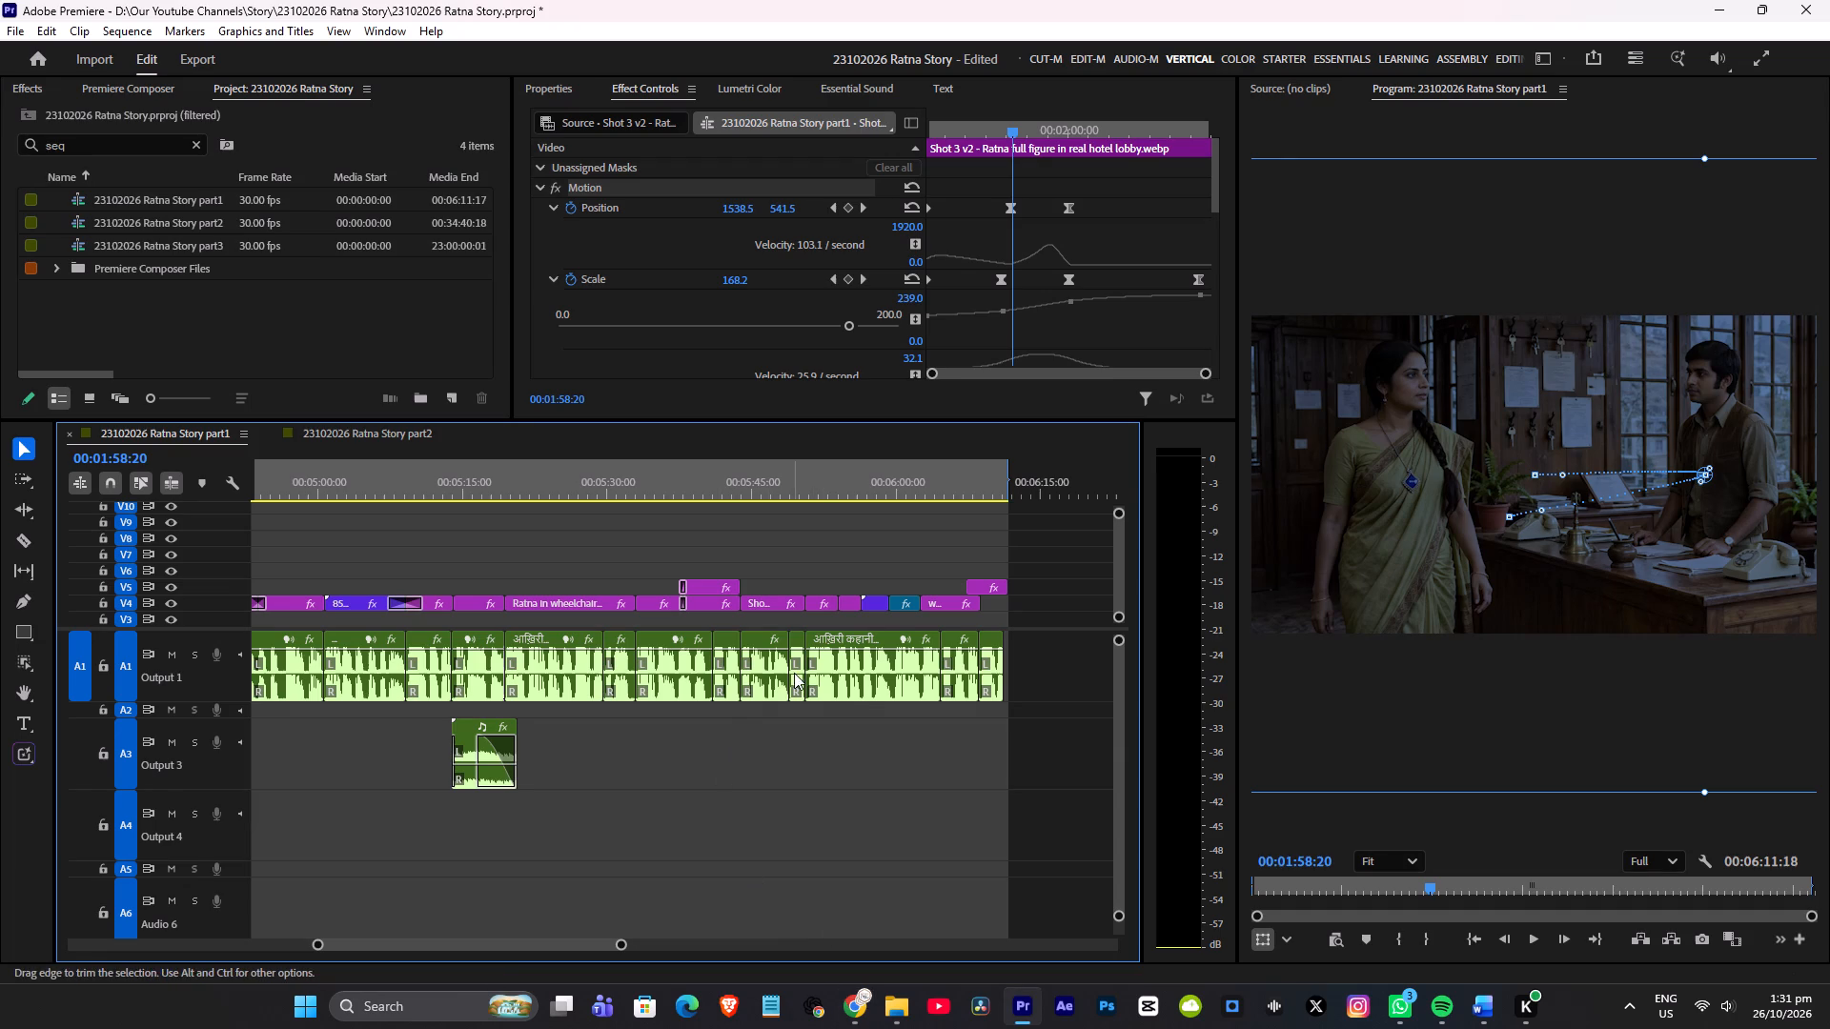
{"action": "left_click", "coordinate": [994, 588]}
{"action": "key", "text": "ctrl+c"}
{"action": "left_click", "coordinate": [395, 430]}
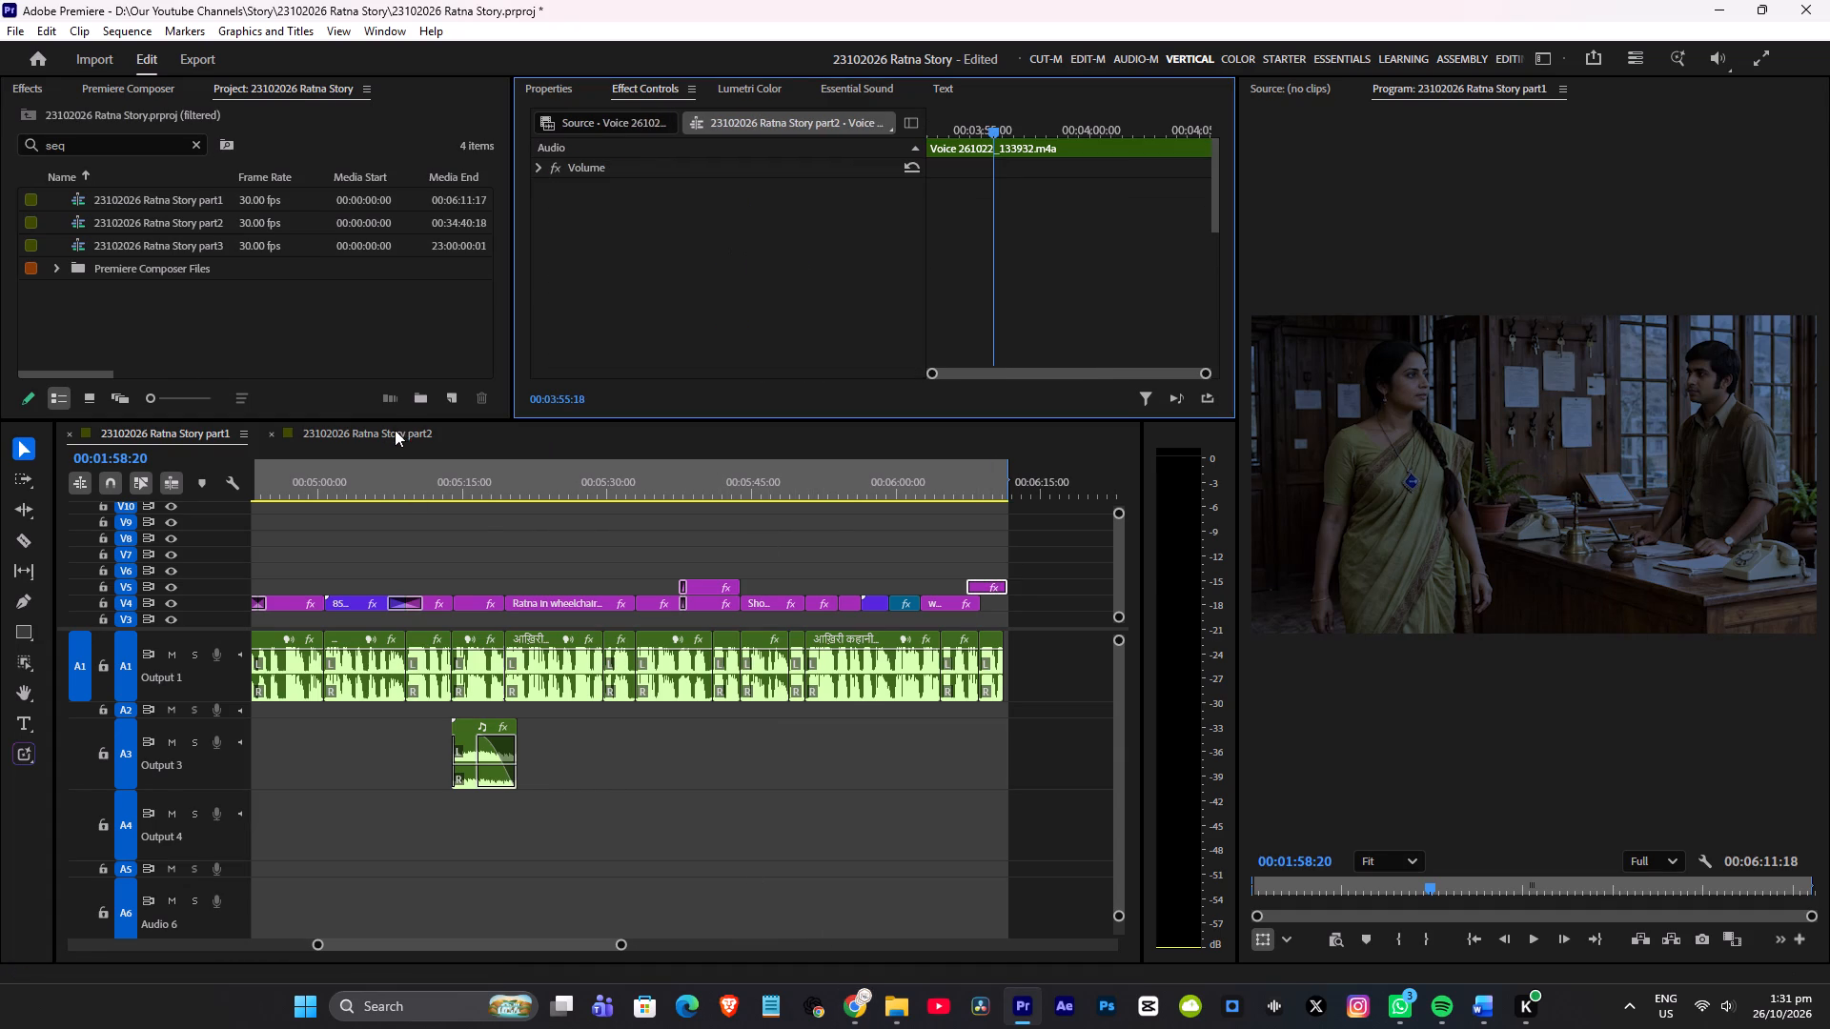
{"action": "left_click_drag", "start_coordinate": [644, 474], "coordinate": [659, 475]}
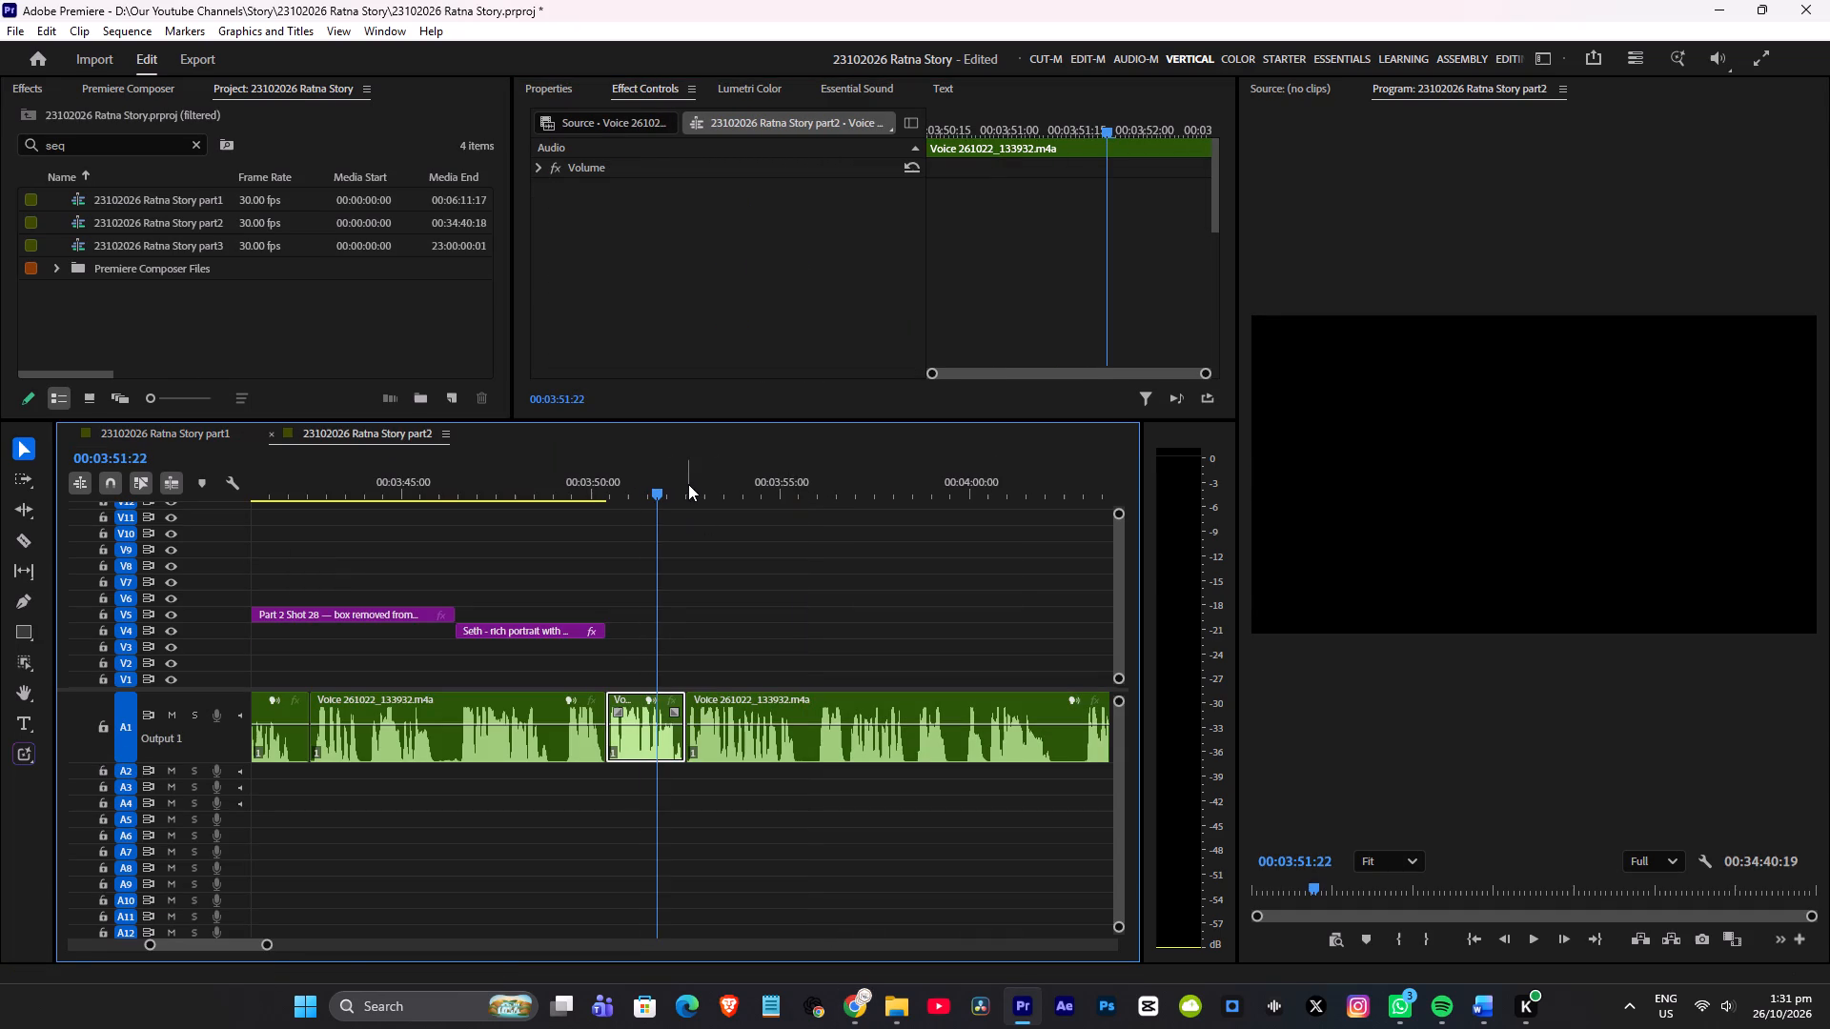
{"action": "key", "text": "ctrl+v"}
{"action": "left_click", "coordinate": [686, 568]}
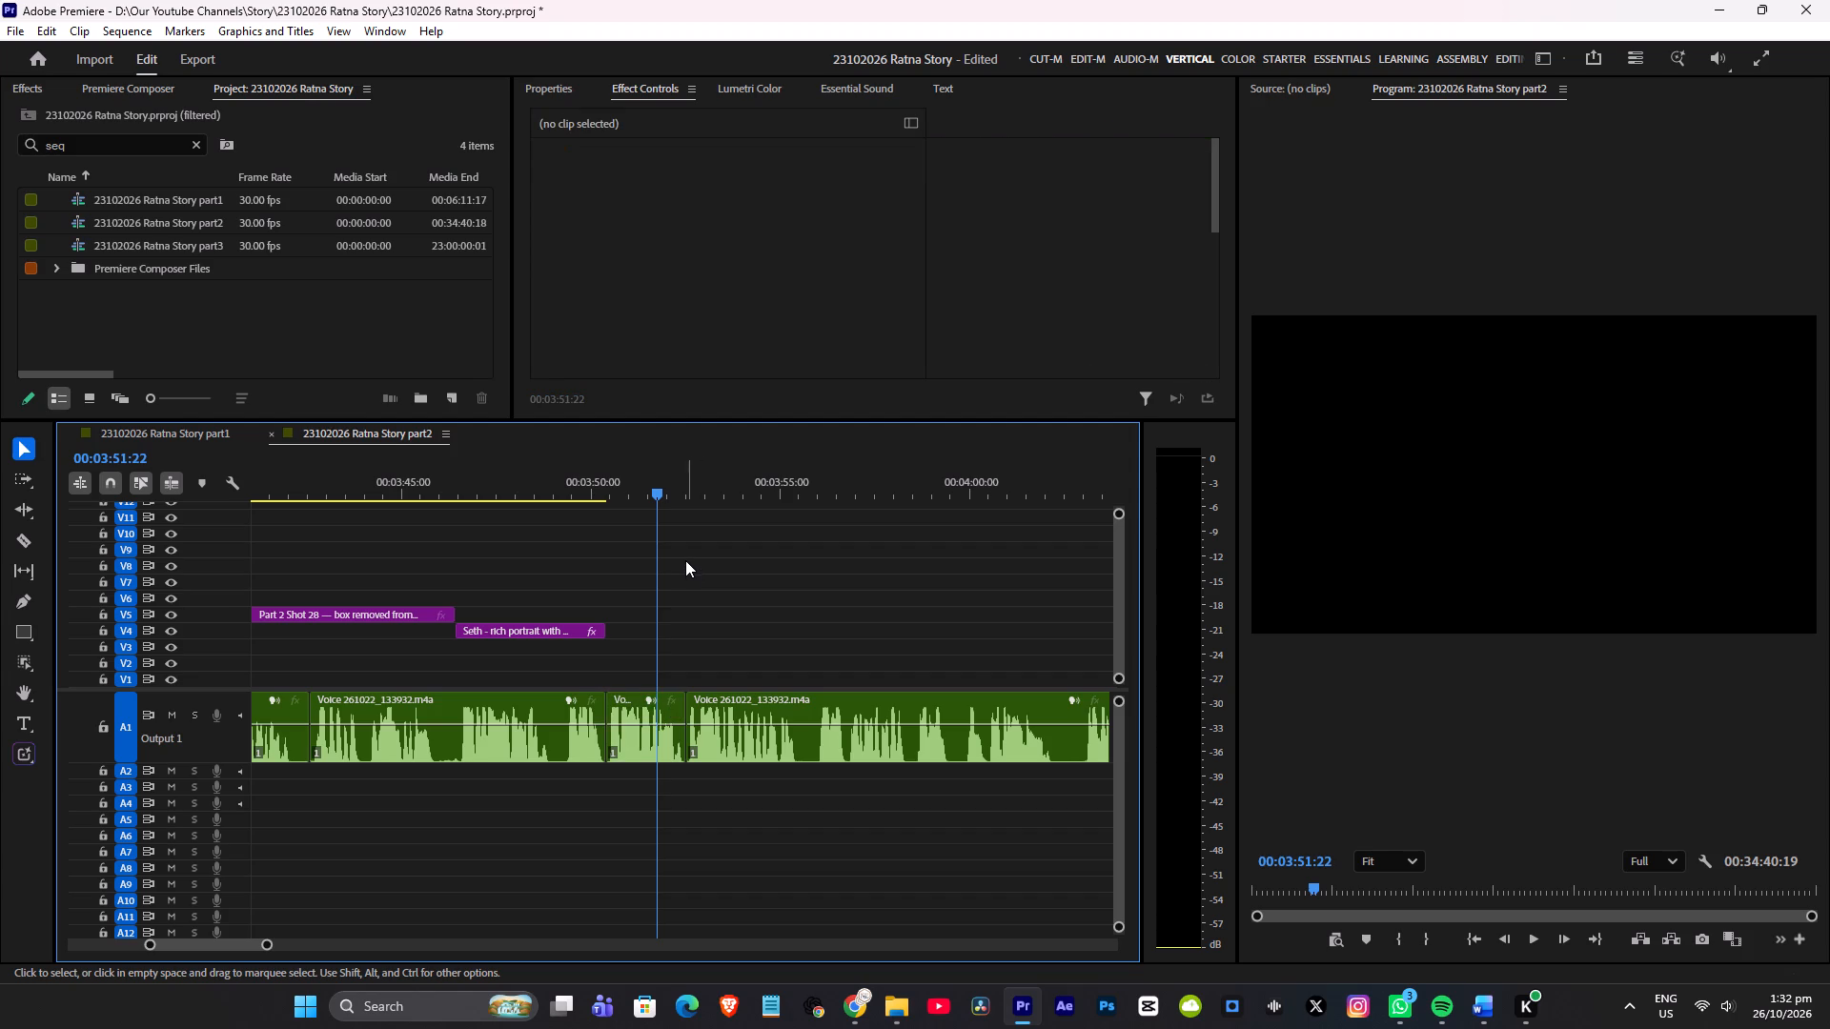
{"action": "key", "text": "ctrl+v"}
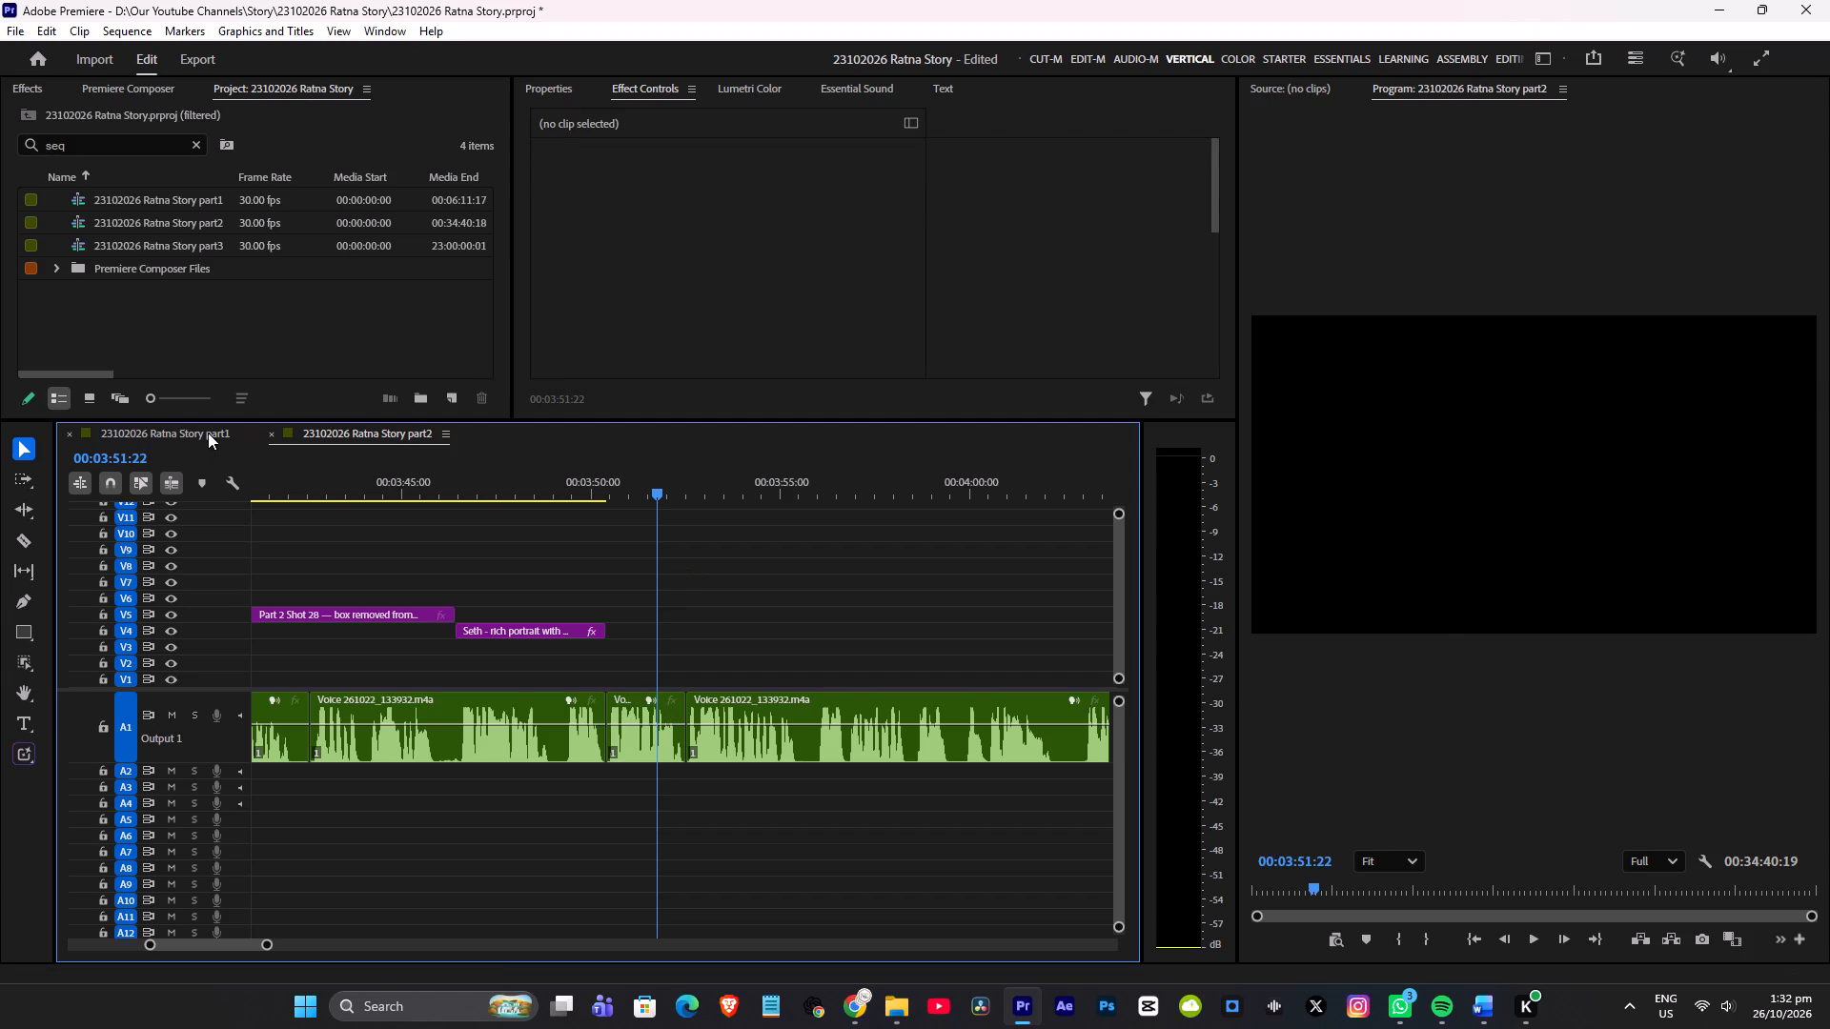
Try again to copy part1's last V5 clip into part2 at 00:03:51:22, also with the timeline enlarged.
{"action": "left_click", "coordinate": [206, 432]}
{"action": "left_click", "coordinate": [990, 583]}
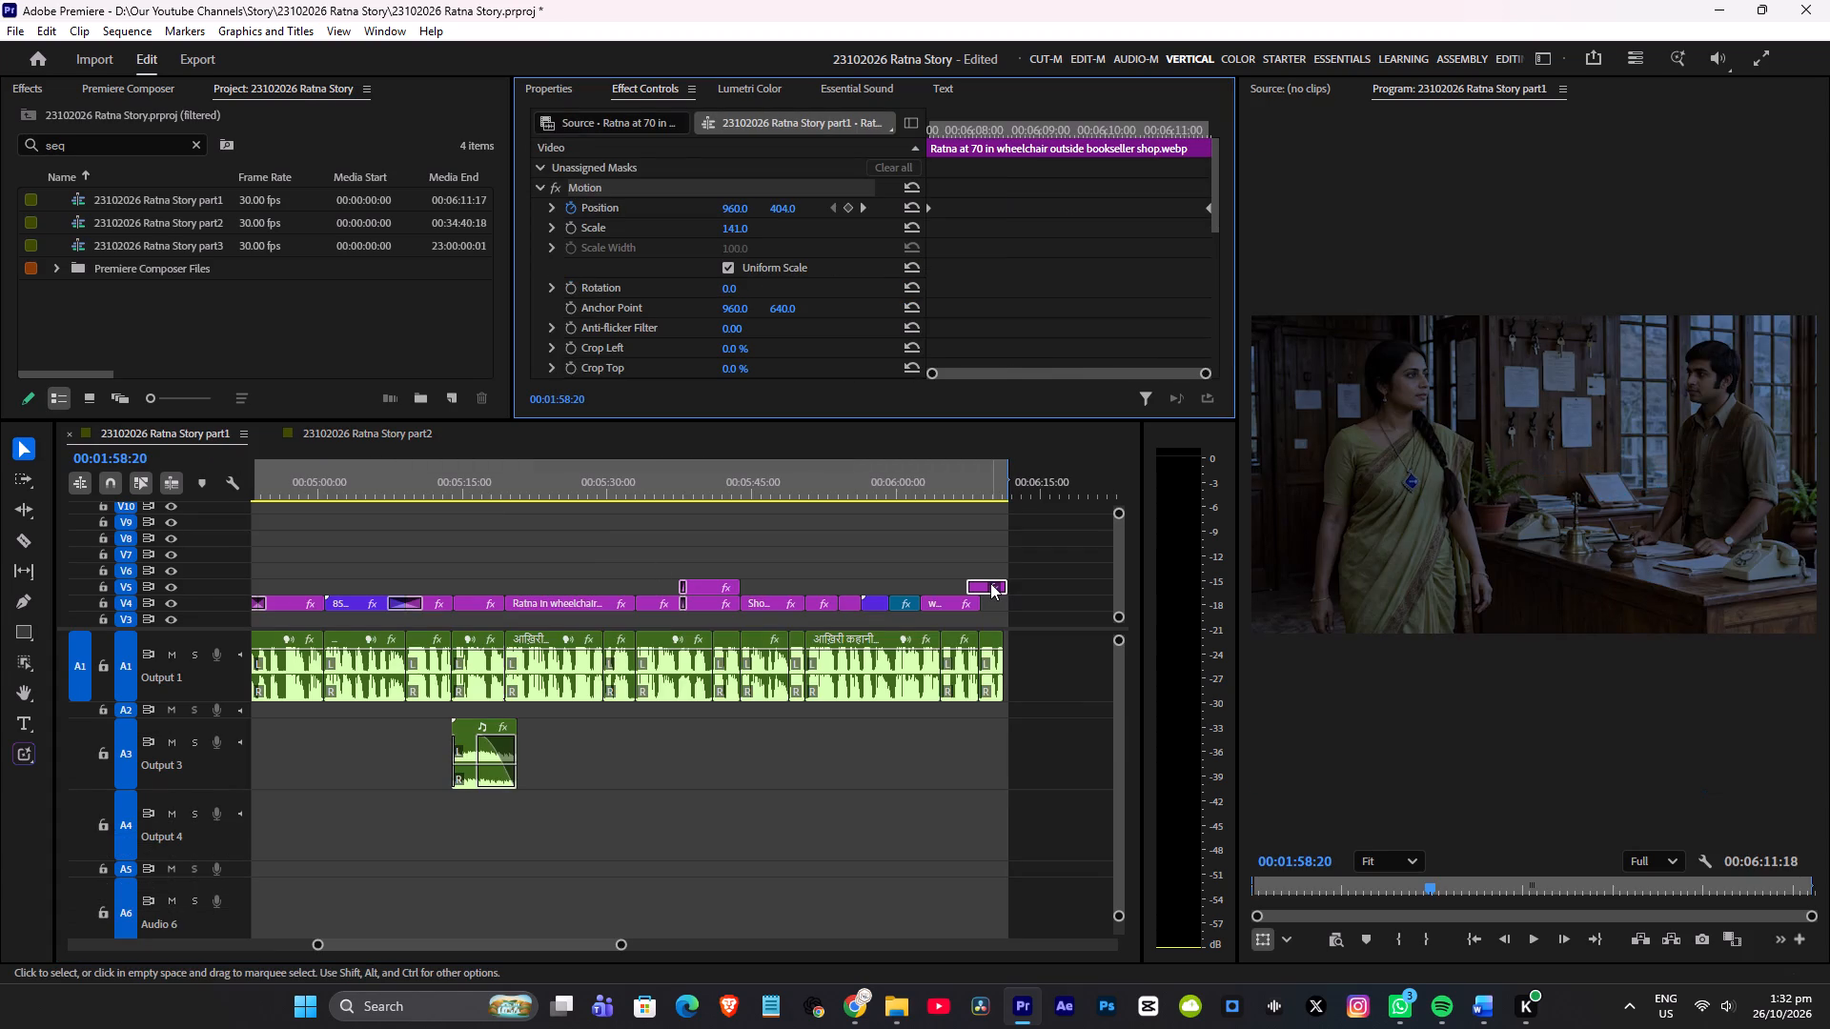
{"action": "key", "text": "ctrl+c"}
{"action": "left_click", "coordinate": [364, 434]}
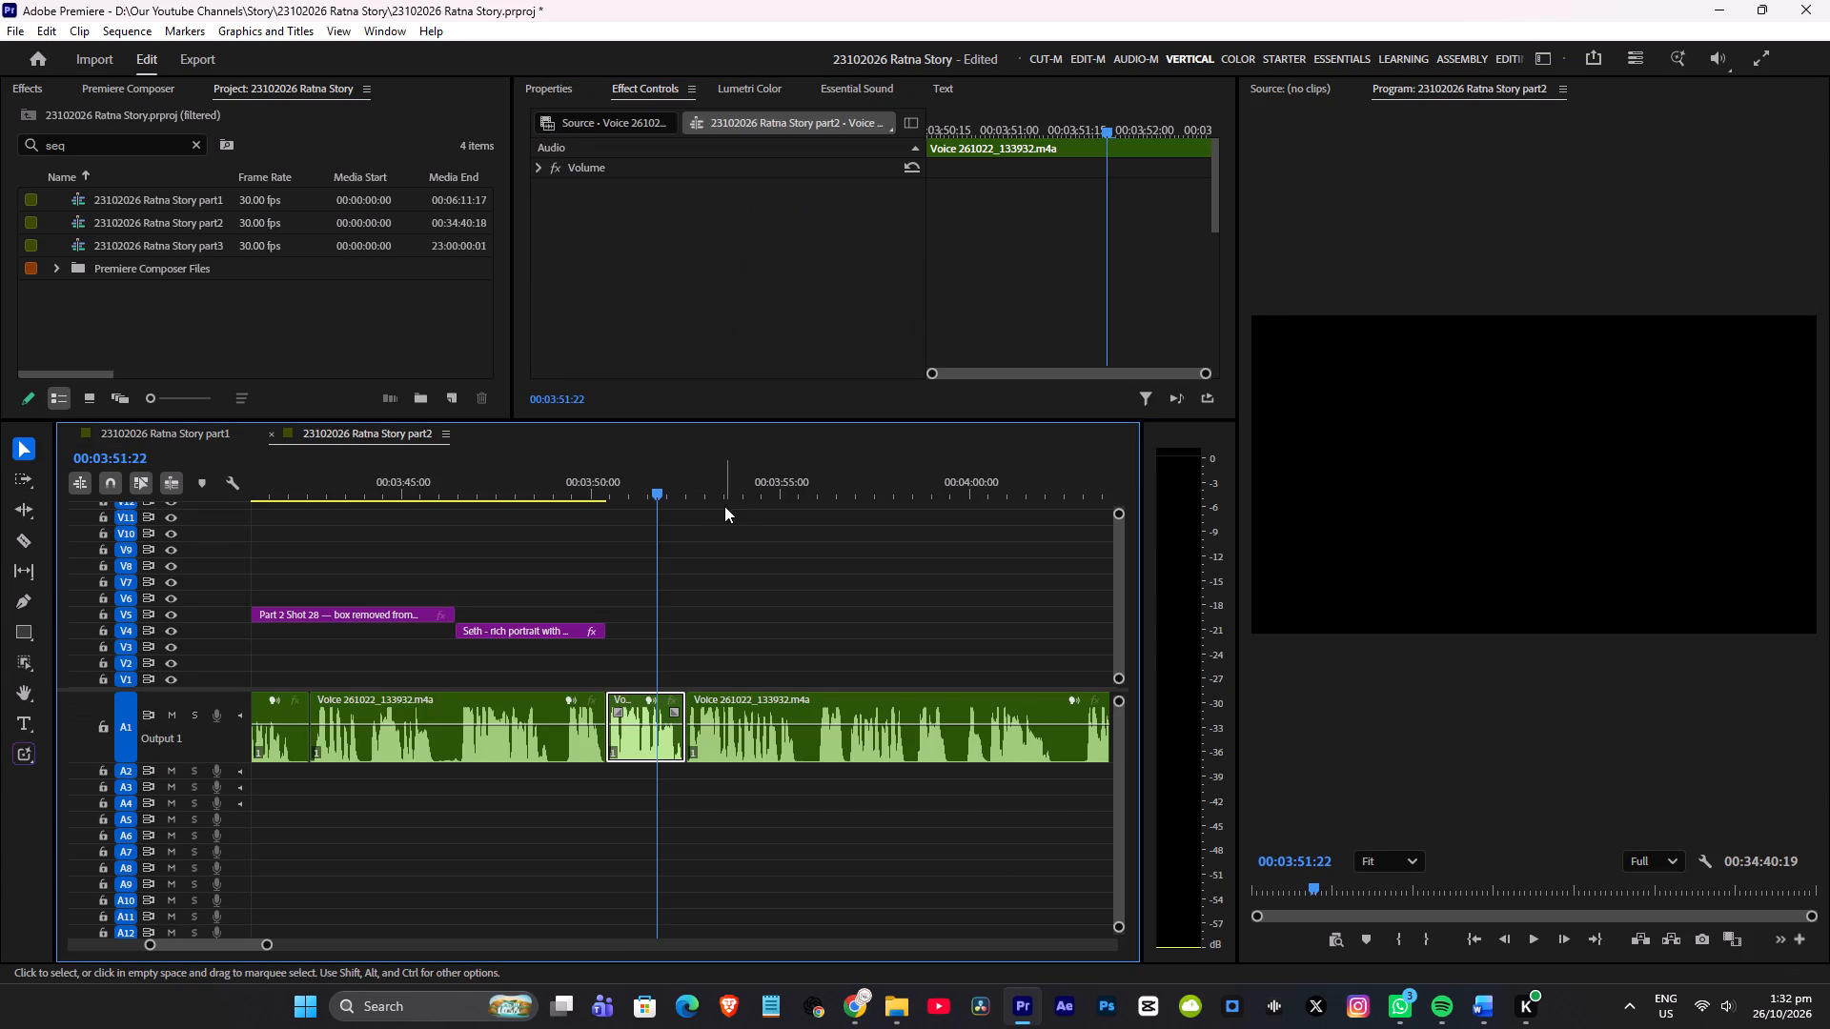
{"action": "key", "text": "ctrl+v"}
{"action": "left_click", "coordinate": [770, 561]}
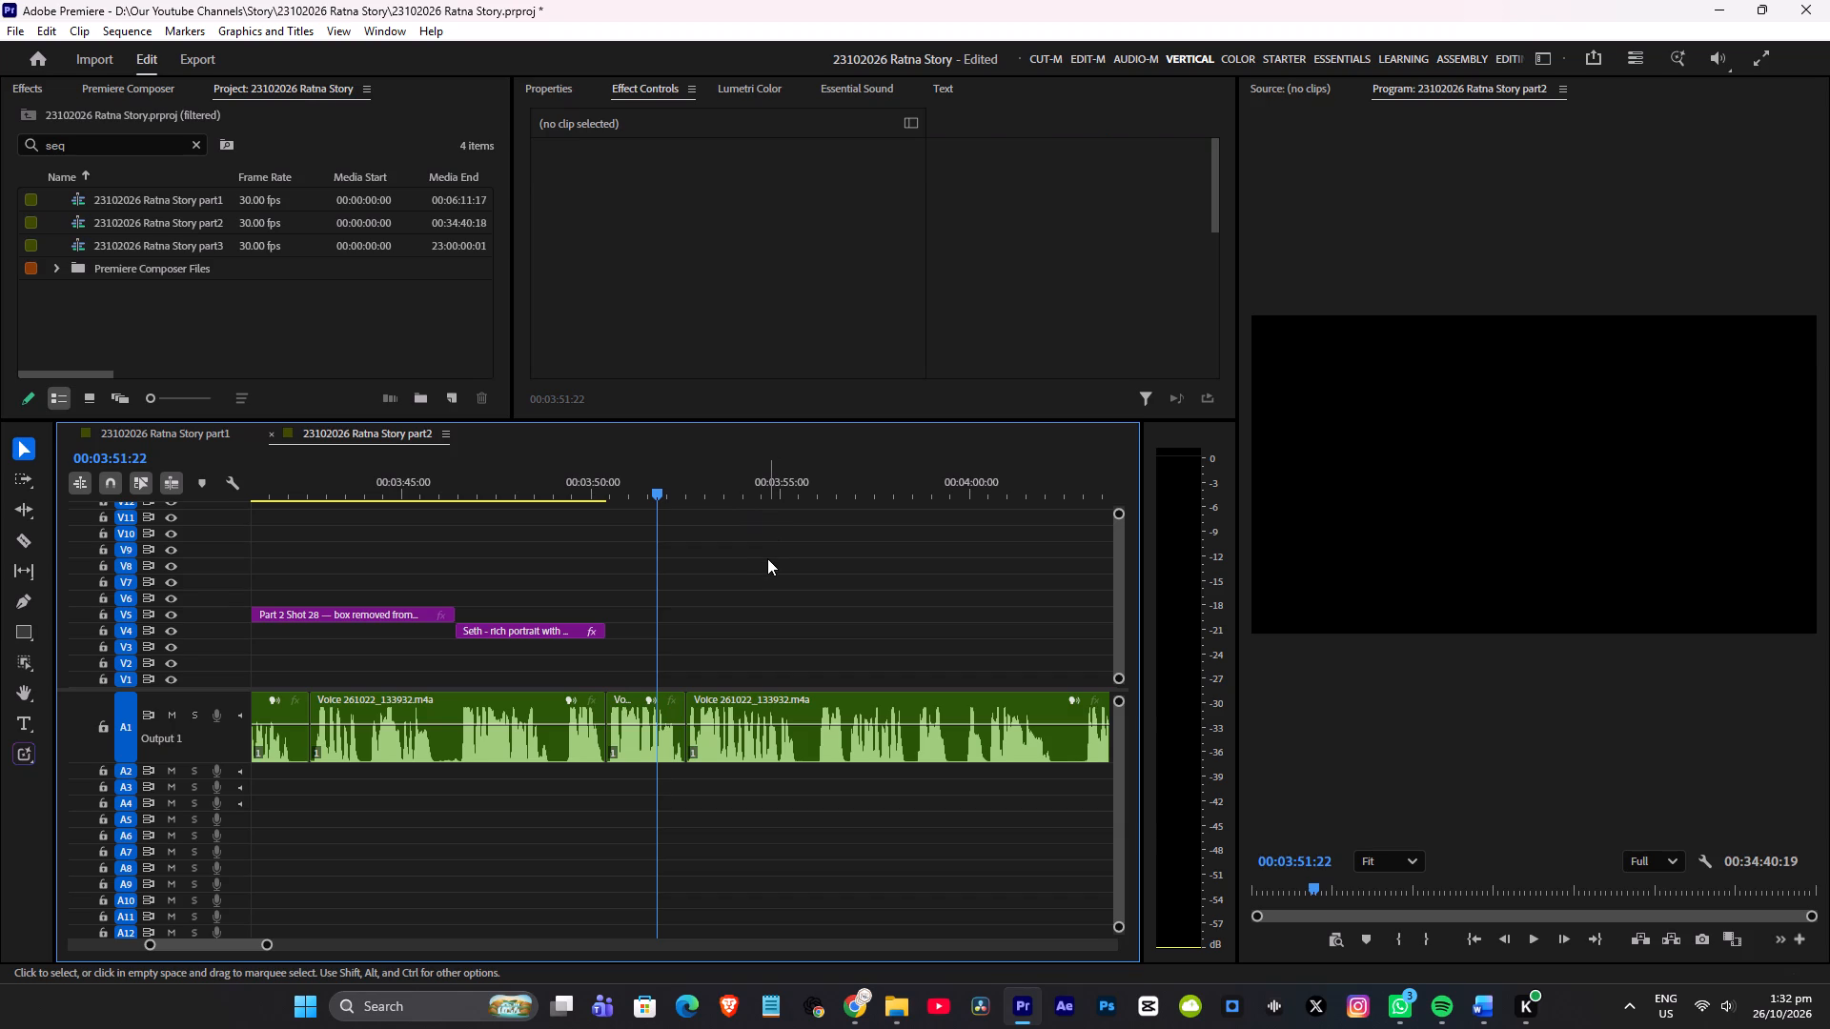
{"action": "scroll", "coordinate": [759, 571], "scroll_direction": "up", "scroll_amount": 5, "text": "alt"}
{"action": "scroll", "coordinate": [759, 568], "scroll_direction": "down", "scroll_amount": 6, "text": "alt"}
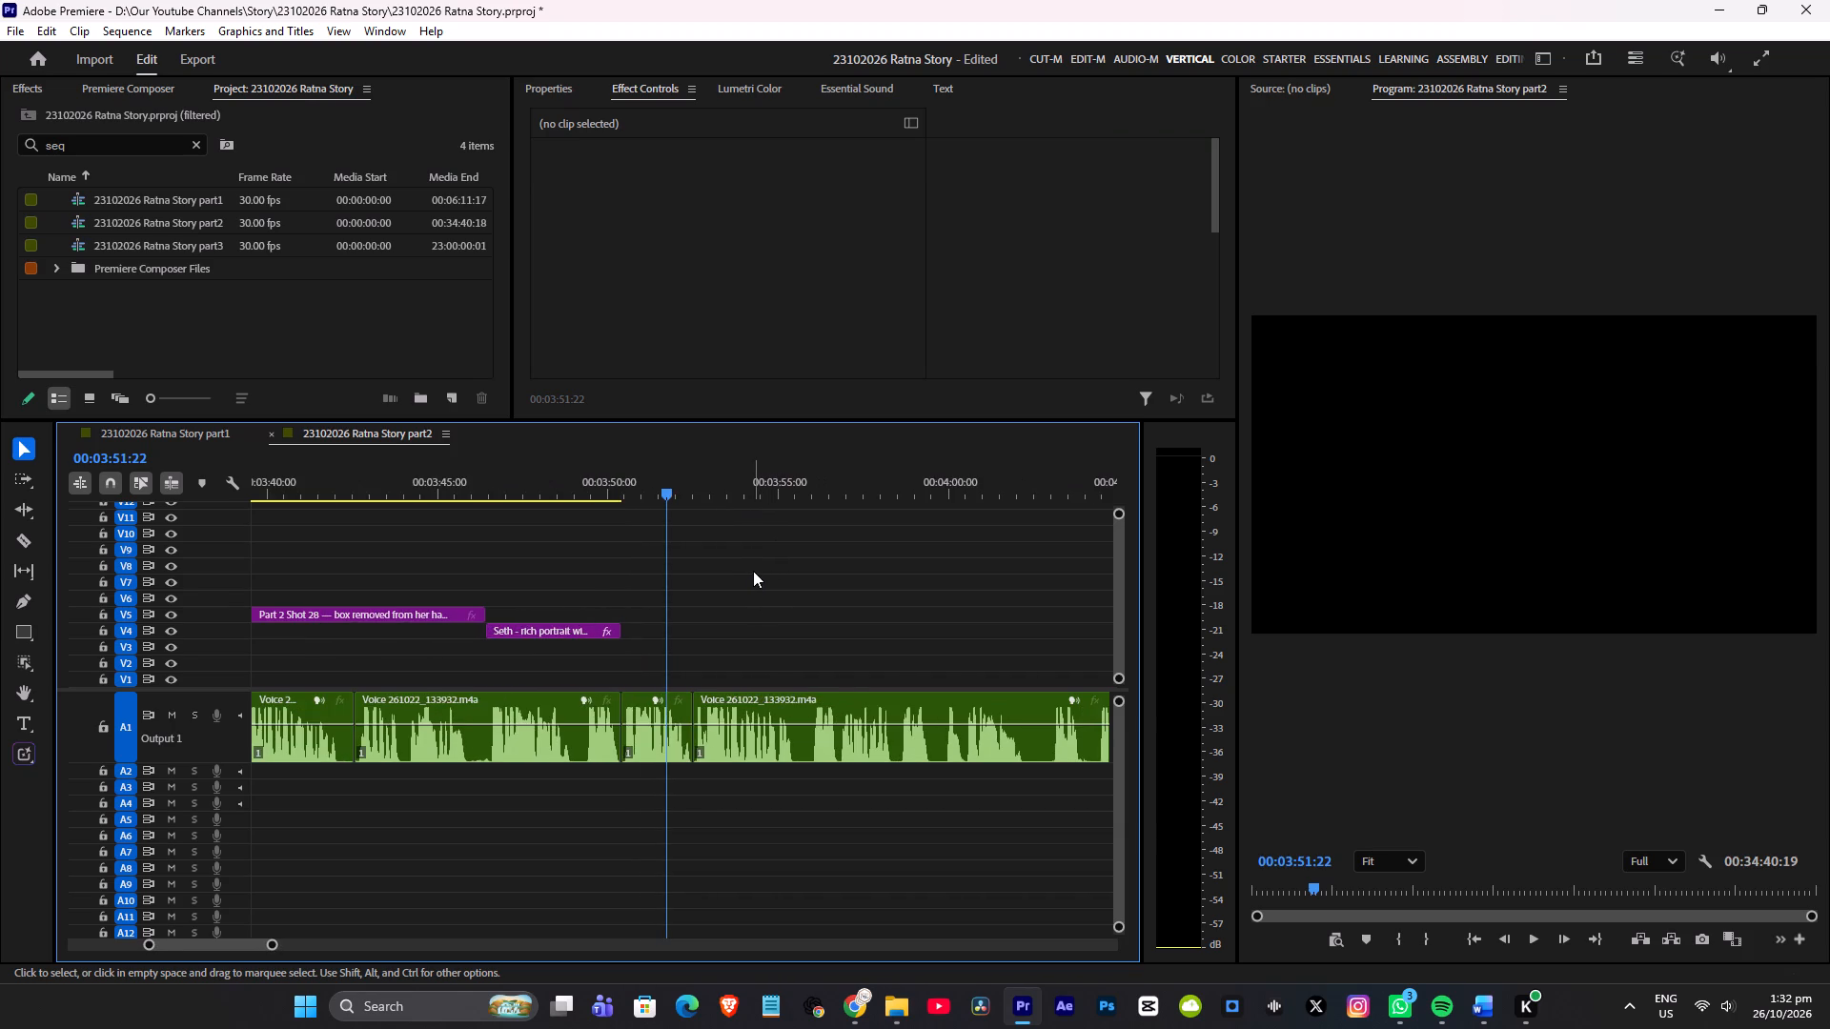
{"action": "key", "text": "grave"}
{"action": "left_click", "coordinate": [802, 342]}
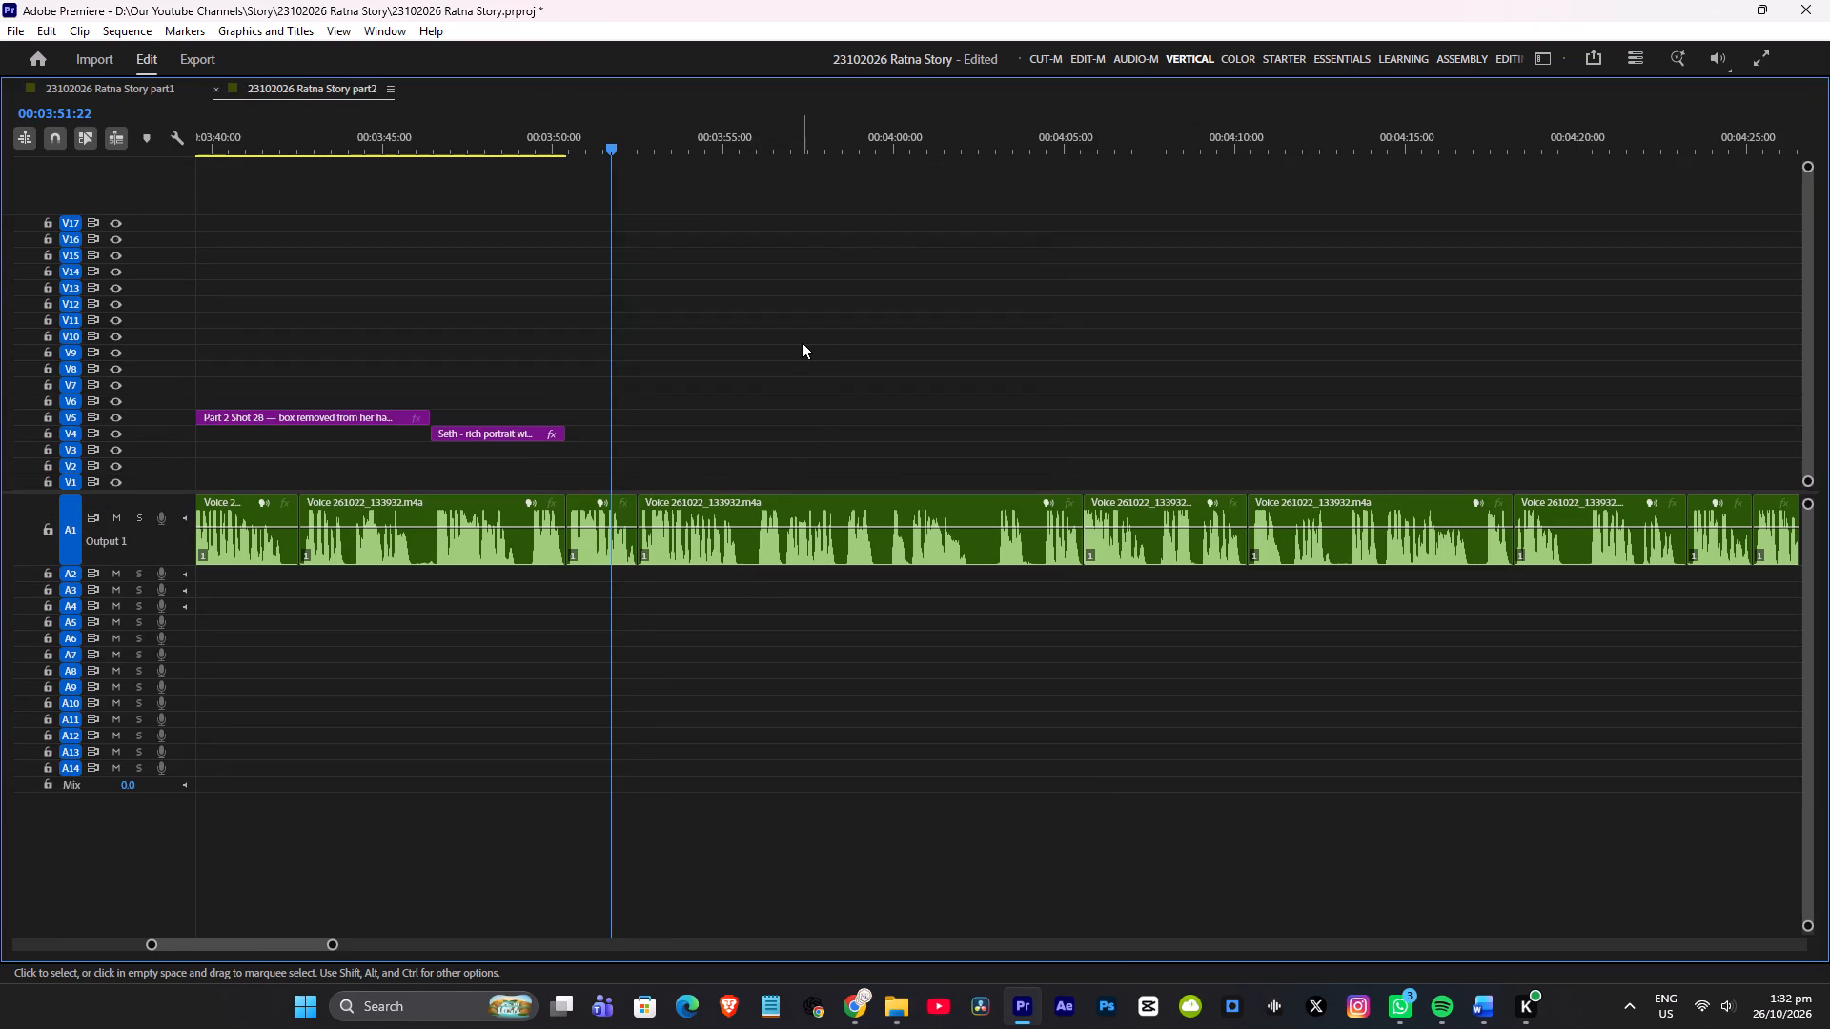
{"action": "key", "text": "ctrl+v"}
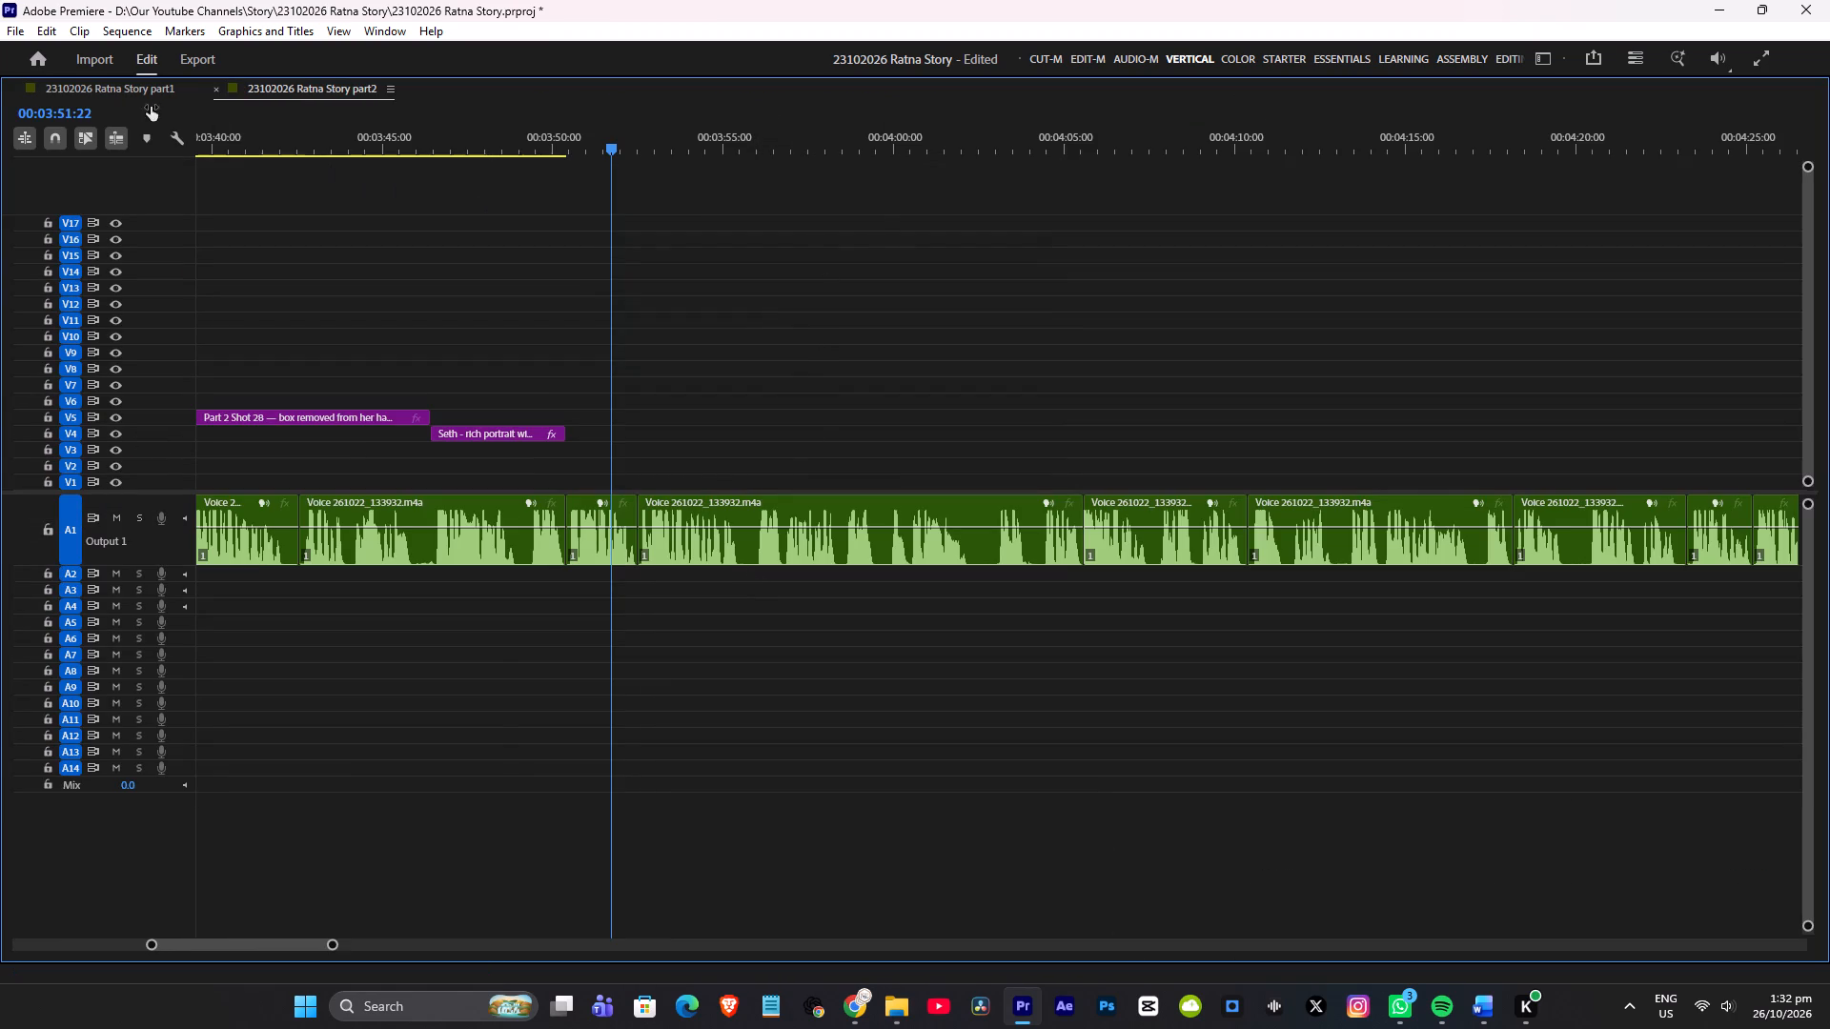
Copy "Ratna at 70 in wheelchair outside bookseller shop.webp" from part1's end, paste it into part2 on V5 at 00:03:51:22, and save.
{"action": "left_click", "coordinate": [123, 91]}
{"action": "scroll", "coordinate": [738, 361], "scroll_direction": "down", "scroll_amount": 4}
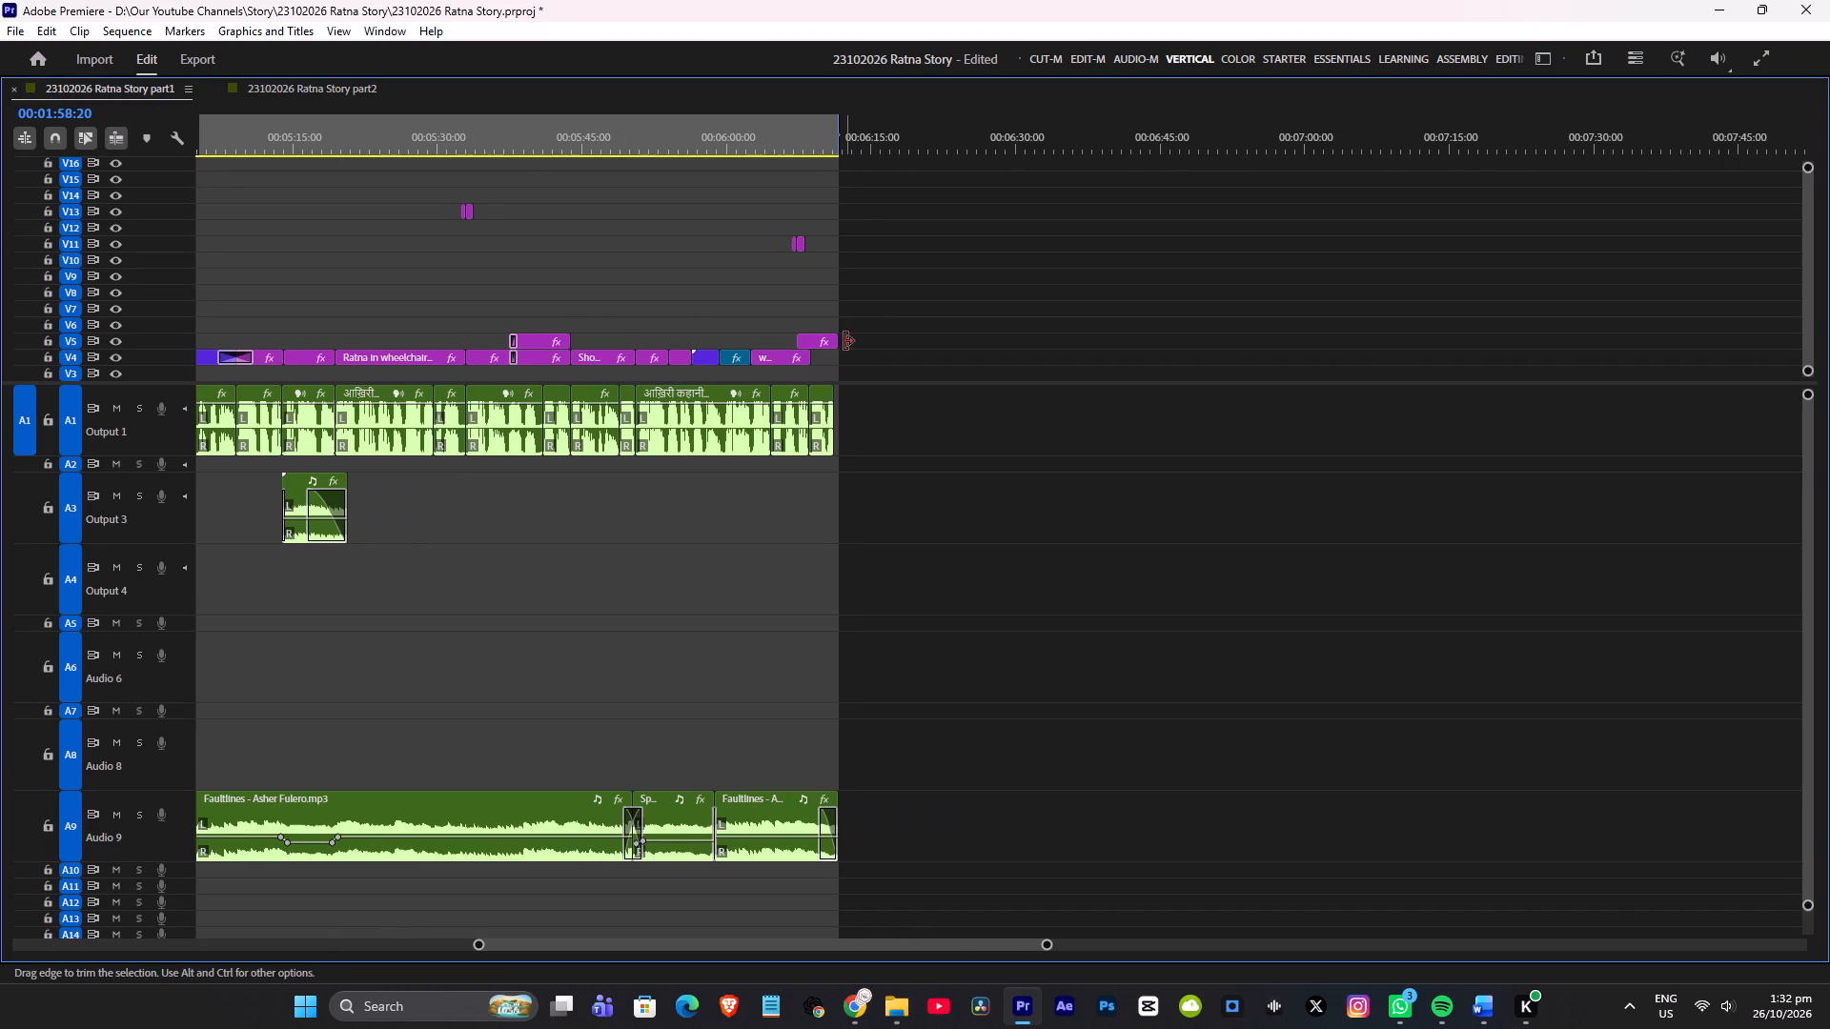
{"action": "scroll", "coordinate": [850, 350], "scroll_direction": "up", "scroll_amount": 8, "text": "alt"}
{"action": "right_click", "coordinate": [794, 341]}
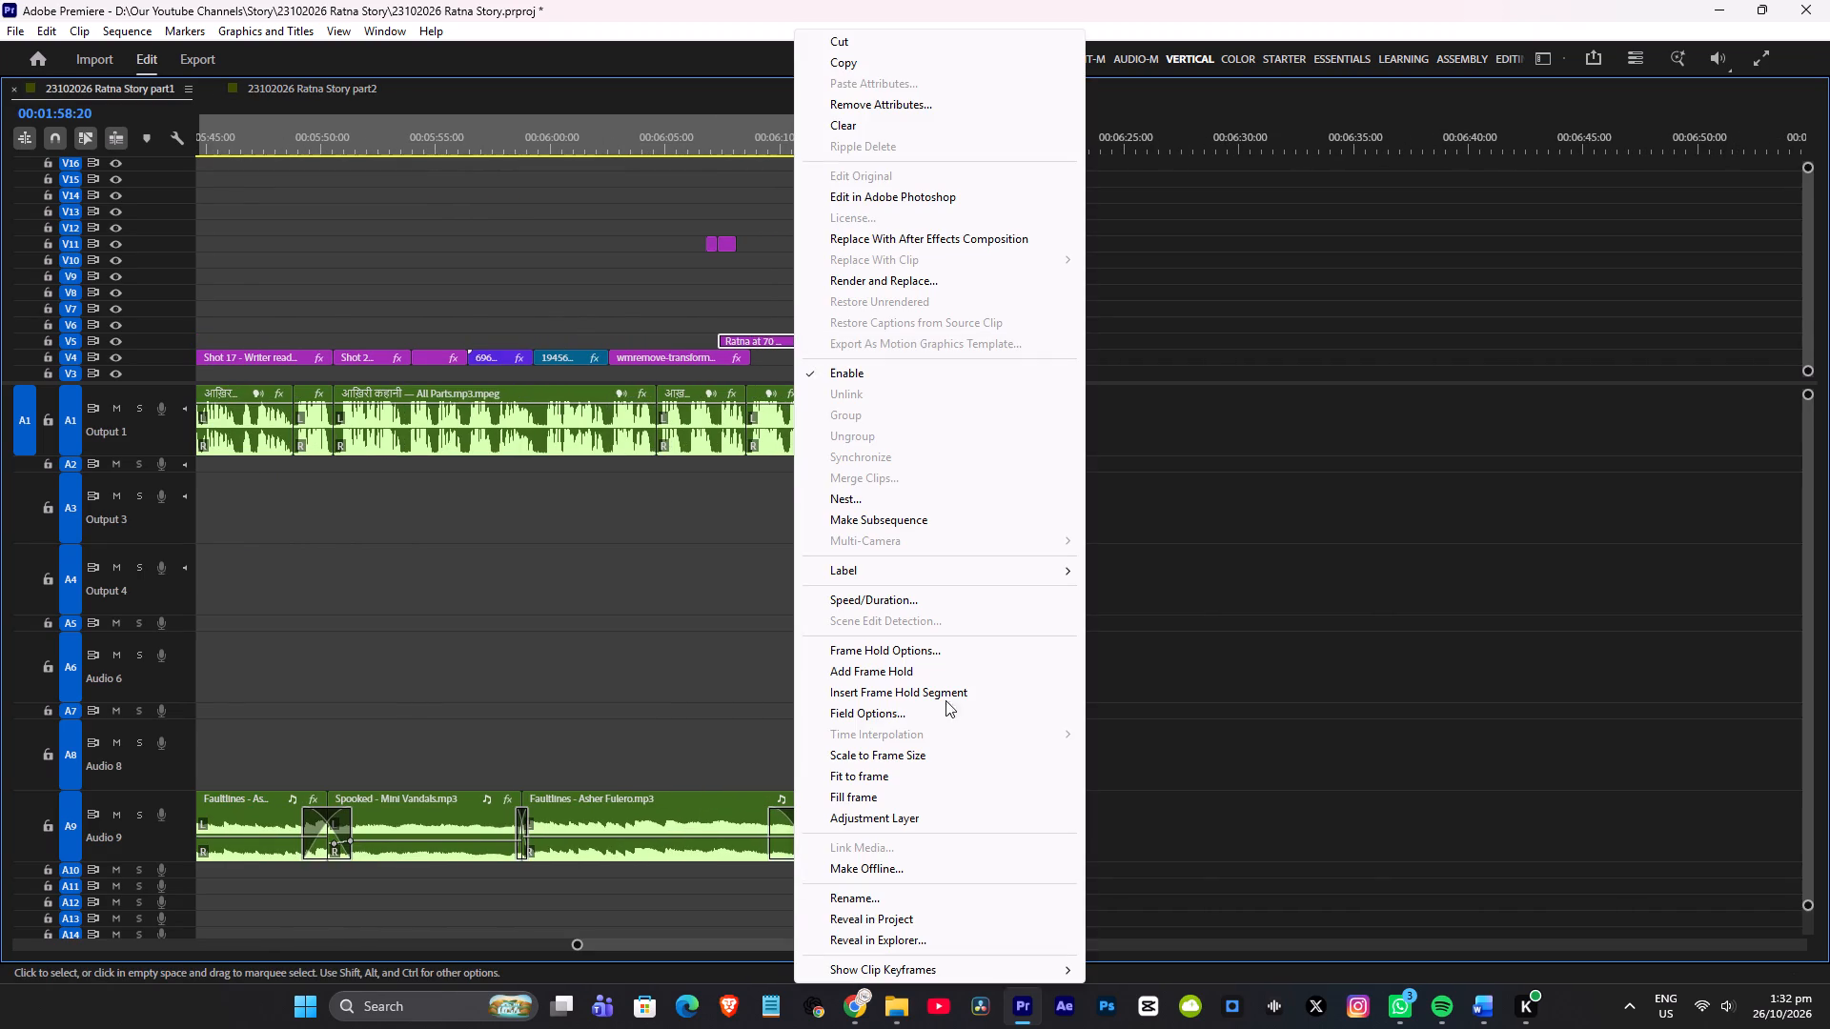
{"action": "left_click", "coordinate": [855, 61]}
{"action": "left_click", "coordinate": [270, 82]}
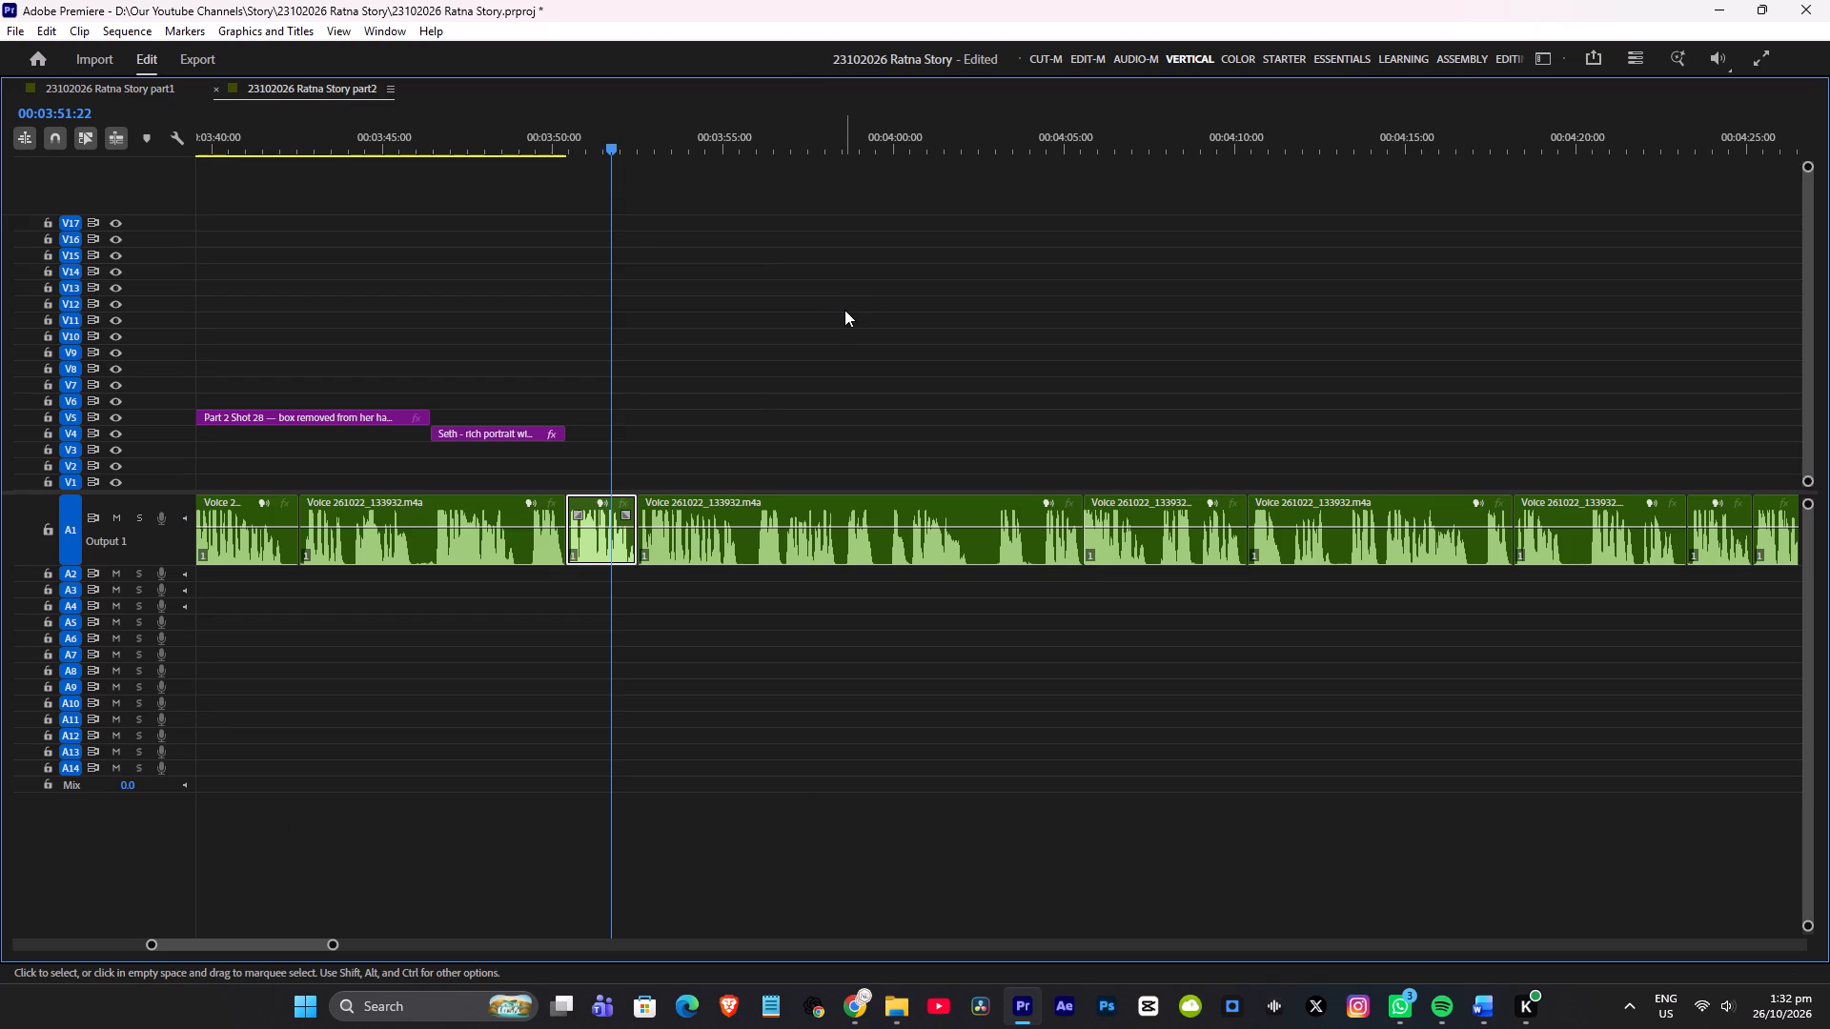
{"action": "key", "text": "ctrl+v"}
{"action": "key", "text": "Tab"}
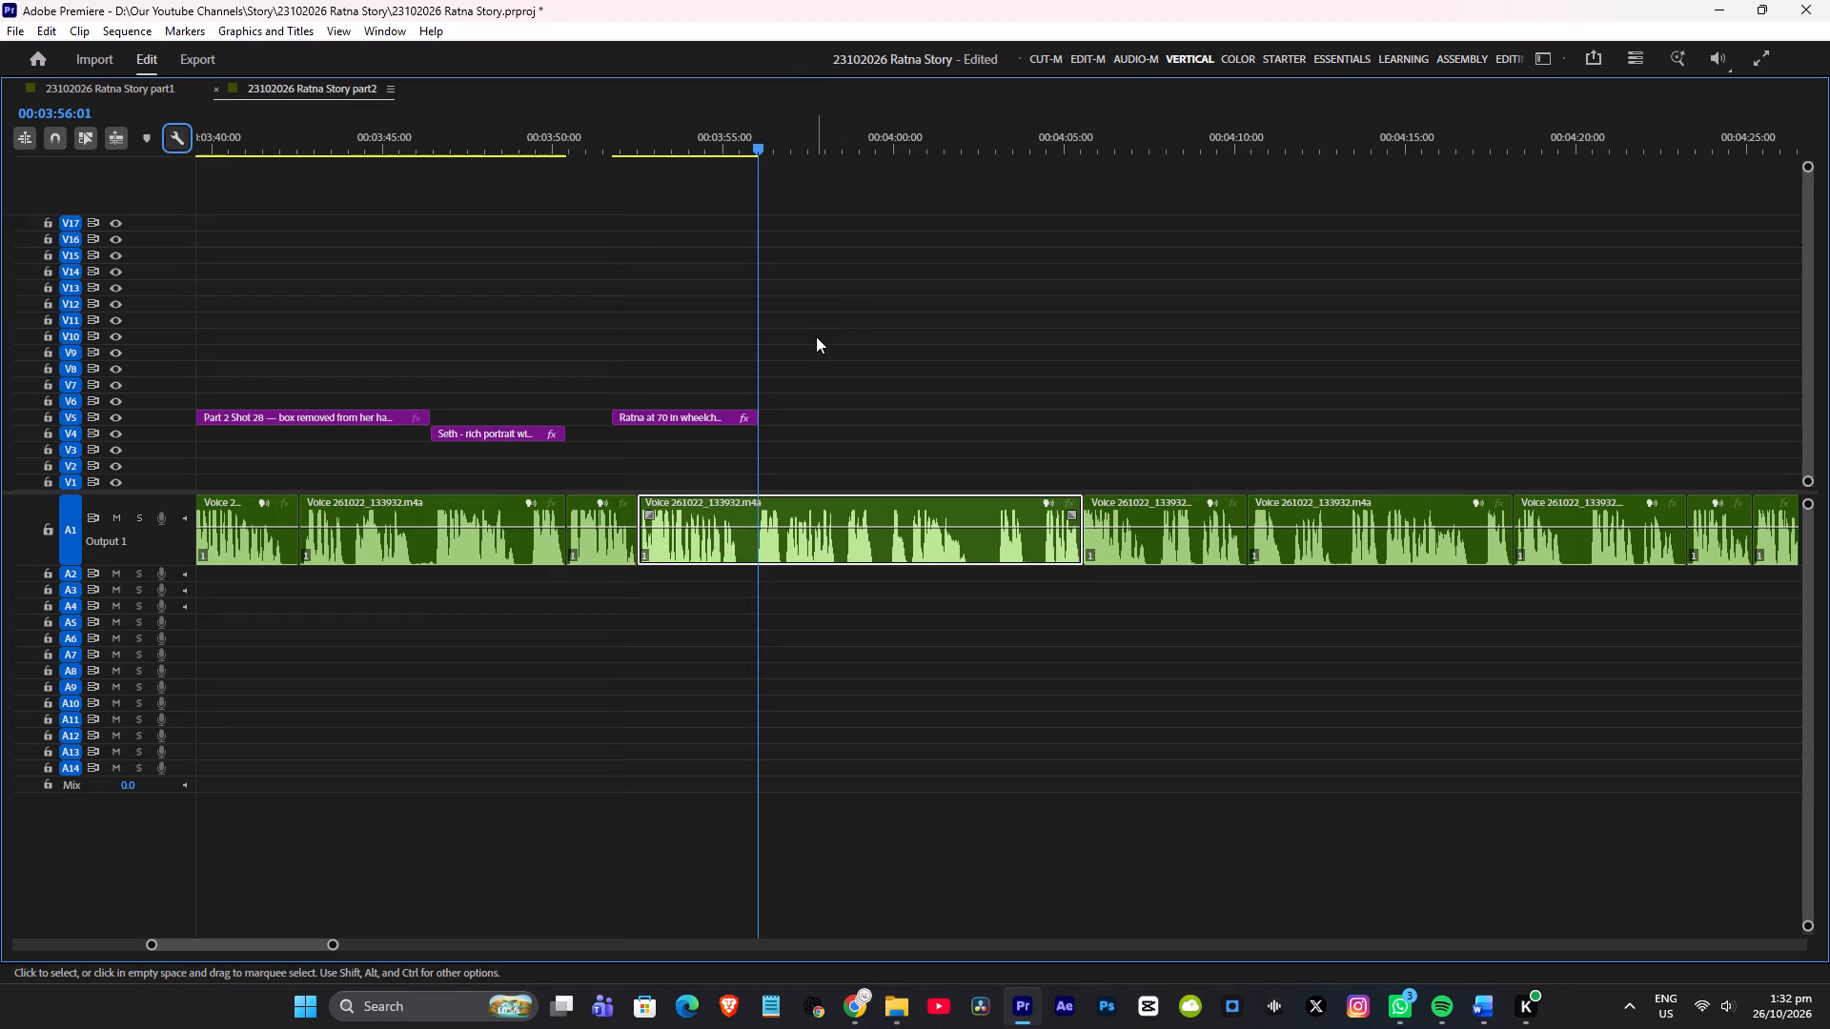
{"action": "left_click", "coordinate": [620, 308]}
{"action": "key", "text": "grave"}
{"action": "scroll", "coordinate": [817, 507], "scroll_direction": "down", "scroll_amount": 5}
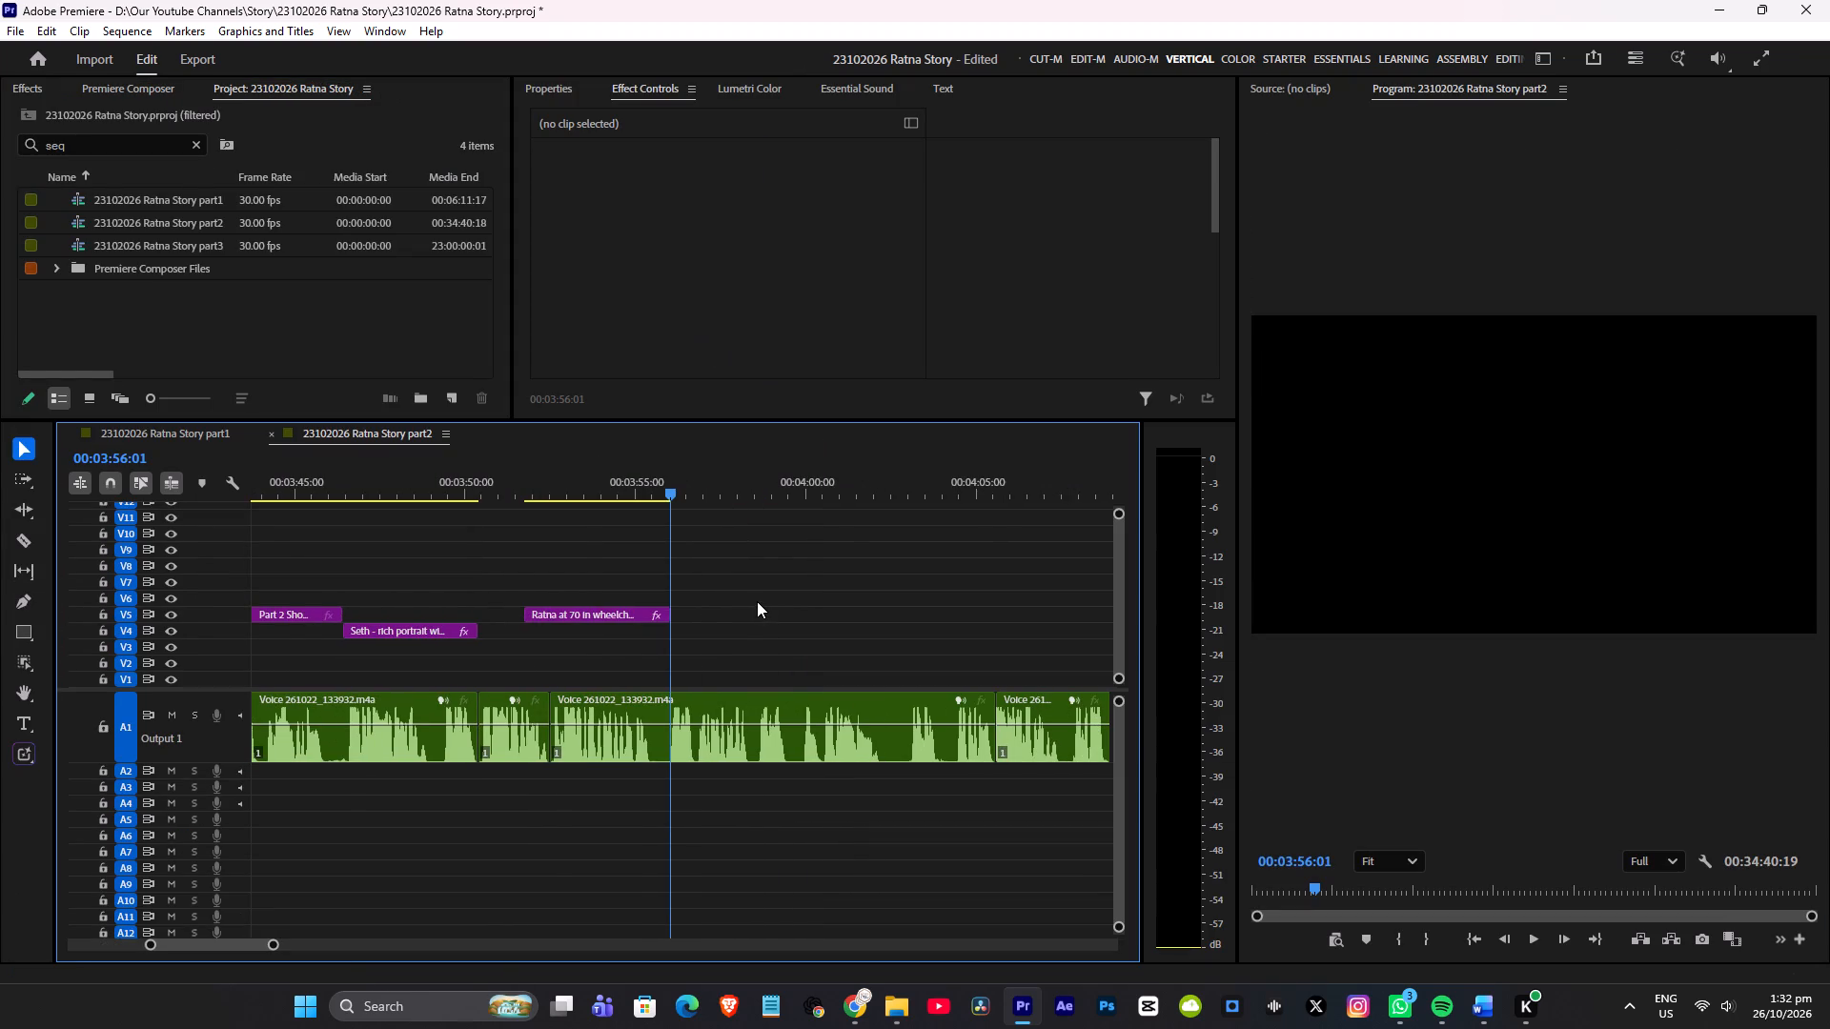
{"action": "key", "text": "ctrl+s"}
Play the gap against the narration and move the pasted Ratna wheelchair clip earlier to start at the Seth clip's end.
{"action": "left_click_drag", "start_coordinate": [443, 489], "coordinate": [435, 496]}
{"action": "key", "text": "space"}
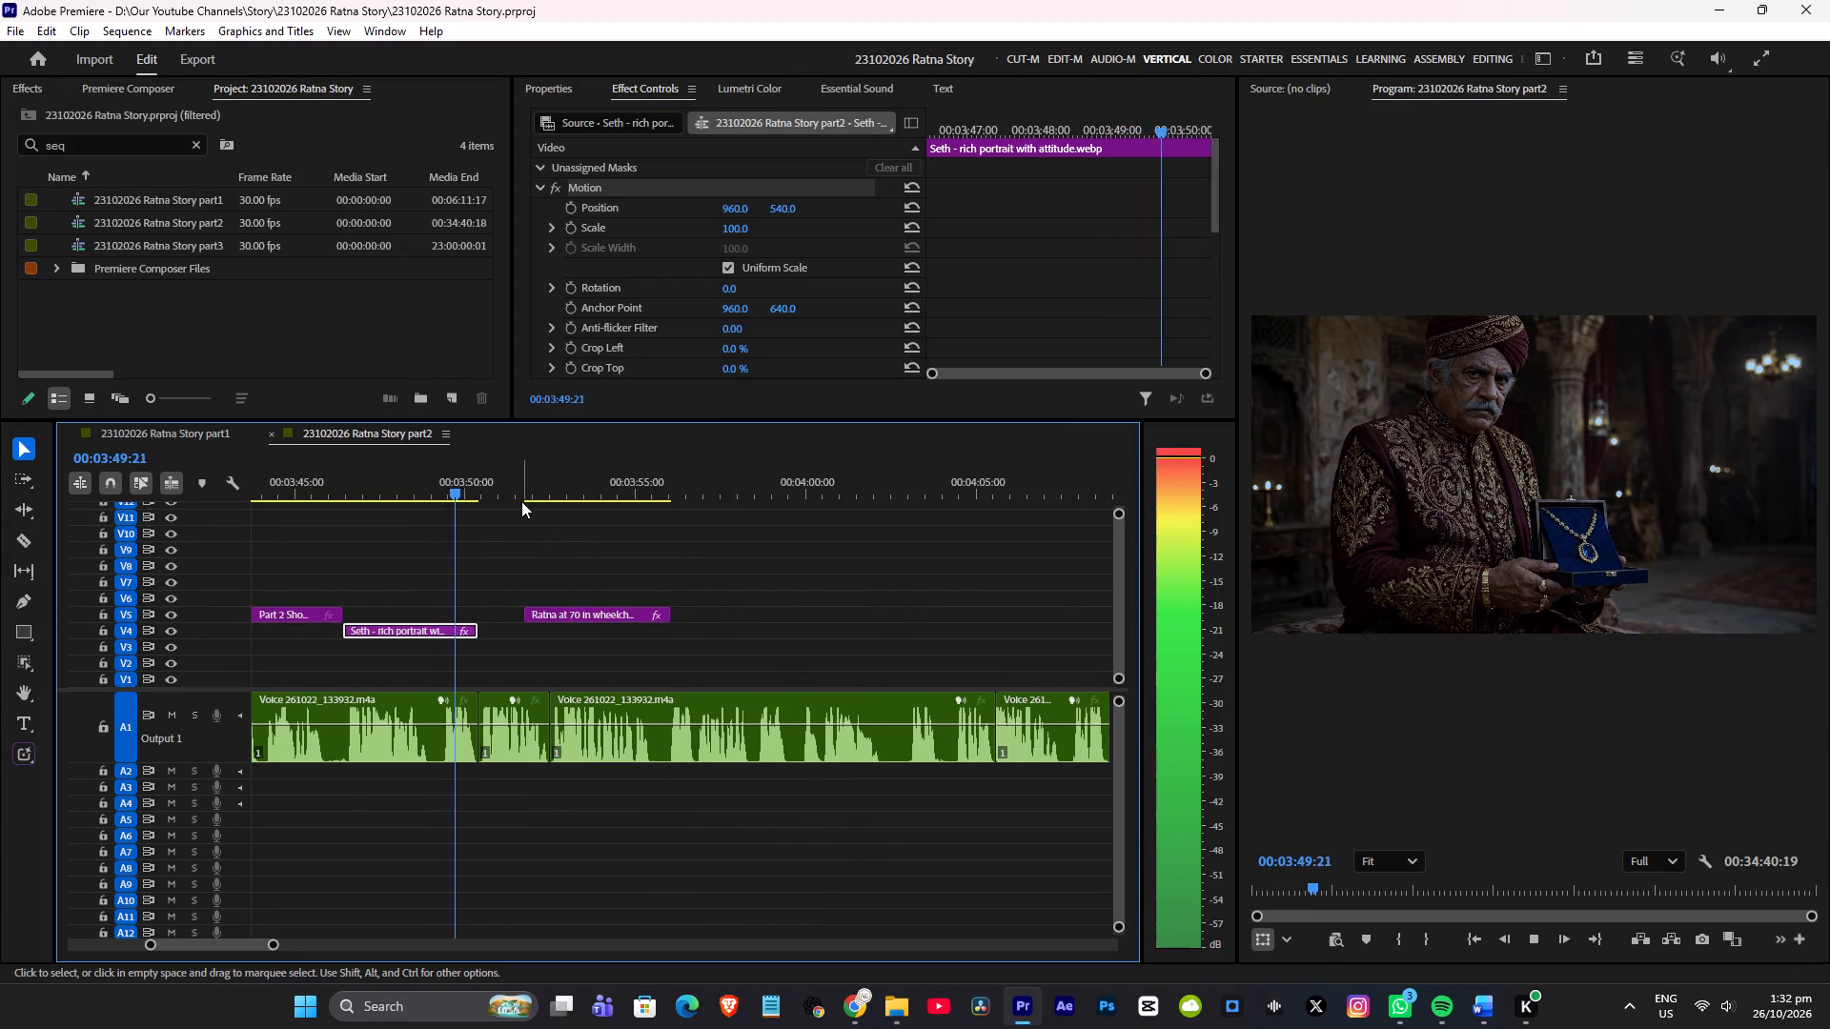
{"action": "scroll", "coordinate": [514, 548], "scroll_direction": "up", "scroll_amount": 4, "text": "alt"}
{"action": "key", "text": "space"}
{"action": "left_click", "coordinate": [452, 489]}
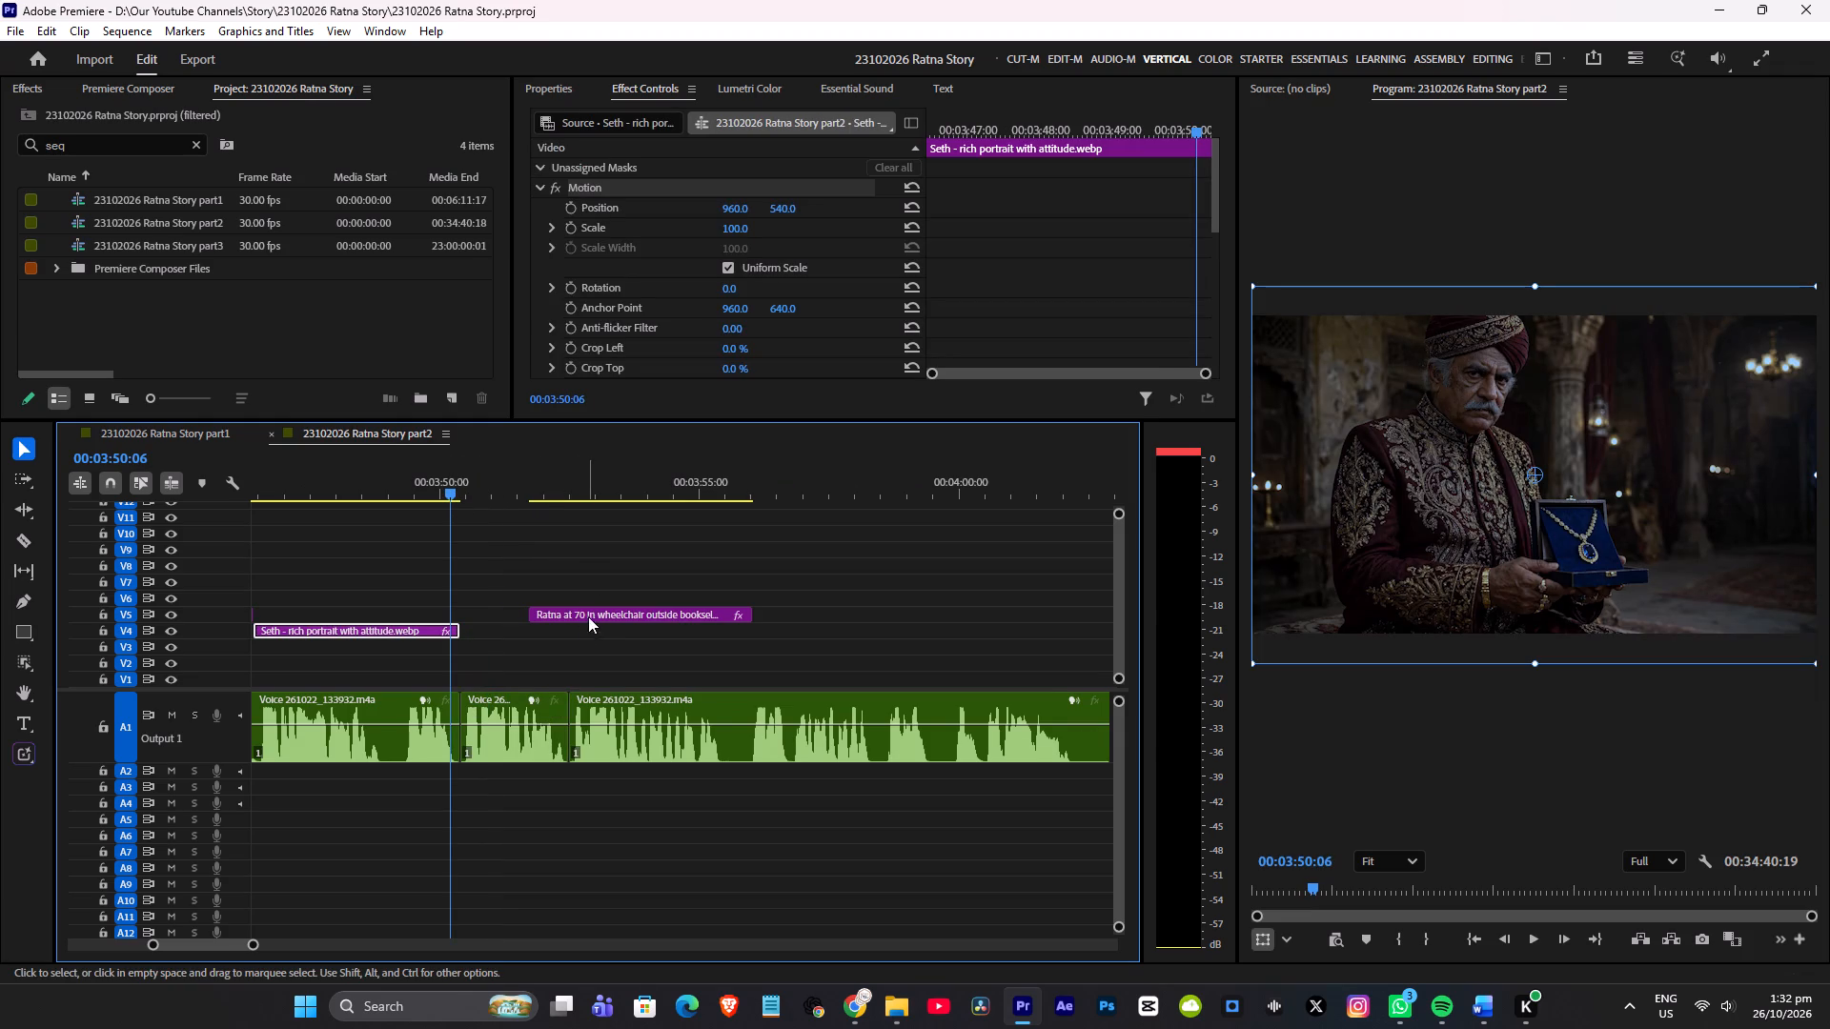
{"action": "key", "text": "space"}
{"action": "scroll", "coordinate": [550, 613], "scroll_direction": "up", "scroll_amount": 3, "text": "alt"}
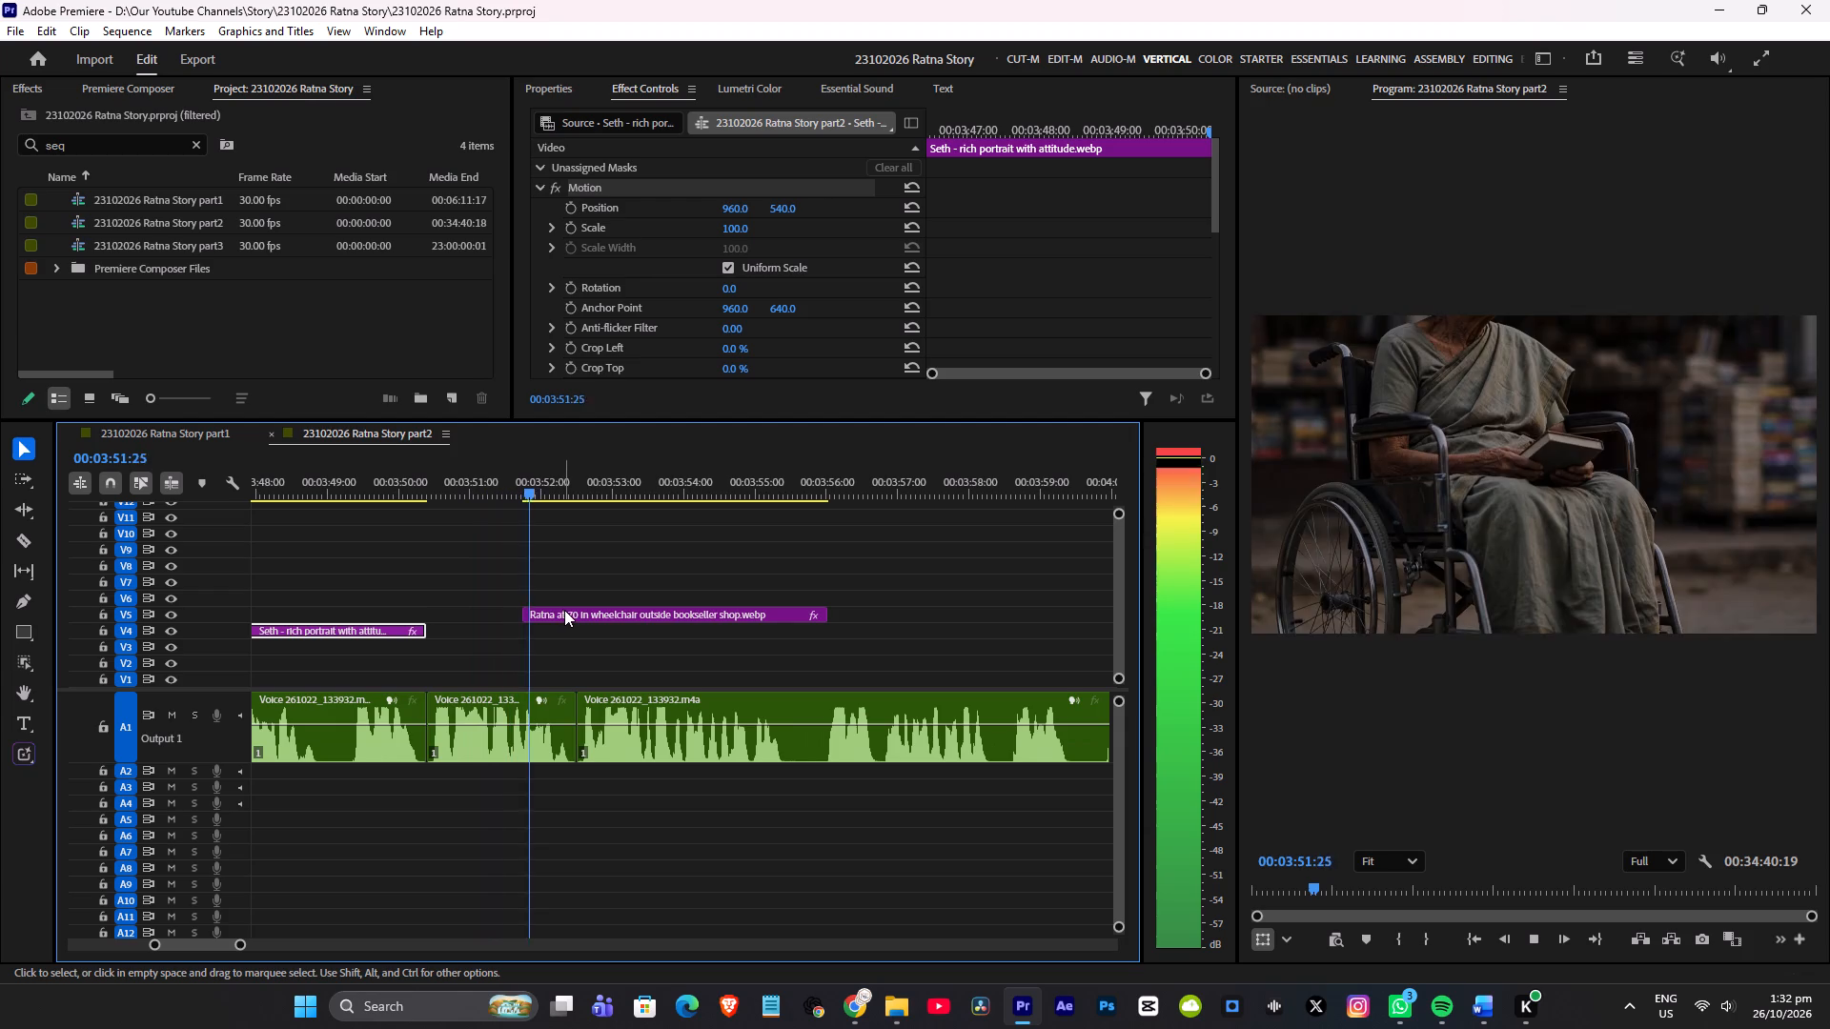
{"action": "key", "text": "space"}
{"action": "left_click", "coordinate": [565, 611]}
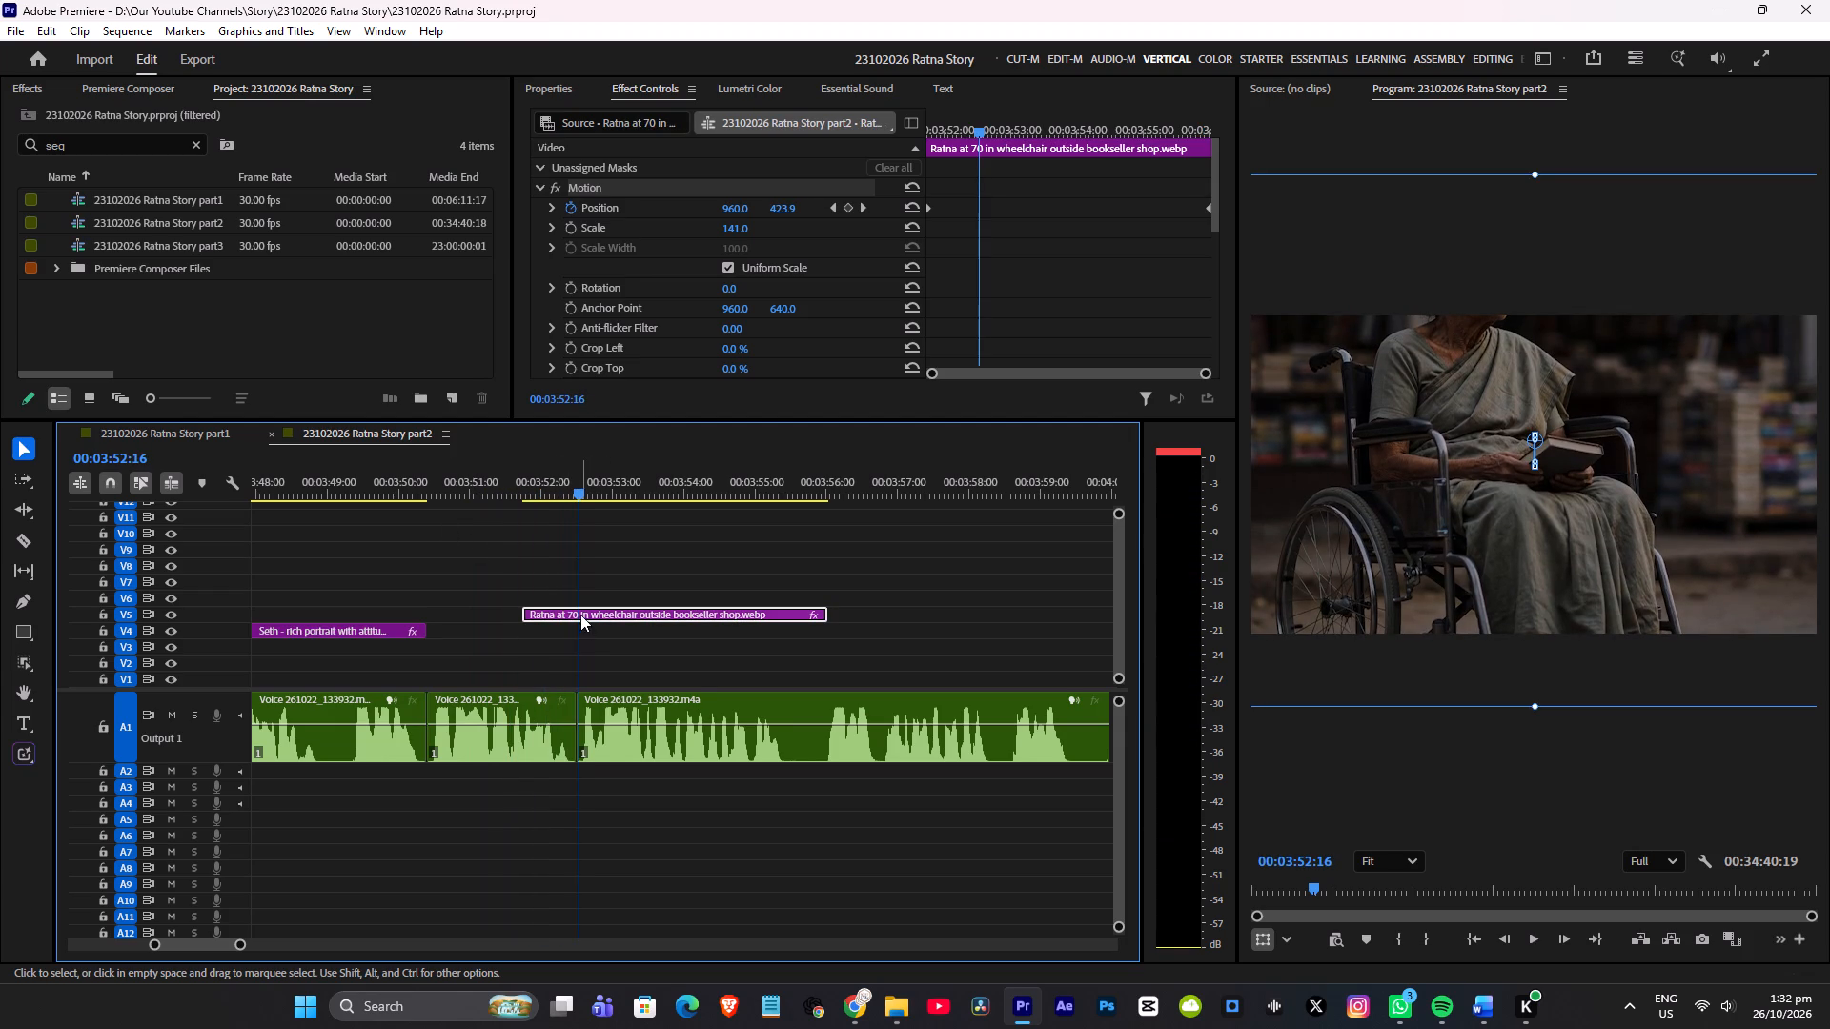
{"action": "left_click_drag", "start_coordinate": [581, 614], "coordinate": [490, 621]}
Play from the end of Shot 28 through the Ratna wheelchair clip and extend that clip's end to about 00:03:56.
{"action": "left_click", "coordinate": [358, 476]}
{"action": "scroll", "coordinate": [492, 529], "scroll_direction": "up", "scroll_amount": 4}
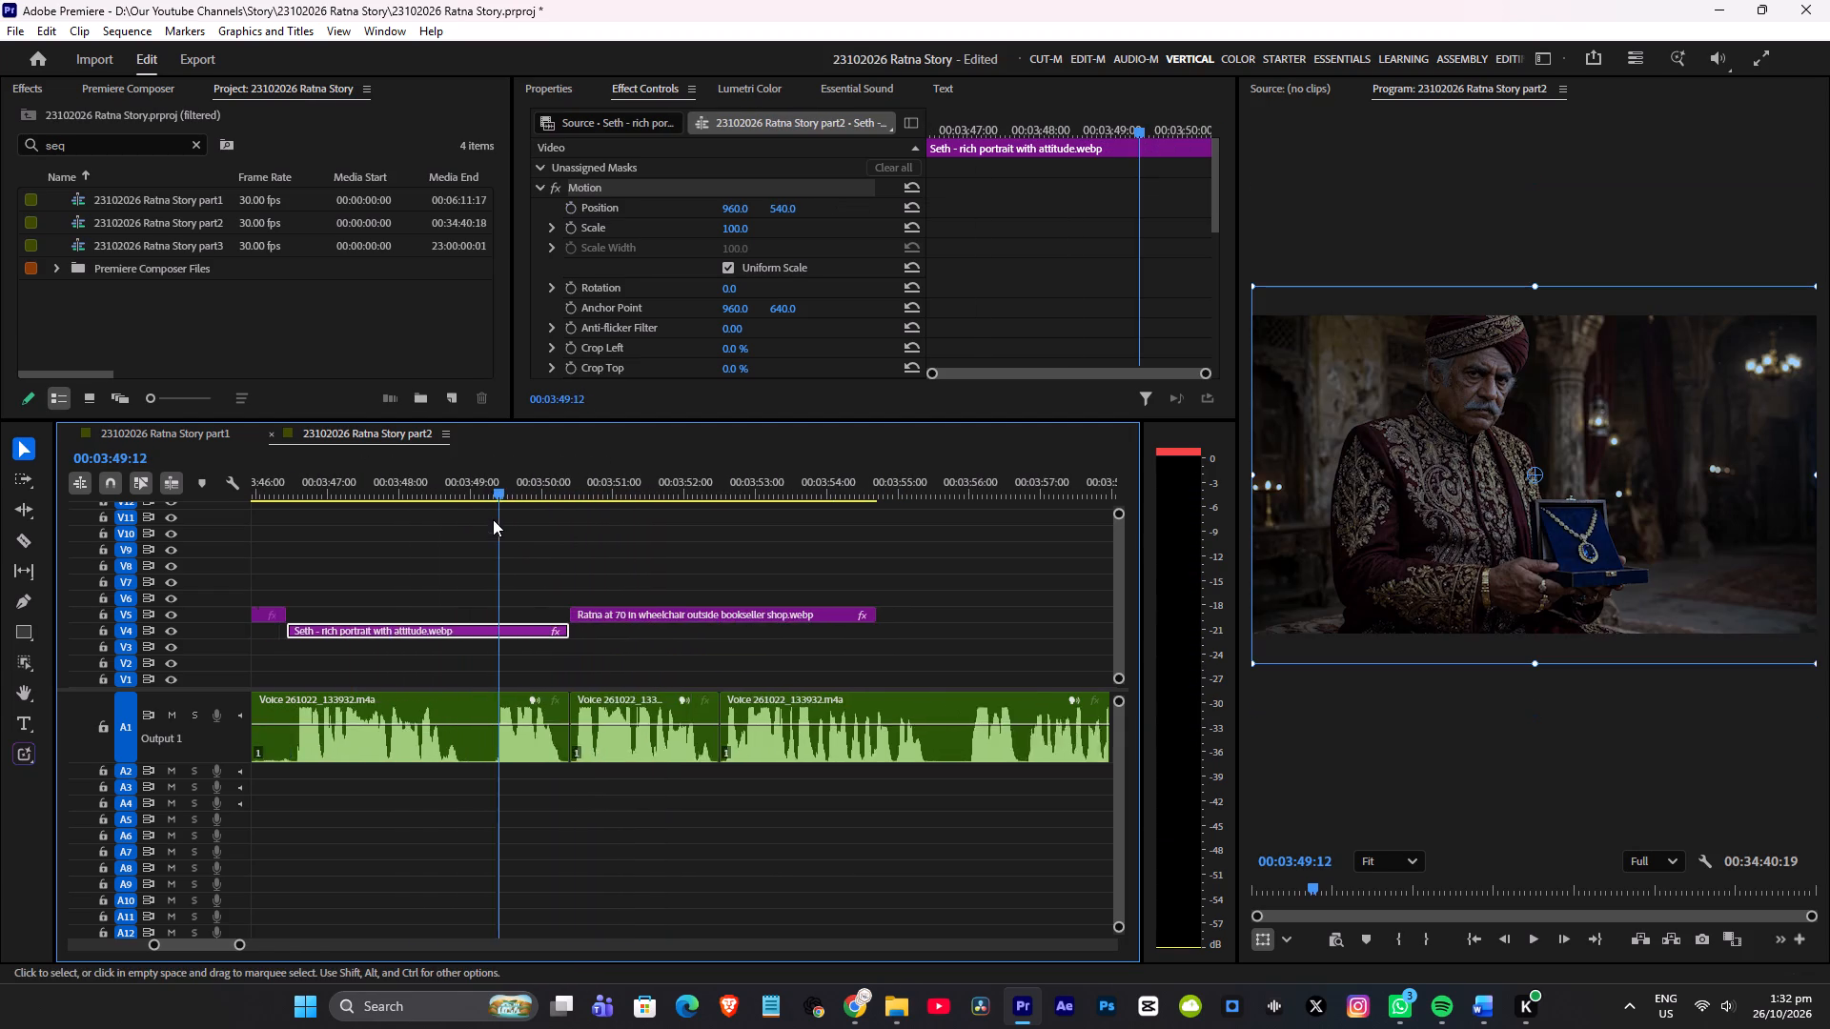
{"action": "scroll", "coordinate": [493, 519], "scroll_direction": "up", "scroll_amount": 5}
{"action": "left_click", "coordinate": [383, 482]}
{"action": "key", "text": "space"}
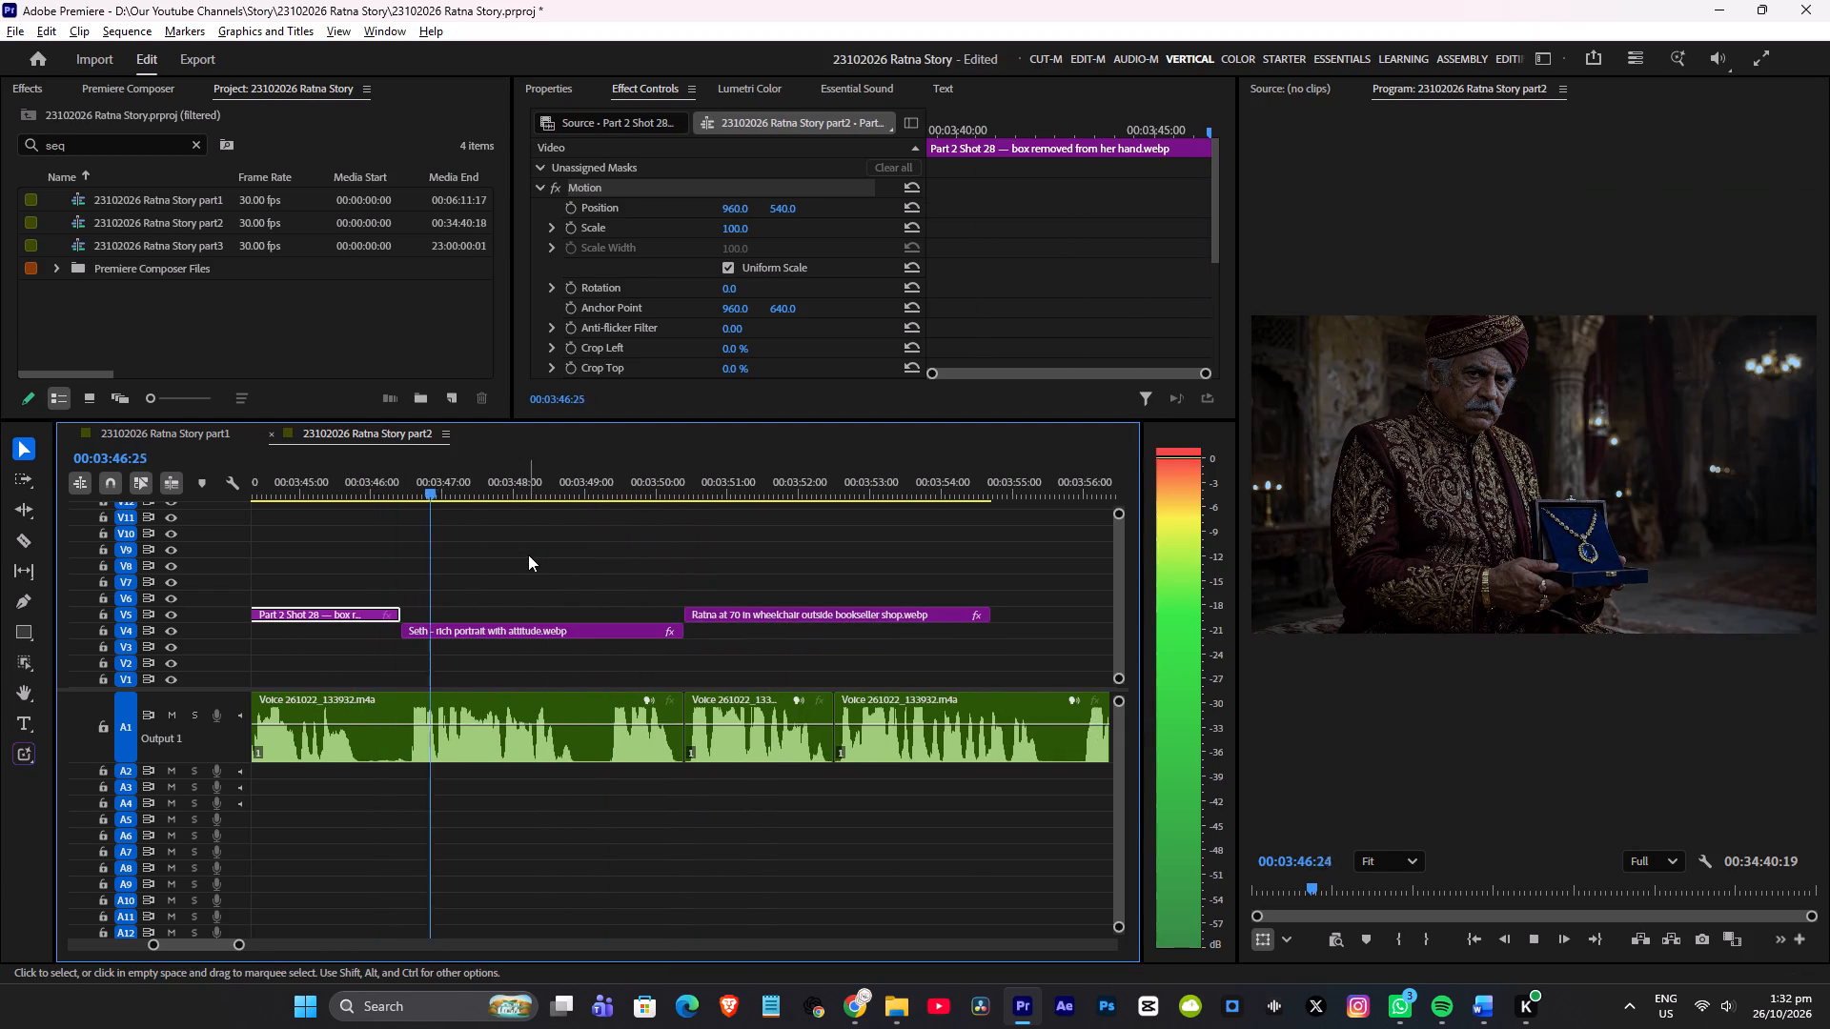
{"action": "scroll", "coordinate": [528, 555], "scroll_direction": "up", "scroll_amount": 3, "text": "alt"}
{"action": "scroll", "coordinate": [566, 545], "scroll_direction": "down", "scroll_amount": 3}
{"action": "scroll", "coordinate": [572, 543], "scroll_direction": "down", "scroll_amount": 4, "text": "alt"}
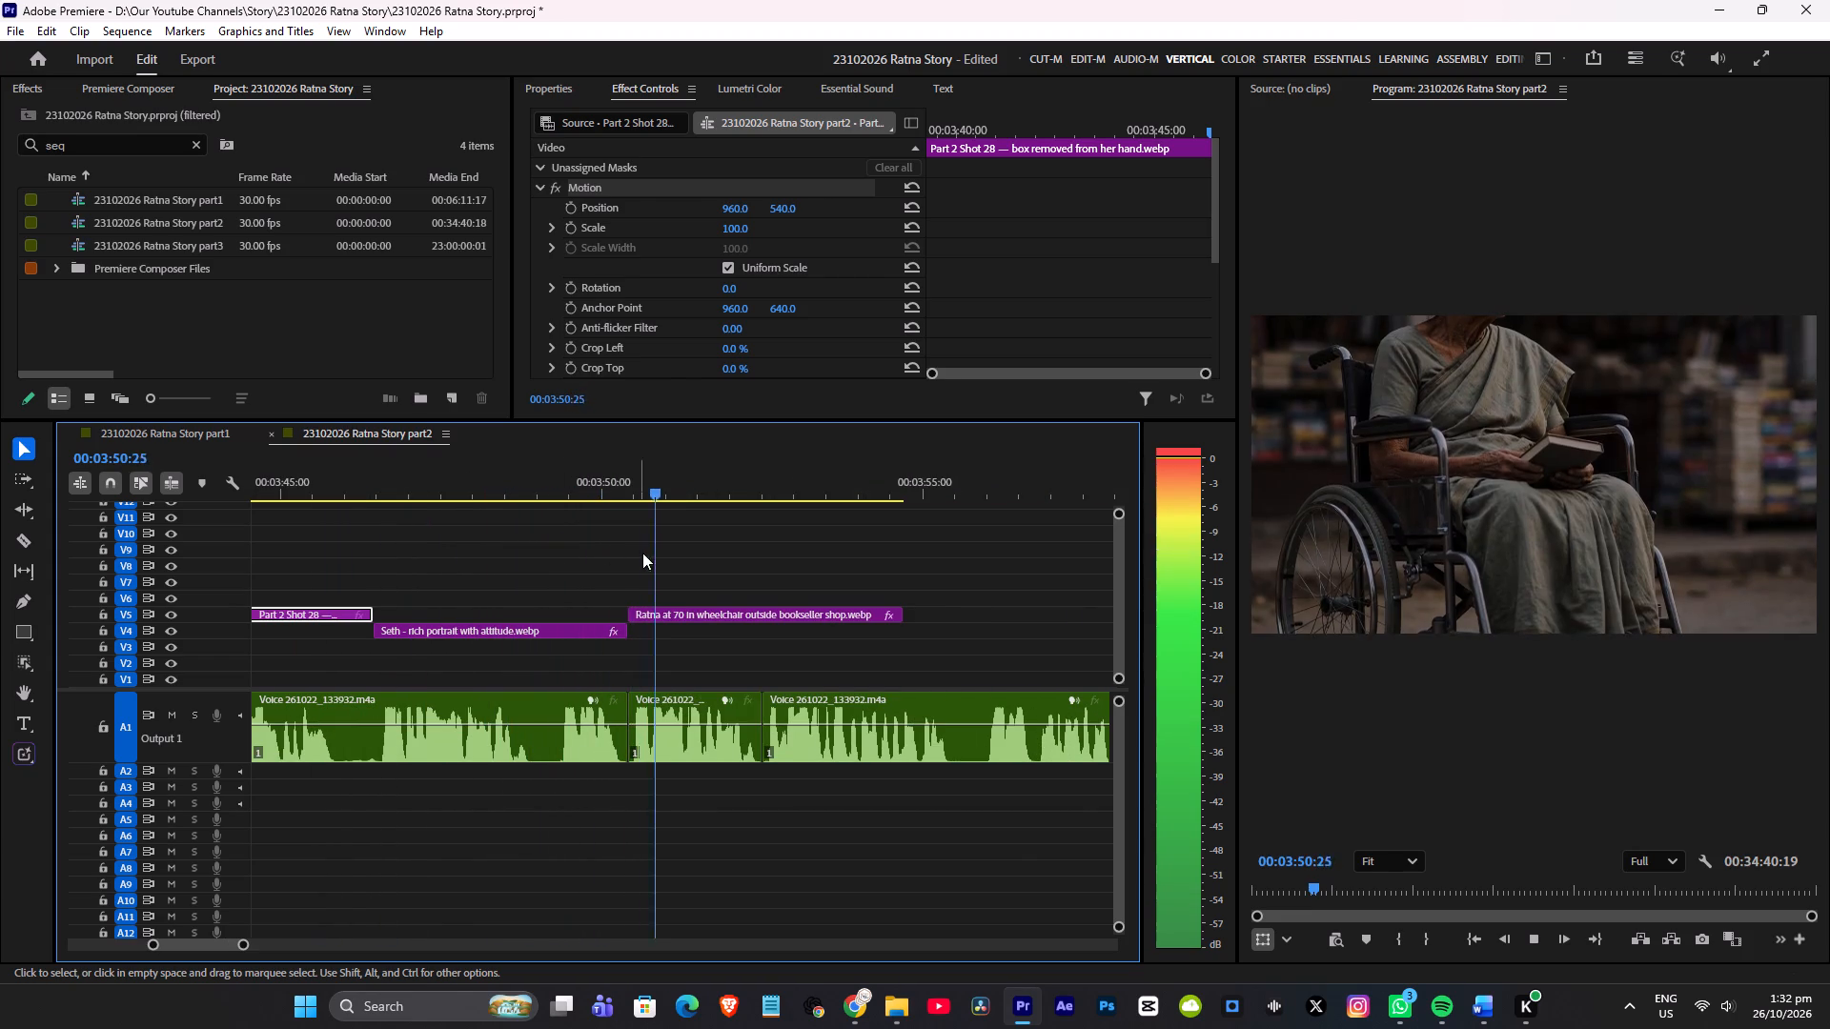
{"action": "scroll", "coordinate": [662, 576], "scroll_direction": "down", "scroll_amount": 4}
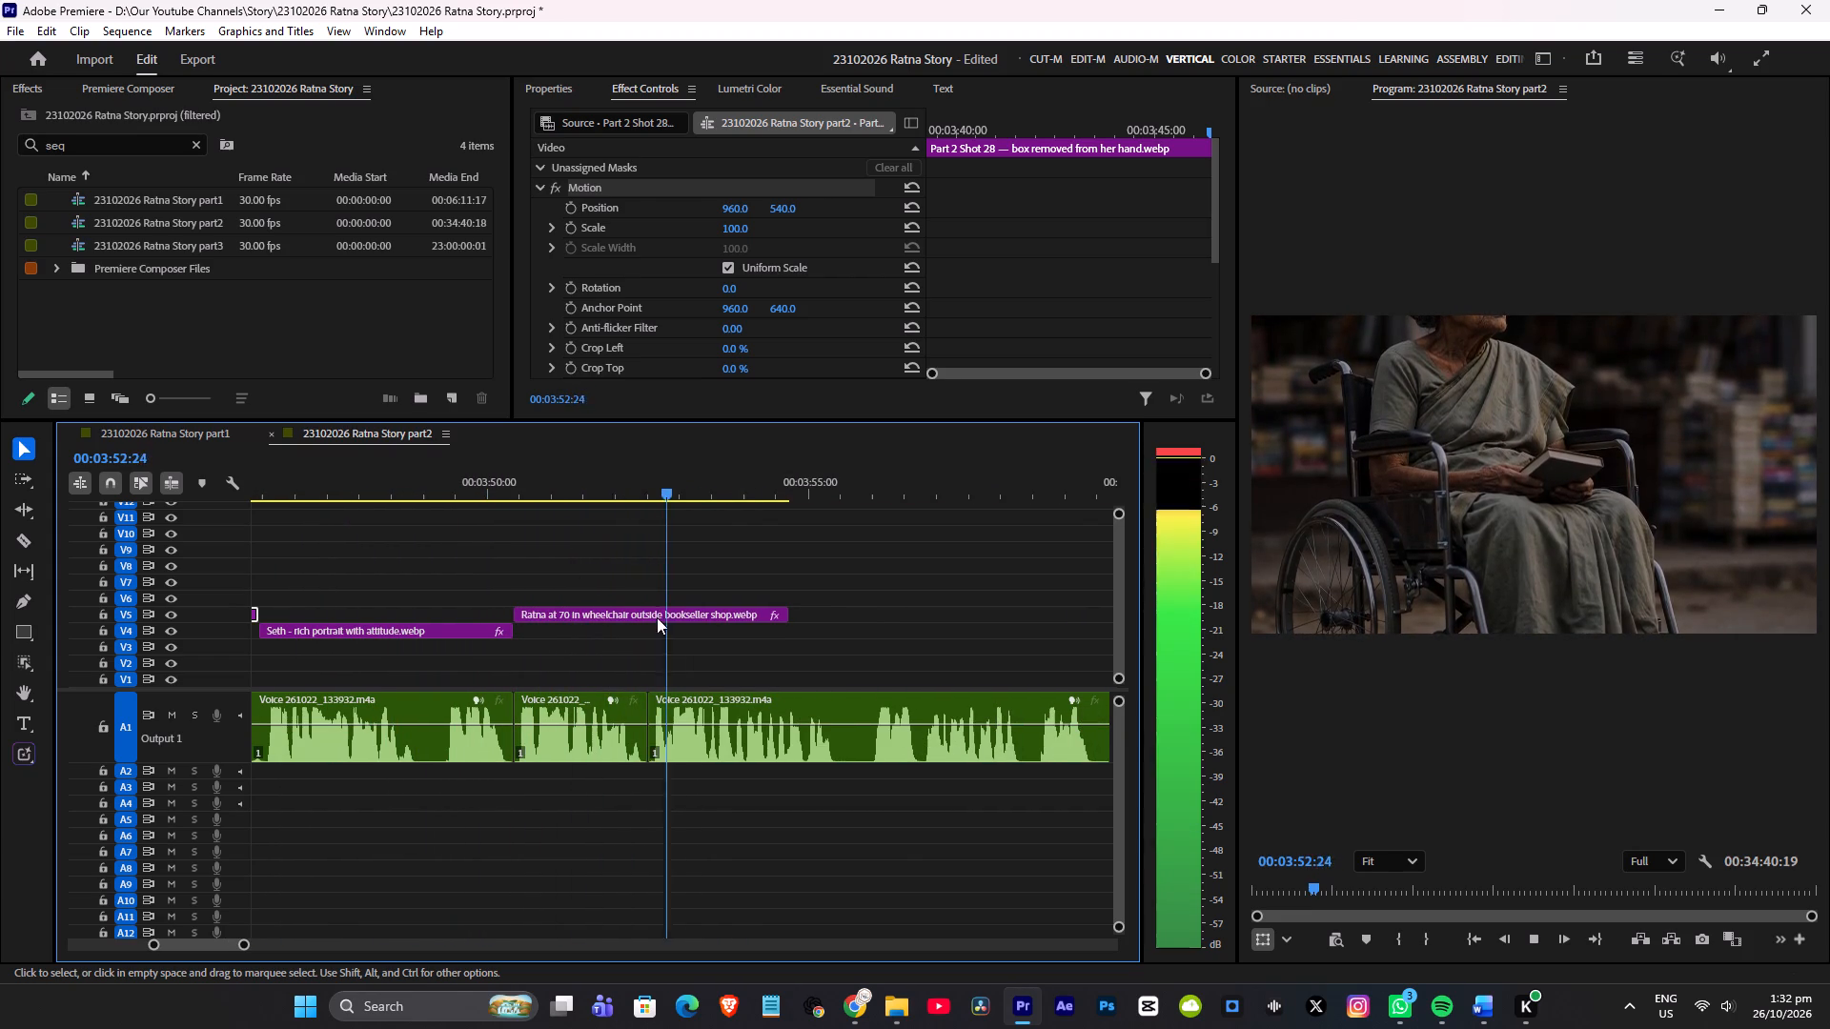
{"action": "scroll", "coordinate": [713, 607], "scroll_direction": "down", "scroll_amount": 3}
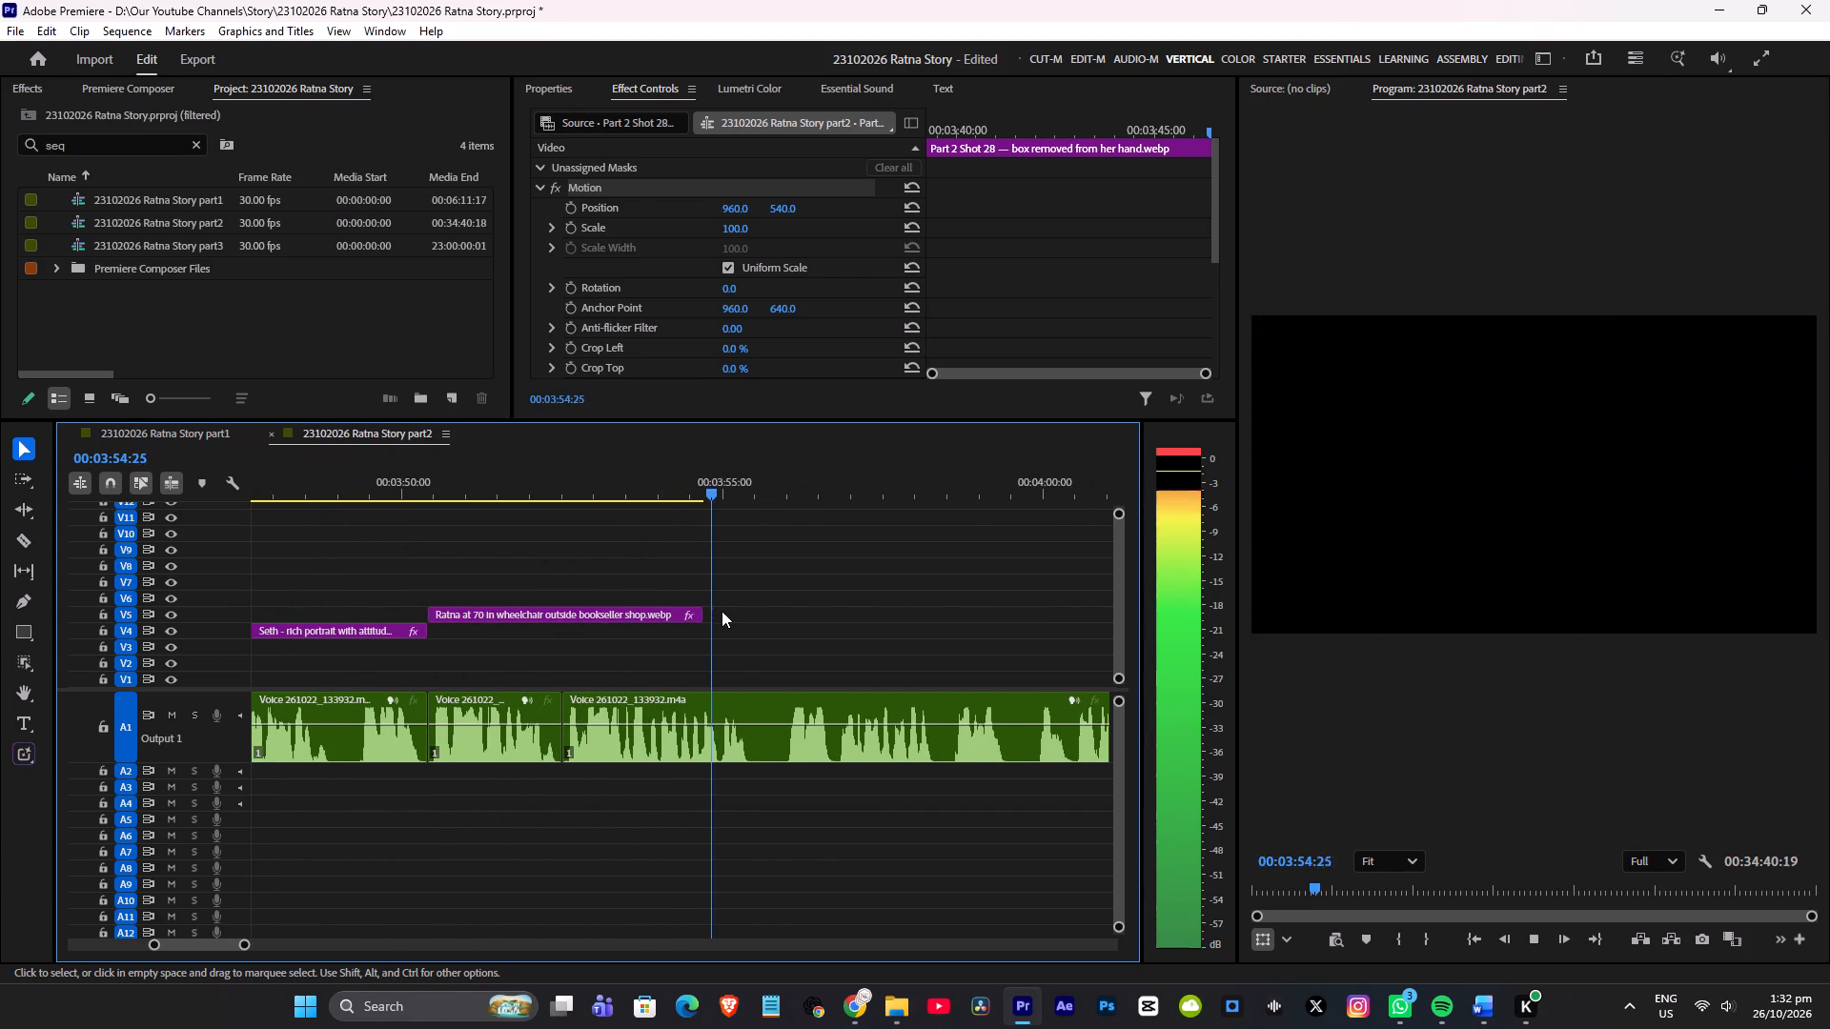
{"action": "left_click_drag", "start_coordinate": [700, 615], "coordinate": [773, 611]}
{"action": "scroll", "coordinate": [815, 586], "scroll_direction": "down", "scroll_amount": 6}
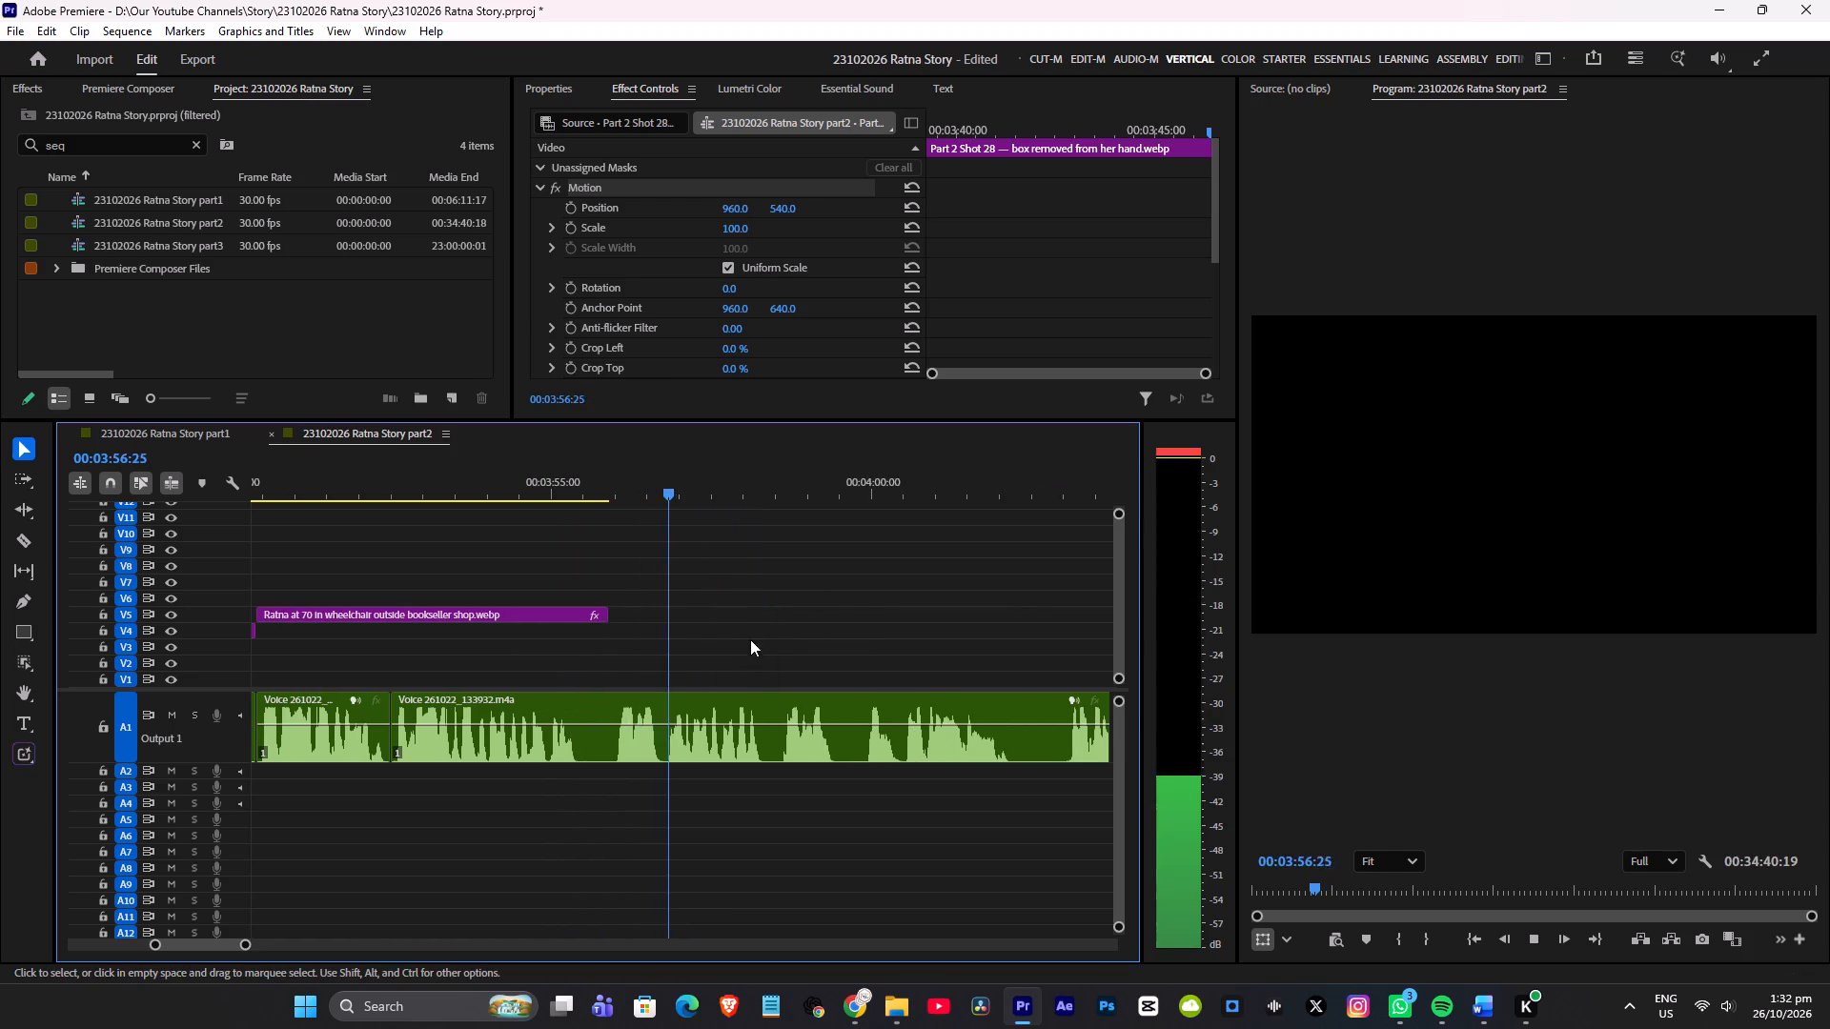
Play the narration past the Ratna wheelchair clip and look through the part1 image folder, previewing "Ratna - fear in her eyes, close portrait.webp".
{"action": "scroll", "coordinate": [736, 613], "scroll_direction": "down", "scroll_amount": 3}
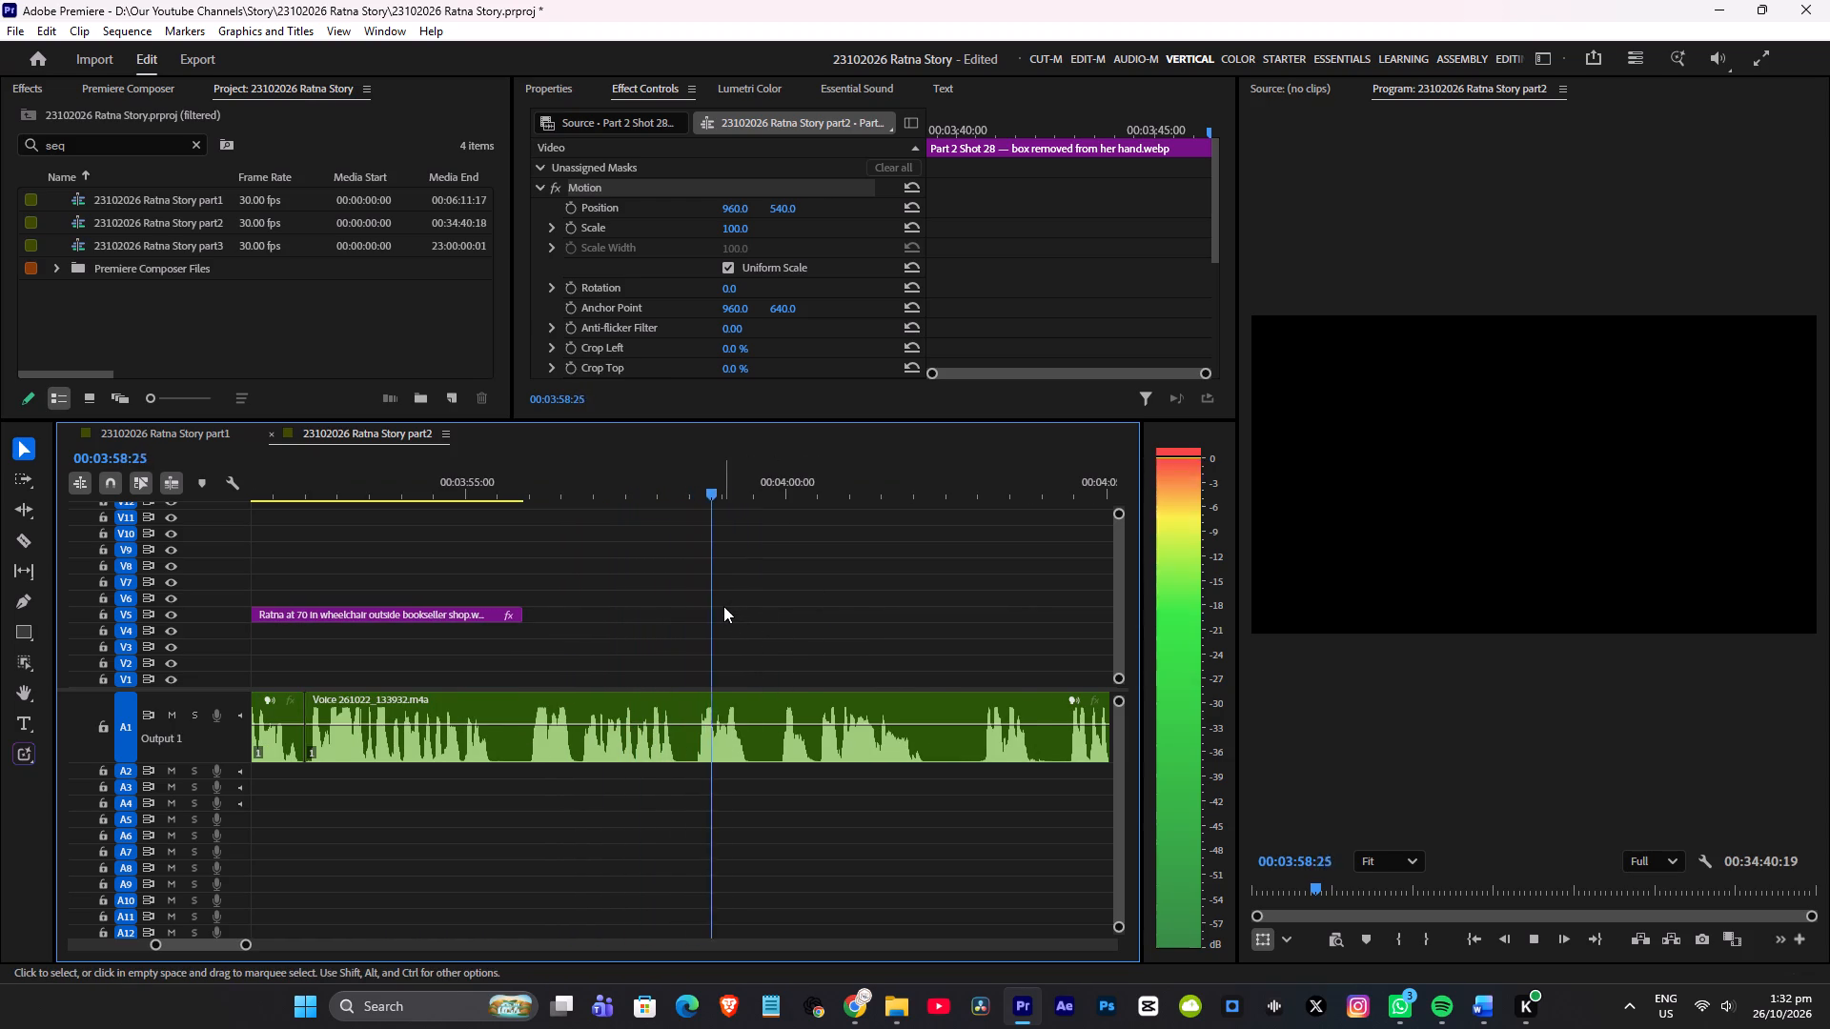
{"action": "scroll", "coordinate": [732, 607], "scroll_direction": "down", "scroll_amount": 4, "text": "alt"}
{"action": "scroll", "coordinate": [746, 598], "scroll_direction": "down", "scroll_amount": 4}
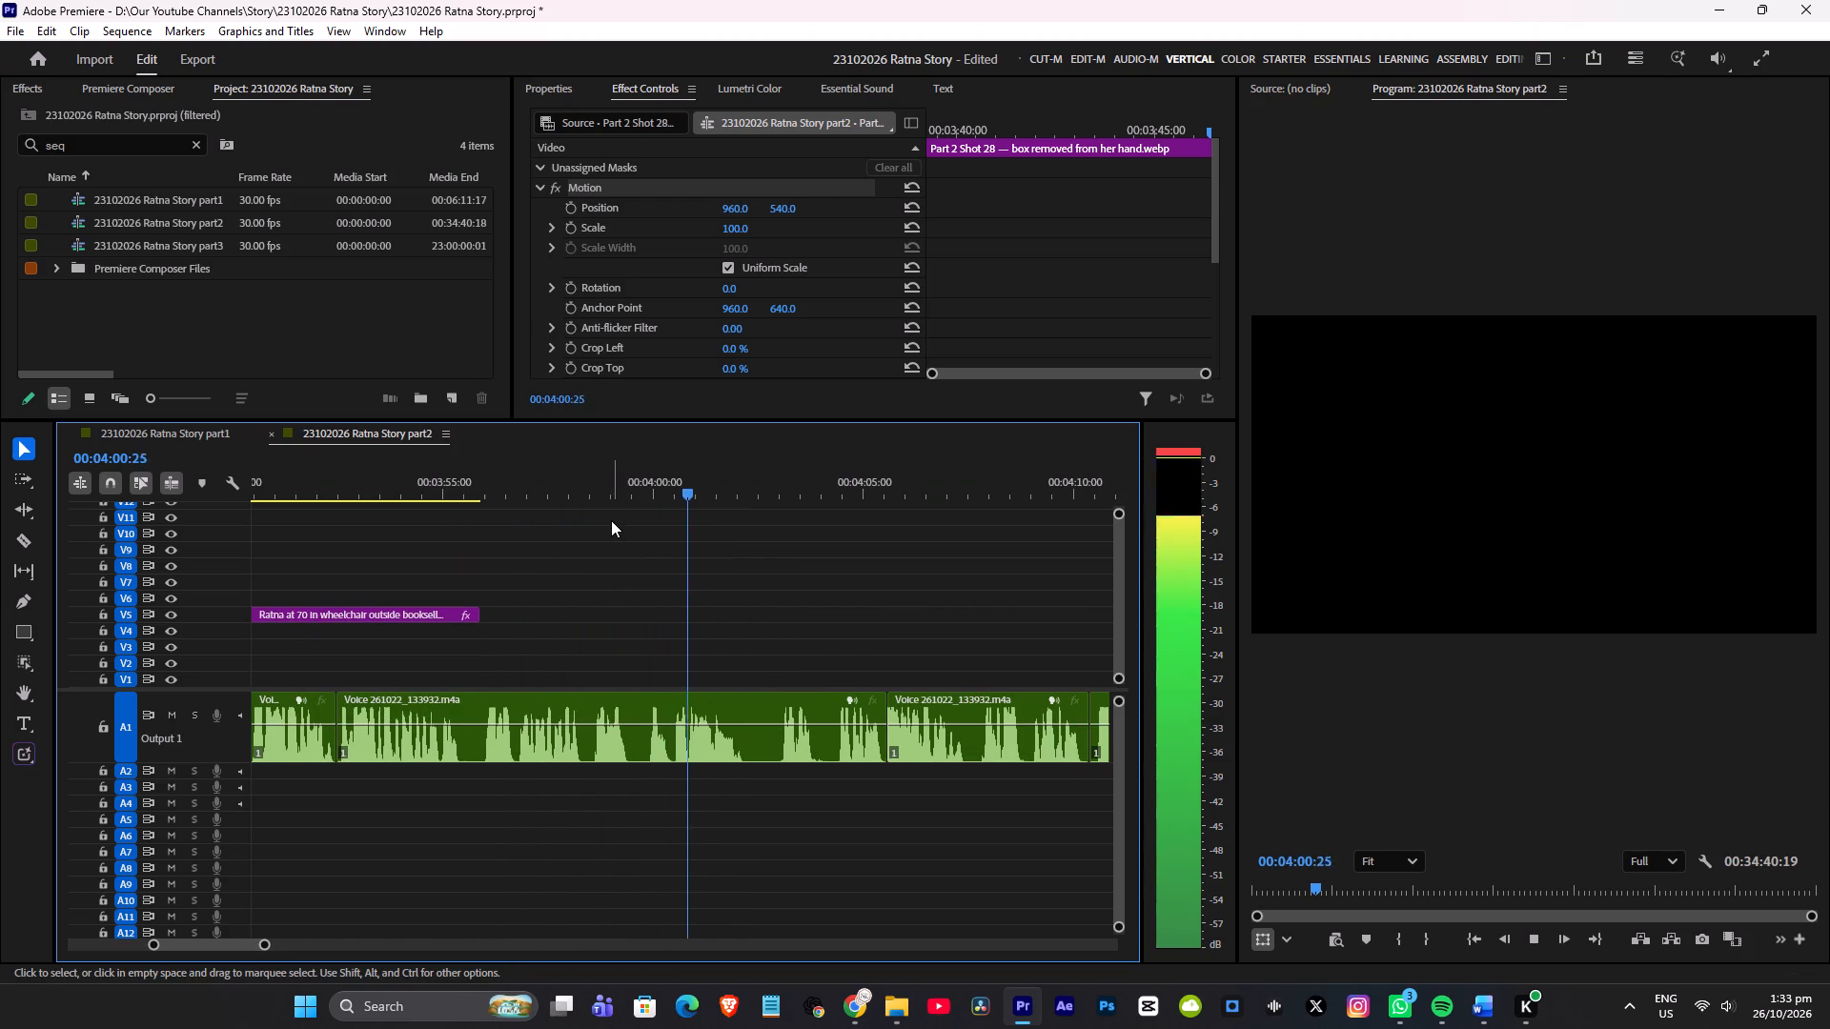
{"action": "left_click", "coordinate": [620, 492]}
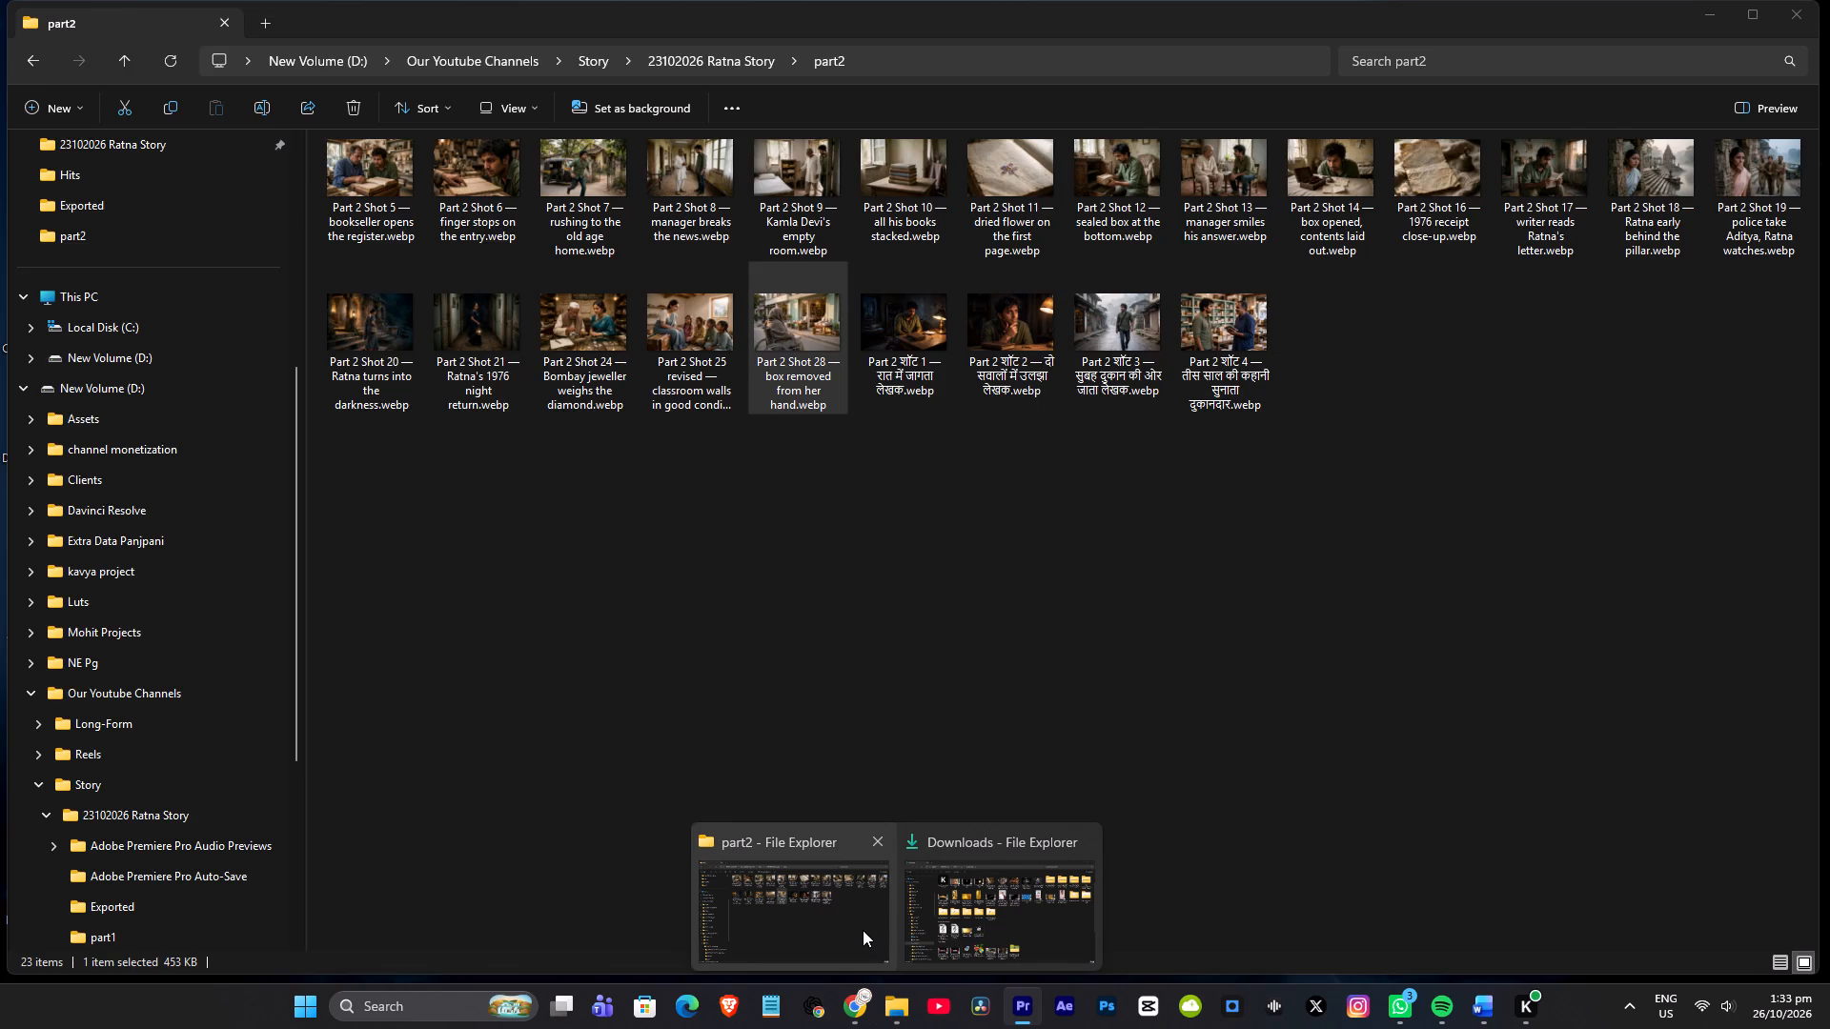
{"action": "left_click", "coordinate": [809, 928]}
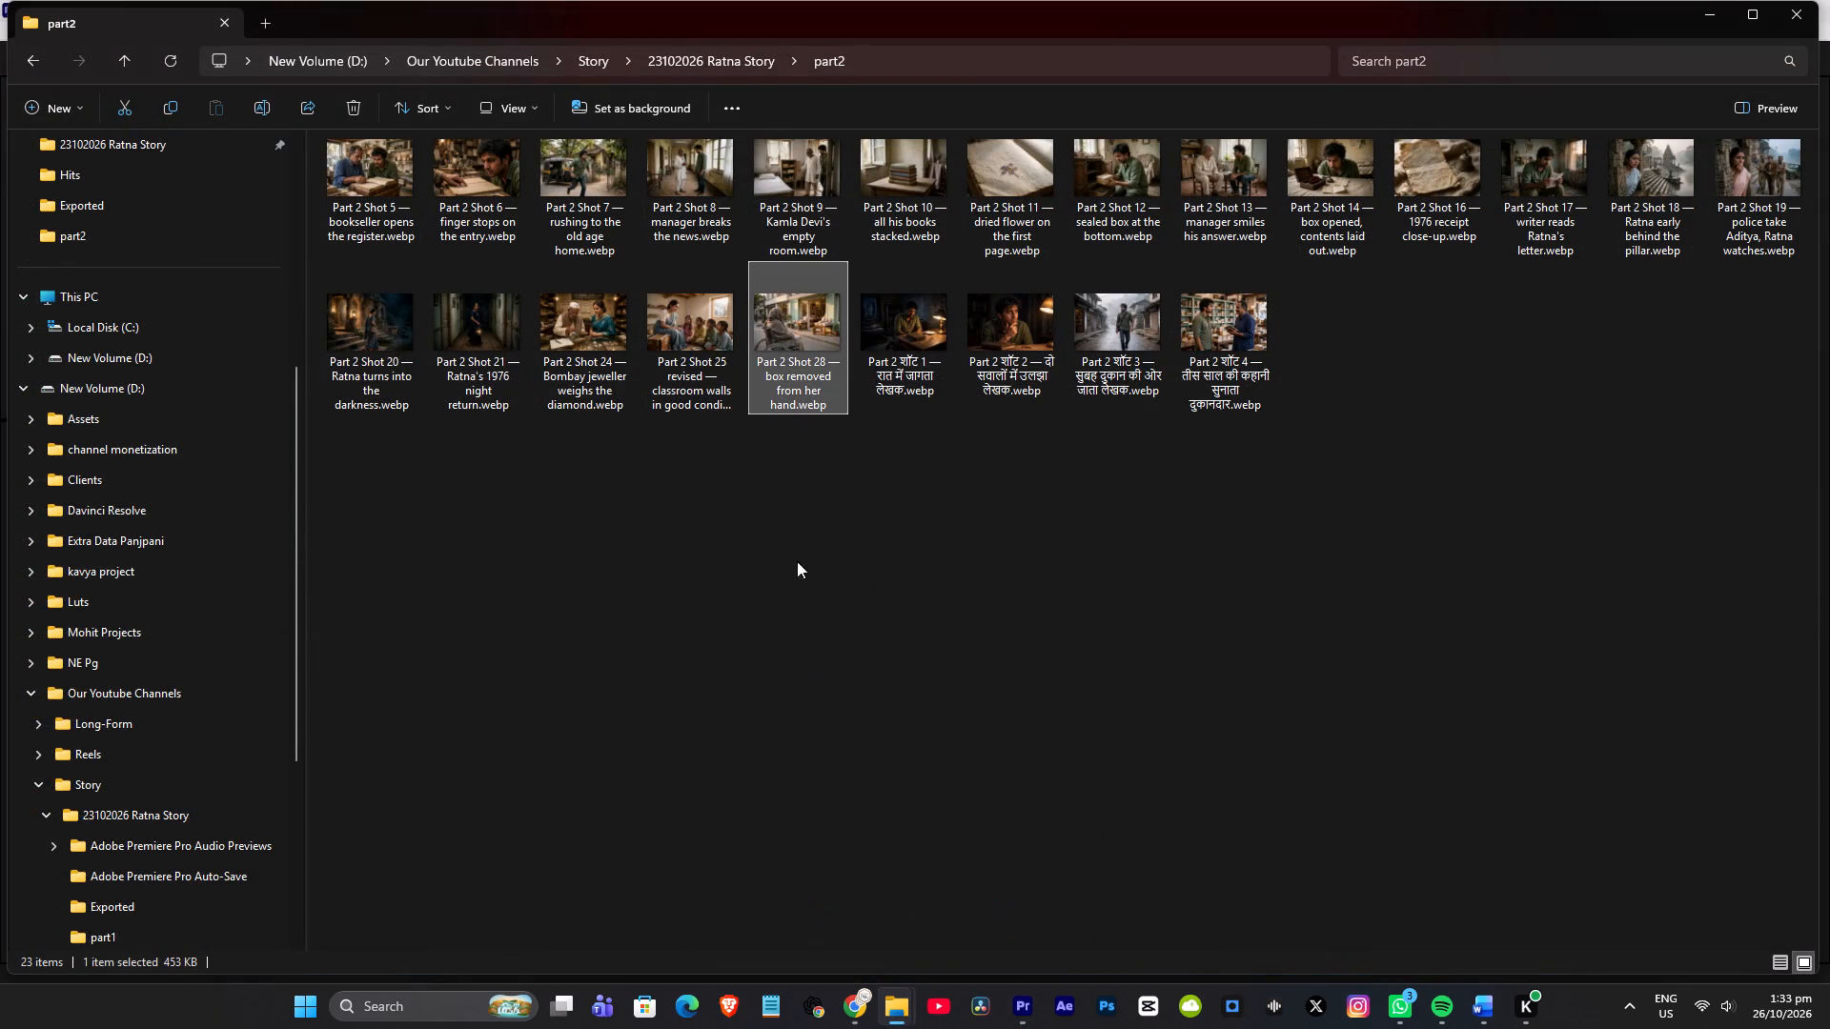
{"action": "left_click", "coordinate": [828, 636]}
{"action": "key", "text": "BackSpace"}
{"action": "double_click", "coordinate": [701, 208]}
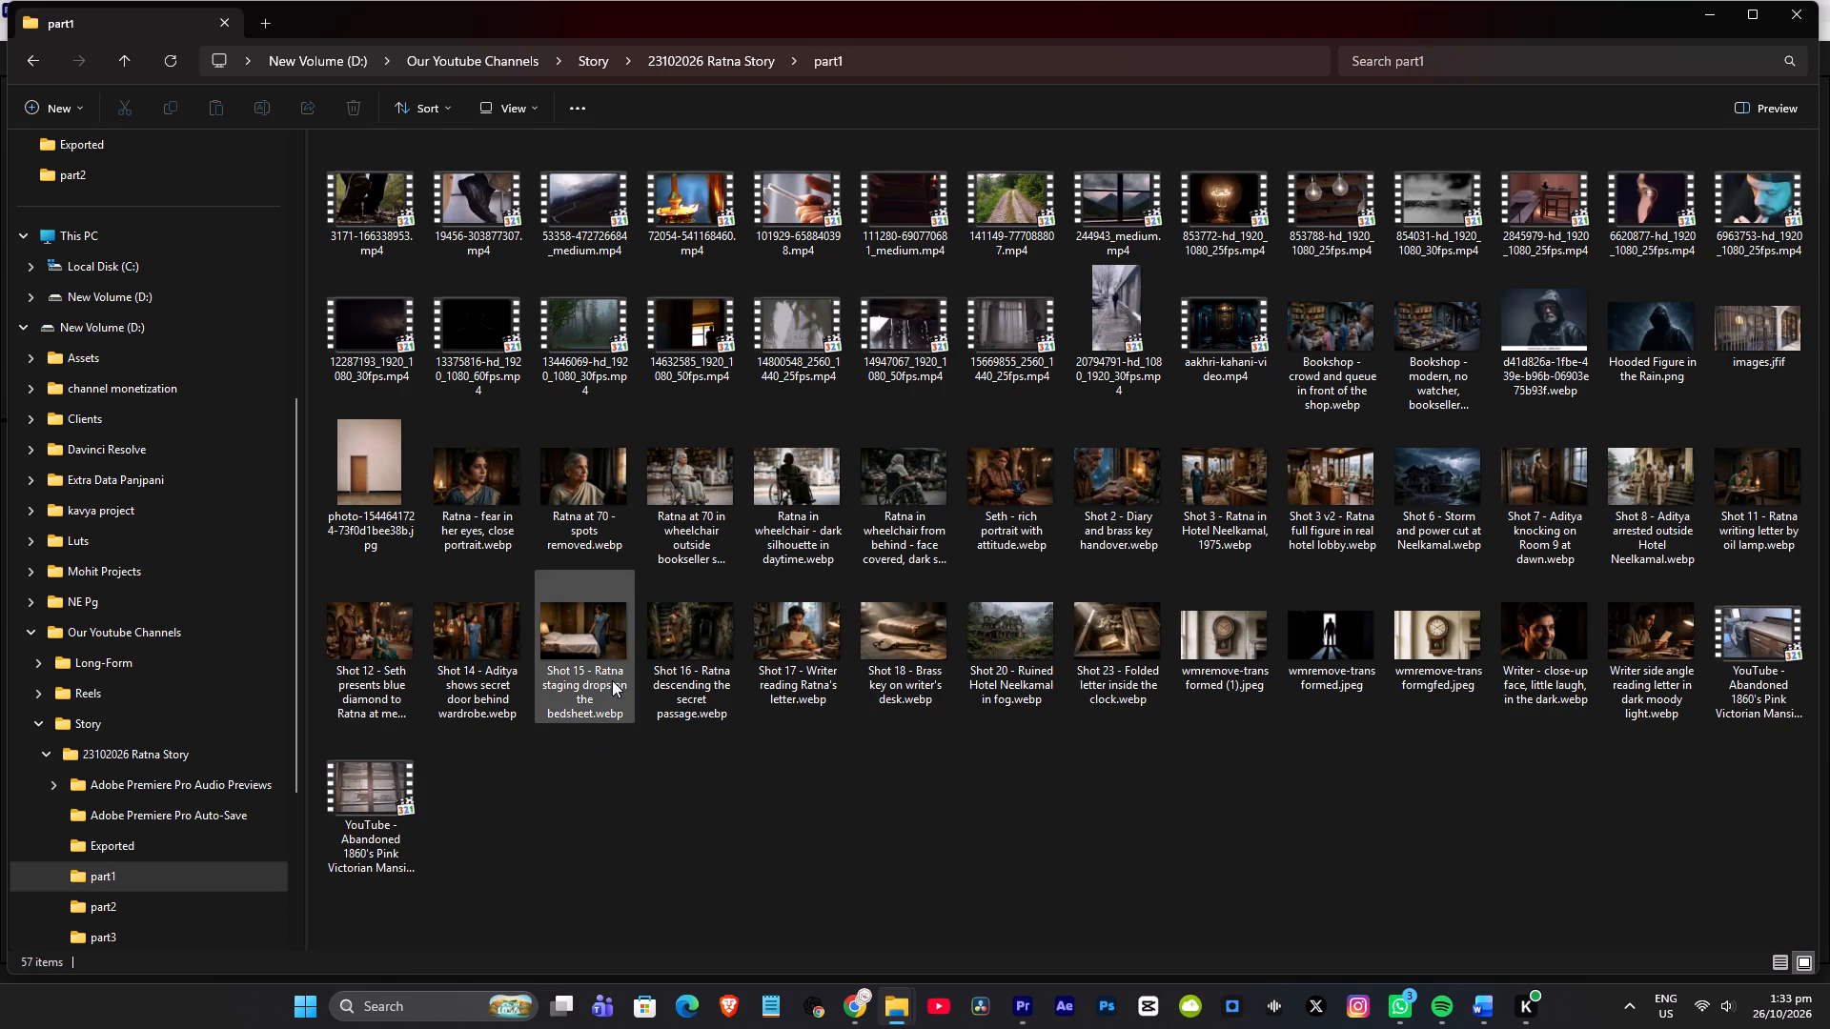
{"action": "left_click", "coordinate": [576, 454]}
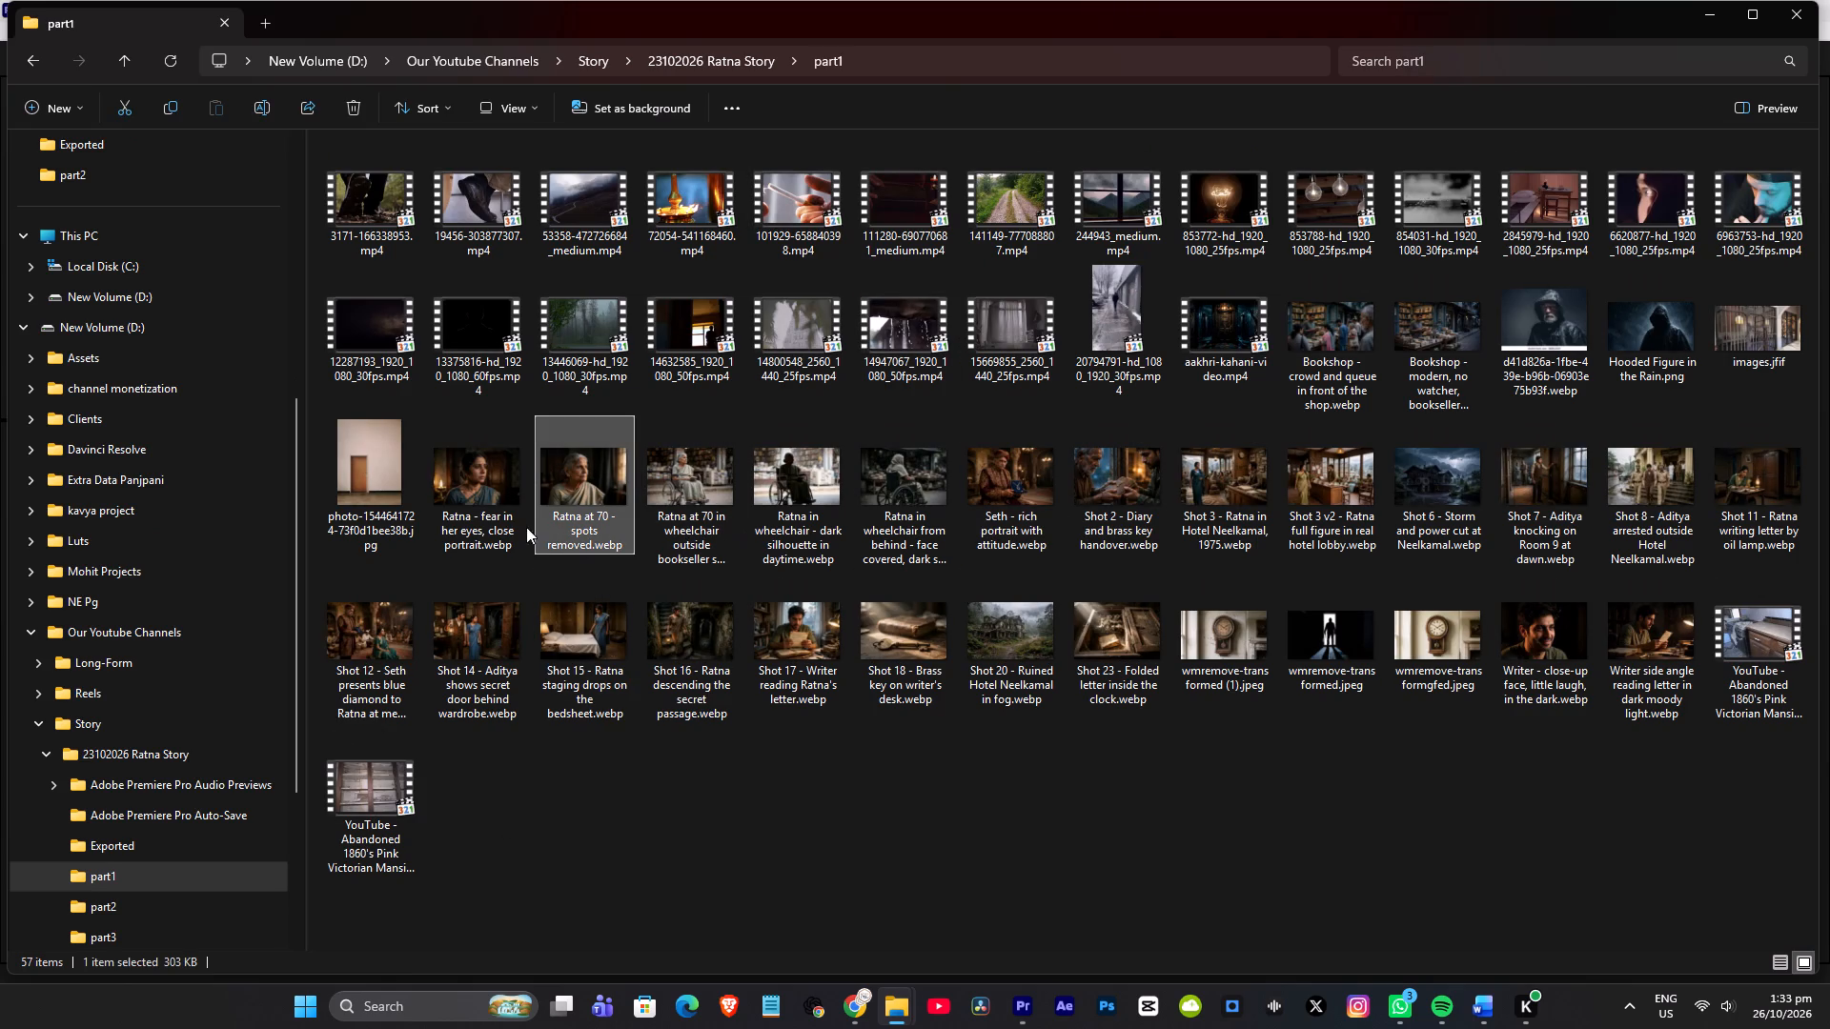
{"action": "double_click", "coordinate": [494, 497]}
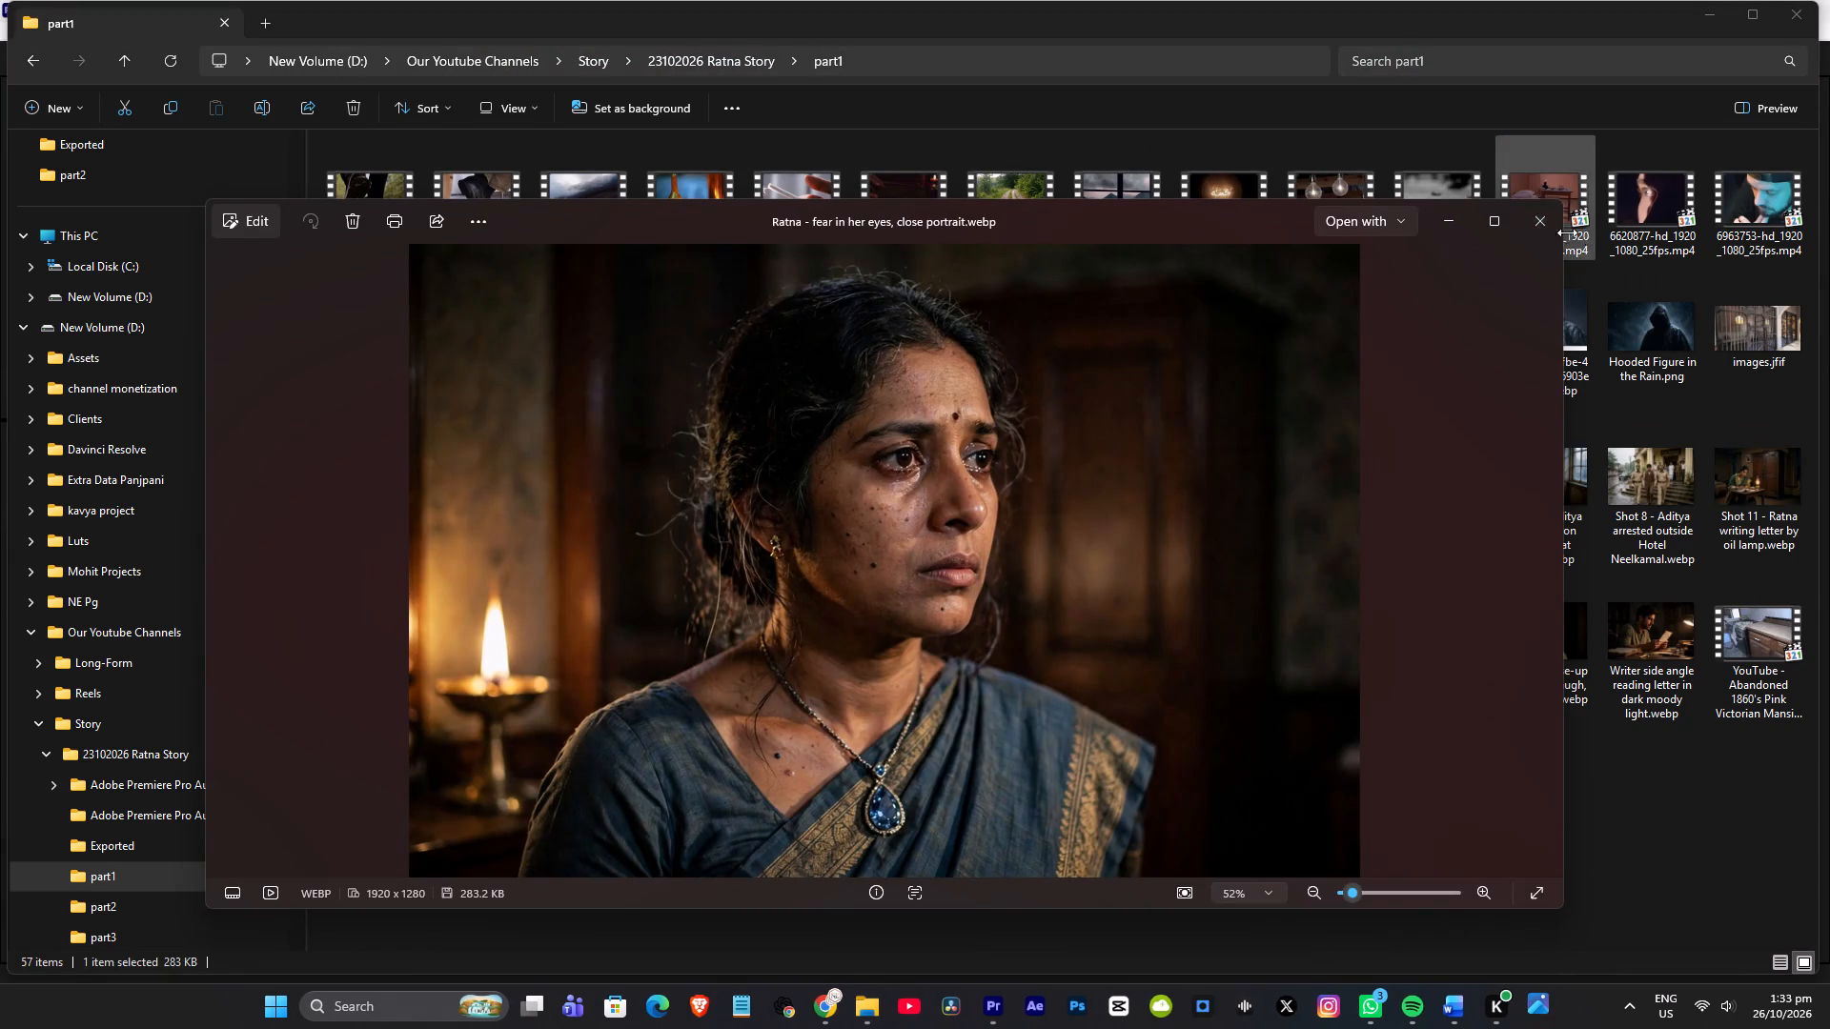
{"action": "left_click", "coordinate": [1540, 221]}
Add "Ratna at 70 - spots removed.webp" from the part1 folder to part2's V5 at about 00:03:58.
{"action": "left_click", "coordinate": [585, 492]}
{"action": "key", "text": "ctrl+c"}
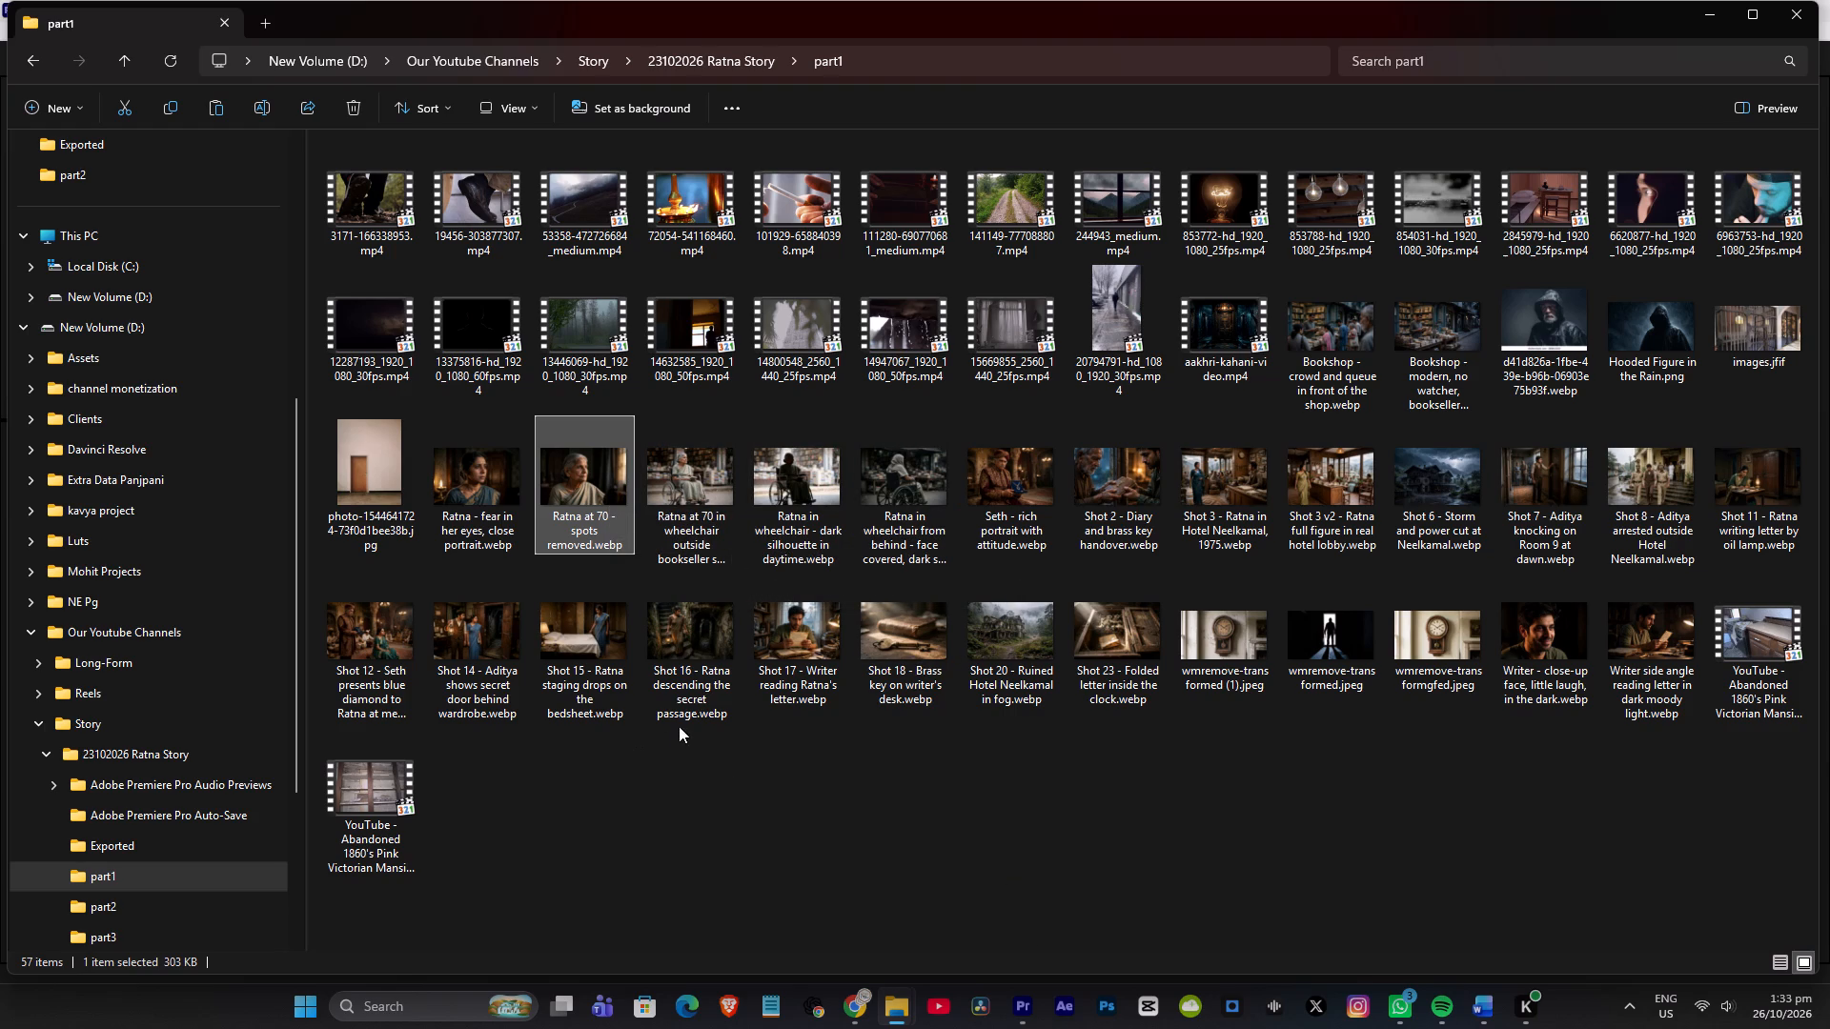
{"action": "key", "text": "ctrl+c"}
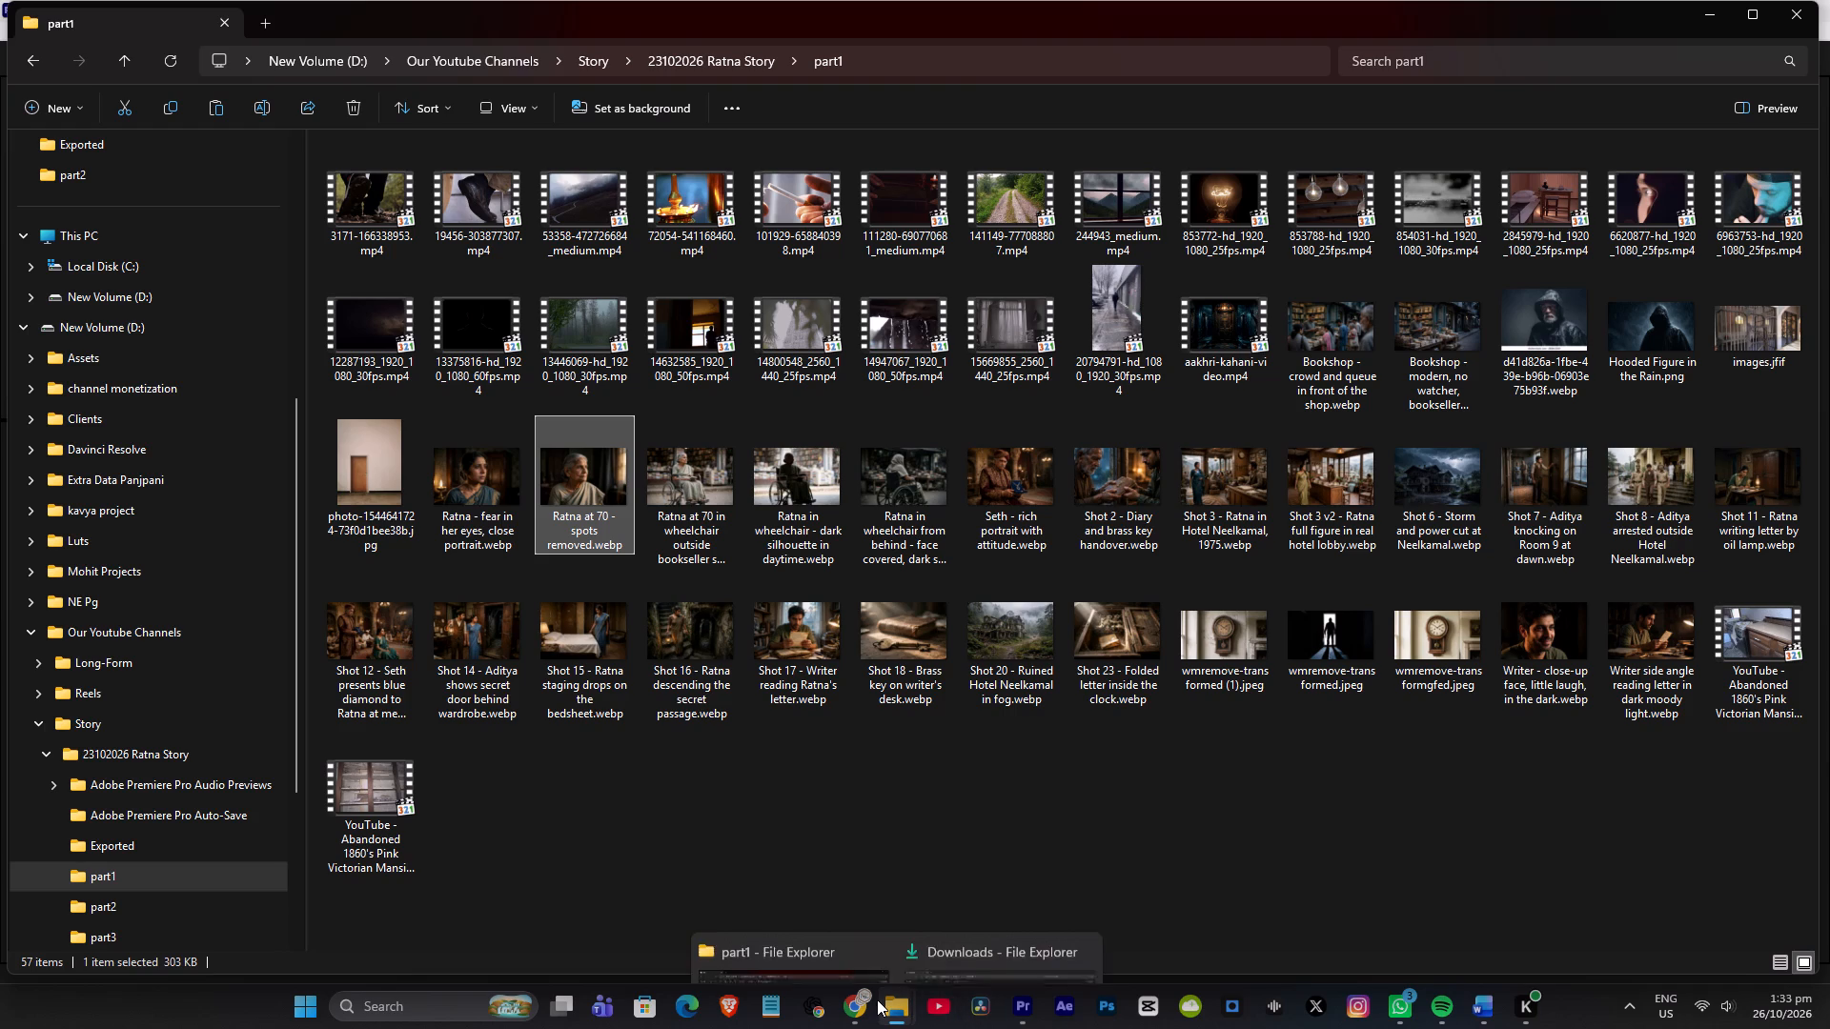
{"action": "left_click", "coordinate": [668, 845]}
{"action": "left_click_drag", "start_coordinate": [580, 496], "coordinate": [717, 594]}
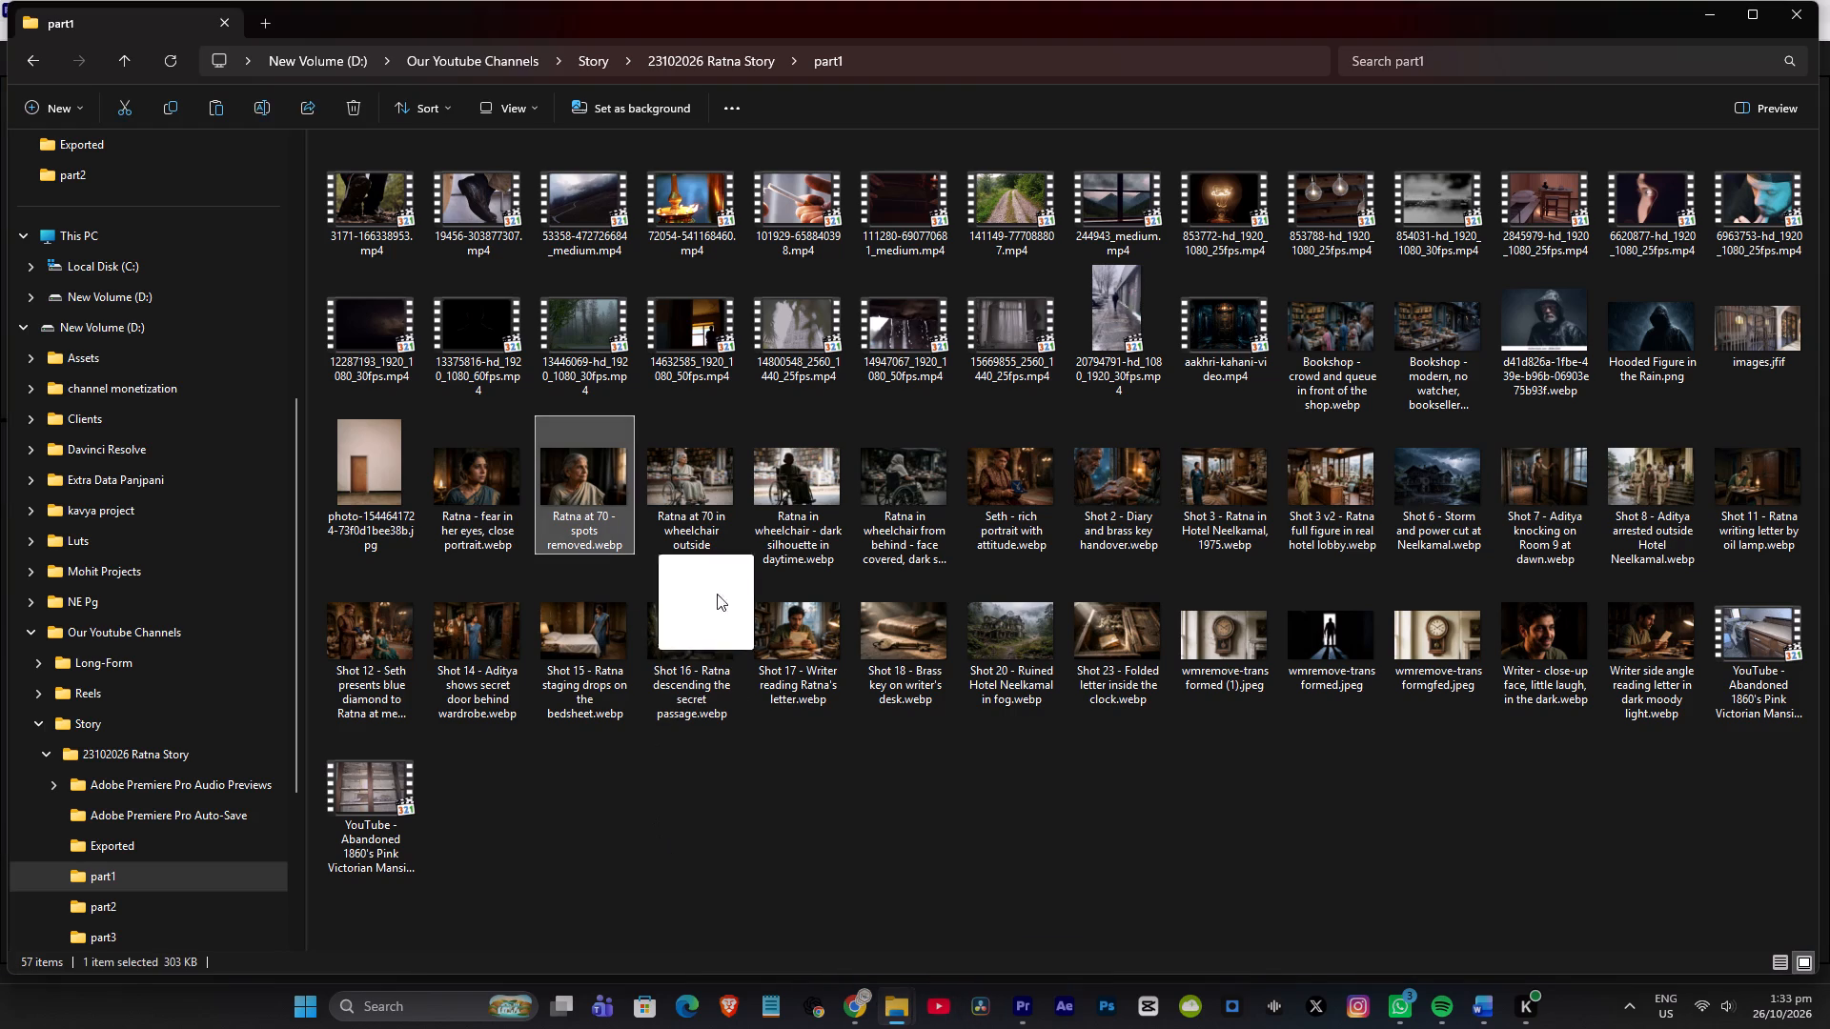
{"action": "left_click_drag", "start_coordinate": [717, 594], "coordinate": [586, 617]}
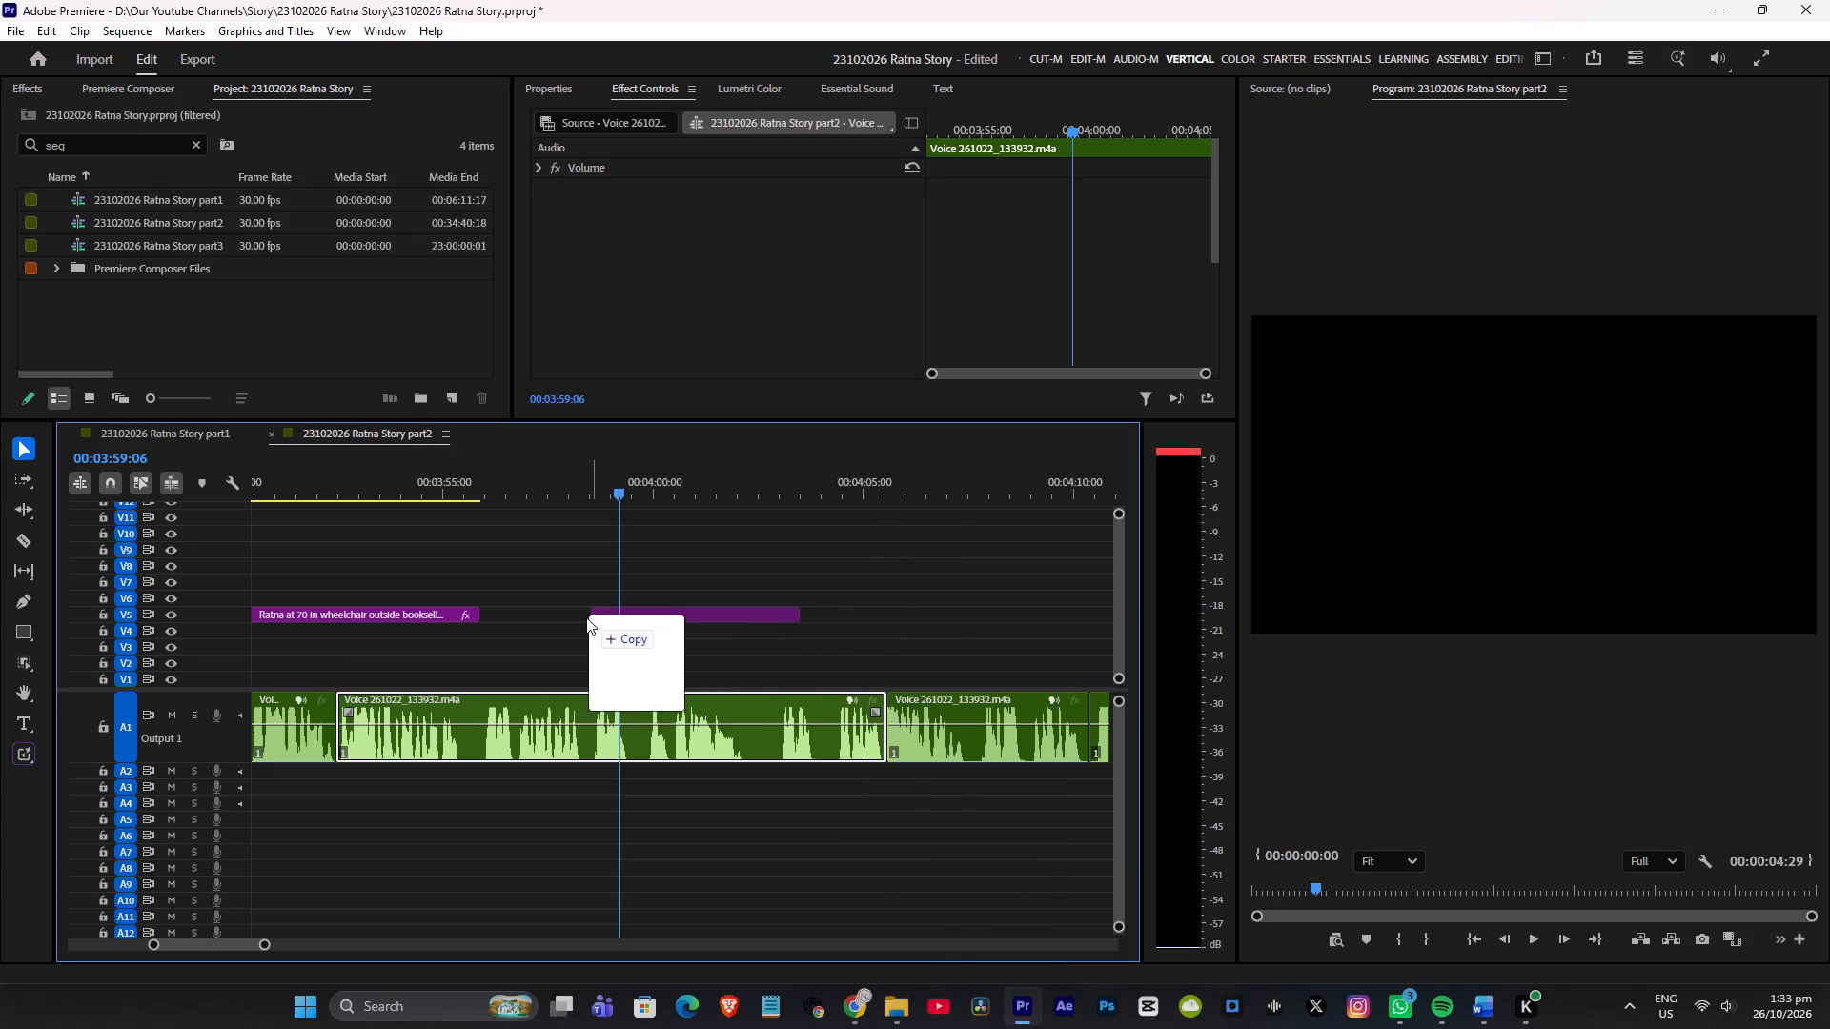
{"action": "left_click_drag", "start_coordinate": [586, 617], "coordinate": [562, 620]}
Extend the start of the "Ratna at 70 - spots removed" clip back to the wheelchair clip's end, and save the project.
{"action": "left_click", "coordinate": [559, 495]}
{"action": "key", "text": "space"}
{"action": "key", "text": "space"}
{"action": "left_click_drag", "start_coordinate": [568, 612], "coordinate": [0, 623]}
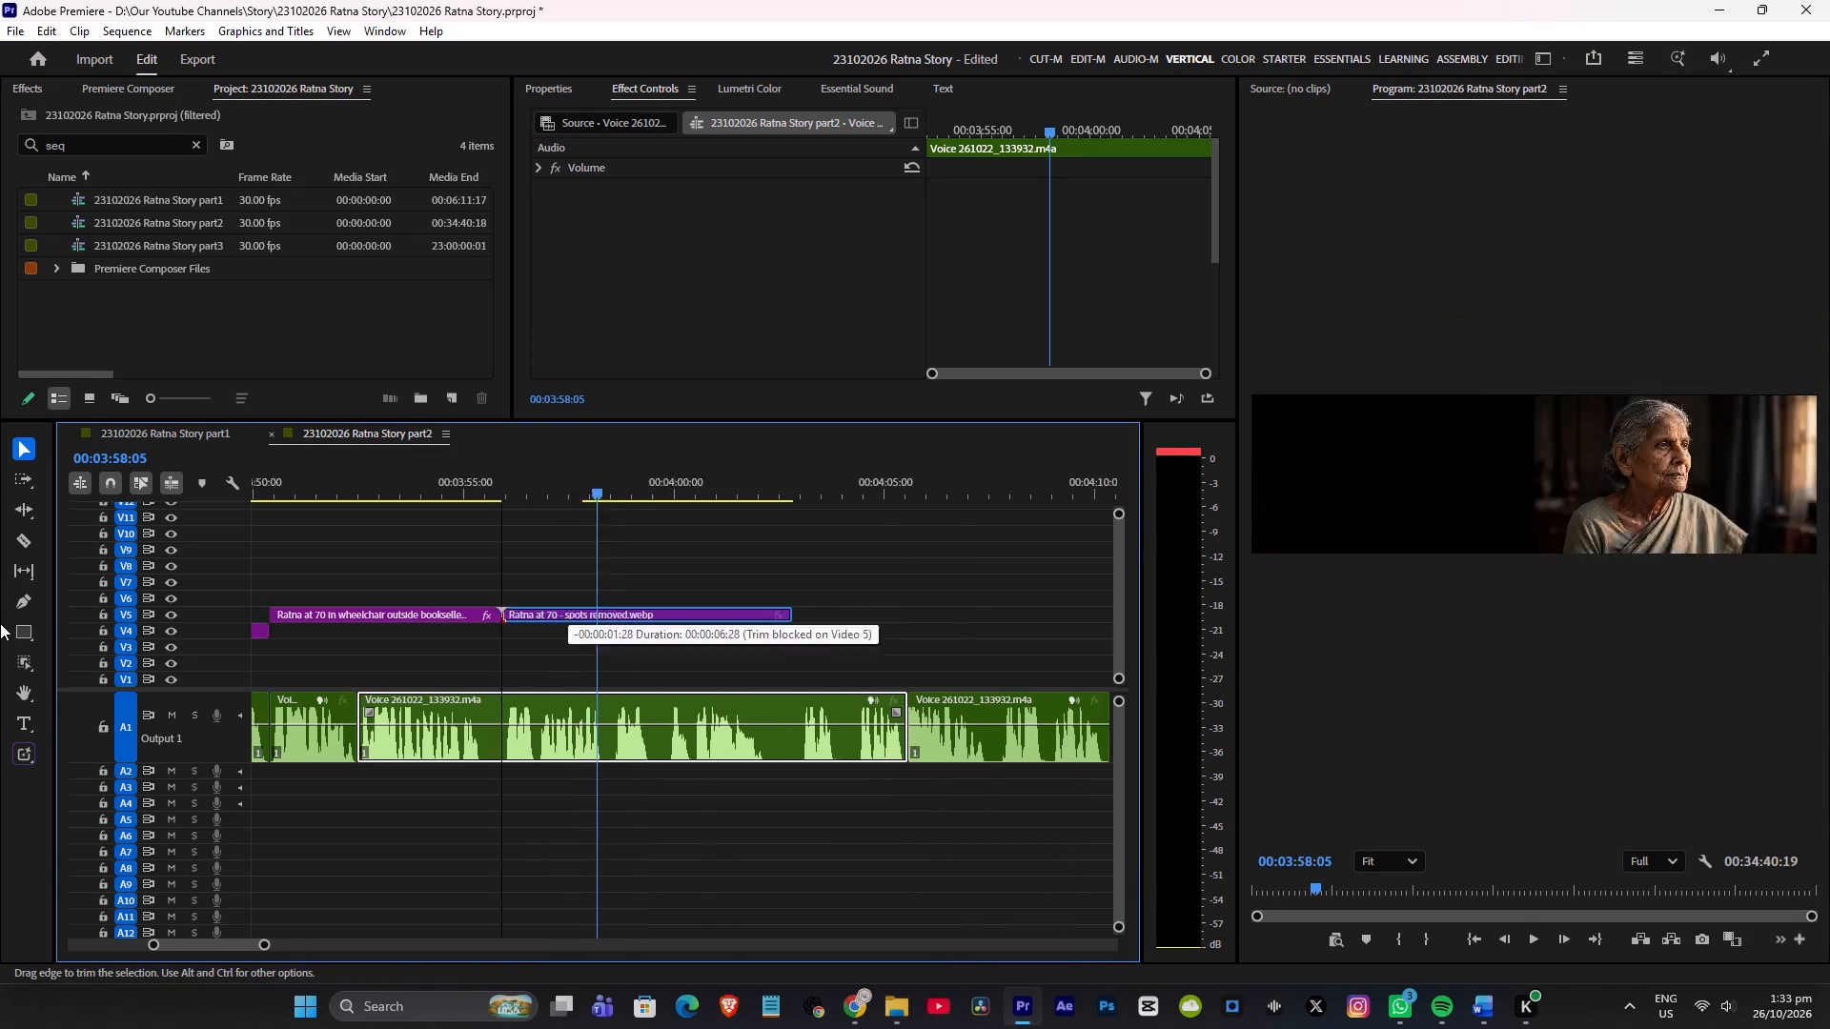
{"action": "left_click", "coordinate": [577, 493]}
{"action": "key", "text": "ctrl+s"}
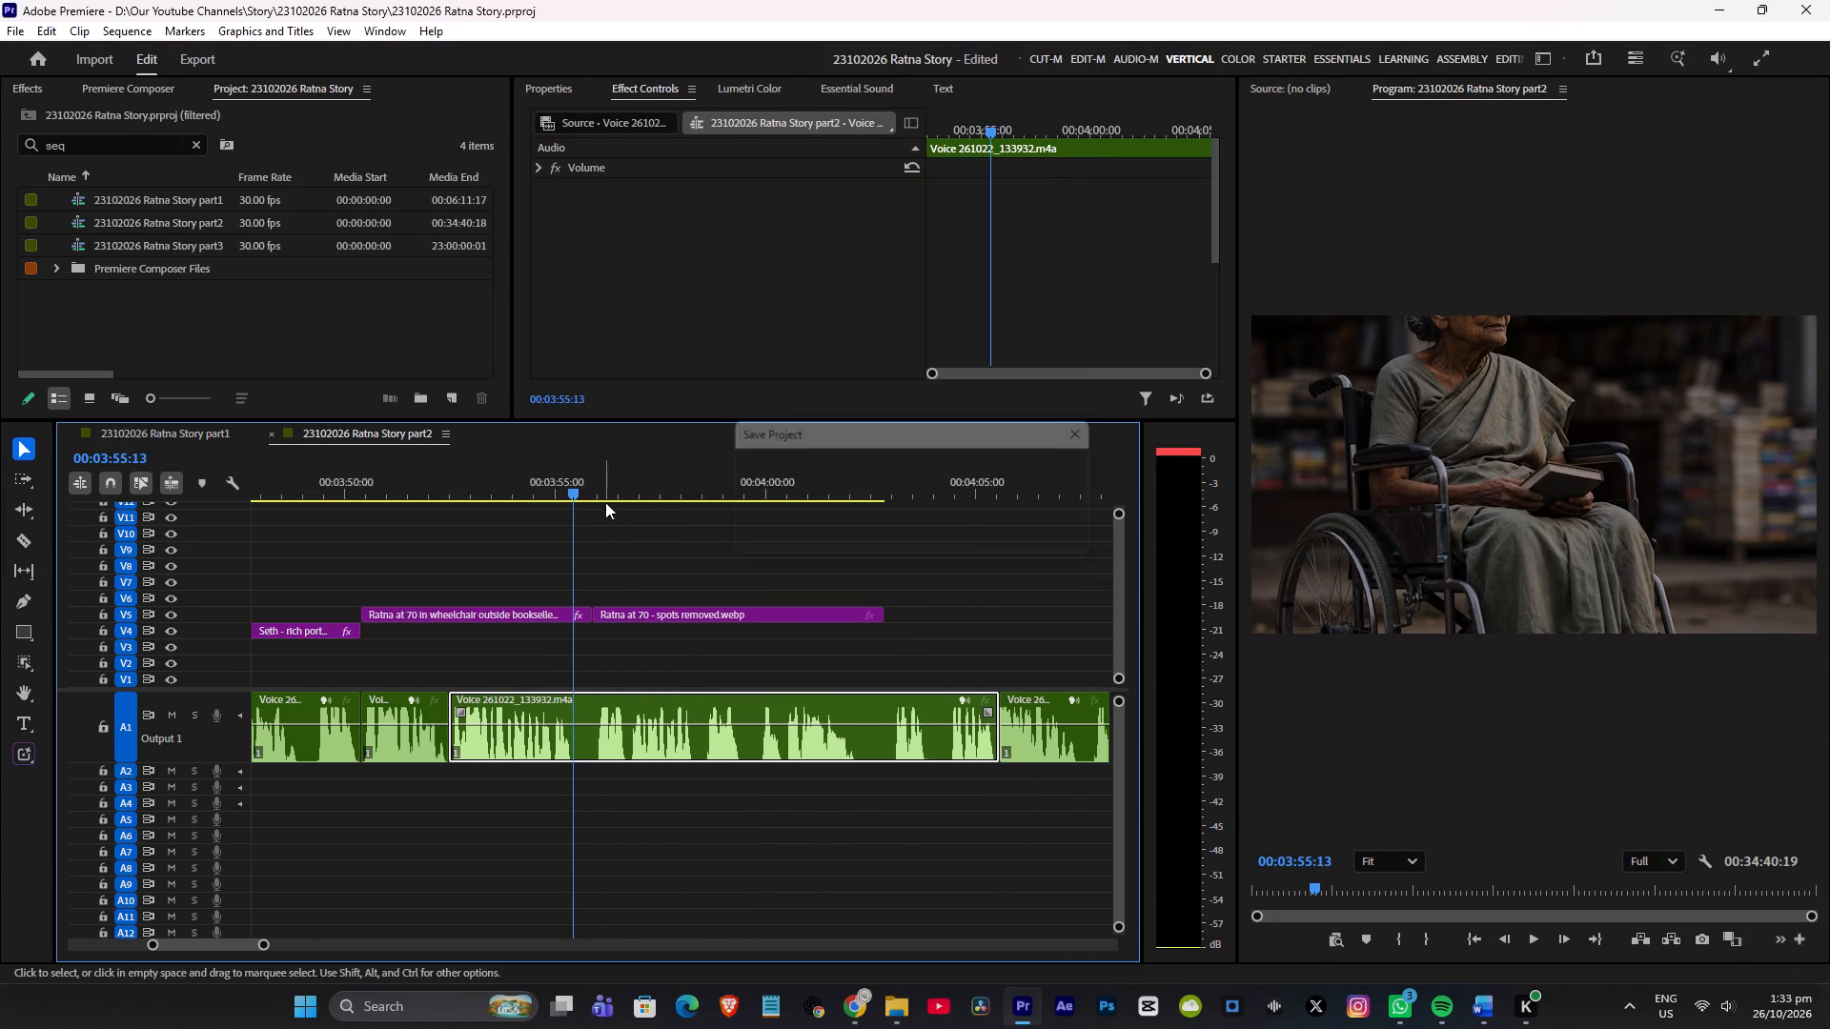
Play the cut against the narration and move the "Ratna at 70 - spots removed" clip on V5 to start at about 00:03:58:04.
{"action": "key", "text": "space"}
{"action": "scroll", "coordinate": [772, 535], "scroll_direction": "down", "scroll_amount": 3}
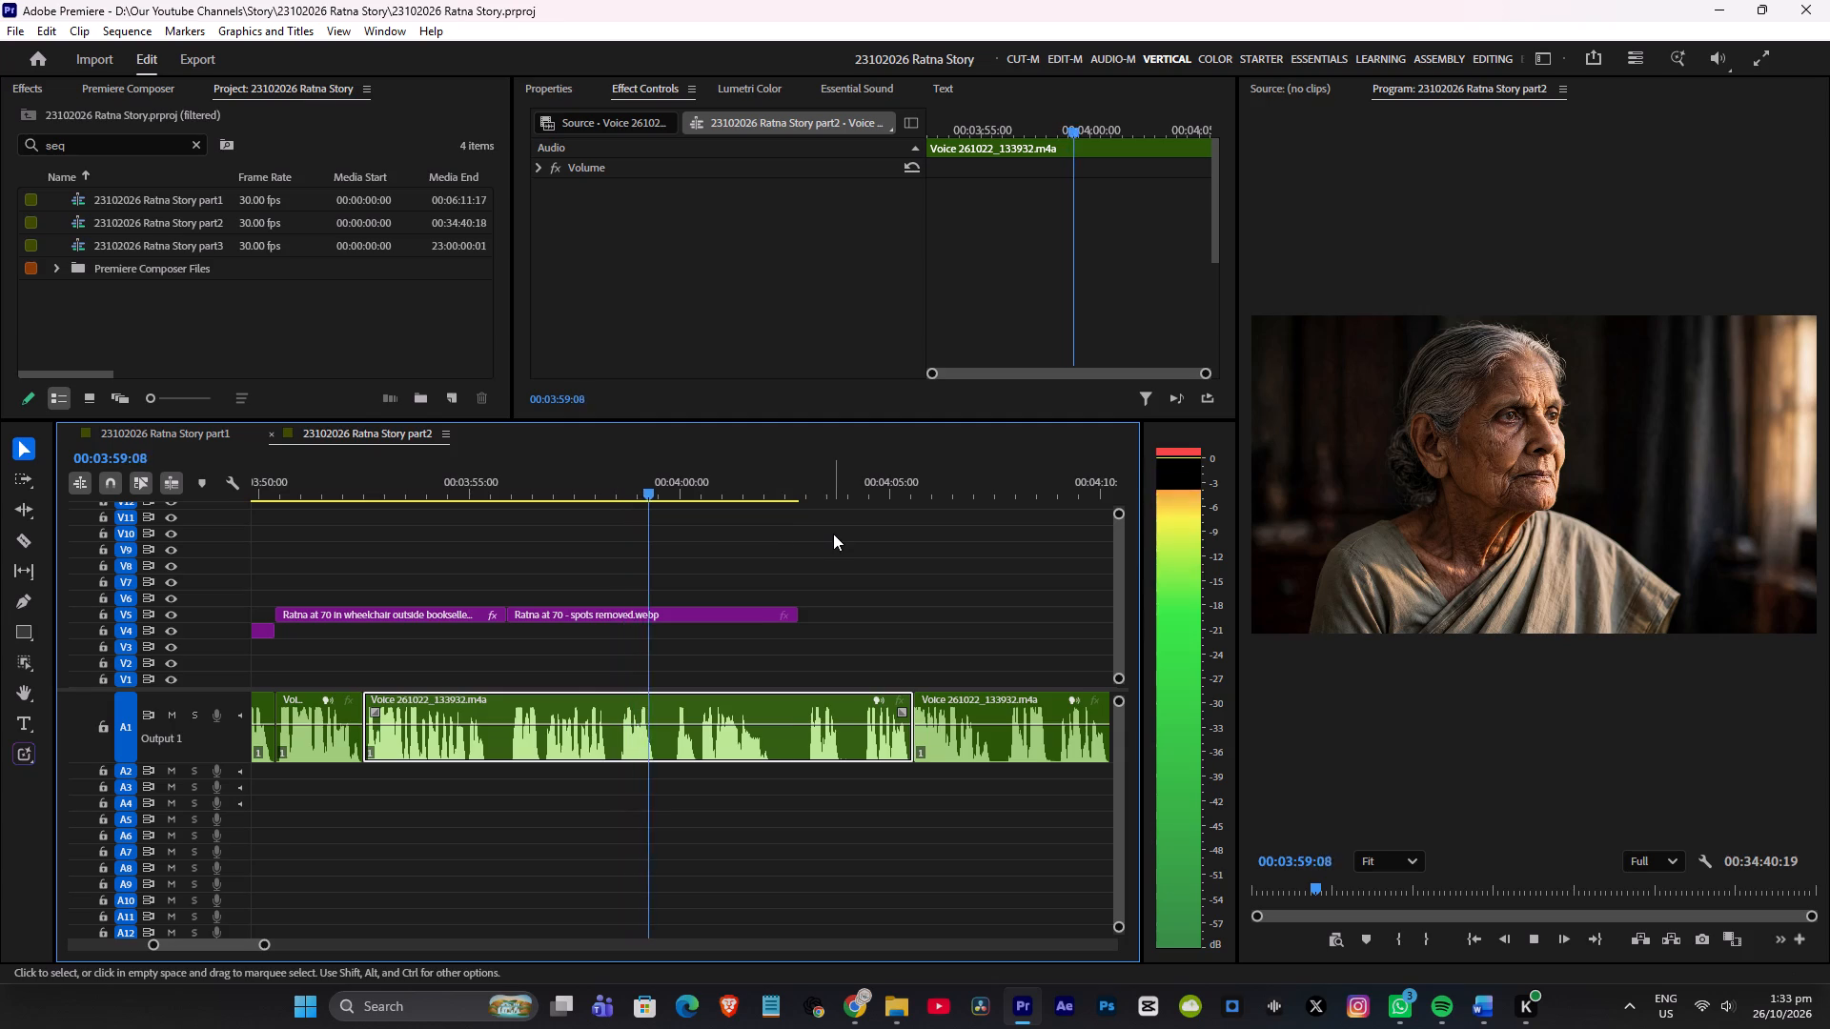
{"action": "scroll", "coordinate": [833, 534], "scroll_direction": "up", "scroll_amount": 3, "text": "alt"}
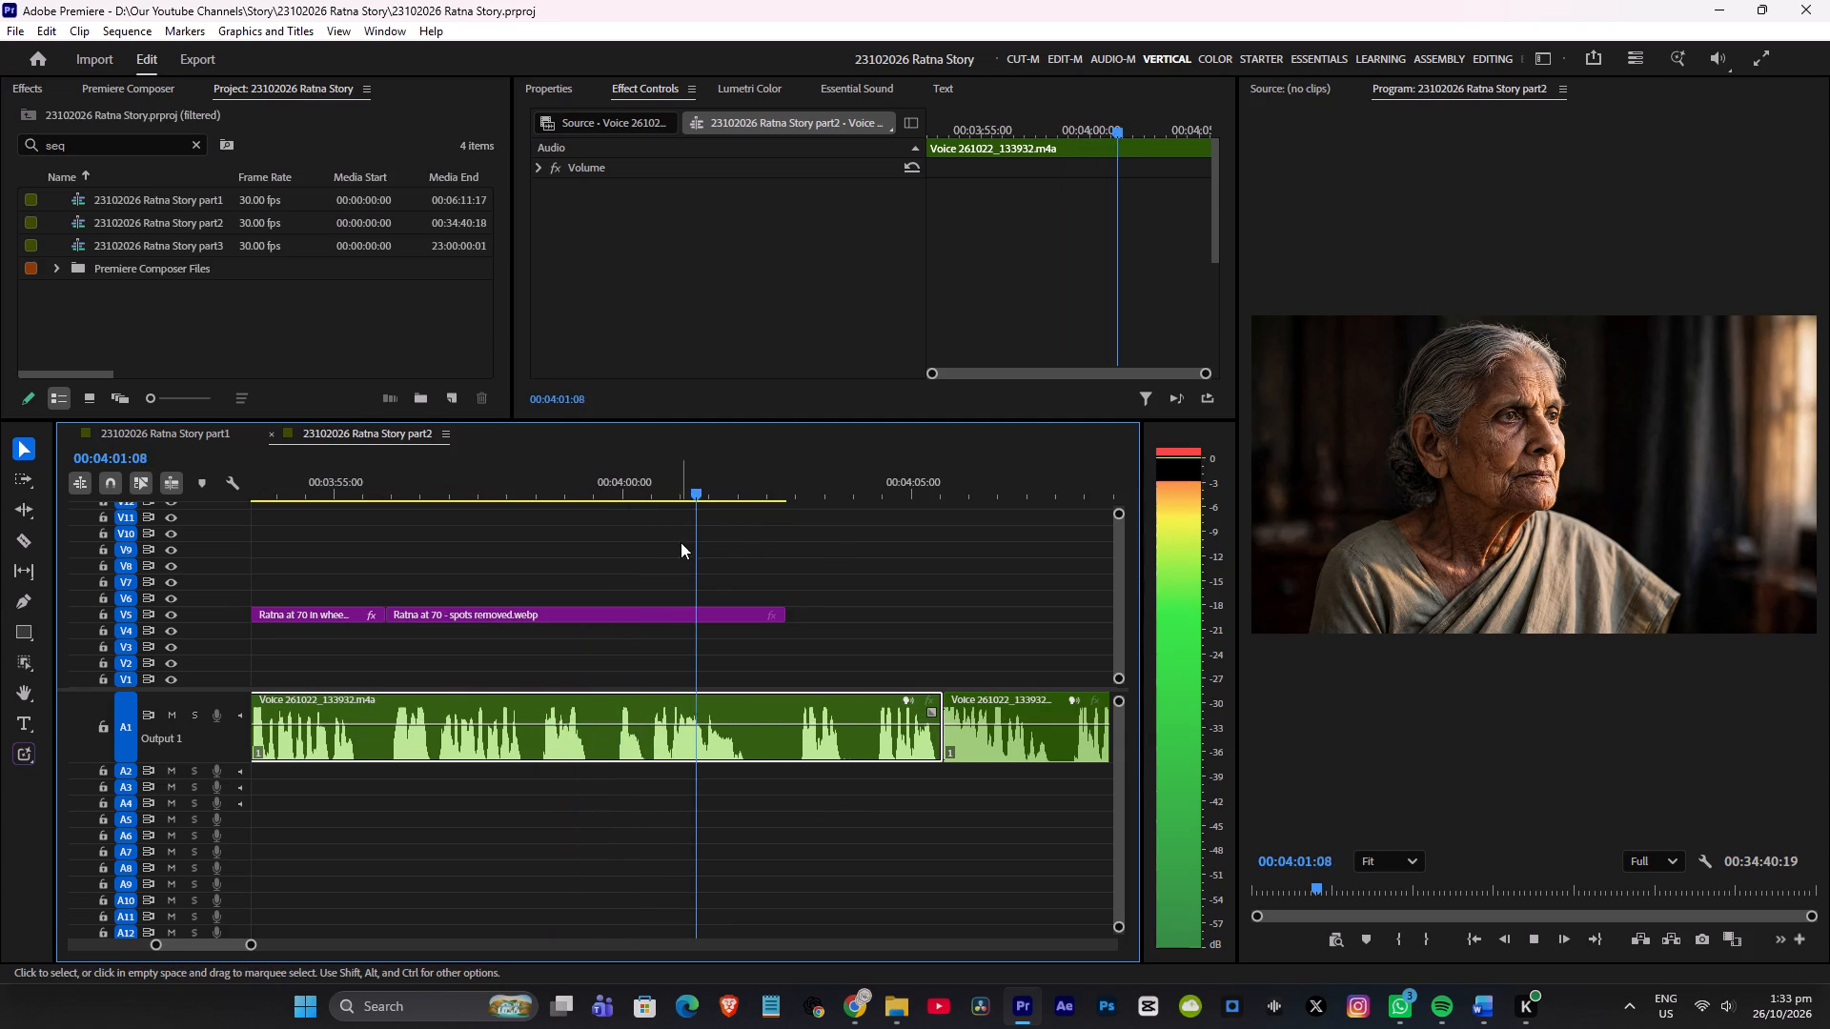
{"action": "key", "text": "space"}
{"action": "left_click", "coordinate": [559, 480]}
{"action": "key", "text": "space"}
{"action": "left_click_drag", "start_coordinate": [555, 483], "coordinate": [543, 491]}
{"action": "key", "text": "space"}
{"action": "left_click_drag", "start_coordinate": [544, 483], "coordinate": [534, 494]}
{"action": "left_click_drag", "start_coordinate": [409, 618], "coordinate": [551, 590]}
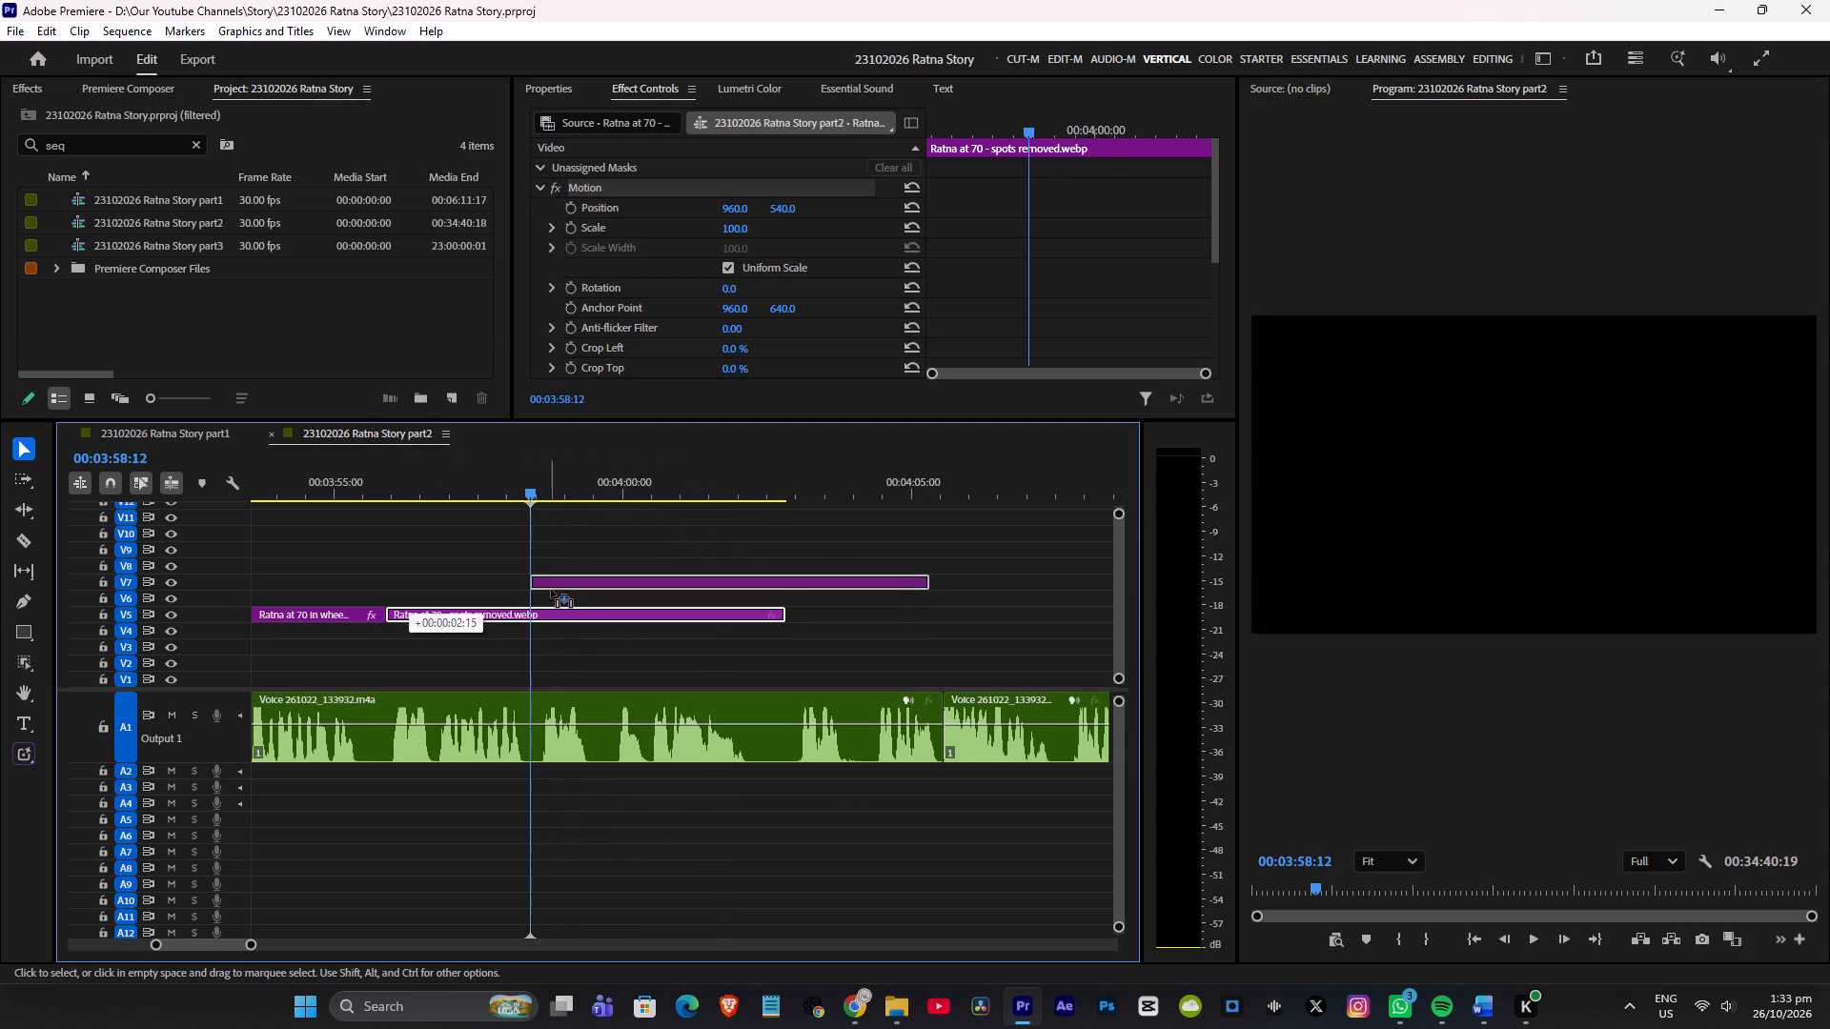
{"action": "left_click_drag", "start_coordinate": [551, 590], "coordinate": [539, 619]}
Play through the "Ratna at 70 - spots removed" clip and extend its end to the next voice segment's start at about 00:04:05:16.
{"action": "key", "text": "space"}
{"action": "scroll", "coordinate": [687, 592], "scroll_direction": "down", "scroll_amount": 6}
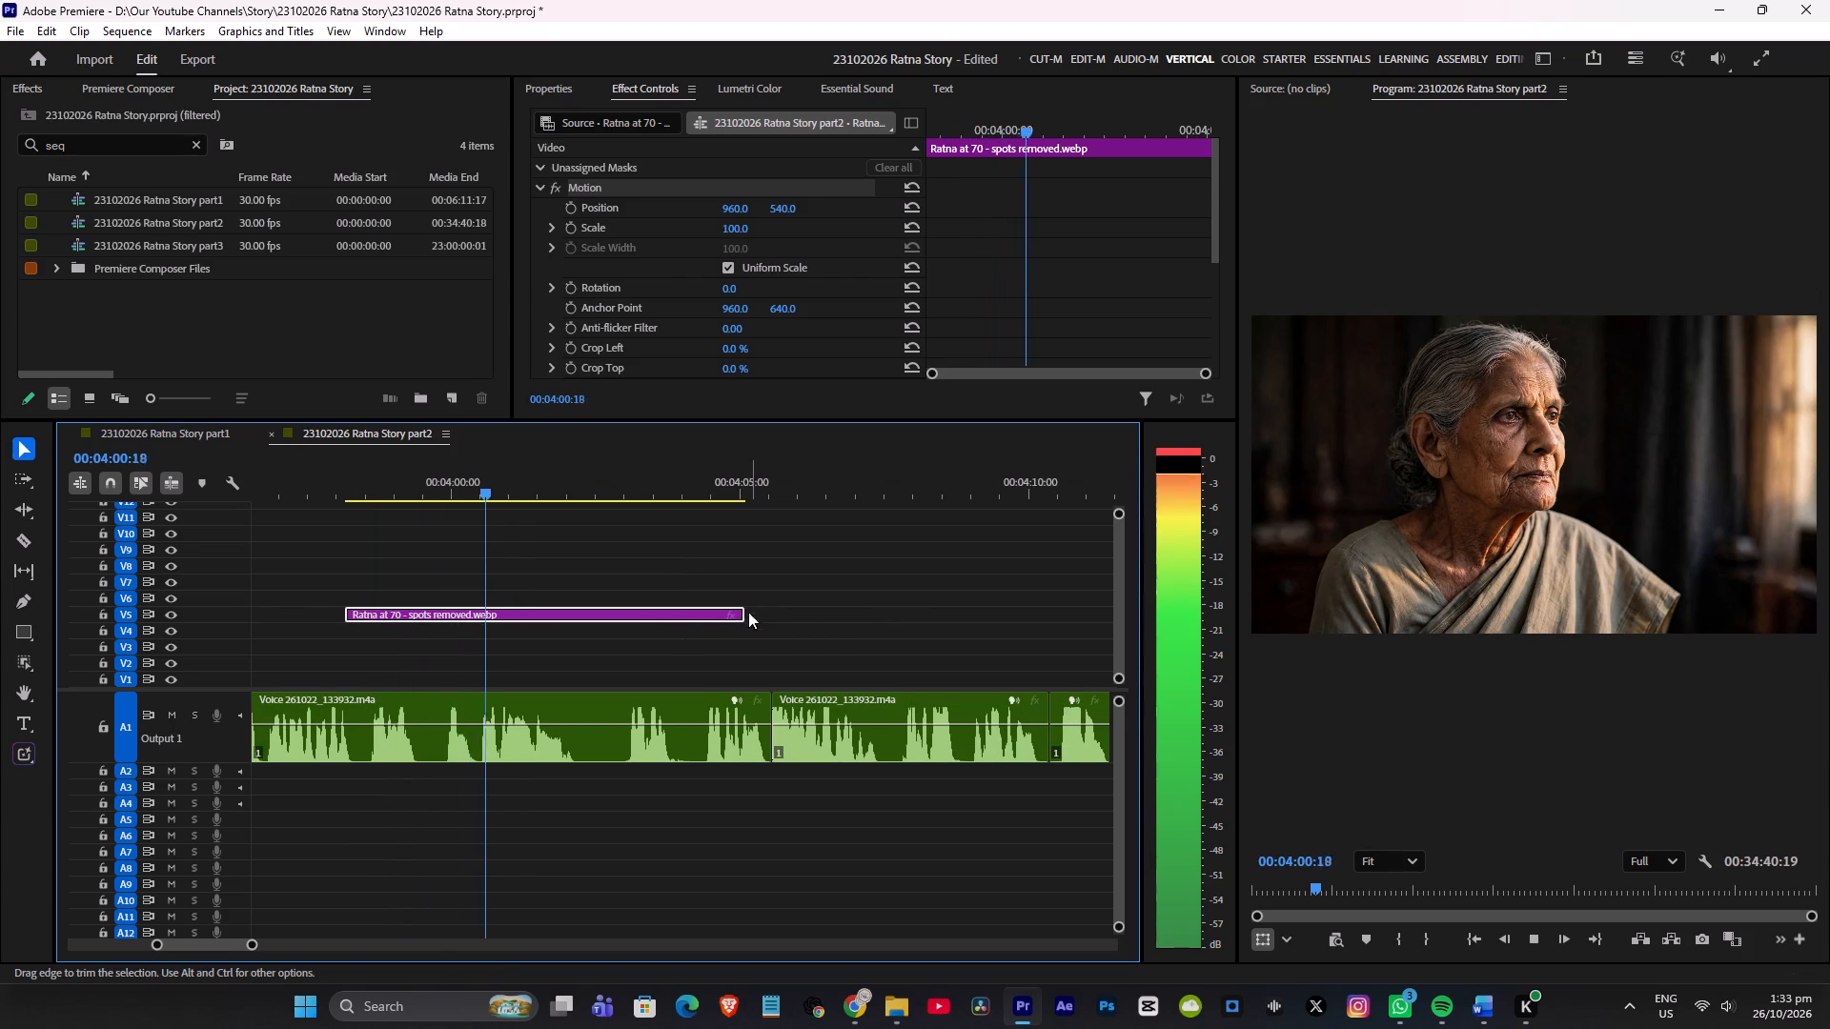
{"action": "left_click_drag", "start_coordinate": [746, 610], "coordinate": [771, 607]}
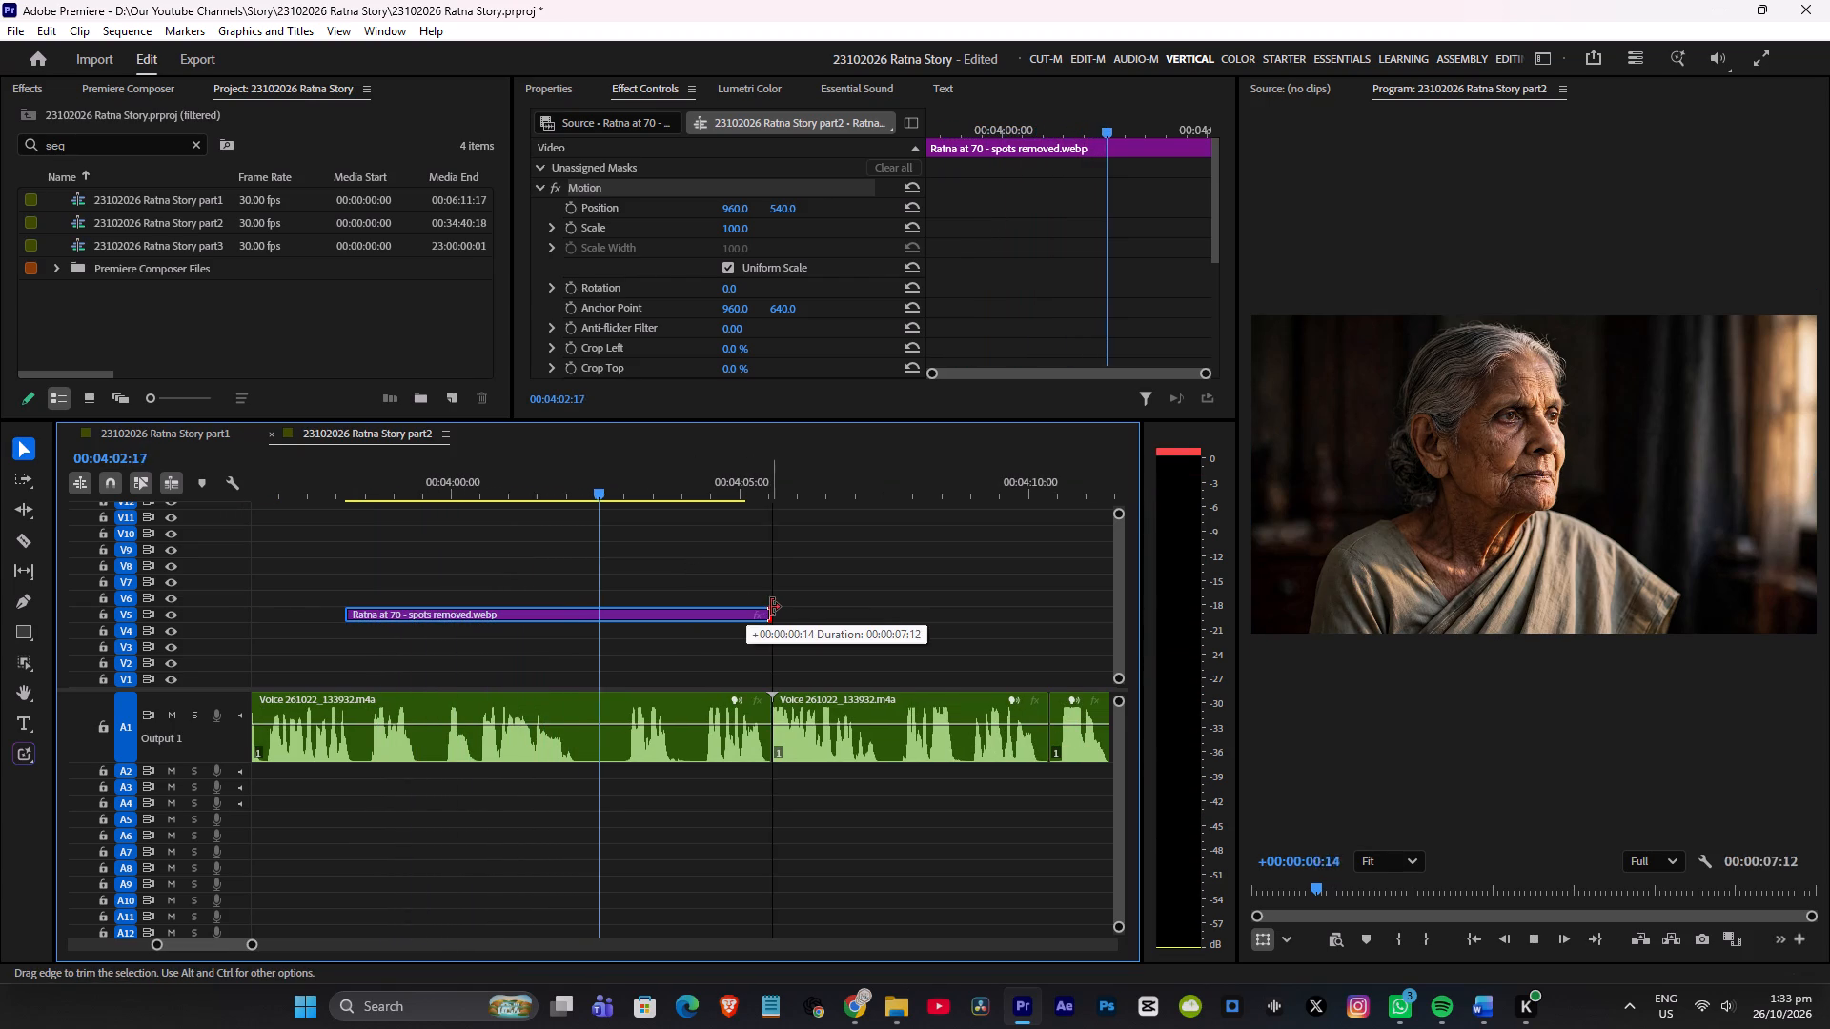
{"action": "left_click_drag", "start_coordinate": [771, 607], "coordinate": [773, 606]}
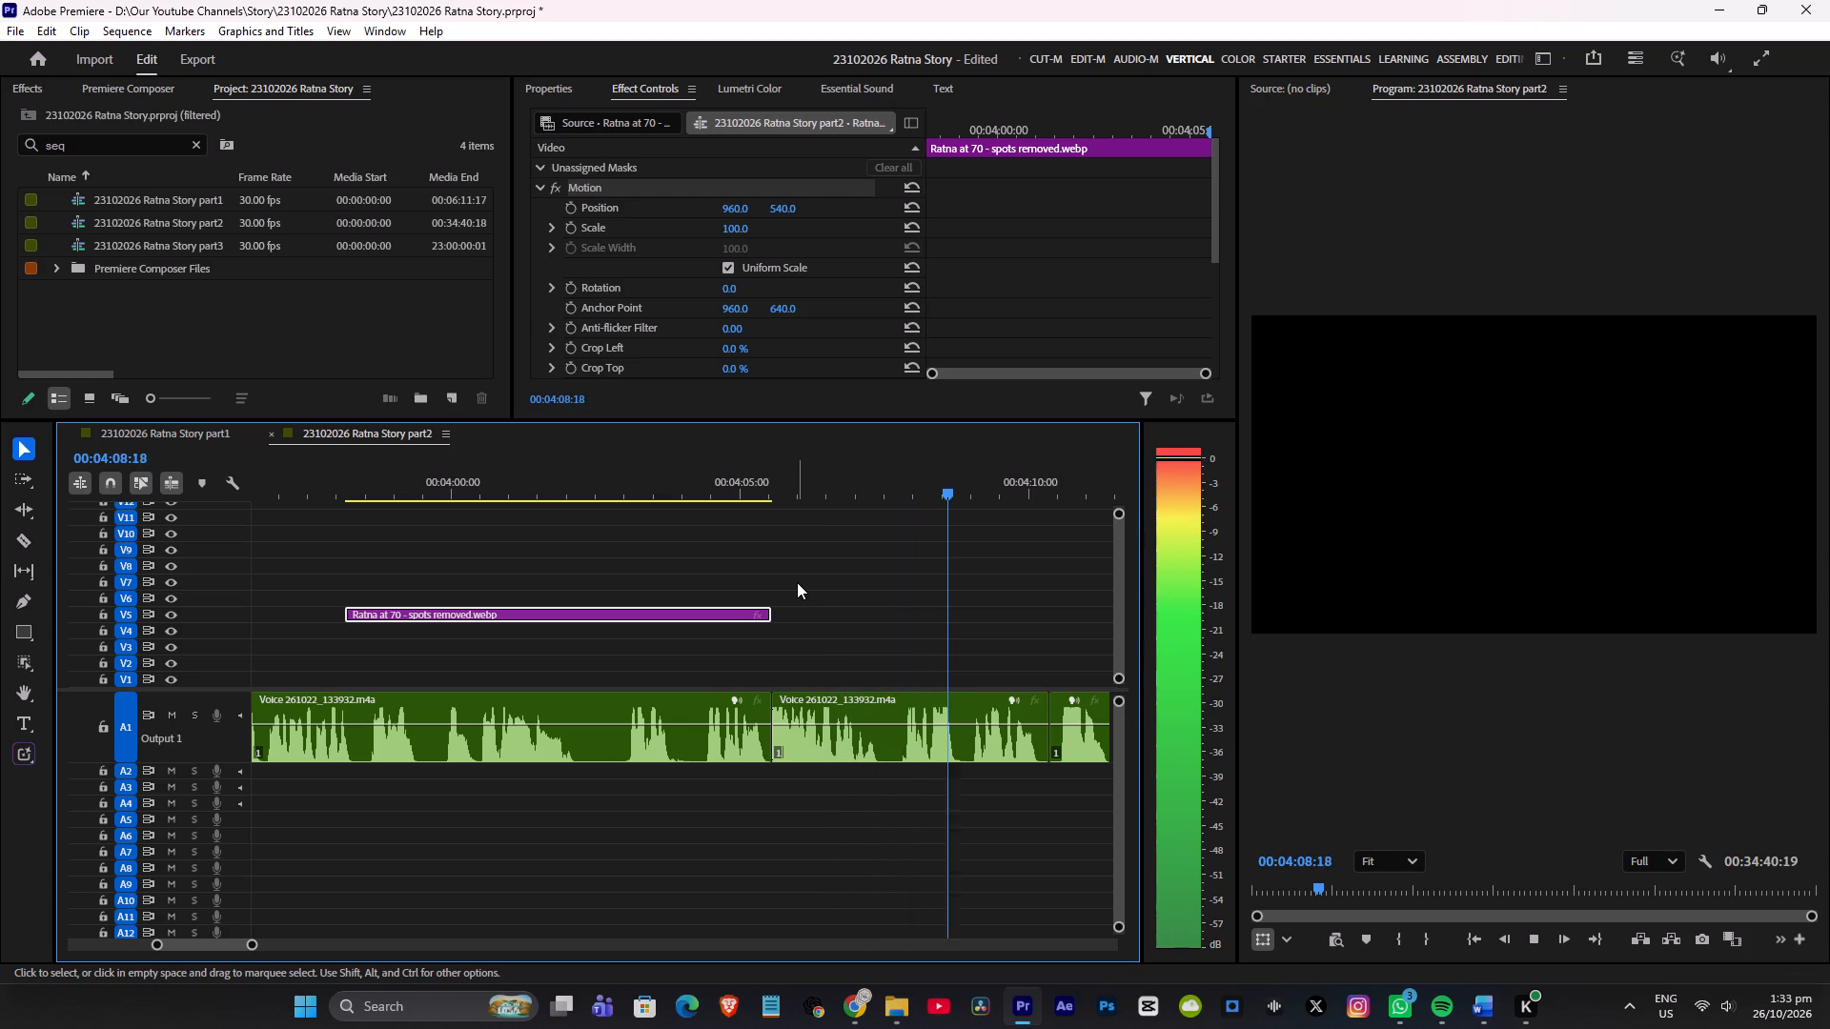
{"action": "key", "text": "space"}
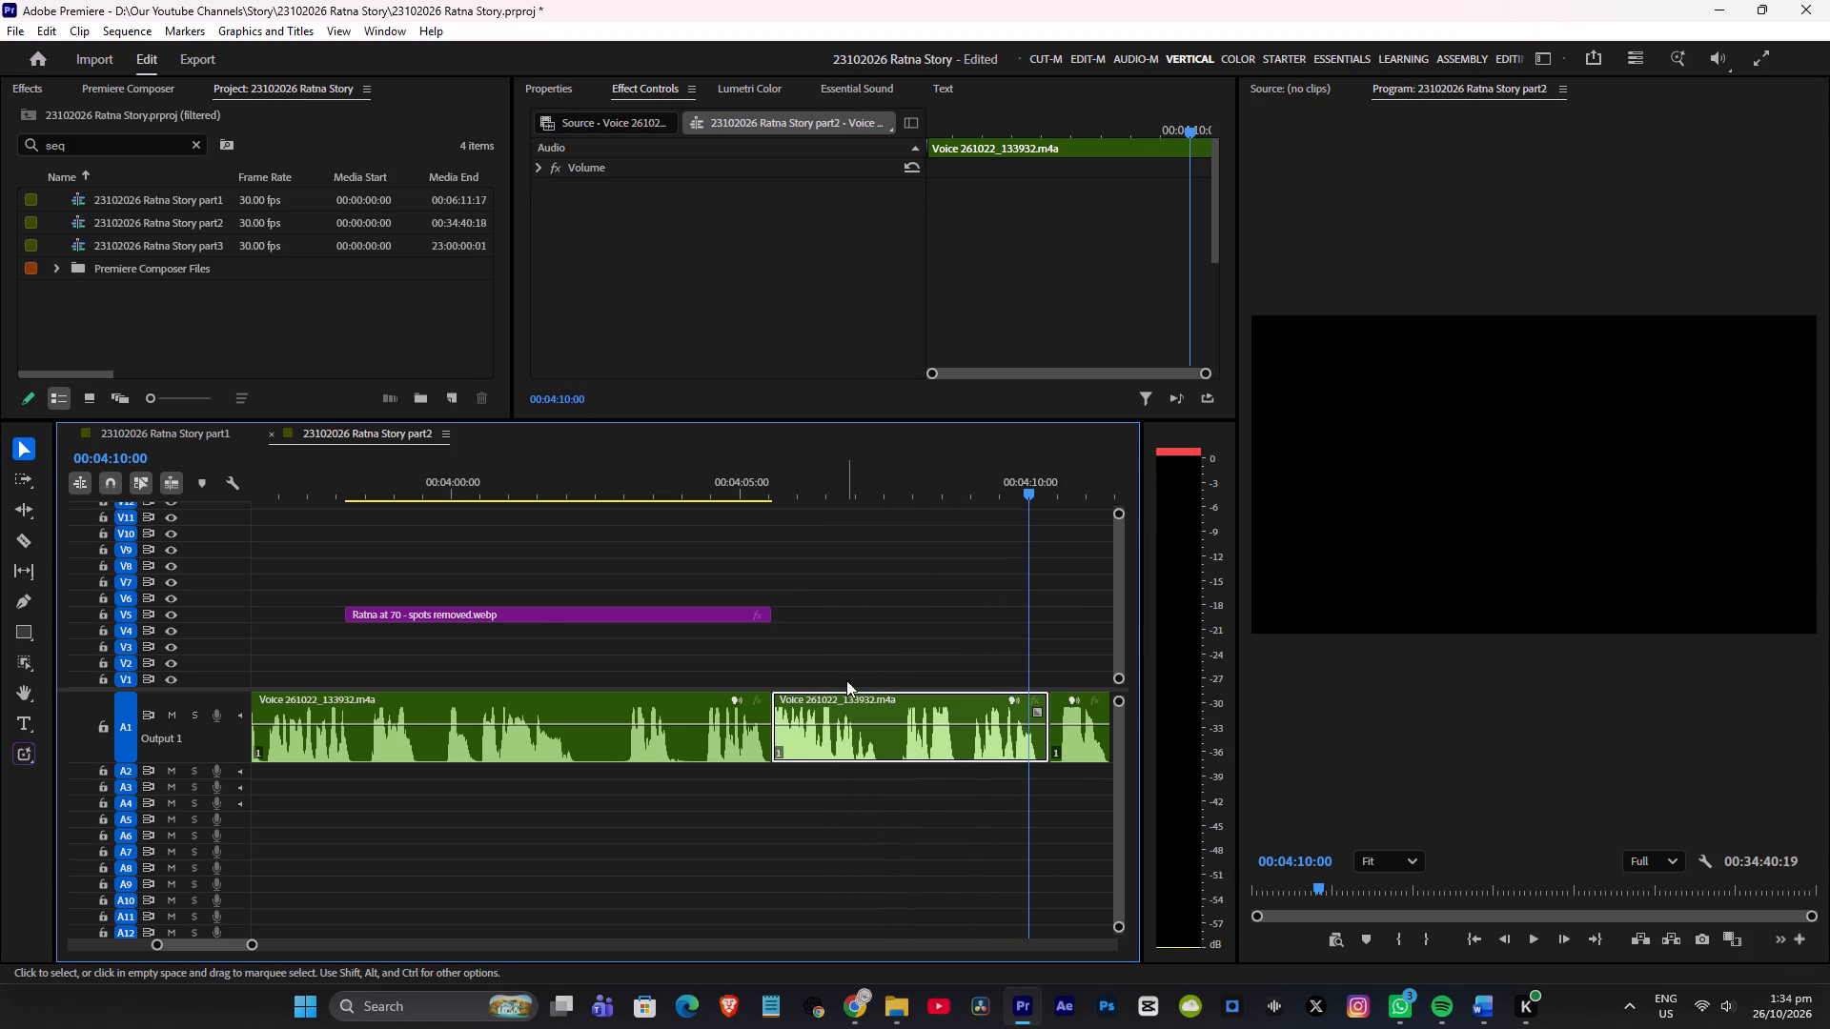
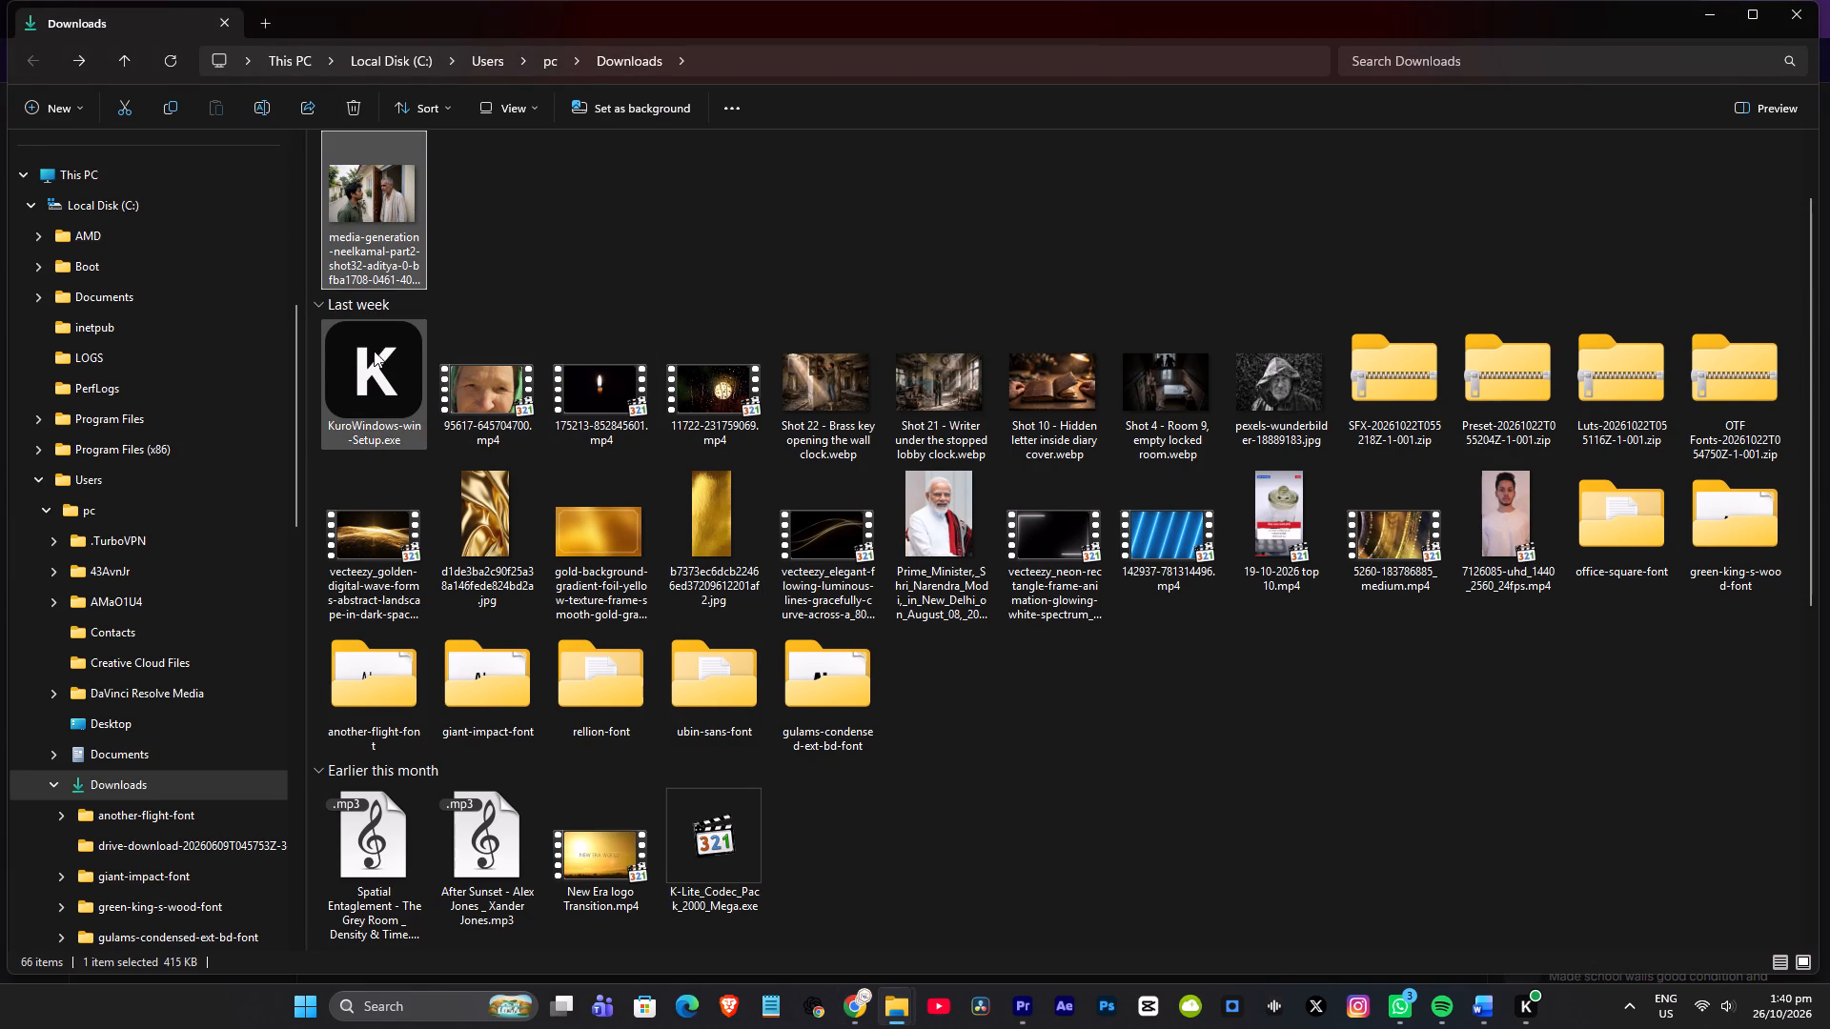
{"action": "key", "text": "ctrl+x"}
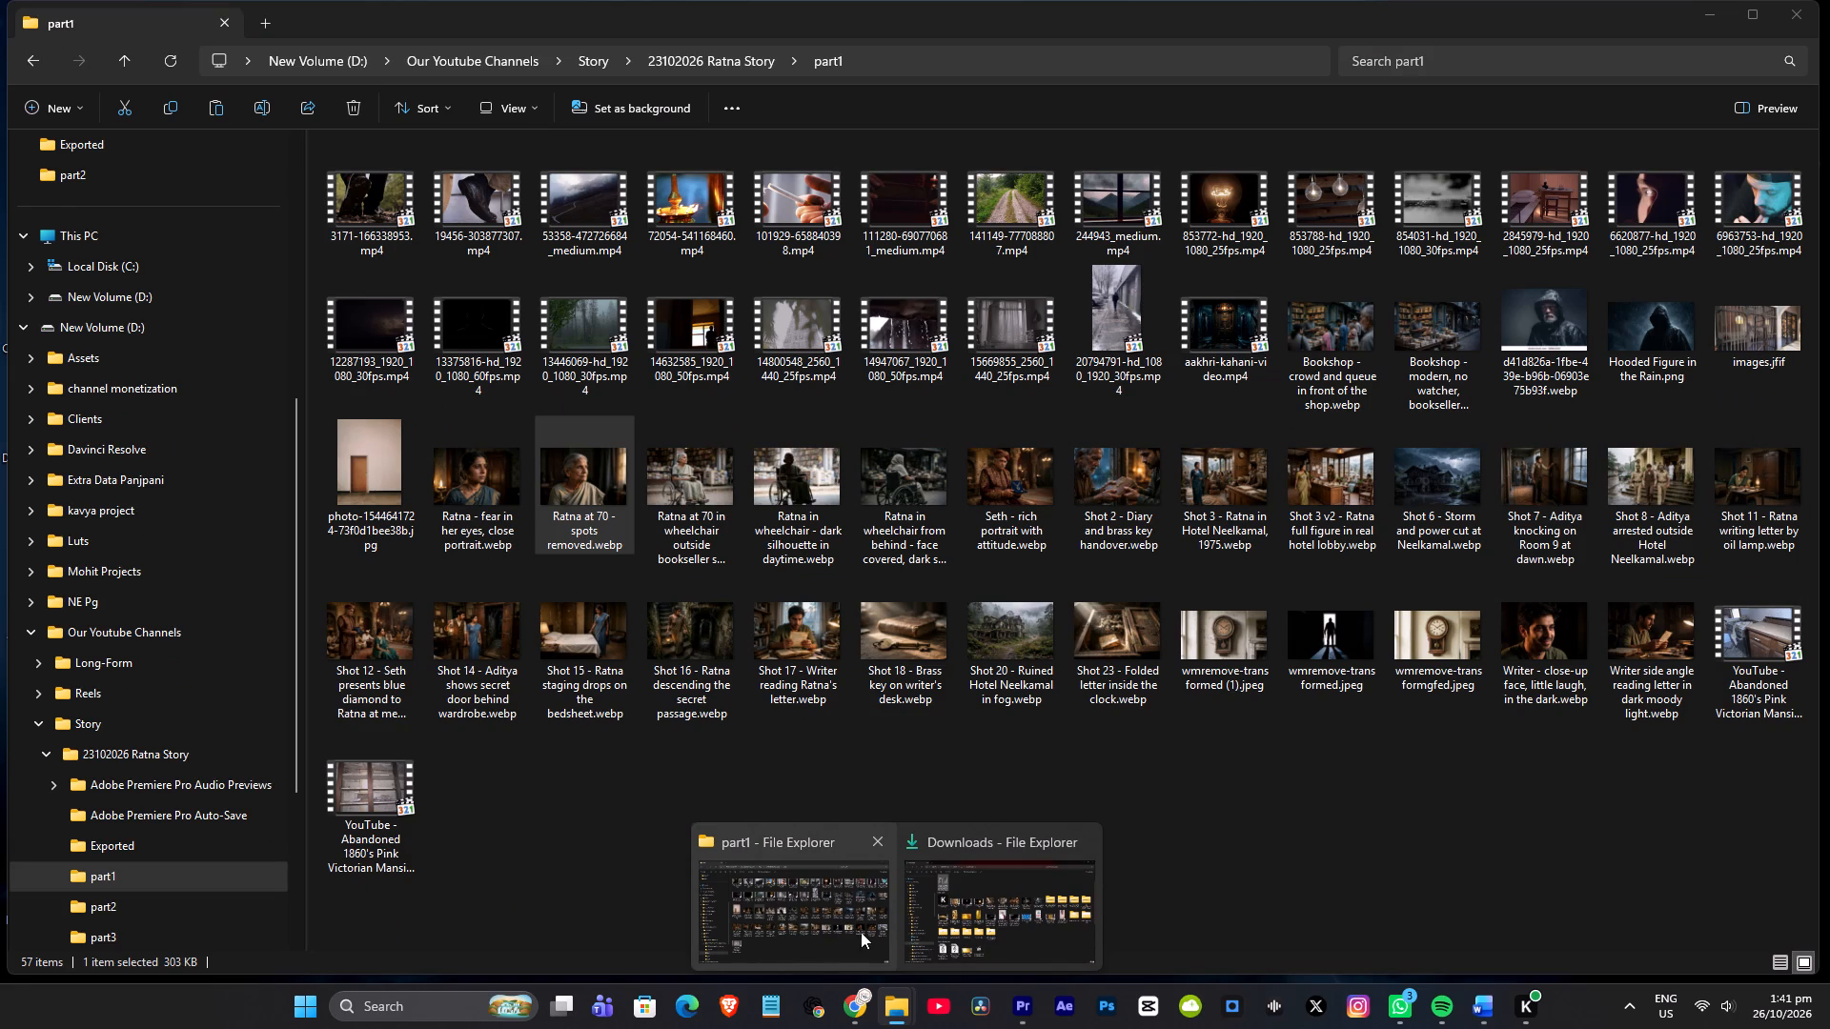
{"action": "left_click", "coordinate": [859, 926]}
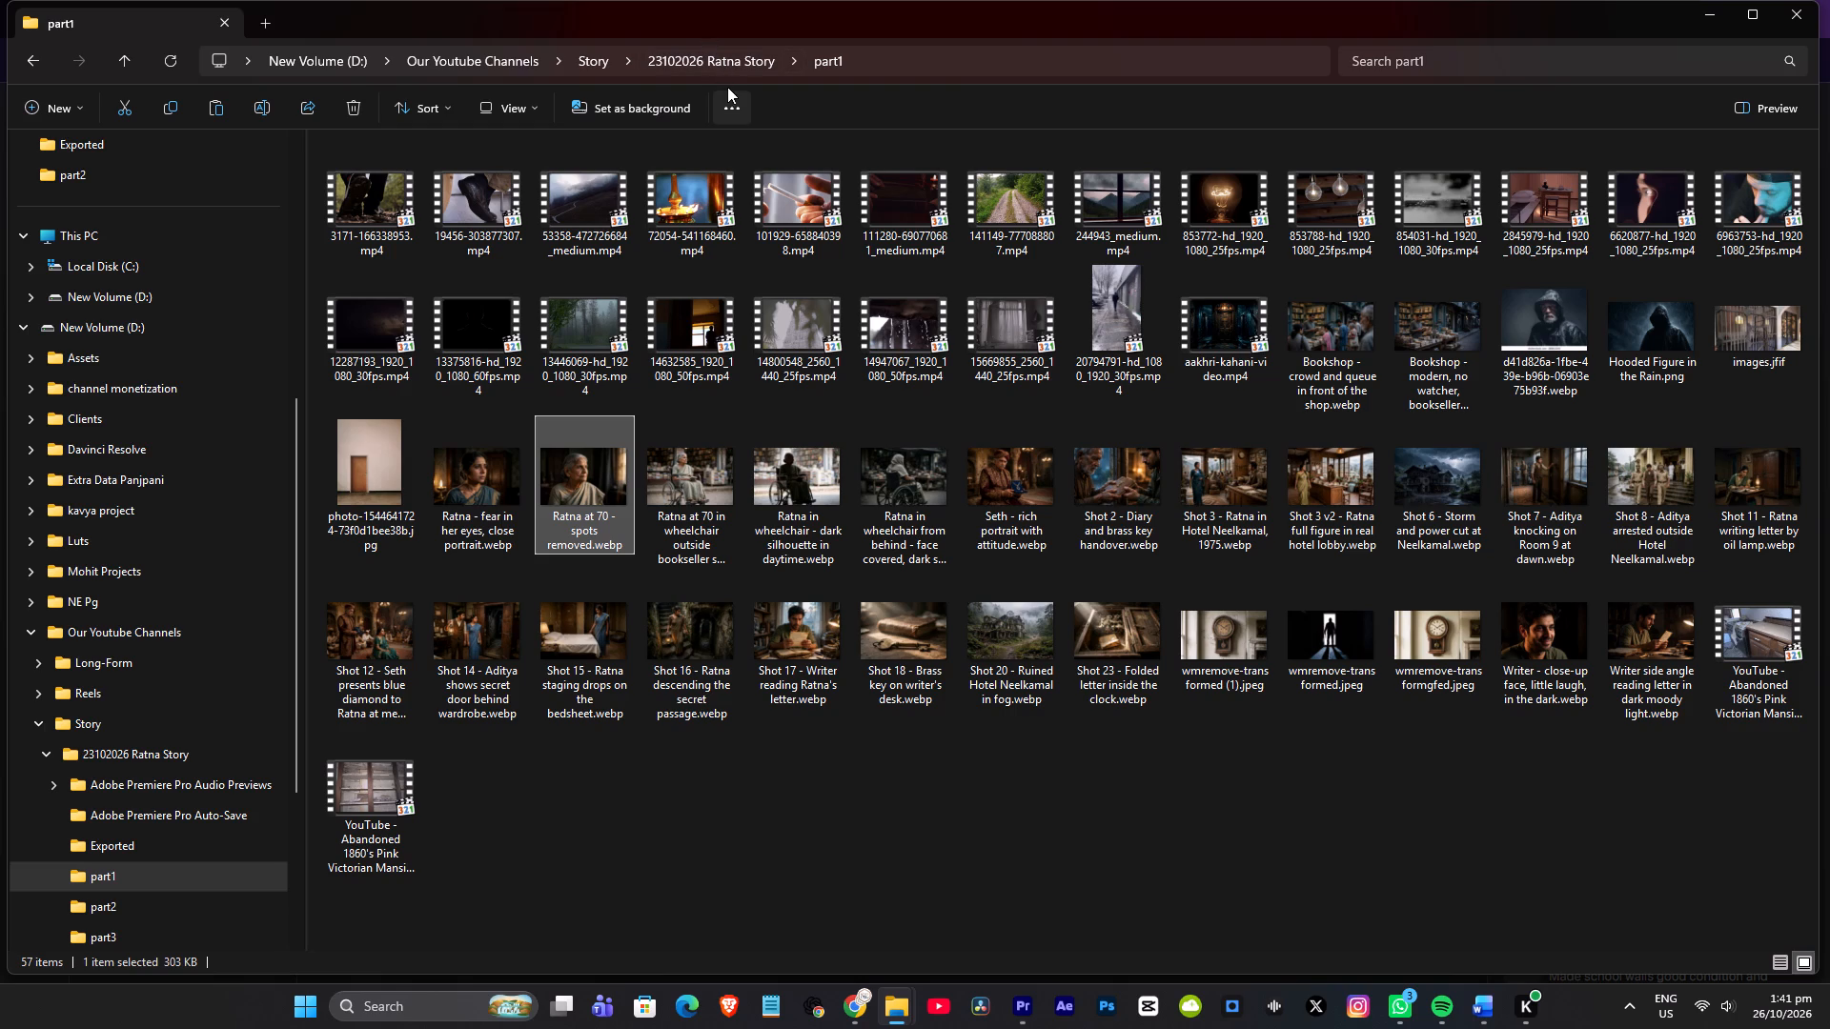
{"action": "key", "text": "BackSpace"}
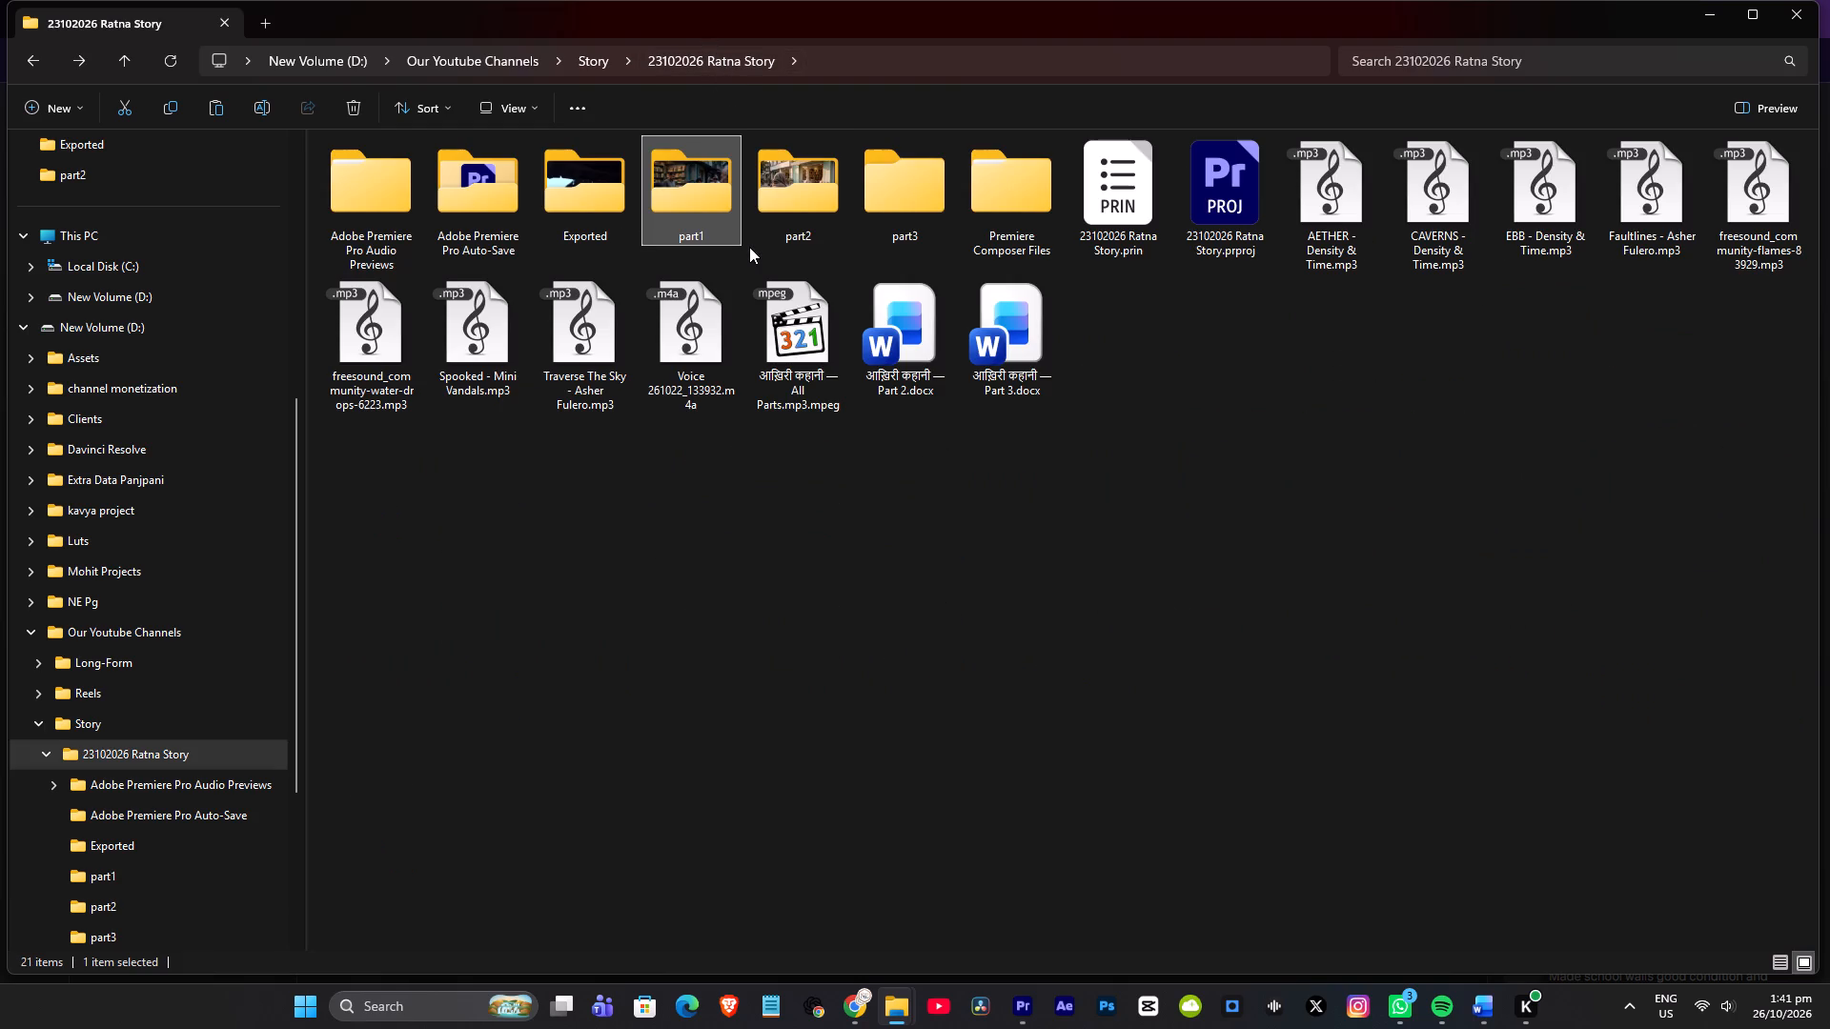
{"action": "left_click", "coordinate": [813, 165]}
{"action": "left_click", "coordinate": [809, 180]}
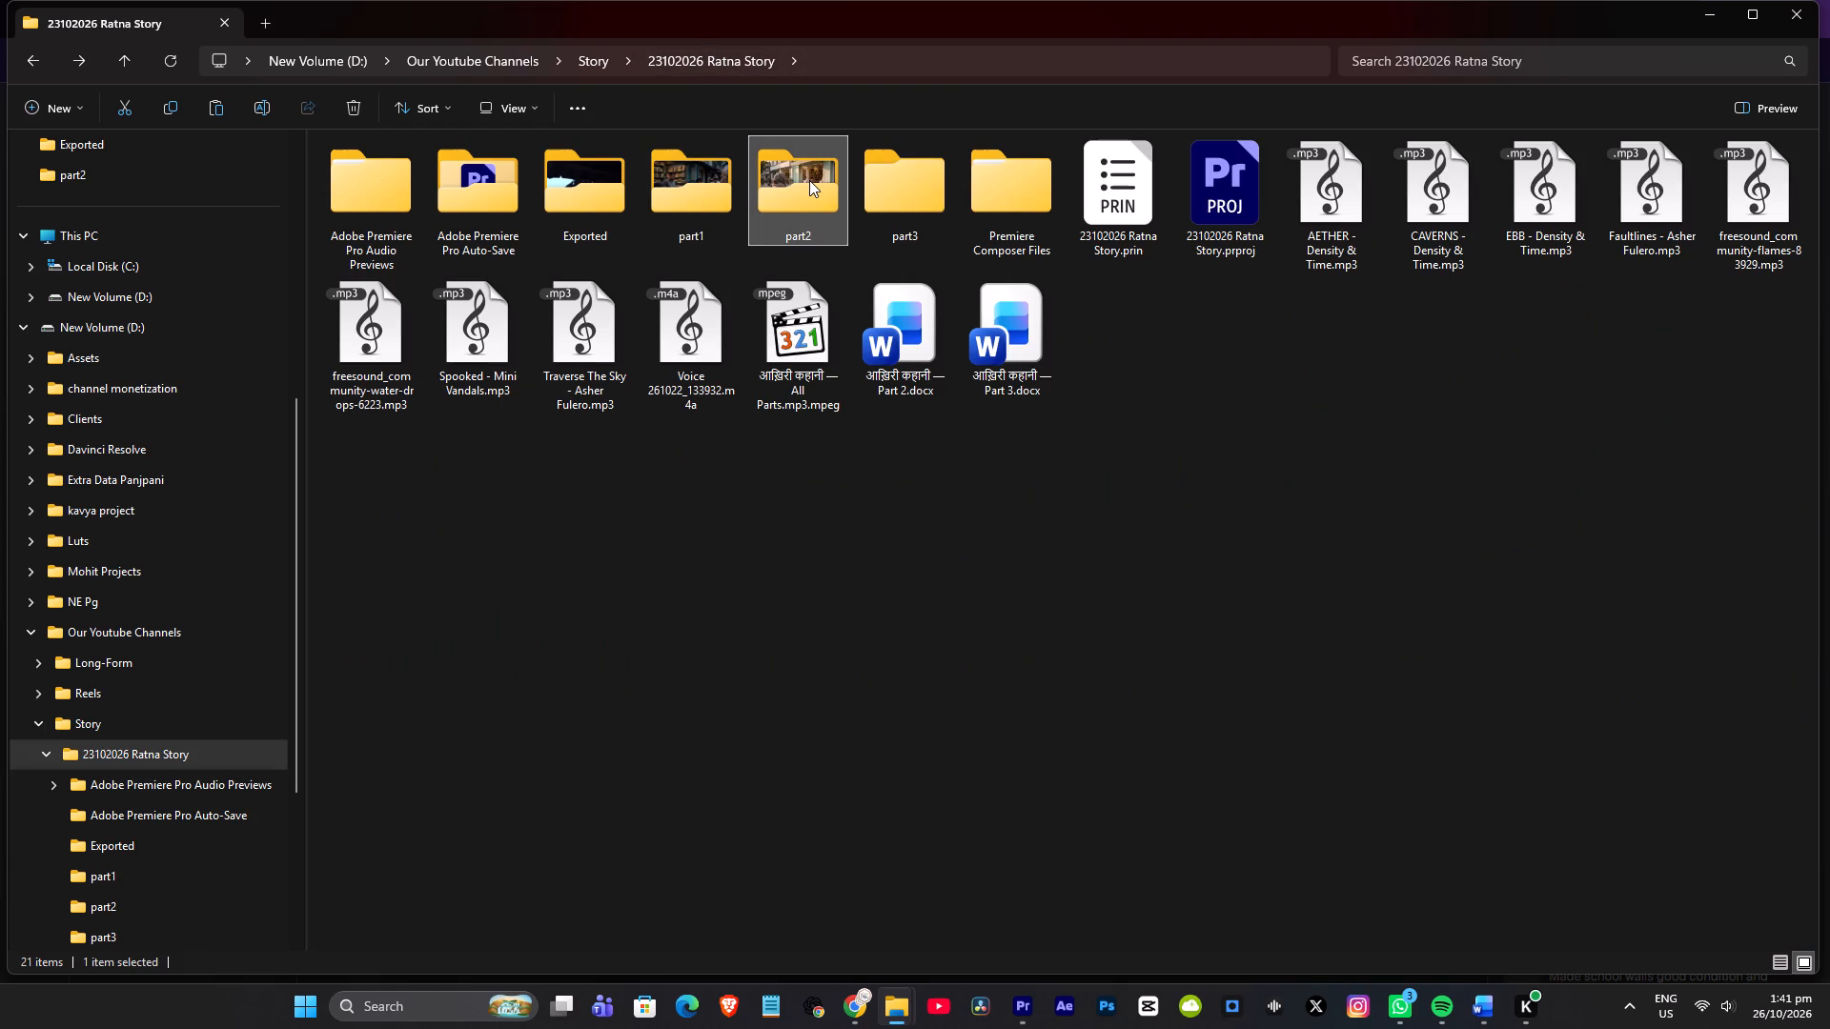
{"action": "left_click", "coordinate": [809, 180]}
{"action": "key", "text": "Return"}
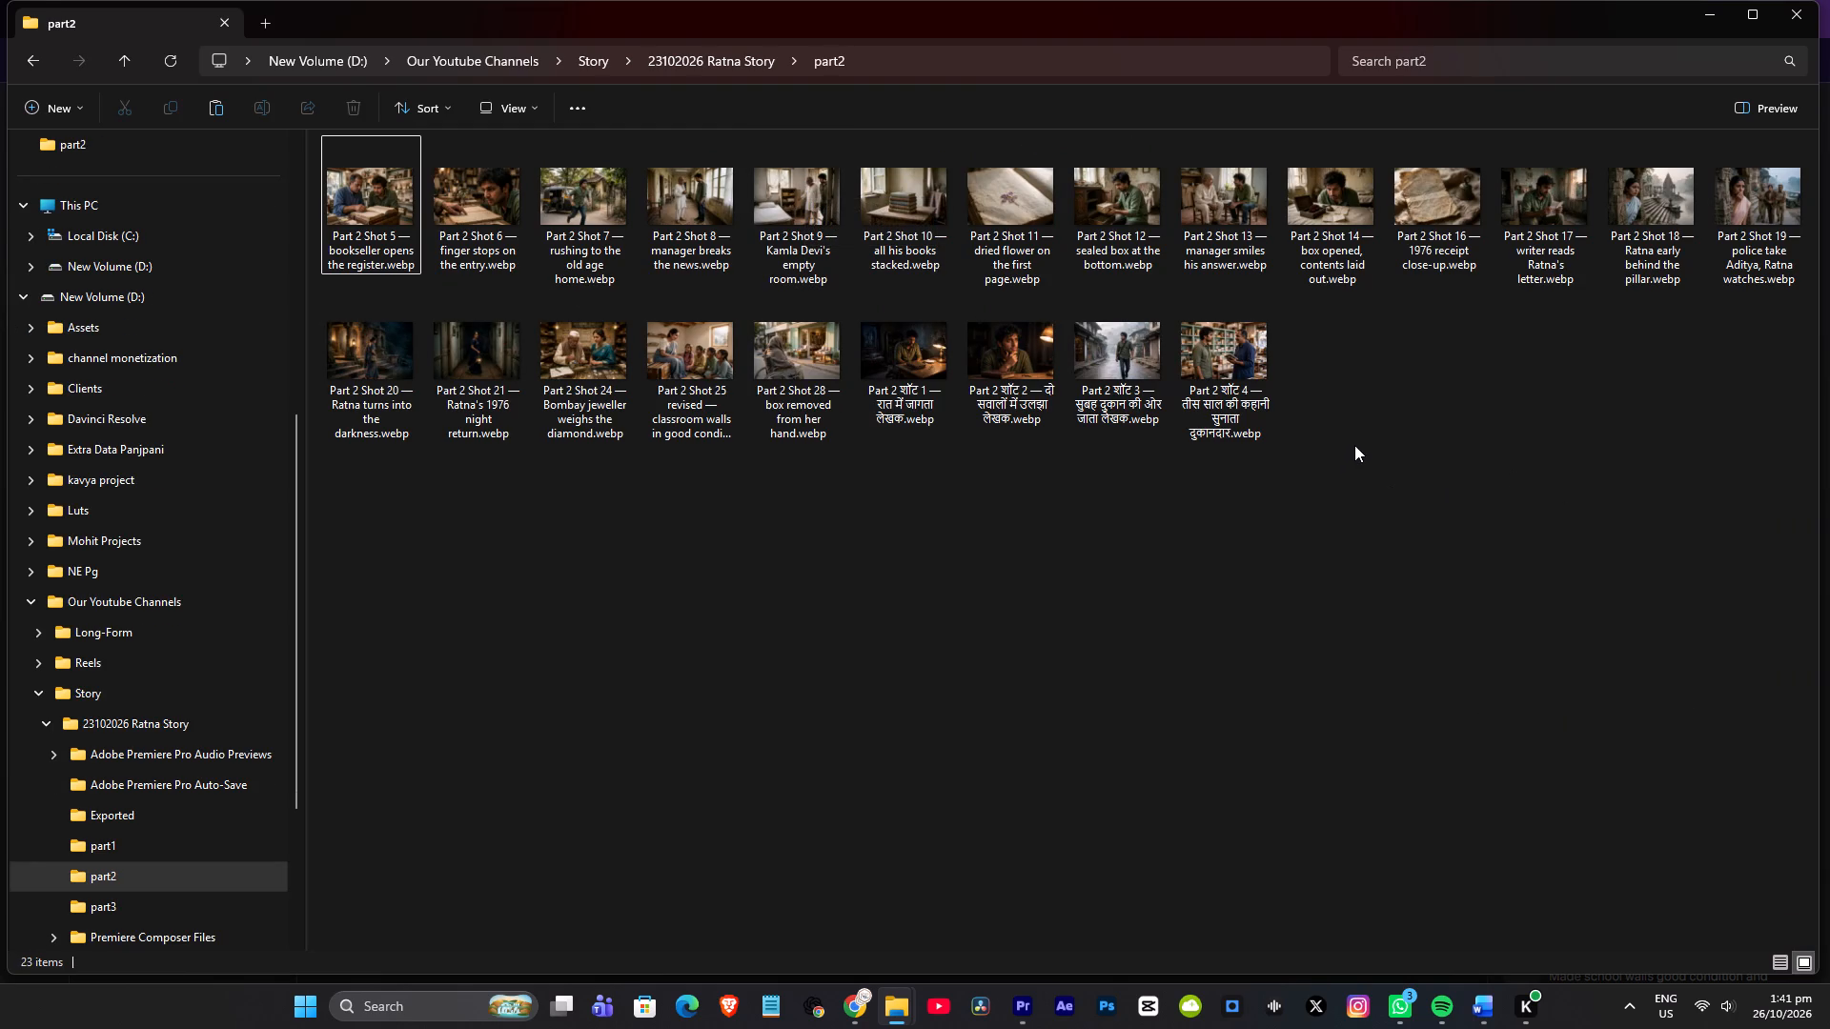
{"action": "key", "text": "ctrl+v"}
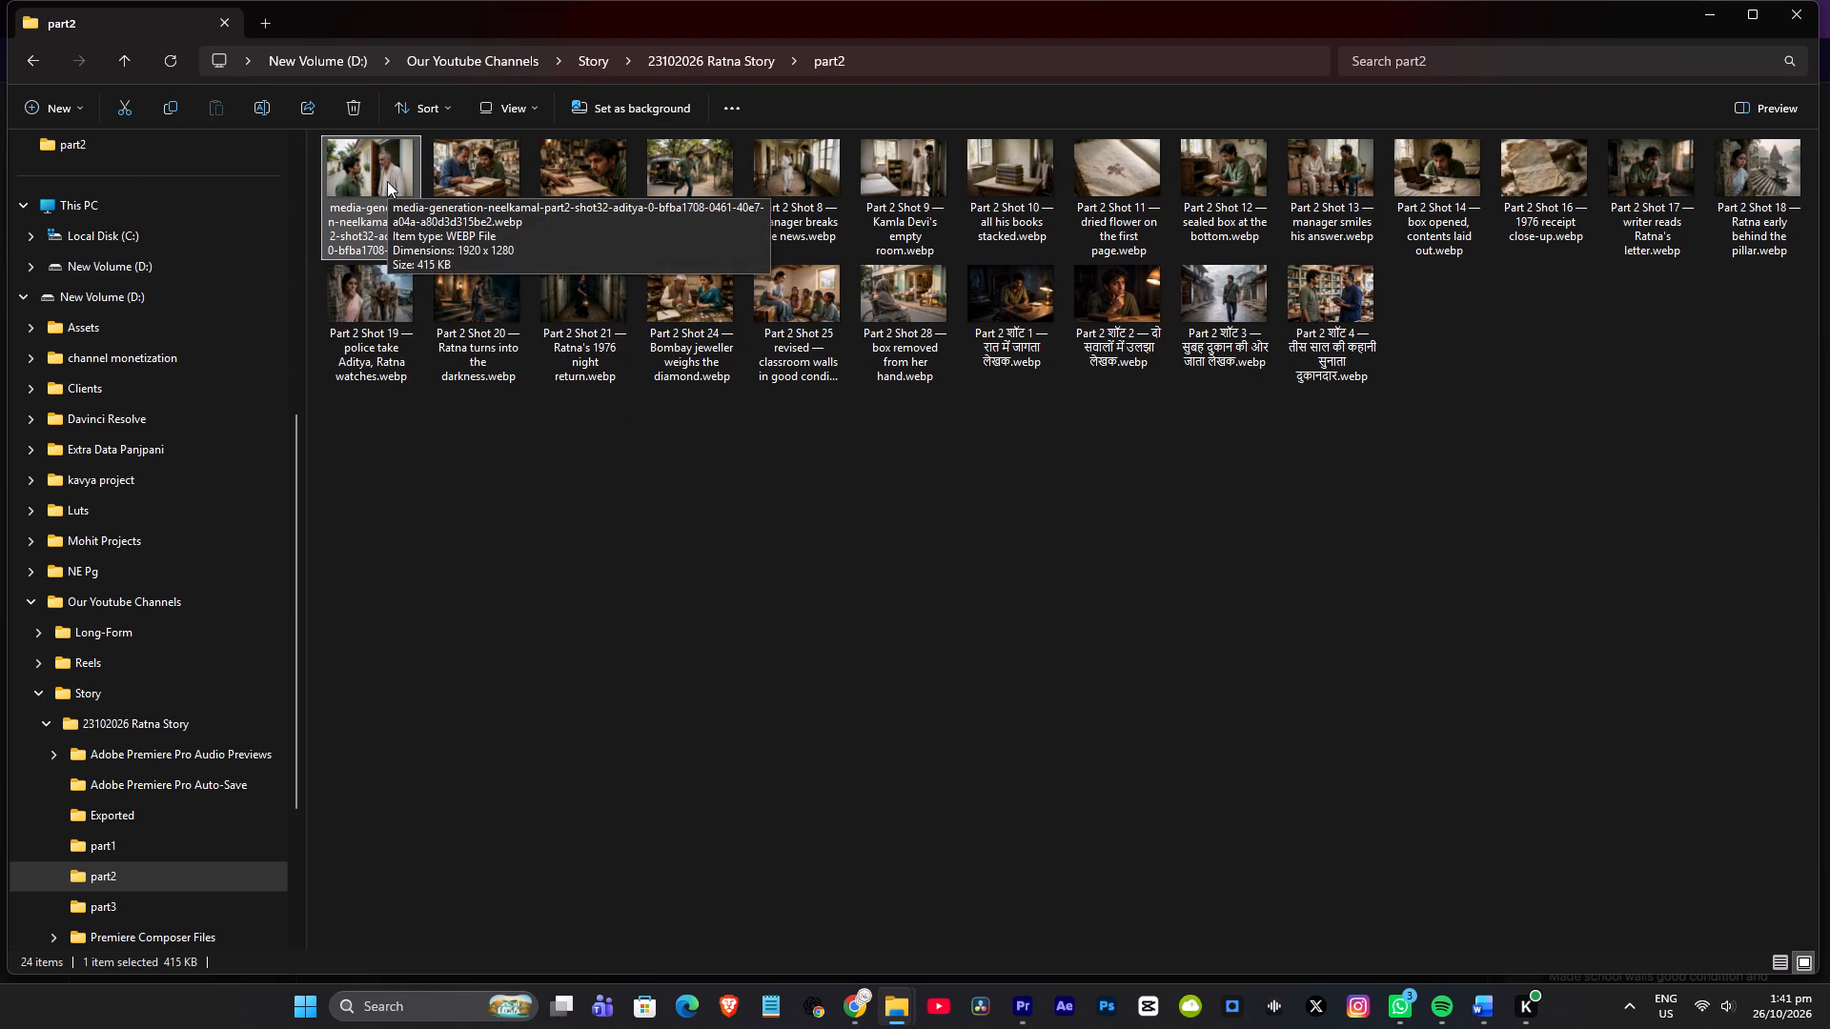
Add the Shot 32 image from the part2 folder to Premiere's part2 sequence on track V5, starting at about 00:04:07.
{"action": "left_click_drag", "start_coordinate": [387, 181], "coordinate": [1042, 1028]}
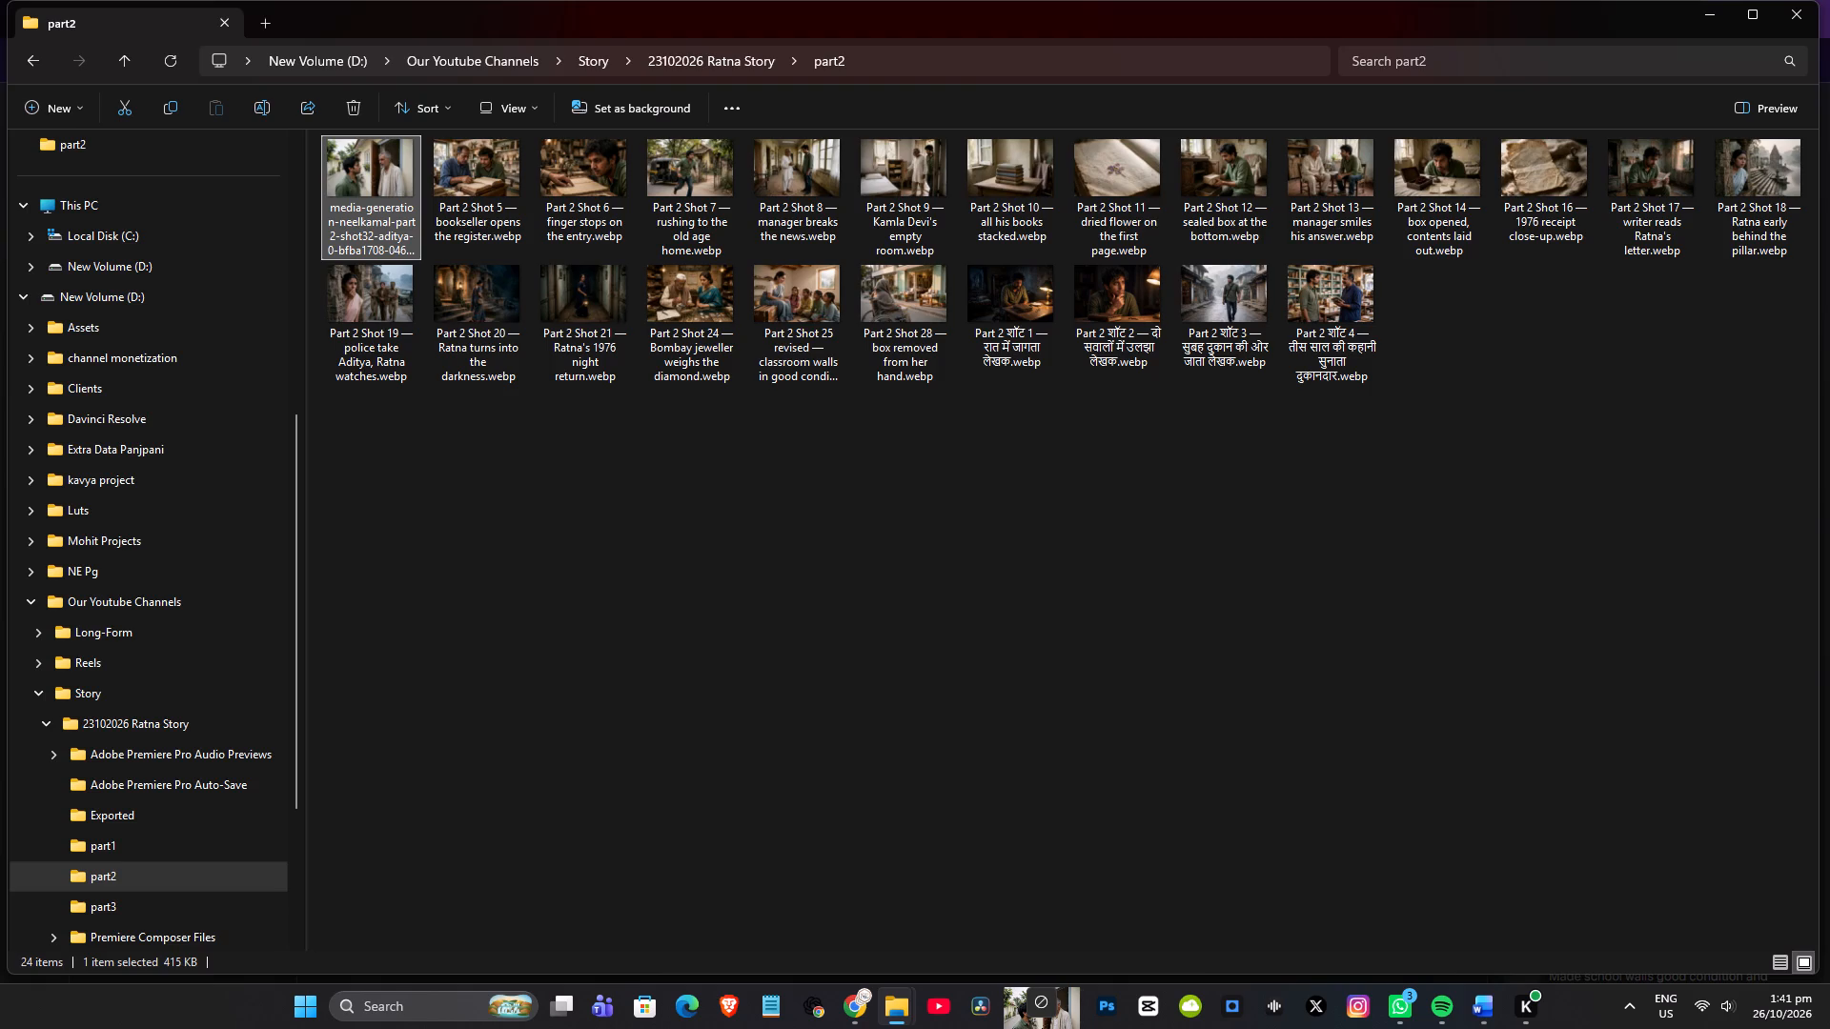
{"action": "left_click_drag", "start_coordinate": [1042, 1028], "coordinate": [661, 624]}
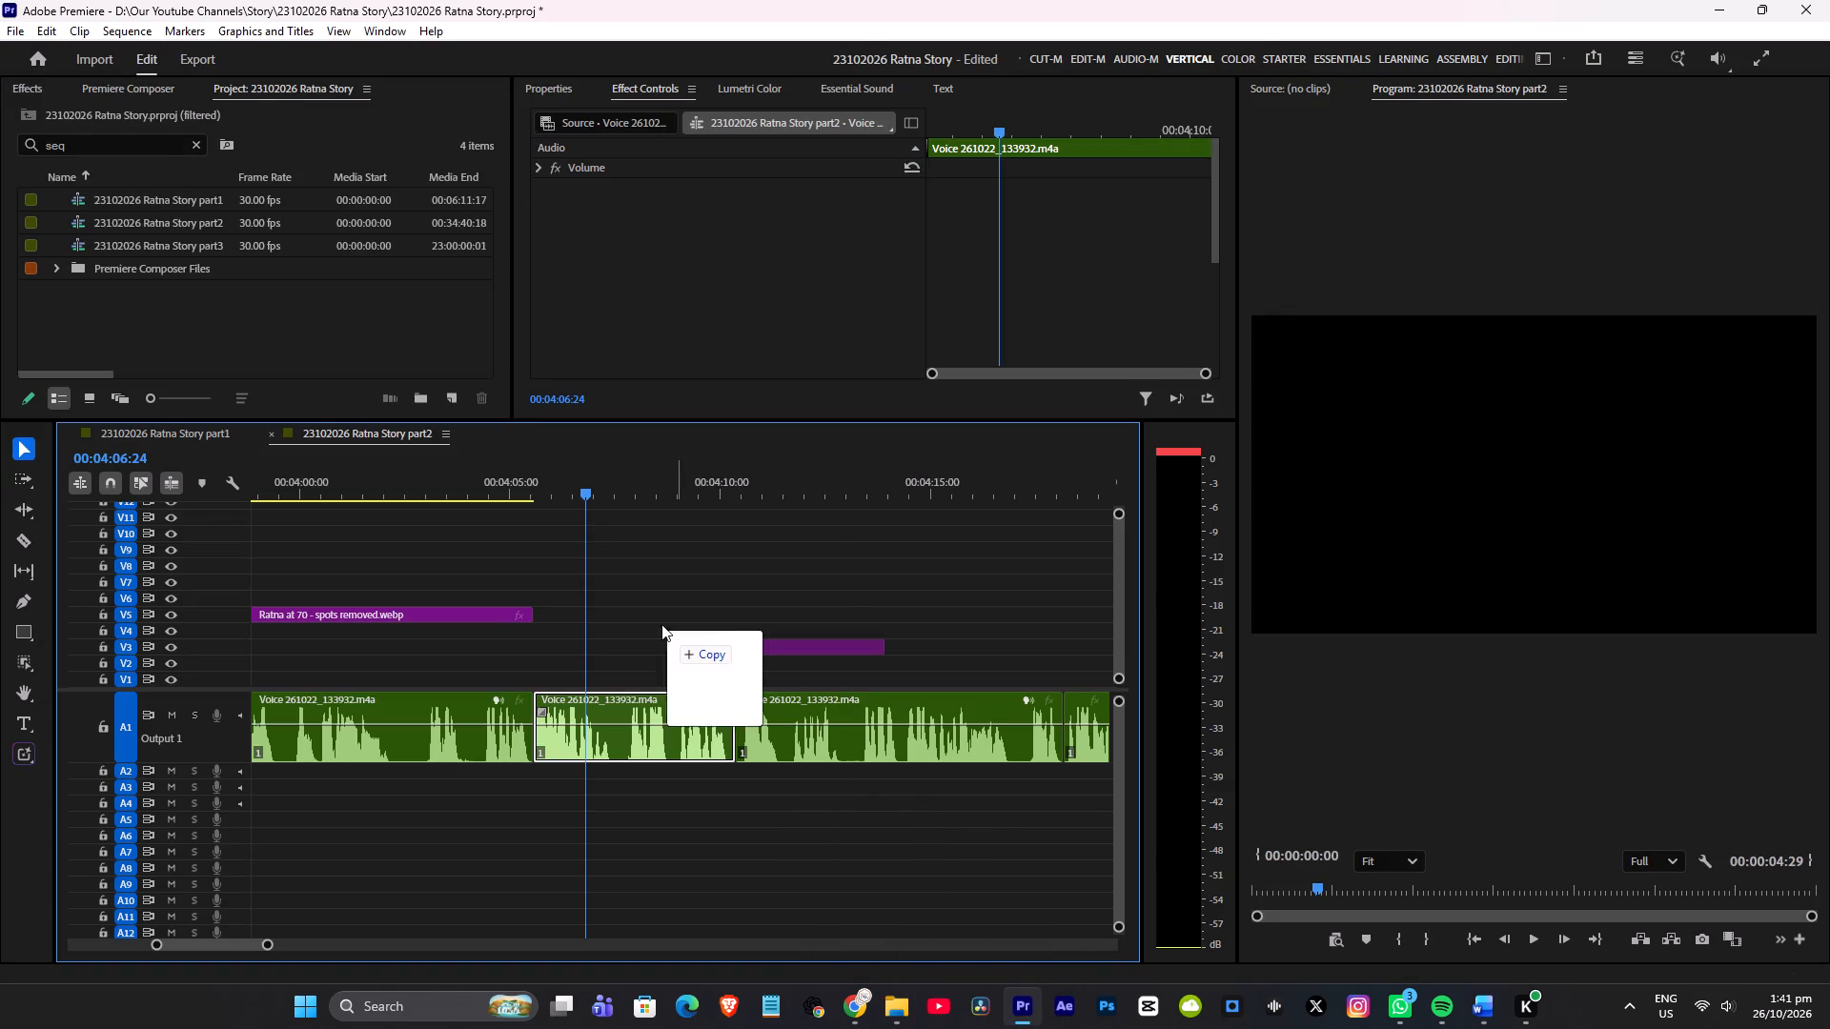
{"action": "left_click_drag", "start_coordinate": [661, 624], "coordinate": [612, 615]}
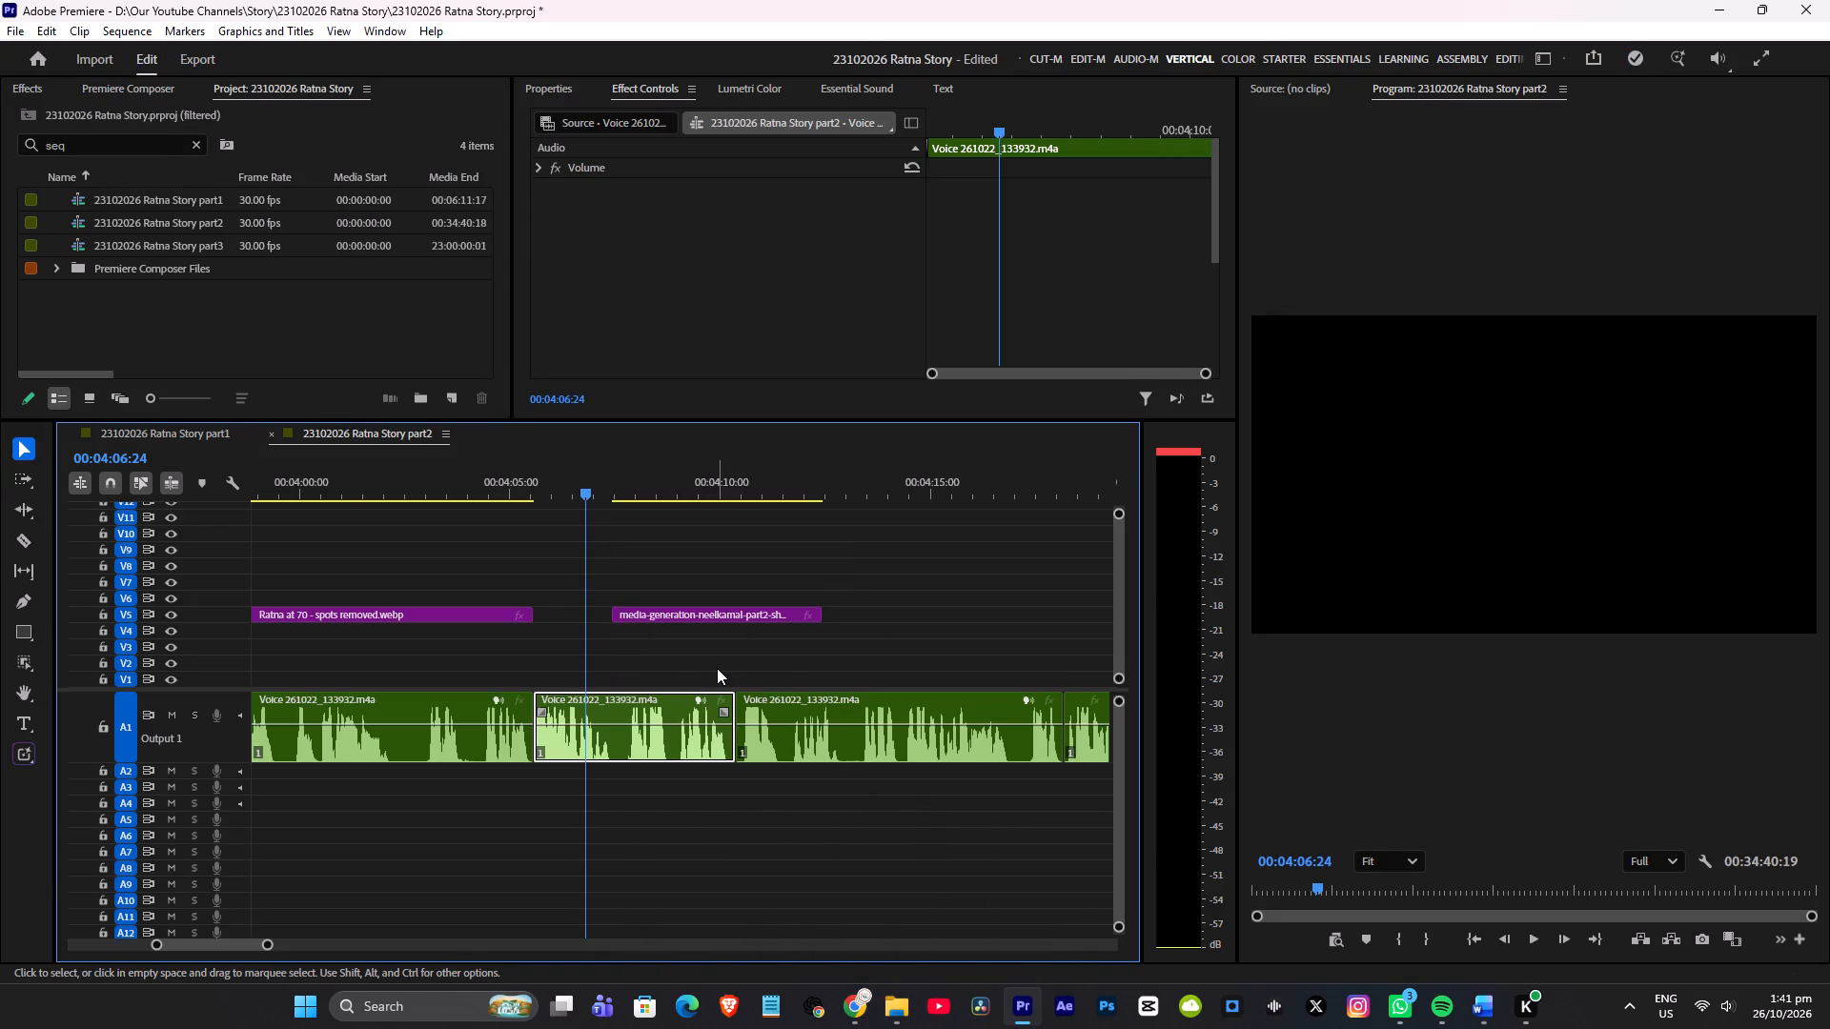
Play the narration around the Ratna at 70 clip and move the Shot 32 clip about 00:00:04:11 earlier onto V6, overlapping that clip's end.
{"action": "left_click", "coordinate": [347, 500]}
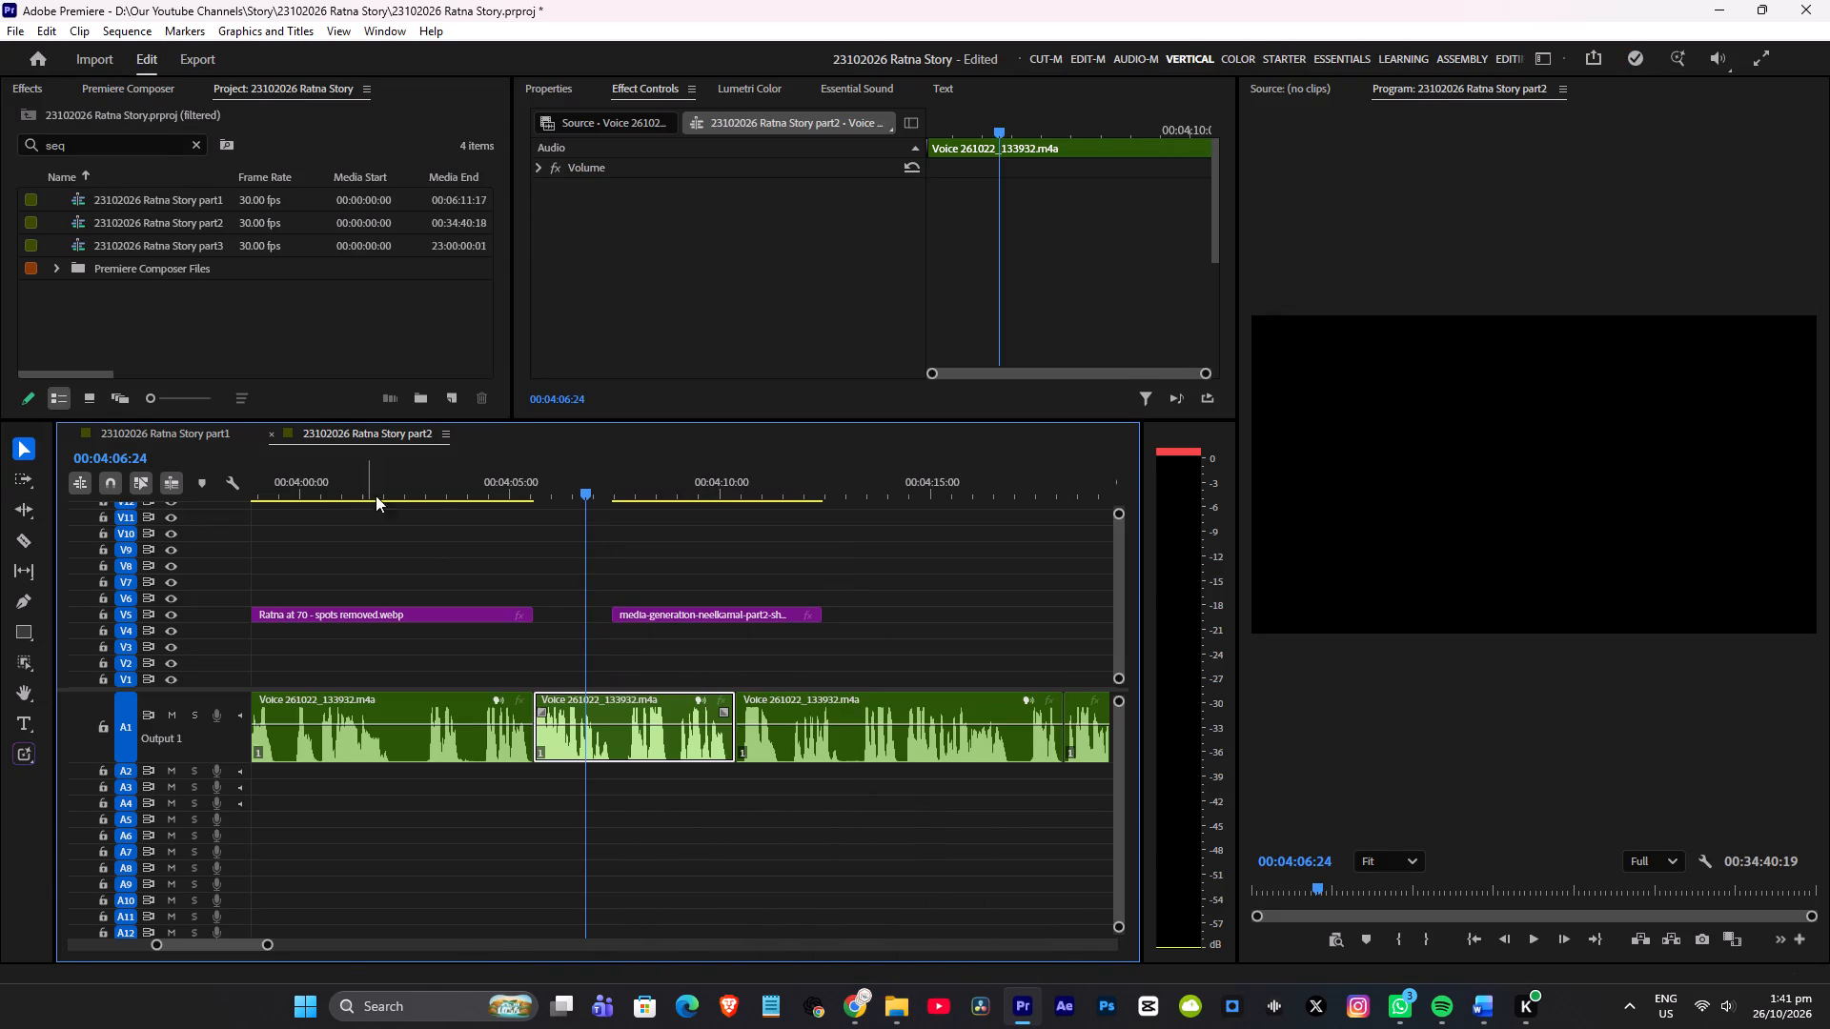
{"action": "key", "text": "Up"}
{"action": "key", "text": "Up"}
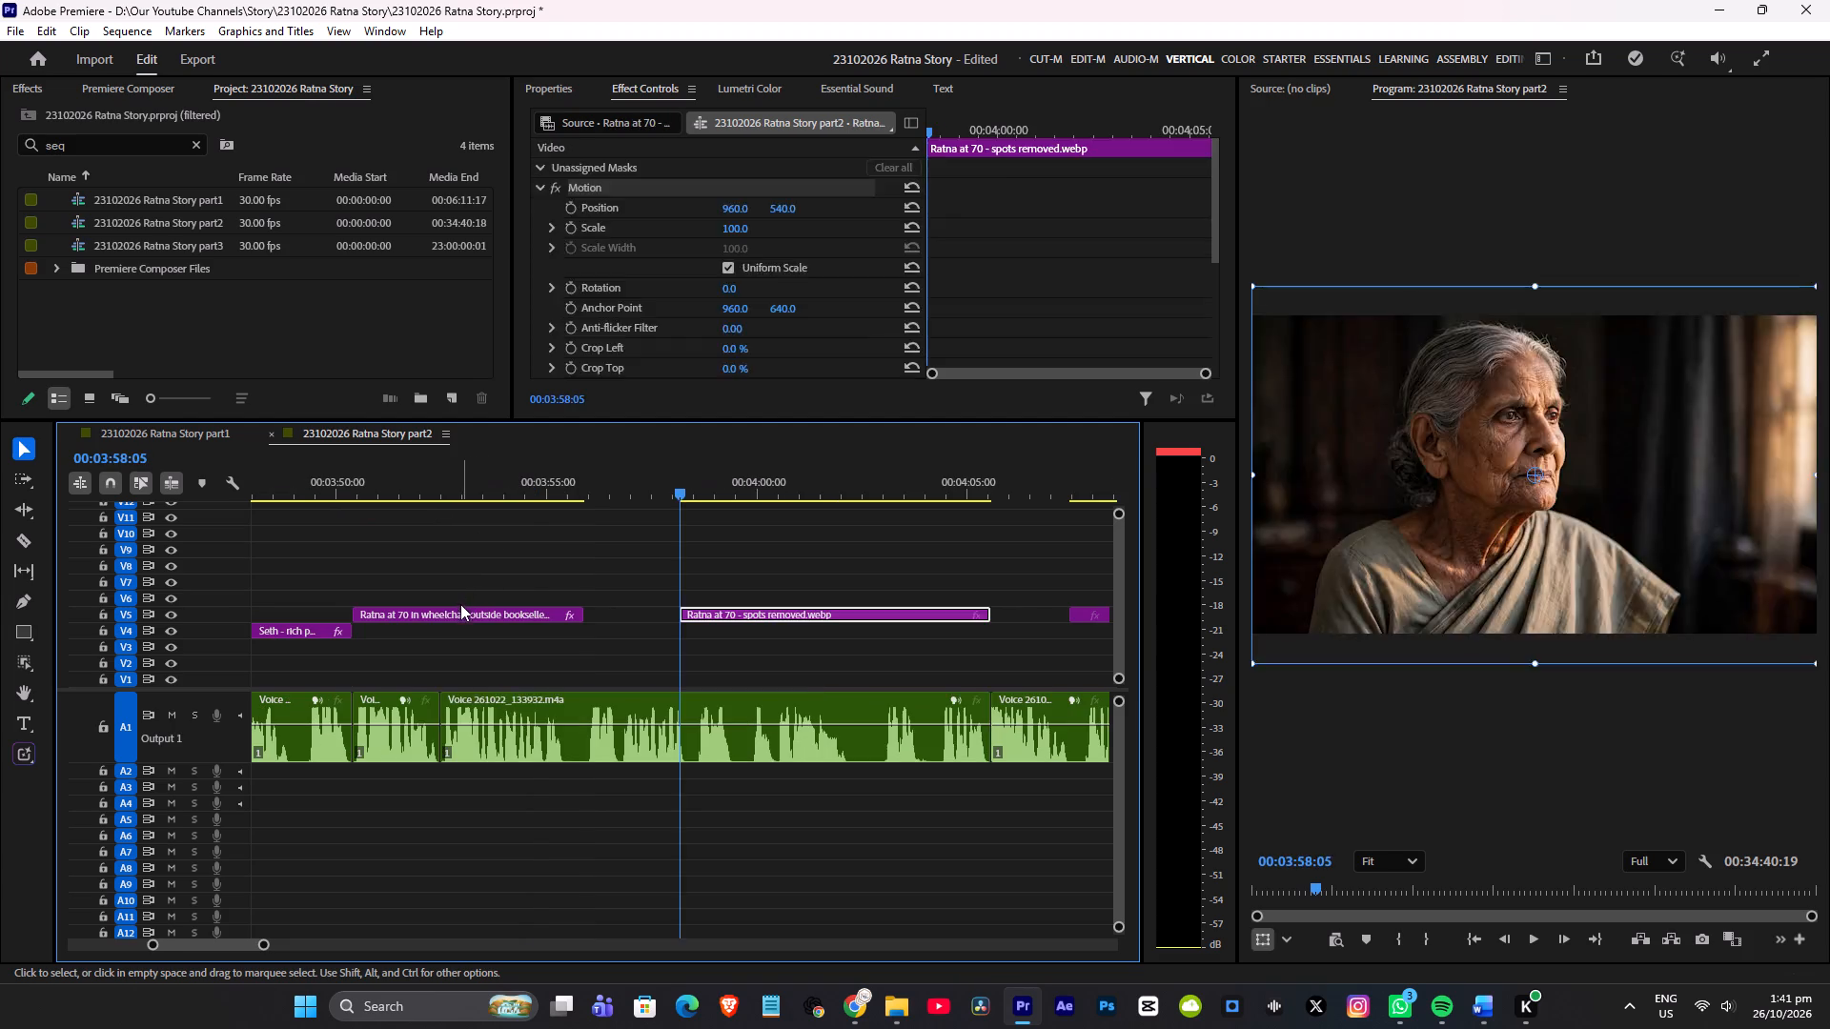
{"action": "key", "text": "Up"}
{"action": "key", "text": "Up"}
{"action": "key", "text": "Up"}
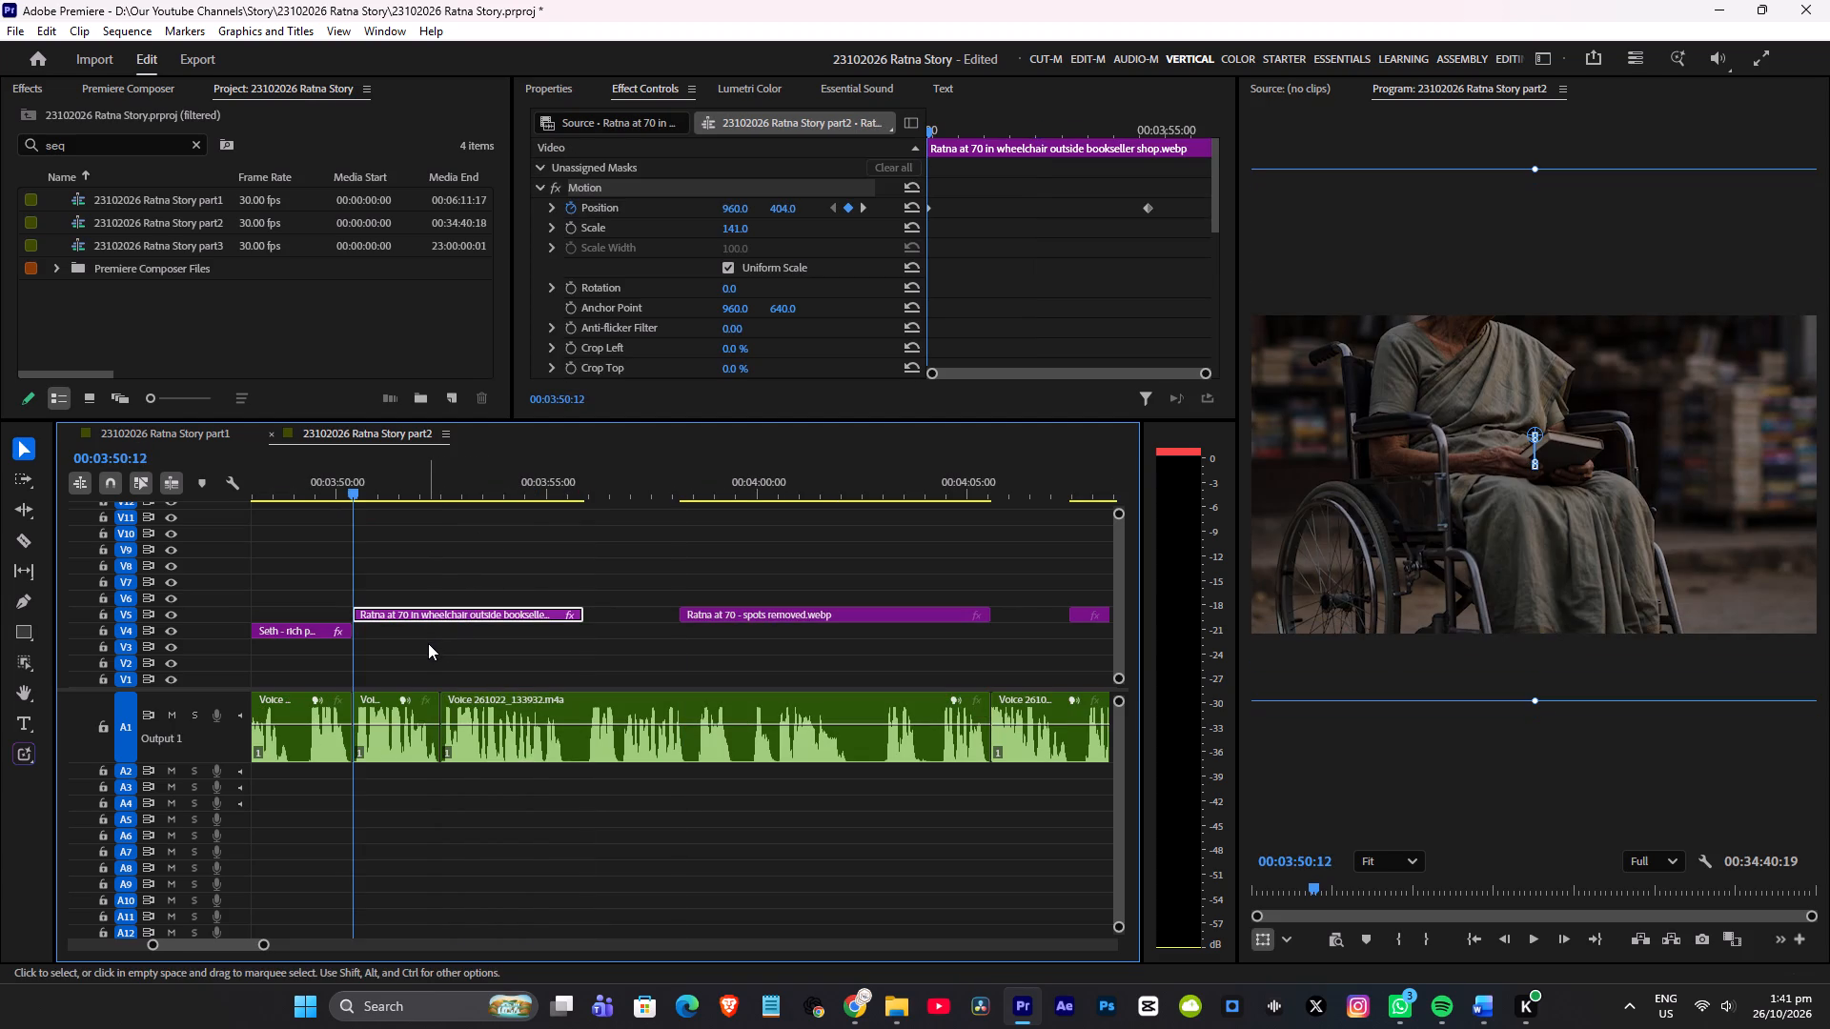
{"action": "scroll", "coordinate": [887, 633], "scroll_direction": "down", "scroll_amount": 13, "text": "alt"}
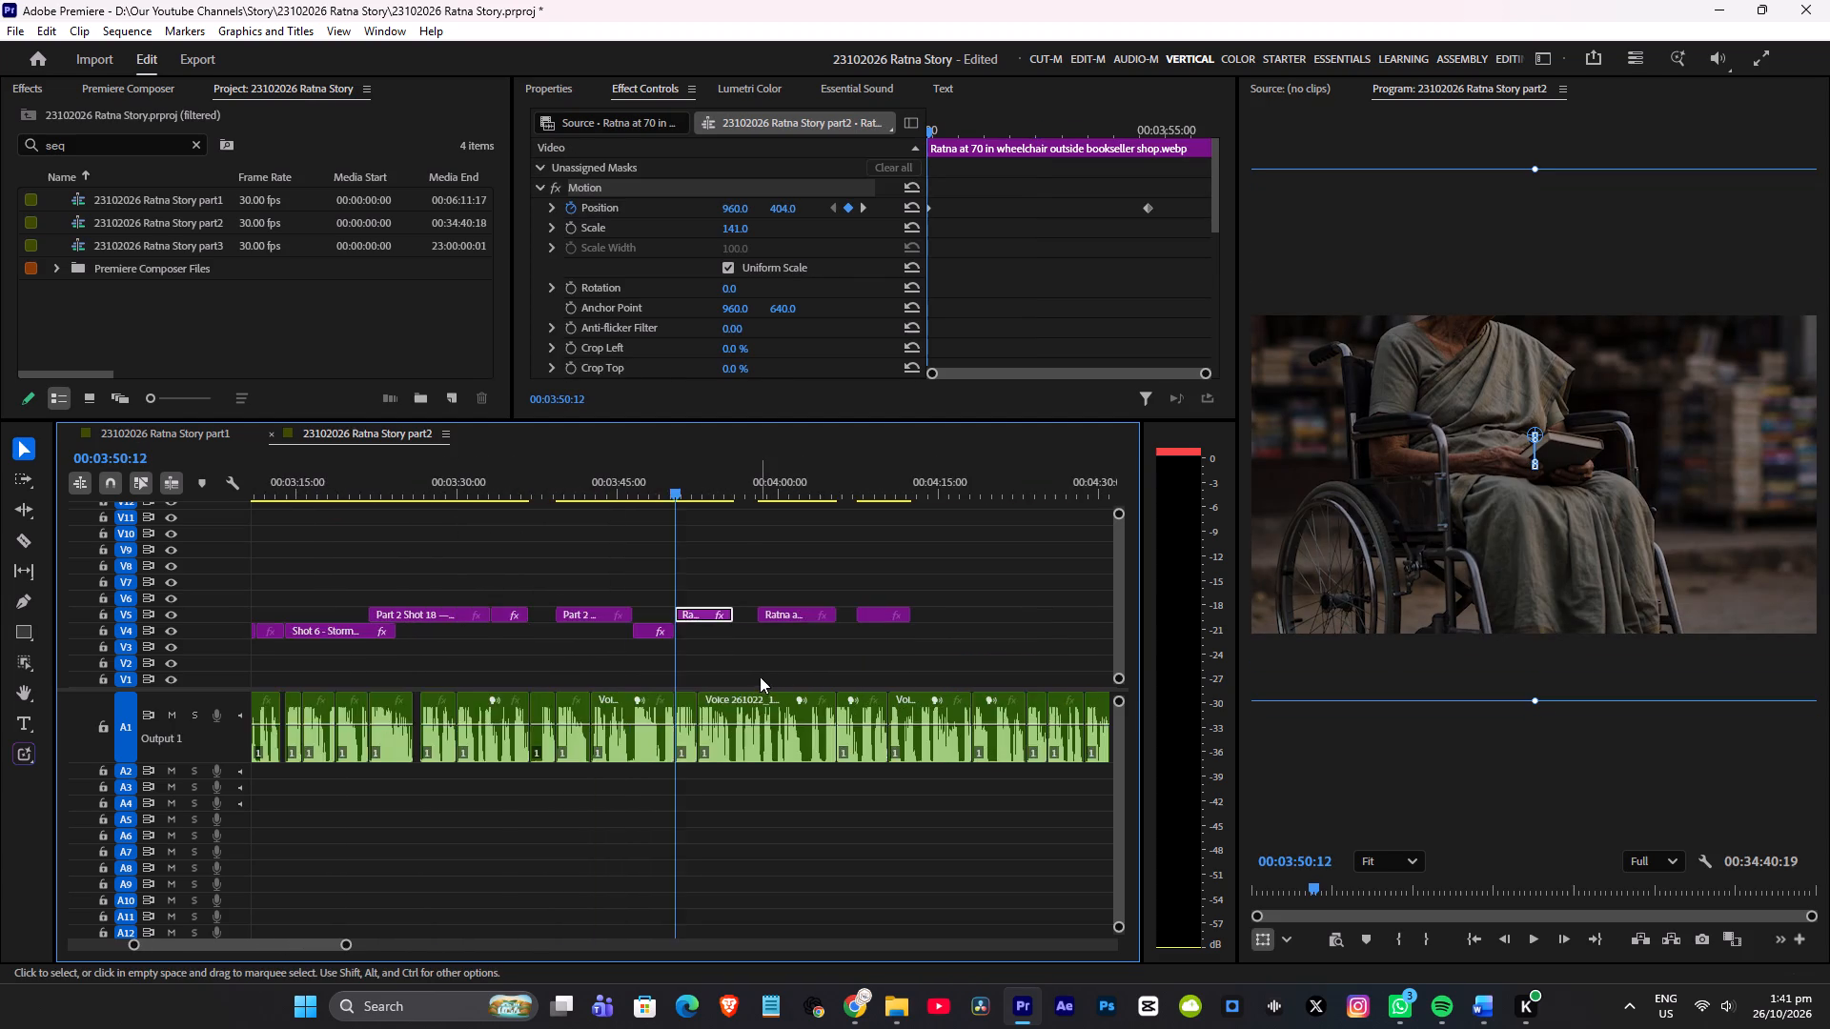
{"action": "scroll", "coordinate": [760, 676], "scroll_direction": "down", "scroll_amount": 4, "text": "alt"}
{"action": "left_click", "coordinate": [704, 494]}
{"action": "scroll", "coordinate": [783, 537], "scroll_direction": "up", "scroll_amount": 7, "text": "alt"}
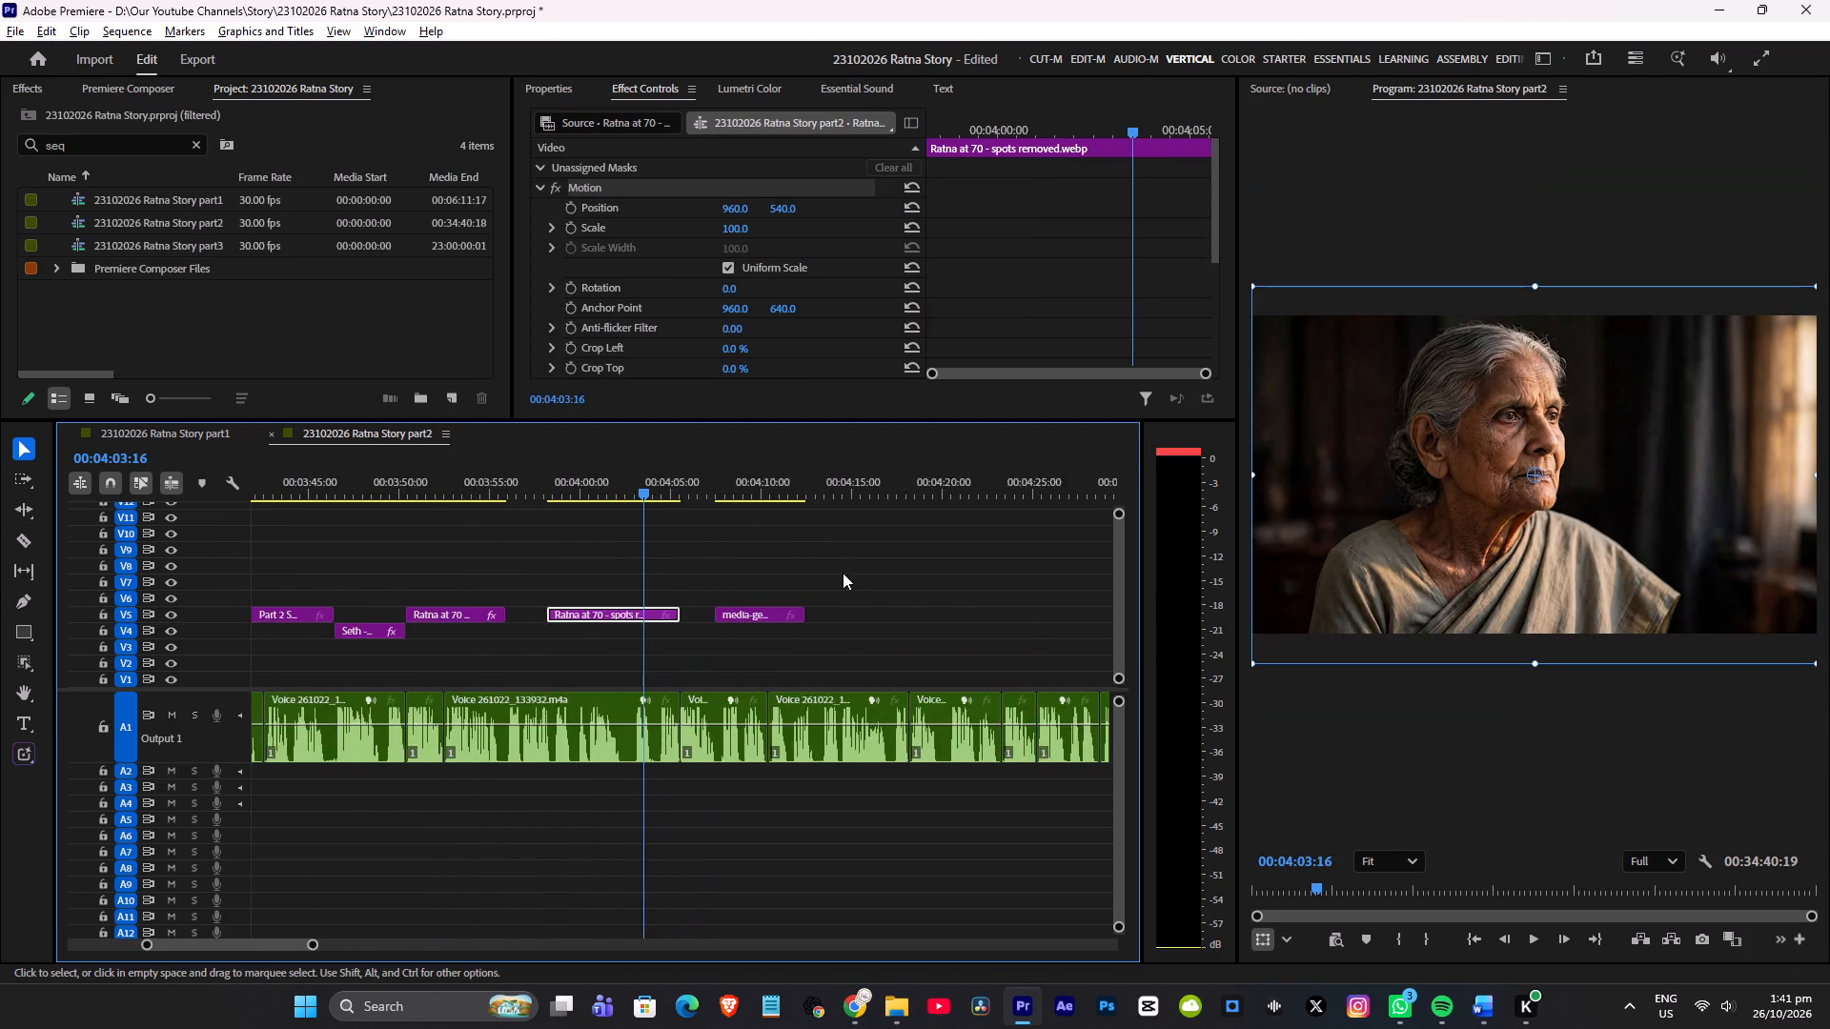
{"action": "scroll", "coordinate": [843, 573], "scroll_direction": "up", "scroll_amount": 3, "text": "alt"}
{"action": "key", "text": "space"}
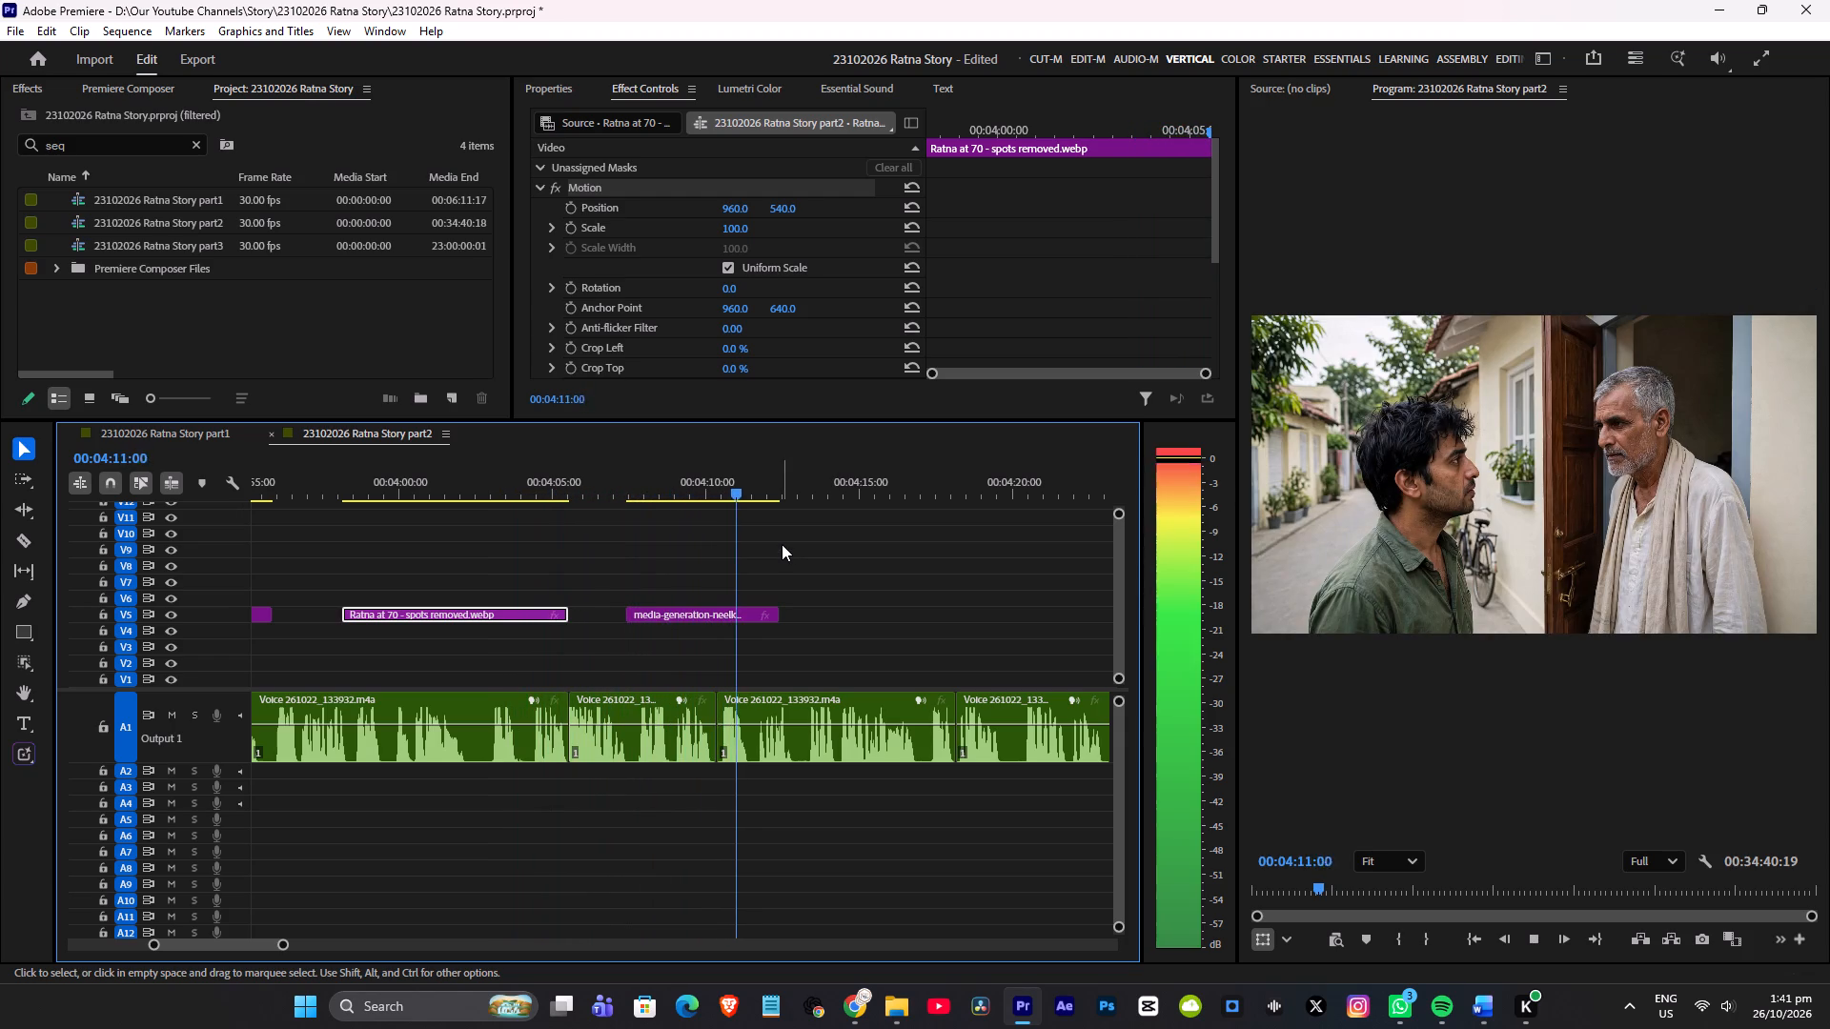
{"action": "key", "text": "space"}
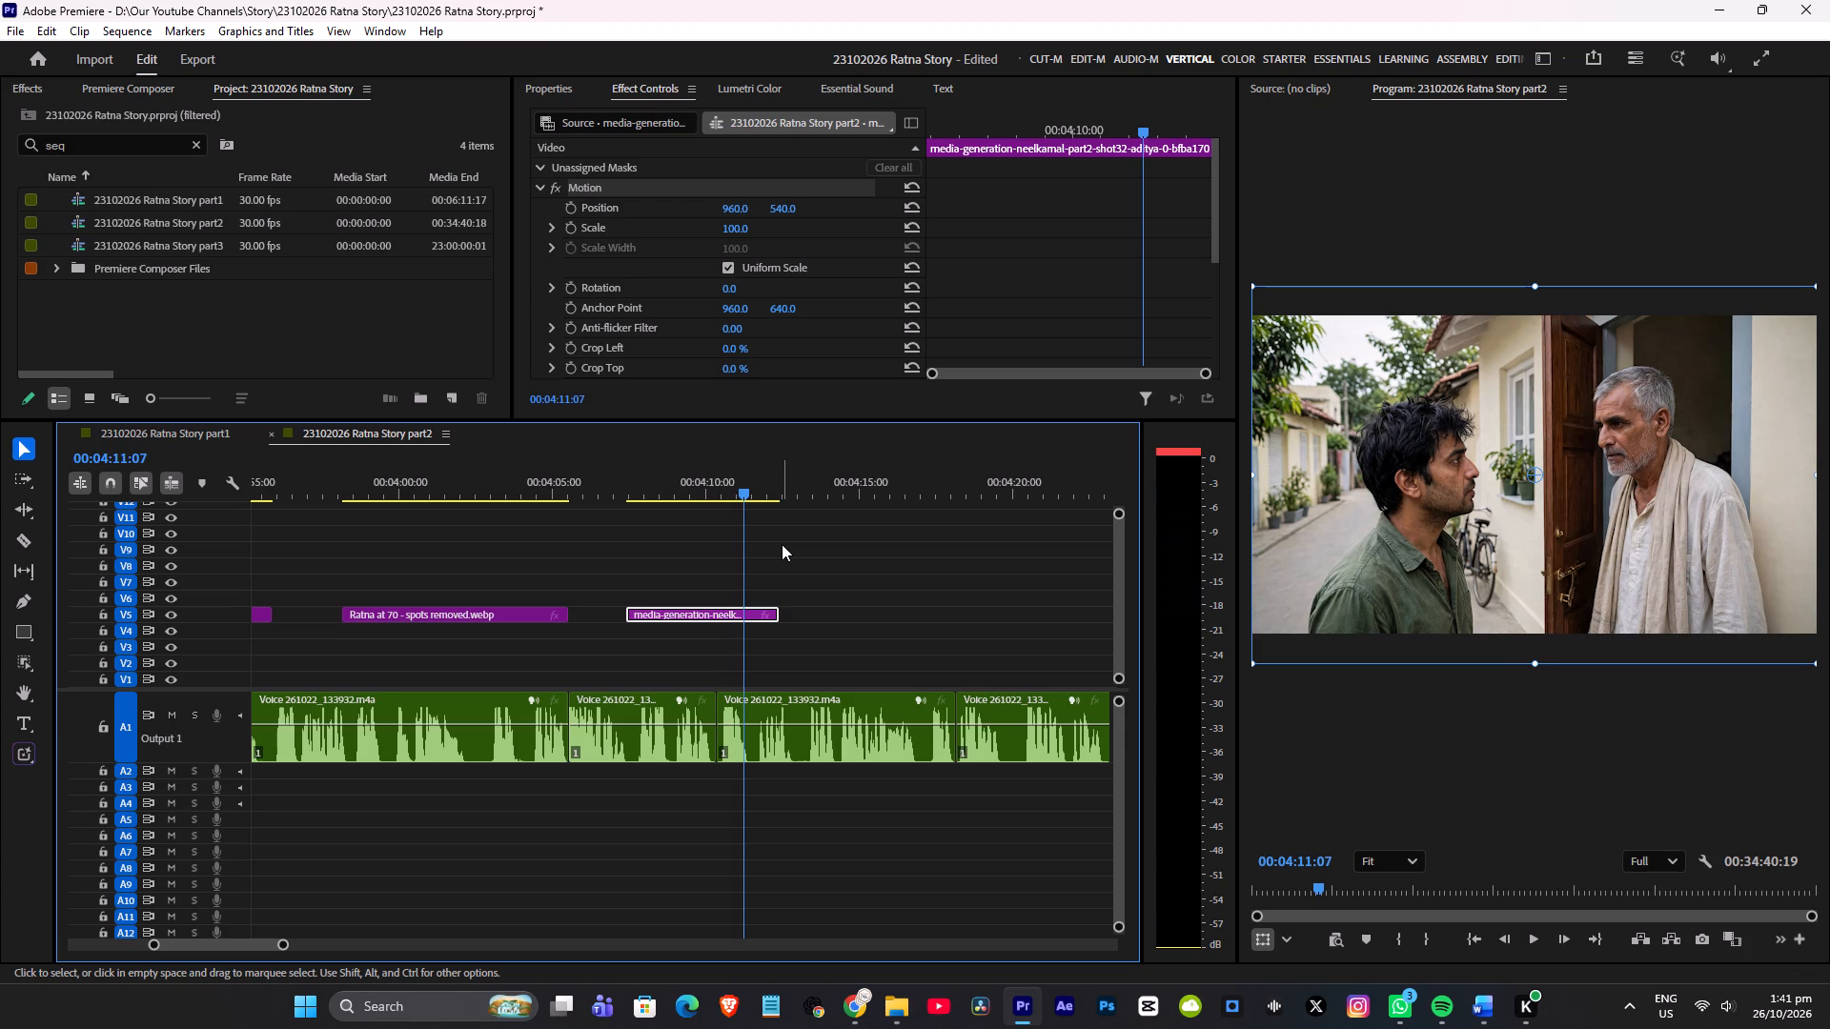
{"action": "left_click_drag", "start_coordinate": [681, 612], "coordinate": [545, 593]}
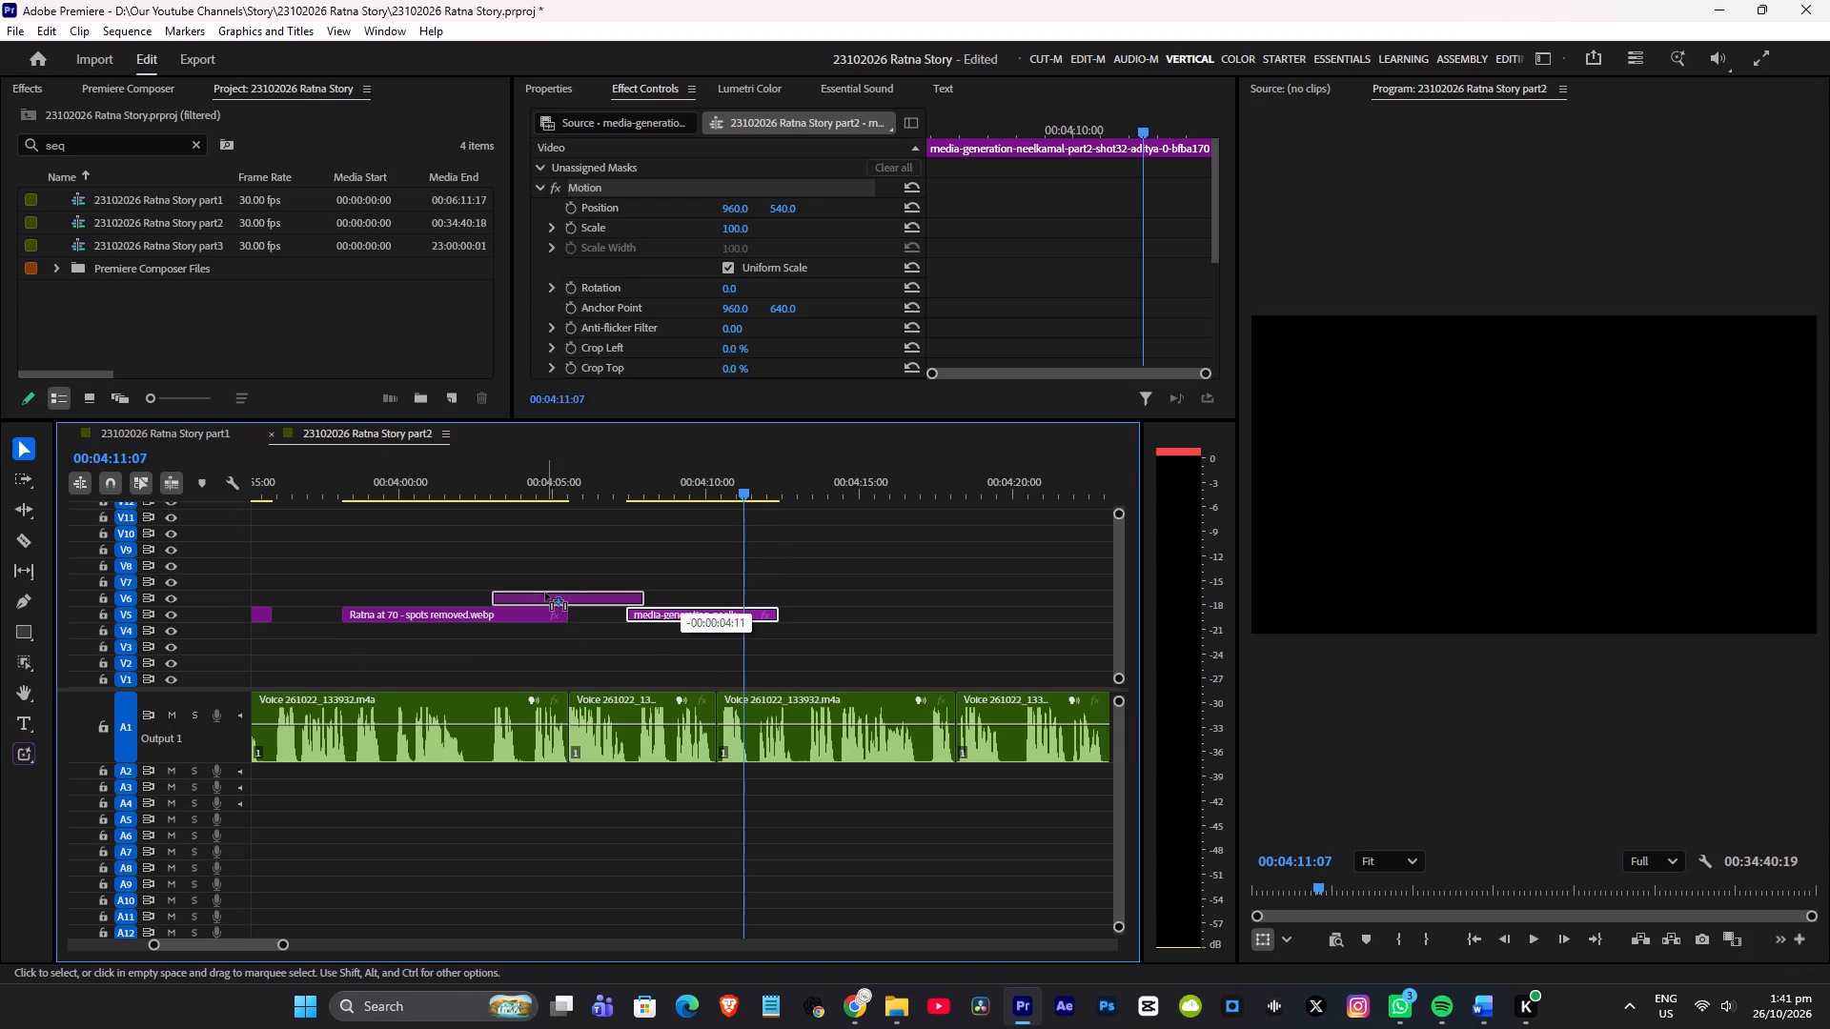
{"action": "left_click_drag", "start_coordinate": [545, 593], "coordinate": [545, 592]}
Replay the narration across the transition from the Ratna at 70 clip to the Shot 32 clip near 00:04:03, and save the project.
{"action": "left_click", "coordinate": [457, 468]}
{"action": "key", "text": "space"}
{"action": "key", "text": "space"}
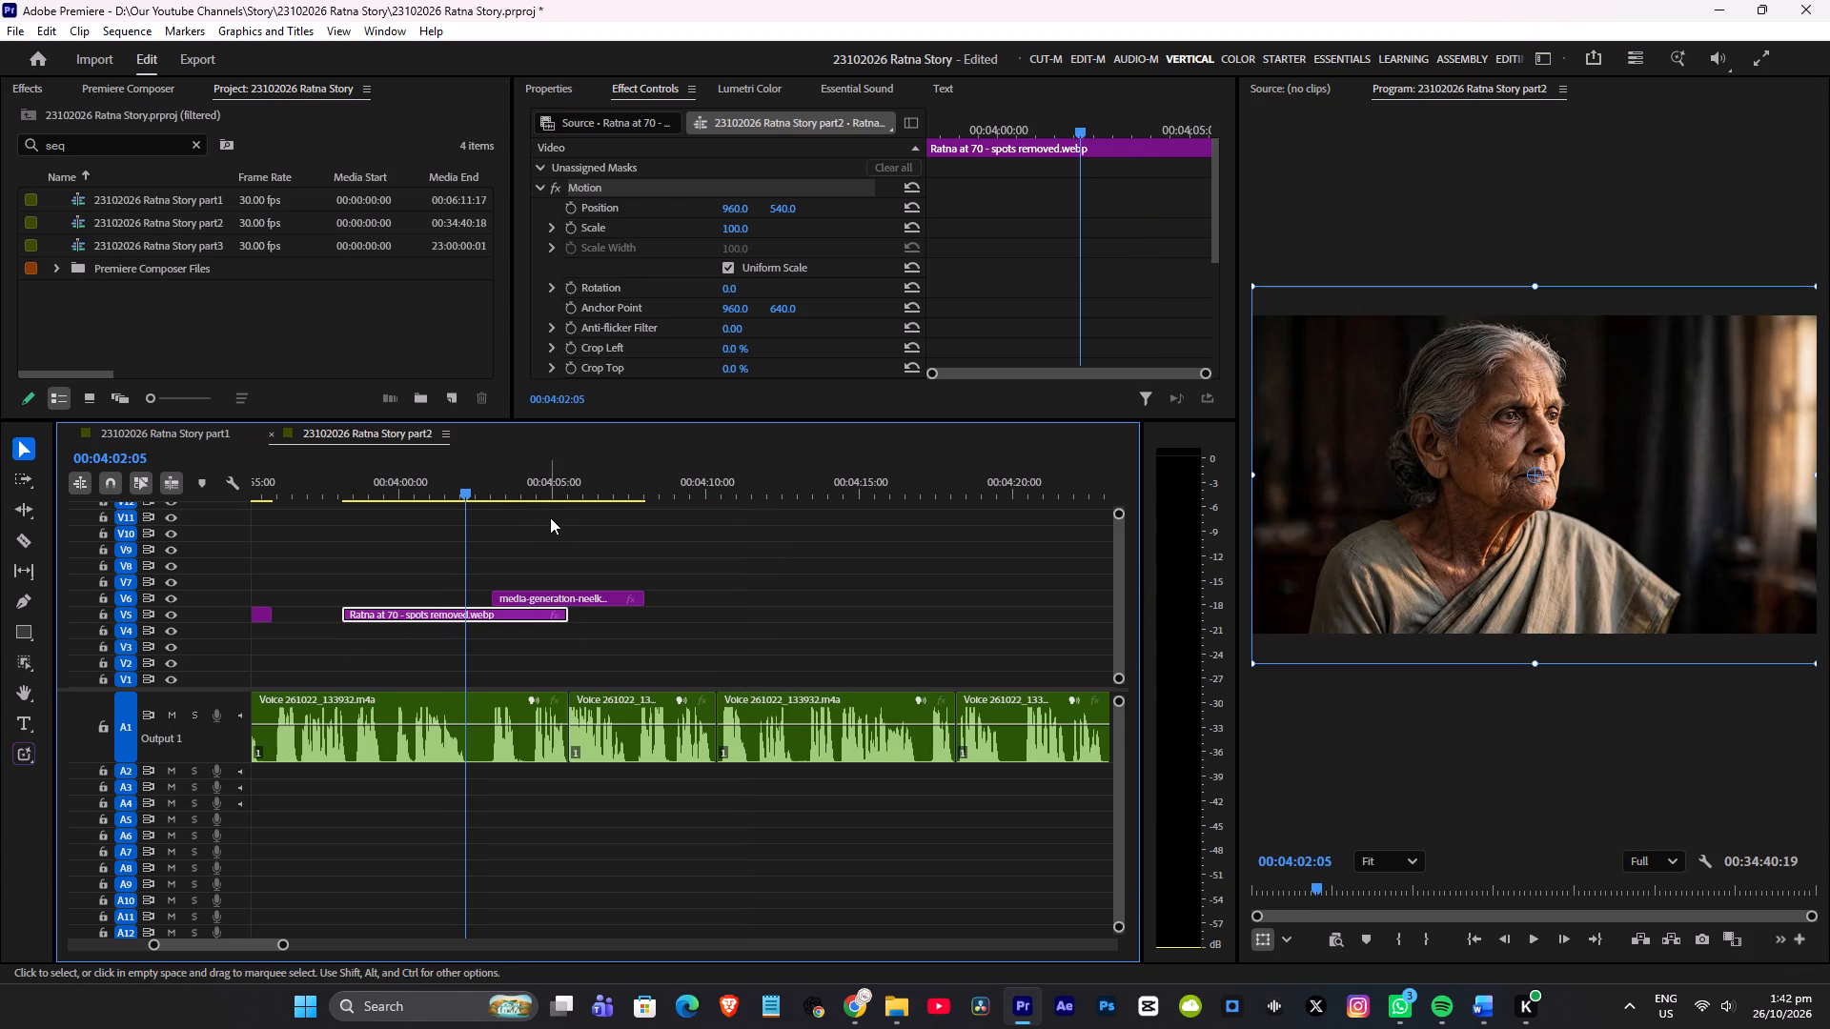
{"action": "scroll", "coordinate": [645, 530], "scroll_direction": "up", "scroll_amount": 4, "text": "alt"}
{"action": "key", "text": "space"}
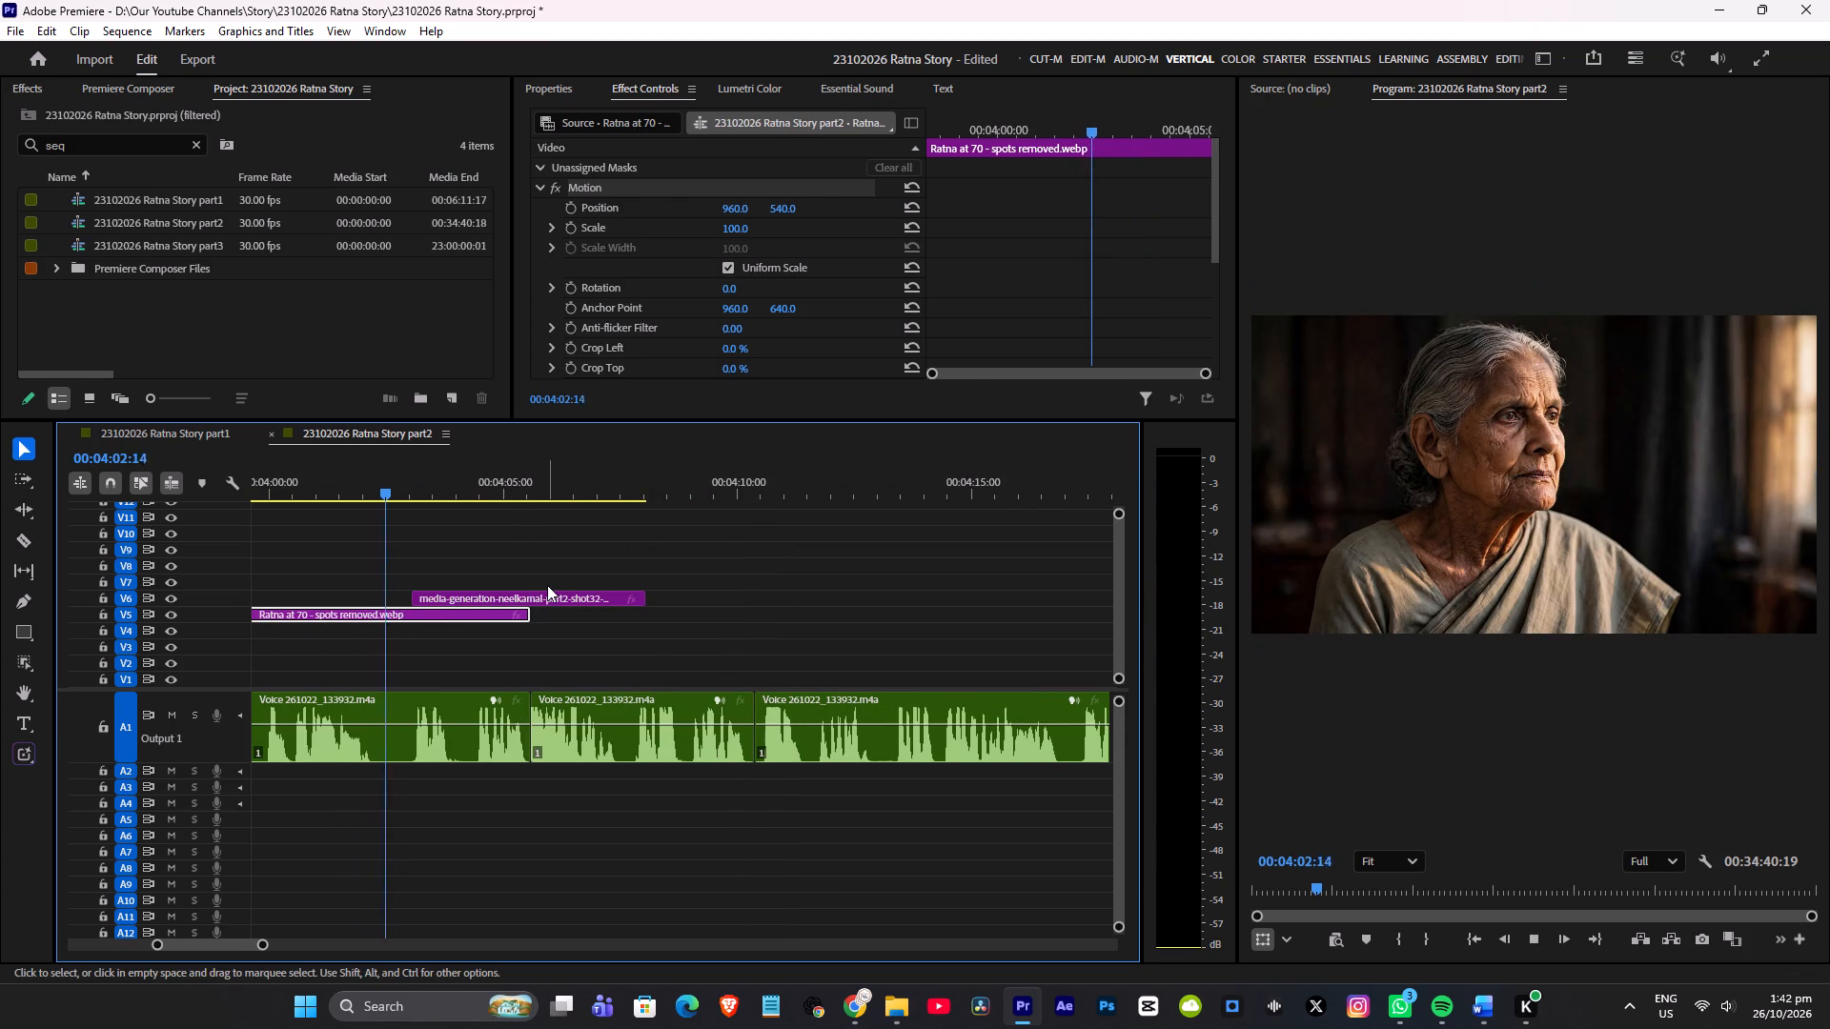
{"action": "scroll", "coordinate": [553, 592], "scroll_direction": "up", "scroll_amount": 4}
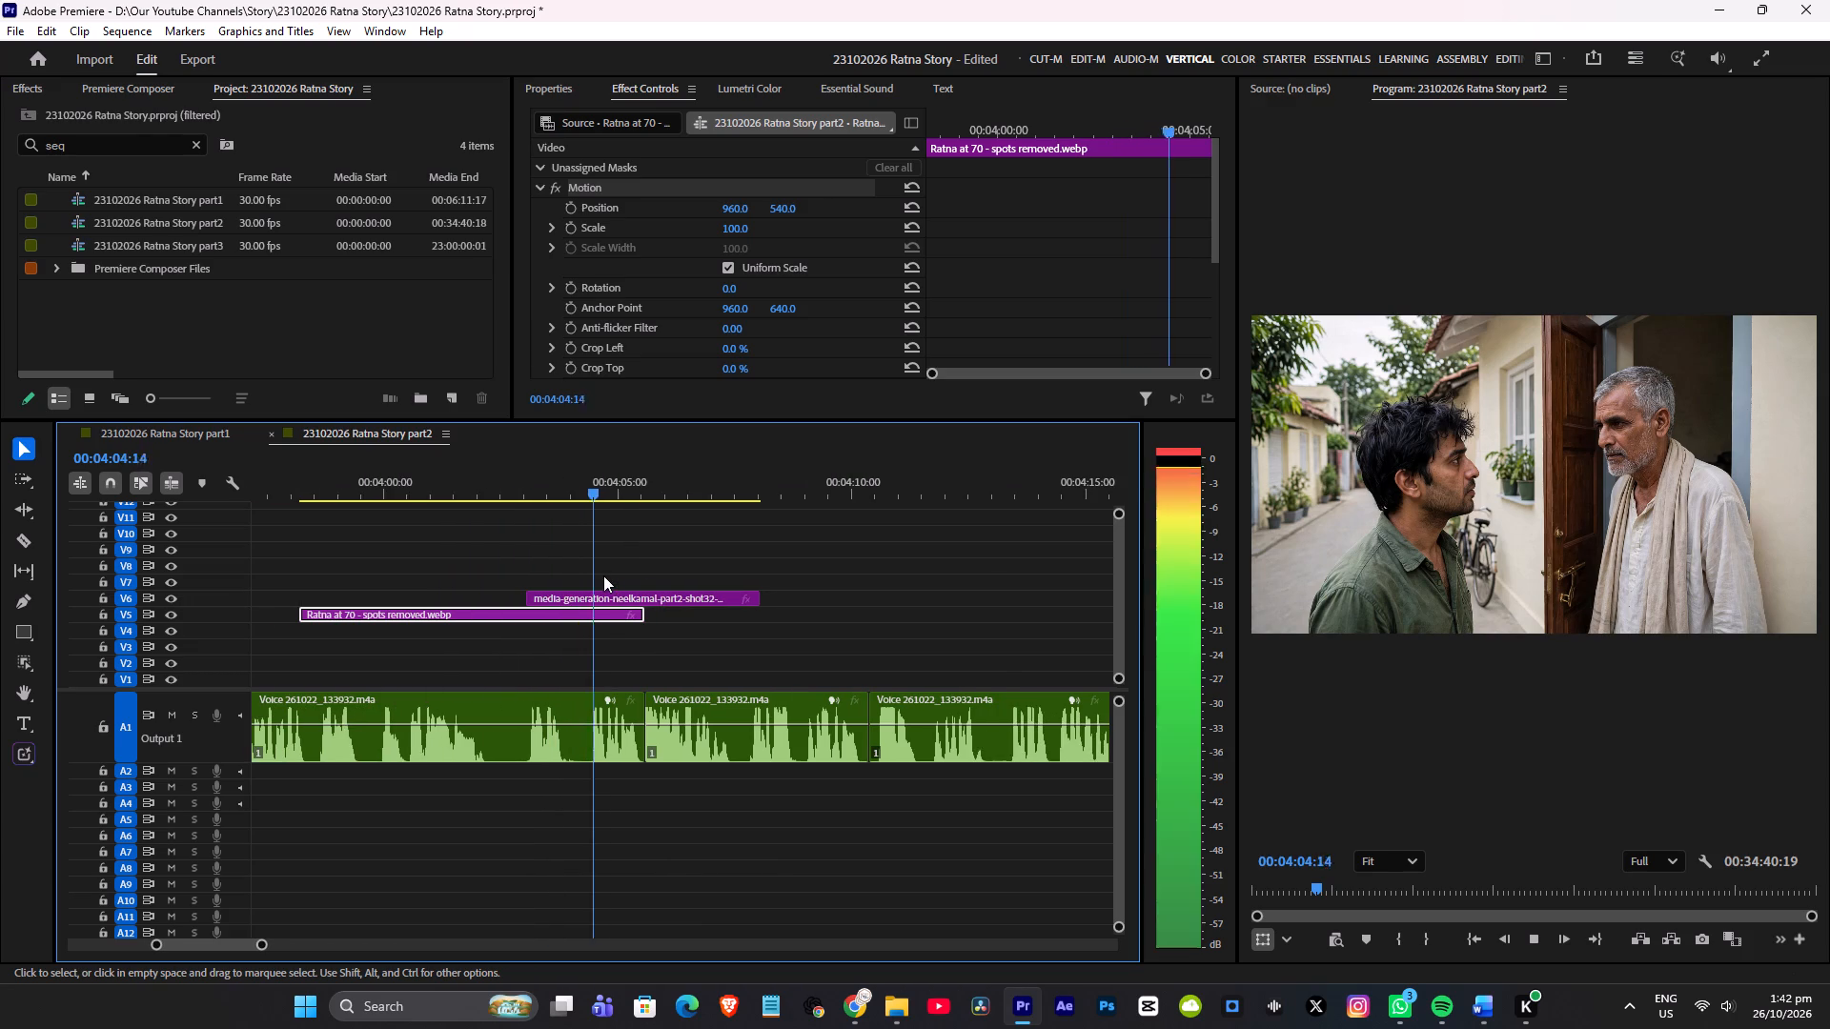
{"action": "key", "text": "space"}
{"action": "left_click", "coordinate": [443, 485]}
{"action": "key", "text": "space"}
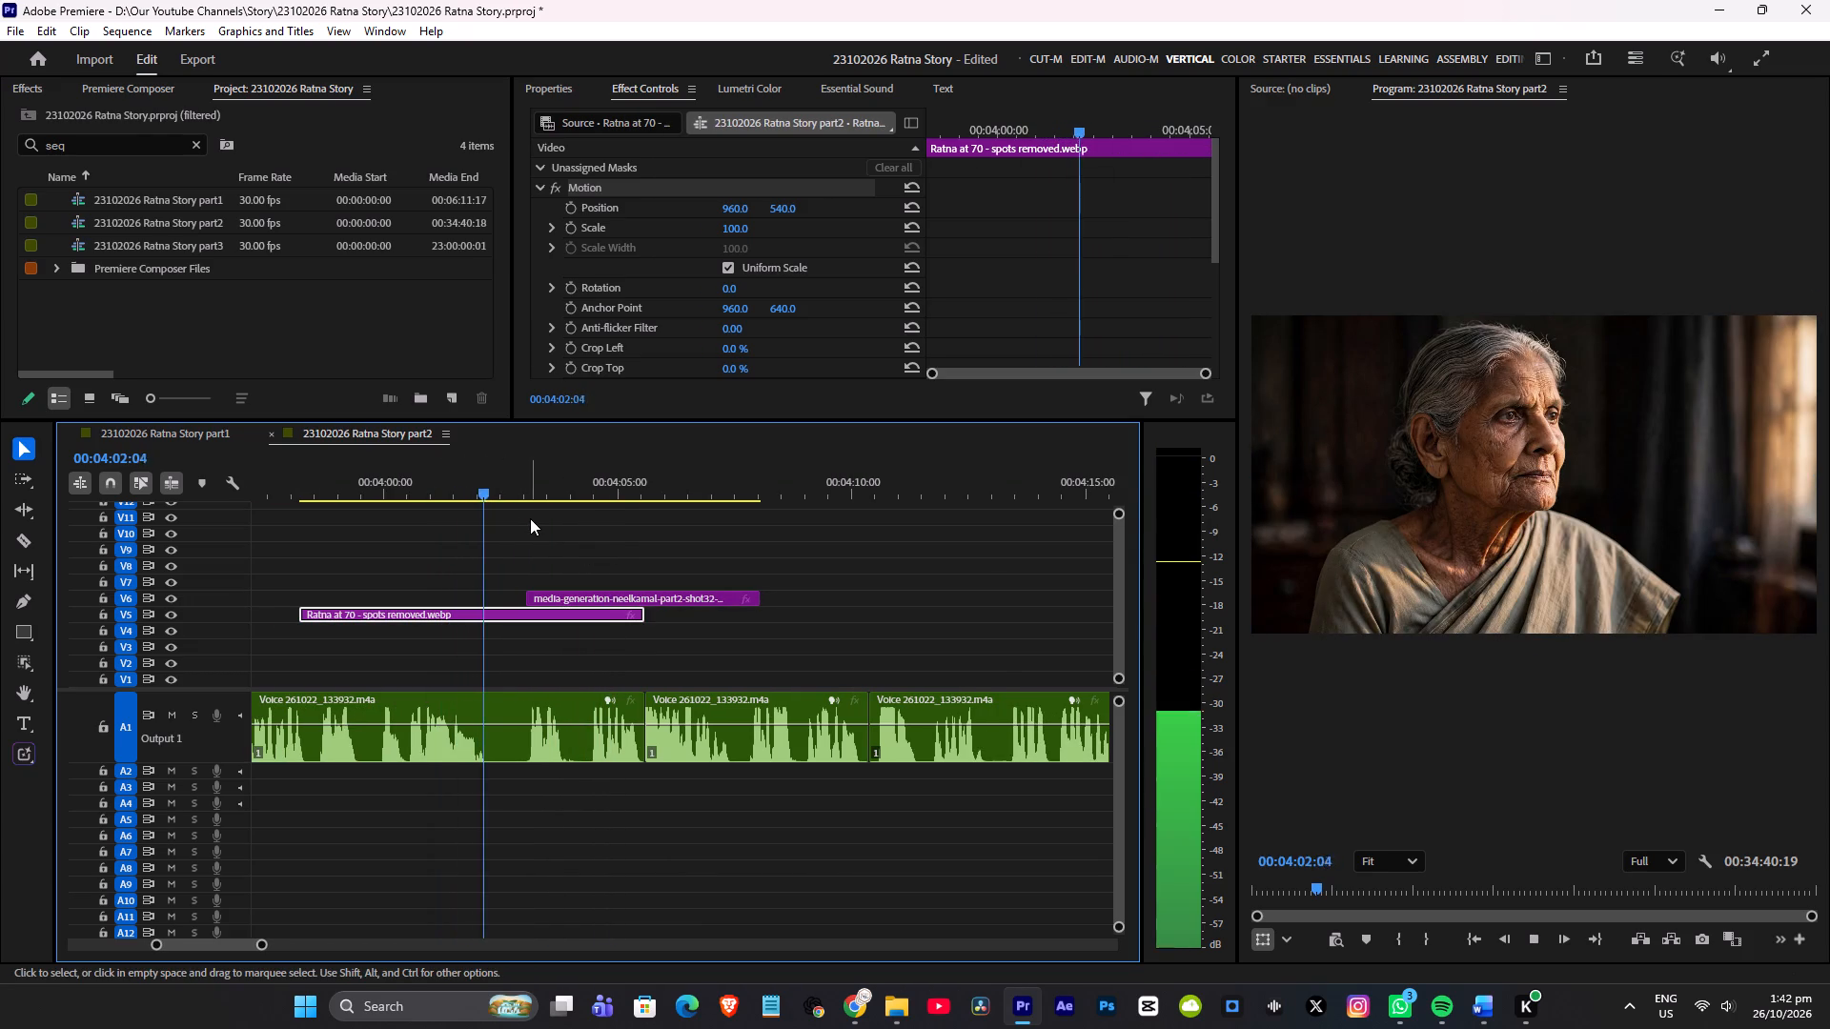
{"action": "key", "text": "space"}
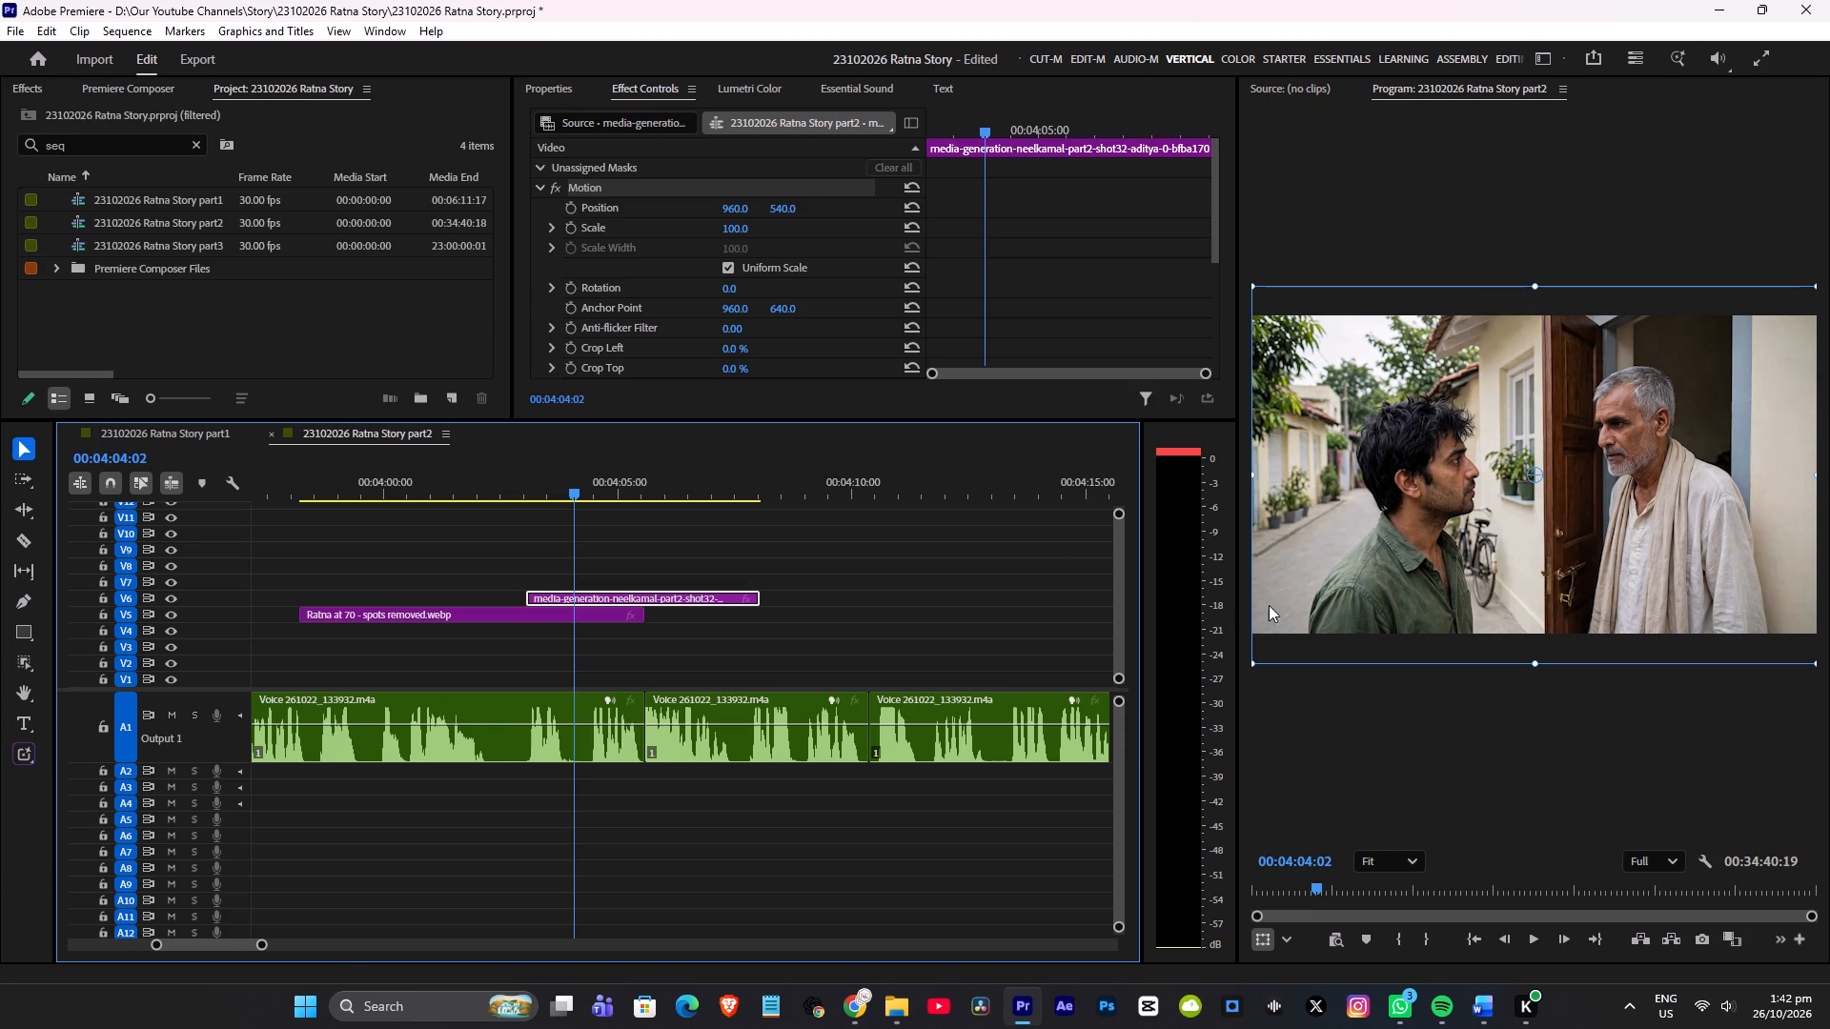
{"action": "left_click", "coordinate": [518, 489]}
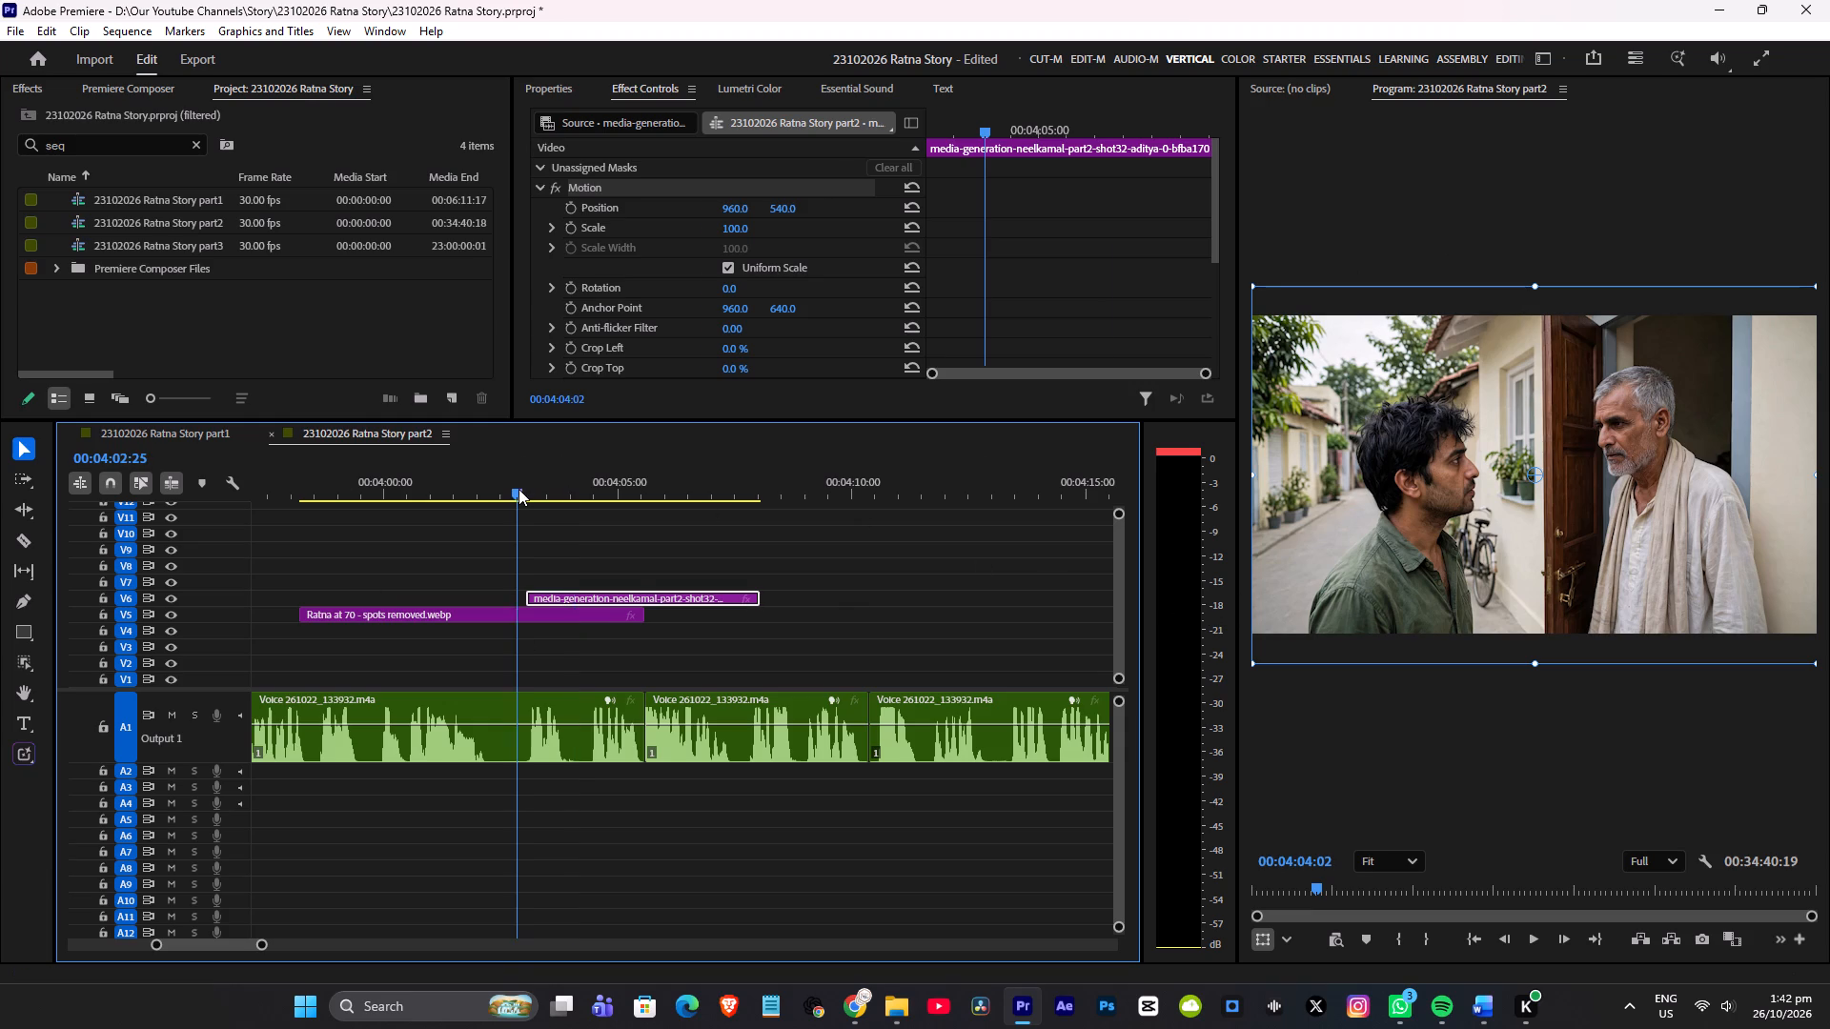
{"action": "key", "text": "ctrl+s"}
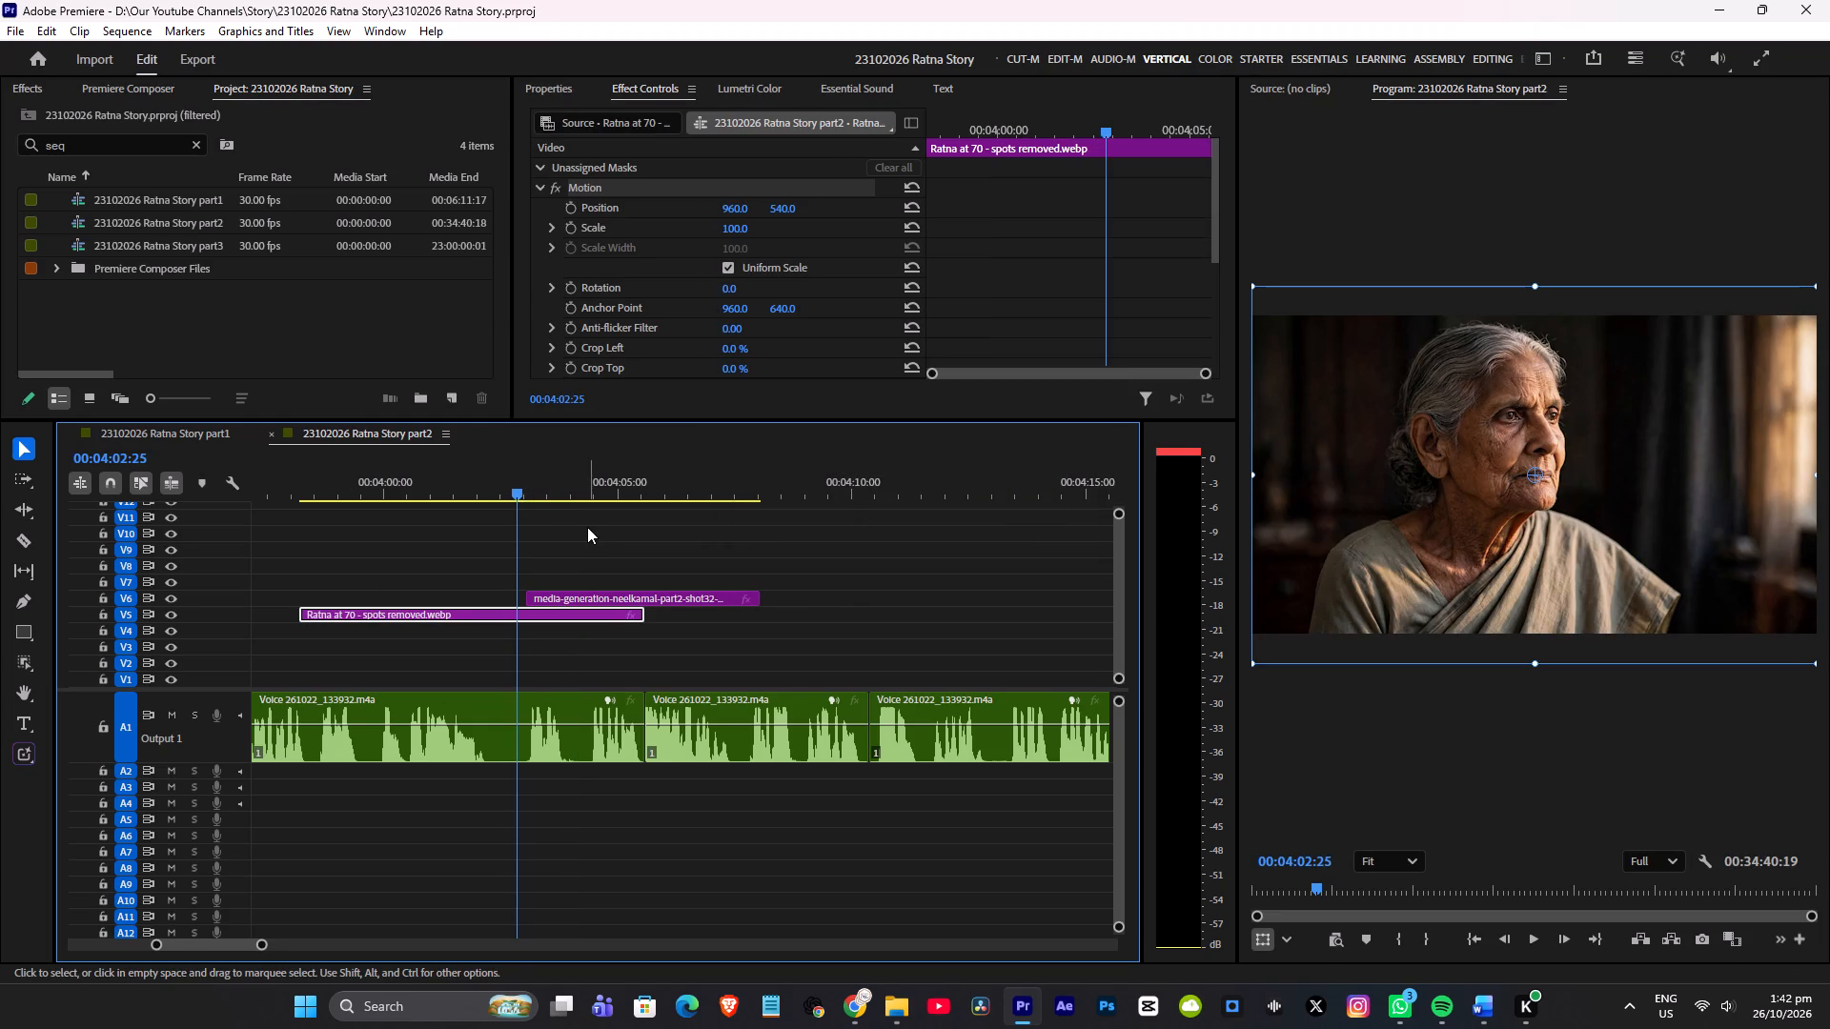
Play the narration from about 00:04:02:25 past the end of the Shot 32 clip to check its timing, saving the project.
{"action": "scroll", "coordinate": [551, 547], "scroll_direction": "up", "scroll_amount": 3, "text": "alt"}
{"action": "key", "text": "space"}
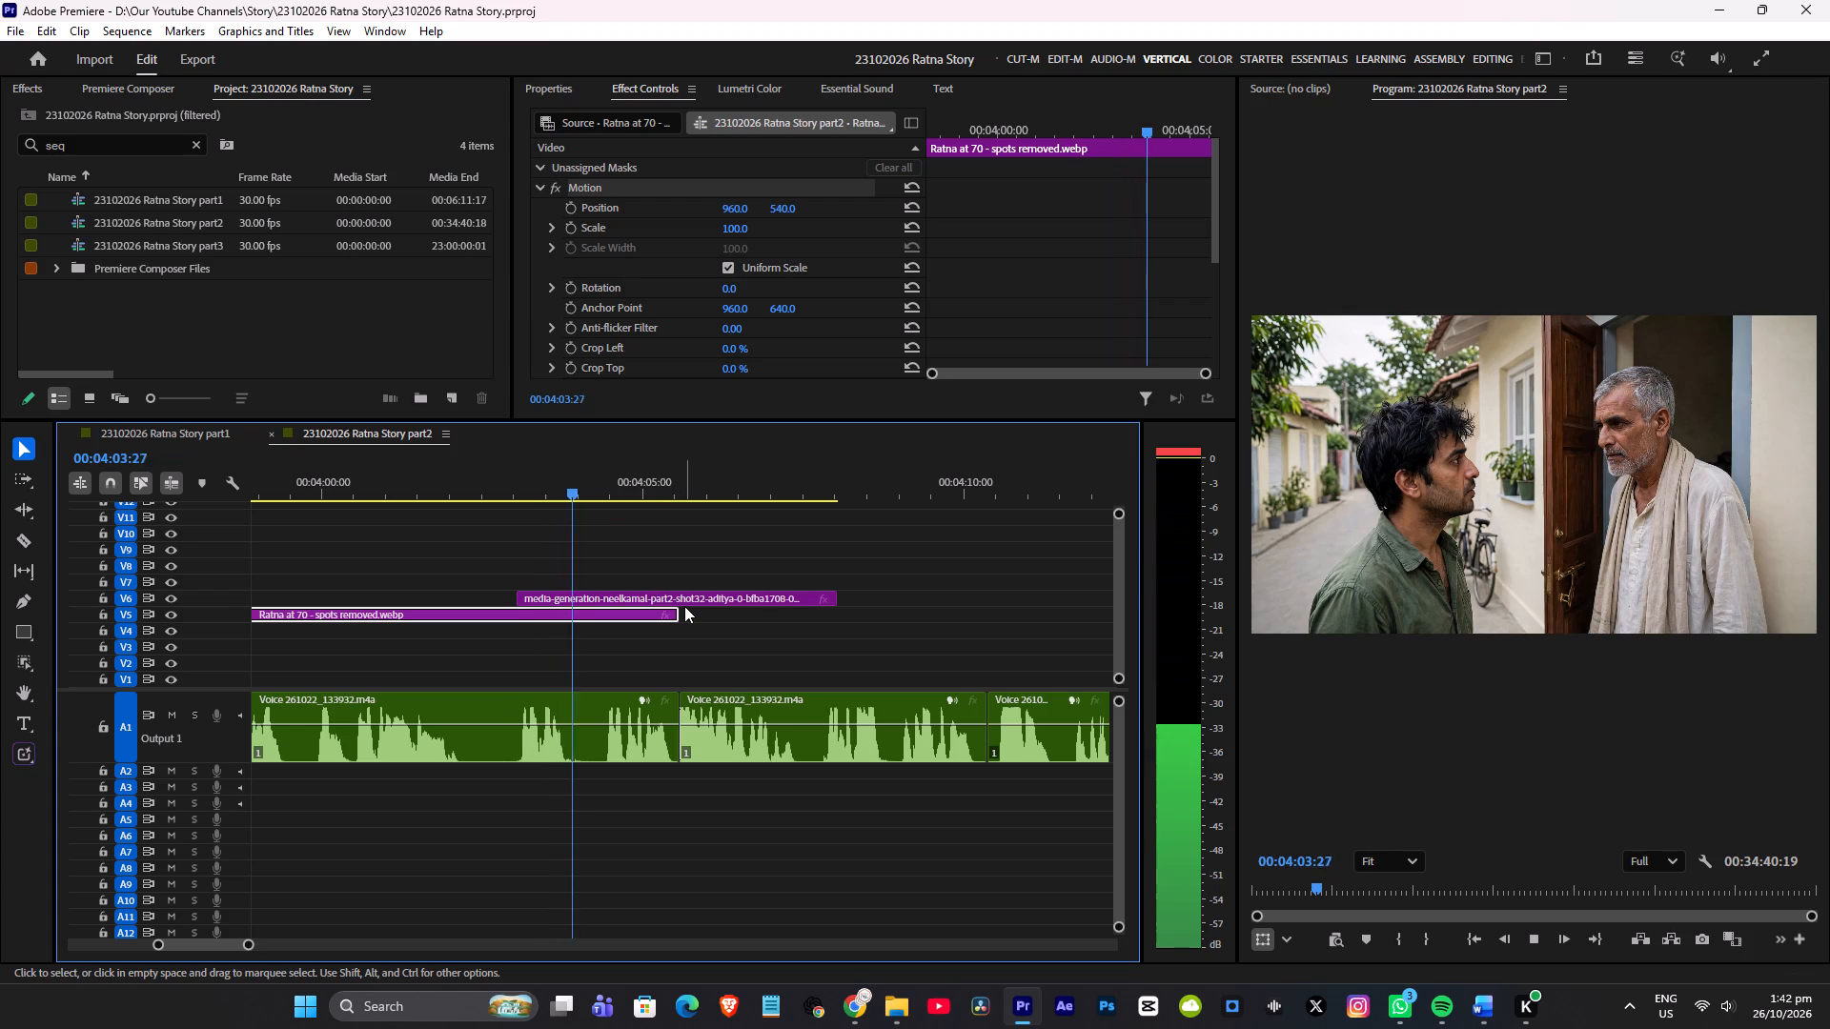
{"action": "key", "text": "space"}
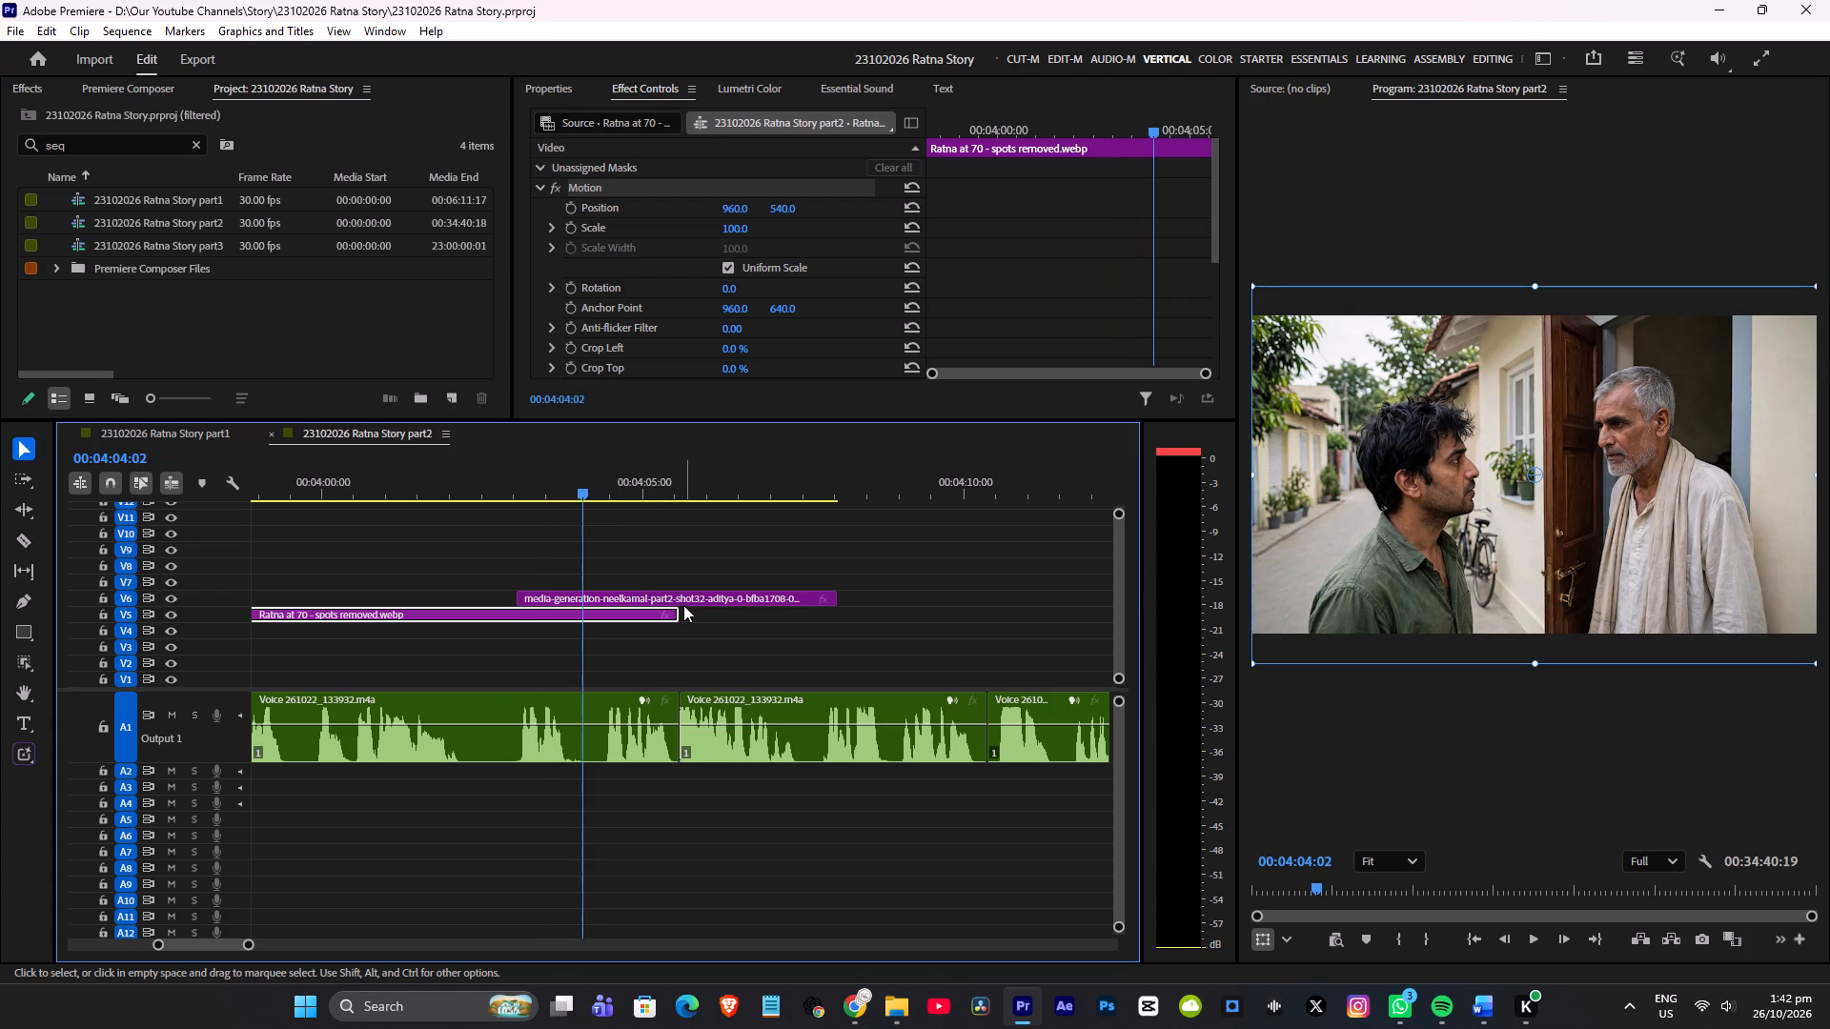
{"action": "left_click", "coordinate": [506, 486]}
{"action": "key", "text": "ctrl+s"}
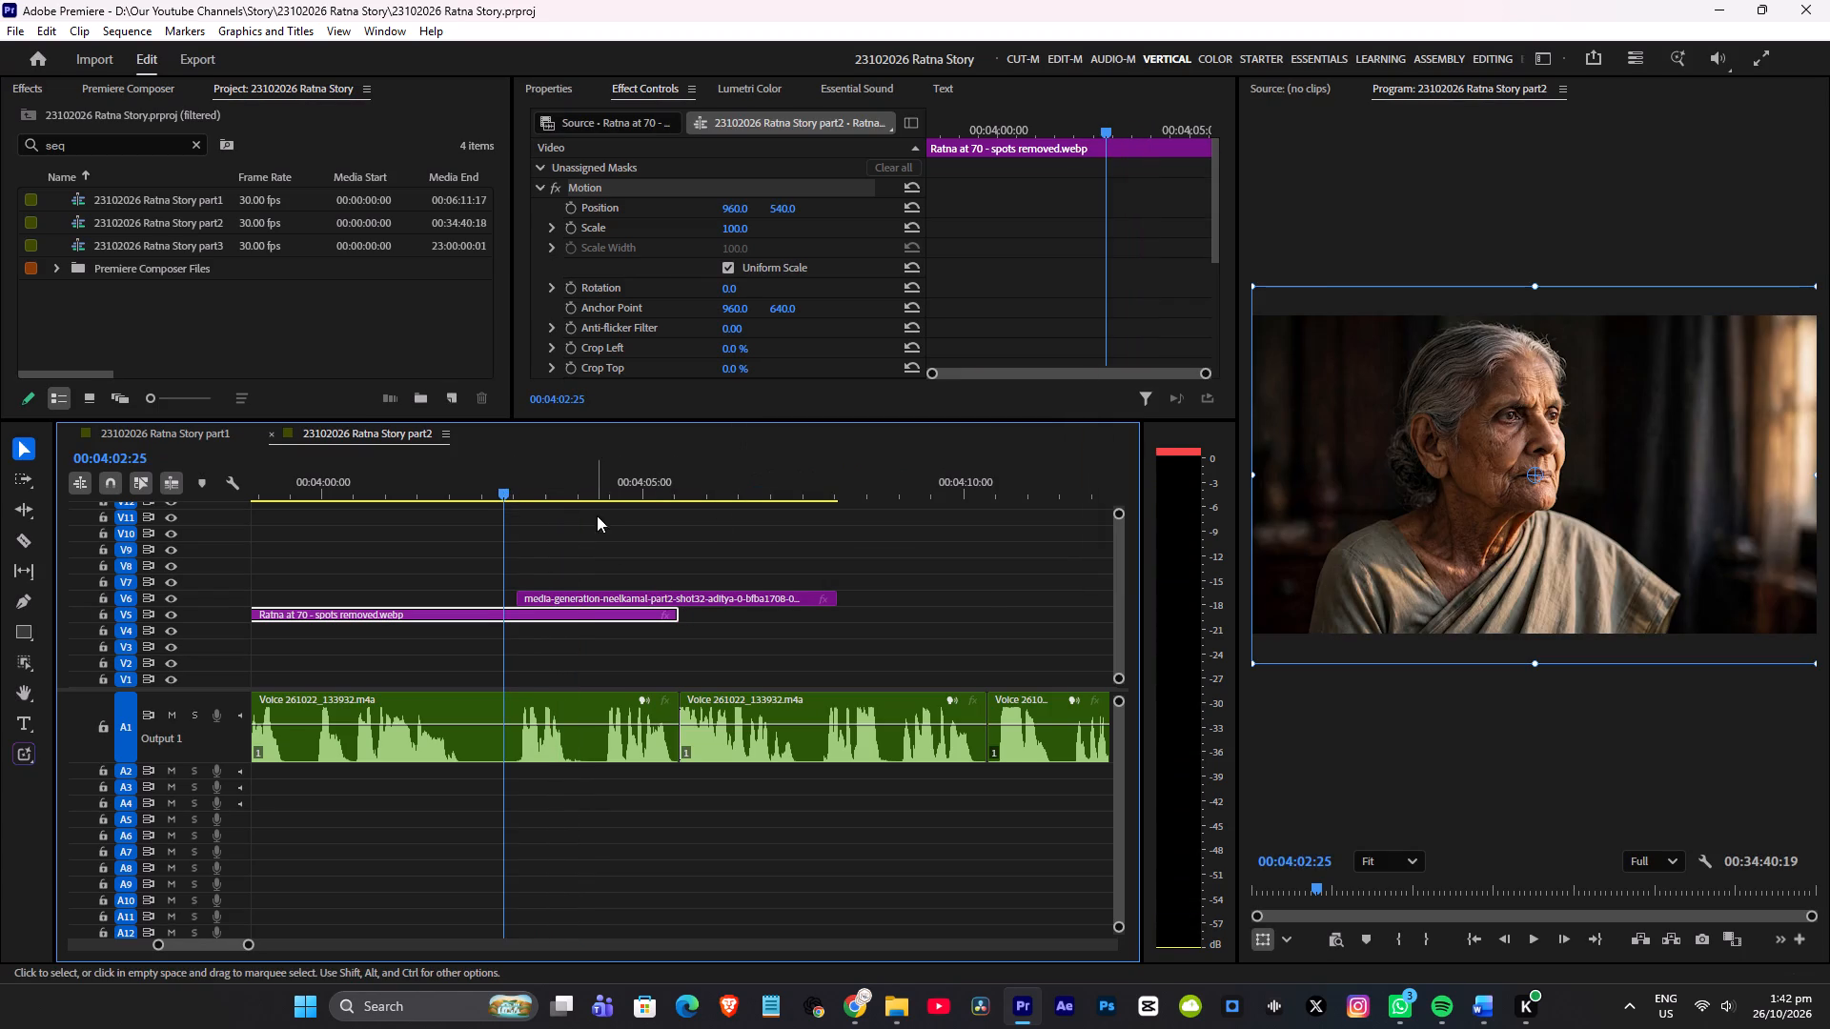
{"action": "key", "text": "space"}
{"action": "scroll", "coordinate": [707, 551], "scroll_direction": "up", "scroll_amount": 3, "text": "alt"}
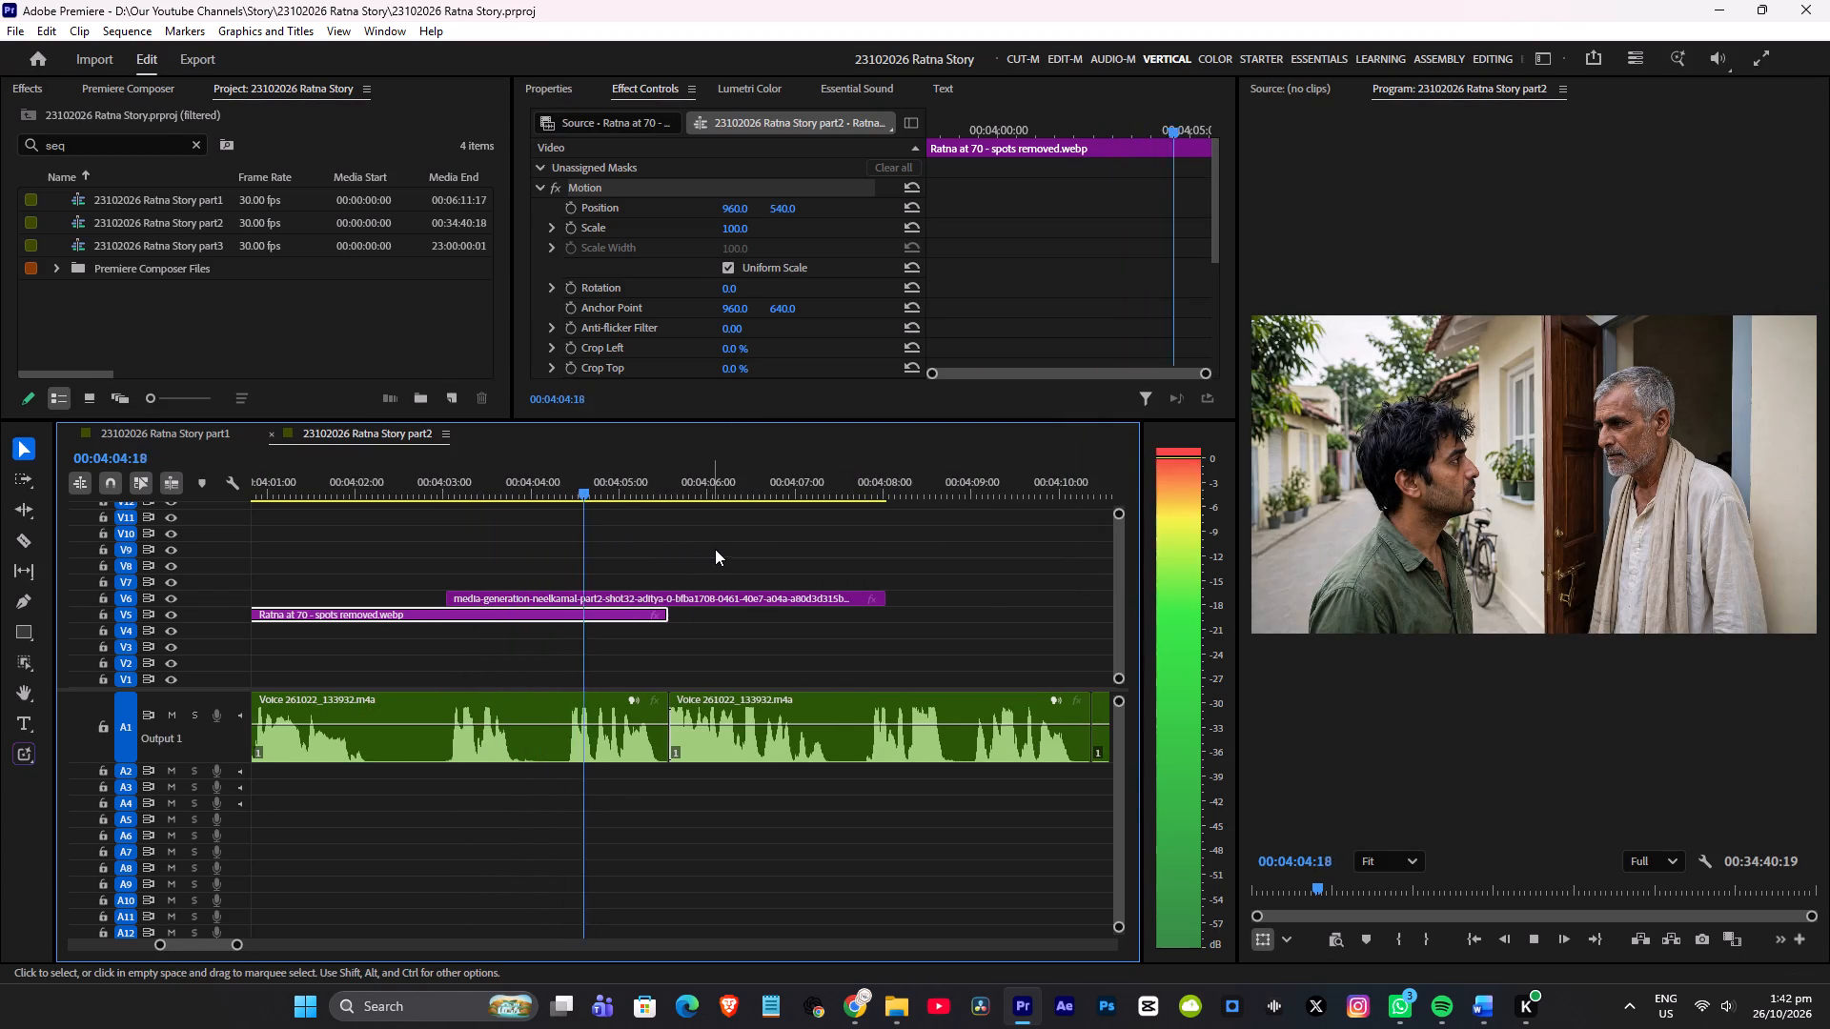
{"action": "scroll", "coordinate": [717, 545], "scroll_direction": "down", "scroll_amount": 4, "text": "alt"}
{"action": "scroll", "coordinate": [723, 545], "scroll_direction": "down", "scroll_amount": 4}
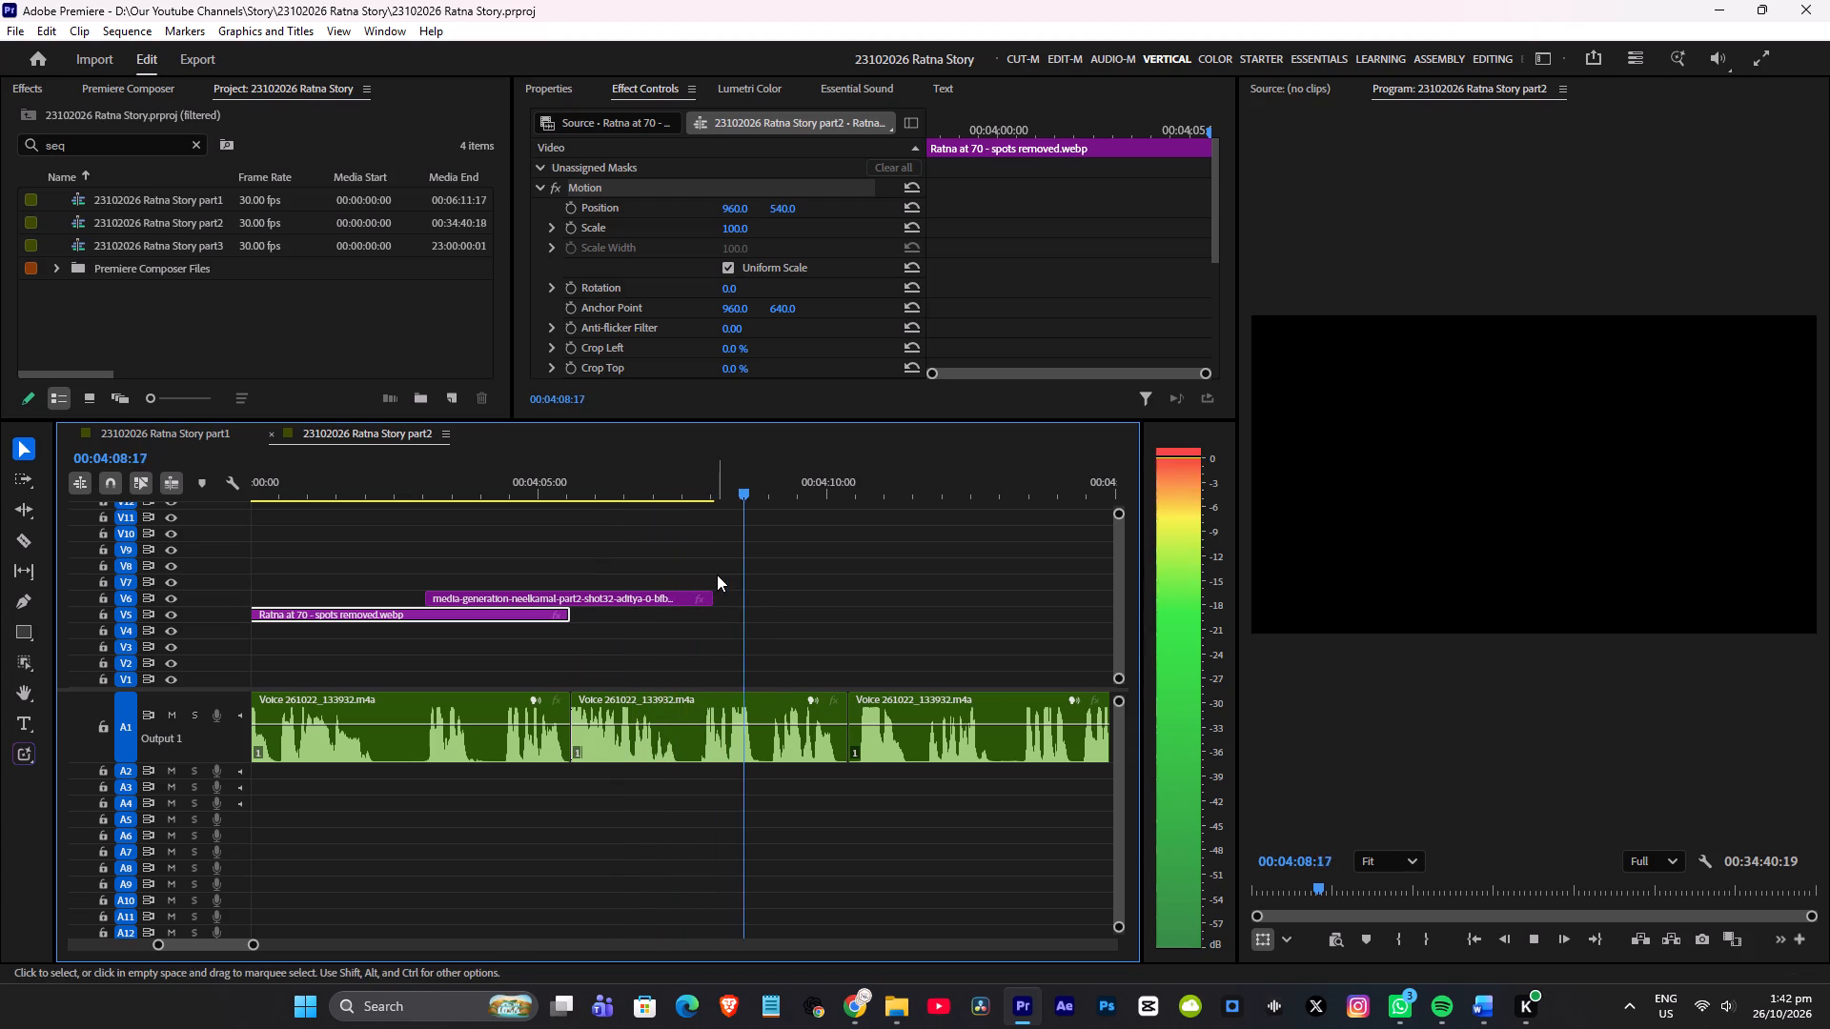
{"action": "left_click", "coordinate": [691, 493]}
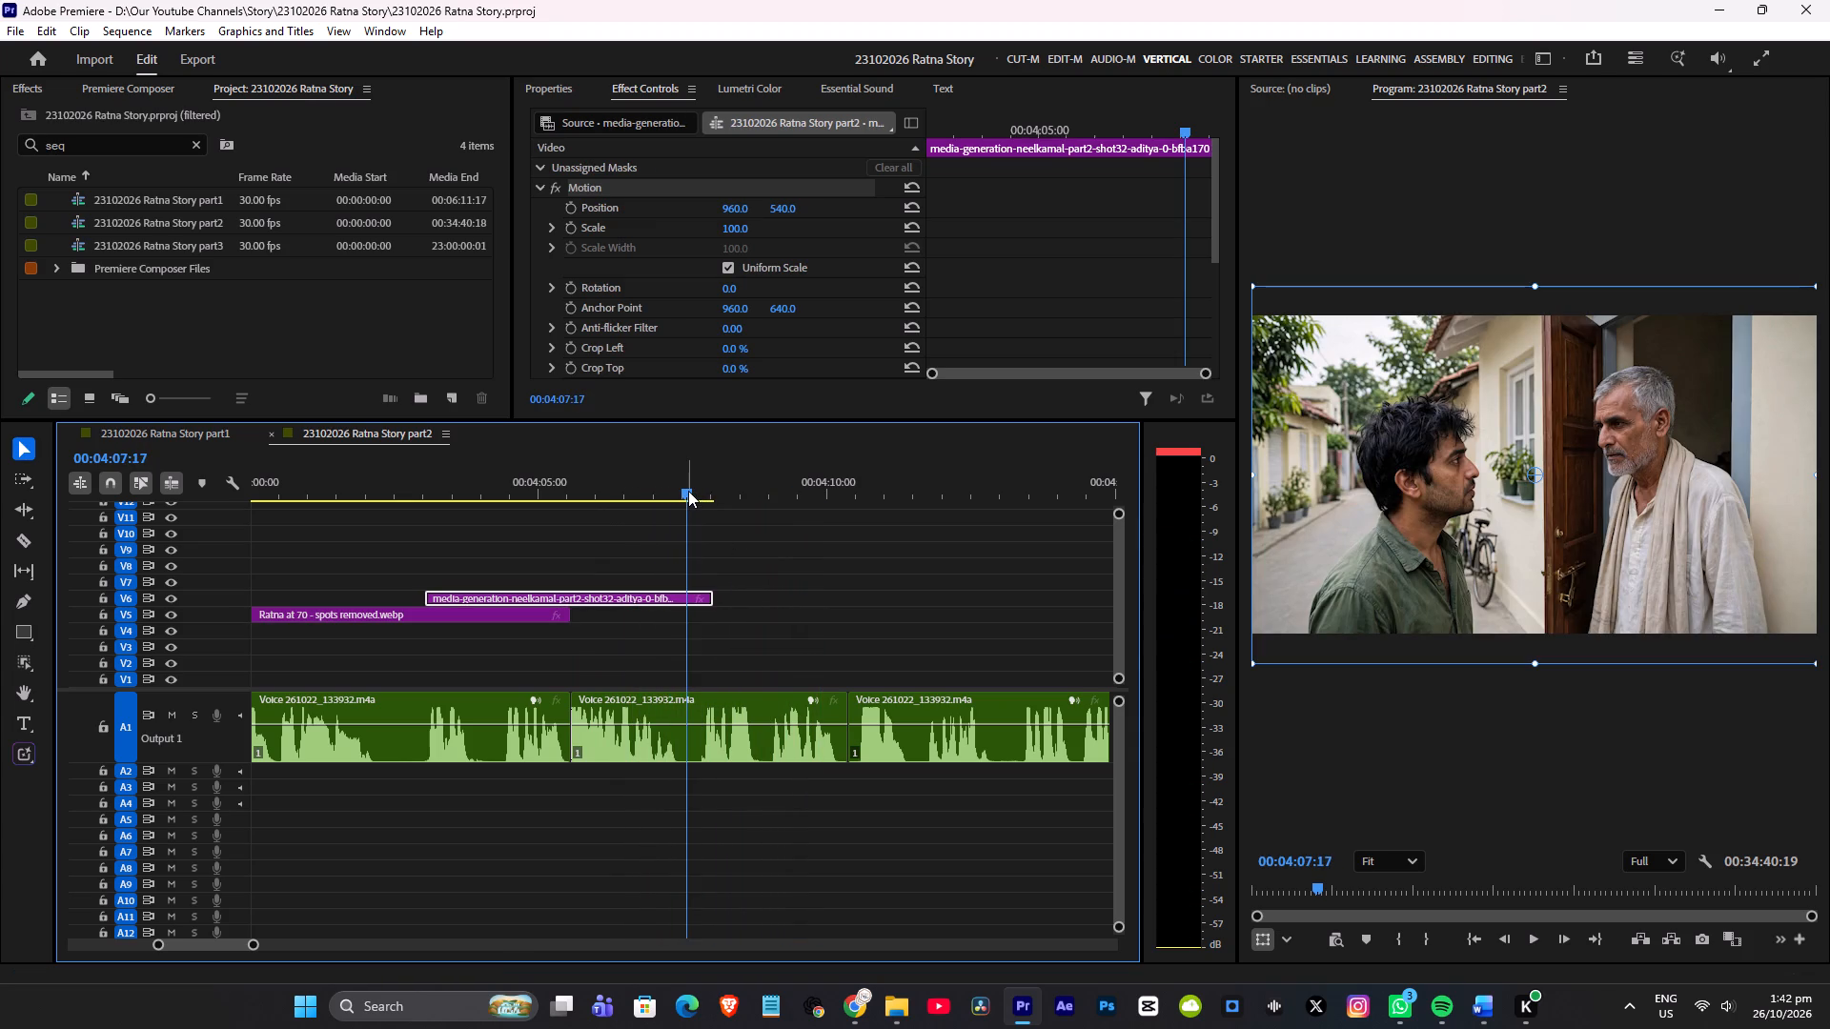
{"action": "key", "text": "ctrl+s"}
Play the narration from about 00:04:06 and extend the Shot 32 clip's end on V6 to the voice cut at about 00:04:10.
{"action": "left_click", "coordinate": [603, 485]}
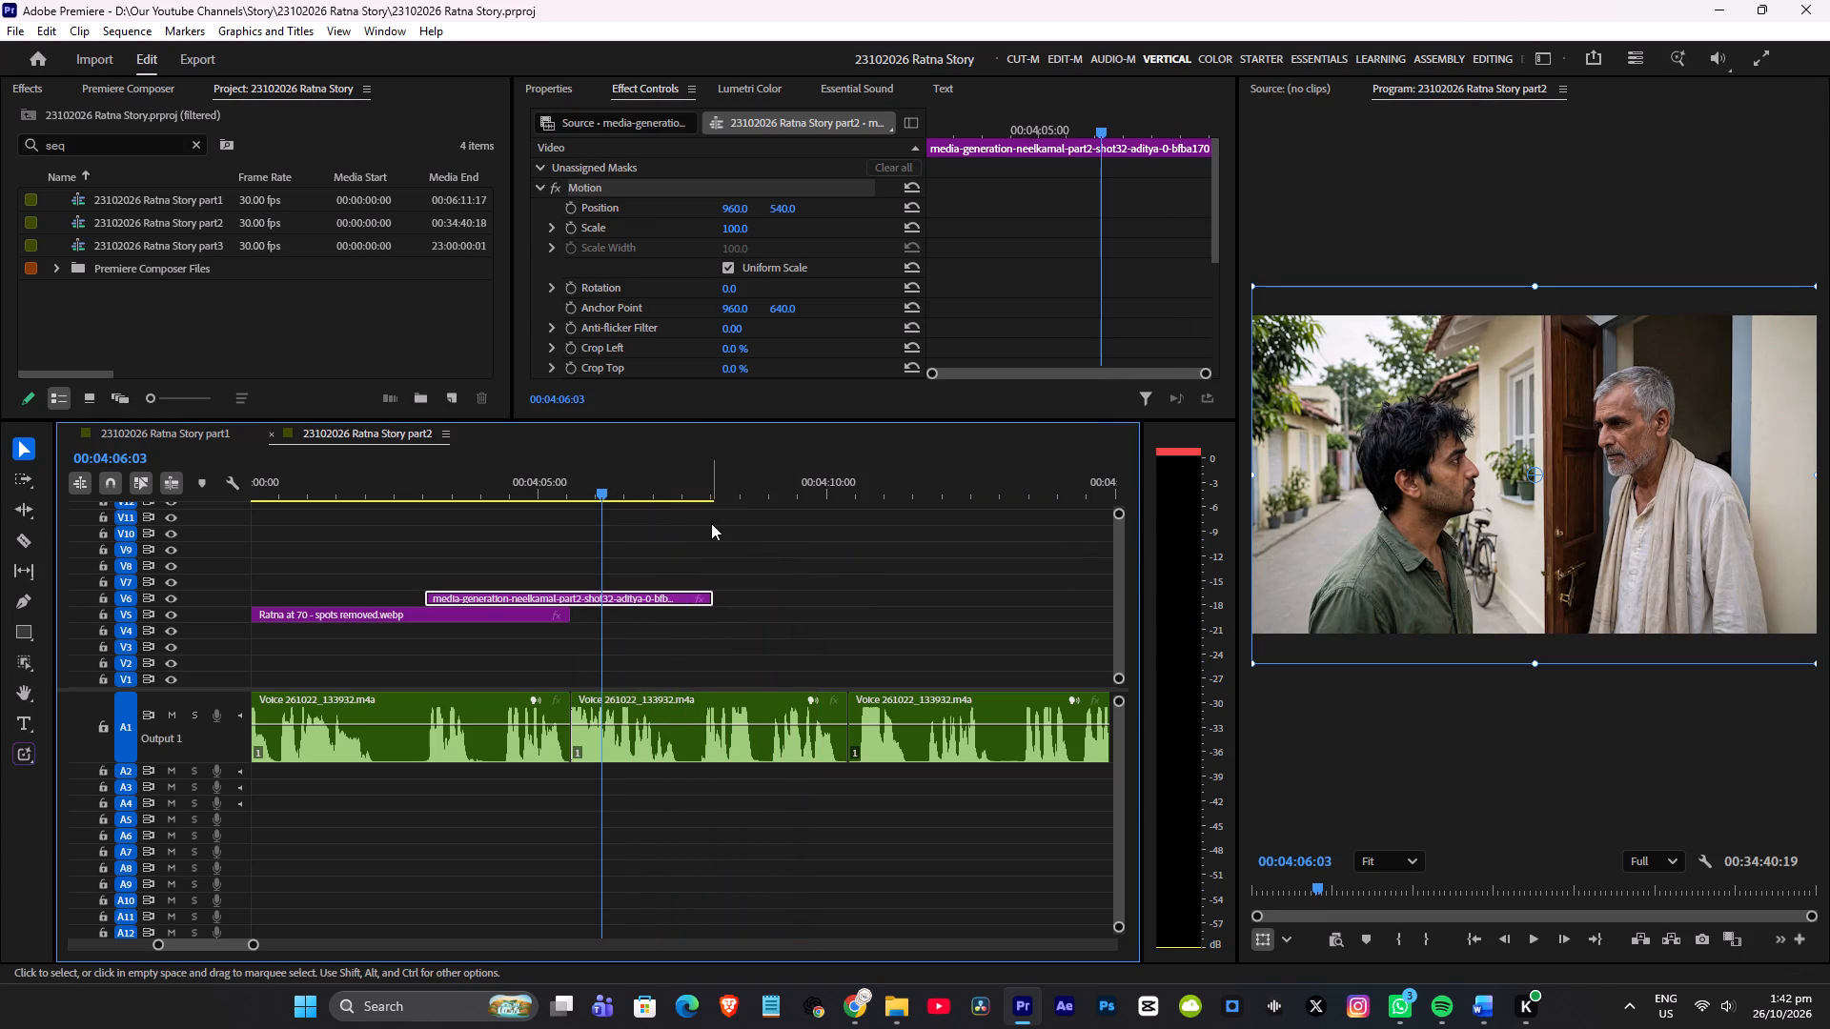
{"action": "key", "text": "space"}
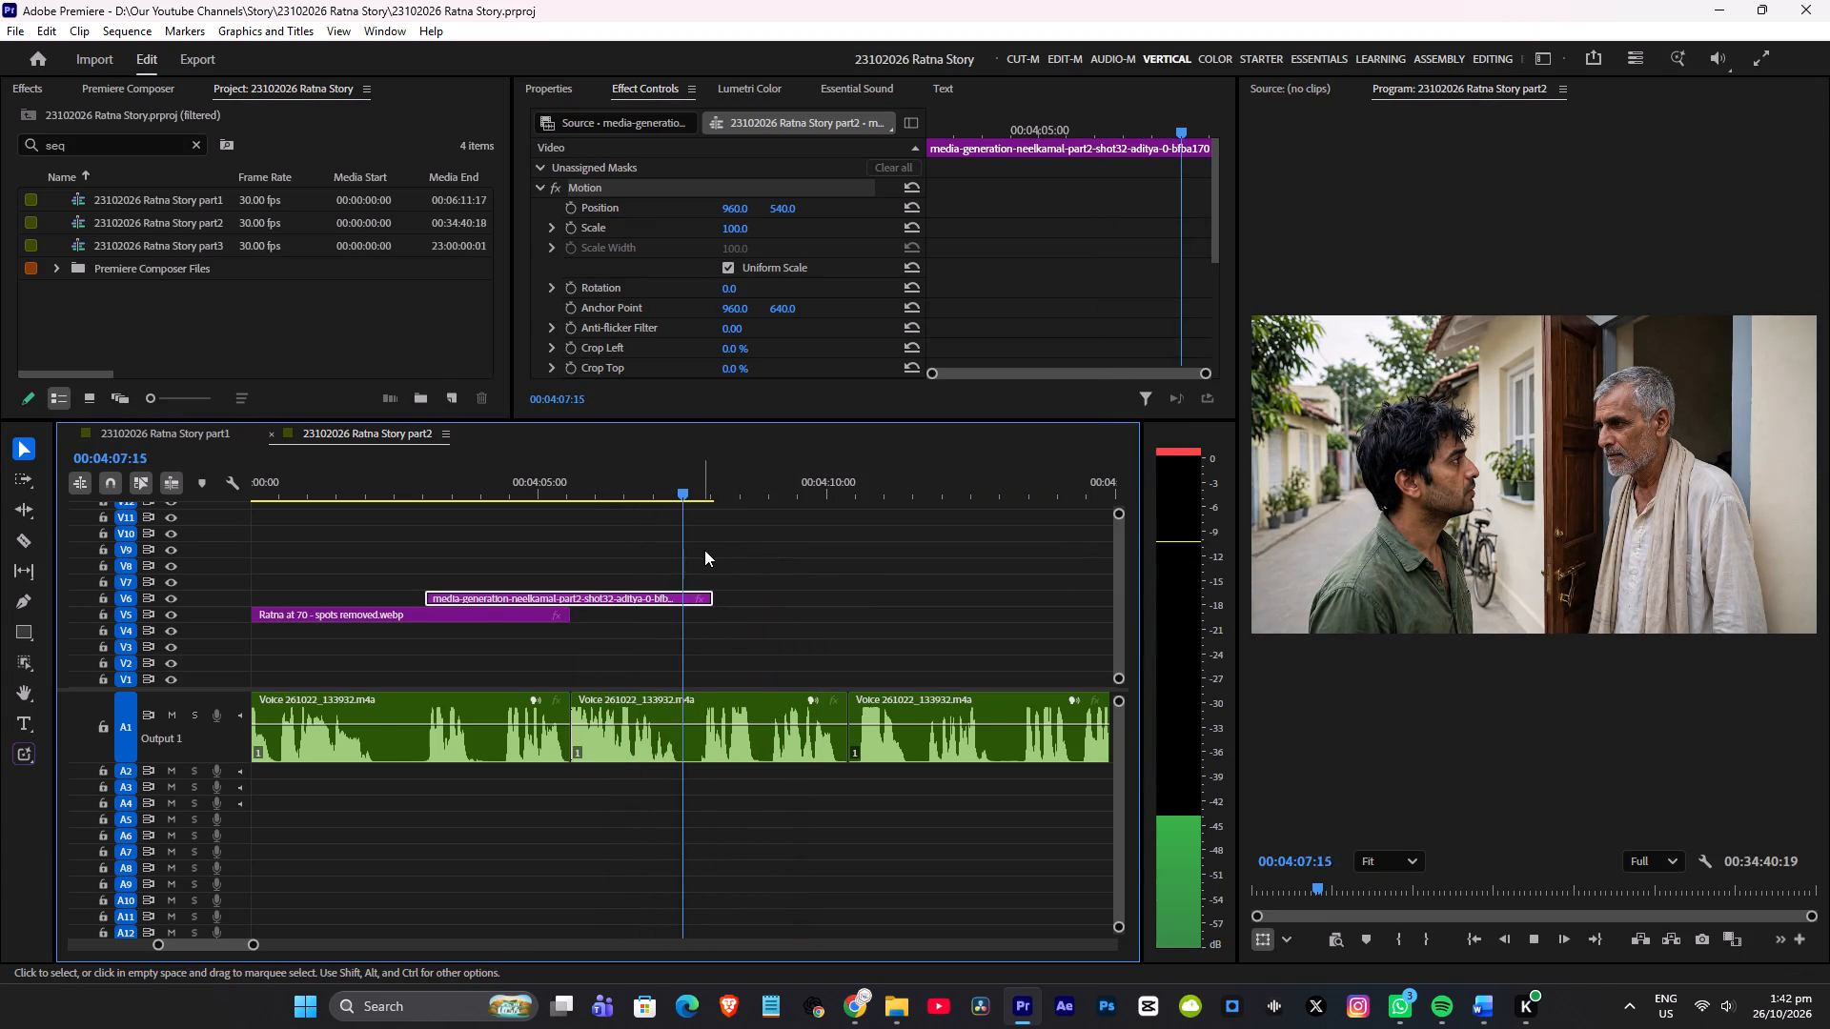
{"action": "scroll", "coordinate": [795, 581], "scroll_direction": "up", "scroll_amount": 3, "text": "alt"}
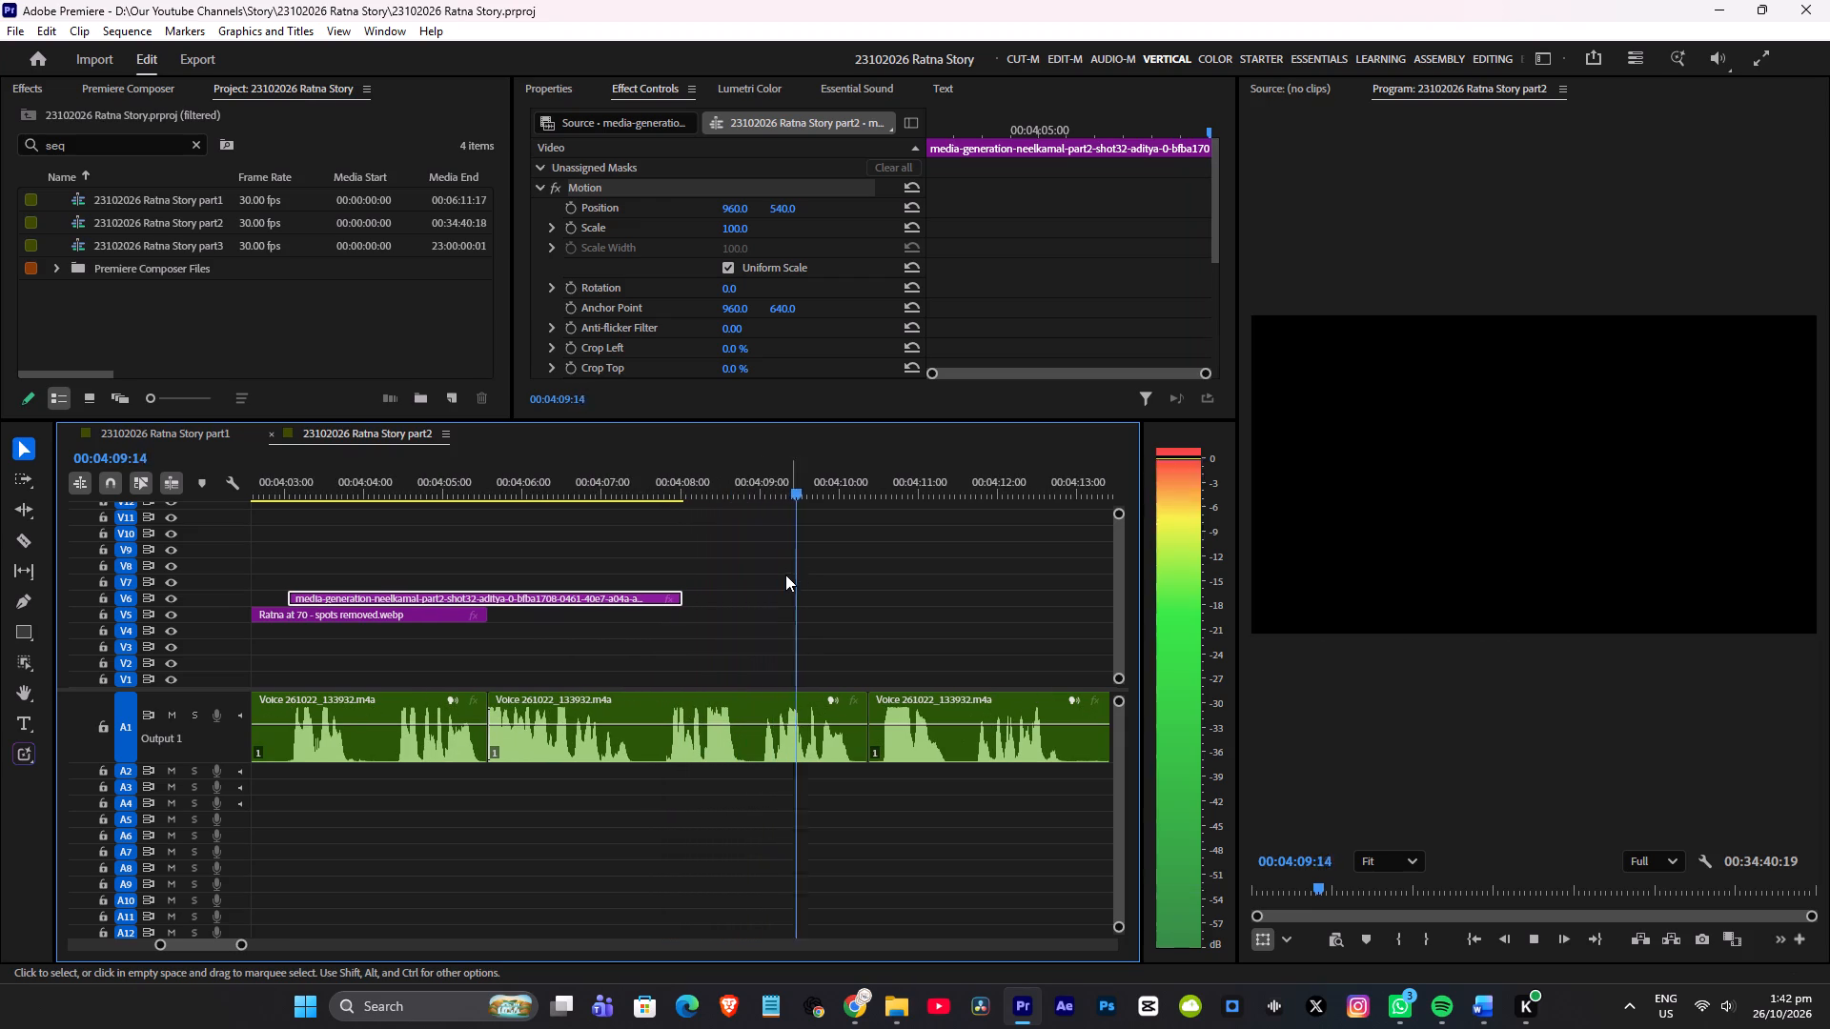
{"action": "key", "text": "space"}
{"action": "left_click", "coordinate": [675, 596]}
{"action": "left_click_drag", "start_coordinate": [691, 593], "coordinate": [820, 584]}
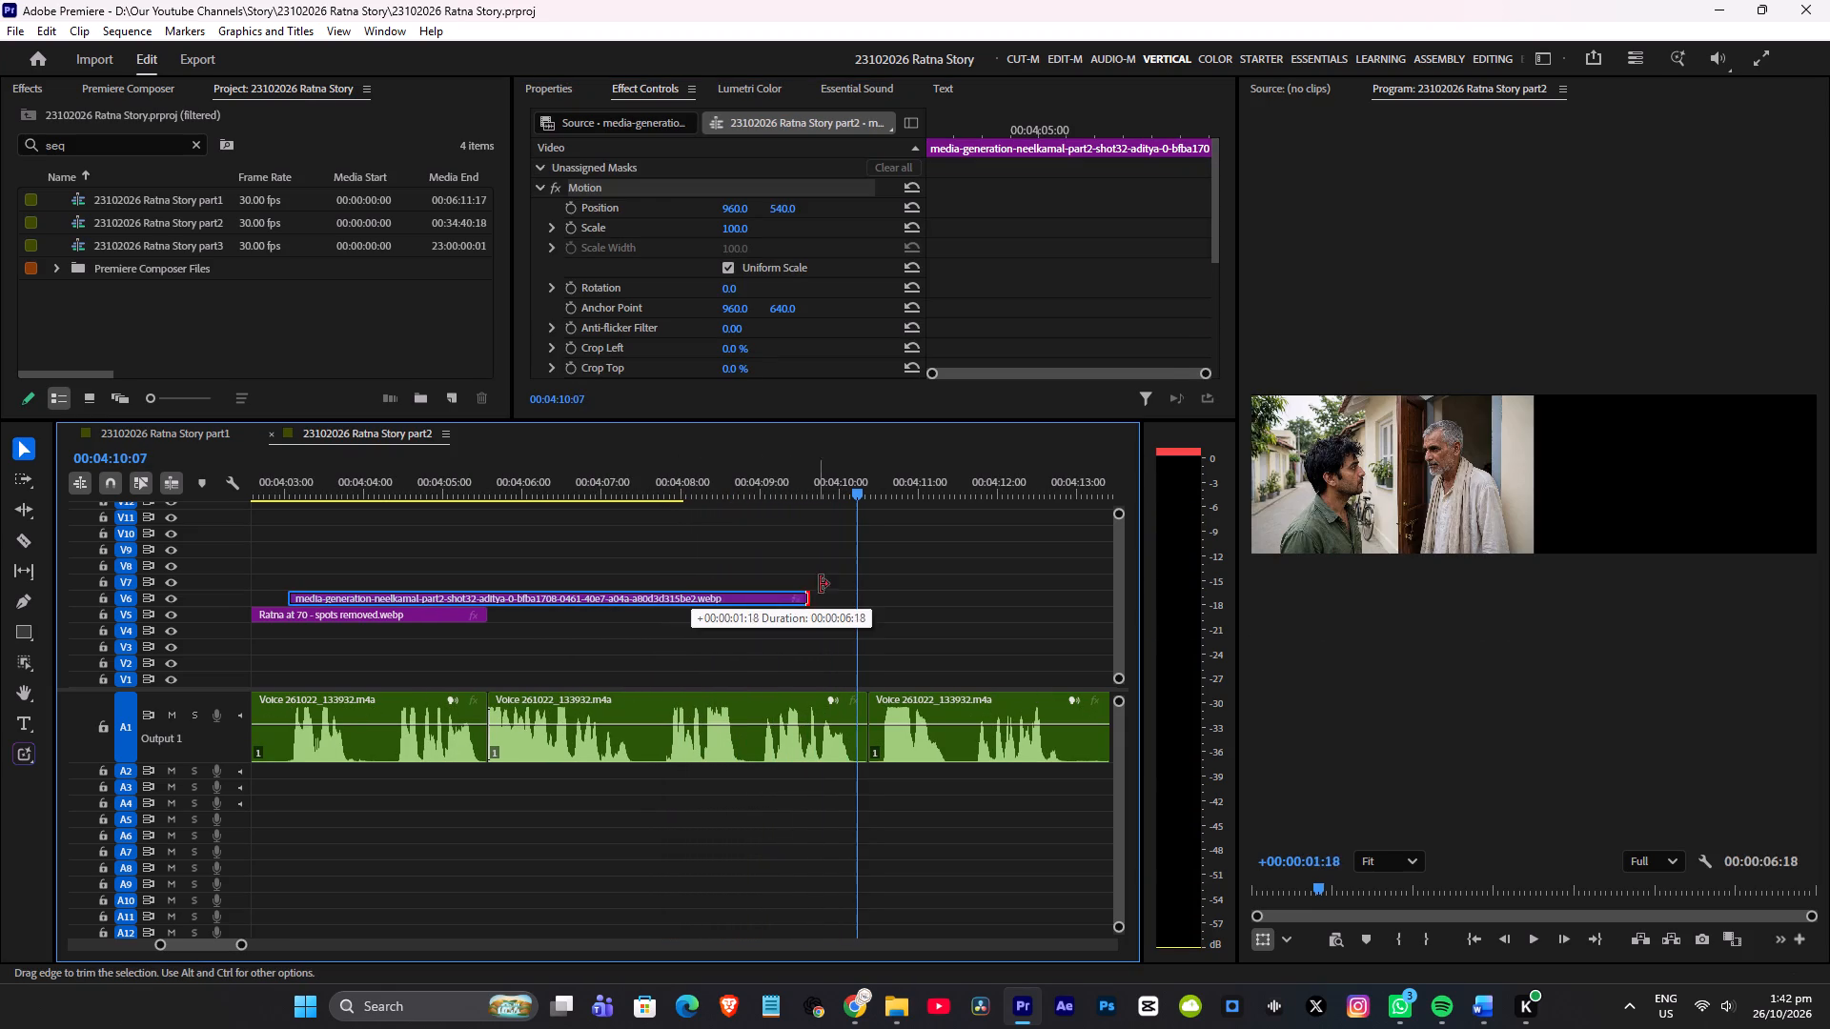
{"action": "left_click_drag", "start_coordinate": [820, 584], "coordinate": [873, 579]}
Listen to the uncovered narration after the Shot 32 clip, from about 00:04:10 to 00:04:18, and recheck its opening.
{"action": "scroll", "coordinate": [864, 591], "scroll_direction": "down", "scroll_amount": 4, "text": "alt"}
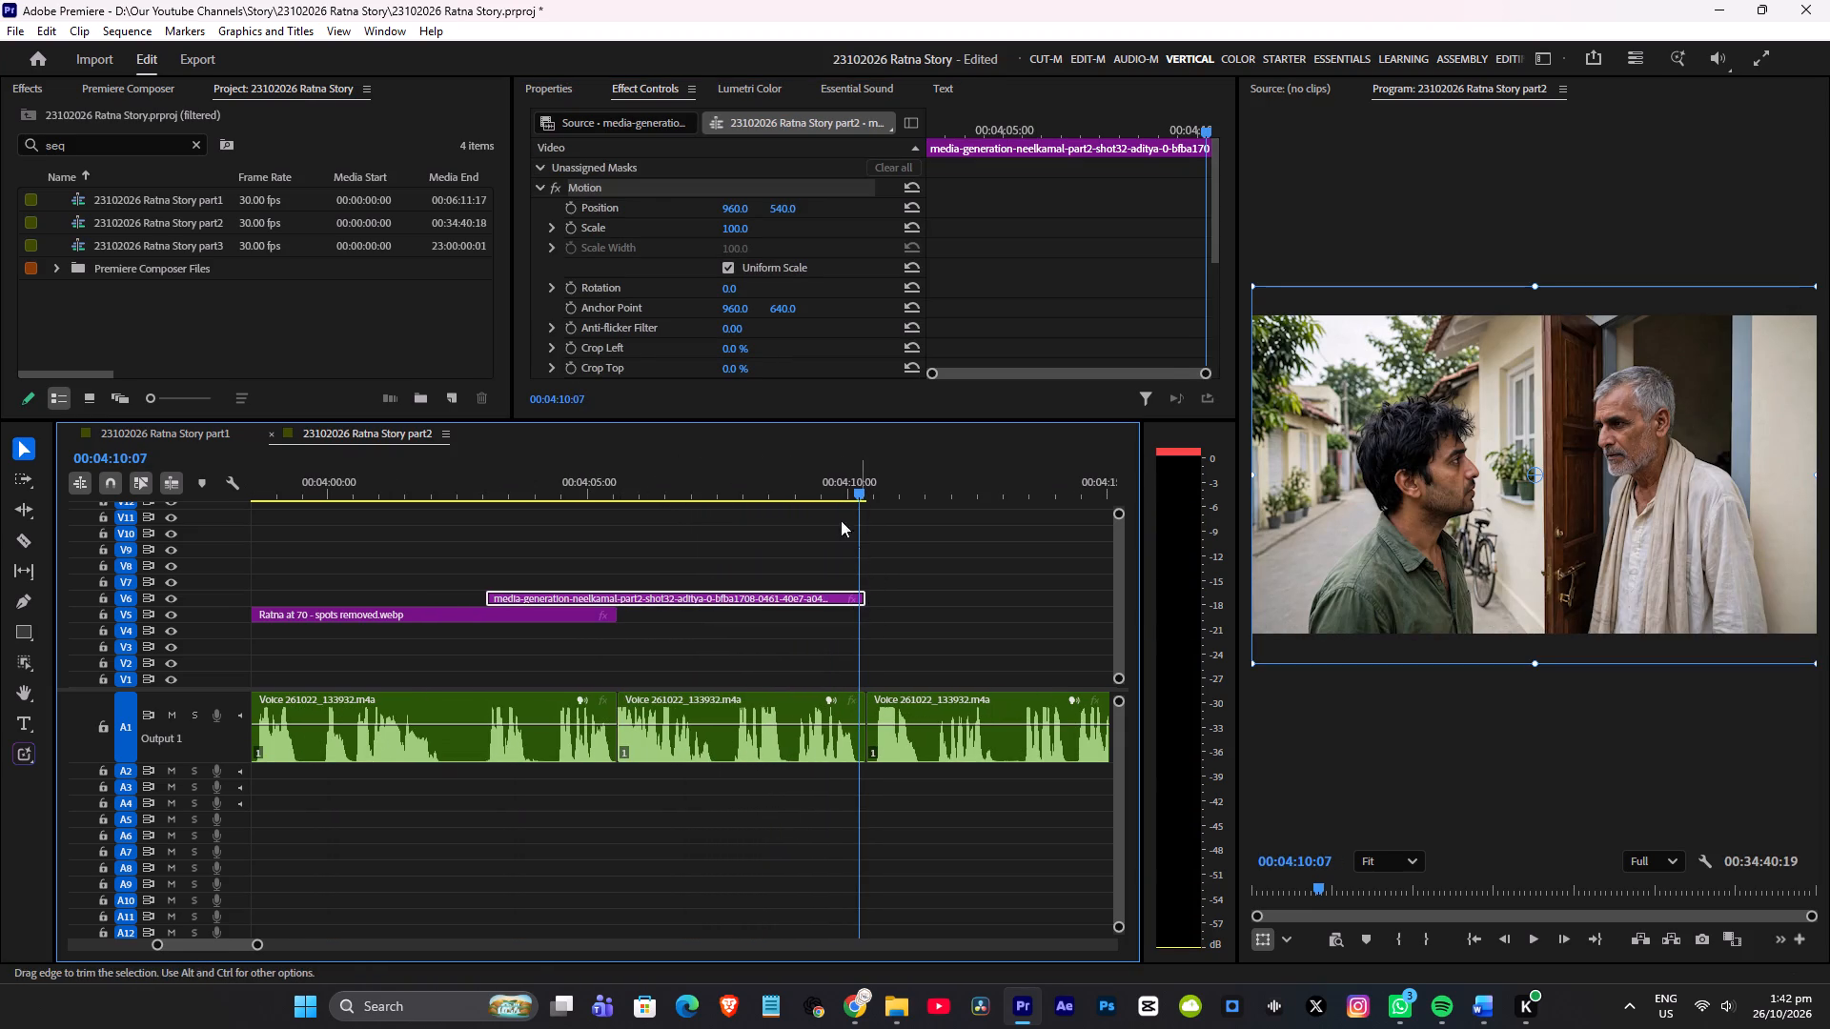
{"action": "left_click", "coordinate": [834, 486]}
{"action": "key", "text": "space"}
{"action": "scroll", "coordinate": [866, 520], "scroll_direction": "down", "scroll_amount": 5}
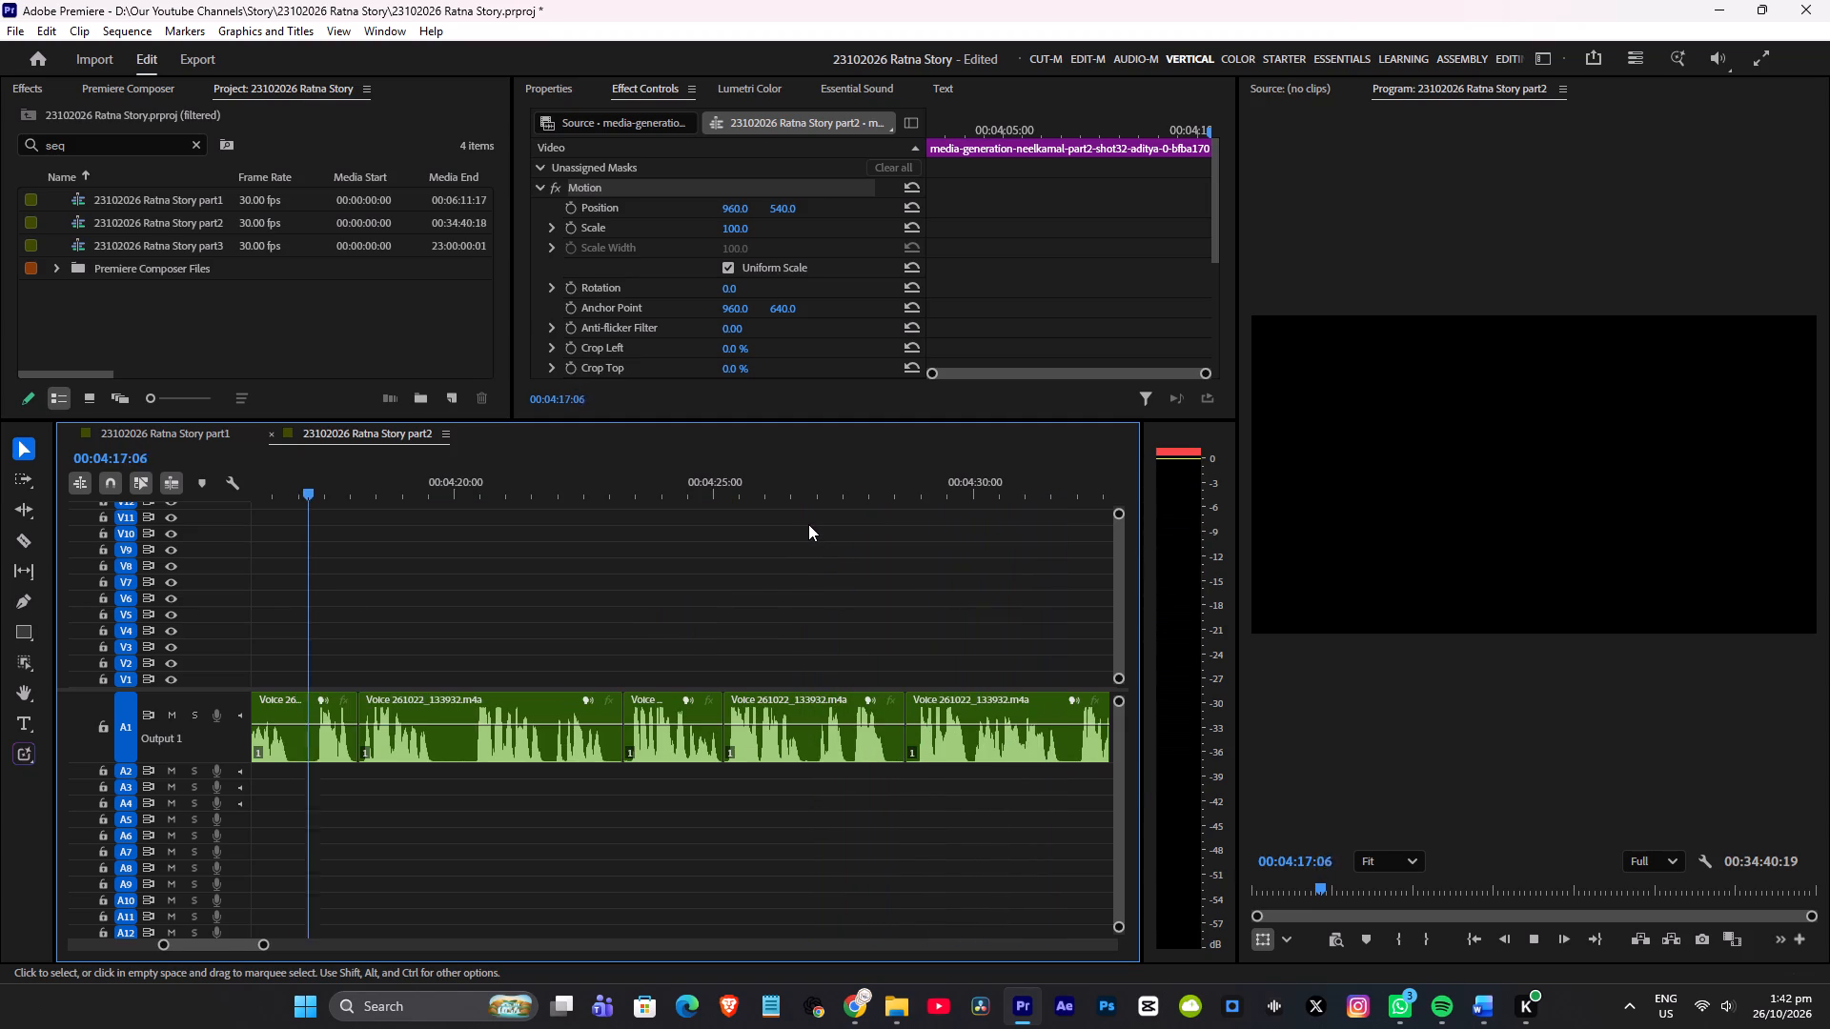
{"action": "scroll", "coordinate": [807, 532], "scroll_direction": "down", "scroll_amount": 8, "text": "alt"}
{"action": "key", "text": "space"}
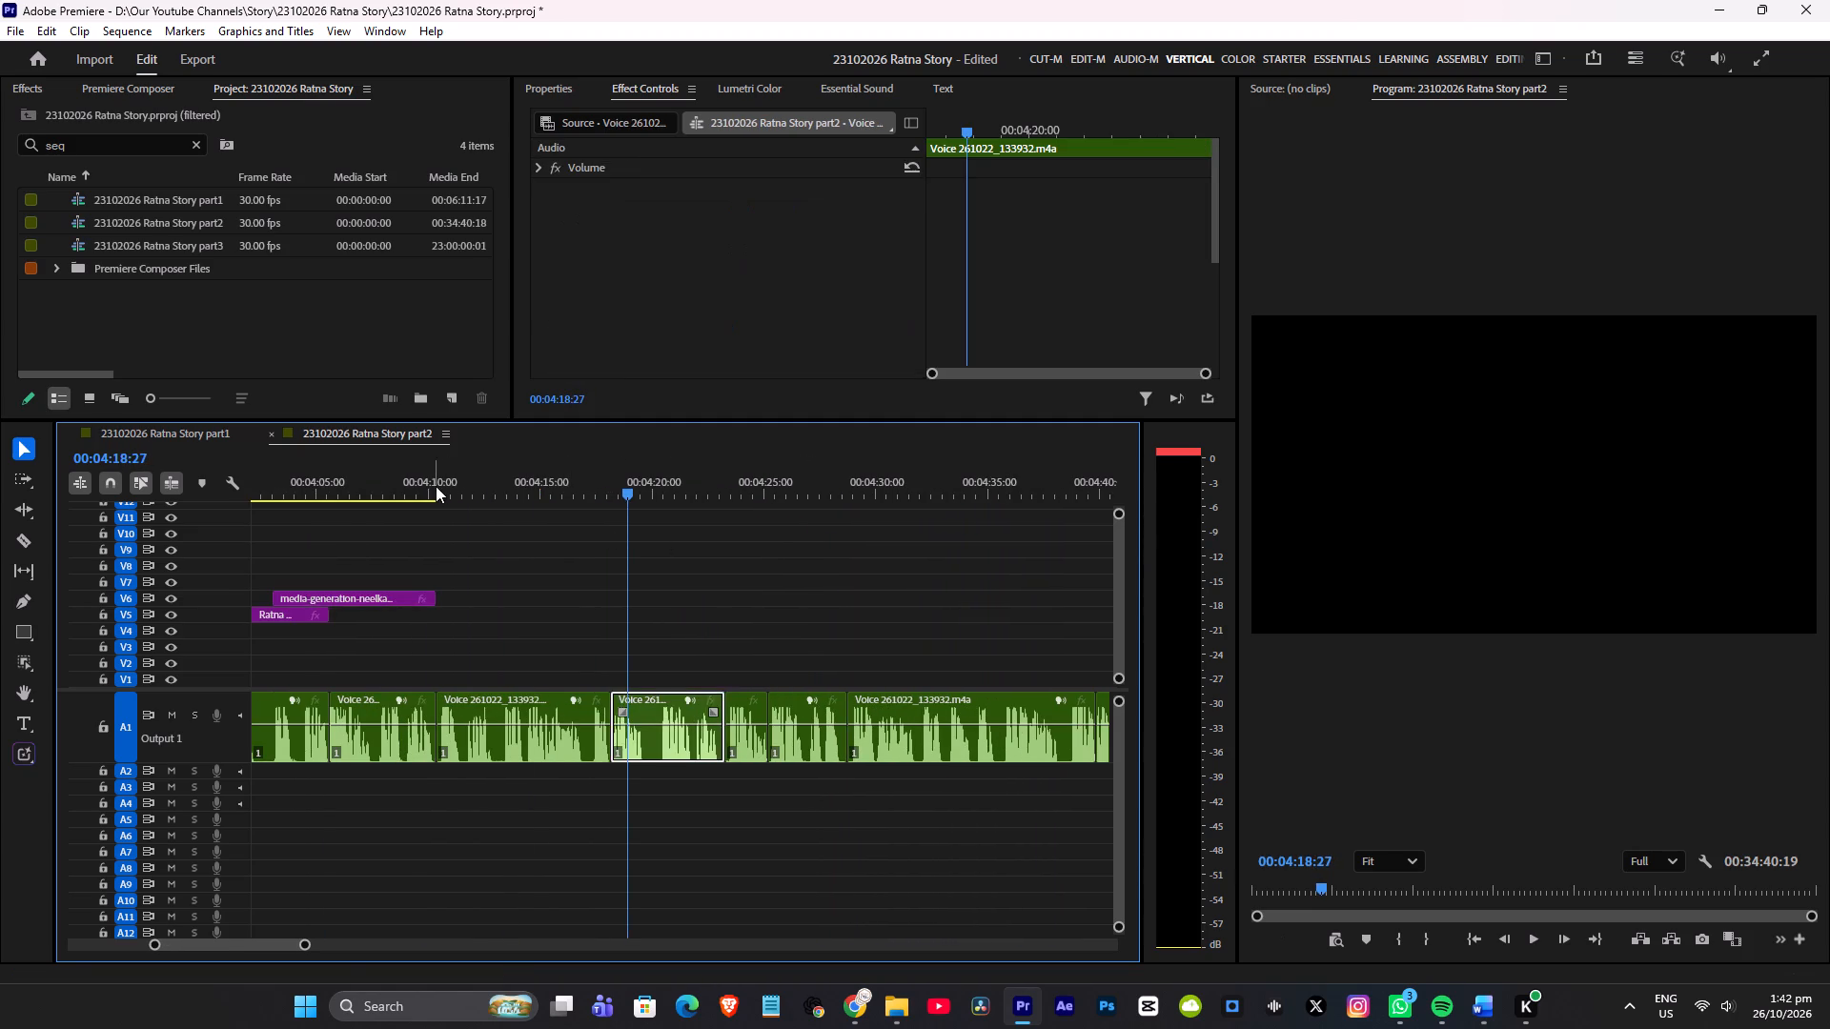
{"action": "left_click", "coordinate": [436, 486]}
{"action": "key", "text": "space"}
{"action": "key", "text": "space"}
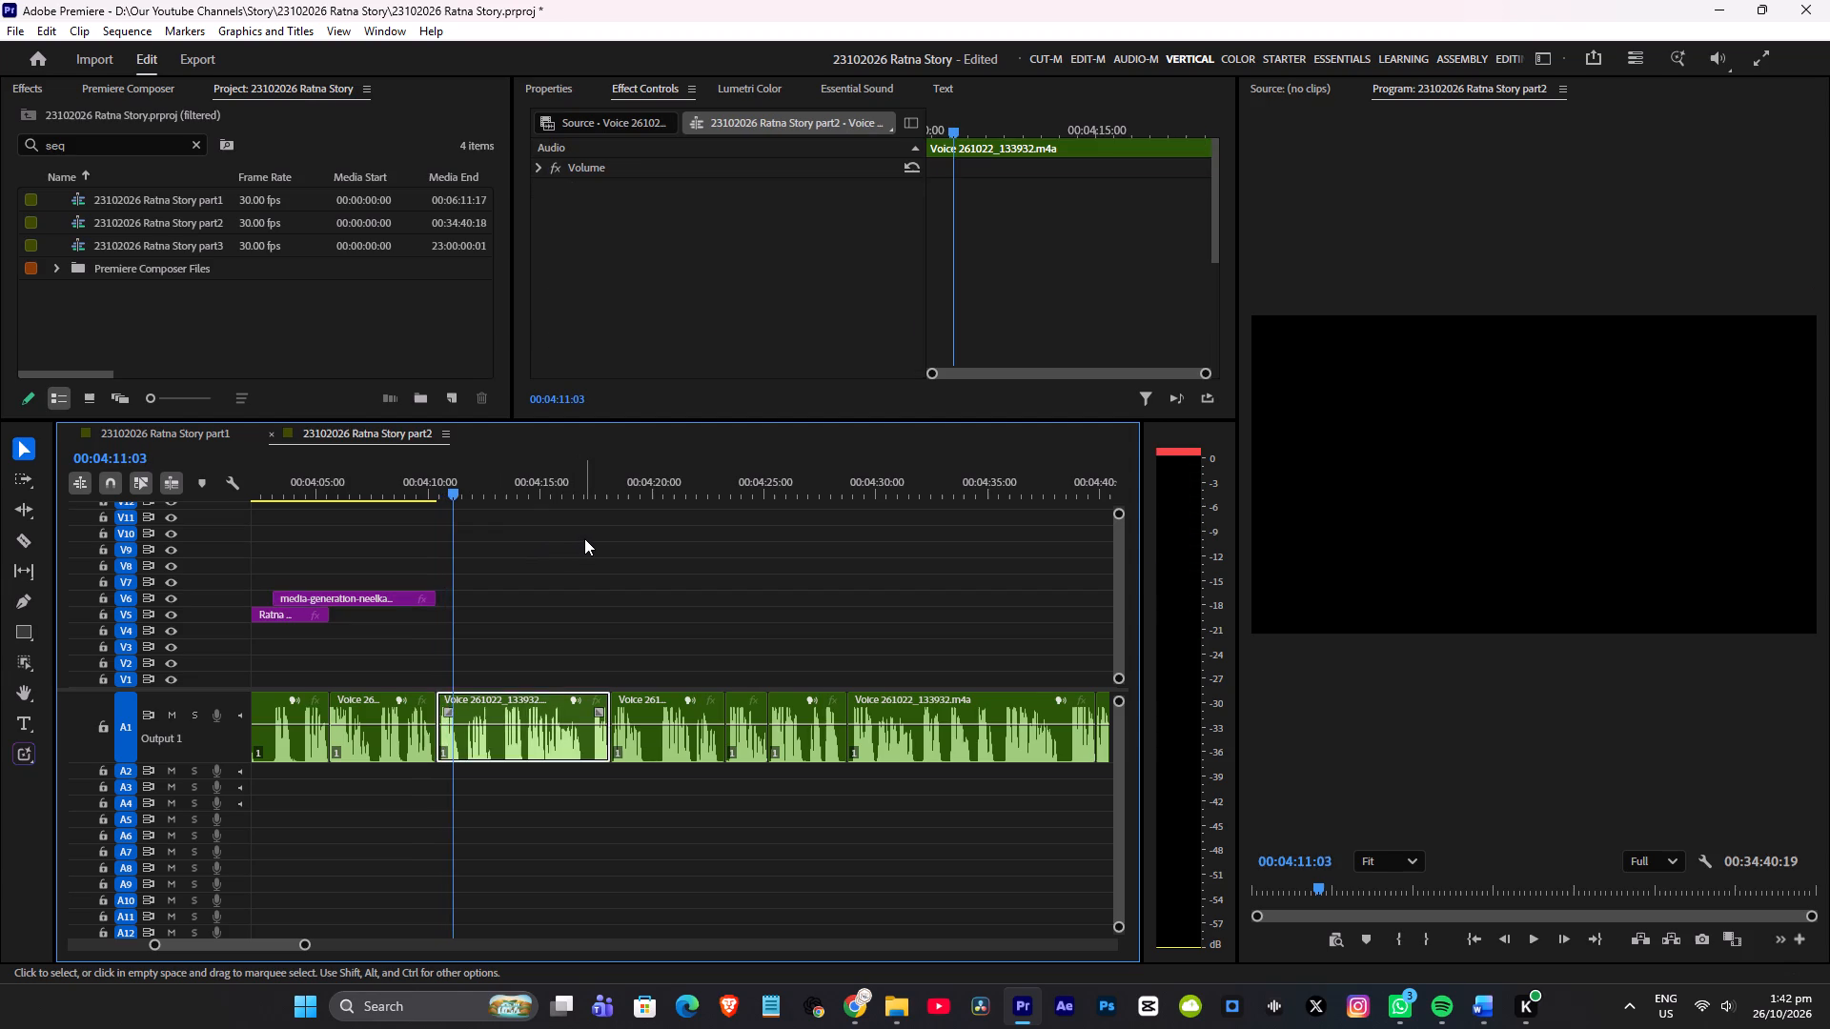
Scan the part2 timeline out to the voice-over's end near 00:05:57 and return to the end of the Shot 32 clip.
{"action": "scroll", "coordinate": [637, 545], "scroll_direction": "down", "scroll_amount": 14, "text": "alt"}
{"action": "scroll", "coordinate": [763, 569], "scroll_direction": "down", "scroll_amount": 9, "text": "alt"}
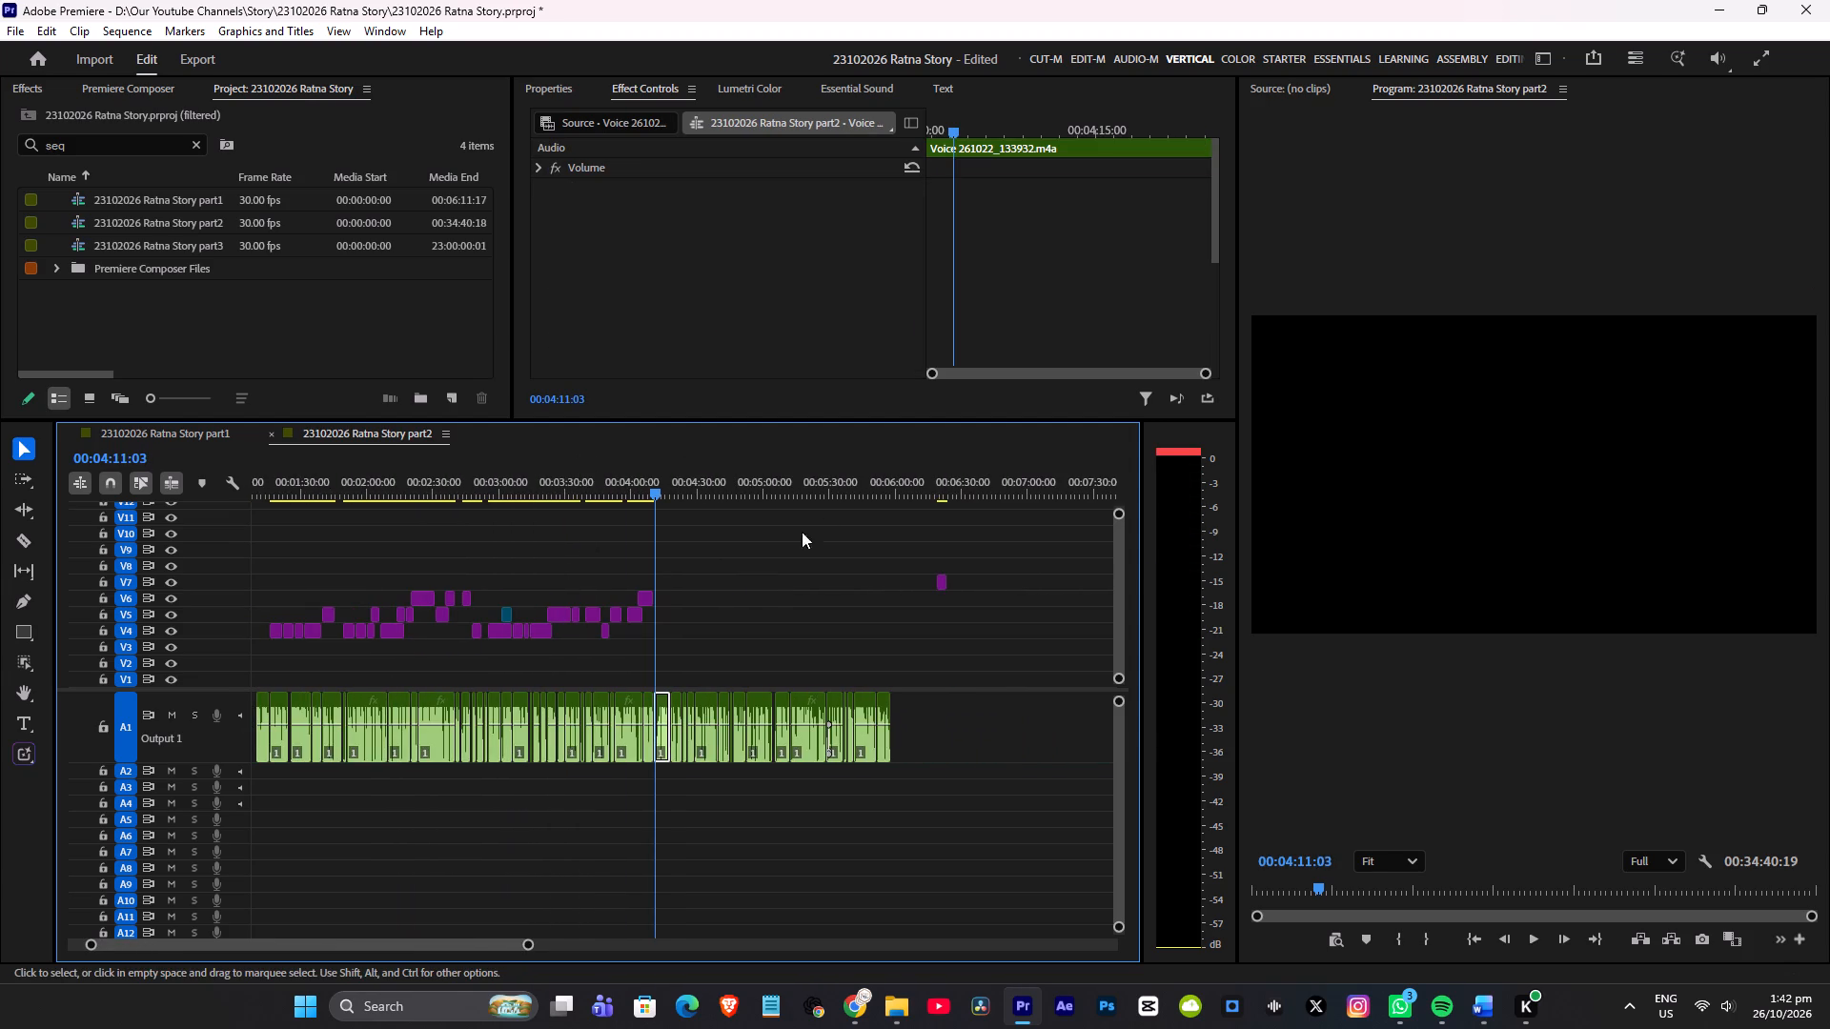
{"action": "left_click_drag", "start_coordinate": [879, 477], "coordinate": [890, 478]}
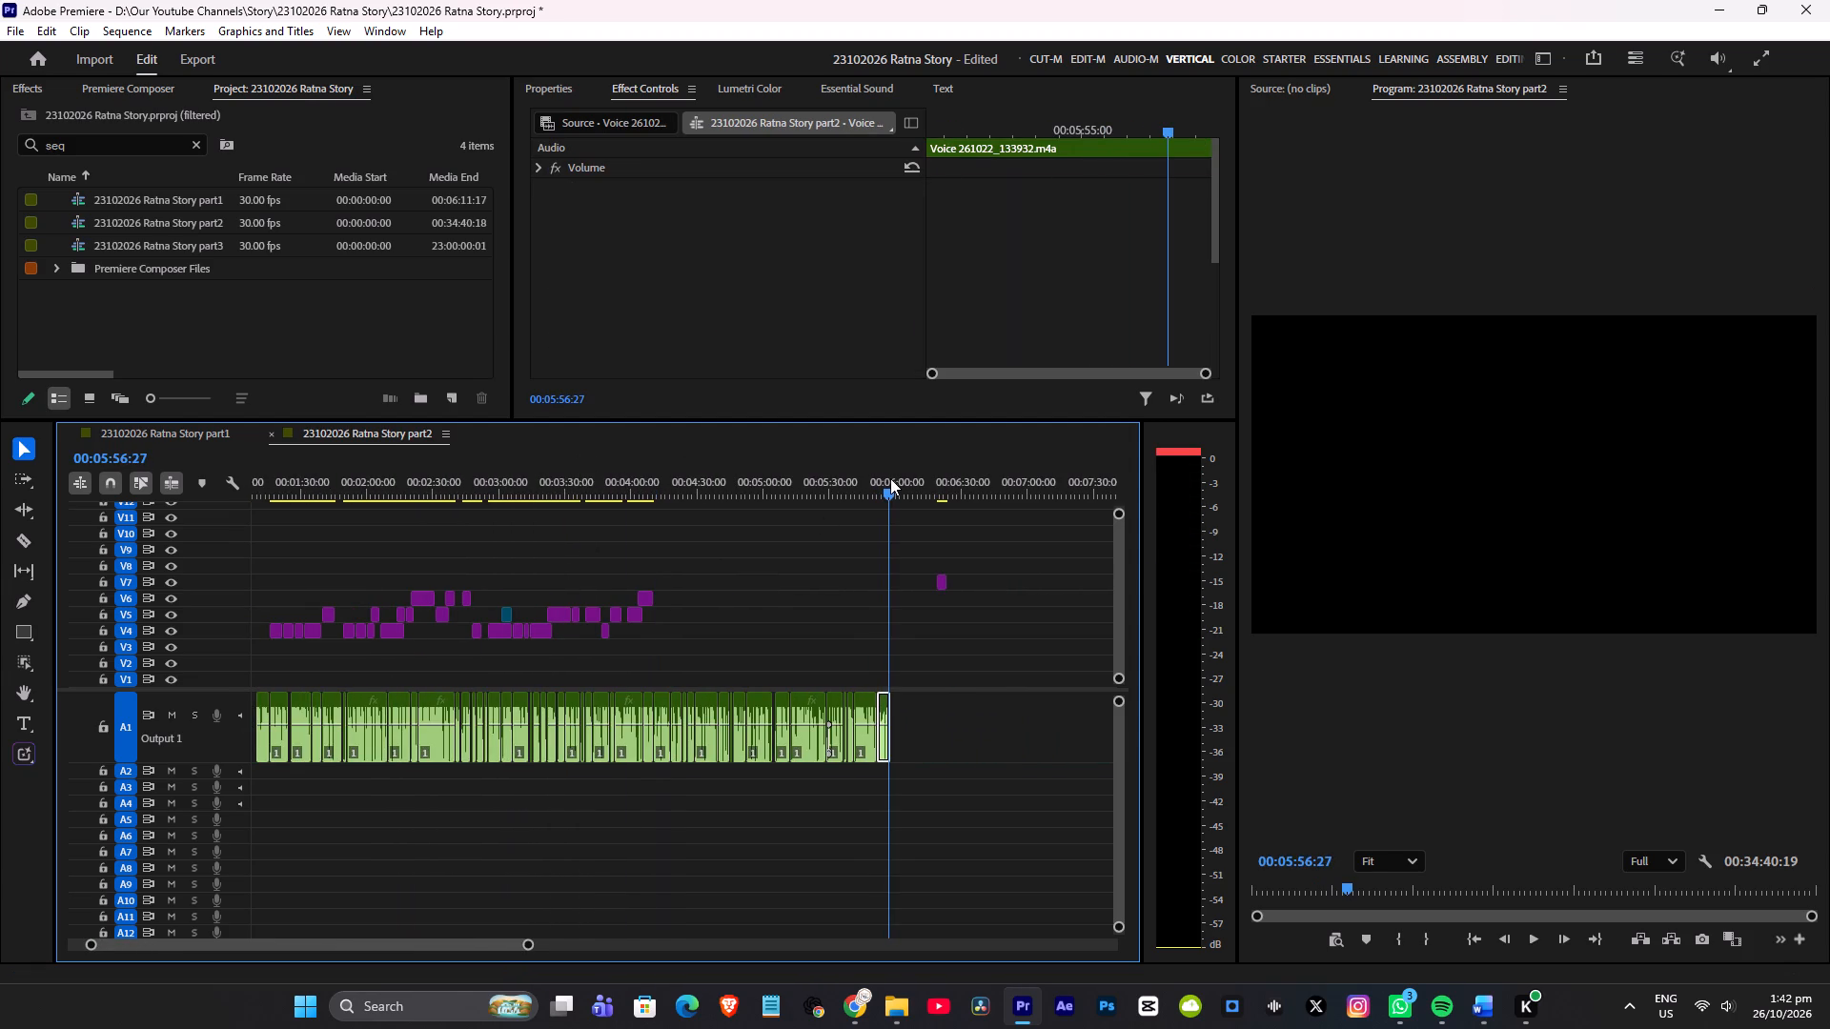
{"action": "left_click_drag", "start_coordinate": [890, 478], "coordinate": [731, 561]}
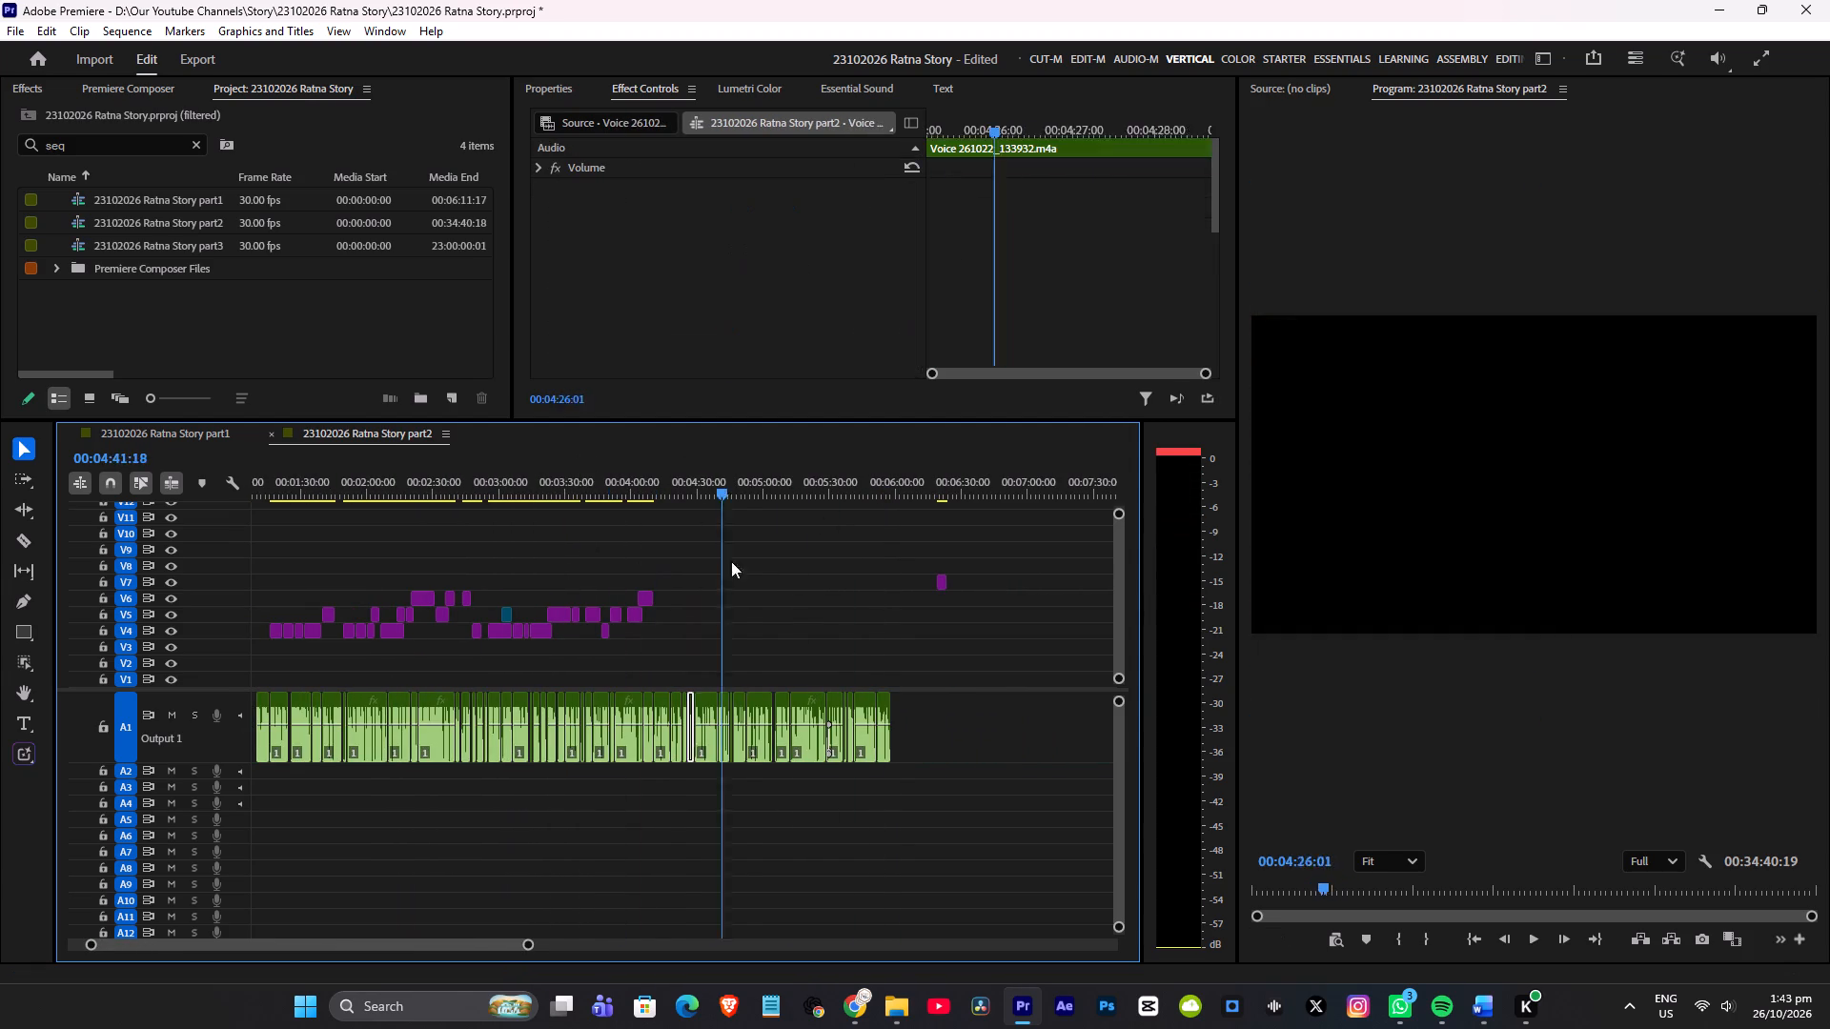
{"action": "left_click_drag", "start_coordinate": [731, 561], "coordinate": [580, 593]}
{"action": "scroll", "coordinate": [654, 592], "scroll_direction": "up", "scroll_amount": 10, "text": "alt"}
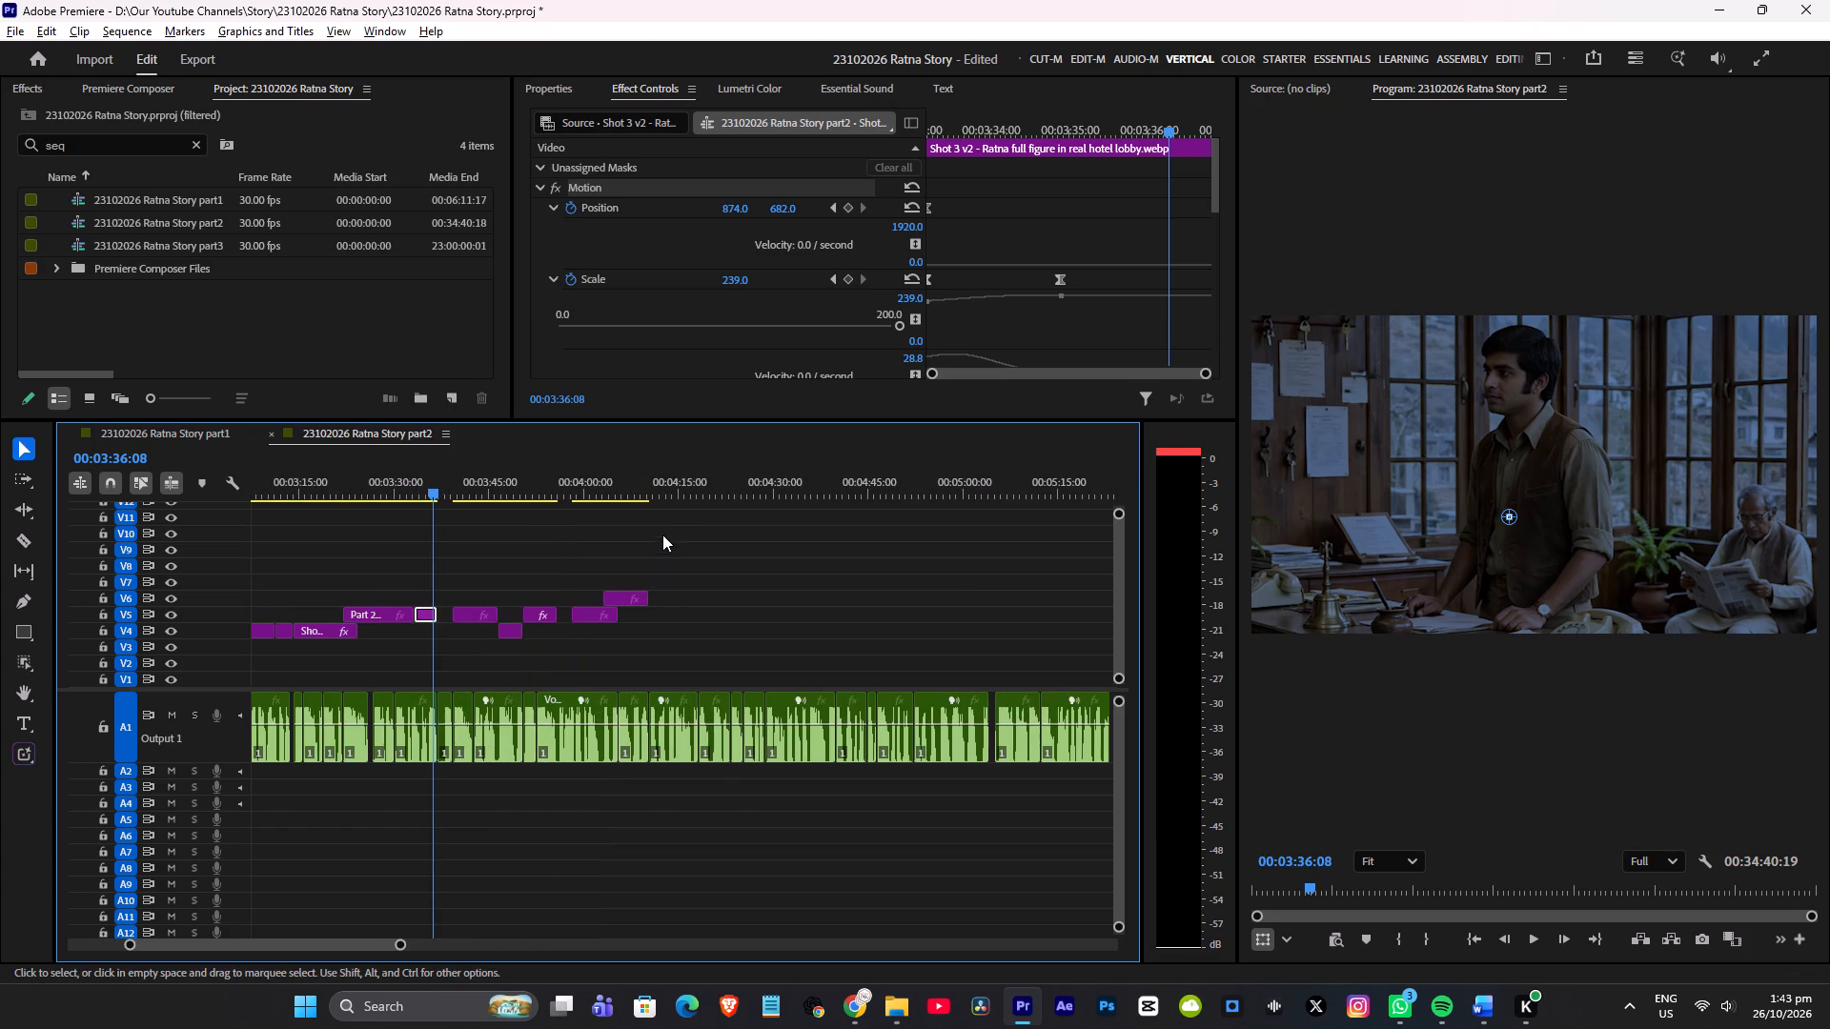
{"action": "left_click", "coordinate": [653, 495]}
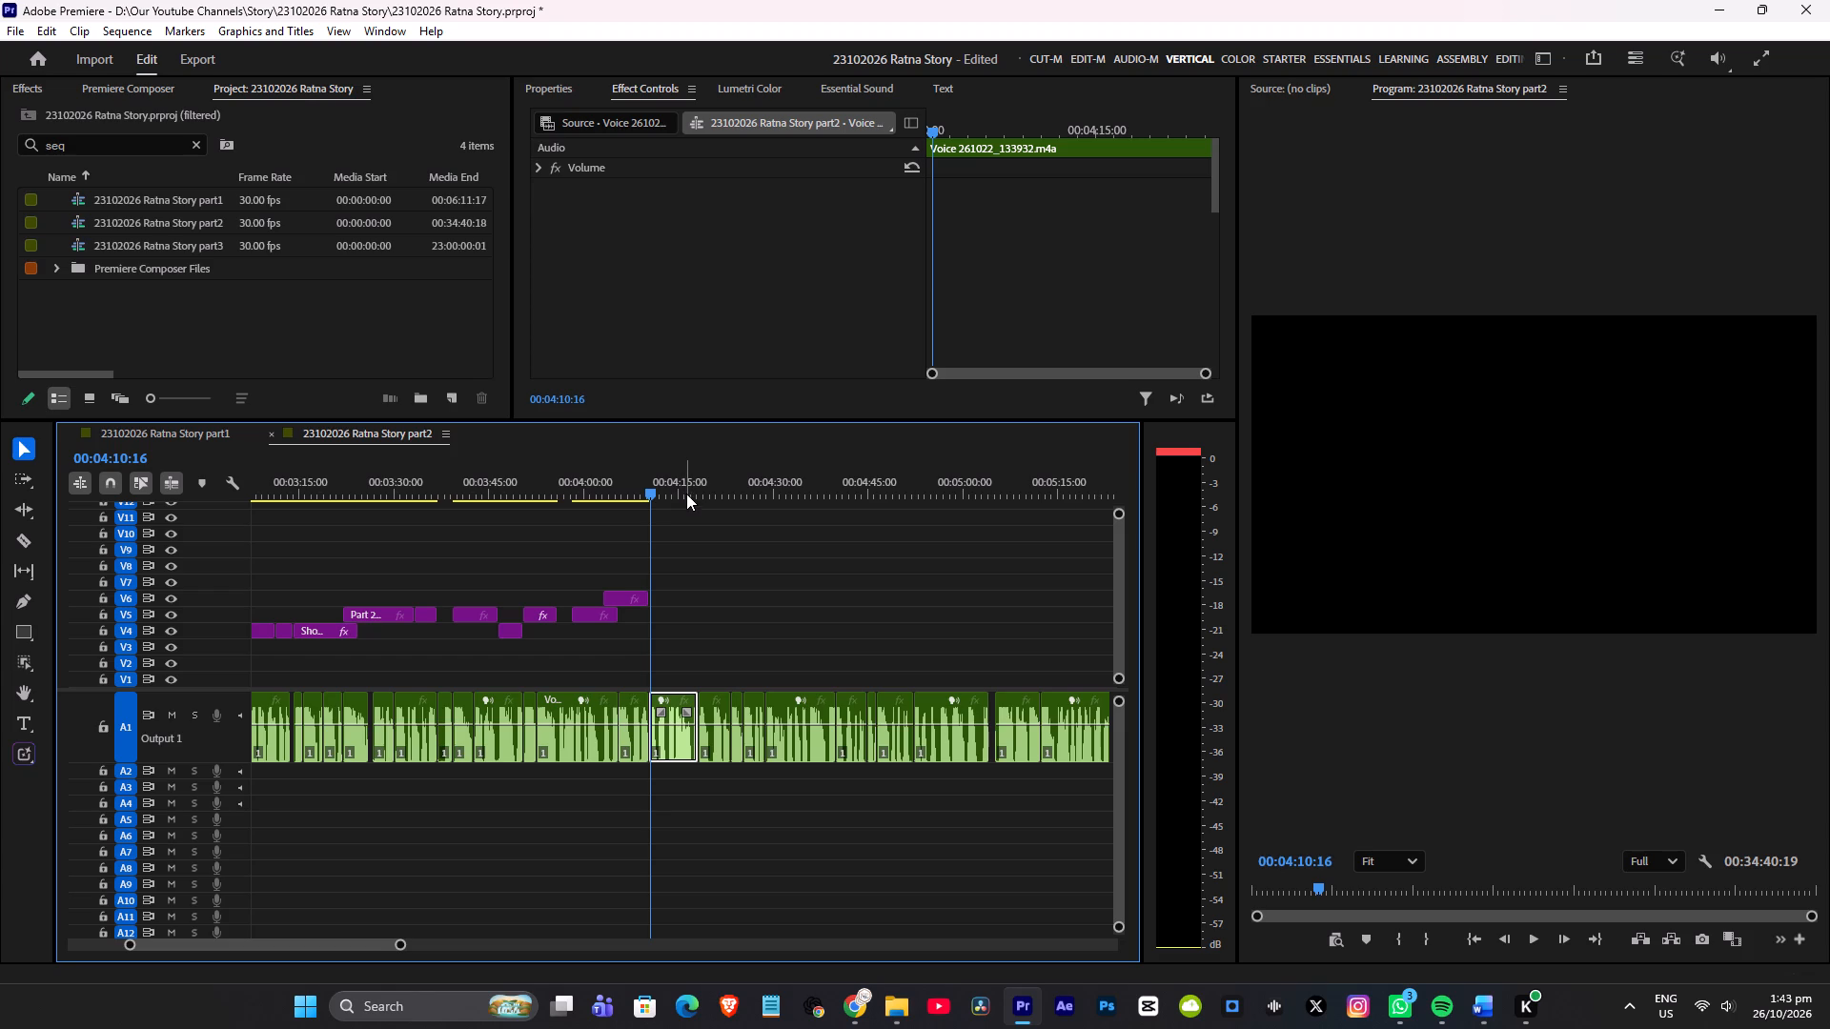
Look at the part1 sequence's timeline, and scrub the part2 clips around Part 2 Shot 28.
{"action": "left_click", "coordinate": [193, 434]}
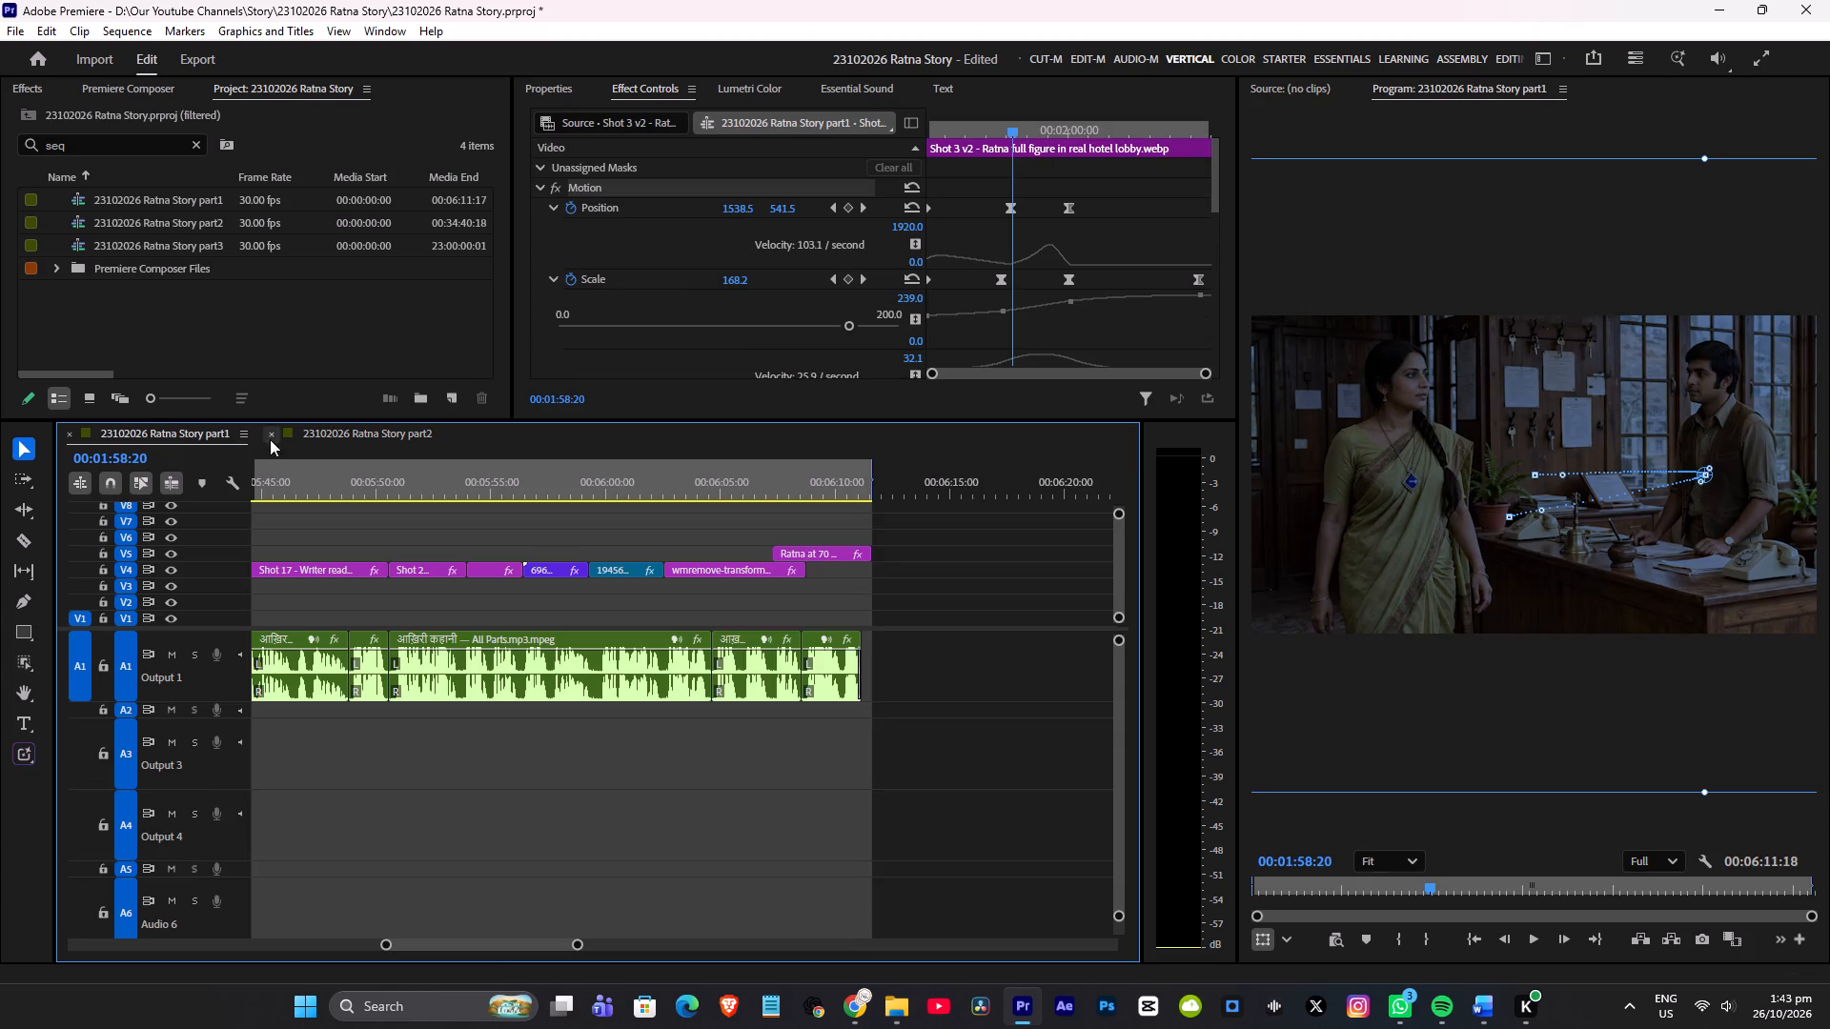
{"action": "left_click", "coordinate": [316, 438]}
{"action": "left_click_drag", "start_coordinate": [525, 487], "coordinate": [460, 515]}
{"action": "scroll", "coordinate": [487, 555], "scroll_direction": "up", "scroll_amount": 3}
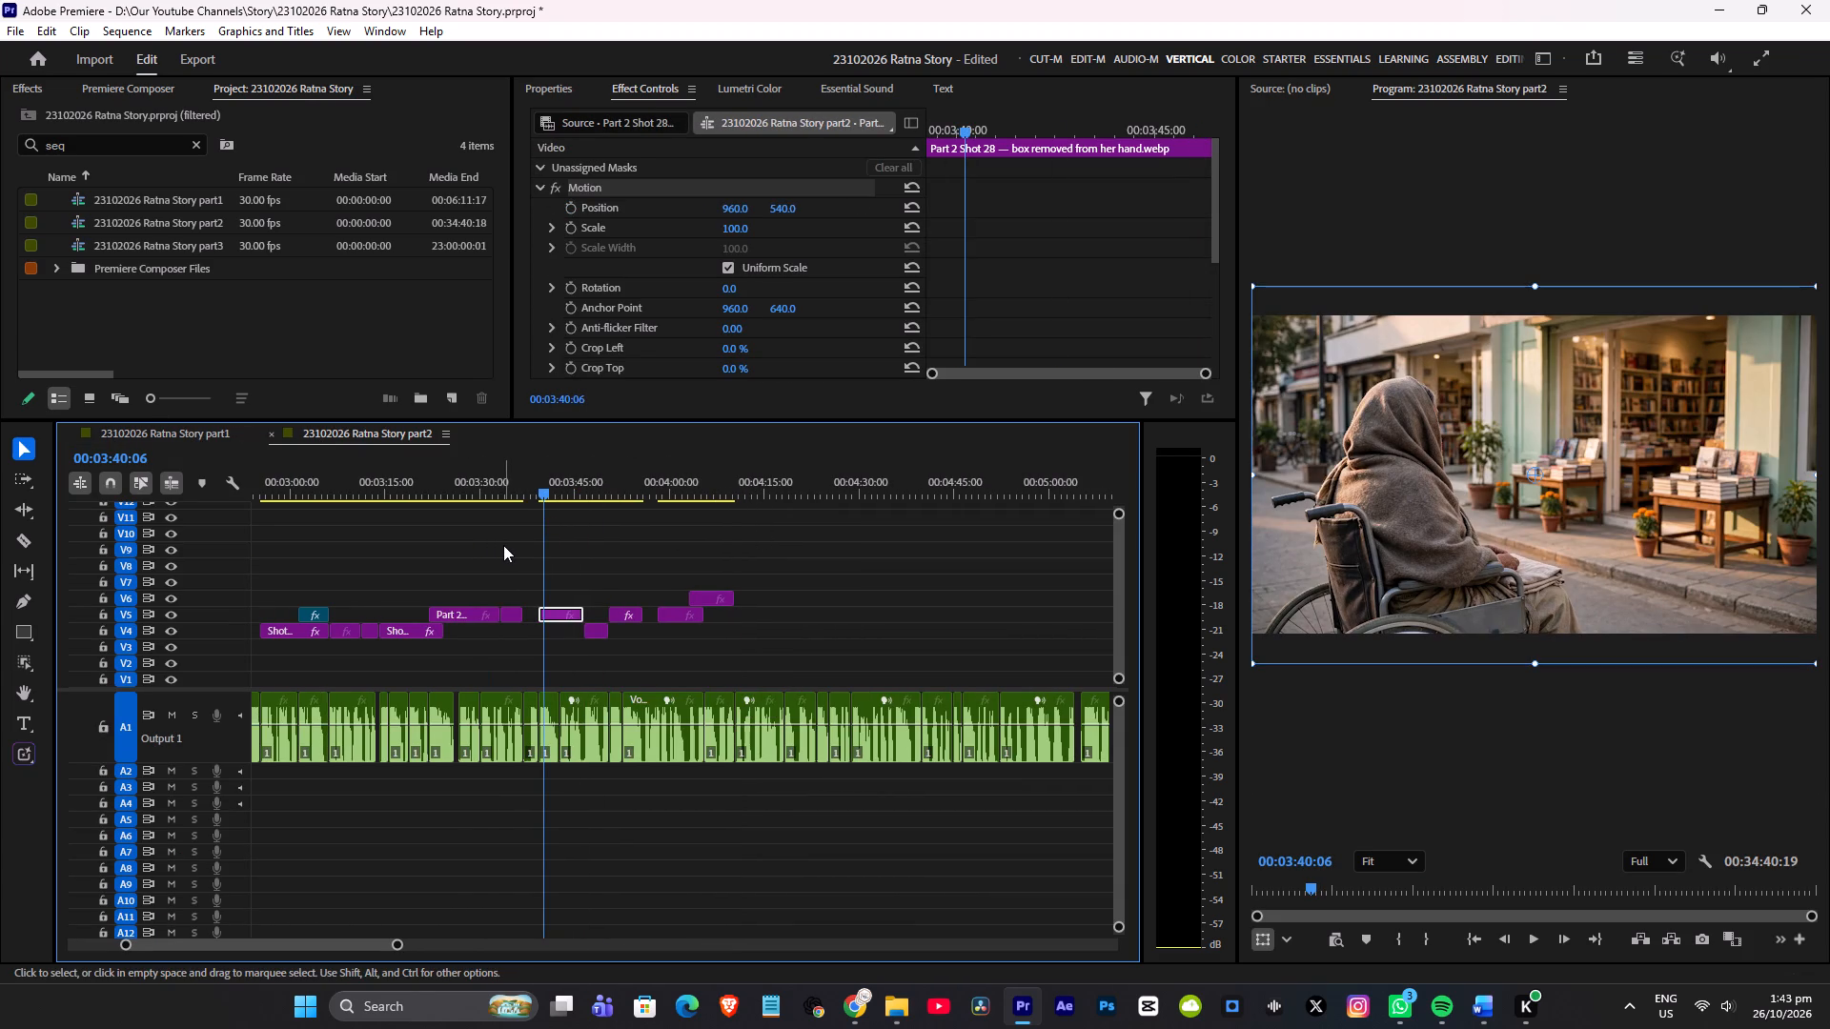
{"action": "scroll", "coordinate": [528, 545], "scroll_direction": "down", "scroll_amount": 1}
{"action": "scroll", "coordinate": [572, 538], "scroll_direction": "down", "scroll_amount": 2, "text": "alt"}
{"action": "scroll", "coordinate": [599, 545], "scroll_direction": "up", "scroll_amount": 3, "text": "alt"}
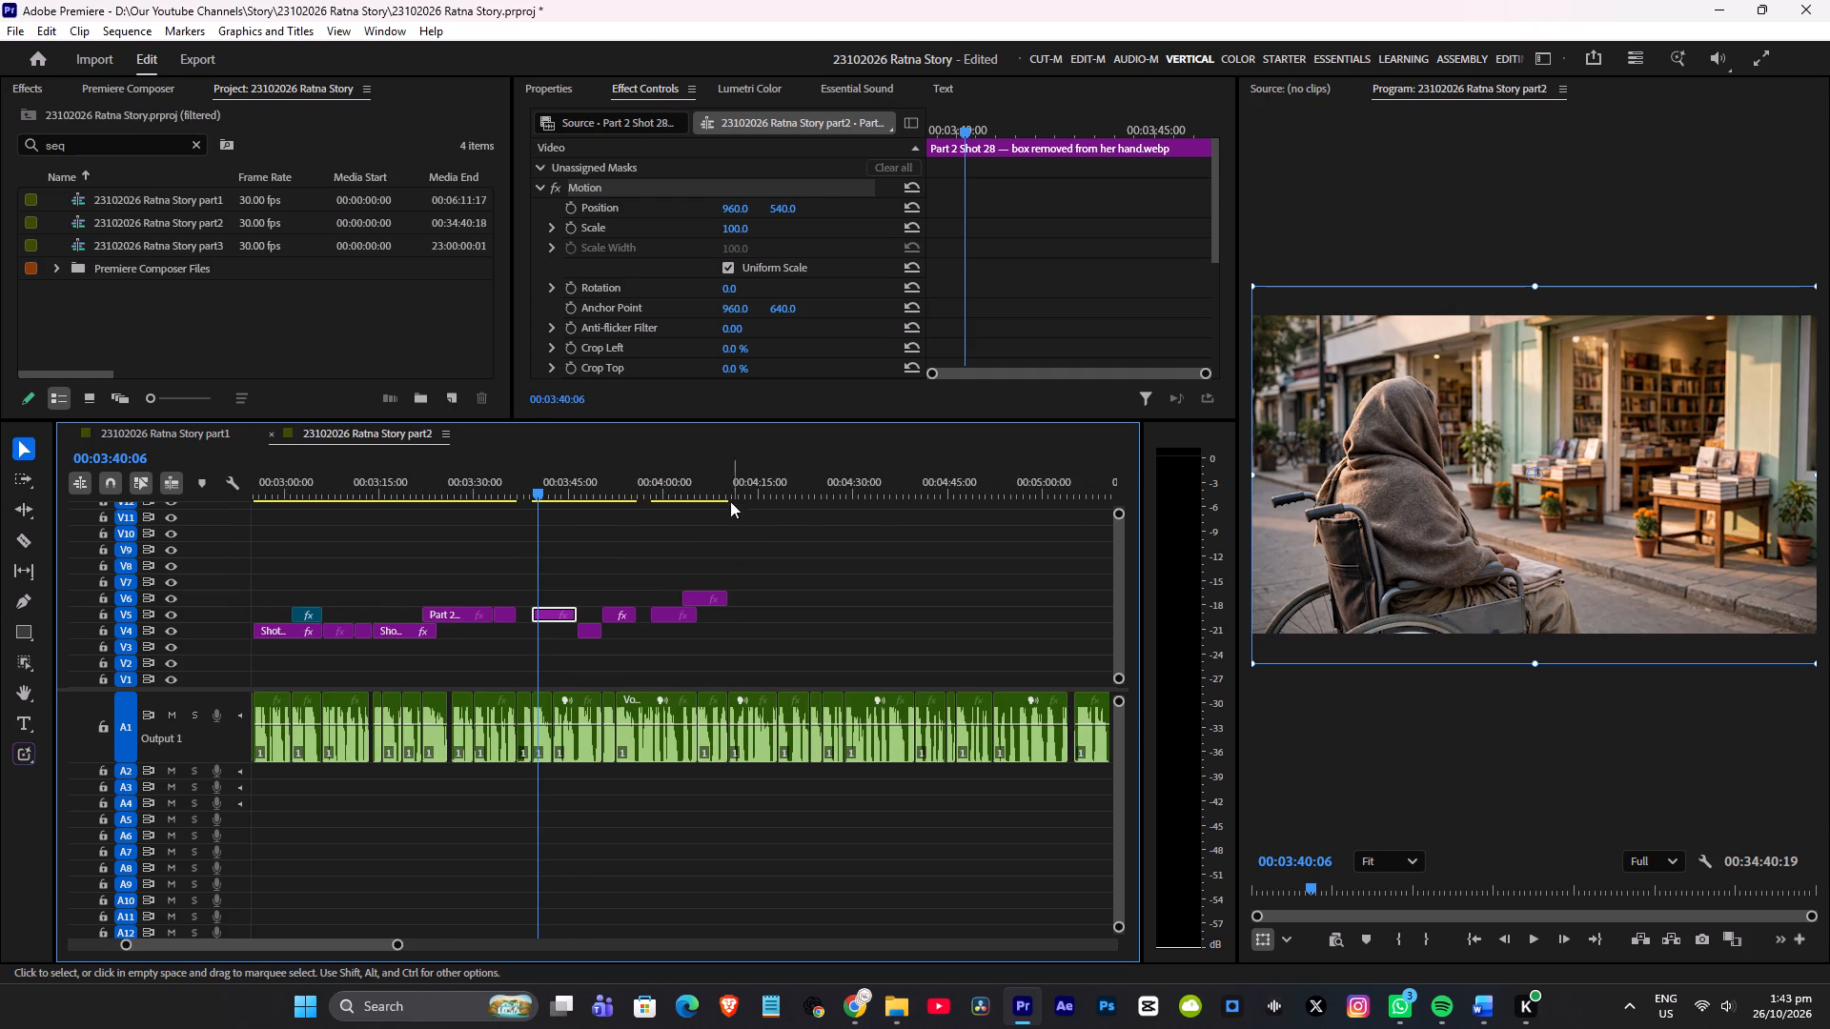
Listen again to the narration from the end of the Shot 32 clip to about 00:04:15.
{"action": "left_click", "coordinate": [726, 486]}
{"action": "key", "text": "space"}
{"action": "scroll", "coordinate": [756, 510], "scroll_direction": "up", "scroll_amount": 4, "text": "alt"}
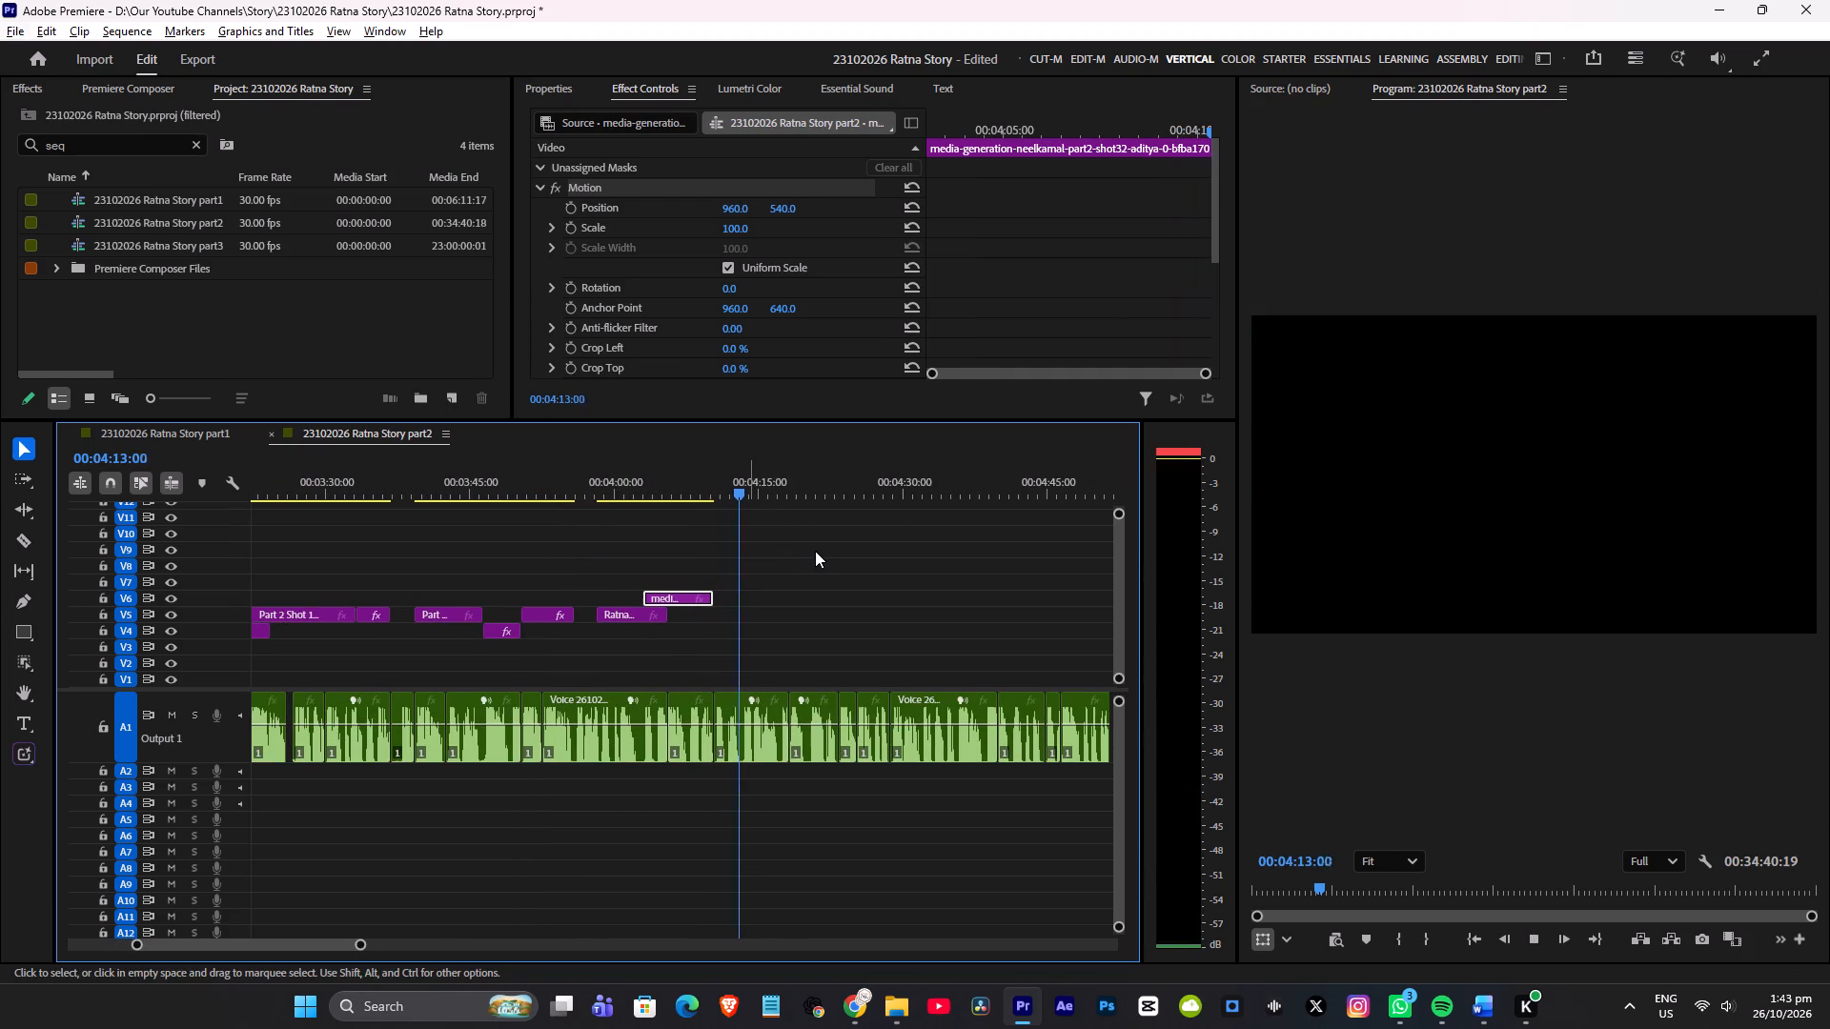
{"action": "scroll", "coordinate": [821, 552], "scroll_direction": "down", "scroll_amount": 7, "text": "alt"}
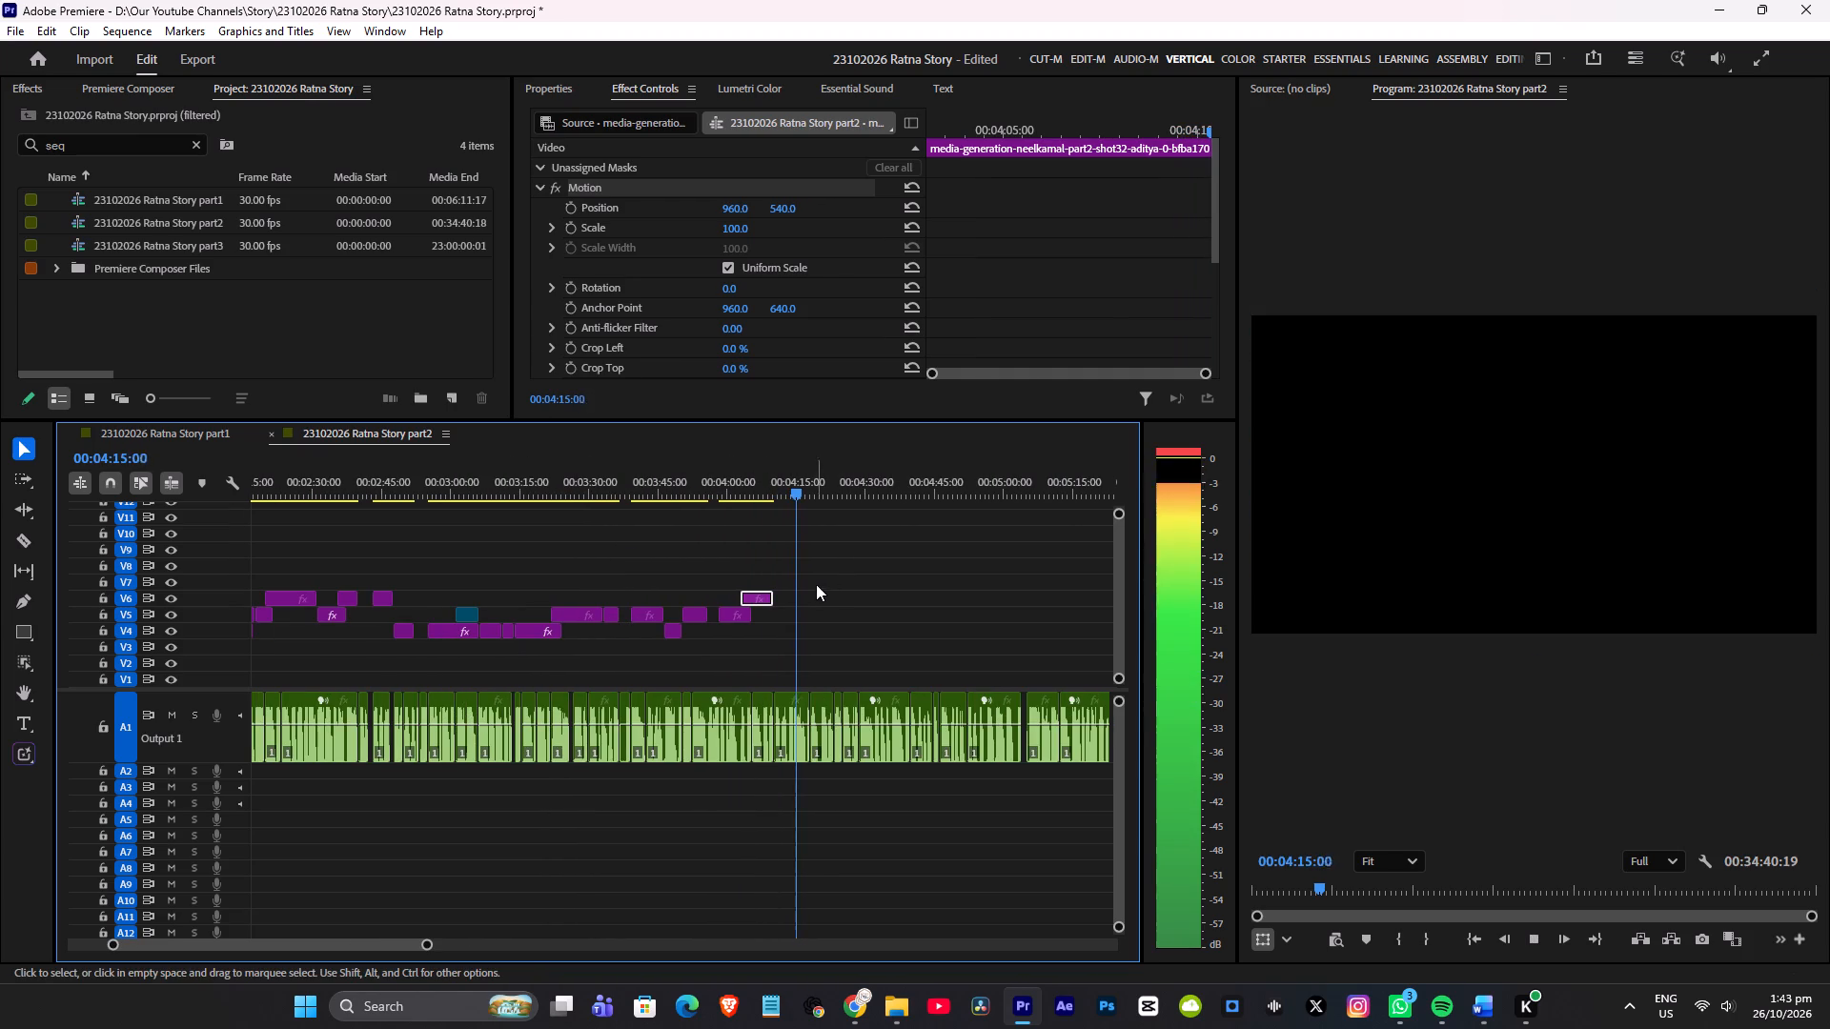
{"action": "scroll", "coordinate": [811, 586], "scroll_direction": "up", "scroll_amount": 2, "text": "alt"}
{"action": "key", "text": "space"}
Skim the placed images from Ratna at 70 back past Part 2 Shot 28, and replay the narration from 00:04:10:15.
{"action": "left_click", "coordinate": [708, 491]}
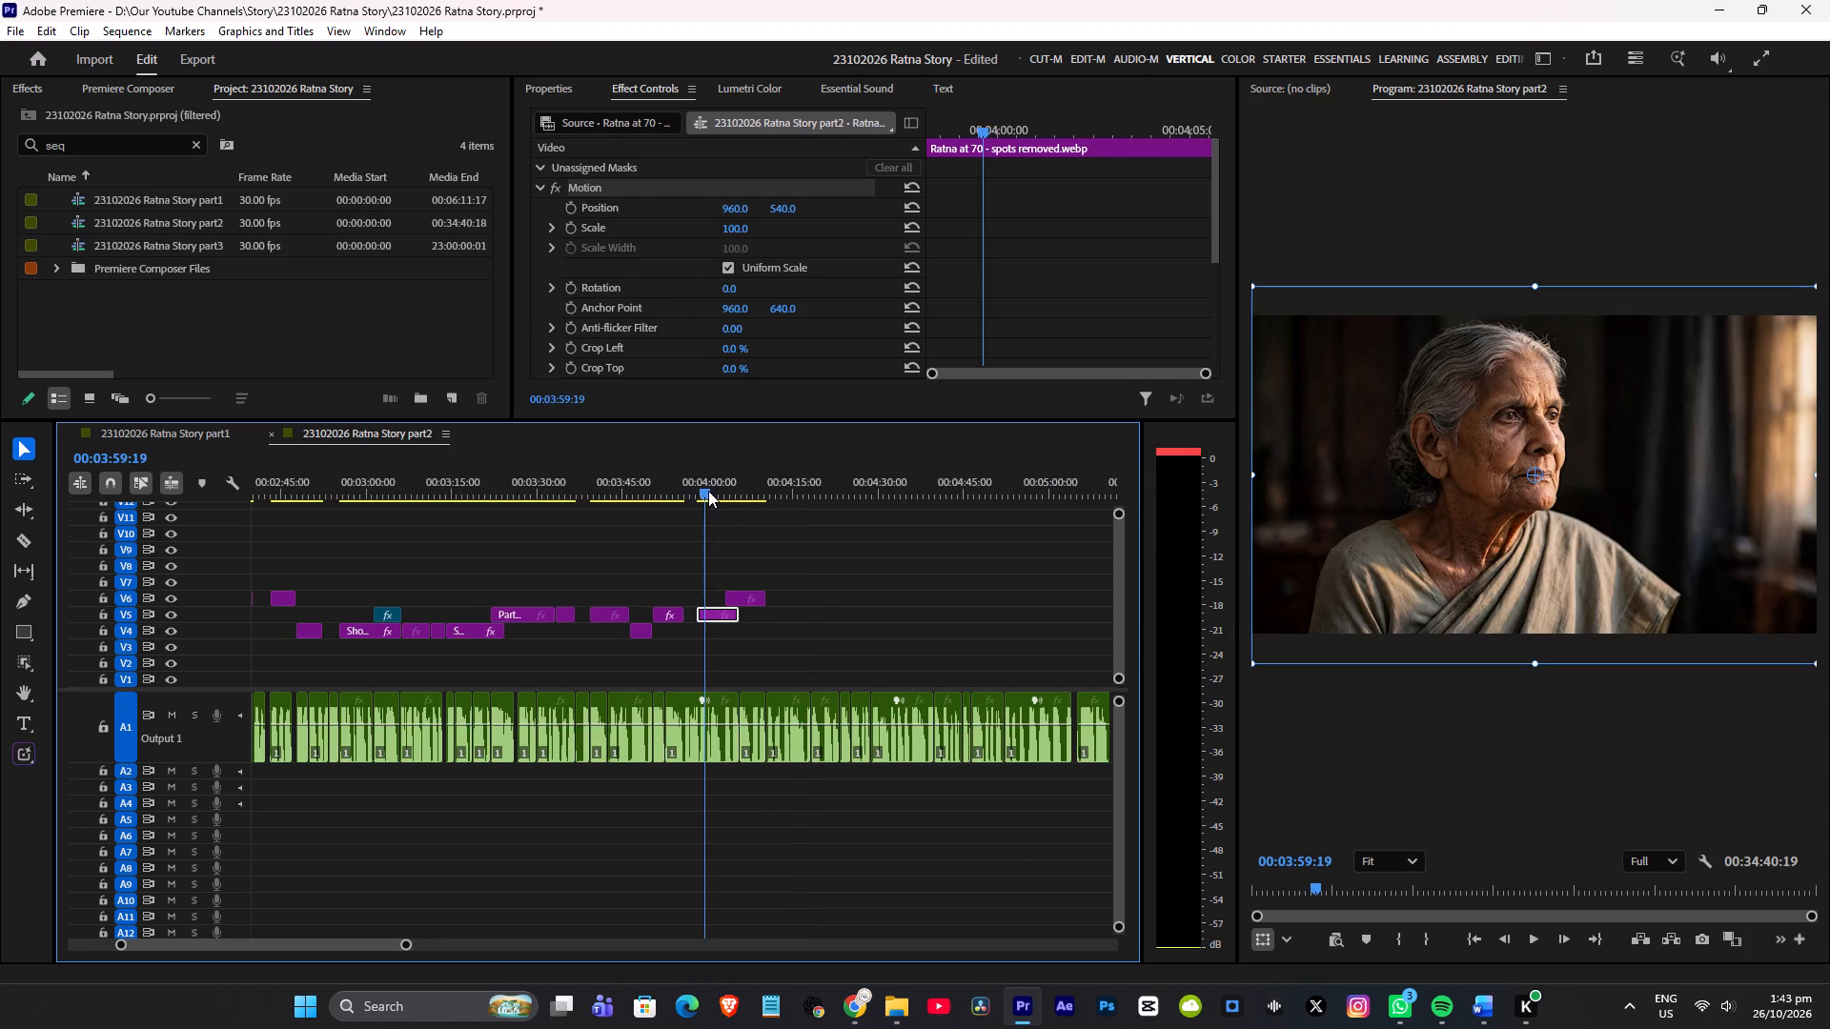
{"action": "left_click", "coordinate": [666, 492]}
{"action": "left_click", "coordinate": [649, 492]}
{"action": "left_click", "coordinate": [632, 490]}
{"action": "left_click", "coordinate": [606, 491]}
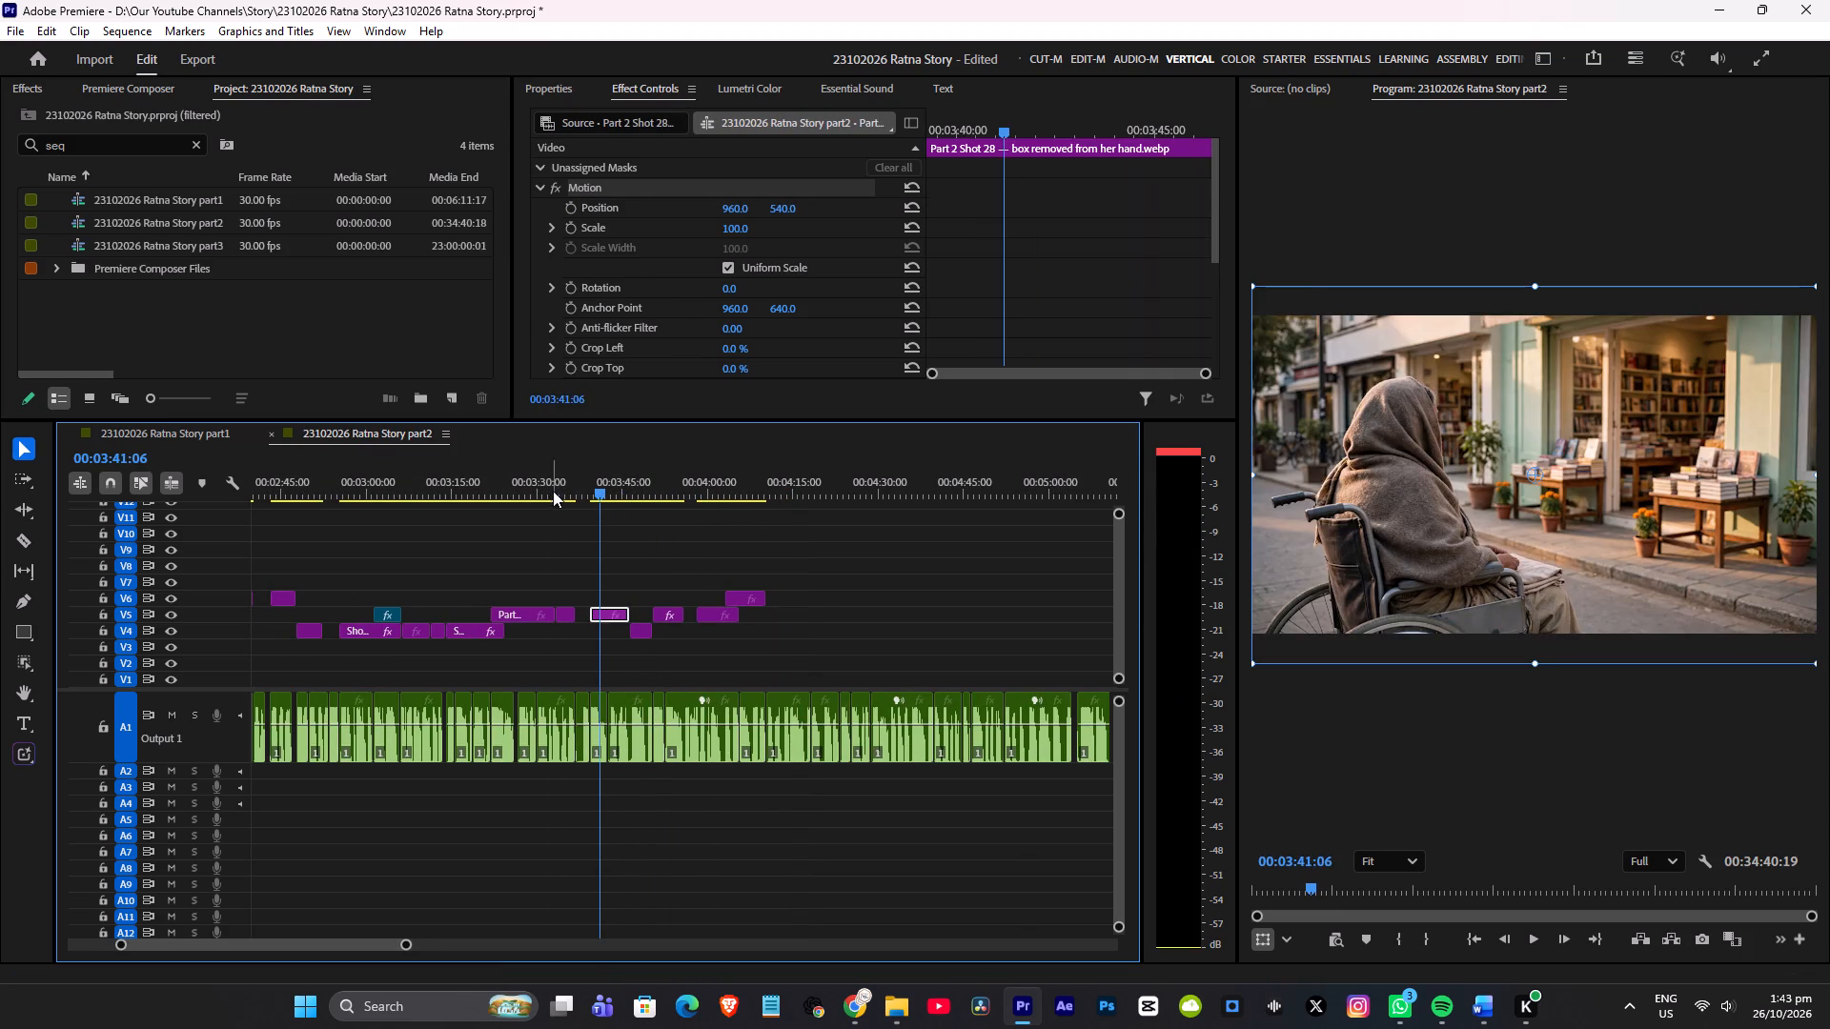
{"action": "left_click", "coordinate": [553, 491]}
{"action": "left_click", "coordinate": [561, 488]}
{"action": "left_click", "coordinate": [768, 479]}
{"action": "key", "text": "space"}
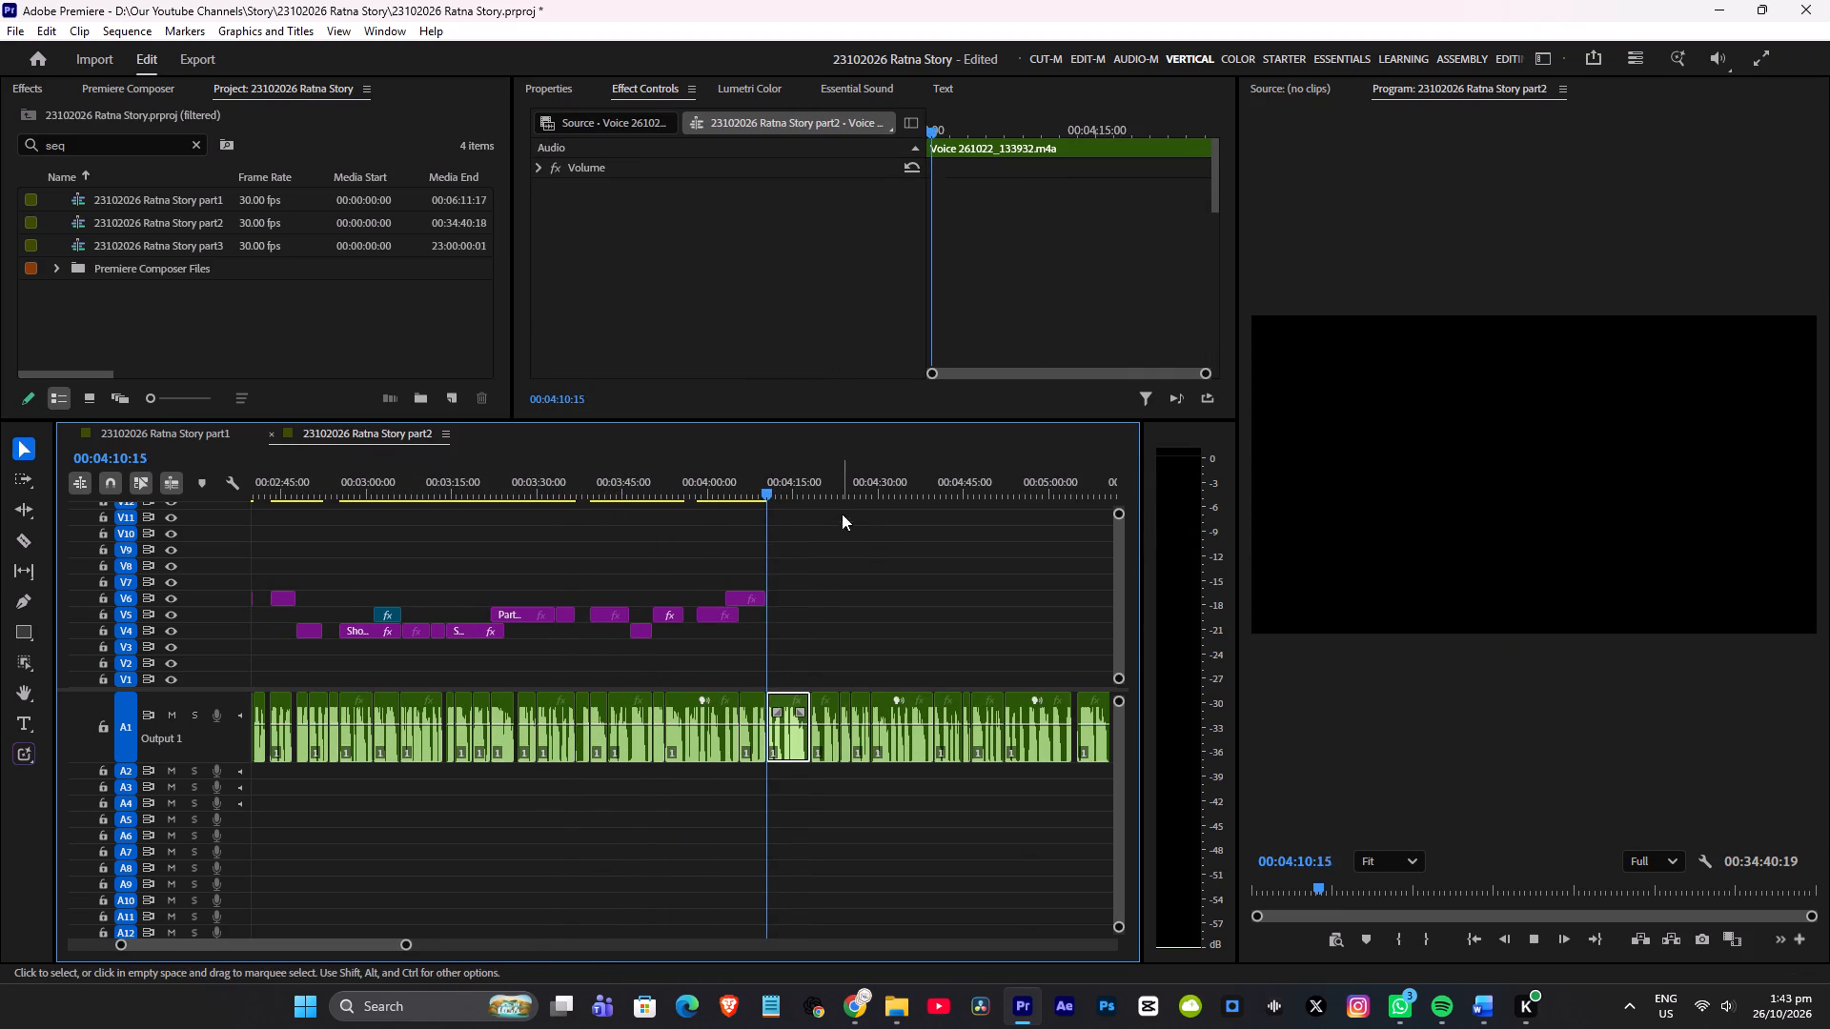
{"action": "scroll", "coordinate": [858, 535], "scroll_direction": "up", "scroll_amount": 5, "text": "alt"}
{"action": "key", "text": "space"}
Switch to Chrome and download the Shot 30 image of the writer sitting with the letter from the Muse chat.
{"action": "left_click", "coordinate": [853, 996]}
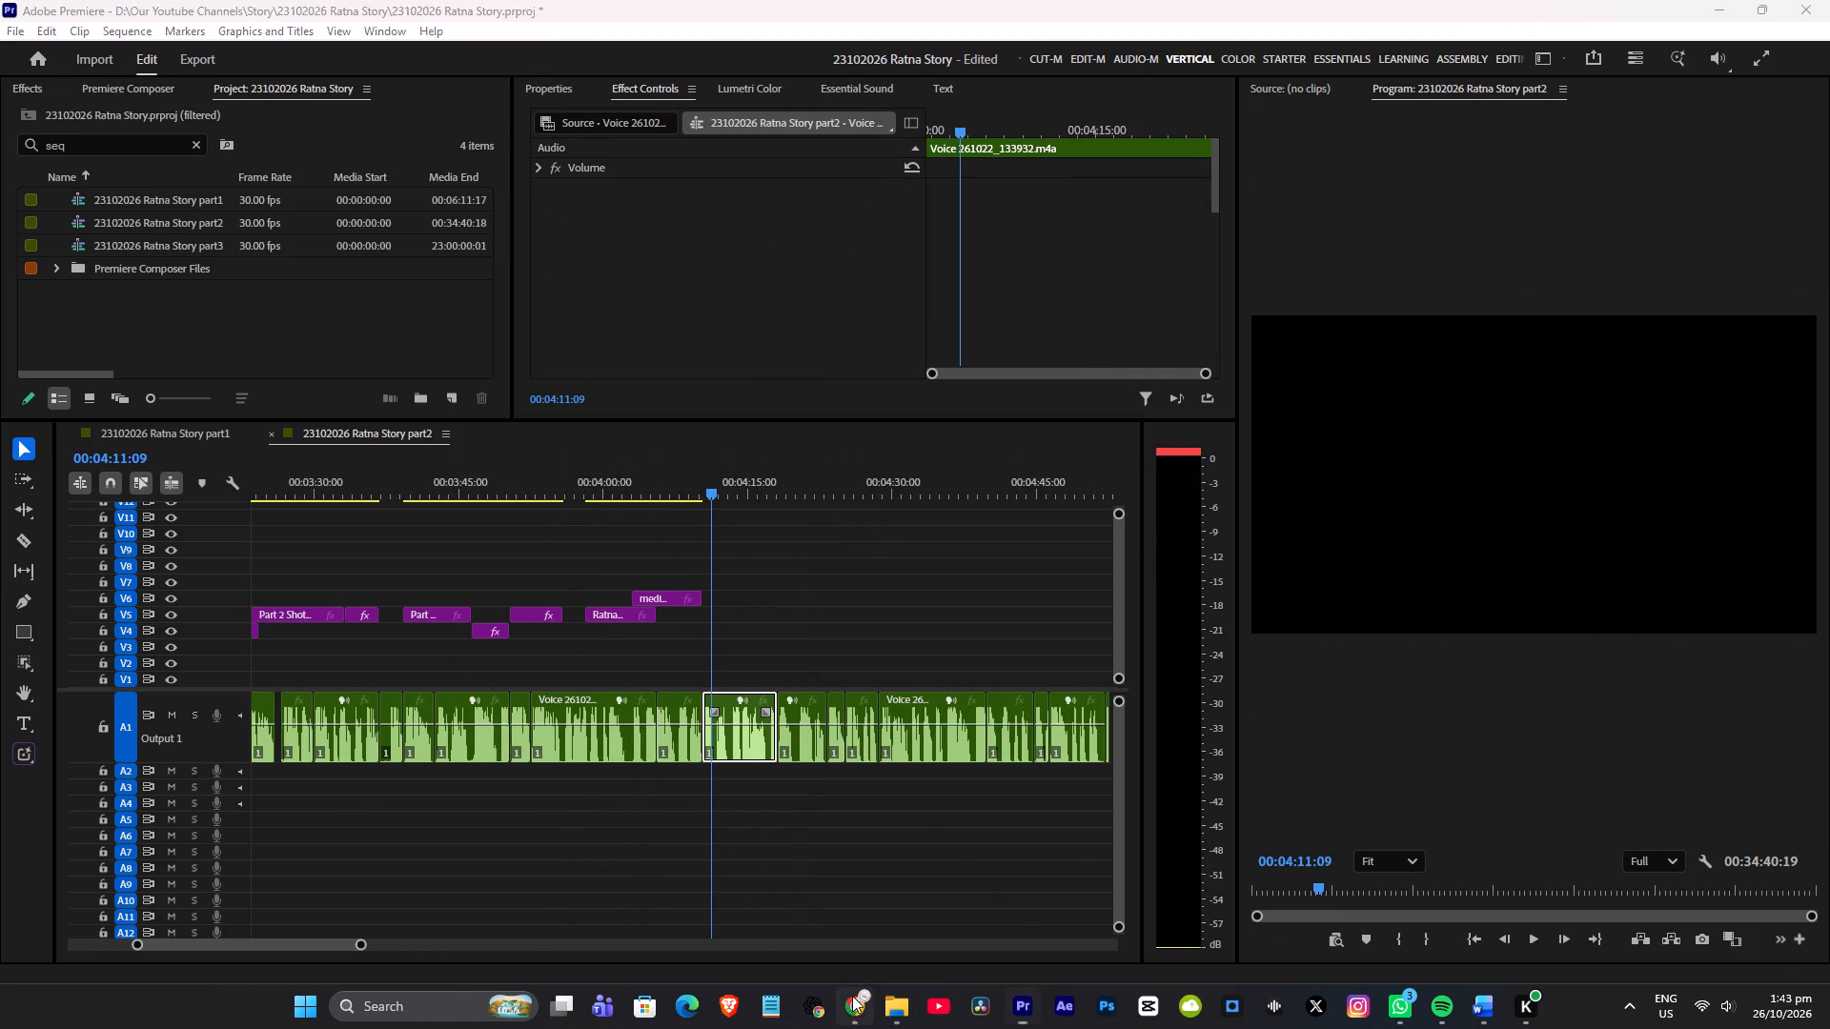
{"action": "scroll", "coordinate": [834, 576], "scroll_direction": "up", "scroll_amount": 4}
{"action": "scroll", "coordinate": [870, 473], "scroll_direction": "up", "scroll_amount": 8}
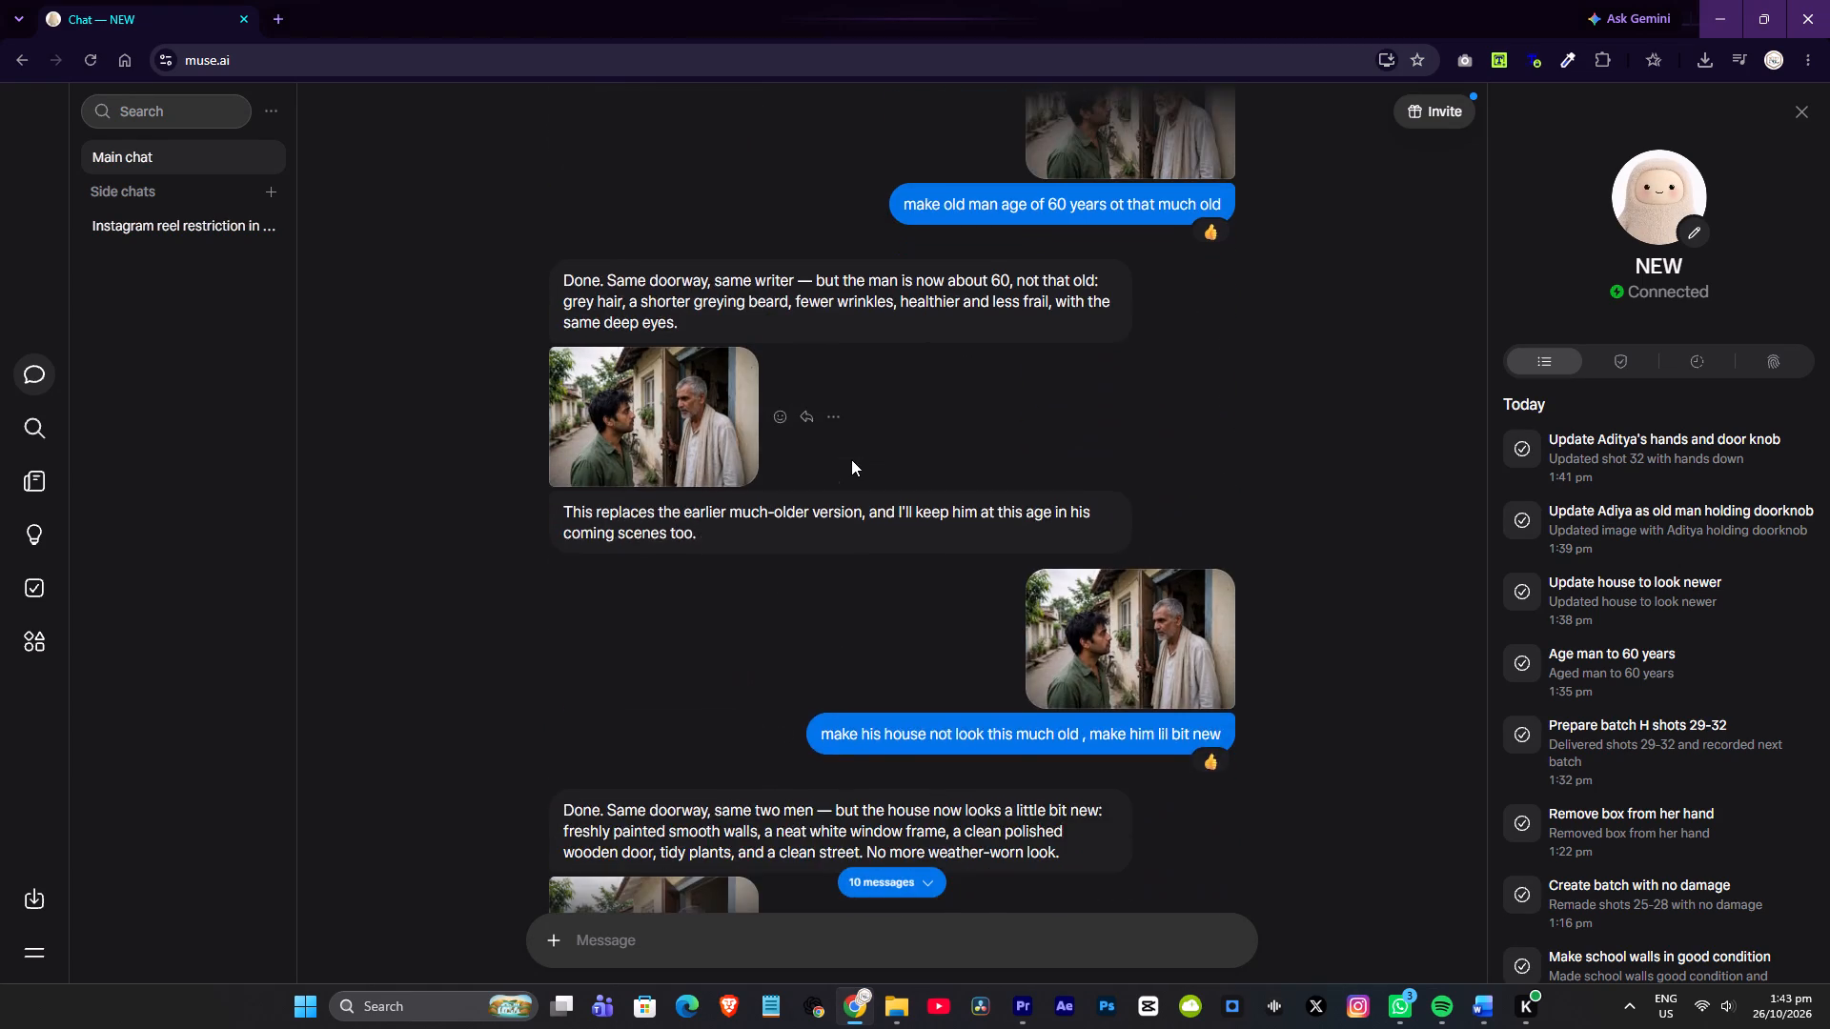
{"action": "scroll", "coordinate": [851, 459], "scroll_direction": "up", "scroll_amount": 10}
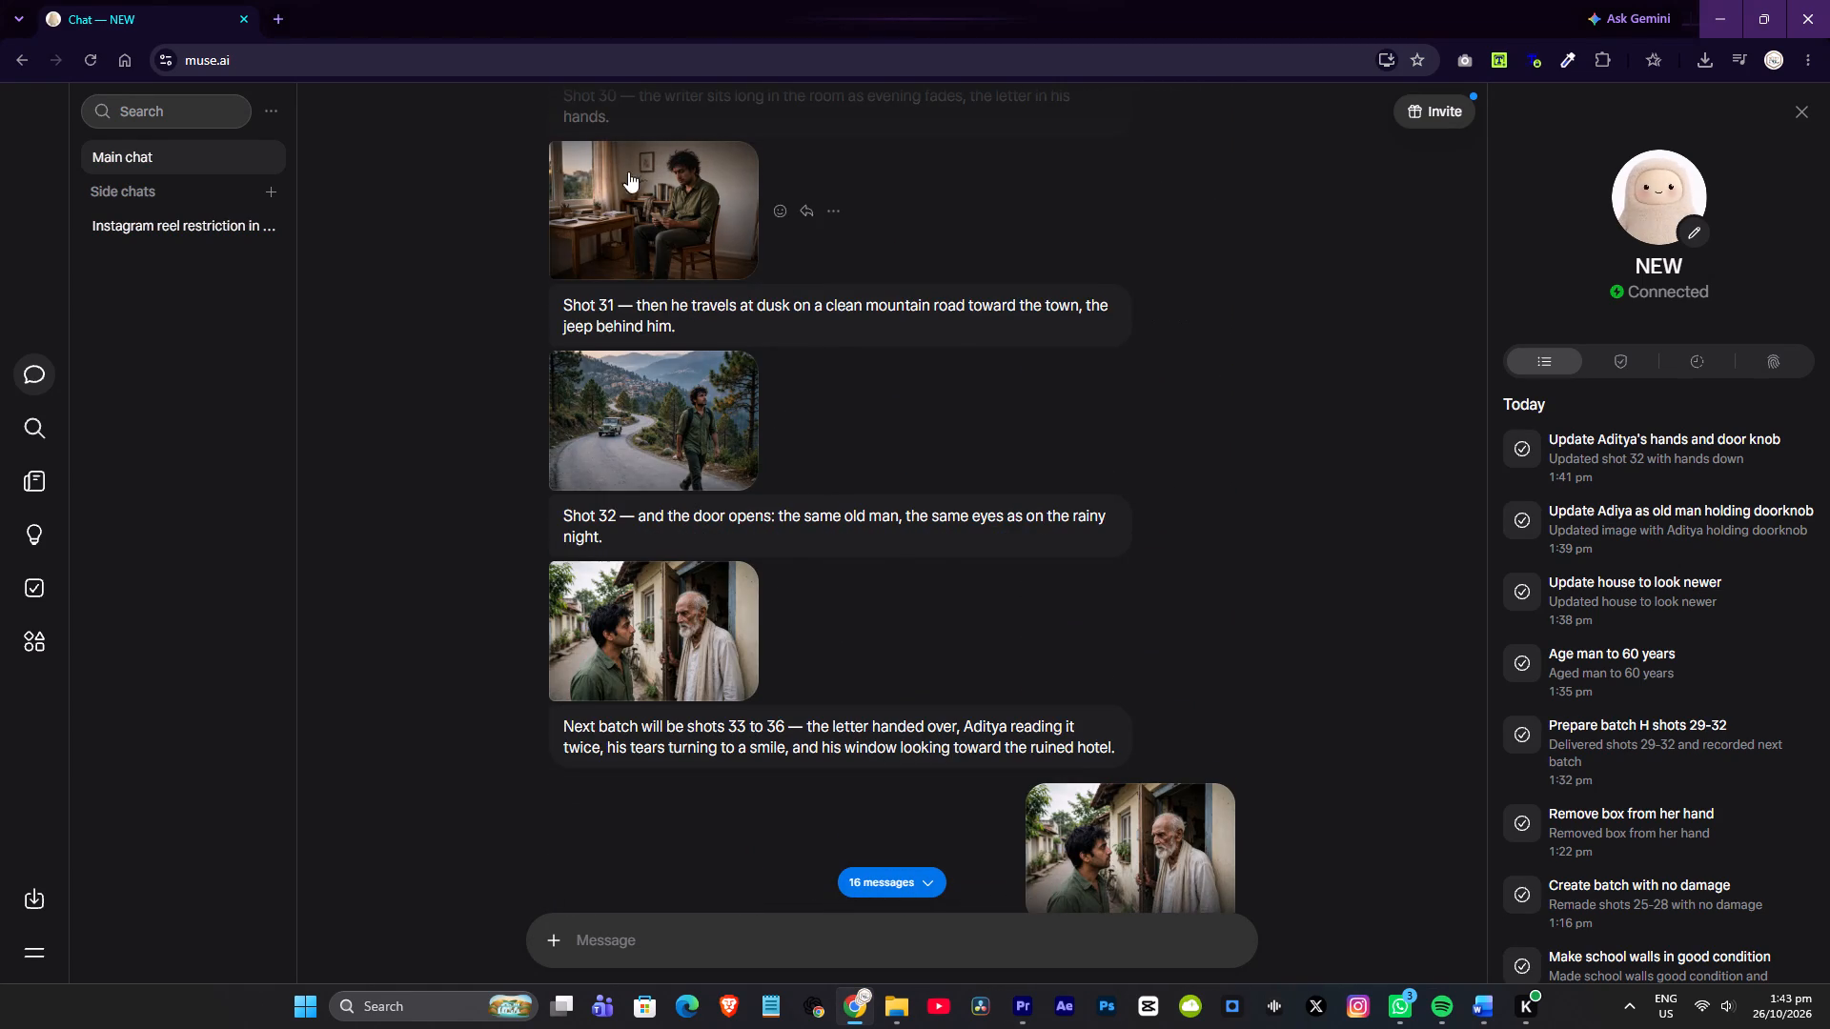
{"action": "left_click", "coordinate": [623, 156]}
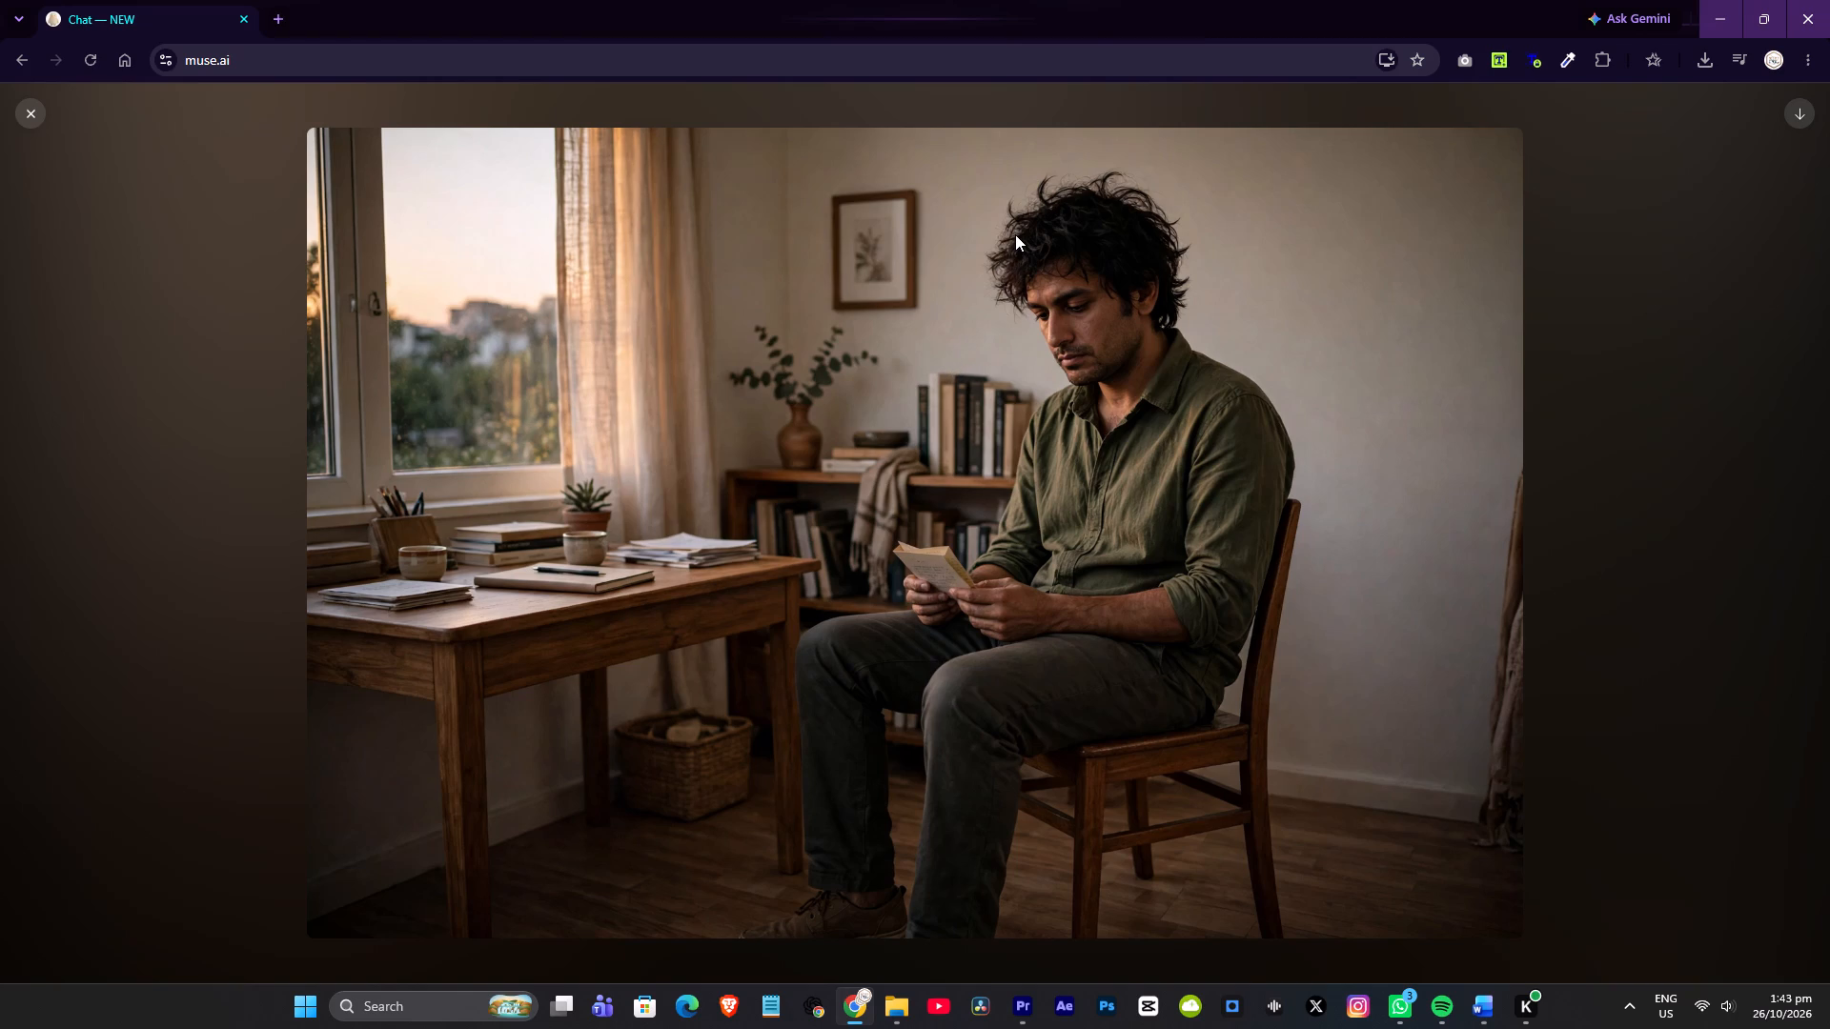
{"action": "left_click", "coordinate": [1798, 113]}
Move the downloaded Shot 30 image from the Downloads folder into the project's part2 folder.
{"action": "left_click", "coordinate": [1657, 106]}
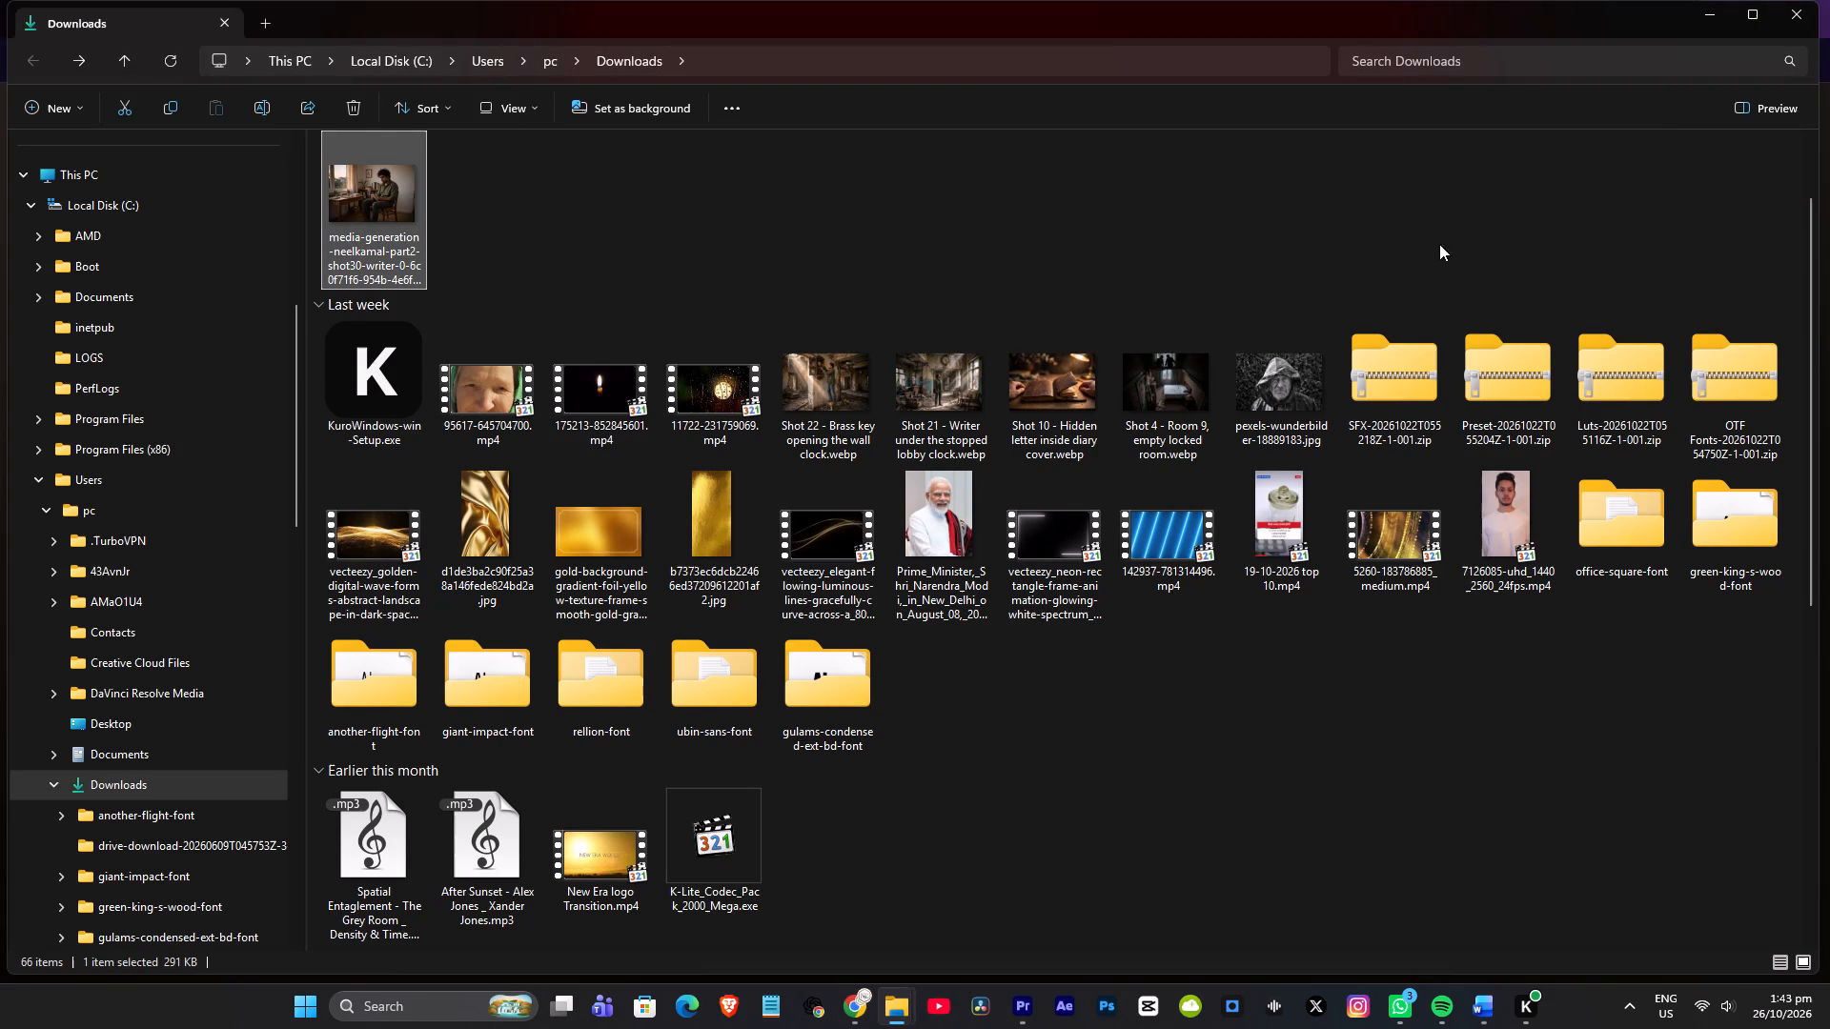
{"action": "key", "text": "ctrl+x"}
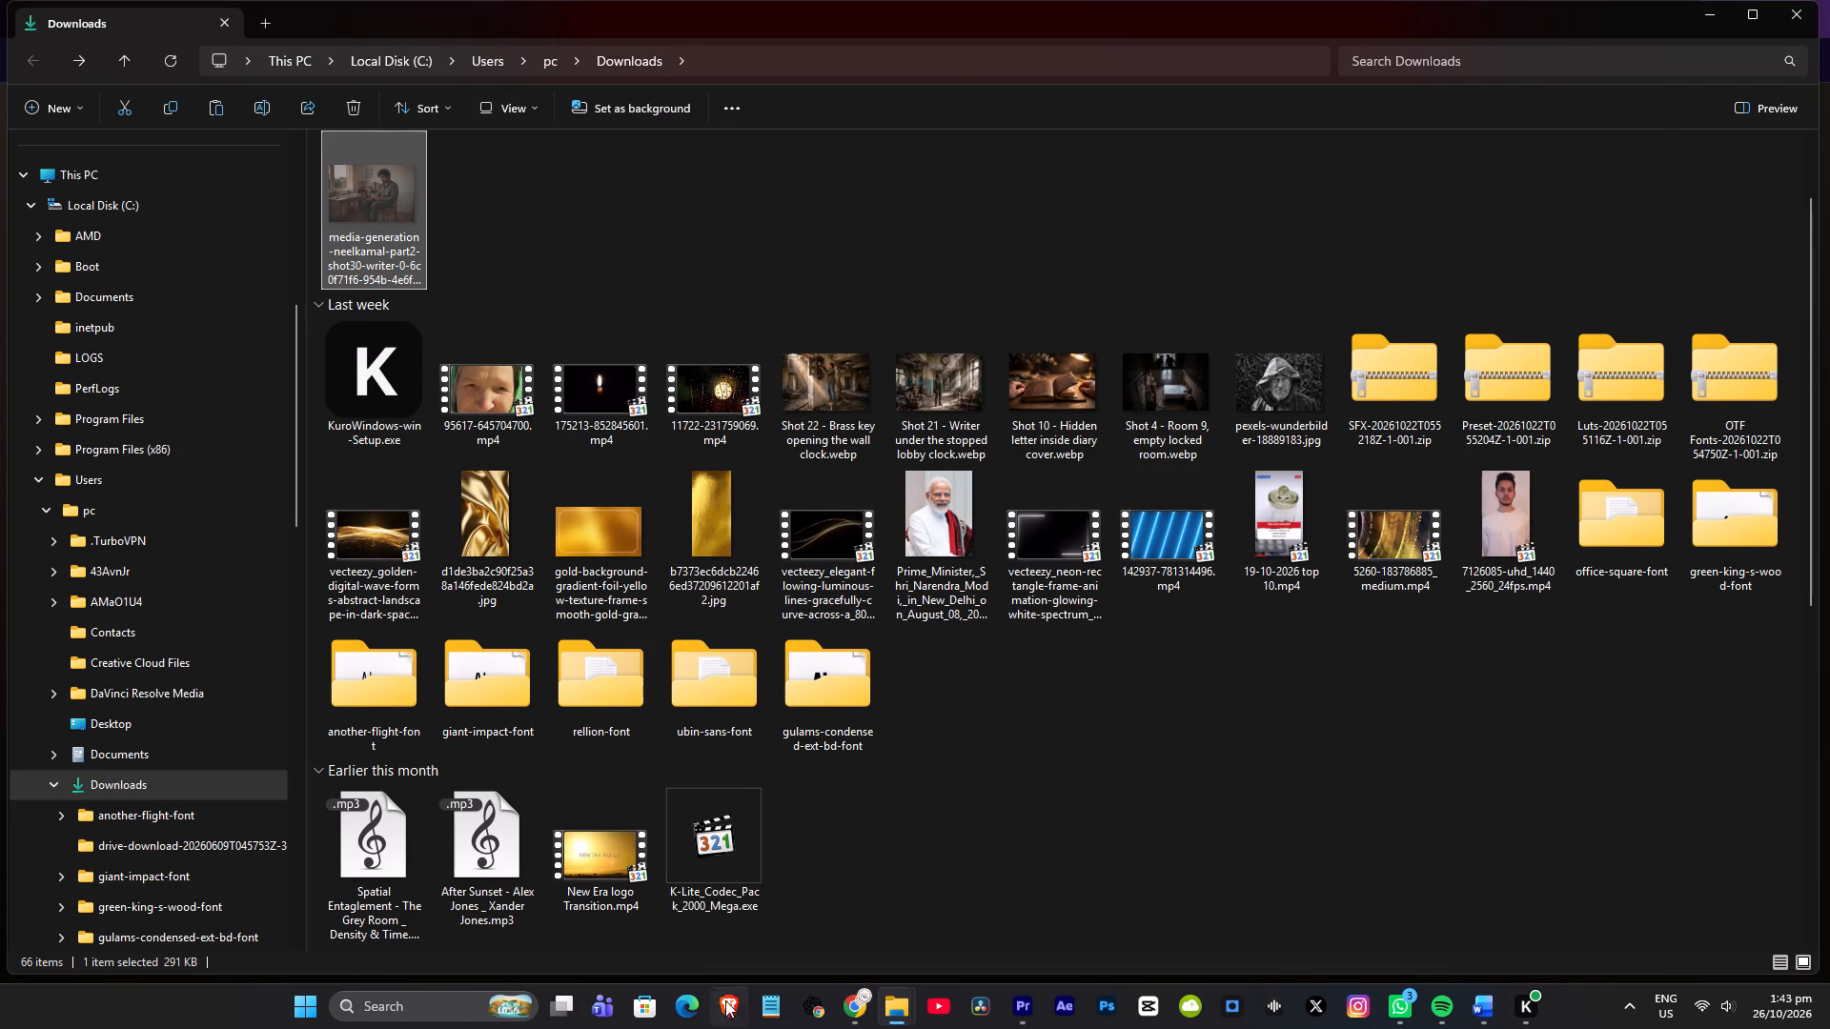
{"action": "left_click", "coordinate": [902, 1003]}
{"action": "left_click", "coordinate": [842, 927]}
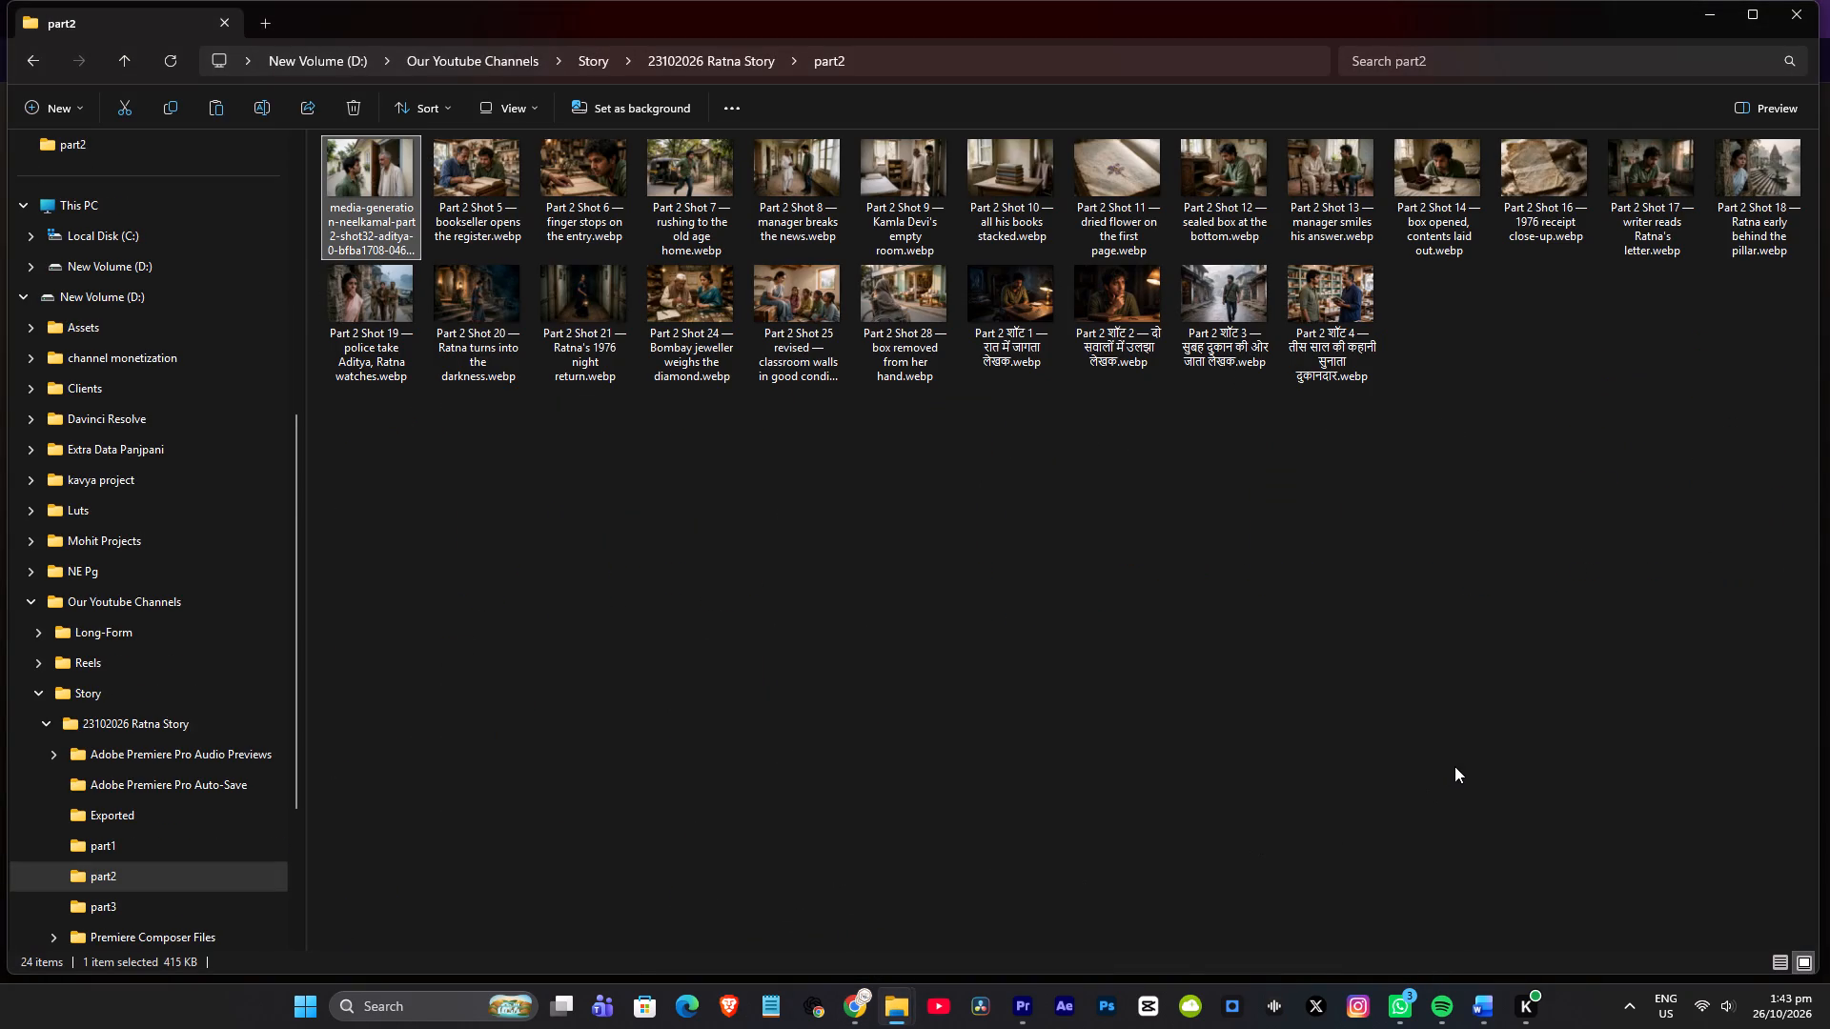
{"action": "key", "text": "ctrl+v"}
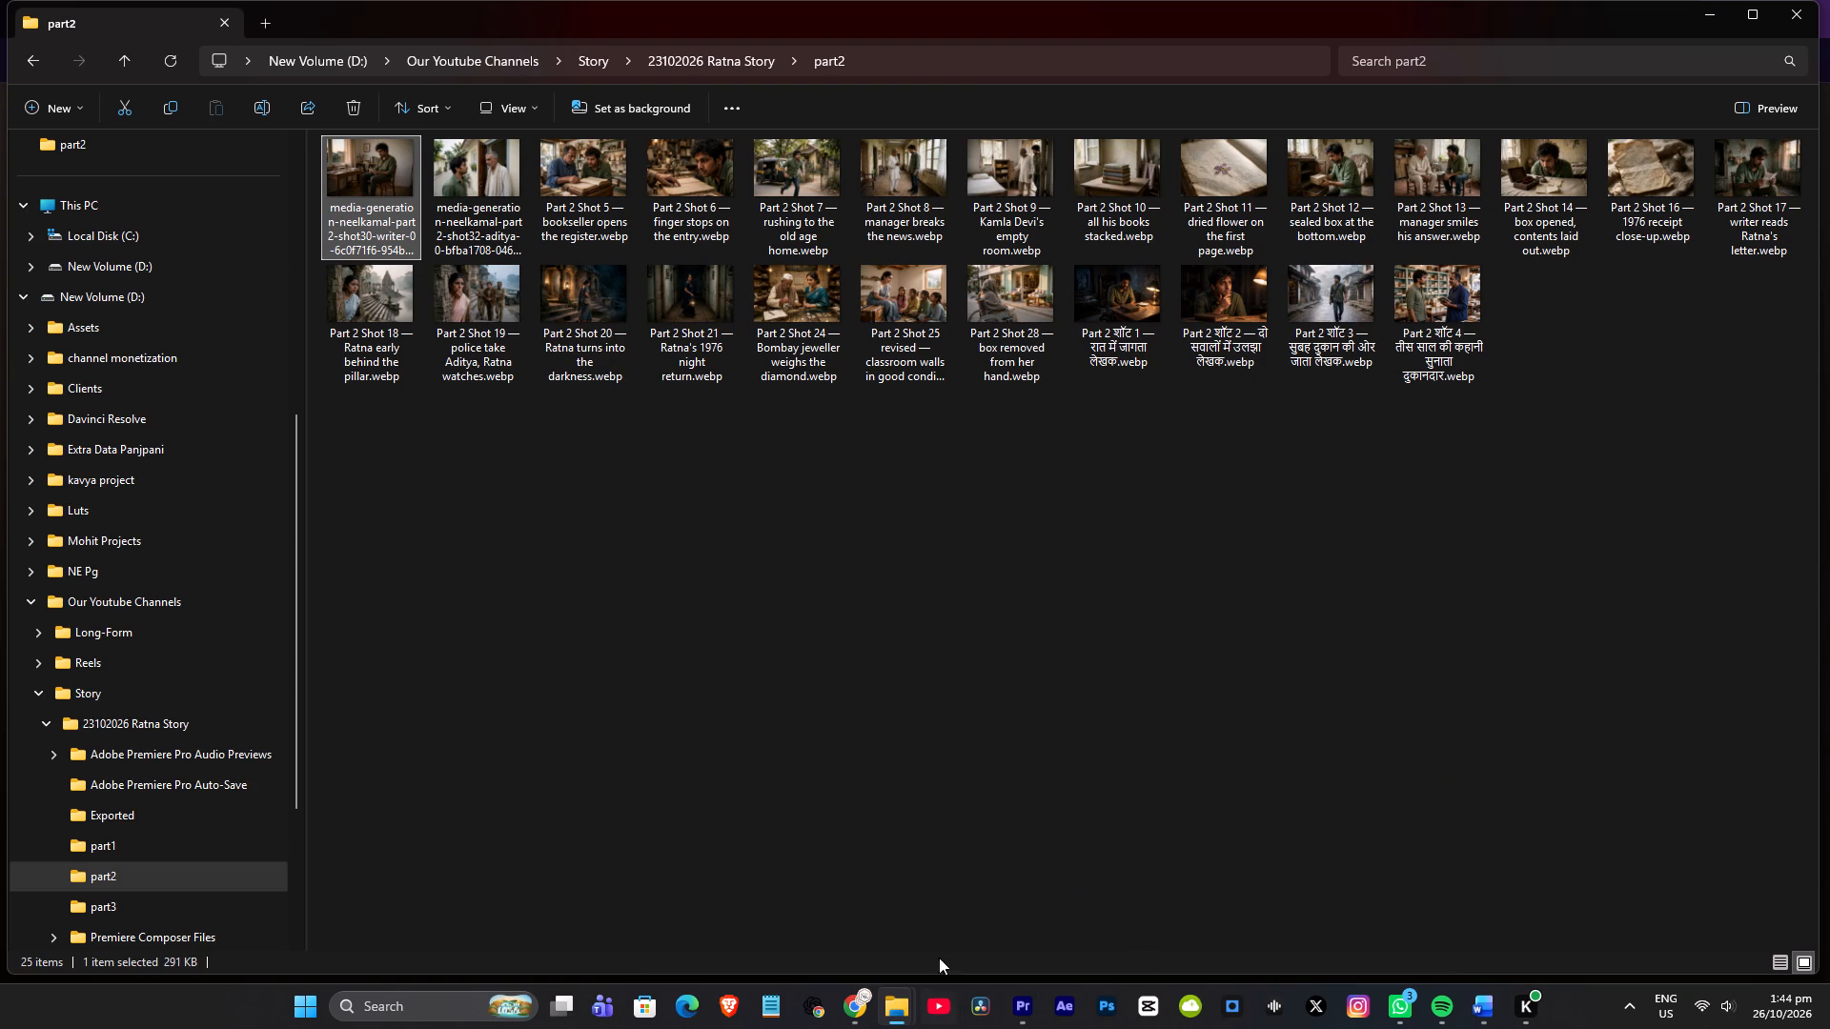
Place the Shot 30 image on V5 of the part2 sequence after the Shot 32 clip, extending its start back to about 00:04:13.
{"action": "left_click_drag", "start_coordinate": [388, 201], "coordinate": [1045, 1006]}
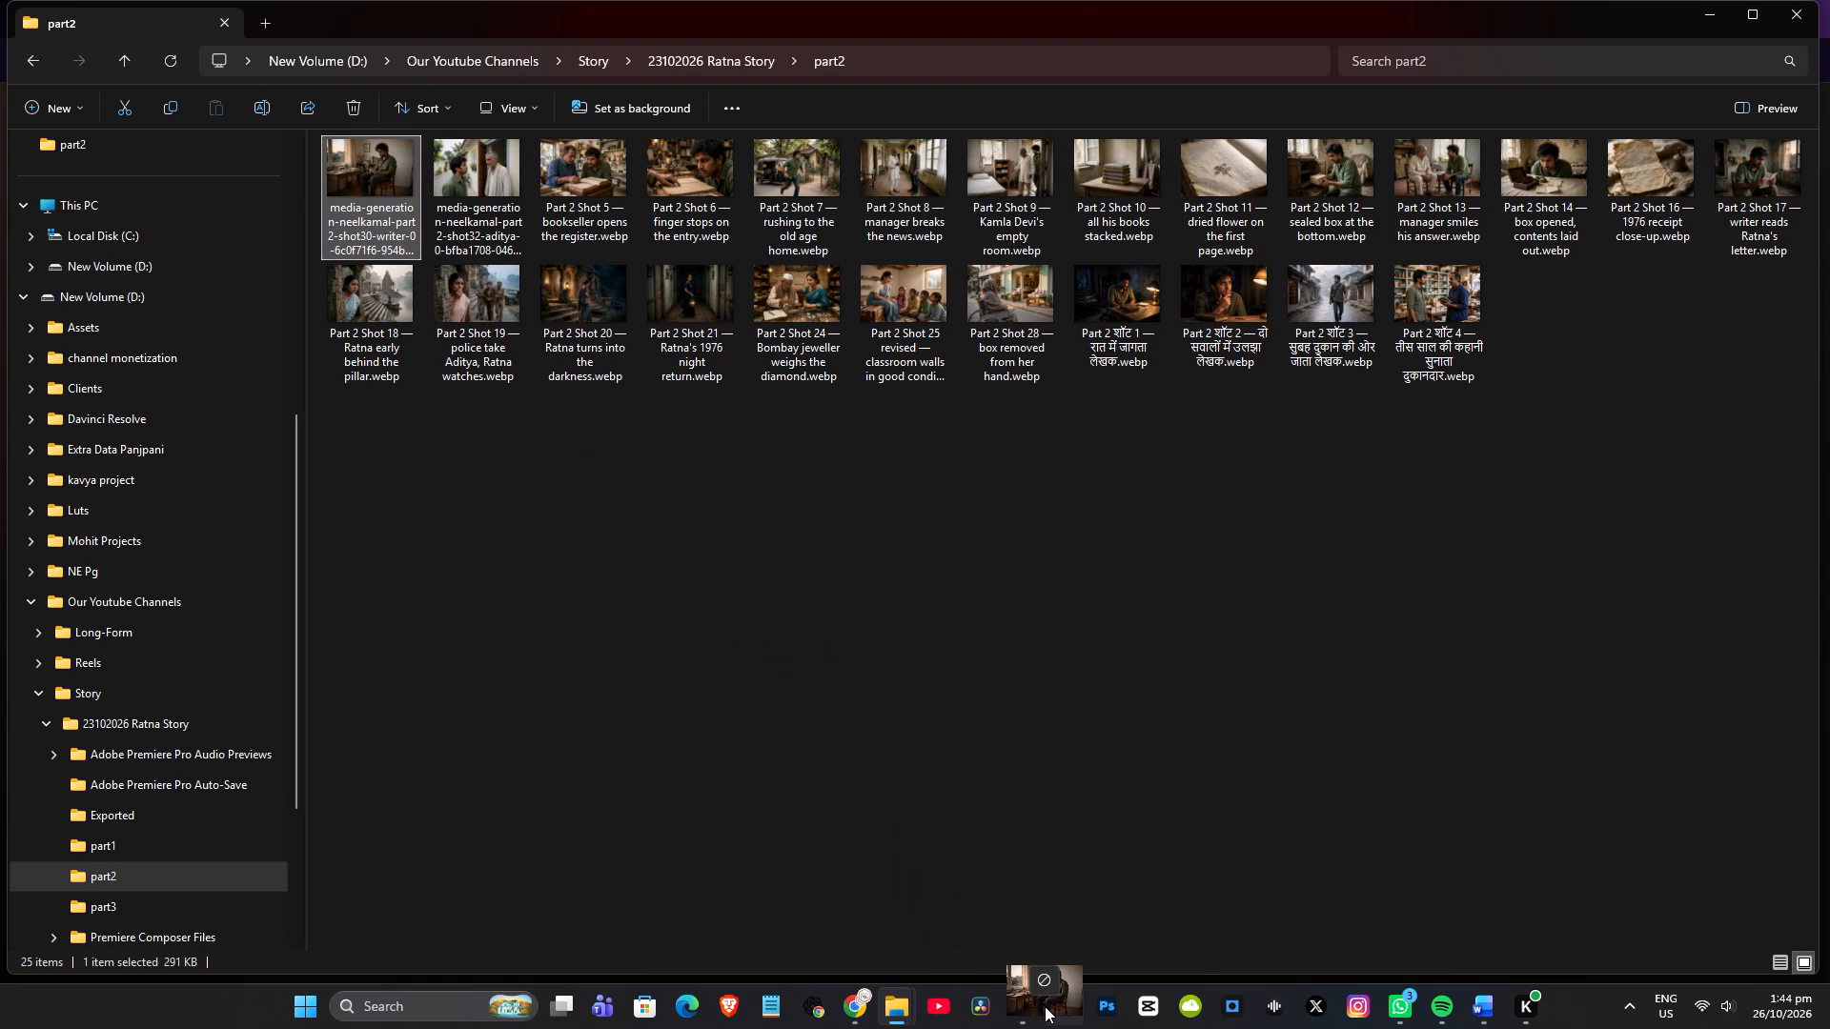
{"action": "left_click_drag", "start_coordinate": [1045, 1006], "coordinate": [783, 678]}
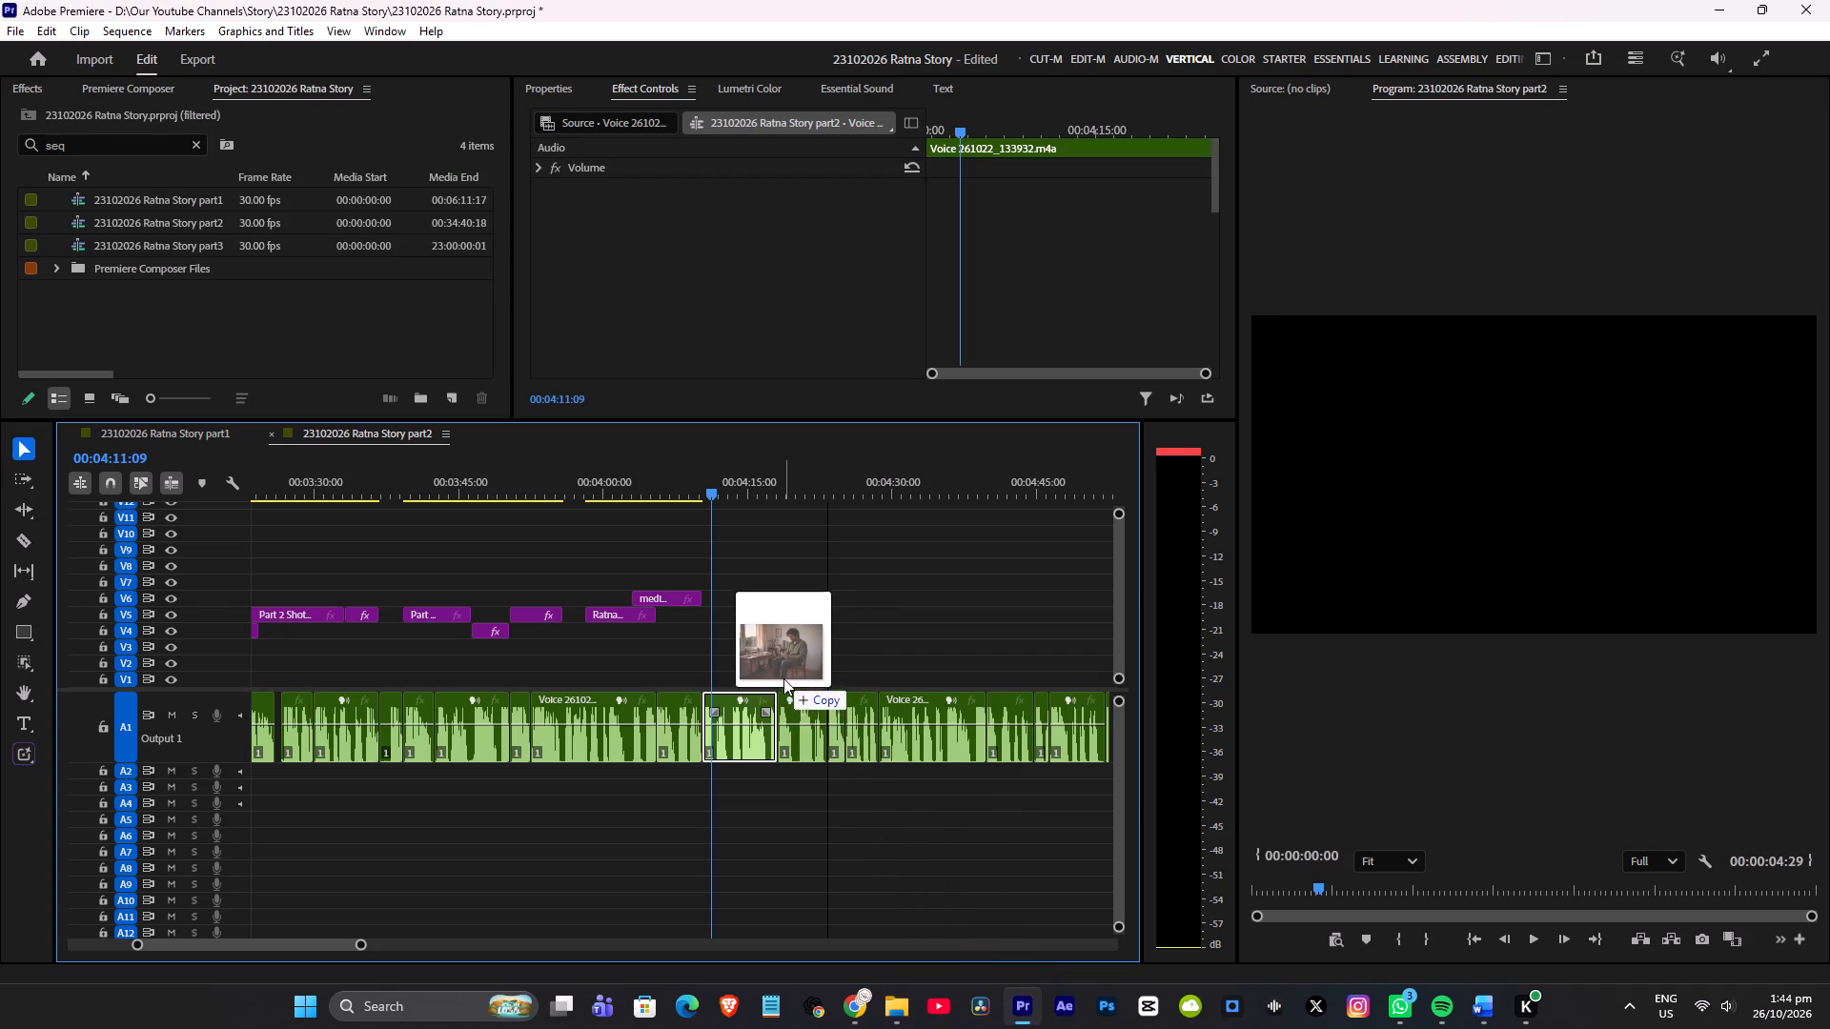
{"action": "left_click_drag", "start_coordinate": [783, 678], "coordinate": [755, 608]}
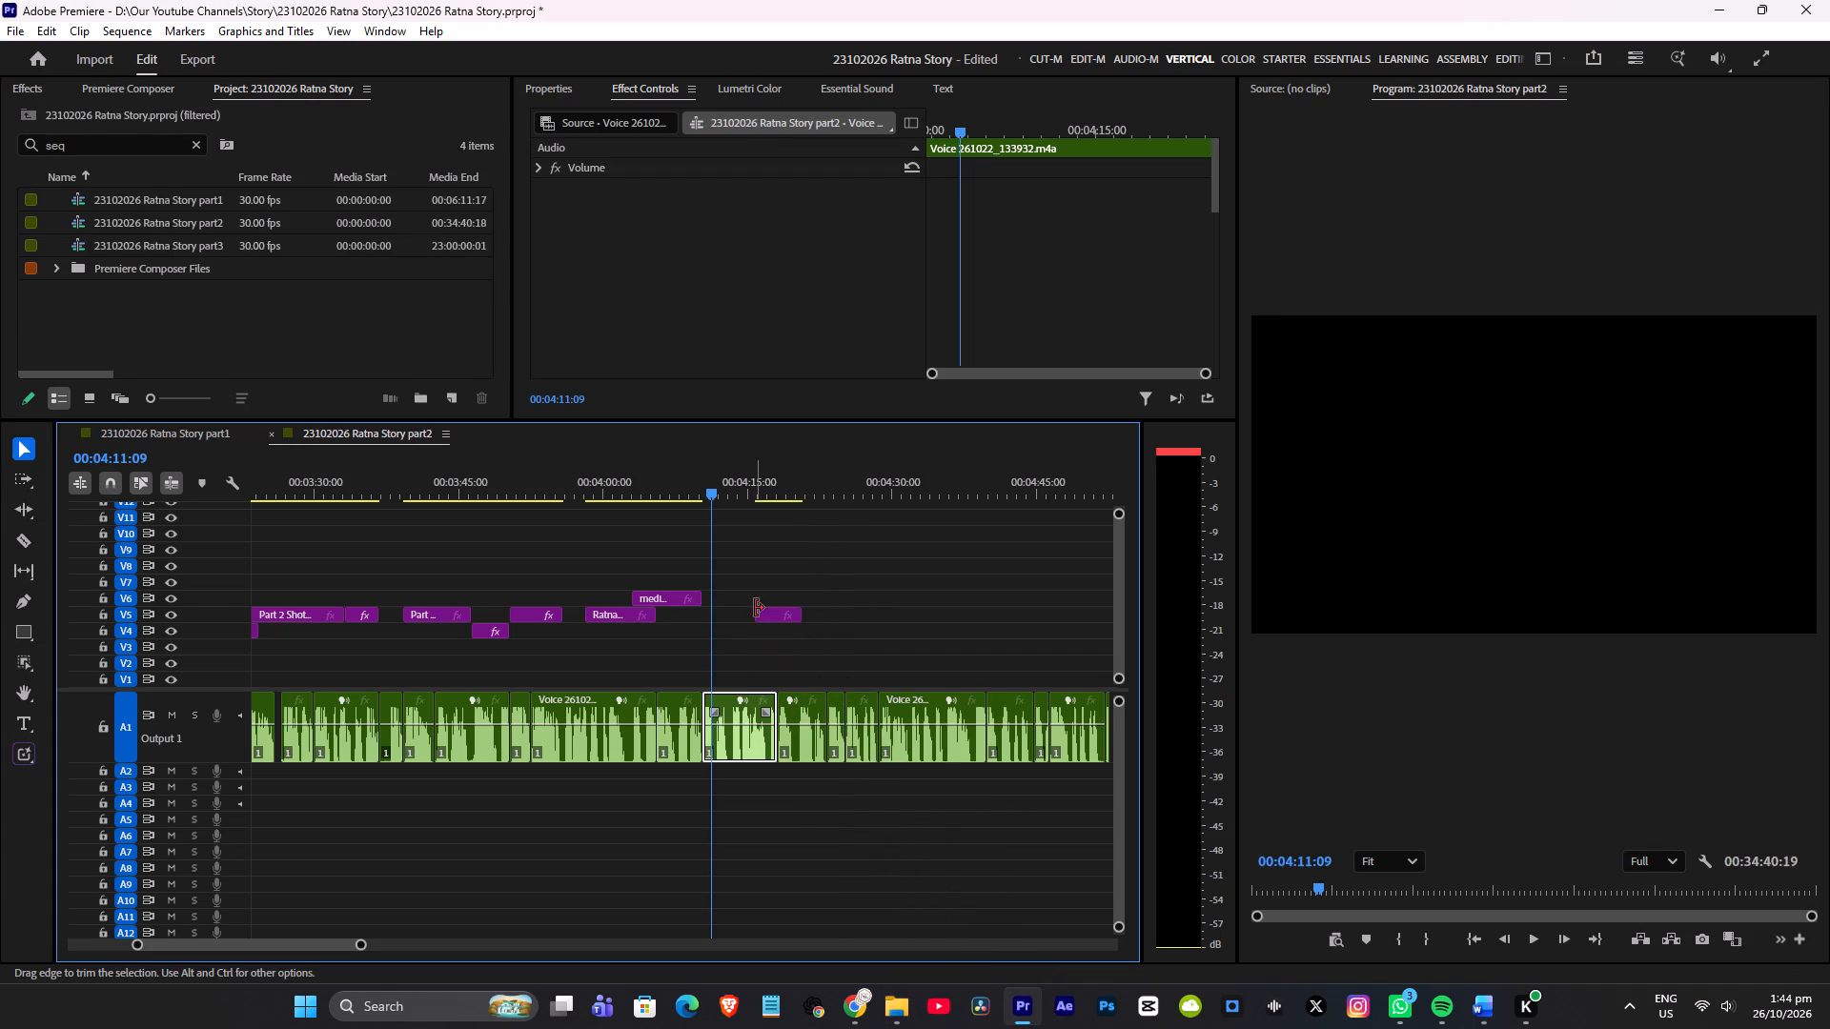
{"action": "left_click_drag", "start_coordinate": [755, 615], "coordinate": [753, 615]}
{"action": "left_click_drag", "start_coordinate": [753, 615], "coordinate": [728, 625]}
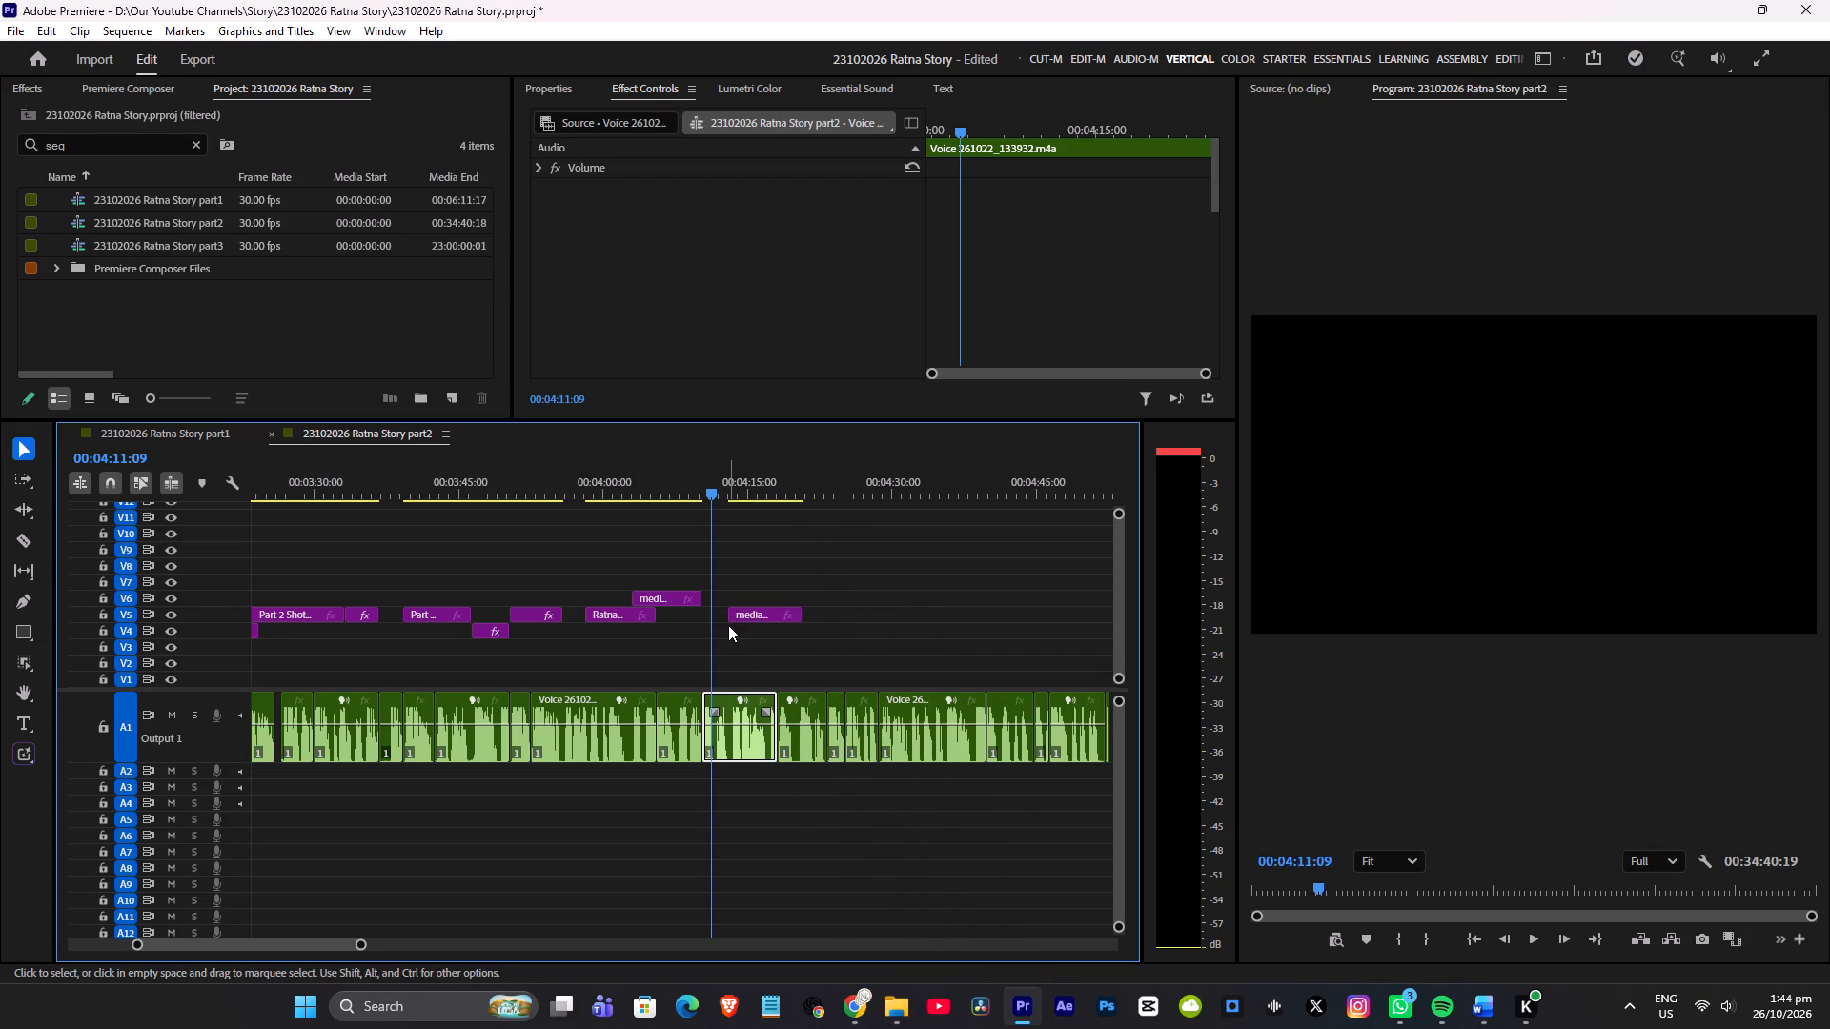
Replay the narration from about 00:04:00 and trim the Shot 30 clip's end to the voice segment's end at about 00:04:18.
{"action": "left_click", "coordinate": [609, 494]}
{"action": "key", "text": "space"}
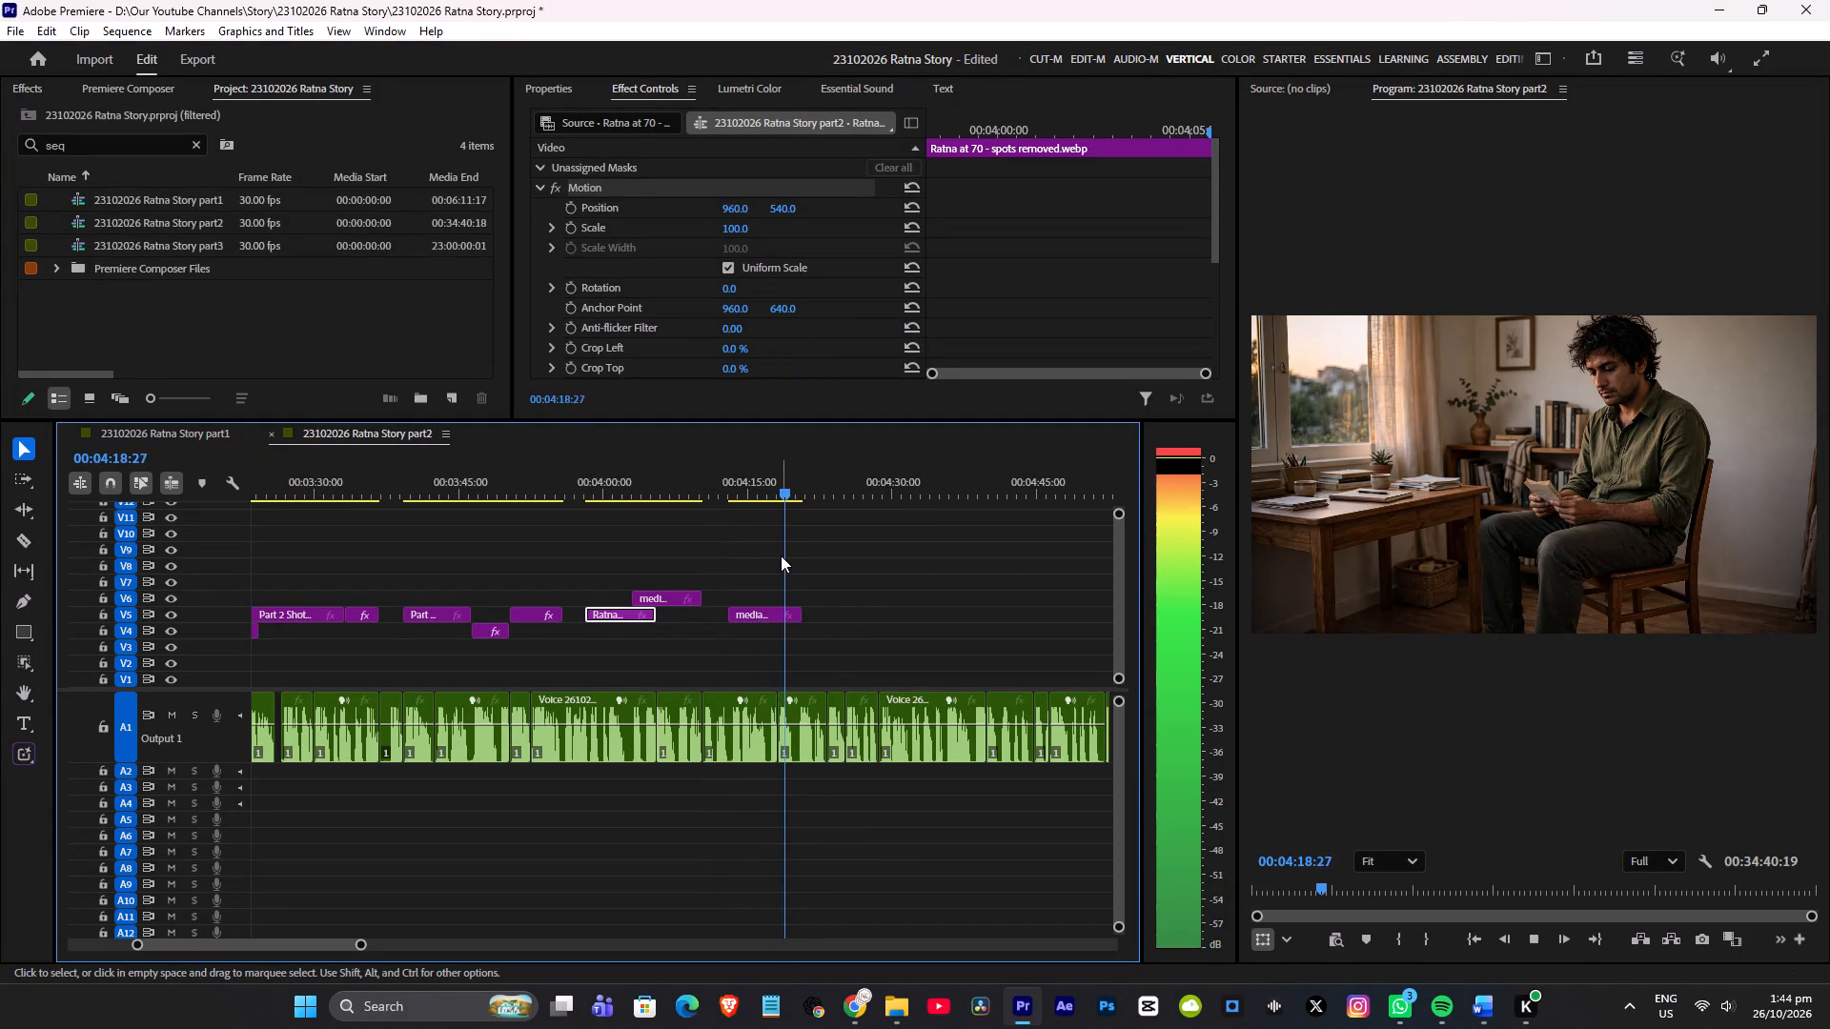
{"action": "key", "text": "space"}
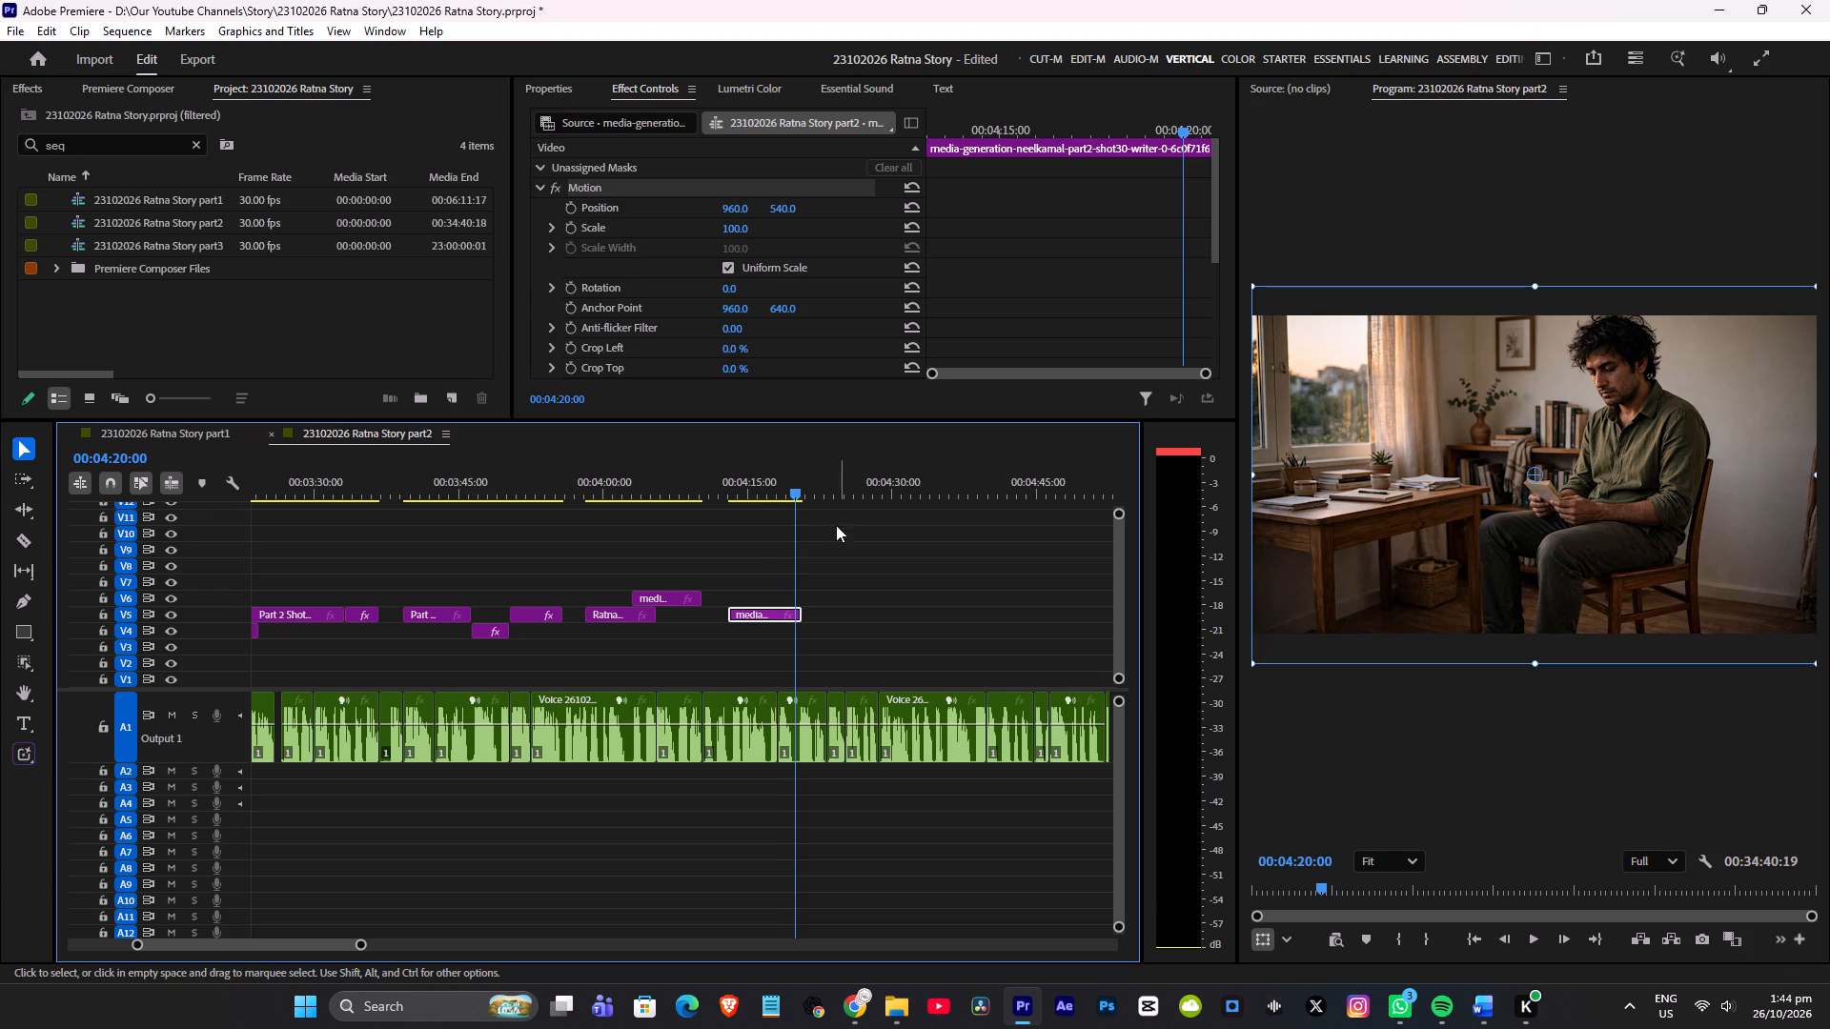
{"action": "left_click", "coordinate": [719, 494]}
{"action": "key", "text": "space"}
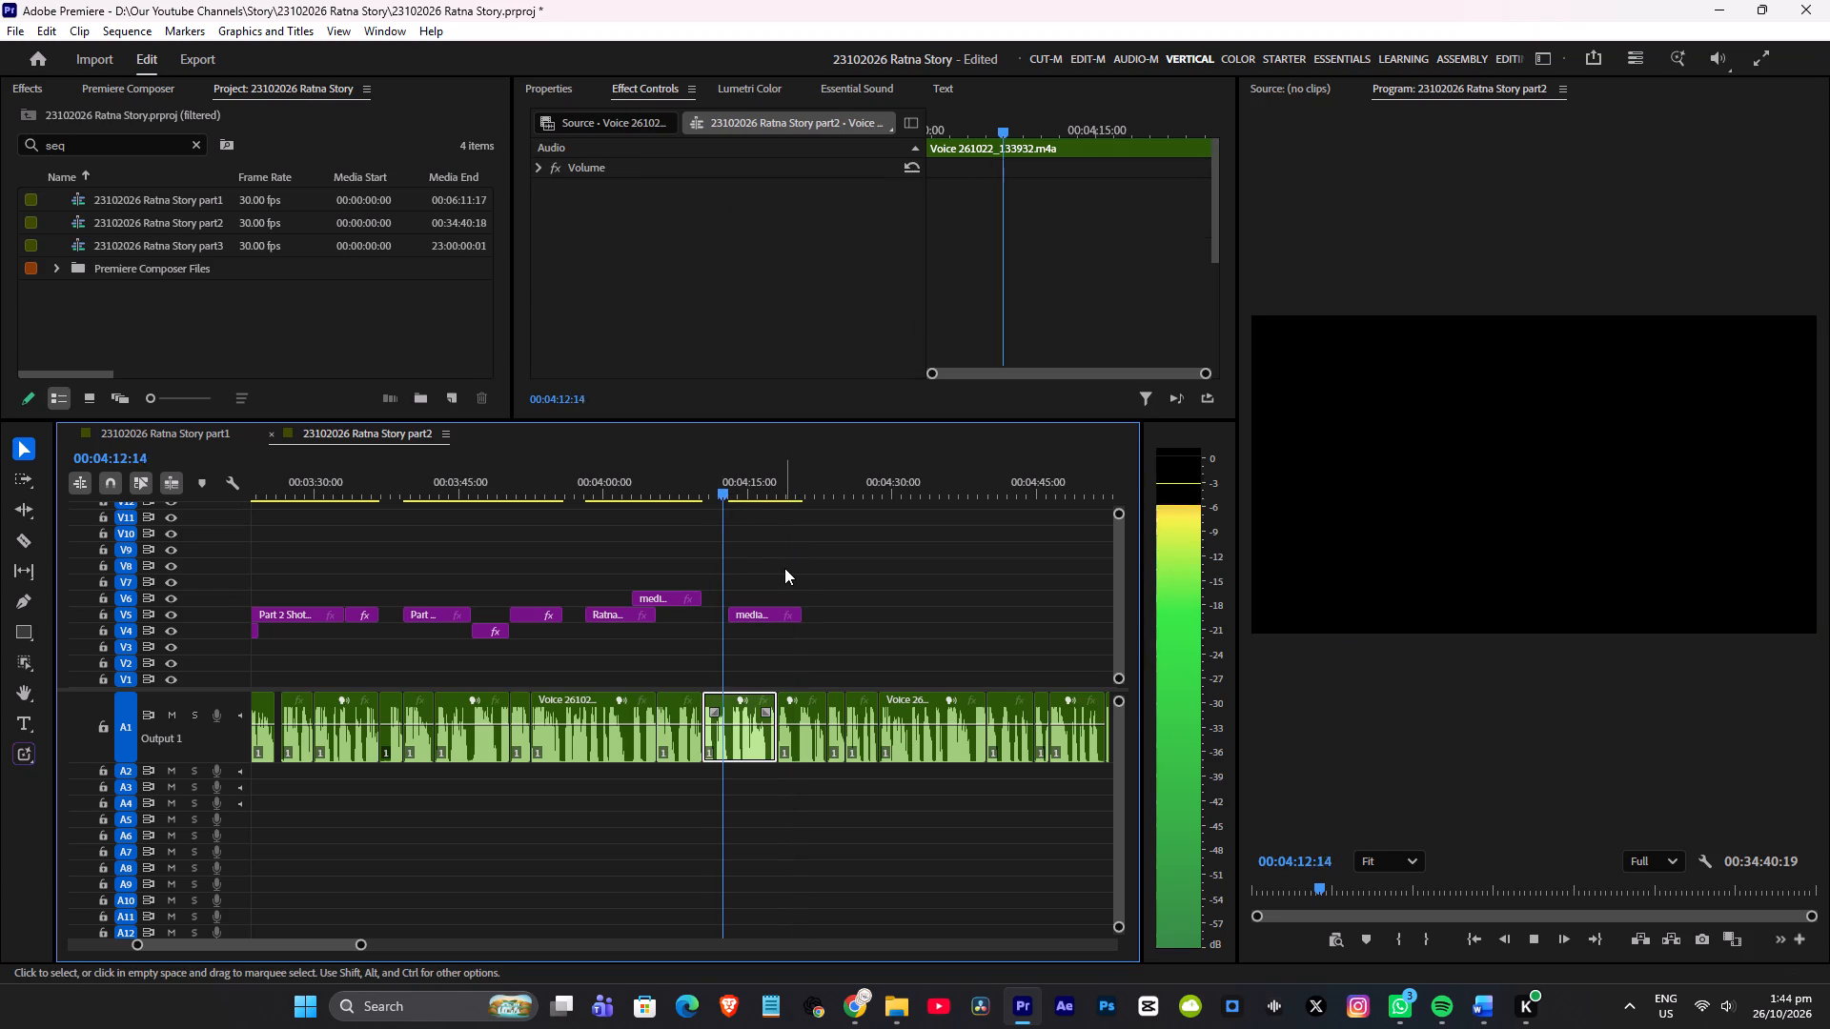
{"action": "scroll", "coordinate": [781, 573], "scroll_direction": "up", "scroll_amount": 9, "text": "alt"}
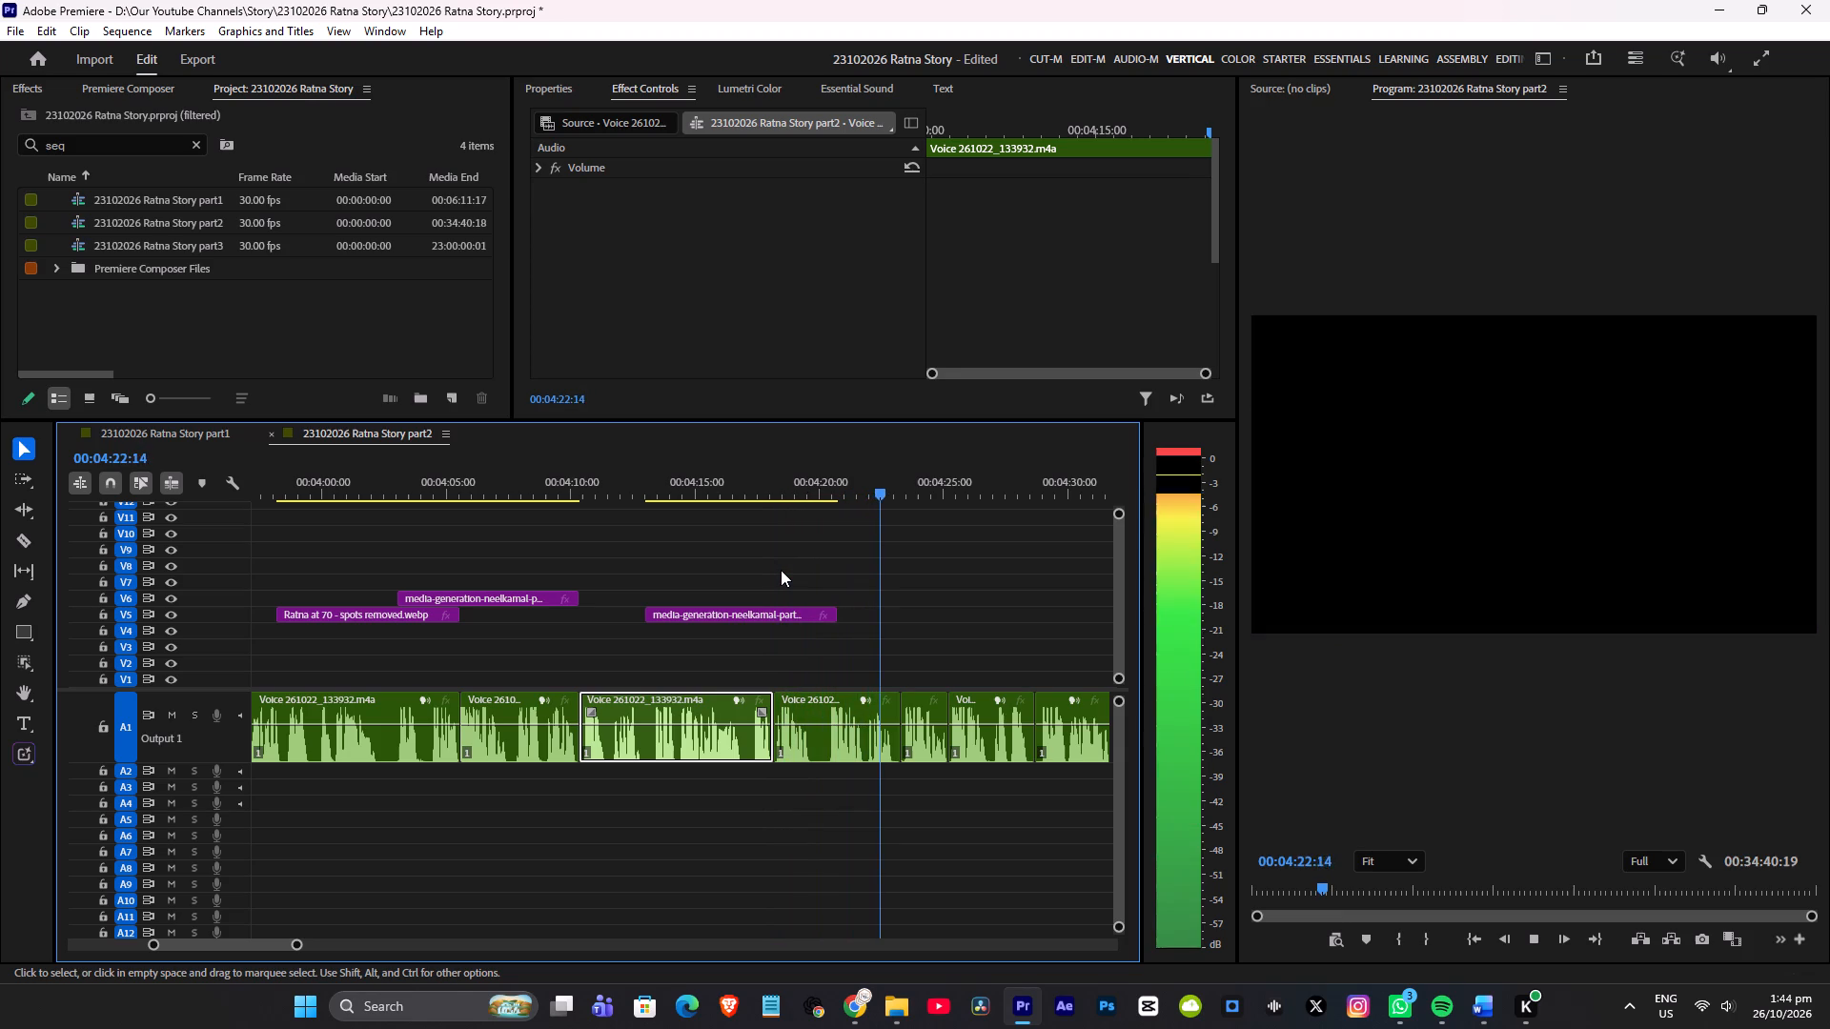
{"action": "key", "text": "space"}
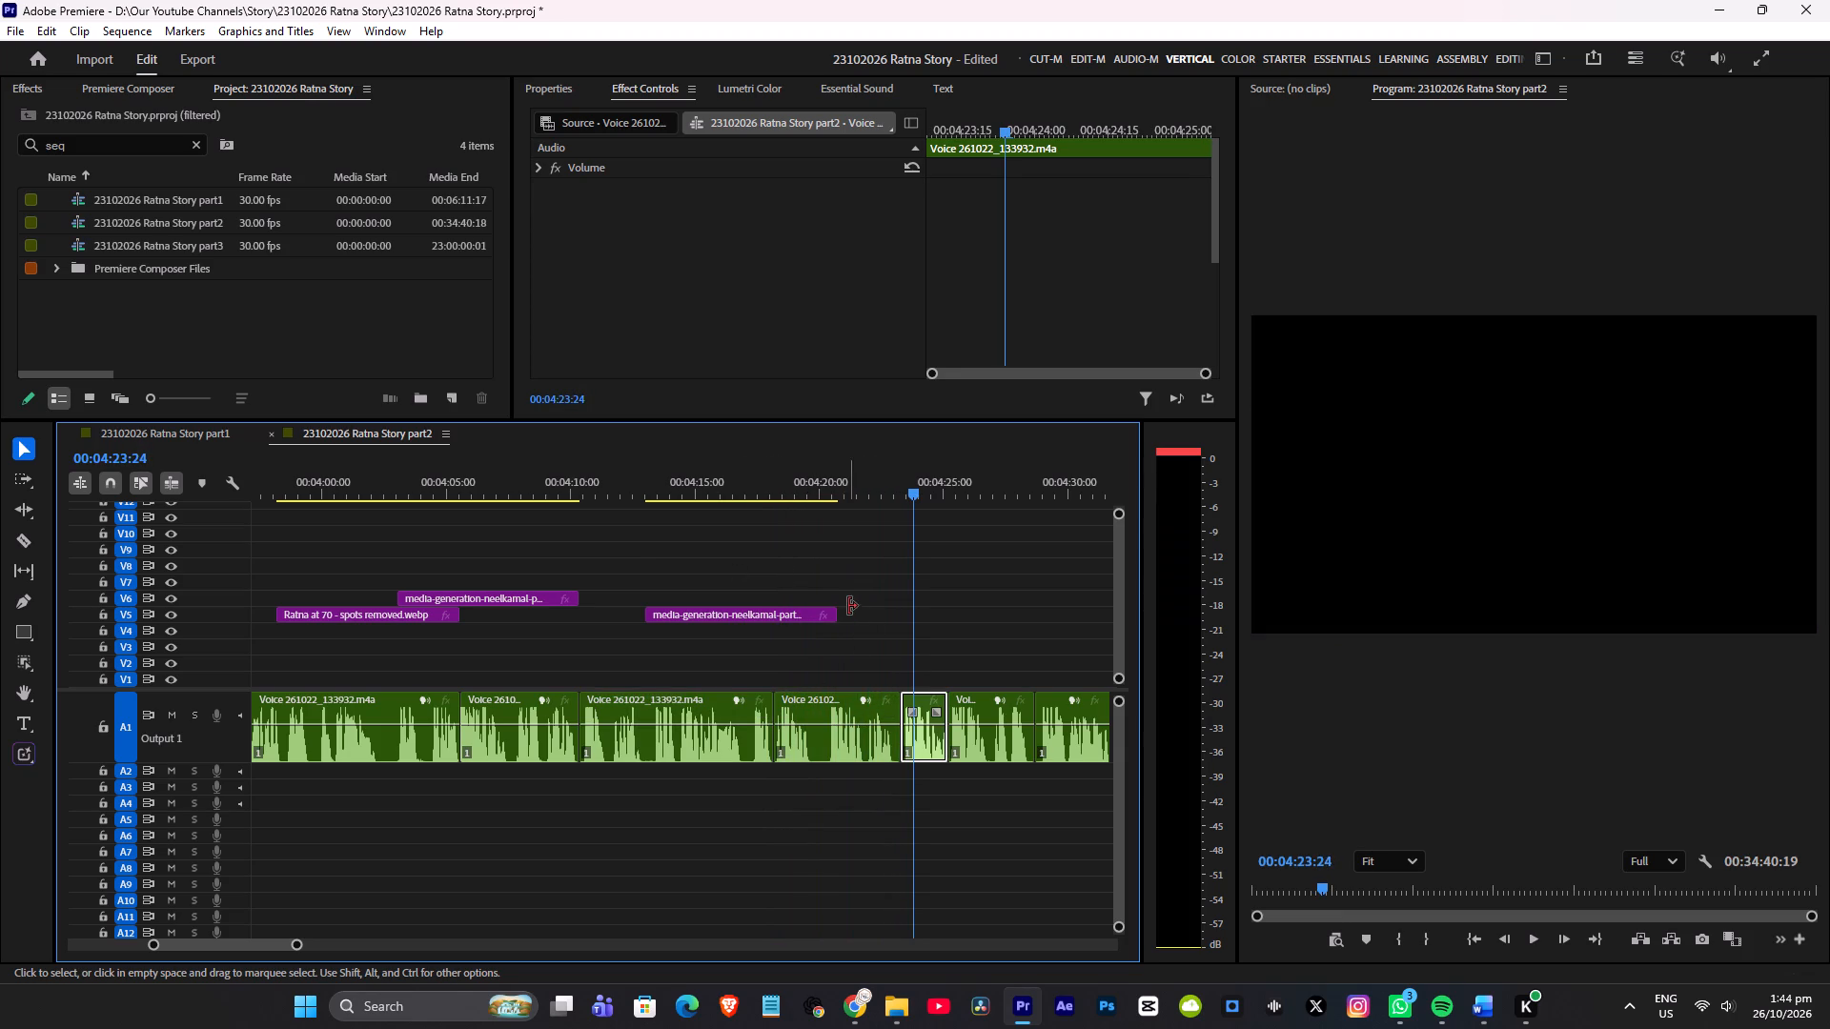
{"action": "left_click_drag", "start_coordinate": [842, 617], "coordinate": [779, 617]}
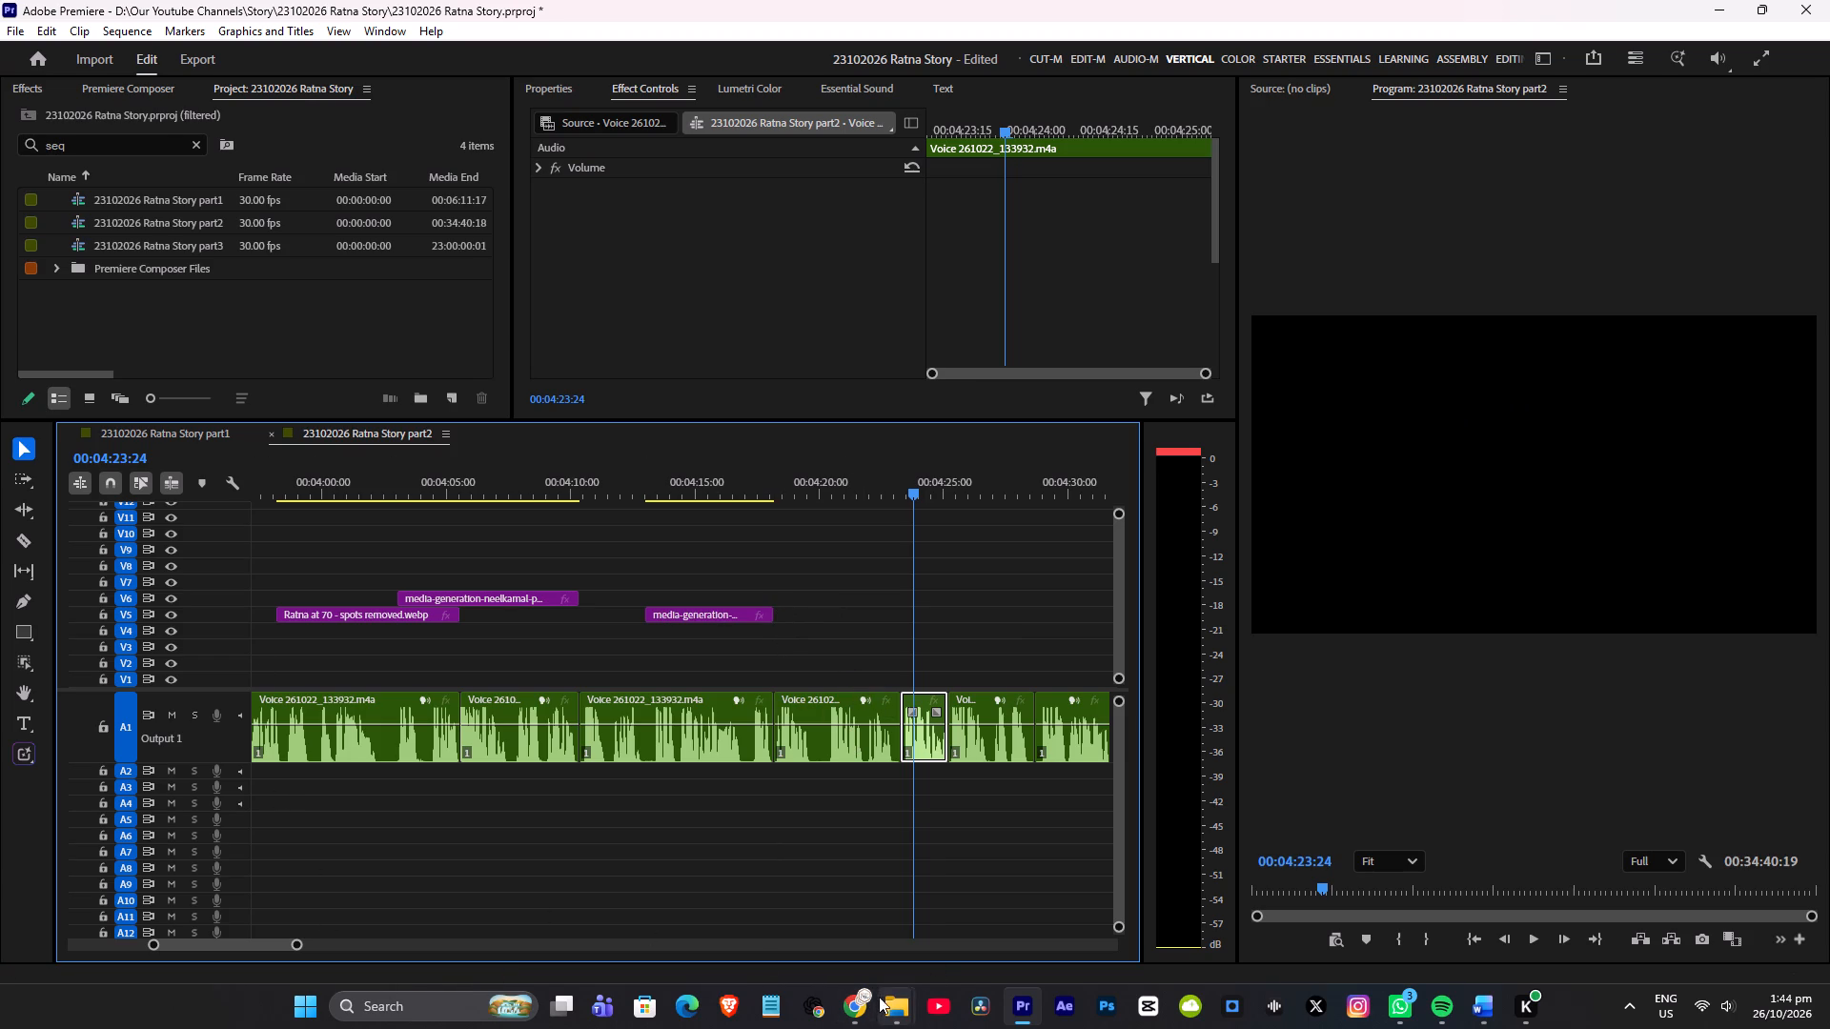
Return to the Muse chat in Chrome, compare the nearby shots and download the Shot 31 image of the writer on the mountain road.
{"action": "left_click", "coordinate": [855, 1005]}
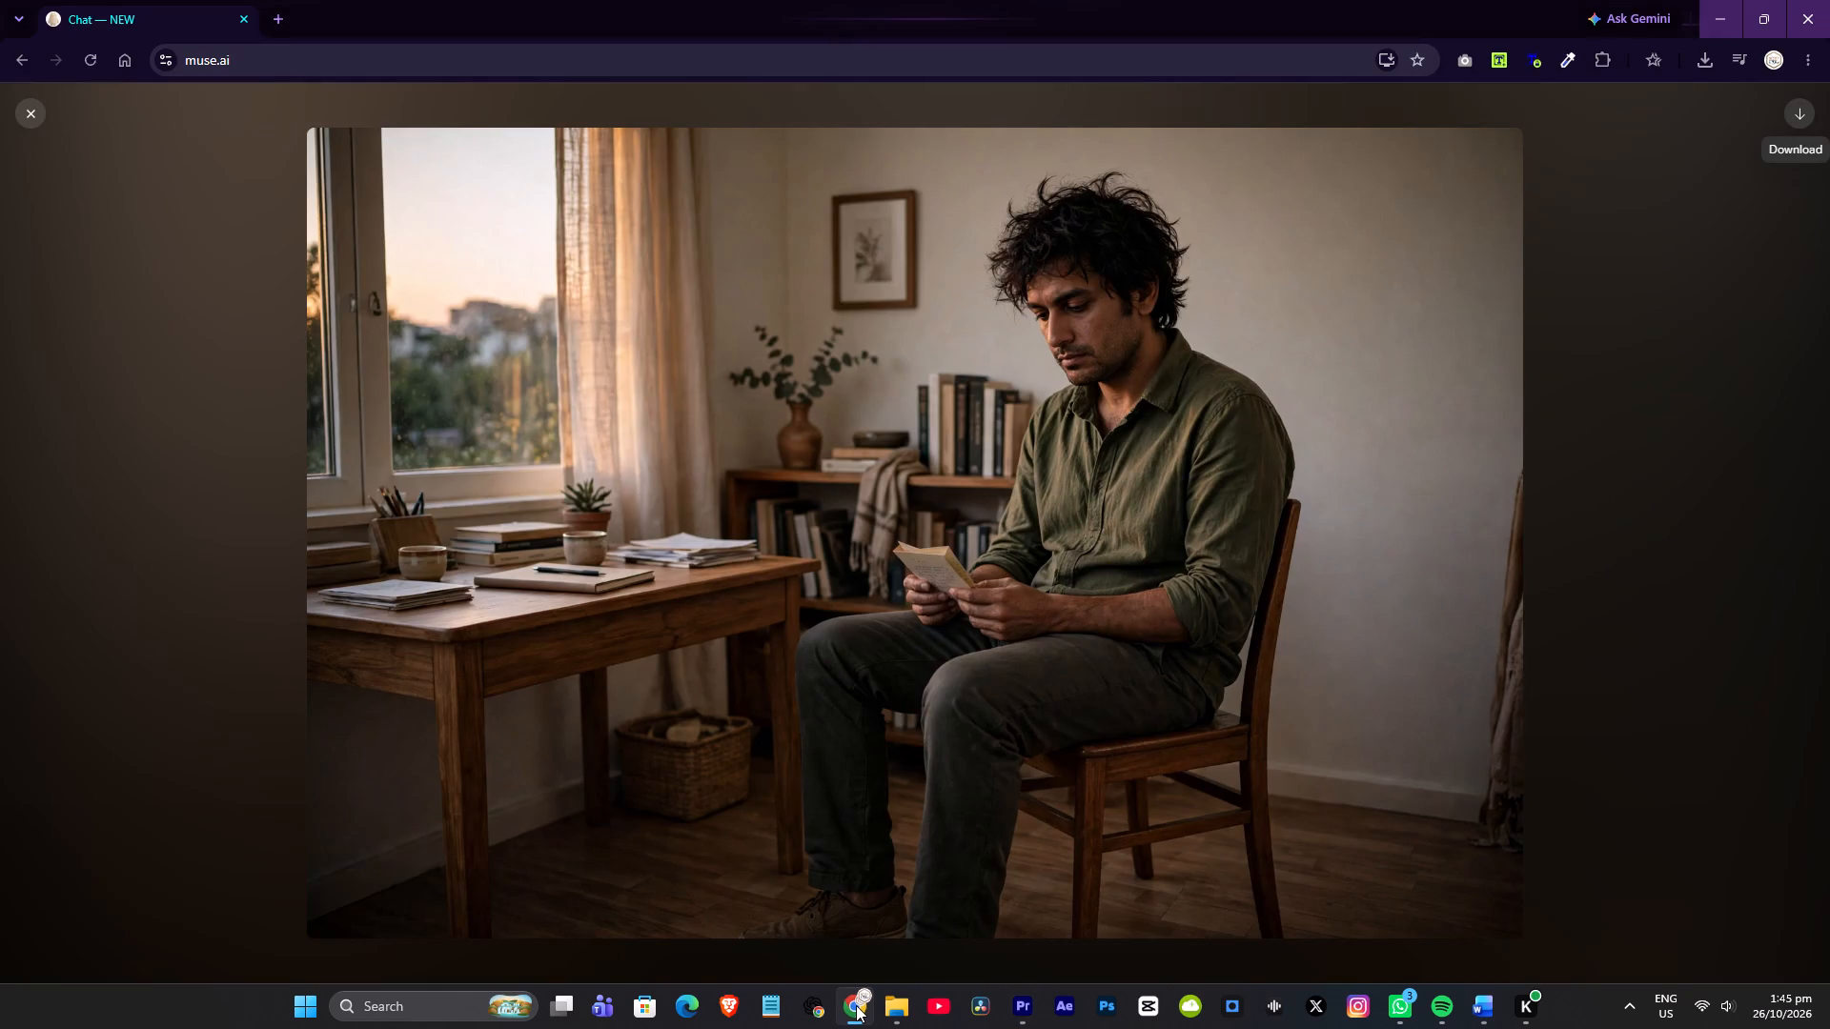
{"action": "left_click", "coordinate": [32, 111]}
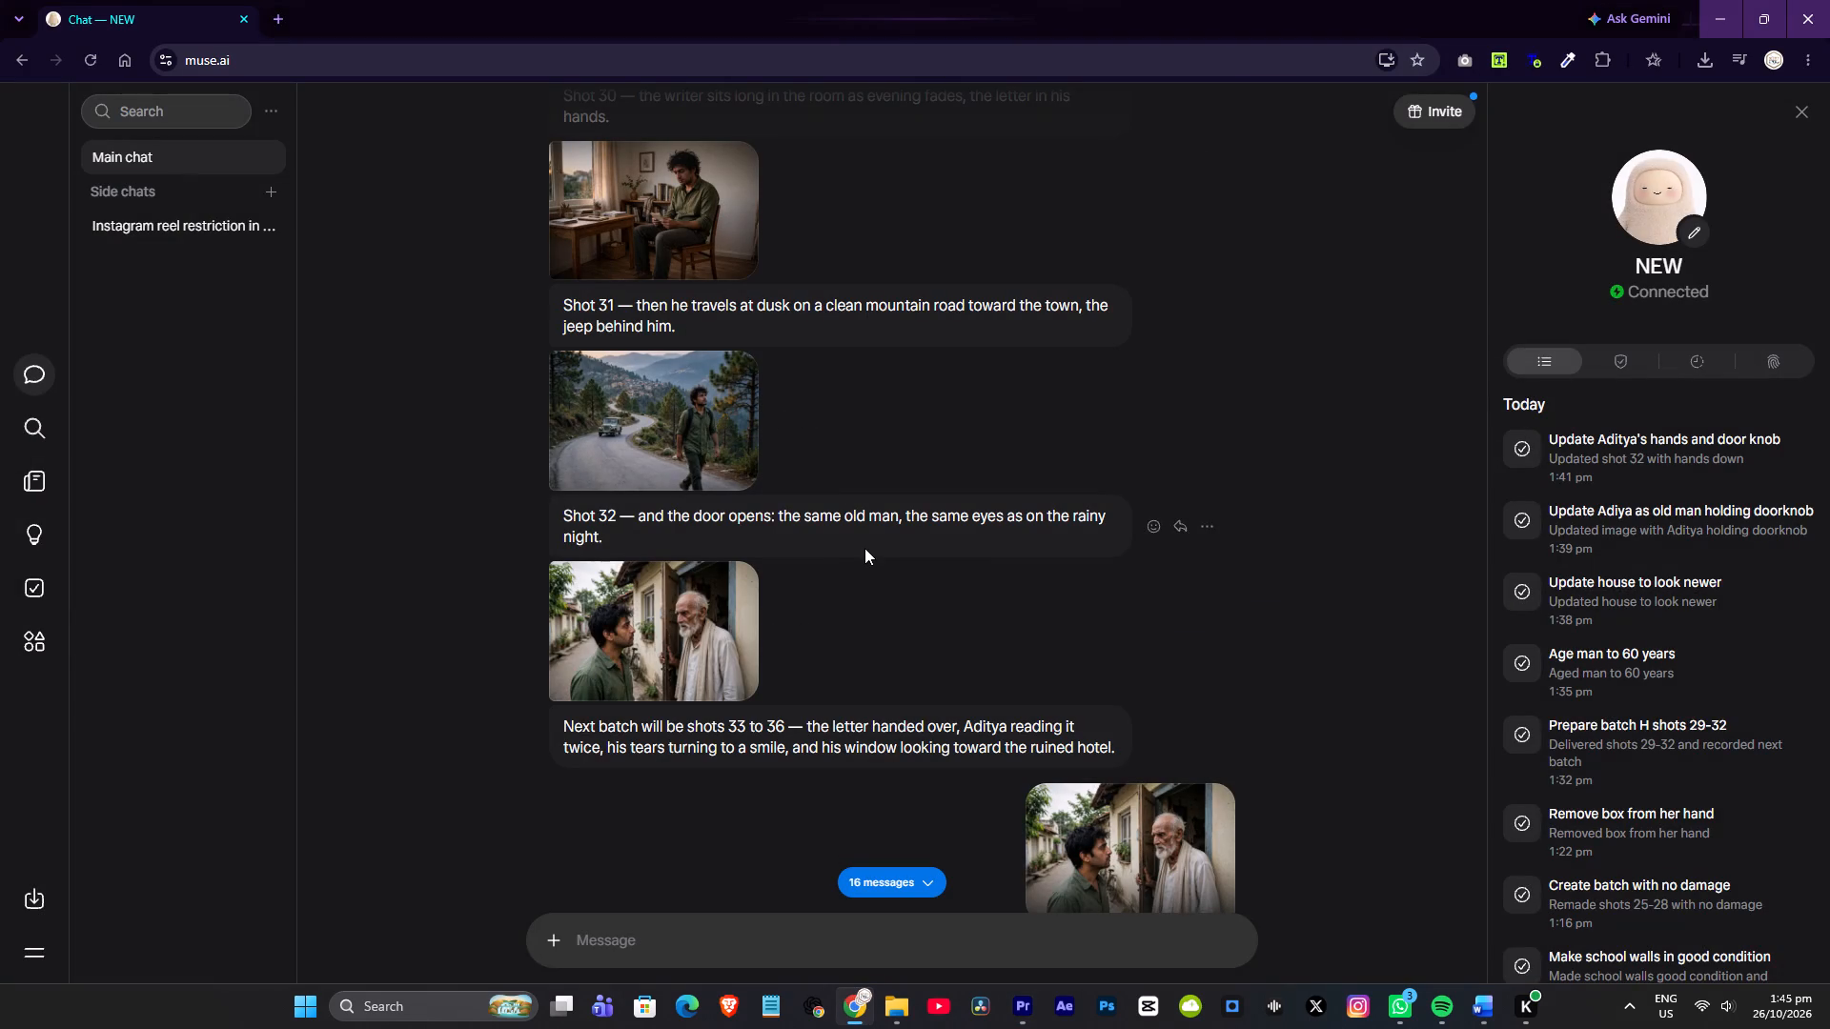
{"action": "left_click", "coordinate": [675, 413]}
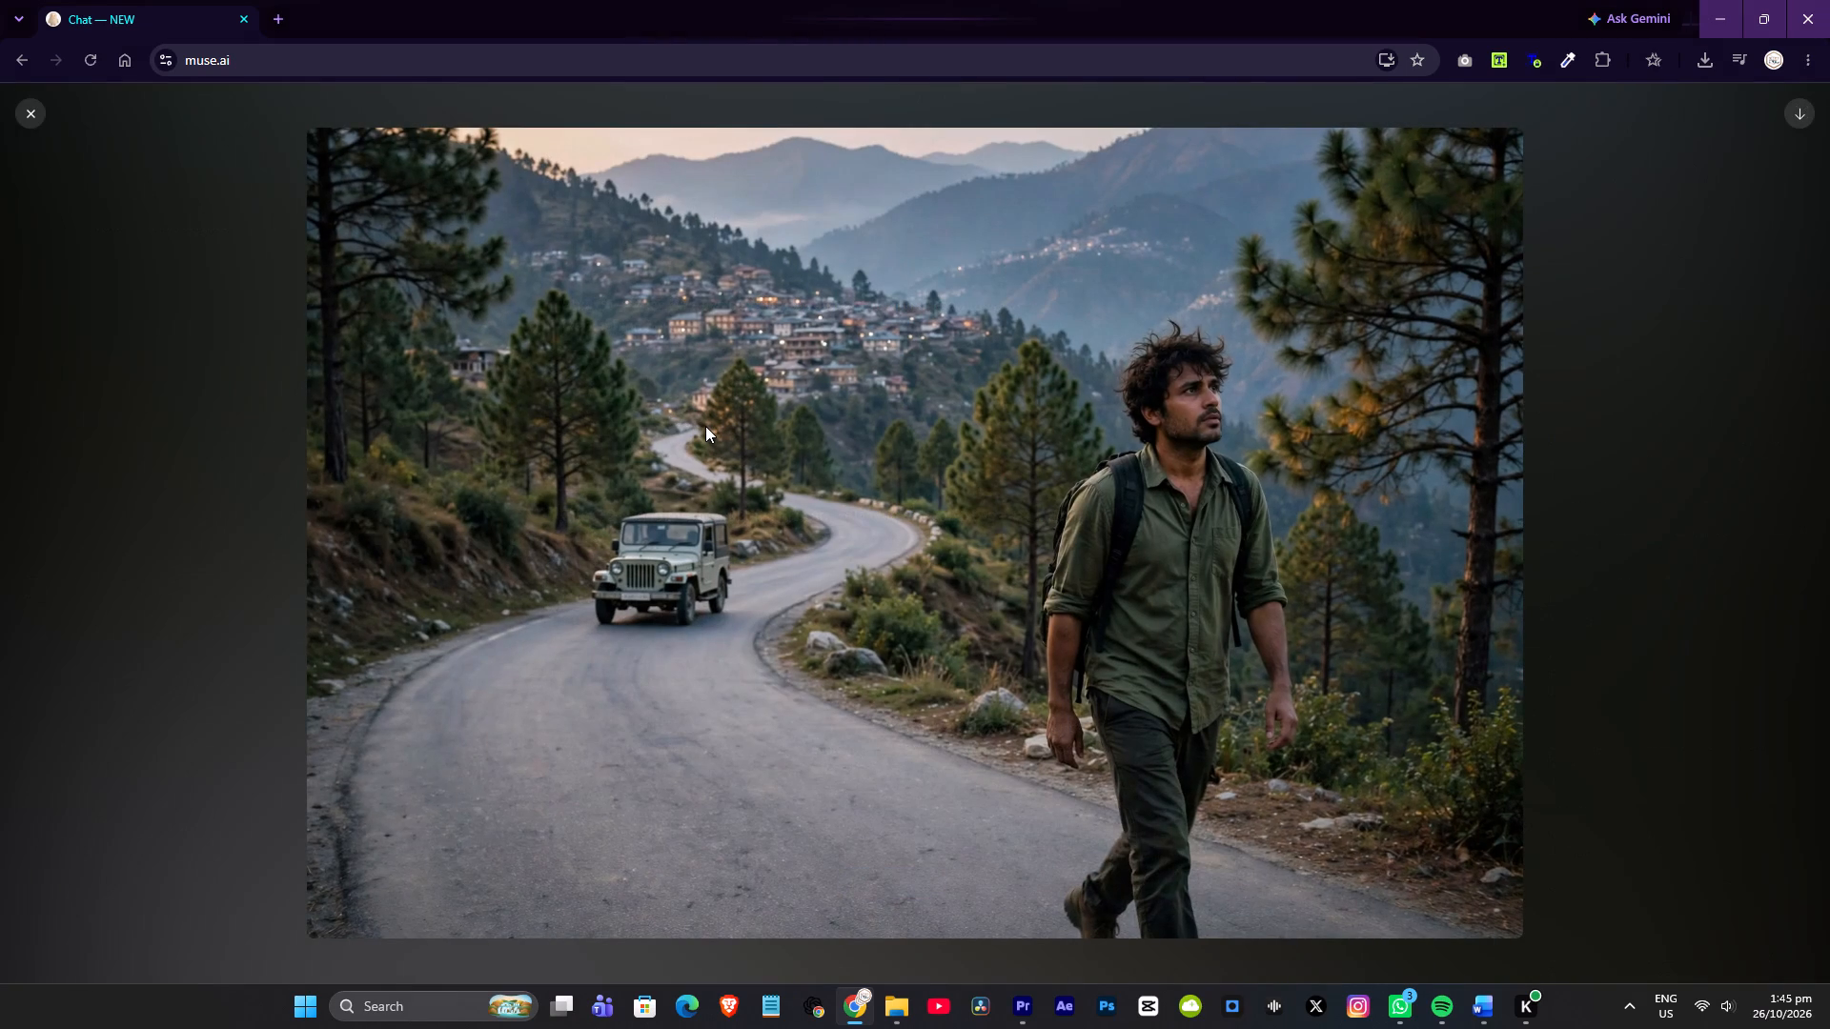
{"action": "left_click", "coordinate": [26, 106]}
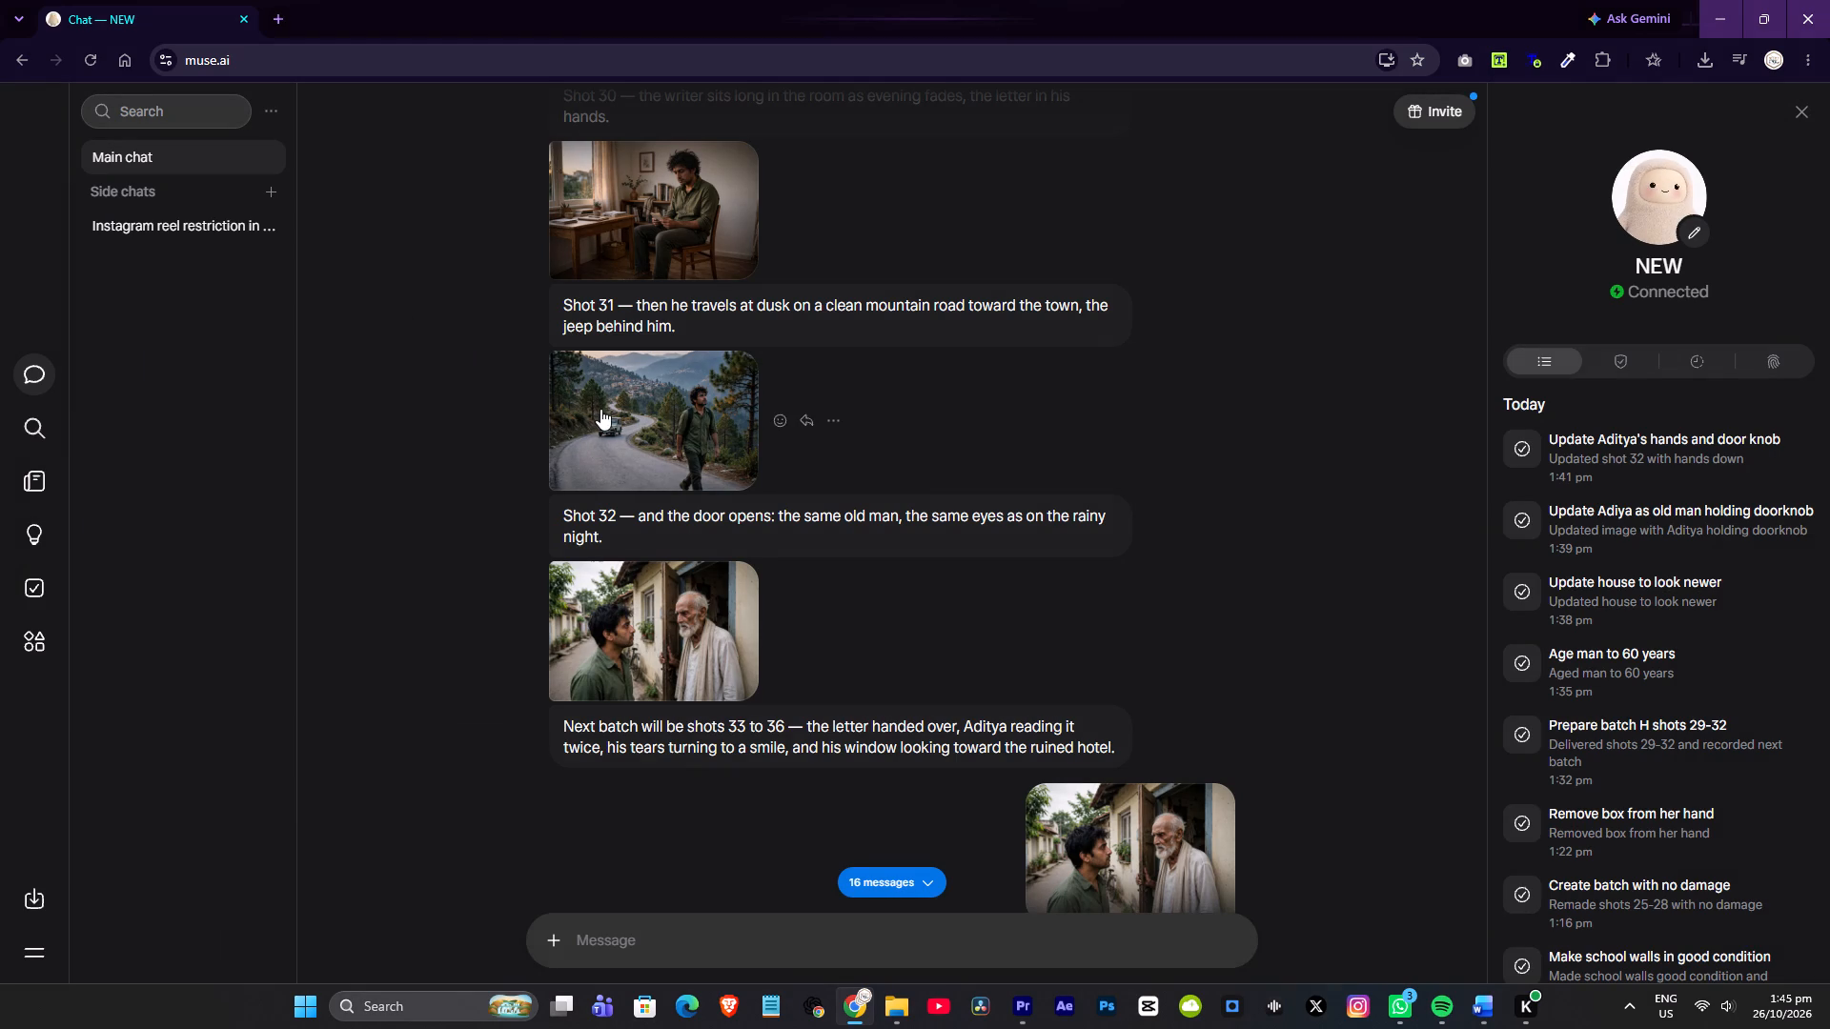
{"action": "scroll", "coordinate": [629, 421], "scroll_direction": "up", "scroll_amount": 4}
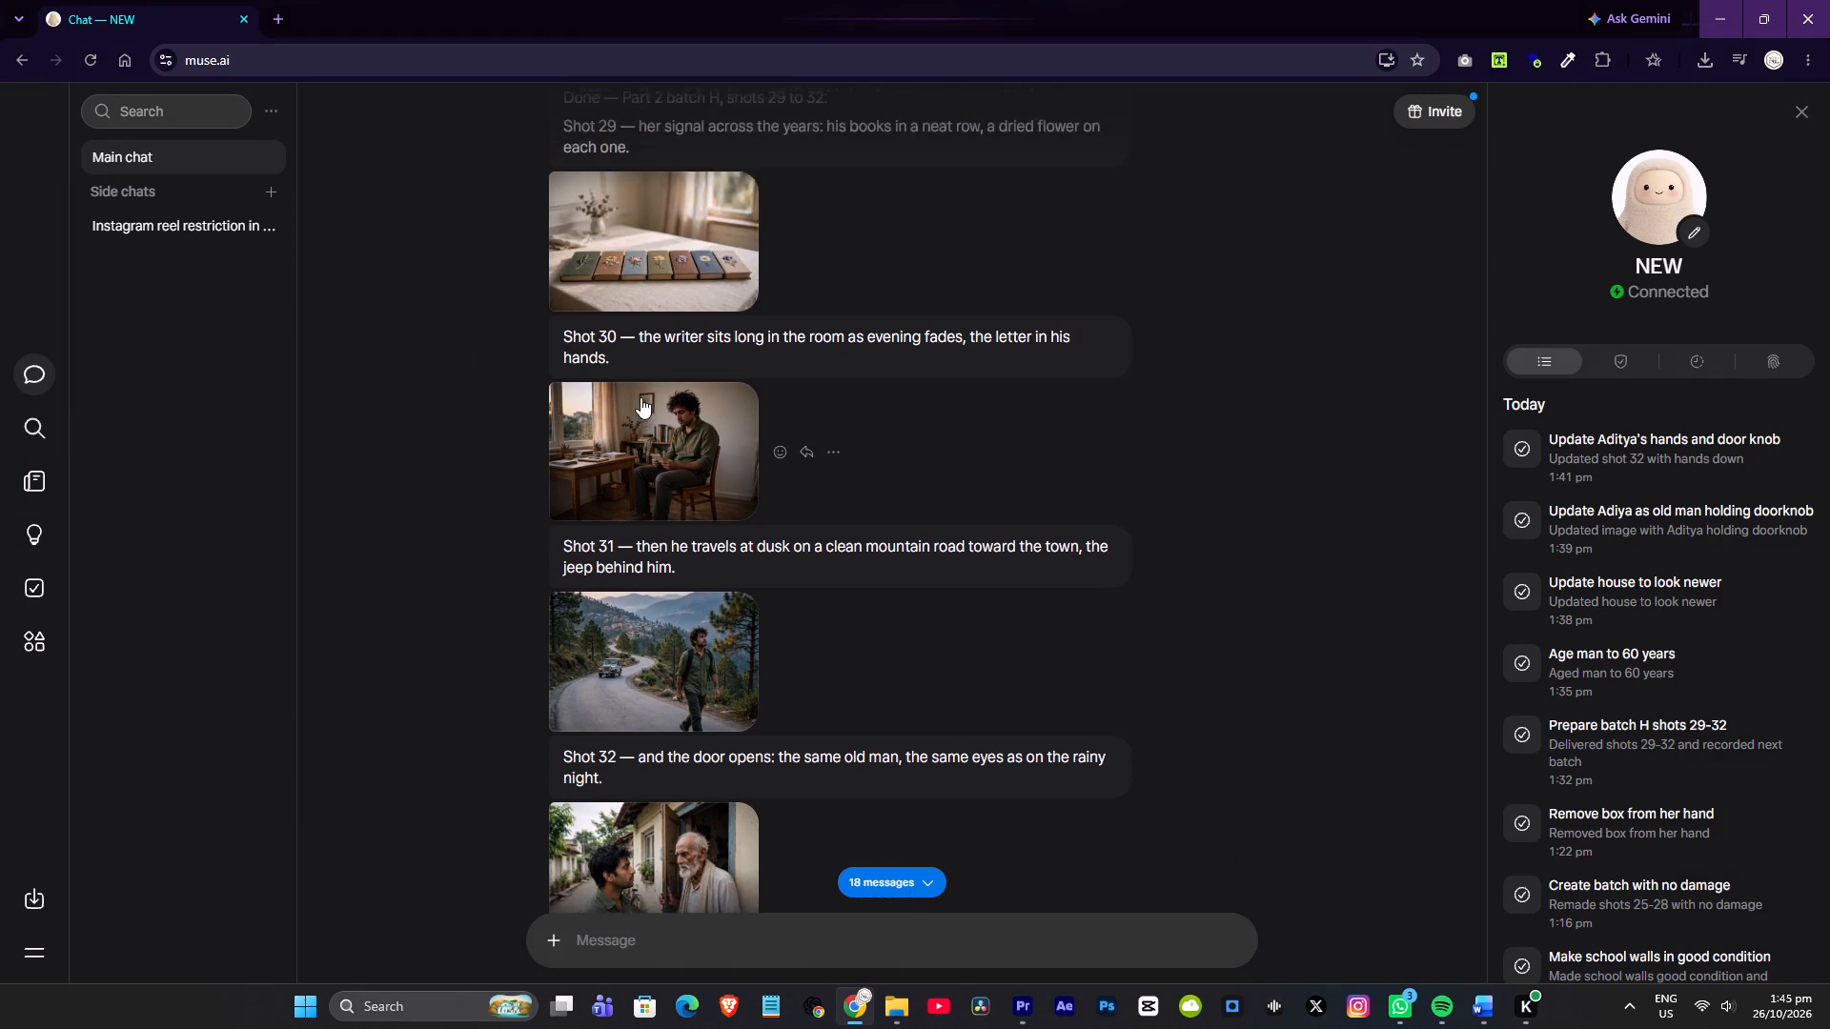
{"action": "scroll", "coordinate": [640, 397], "scroll_direction": "down", "scroll_amount": 5}
{"action": "left_click", "coordinate": [664, 162]}
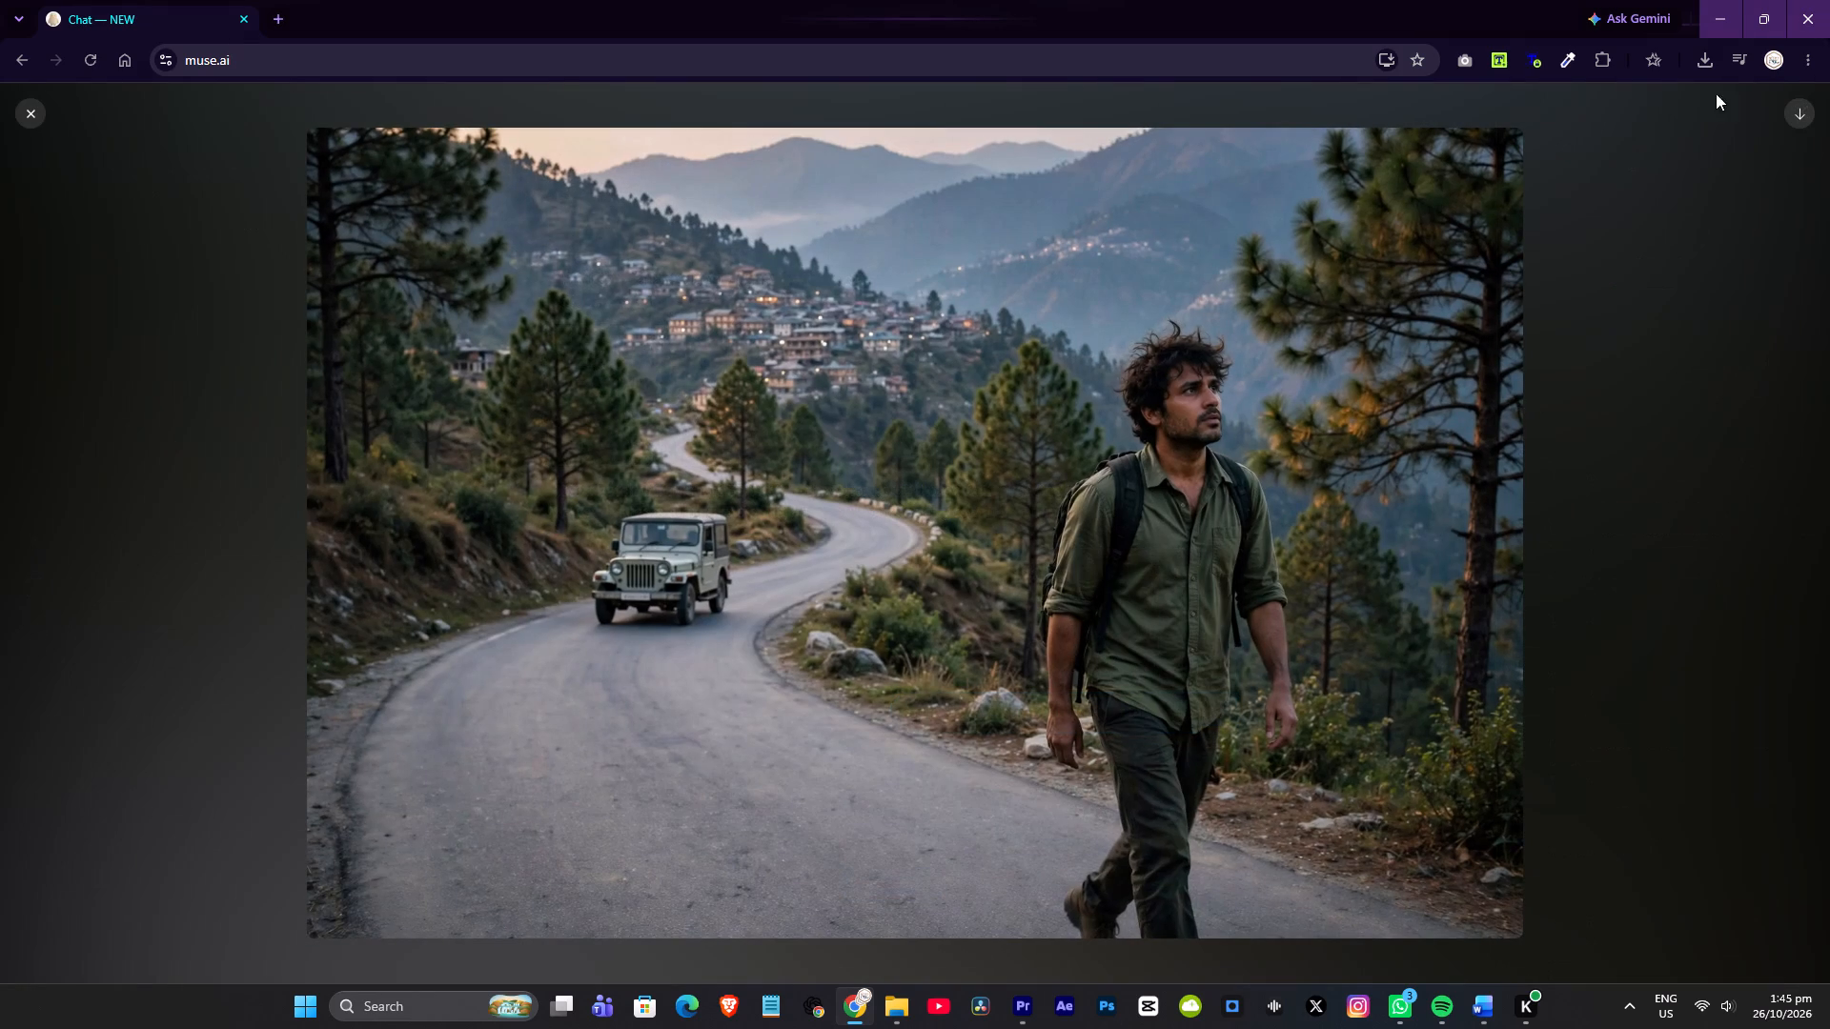
{"action": "left_click", "coordinate": [1803, 114]}
{"action": "left_click", "coordinate": [27, 116]}
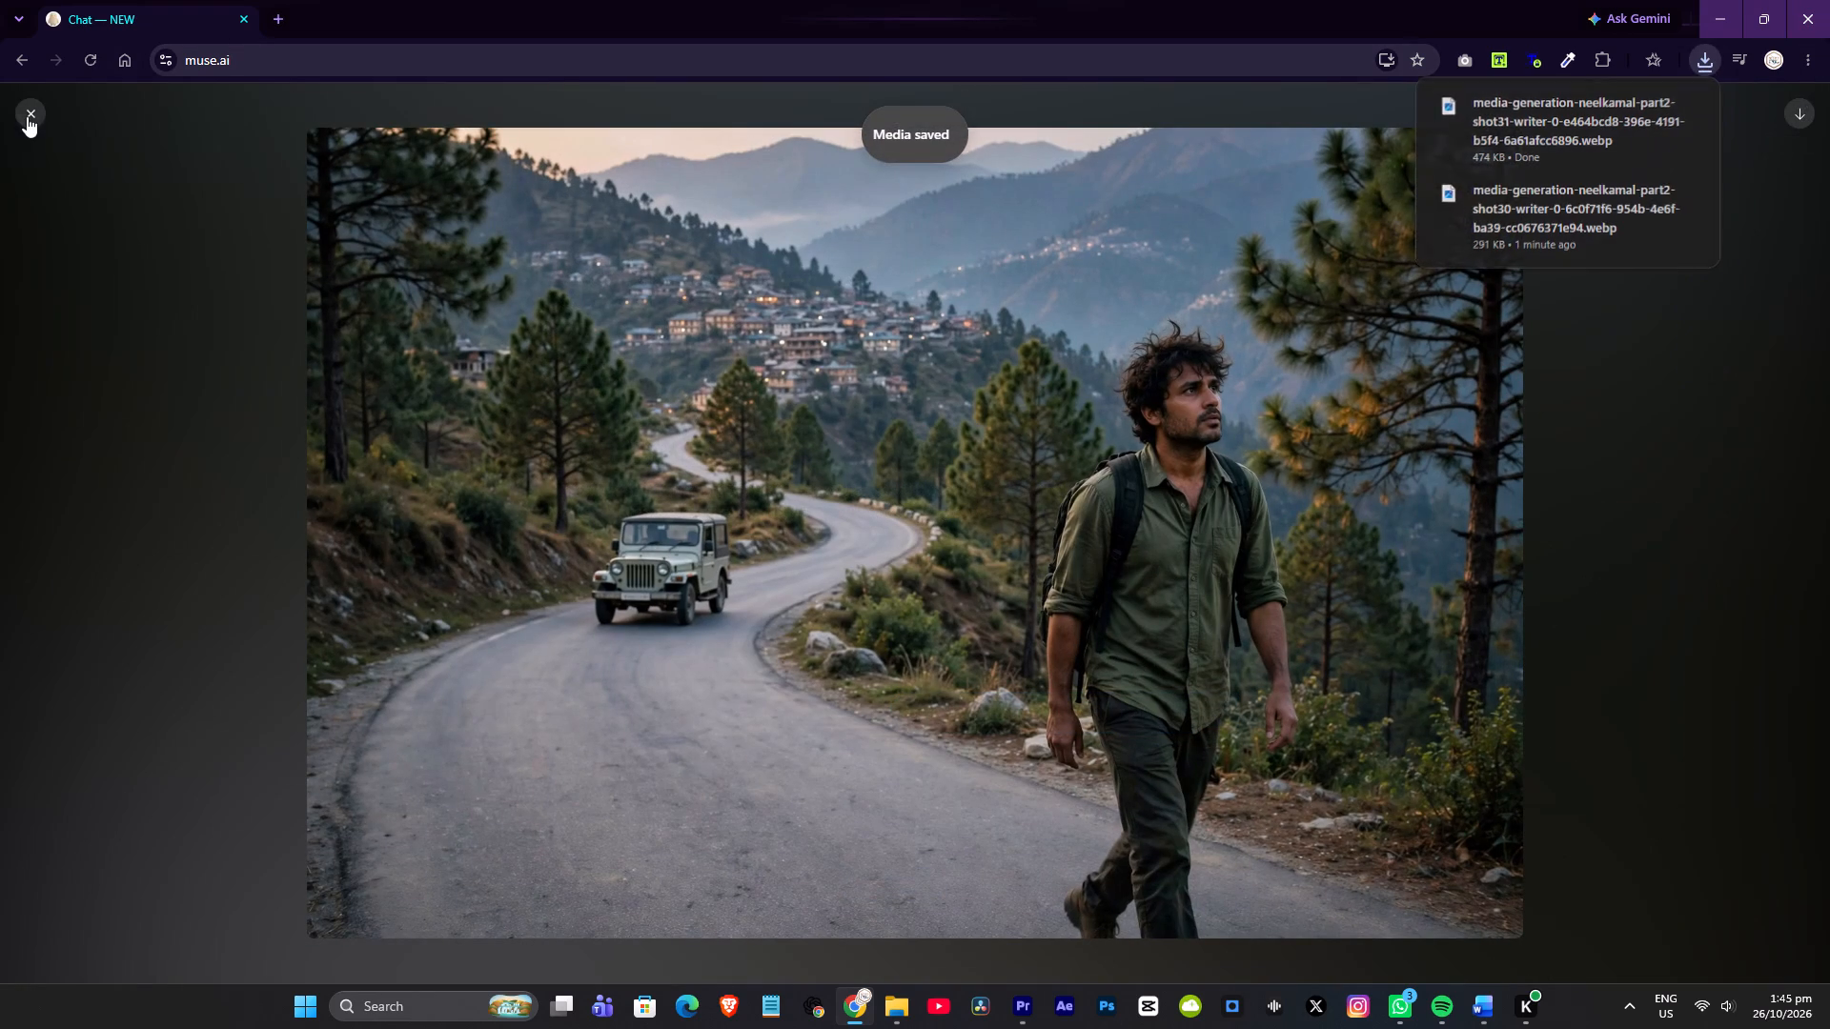
{"action": "scroll", "coordinate": [579, 581], "scroll_direction": "down", "scroll_amount": 7}
{"action": "scroll", "coordinate": [733, 861], "scroll_direction": "down", "scroll_amount": 12}
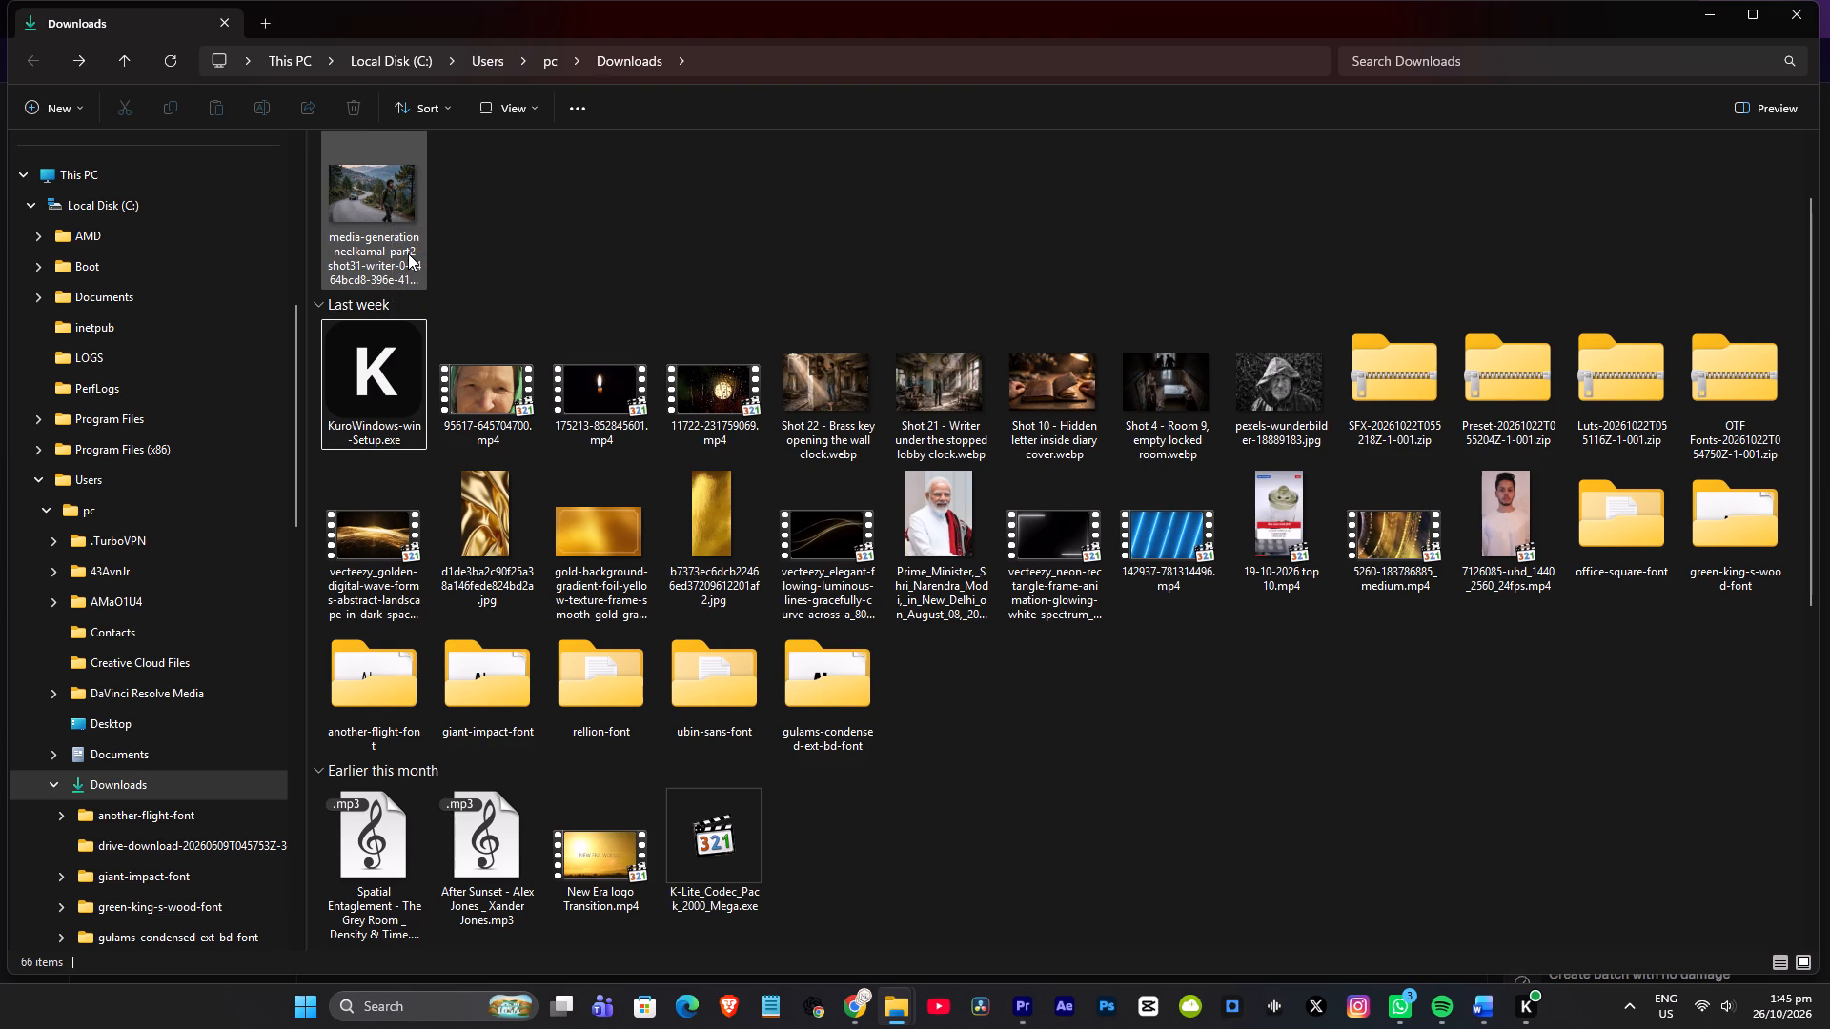
{"action": "key", "text": "ctrl+x"}
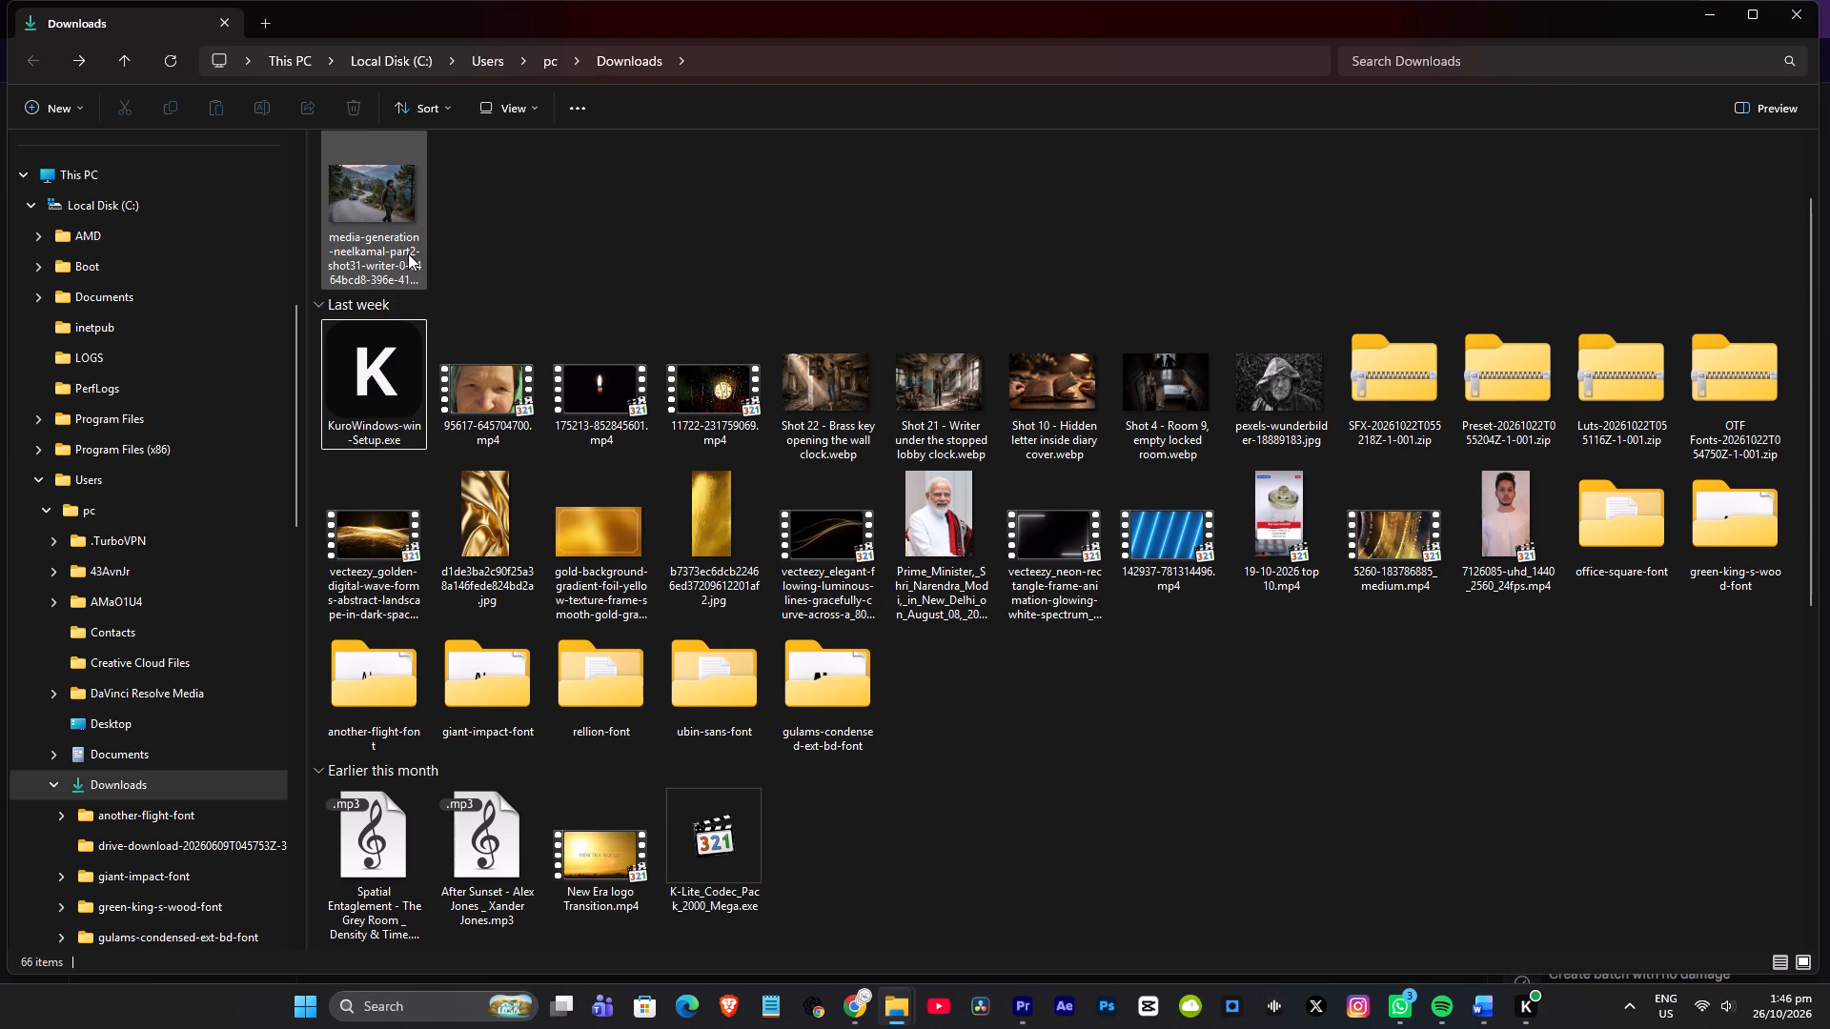
{"action": "left_click", "coordinate": [408, 259]}
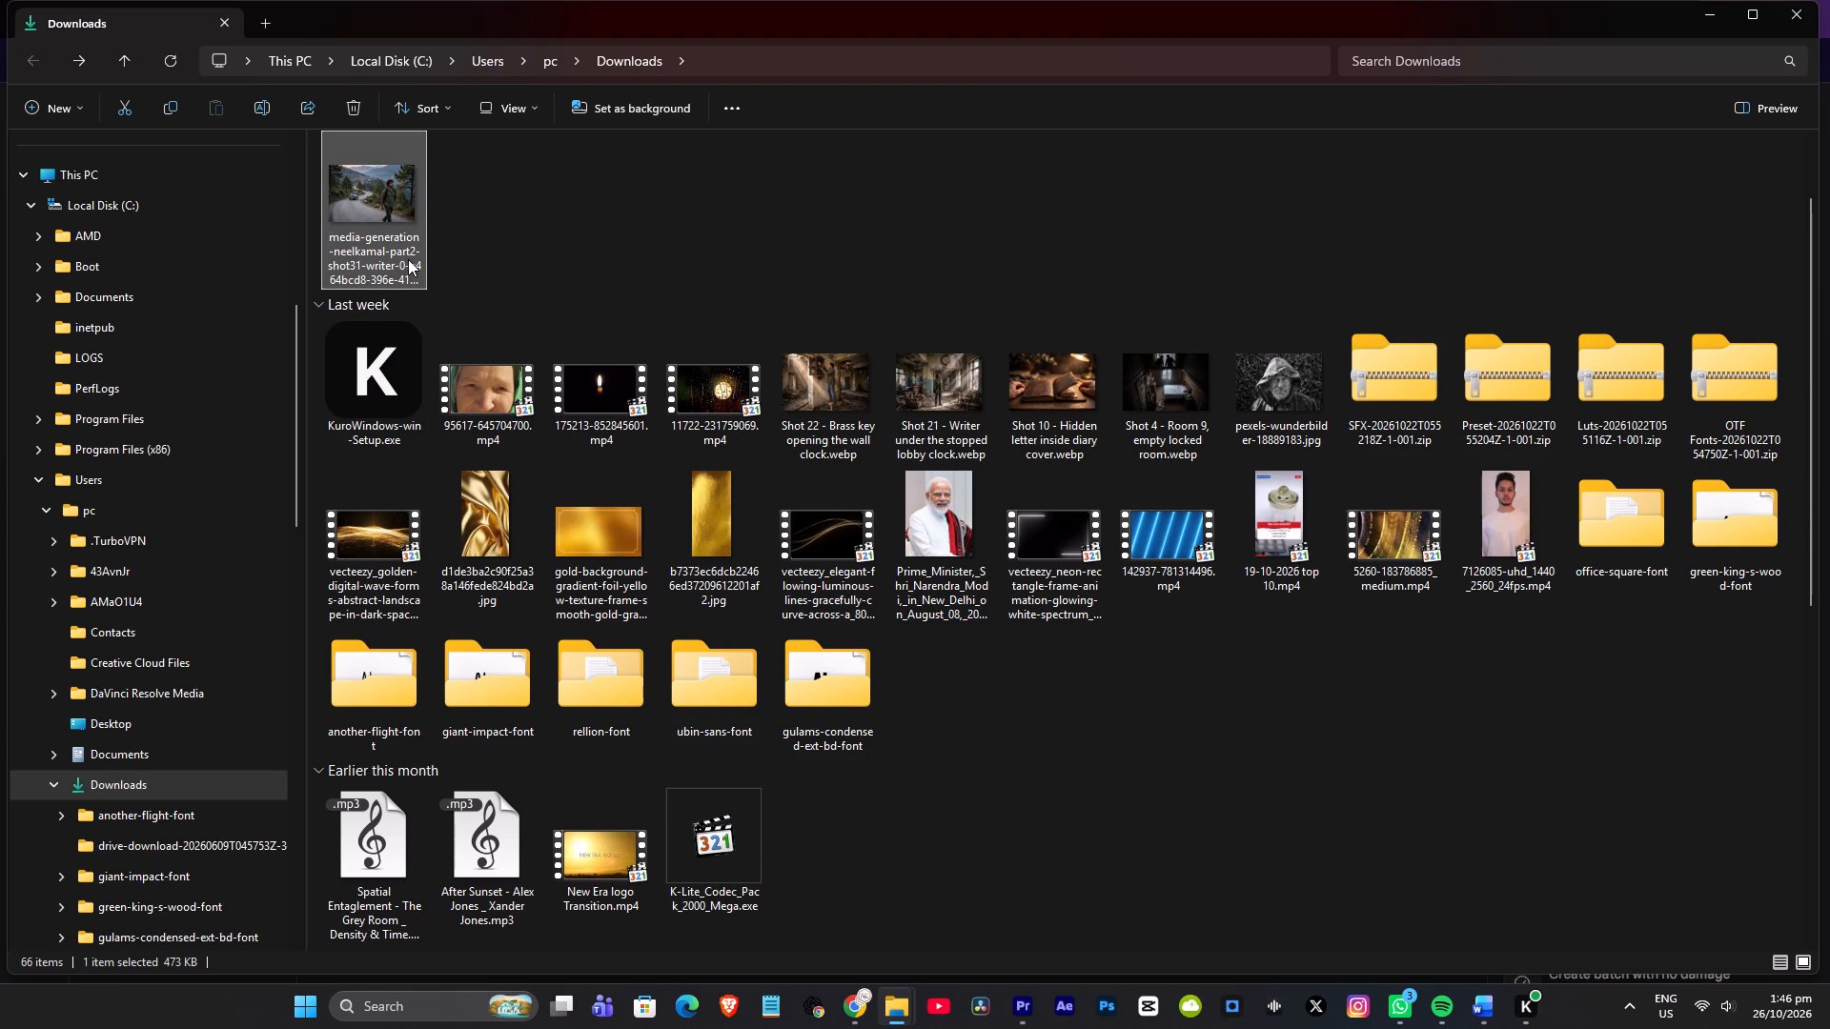
{"action": "key", "text": "ctrl+x"}
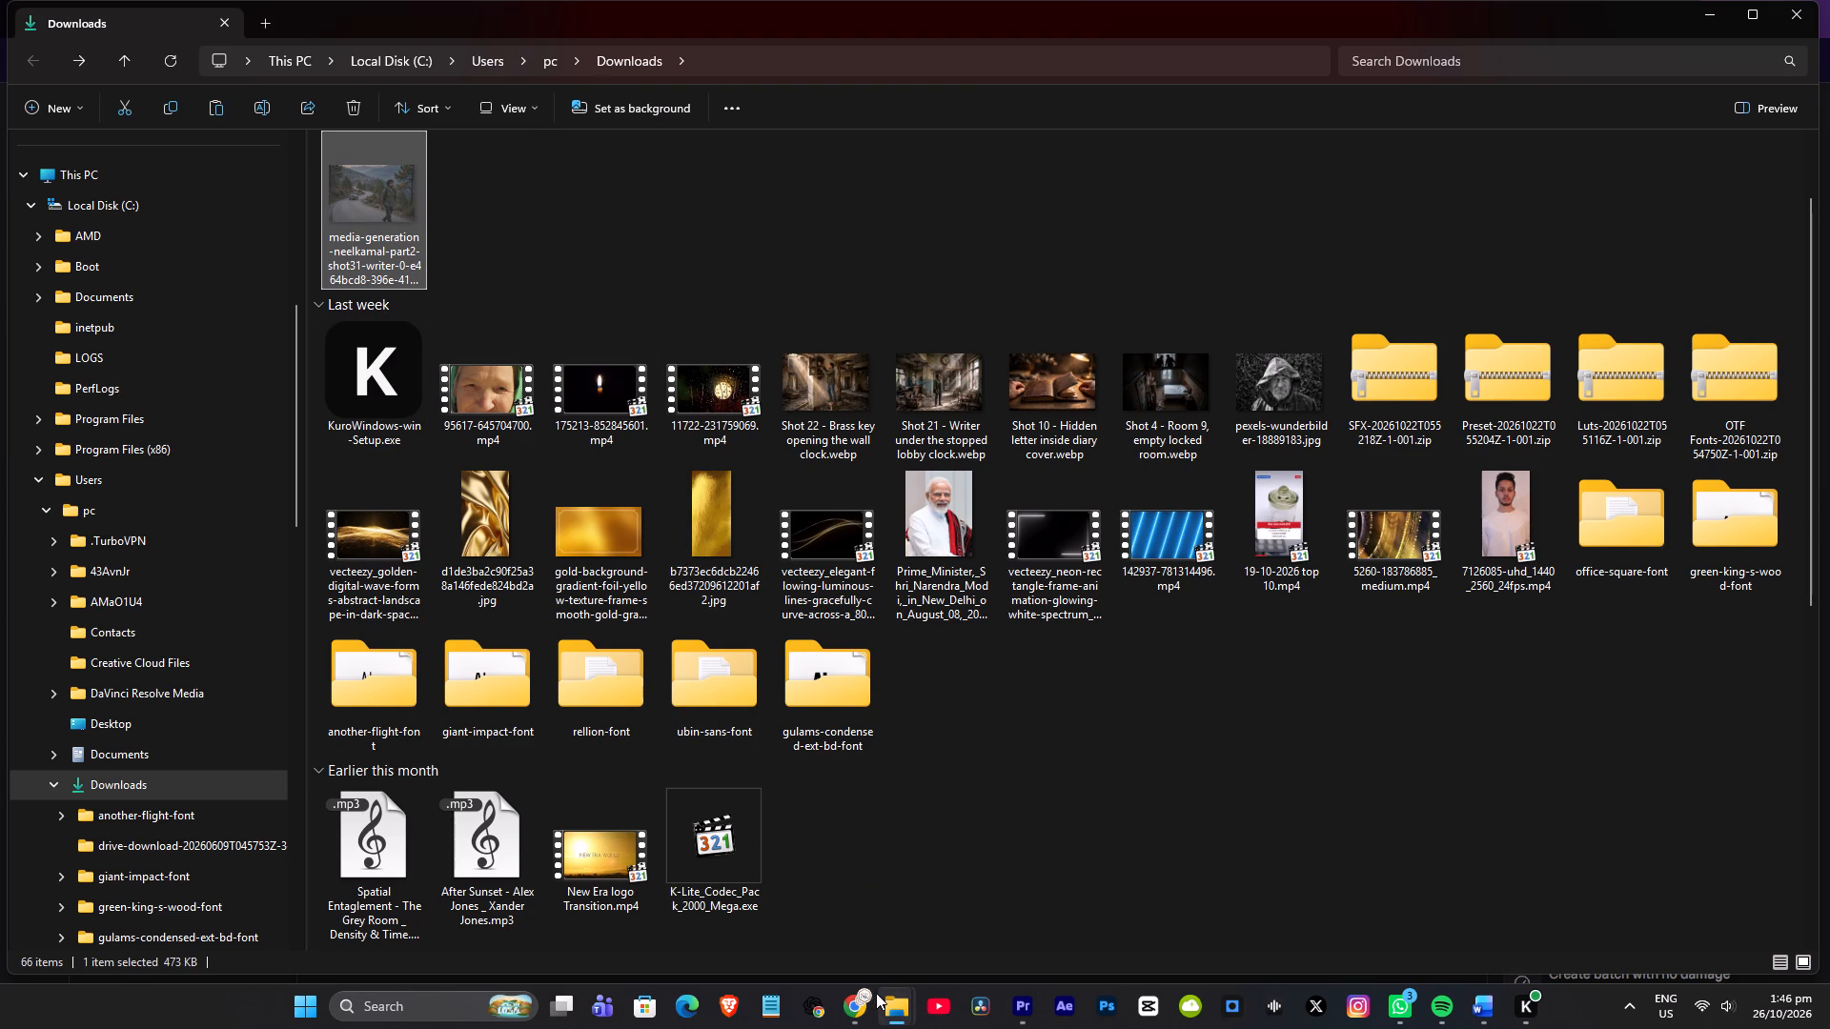
{"action": "left_click_drag", "start_coordinate": [893, 1007], "coordinate": [887, 991]}
{"action": "left_click_drag", "start_coordinate": [837, 943], "coordinate": [837, 934]}
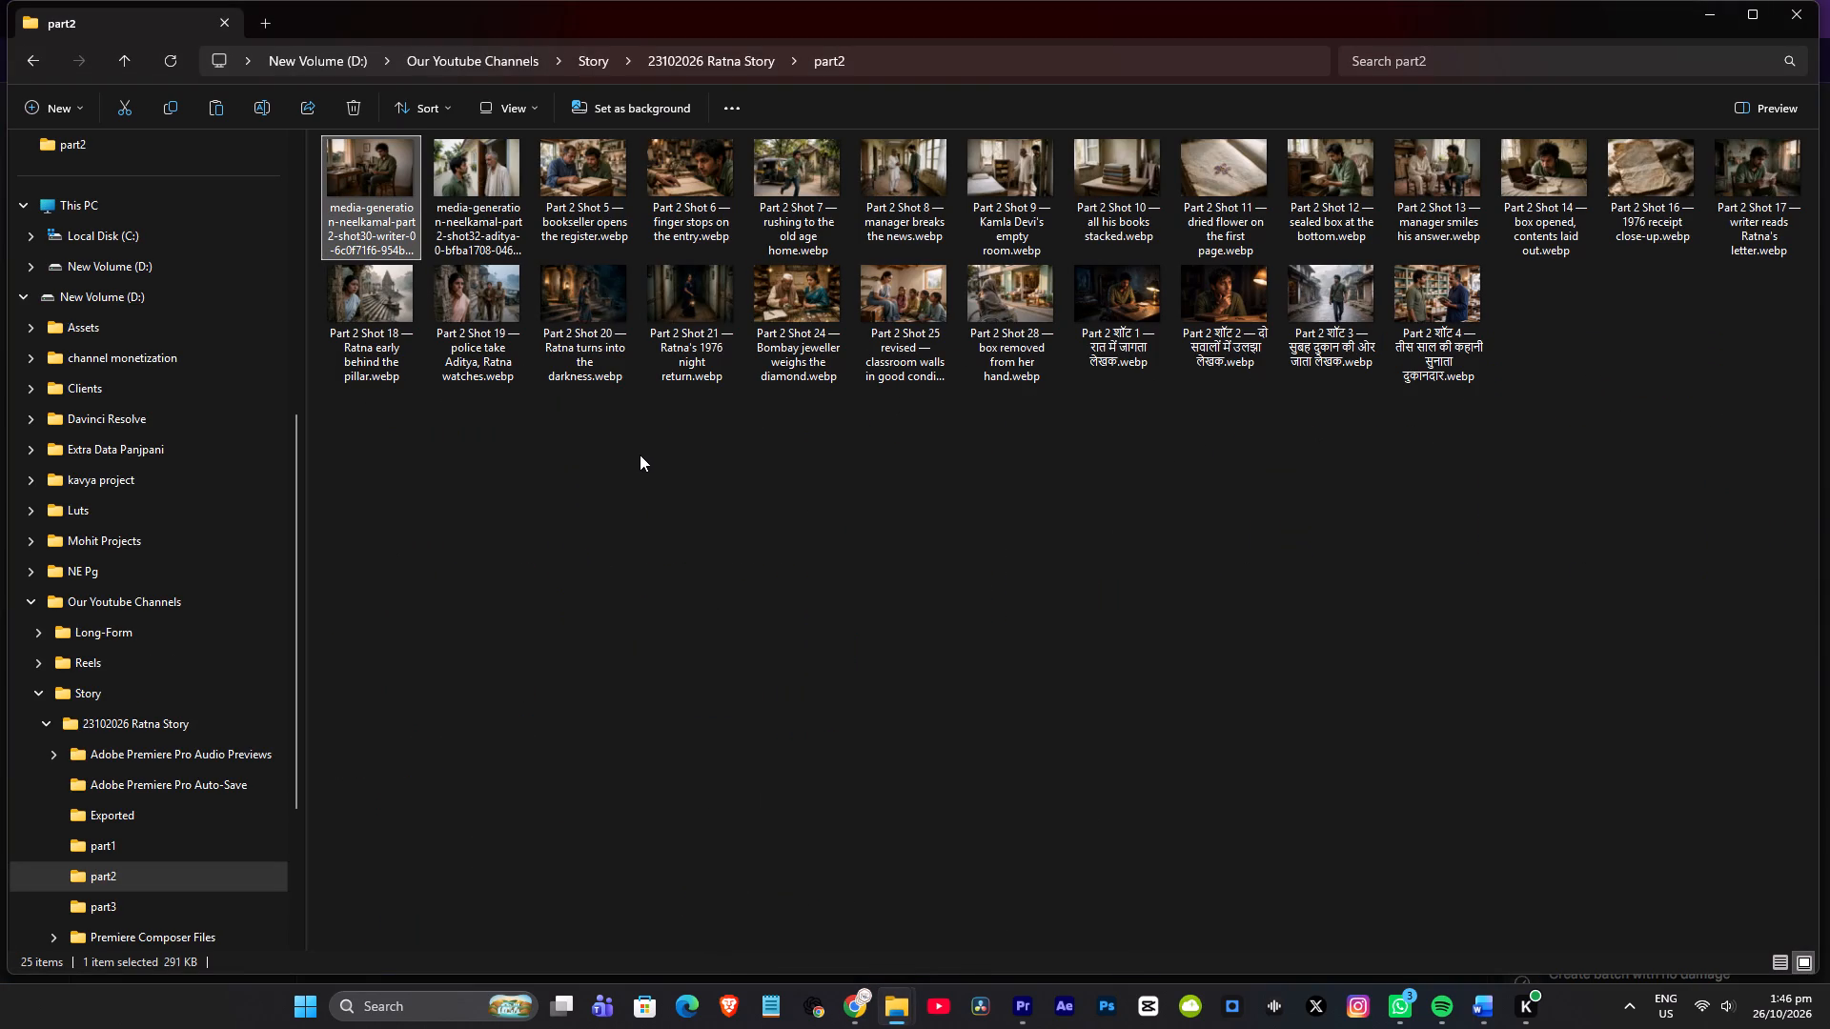
{"action": "key", "text": "ctrl+v"}
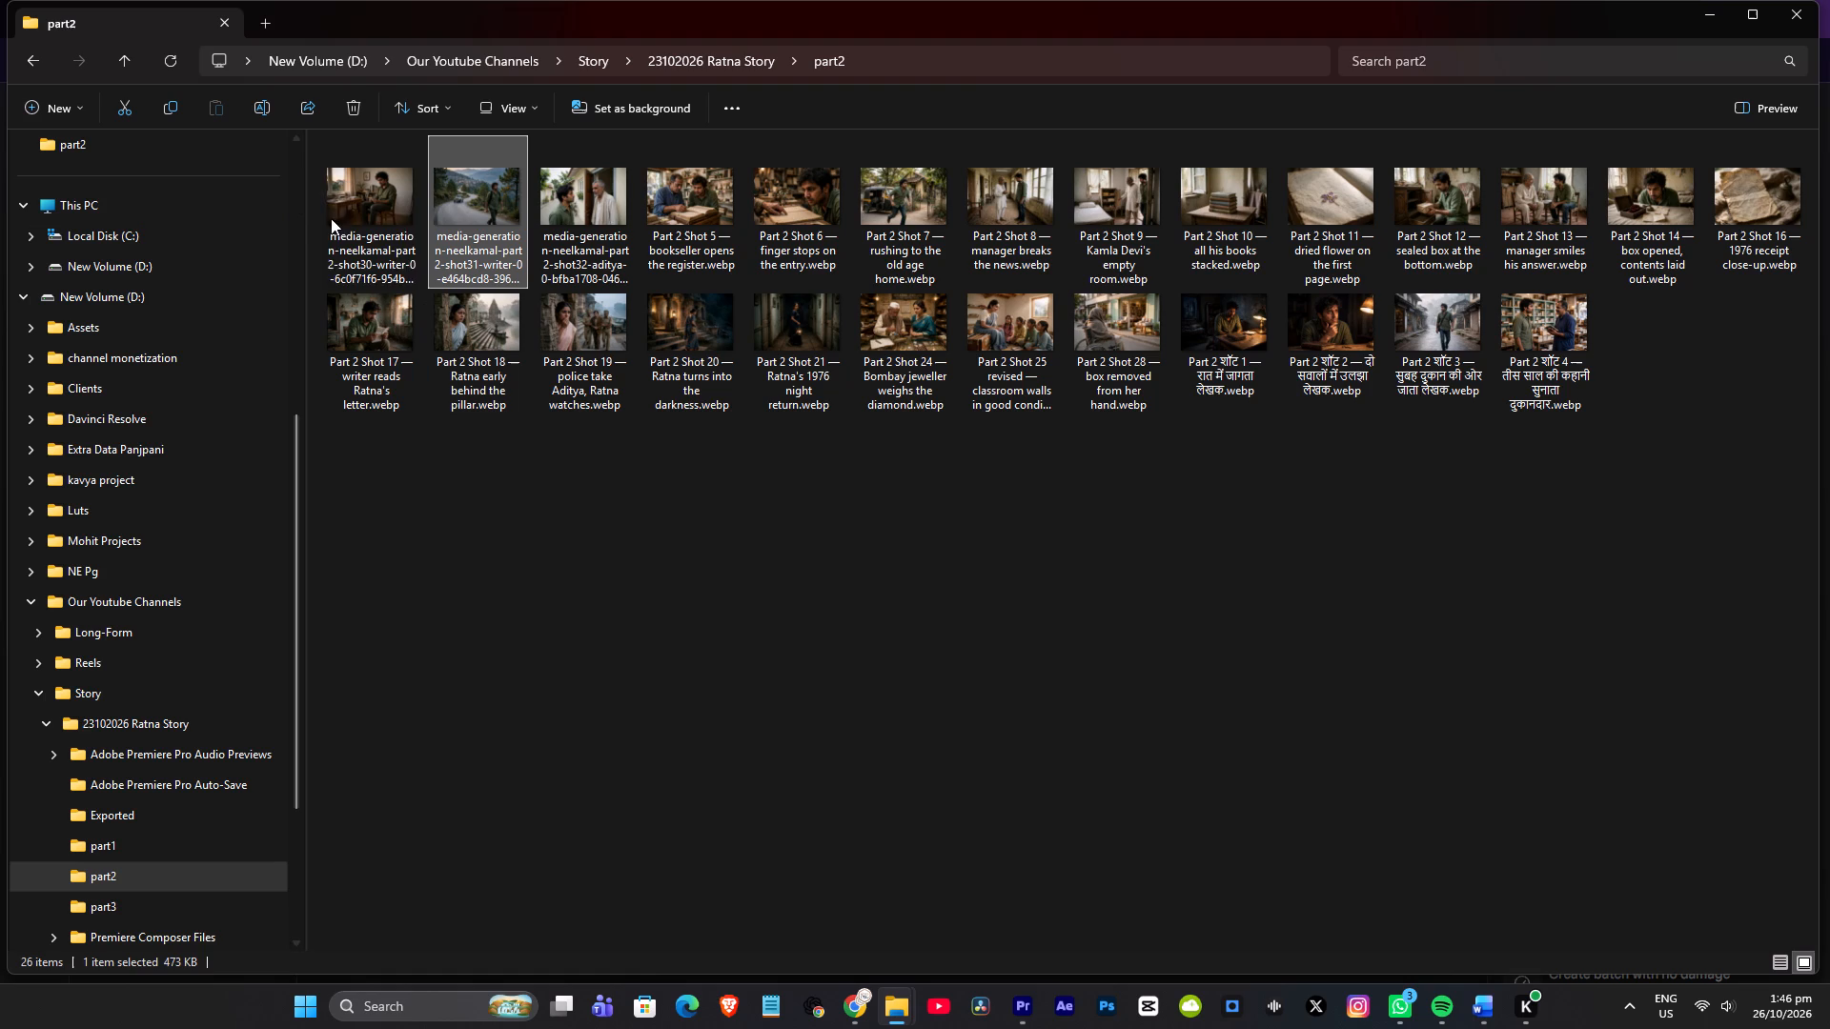
Place the Shot 31 image on V5 of the Premiere sequence directly after the Shot 30 clip and replay the narration from about 00:04:13.
{"action": "left_click_drag", "start_coordinate": [474, 224], "coordinate": [1014, 1015]}
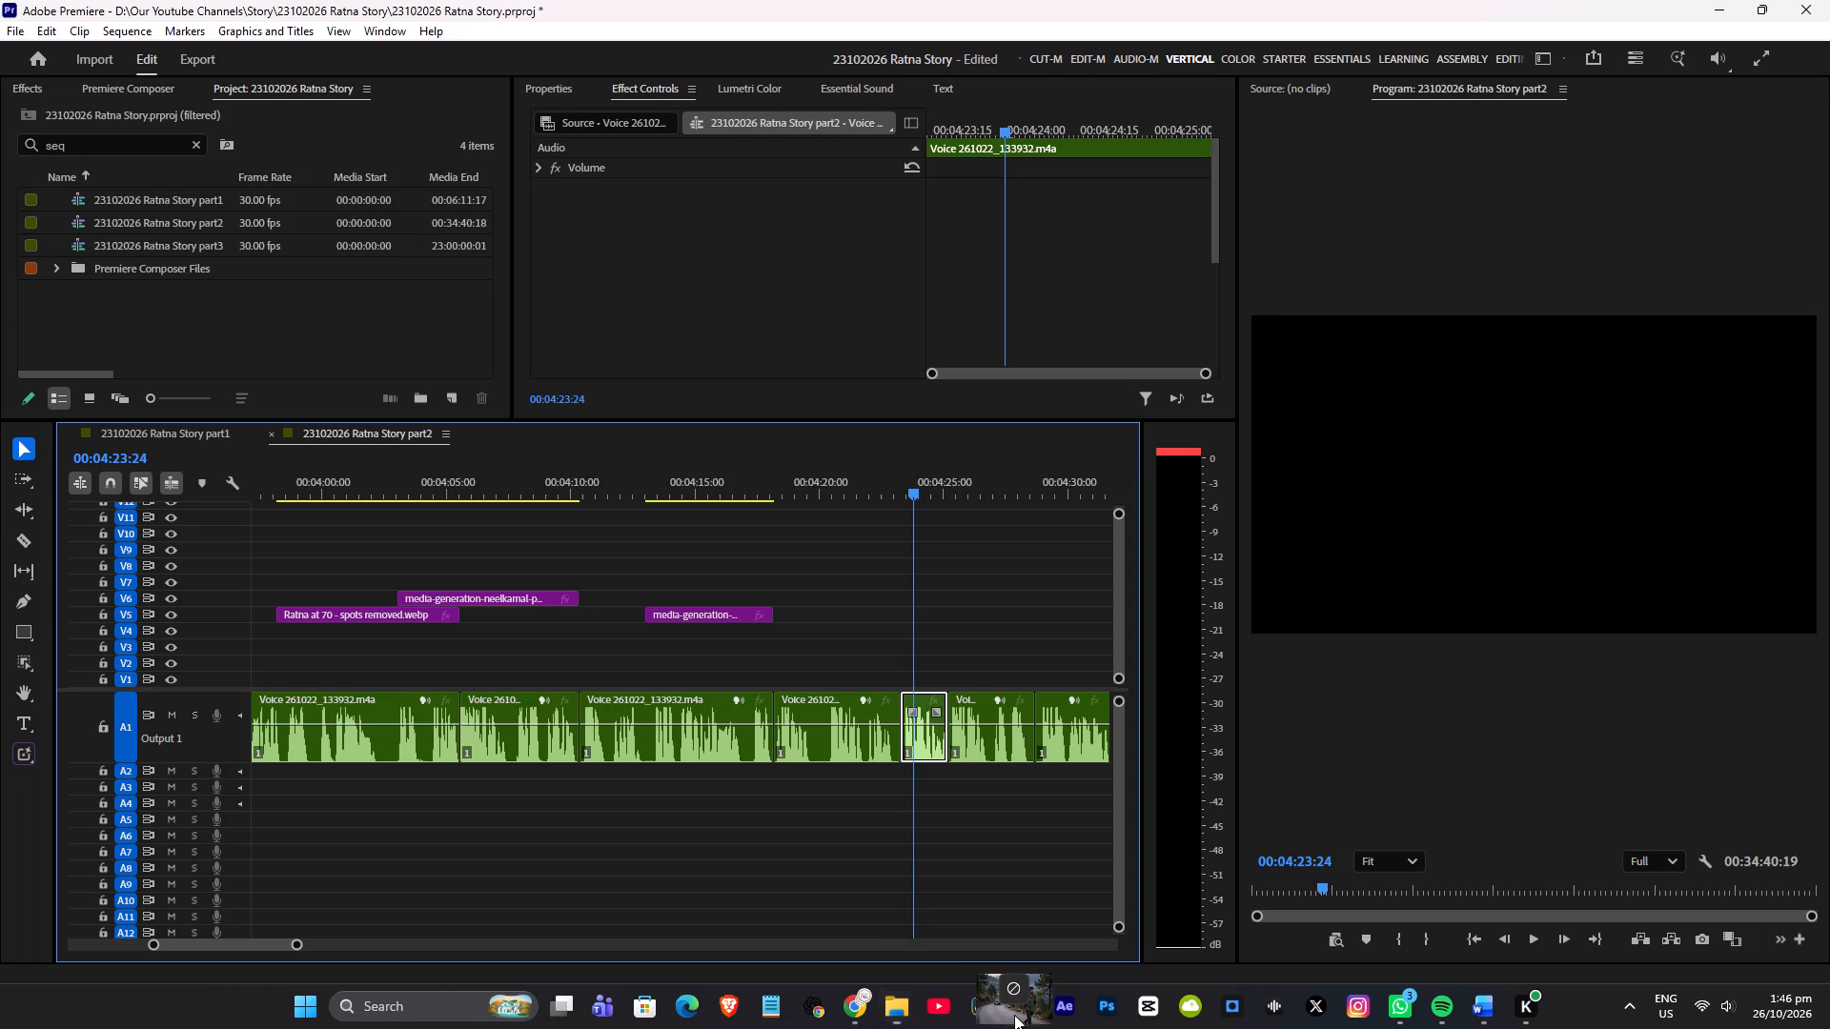
{"action": "left_click_drag", "start_coordinate": [1014, 1015], "coordinate": [831, 636]}
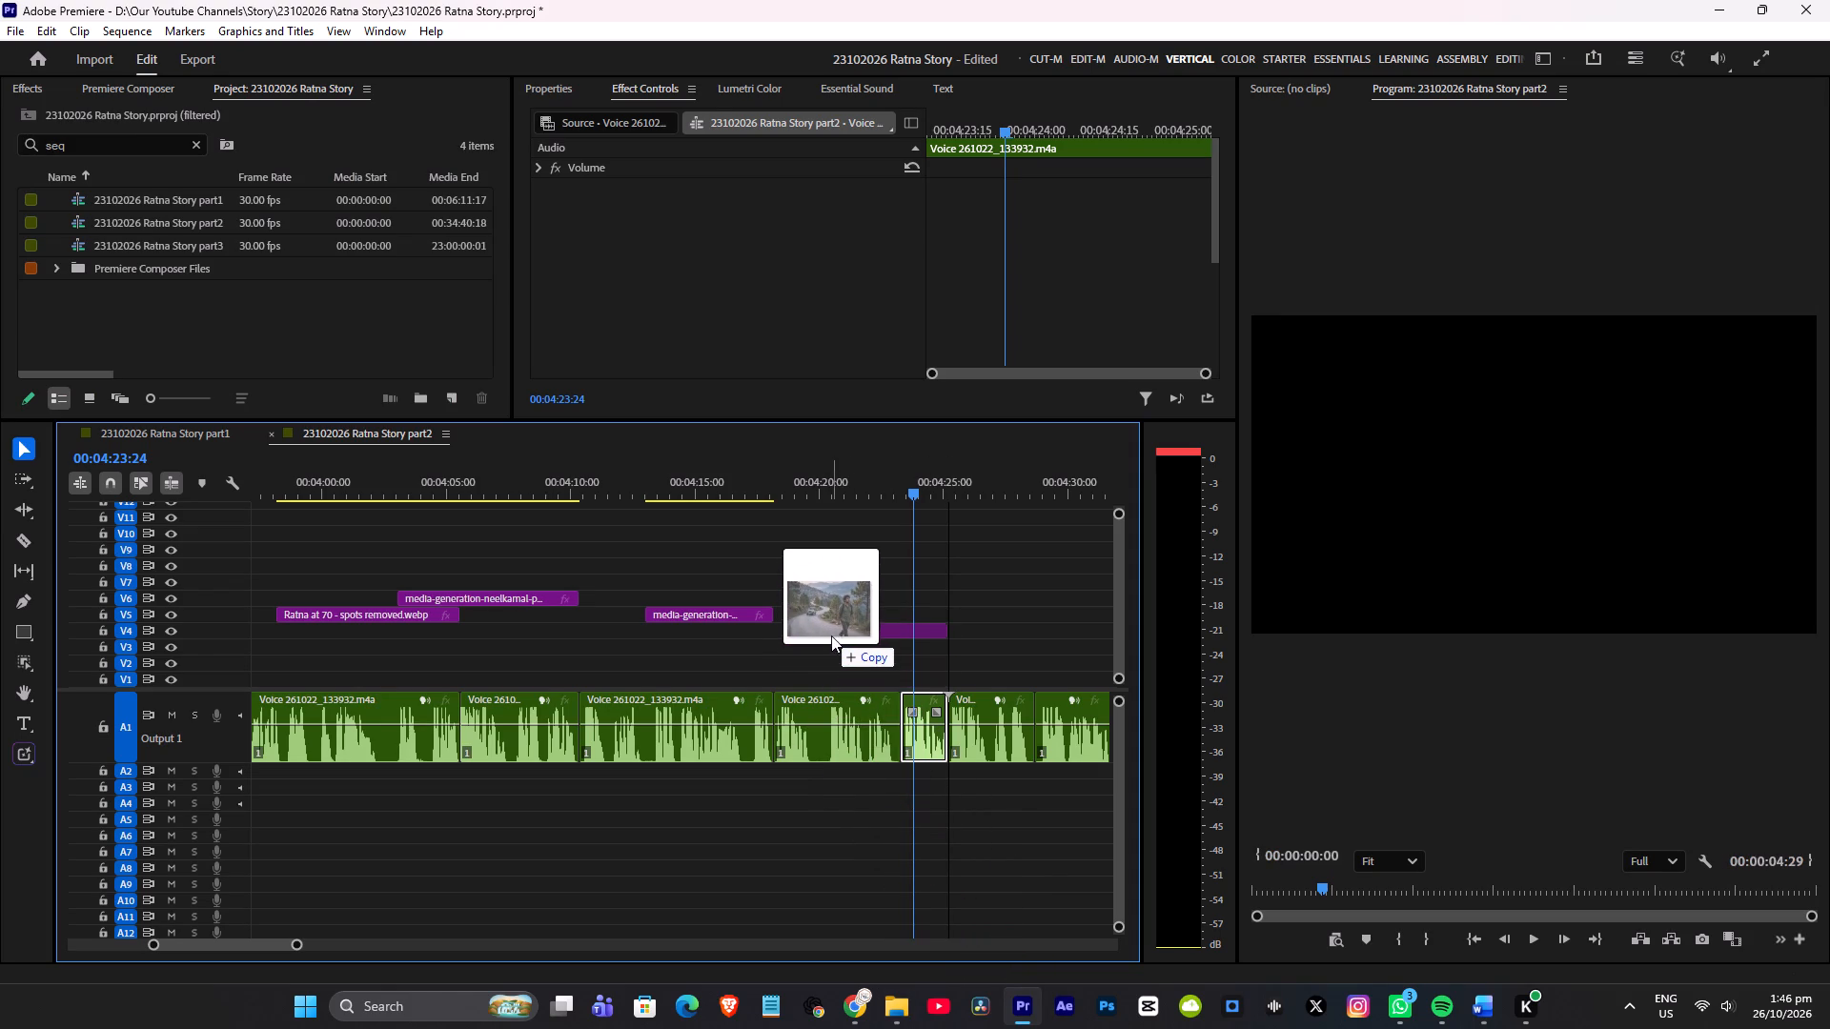
{"action": "left_click_drag", "start_coordinate": [831, 636], "coordinate": [783, 612]}
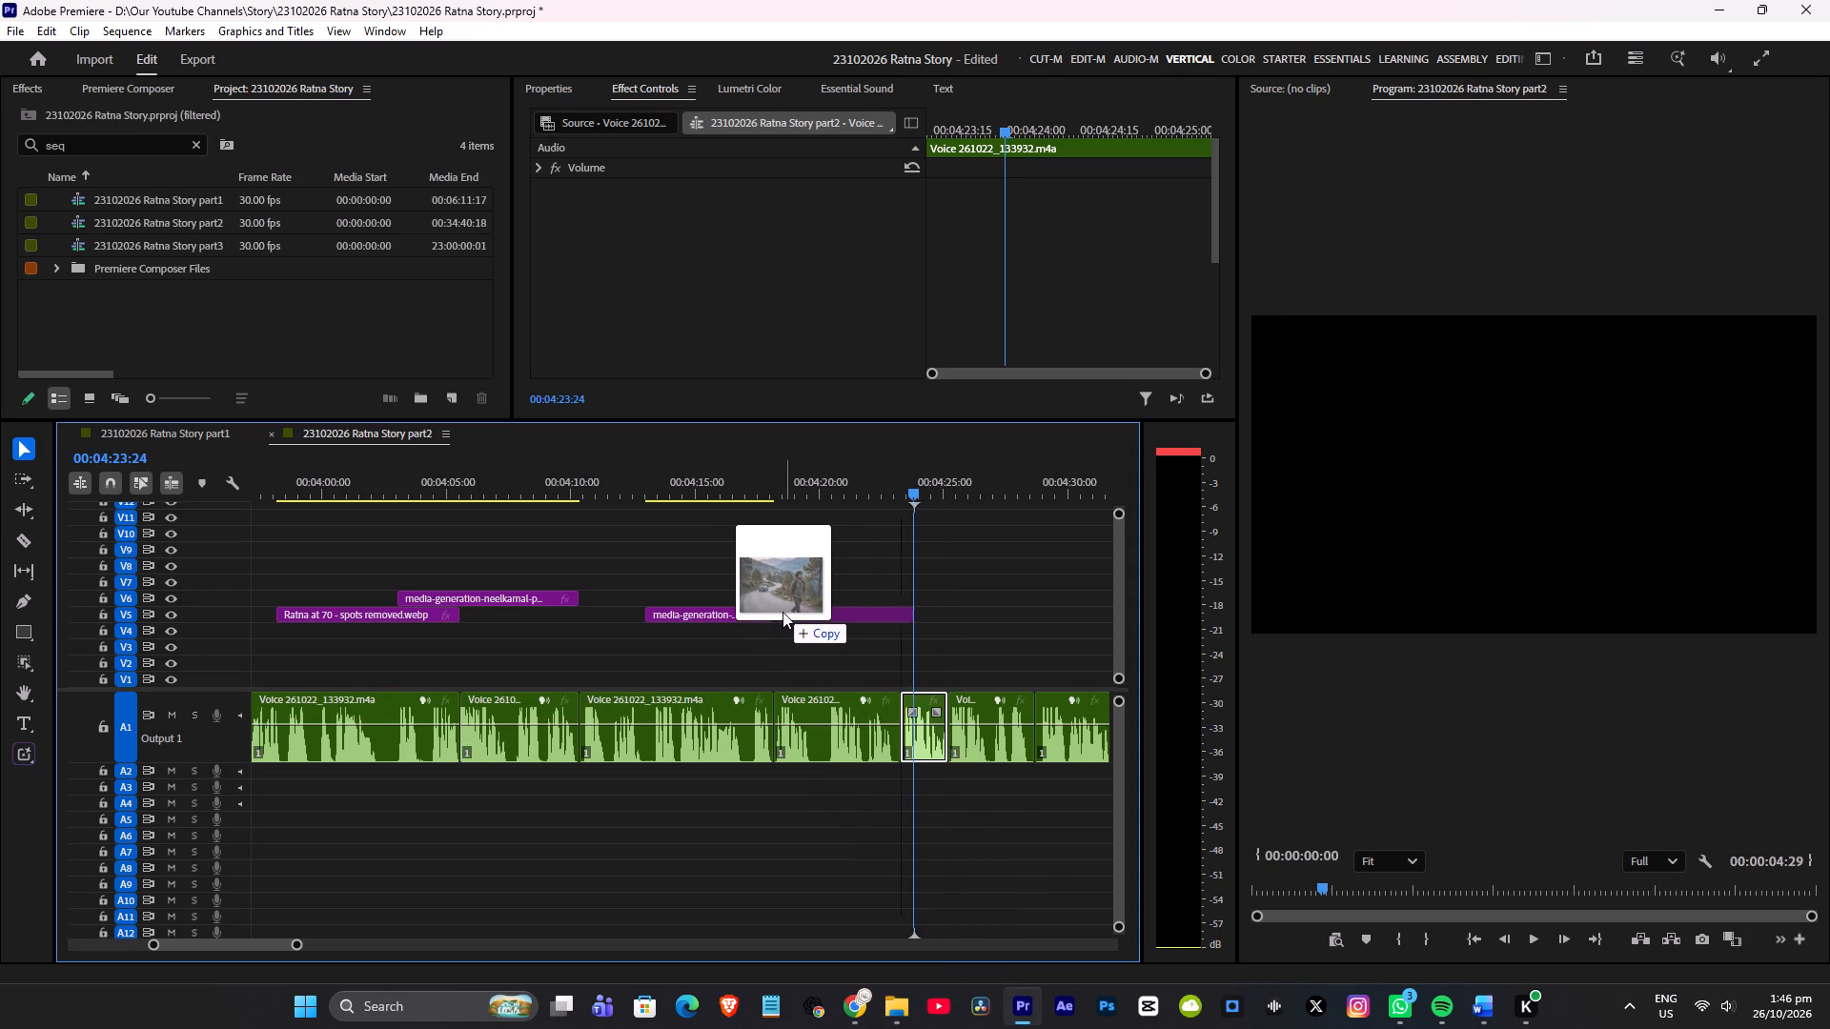
{"action": "left_click_drag", "start_coordinate": [783, 612], "coordinate": [765, 613]}
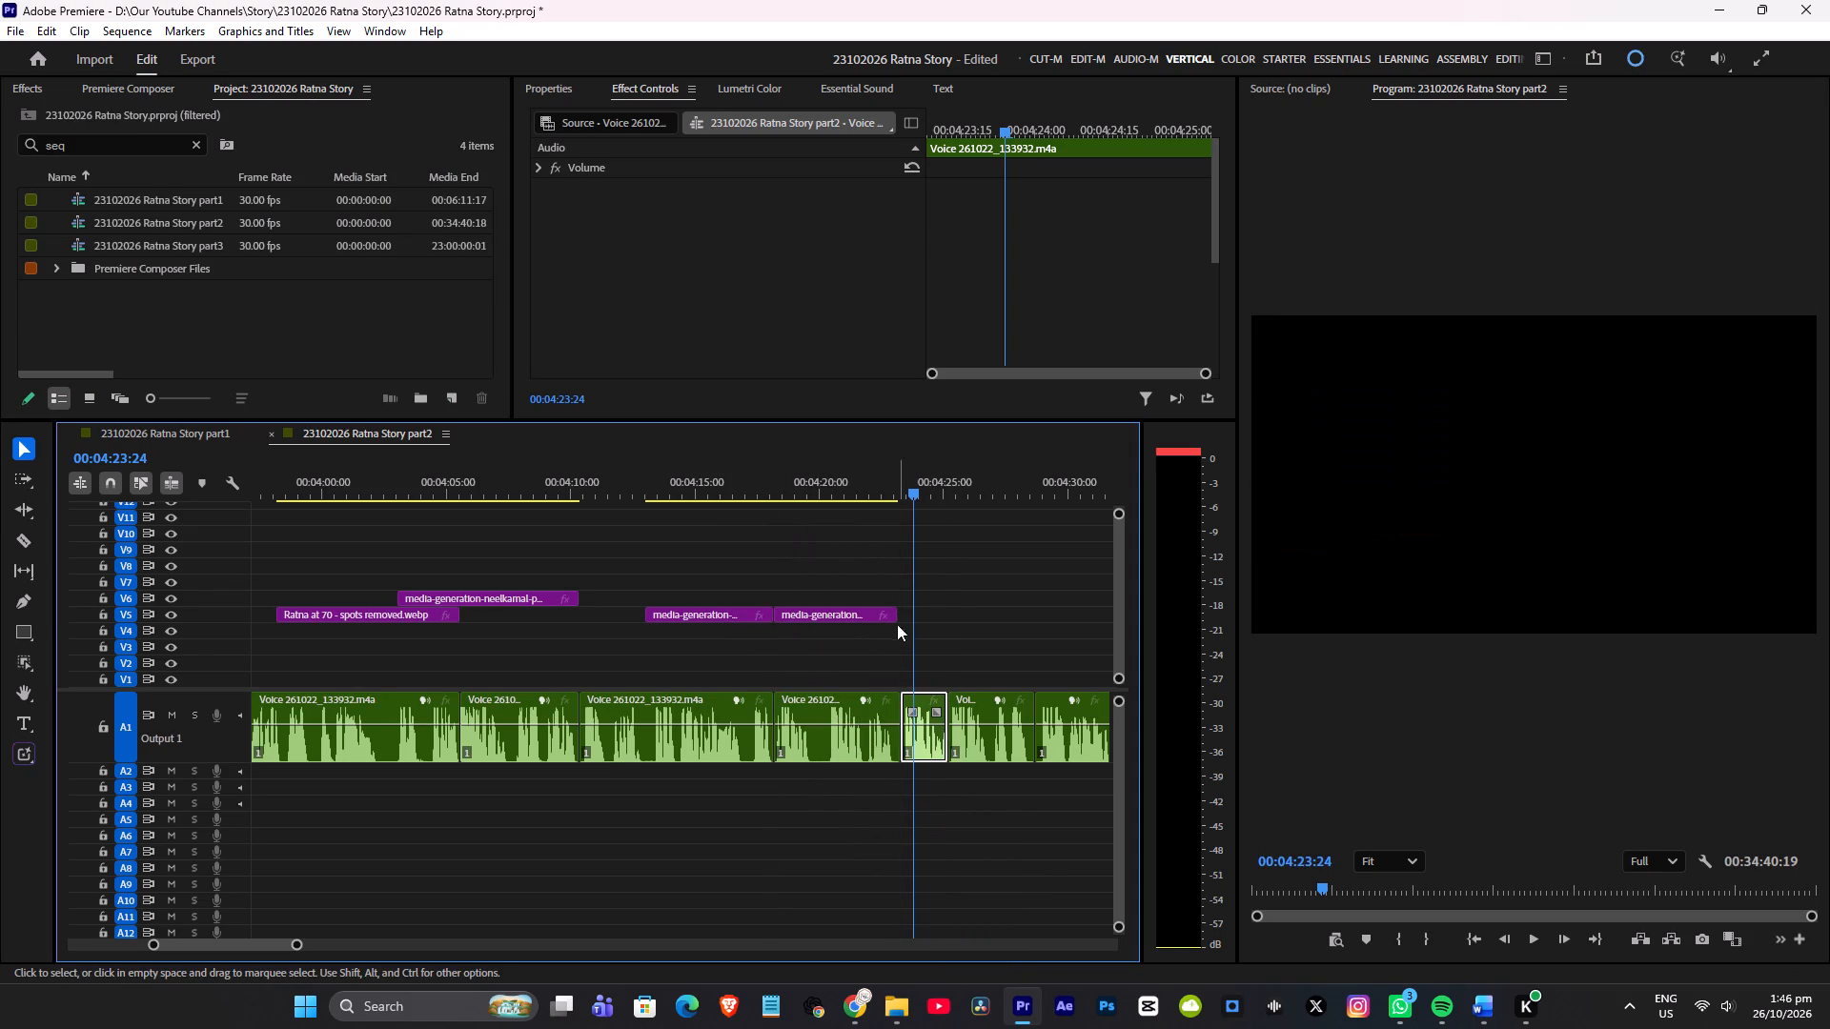
{"action": "left_click", "coordinate": [655, 596]}
{"action": "left_click", "coordinate": [646, 493]}
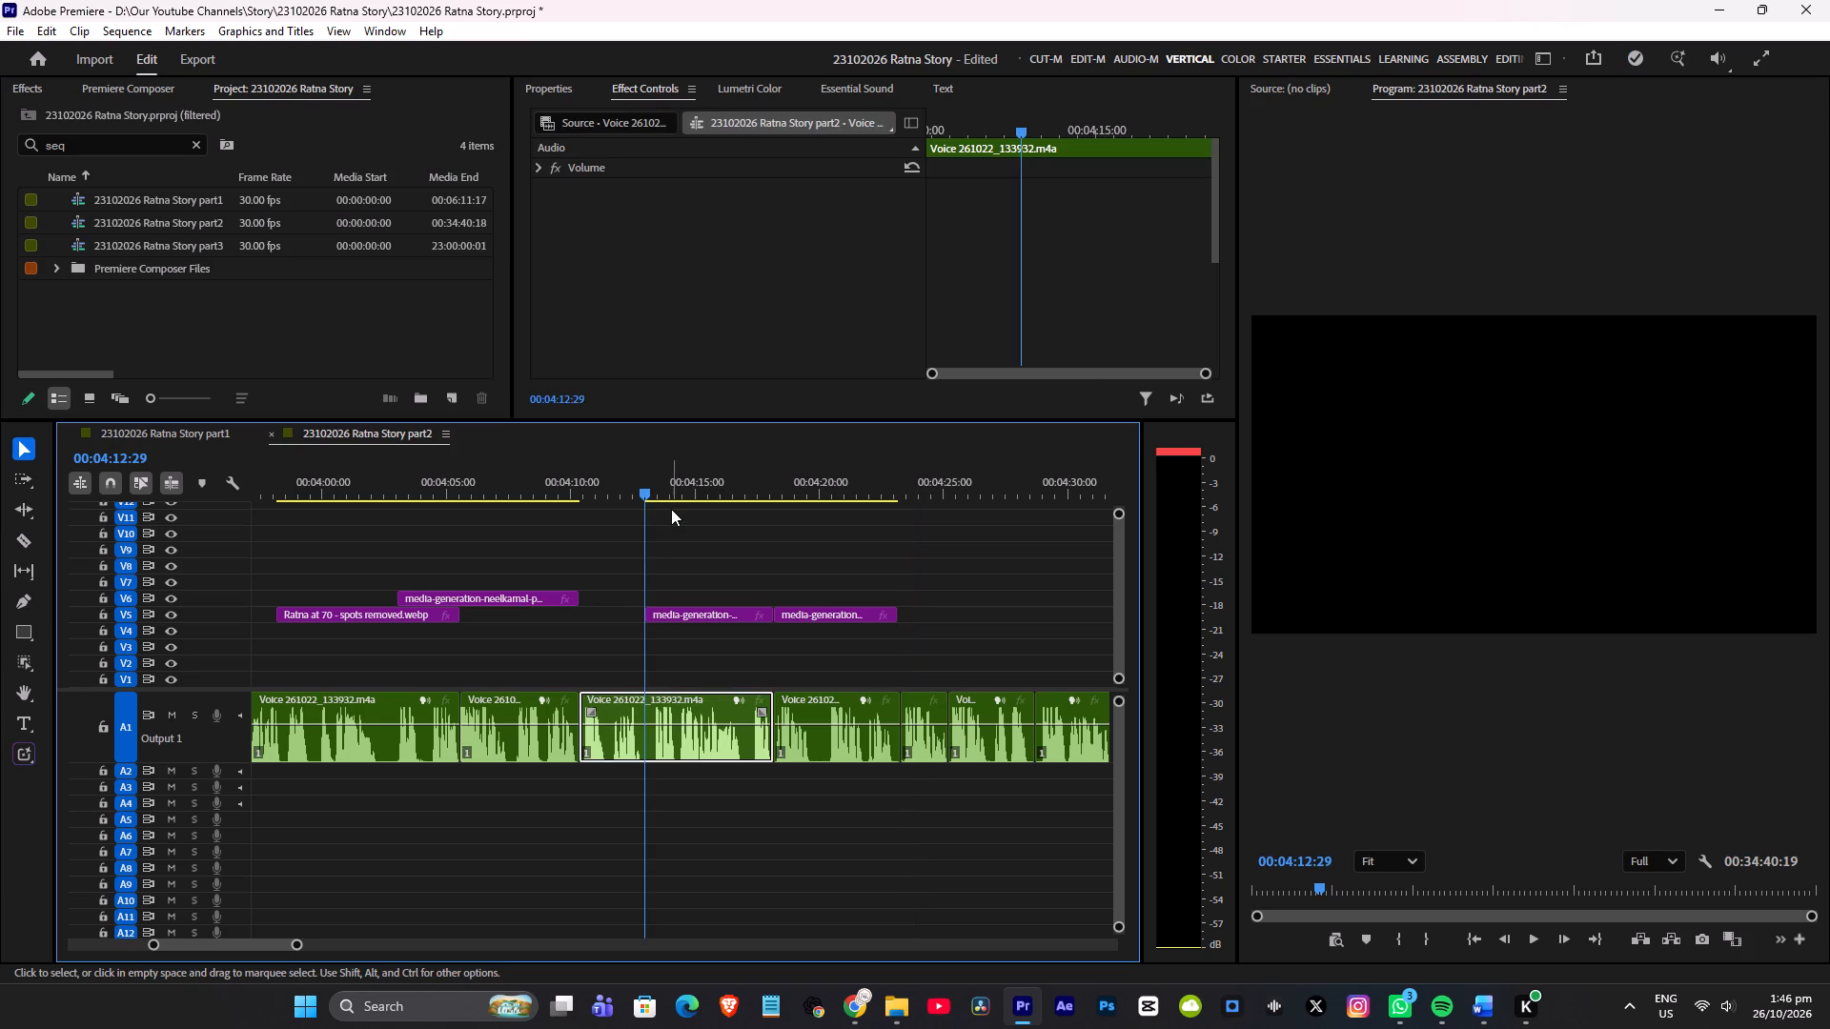
{"action": "key", "text": "space"}
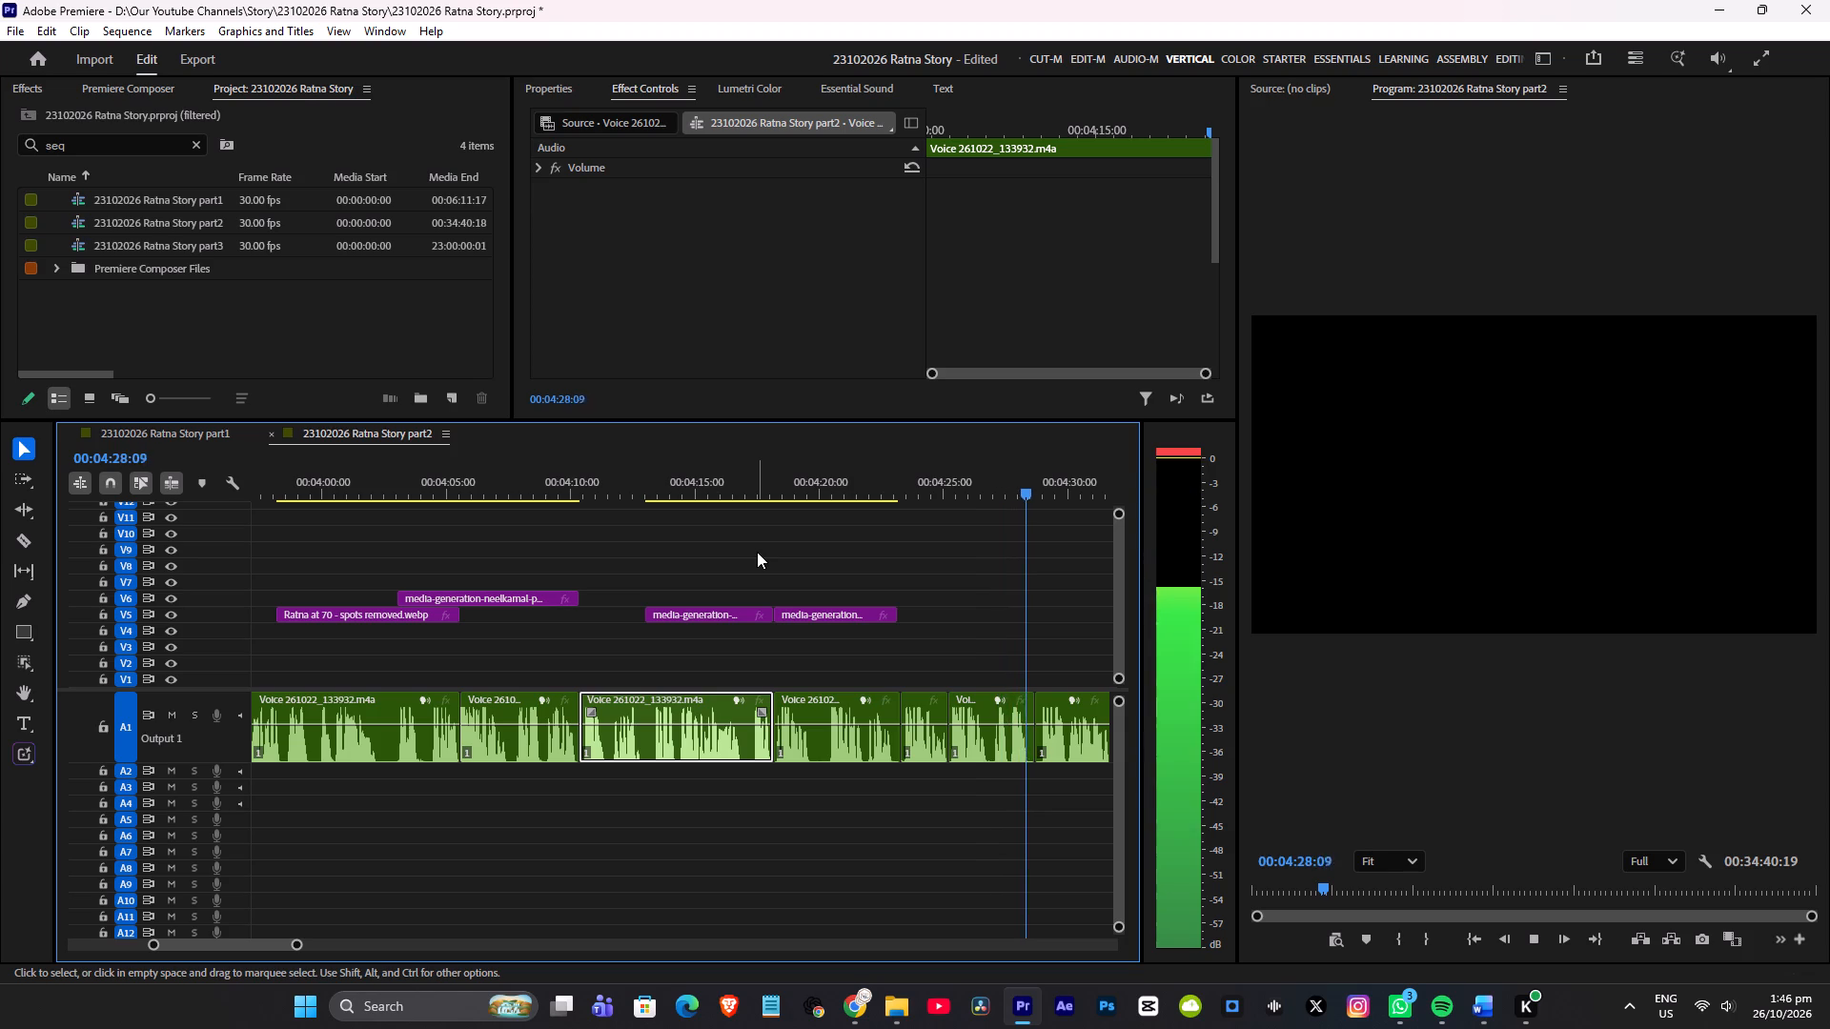
{"action": "key", "text": "space"}
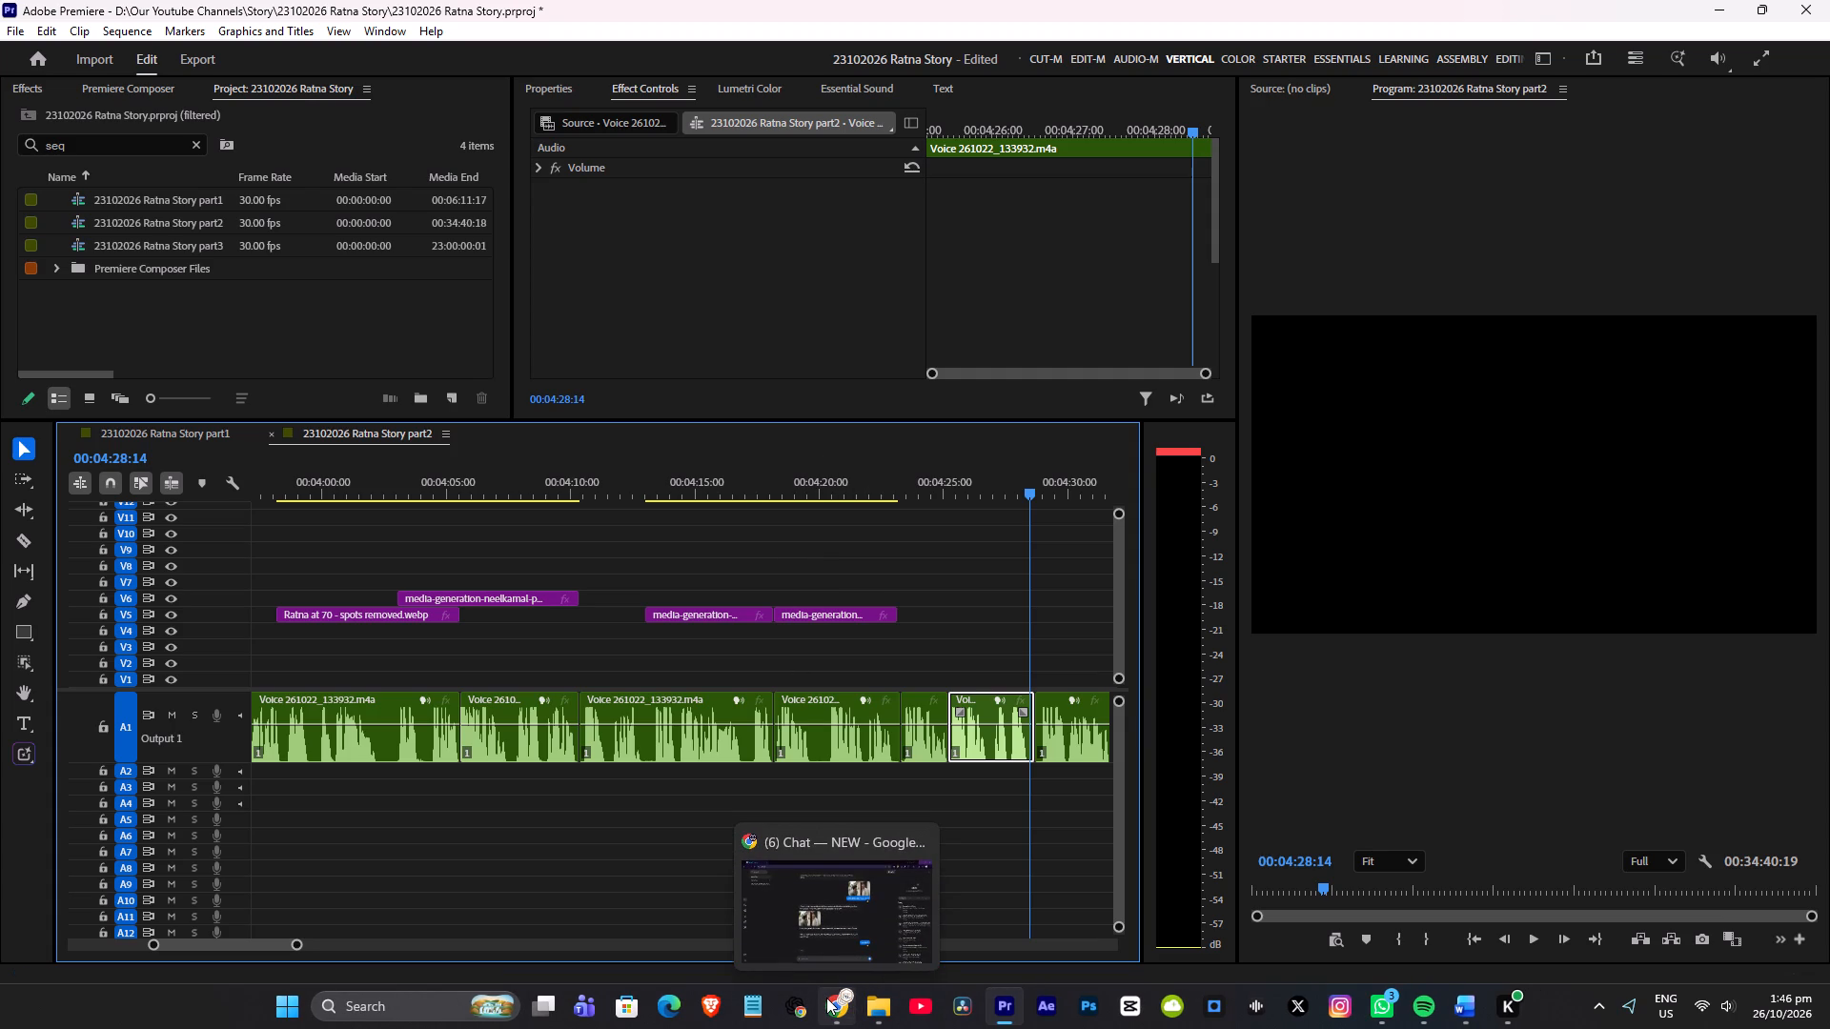
Return to the Muse chat in Chrome and examine the new batch, viewing Shots 33, 34 and 36 at full size.
{"action": "left_click", "coordinate": [826, 993]}
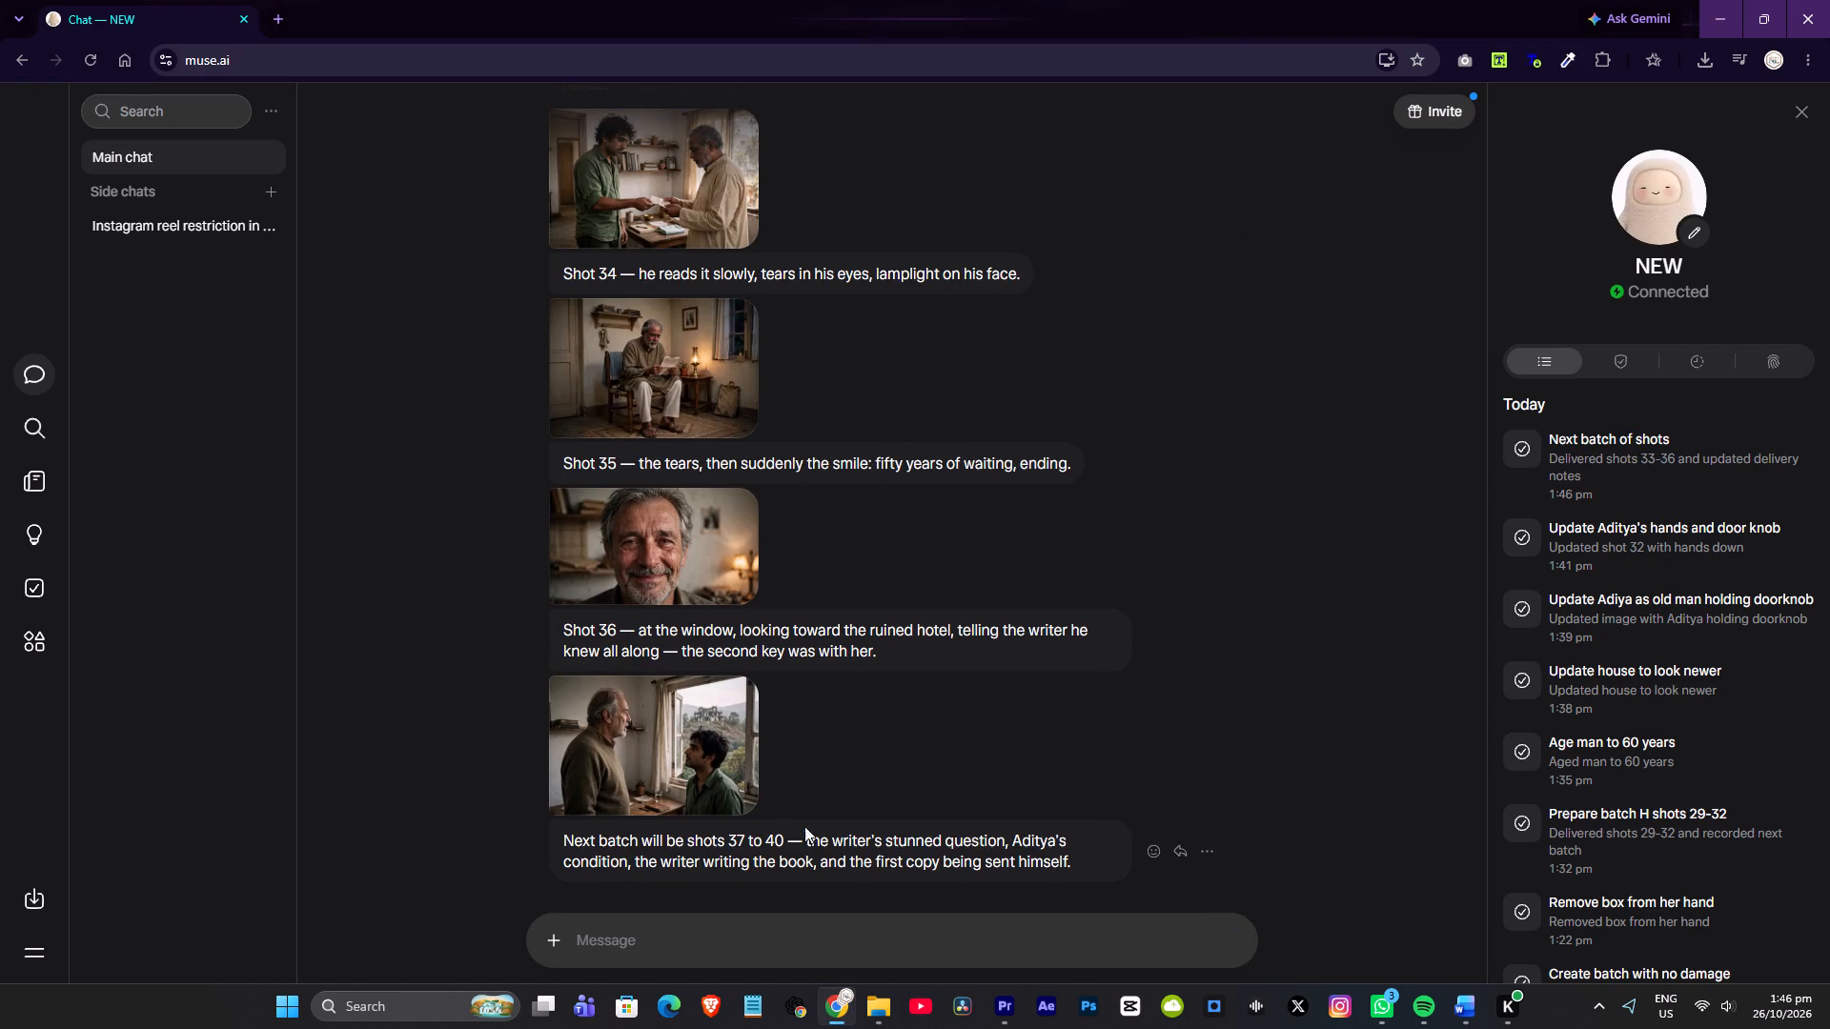
{"action": "scroll", "coordinate": [799, 790], "scroll_direction": "down", "scroll_amount": 3}
{"action": "scroll", "coordinate": [795, 787], "scroll_direction": "up", "scroll_amount": 4}
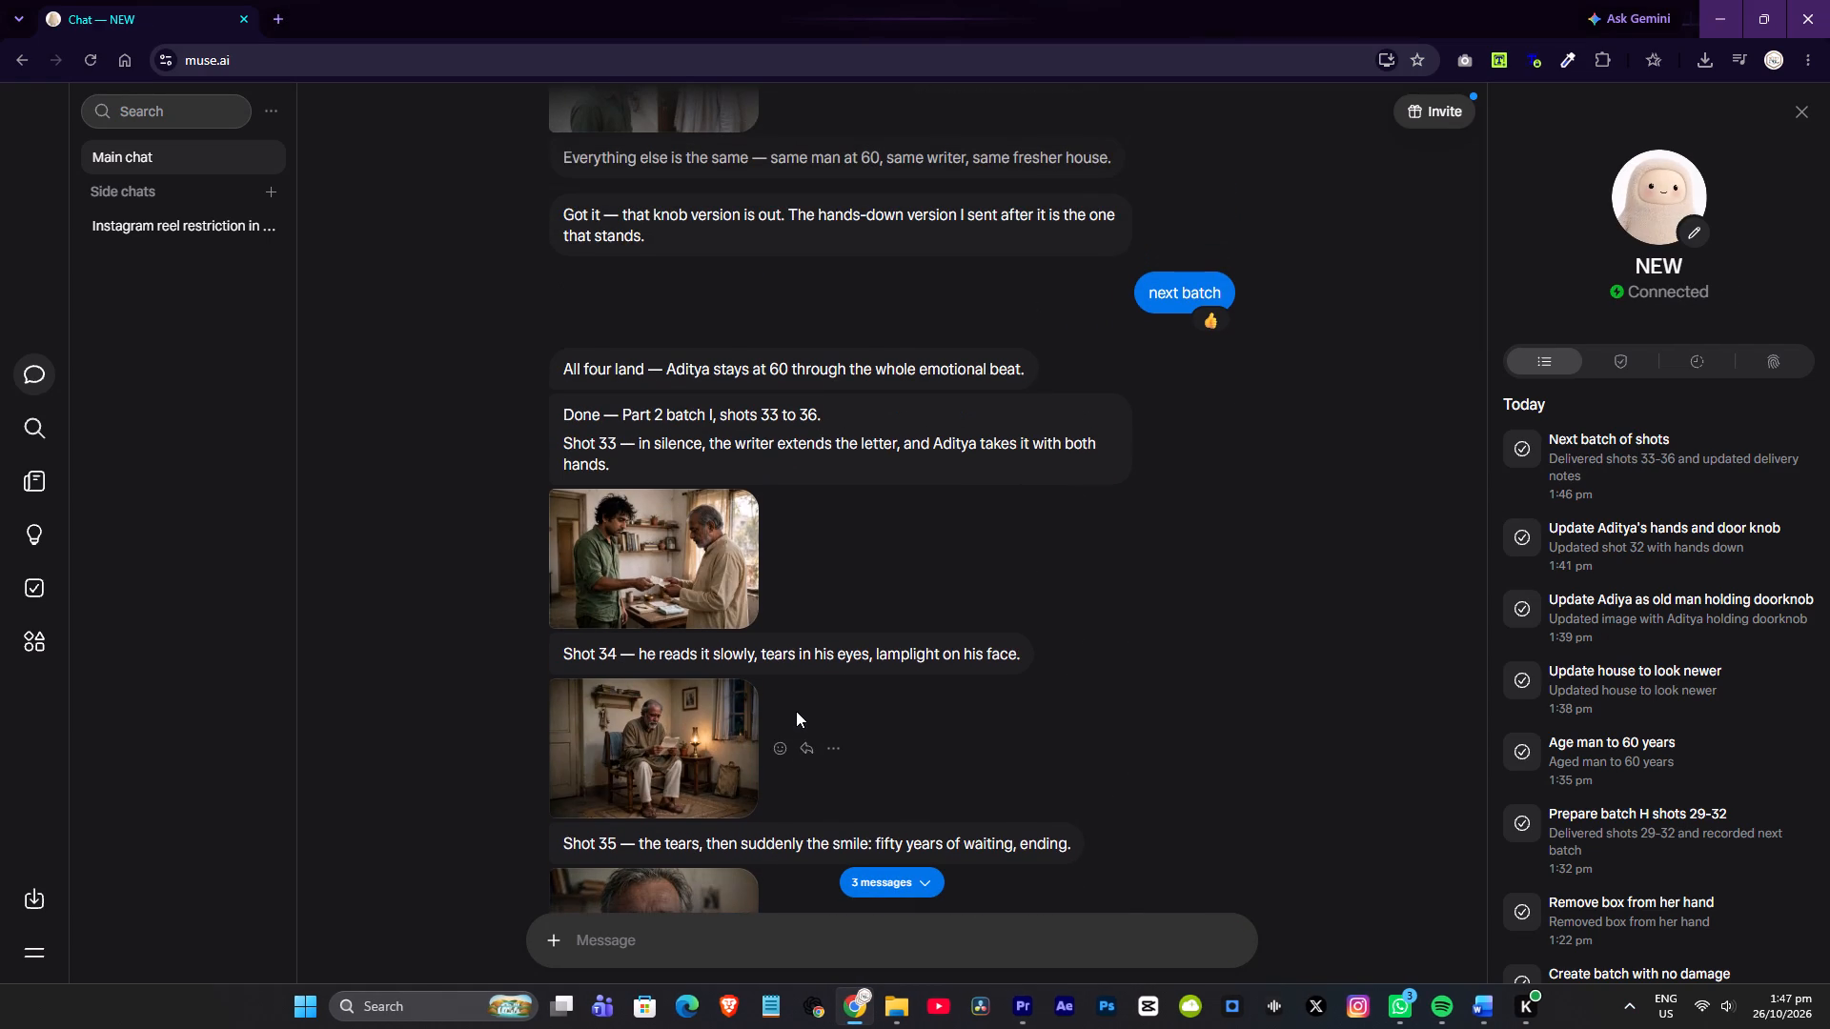
{"action": "left_click", "coordinate": [625, 601]}
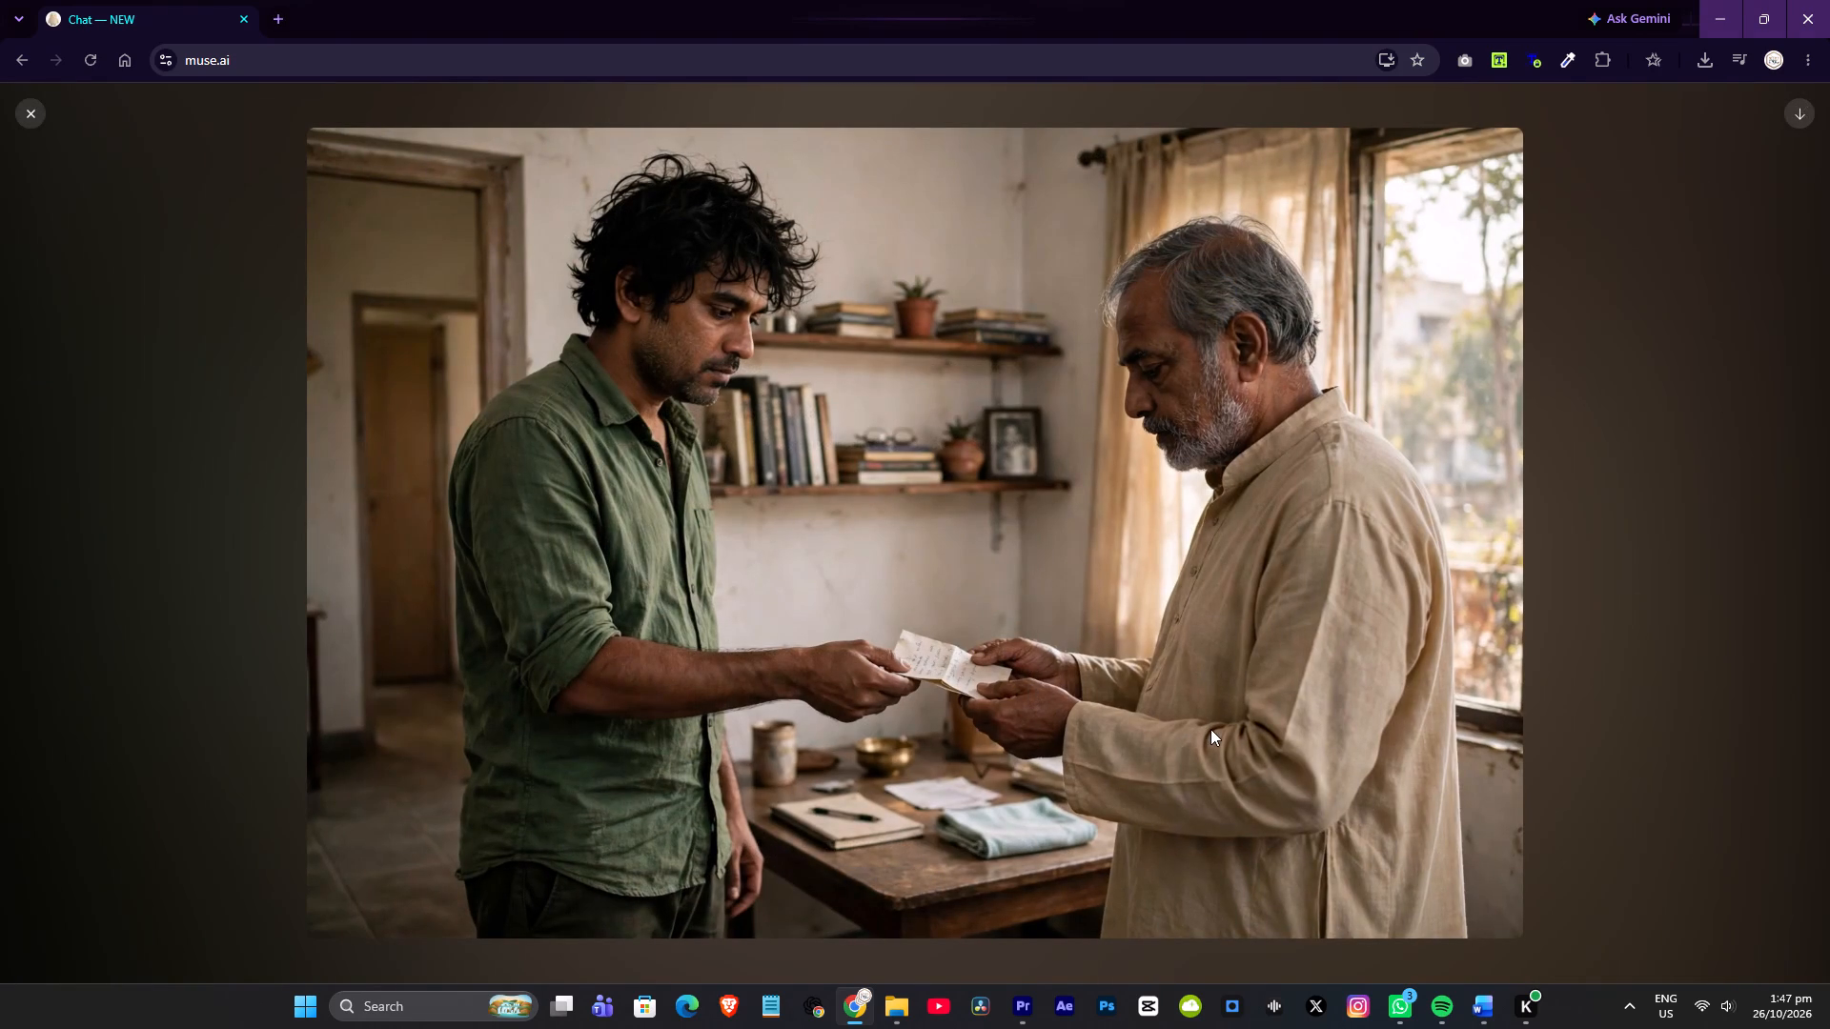
{"action": "left_click", "coordinate": [33, 115]}
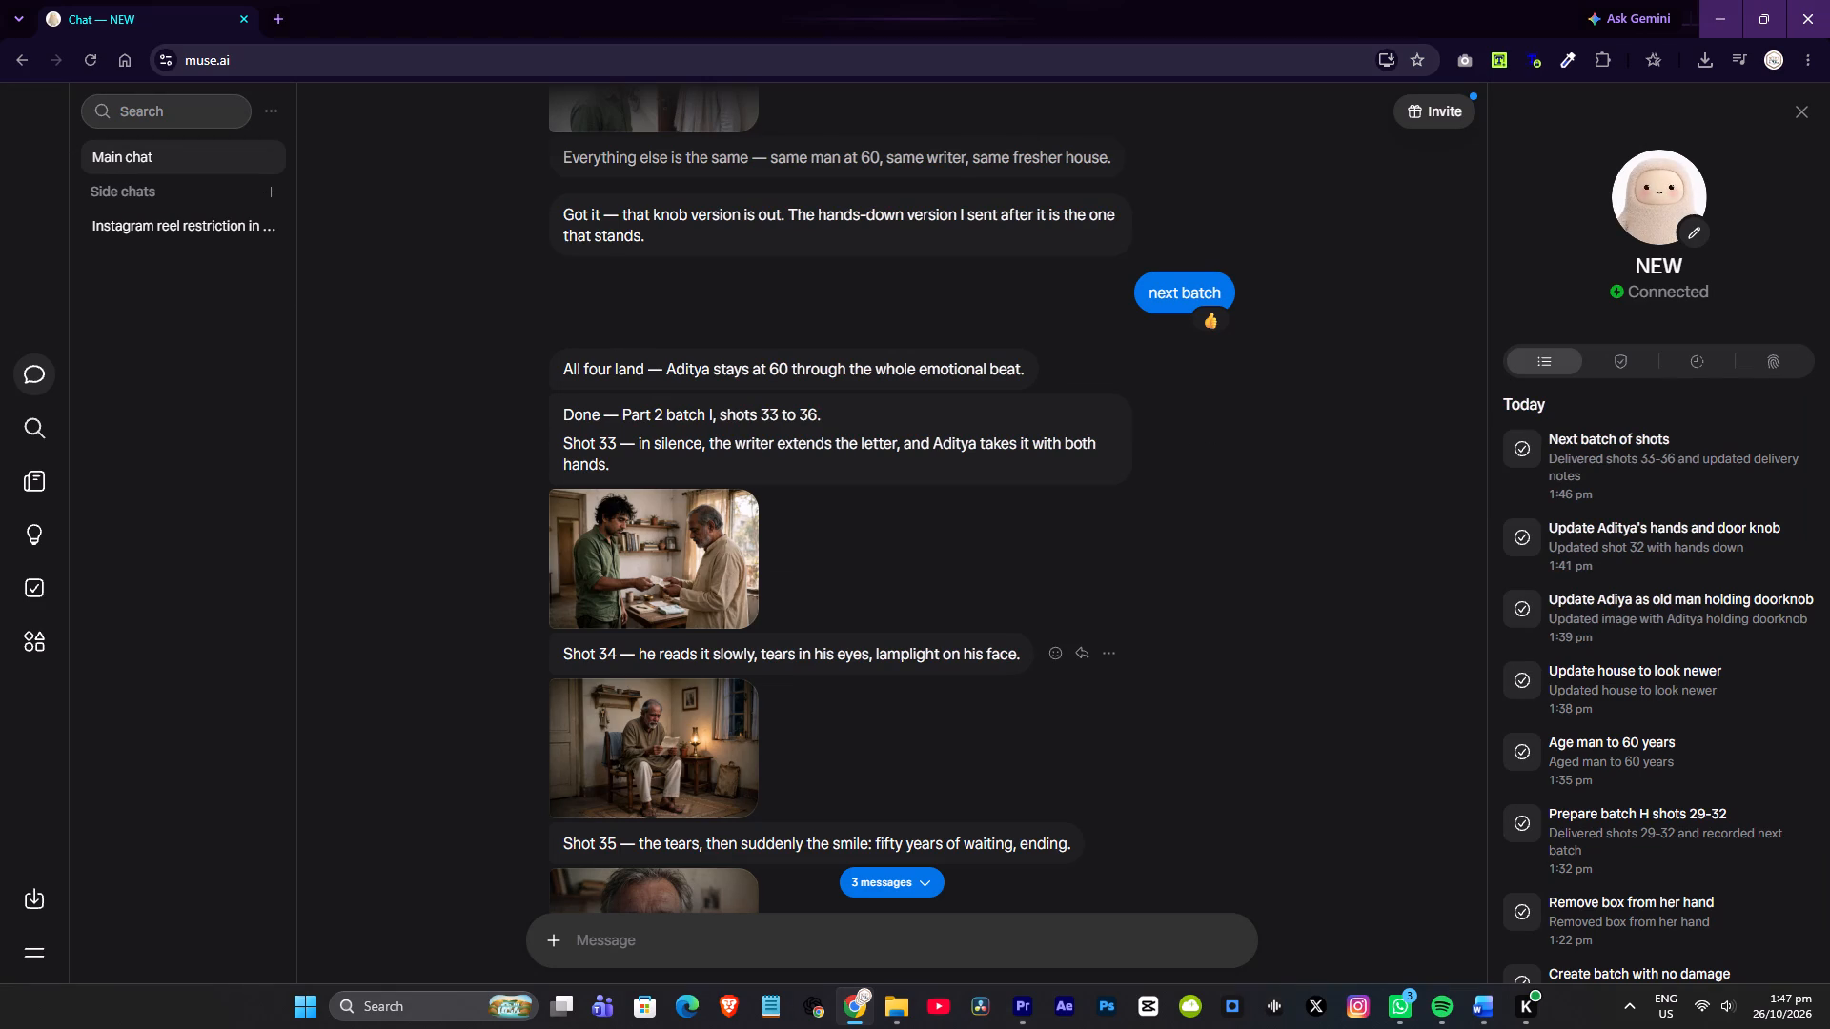
{"action": "left_click", "coordinate": [635, 717]}
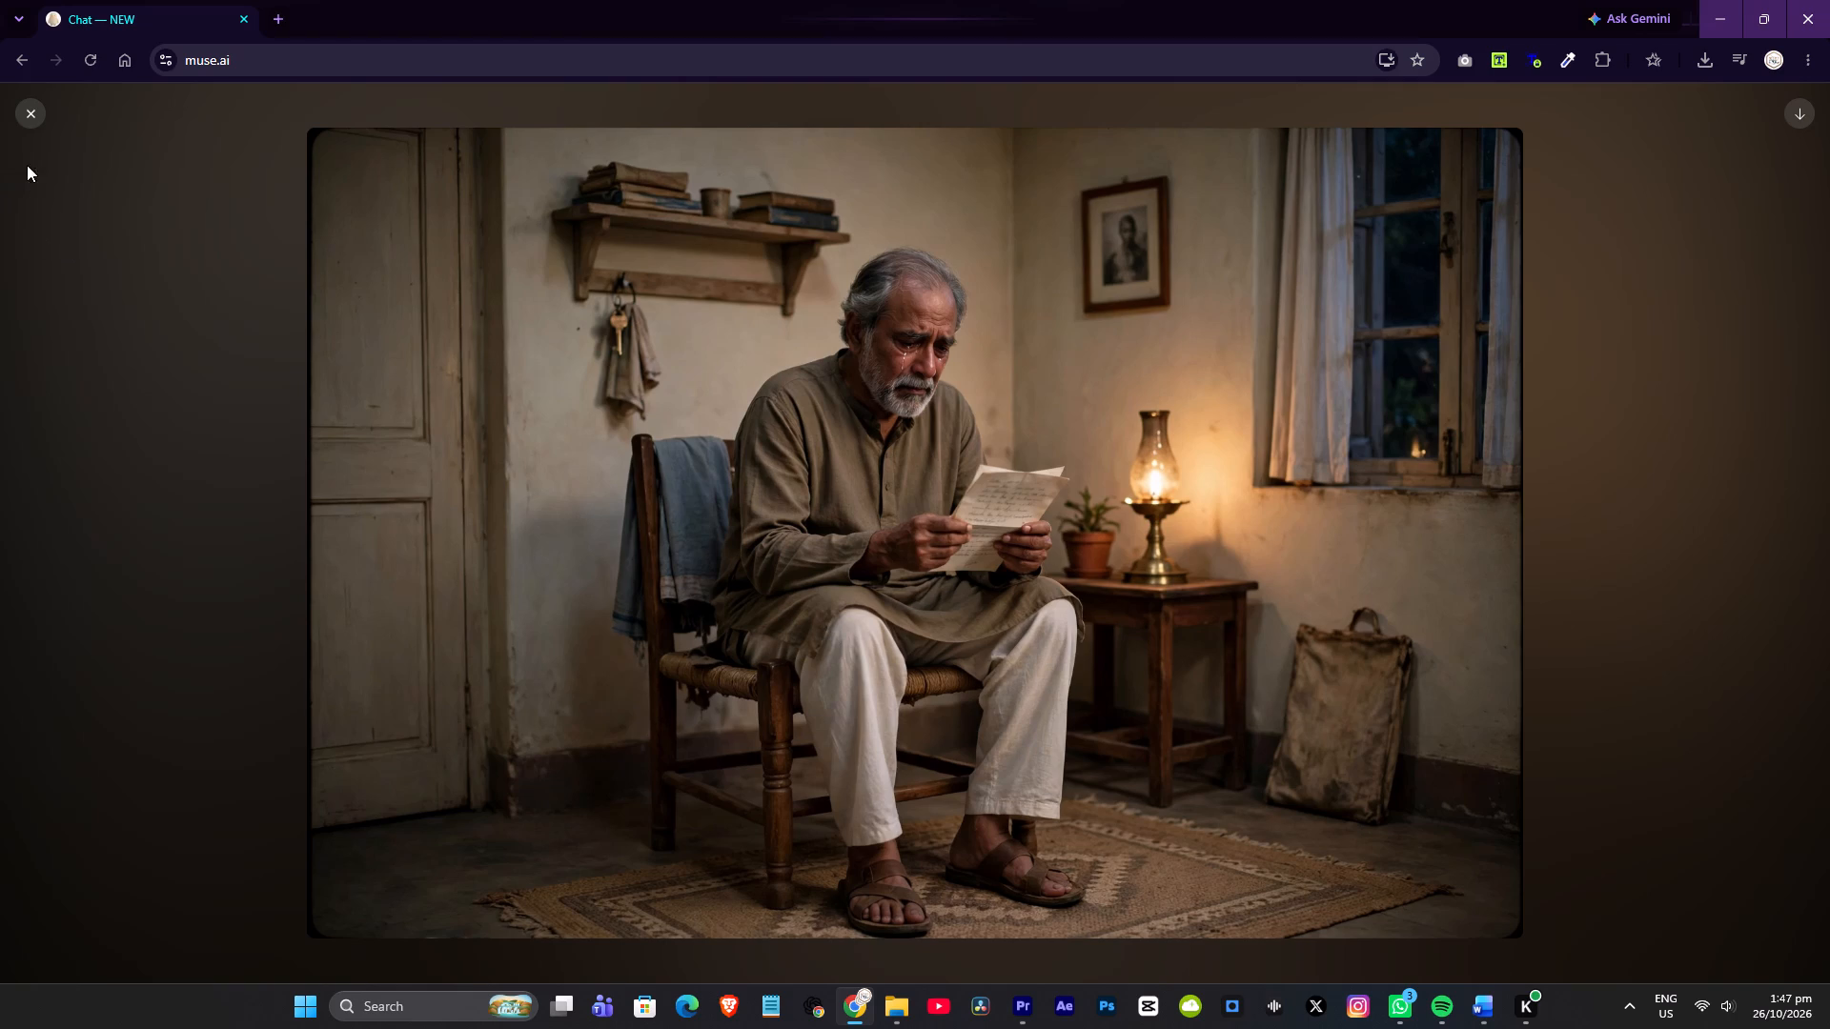
{"action": "left_click", "coordinate": [28, 108]}
{"action": "scroll", "coordinate": [745, 685], "scroll_direction": "down", "scroll_amount": 3}
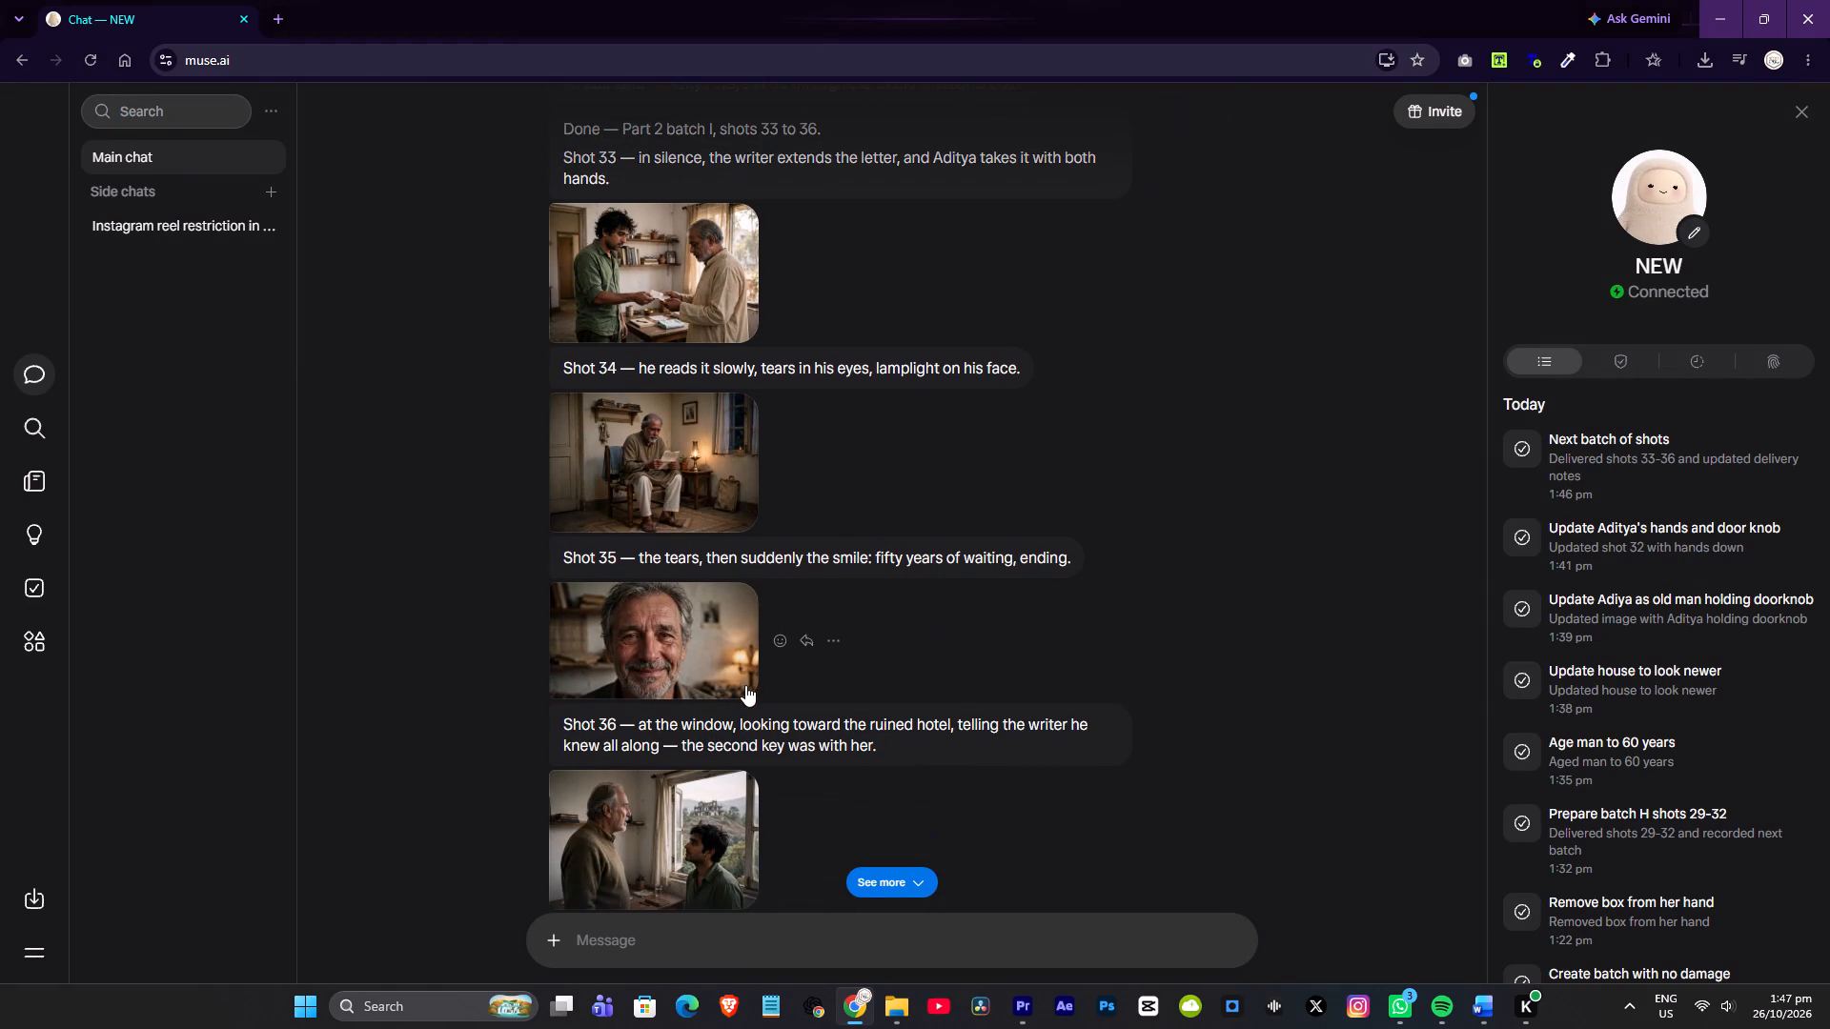
{"action": "scroll", "coordinate": [636, 786], "scroll_direction": "down", "scroll_amount": 2}
{"action": "left_click", "coordinate": [627, 770]}
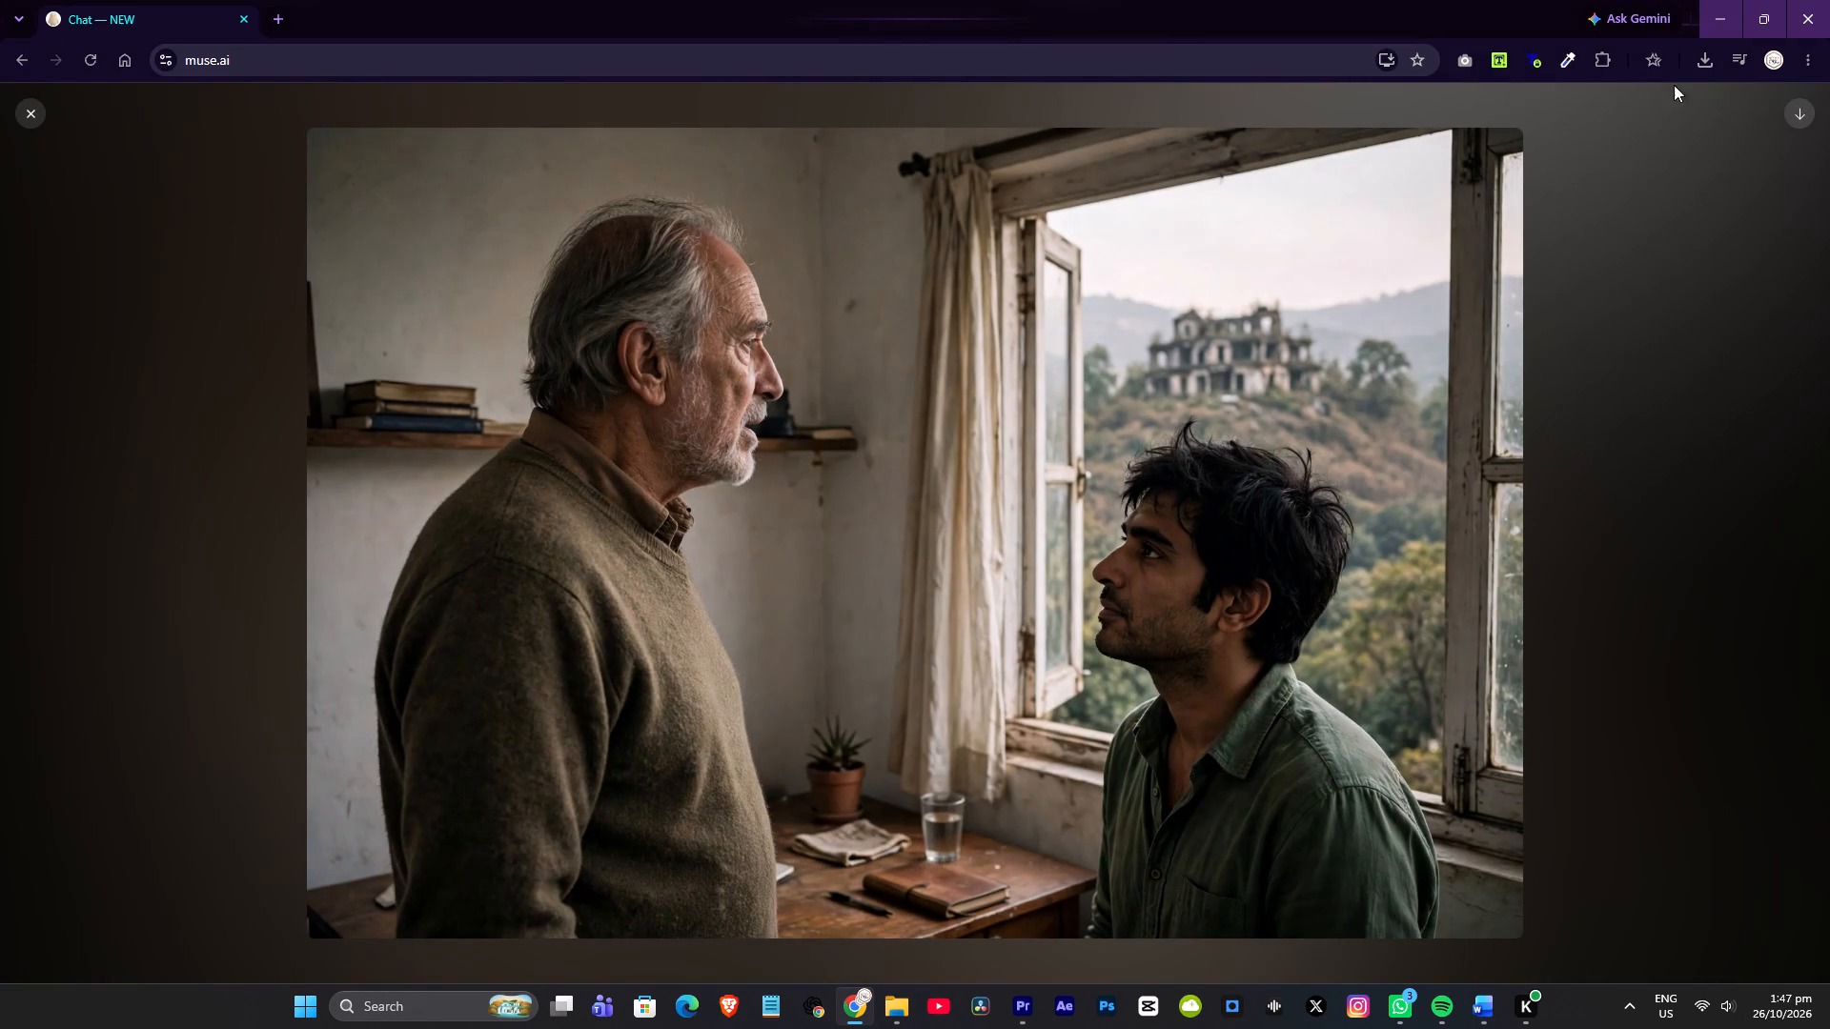
{"action": "left_click", "coordinate": [30, 113]}
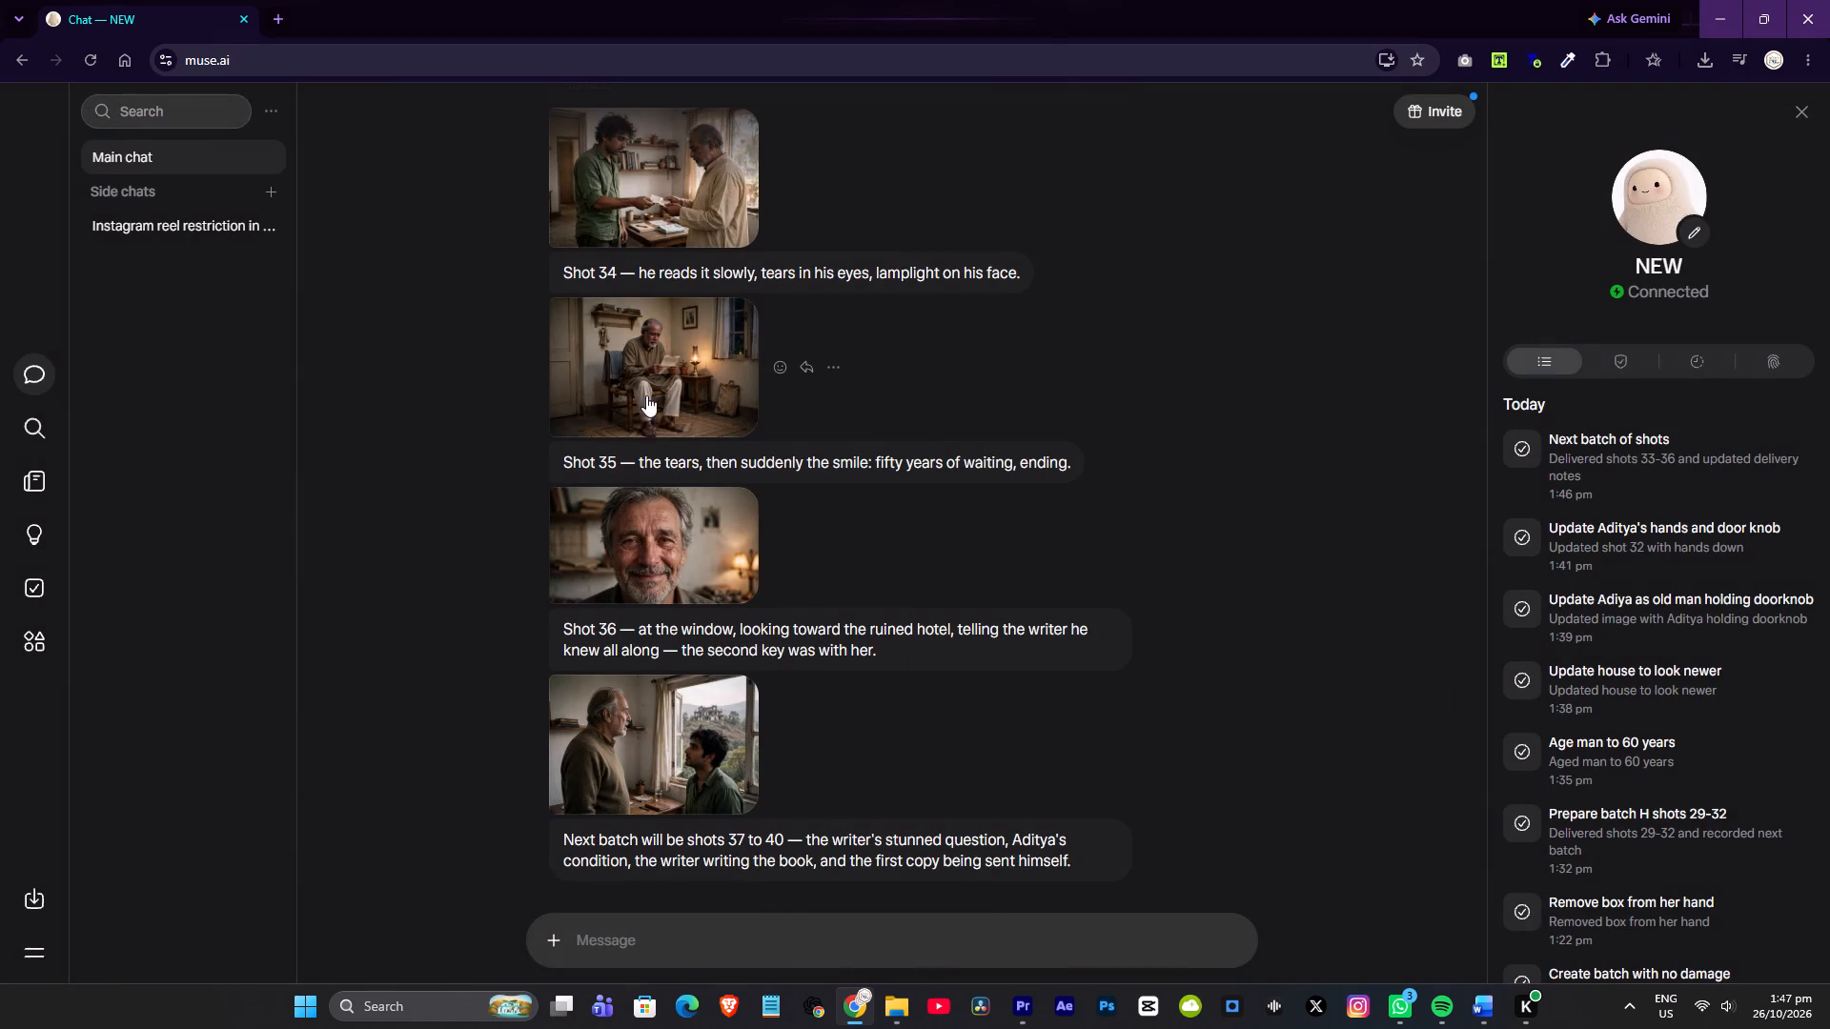
{"action": "scroll", "coordinate": [664, 329], "scroll_direction": "up", "scroll_amount": 2}
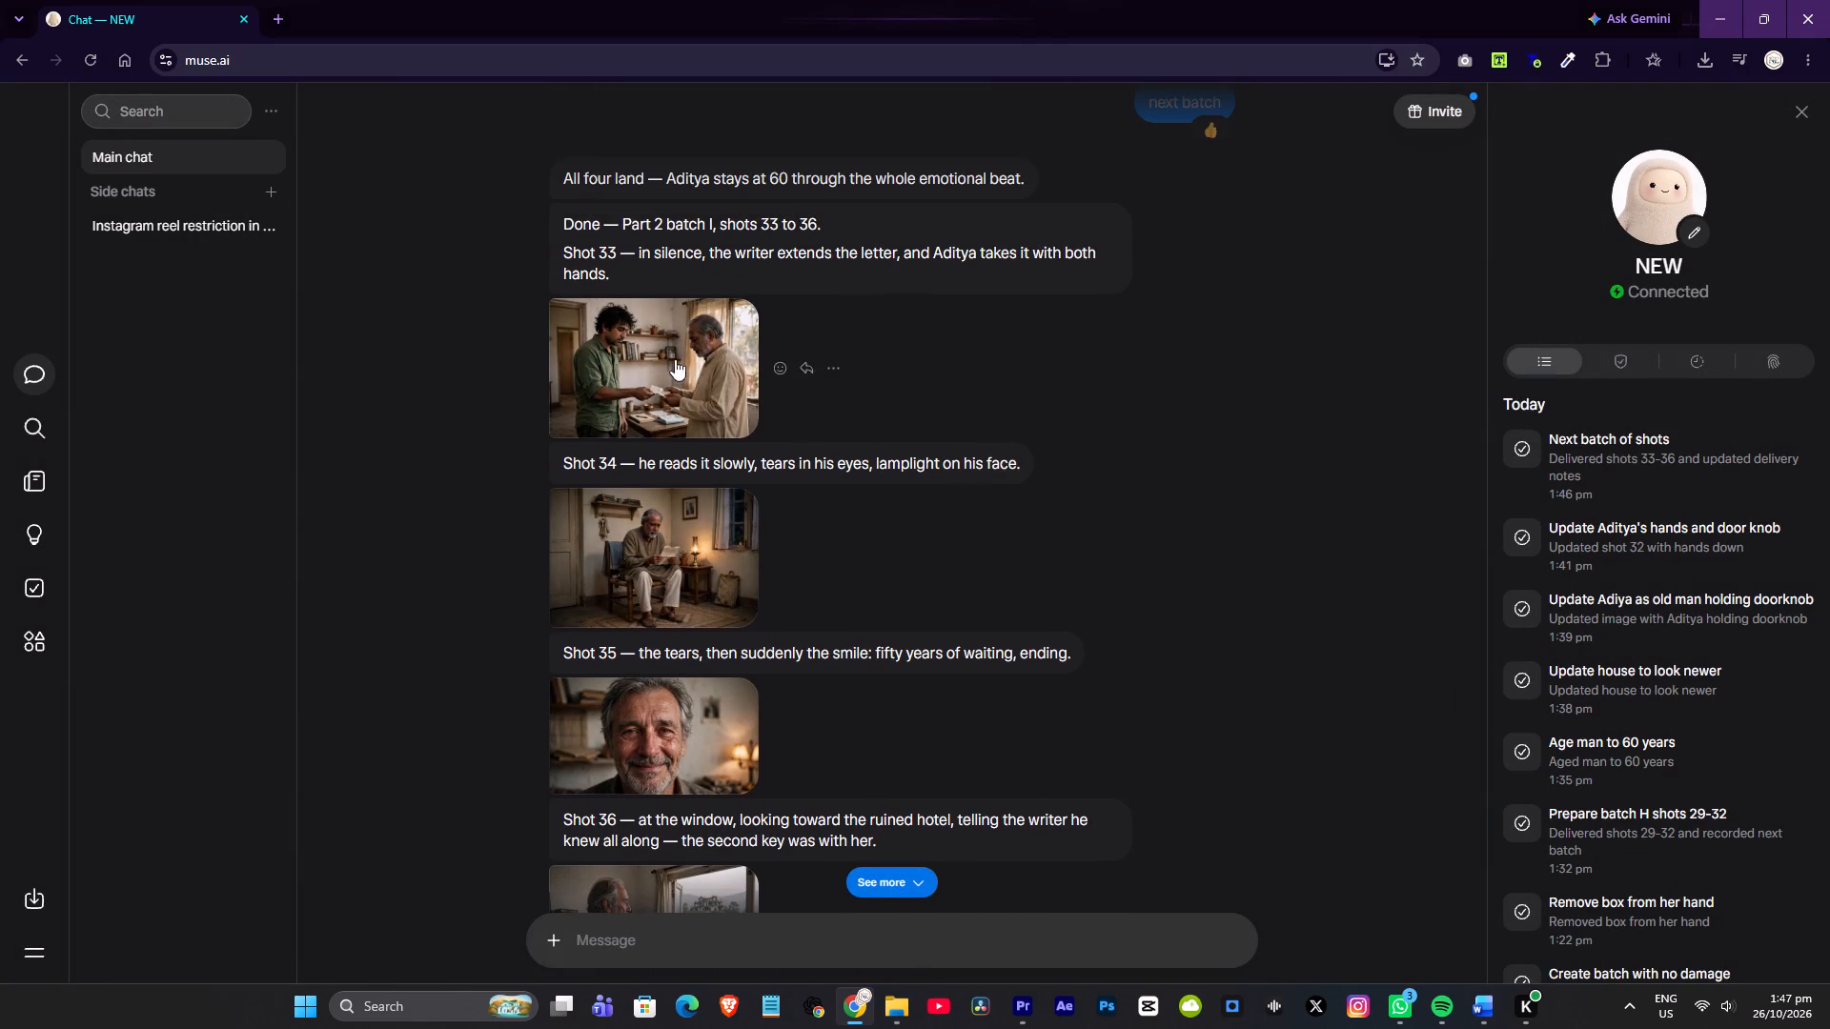
{"action": "right_click", "coordinate": [684, 513]}
{"action": "left_click", "coordinate": [757, 646]}
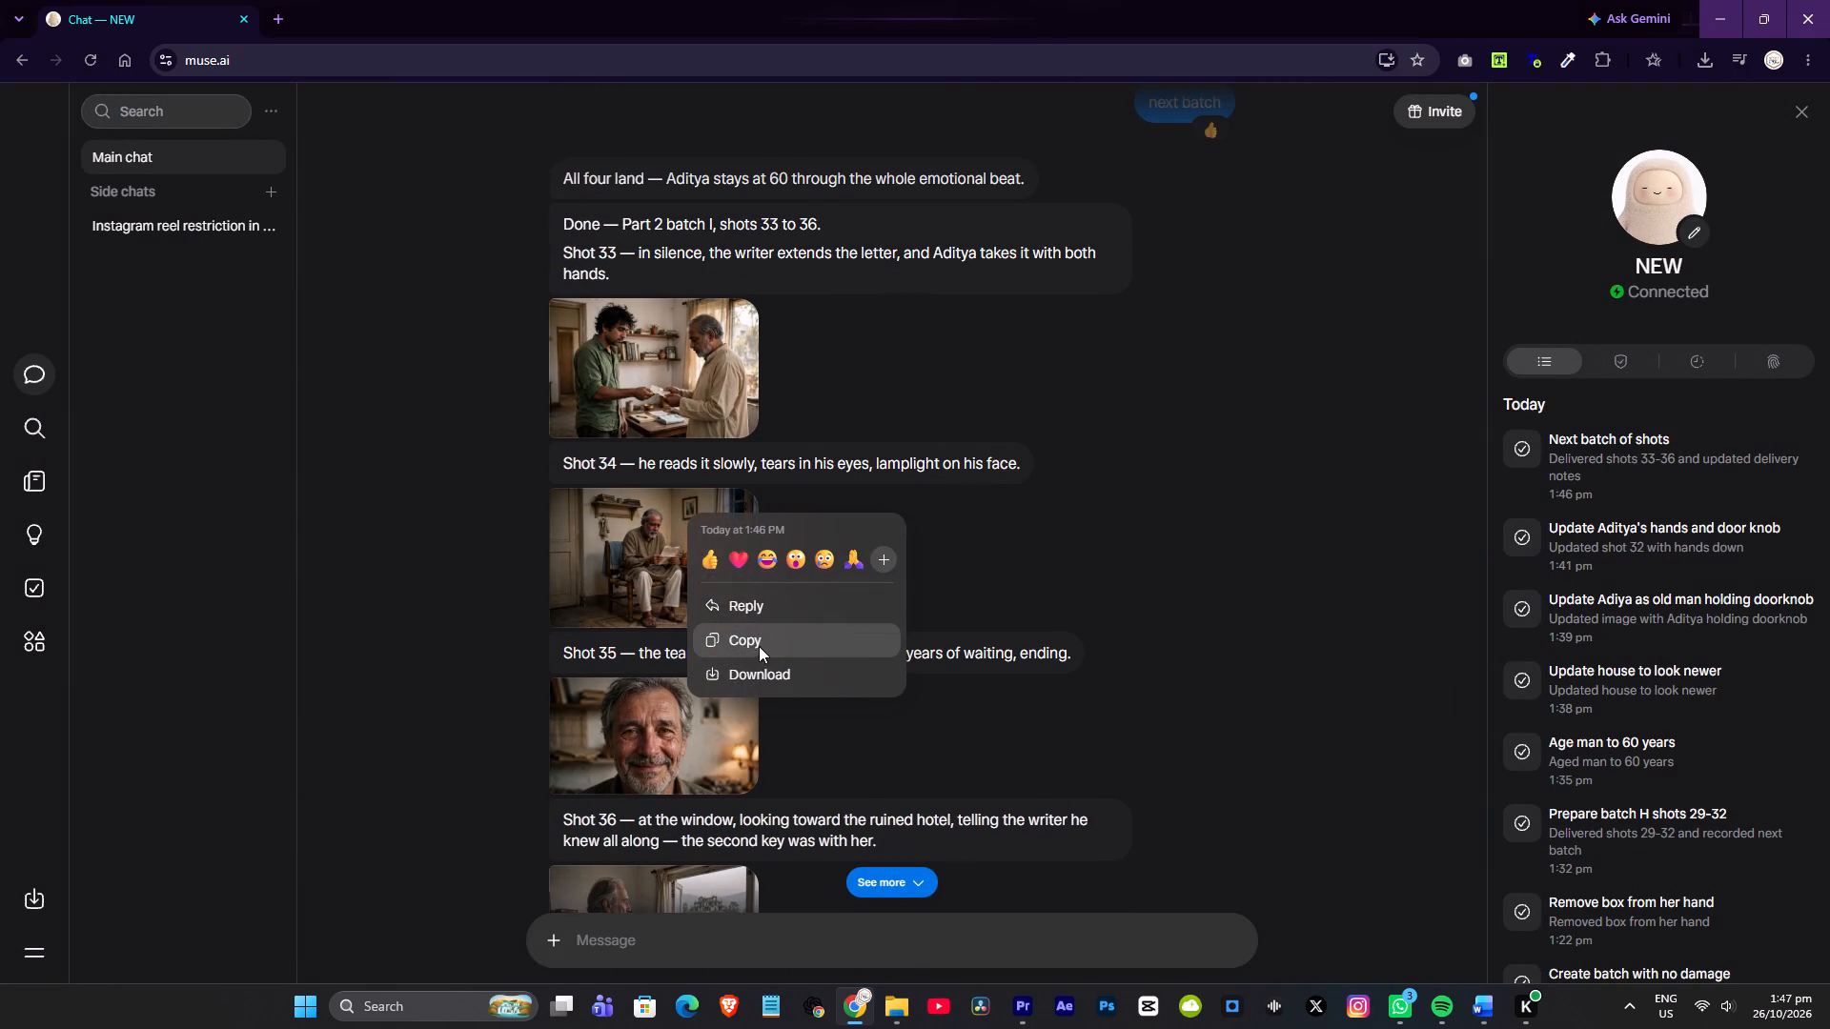
{"action": "left_click", "coordinate": [688, 958]}
{"action": "key", "text": "ctrl+v"}
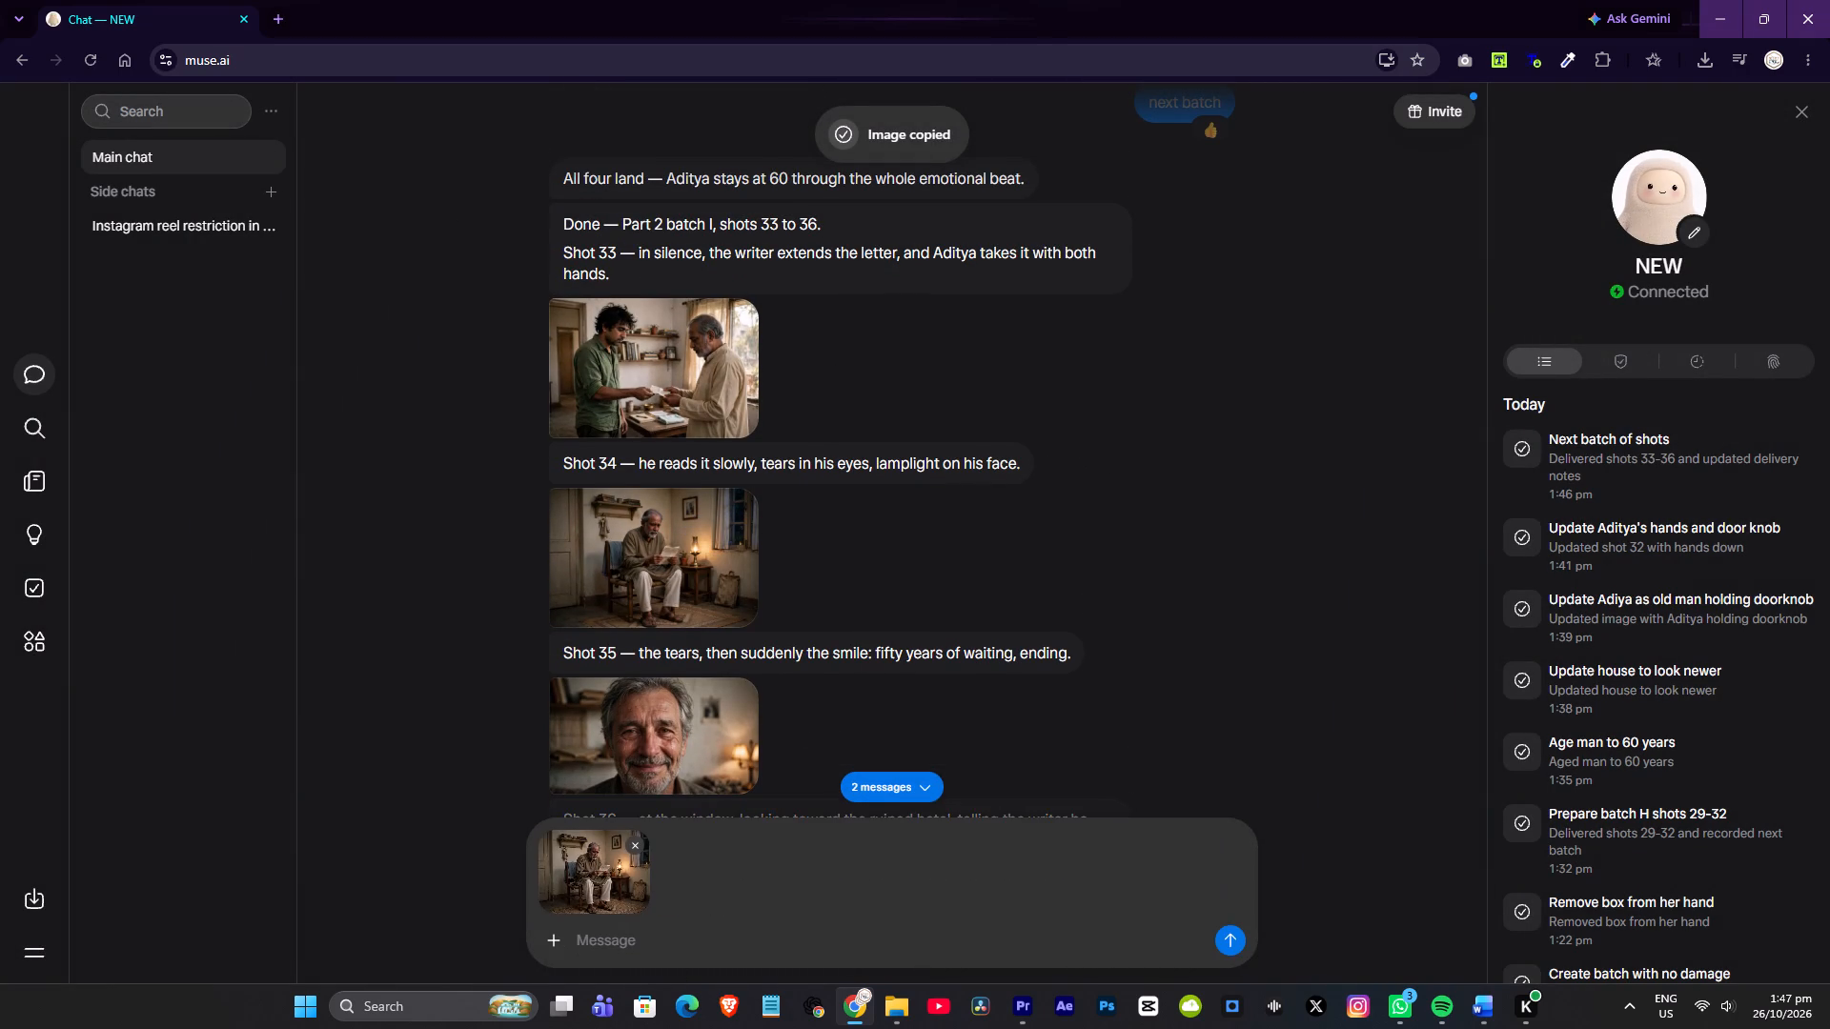
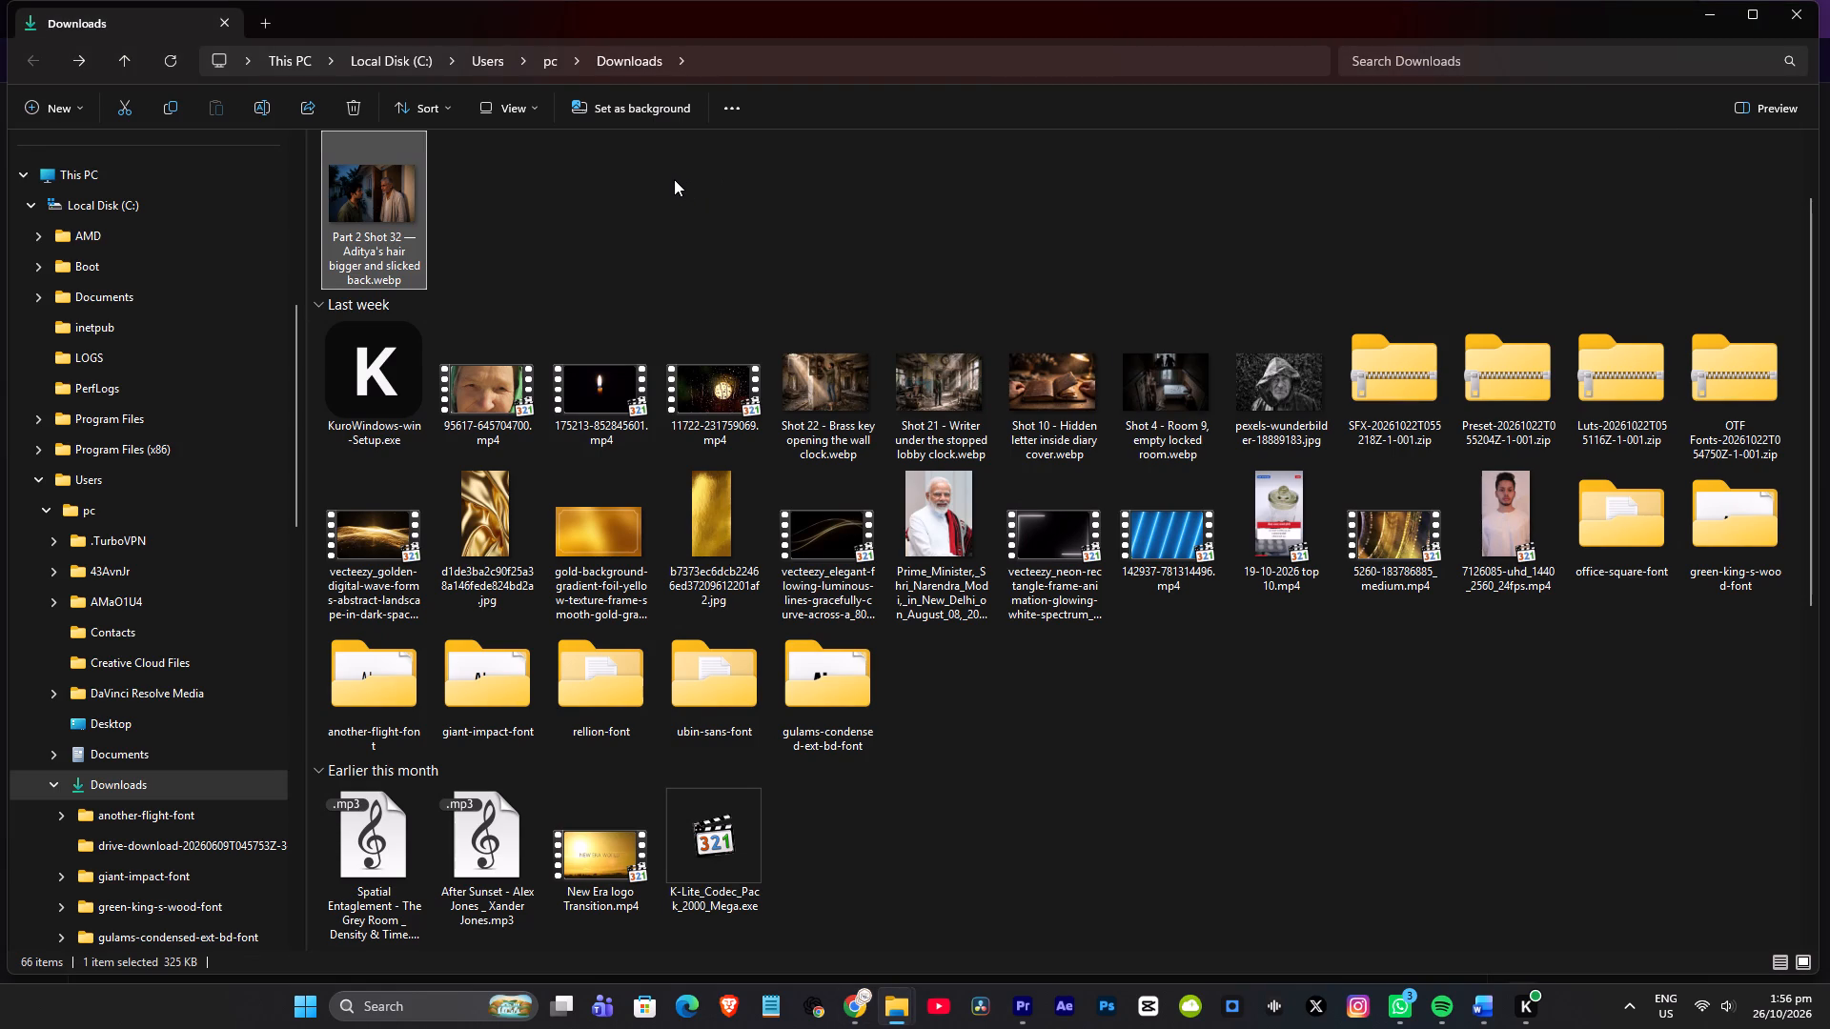
{"action": "left_click", "coordinate": [542, 196]}
{"action": "left_click", "coordinate": [371, 216]}
{"action": "key", "text": "ctrl+x"}
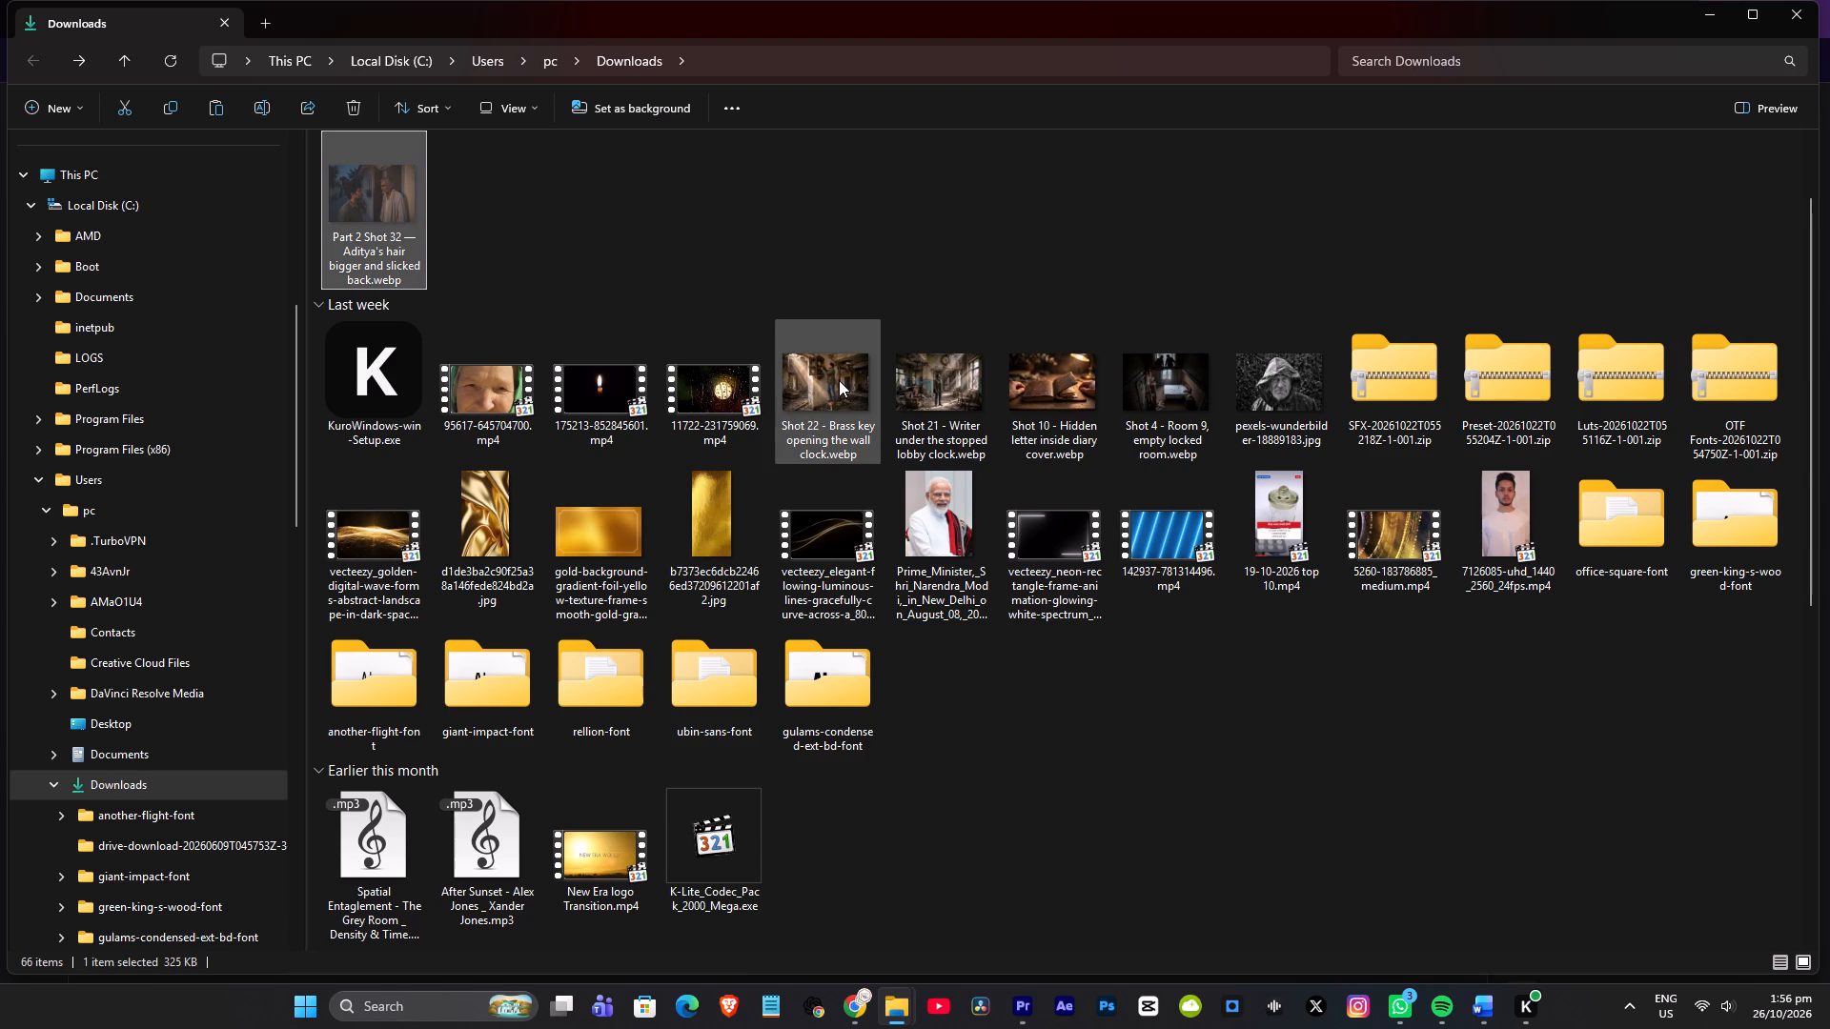
{"action": "left_click", "coordinate": [860, 999]}
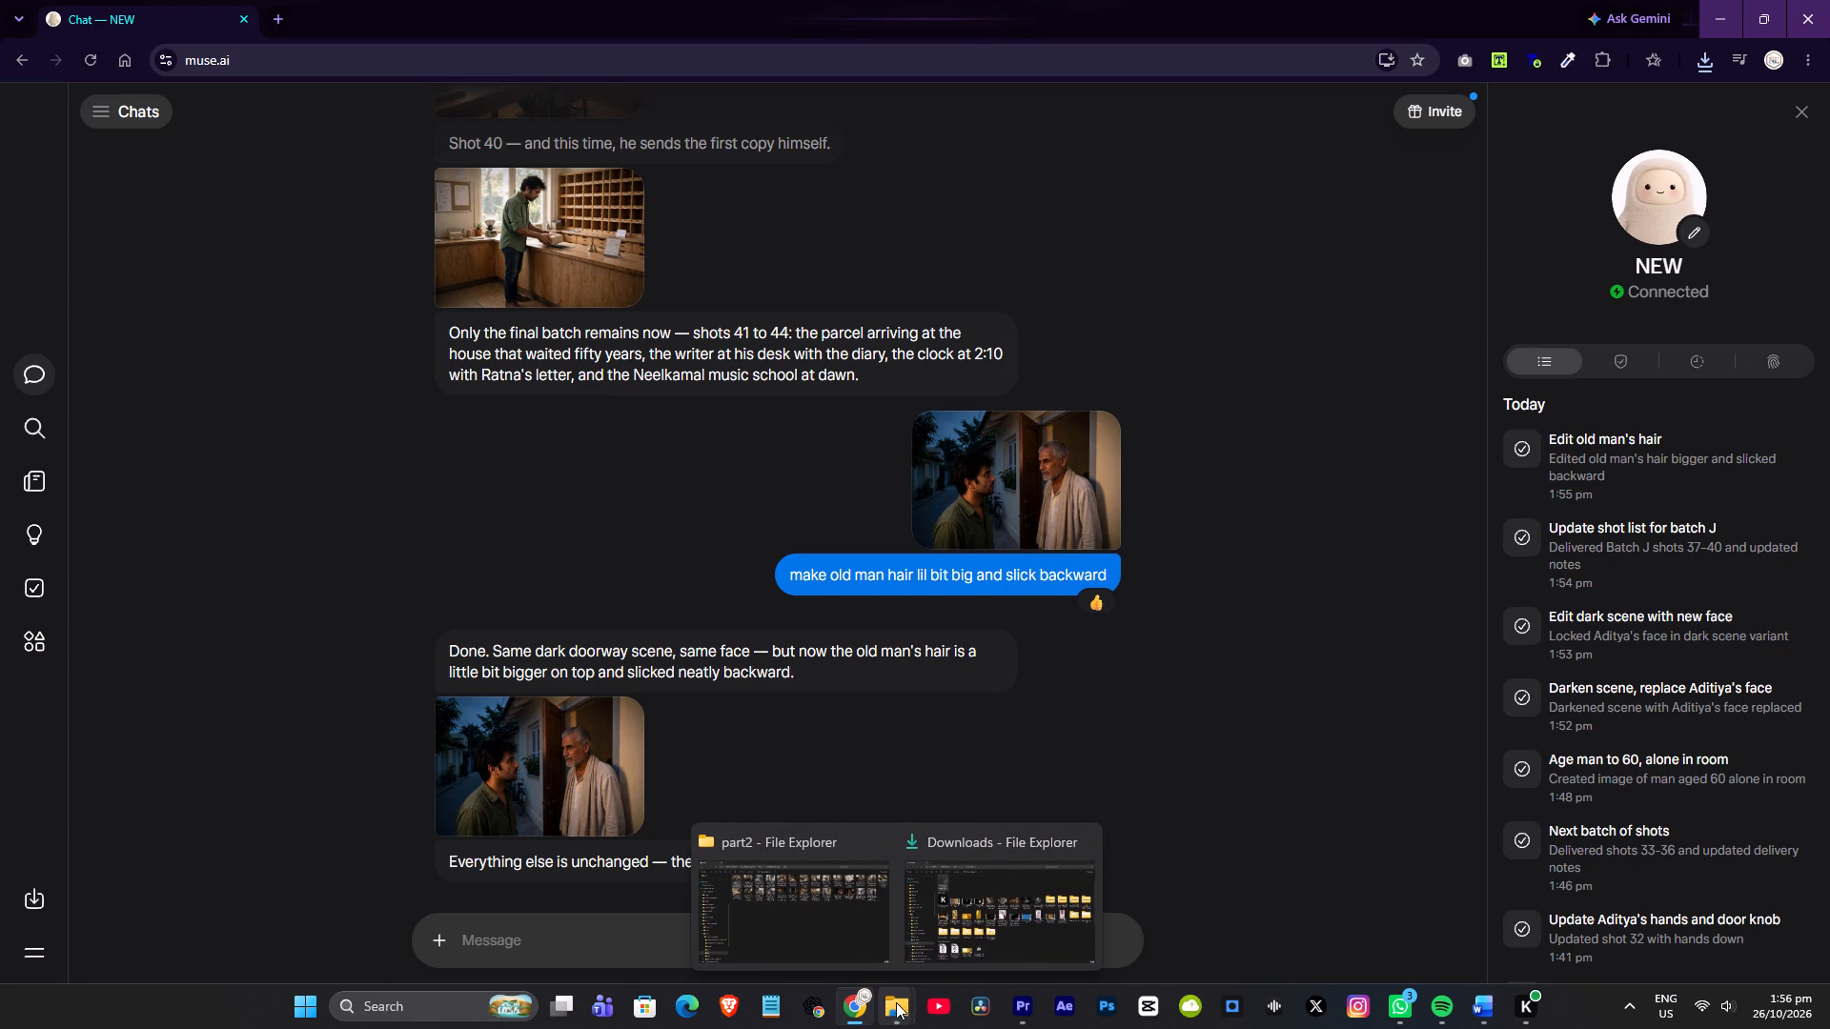
{"action": "left_click", "coordinate": [901, 999]}
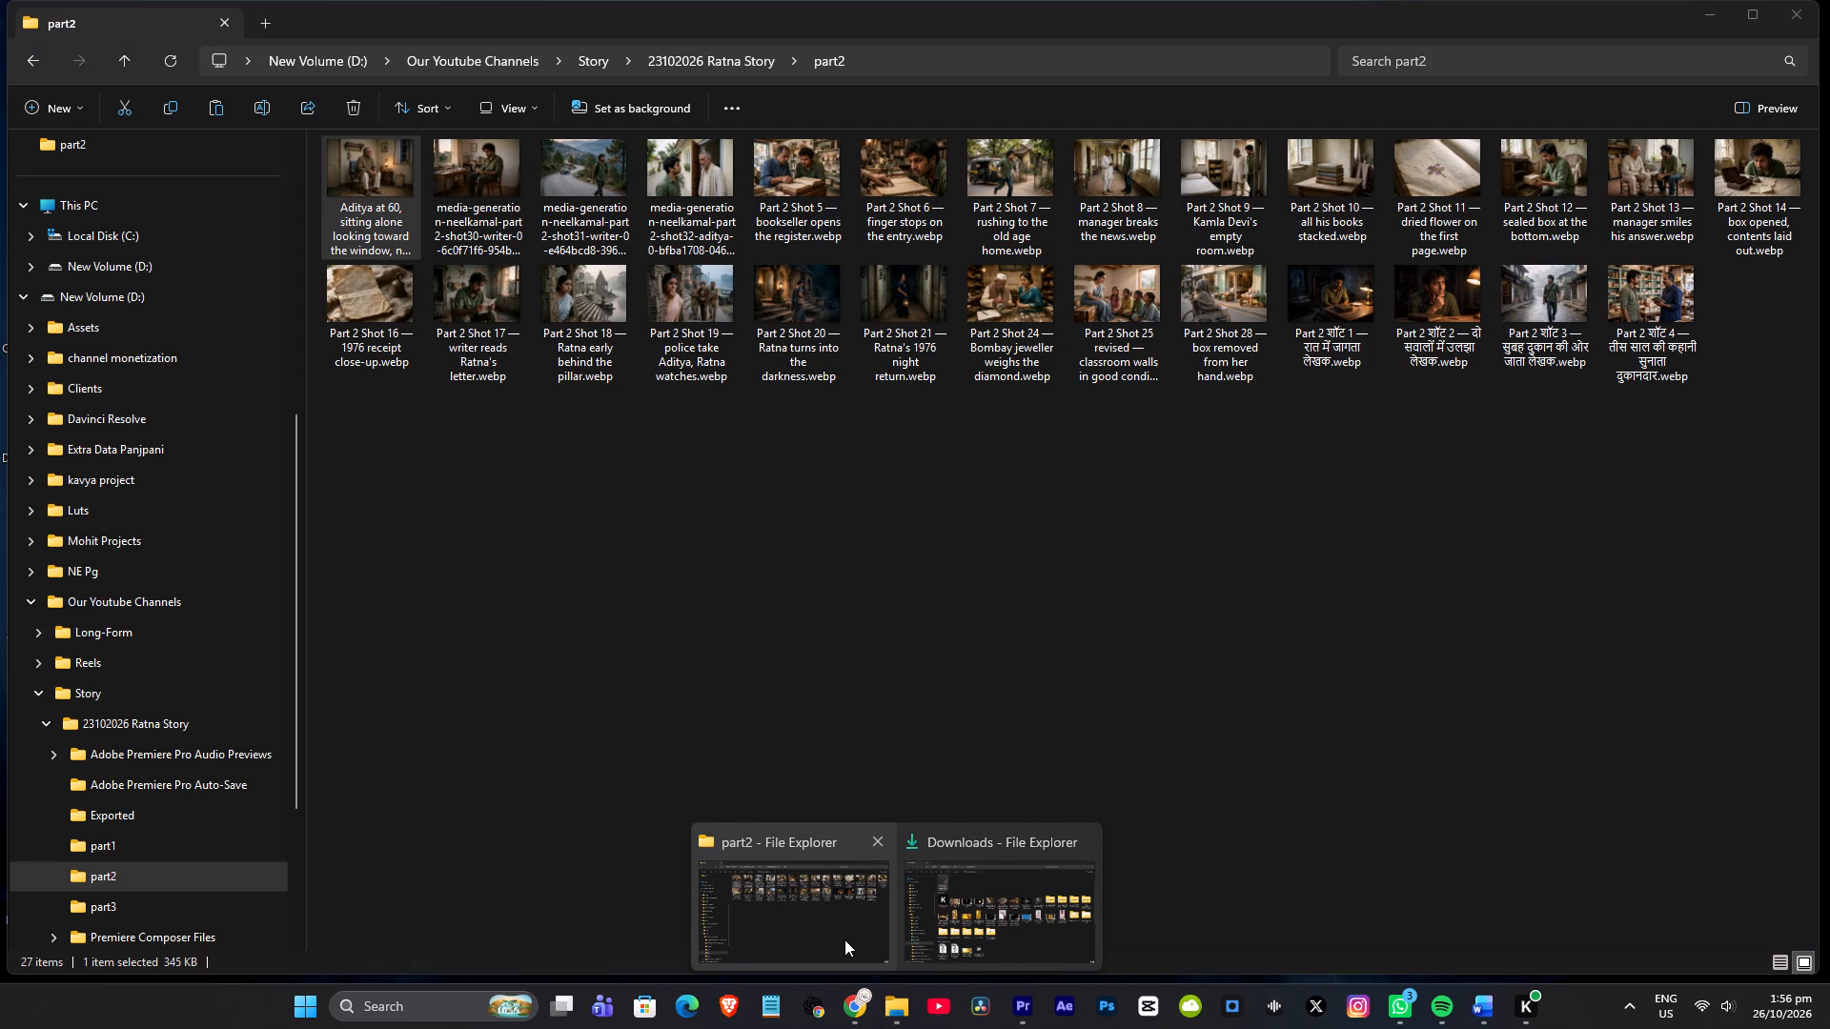
{"action": "left_click", "coordinate": [844, 937]}
{"action": "left_click", "coordinate": [678, 652]}
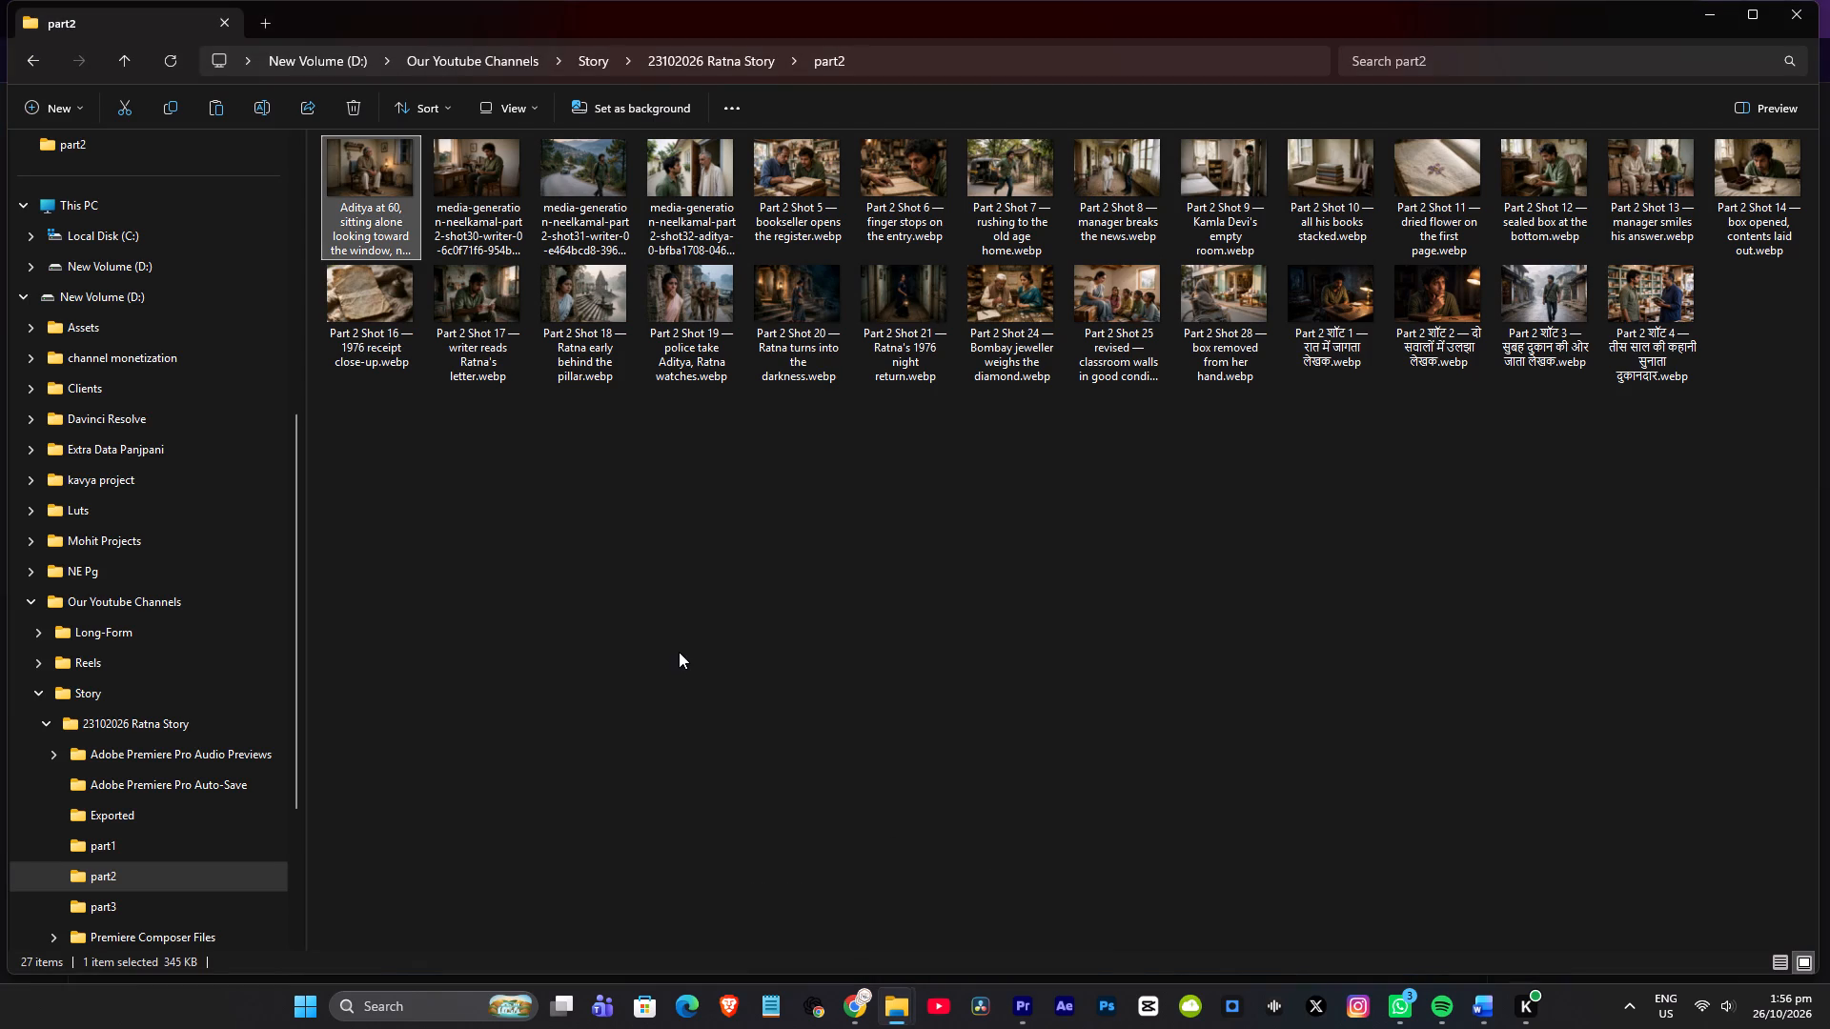
{"action": "key", "text": "ctrl+v"}
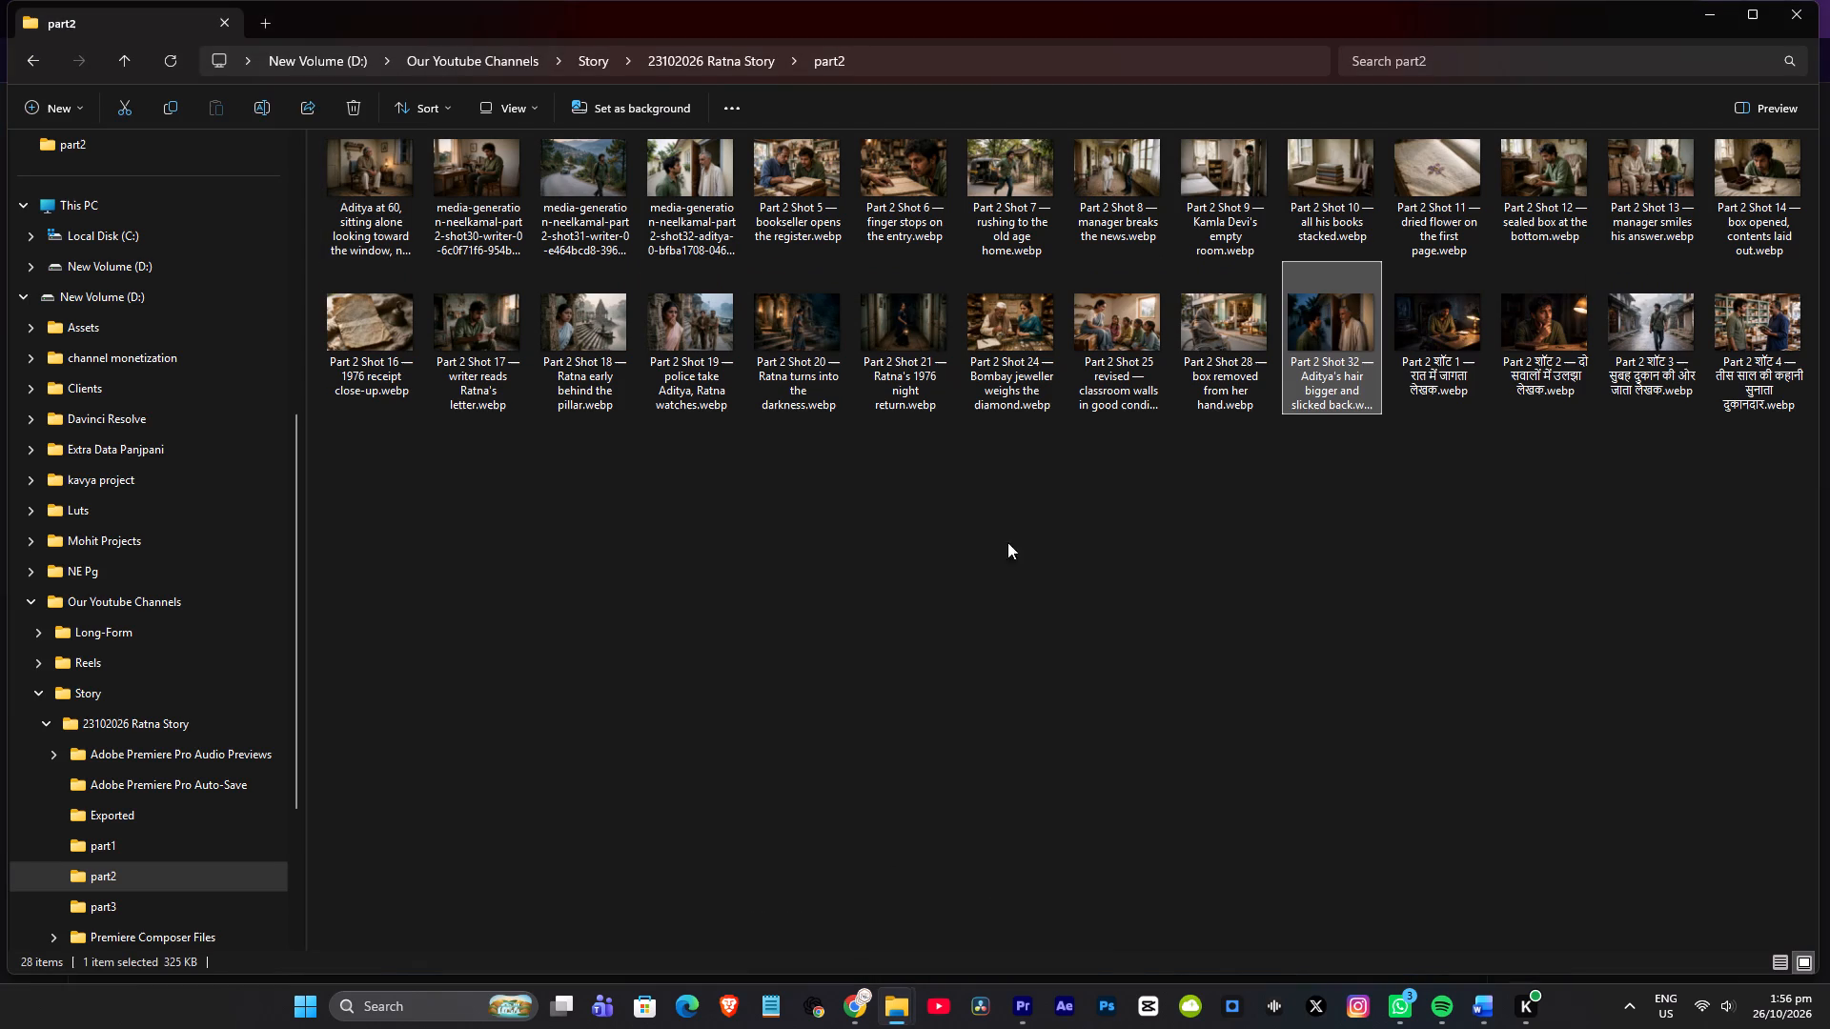
Place the Part 2 Shot 32 image on track V5 of the part2 sequence in Premiere, directly after the Aditya at 60 clip, and save.
{"action": "left_click_drag", "start_coordinate": [1329, 349], "coordinate": [1095, 918]}
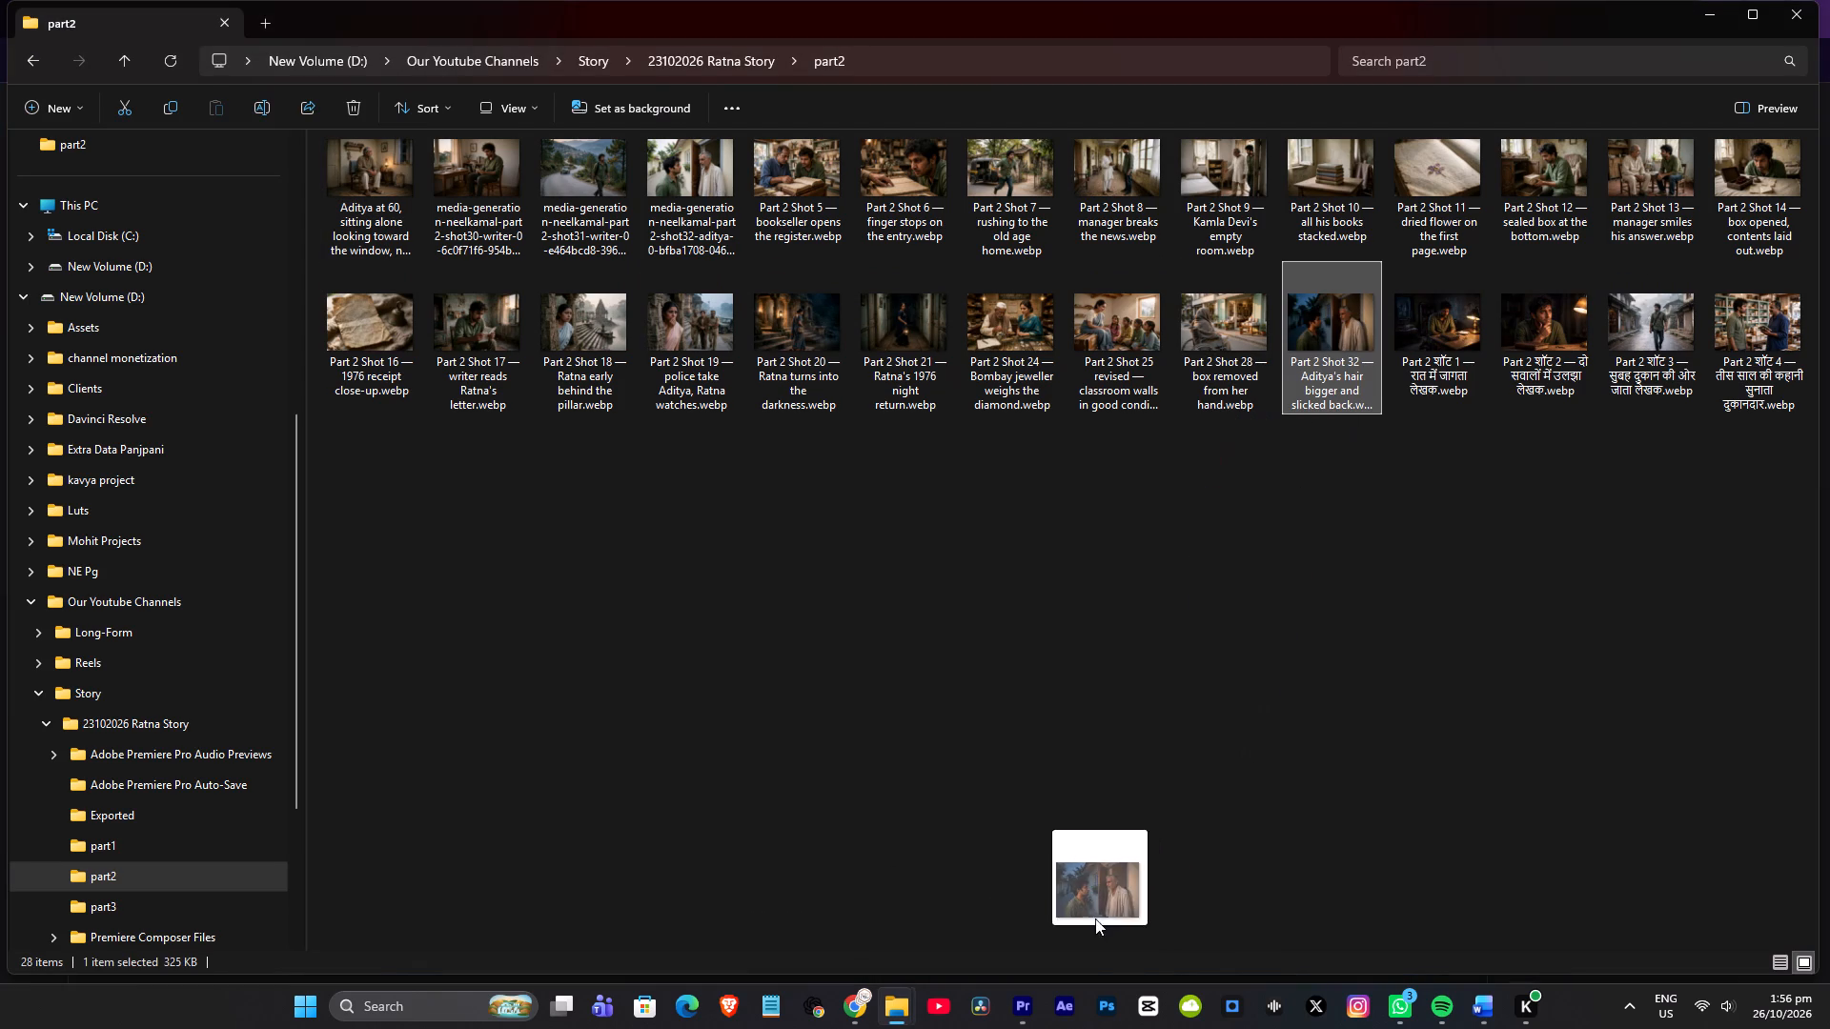
{"action": "left_click_drag", "start_coordinate": [1095, 918], "coordinate": [1029, 988]}
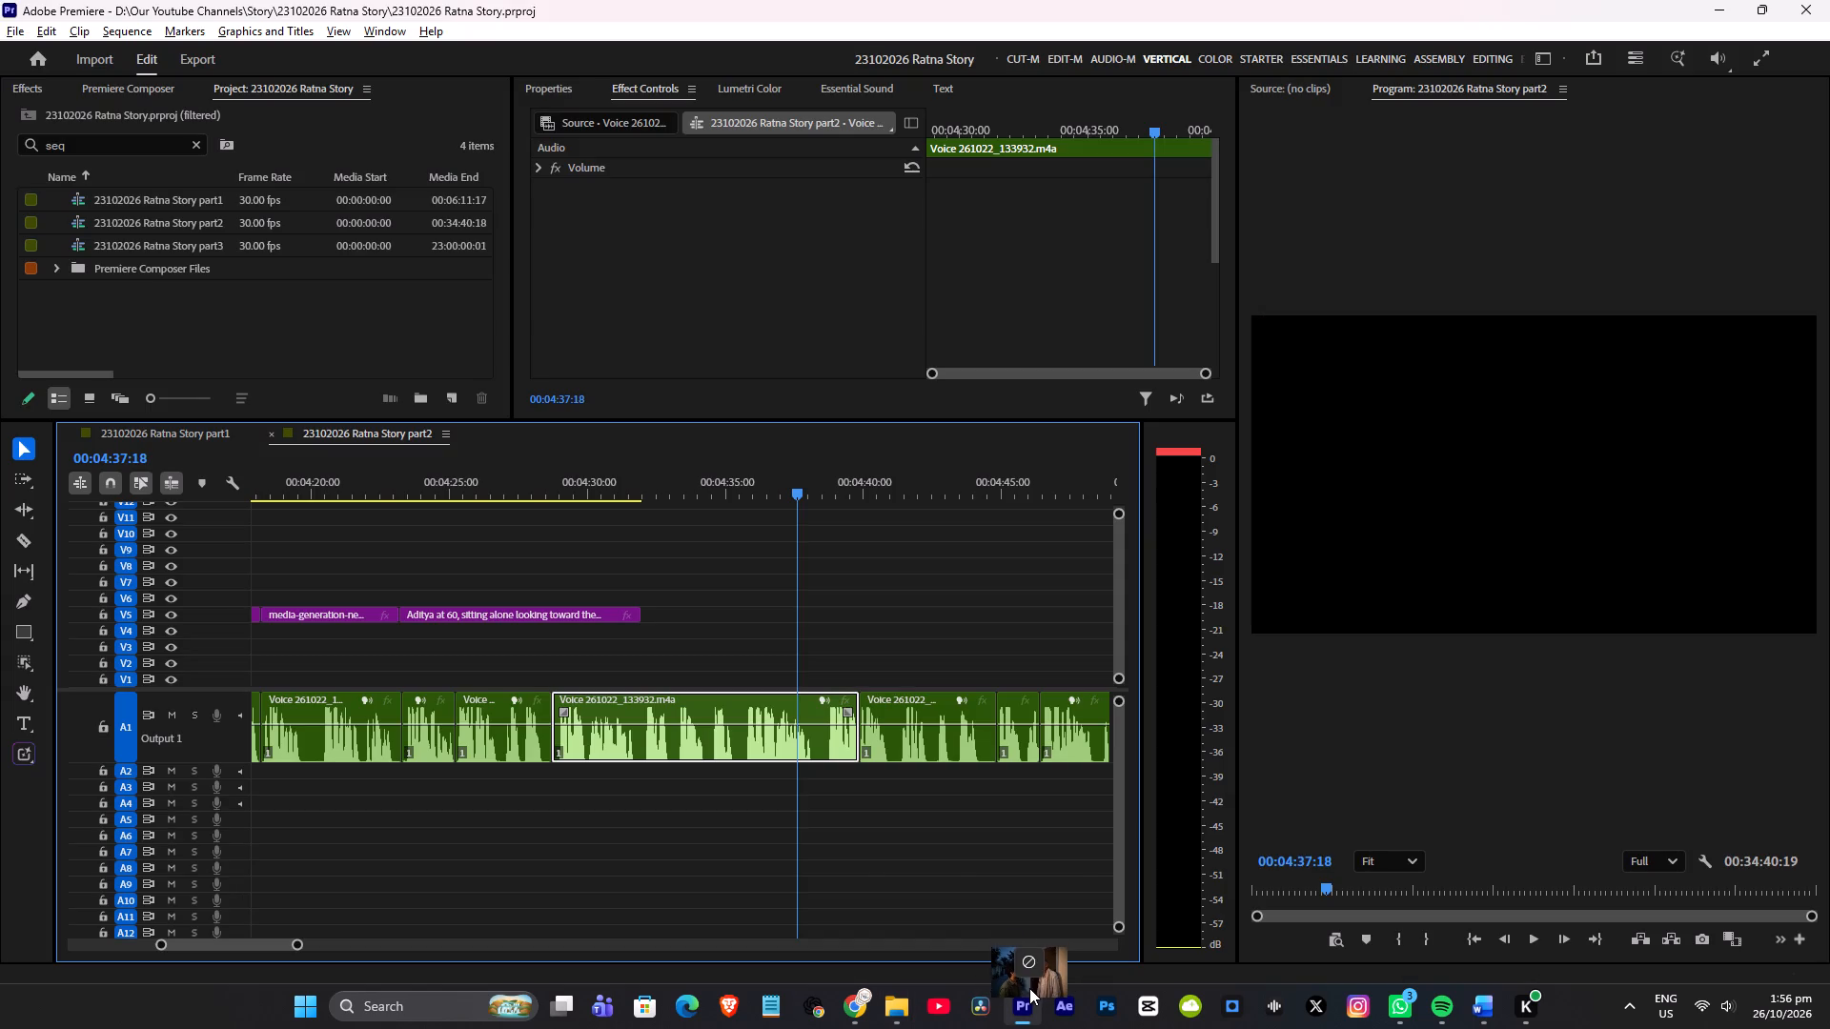
{"action": "left_click_drag", "start_coordinate": [1029, 988], "coordinate": [698, 615]}
{"action": "left_click_drag", "start_coordinate": [701, 608], "coordinate": [275, 603]}
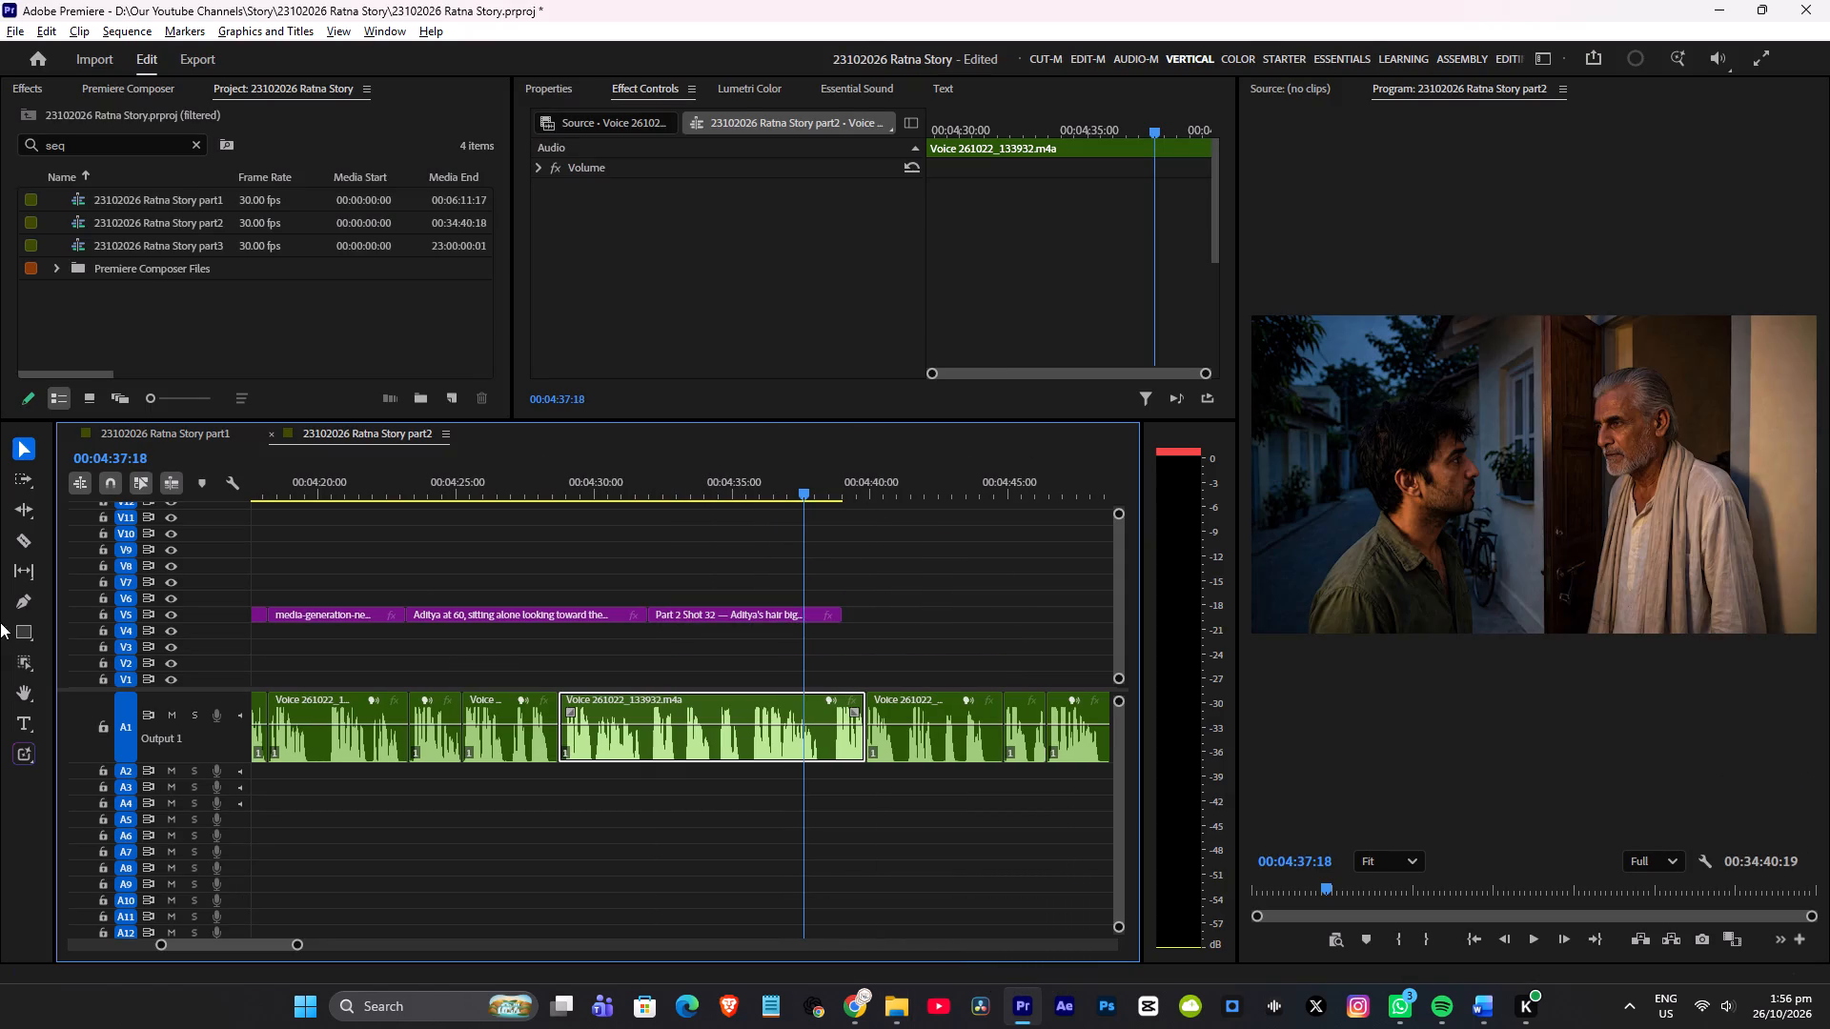
{"action": "key", "text": "ctrl+s"}
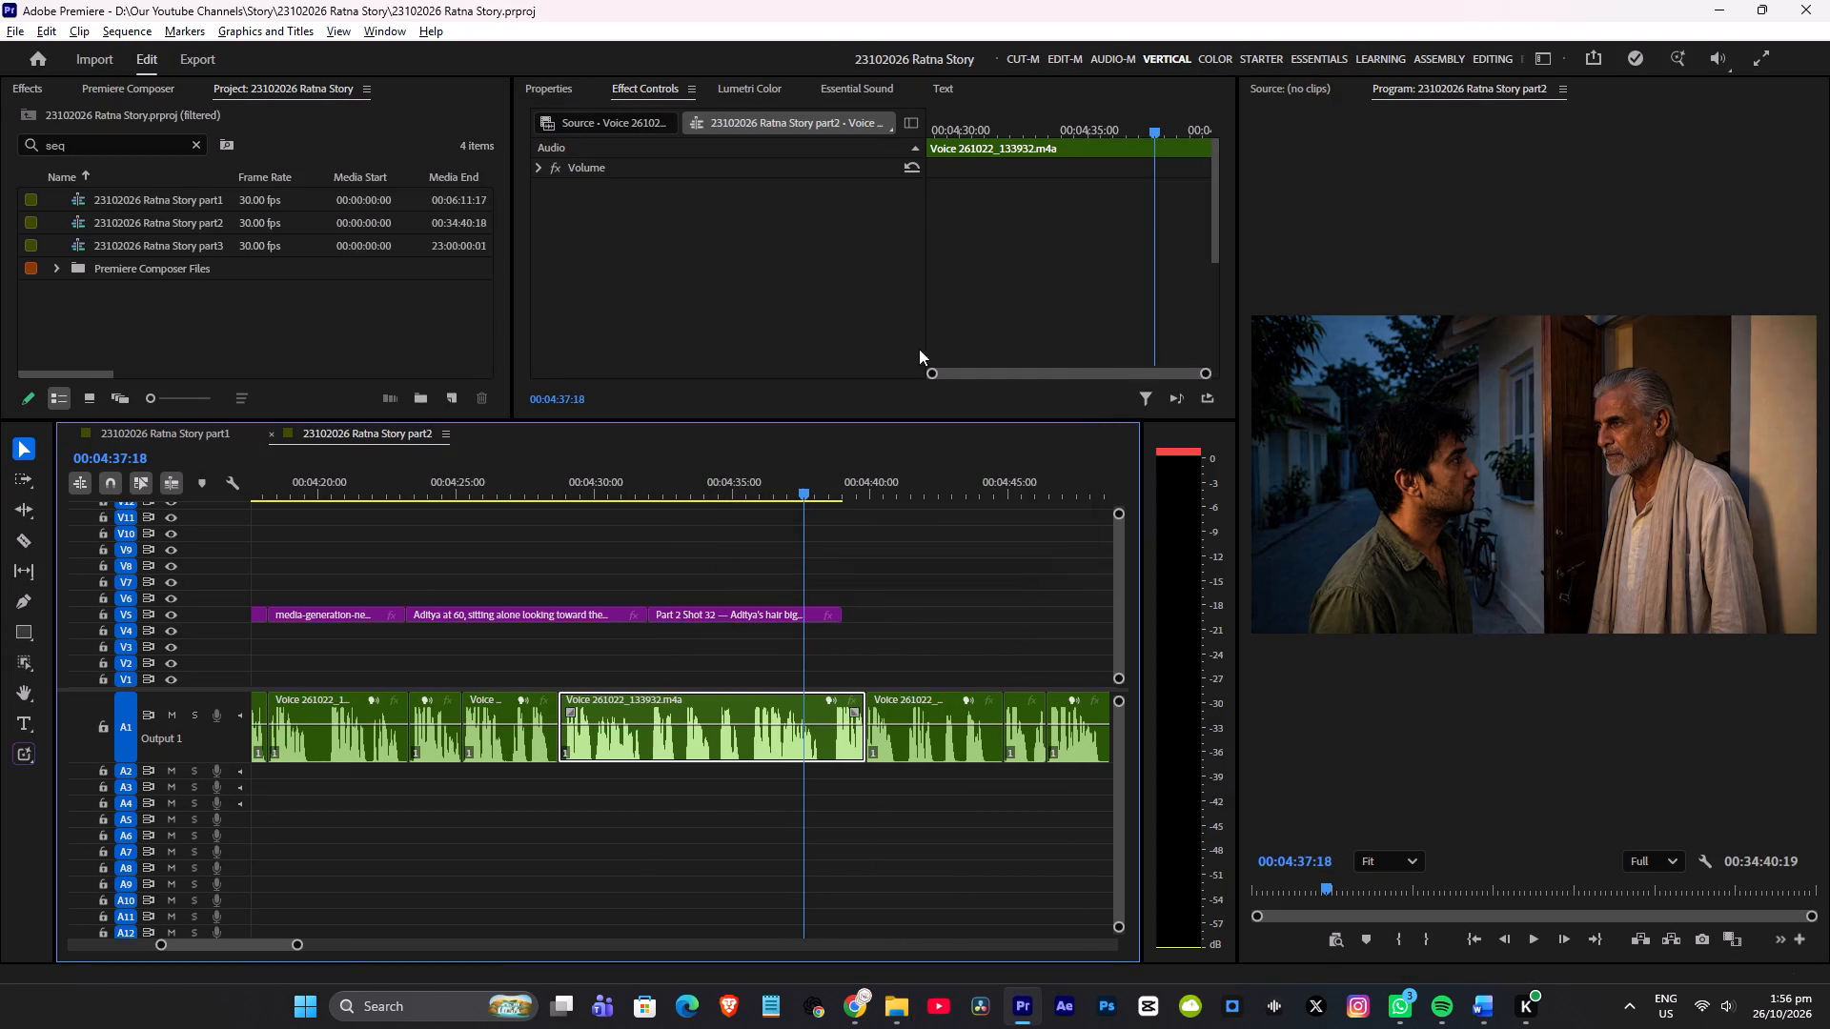
Play the narration from about 00:04:30 to check the cut from the Aditya at 60 image to the Shot 32 image.
{"action": "left_click", "coordinate": [644, 484]}
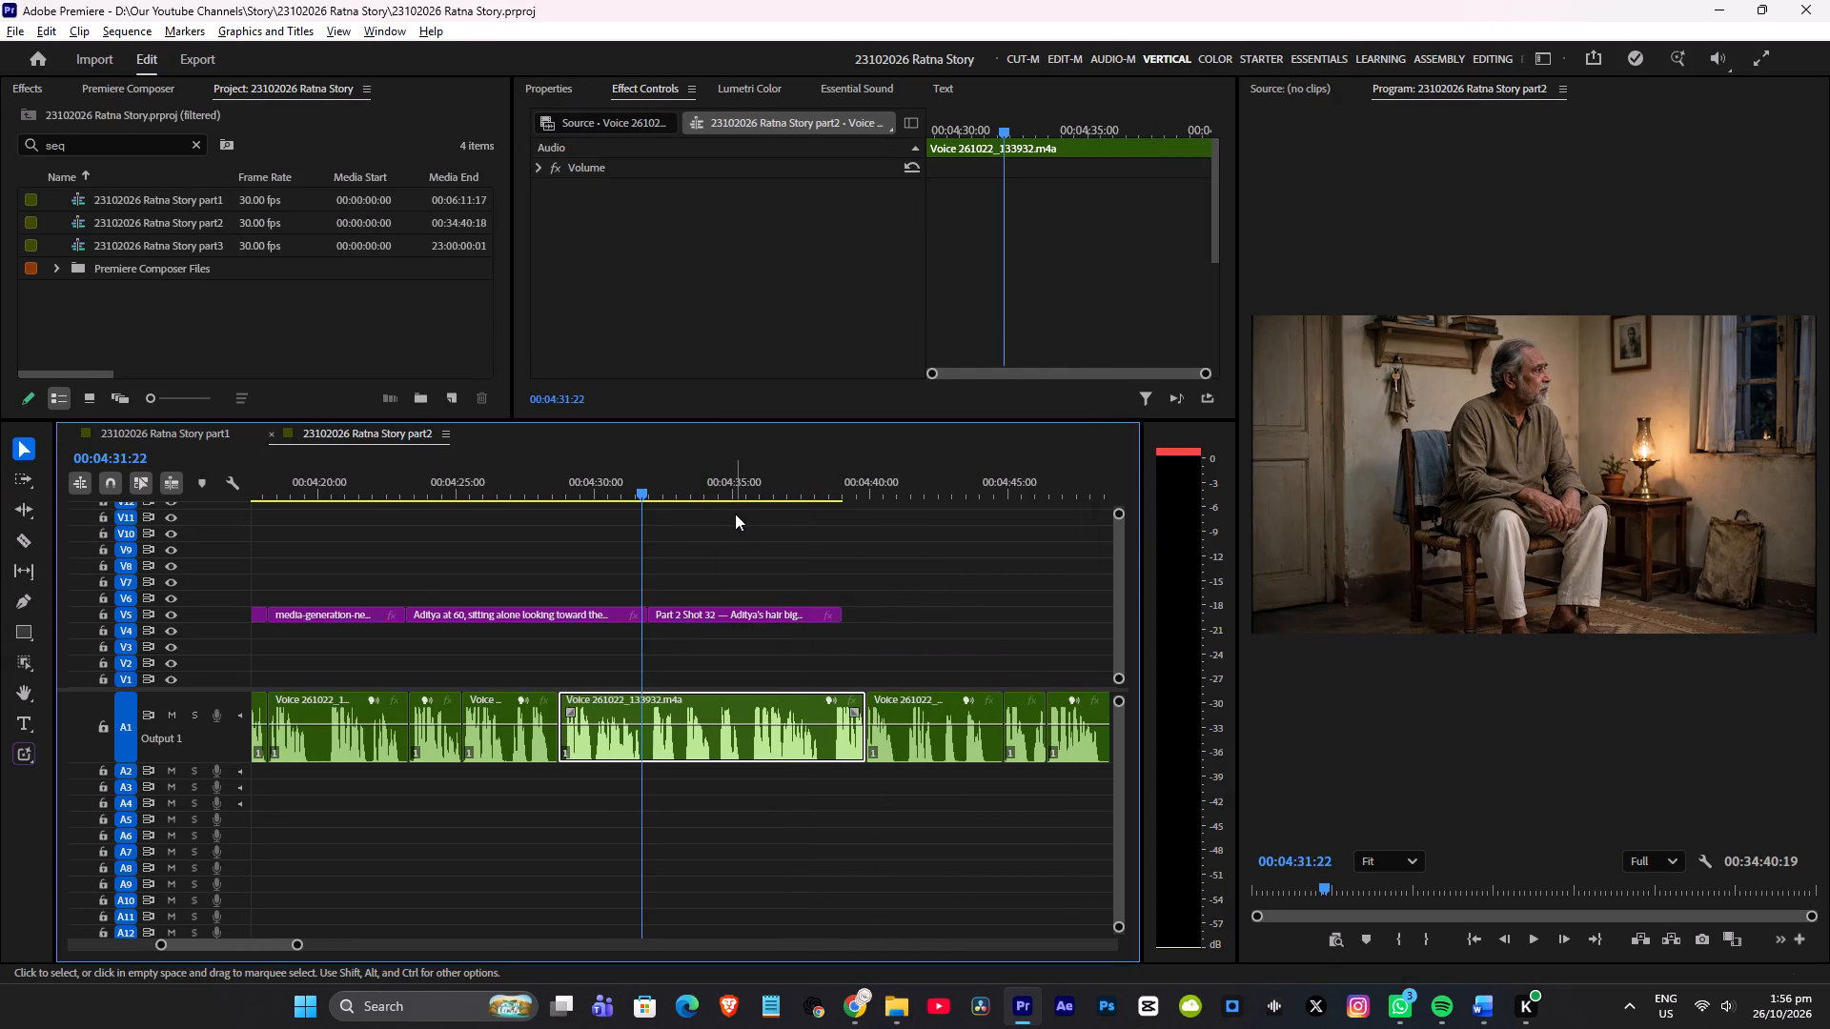
{"action": "scroll", "coordinate": [730, 521], "scroll_direction": "up", "scroll_amount": 4, "text": "alt"}
{"action": "left_click", "coordinate": [570, 485]}
{"action": "scroll", "coordinate": [660, 543], "scroll_direction": "down", "scroll_amount": 5}
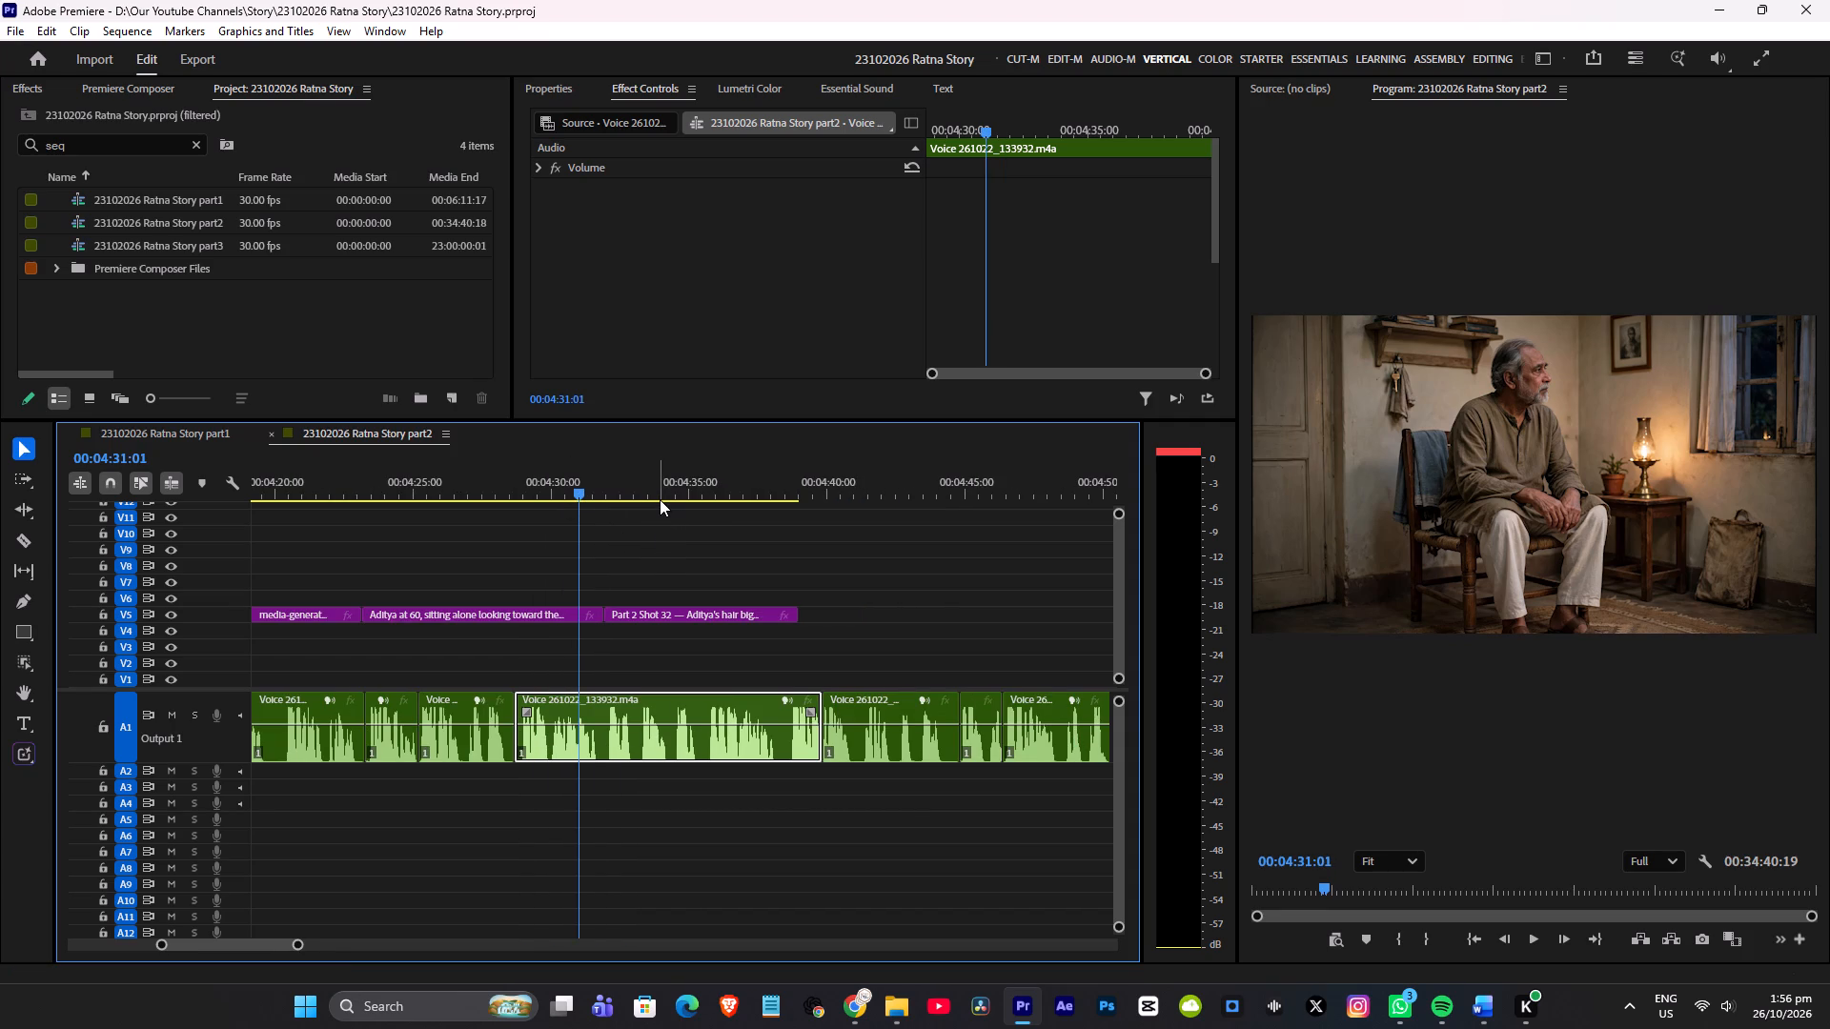
{"action": "scroll", "coordinate": [661, 506], "scroll_direction": "down", "scroll_amount": 3, "text": "alt"}
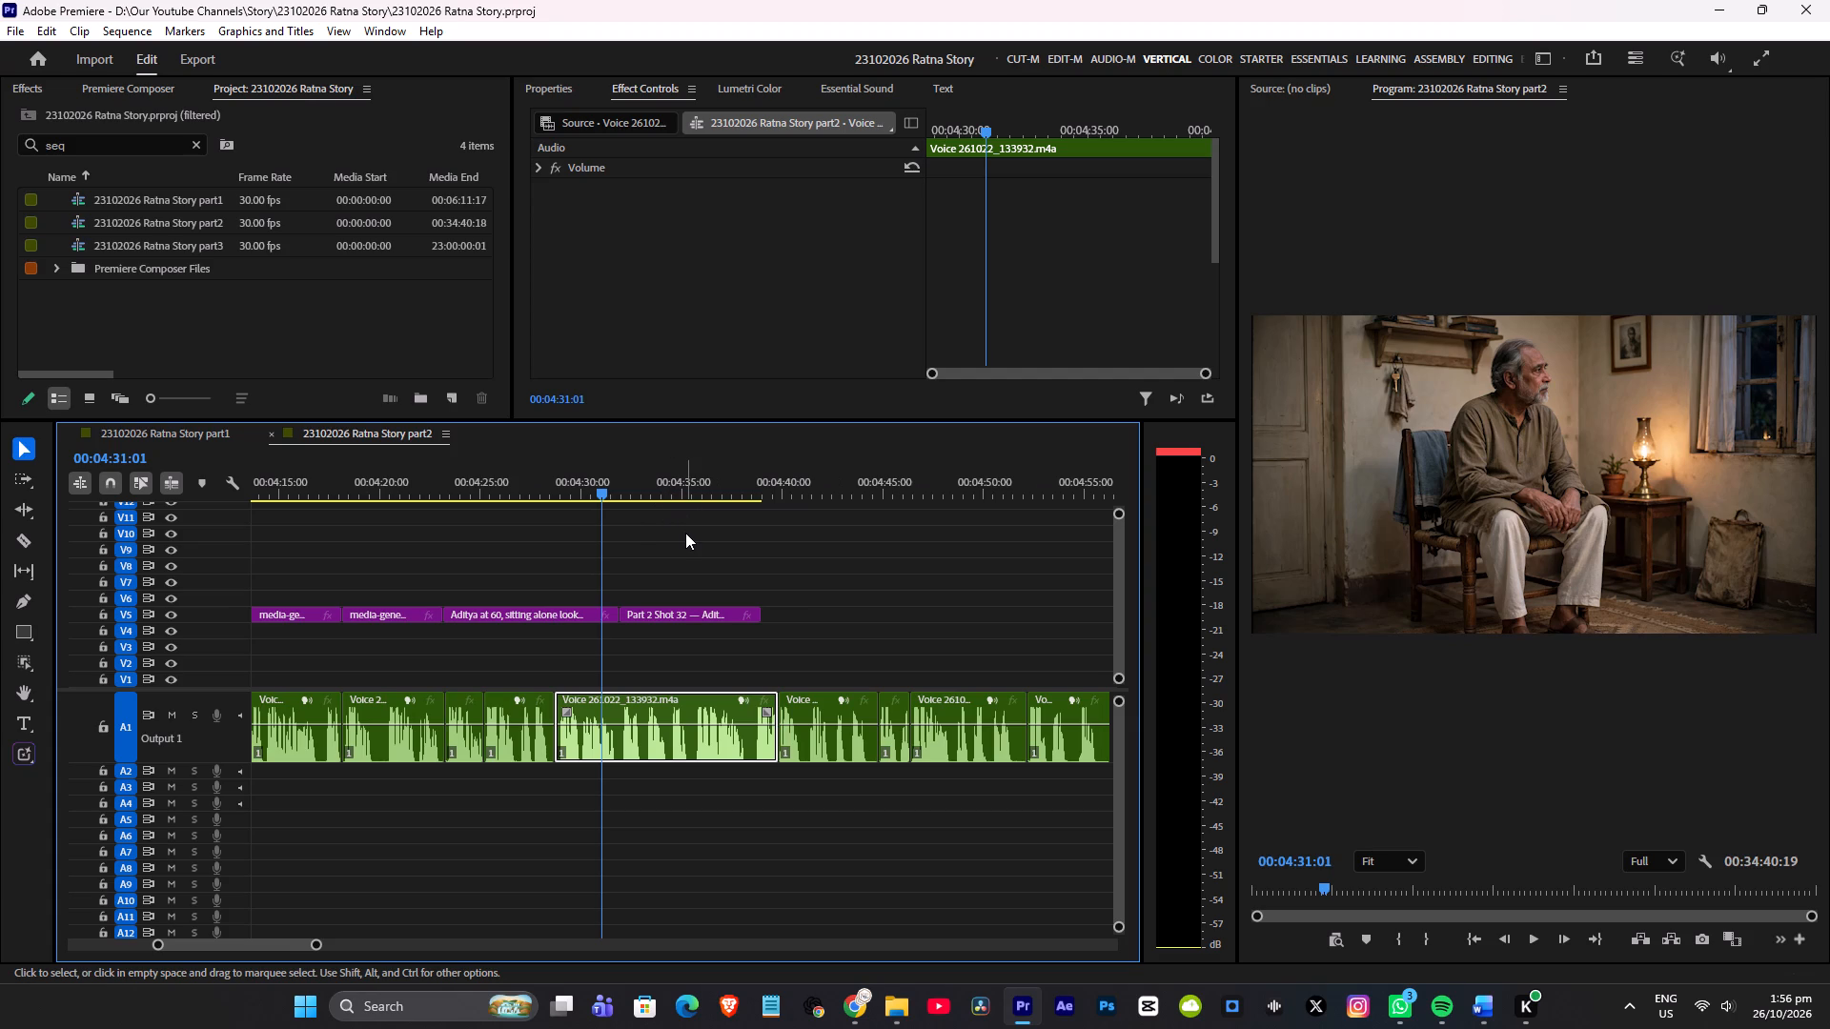
{"action": "scroll", "coordinate": [689, 532], "scroll_direction": "up", "scroll_amount": 3, "text": "alt"}
{"action": "scroll", "coordinate": [625, 572], "scroll_direction": "up", "scroll_amount": 1}
{"action": "left_click", "coordinate": [577, 494]}
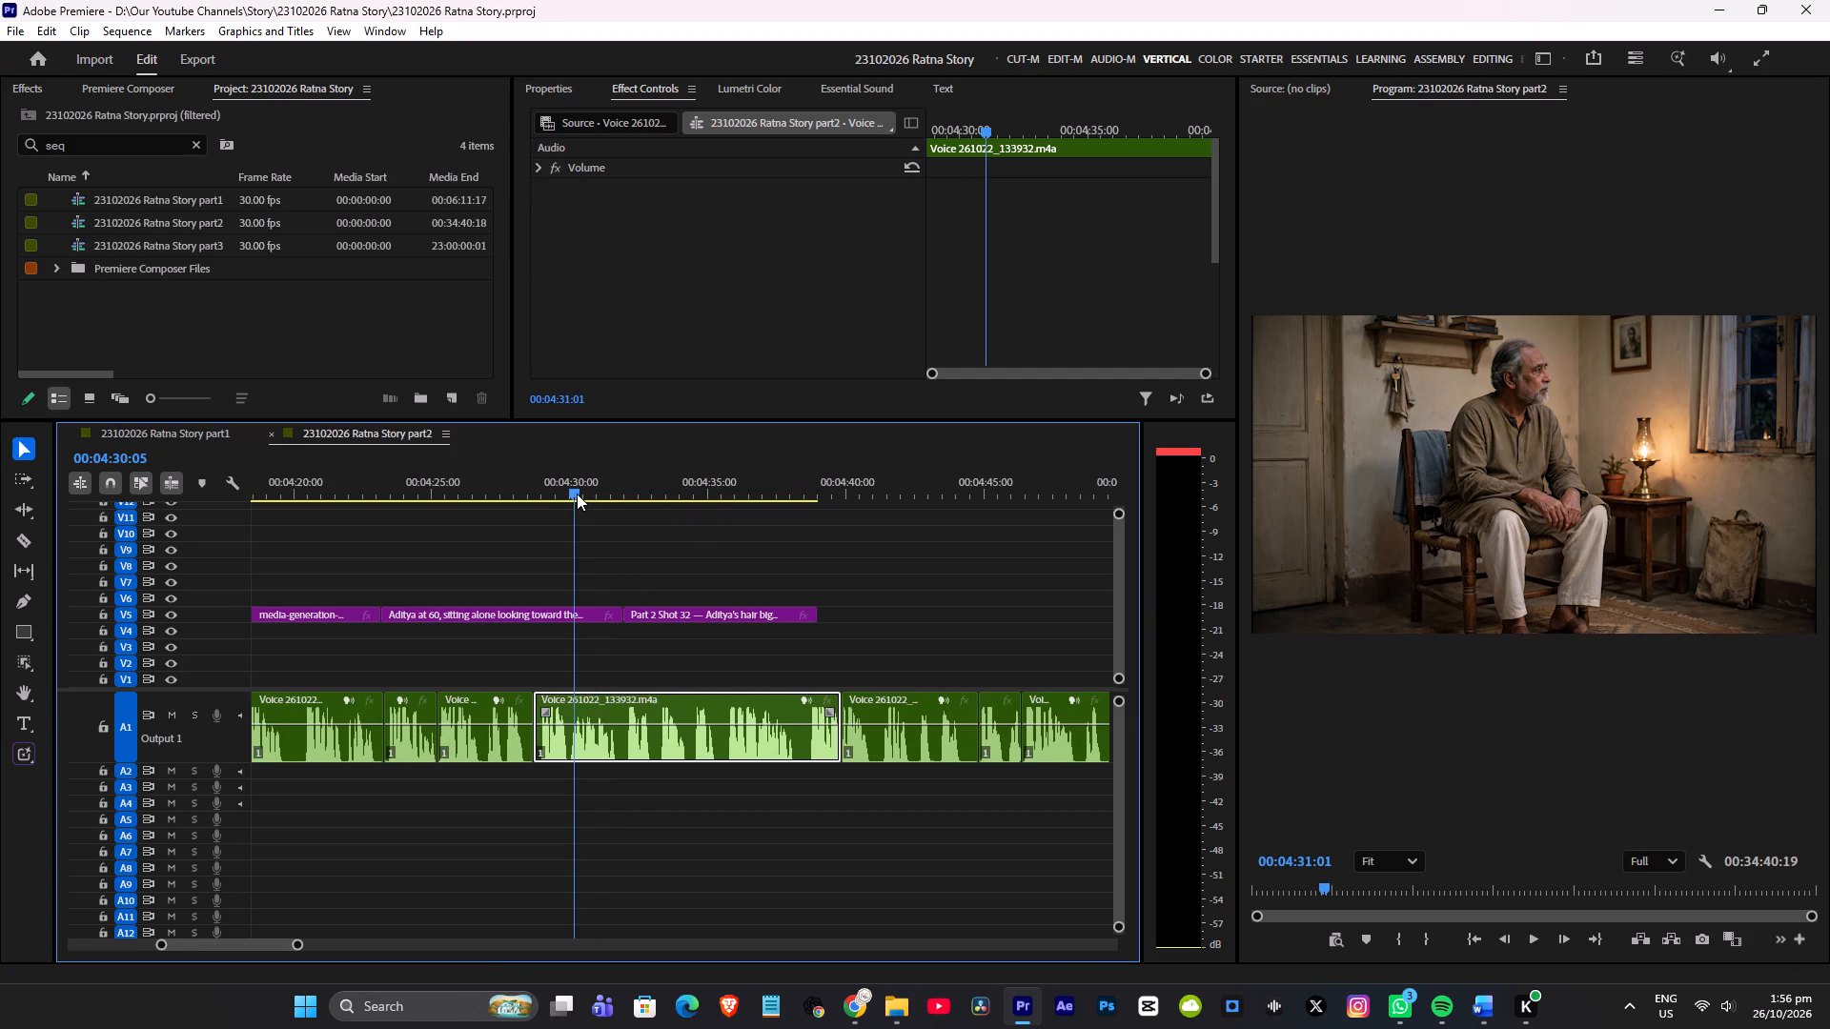
{"action": "scroll", "coordinate": [623, 519], "scroll_direction": "down", "scroll_amount": 3, "text": "alt"}
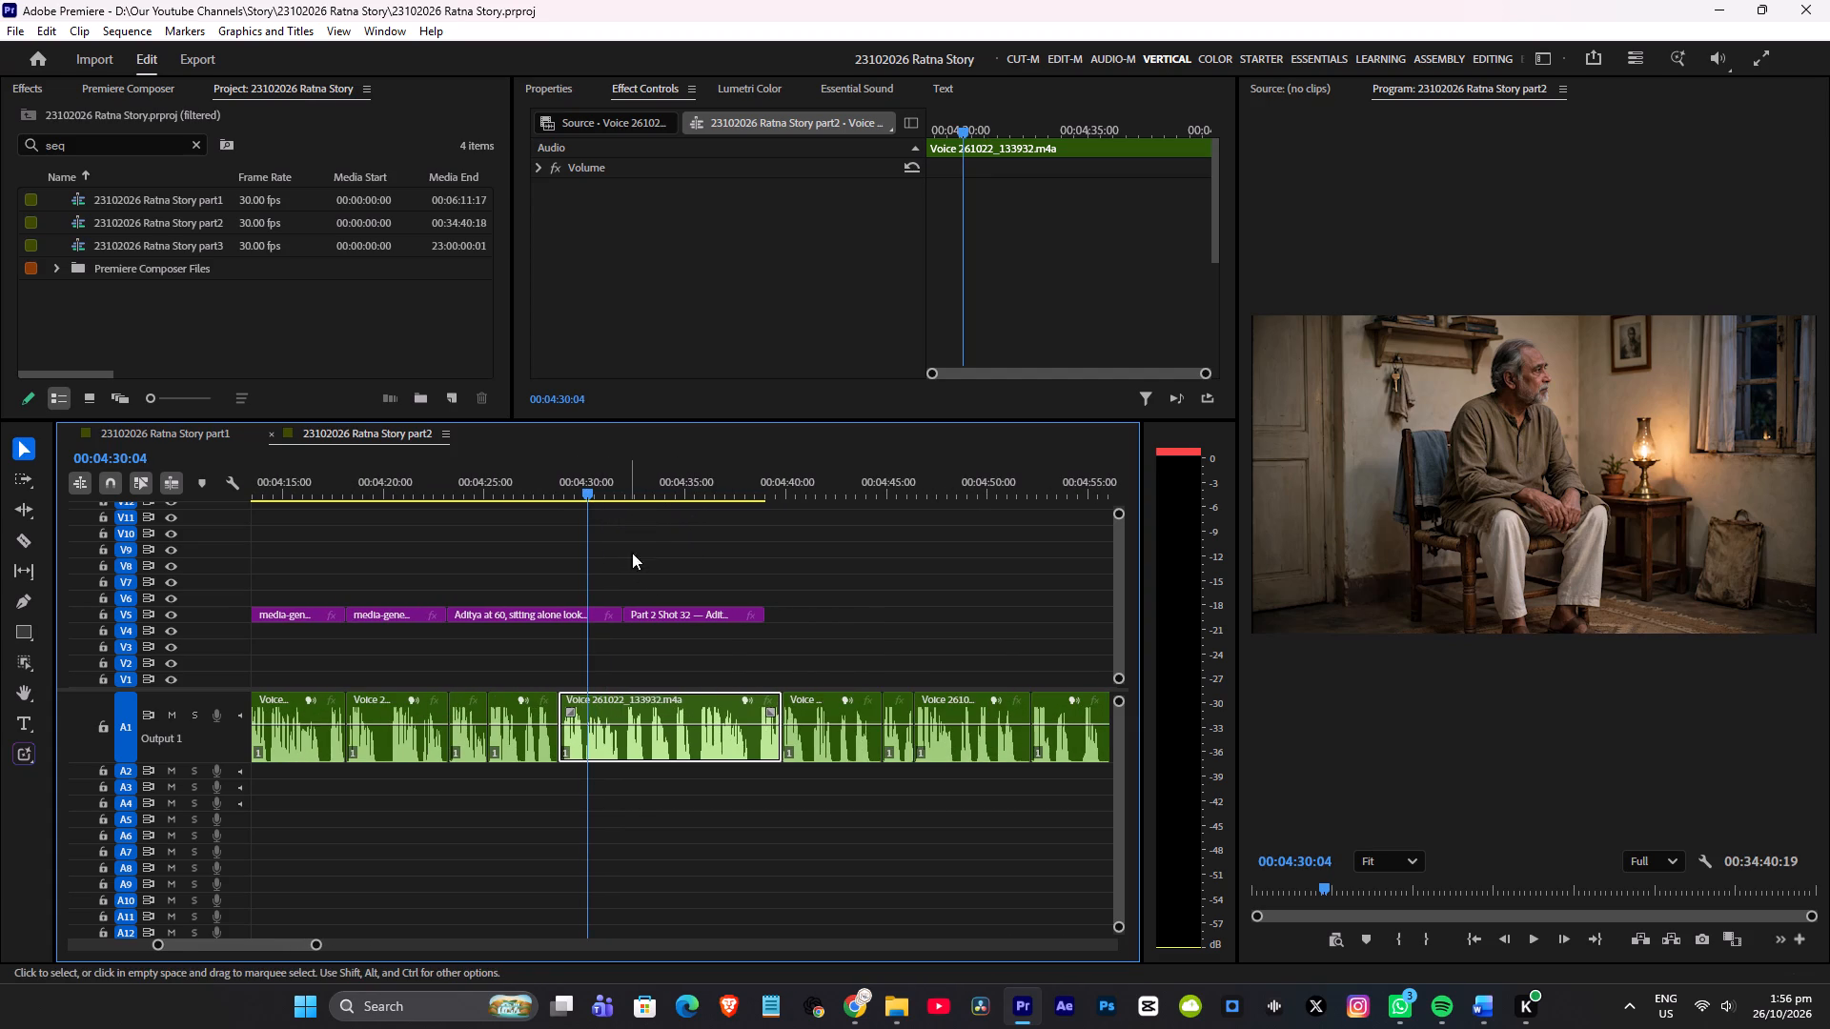
{"action": "key", "text": "space"}
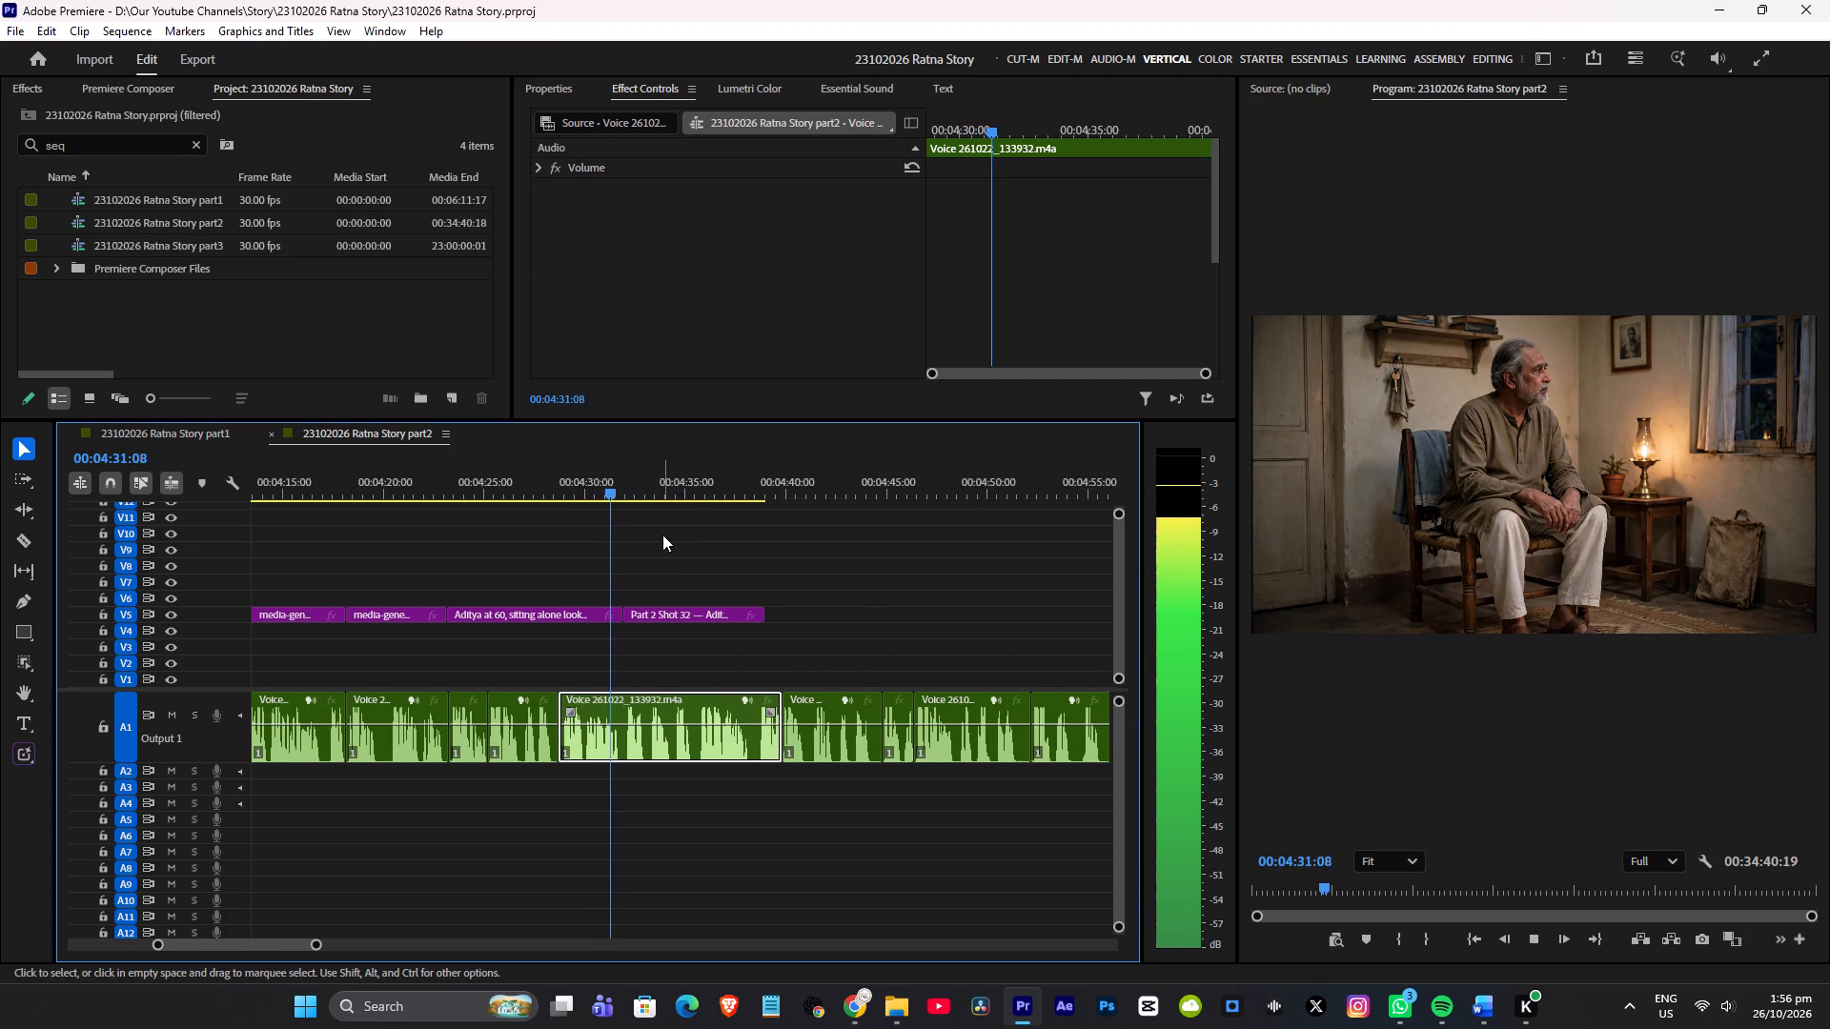
{"action": "scroll", "coordinate": [663, 533], "scroll_direction": "up", "scroll_amount": 3, "text": "alt"}
{"action": "key", "text": "space"}
{"action": "left_click", "coordinate": [580, 494]}
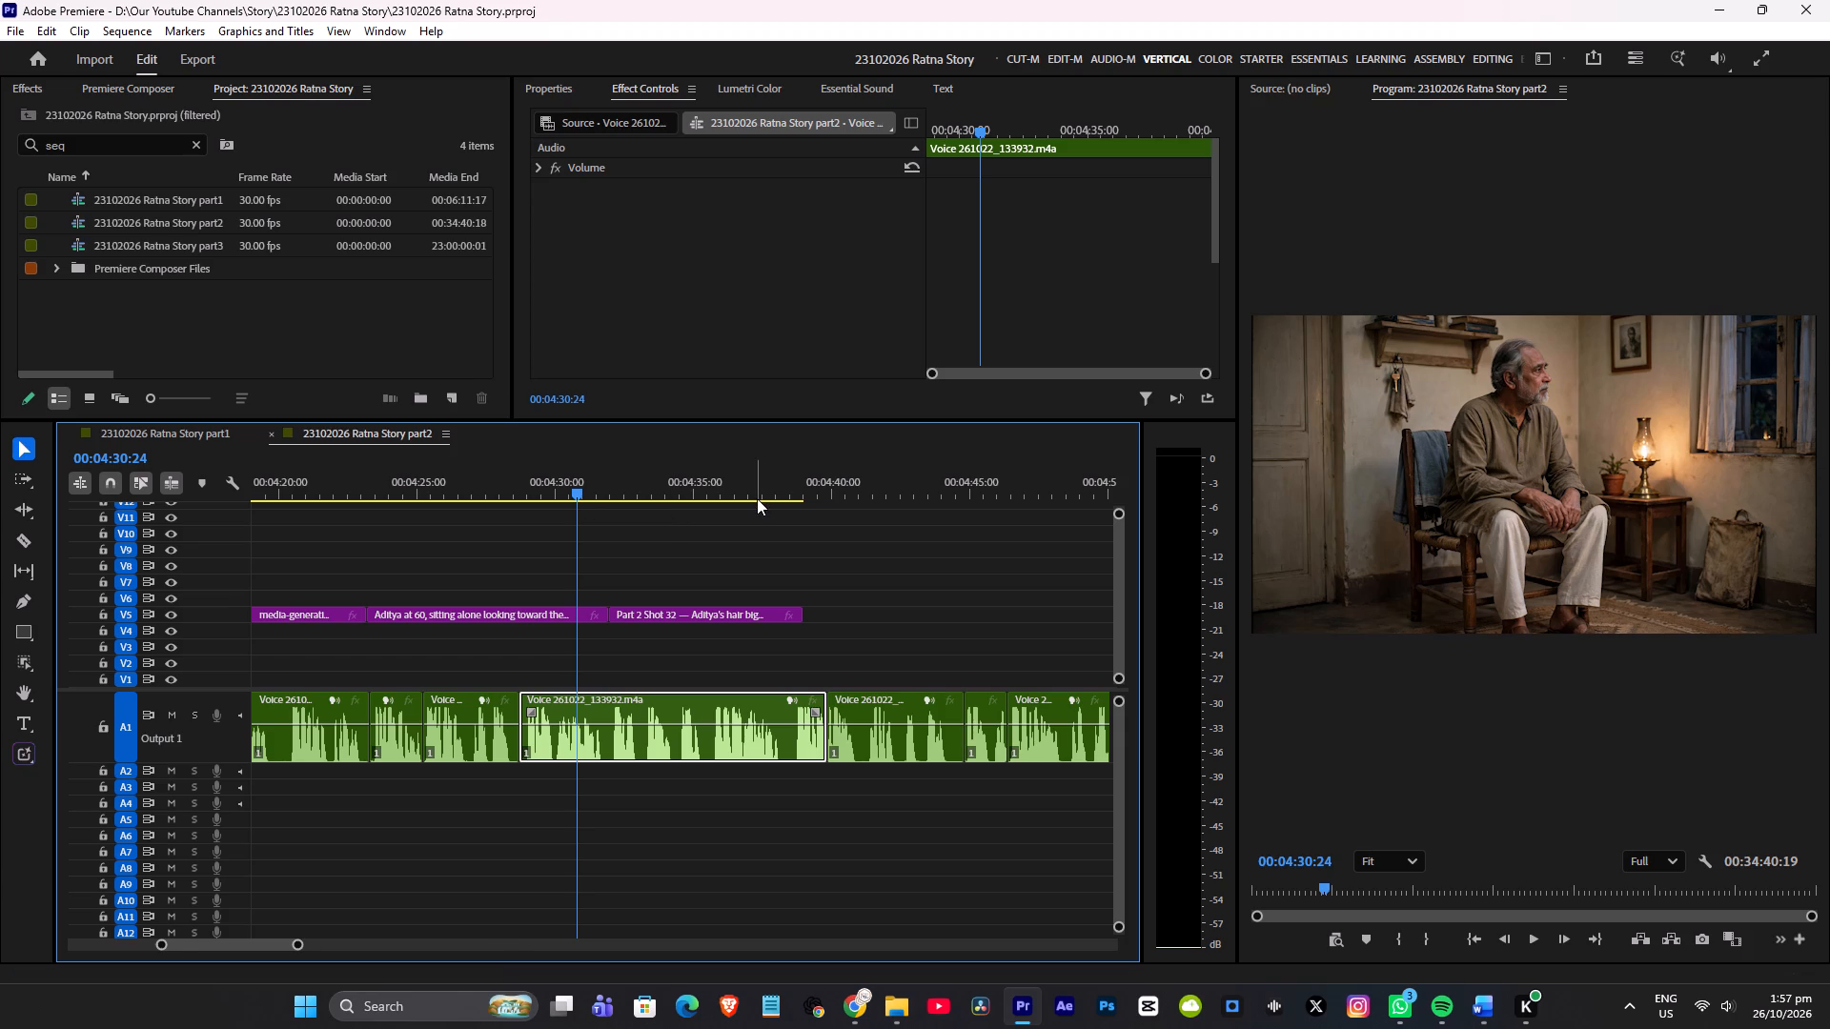
{"action": "scroll", "coordinate": [726, 509], "scroll_direction": "up", "scroll_amount": 3, "text": "alt"}
{"action": "left_click", "coordinate": [529, 486]}
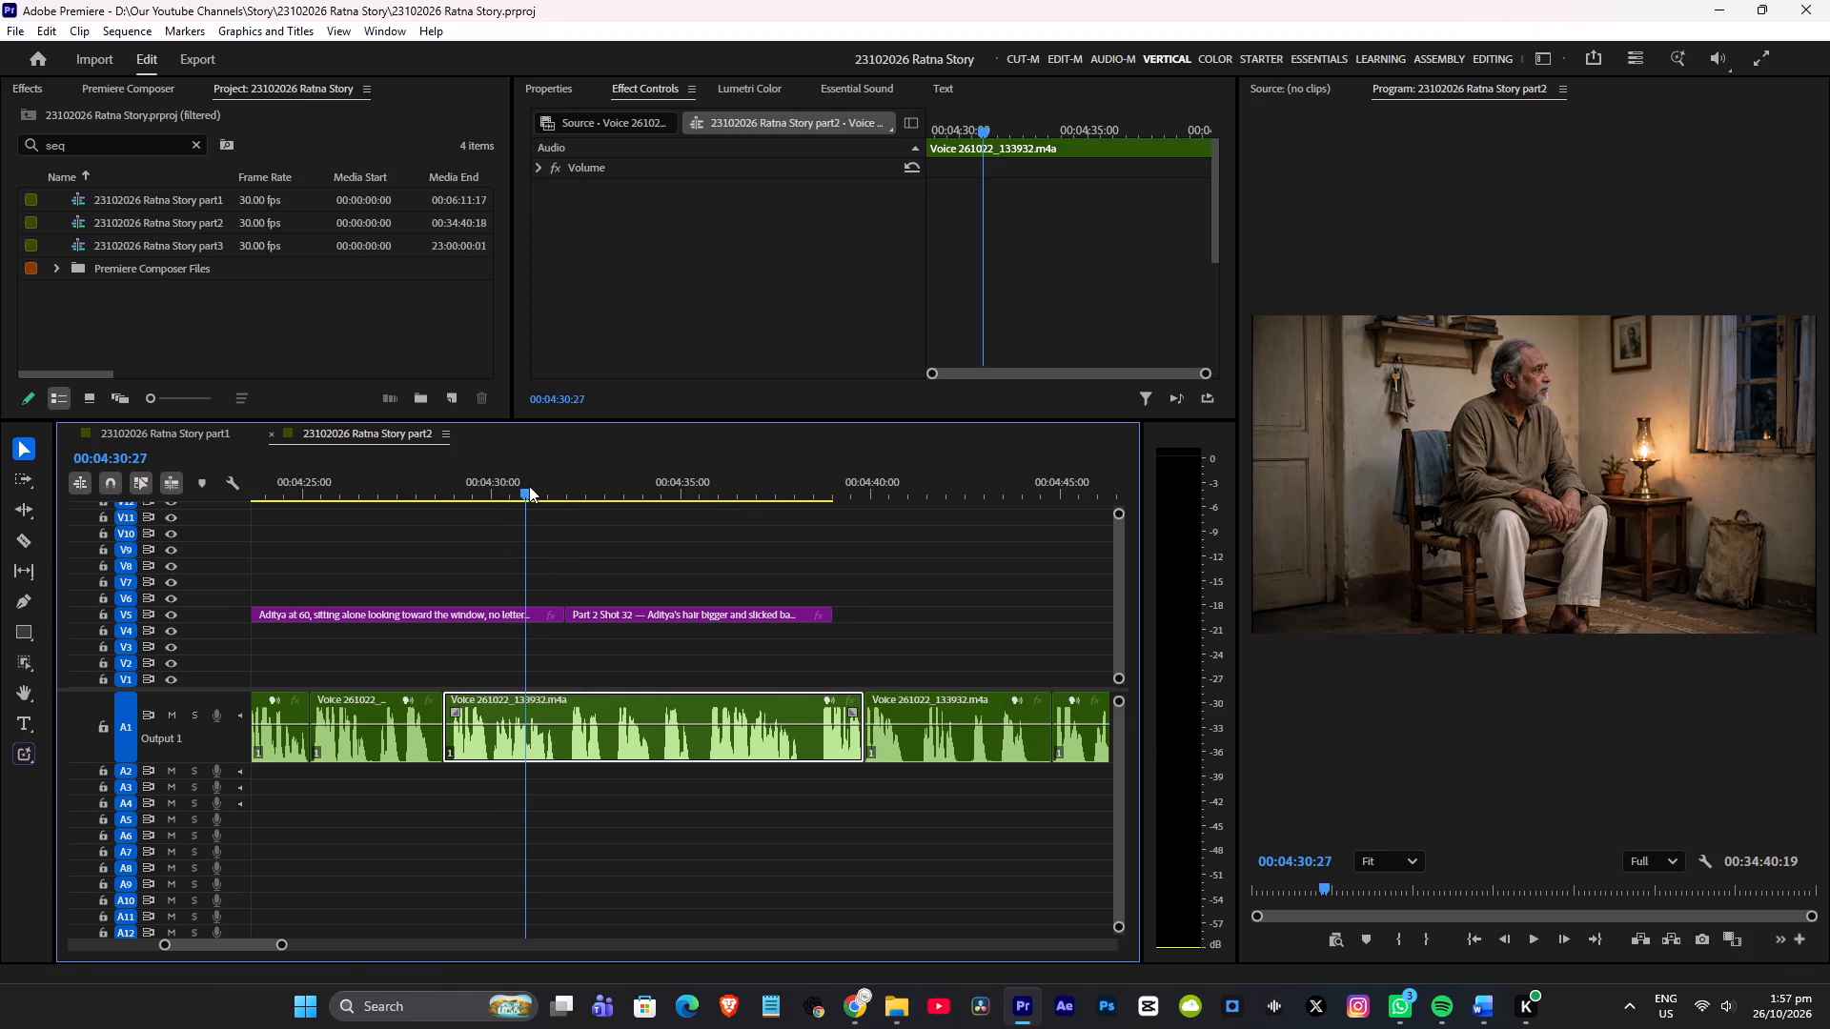
{"action": "key", "text": "space"}
{"action": "scroll", "coordinate": [610, 540], "scroll_direction": "down", "scroll_amount": 8, "text": "alt"}
{"action": "key", "text": "space"}
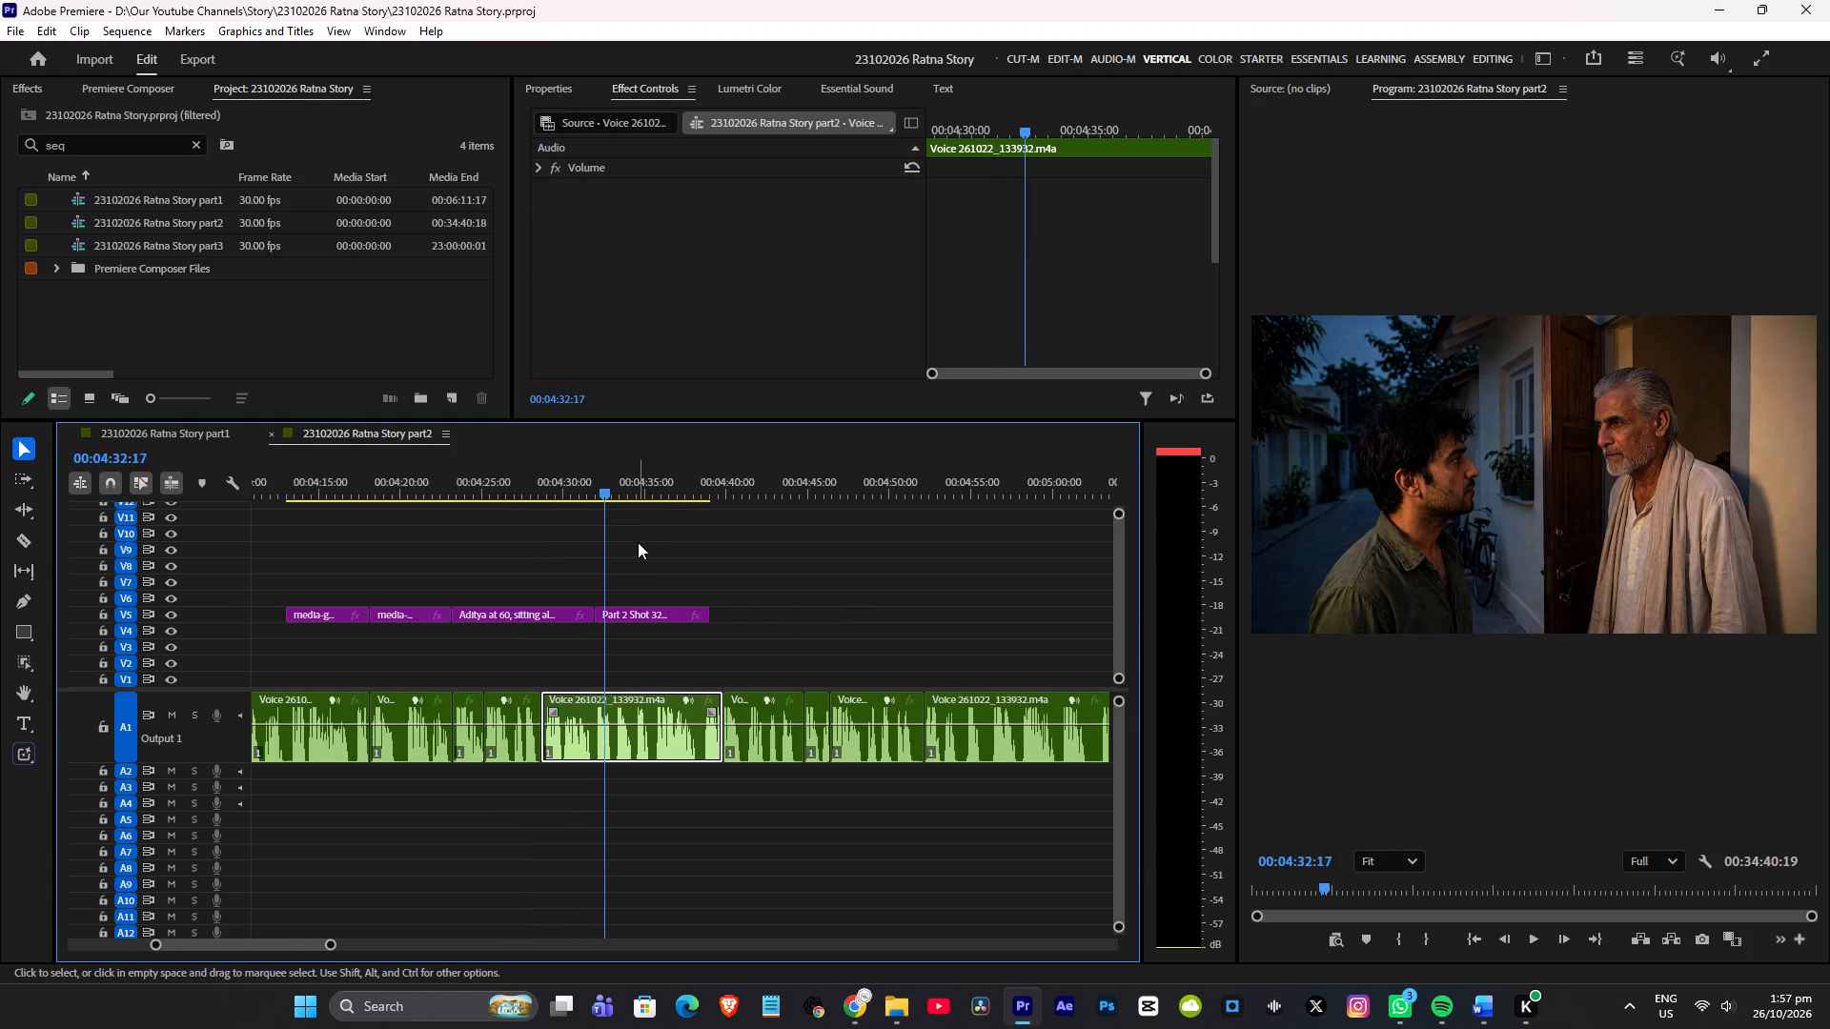
Listen through the Shot 32 narration, trim the image's end to 00:04:38:13, and save the project.
{"action": "key", "text": "space"}
{"action": "scroll", "coordinate": [660, 527], "scroll_direction": "down", "scroll_amount": 5}
{"action": "scroll", "coordinate": [626, 546], "scroll_direction": "up", "scroll_amount": 3, "text": "alt"}
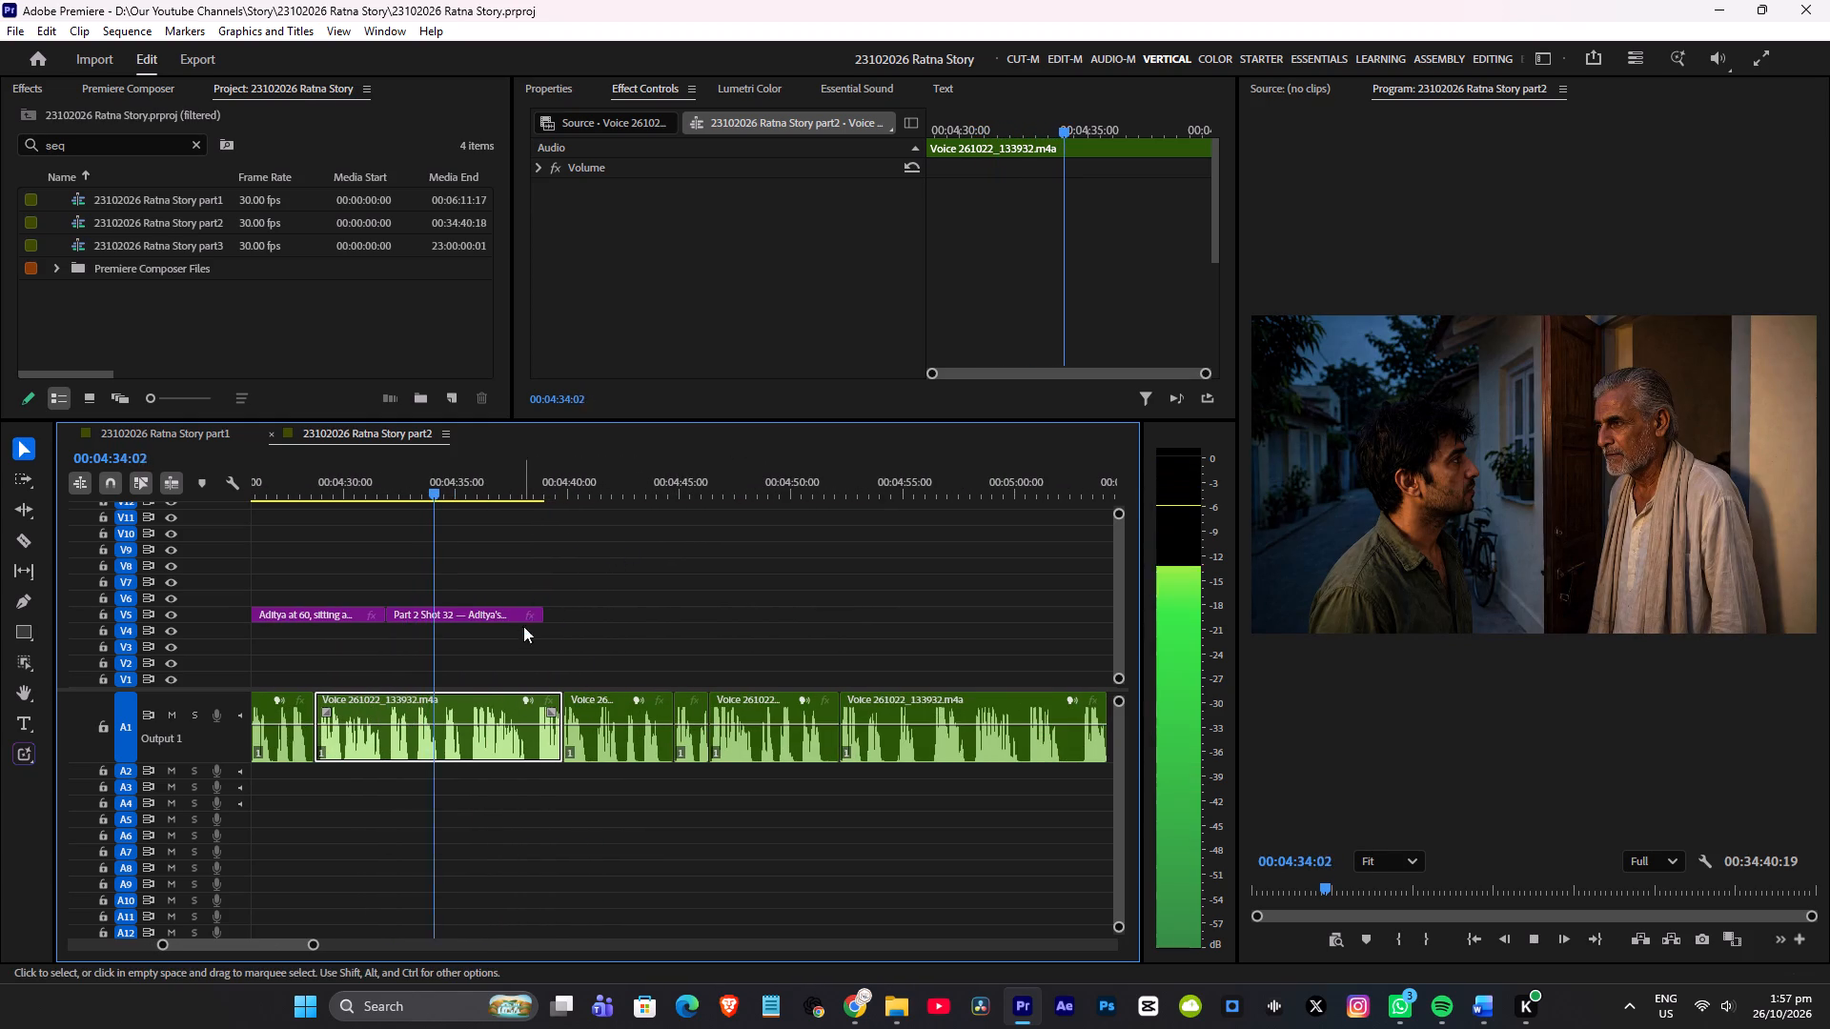
{"action": "left_click_drag", "start_coordinate": [542, 618], "coordinate": [555, 618]}
{"action": "scroll", "coordinate": [588, 588], "scroll_direction": "down", "scroll_amount": 8, "text": "alt"}
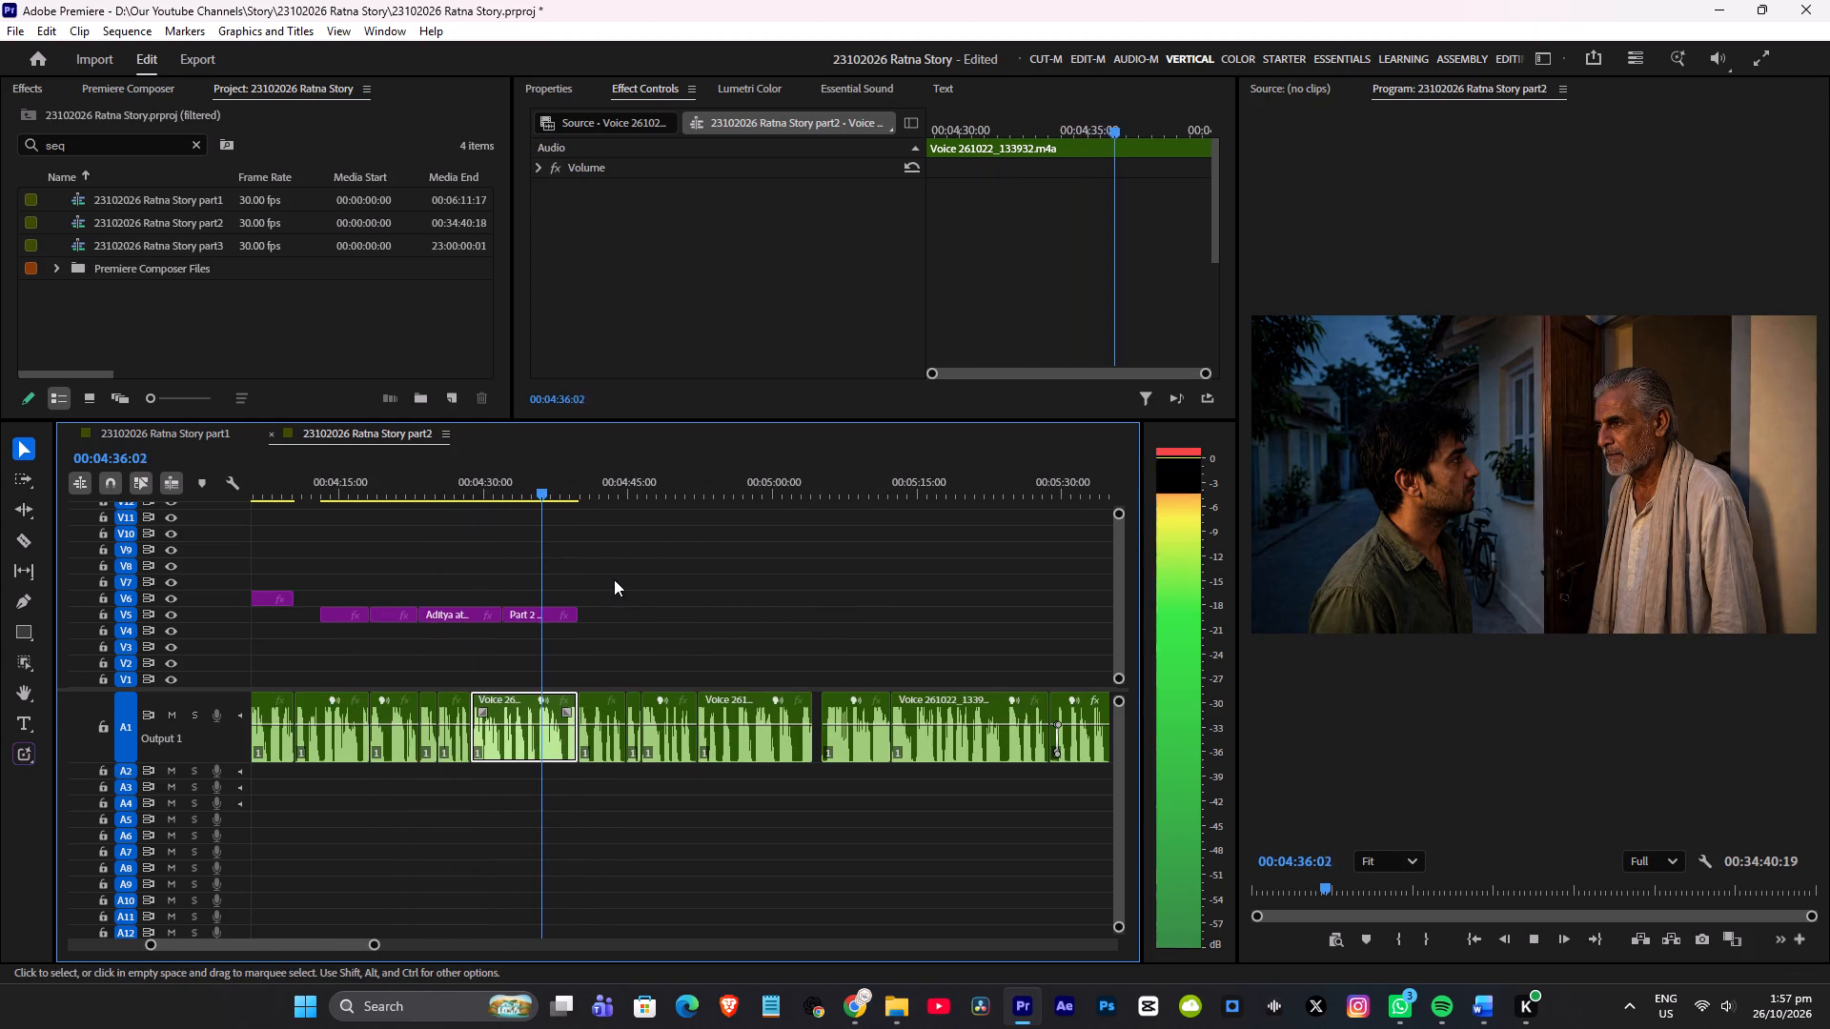
{"action": "scroll", "coordinate": [614, 579], "scroll_direction": "up", "scroll_amount": 9, "text": "alt"}
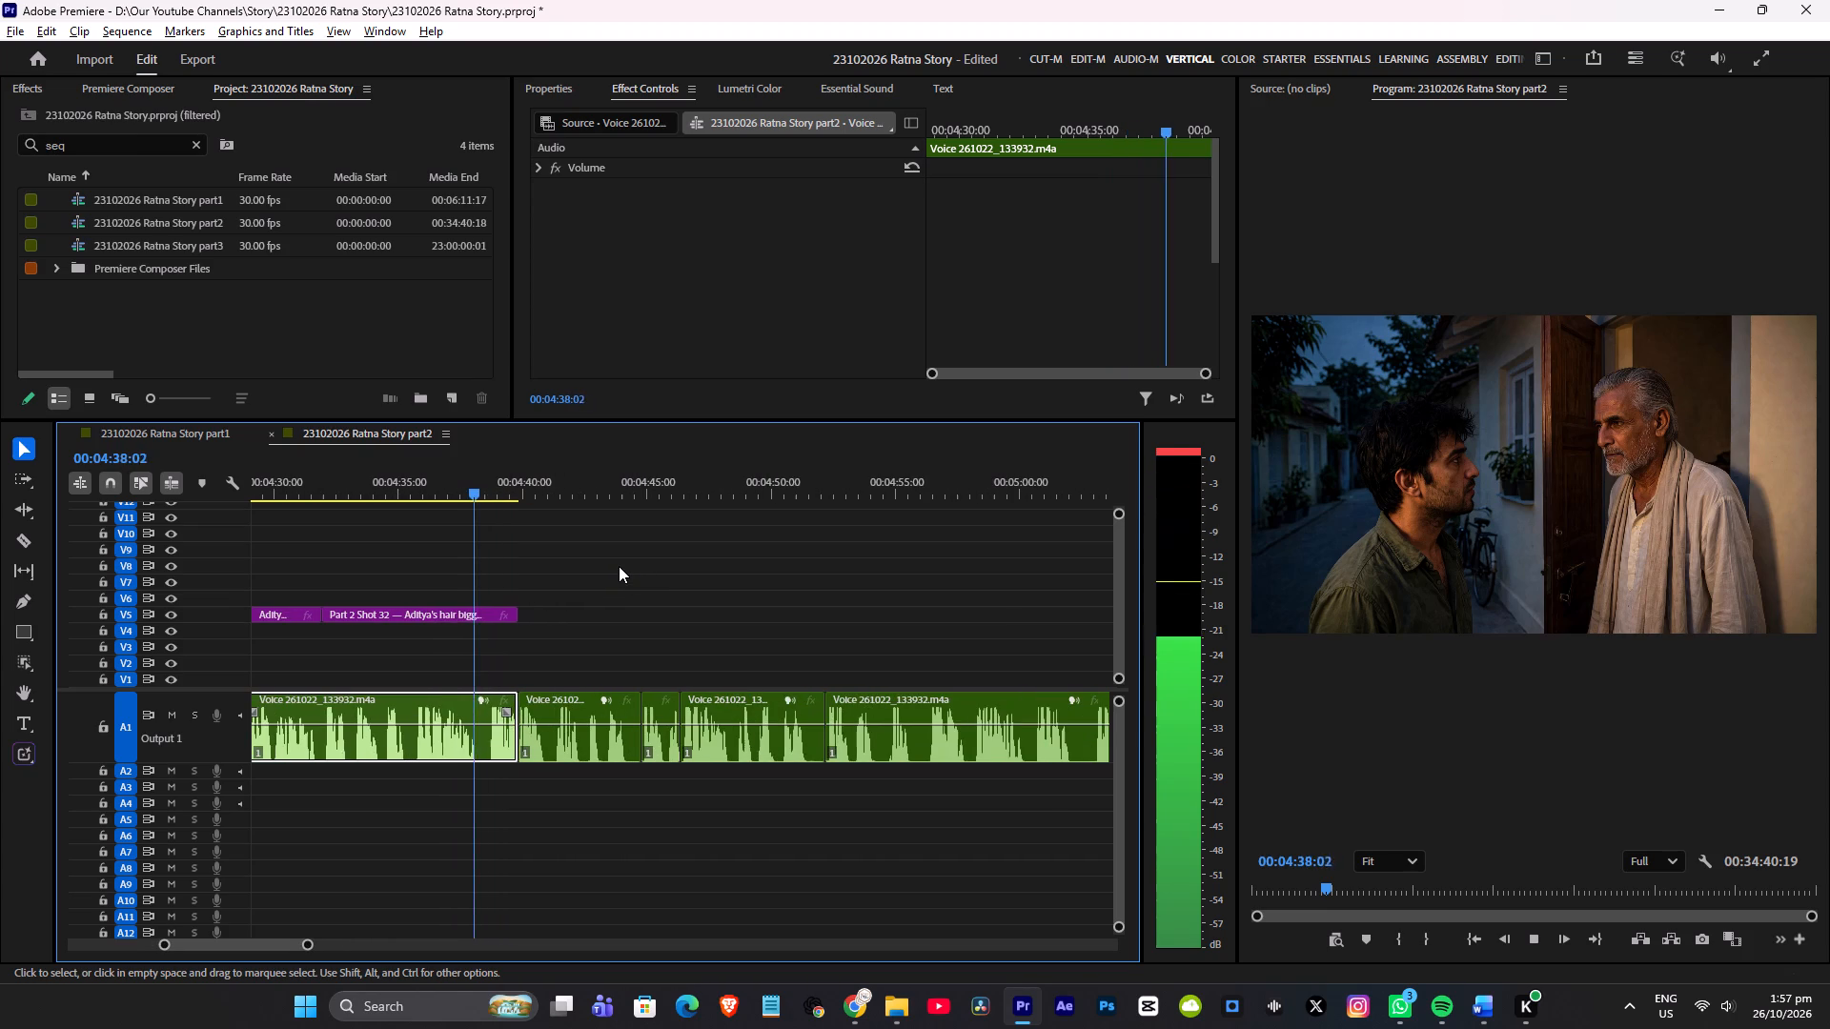
{"action": "scroll", "coordinate": [619, 566], "scroll_direction": "down", "scroll_amount": 4, "text": "alt"}
{"action": "key", "text": "space"}
{"action": "left_click", "coordinate": [530, 480]}
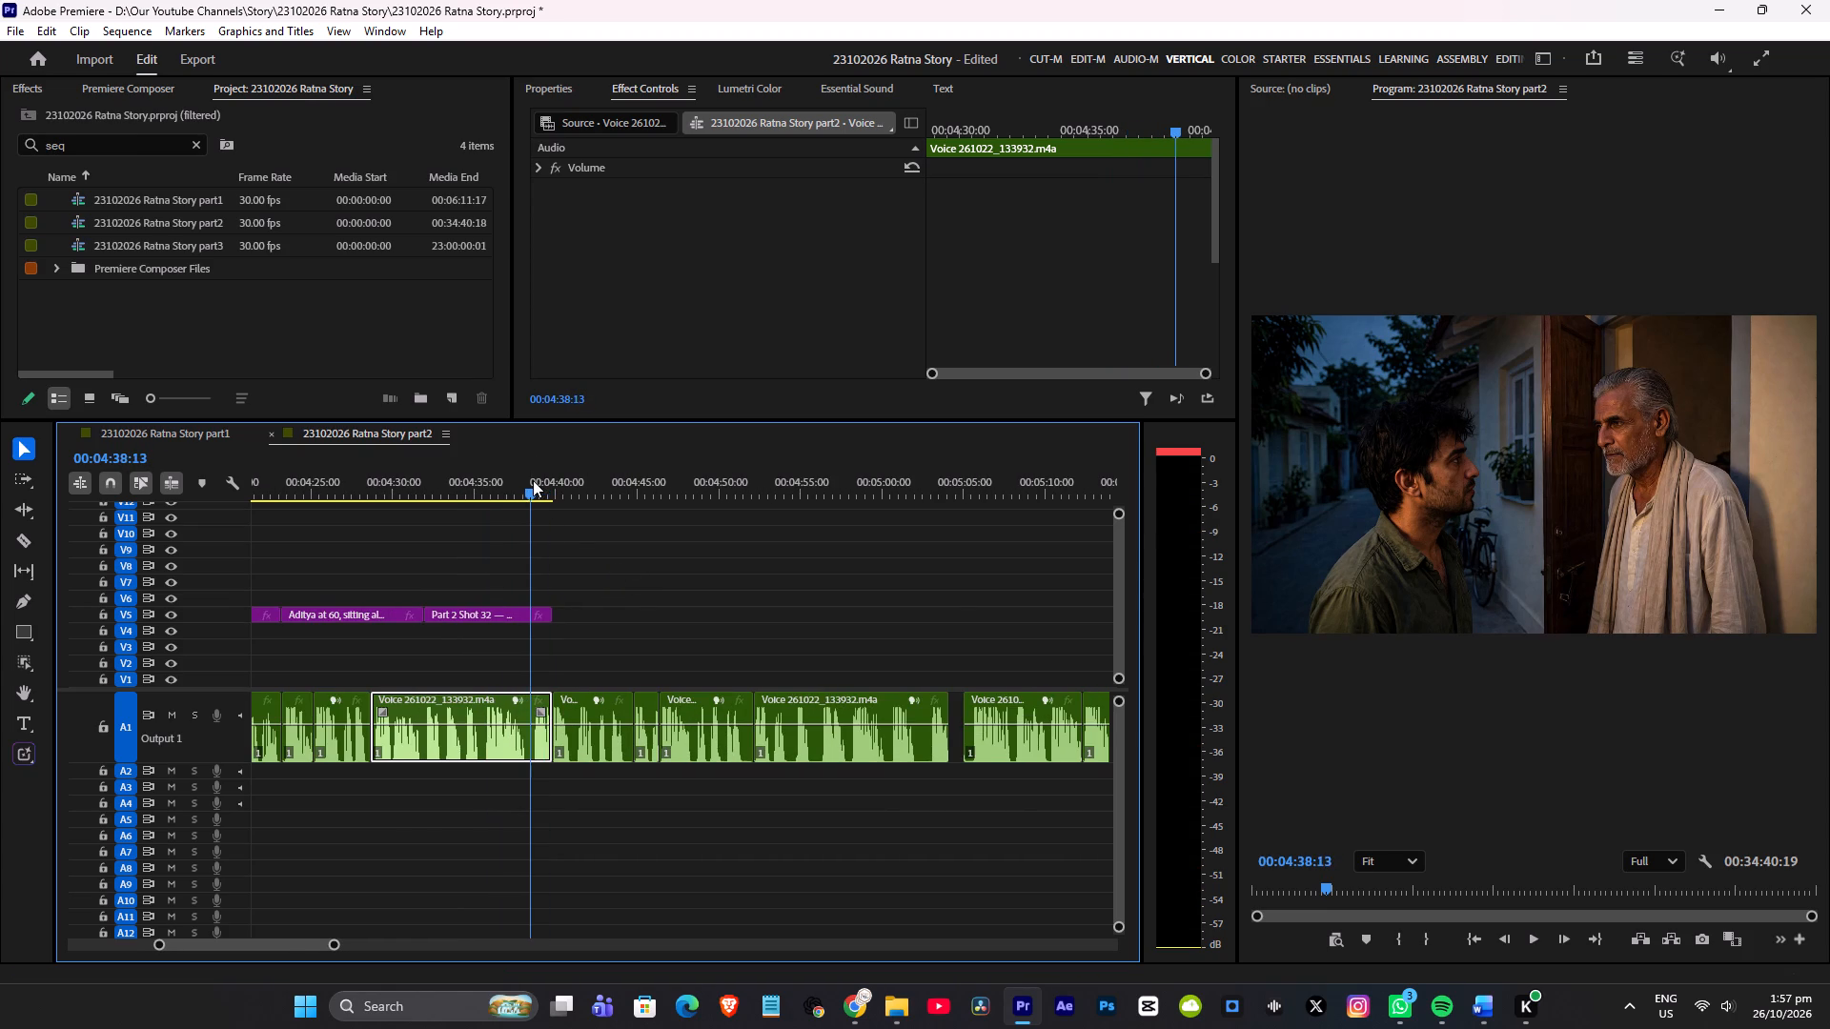
{"action": "left_click_drag", "start_coordinate": [551, 615], "coordinate": [529, 618]}
{"action": "key", "text": "ctrl+s"}
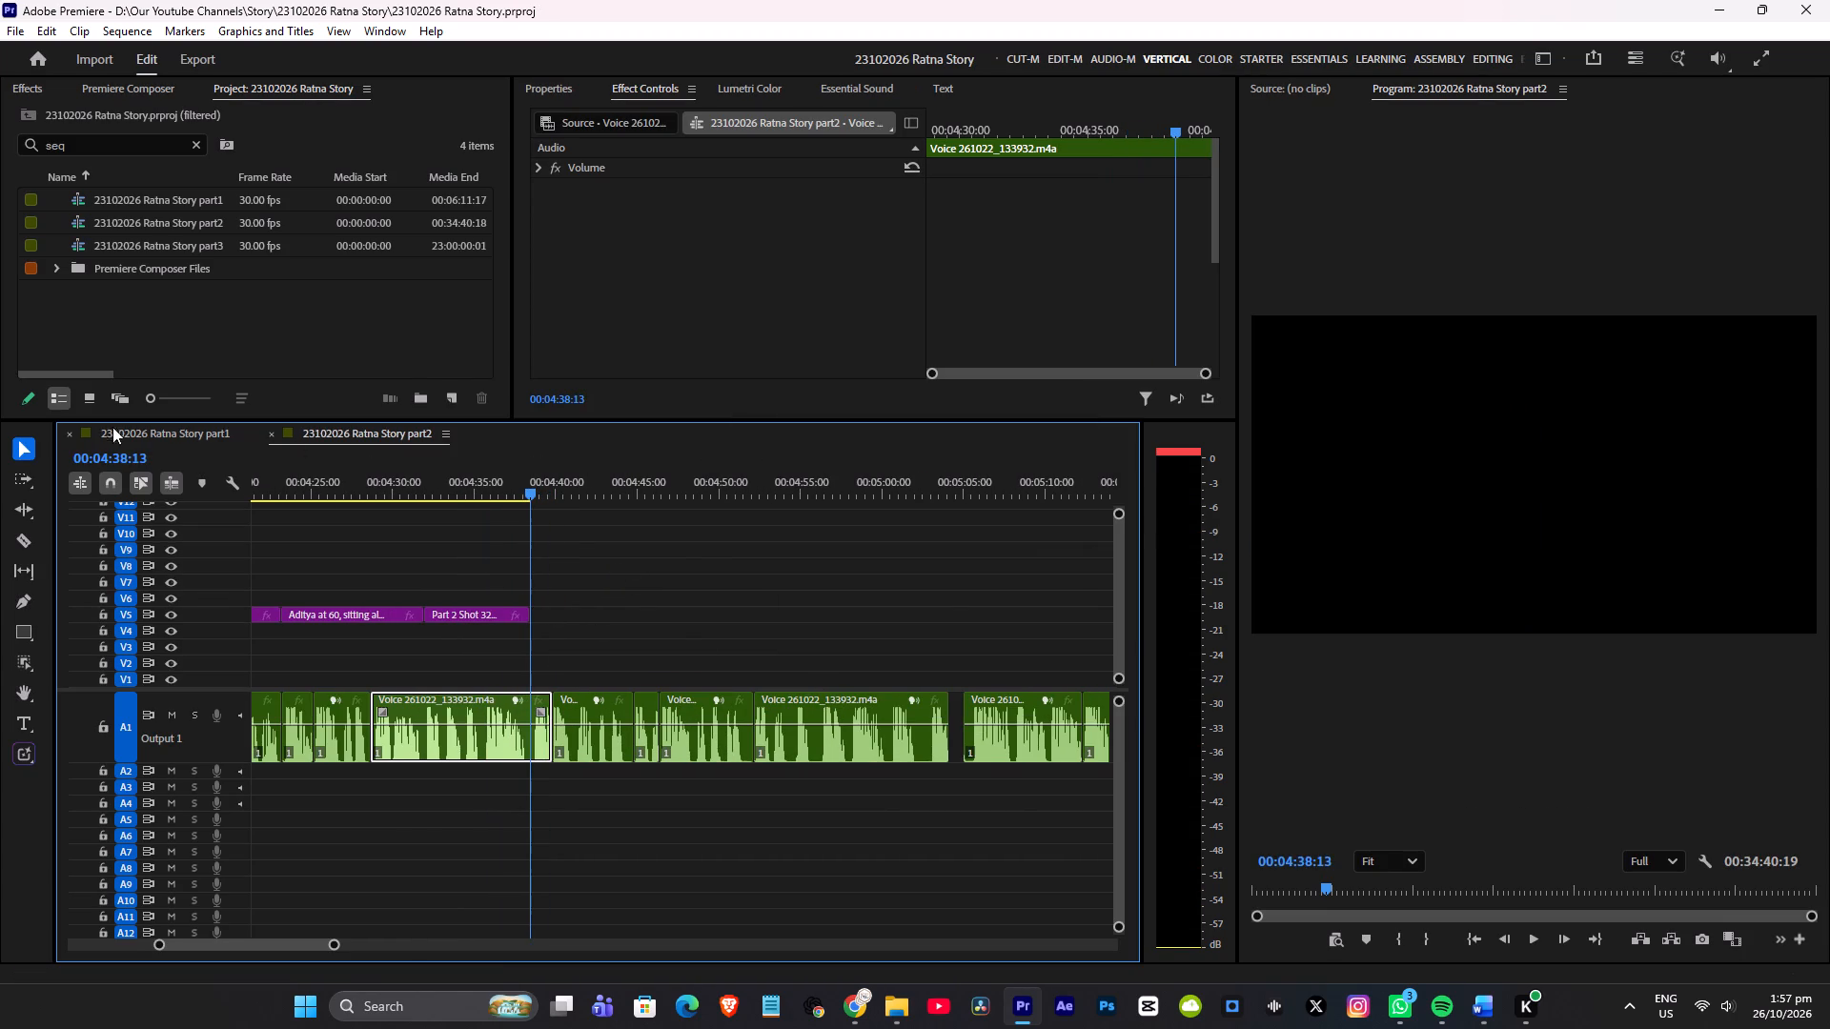
Copy the two stacked hooded-figure clips near 00:00:14 in the part1 sequence into part2 at 00:04:38:13, directly after Shot 32, and save.
{"action": "left_click", "coordinate": [147, 428]}
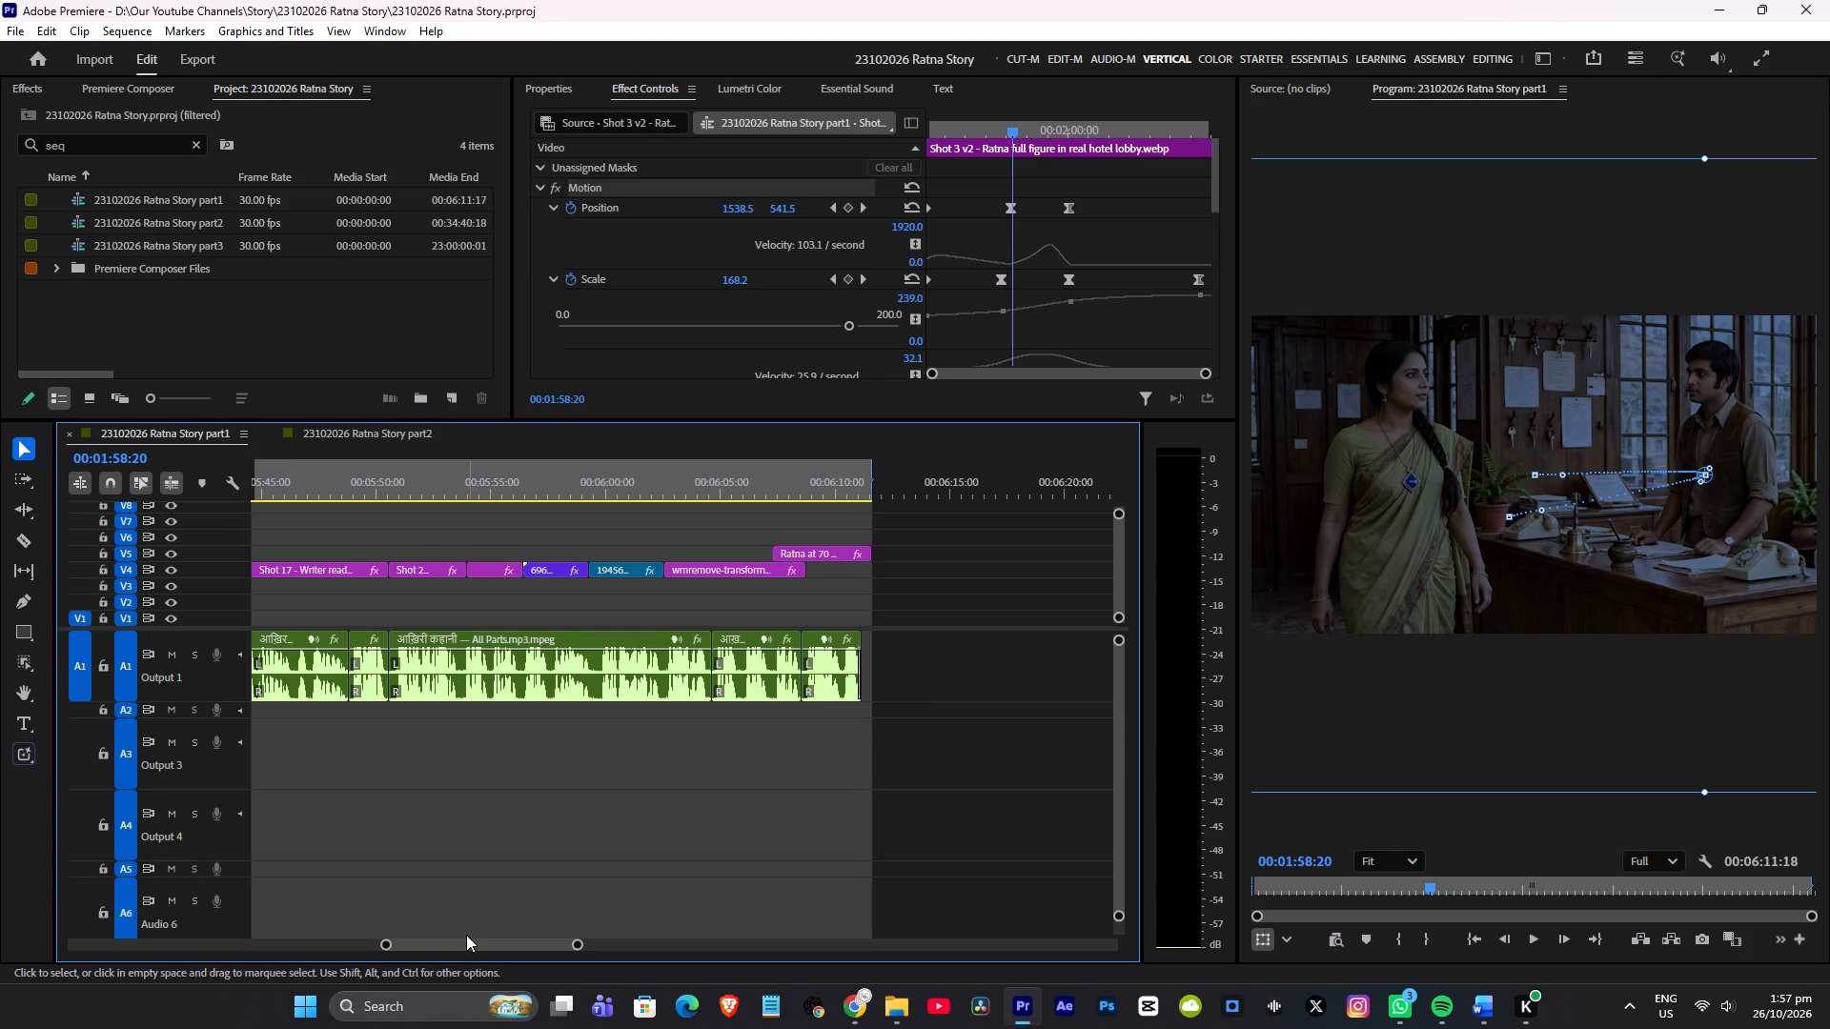
{"action": "left_click_drag", "start_coordinate": [462, 940], "coordinate": [0, 942]}
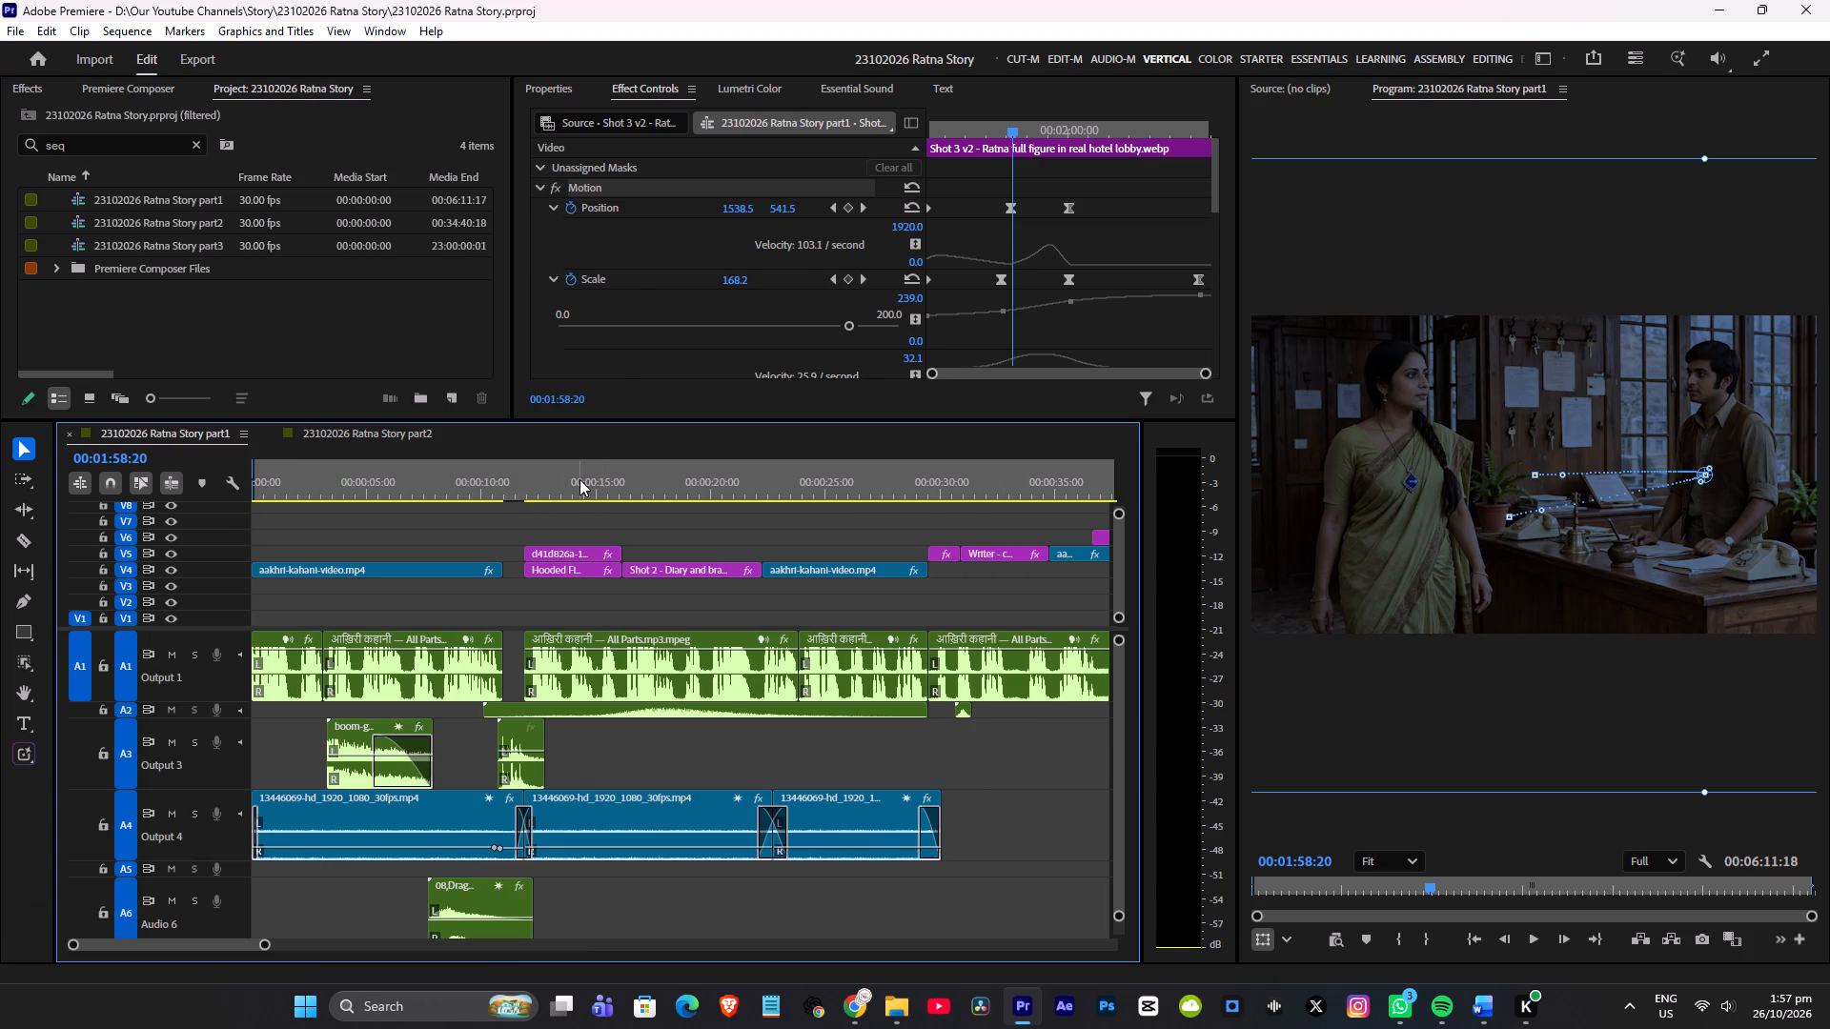
{"action": "left_click", "coordinate": [579, 479]}
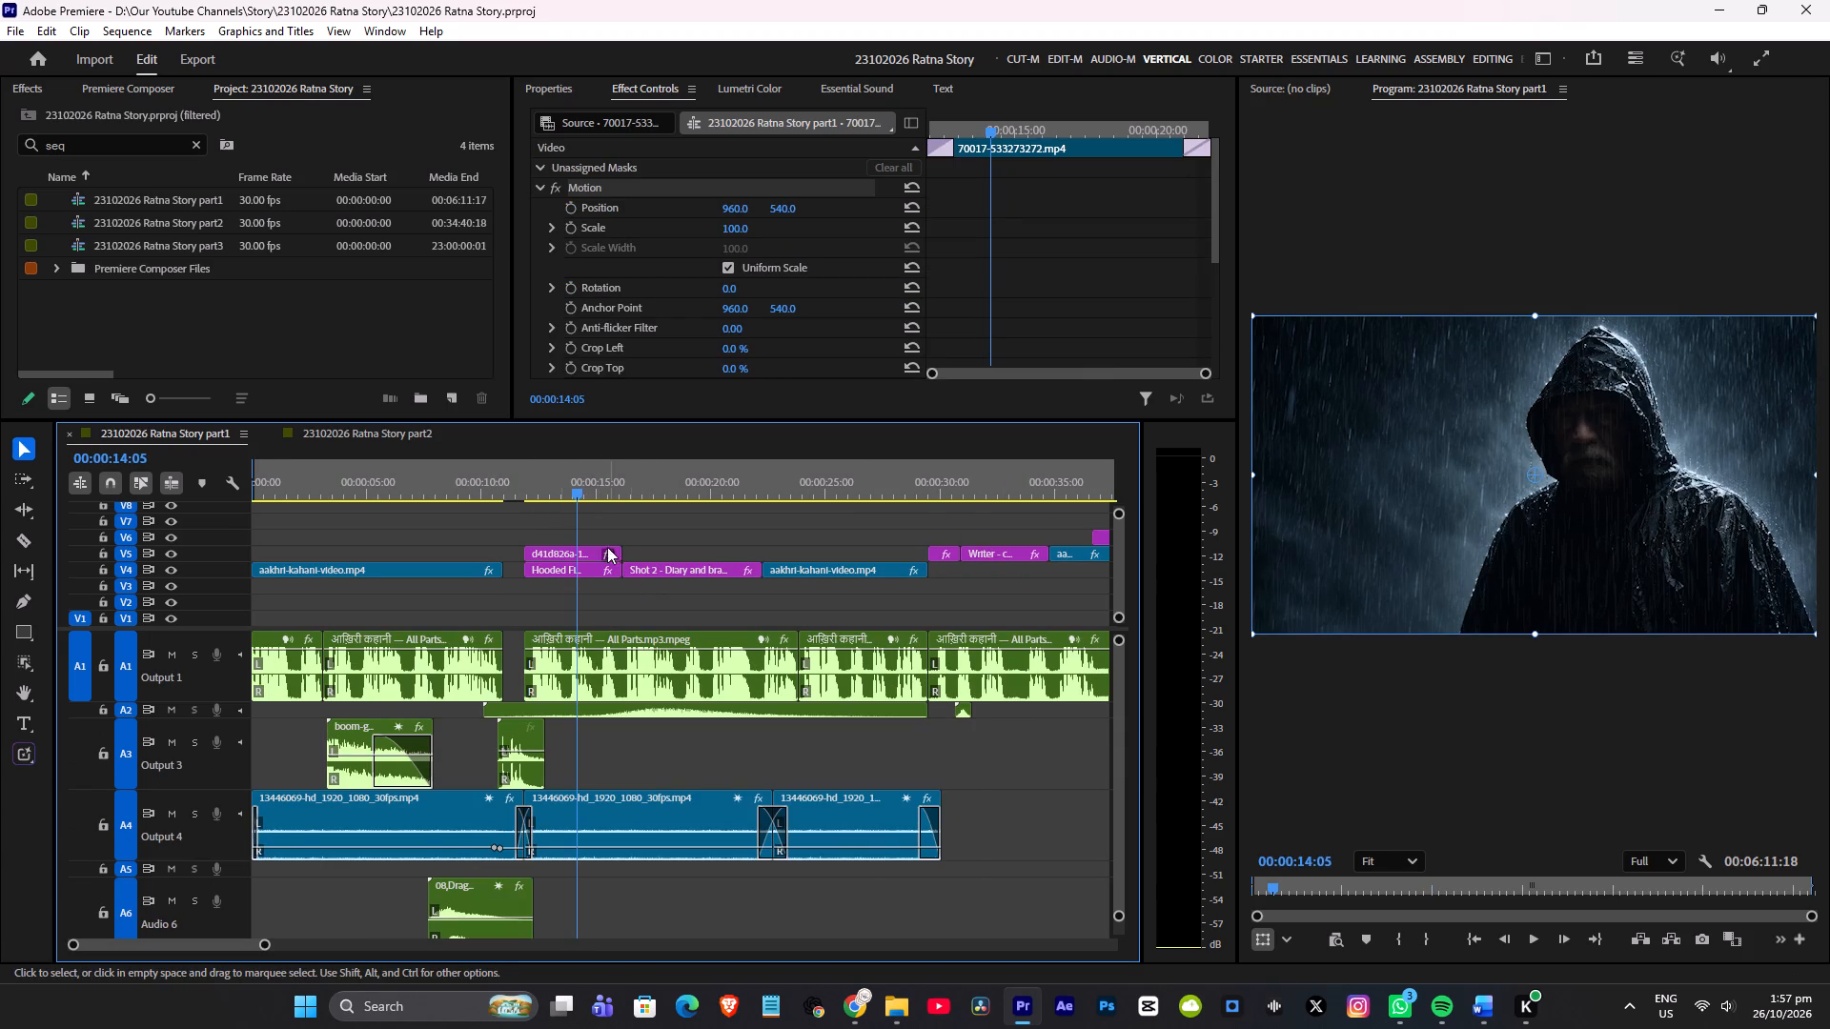
{"action": "left_click_drag", "start_coordinate": [542, 529], "coordinate": [577, 577]}
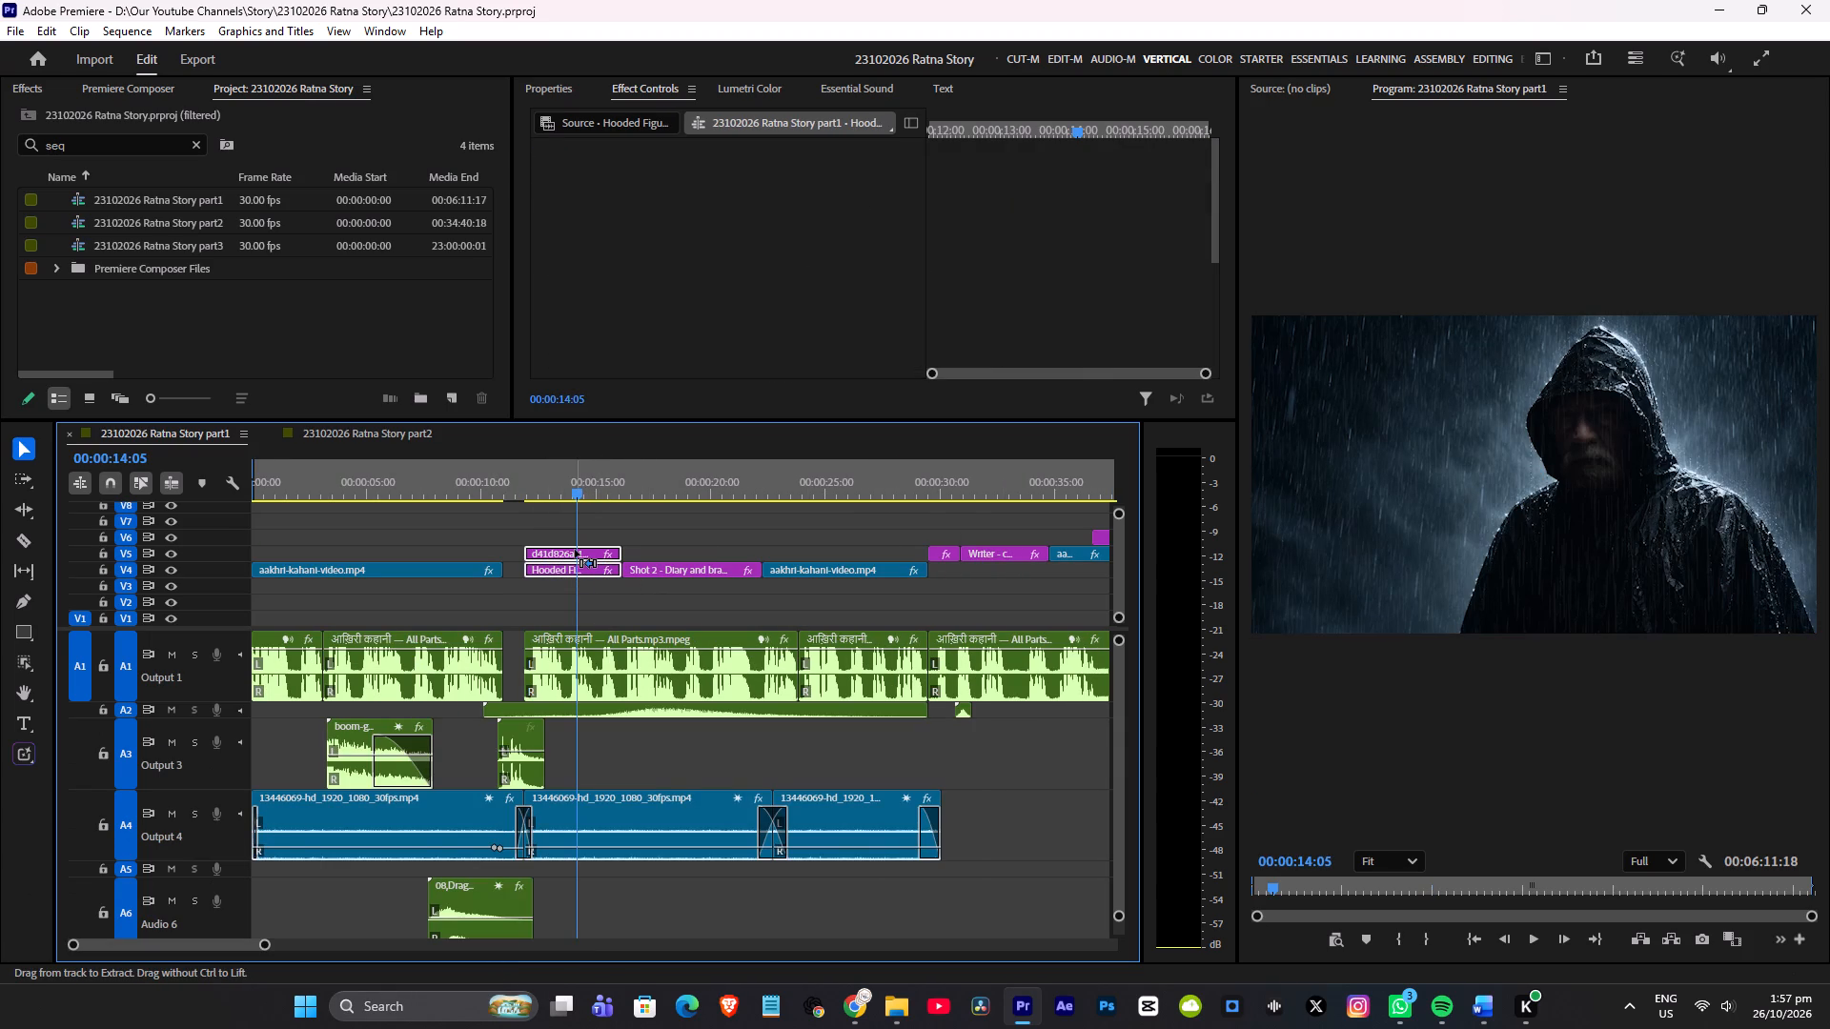
{"action": "key", "text": "ctrl+c"}
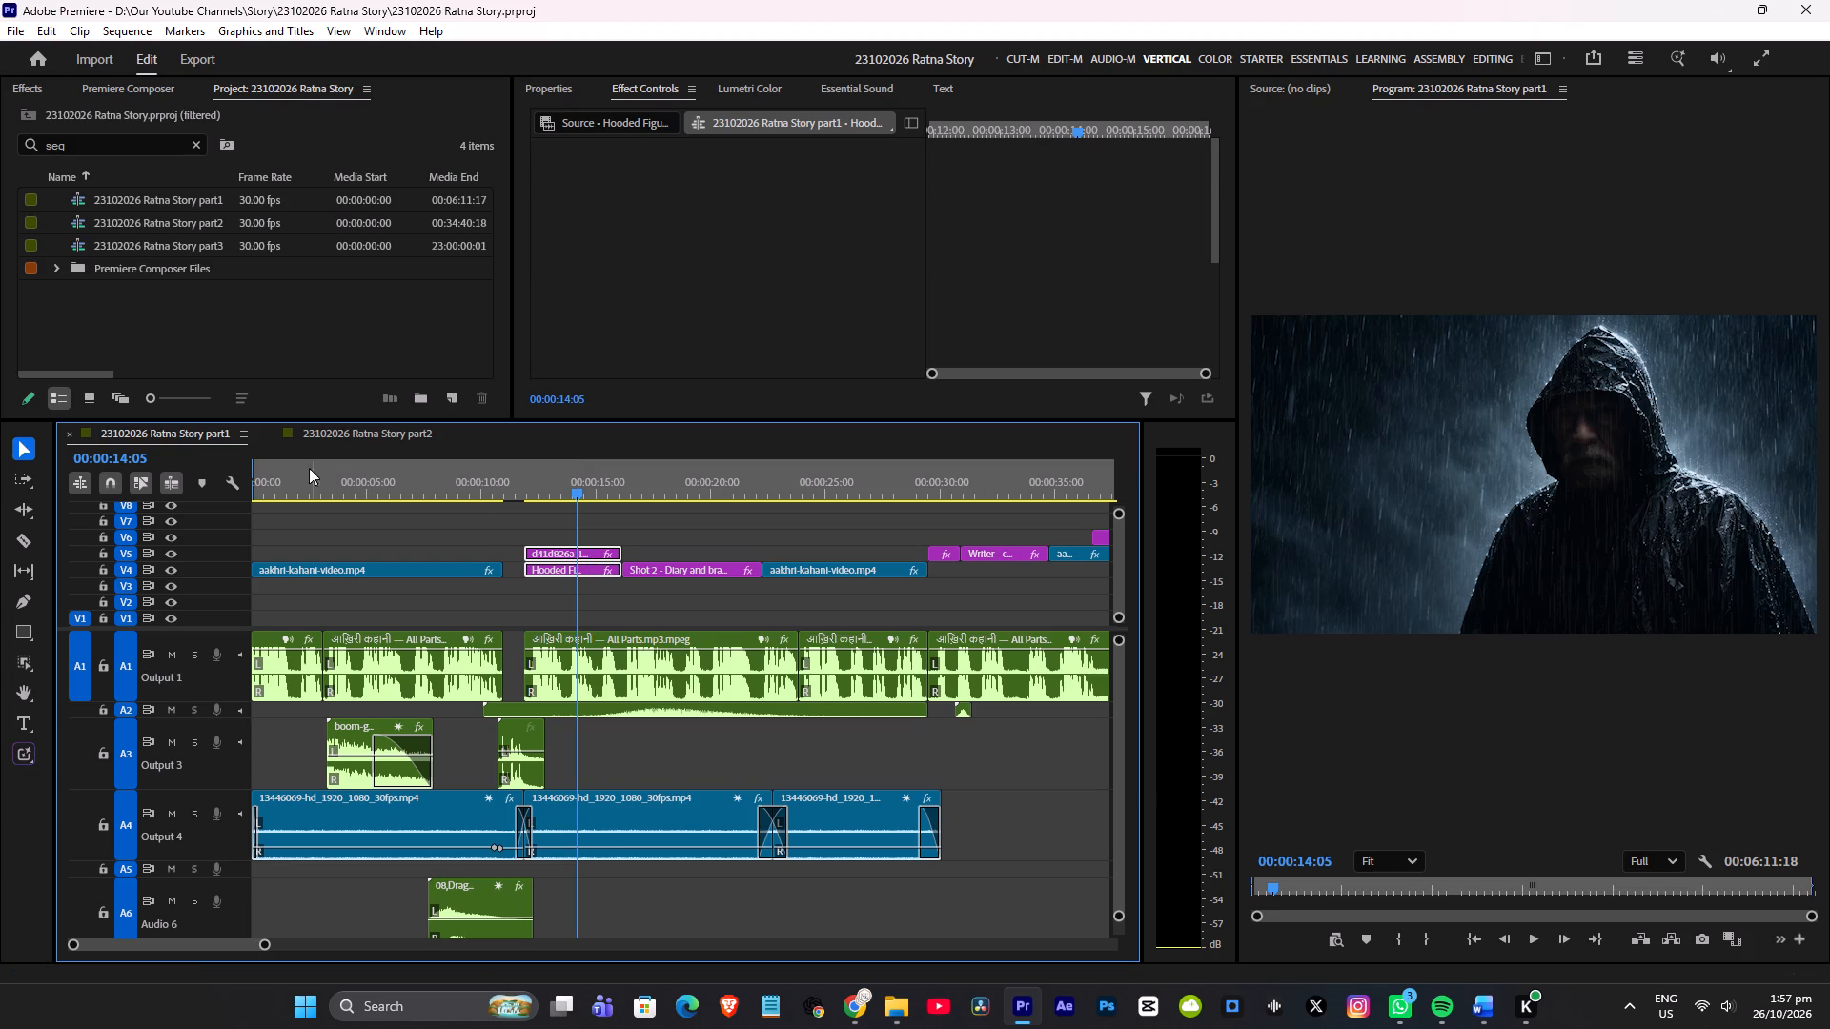
{"action": "left_click", "coordinate": [335, 430]}
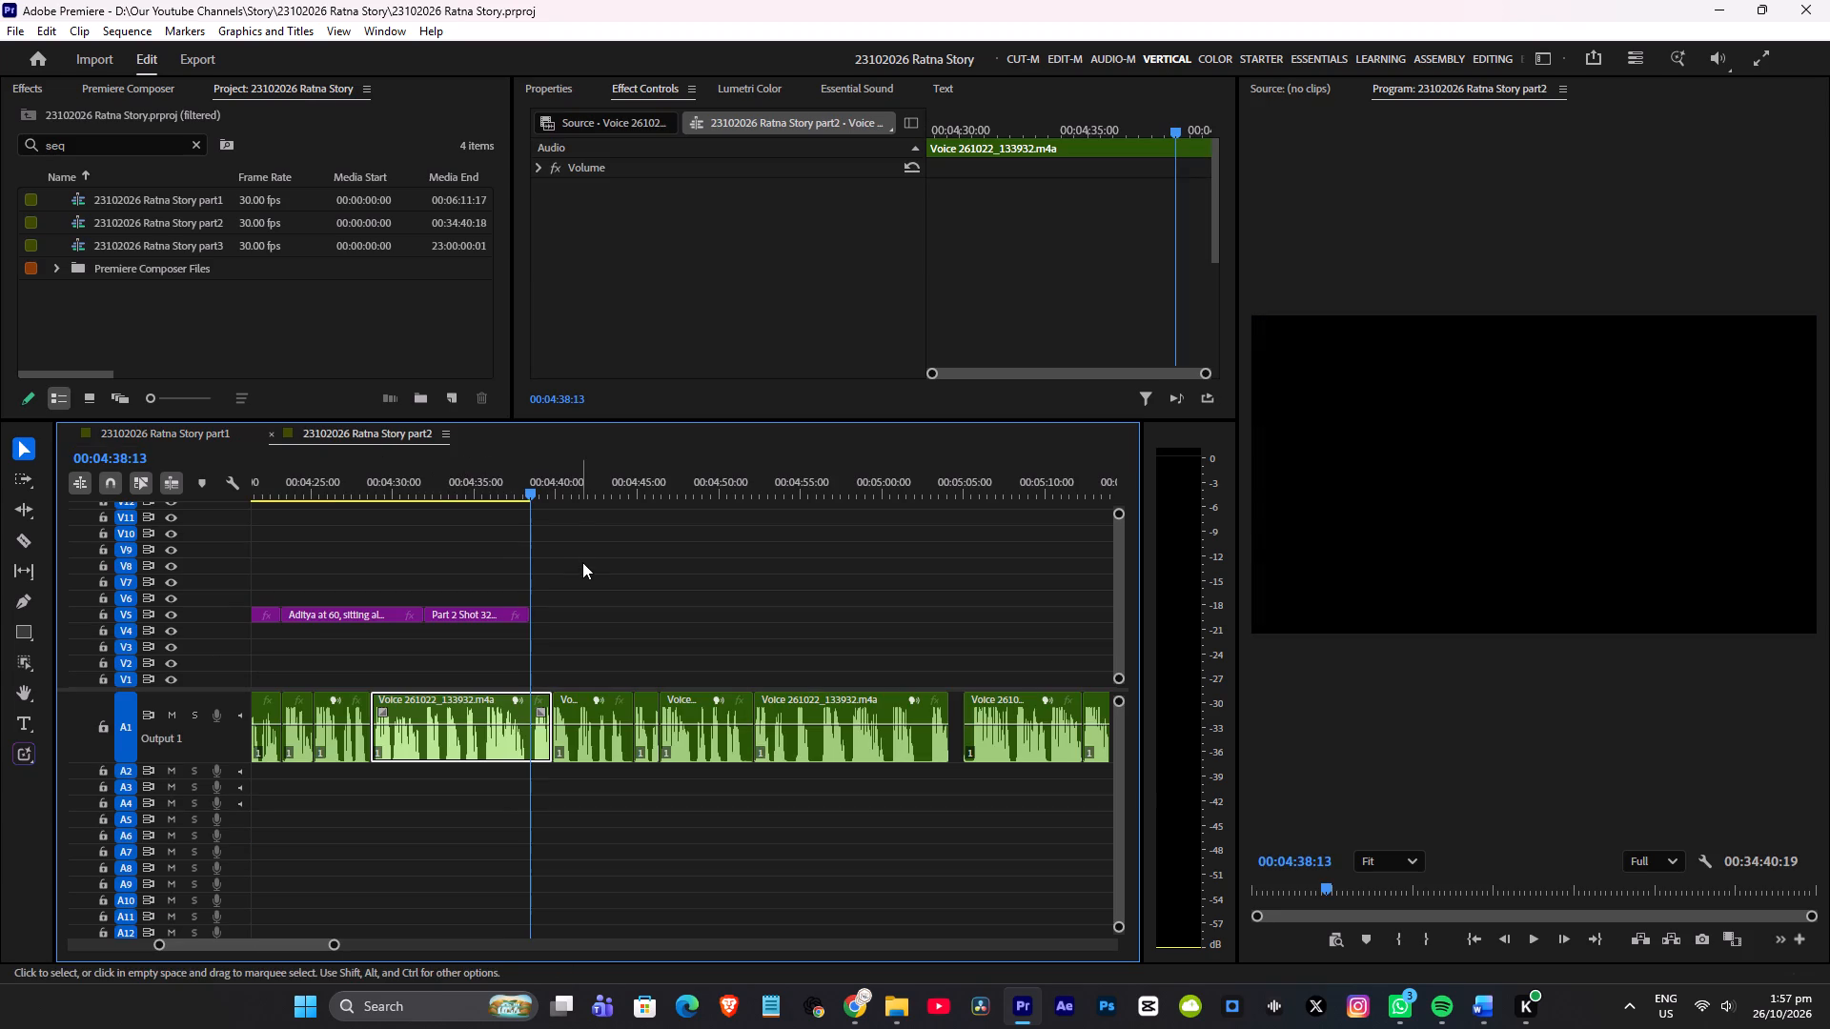
{"action": "left_click", "coordinate": [582, 561]}
{"action": "key", "text": "ctrl+v"}
{"action": "left_click", "coordinate": [563, 533]}
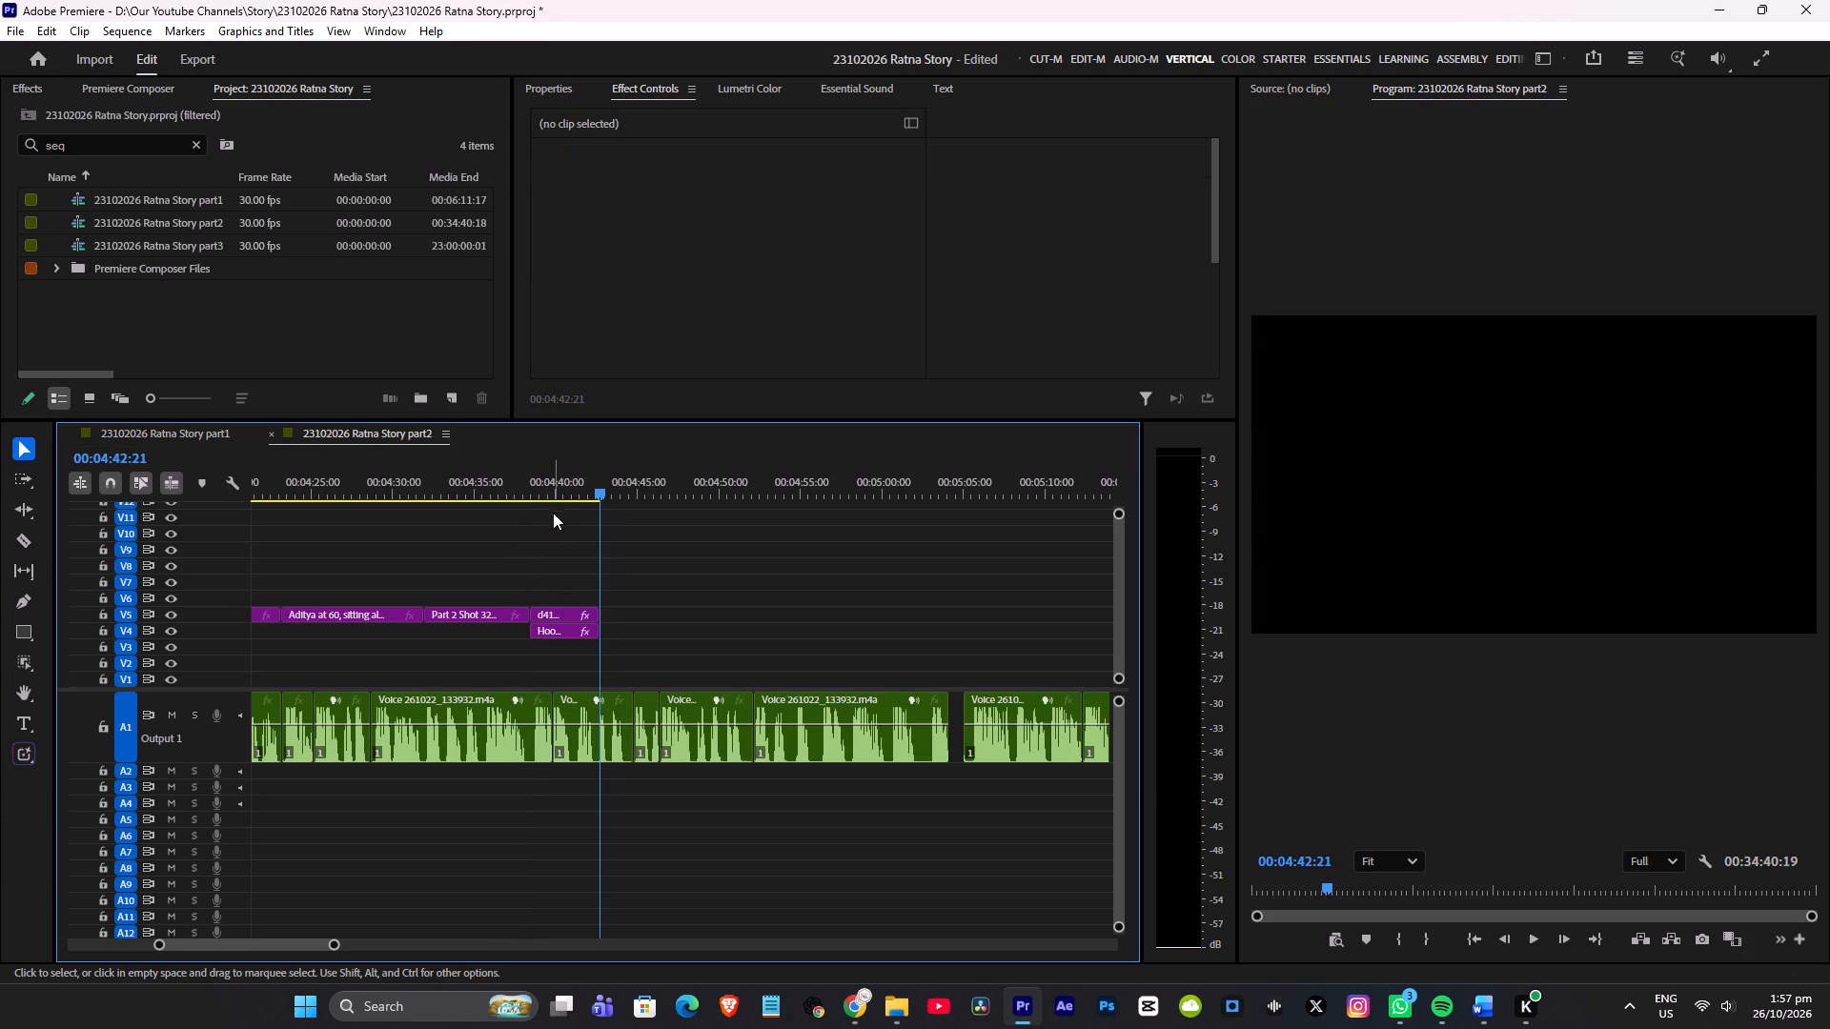
{"action": "left_click", "coordinate": [527, 483]}
{"action": "key", "text": "ctrl+s"}
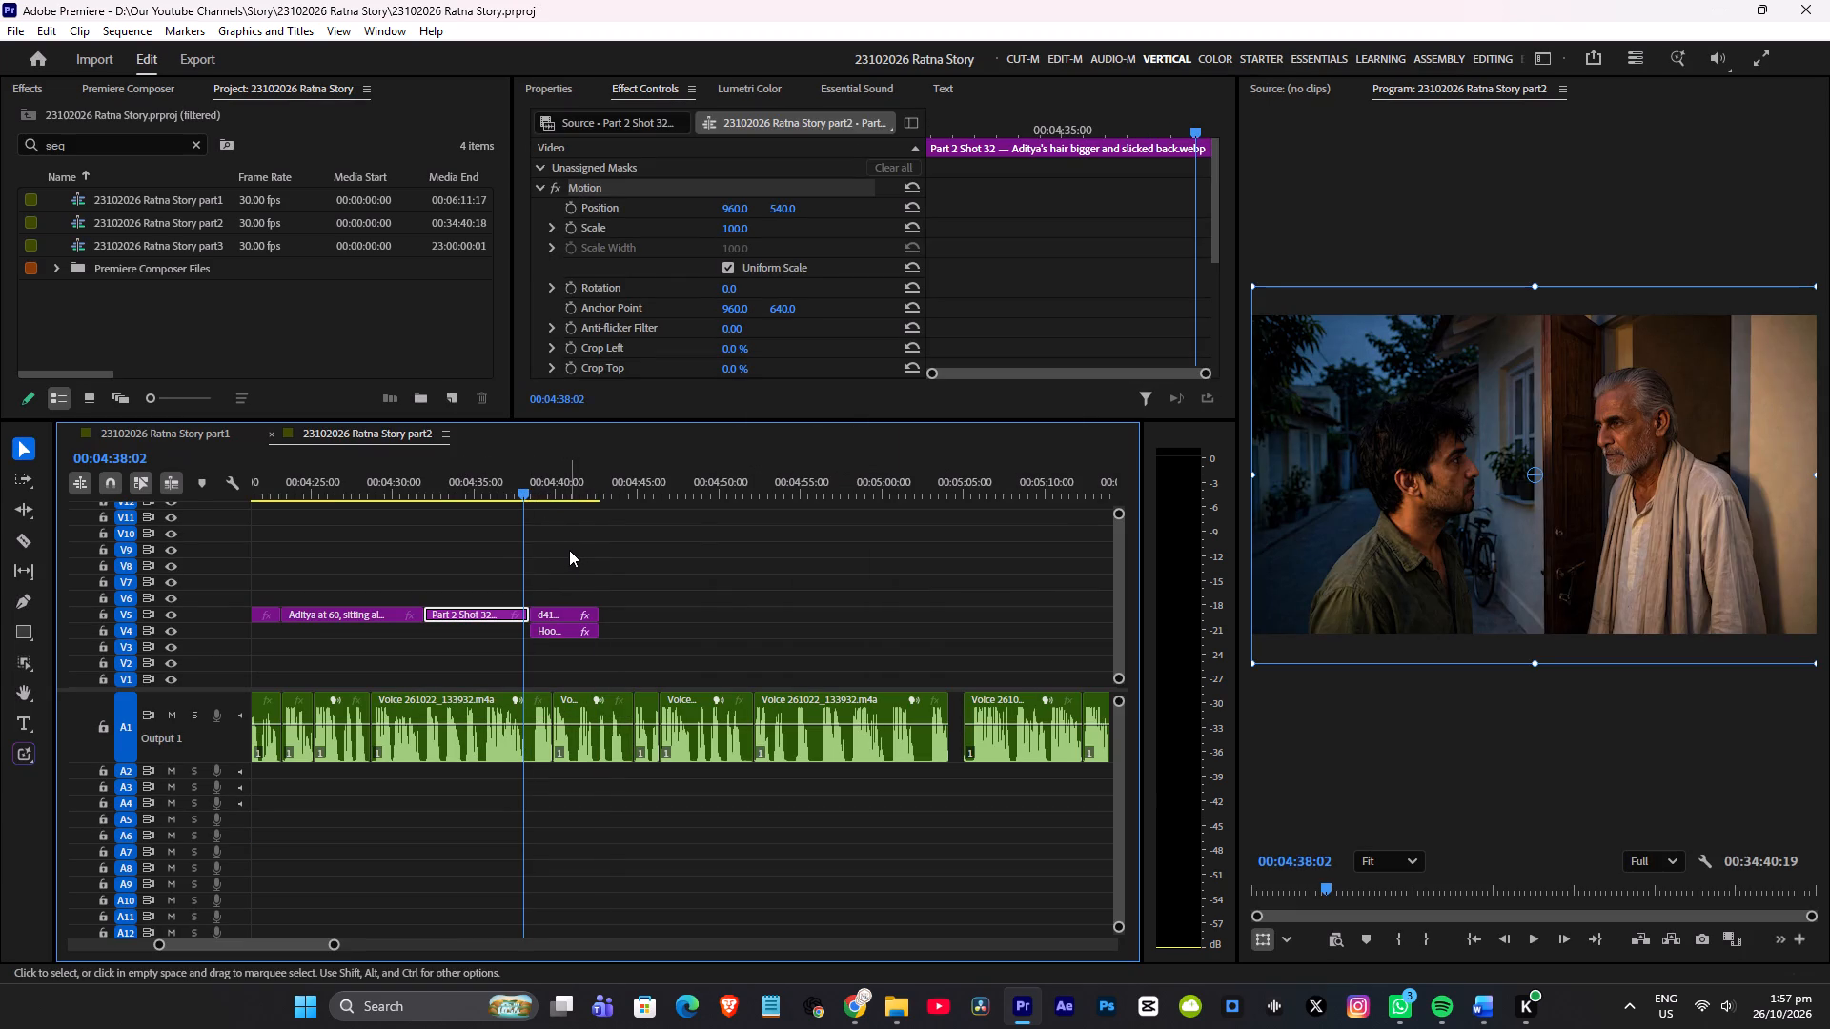
Check the narration around the cut and shift both hooded-figure clips earlier to start at 00:04:35:22, overwriting the end of Shot 32.
{"action": "key", "text": "space"}
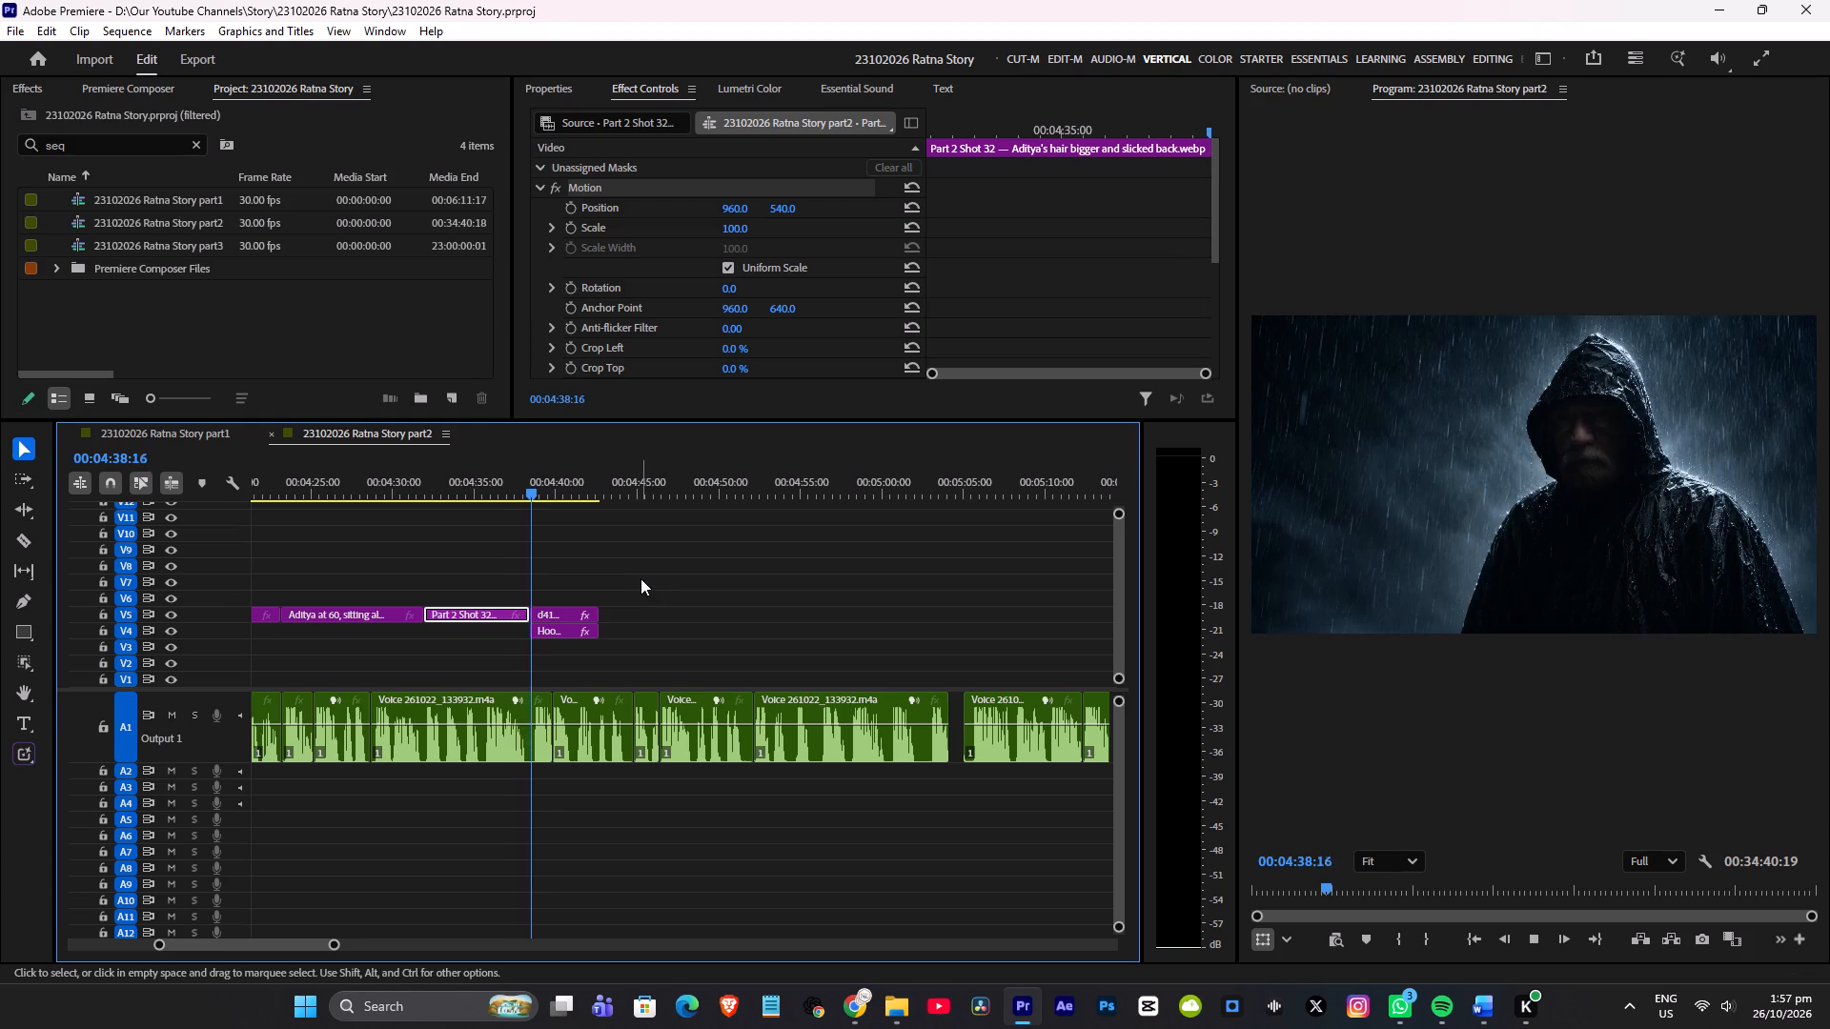
{"action": "scroll", "coordinate": [621, 579], "scroll_direction": "up", "scroll_amount": 5, "text": "alt"}
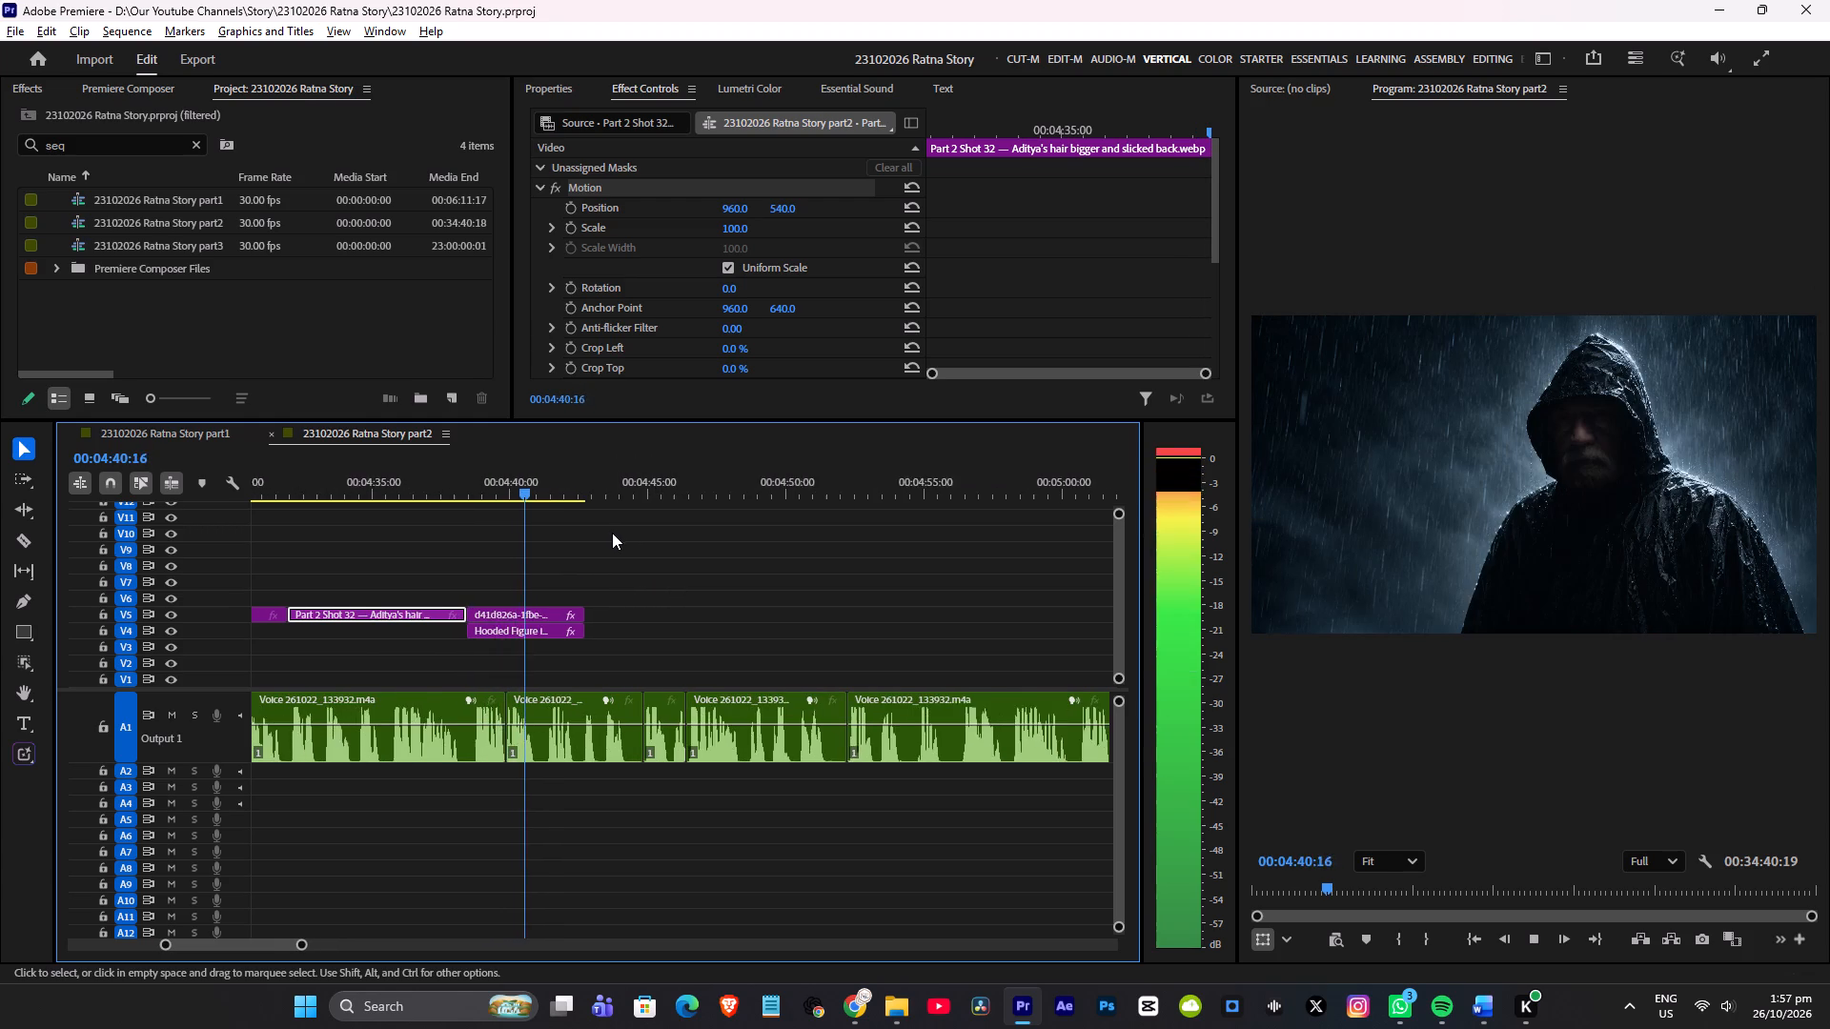
{"action": "scroll", "coordinate": [614, 533], "scroll_direction": "down", "scroll_amount": 2, "text": "alt"}
{"action": "key", "text": "space"}
{"action": "left_click", "coordinate": [450, 485]}
{"action": "key", "text": "space"}
{"action": "scroll", "coordinate": [486, 524], "scroll_direction": "up", "scroll_amount": 4, "text": "alt"}
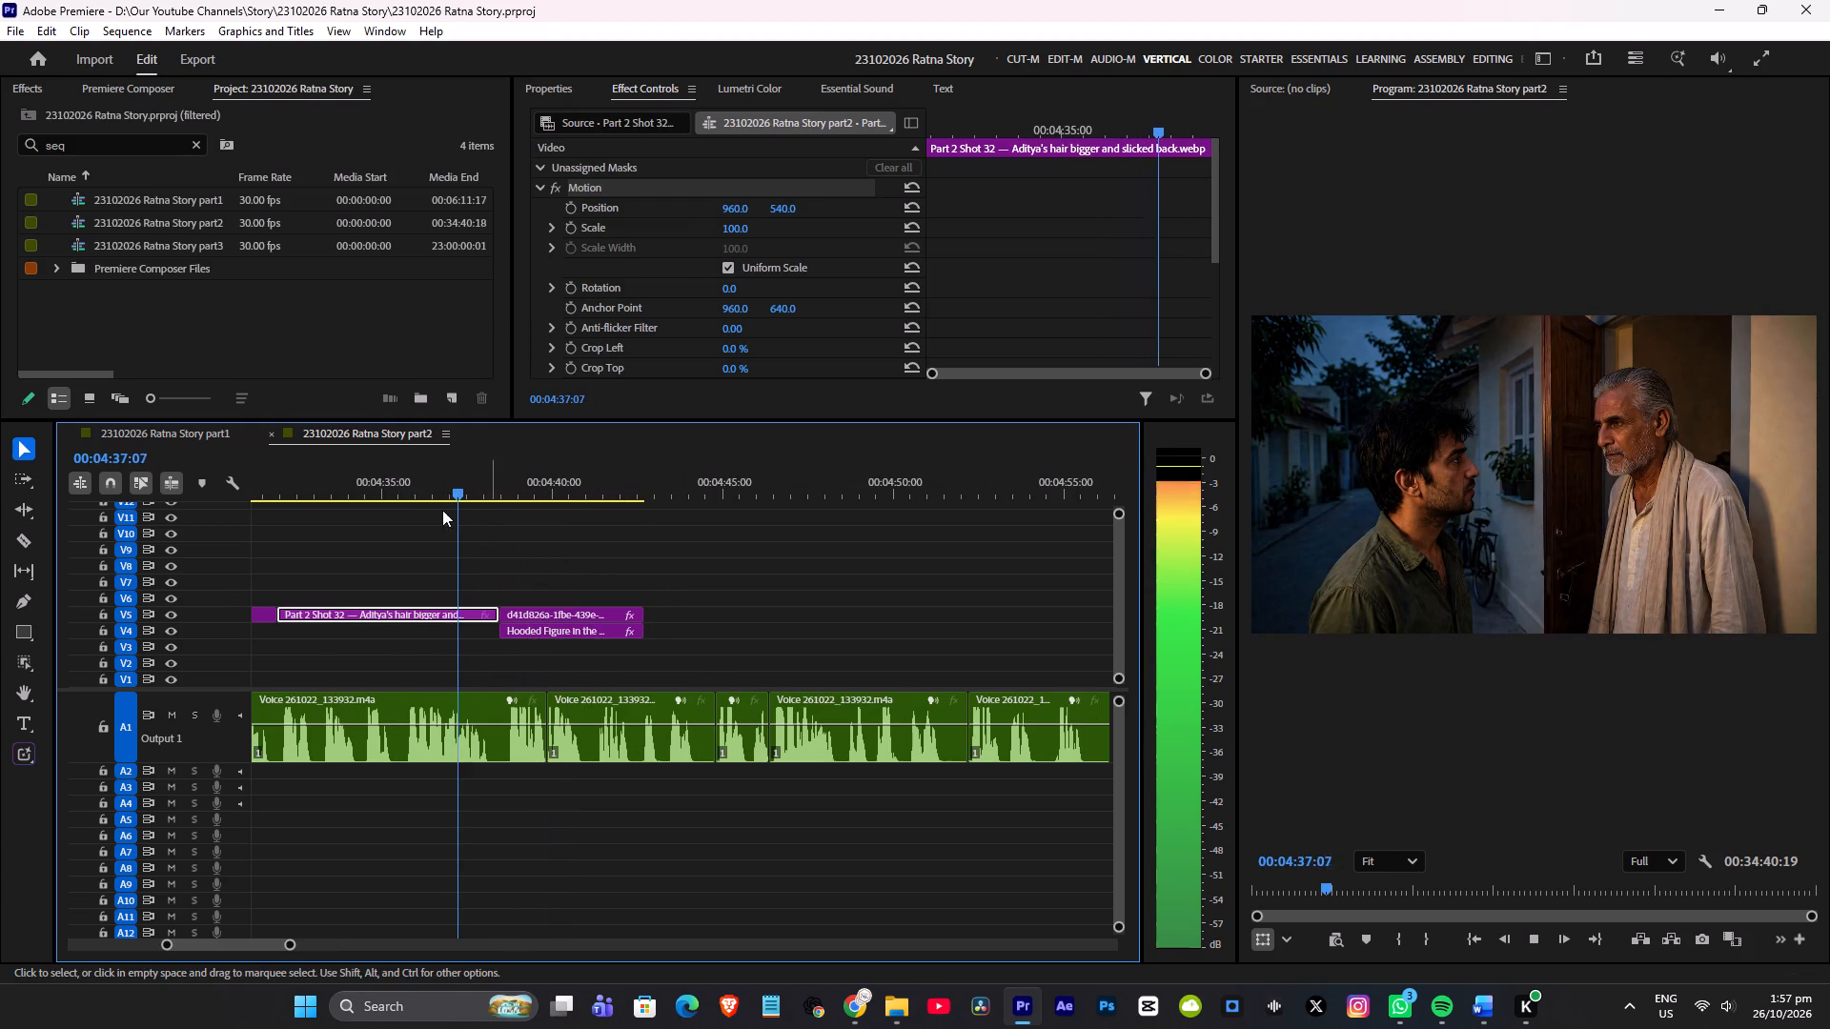
{"action": "left_click_drag", "start_coordinate": [423, 489], "coordinate": [410, 509]}
{"action": "left_click_drag", "start_coordinate": [510, 560], "coordinate": [522, 577]}
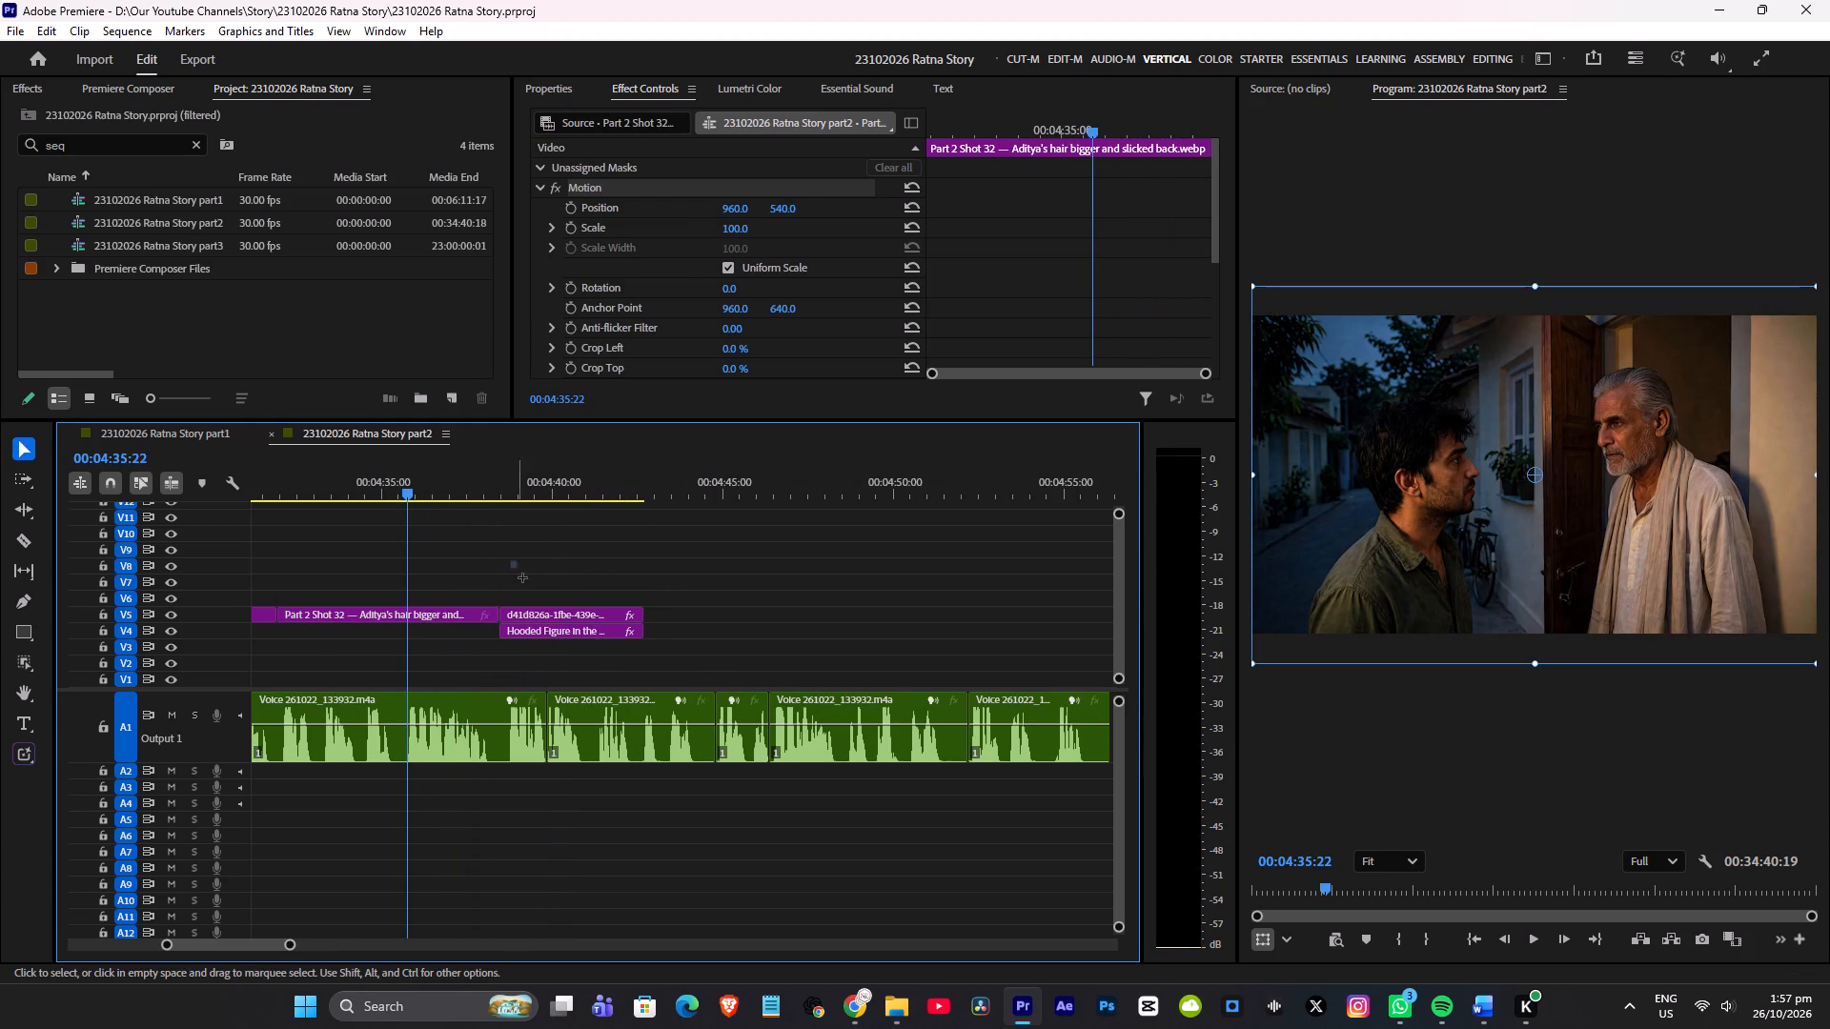
{"action": "left_click_drag", "start_coordinate": [522, 577], "coordinate": [575, 652]}
{"action": "left_click_drag", "start_coordinate": [574, 616], "coordinate": [487, 620]}
Play the narration over the repositioned hooded-figure clips from 00:04:35:22 to about 00:04:39 and save the project.
{"action": "key", "text": "space"}
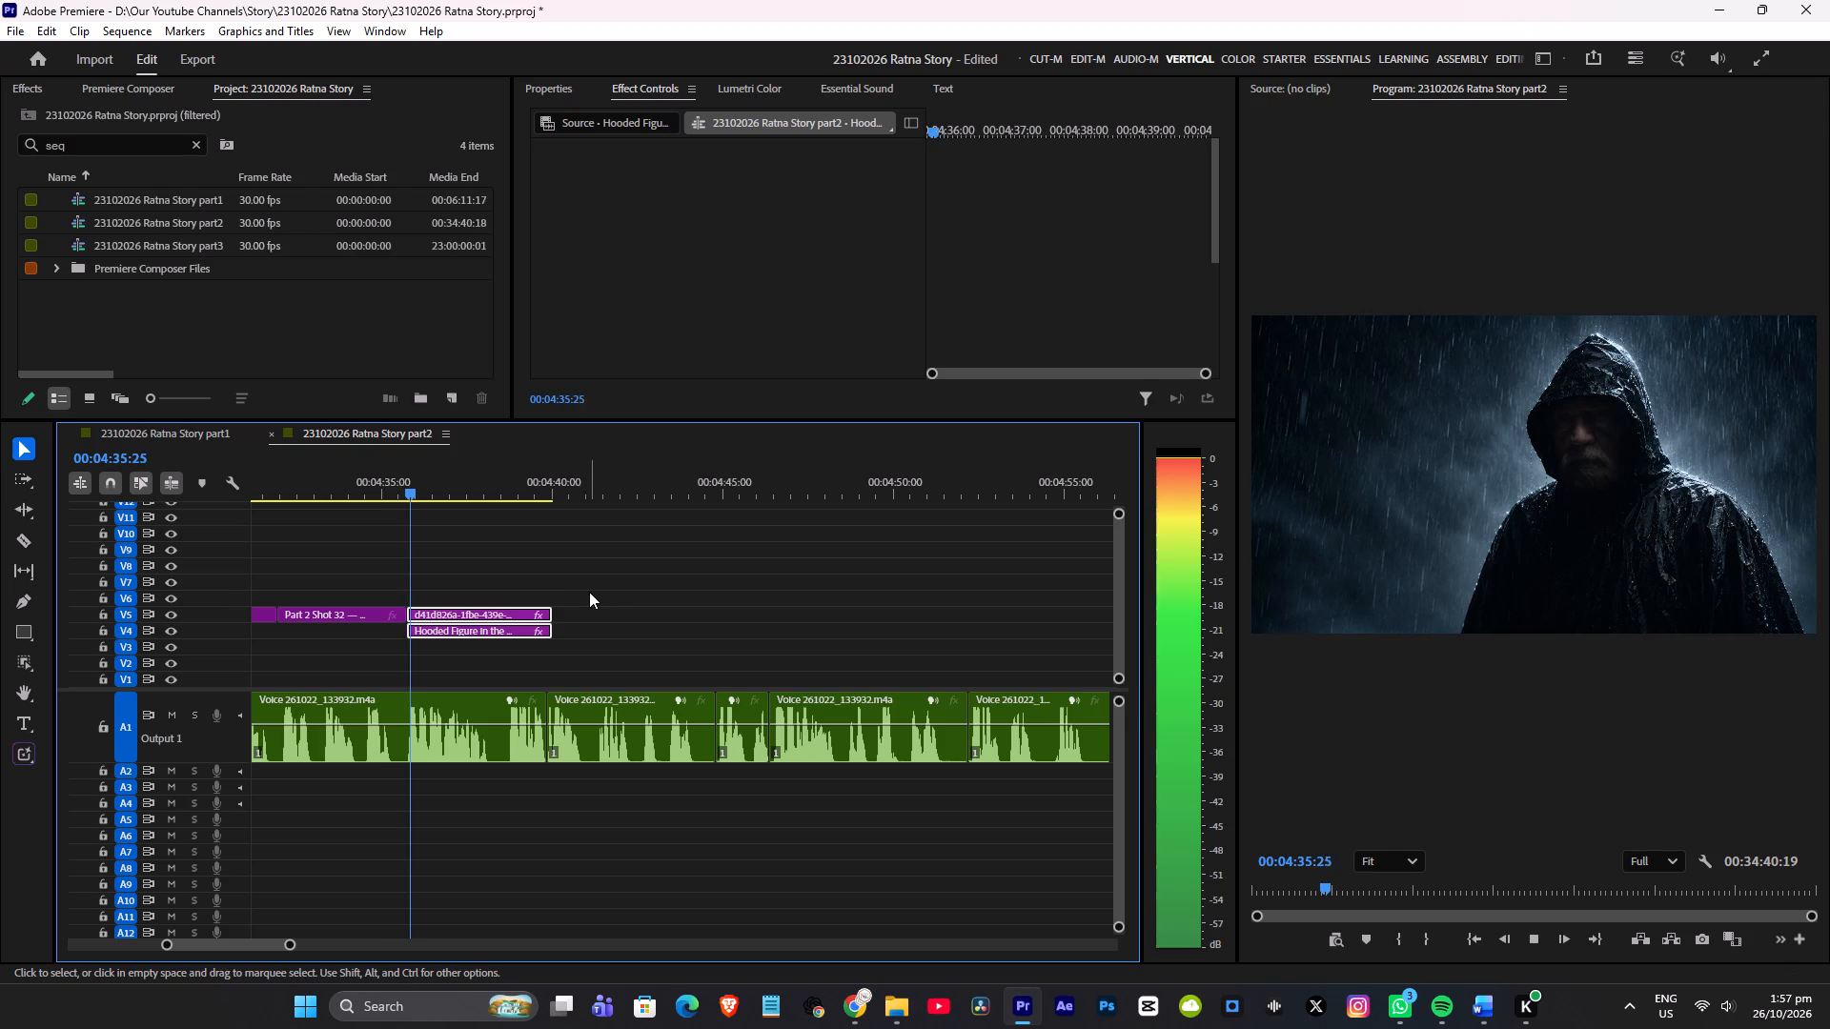
{"action": "scroll", "coordinate": [592, 589], "scroll_direction": "up", "scroll_amount": 5, "text": "alt"}
{"action": "left_click", "coordinate": [473, 547]}
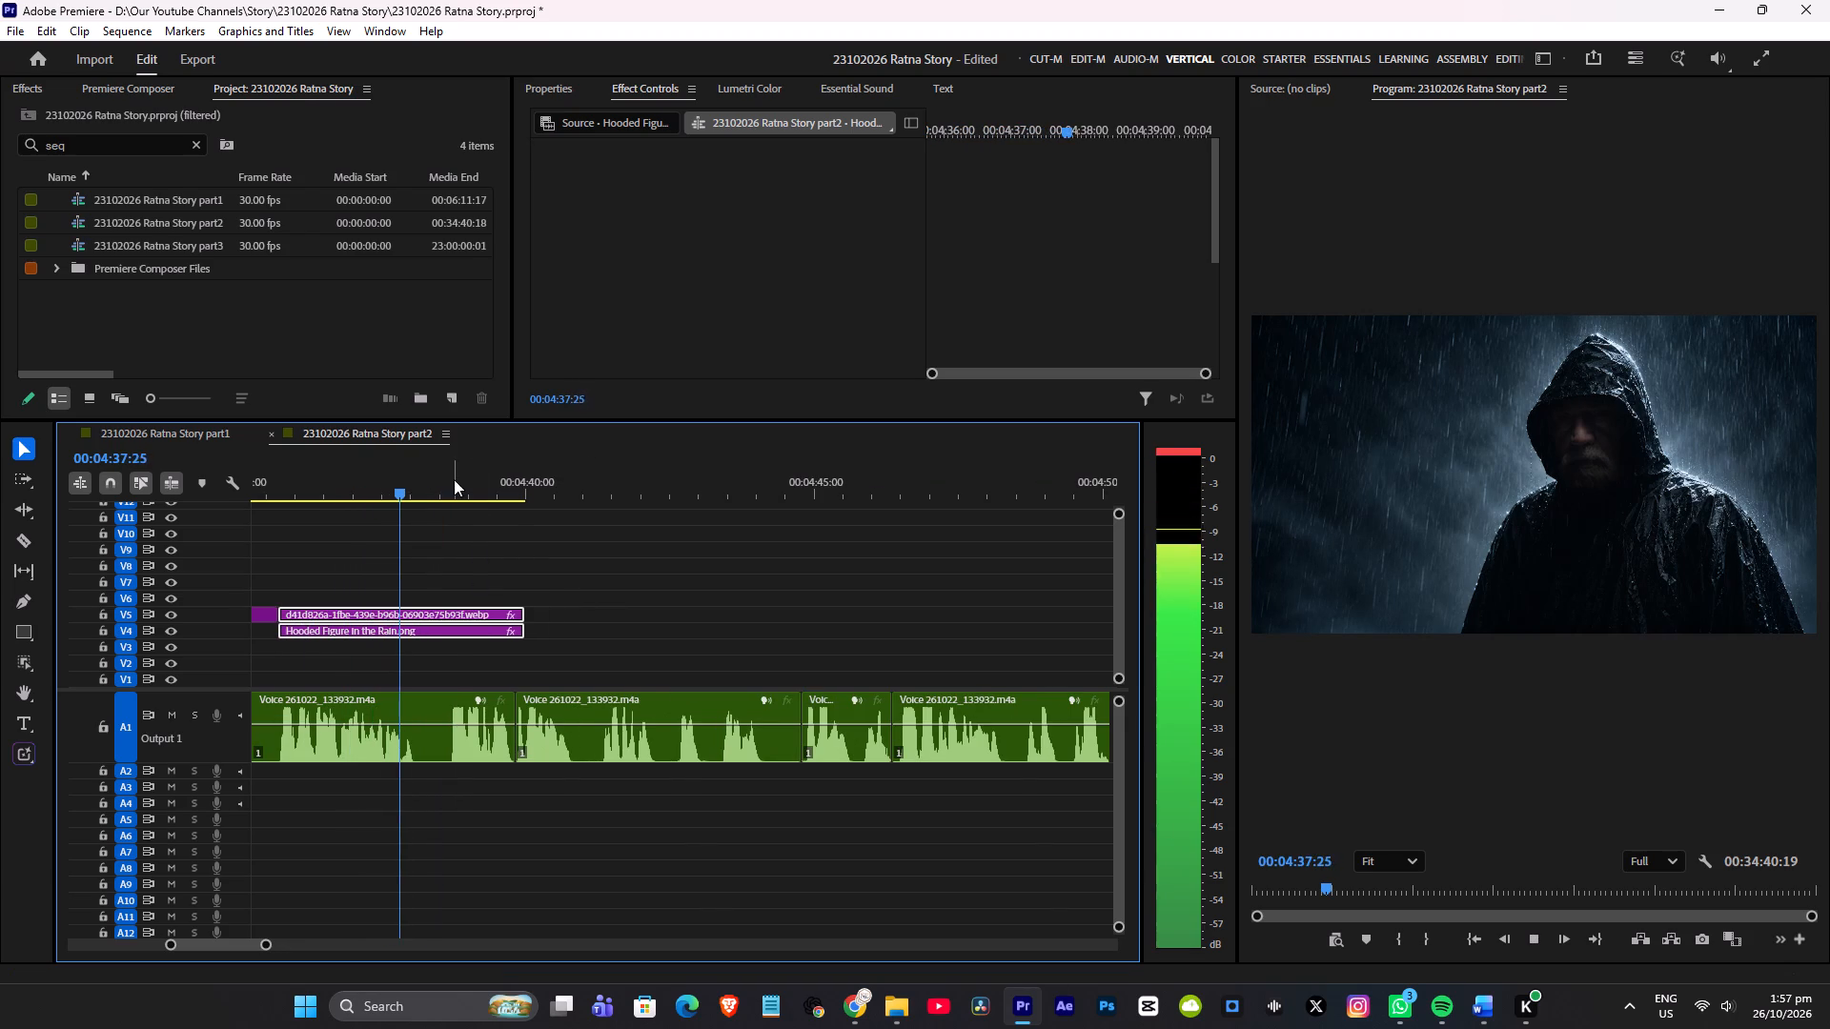
{"action": "left_click", "coordinate": [454, 479]}
{"action": "key", "text": "ctrl+s"}
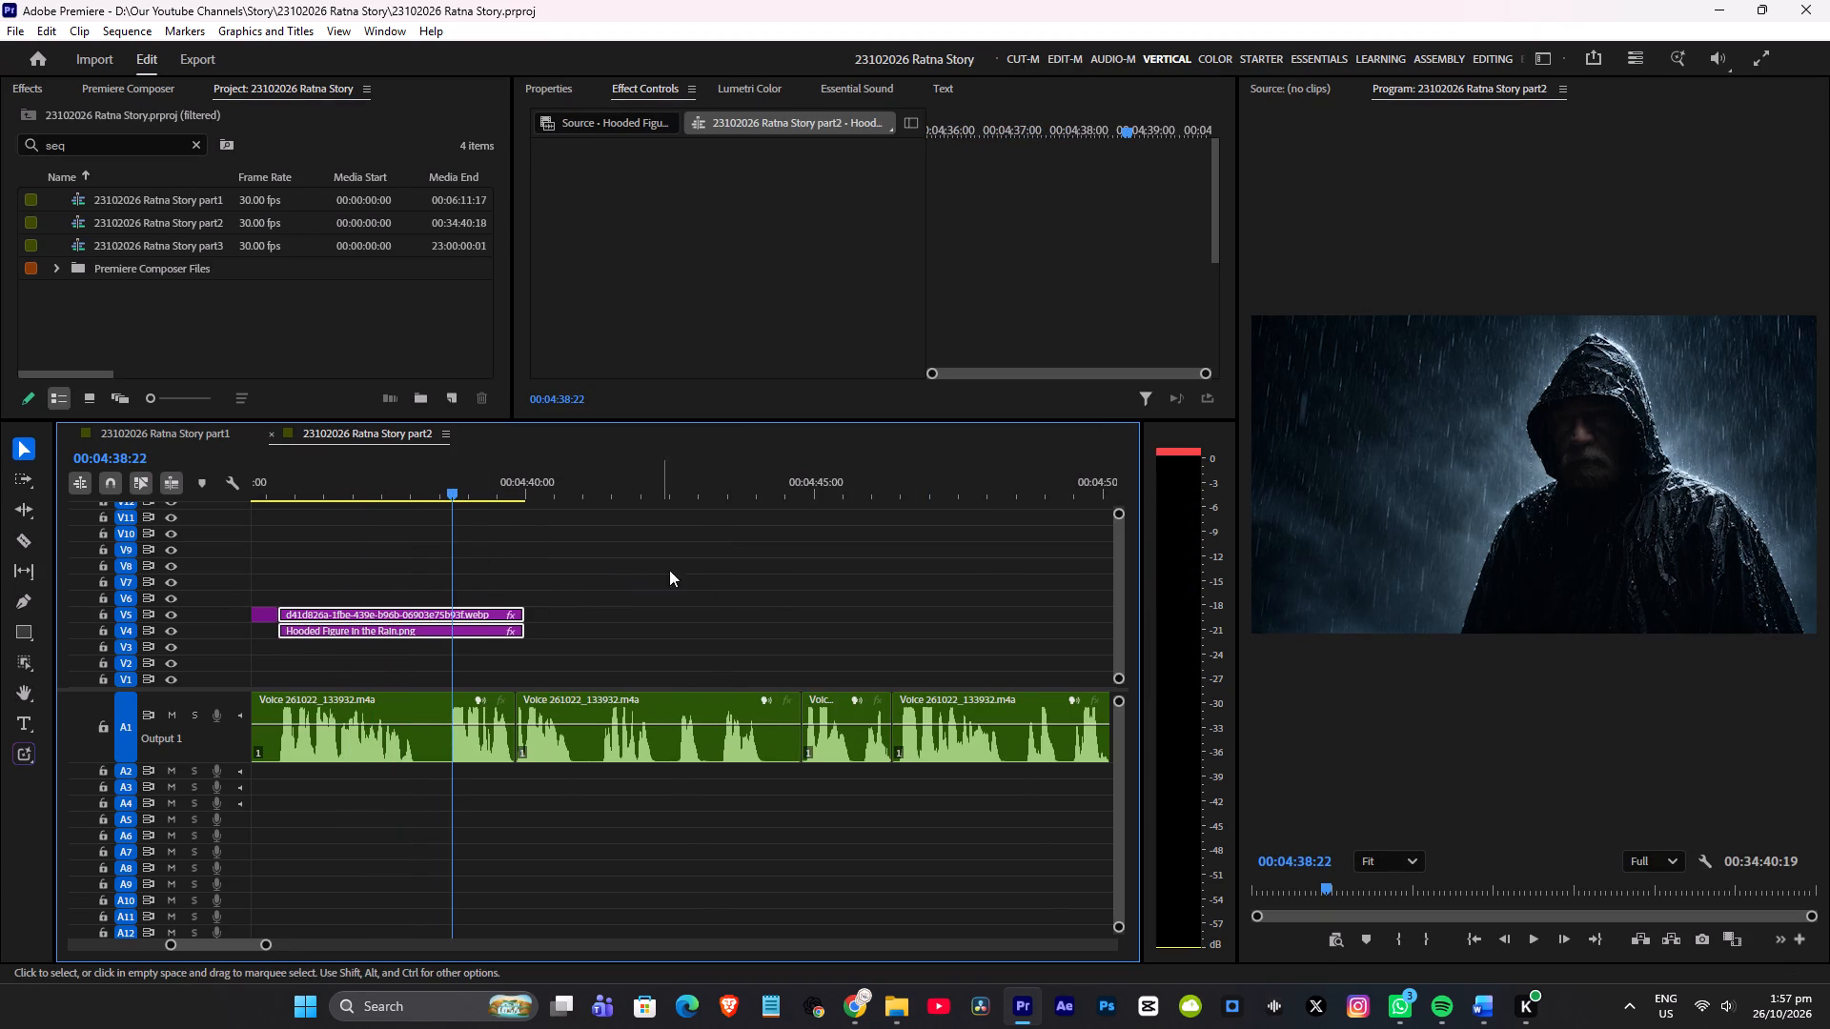
{"action": "scroll", "coordinate": [750, 589], "scroll_direction": "down", "scroll_amount": 4, "text": "alt"}
{"action": "scroll", "coordinate": [629, 582], "scroll_direction": "up", "scroll_amount": 4, "text": "alt"}
{"action": "left_click", "coordinate": [545, 572]}
{"action": "key", "text": "space"}
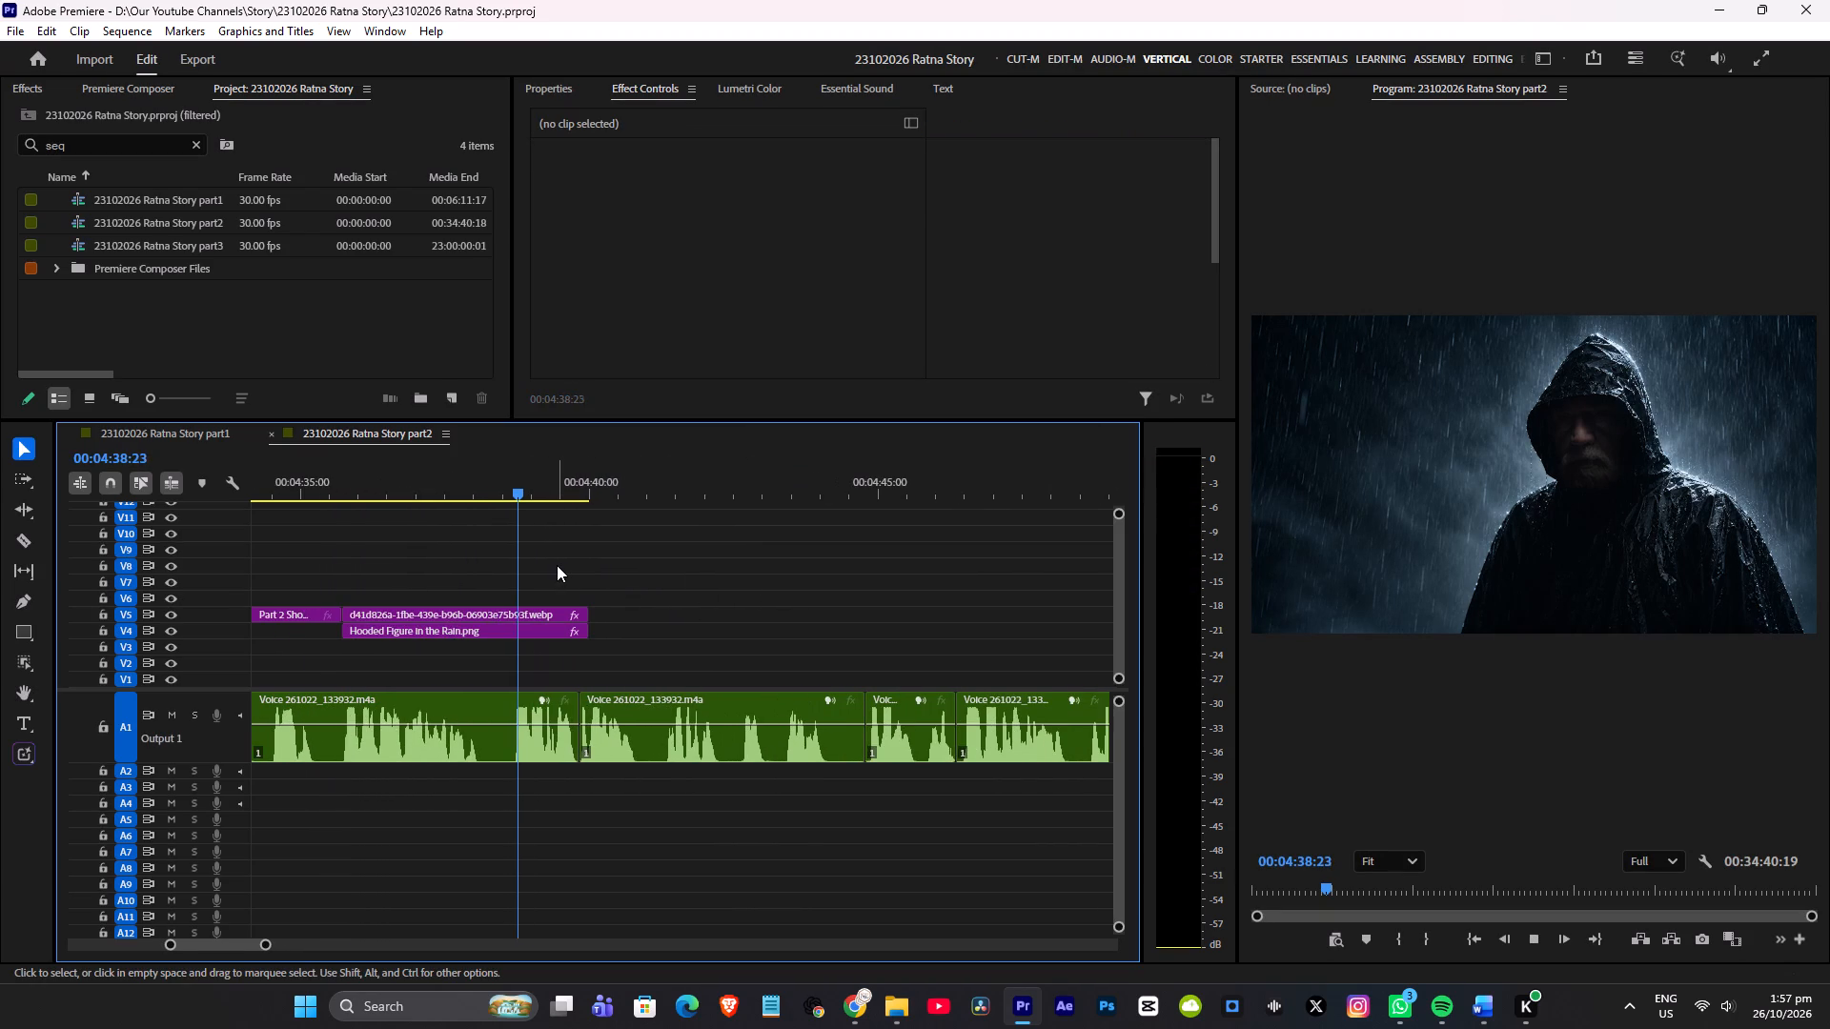
{"action": "key", "text": "space"}
{"action": "key", "text": "ctrl+s"}
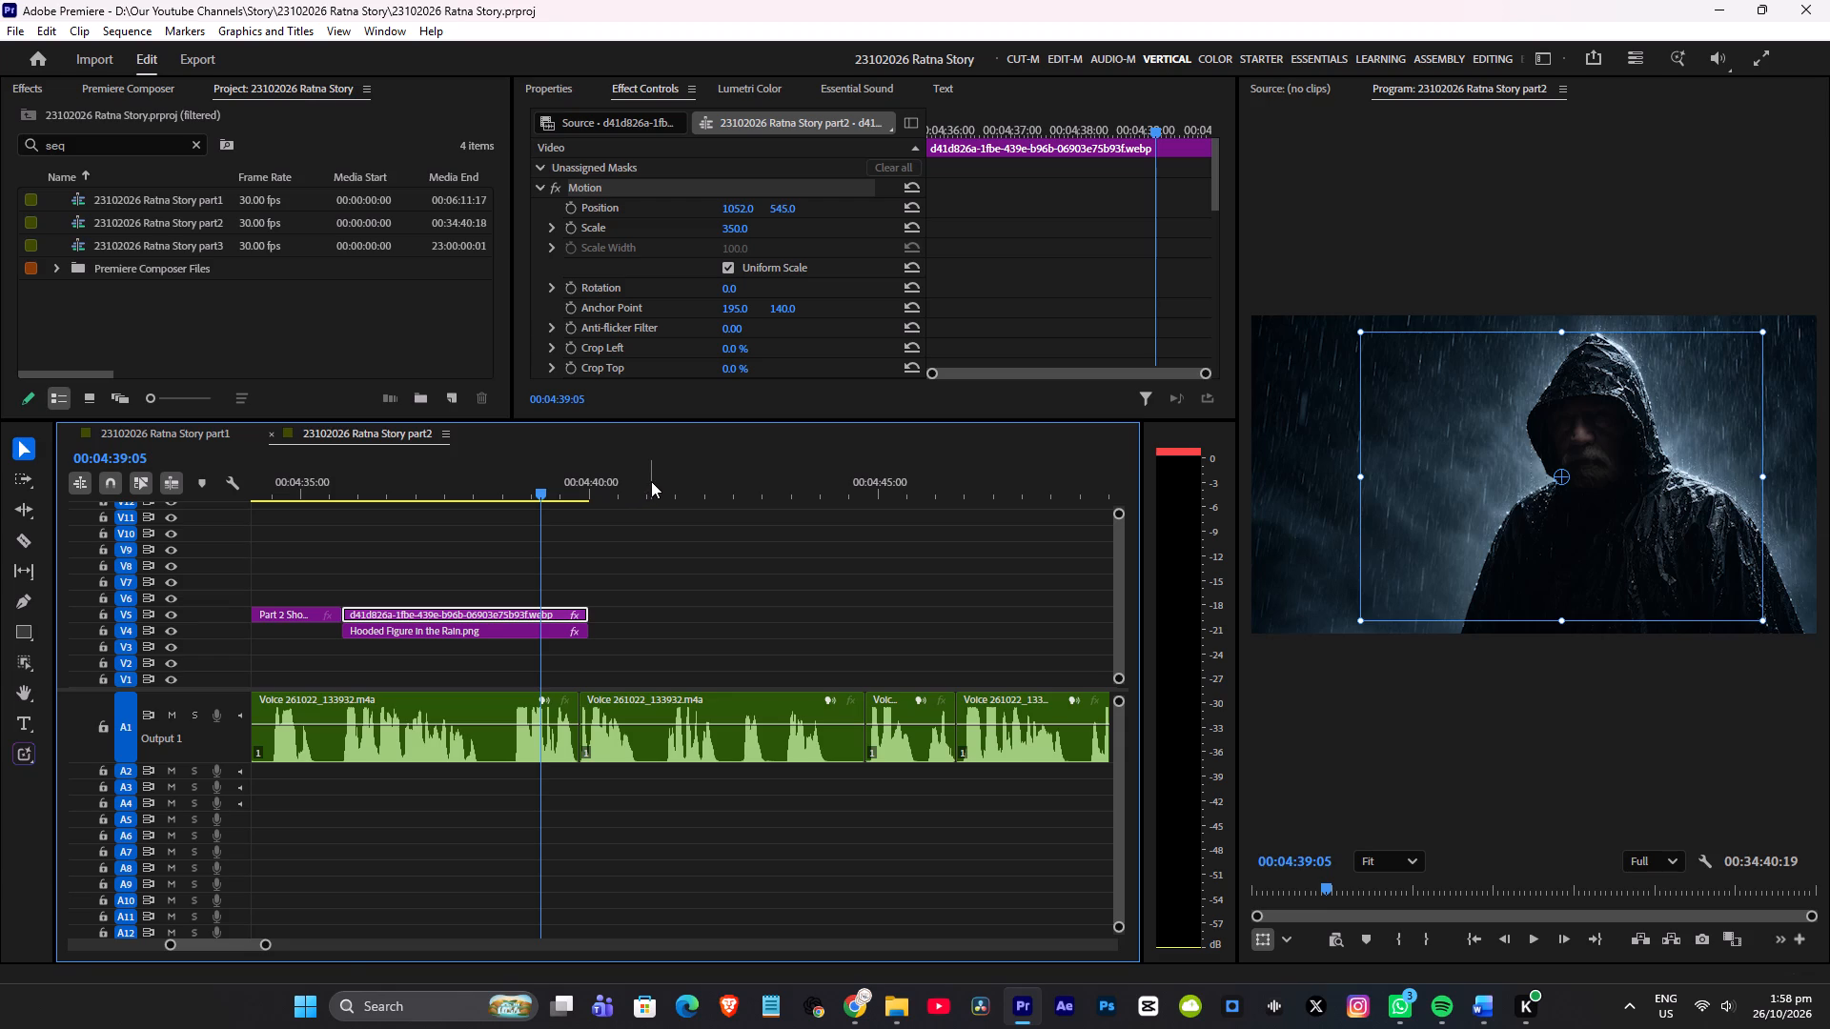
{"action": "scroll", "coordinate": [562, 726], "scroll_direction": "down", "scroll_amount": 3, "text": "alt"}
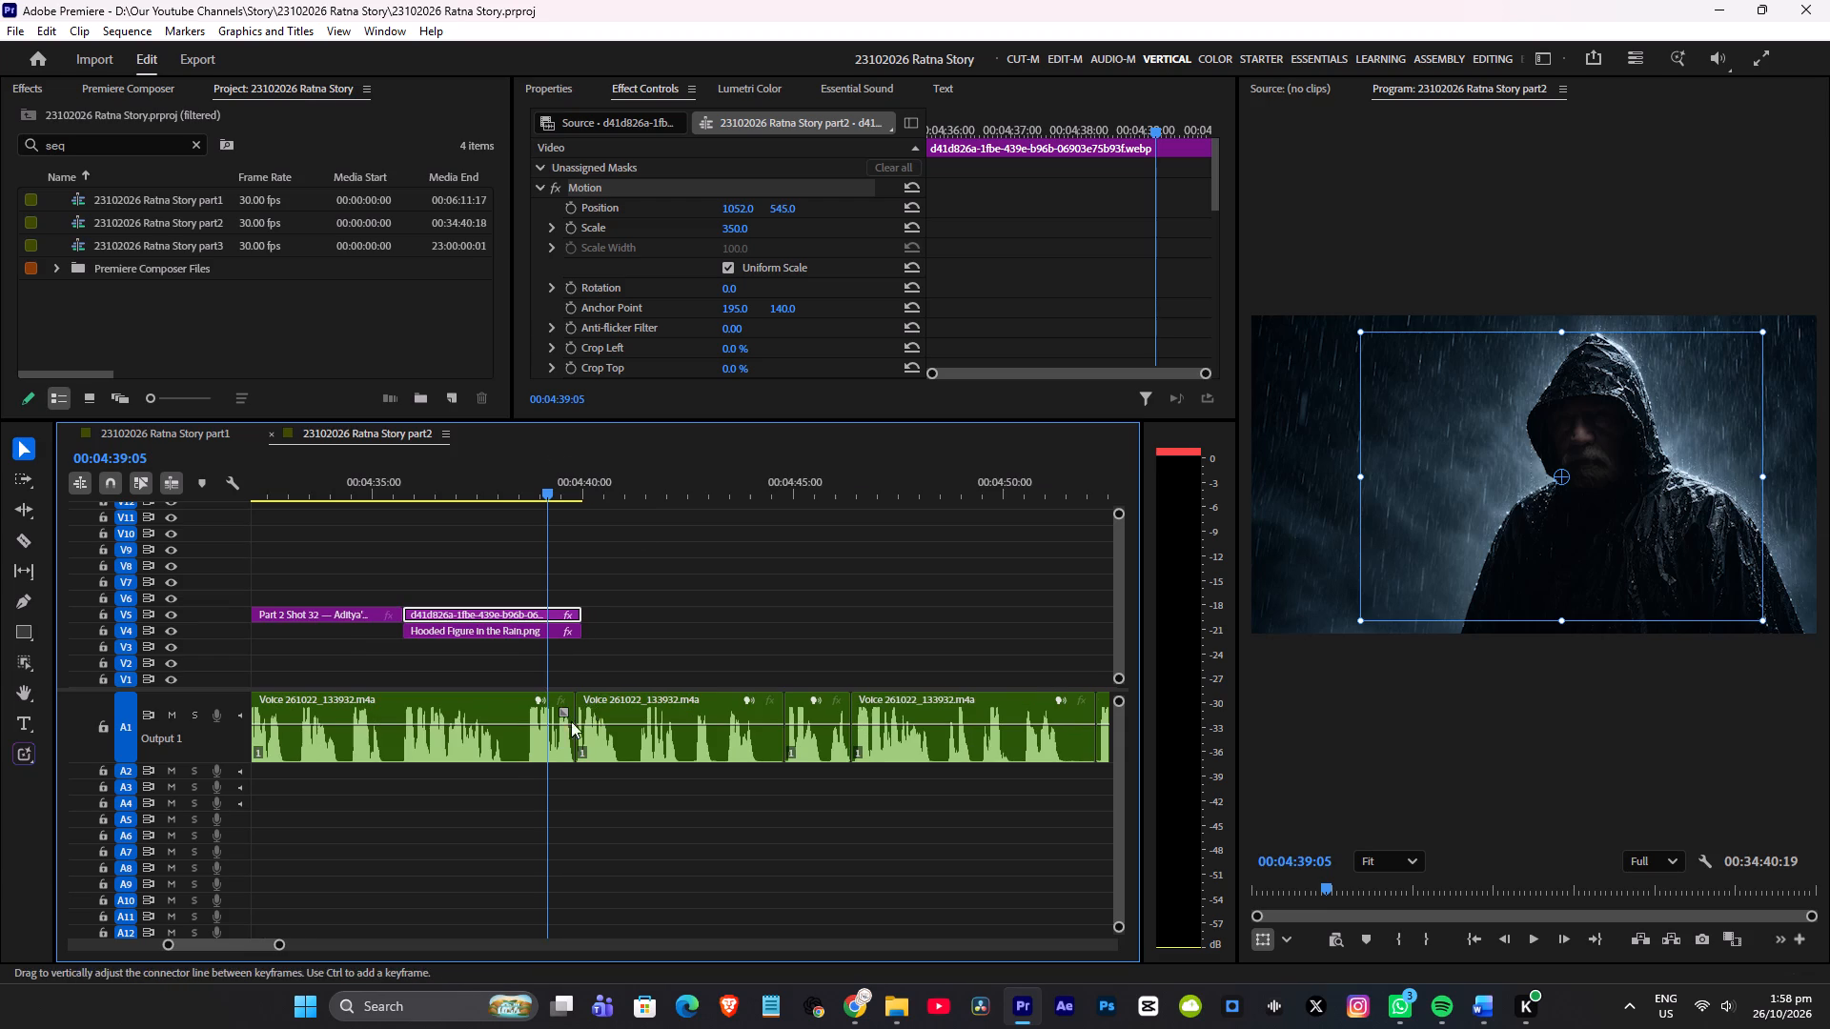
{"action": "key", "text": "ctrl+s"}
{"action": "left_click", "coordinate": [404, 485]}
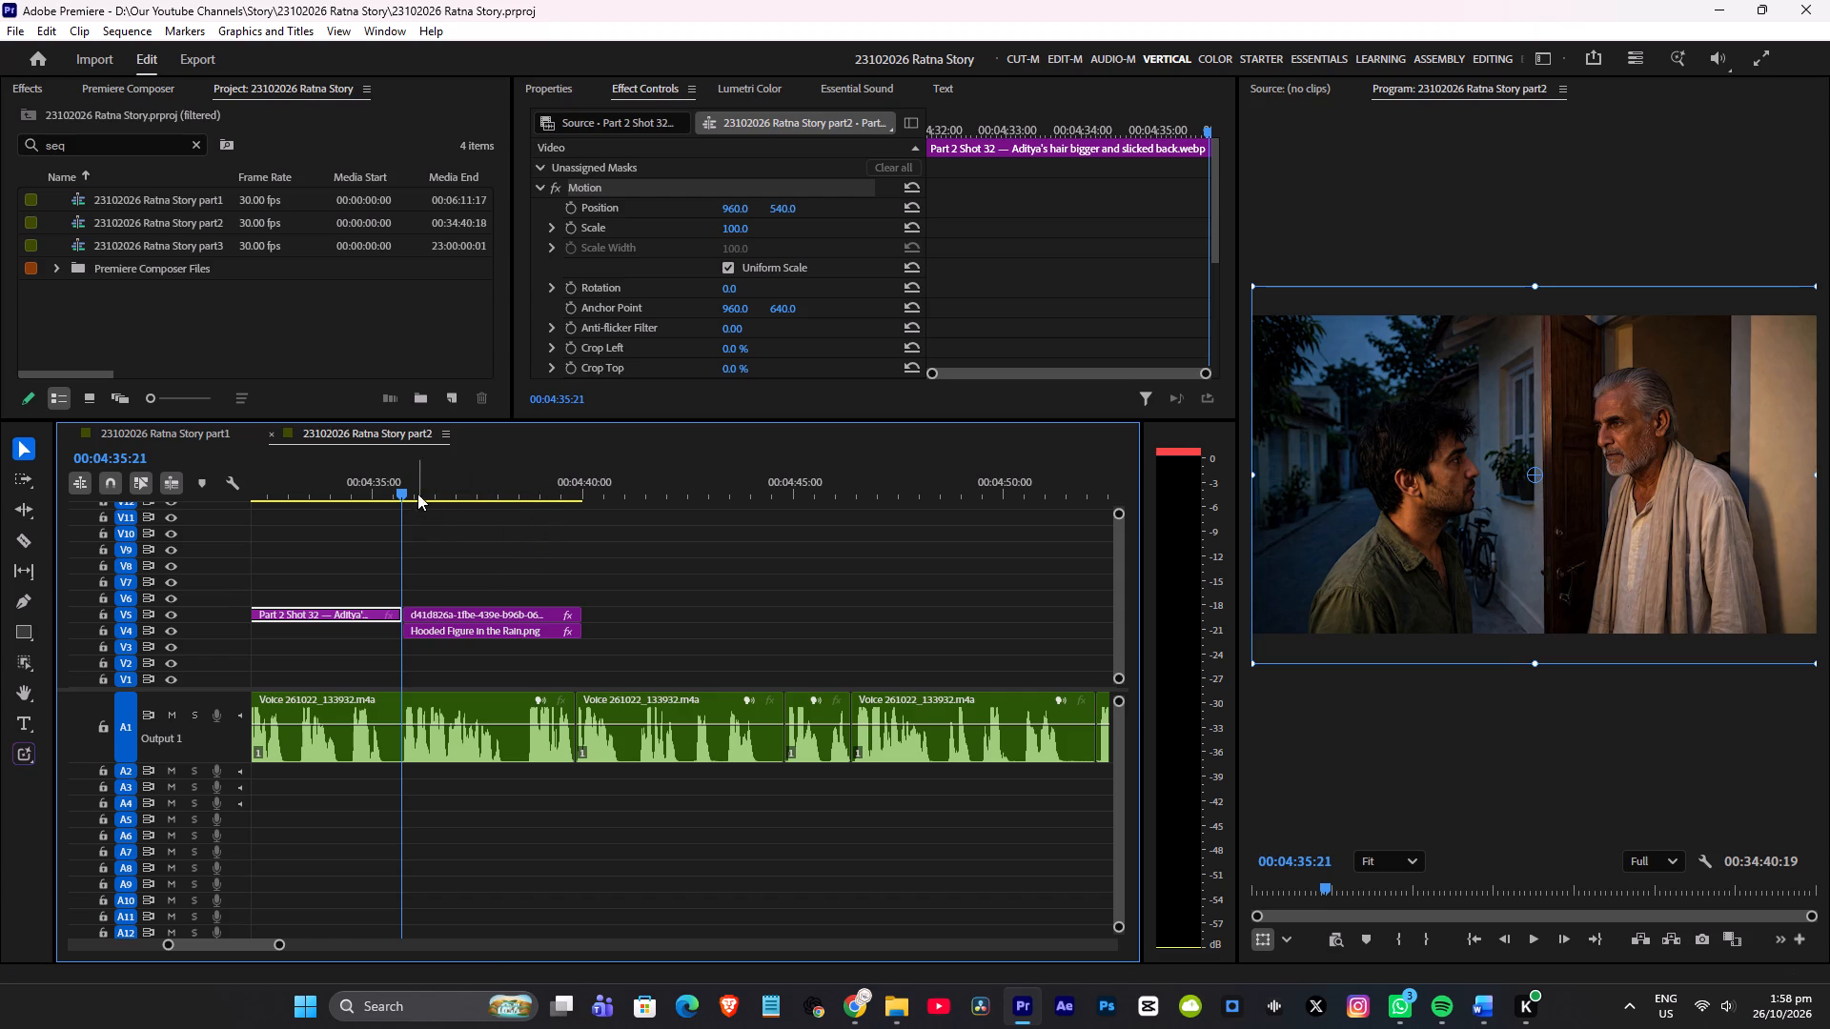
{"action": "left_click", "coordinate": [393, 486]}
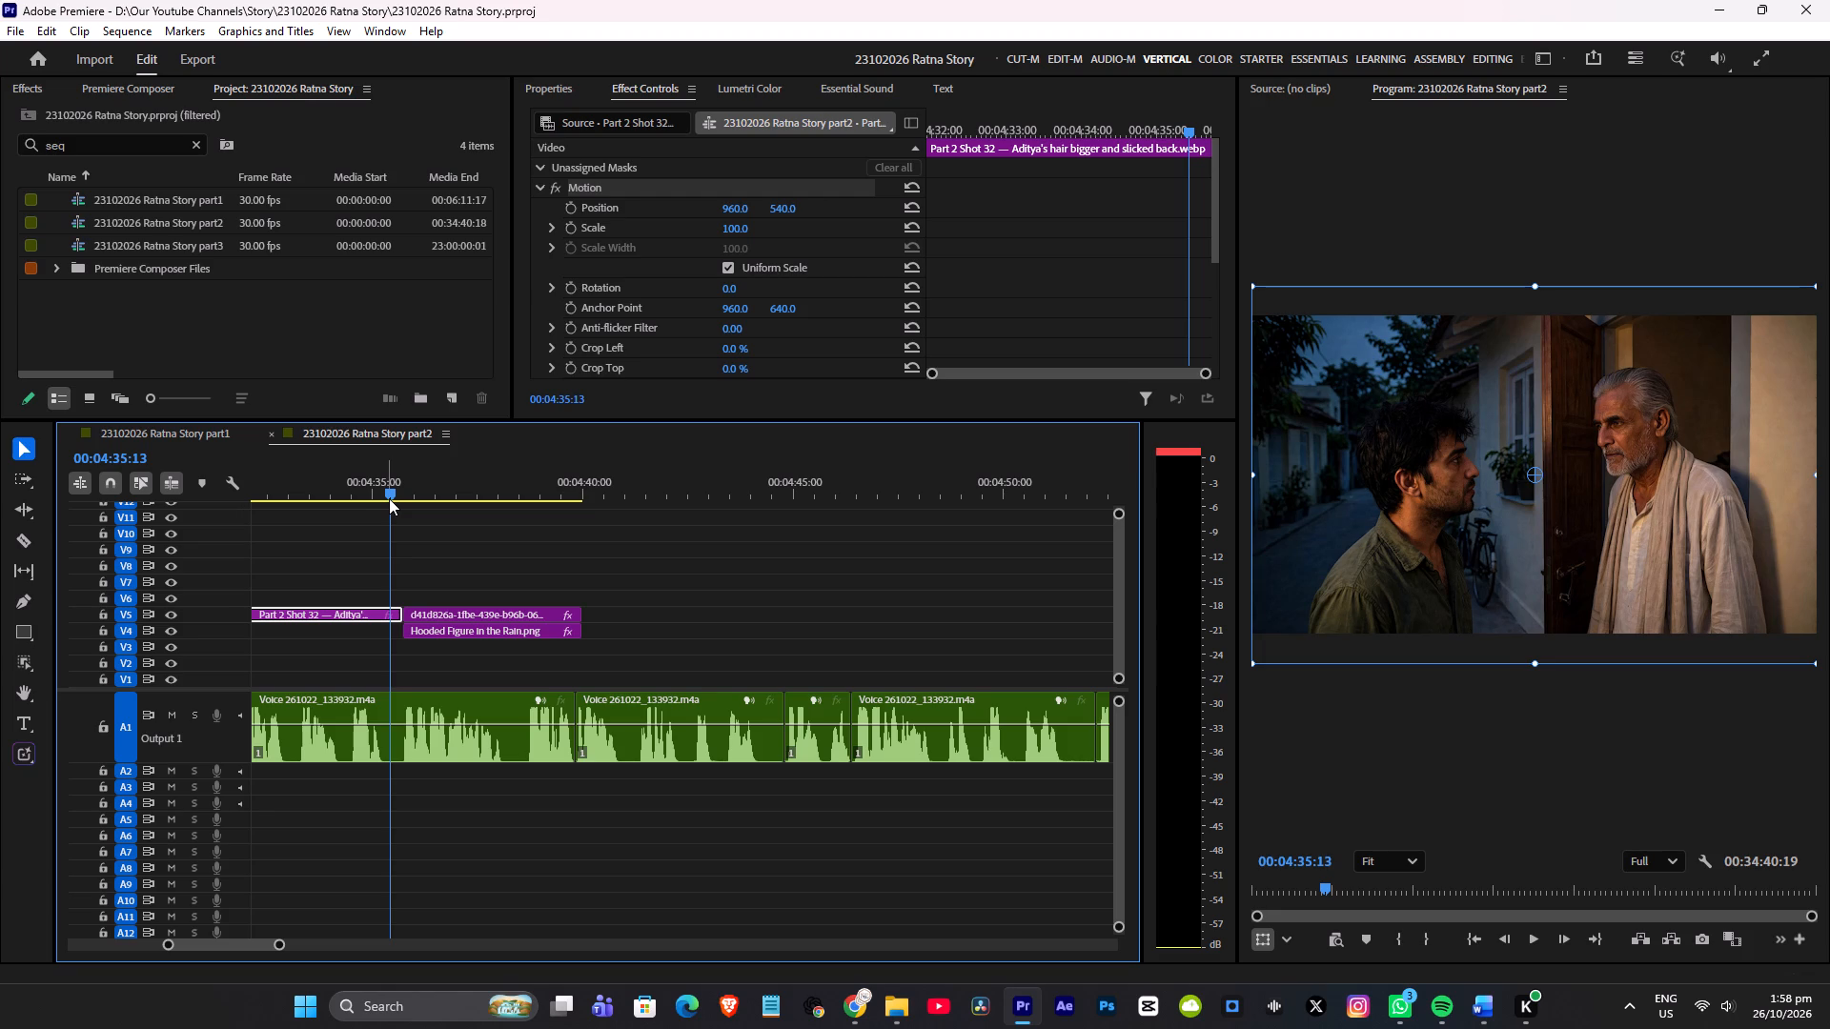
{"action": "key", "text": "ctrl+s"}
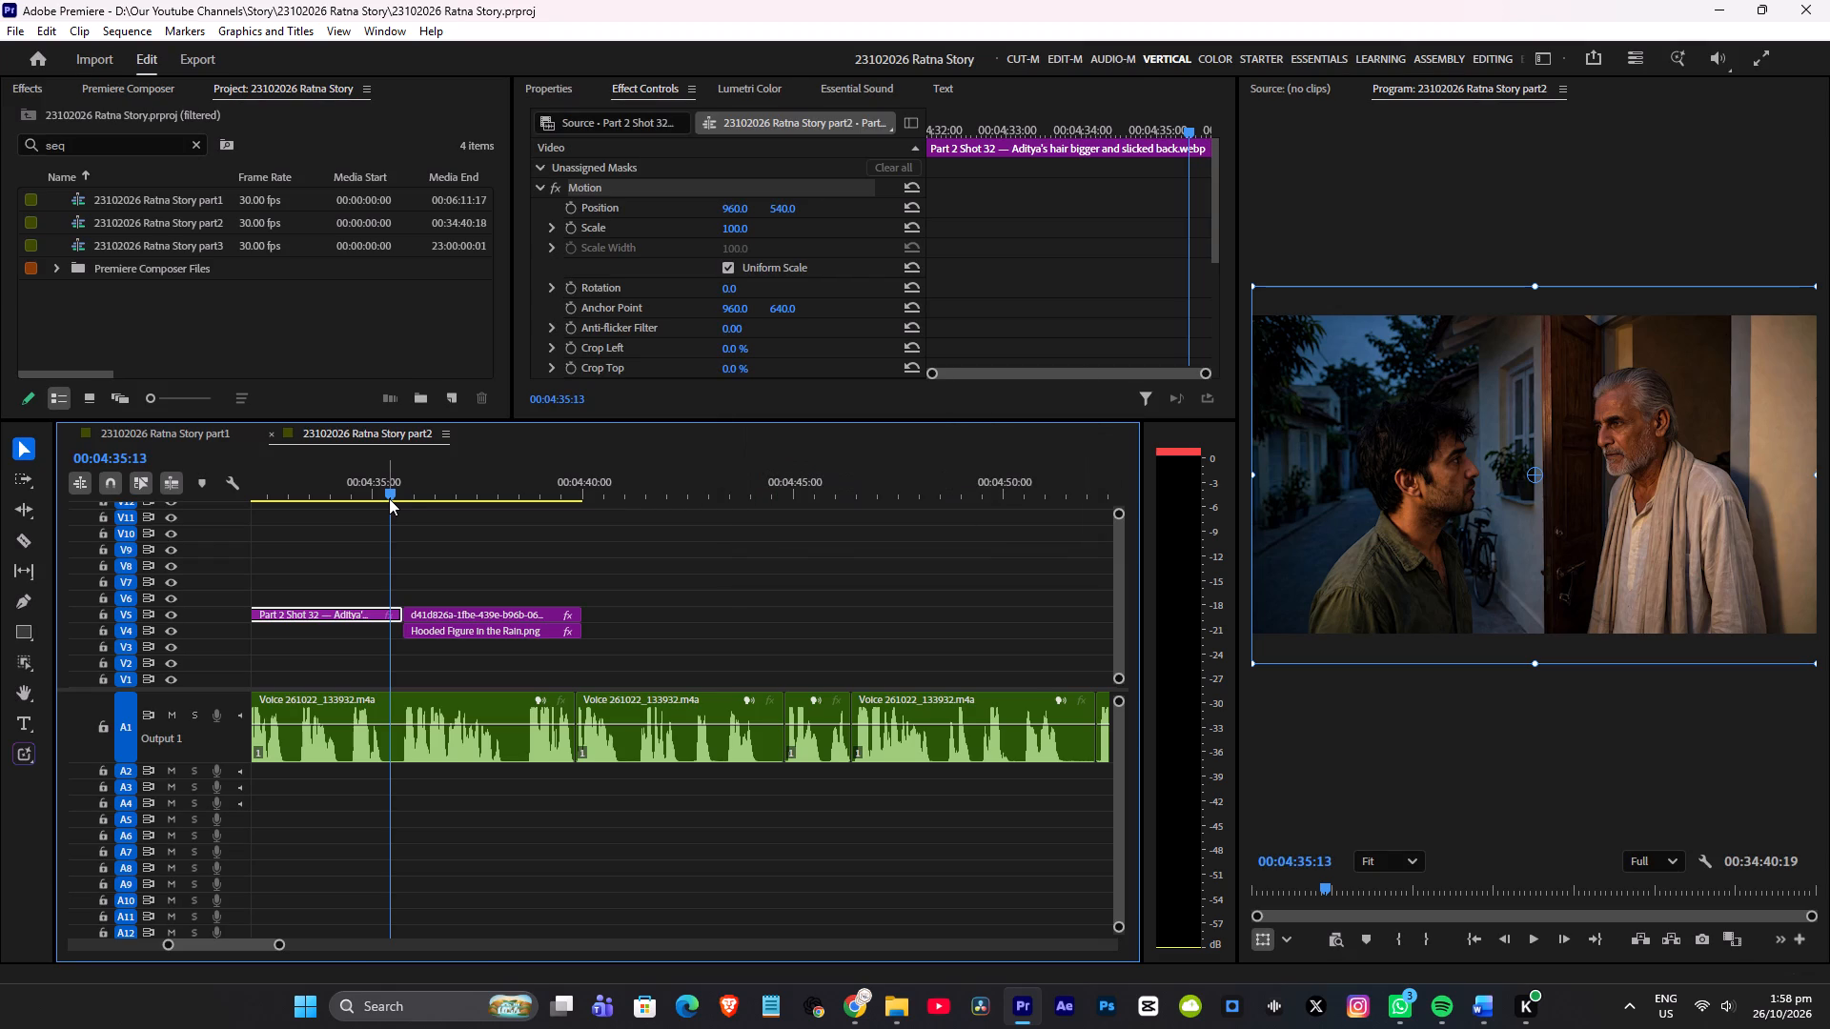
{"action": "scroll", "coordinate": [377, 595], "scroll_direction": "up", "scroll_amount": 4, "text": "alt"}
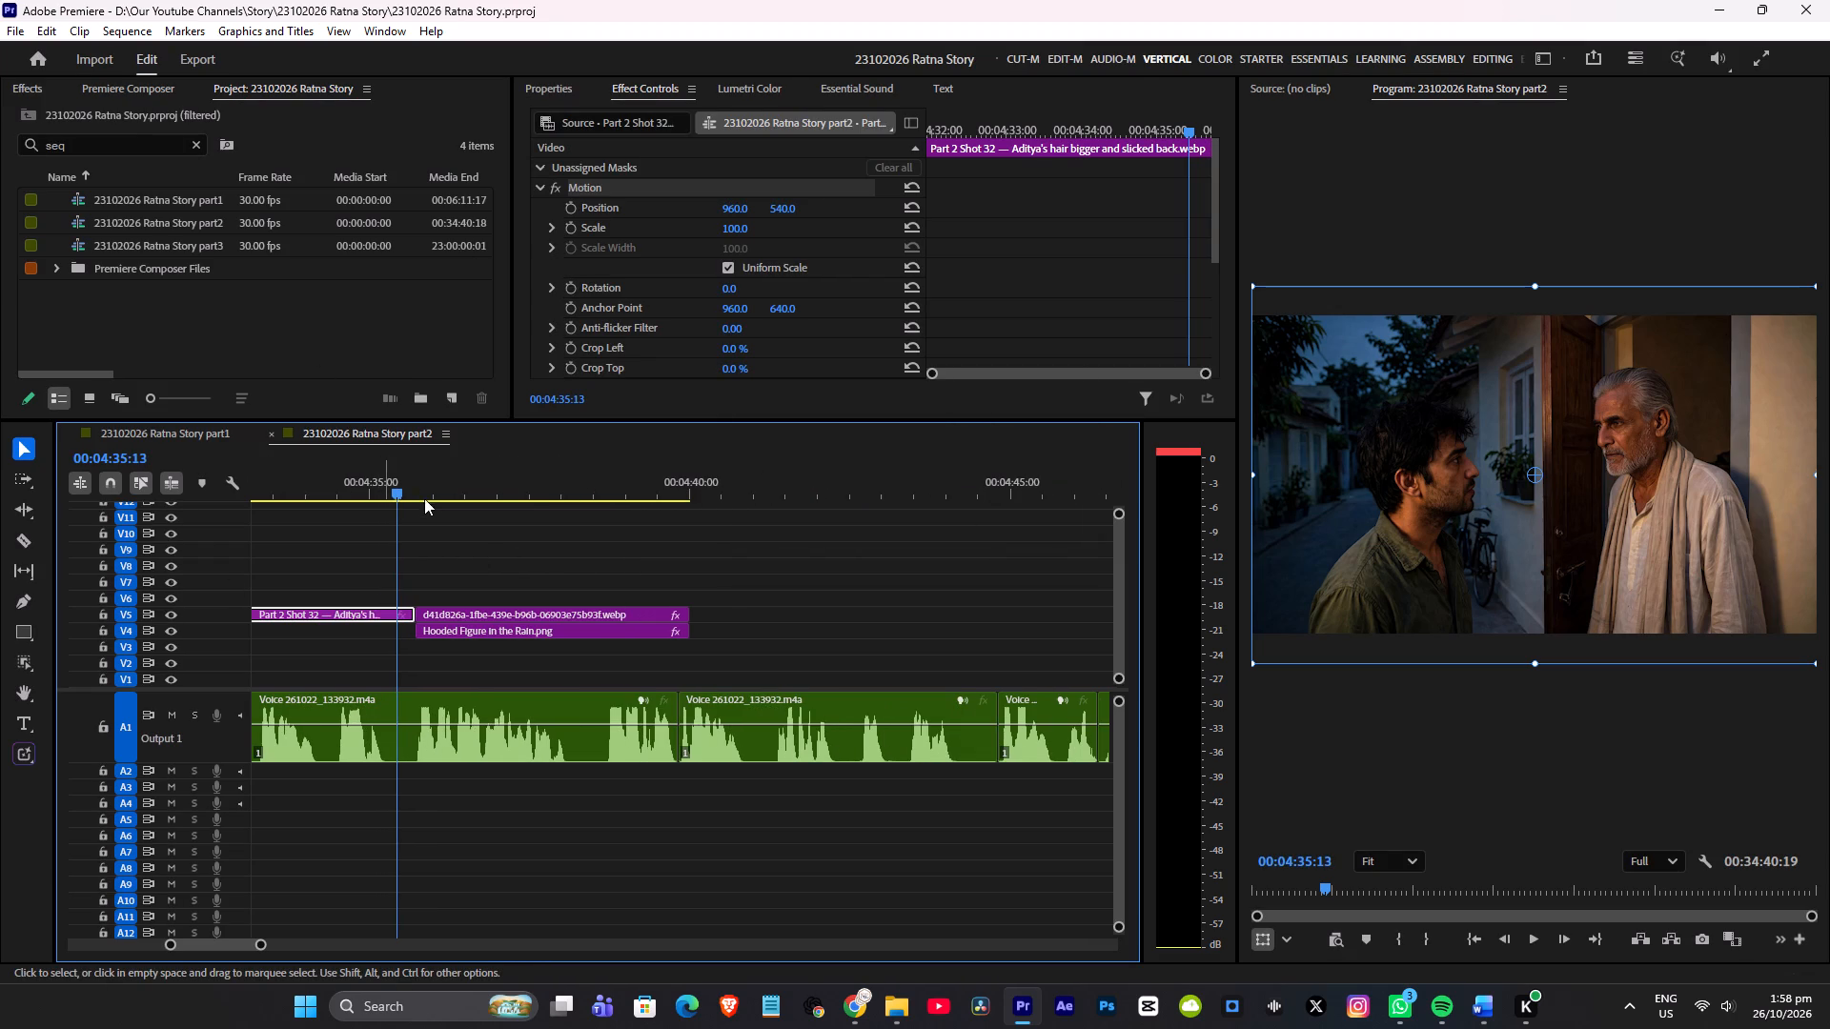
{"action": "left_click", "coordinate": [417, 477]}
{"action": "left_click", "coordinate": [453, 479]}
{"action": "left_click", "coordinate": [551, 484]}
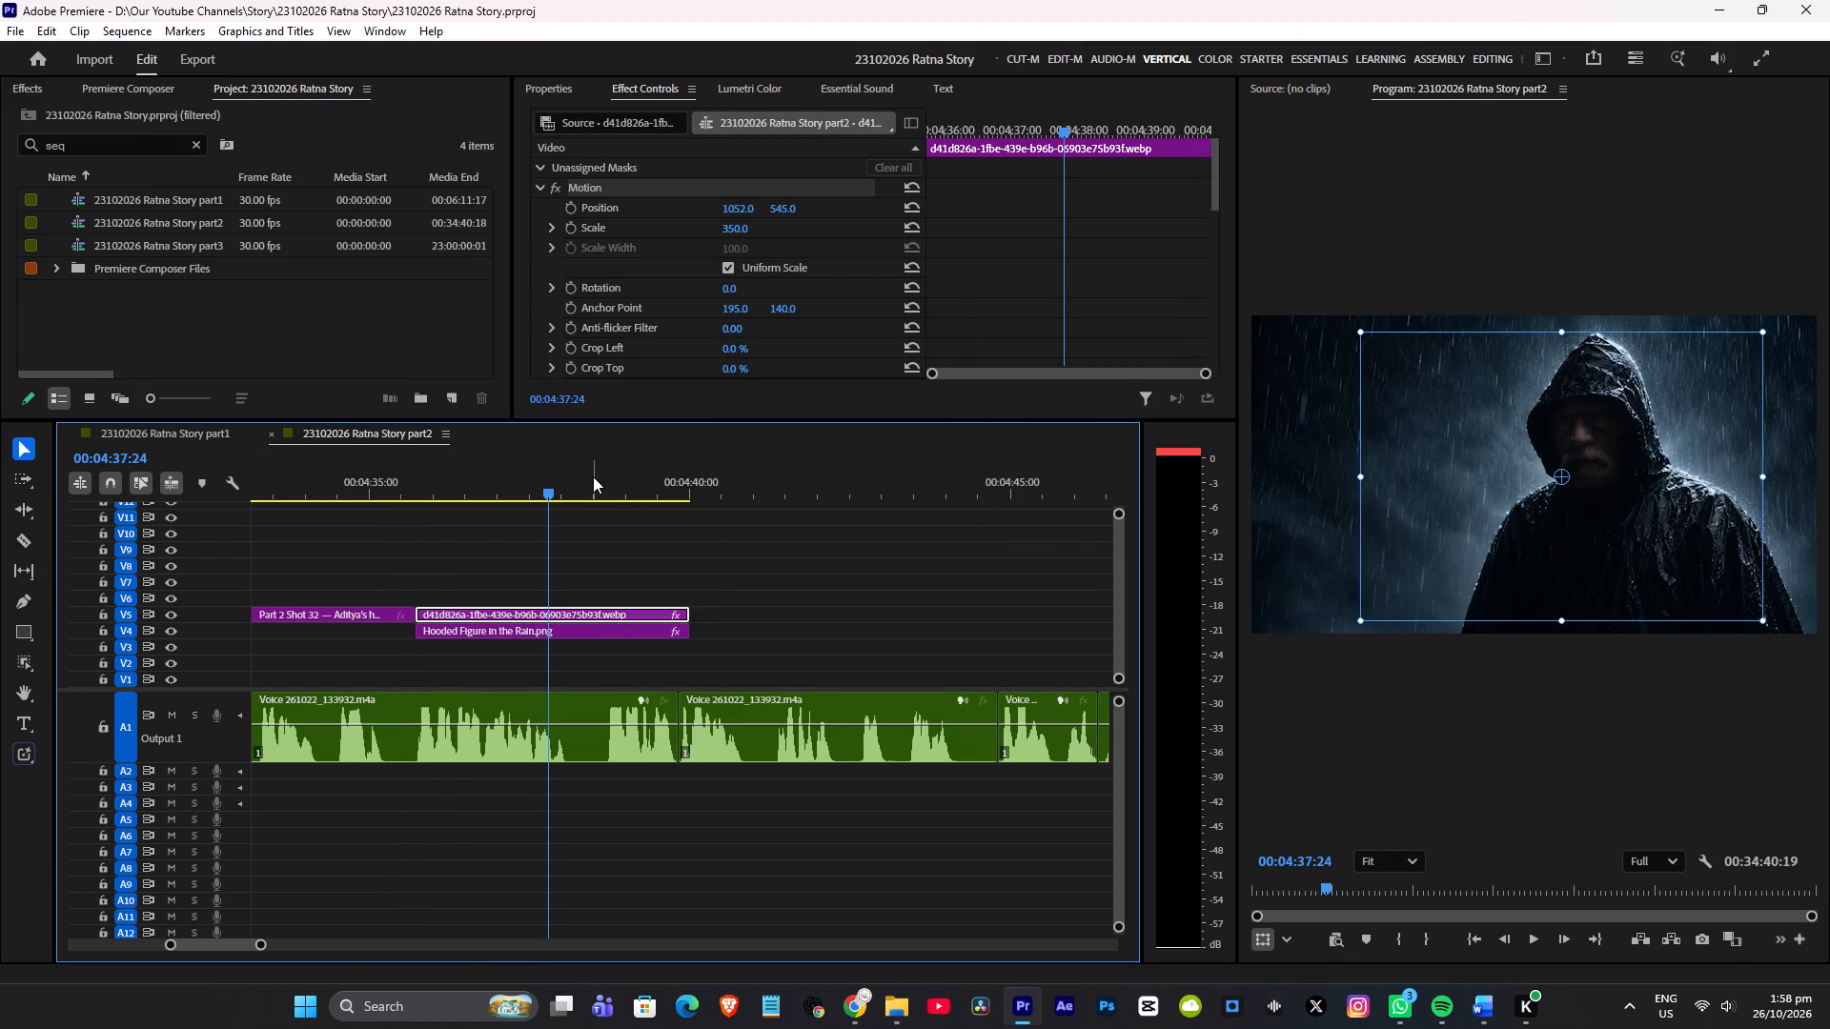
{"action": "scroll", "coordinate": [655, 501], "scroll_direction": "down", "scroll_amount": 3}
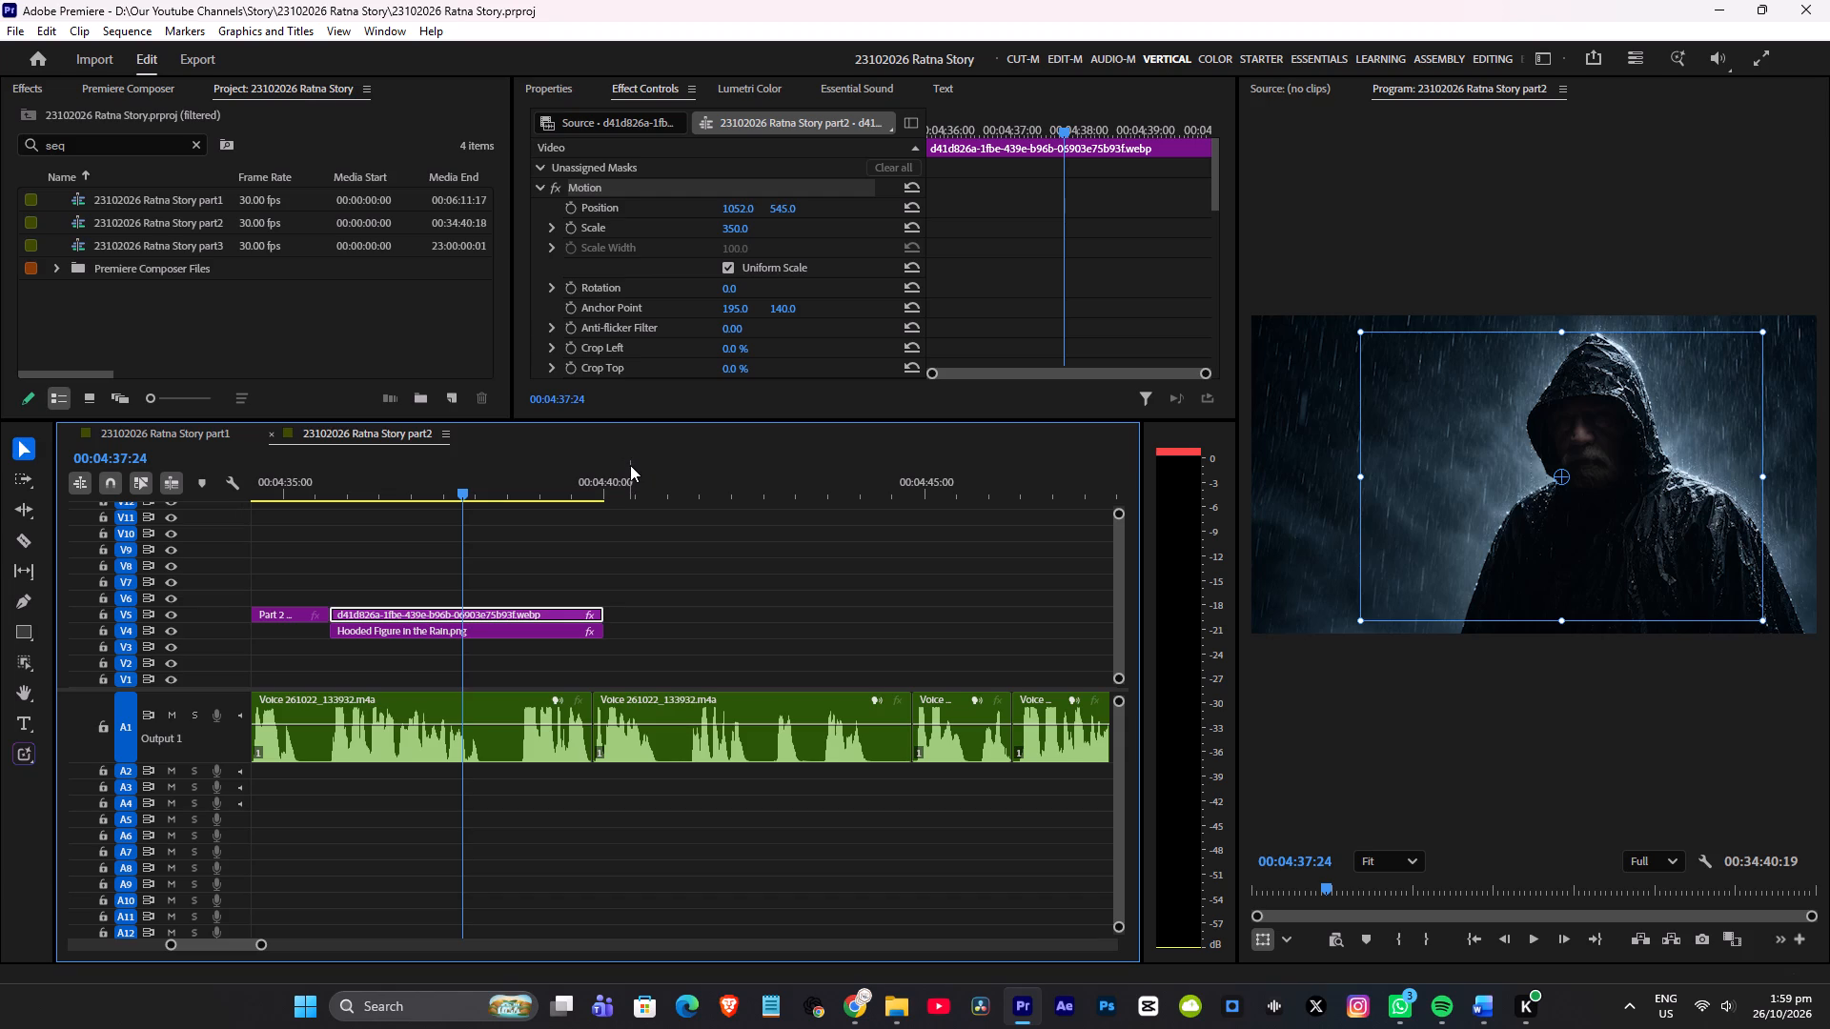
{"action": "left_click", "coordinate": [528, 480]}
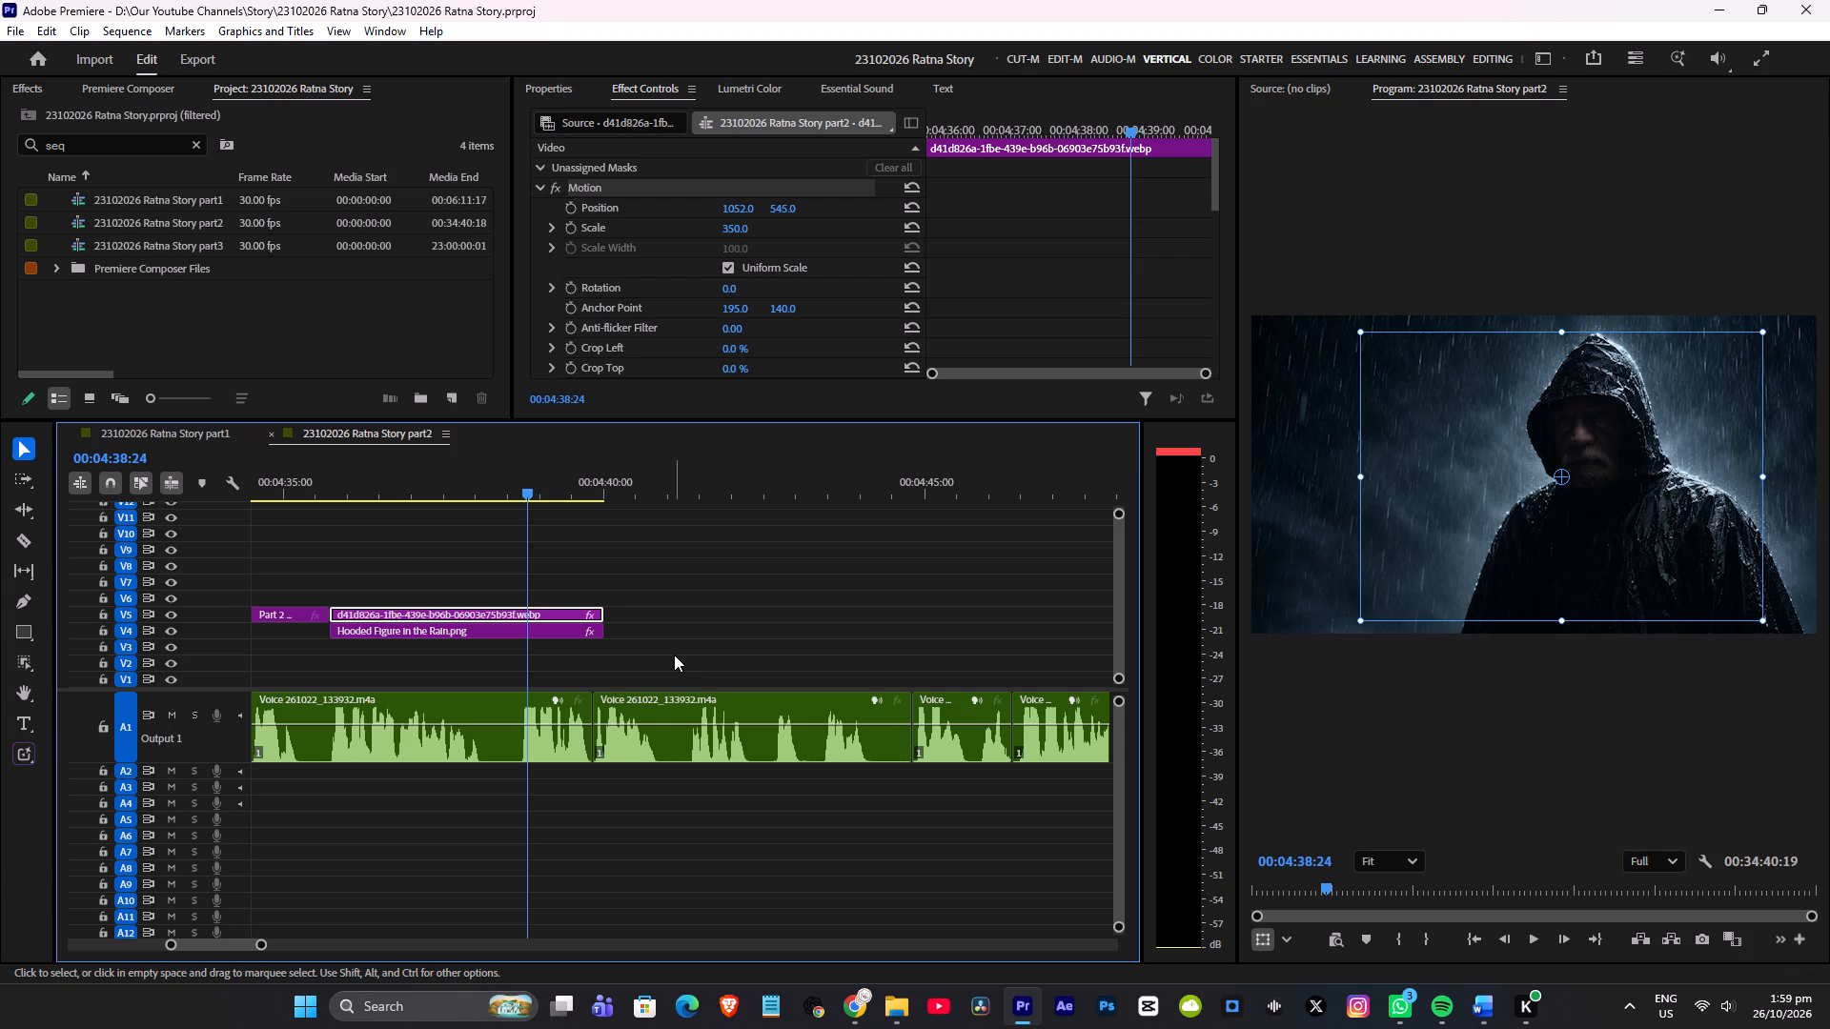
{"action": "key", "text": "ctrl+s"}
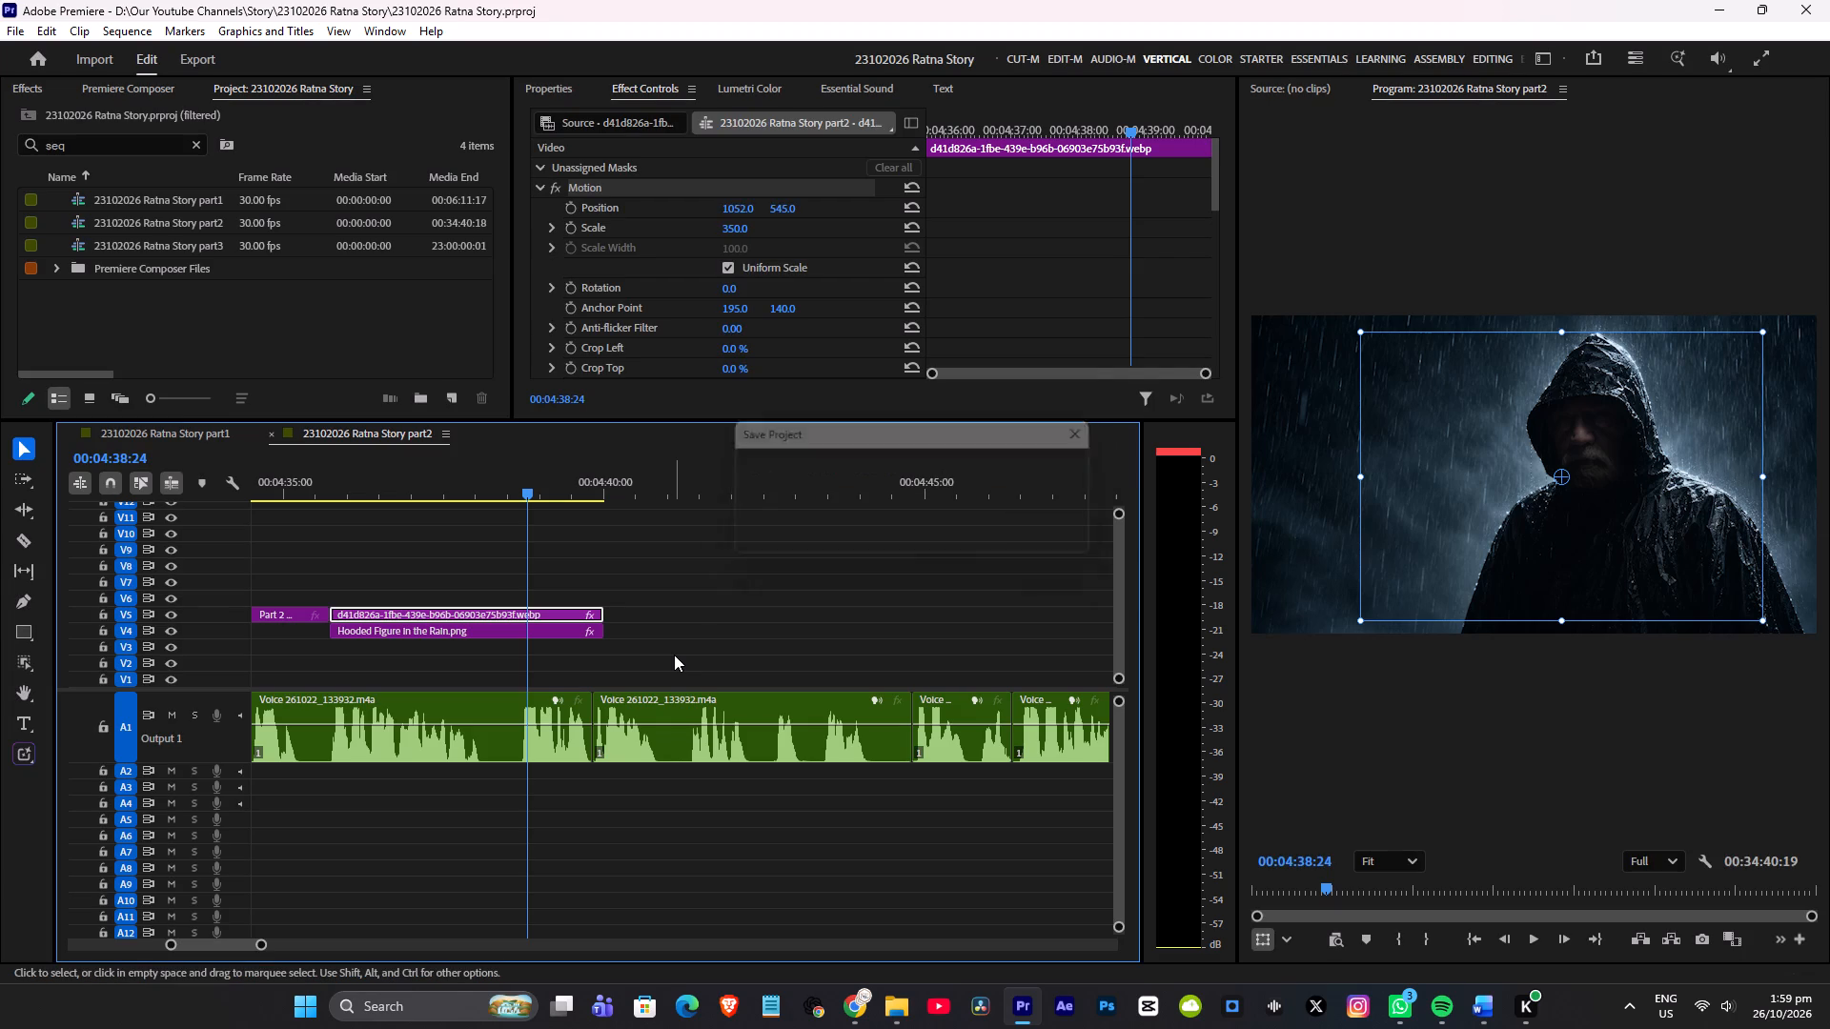
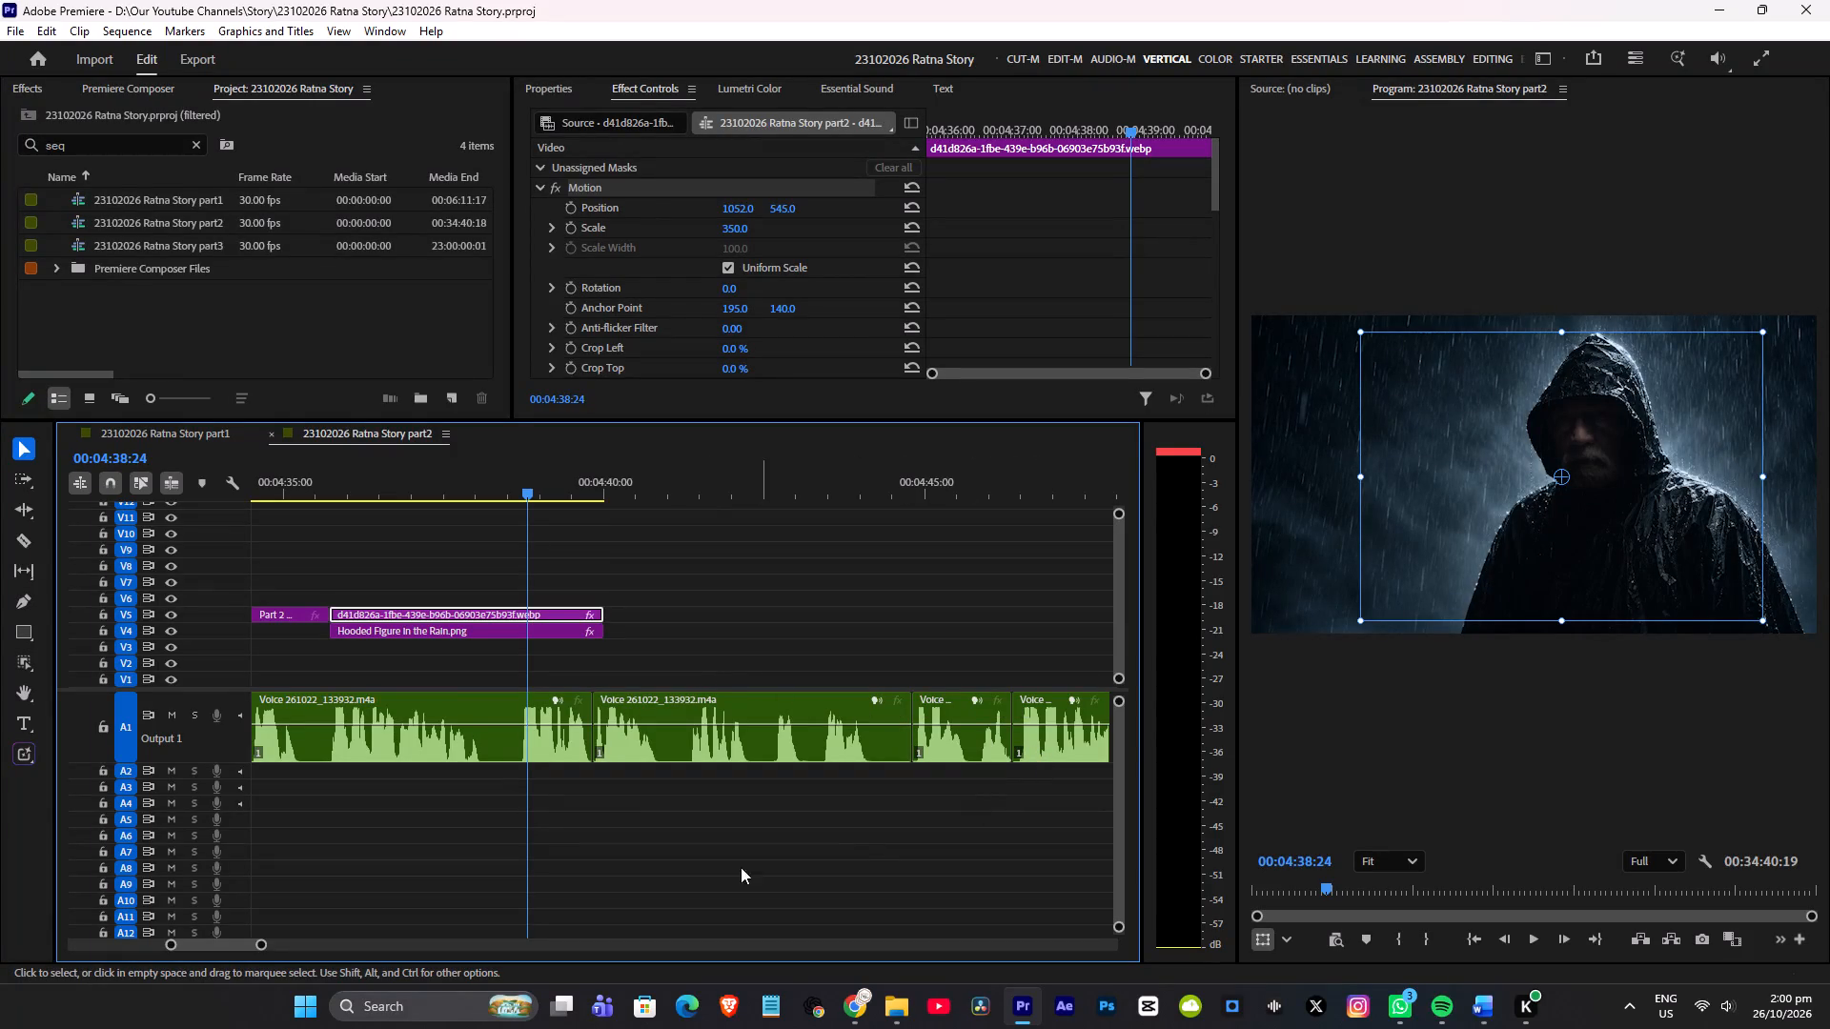
Listen to the narration across Shot 32 and the two hooded-figure clips, from about 00:04:30 to 00:04:43.
{"action": "left_click", "coordinate": [409, 488]}
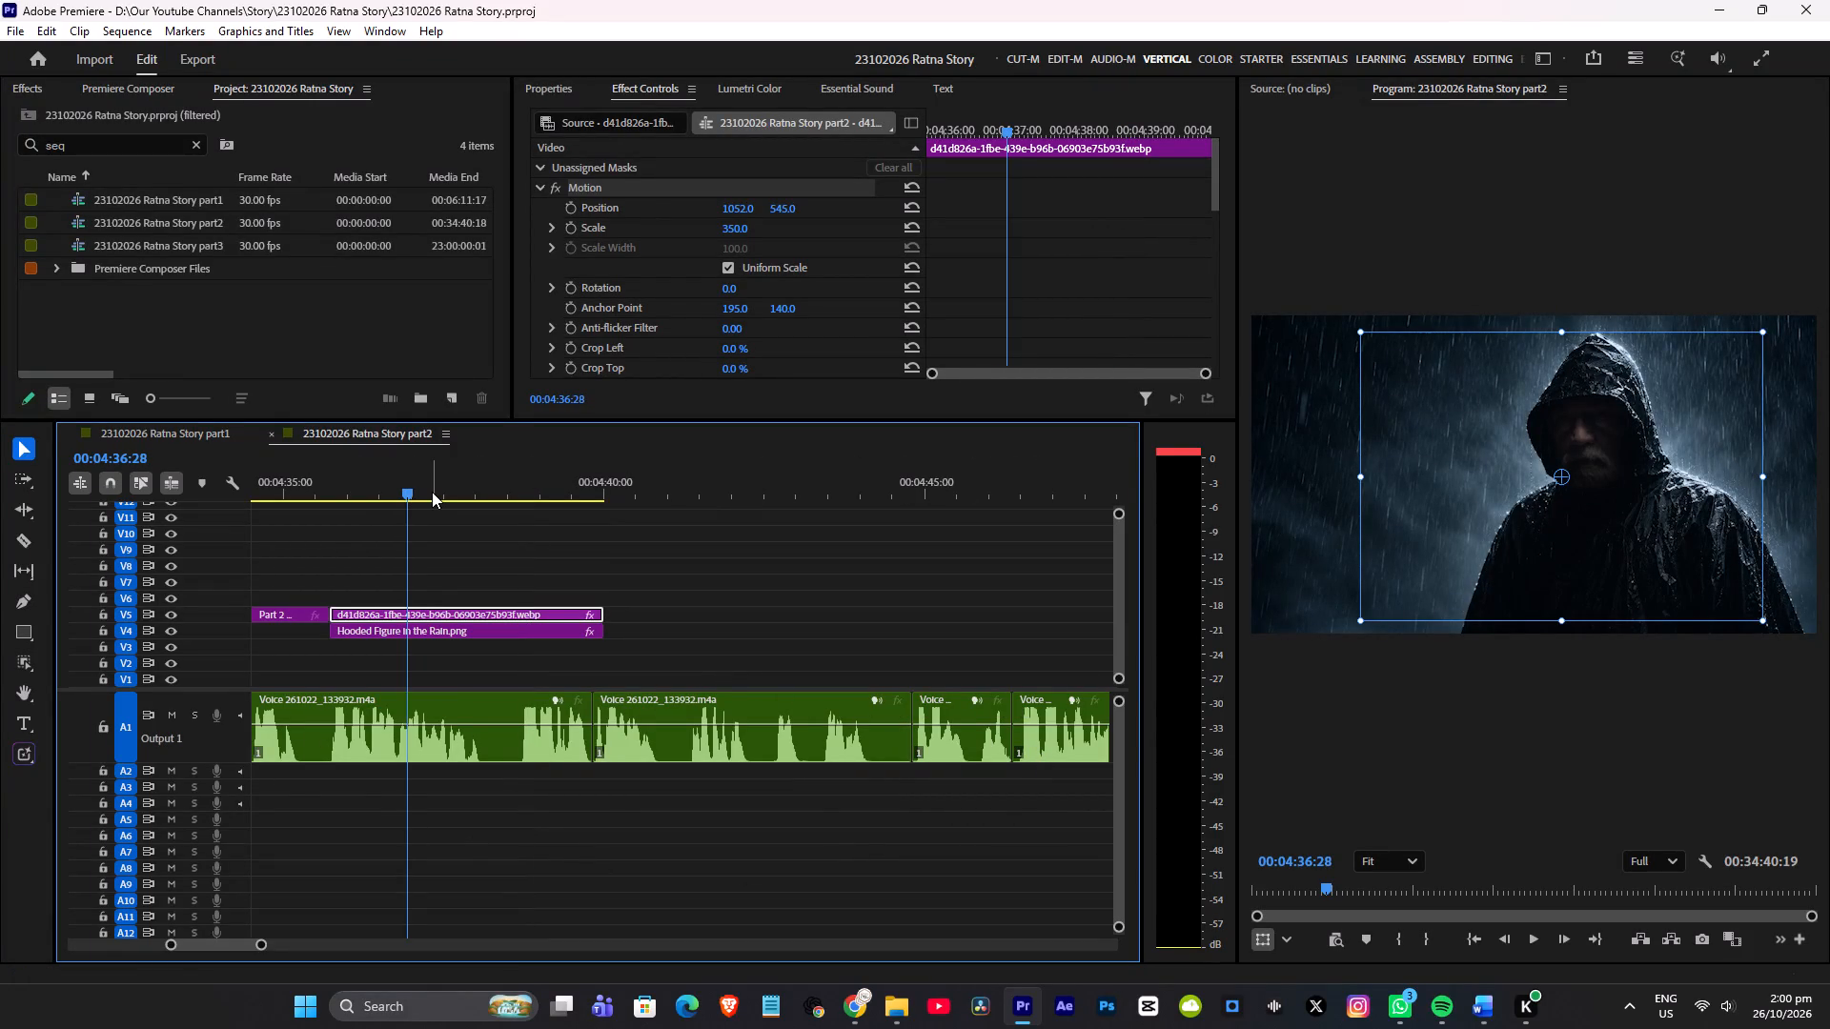
{"action": "key", "text": "space"}
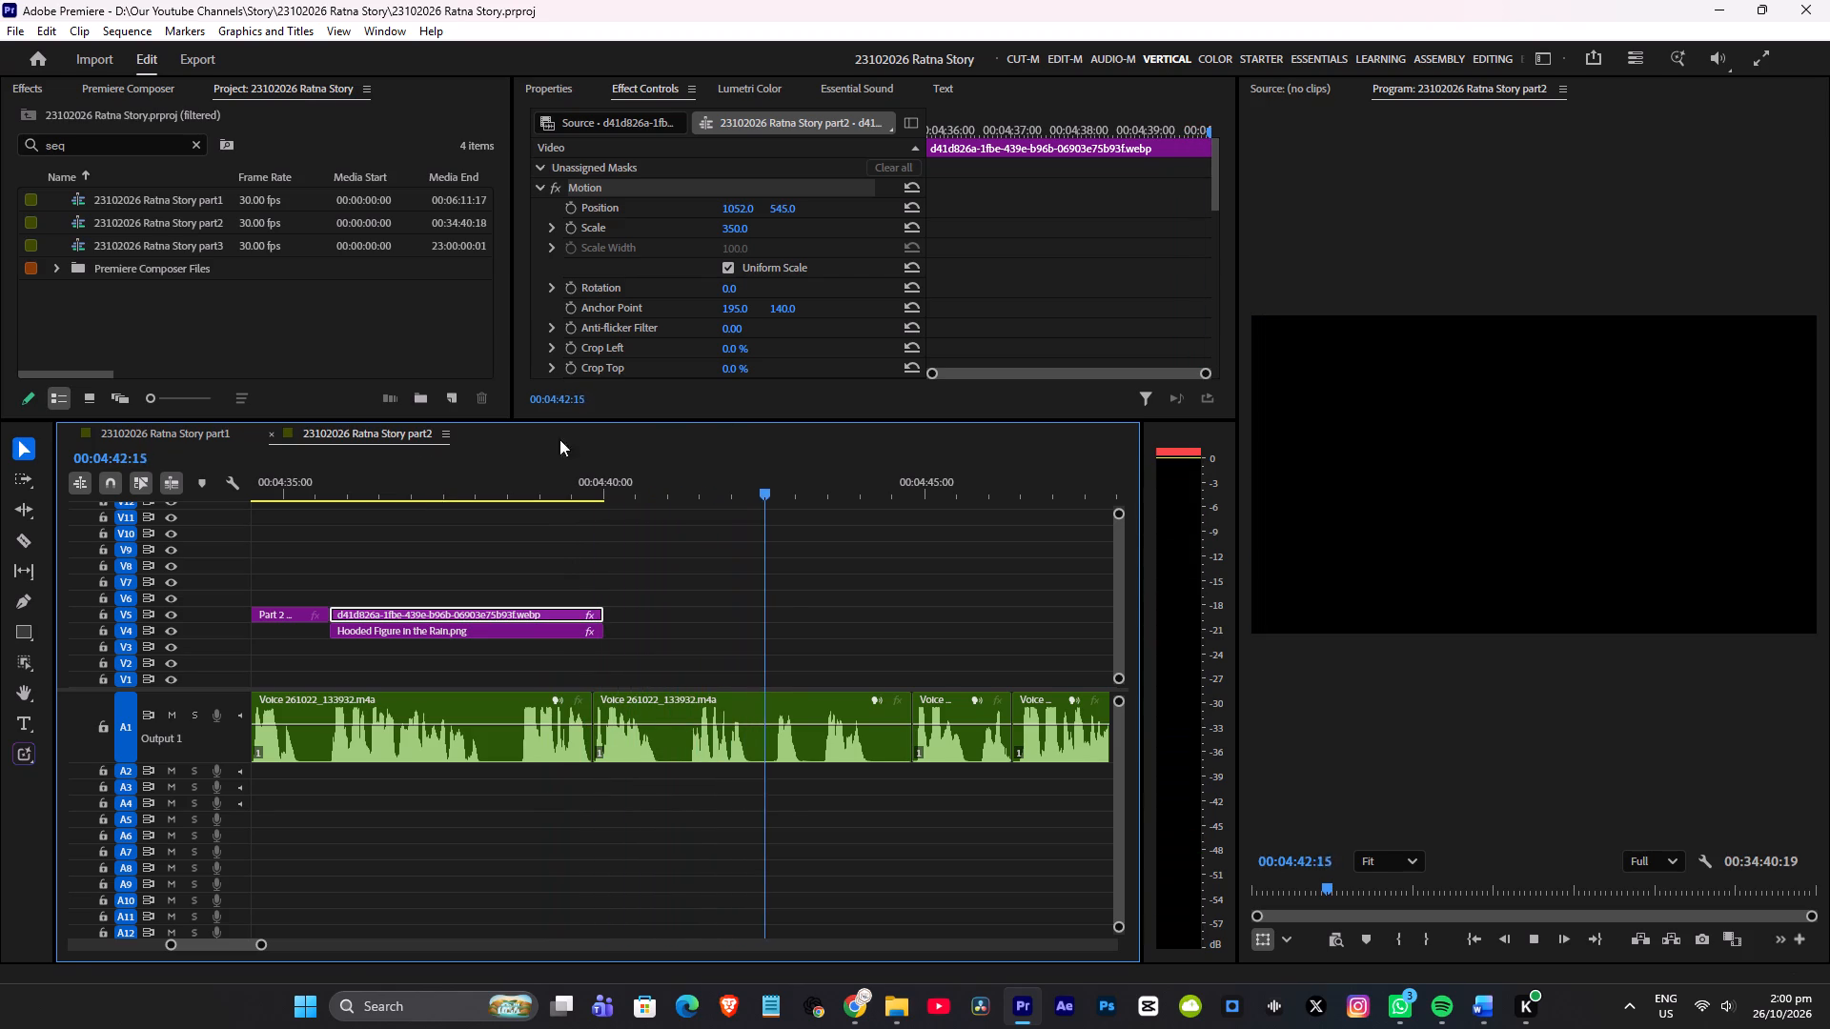
{"action": "left_click", "coordinate": [306, 520]}
{"action": "key", "text": "space"}
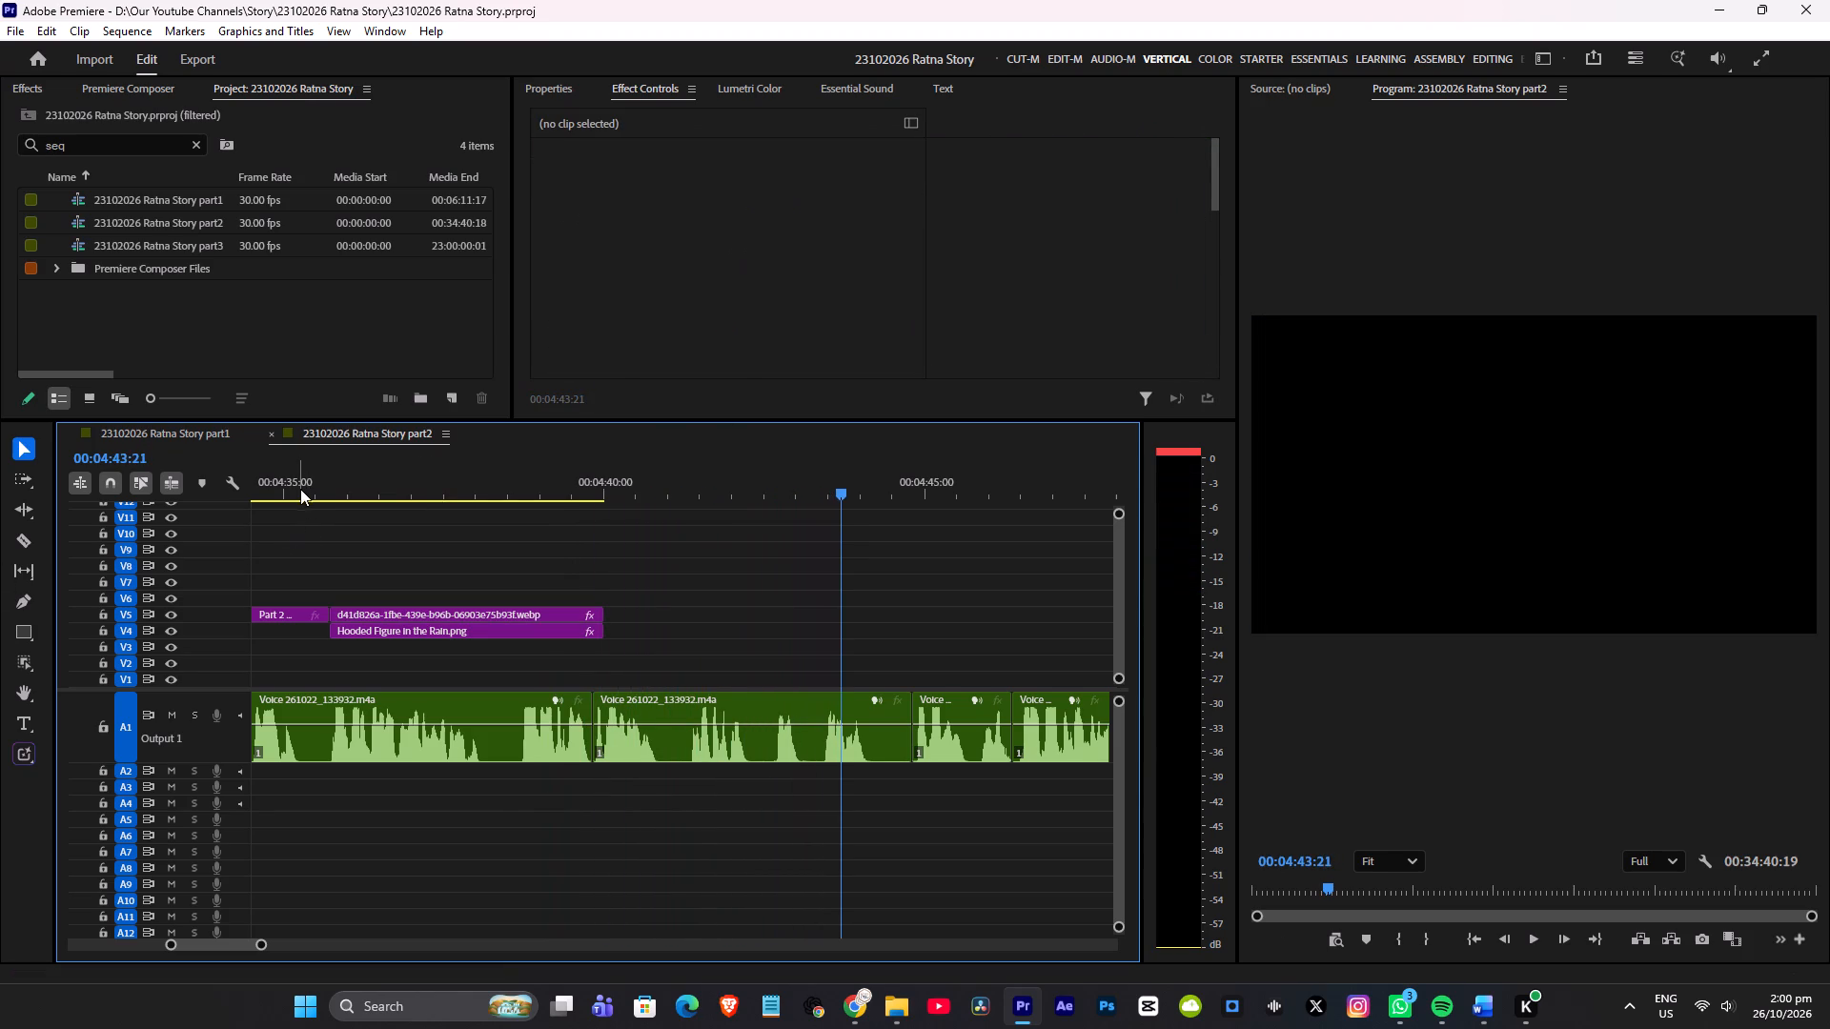
{"action": "left_click", "coordinate": [300, 488]}
{"action": "scroll", "coordinate": [775, 608], "scroll_direction": "down", "scroll_amount": 1, "text": "alt"}
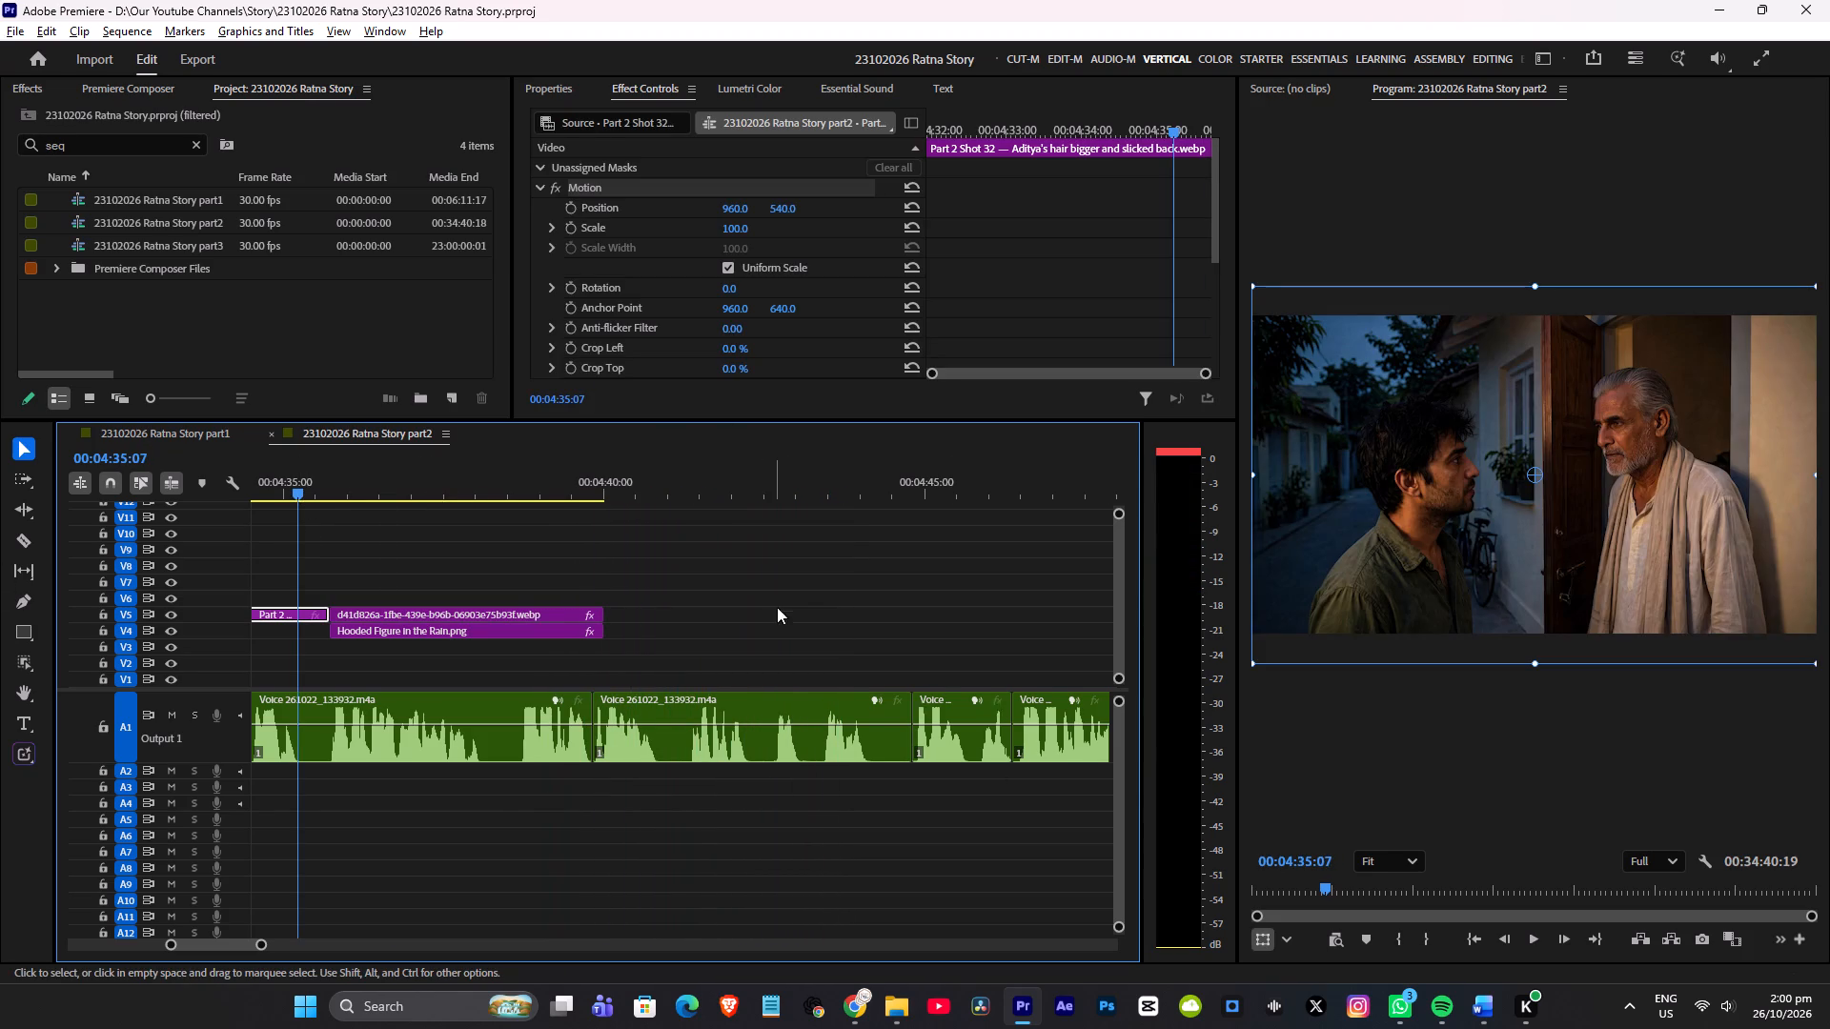
{"action": "scroll", "coordinate": [777, 607], "scroll_direction": "down", "scroll_amount": 7, "text": "alt"}
{"action": "left_click", "coordinate": [439, 481]}
{"action": "key", "text": "space"}
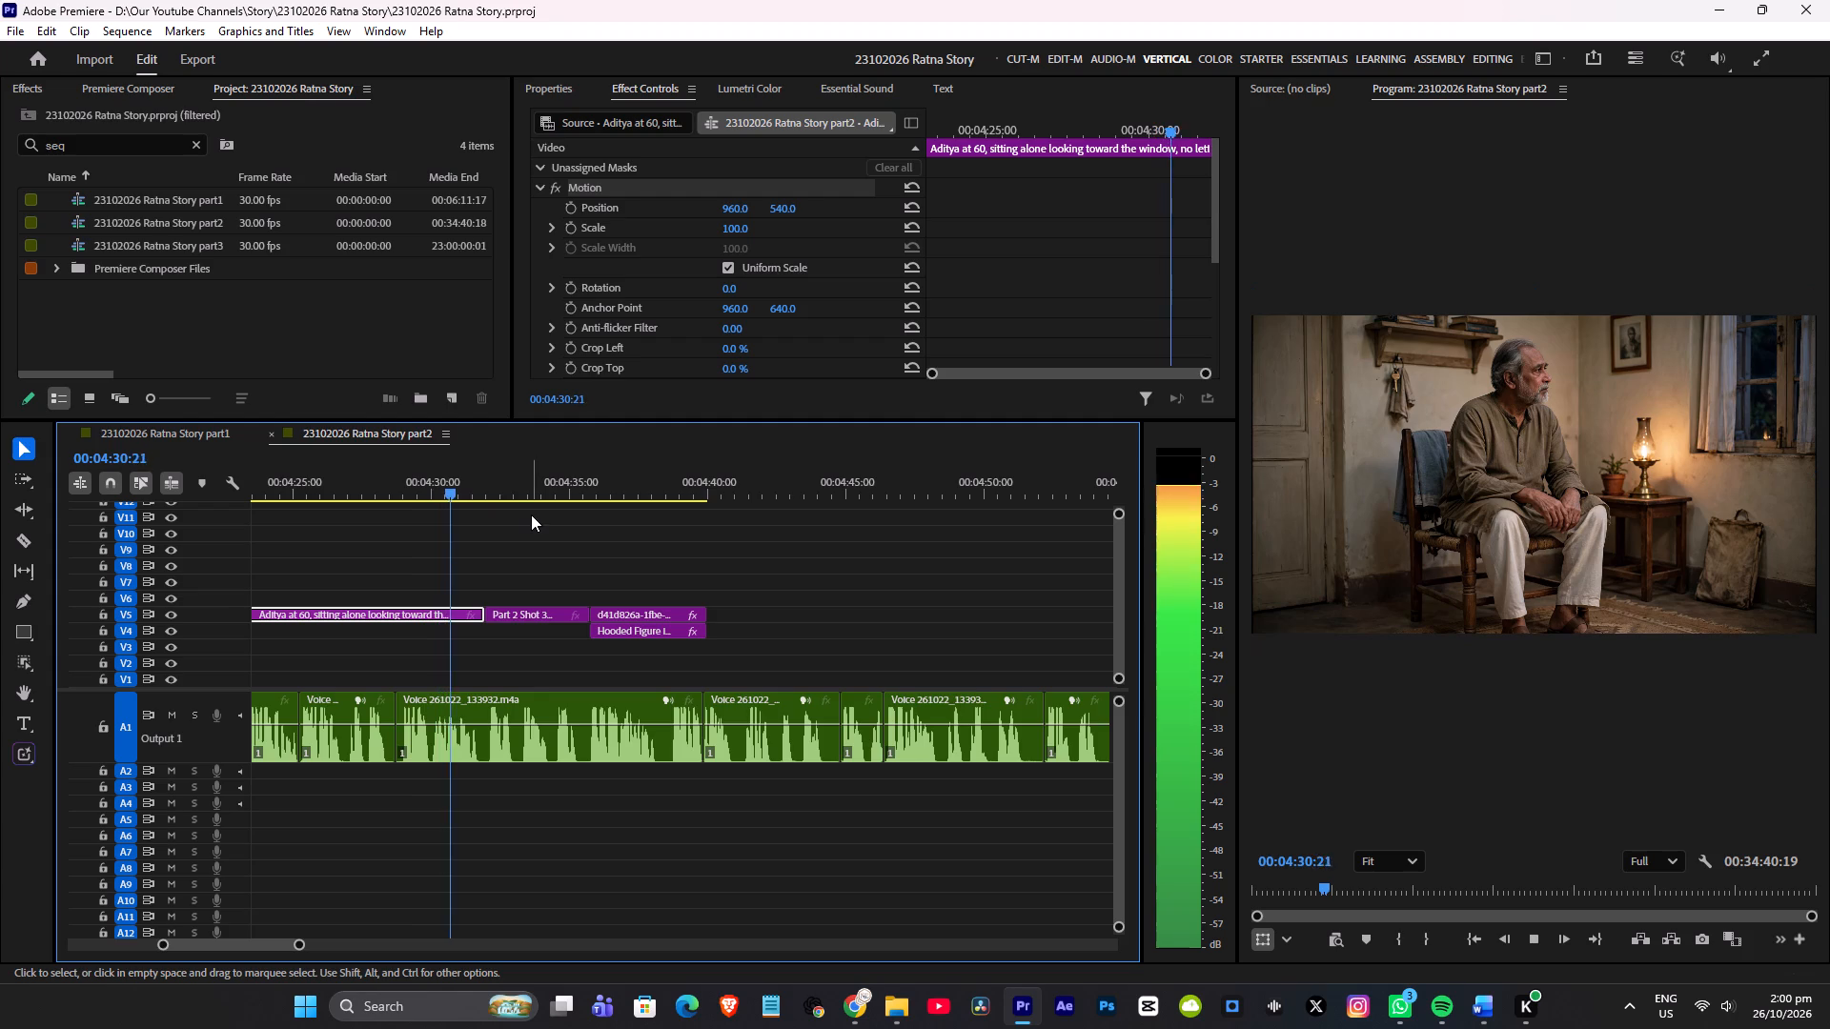
{"action": "scroll", "coordinate": [531, 514], "scroll_direction": "up", "scroll_amount": 3, "text": "alt"}
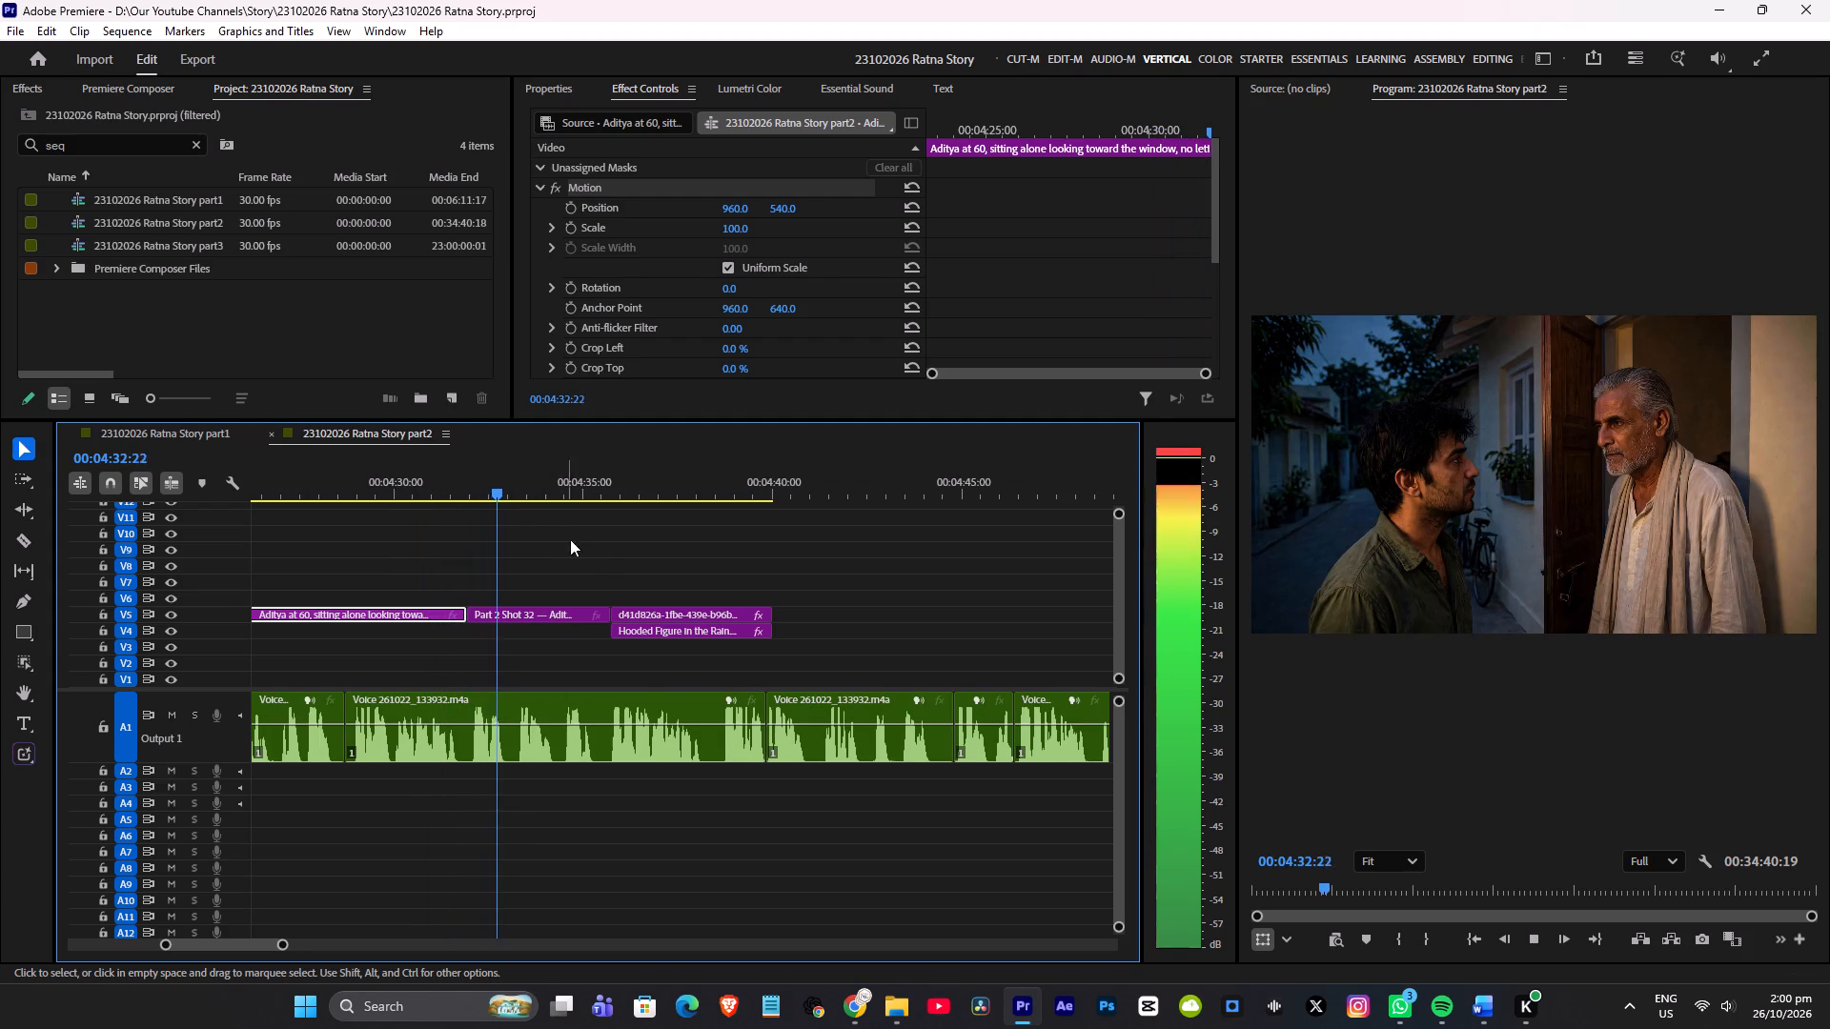
{"action": "scroll", "coordinate": [586, 555], "scroll_direction": "up", "scroll_amount": 3, "text": "alt"}
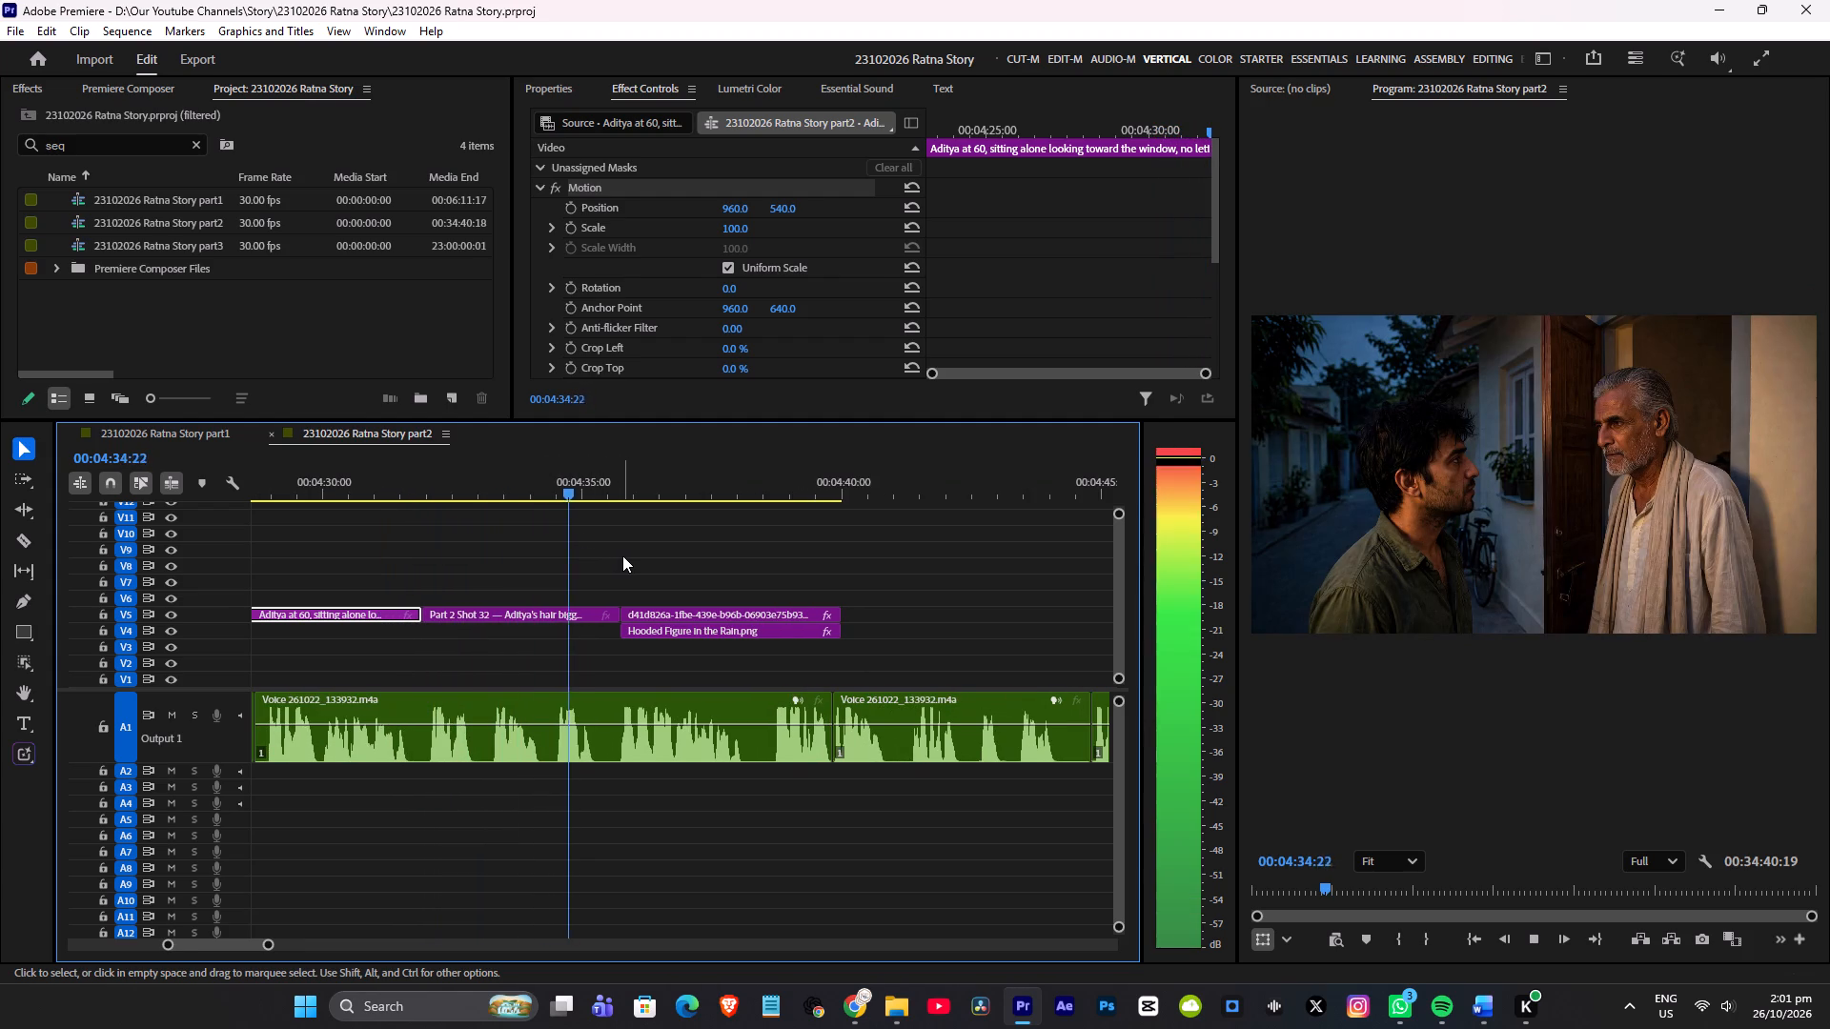
{"action": "scroll", "coordinate": [658, 567], "scroll_direction": "down", "scroll_amount": 4}
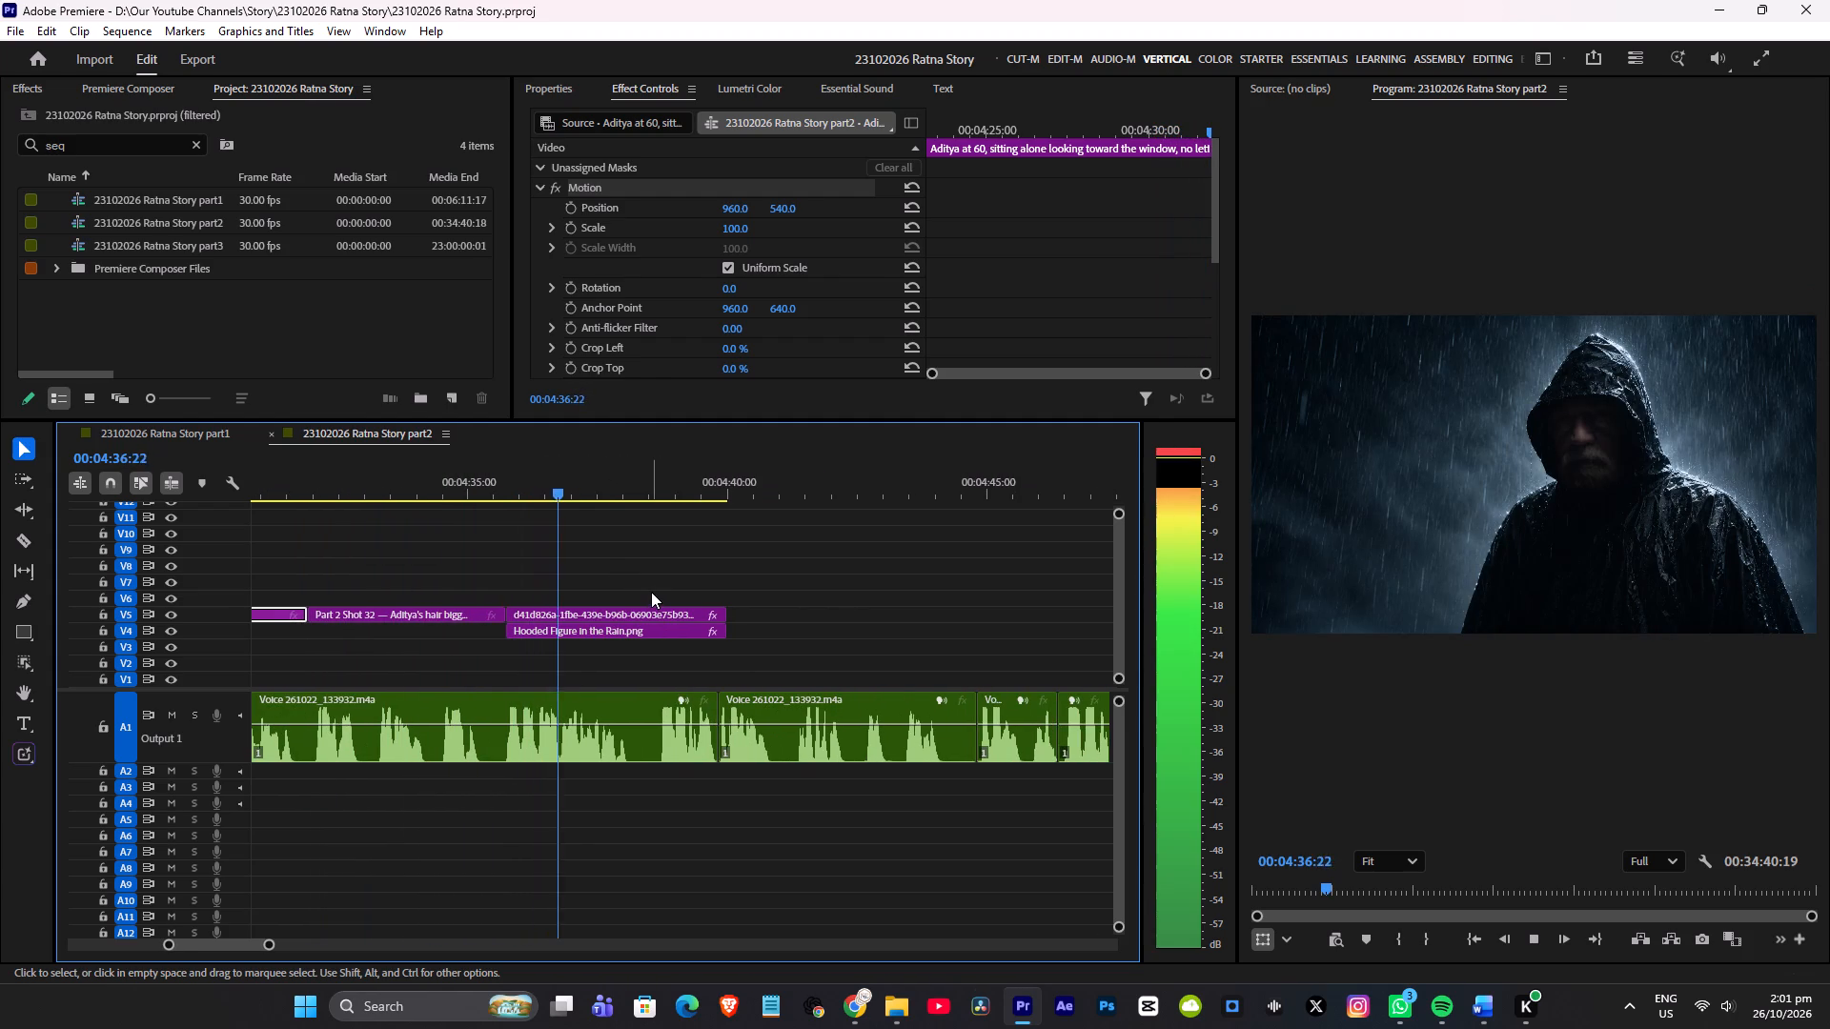
{"action": "key", "text": "space"}
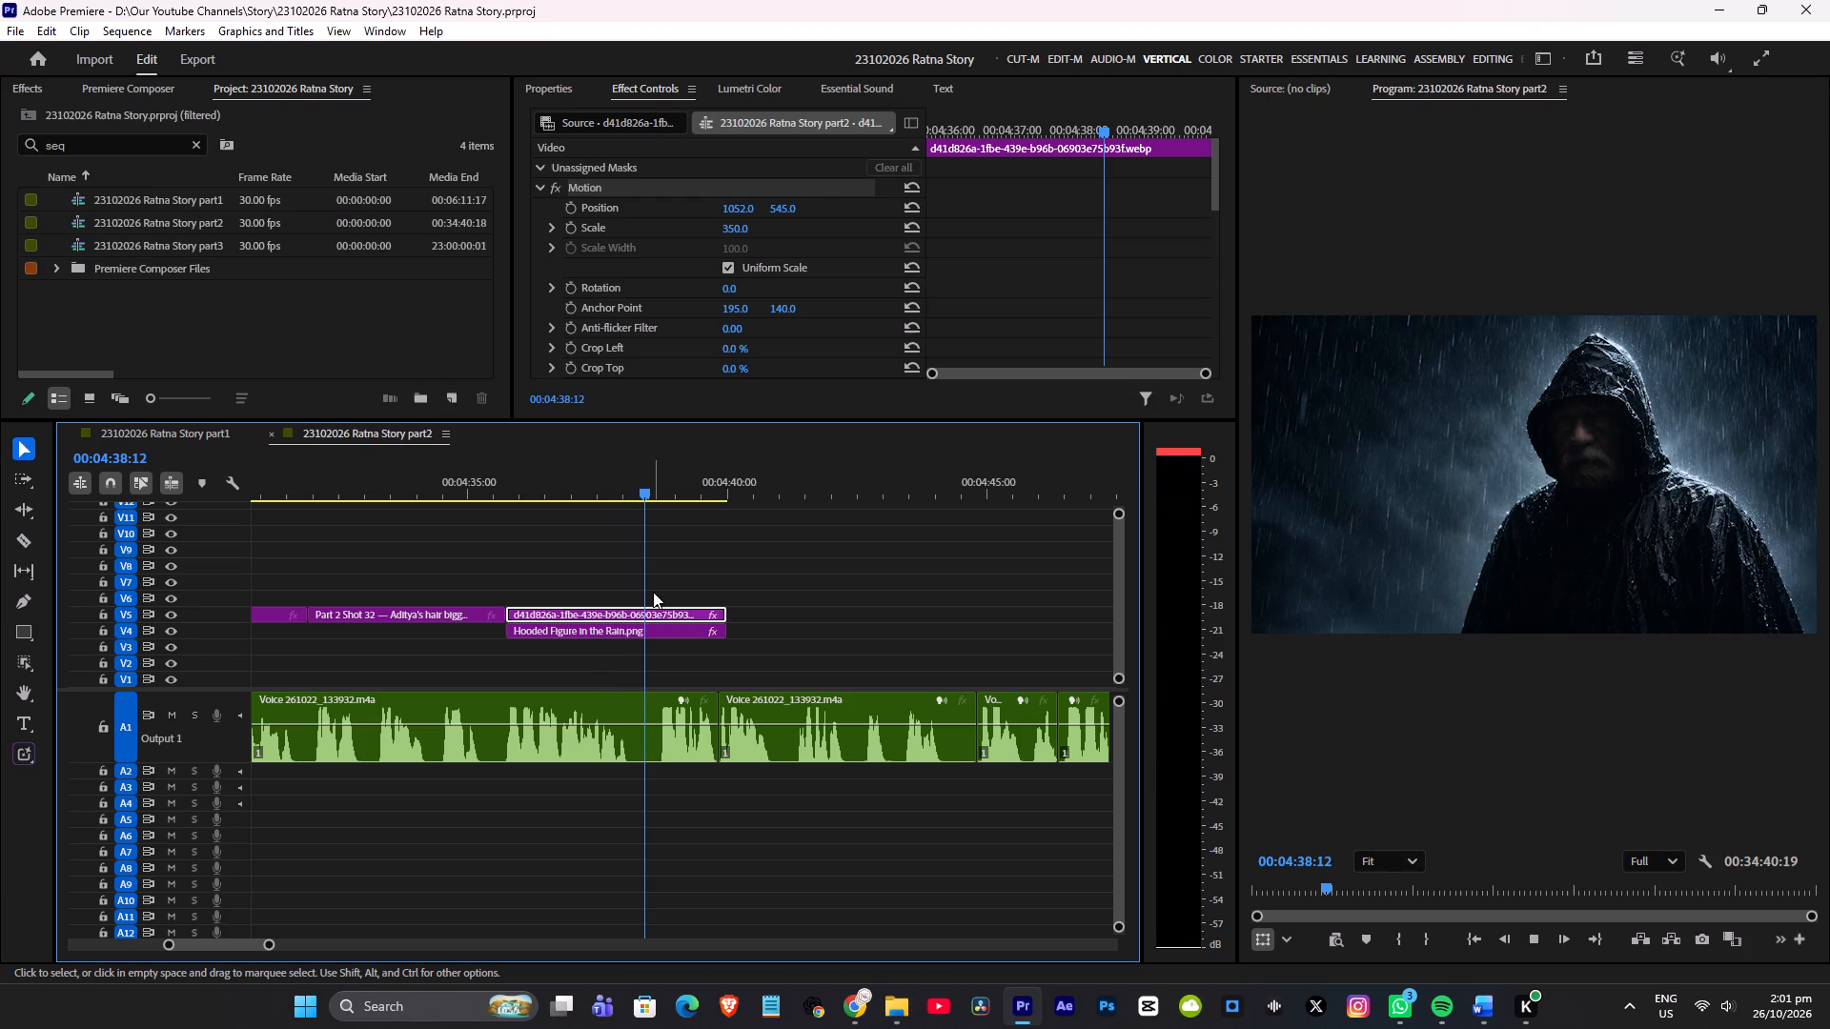
Replay the narration from 00:04:34:03, trim both hooded-figure clips to end at 00:04:38:21, and save the project.
{"action": "left_click", "coordinate": [422, 493]}
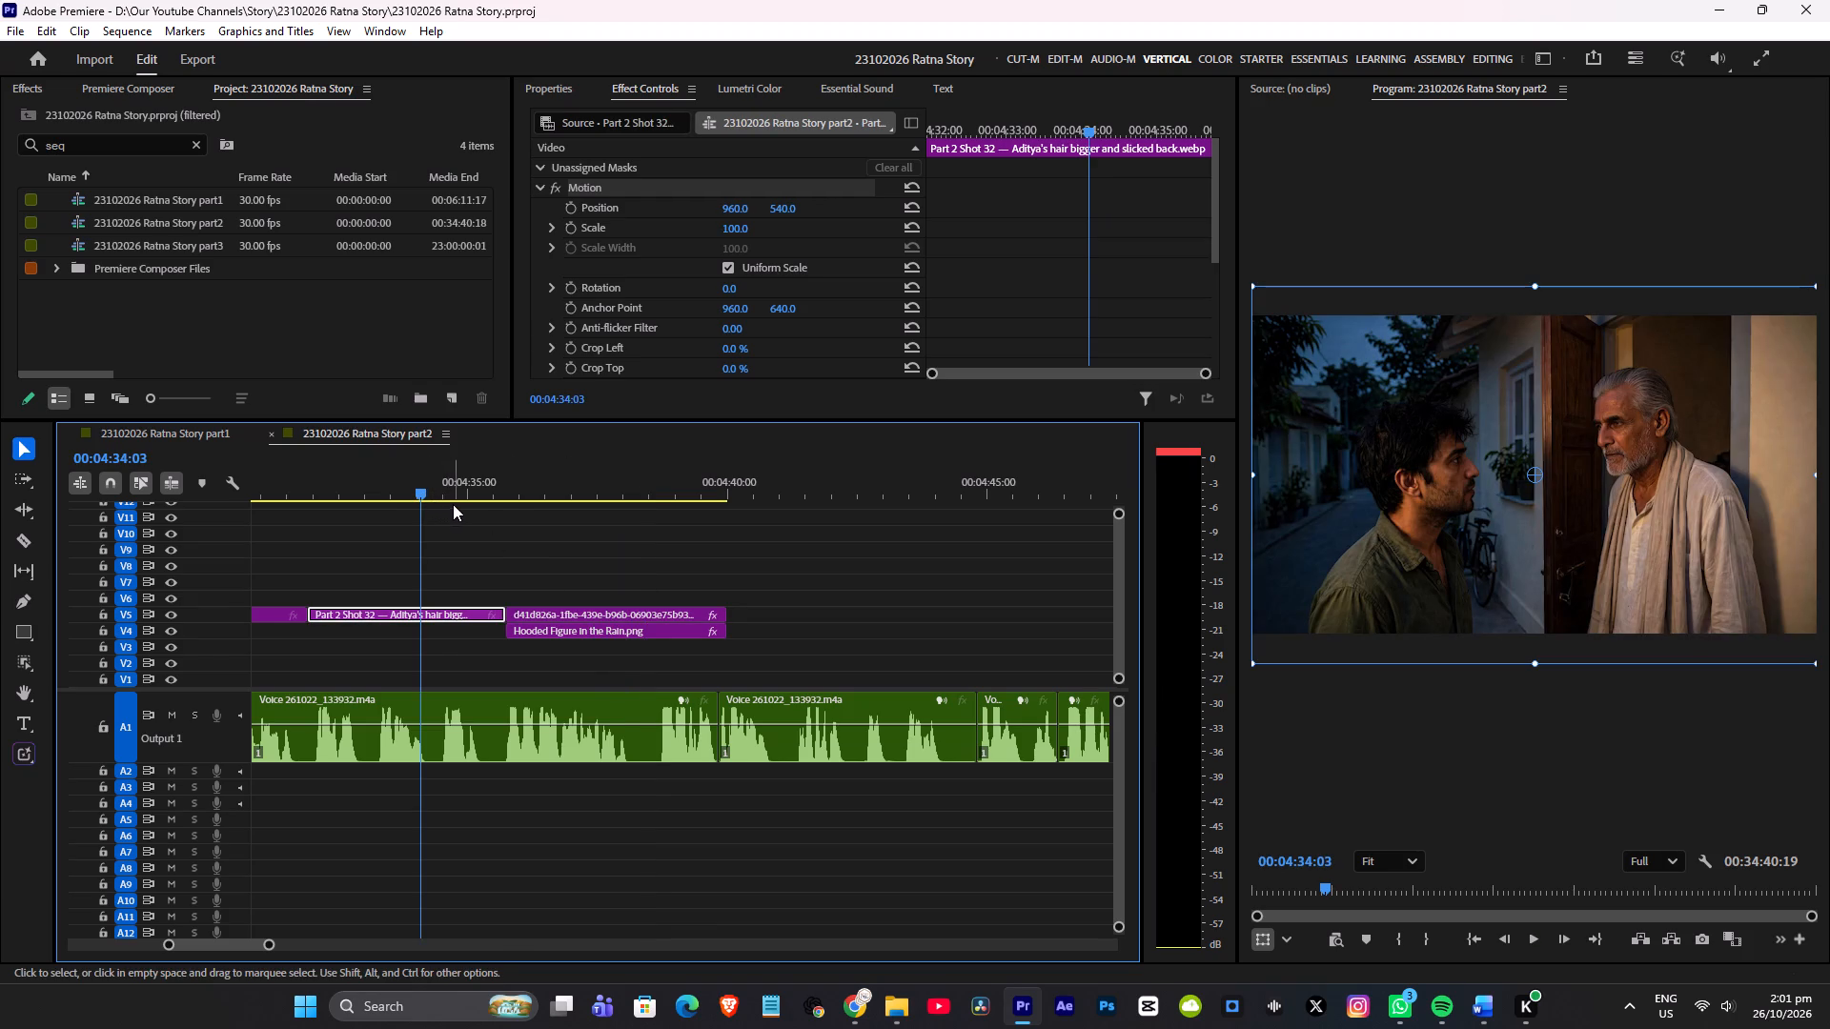
{"action": "key", "text": "space"}
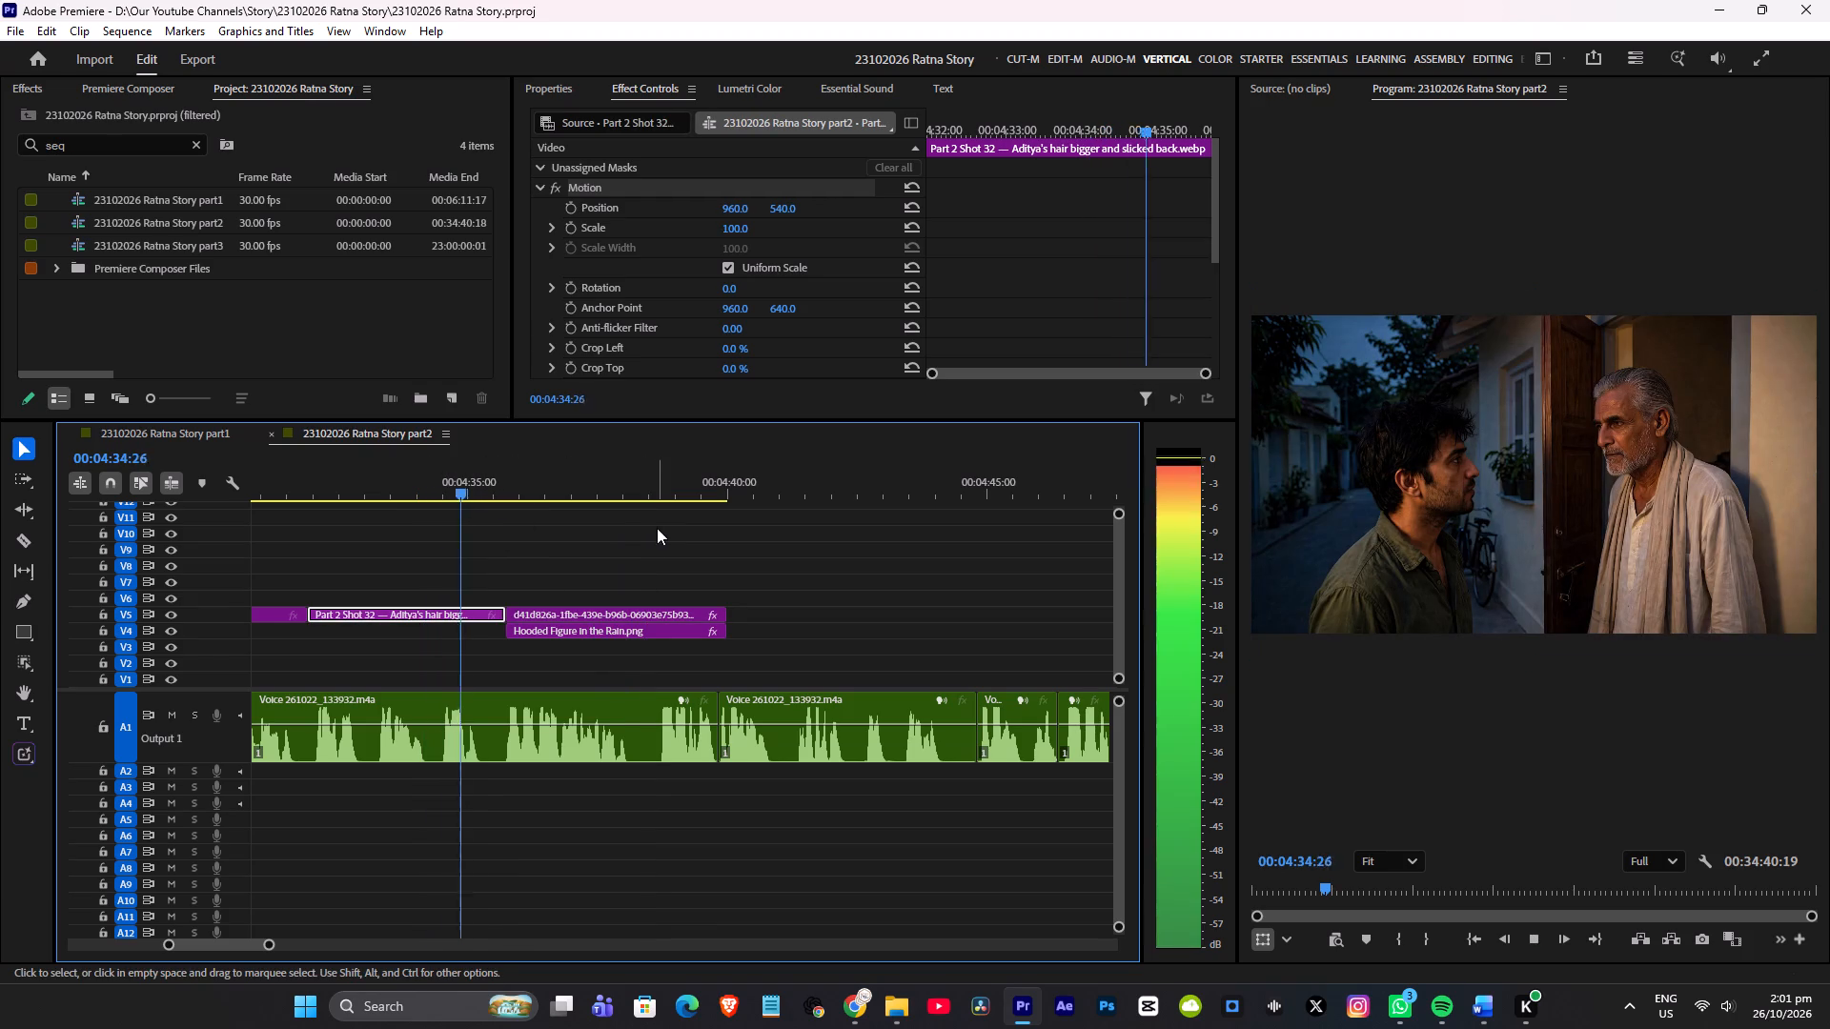
{"action": "scroll", "coordinate": [645, 536], "scroll_direction": "down", "scroll_amount": 4, "text": "alt"}
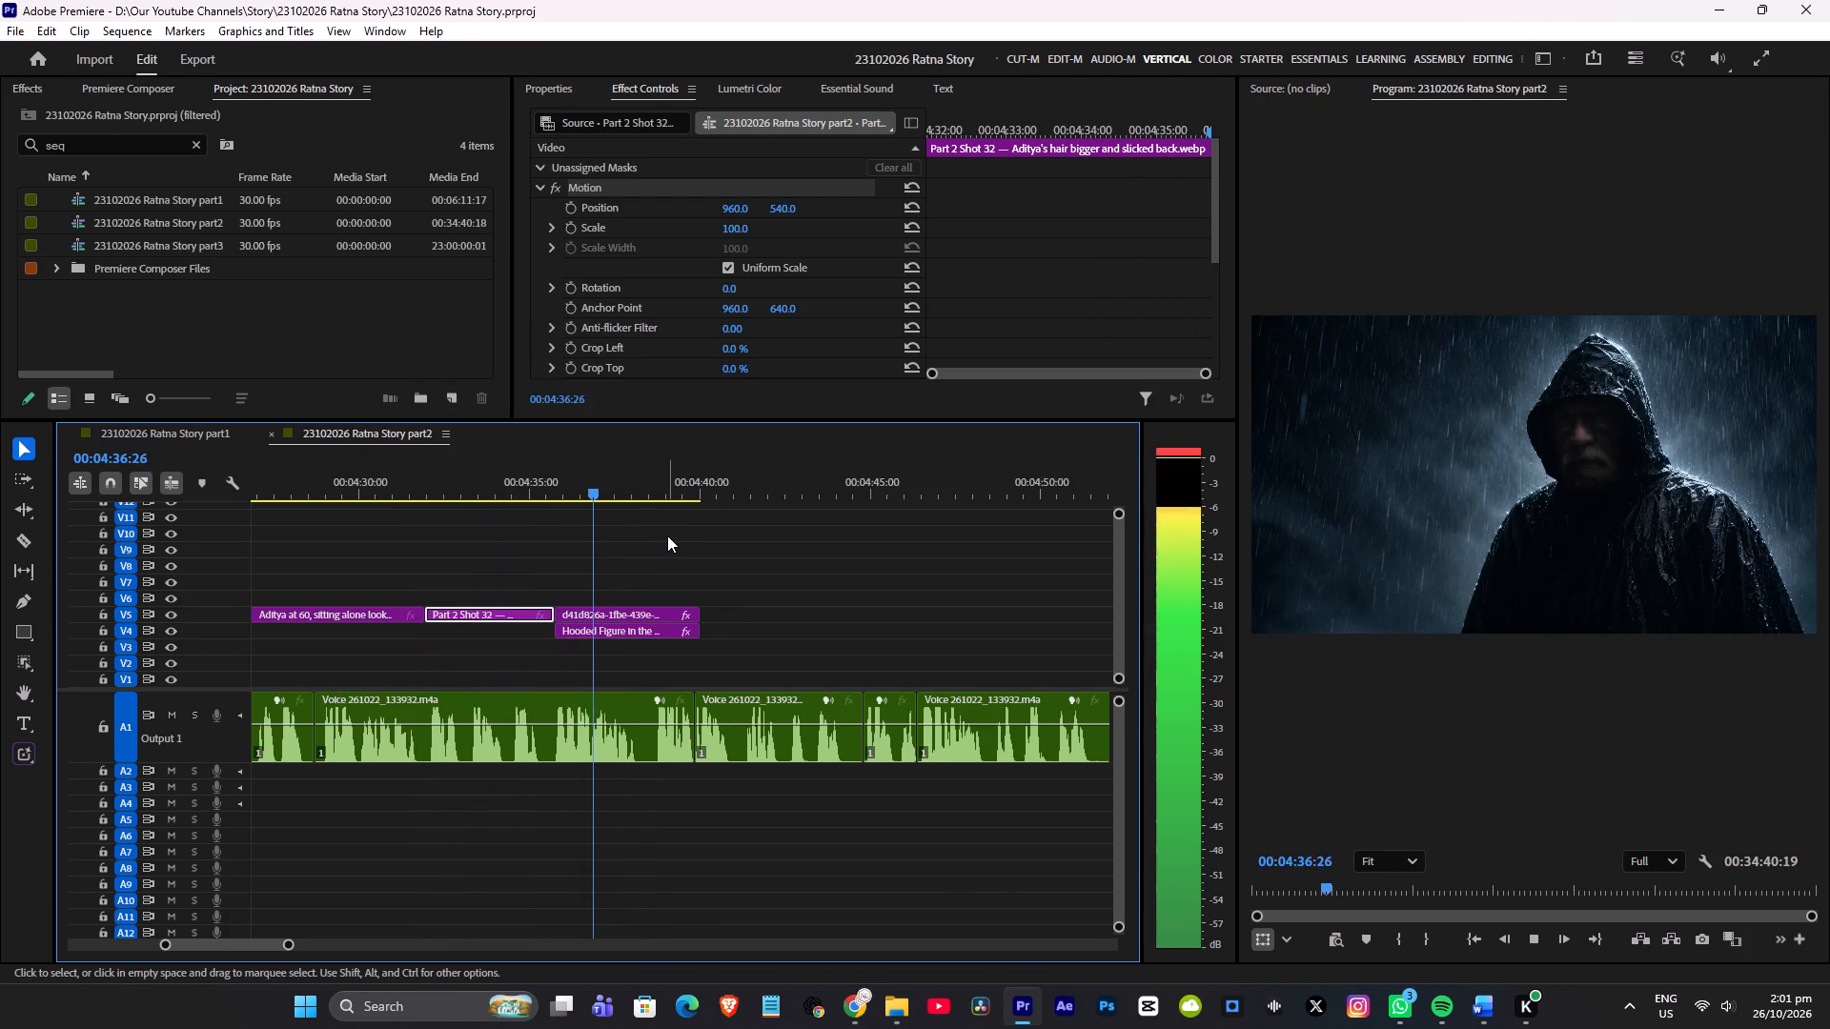
{"action": "scroll", "coordinate": [655, 554], "scroll_direction": "down", "scroll_amount": 2}
{"action": "key", "text": "space"}
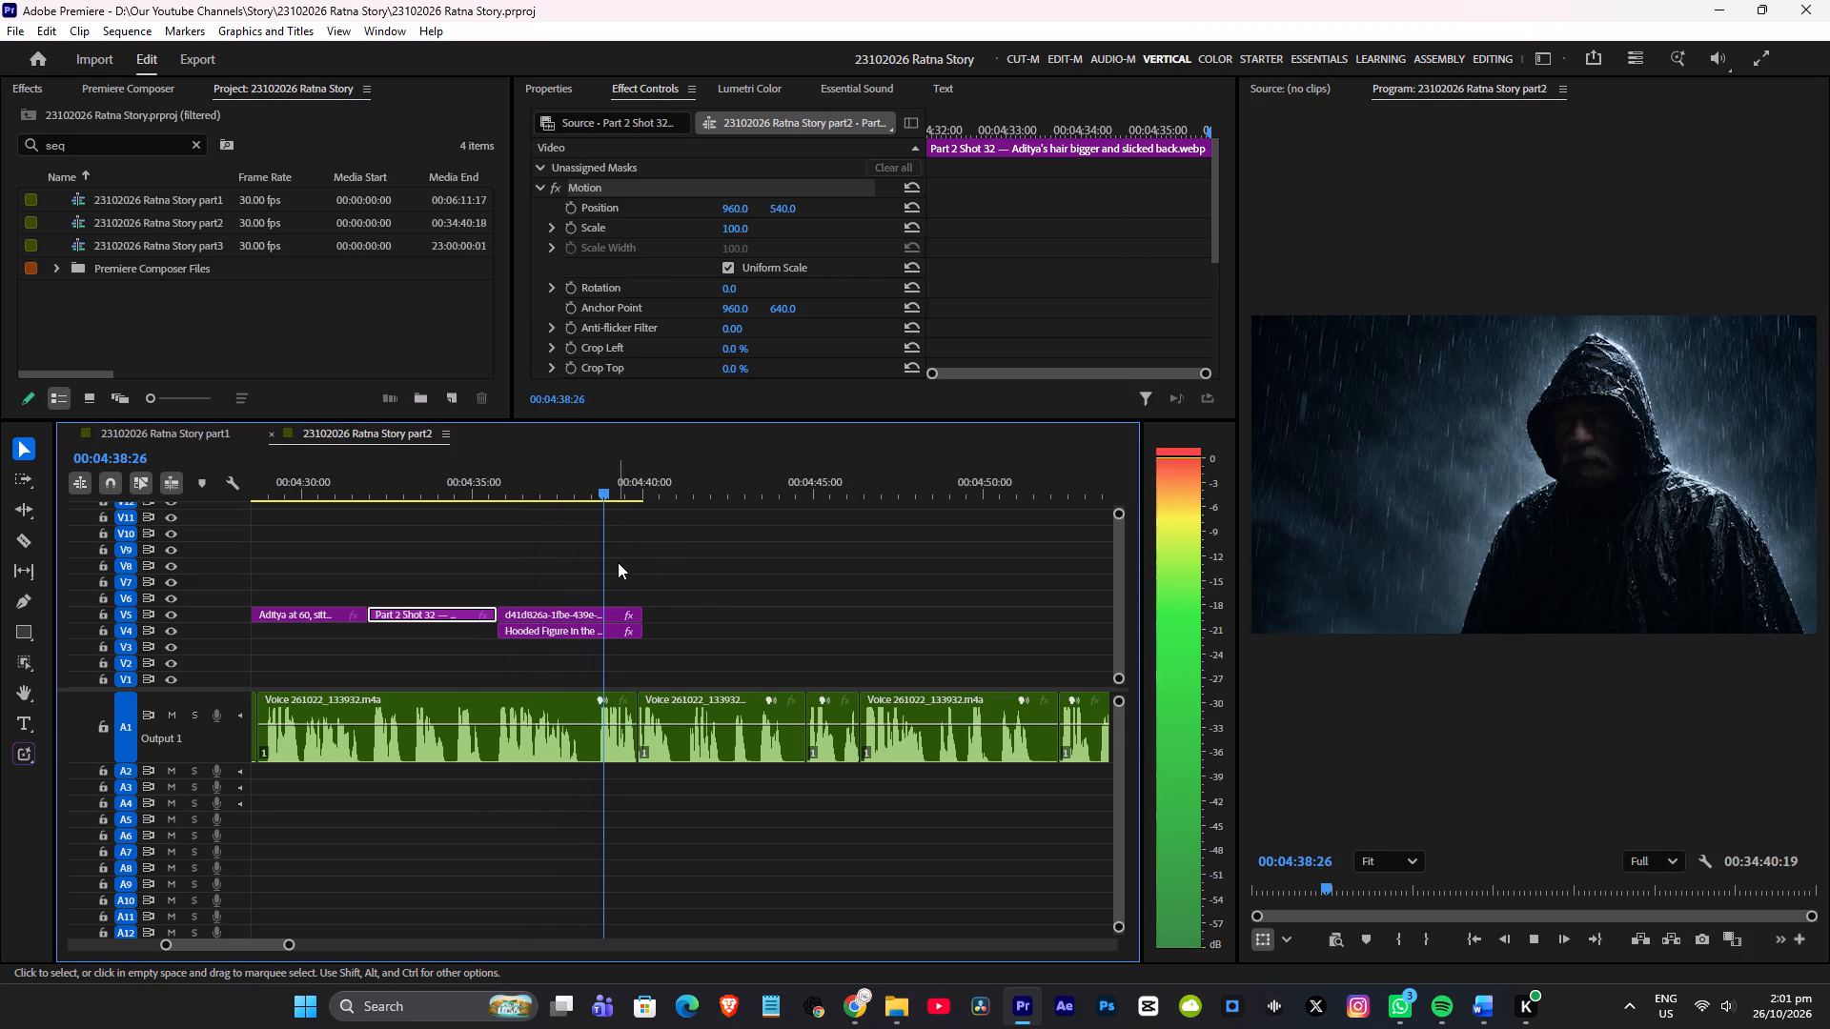
{"action": "left_click_drag", "start_coordinate": [581, 483], "coordinate": [601, 485]}
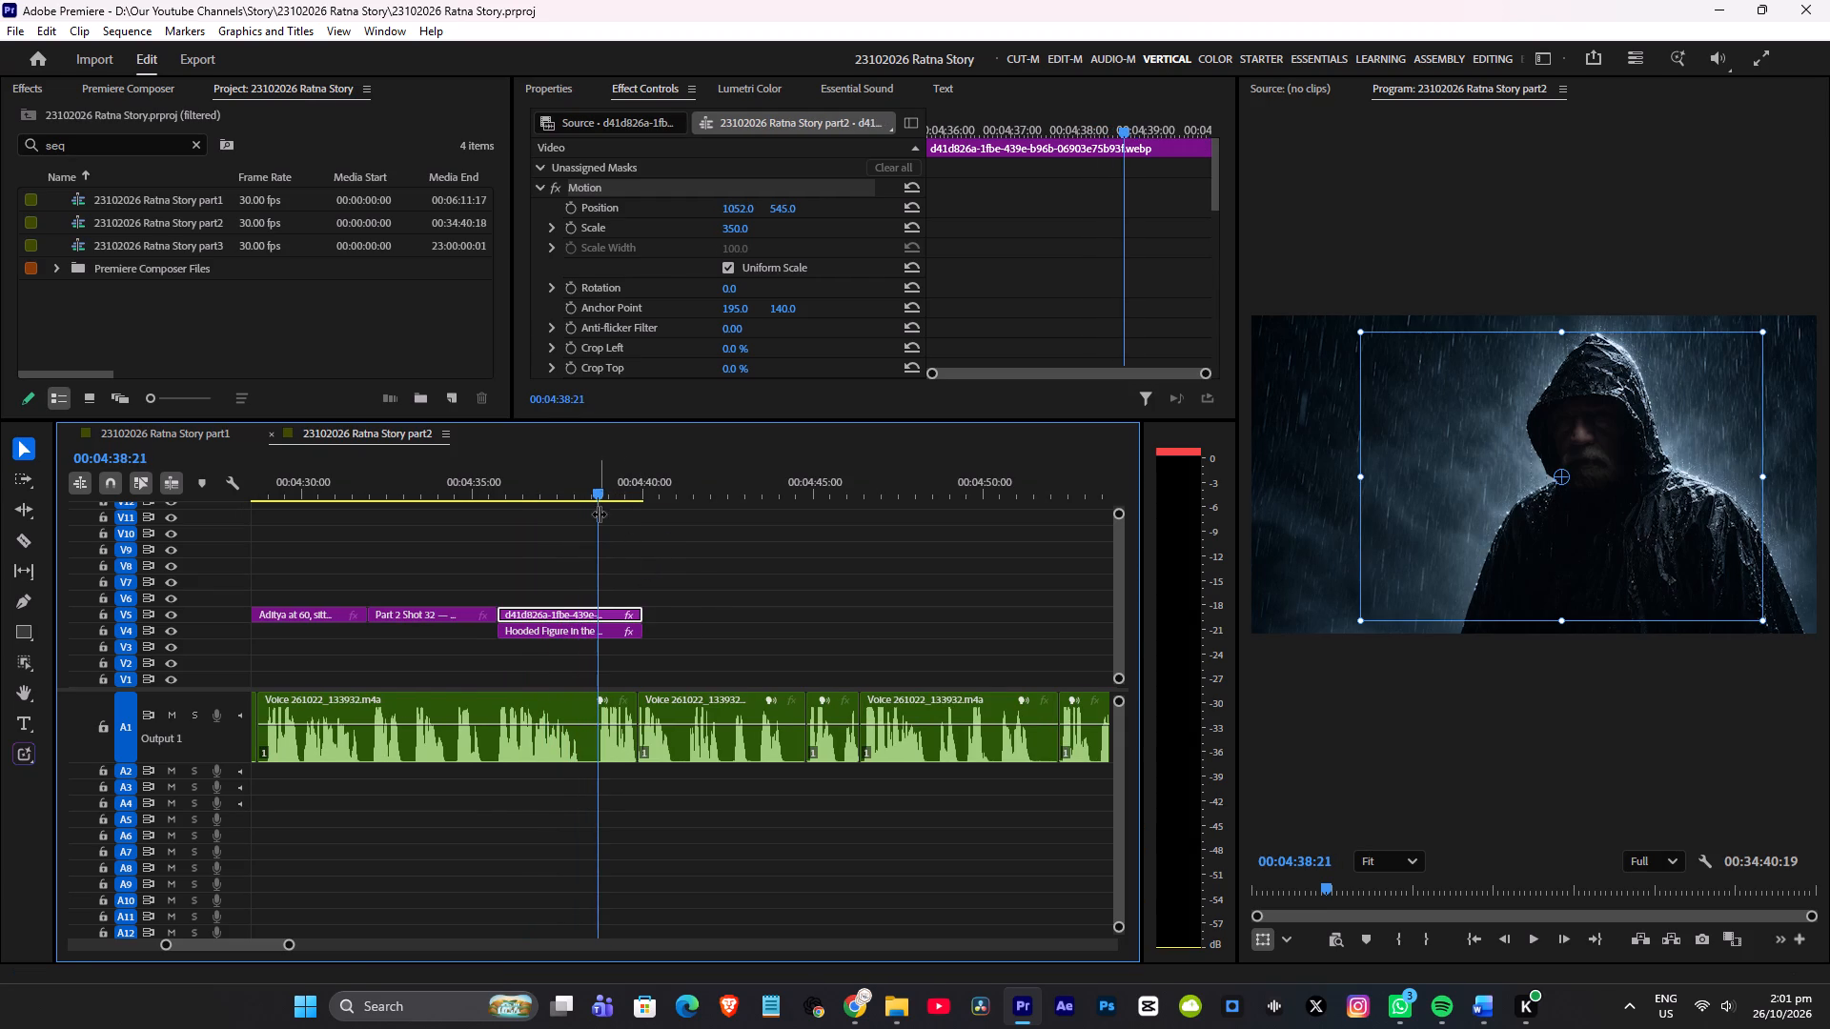
{"action": "left_click_drag", "start_coordinate": [624, 555], "coordinate": [642, 652]}
{"action": "left_click_drag", "start_coordinate": [646, 614], "coordinate": [596, 623]}
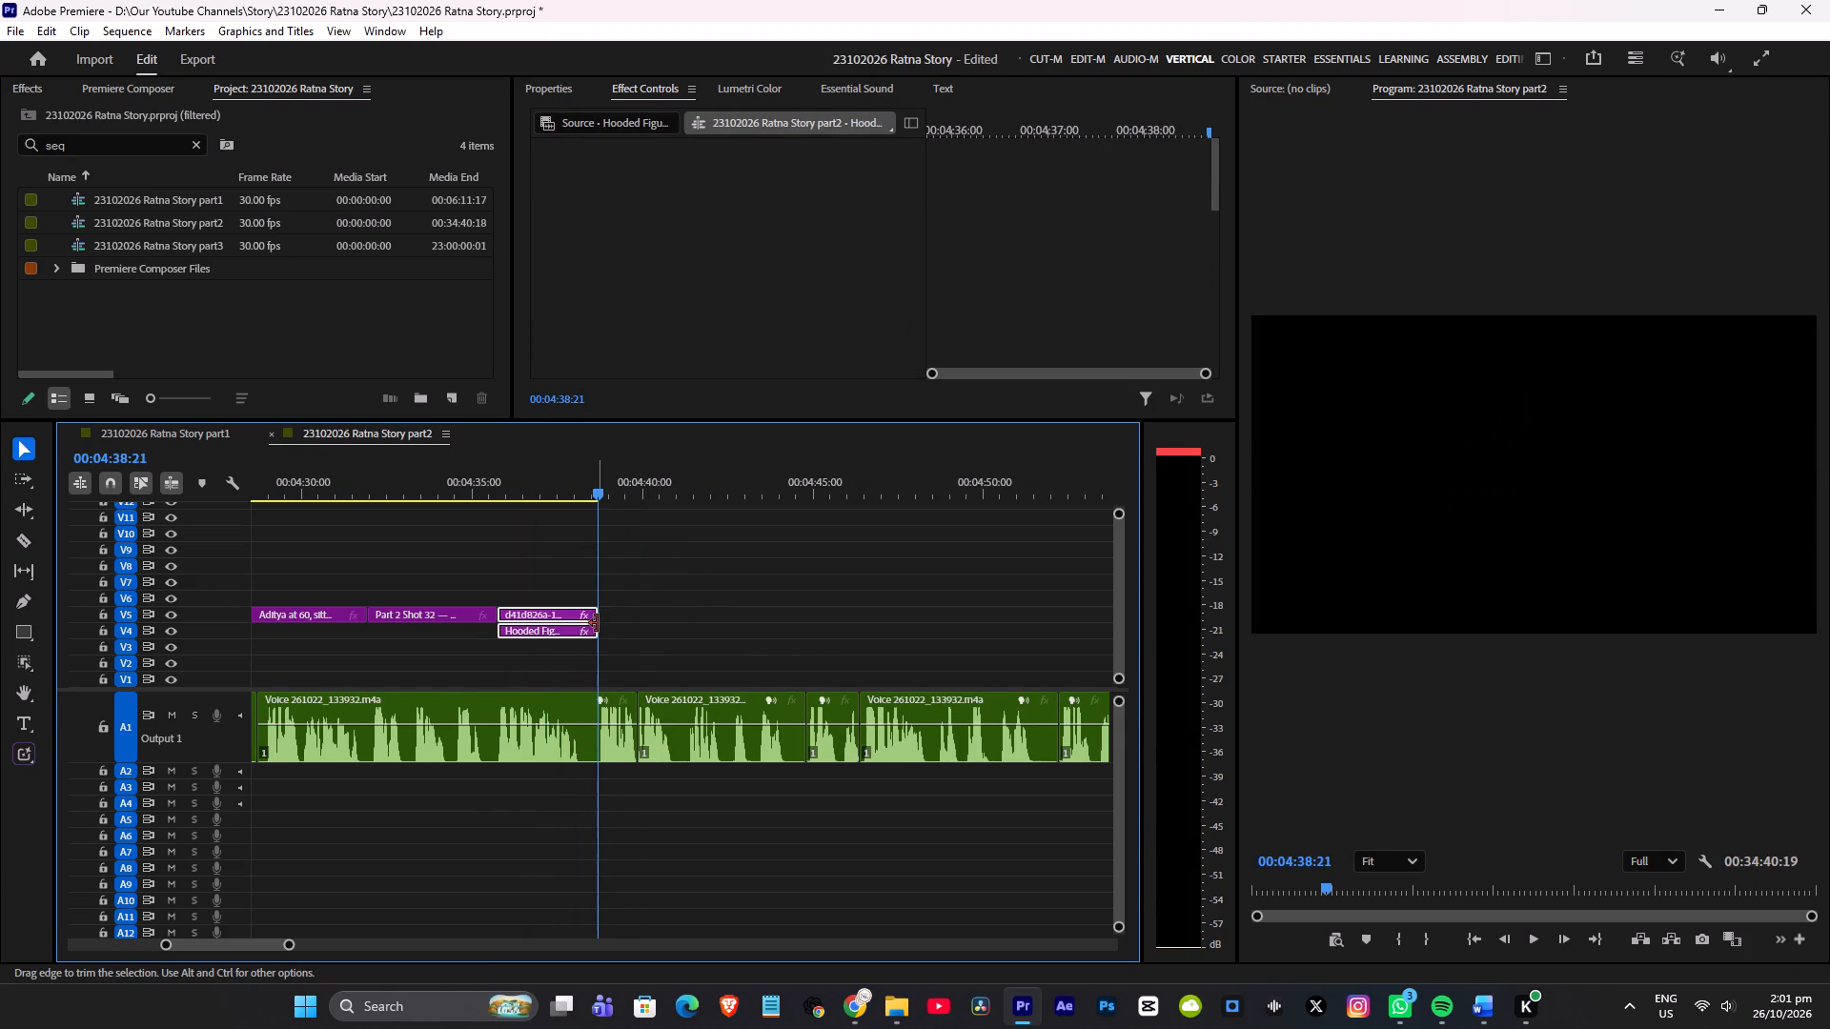
{"action": "key", "text": "ctrl+s"}
Check the trimmed end of the hooded-figure clips against the narration around 00:04:38:20 and save the project.
{"action": "key", "text": "space"}
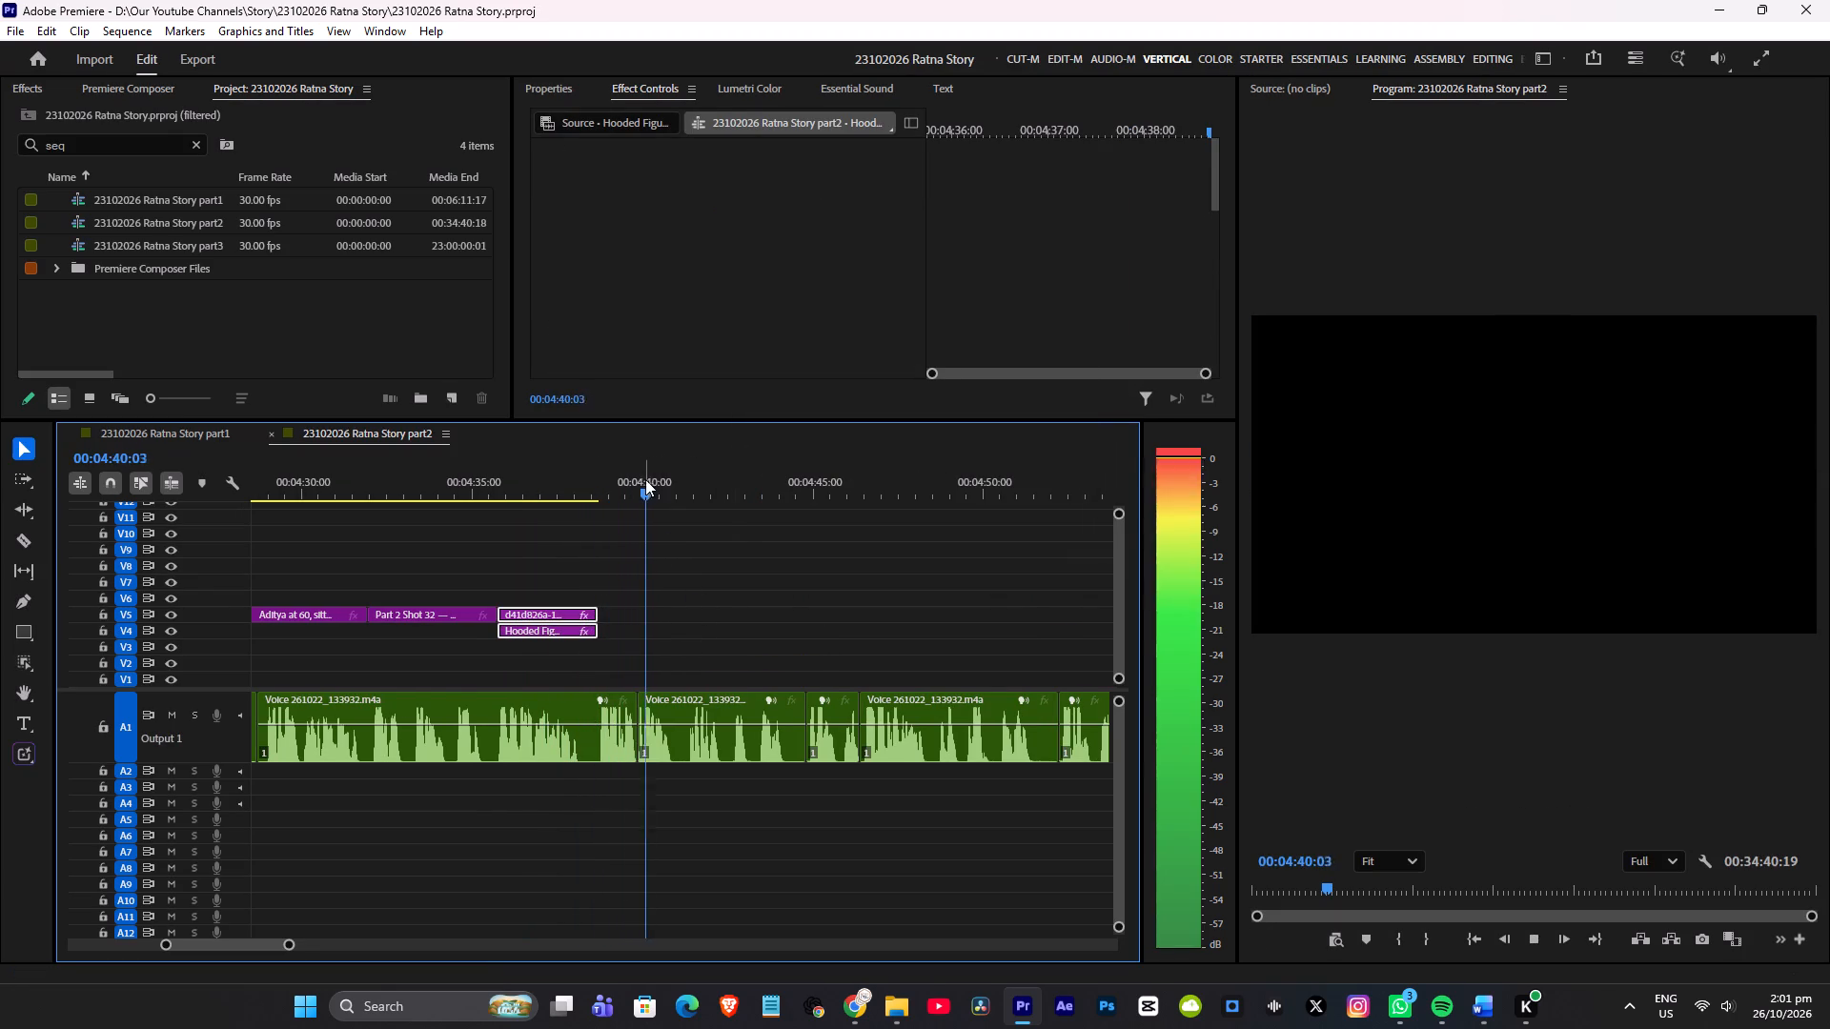
{"action": "left_click", "coordinate": [618, 483]}
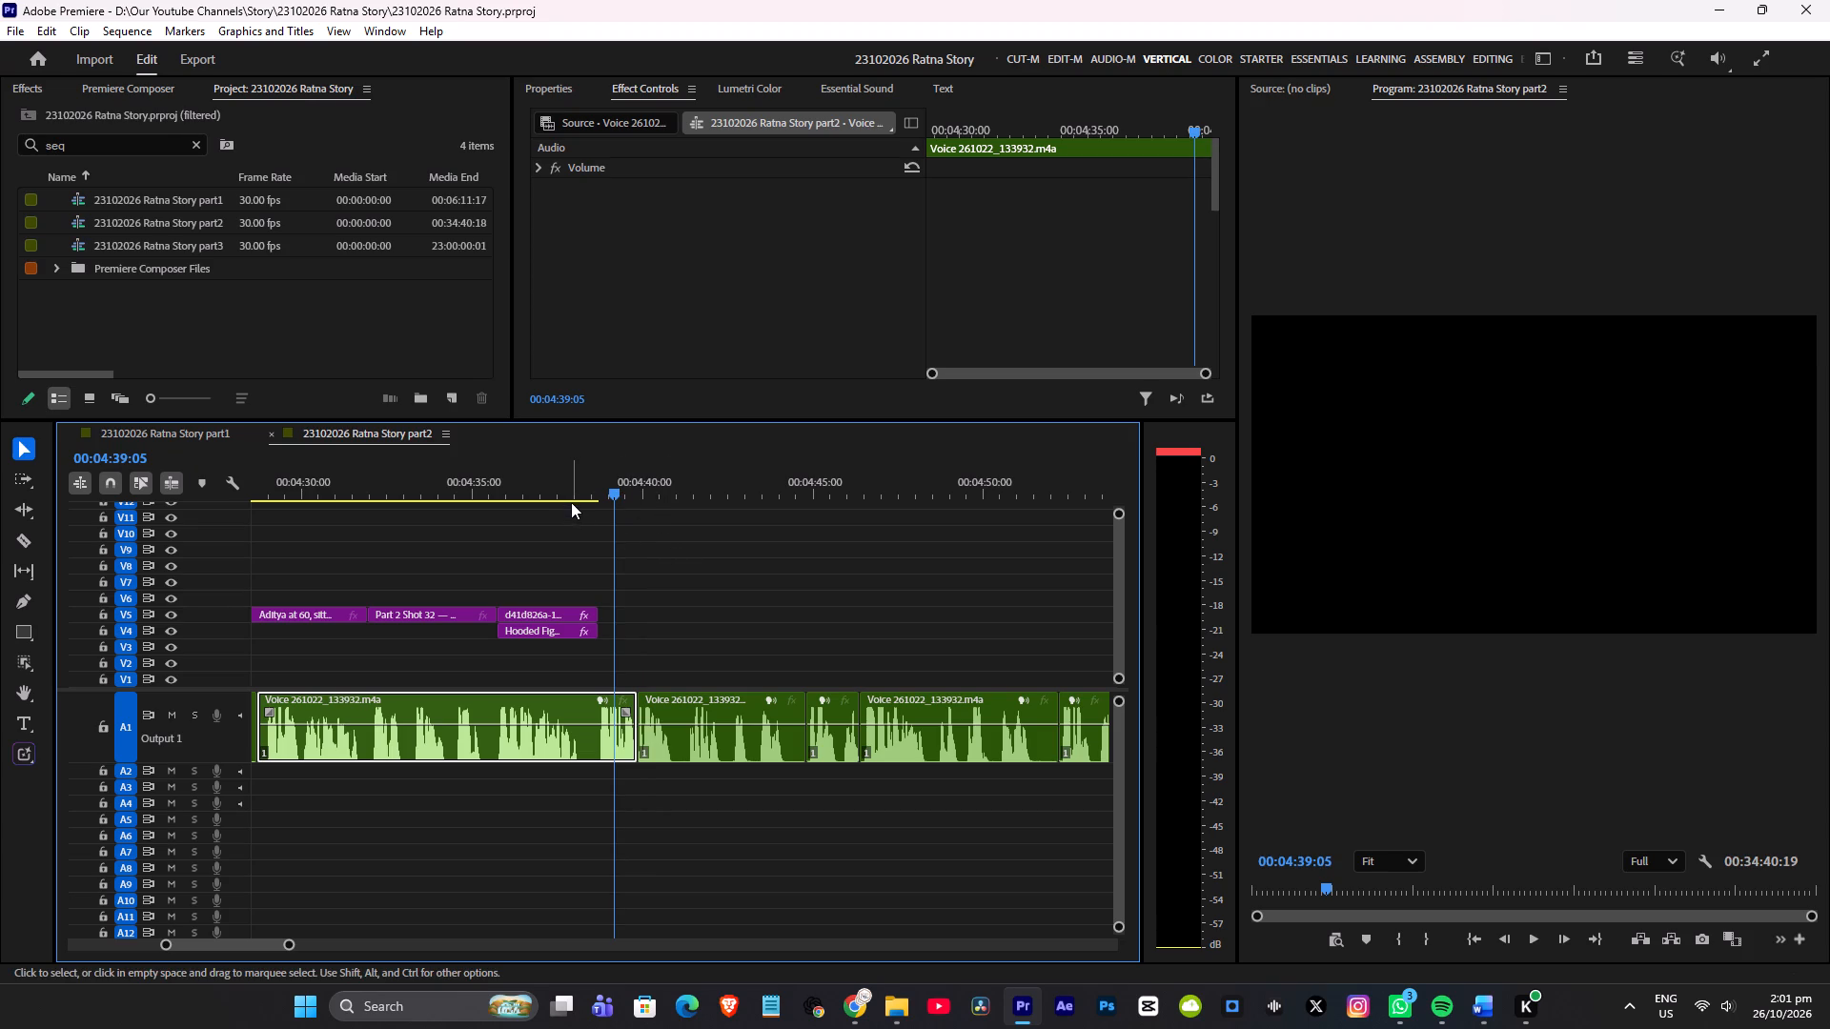
{"action": "left_click", "coordinate": [577, 494]}
{"action": "key", "text": "ctrl+s"}
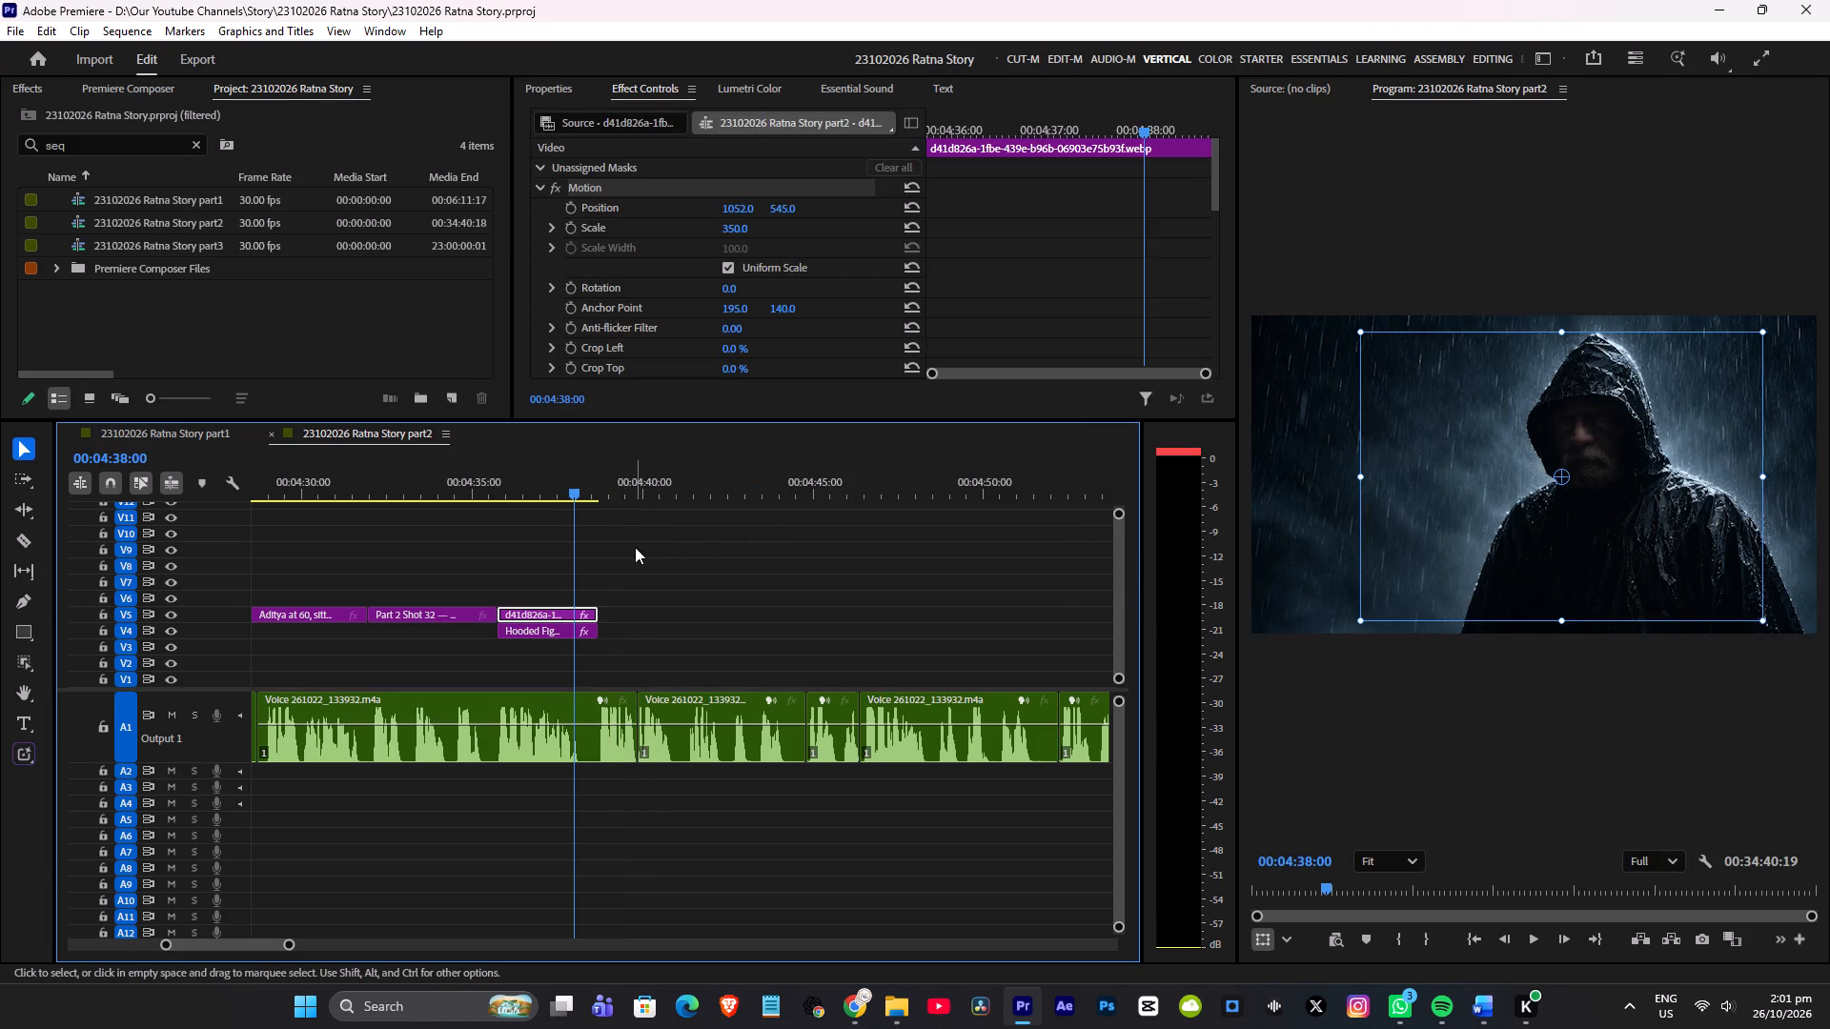
{"action": "left_click", "coordinate": [635, 547]}
{"action": "scroll", "coordinate": [631, 555], "scroll_direction": "up", "scroll_amount": 4, "text": "alt"}
{"action": "left_click", "coordinate": [593, 485]}
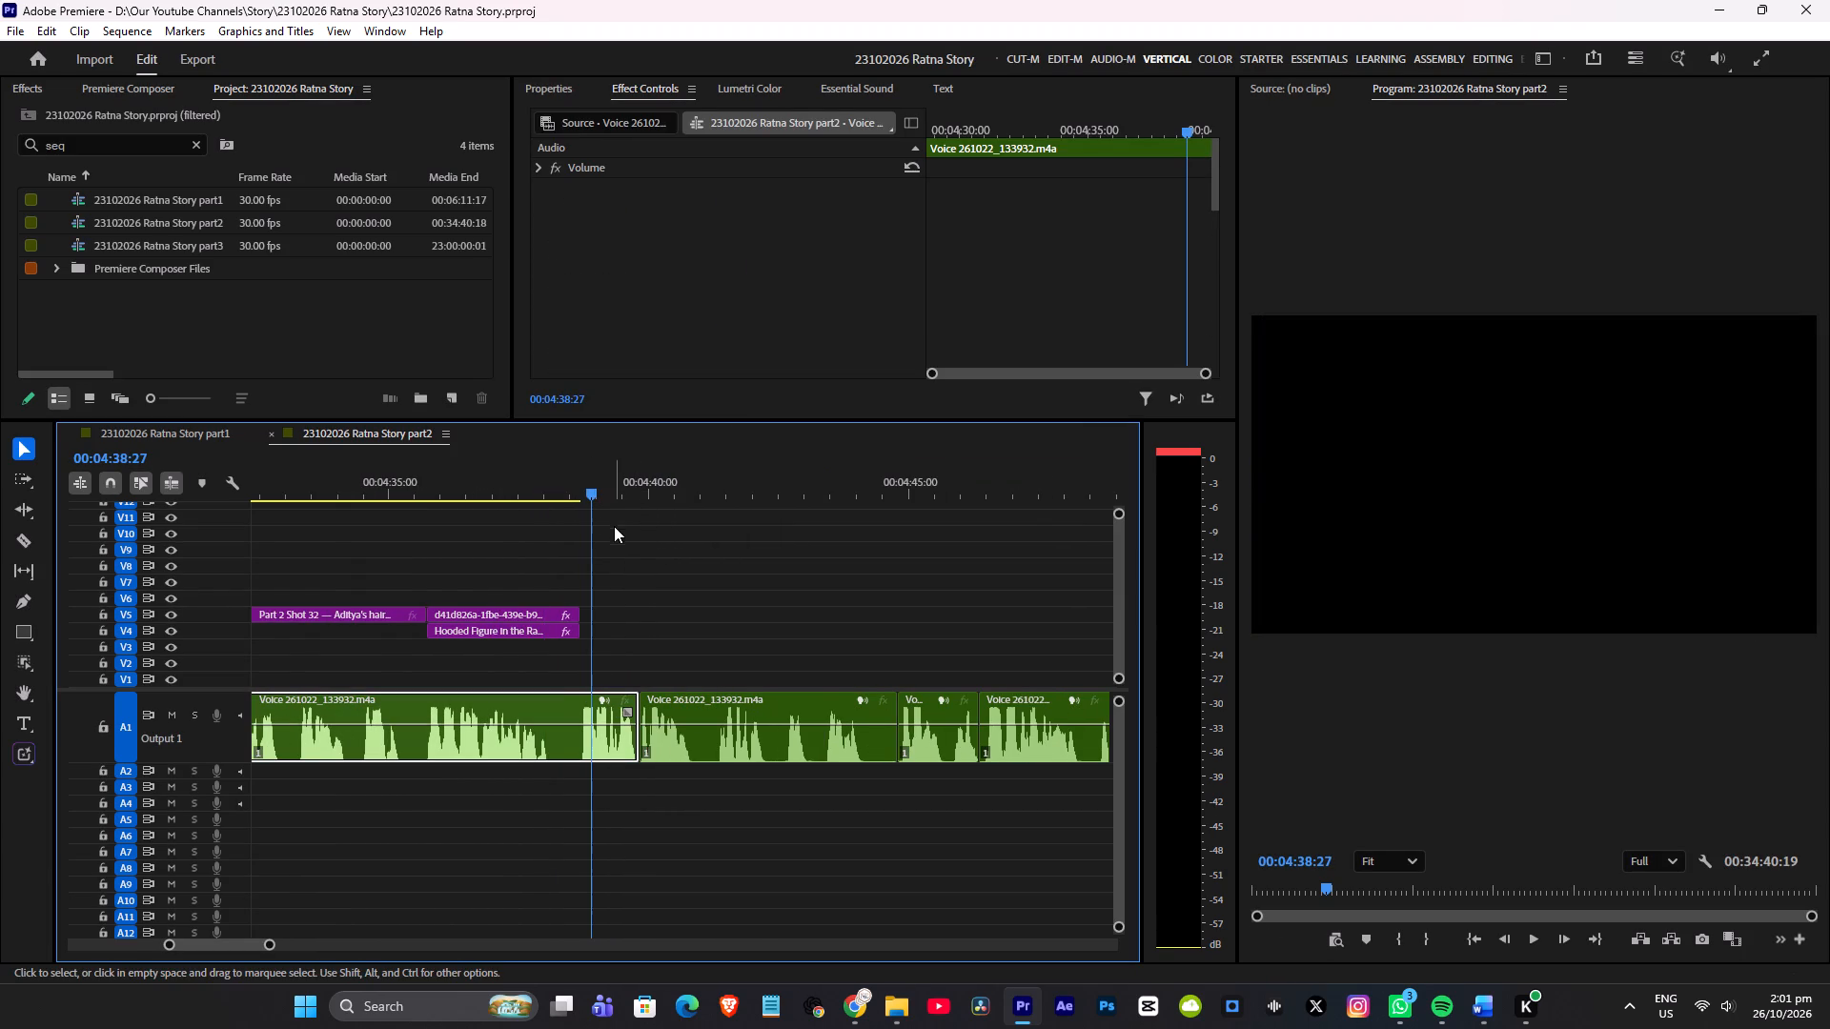
{"action": "scroll", "coordinate": [631, 539], "scroll_direction": "up", "scroll_amount": 2}
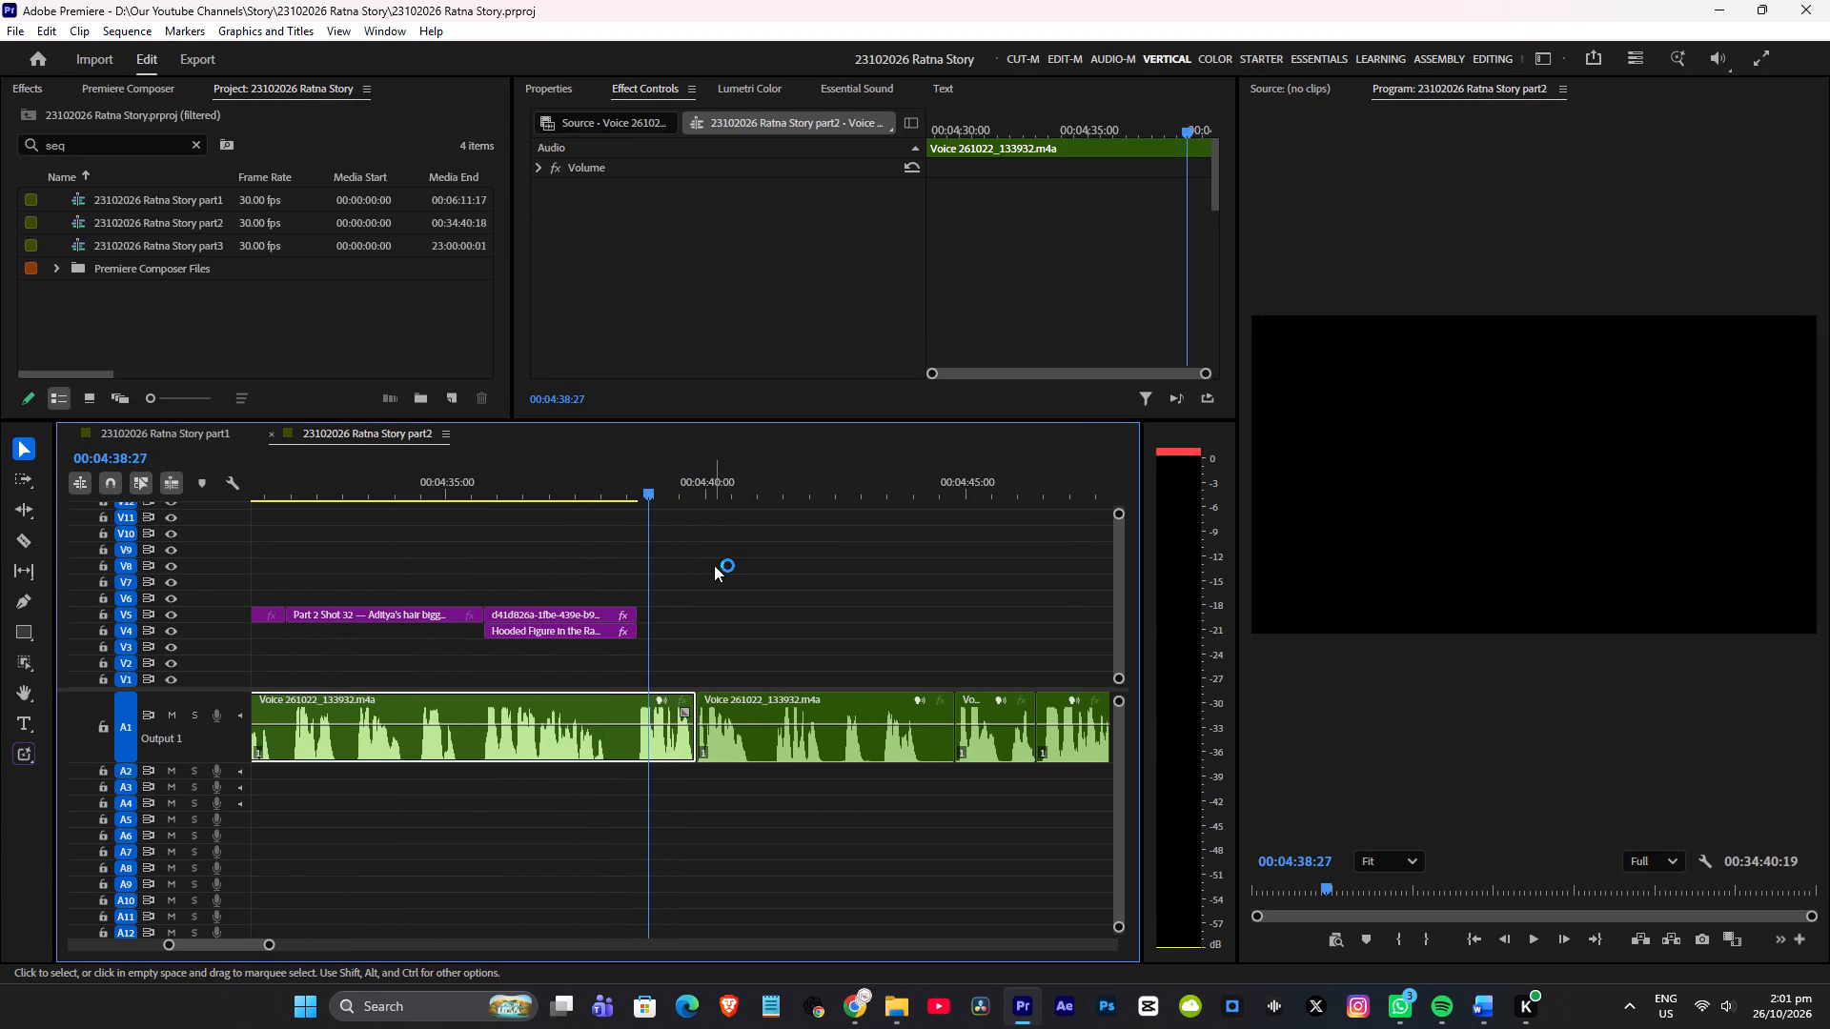
{"action": "left_click_drag", "start_coordinate": [650, 492], "coordinate": [641, 495]}
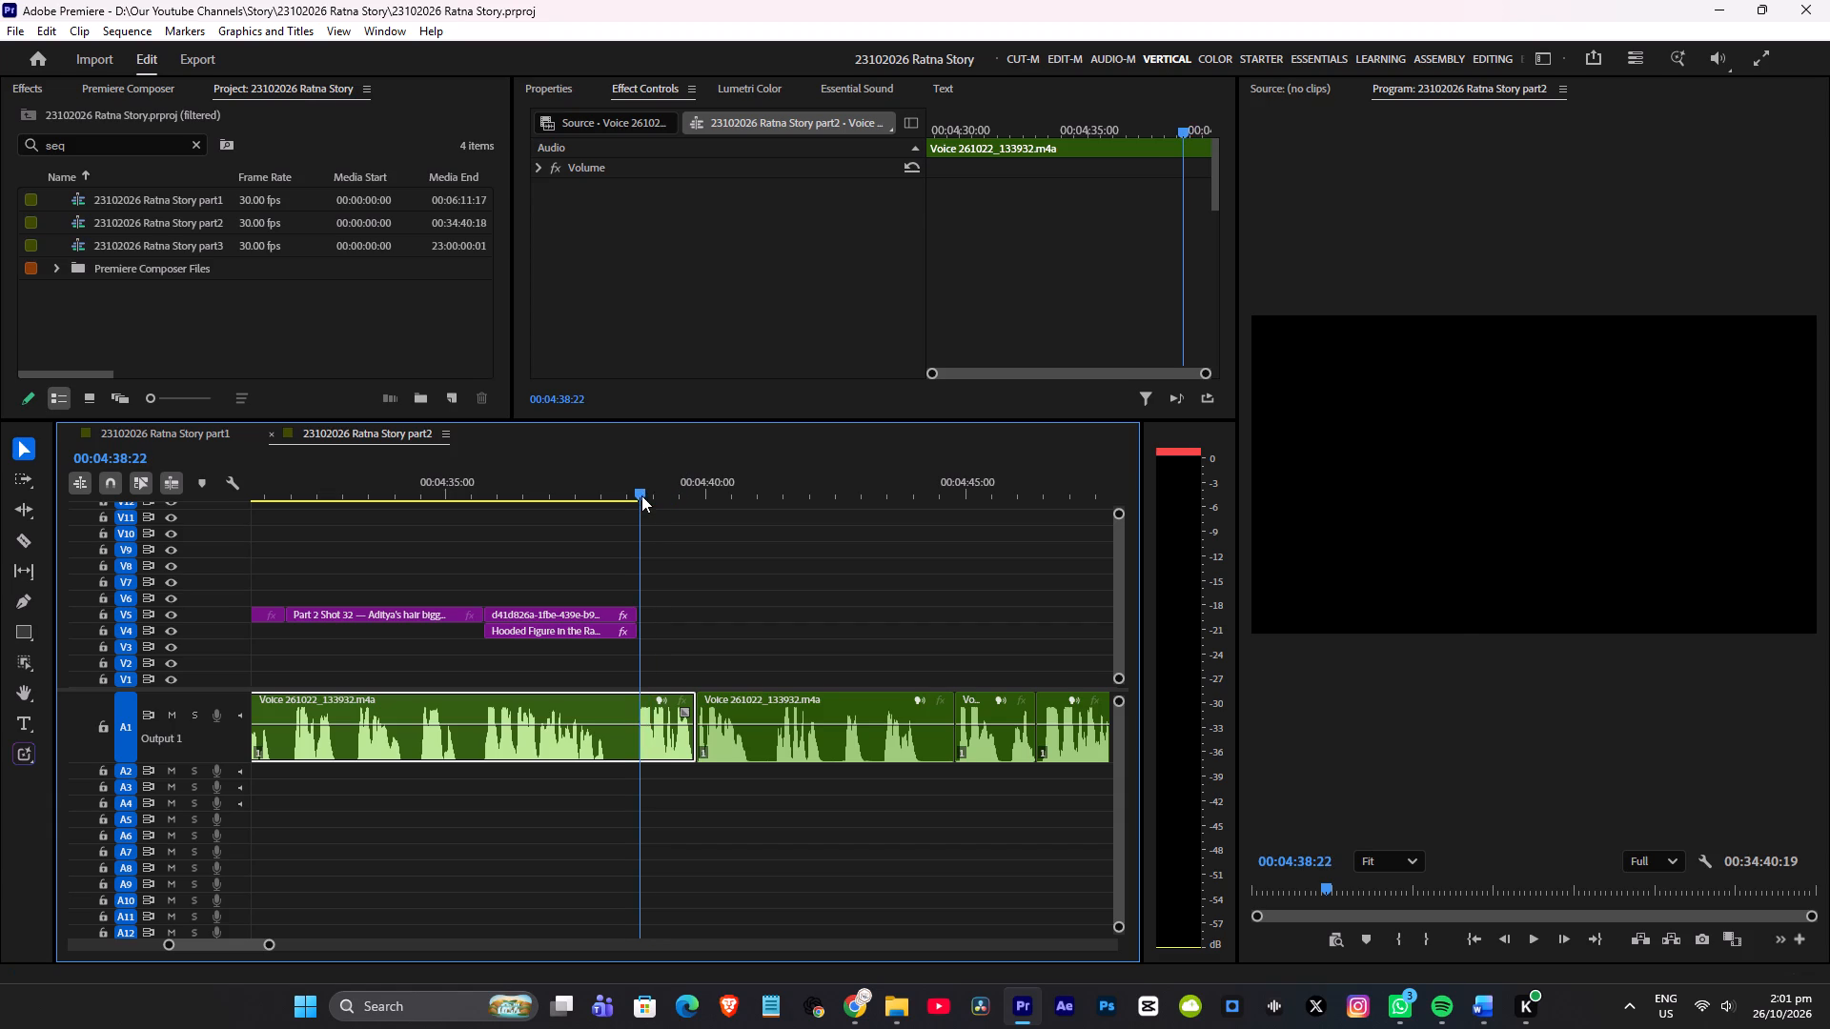
{"action": "left_click_drag", "start_coordinate": [641, 495], "coordinate": [639, 497]}
{"action": "left_click", "coordinate": [755, 593]}
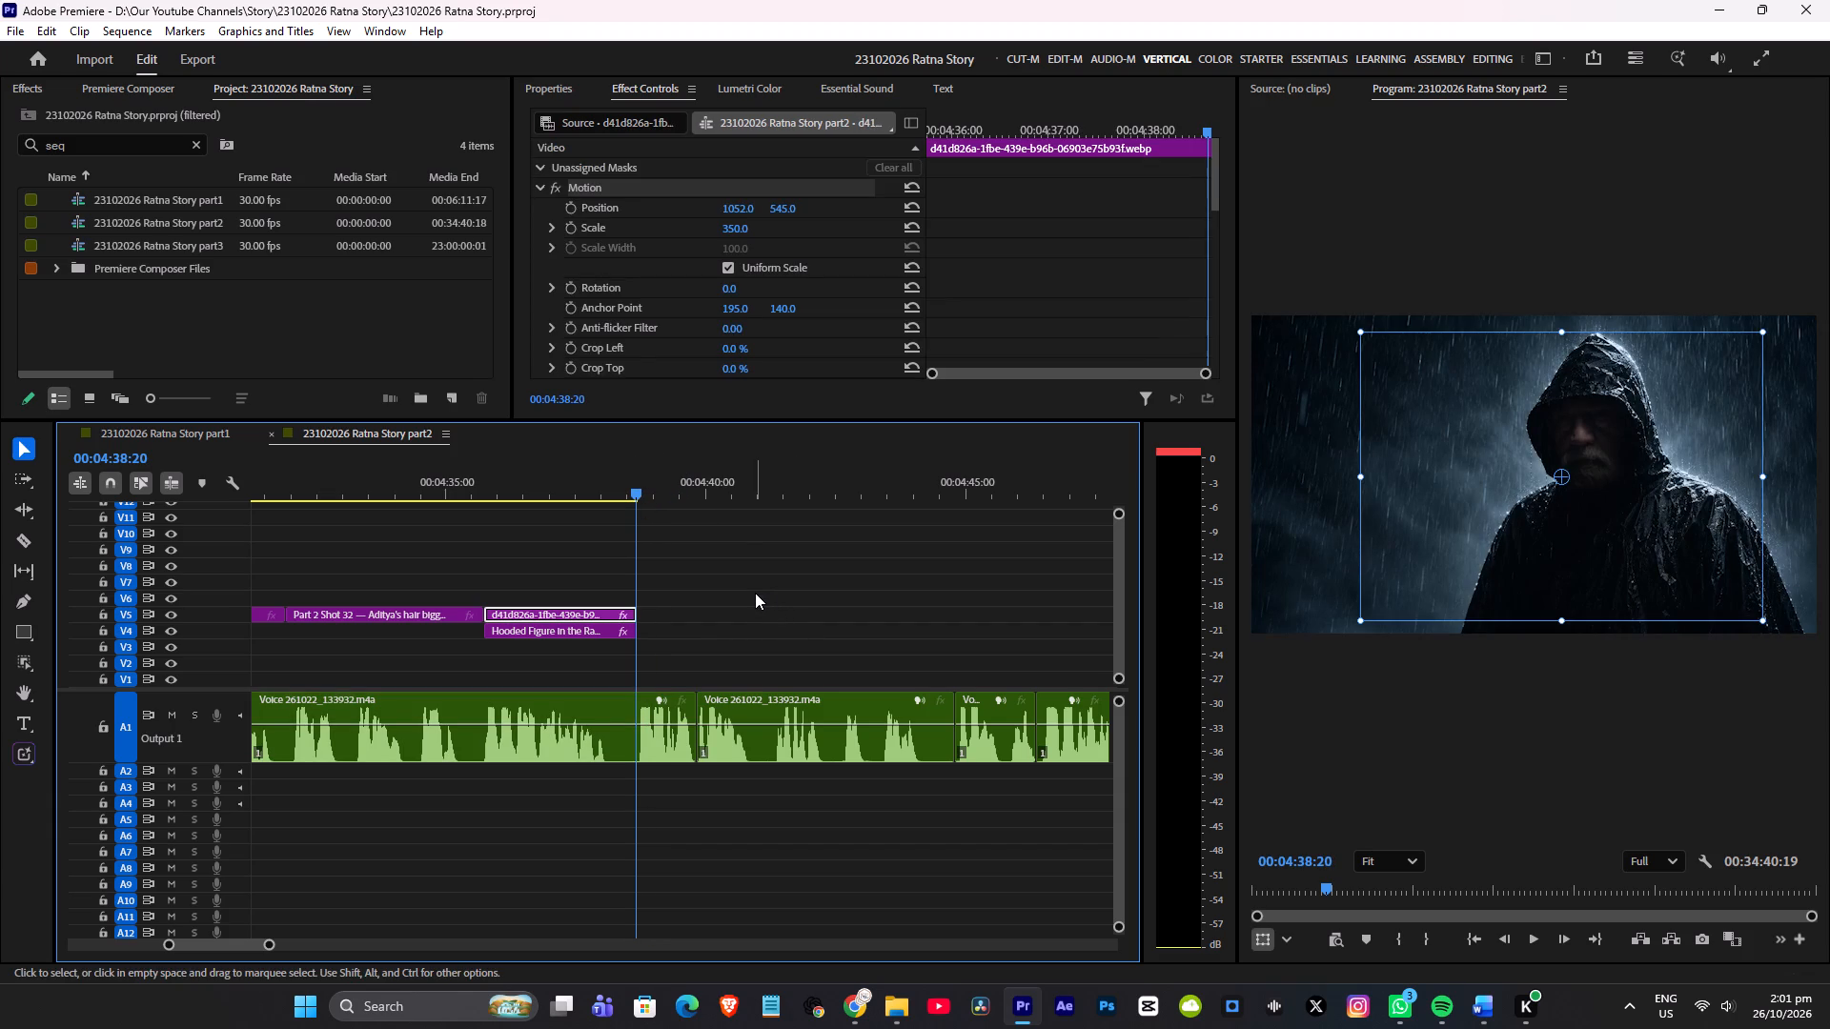
{"action": "key", "text": "ctrl+s"}
Listen to the uncovered narration following the hooded-figure clips, from about 00:04:38:20 to 00:04:45:14.
{"action": "key", "text": "space"}
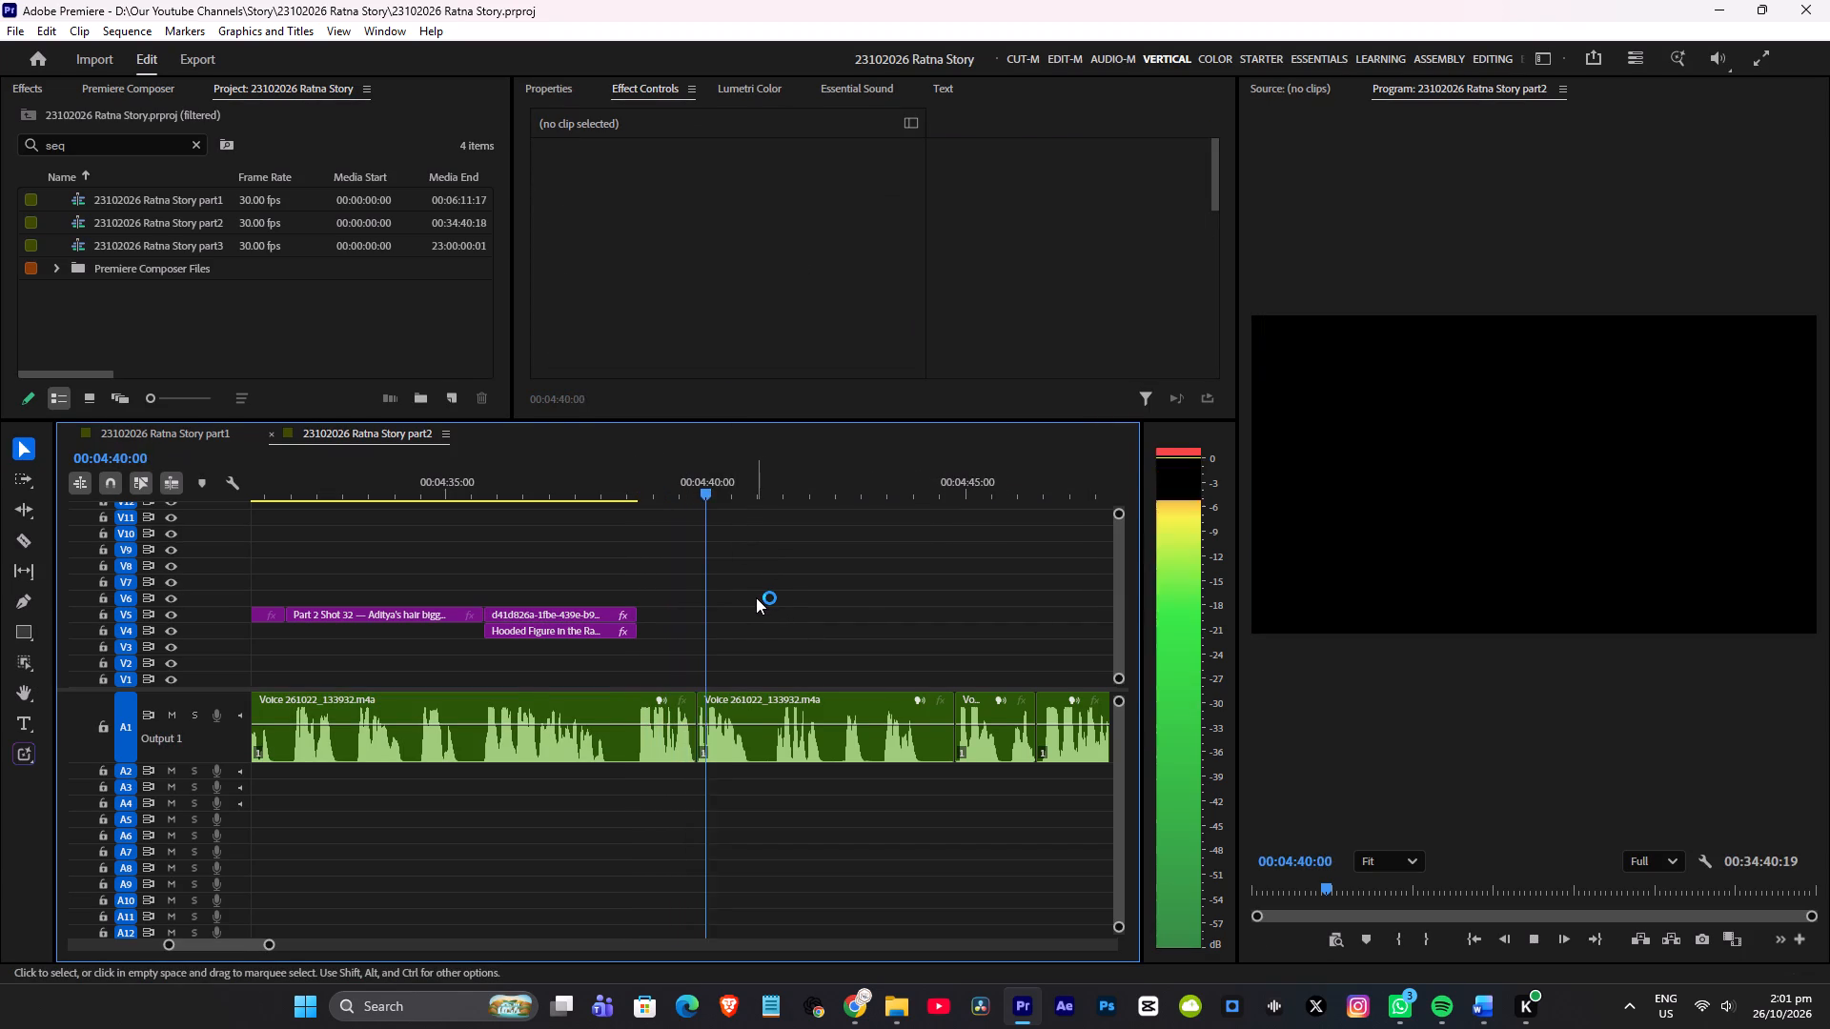
{"action": "scroll", "coordinate": [756, 598], "scroll_direction": "up", "scroll_amount": 3, "text": "alt"}
{"action": "scroll", "coordinate": [756, 598], "scroll_direction": "down", "scroll_amount": 8}
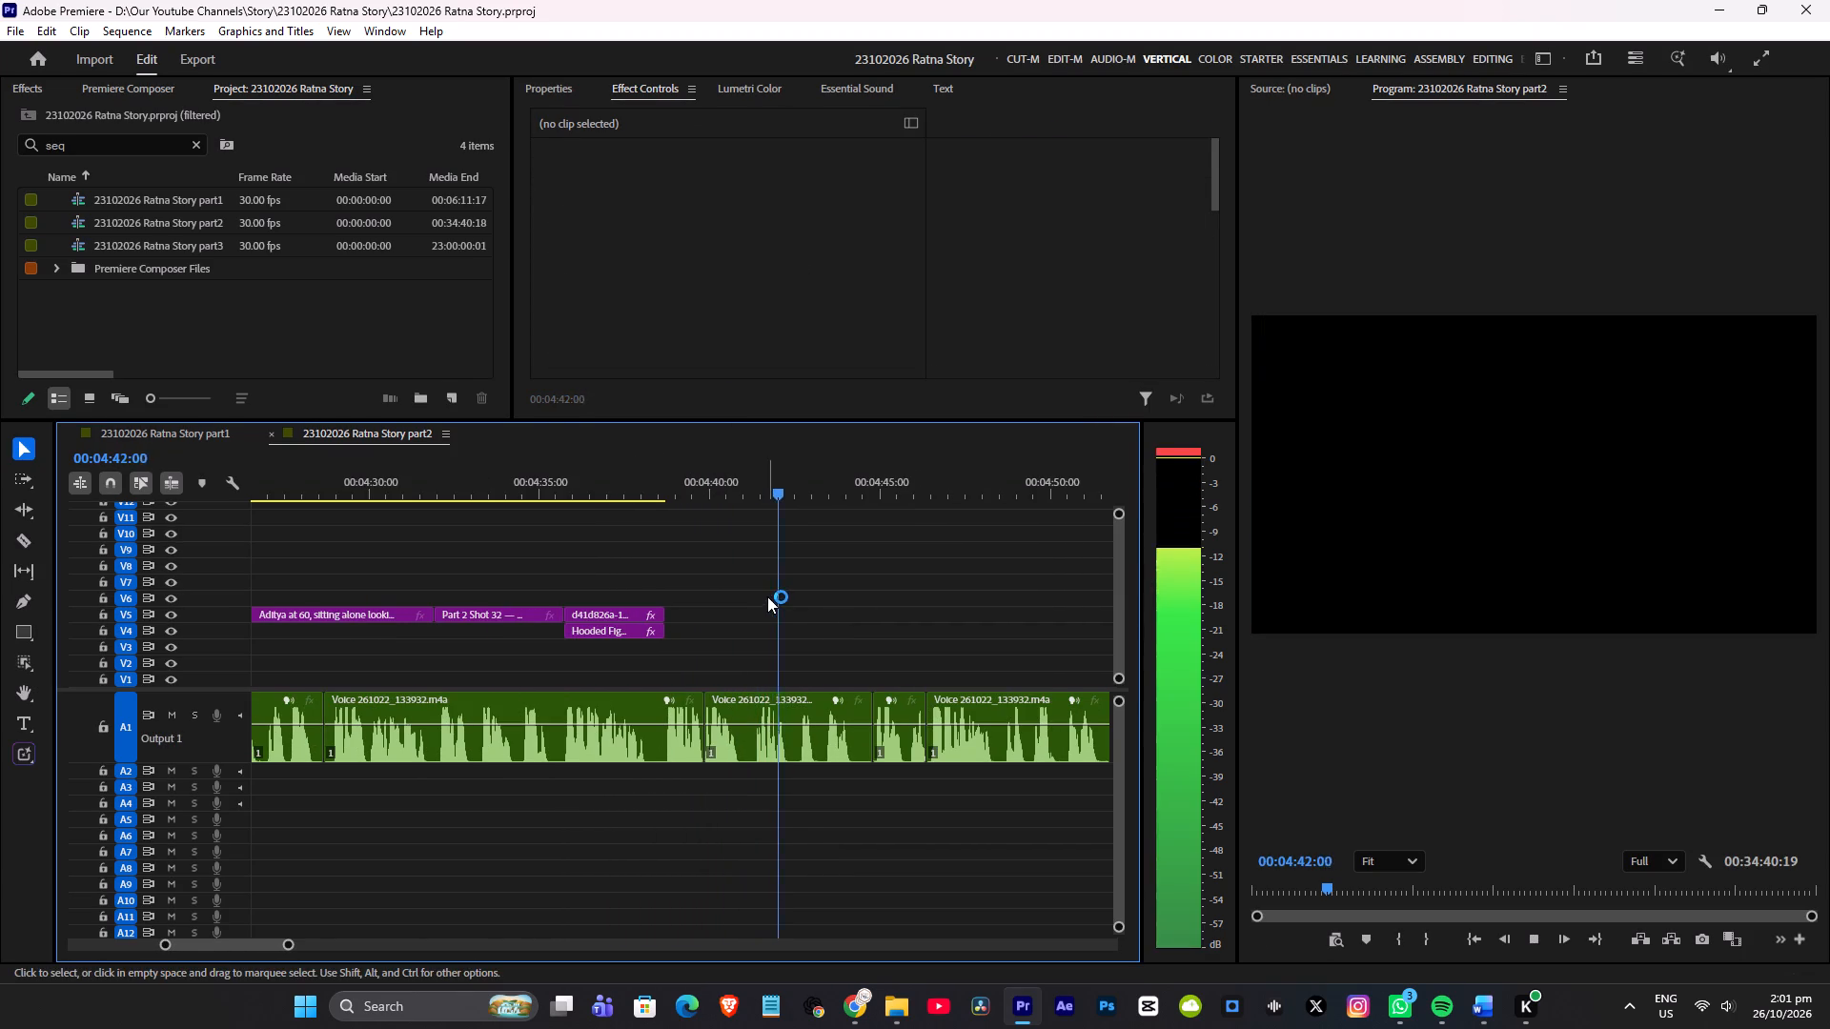
{"action": "key", "text": "space"}
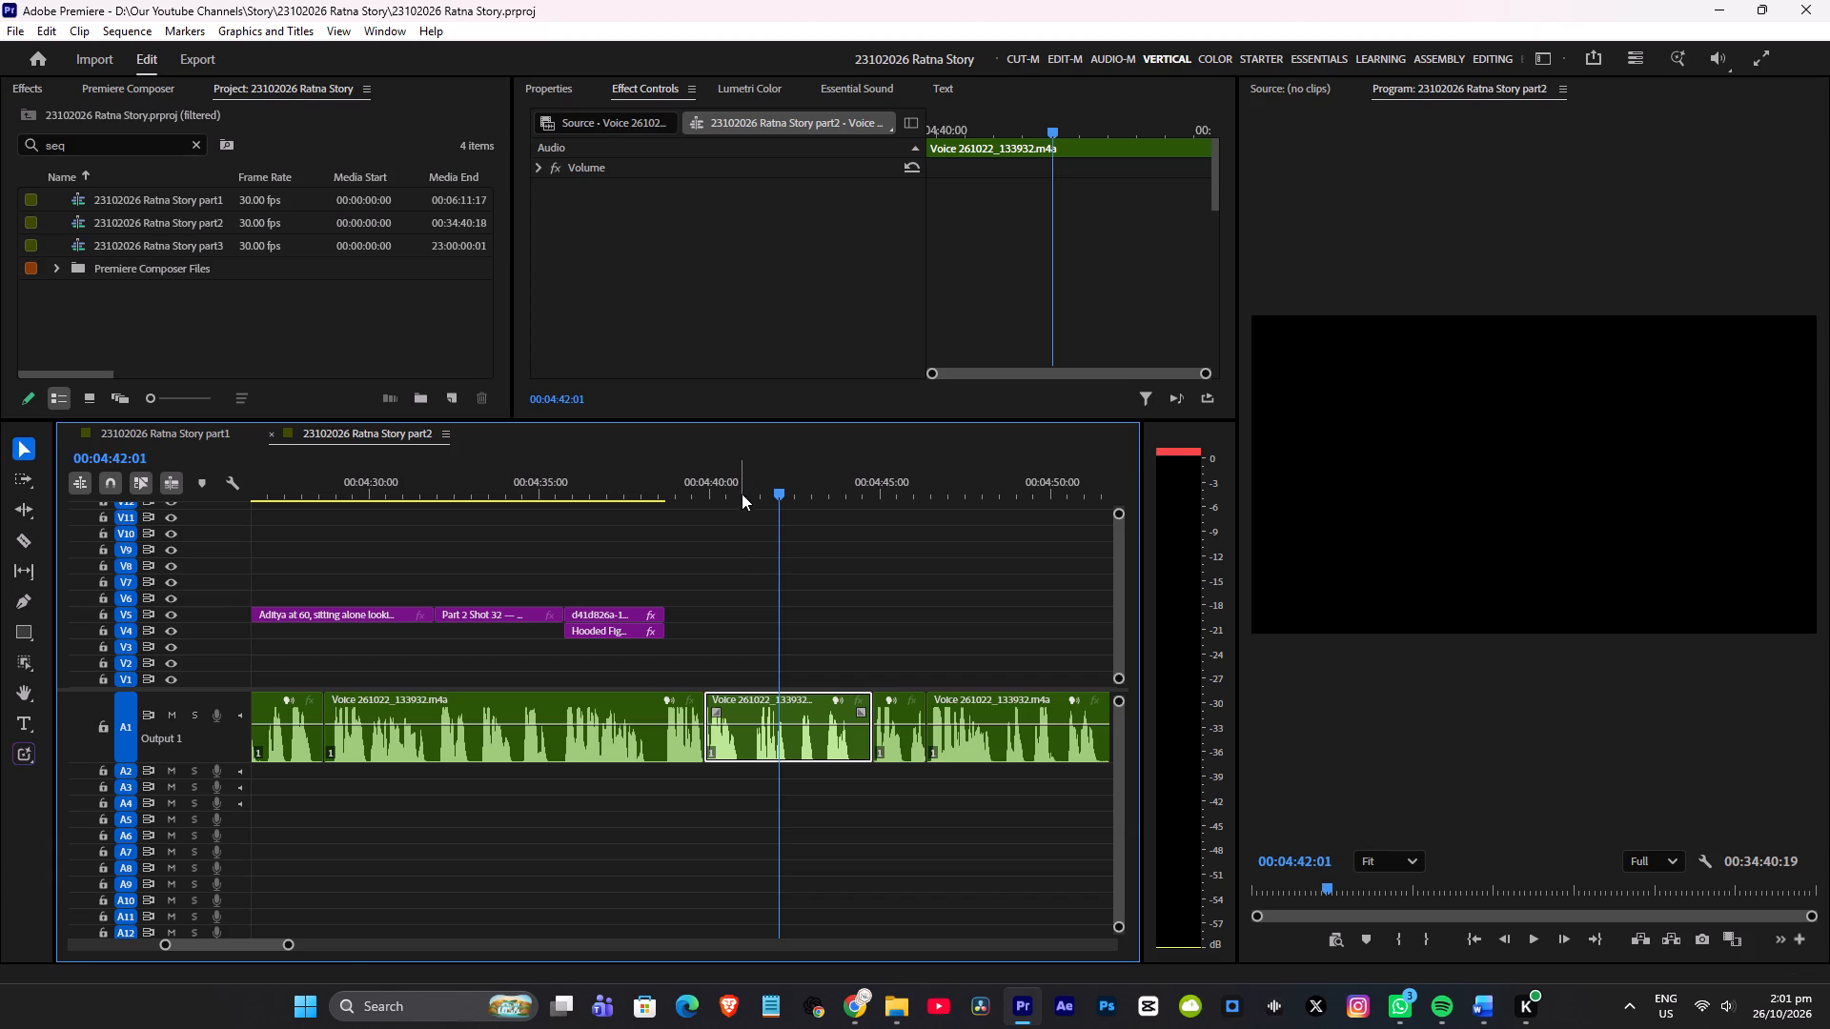
{"action": "scroll", "coordinate": [737, 555], "scroll_direction": "up", "scroll_amount": 2}
{"action": "left_click", "coordinate": [726, 491]}
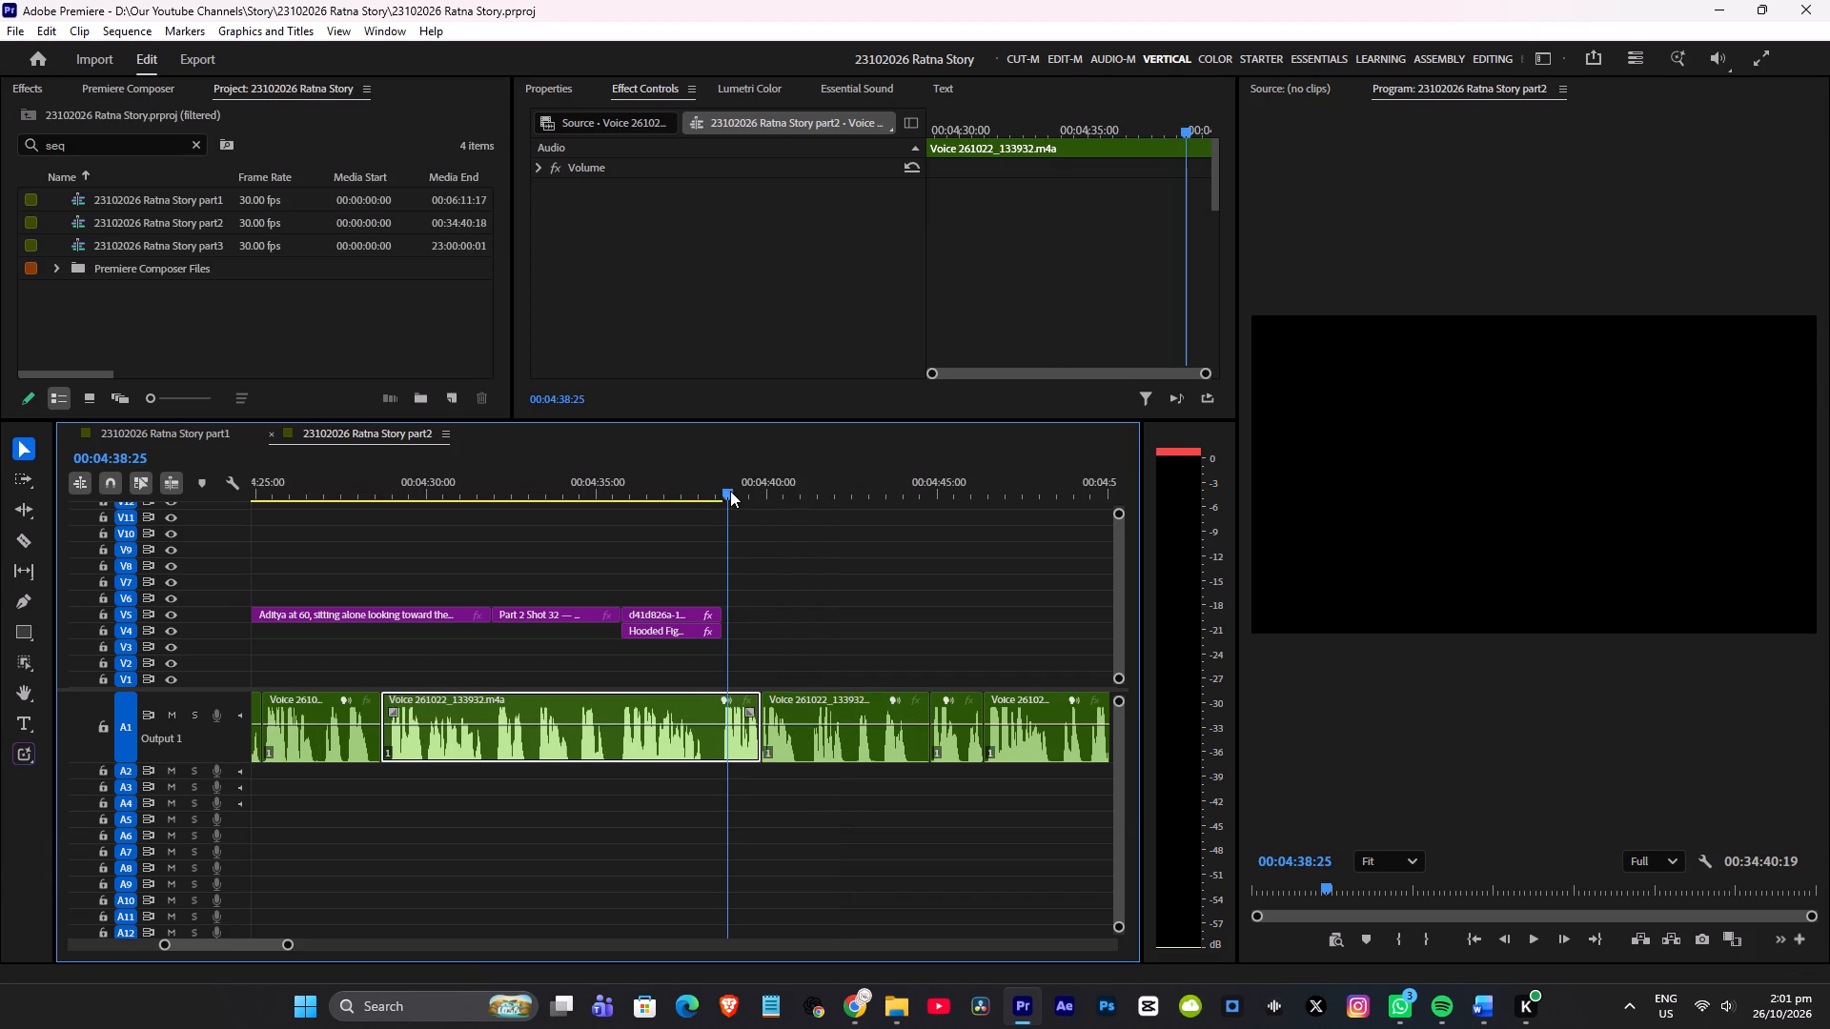
{"action": "key", "text": "space"}
{"action": "scroll", "coordinate": [789, 604], "scroll_direction": "down", "scroll_amount": 4}
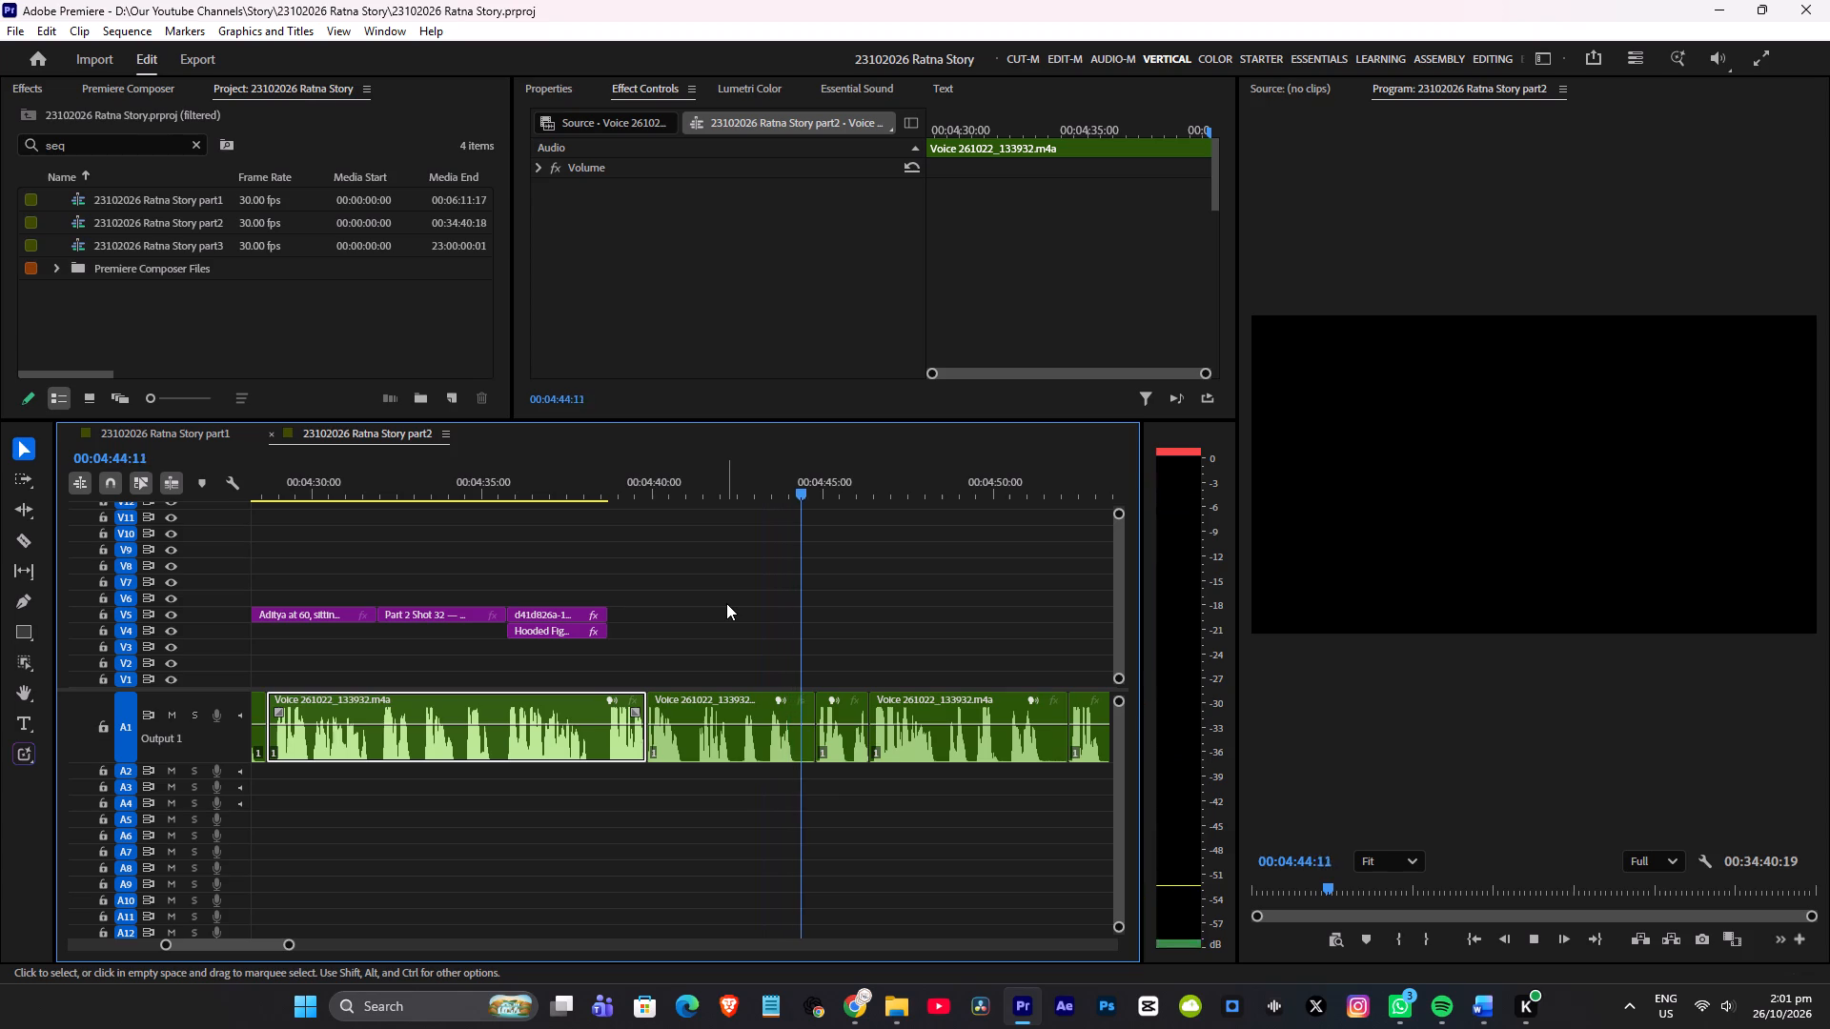
{"action": "scroll", "coordinate": [725, 604], "scroll_direction": "down", "scroll_amount": 3}
{"action": "key", "text": "space"}
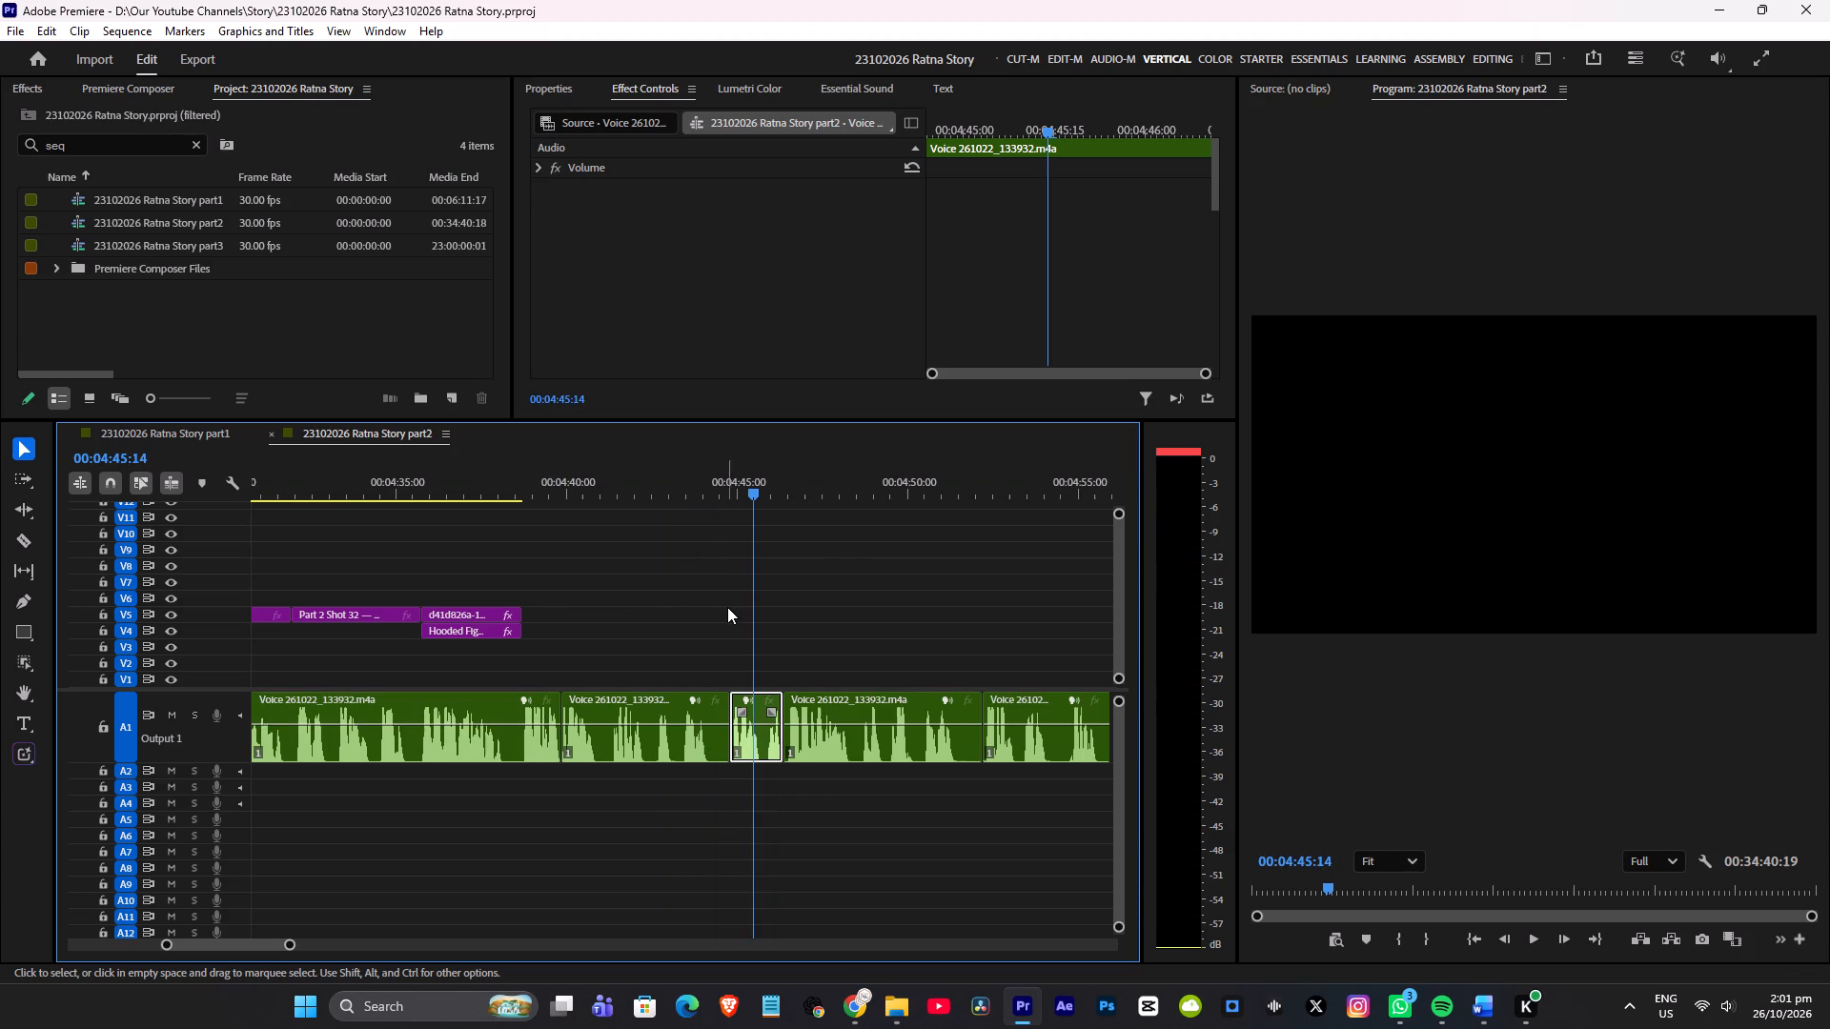
Switch to the Muse chat in Chrome, look back to the batch with shots 34 to 36, and view the Shot 34 image enlarged.
{"action": "left_click", "coordinate": [851, 999]}
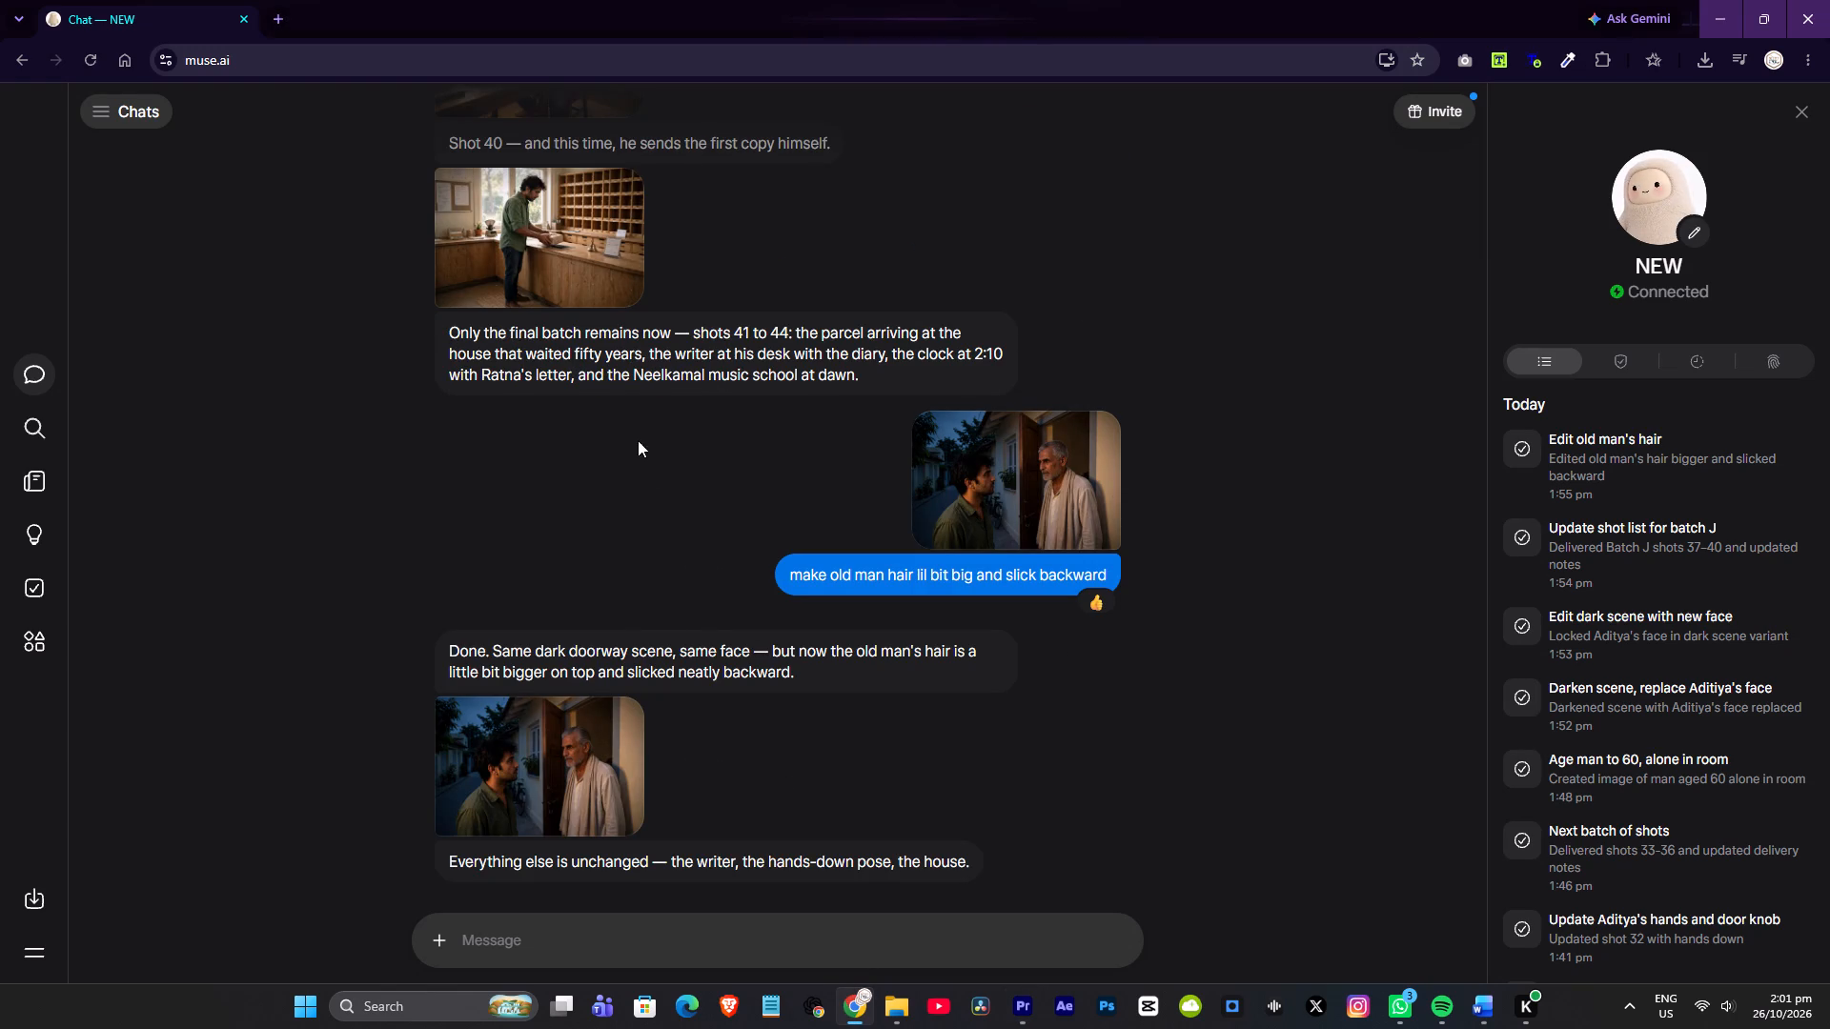
{"action": "scroll", "coordinate": [636, 561], "scroll_direction": "up", "scroll_amount": 6}
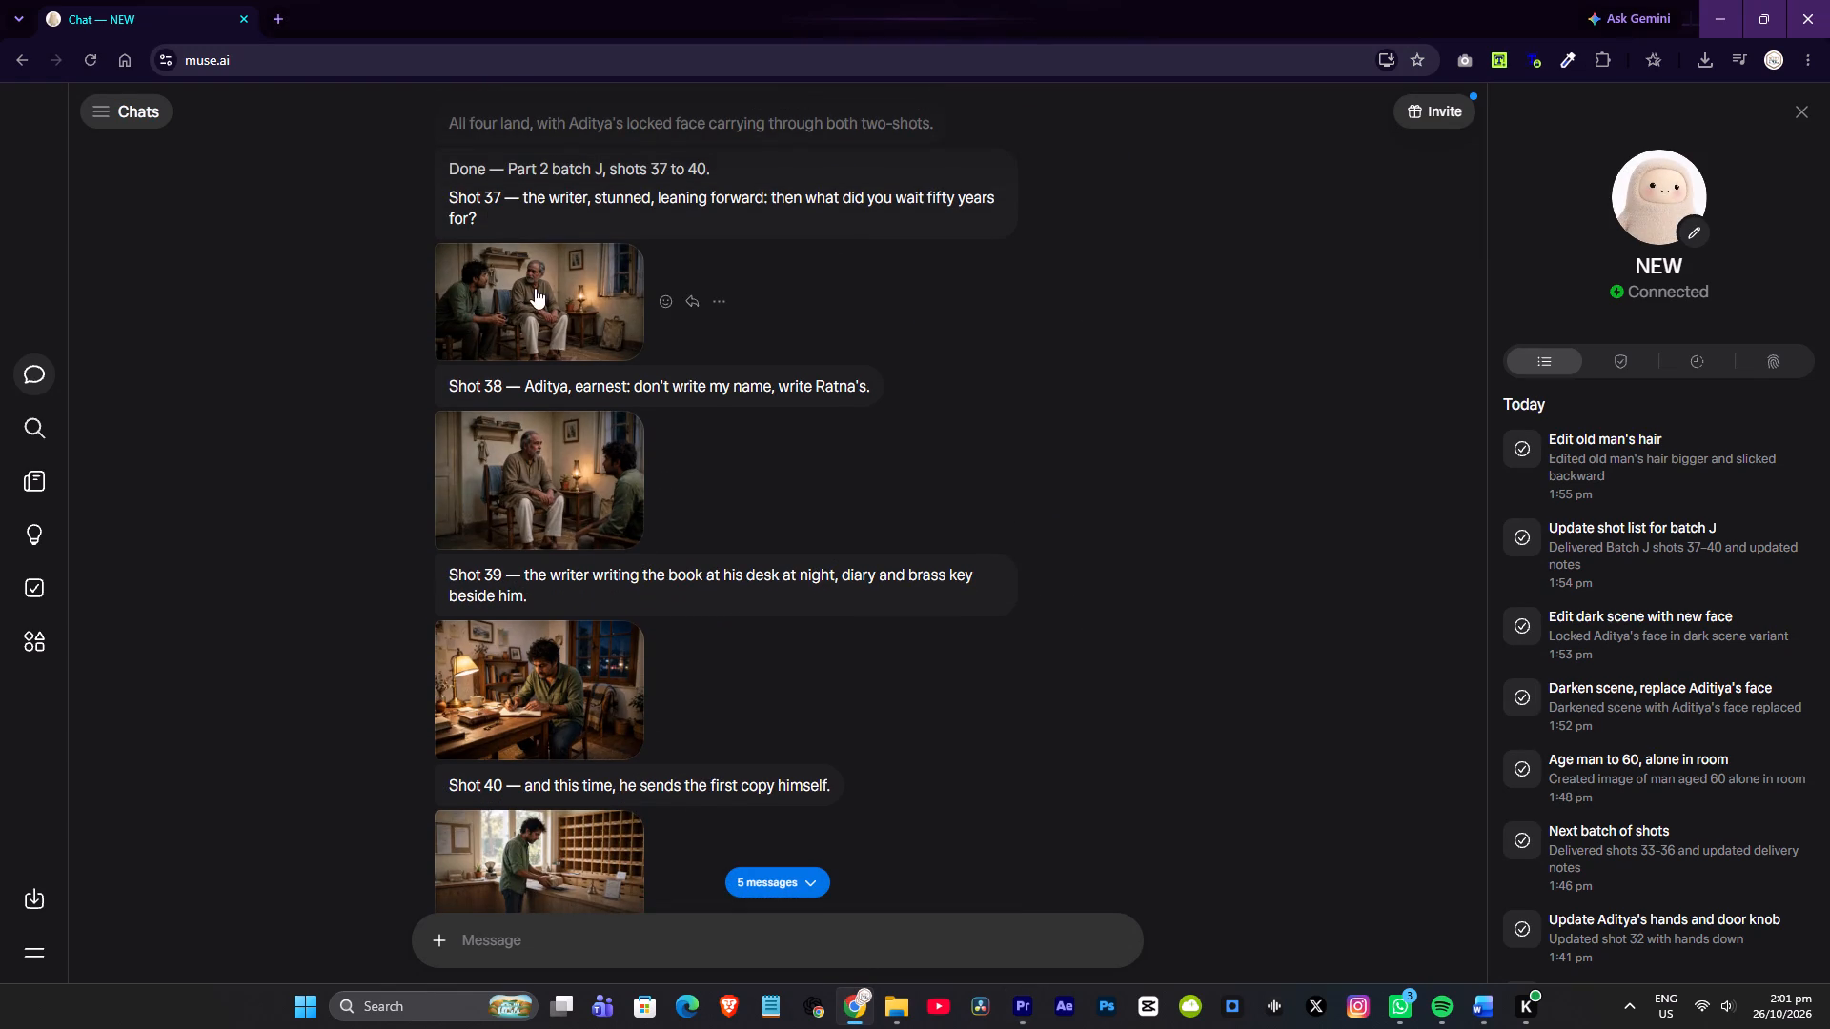
{"action": "scroll", "coordinate": [557, 550], "scroll_direction": "up", "scroll_amount": 11}
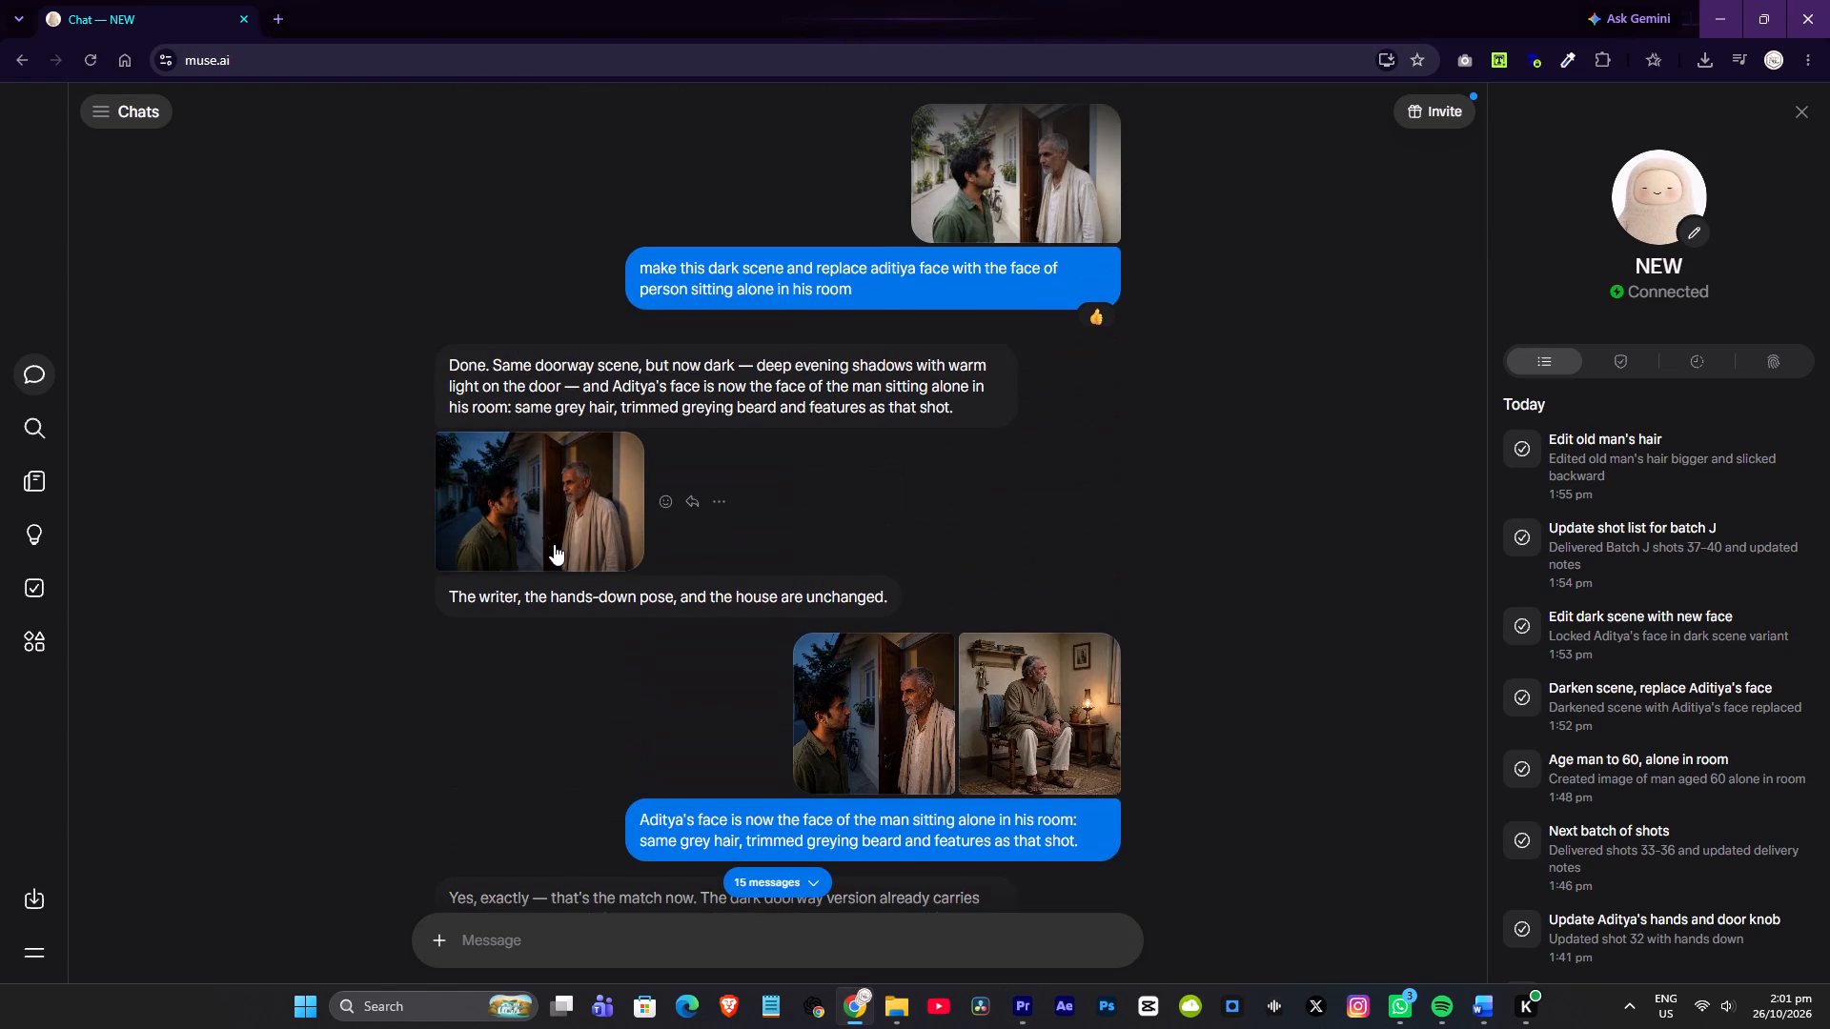
{"action": "scroll", "coordinate": [554, 544], "scroll_direction": "up", "scroll_amount": 13}
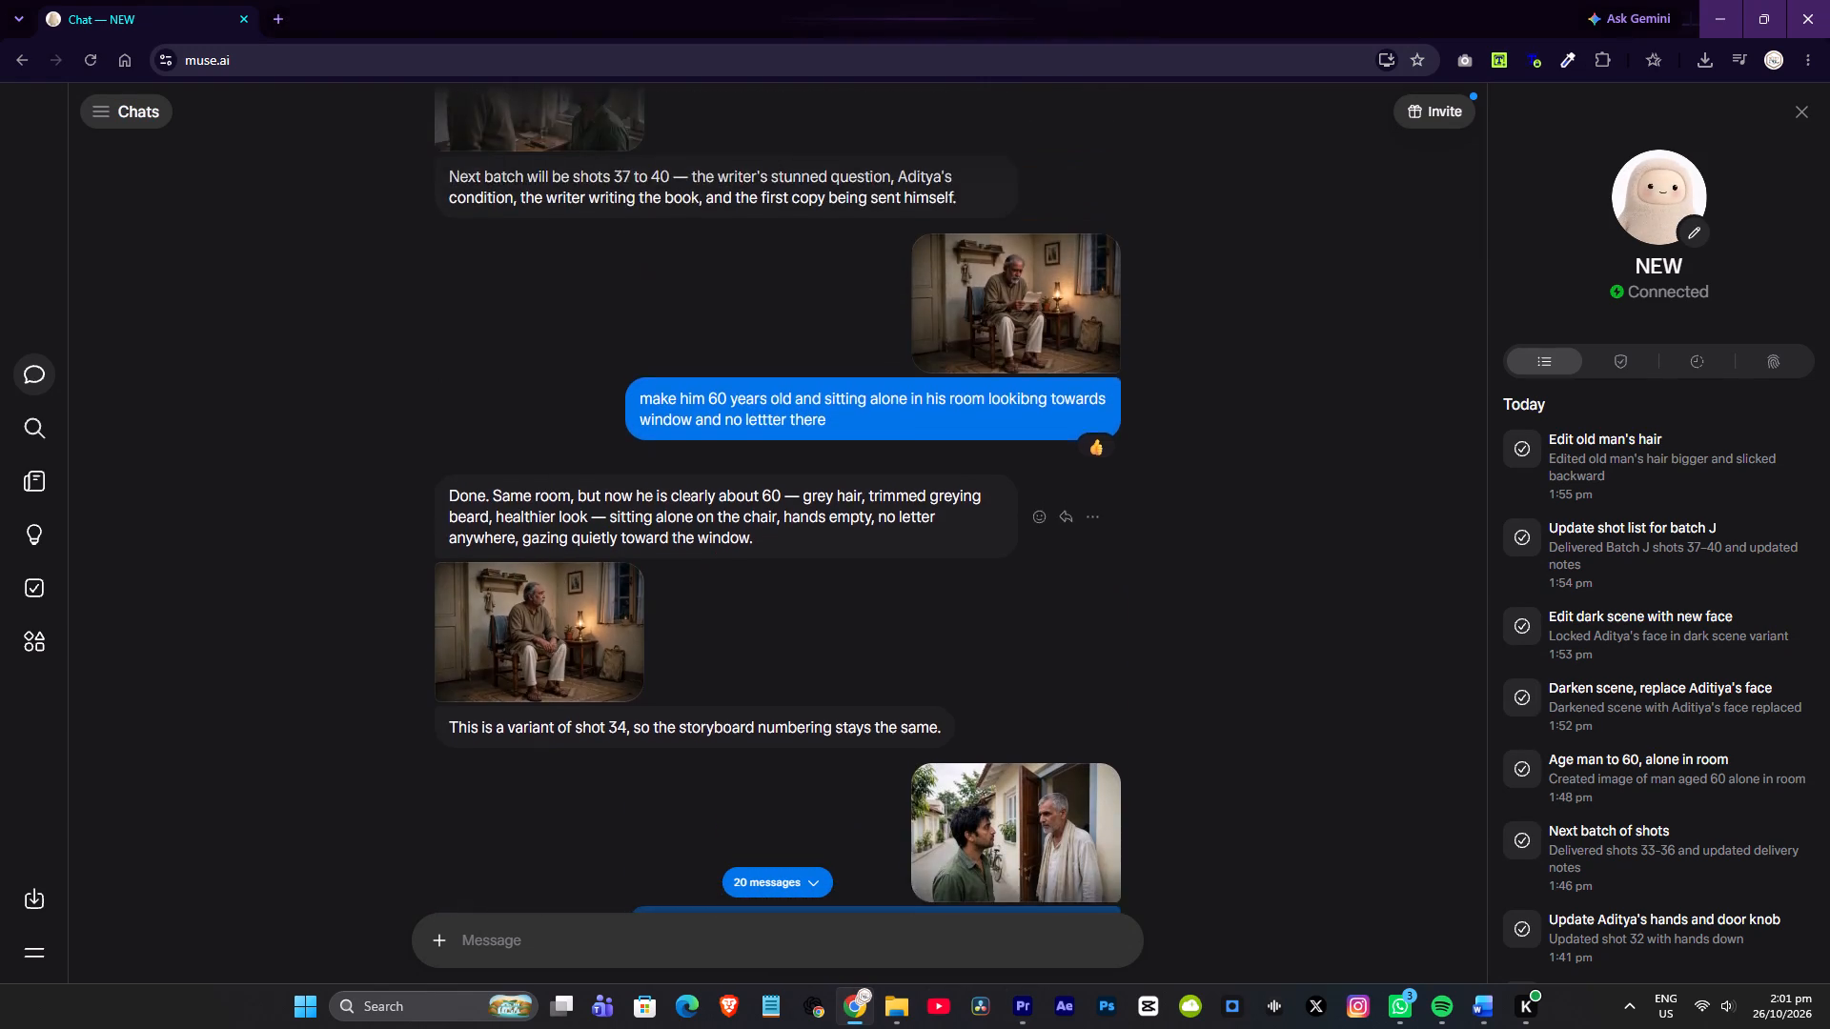
{"action": "scroll", "coordinate": [562, 538], "scroll_direction": "up", "scroll_amount": 4}
{"action": "scroll", "coordinate": [543, 313], "scroll_direction": "up", "scroll_amount": 3}
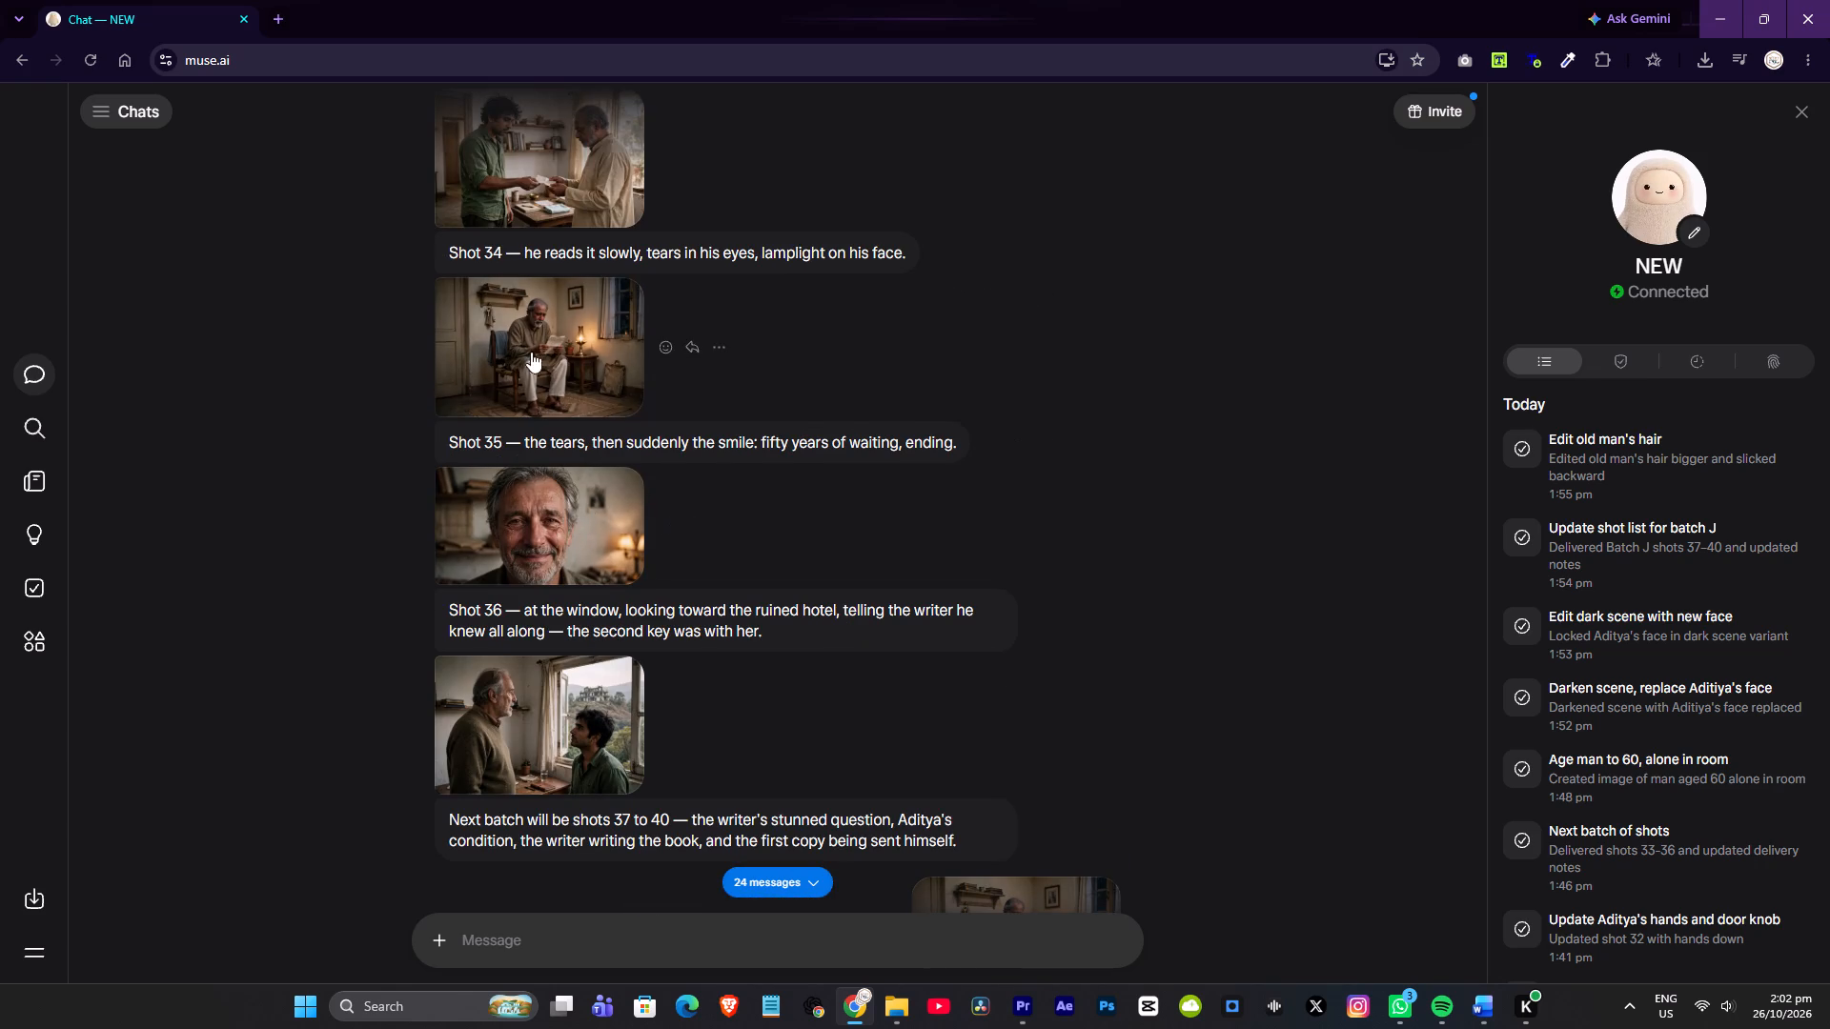
{"action": "left_click", "coordinate": [531, 340]}
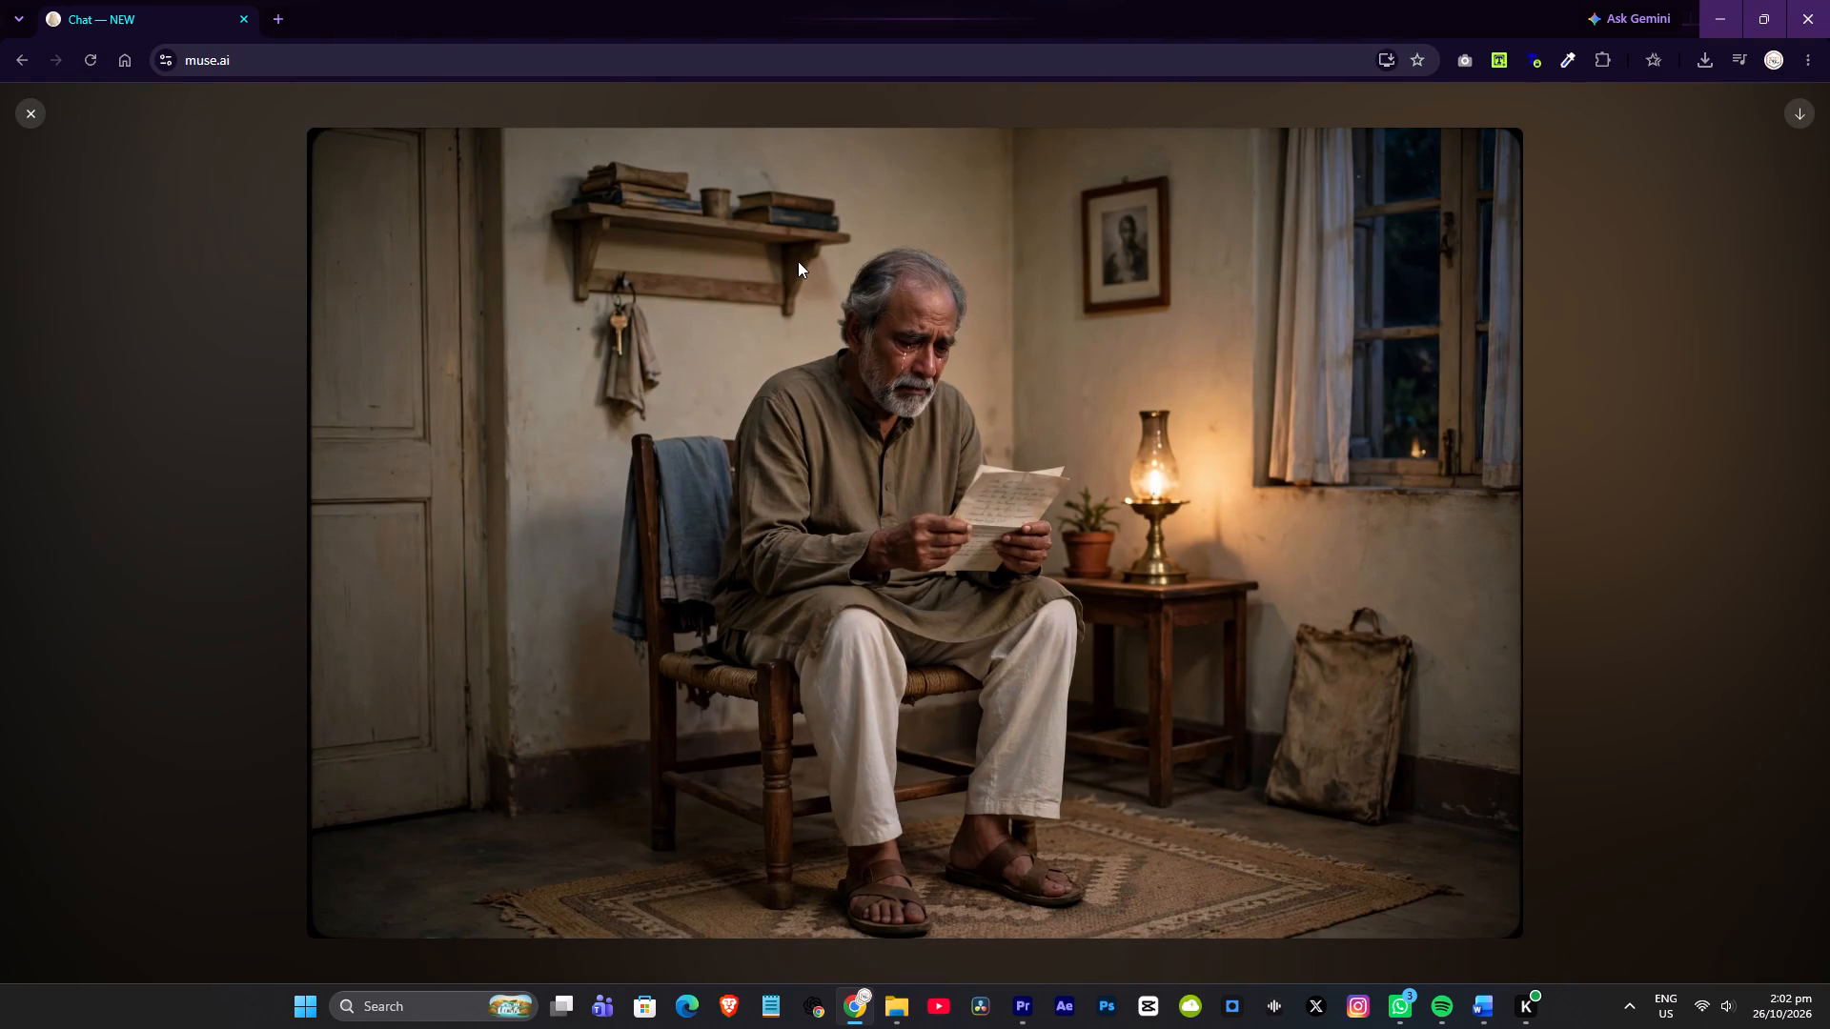
{"action": "left_click", "coordinate": [36, 111]}
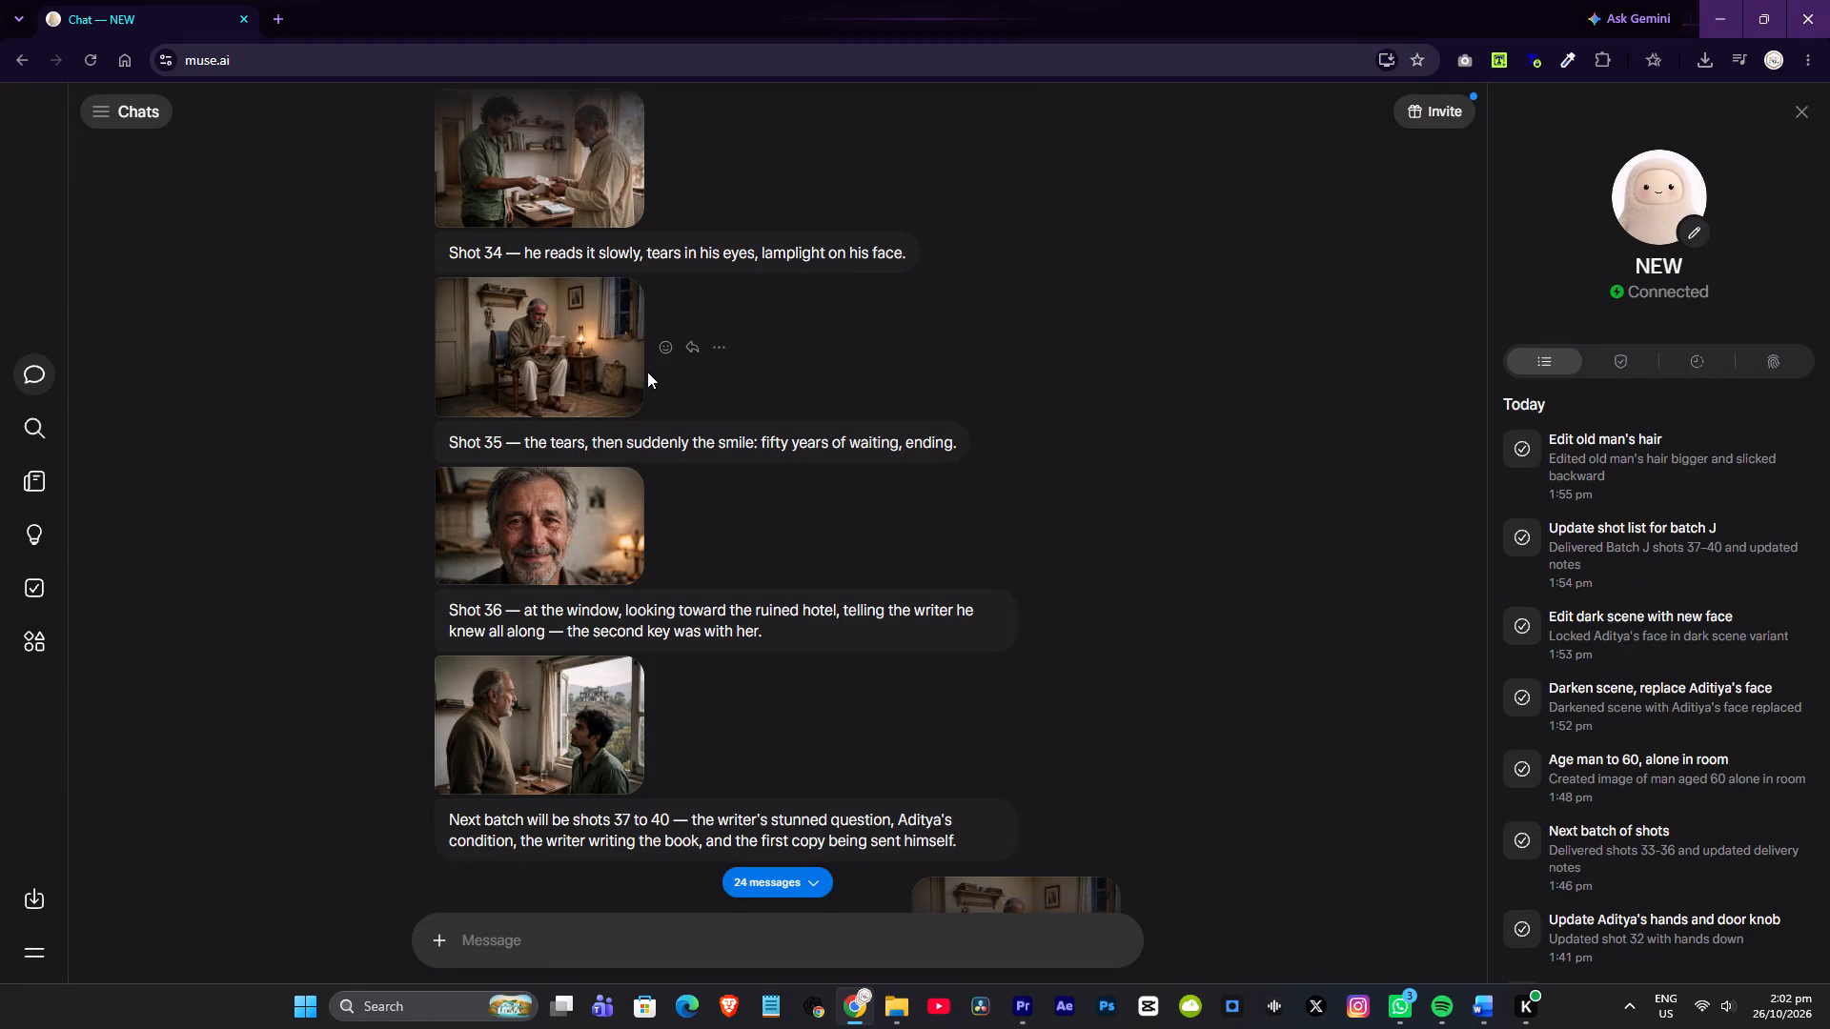
Copy the Shot 34 image into a new Muse message and send it with the prompt "remove tears".
{"action": "right_click", "coordinate": [531, 316]}
{"action": "left_click", "coordinate": [605, 452]}
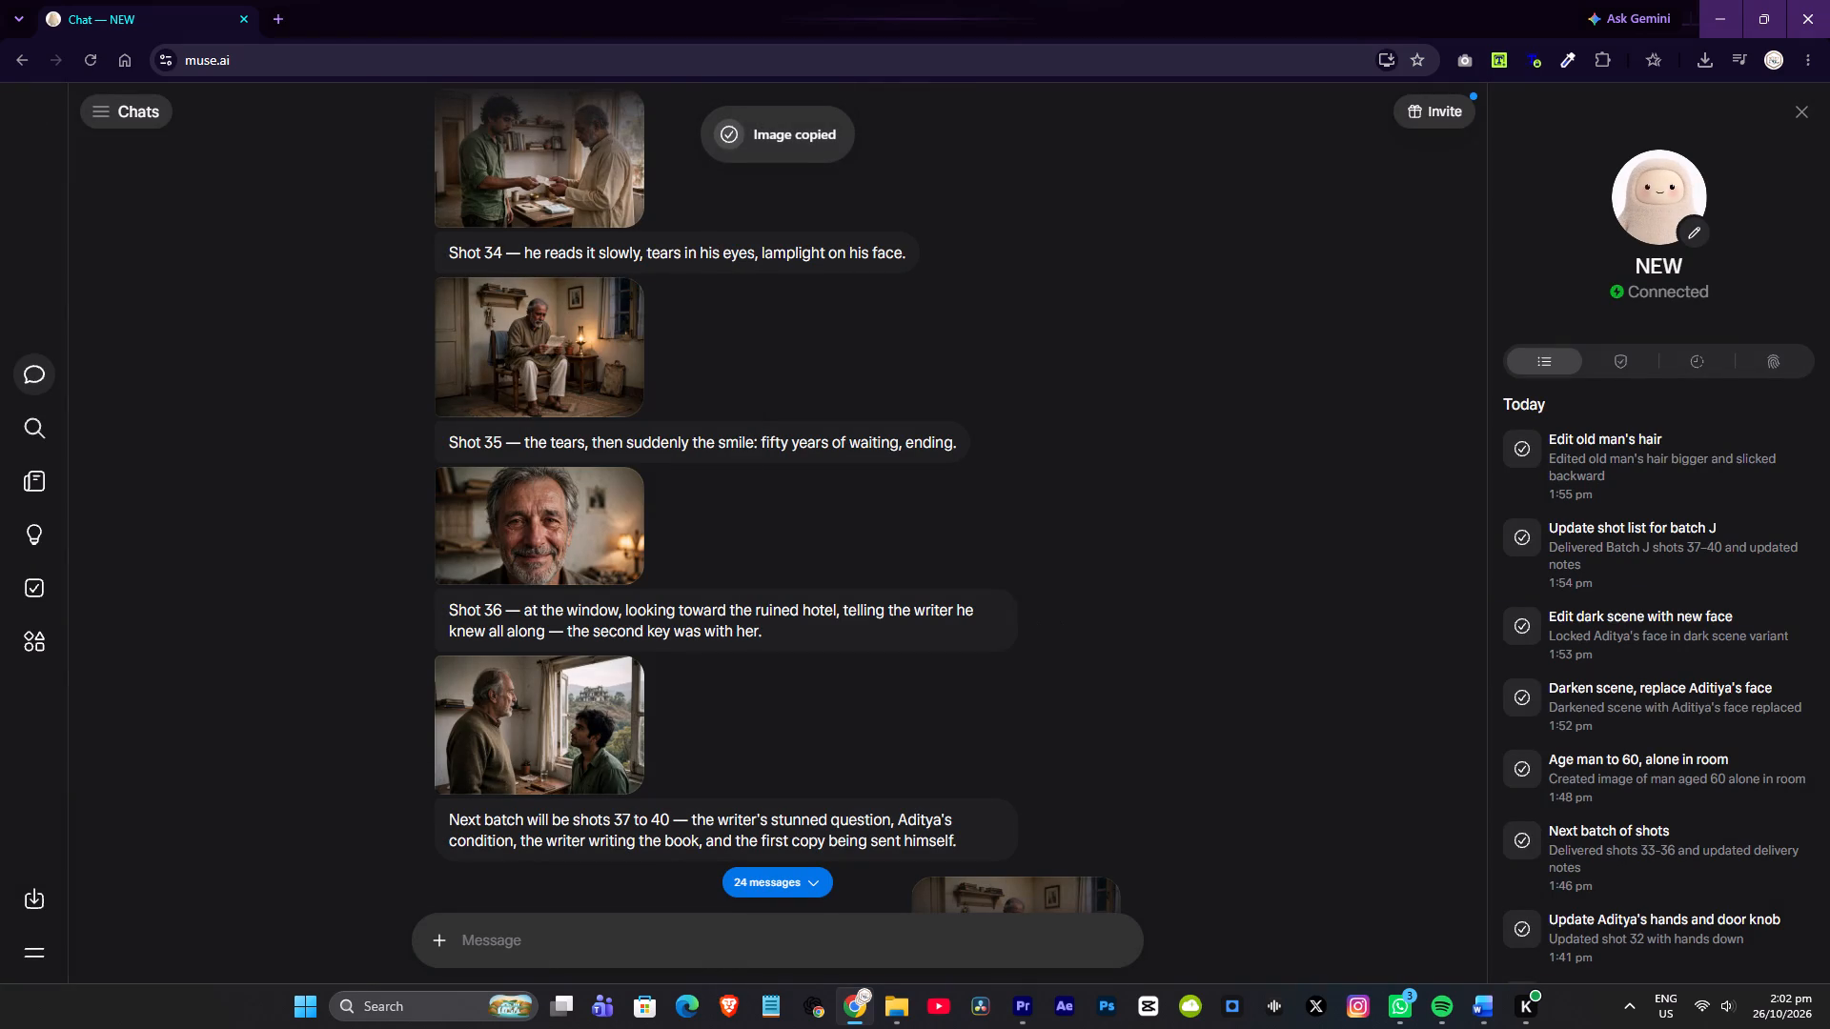
{"action": "left_click", "coordinate": [681, 940]}
{"action": "key", "text": "ctrl+v"}
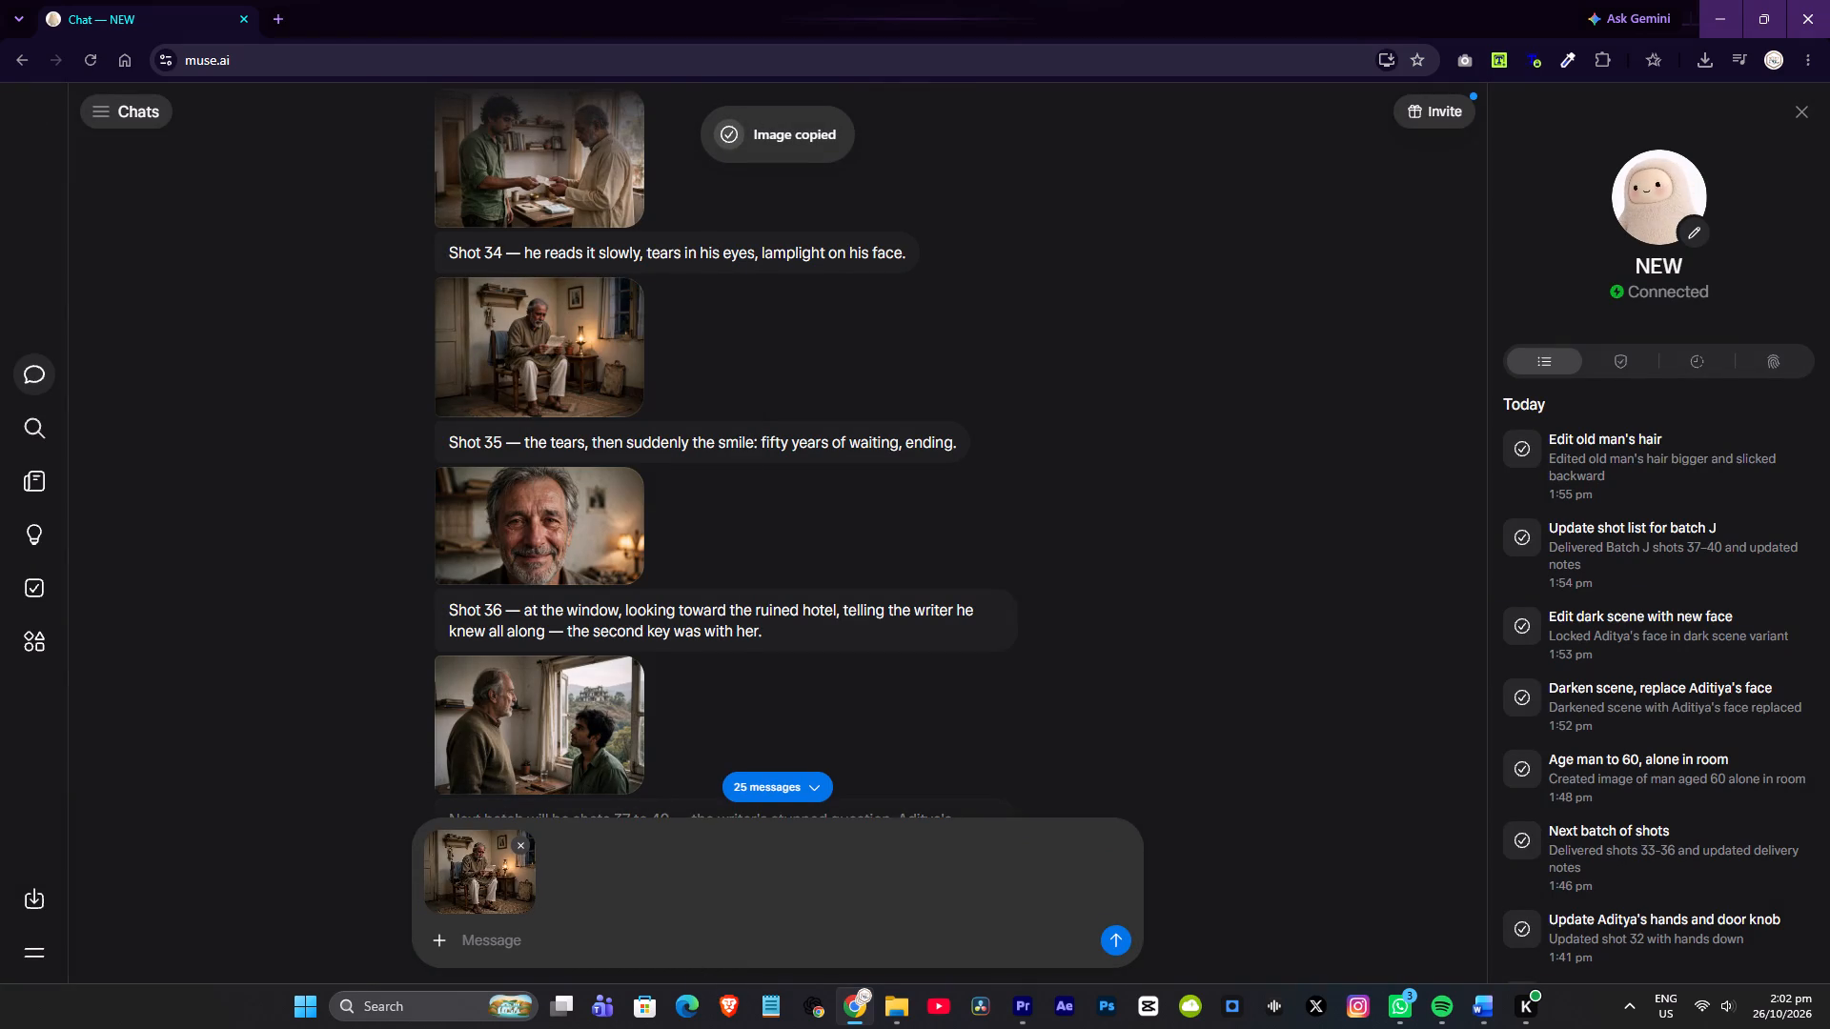
{"action": "type", "text": "remove"}
{"action": "key", "text": "space"}
{"action": "key", "text": "r"}
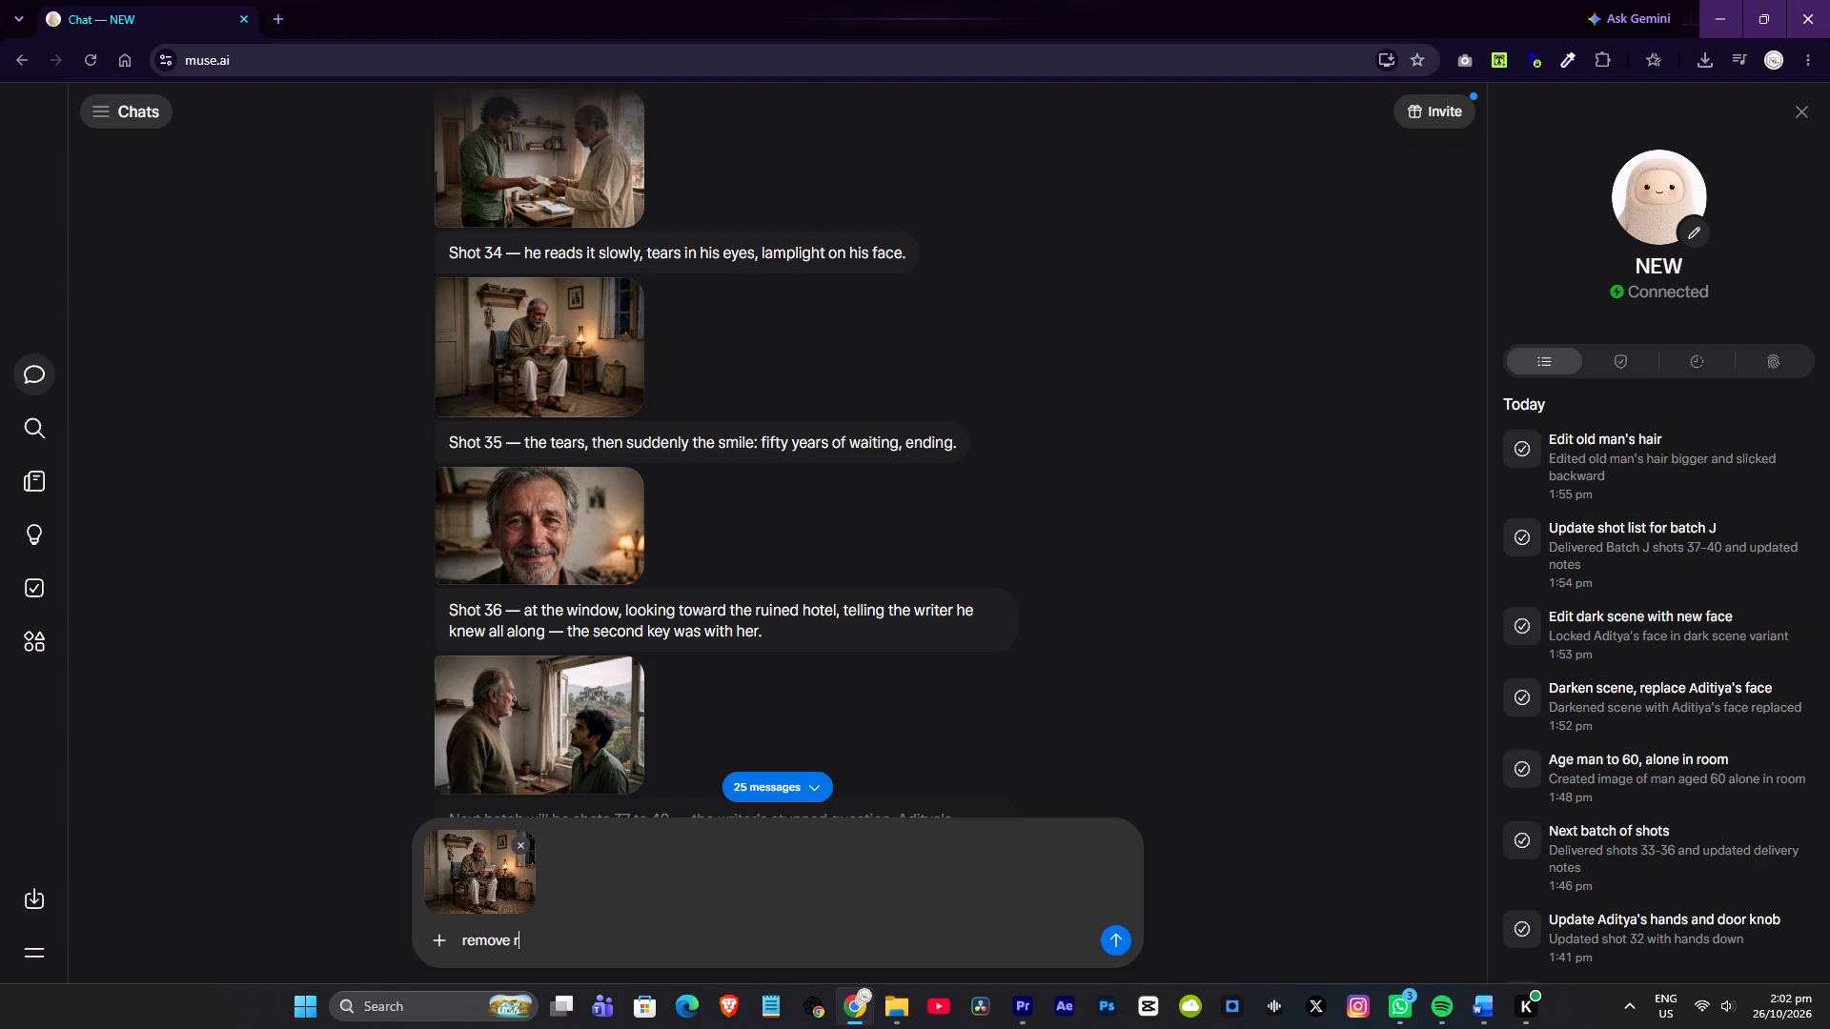
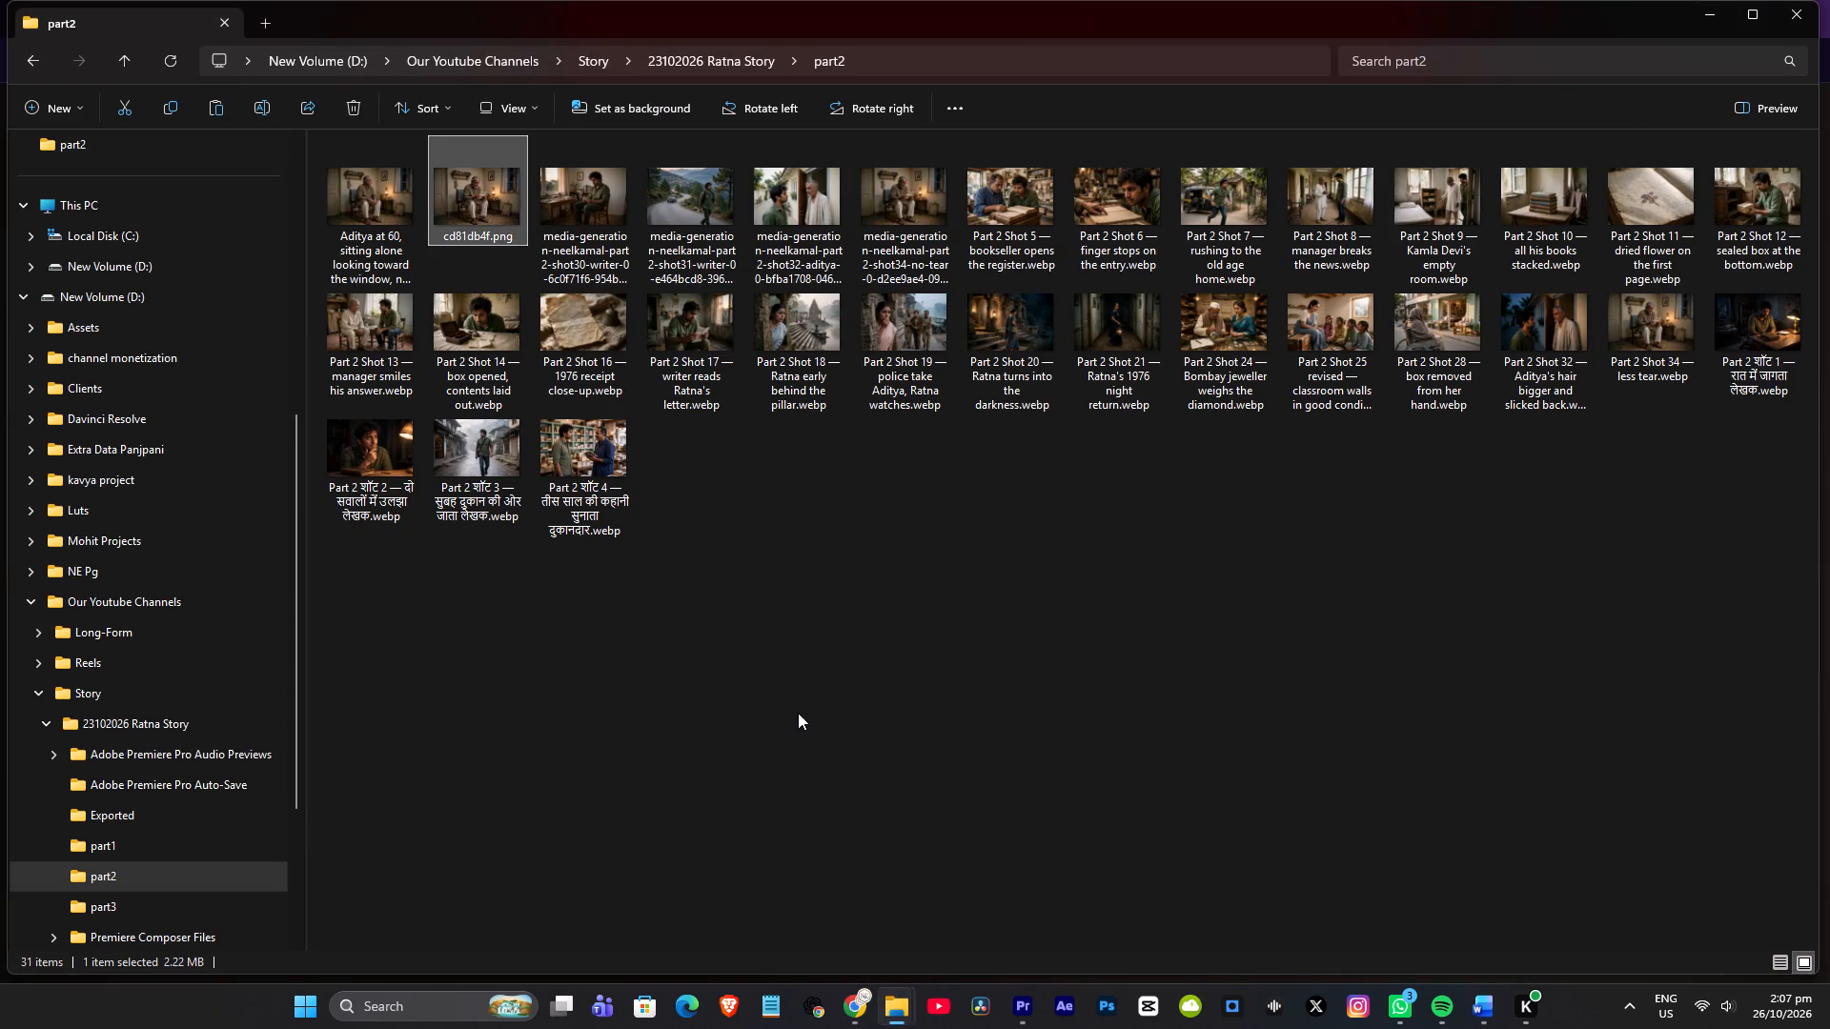
{"action": "key", "text": "ctrl+v"}
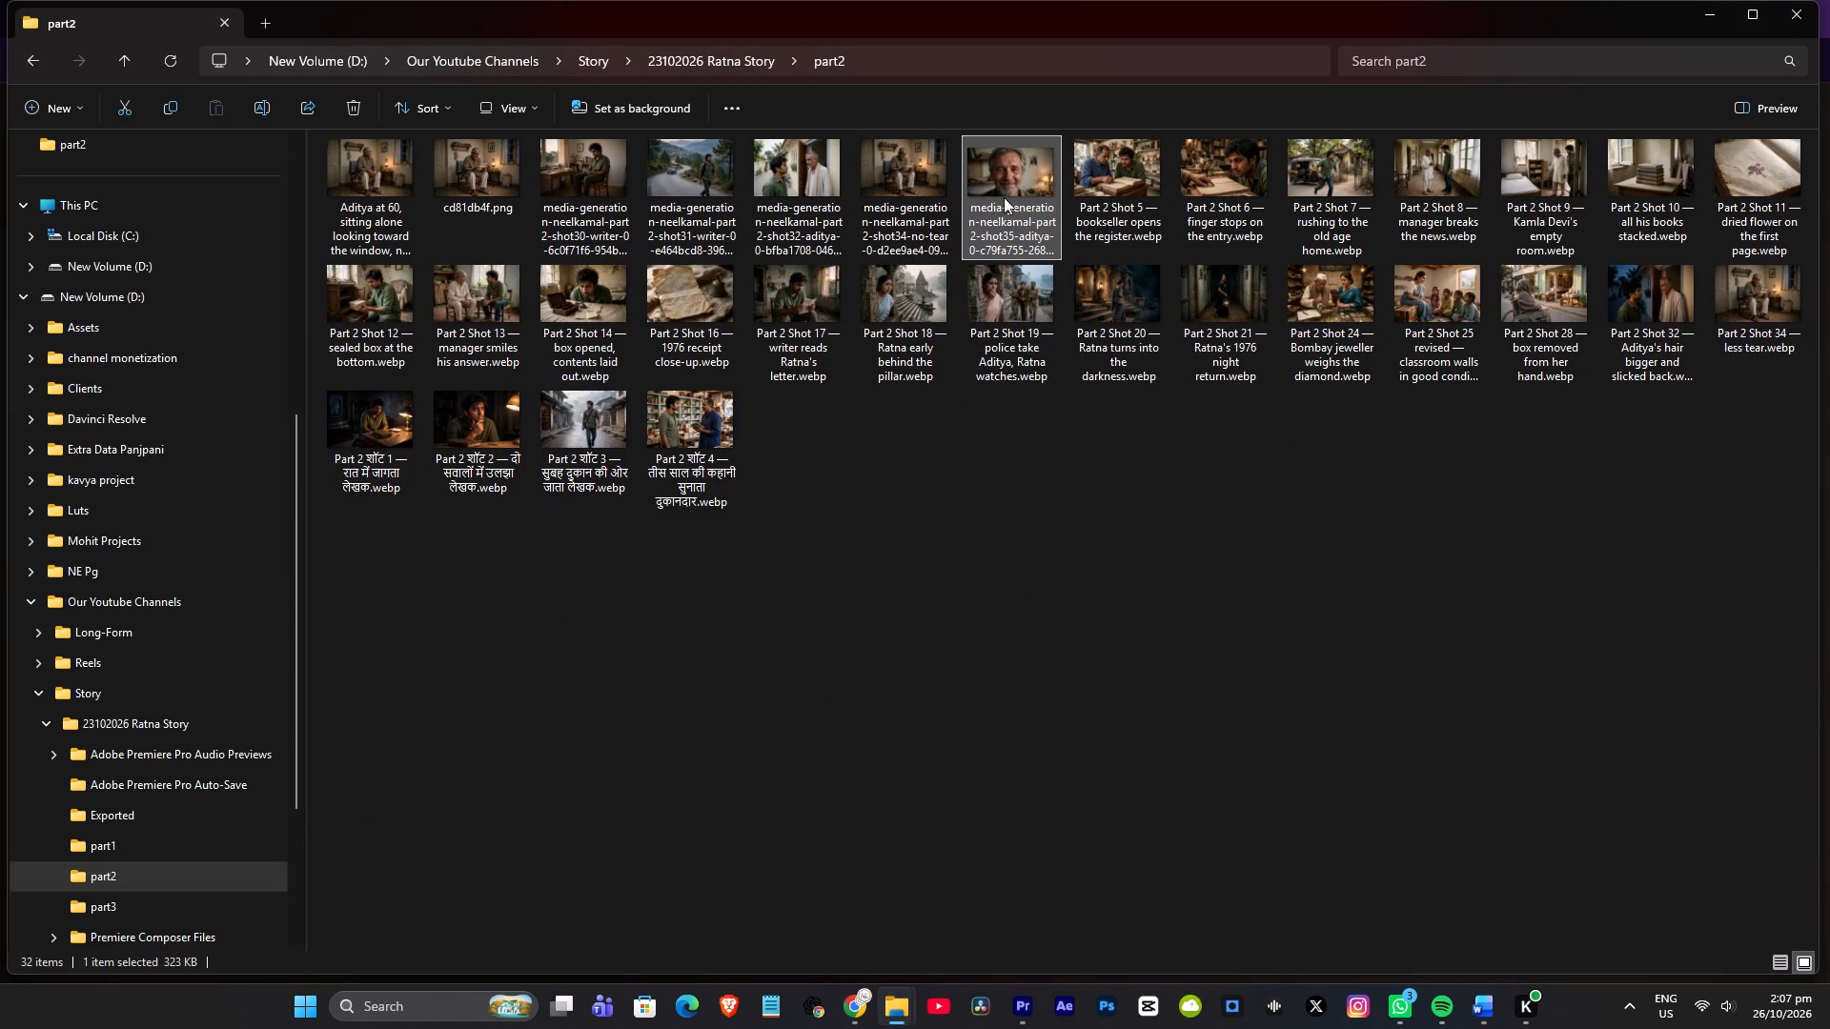
Place the Shot 35 image on Premiere track V5, extend its start back to the less-tear clip's end, and save.
{"action": "left_click_drag", "start_coordinate": [1004, 197], "coordinate": [1027, 990]}
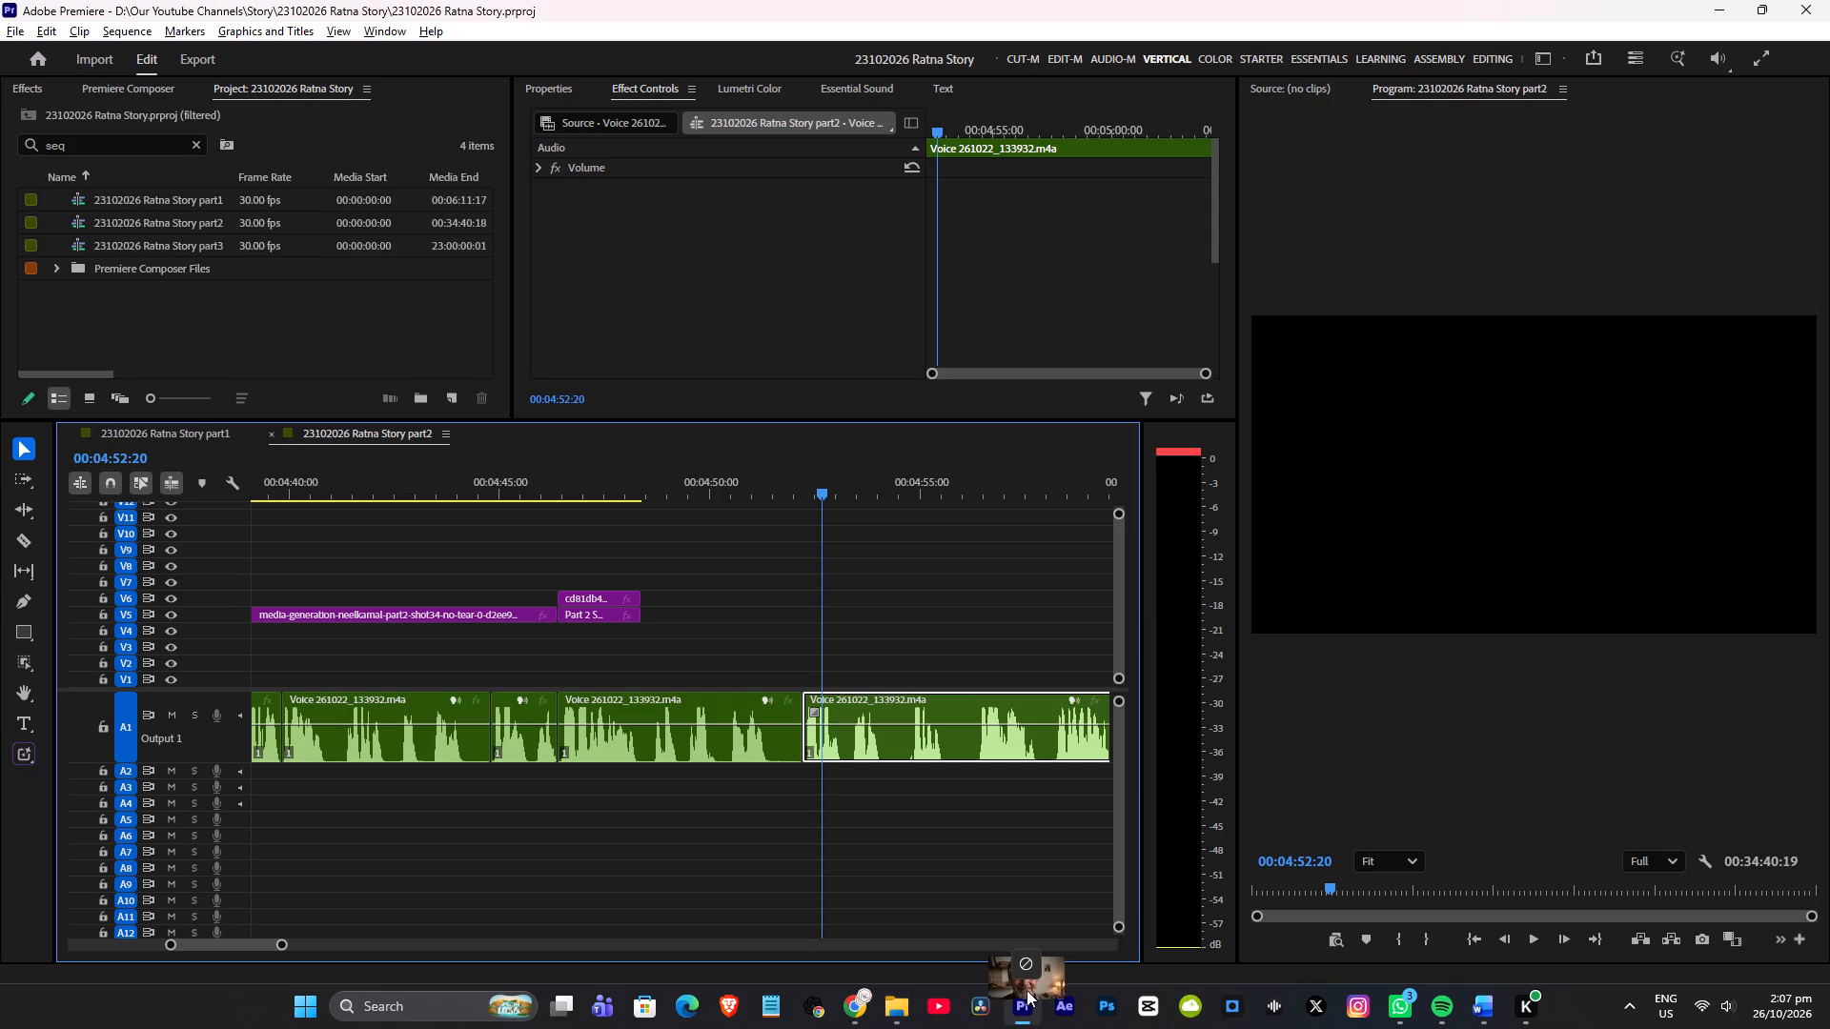
{"action": "left_click_drag", "start_coordinate": [1027, 990], "coordinate": [731, 615]}
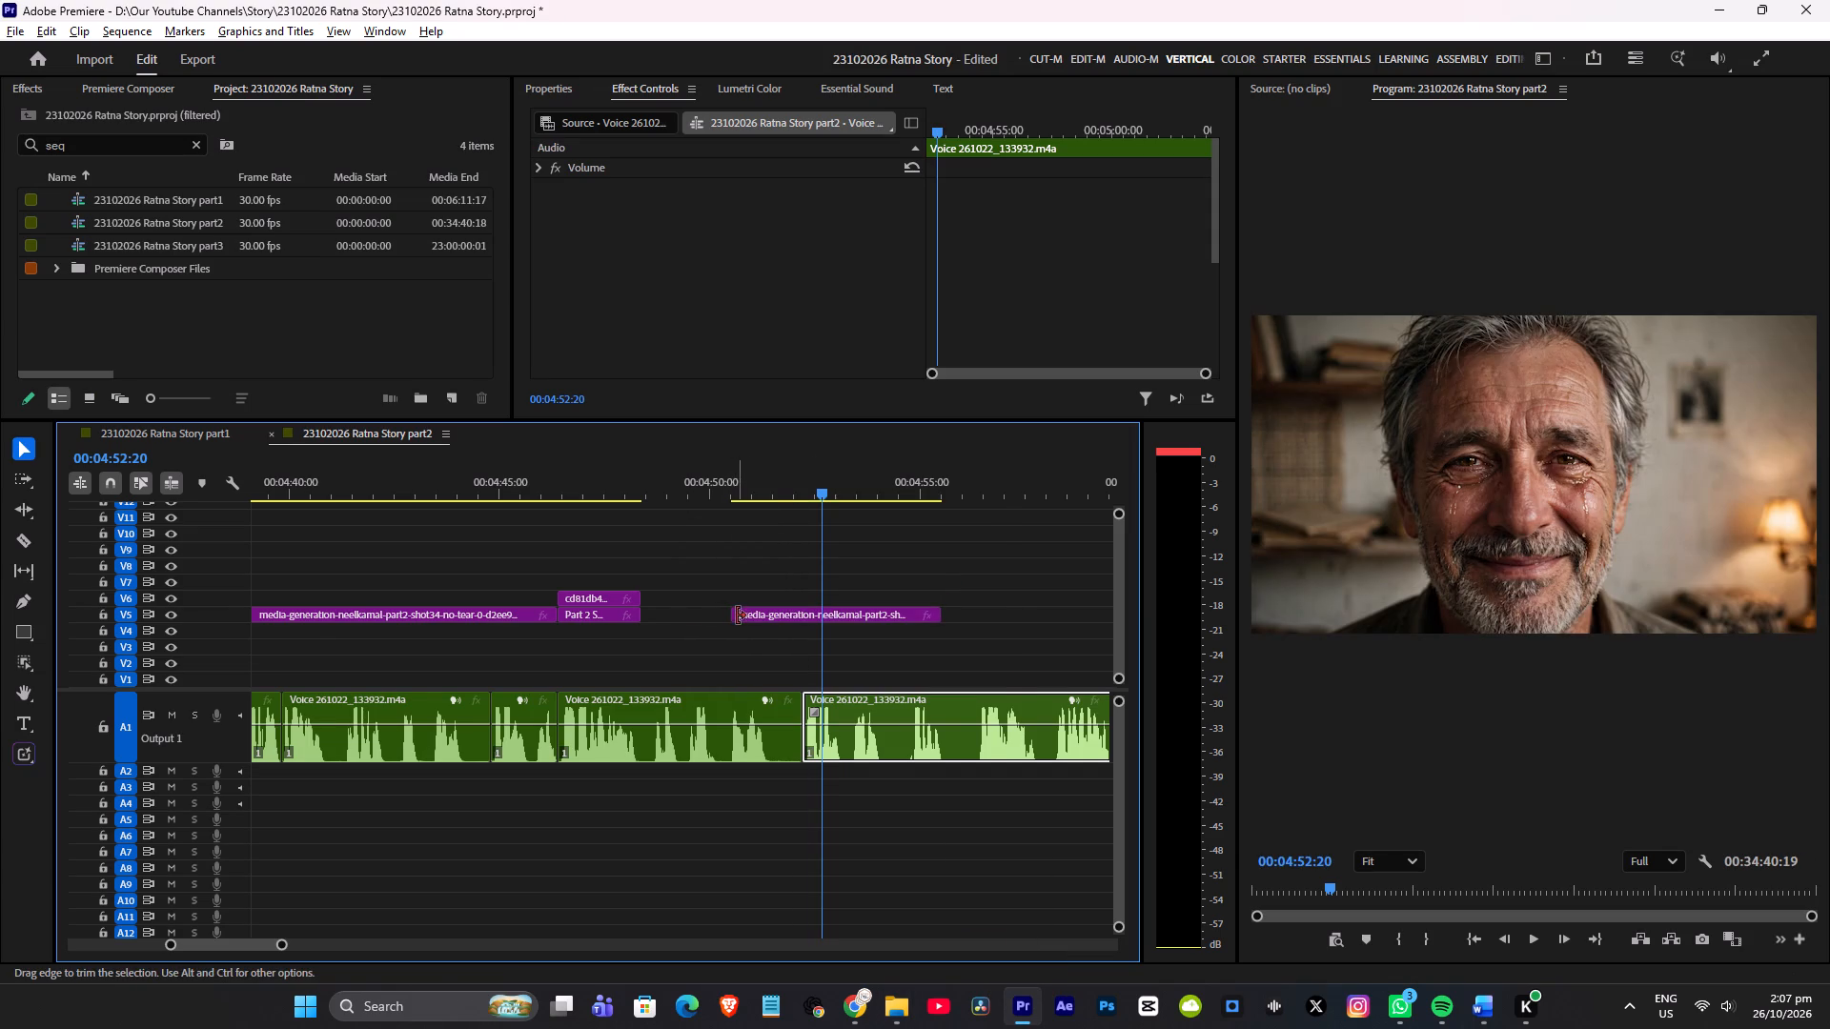
{"action": "left_click_drag", "start_coordinate": [738, 614], "coordinate": [213, 530]}
{"action": "left_click", "coordinate": [707, 489]}
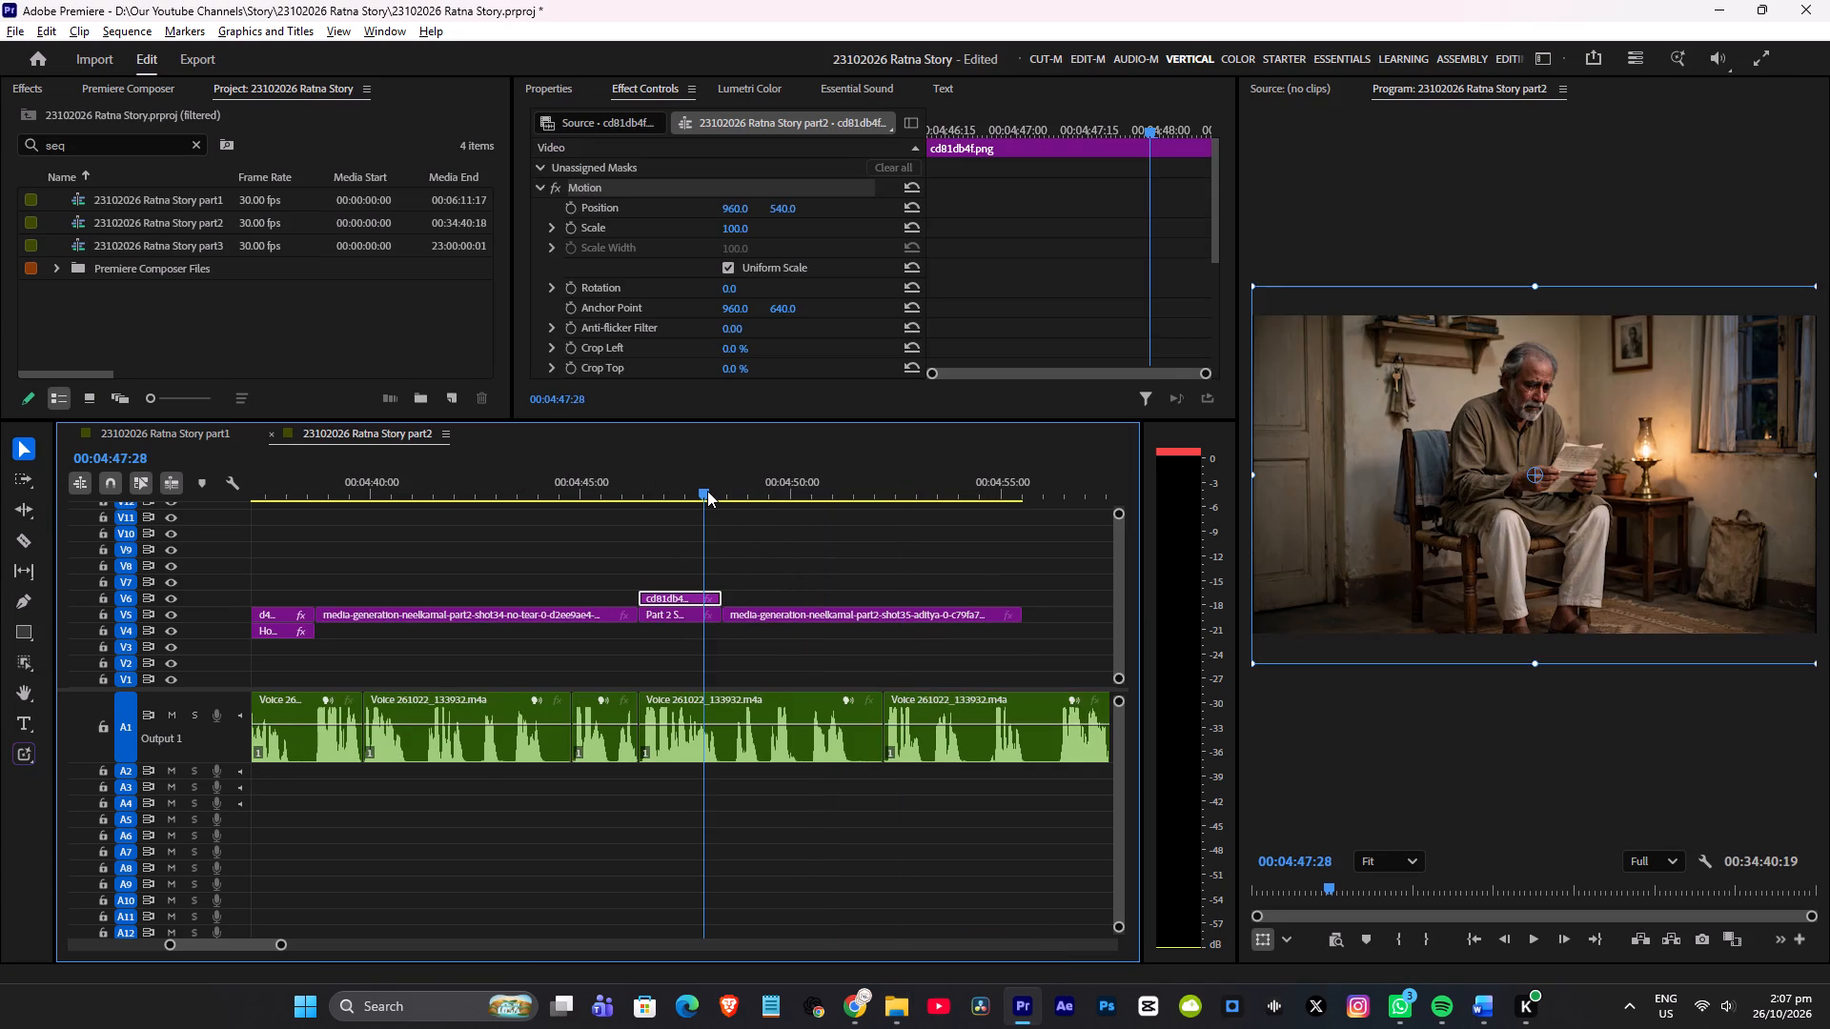
{"action": "key", "text": "ctrl+s"}
Play the narration over the Shot 35 clip and trim the clip's end to about 00:04:54:20.
{"action": "key", "text": "space"}
{"action": "scroll", "coordinate": [784, 524], "scroll_direction": "down", "scroll_amount": 6}
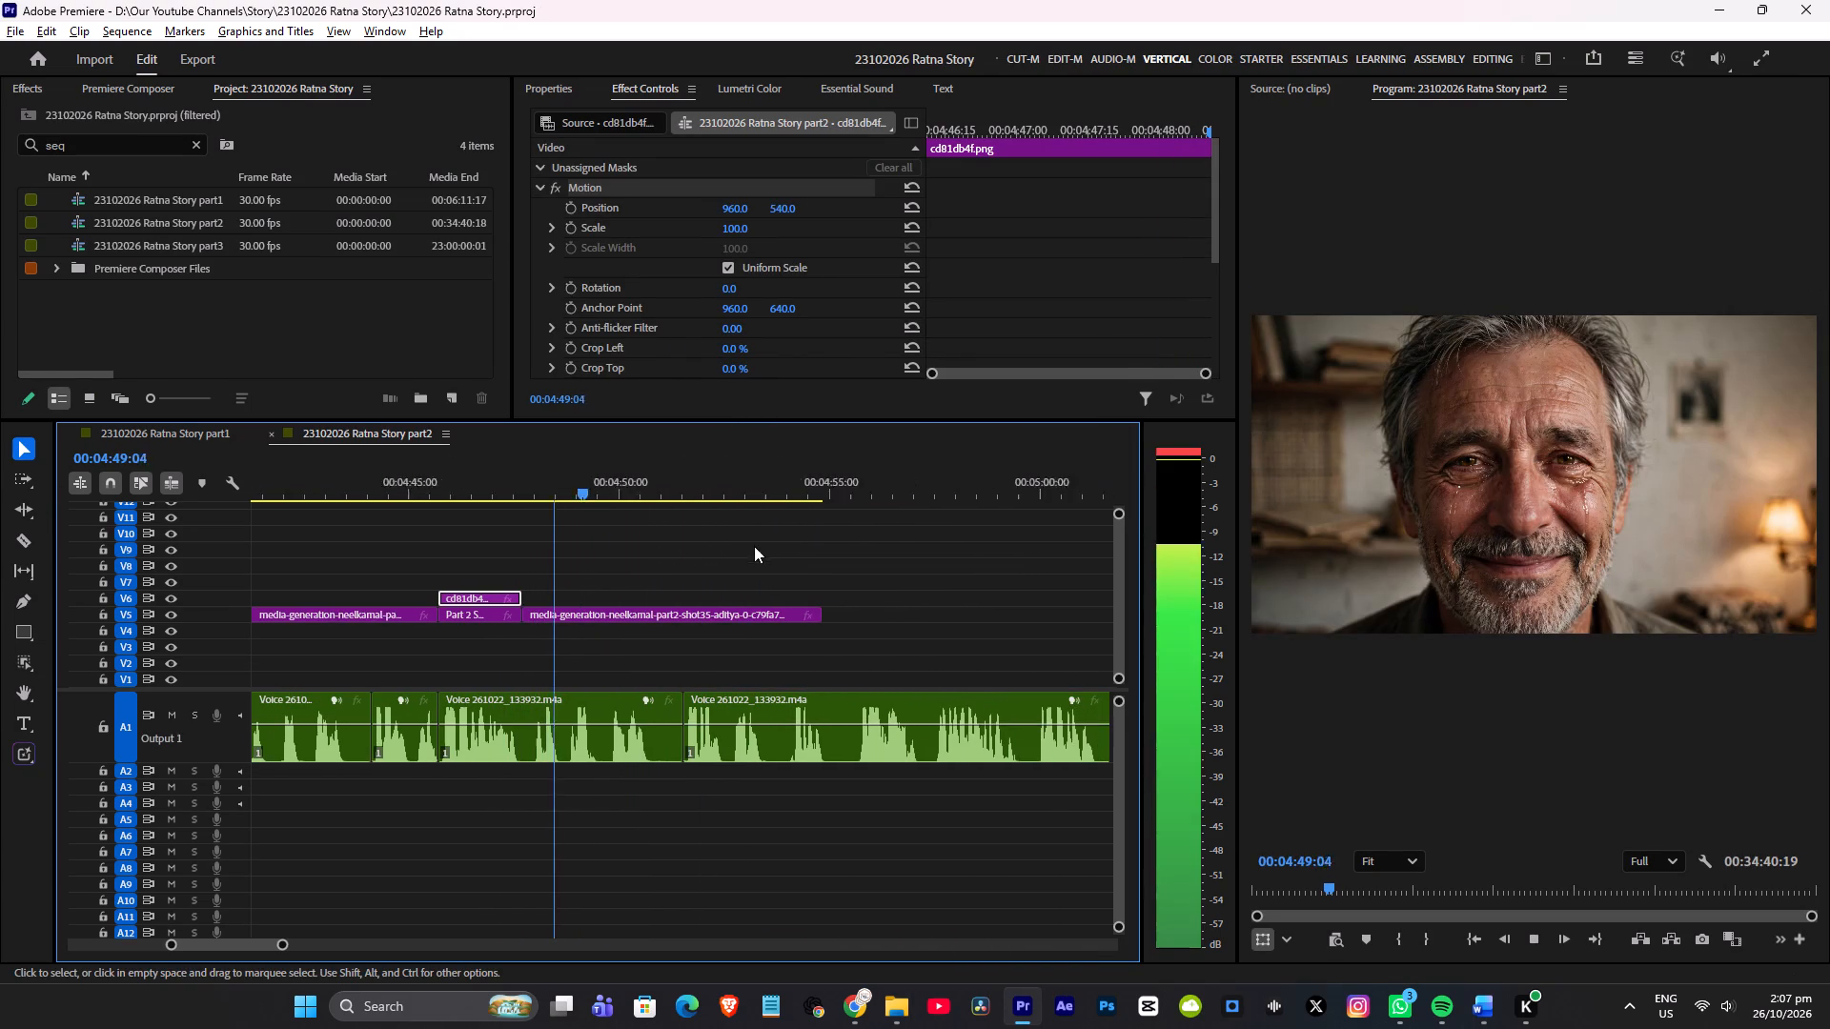
{"action": "scroll", "coordinate": [754, 546], "scroll_direction": "down", "scroll_amount": 1}
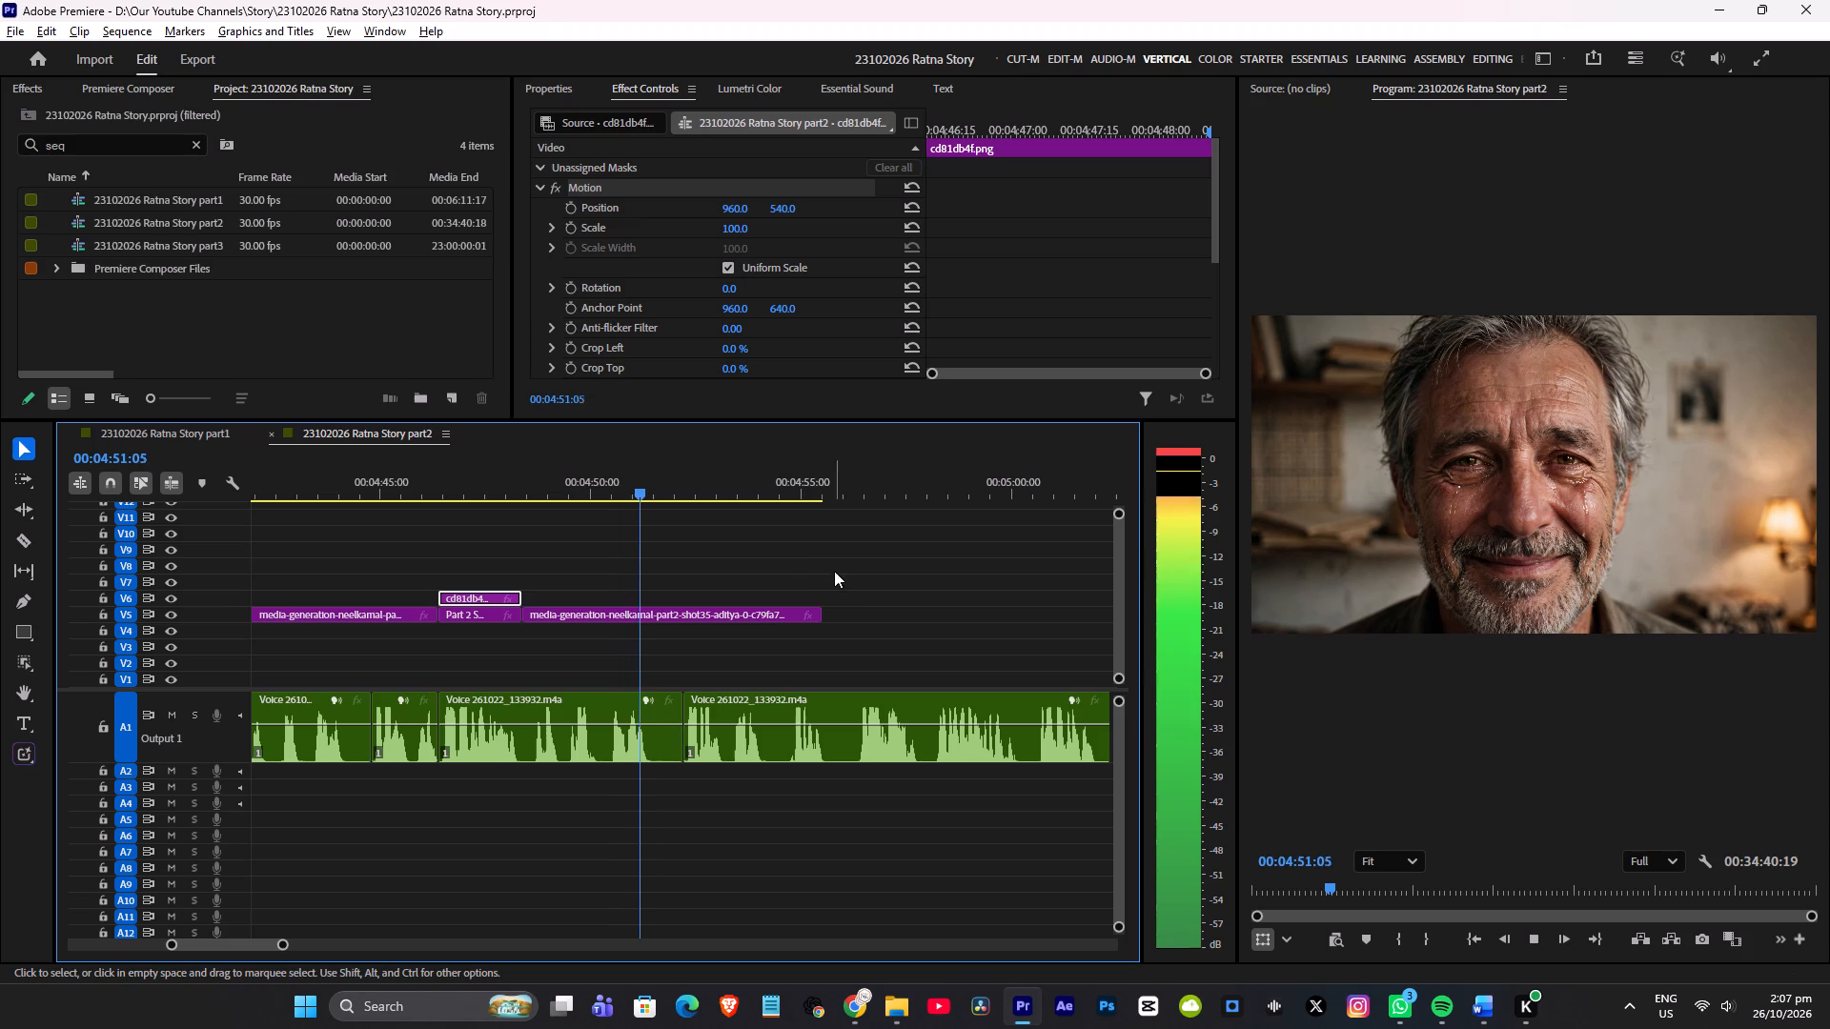
{"action": "left_click_drag", "start_coordinate": [827, 611], "coordinate": [770, 613]}
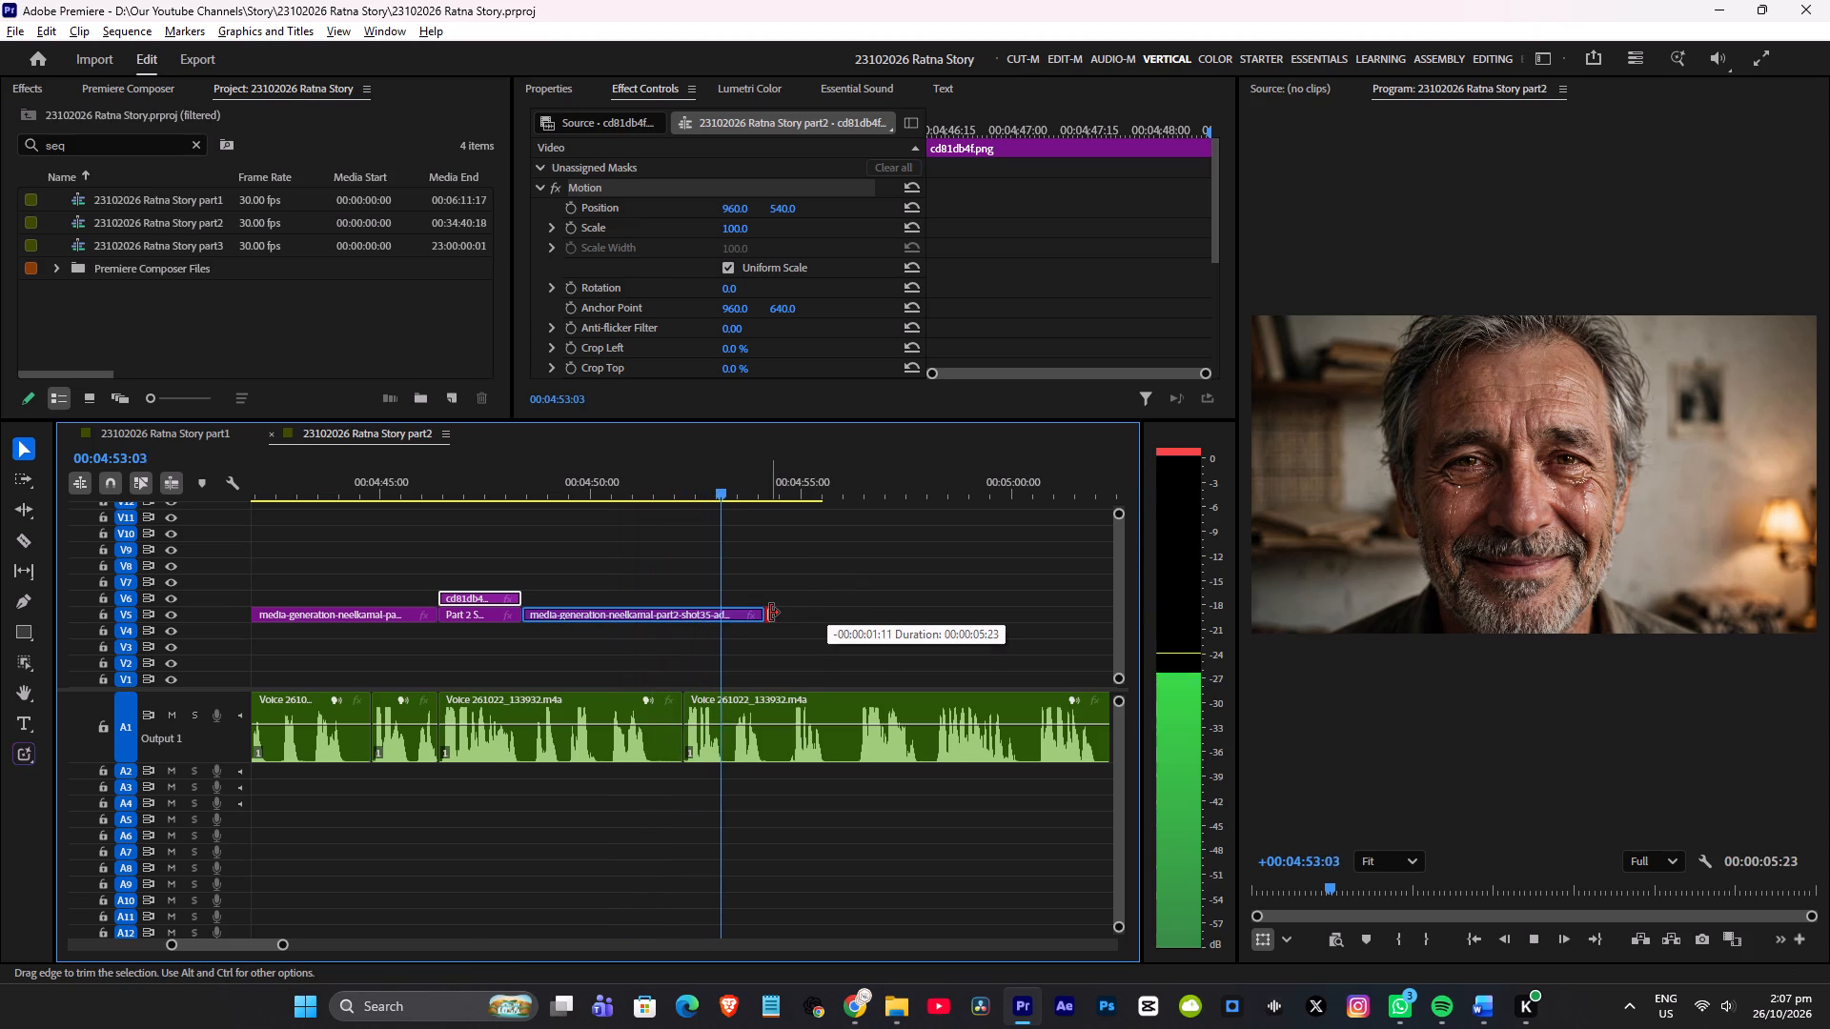
{"action": "left_click_drag", "start_coordinate": [770, 613], "coordinate": [789, 613]}
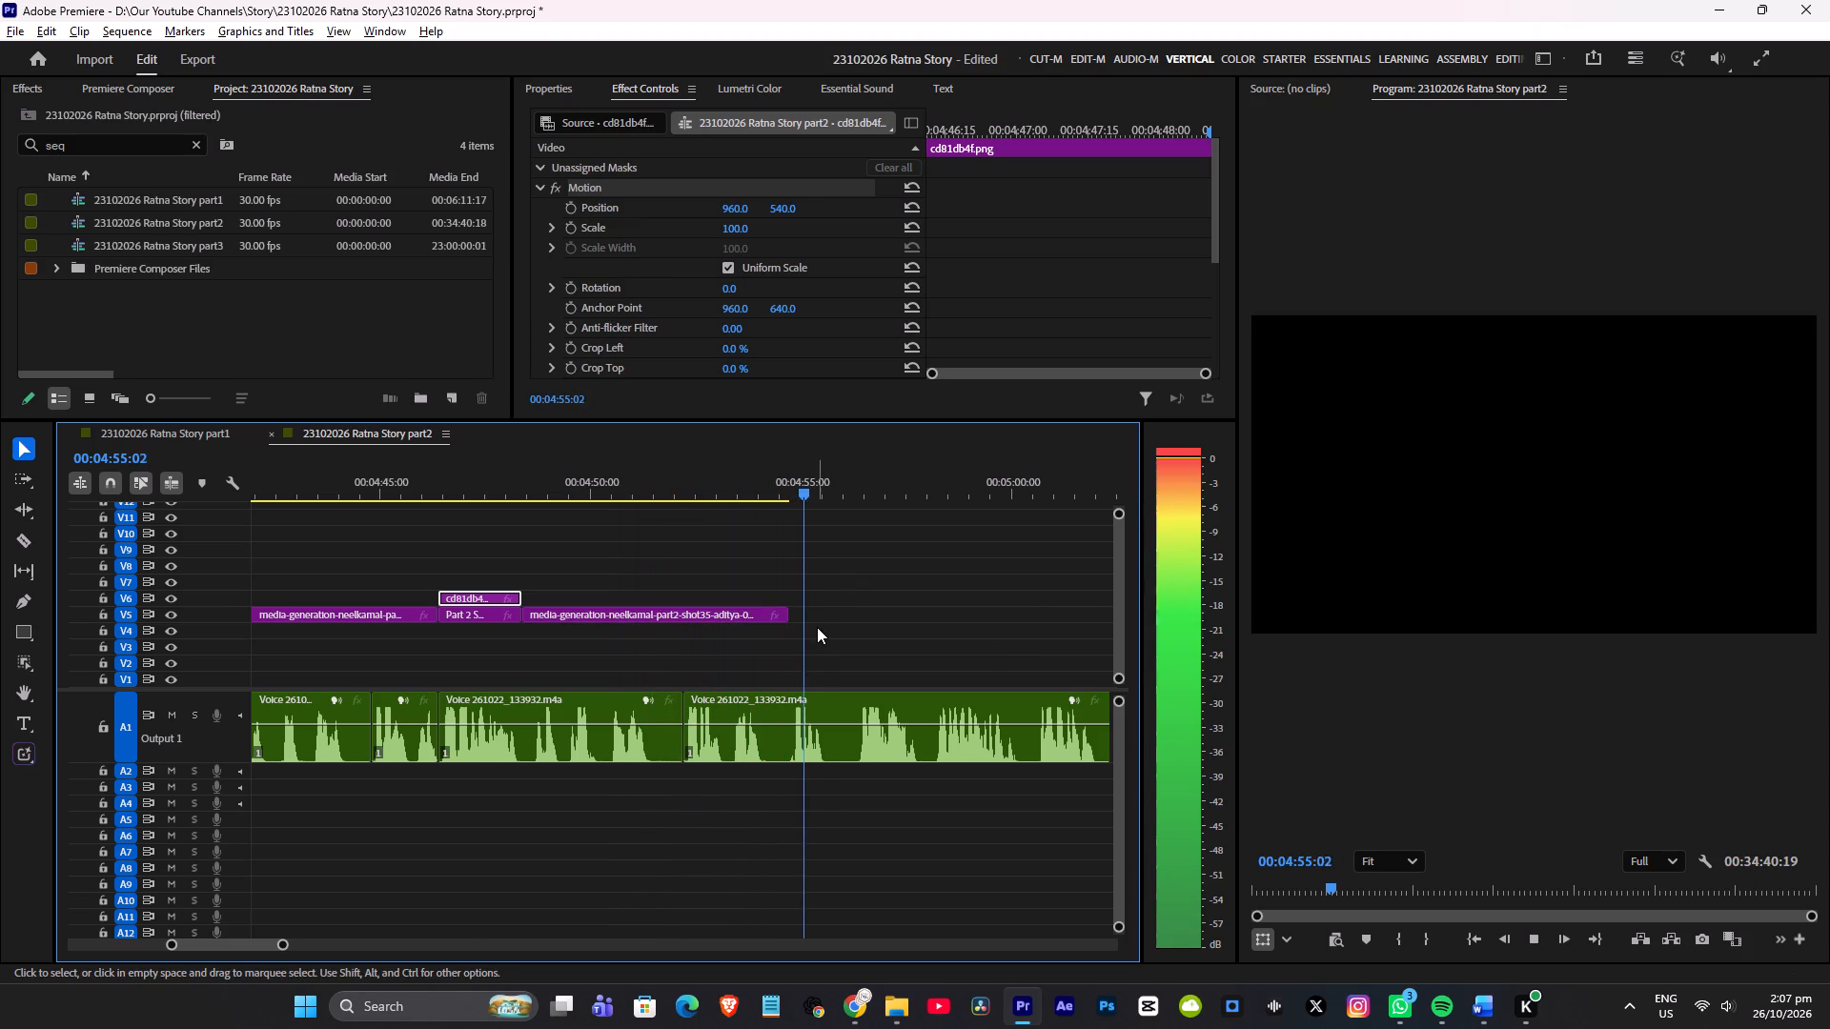
Play the narration beyond the Shot 35 clip to about 00:04:59, and return the playhead to 00:04:54:18 near the clip's end.
{"action": "scroll", "coordinate": [817, 624], "scroll_direction": "down", "scroll_amount": 4}
{"action": "scroll", "coordinate": [628, 619], "scroll_direction": "down", "scroll_amount": 2}
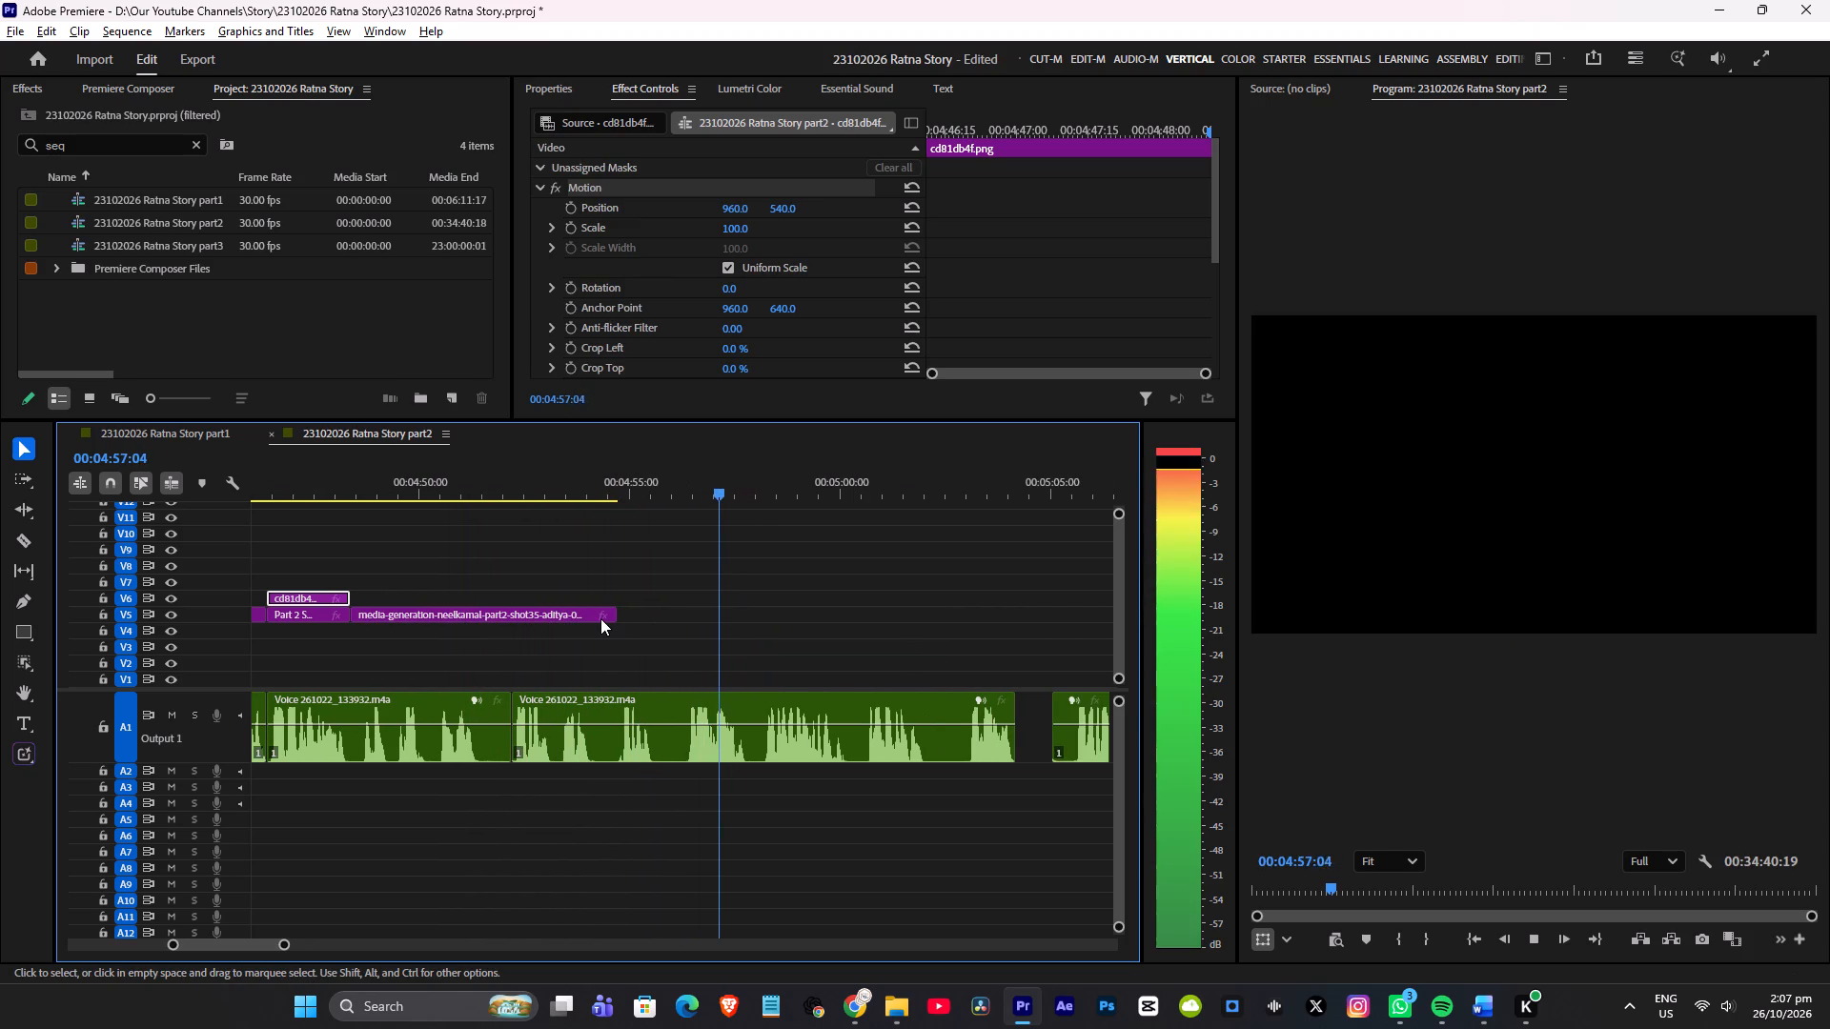
{"action": "scroll", "coordinate": [601, 617], "scroll_direction": "down", "scroll_amount": 3}
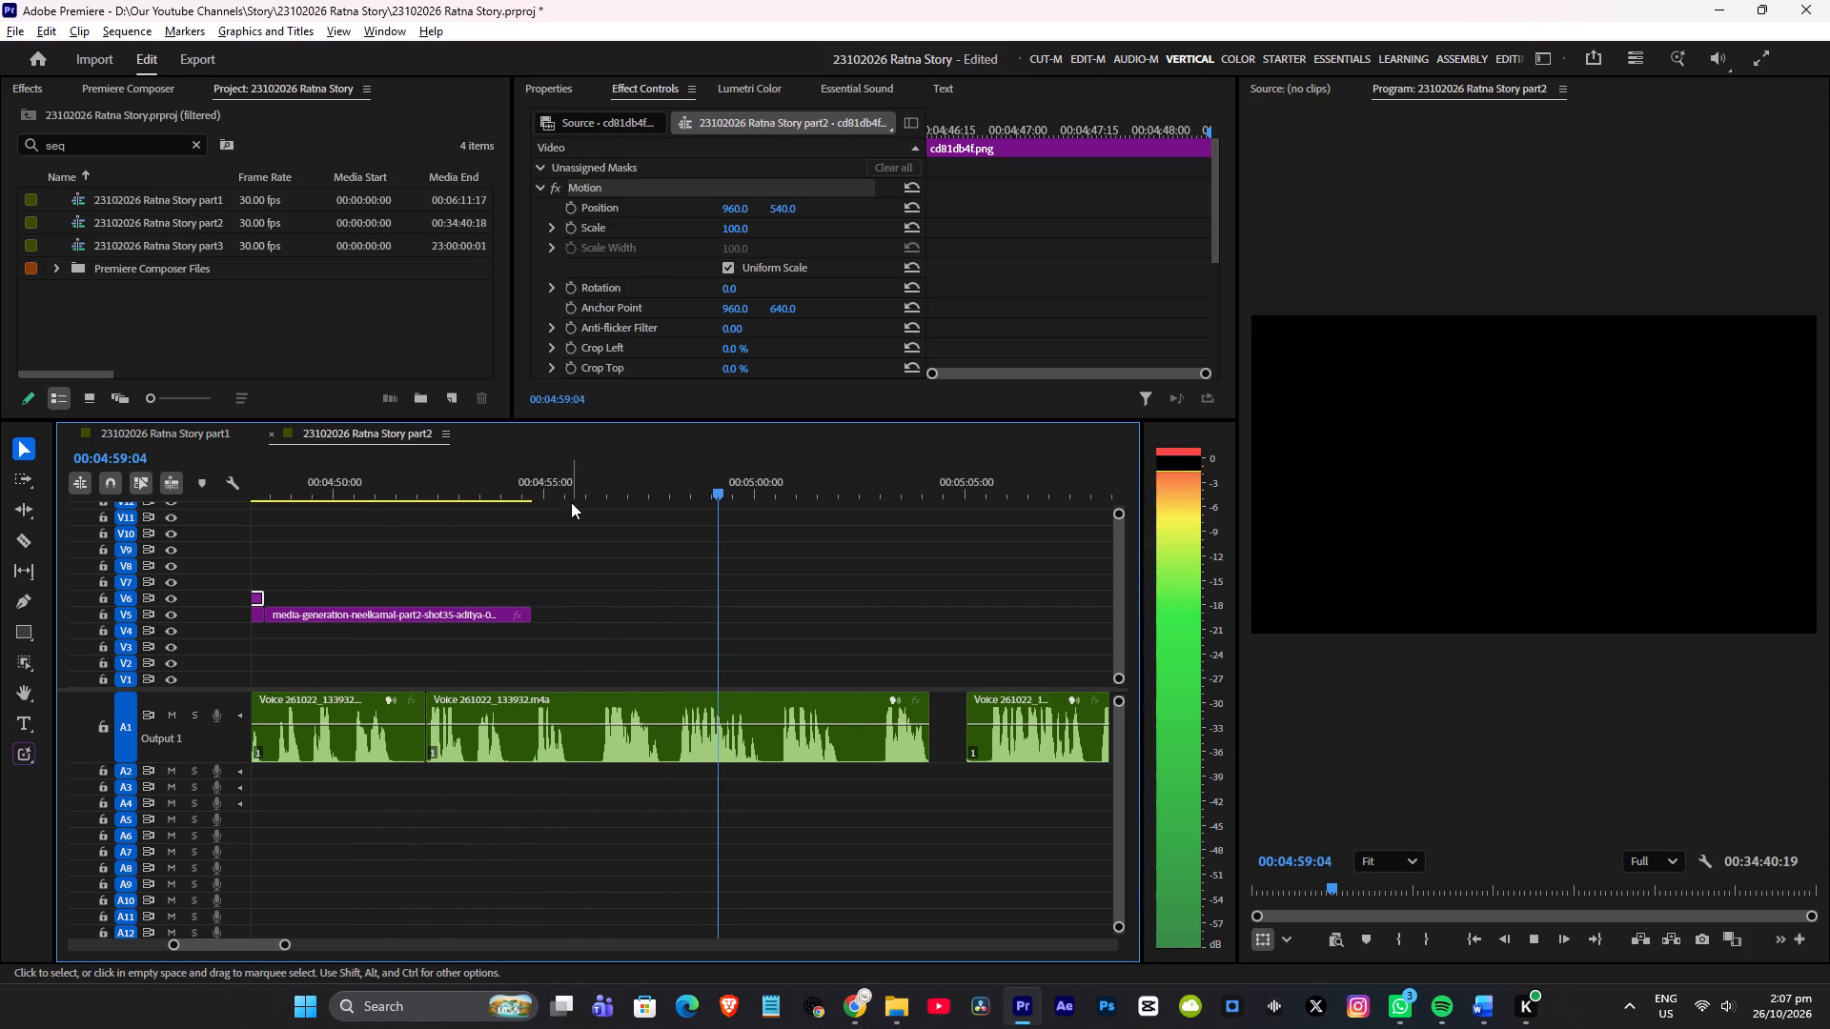
{"action": "left_click", "coordinate": [571, 484]}
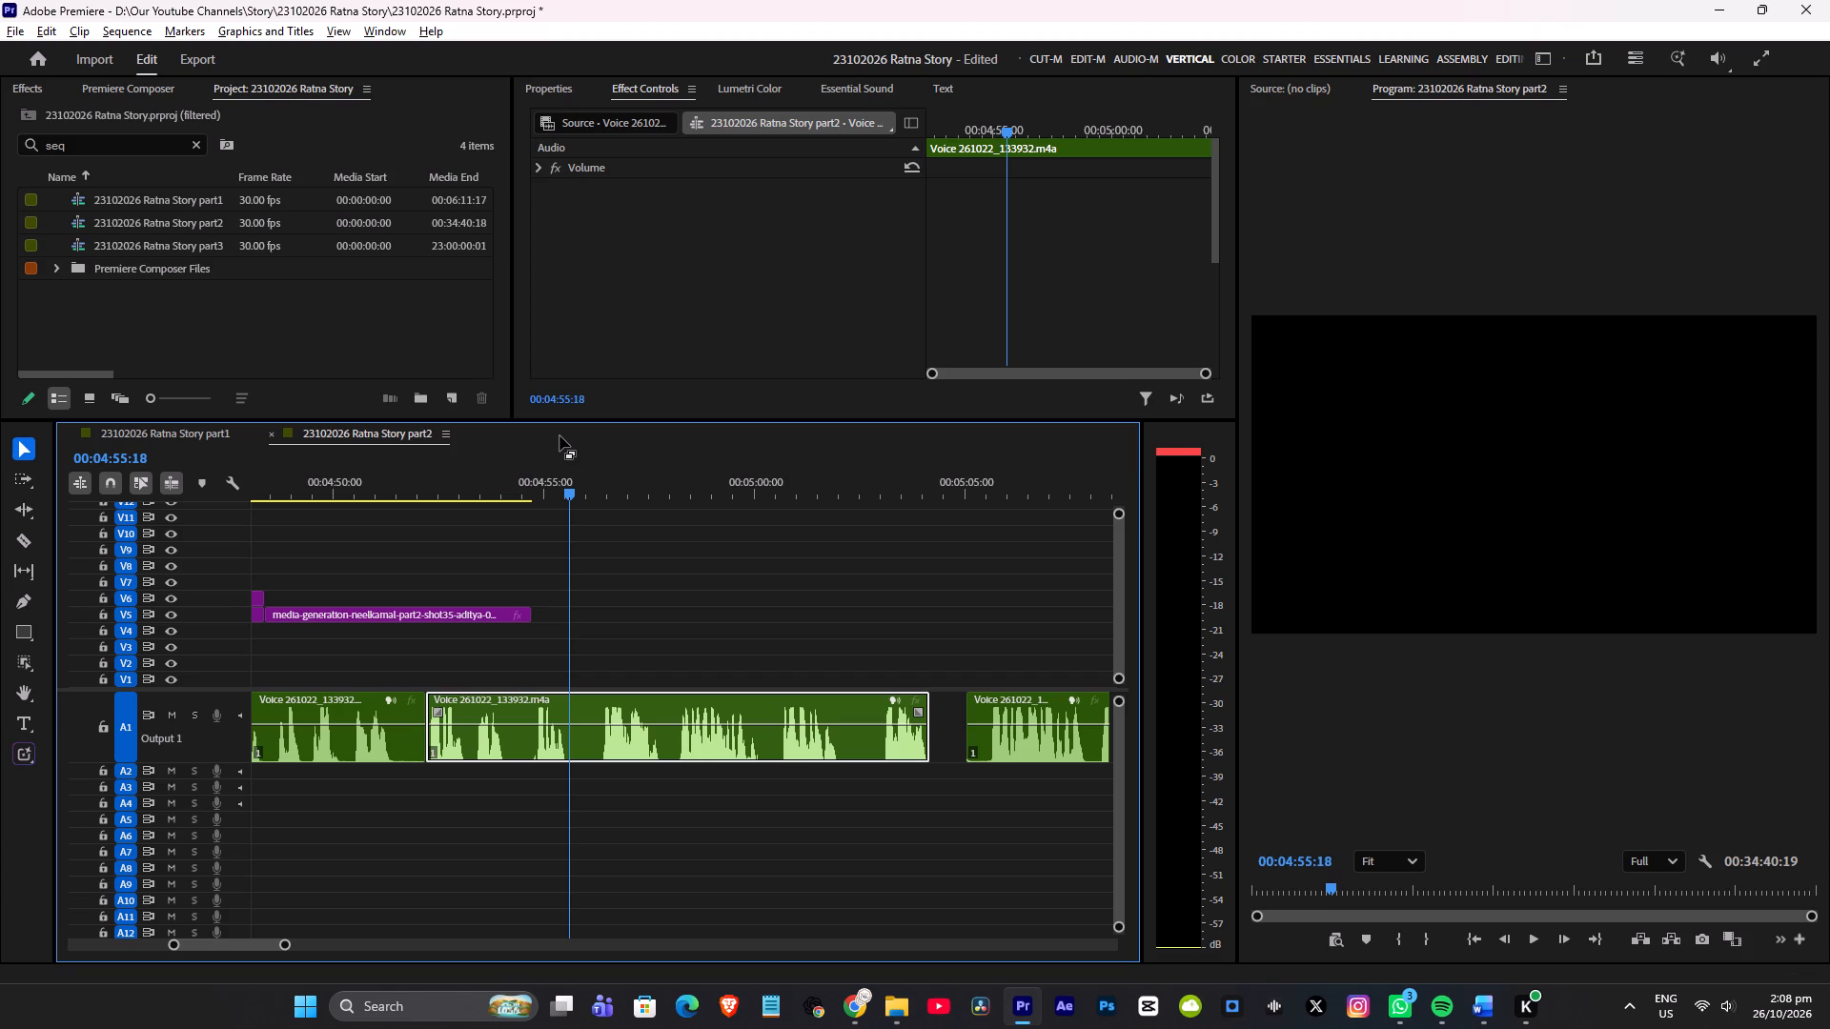
{"action": "left_click", "coordinate": [530, 478]}
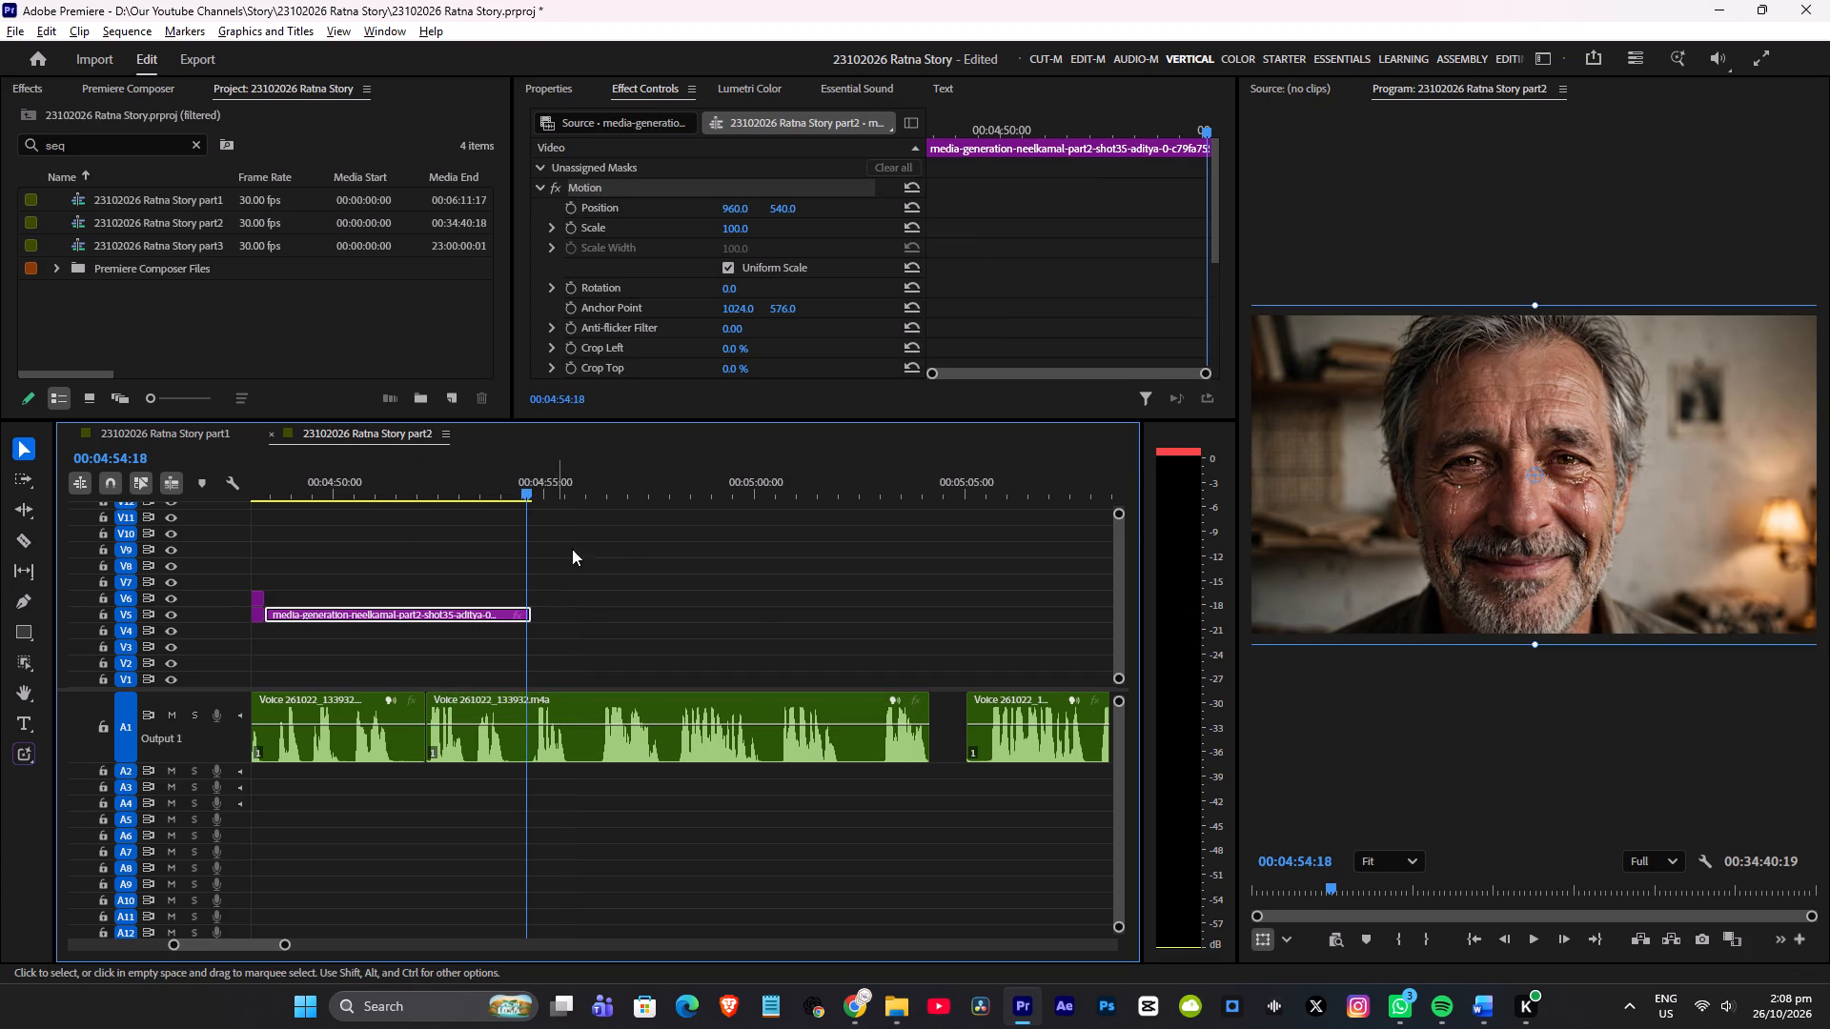
Scrub back through the earlier part2 shots and select the aakhri-kahani-video clip on V5 near 00:03:05 for reuse.
{"action": "scroll", "coordinate": [696, 700], "scroll_direction": "down", "scroll_amount": 12, "text": "alt"}
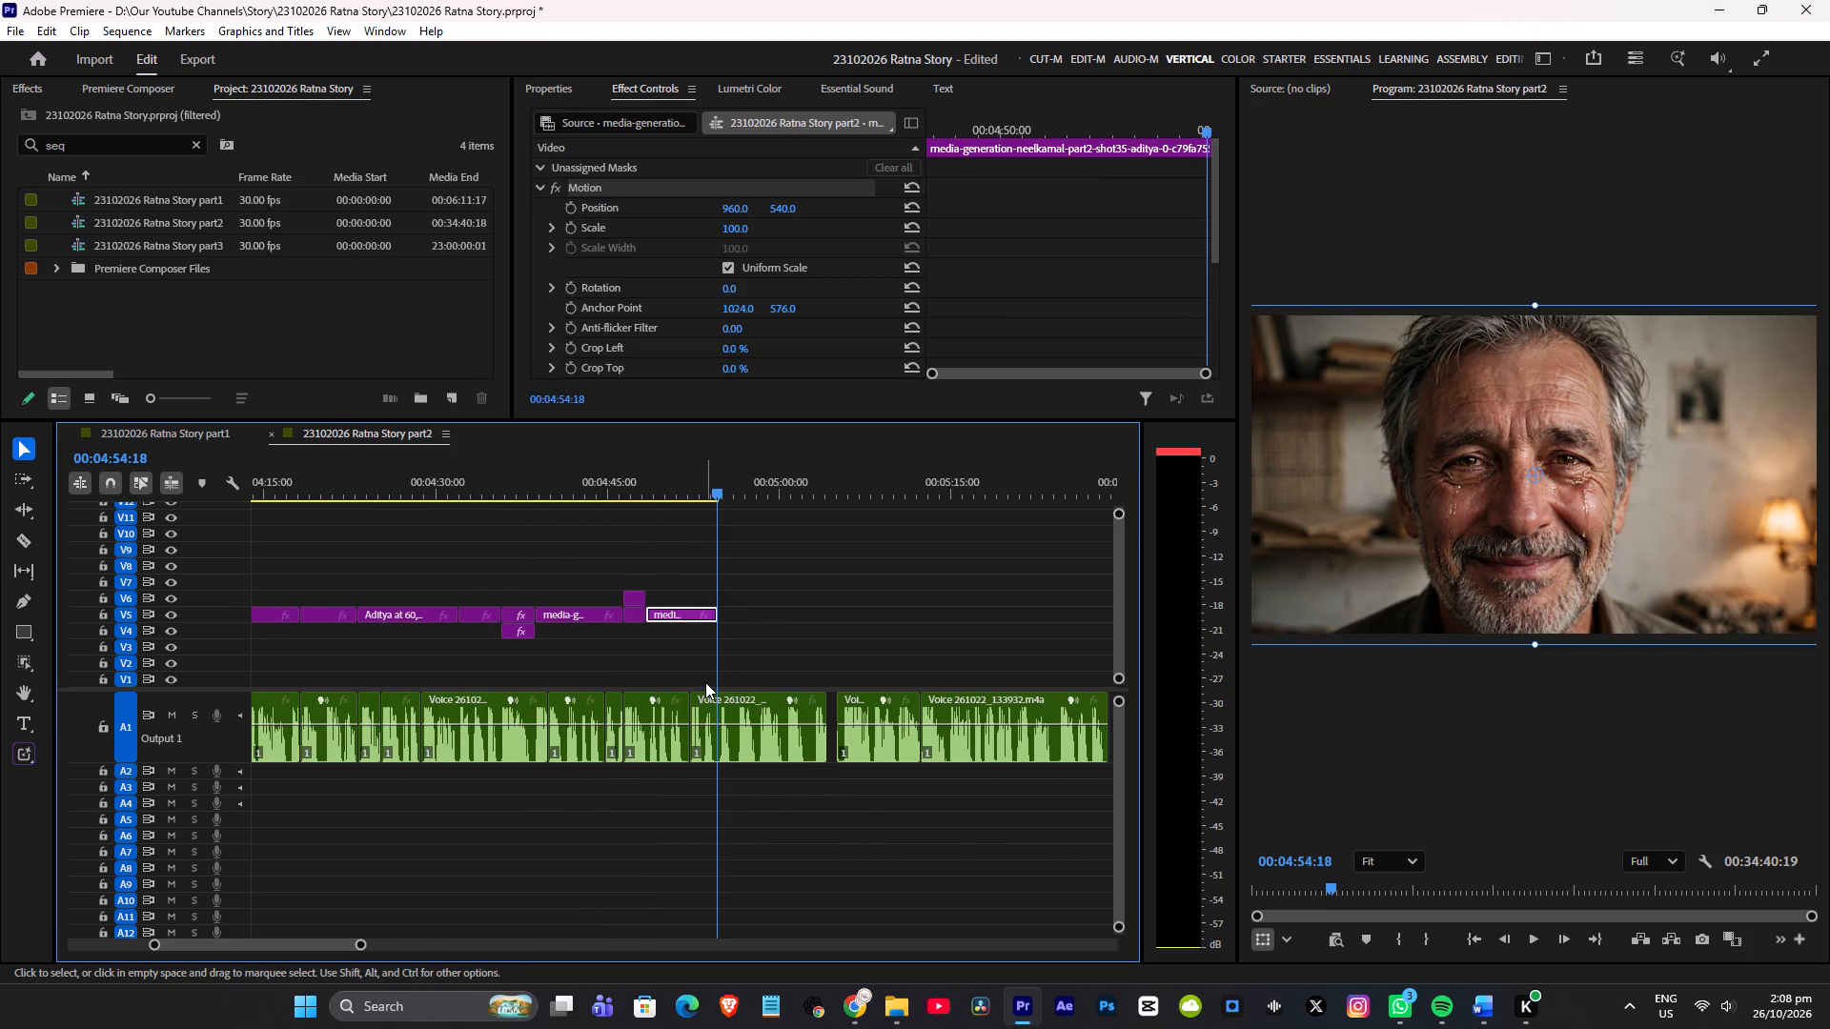
{"action": "left_click", "coordinate": [177, 431]}
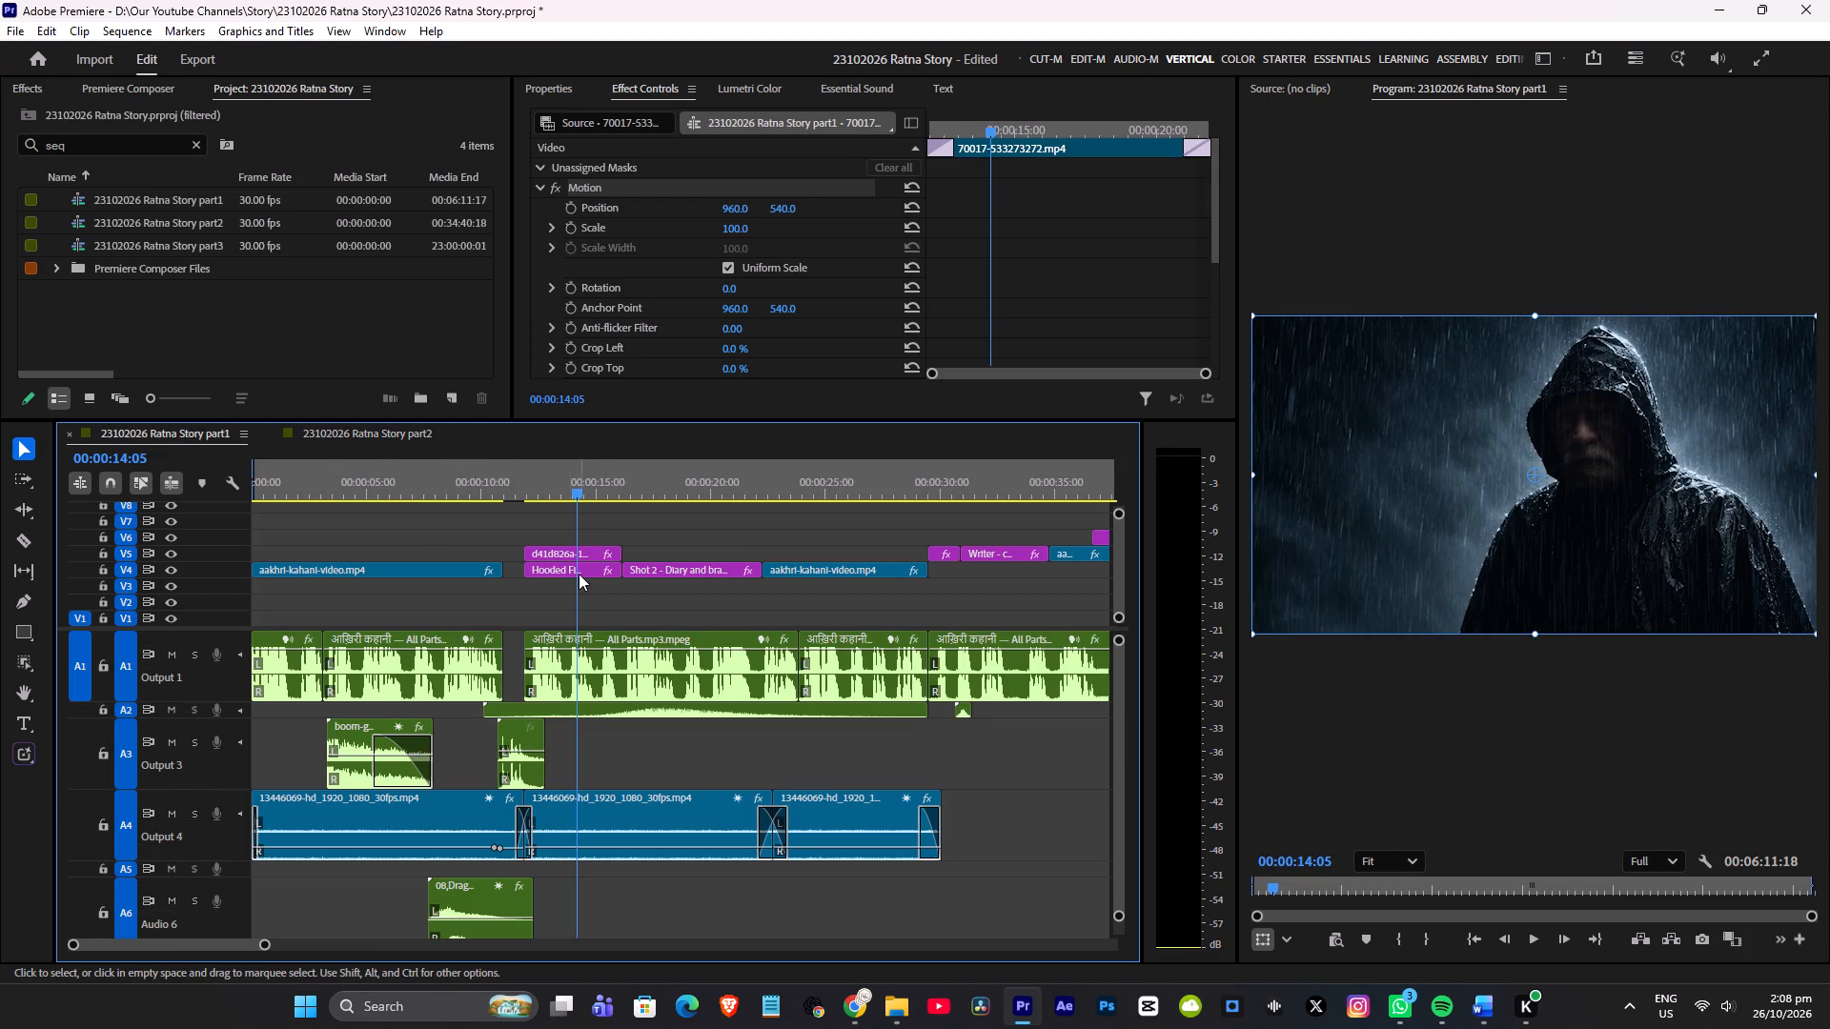
{"action": "left_click", "coordinate": [361, 435]}
{"action": "scroll", "coordinate": [592, 545], "scroll_direction": "down", "scroll_amount": 11, "text": "alt"}
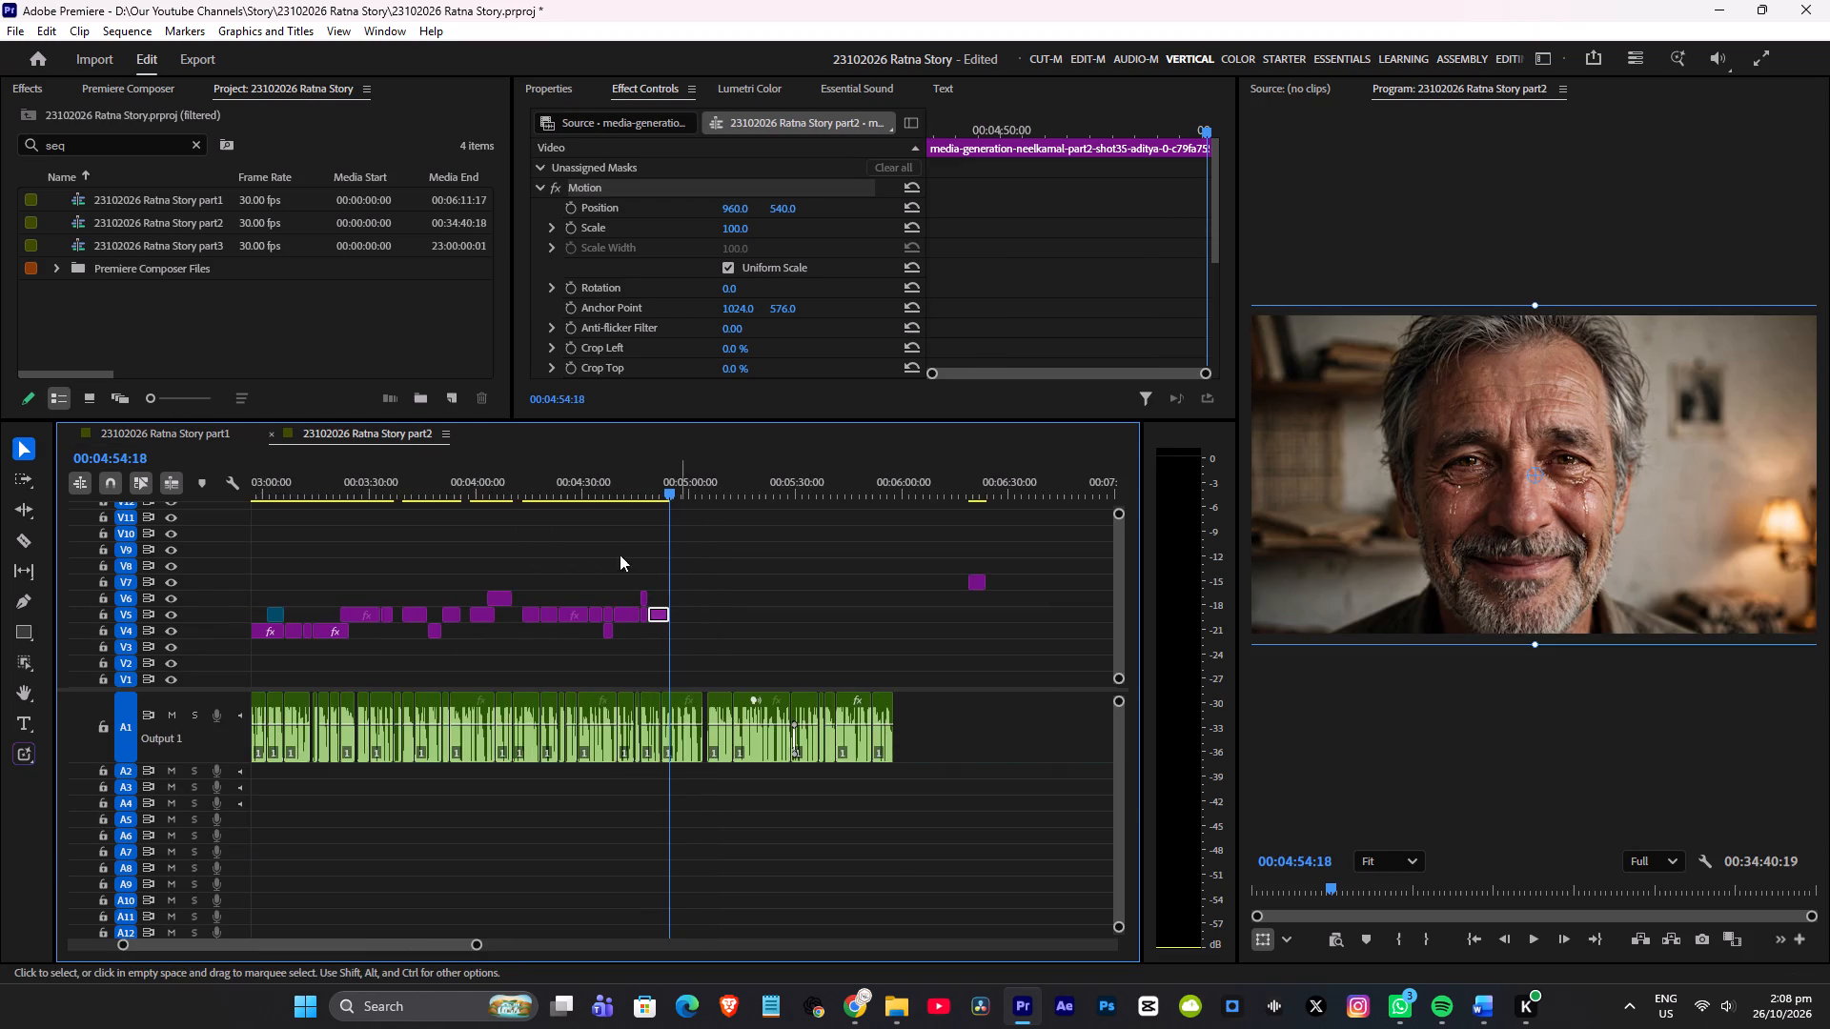
{"action": "scroll", "coordinate": [586, 525], "scroll_direction": "down", "scroll_amount": 4}
{"action": "scroll", "coordinate": [540, 571], "scroll_direction": "up", "scroll_amount": 8}
{"action": "left_click_drag", "start_coordinate": [731, 492], "coordinate": [742, 492]}
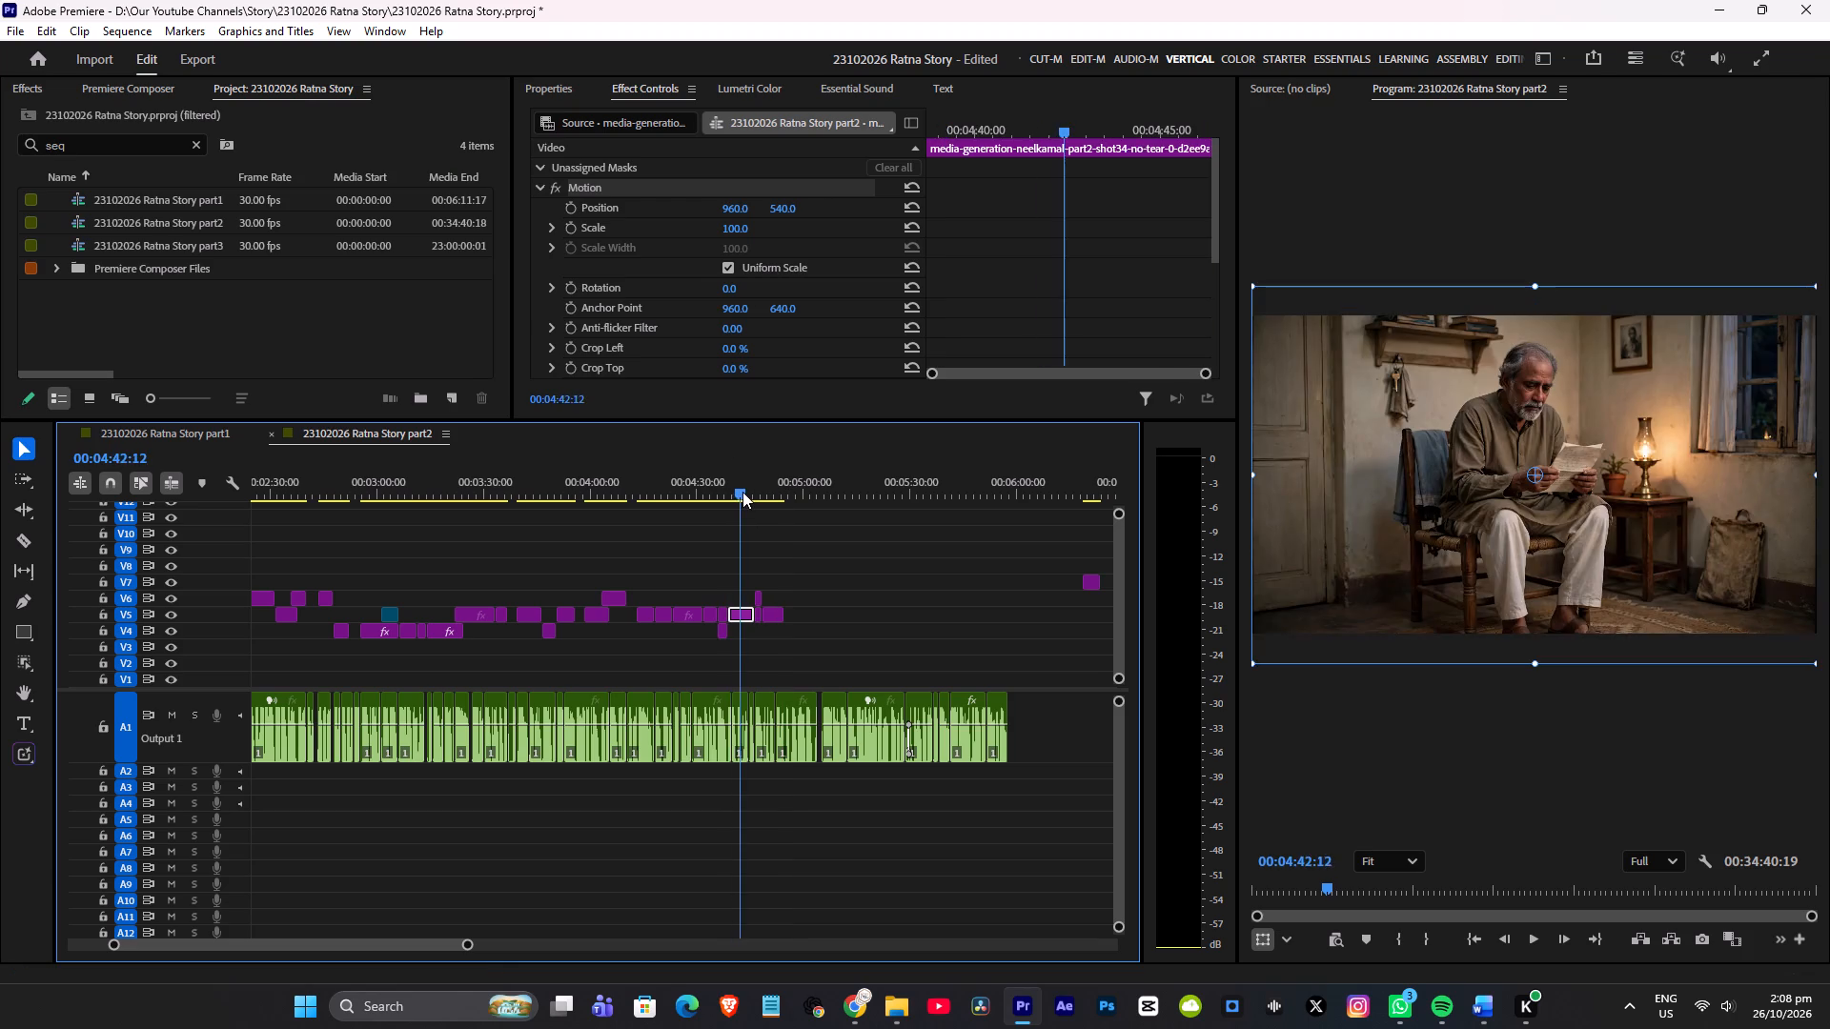
{"action": "left_click_drag", "start_coordinate": [742, 492], "coordinate": [646, 490]}
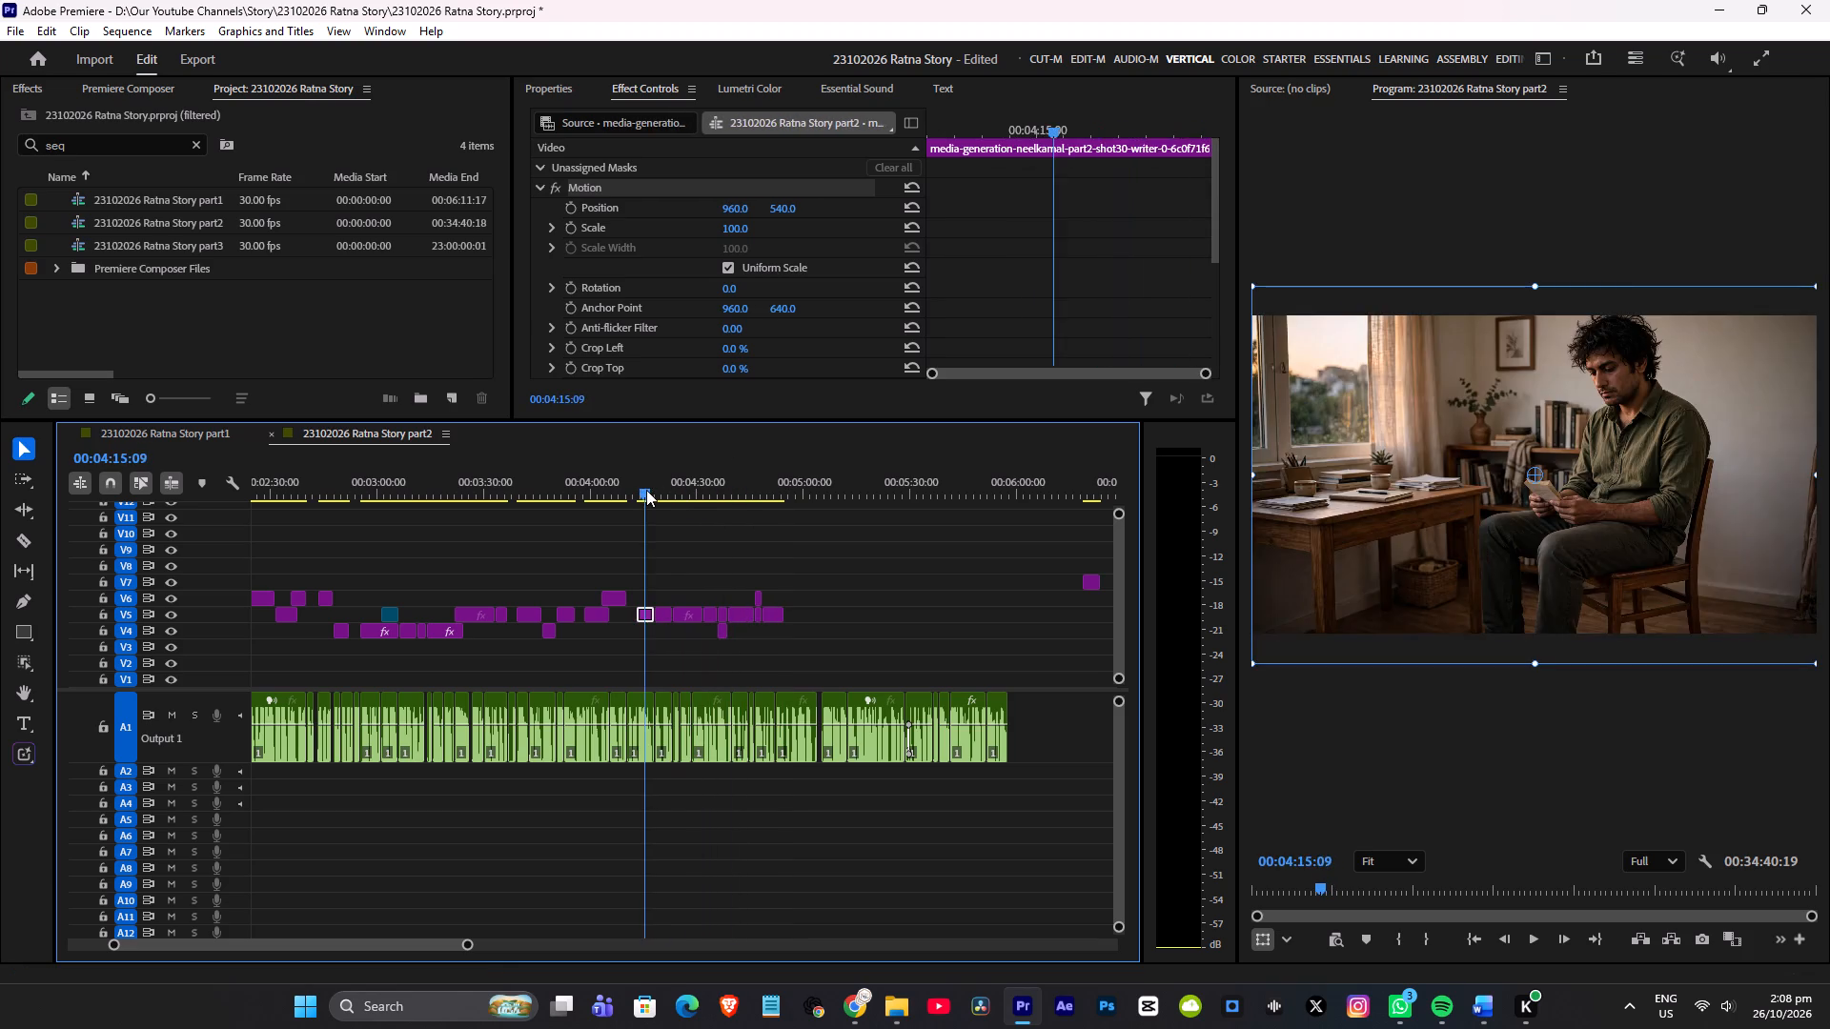
{"action": "left_click_drag", "start_coordinate": [646, 490], "coordinate": [607, 501]}
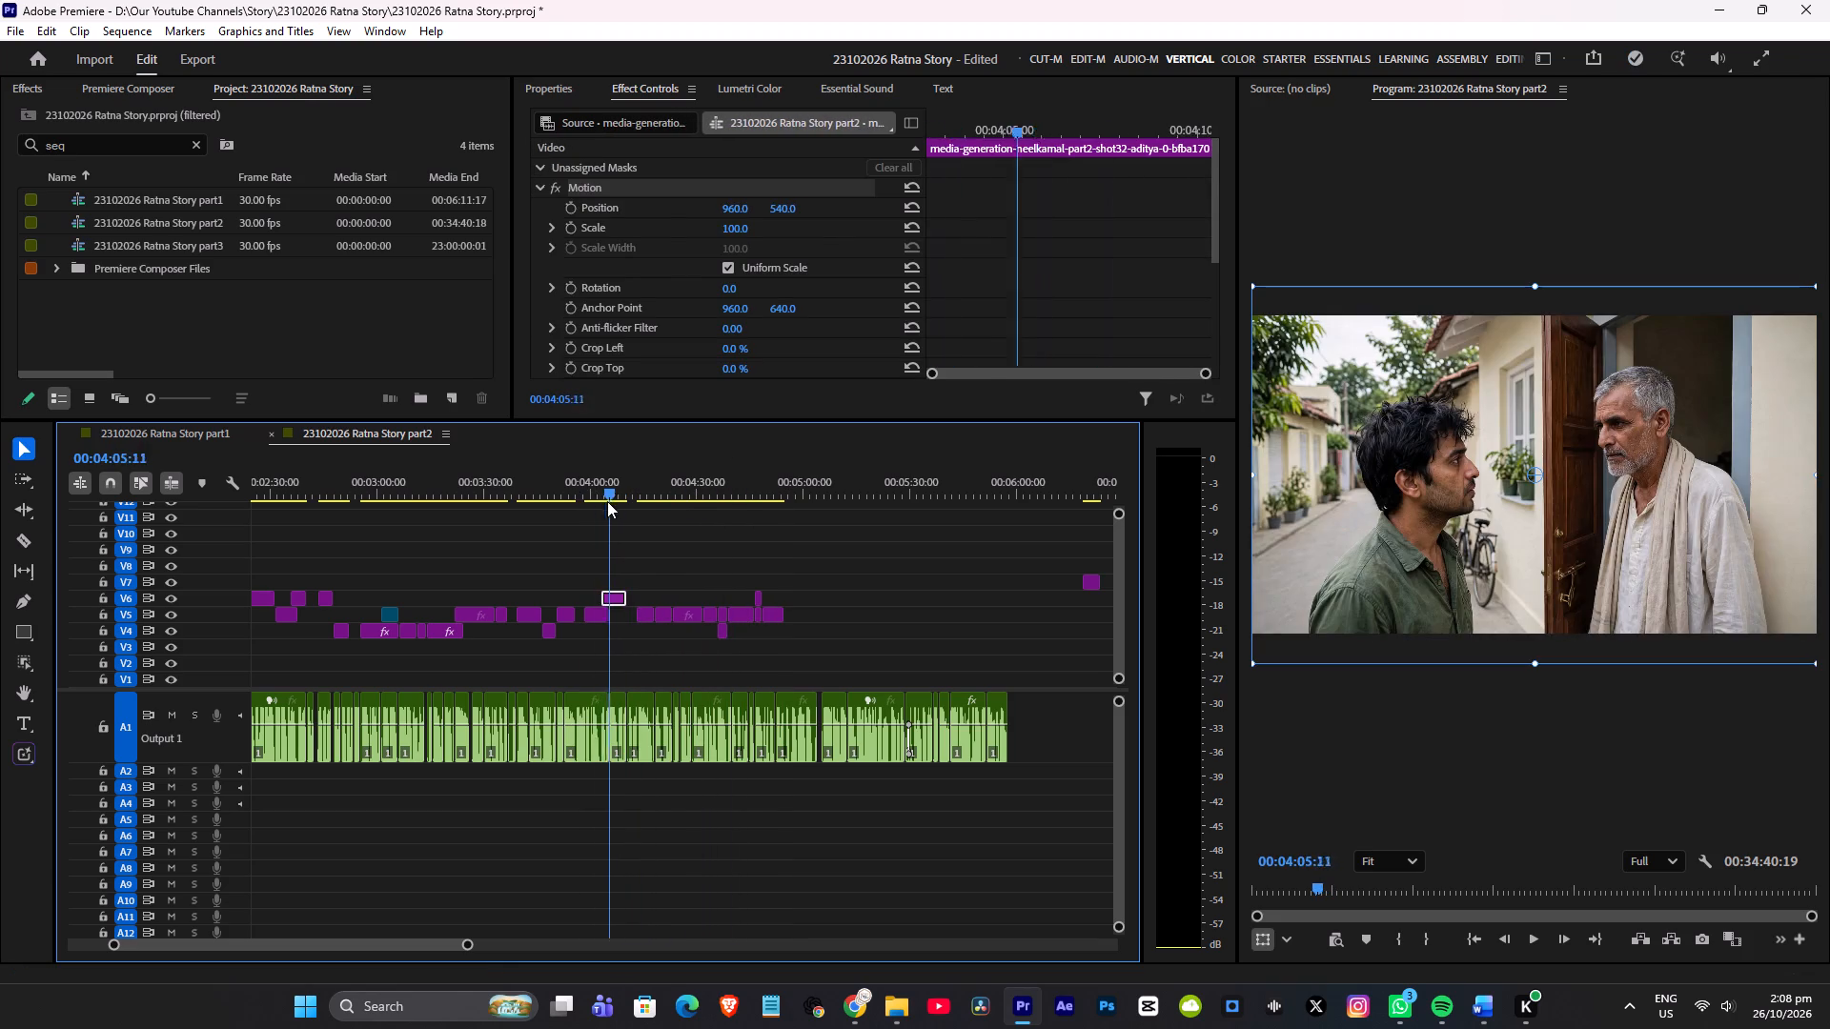
{"action": "left_click_drag", "start_coordinate": [607, 501], "coordinate": [548, 515]}
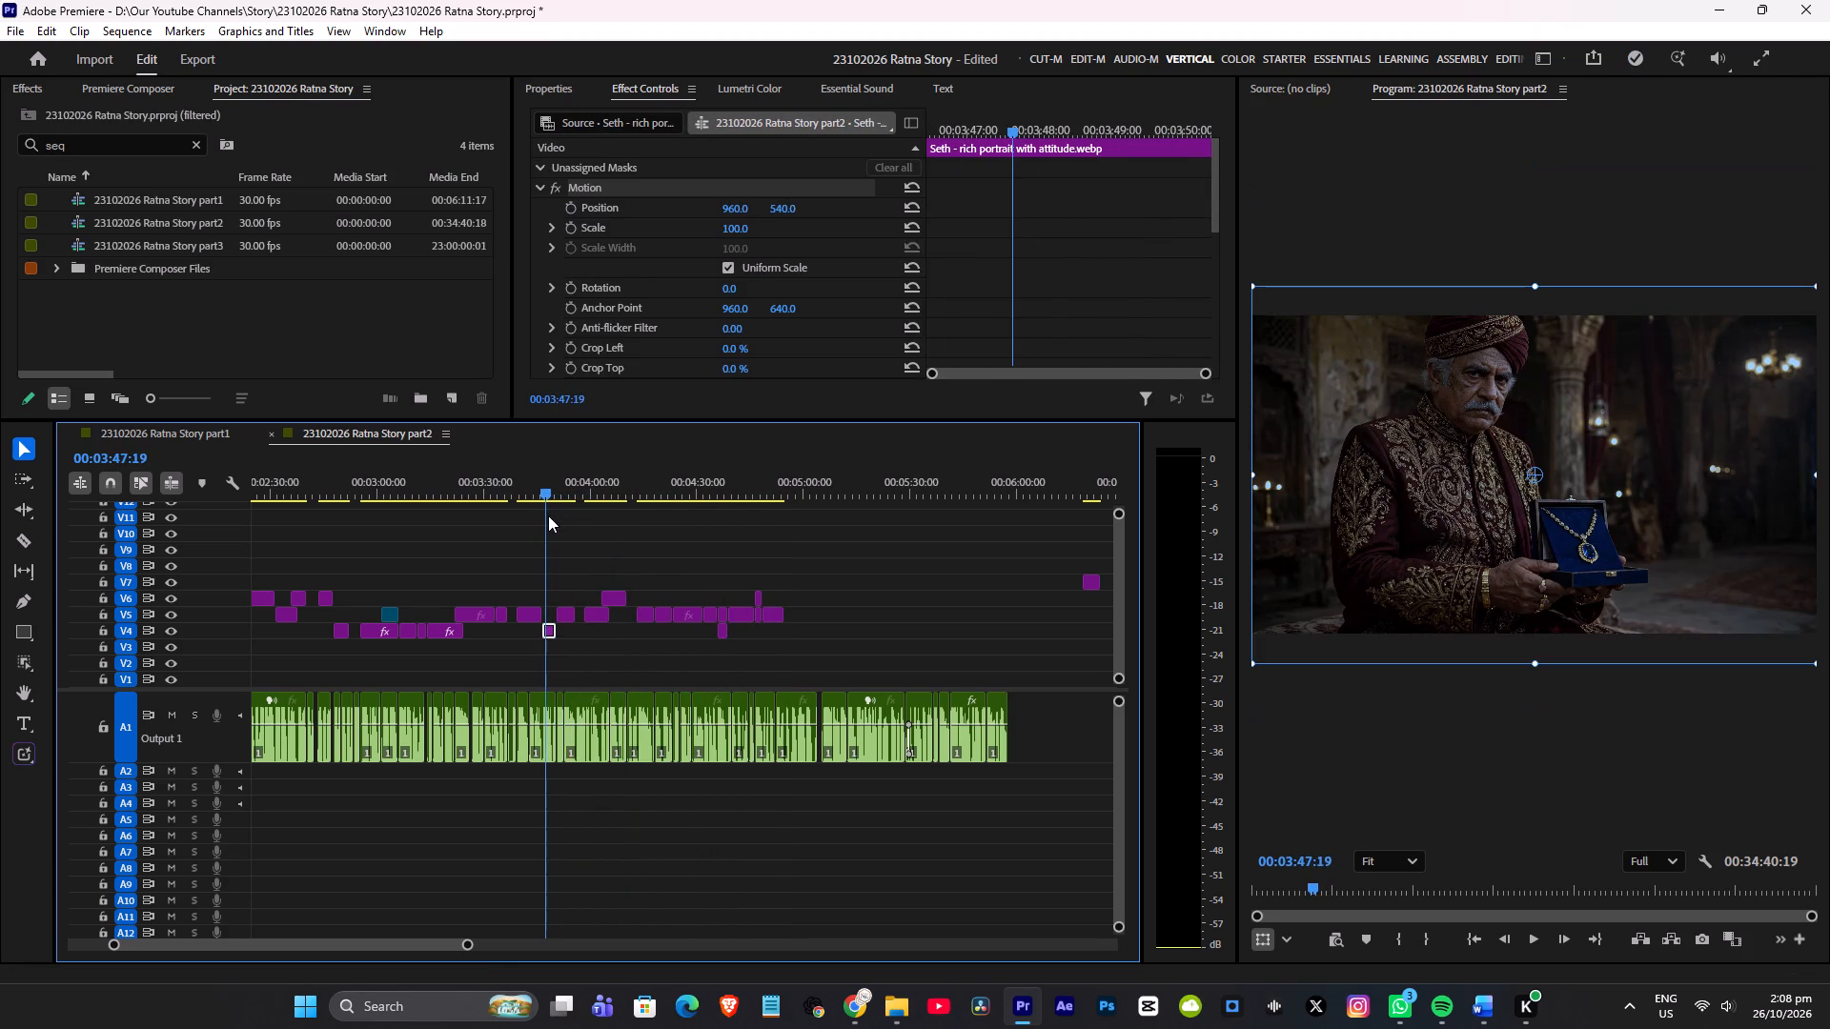
{"action": "left_click_drag", "start_coordinate": [548, 515], "coordinate": [539, 518]}
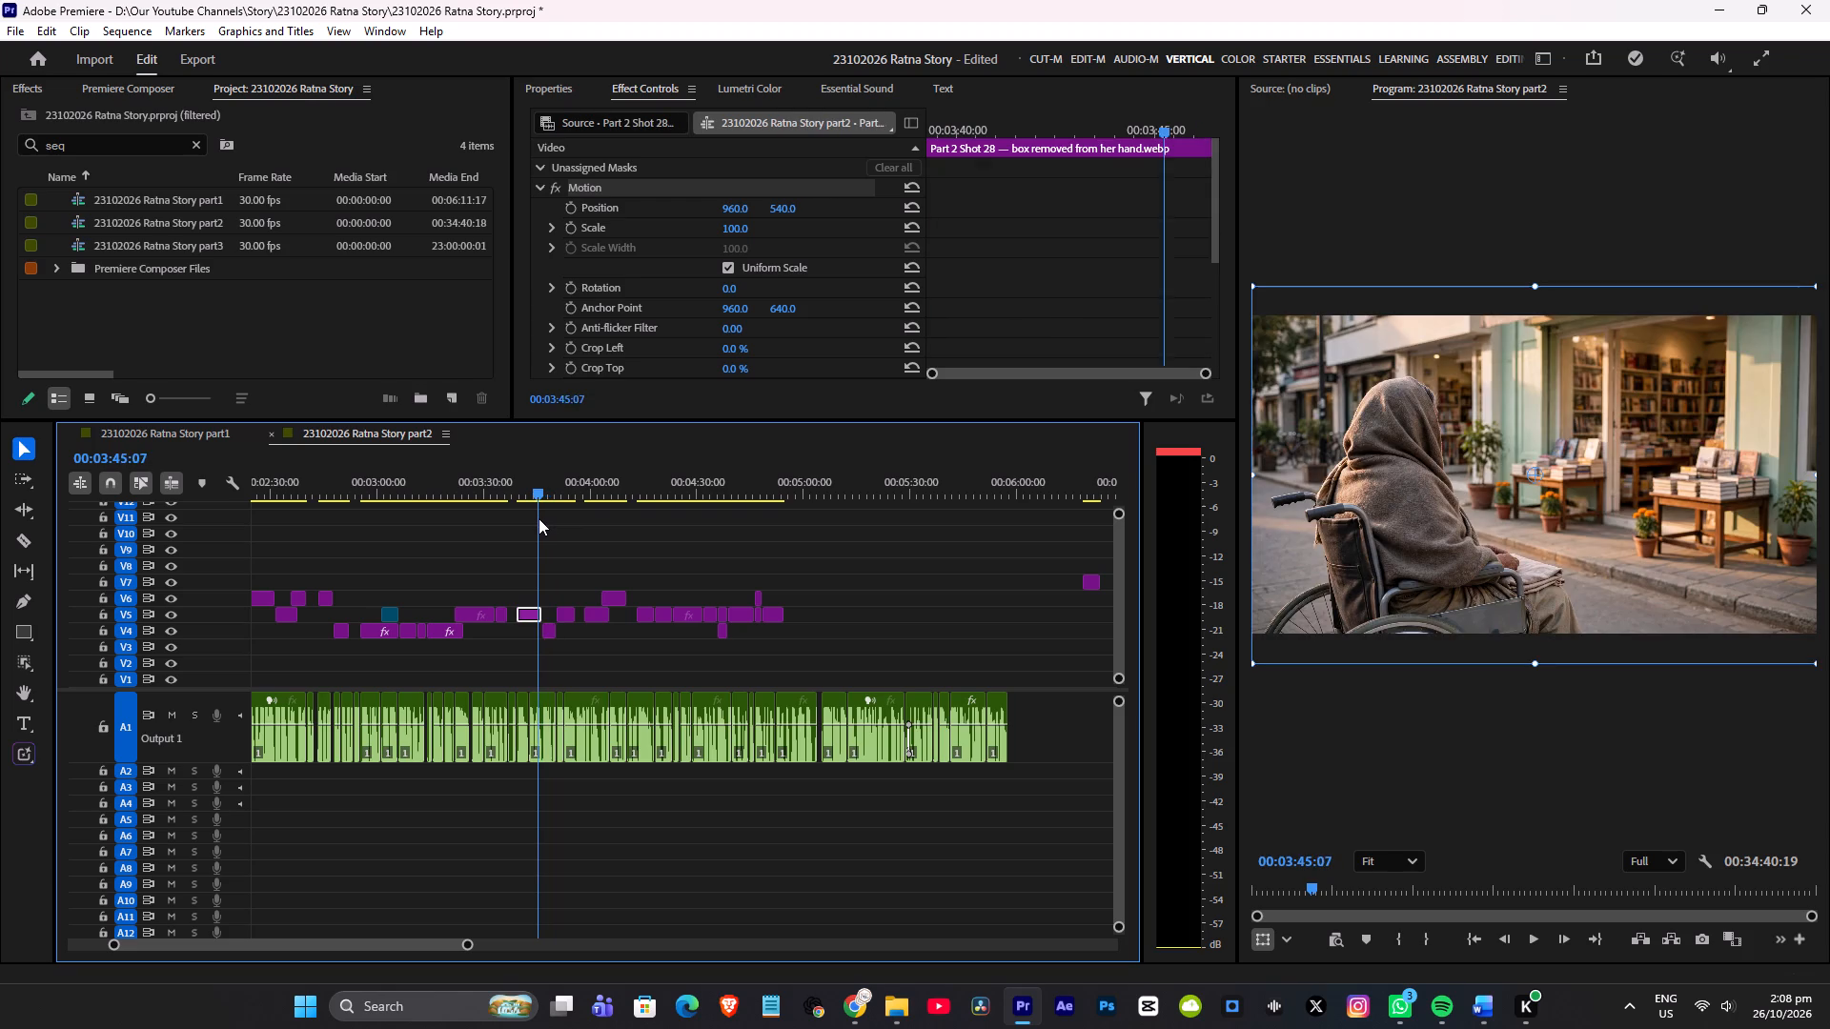
{"action": "left_click_drag", "start_coordinate": [539, 518], "coordinate": [483, 535]}
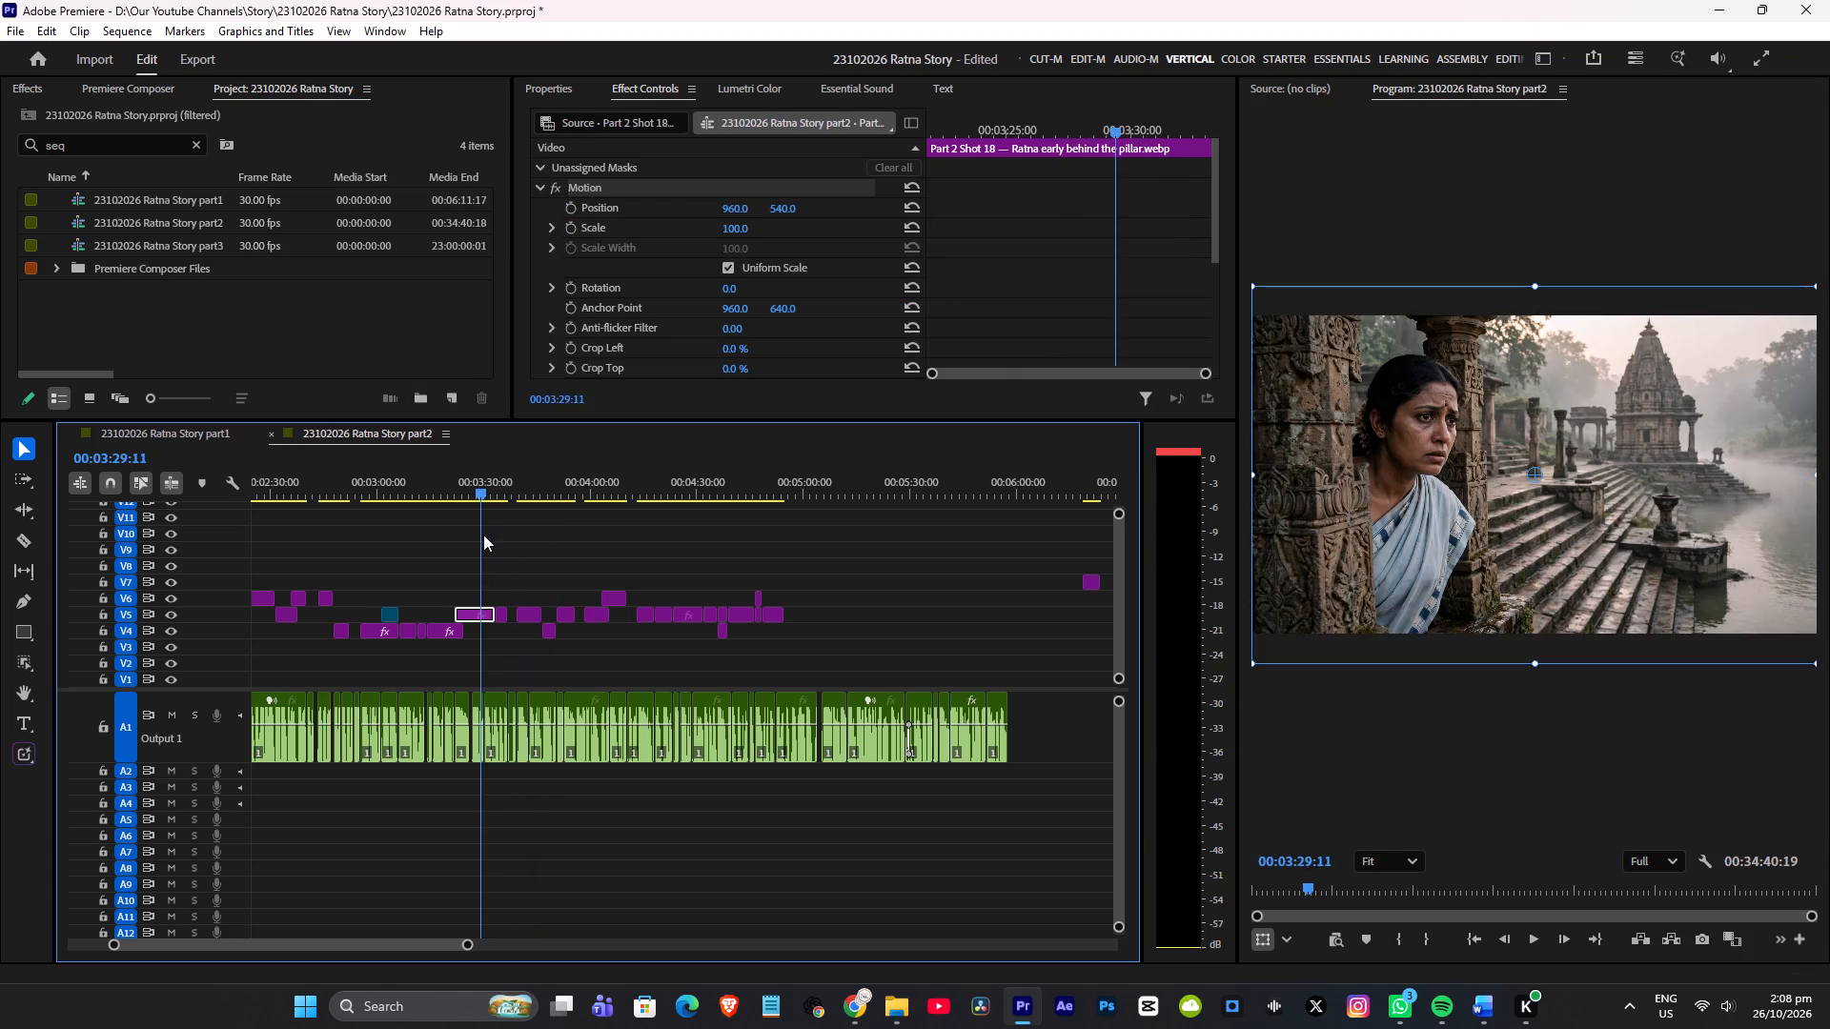
{"action": "left_click_drag", "start_coordinate": [483, 535], "coordinate": [395, 575]}
{"action": "left_click_drag", "start_coordinate": [391, 612], "coordinate": [392, 612], "text": "alt"}
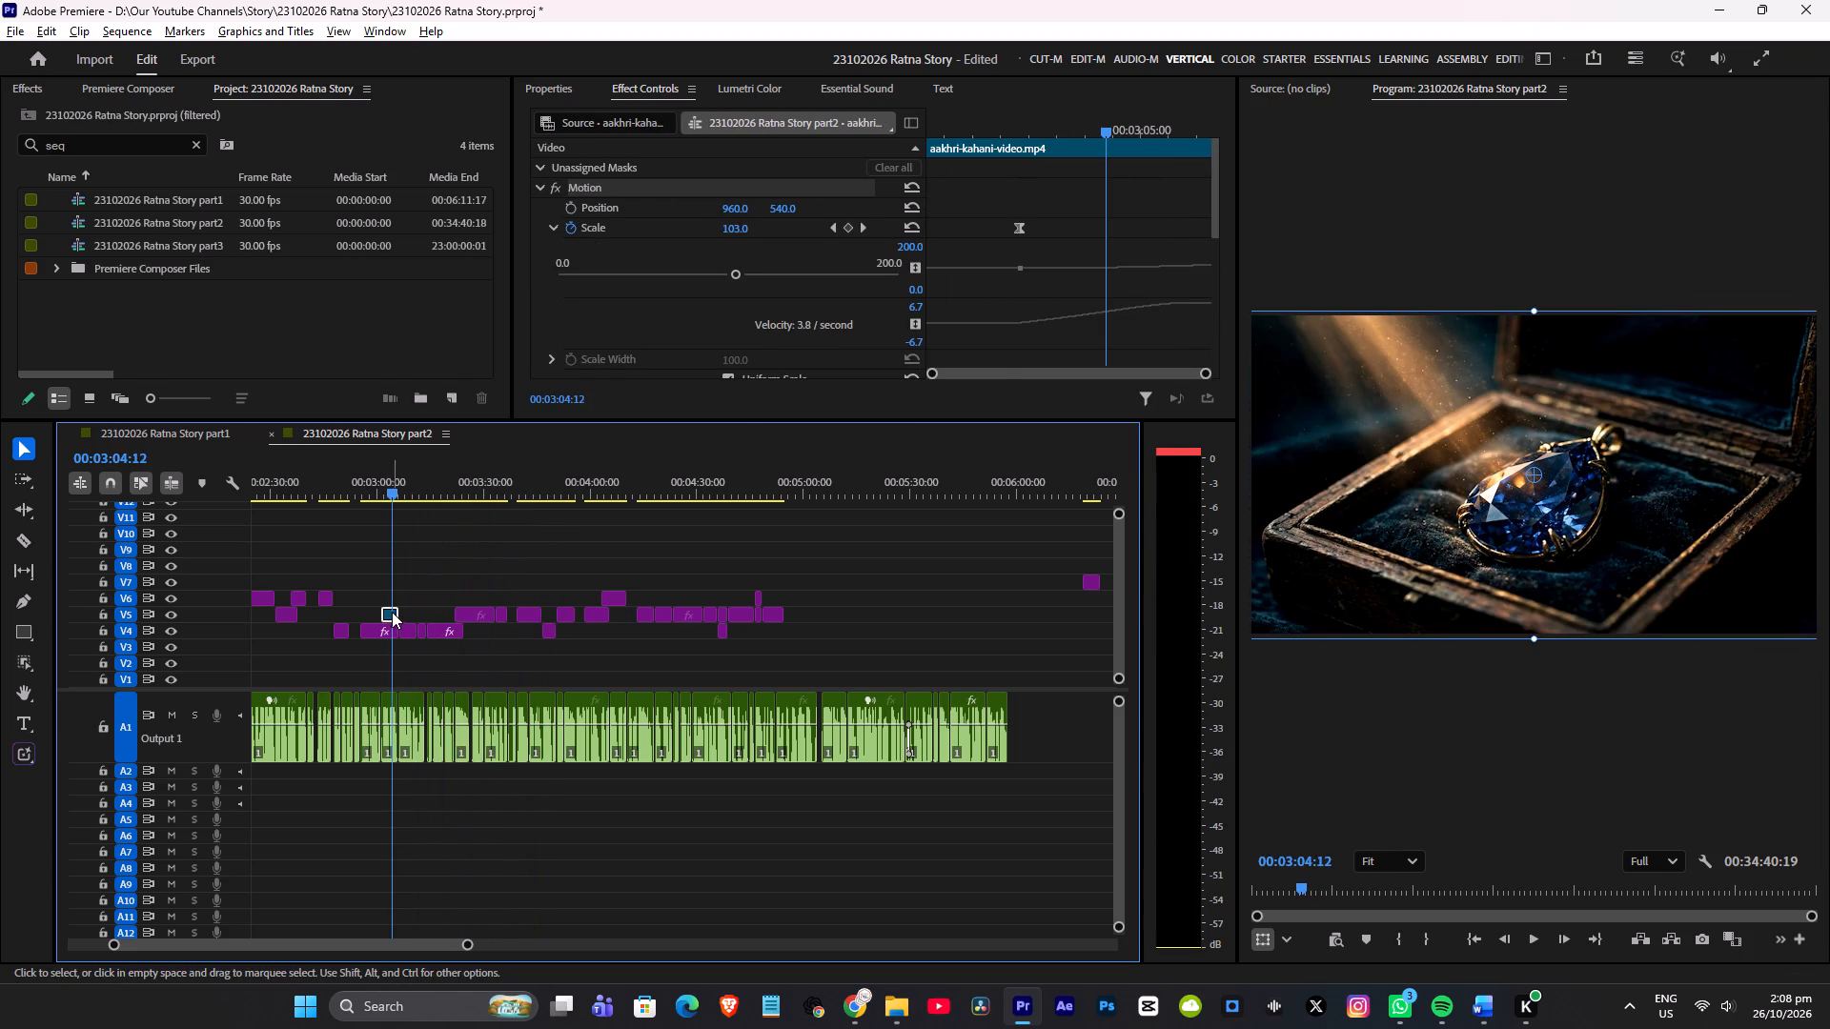
Place a copy of the aakhri-kahani-video clip on V5 directly after the Shot 35 clip's end.
{"action": "left_click_drag", "start_coordinate": [392, 612], "coordinate": [797, 619], "text": "alt"}
{"action": "scroll", "coordinate": [803, 613], "scroll_direction": "up", "scroll_amount": 10, "text": "alt"}
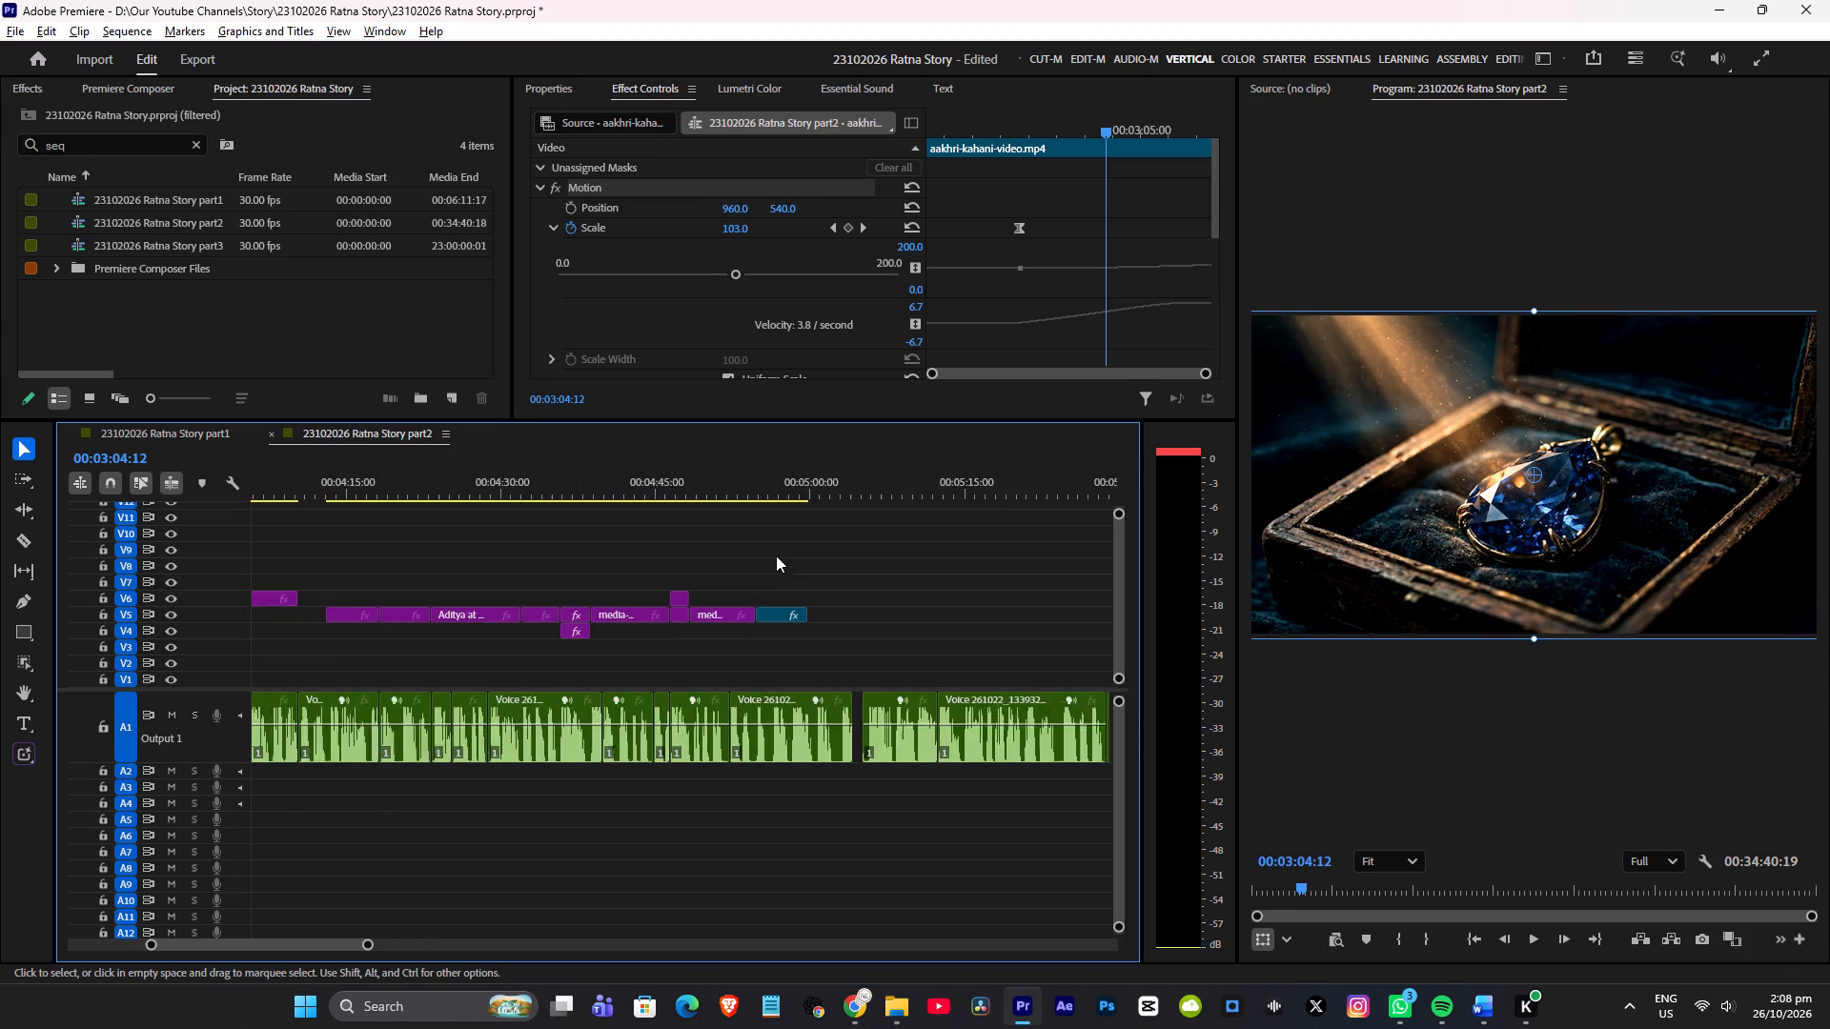
{"action": "scroll", "coordinate": [776, 555], "scroll_direction": "up", "scroll_amount": 1, "text": "alt"}
{"action": "left_click", "coordinate": [762, 539]}
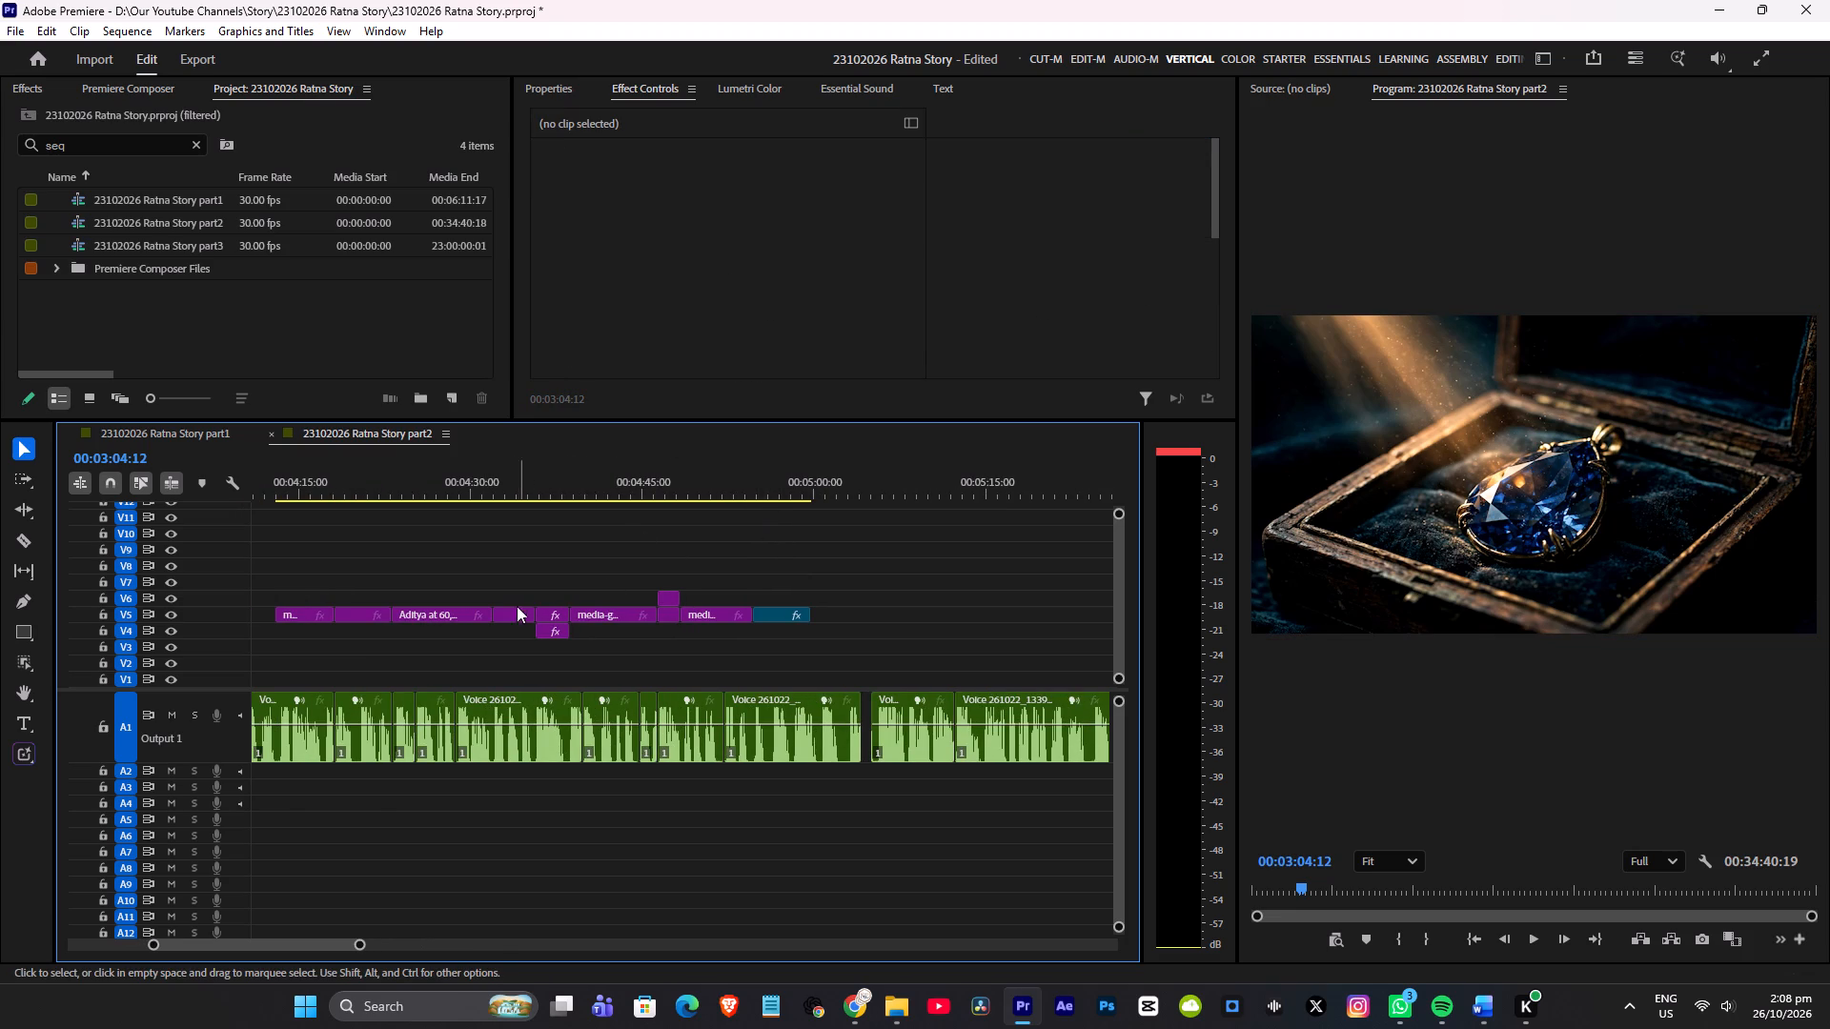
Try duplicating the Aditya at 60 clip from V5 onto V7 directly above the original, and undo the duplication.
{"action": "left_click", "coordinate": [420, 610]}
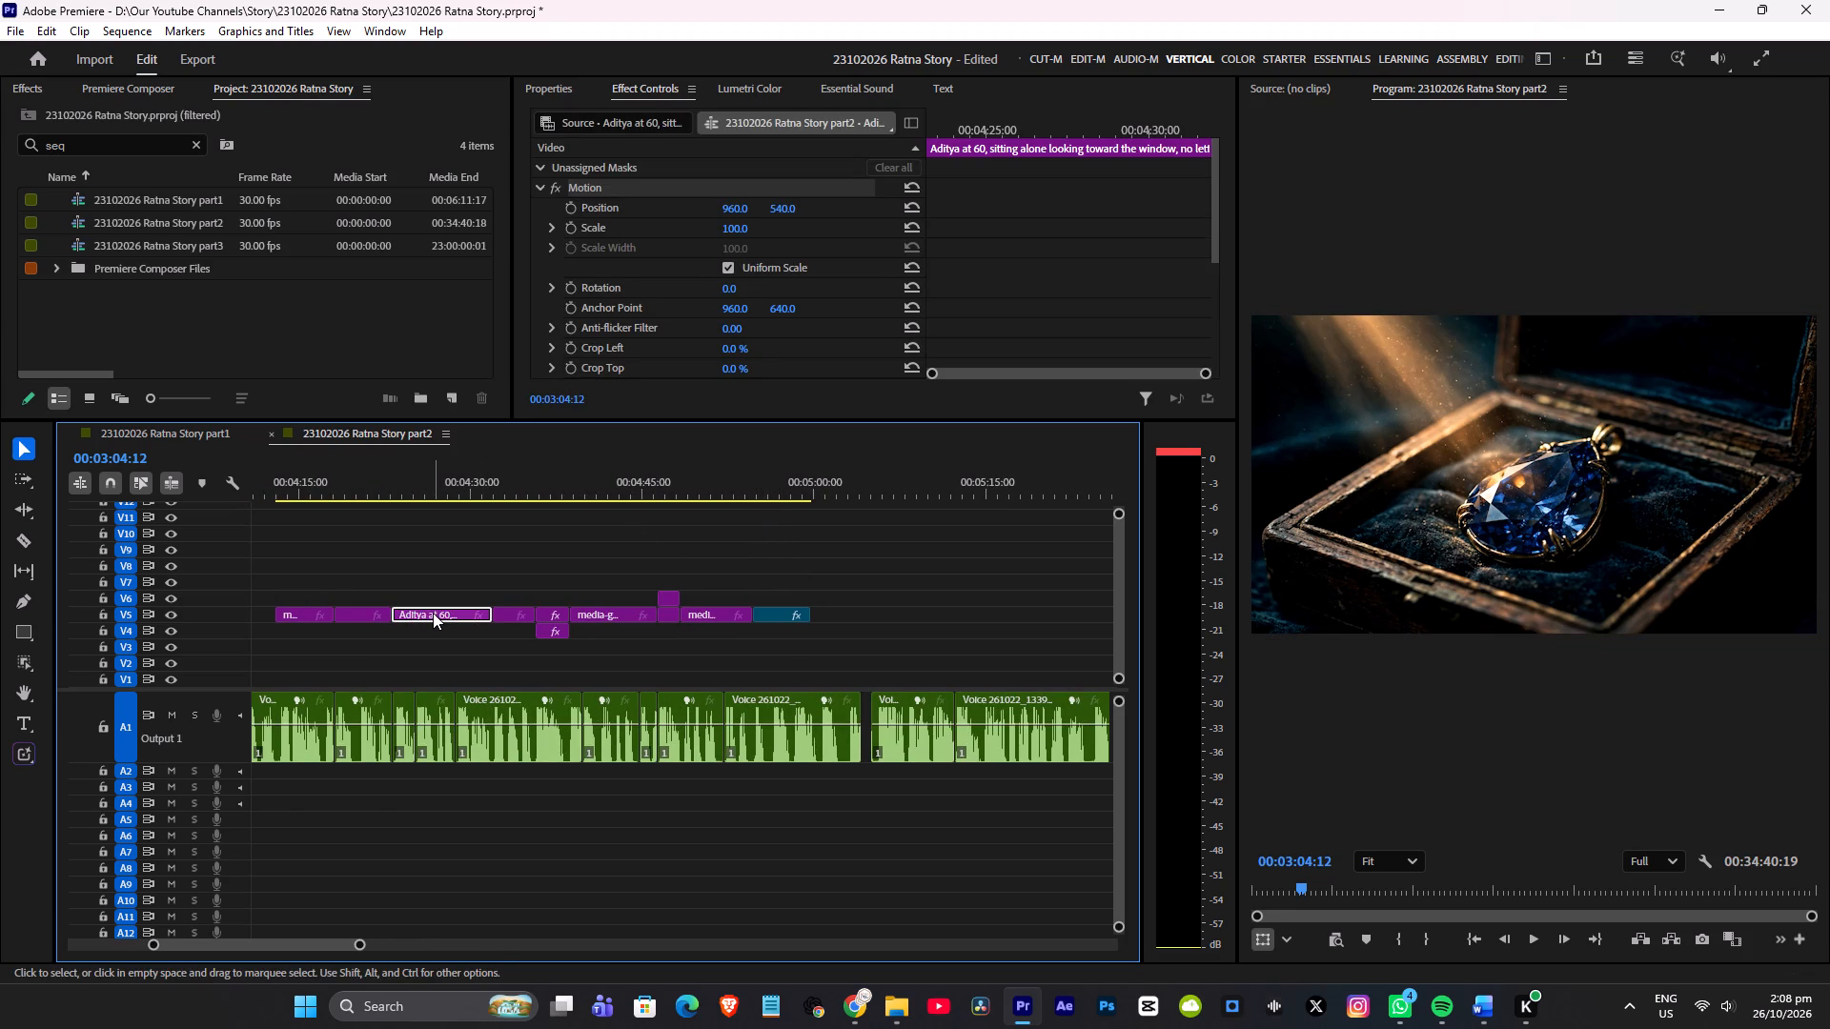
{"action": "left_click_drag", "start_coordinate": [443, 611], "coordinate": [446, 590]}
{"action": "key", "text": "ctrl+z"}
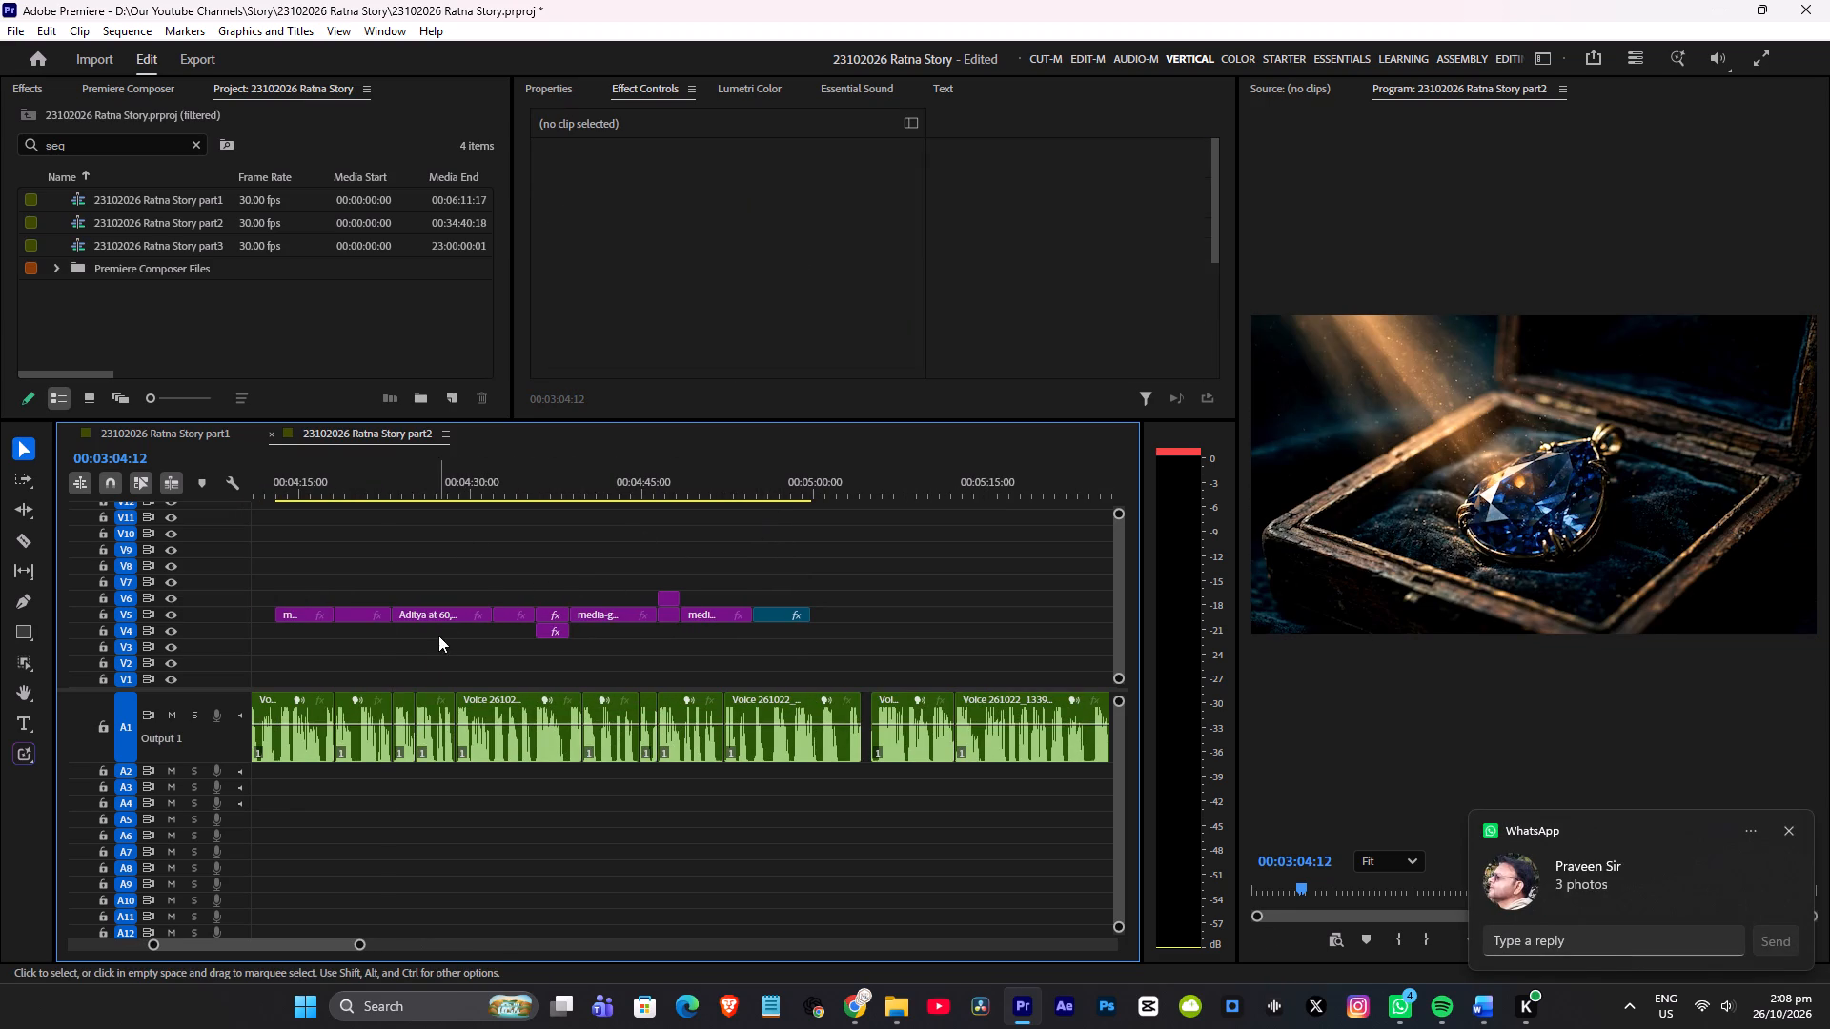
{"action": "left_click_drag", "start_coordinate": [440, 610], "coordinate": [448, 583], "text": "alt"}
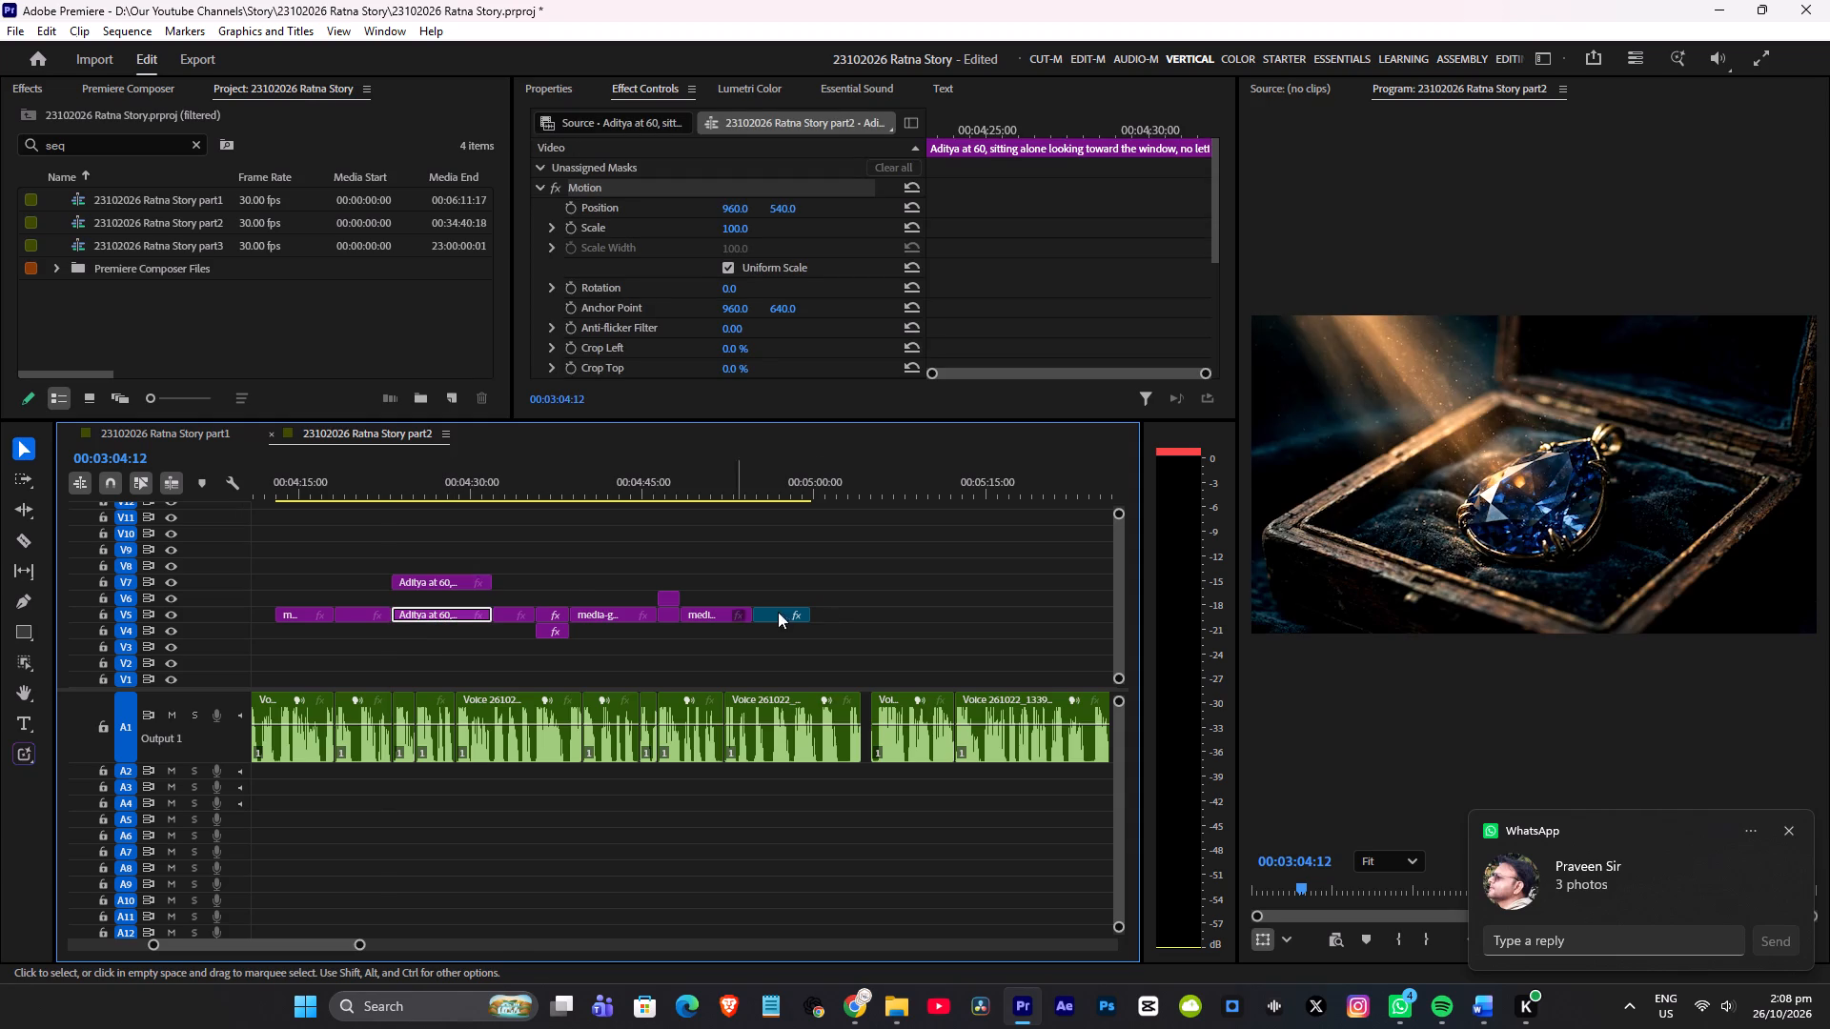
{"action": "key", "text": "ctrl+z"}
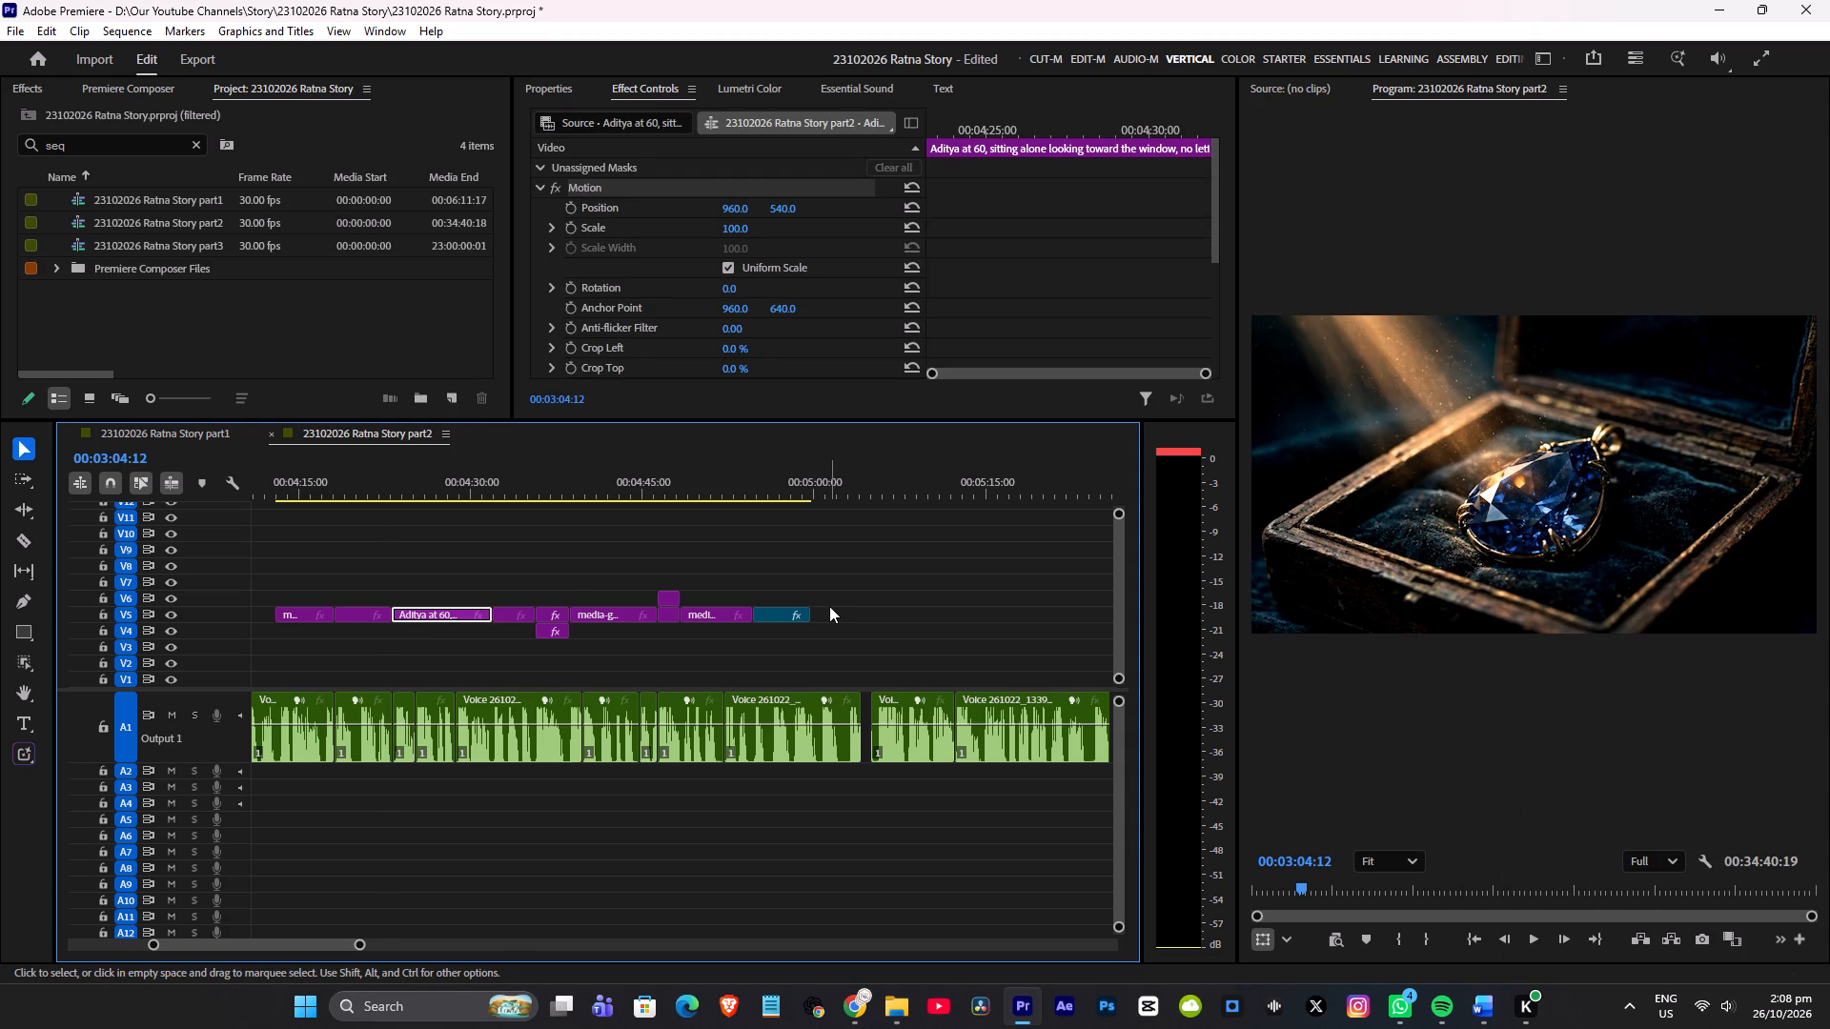
Save the project.
{"action": "key", "text": "ctrl+s"}
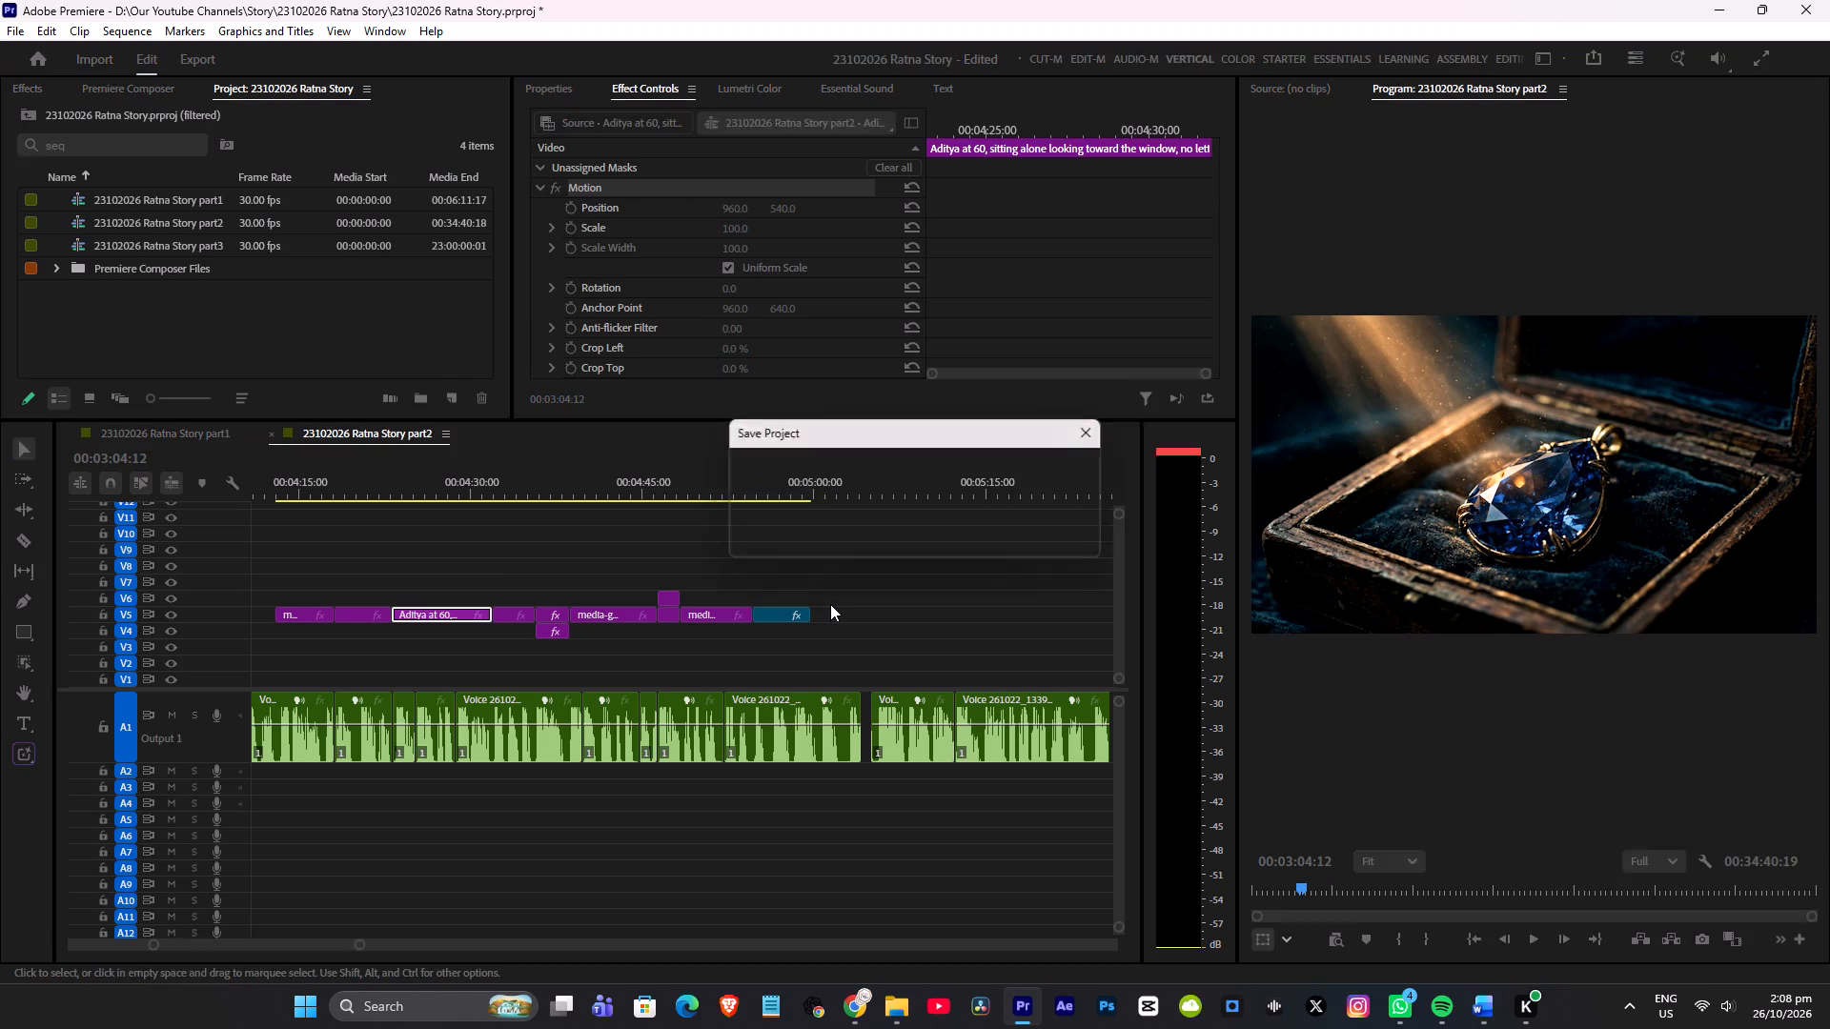
Play the narration from 00:04:53:16 across the cut into the copied aakhri-kahani-video clip, stopping at about 00:04:57:24.
{"action": "left_click", "coordinate": [742, 496]}
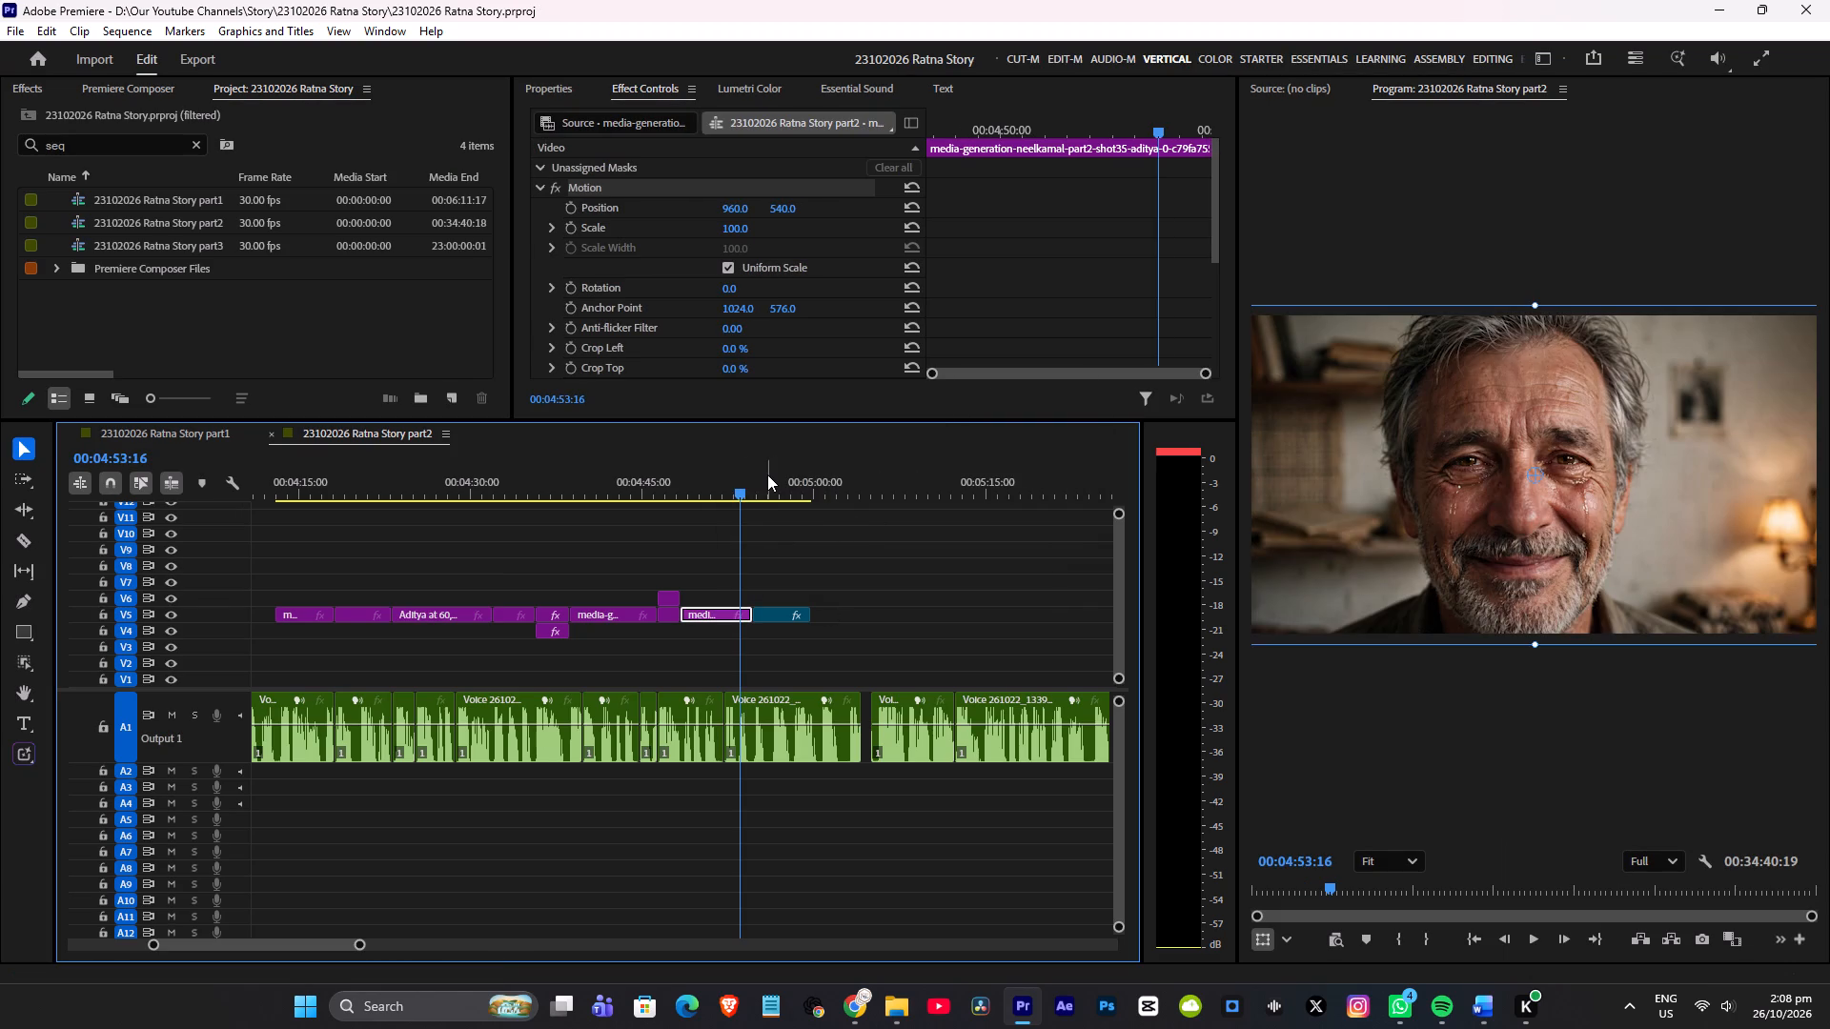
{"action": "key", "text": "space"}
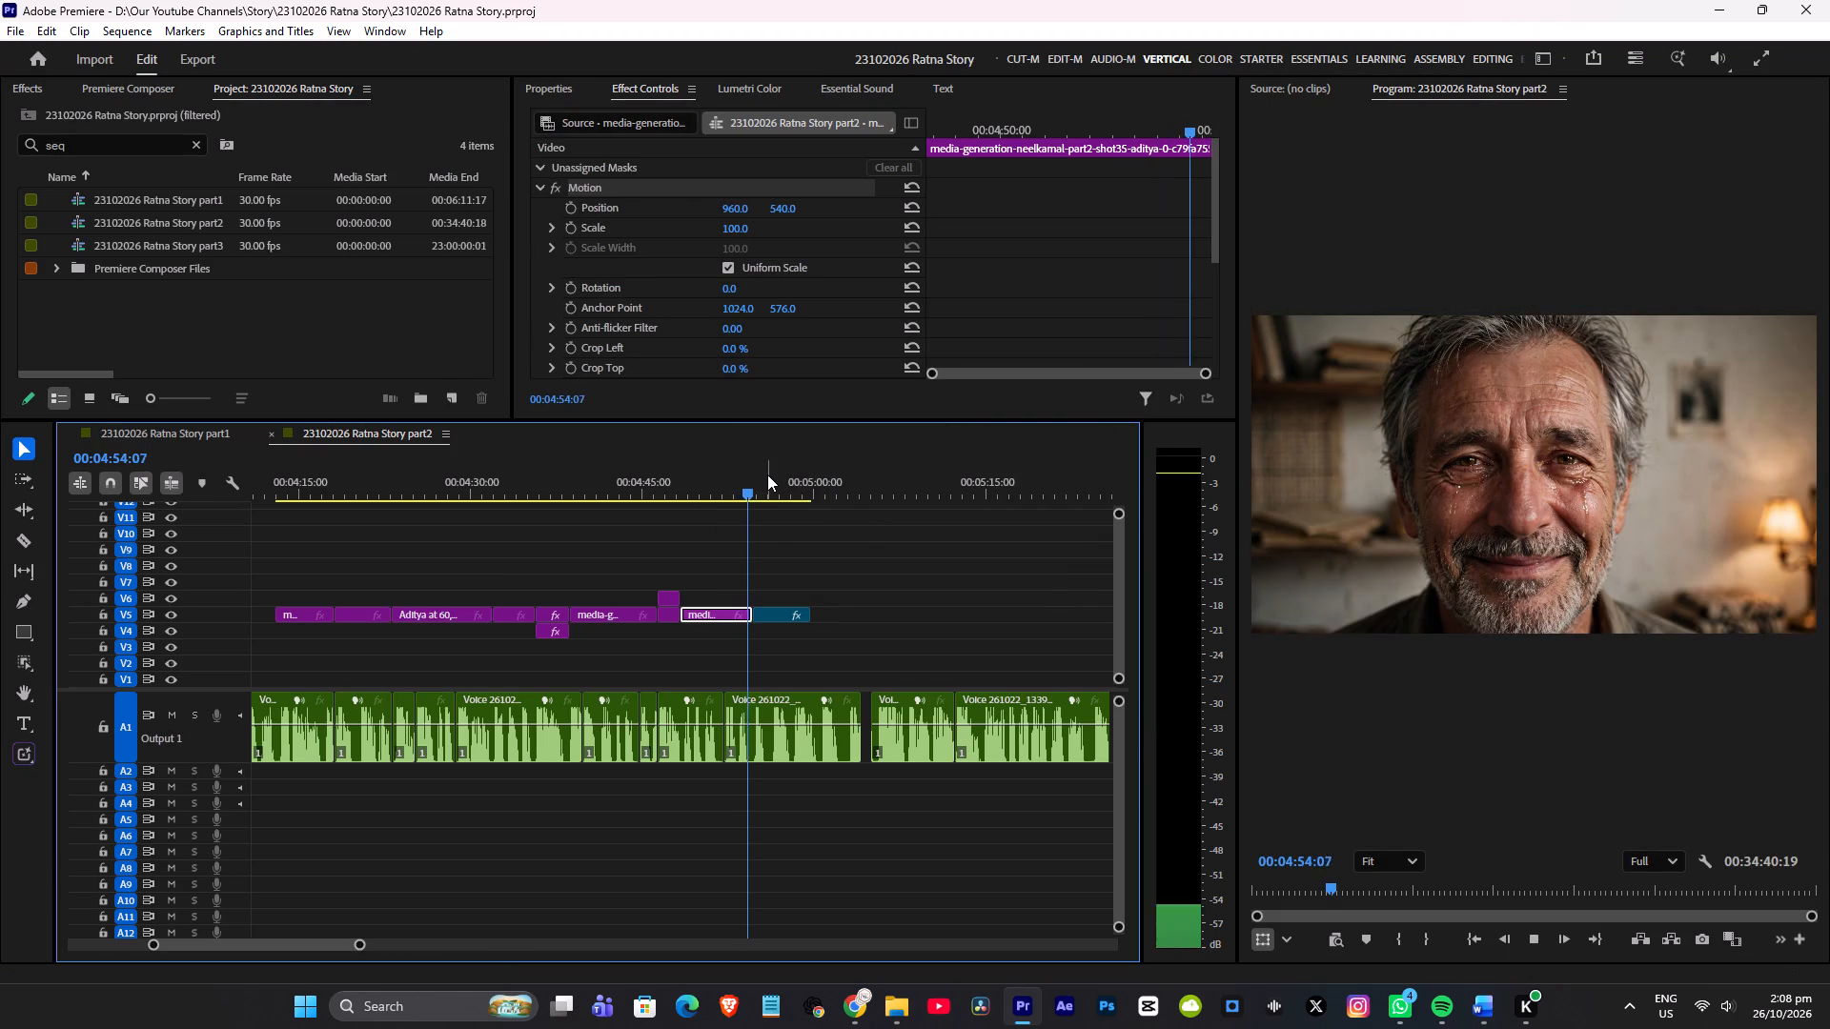
{"action": "scroll", "coordinate": [861, 566], "scroll_direction": "down", "scroll_amount": 1}
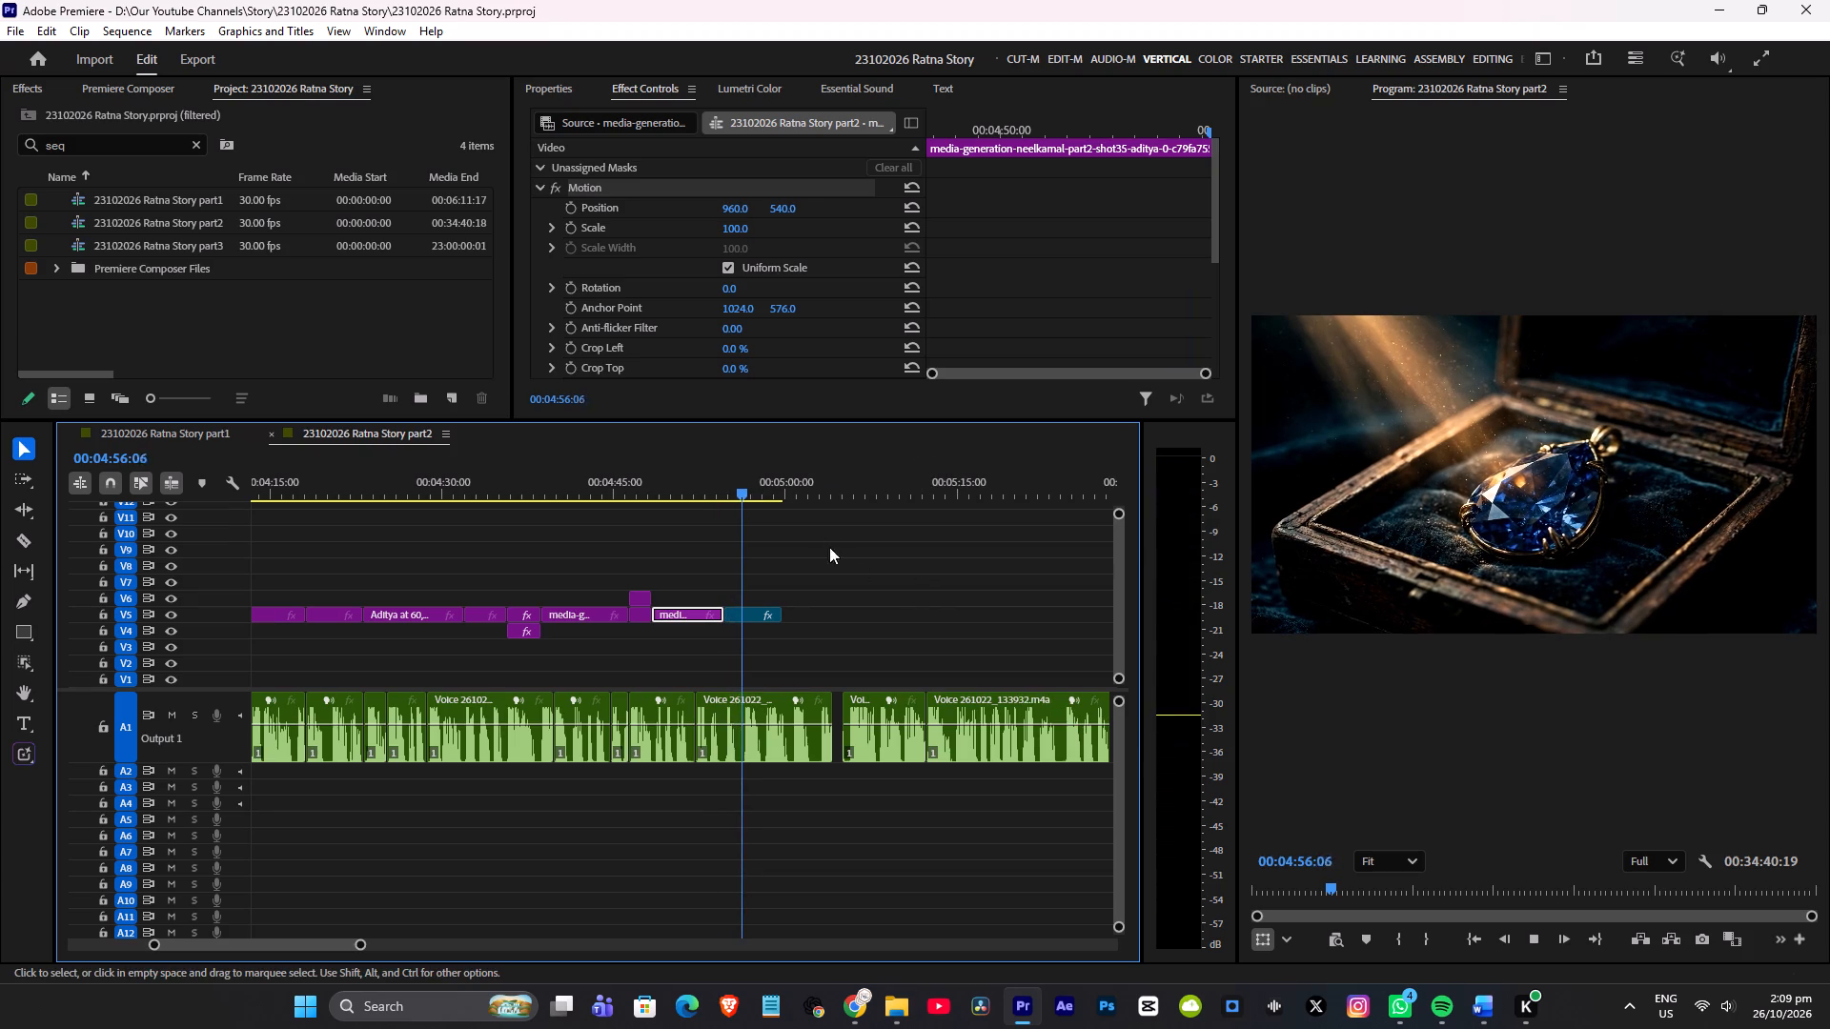
{"action": "scroll", "coordinate": [794, 555], "scroll_direction": "up", "scroll_amount": 11, "text": "alt"}
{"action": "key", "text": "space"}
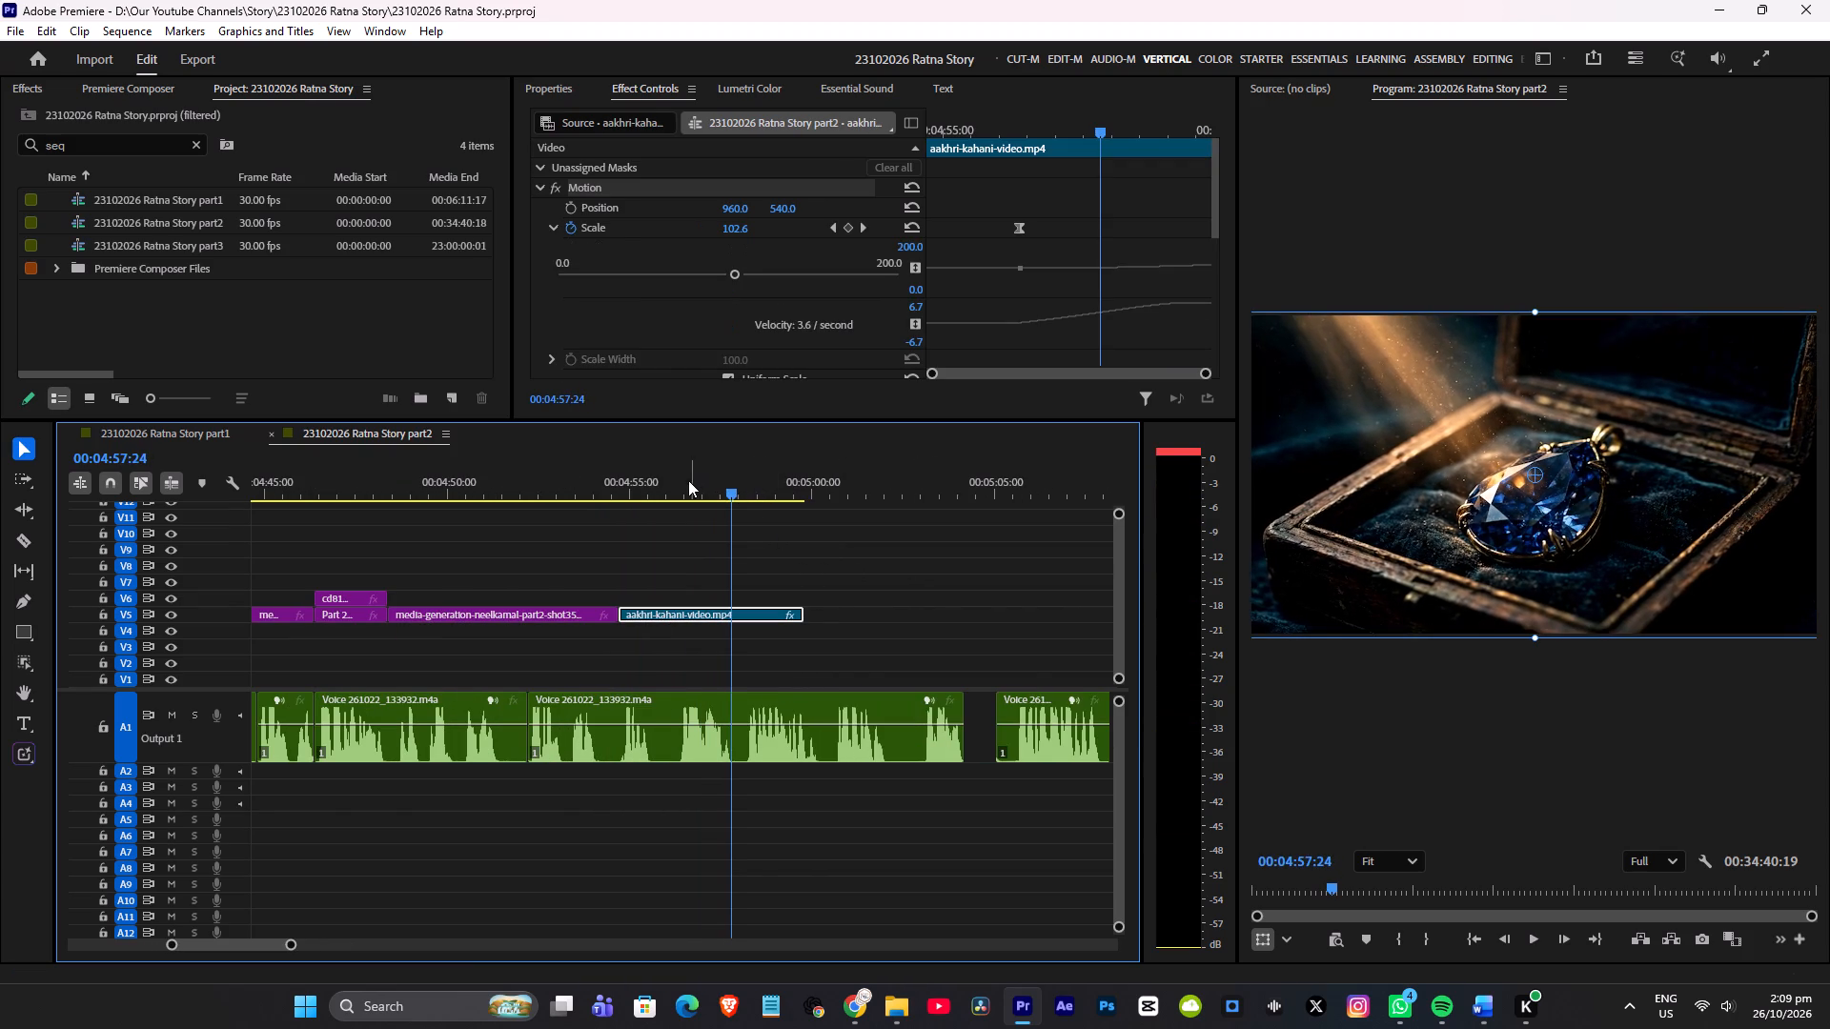
Move the reused aakhri-kahani-video clip on V5 to start at about 00:04:56:09, and check it against the narration.
{"action": "left_click", "coordinate": [681, 484]}
{"action": "left_click_drag", "start_coordinate": [643, 619], "coordinate": [714, 619]}
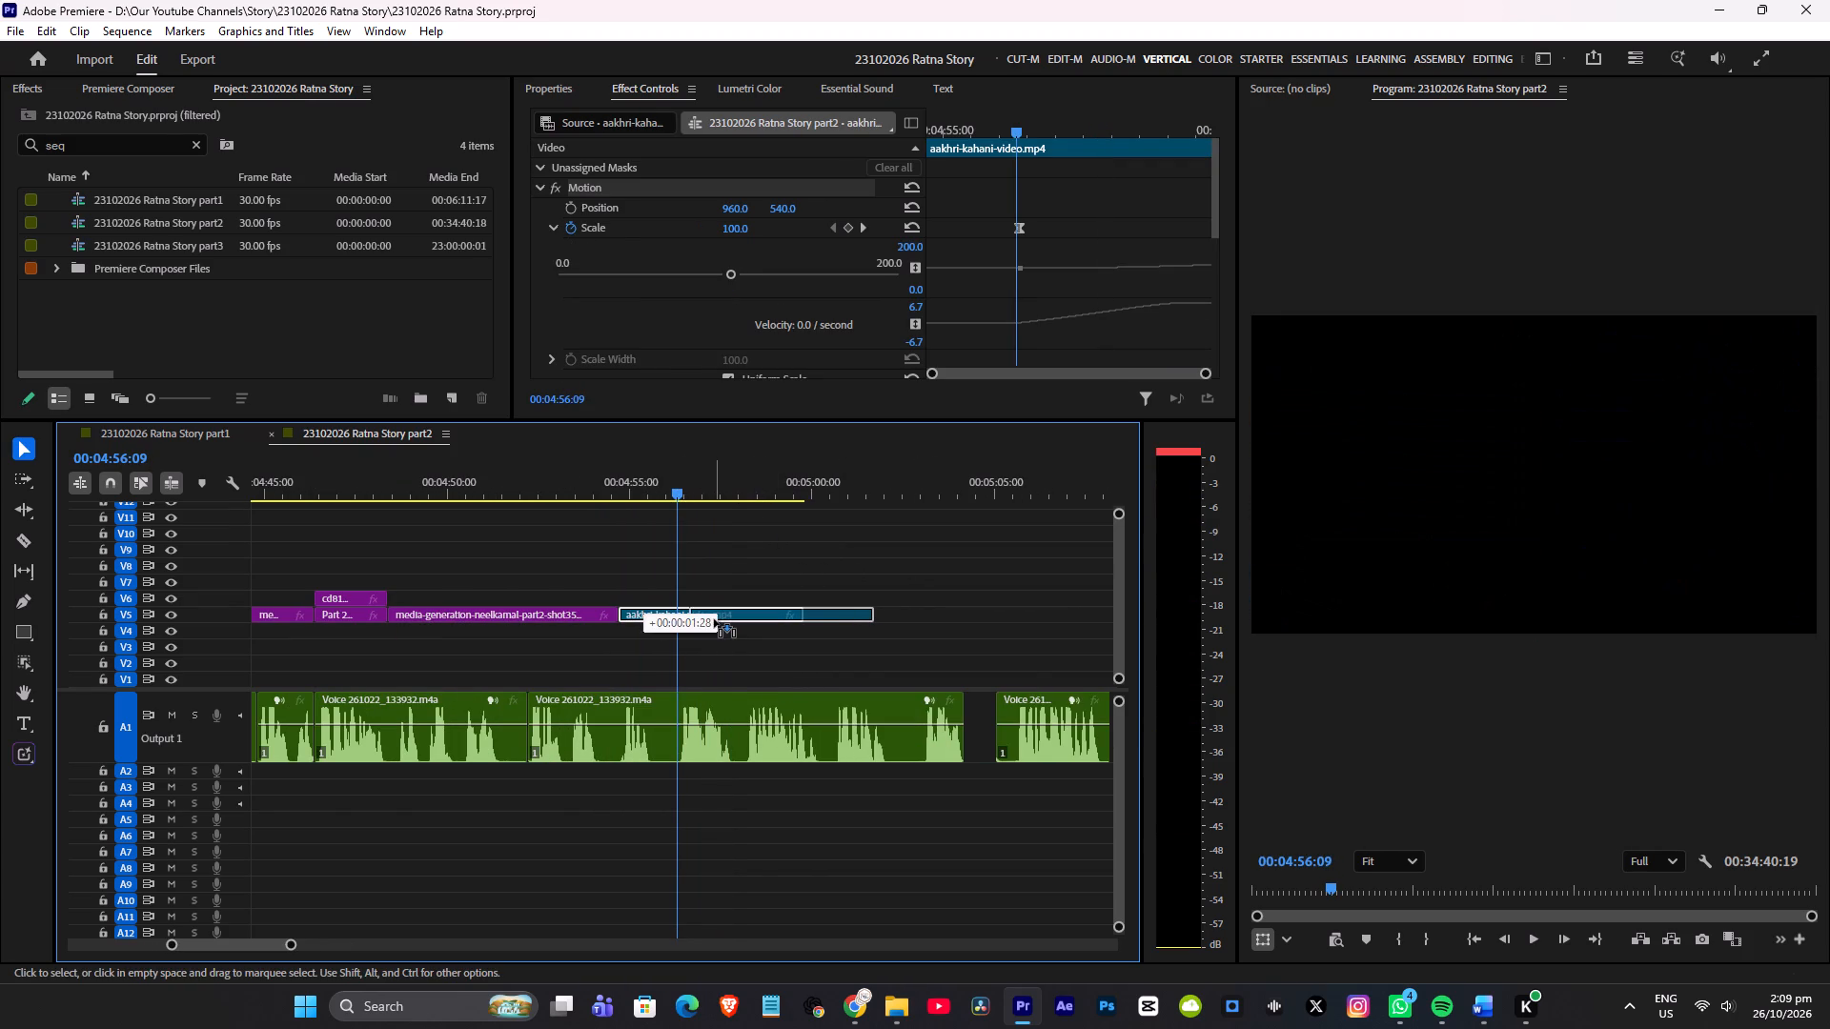
{"action": "left_click_drag", "start_coordinate": [714, 619], "coordinate": [706, 621]}
{"action": "key", "text": "space"}
{"action": "scroll", "coordinate": [824, 602], "scroll_direction": "down", "scroll_amount": 6}
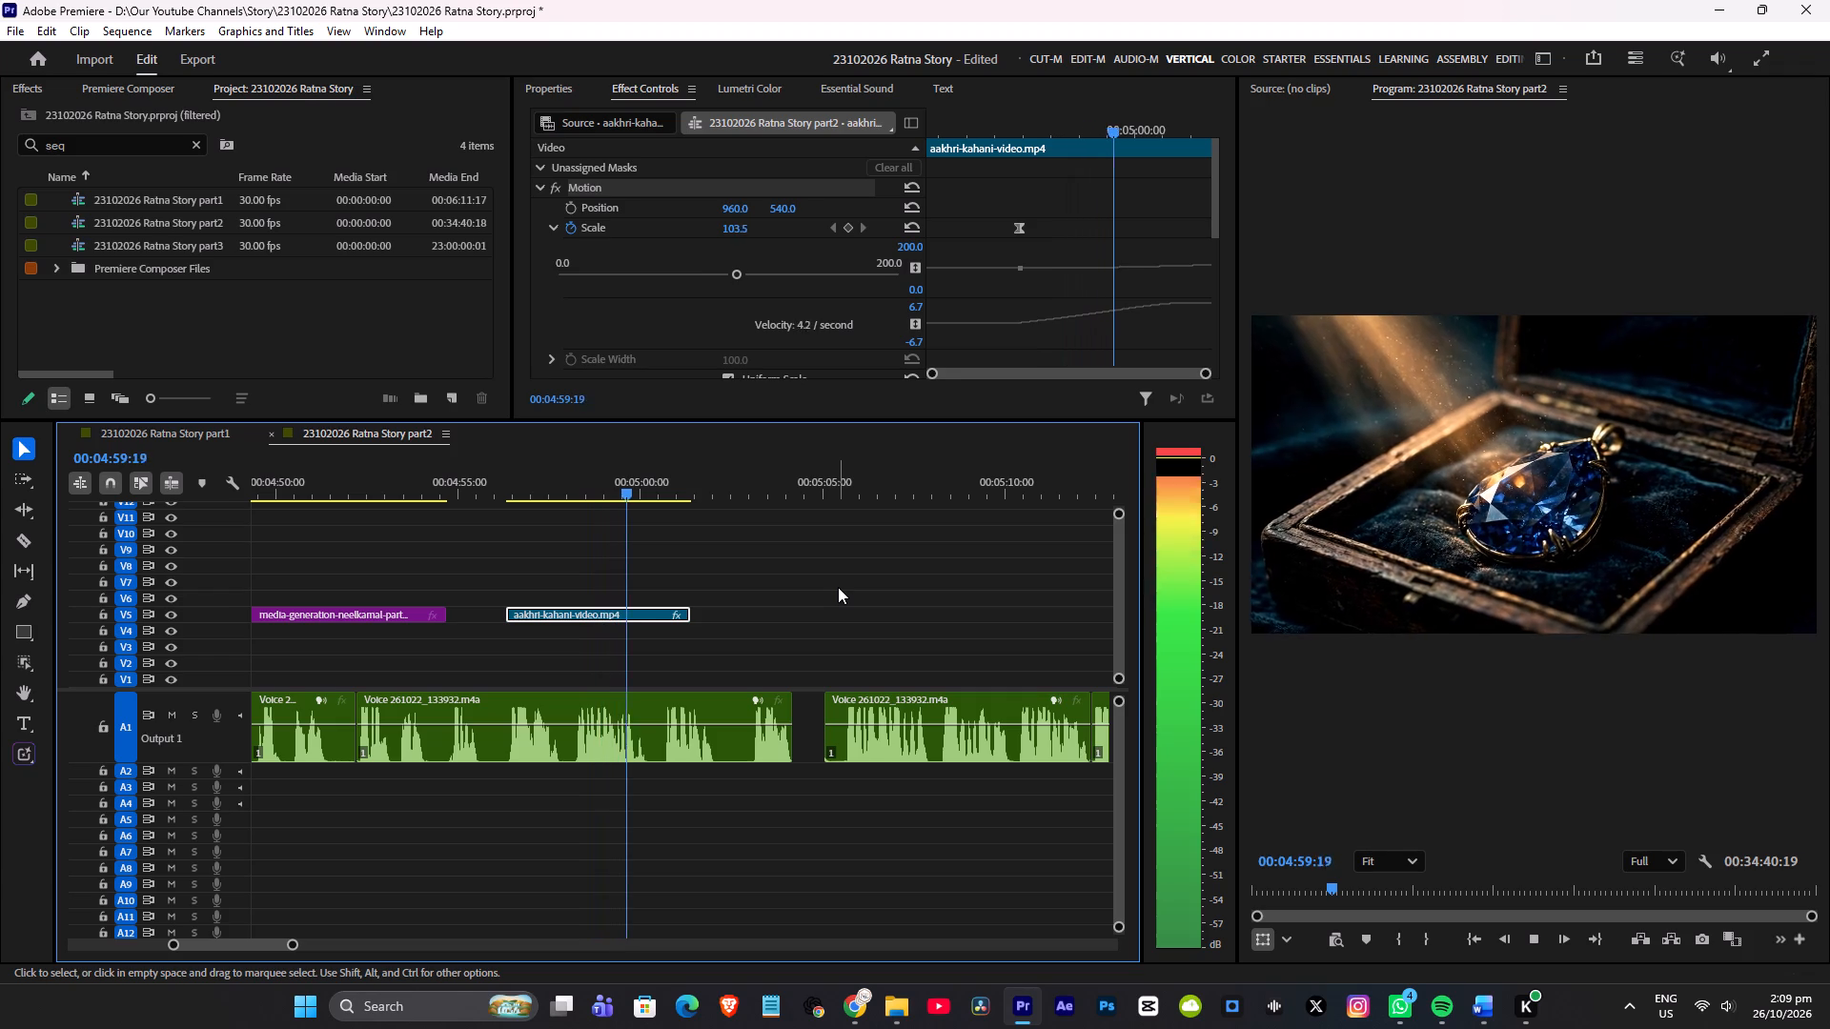
{"action": "key", "text": "space"}
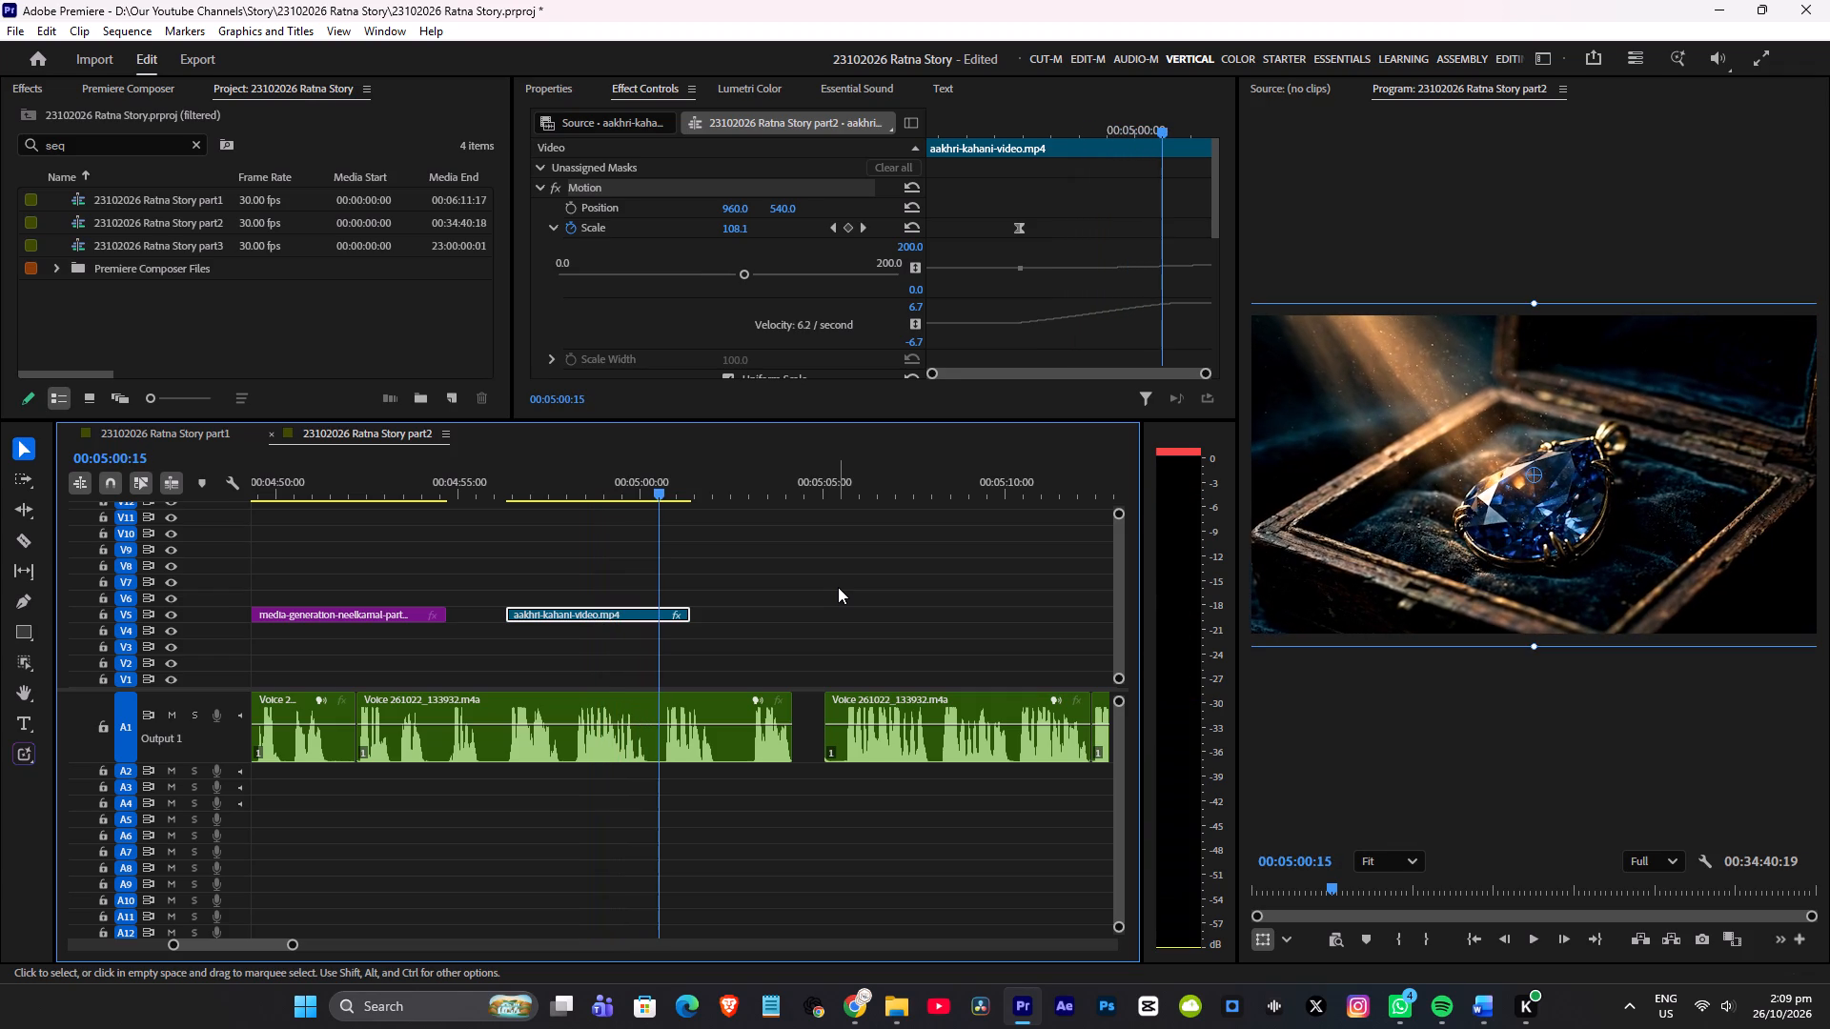
{"action": "left_click", "coordinate": [626, 481]}
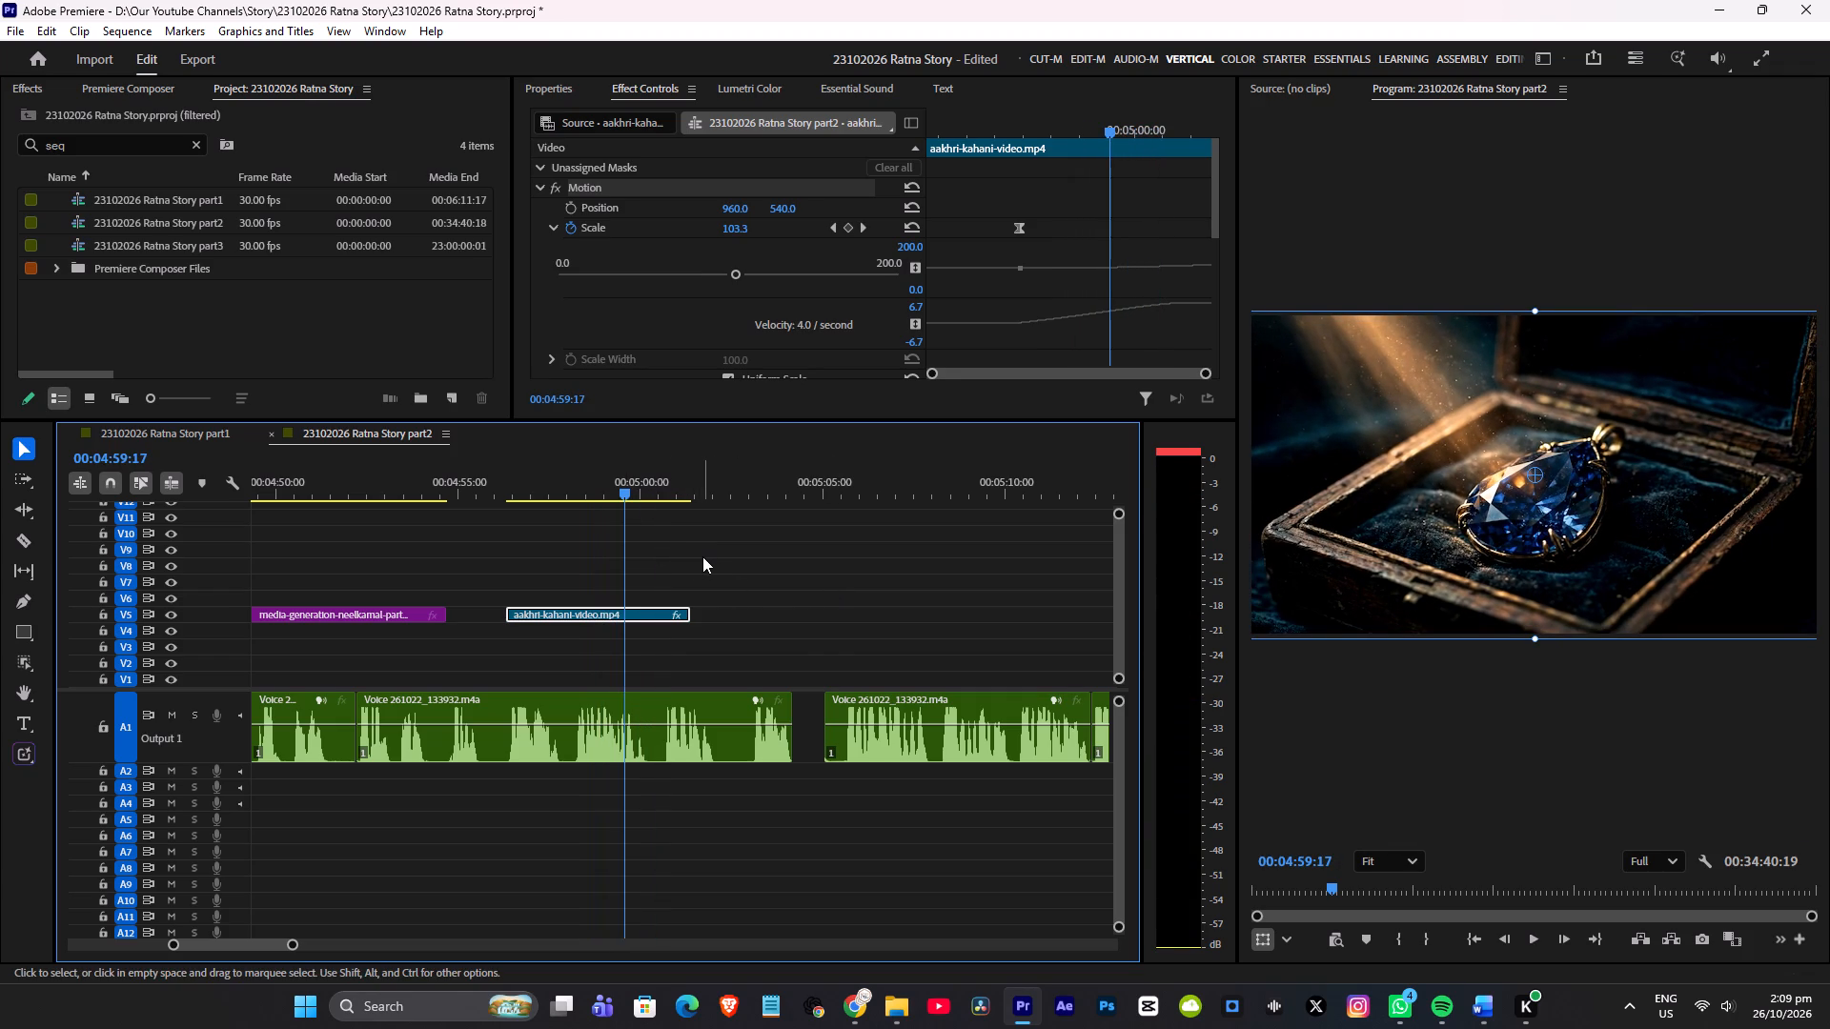
Scrub back through the part2 shots from about 00:04:59 to 00:03:06, looking for another clip to reuse.
{"action": "scroll", "coordinate": [752, 603], "scroll_direction": "down", "scroll_amount": 11, "text": "alt"}
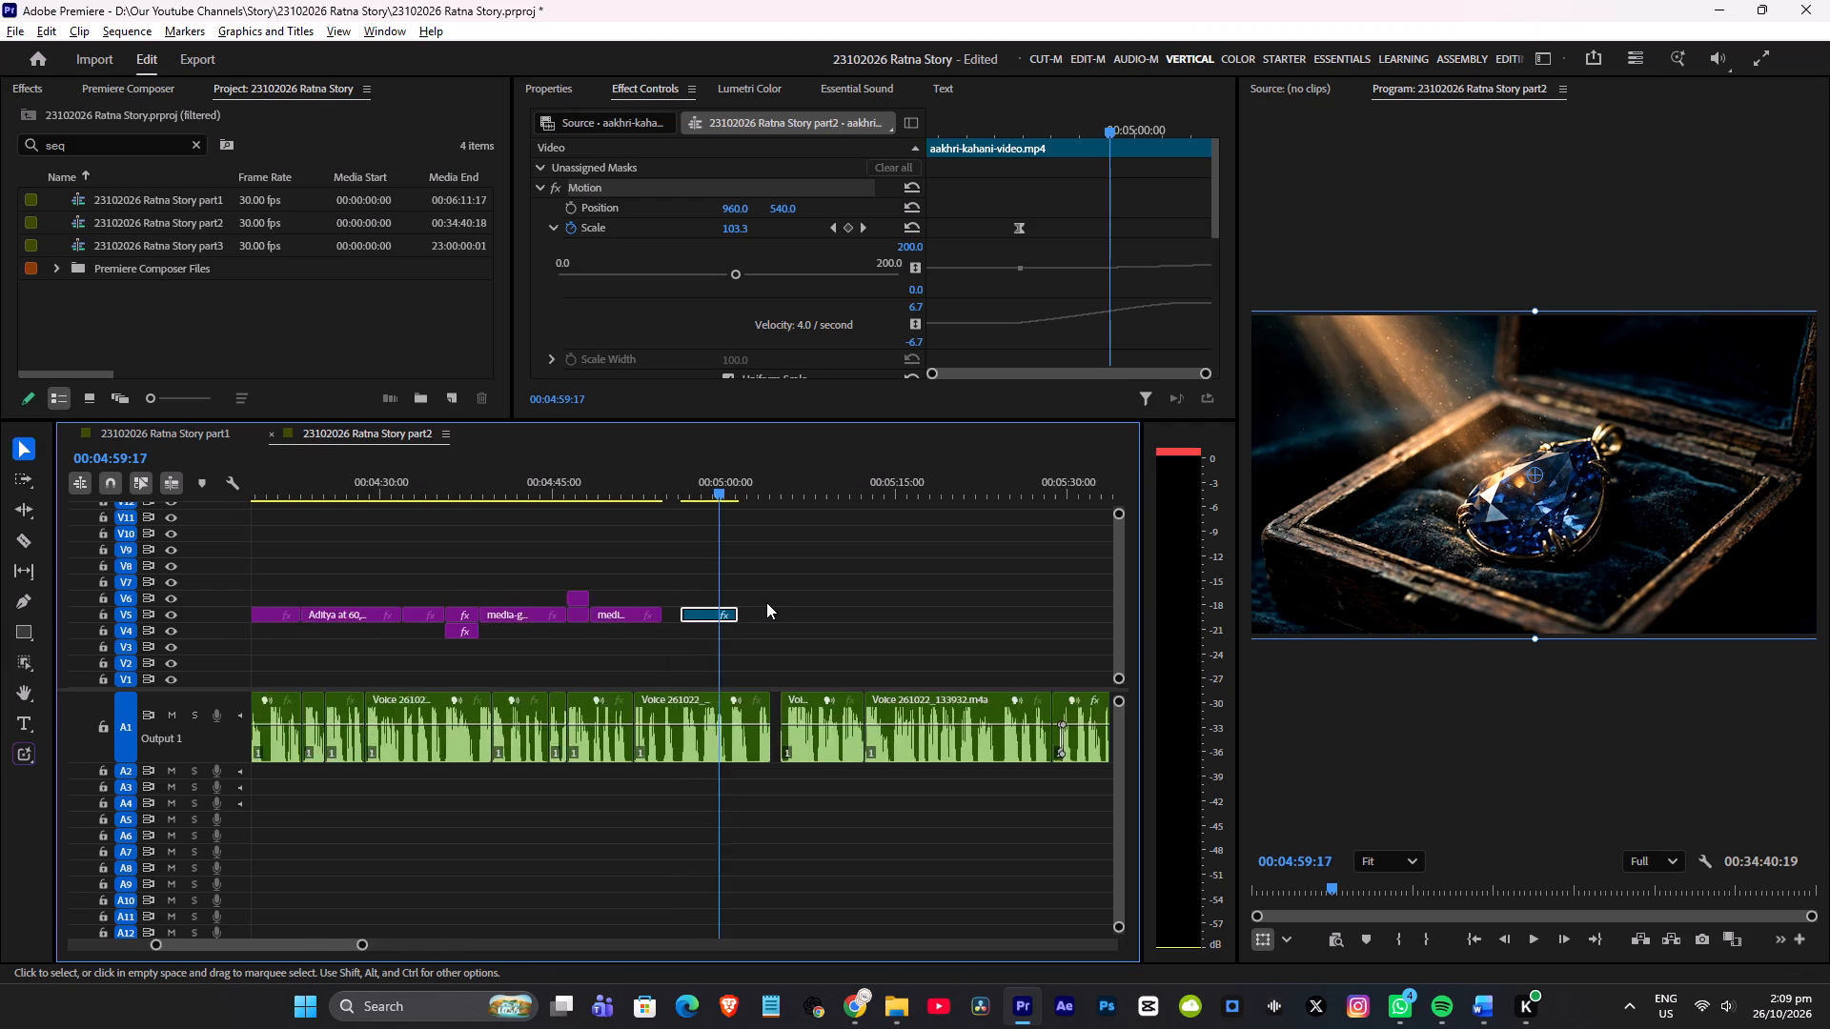
{"action": "scroll", "coordinate": [770, 604], "scroll_direction": "down", "scroll_amount": 5, "text": "alt"}
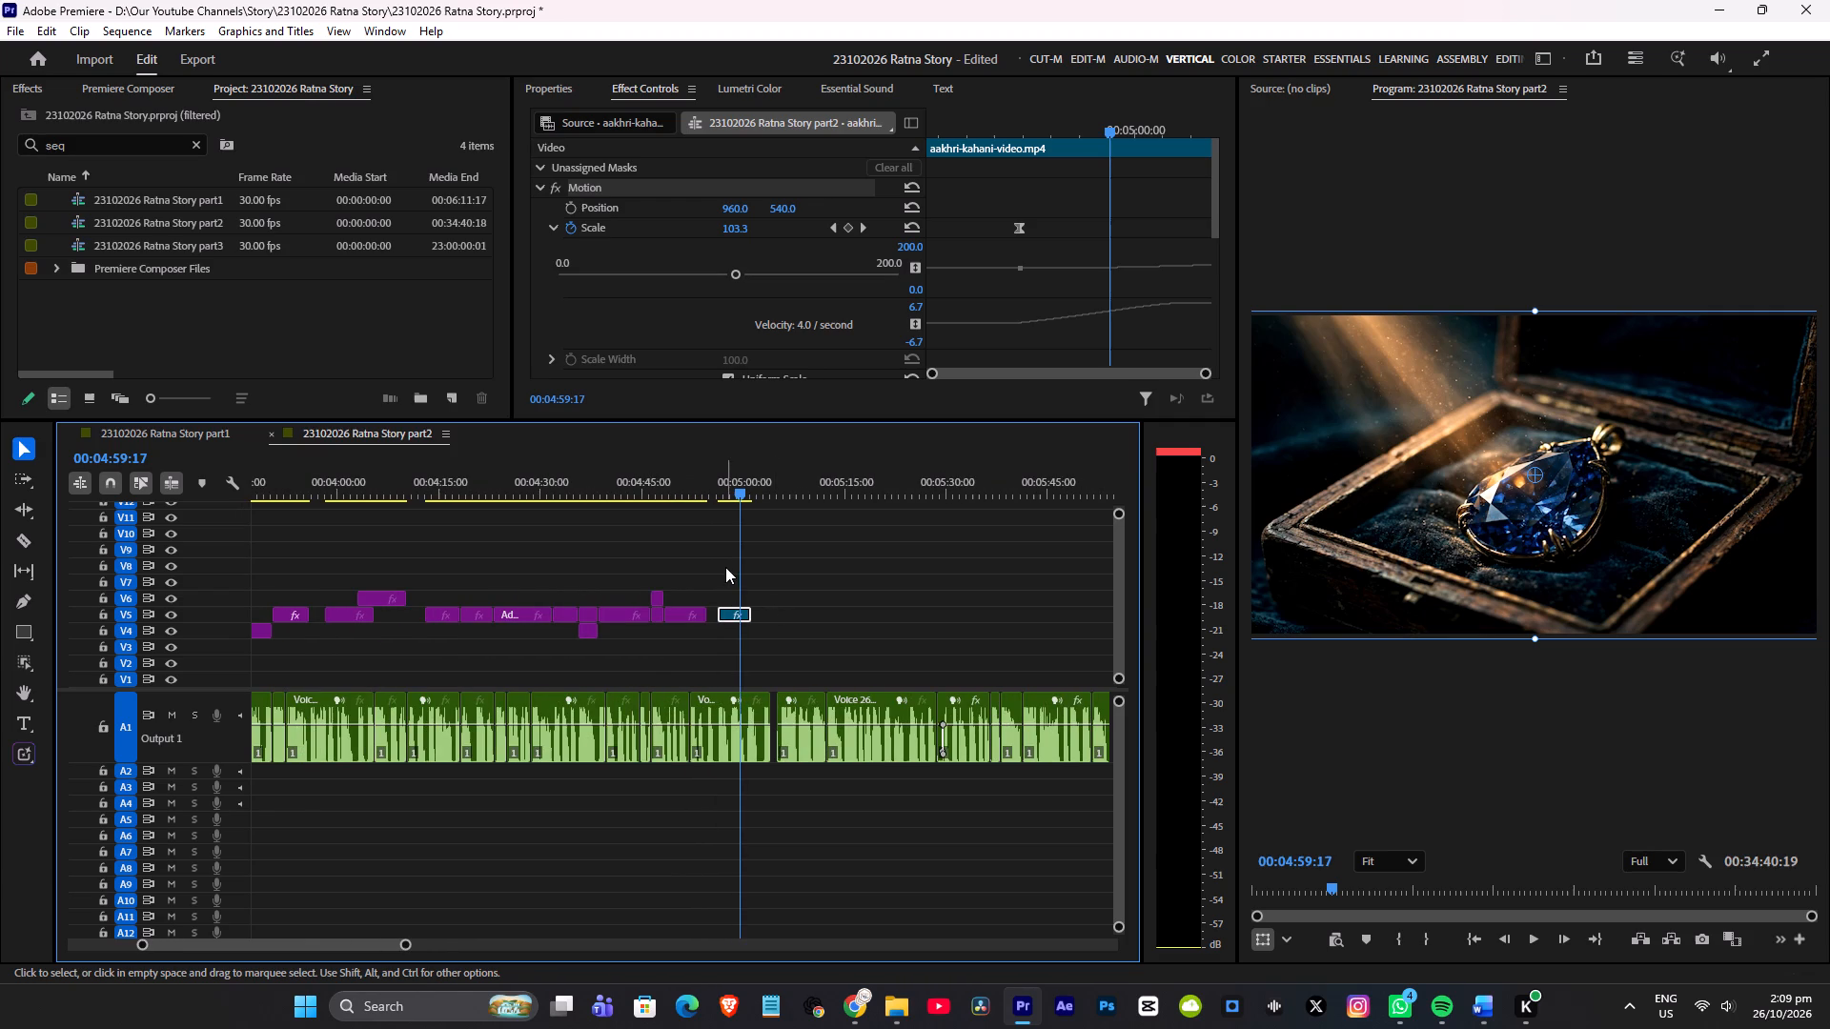
{"action": "left_click_drag", "start_coordinate": [698, 476], "coordinate": [562, 493]}
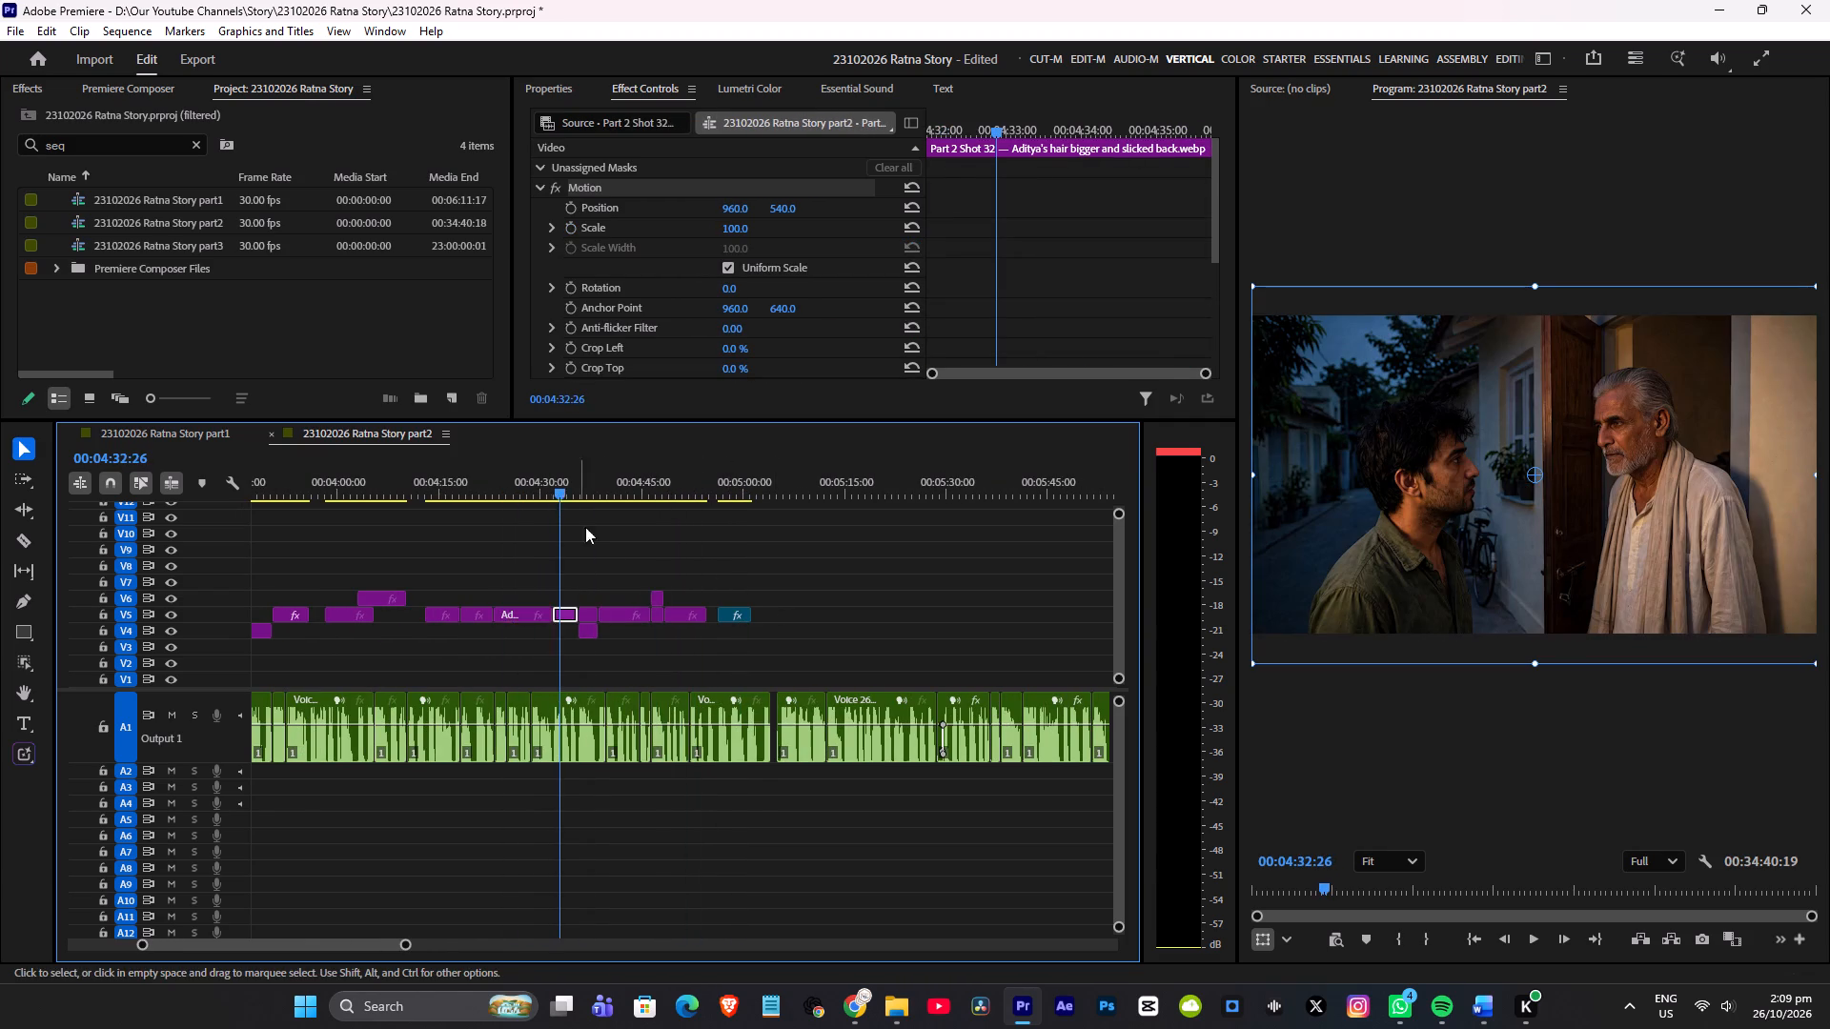
{"action": "scroll", "coordinate": [605, 540], "scroll_direction": "up", "scroll_amount": 7}
{"action": "left_click", "coordinate": [722, 479]}
{"action": "left_click", "coordinate": [686, 479]}
{"action": "left_click_drag", "start_coordinate": [668, 479], "coordinate": [648, 486]}
{"action": "left_click", "coordinate": [567, 477]}
{"action": "left_click_drag", "start_coordinate": [524, 483], "coordinate": [525, 483]}
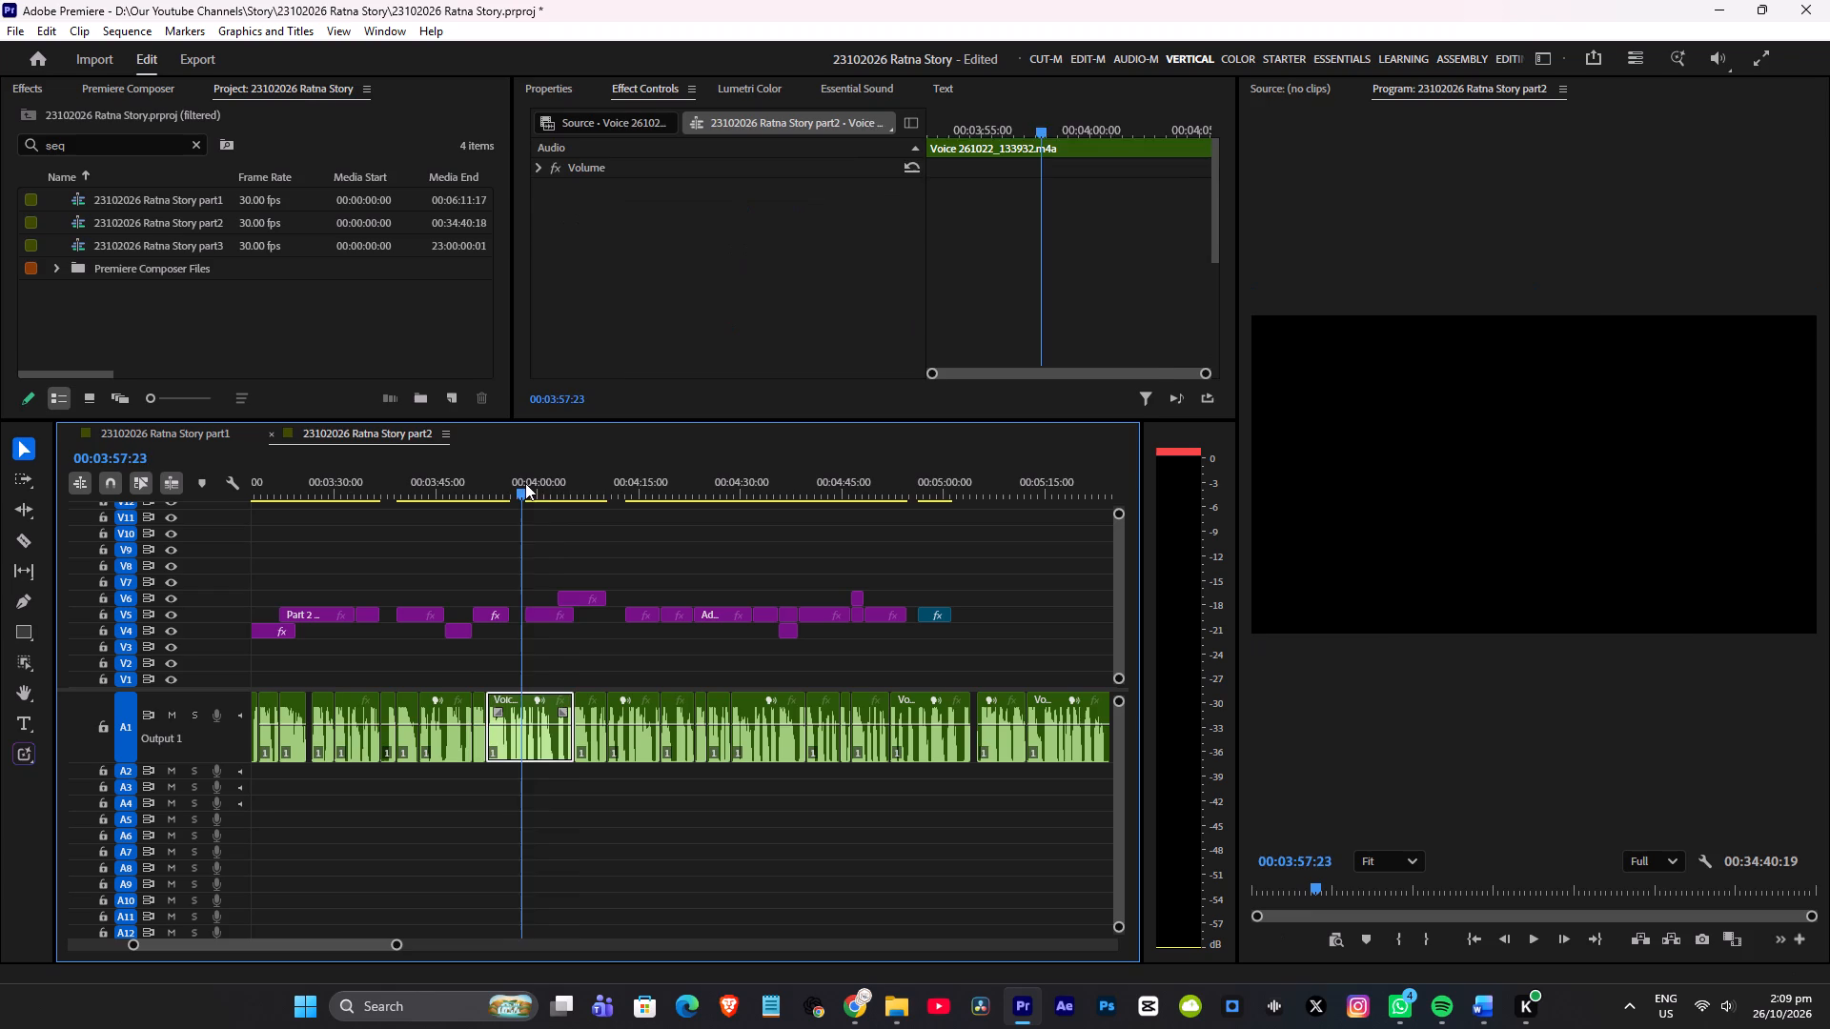
{"action": "left_click_drag", "start_coordinate": [525, 483], "coordinate": [542, 481]}
{"action": "left_click", "coordinate": [483, 465]}
{"action": "scroll", "coordinate": [497, 499], "scroll_direction": "up", "scroll_amount": 7}
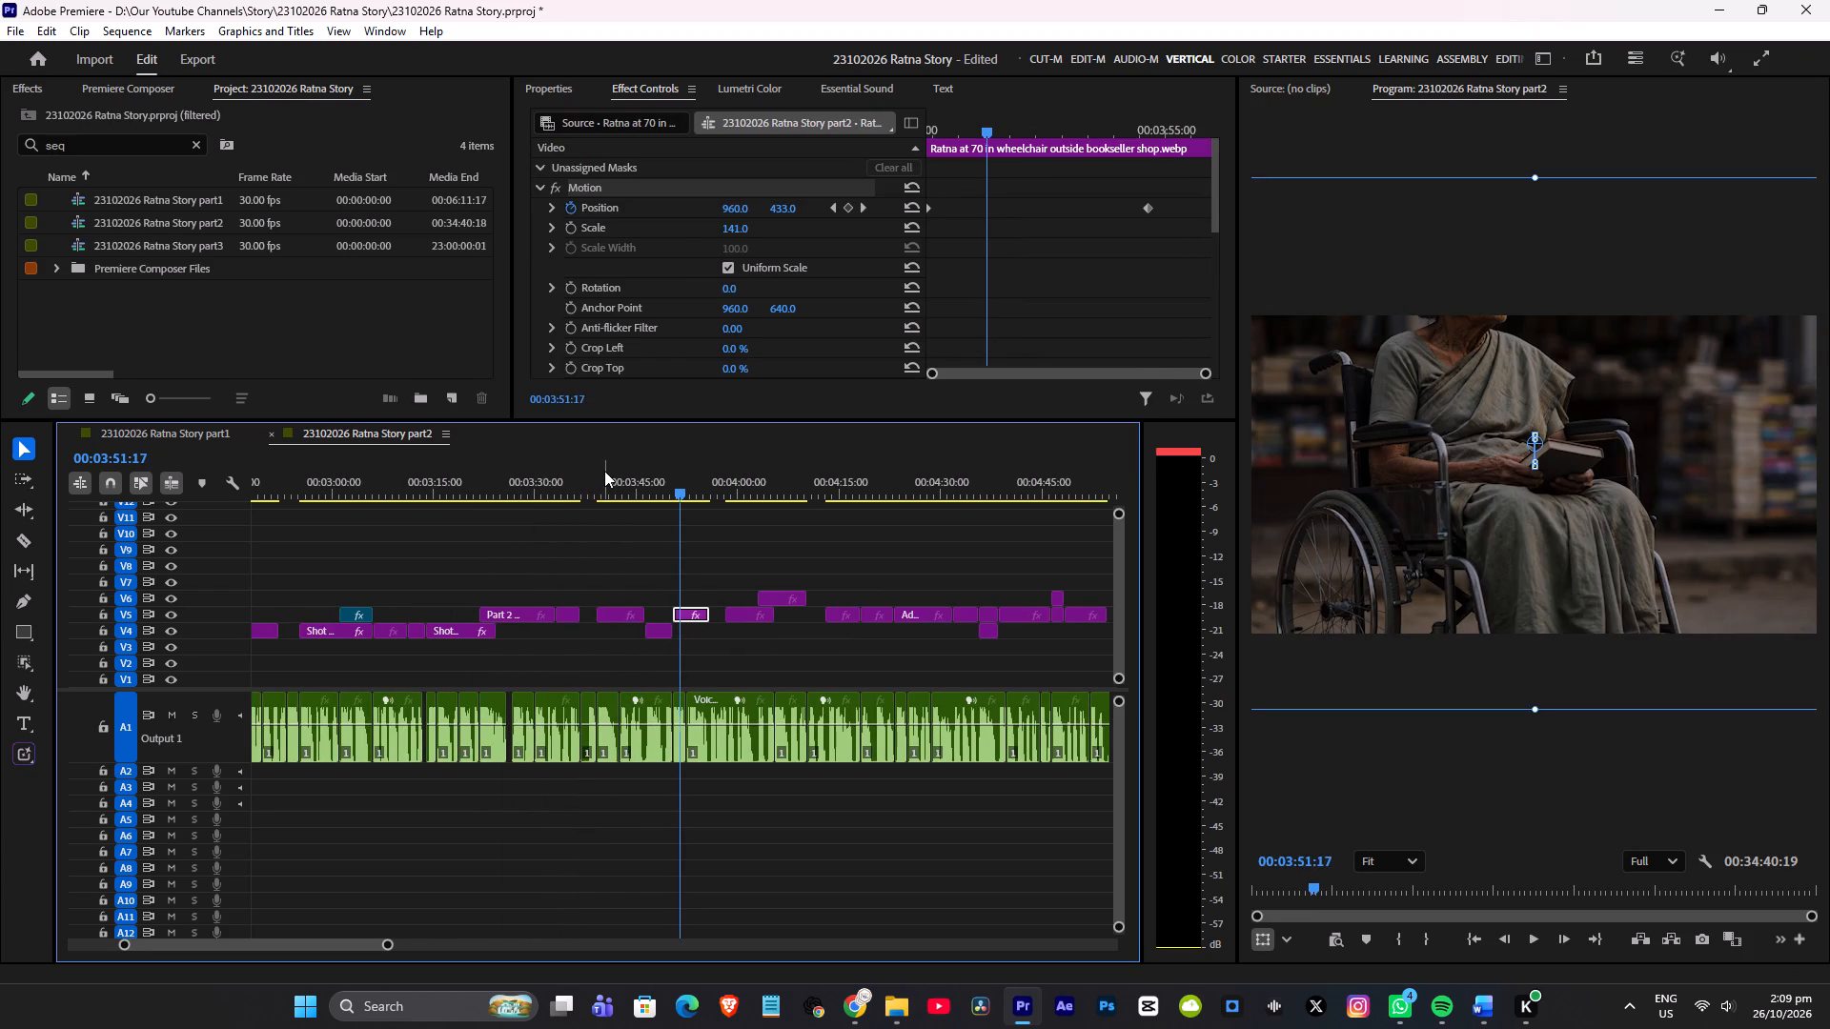
{"action": "left_click", "coordinate": [606, 471]}
{"action": "left_click", "coordinate": [557, 472]}
{"action": "left_click", "coordinate": [579, 466]}
{"action": "left_click_drag", "start_coordinate": [544, 468], "coordinate": [492, 477]}
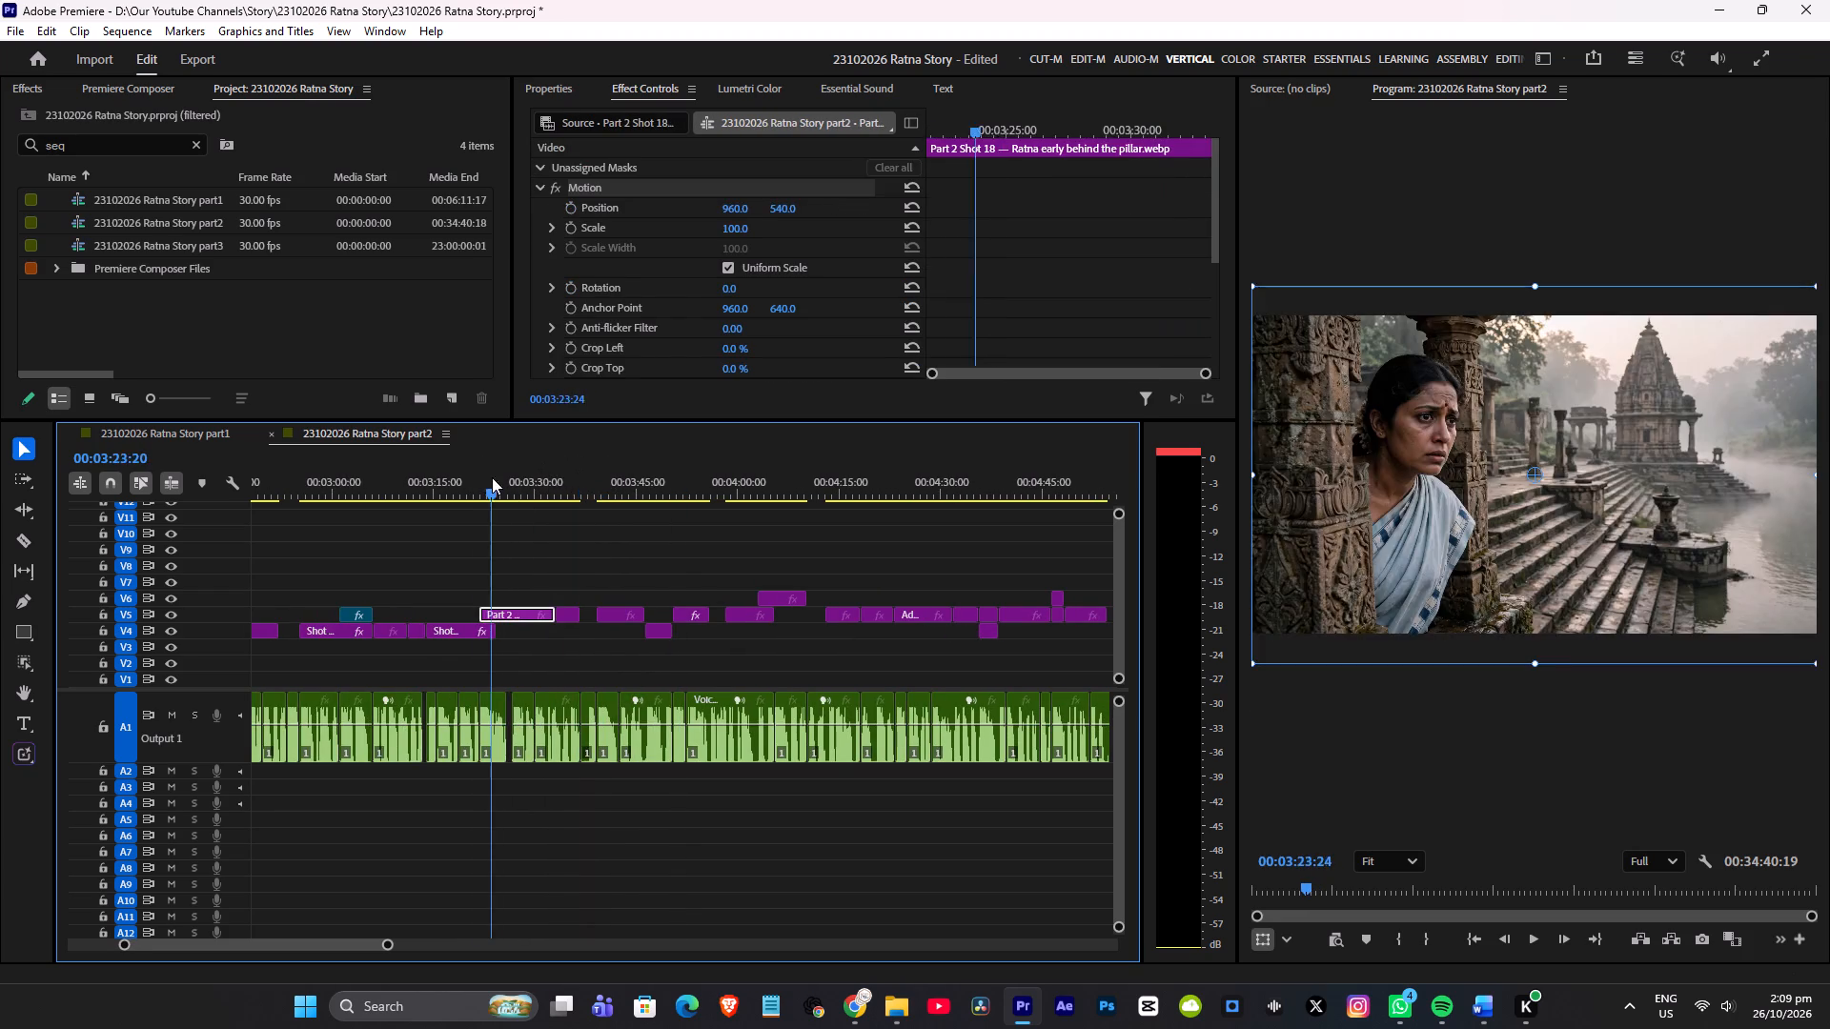
{"action": "left_click_drag", "start_coordinate": [492, 477], "coordinate": [378, 503]}
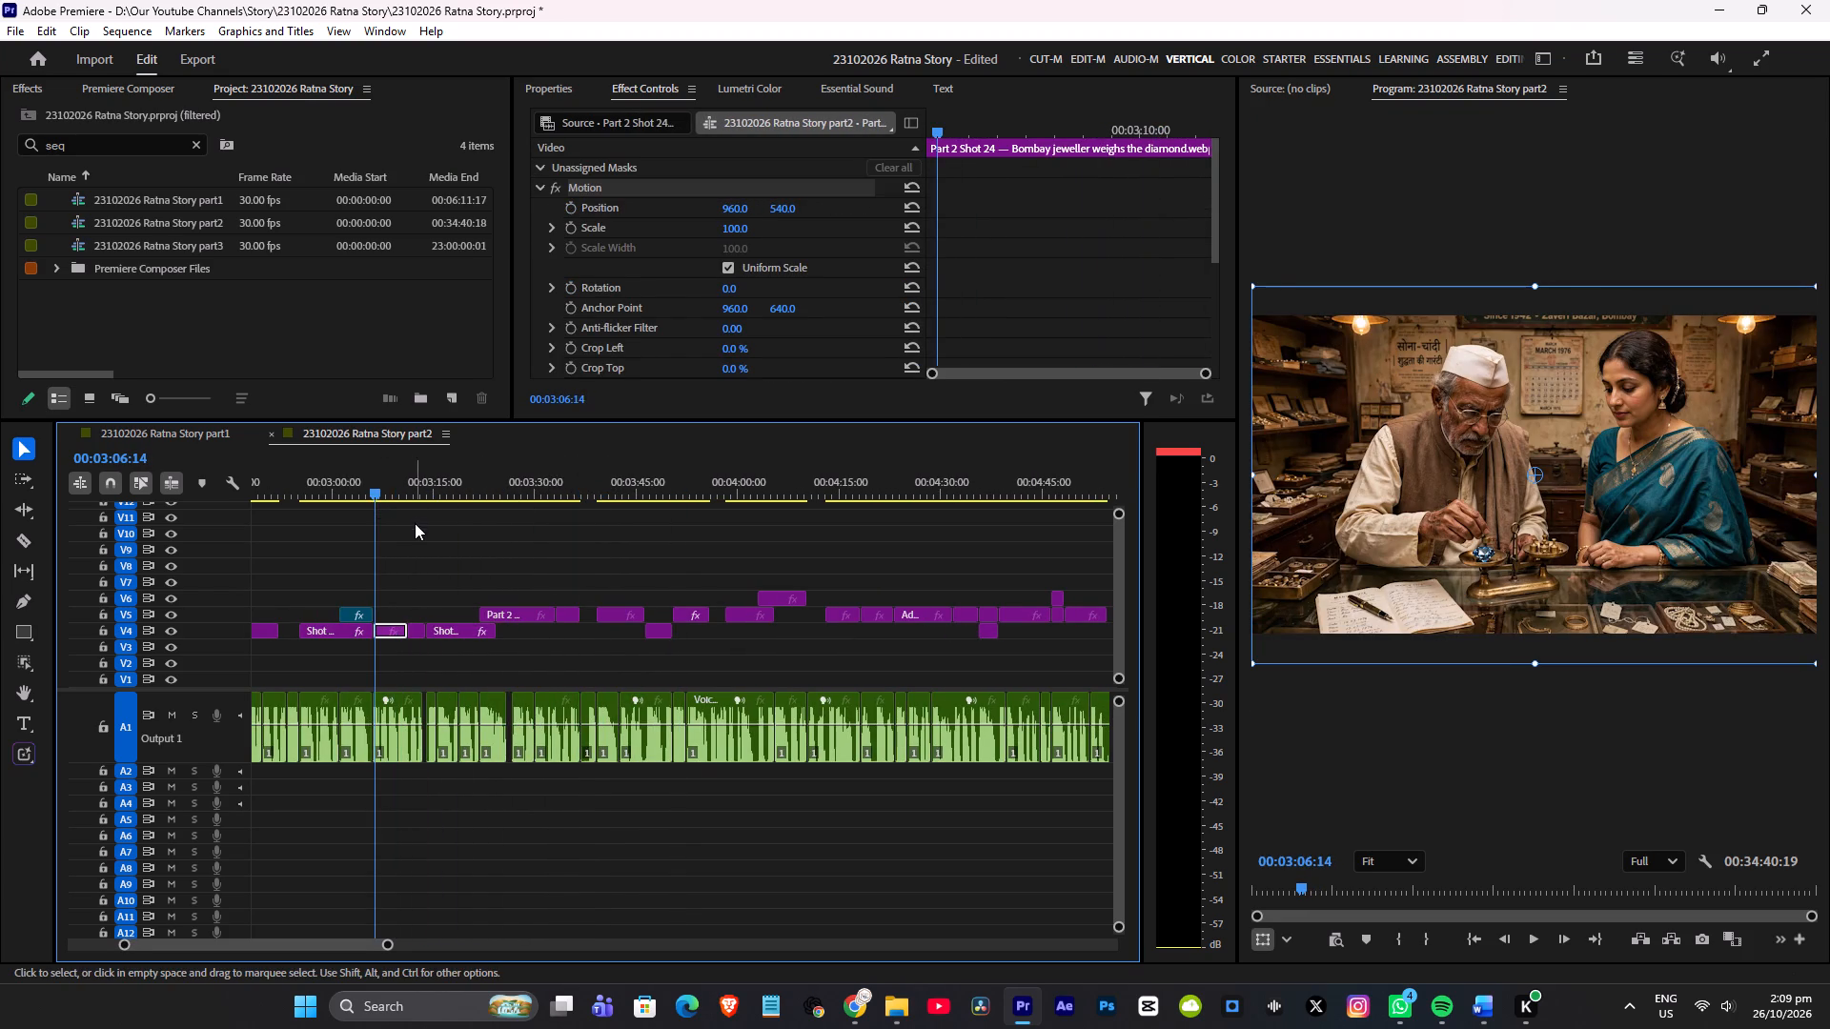
Examine the earlier shots from about 00:03:06 back to 00:01:50 for a reusable clip.
{"action": "scroll", "coordinate": [415, 523], "scroll_direction": "up", "scroll_amount": 8}
{"action": "left_click", "coordinate": [560, 477]}
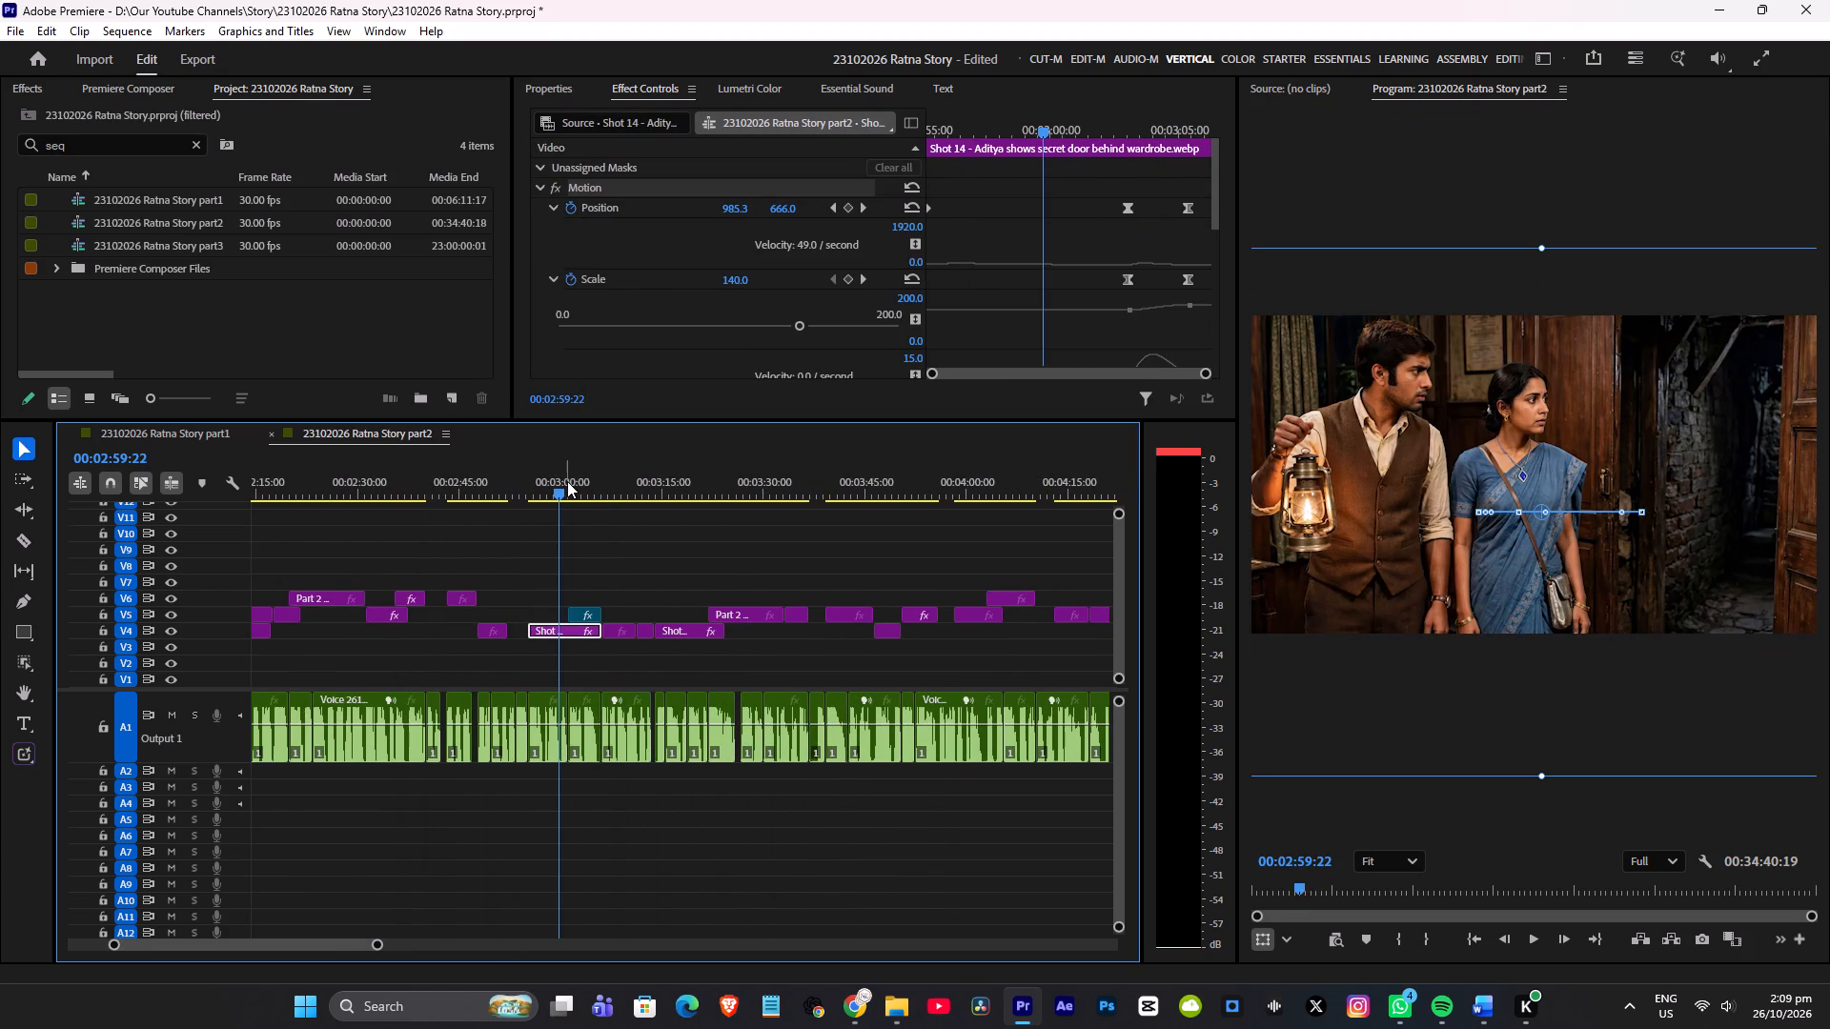
{"action": "left_click_drag", "start_coordinate": [518, 469], "coordinate": [497, 482]}
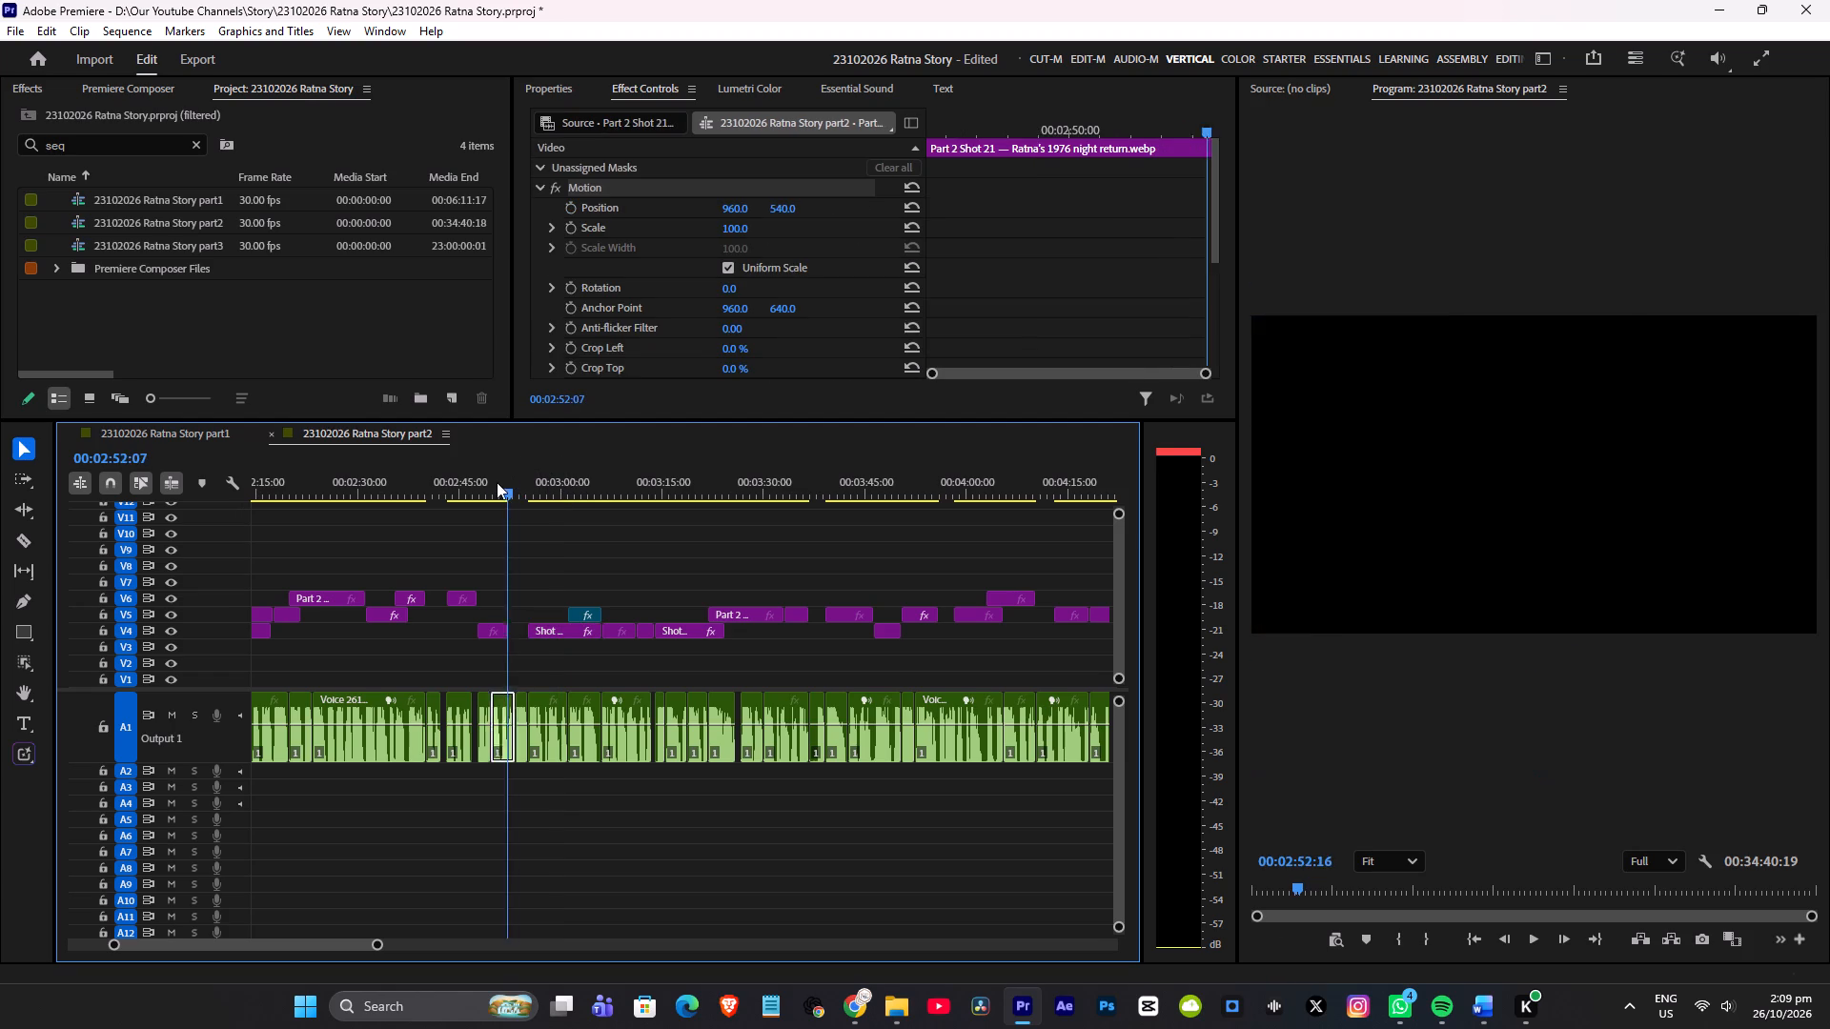
{"action": "left_click_drag", "start_coordinate": [497, 482], "coordinate": [493, 484]}
{"action": "scroll", "coordinate": [516, 506], "scroll_direction": "up", "scroll_amount": 2}
{"action": "left_click", "coordinate": [529, 481]}
{"action": "left_click_drag", "start_coordinate": [496, 475], "coordinate": [426, 499]}
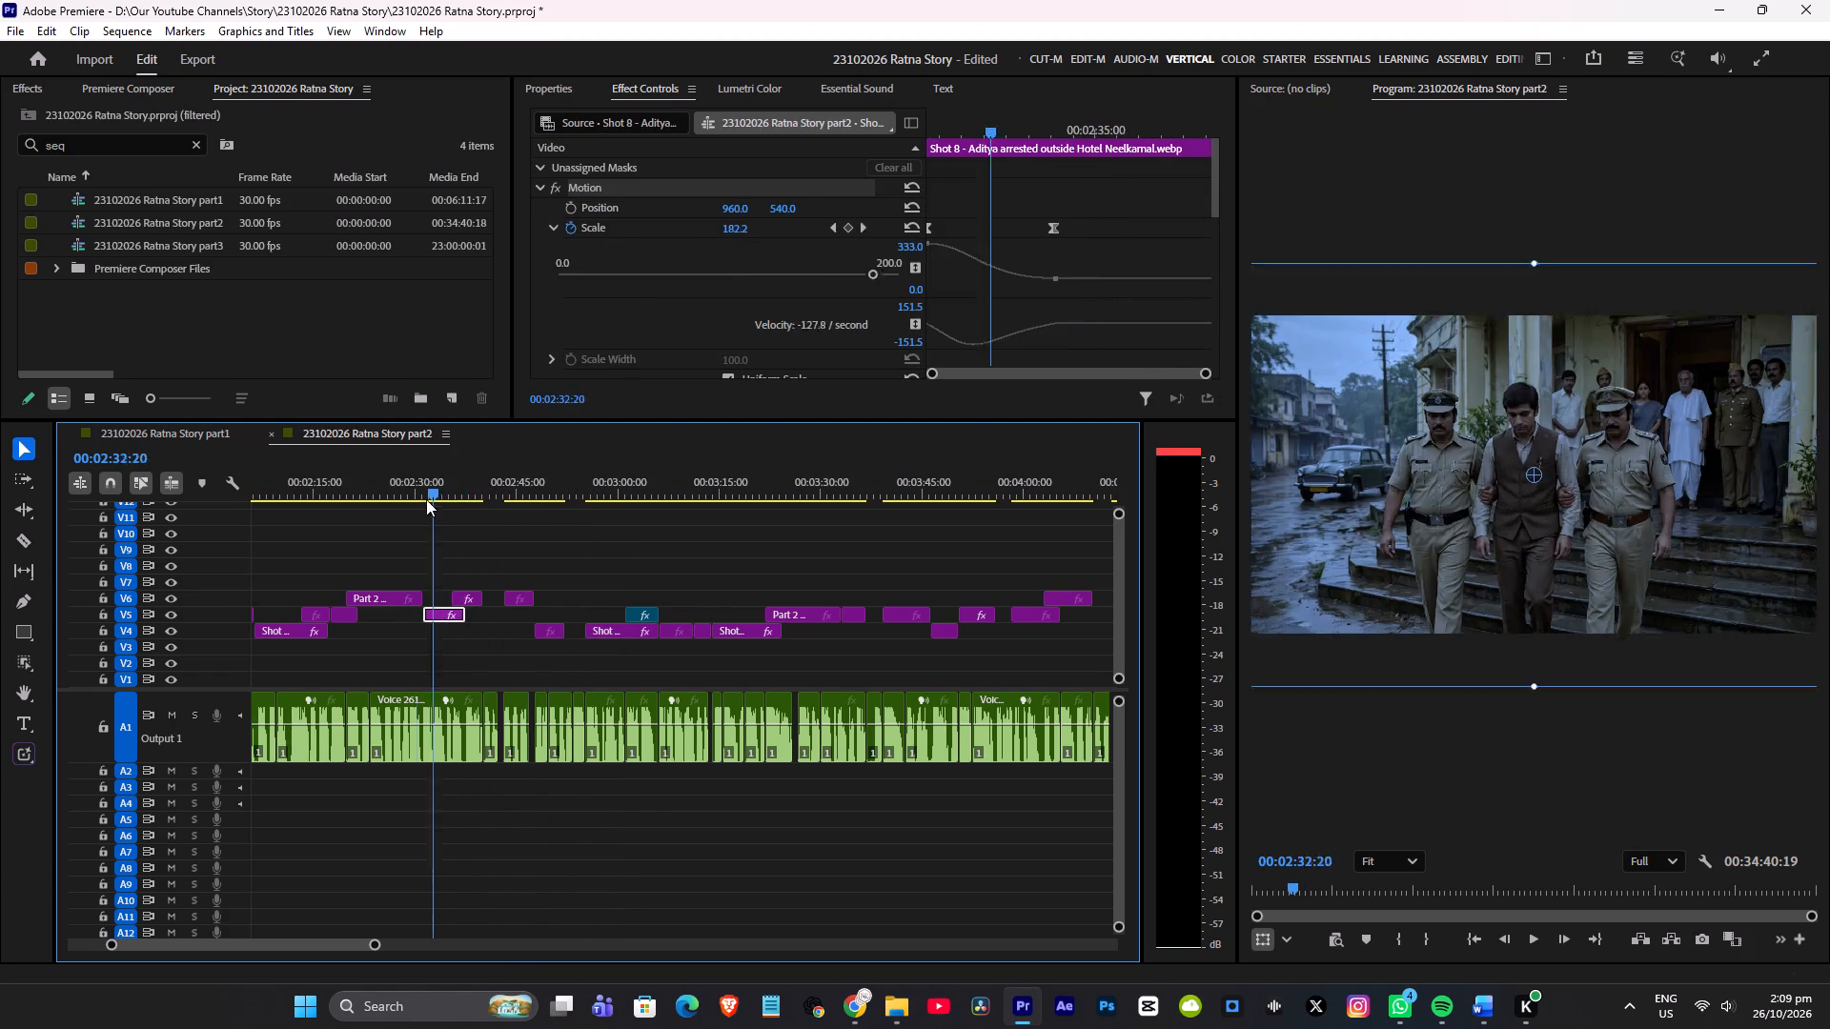
{"action": "left_click_drag", "start_coordinate": [426, 499], "coordinate": [401, 504]}
{"action": "scroll", "coordinate": [450, 531], "scroll_direction": "up", "scroll_amount": 6}
{"action": "left_click_drag", "start_coordinate": [510, 473], "coordinate": [486, 484]}
{"action": "scroll", "coordinate": [533, 525], "scroll_direction": "up", "scroll_amount": 5}
{"action": "left_click", "coordinate": [588, 474]}
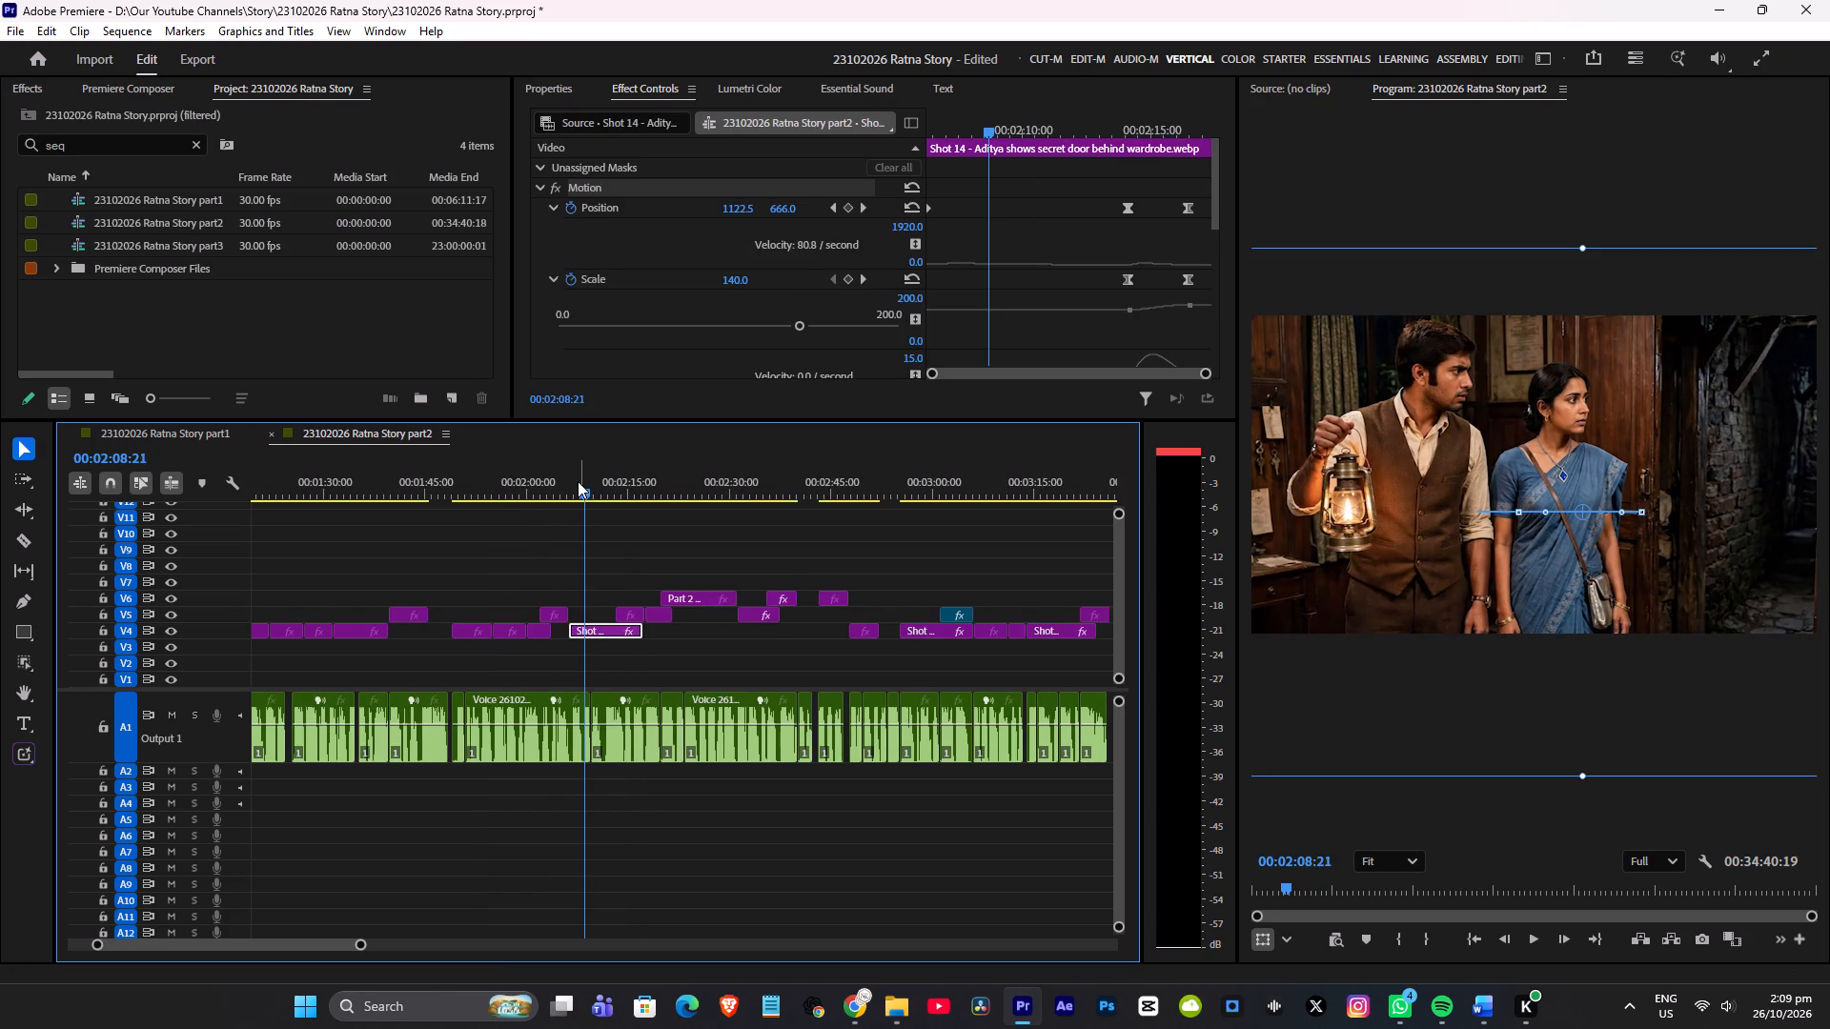
{"action": "left_click_drag", "start_coordinate": [550, 469], "coordinate": [523, 477]}
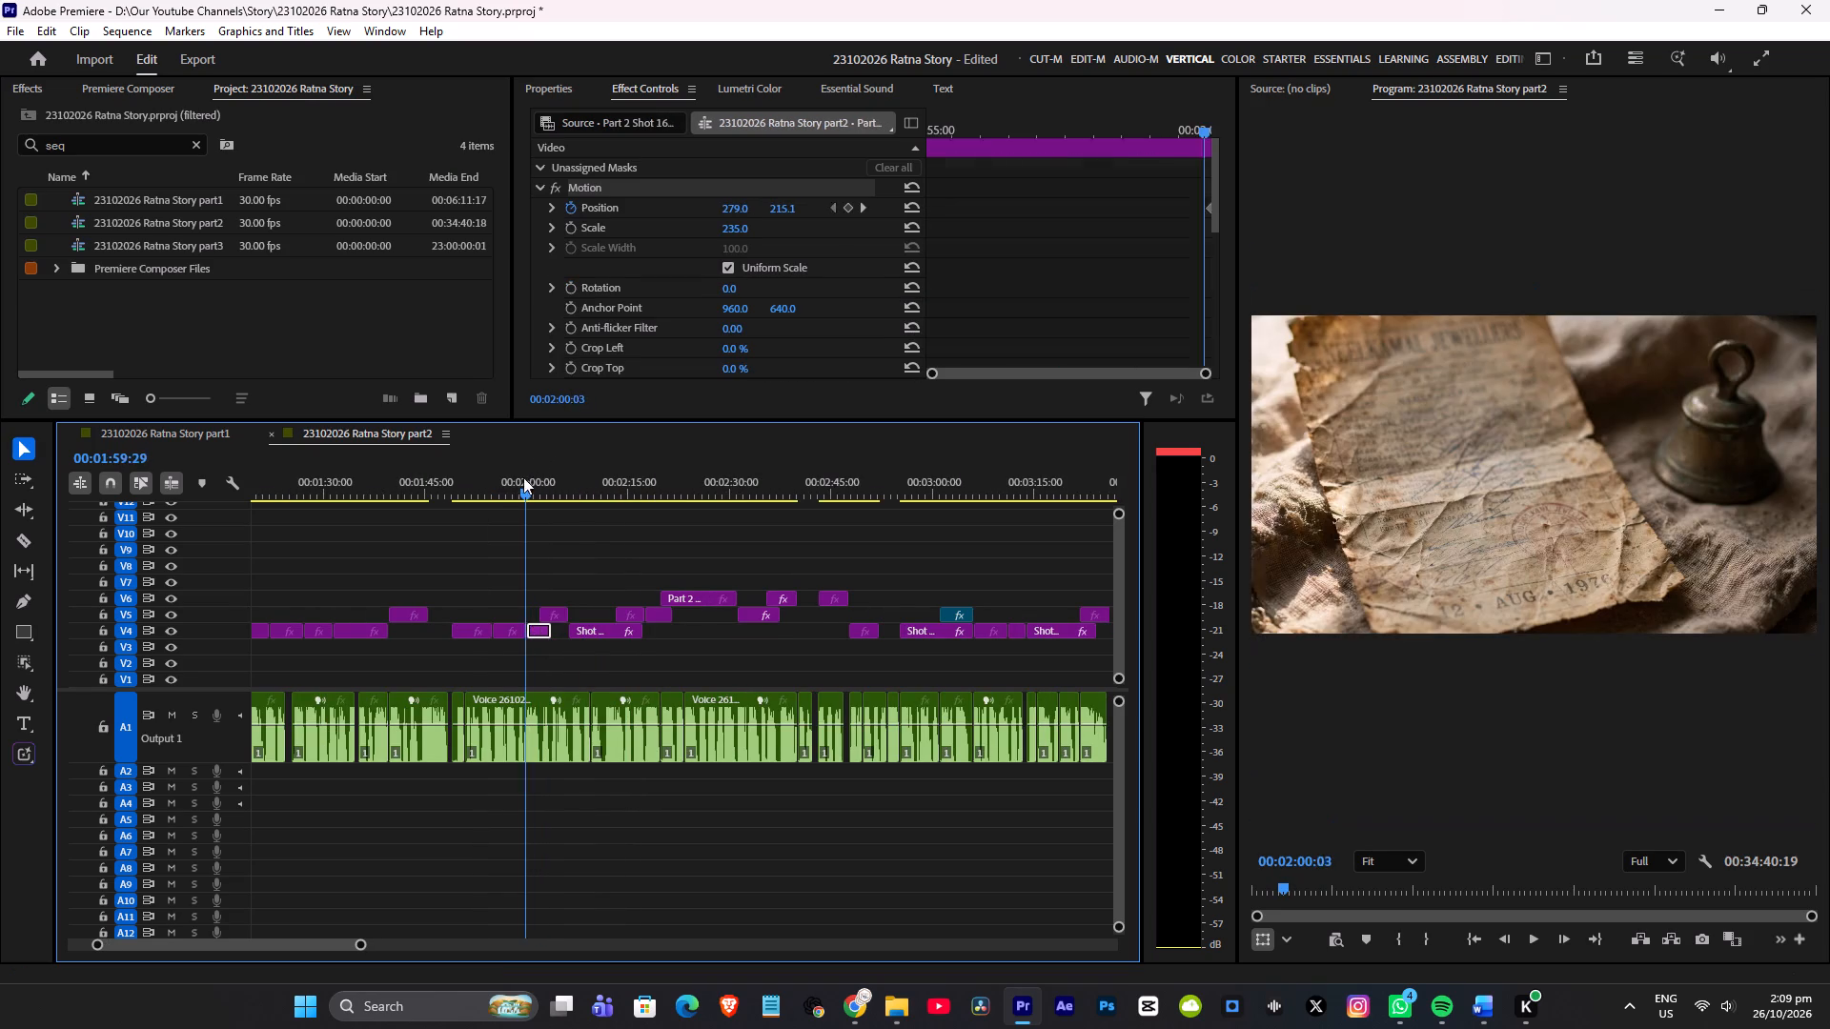
{"action": "left_click_drag", "start_coordinate": [523, 477], "coordinate": [461, 504]}
Scrub back to the wall clock image clip on V4 at about 00:00:16:15 and copy it.
{"action": "scroll", "coordinate": [460, 507], "scroll_direction": "up", "scroll_amount": 5}
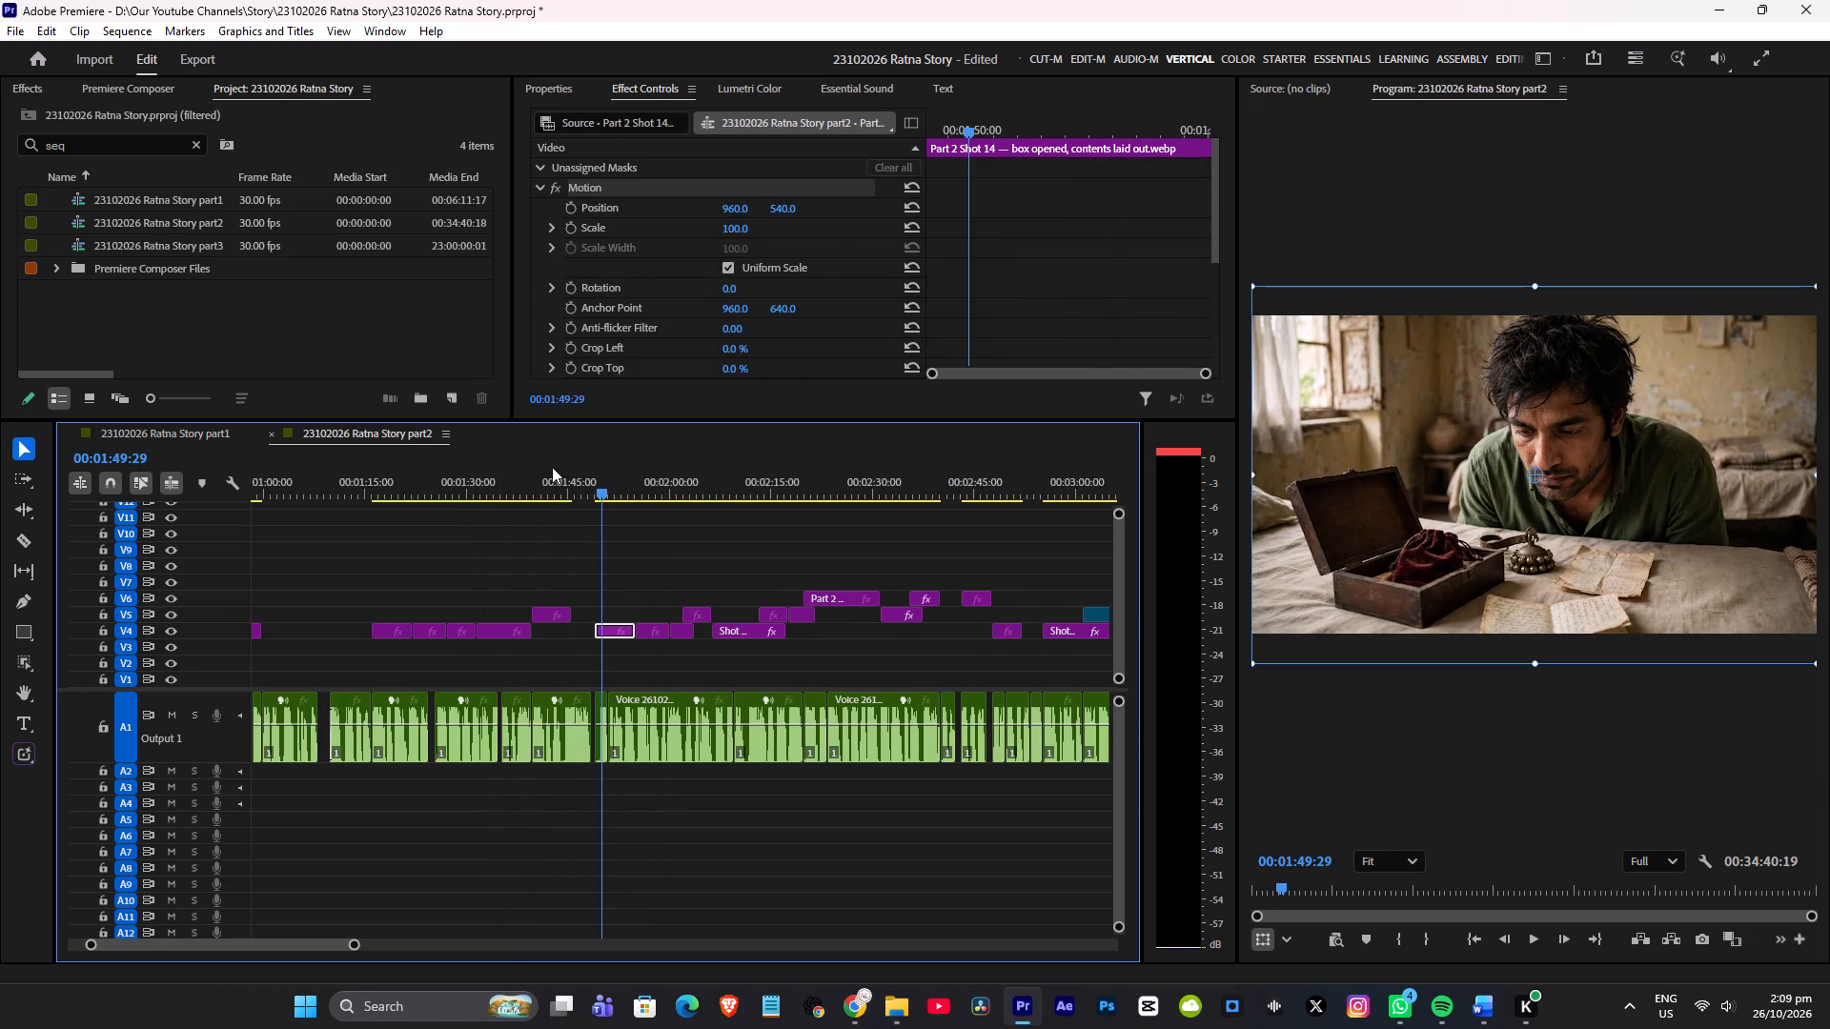
{"action": "left_click", "coordinate": [541, 468]}
{"action": "left_click_drag", "start_coordinate": [511, 474], "coordinate": [439, 501]}
{"action": "scroll", "coordinate": [472, 510], "scroll_direction": "up", "scroll_amount": 7}
{"action": "left_click_drag", "start_coordinate": [578, 476], "coordinate": [586, 476]}
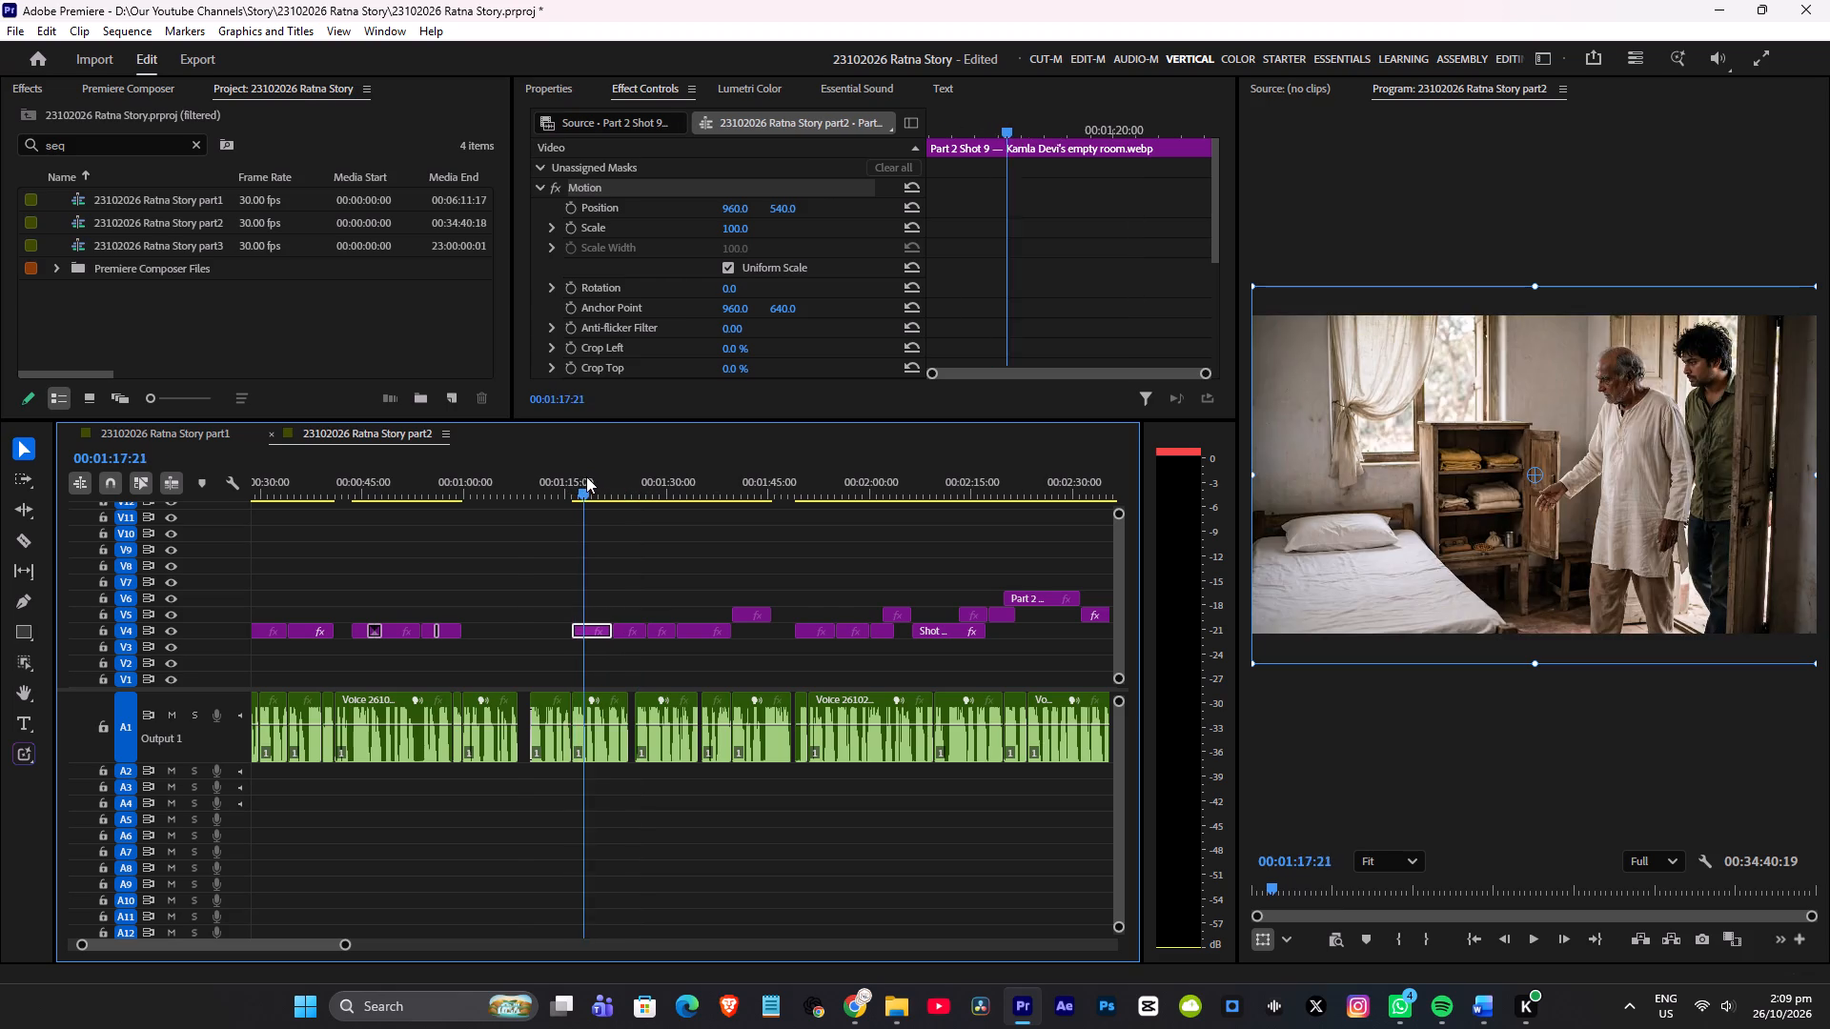
{"action": "left_click_drag", "start_coordinate": [586, 476], "coordinate": [423, 502]}
{"action": "scroll", "coordinate": [501, 517], "scroll_direction": "up", "scroll_amount": 6}
{"action": "left_click_drag", "start_coordinate": [549, 487], "coordinate": [510, 494]}
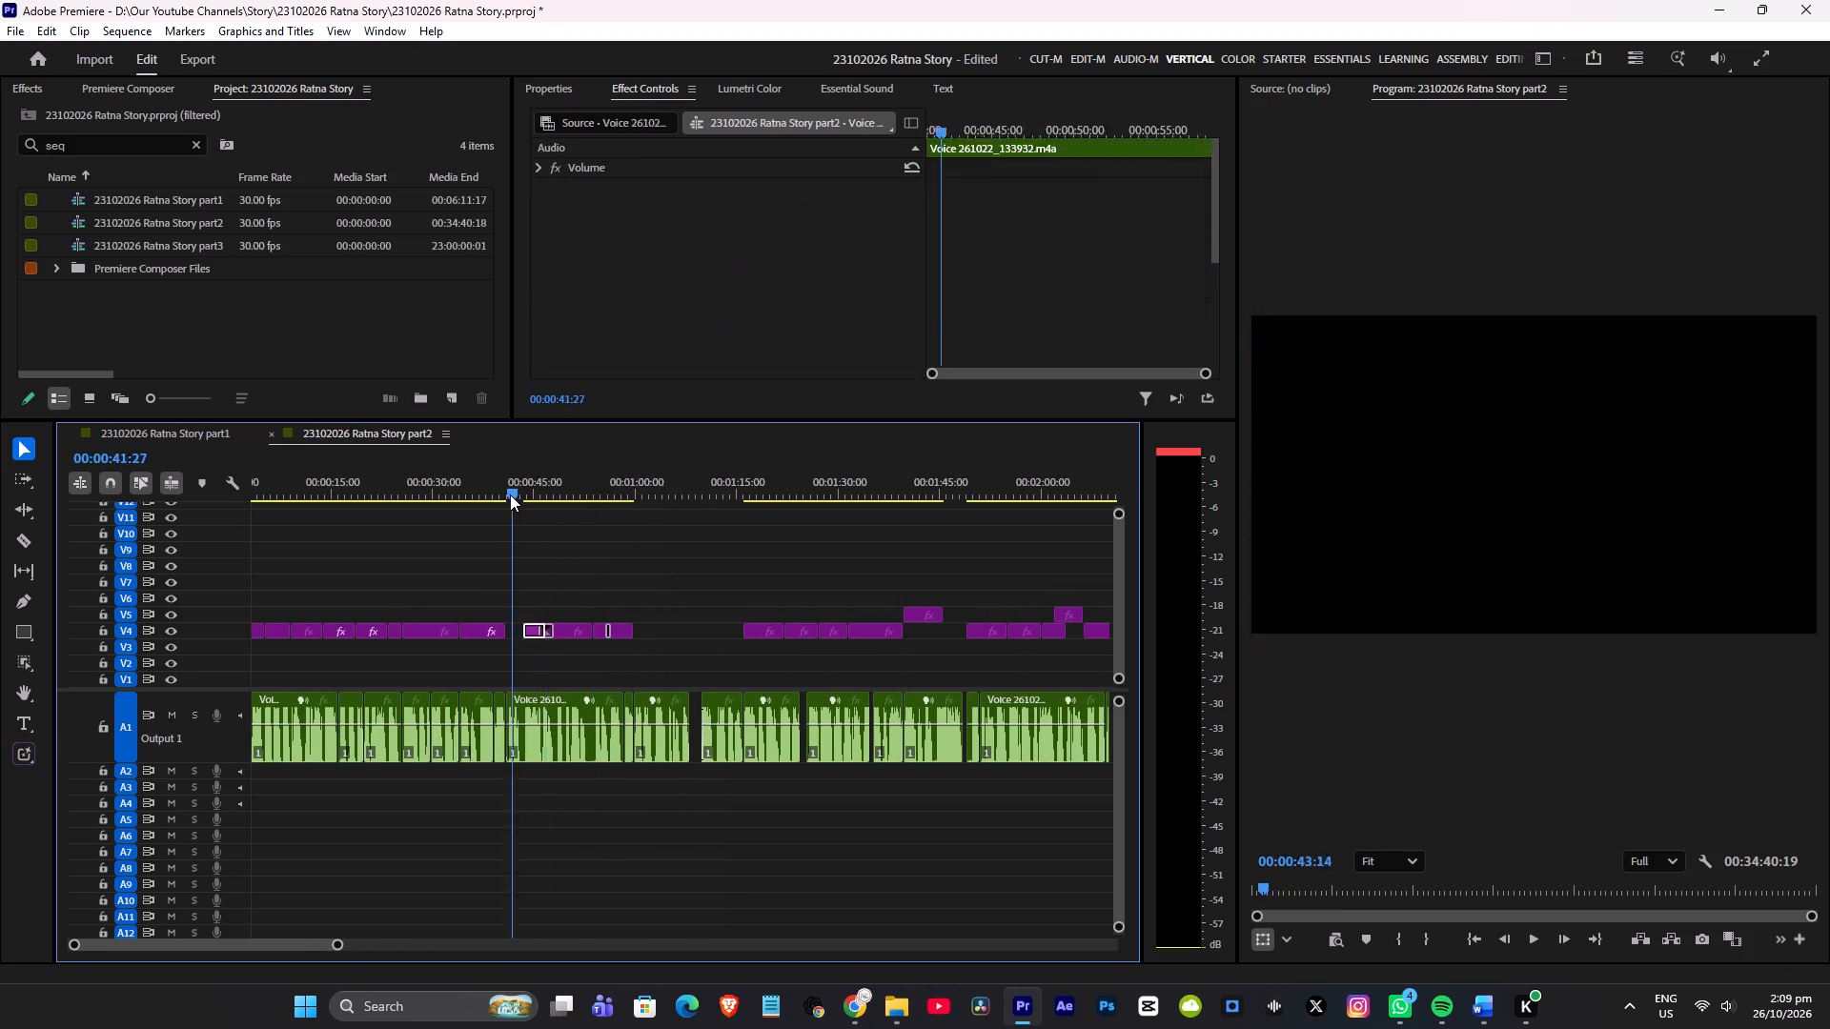
{"action": "left_click_drag", "start_coordinate": [510, 494], "coordinate": [494, 502]}
{"action": "scroll", "coordinate": [523, 514], "scroll_direction": "up", "scroll_amount": 5}
{"action": "left_click", "coordinate": [464, 478]}
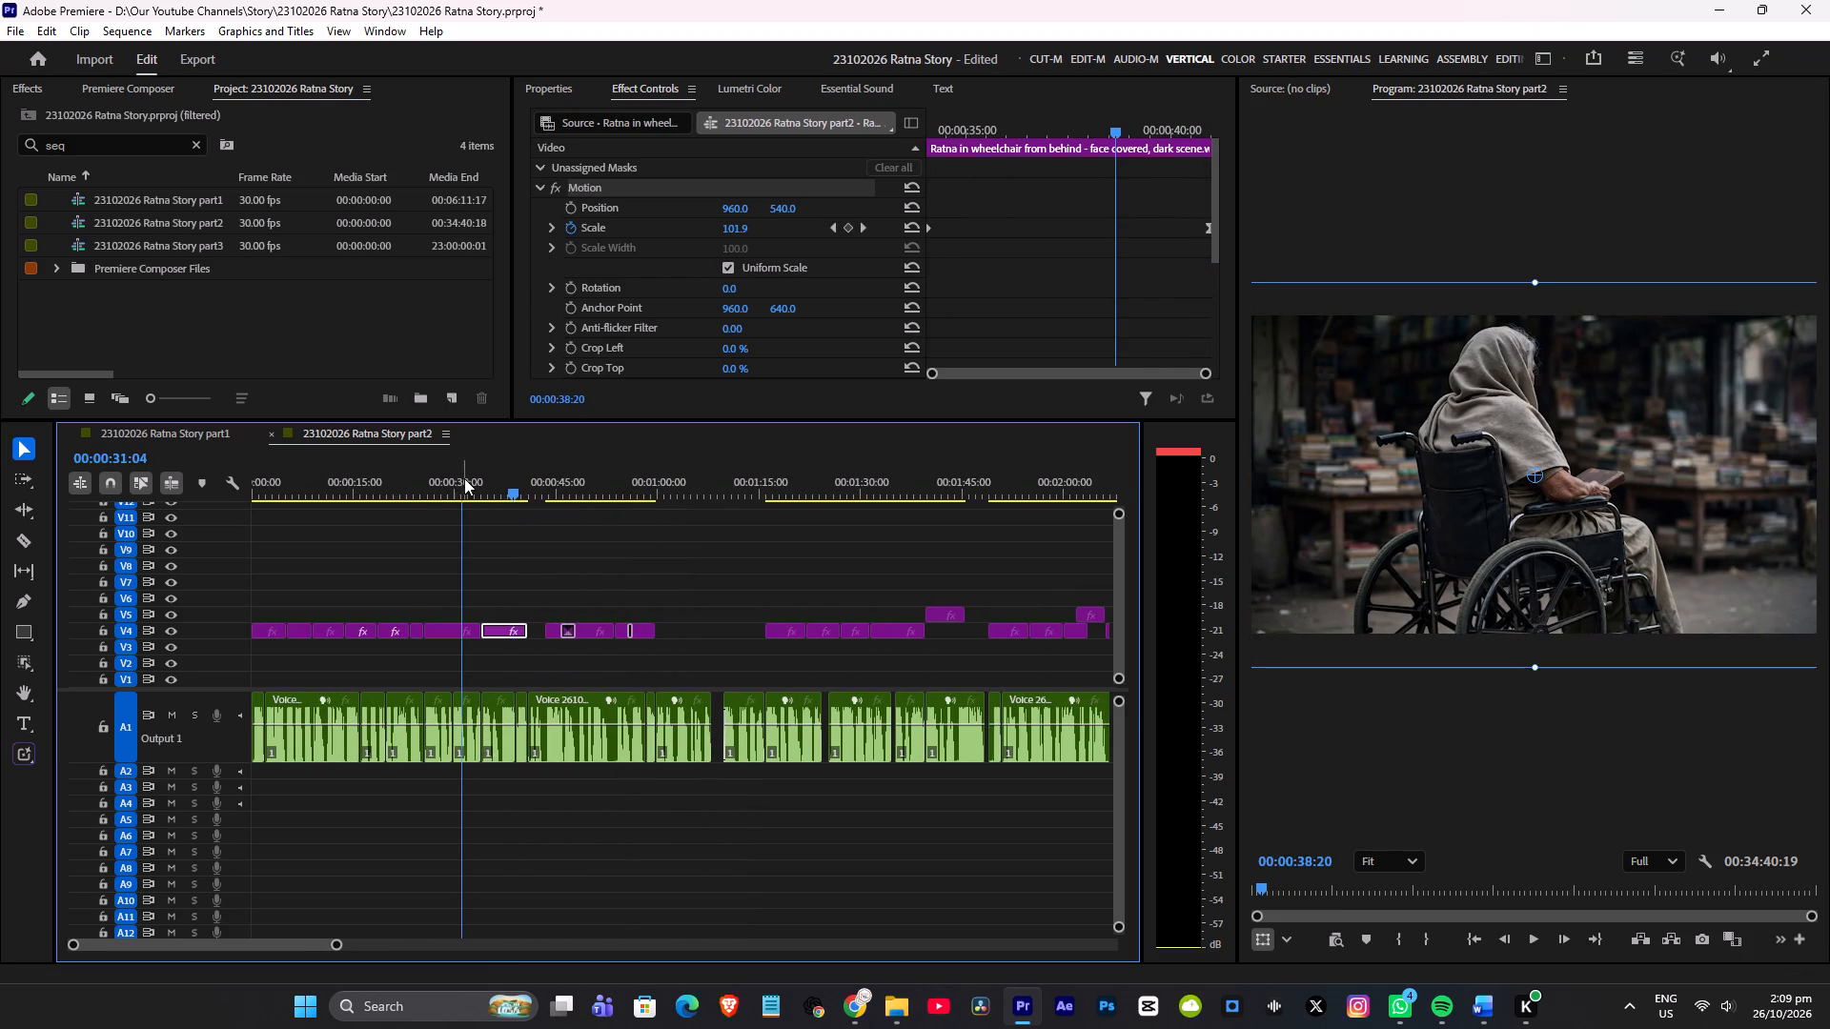
{"action": "left_click_drag", "start_coordinate": [423, 482], "coordinate": [393, 496]}
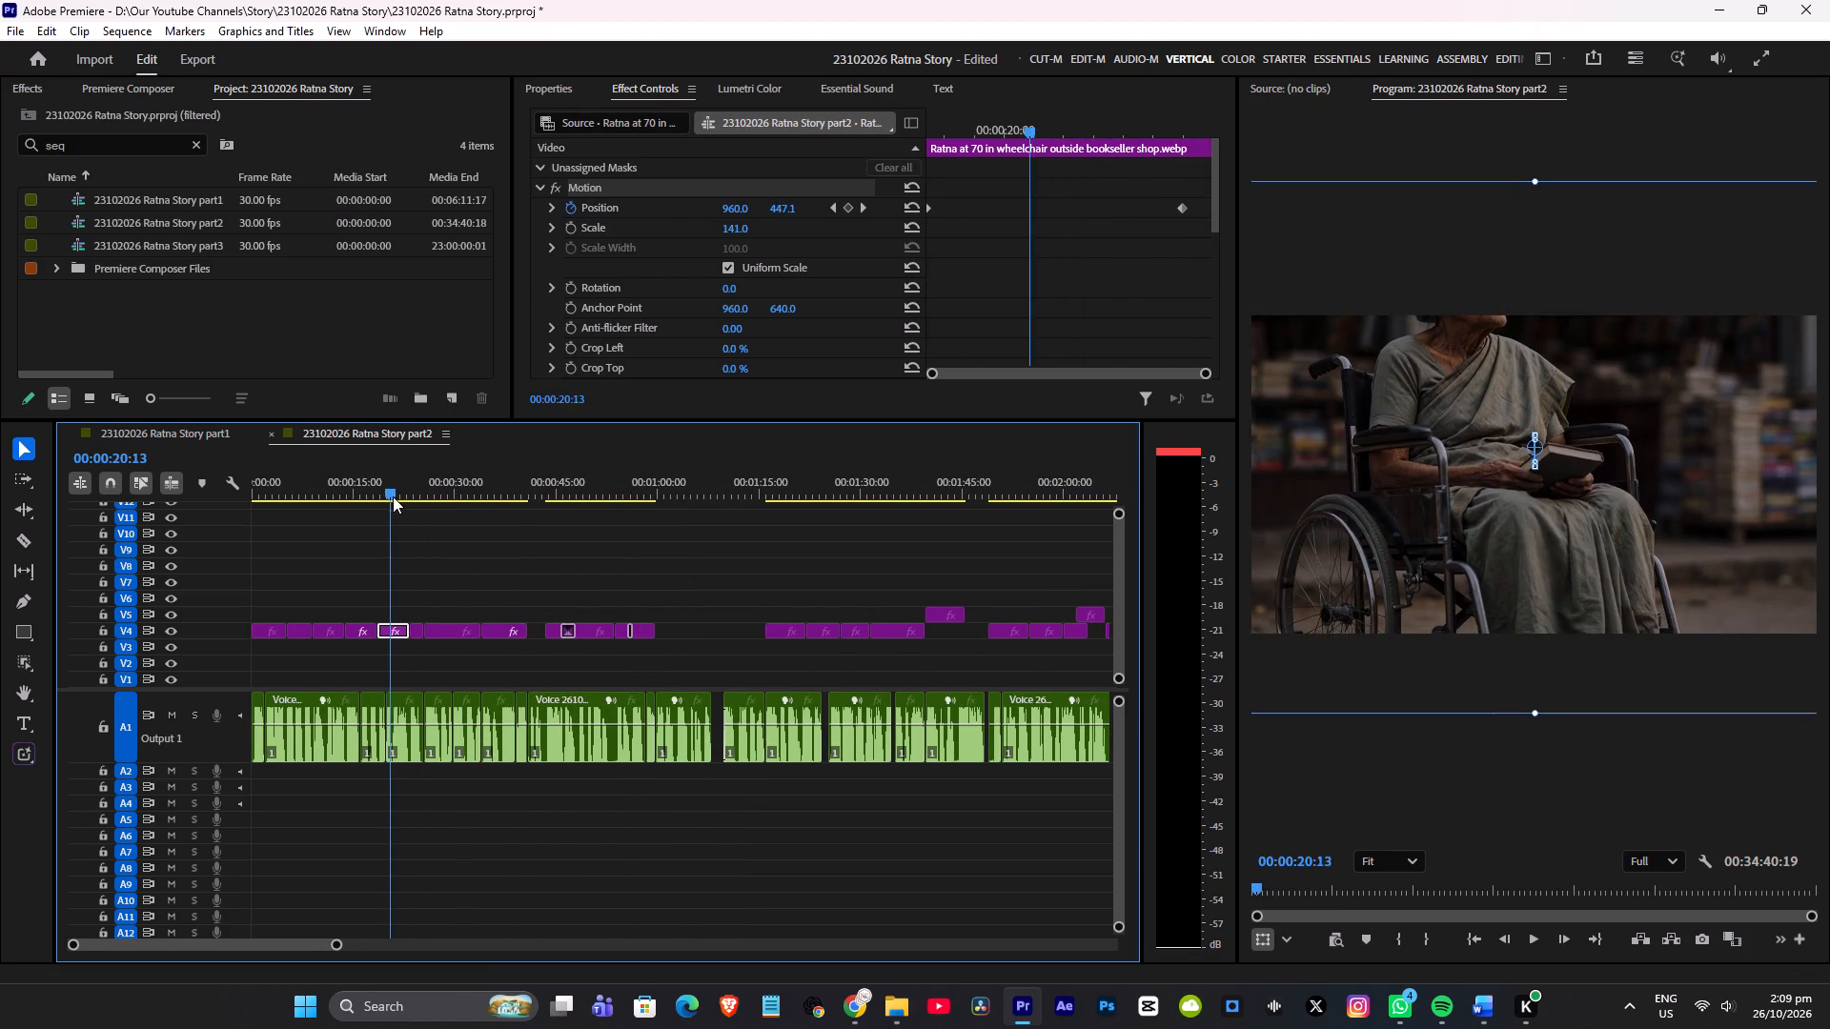
{"action": "left_click_drag", "start_coordinate": [393, 496], "coordinate": [366, 509]}
{"action": "key", "text": "ctrl+c"}
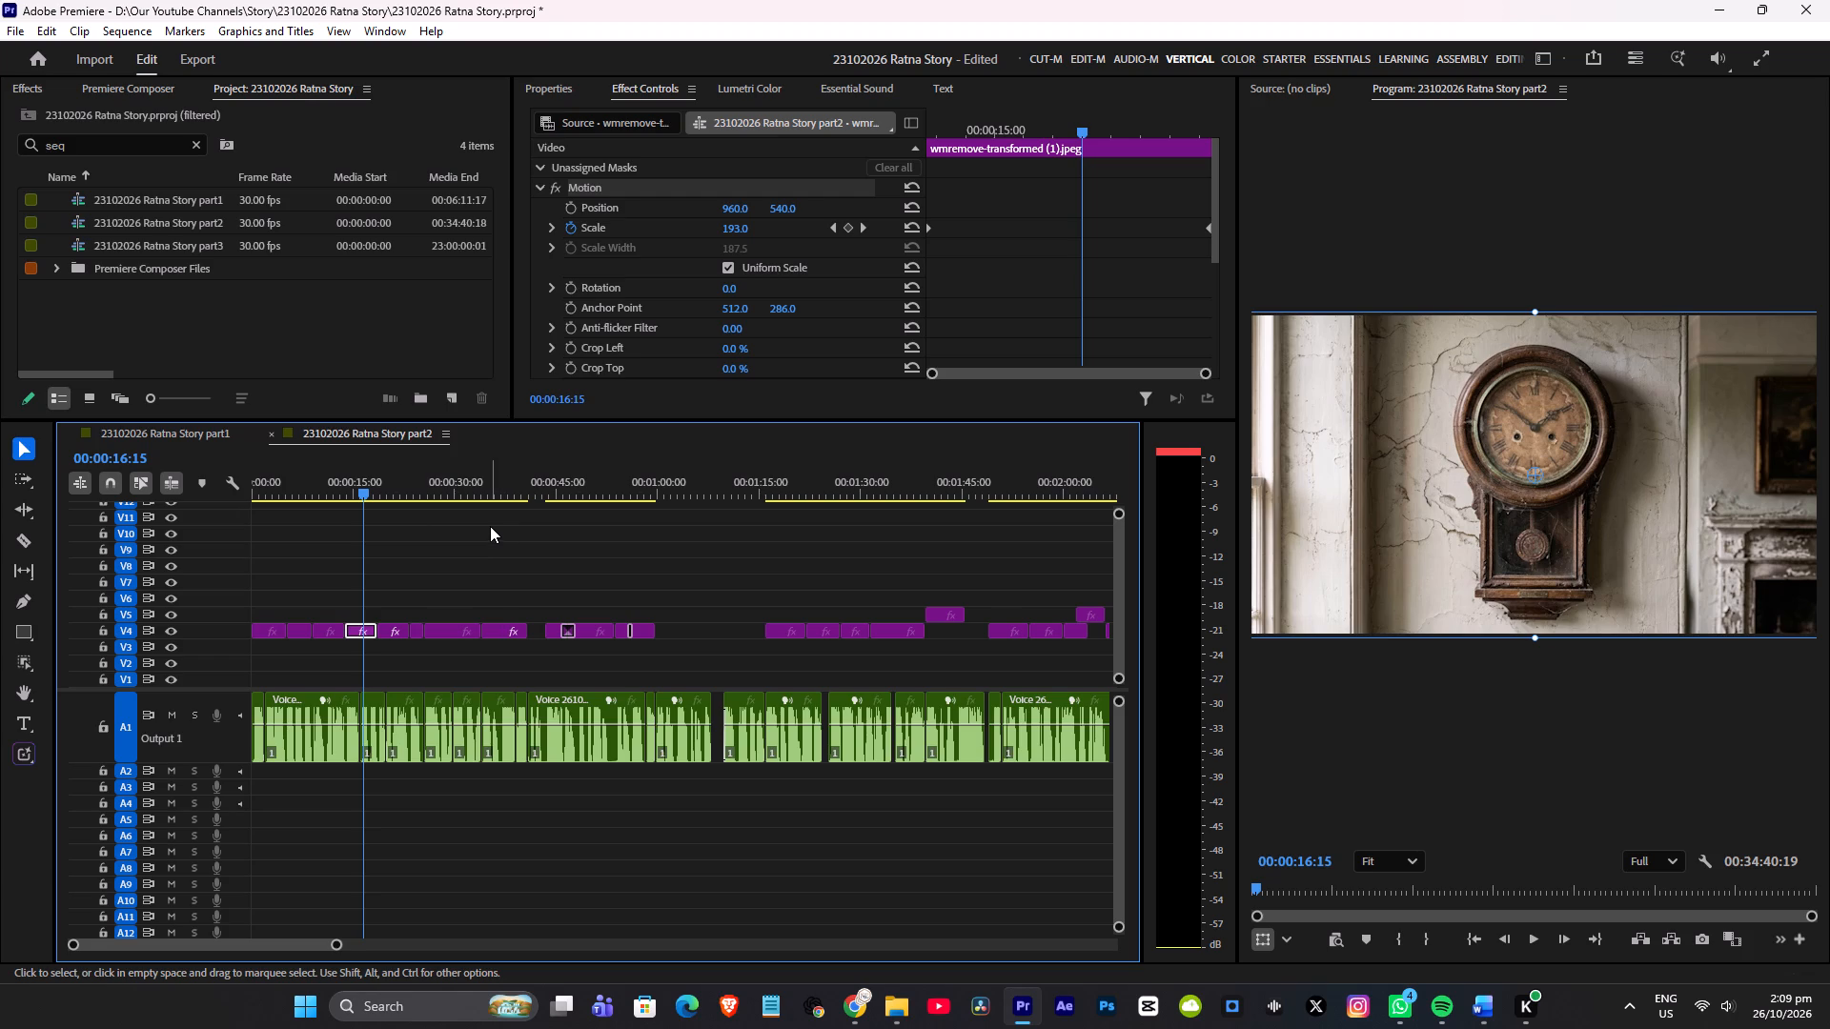
Return to the aakhri-kahani-video clip in part2 and listen to the narration from about 00:04:59 to 00:05:04.
{"action": "scroll", "coordinate": [483, 572], "scroll_direction": "down", "scroll_amount": 20}
{"action": "scroll", "coordinate": [483, 572], "scroll_direction": "down", "scroll_amount": 8}
{"action": "scroll", "coordinate": [552, 594], "scroll_direction": "up", "scroll_amount": 3}
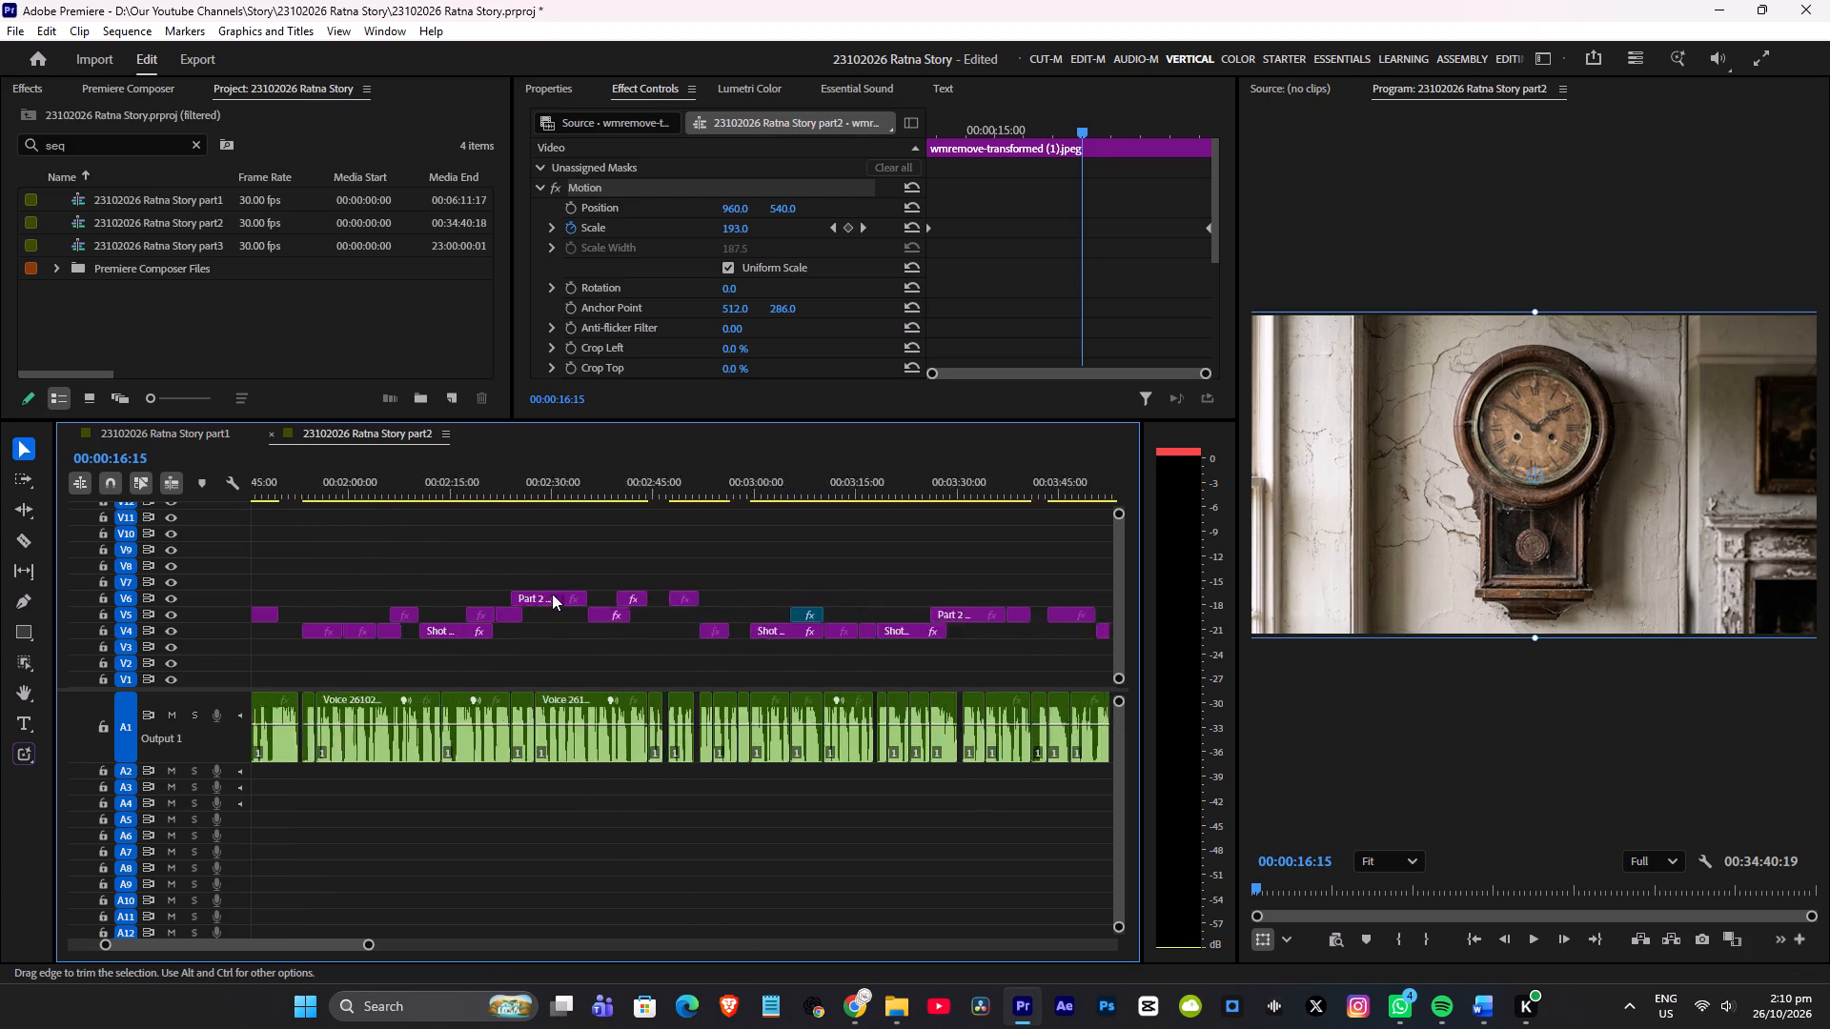
{"action": "scroll", "coordinate": [552, 594], "scroll_direction": "up", "scroll_amount": 12}
{"action": "scroll", "coordinate": [558, 584], "scroll_direction": "down", "scroll_amount": 8, "text": "alt"}
{"action": "scroll", "coordinate": [591, 579], "scroll_direction": "down", "scroll_amount": 12}
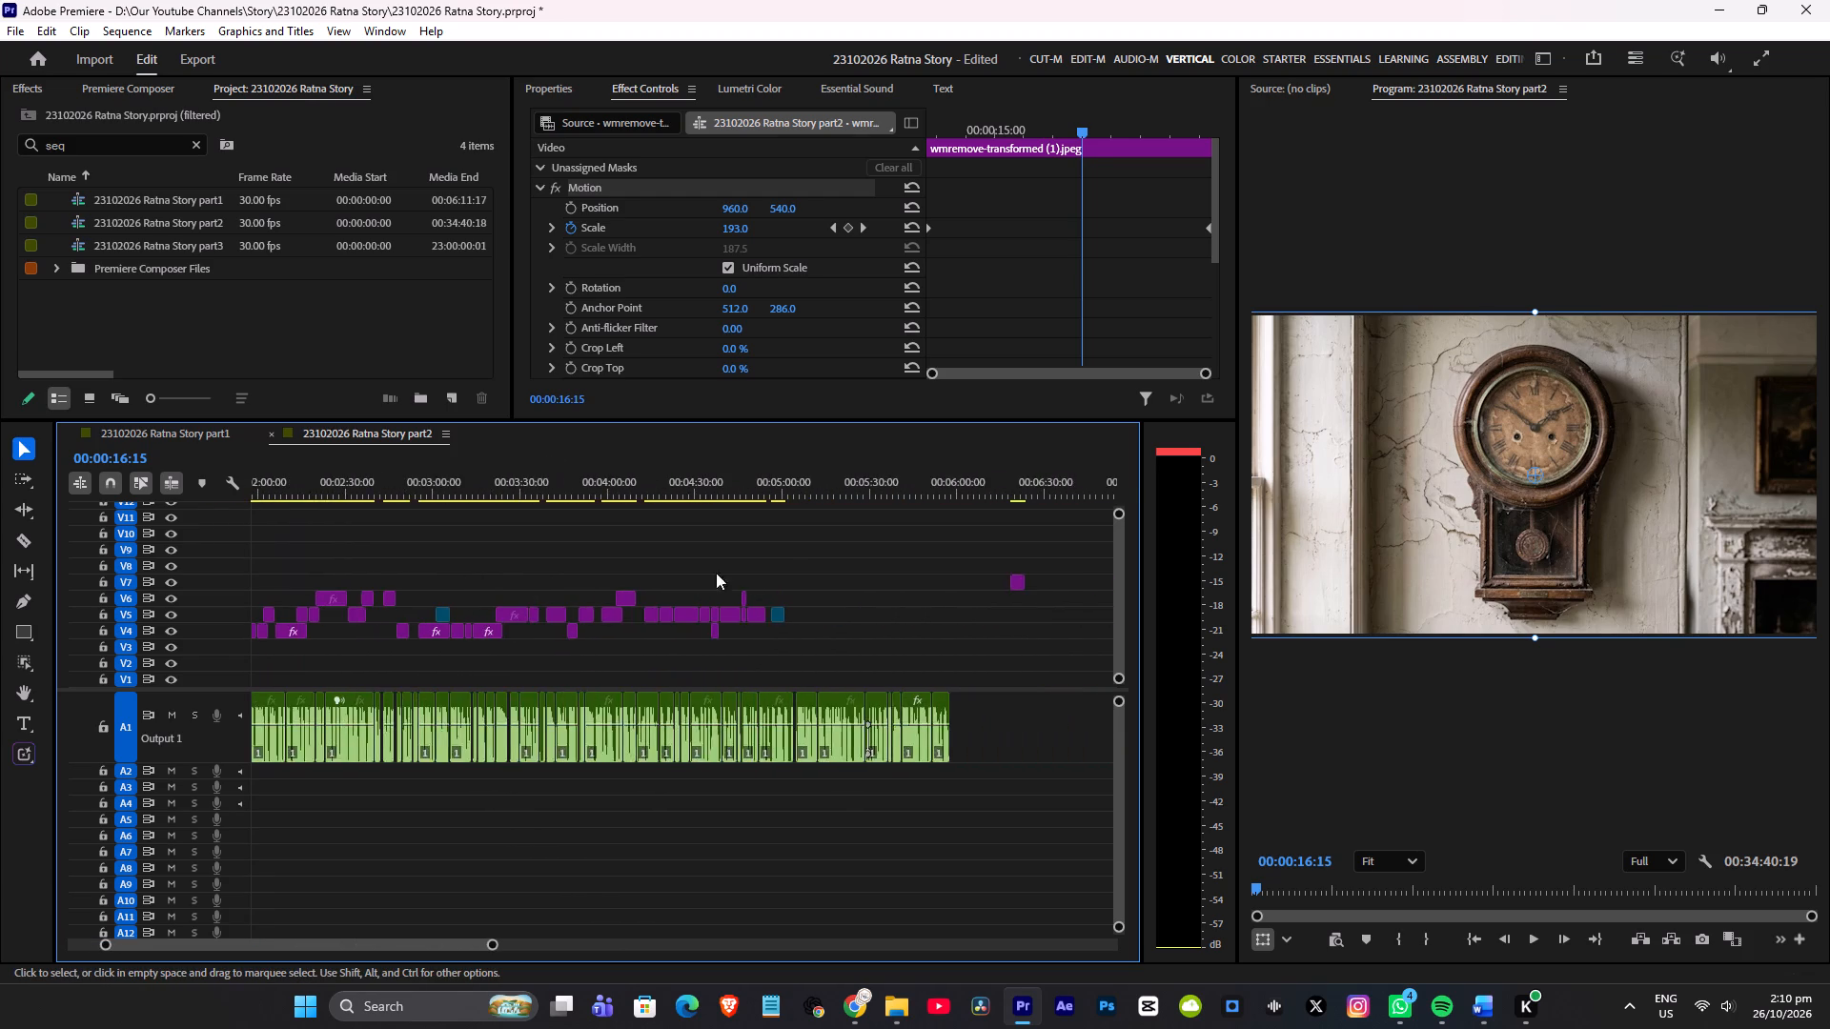
{"action": "scroll", "coordinate": [788, 562], "scroll_direction": "up", "scroll_amount": 15, "text": "alt"}
{"action": "left_click", "coordinate": [771, 487]}
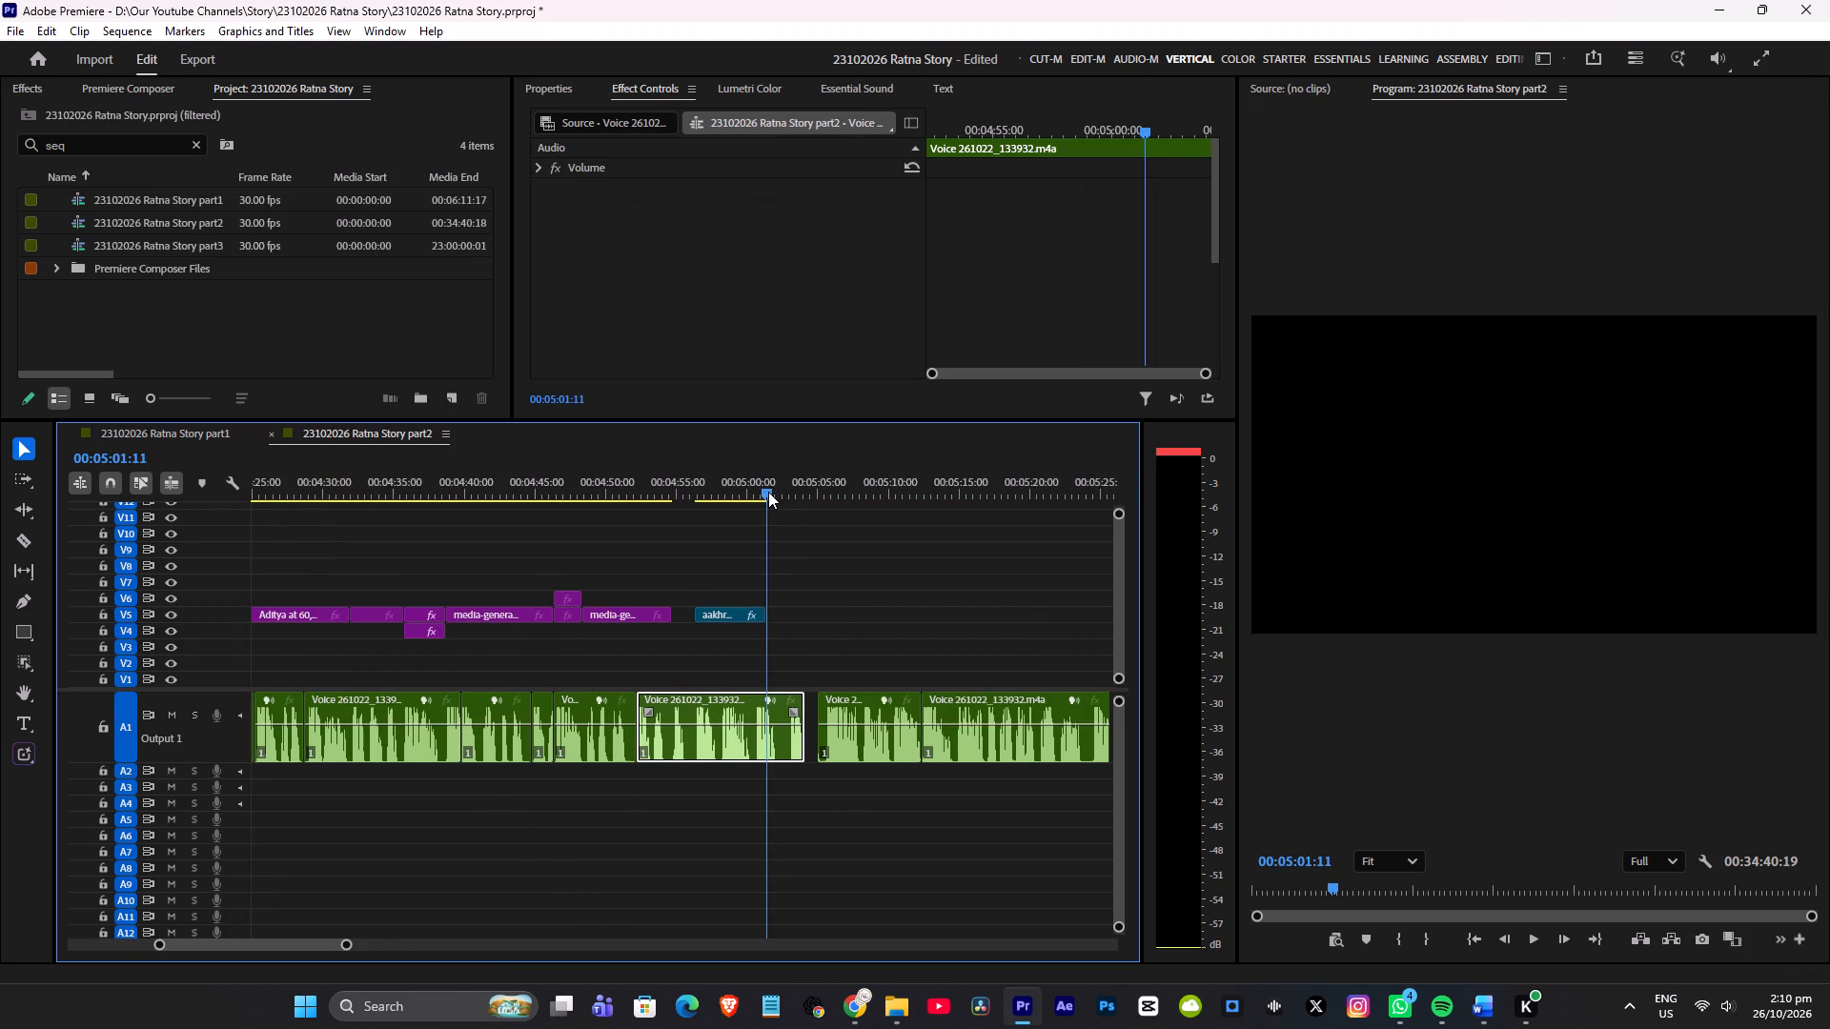
{"action": "key", "text": "space"}
{"action": "scroll", "coordinate": [888, 566], "scroll_direction": "up", "scroll_amount": 6, "text": "alt"}
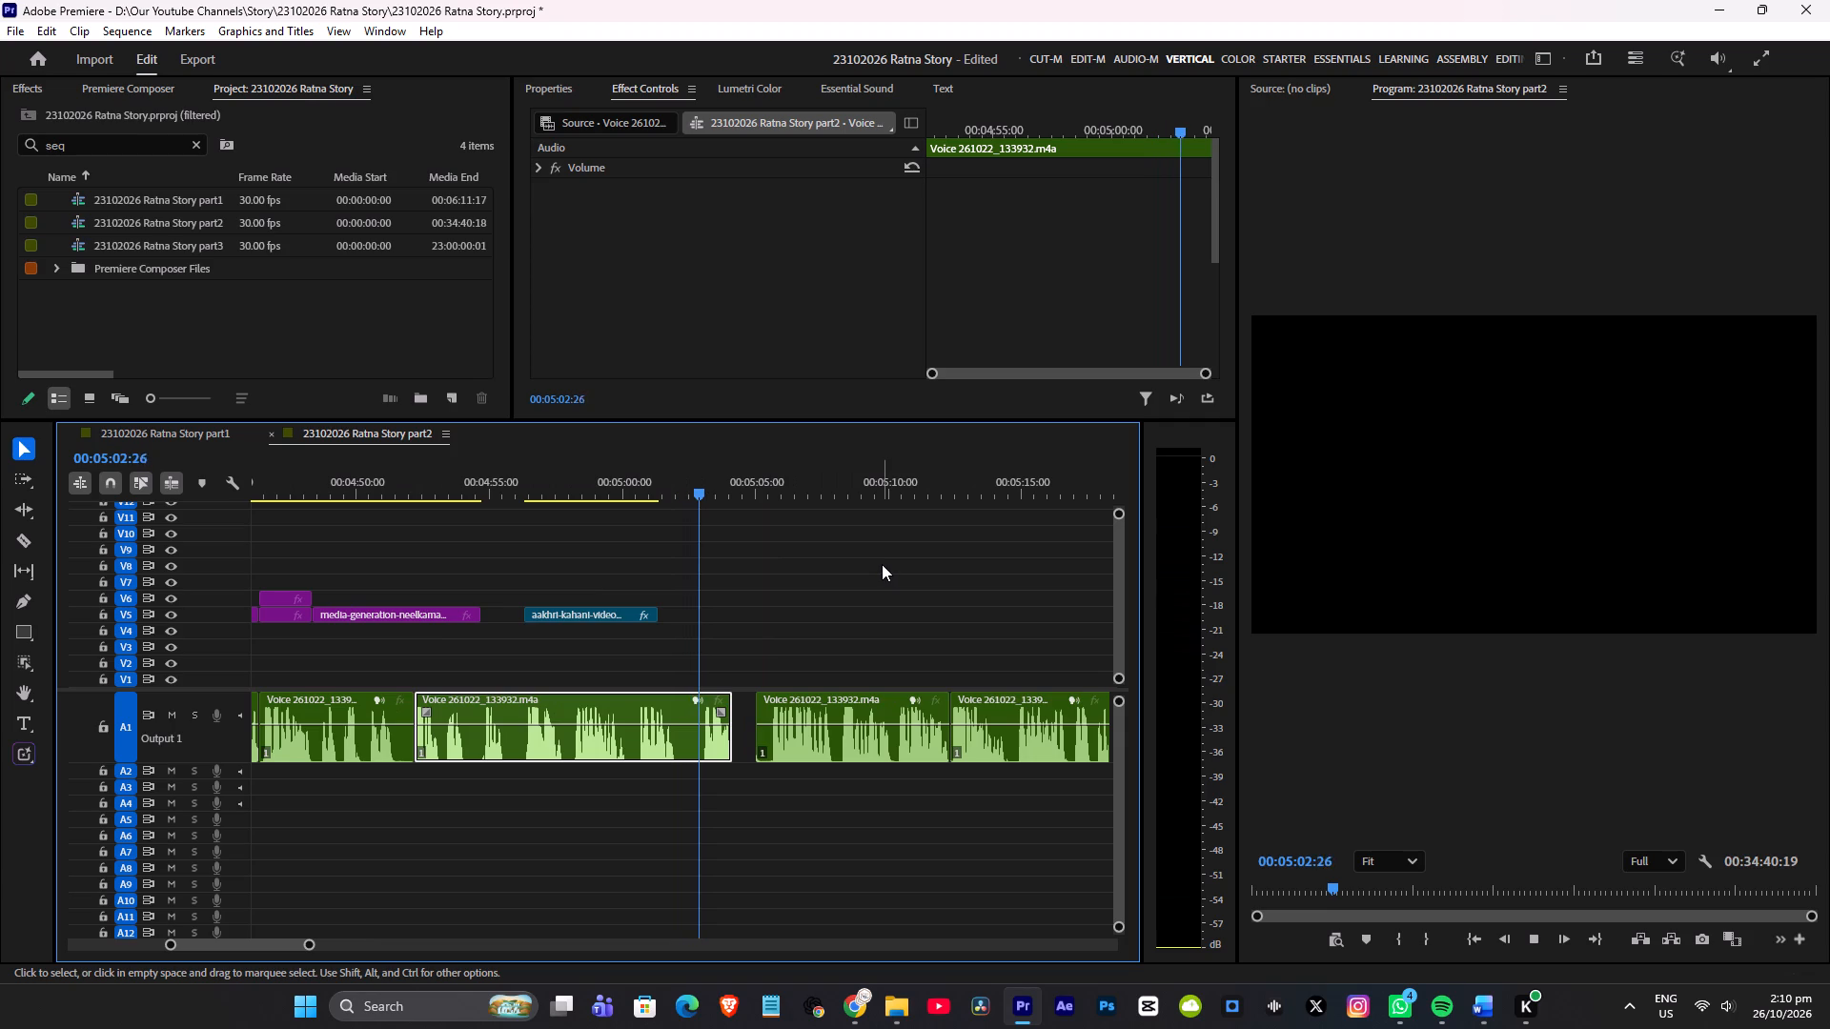
{"action": "key", "text": "space"}
{"action": "left_click", "coordinate": [621, 479]}
{"action": "key", "text": "space"}
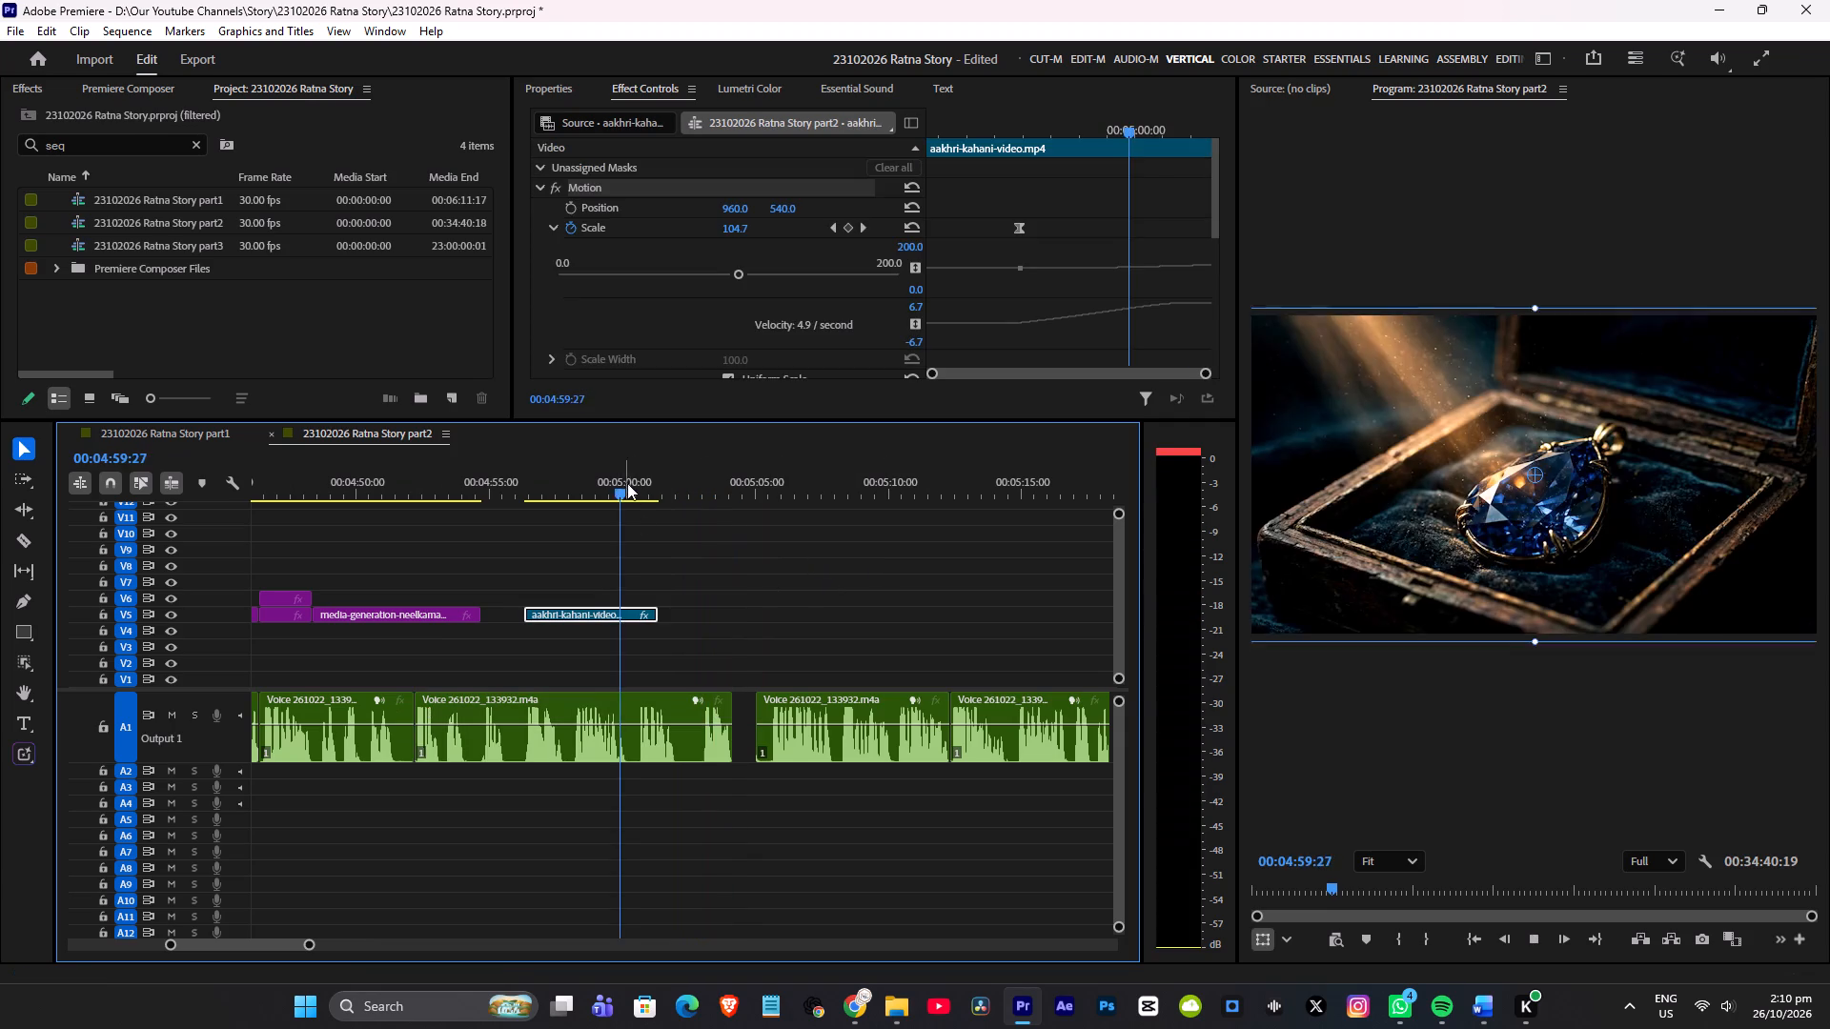
{"action": "scroll", "coordinate": [738, 562], "scroll_direction": "up", "scroll_amount": 3, "text": "alt"}
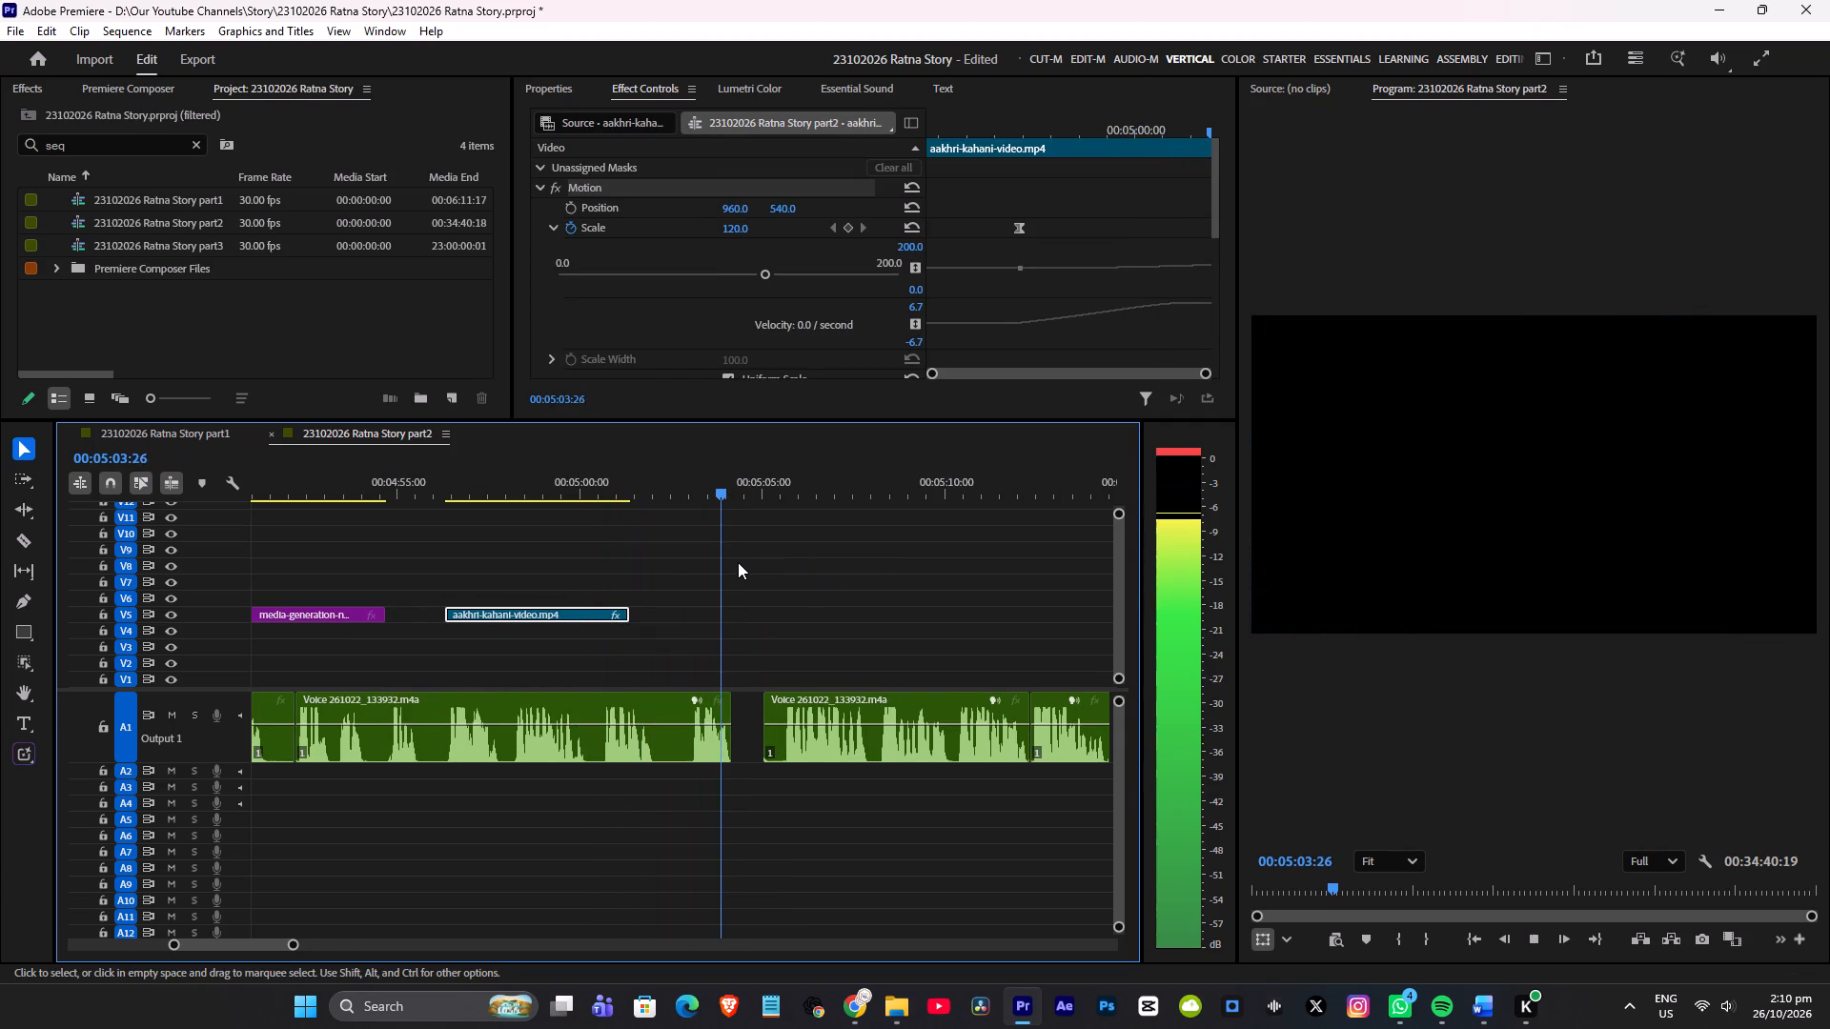
{"action": "key", "text": "space"}
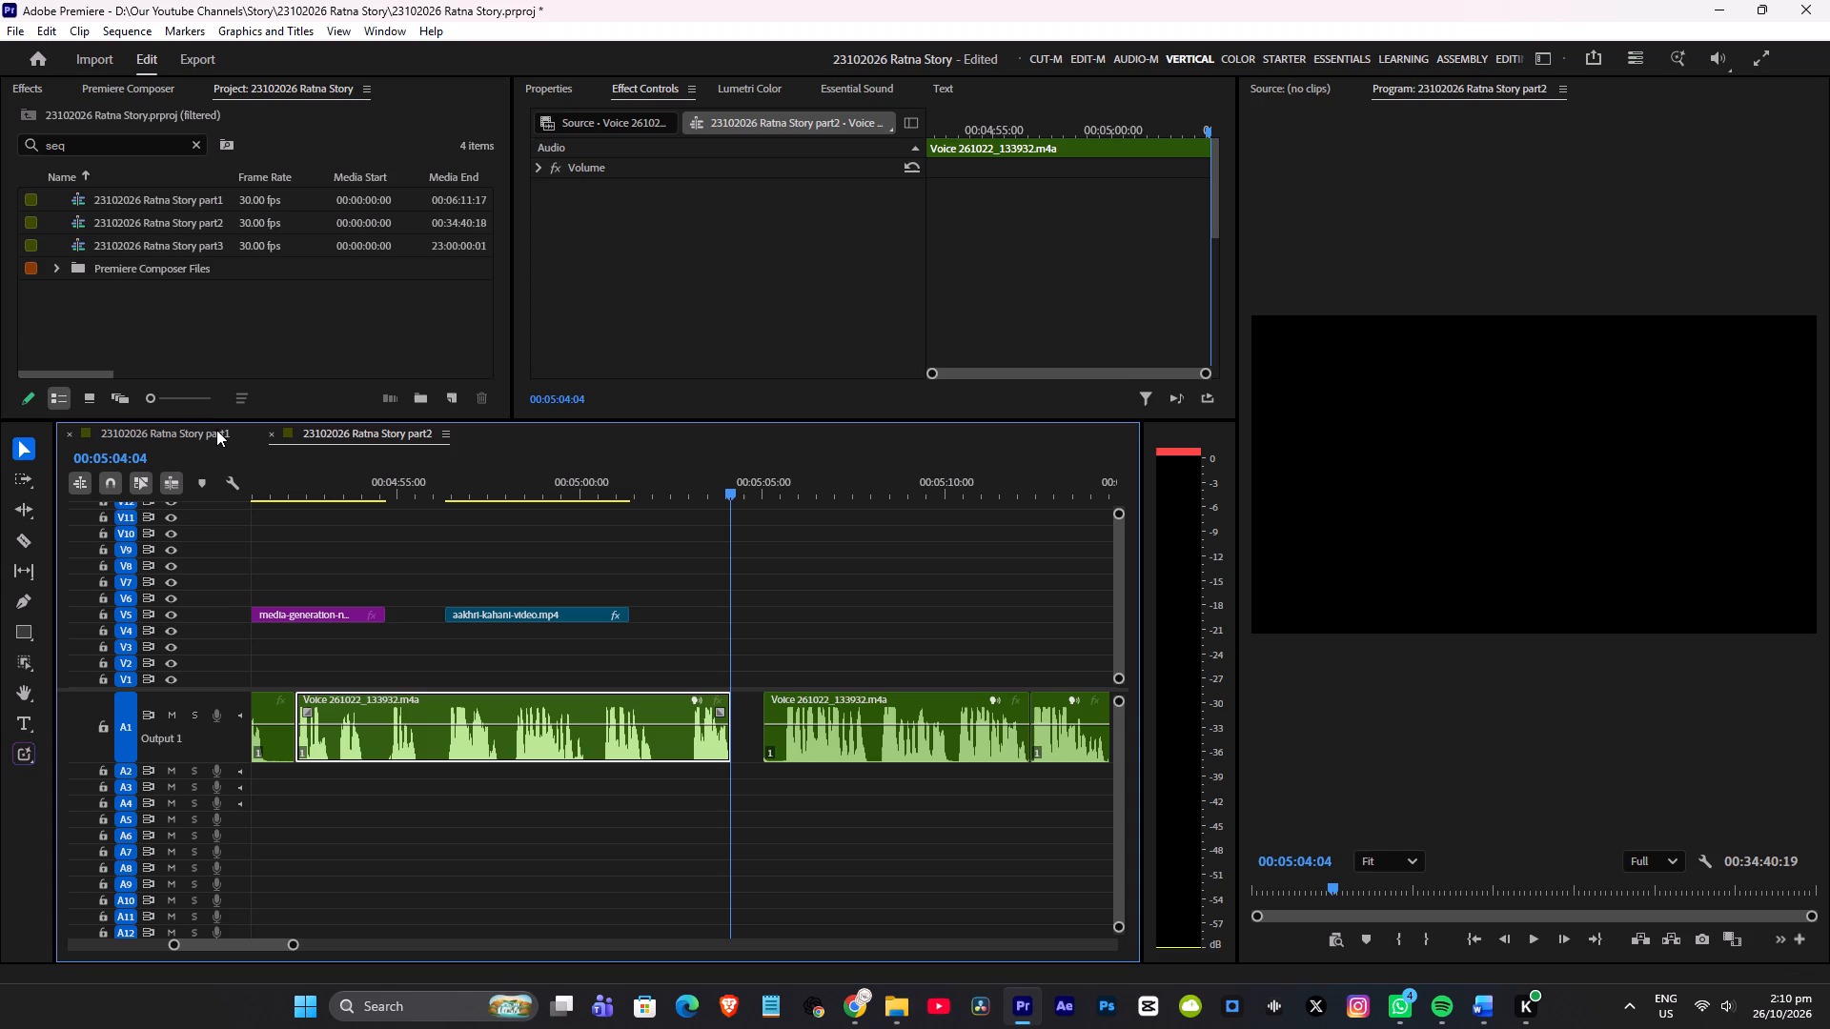
Examine the hooded figure in the rain at about 00:00:13 to 00:00:14 in the part1 sequence as a possible shot to reuse.
{"action": "left_click", "coordinate": [216, 434]}
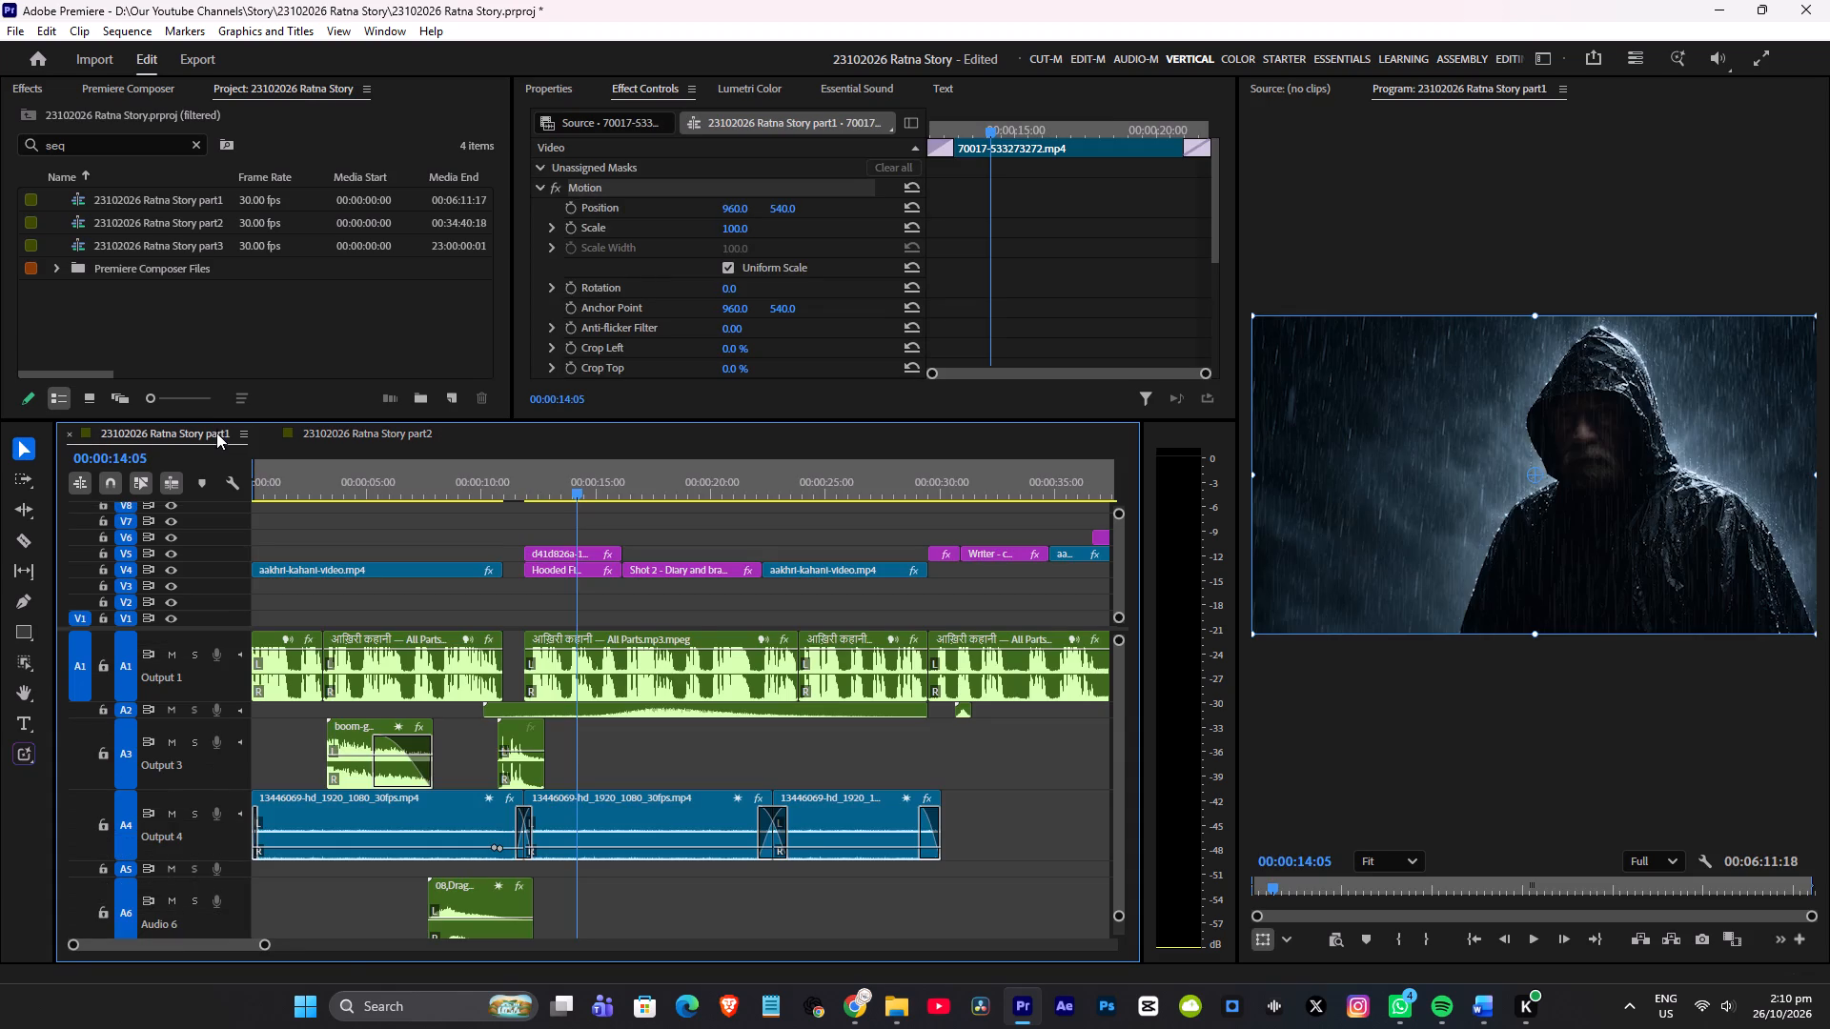
{"action": "scroll", "coordinate": [612, 532], "scroll_direction": "down", "scroll_amount": 4, "text": "alt"}
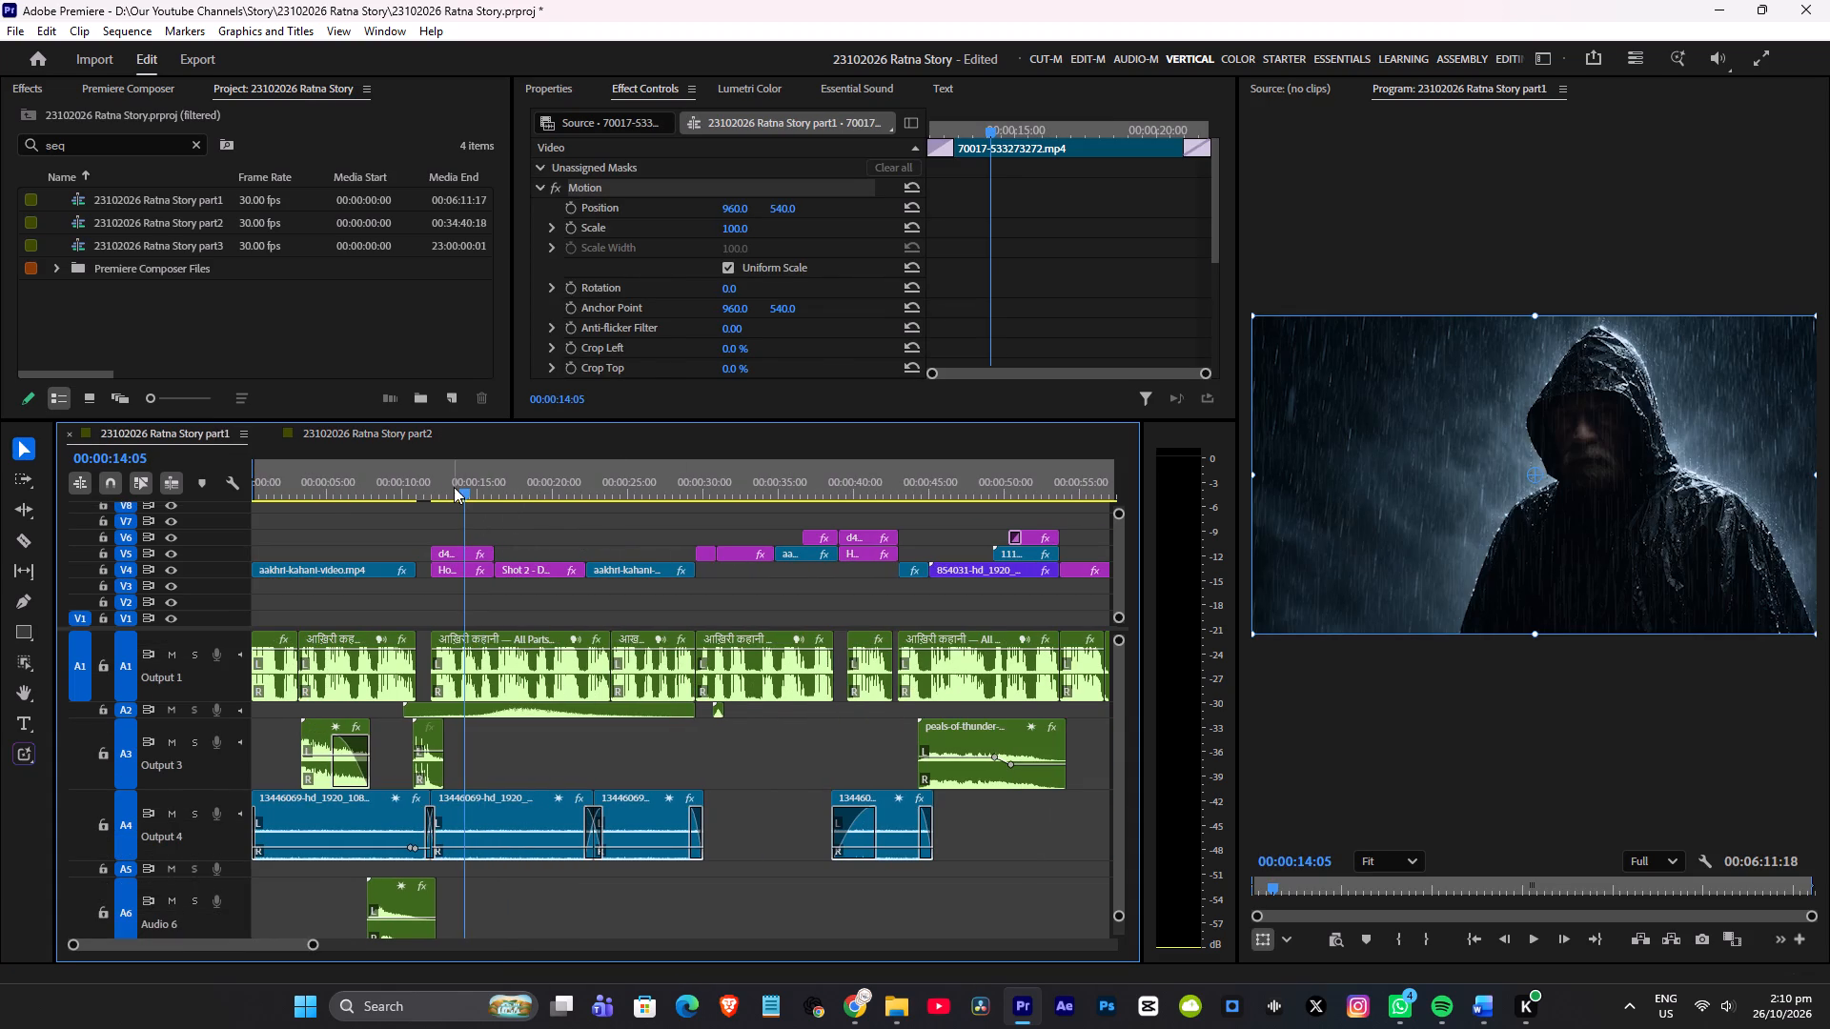
{"action": "left_click", "coordinate": [454, 486]}
{"action": "left_click", "coordinate": [470, 520]}
{"action": "key", "text": "space"}
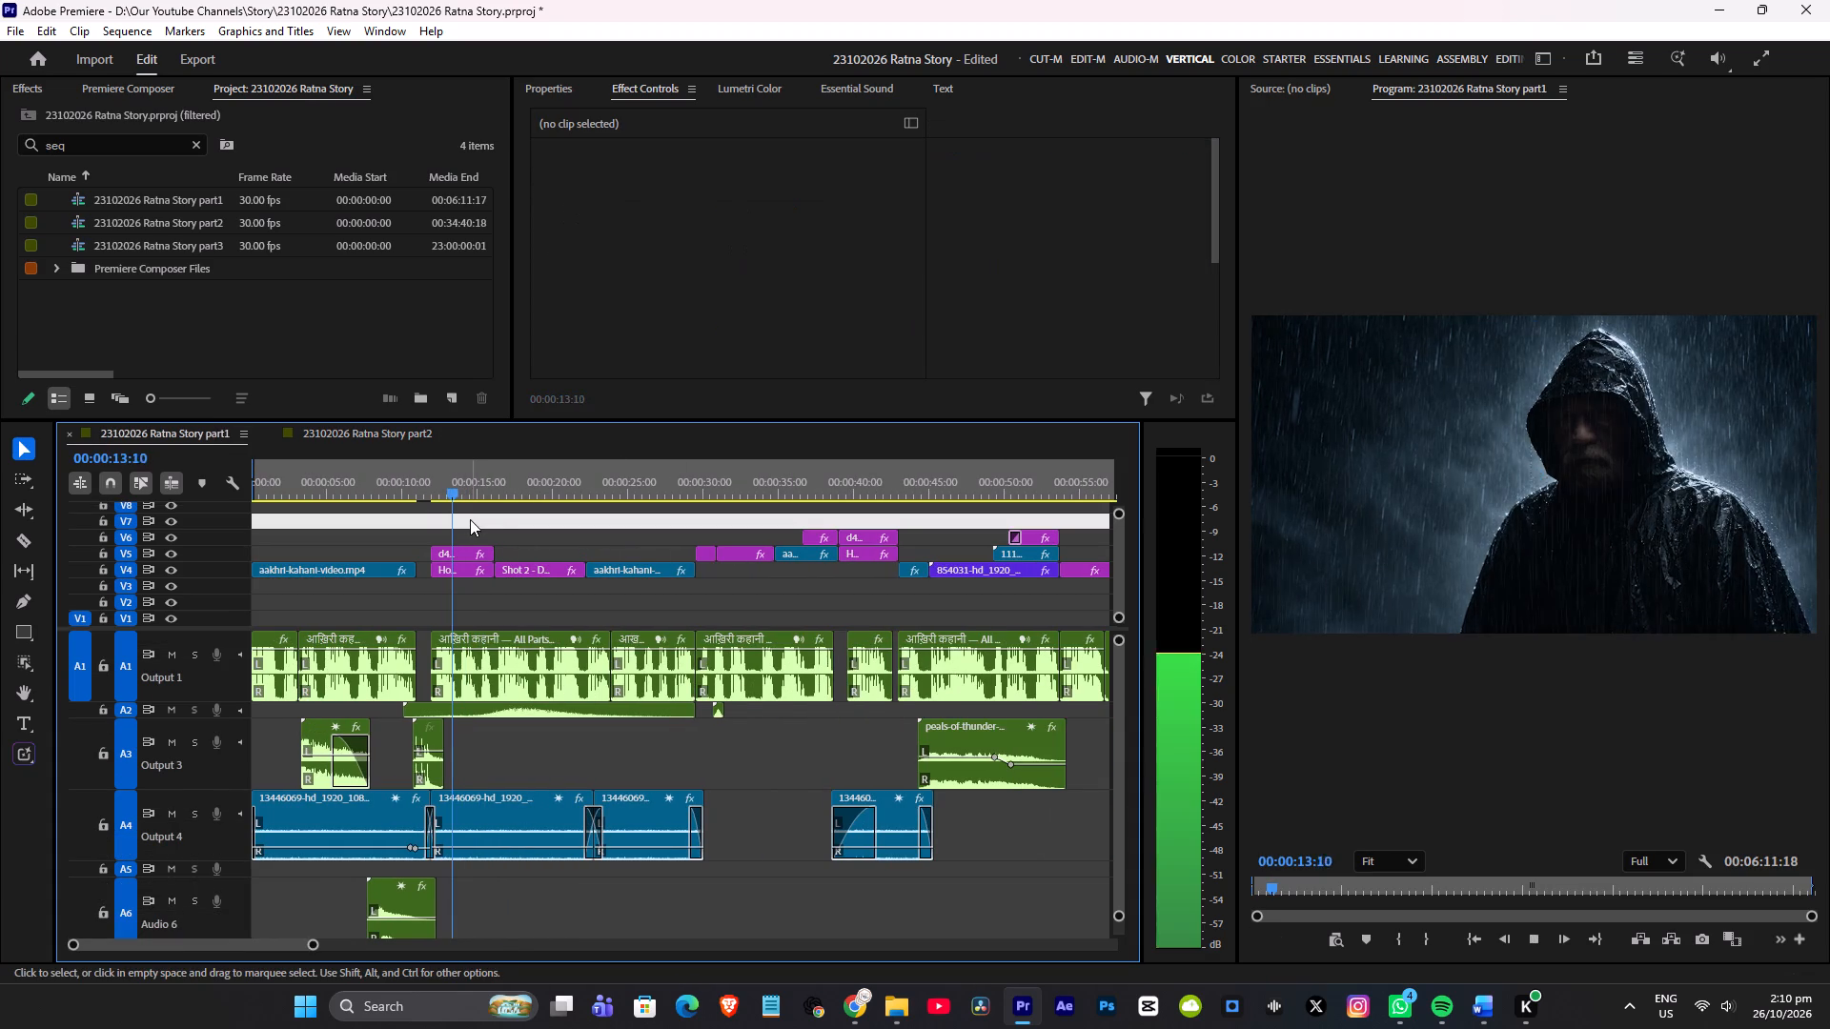
{"action": "key", "text": "space"}
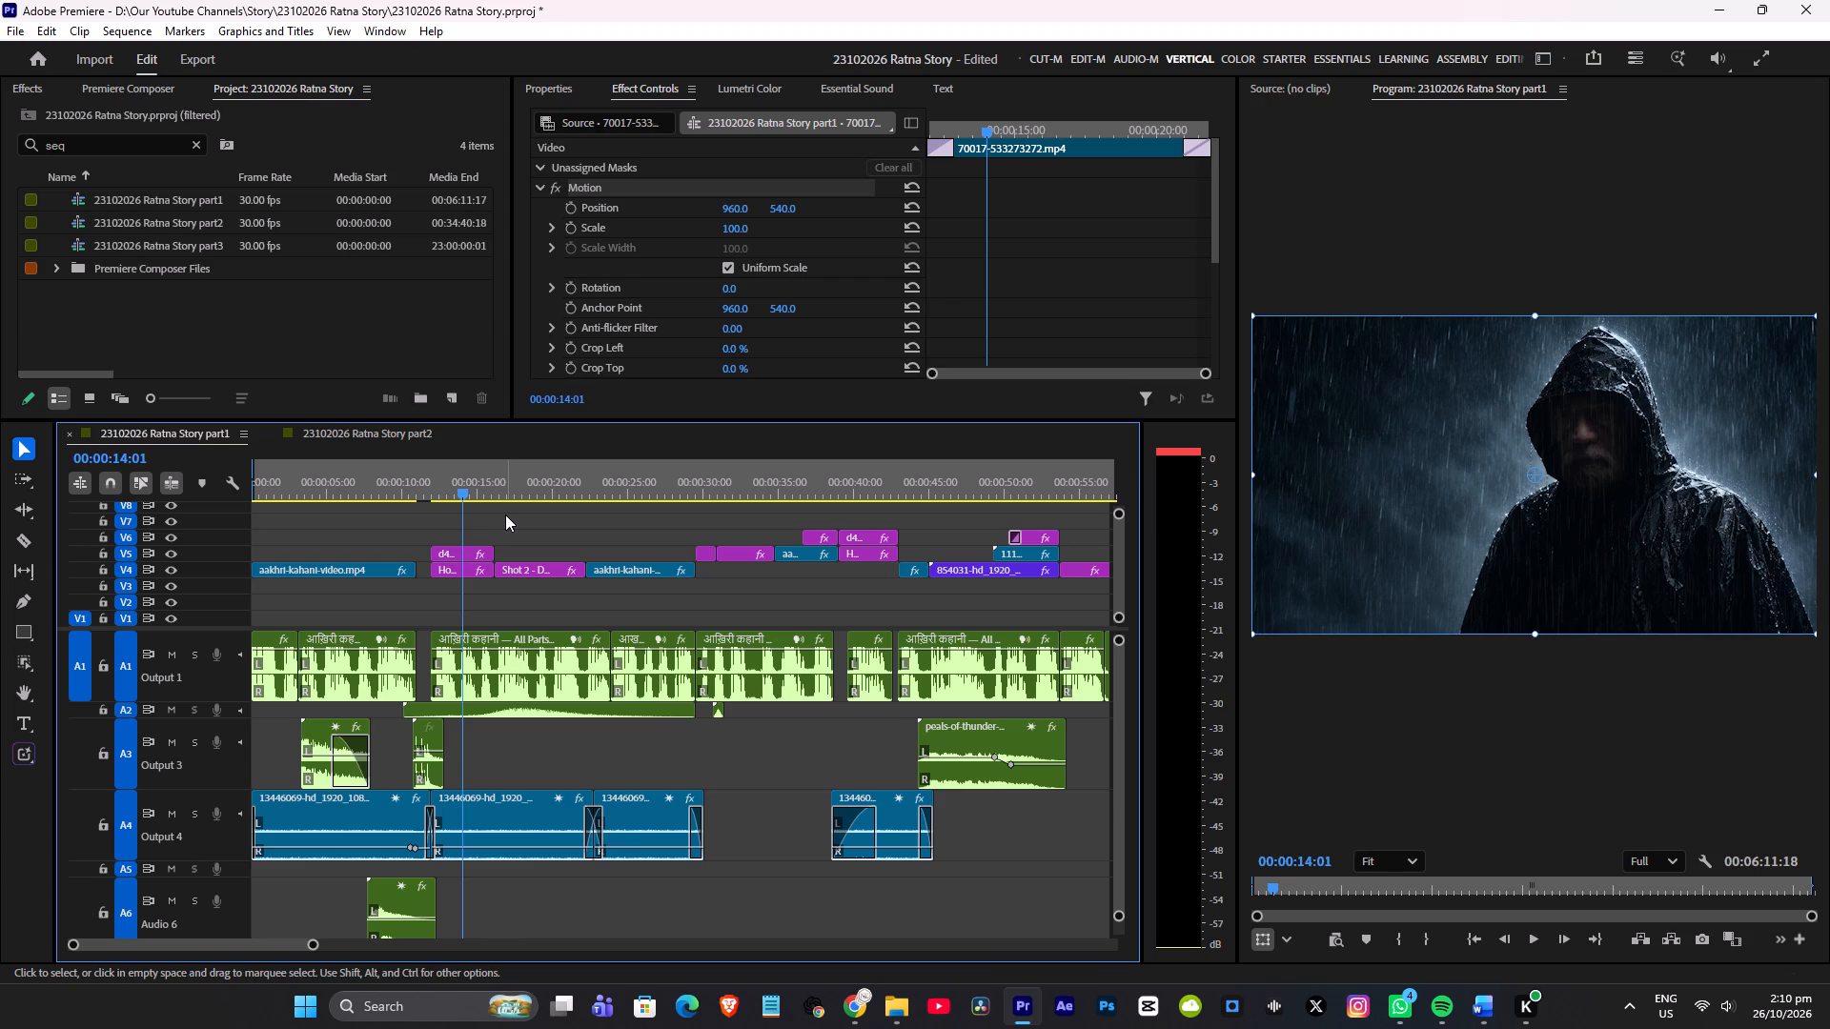
{"action": "left_click_drag", "start_coordinate": [479, 479], "coordinate": [470, 483]}
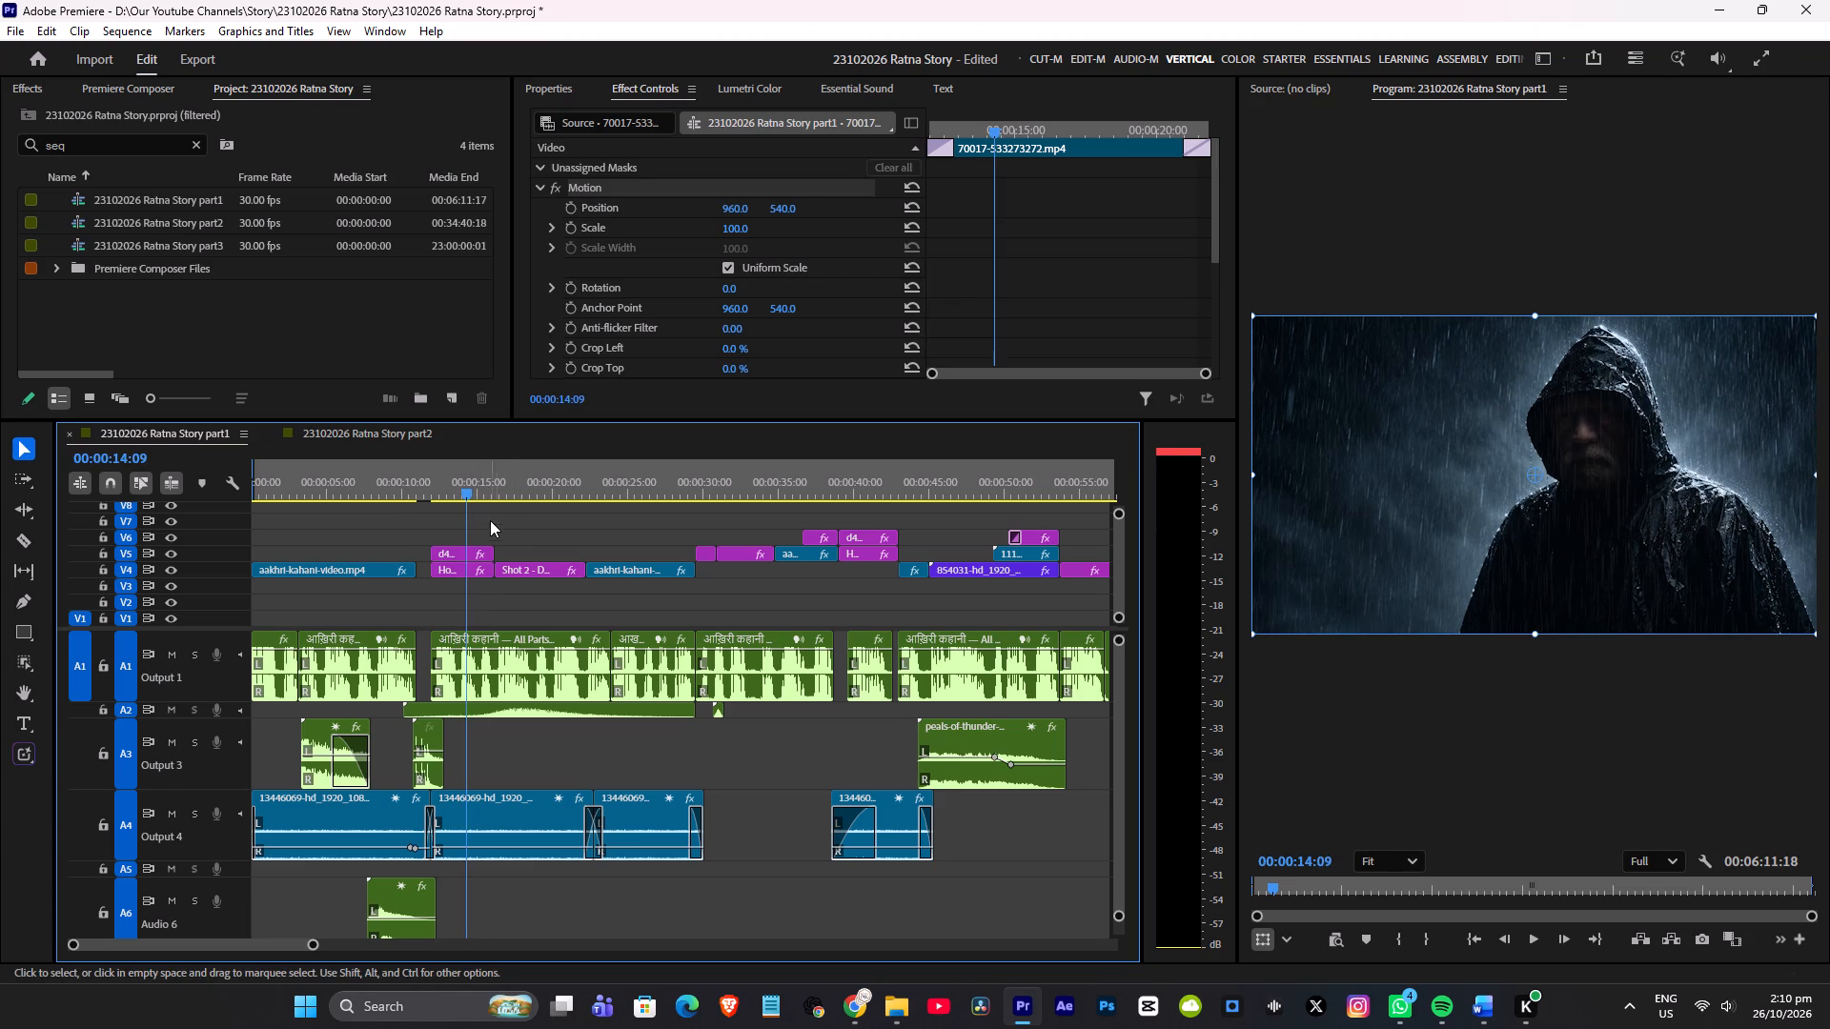
{"action": "key", "text": "space"}
{"action": "key", "text": "space"}
{"action": "scroll", "coordinate": [506, 531], "scroll_direction": "down", "scroll_amount": 3, "text": "alt"}
{"action": "left_click", "coordinate": [390, 434]}
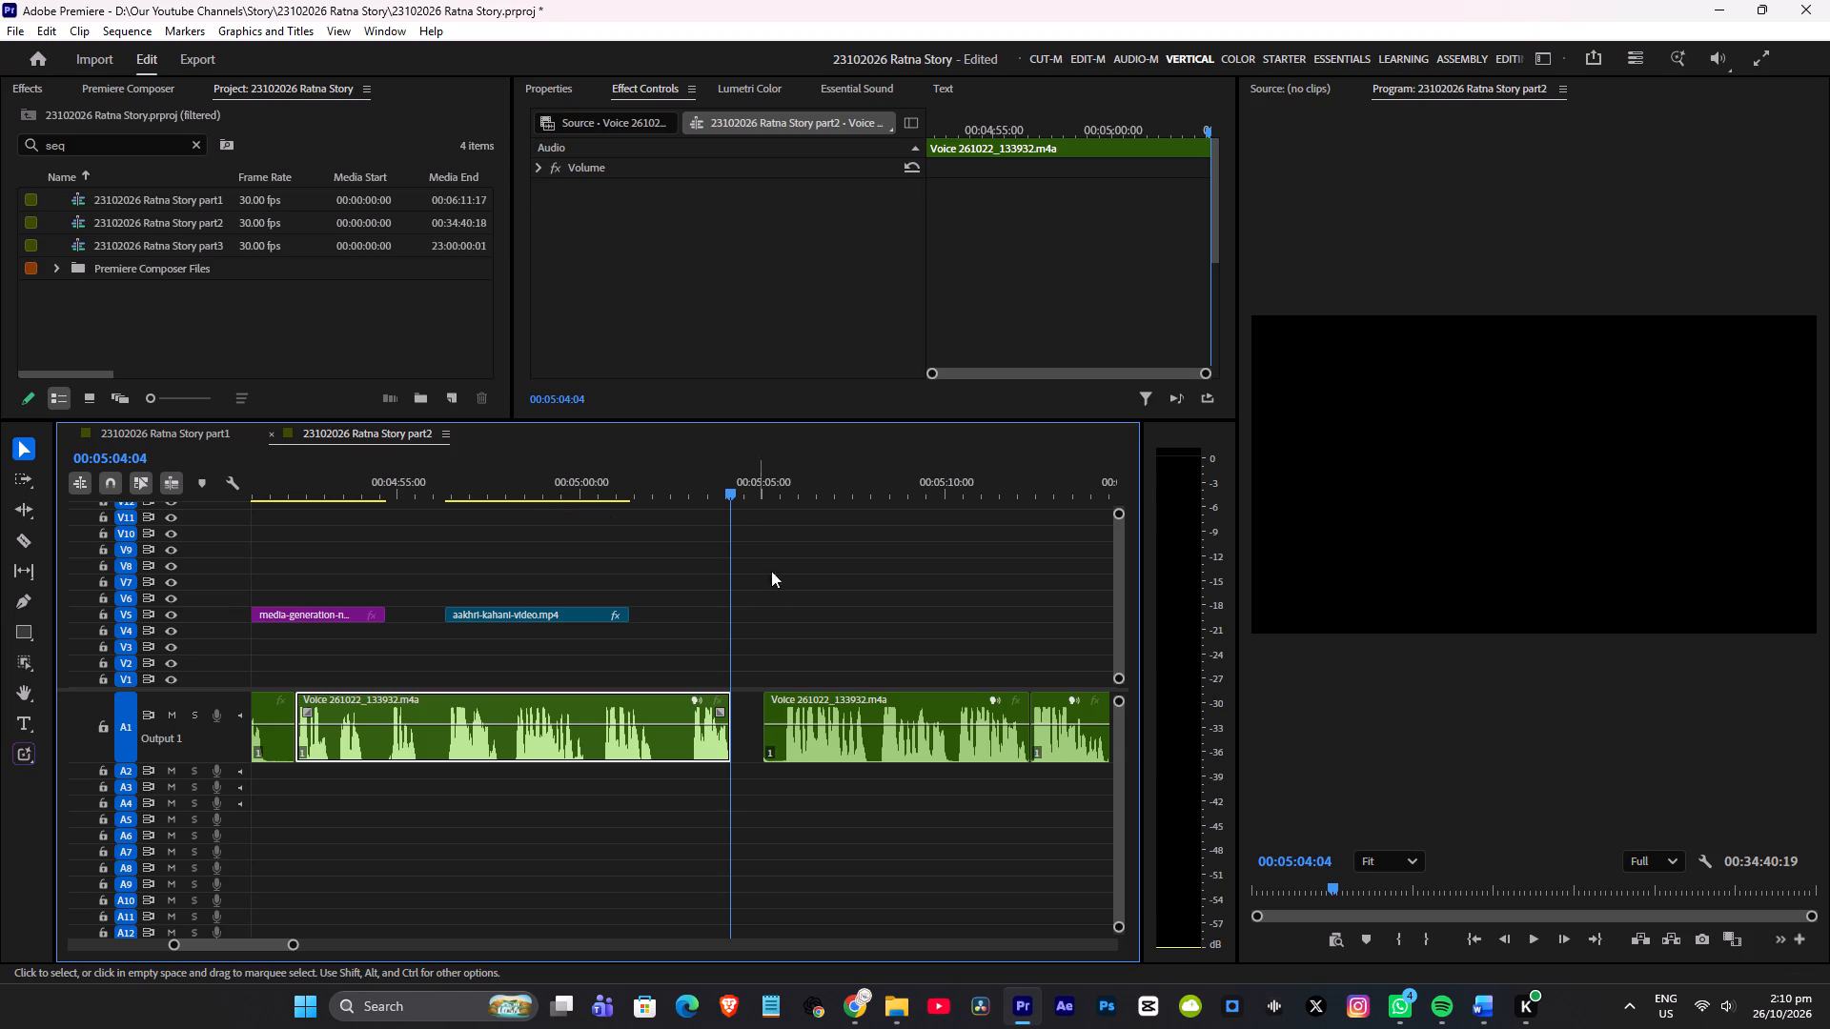
{"action": "left_click", "coordinate": [194, 432]}
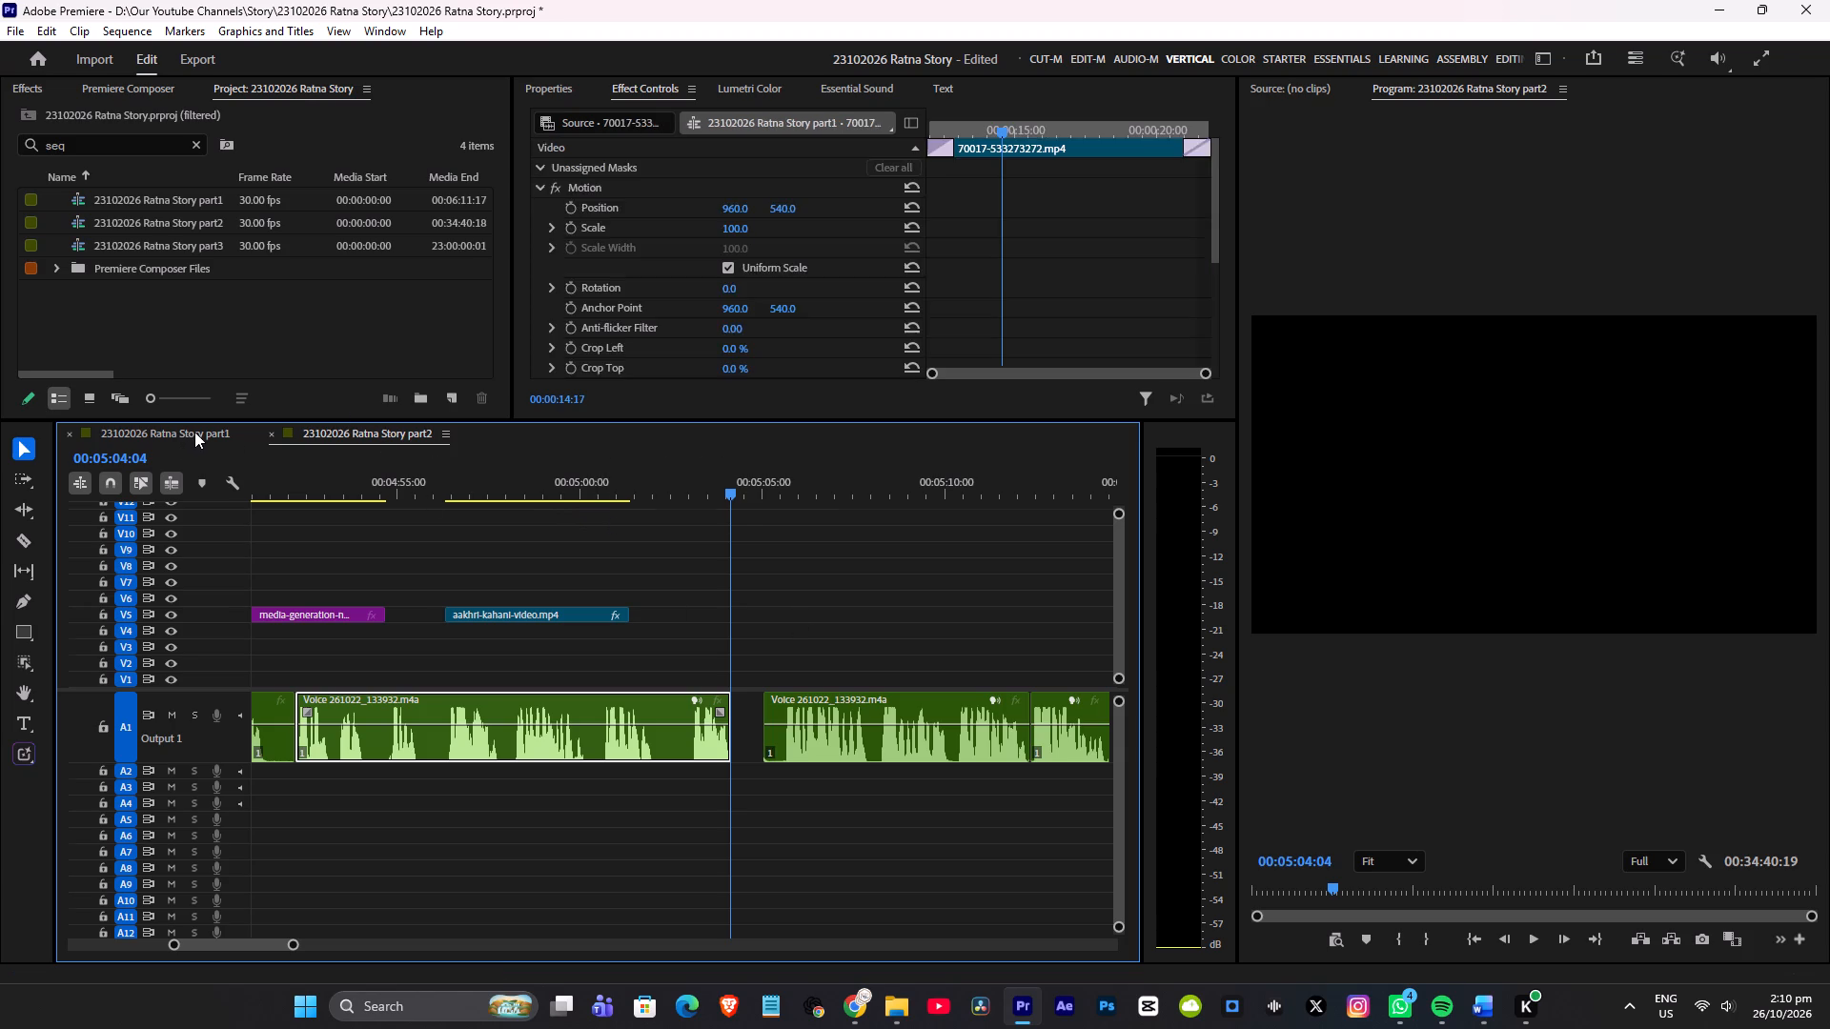
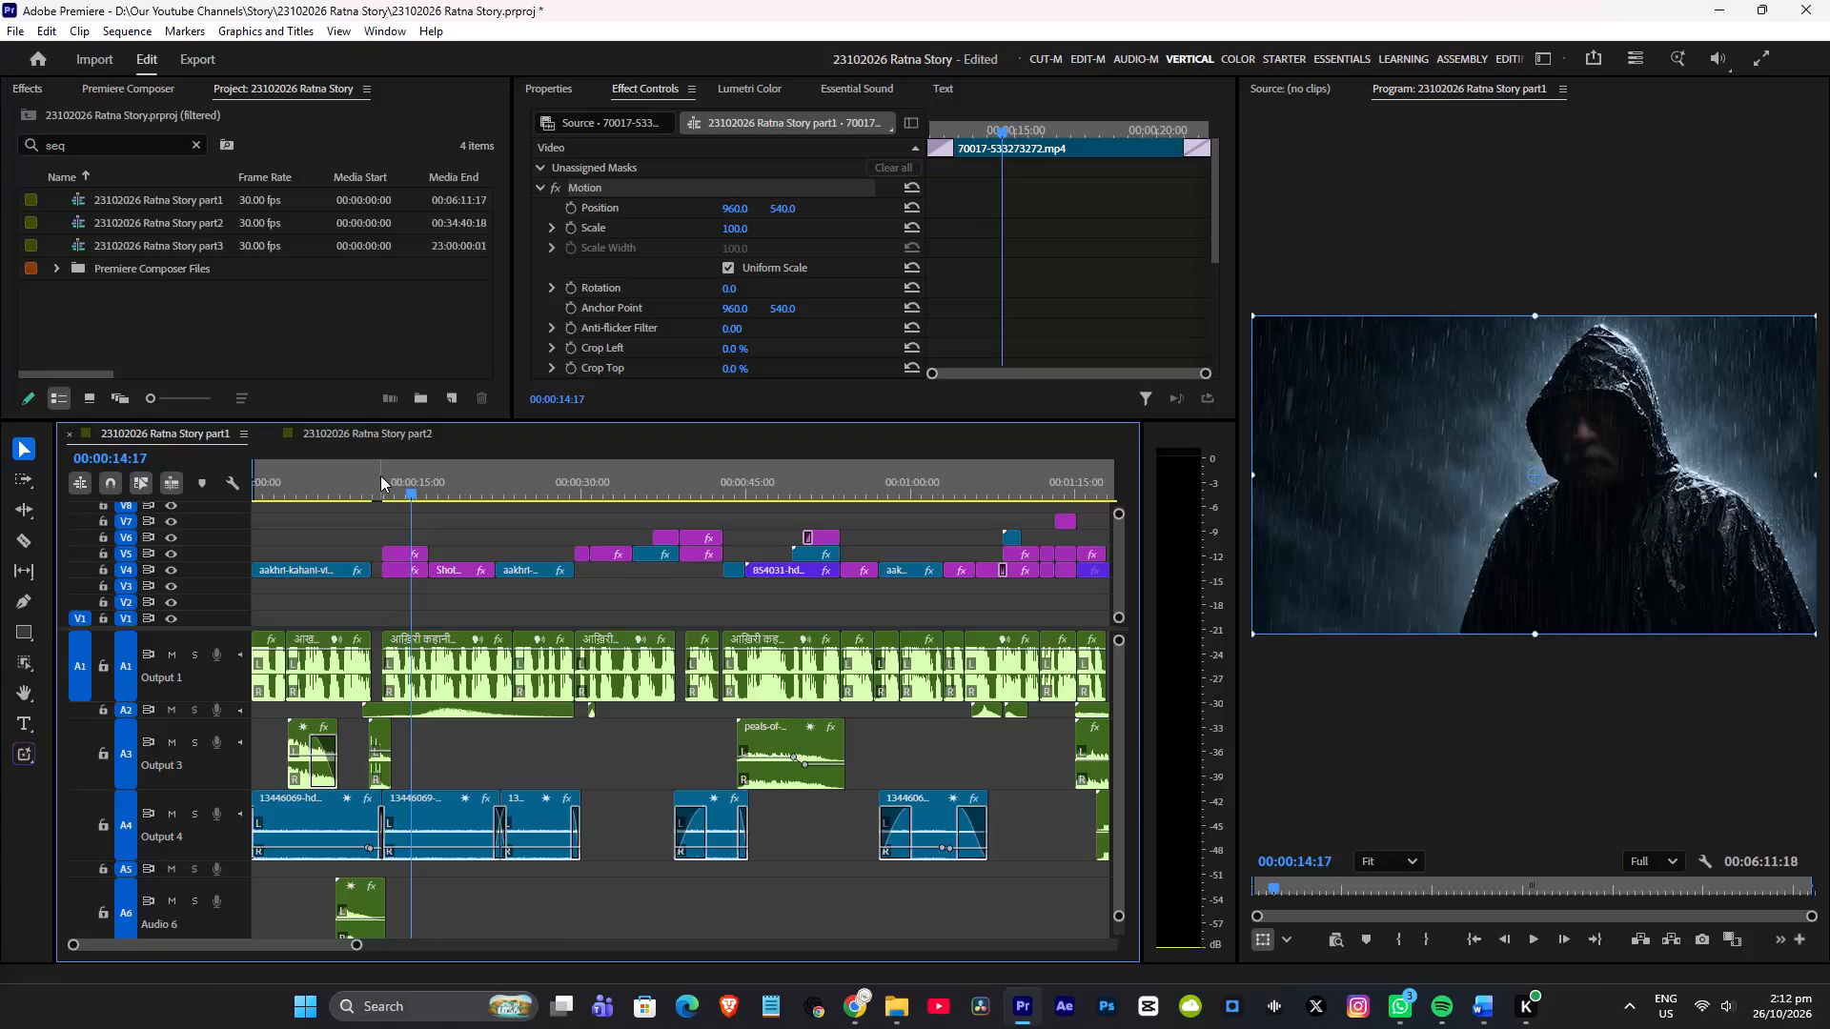
Replay the part2 narration between about 00:04:53 and 00:05:03, around the aakhri-kahani-video clip on V5.
{"action": "left_click", "coordinate": [378, 431]}
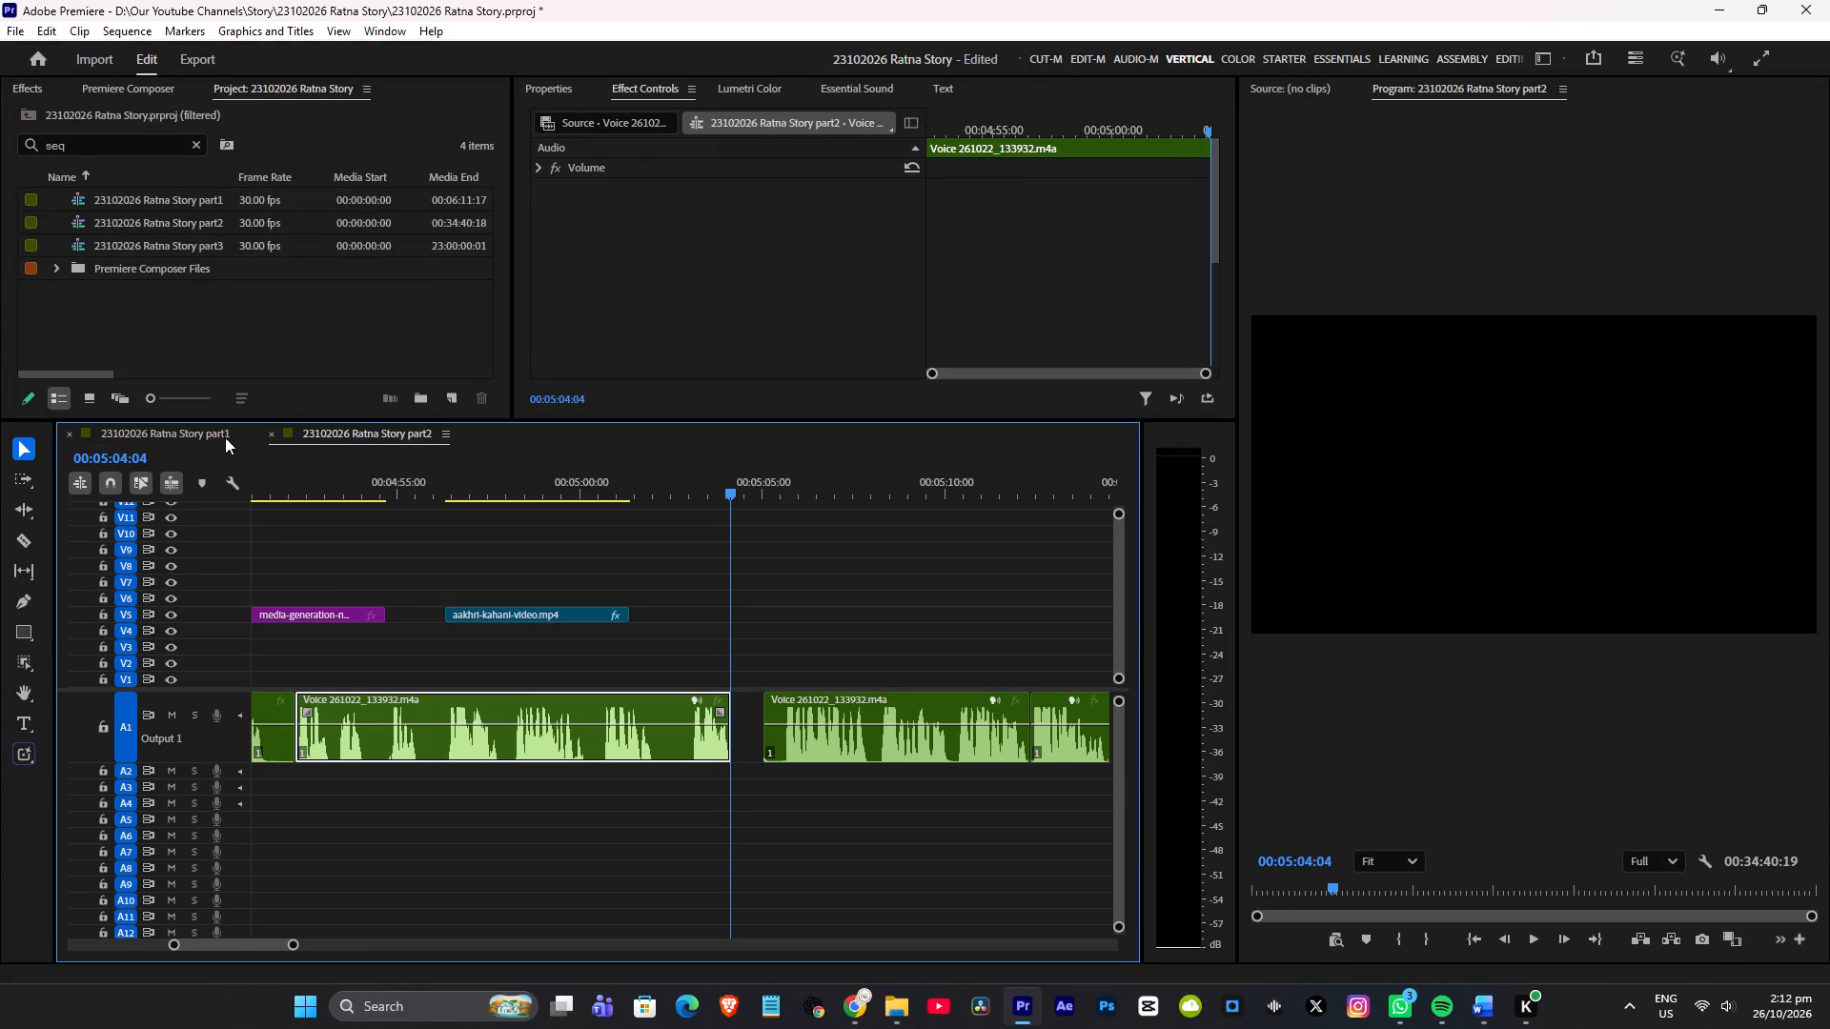
{"action": "left_click", "coordinate": [437, 473]}
{"action": "left_click", "coordinate": [531, 489]}
{"action": "key", "text": "space"}
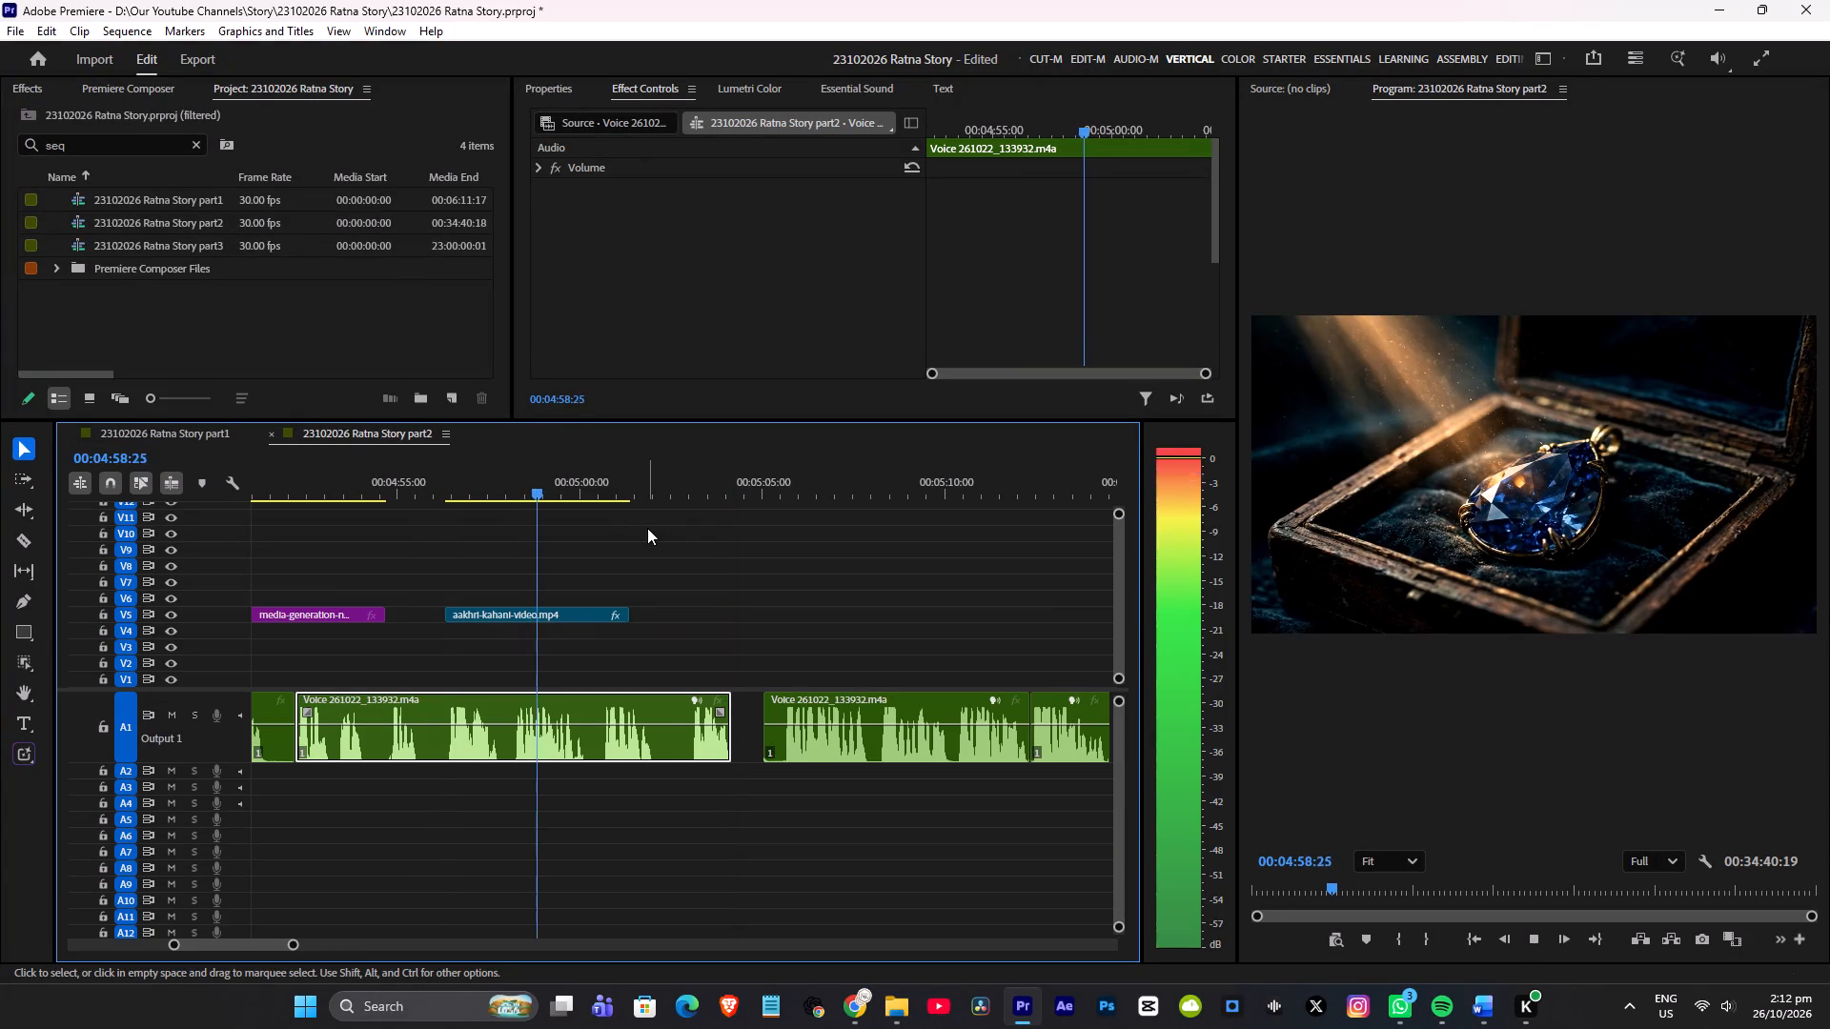
{"action": "scroll", "coordinate": [661, 530], "scroll_direction": "down", "scroll_amount": 4}
{"action": "scroll", "coordinate": [673, 539], "scroll_direction": "up", "scroll_amount": 3, "text": "alt"}
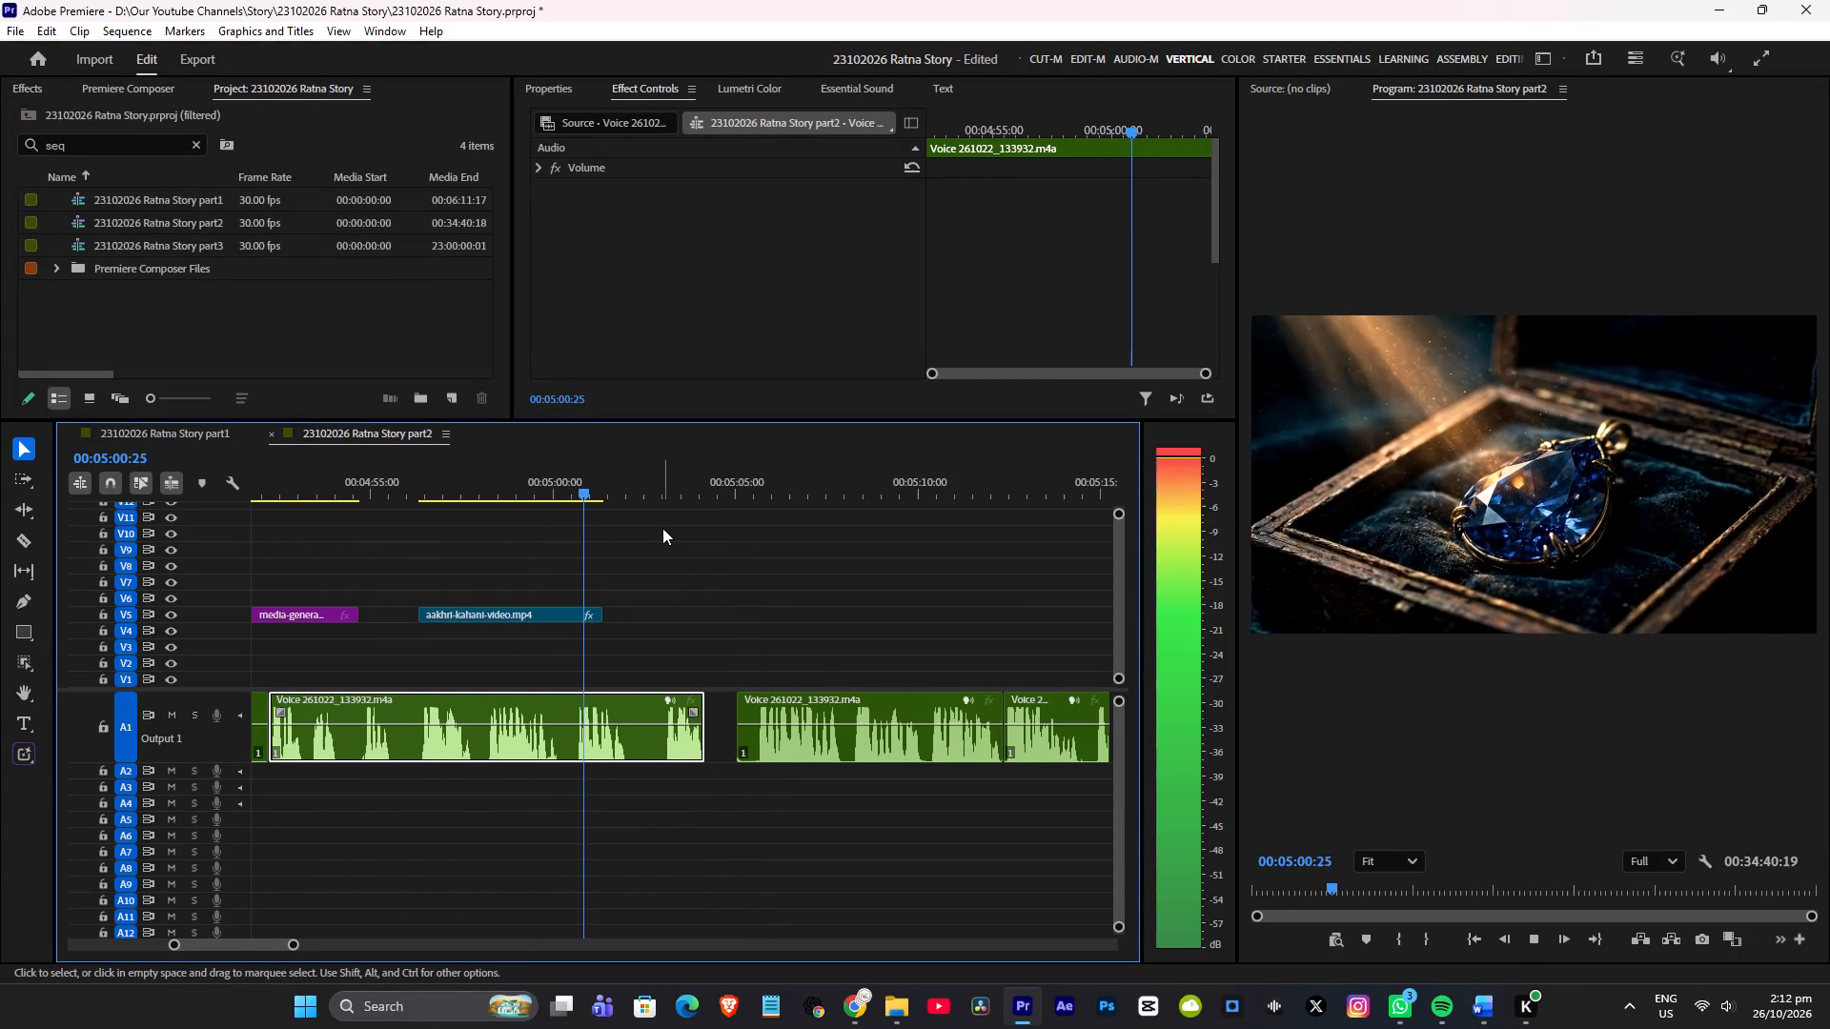
{"action": "scroll", "coordinate": [662, 528], "scroll_direction": "up", "scroll_amount": 2}
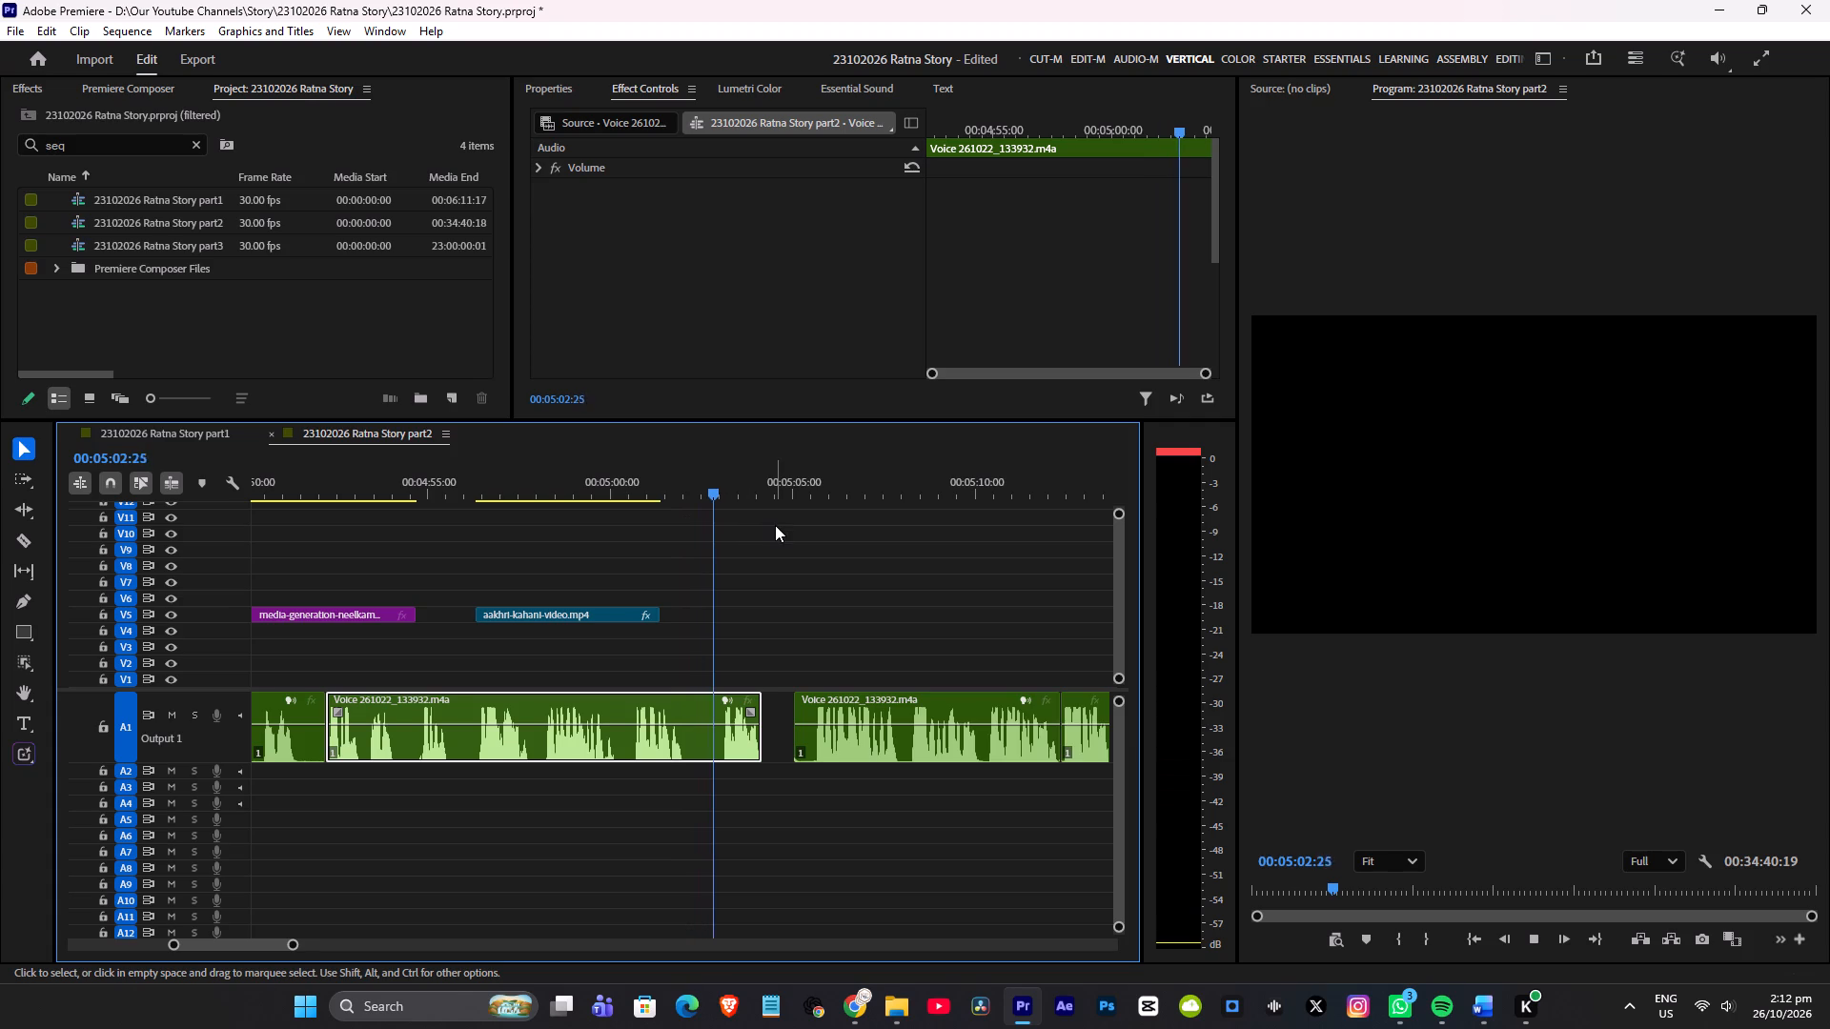
{"action": "scroll", "coordinate": [775, 525], "scroll_direction": "up", "scroll_amount": 4}
{"action": "key", "text": "space"}
{"action": "left_click", "coordinate": [470, 478]}
{"action": "key", "text": "space"}
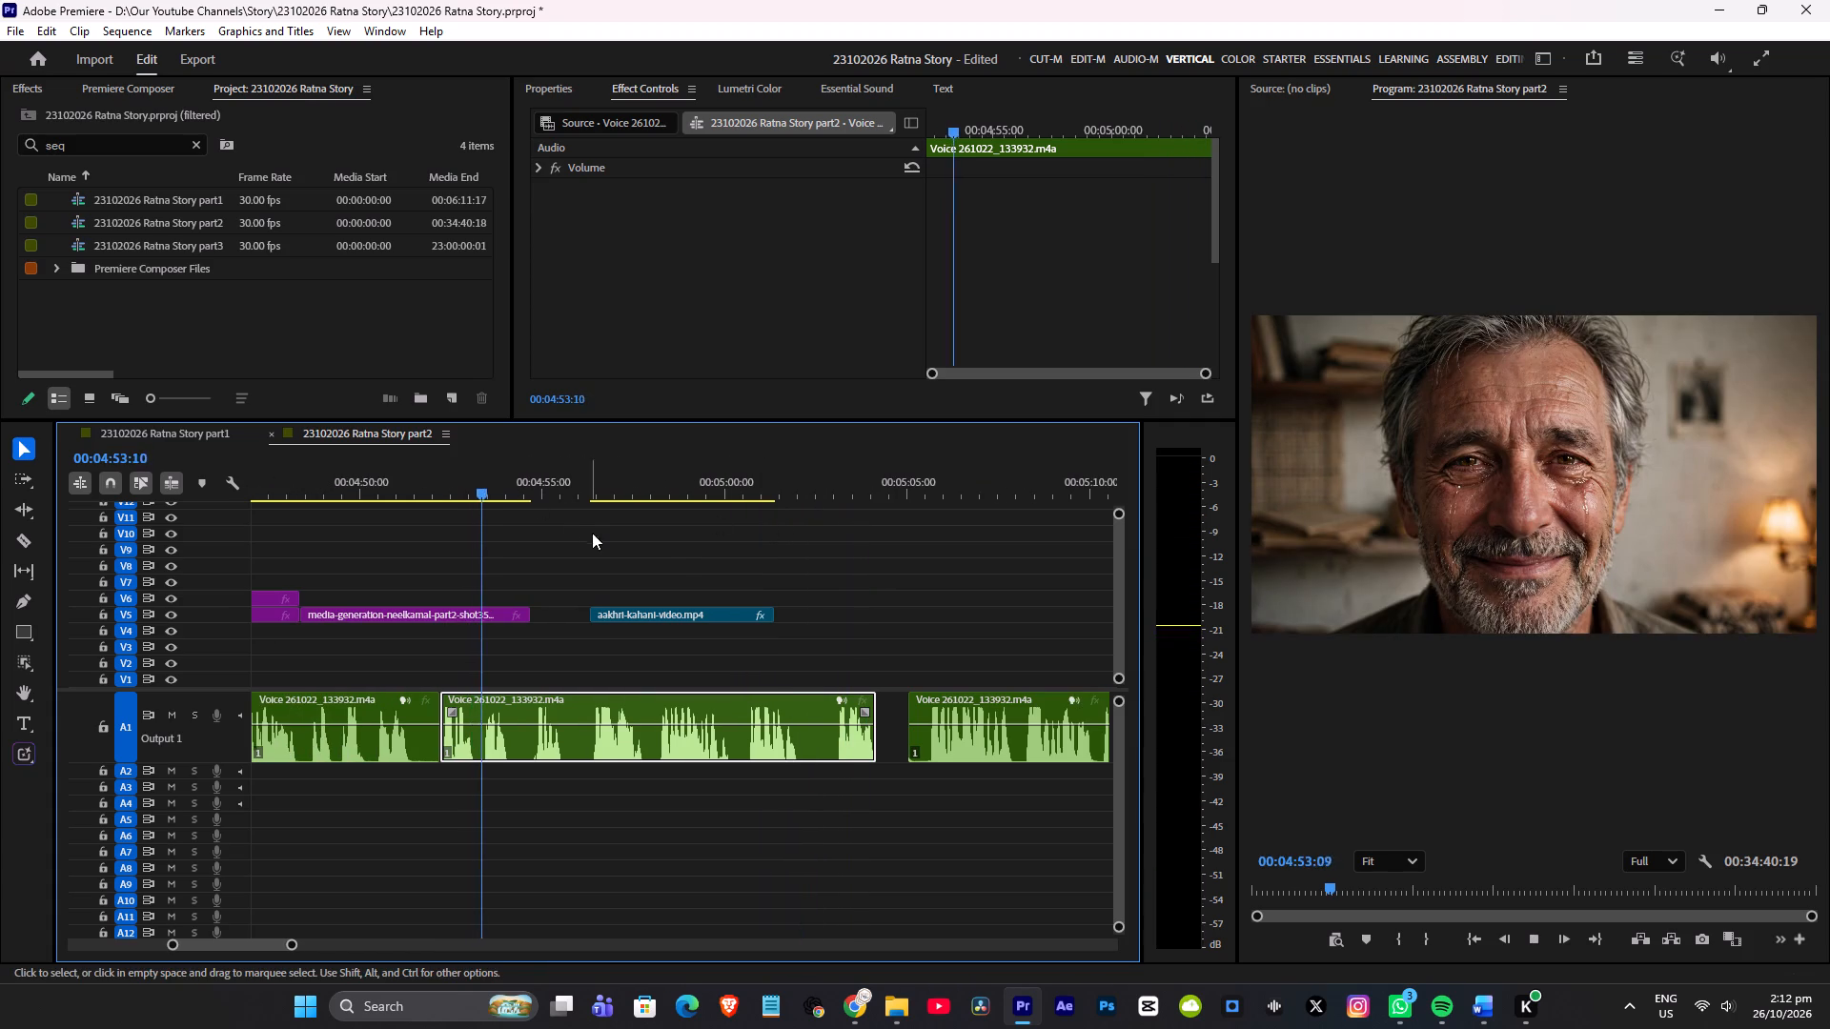
{"action": "scroll", "coordinate": [677, 550], "scroll_direction": "up", "scroll_amount": 4, "text": "alt"}
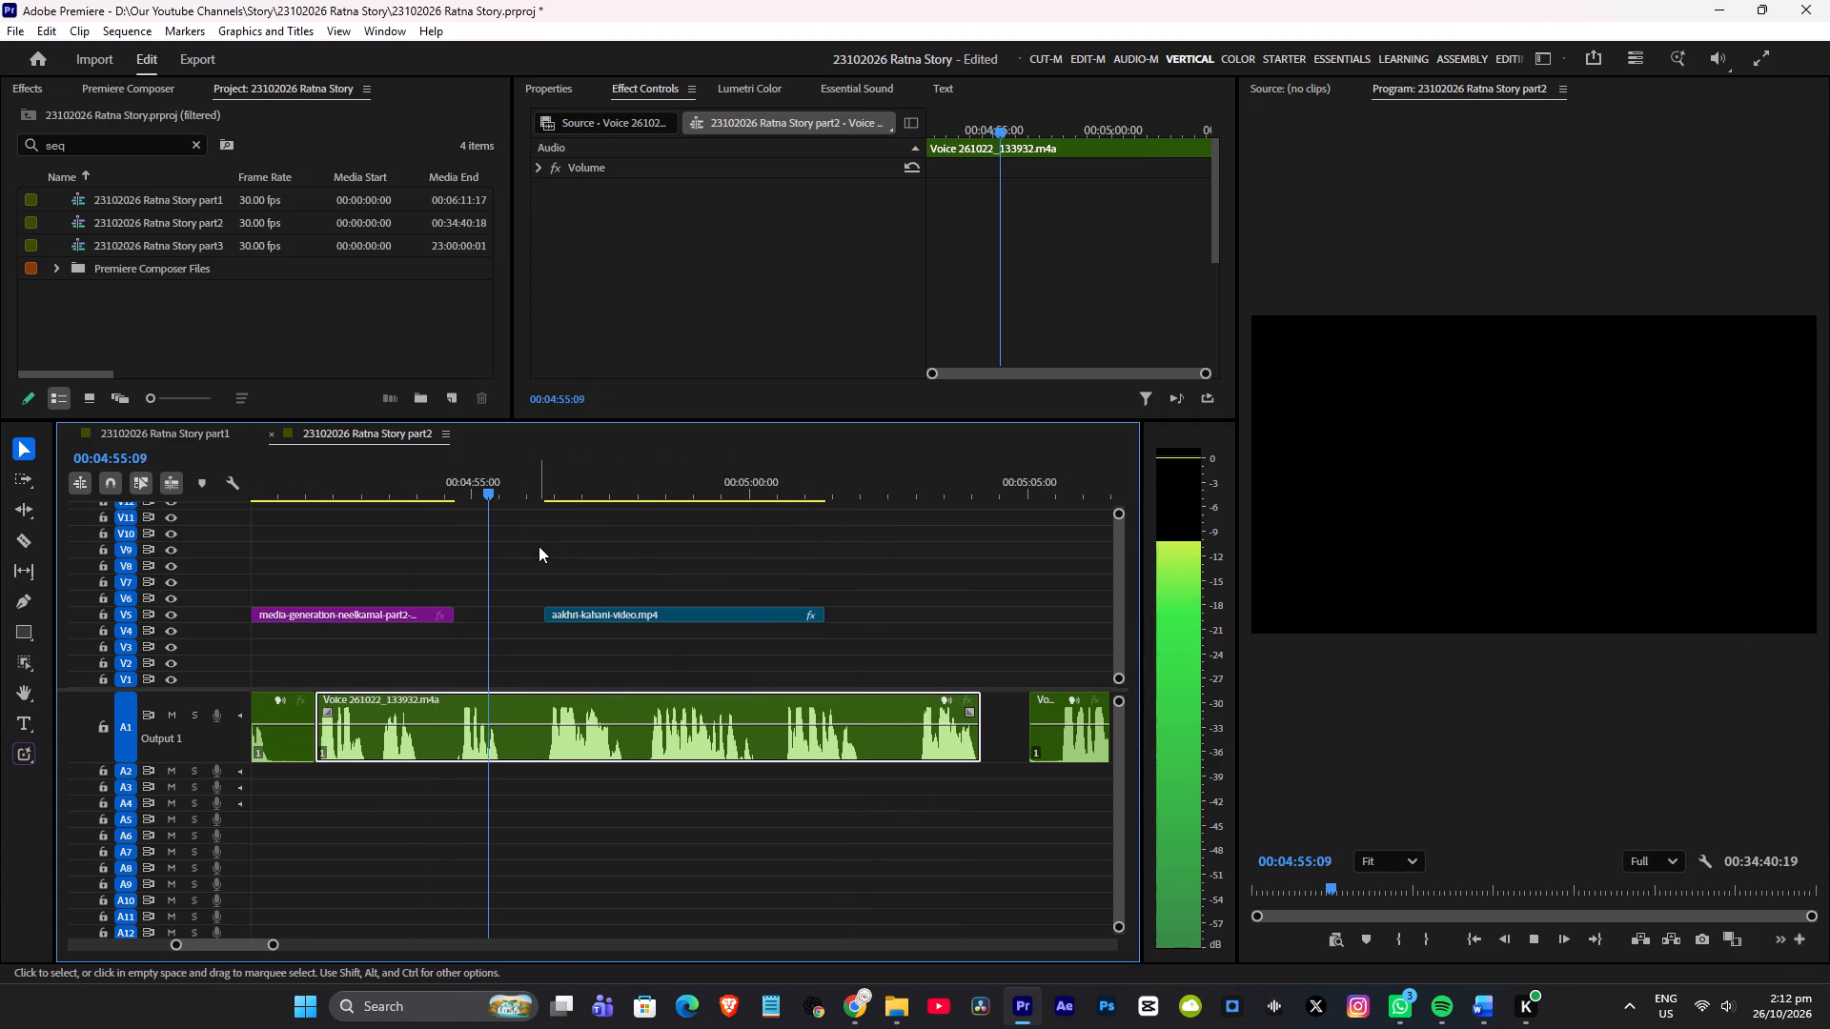
{"action": "scroll", "coordinate": [599, 556], "scroll_direction": "up", "scroll_amount": 3, "text": "alt"}
{"action": "scroll", "coordinate": [604, 560], "scroll_direction": "down", "scroll_amount": 5, "text": "alt"}
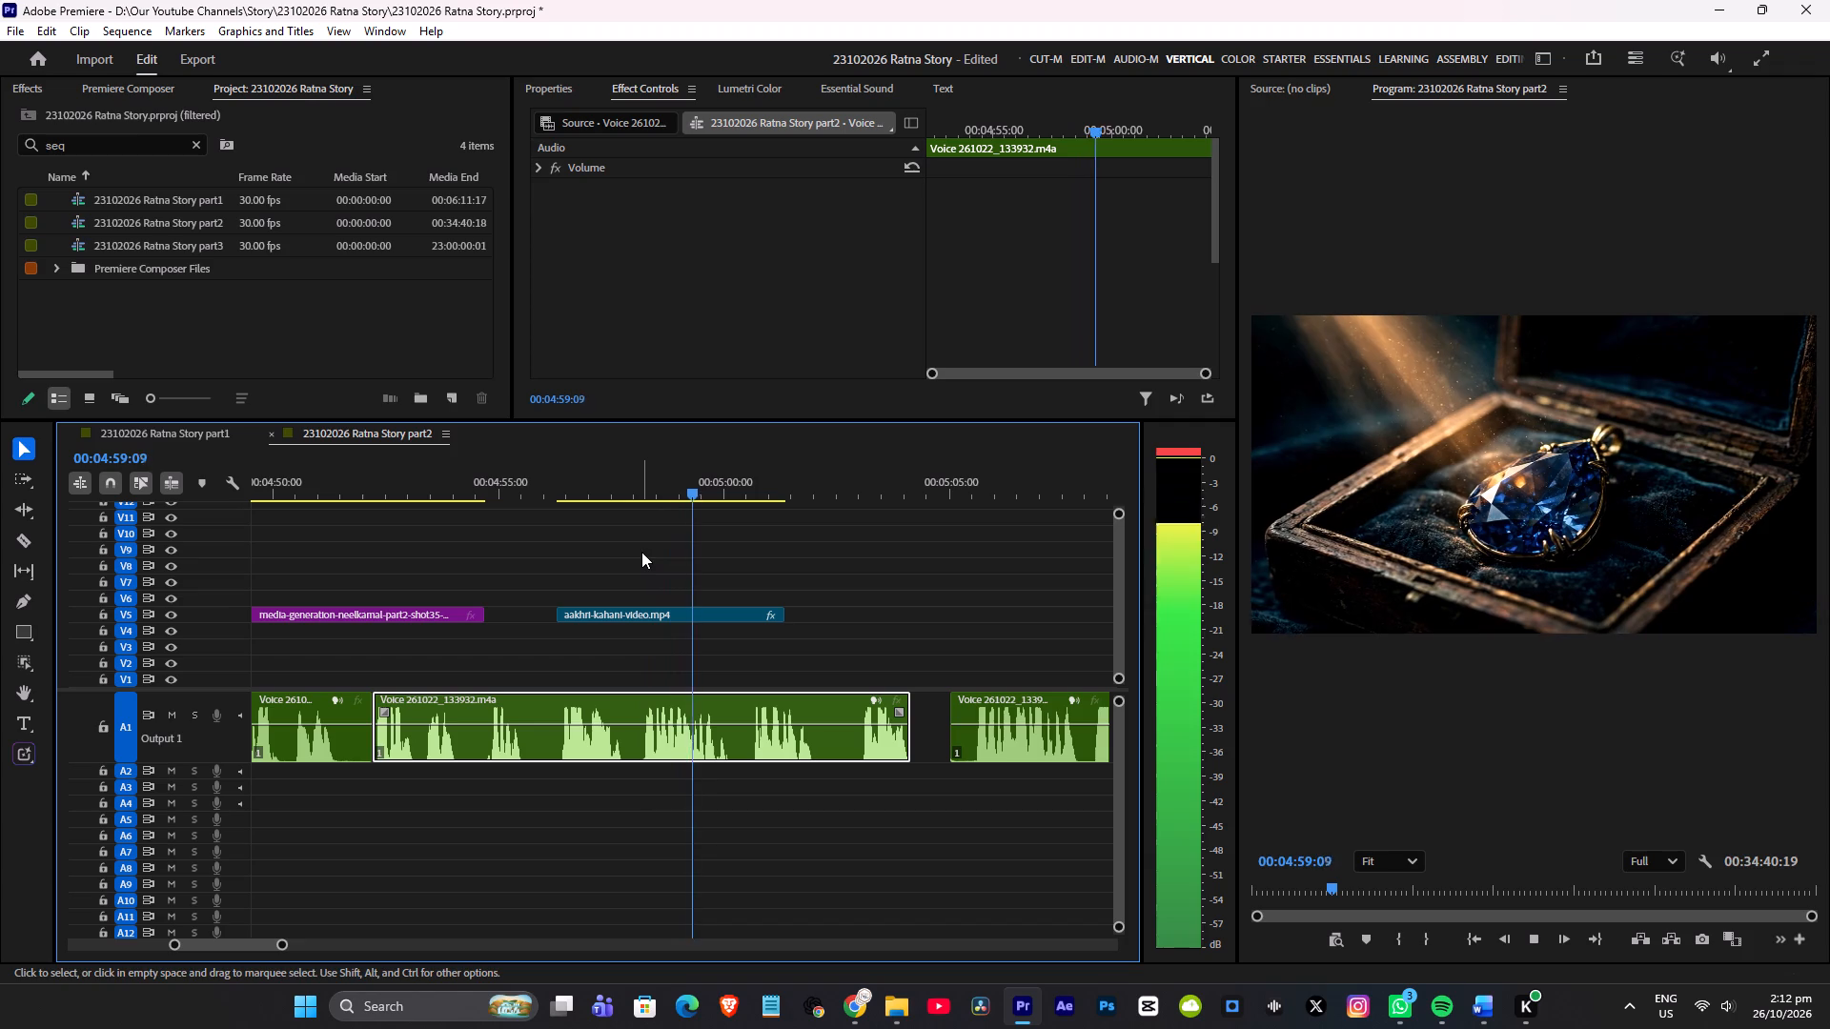
{"action": "key", "text": "space"}
Examine the part1 sequence's shots from the opening to about 00:01:24 for a clip to reuse in part2.
{"action": "left_click", "coordinate": [136, 432]}
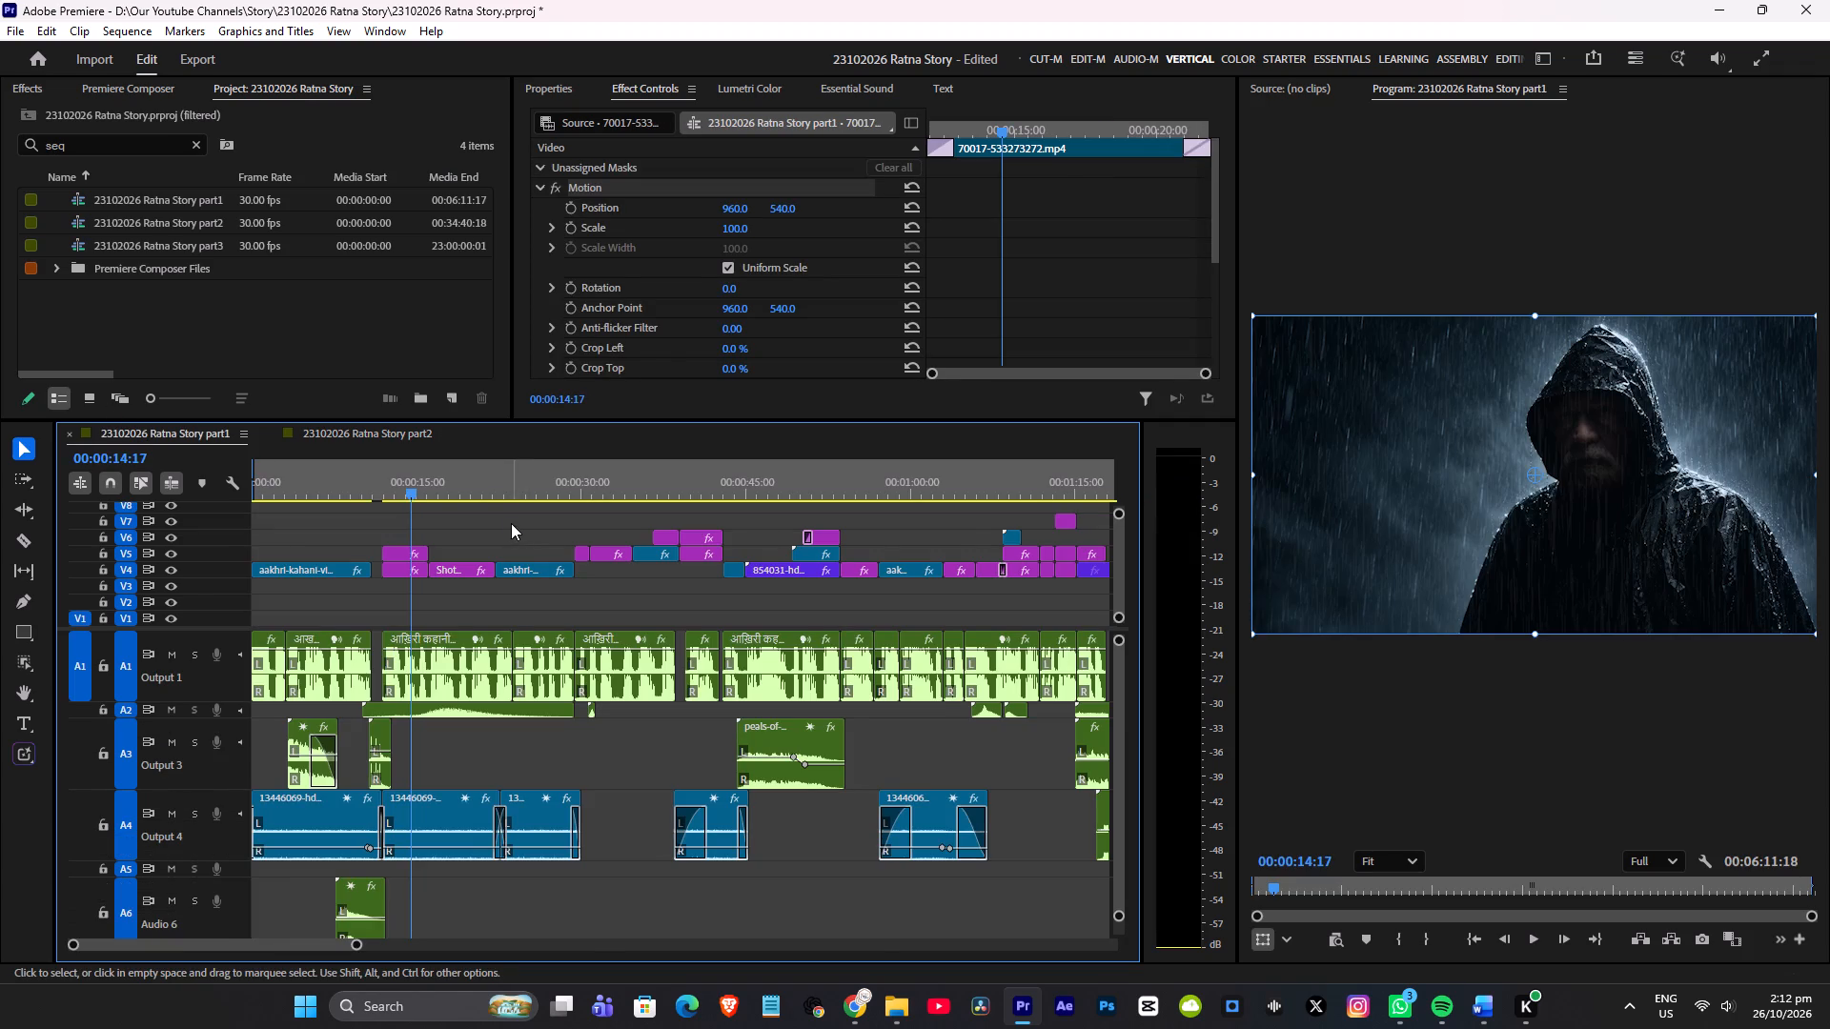
{"action": "scroll", "coordinate": [509, 521], "scroll_direction": "down", "scroll_amount": 5, "text": "alt"}
{"action": "scroll", "coordinate": [390, 544], "scroll_direction": "up", "scroll_amount": 5}
{"action": "left_click", "coordinate": [299, 487]}
{"action": "left_click_drag", "start_coordinate": [388, 488], "coordinate": [454, 504]}
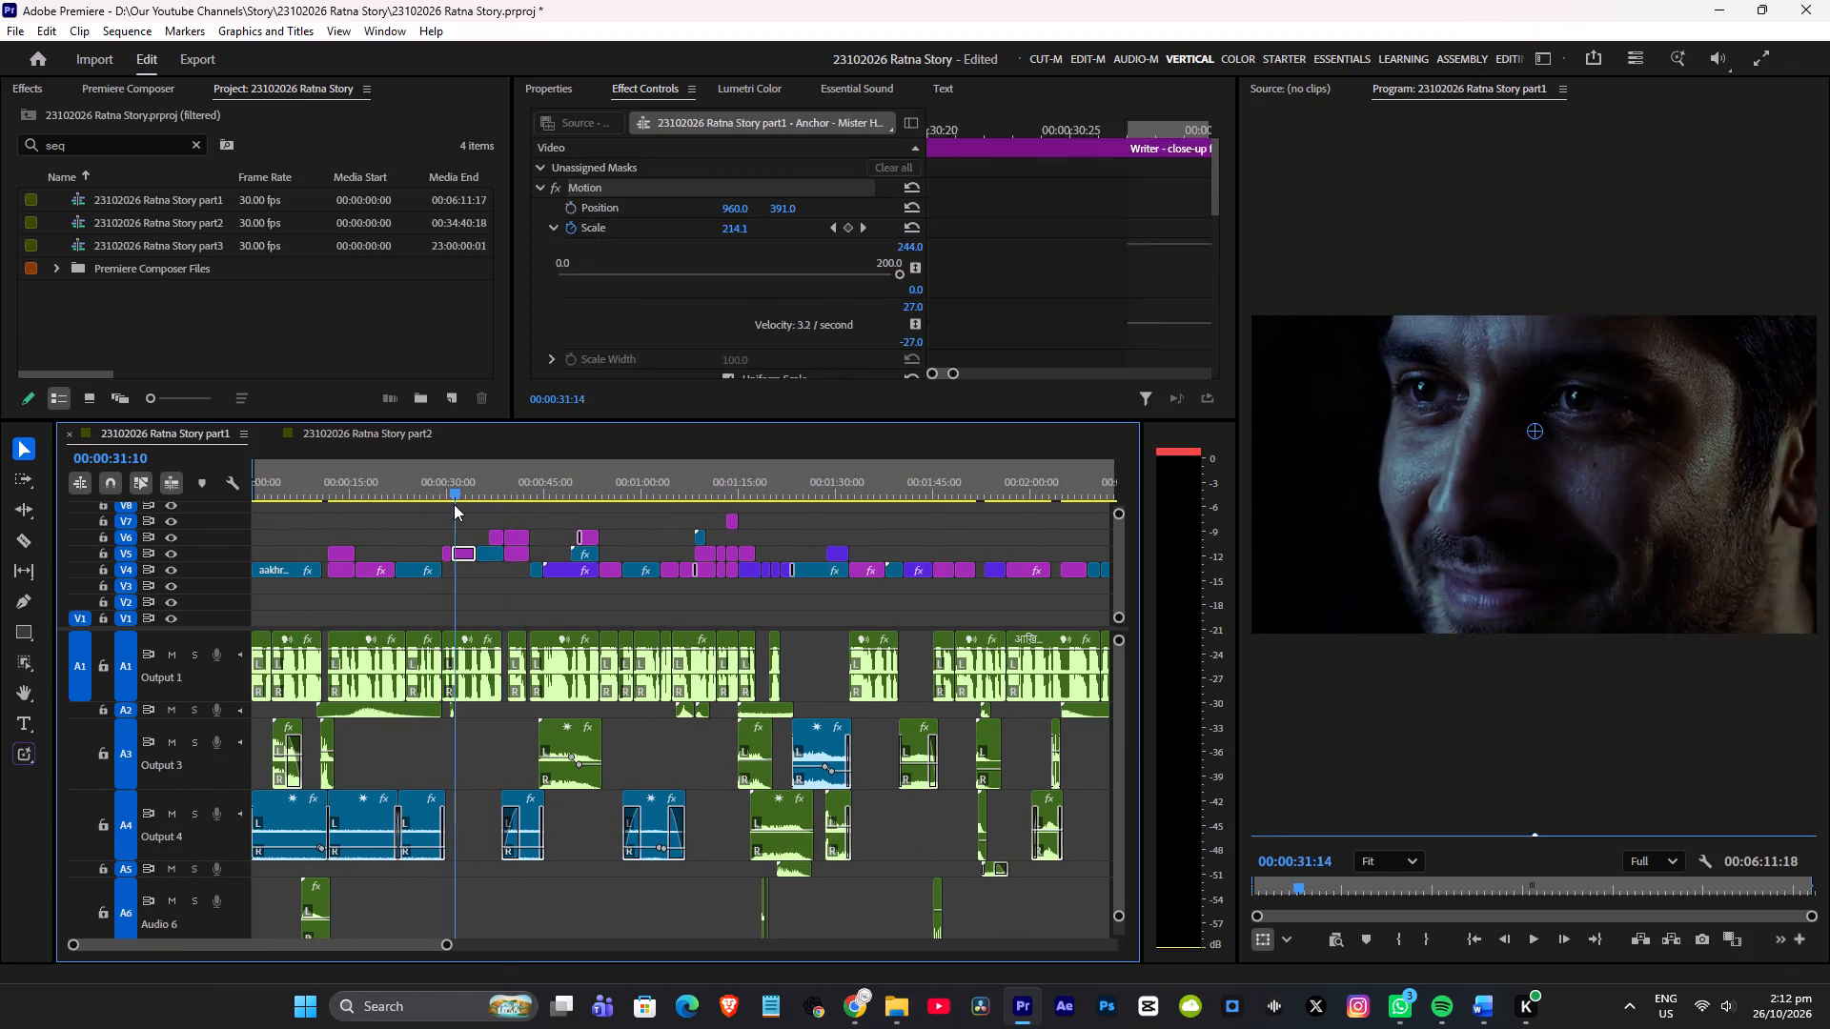
{"action": "left_click_drag", "start_coordinate": [454, 504], "coordinate": [528, 506]}
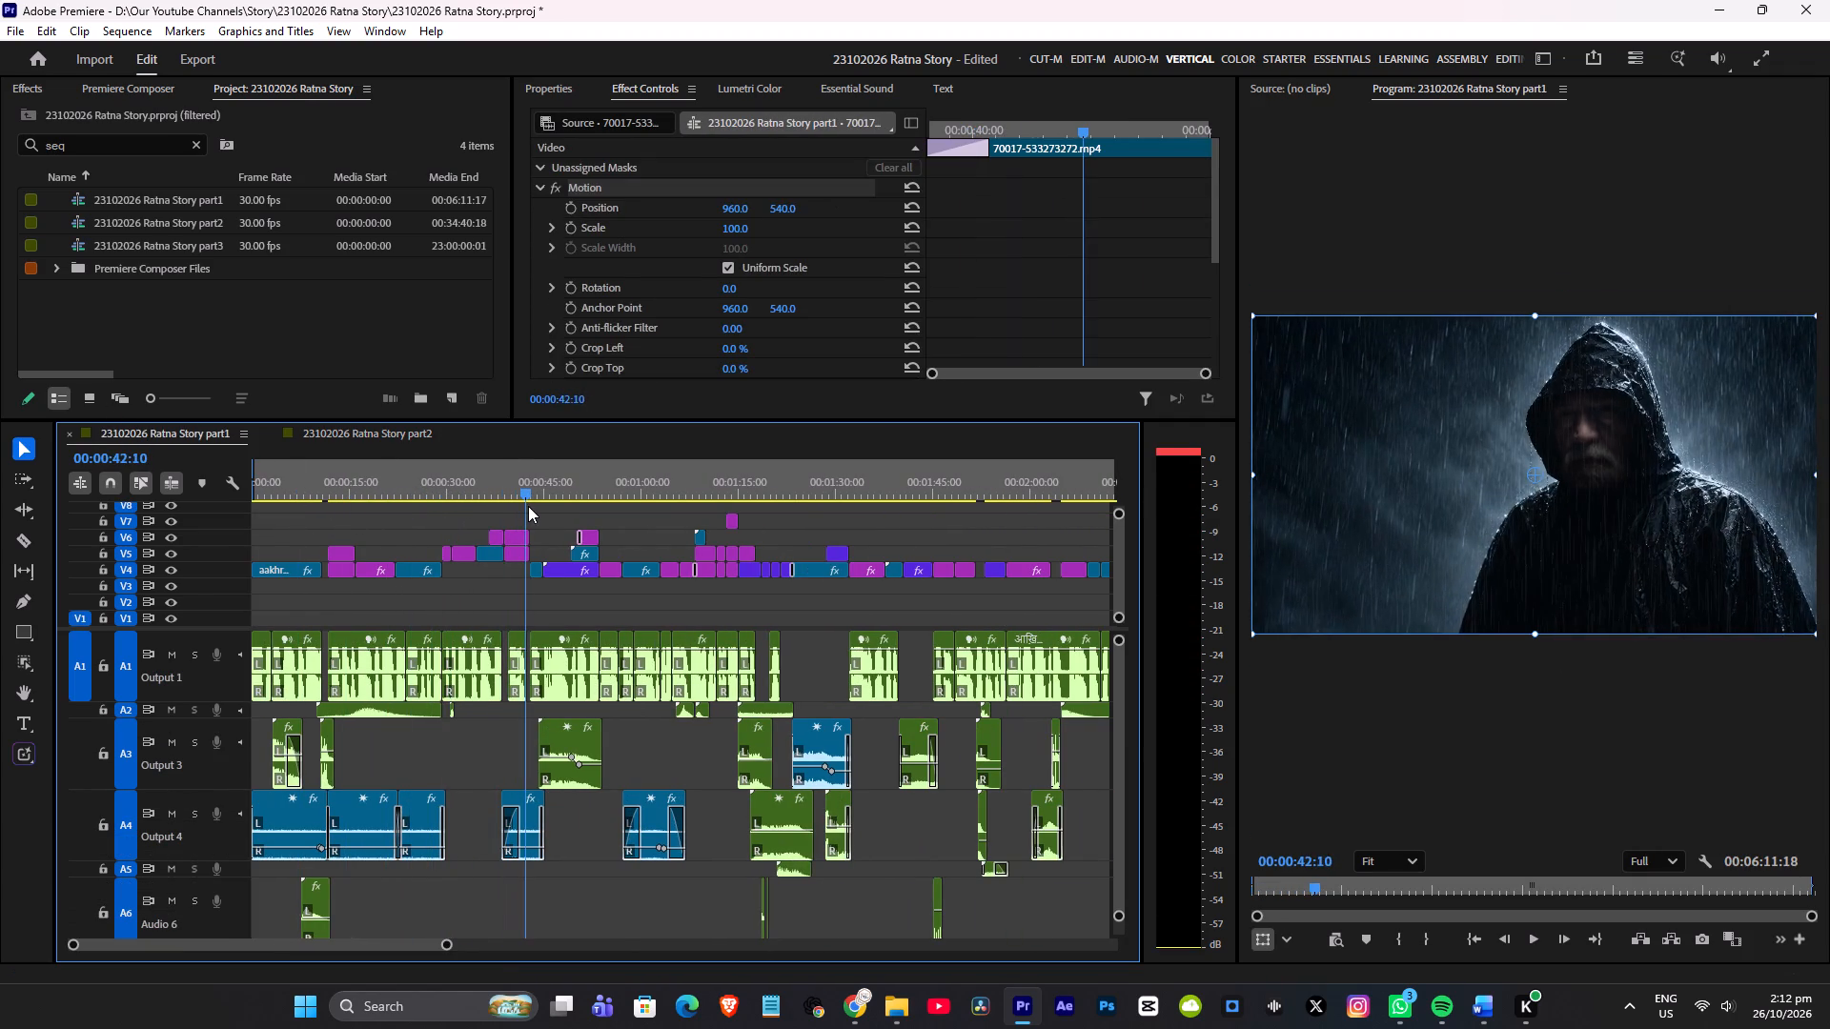
{"action": "left_click_drag", "start_coordinate": [528, 506], "coordinate": [583, 506]}
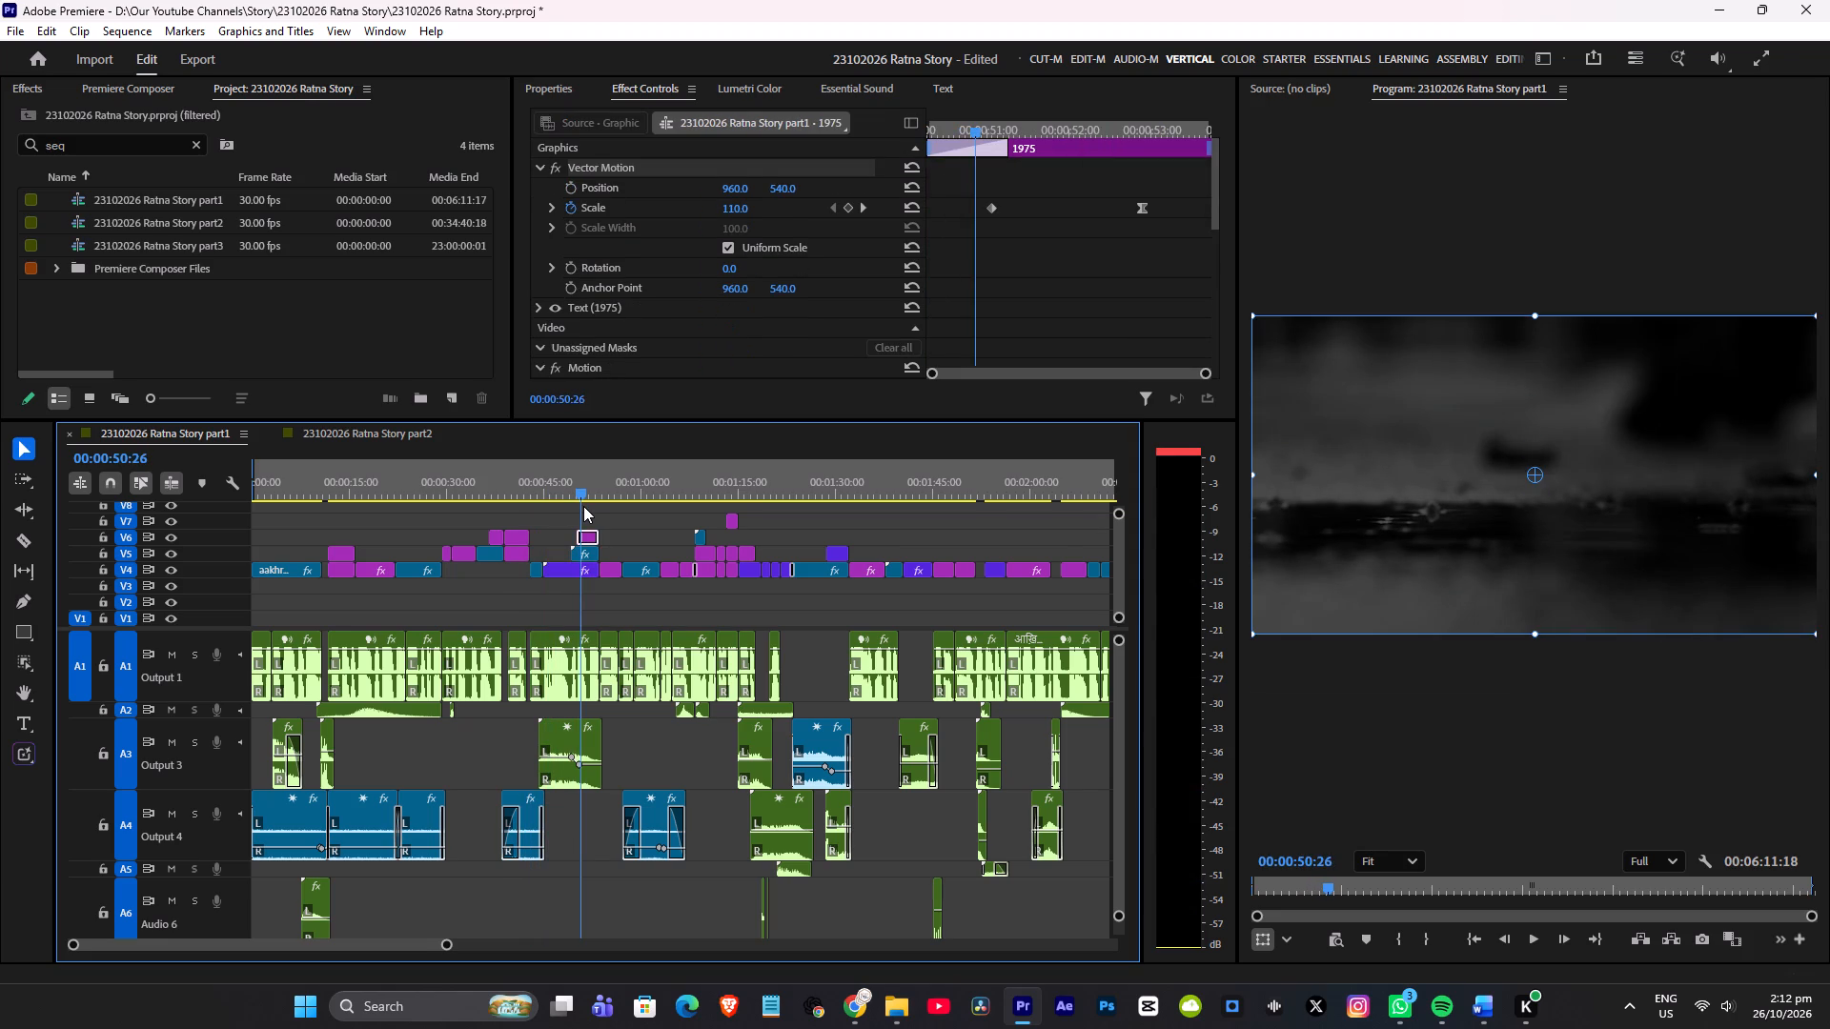
{"action": "left_click_drag", "start_coordinate": [583, 506], "coordinate": [606, 514]}
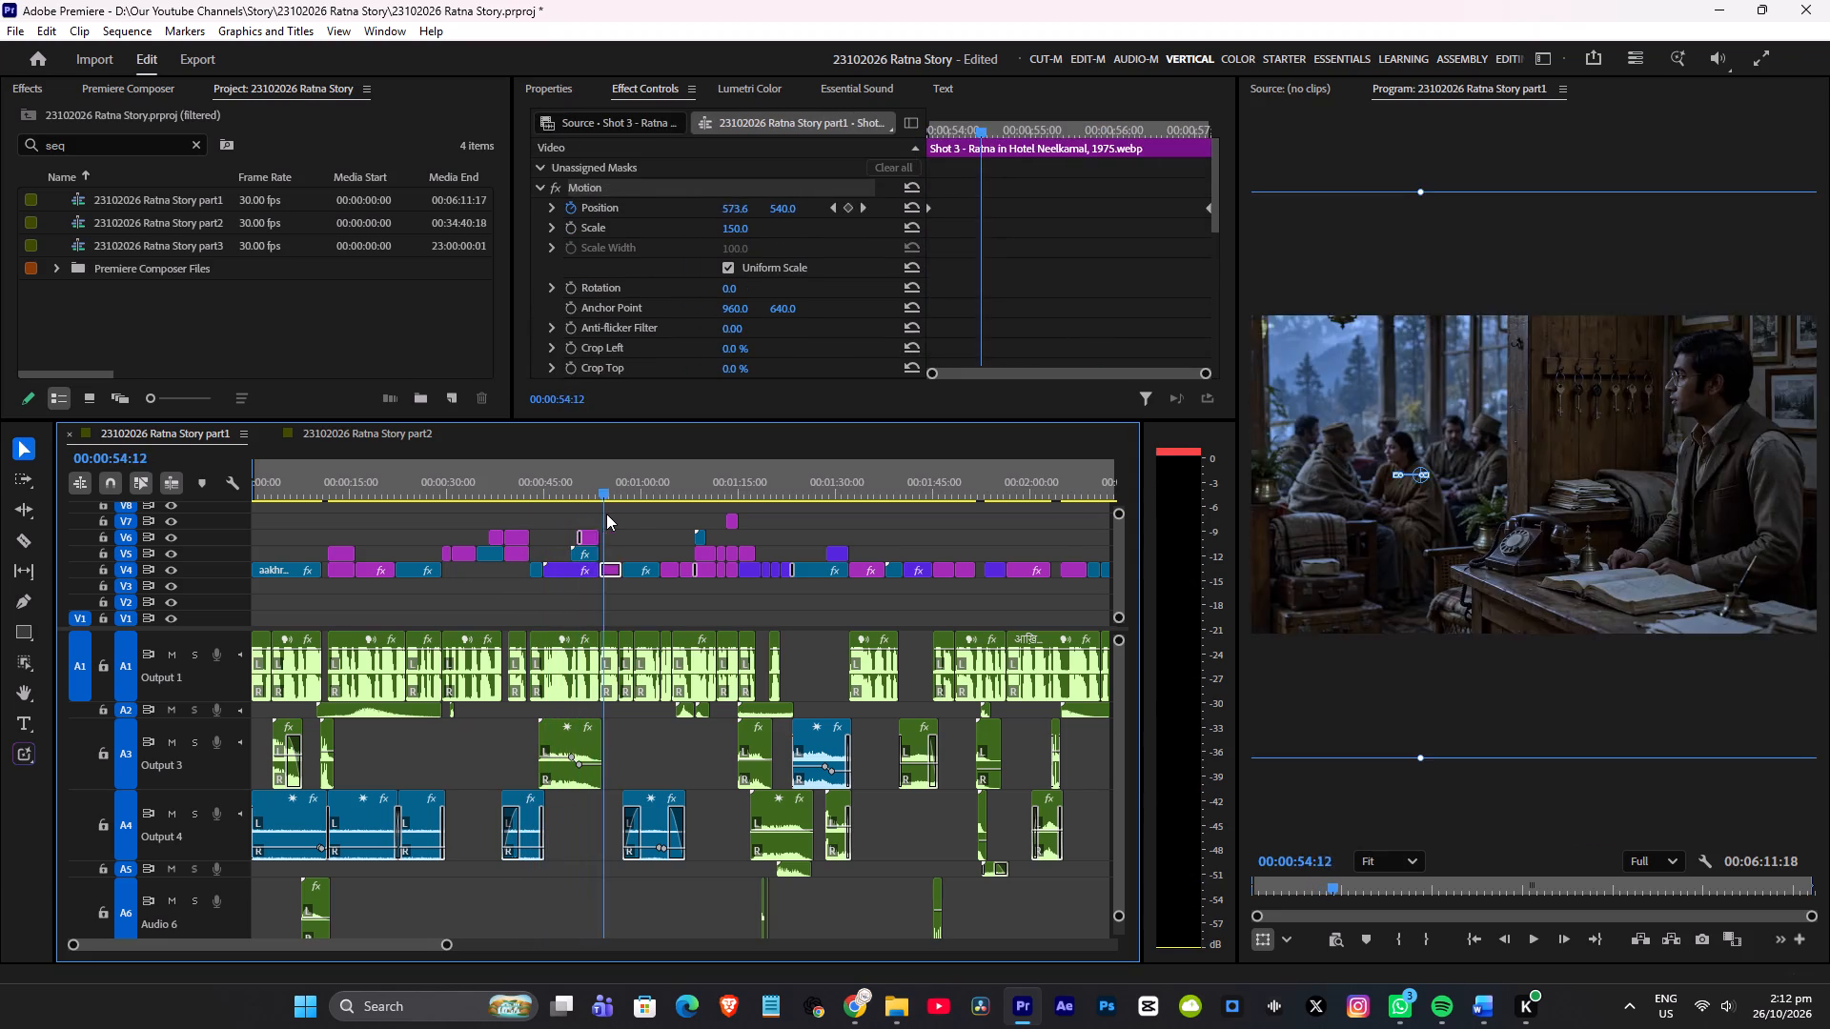
{"action": "left_click_drag", "start_coordinate": [606, 514], "coordinate": [639, 521]}
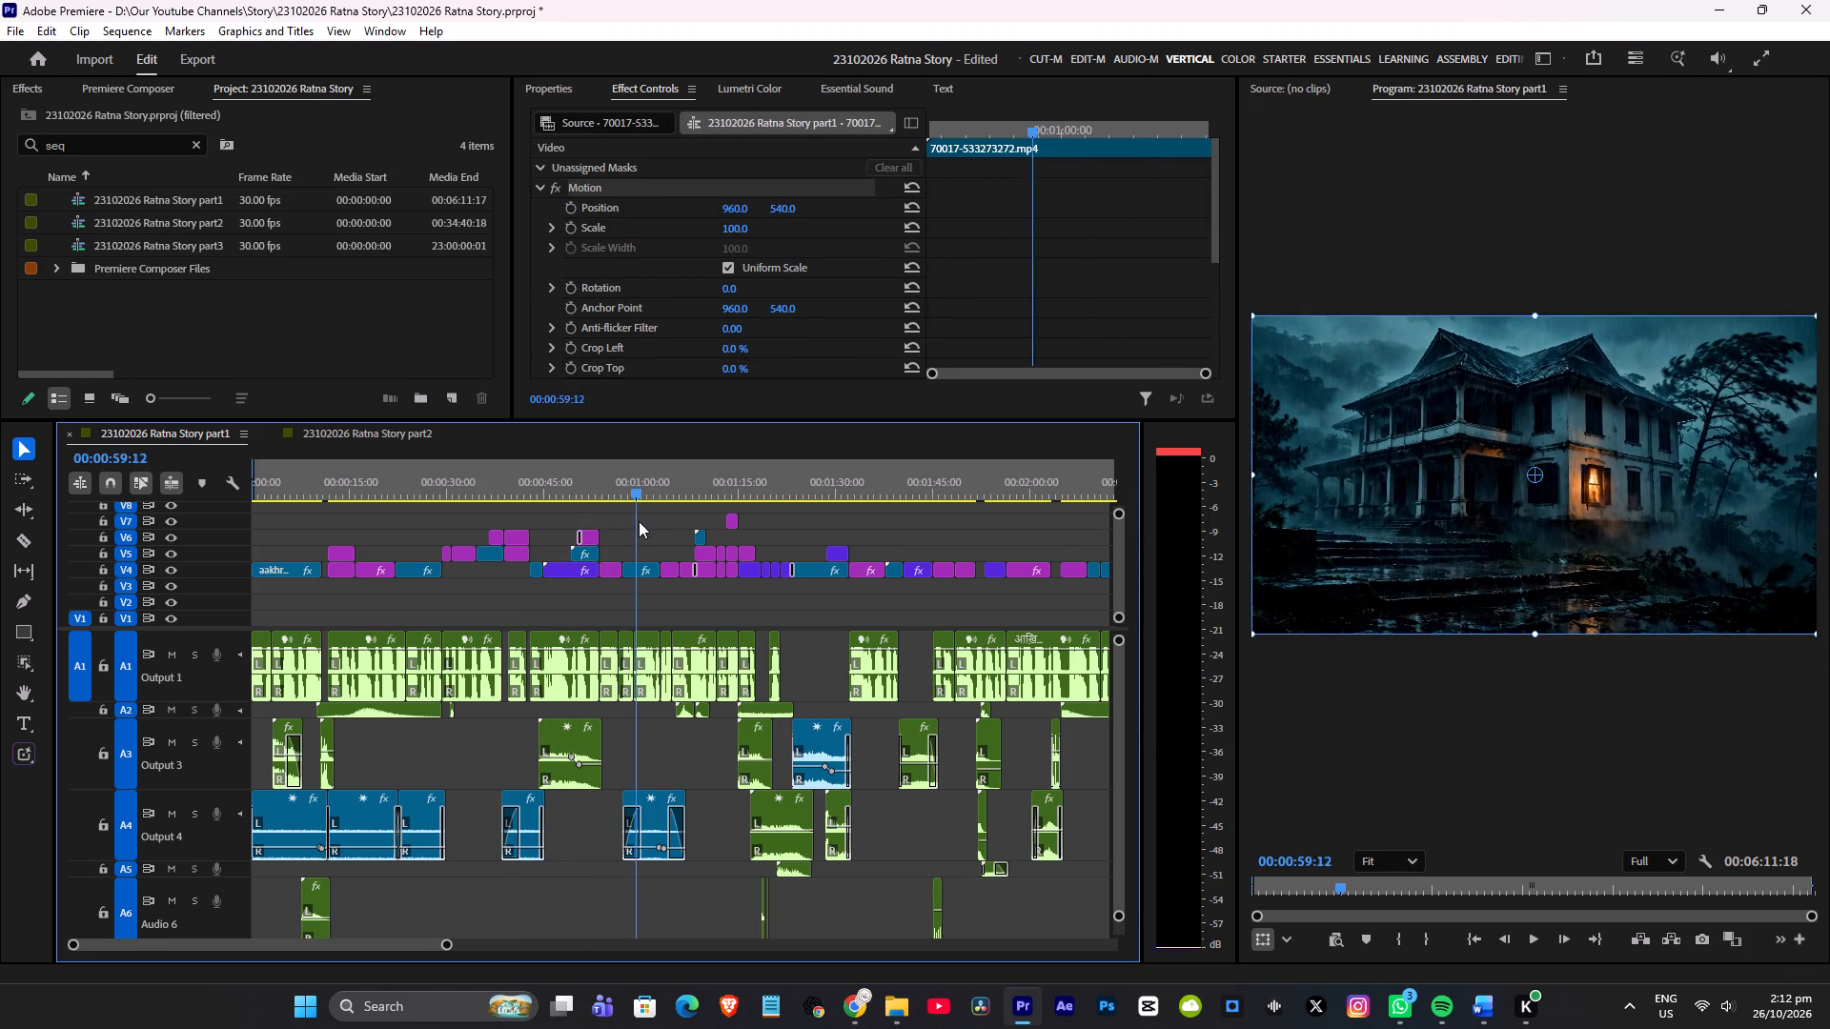
{"action": "left_click_drag", "start_coordinate": [639, 521], "coordinate": [654, 521]}
{"action": "left_click", "coordinate": [668, 488]}
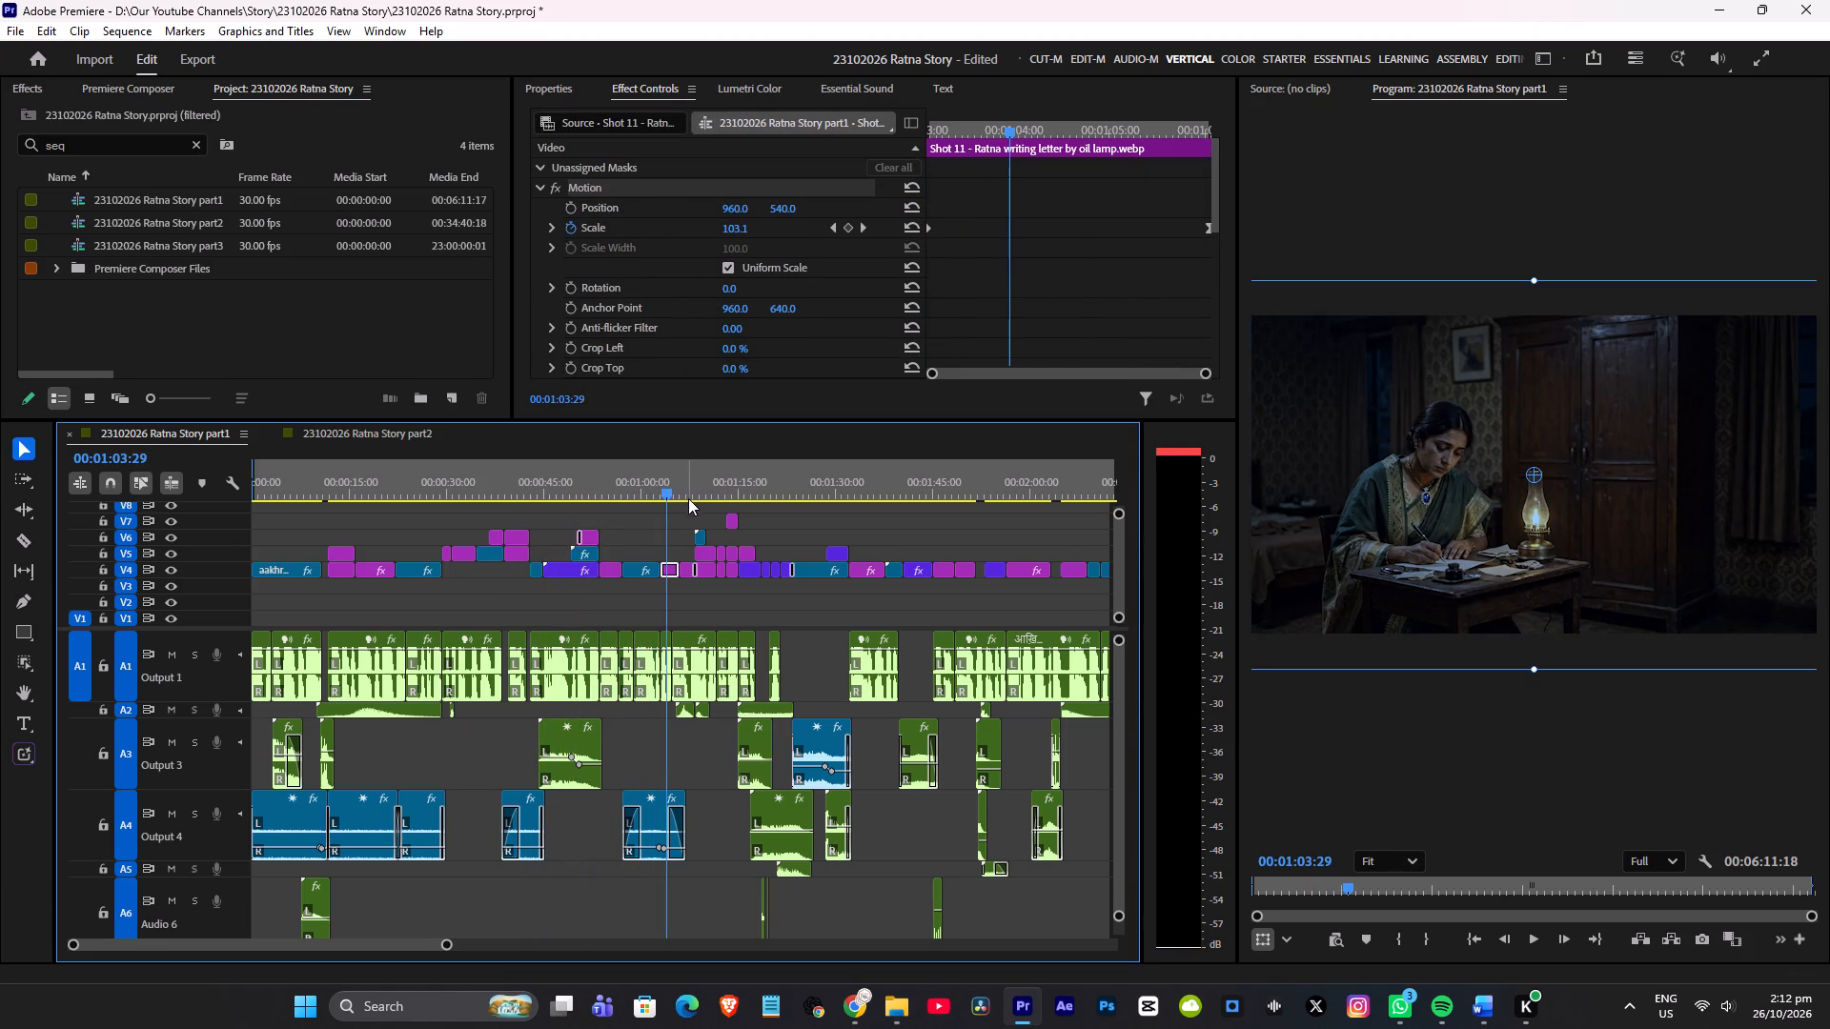
{"action": "left_click", "coordinate": [685, 468]}
{"action": "scroll", "coordinate": [732, 501], "scroll_direction": "up", "scroll_amount": 1}
{"action": "scroll", "coordinate": [732, 501], "scroll_direction": "up", "scroll_amount": 5, "text": "alt"}
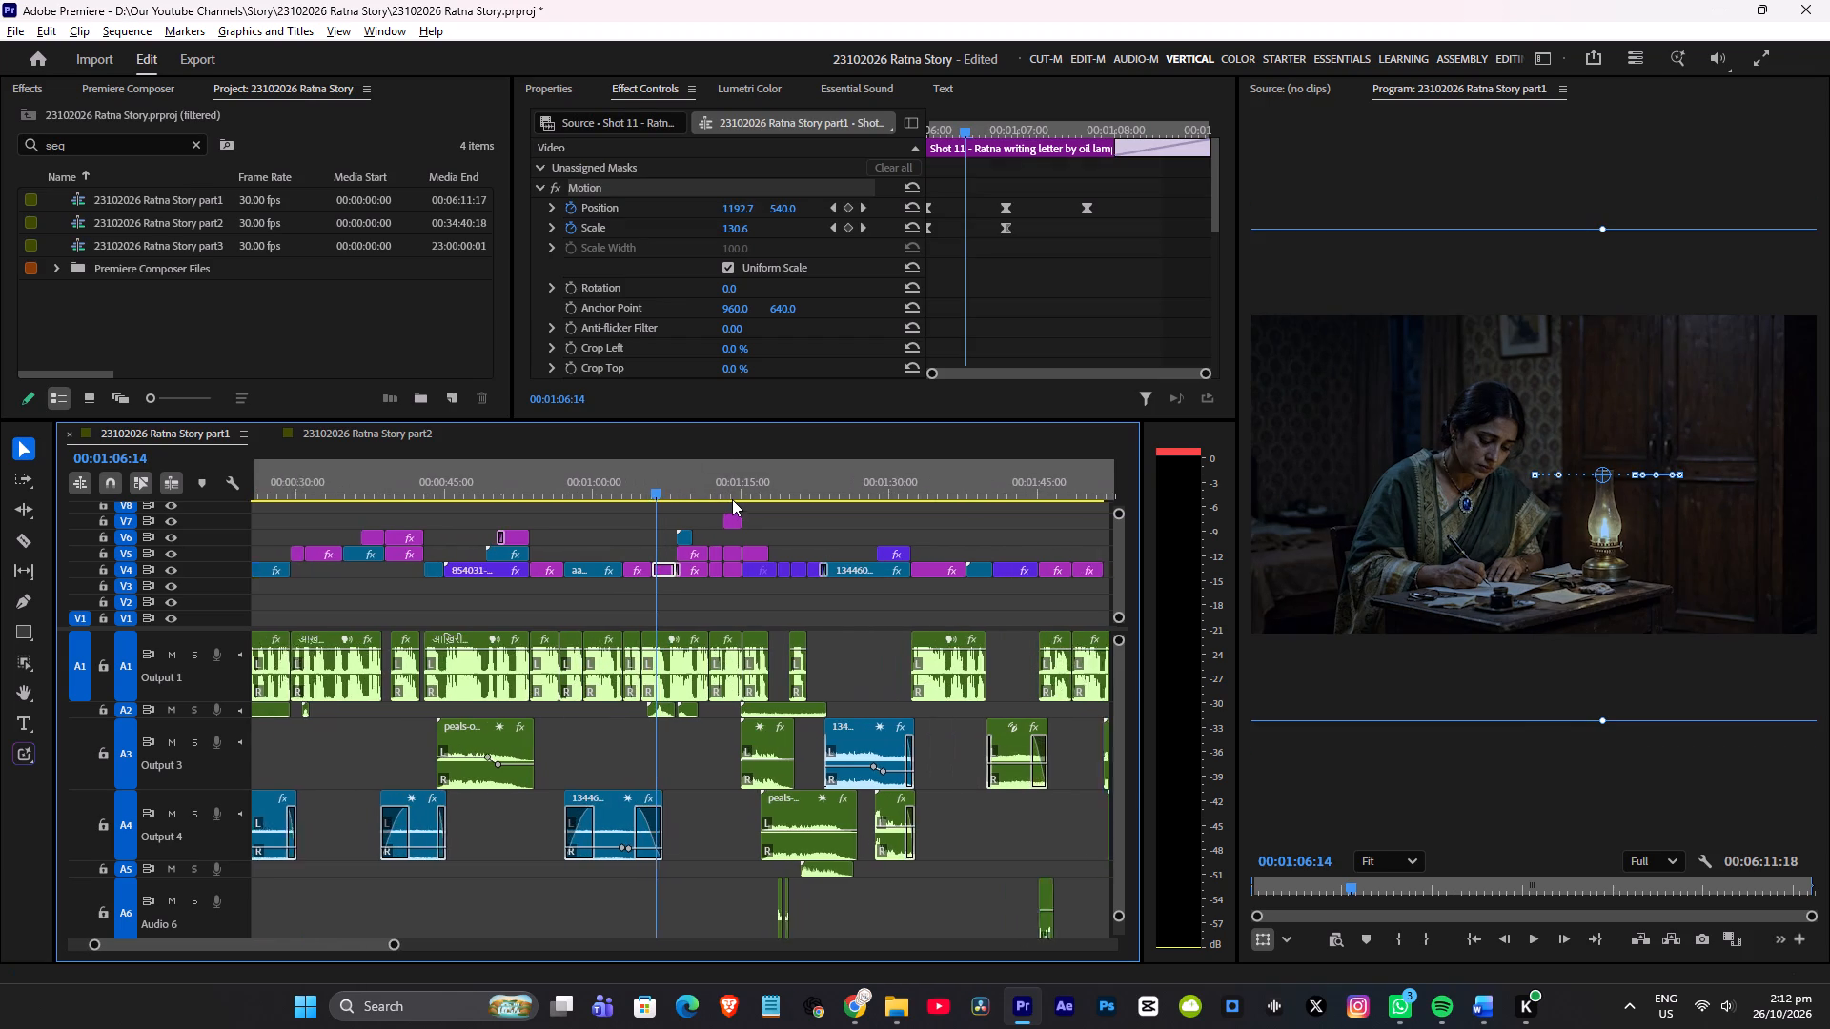
{"action": "left_click", "coordinate": [677, 479]}
{"action": "left_click_drag", "start_coordinate": [698, 485], "coordinate": [711, 485]}
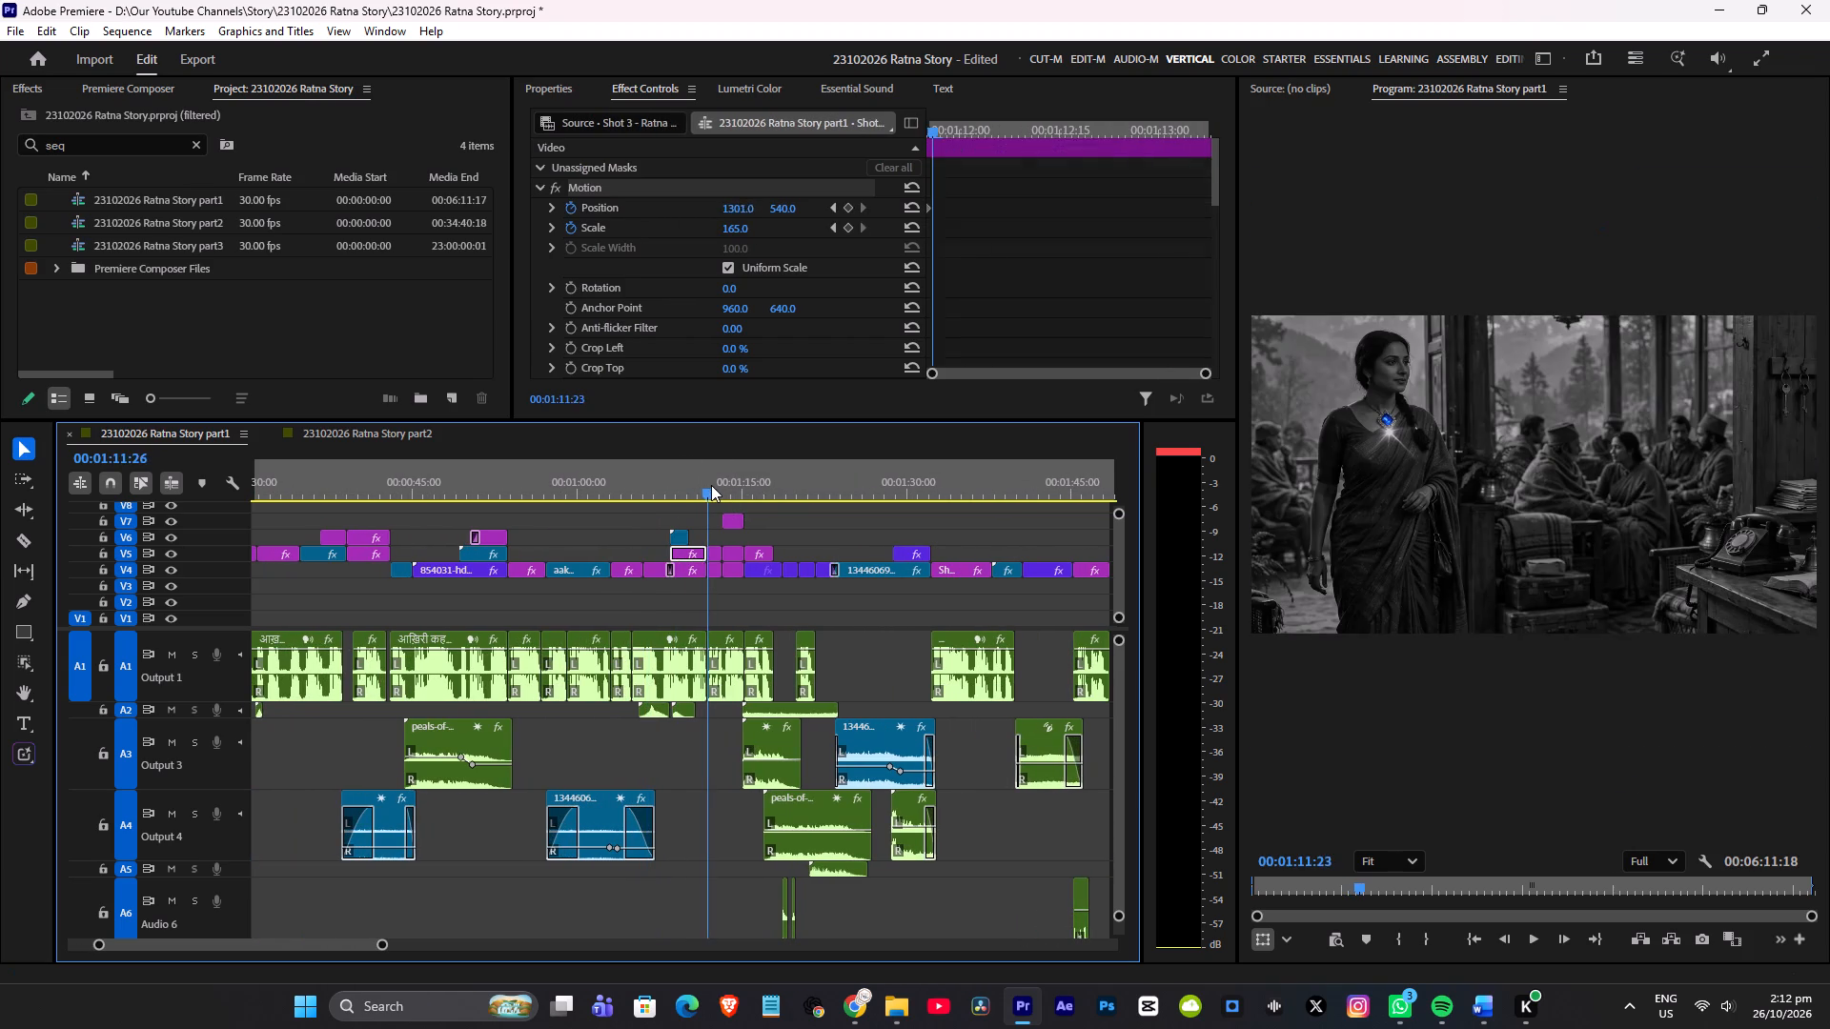
{"action": "left_click_drag", "start_coordinate": [711, 485], "coordinate": [747, 487]}
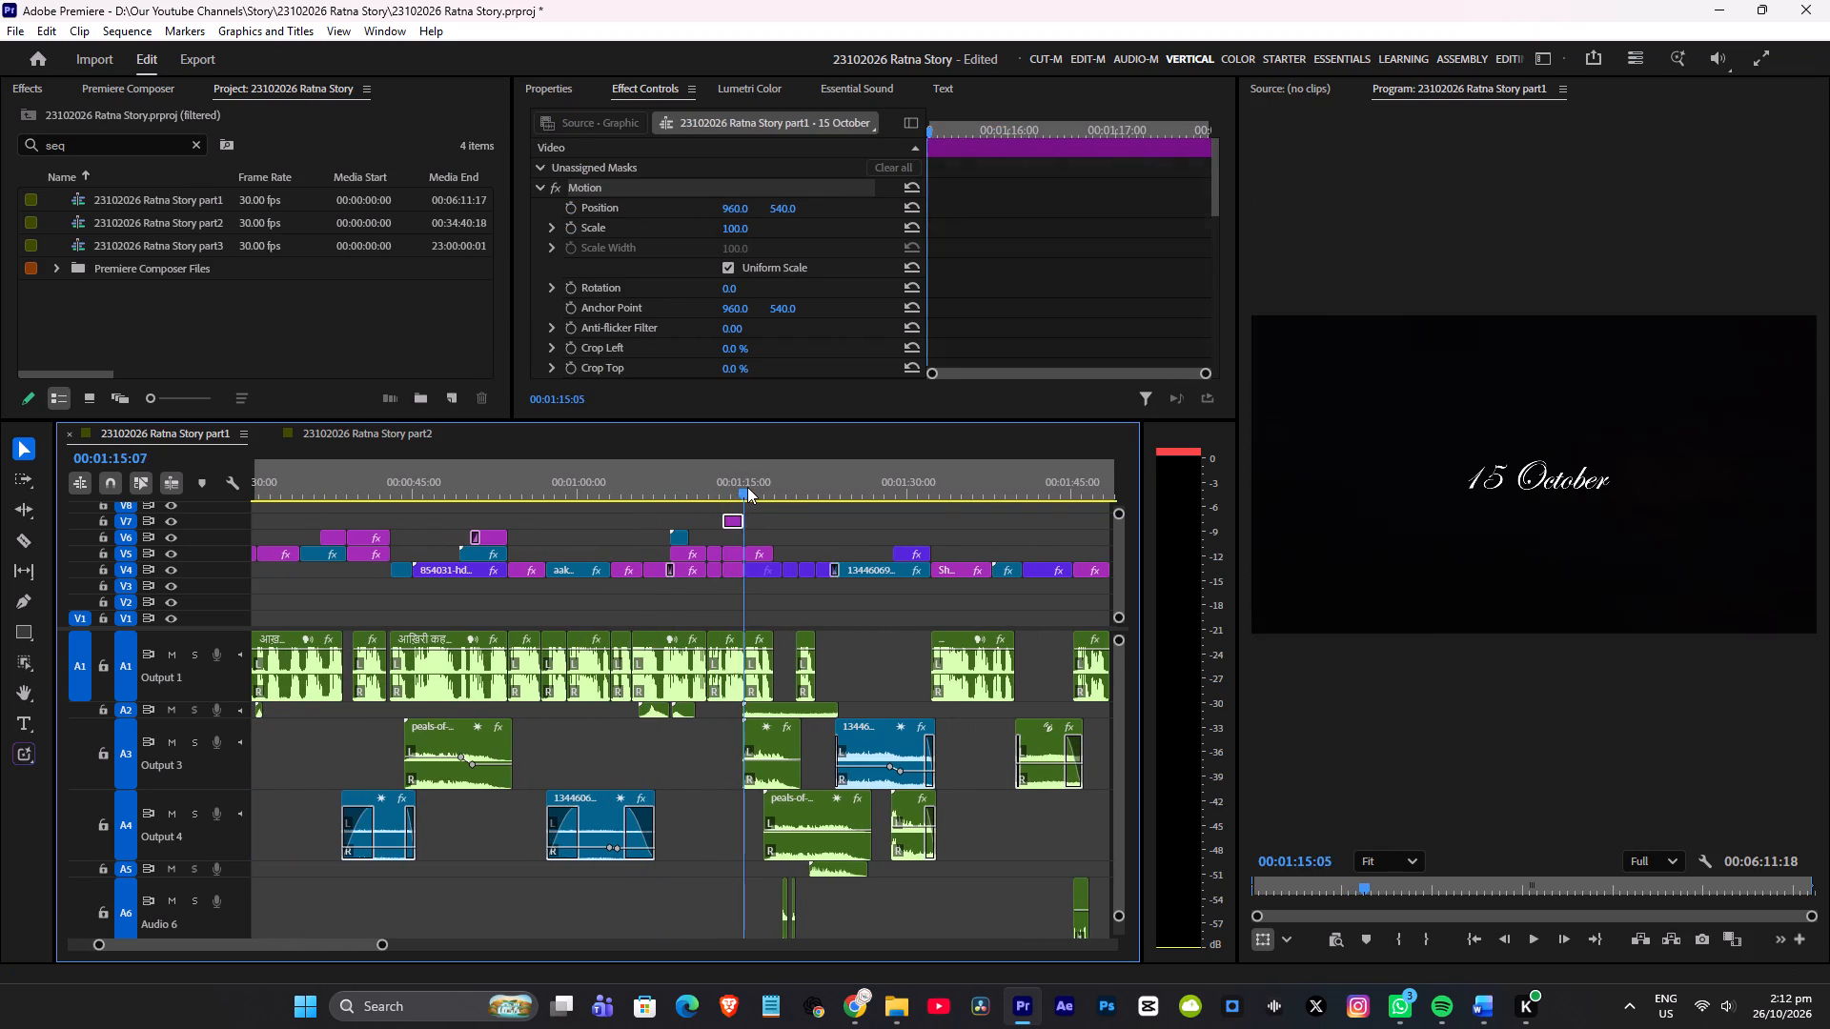
{"action": "left_click_drag", "start_coordinate": [747, 487], "coordinate": [848, 495]}
Examine the part1 shots from about 00:01:24 to 00:02:35 for a reusable clip.
{"action": "scroll", "coordinate": [875, 521], "scroll_direction": "down", "scroll_amount": 5}
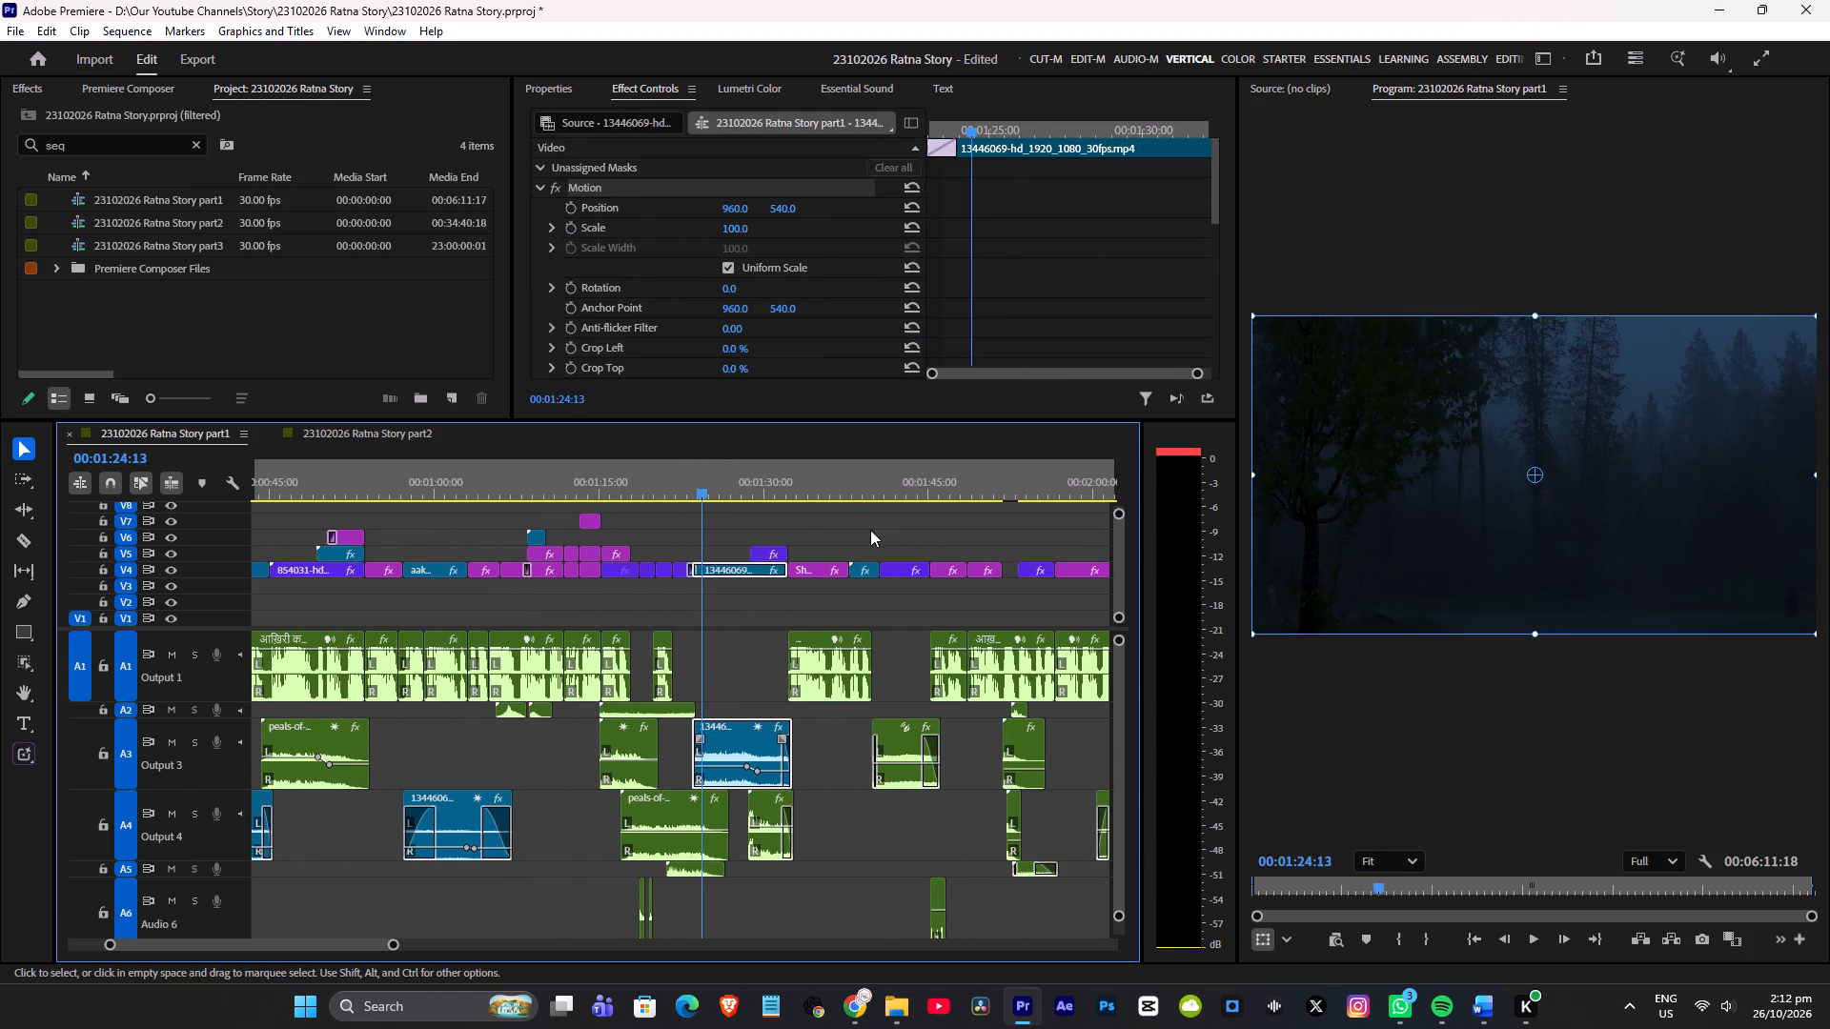
{"action": "left_click", "coordinate": [779, 484]}
{"action": "left_click", "coordinate": [813, 482]}
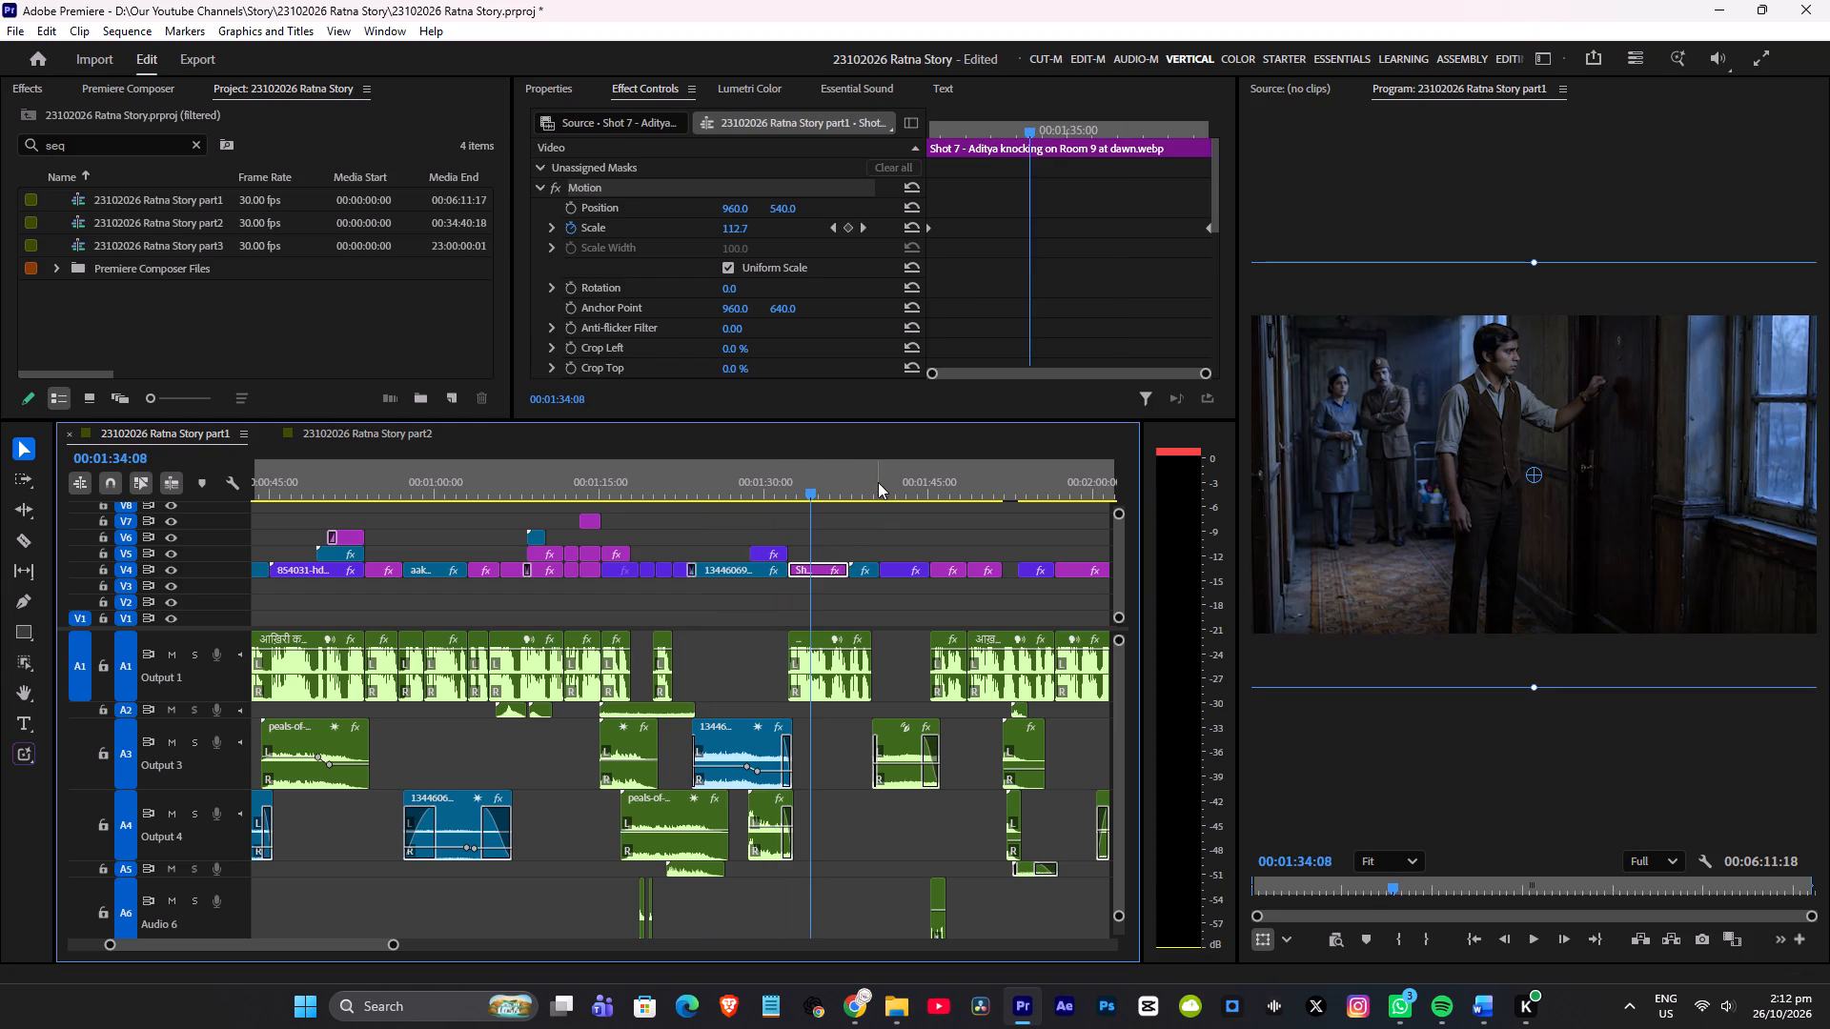
{"action": "left_click", "coordinate": [850, 482]}
{"action": "left_click", "coordinate": [859, 482]}
{"action": "scroll", "coordinate": [880, 488], "scroll_direction": "down", "scroll_amount": 1}
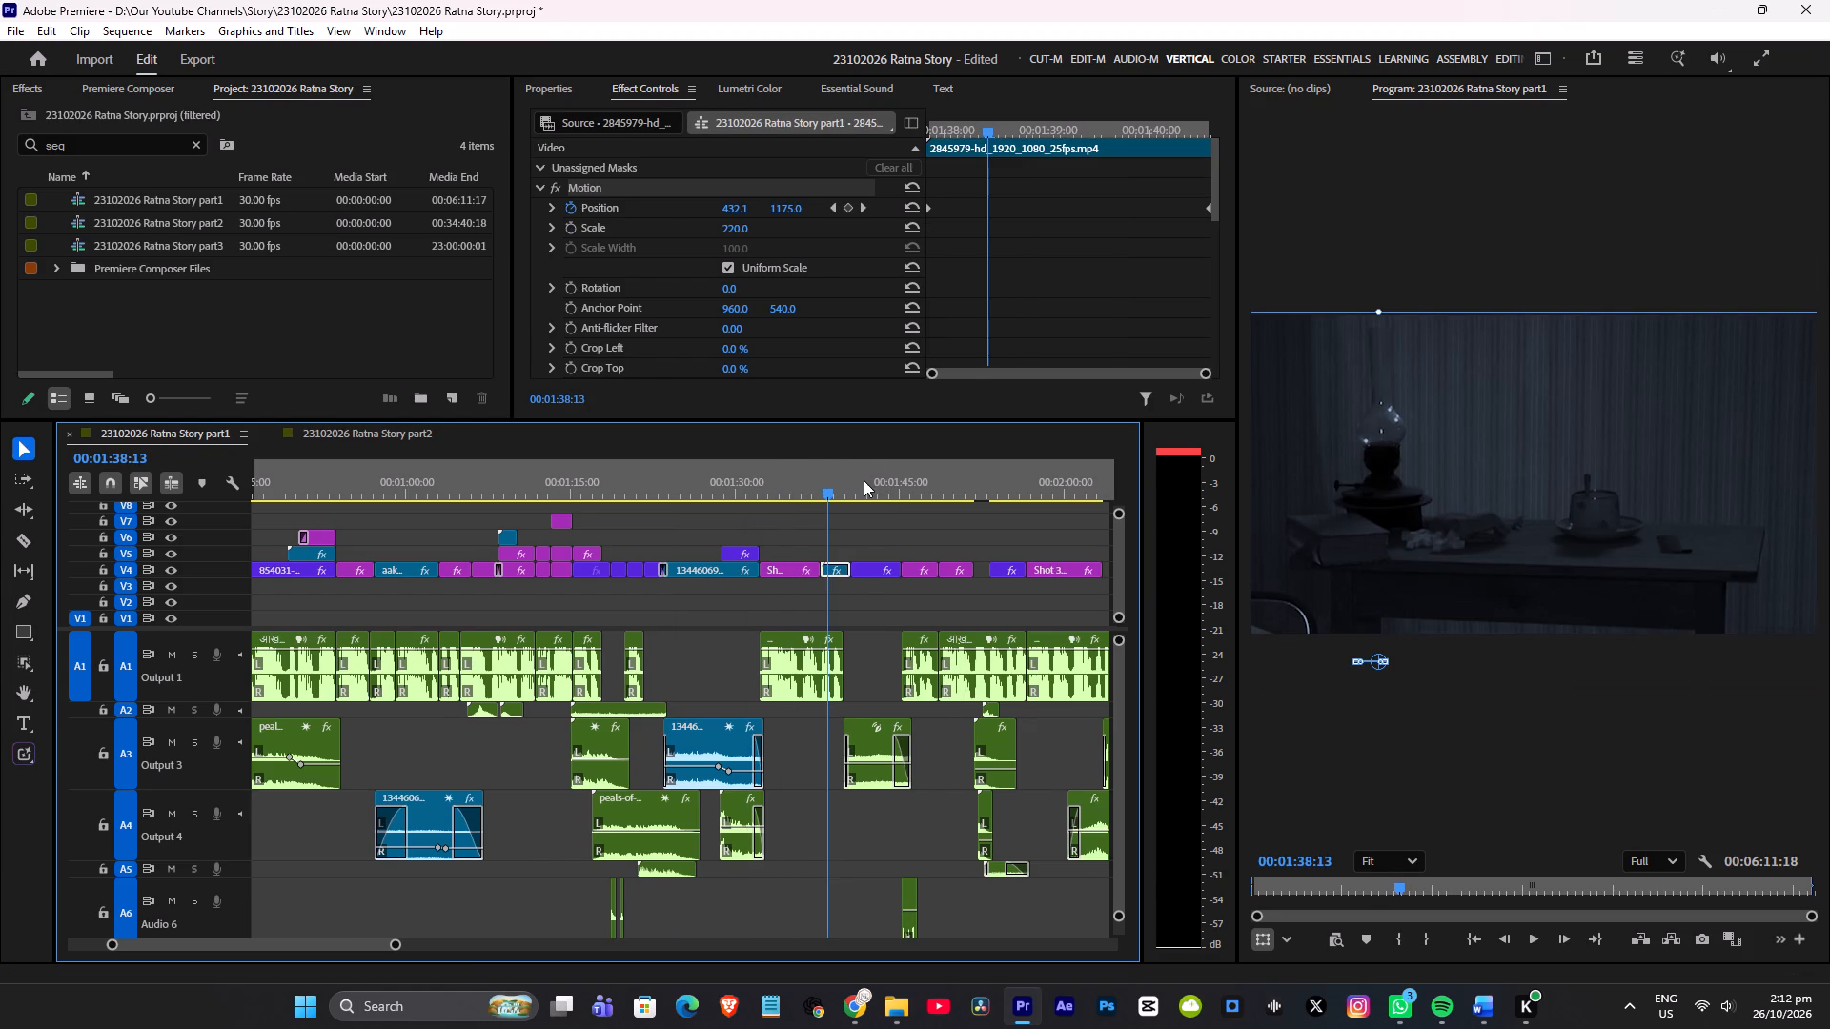
{"action": "left_click", "coordinate": [864, 480]}
{"action": "scroll", "coordinate": [869, 490], "scroll_direction": "down", "scroll_amount": 3}
{"action": "left_click", "coordinate": [856, 491]}
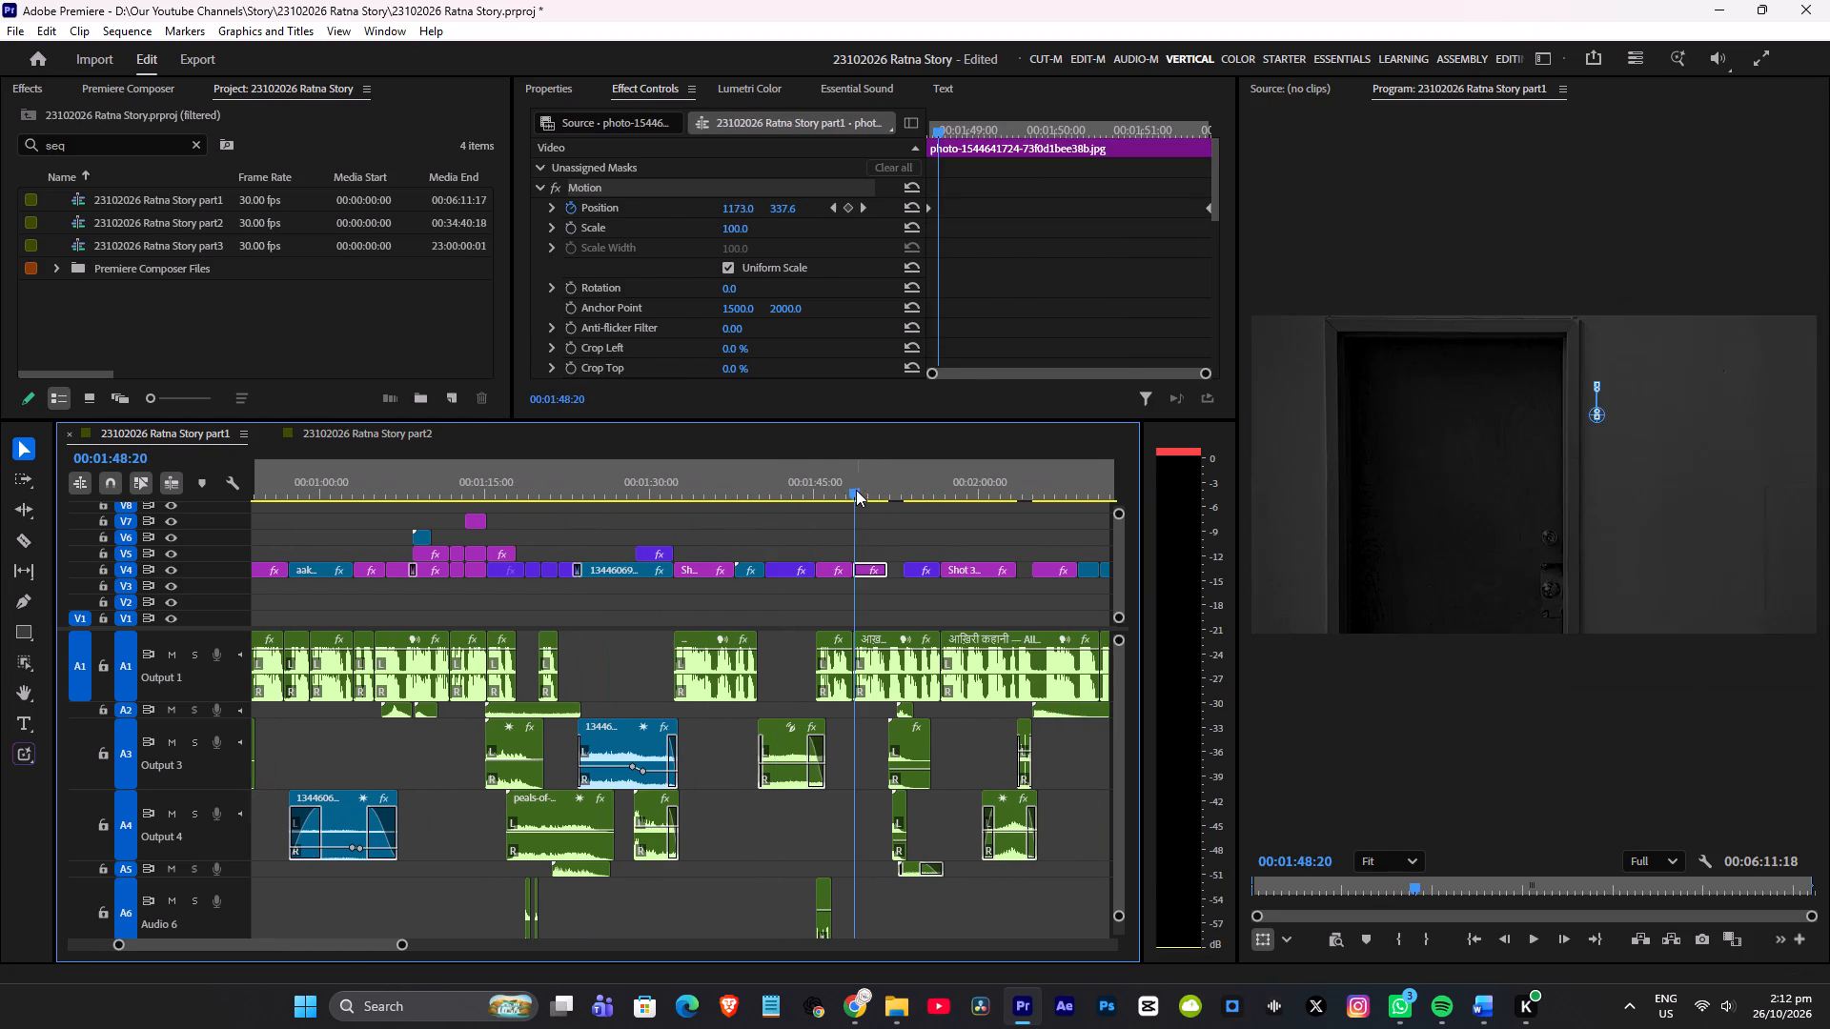
{"action": "left_click", "coordinate": [844, 484]}
{"action": "scroll", "coordinate": [876, 503], "scroll_direction": "down", "scroll_amount": 2}
{"action": "left_click_drag", "start_coordinate": [833, 480], "coordinate": [854, 481]}
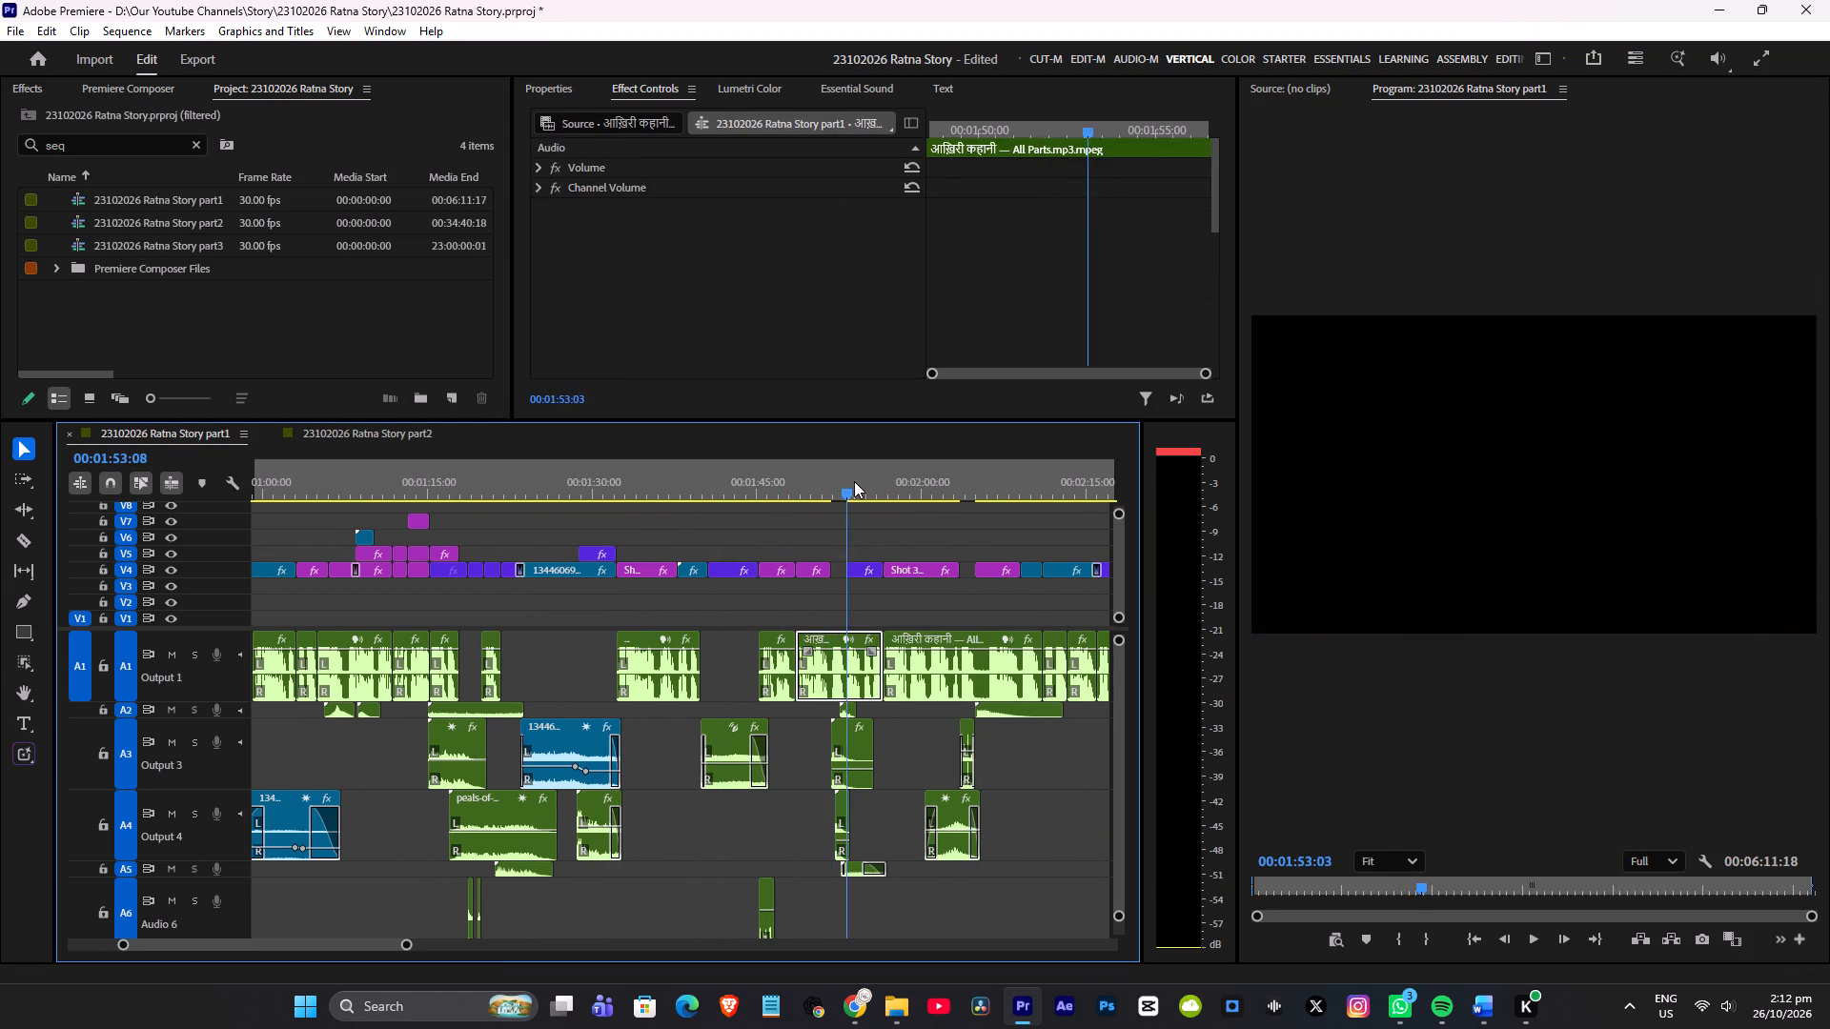
{"action": "left_click_drag", "start_coordinate": [854, 481], "coordinate": [866, 481]}
{"action": "scroll", "coordinate": [864, 506], "scroll_direction": "down", "scroll_amount": 3}
{"action": "left_click", "coordinate": [828, 483]}
{"action": "scroll", "coordinate": [861, 506], "scroll_direction": "down", "scroll_amount": 3}
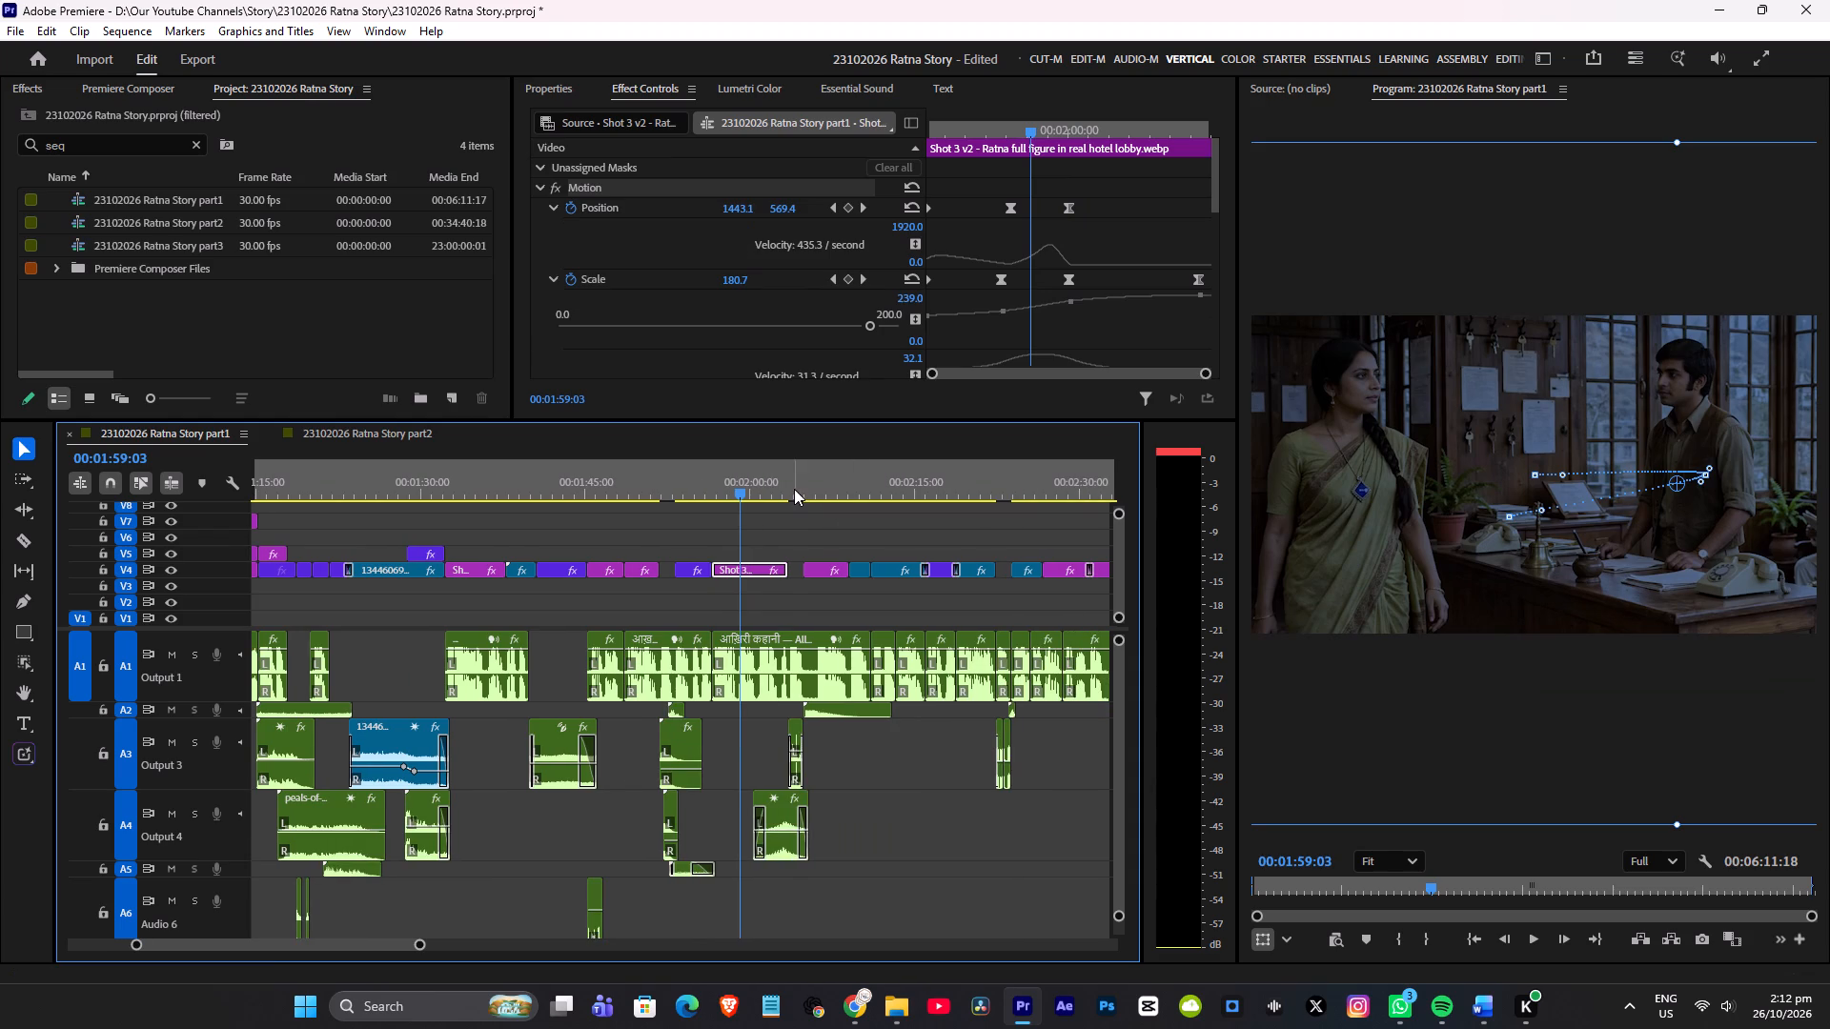
{"action": "left_click_drag", "start_coordinate": [794, 489], "coordinate": [859, 488]}
{"action": "scroll", "coordinate": [847, 496], "scroll_direction": "down", "scroll_amount": 4}
{"action": "left_click", "coordinate": [786, 492]}
{"action": "left_click", "coordinate": [824, 489]}
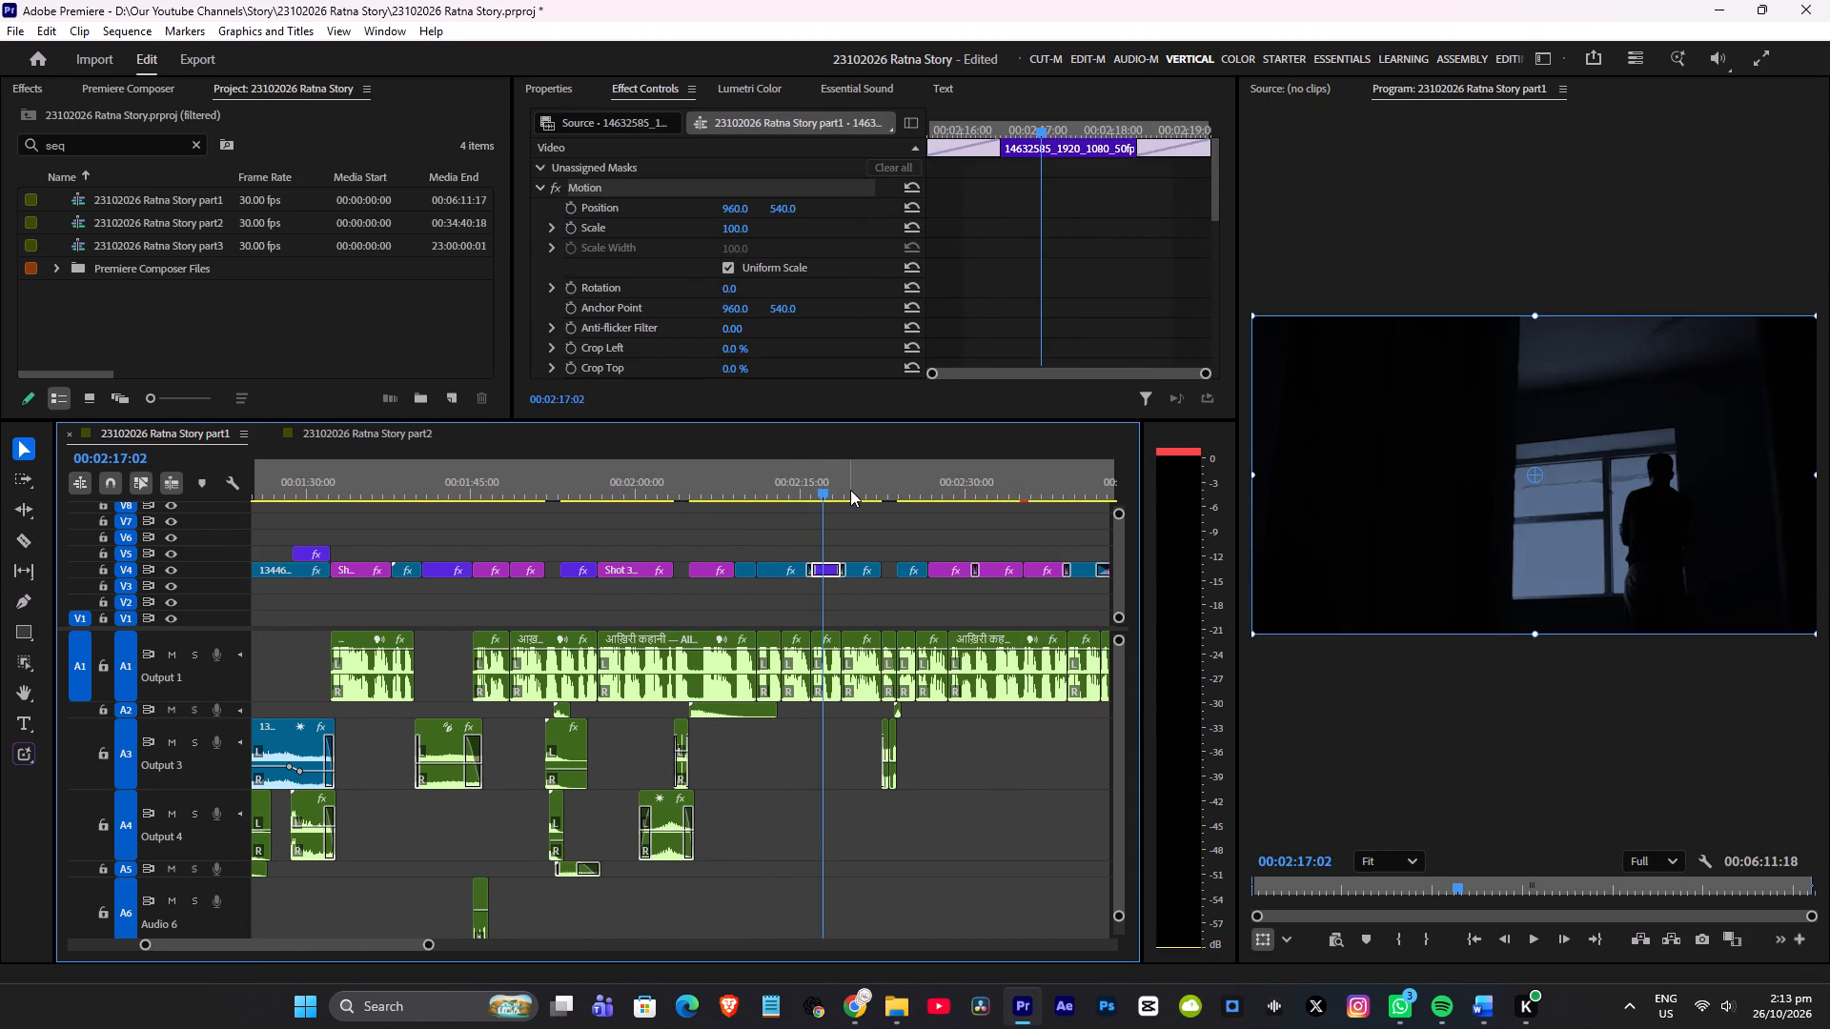
{"action": "left_click", "coordinate": [850, 490]}
{"action": "scroll", "coordinate": [862, 511], "scroll_direction": "down", "scroll_amount": 3}
{"action": "left_click_drag", "start_coordinate": [827, 486], "coordinate": [842, 491]}
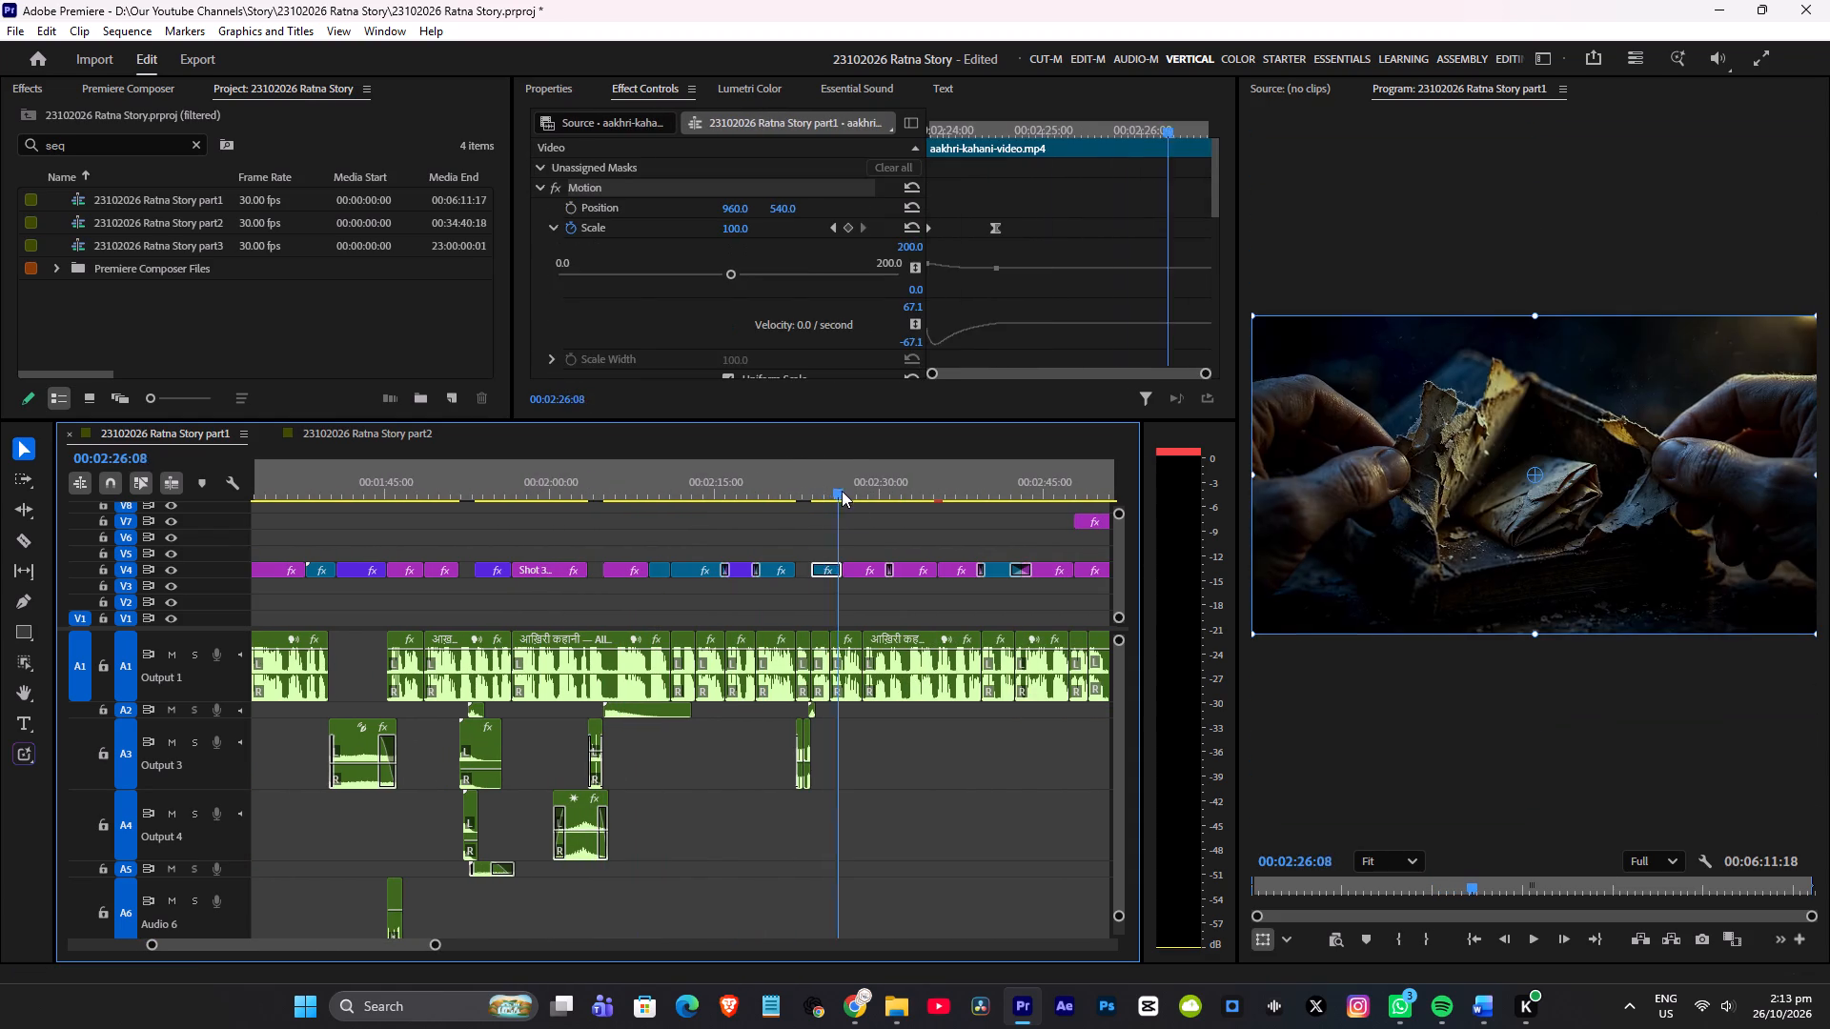
{"action": "left_click_drag", "start_coordinate": [842, 491], "coordinate": [941, 497]}
Examine the part1 sequence's shots from about 00:02:35 to 00:03:14 for a clip to reuse in part2.
{"action": "scroll", "coordinate": [889, 522], "scroll_direction": "down", "scroll_amount": 5}
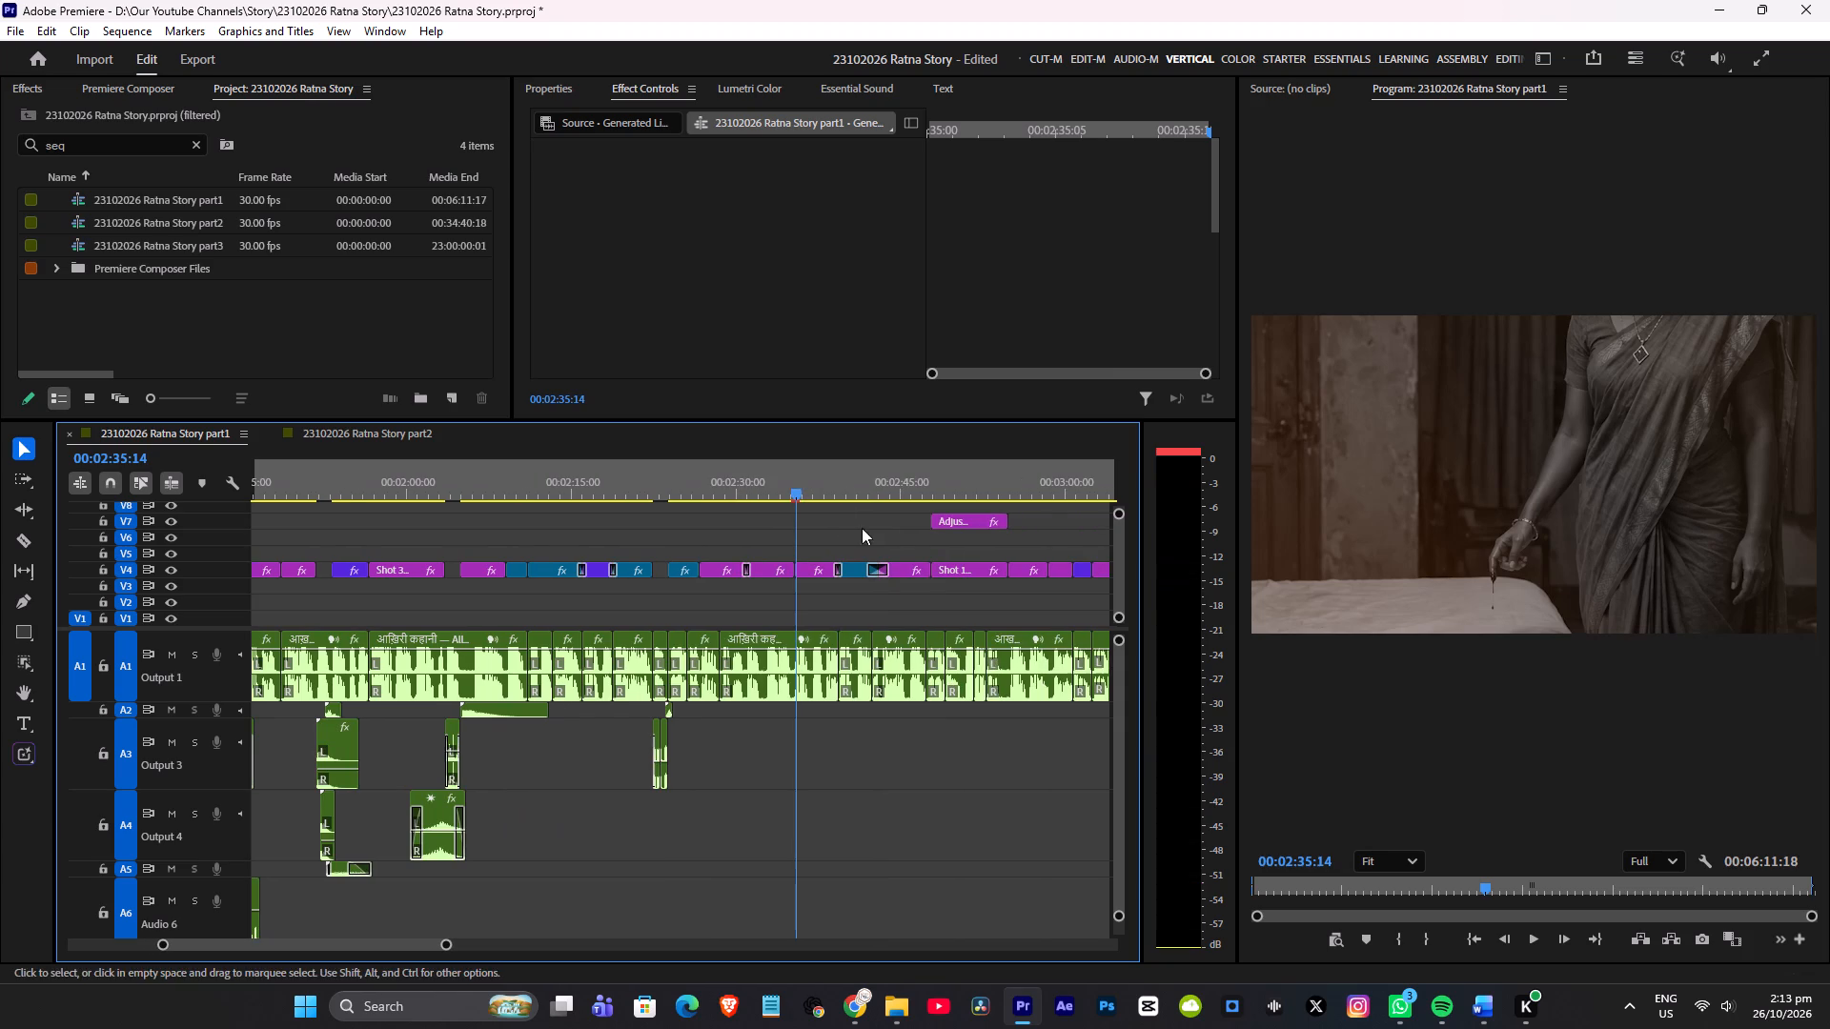
{"action": "left_click_drag", "start_coordinate": [825, 482], "coordinate": [891, 482]}
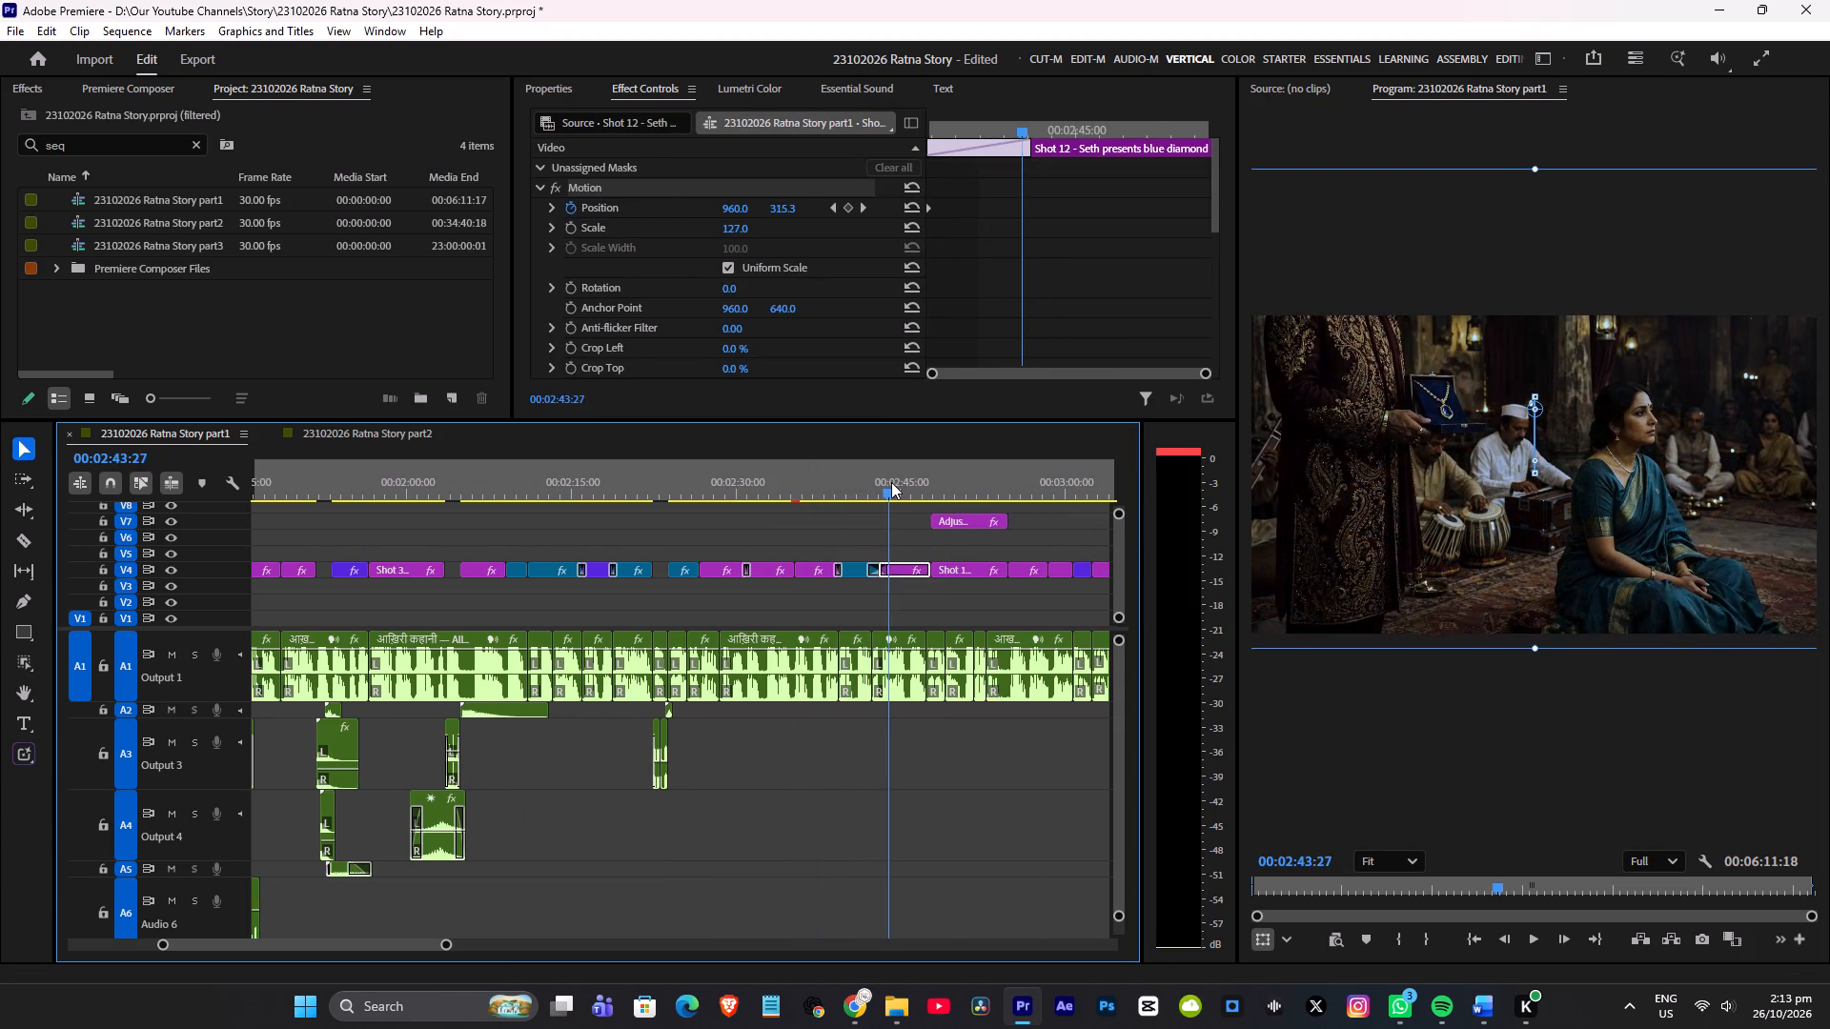
{"action": "left_click_drag", "start_coordinate": [891, 482], "coordinate": [910, 483]}
{"action": "scroll", "coordinate": [898, 491], "scroll_direction": "down", "scroll_amount": 6}
{"action": "left_click", "coordinate": [795, 469]}
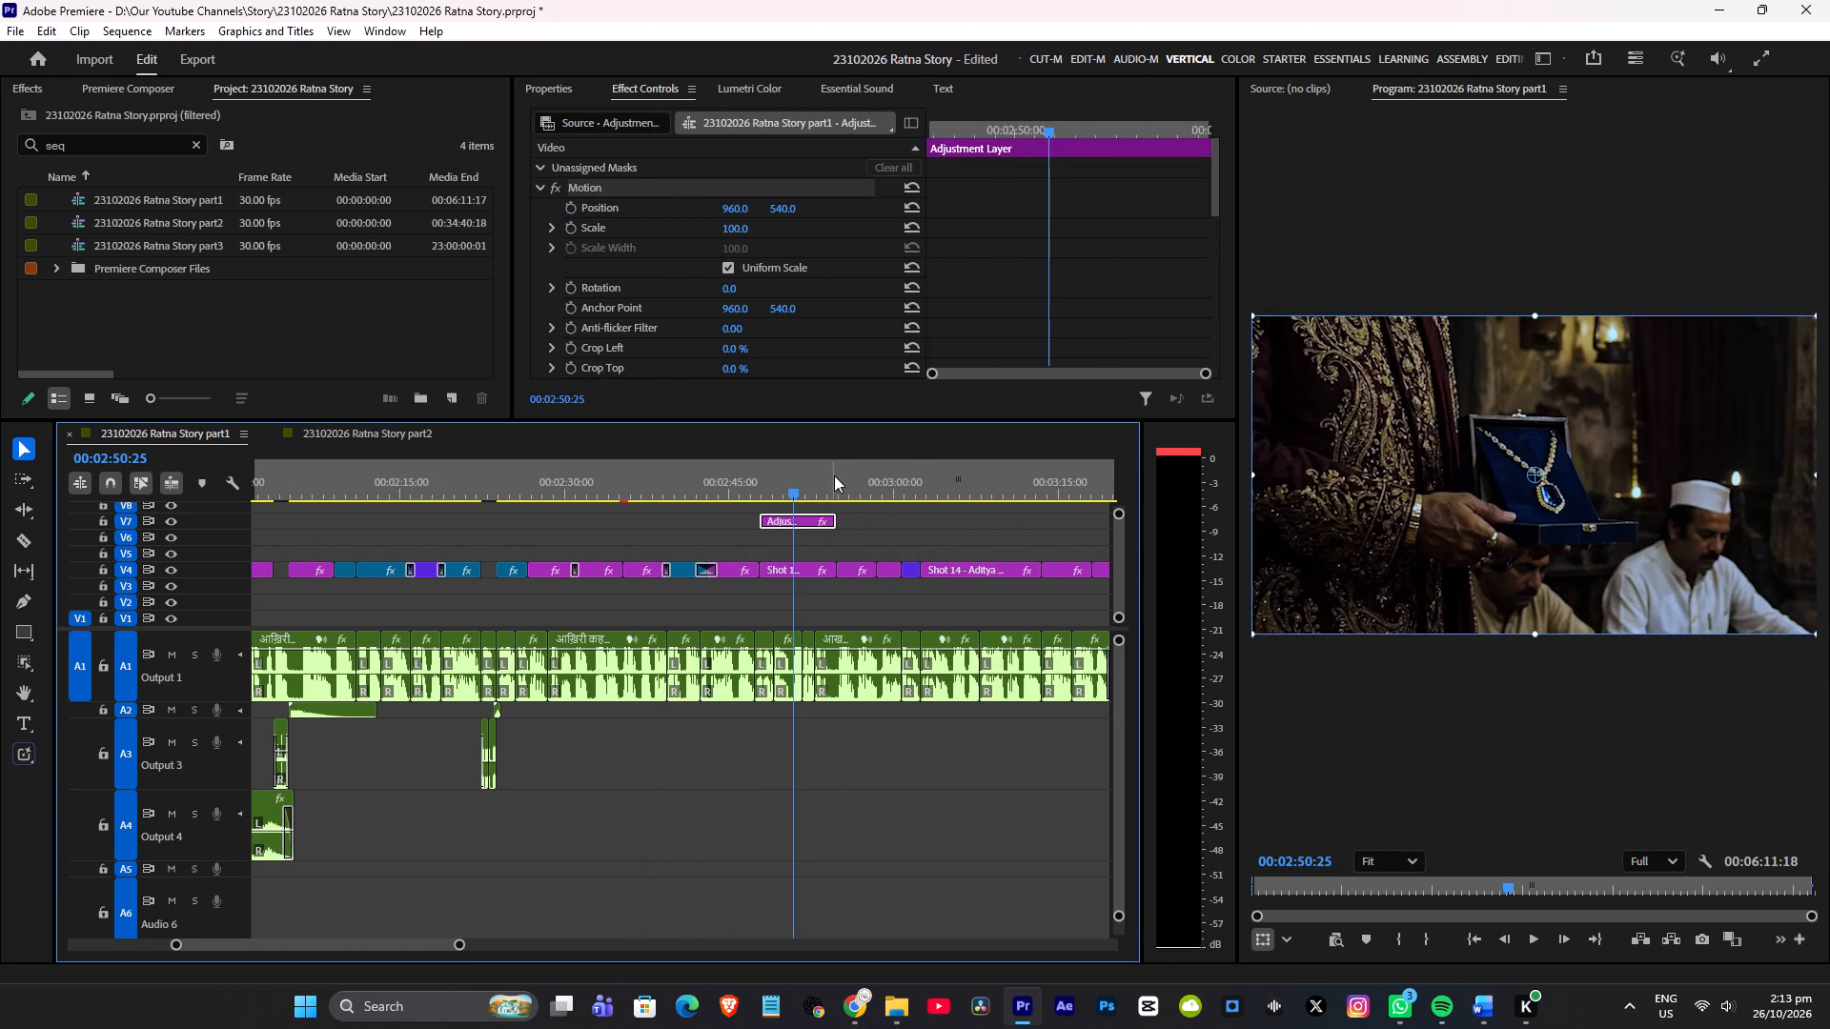
{"action": "left_click_drag", "start_coordinate": [841, 475], "coordinate": [870, 475]}
{"action": "scroll", "coordinate": [863, 495], "scroll_direction": "down", "scroll_amount": 5}
{"action": "left_click", "coordinate": [749, 483]}
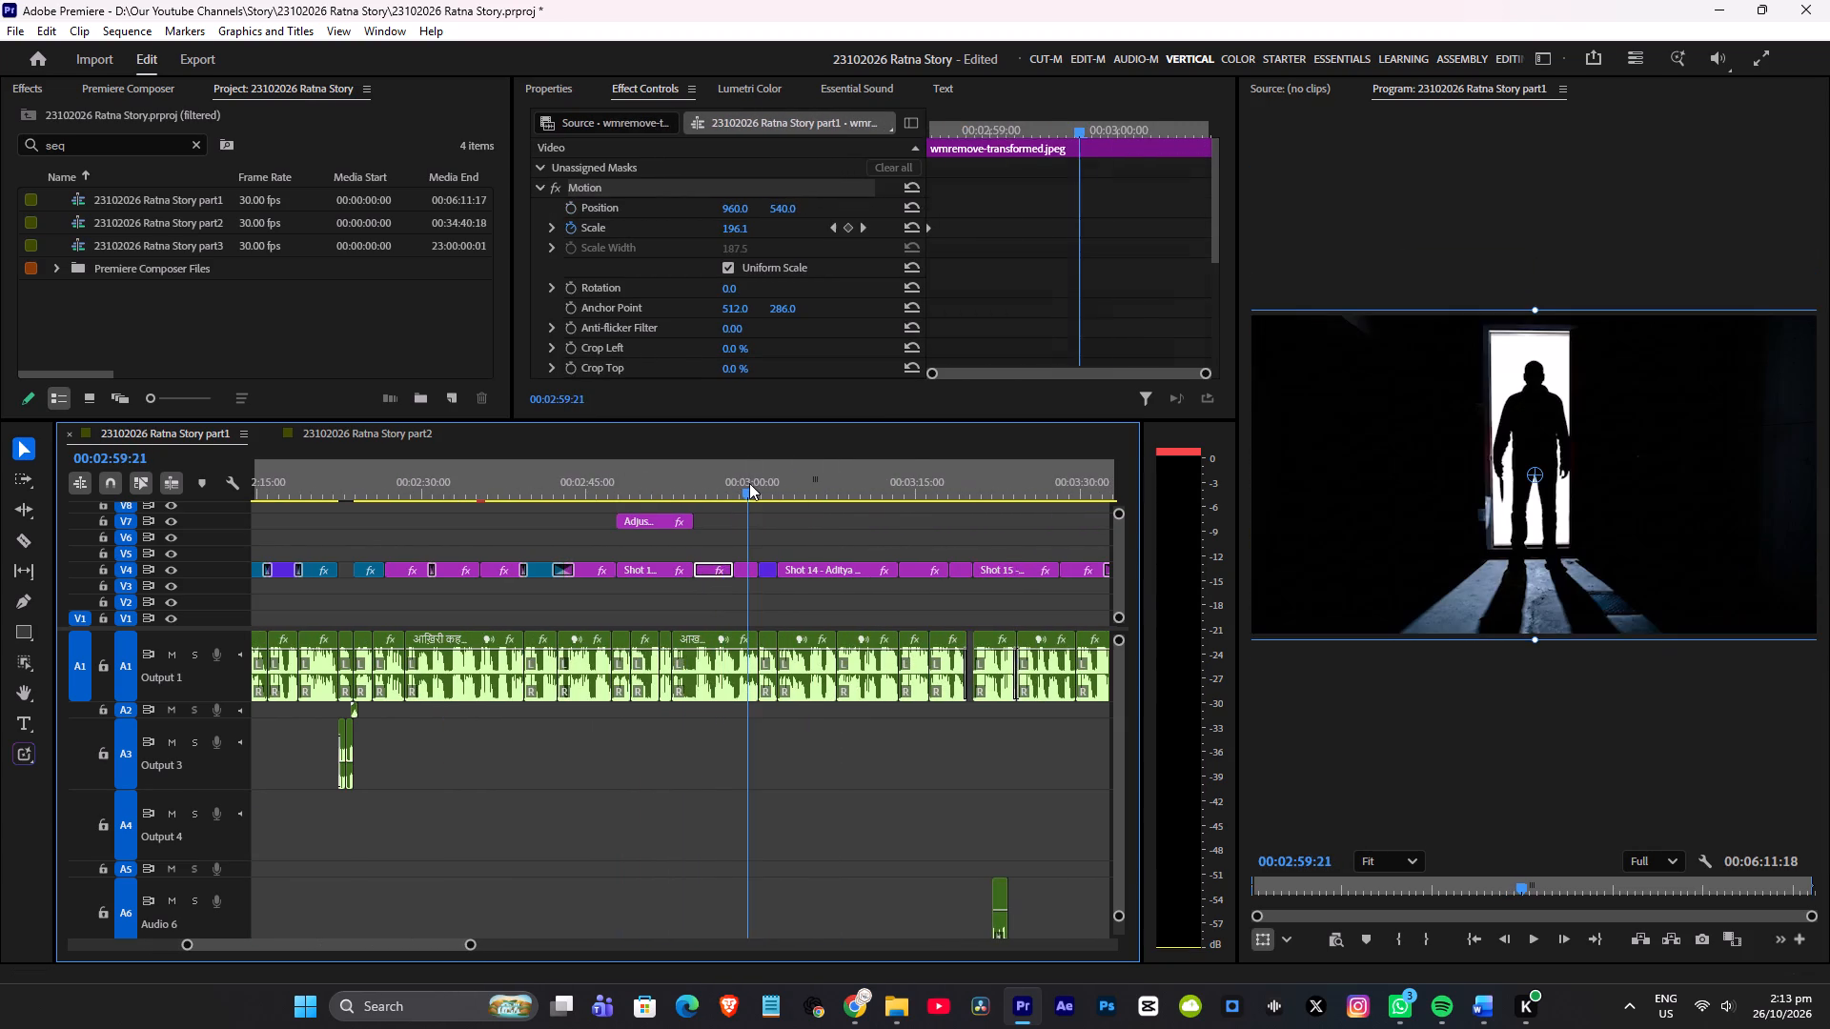
{"action": "left_click", "coordinate": [770, 481]}
{"action": "left_click_drag", "start_coordinate": [793, 480], "coordinate": [832, 486]}
{"action": "scroll", "coordinate": [827, 511], "scroll_direction": "down", "scroll_amount": 3}
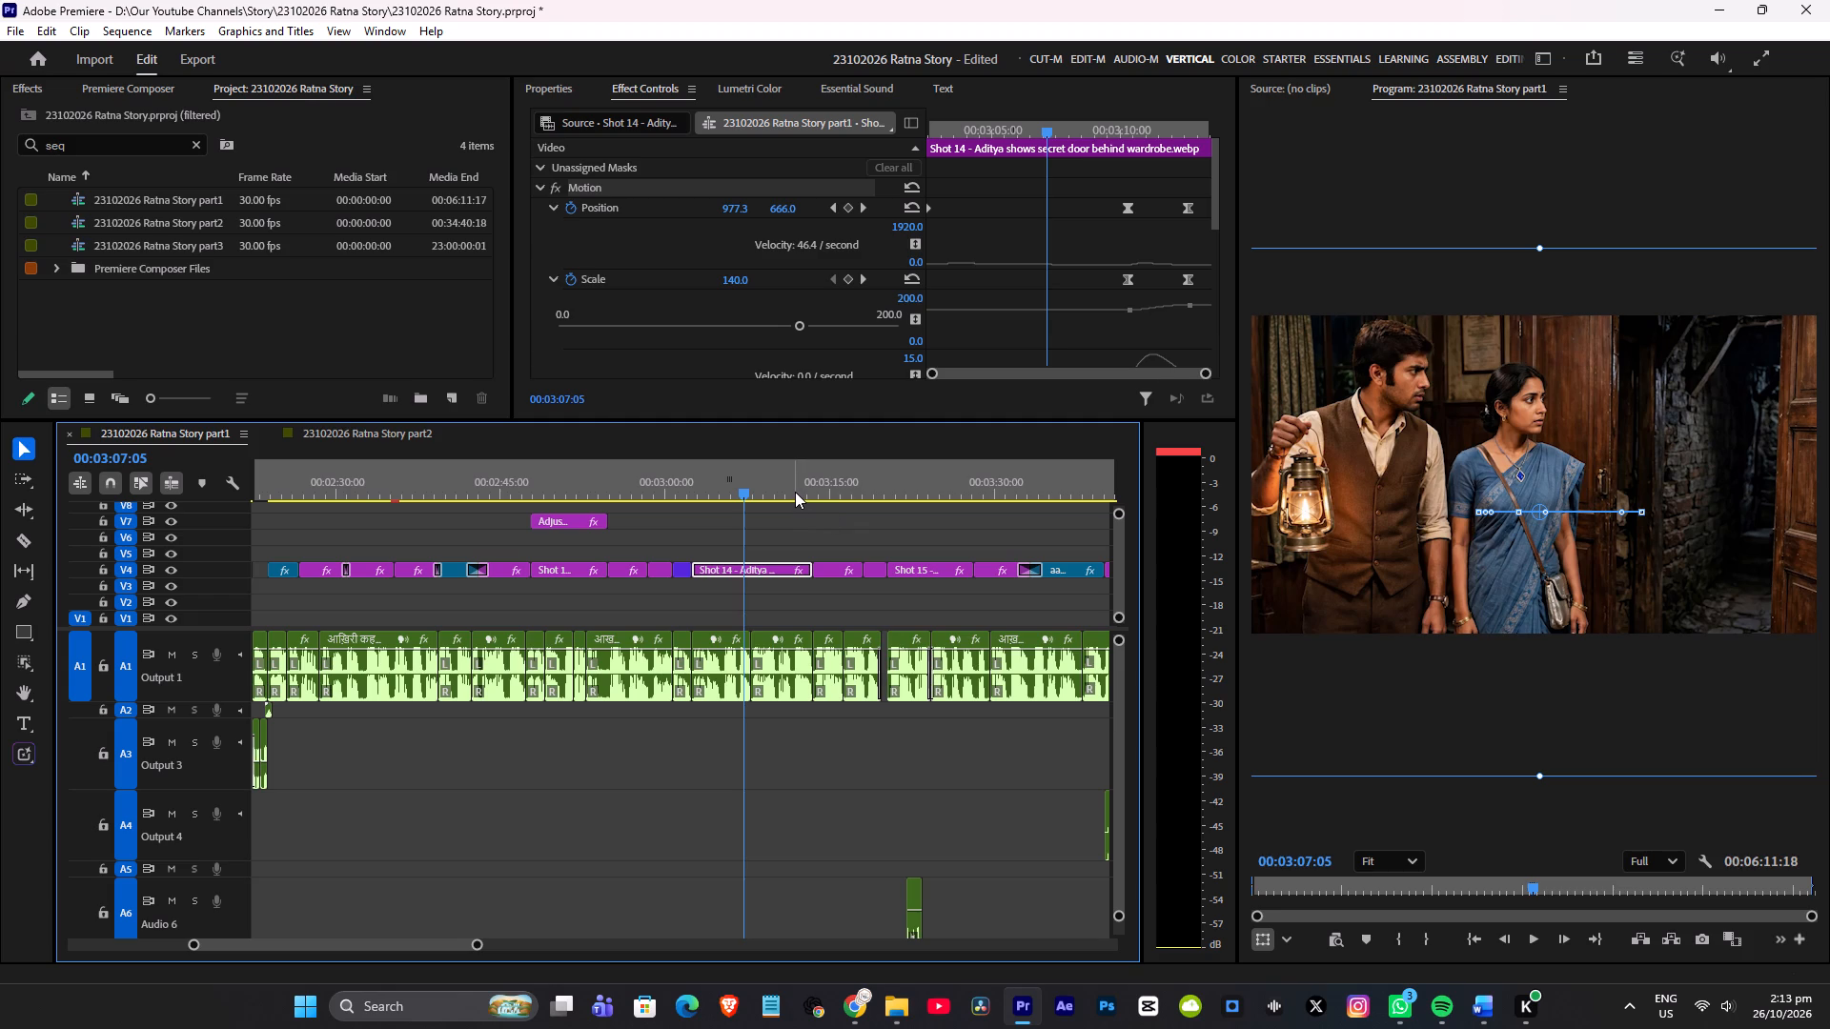
{"action": "scroll", "coordinate": [789, 492], "scroll_direction": "down", "scroll_amount": 1}
{"action": "left_click", "coordinate": [798, 488]}
{"action": "scroll", "coordinate": [828, 506], "scroll_direction": "down", "scroll_amount": 2}
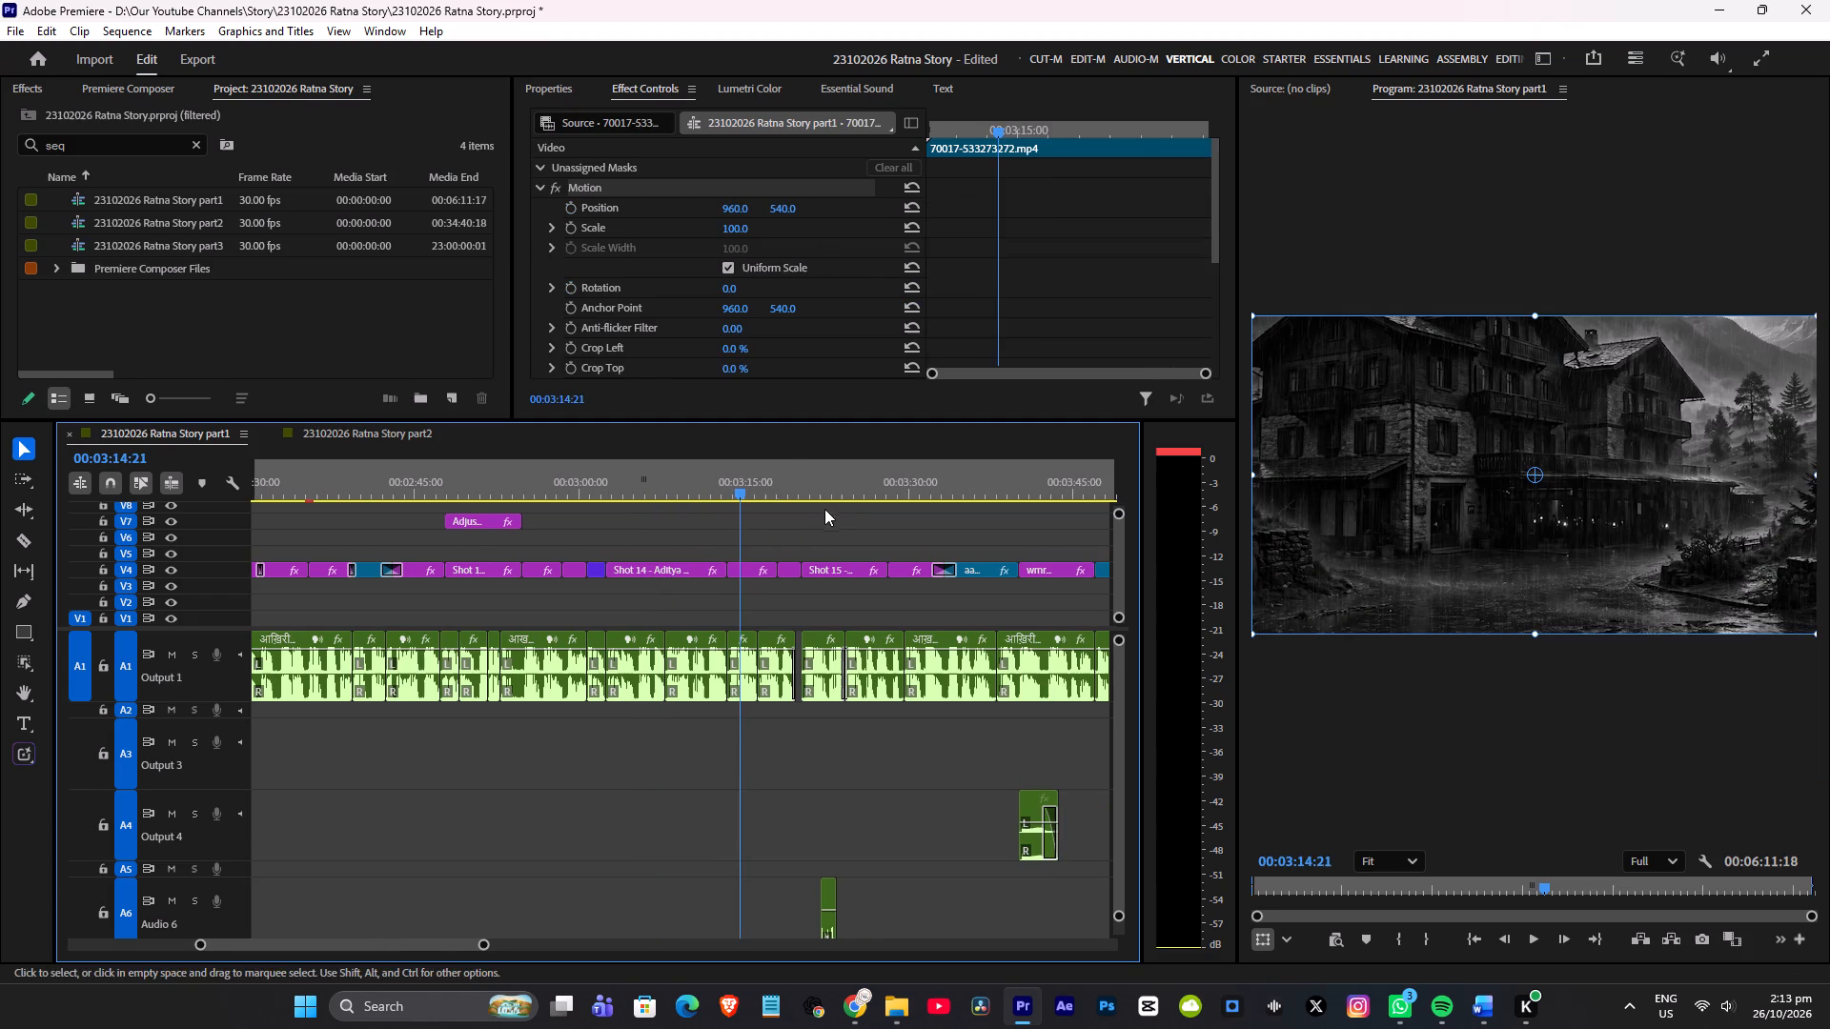
Examine the part1 shots from about 00:03:14 to 00:03:41 for a reusable clip.
{"action": "left_click", "coordinate": [767, 479]}
{"action": "left_click", "coordinate": [800, 479]}
{"action": "left_click", "coordinate": [840, 479]}
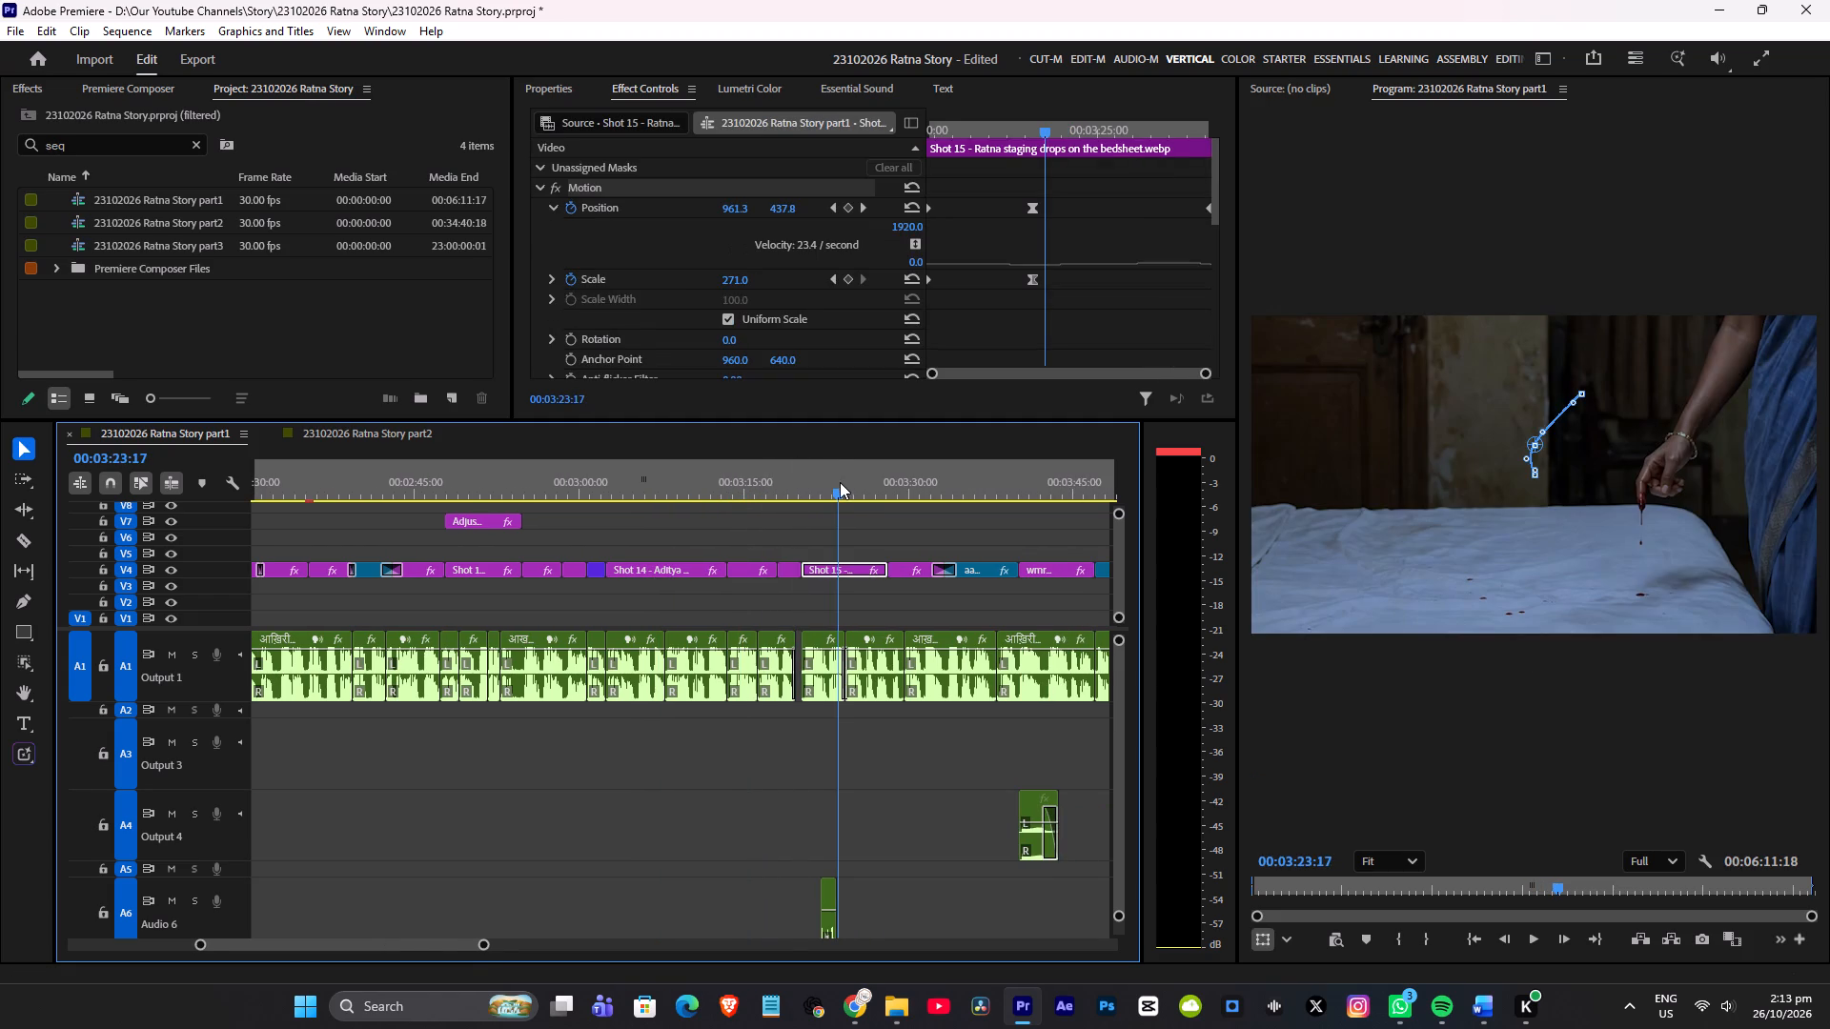
{"action": "scroll", "coordinate": [836, 492], "scroll_direction": "down", "scroll_amount": 3}
{"action": "left_click_drag", "start_coordinate": [795, 481], "coordinate": [804, 481]}
{"action": "scroll", "coordinate": [833, 494], "scroll_direction": "down", "scroll_amount": 3}
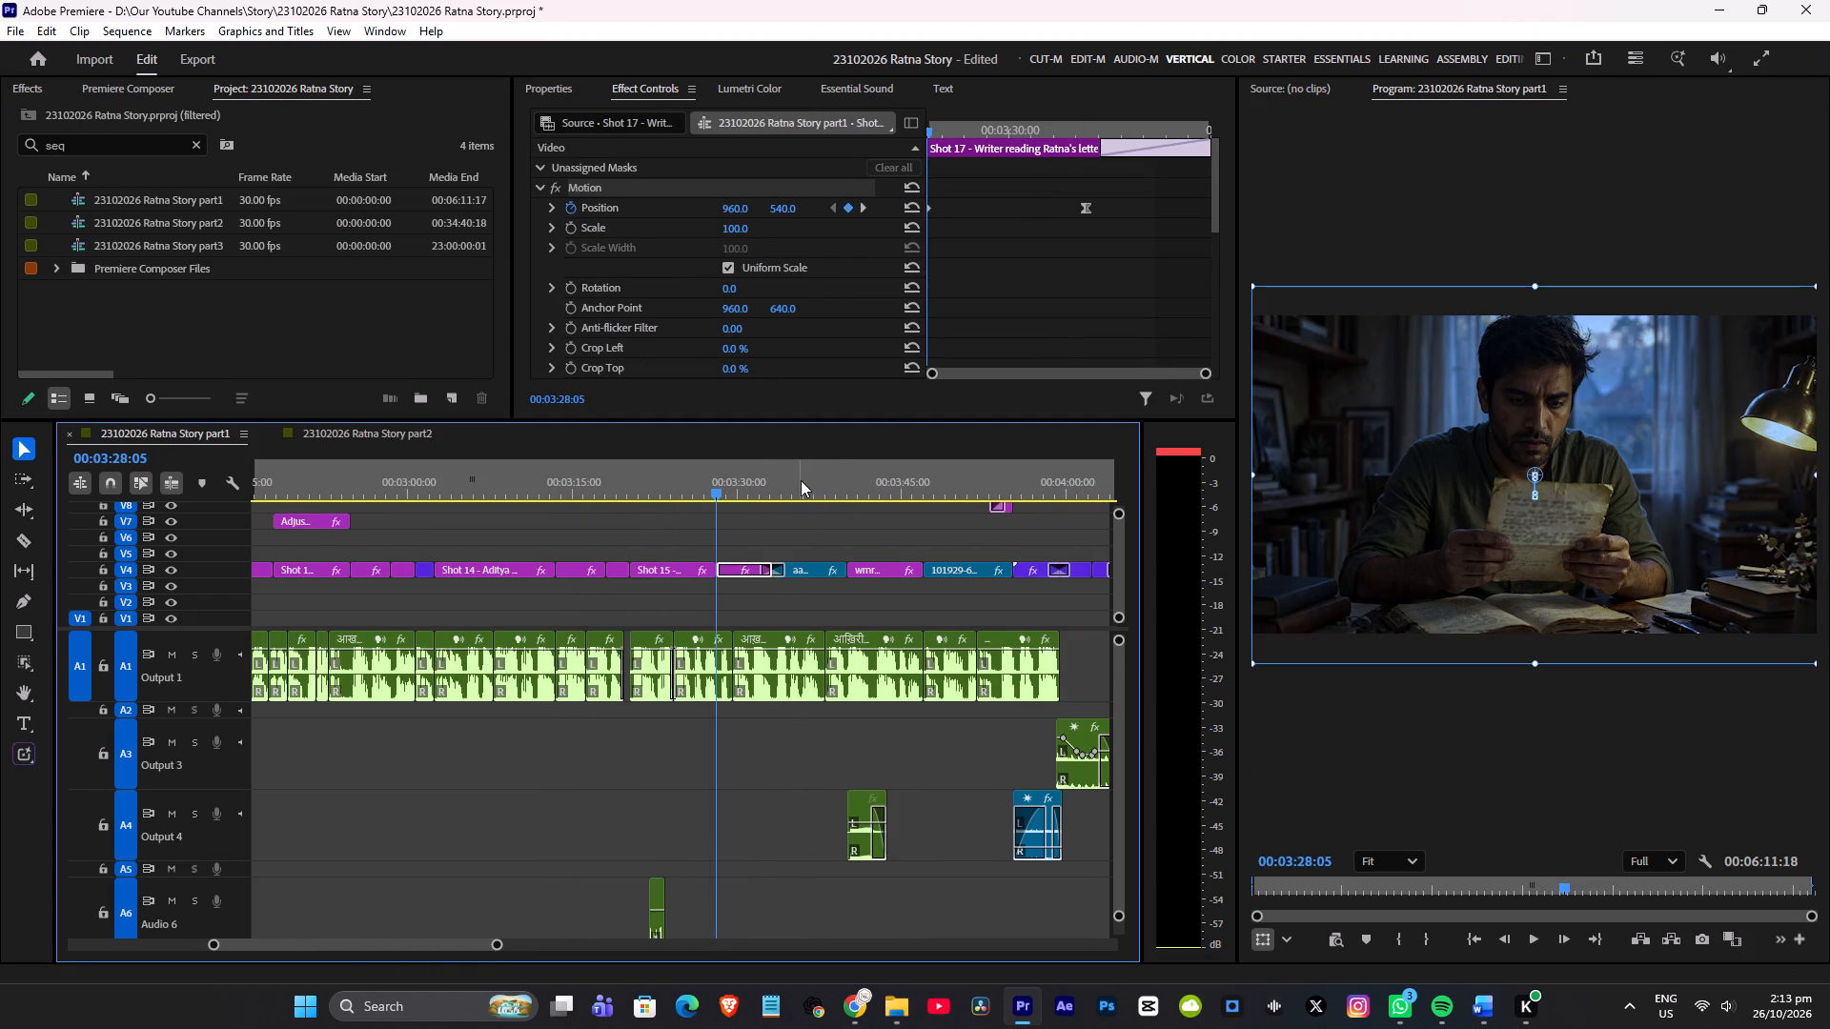
{"action": "left_click", "coordinate": [805, 480]}
{"action": "scroll", "coordinate": [824, 507], "scroll_direction": "down", "scroll_amount": 3}
{"action": "left_click_drag", "start_coordinate": [642, 470], "coordinate": [674, 481]}
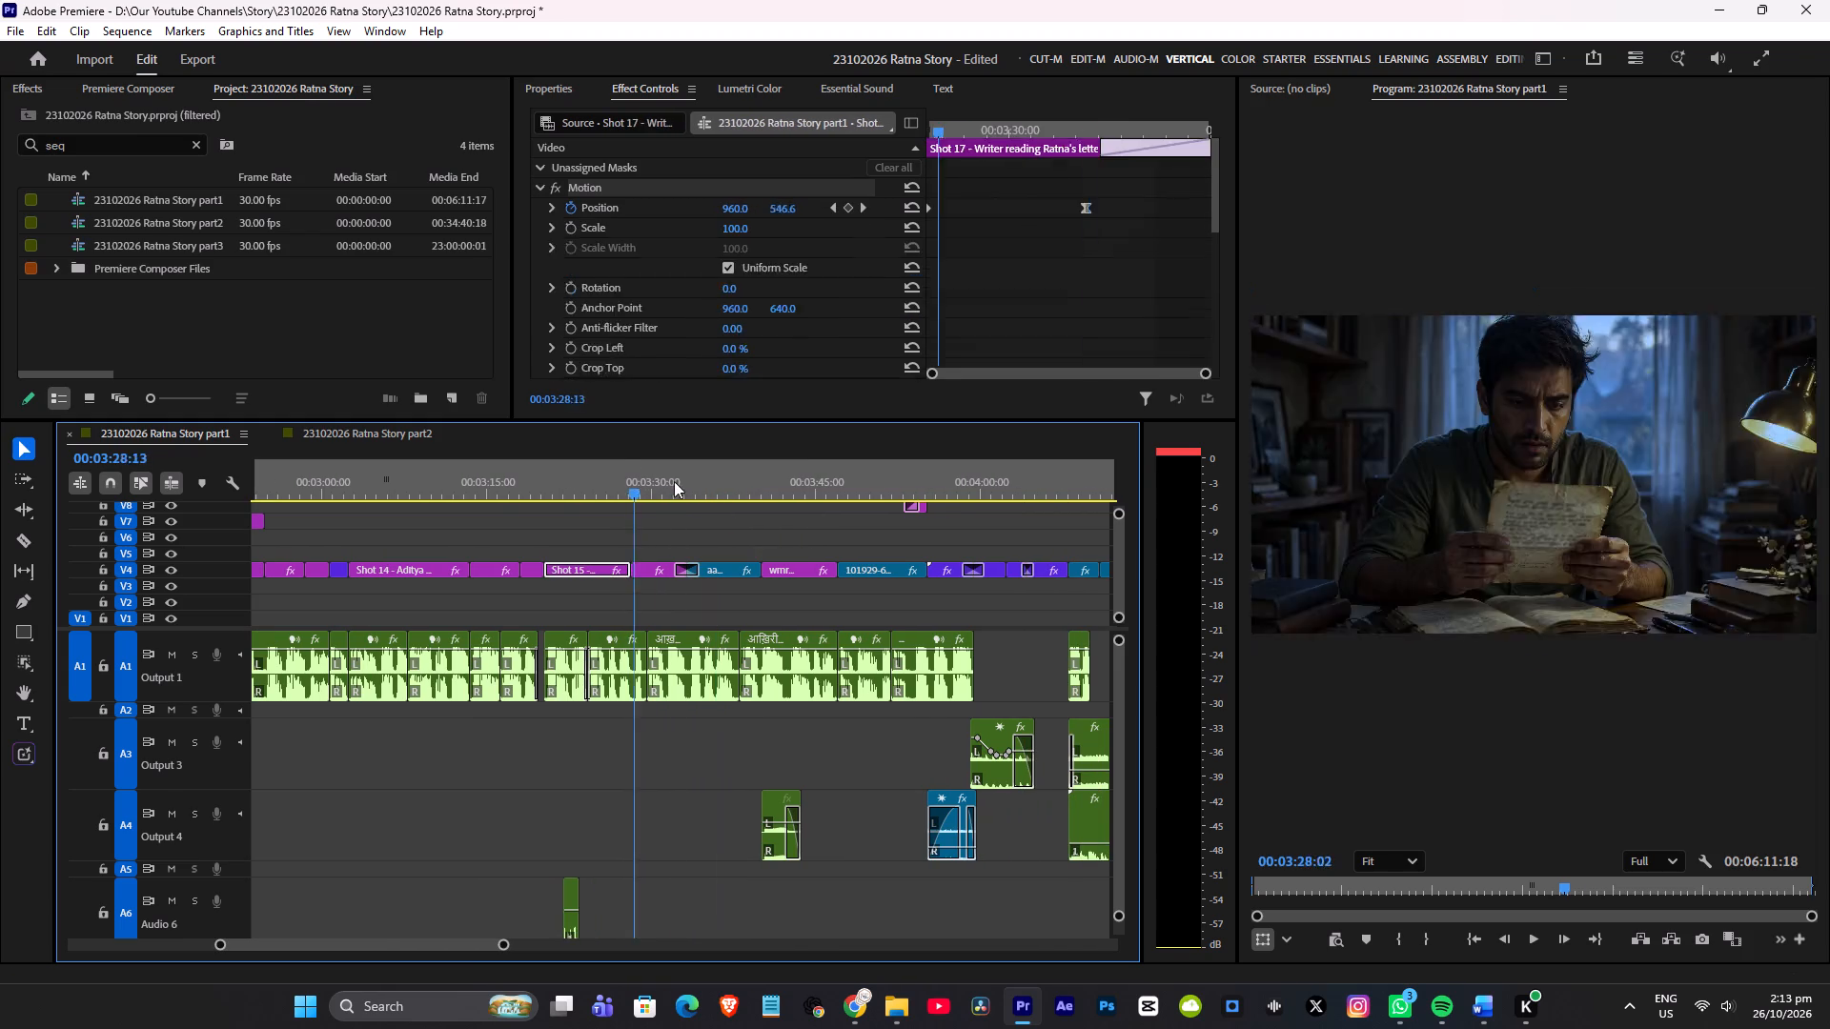
{"action": "left_click_drag", "start_coordinate": [674, 481], "coordinate": [720, 492]}
{"action": "scroll", "coordinate": [745, 504], "scroll_direction": "down", "scroll_amount": 2}
Copy the wall clock image clip at about 00:03:41 in part1 and paste it into the part2 sequence at 00:05:01:18.
{"action": "left_click", "coordinate": [727, 482]}
{"action": "scroll", "coordinate": [745, 495], "scroll_direction": "down", "scroll_amount": 2}
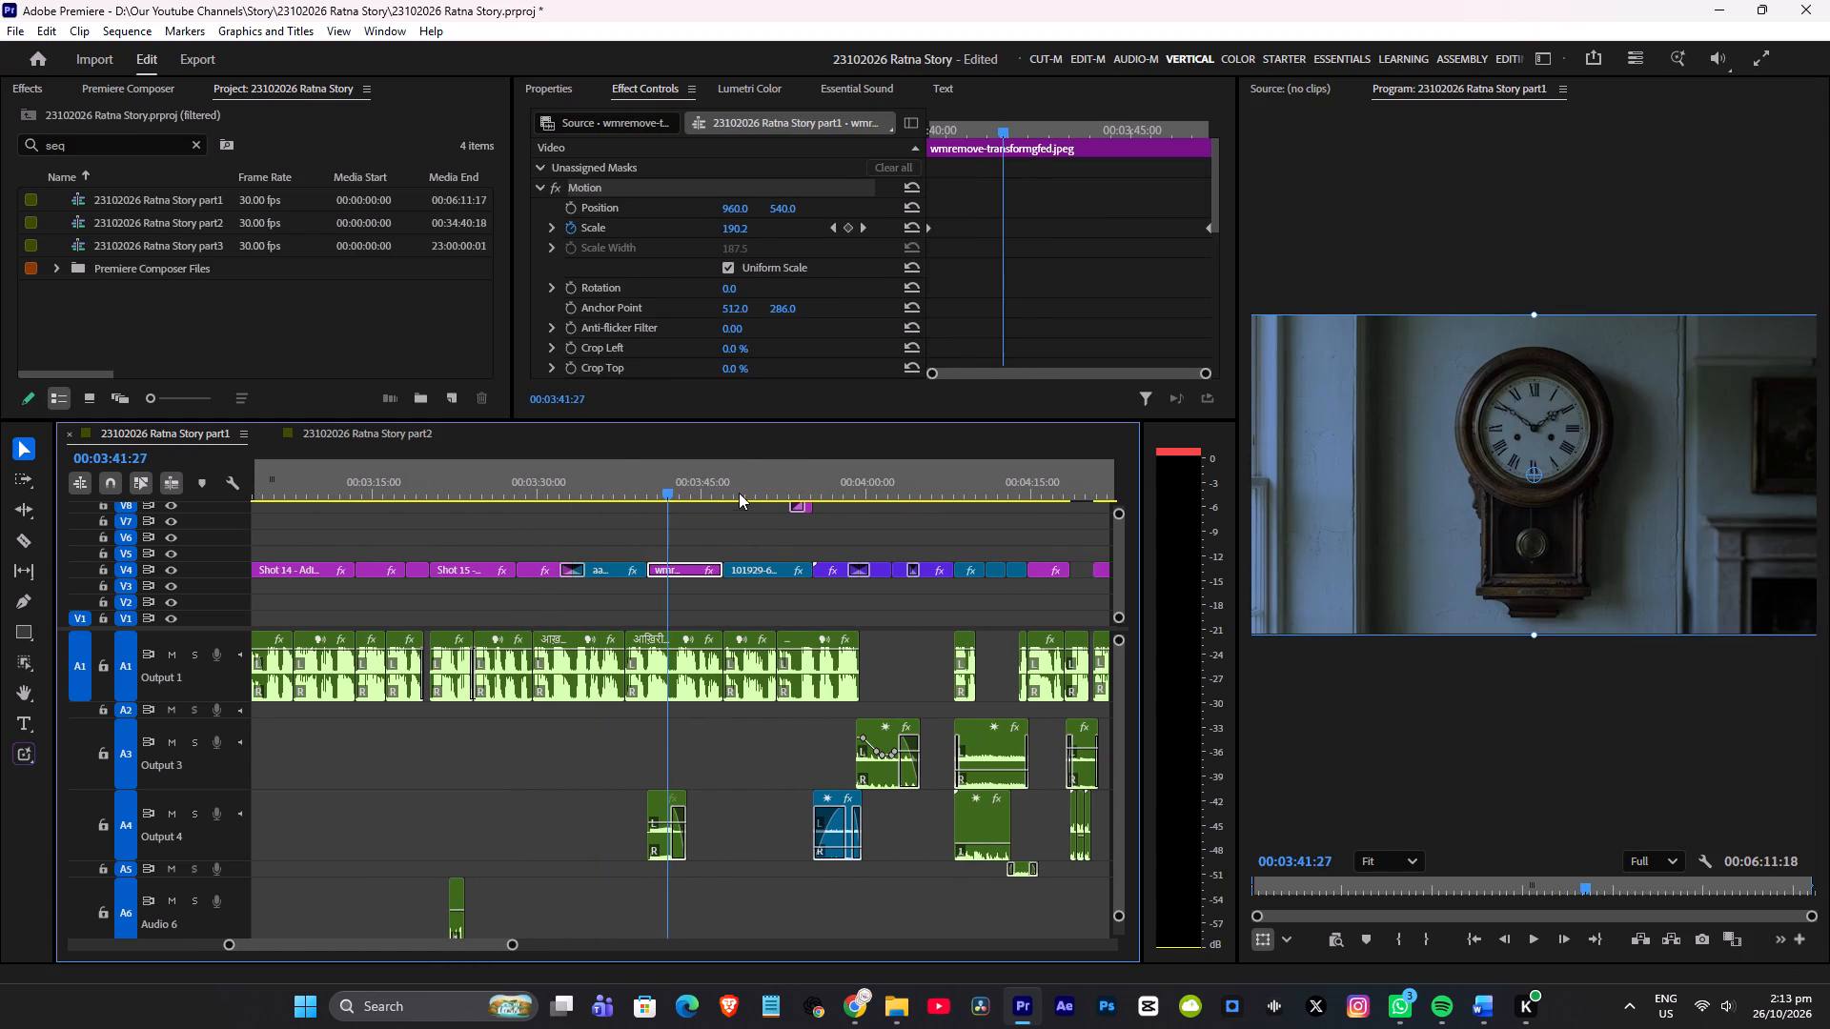
{"action": "key", "text": "ctrl+c"}
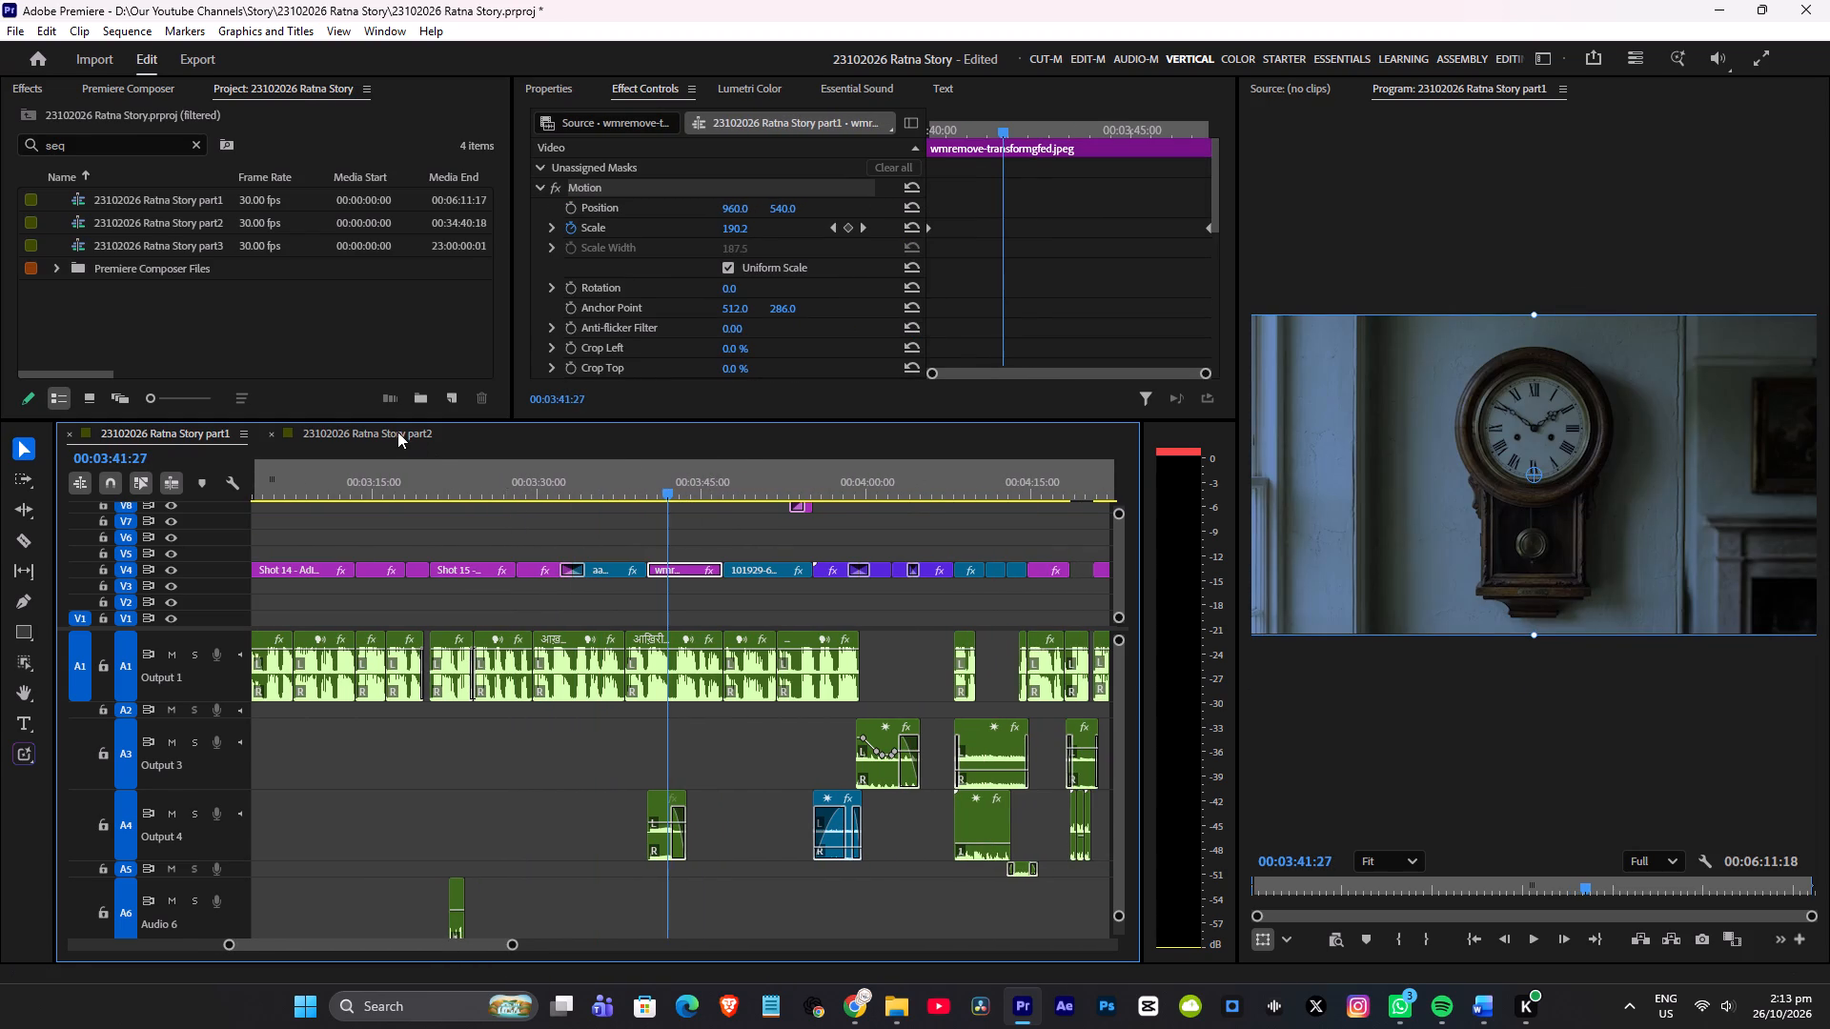
{"action": "left_click", "coordinate": [399, 432]}
{"action": "left_click_drag", "start_coordinate": [779, 480], "coordinate": [799, 479]}
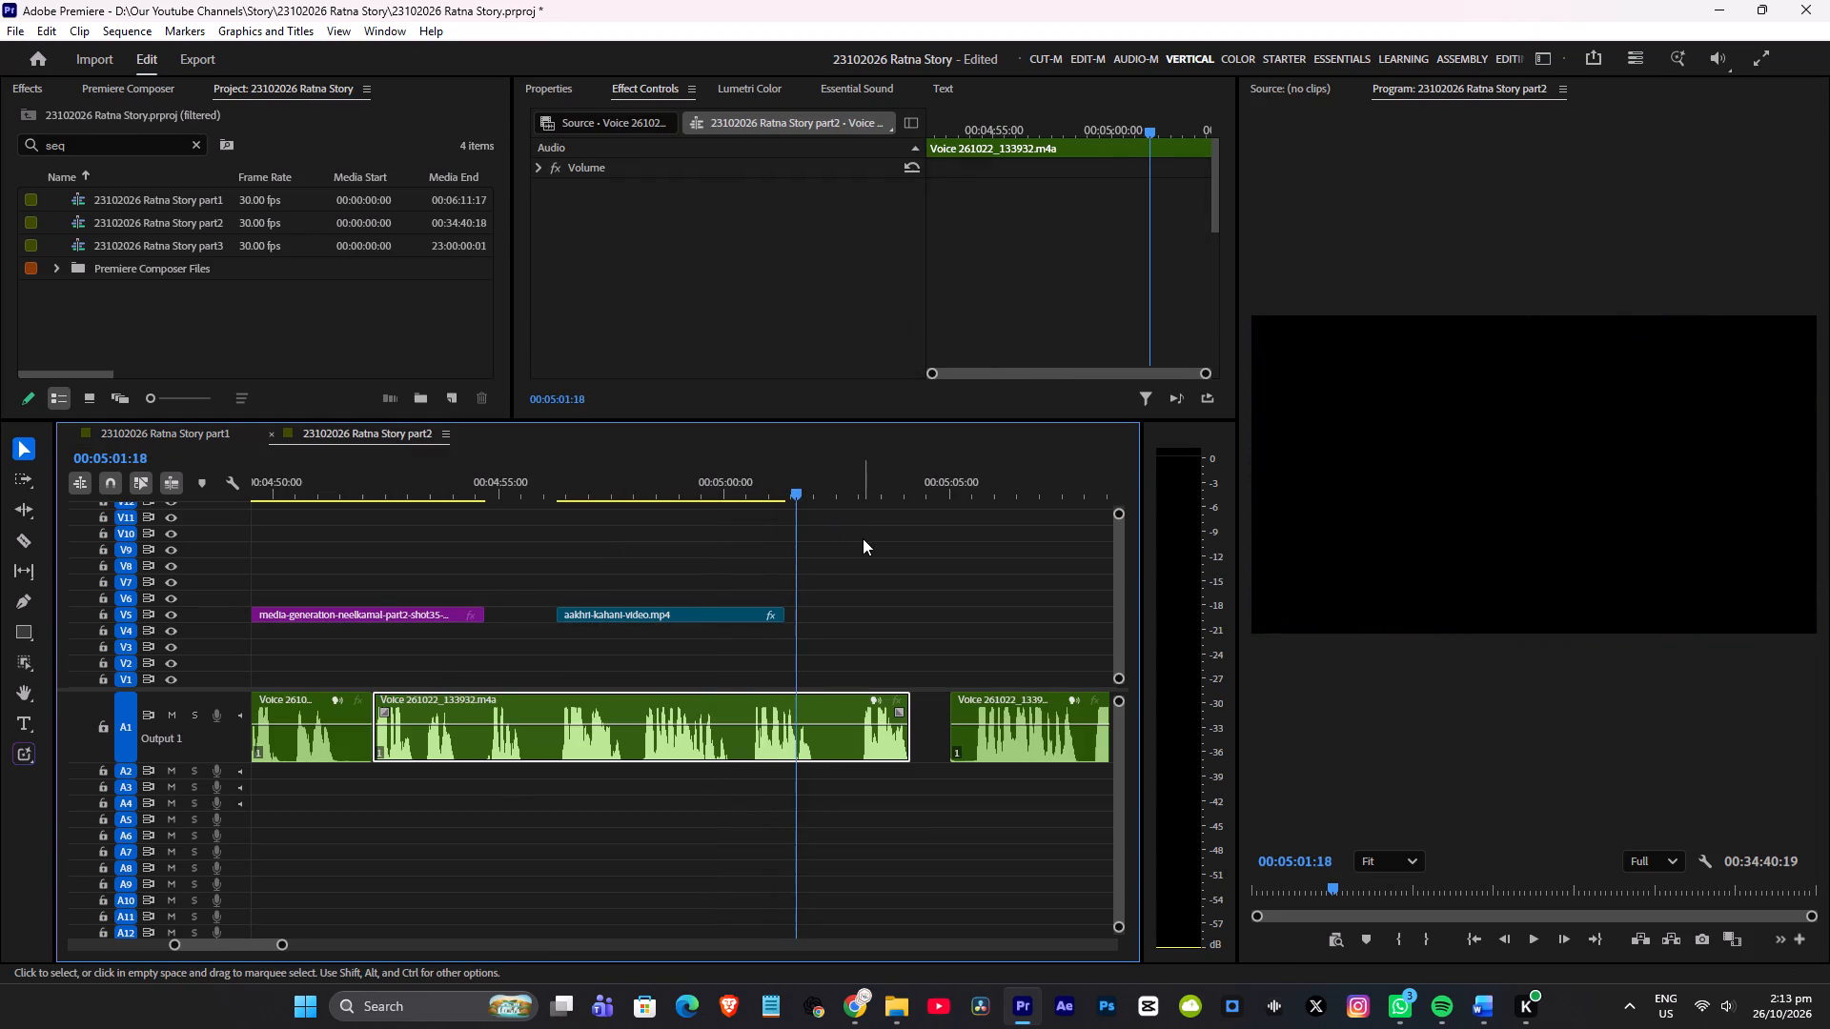
{"action": "left_click", "coordinate": [863, 538]}
{"action": "key", "text": "ctrl+v"}
{"action": "left_click", "coordinate": [821, 555]}
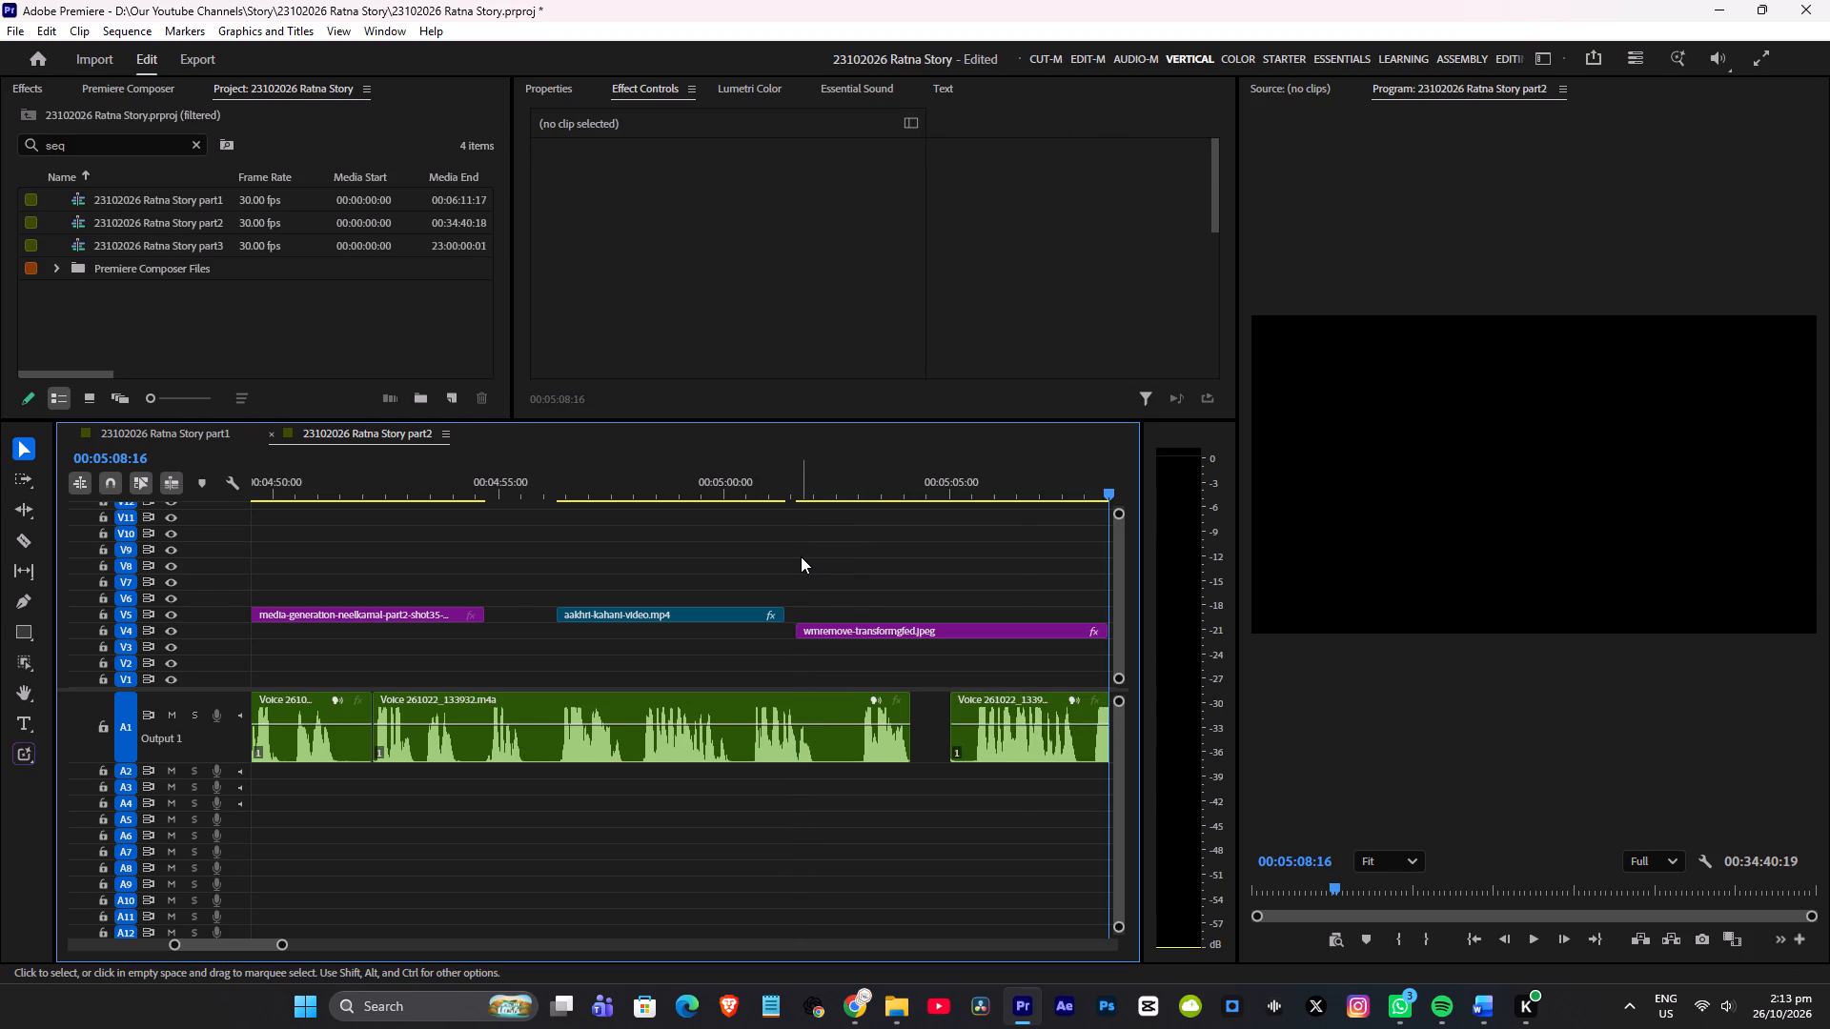
{"action": "scroll", "coordinate": [800, 557], "scroll_direction": "down", "scroll_amount": 7, "text": "alt"}
{"action": "left_click", "coordinate": [720, 599]}
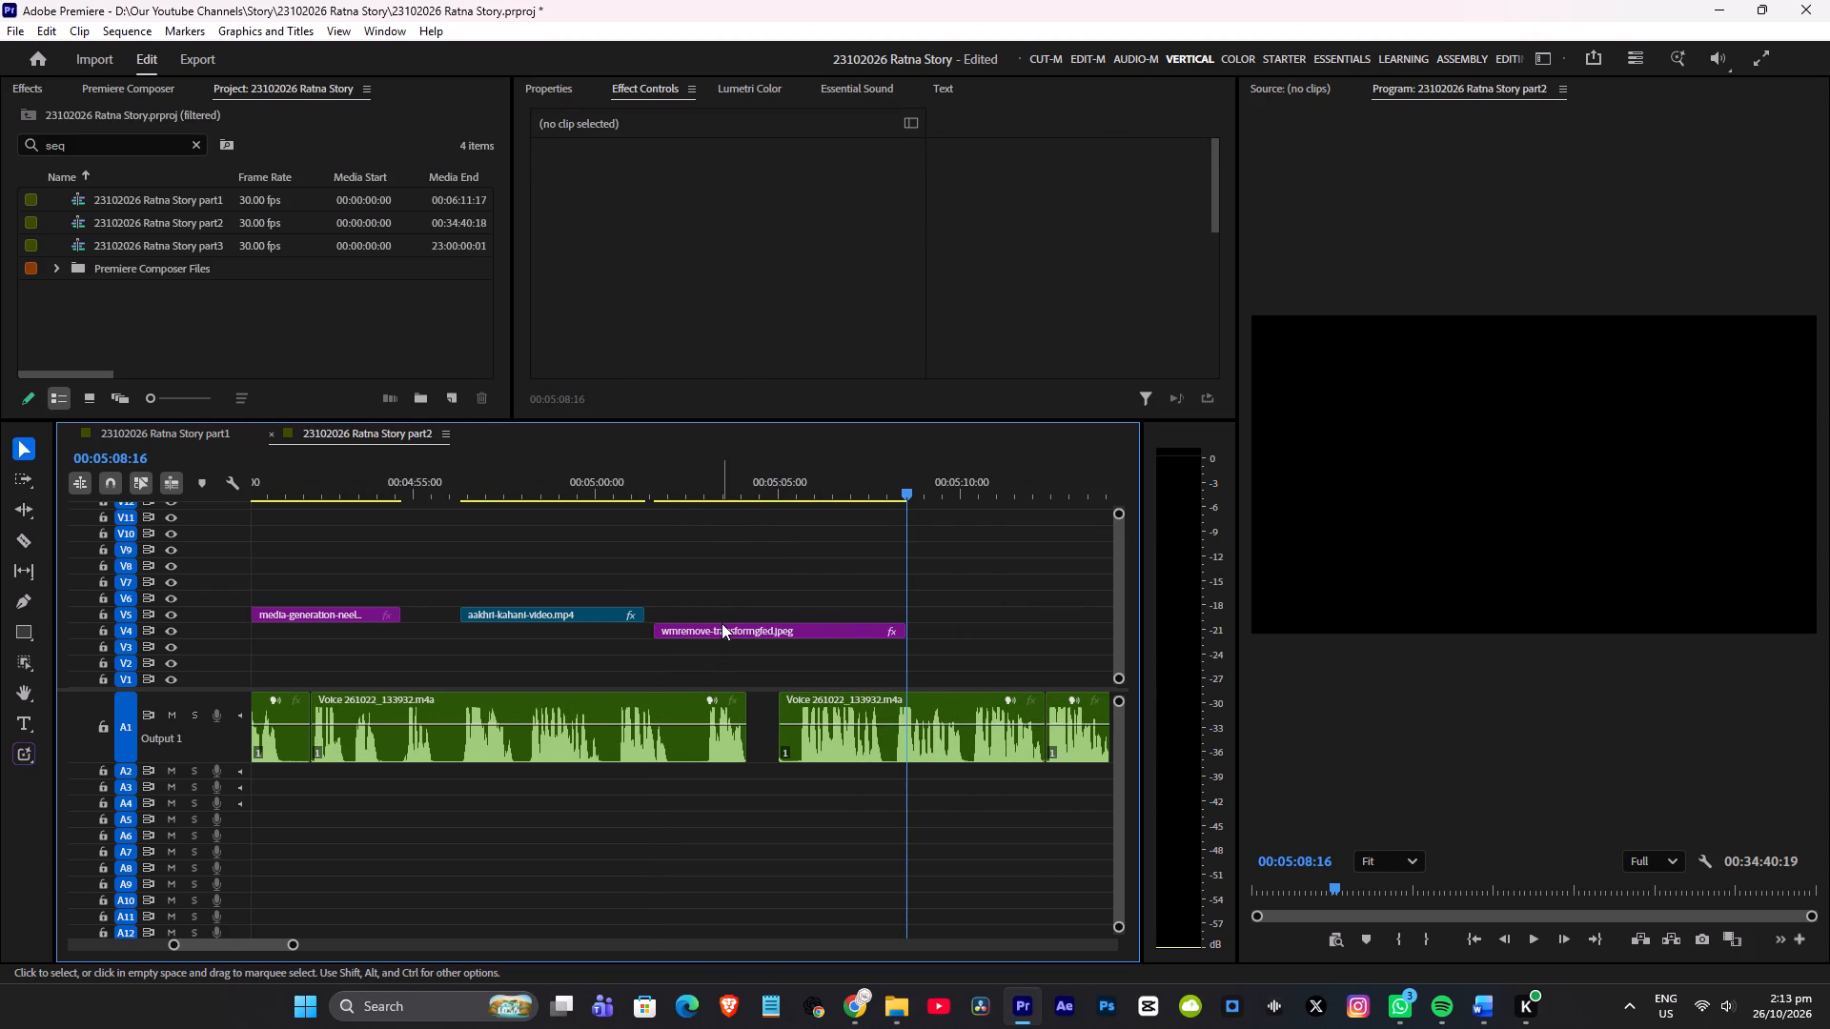
Move the pasted clock clip up to V6, starting at about 00:05:00 over the end of the aakhri-kahani-video clip, and save the project.
{"action": "left_click", "coordinate": [722, 623]}
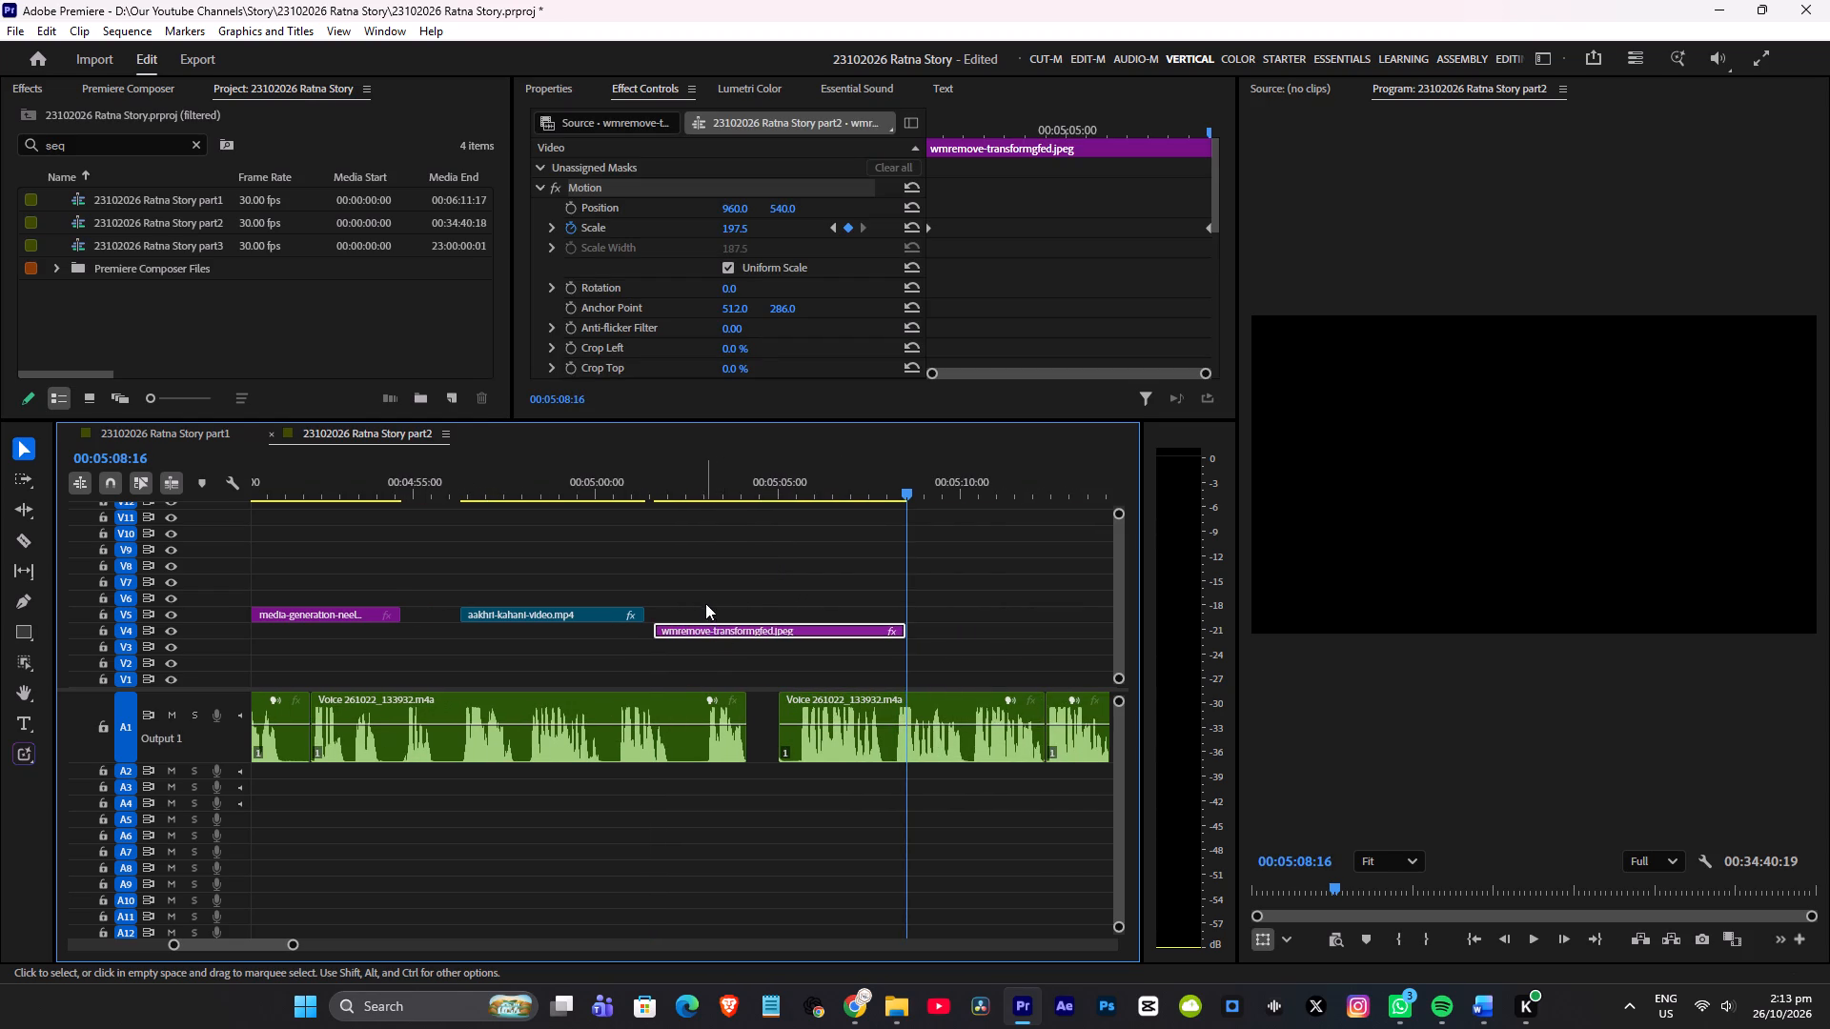
{"action": "left_click", "coordinate": [676, 579]}
{"action": "left_click", "coordinate": [673, 628]}
{"action": "left_click_drag", "start_coordinate": [697, 626], "coordinate": [645, 596]}
{"action": "key", "text": "ctrl+s"}
Play the part2 narration from about 00:04:58 to 00:05:02 to check the cut from the jewel shot to the clock.
{"action": "left_click", "coordinate": [544, 481]}
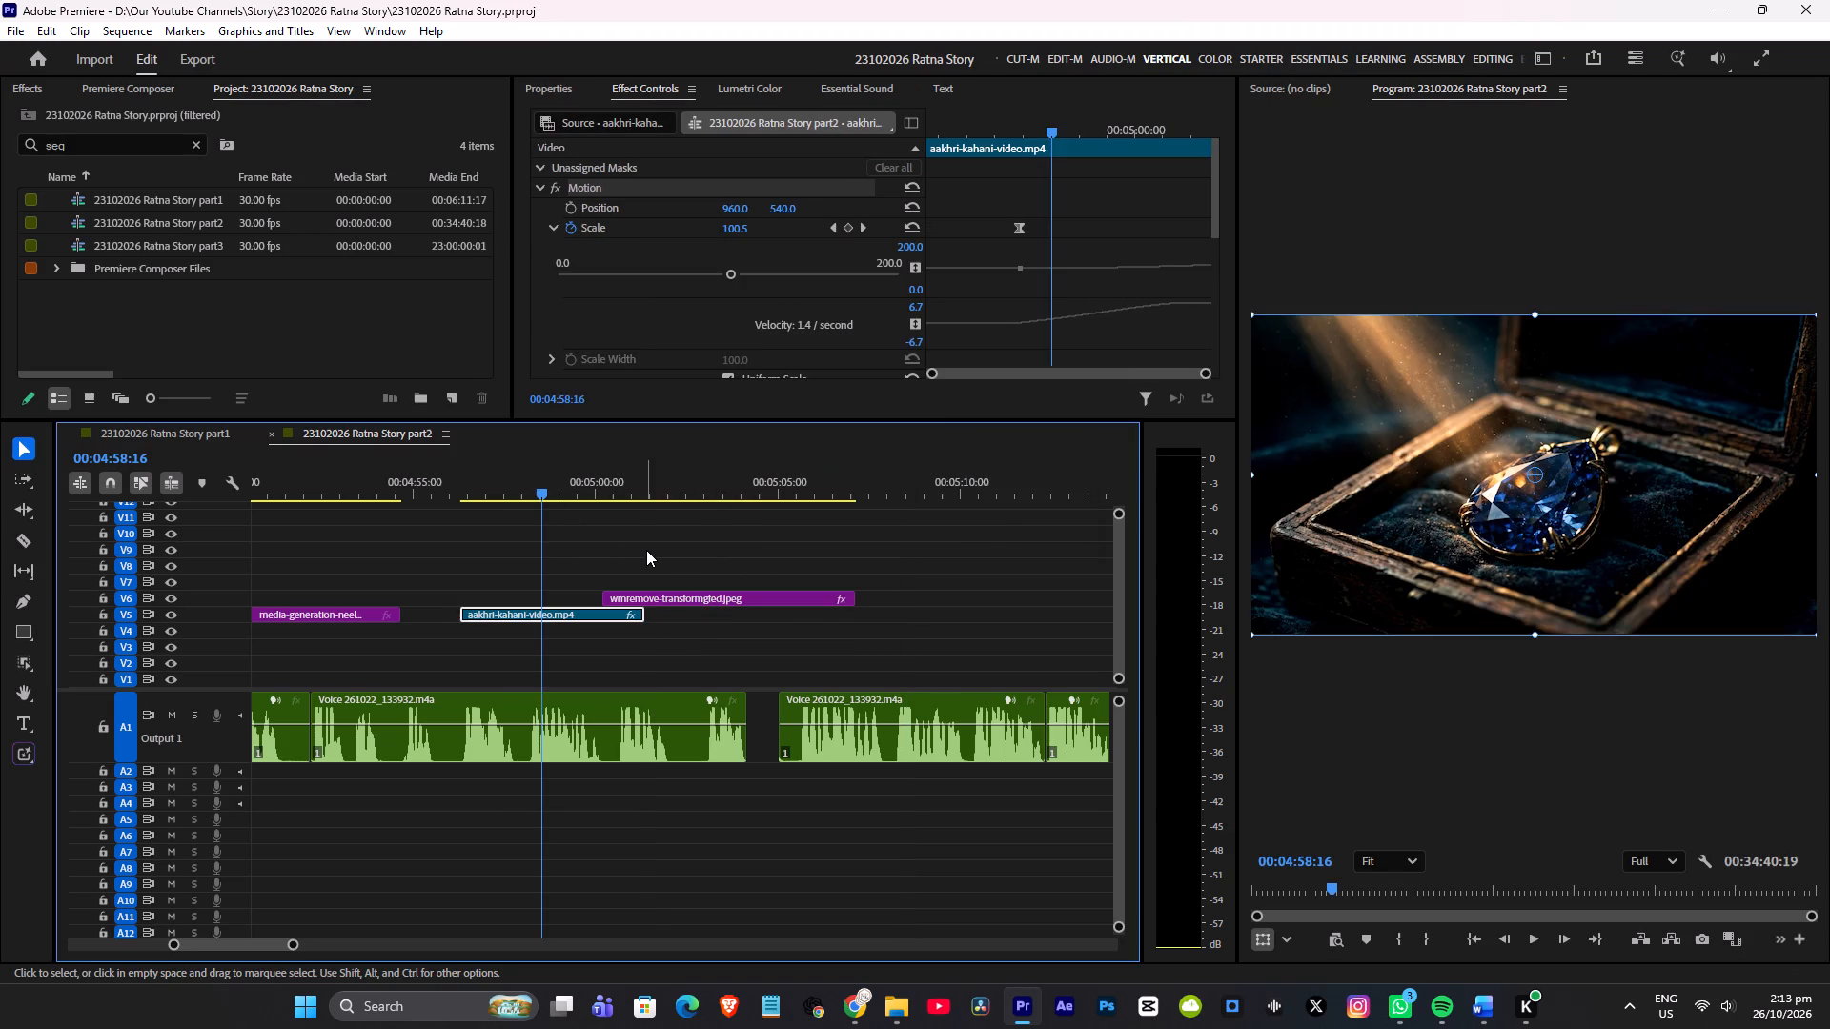
{"action": "scroll", "coordinate": [647, 550], "scroll_direction": "up", "scroll_amount": 3, "text": "alt"}
{"action": "key", "text": "ctrl+s"}
{"action": "scroll", "coordinate": [649, 555], "scroll_direction": "down", "scroll_amount": 4, "text": "alt"}
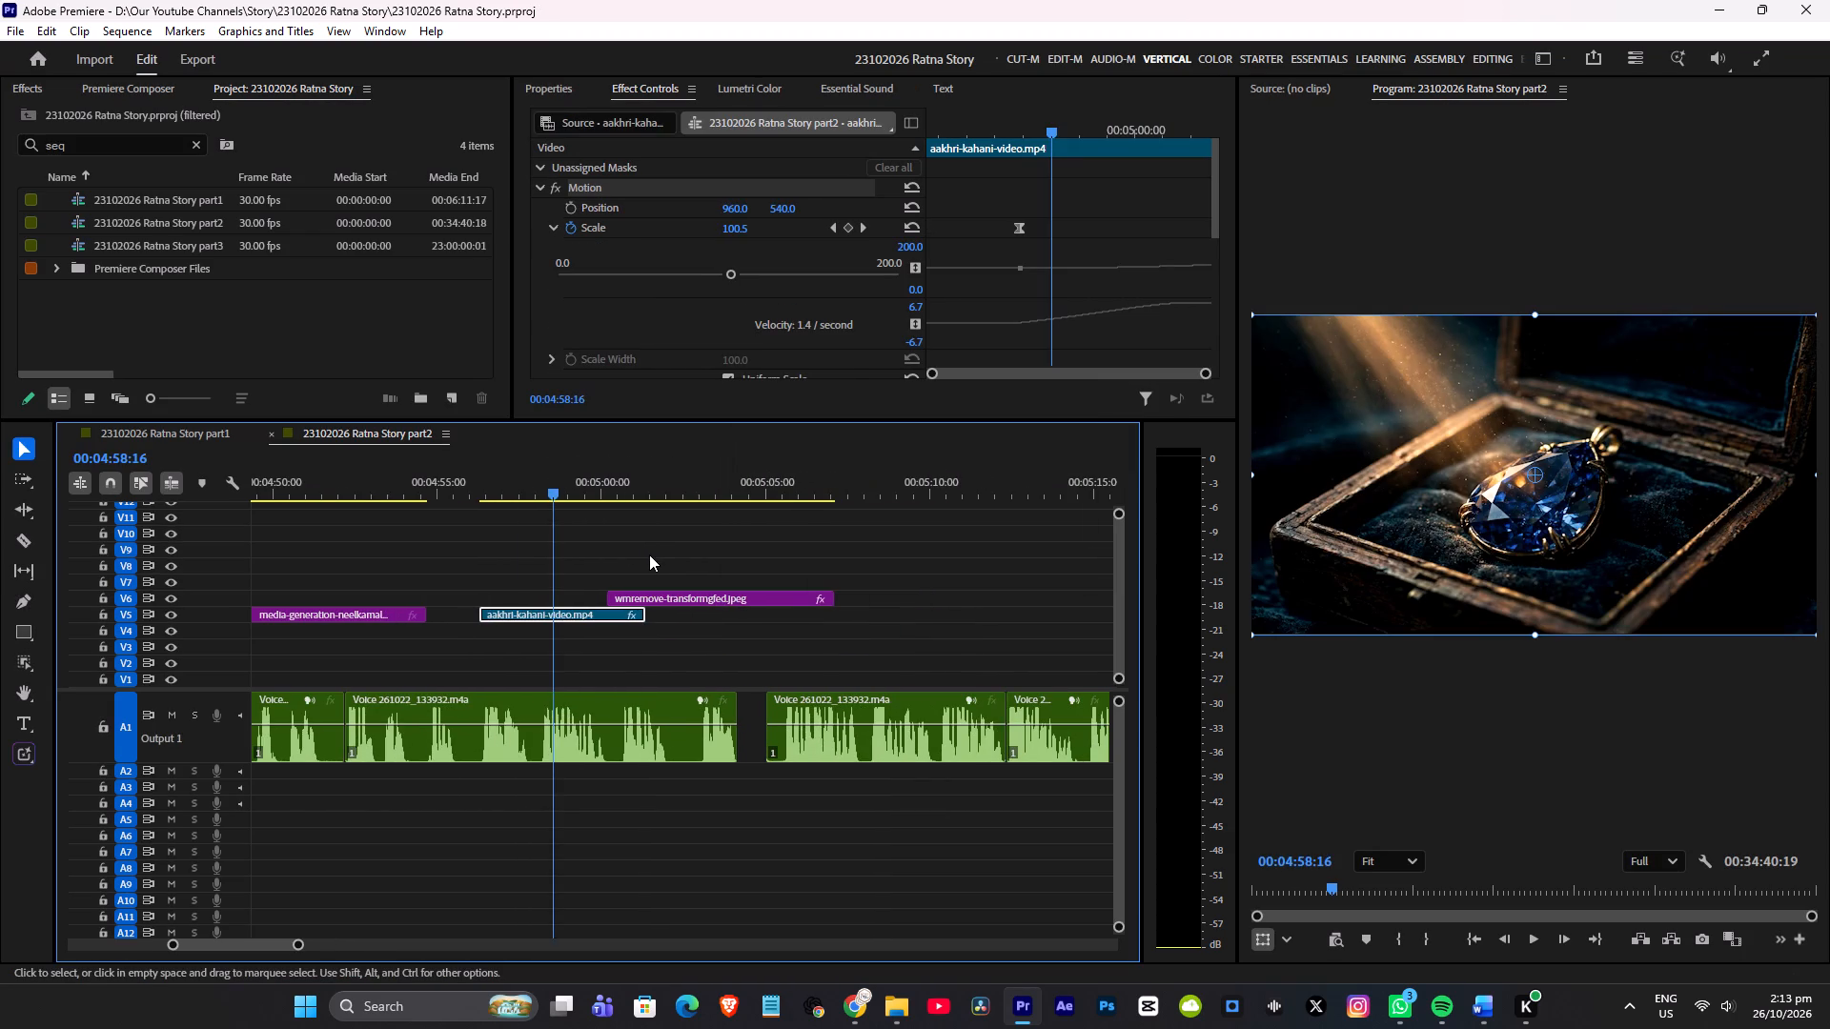
{"action": "key", "text": "space"}
{"action": "scroll", "coordinate": [649, 555], "scroll_direction": "up", "scroll_amount": 5, "text": "alt"}
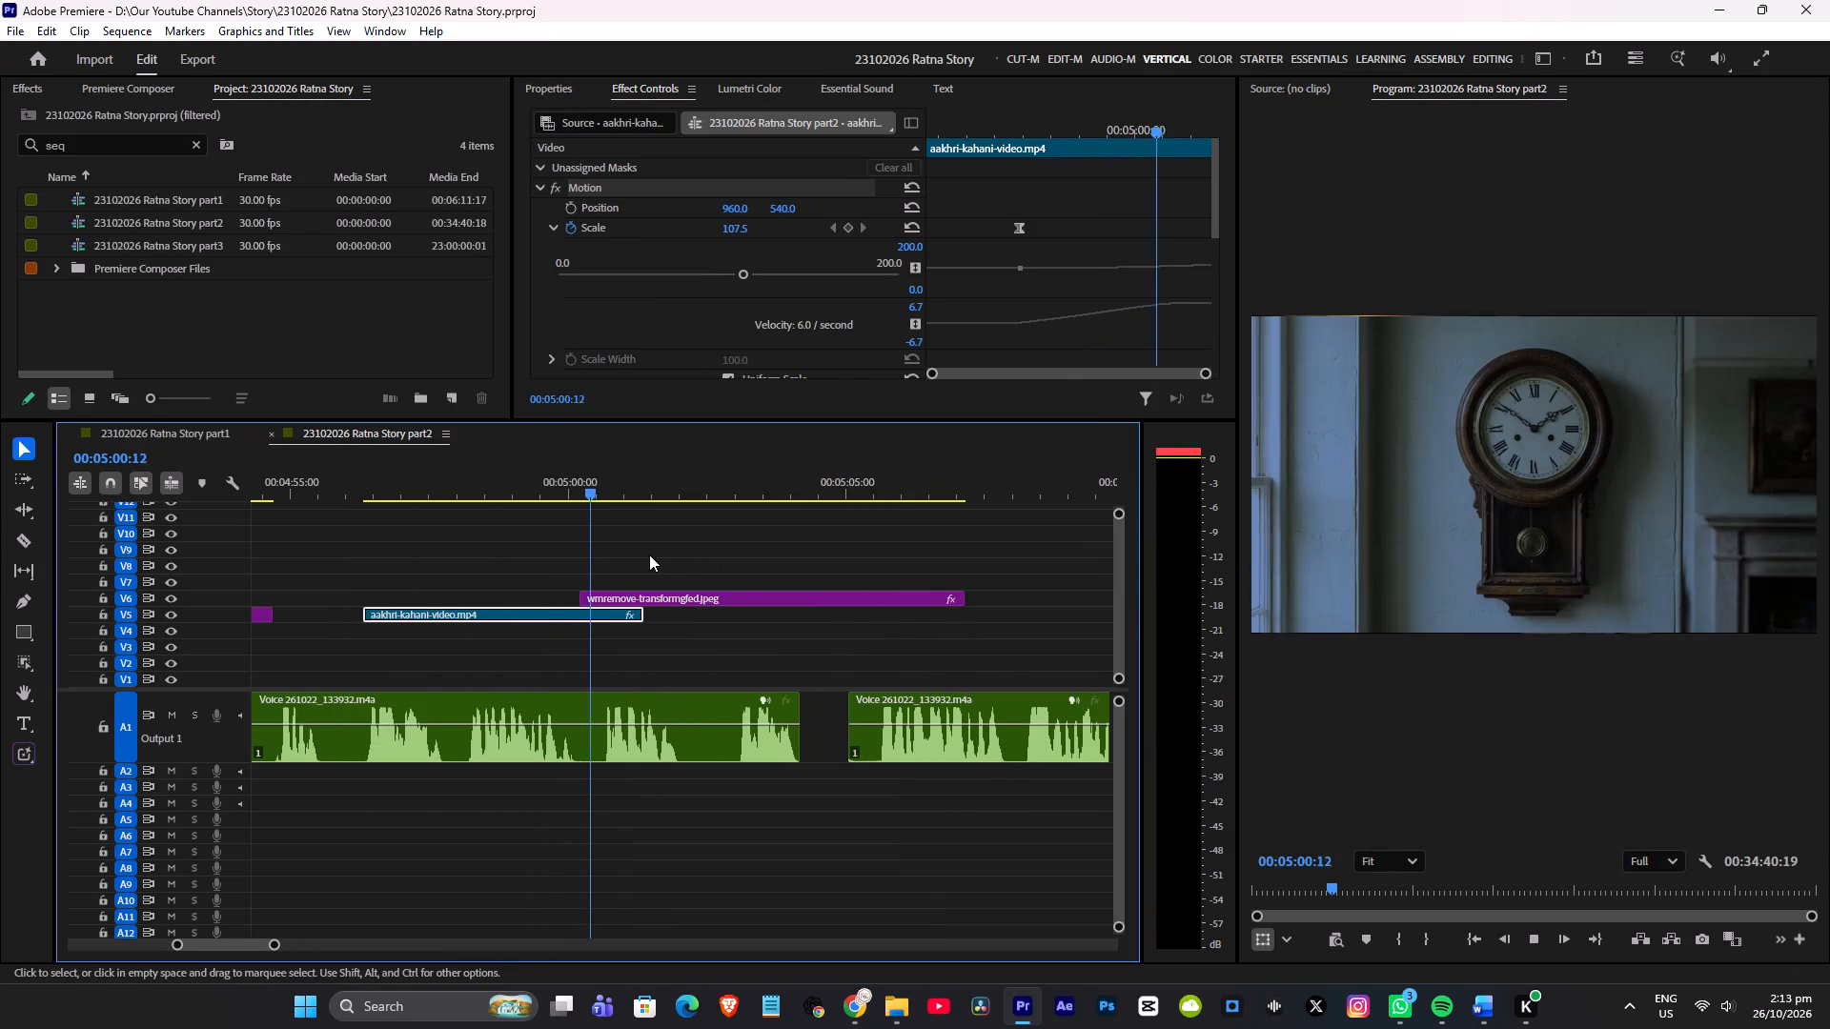
{"action": "key", "text": "space"}
{"action": "left_click_drag", "start_coordinate": [613, 485], "coordinate": [602, 496]}
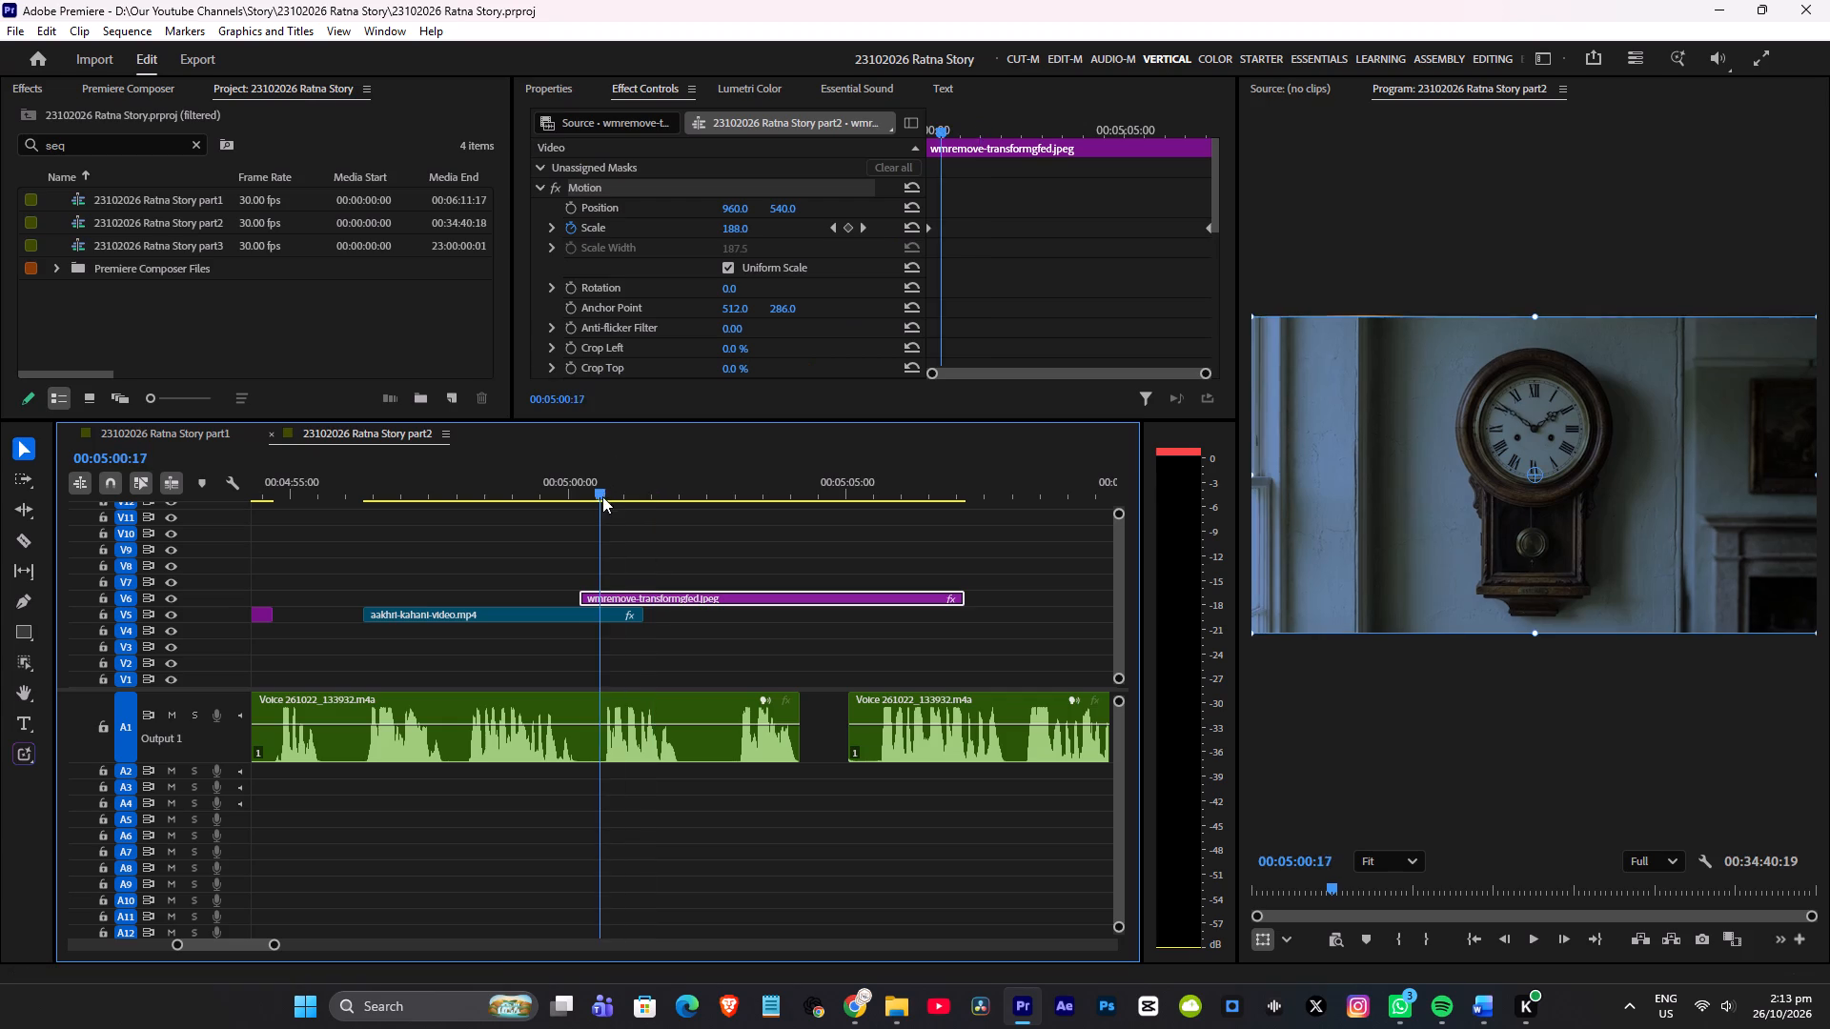
{"action": "left_click_drag", "start_coordinate": [602, 496], "coordinate": [605, 519]}
{"action": "left_click", "coordinate": [670, 535]}
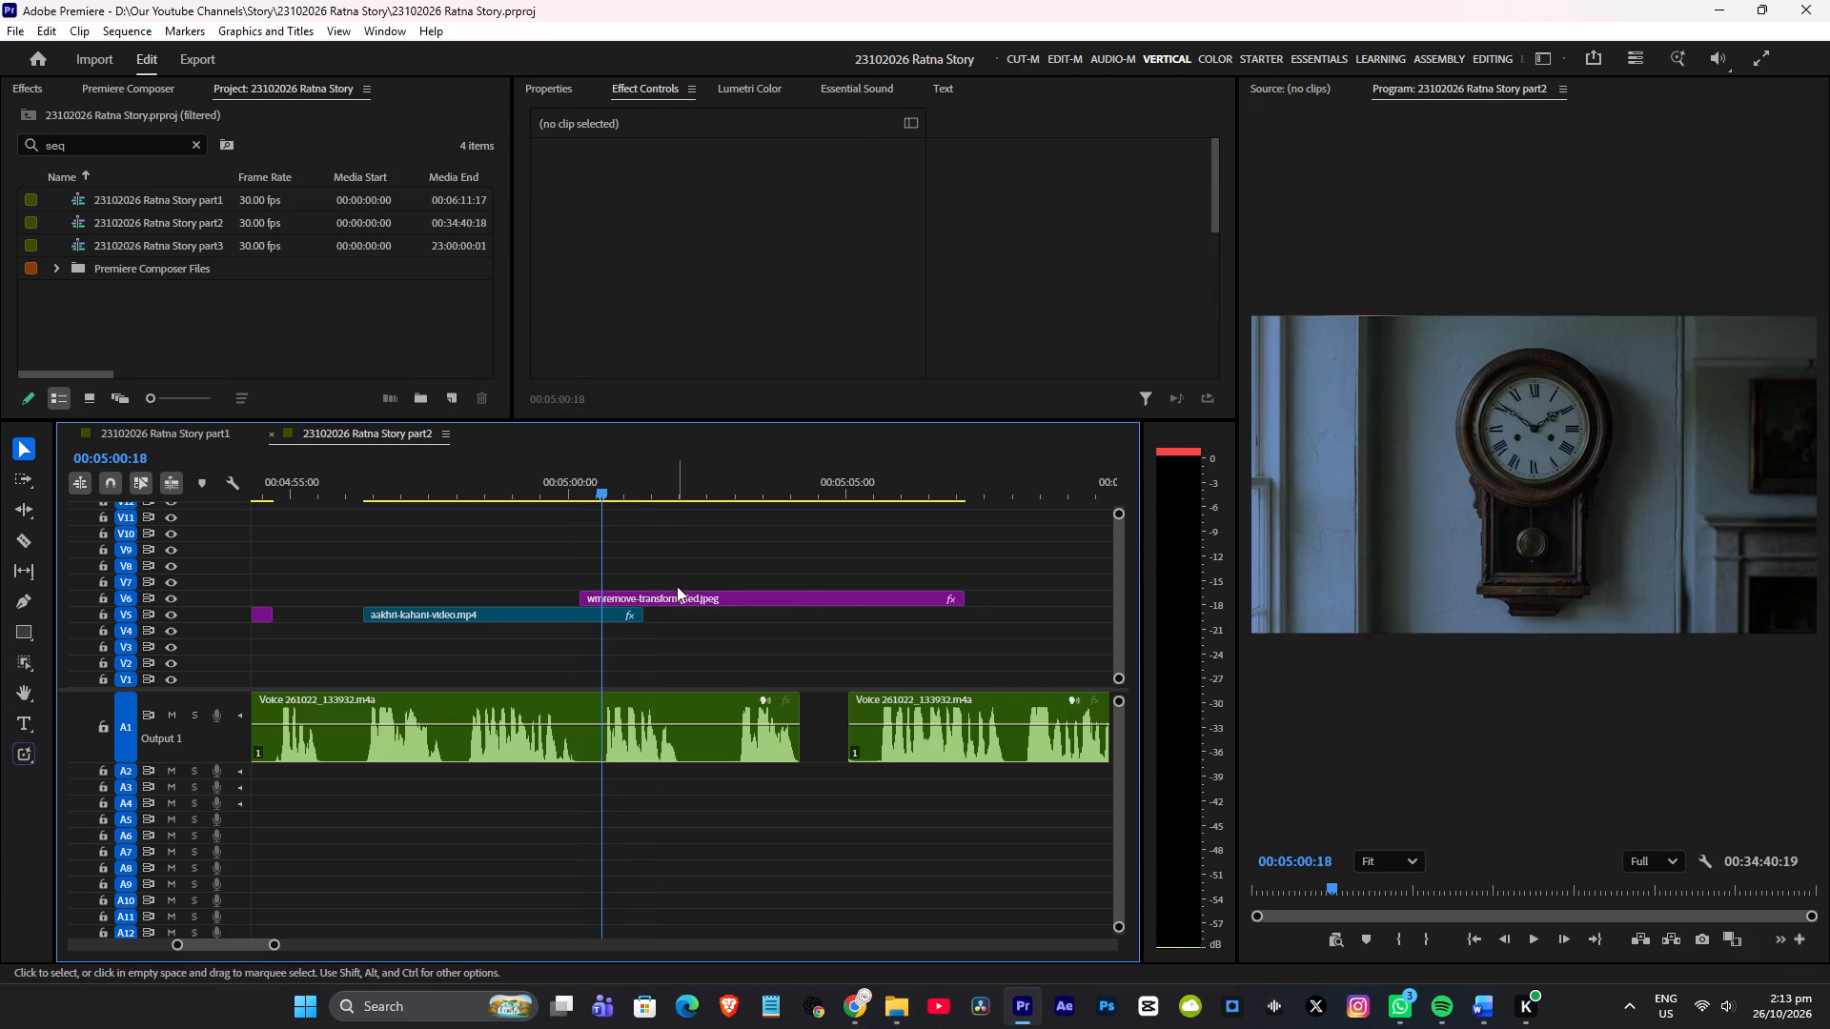
{"action": "key", "text": "space"}
{"action": "key", "text": "space"}
Replay the narration over the jewel shot to find the cut point, and move the V6 clock clip to start at 00:04:58:10.
{"action": "left_click", "coordinate": [407, 477]}
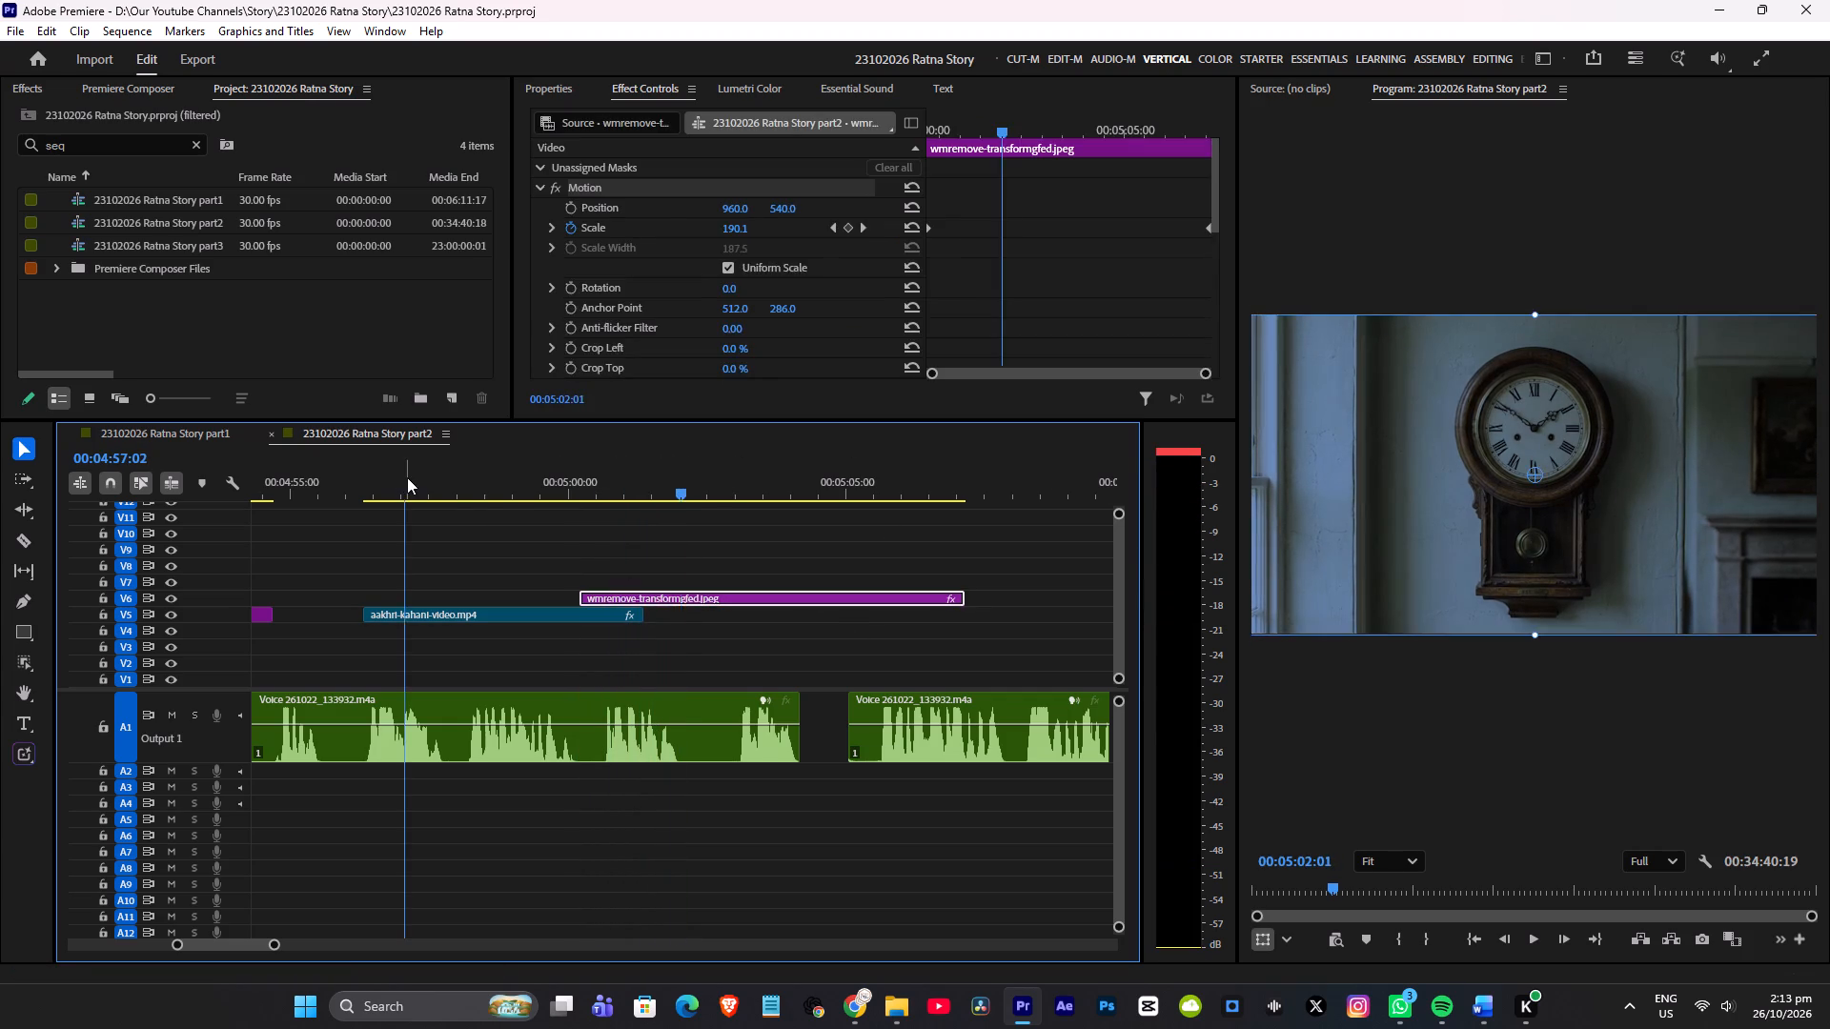
{"action": "key", "text": "space"}
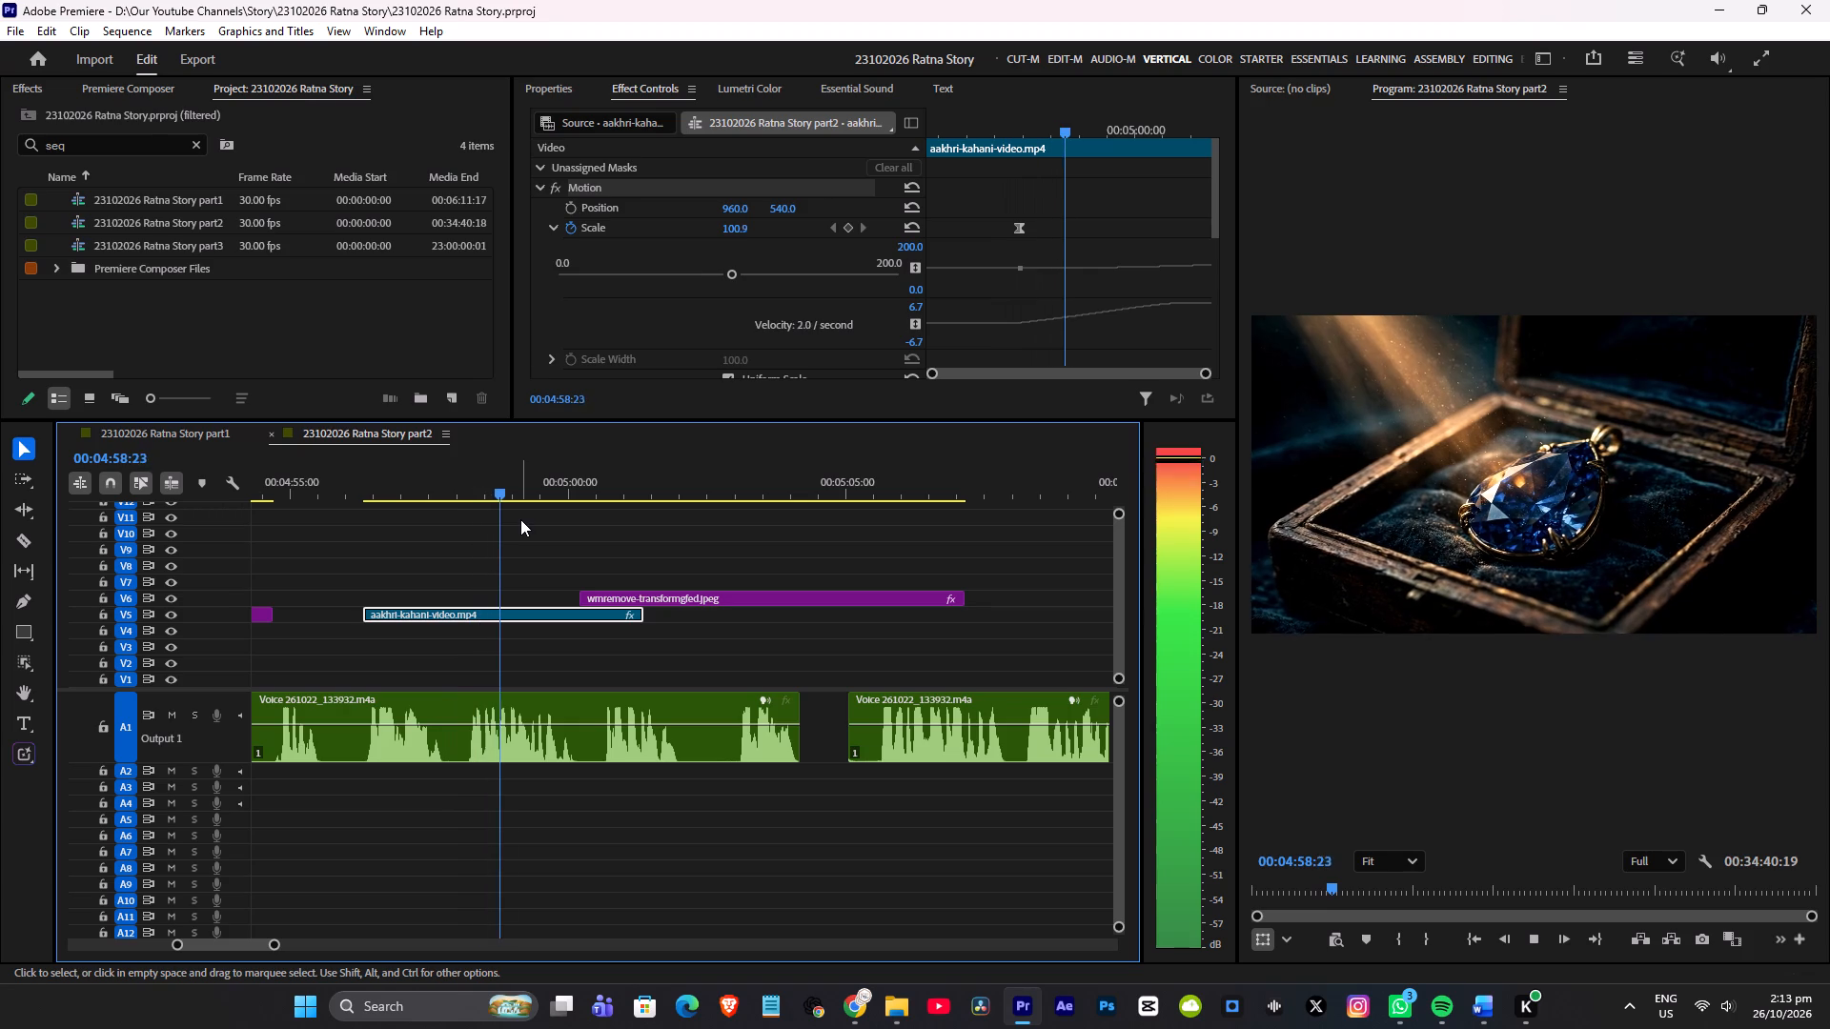
{"action": "key", "text": "space"}
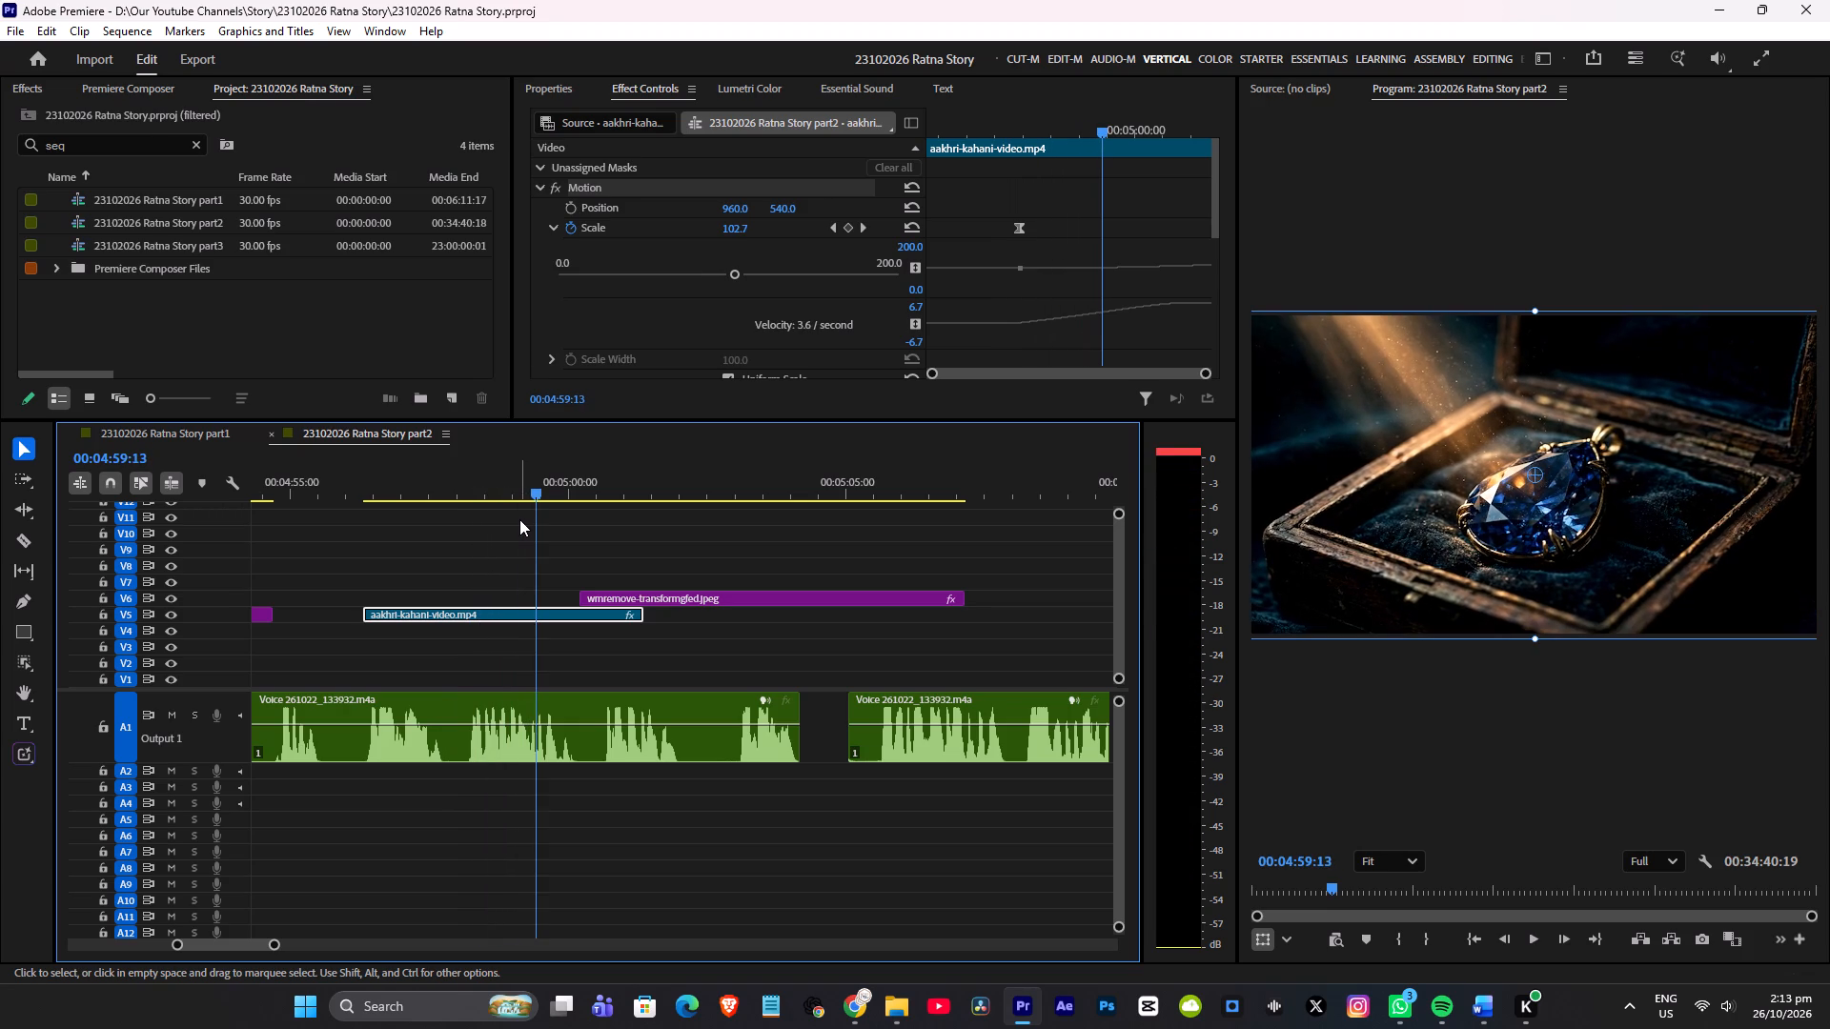
{"action": "left_click_drag", "start_coordinate": [391, 480], "coordinate": [380, 484]}
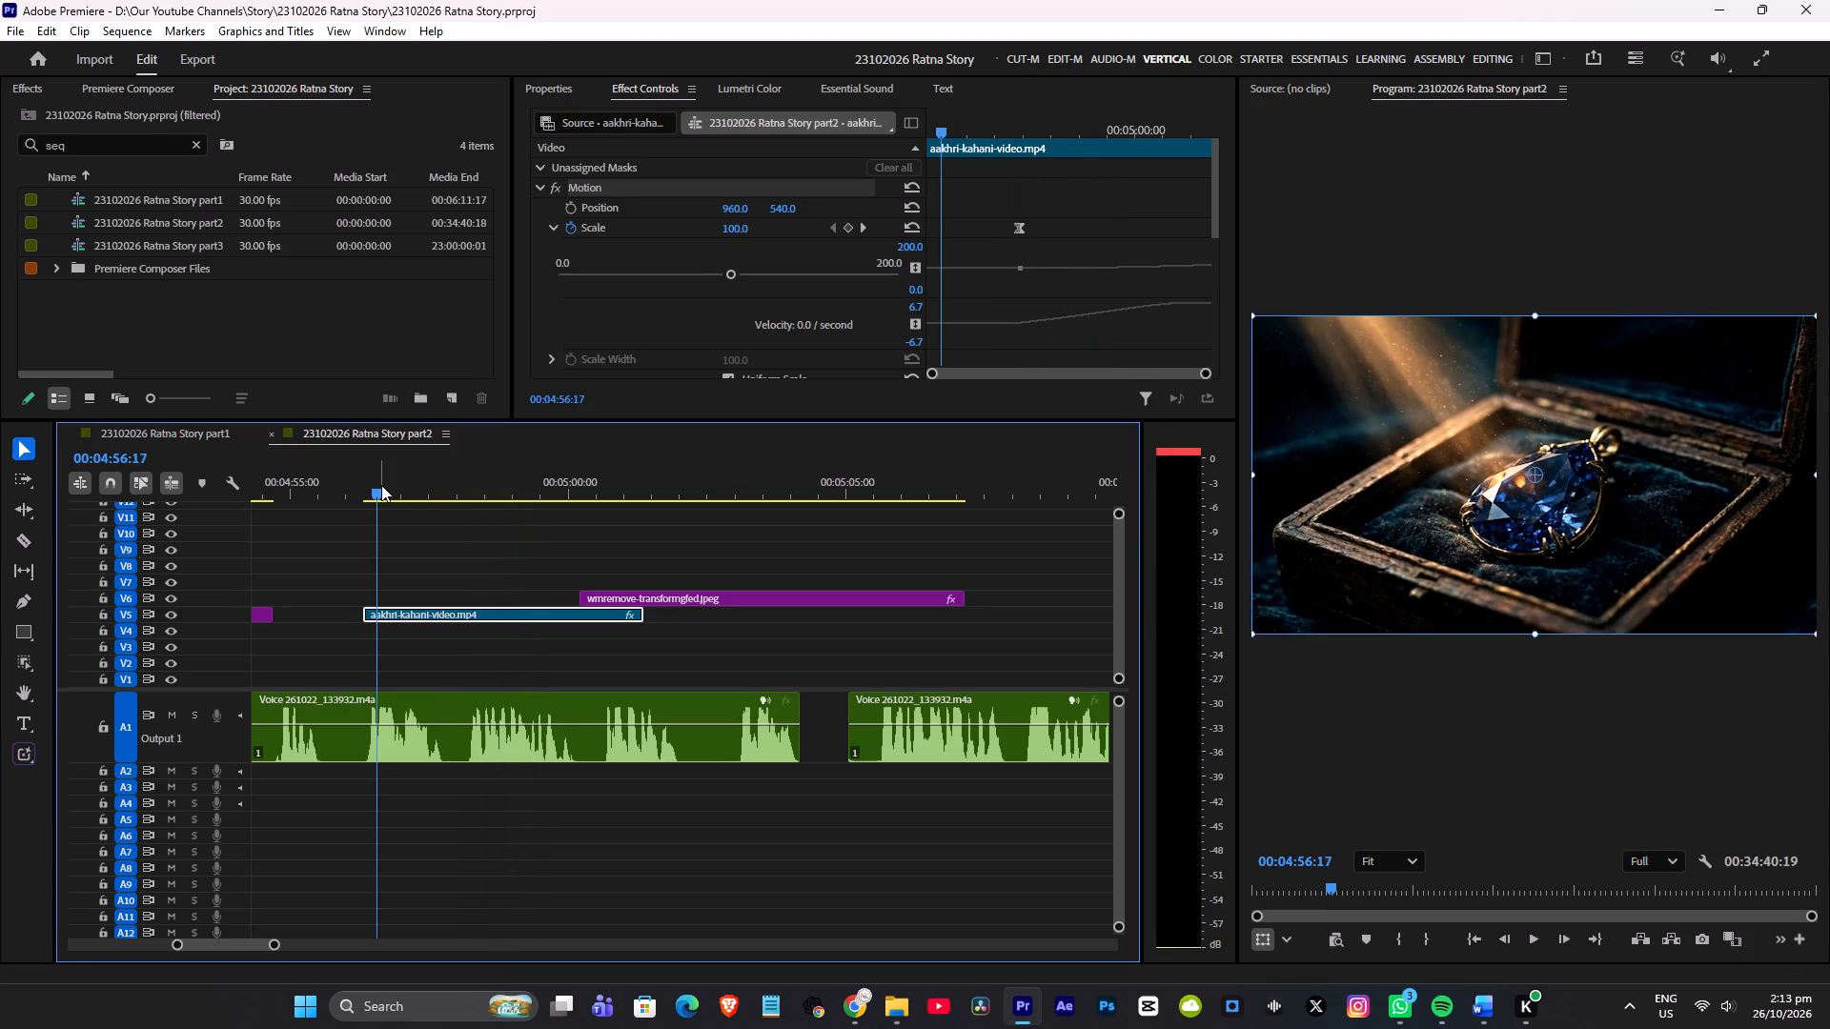
{"action": "key", "text": "space"}
{"action": "key", "text": "space"}
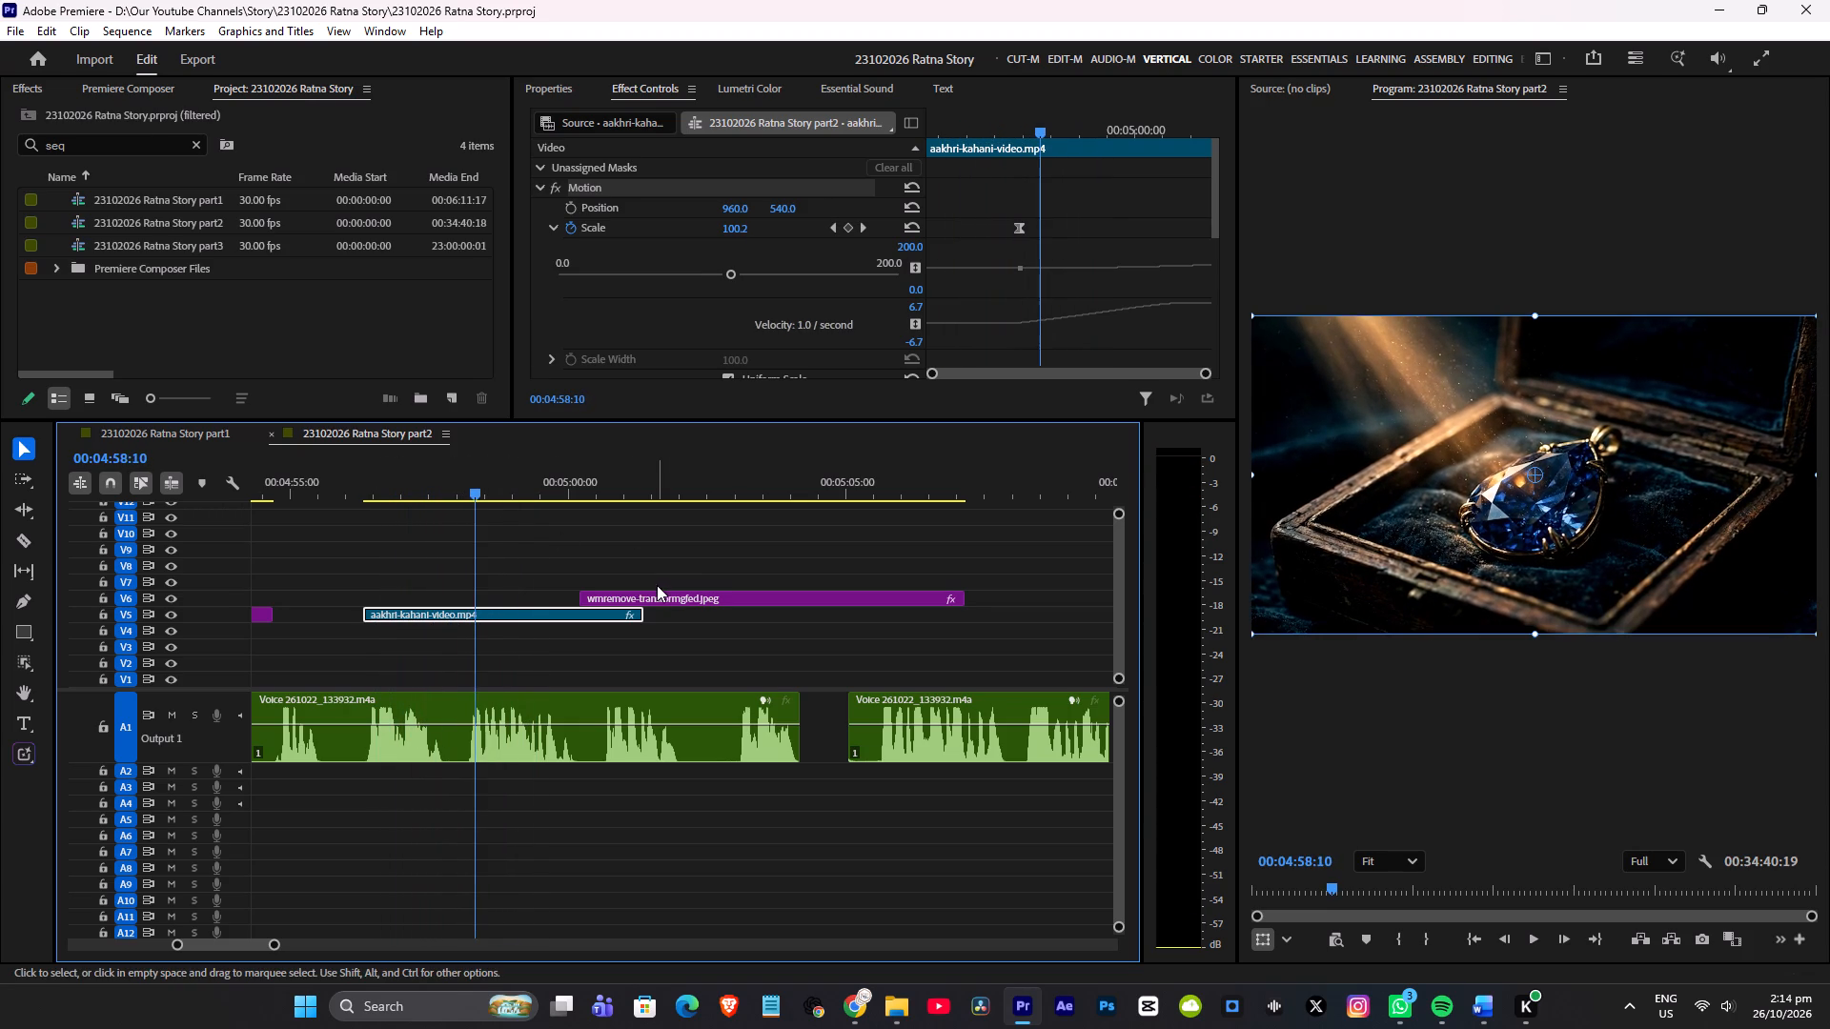
{"action": "left_click_drag", "start_coordinate": [669, 599], "coordinate": [569, 594]}
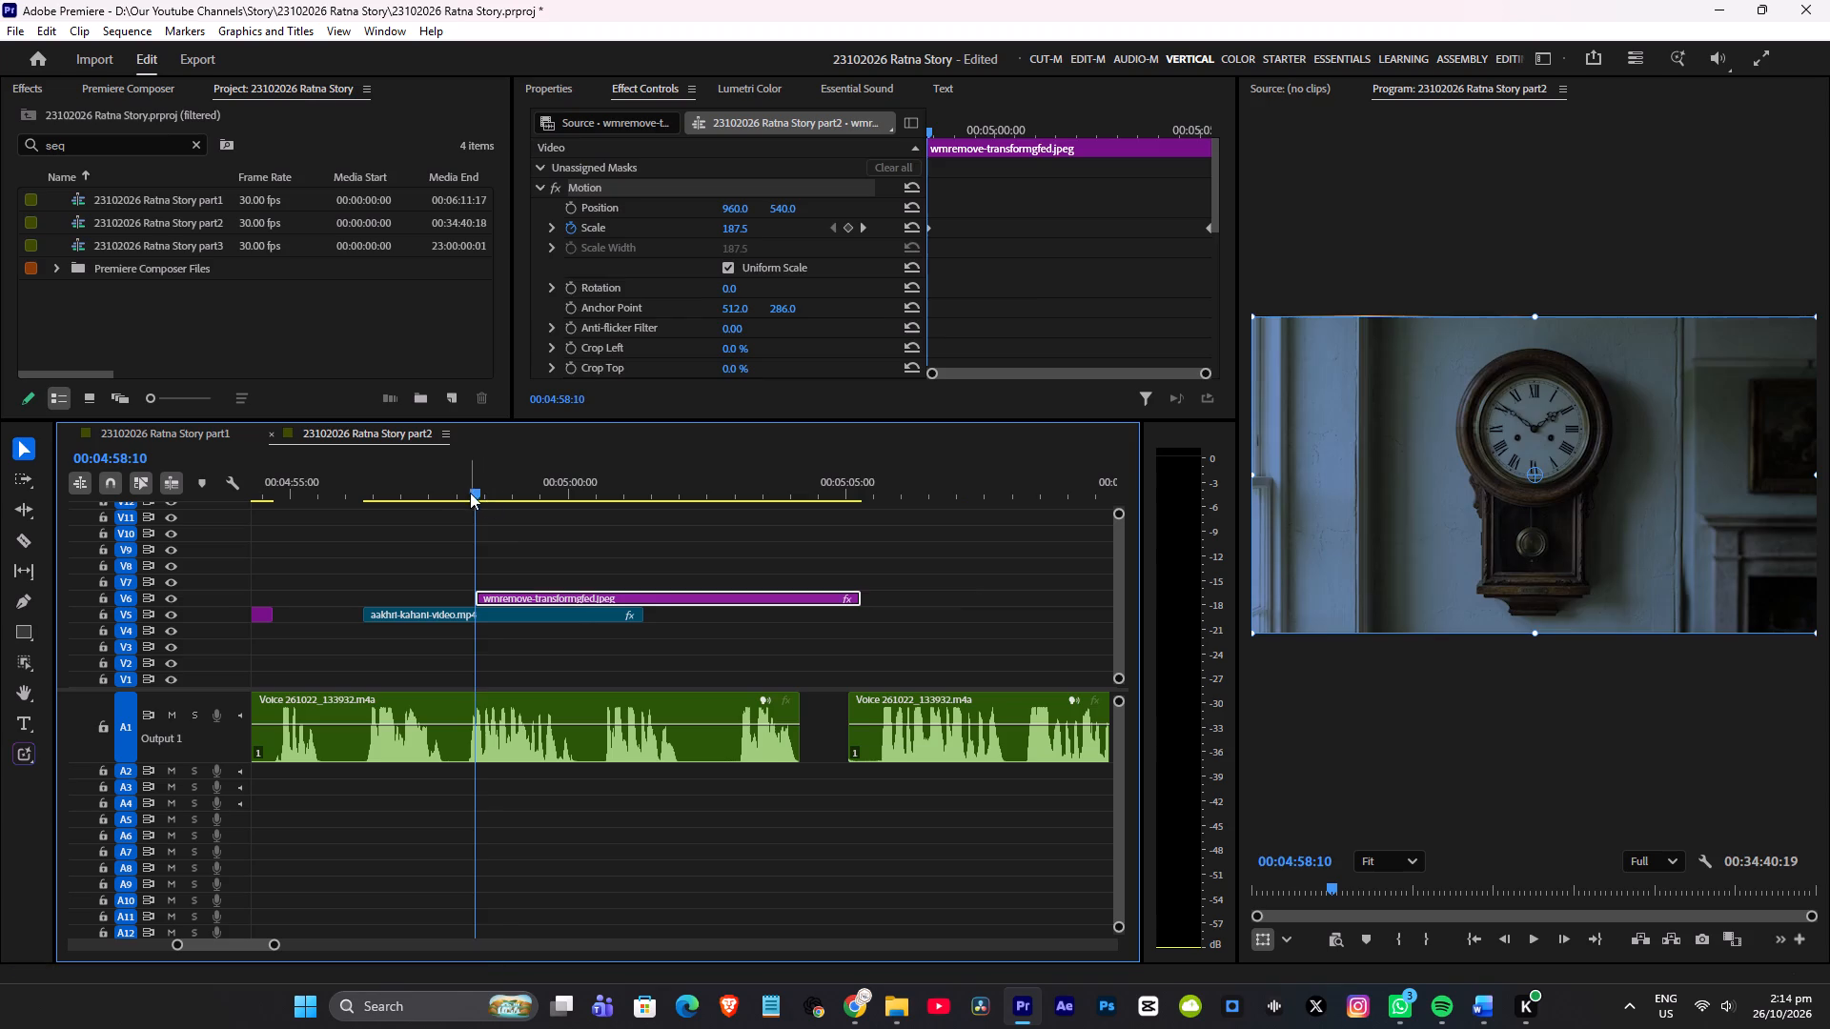
Play the part2 narration from about 00:04:58 to 00:05:12, past the clock clip into the section without images.
{"action": "left_click", "coordinate": [462, 490]}
{"action": "key", "text": "space"}
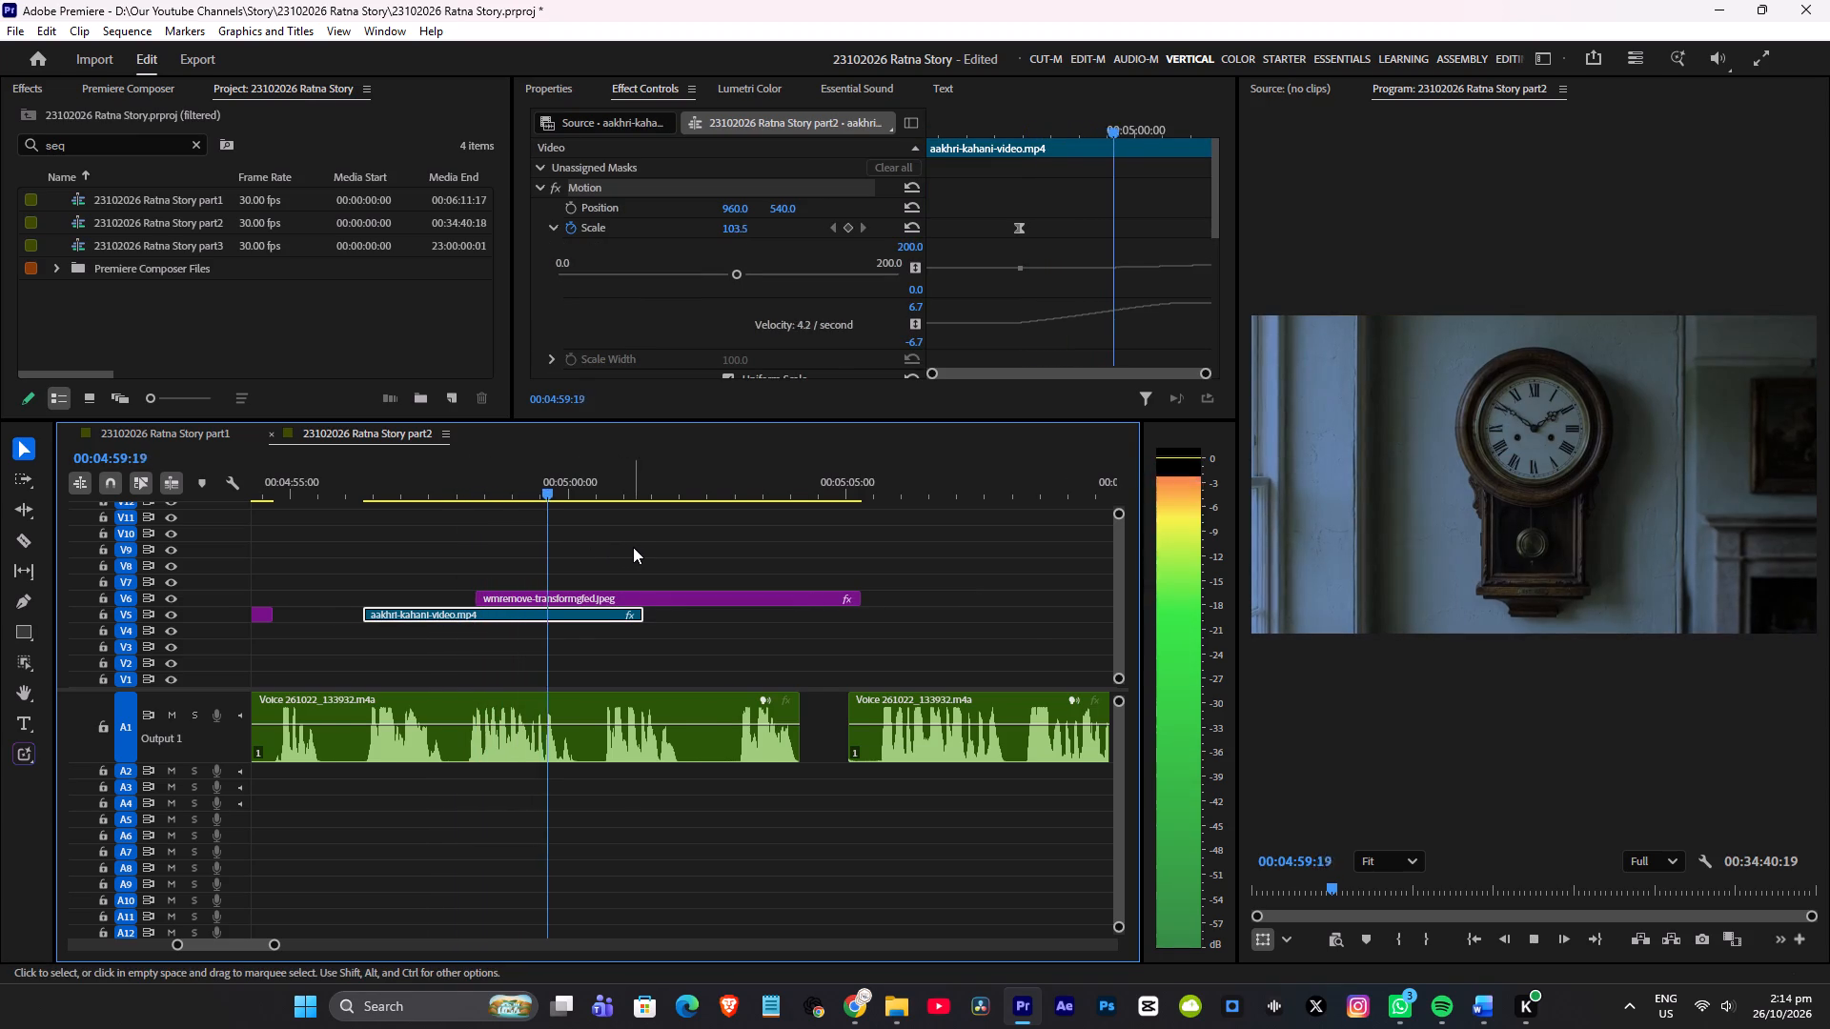
{"action": "scroll", "coordinate": [633, 547], "scroll_direction": "down", "scroll_amount": 2}
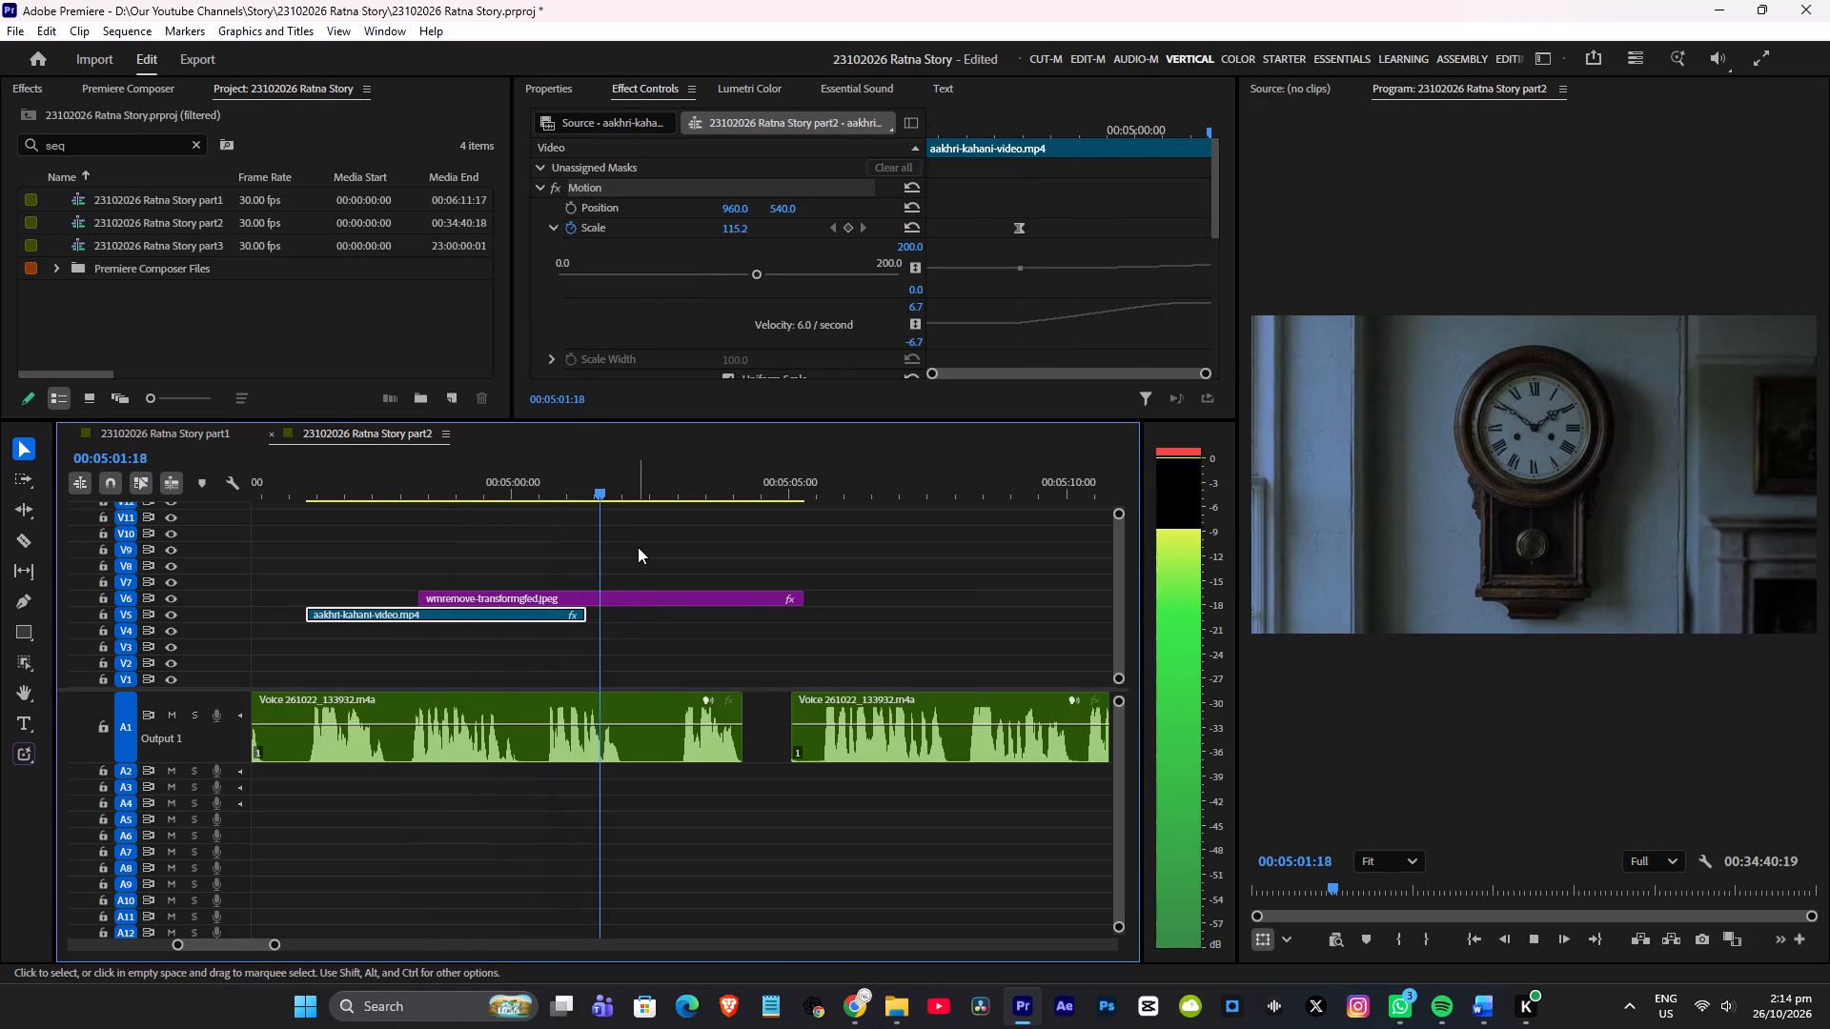
{"action": "scroll", "coordinate": [639, 548], "scroll_direction": "down", "scroll_amount": 2}
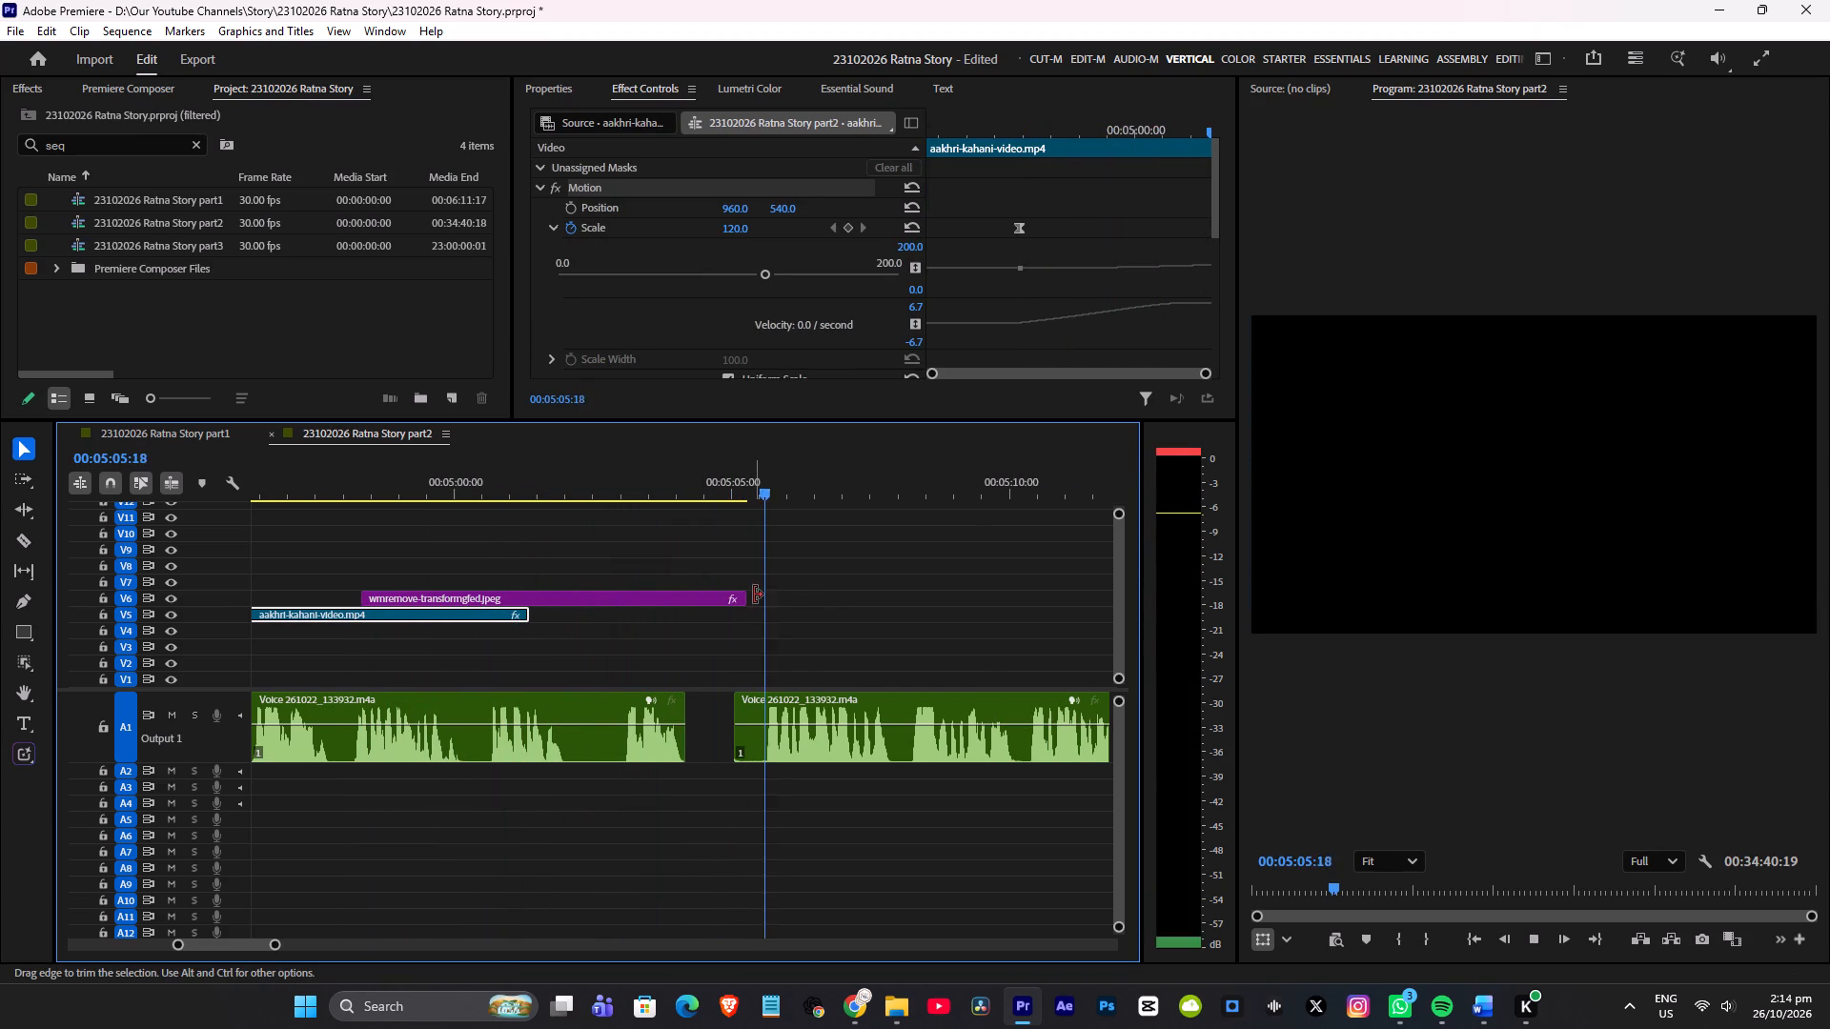
{"action": "scroll", "coordinate": [760, 581], "scroll_direction": "down", "scroll_amount": 4}
{"action": "scroll", "coordinate": [756, 578], "scroll_direction": "down", "scroll_amount": 4, "text": "alt"}
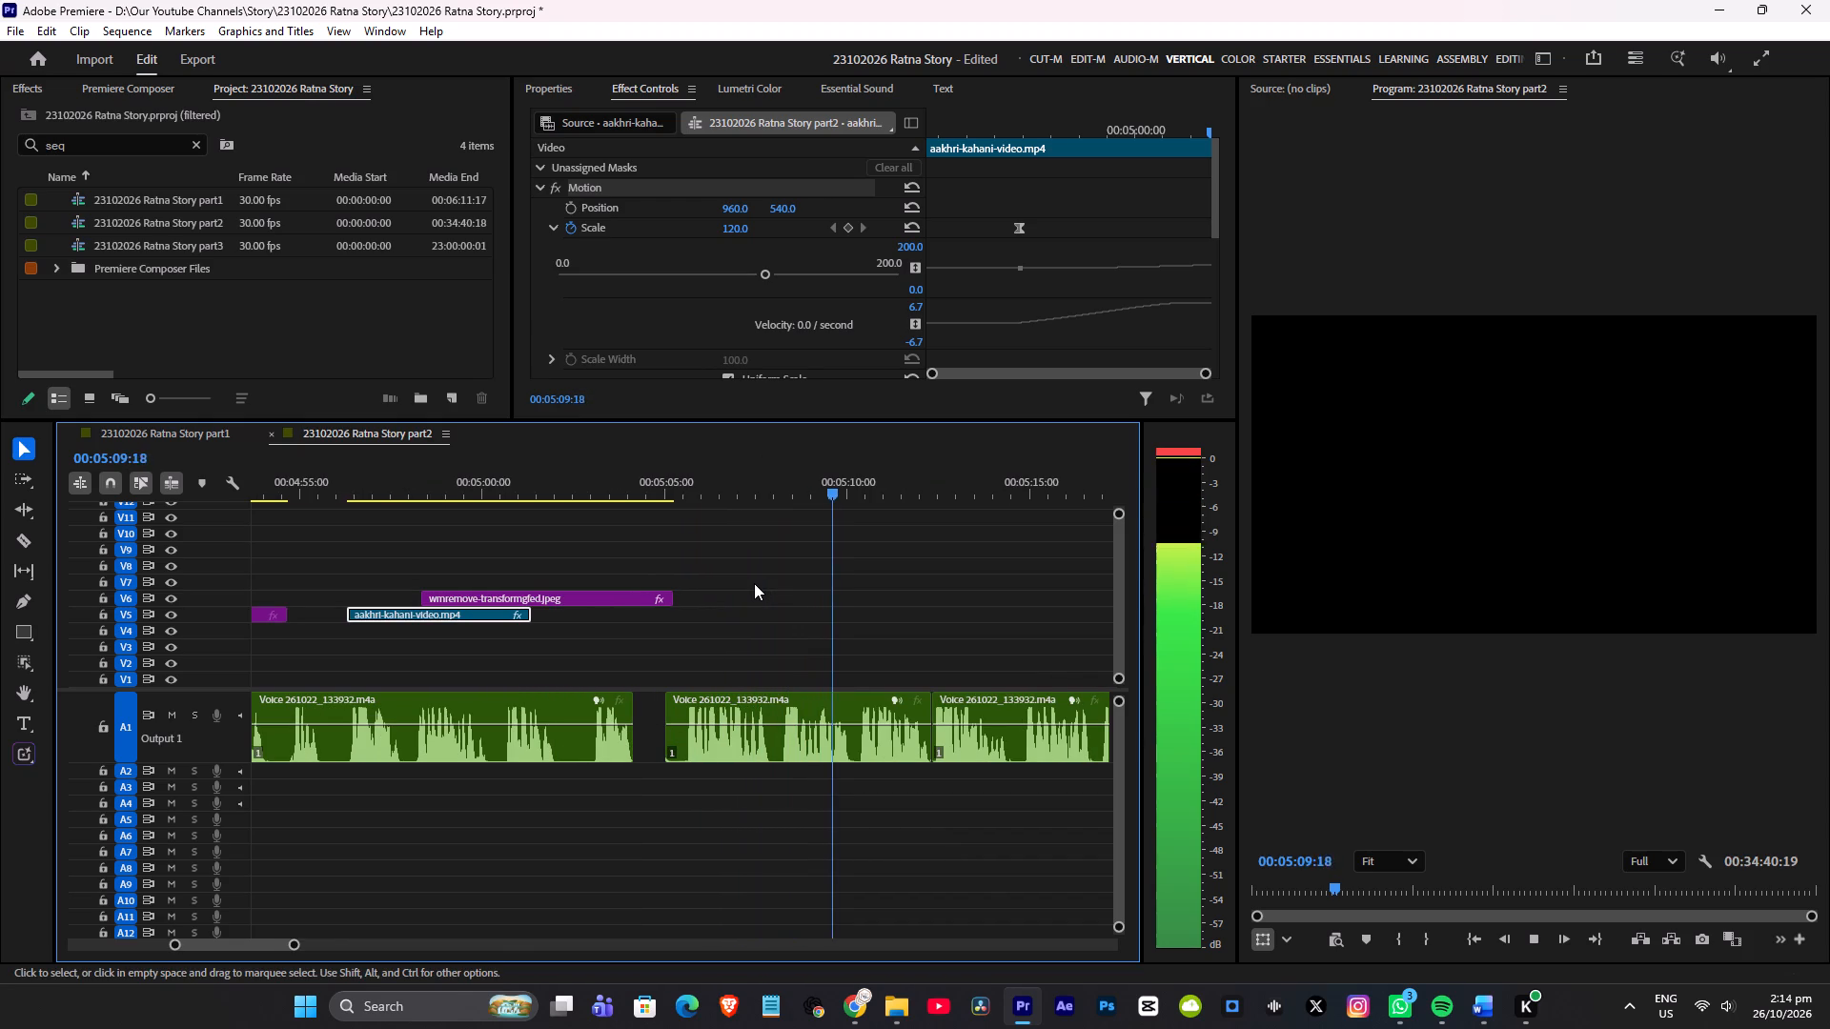
{"action": "key", "text": "space"}
{"action": "key", "text": "space"}
{"action": "scroll", "coordinate": [766, 629], "scroll_direction": "down", "scroll_amount": 4}
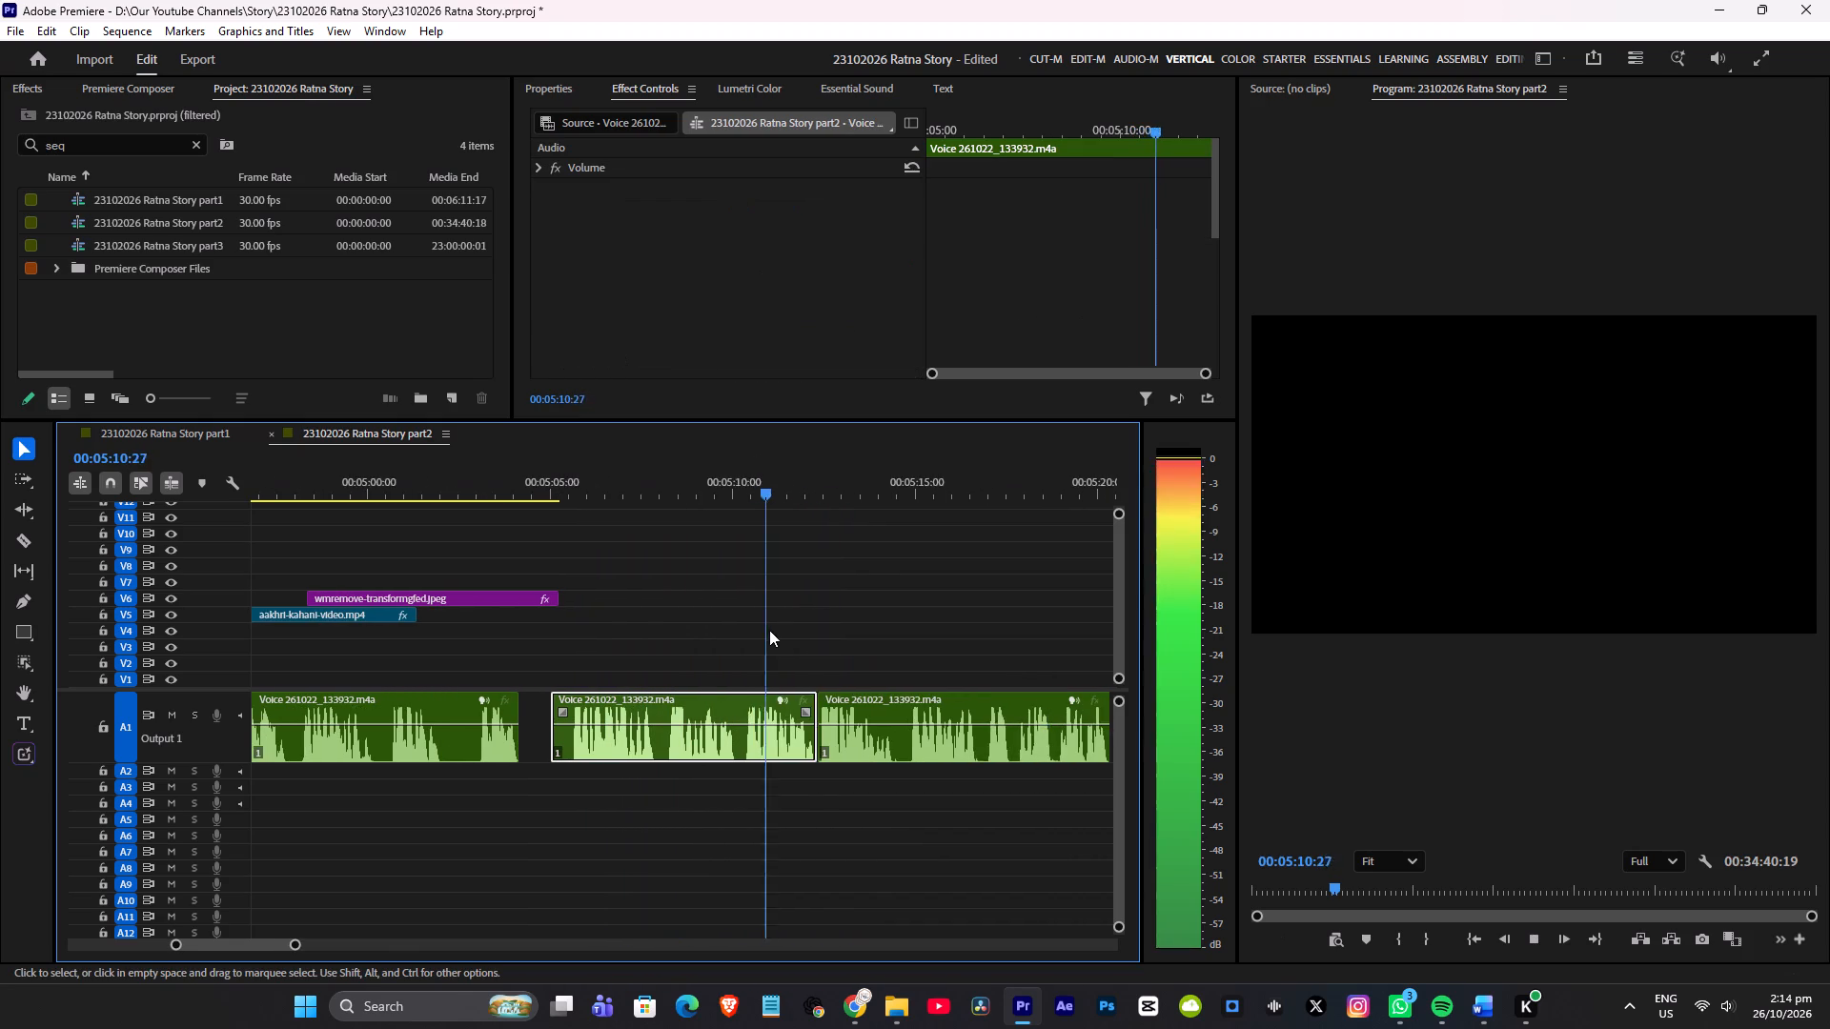
{"action": "scroll", "coordinate": [766, 609], "scroll_direction": "down", "scroll_amount": 4}
{"action": "key", "text": "space"}
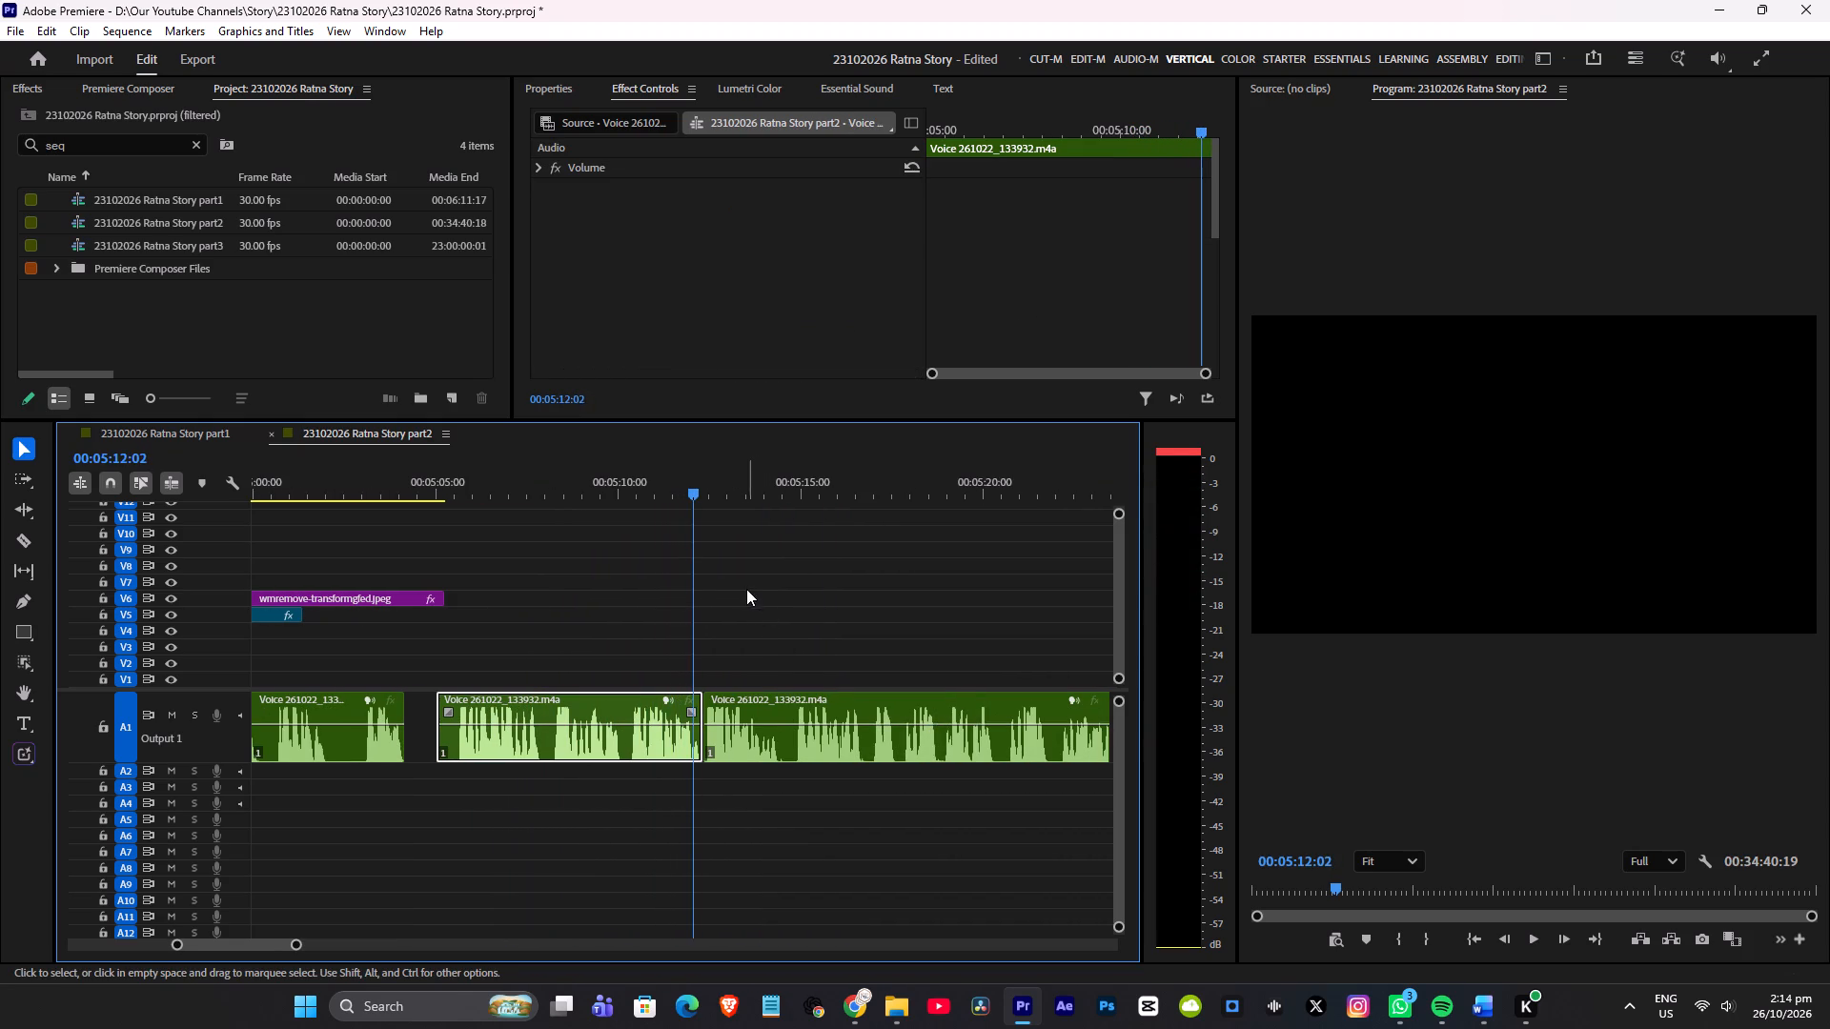
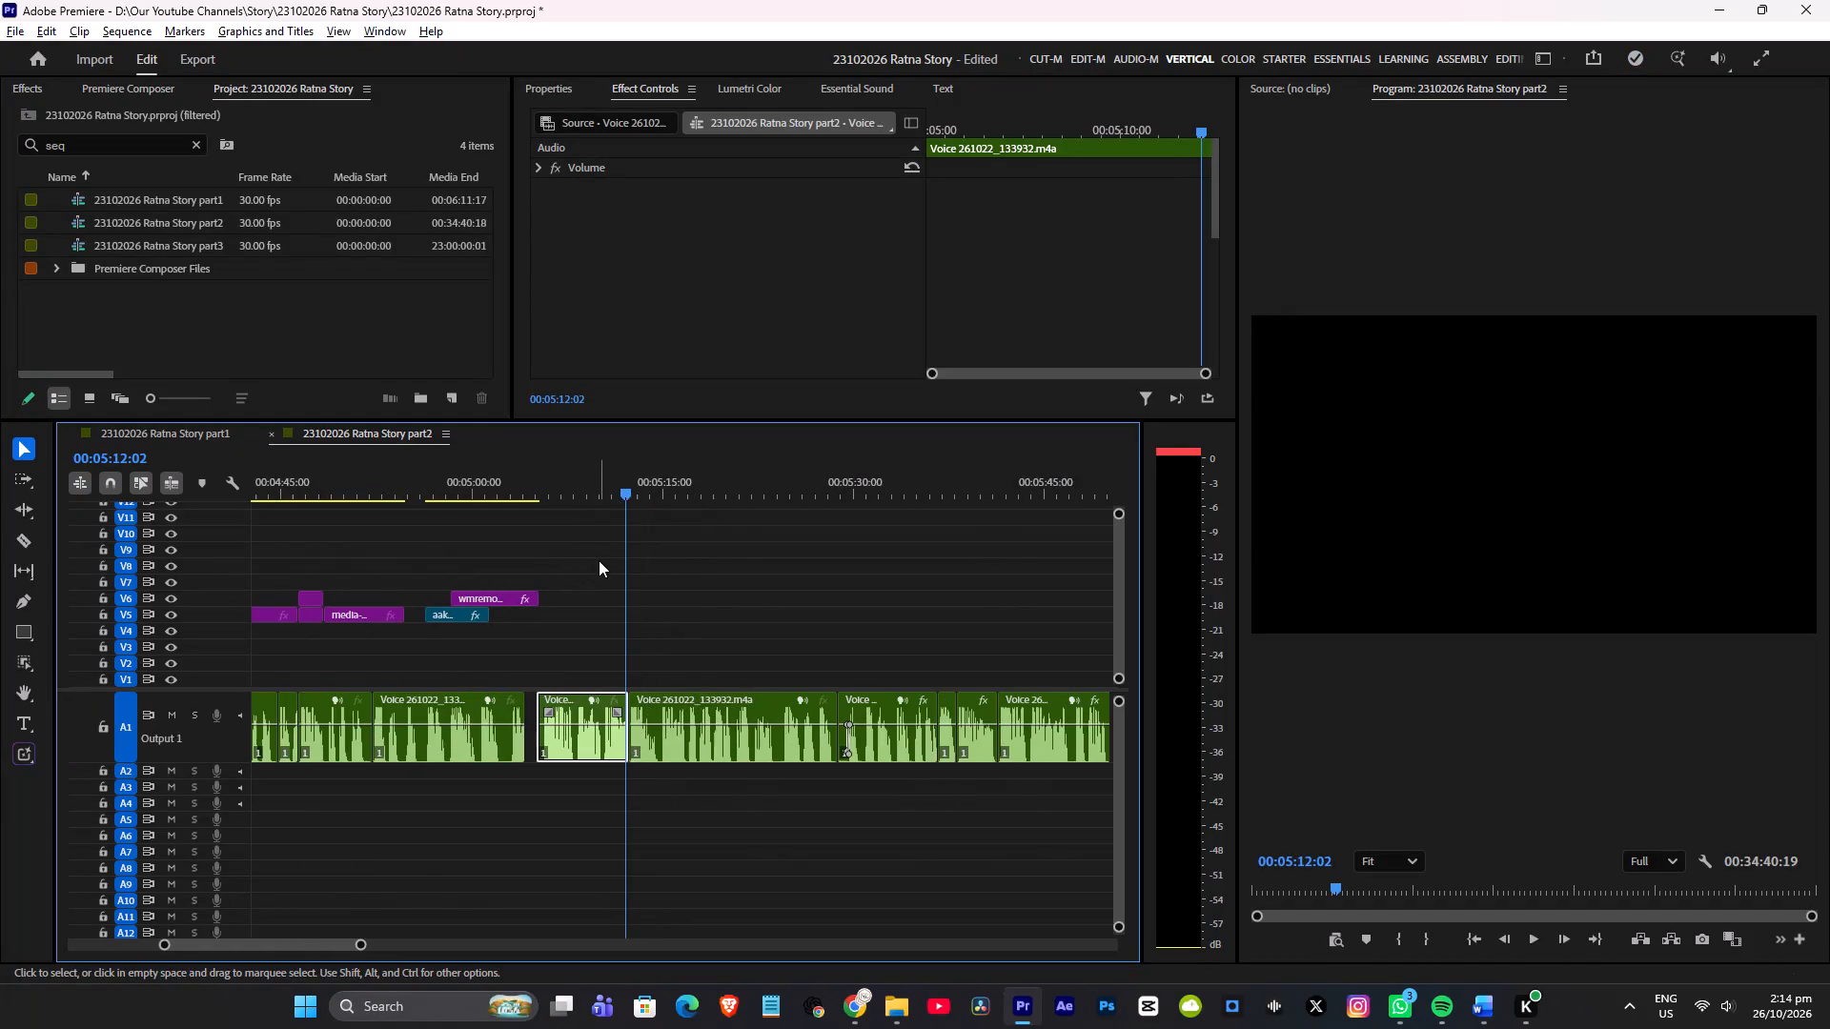
Find the shot of Aditya at 60 looking toward the window, duplicate it on V5 at about 00:05:05 after the clock clip, and save.
{"action": "scroll", "coordinate": [604, 561], "scroll_direction": "up", "scroll_amount": 5}
{"action": "left_click", "coordinate": [356, 474]}
{"action": "scroll", "coordinate": [506, 517], "scroll_direction": "down", "scroll_amount": 6, "text": "alt"}
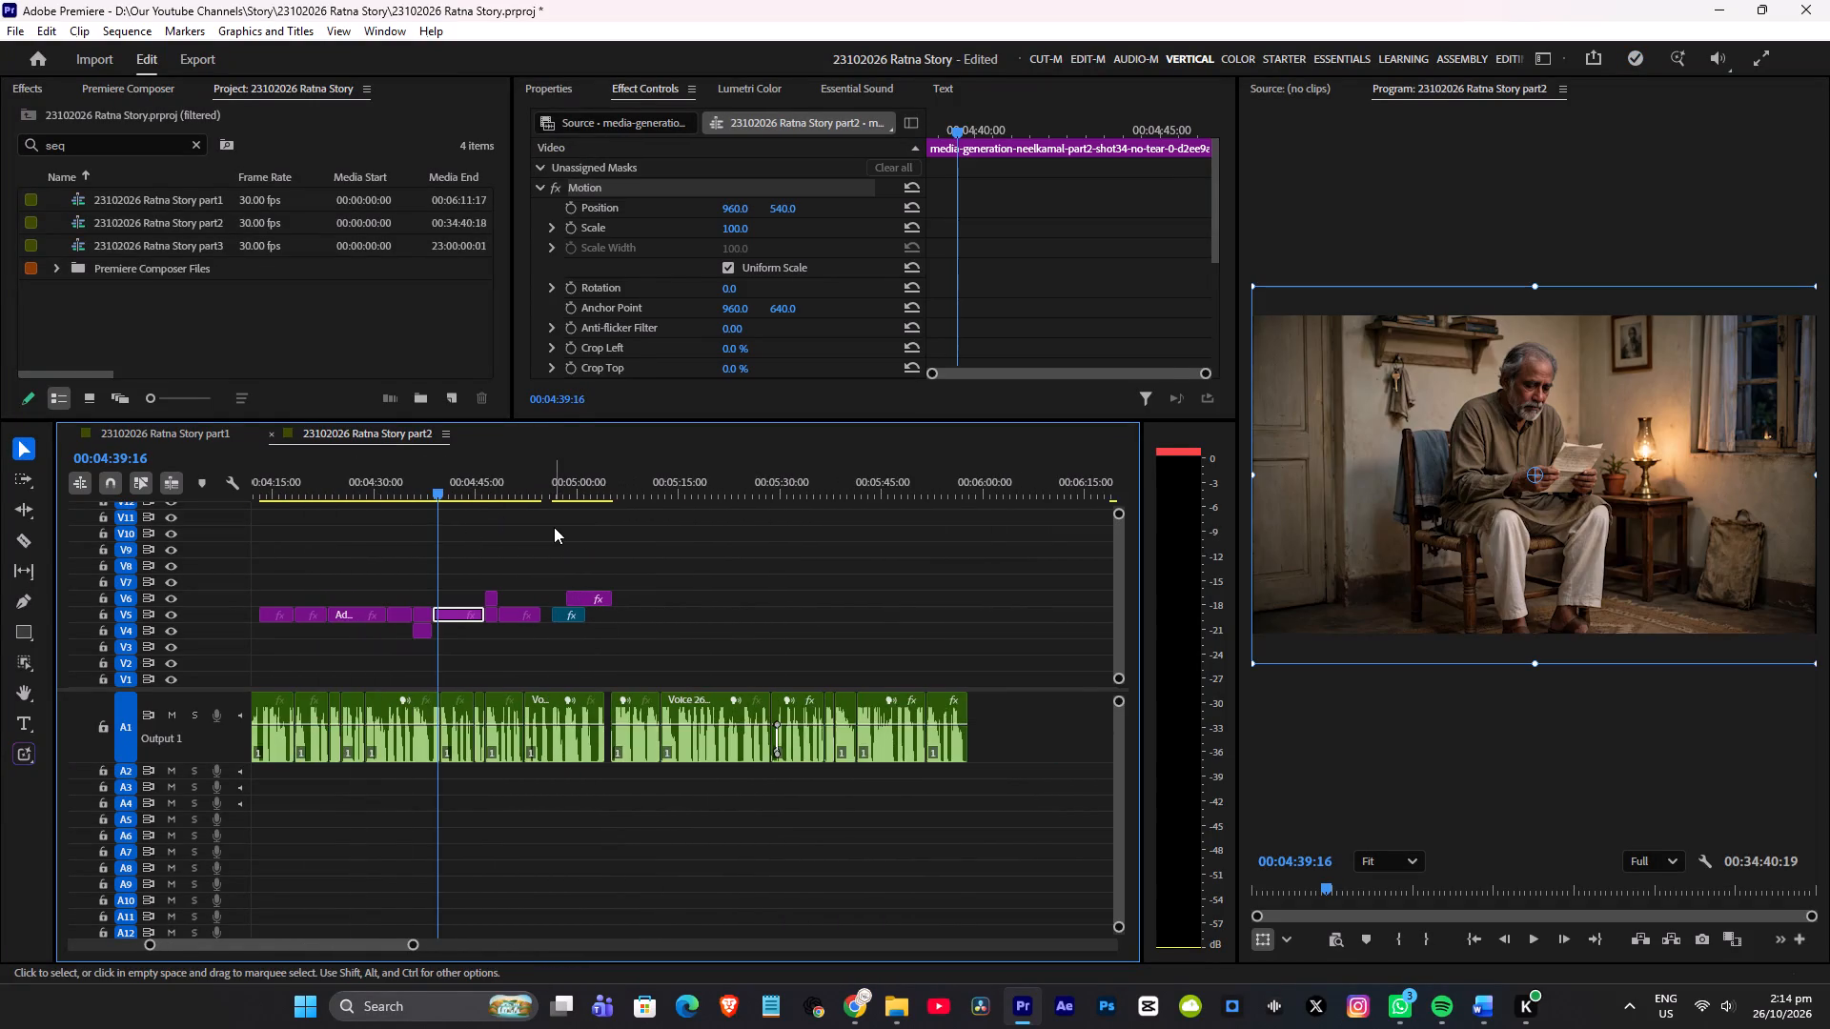
{"action": "scroll", "coordinate": [554, 527], "scroll_direction": "up", "scroll_amount": 4}
{"action": "left_click", "coordinate": [513, 481]}
{"action": "left_click_drag", "start_coordinate": [490, 483], "coordinate": [466, 491]}
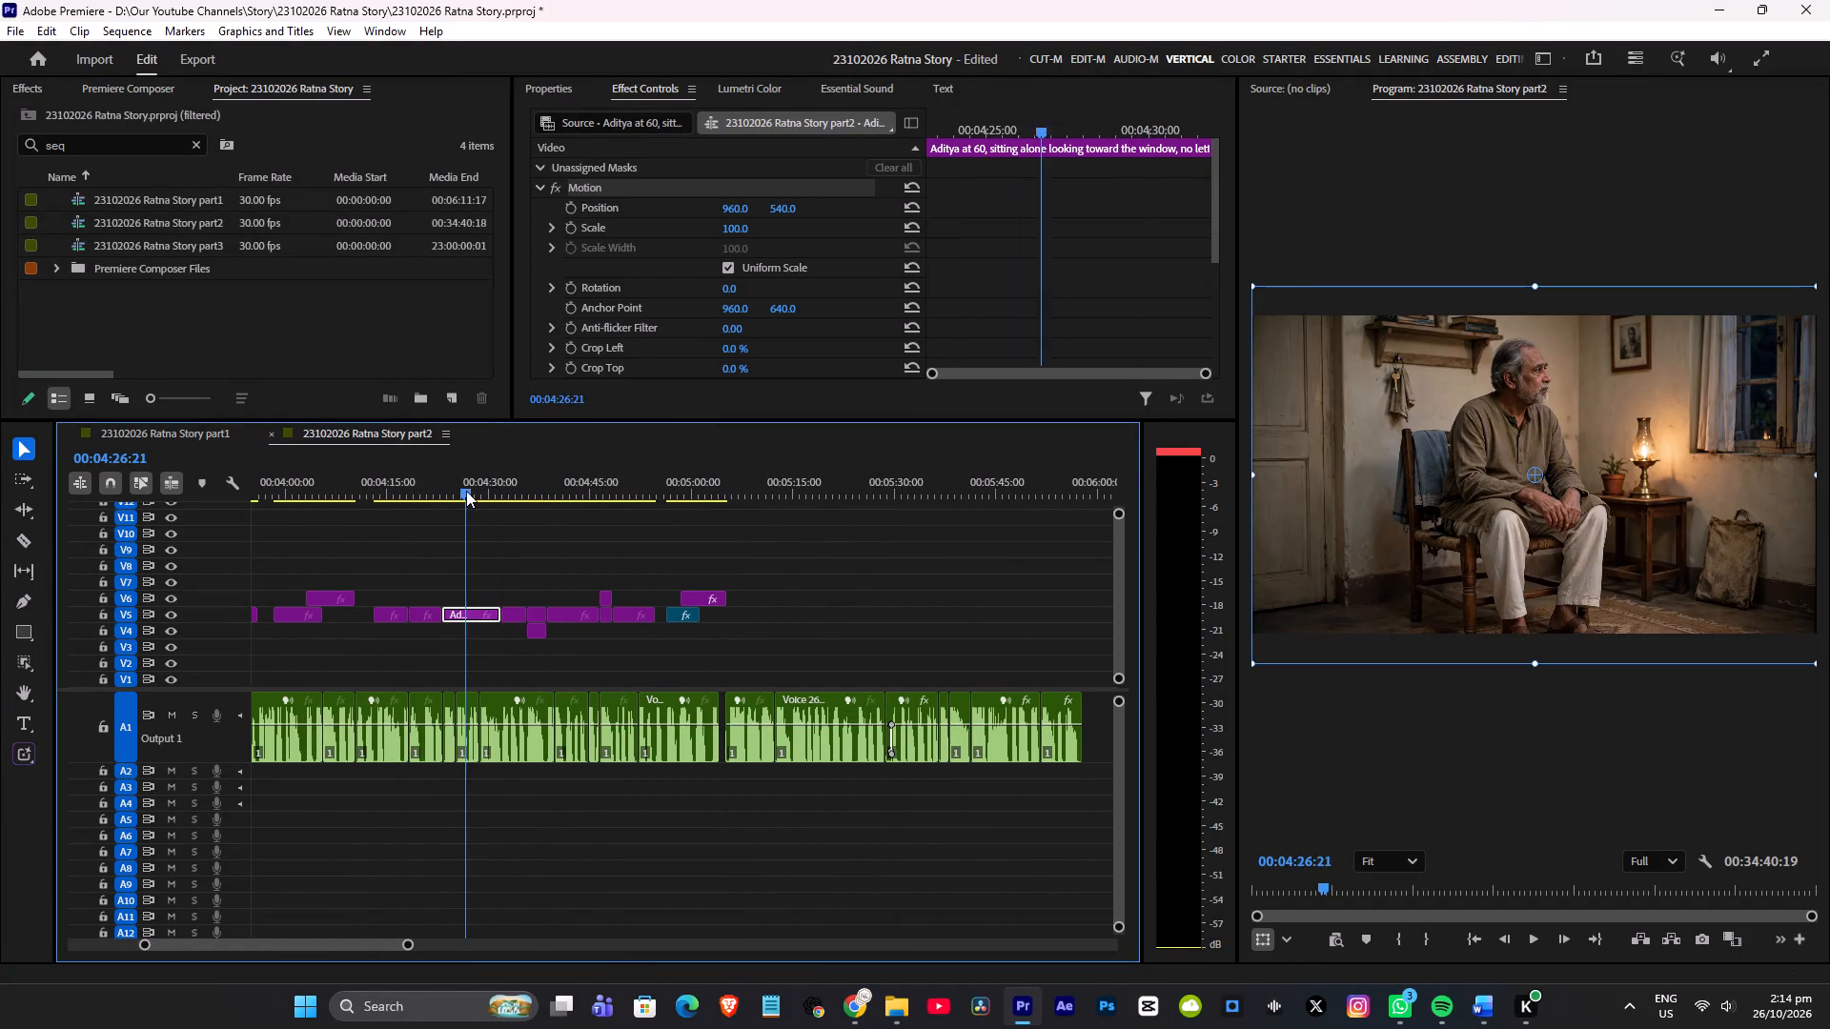
{"action": "left_click_drag", "start_coordinate": [466, 491], "coordinate": [458, 494]}
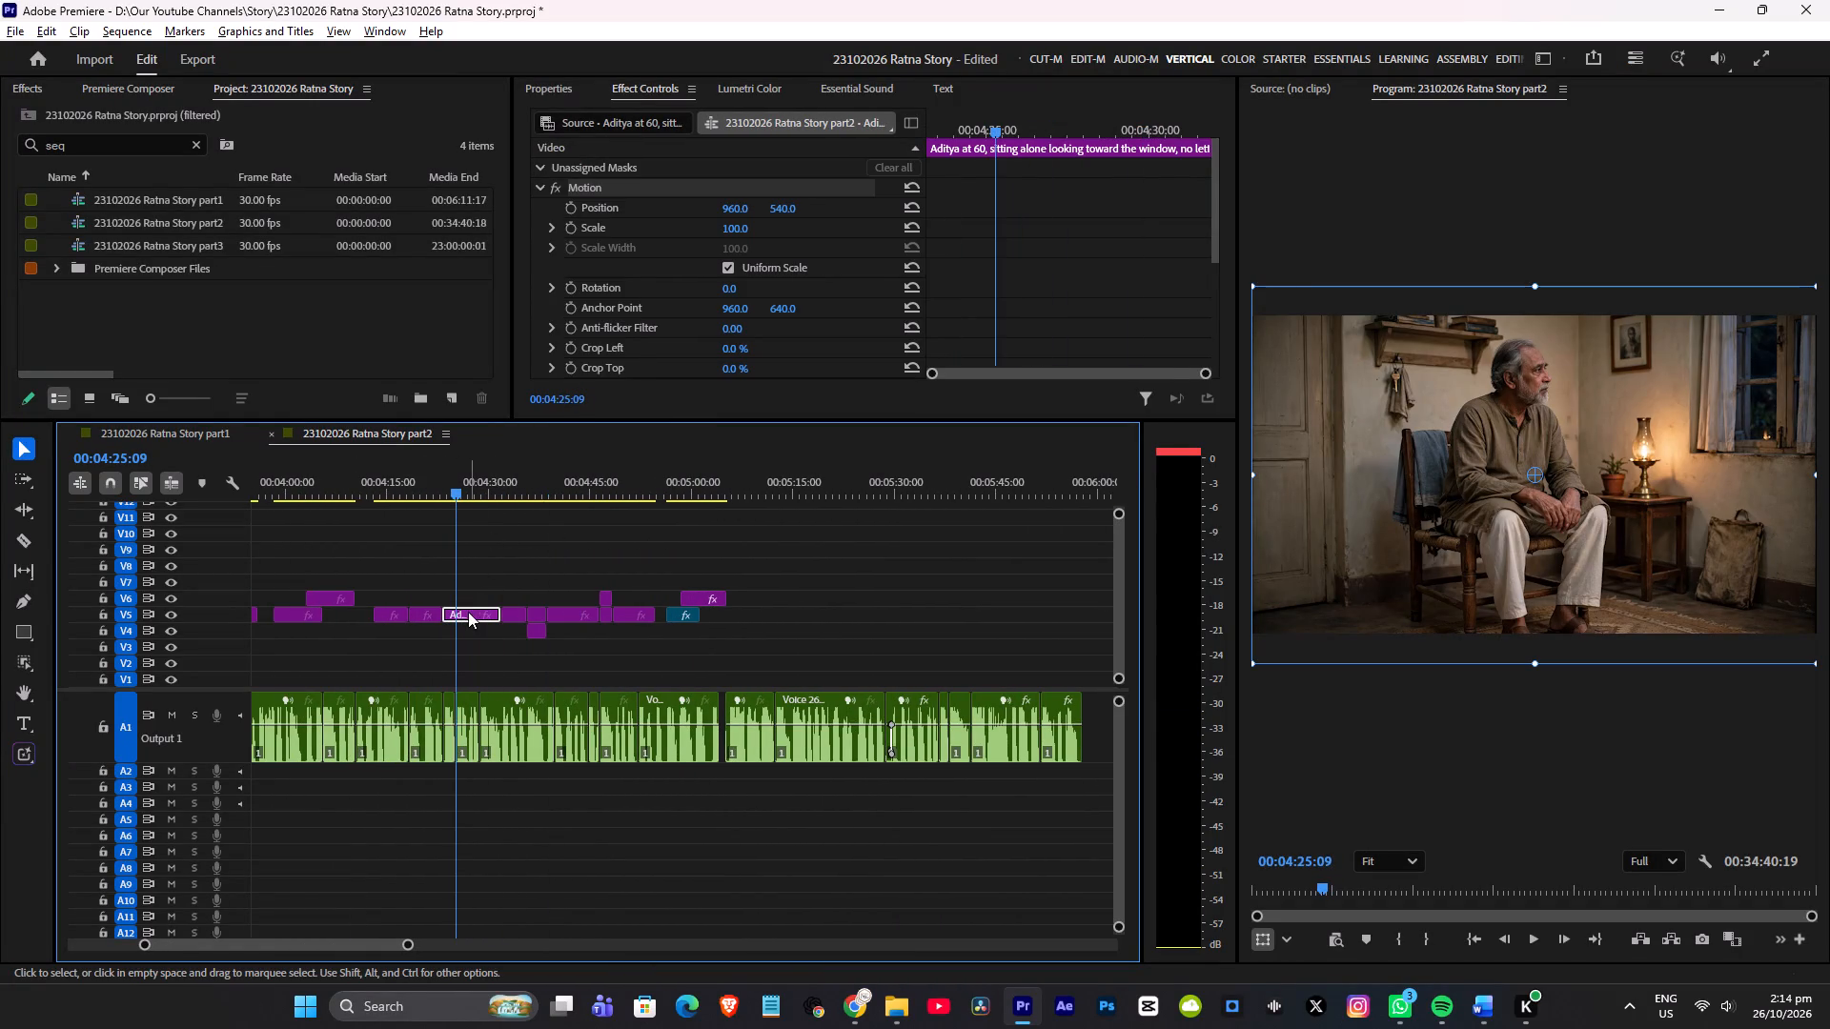
{"action": "left_click_drag", "start_coordinate": [468, 612], "coordinate": [757, 619], "text": "alt"}
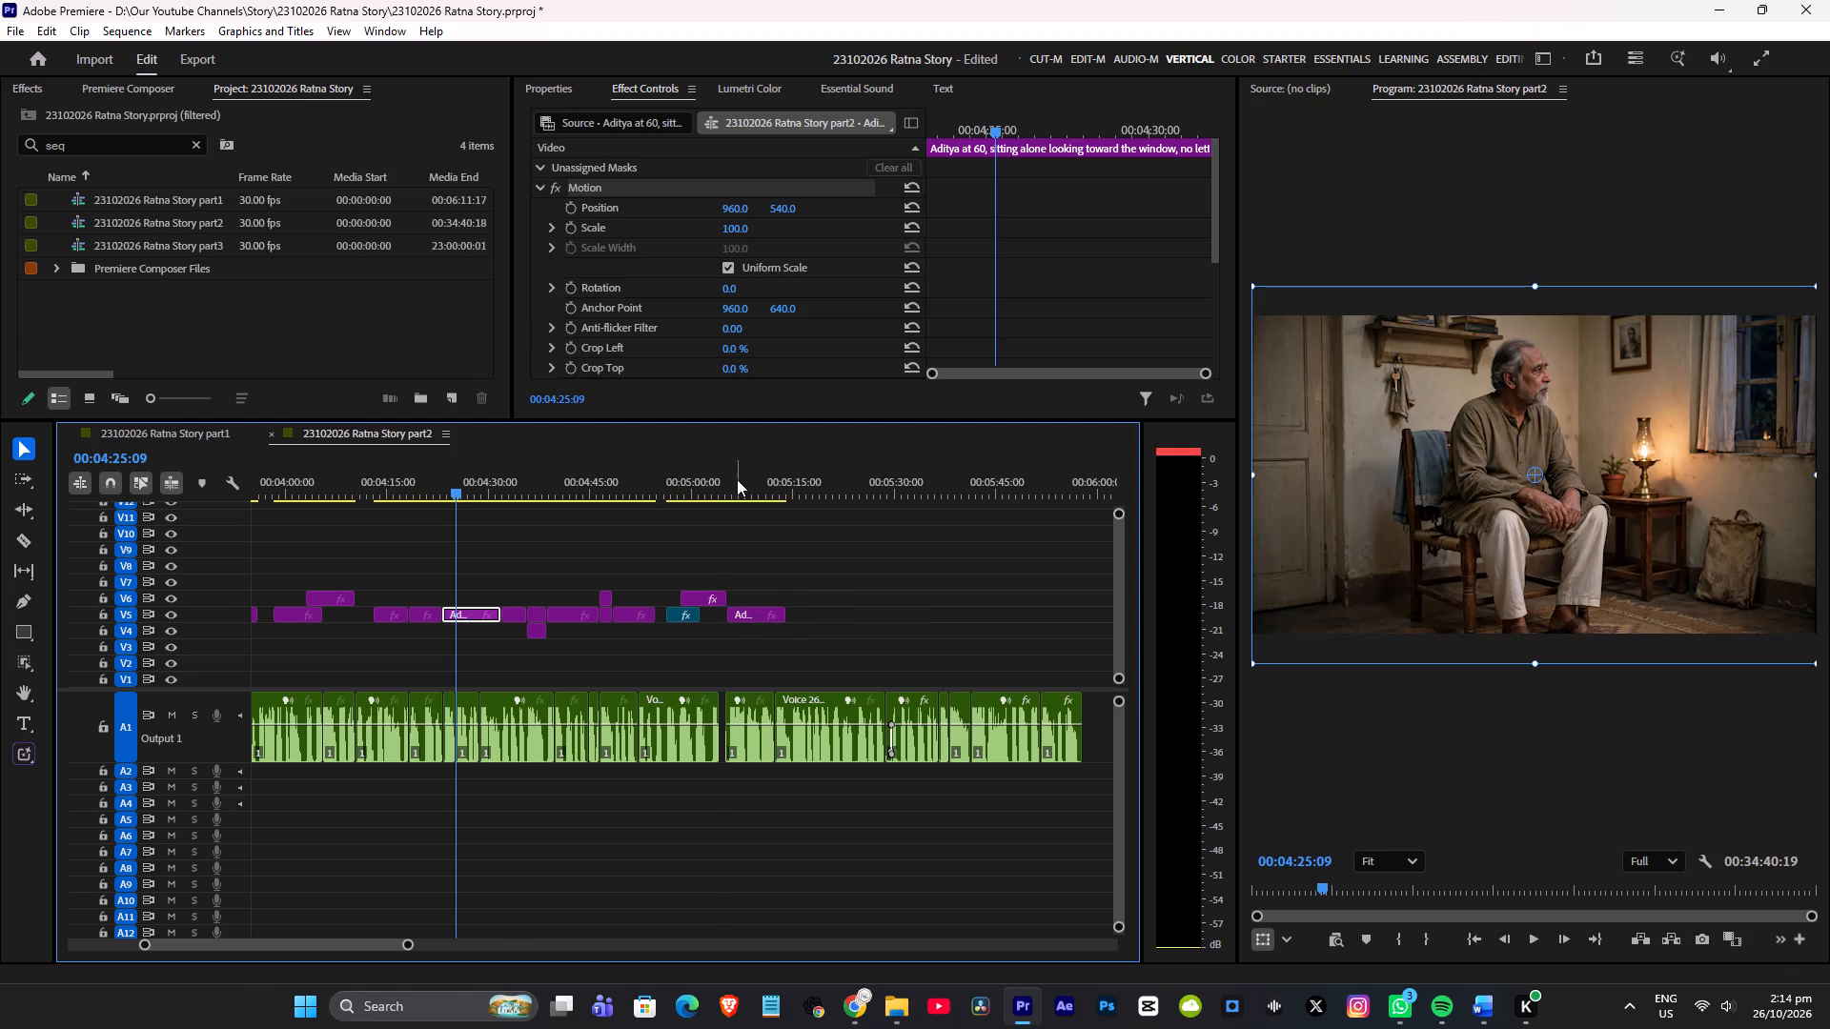
{"action": "left_click", "coordinate": [737, 479]}
{"action": "key", "text": "ctrl+s"}
Play the part2 narration from about 00:05:06 to 00:05:12 over the duplicated Aditya shot to check its timing.
{"action": "key", "text": "space"}
{"action": "scroll", "coordinate": [828, 586], "scroll_direction": "down", "scroll_amount": 3}
{"action": "scroll", "coordinate": [698, 564], "scroll_direction": "up", "scroll_amount": 6, "text": "alt"}
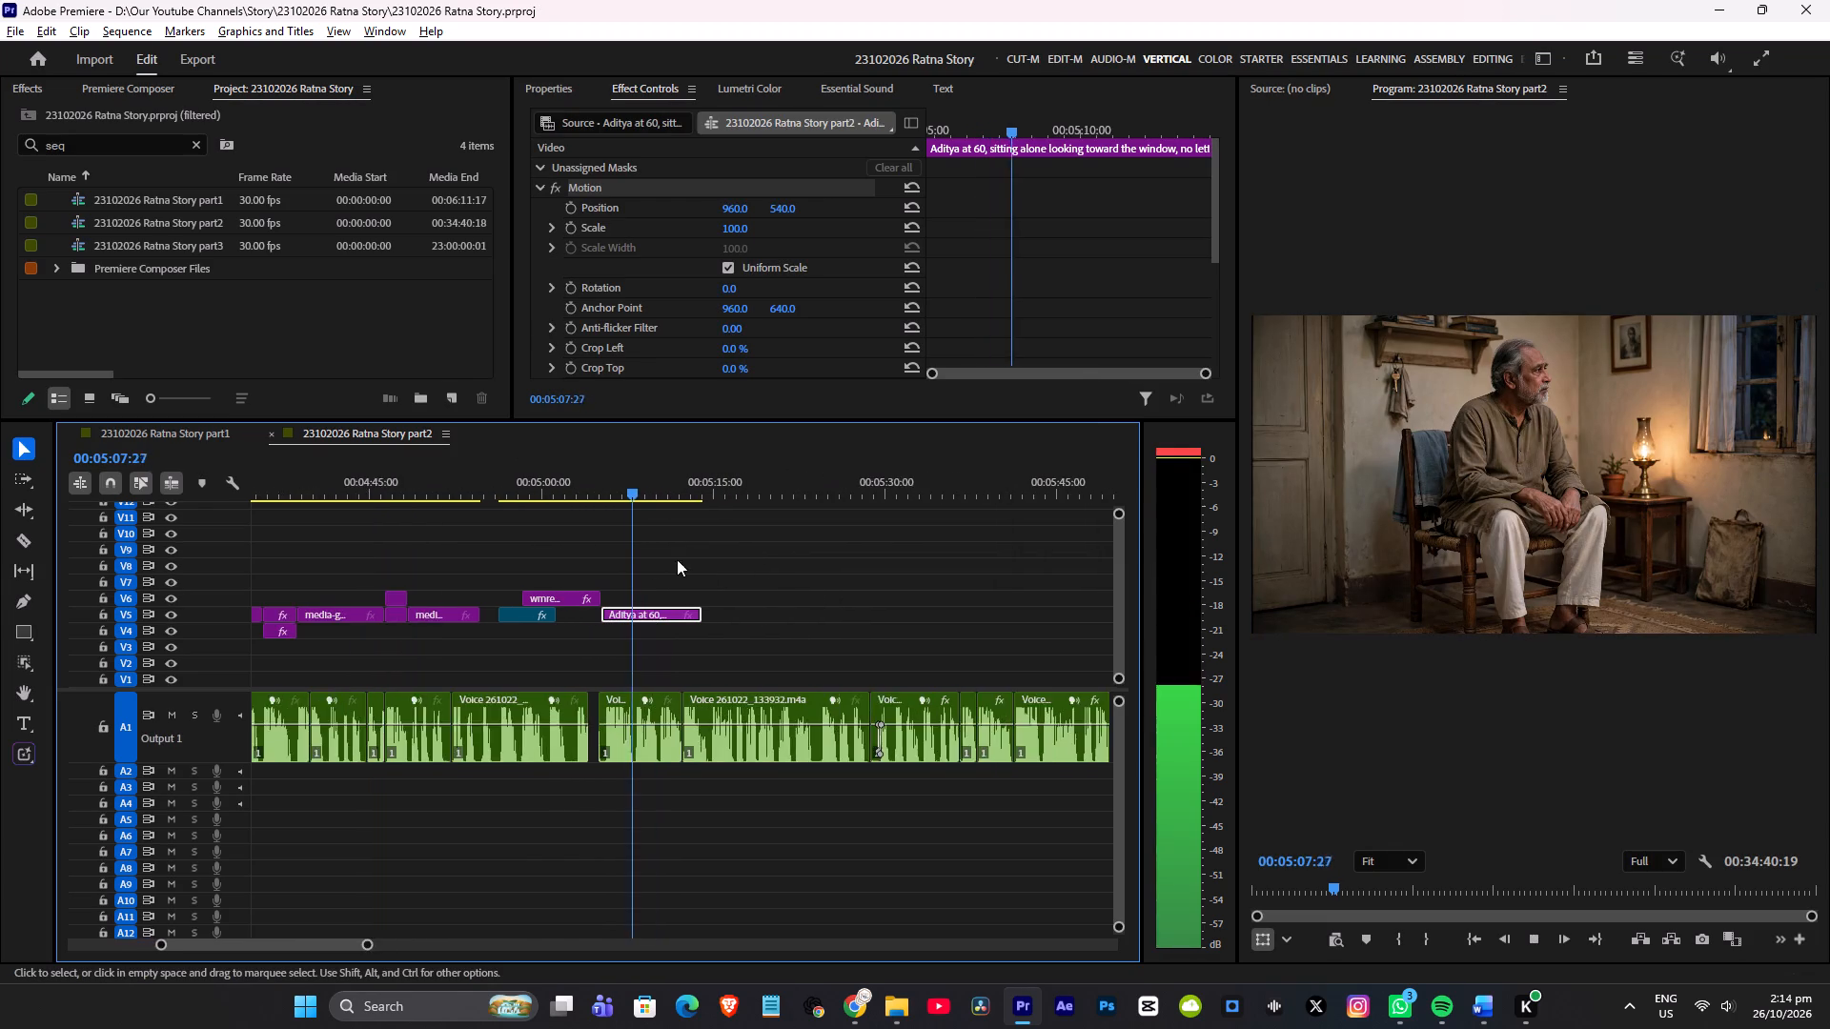
{"action": "scroll", "coordinate": [677, 559], "scroll_direction": "up", "scroll_amount": 12, "text": "alt"}
{"action": "scroll", "coordinate": [637, 545], "scroll_direction": "down", "scroll_amount": 3}
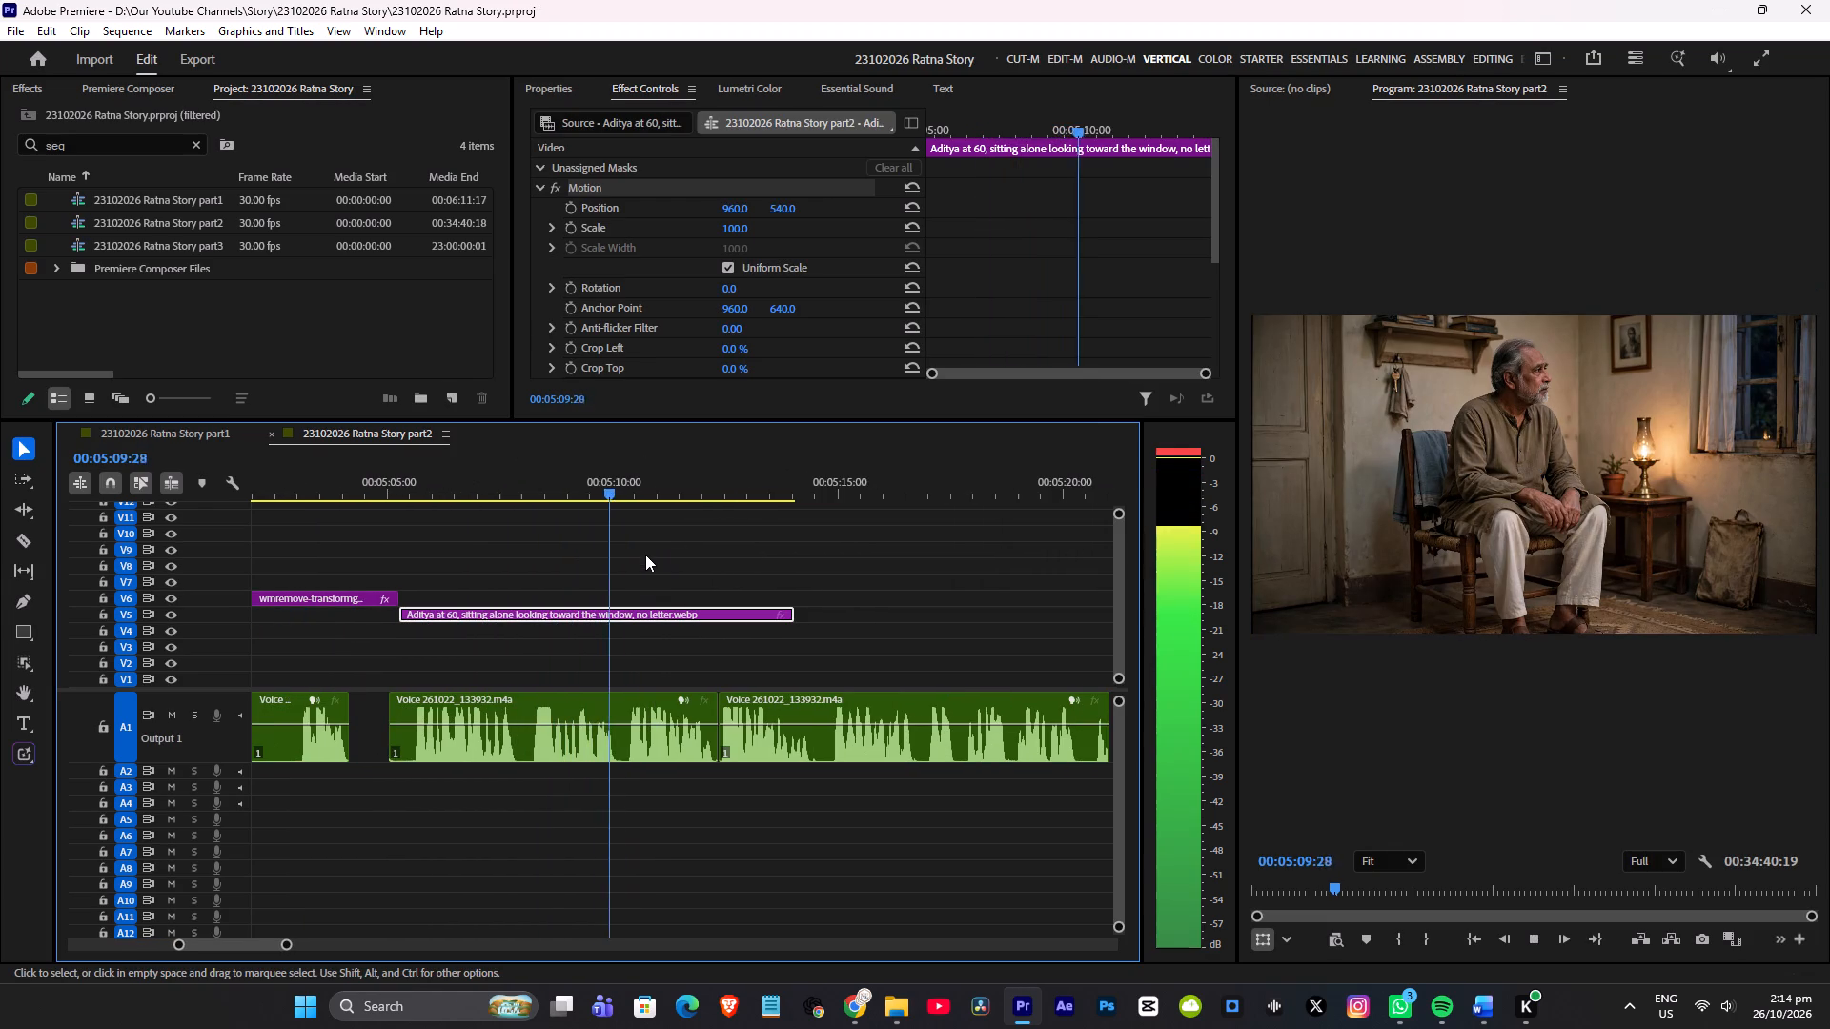
{"action": "scroll", "coordinate": [634, 551], "scroll_direction": "down", "scroll_amount": 5, "text": "alt"}
{"action": "scroll", "coordinate": [640, 552], "scroll_direction": "down", "scroll_amount": 3}
{"action": "scroll", "coordinate": [655, 553], "scroll_direction": "up", "scroll_amount": 4, "text": "alt"}
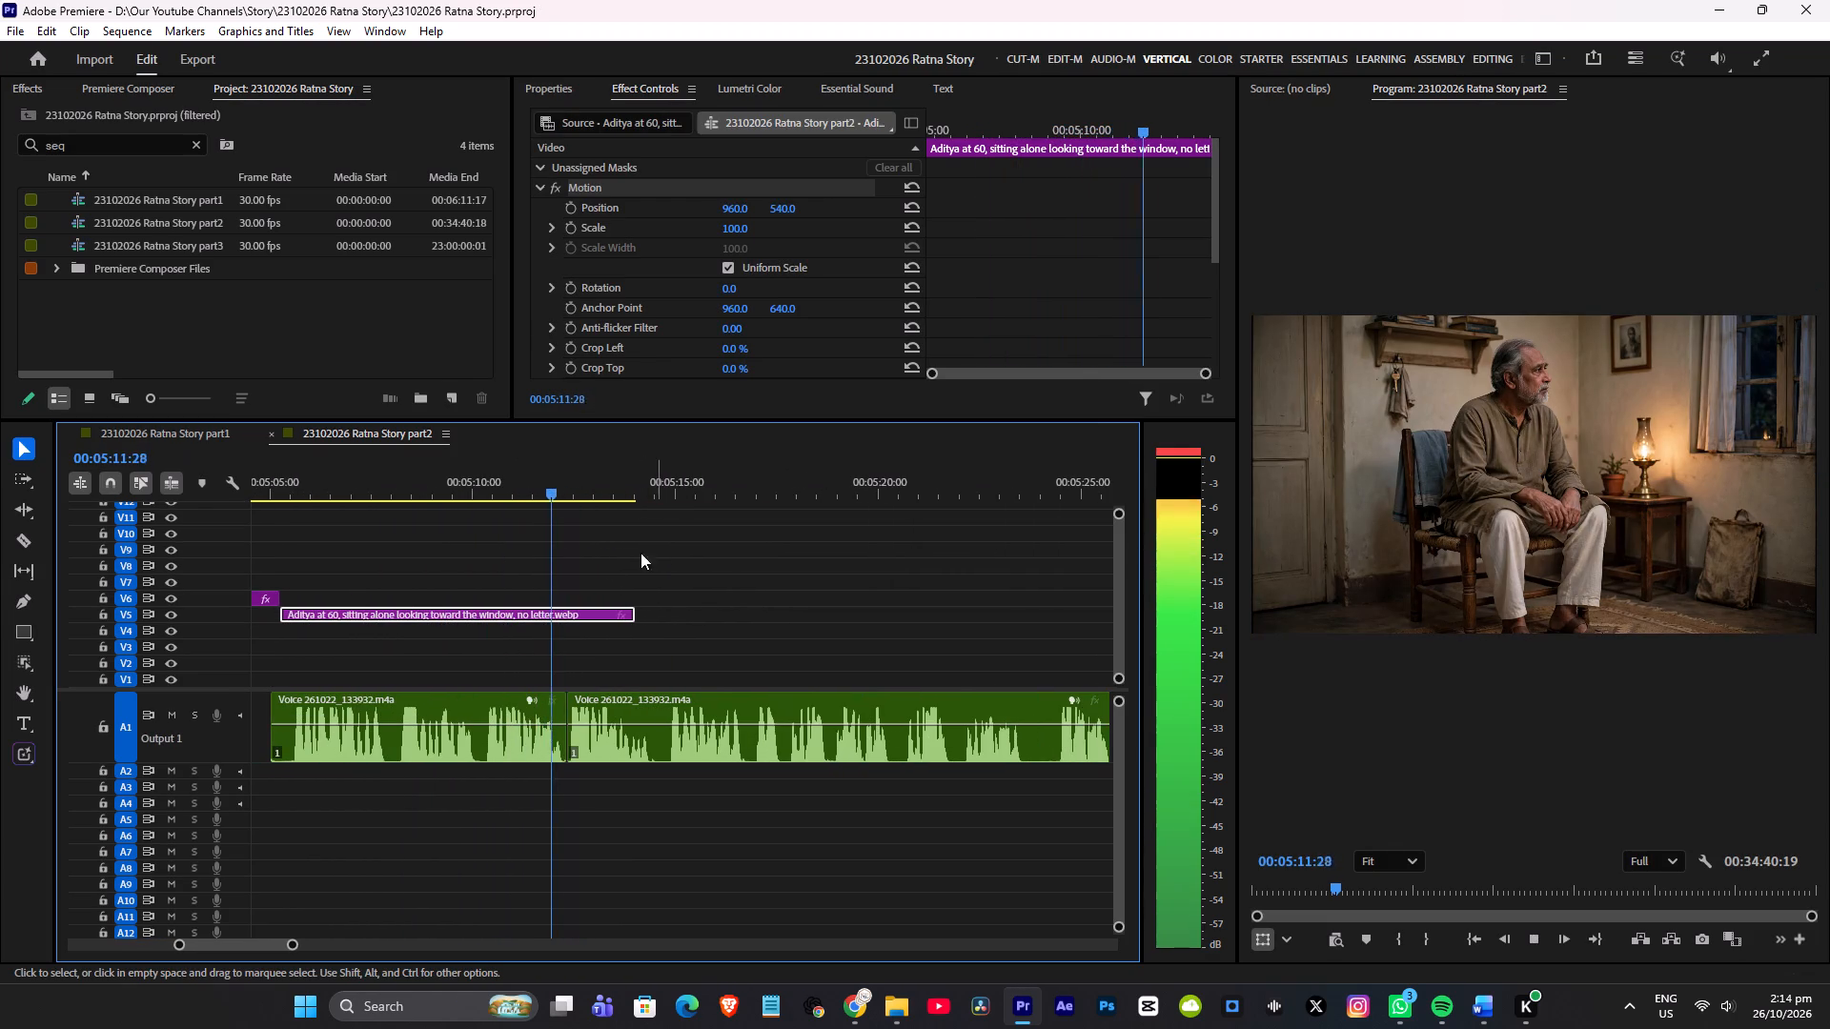
{"action": "key", "text": "space"}
Replay the narration to find the phrase start, move the duplicated Aditya clip on V5 to start at 00:05:08:04, and save the project.
{"action": "left_click", "coordinate": [446, 490]}
{"action": "key", "text": "space"}
{"action": "key", "text": "space"}
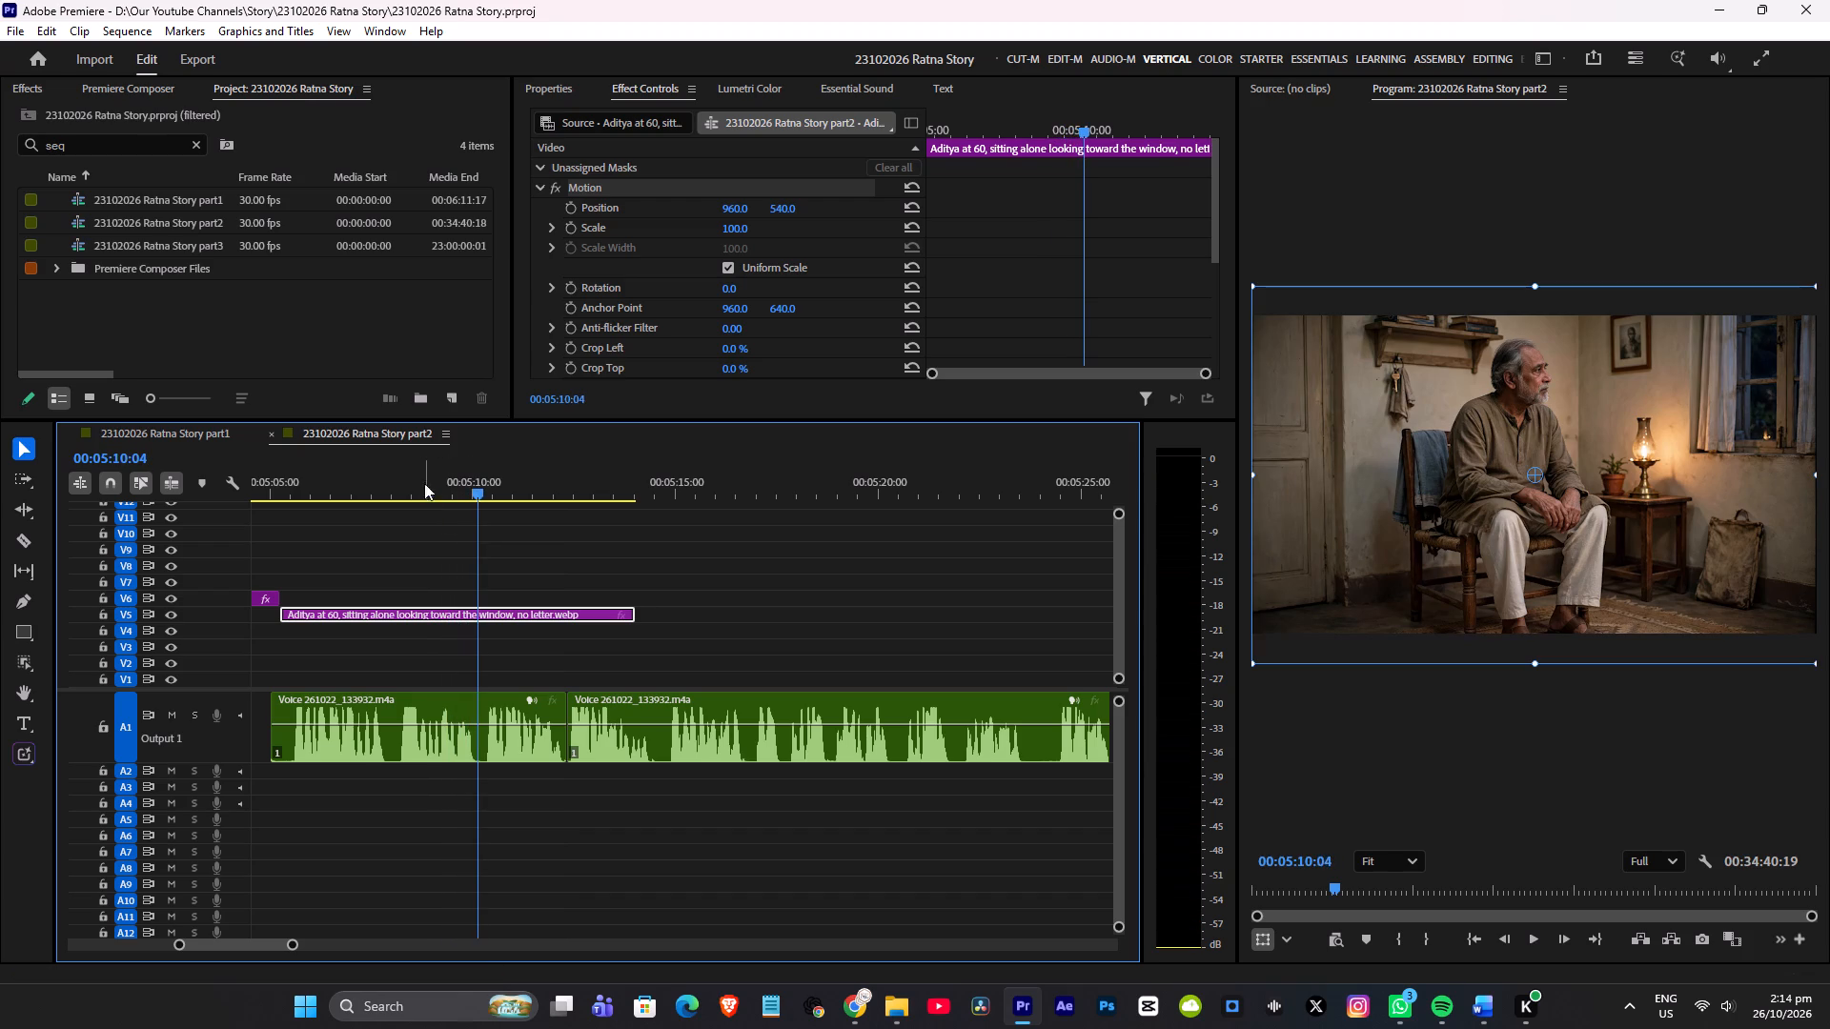
{"action": "left_click", "coordinate": [390, 479]}
{"action": "key", "text": "space"}
{"action": "left_click_drag", "start_coordinate": [389, 474], "coordinate": [394, 473]}
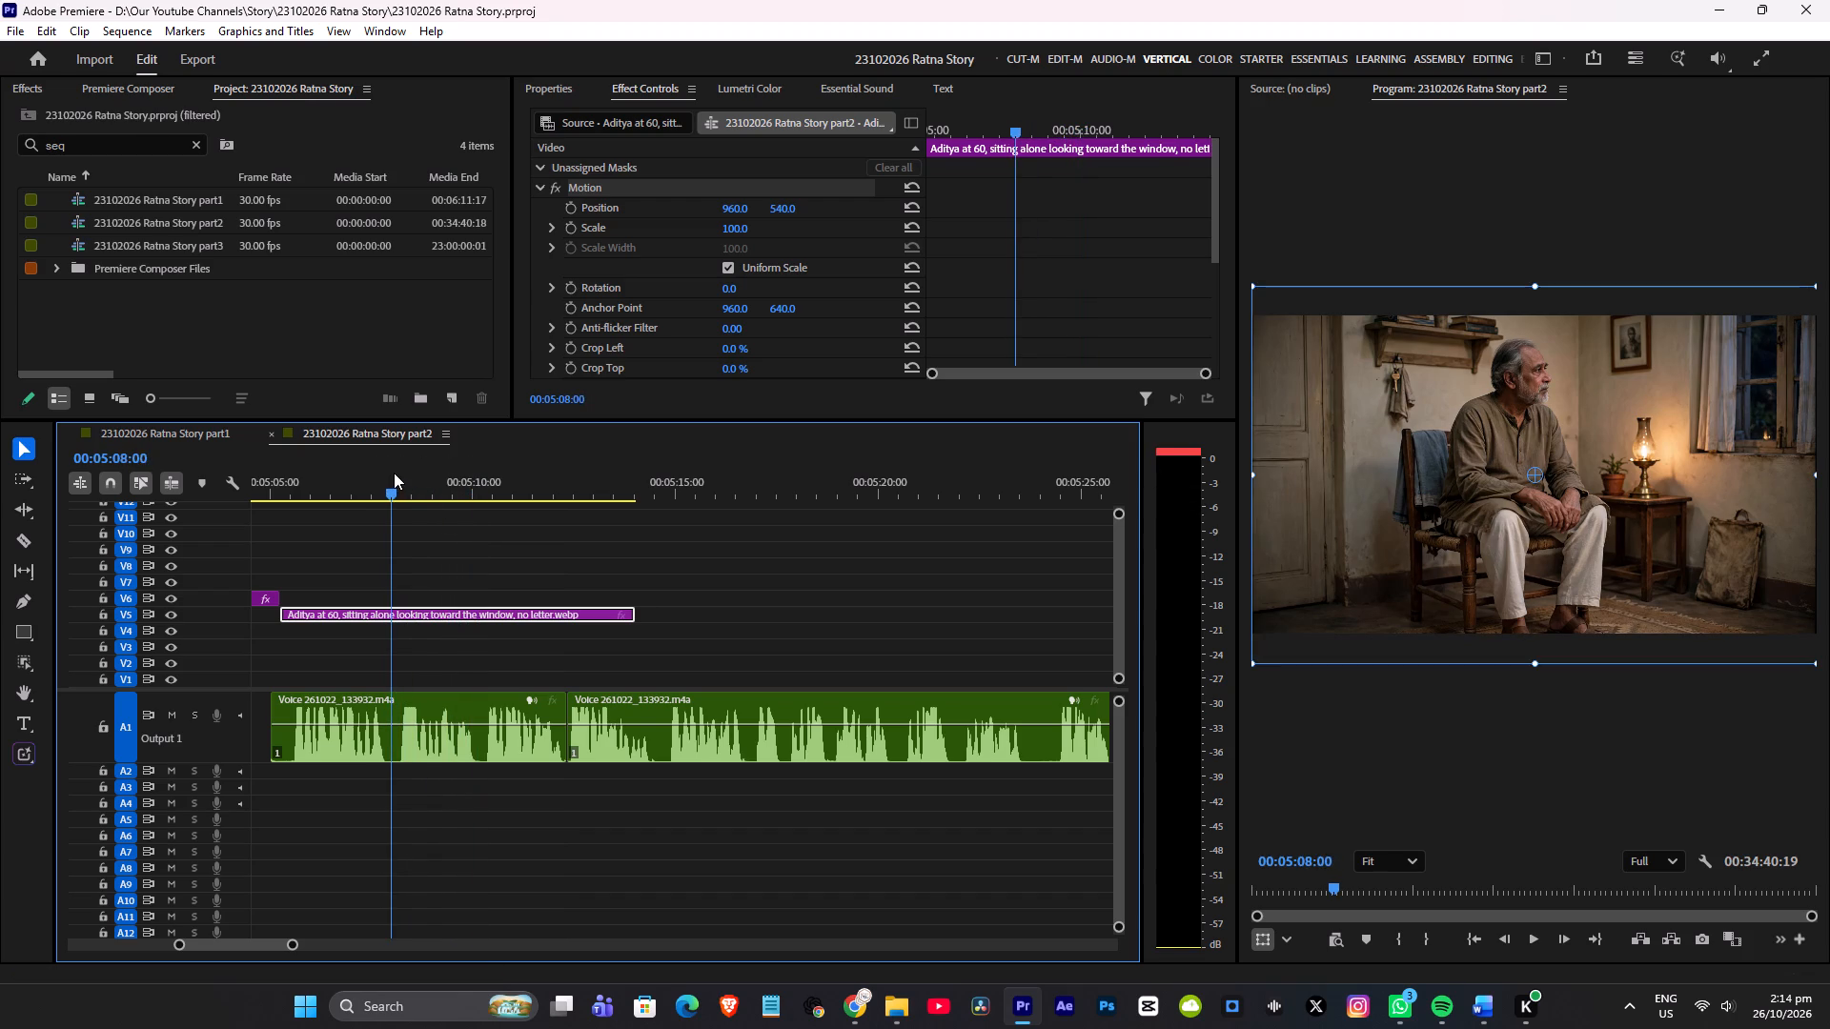
{"action": "left_click_drag", "start_coordinate": [394, 473], "coordinate": [399, 473]}
{"action": "left_click_drag", "start_coordinate": [353, 610], "coordinate": [498, 610]}
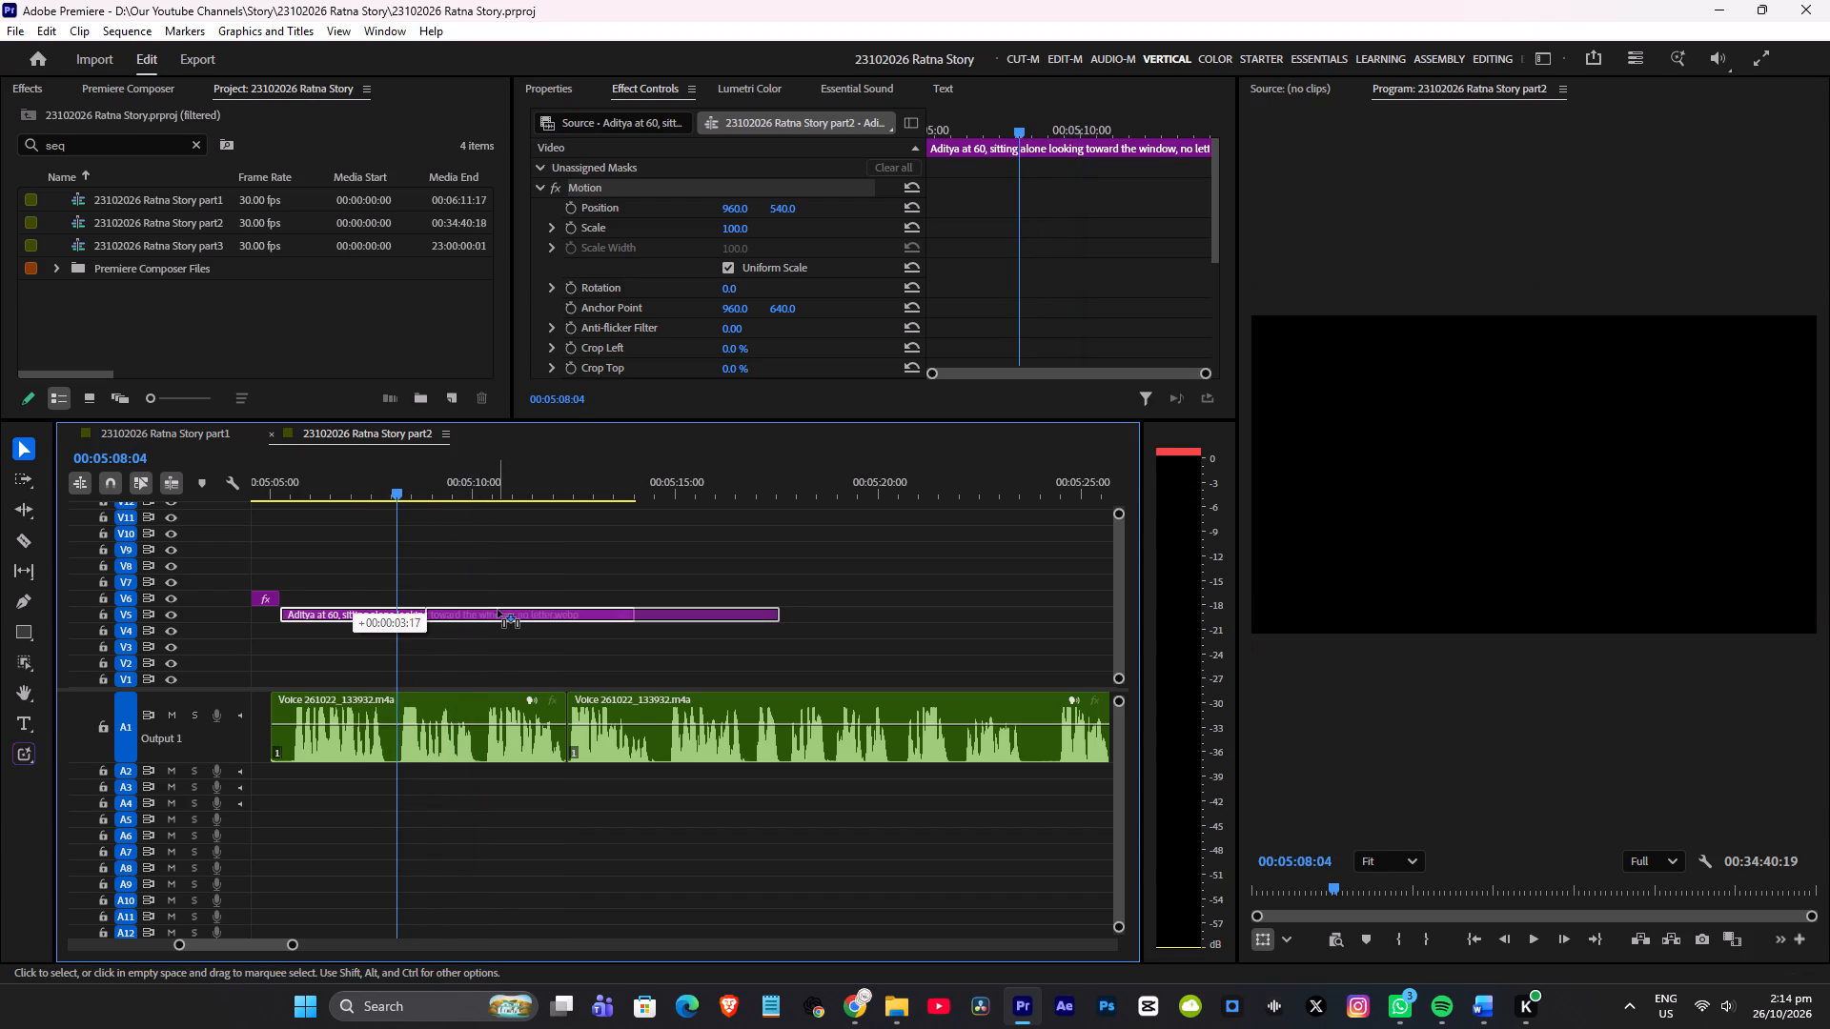
{"action": "left_click_drag", "start_coordinate": [498, 610], "coordinate": [474, 615]}
{"action": "left_click", "coordinate": [535, 556]}
{"action": "key", "text": "ctrl+s"}
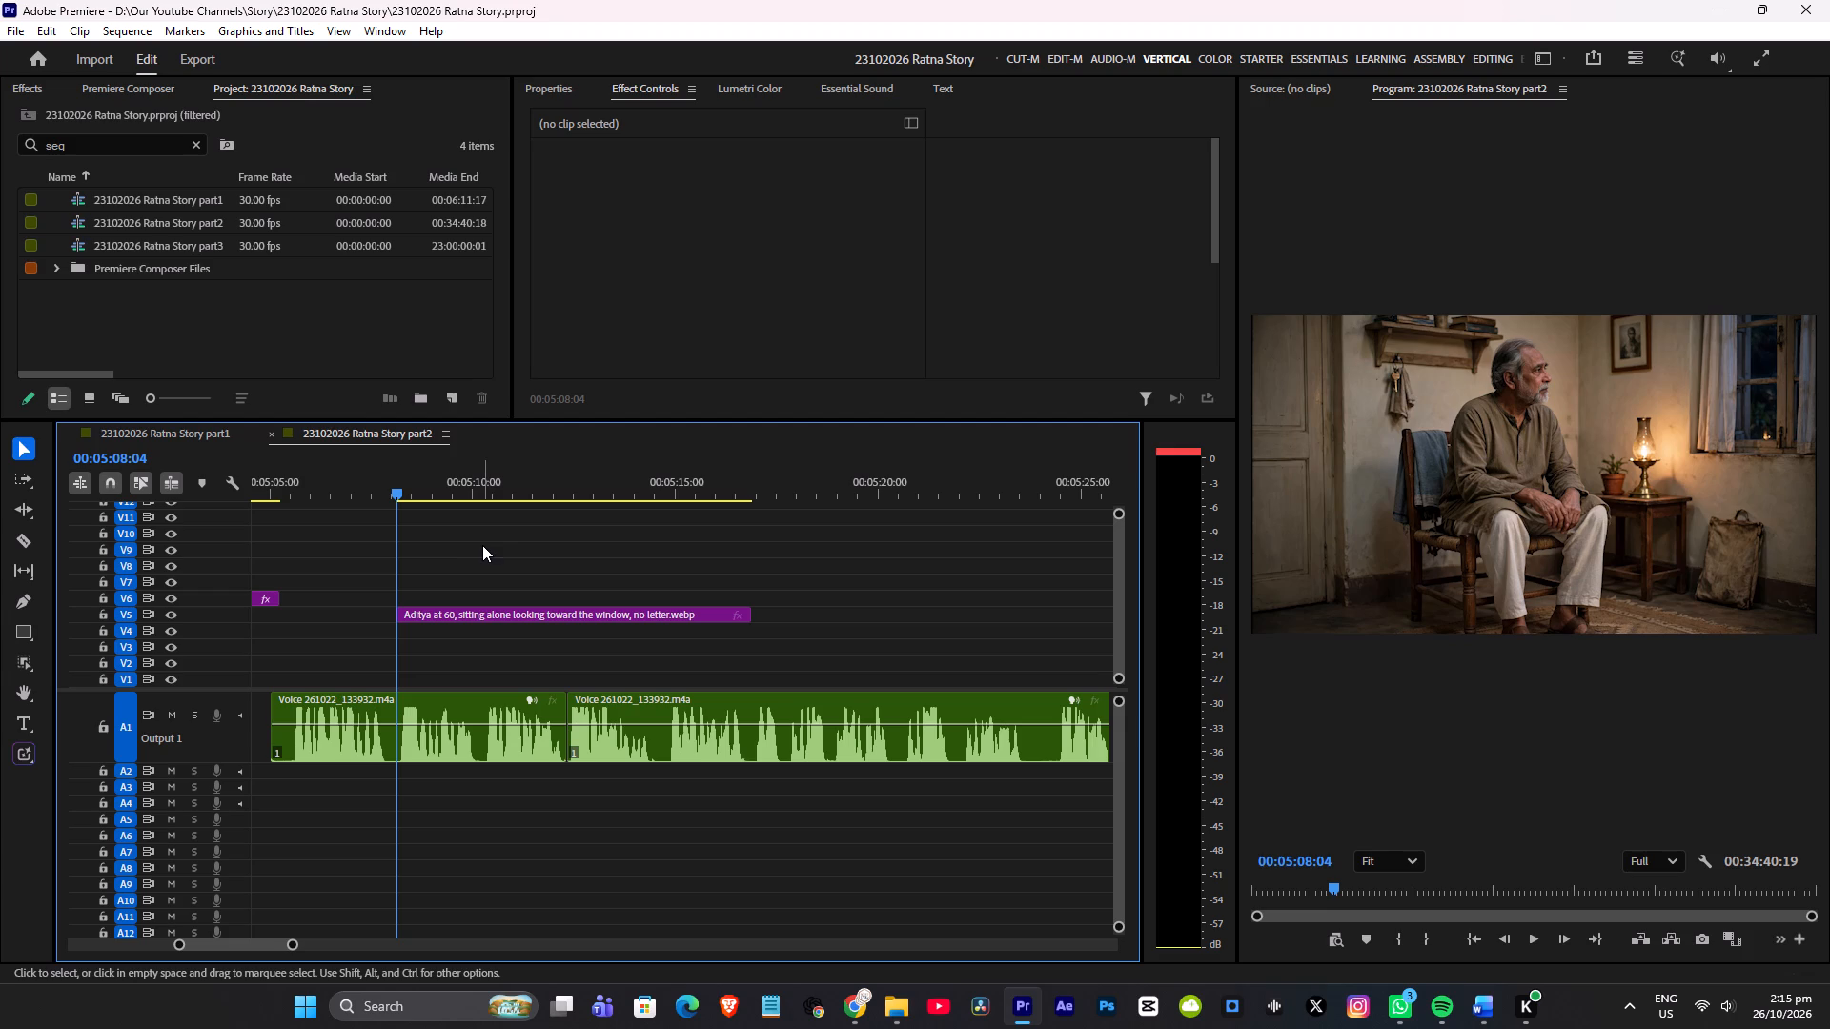
{"action": "key", "text": "ctrl+s"}
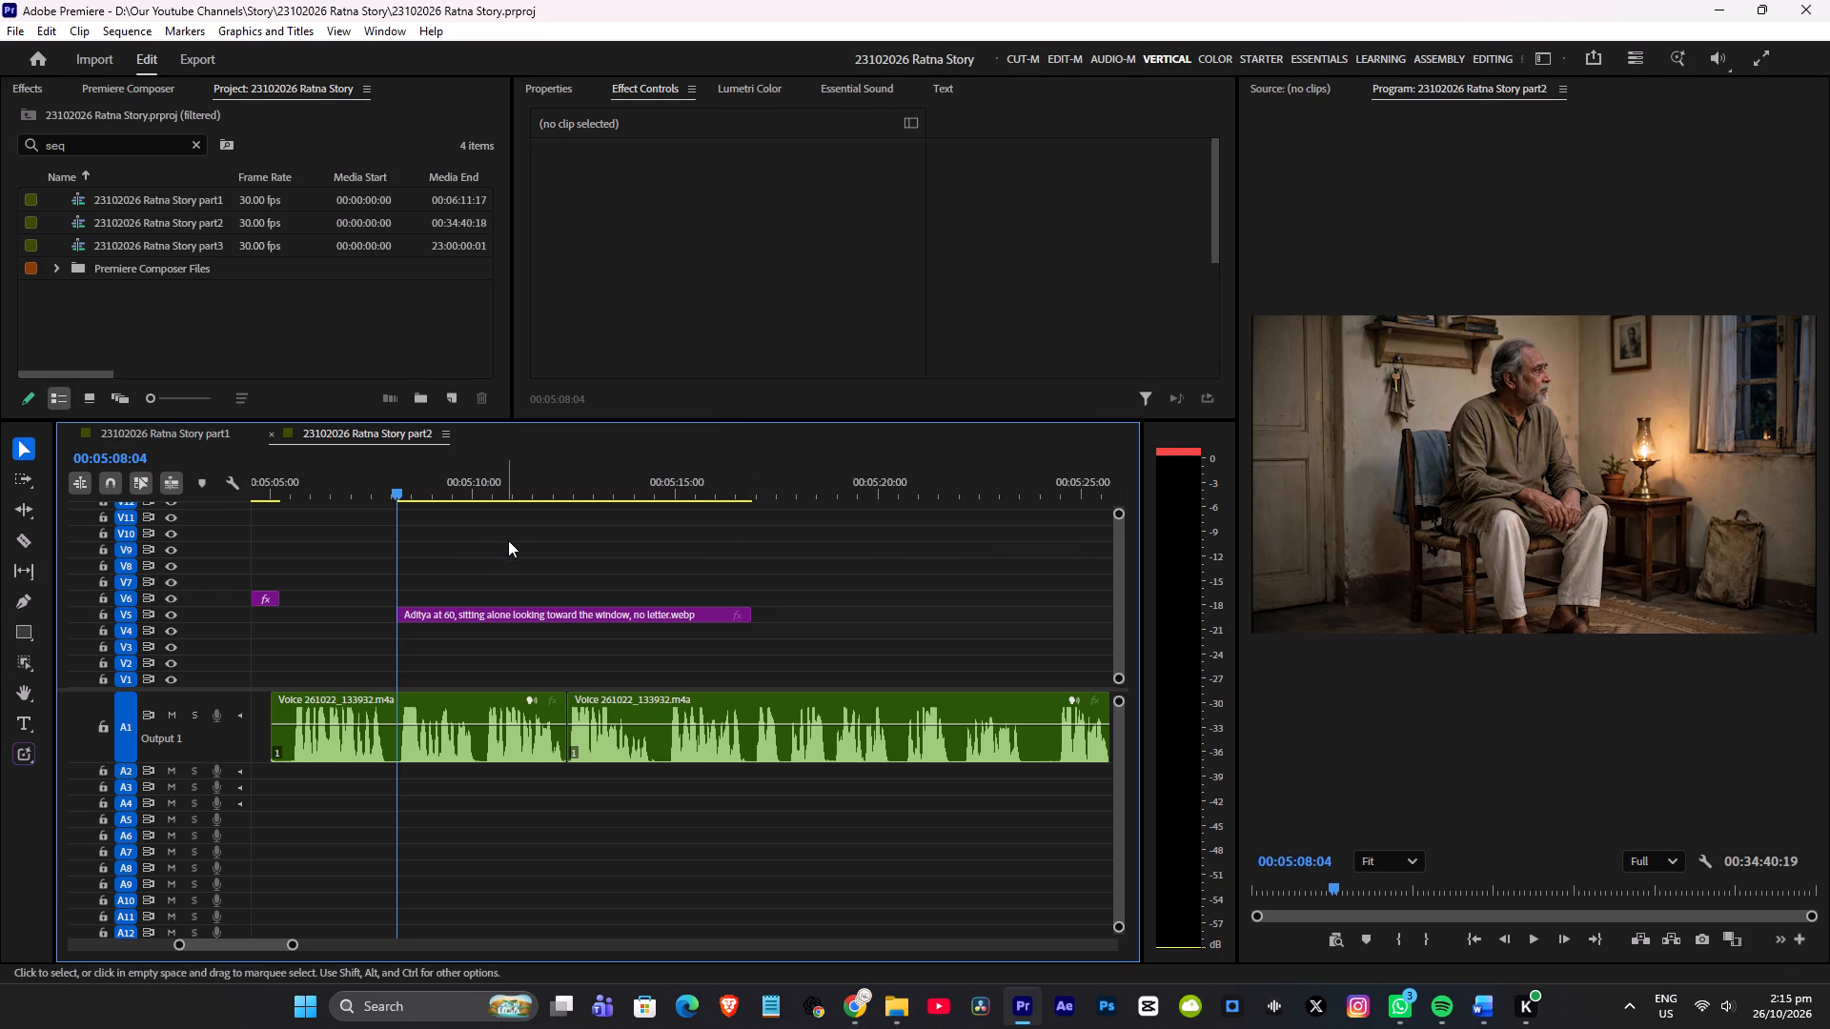
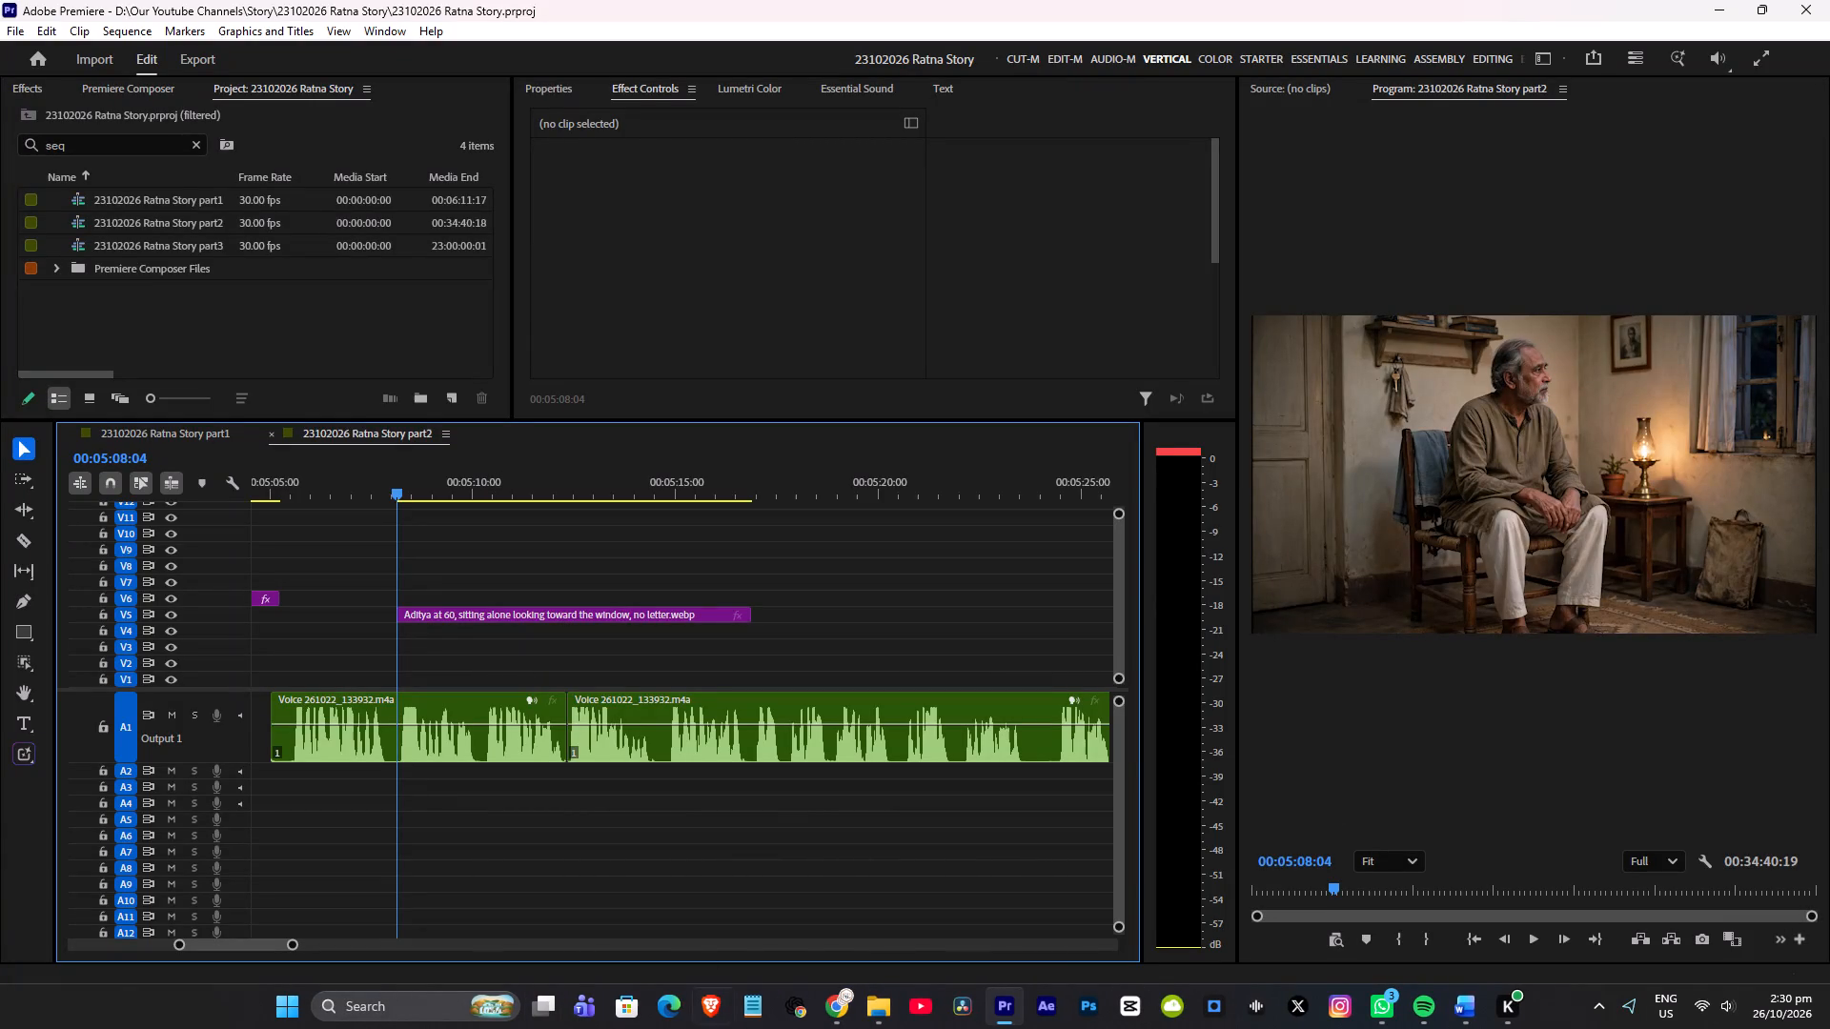
Switch to YouTube and watch the Navratri Mela short from the home feed, accepting Headphone as the plugged-in audio device.
{"action": "left_click", "coordinate": [925, 1004]}
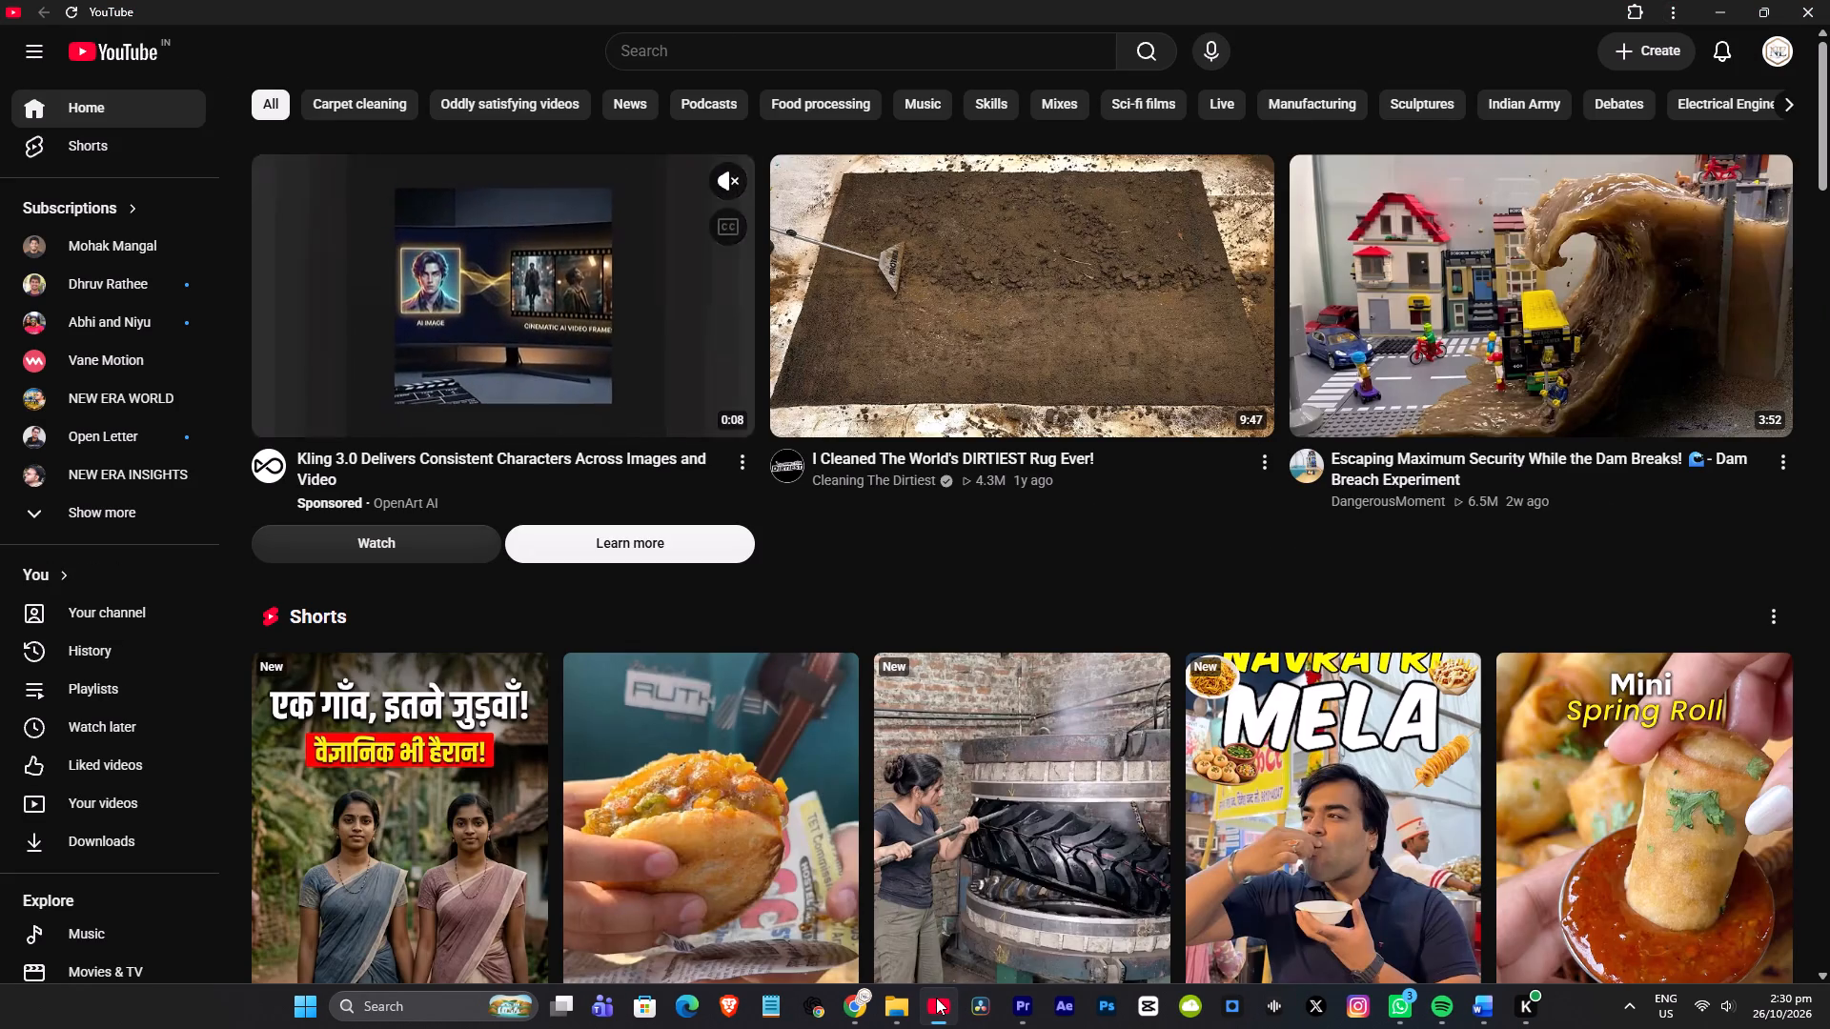
{"action": "scroll", "coordinate": [1314, 697], "scroll_direction": "down", "scroll_amount": 3}
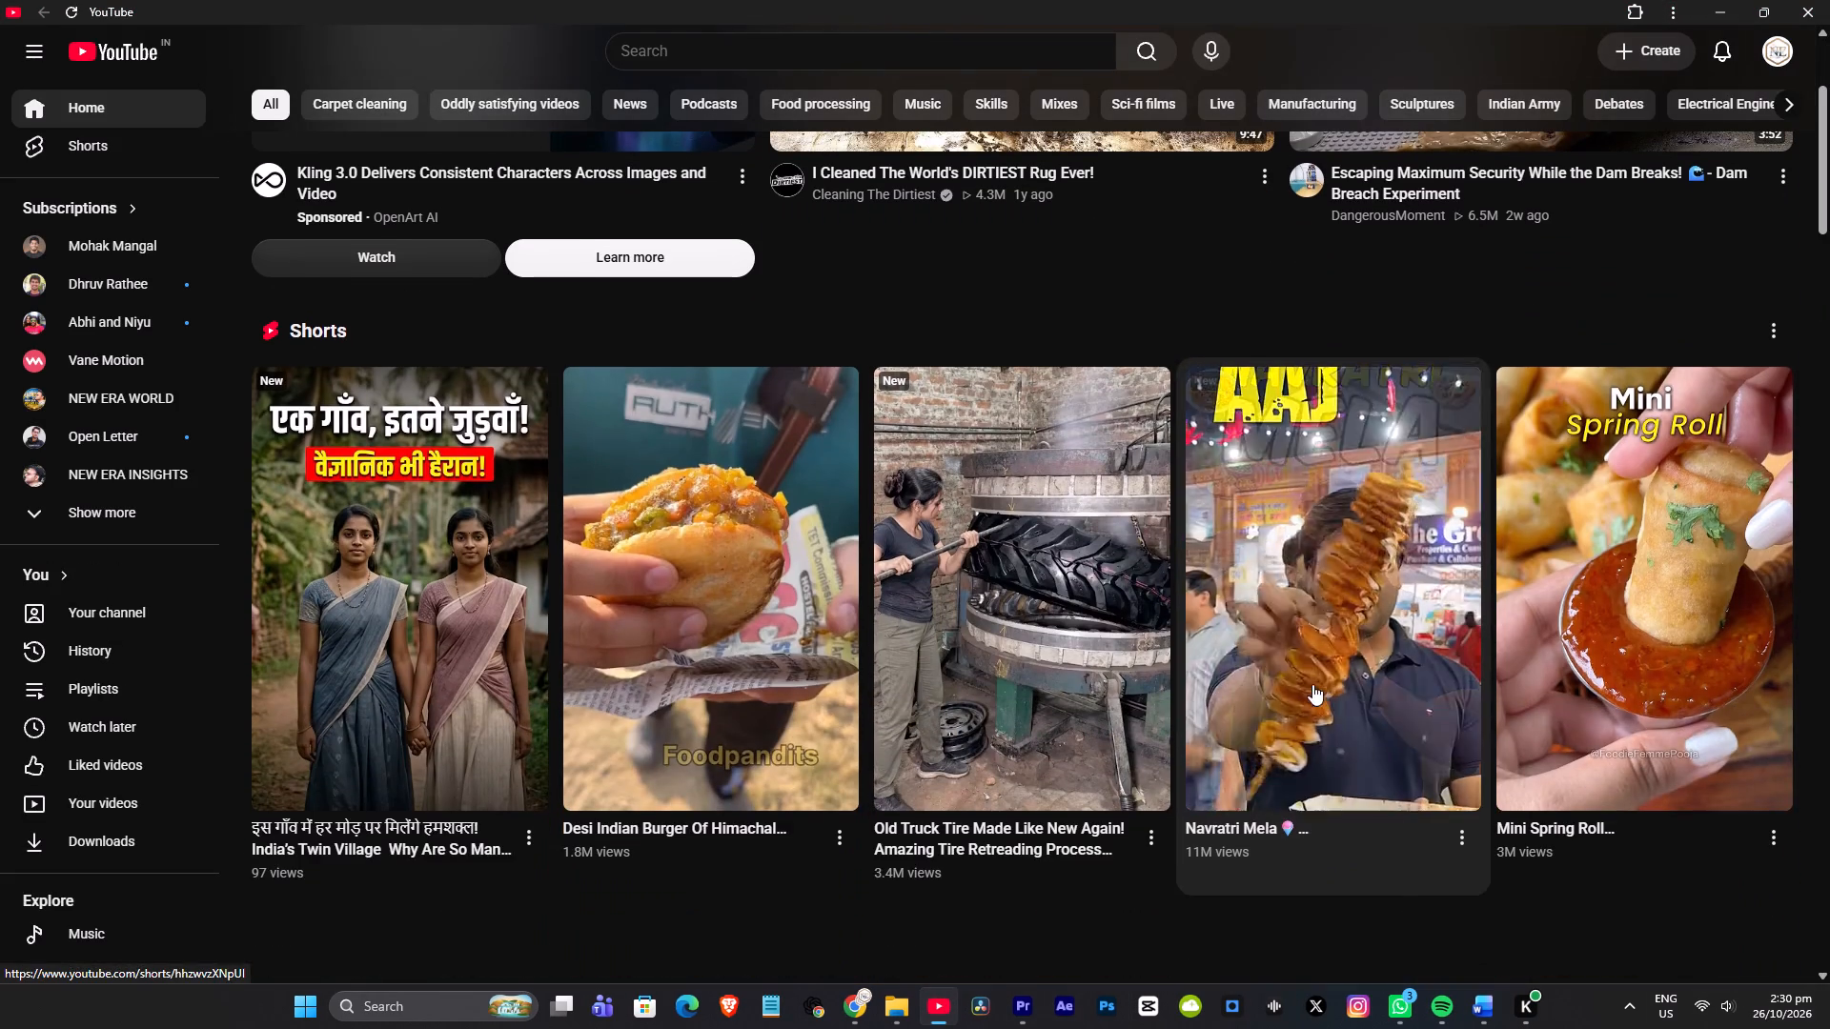
{"action": "left_click", "coordinate": [1282, 515]}
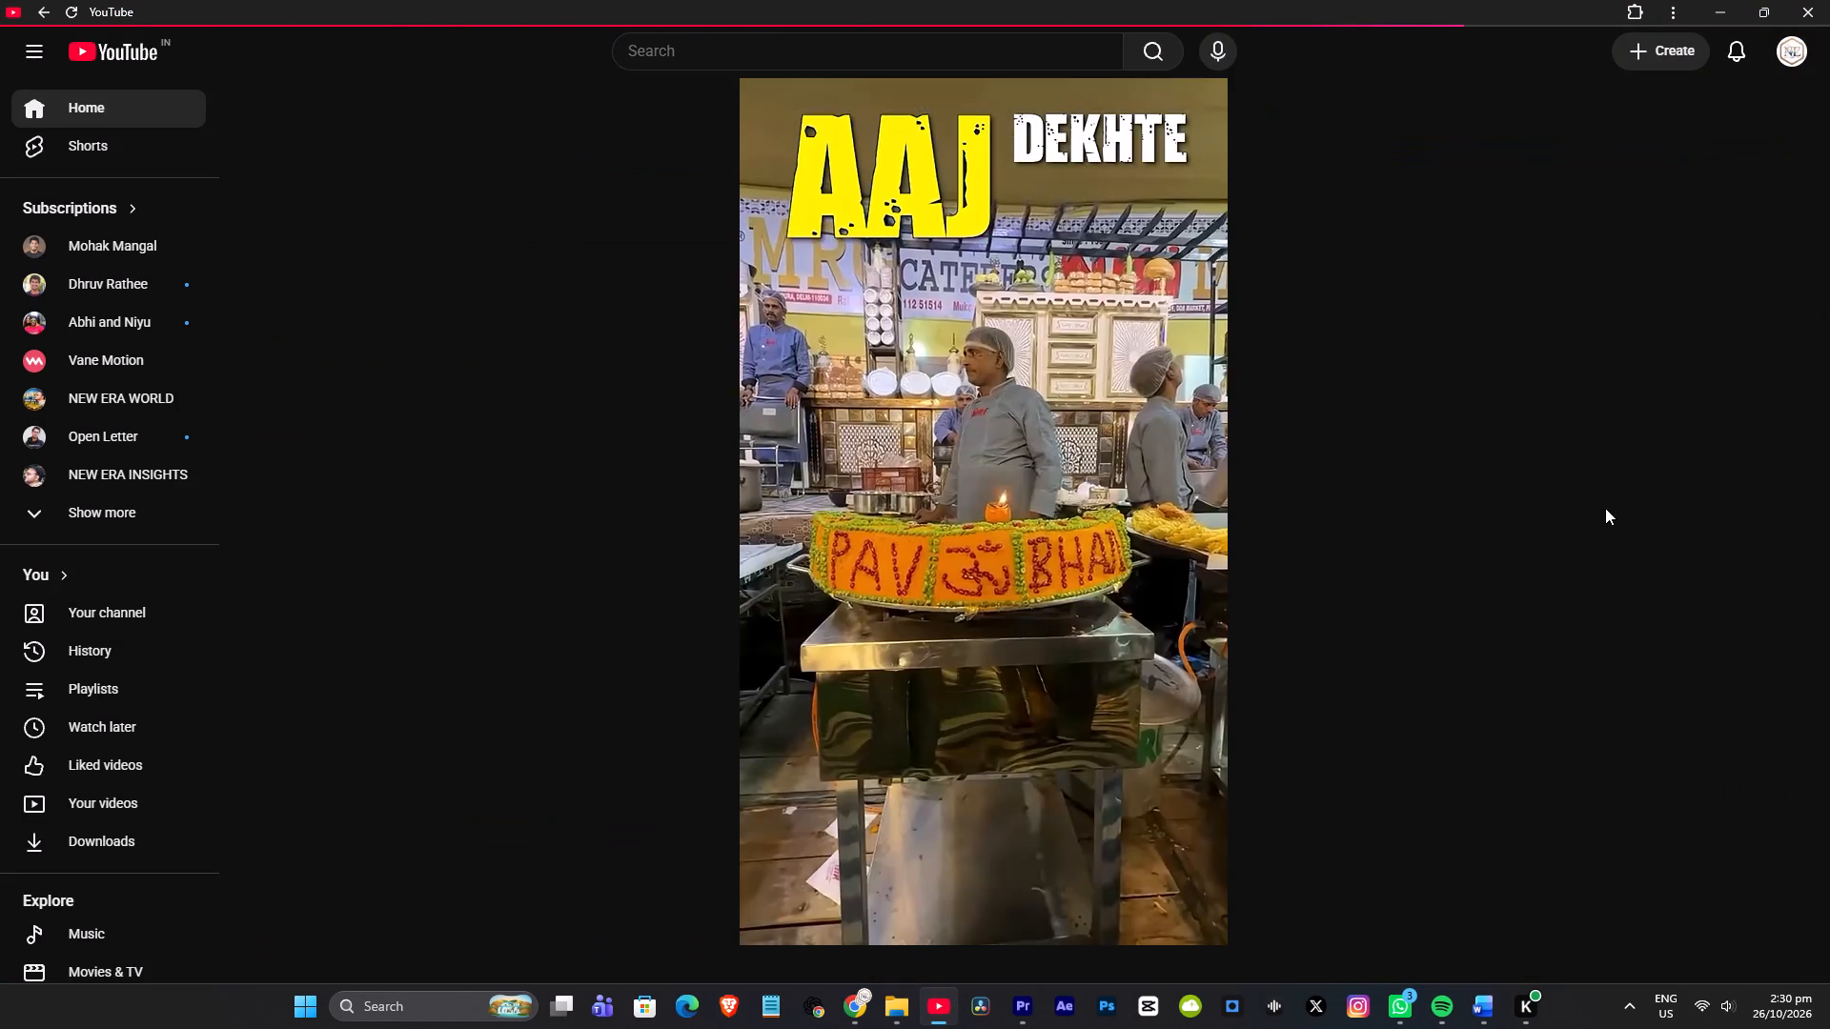
{"action": "left_click", "coordinate": [881, 550]}
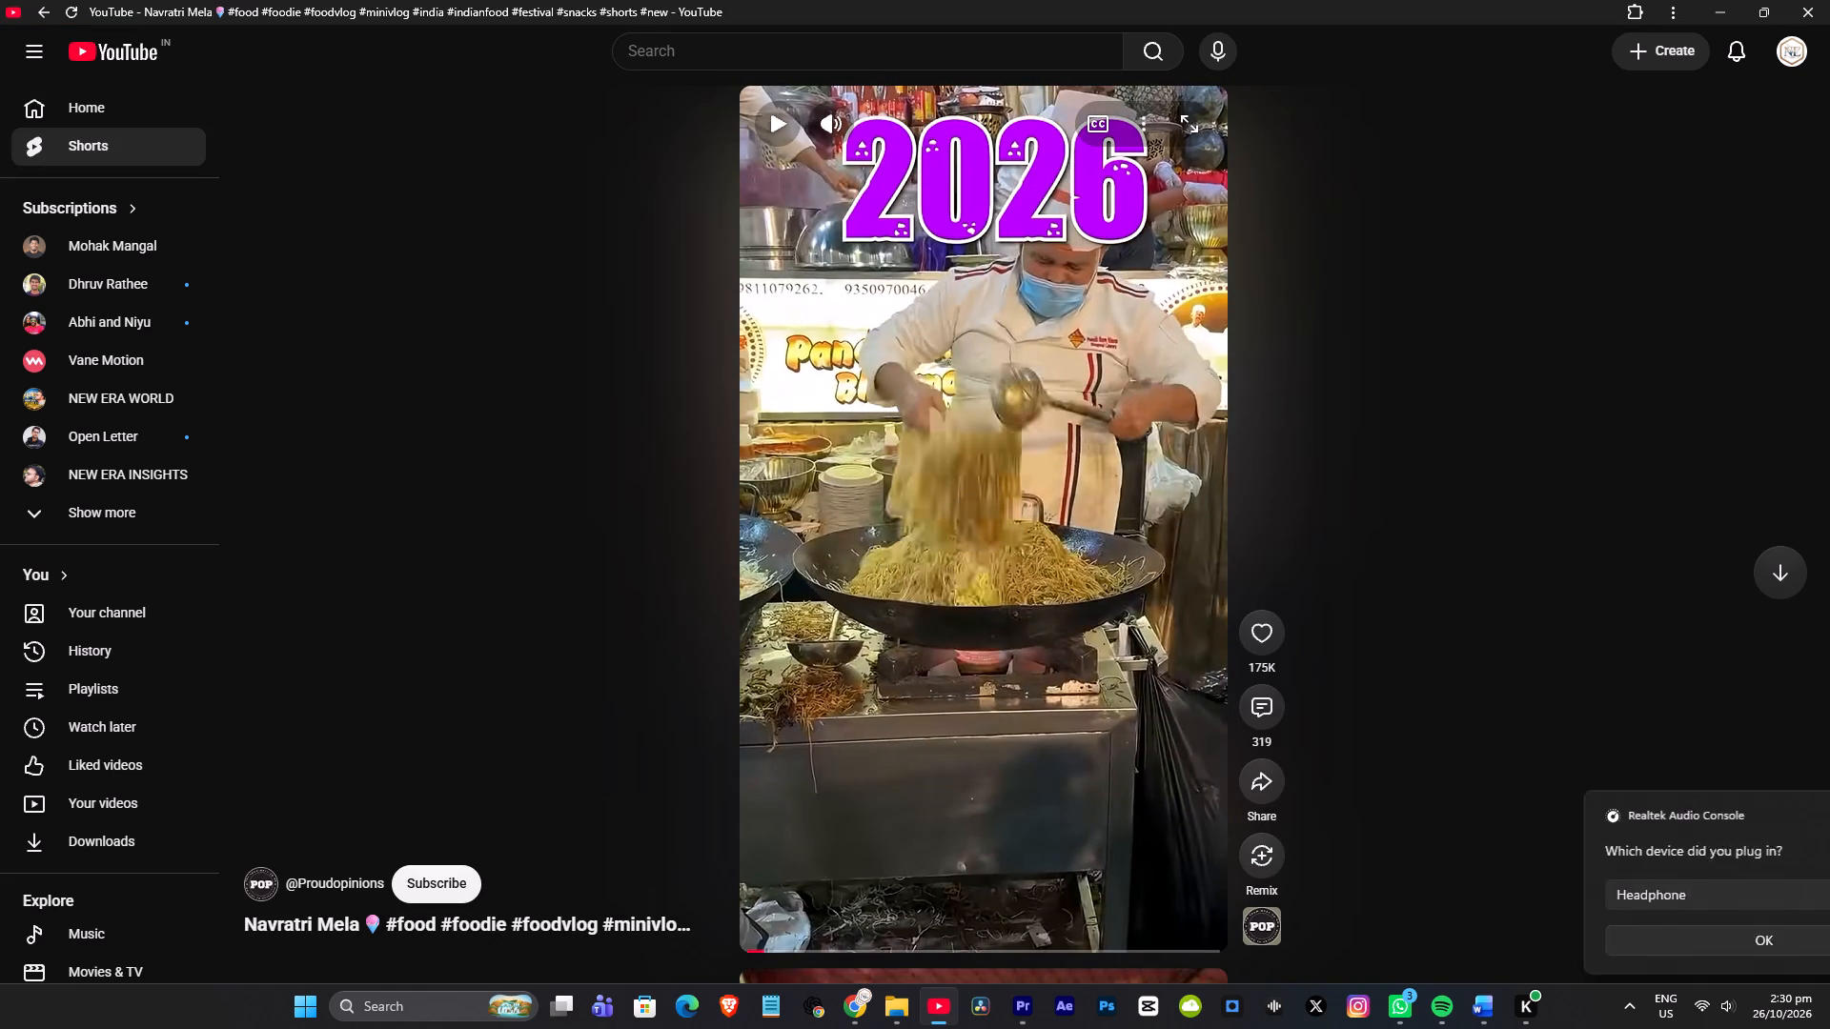
{"action": "left_click", "coordinate": [1699, 929]}
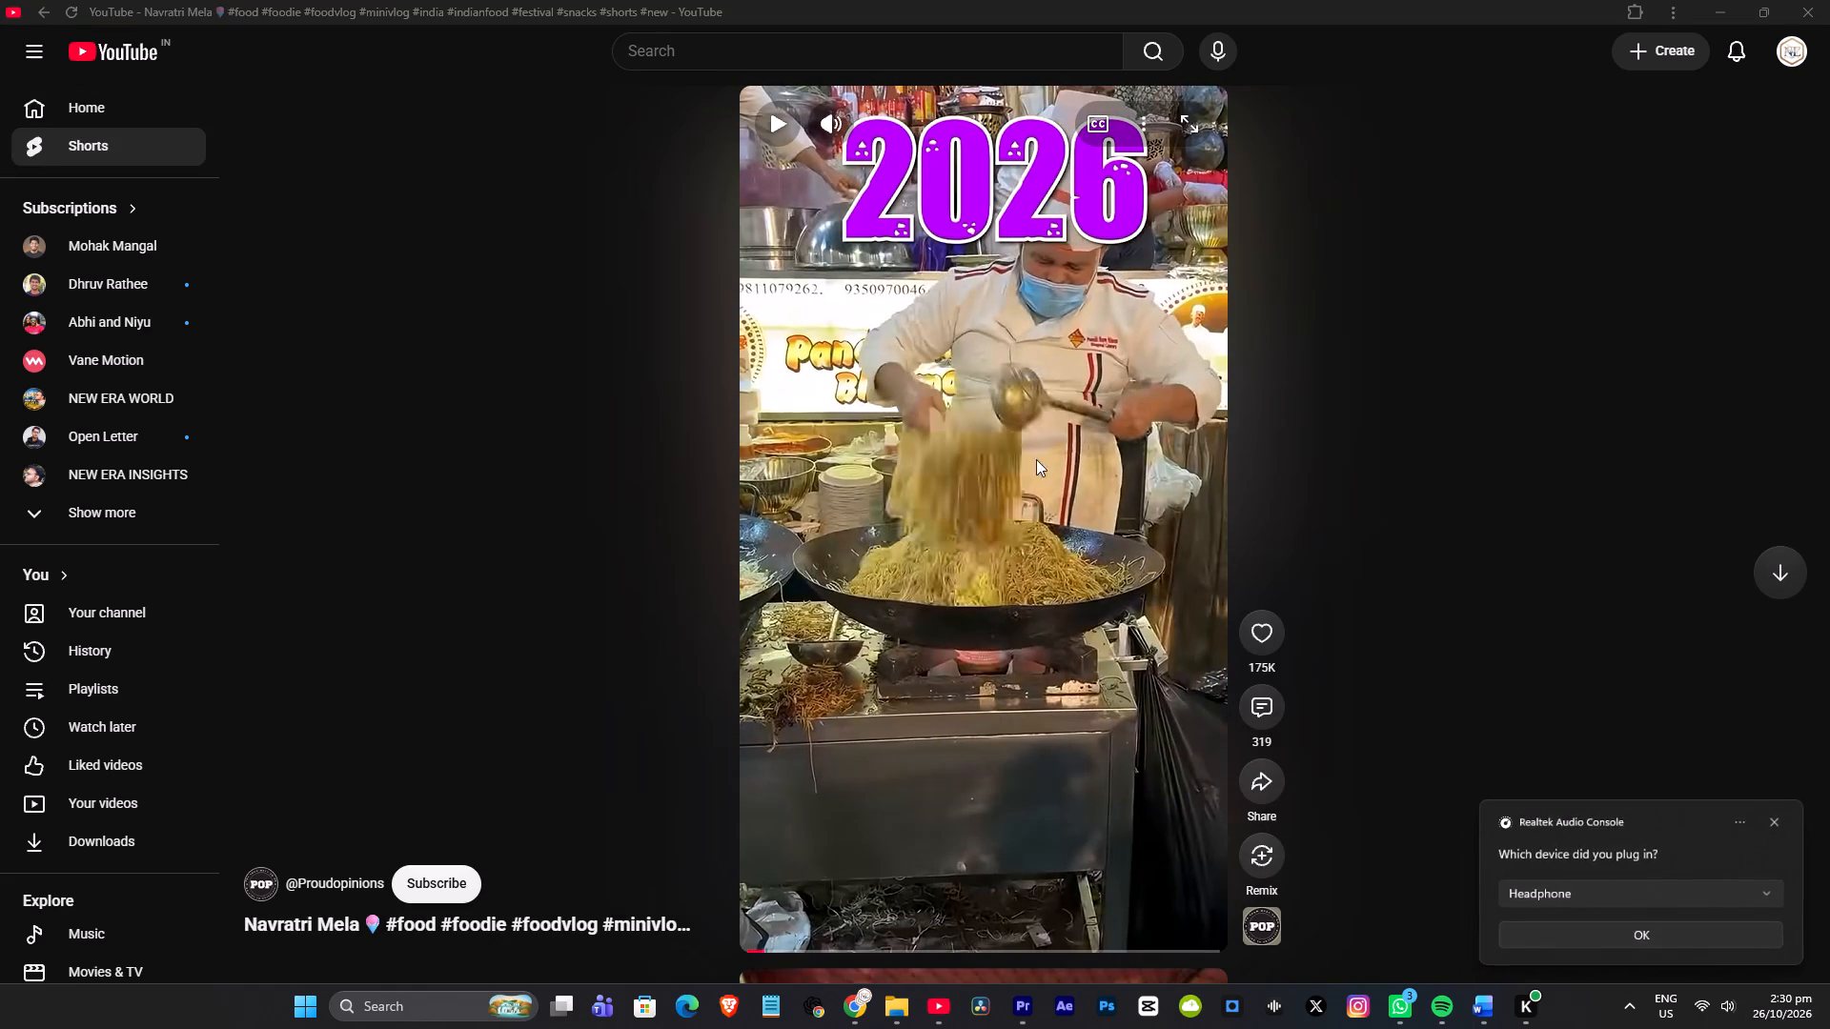
{"action": "left_click", "coordinate": [1054, 466]}
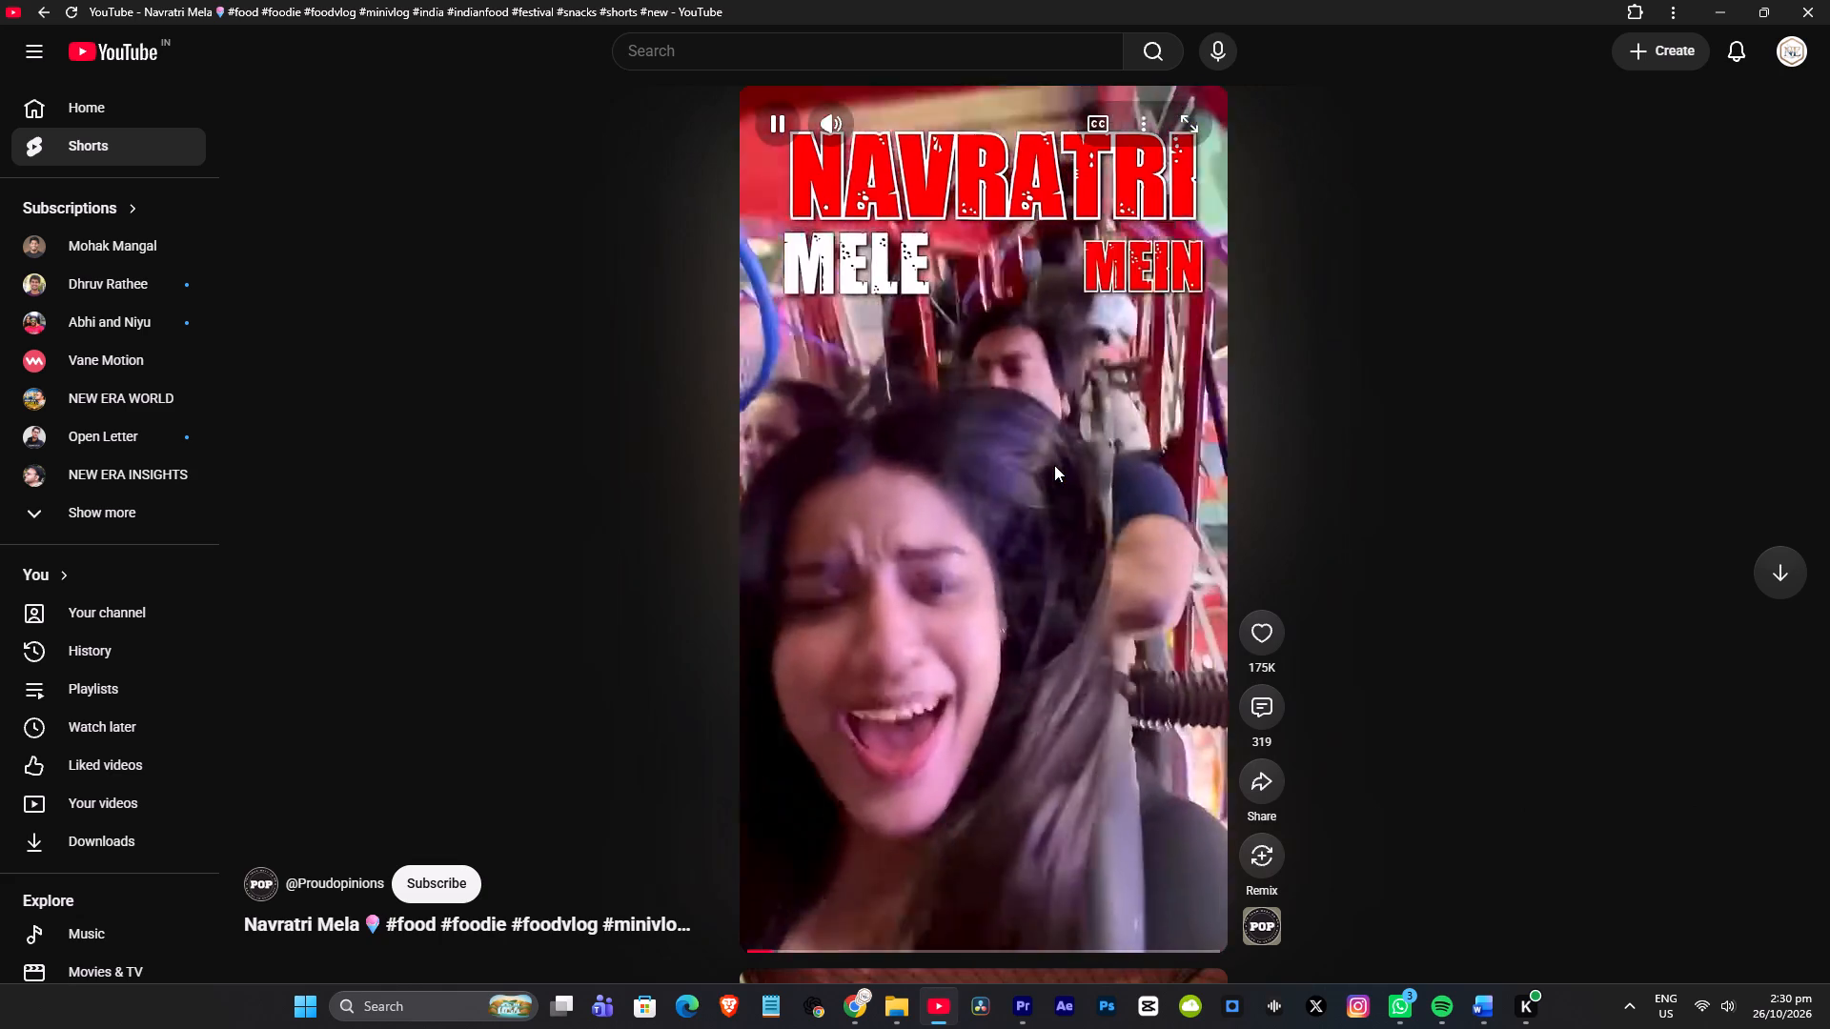
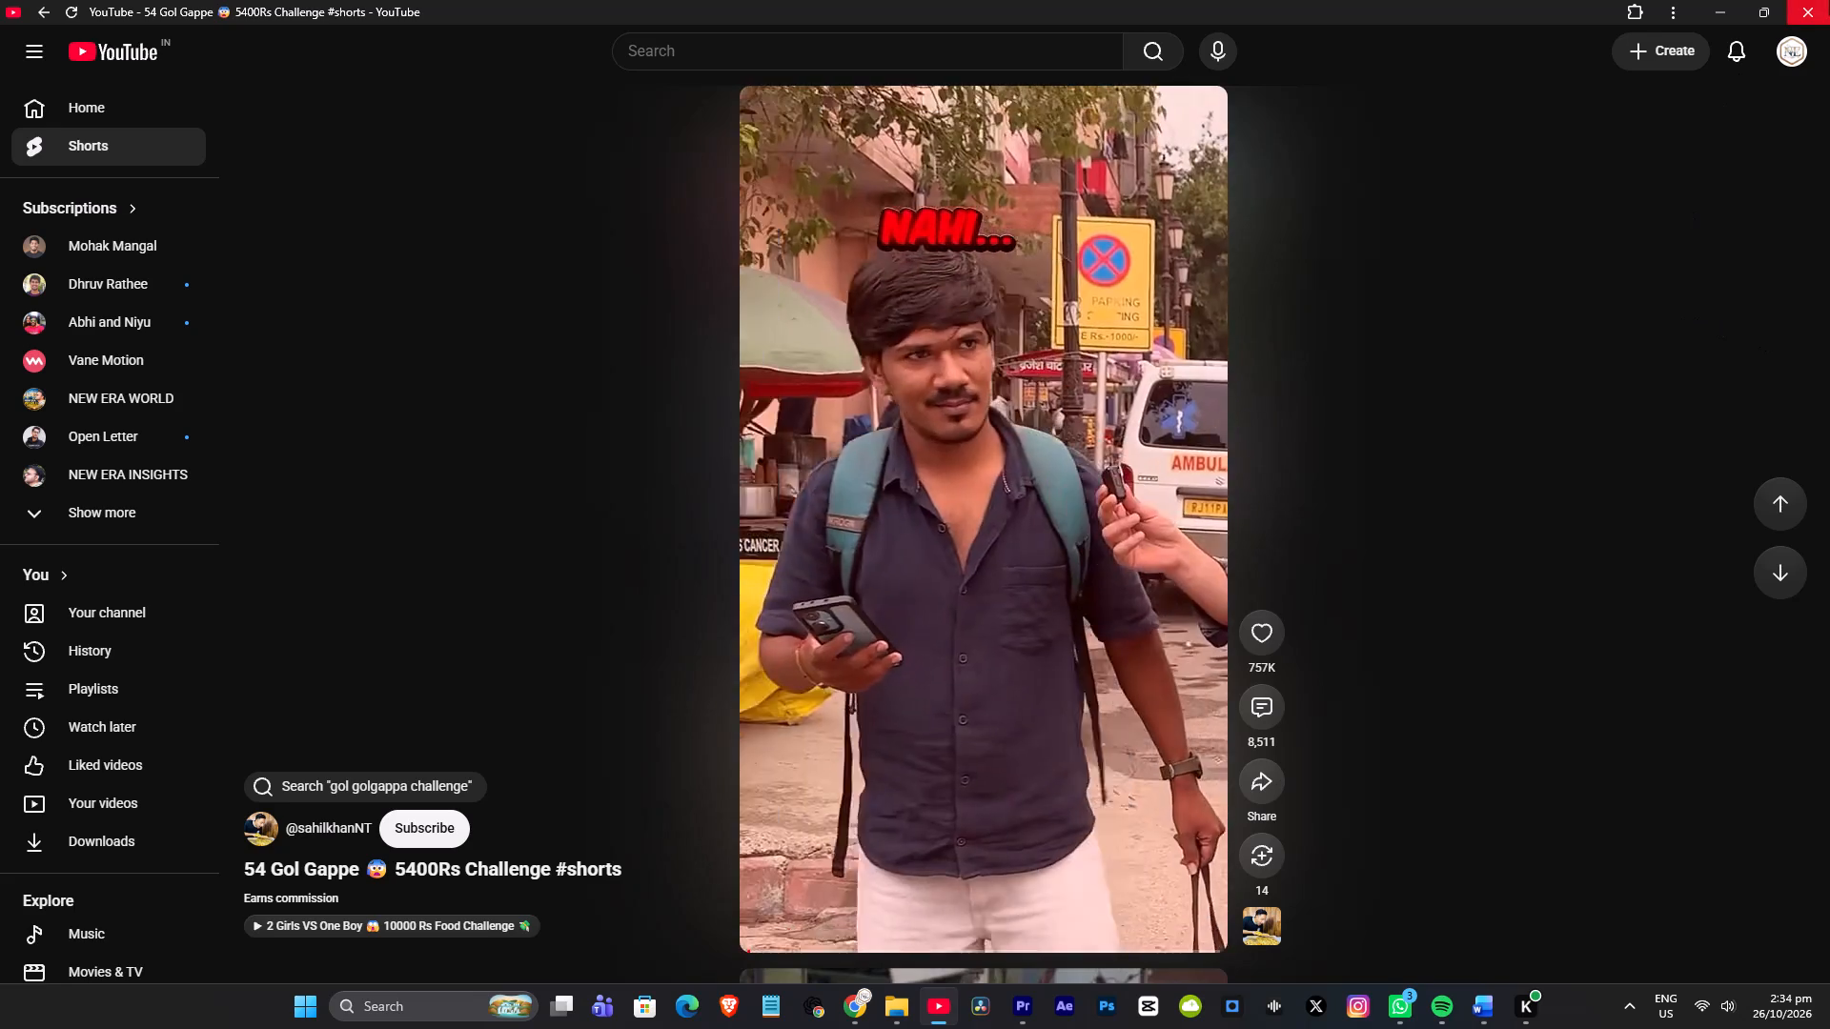
Close the YouTube Shorts window and return to the Ratna Story project in Adobe Premiere.
{"action": "left_click", "coordinate": [1829, 0]}
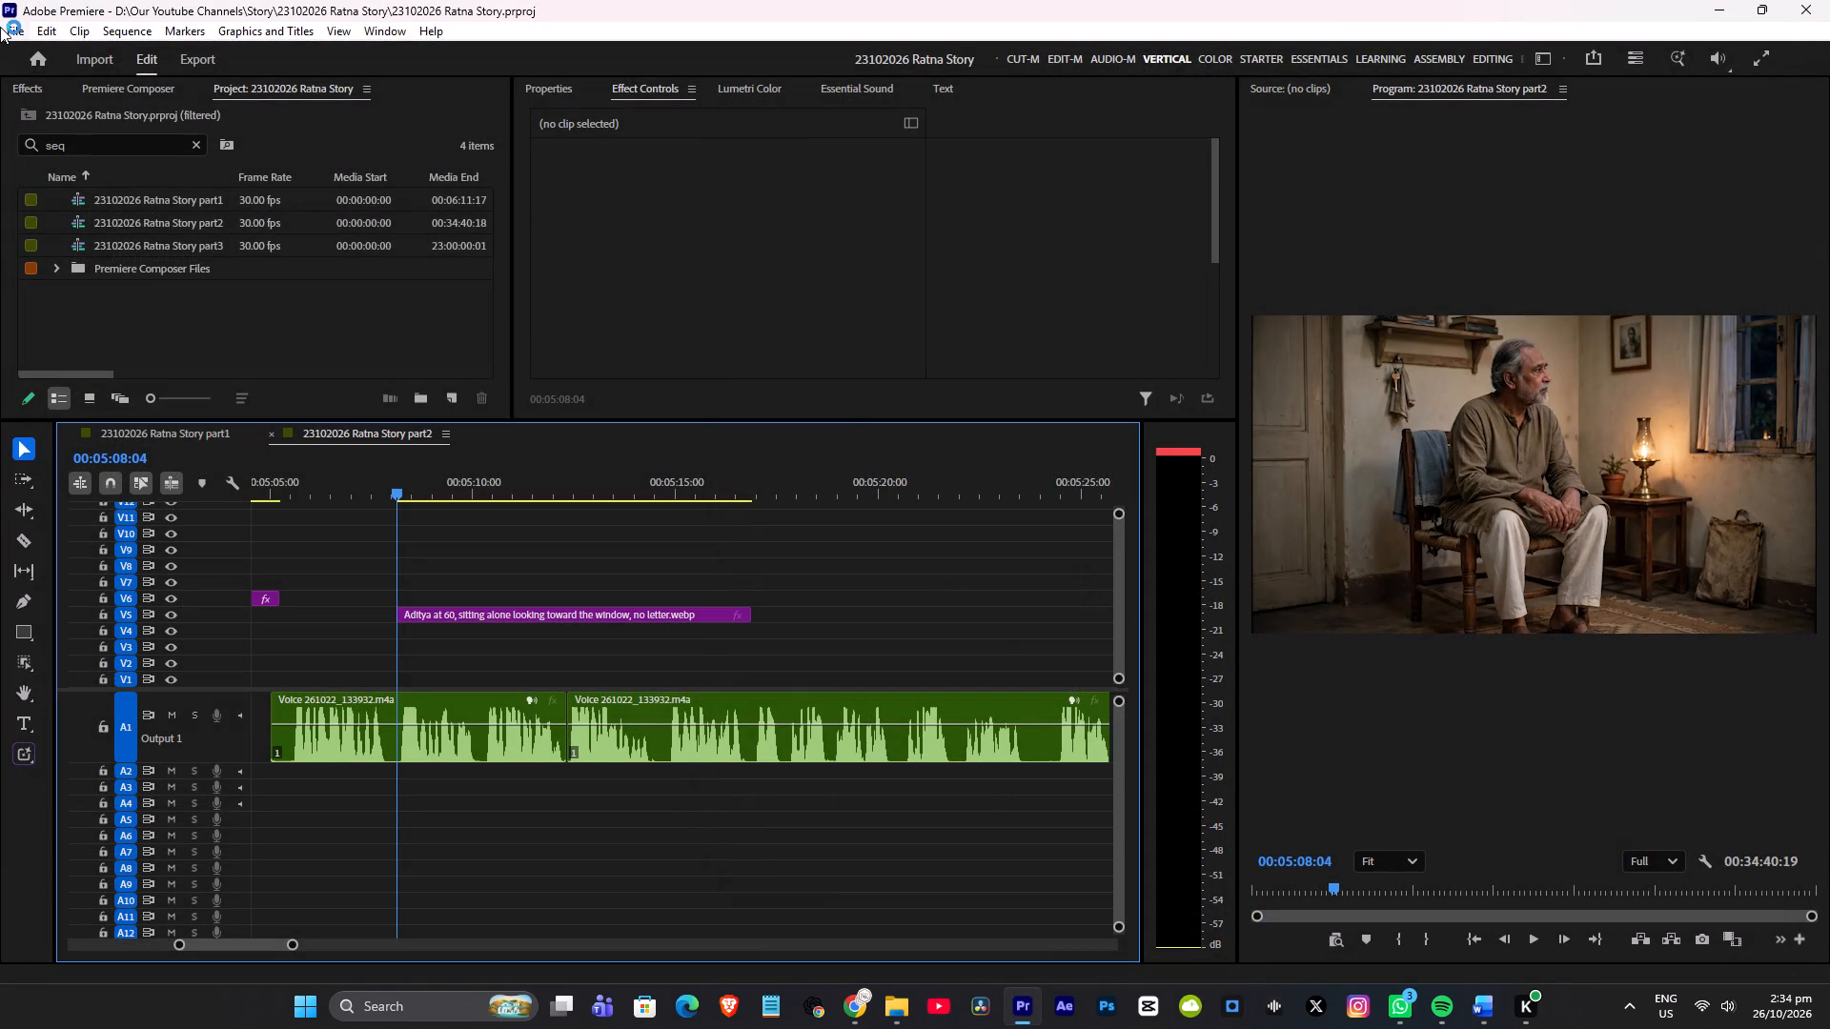
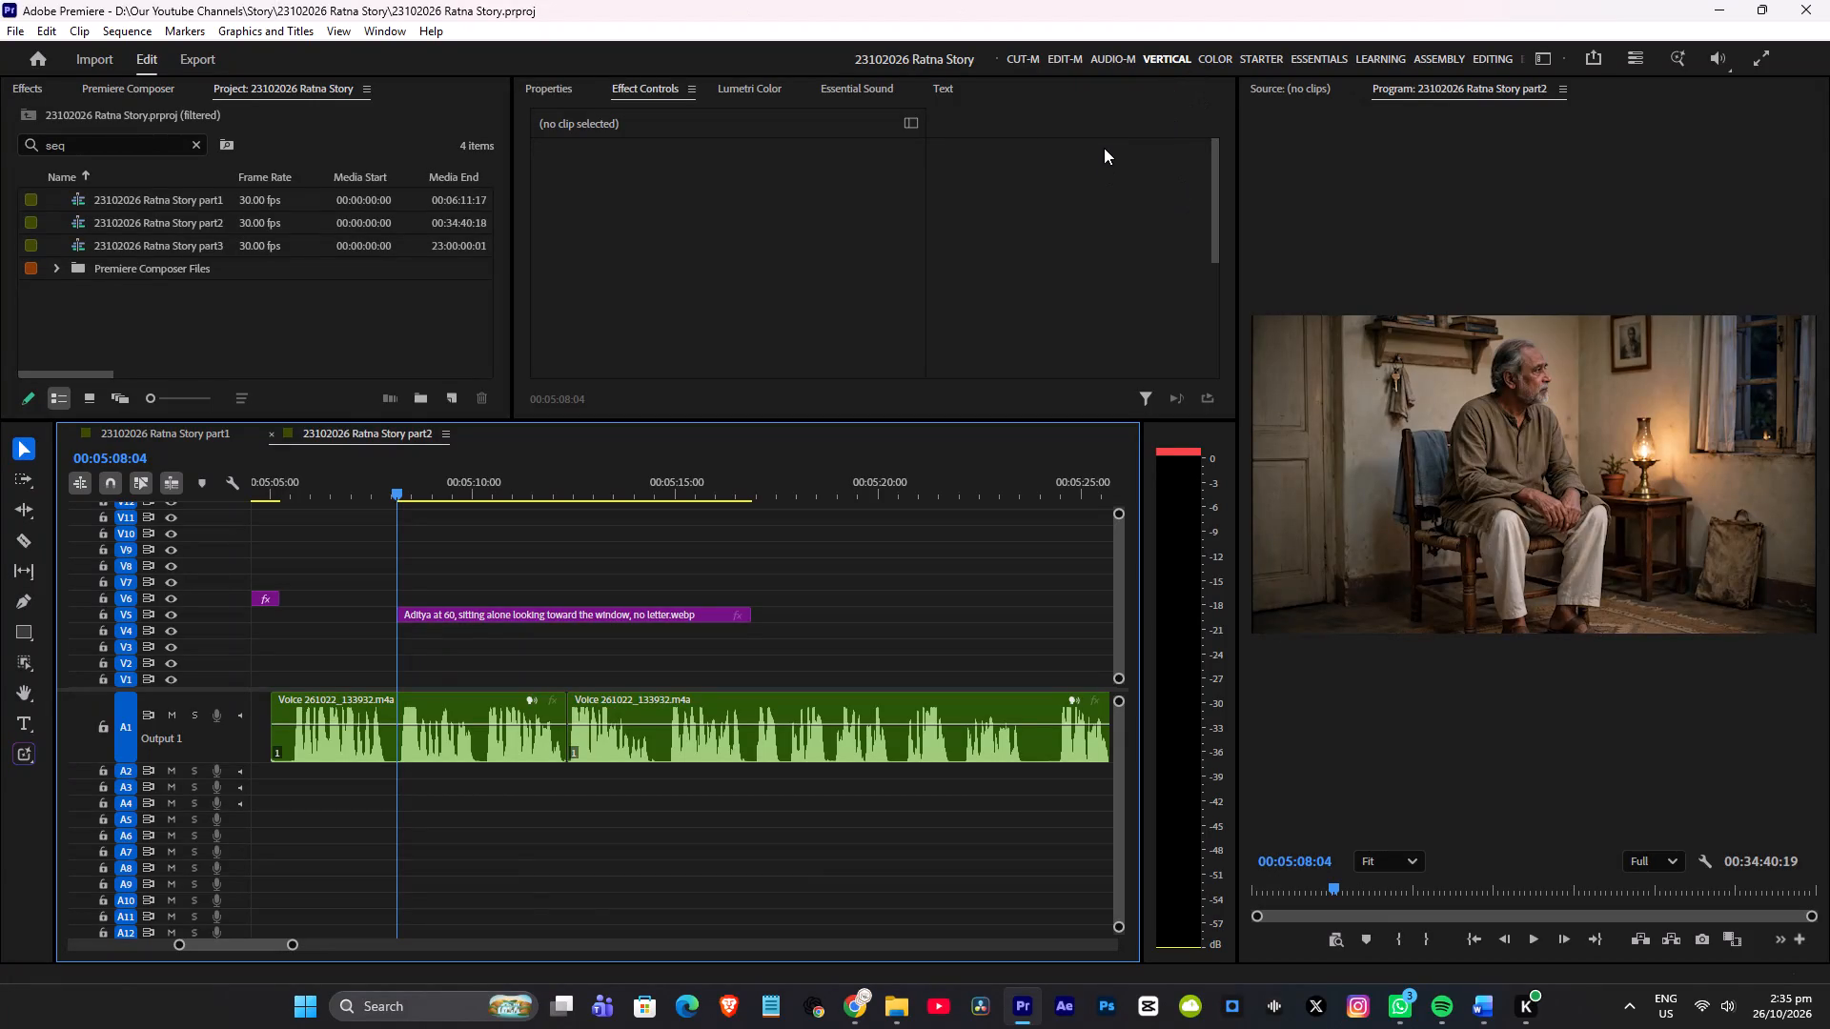
Save the project and play the part2 sequence from 00:05:04:21 to about 00:05:12:20 to check the narration against the images.
{"action": "scroll", "coordinate": [755, 573], "scroll_direction": "down", "scroll_amount": 2, "text": "alt"}
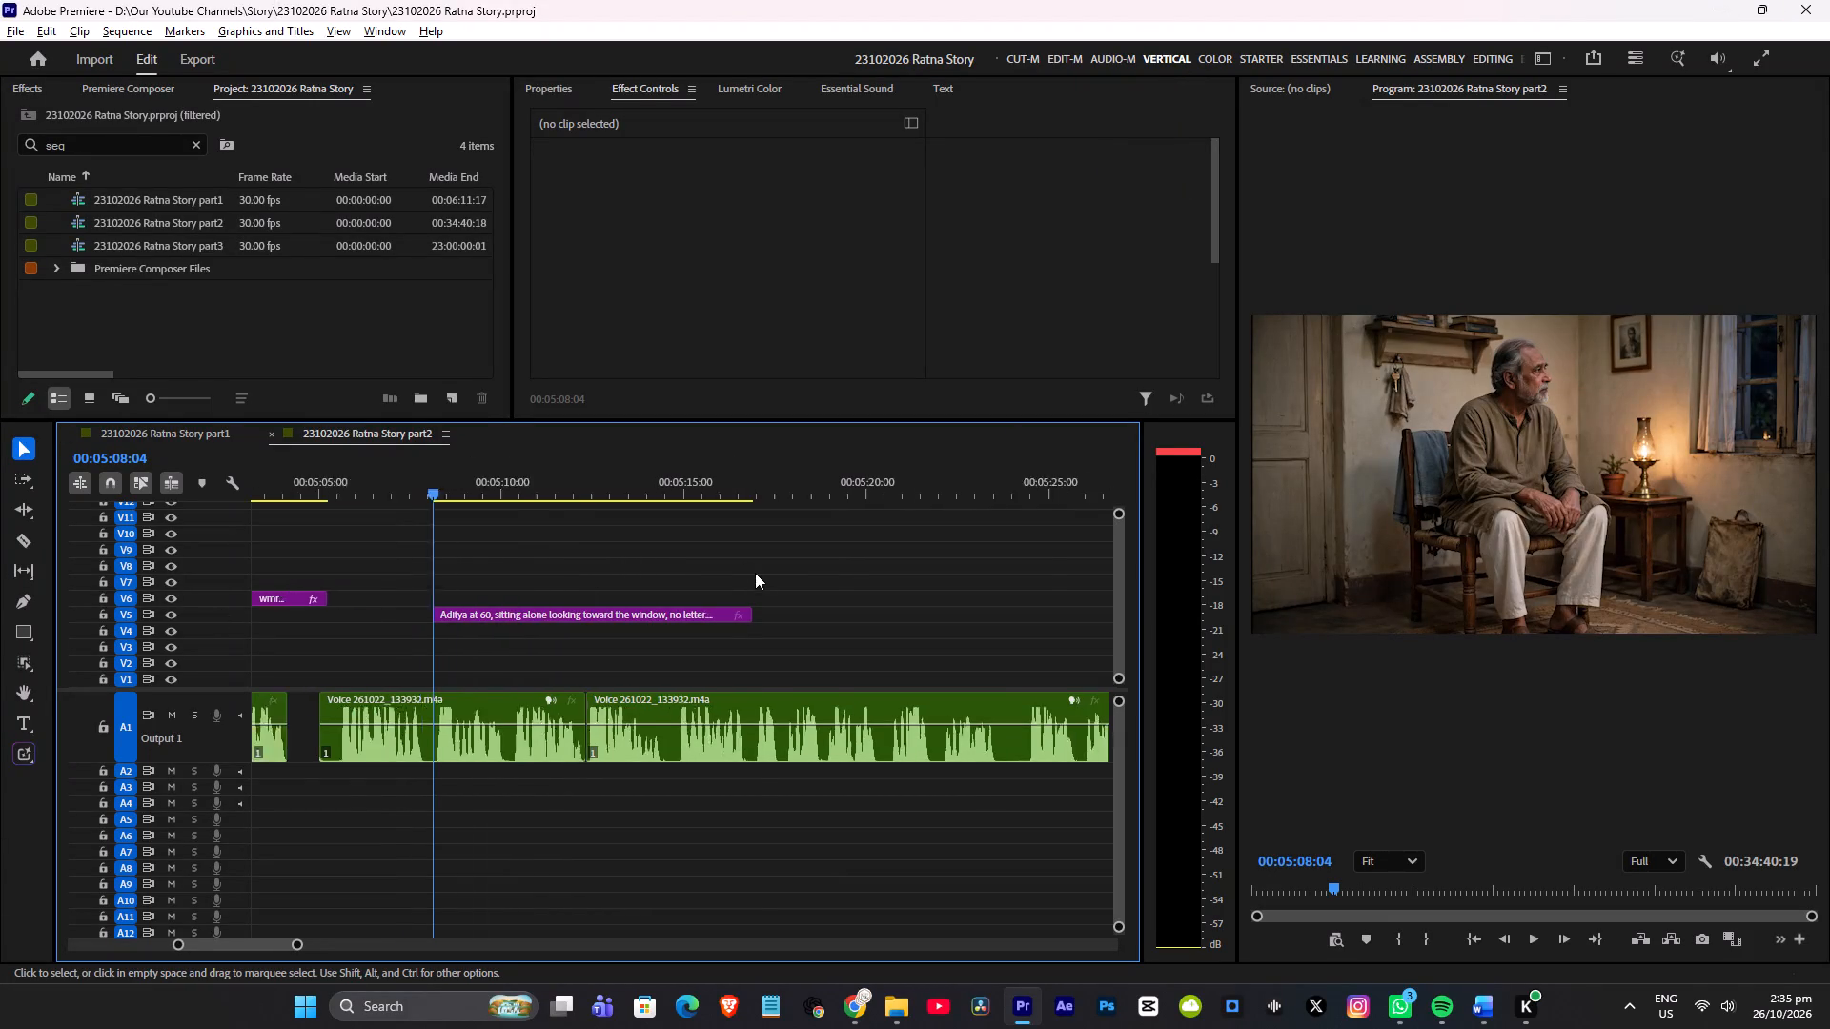
{"action": "scroll", "coordinate": [755, 573], "scroll_direction": "down", "scroll_amount": 3, "text": "alt"}
{"action": "scroll", "coordinate": [783, 570], "scroll_direction": "up", "scroll_amount": 4}
{"action": "key", "text": "ctrl+s"}
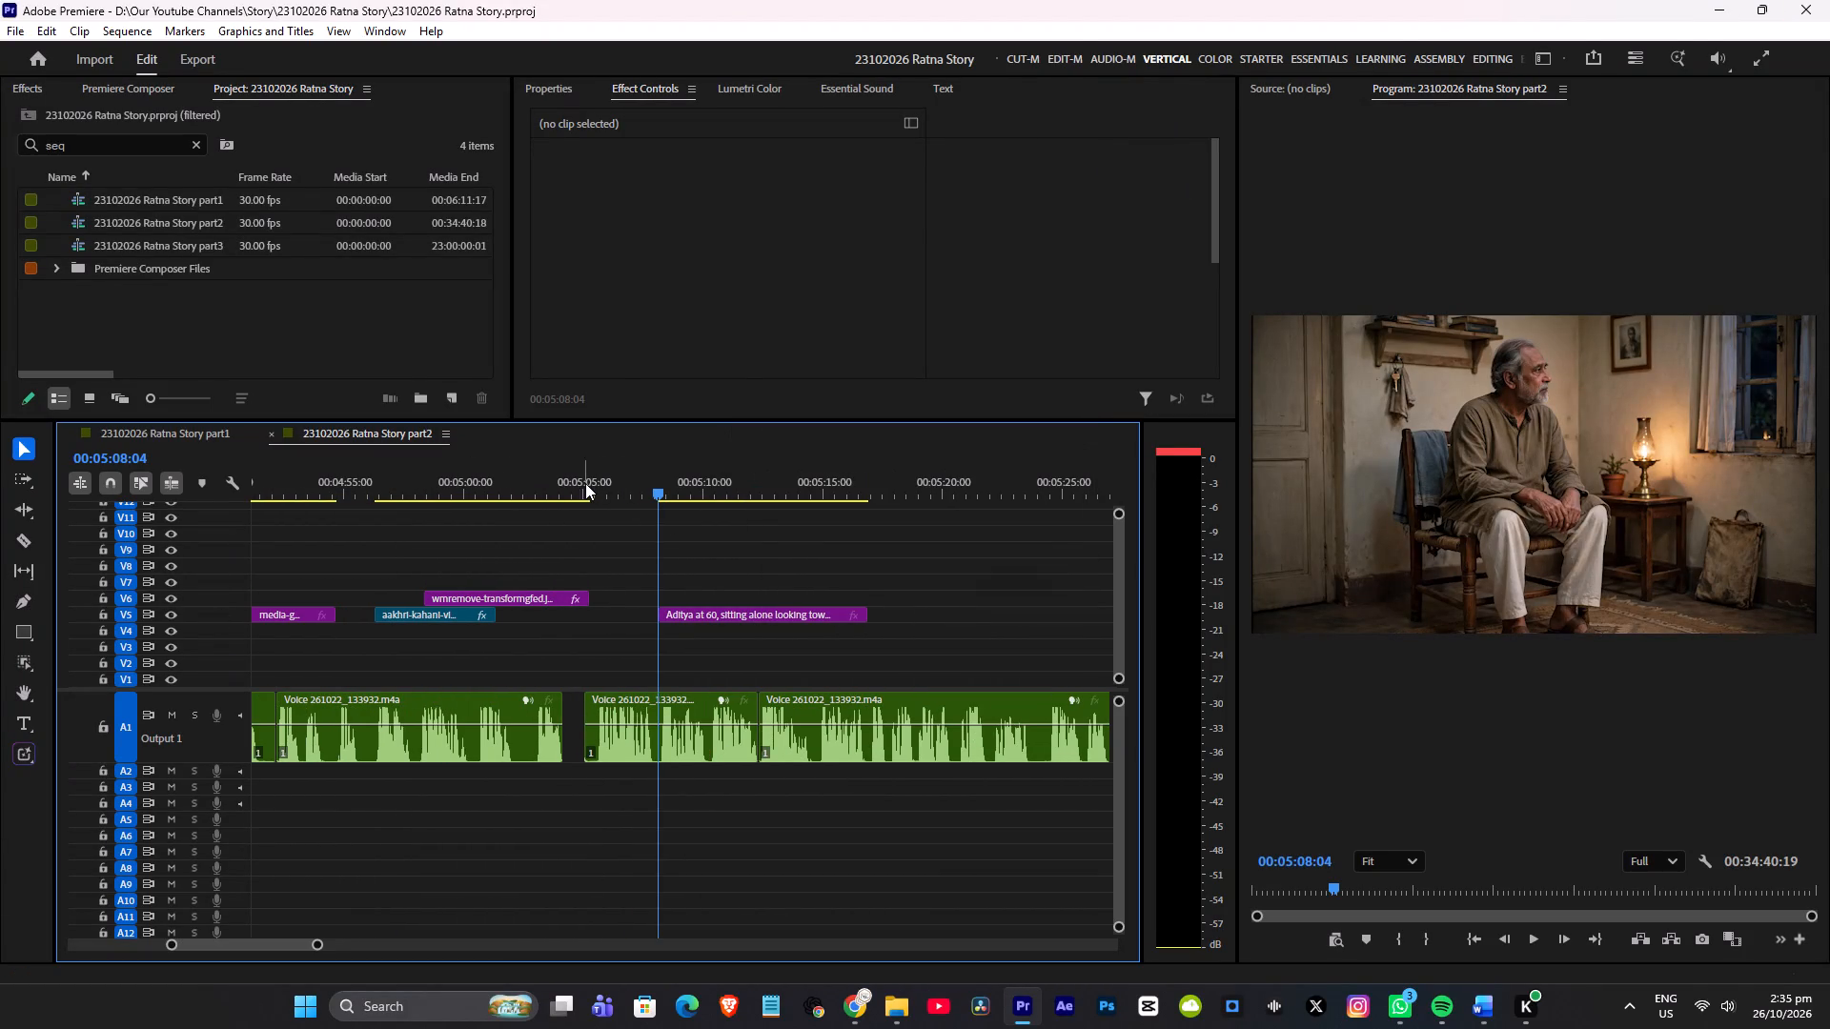
{"action": "left_click", "coordinate": [578, 483]}
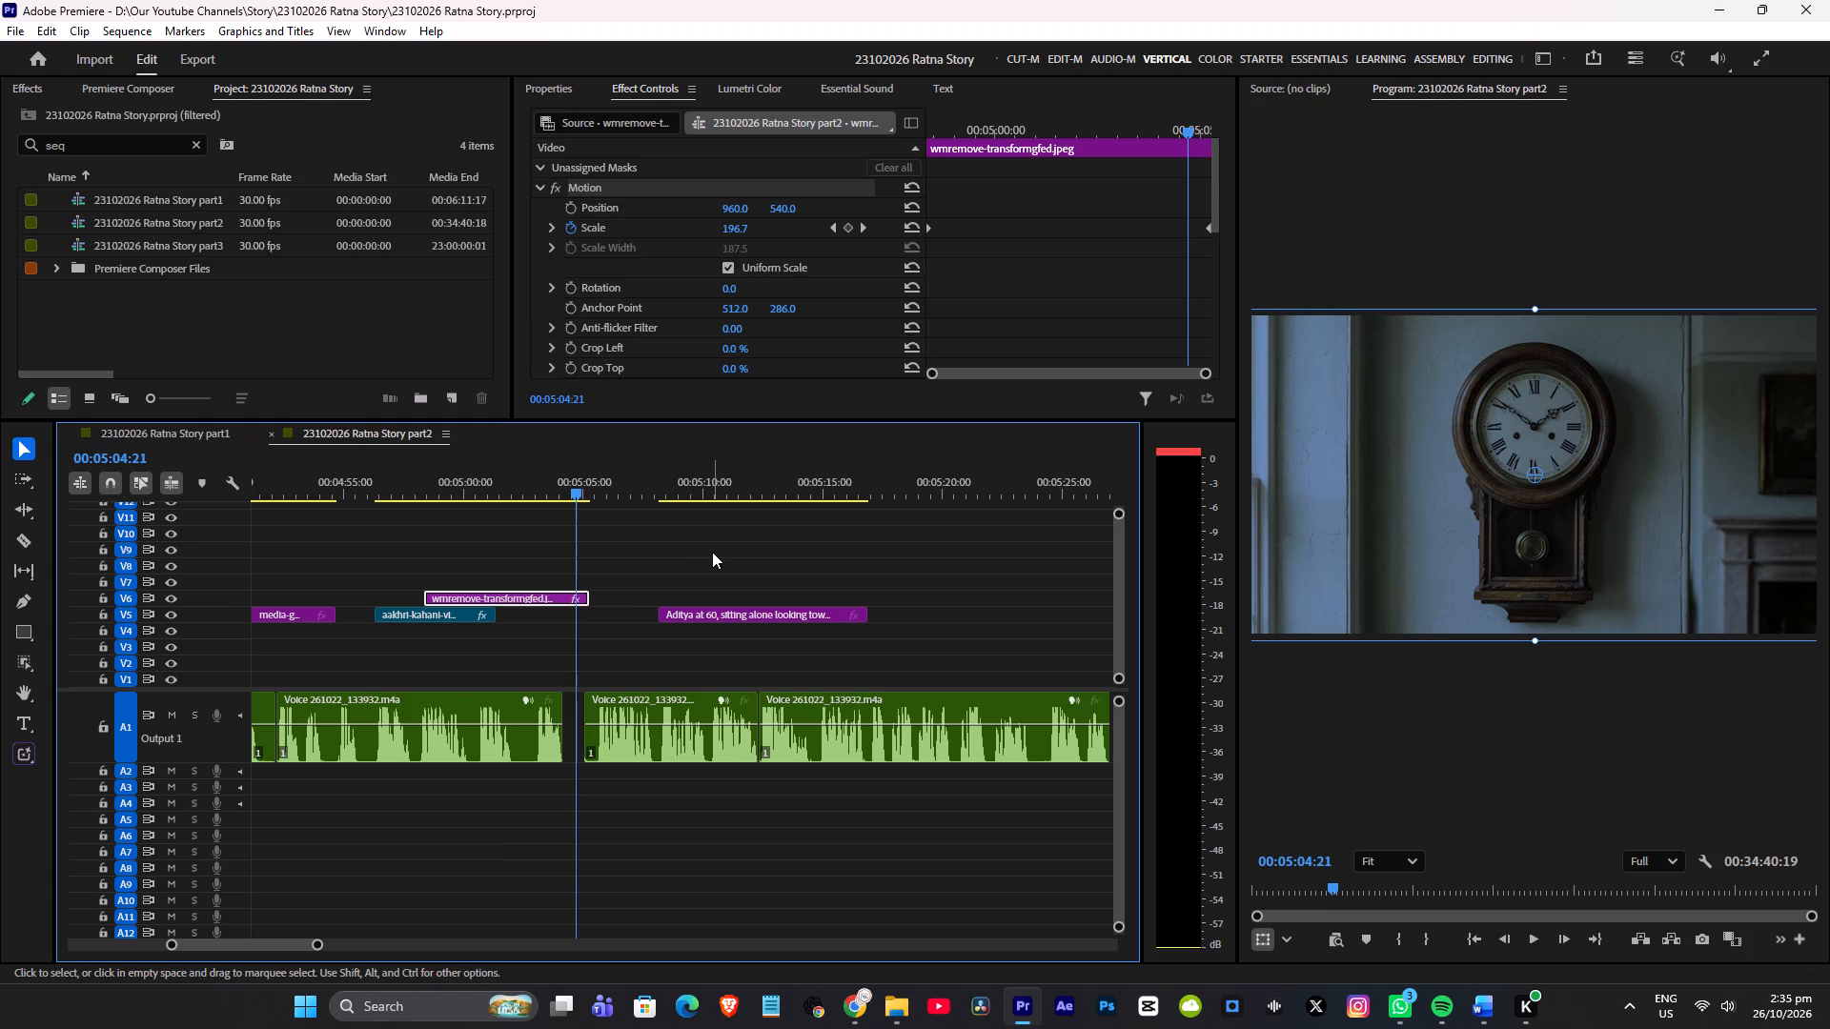
{"action": "key", "text": "ctrl+s"}
{"action": "key", "text": "space"}
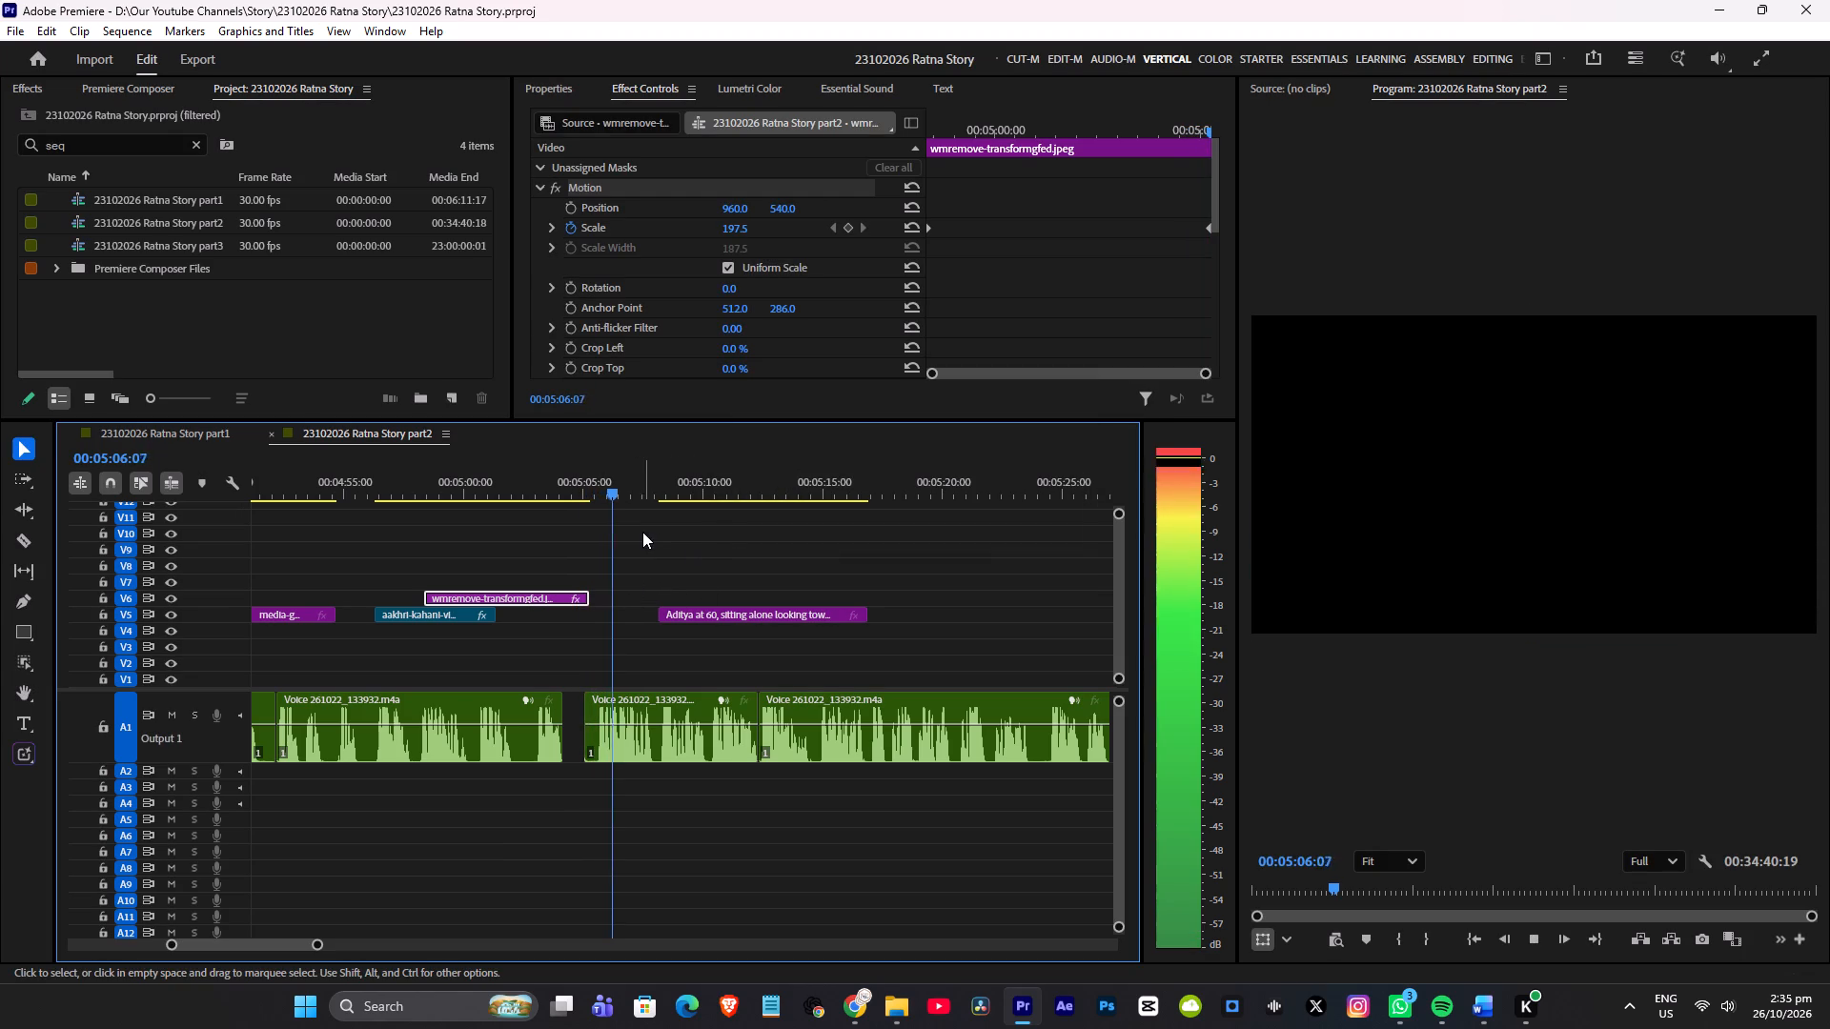
{"action": "scroll", "coordinate": [711, 562], "scroll_direction": "down", "scroll_amount": 4}
{"action": "scroll", "coordinate": [710, 562], "scroll_direction": "up", "scroll_amount": 6, "text": "alt"}
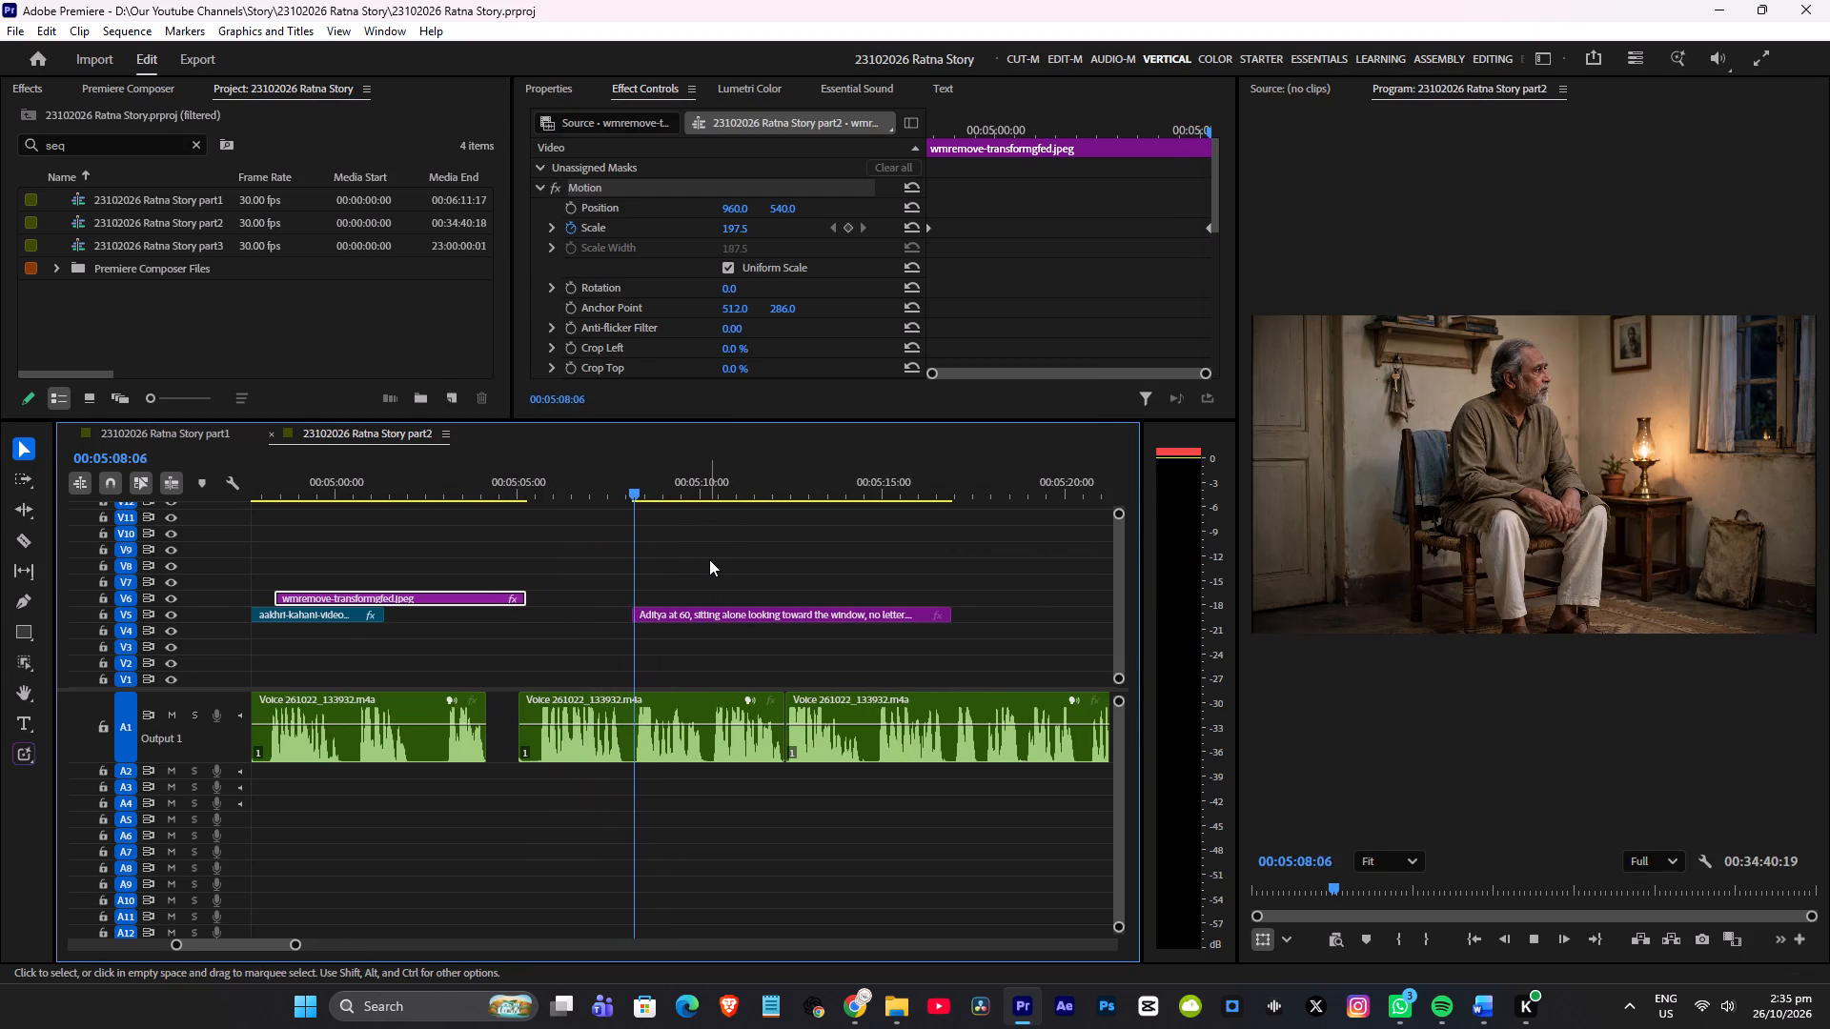
{"action": "scroll", "coordinate": [721, 565], "scroll_direction": "down", "scroll_amount": 5, "text": "alt"}
{"action": "scroll", "coordinate": [741, 567], "scroll_direction": "down", "scroll_amount": 4}
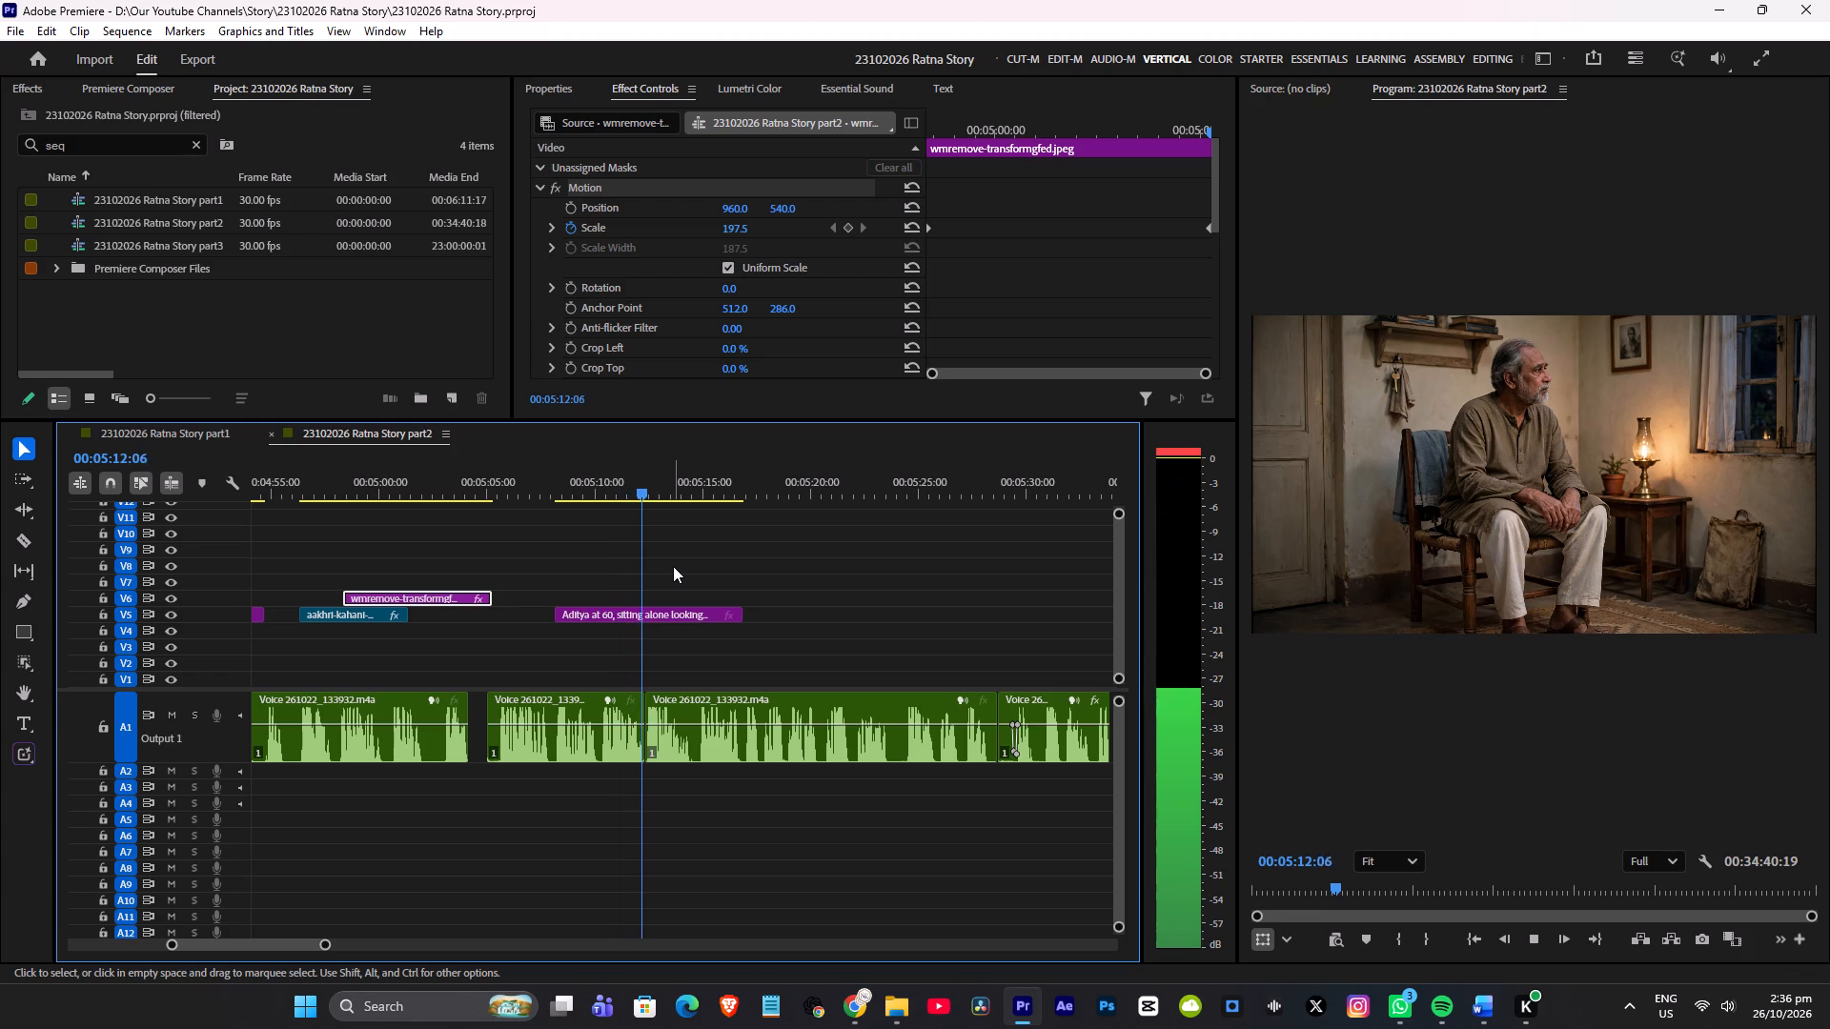
{"action": "key", "text": "space"}
Trim the end of the "Aditya at 60" clip on V5 back to the voice clip cut near 00:05:12 and save.
{"action": "left_click_drag", "start_coordinate": [758, 617], "coordinate": [643, 606]}
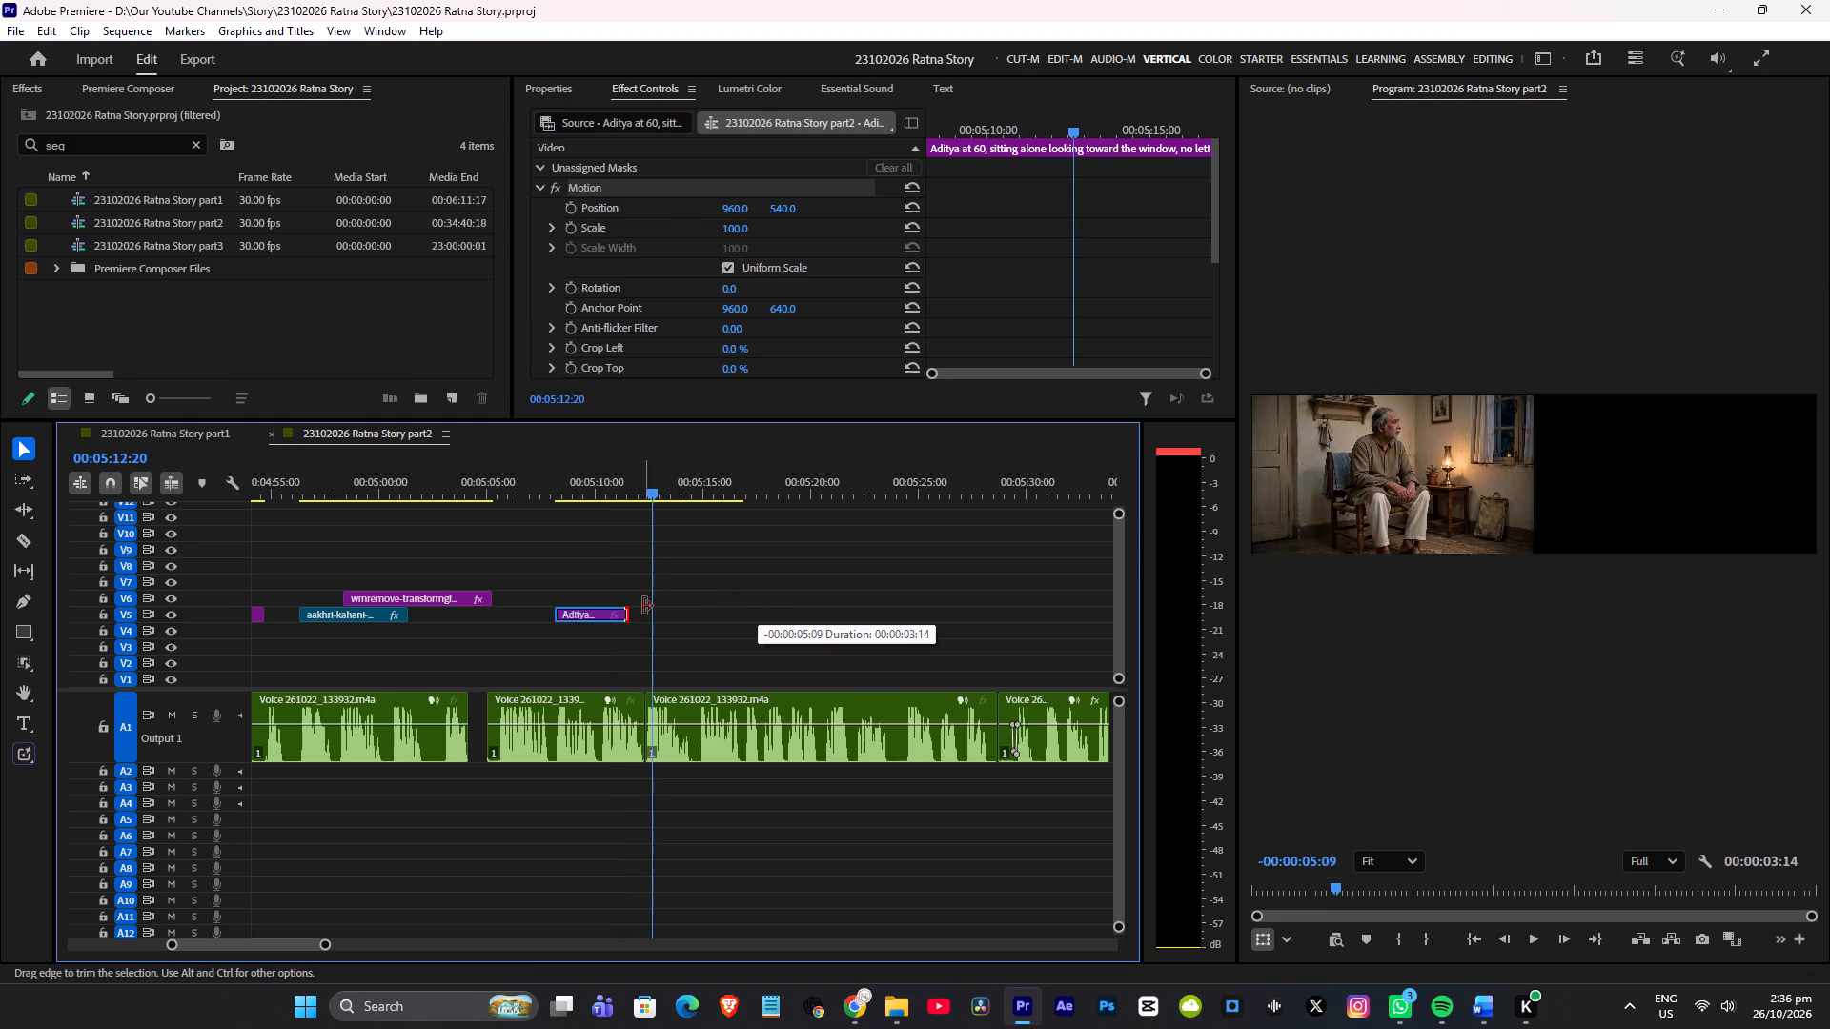
{"action": "left_click_drag", "start_coordinate": [643, 606], "coordinate": [659, 608]}
{"action": "scroll", "coordinate": [675, 615], "scroll_direction": "down", "scroll_amount": 6, "text": "alt"}
{"action": "key", "text": "ctrl+s"}
Scrub through the second half of the part1 sequence to examine its shots for one to reuse in part2.
{"action": "scroll", "coordinate": [686, 611], "scroll_direction": "down", "scroll_amount": 3, "text": "alt"}
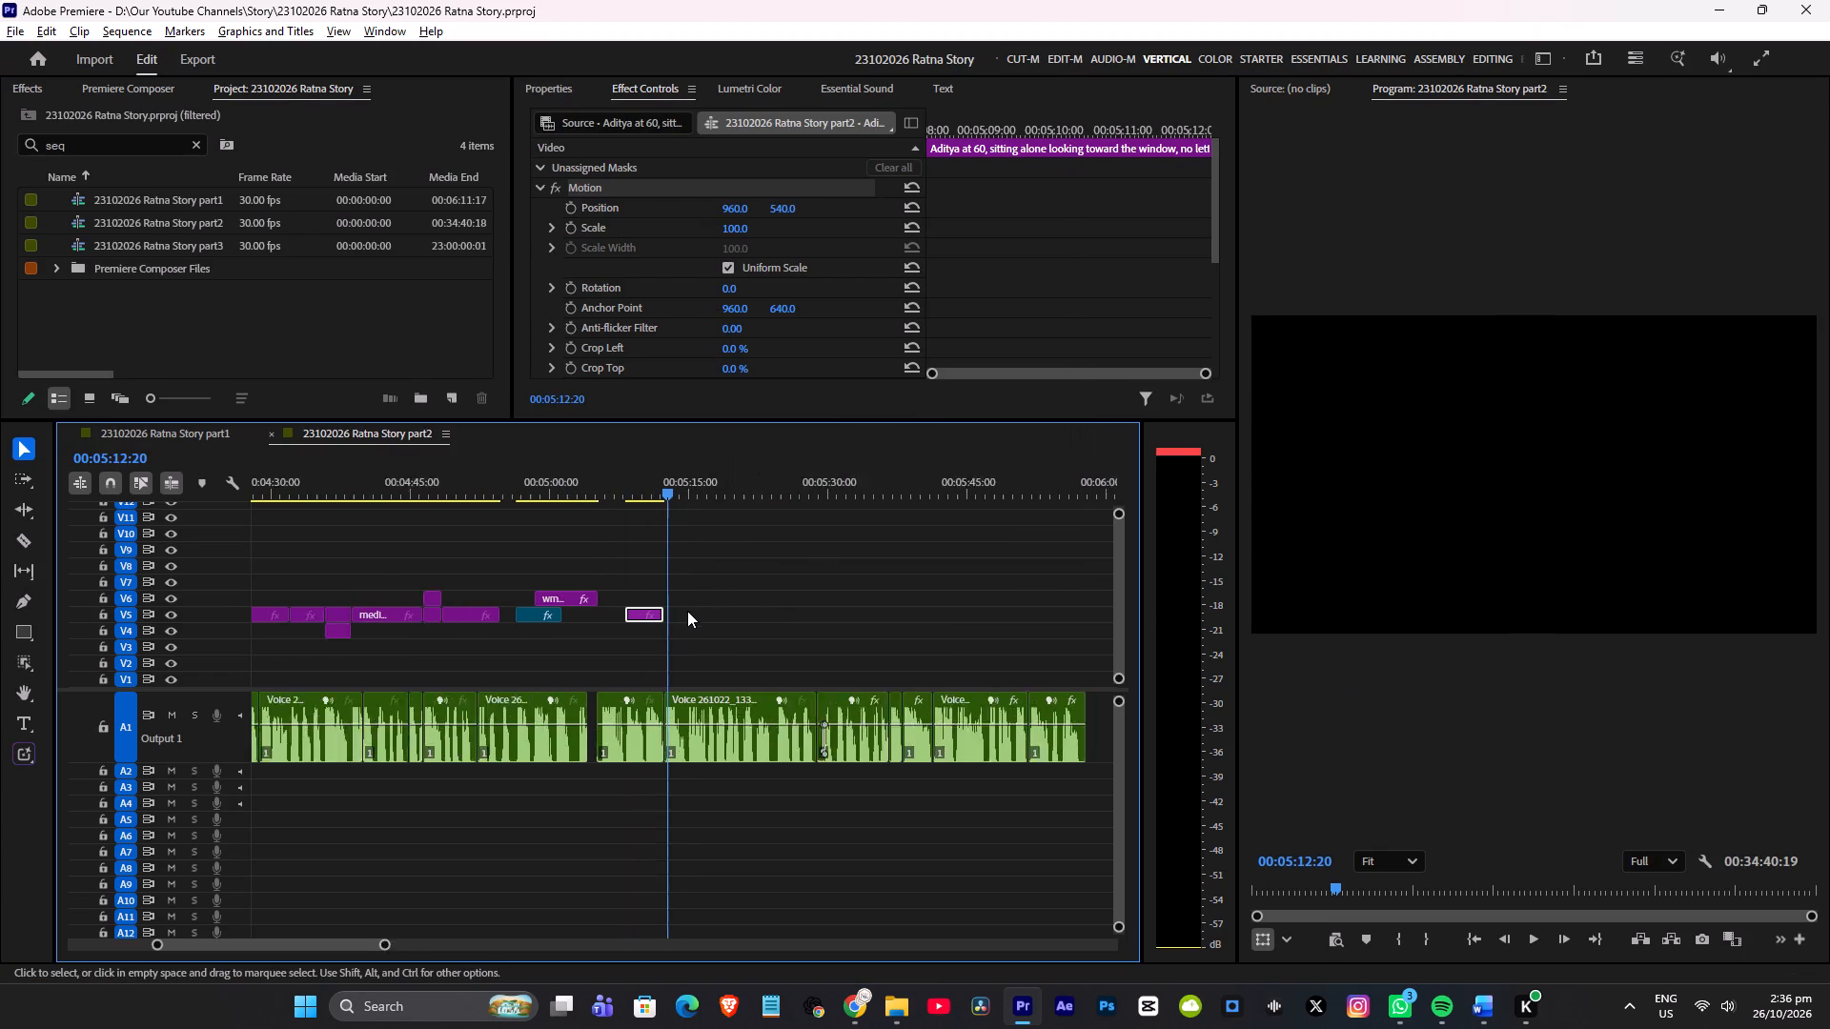
{"action": "scroll", "coordinate": [687, 611], "scroll_direction": "down", "scroll_amount": 2, "text": "alt"}
{"action": "left_click", "coordinate": [173, 434]}
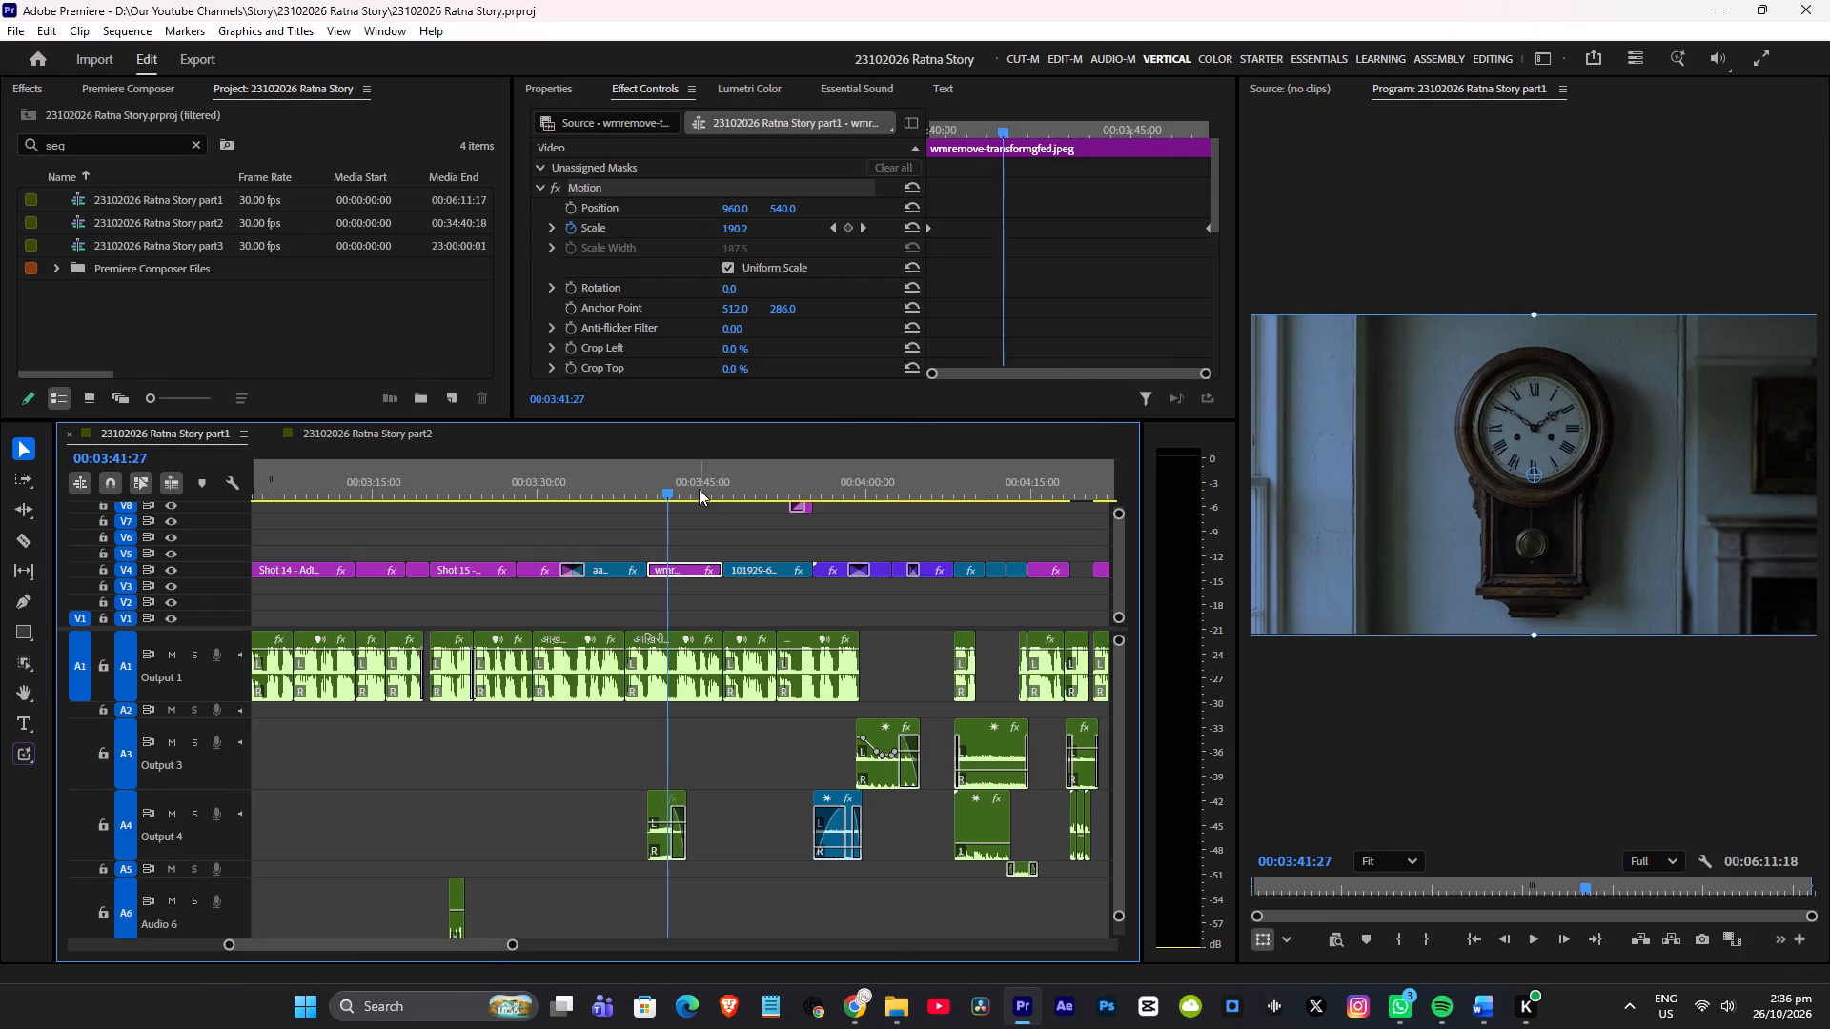
{"action": "left_click_drag", "start_coordinate": [653, 474], "coordinate": [980, 489]}
{"action": "scroll", "coordinate": [841, 578], "scroll_direction": "down", "scroll_amount": 17, "text": "alt"}
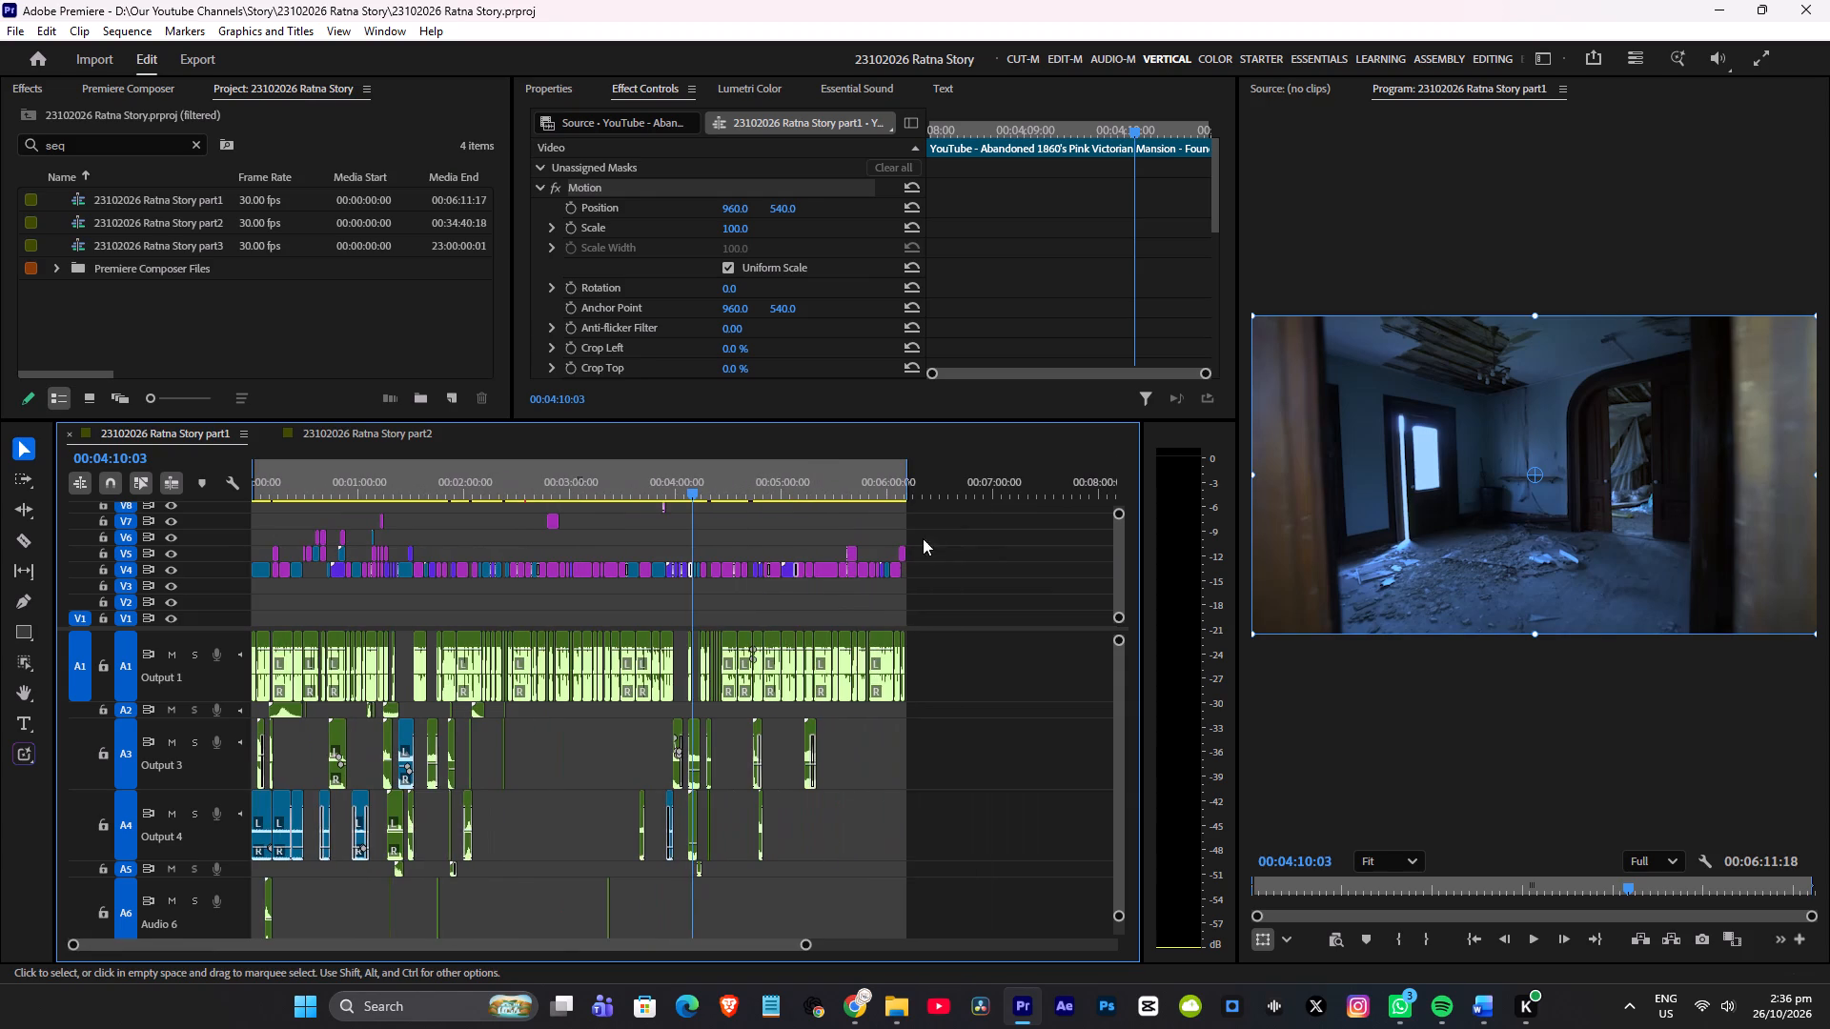
{"action": "left_click", "coordinate": [825, 478]}
{"action": "scroll", "coordinate": [907, 528], "scroll_direction": "up", "scroll_amount": 5, "text": "alt"}
{"action": "left_click", "coordinate": [742, 480]}
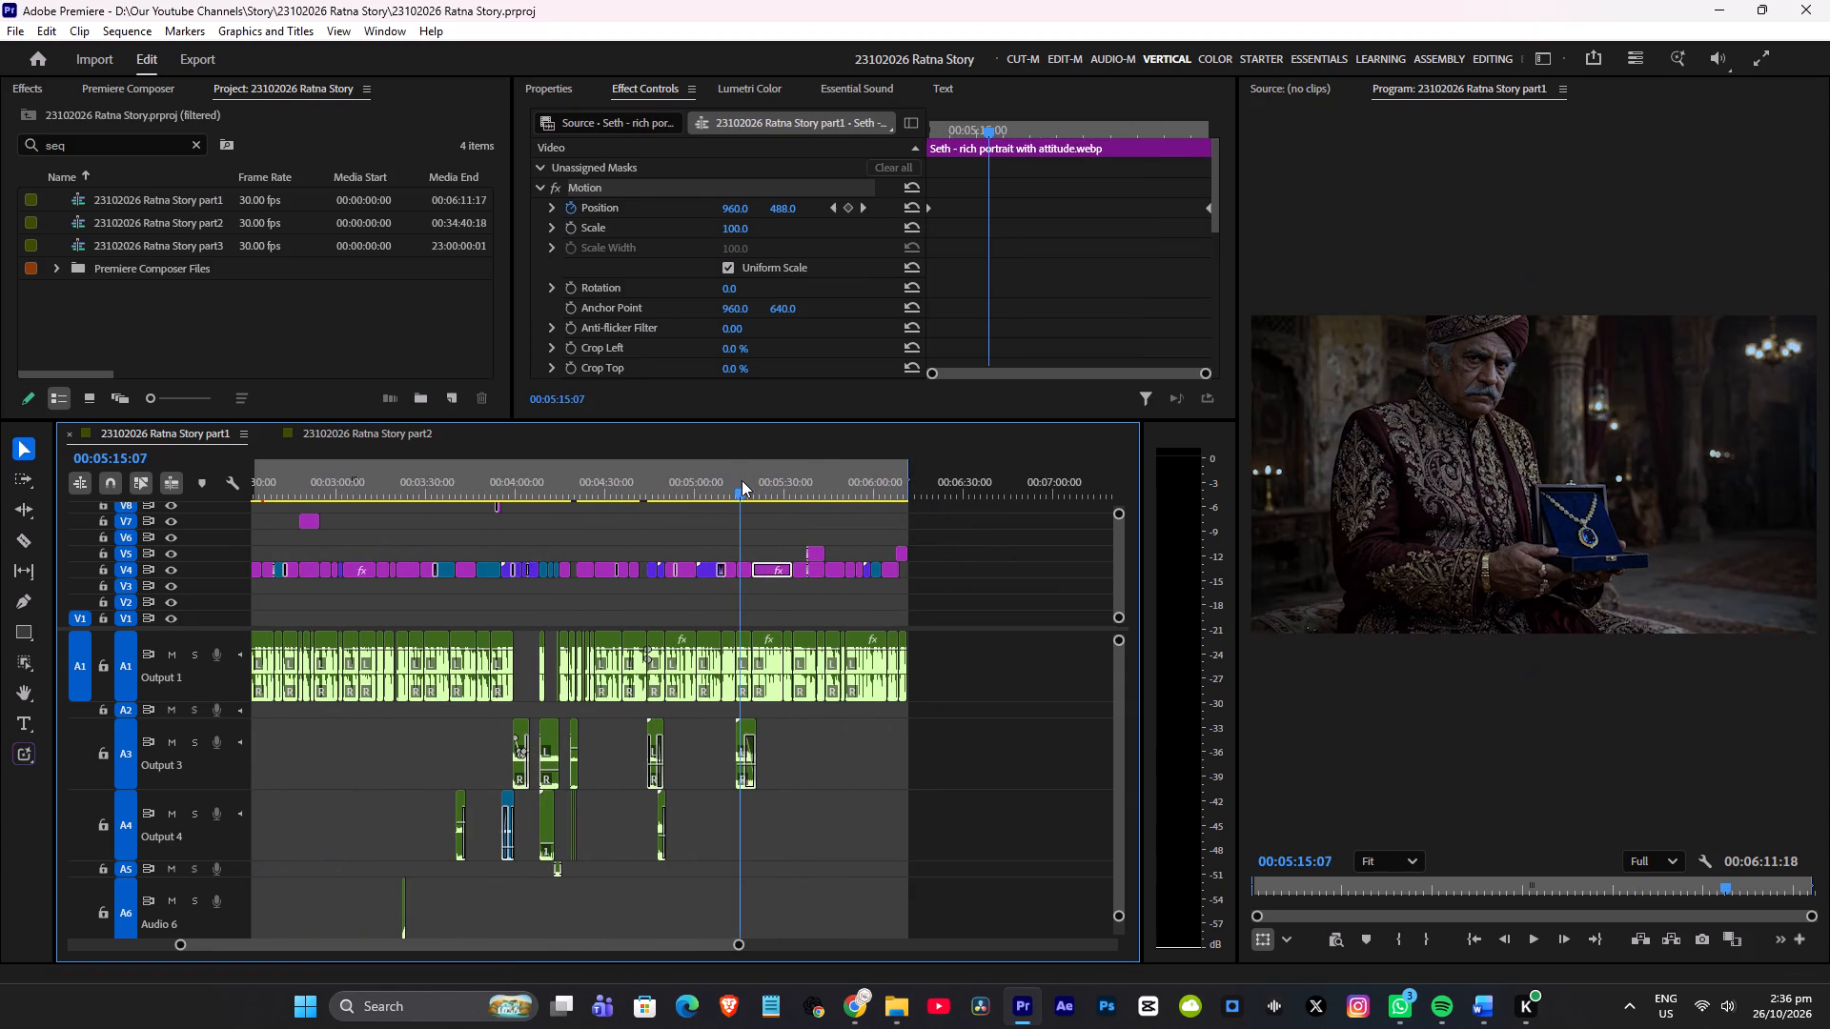
{"action": "left_click_drag", "start_coordinate": [733, 481], "coordinate": [687, 508]}
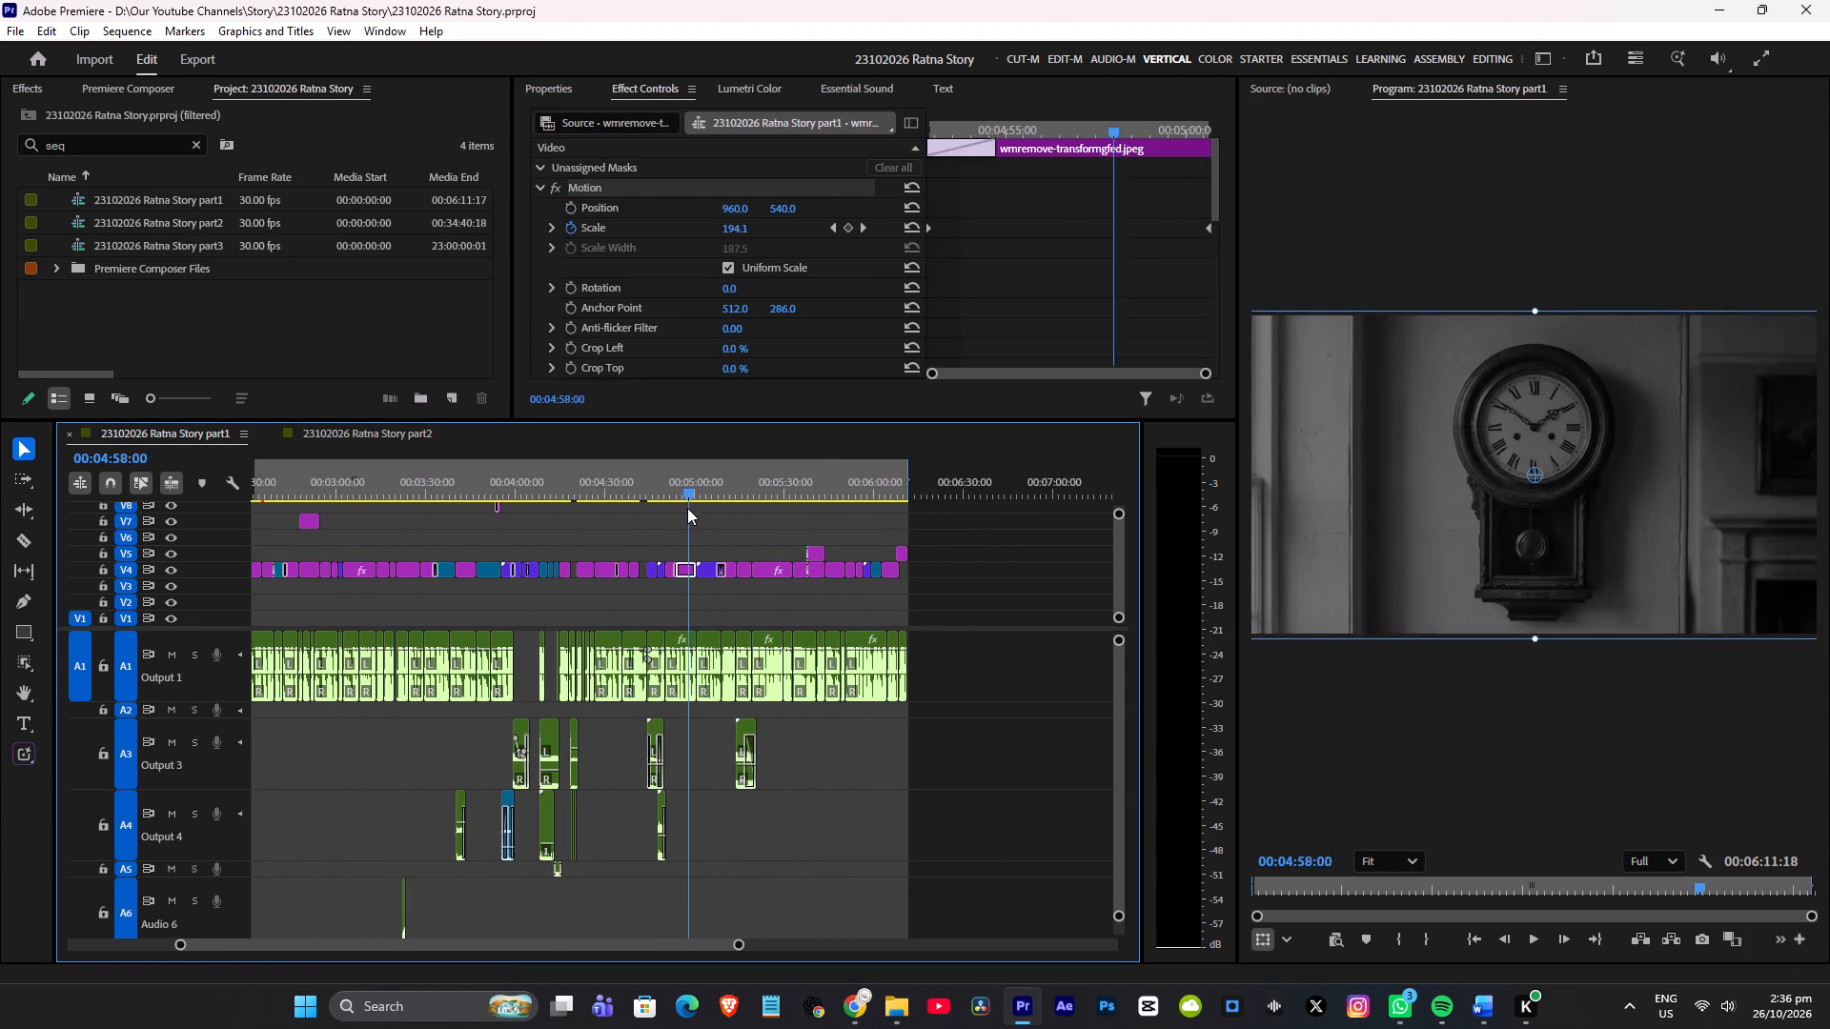
{"action": "left_click_drag", "start_coordinate": [687, 508], "coordinate": [653, 530]}
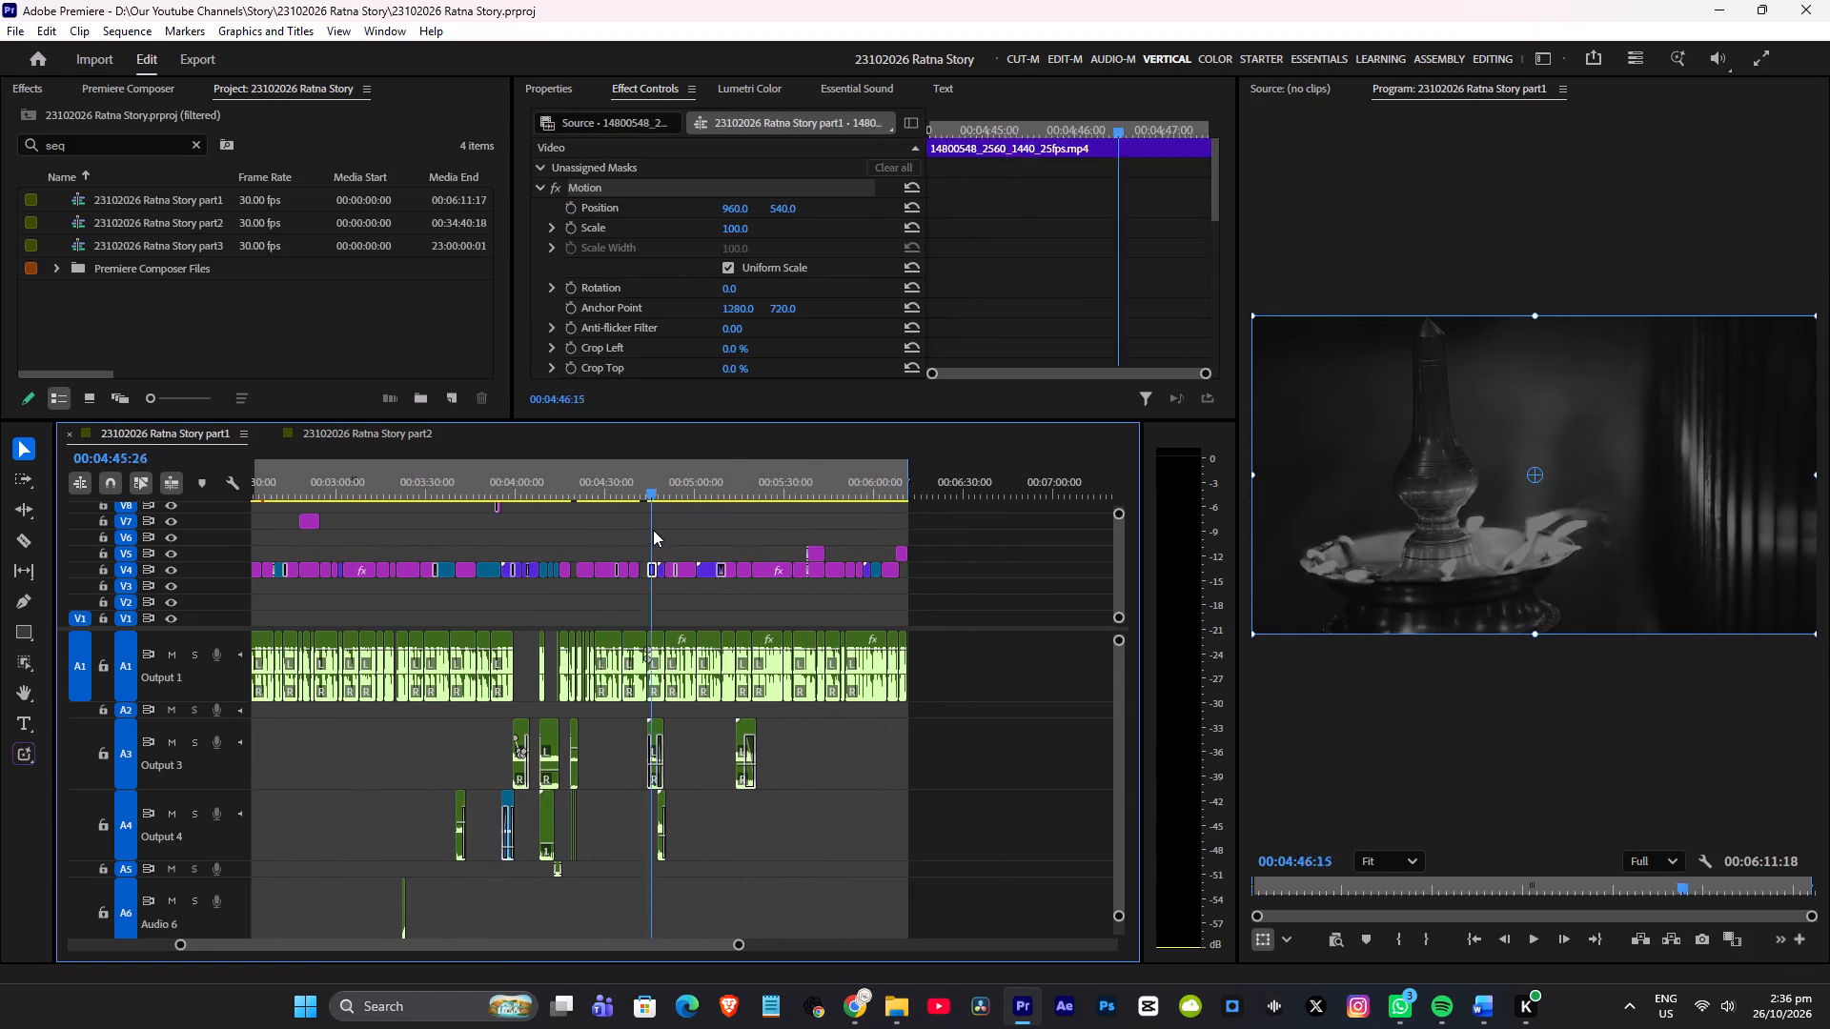
{"action": "left_click_drag", "start_coordinate": [653, 530], "coordinate": [595, 560]}
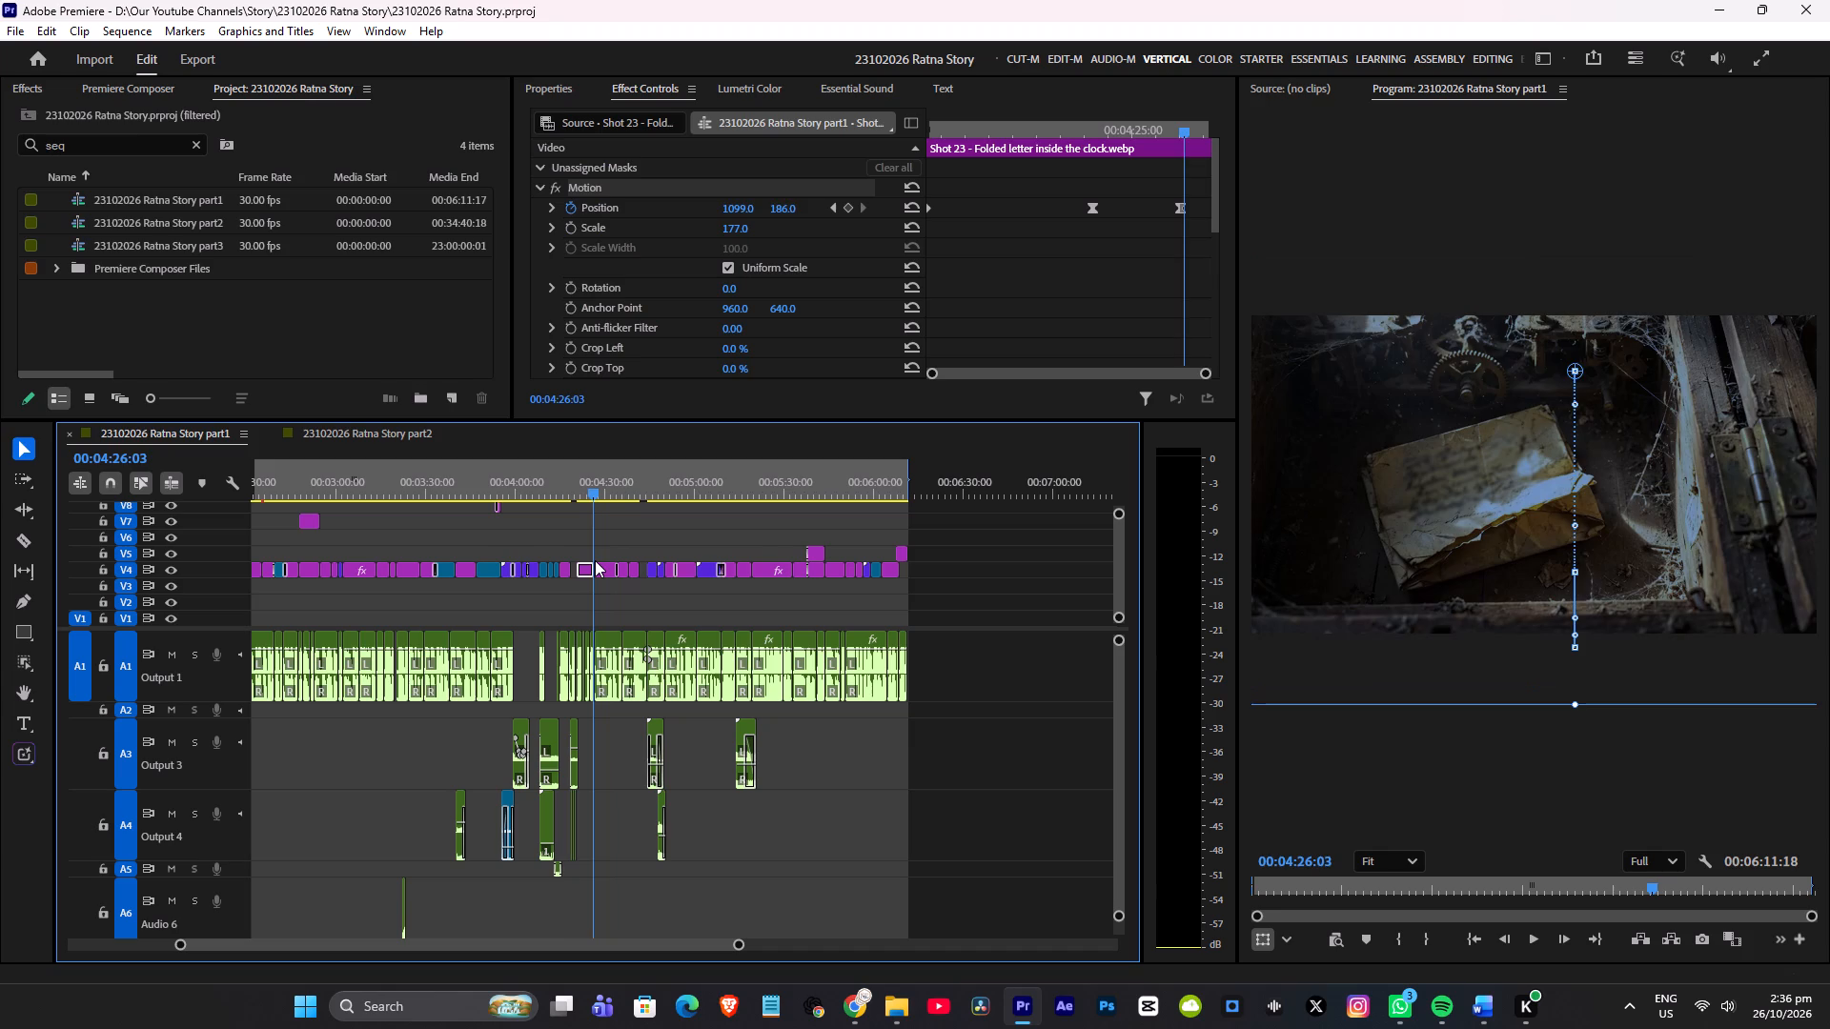
{"action": "left_click_drag", "start_coordinate": [595, 560], "coordinate": [574, 580]}
{"action": "scroll", "coordinate": [578, 578], "scroll_direction": "up", "scroll_amount": 1, "text": "alt"}
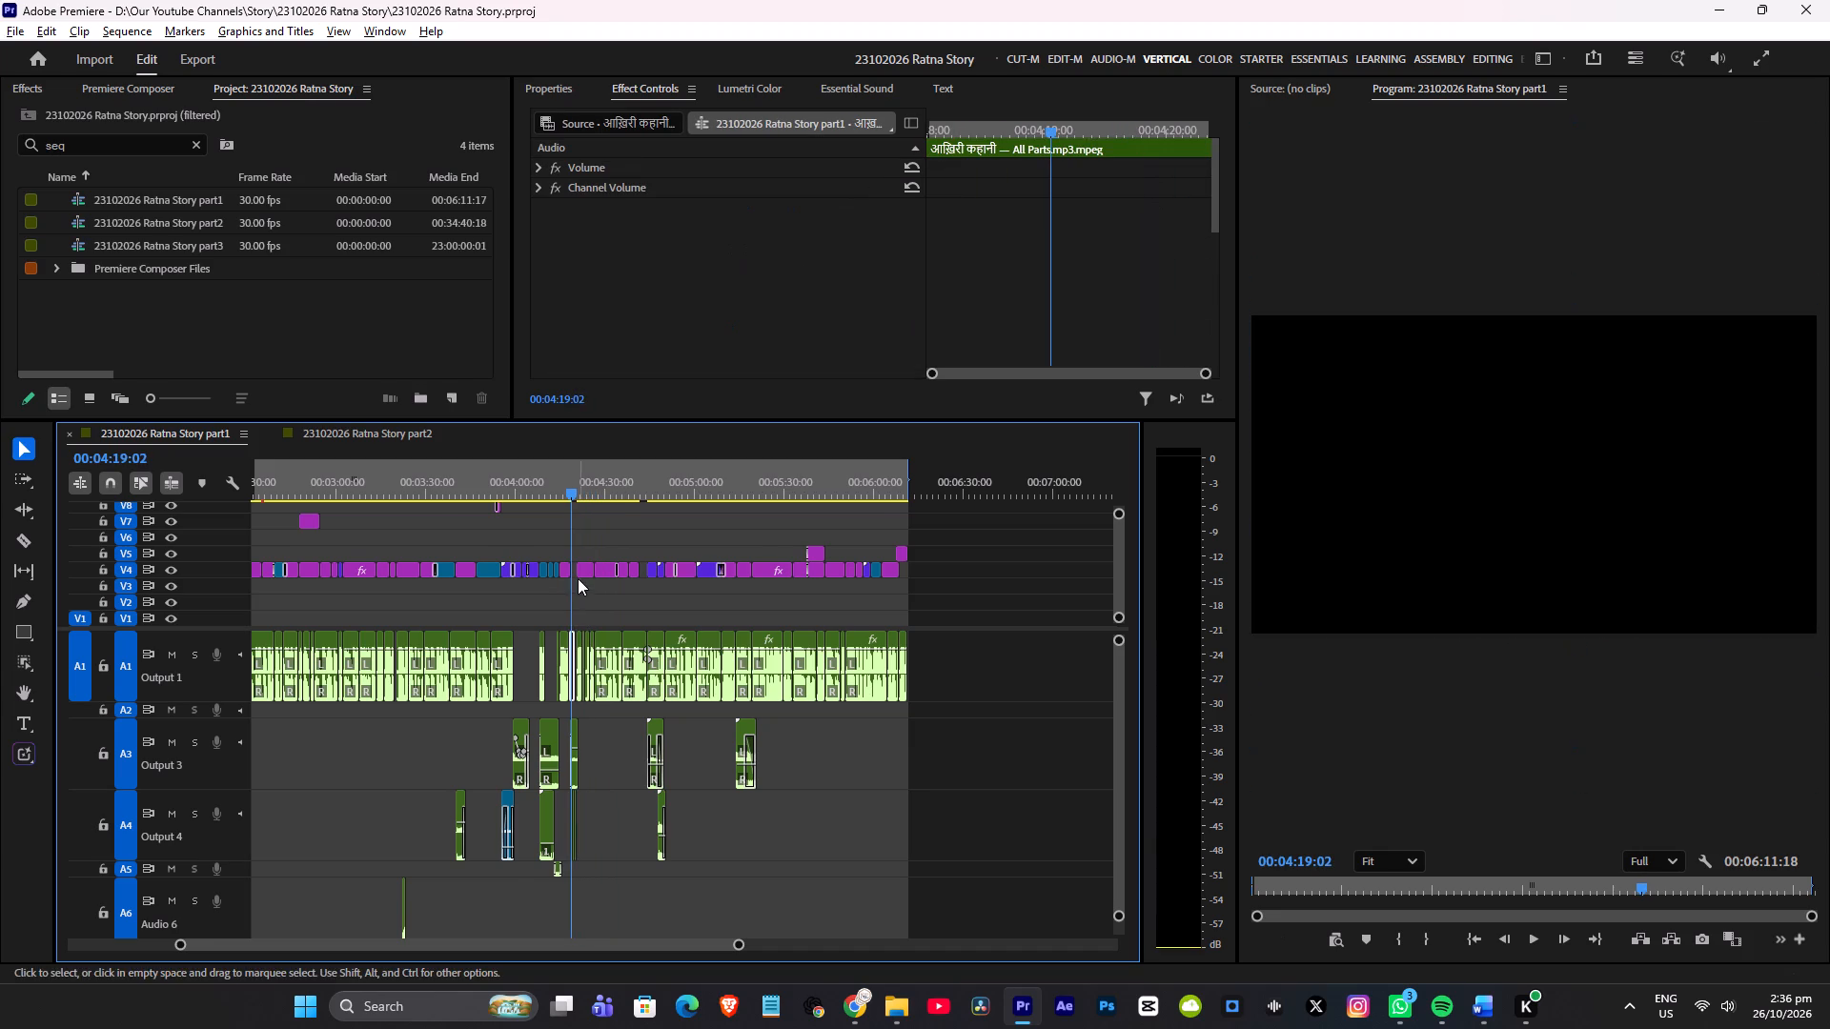
{"action": "scroll", "coordinate": [578, 578], "scroll_direction": "up", "scroll_amount": 11, "text": "alt"}
{"action": "left_click", "coordinate": [537, 492]}
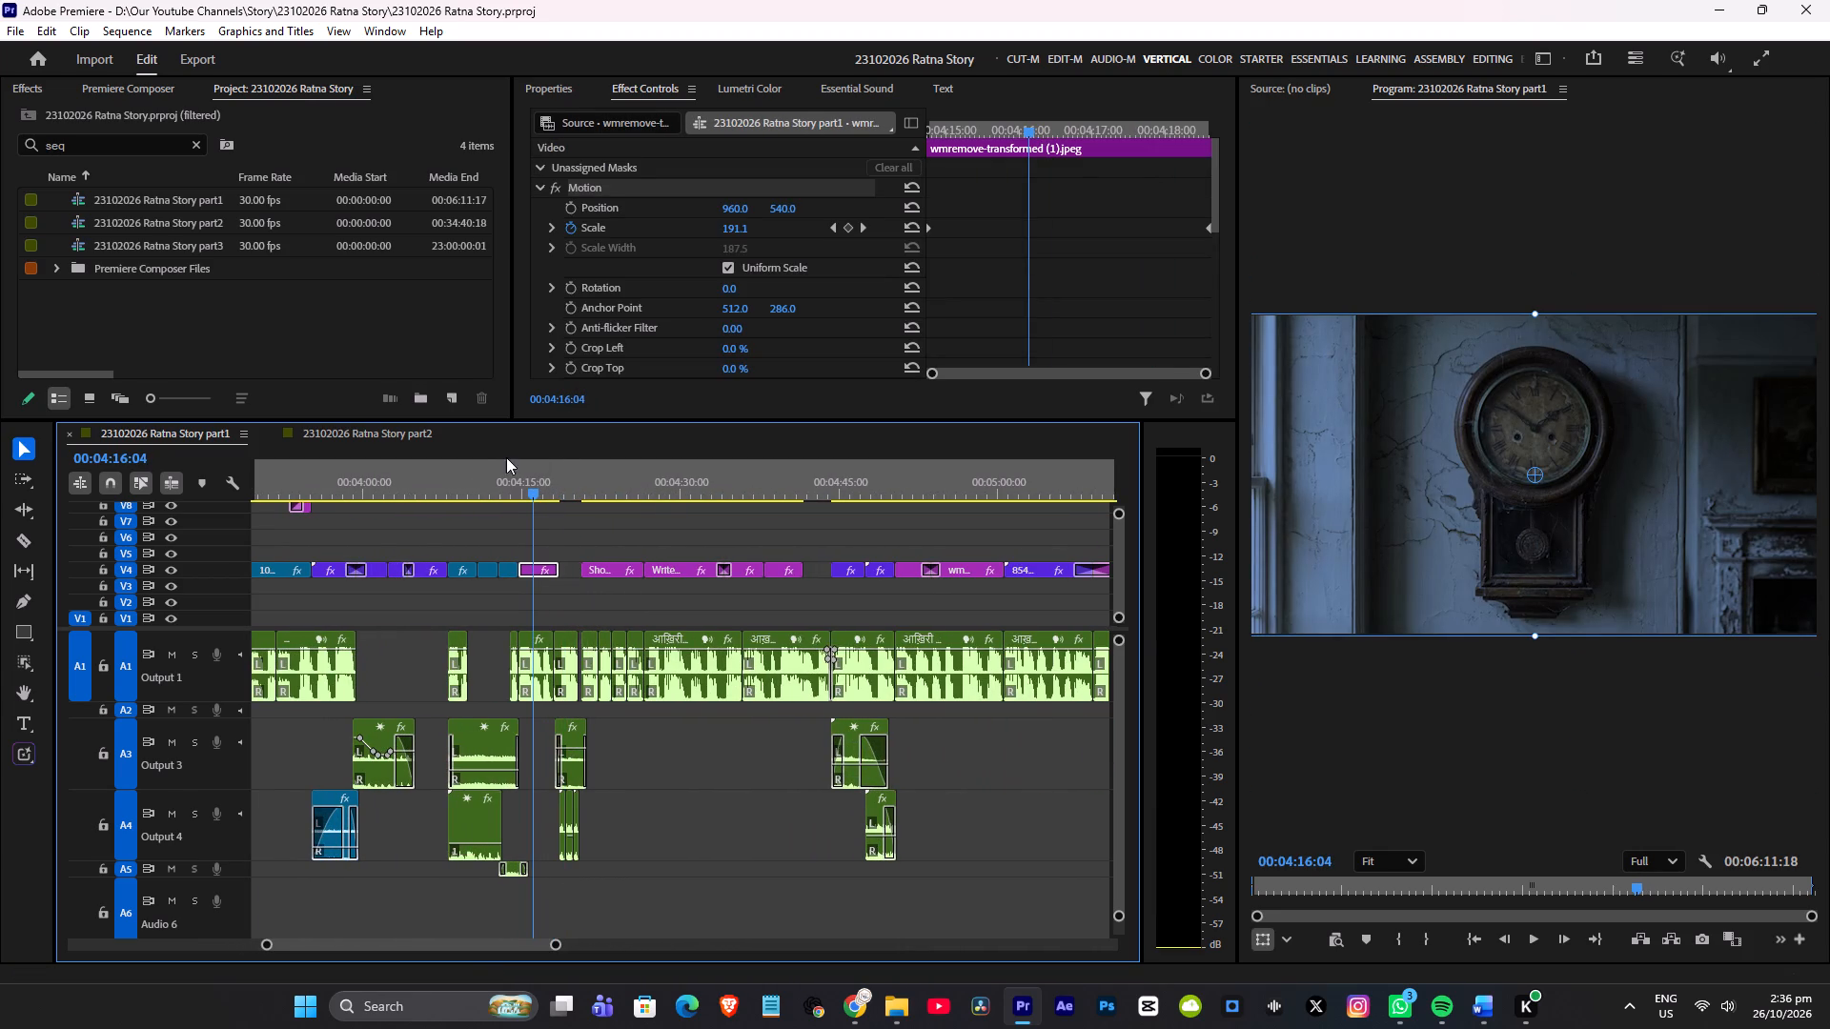
{"action": "left_click", "coordinate": [508, 458]}
{"action": "left_click_drag", "start_coordinate": [508, 484], "coordinate": [488, 504]}
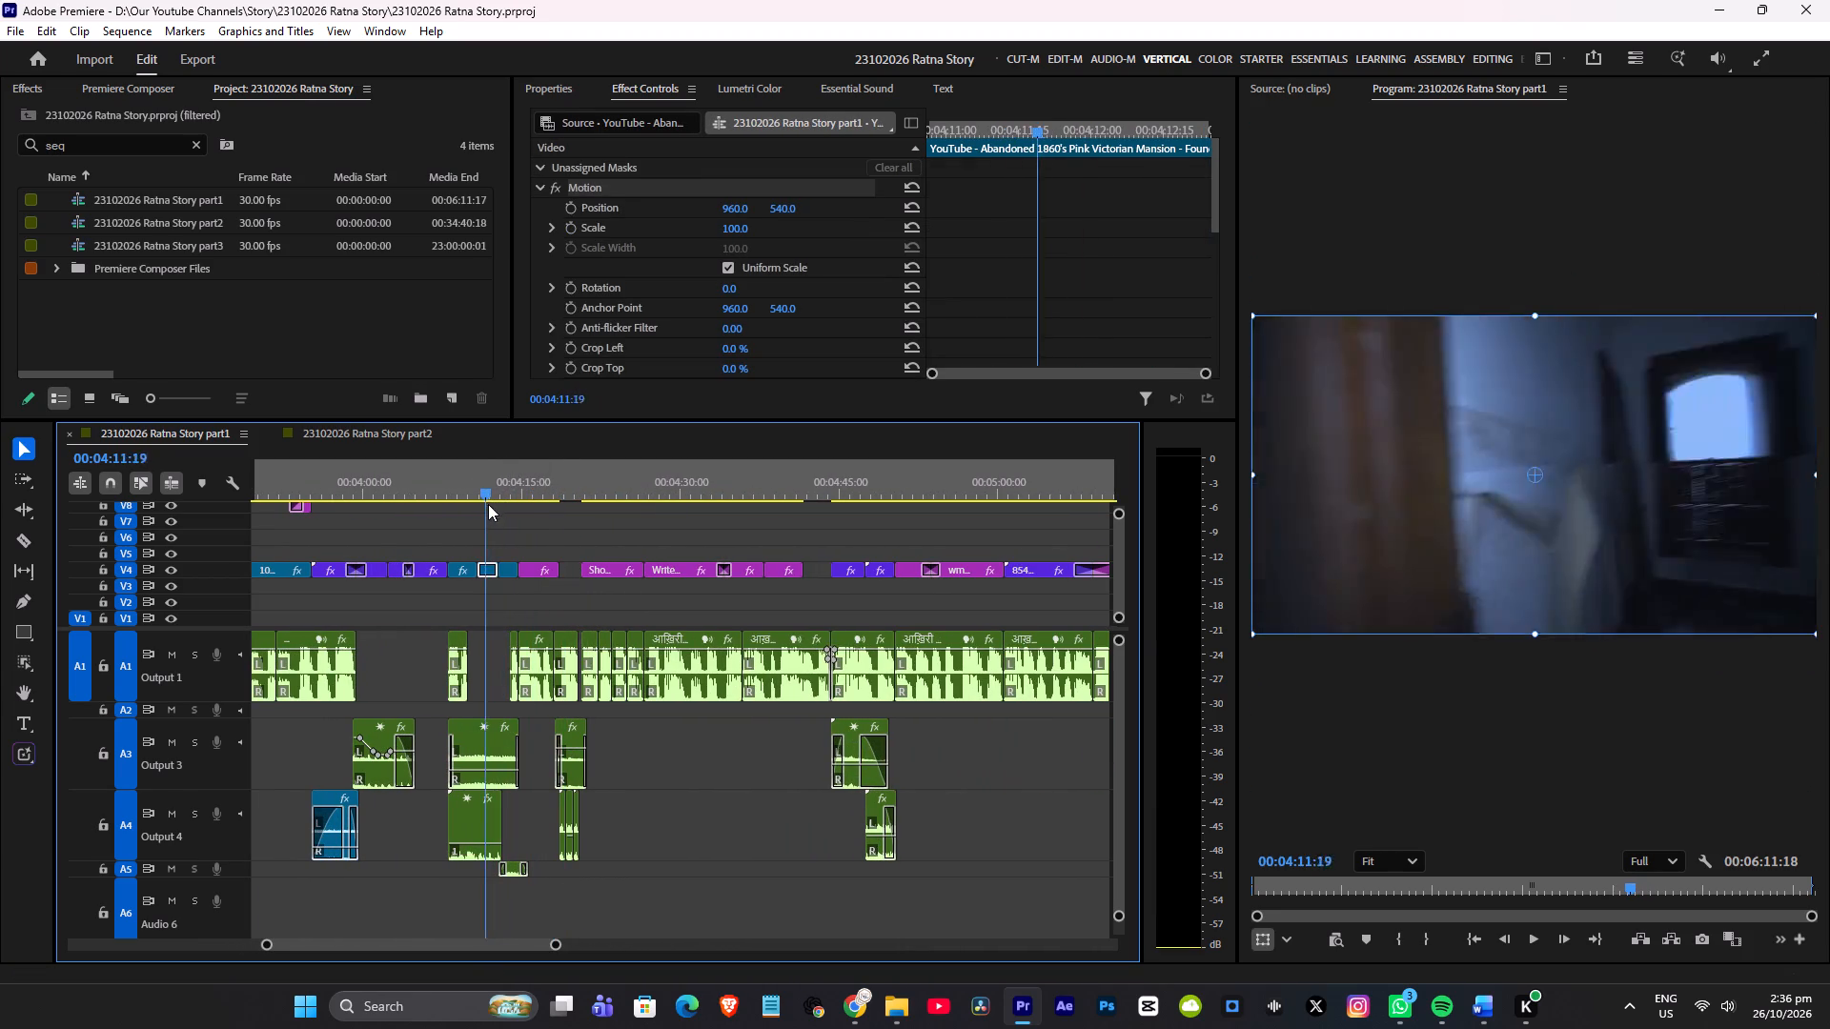
{"action": "left_click_drag", "start_coordinate": [488, 504], "coordinate": [439, 535]}
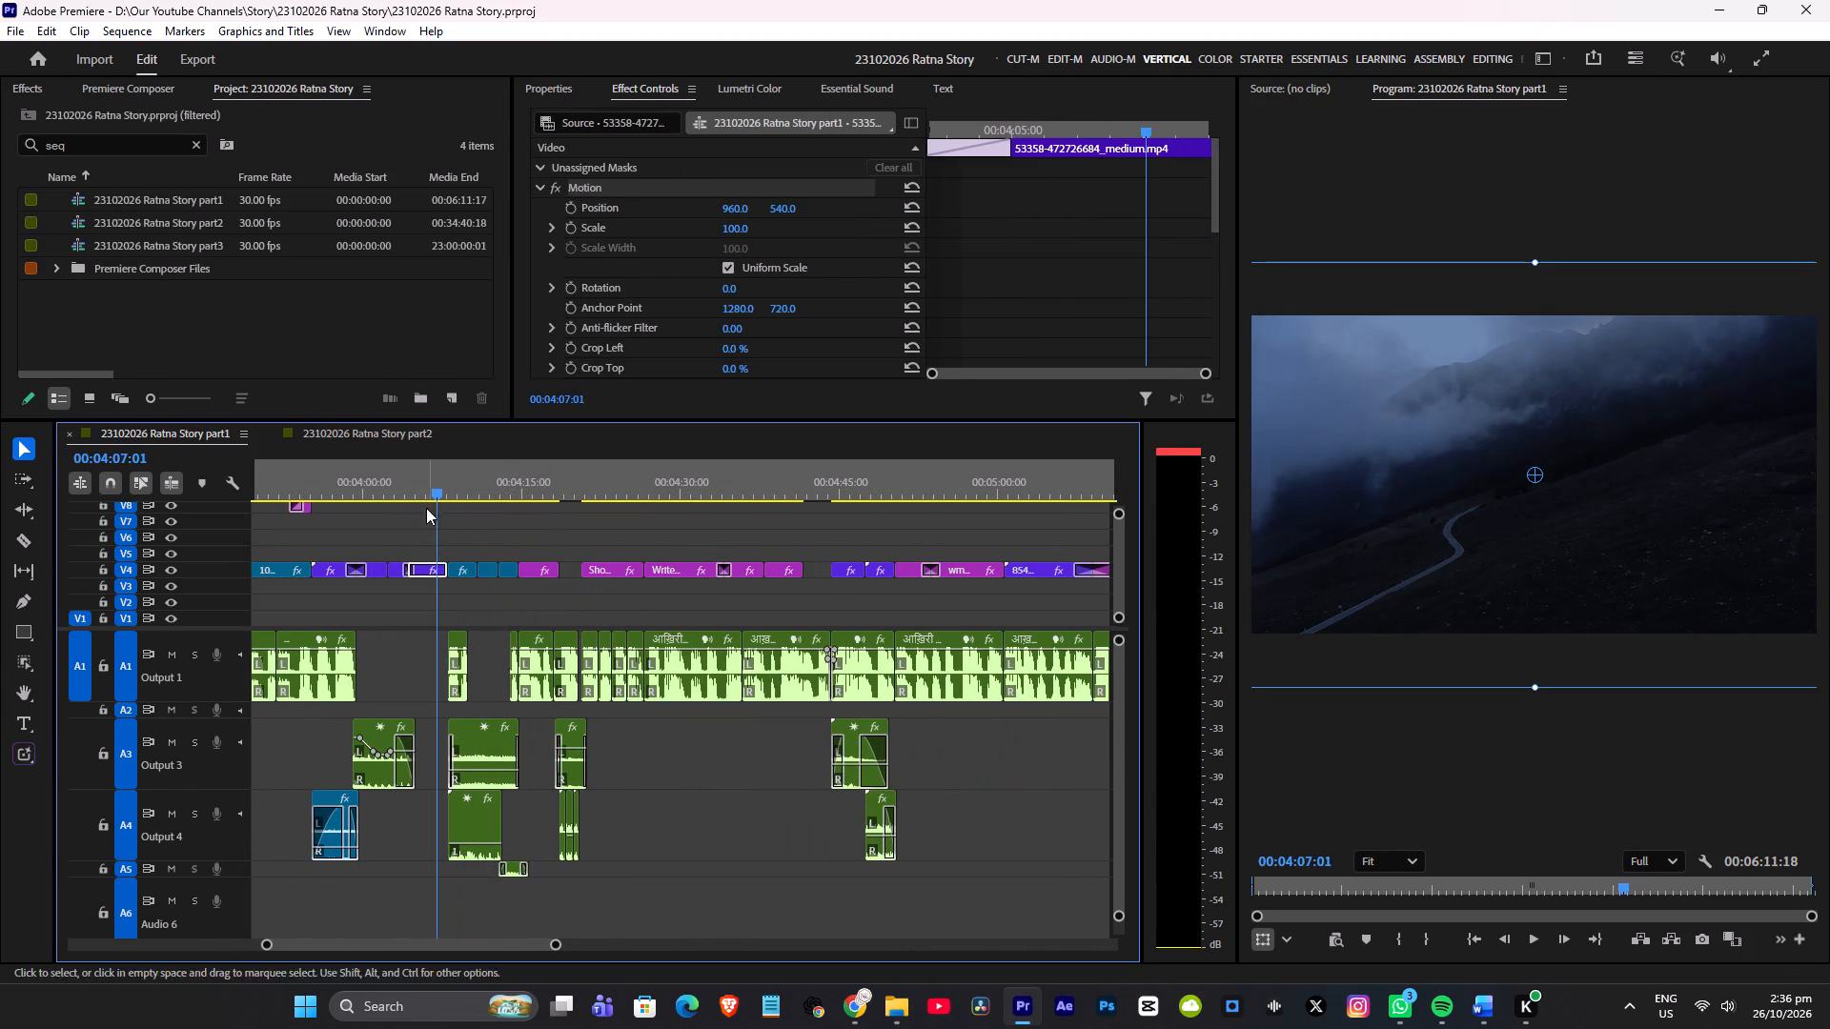
{"action": "left_click", "coordinate": [407, 483]}
Skim part1 forward from about 00:04:17, playing short stretches, to examine the remaining shots for a match to part2's narration.
{"action": "scroll", "coordinate": [414, 494], "scroll_direction": "up", "scroll_amount": 4}
{"action": "left_click_drag", "start_coordinate": [477, 486], "coordinate": [686, 493]}
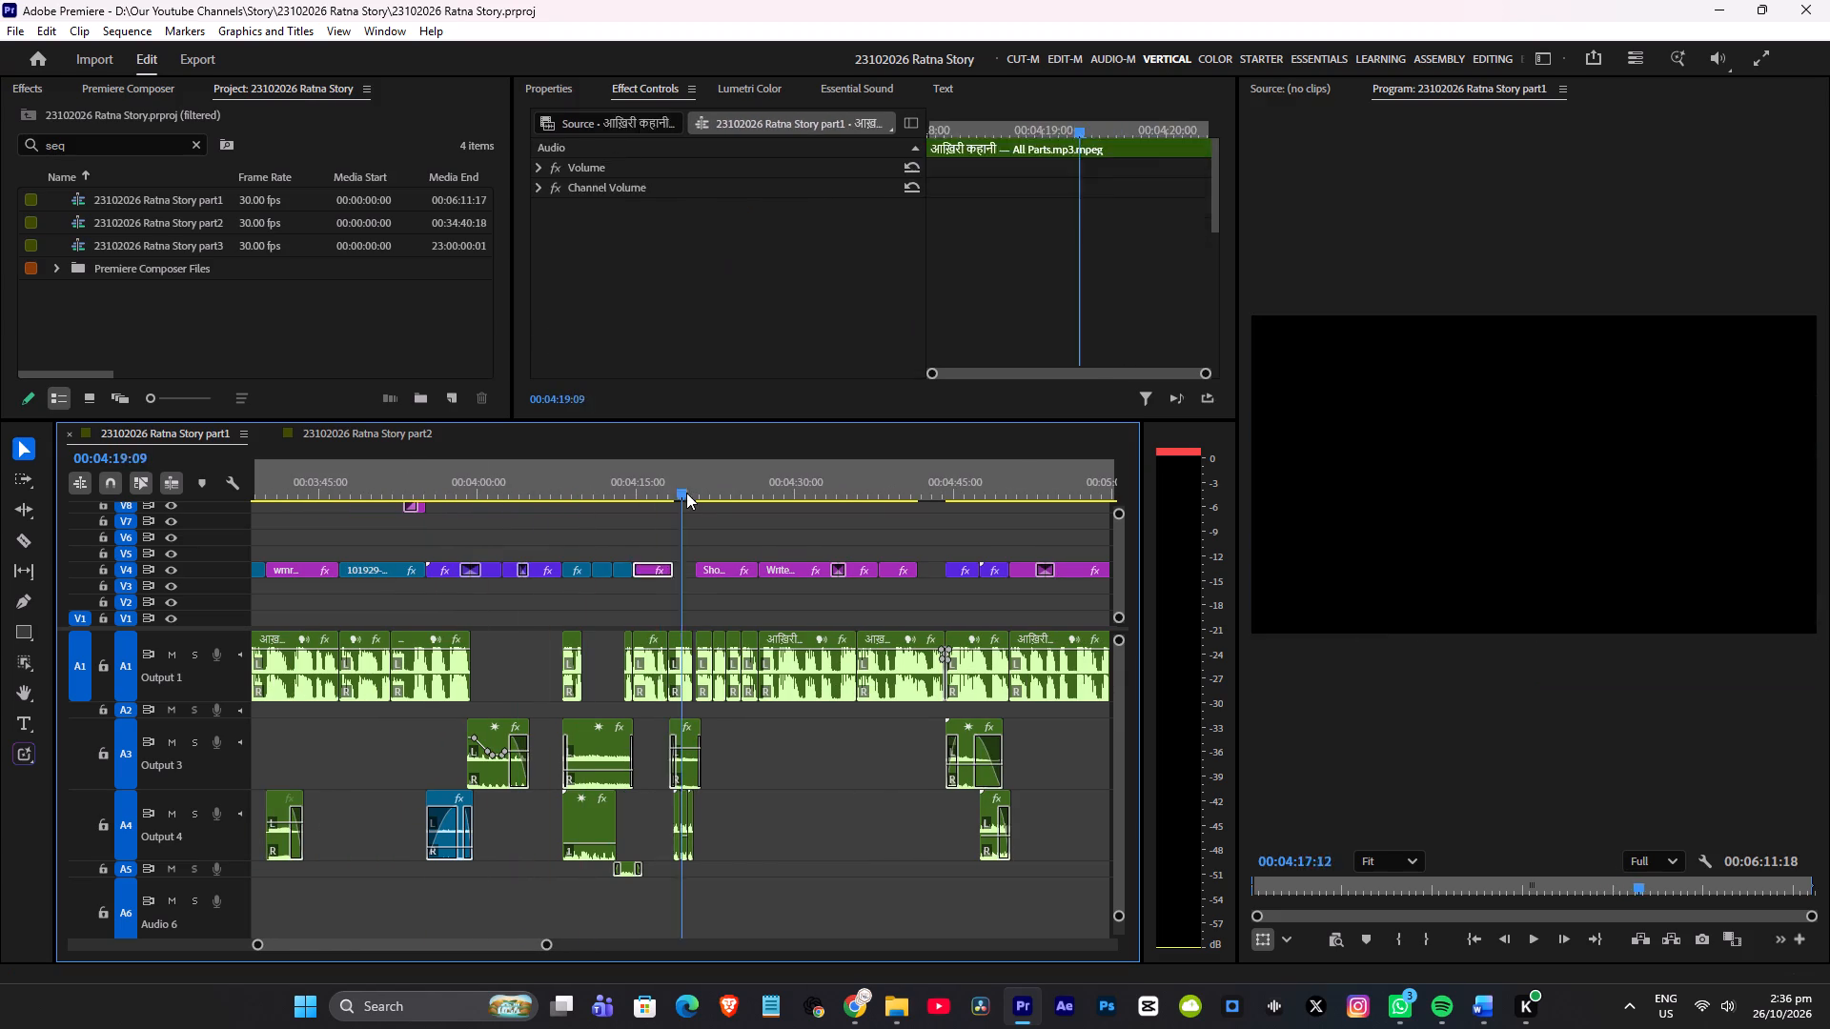
{"action": "left_click_drag", "start_coordinate": [686, 493], "coordinate": [871, 500]}
{"action": "scroll", "coordinate": [789, 536], "scroll_direction": "down", "scroll_amount": 6}
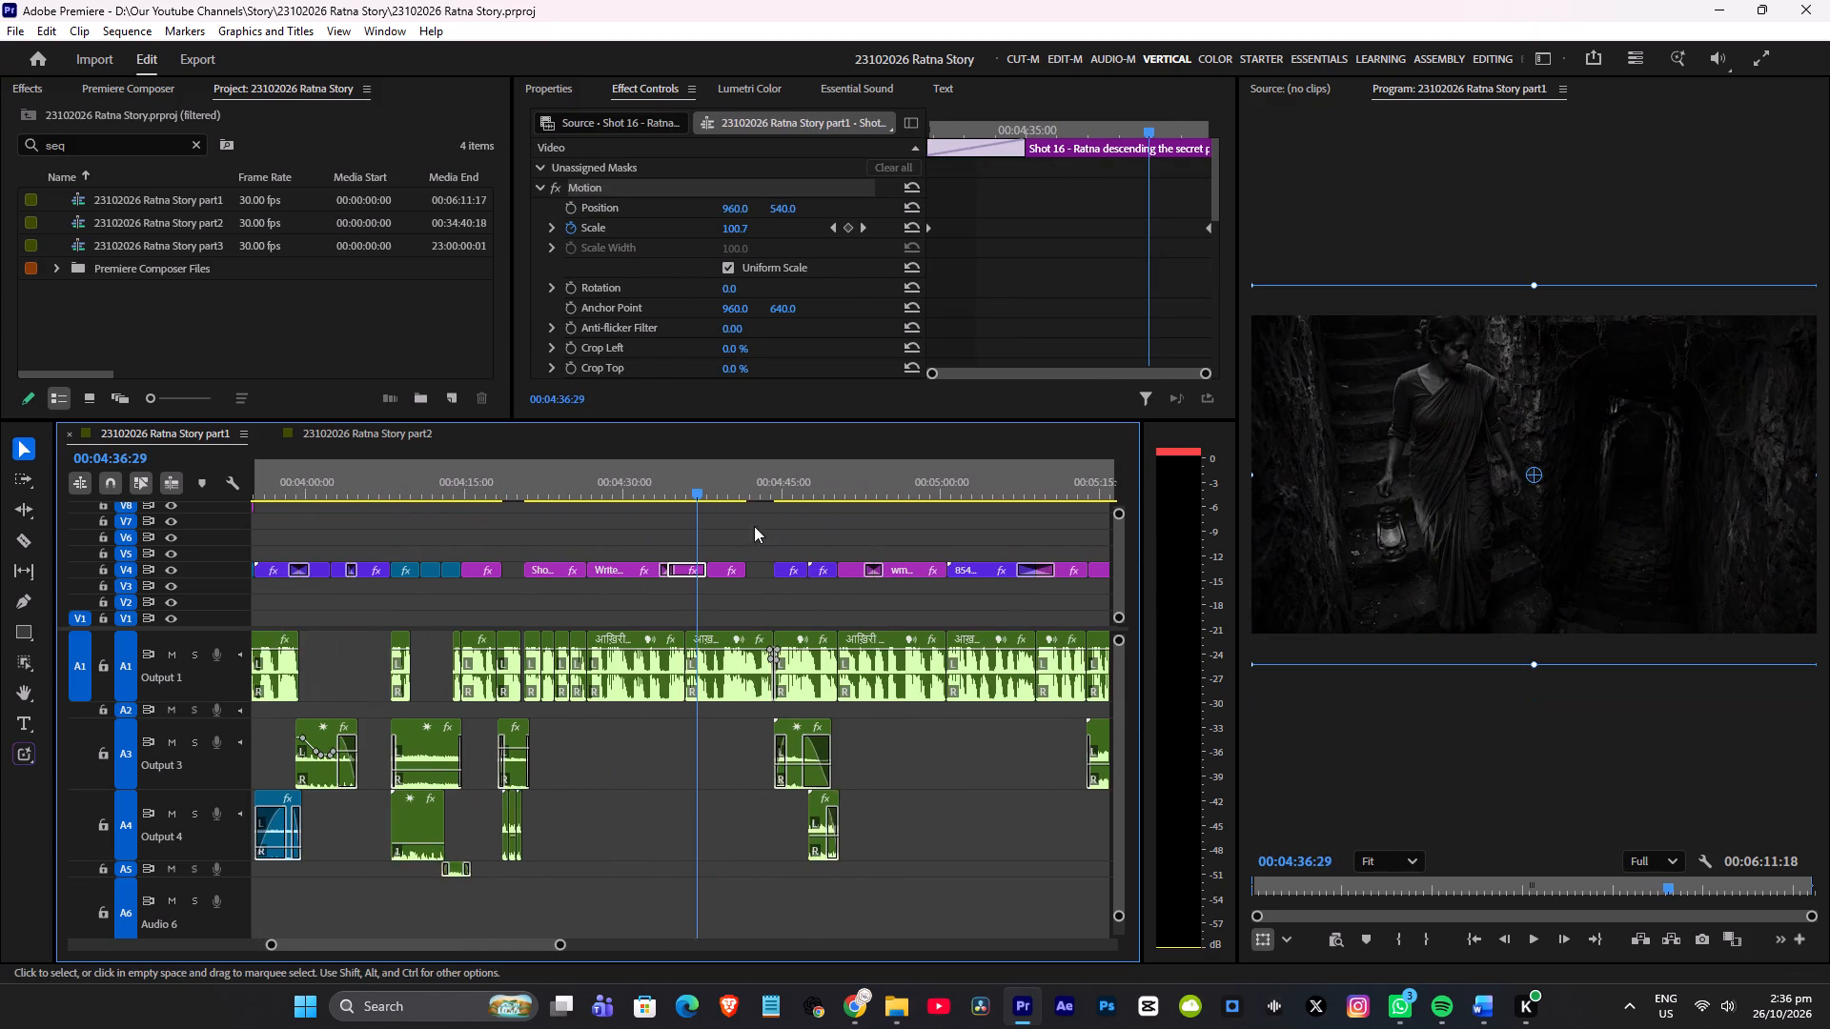
{"action": "key", "text": "space"}
{"action": "scroll", "coordinate": [731, 520], "scroll_direction": "down", "scroll_amount": 3}
{"action": "left_click", "coordinate": [648, 489]}
{"action": "key", "text": "space"}
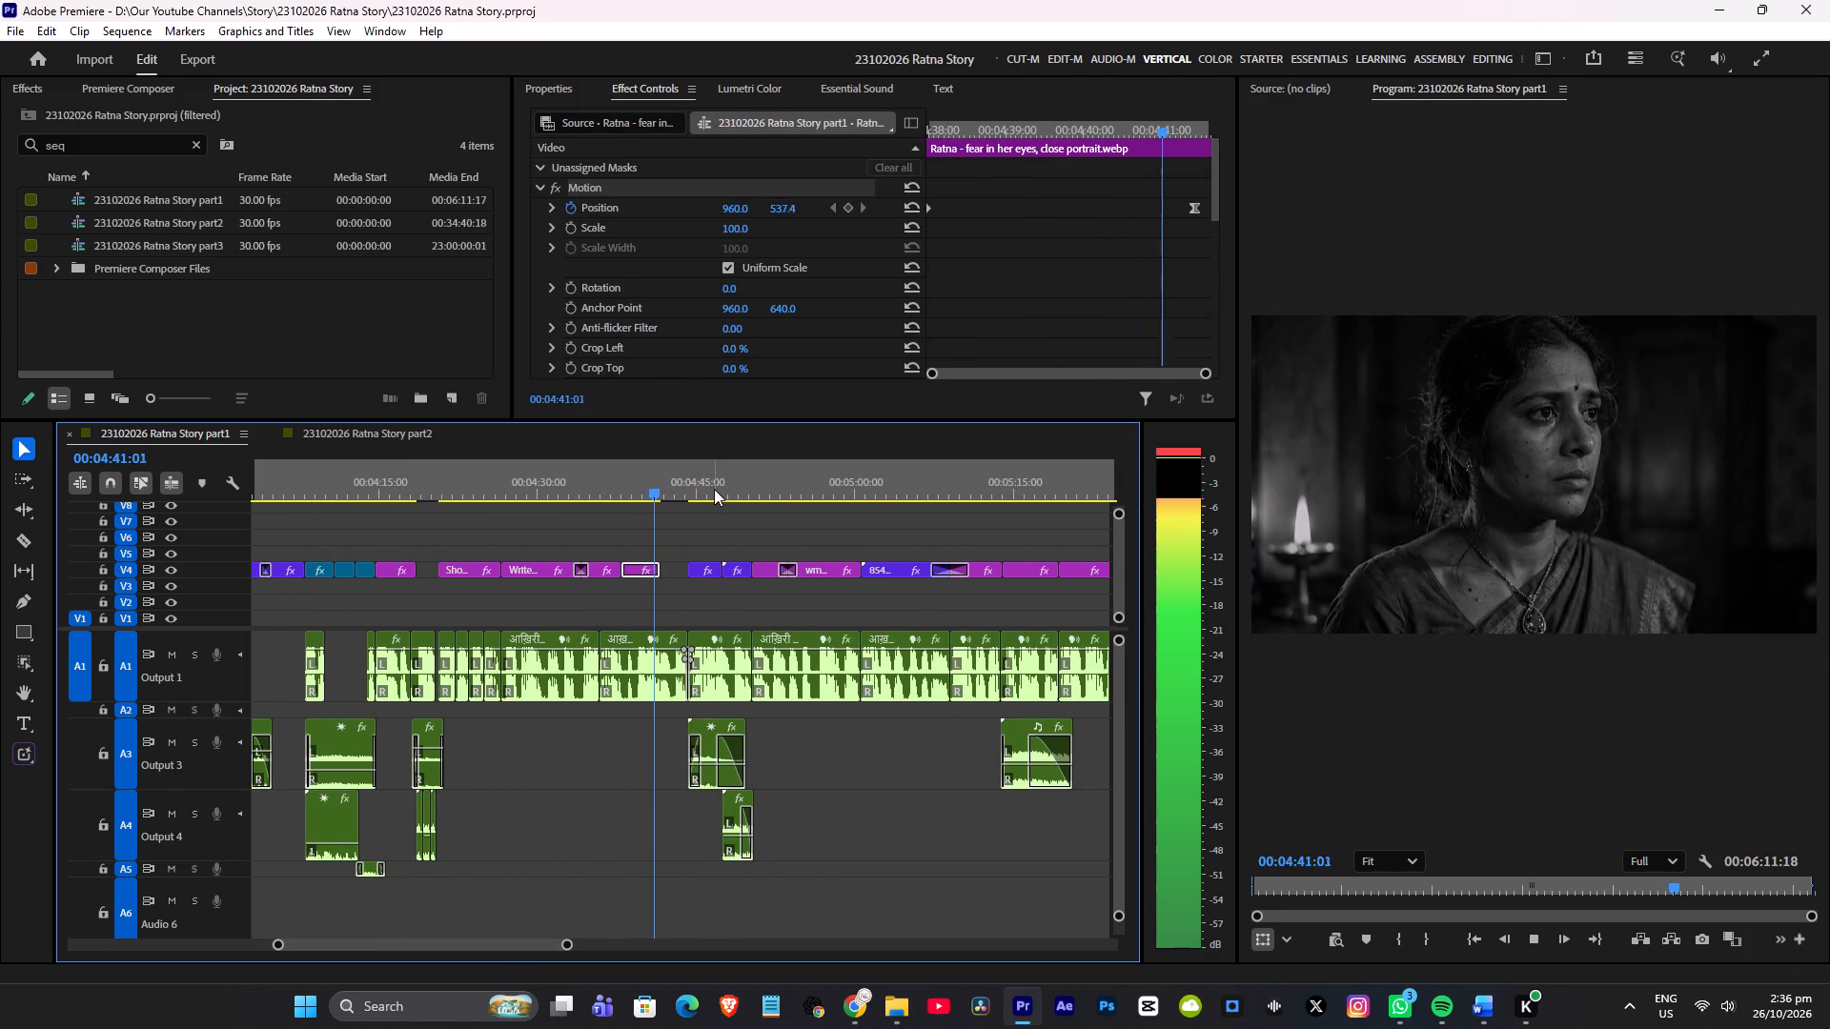
{"action": "left_click", "coordinate": [714, 489]}
{"action": "left_click_drag", "start_coordinate": [746, 492], "coordinate": [873, 506]}
{"action": "scroll", "coordinate": [821, 544], "scroll_direction": "down", "scroll_amount": 5}
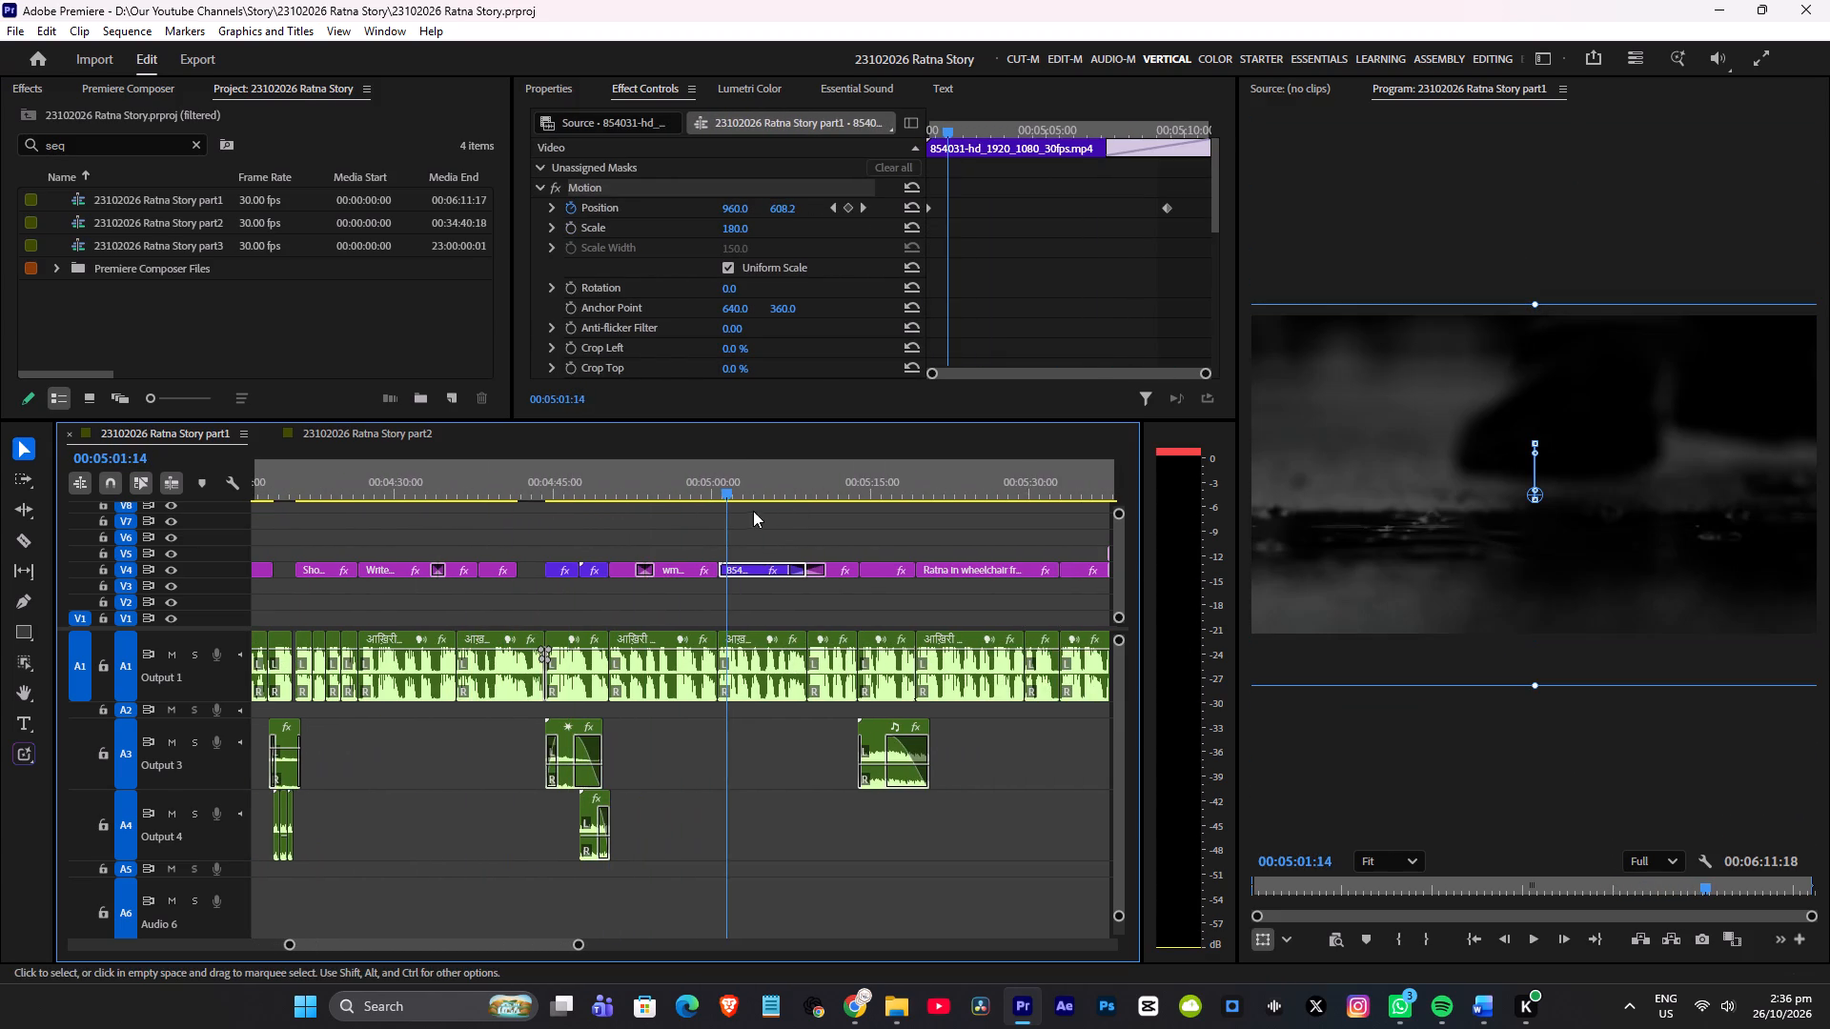
{"action": "left_click_drag", "start_coordinate": [808, 481], "coordinate": [849, 481]}
{"action": "scroll", "coordinate": [863, 514], "scroll_direction": "down", "scroll_amount": 6}
{"action": "key", "text": "space"}
{"action": "left_click", "coordinate": [702, 479]}
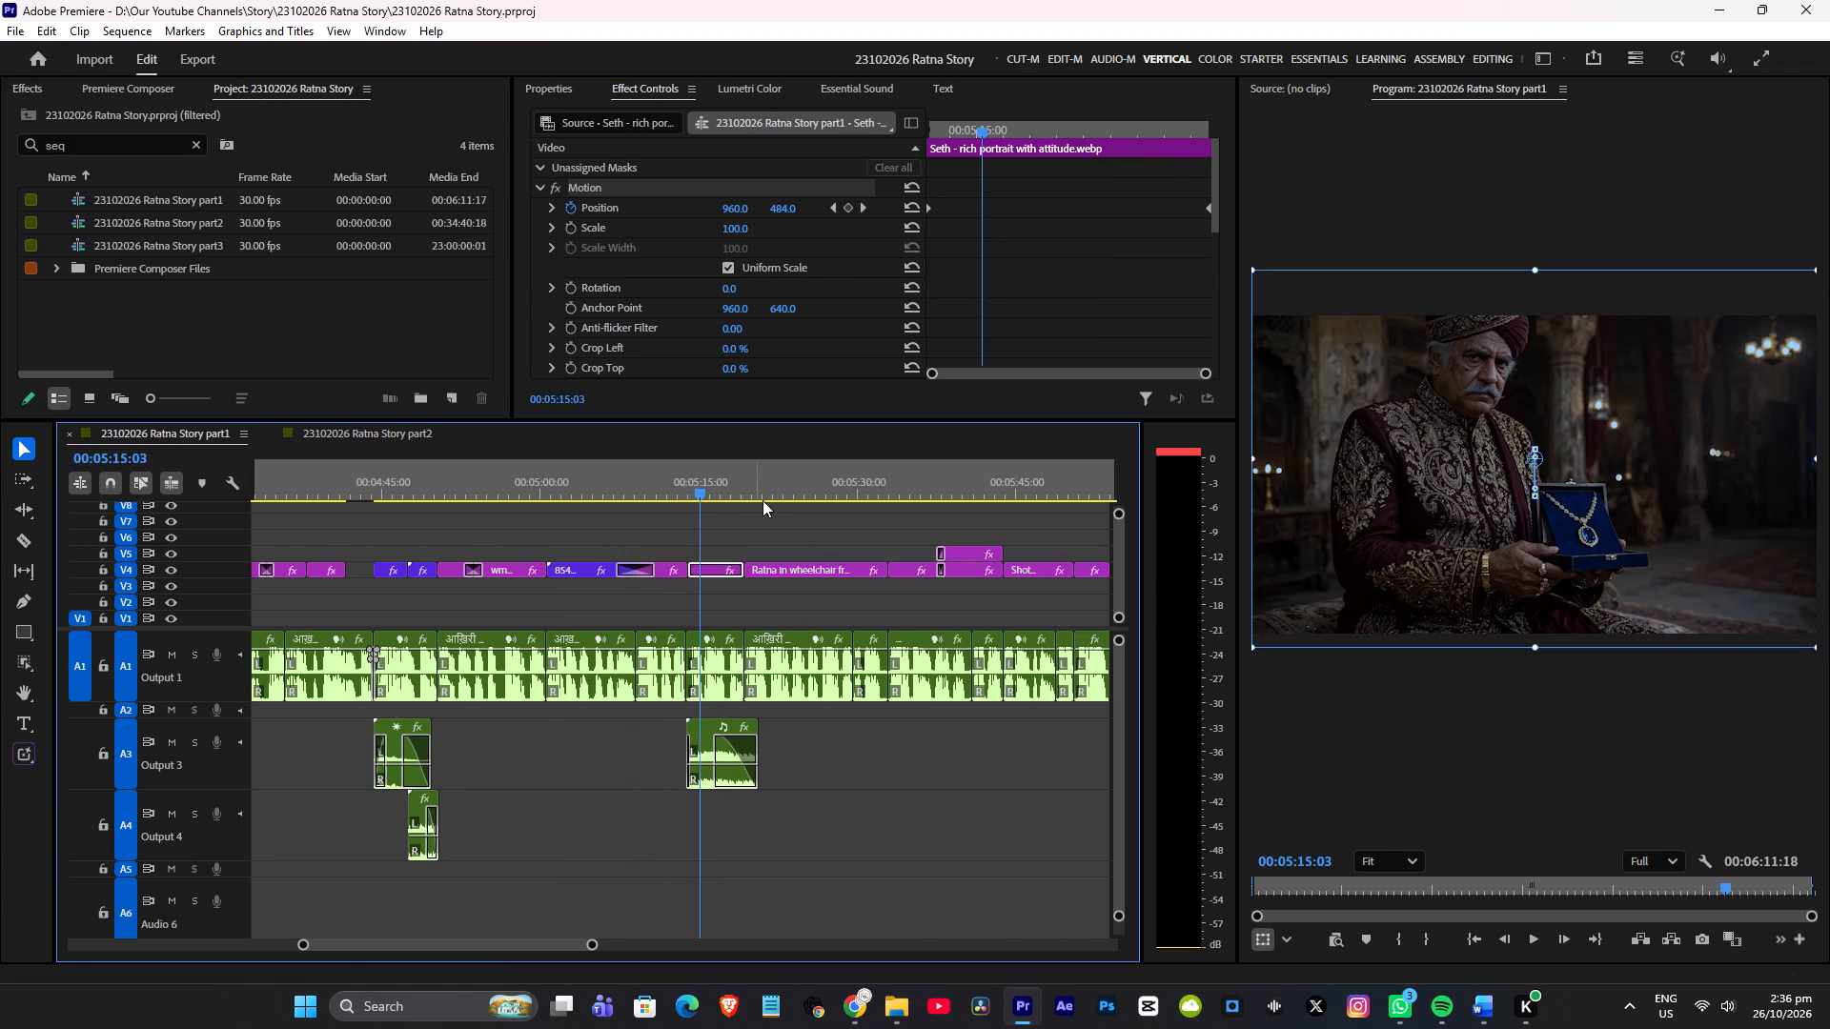
{"action": "scroll", "coordinate": [768, 512], "scroll_direction": "down", "scroll_amount": 5}
{"action": "key", "text": "space"}
{"action": "left_click", "coordinate": [661, 486]}
{"action": "key", "text": "space"}
{"action": "scroll", "coordinate": [750, 510], "scroll_direction": "down", "scroll_amount": 4}
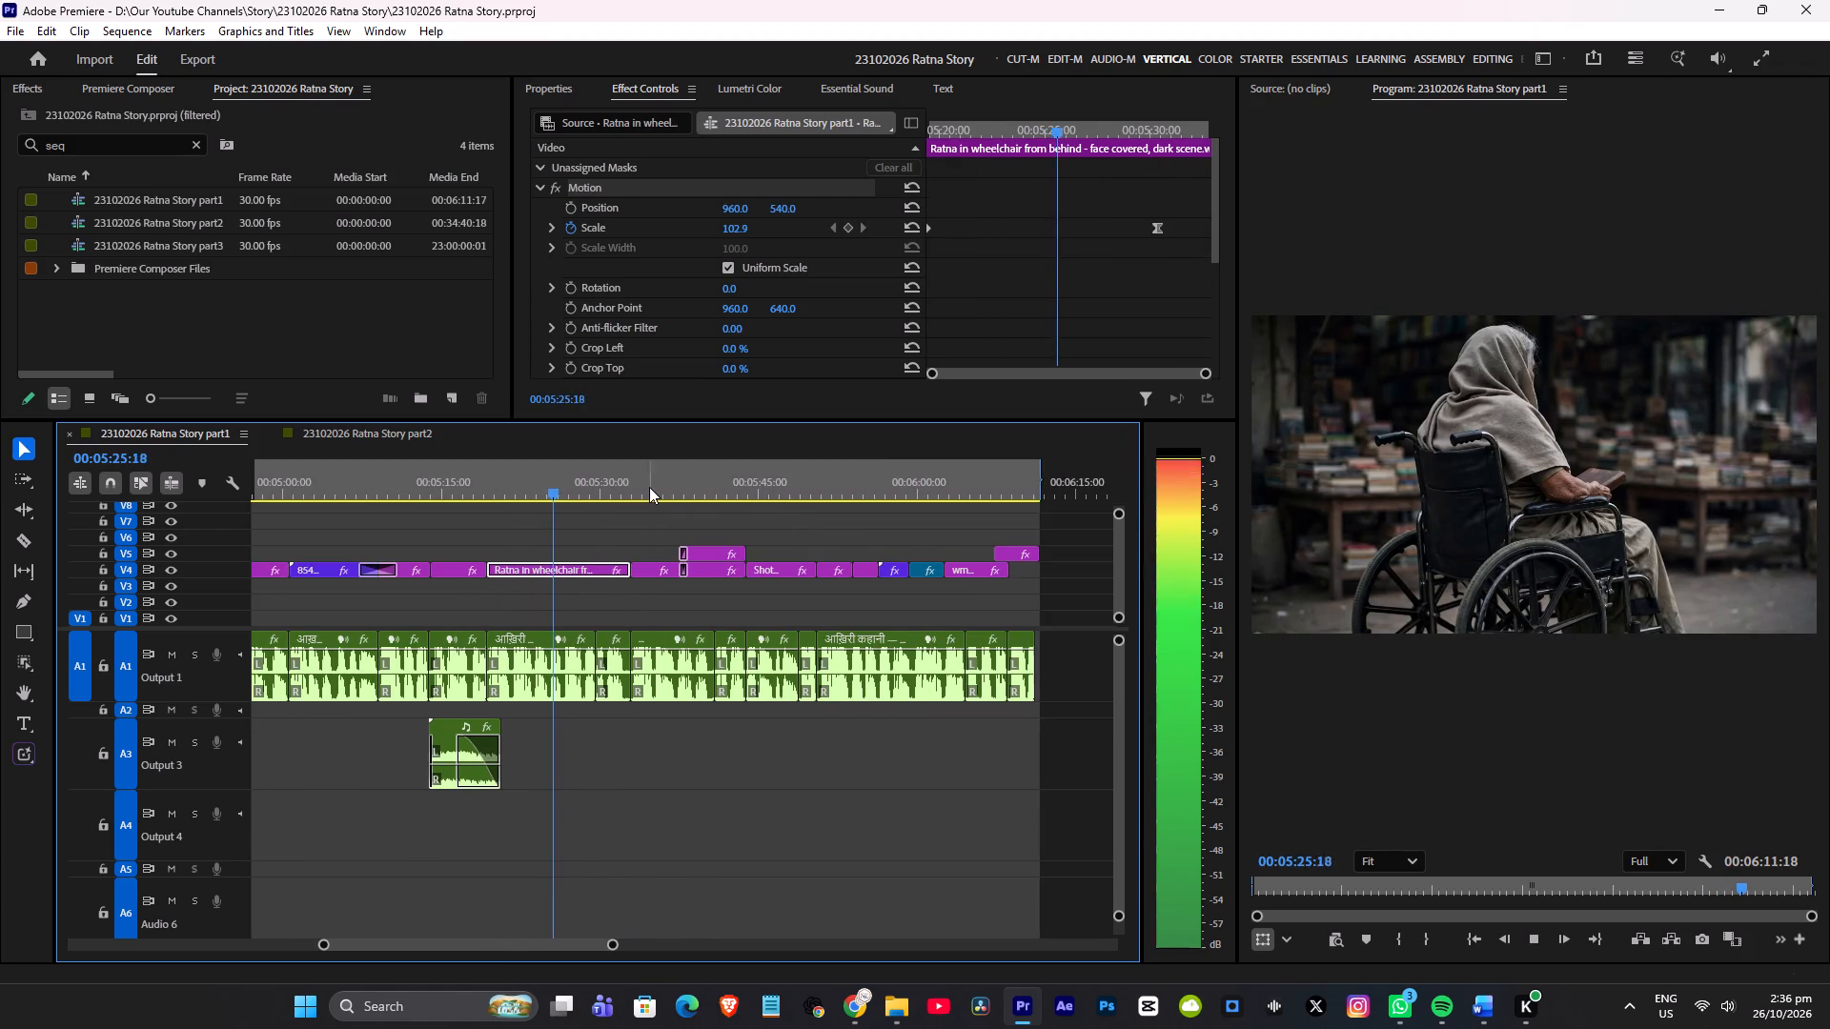
{"action": "left_click", "coordinate": [649, 487]}
Copy the "Shot 20 - Ruined Hotel Neelkamal in fog.webp" clip from part1 into part2 at 00:05:12:20 and save.
{"action": "left_click_drag", "start_coordinate": [722, 477], "coordinate": [896, 477]}
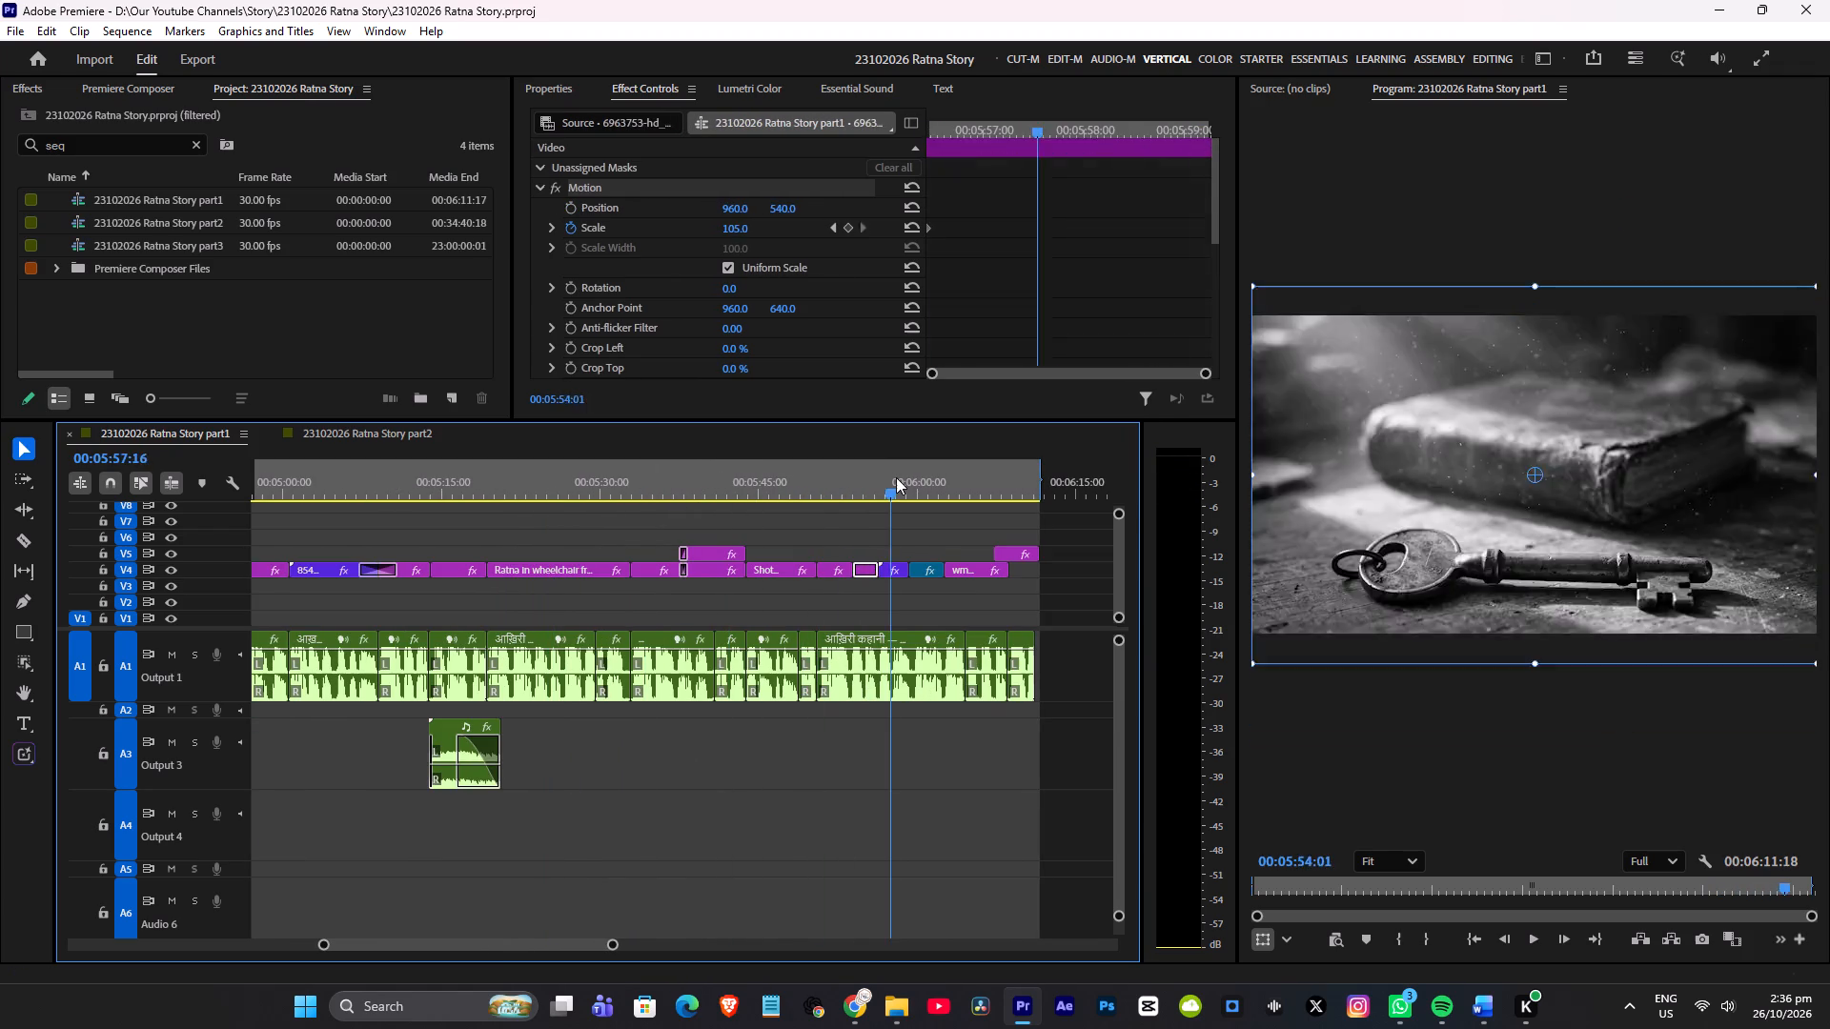
{"action": "left_click_drag", "start_coordinate": [896, 477], "coordinate": [829, 489]}
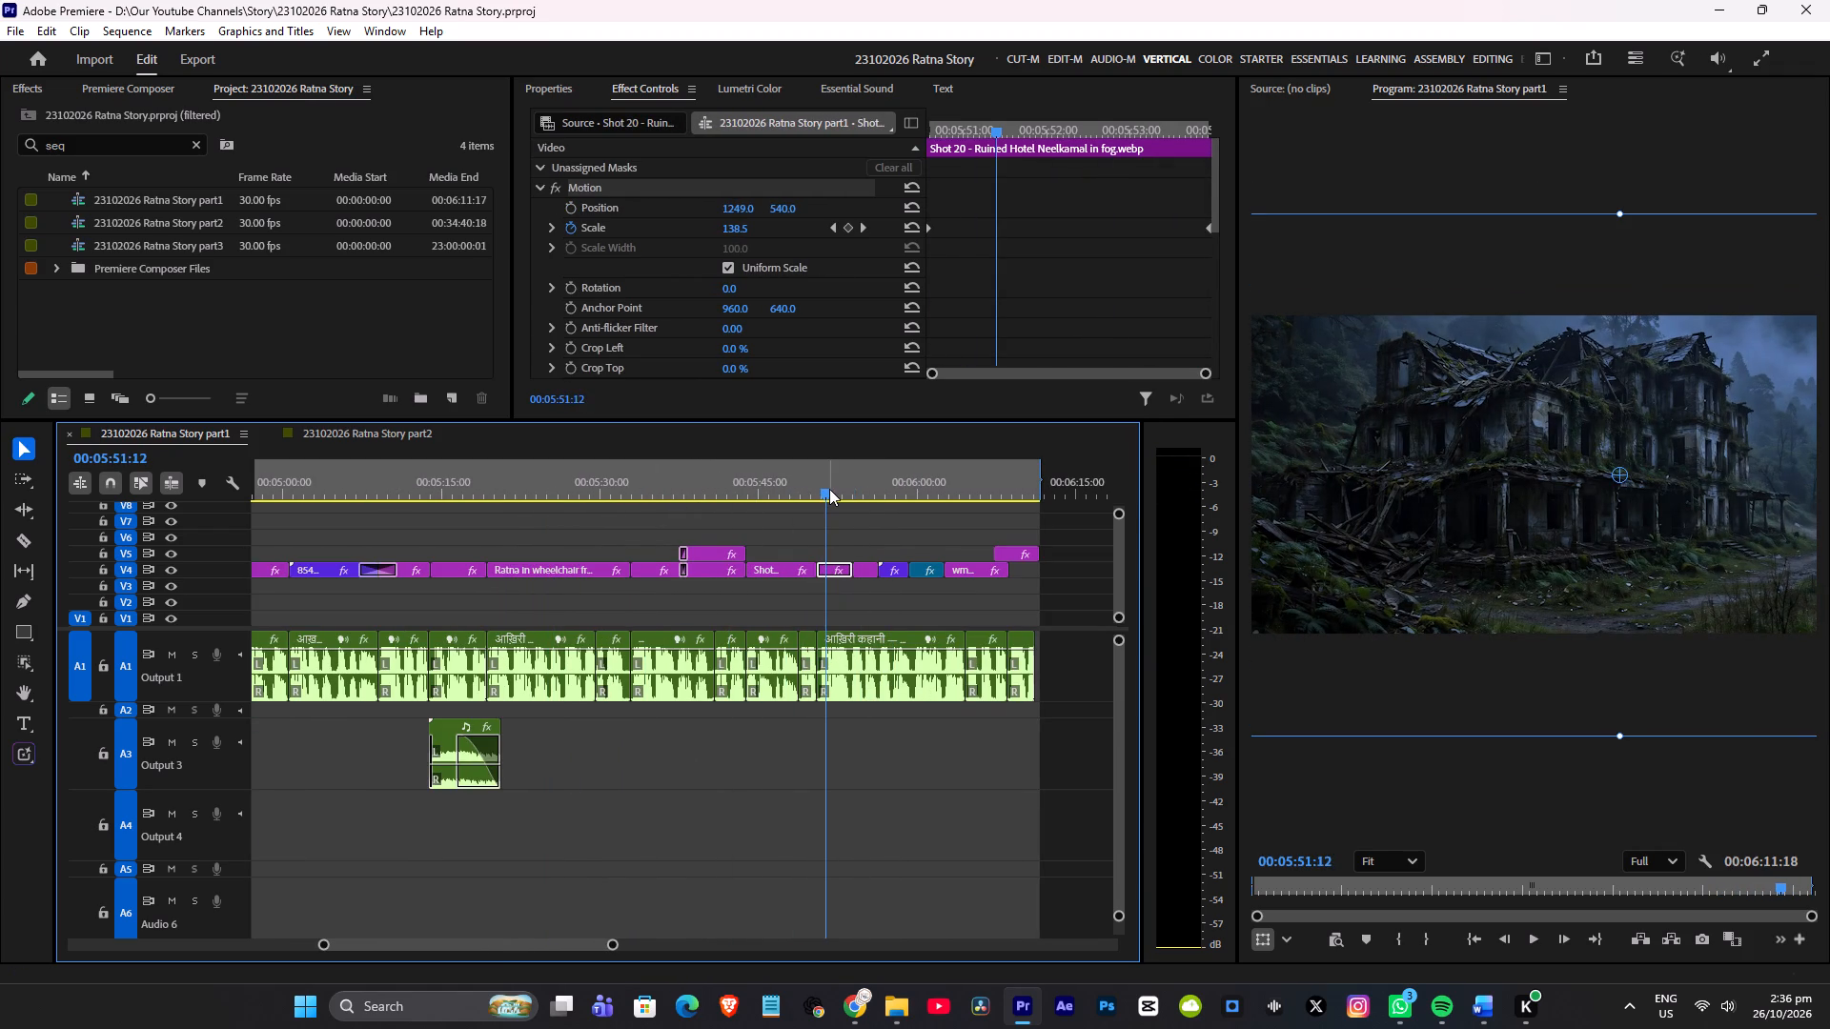
{"action": "key", "text": "ctrl+c"}
{"action": "left_click", "coordinate": [342, 433]}
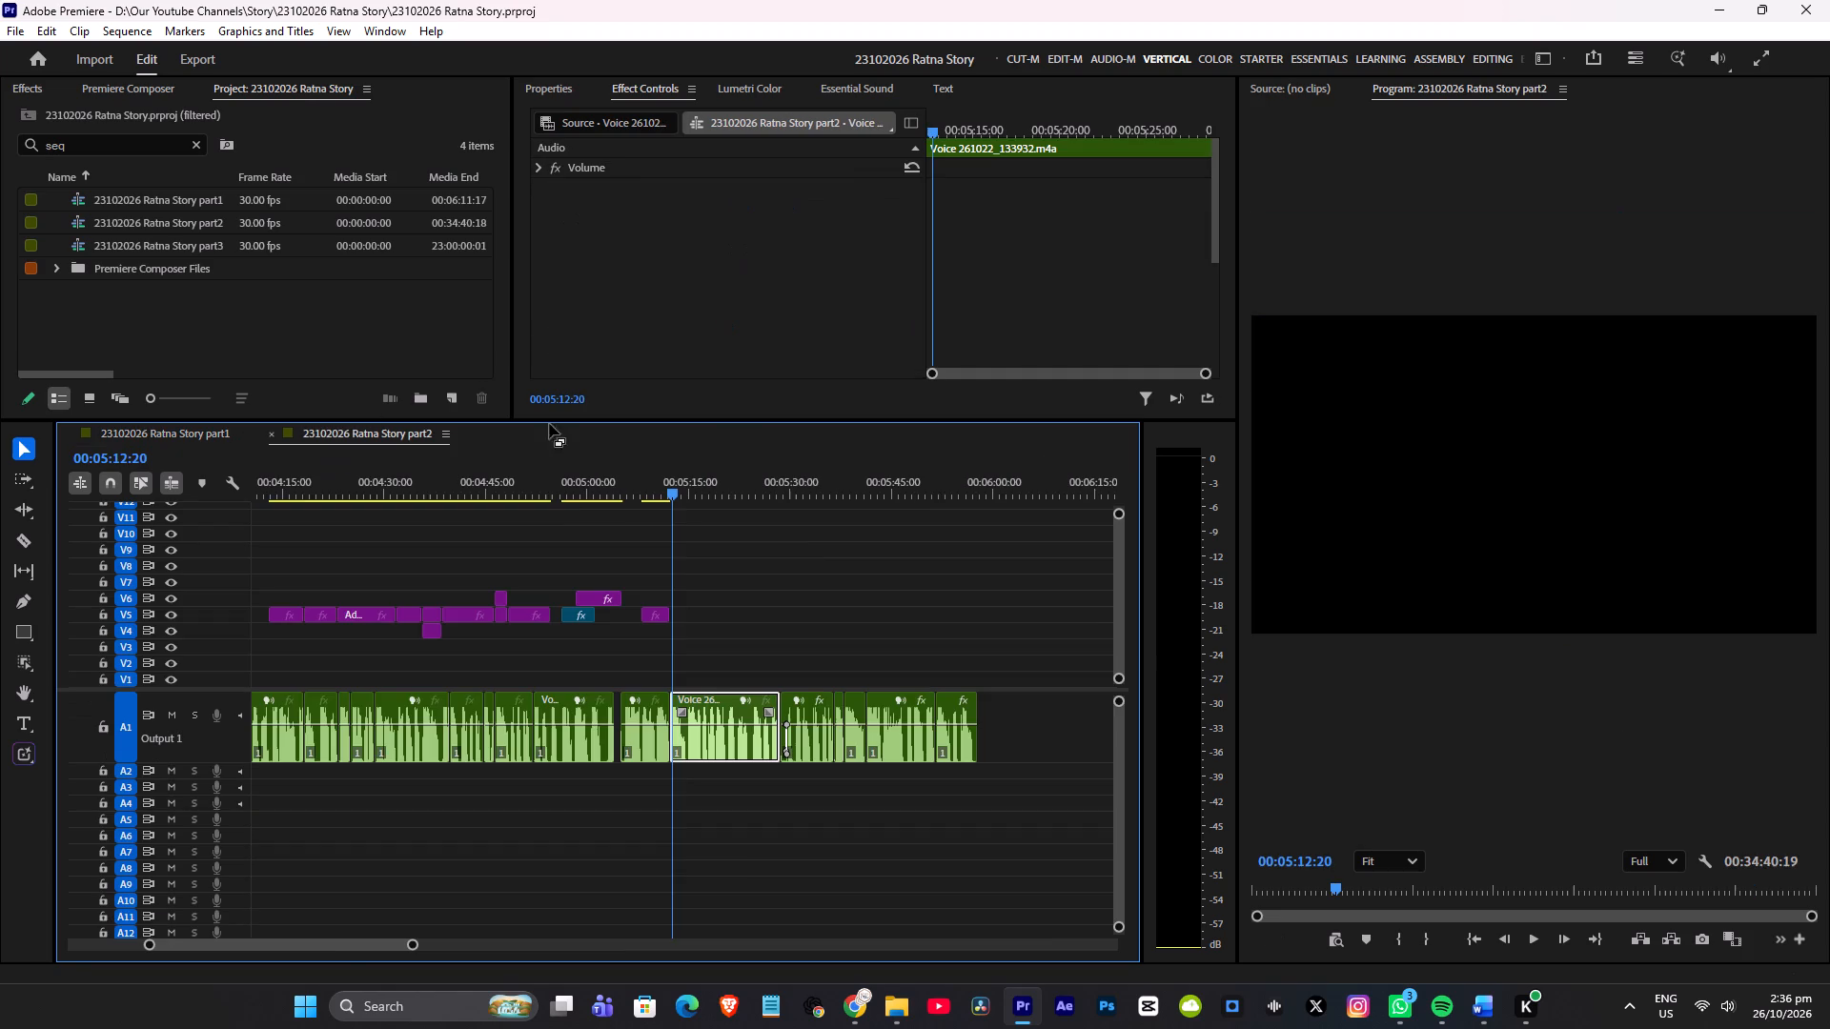
{"action": "key", "text": "ctrl+v"}
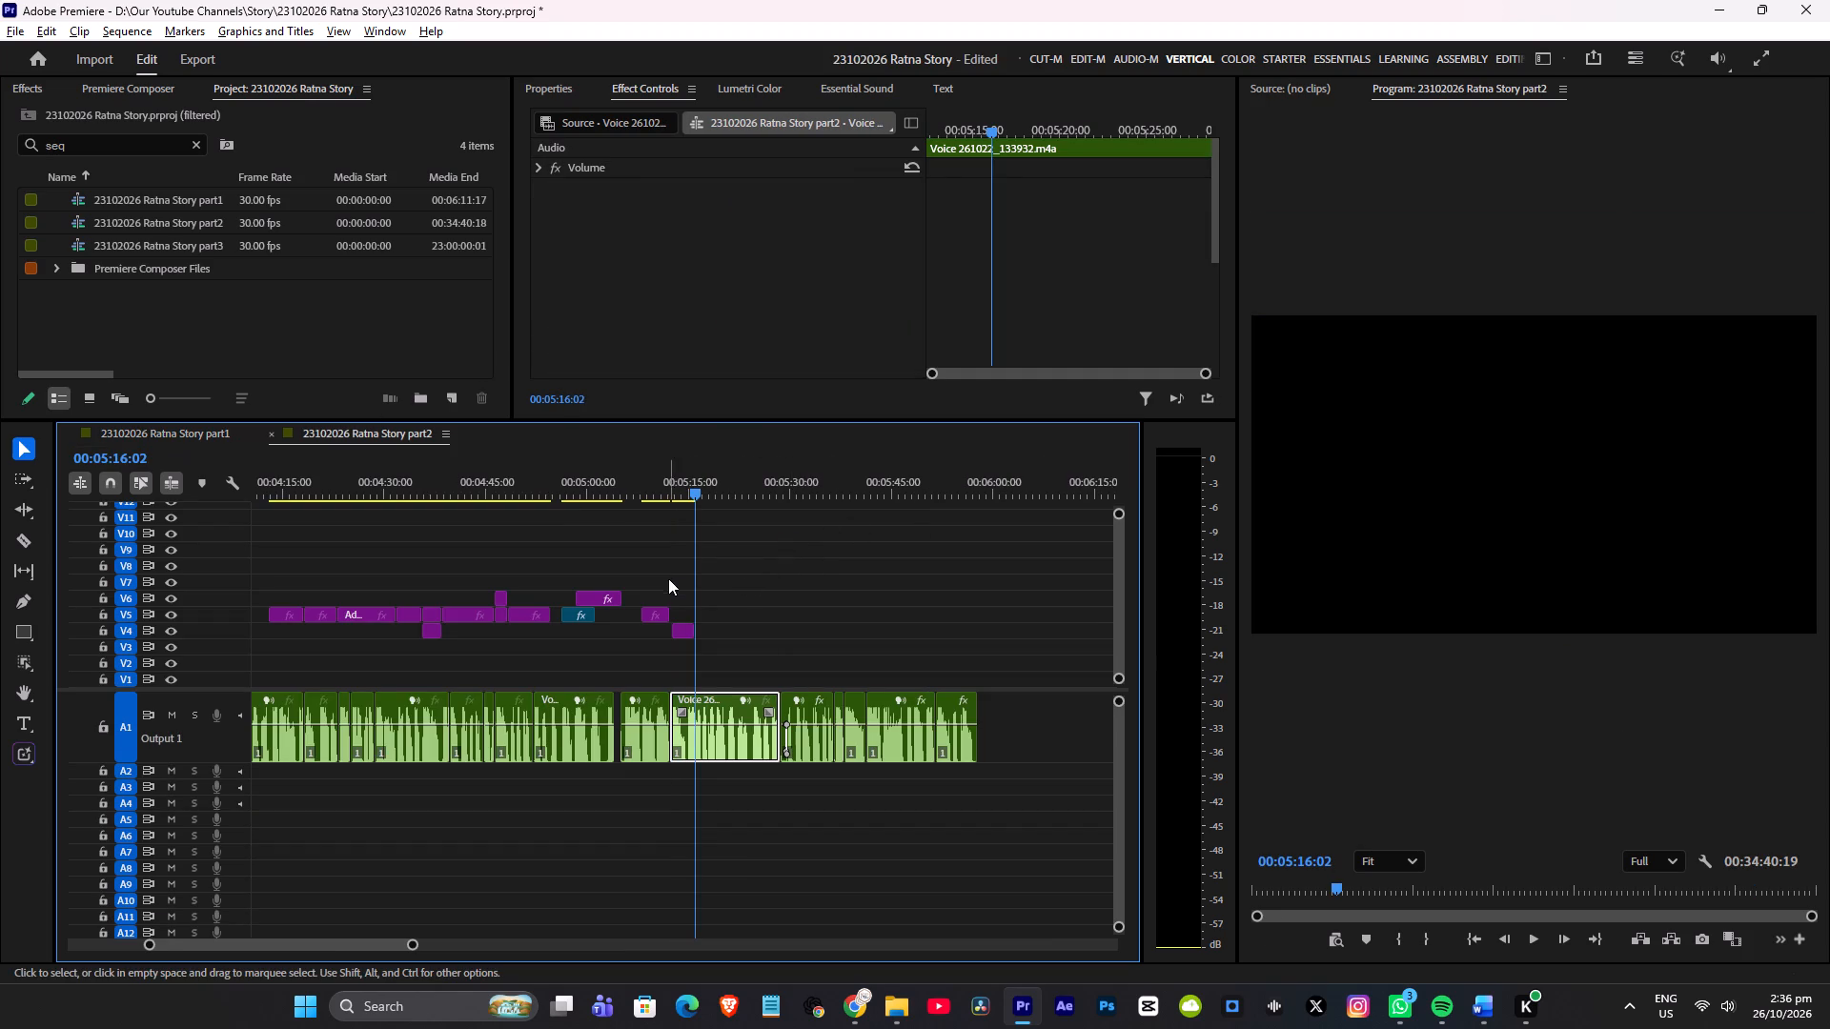
{"action": "scroll", "coordinate": [668, 575], "scroll_direction": "up", "scroll_amount": 18, "text": "alt"}
{"action": "key", "text": "ctrl+s"}
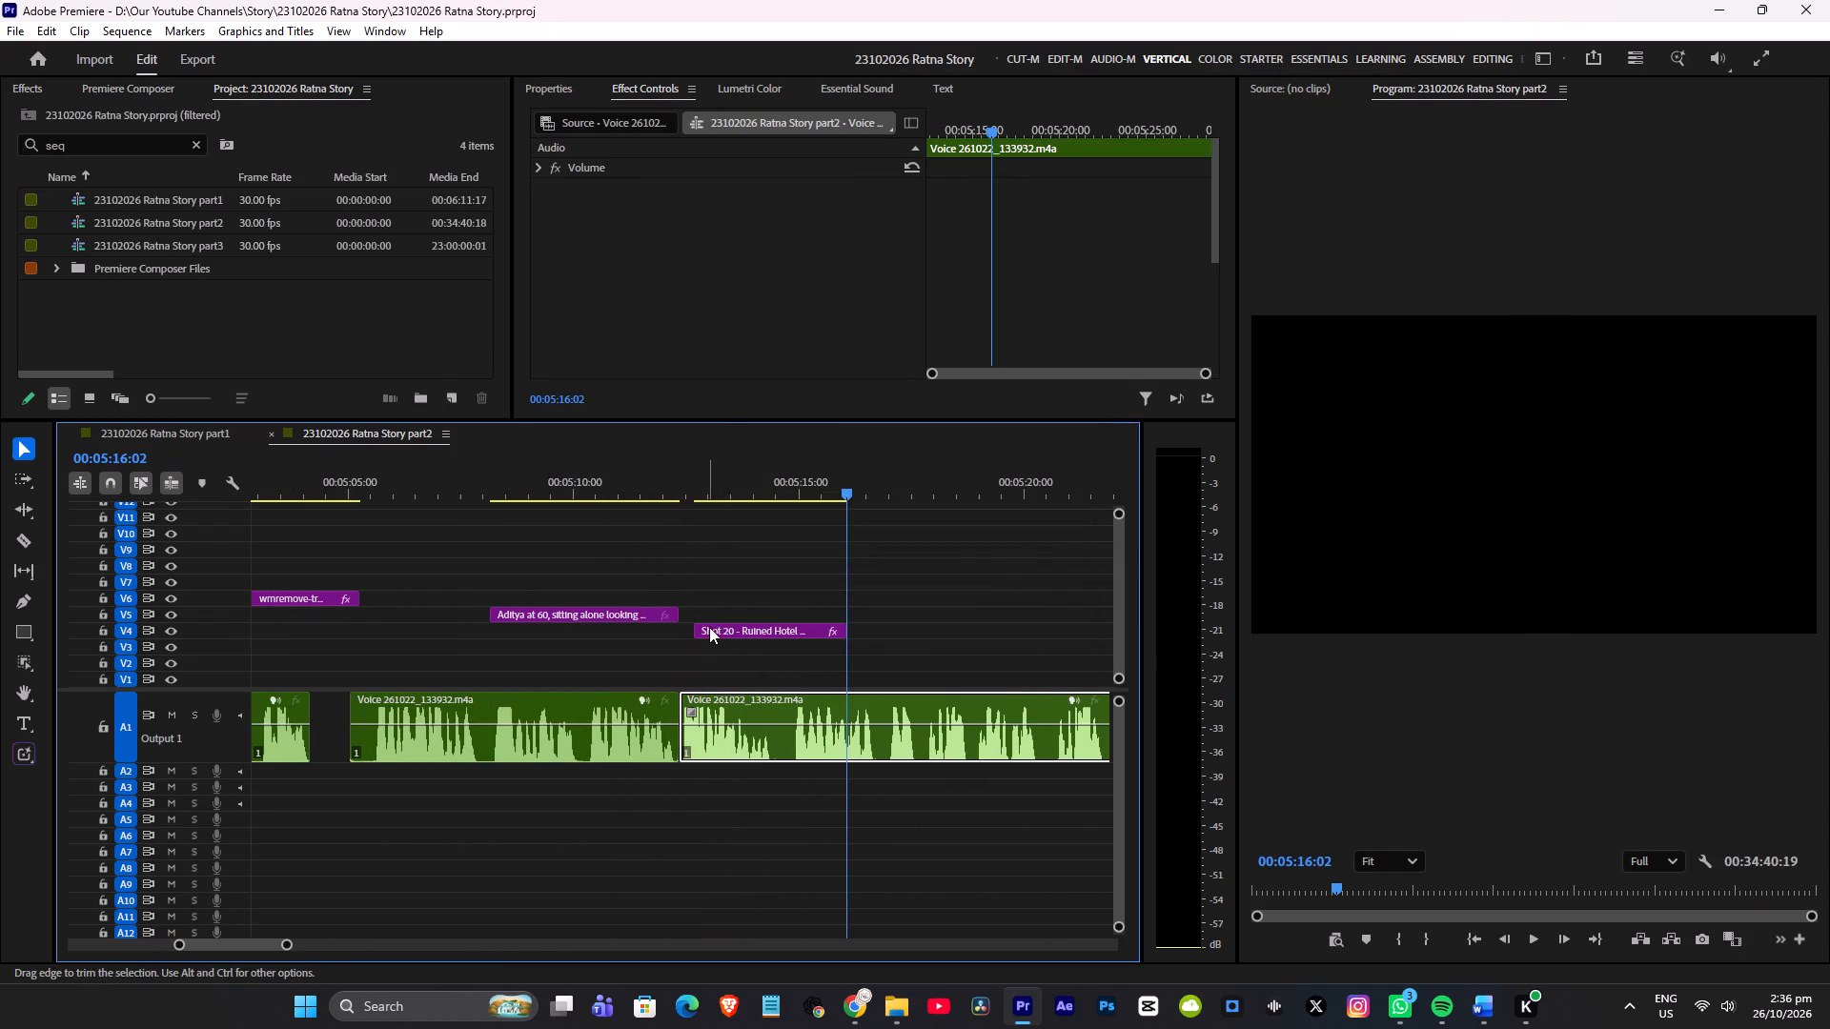
Extend the start of the Shot 20 clip on V4 back to the end of the Aditya clip, play across the cut, and save.
{"action": "left_click_drag", "start_coordinate": [700, 627], "coordinate": [689, 632]}
{"action": "left_click", "coordinate": [653, 486]}
{"action": "key", "text": "space"}
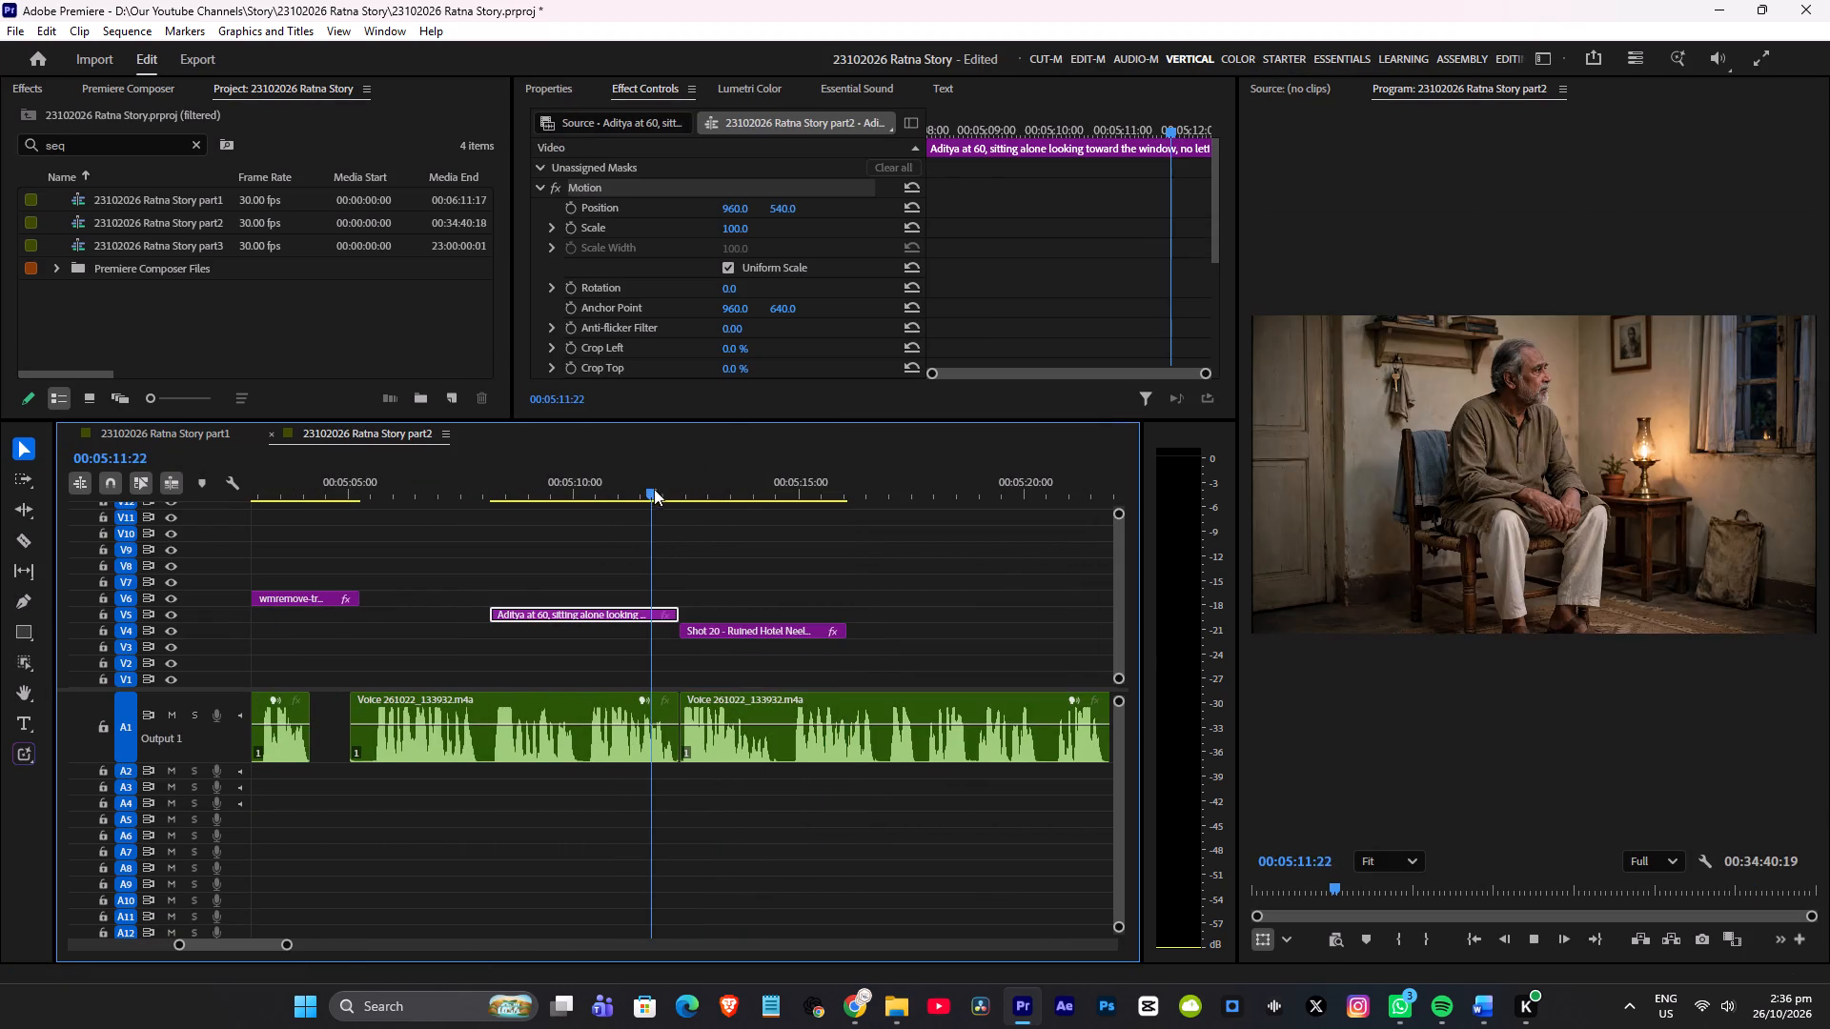
{"action": "scroll", "coordinate": [796, 531], "scroll_direction": "up", "scroll_amount": 6, "text": "alt"}
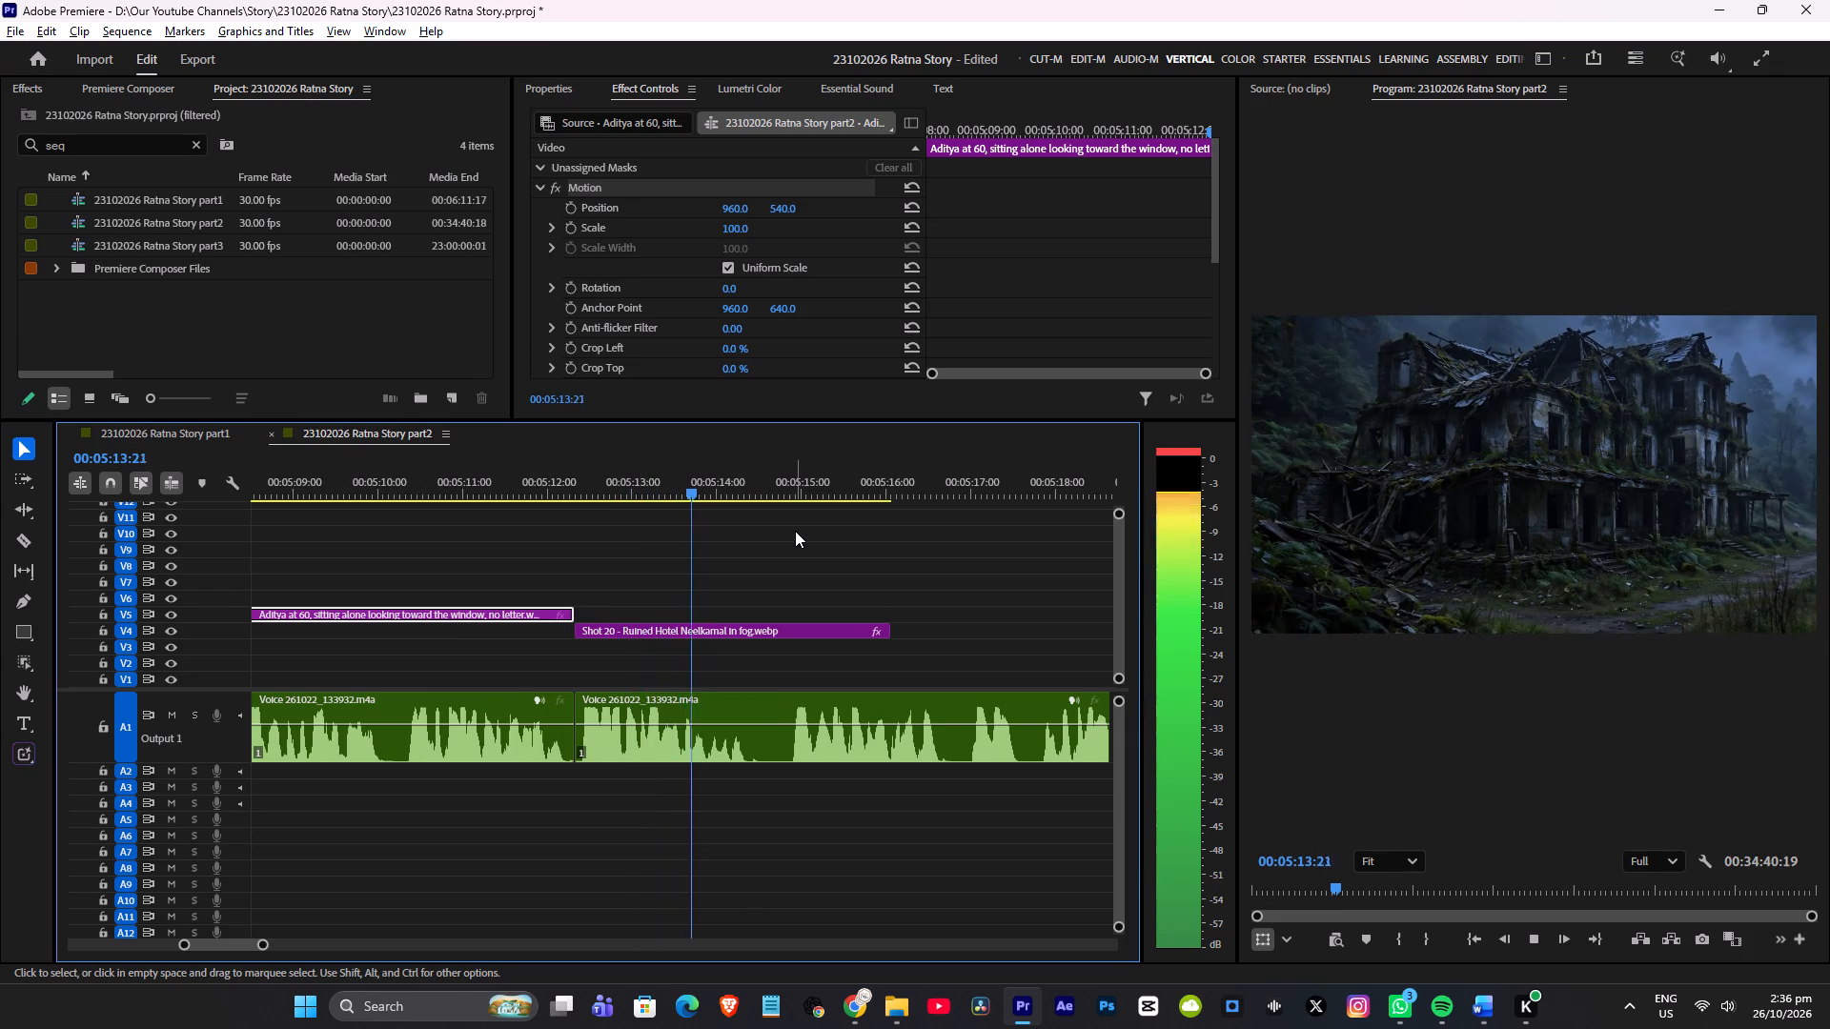
{"action": "scroll", "coordinate": [808, 540], "scroll_direction": "down", "scroll_amount": 3, "text": "alt"}
{"action": "key", "text": "space"}
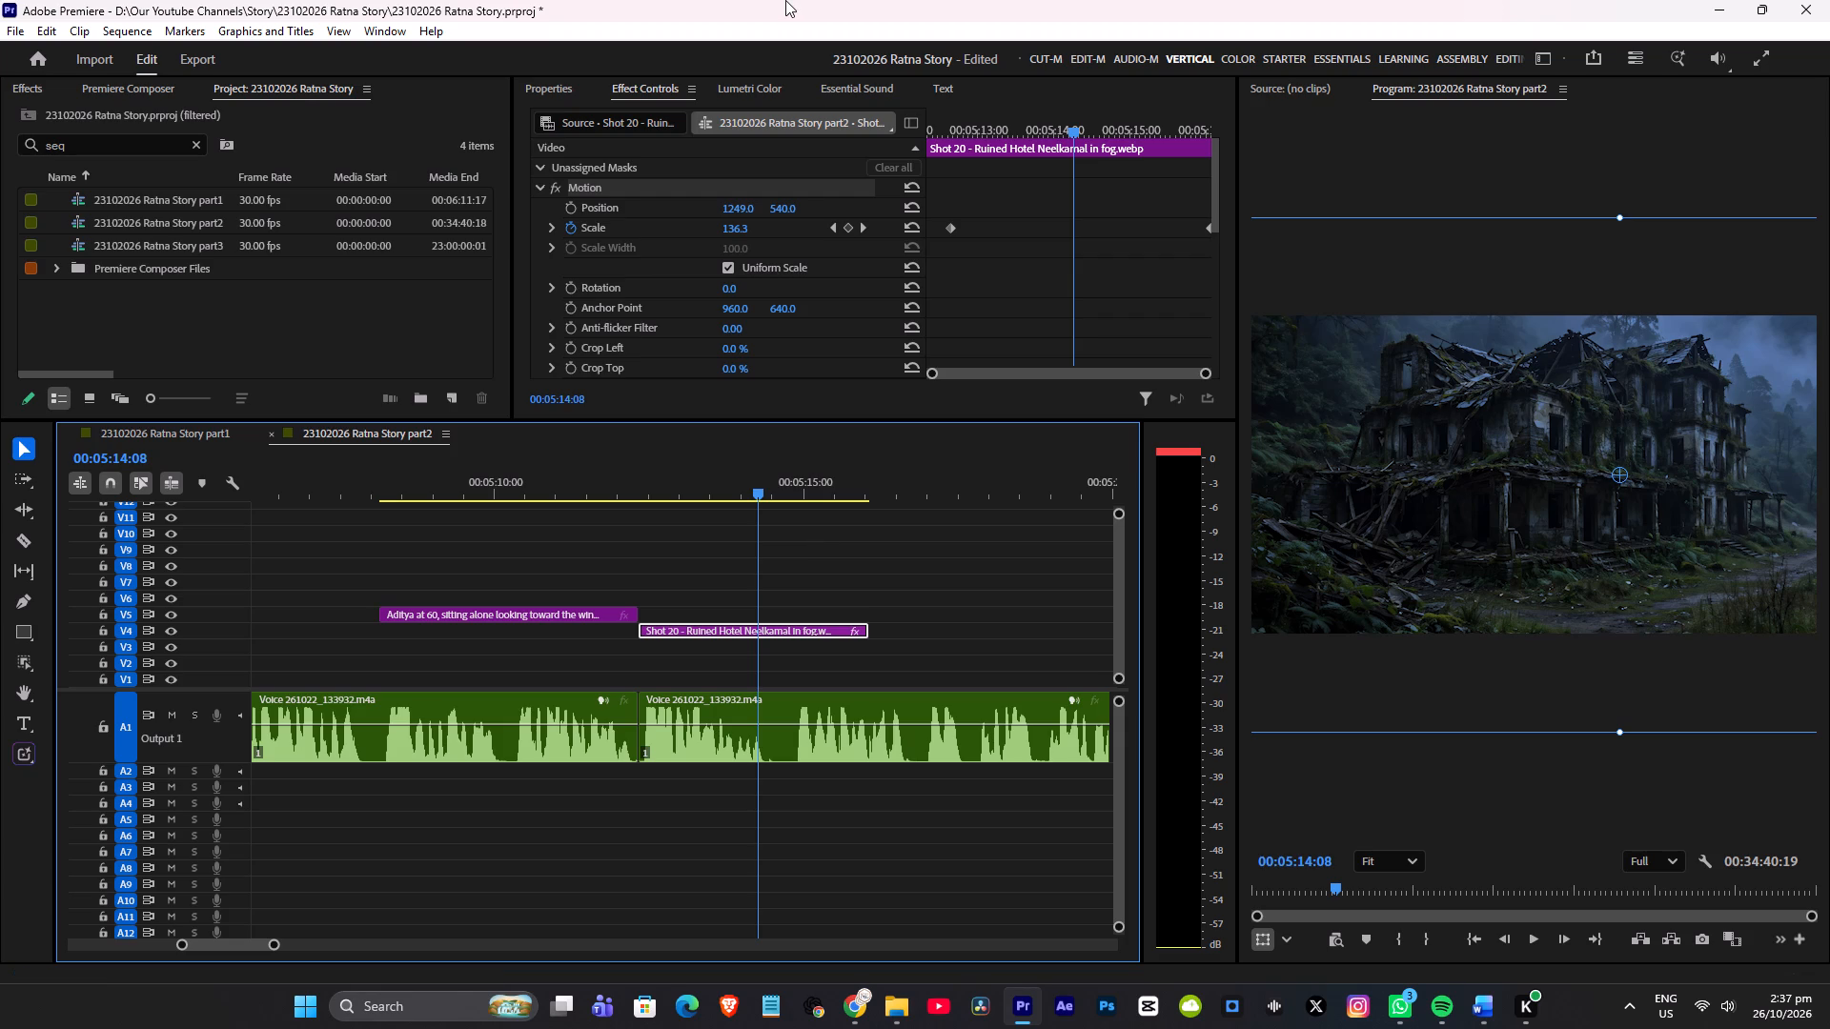
{"action": "key", "text": "ctrl+s"}
Play part2 from 00:05:12:03 to check the cut from the Aditya clip to Shot 20 against the narration.
{"action": "left_click", "coordinate": [623, 488]}
{"action": "key", "text": "space"}
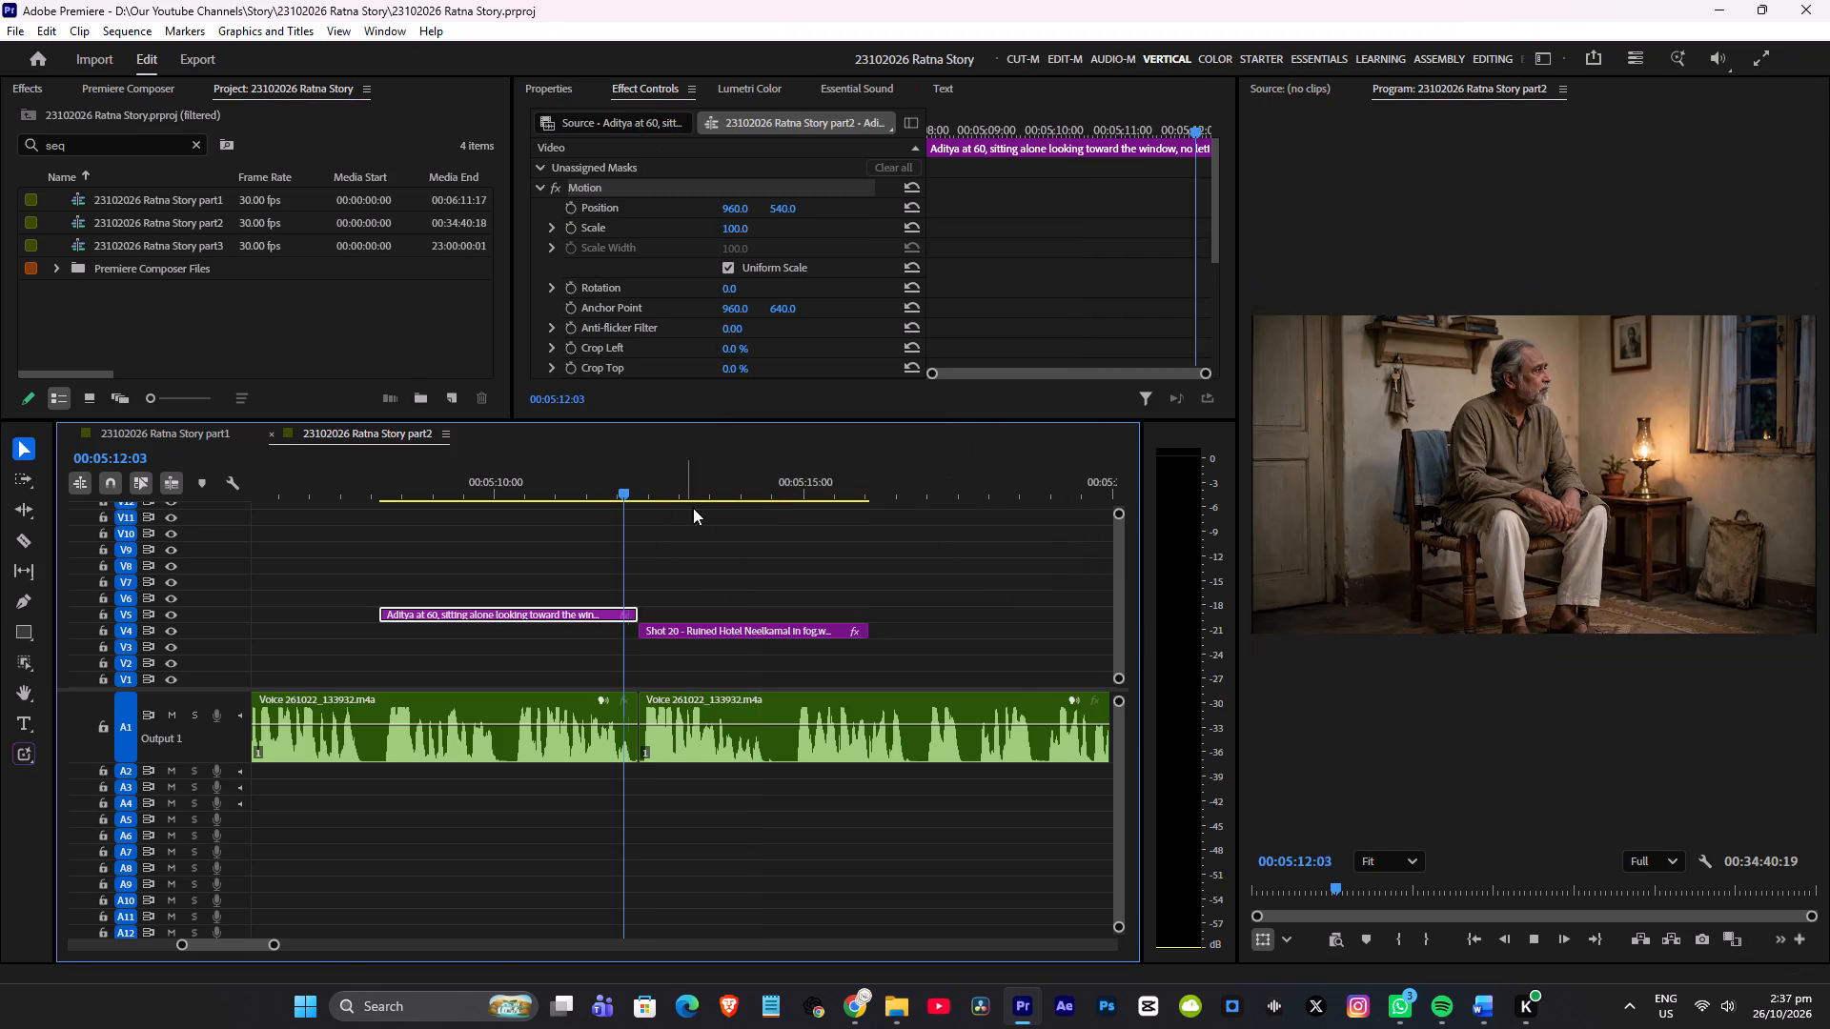
{"action": "scroll", "coordinate": [755, 527], "scroll_direction": "up", "scroll_amount": 4, "text": "alt"}
{"action": "scroll", "coordinate": [755, 525], "scroll_direction": "down", "scroll_amount": 4}
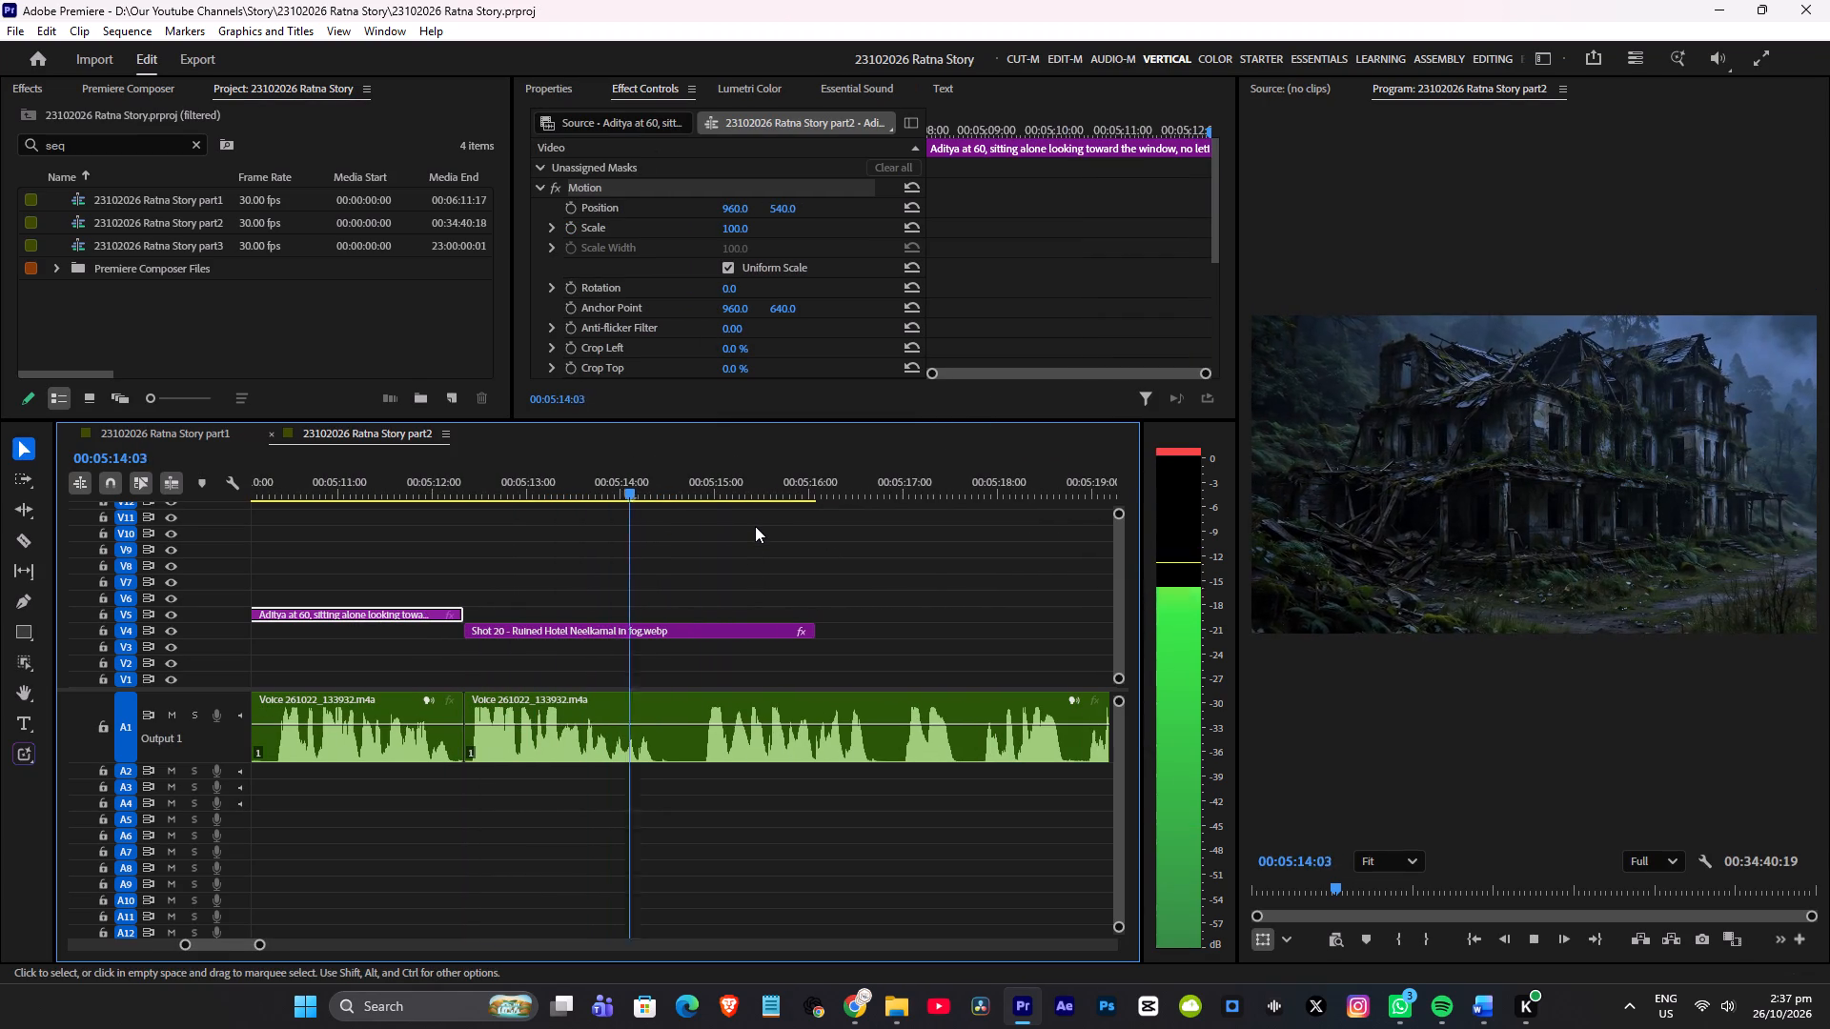
{"action": "scroll", "coordinate": [805, 553], "scroll_direction": "down", "scroll_amount": 10, "text": "alt"}
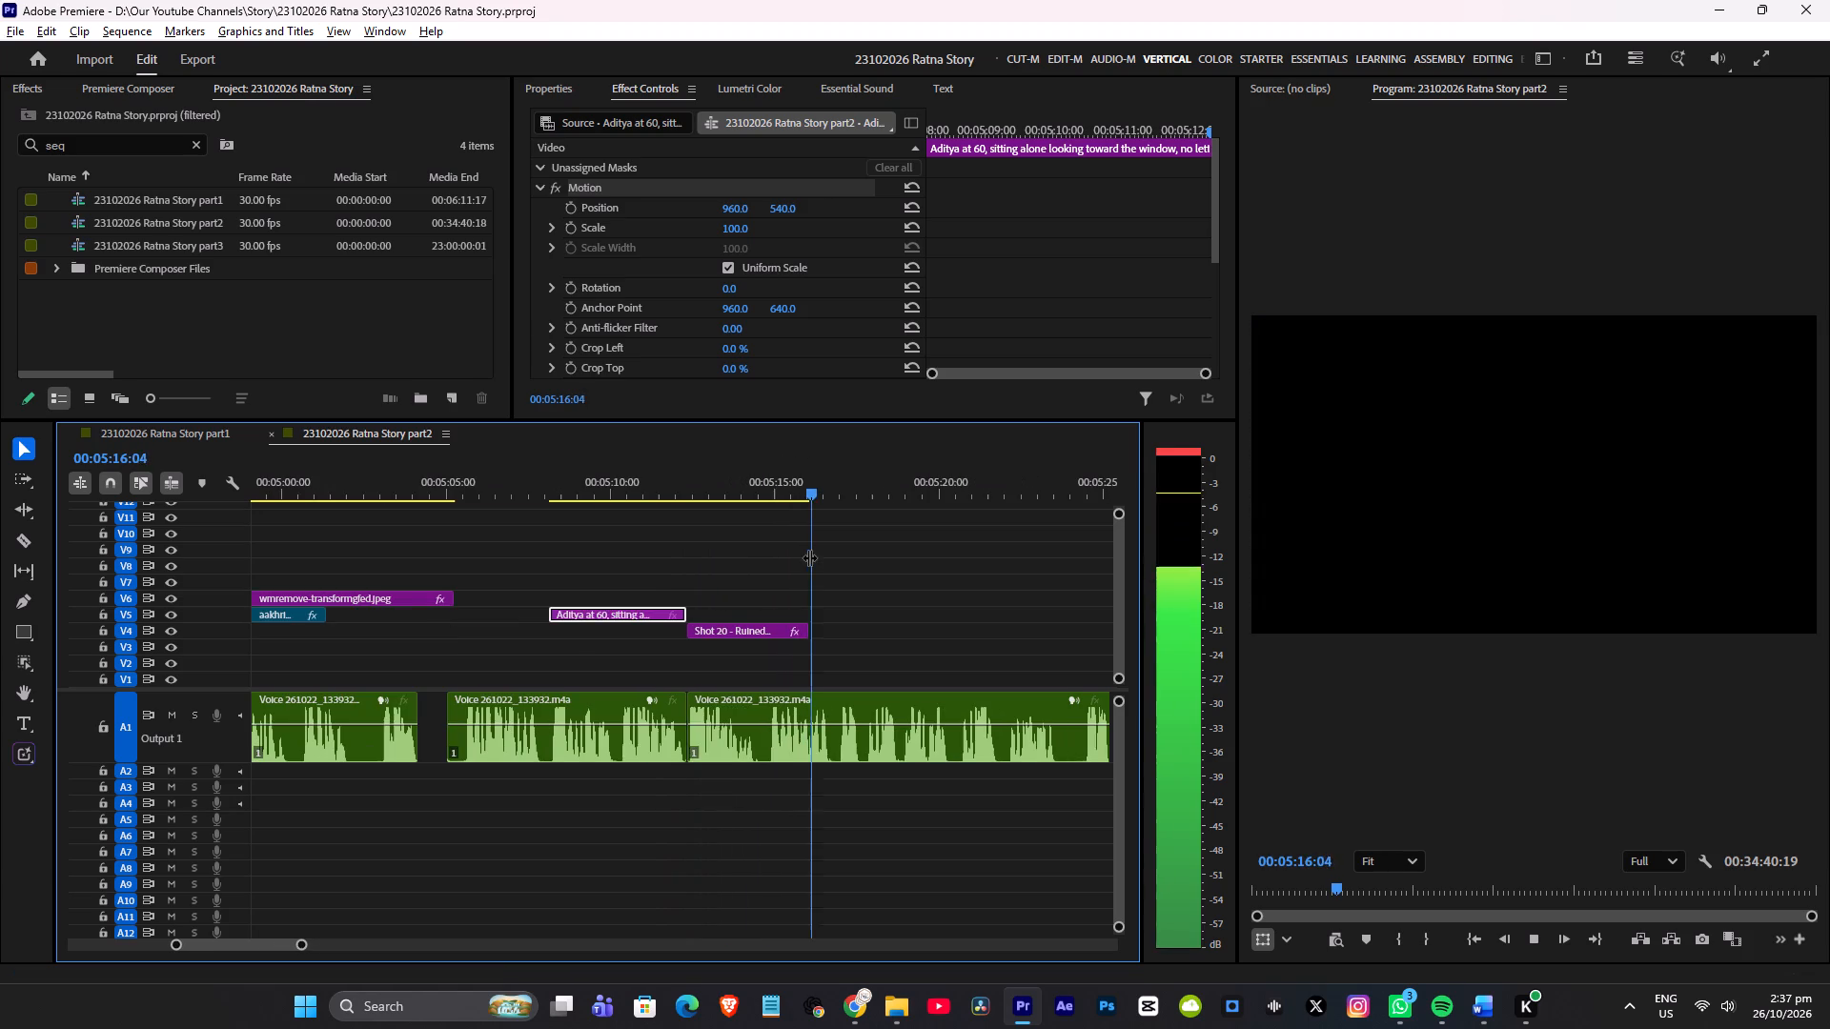
{"action": "key", "text": "space"}
Move the Shot 20 clip from V4 up to V6 so it starts at 00:05:10:09, overlapping the Aditya clip, and save.
{"action": "left_click", "coordinate": [623, 490]}
{"action": "left_click", "coordinate": [722, 621]}
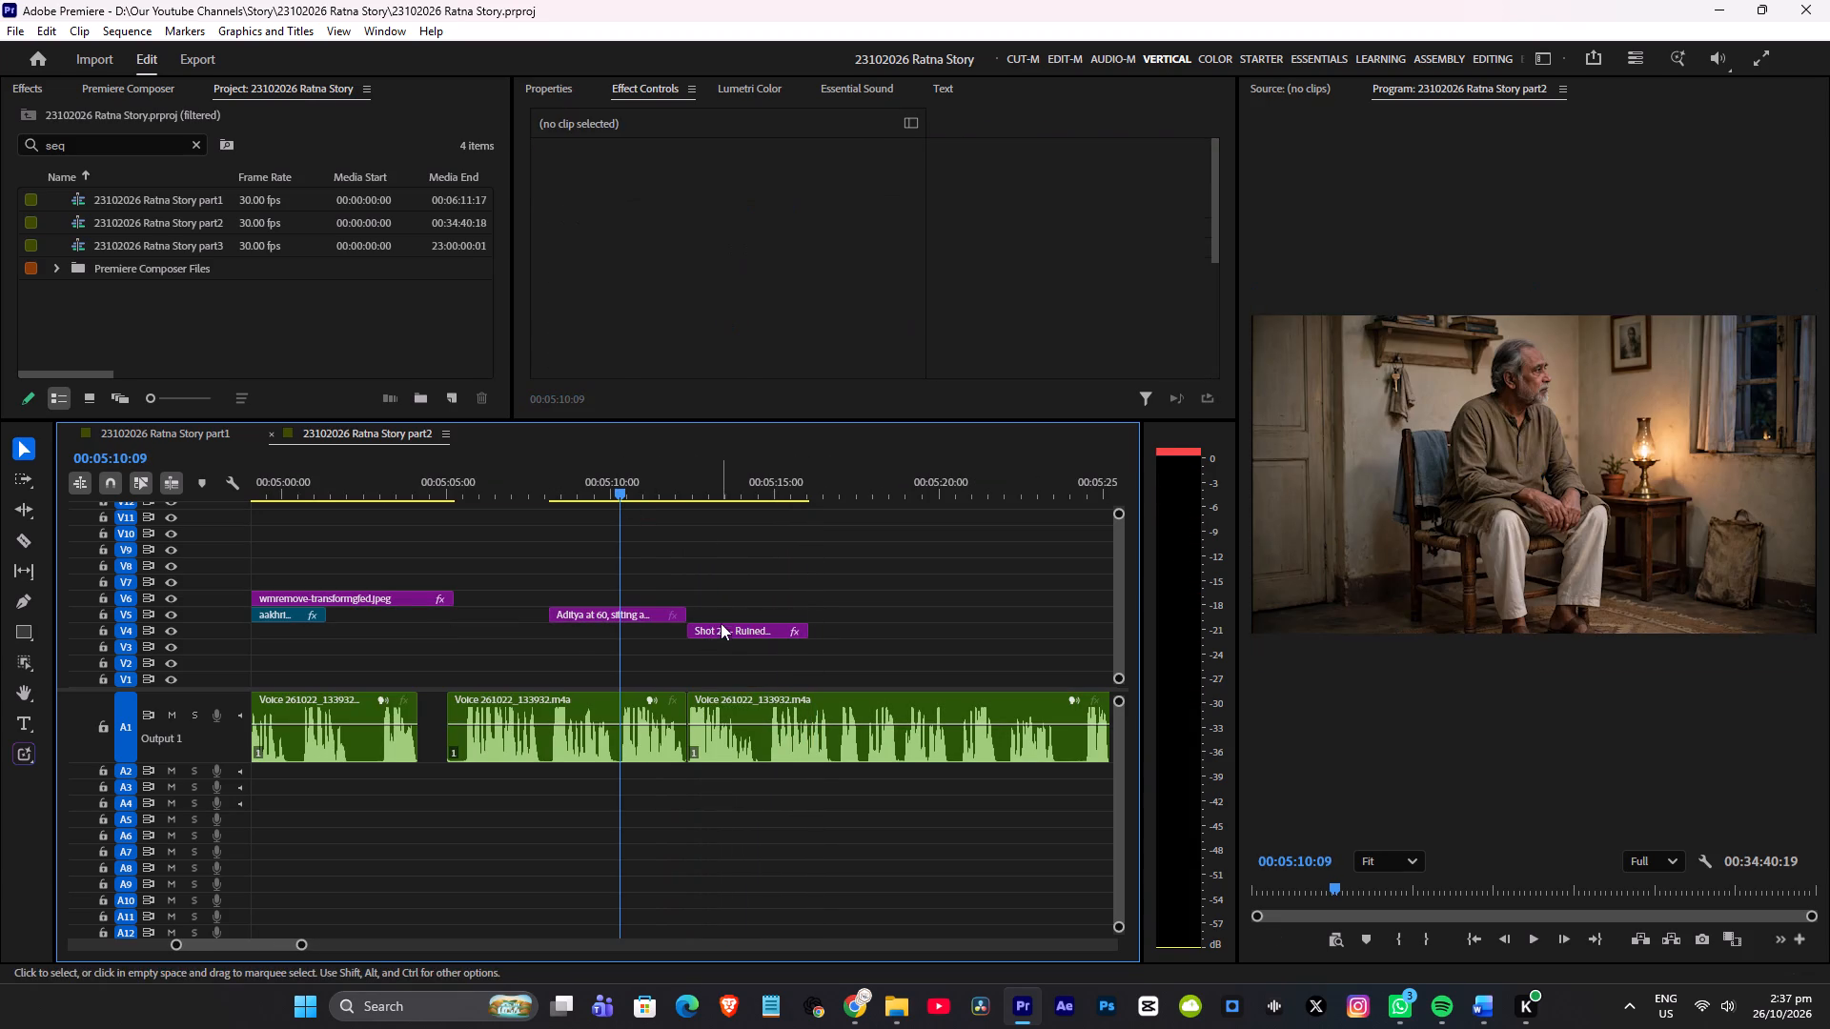
{"action": "left_click_drag", "start_coordinate": [722, 629], "coordinate": [662, 597]}
{"action": "left_click", "coordinate": [590, 483]}
{"action": "key", "text": "ctrl+s"}
Play across the overlap and extend the end of the Shot 20 clip on V6 to about 00:05:14:20.
{"action": "key", "text": "space"}
{"action": "scroll", "coordinate": [641, 562], "scroll_direction": "up", "scroll_amount": 2, "text": "alt"}
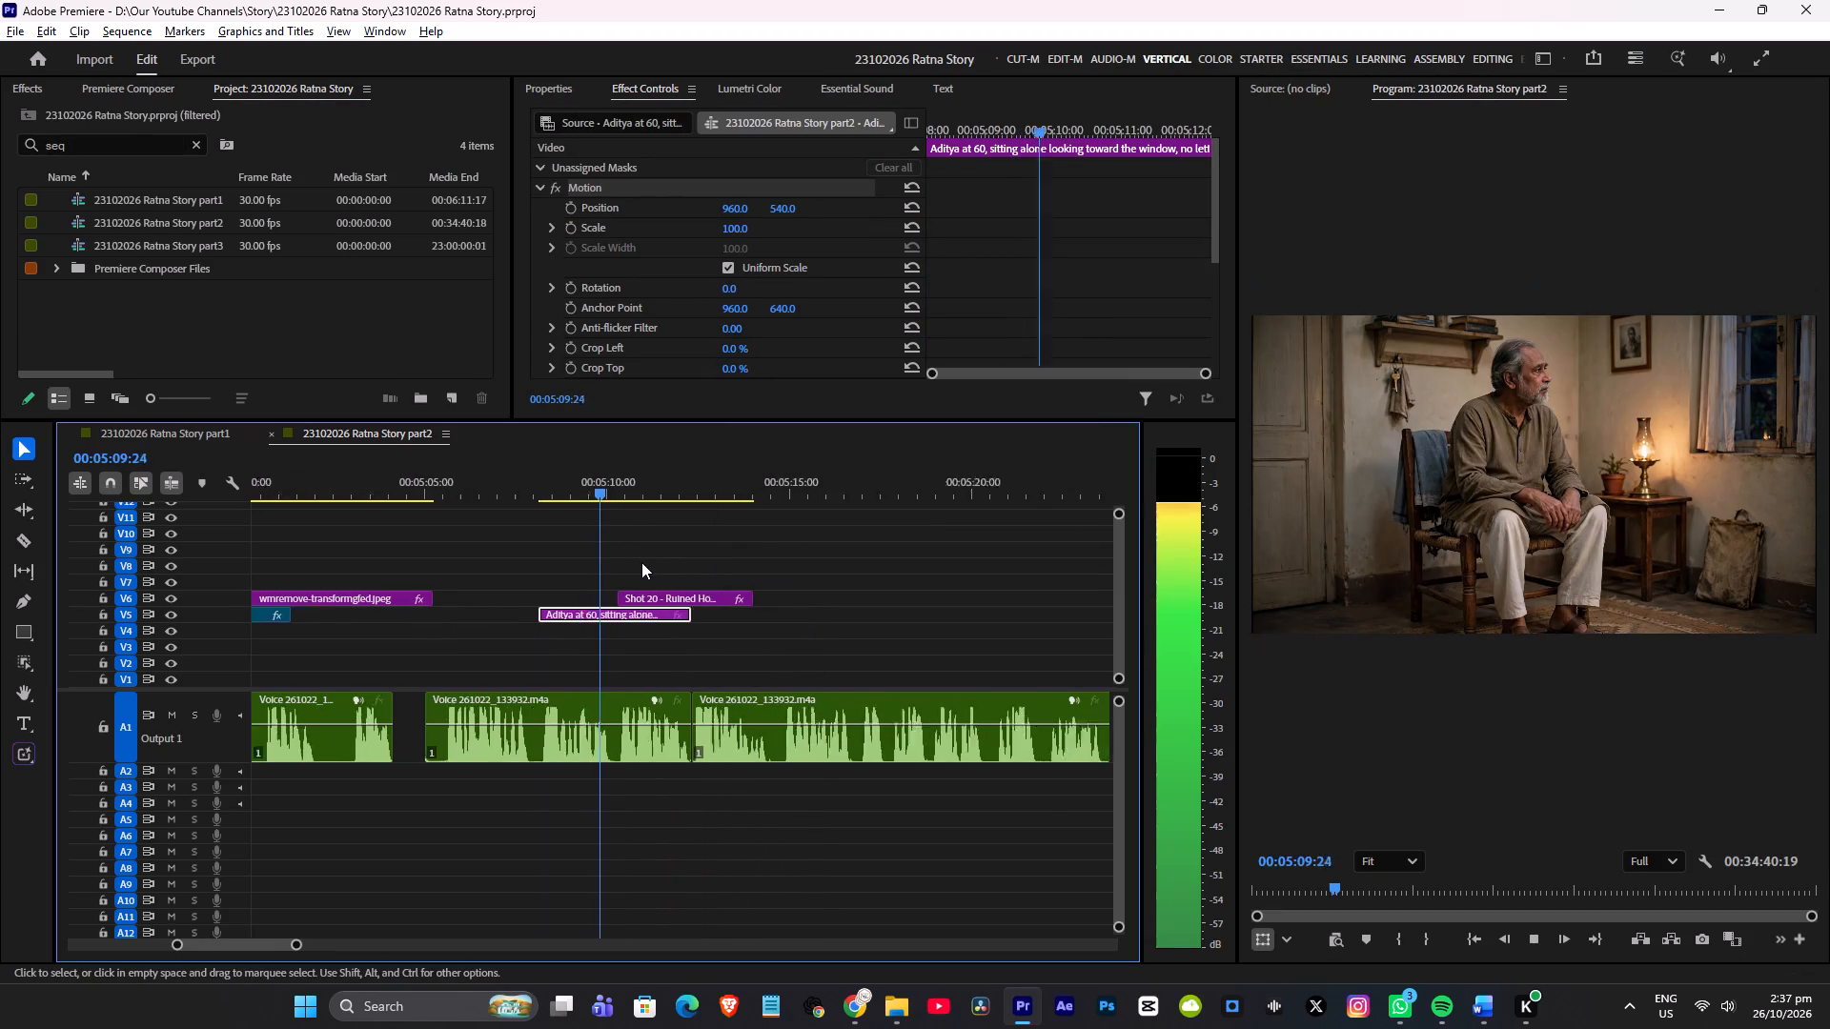
{"action": "scroll", "coordinate": [641, 562], "scroll_direction": "up", "scroll_amount": 9, "text": "alt"}
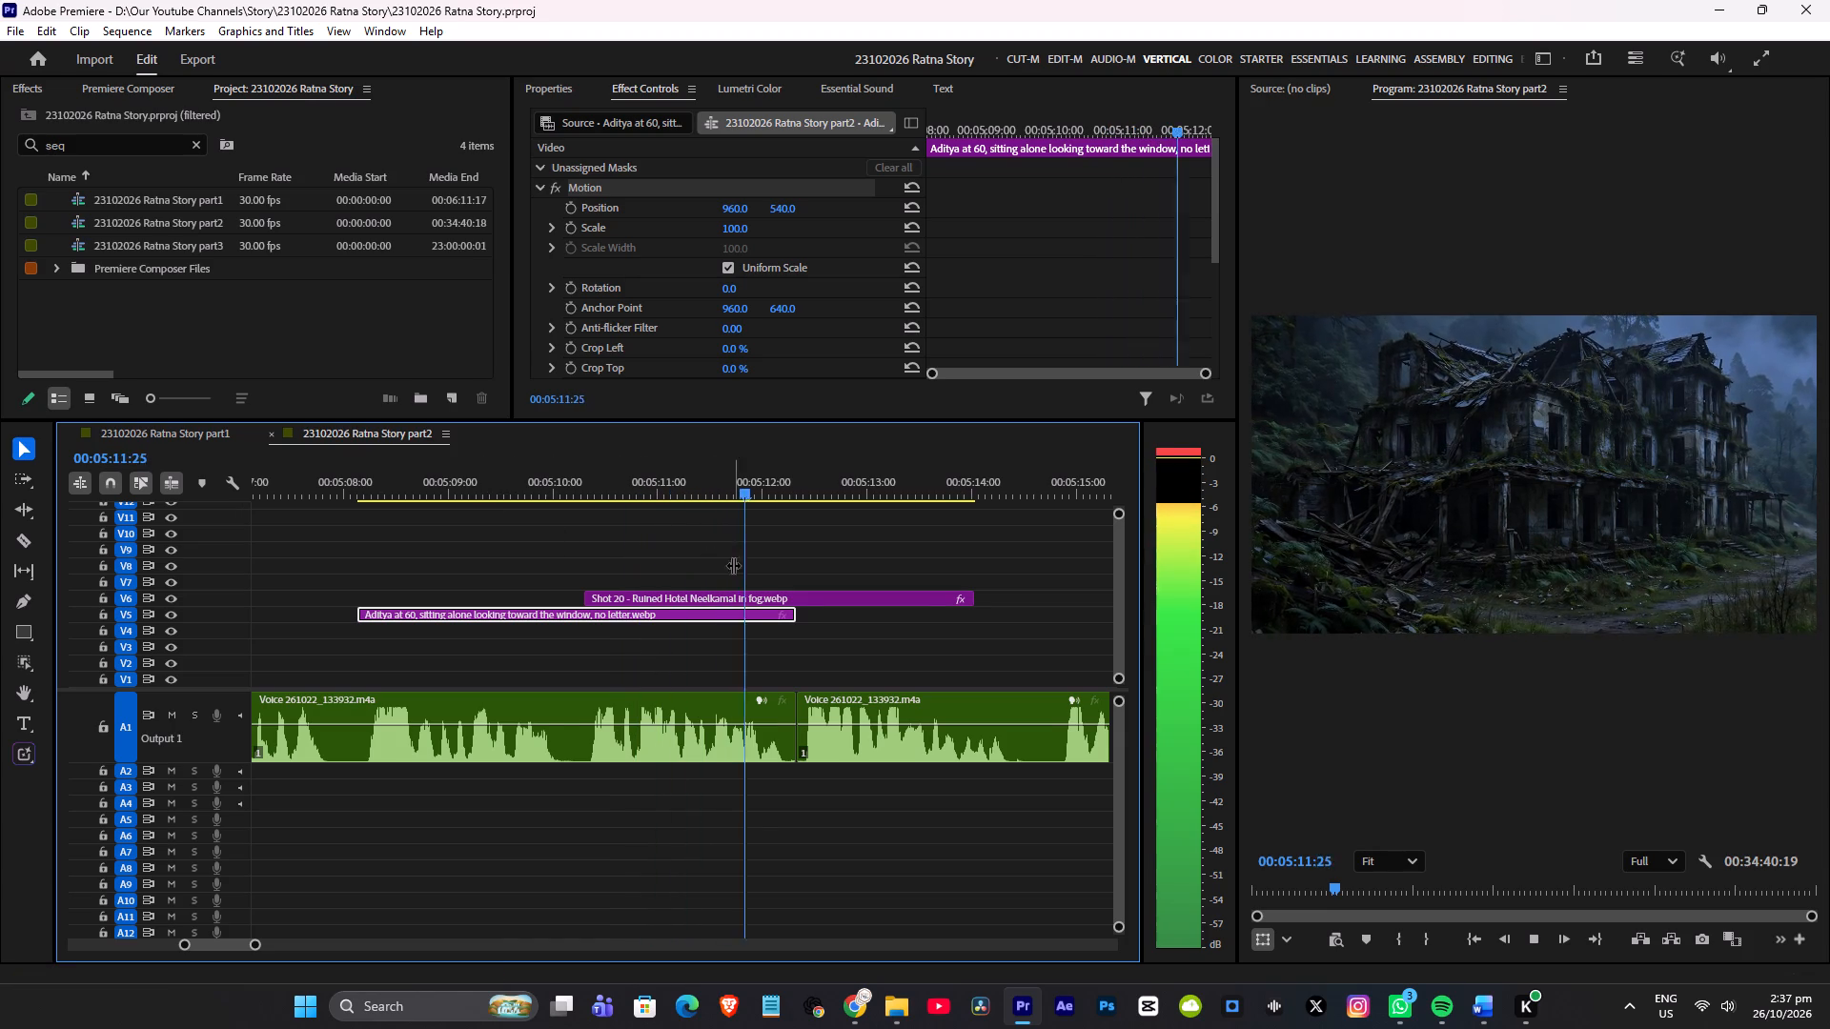
{"action": "scroll", "coordinate": [733, 570], "scroll_direction": "down", "scroll_amount": 11}
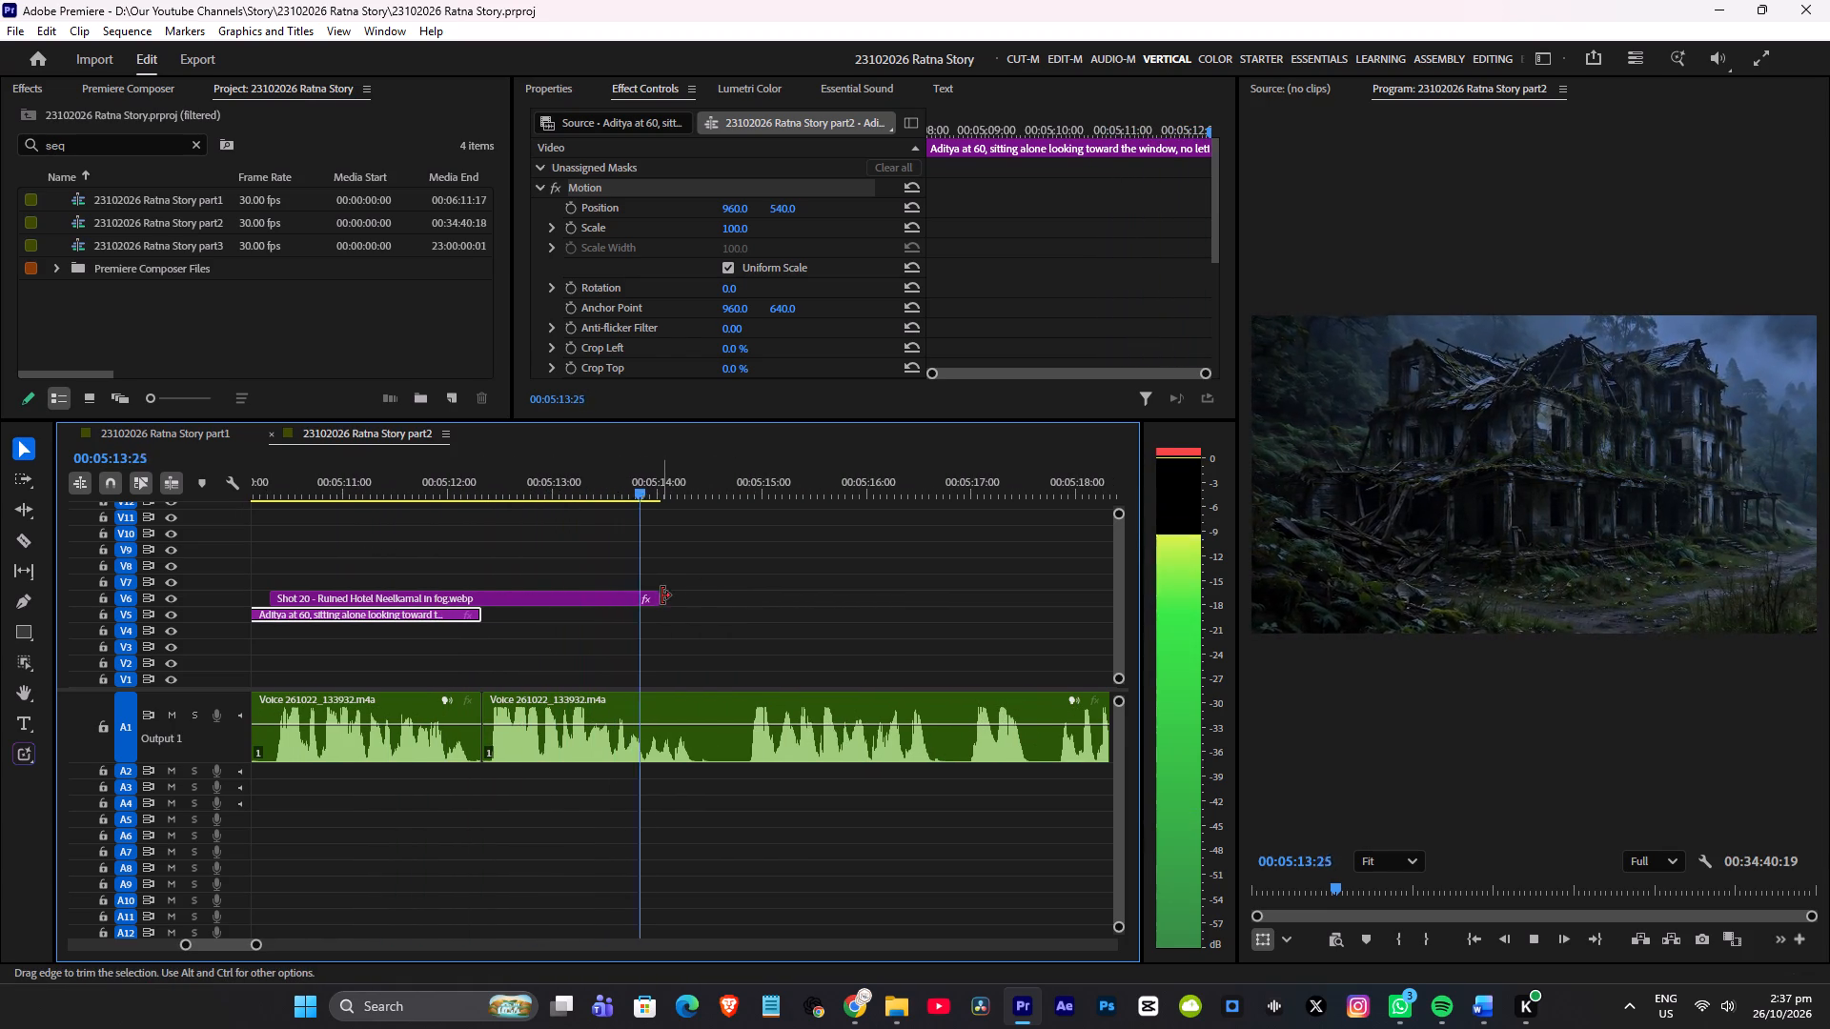
{"action": "left_click_drag", "start_coordinate": [661, 595], "coordinate": [736, 596]}
Listen to the narration past the Shot 20 clip up to about 00:05:23 to judge which image should follow.
{"action": "scroll", "coordinate": [783, 576], "scroll_direction": "down", "scroll_amount": 5}
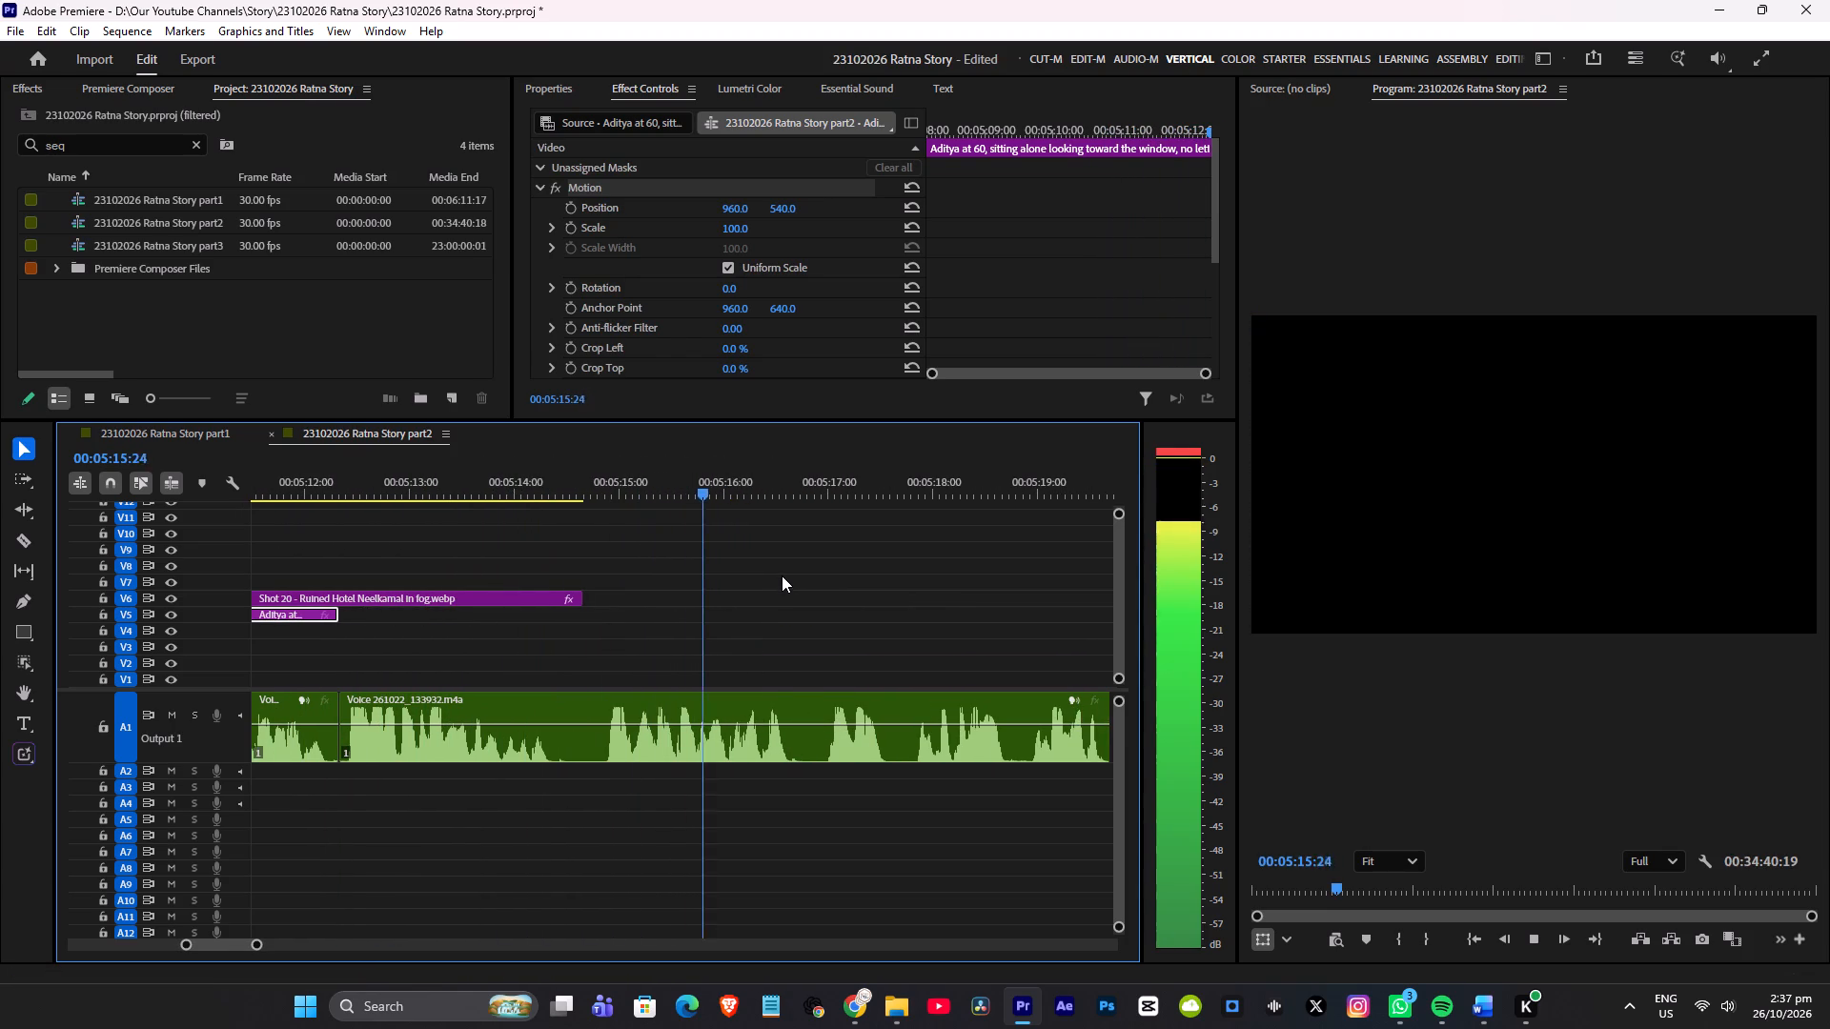
{"action": "scroll", "coordinate": [701, 571], "scroll_direction": "down", "scroll_amount": 6, "text": "alt"}
{"action": "scroll", "coordinate": [781, 554], "scroll_direction": "down", "scroll_amount": 1}
{"action": "scroll", "coordinate": [765, 575], "scroll_direction": "down", "scroll_amount": 5, "text": "alt"}
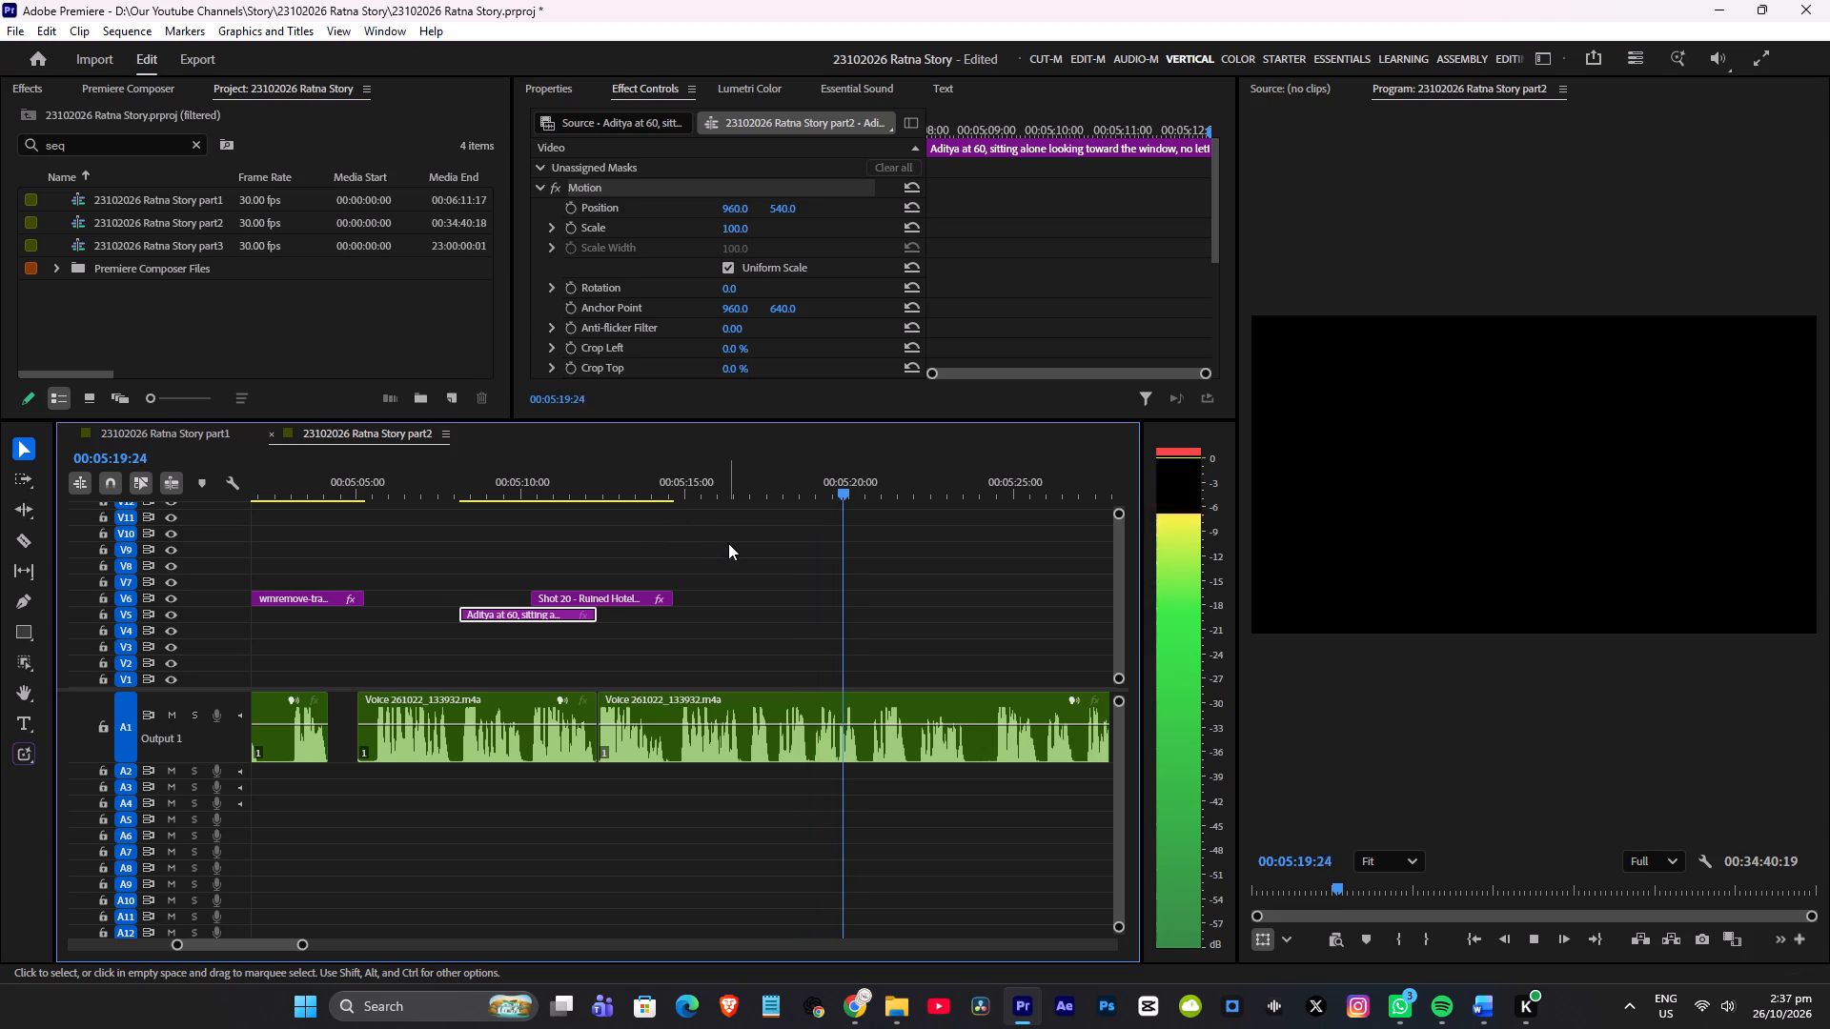
{"action": "scroll", "coordinate": [792, 567], "scroll_direction": "down", "scroll_amount": 9, "text": "alt"}
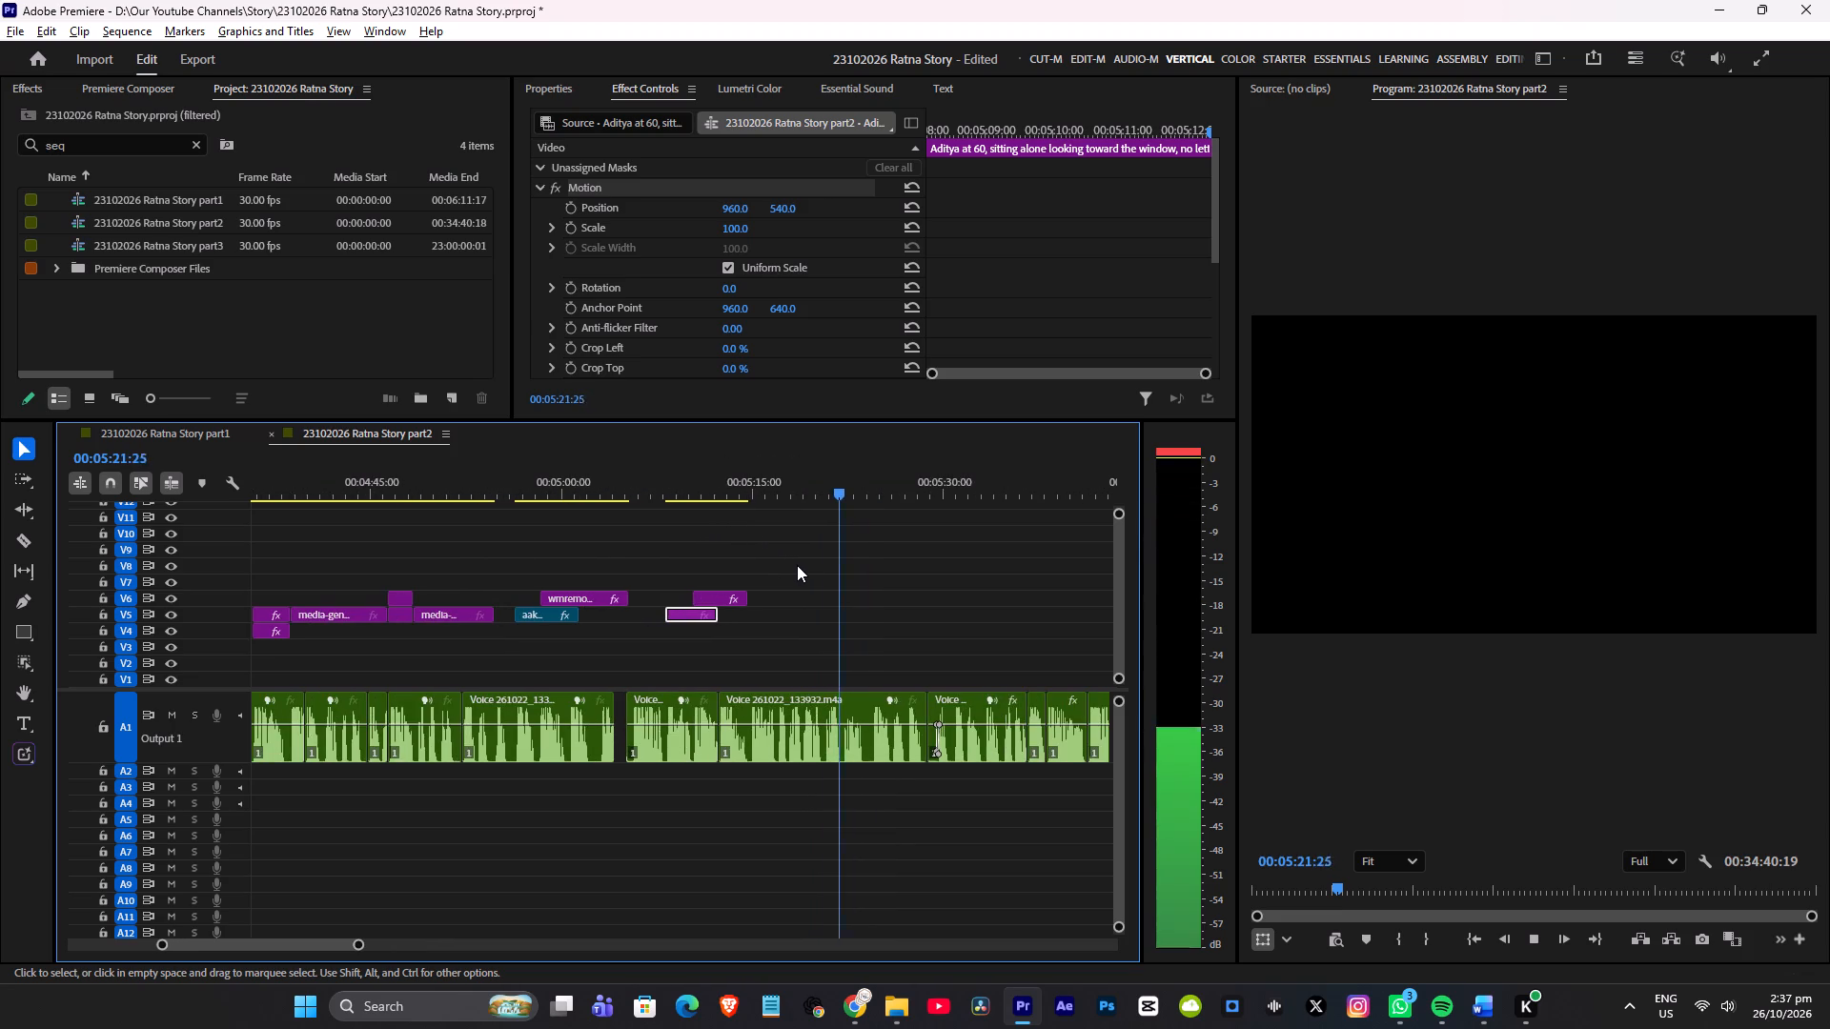
{"action": "scroll", "coordinate": [814, 563], "scroll_direction": "down", "scroll_amount": 3}
{"action": "scroll", "coordinate": [787, 570], "scroll_direction": "up", "scroll_amount": 4, "text": "alt"}
{"action": "key", "text": "space"}
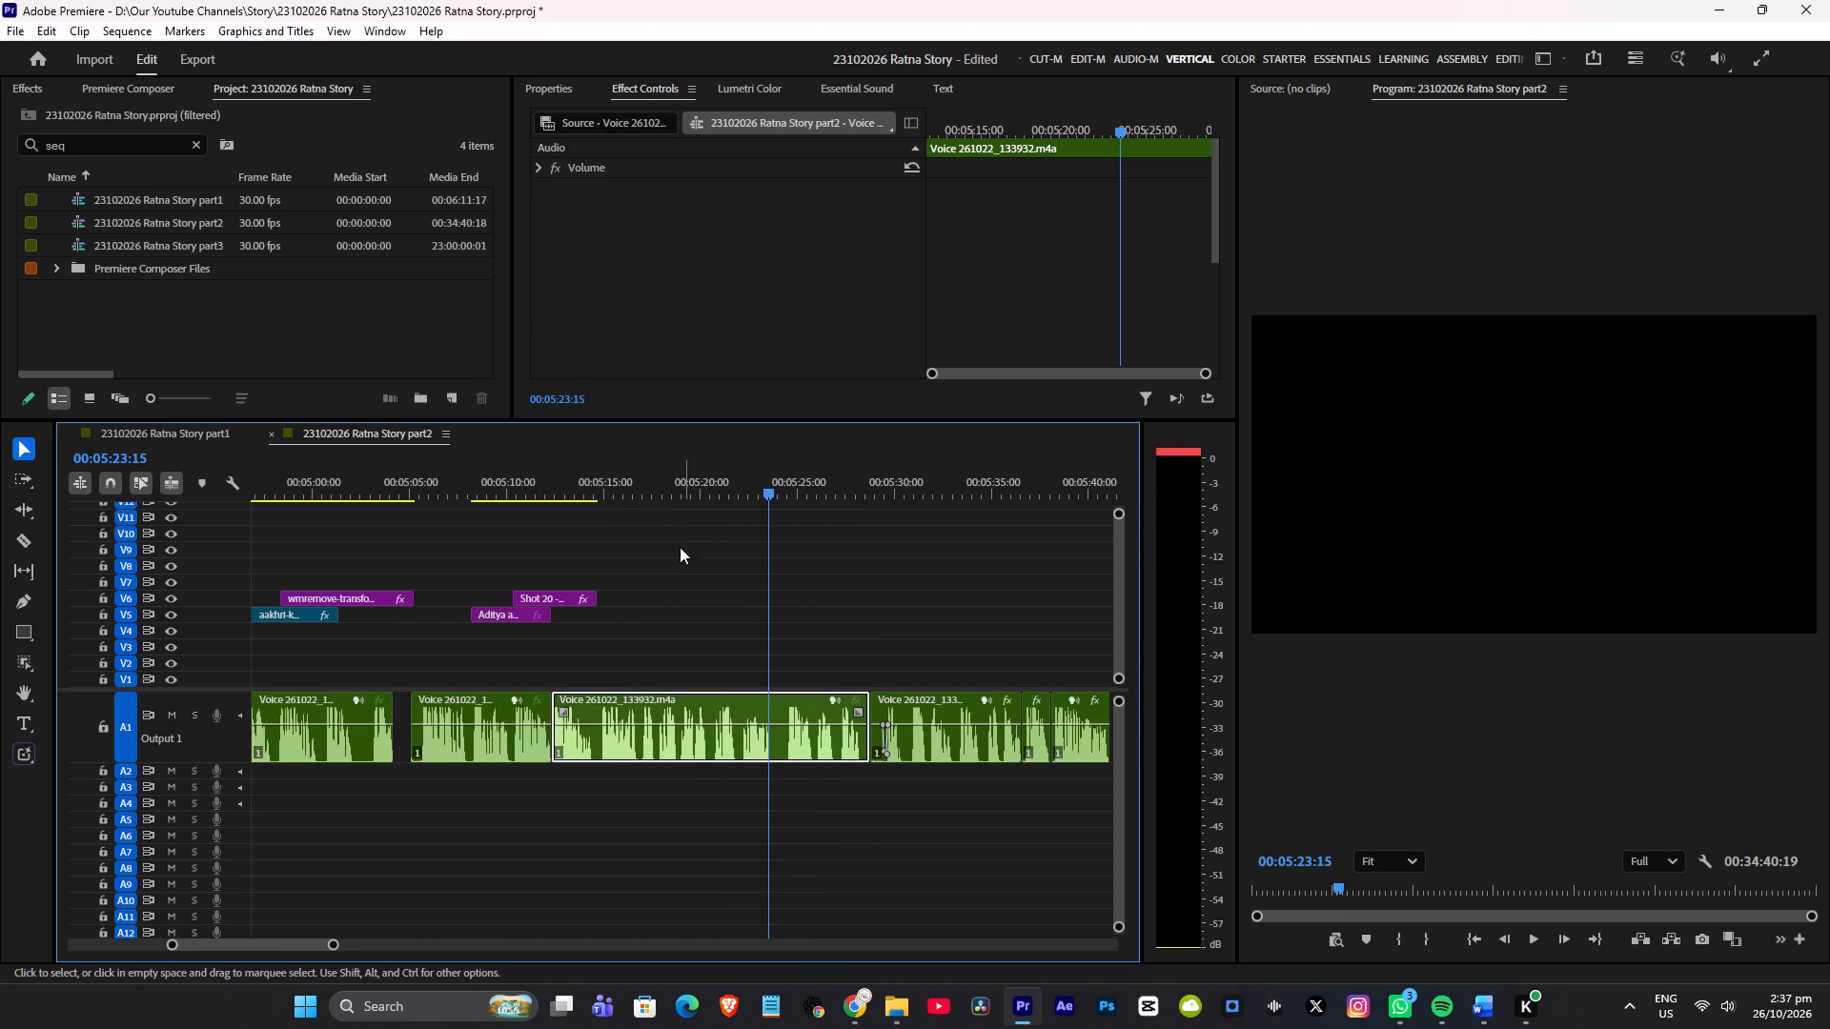
Replay the section leading into Shot 20 and adjust the end of its V6 clip to about 00:05:14:23.
{"action": "scroll", "coordinate": [650, 546], "scroll_direction": "up", "scroll_amount": 5}
{"action": "left_click", "coordinate": [622, 483]}
{"action": "left_click_drag", "start_coordinate": [578, 487], "coordinate": [548, 500]}
{"action": "key", "text": "space"}
{"action": "scroll", "coordinate": [634, 535], "scroll_direction": "up", "scroll_amount": 5, "text": "alt"}
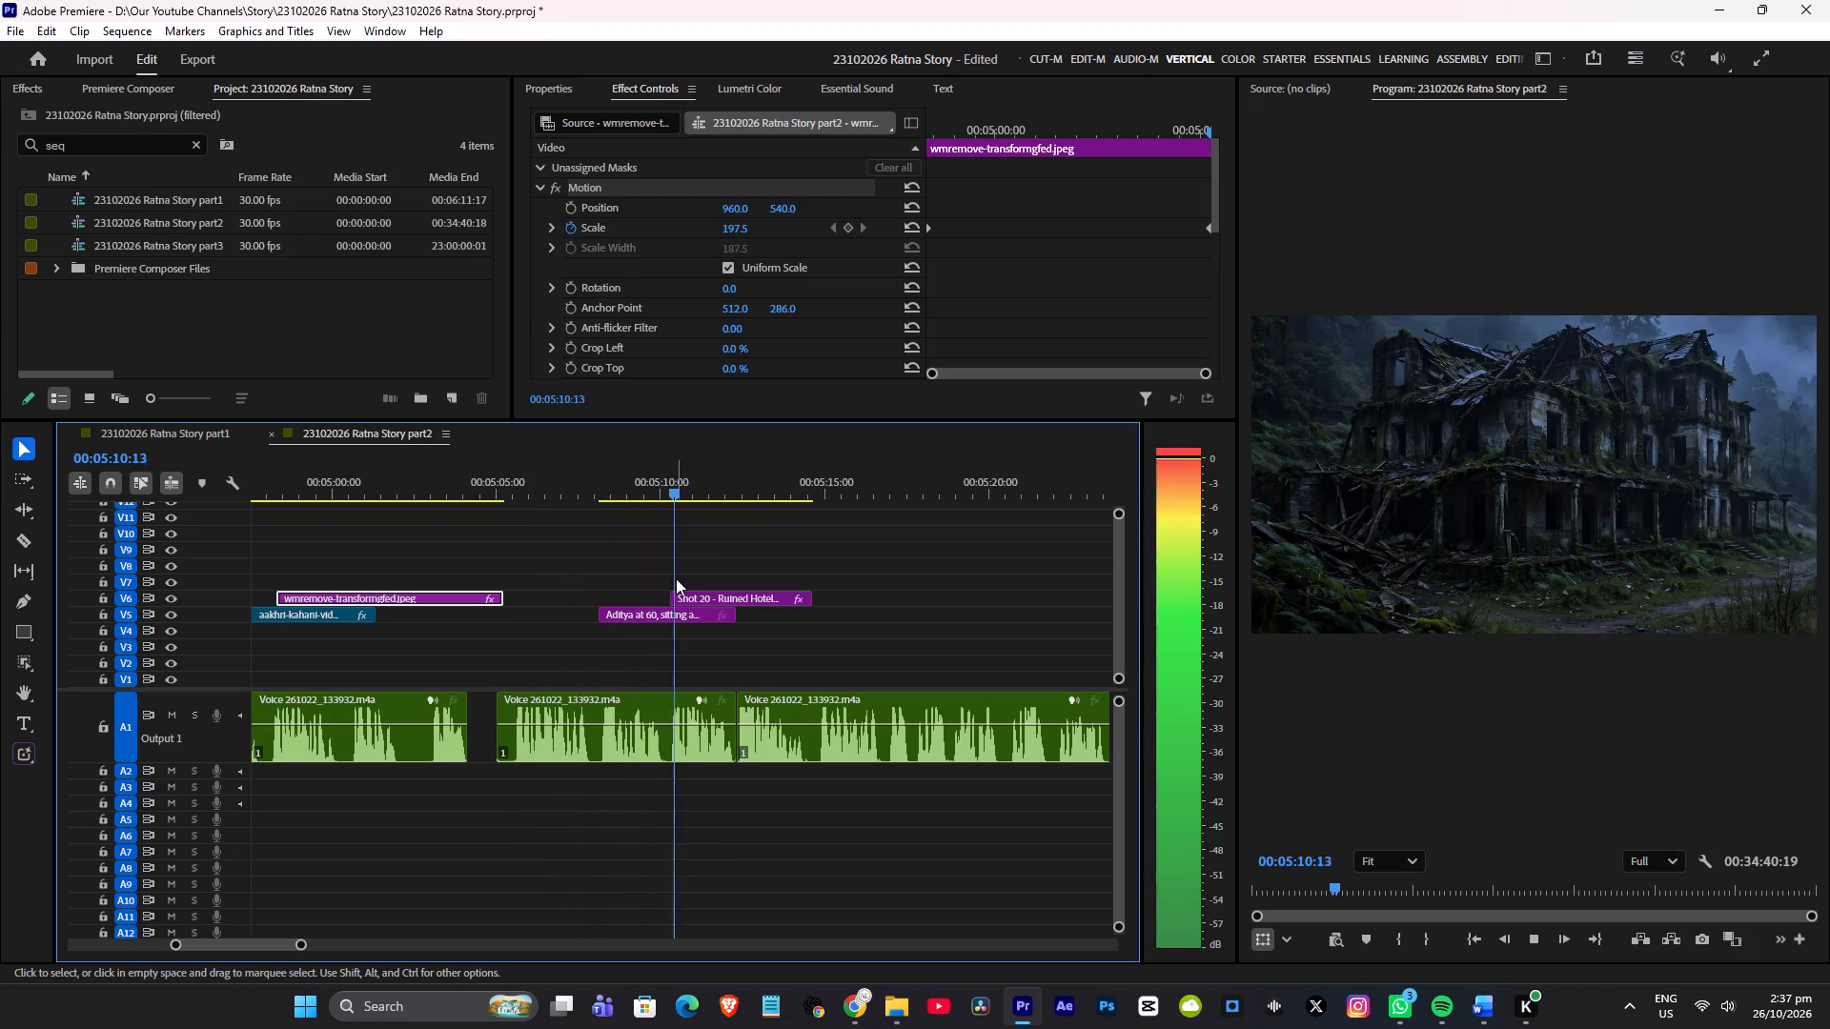
{"action": "scroll", "coordinate": [815, 612], "scroll_direction": "down", "scroll_amount": 3}
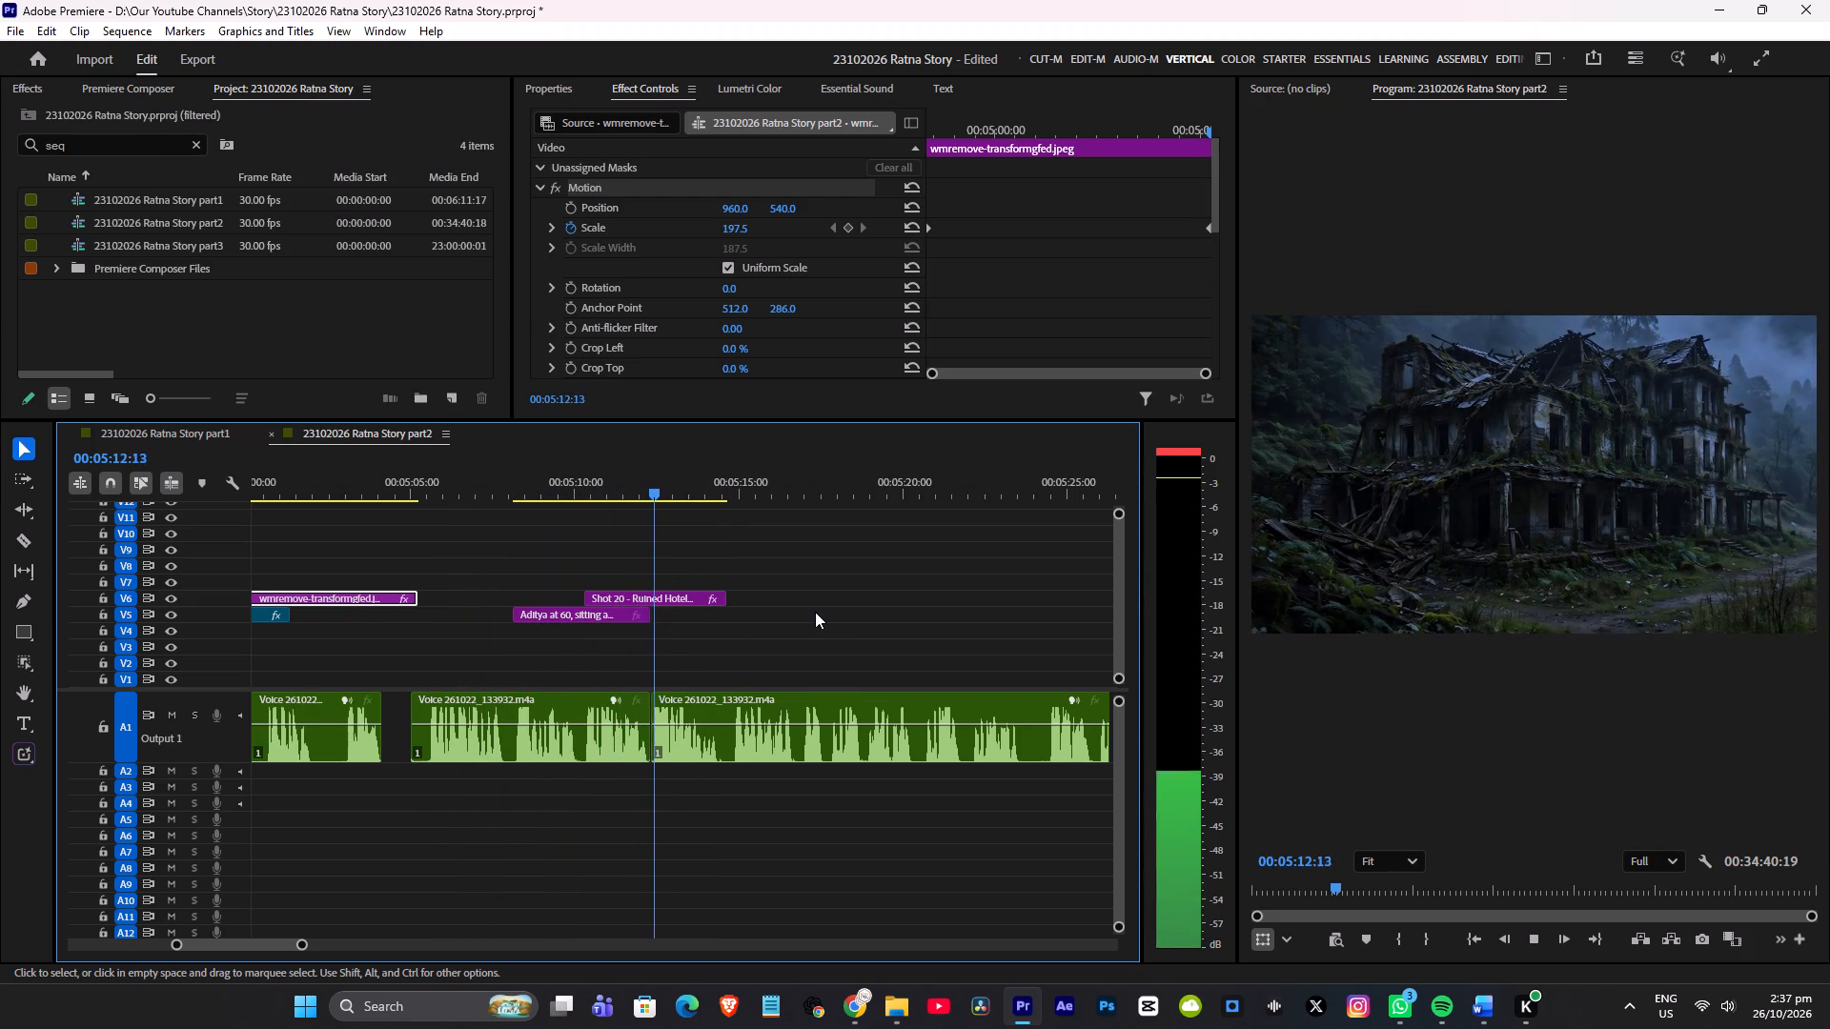
{"action": "scroll", "coordinate": [770, 602], "scroll_direction": "up", "scroll_amount": 4, "text": "alt"}
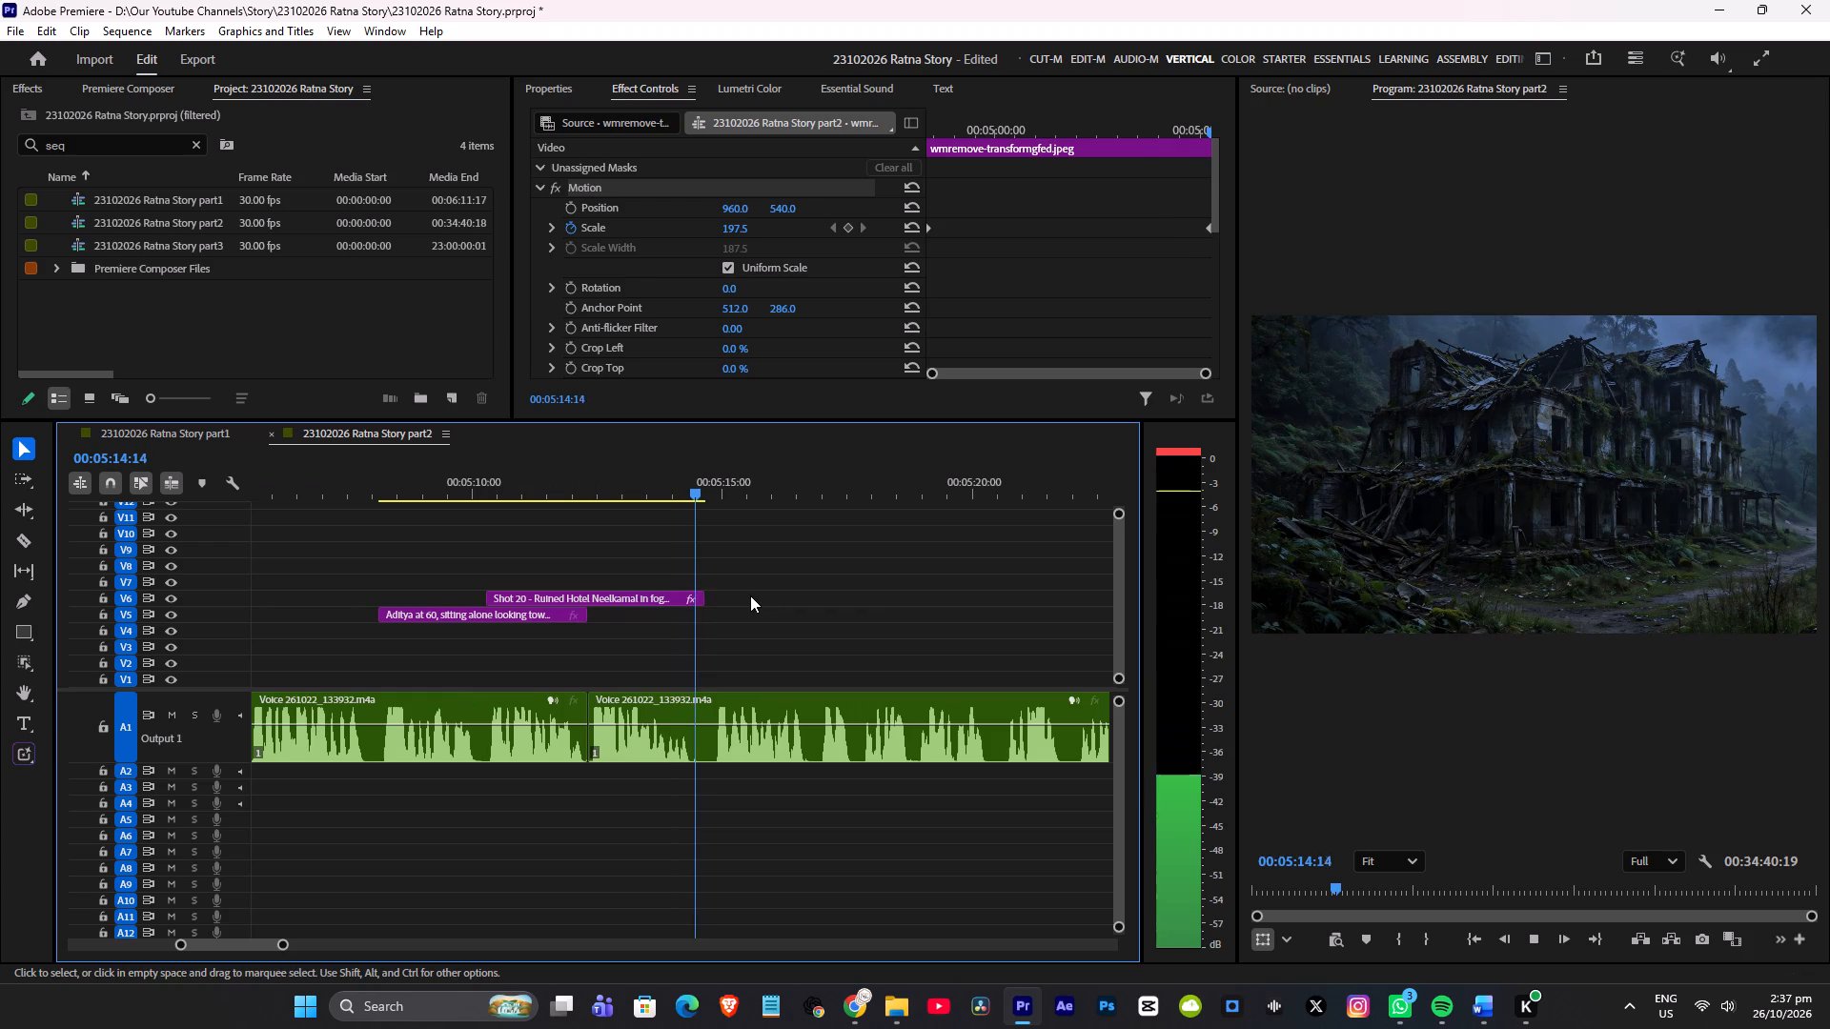
{"action": "key", "text": "space"}
{"action": "left_click_drag", "start_coordinate": [706, 597], "coordinate": [691, 597]}
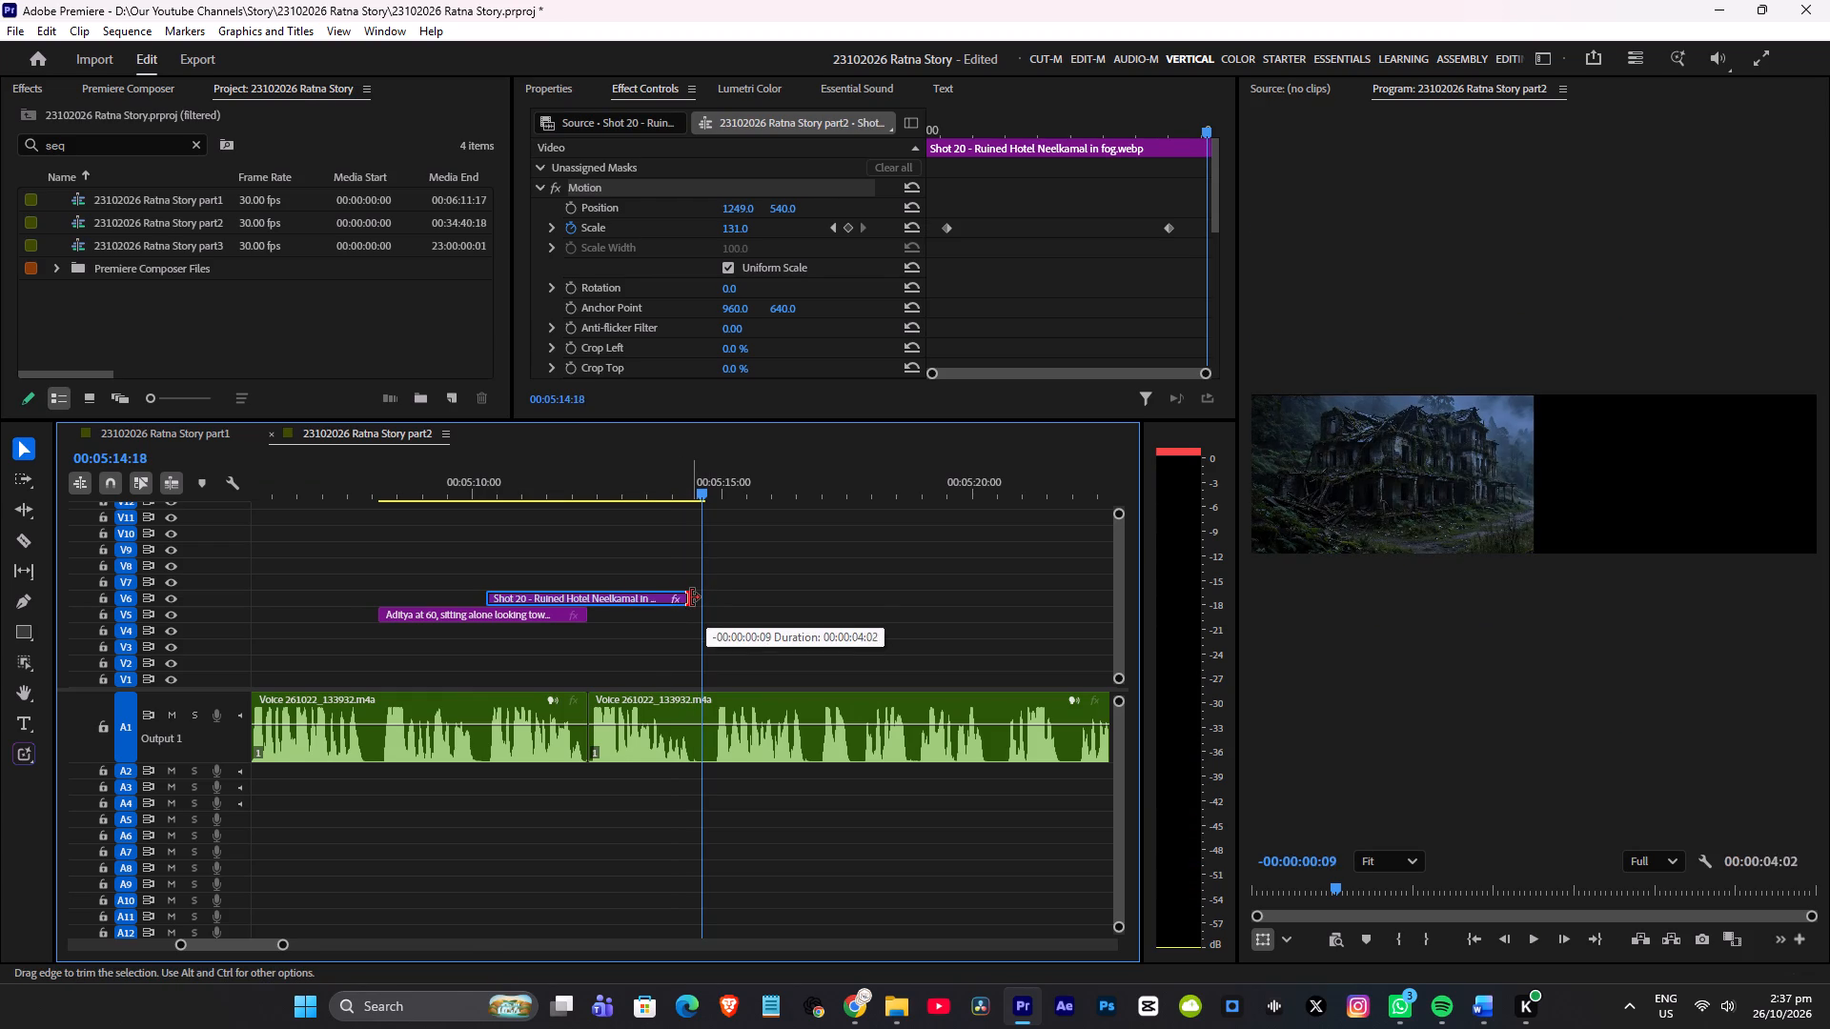
{"action": "left_click_drag", "start_coordinate": [691, 597], "coordinate": [689, 597]}
{"action": "left_click_drag", "start_coordinate": [686, 596], "coordinate": [692, 596]}
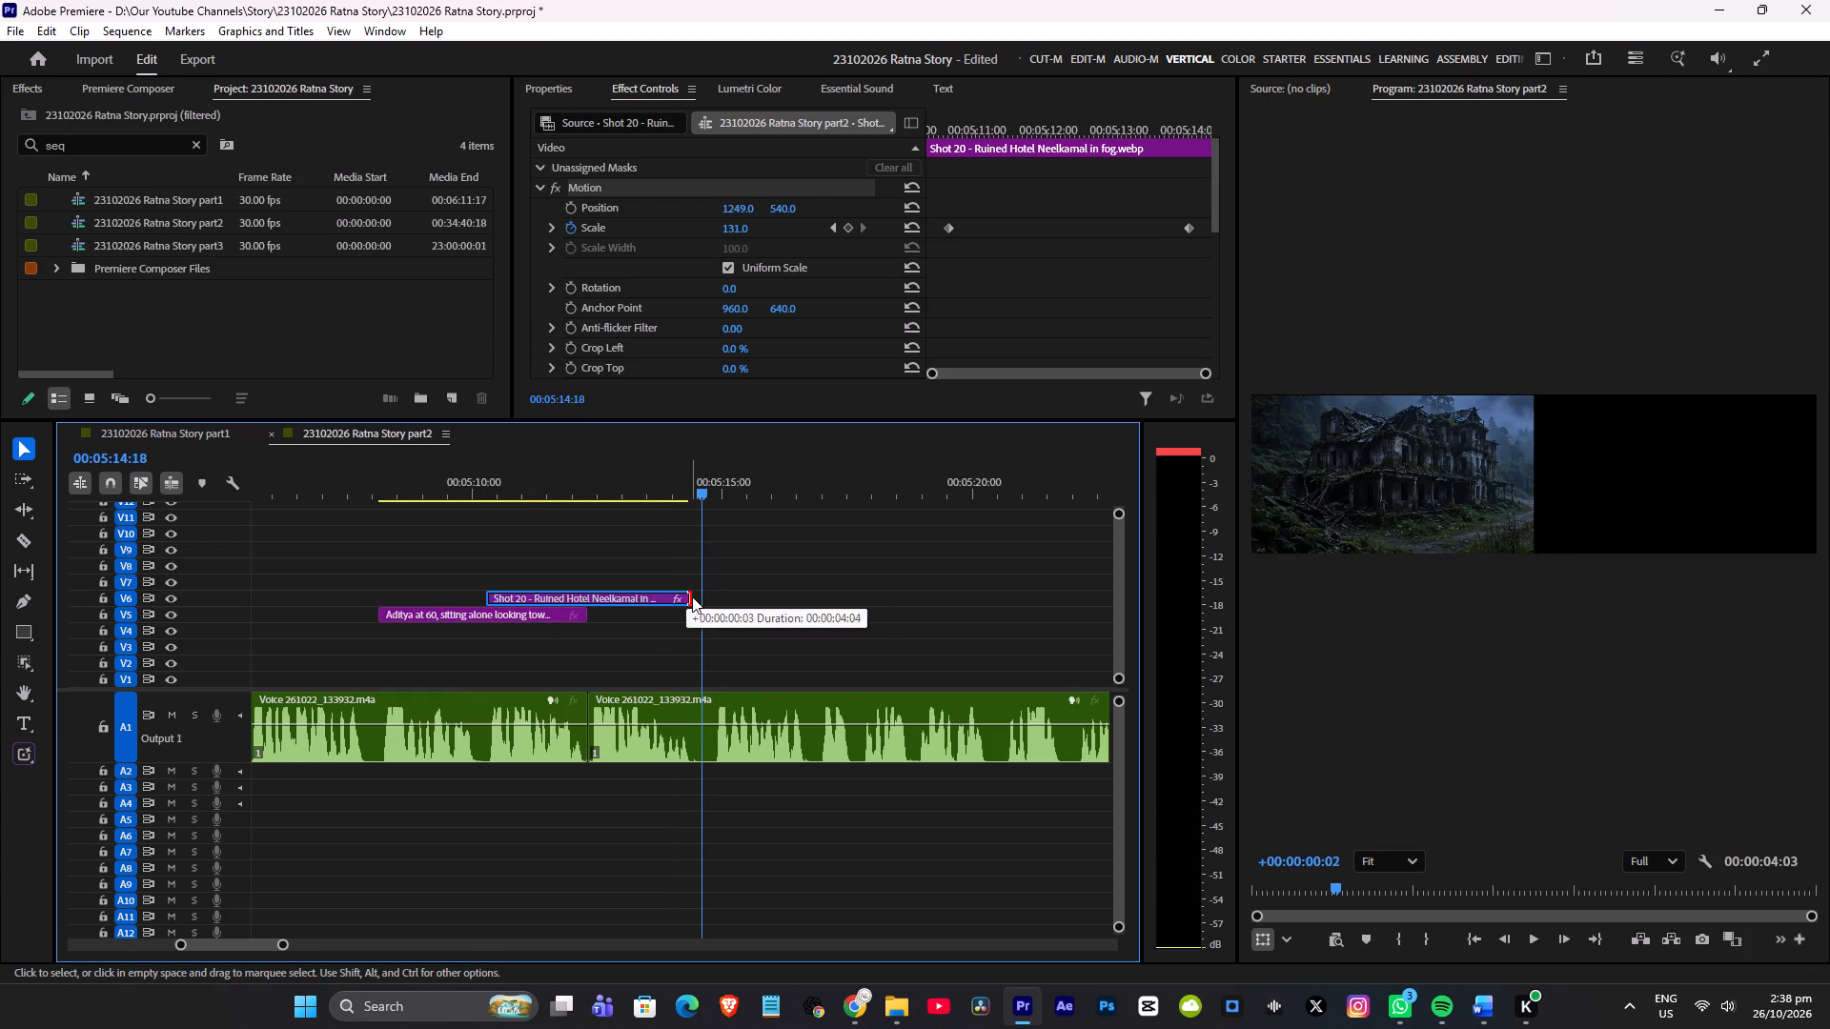
{"action": "left_click_drag", "start_coordinate": [692, 596], "coordinate": [709, 596]}
Duplicate the Aditya clip from V5 onto V7 starting at about 00:05:13:08, overlapping the end of the Shot 20 clip.
{"action": "left_click_drag", "start_coordinate": [526, 613], "coordinate": [782, 573], "text": "alt"}
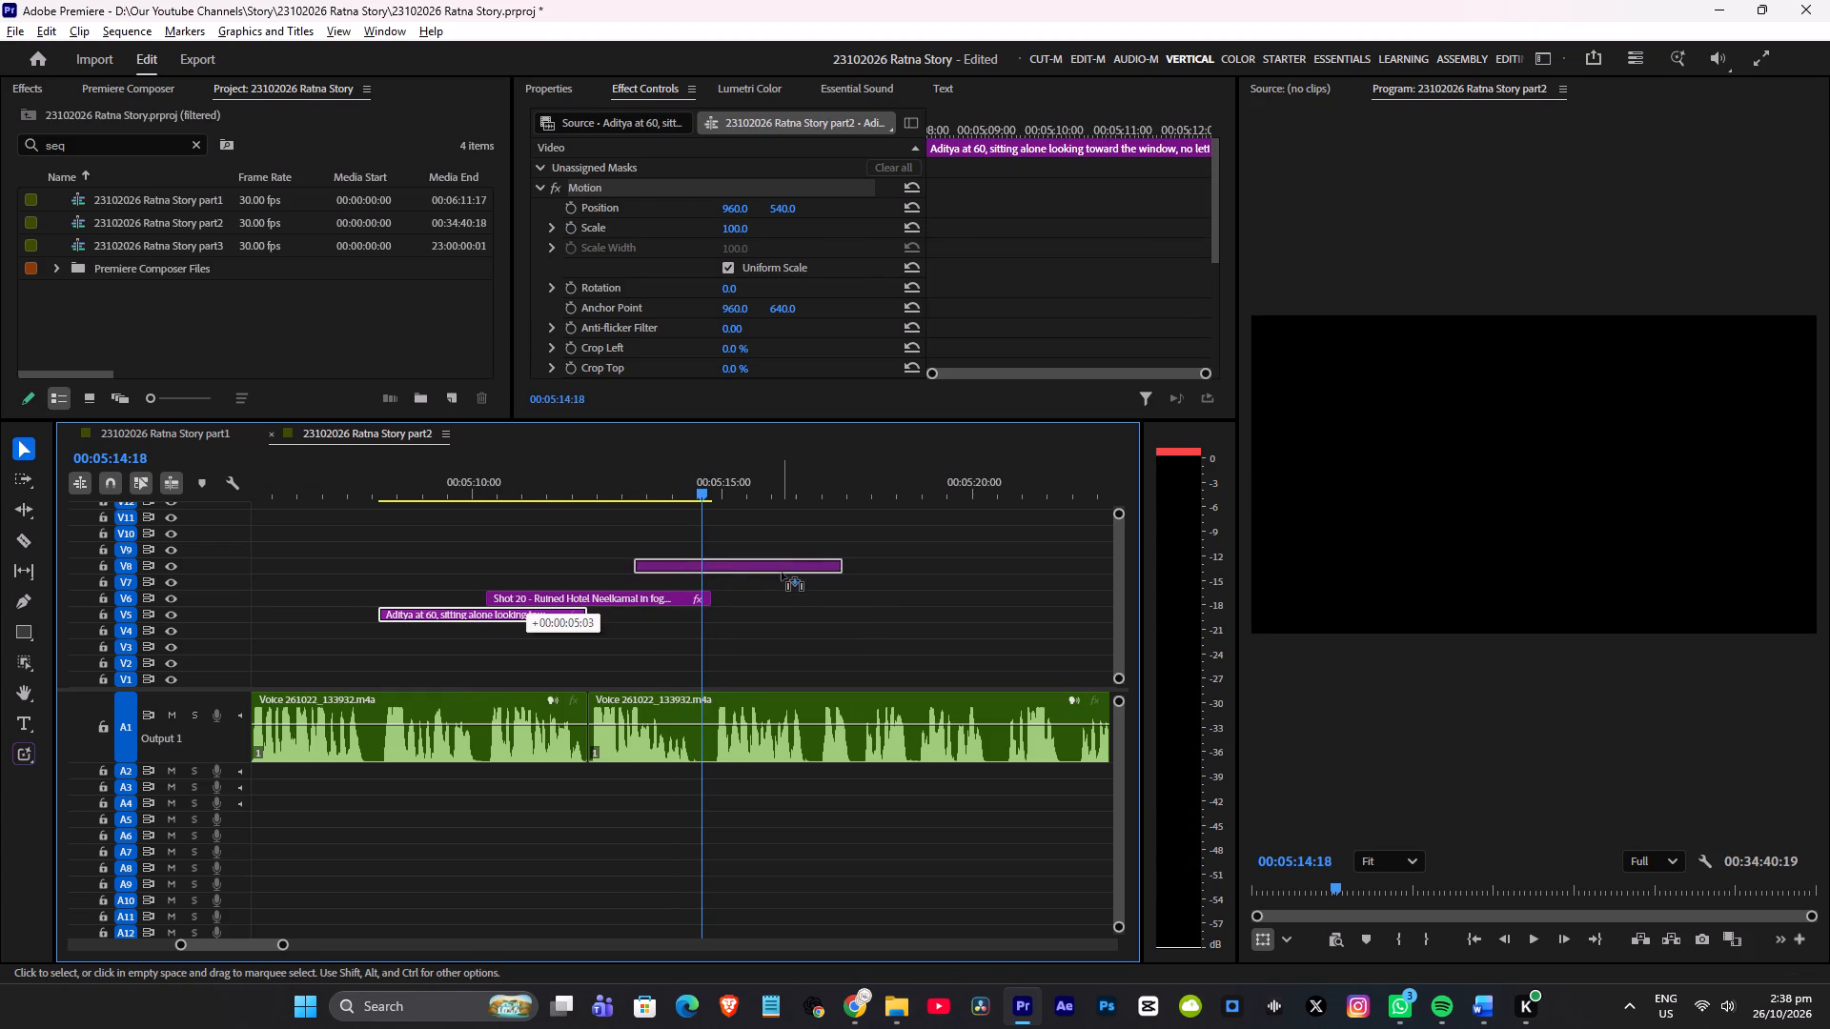
{"action": "left_click_drag", "start_coordinate": [782, 573], "coordinate": [783, 580], "text": "alt"}
Play from the Shot 20 clip through the Aditya copy to about 00:05:20 to check both against the narration.
{"action": "left_click", "coordinate": [611, 478]}
{"action": "key", "text": "space"}
{"action": "scroll", "coordinate": [782, 554], "scroll_direction": "up", "scroll_amount": 5, "text": "alt"}
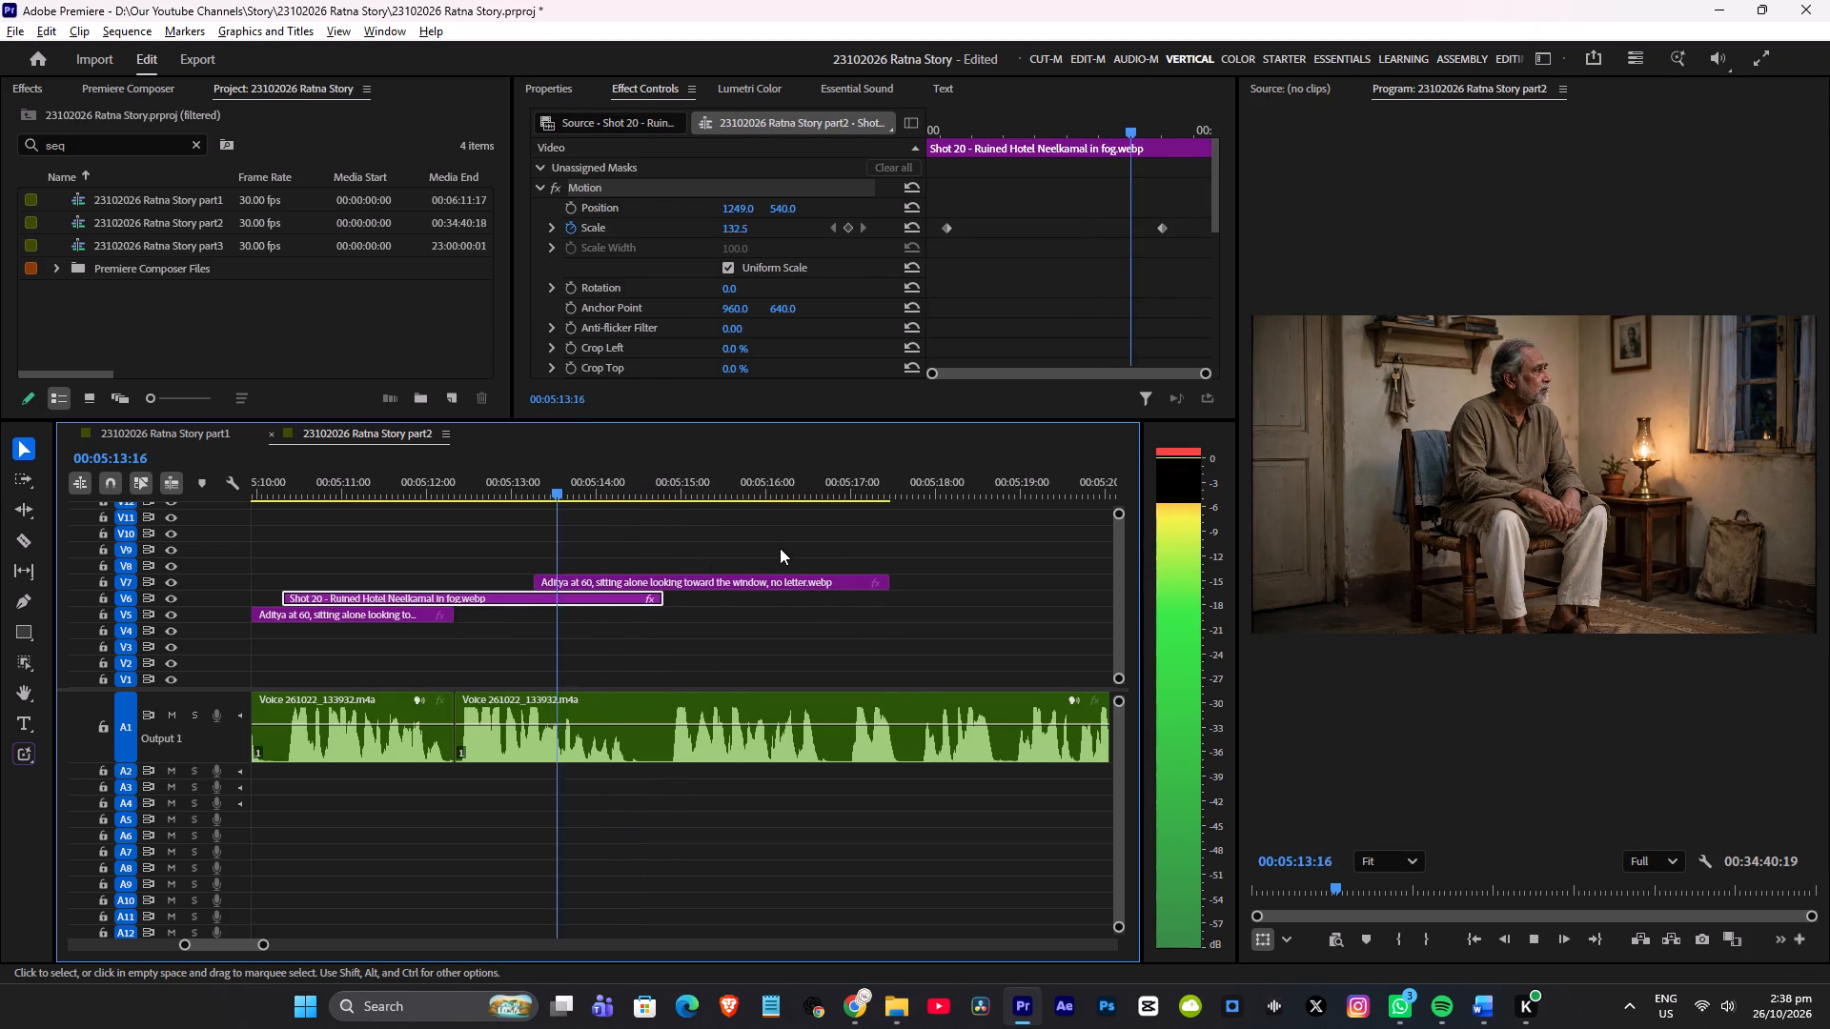
{"action": "scroll", "coordinate": [650, 496], "scroll_direction": "down", "scroll_amount": 3}
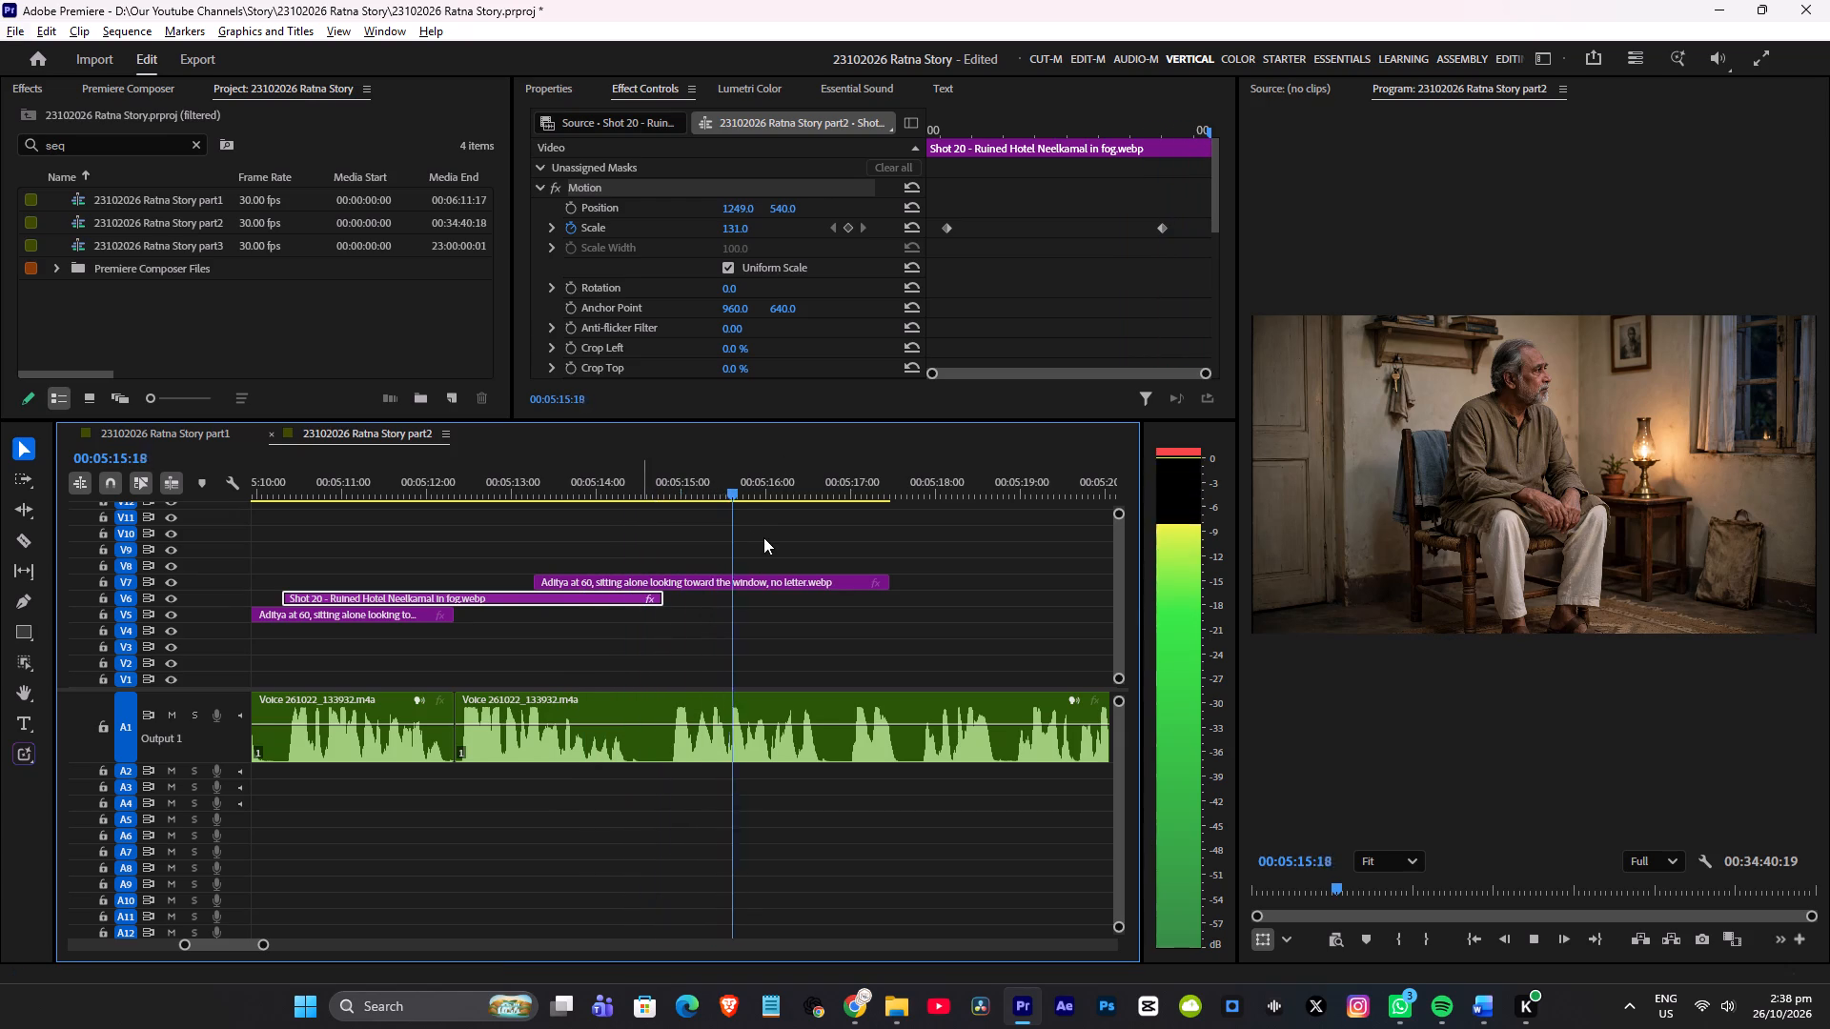
{"action": "scroll", "coordinate": [762, 537], "scroll_direction": "down", "scroll_amount": 12, "text": "alt"}
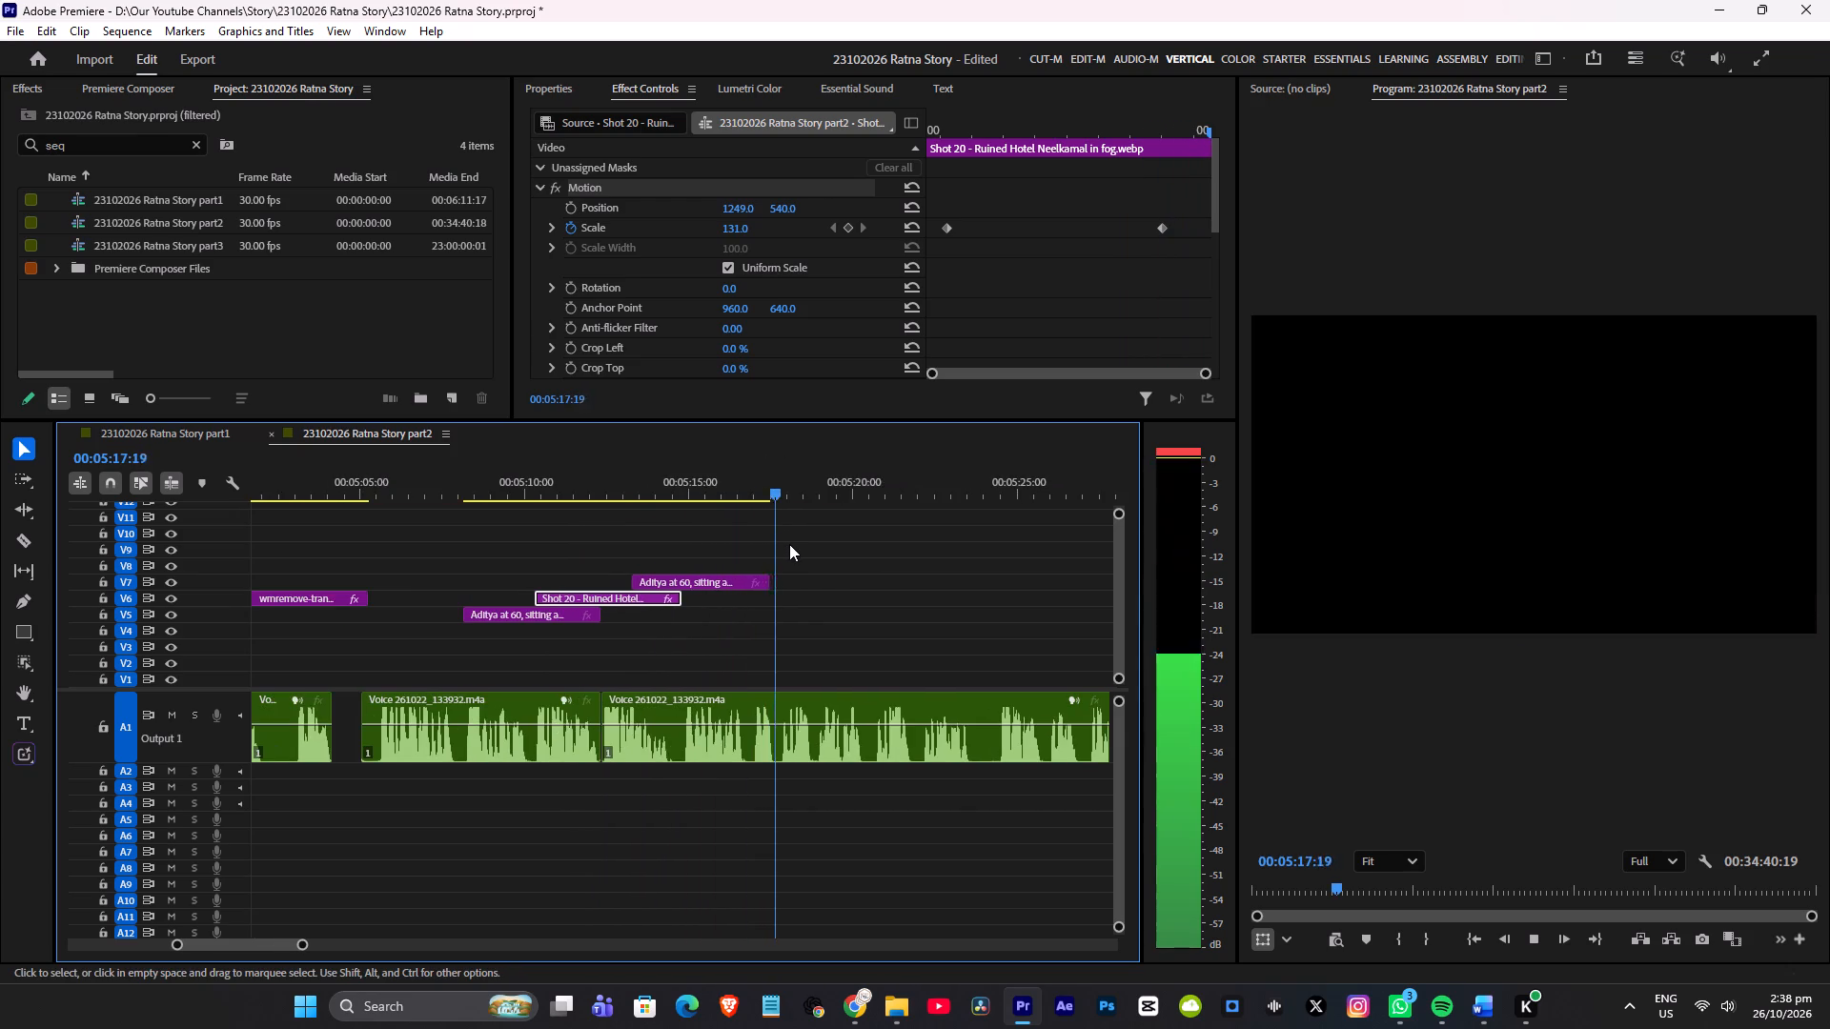
{"action": "scroll", "coordinate": [789, 544], "scroll_direction": "down", "scroll_amount": 3}
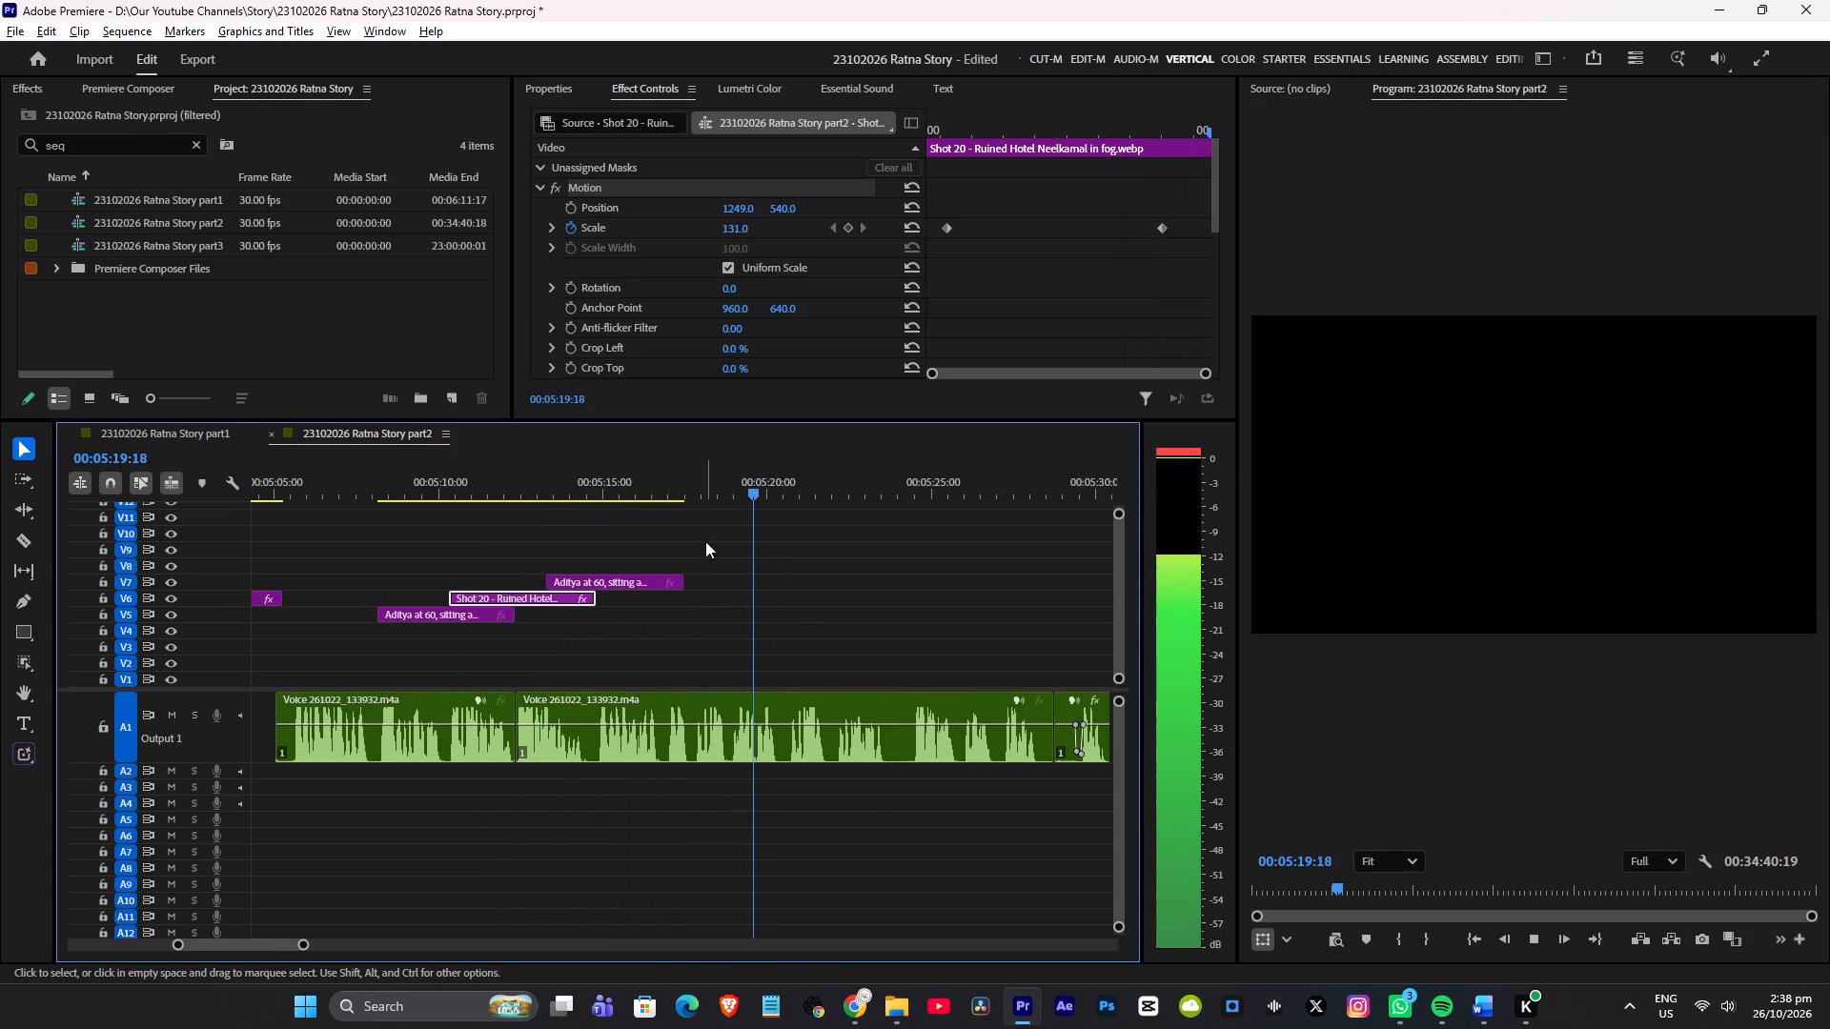
{"action": "scroll", "coordinate": [706, 542], "scroll_direction": "down", "scroll_amount": 4, "text": "alt"}
{"action": "key", "text": "space"}
Select the duplicated Aditya clip on V7.
{"action": "left_click", "coordinate": [638, 583]}
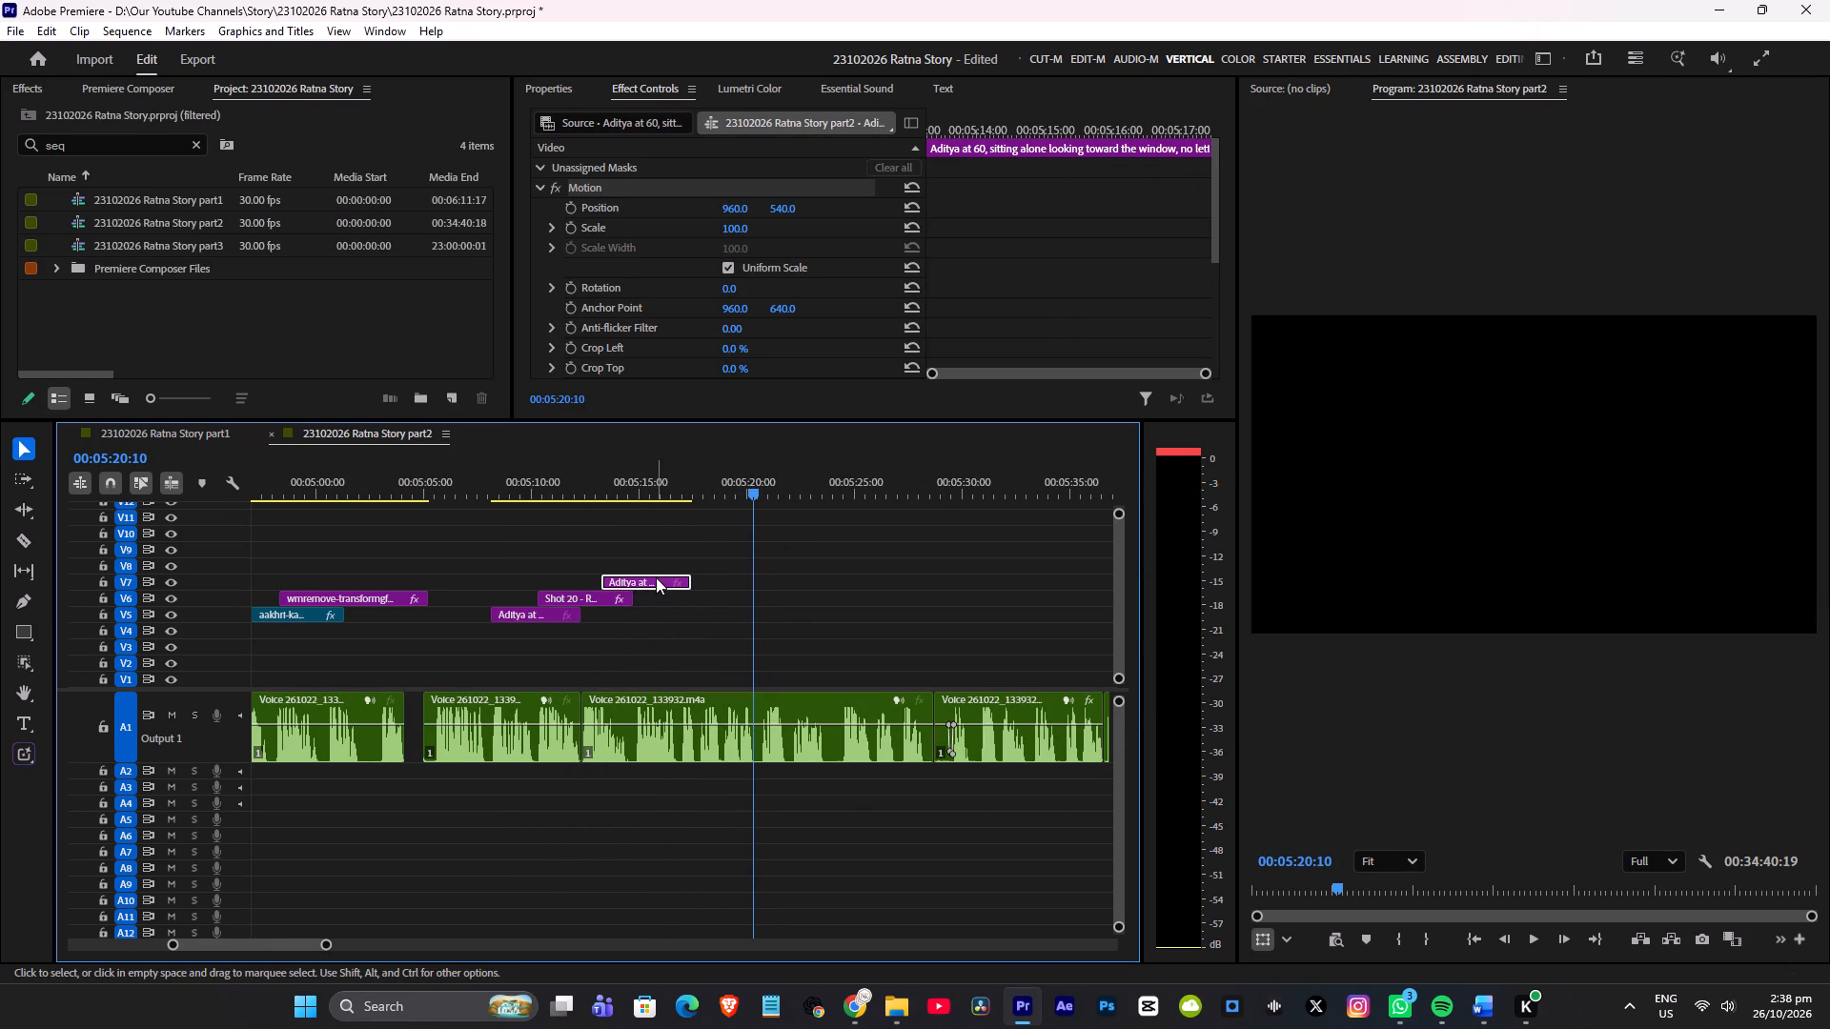
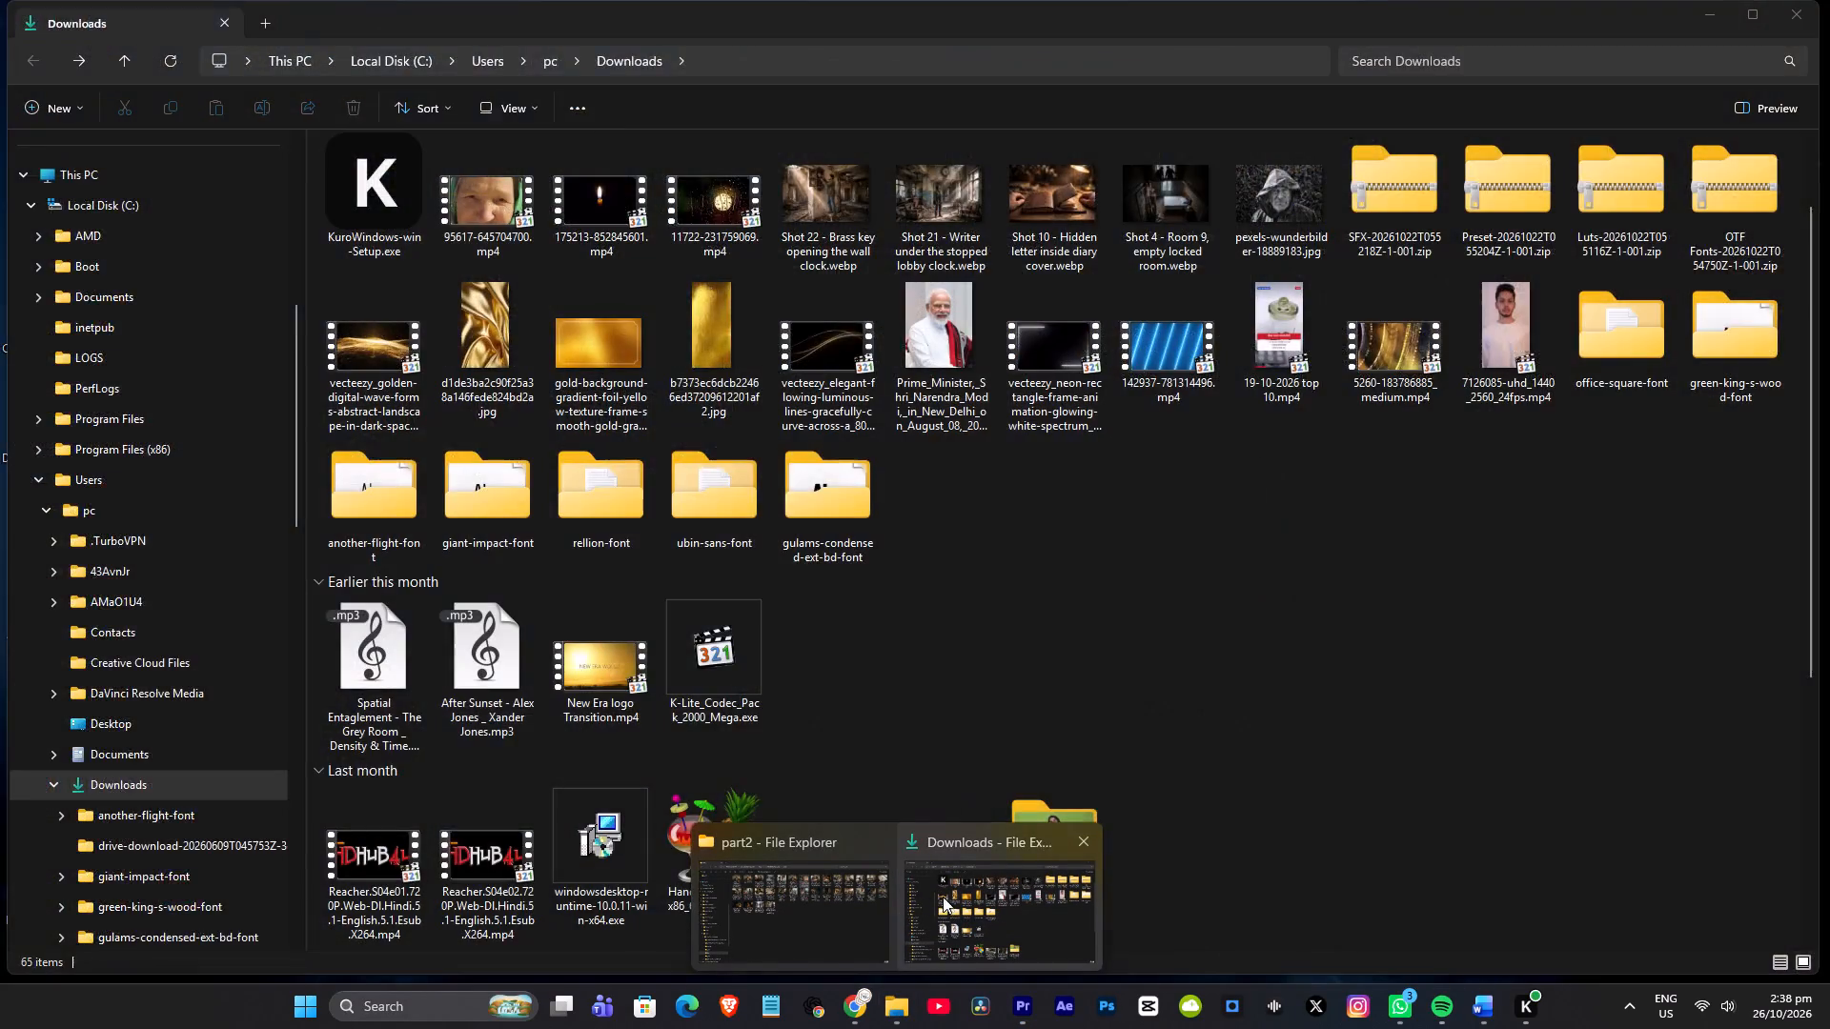
Switch to the muse.ai chat in Chrome and examine the Shot 36 window image at full size.
{"action": "left_click", "coordinate": [860, 1006]}
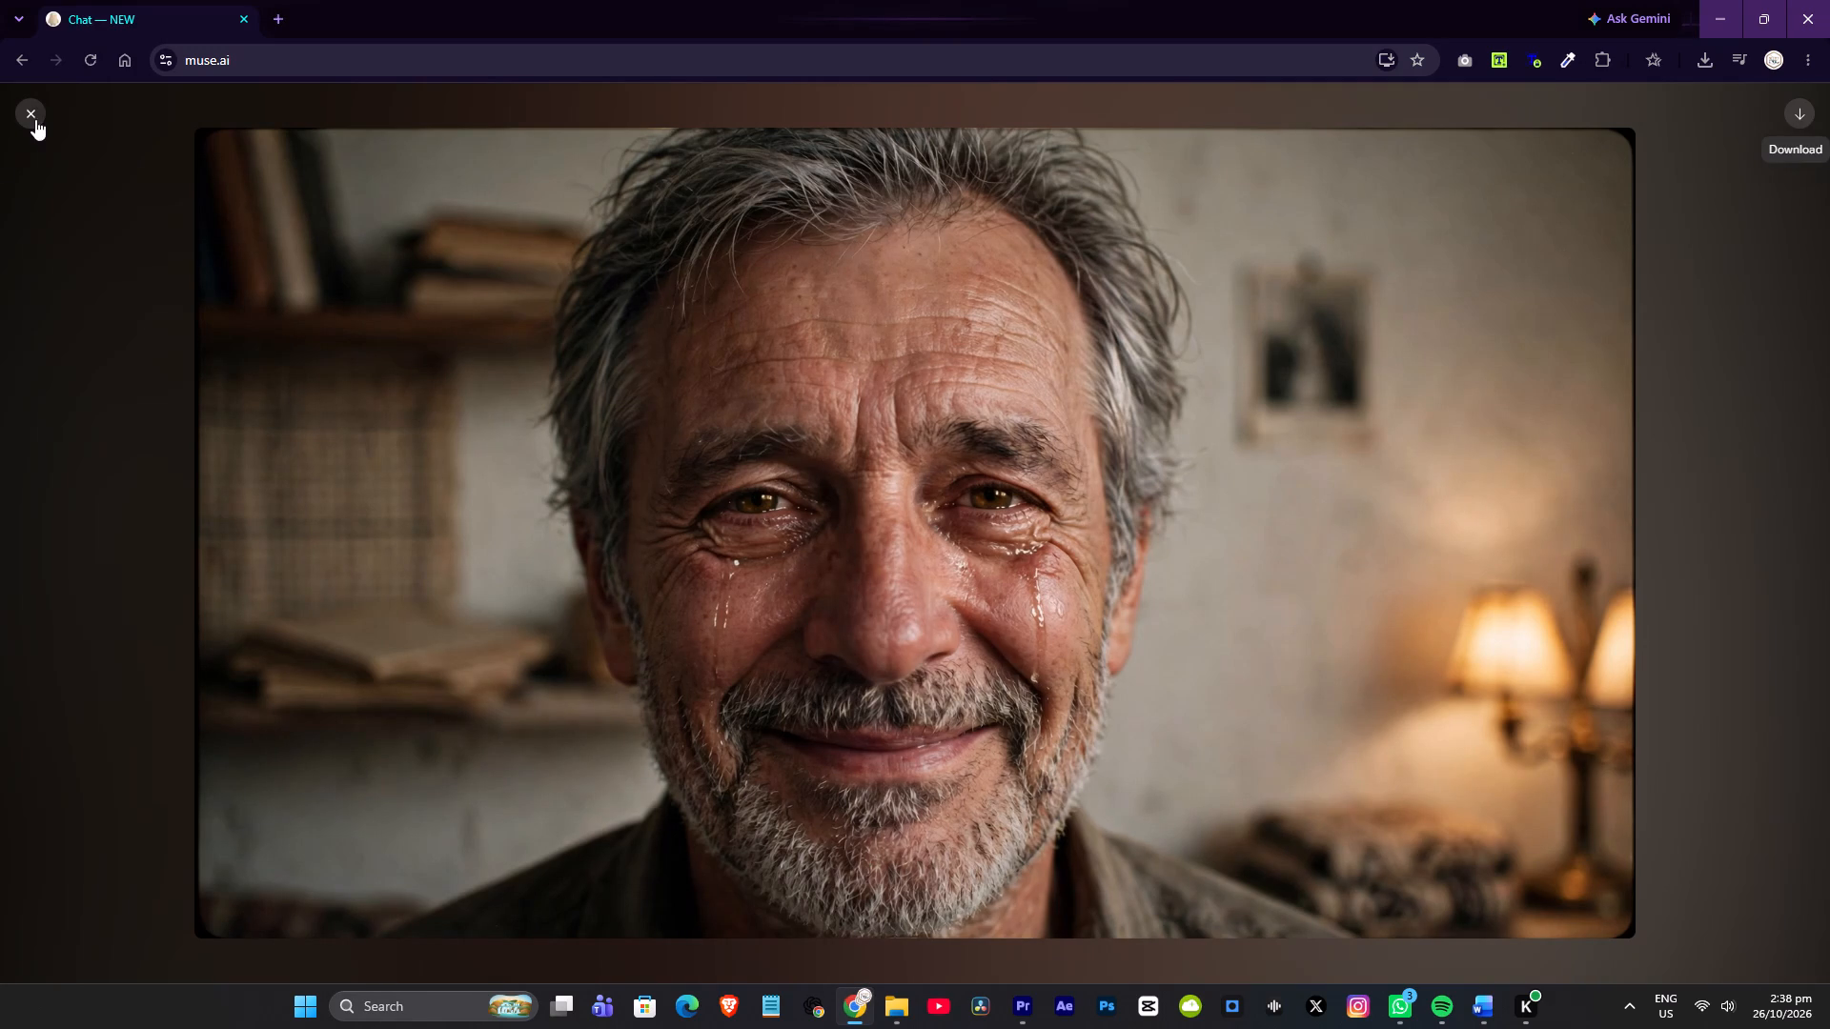
{"action": "left_click", "coordinate": [30, 108]}
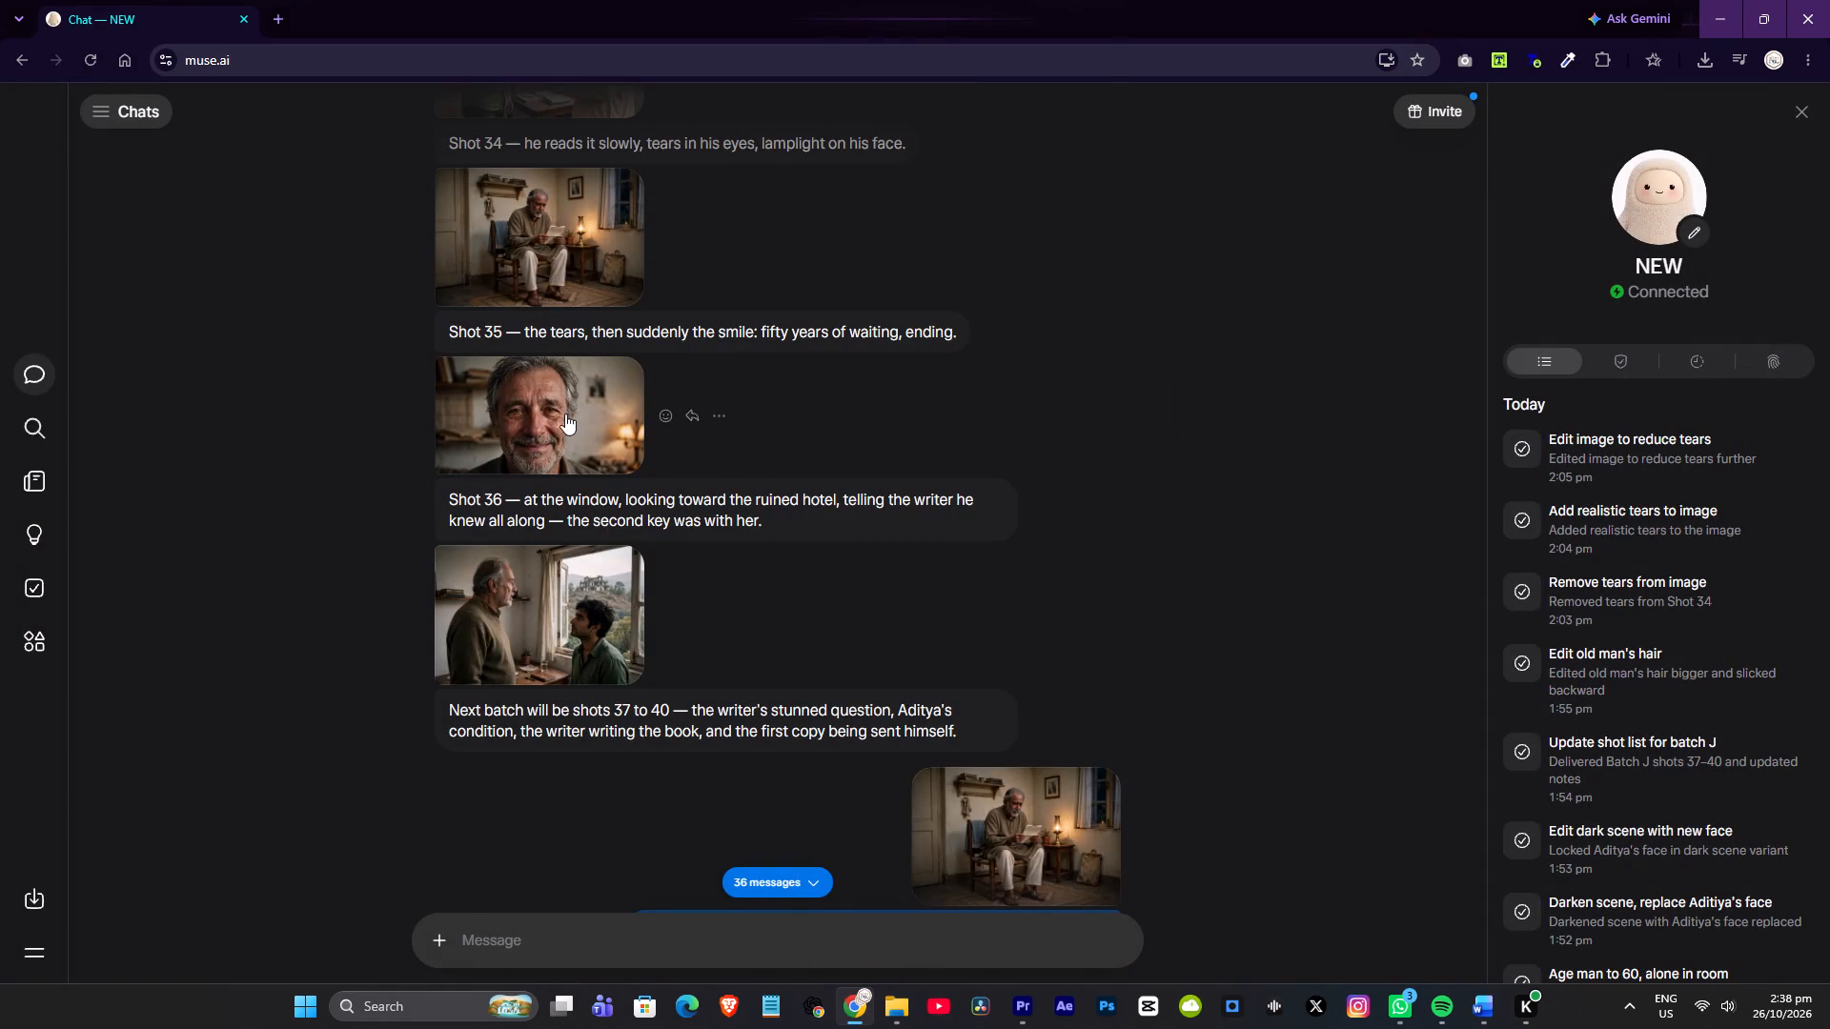
{"action": "scroll", "coordinate": [559, 401], "scroll_direction": "up", "scroll_amount": 1}
{"action": "scroll", "coordinate": [545, 462], "scroll_direction": "down", "scroll_amount": 2}
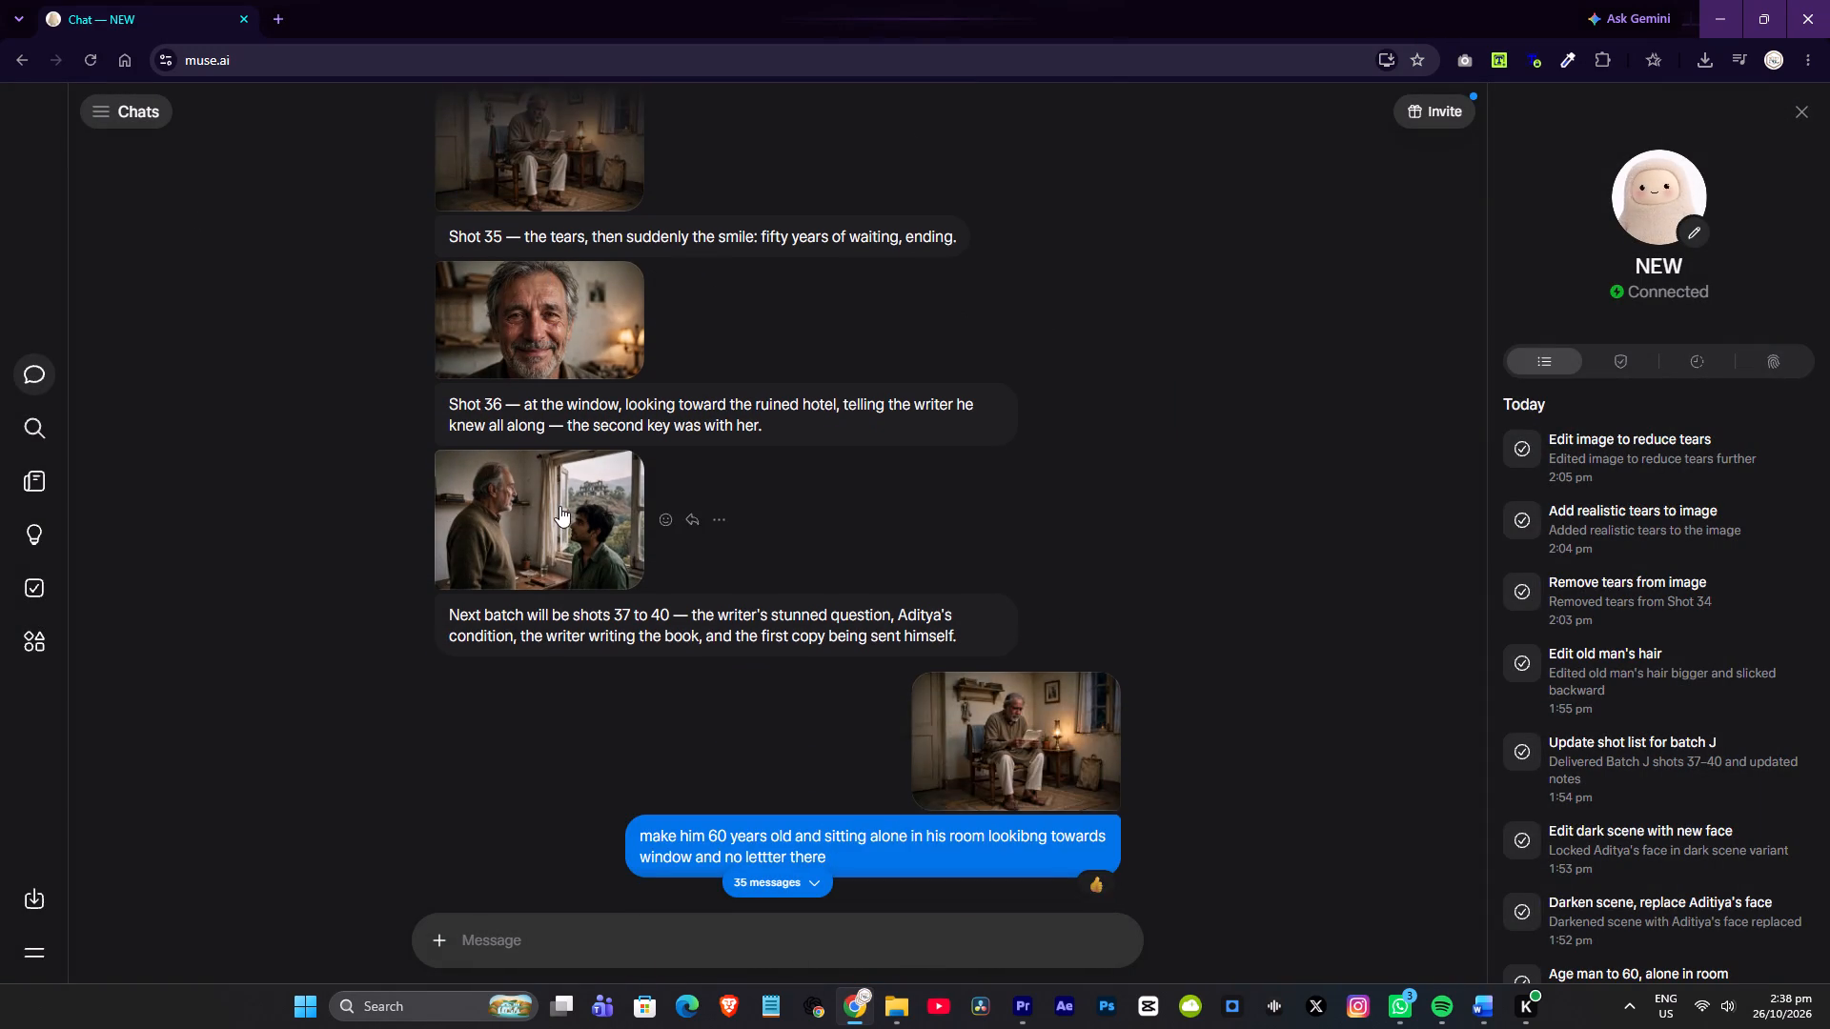
{"action": "left_click", "coordinate": [559, 506]}
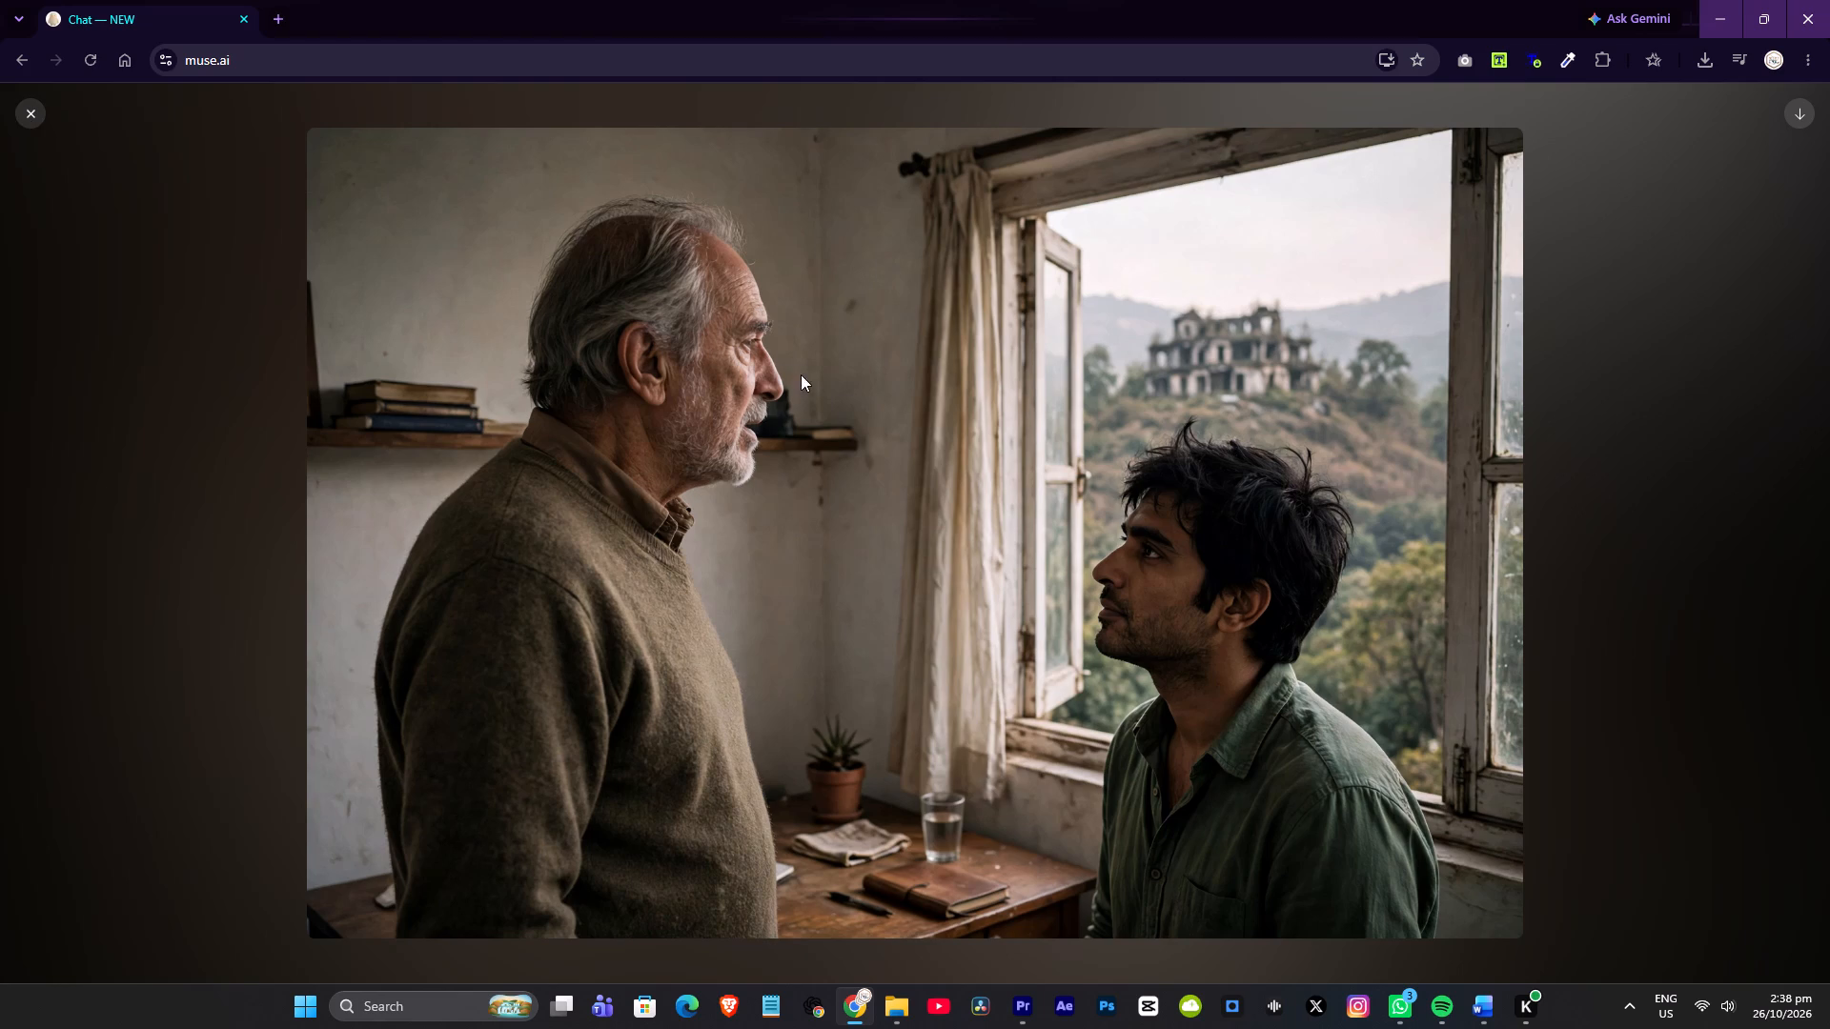
{"action": "scroll", "coordinate": [771, 326], "scroll_direction": "up", "scroll_amount": 3}
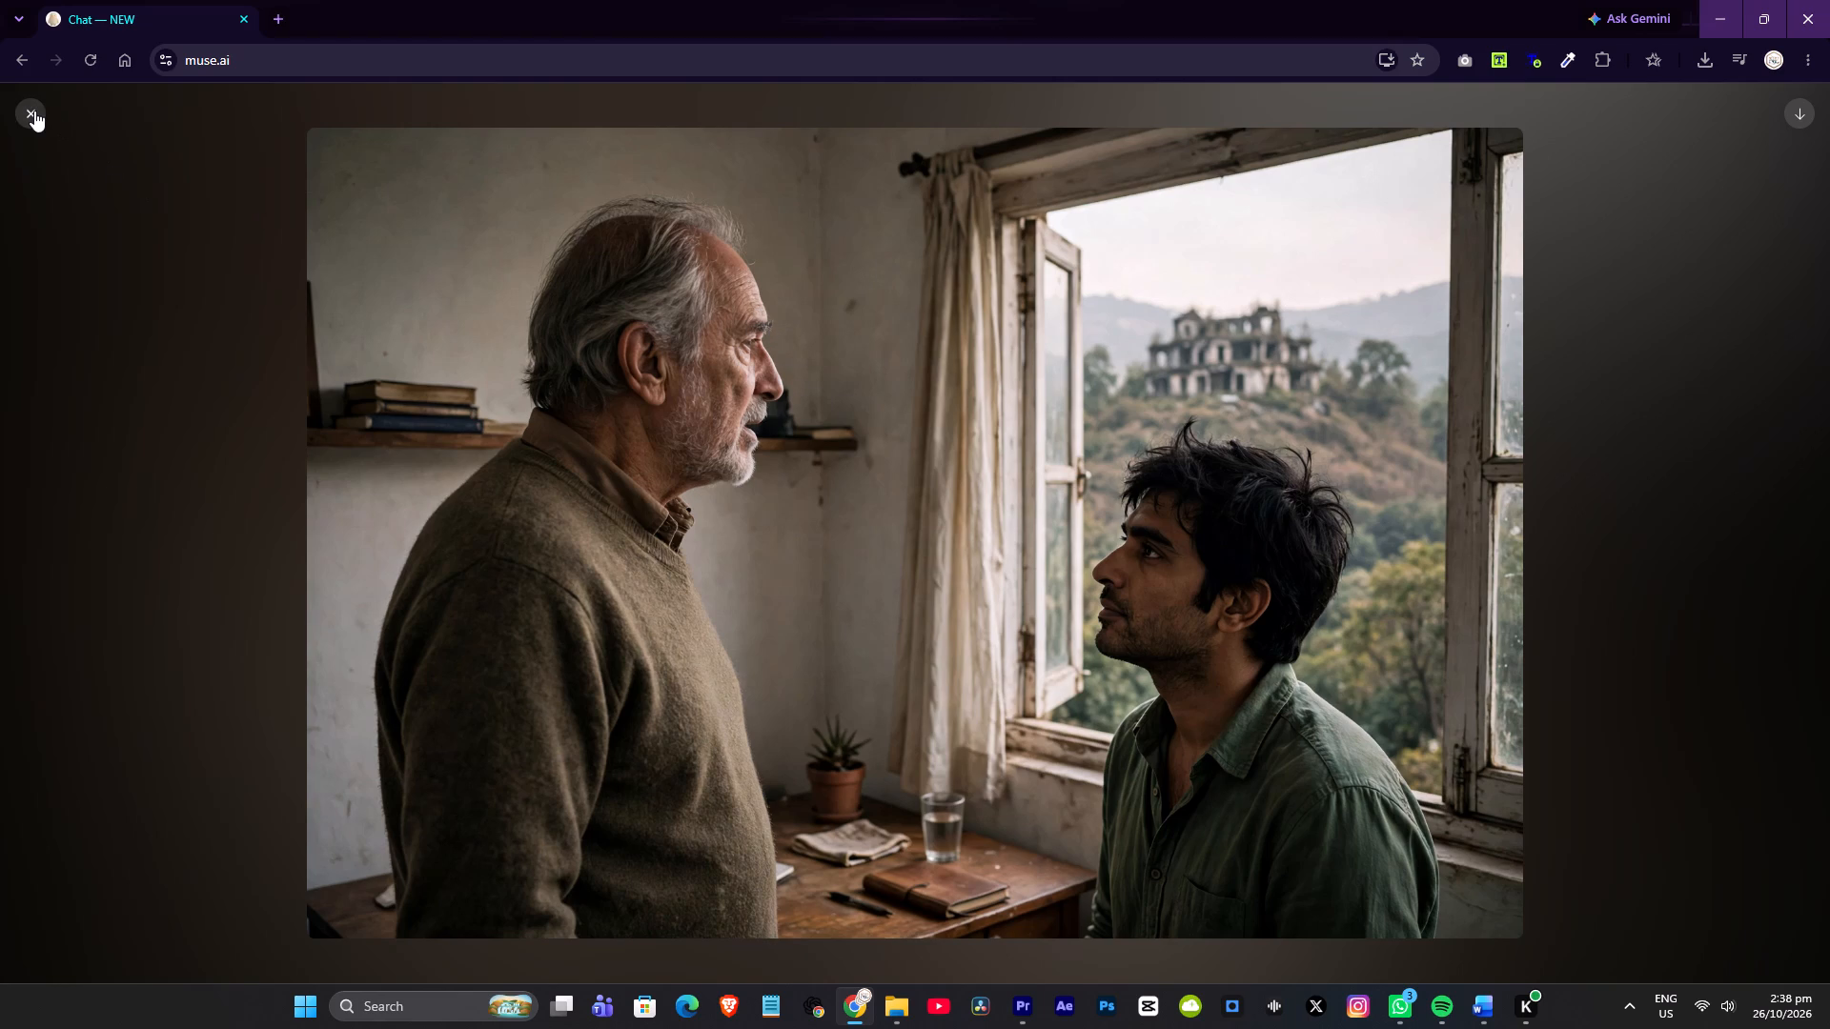
{"action": "left_click", "coordinate": [34, 111]}
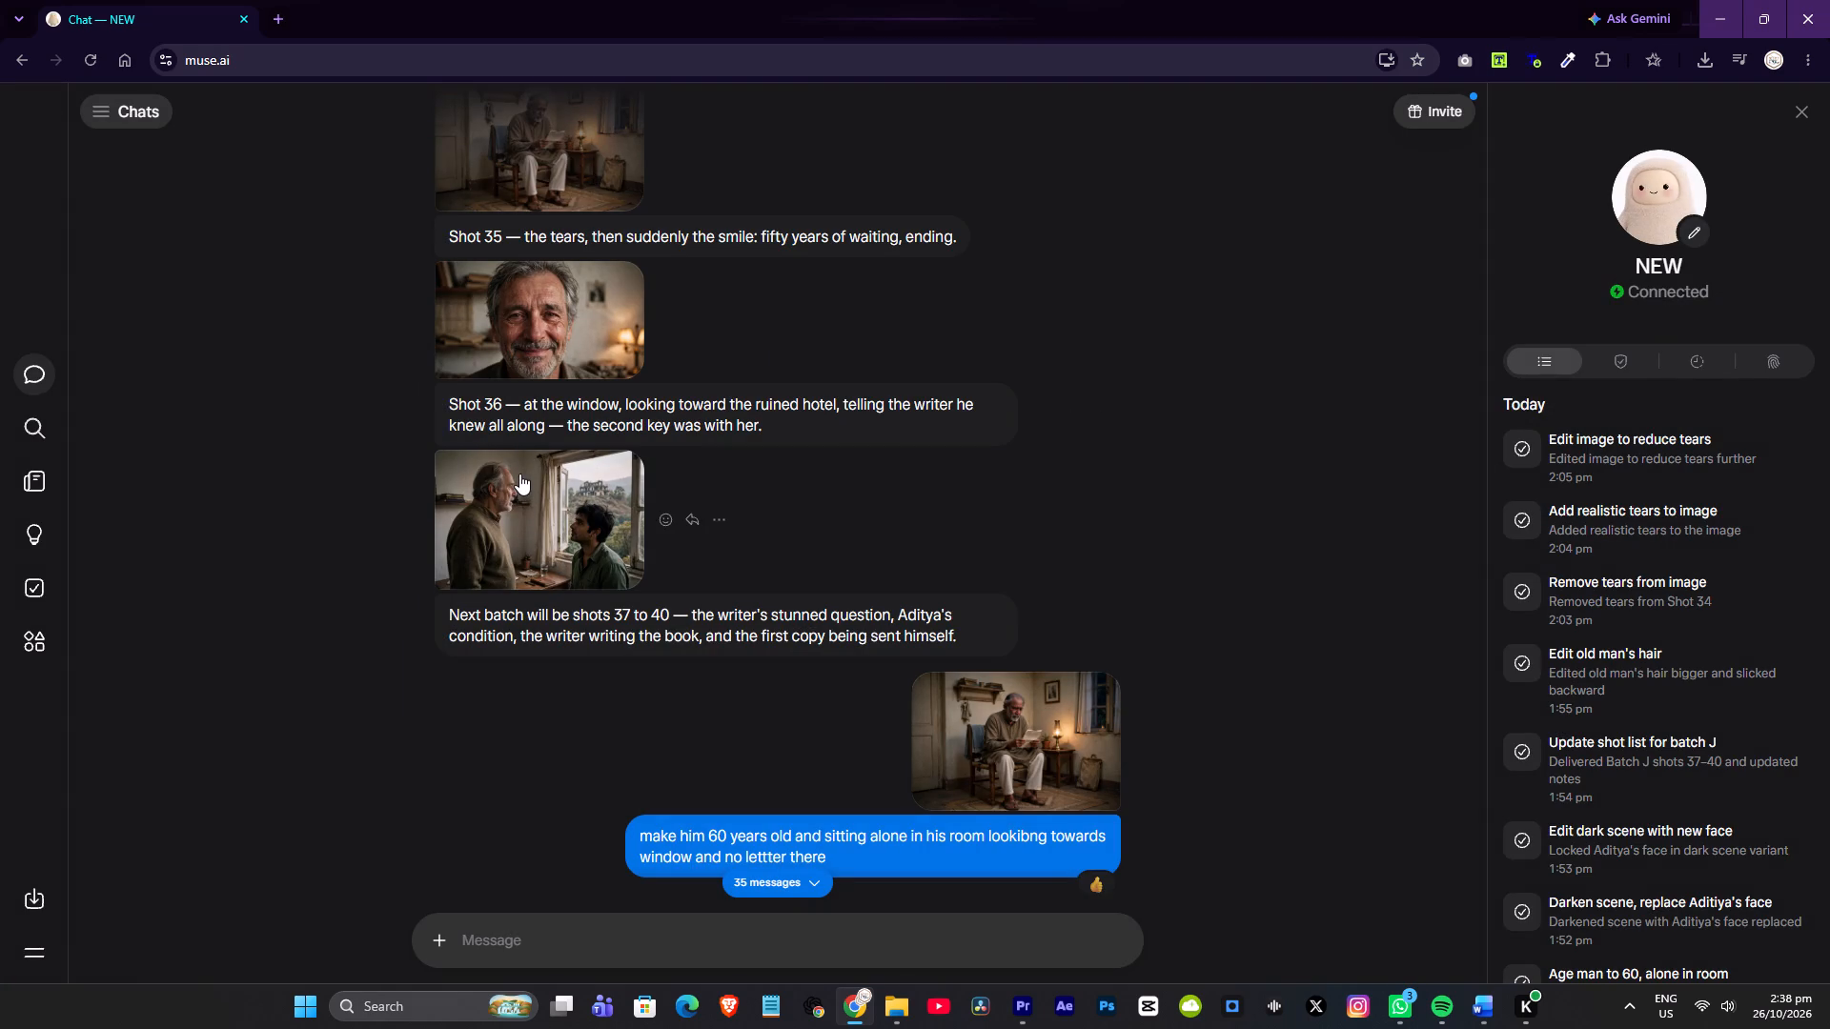
Copy the Shot 36 image into a new chat message and send it with the prompt "make this old man looks like indian".
{"action": "right_click", "coordinate": [519, 474]}
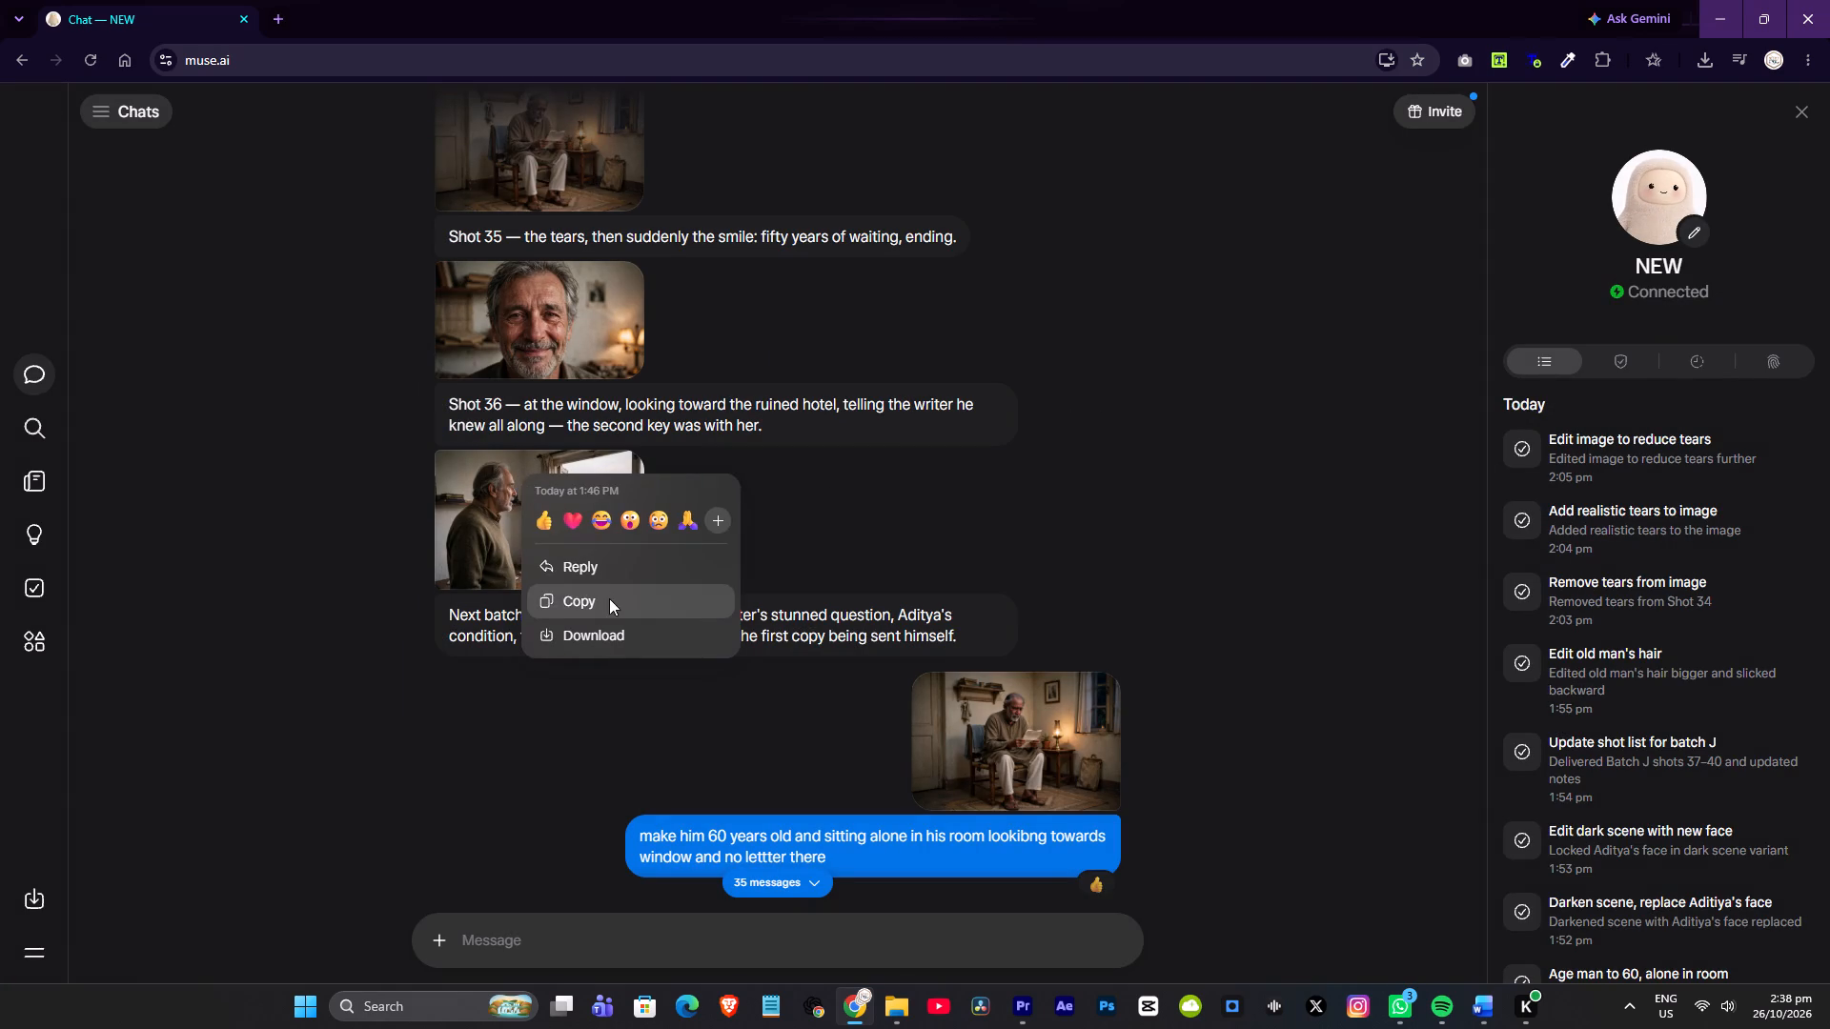
{"action": "left_click", "coordinate": [608, 600]}
{"action": "scroll", "coordinate": [801, 560], "scroll_direction": "down", "scroll_amount": 5}
{"action": "scroll", "coordinate": [614, 828], "scroll_direction": "down", "scroll_amount": 5}
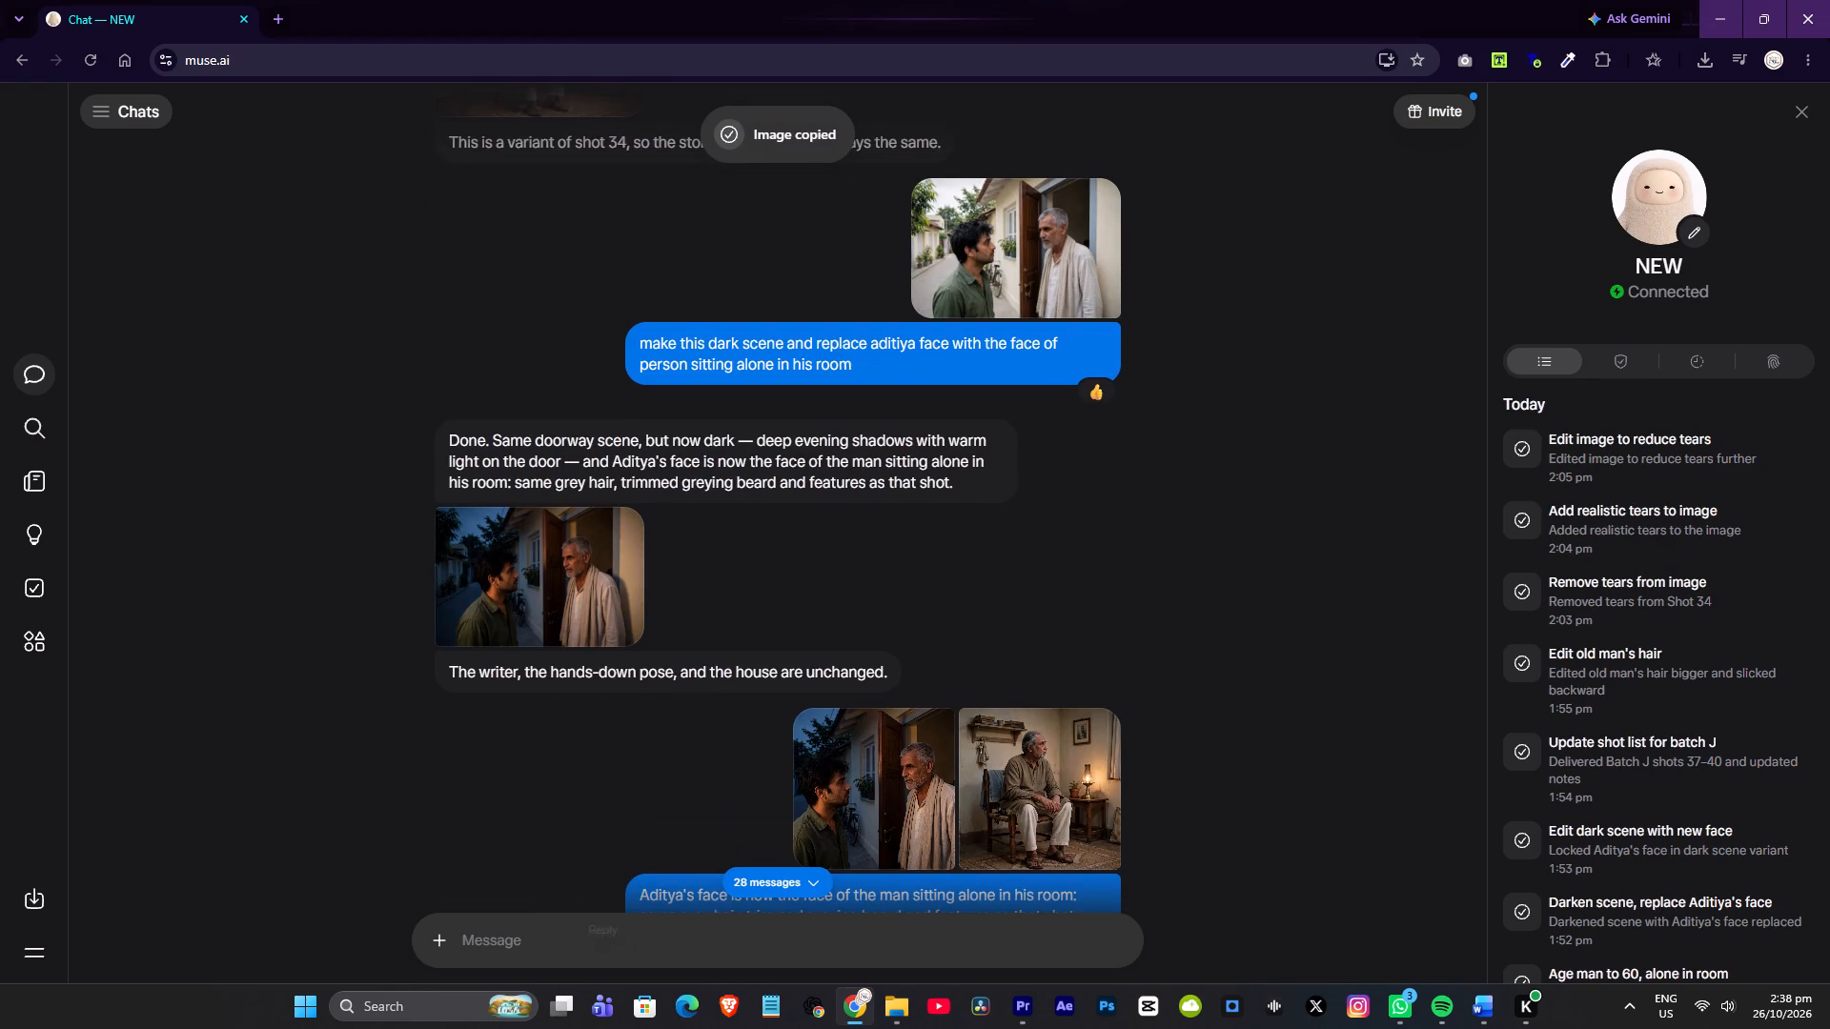
{"action": "left_click", "coordinate": [577, 944]}
{"action": "key", "text": "ctrl+v"}
{"action": "type", "text": "make this old man looks like indian"}
{"action": "key", "text": "Return"}
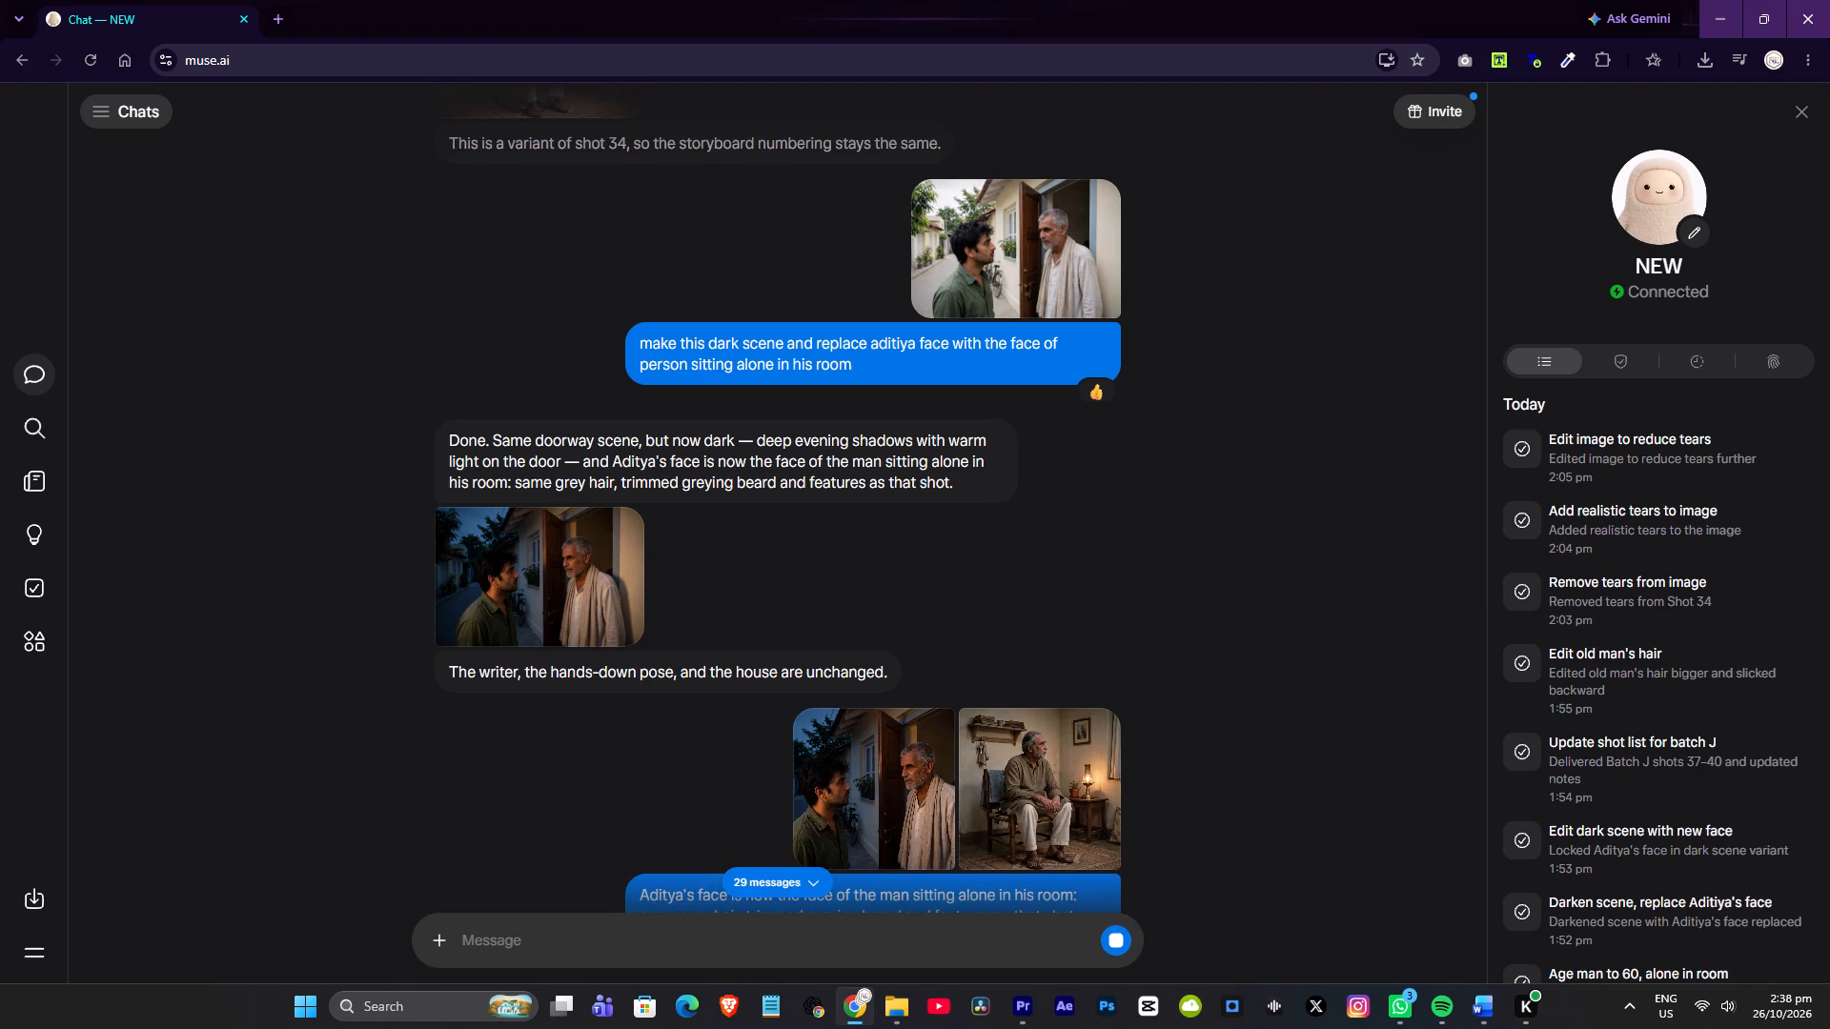
{"action": "scroll", "coordinate": [687, 381], "scroll_direction": "up", "scroll_amount": 3}
{"action": "scroll", "coordinate": [689, 371], "scroll_direction": "down", "scroll_amount": 4}
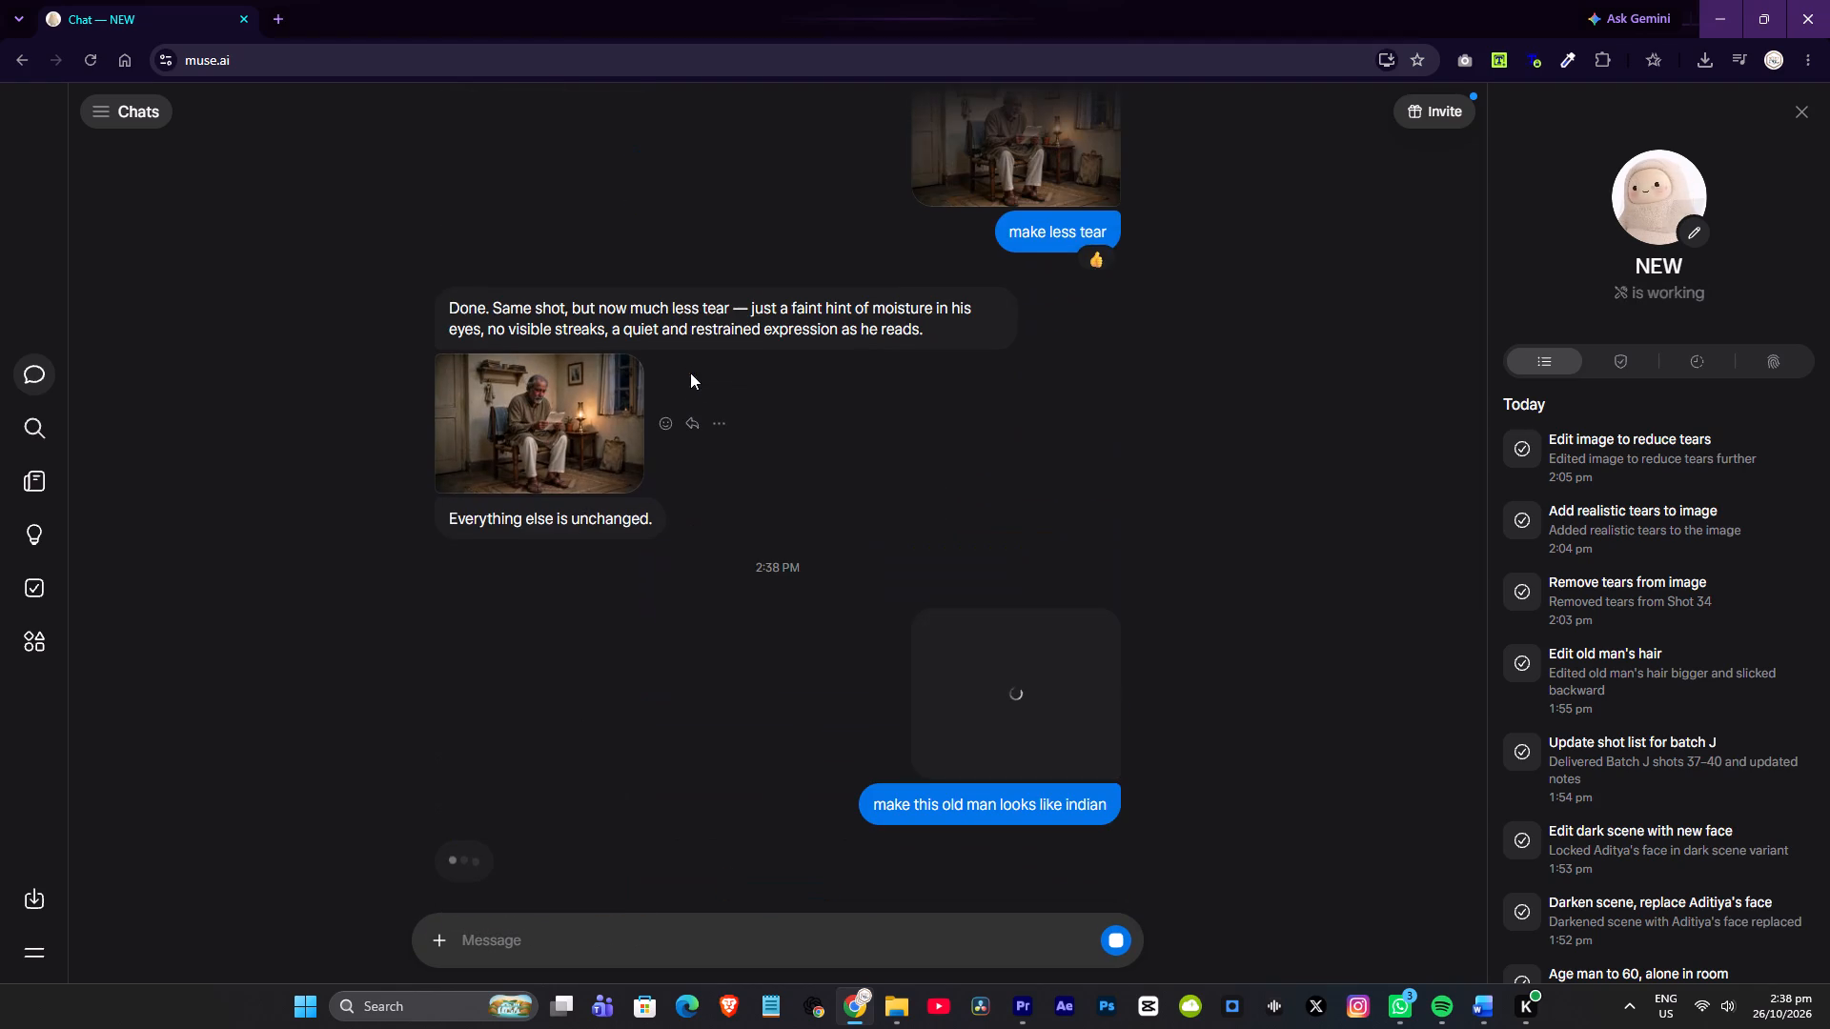
{"action": "scroll", "coordinate": [690, 373], "scroll_direction": "down", "scroll_amount": 2}
{"action": "left_click", "coordinate": [539, 418]}
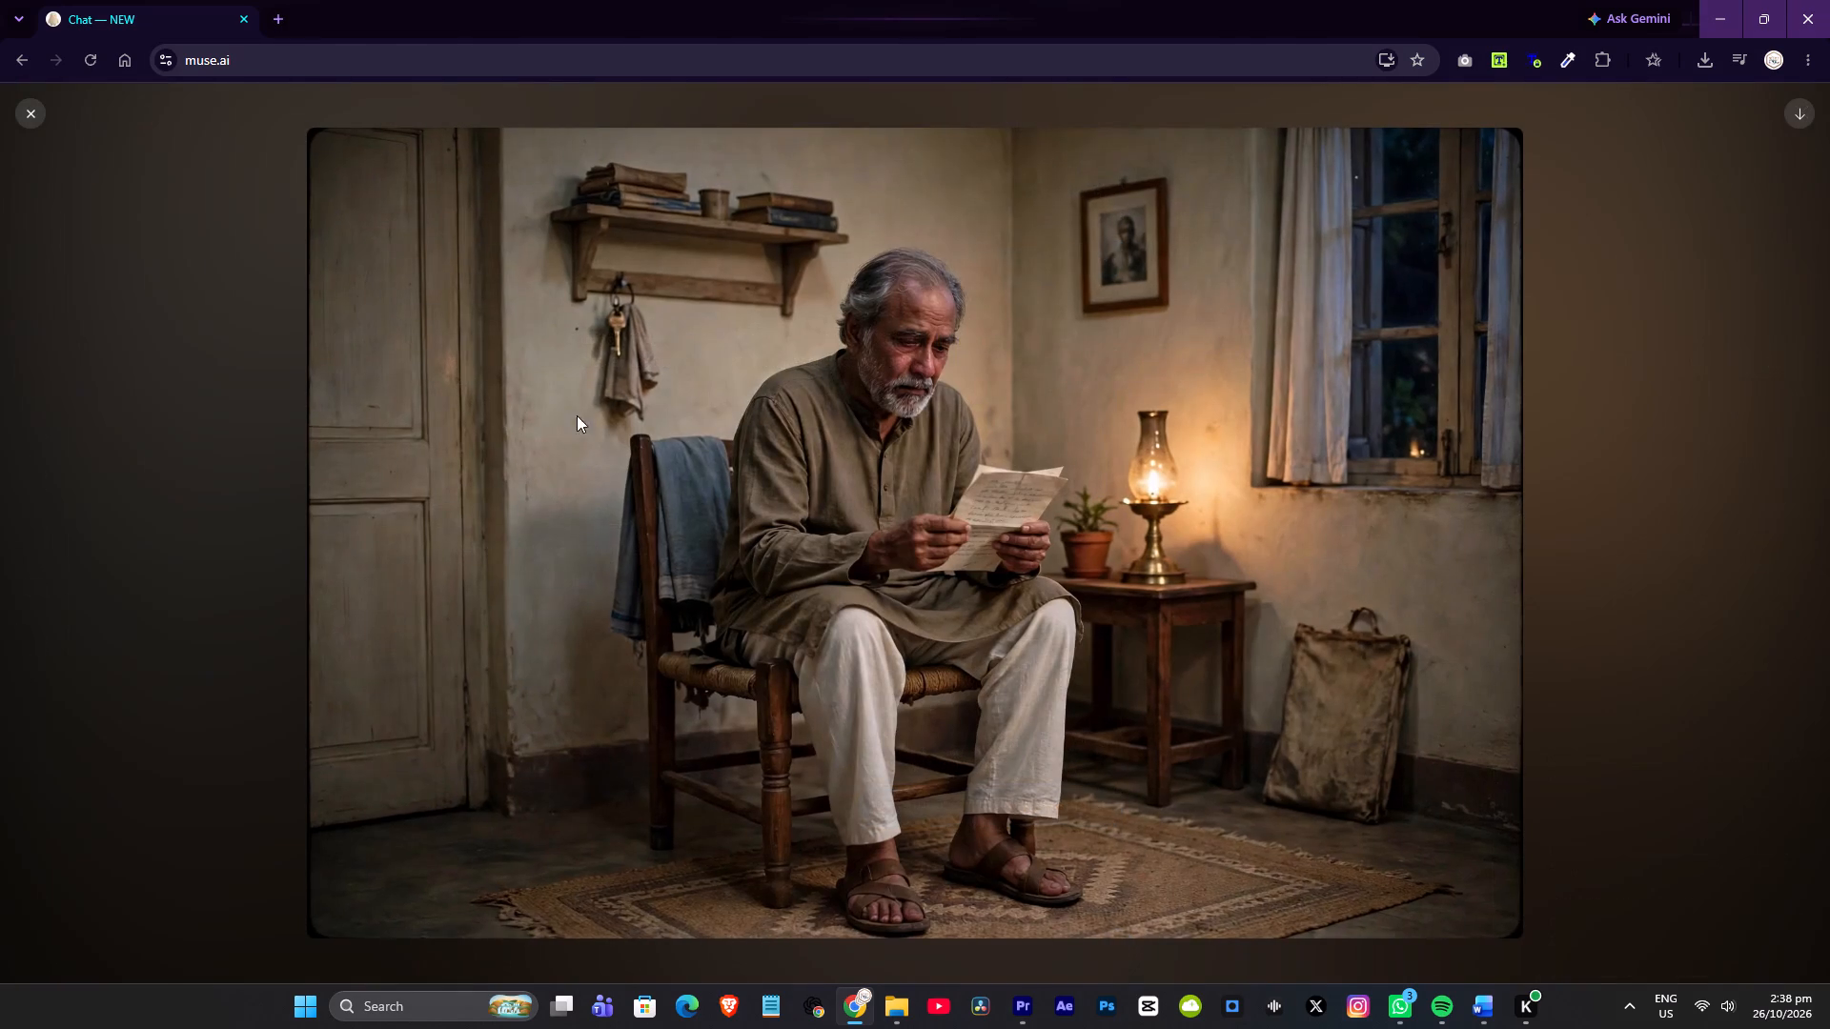
{"action": "left_click", "coordinate": [29, 106]}
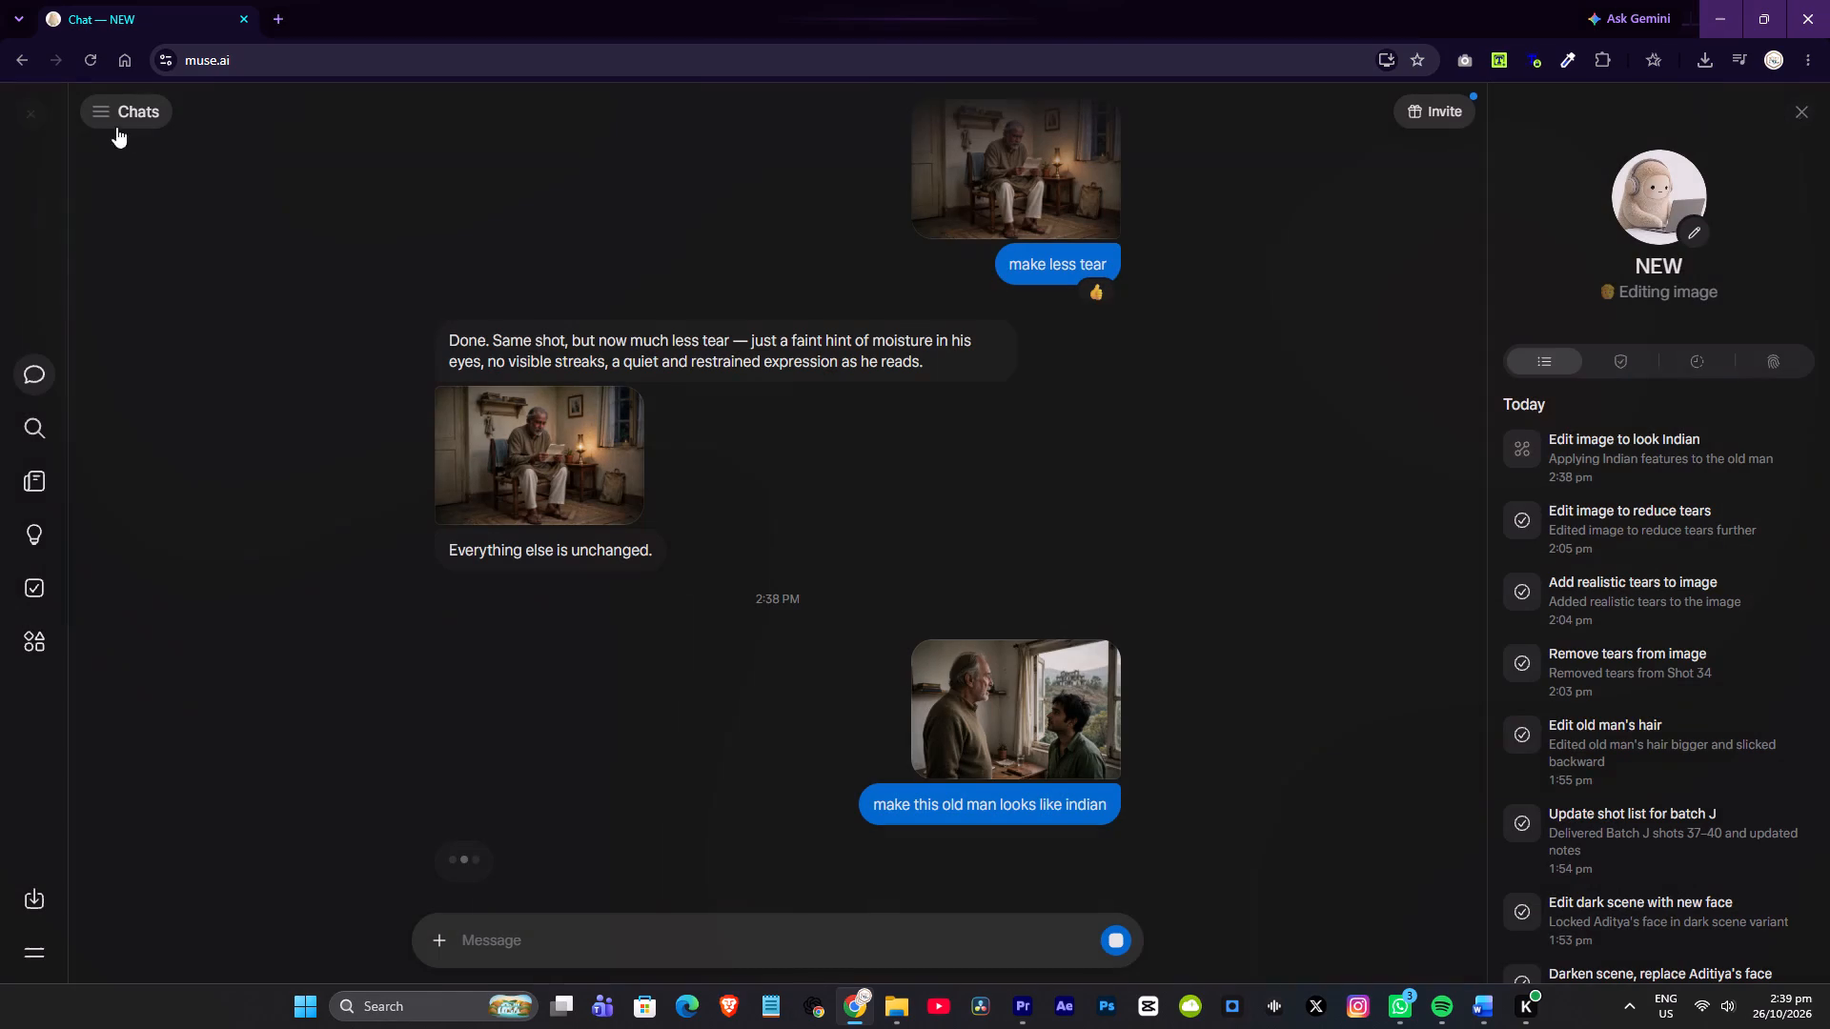
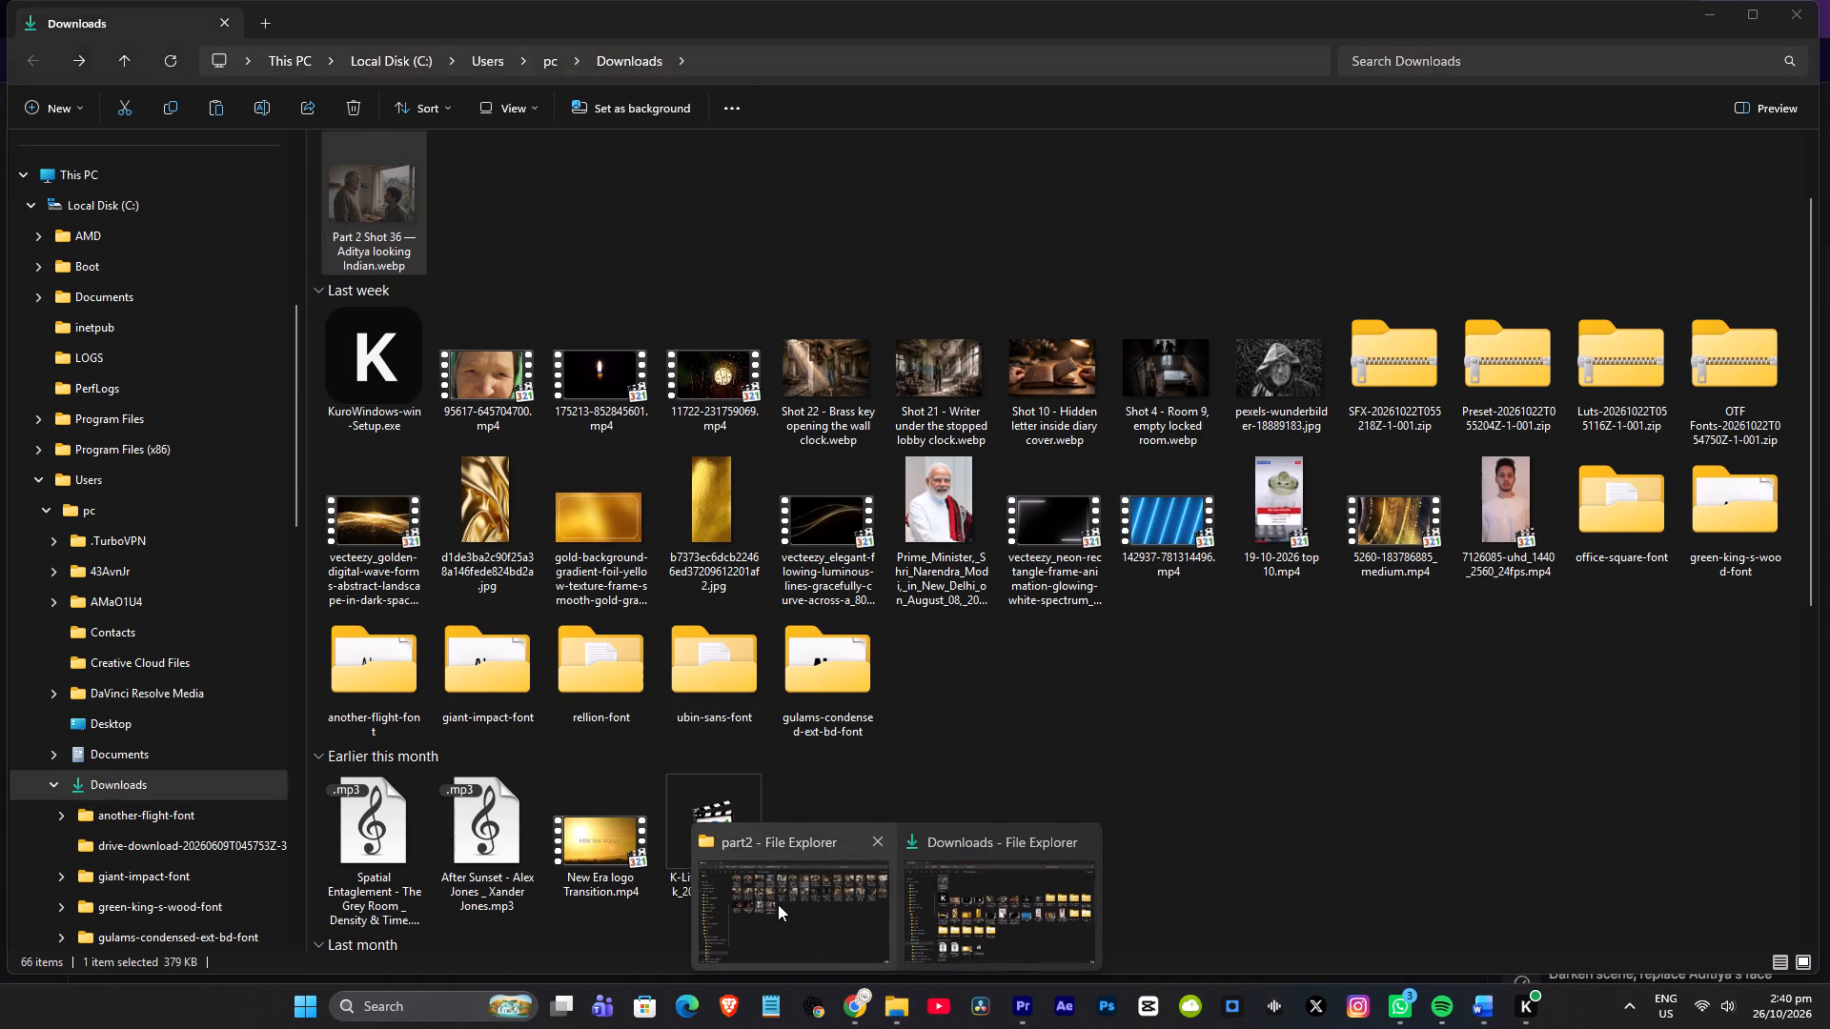
{"action": "left_click", "coordinate": [778, 904]}
{"action": "left_click", "coordinate": [866, 777]}
{"action": "key", "text": "ctrl+v"}
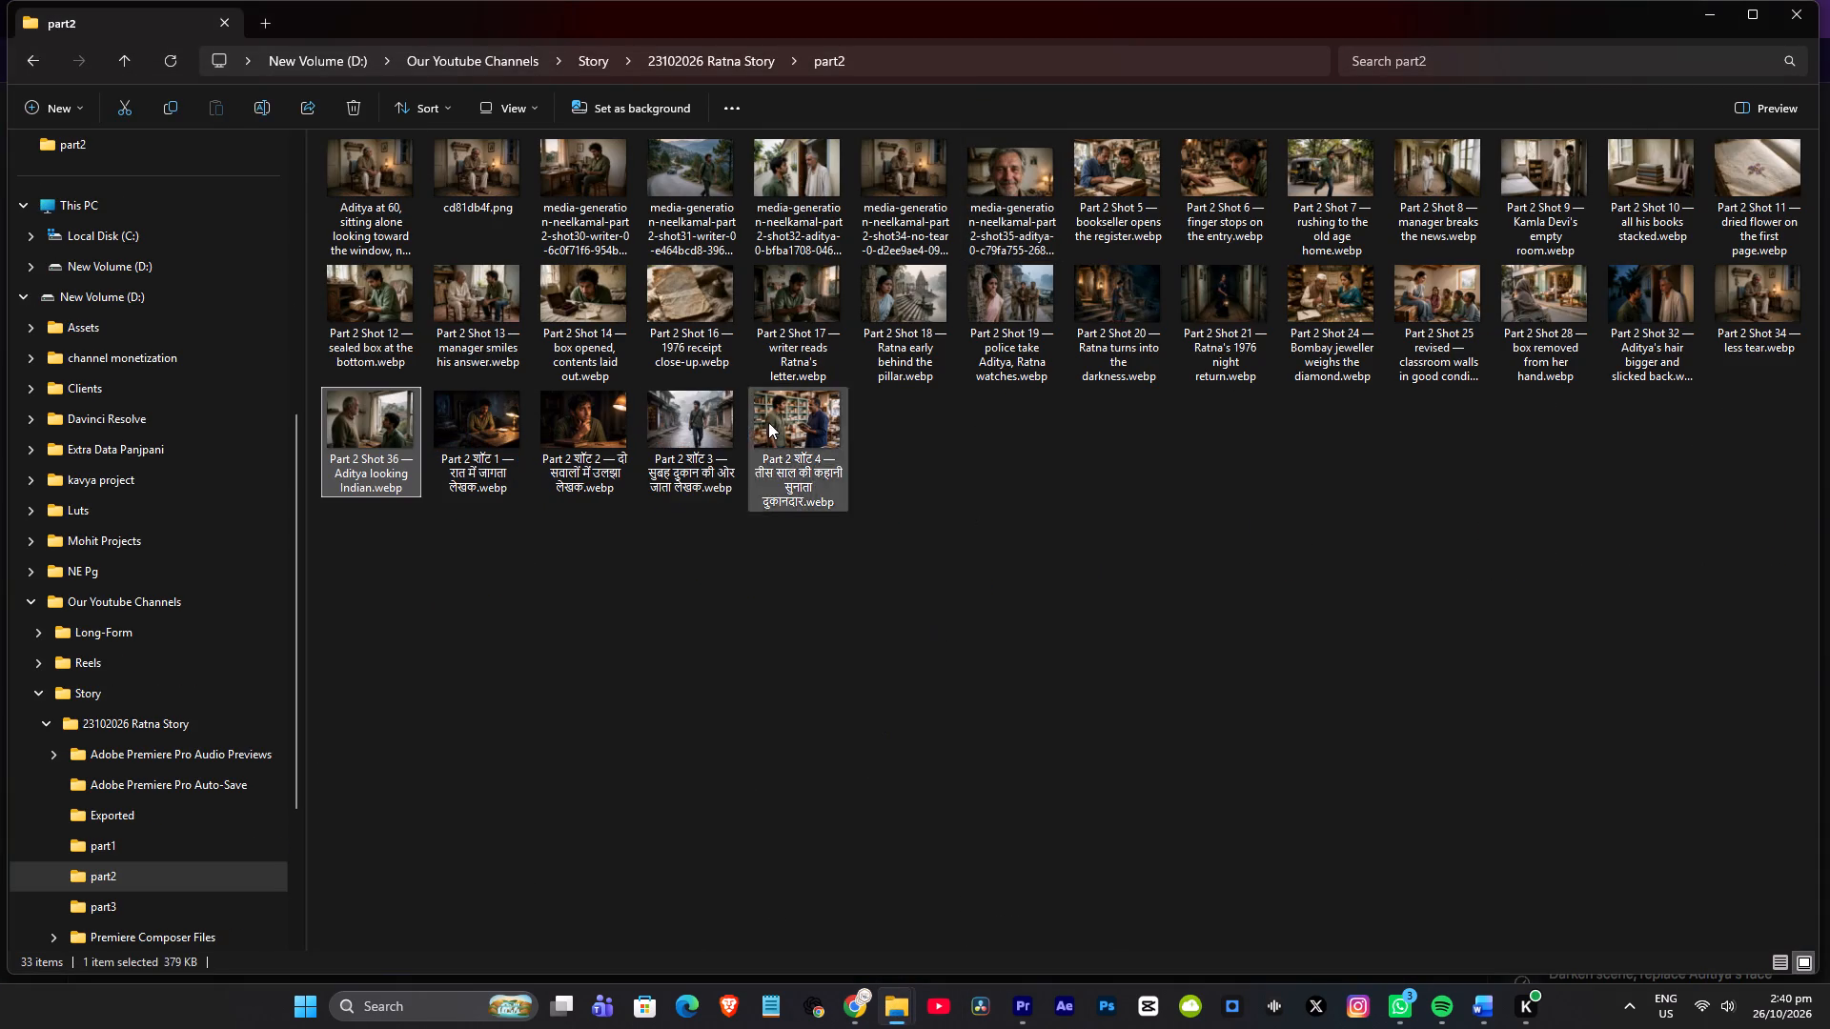
Place the new Shot 36 image from the part2 folder on track V6 of the Premiere sequence at about 00:05:19.
{"action": "left_click_drag", "start_coordinate": [356, 427], "coordinate": [1021, 997]}
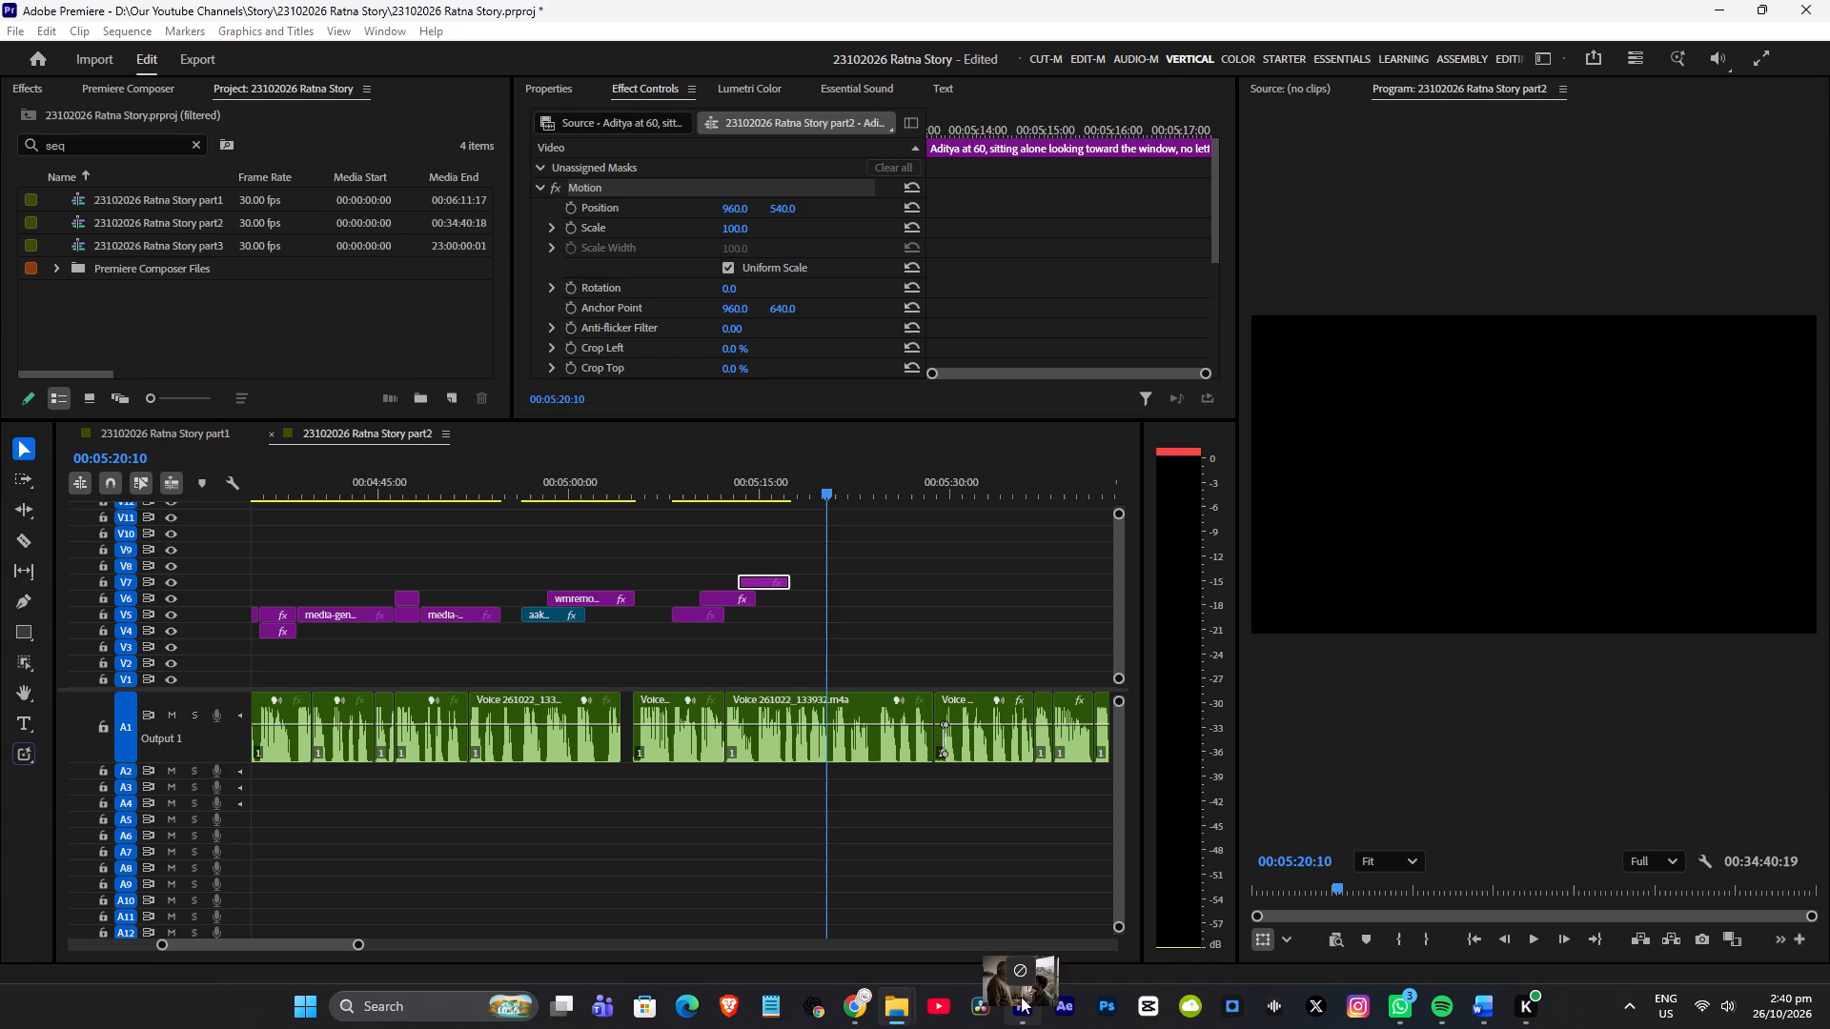
{"action": "left_click_drag", "start_coordinate": [1021, 997], "coordinate": [807, 602]}
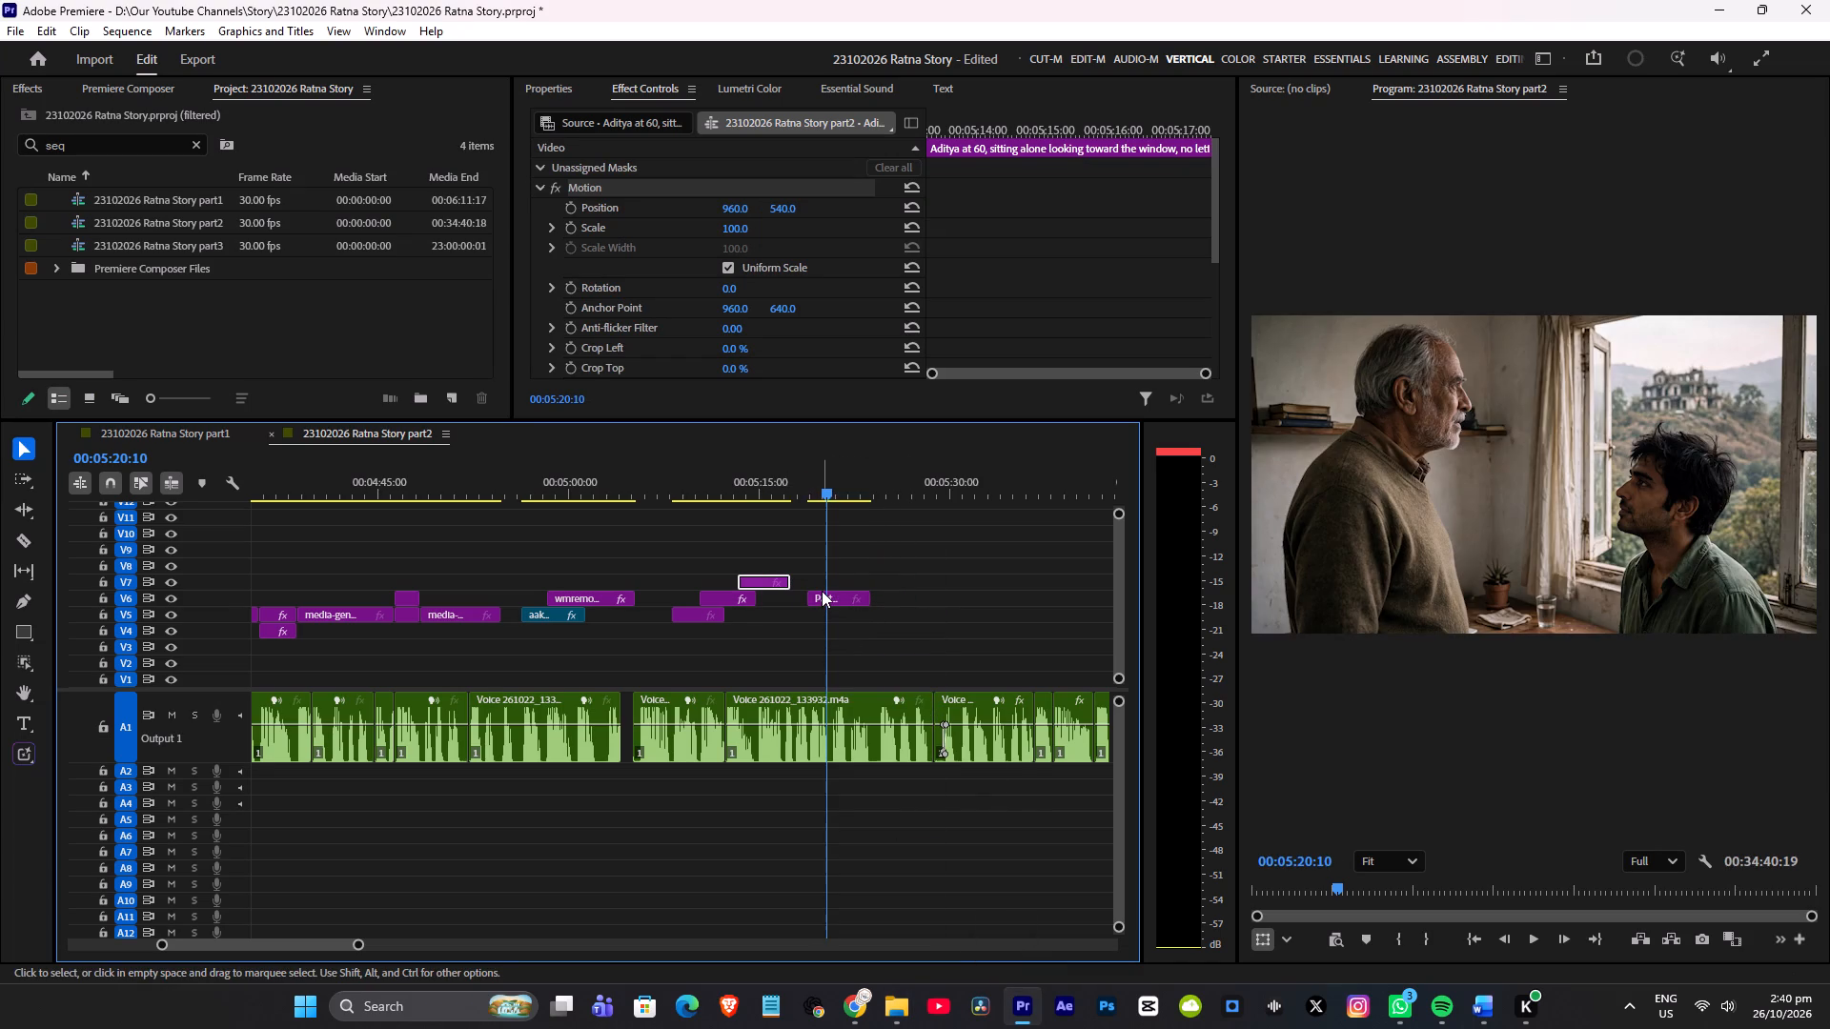
Play the narration from about 00:05:10 to 00:05:16 and check how the Shot 20 and Aditya images fit it.
{"action": "scroll", "coordinate": [822, 591], "scroll_direction": "up", "scroll_amount": 5, "text": "alt"}
{"action": "left_click", "coordinate": [676, 479]}
{"action": "key", "text": "space"}
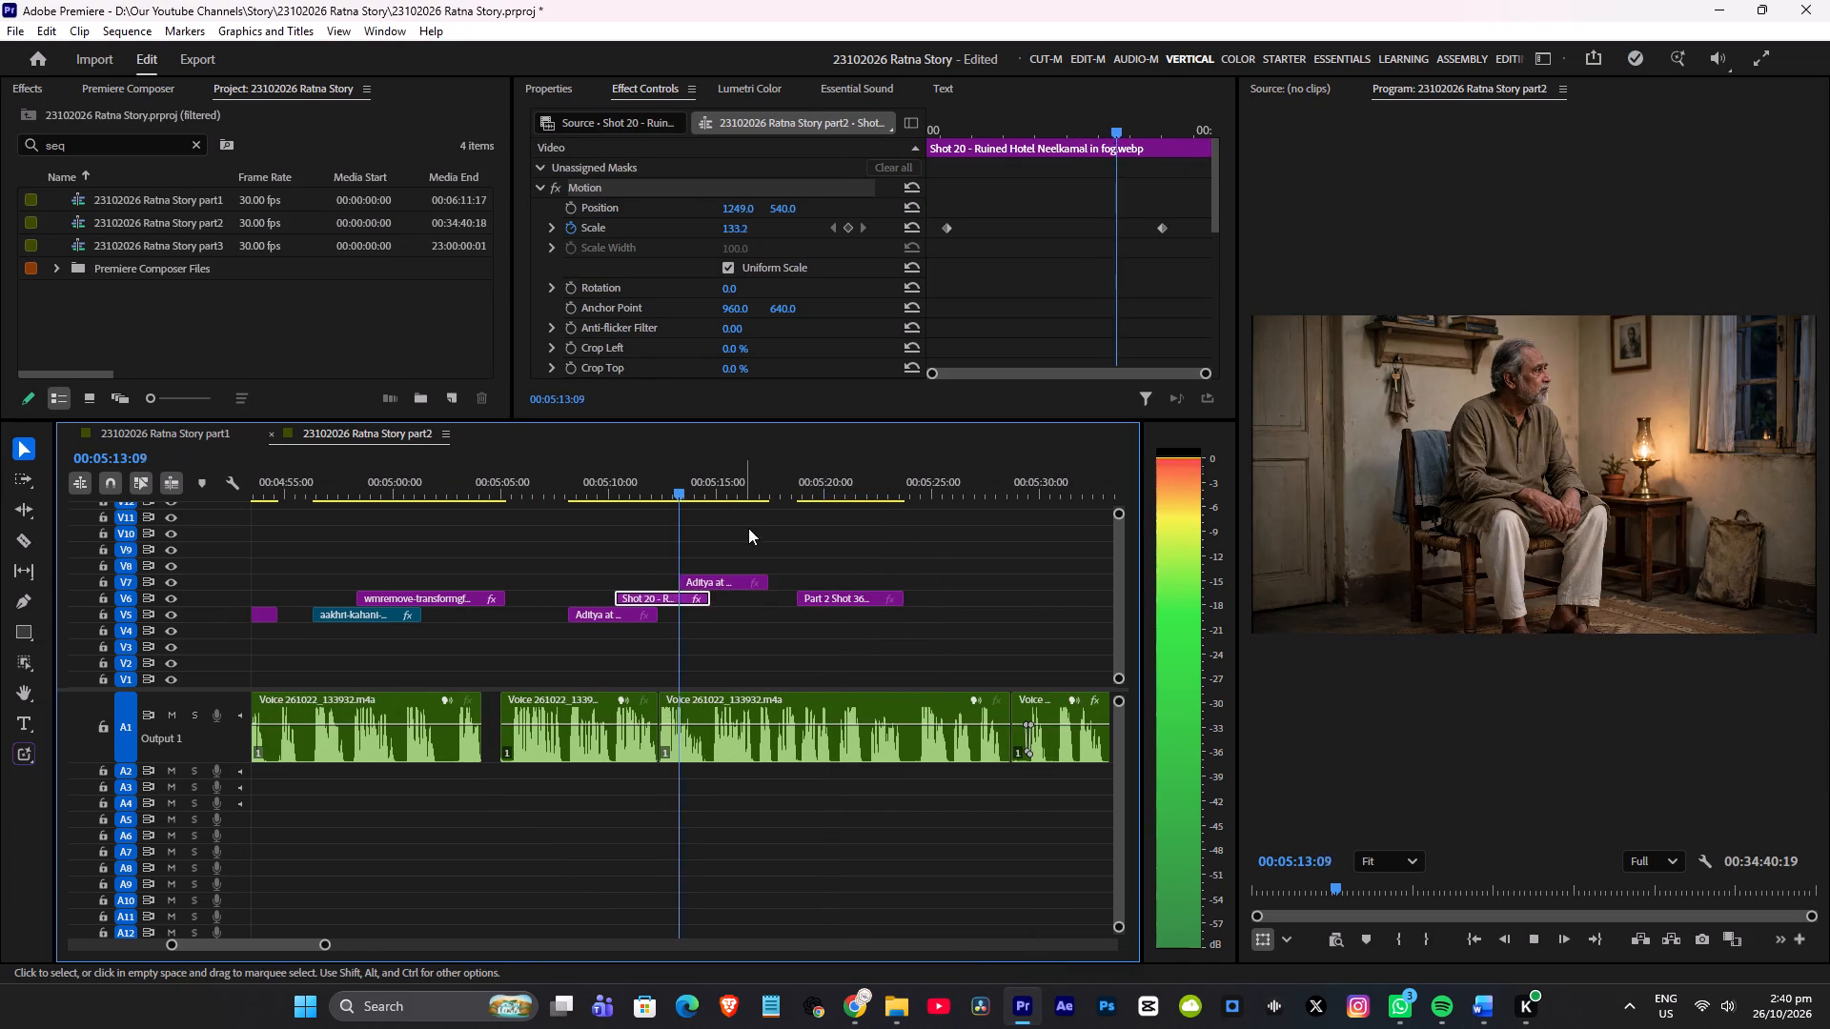
{"action": "scroll", "coordinate": [763, 541], "scroll_direction": "up", "scroll_amount": 5, "text": "alt"}
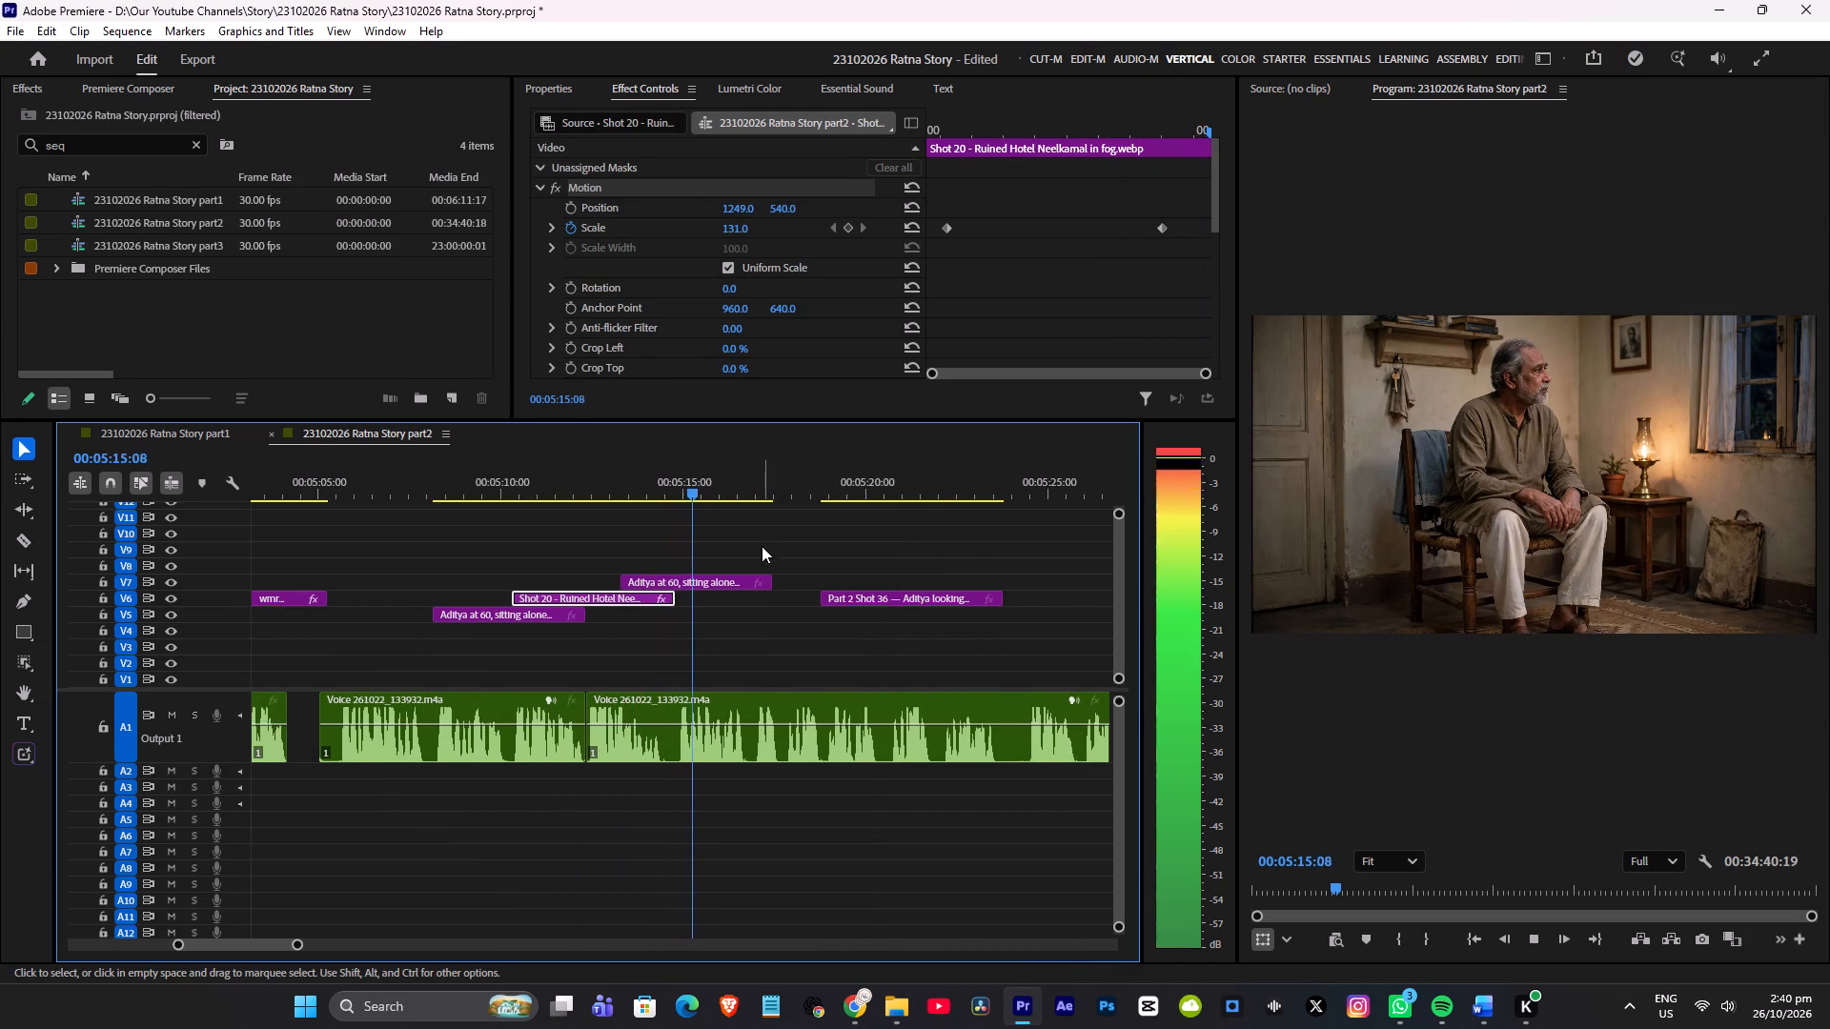
{"action": "key", "text": "space"}
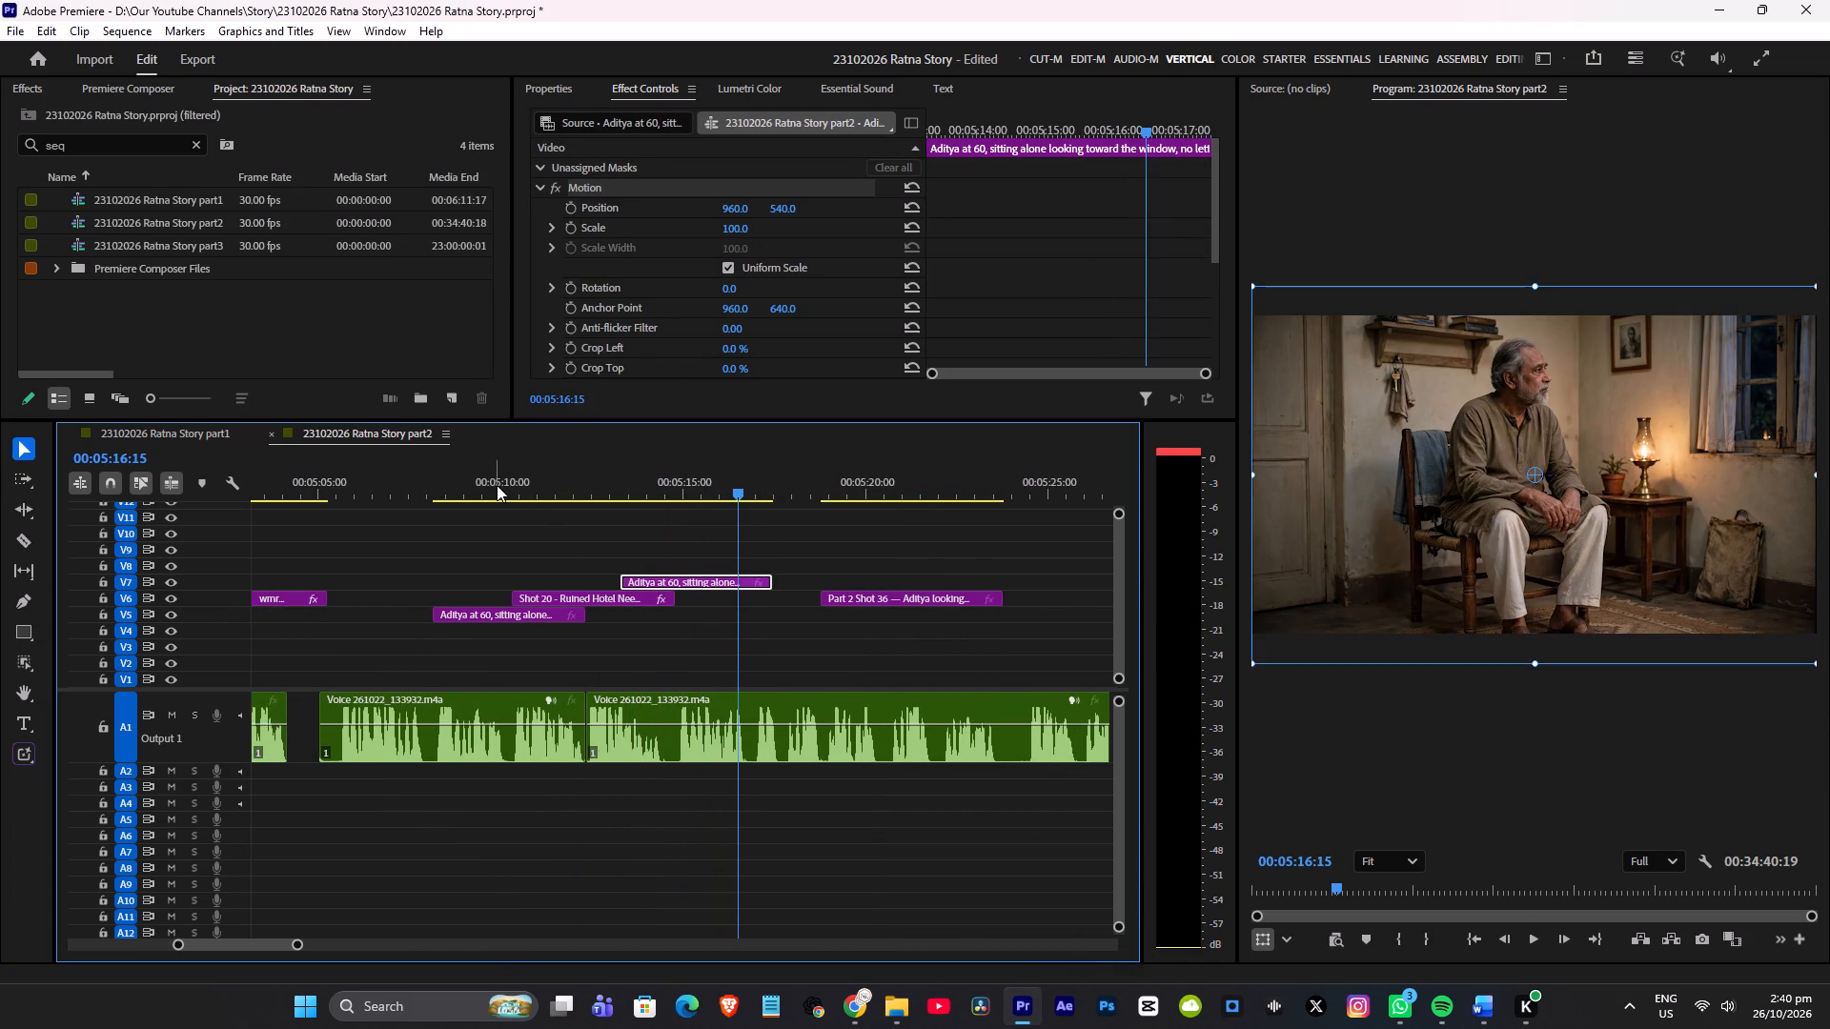
{"action": "left_click", "coordinate": [497, 485]}
{"action": "key", "text": "space"}
{"action": "scroll", "coordinate": [604, 553], "scroll_direction": "up", "scroll_amount": 5, "text": "alt"}
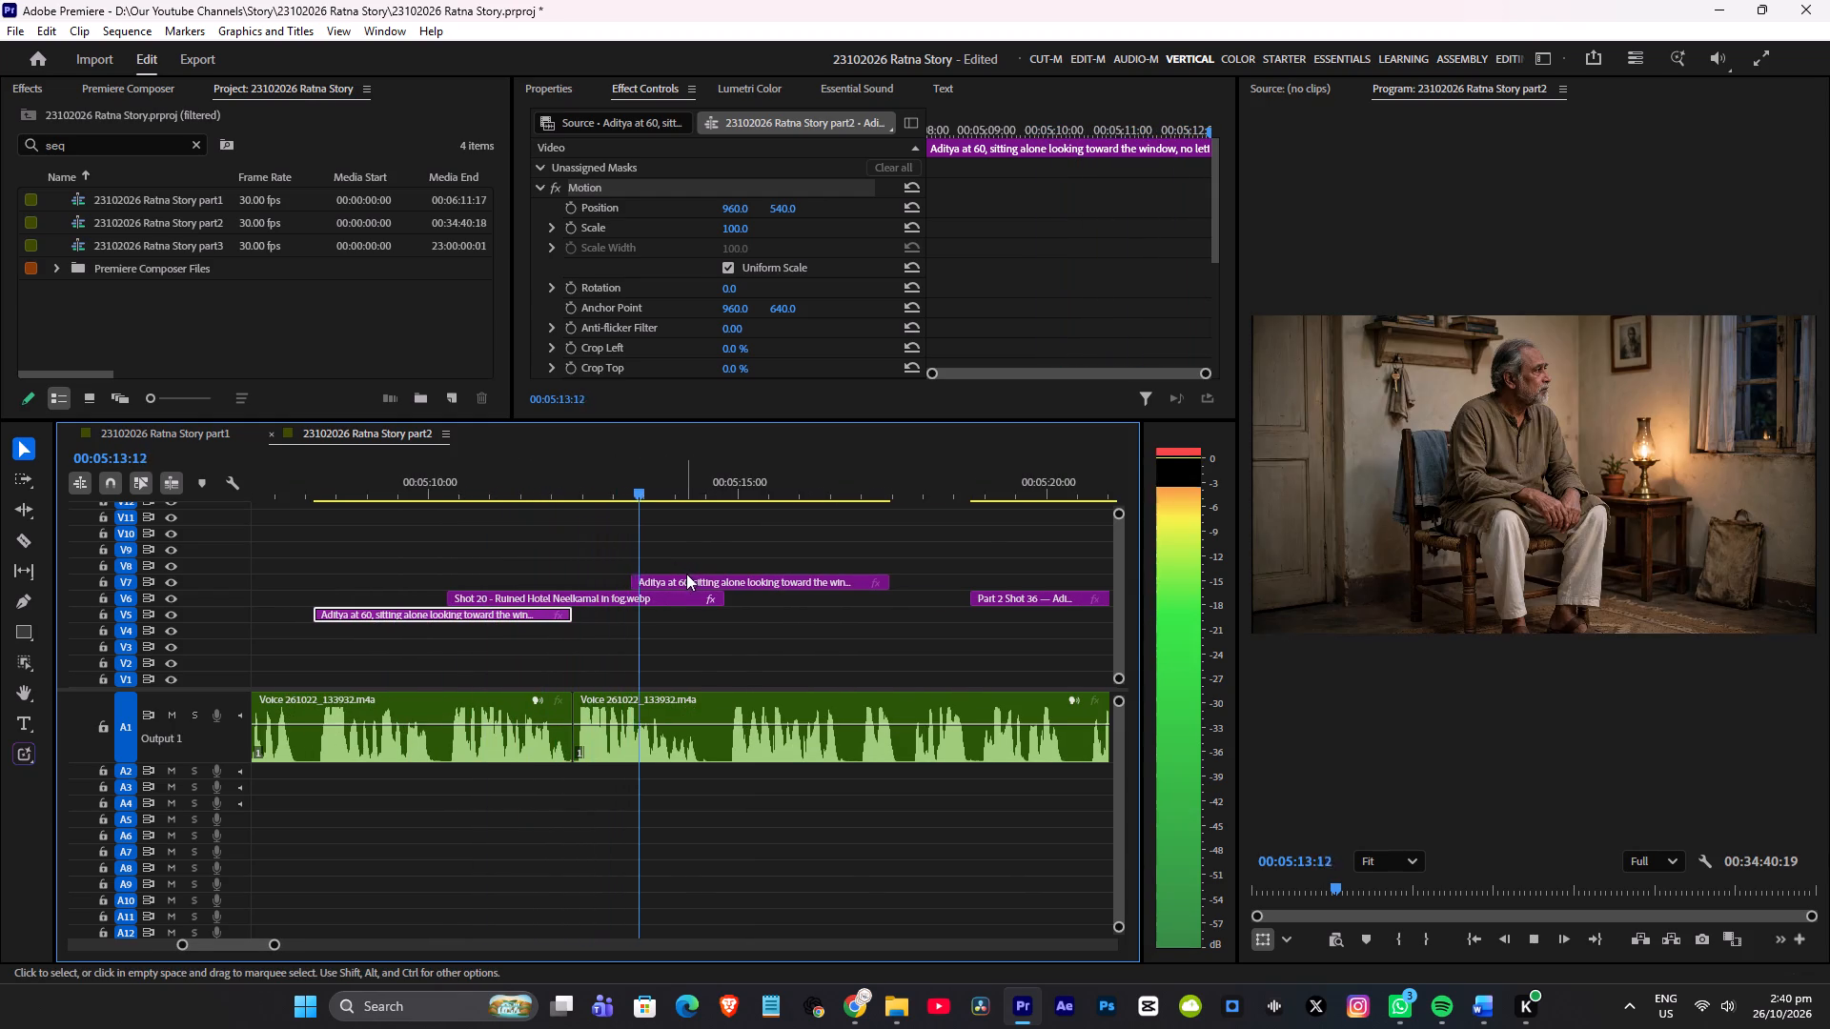
{"action": "scroll", "coordinate": [698, 575], "scroll_direction": "down", "scroll_amount": 2}
{"action": "key", "text": "space"}
{"action": "scroll", "coordinate": [699, 581], "scroll_direction": "down", "scroll_amount": 2, "text": "alt"}
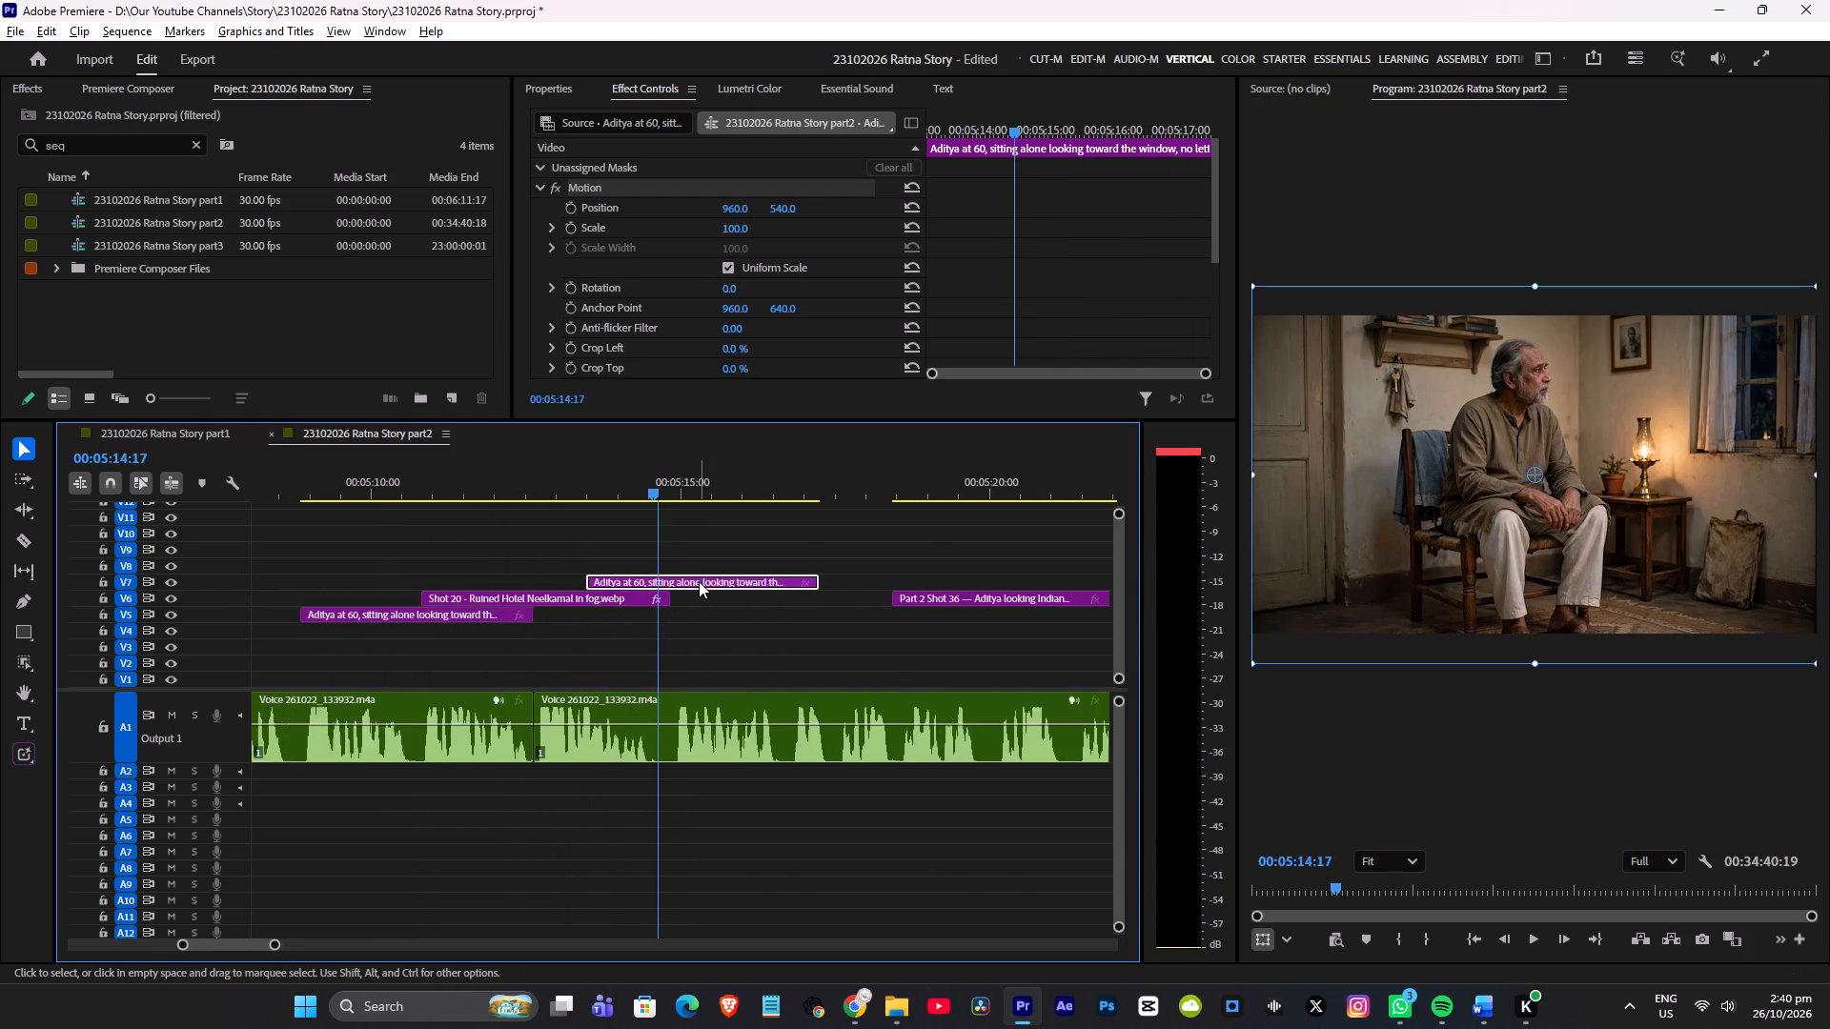
{"action": "scroll", "coordinate": [699, 581], "scroll_direction": "down", "scroll_amount": 3, "text": "alt"}
{"action": "scroll", "coordinate": [703, 581], "scroll_direction": "down", "scroll_amount": 4}
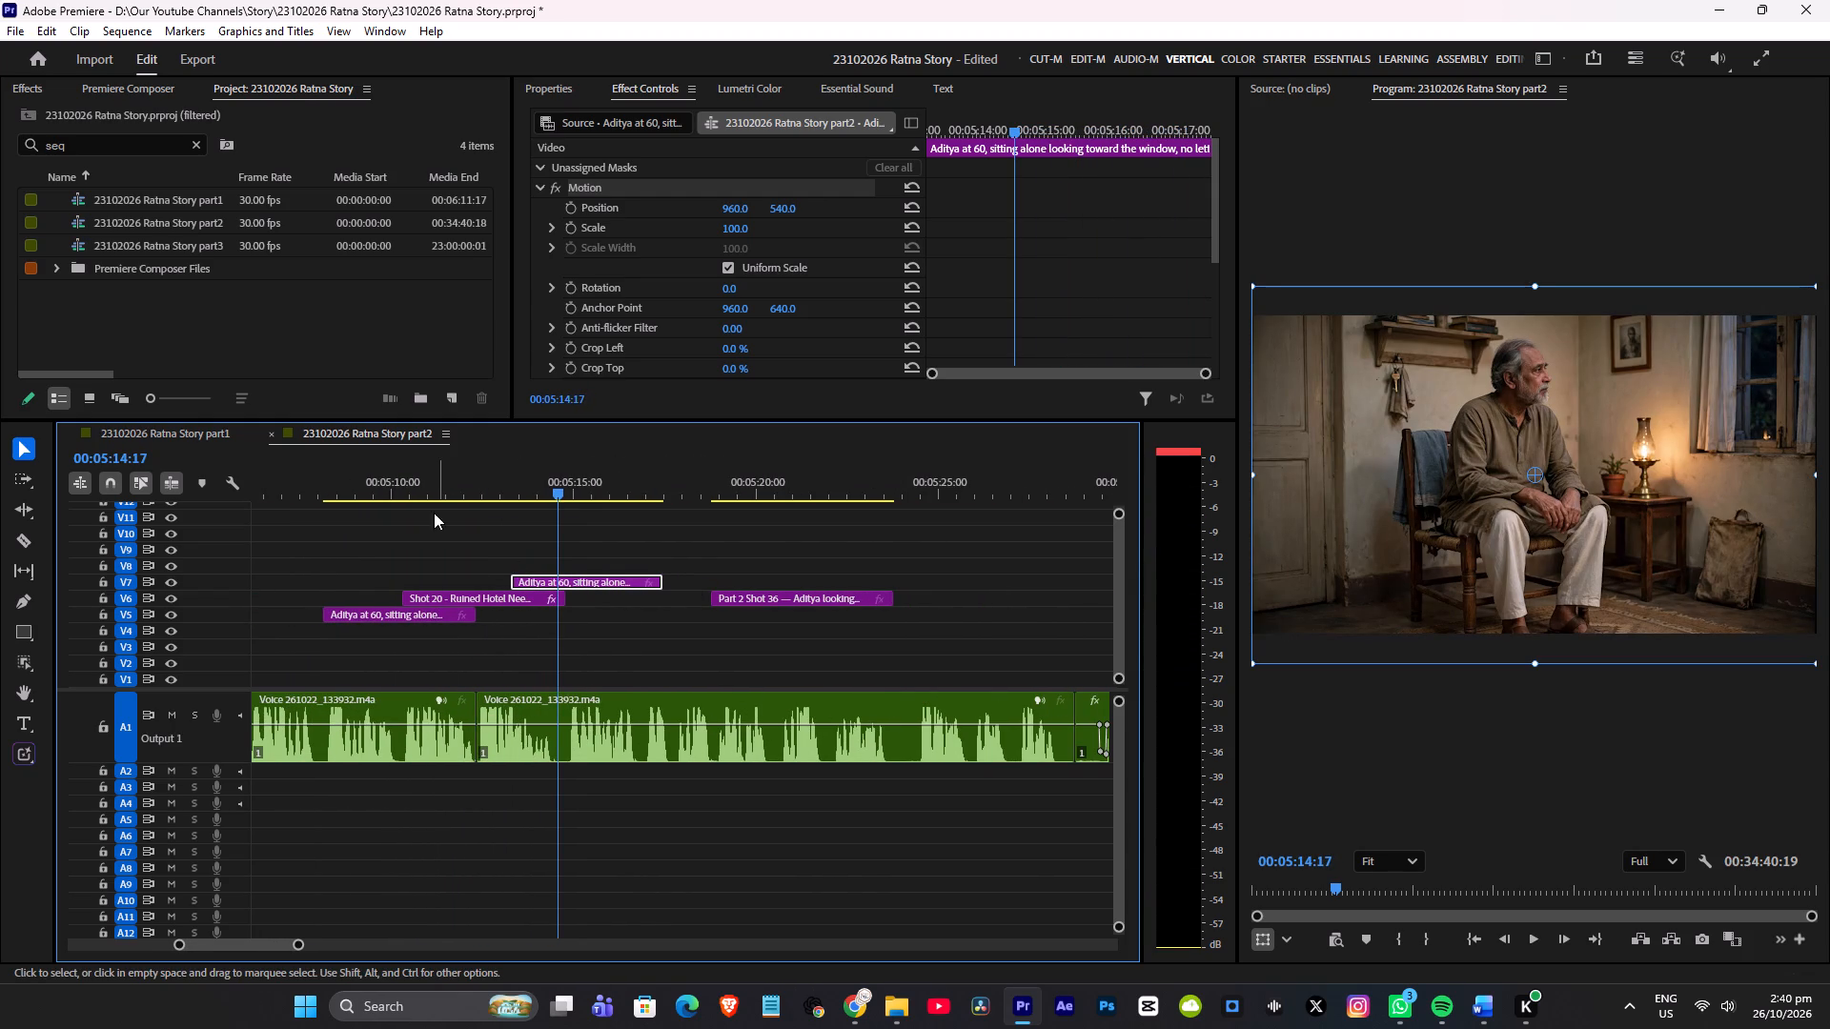
{"action": "scroll", "coordinate": [538, 540], "scroll_direction": "down", "scroll_amount": 5, "text": "alt"}
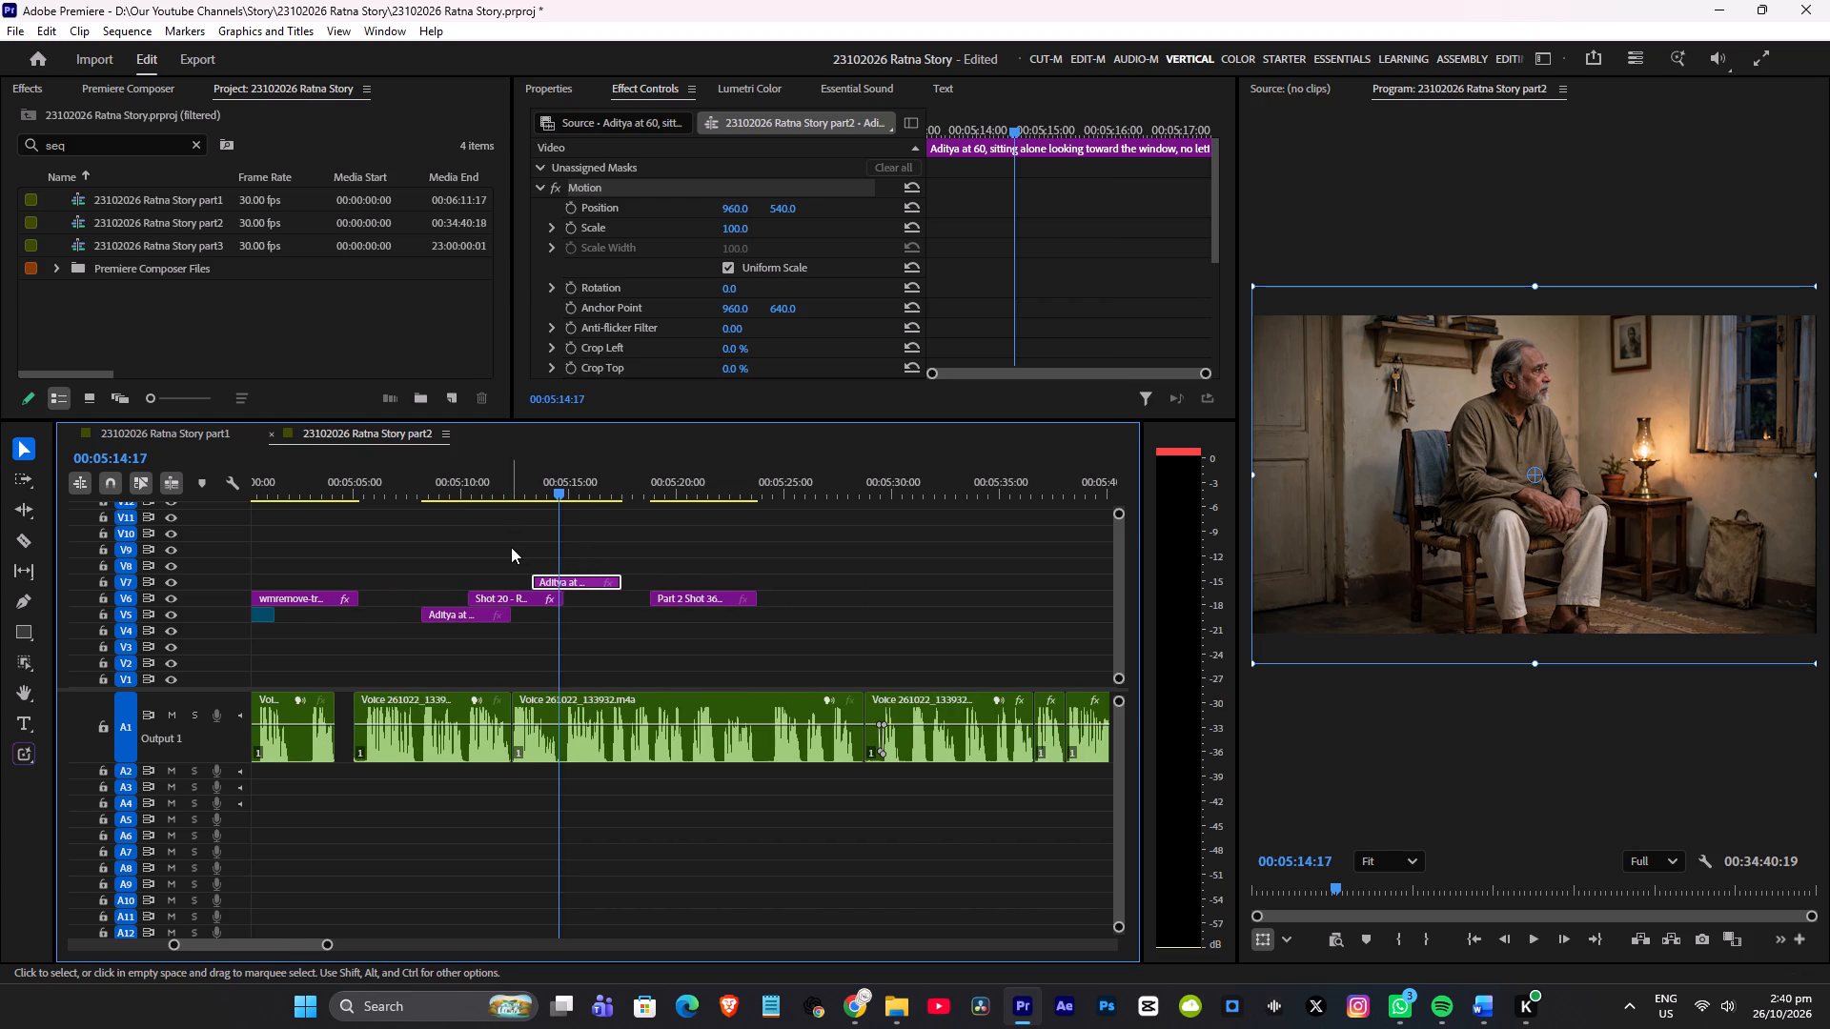
{"action": "scroll", "coordinate": [492, 547], "scroll_direction": "up", "scroll_amount": 8, "text": "alt"}
Shift Shot 20, the voice clip starting near 00:05:12 and all following clips about 4 seconds later, then save the project.
{"action": "key", "text": "a"}
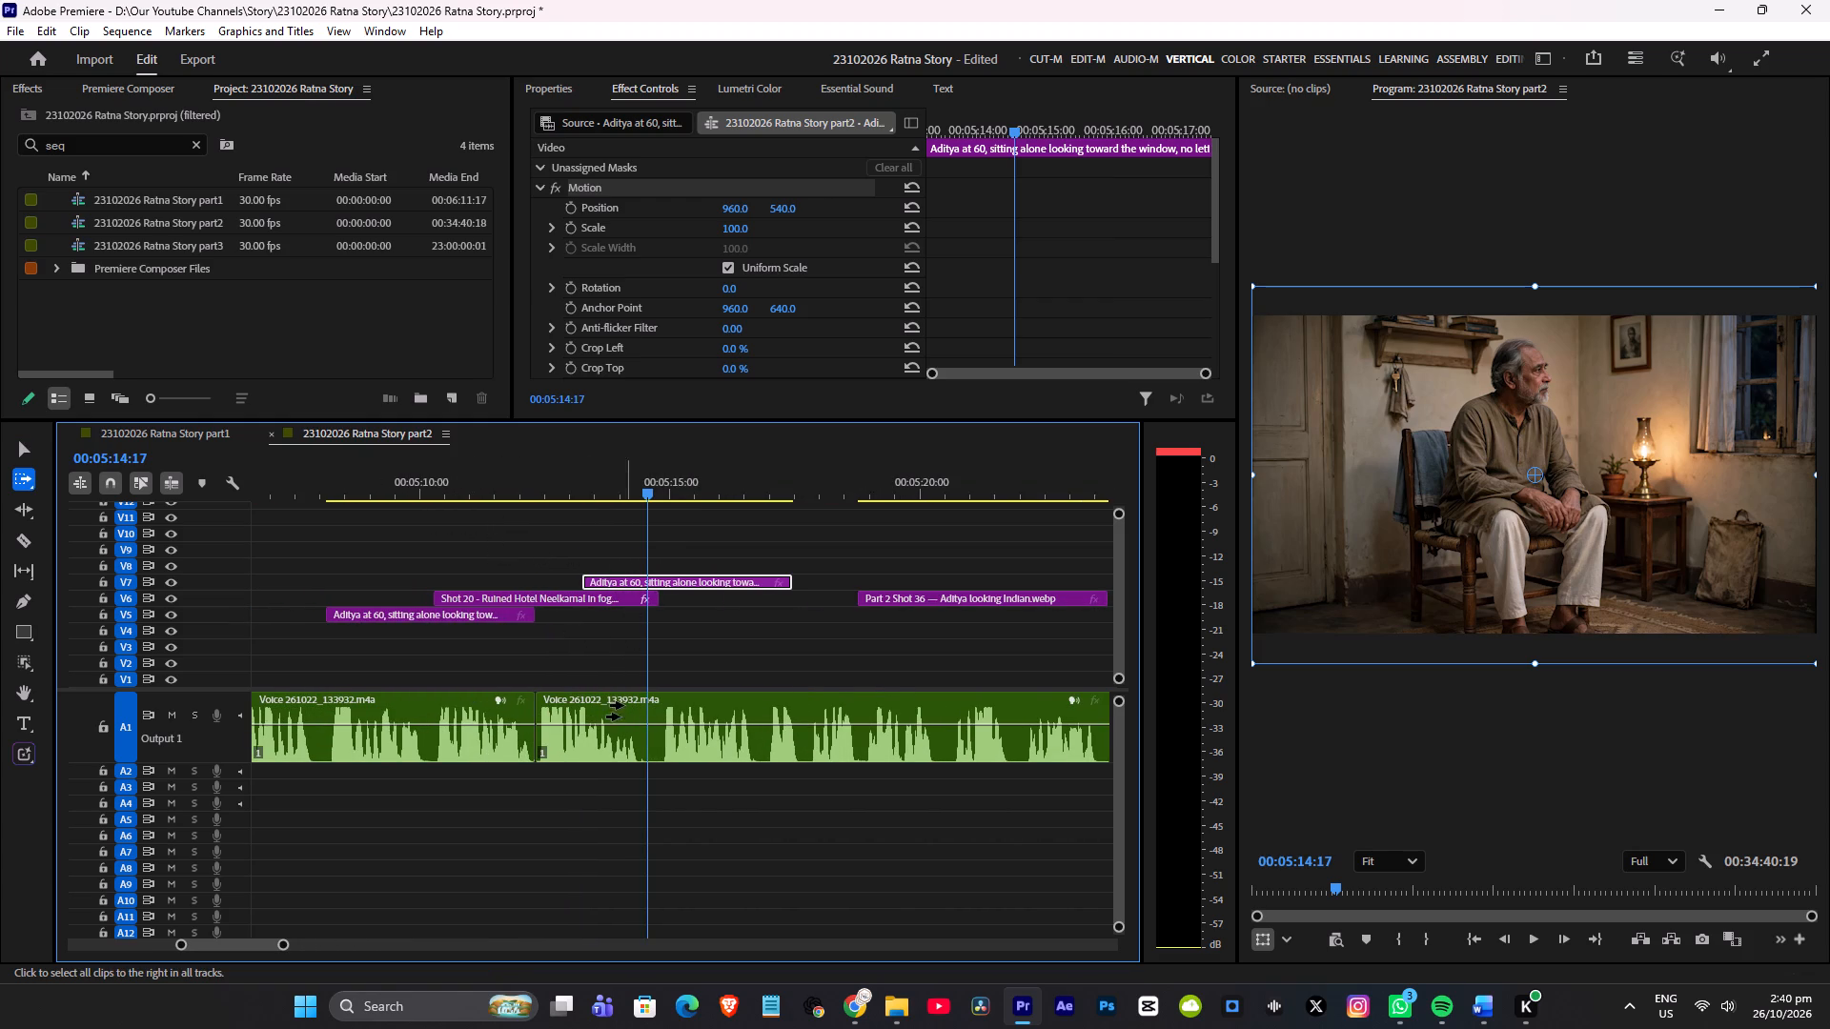
{"action": "left_click", "coordinate": [498, 464]}
{"action": "key", "text": "space"}
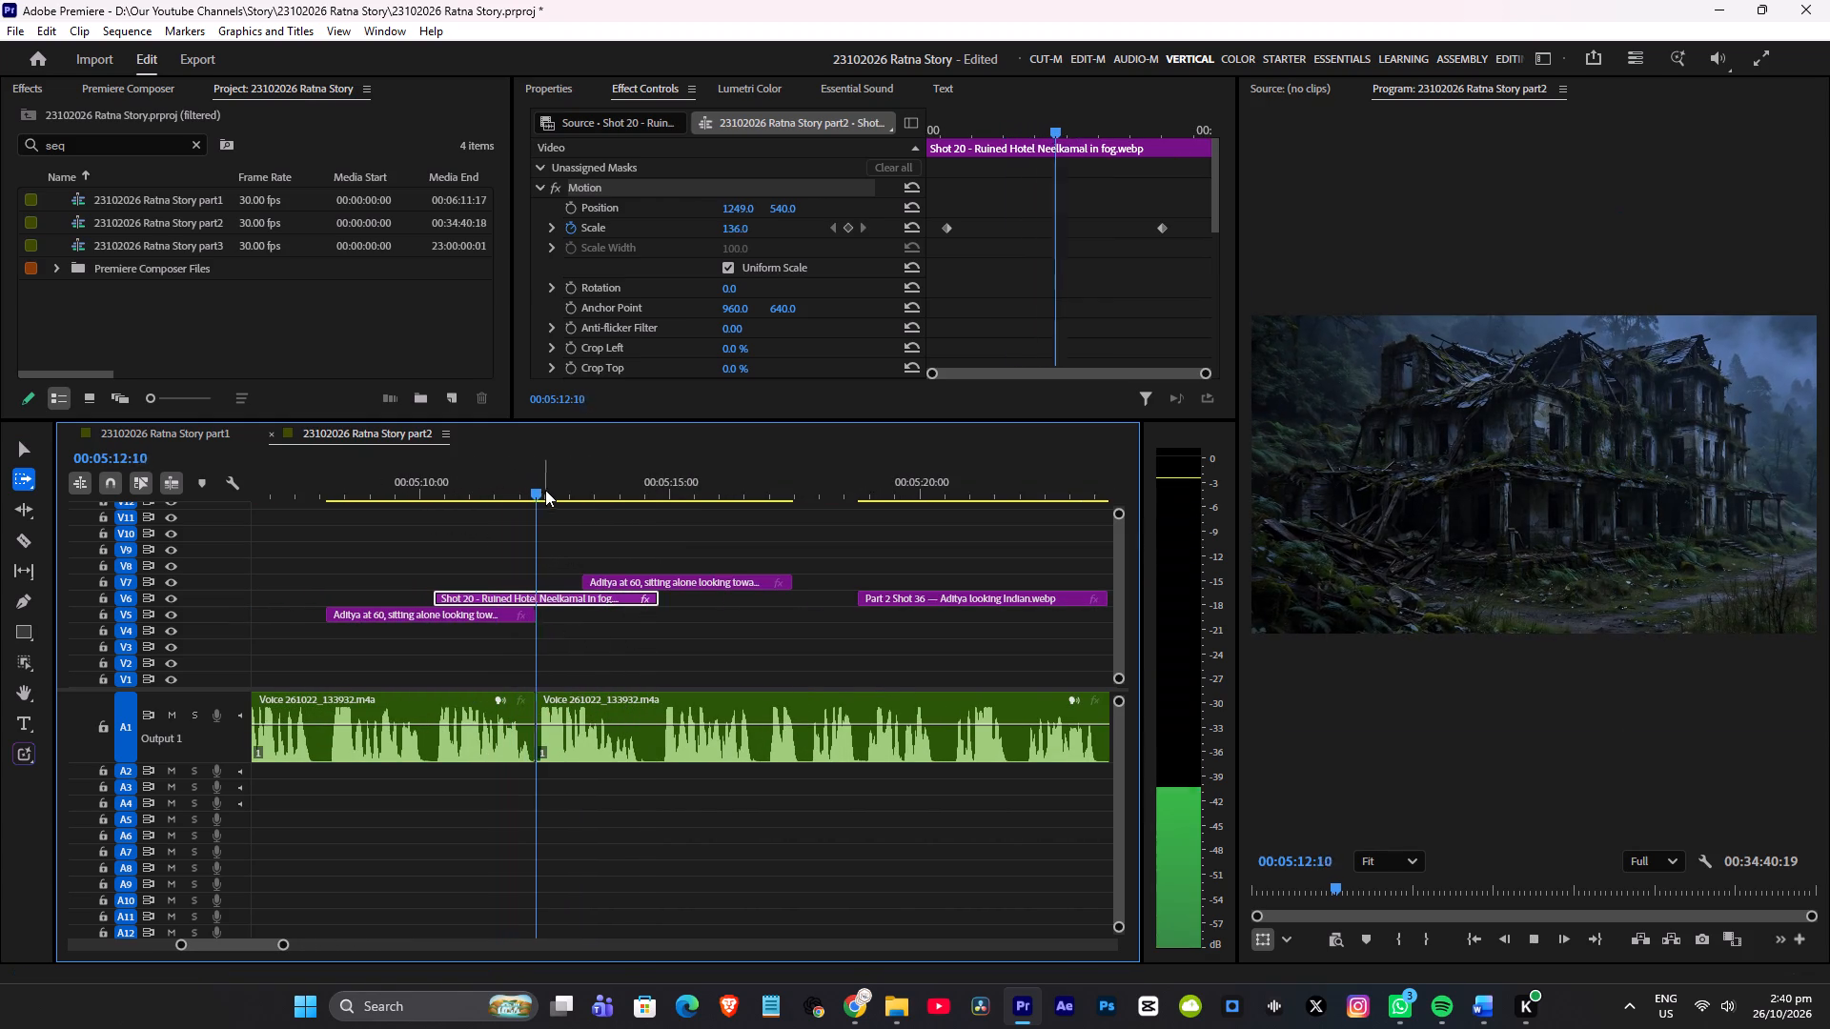
{"action": "key", "text": "space"}
{"action": "left_click", "coordinate": [636, 701]}
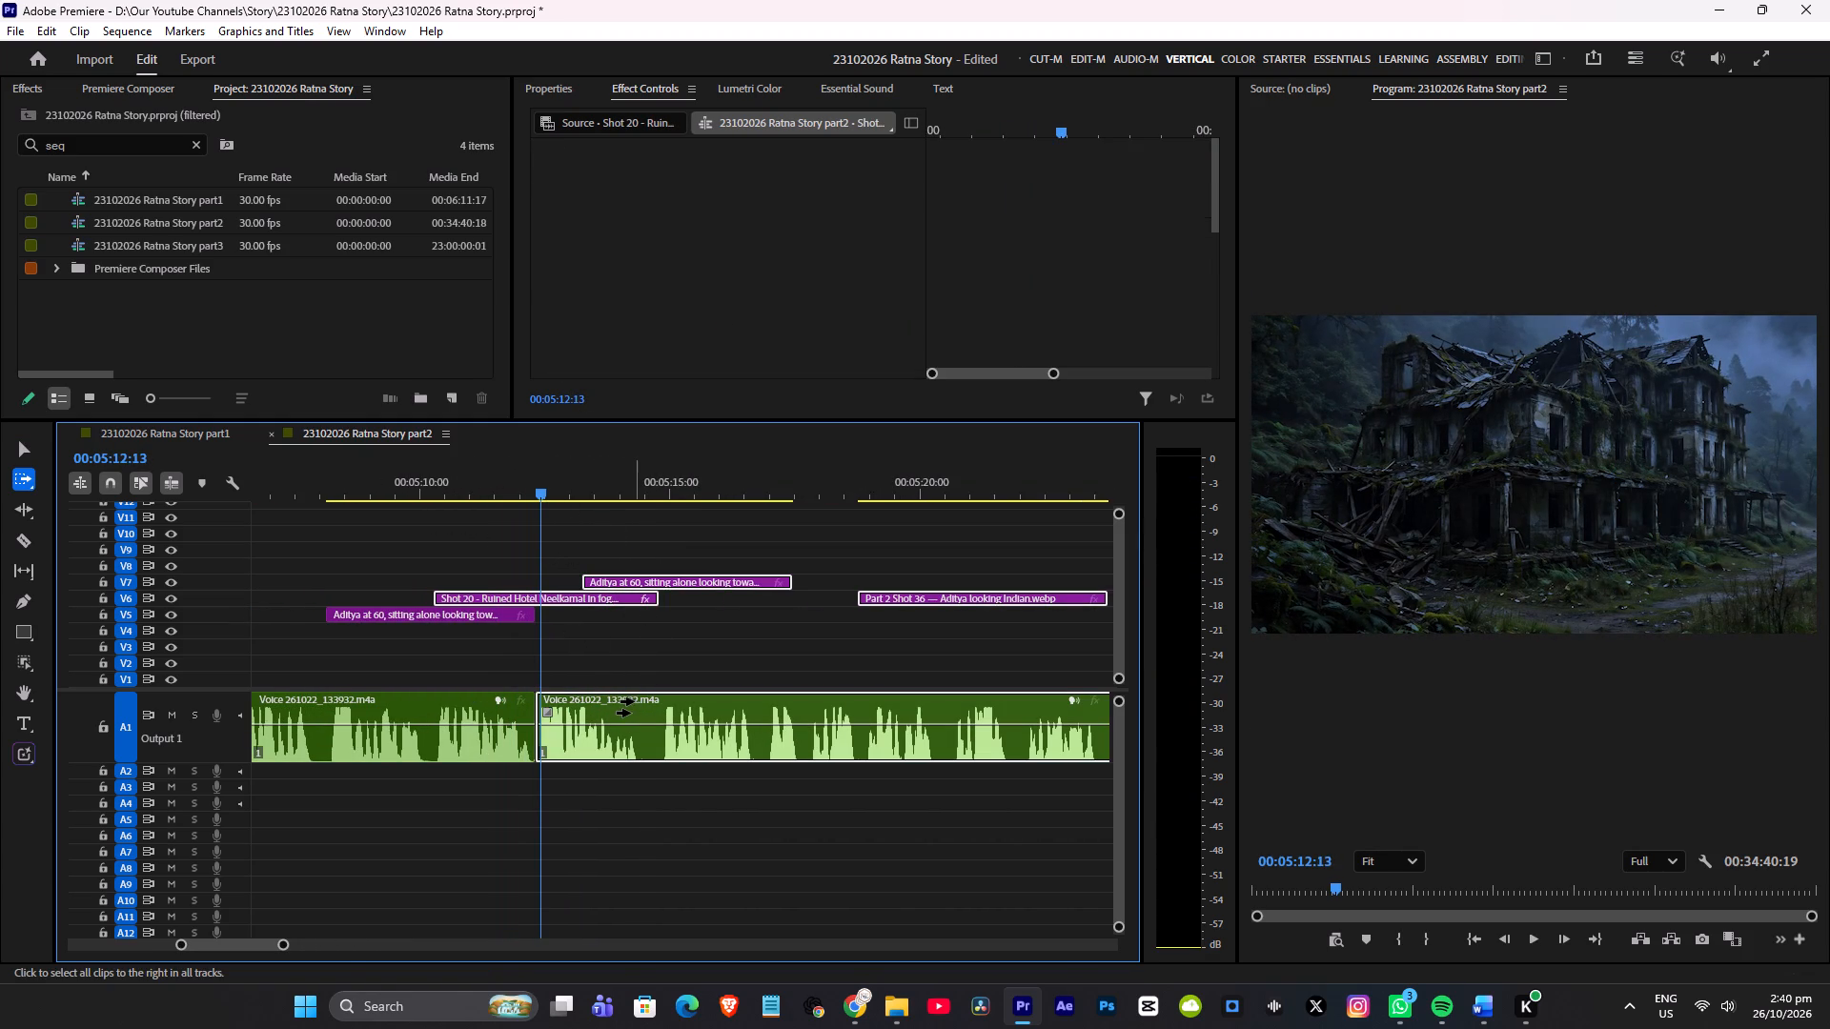
{"action": "key", "text": "v"}
{"action": "left_click_drag", "start_coordinate": [609, 705], "coordinate": [819, 709]}
{"action": "key", "text": "ctrl+s"}
{"action": "left_click", "coordinate": [708, 518]}
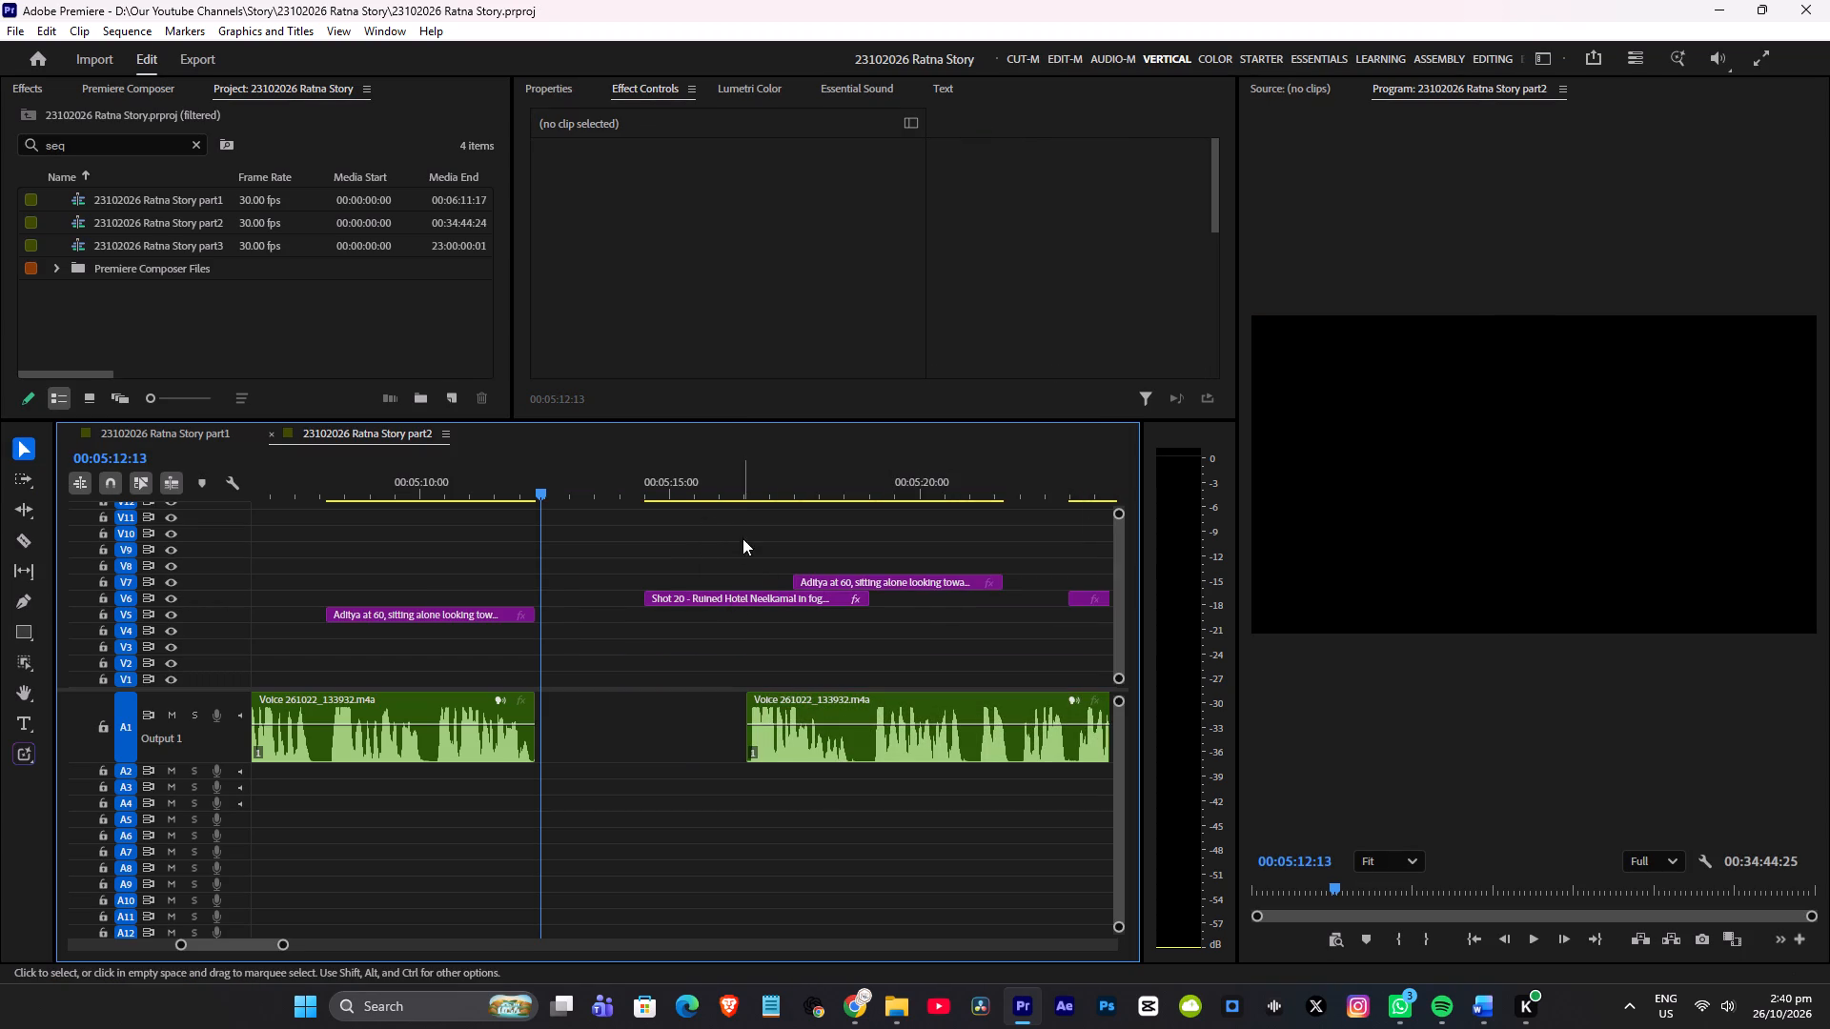
Move Shot 20 and the overlapping Aditya image about 2 seconds earlier, starting Shot 20 where the first Aditya clip ends, and save.
{"action": "left_click_drag", "start_coordinate": [742, 538], "coordinate": [835, 610]}
{"action": "left_click_drag", "start_coordinate": [769, 595], "coordinate": [657, 596]}
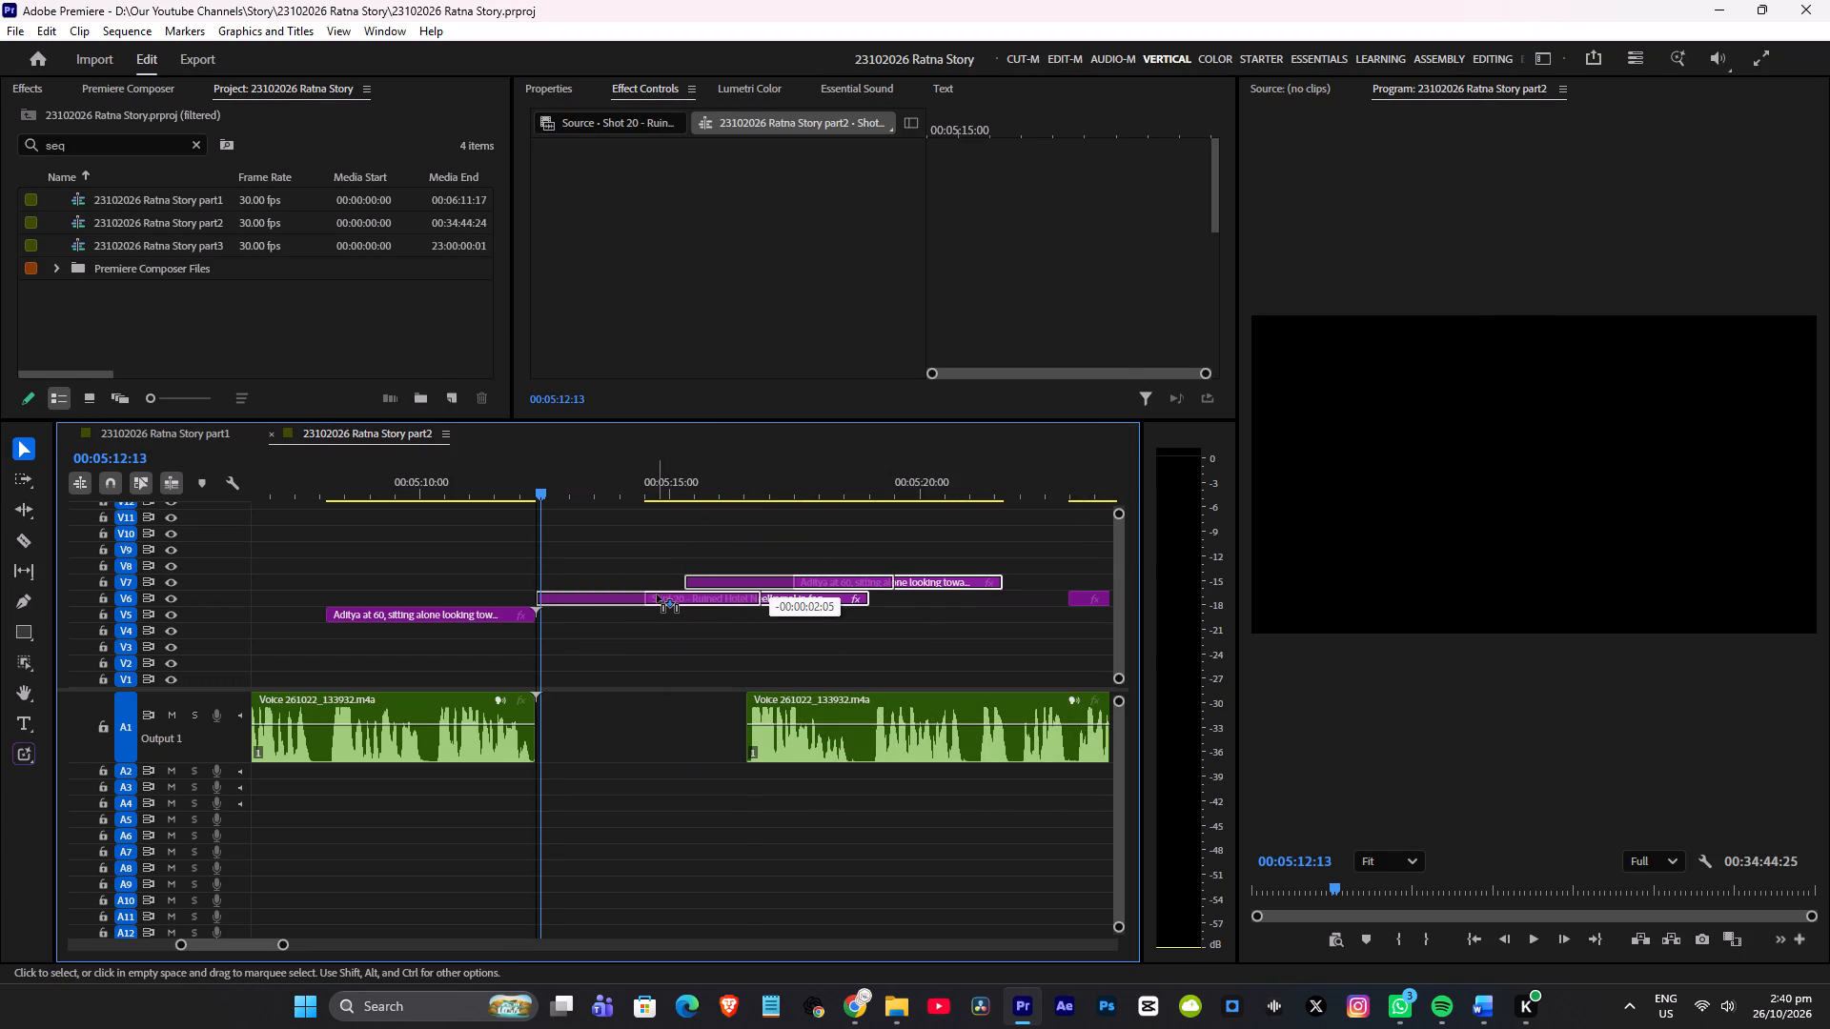
{"action": "key", "text": "ctrl+s"}
Play back the transition into Shot 20 and examine the narration gap around 00:05:12 to 00:05:15.
{"action": "left_click", "coordinate": [514, 493]}
{"action": "key", "text": "space"}
{"action": "scroll", "coordinate": [629, 574], "scroll_direction": "down", "scroll_amount": 5, "text": "alt"}
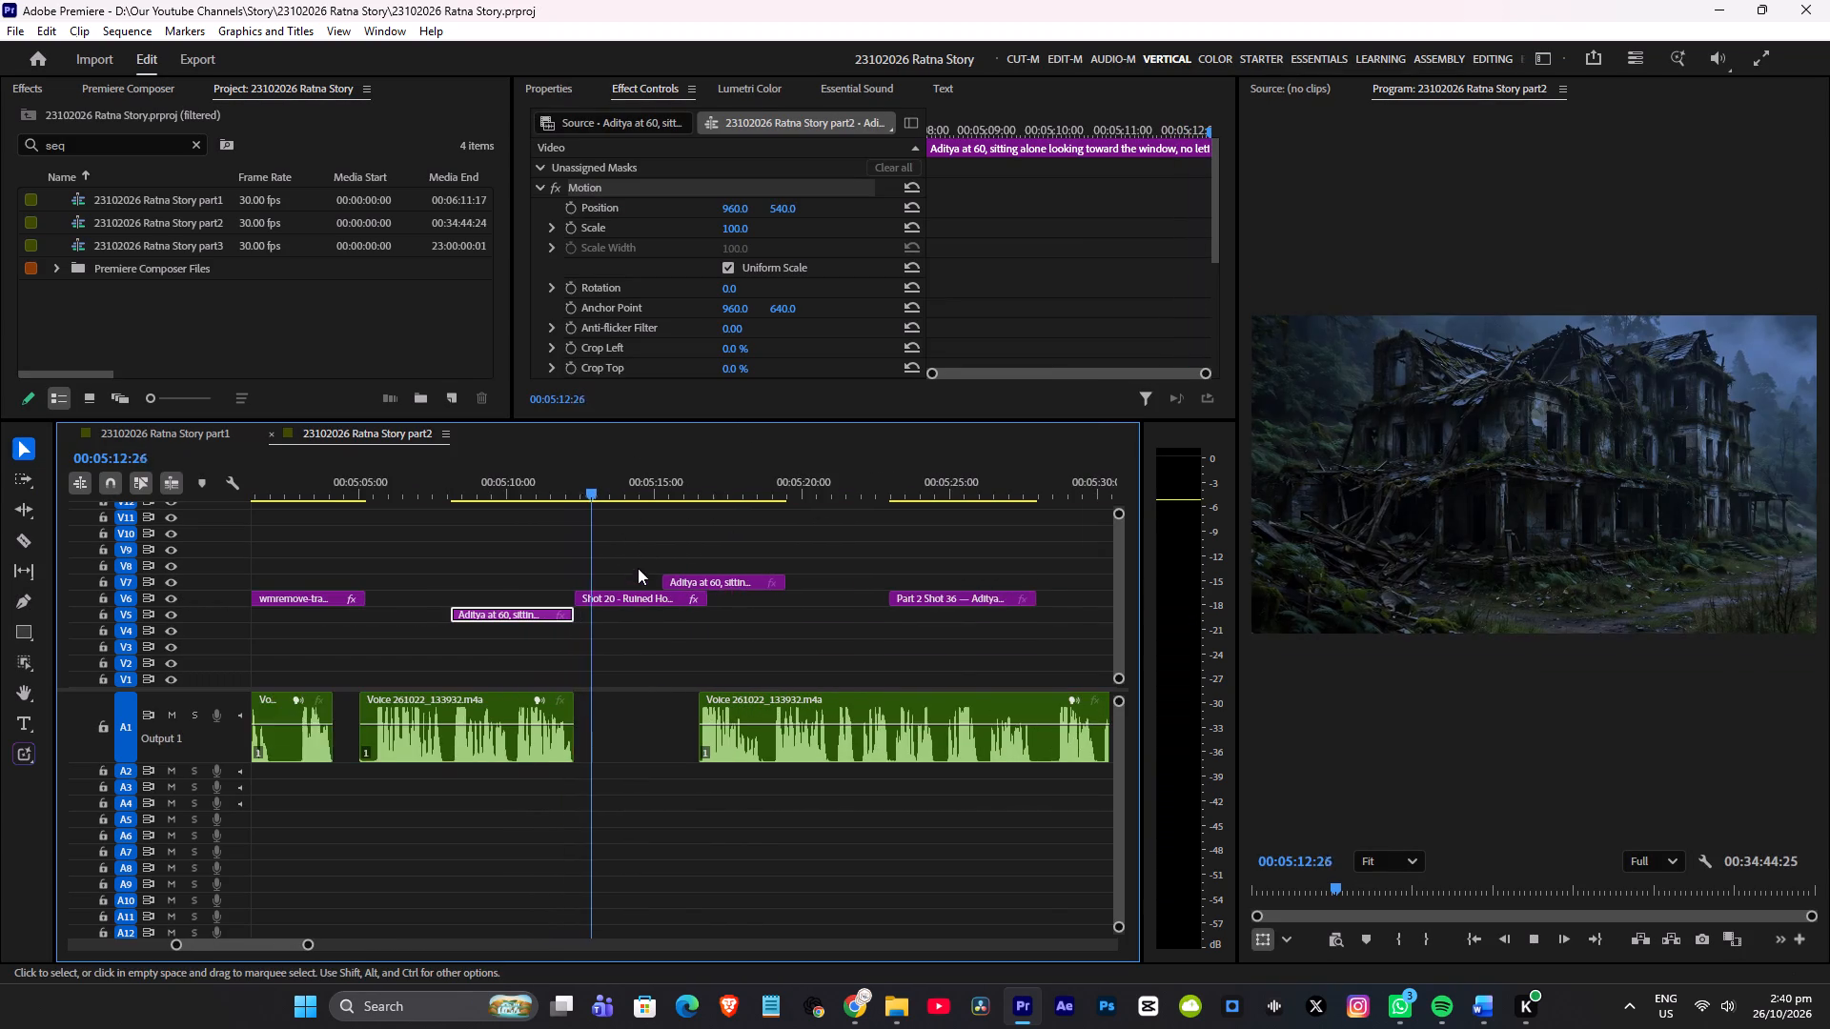
{"action": "scroll", "coordinate": [638, 563], "scroll_direction": "down", "scroll_amount": 4}
{"action": "key", "text": "space"}
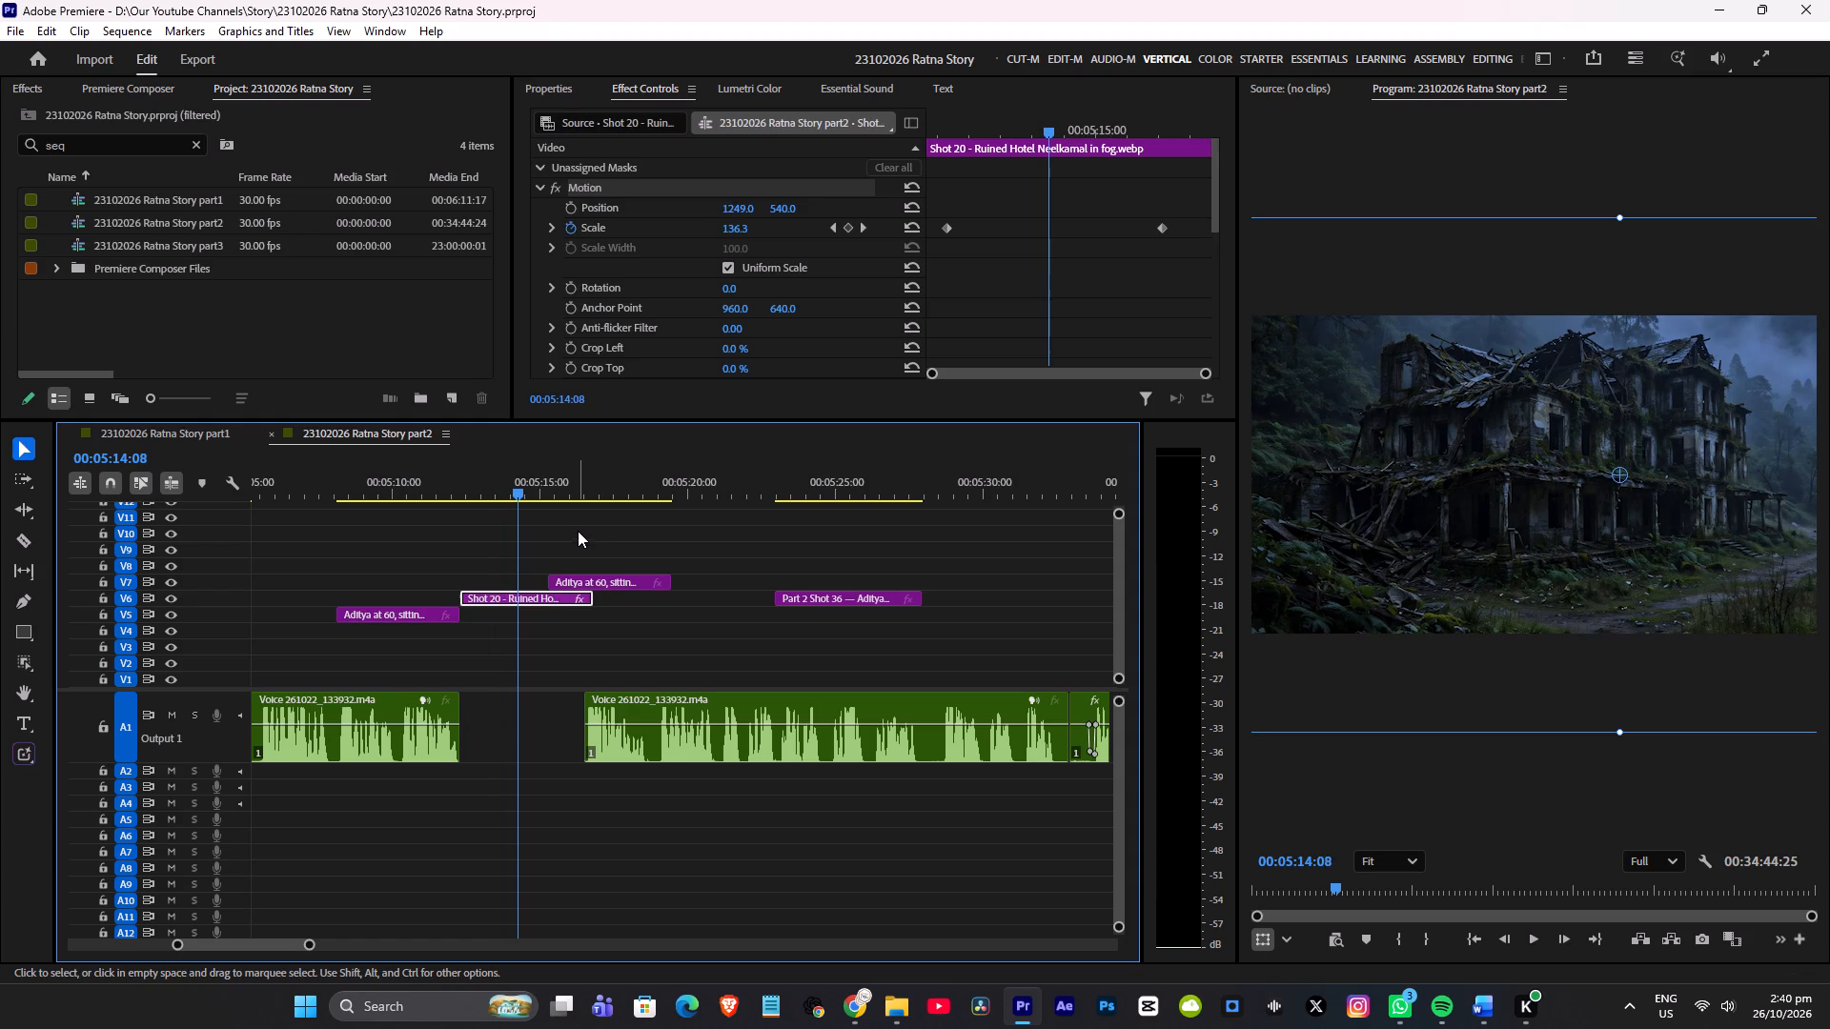
{"action": "key", "text": "ctrl+s"}
{"action": "scroll", "coordinate": [614, 536], "scroll_direction": "down", "scroll_amount": 4, "text": "alt"}
{"action": "scroll", "coordinate": [617, 545], "scroll_direction": "up", "scroll_amount": 10, "text": "alt"}
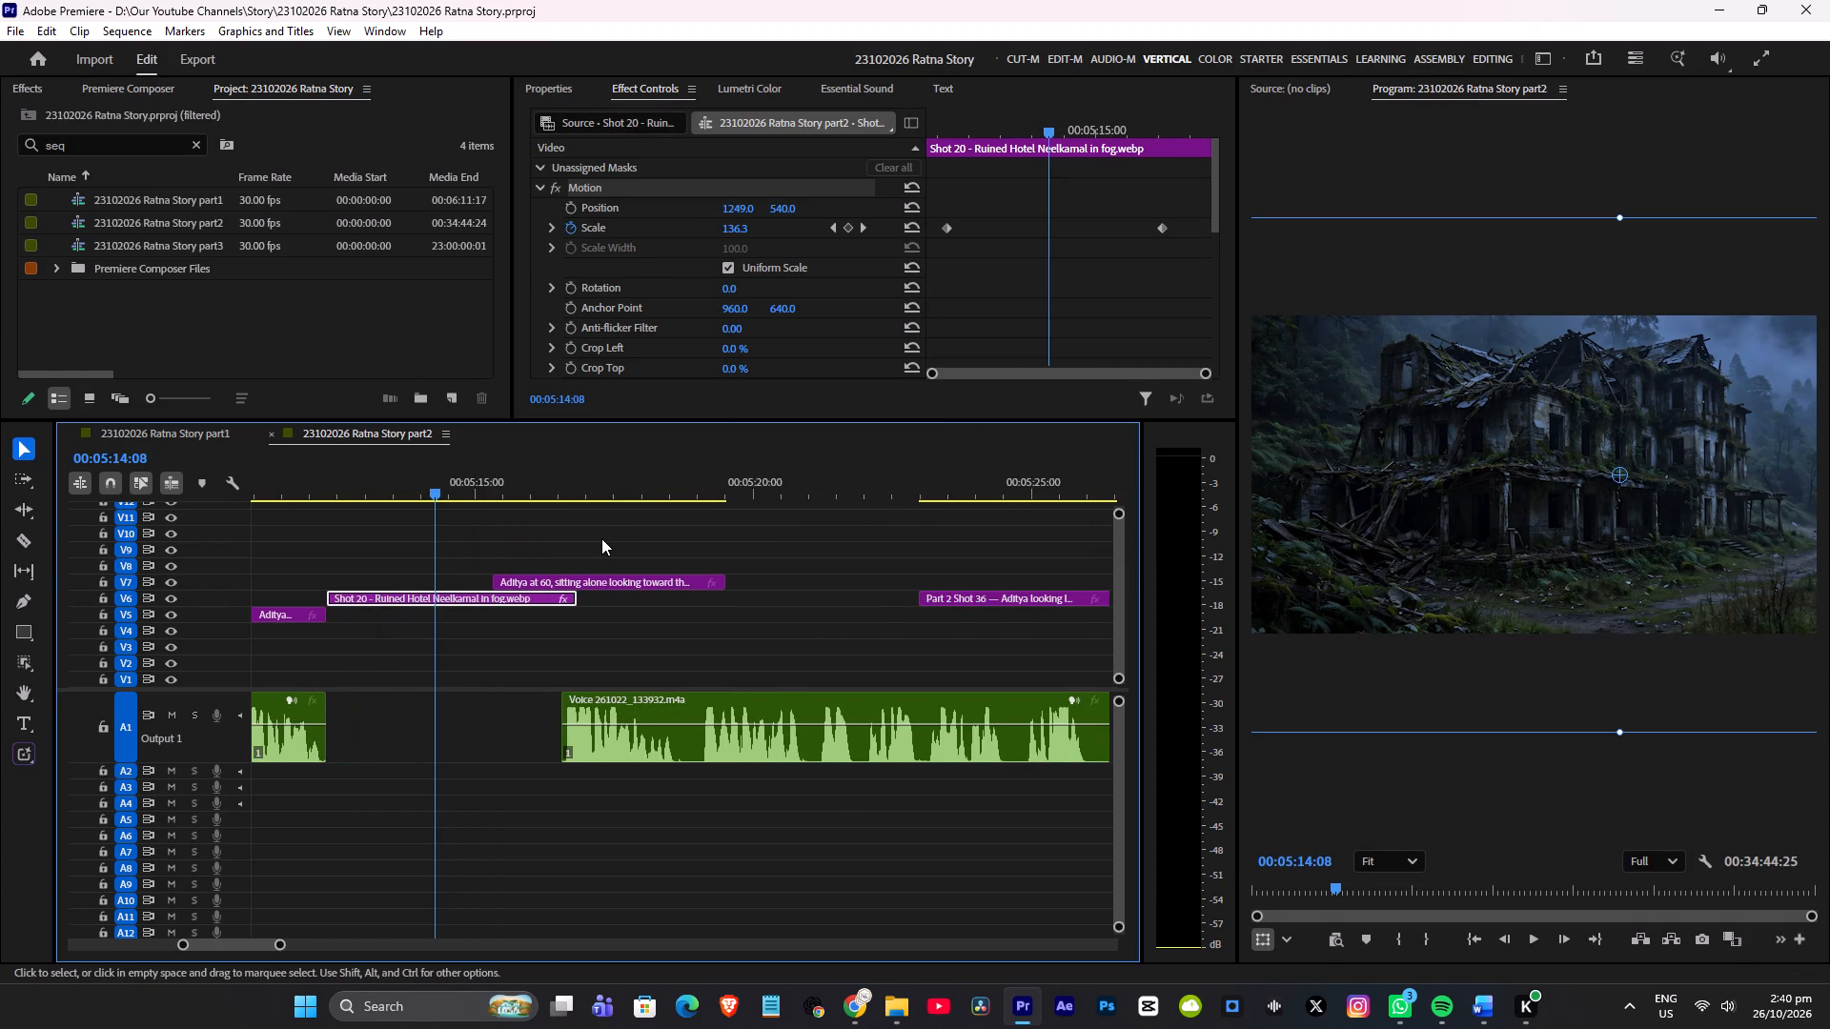
{"action": "key", "text": "ctrl+s"}
{"action": "left_click_drag", "start_coordinate": [475, 487], "coordinate": [461, 488]}
{"action": "left_click", "coordinate": [562, 515]}
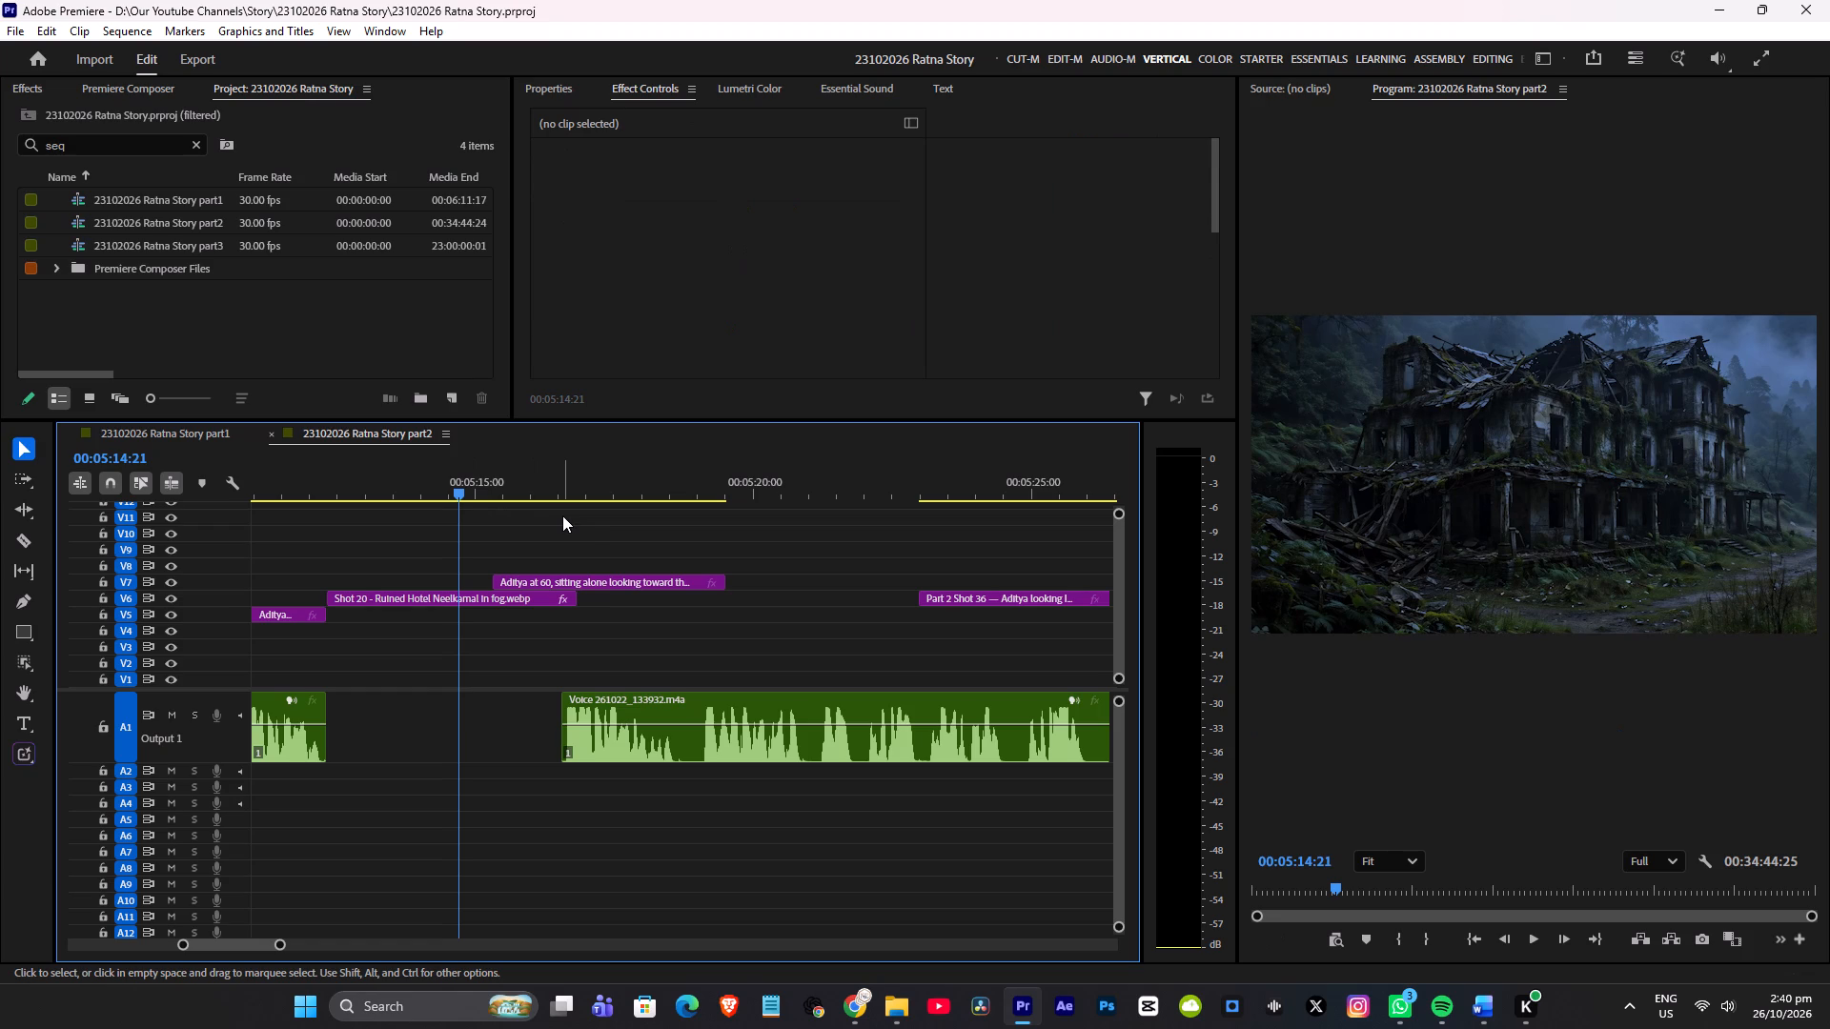
{"action": "key", "text": "ctrl+s"}
{"action": "scroll", "coordinate": [590, 530], "scroll_direction": "down", "scroll_amount": 3, "text": "alt"}
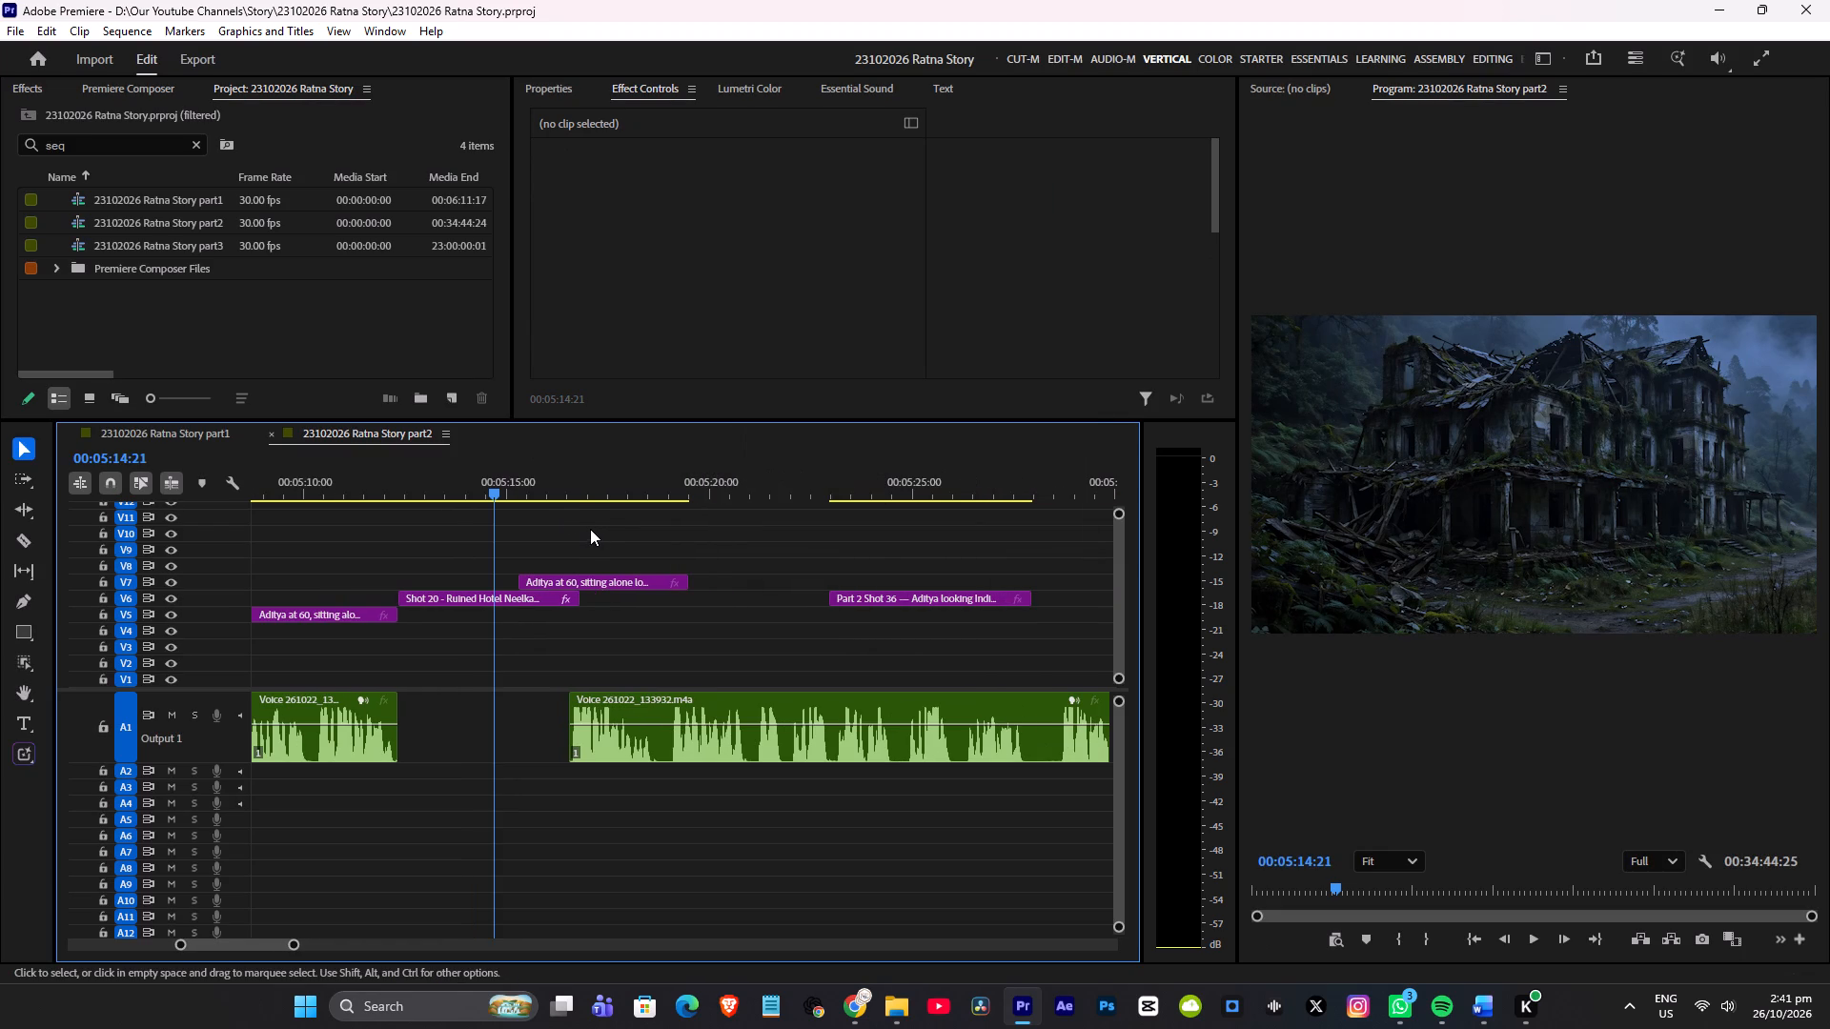
{"action": "left_click", "coordinate": [507, 480]}
Look through the earlier image edits in the muse.ai chat in Chrome, then return to the part2 sequence in Premiere.
{"action": "left_click", "coordinate": [890, 1008]}
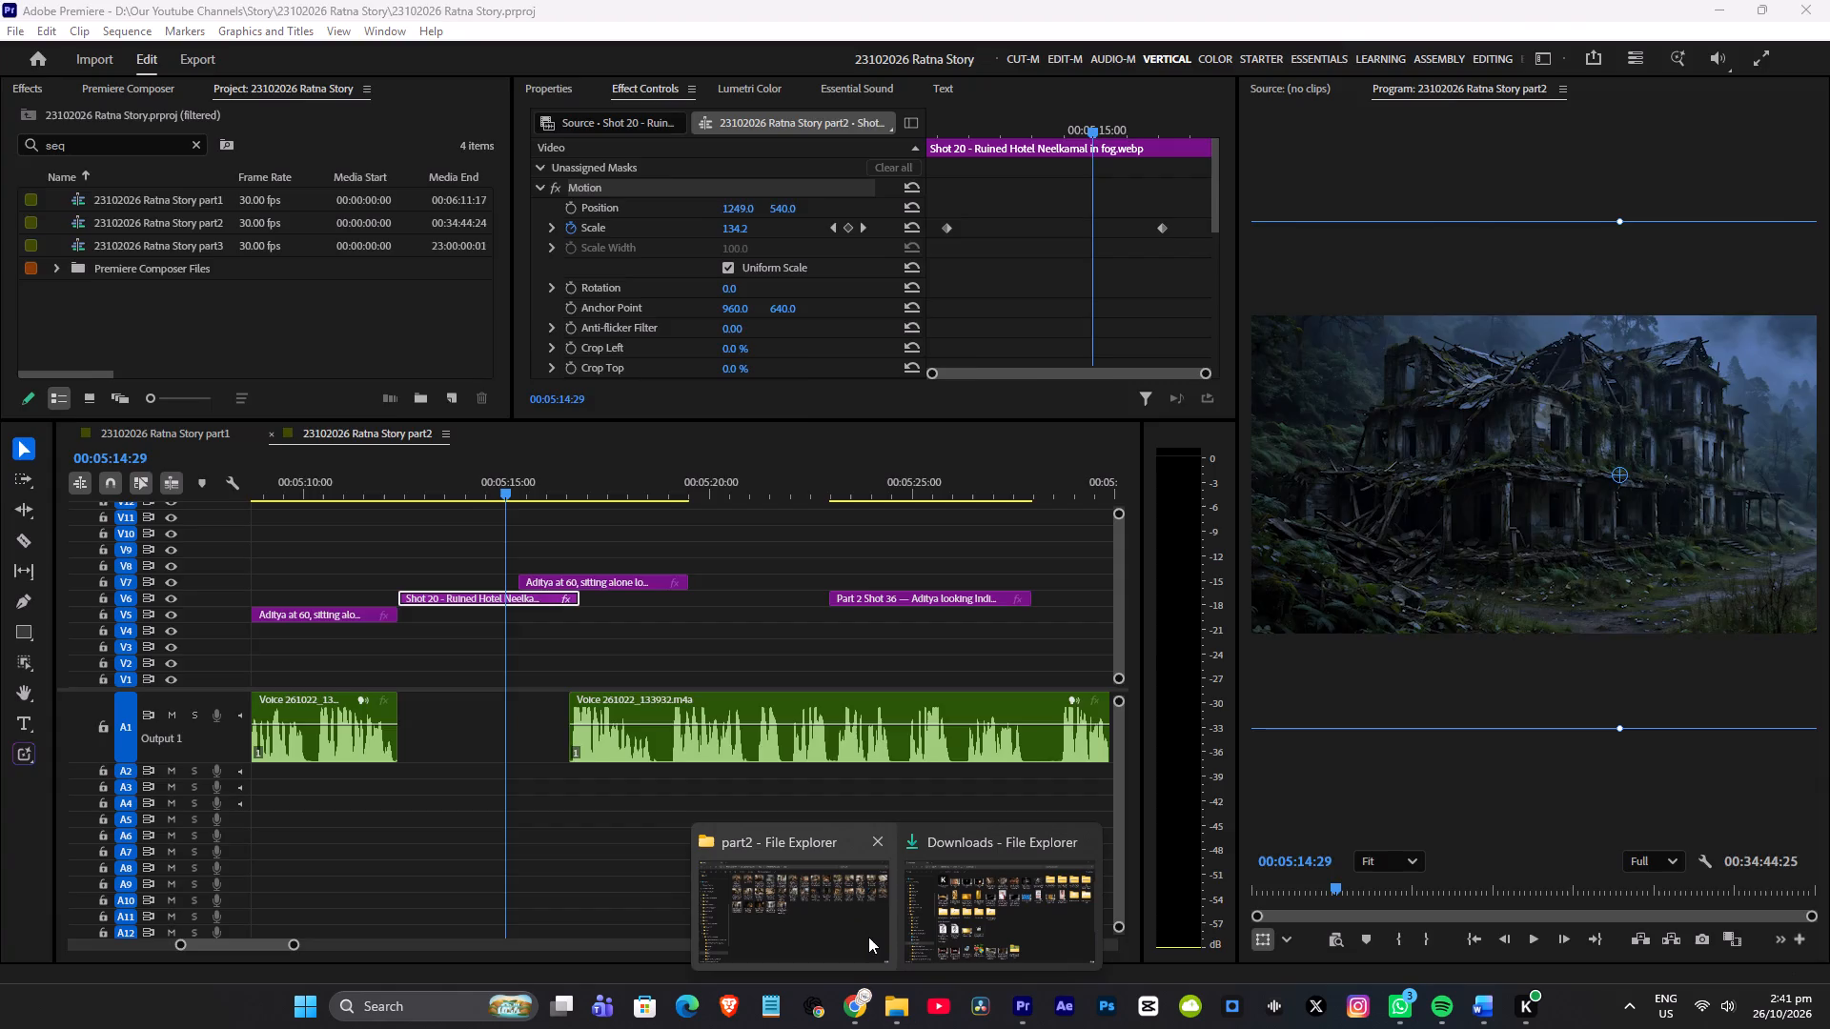
{"action": "left_click", "coordinate": [852, 1006]}
{"action": "scroll", "coordinate": [596, 357], "scroll_direction": "up", "scroll_amount": 5}
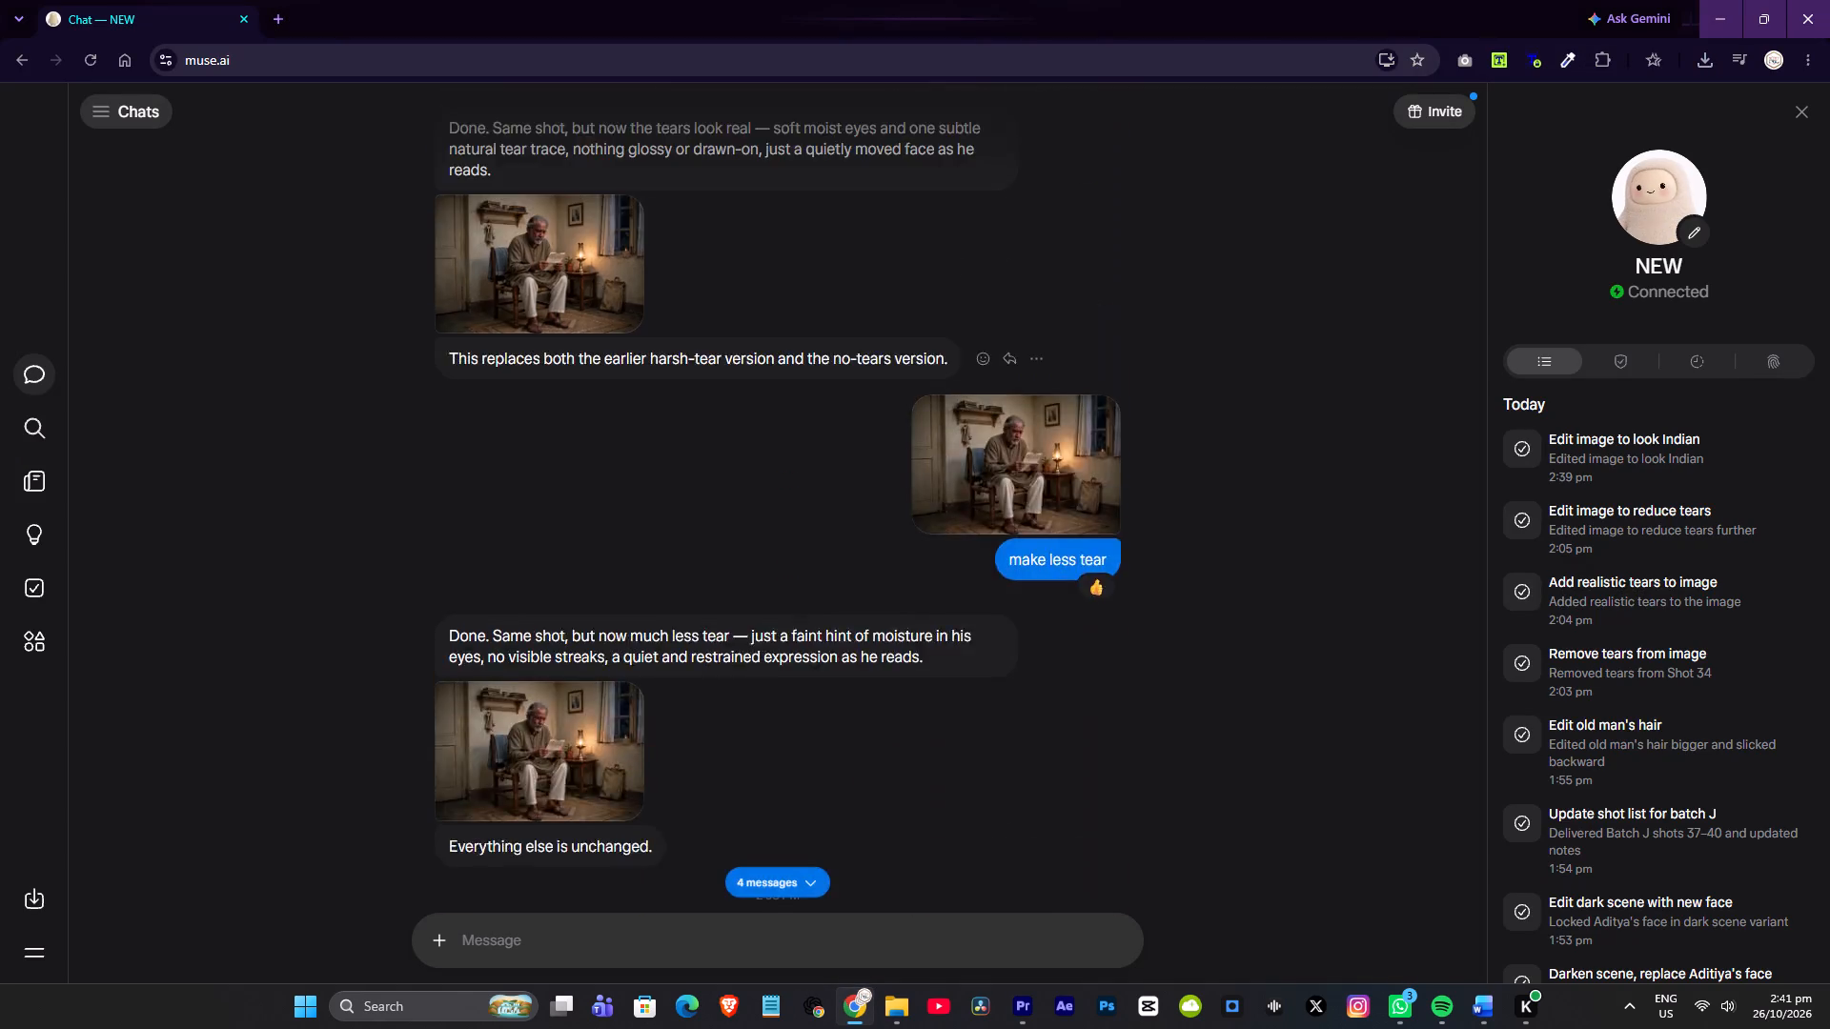
{"action": "scroll", "coordinate": [596, 353], "scroll_direction": "up", "scroll_amount": 16}
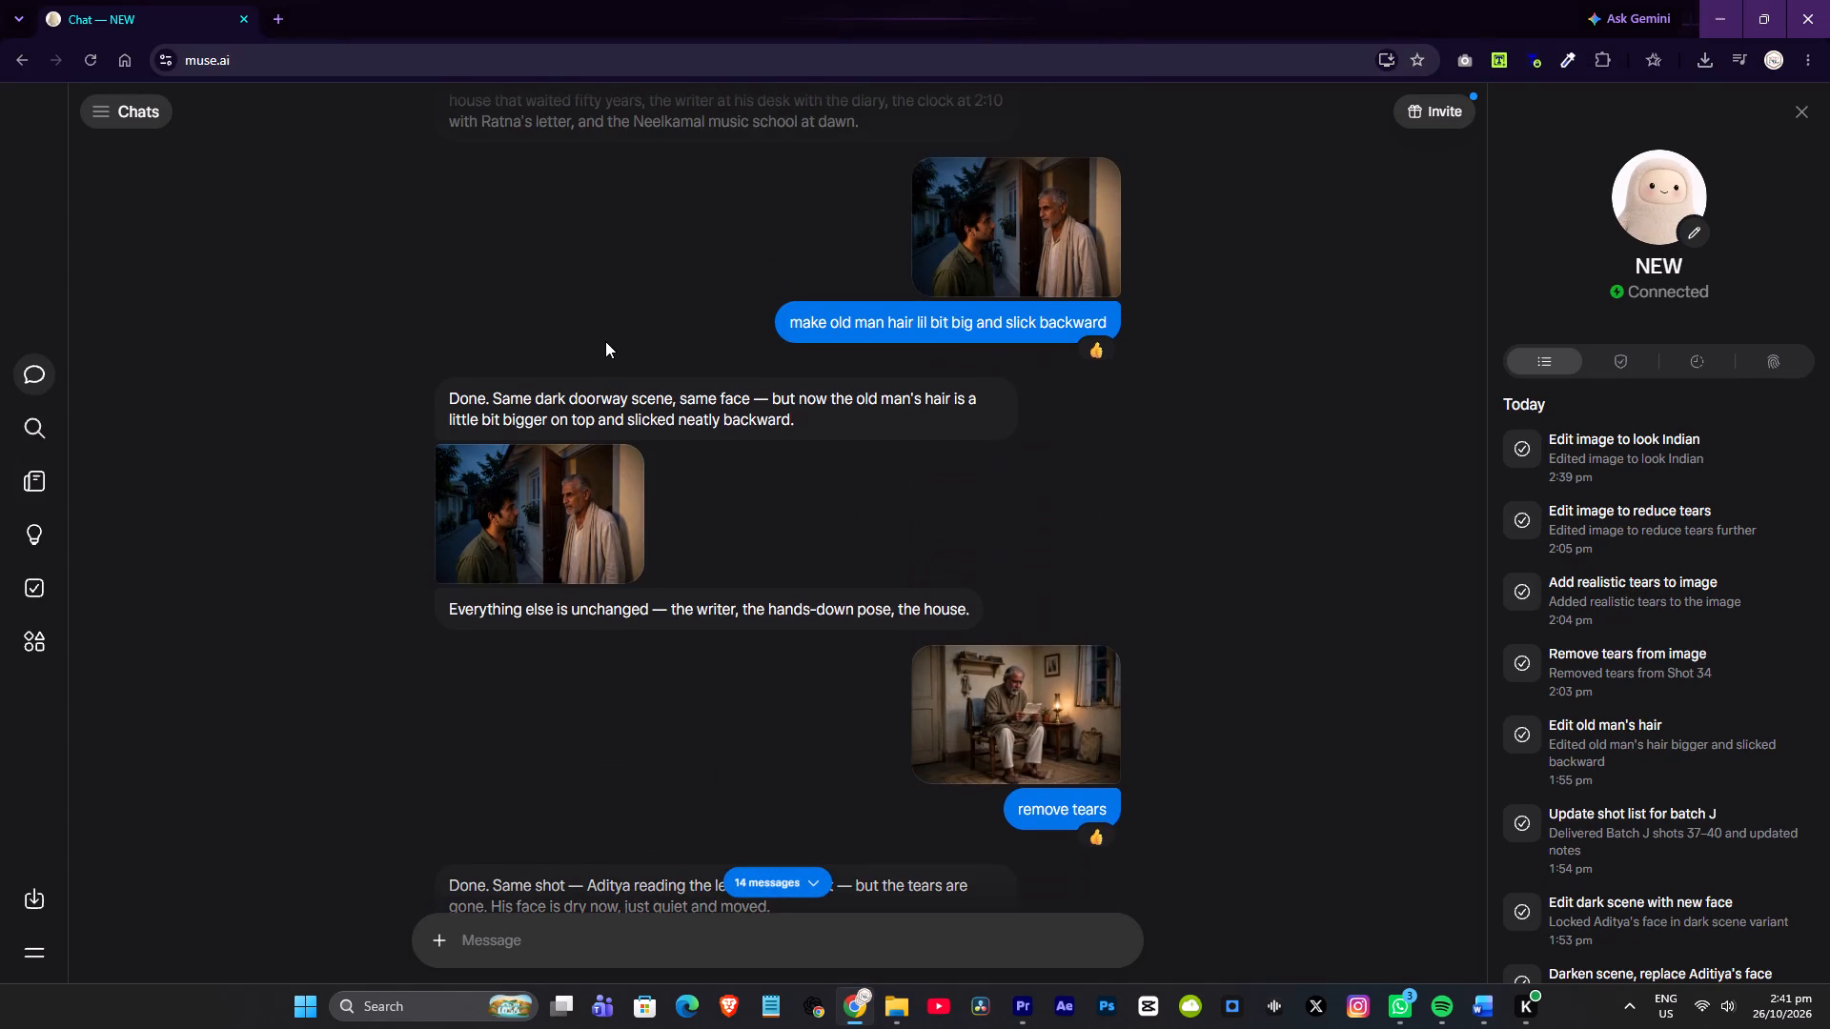
{"action": "scroll", "coordinate": [605, 350], "scroll_direction": "down", "scroll_amount": 9}
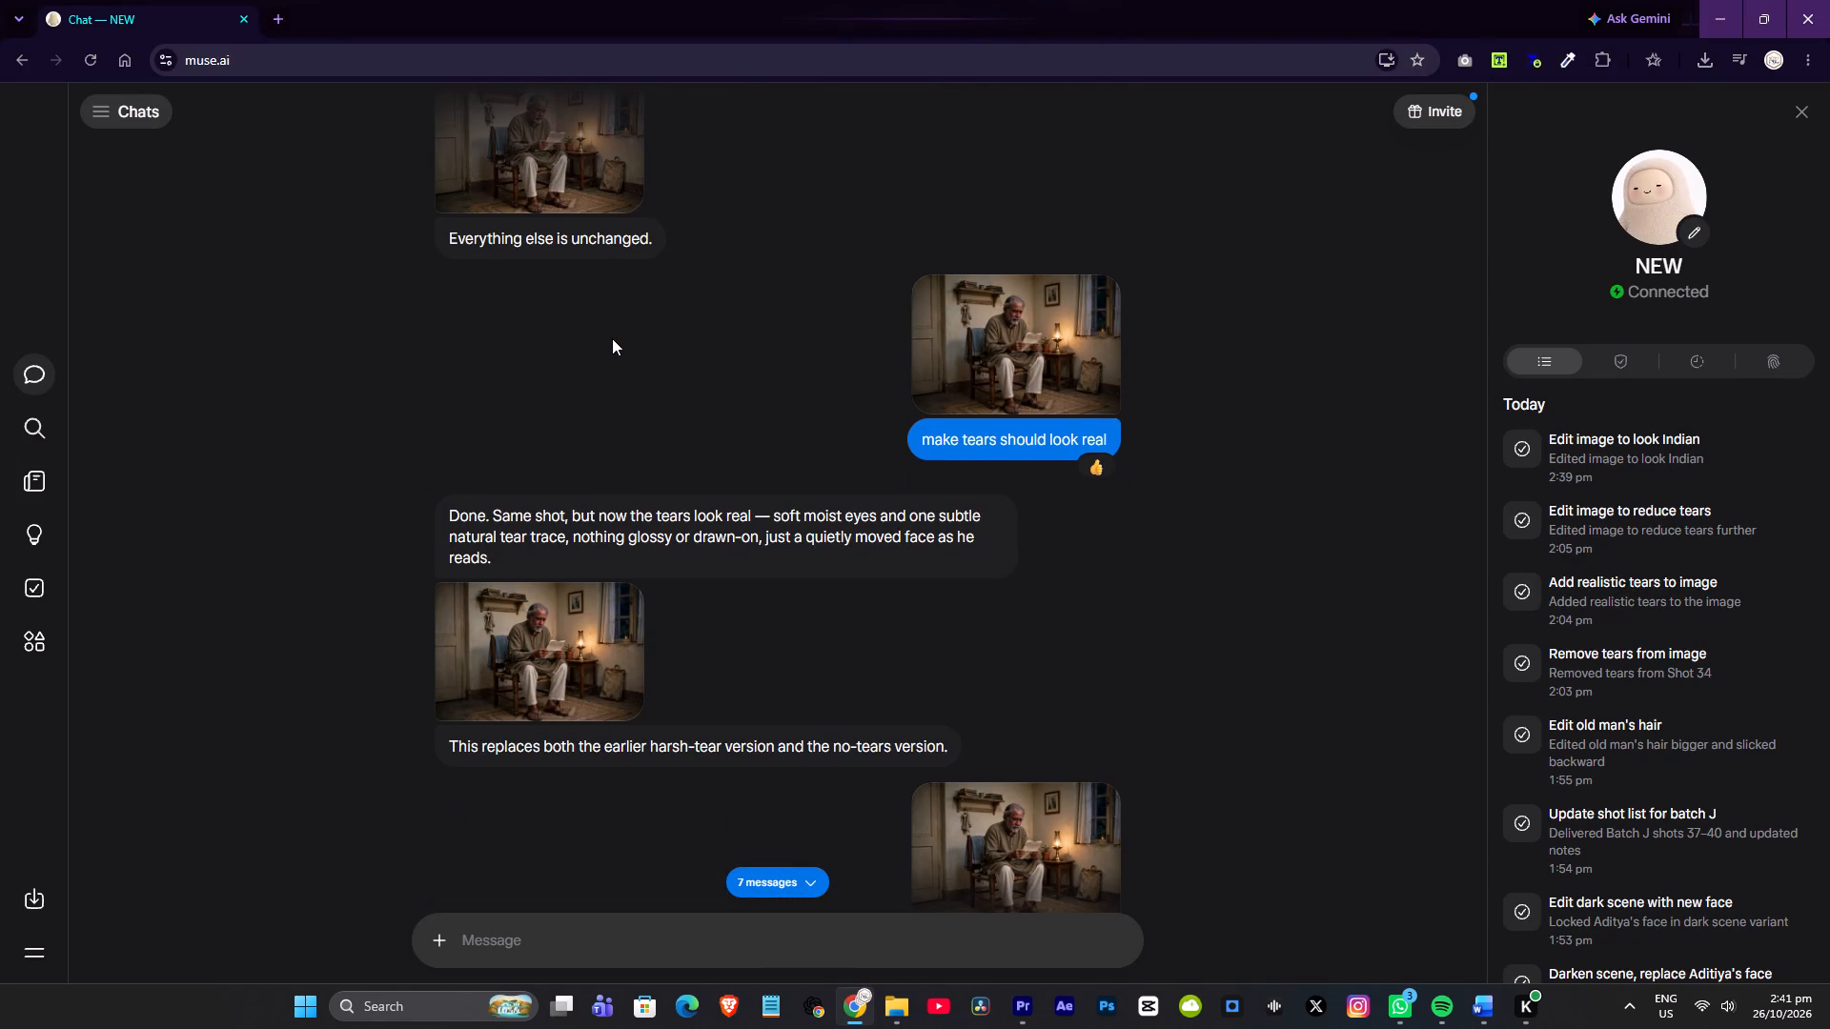
{"action": "key", "text": "alt+Tab"}
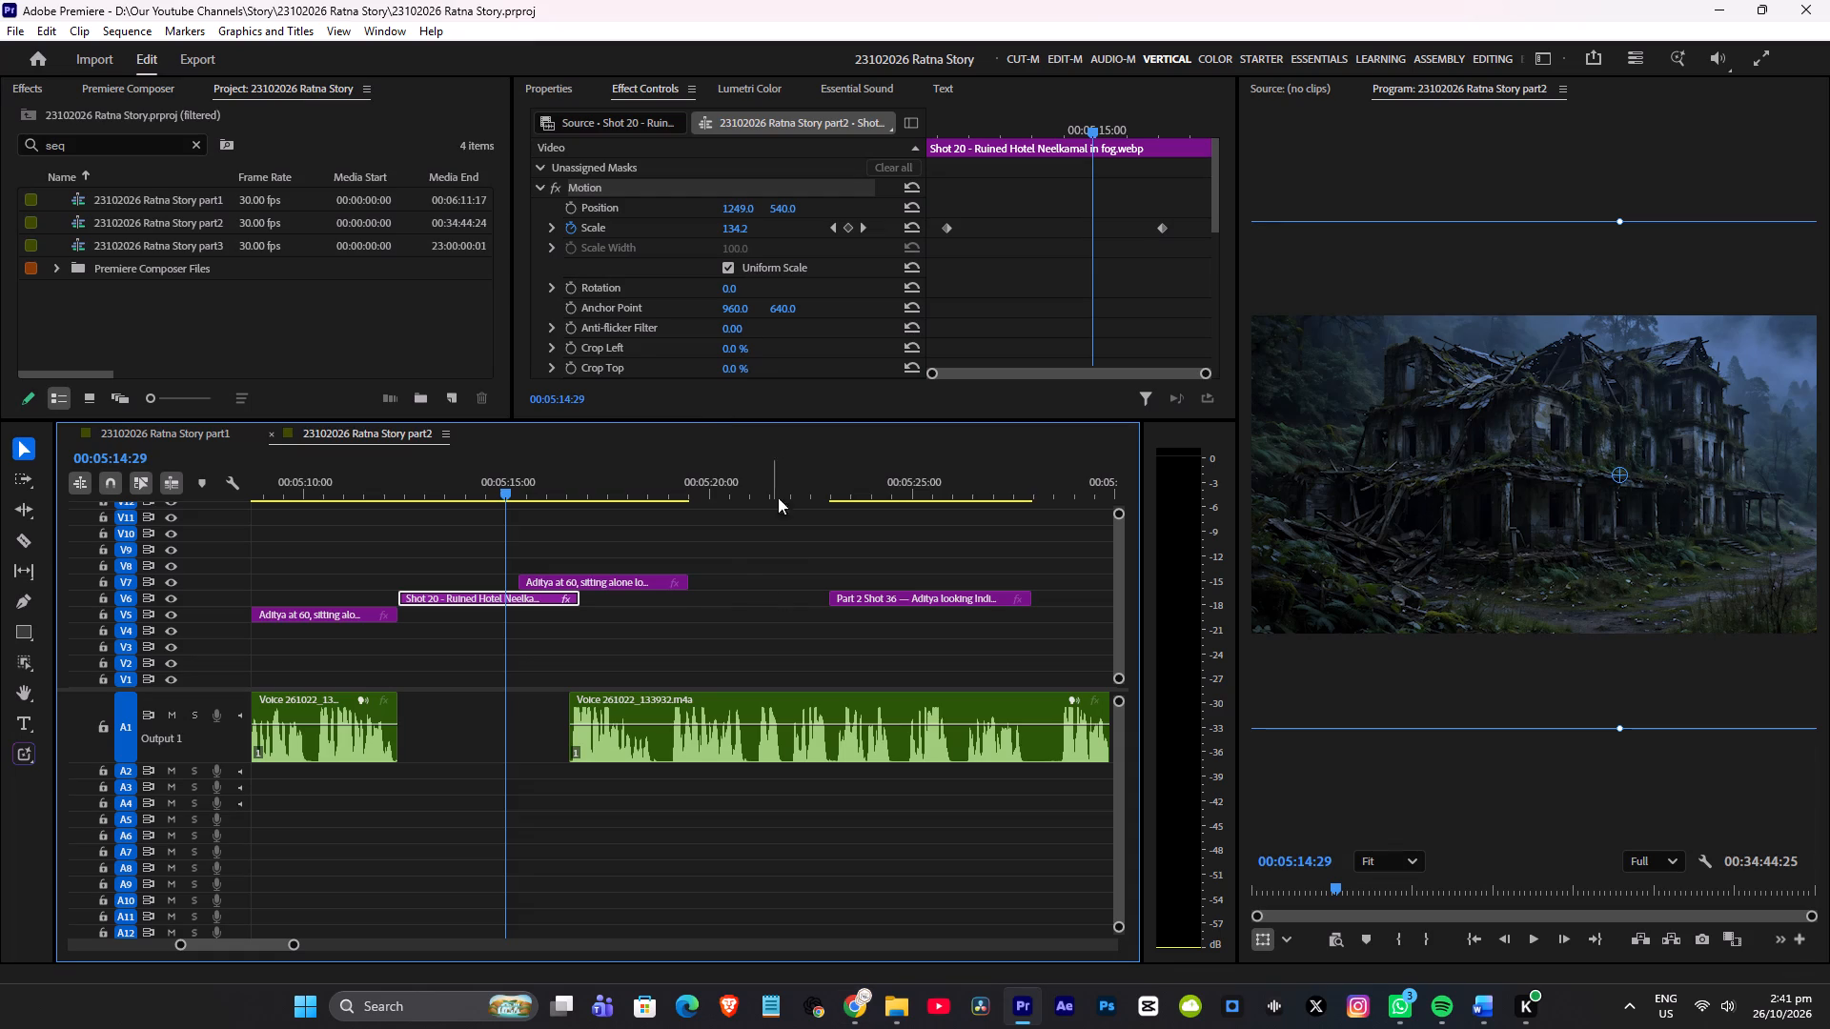
{"action": "key", "text": "ctrl+s"}
{"action": "scroll", "coordinate": [643, 537], "scroll_direction": "up", "scroll_amount": 2, "text": "alt"}
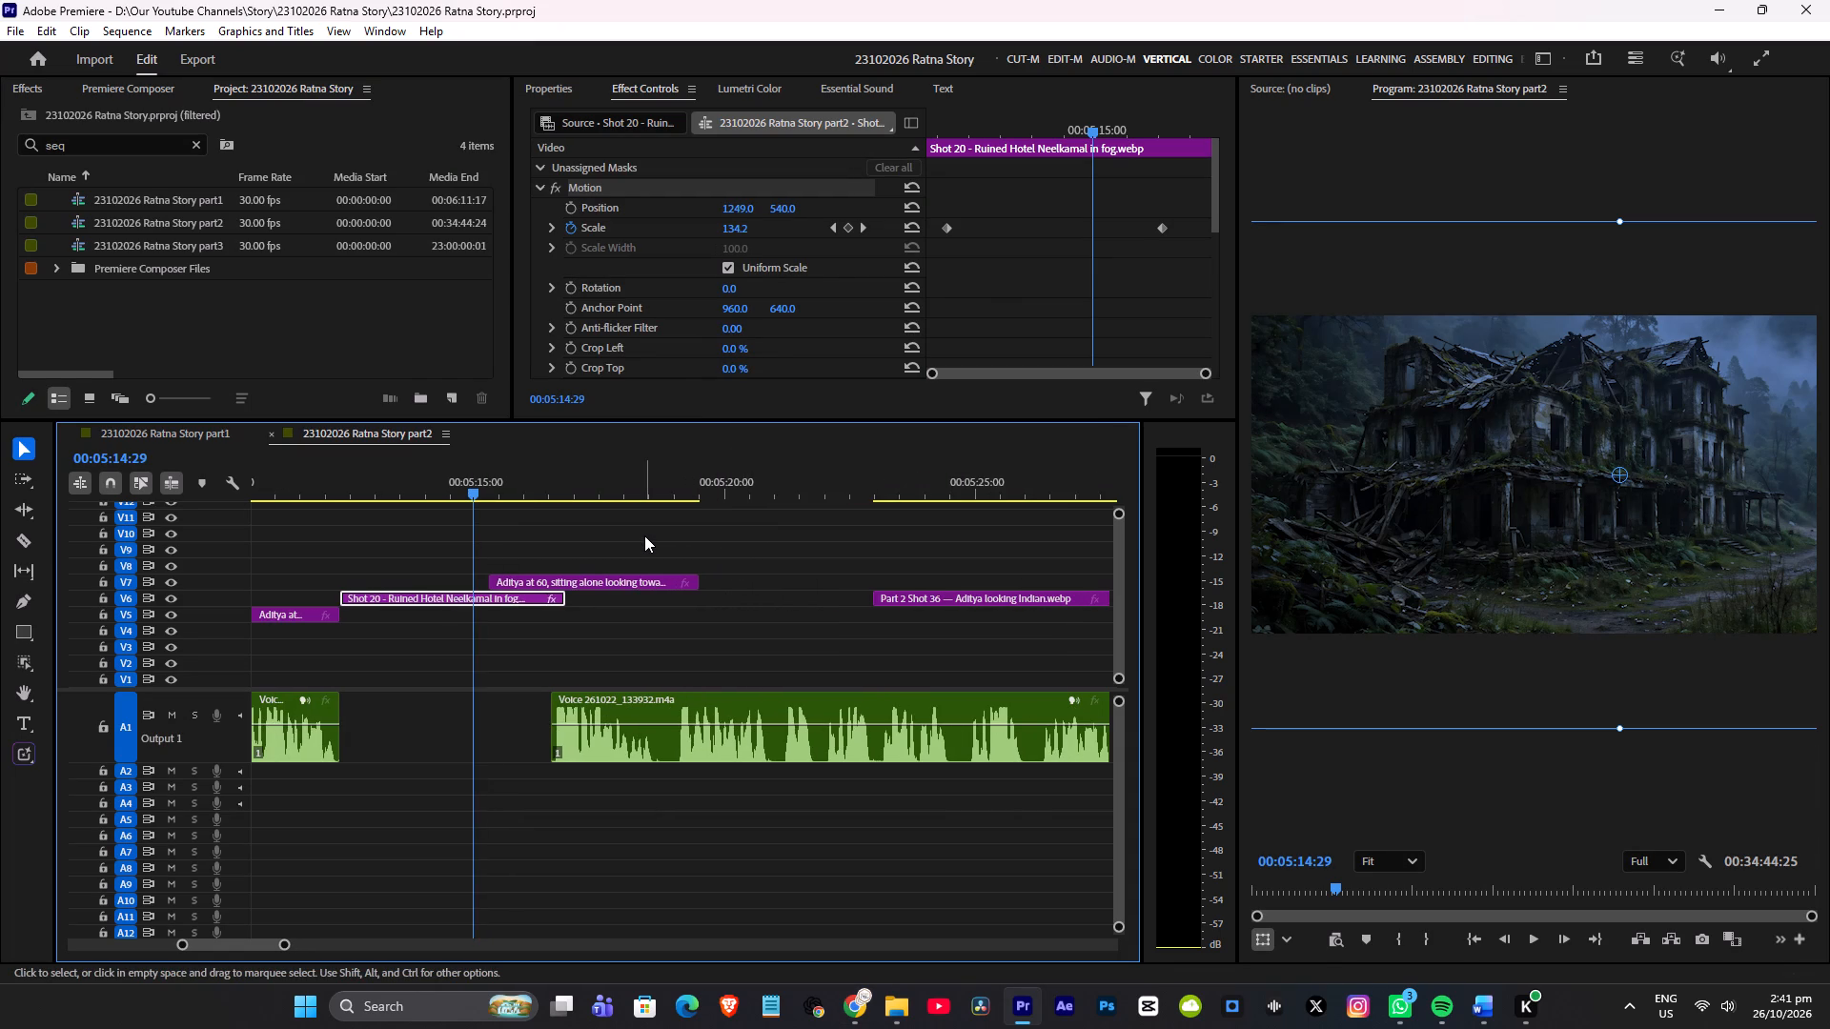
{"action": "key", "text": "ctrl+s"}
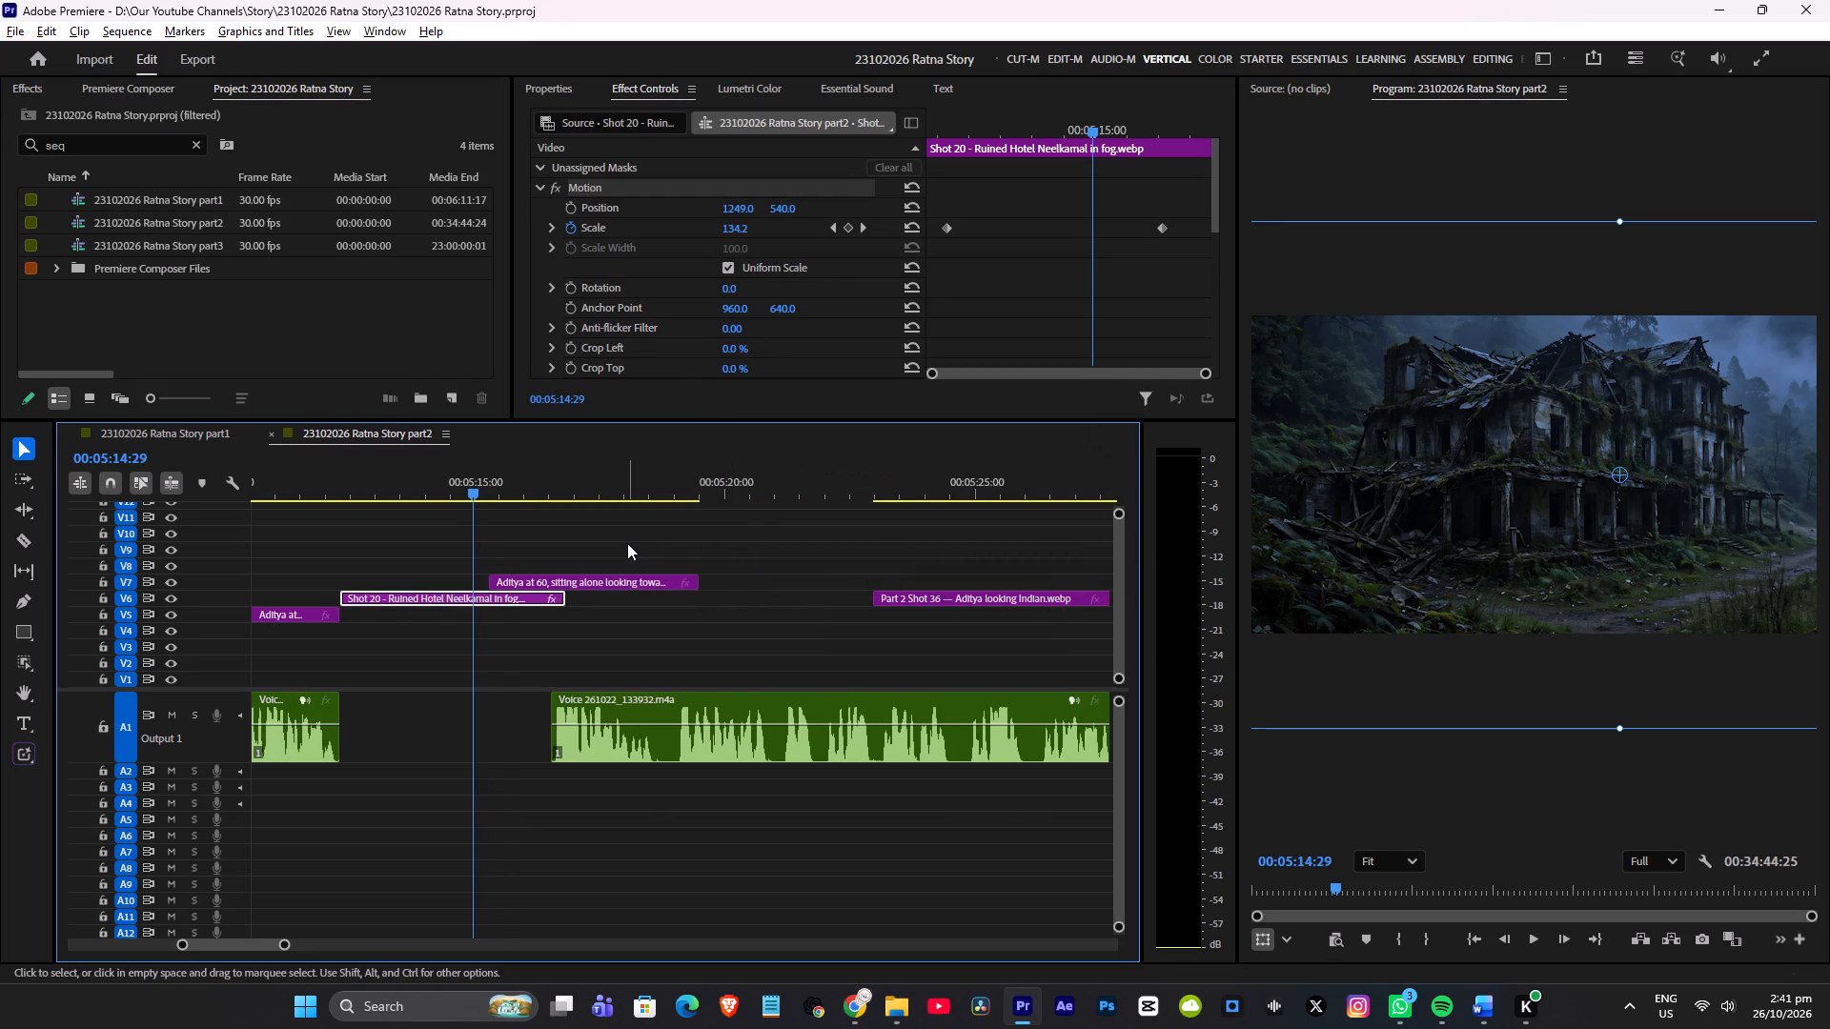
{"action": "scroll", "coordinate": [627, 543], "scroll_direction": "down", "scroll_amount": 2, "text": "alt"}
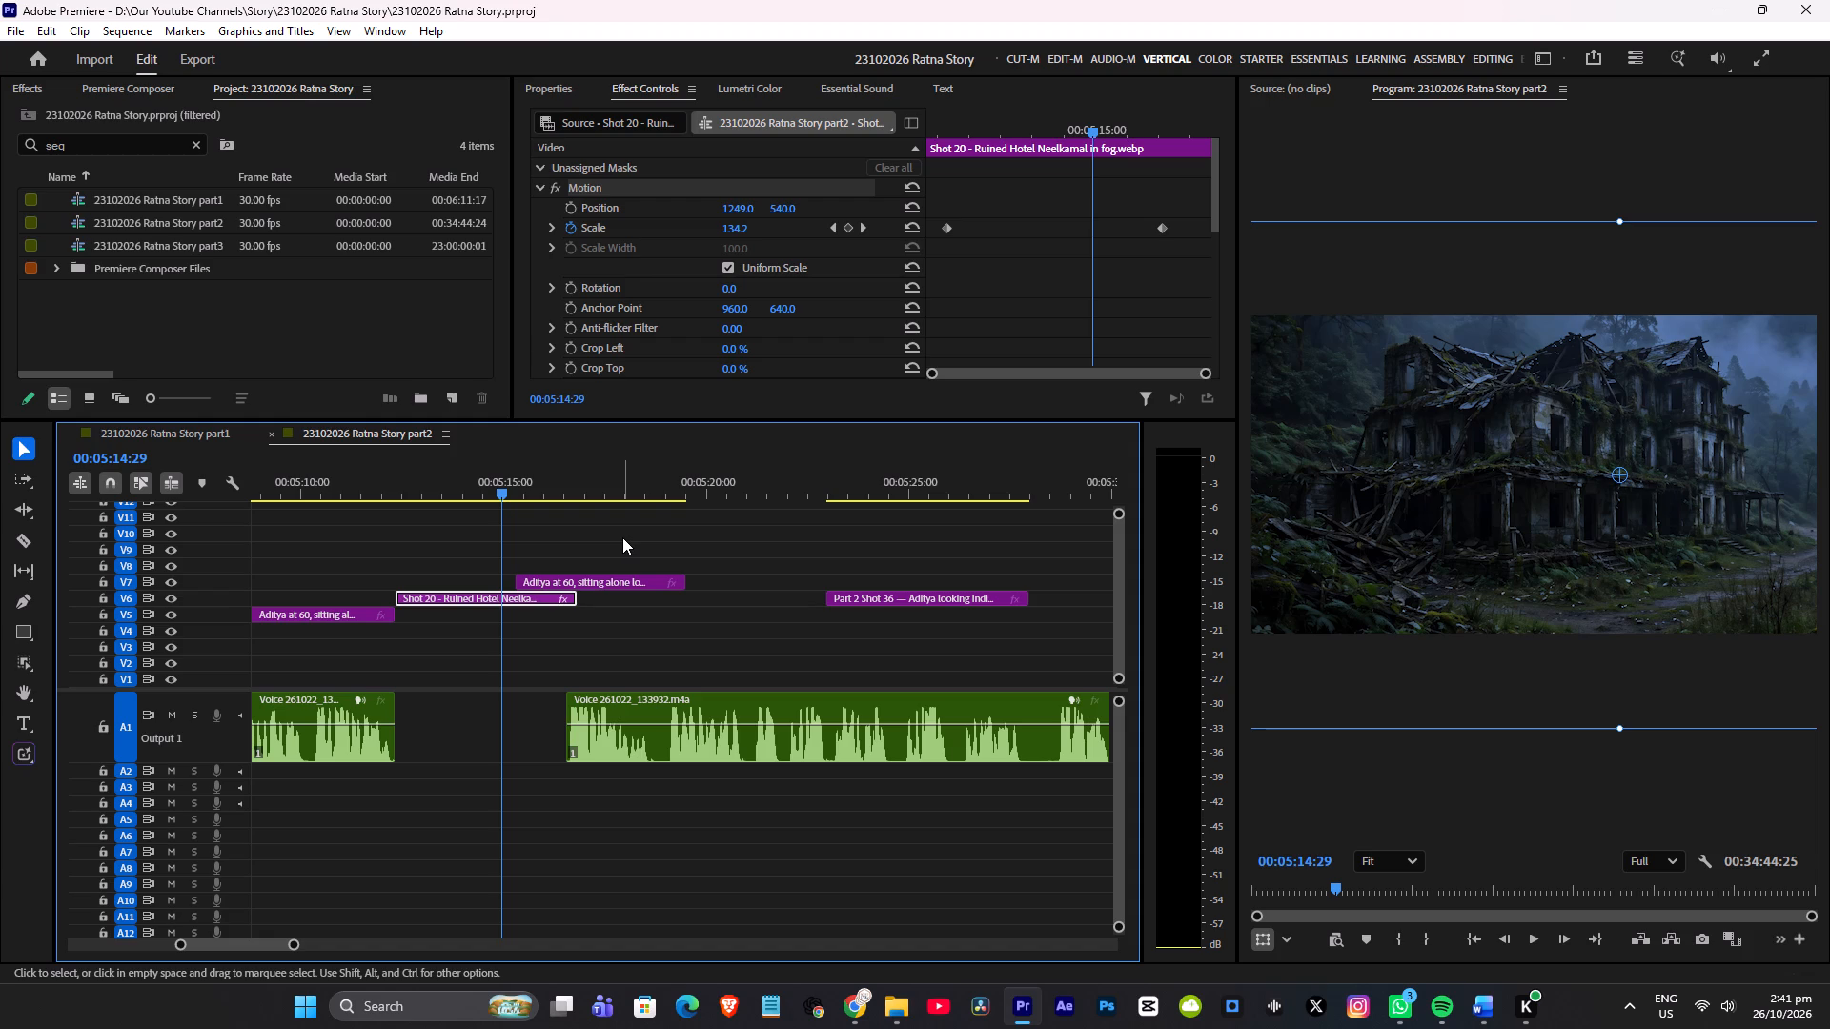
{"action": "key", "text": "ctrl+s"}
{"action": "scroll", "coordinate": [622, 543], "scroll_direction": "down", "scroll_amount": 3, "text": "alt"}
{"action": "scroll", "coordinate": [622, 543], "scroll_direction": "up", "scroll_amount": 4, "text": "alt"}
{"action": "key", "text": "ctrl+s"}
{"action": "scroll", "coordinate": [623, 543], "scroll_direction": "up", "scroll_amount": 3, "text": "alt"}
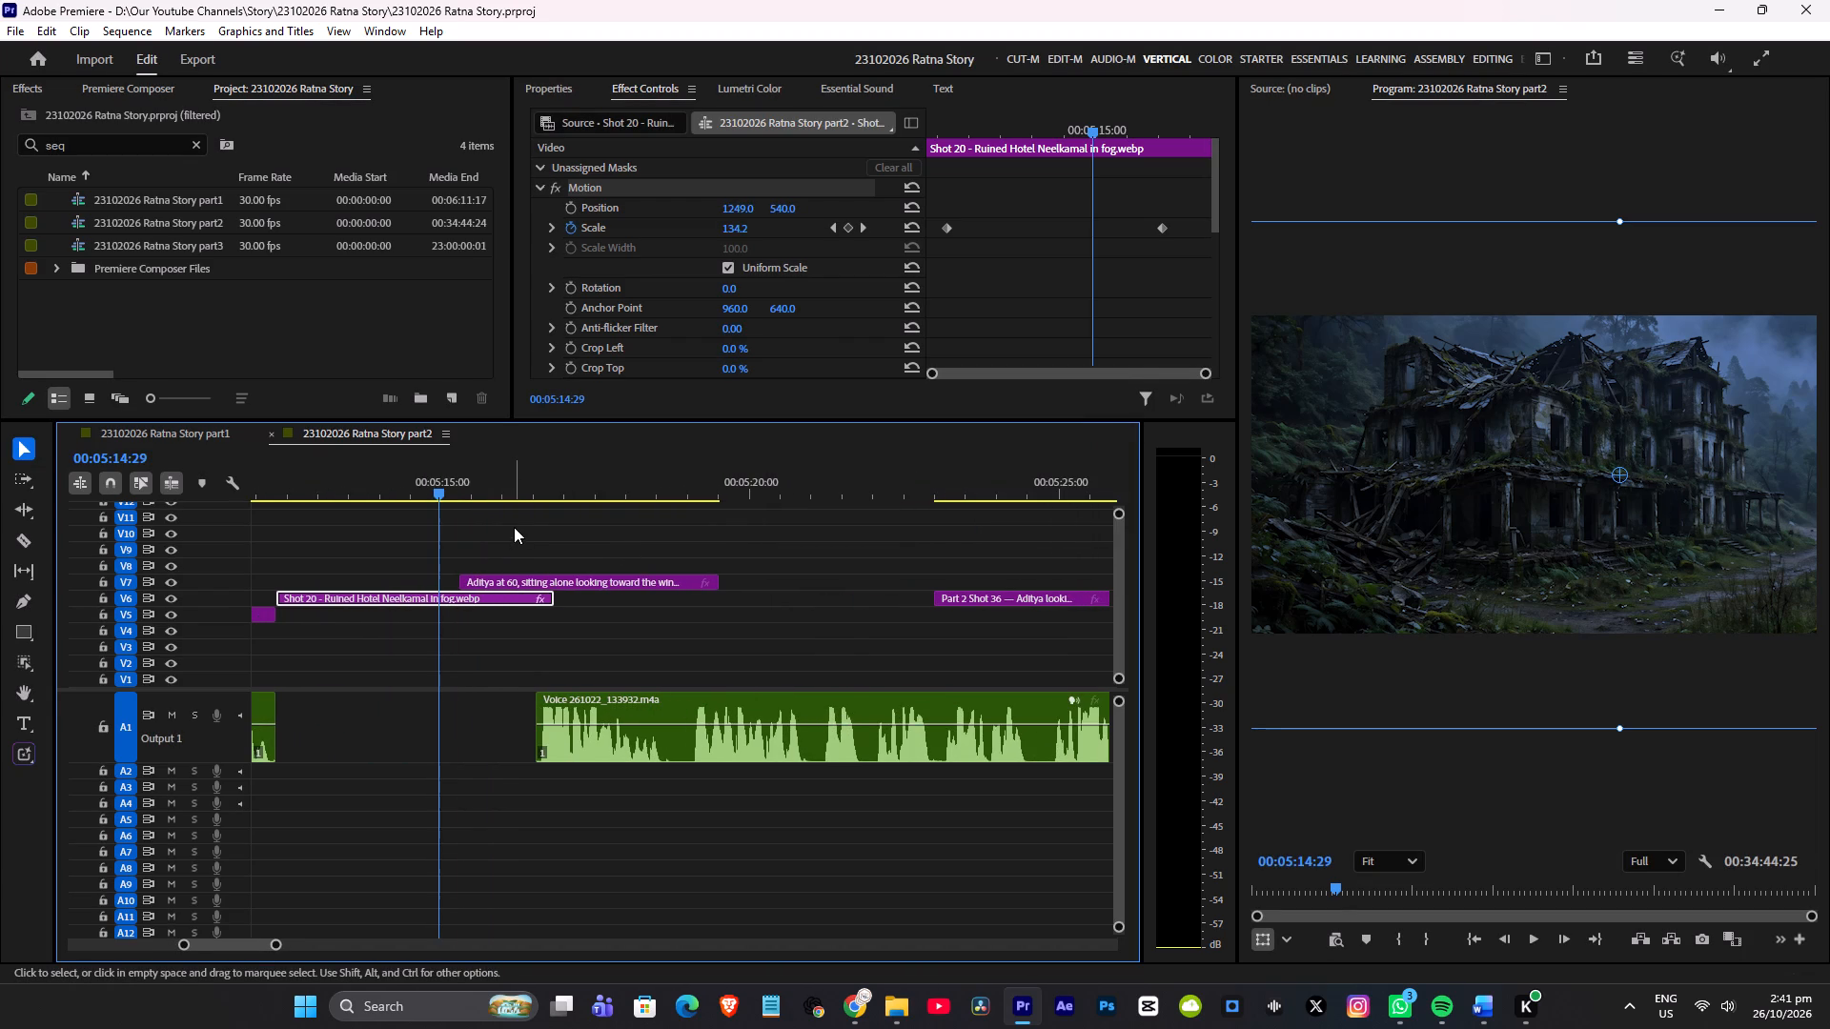
Play back the overlap of Shot 20 and the second Aditya image from 00:05:15:00 and examine its timing against the narration.
{"action": "left_click", "coordinate": [443, 487]}
{"action": "scroll", "coordinate": [491, 522], "scroll_direction": "down", "scroll_amount": 3}
{"action": "scroll", "coordinate": [510, 531], "scroll_direction": "up", "scroll_amount": 2}
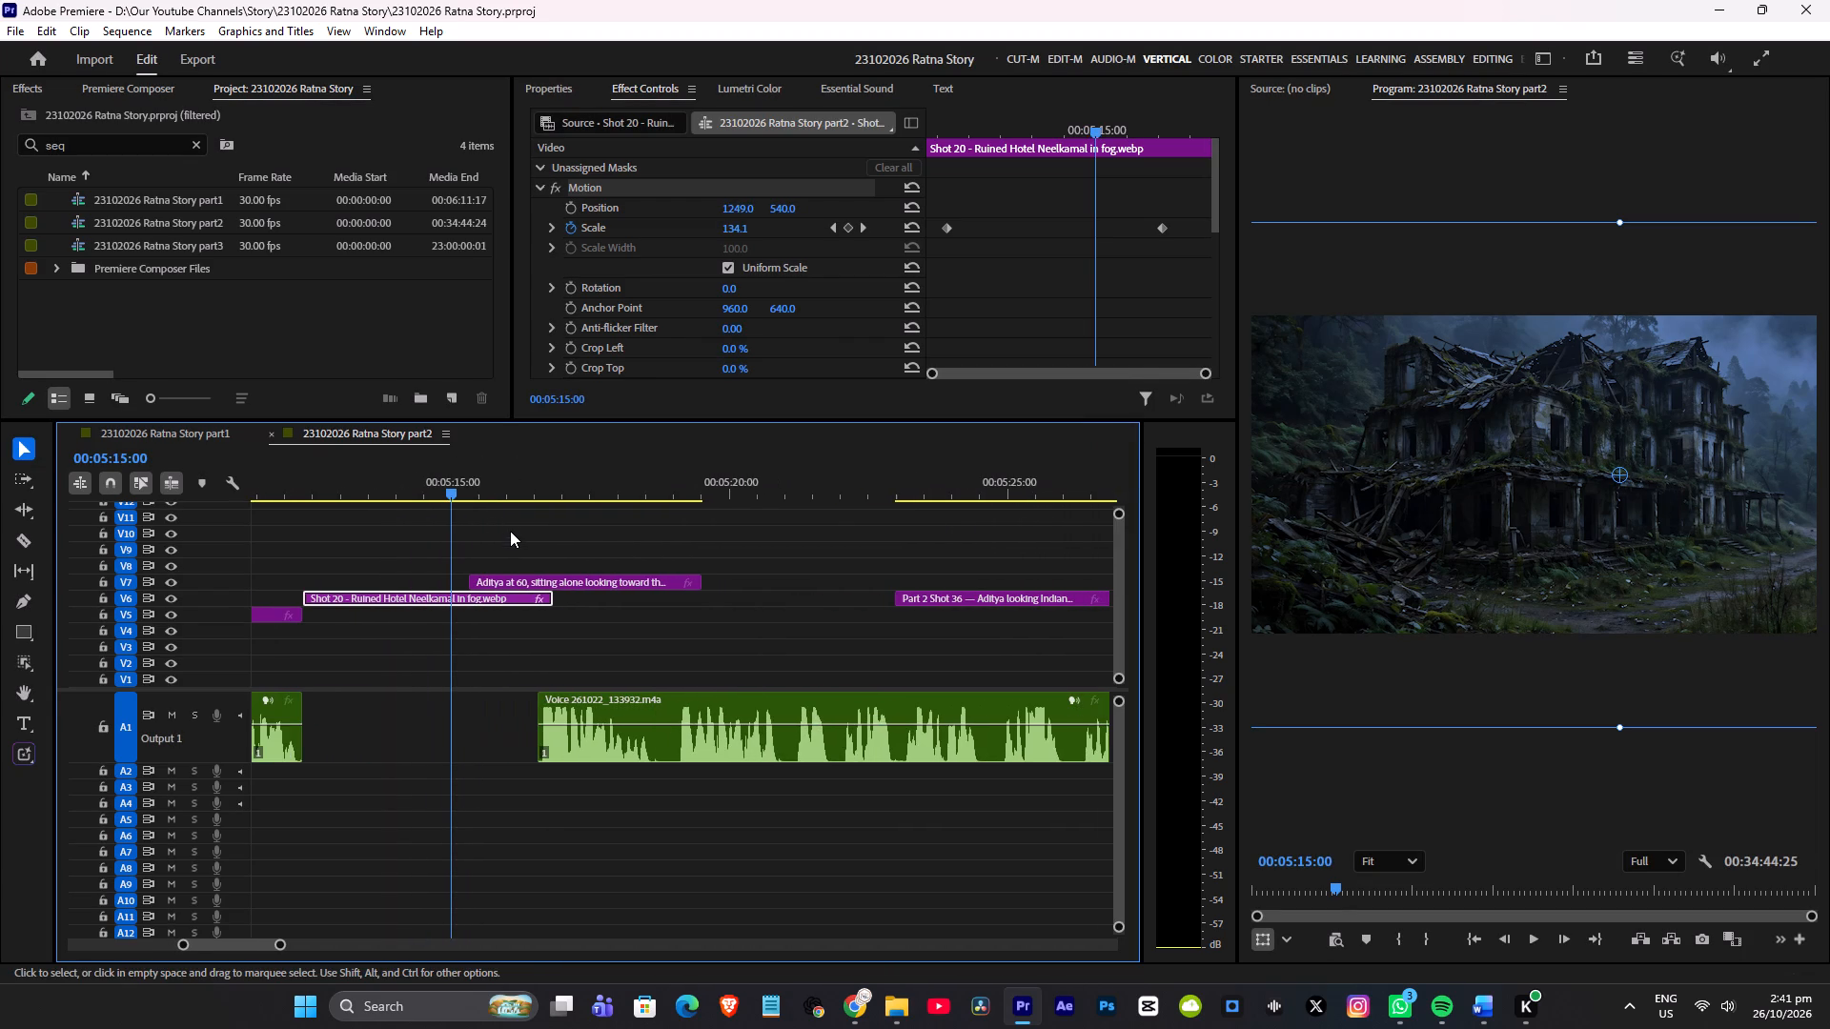
{"action": "key", "text": "space"}
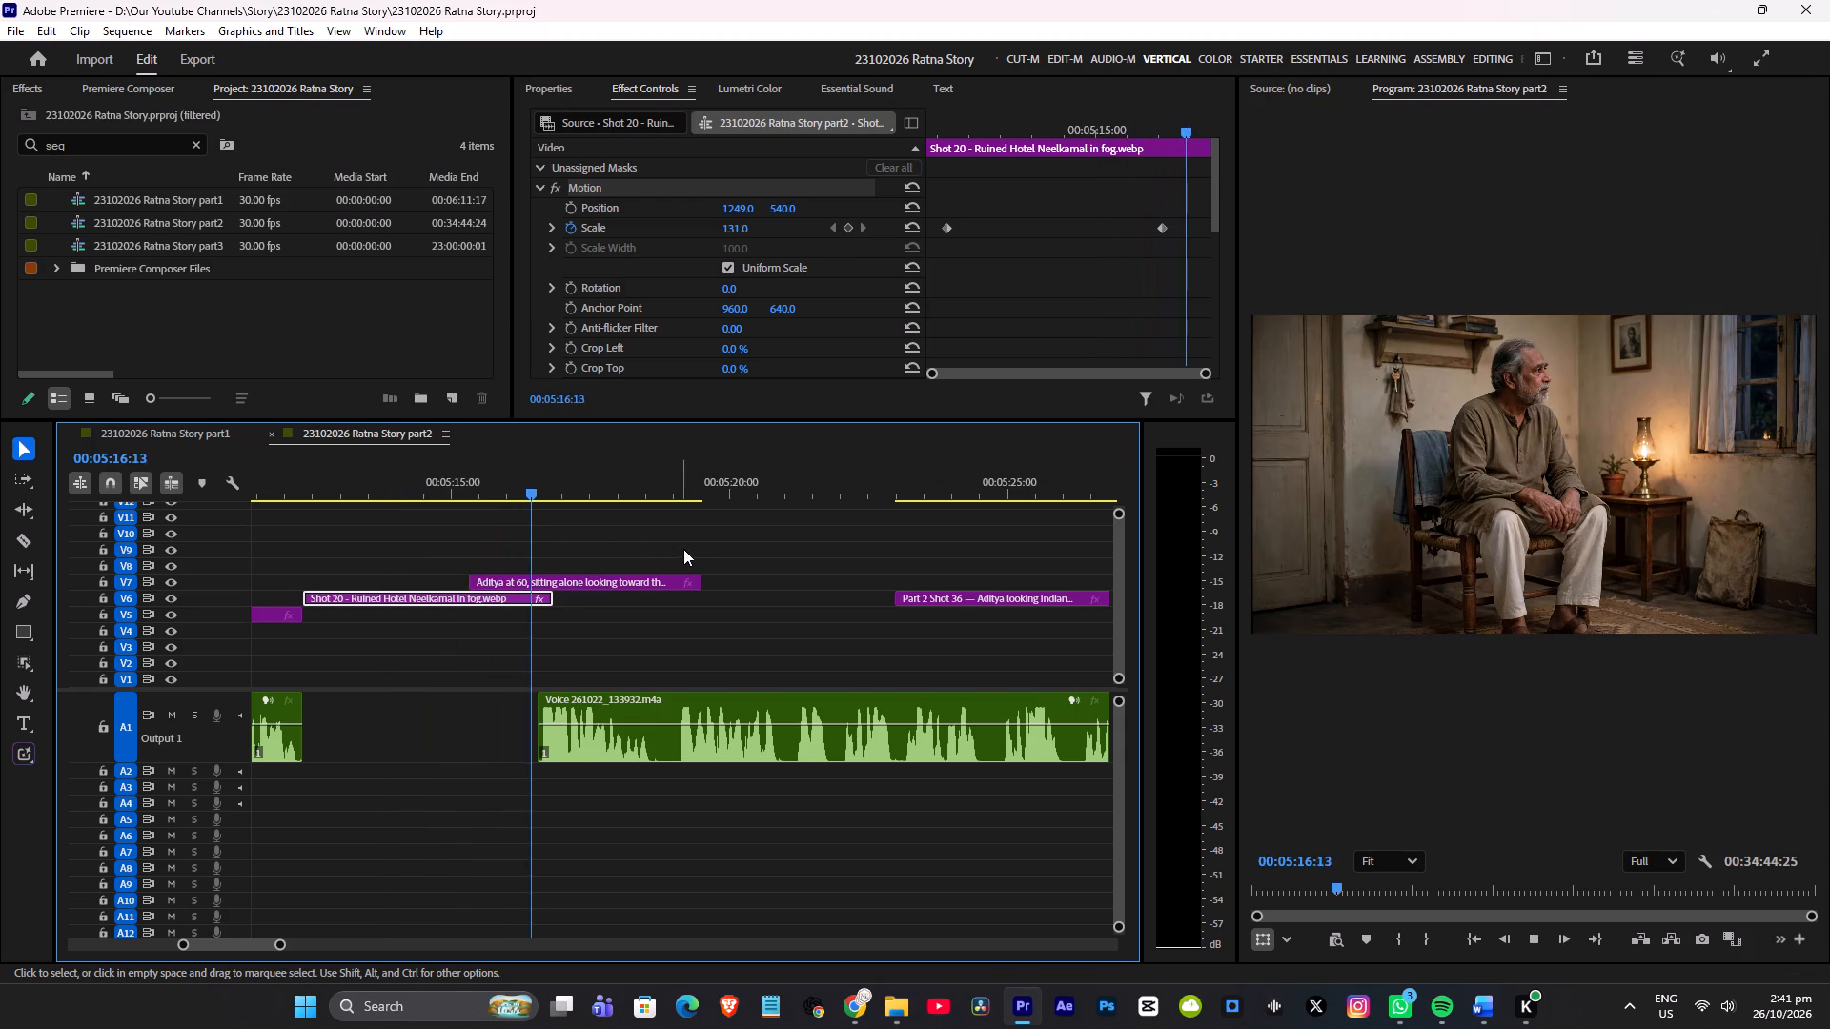
{"action": "scroll", "coordinate": [693, 551], "scroll_direction": "down", "scroll_amount": 6, "text": "alt"}
{"action": "key", "text": "space"}
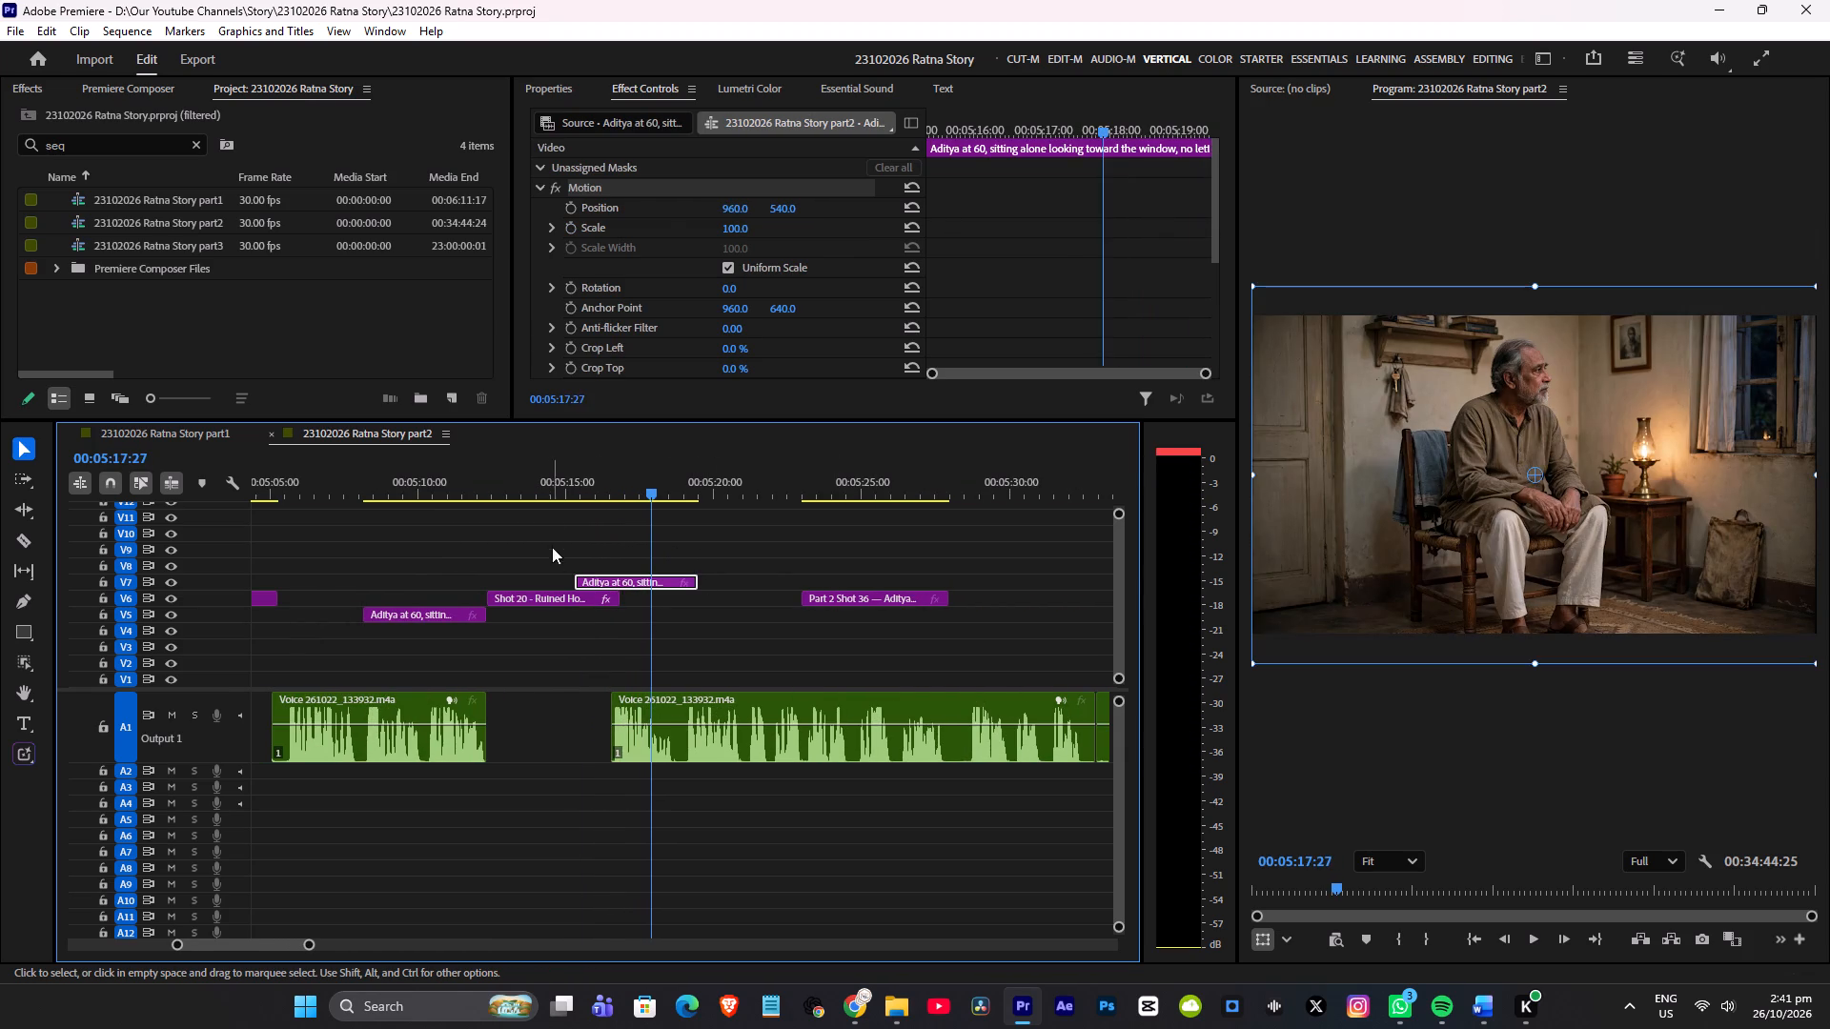
Move the second Aditya image on V7 about 1 second earlier, starting it over Shot 20 at 00:05:14:10.
{"action": "left_click", "coordinate": [530, 490]}
{"action": "key", "text": "space"}
{"action": "key", "text": "space"}
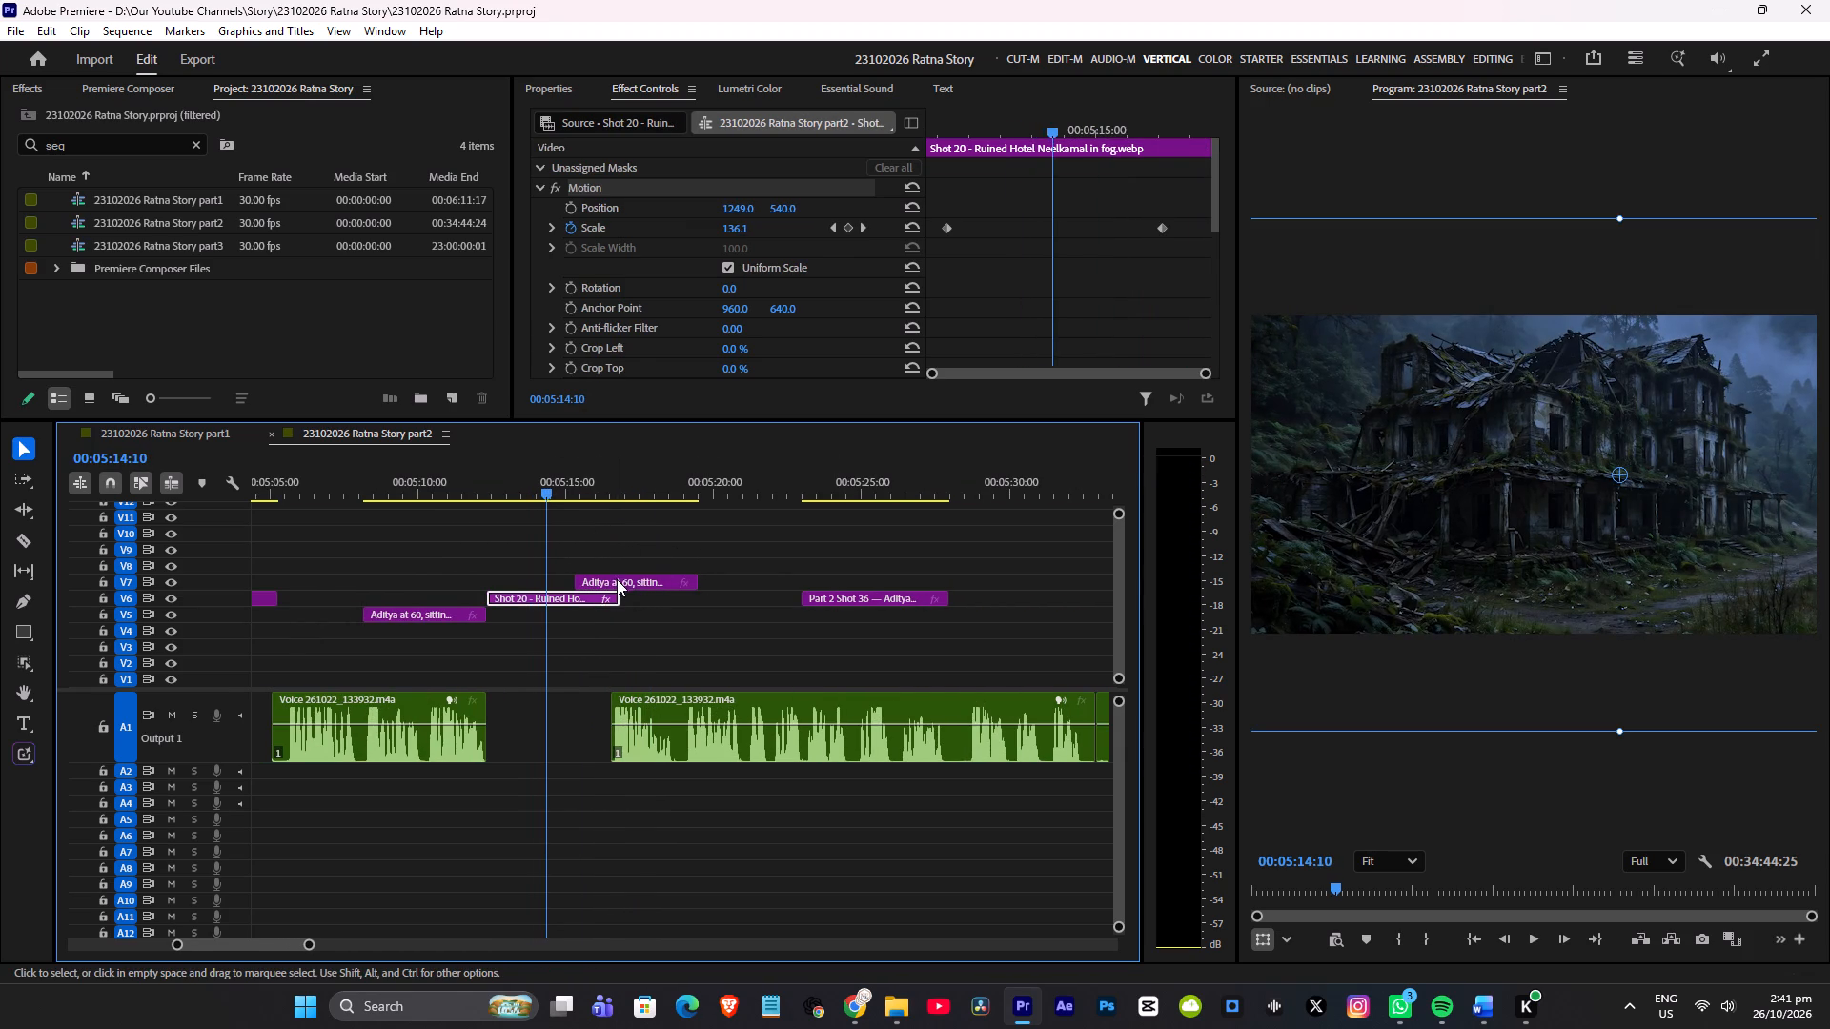
{"action": "left_click_drag", "start_coordinate": [617, 579], "coordinate": [582, 579]}
Move Part 2 Shot 36 up to V8, starting it where the voice clip after the narration gap begins, and save the project.
{"action": "left_click_drag", "start_coordinate": [878, 595], "coordinate": [682, 563]}
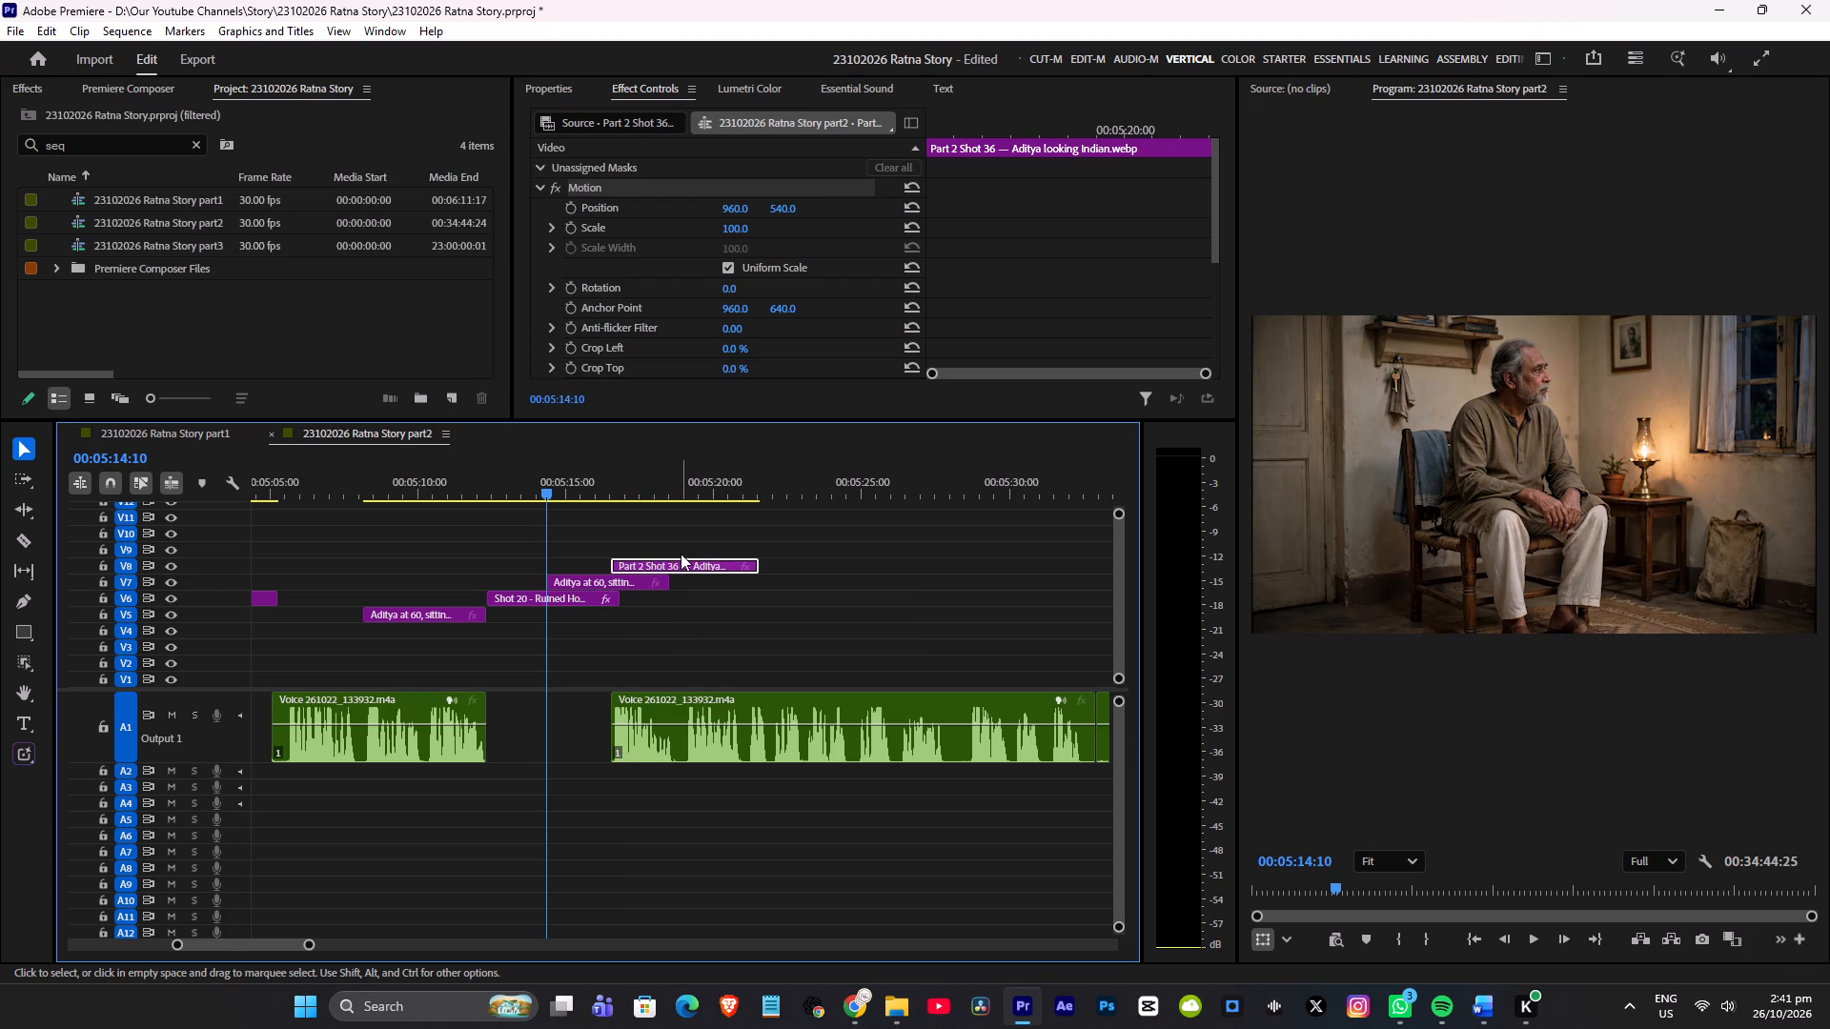
{"action": "key", "text": "ctrl+s"}
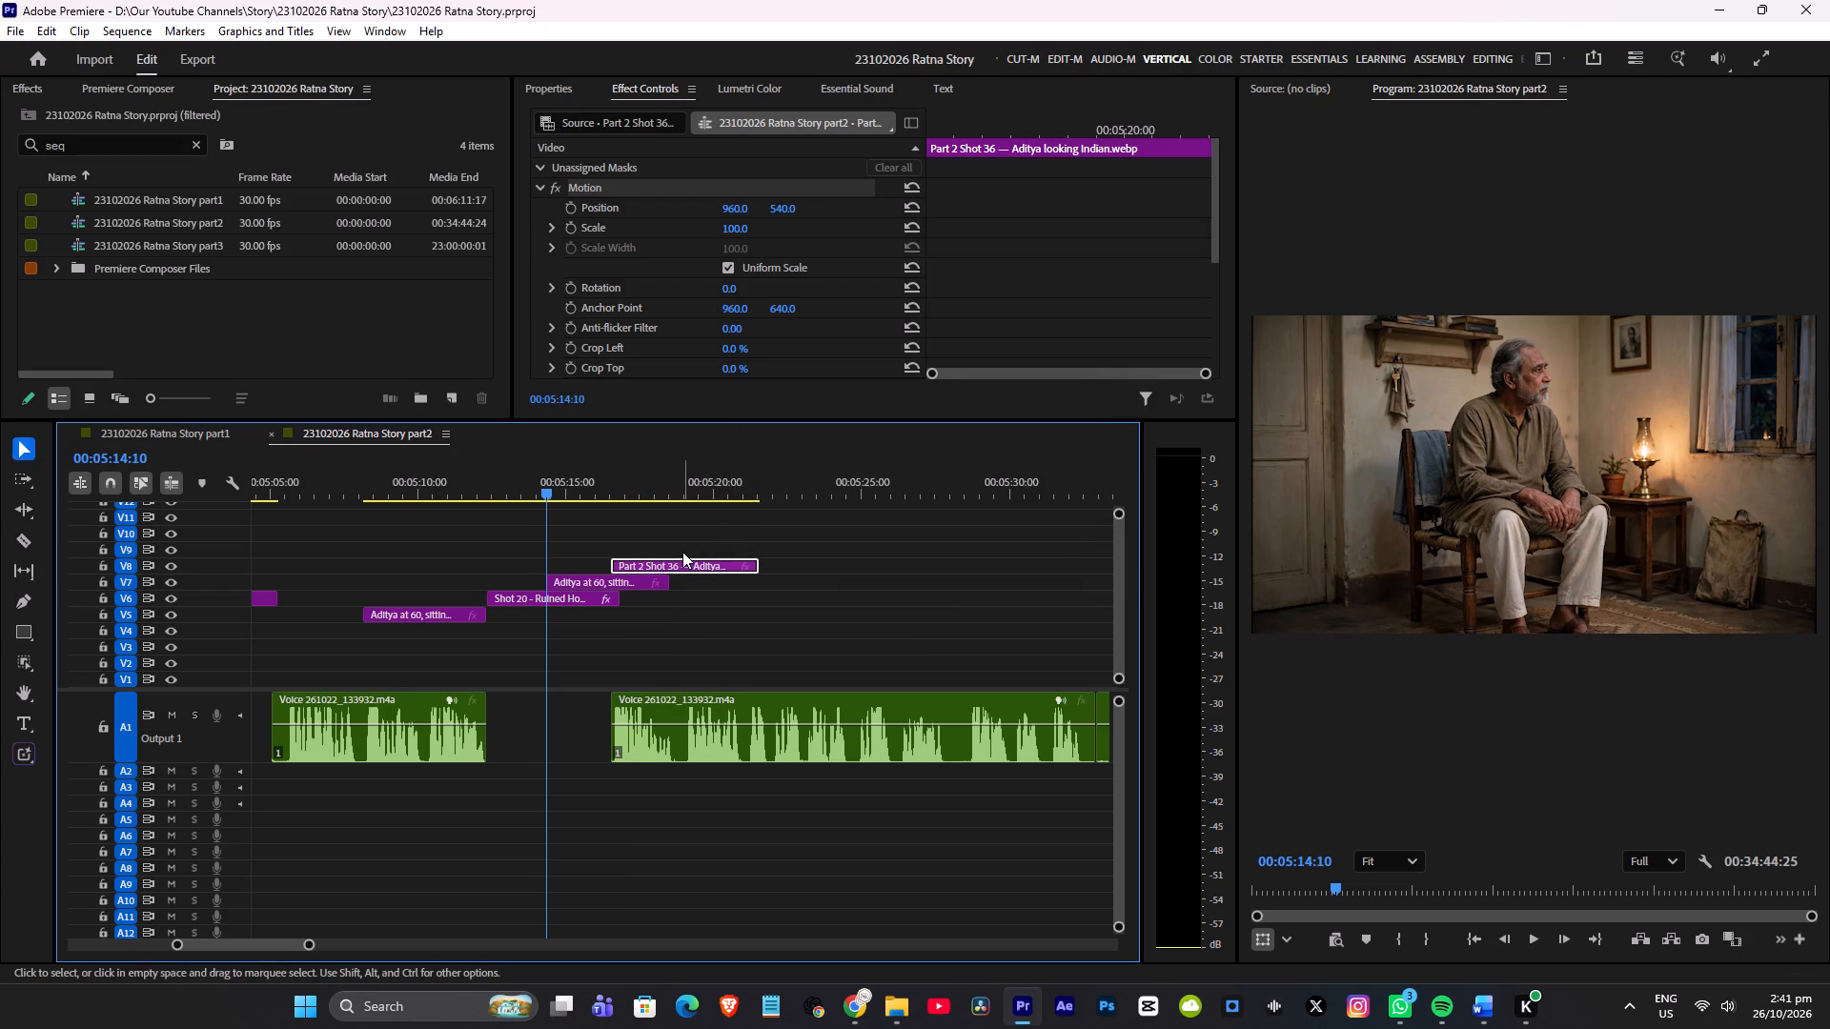
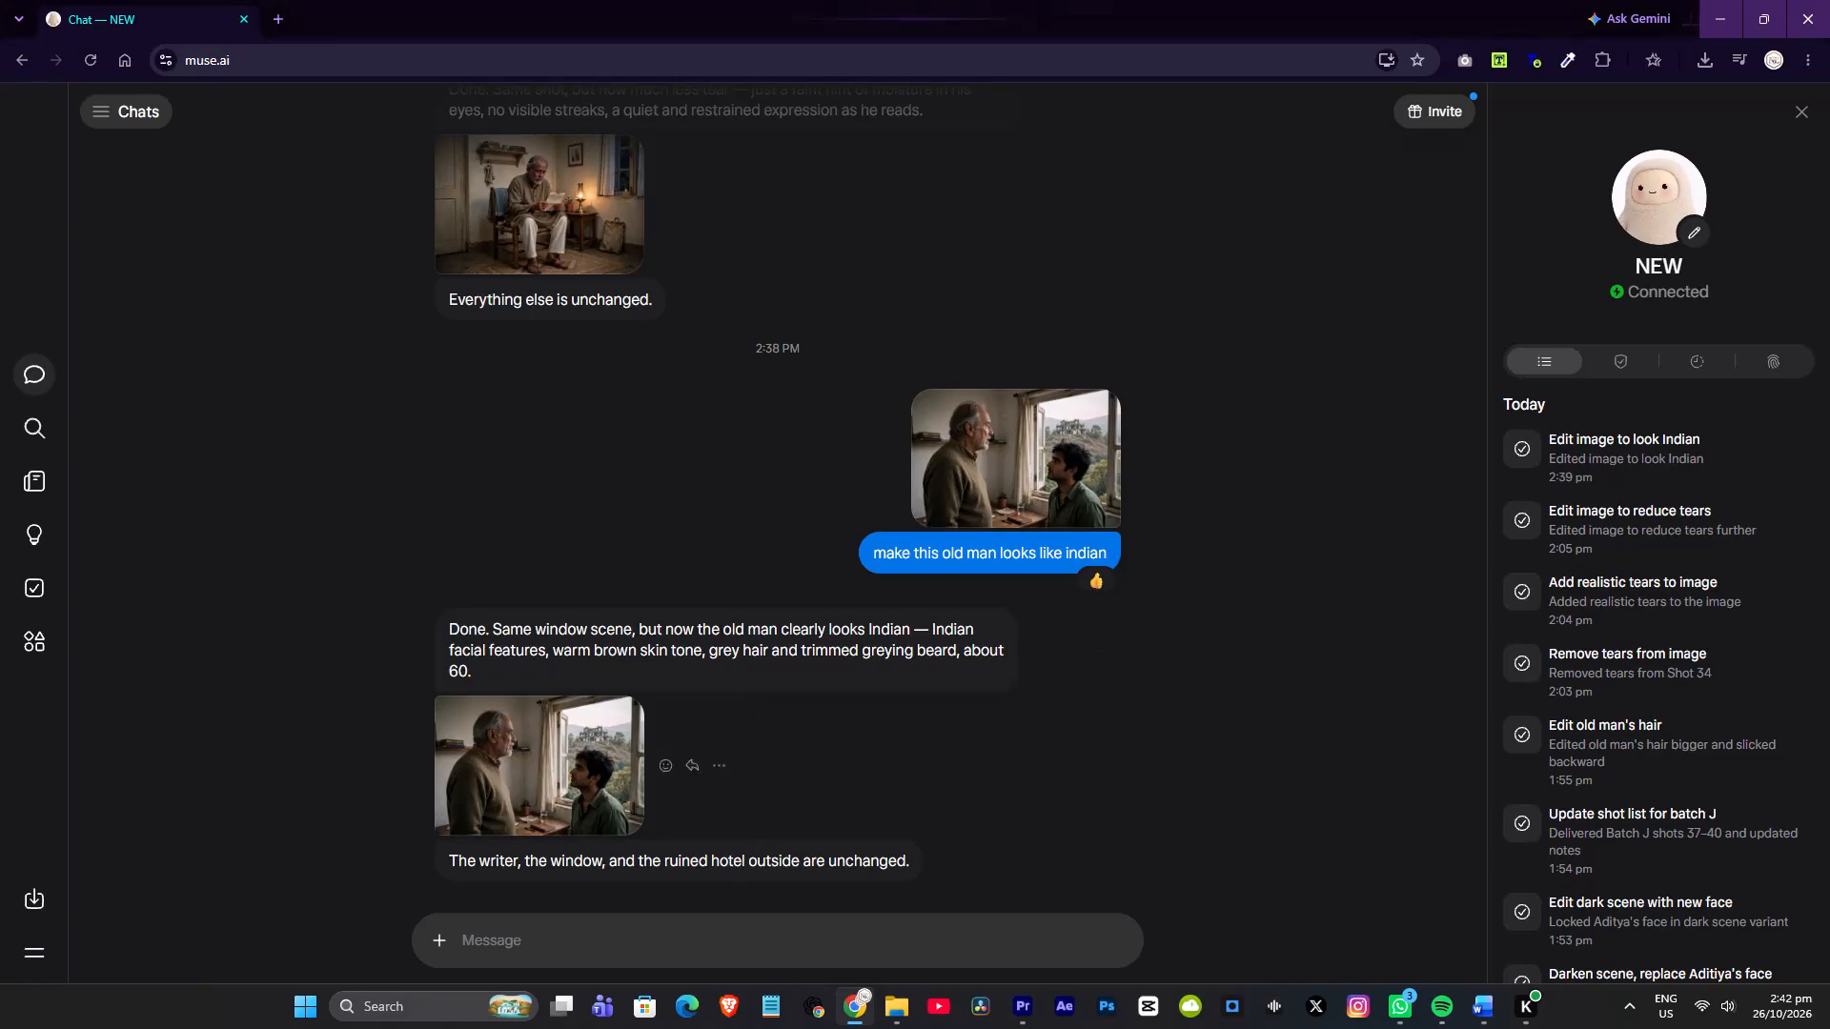
Send the message "math remainng batch" in the muse.ai chat in Chrome.
{"action": "left_click", "coordinate": [681, 933]}
{"action": "type", "text": "math"}
{"action": "key", "text": "space"}
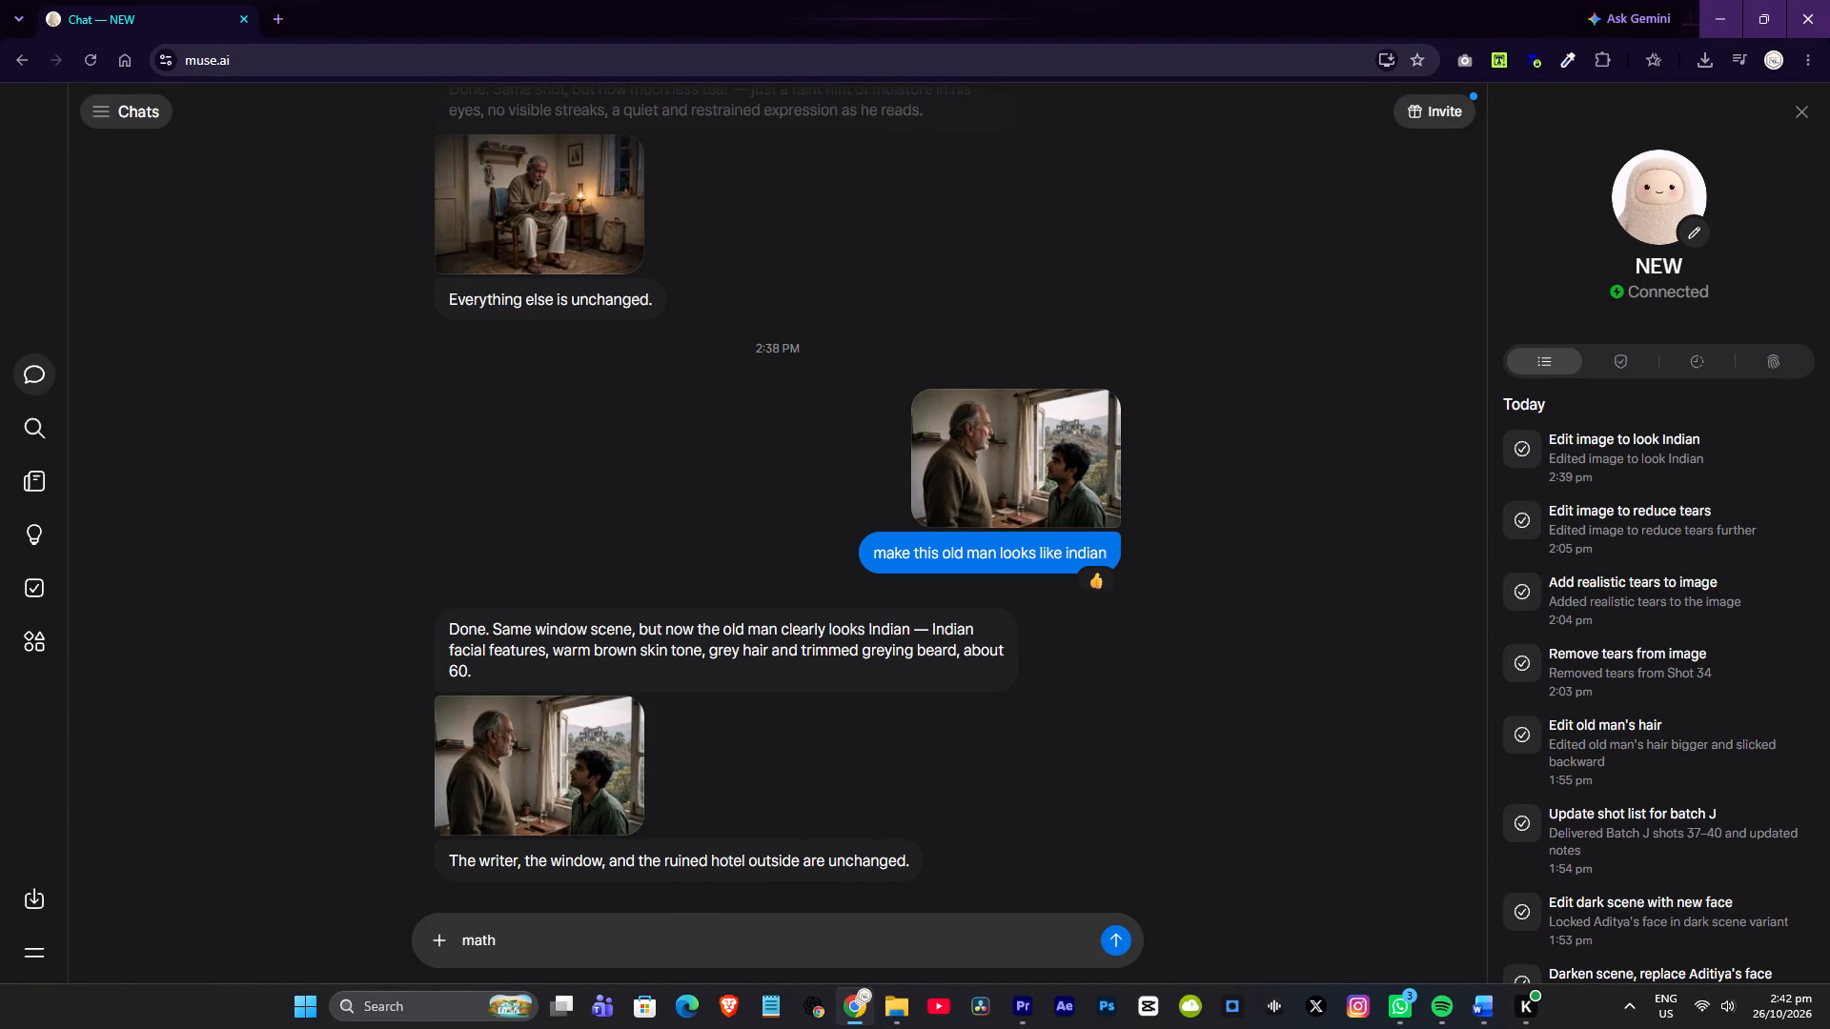
{"action": "type", "text": "remain"}
{"action": "type", "text": "ng"}
{"action": "key", "text": "space"}
{"action": "type", "text": "batch"}
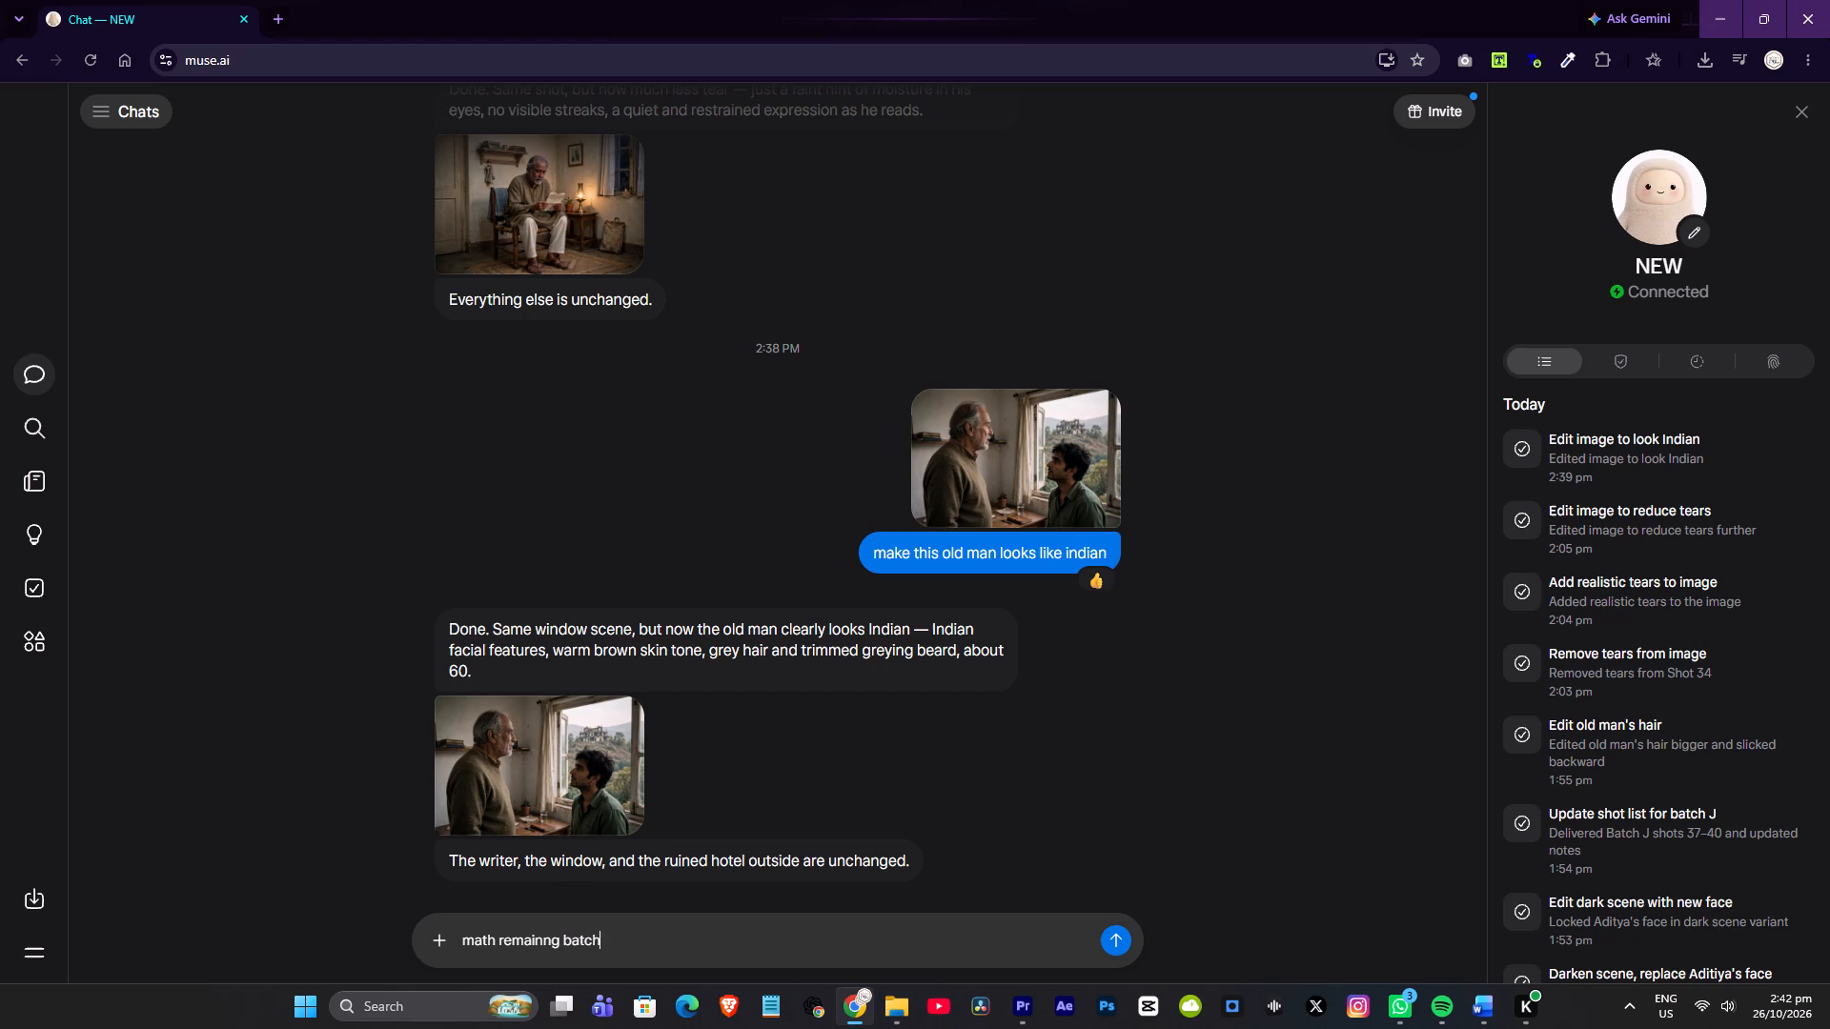
{"action": "key", "text": "Return"}
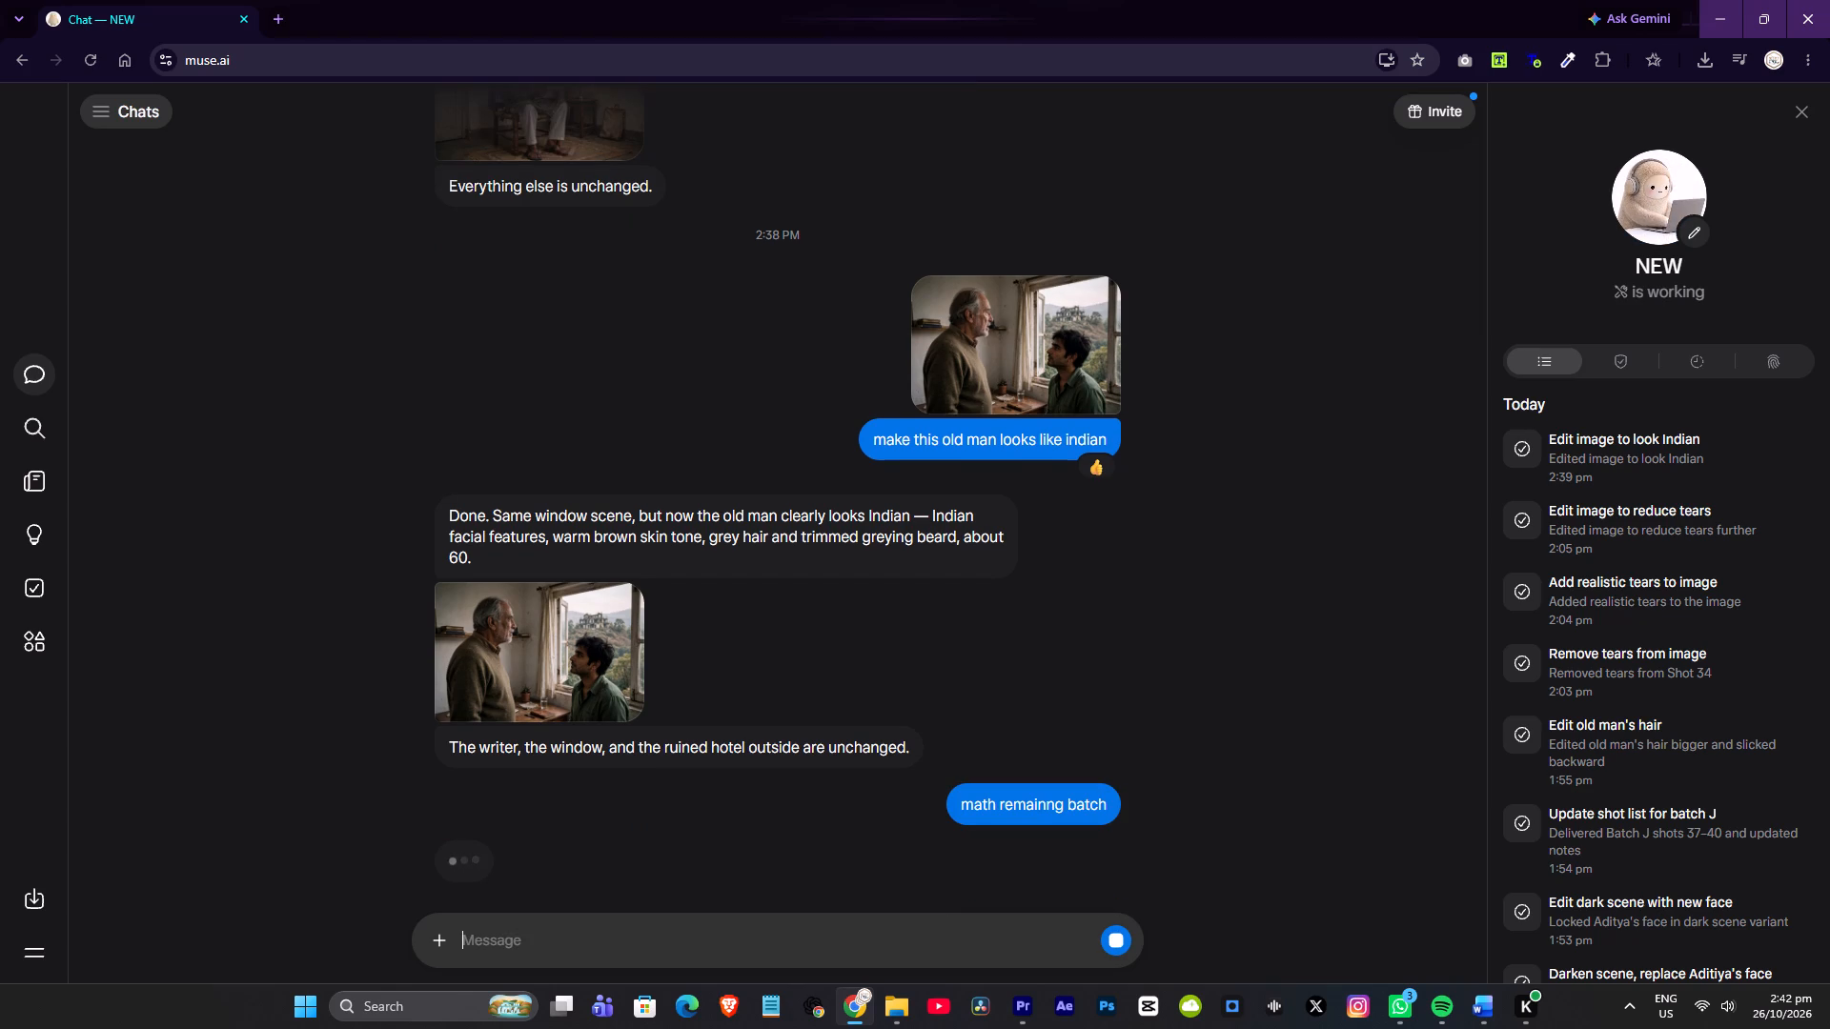
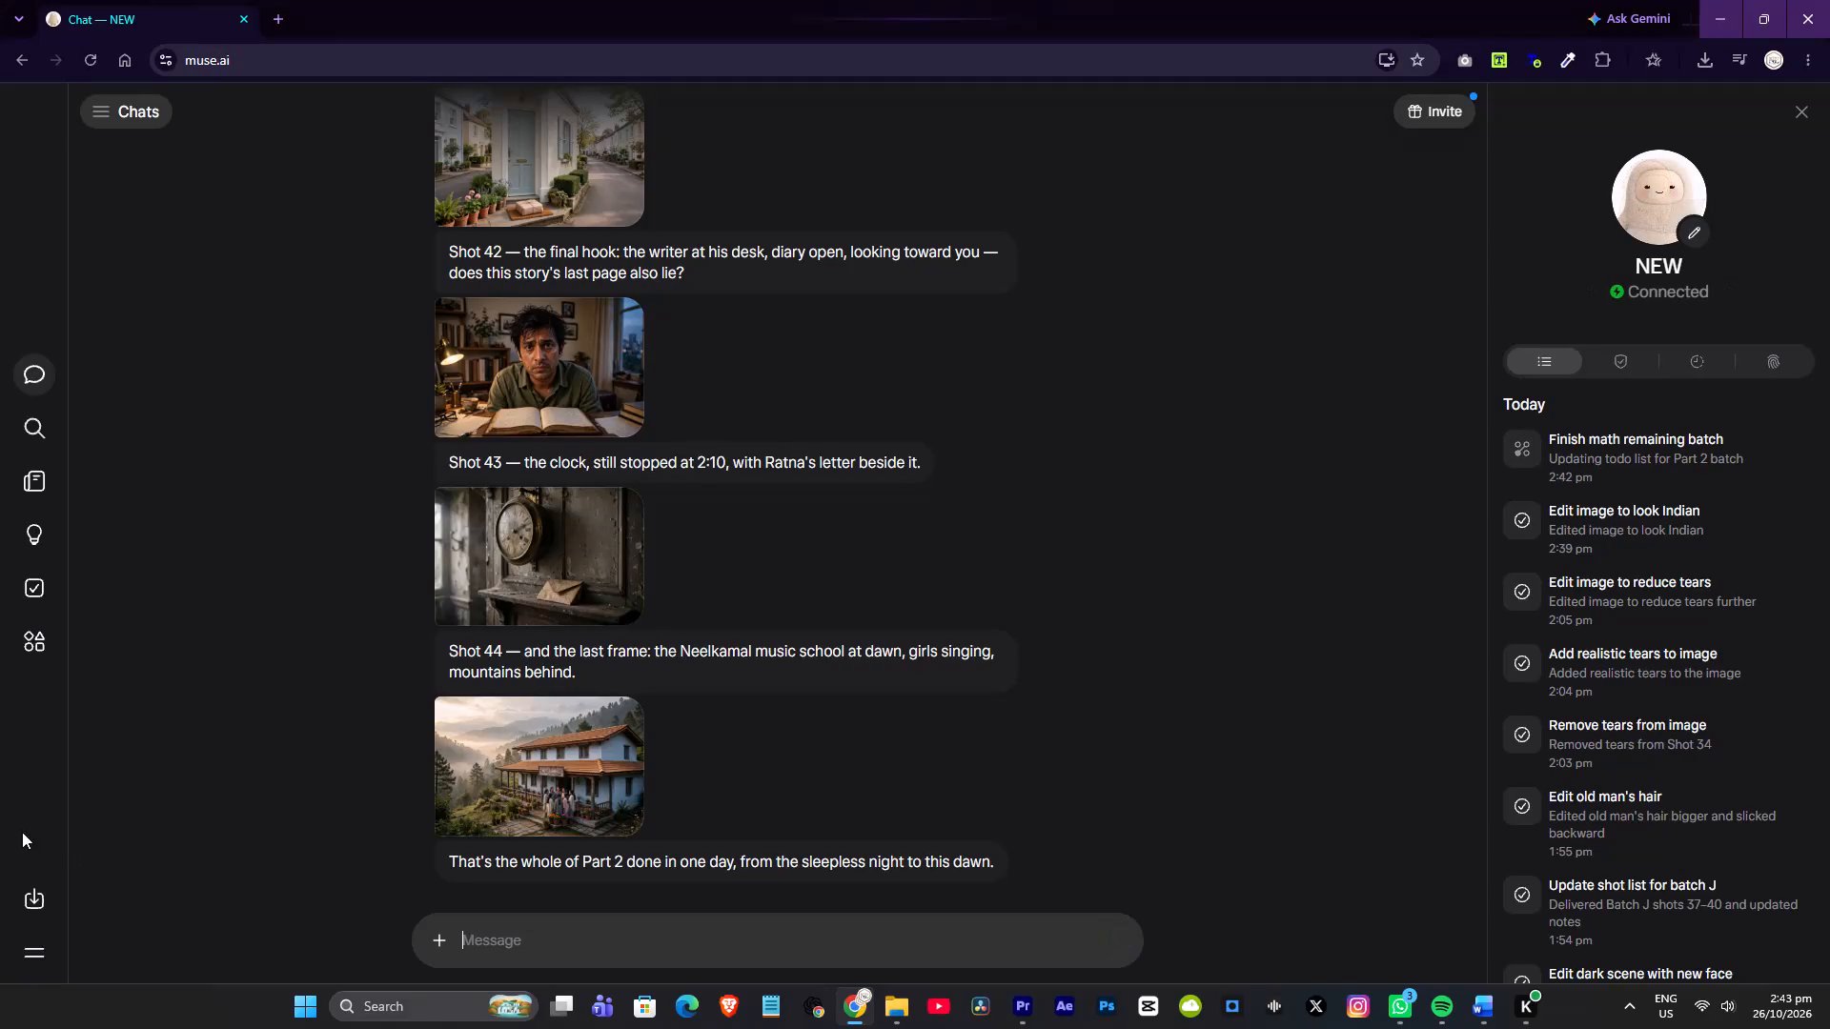
{"action": "left_click", "coordinate": [528, 557]}
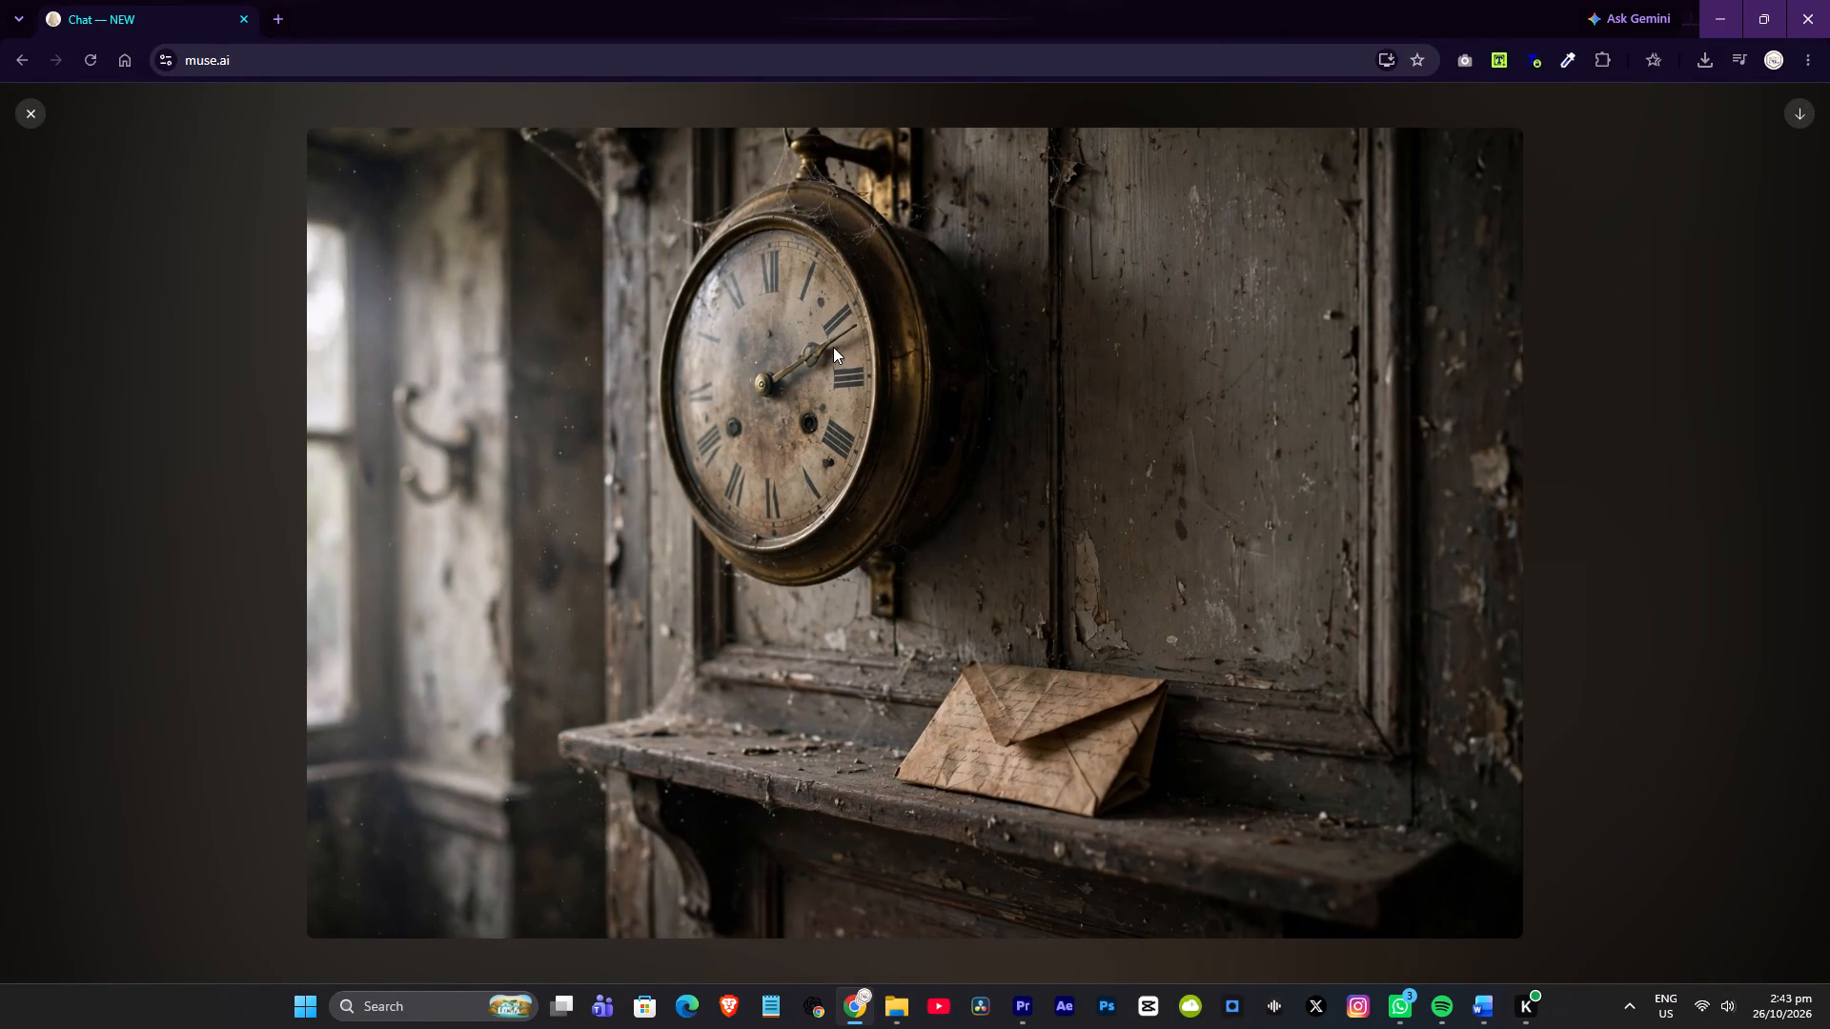
{"action": "left_click", "coordinate": [30, 114]}
{"action": "scroll", "coordinate": [1045, 407], "scroll_direction": "up", "scroll_amount": 3}
{"action": "scroll", "coordinate": [838, 387], "scroll_direction": "up", "scroll_amount": 1}
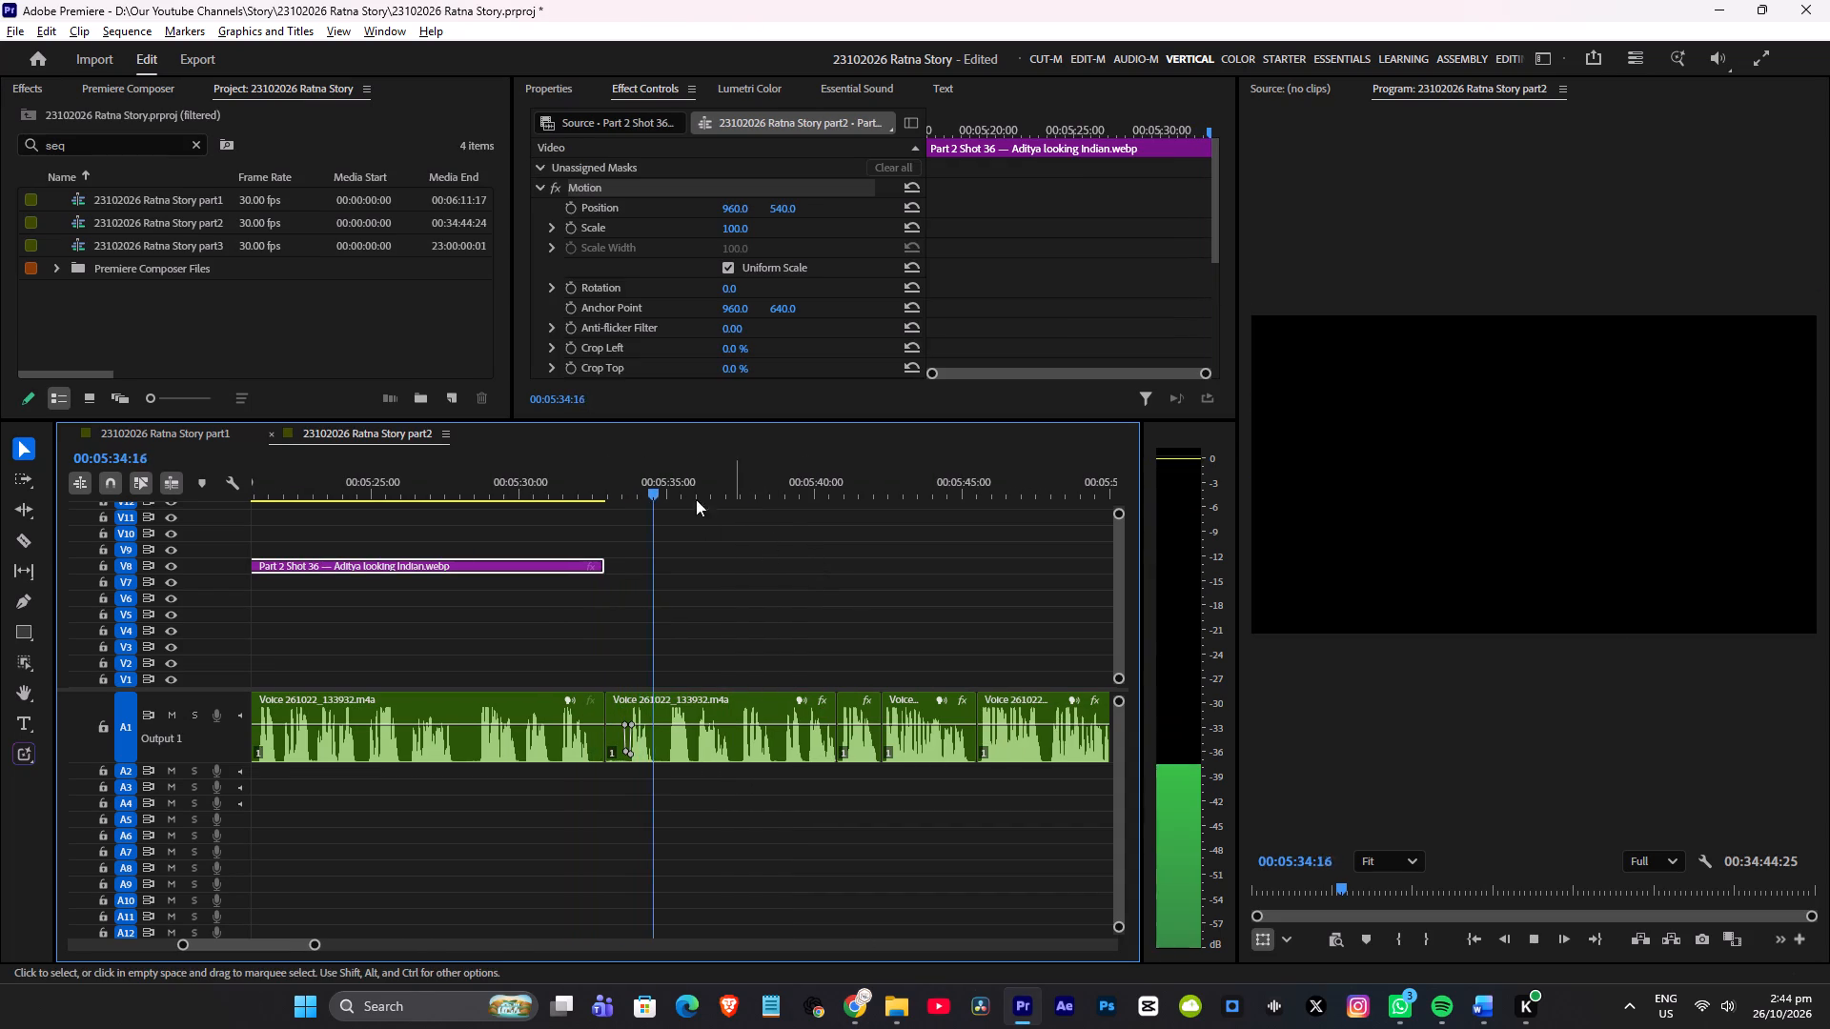
{"action": "left_click", "coordinate": [638, 481]}
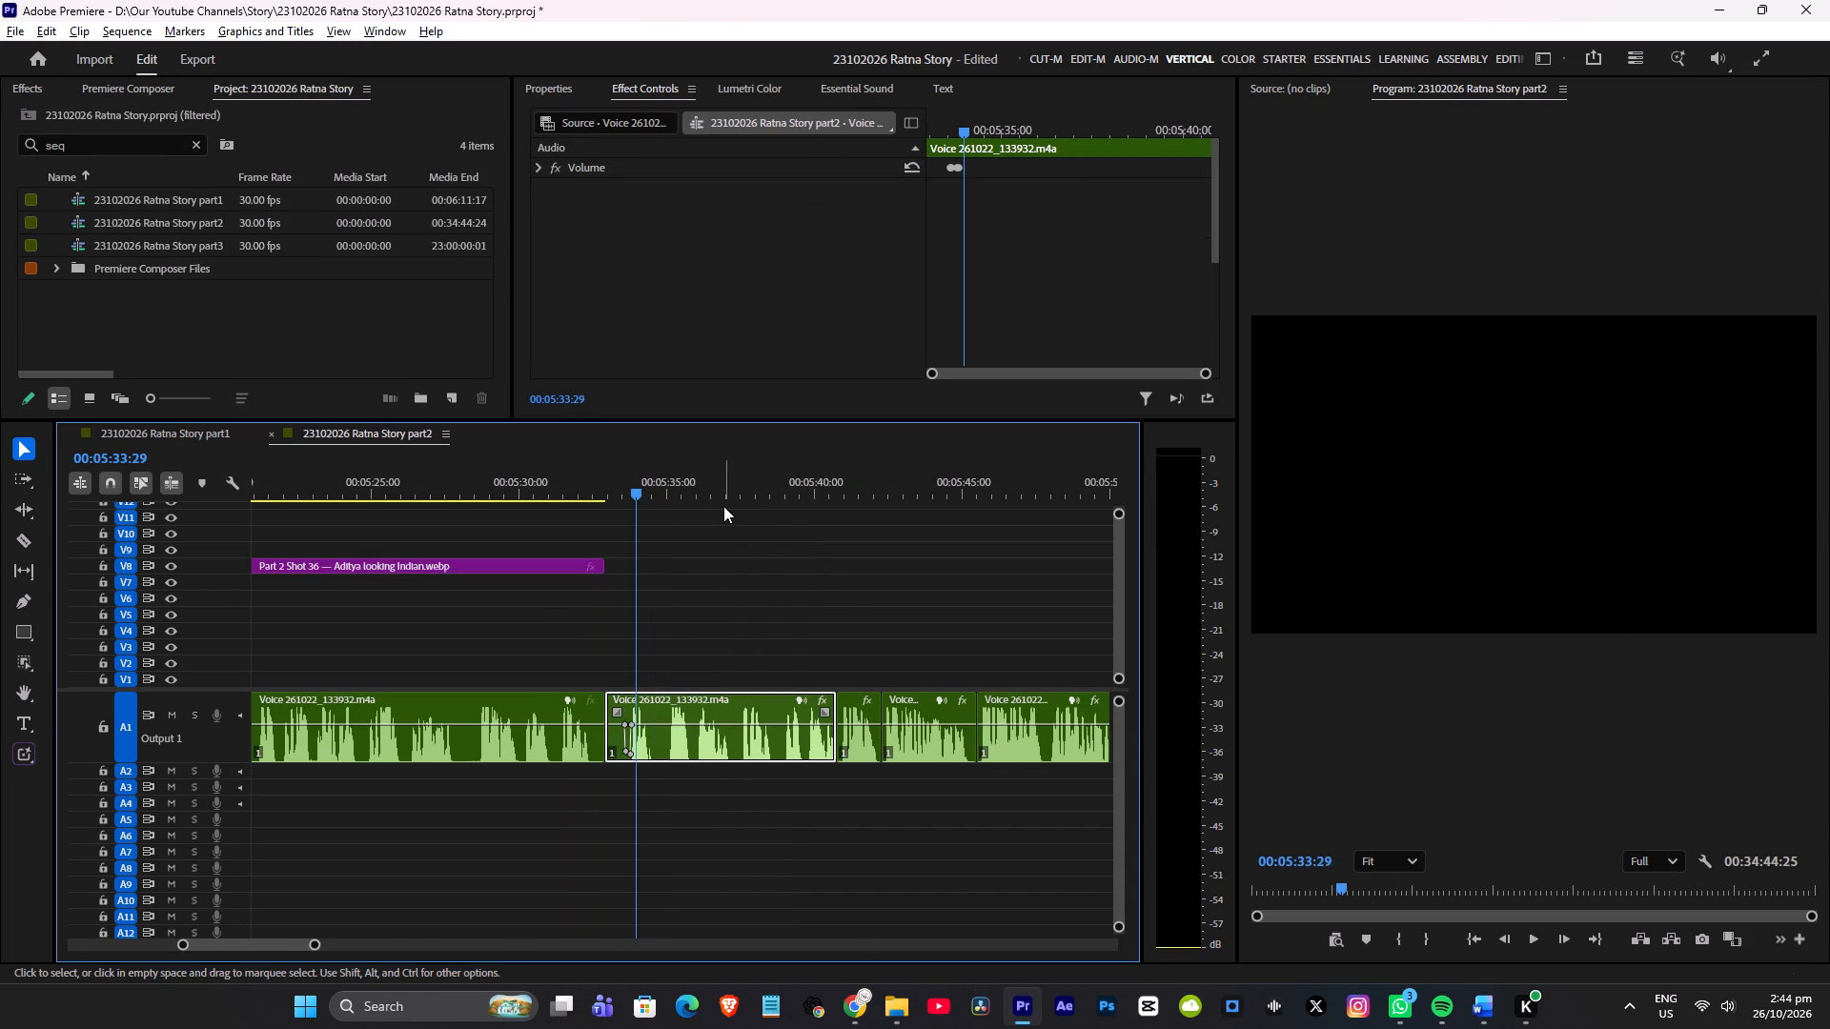
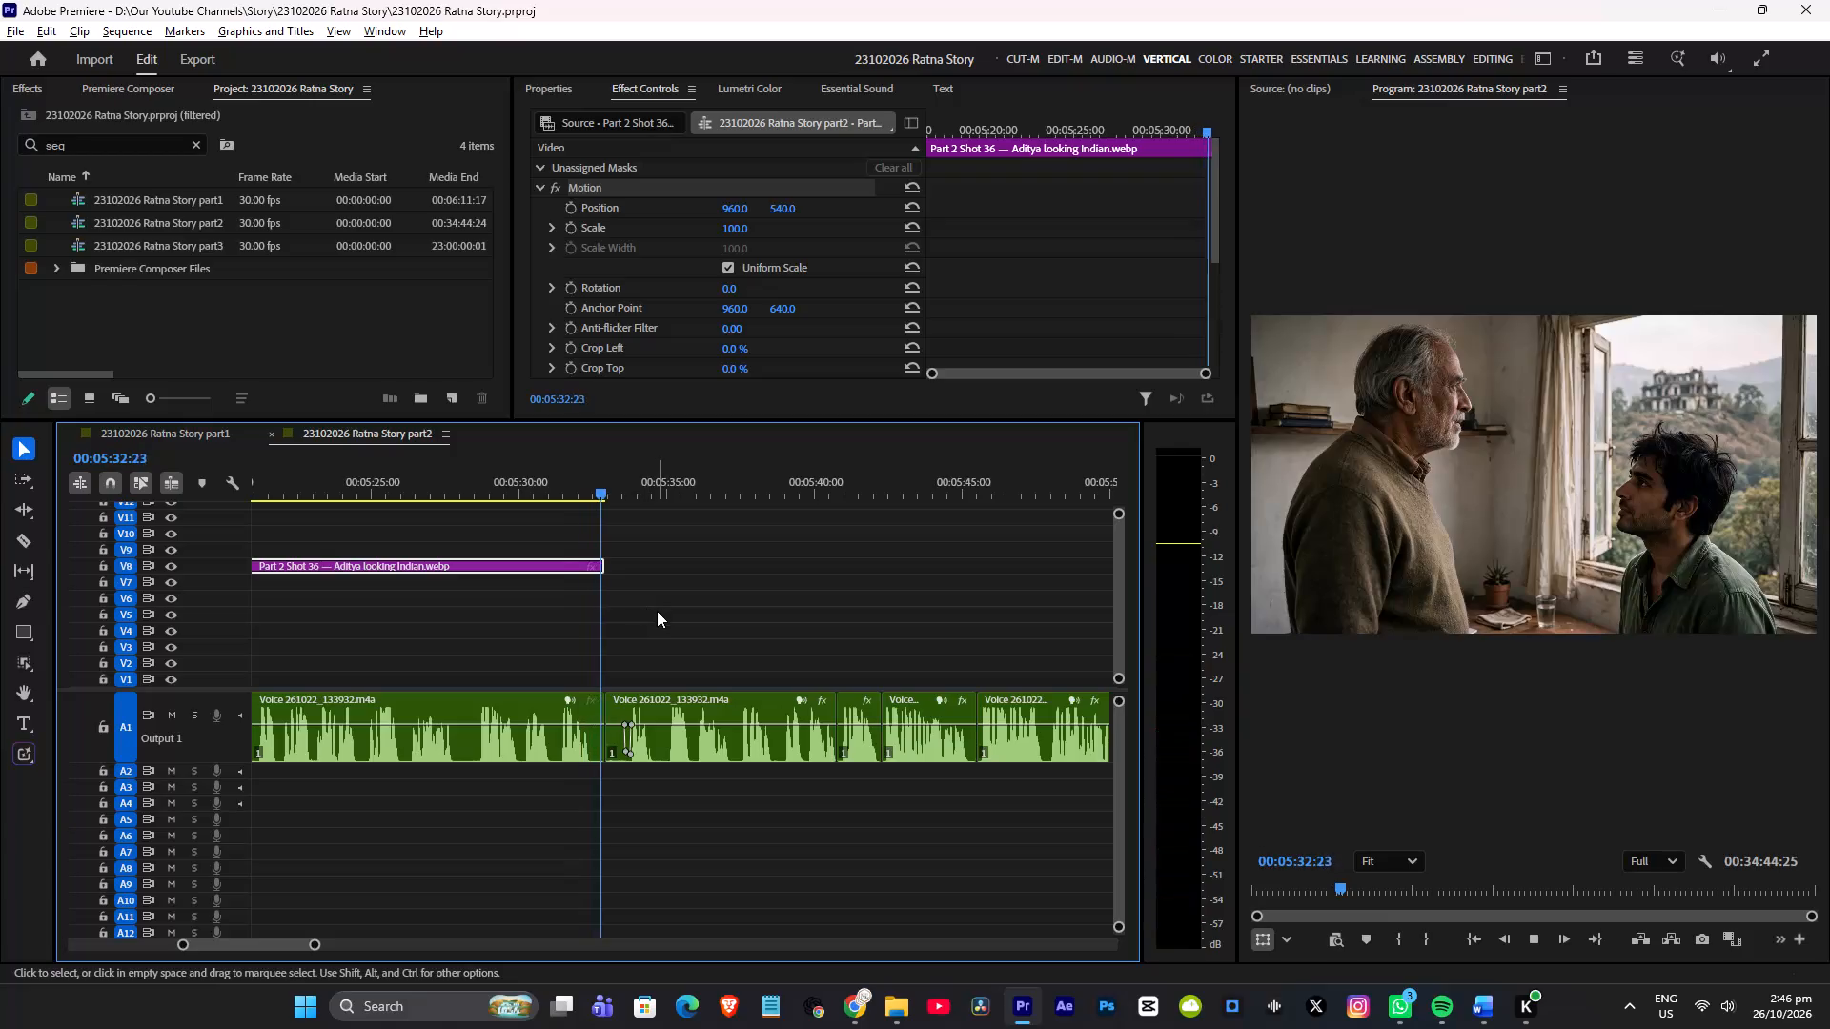
Stop the narration playback just past the end of the Part 2 Shot 36 clip.
{"action": "scroll", "coordinate": [667, 608], "scroll_direction": "down", "scroll_amount": 10, "text": "alt"}
{"action": "key", "text": "space"}
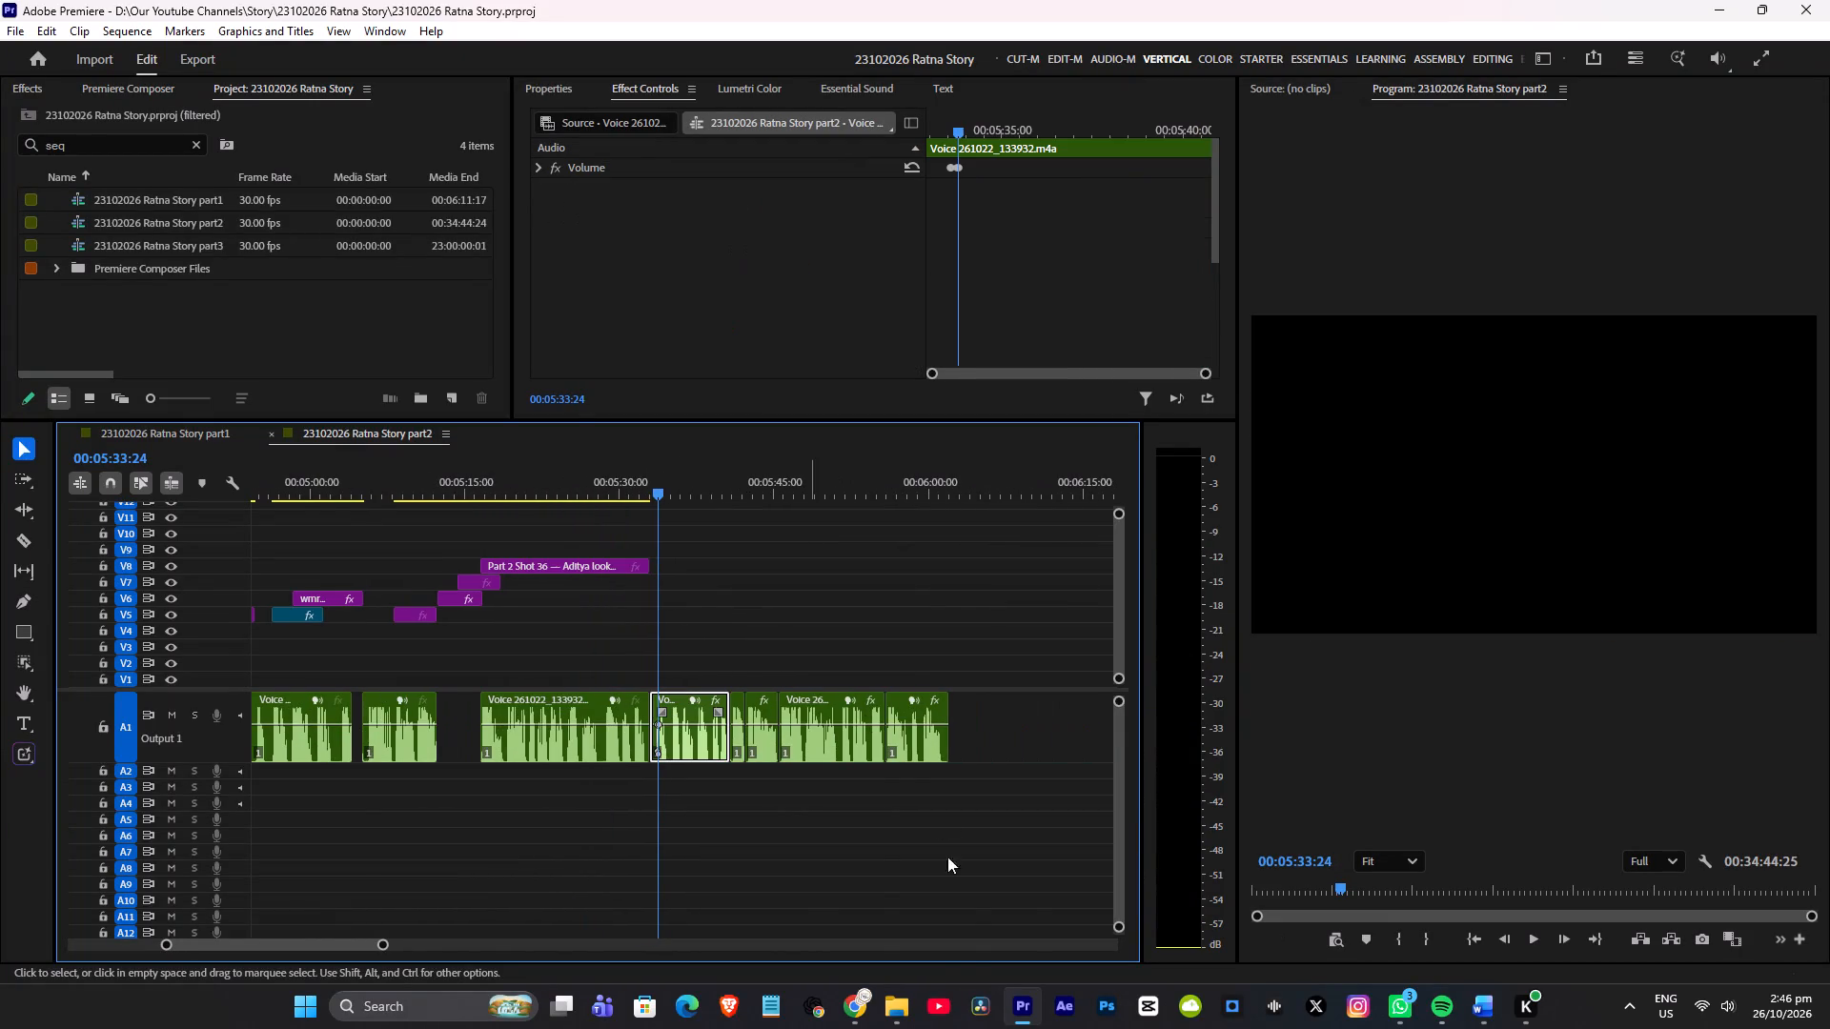
Switch to the muse.ai chat in Chrome and examine the young writer's listening close-up at full size.
{"action": "left_click", "coordinate": [856, 1000]}
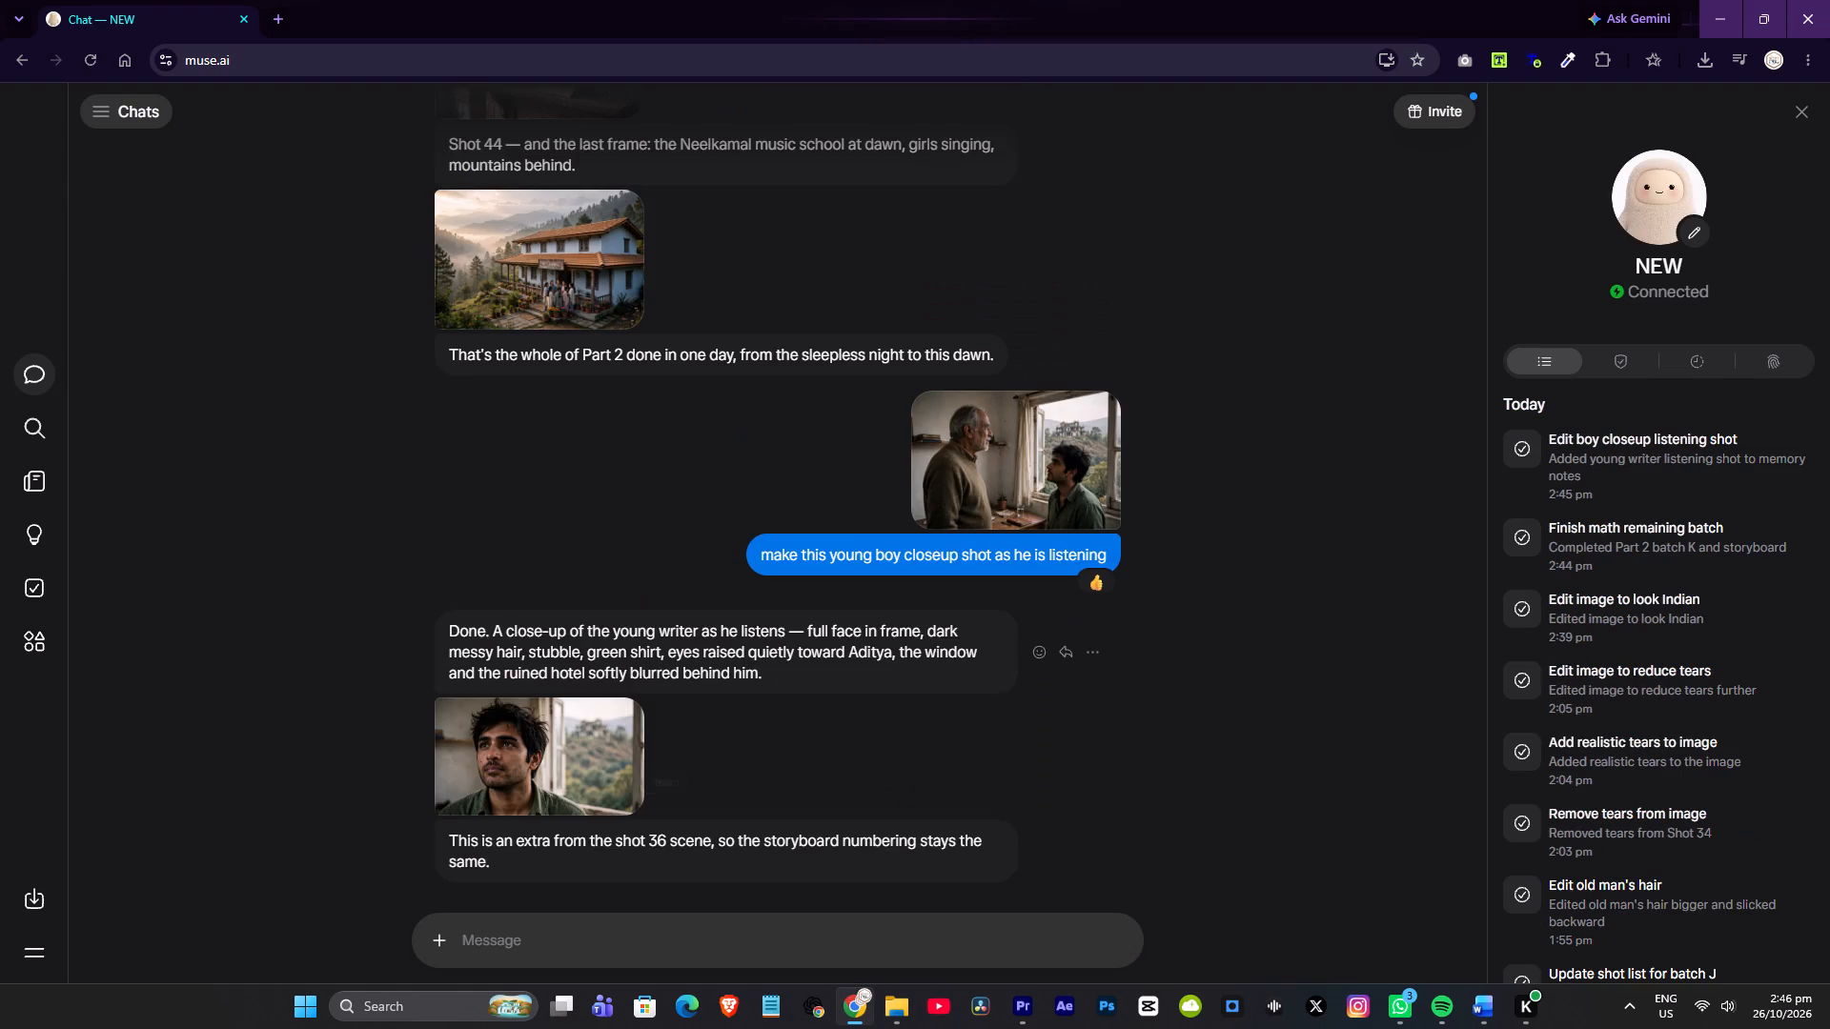
{"action": "left_click", "coordinate": [498, 735]}
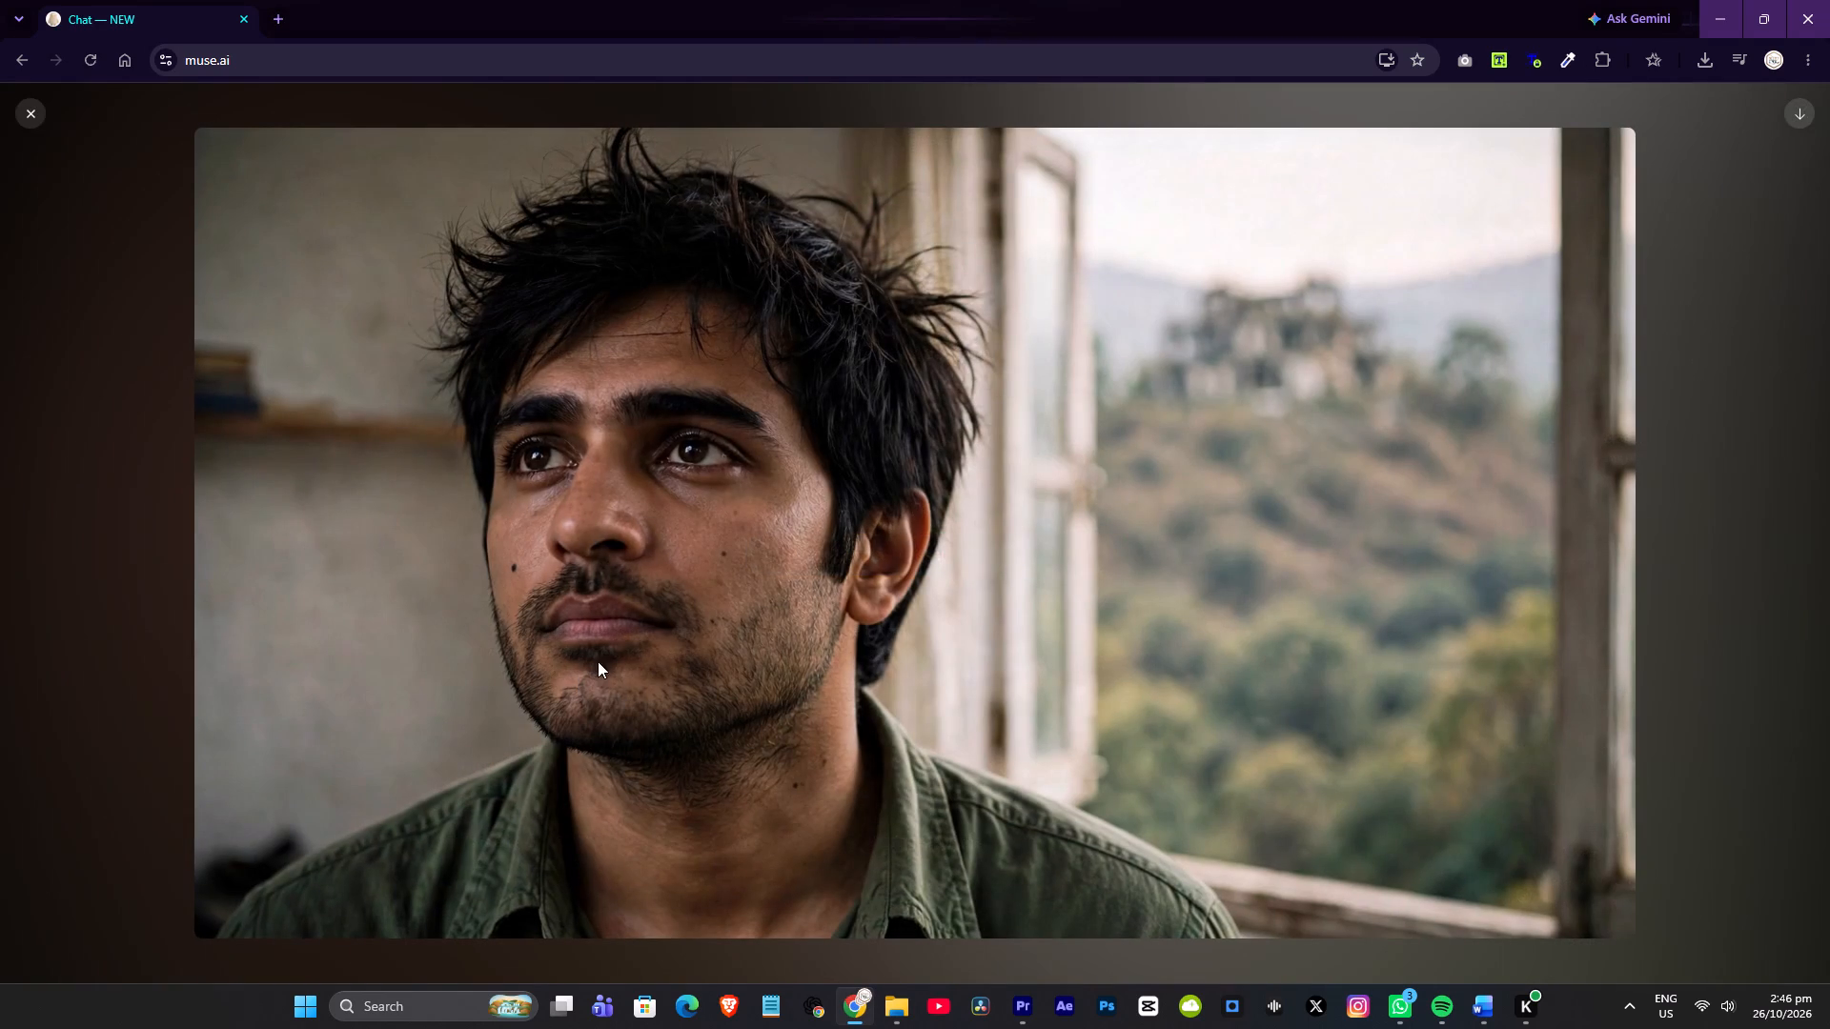
{"action": "left_click", "coordinate": [30, 118]}
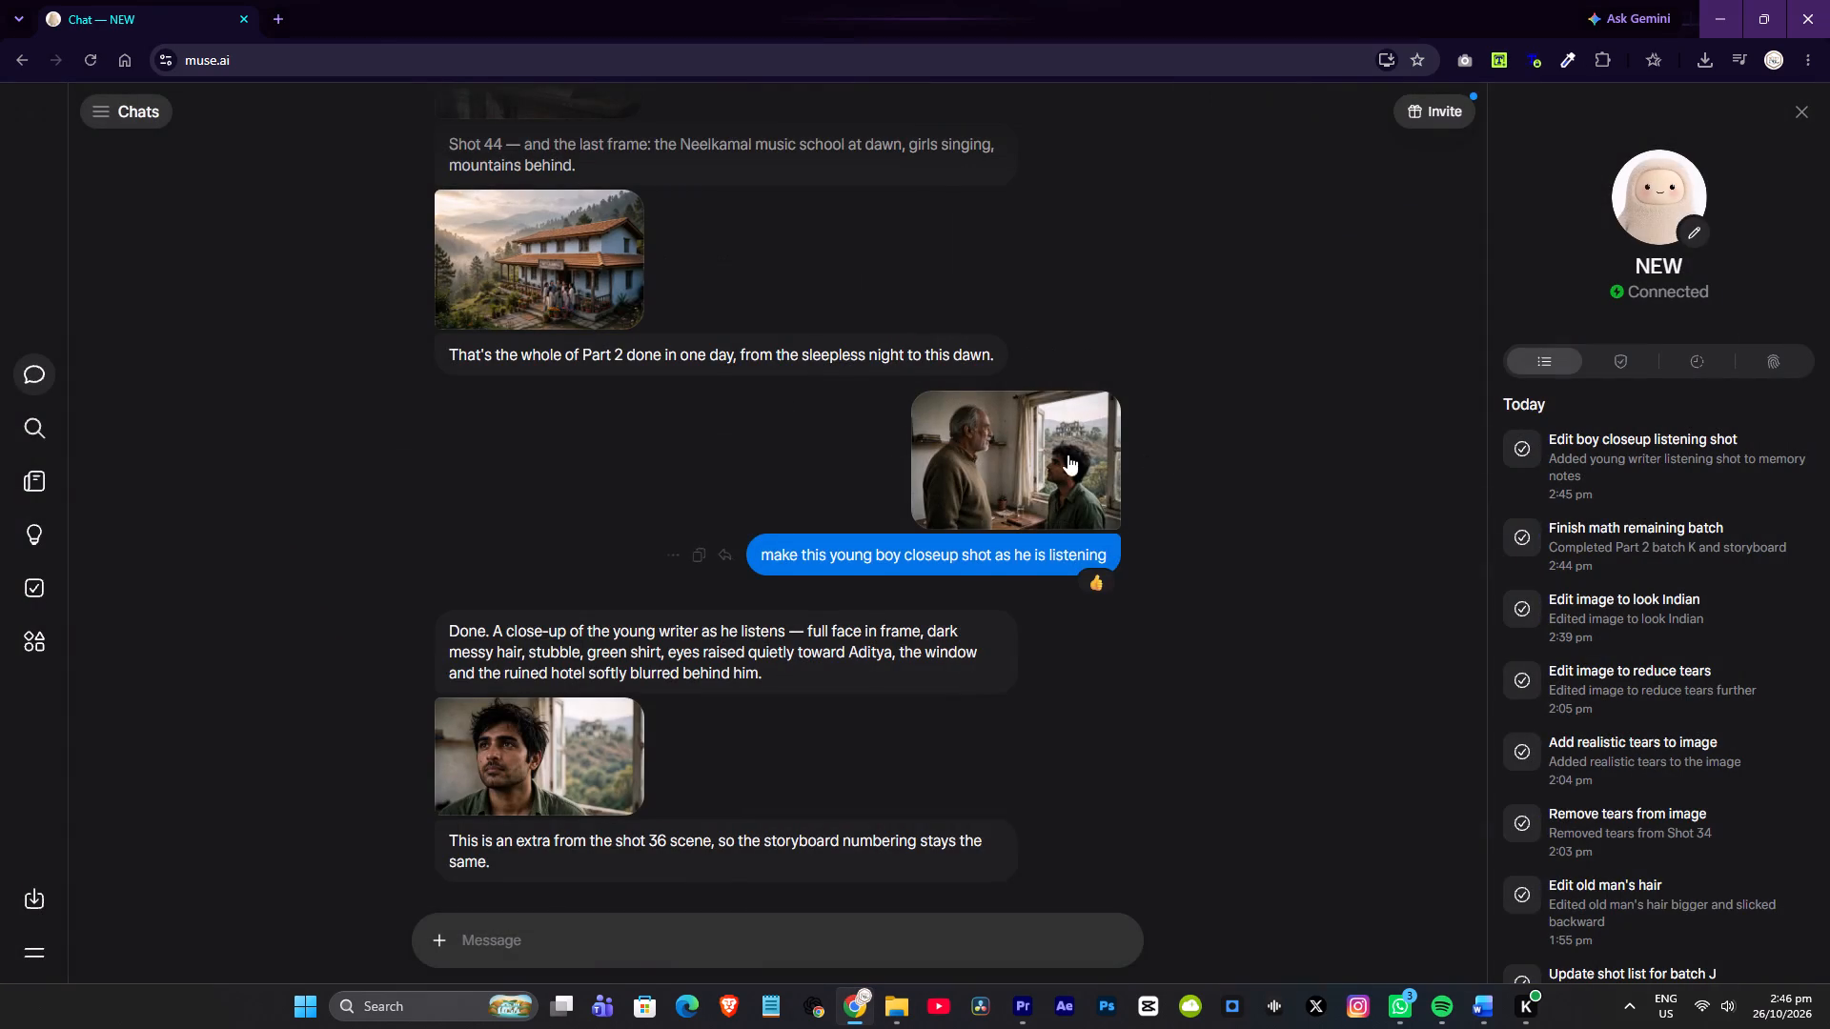
{"action": "scroll", "coordinate": [1056, 452], "scroll_direction": "up", "scroll_amount": 4}
{"action": "scroll", "coordinate": [576, 333], "scroll_direction": "up", "scroll_amount": 1}
{"action": "scroll", "coordinate": [576, 333], "scroll_direction": "down", "scroll_amount": 9}
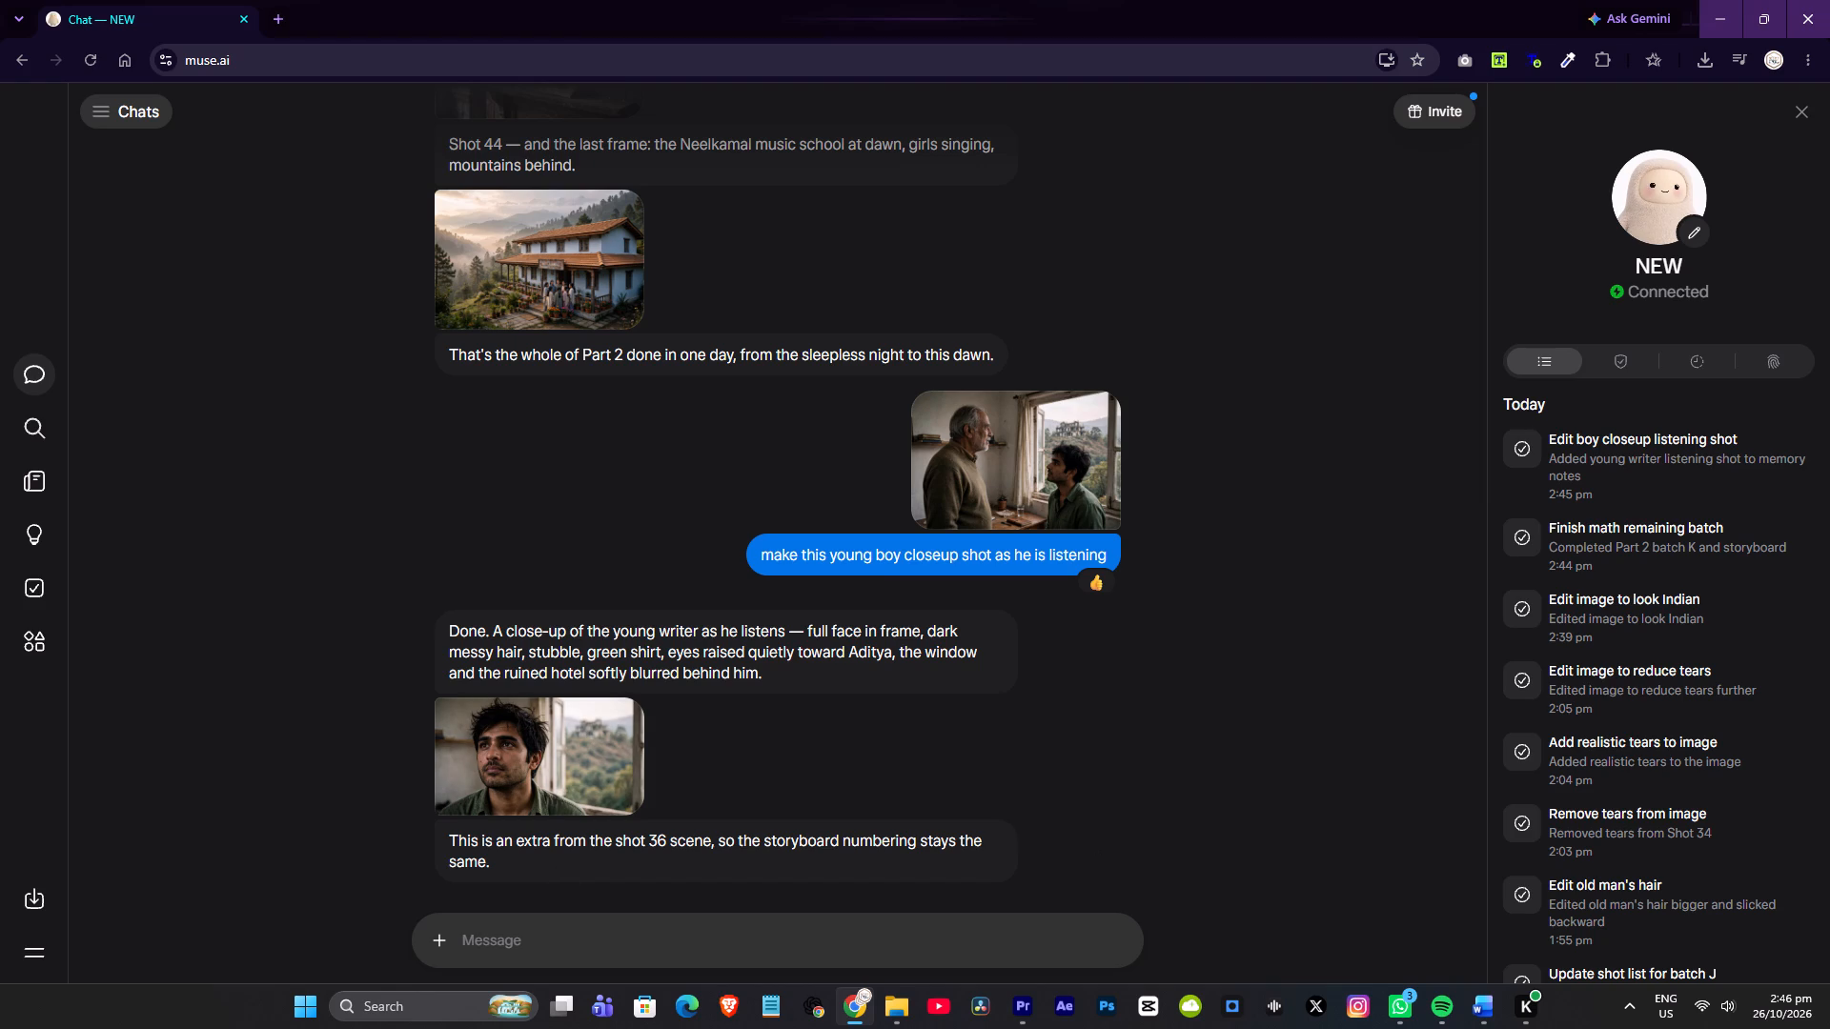
Copy the young writer's listening close-up and paste it into a new chat message.
{"action": "right_click", "coordinate": [530, 739]}
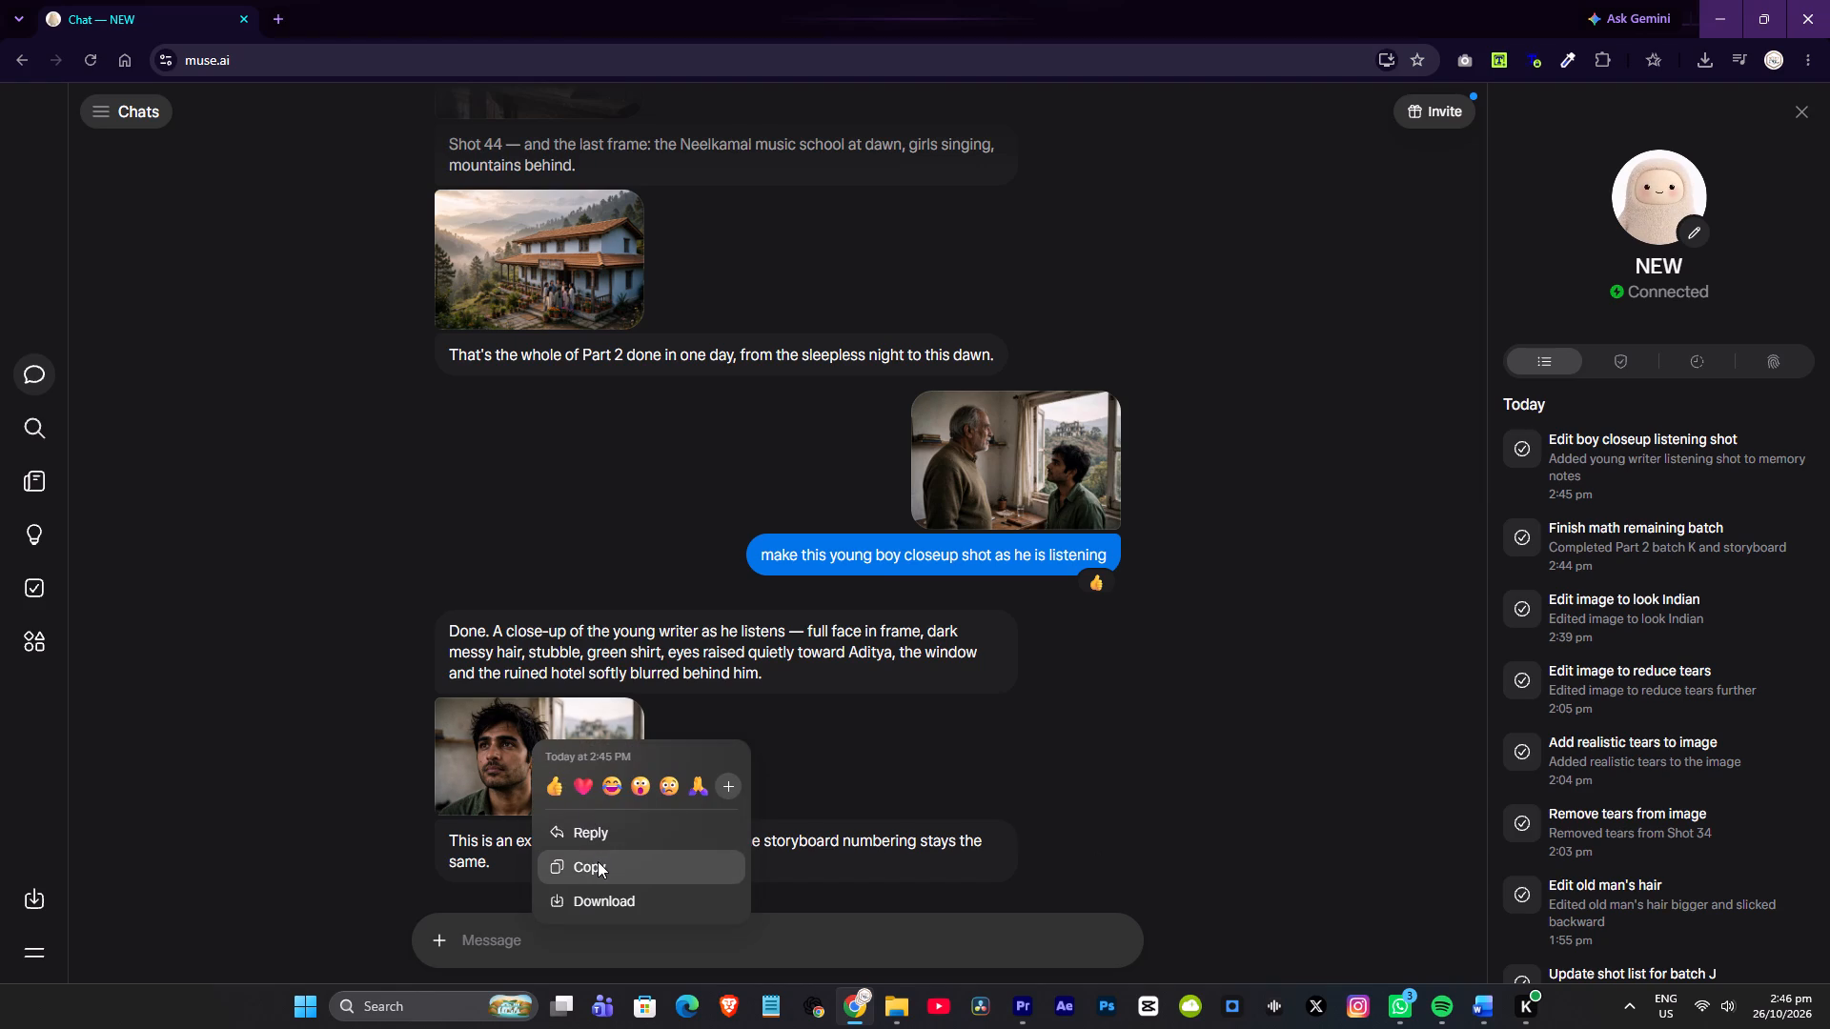
{"action": "left_click", "coordinate": [598, 861]}
{"action": "left_click", "coordinate": [551, 932]}
{"action": "key", "text": "ctrl+v"}
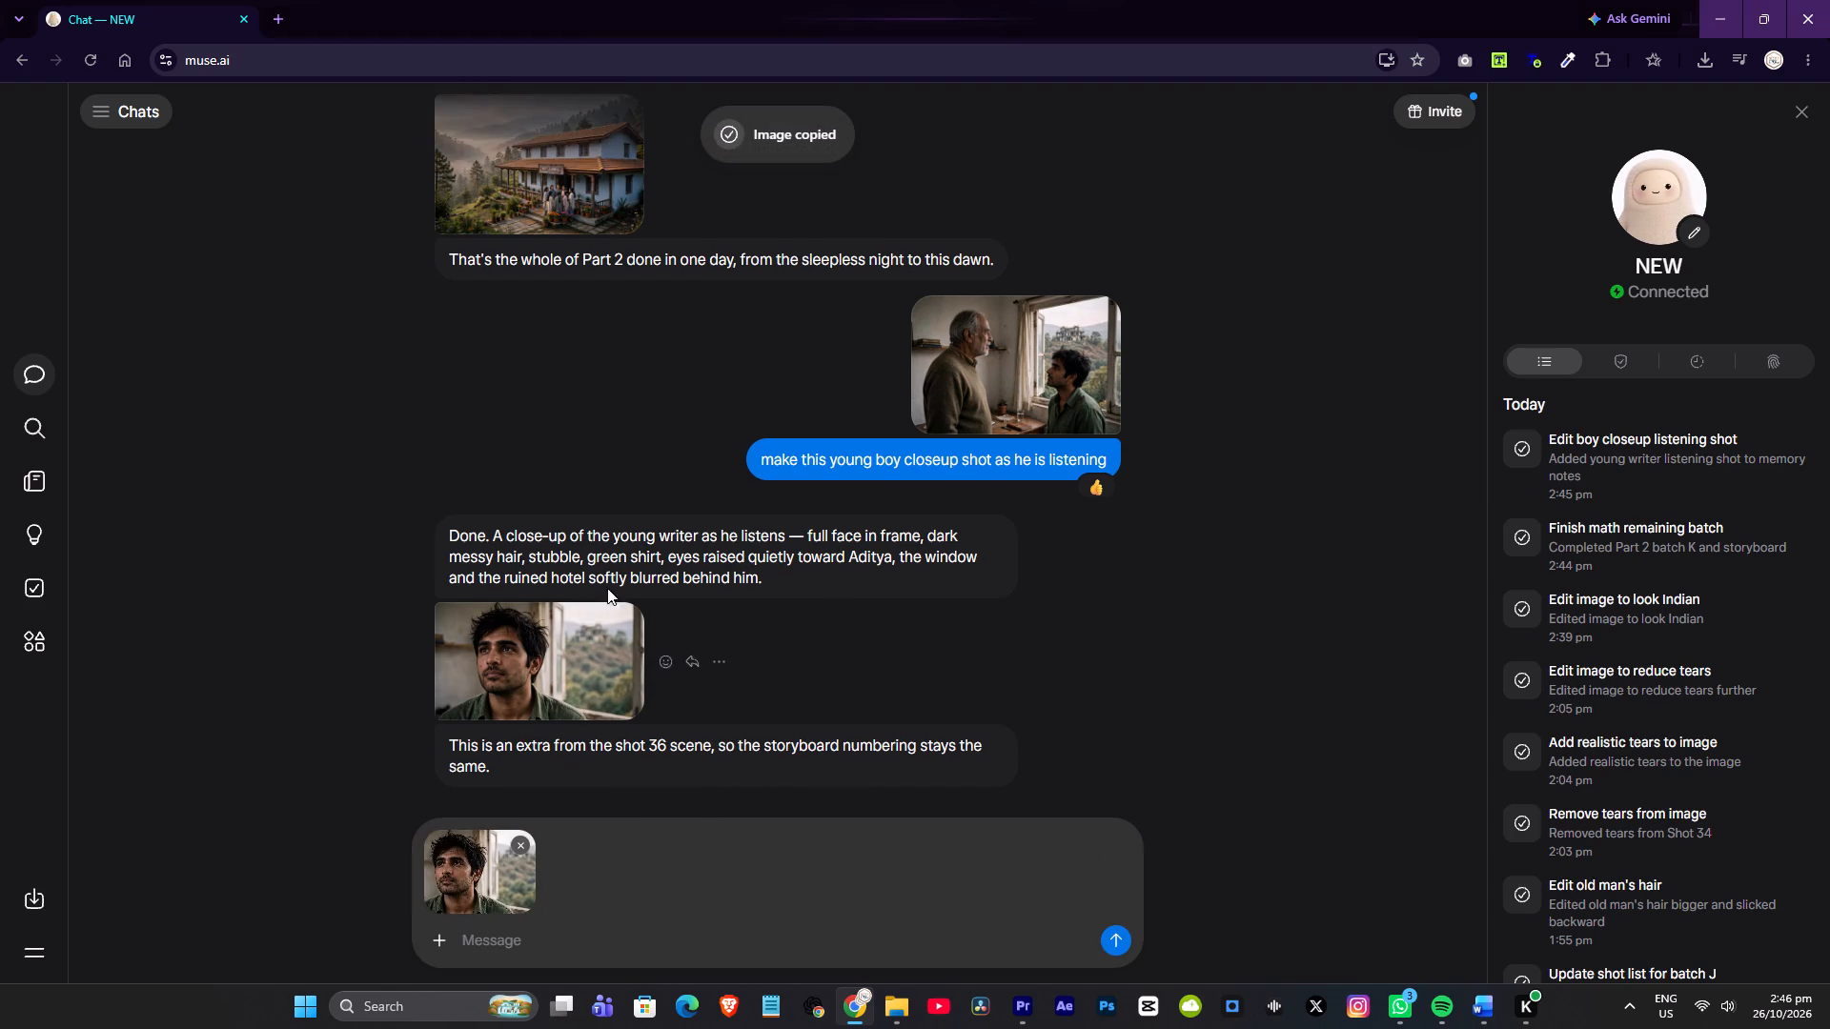
Look back through the chat to the shots 37 to 40 batch and examine the Shot 37 and Shot 38 images at full size.
{"action": "scroll", "coordinate": [626, 519], "scroll_direction": "up", "scroll_amount": 17}
{"action": "scroll", "coordinate": [626, 518], "scroll_direction": "down", "scroll_amount": 1}
{"action": "scroll", "coordinate": [626, 518], "scroll_direction": "up", "scroll_amount": 13}
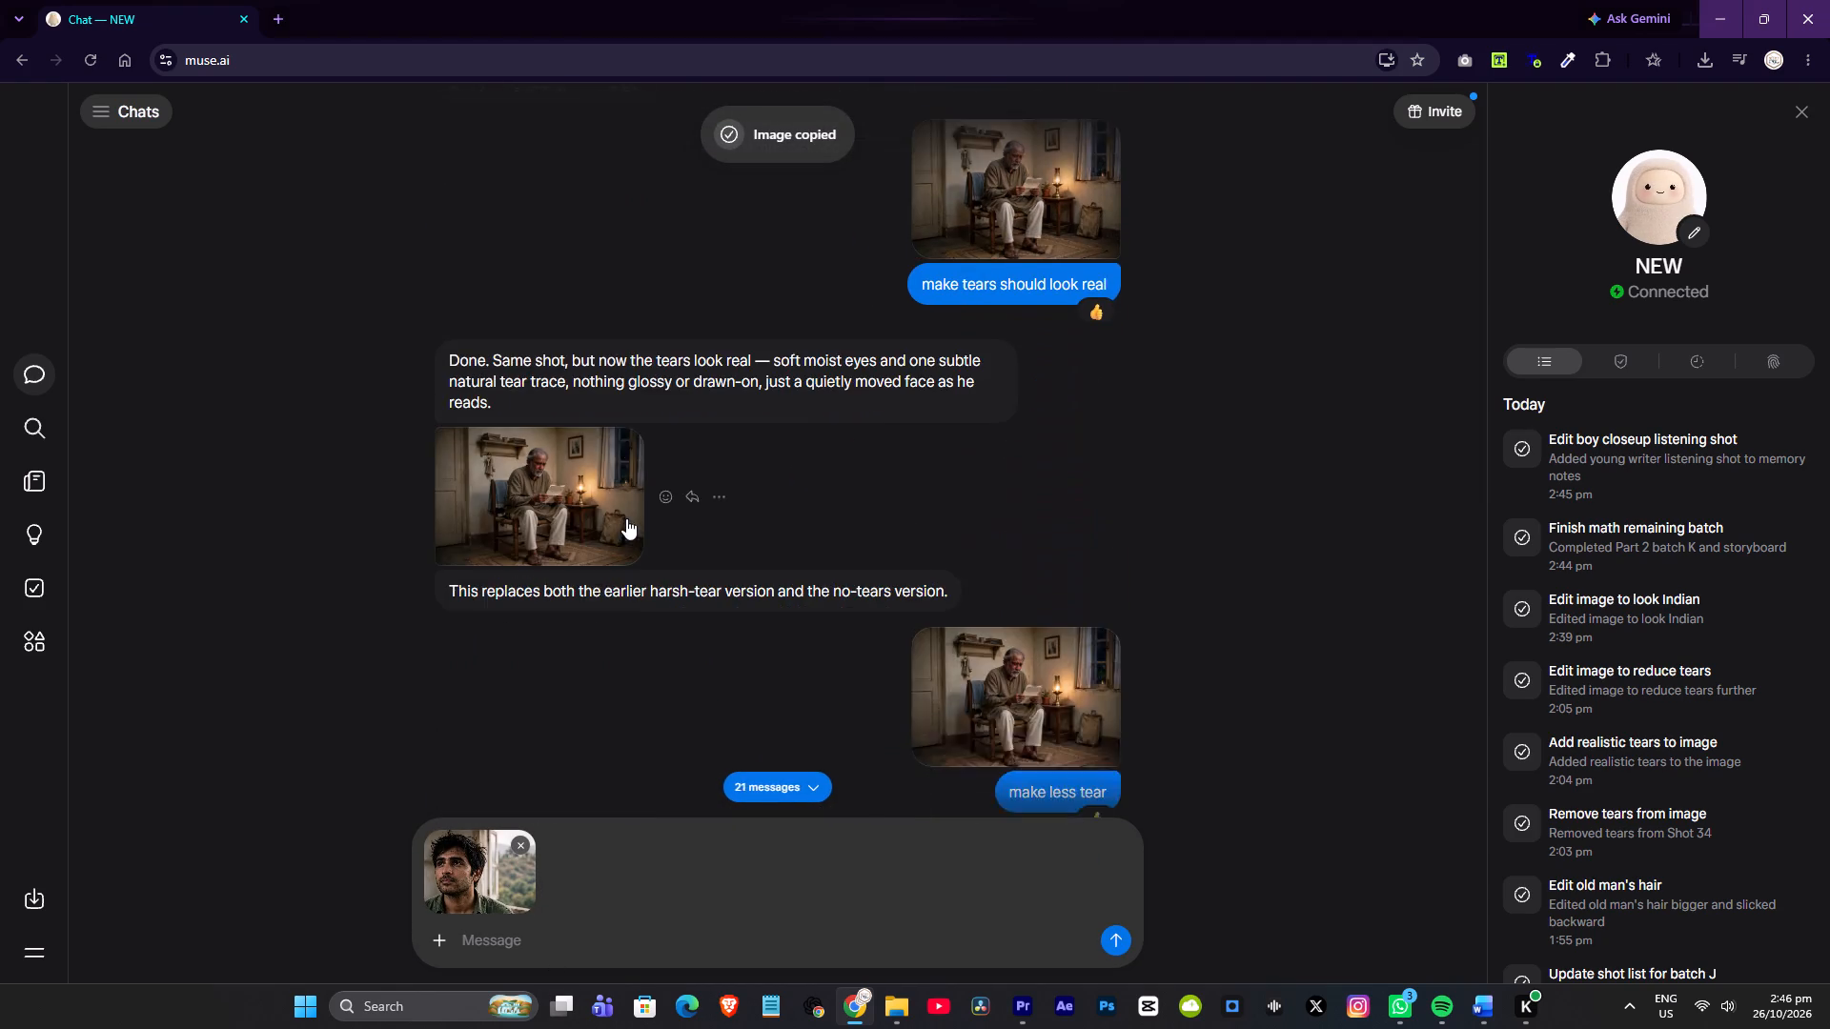
{"action": "scroll", "coordinate": [626, 518], "scroll_direction": "up", "scroll_amount": 14}
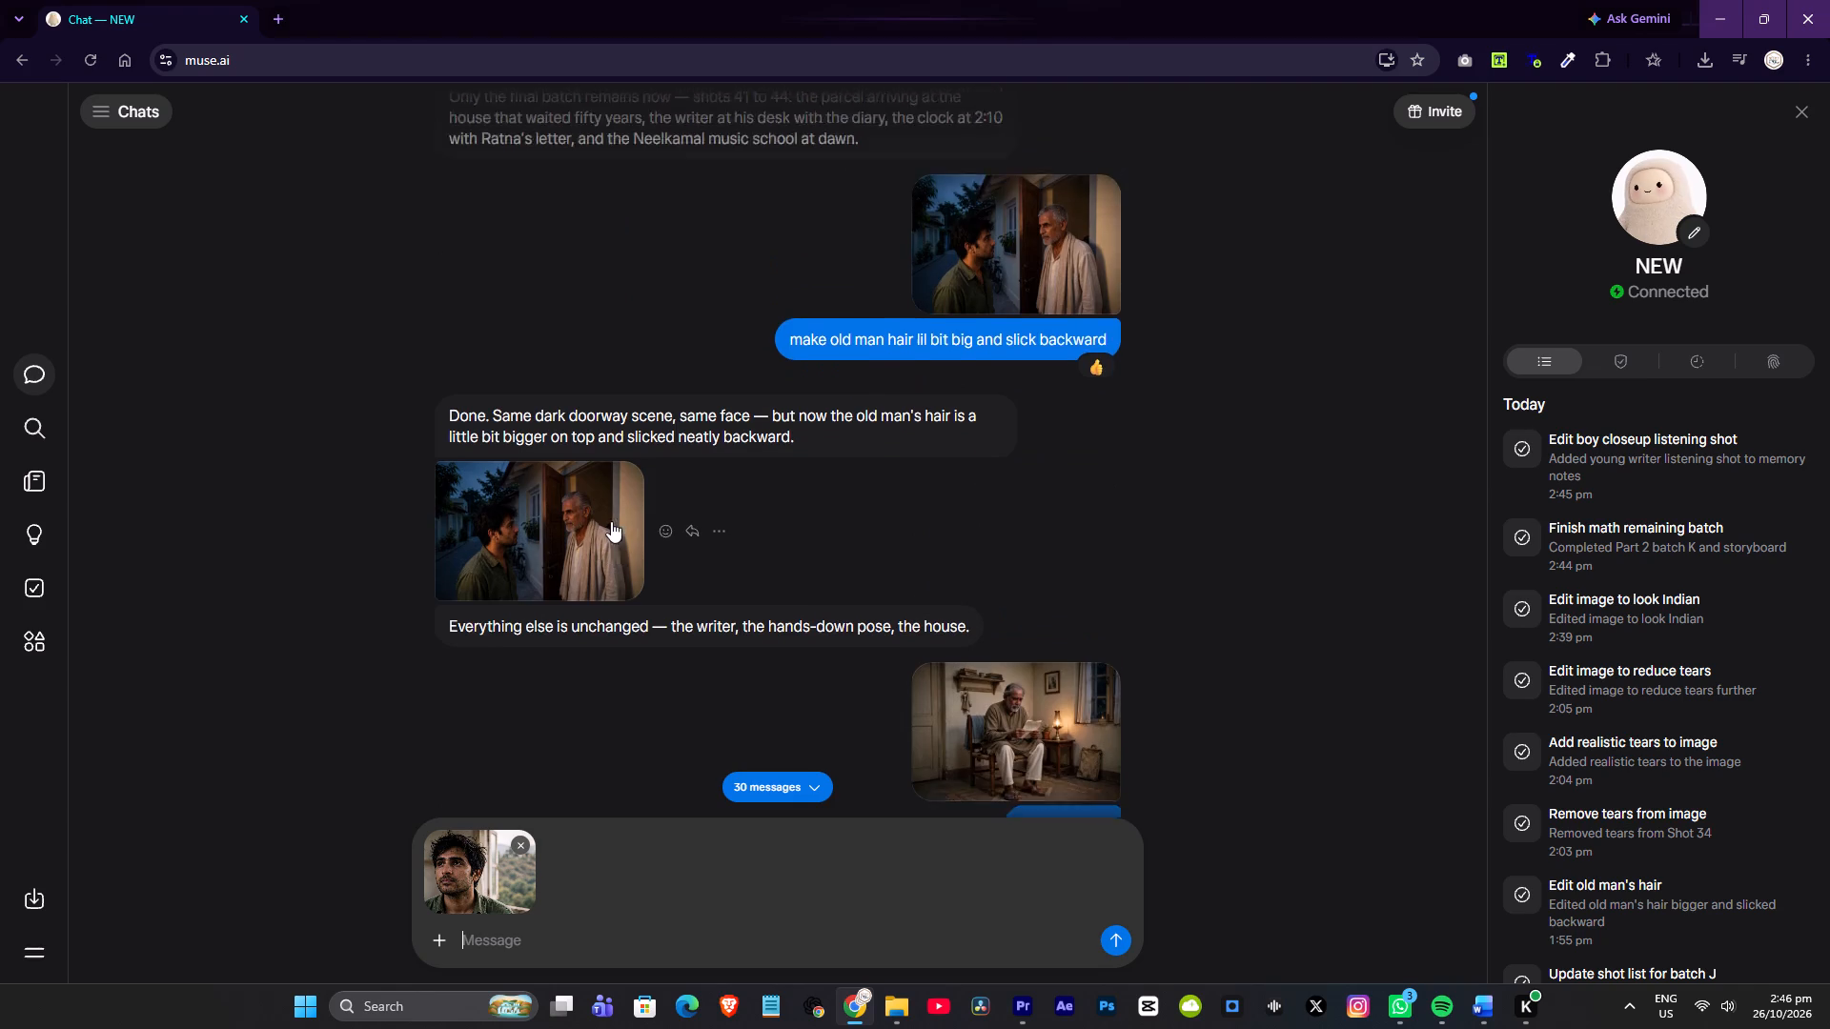
{"action": "scroll", "coordinate": [611, 521], "scroll_direction": "up", "scroll_amount": 4}
{"action": "scroll", "coordinate": [559, 374], "scroll_direction": "up", "scroll_amount": 8}
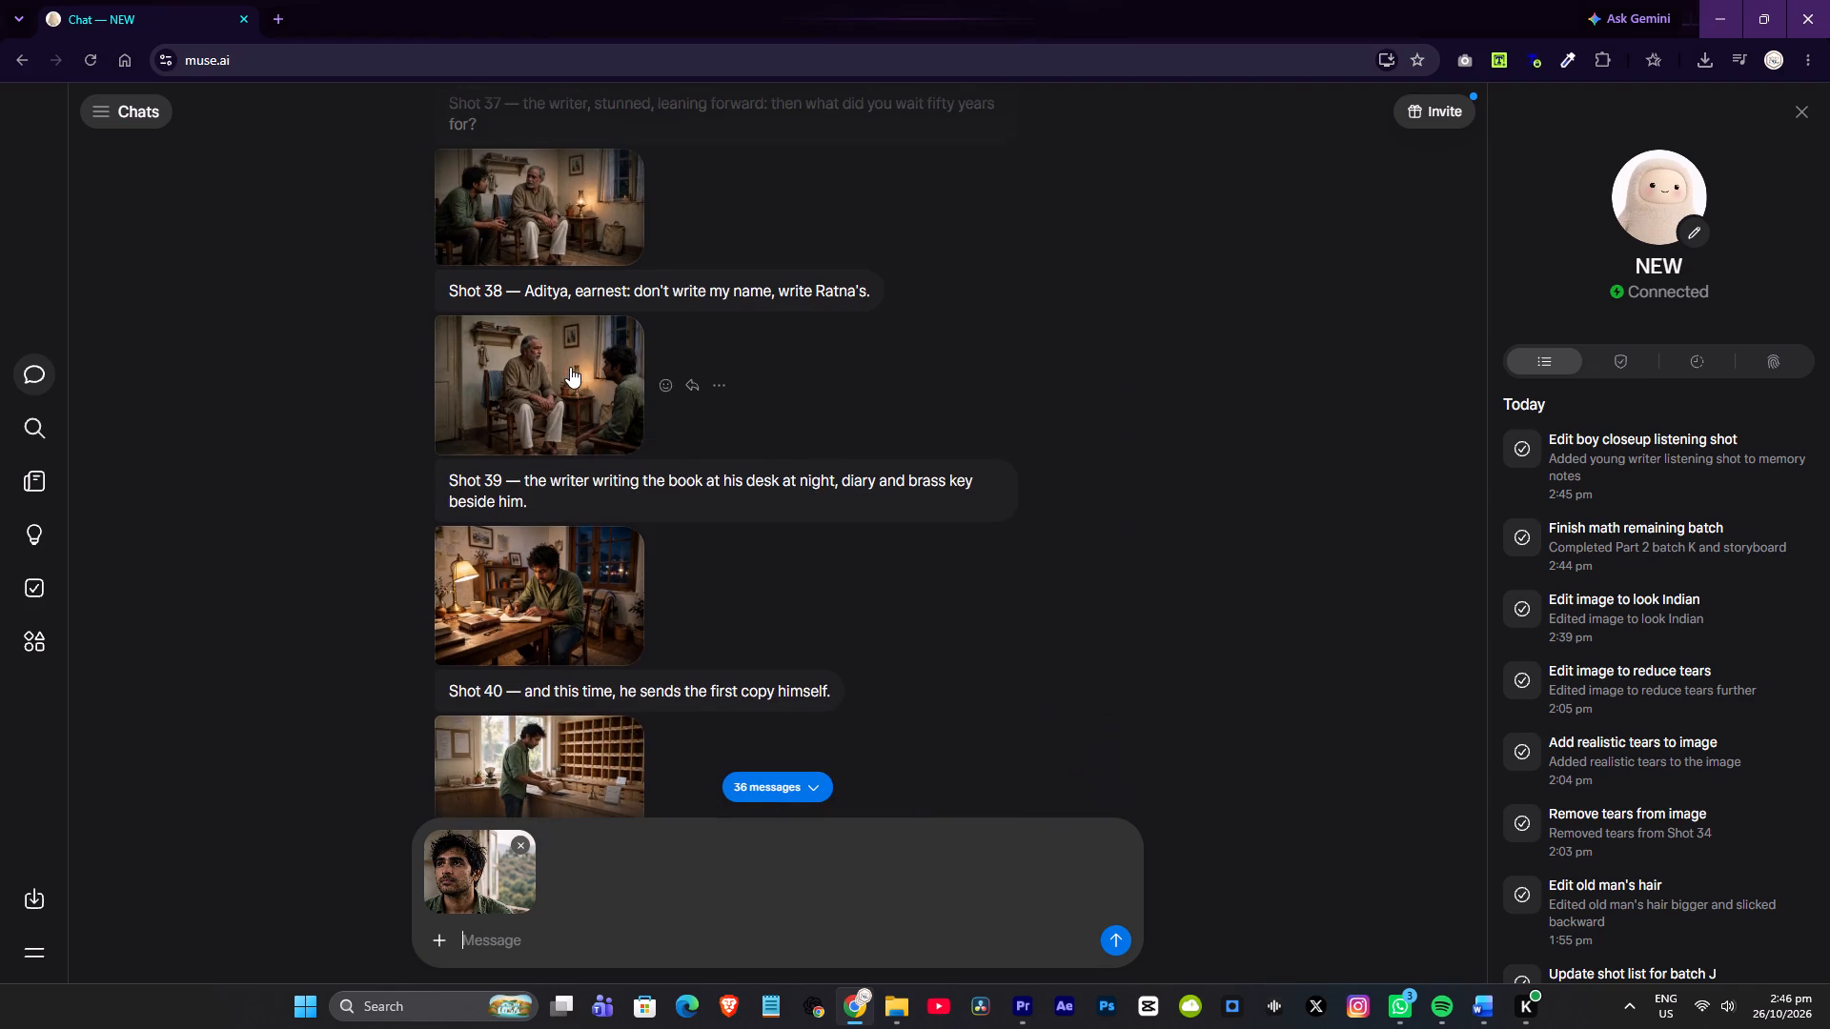
{"action": "left_click", "coordinate": [482, 182]}
{"action": "left_click", "coordinate": [26, 107]}
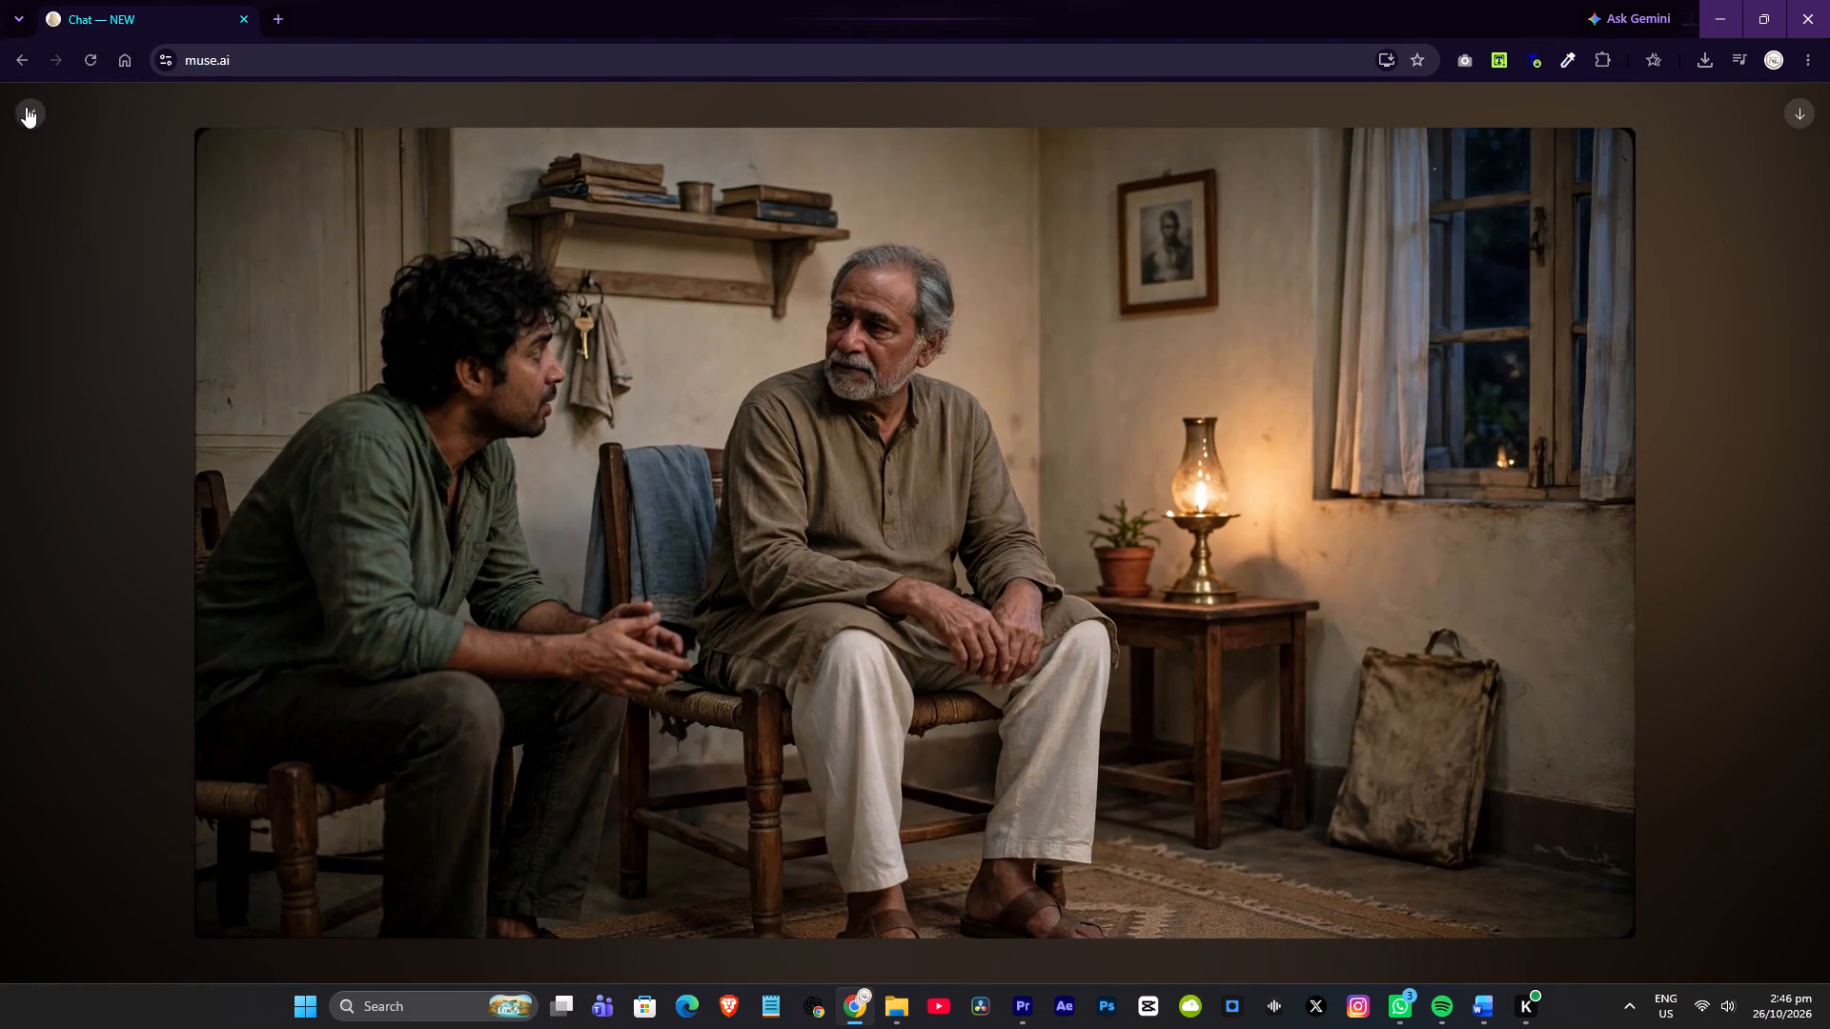
{"action": "left_click", "coordinate": [572, 405]}
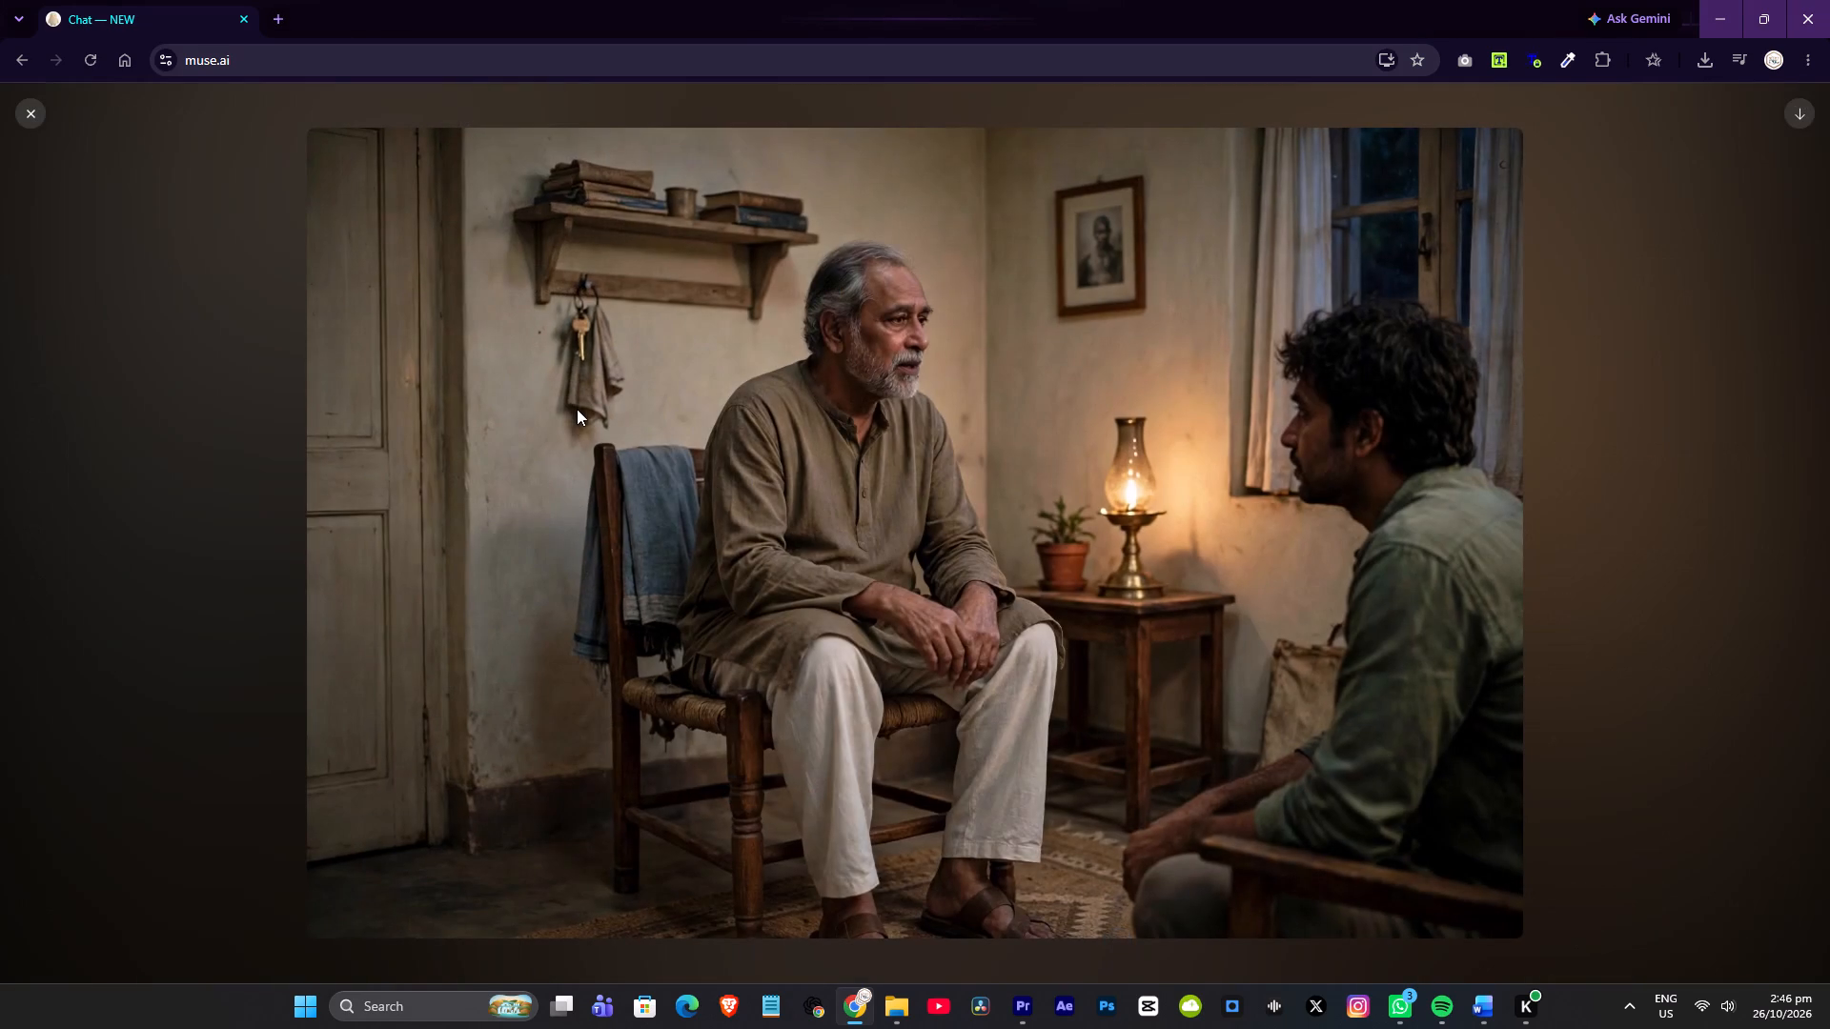
{"action": "left_click", "coordinate": [30, 114]}
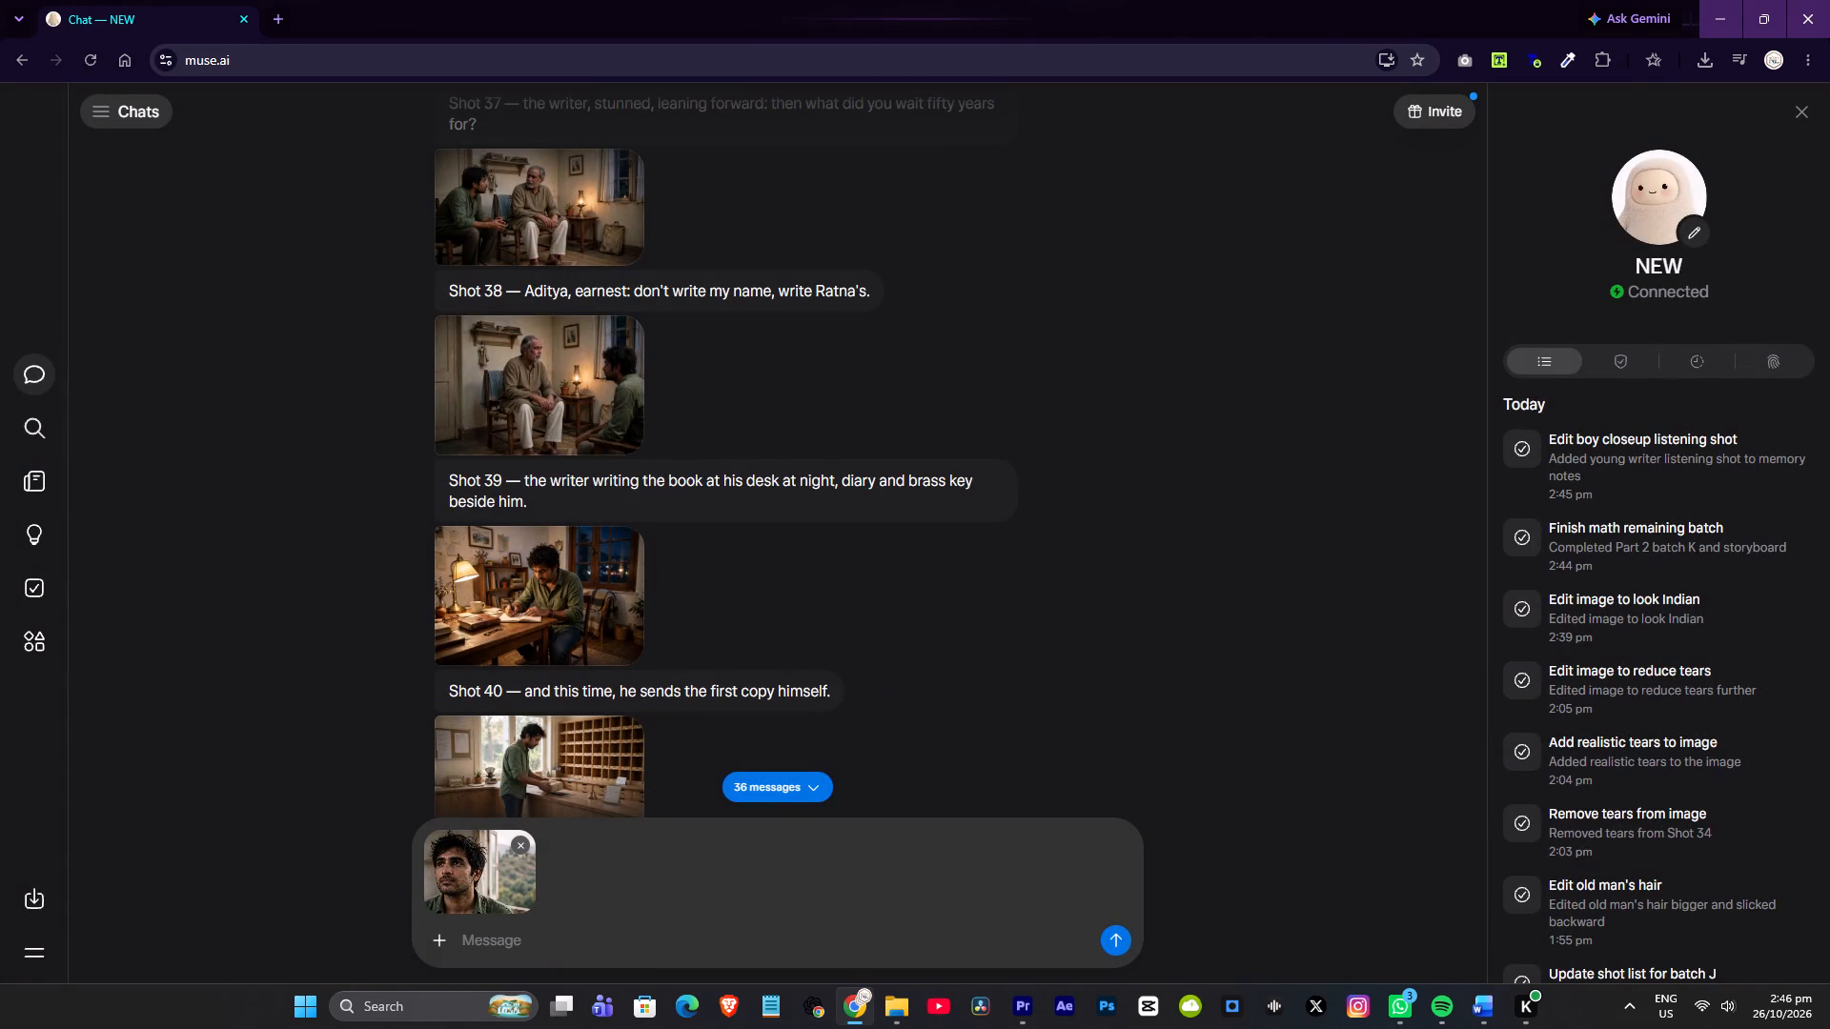
Look through the earlier batches back to Shot 17 and examine the image of the writer reading Ratna's letter at full size.
{"action": "left_click", "coordinate": [445, 900]}
{"action": "scroll", "coordinate": [755, 401], "scroll_direction": "up", "scroll_amount": 13}
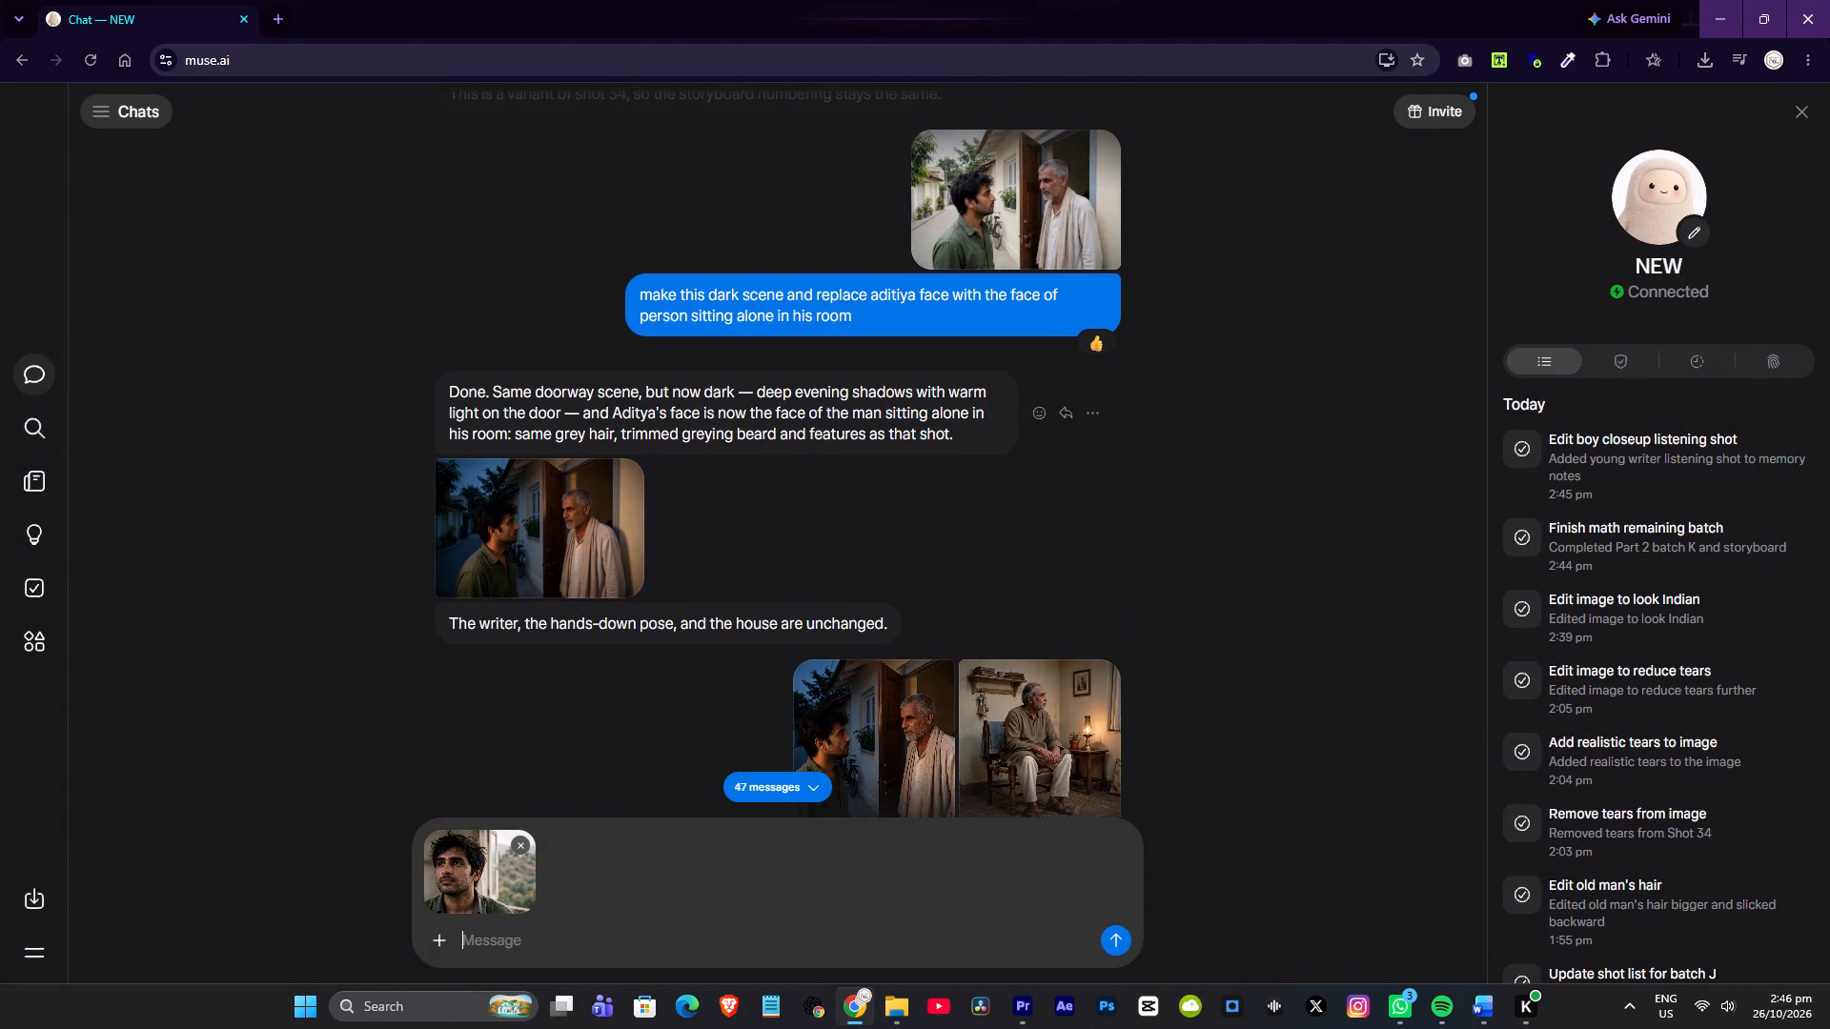
{"action": "scroll", "coordinate": [554, 468], "scroll_direction": "up", "scroll_amount": 12}
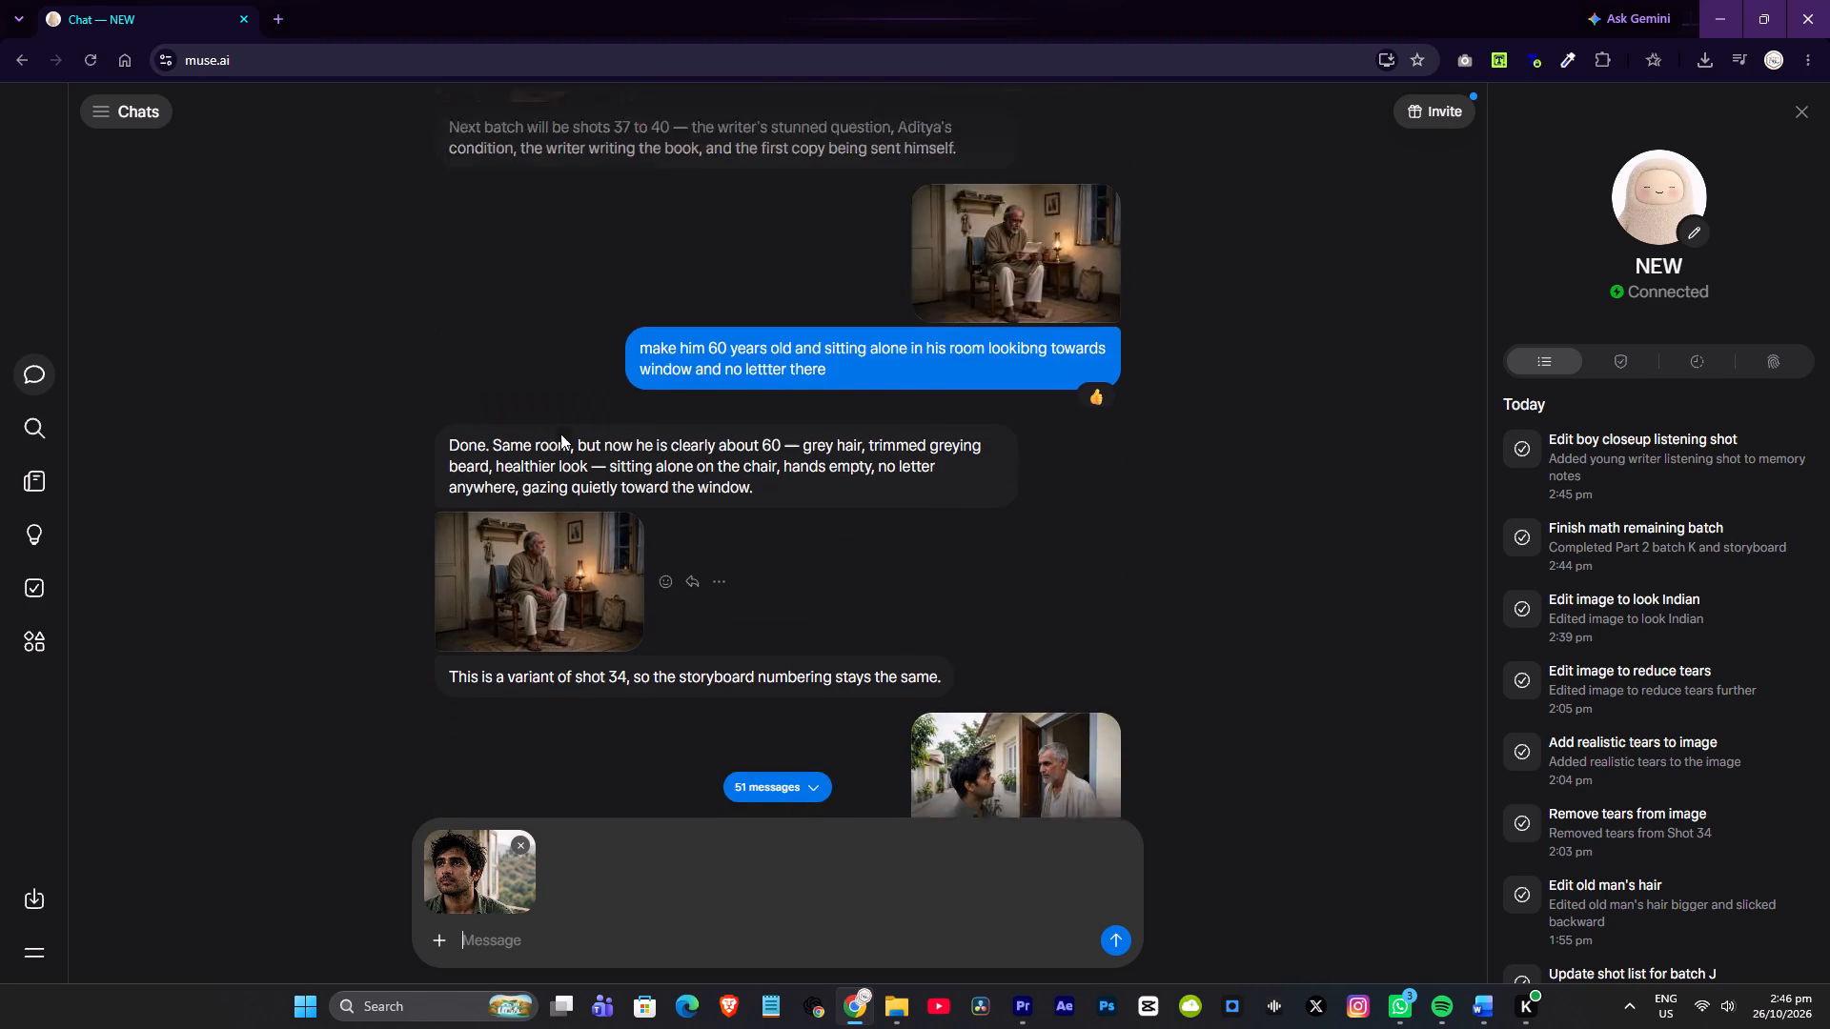
{"action": "scroll", "coordinate": [560, 434], "scroll_direction": "up", "scroll_amount": 19}
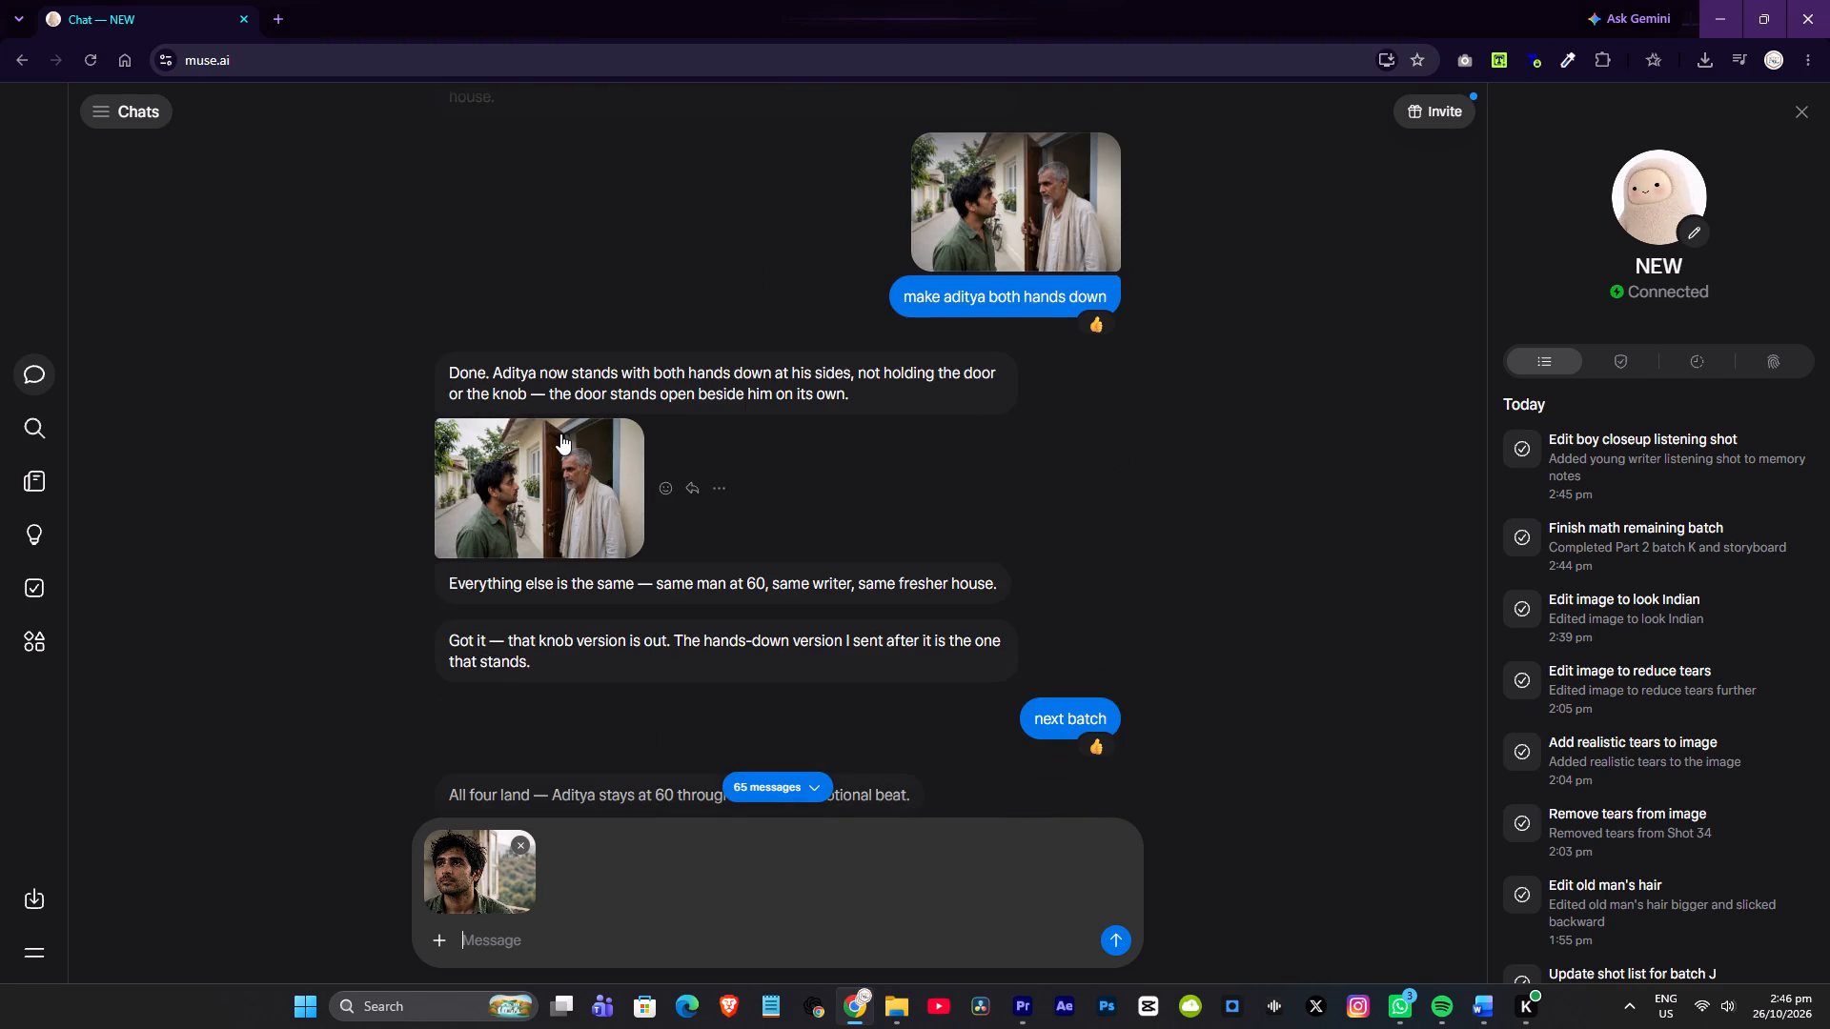
{"action": "scroll", "coordinate": [560, 434], "scroll_direction": "up", "scroll_amount": 17}
{"action": "scroll", "coordinate": [560, 434], "scroll_direction": "up", "scroll_amount": 9}
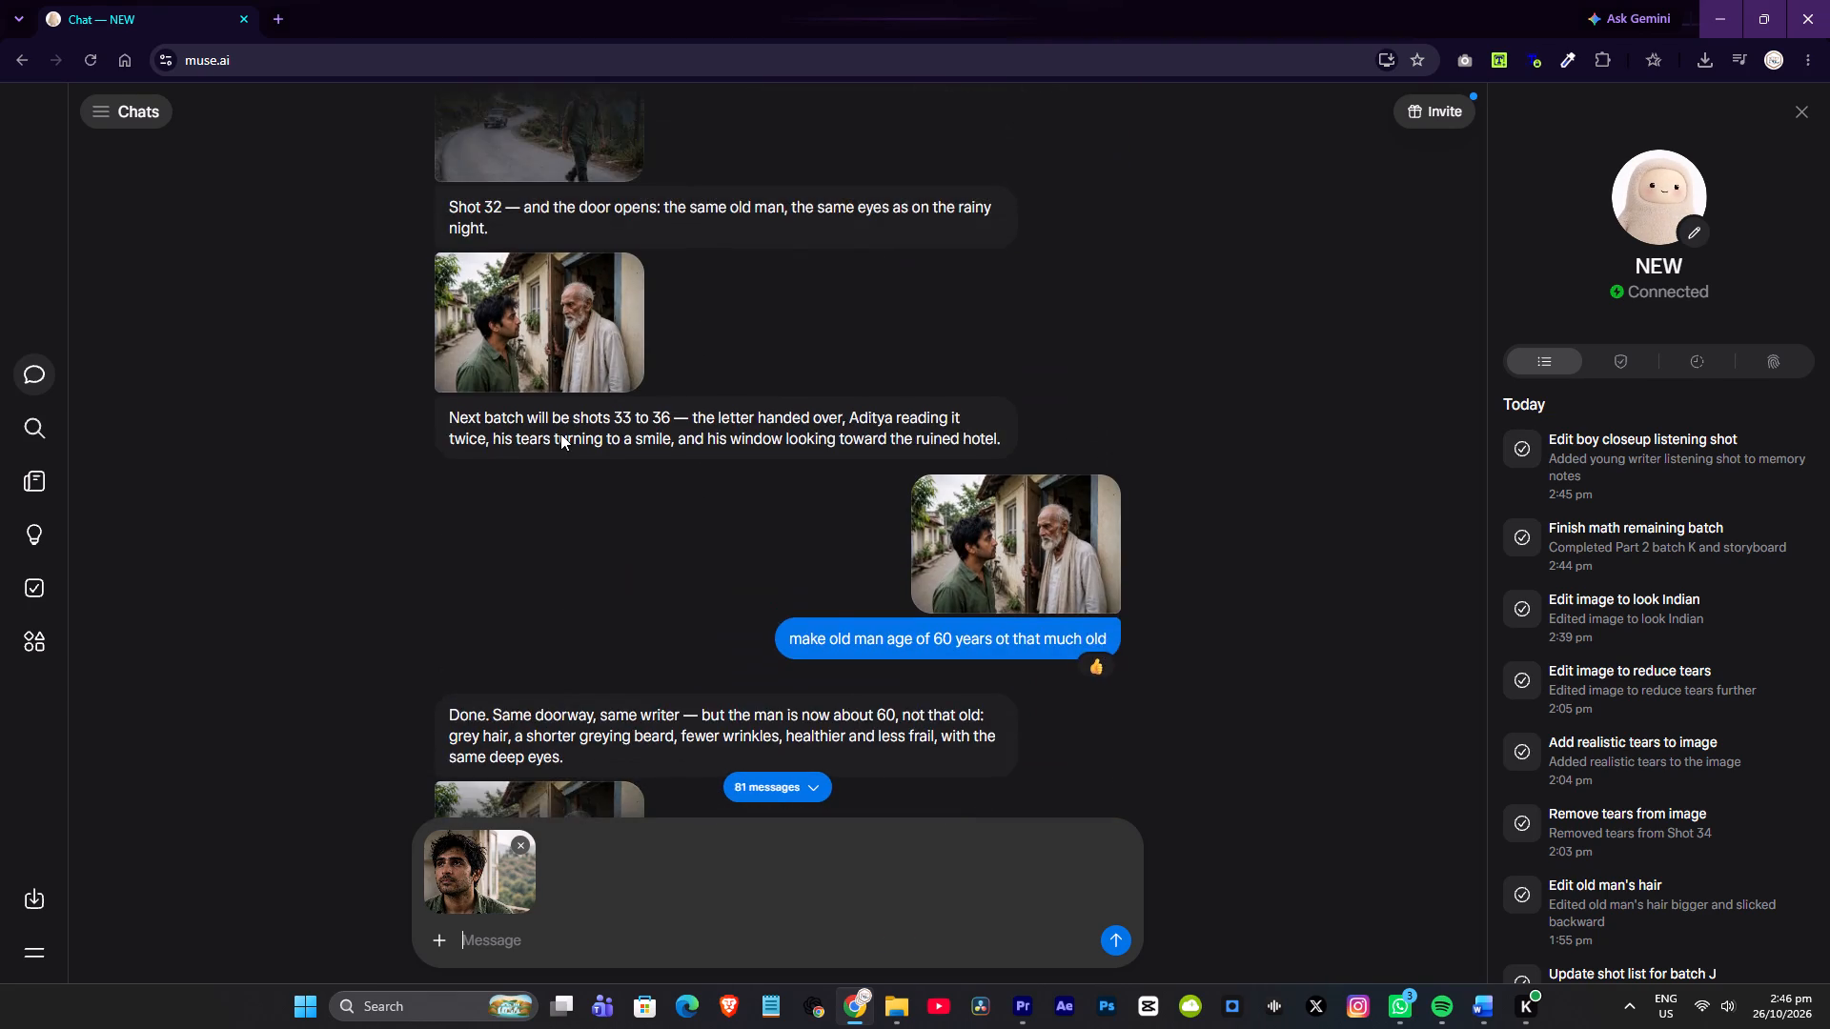
{"action": "scroll", "coordinate": [560, 434], "scroll_direction": "up", "scroll_amount": 16}
{"action": "scroll", "coordinate": [560, 434], "scroll_direction": "up", "scroll_amount": 18}
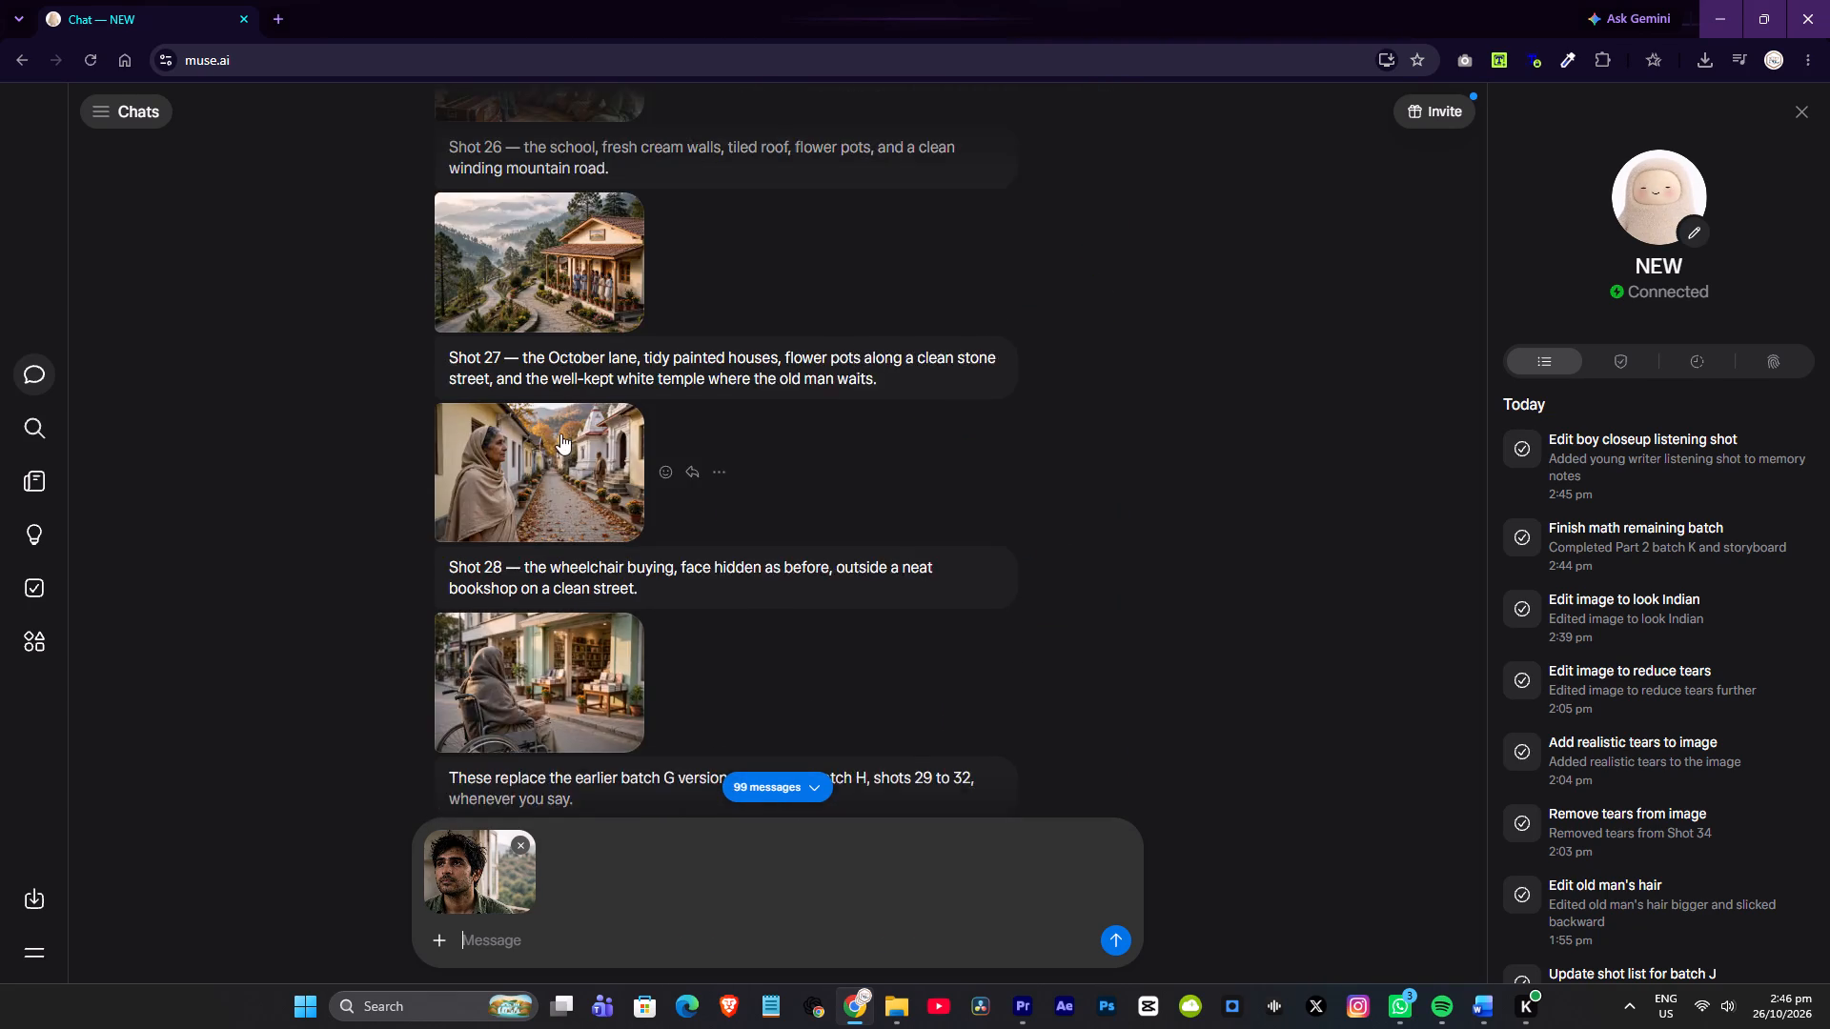
{"action": "scroll", "coordinate": [560, 434], "scroll_direction": "up", "scroll_amount": 19}
{"action": "scroll", "coordinate": [560, 434], "scroll_direction": "up", "scroll_amount": 7}
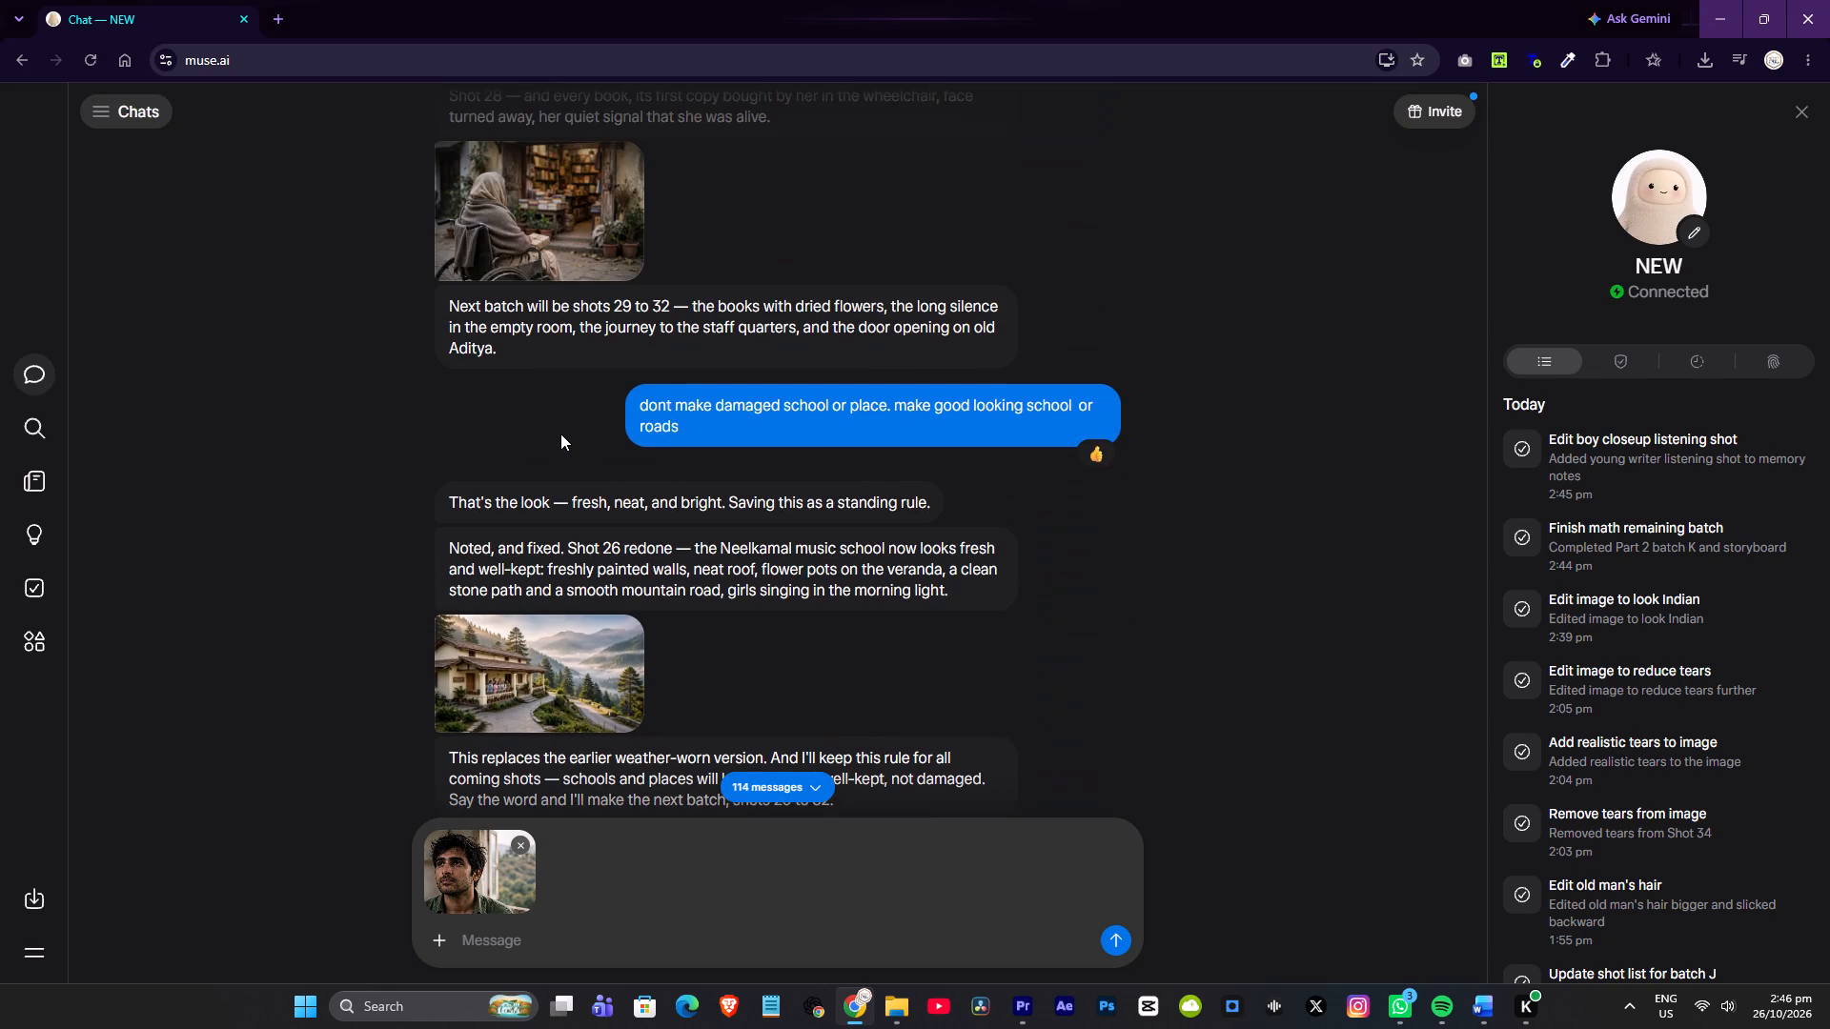
{"action": "scroll", "coordinate": [671, 394], "scroll_direction": "up", "scroll_amount": 19}
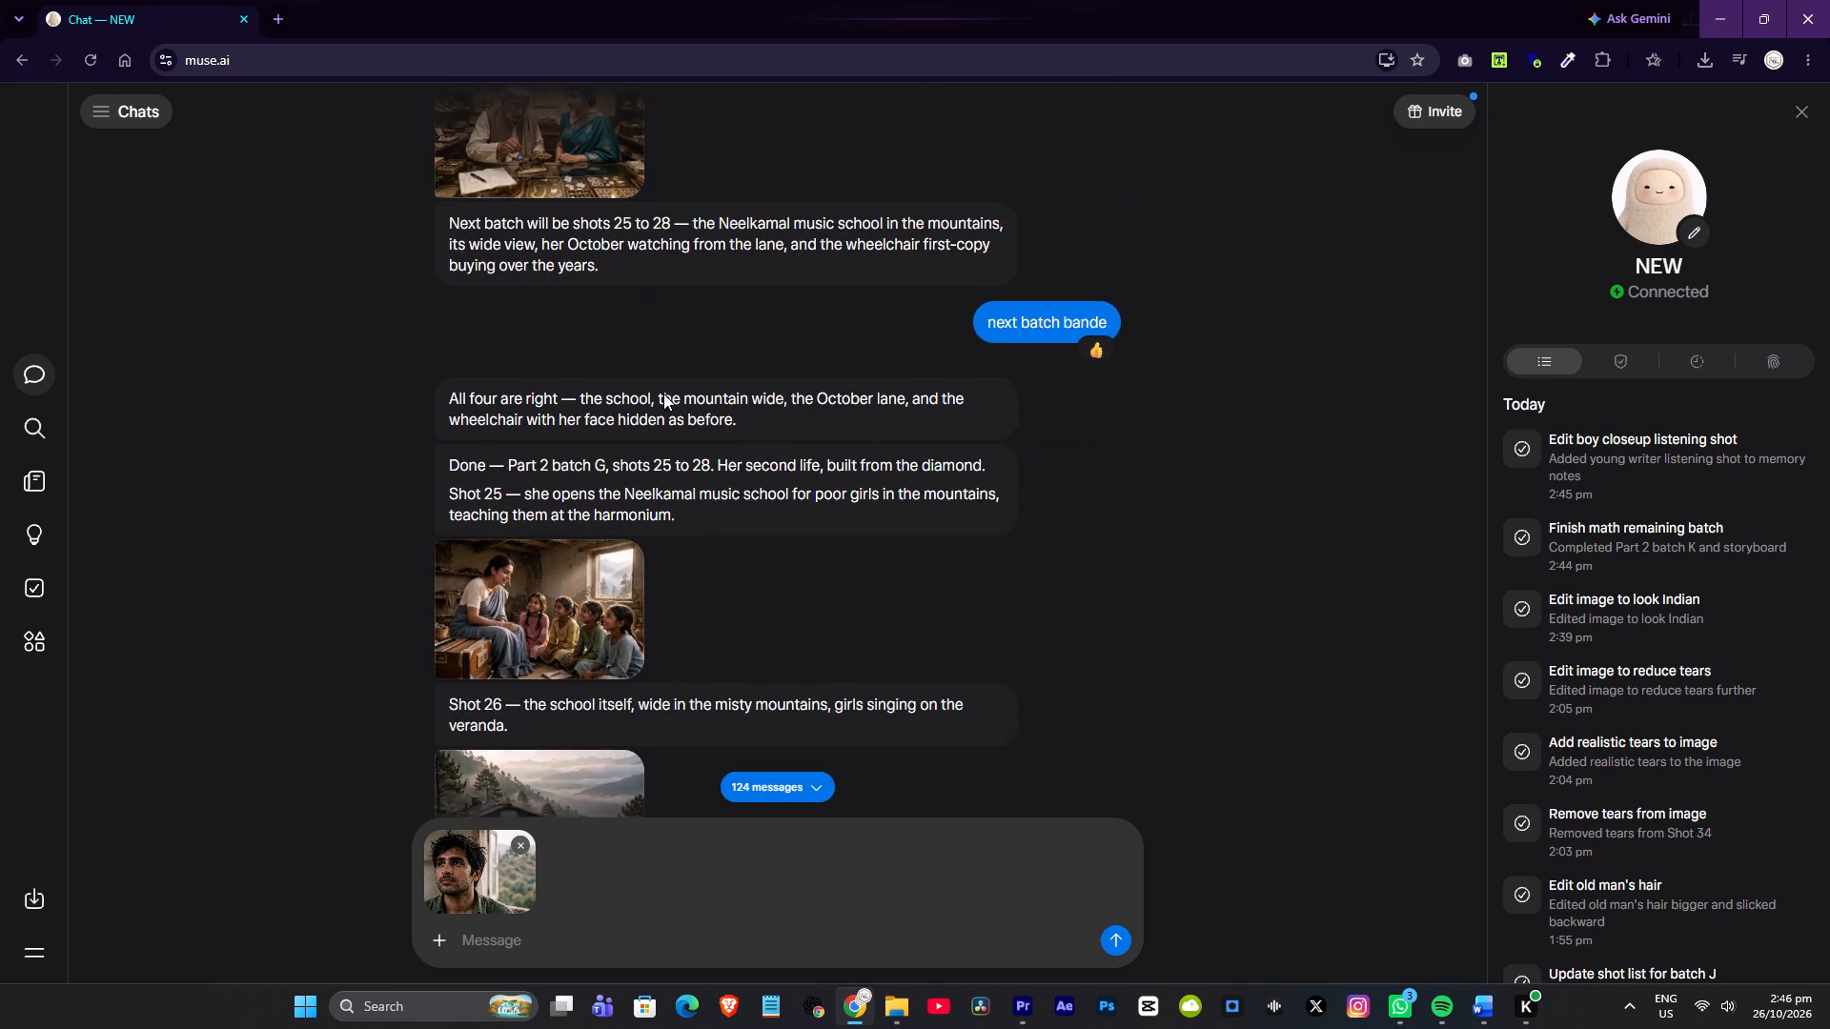
{"action": "scroll", "coordinate": [663, 393], "scroll_direction": "up", "scroll_amount": 19}
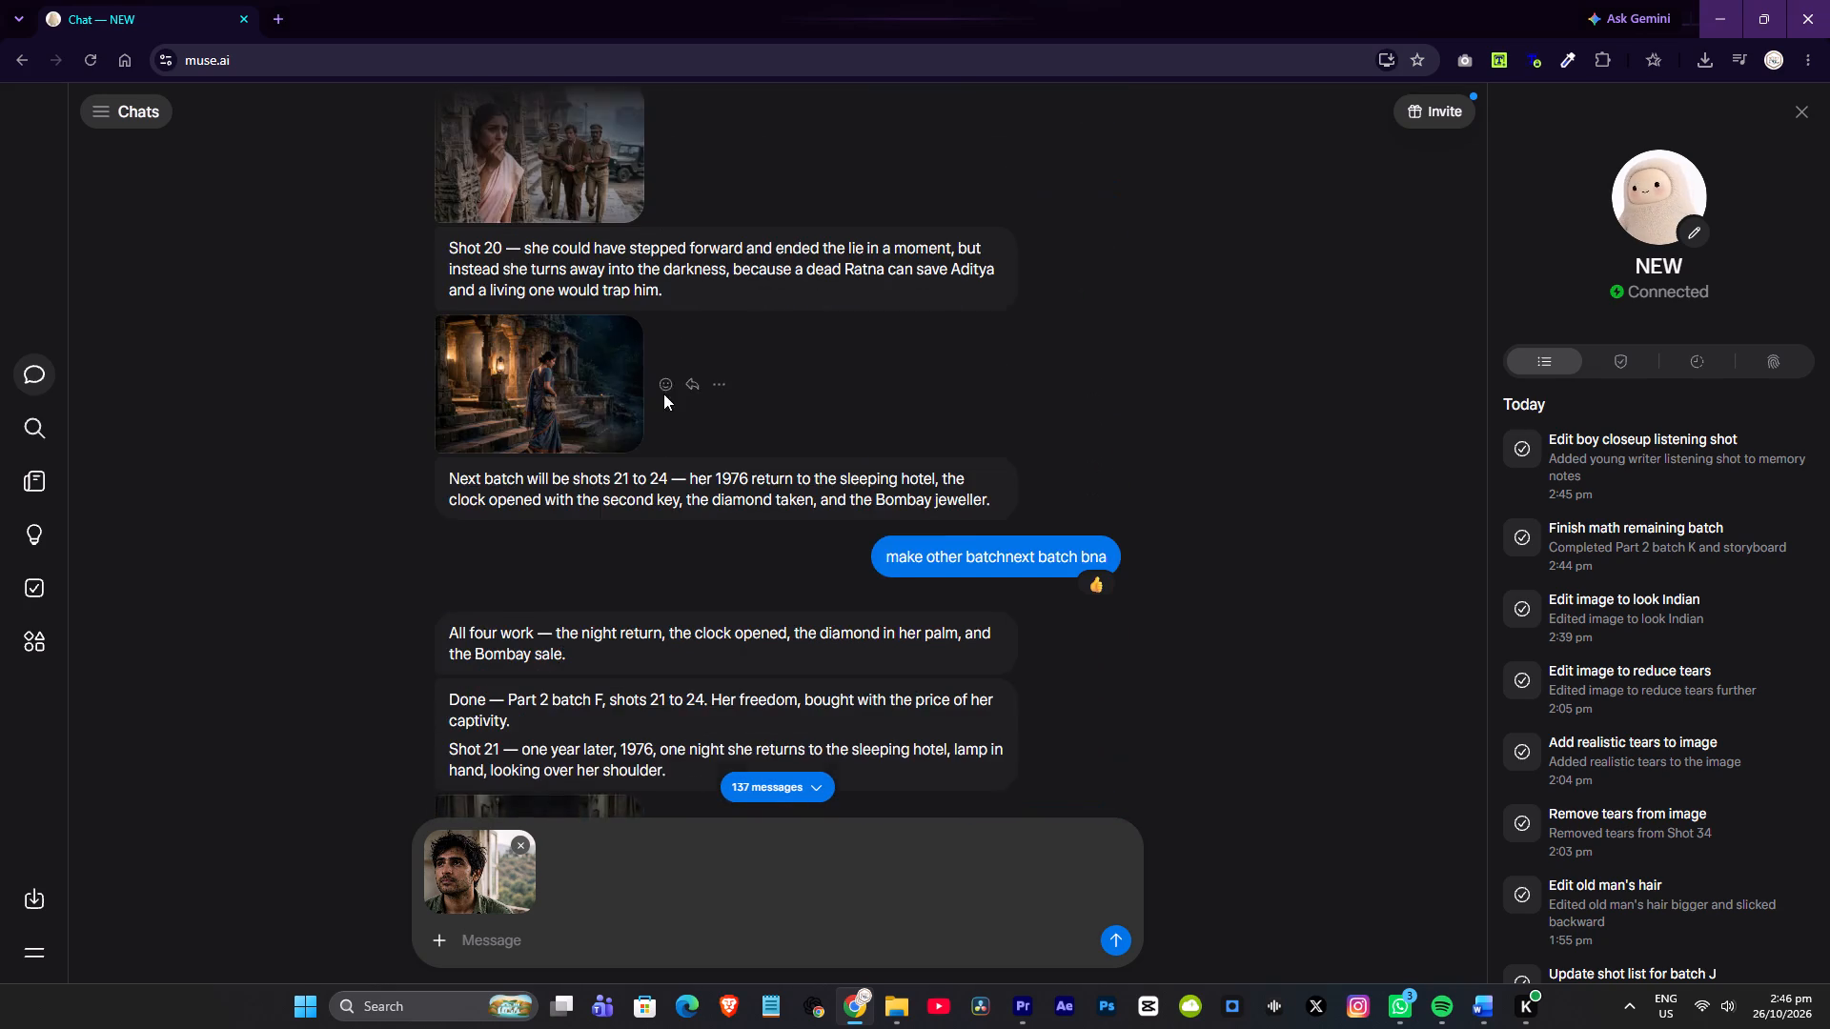
{"action": "scroll", "coordinate": [663, 393], "scroll_direction": "up", "scroll_amount": 12}
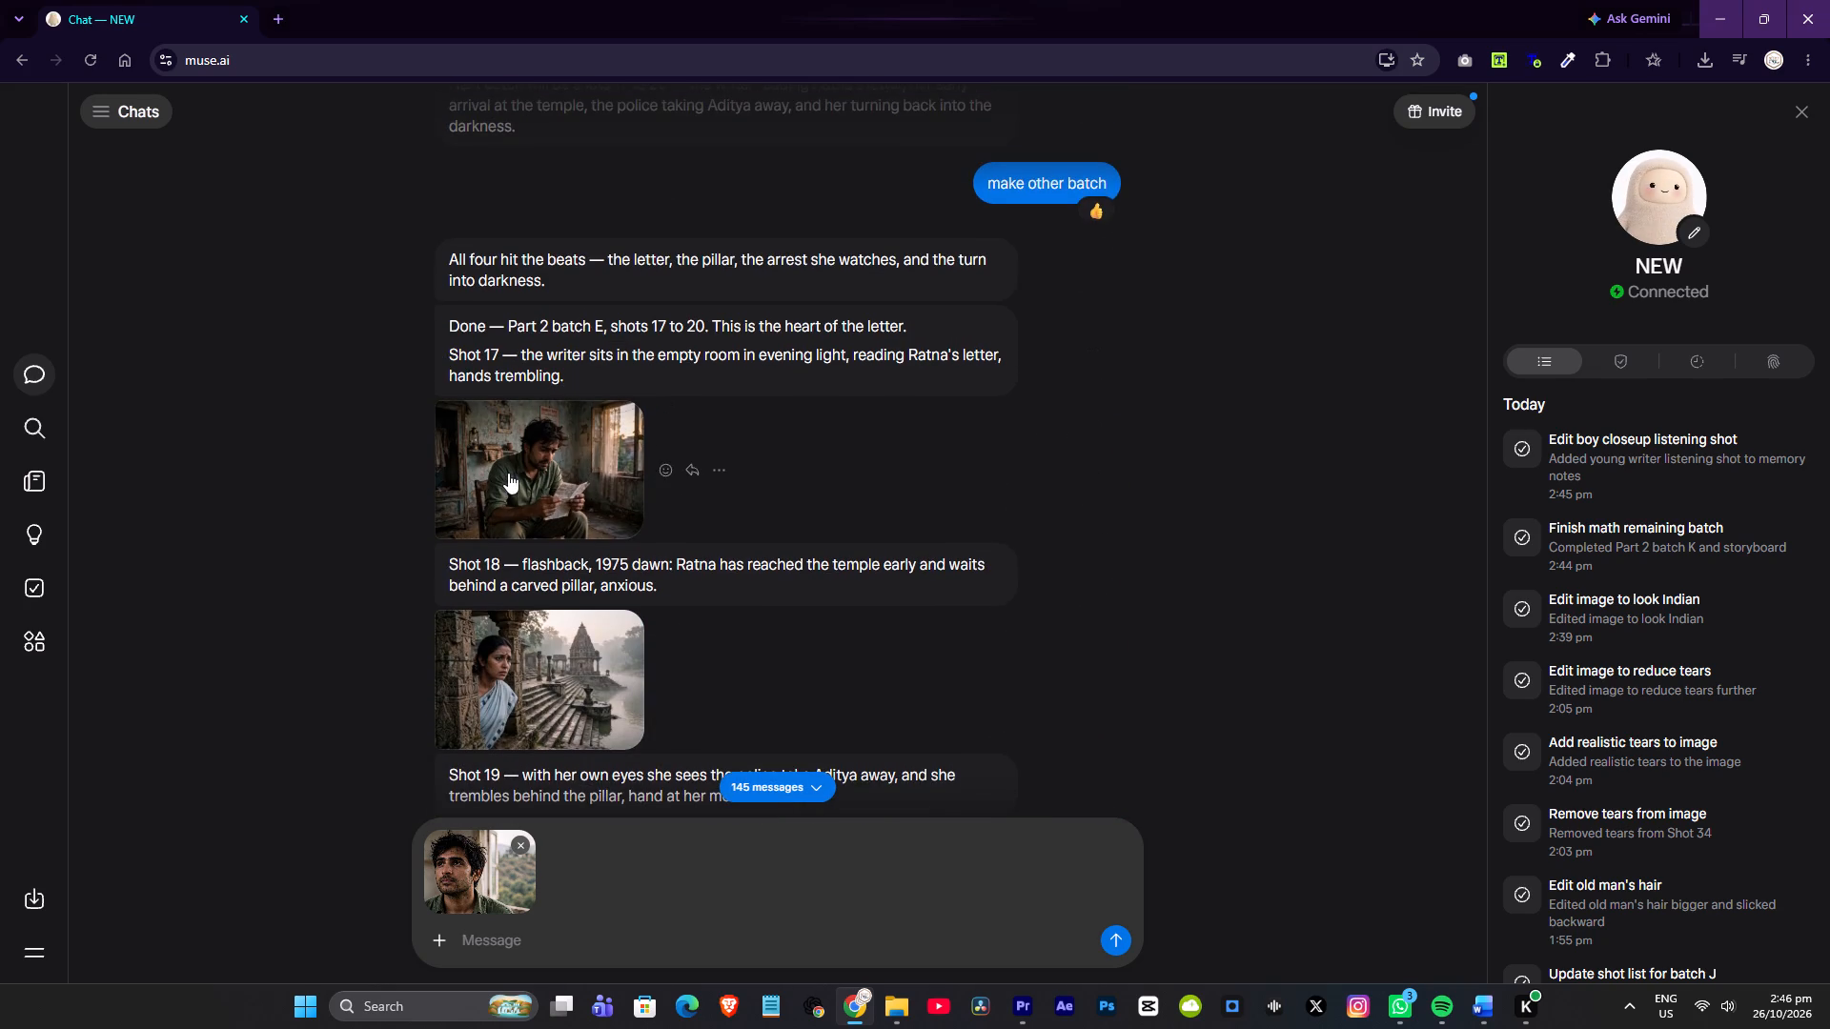
{"action": "left_click", "coordinate": [508, 473]}
{"action": "left_click", "coordinate": [211, 364]}
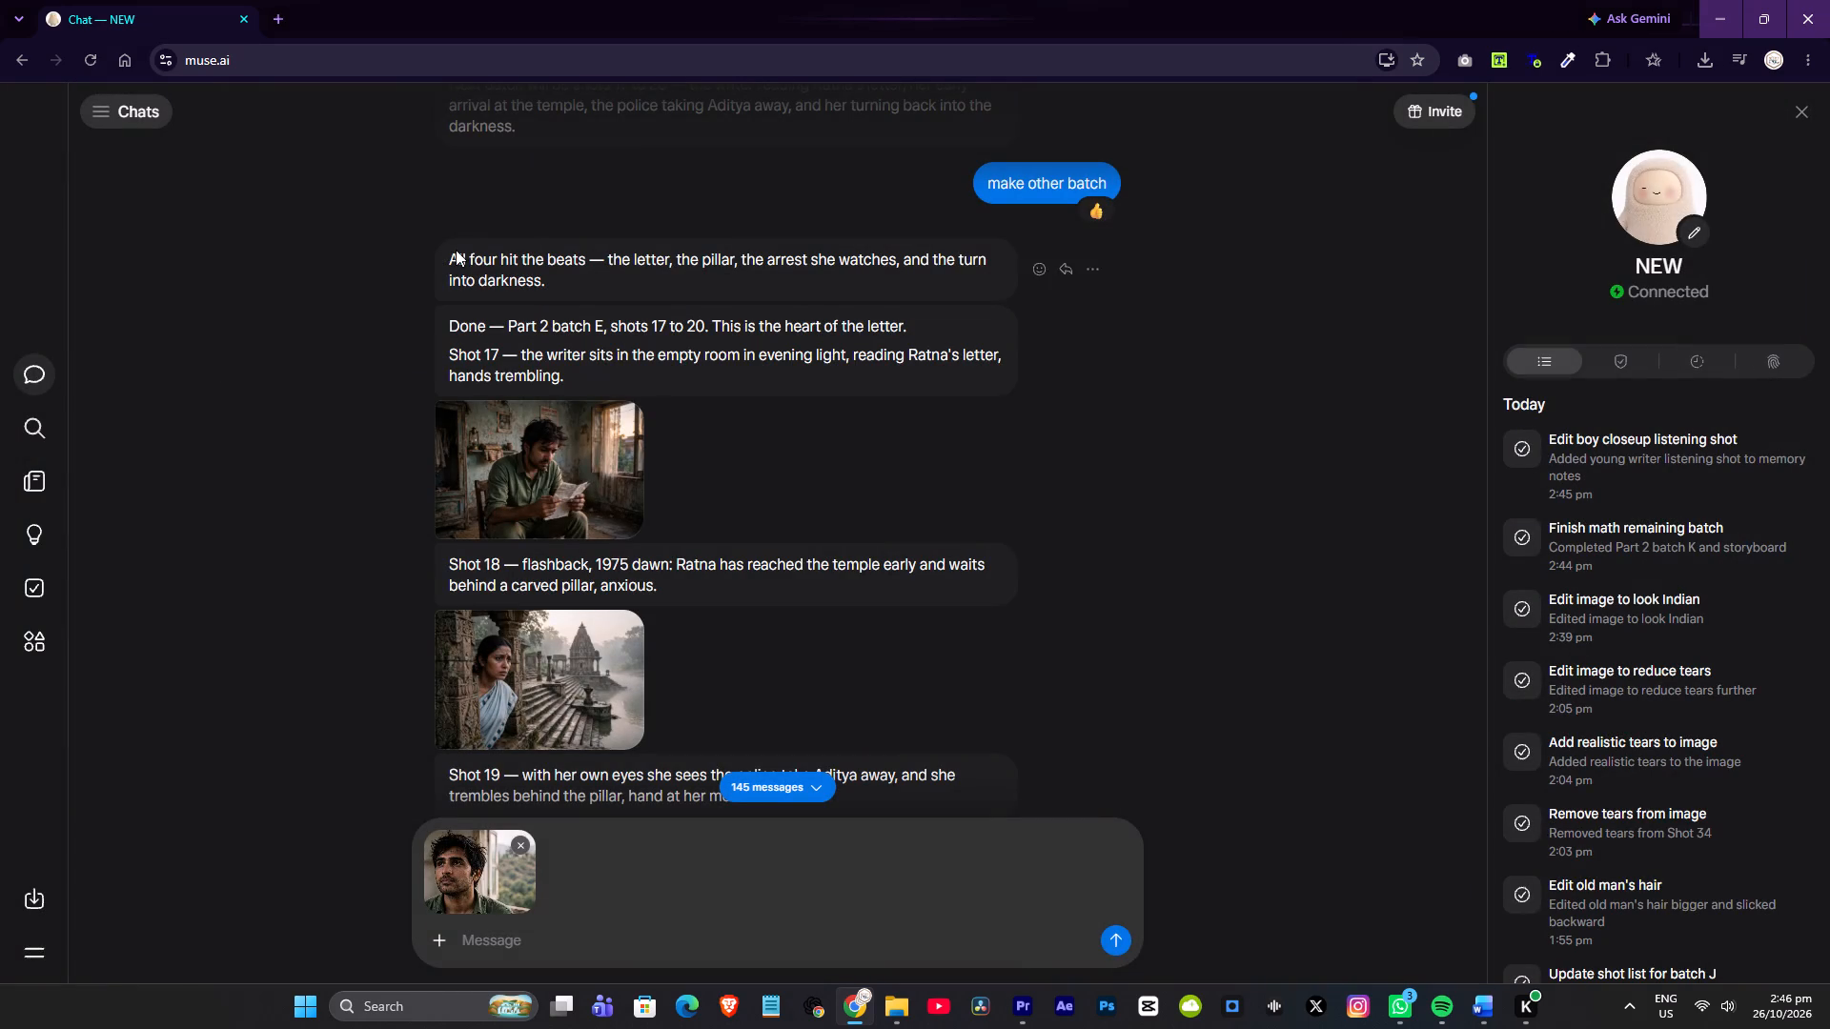
Copy the Shot 17 image of the writer reading Ratna's letter and attach it as the message's second image.
{"action": "right_click", "coordinate": [559, 449]}
{"action": "left_click", "coordinate": [626, 580]}
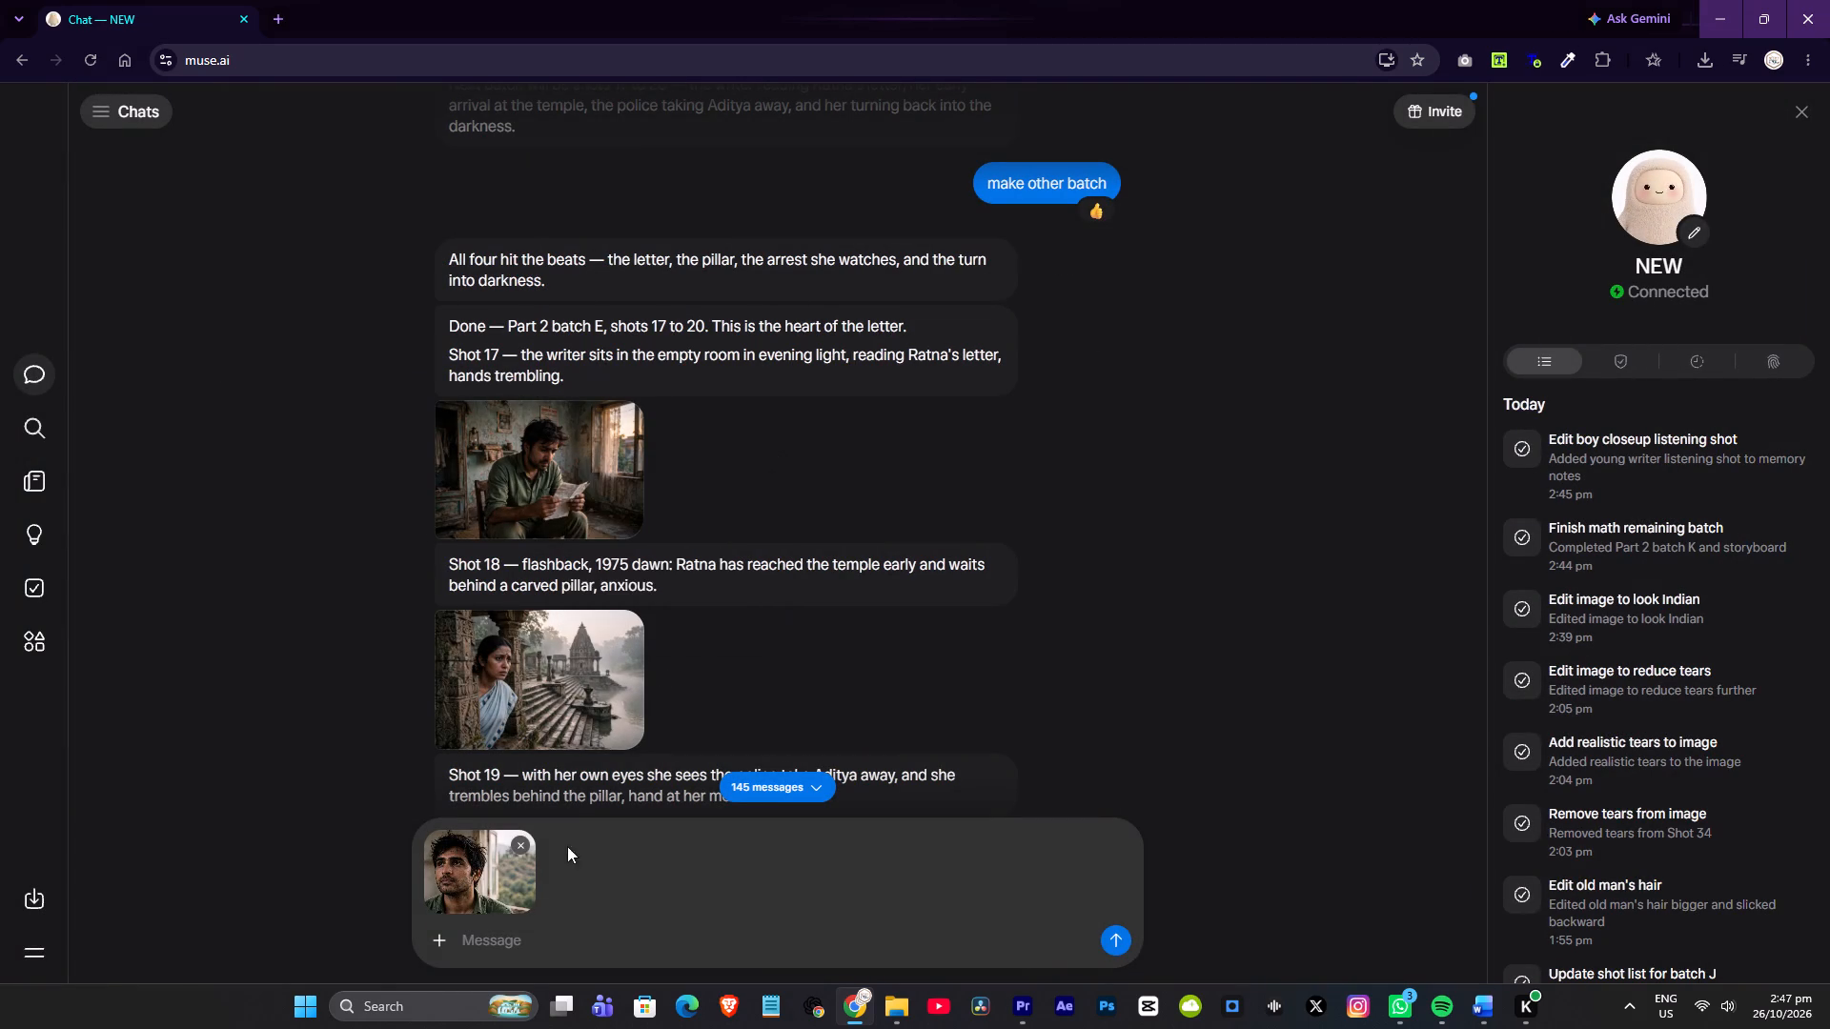
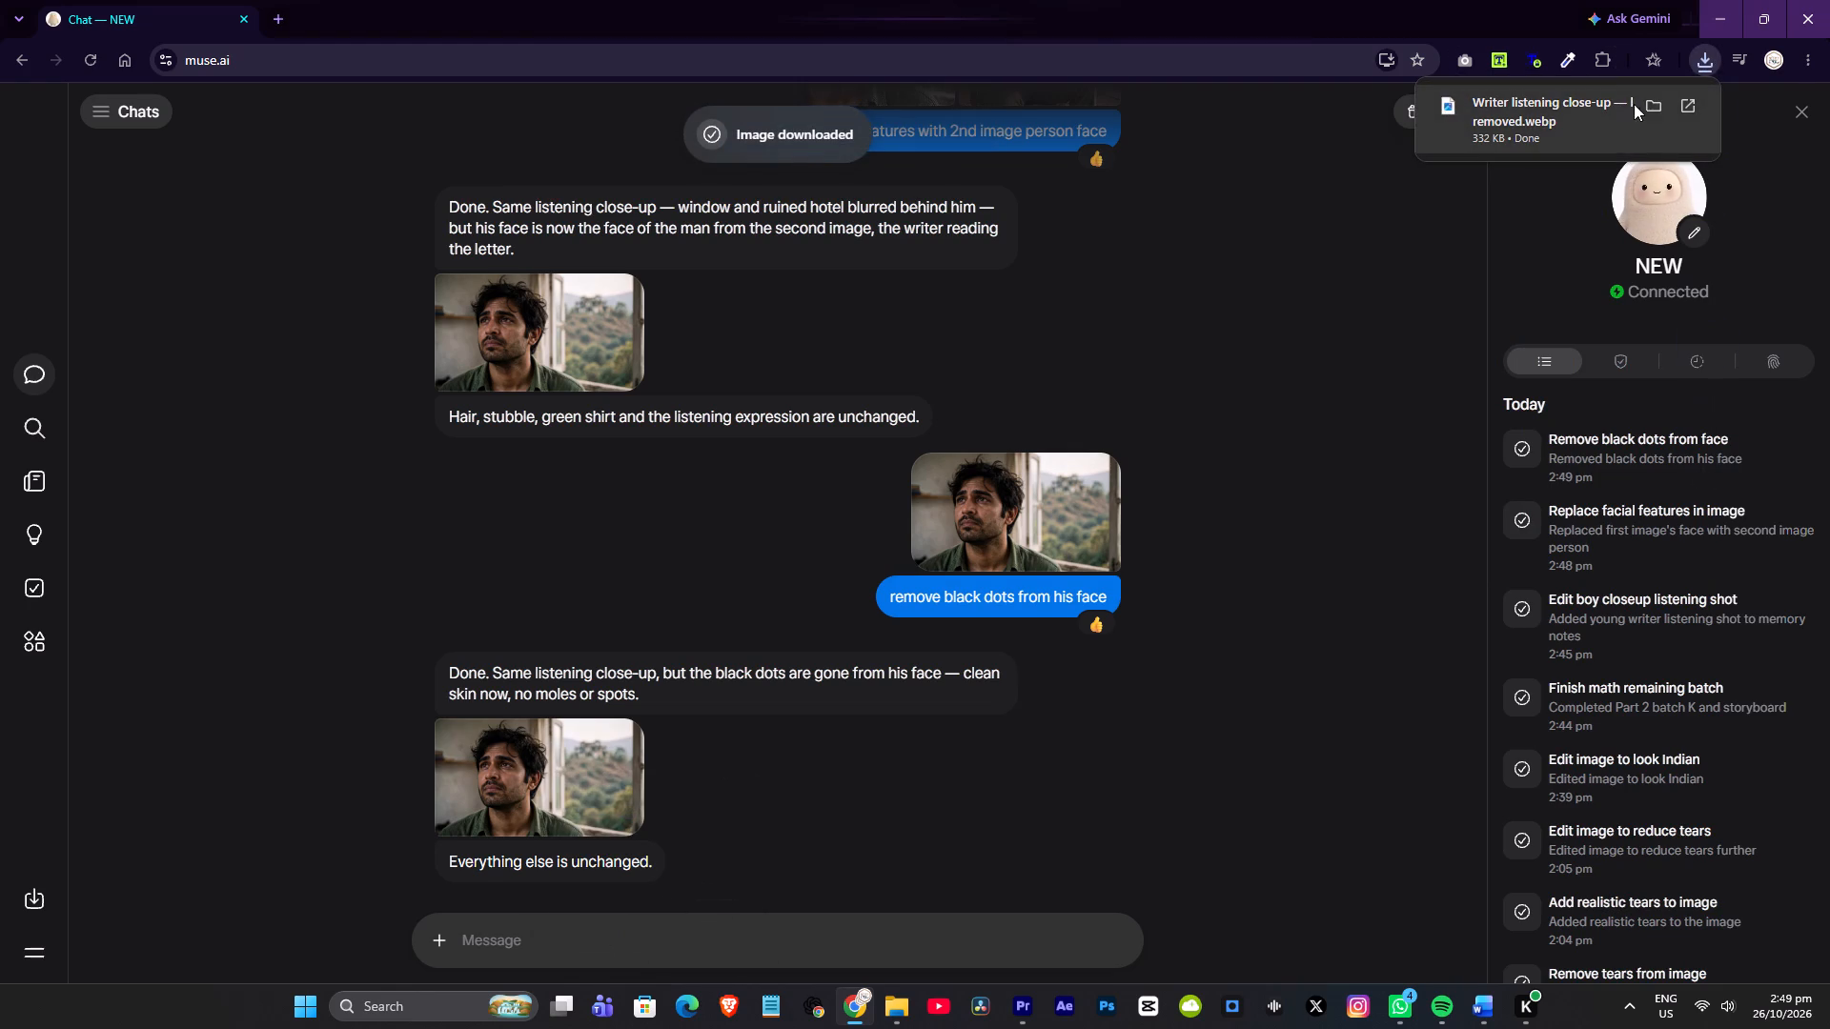
{"action": "left_click", "coordinate": [1646, 105]}
{"action": "key", "text": "ctrl+x"}
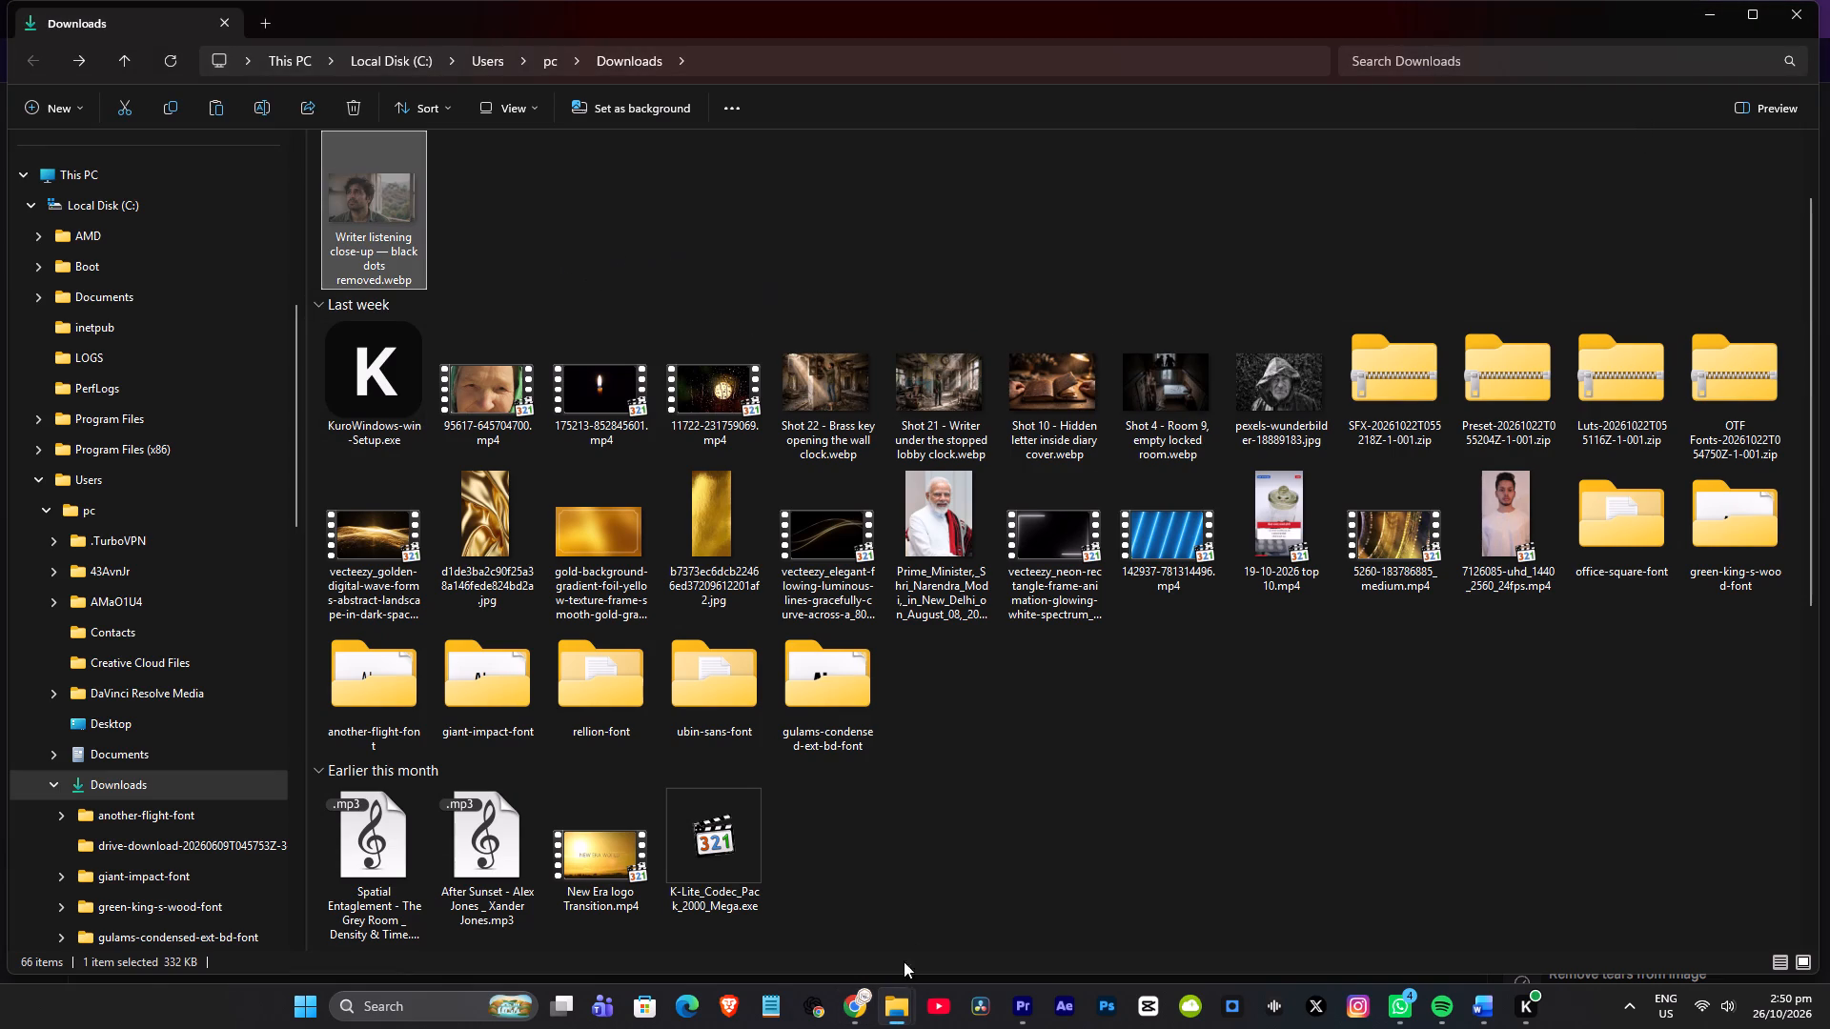
{"action": "left_click", "coordinate": [903, 1005]}
{"action": "left_click", "coordinate": [786, 942]}
{"action": "key", "text": "ctrl+v"}
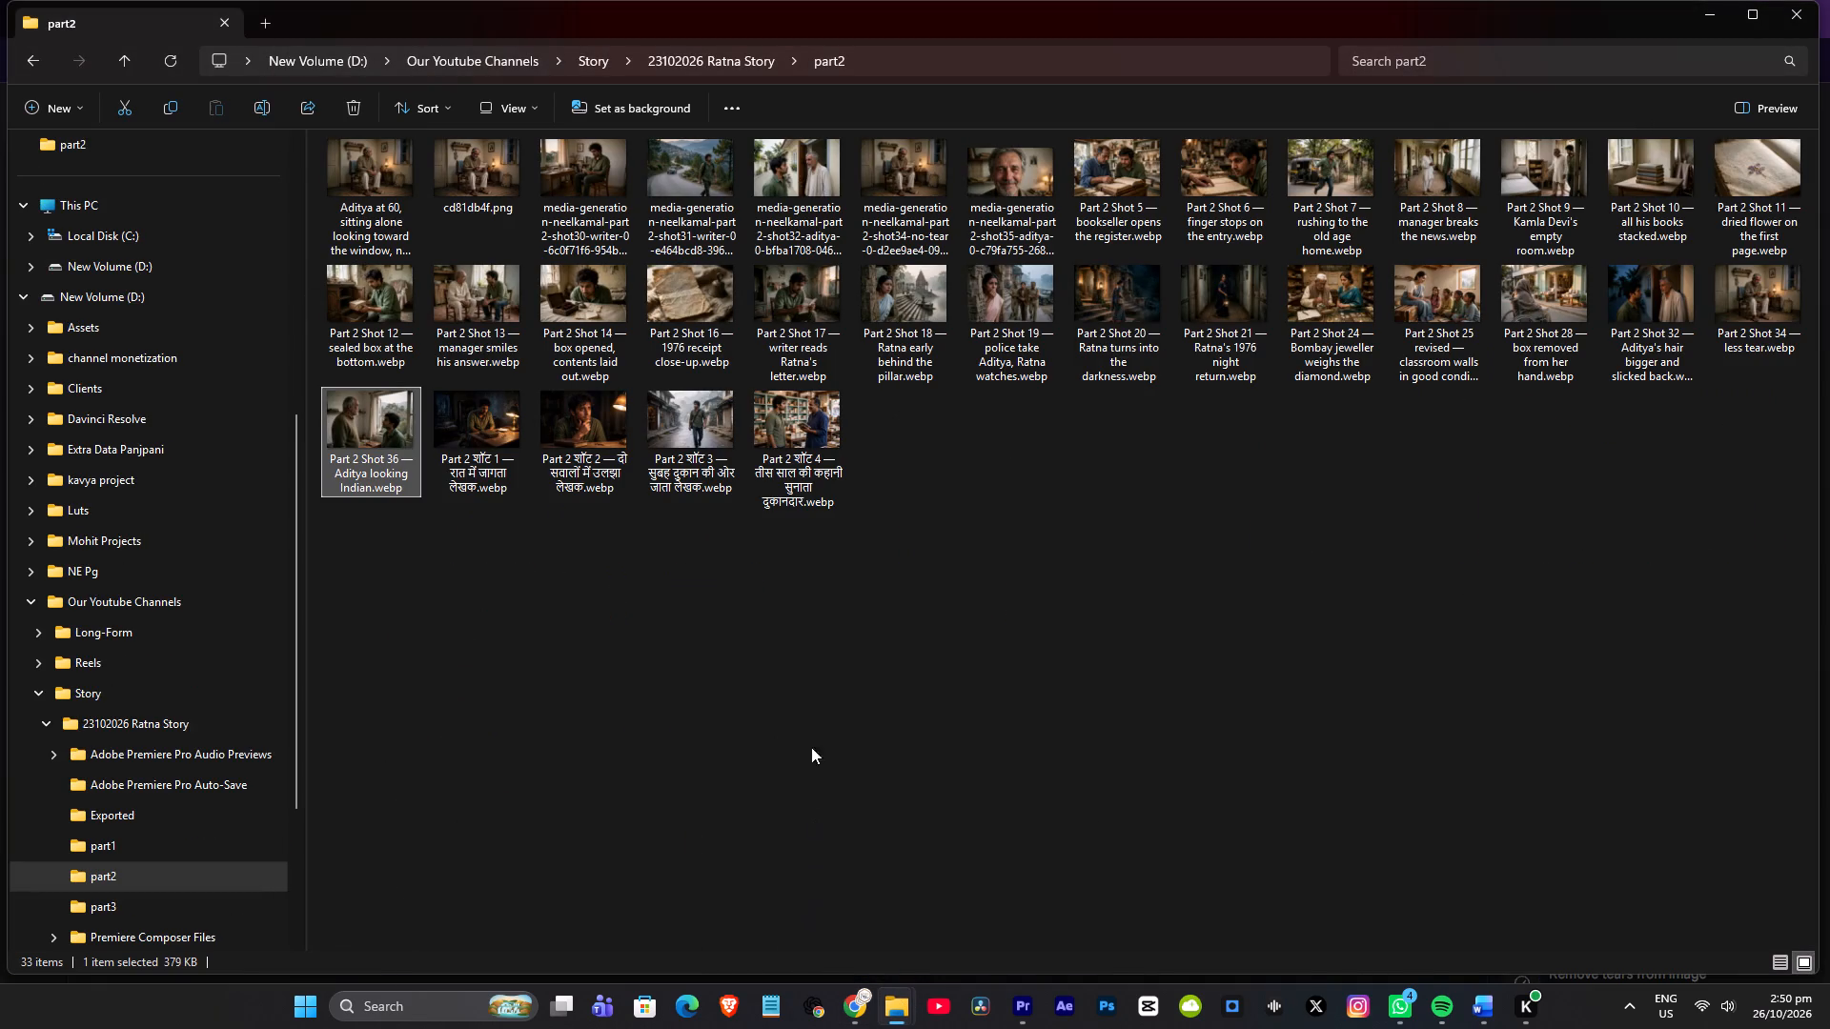
Place the black-dots-removed writer close-up on track V7 of the part2 sequence in Premiere, starting at about 00:05:33:24.
{"action": "left_click_drag", "start_coordinate": [909, 446], "coordinate": [1031, 999]}
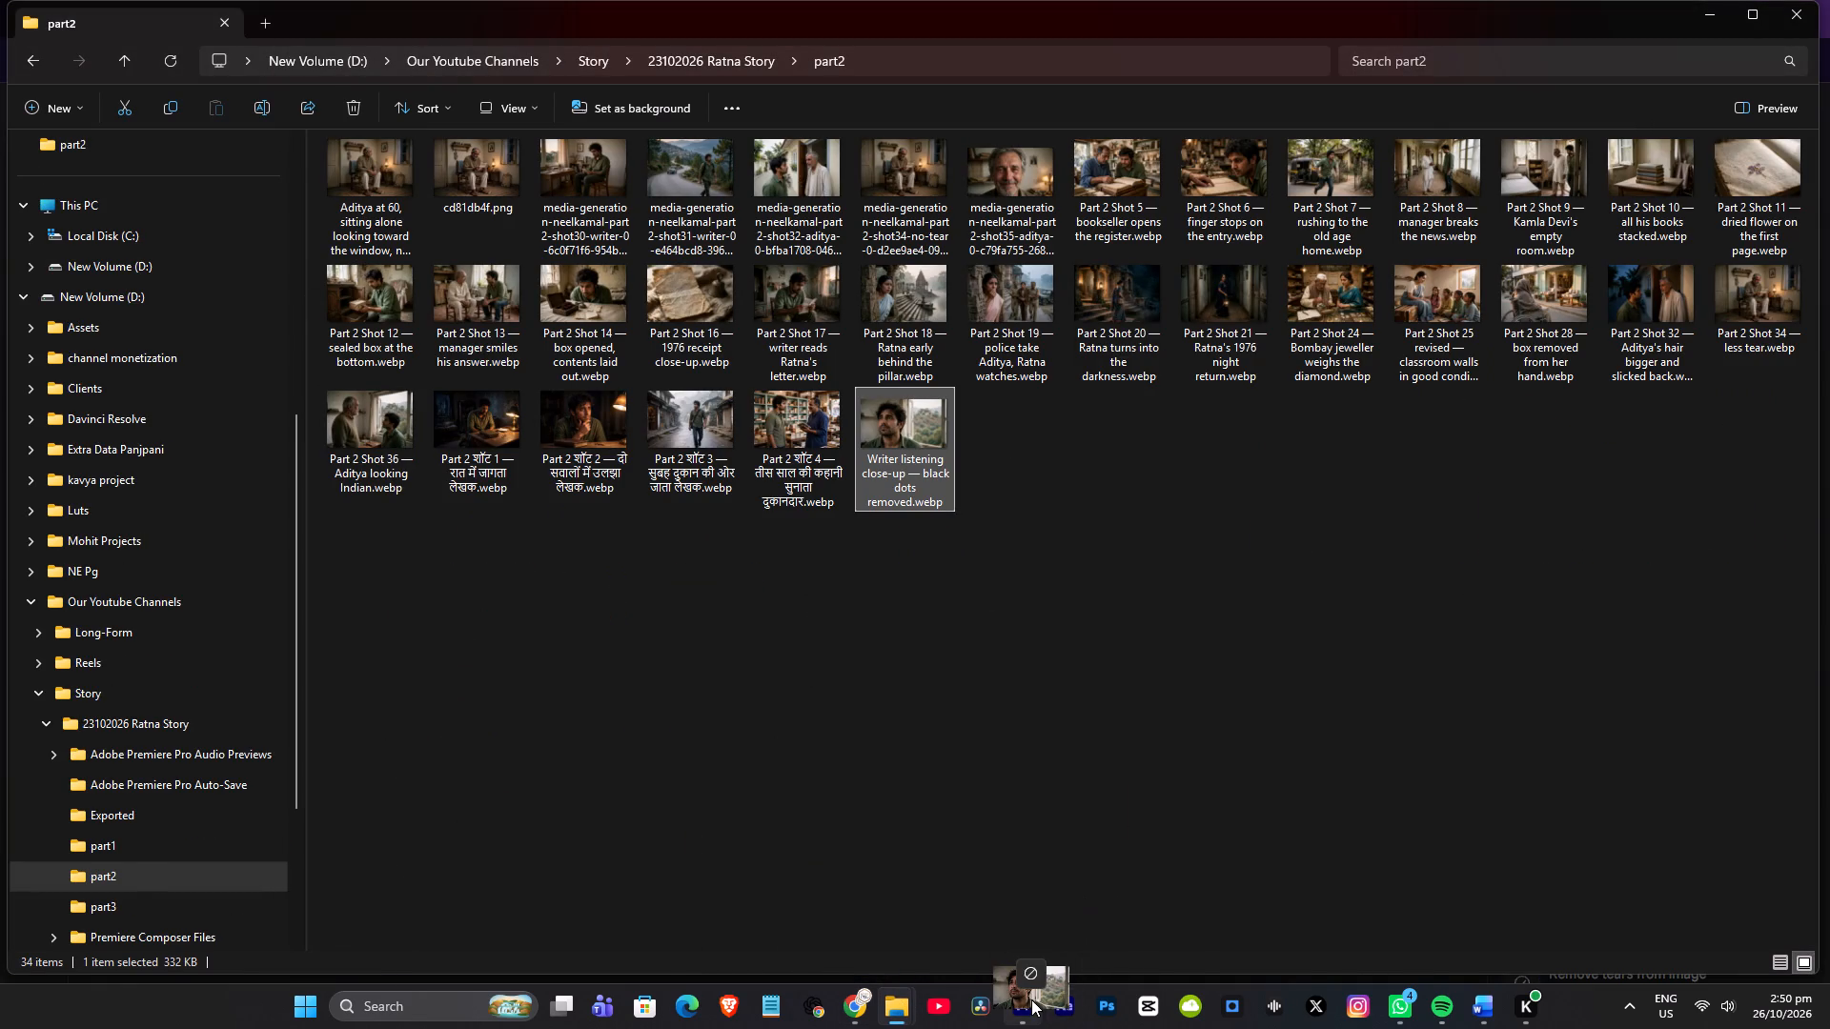
{"action": "left_click_drag", "start_coordinate": [1031, 999], "coordinate": [665, 588]}
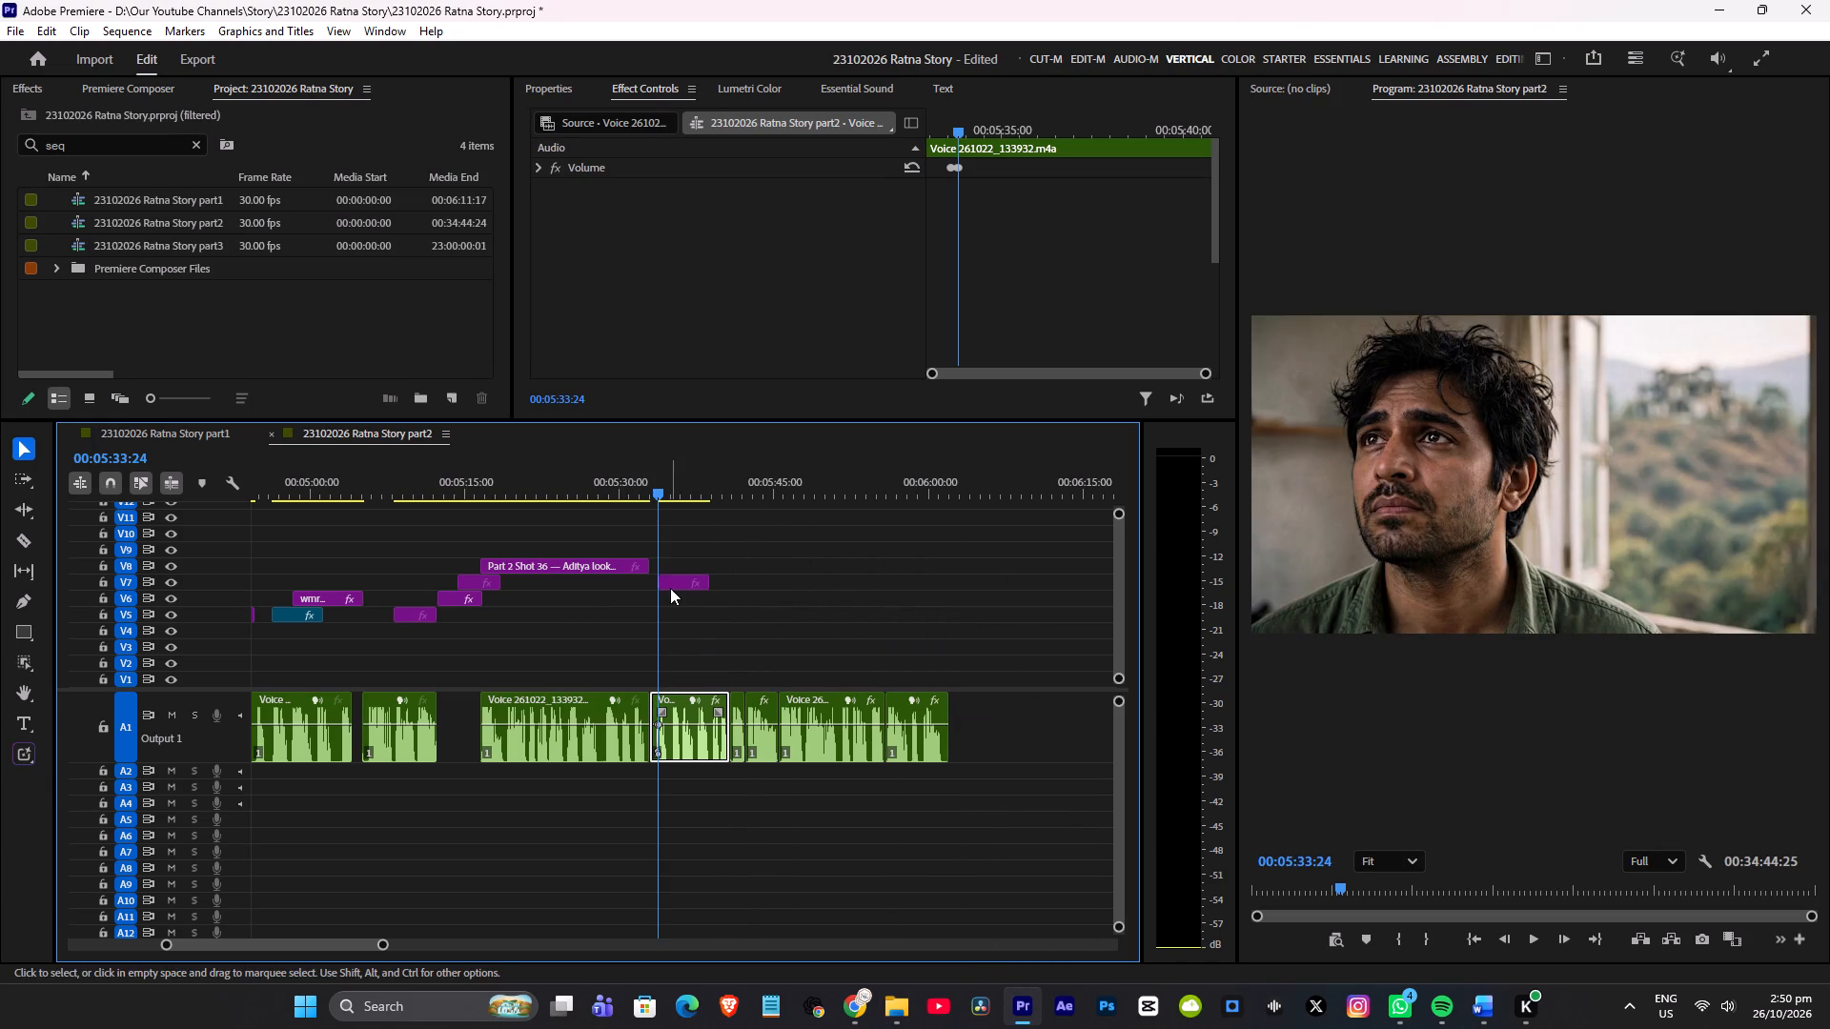
Extend the start of the writer close-up on V7 back to the end of the Part 2 Shot 36 clip and save the project.
{"action": "left_click", "coordinate": [661, 581]}
{"action": "key", "text": "ctrl+s"}
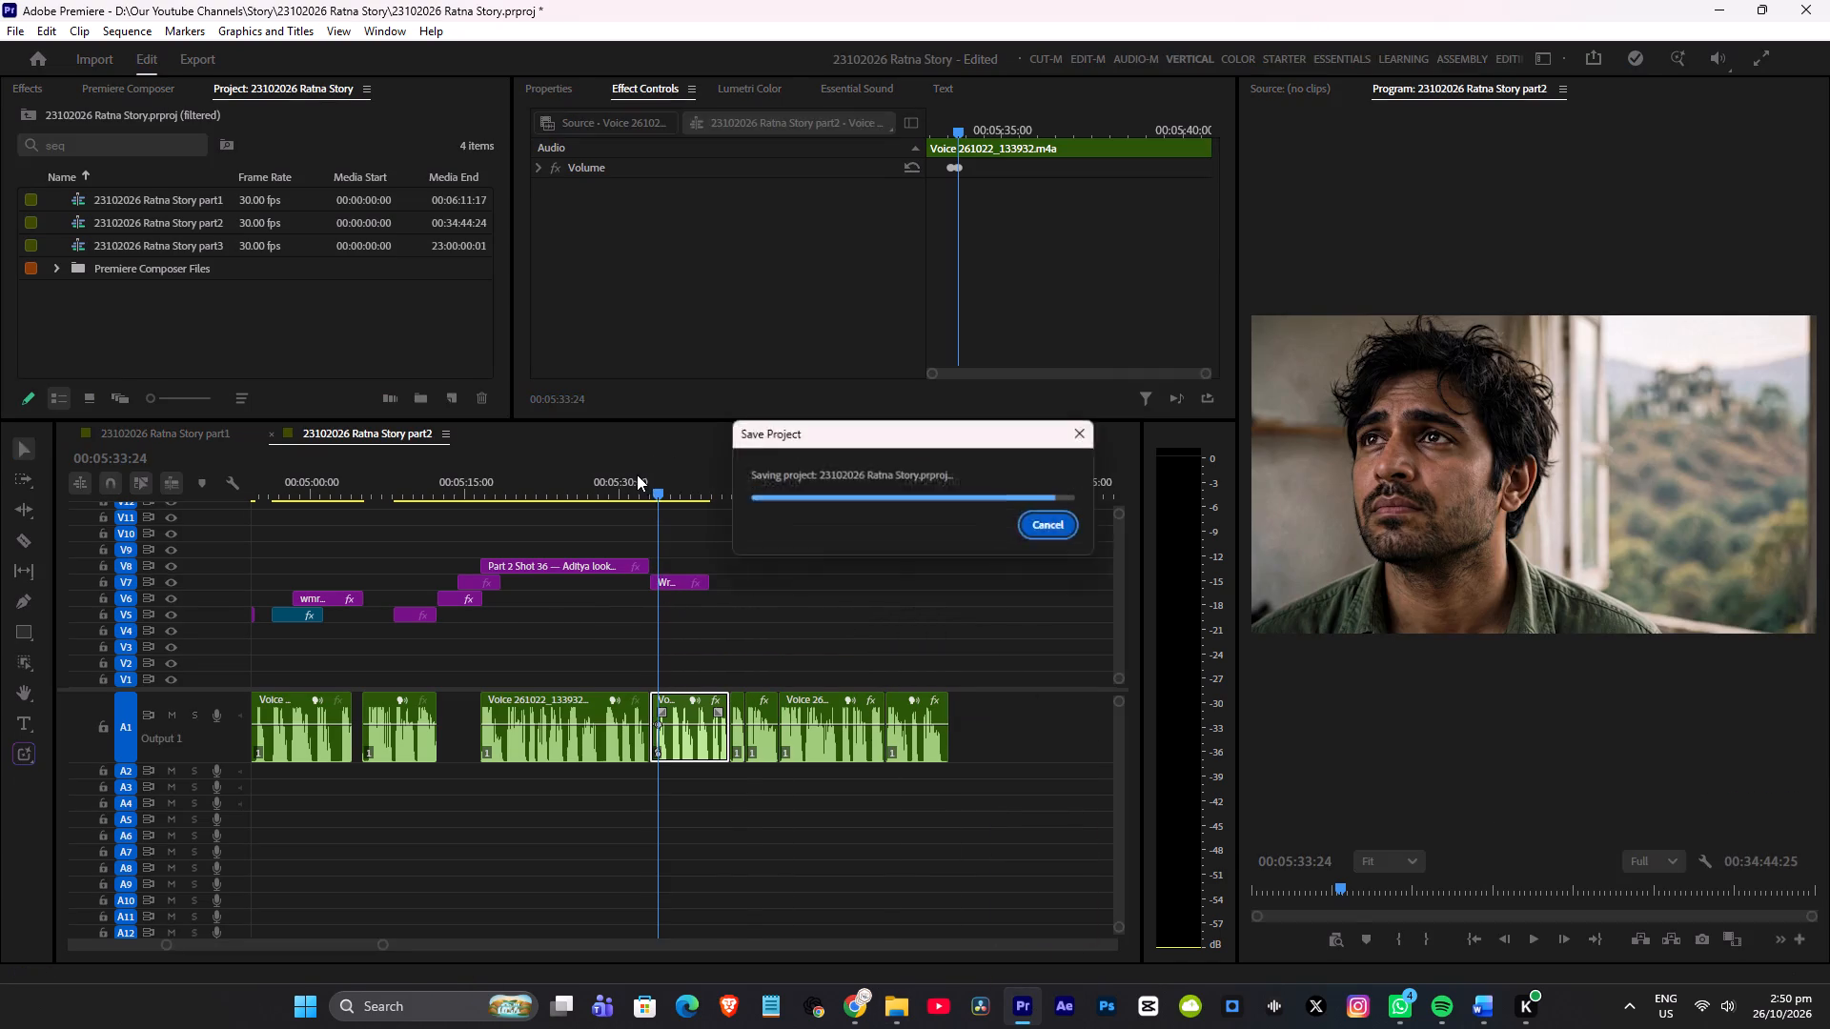
Play through the writer close-up, extend its end on V7 to the end of the voice clip beneath it, and save the project.
{"action": "left_click", "coordinate": [637, 474]}
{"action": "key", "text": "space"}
{"action": "scroll", "coordinate": [672, 516], "scroll_direction": "up", "scroll_amount": 9, "text": "alt"}
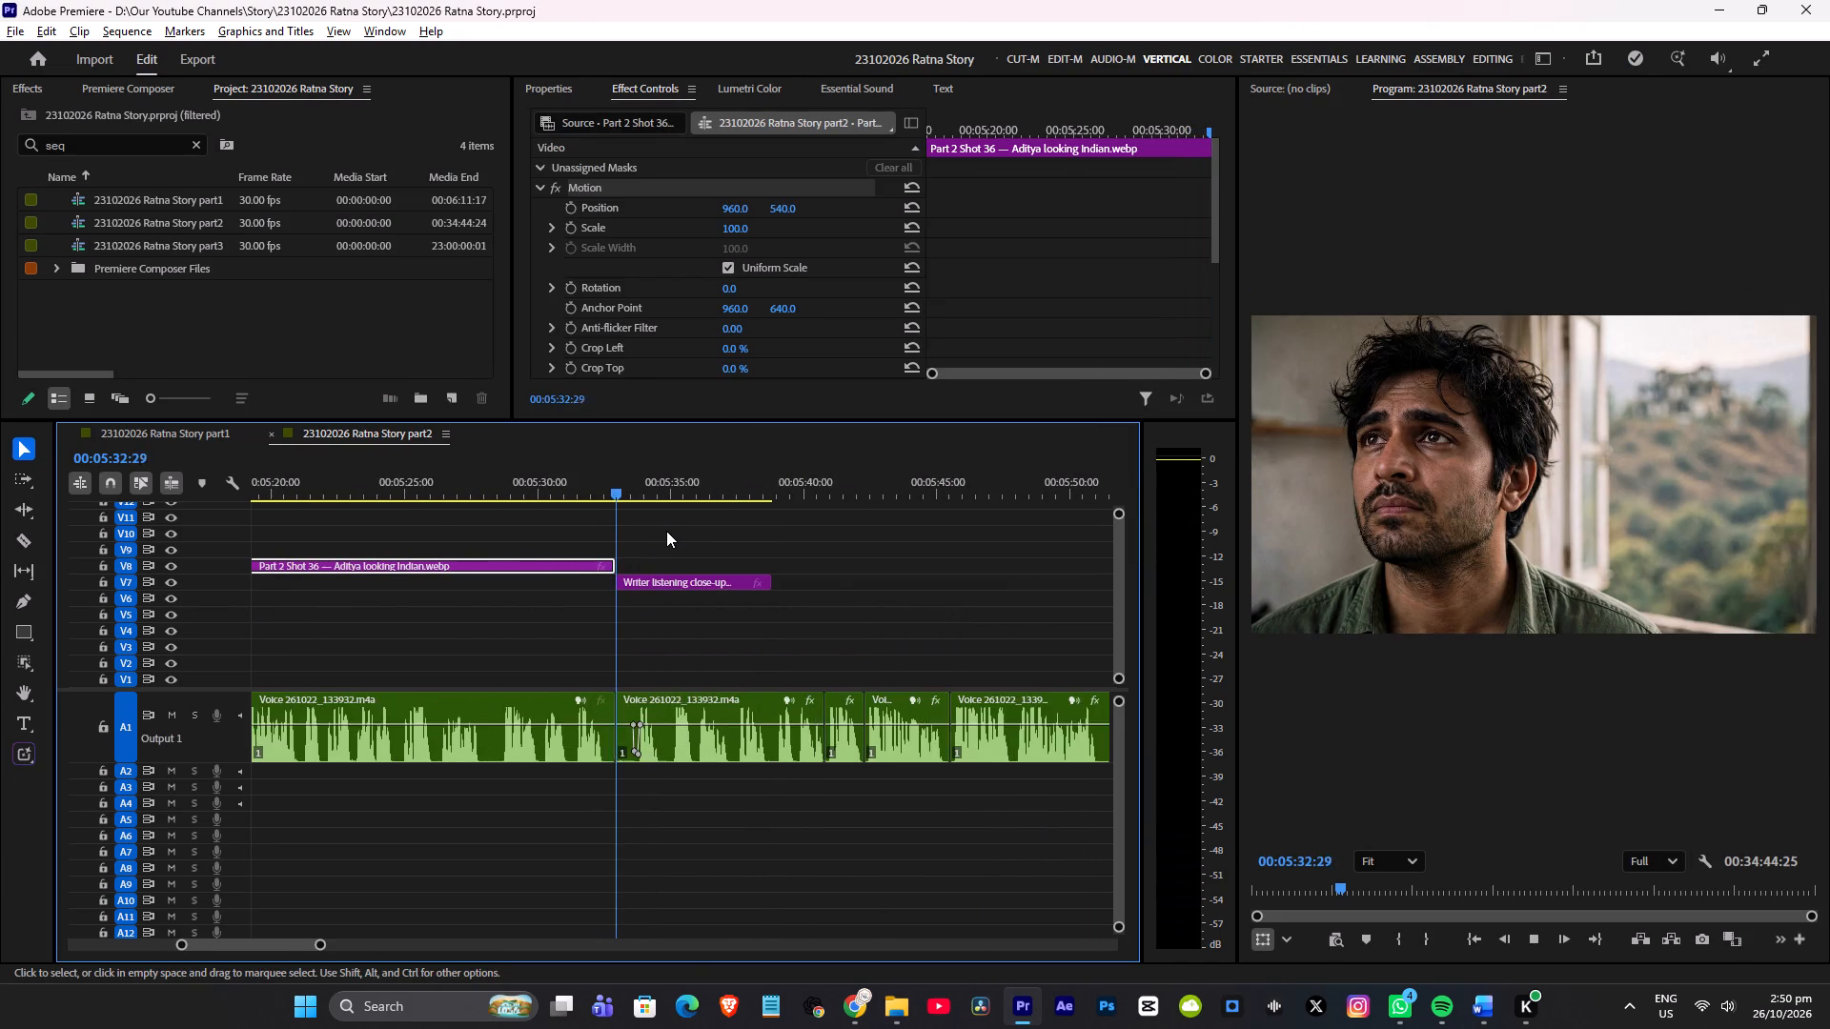
{"action": "scroll", "coordinate": [666, 531], "scroll_direction": "up", "scroll_amount": 9, "text": "alt"}
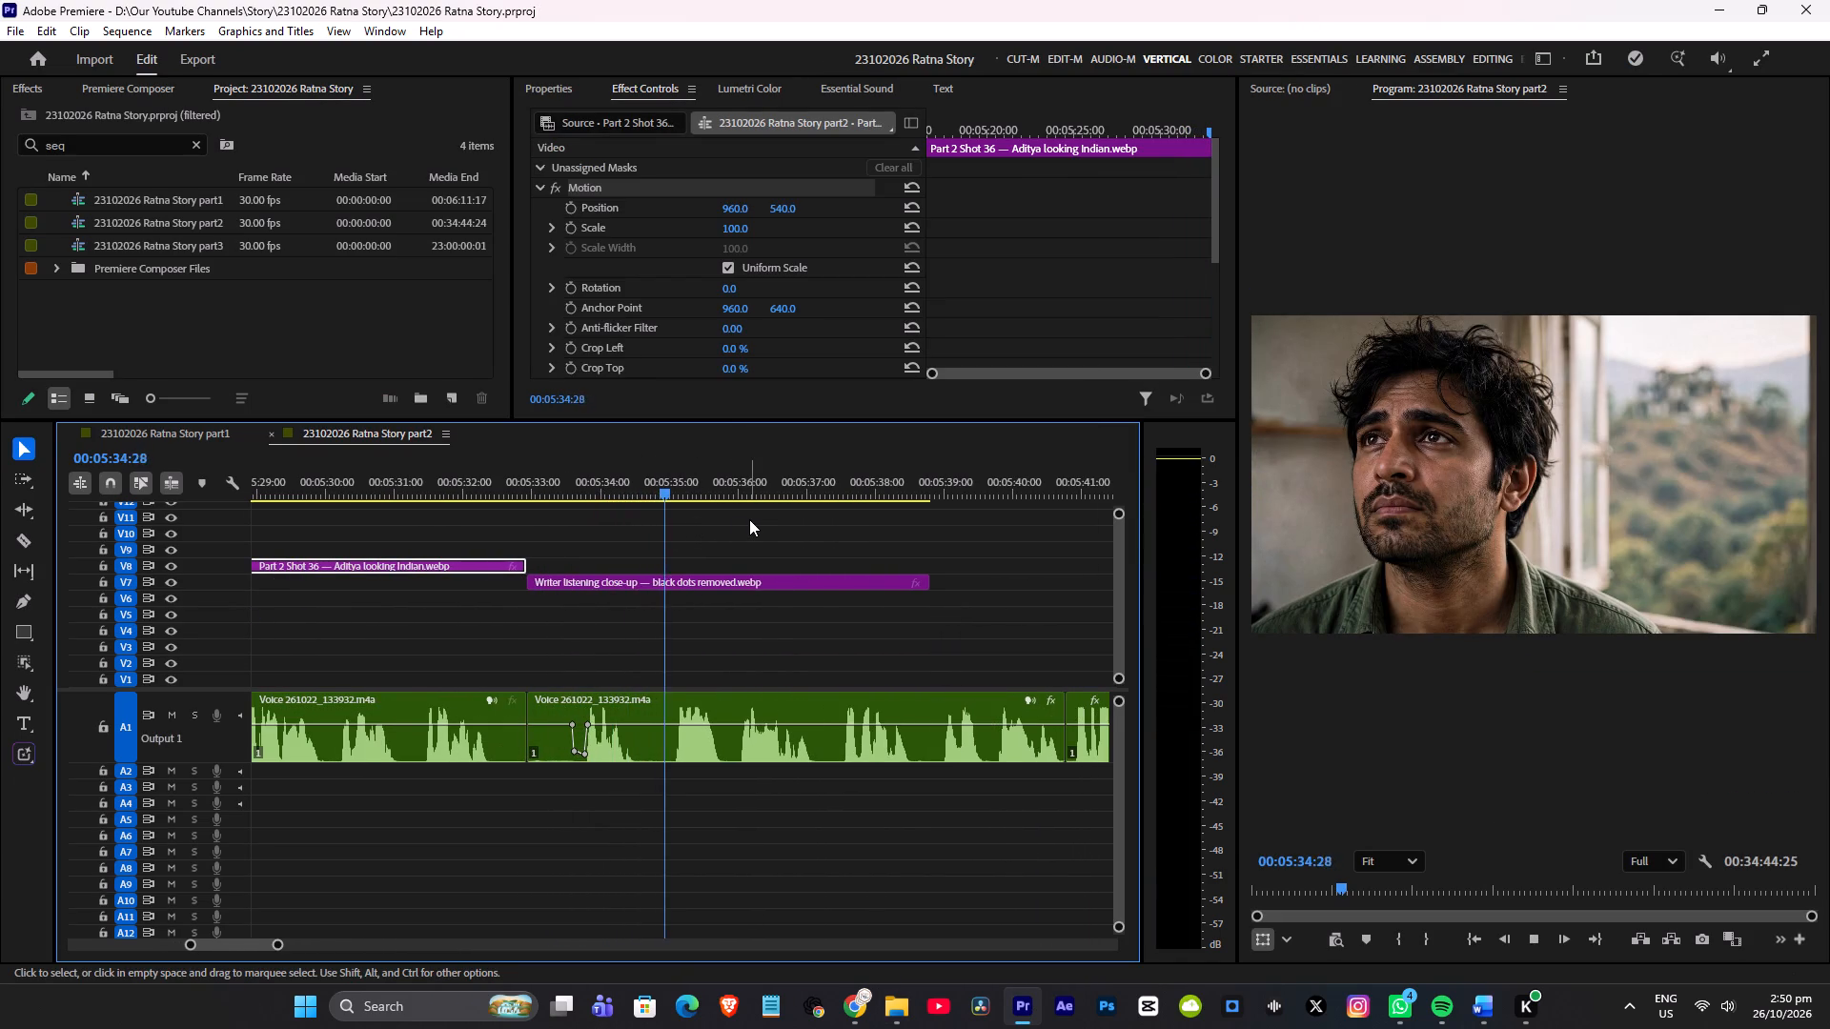
{"action": "scroll", "coordinate": [749, 519], "scroll_direction": "up", "scroll_amount": 3, "text": "alt"}
{"action": "scroll", "coordinate": [798, 520], "scroll_direction": "down", "scroll_amount": 11, "text": "alt"}
{"action": "scroll", "coordinate": [872, 558], "scroll_direction": "up", "scroll_amount": 5, "text": "alt"}
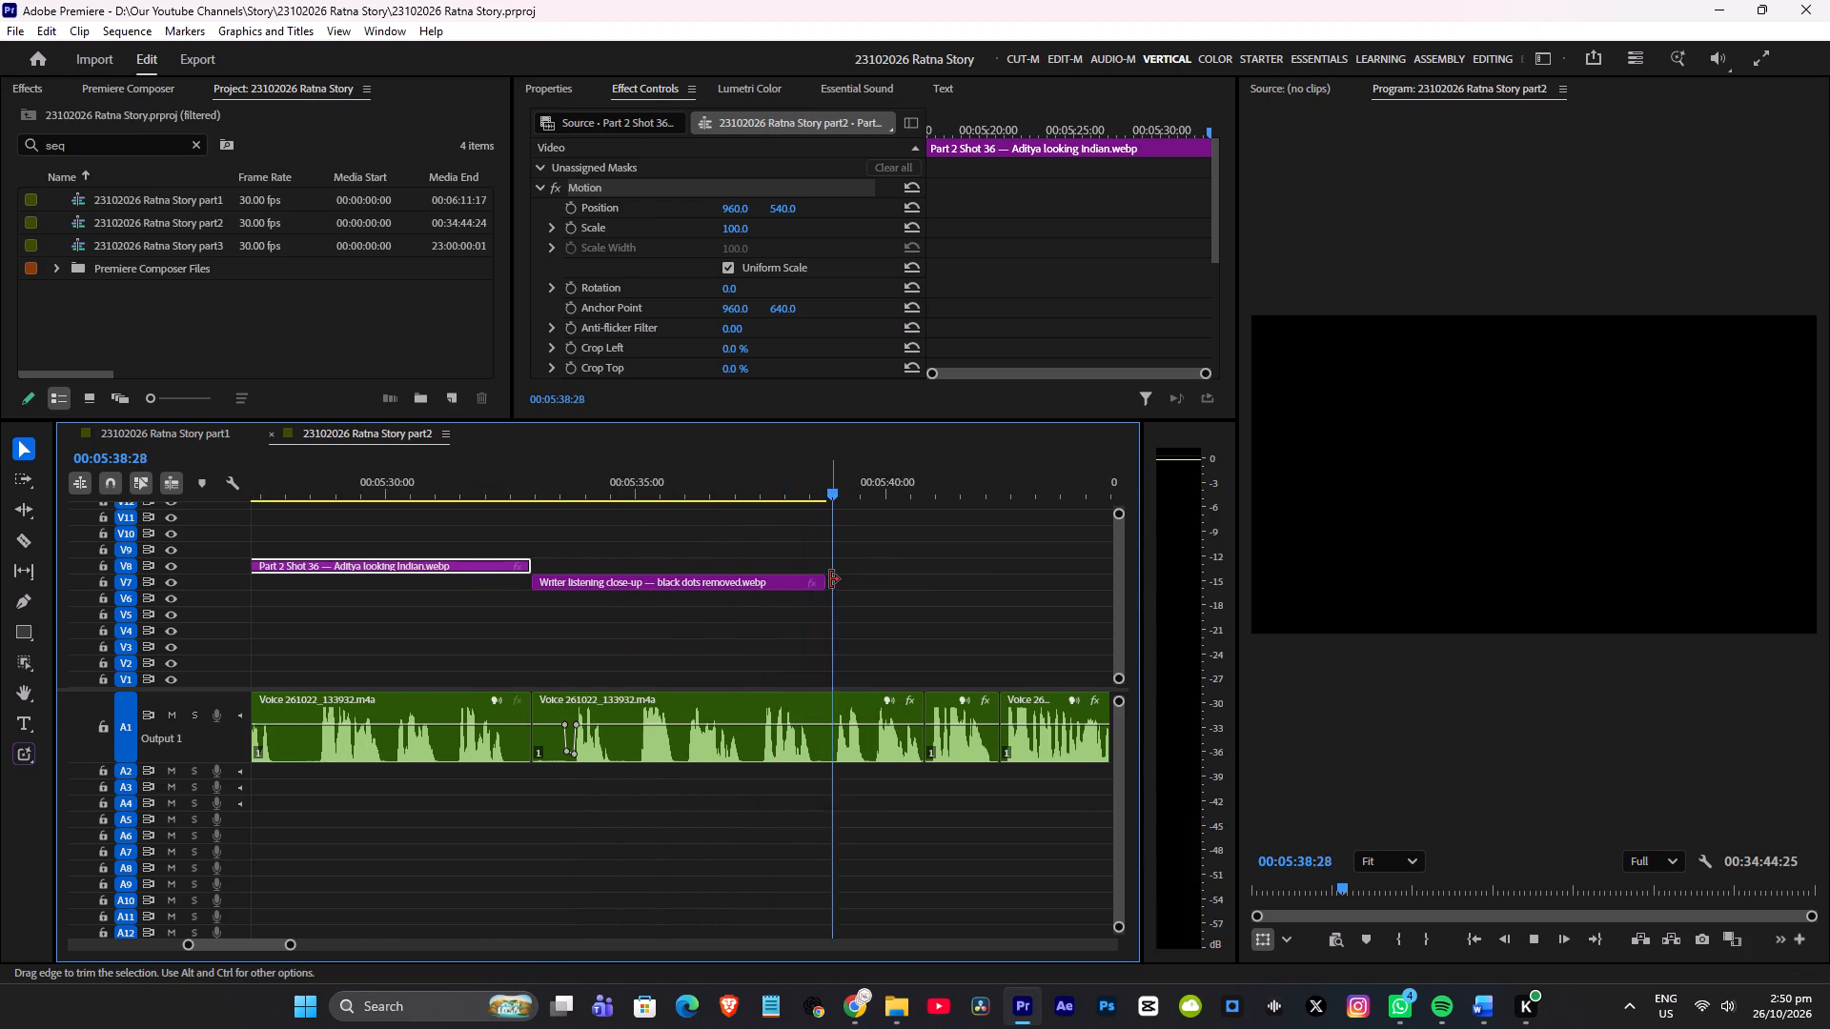
{"action": "left_click_drag", "start_coordinate": [830, 579], "coordinate": [925, 581]}
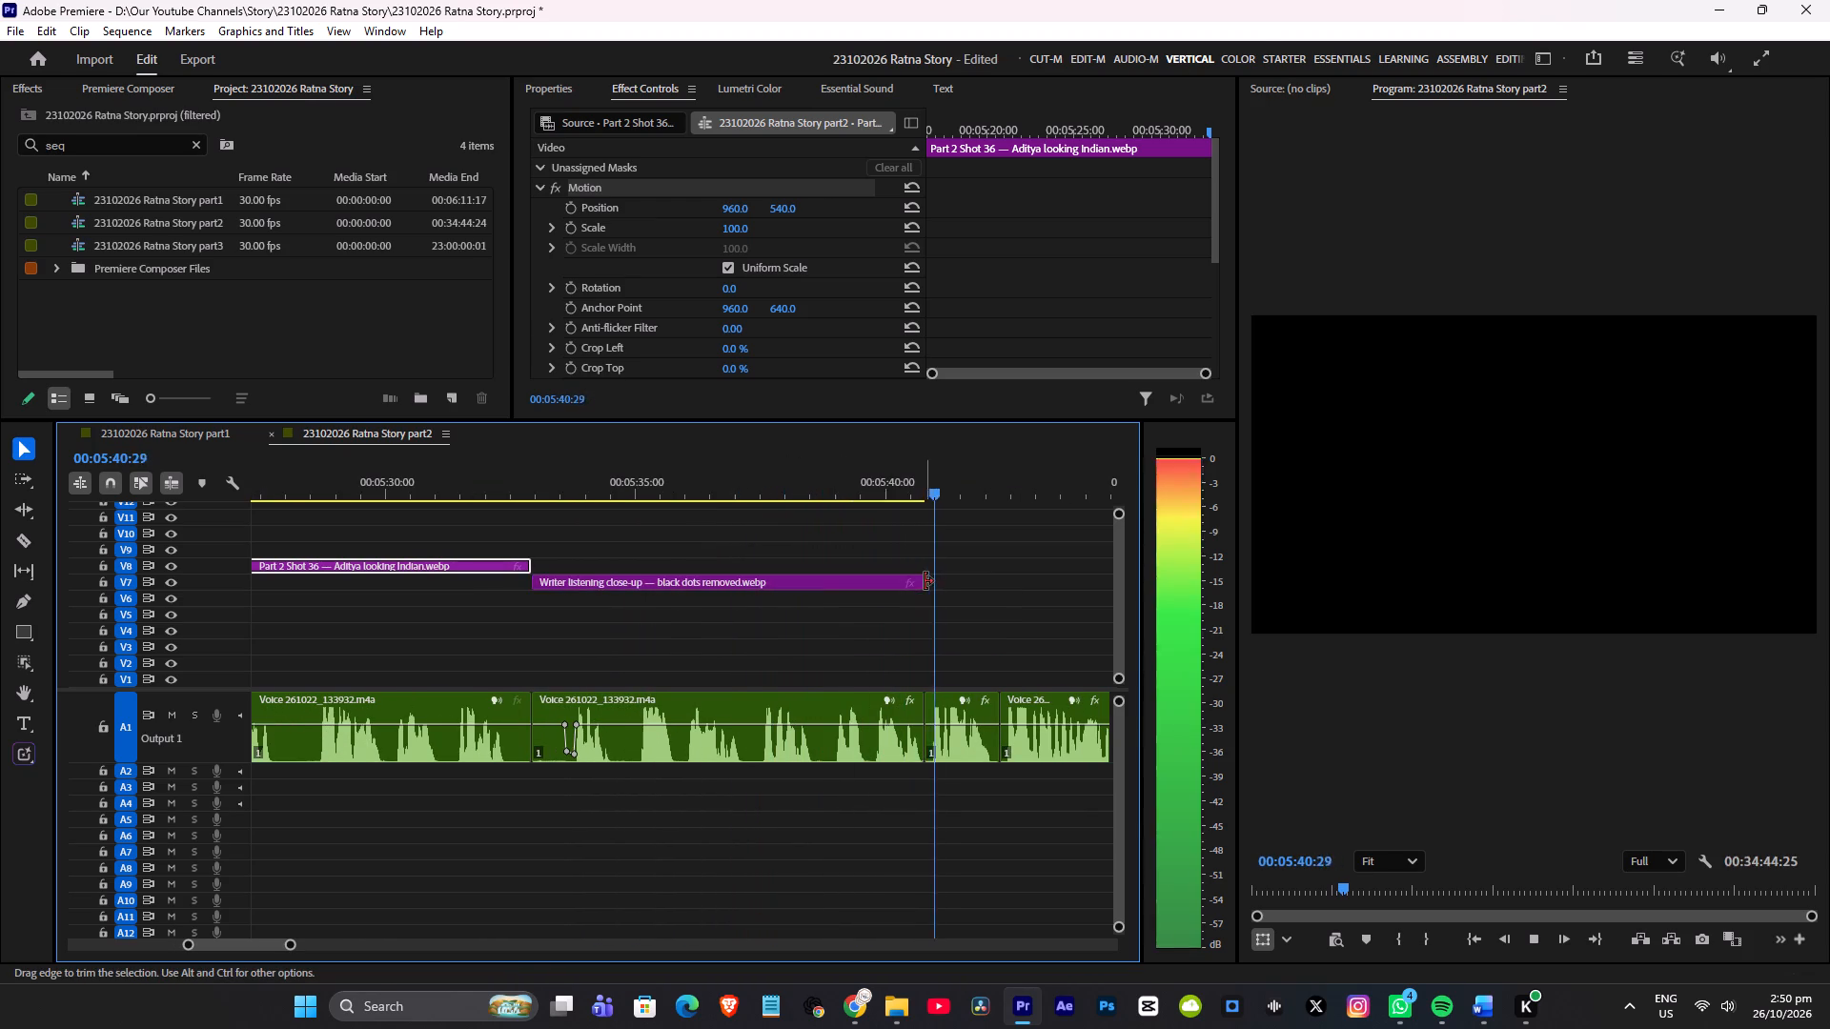
{"action": "scroll", "coordinate": [922, 581], "scroll_direction": "down", "scroll_amount": 6}
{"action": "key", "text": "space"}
{"action": "key", "text": "ctrl+s"}
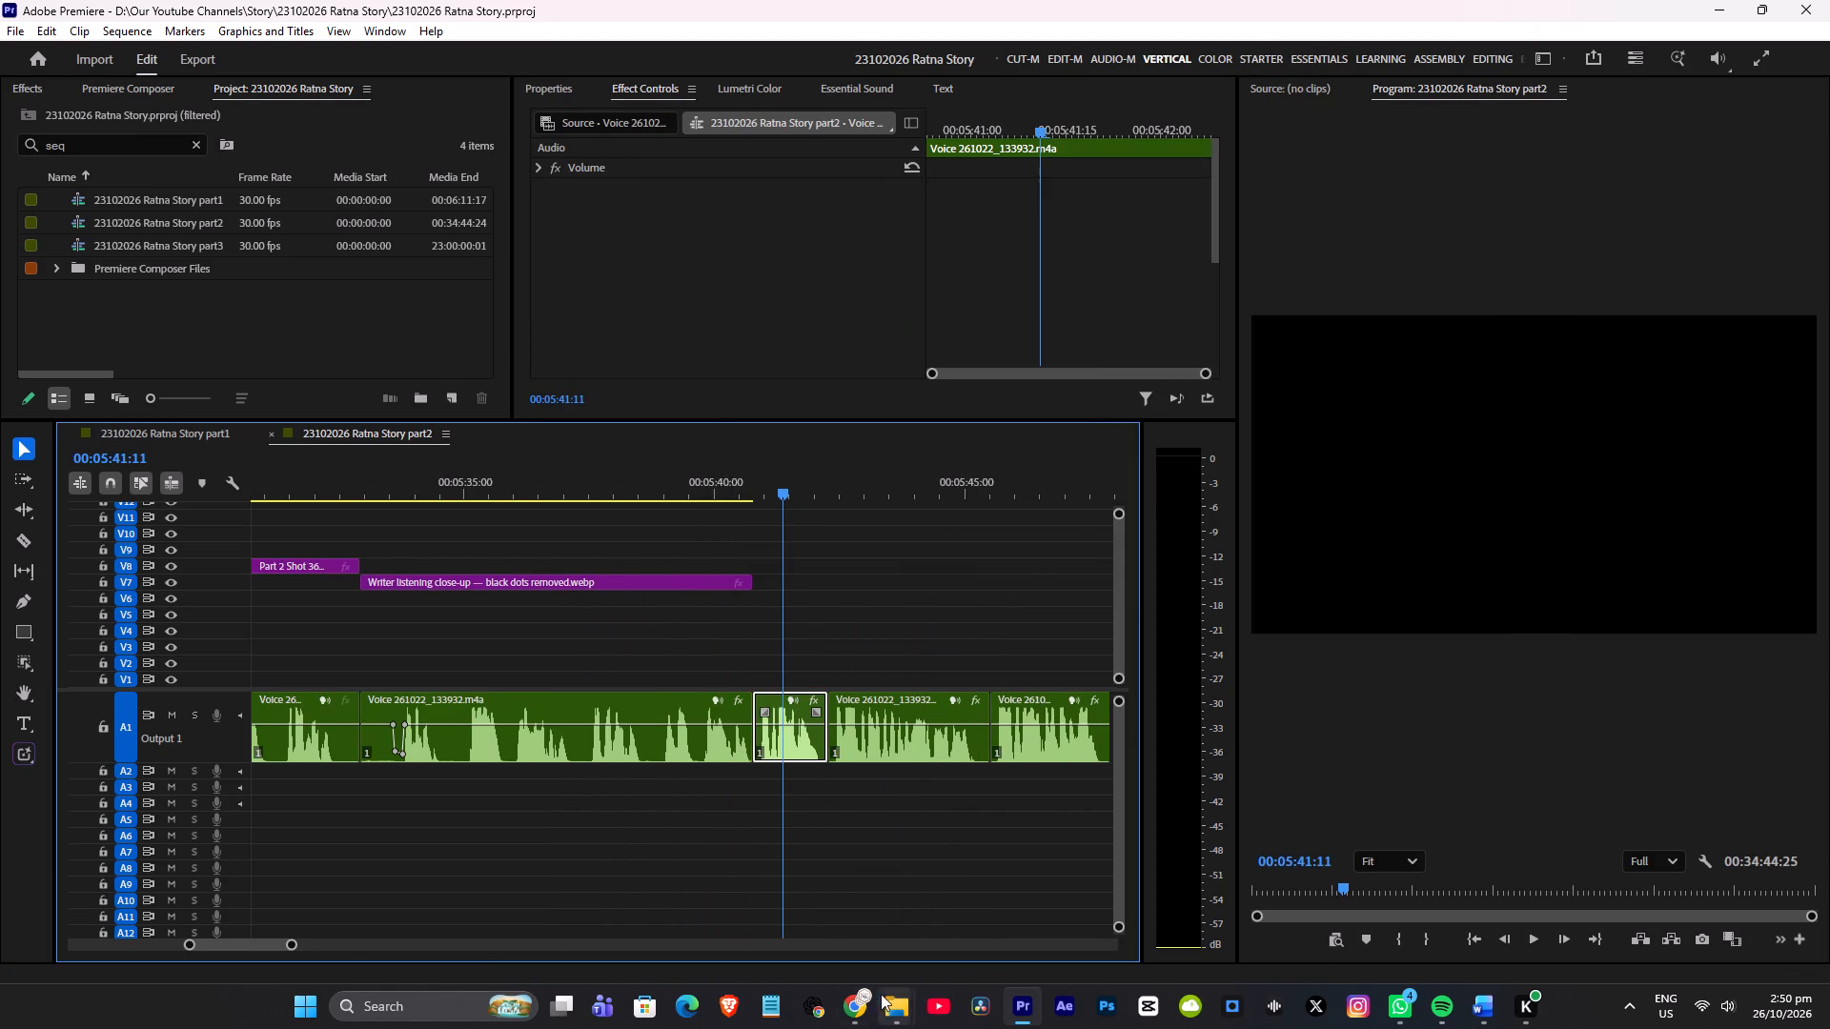
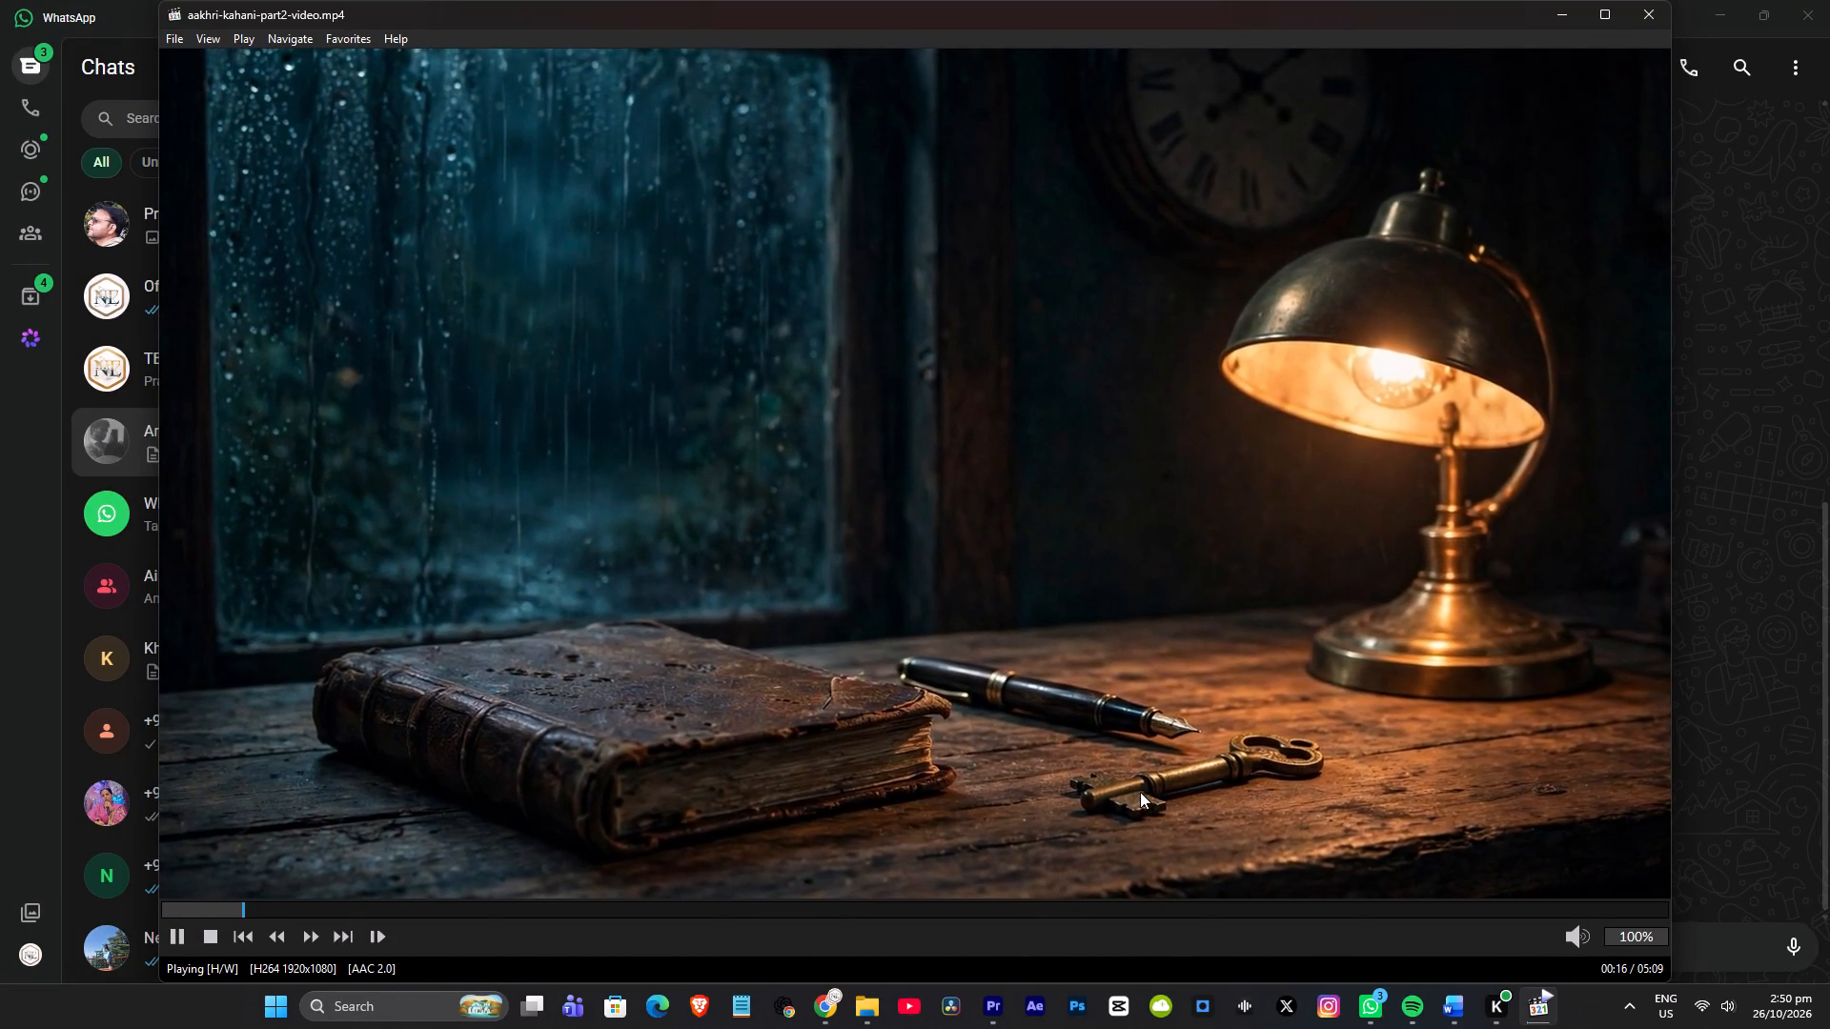
Skip ahead through aakhri-kahani-part2-video.mp4 to about 00:33 to review its early shots.
{"action": "left_click", "coordinate": [283, 909]}
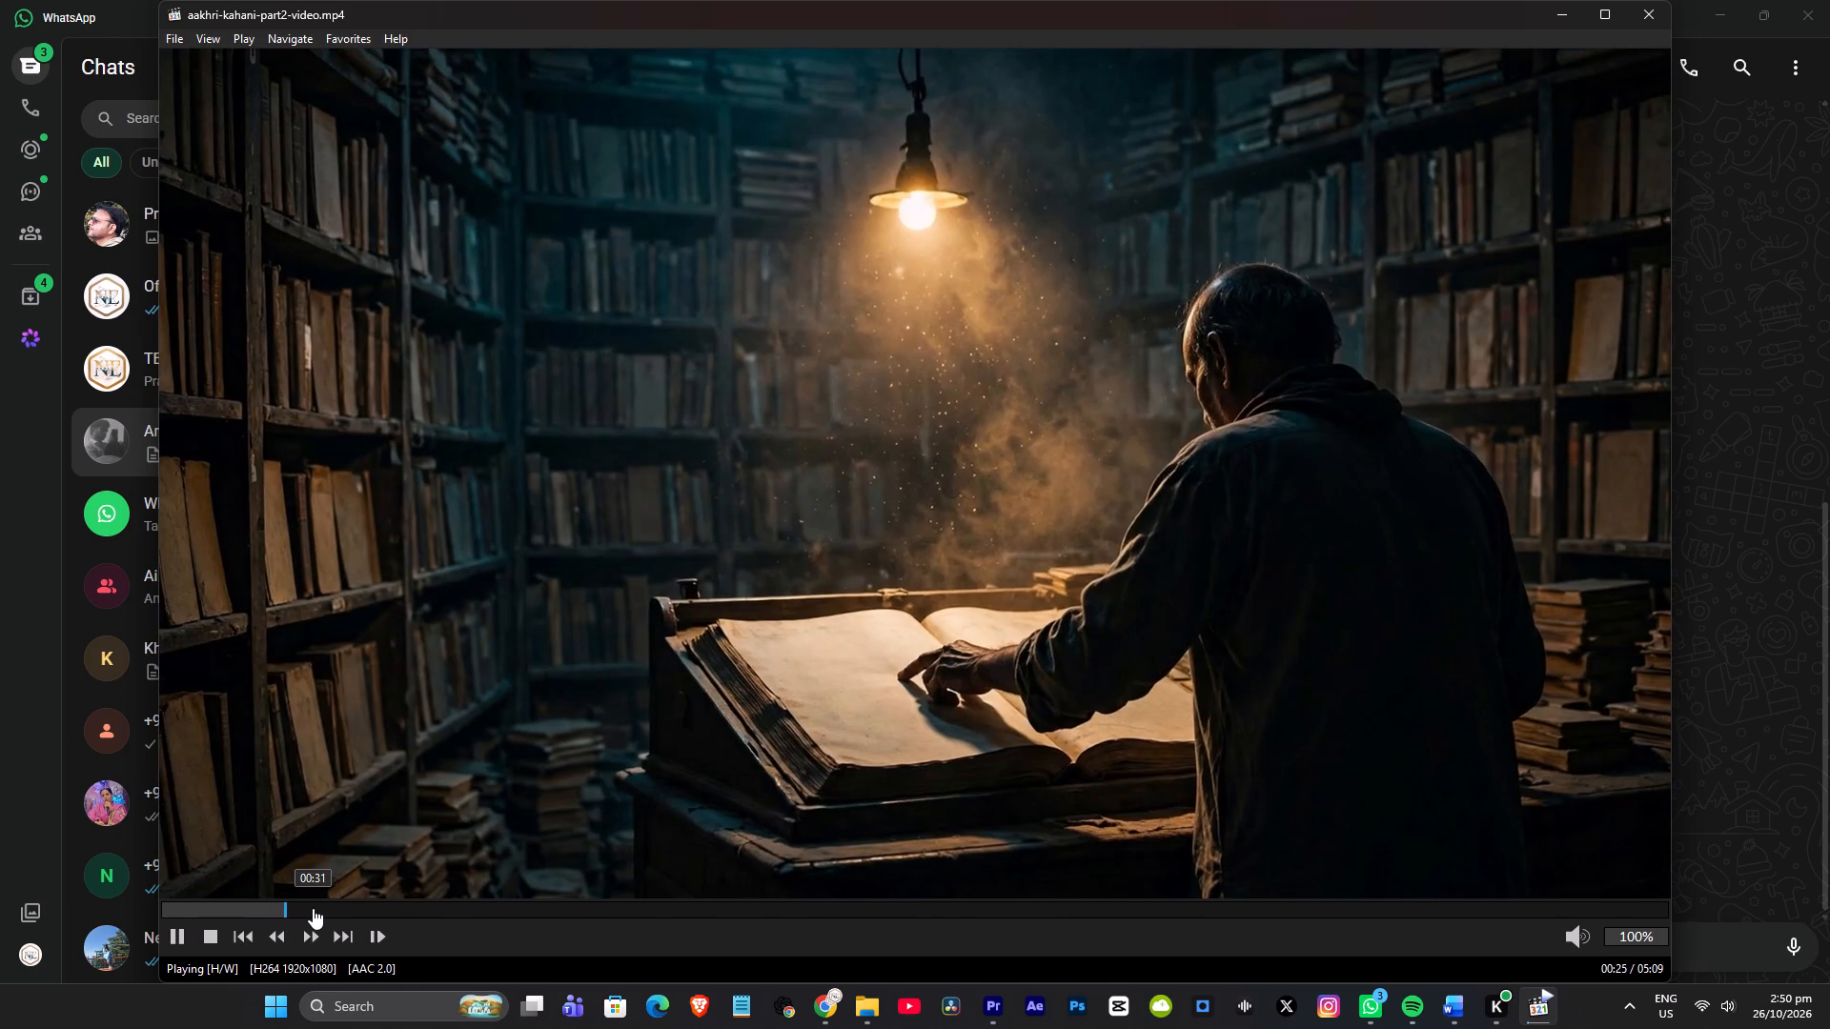
{"action": "left_click", "coordinate": [321, 908]}
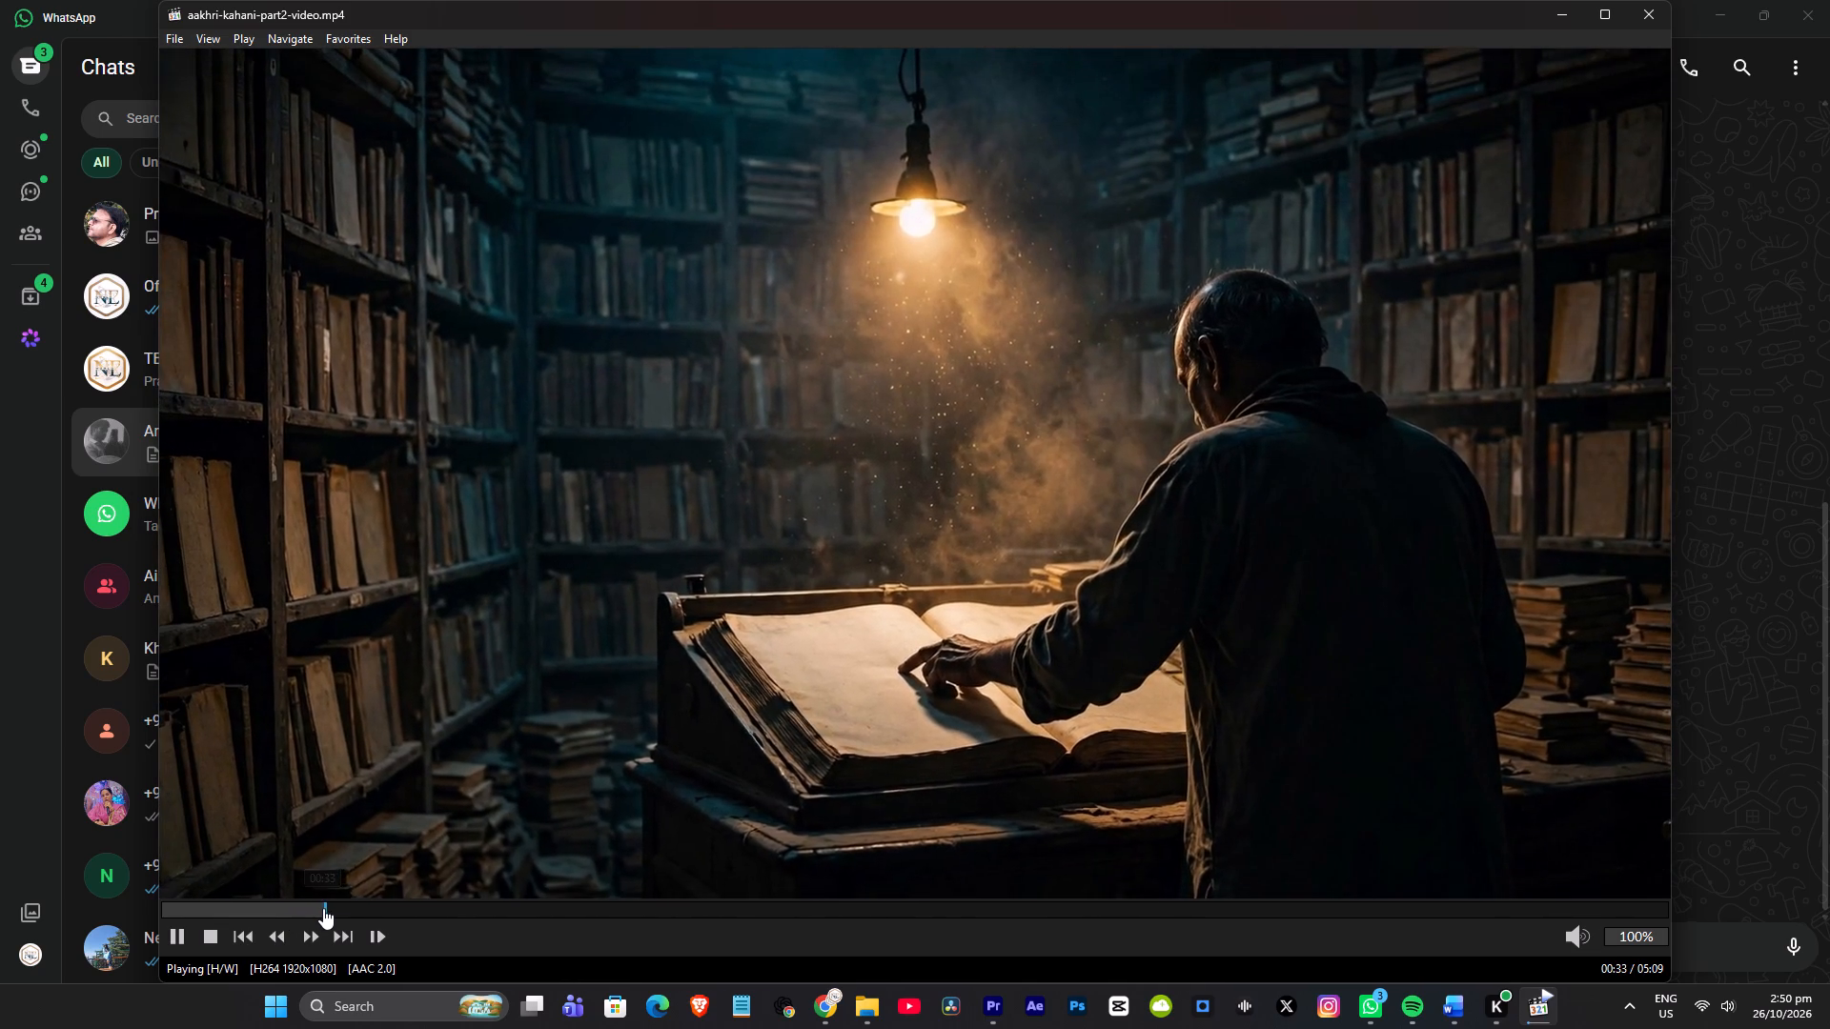
Skim aakhri-kahani-part2-video.mp4 from the library shot to about 02:10, examining how long each image stays on screen.
{"action": "left_click", "coordinate": [358, 906]}
{"action": "left_click", "coordinate": [438, 908]}
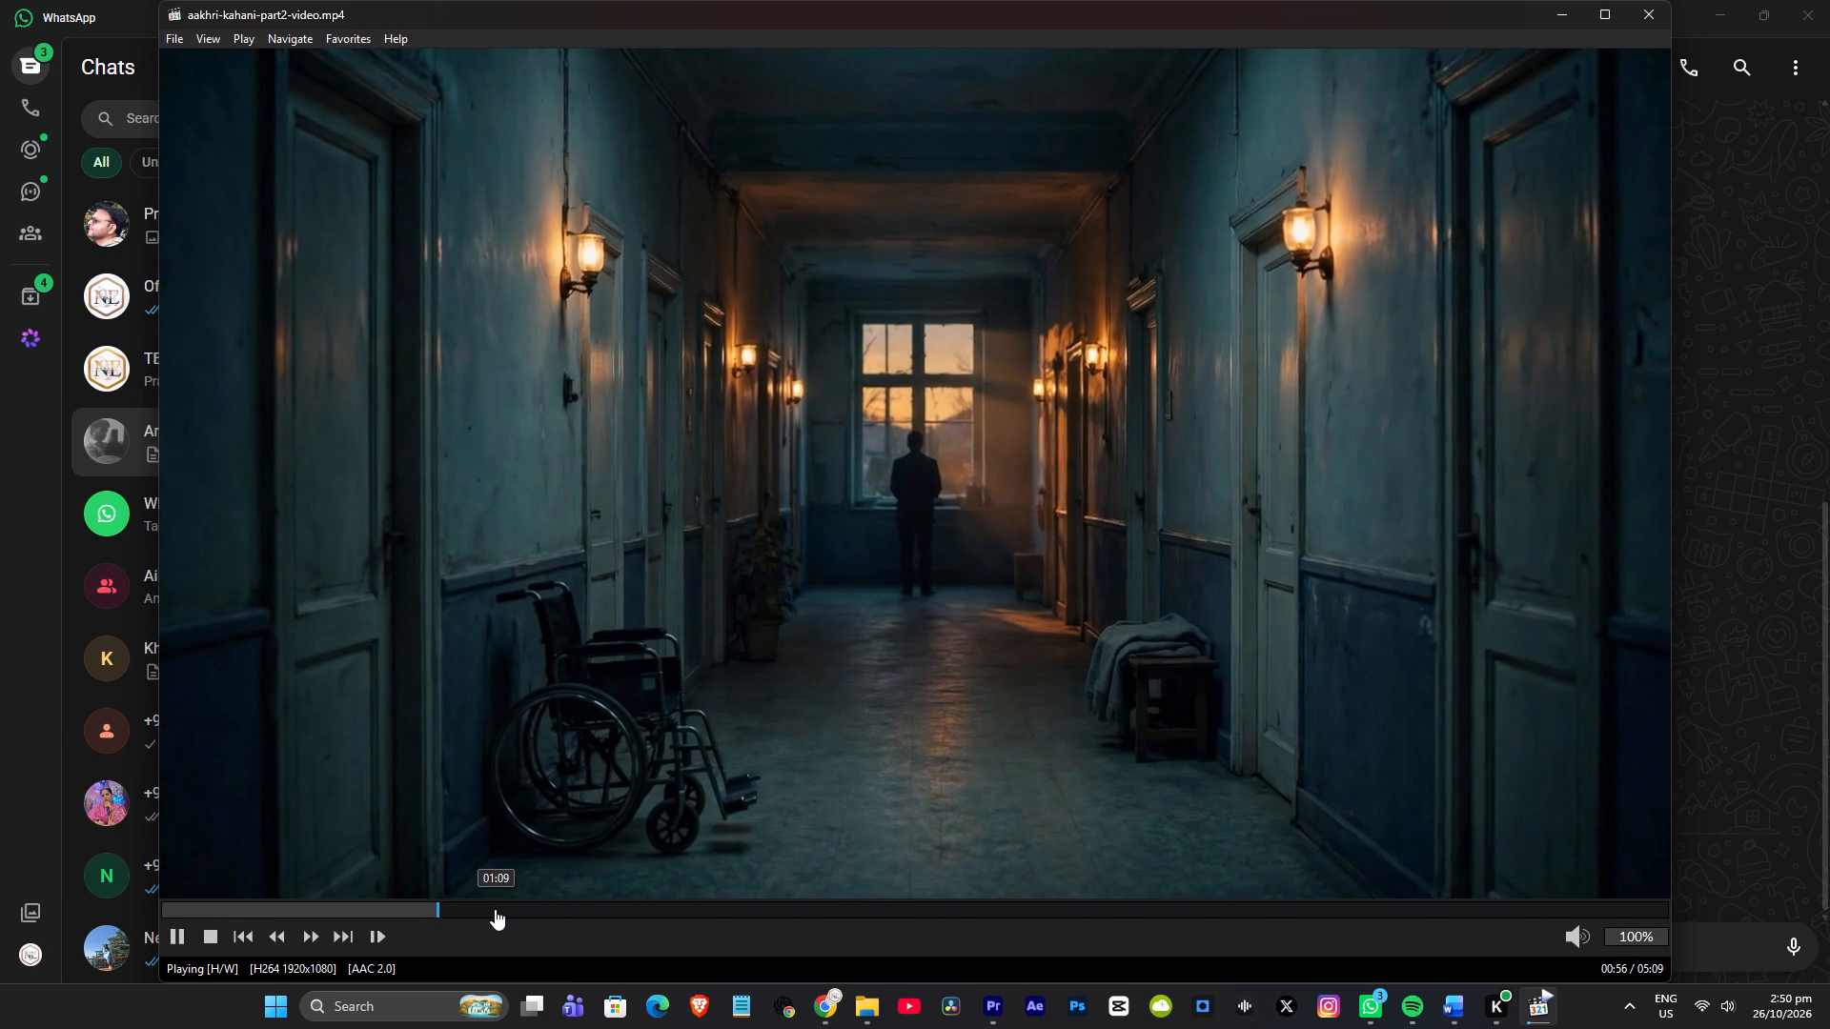
{"action": "left_click", "coordinate": [405, 906]}
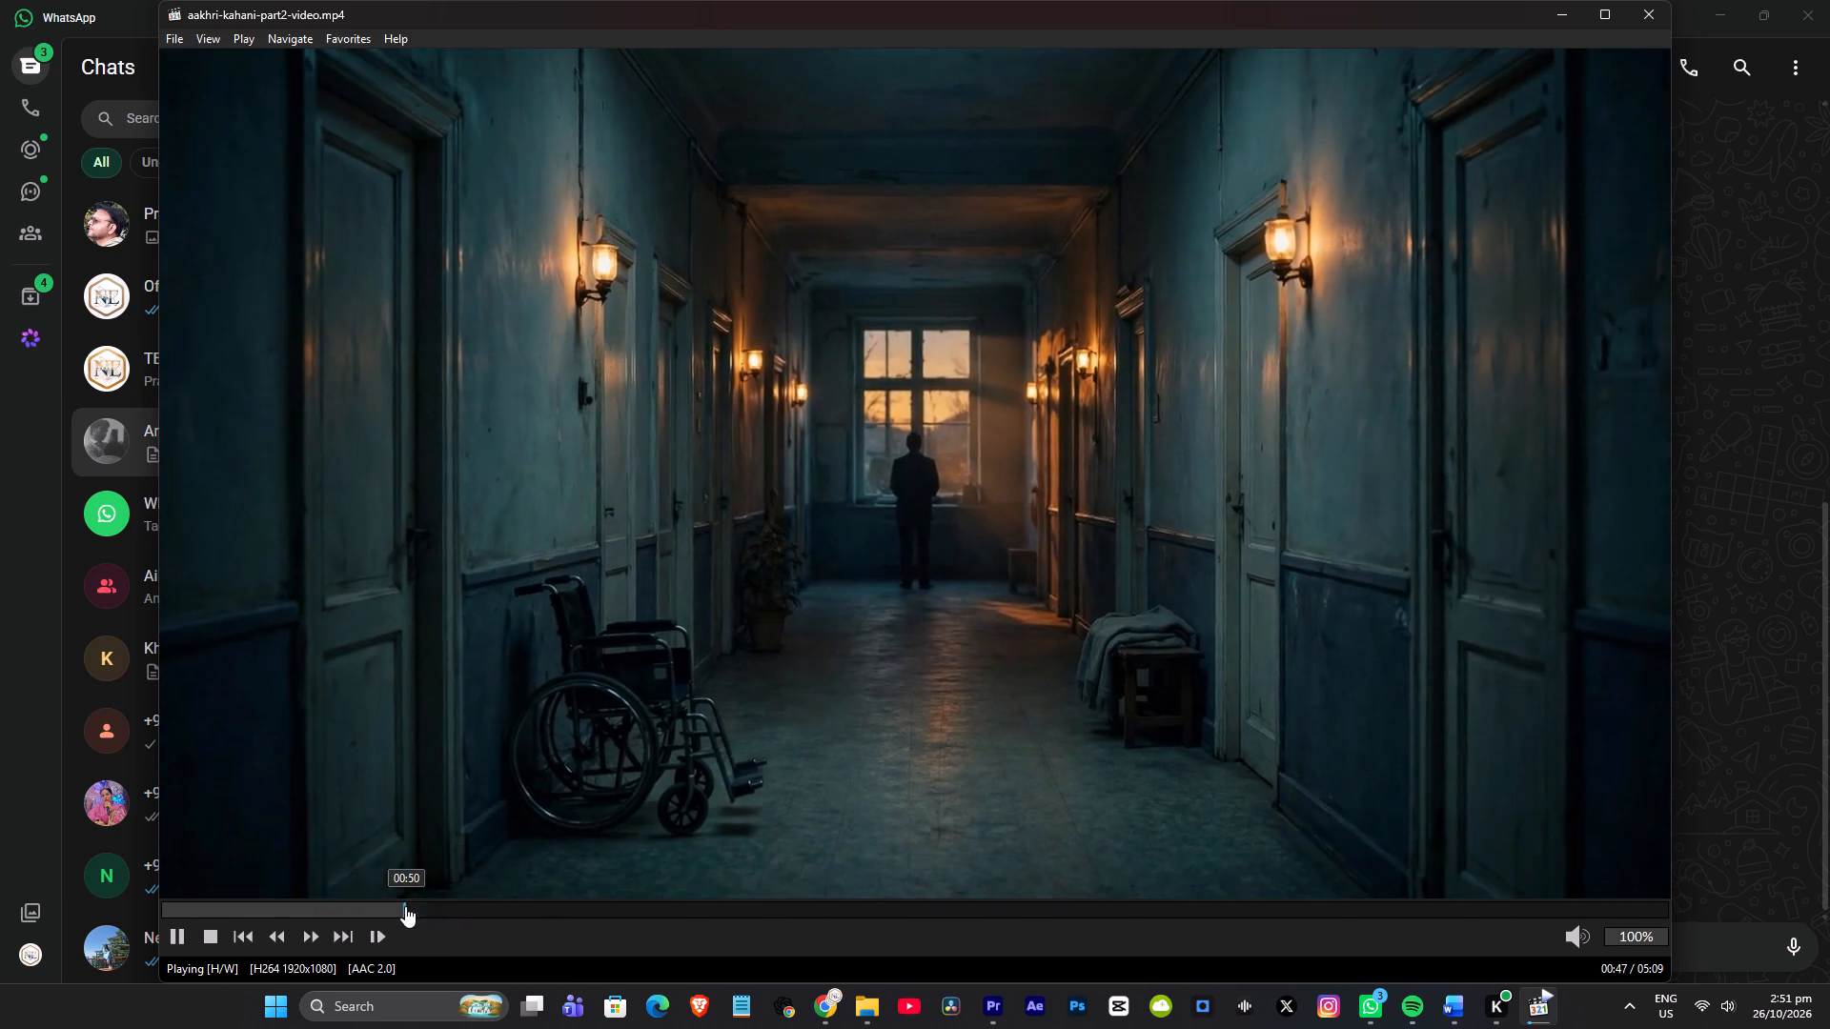
{"action": "left_click", "coordinate": [468, 906]}
{"action": "left_click", "coordinate": [175, 940]}
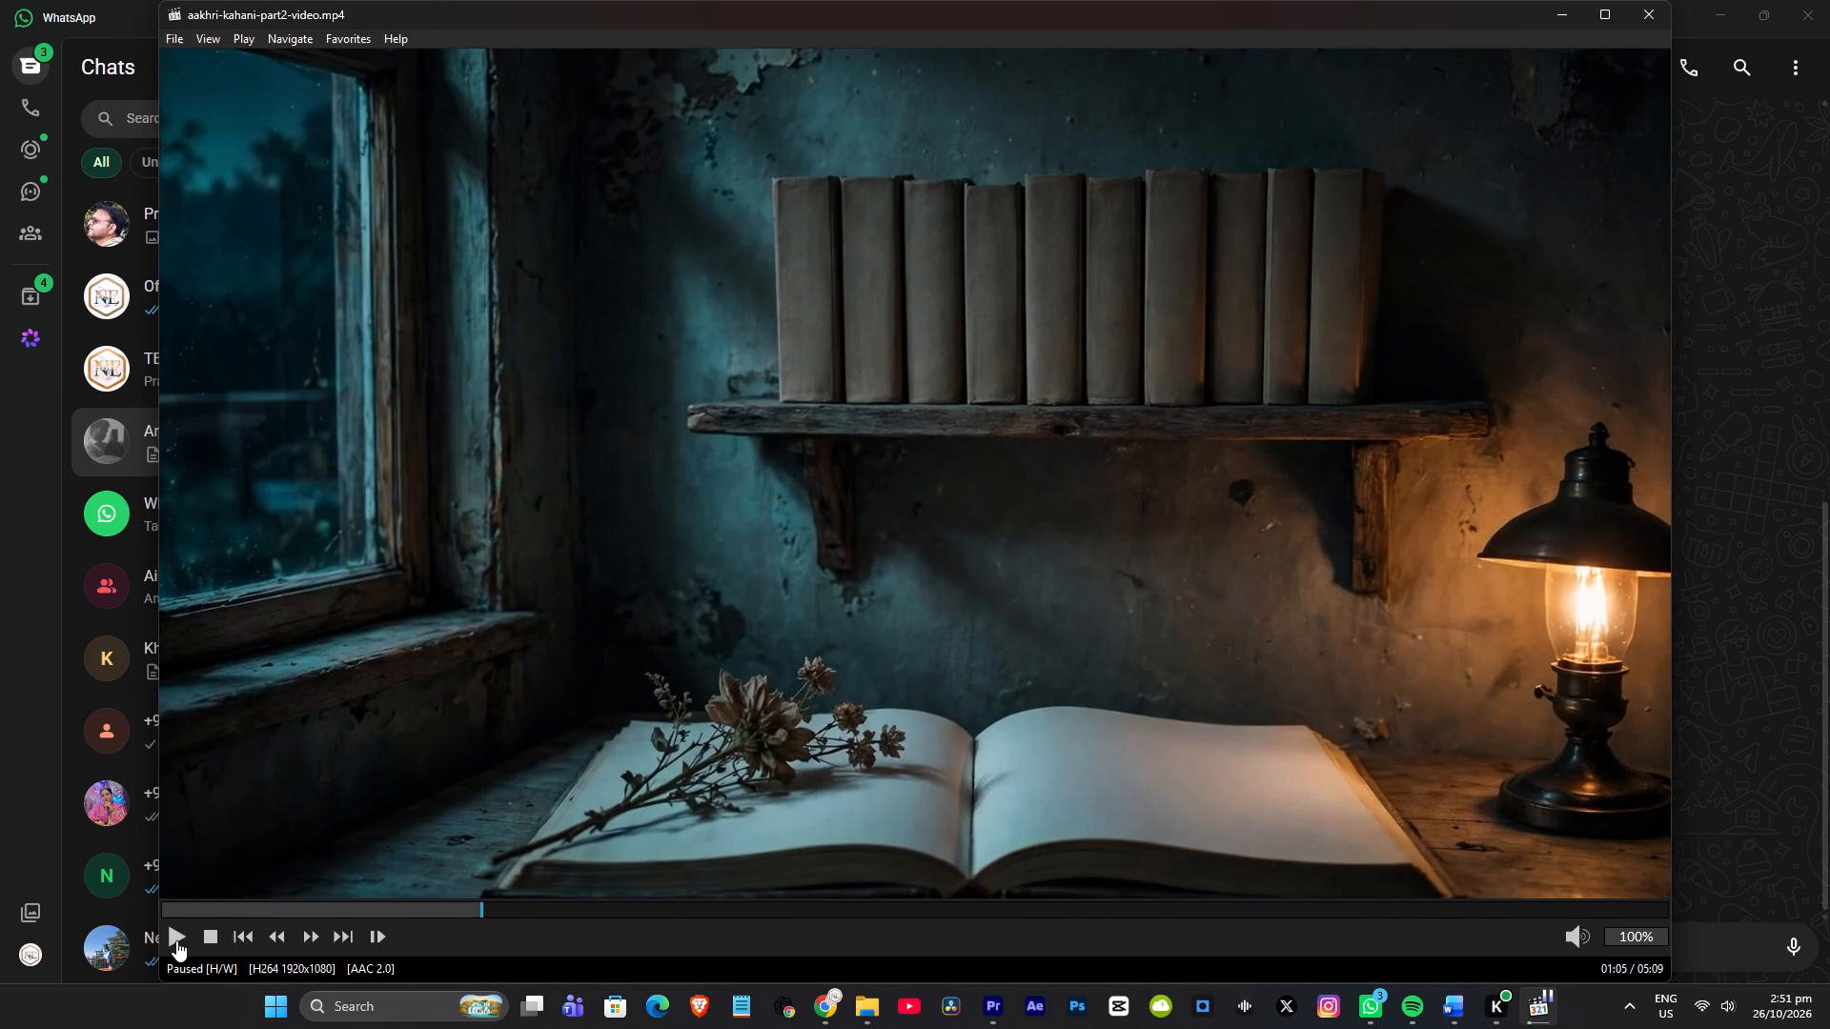
{"action": "left_click", "coordinate": [179, 937]}
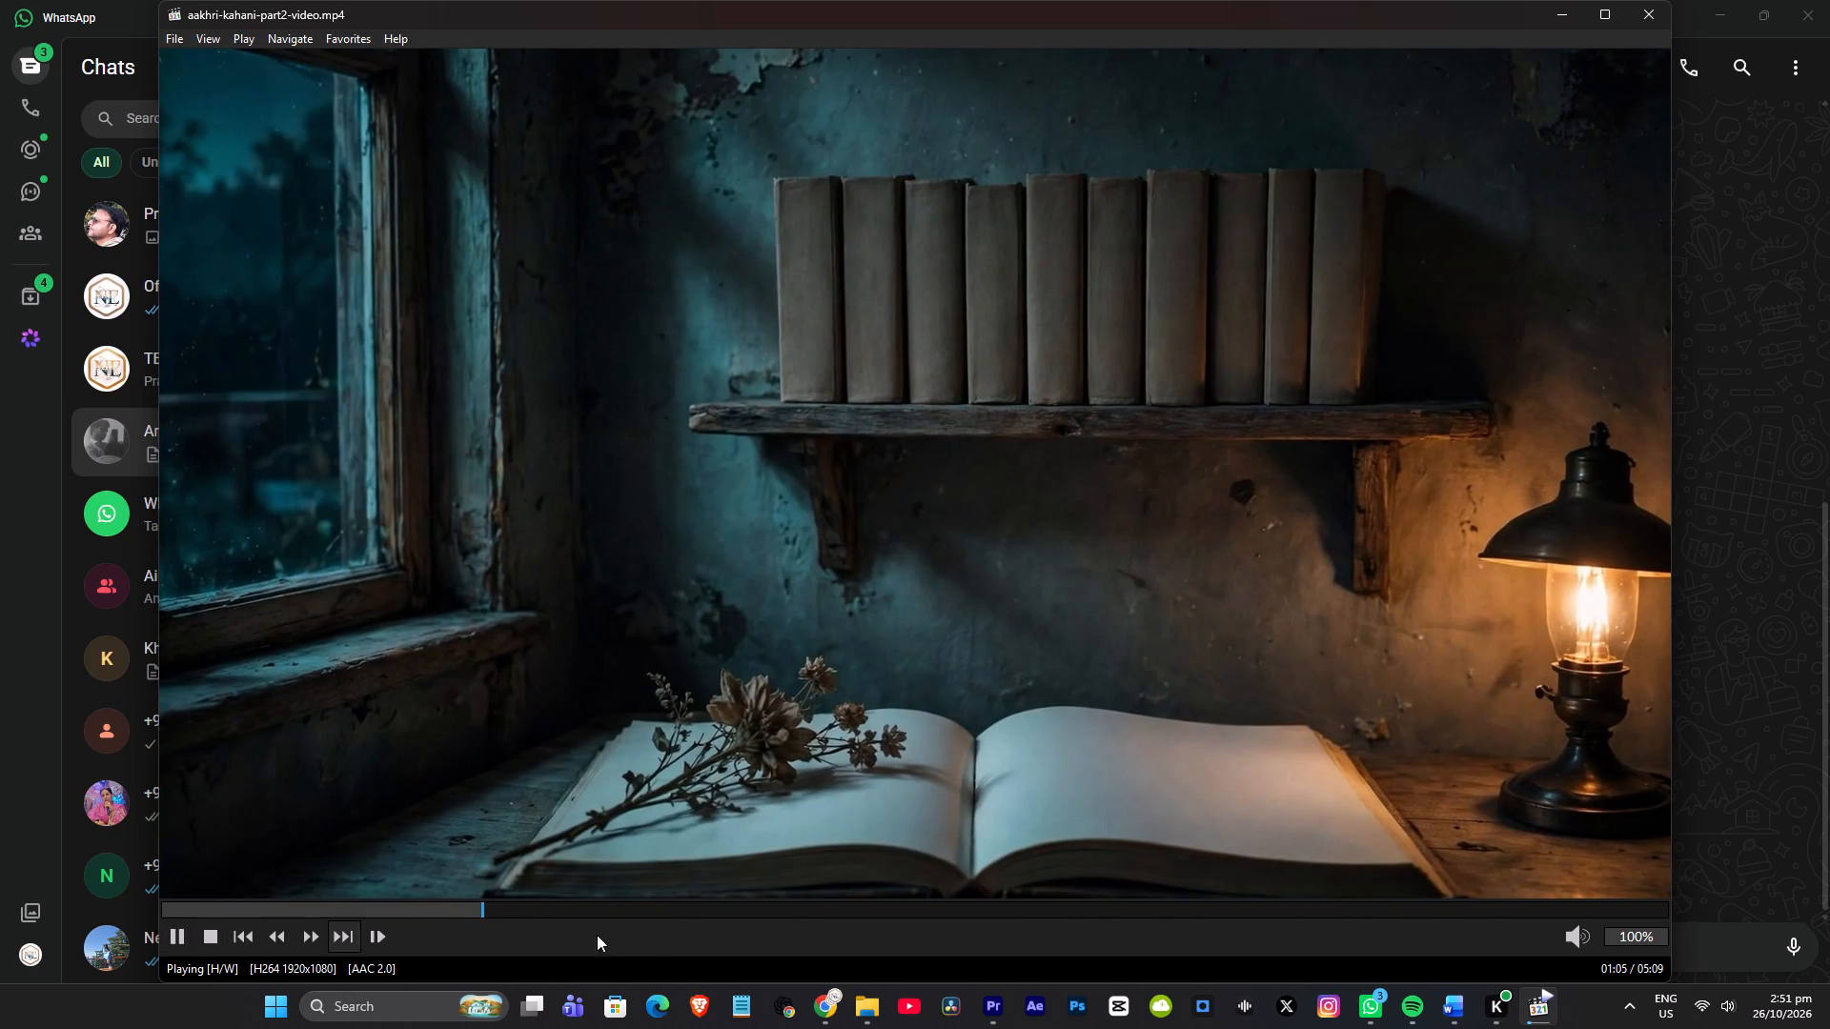
{"action": "left_click", "coordinate": [518, 902]}
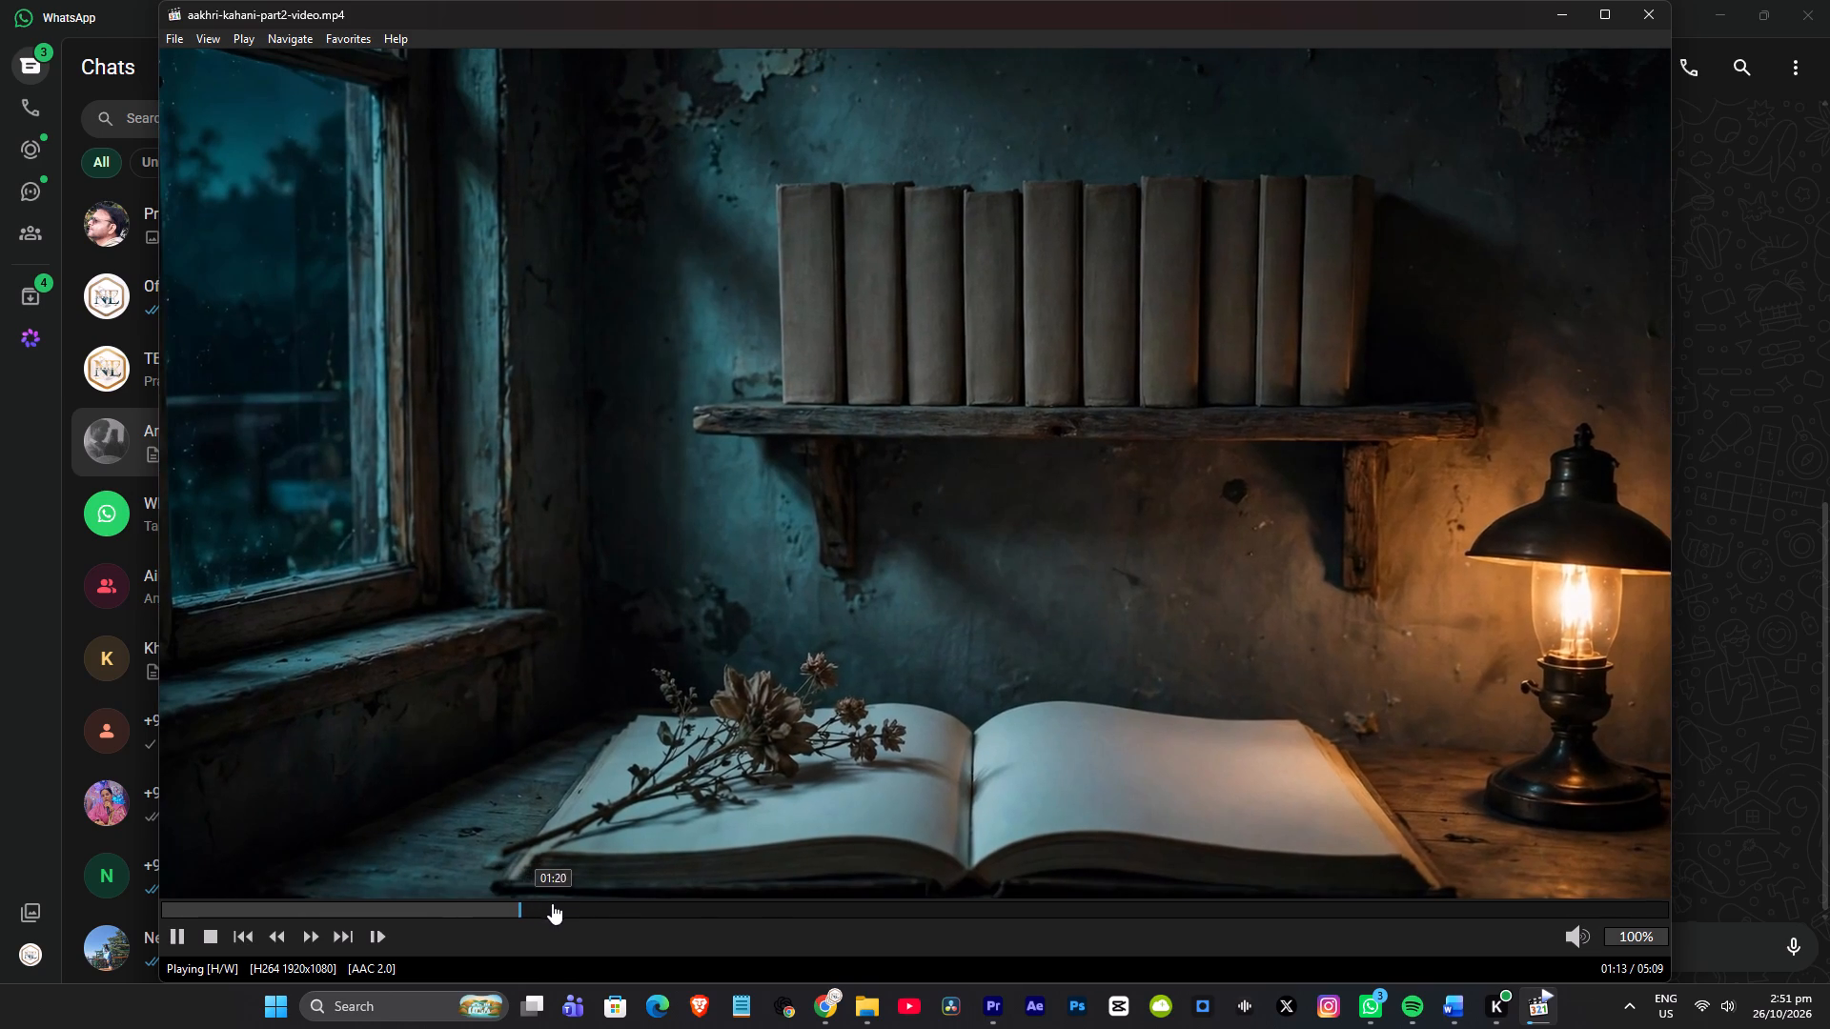
{"action": "left_click", "coordinate": [552, 903]}
{"action": "left_click", "coordinate": [598, 904]}
{"action": "left_click", "coordinate": [661, 904]}
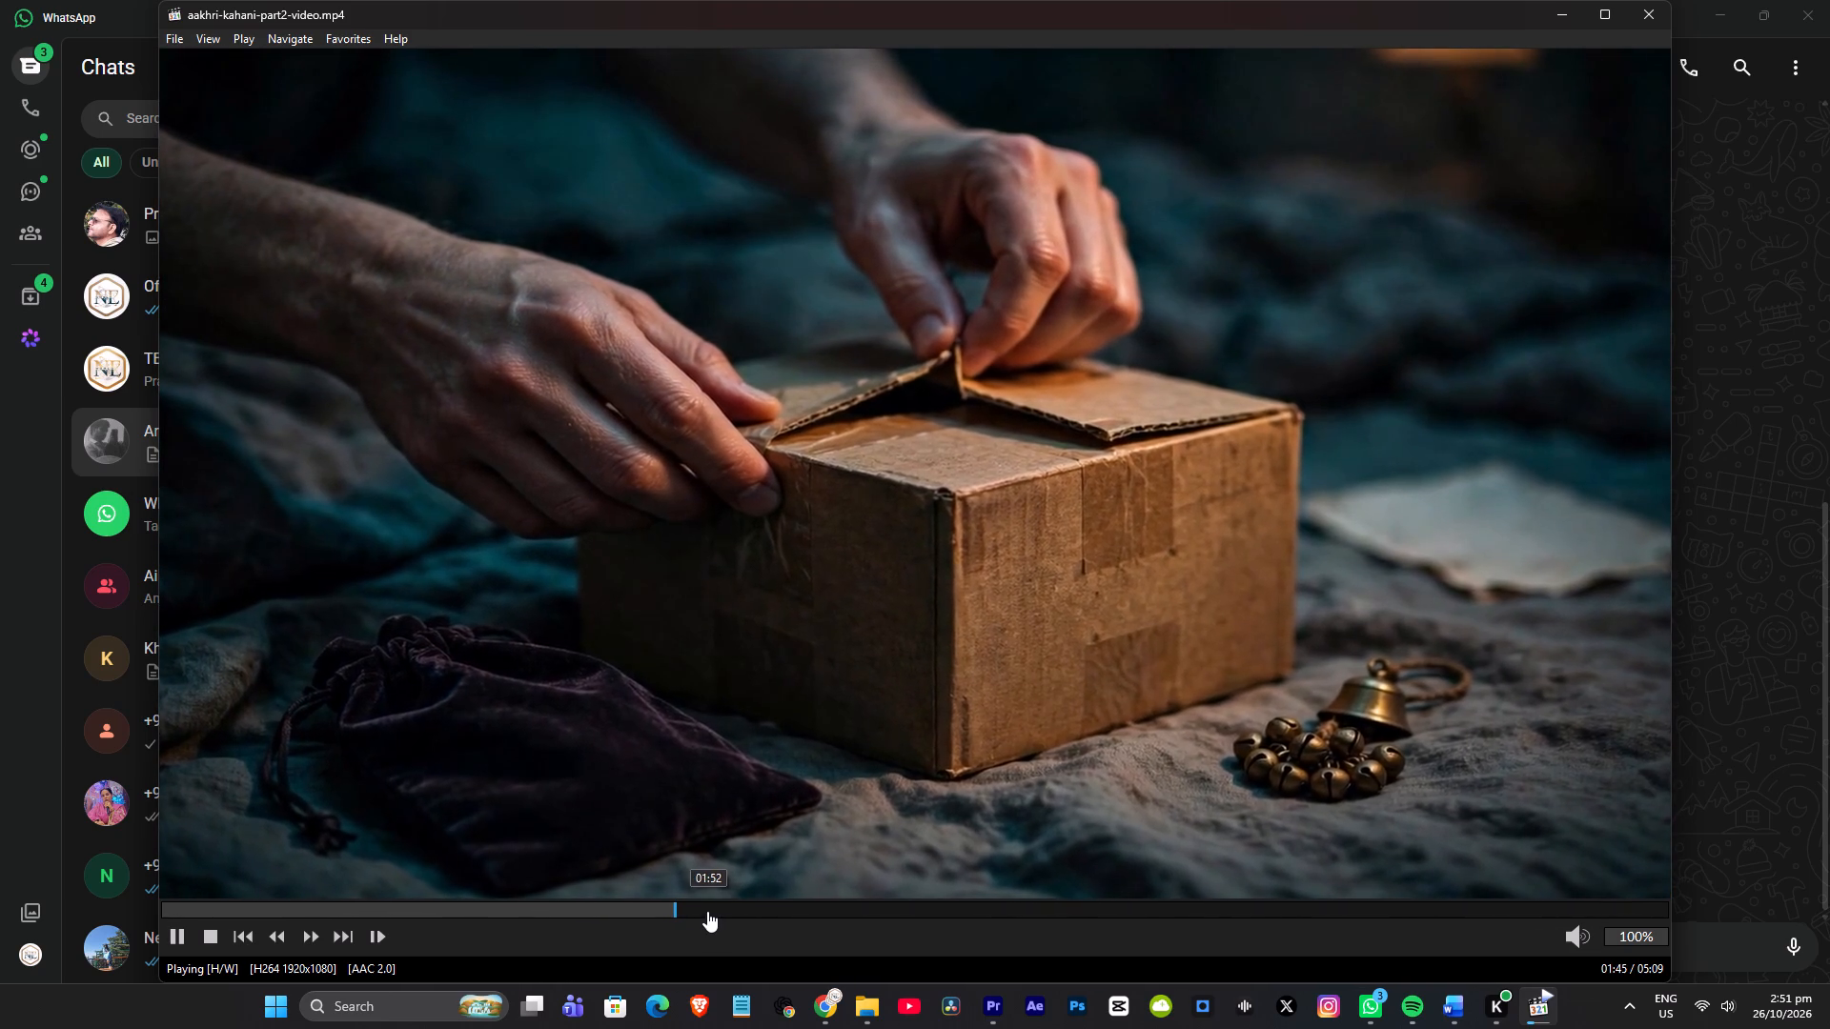
{"action": "left_click", "coordinate": [707, 911]}
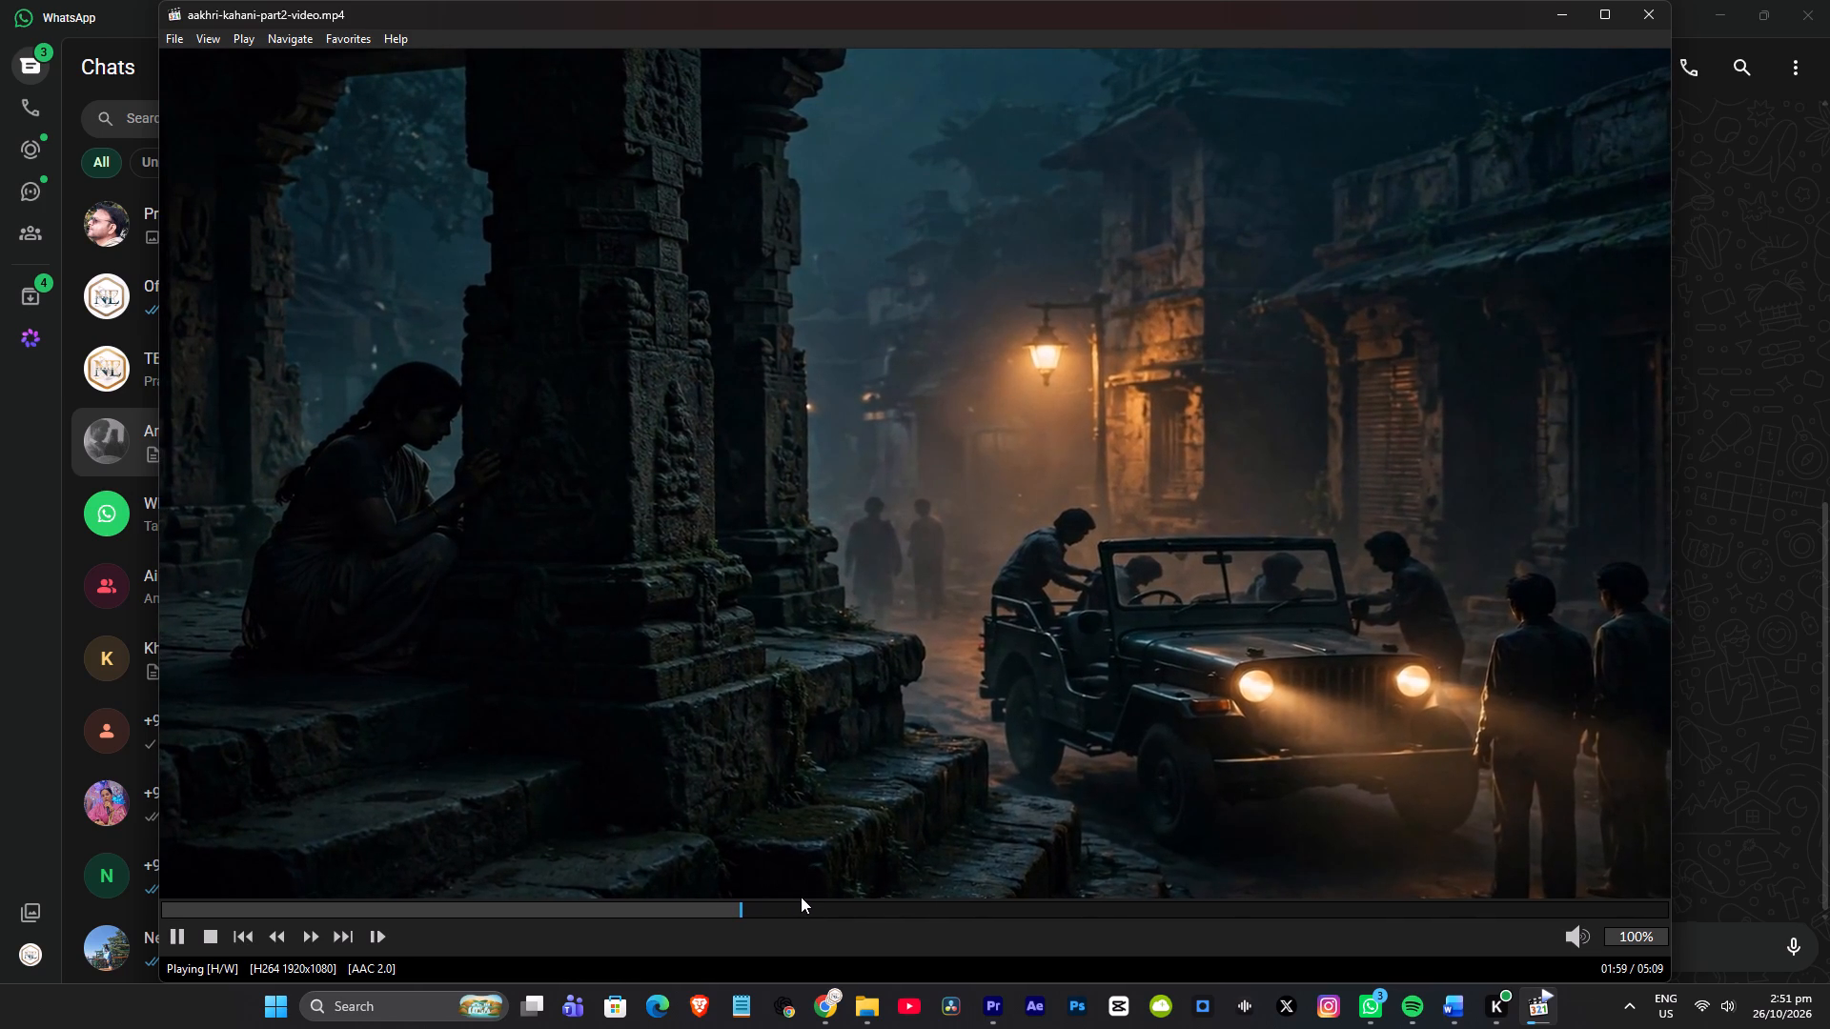
{"action": "left_click", "coordinate": [811, 896]}
{"action": "left_click", "coordinate": [780, 905]}
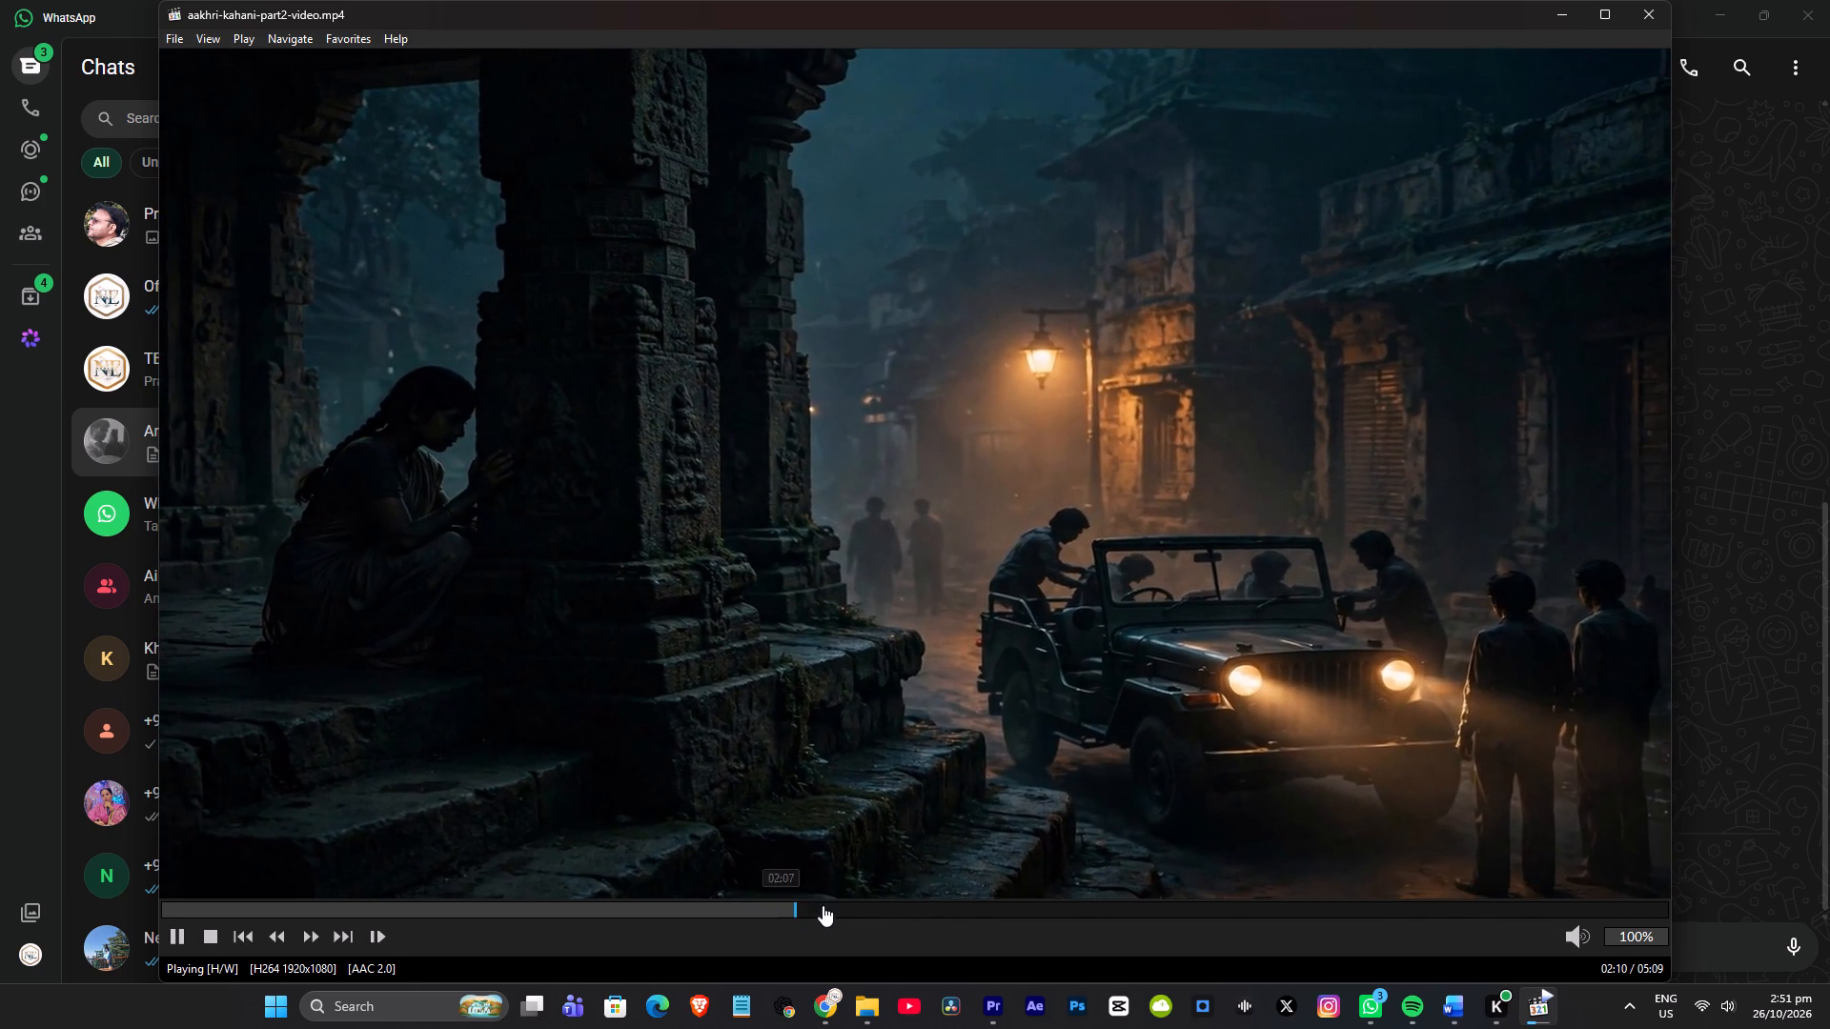
Continue skimming the part2 video through the clock, diamond and village shots, and pause on the old-papers shot at about 04:02.
{"action": "left_click", "coordinate": [850, 905]}
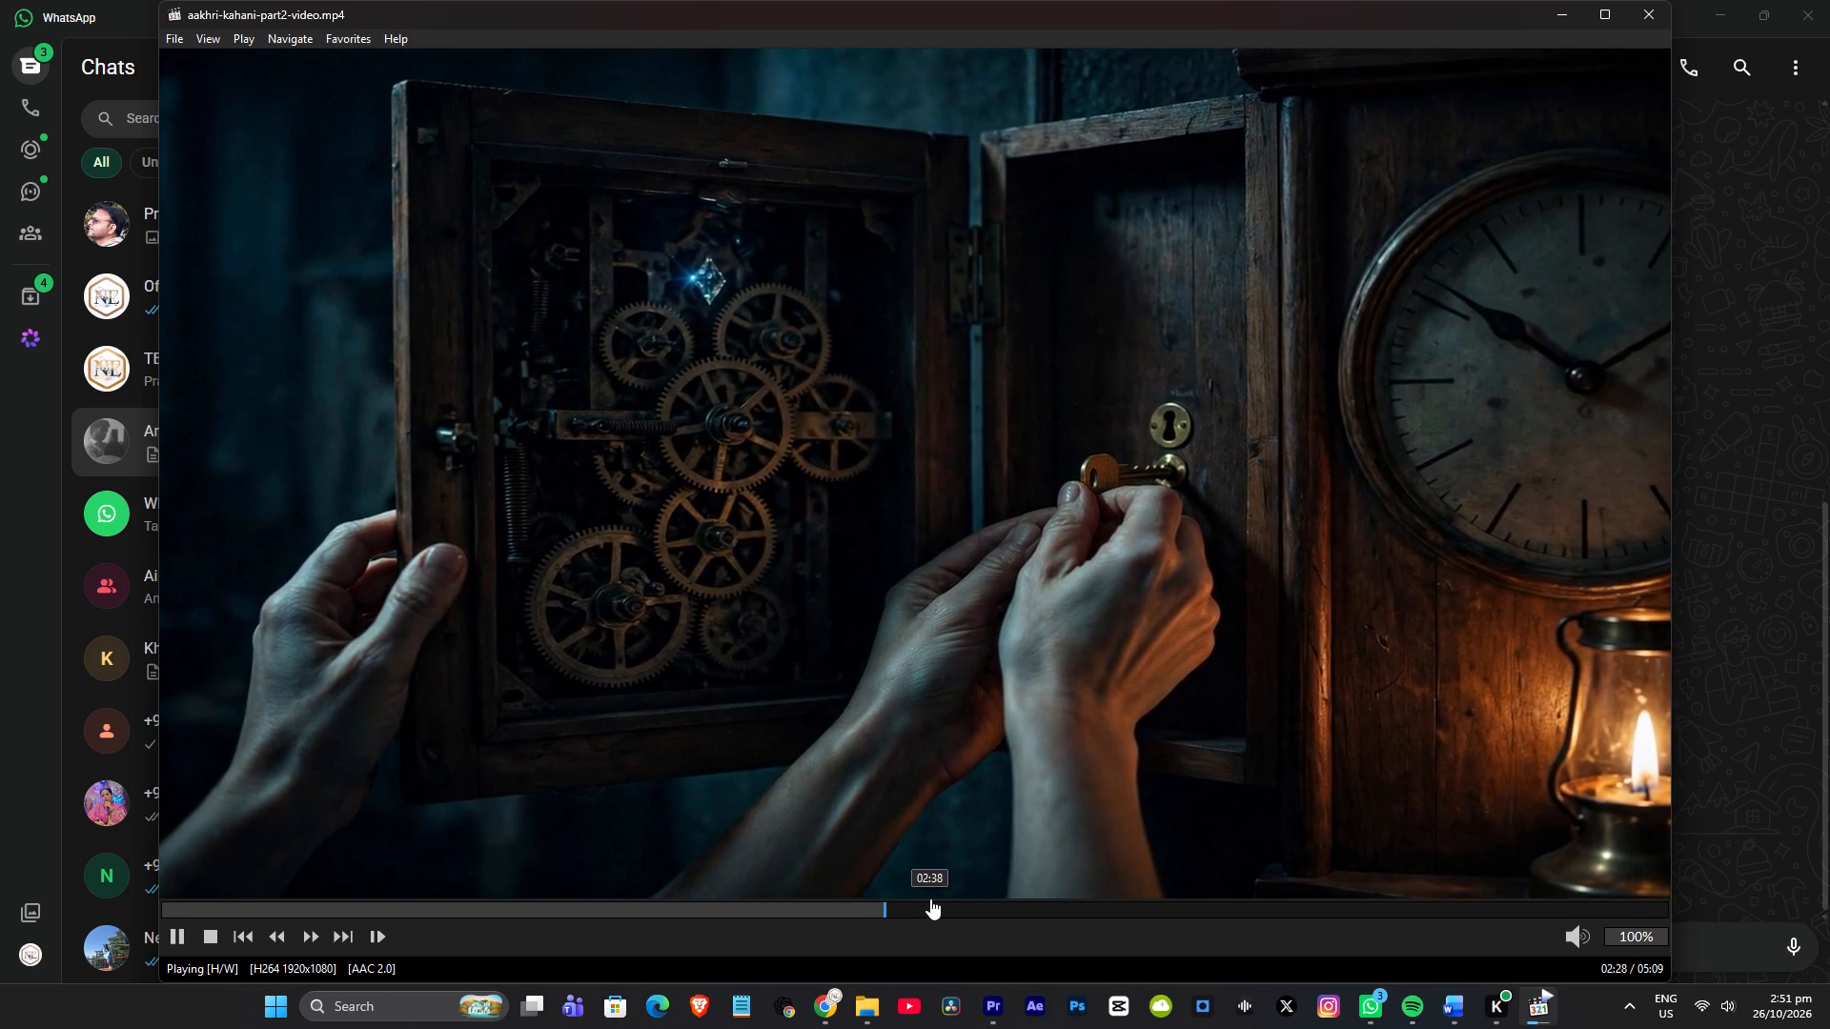
{"action": "left_click", "coordinate": [929, 905]}
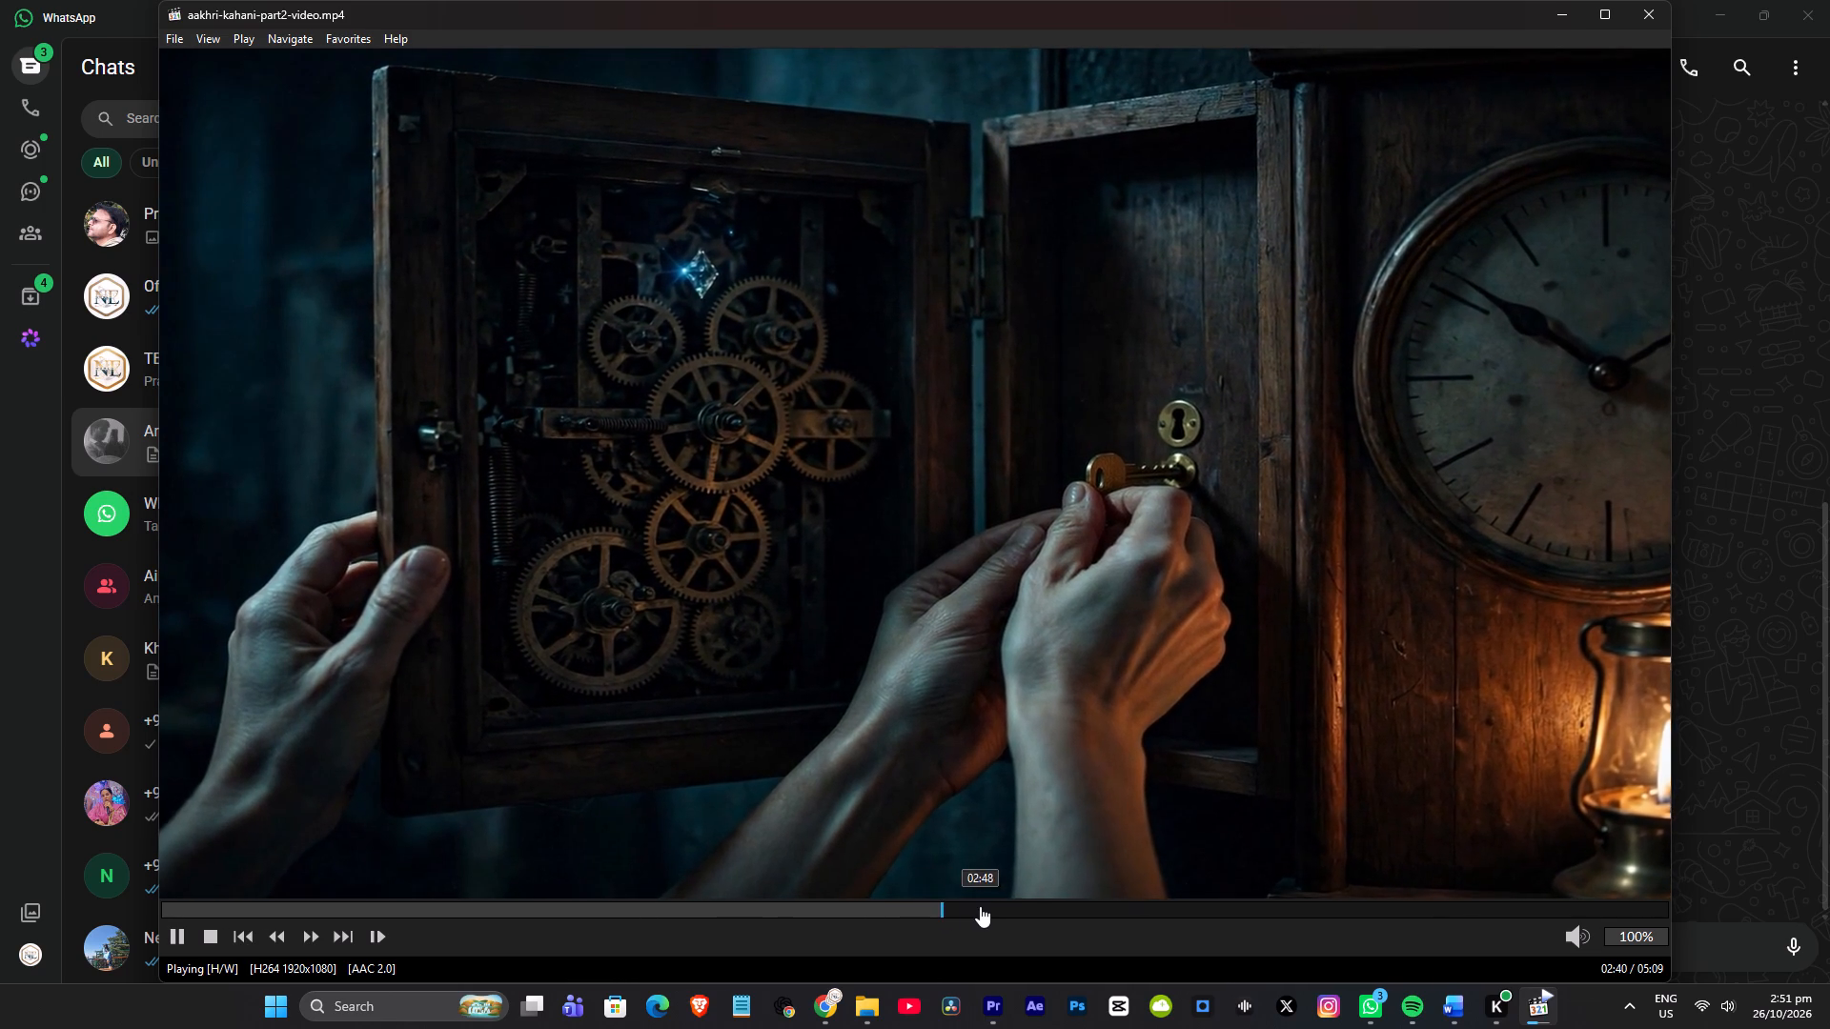
{"action": "left_click", "coordinate": [983, 906]}
{"action": "left_click", "coordinate": [1038, 907]}
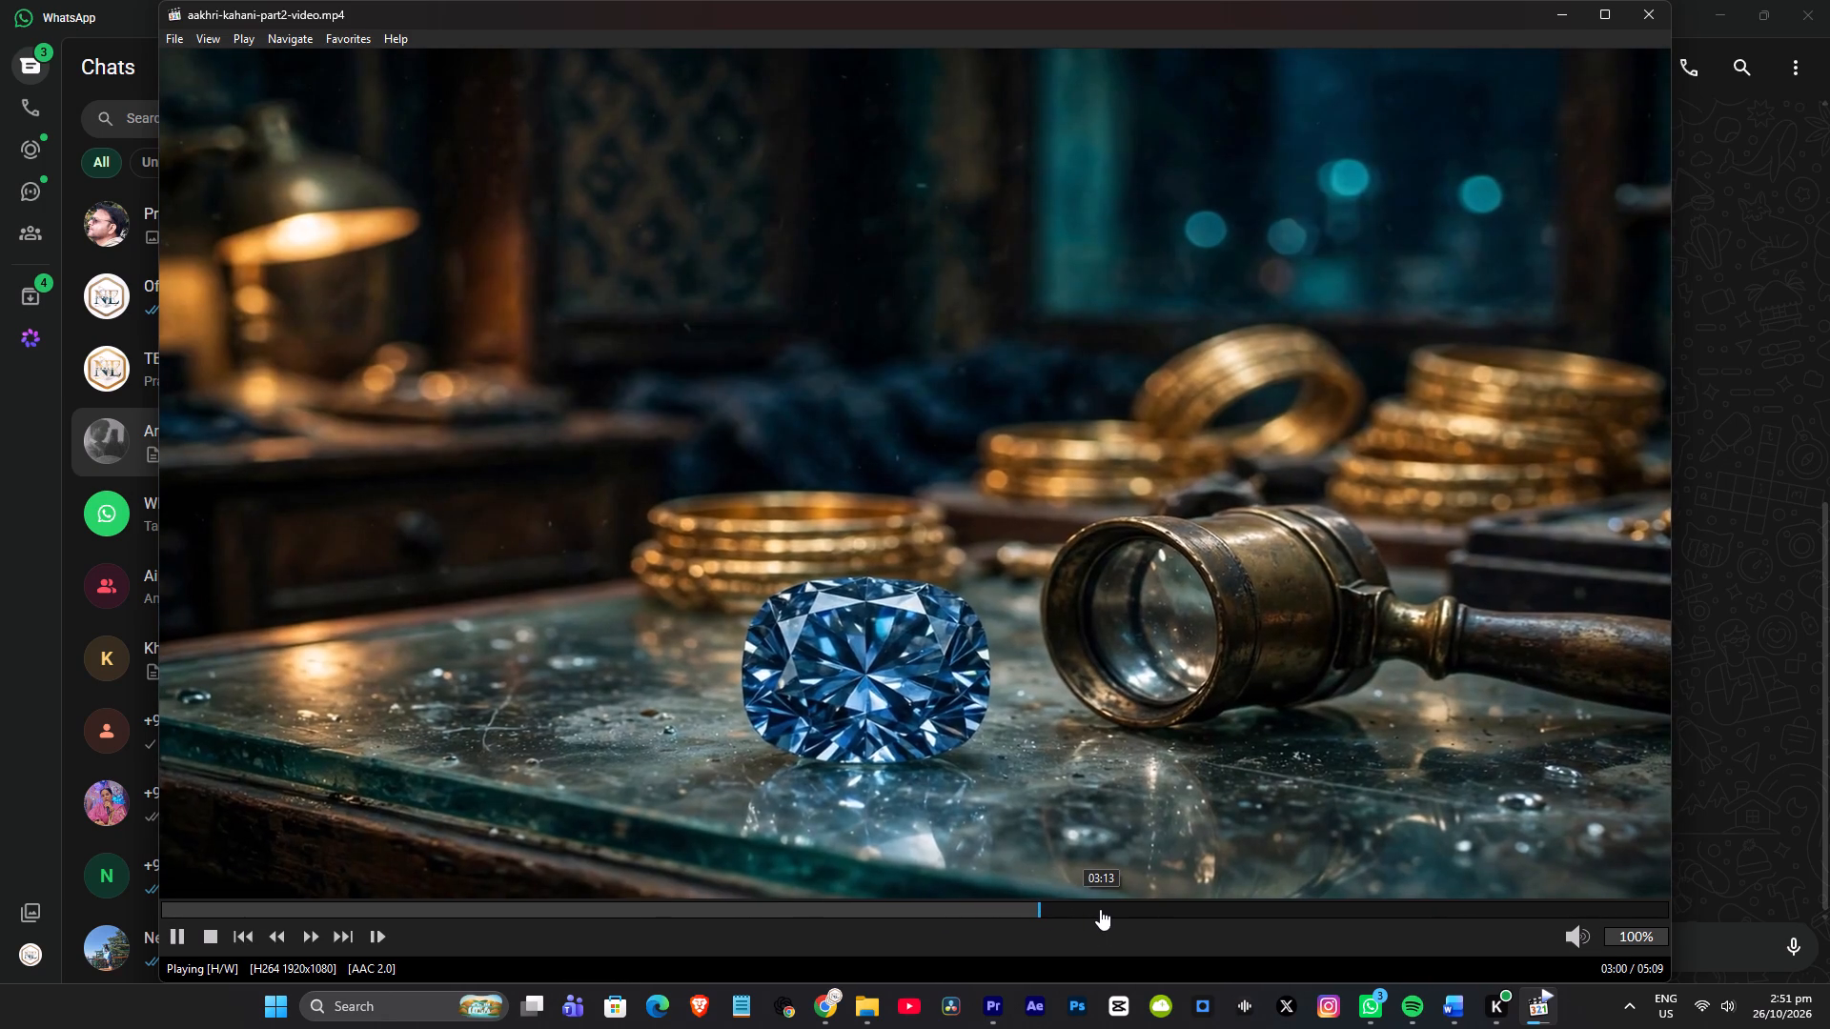
{"action": "left_click", "coordinate": [1100, 909]}
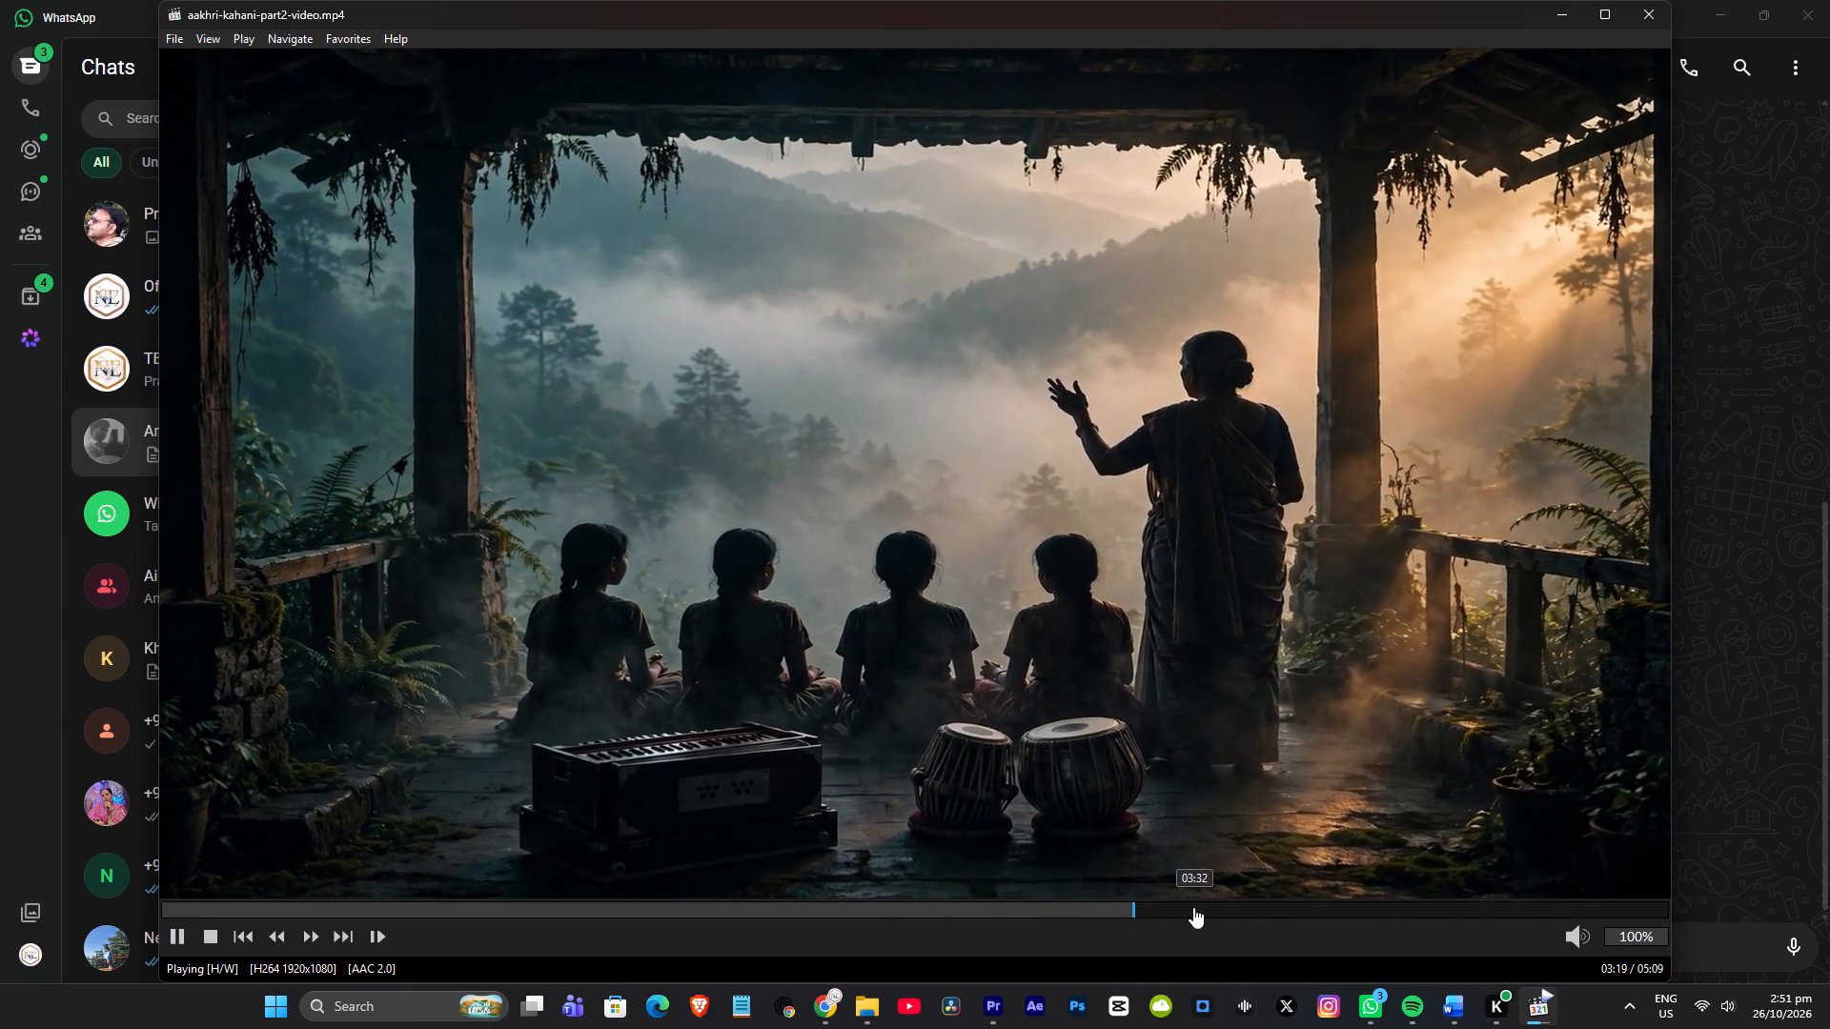
{"action": "left_click", "coordinate": [1193, 907]}
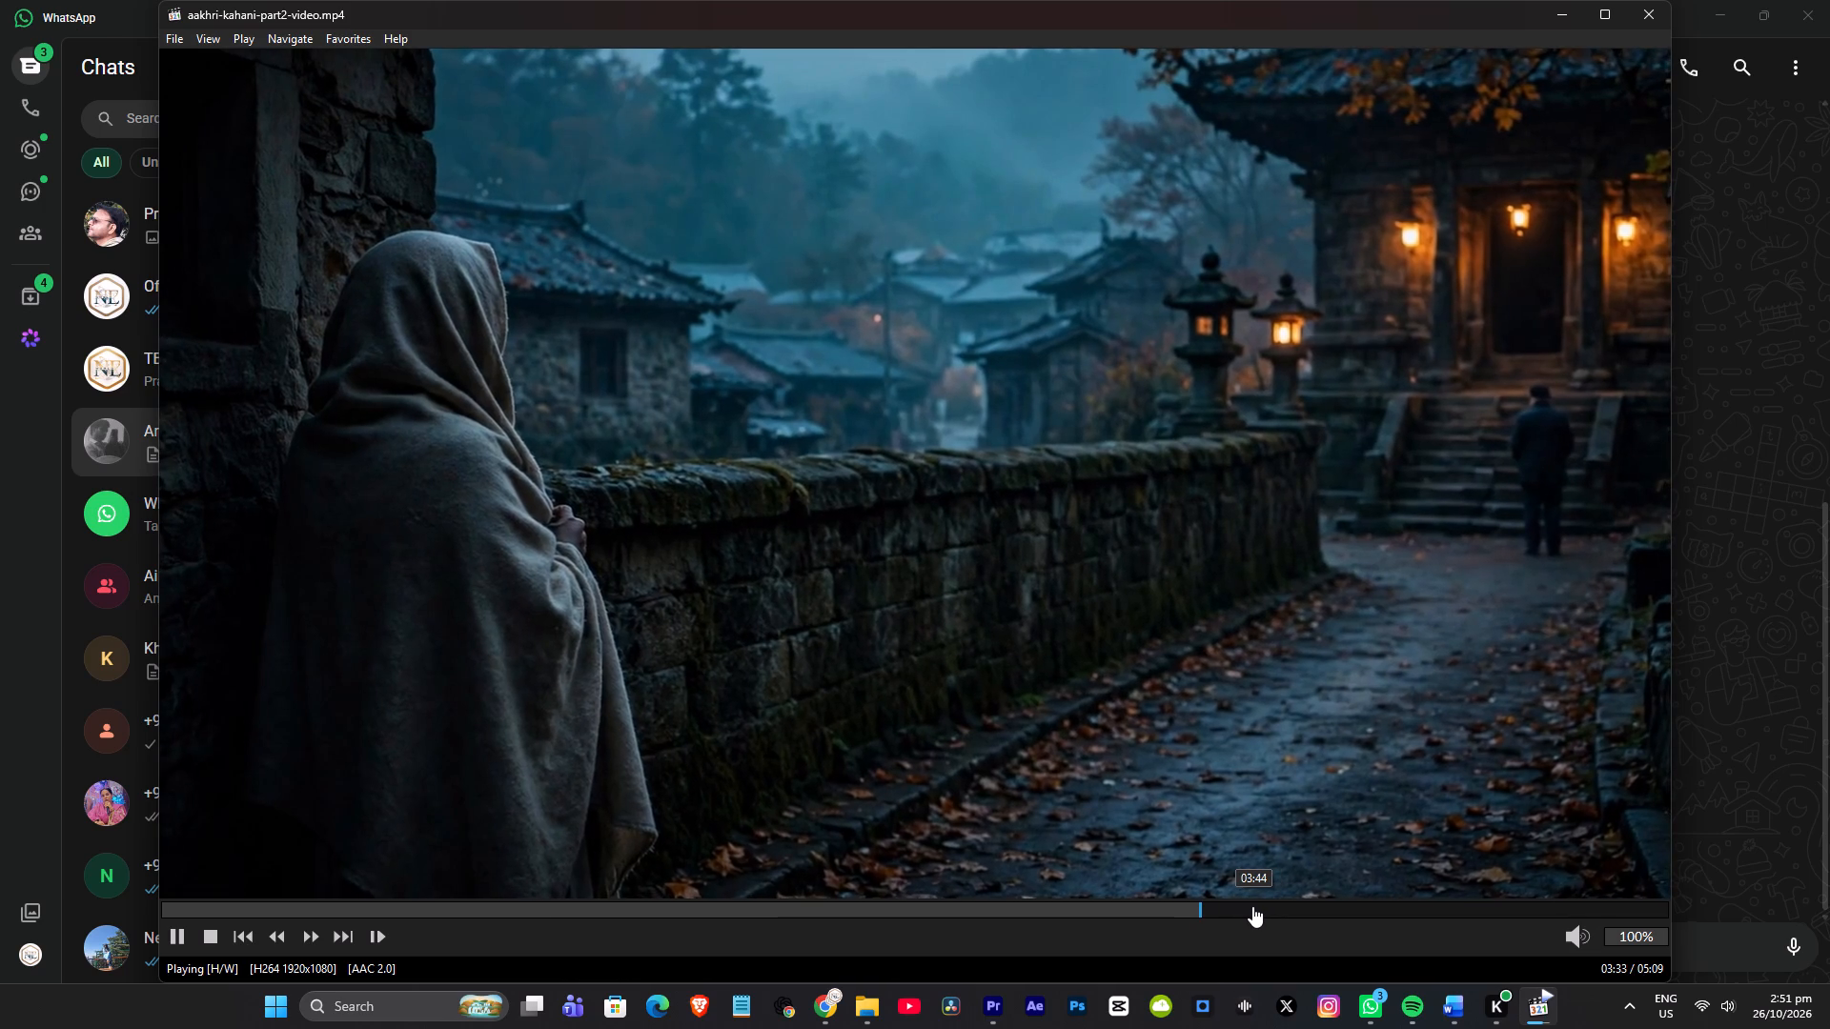
{"action": "left_click", "coordinate": [1252, 906]}
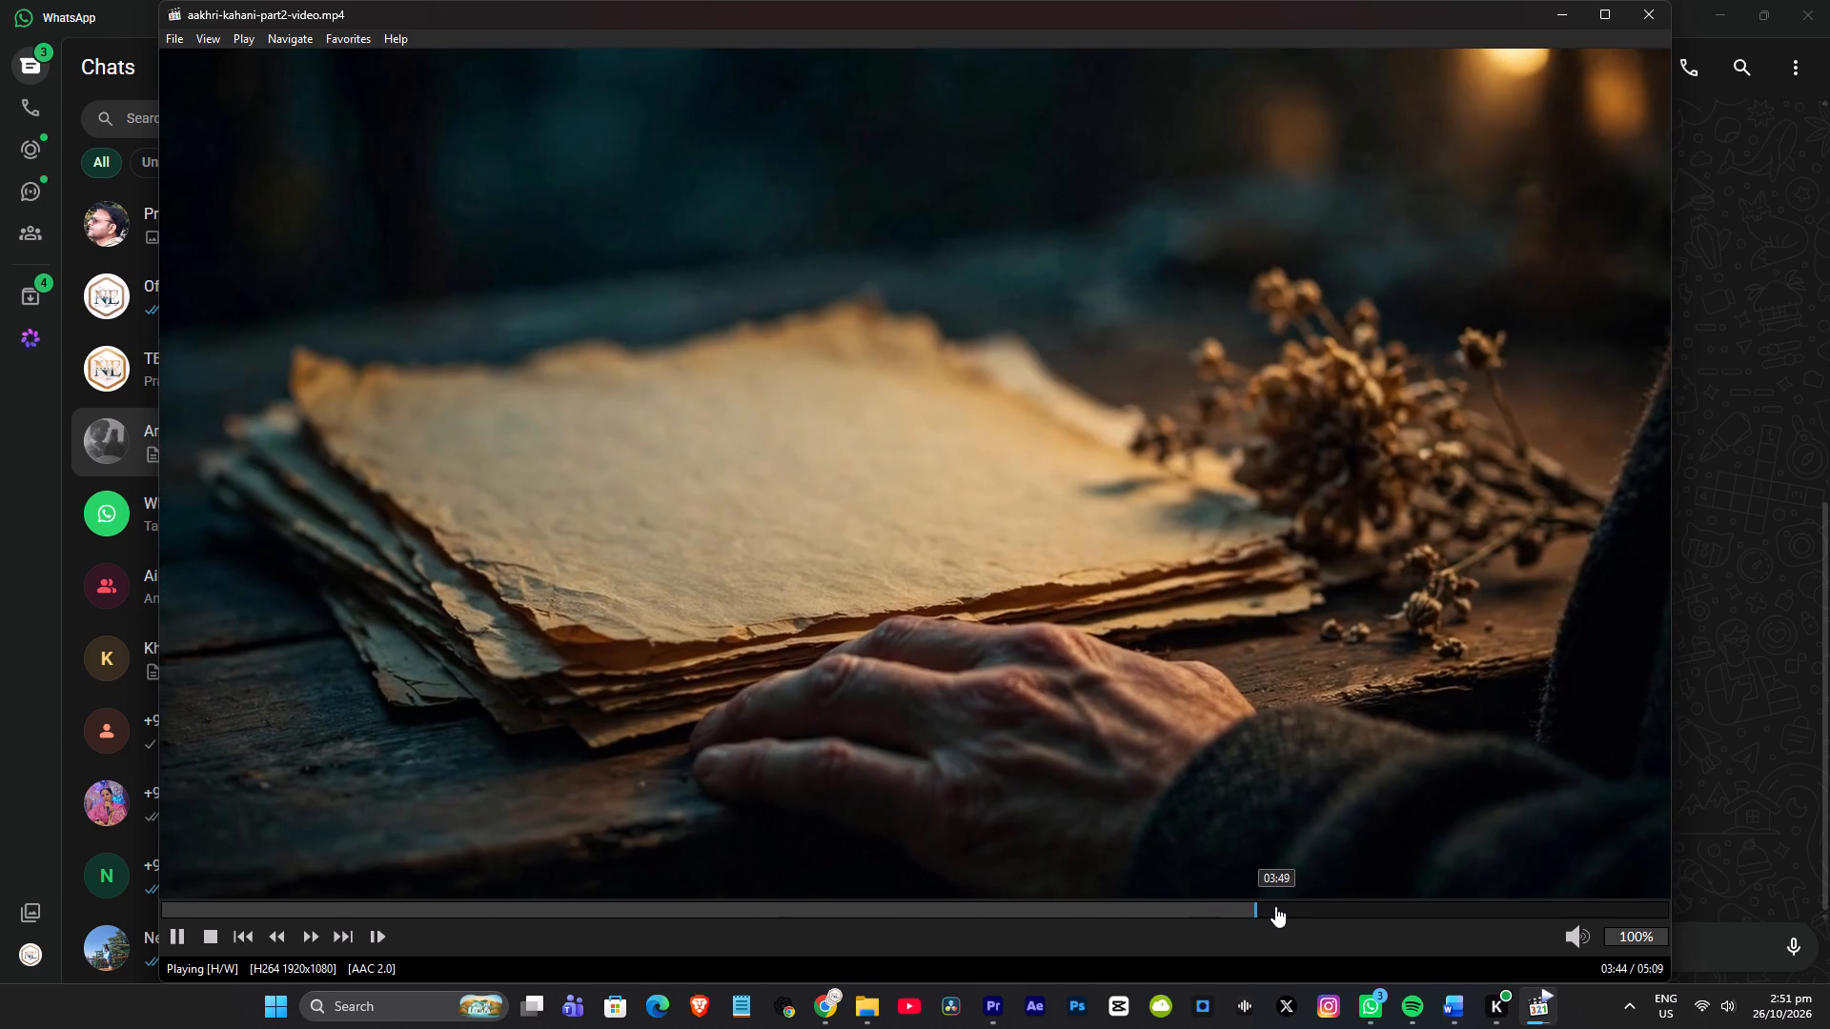
{"action": "left_click", "coordinate": [177, 933]}
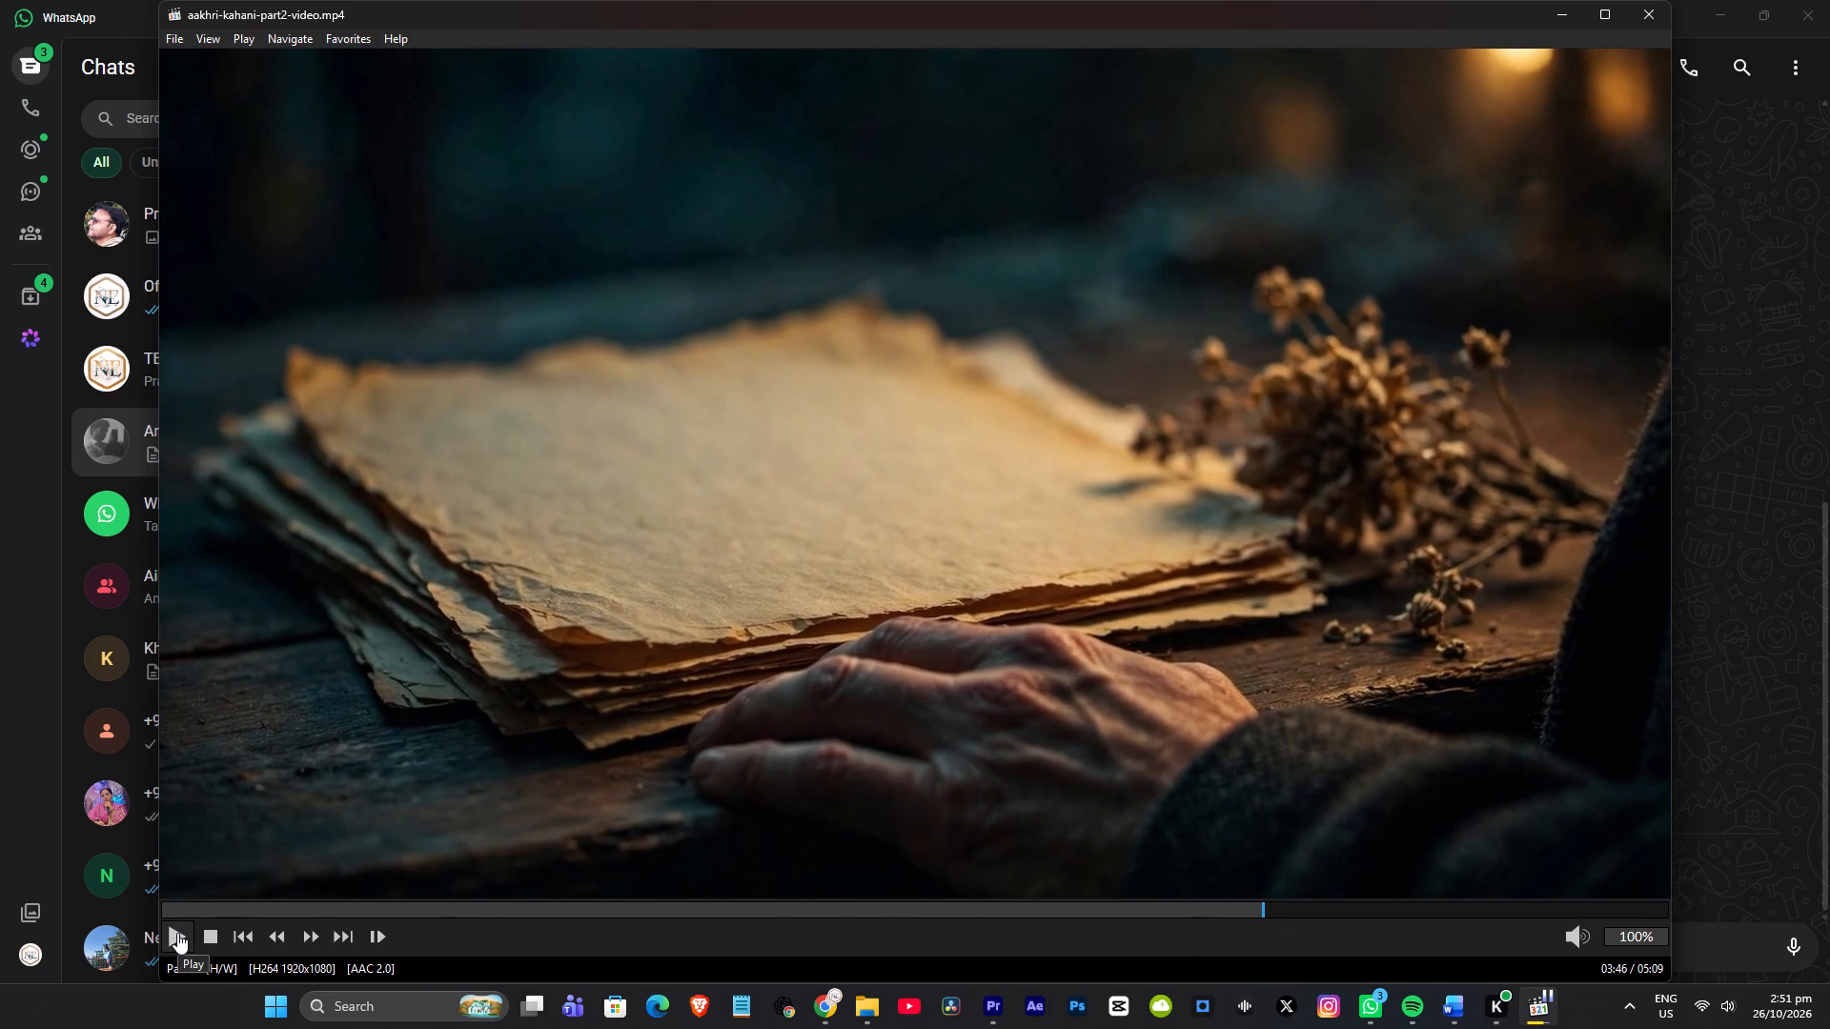
{"action": "left_click", "coordinate": [178, 933]}
{"action": "left_click", "coordinate": [1287, 905]}
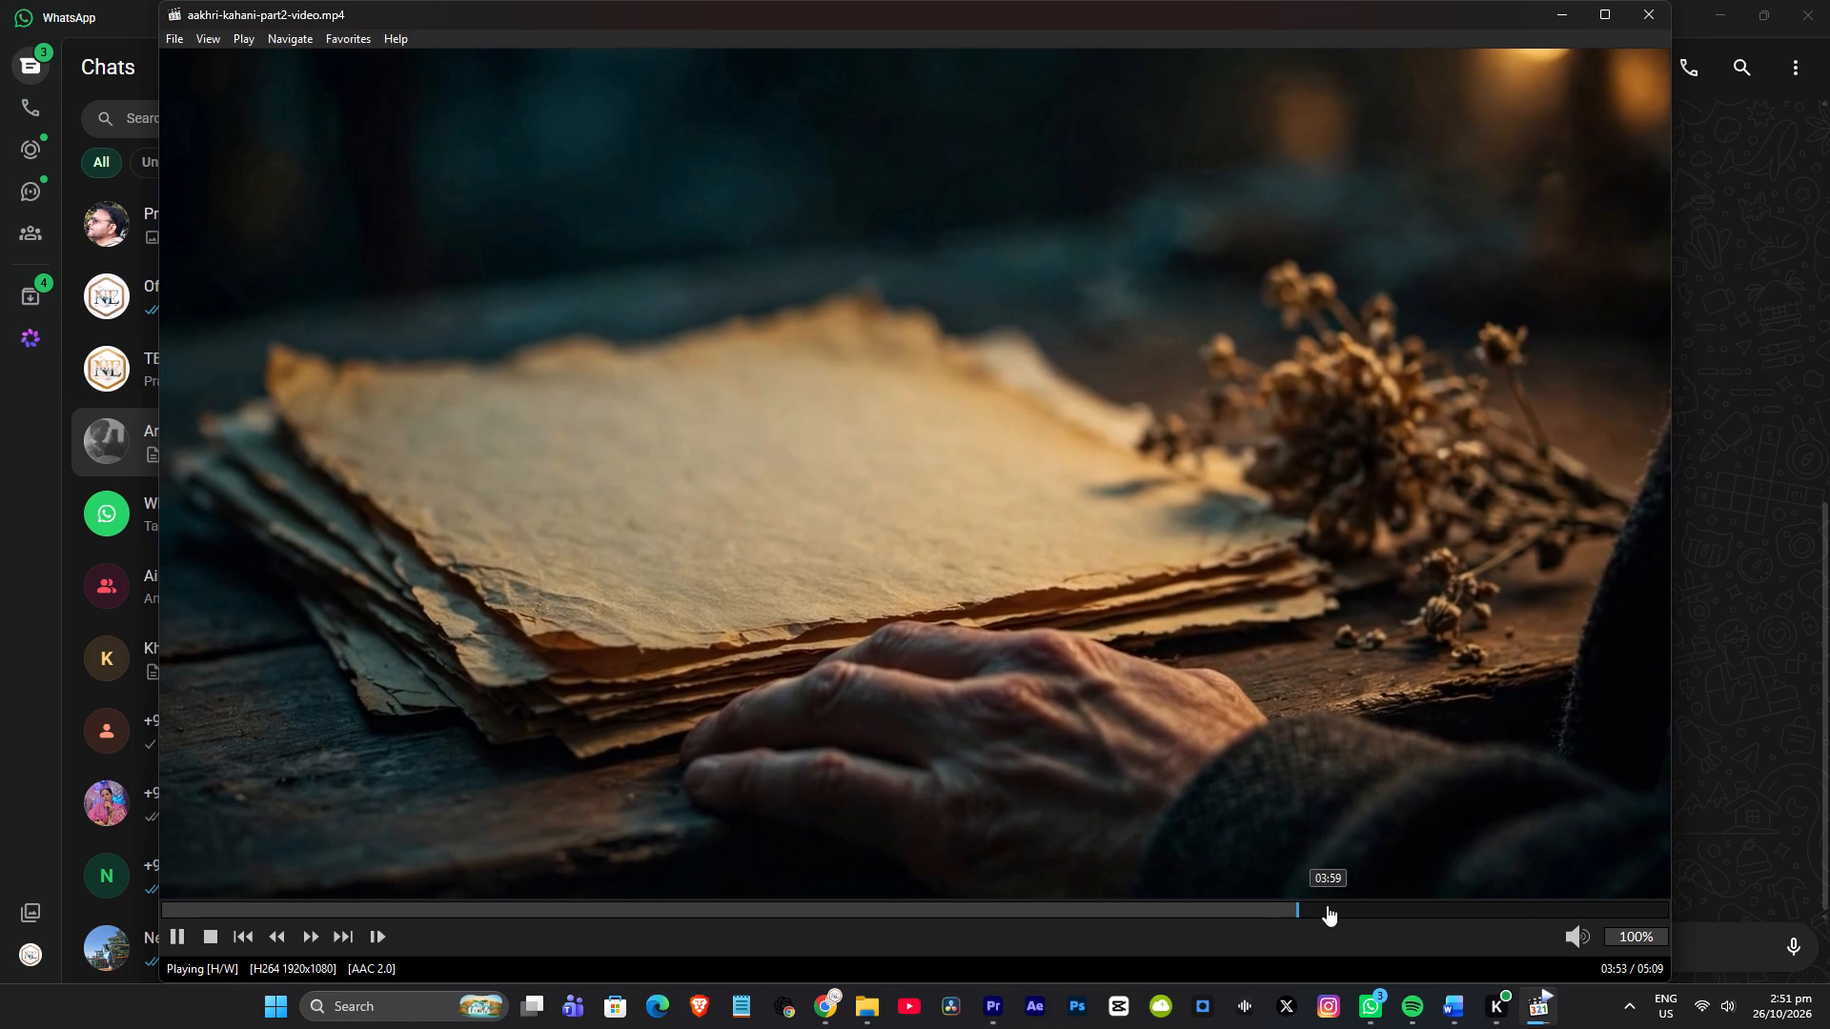
{"action": "left_click", "coordinate": [1327, 905]}
{"action": "left_click", "coordinate": [186, 933]}
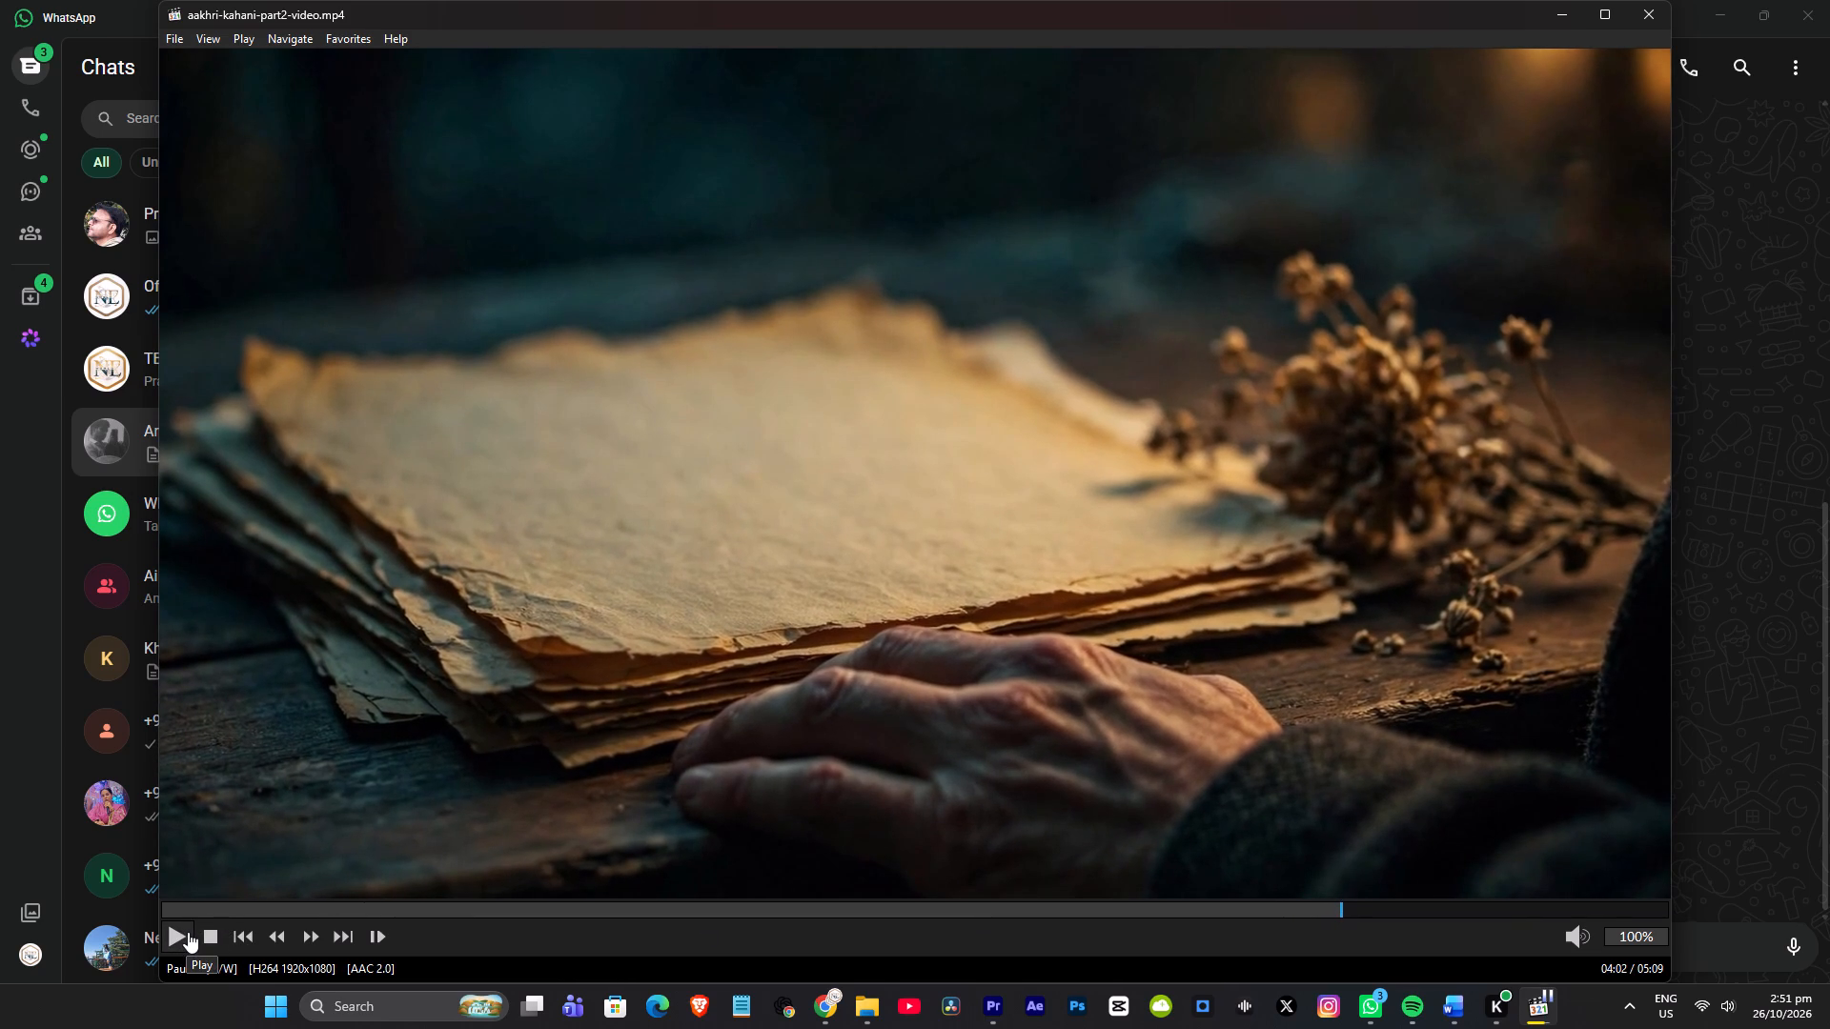